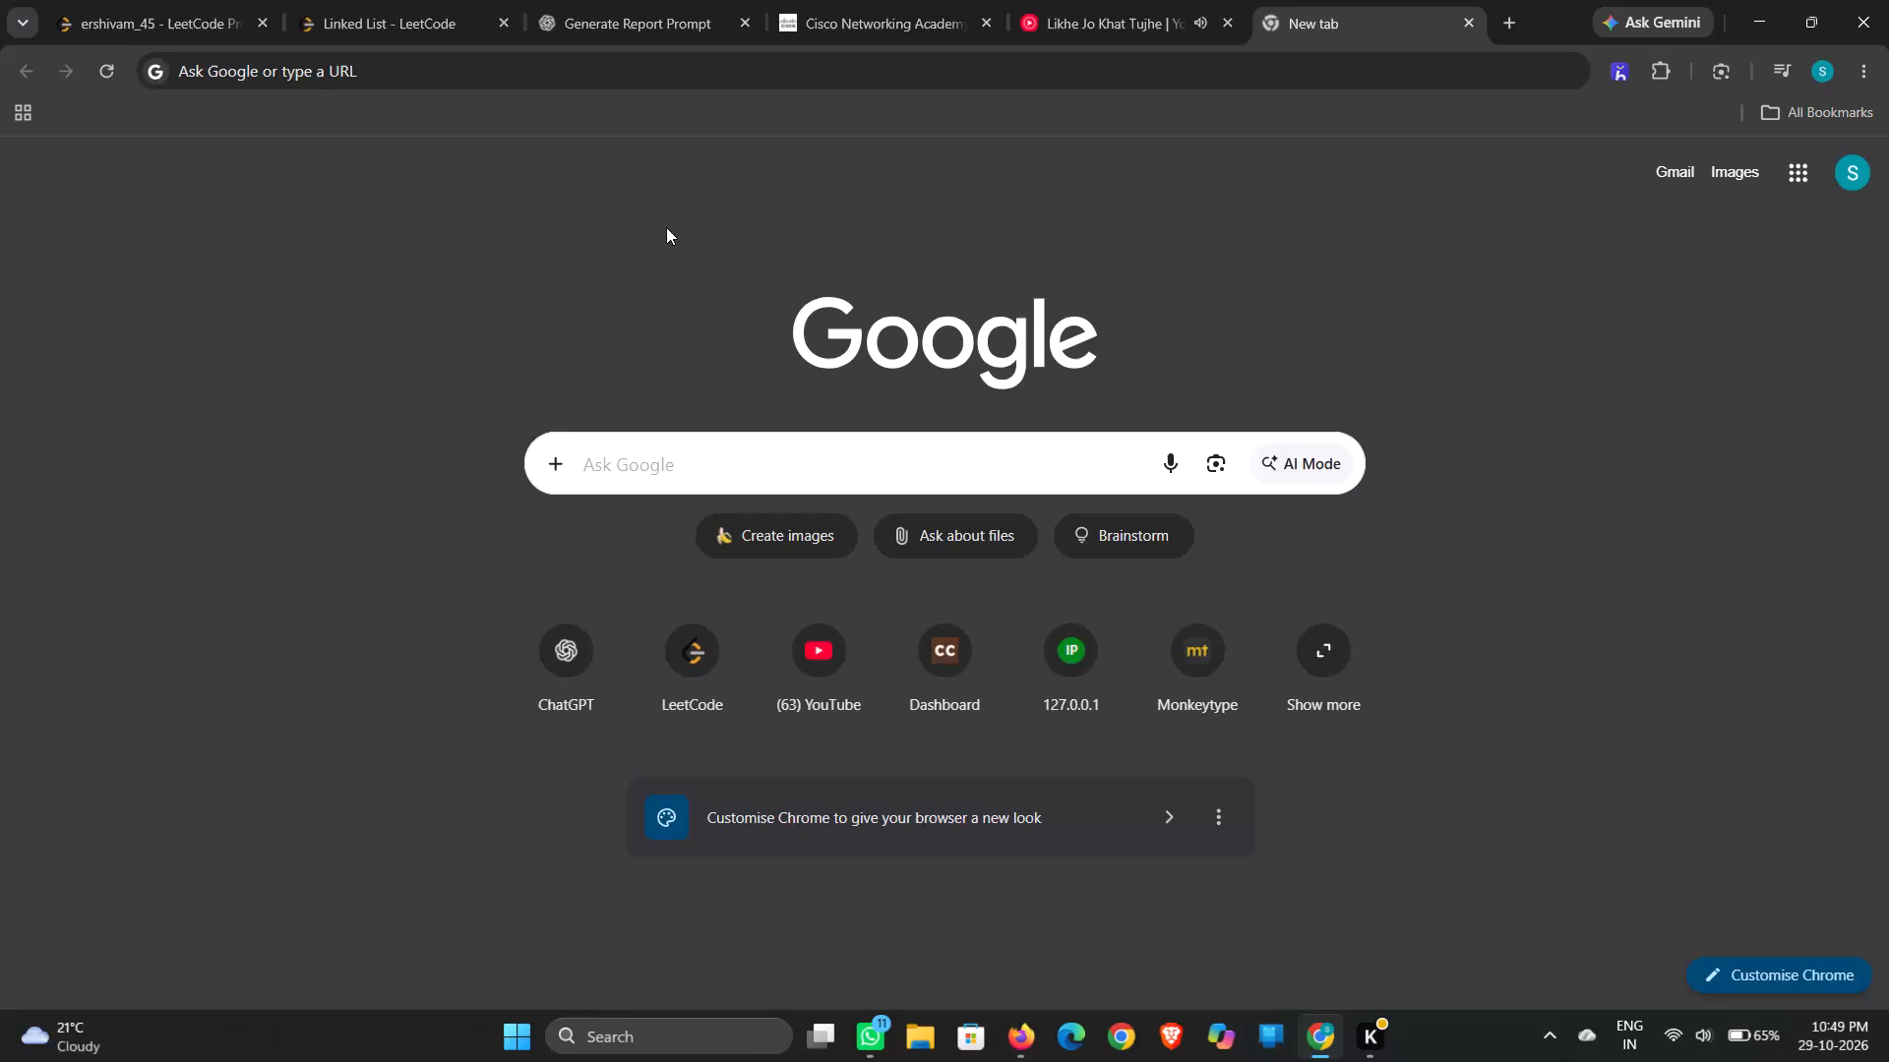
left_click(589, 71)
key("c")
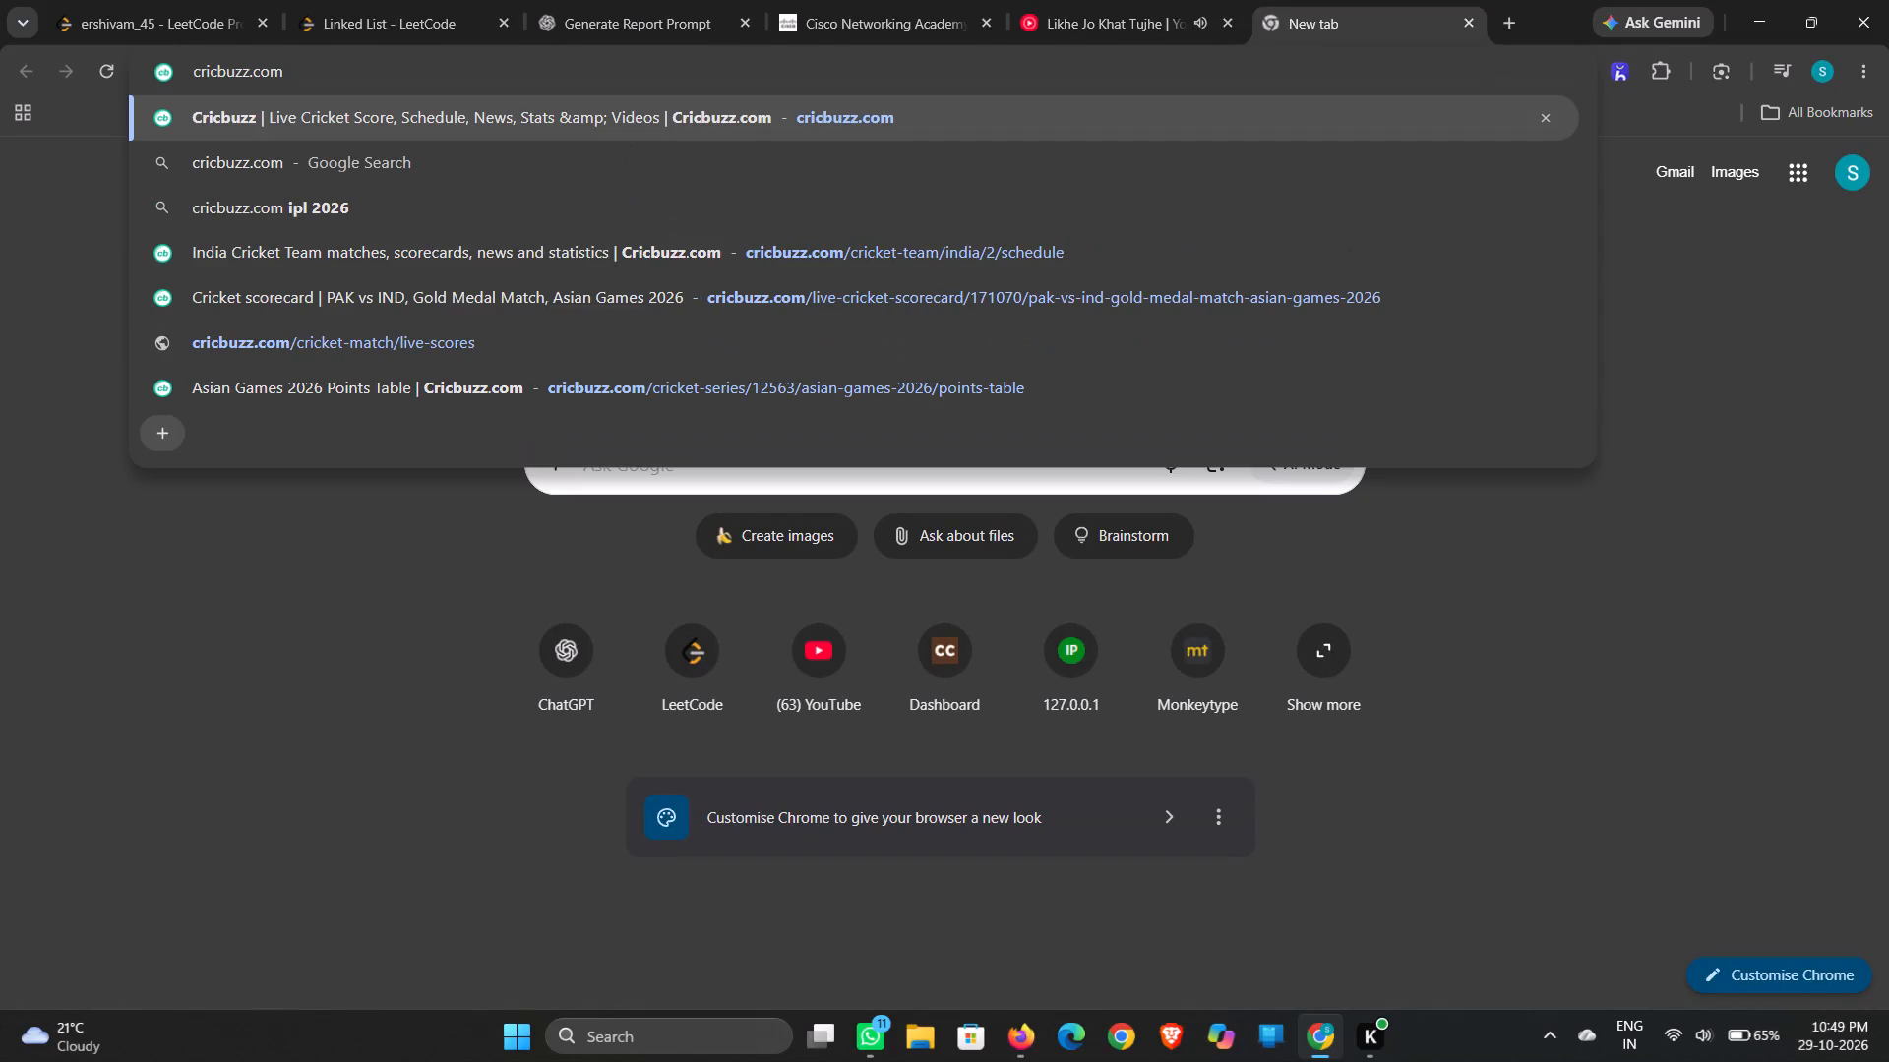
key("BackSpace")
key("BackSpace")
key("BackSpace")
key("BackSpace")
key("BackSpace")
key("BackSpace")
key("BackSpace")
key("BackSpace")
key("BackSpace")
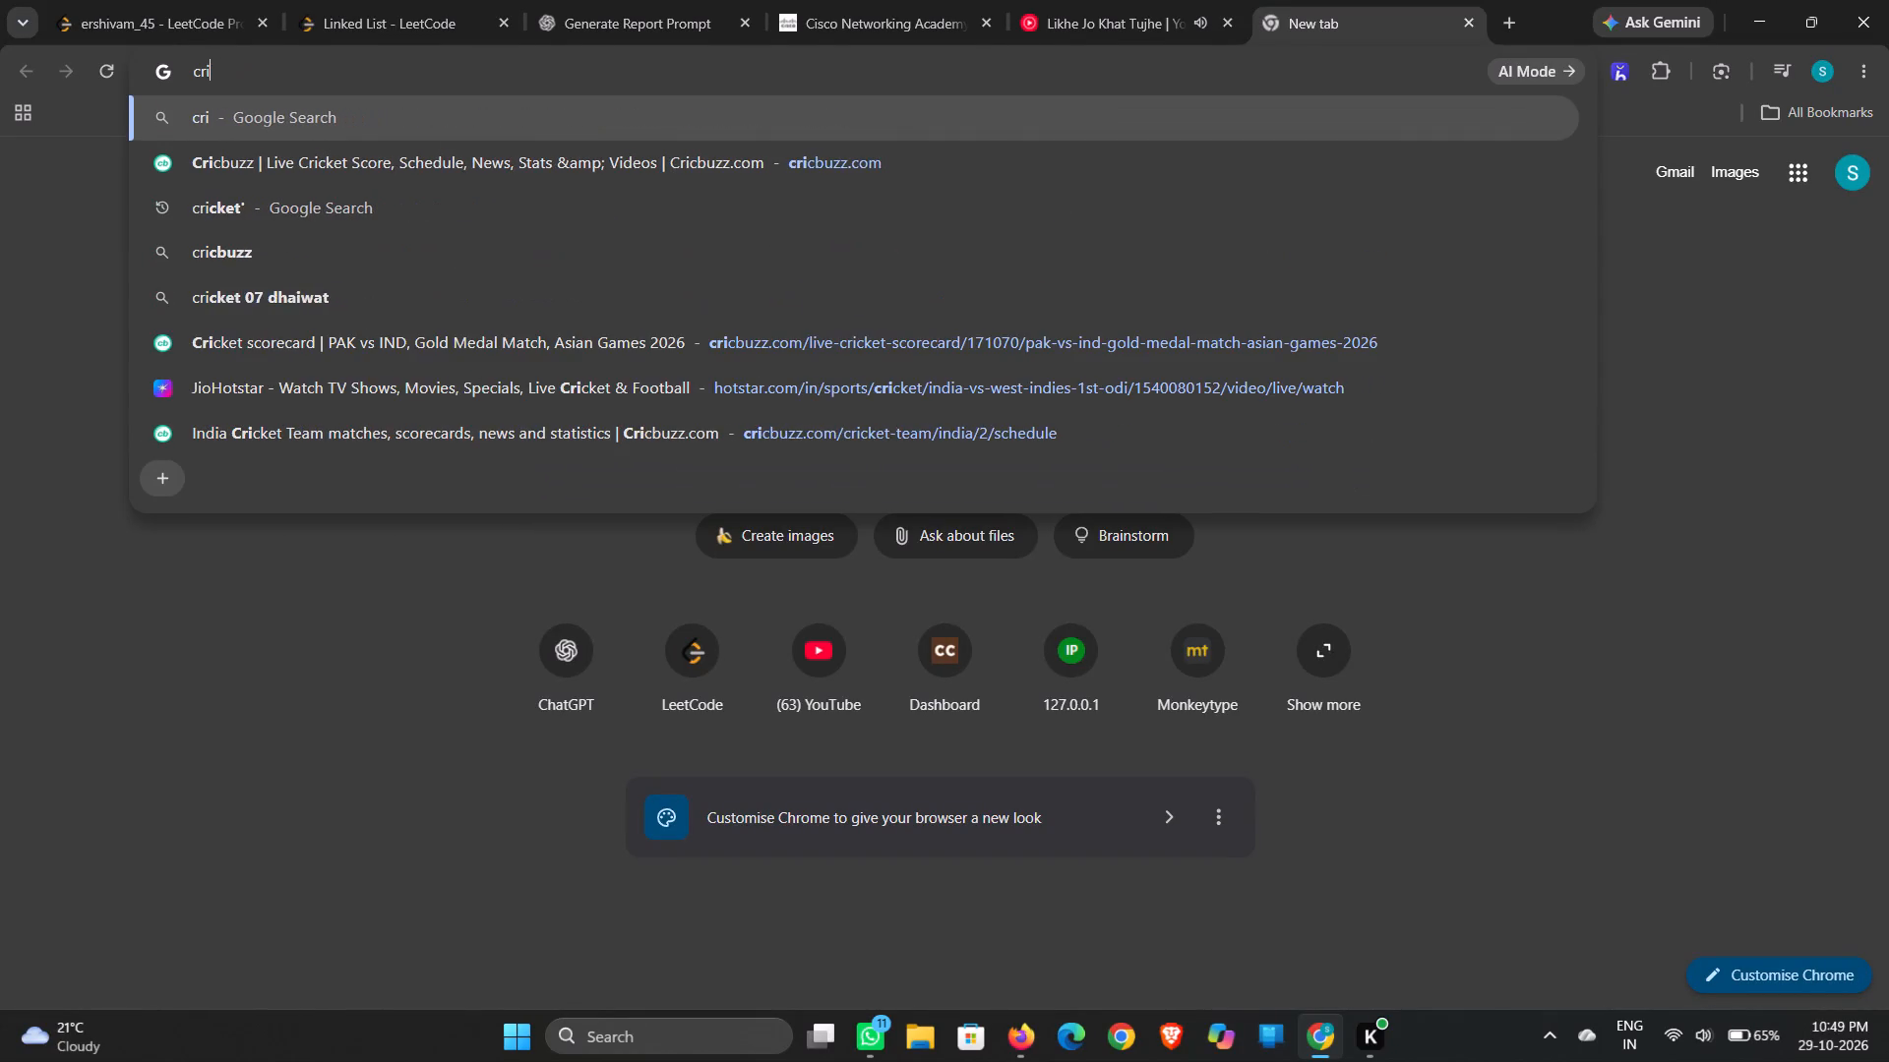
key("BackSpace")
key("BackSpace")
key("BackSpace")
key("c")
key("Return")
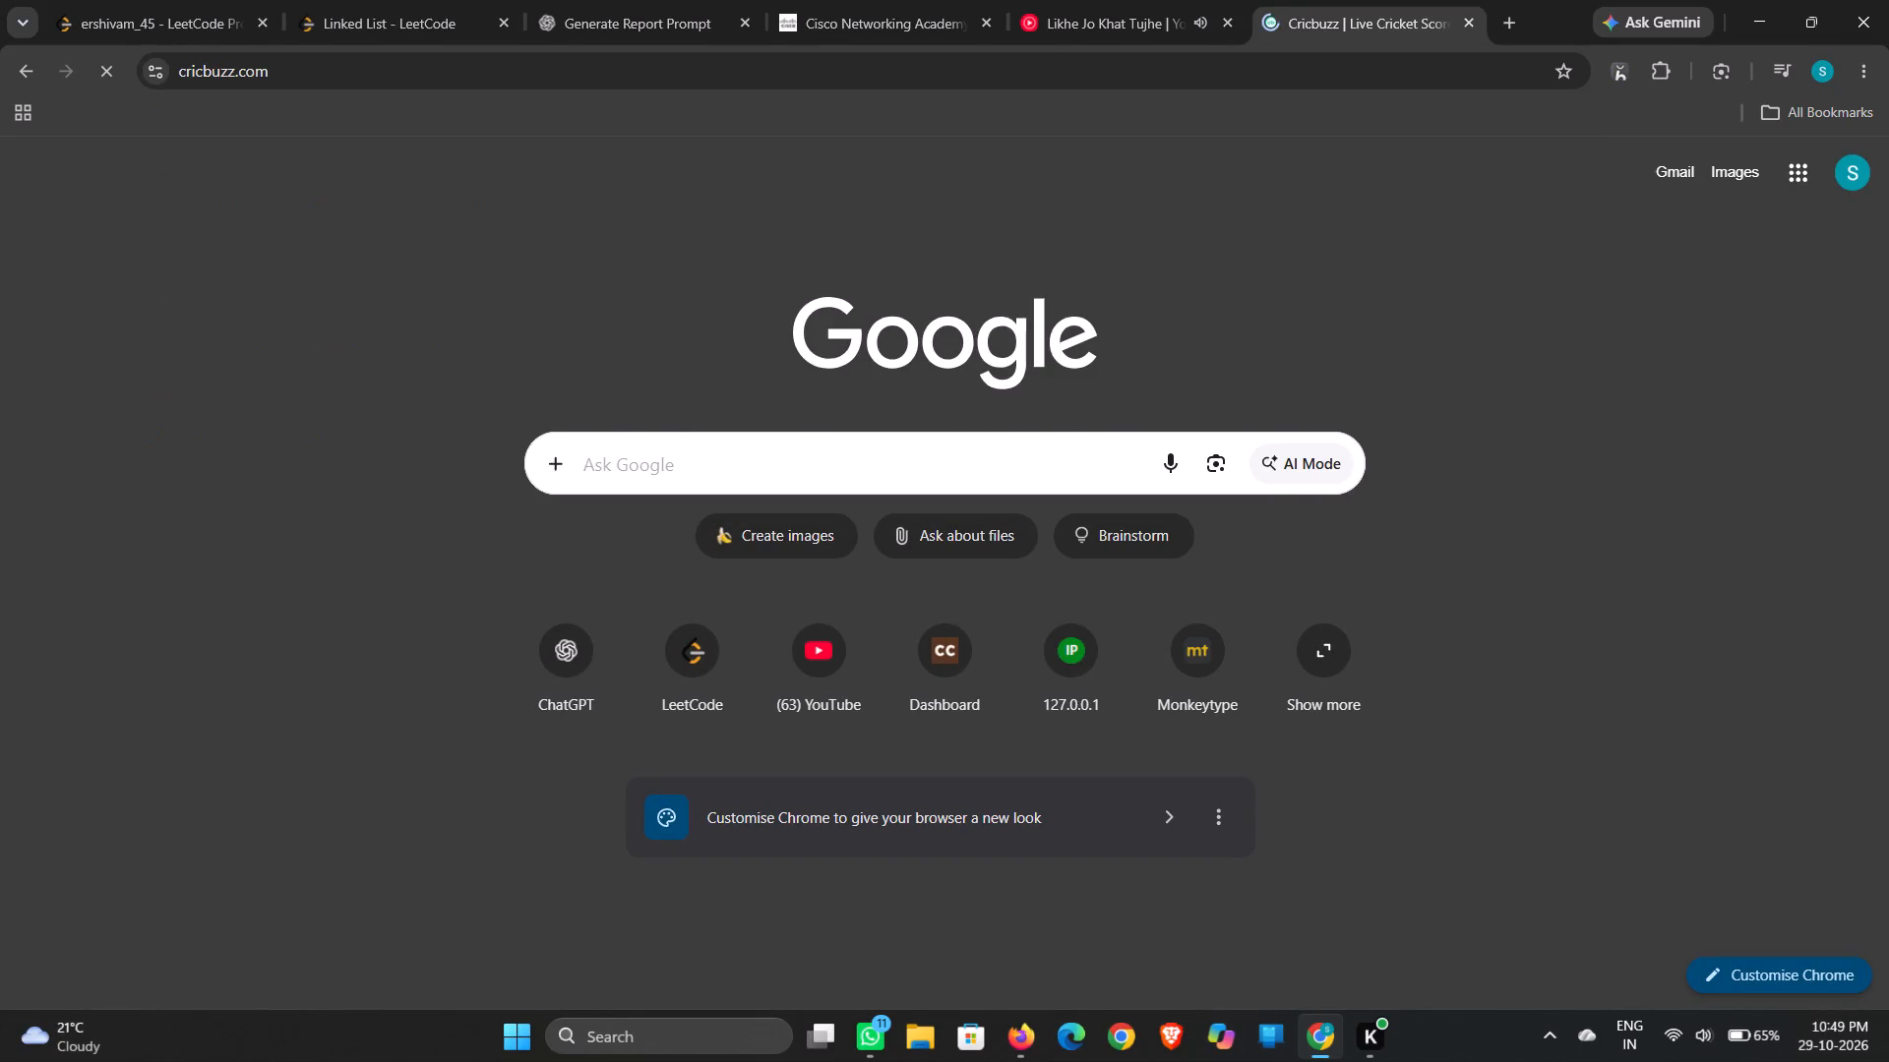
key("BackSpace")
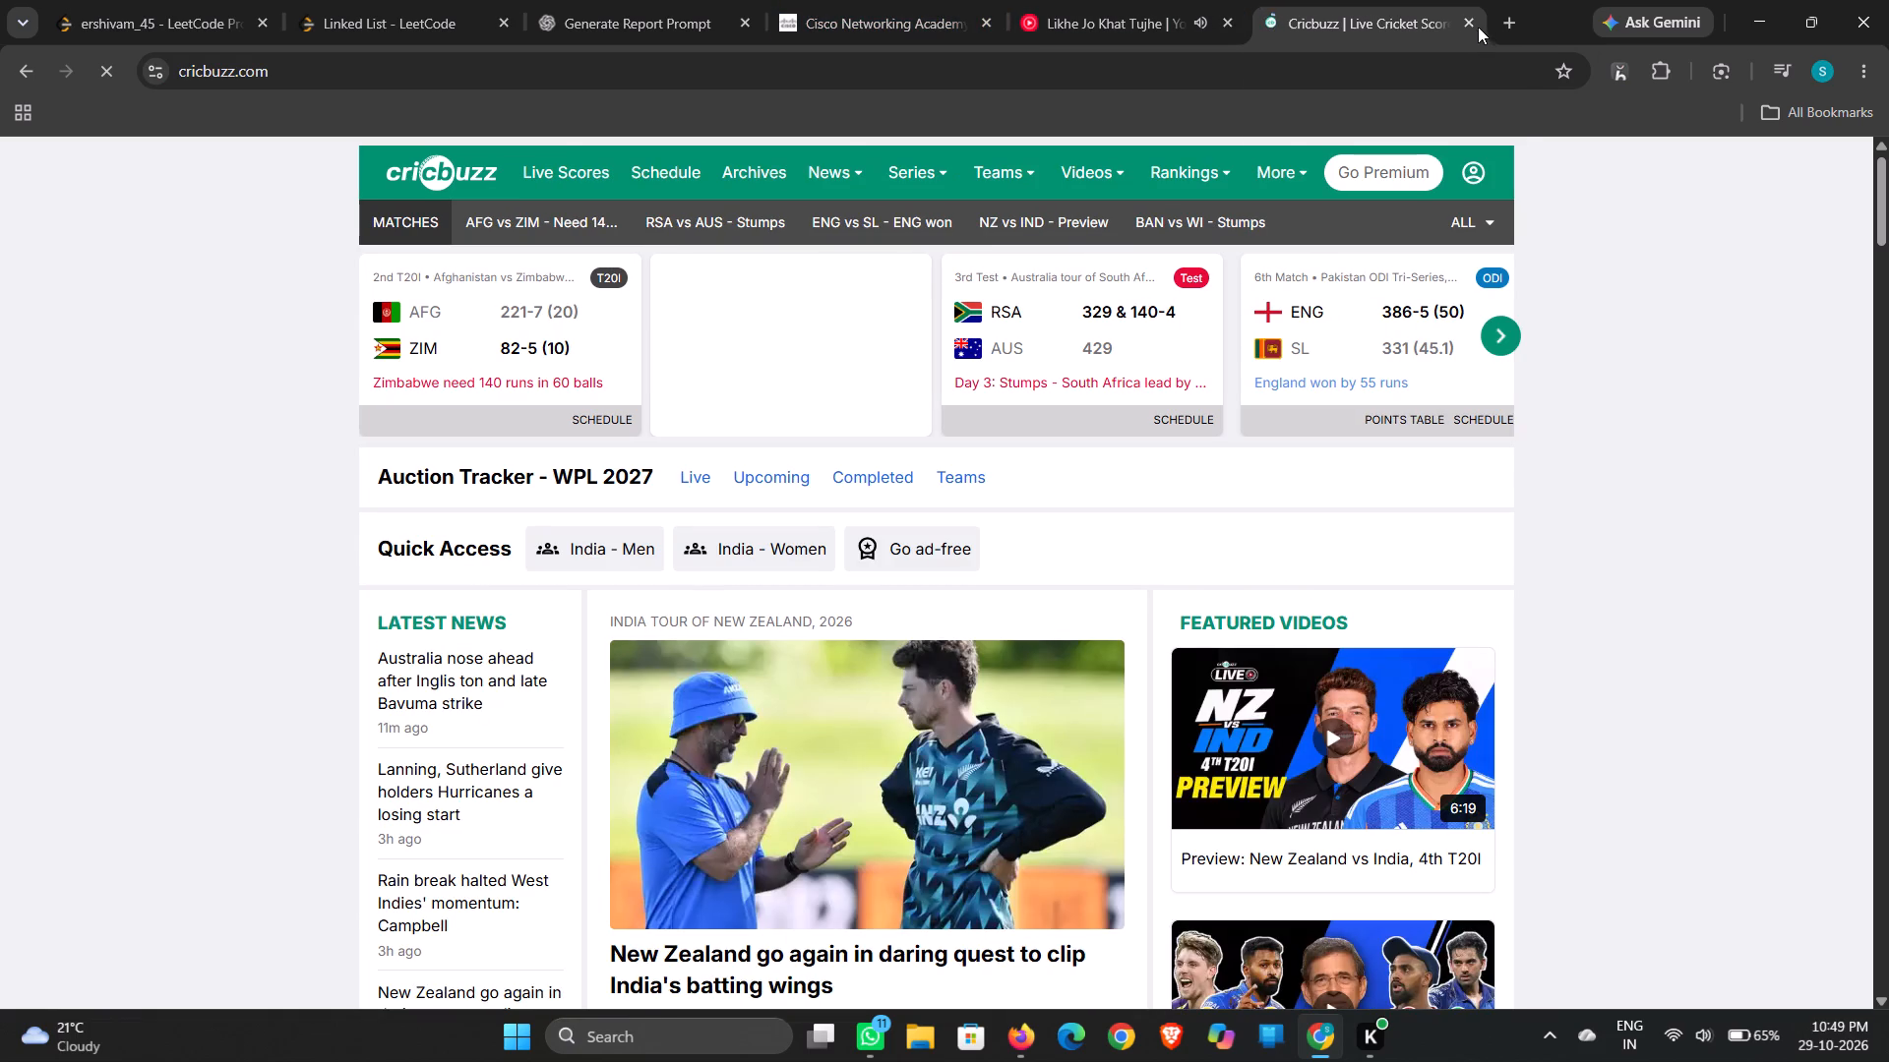
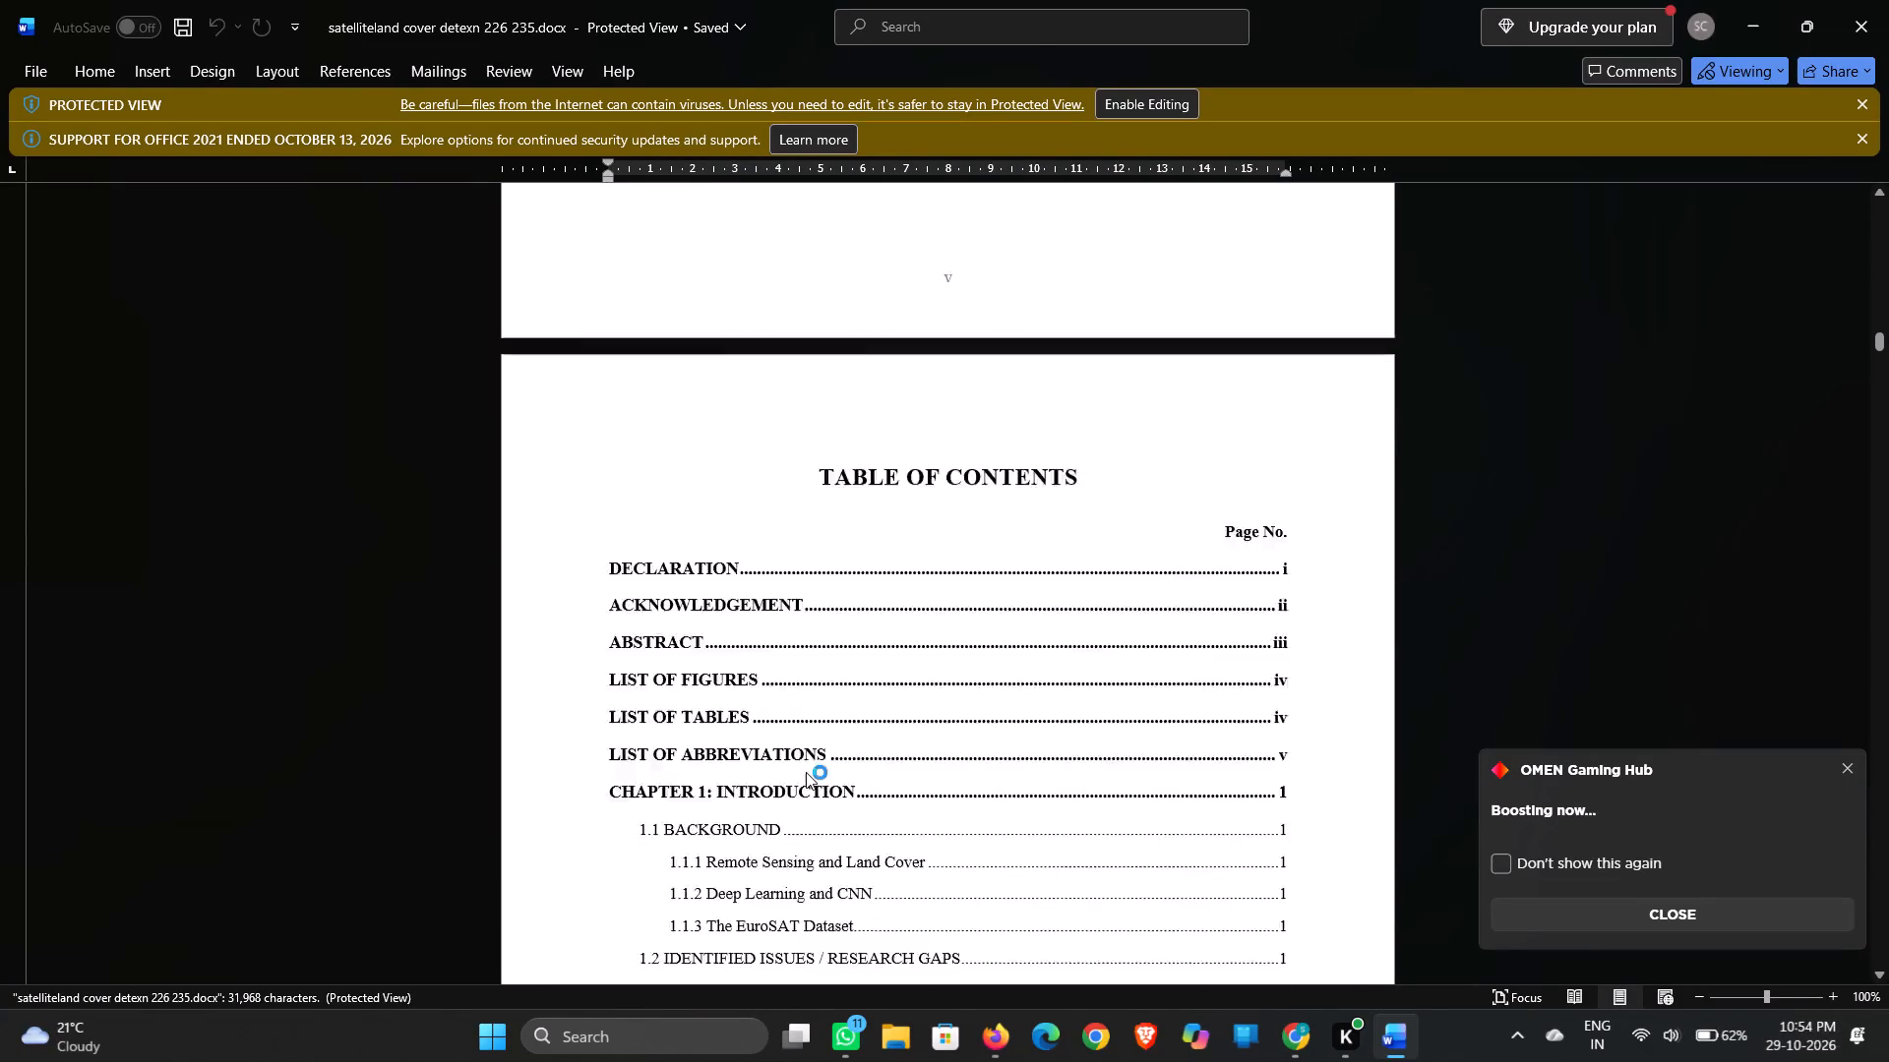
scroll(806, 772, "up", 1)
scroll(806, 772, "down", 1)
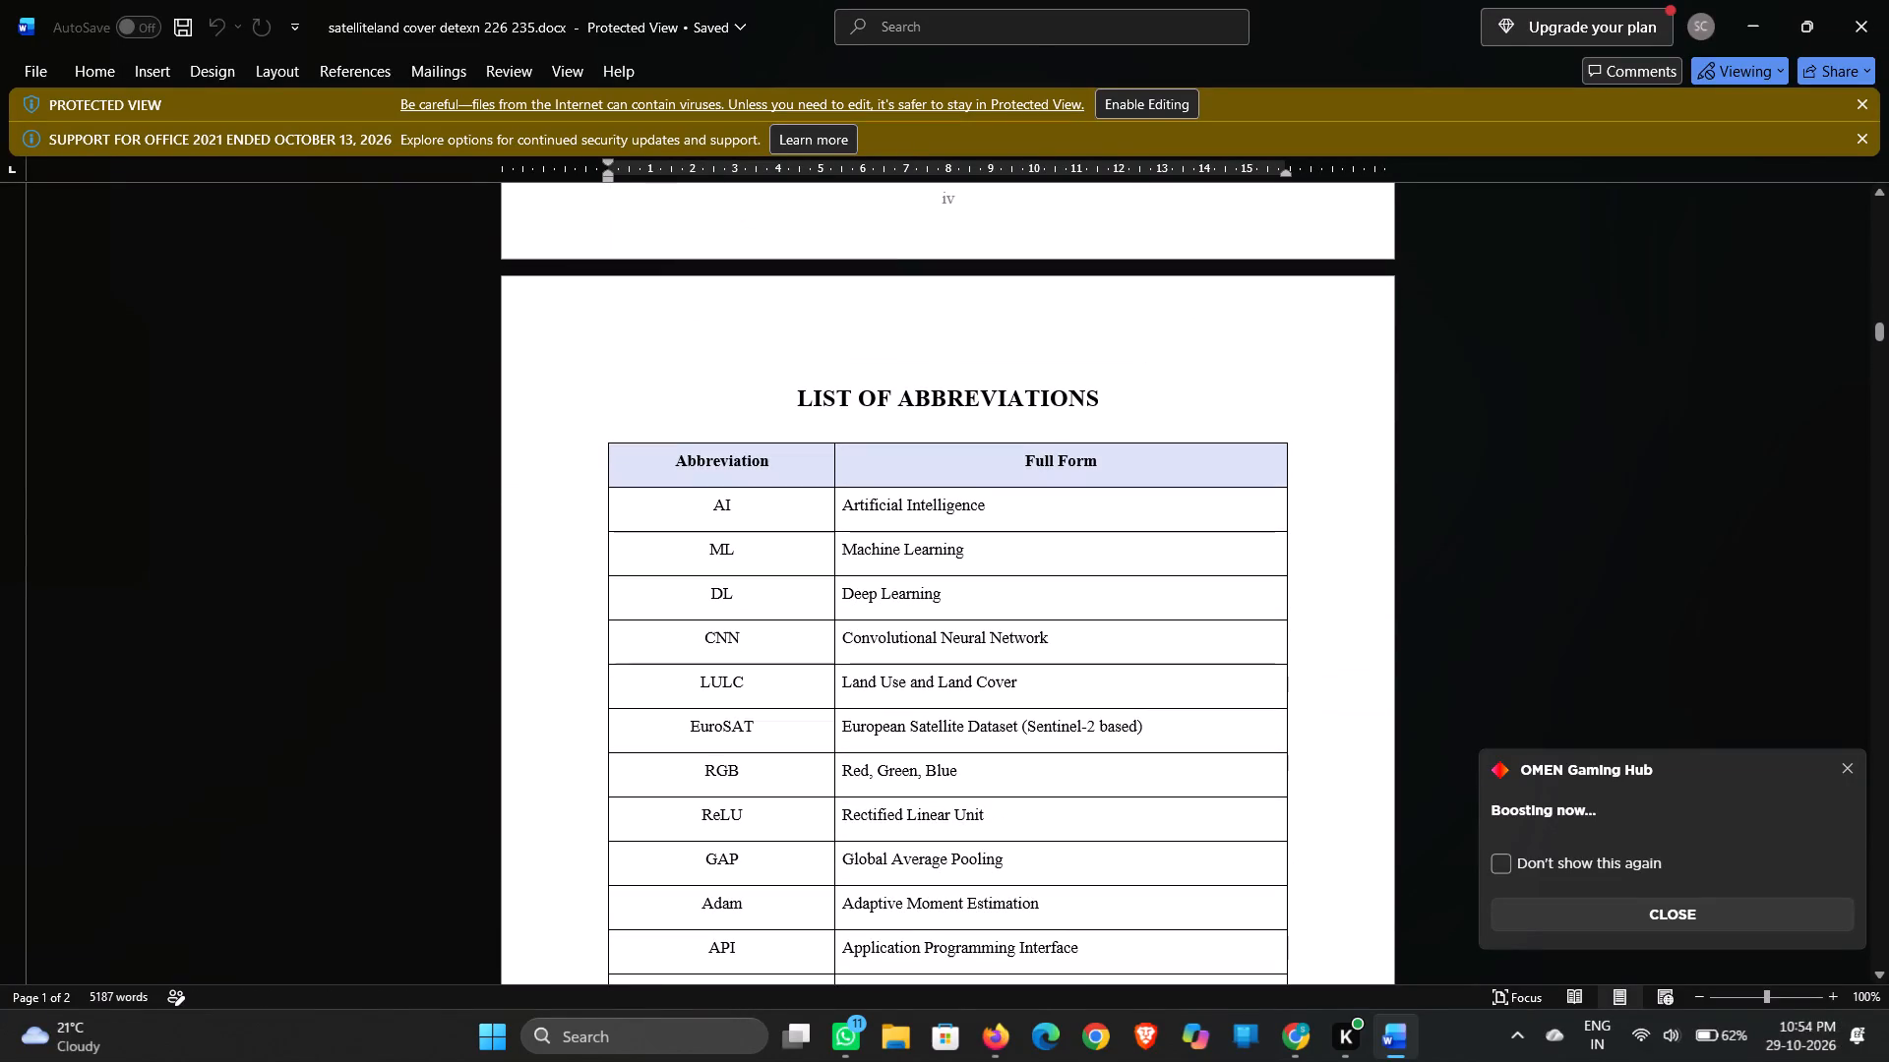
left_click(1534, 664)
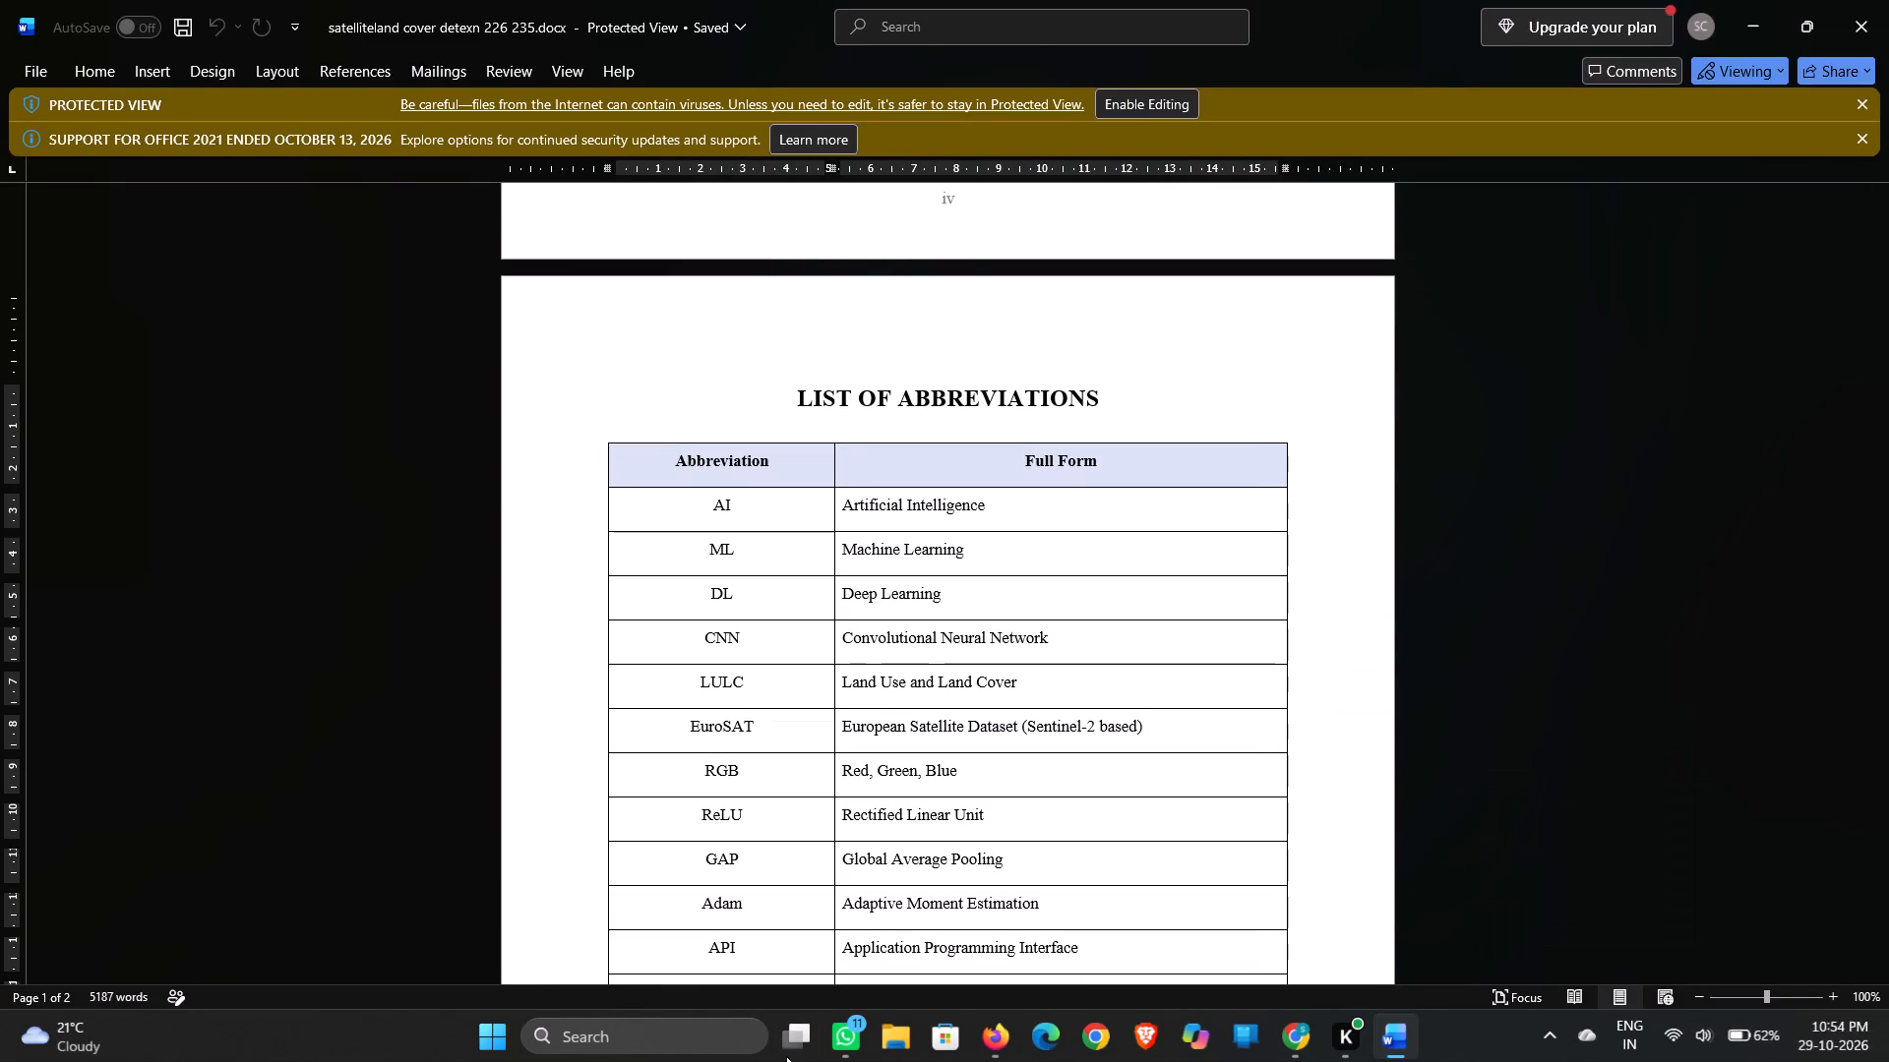
Open the downloaded AquaGuard_Project_Report.docx from the Downloads folder and place it side by side with the satellite land cover reference report.
left_click(890, 1044)
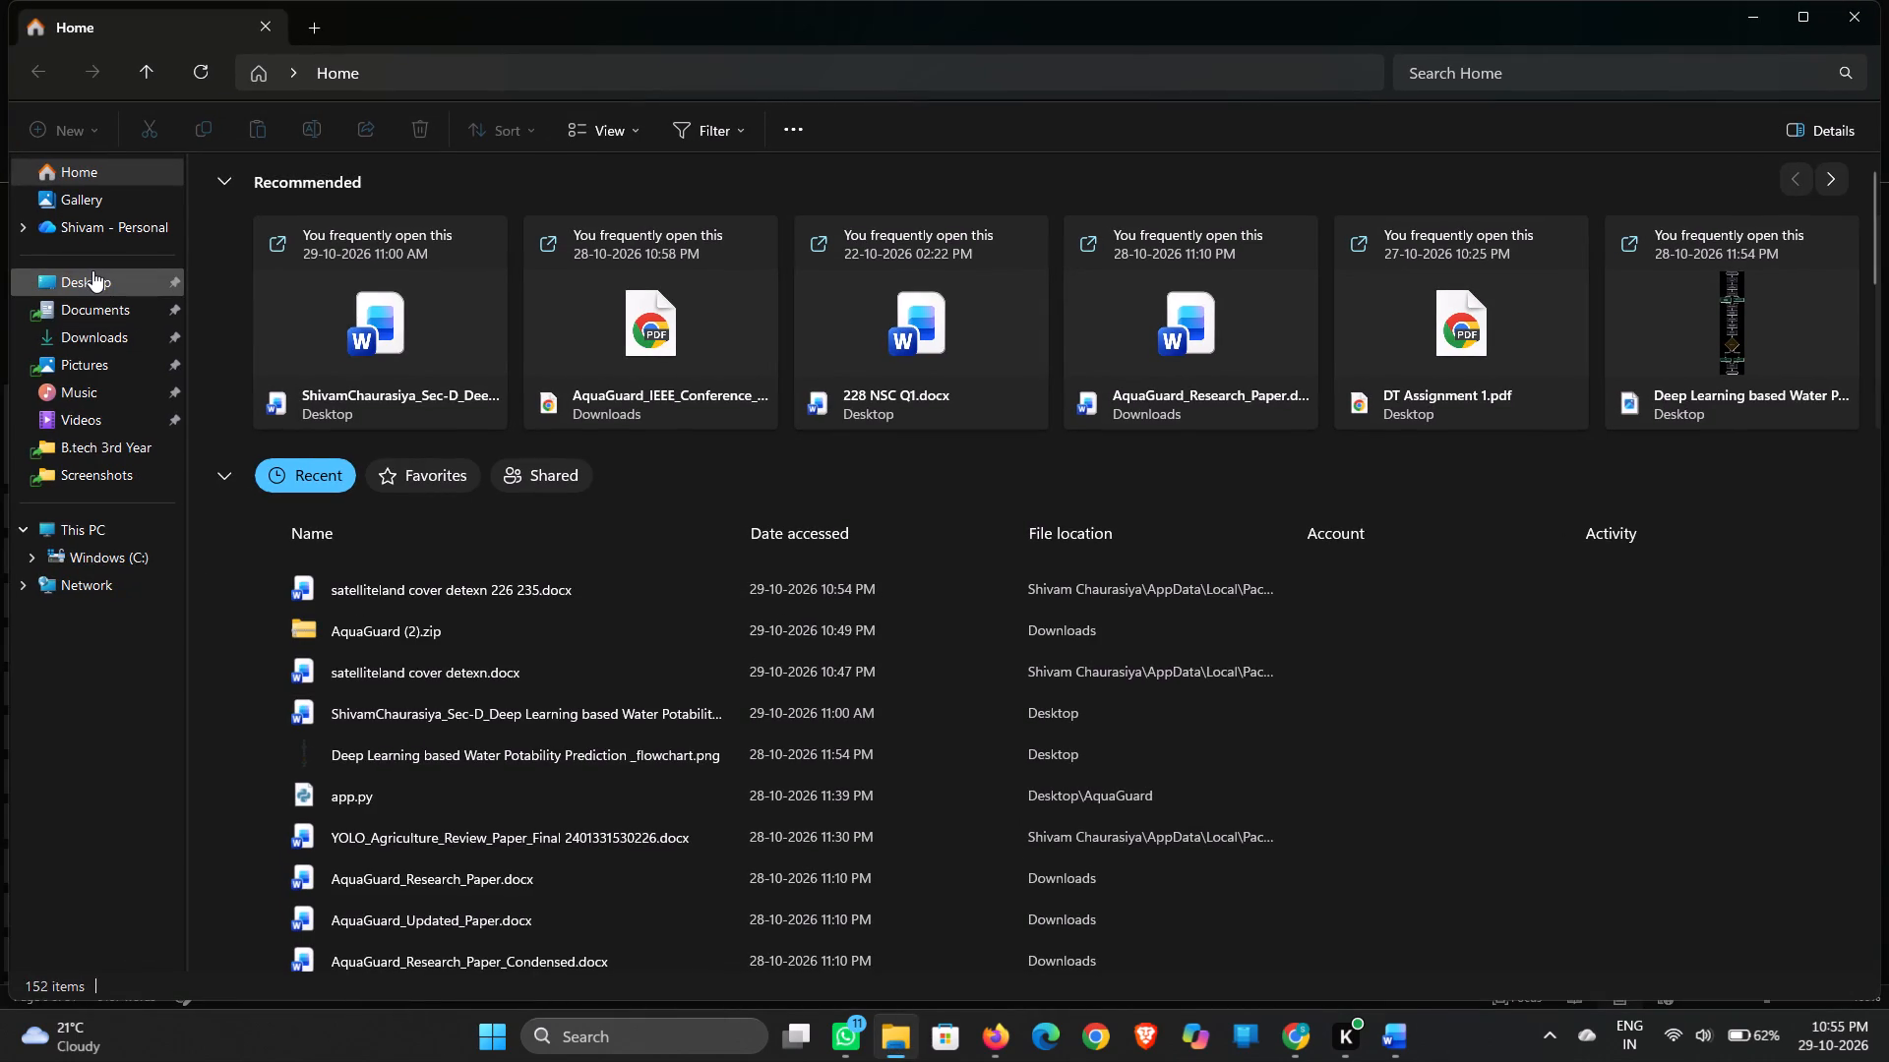
double_click(92, 270)
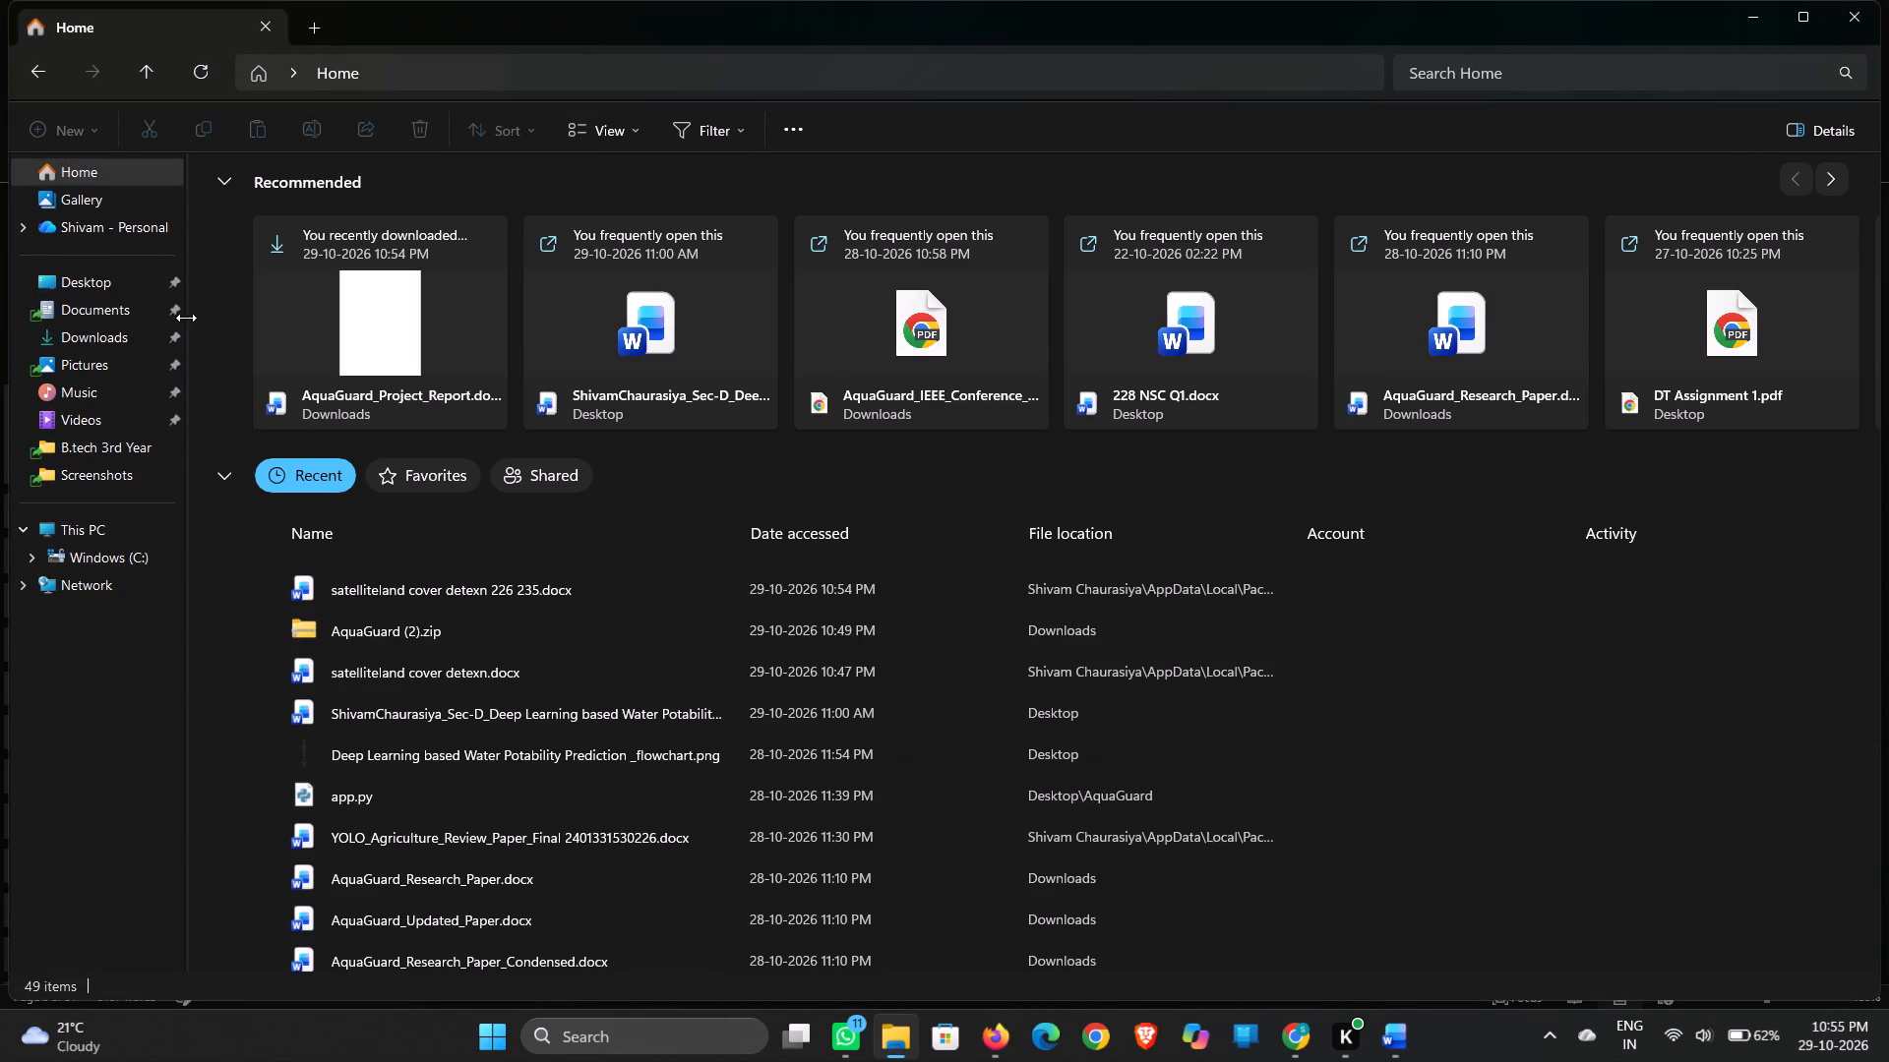
left_click(99, 314)
left_click(101, 341)
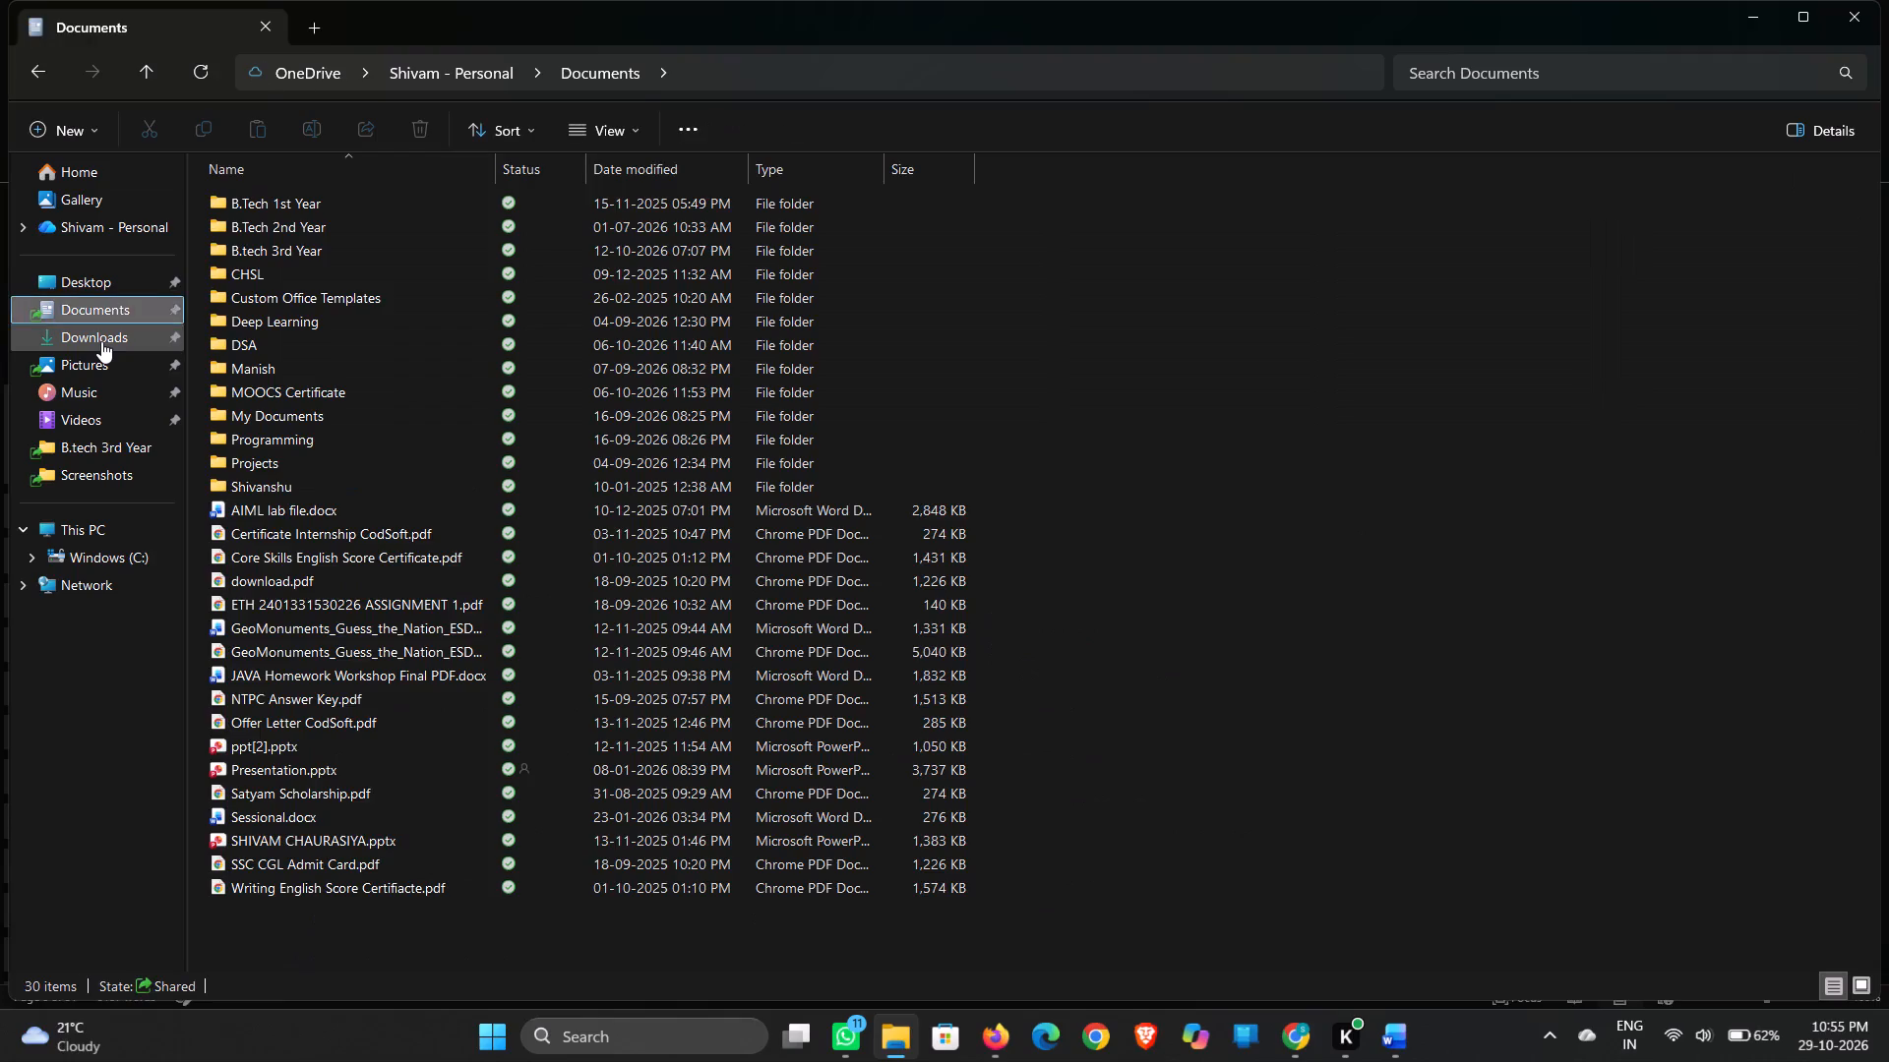
double_click(265, 226)
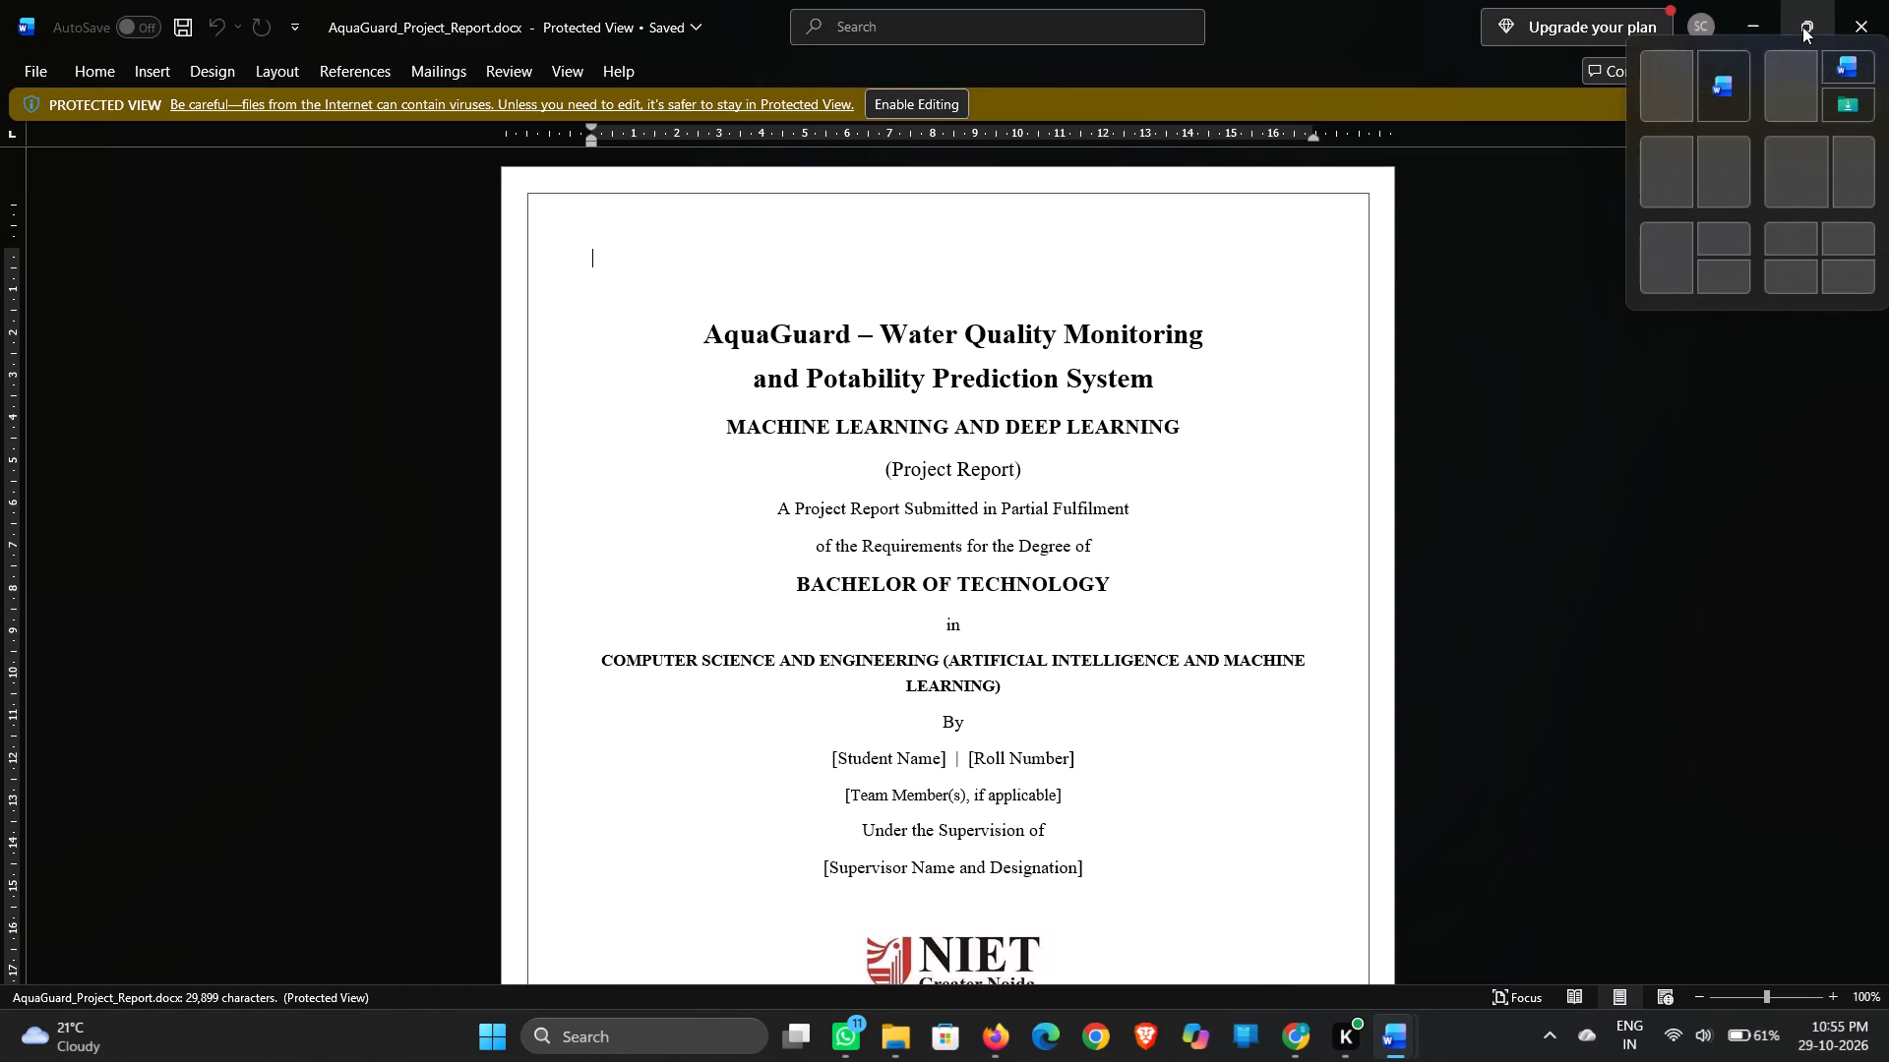
left_click(1729, 74)
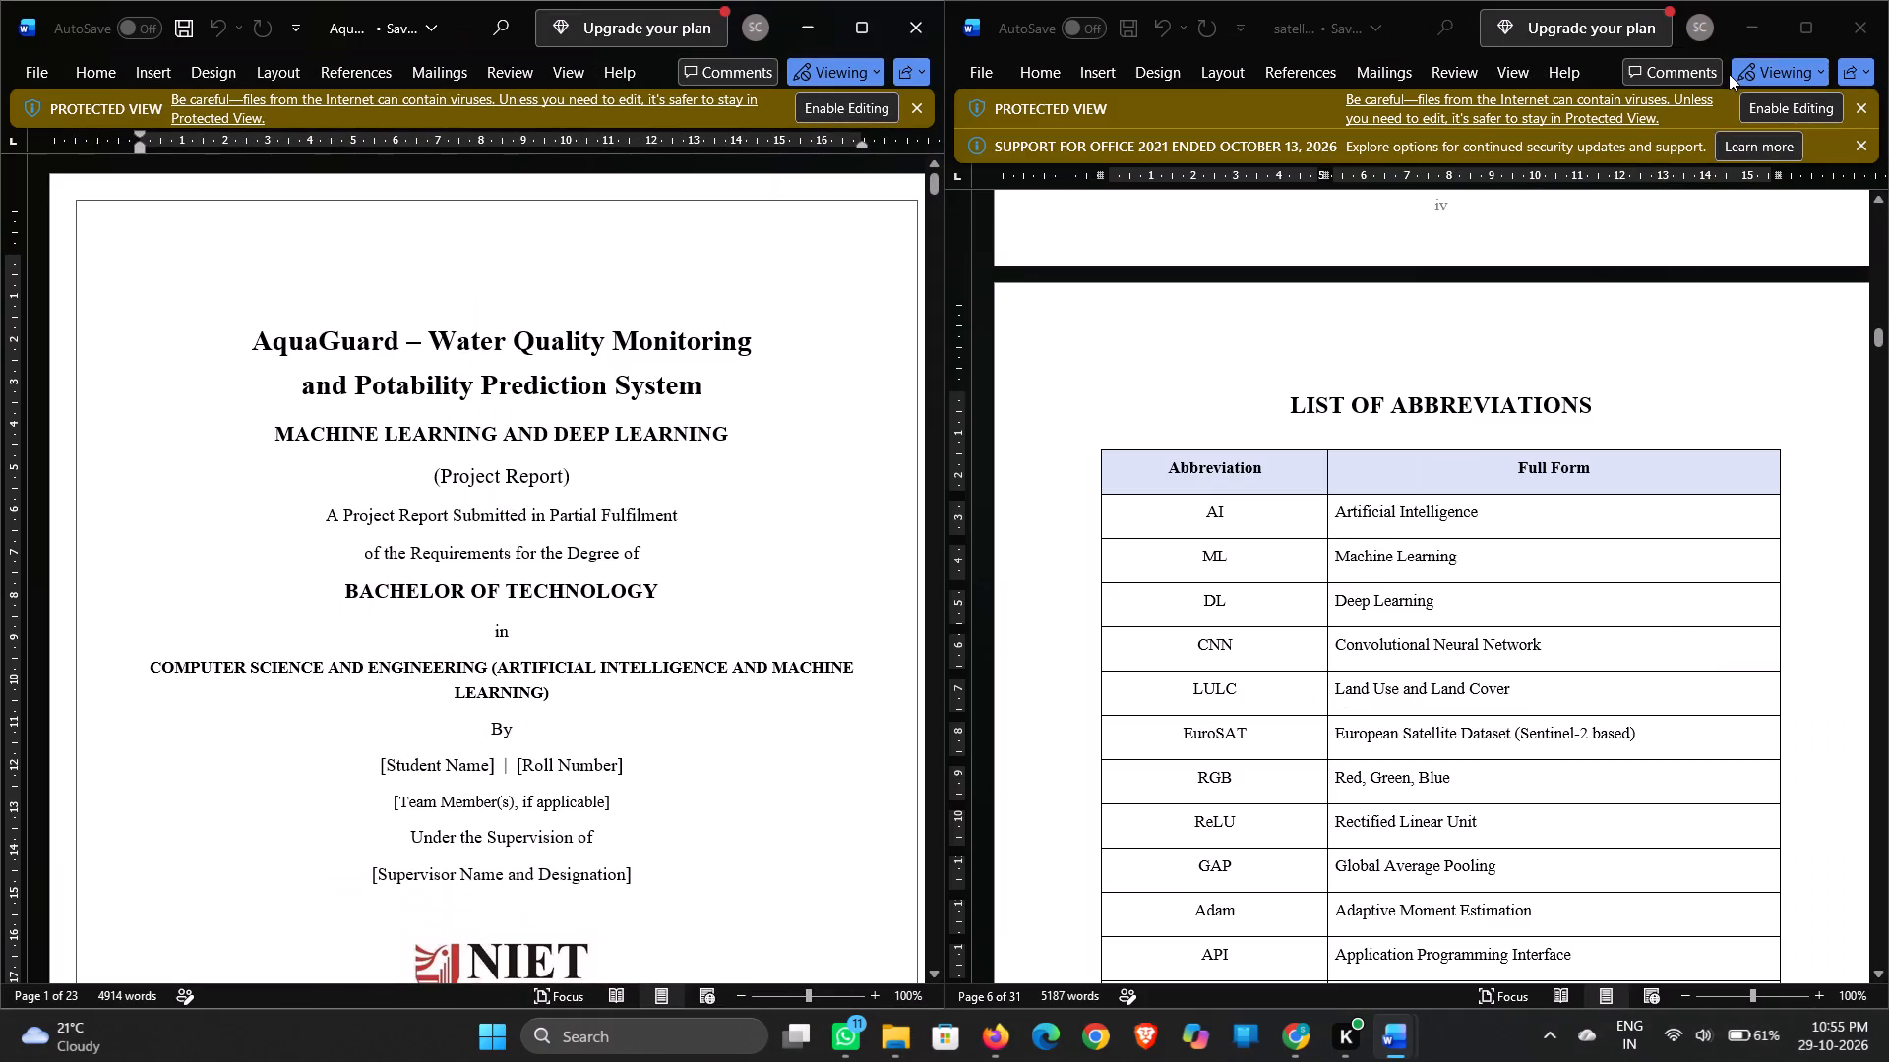
Examine the title lines on the satellite land cover reference's cover page against the AquaGuard report's cover.
scroll(1446, 359, "up", 15)
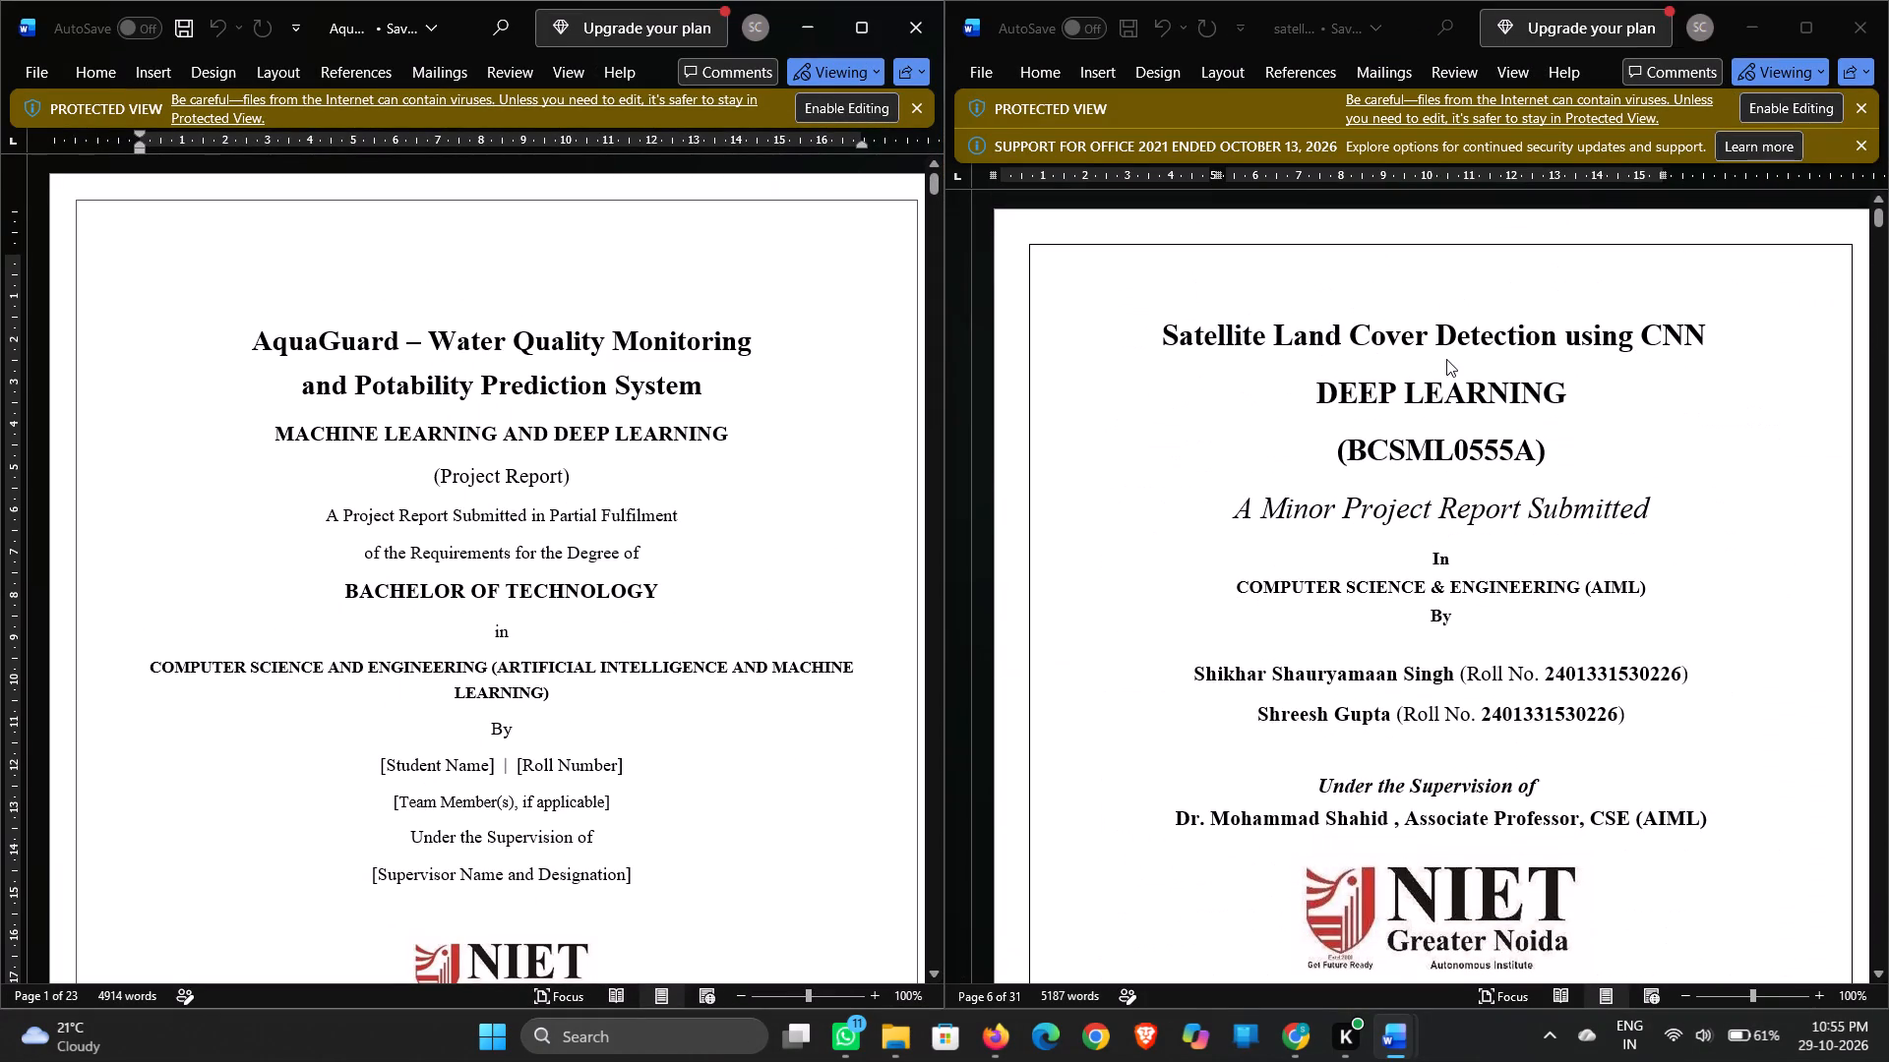
scroll(1446, 359, "up", 1)
scroll(1208, 471, "up", 2)
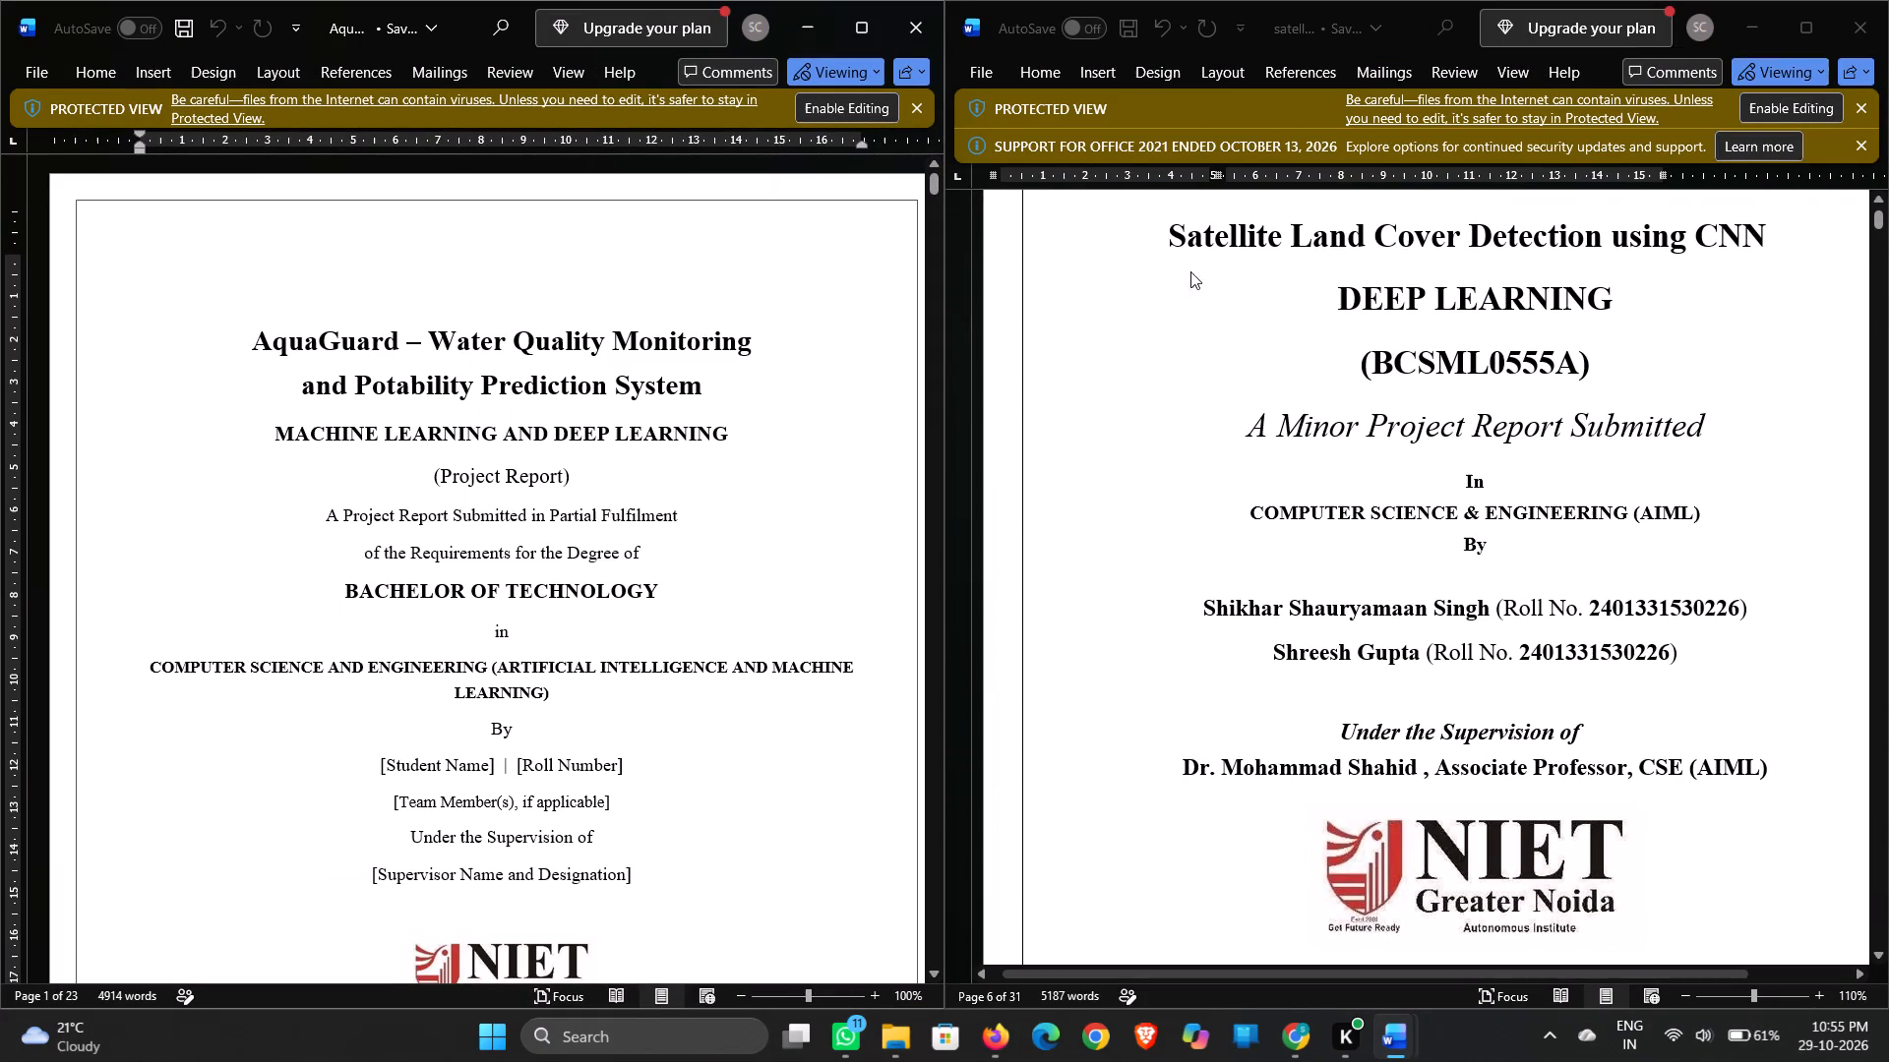
scroll(1178, 248, "up", 1)
left_click_drag(1168, 341, 1278, 351)
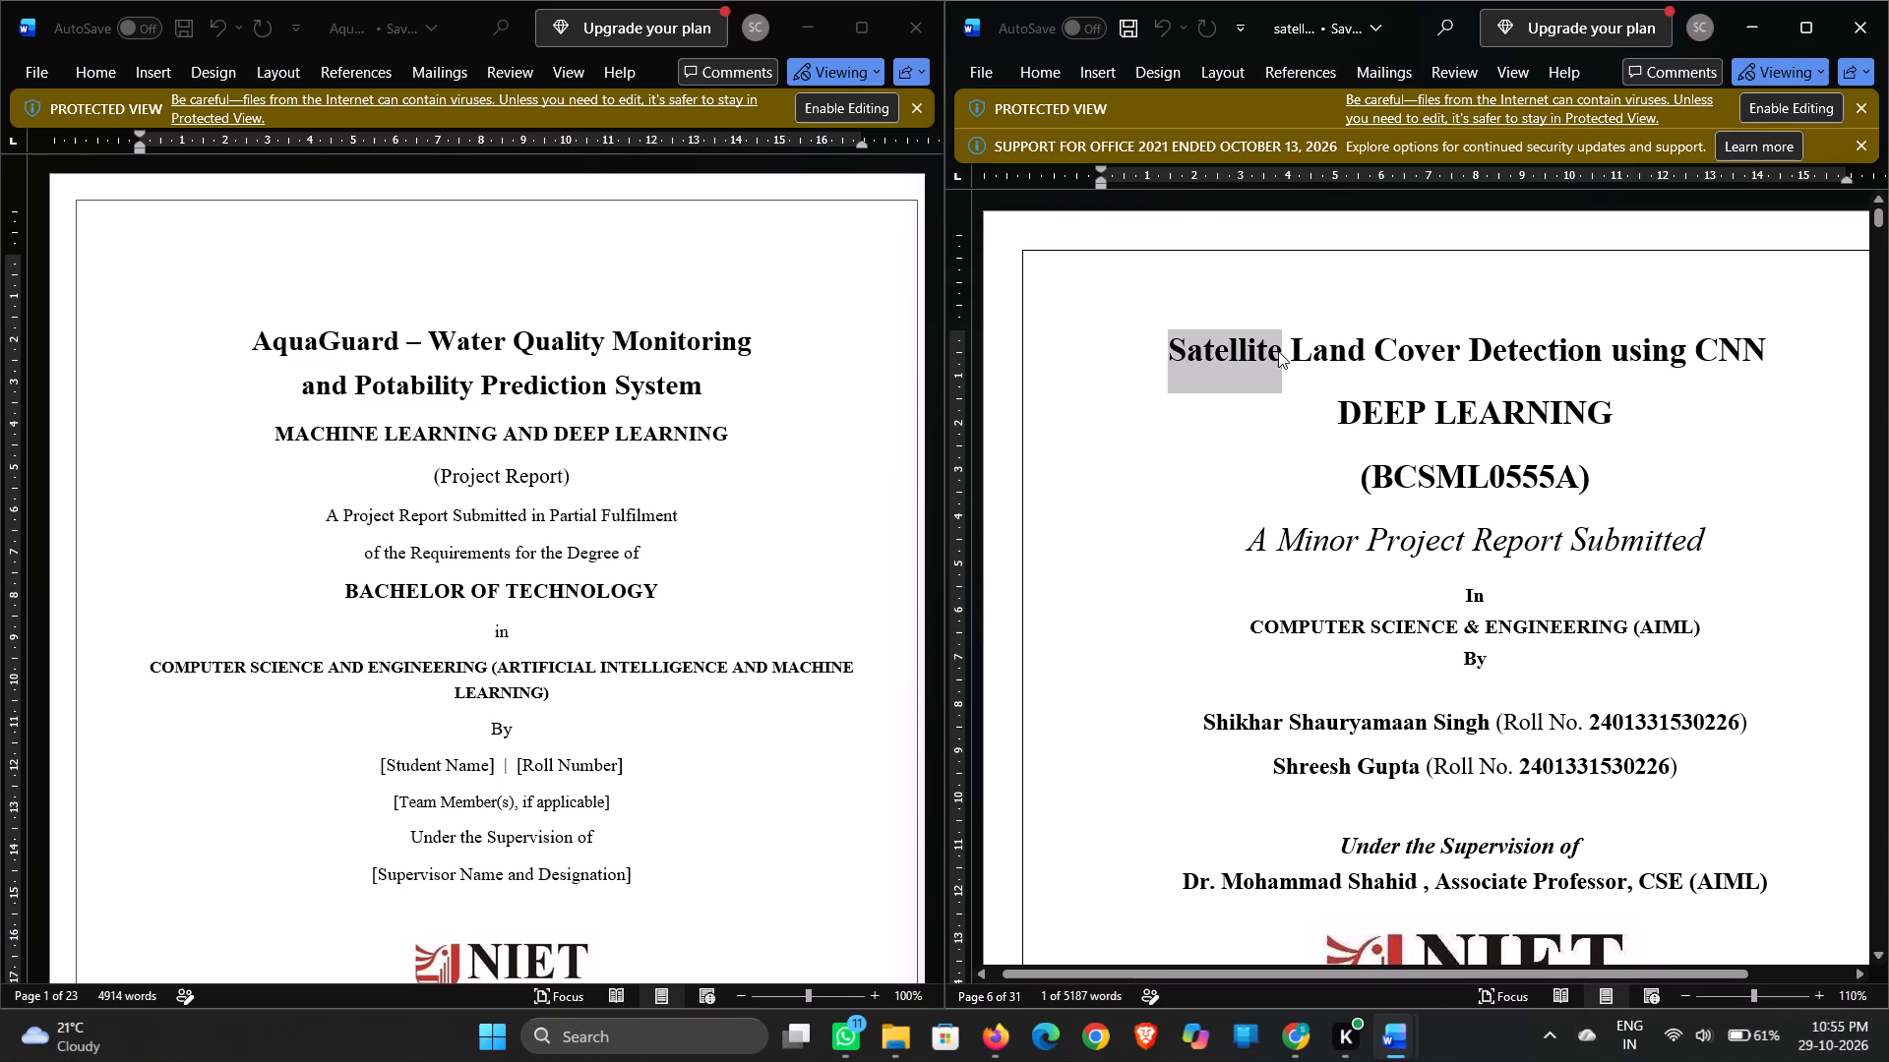
left_click(1278, 351)
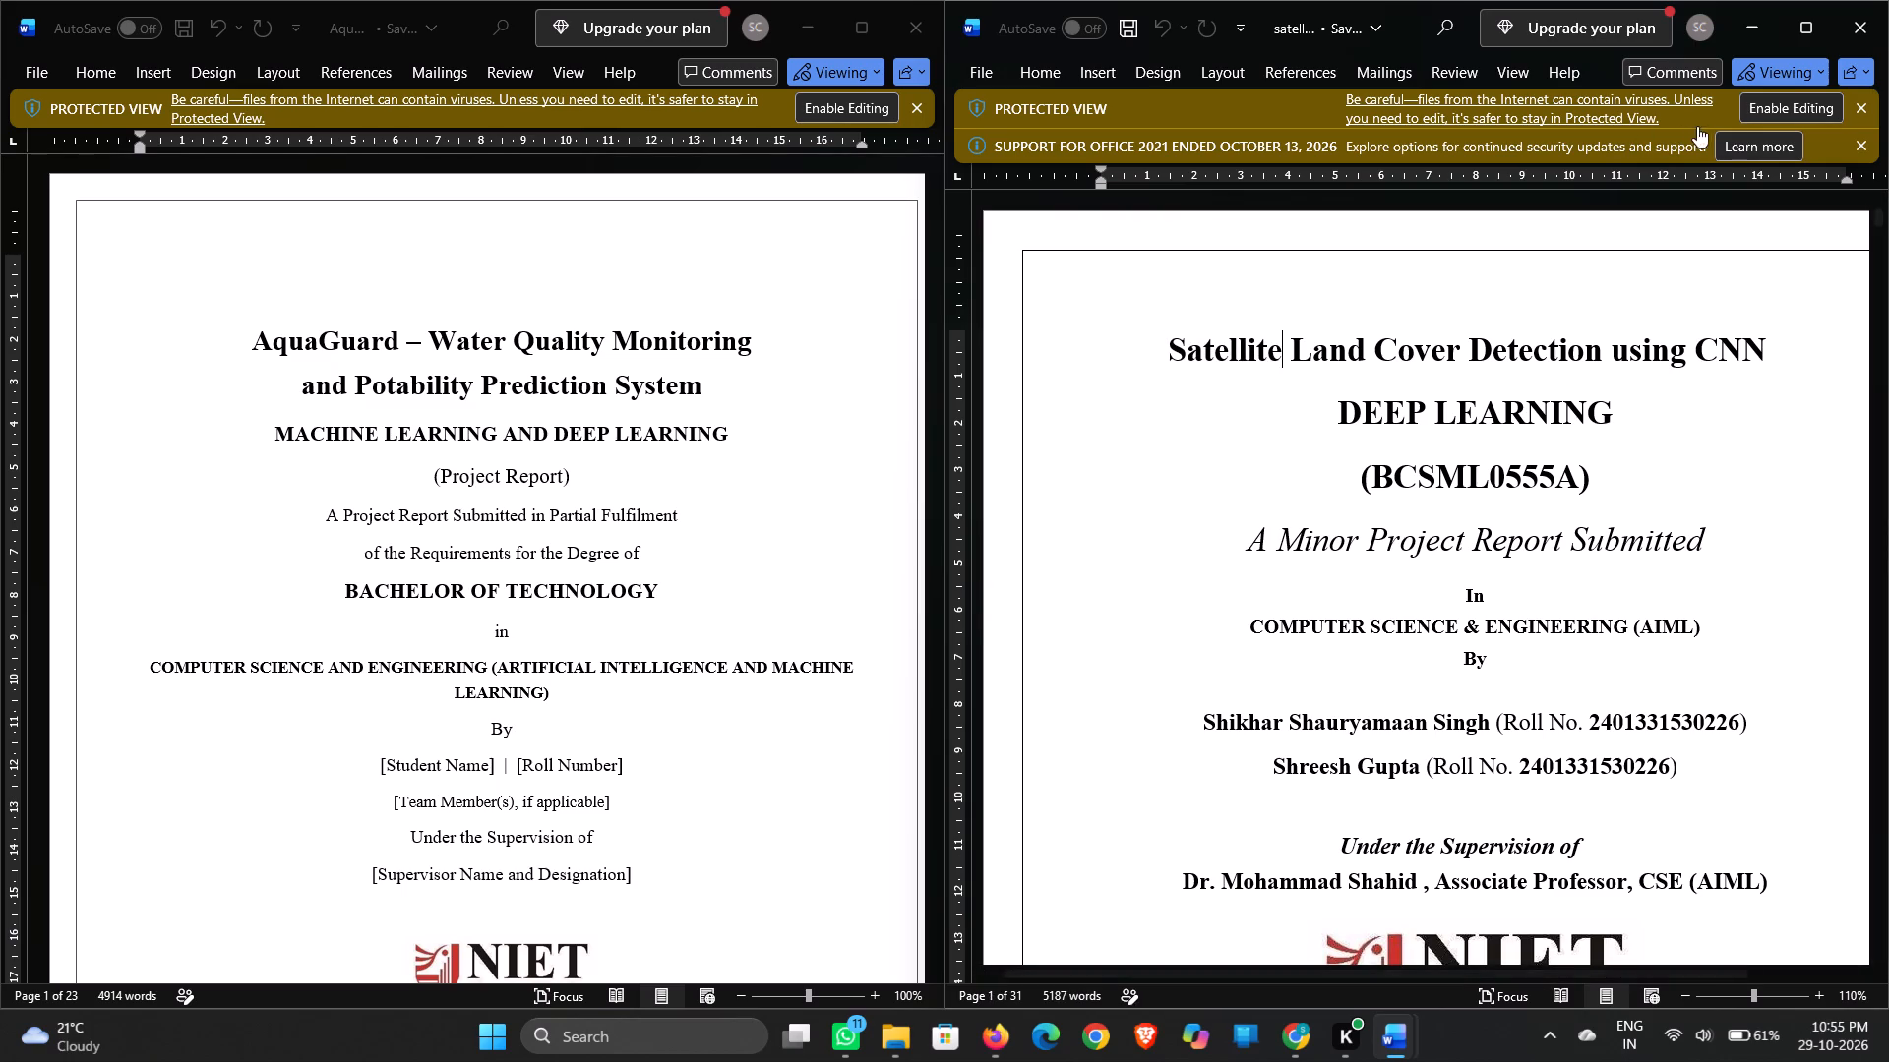
Enable editing in both the reference report and the AquaGuard report, and arrange the two documents side by side again.
left_click(1774, 111)
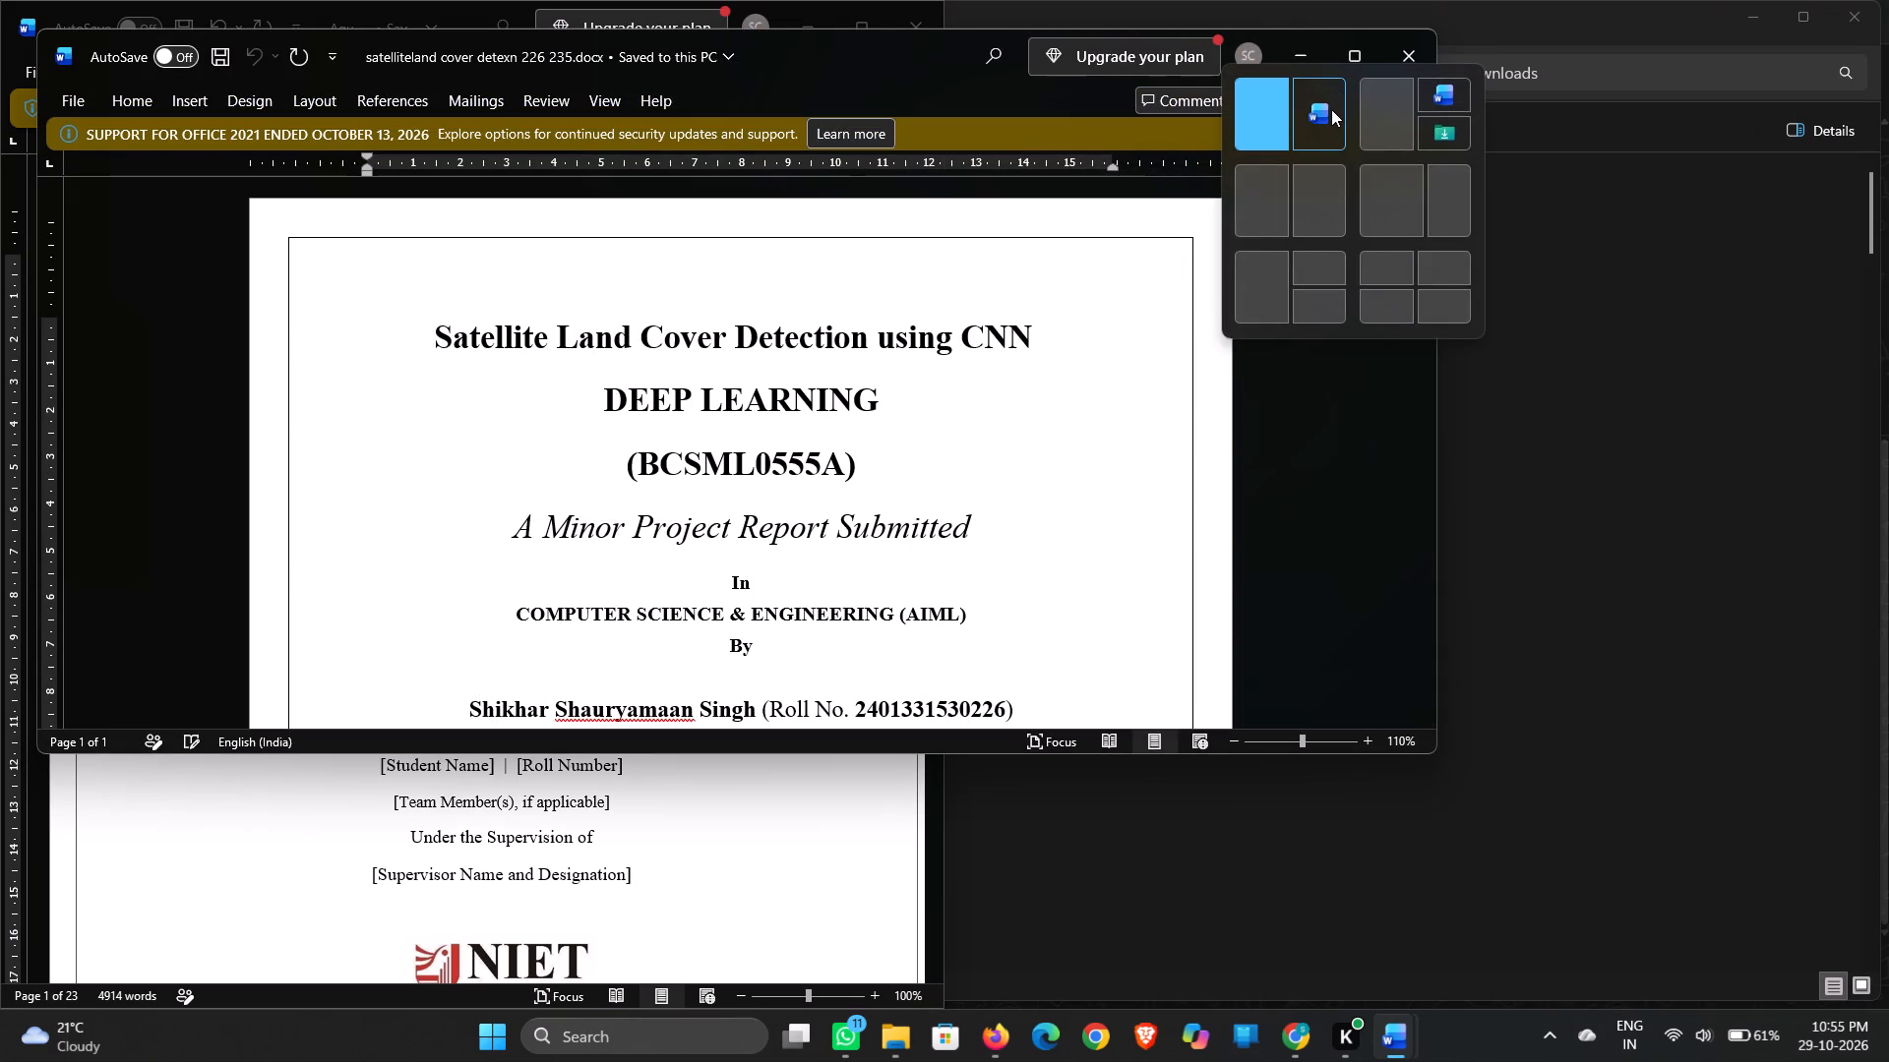
left_click(1331, 109)
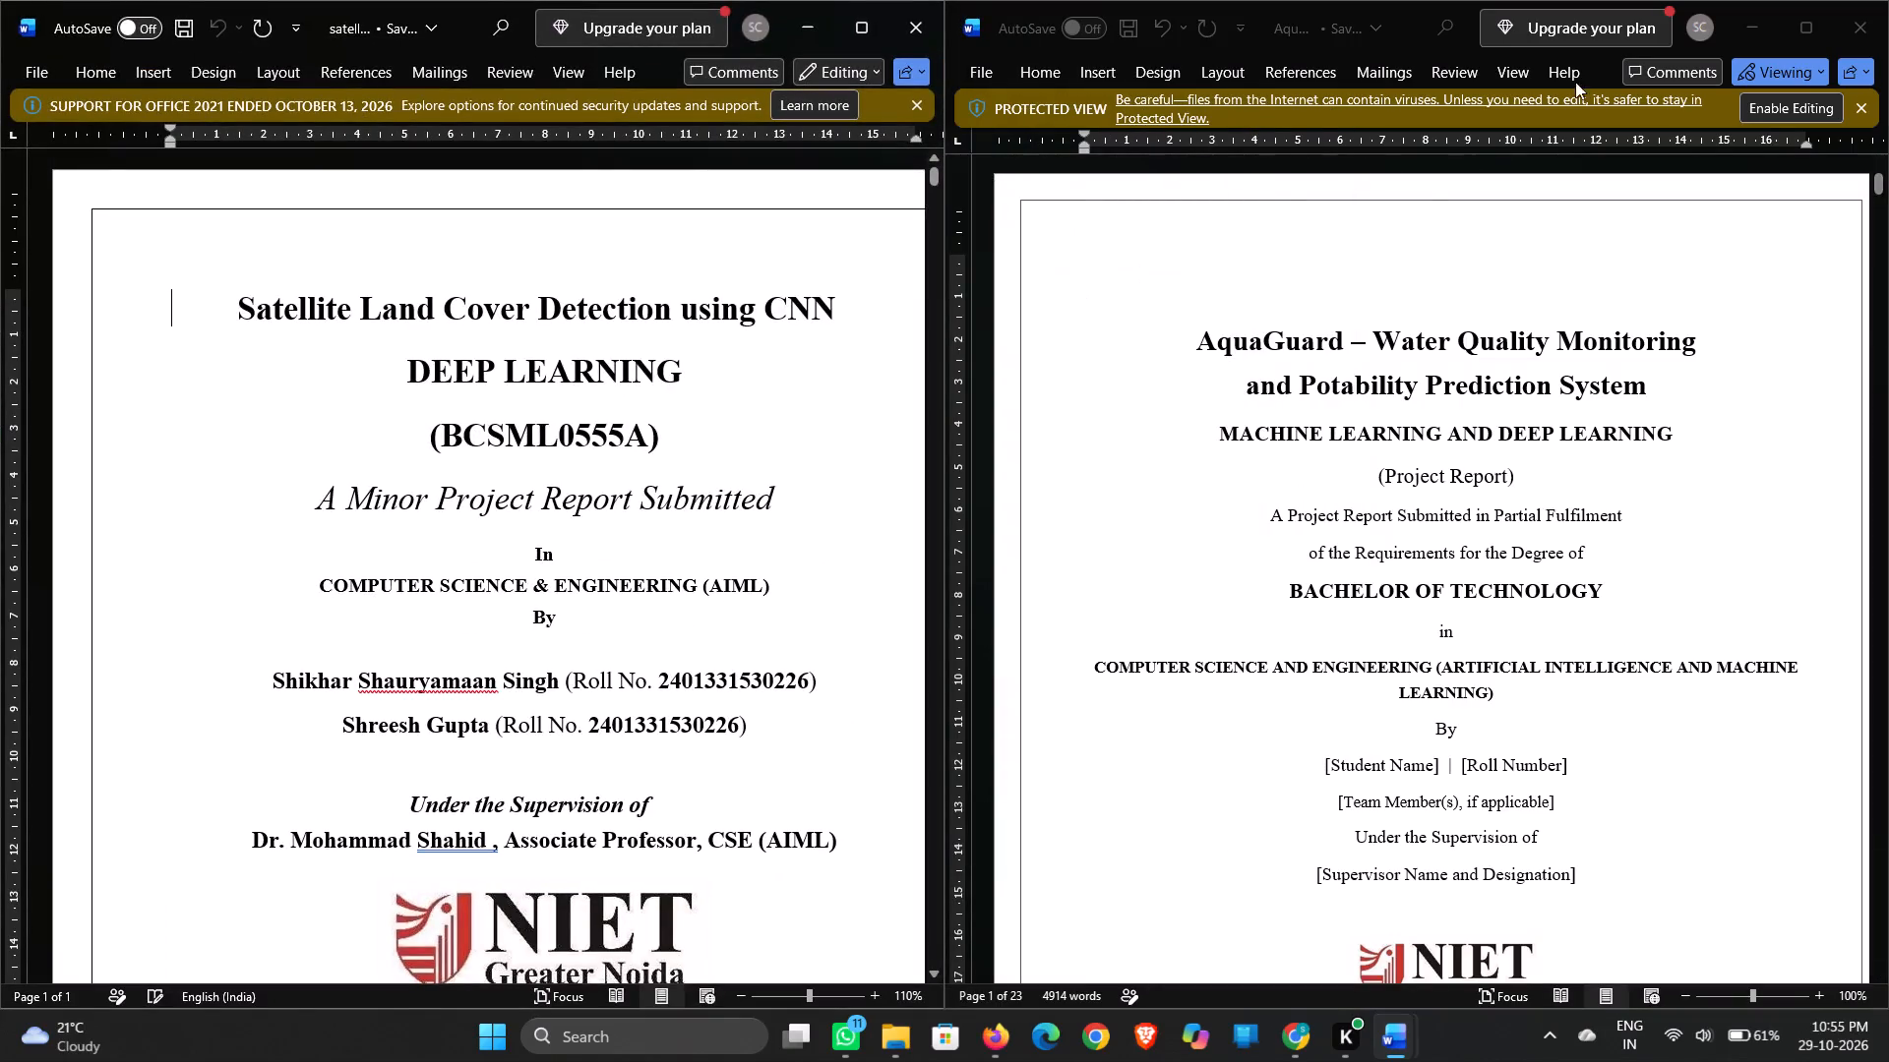
left_click(1781, 103)
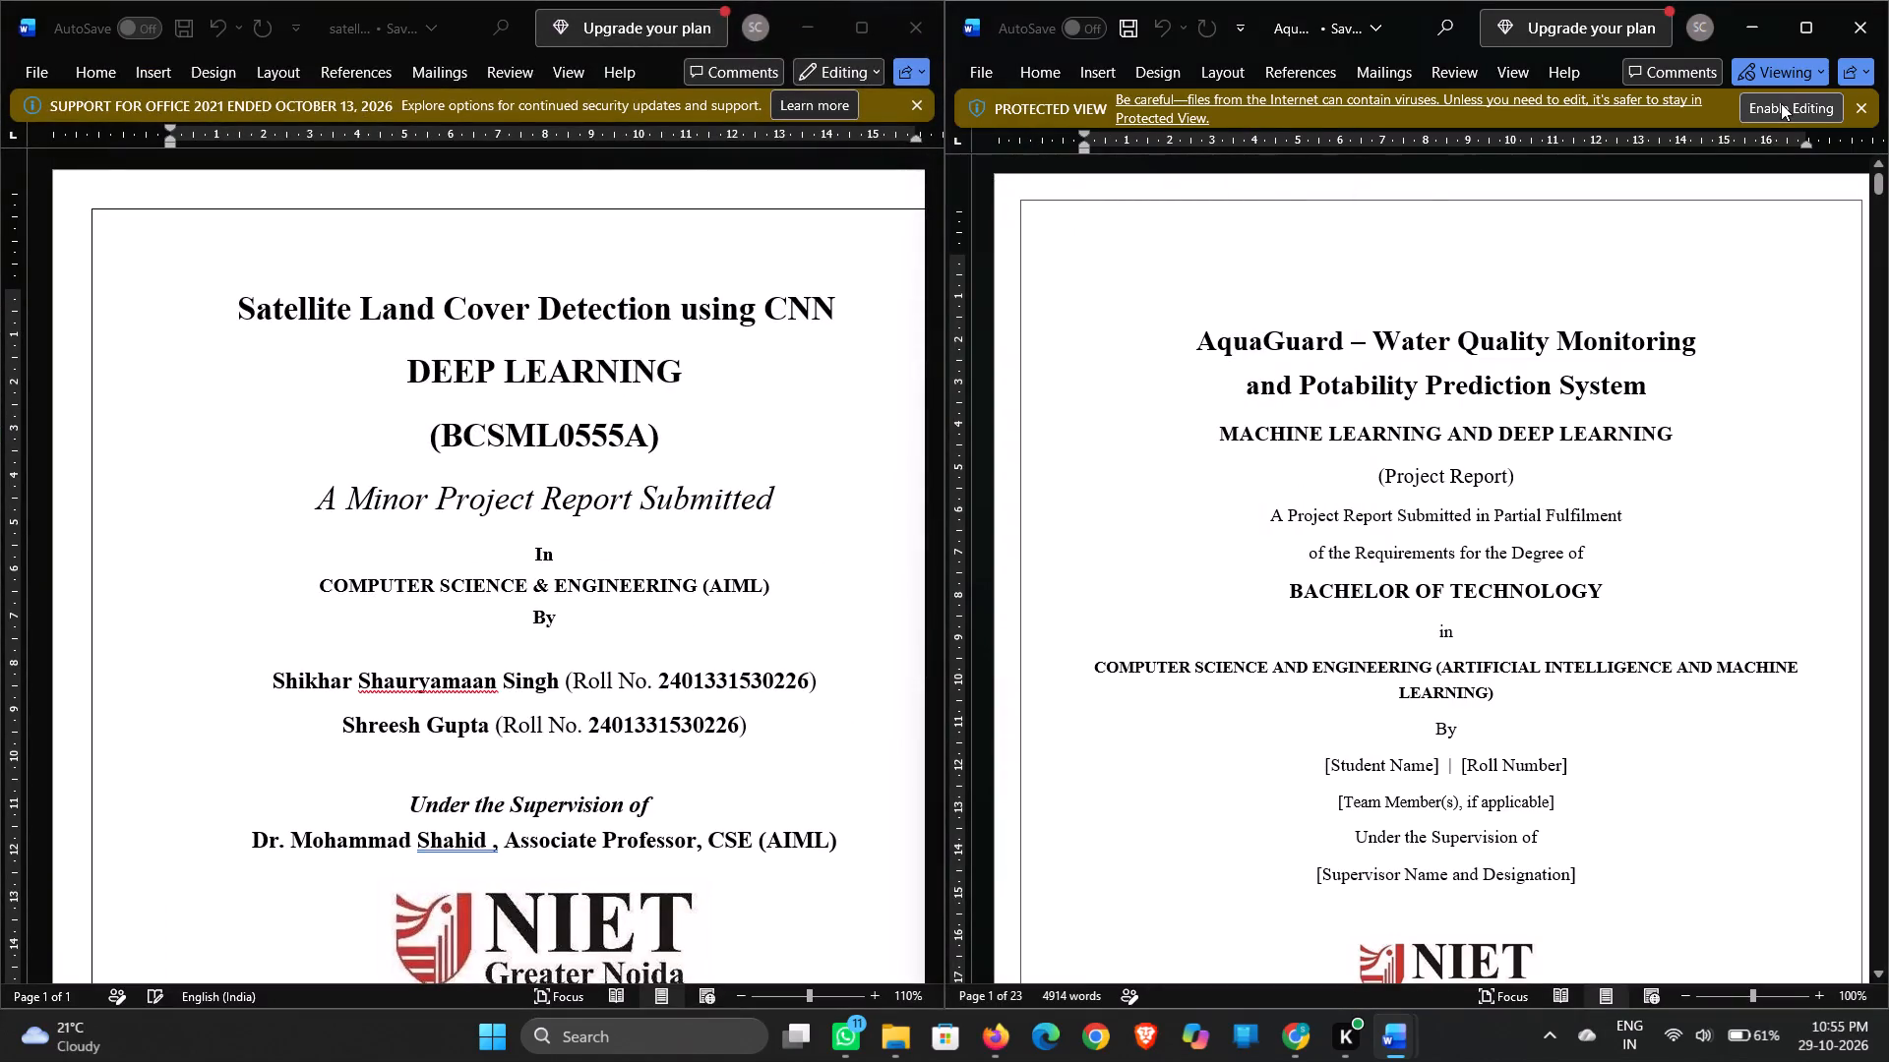
left_click(1768, 114)
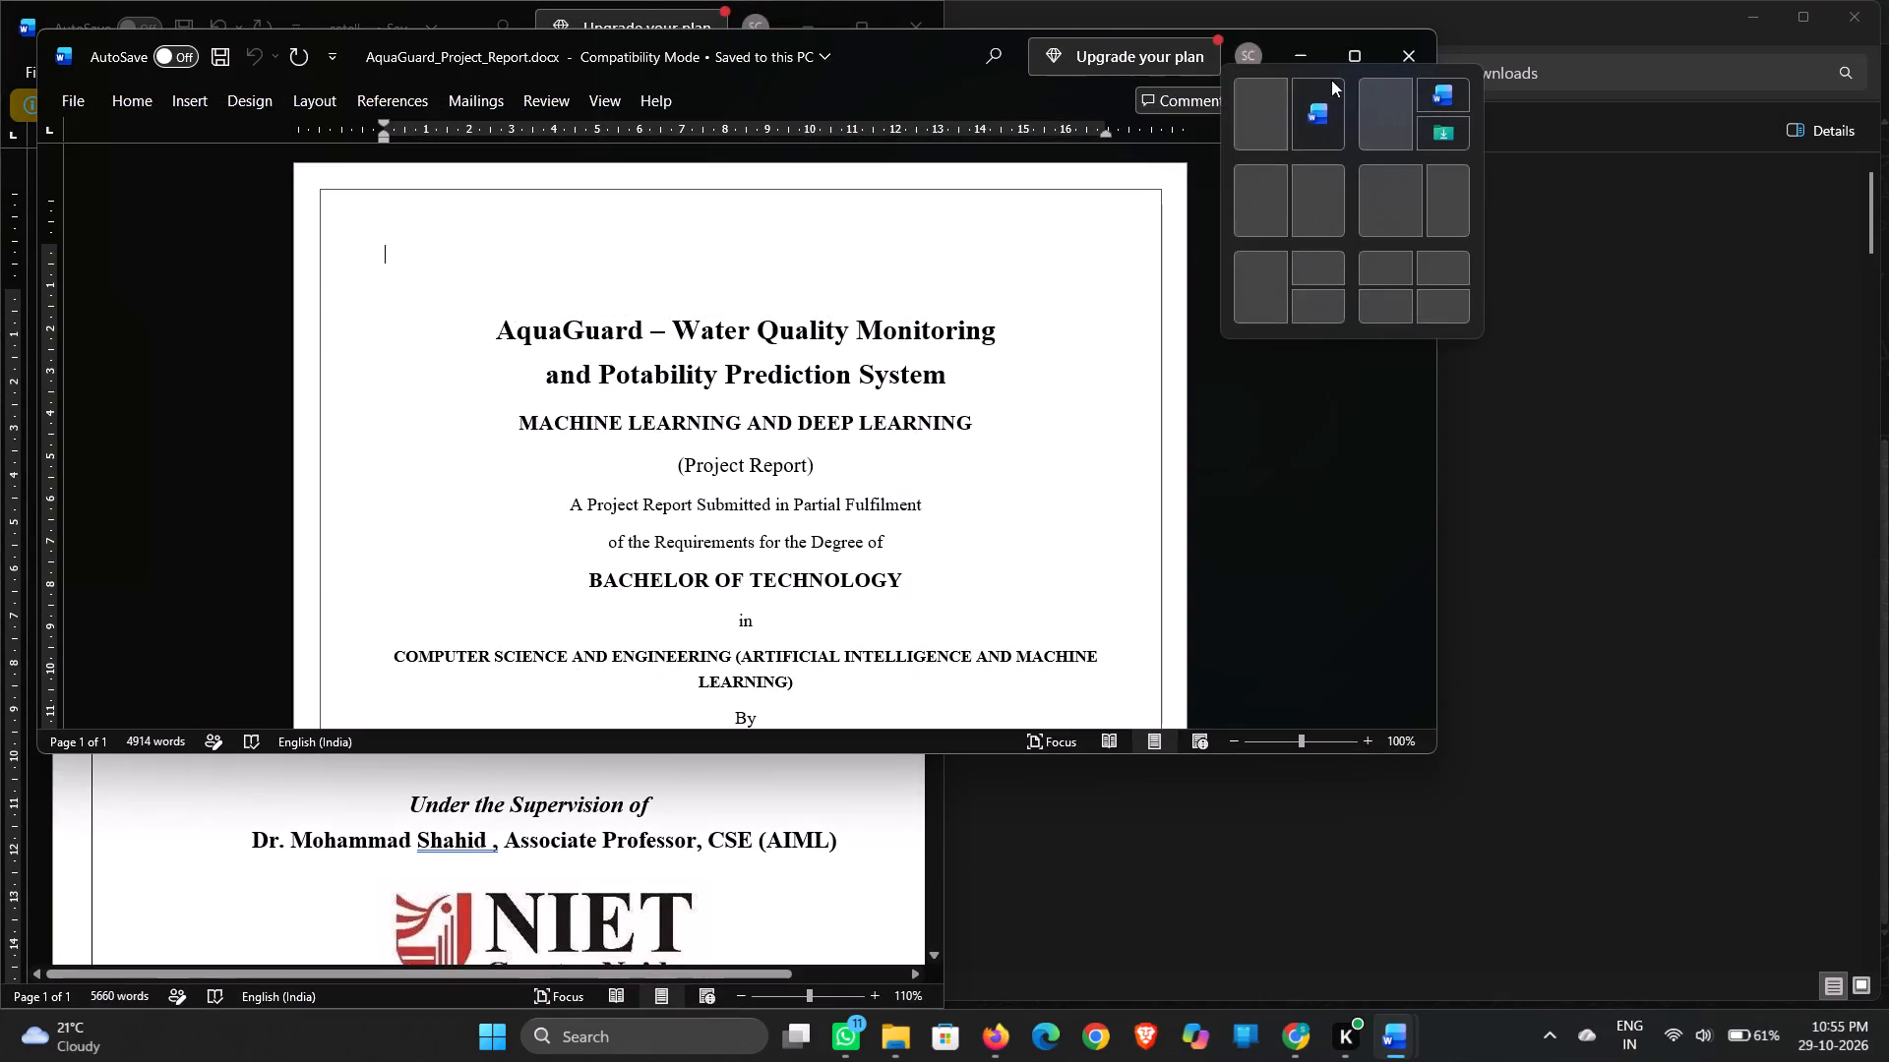
left_click(1325, 109)
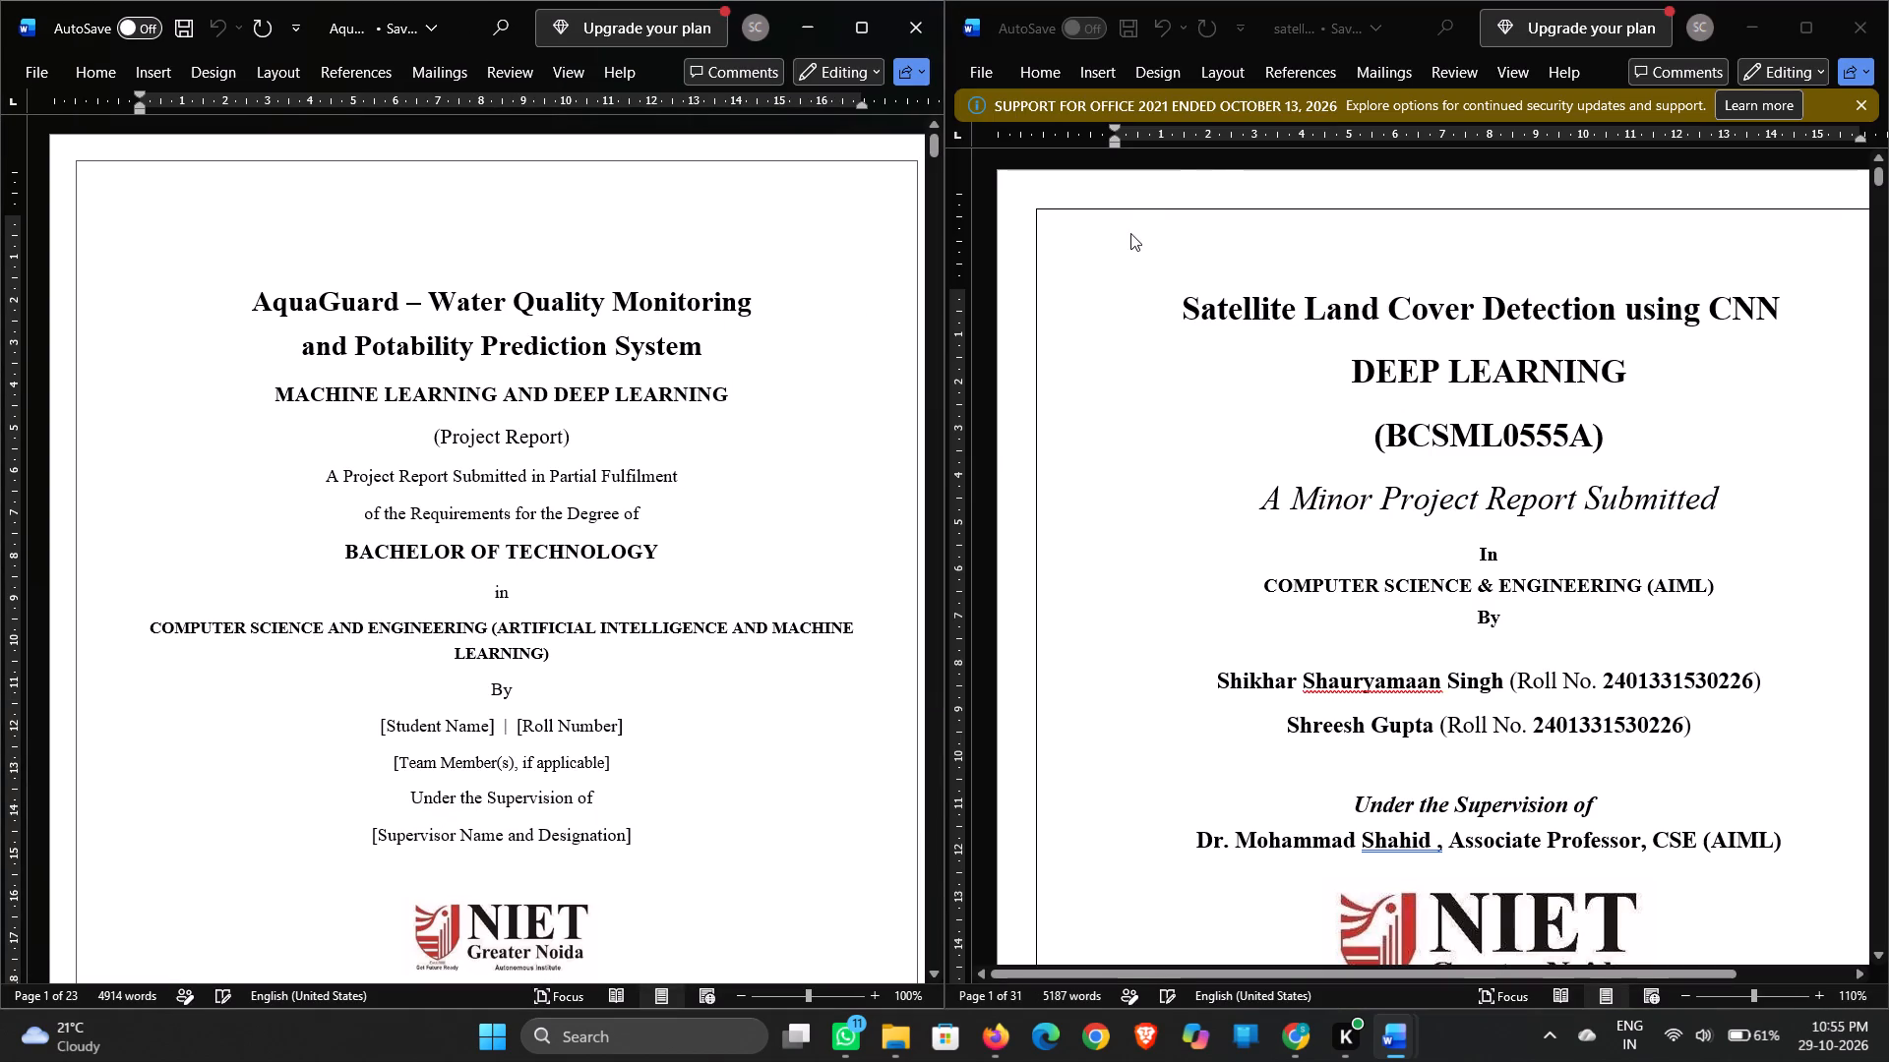
Select the opening words of the reference title and of the AquaGuard title to compare them.
left_click_drag(1185, 307, 1239, 315)
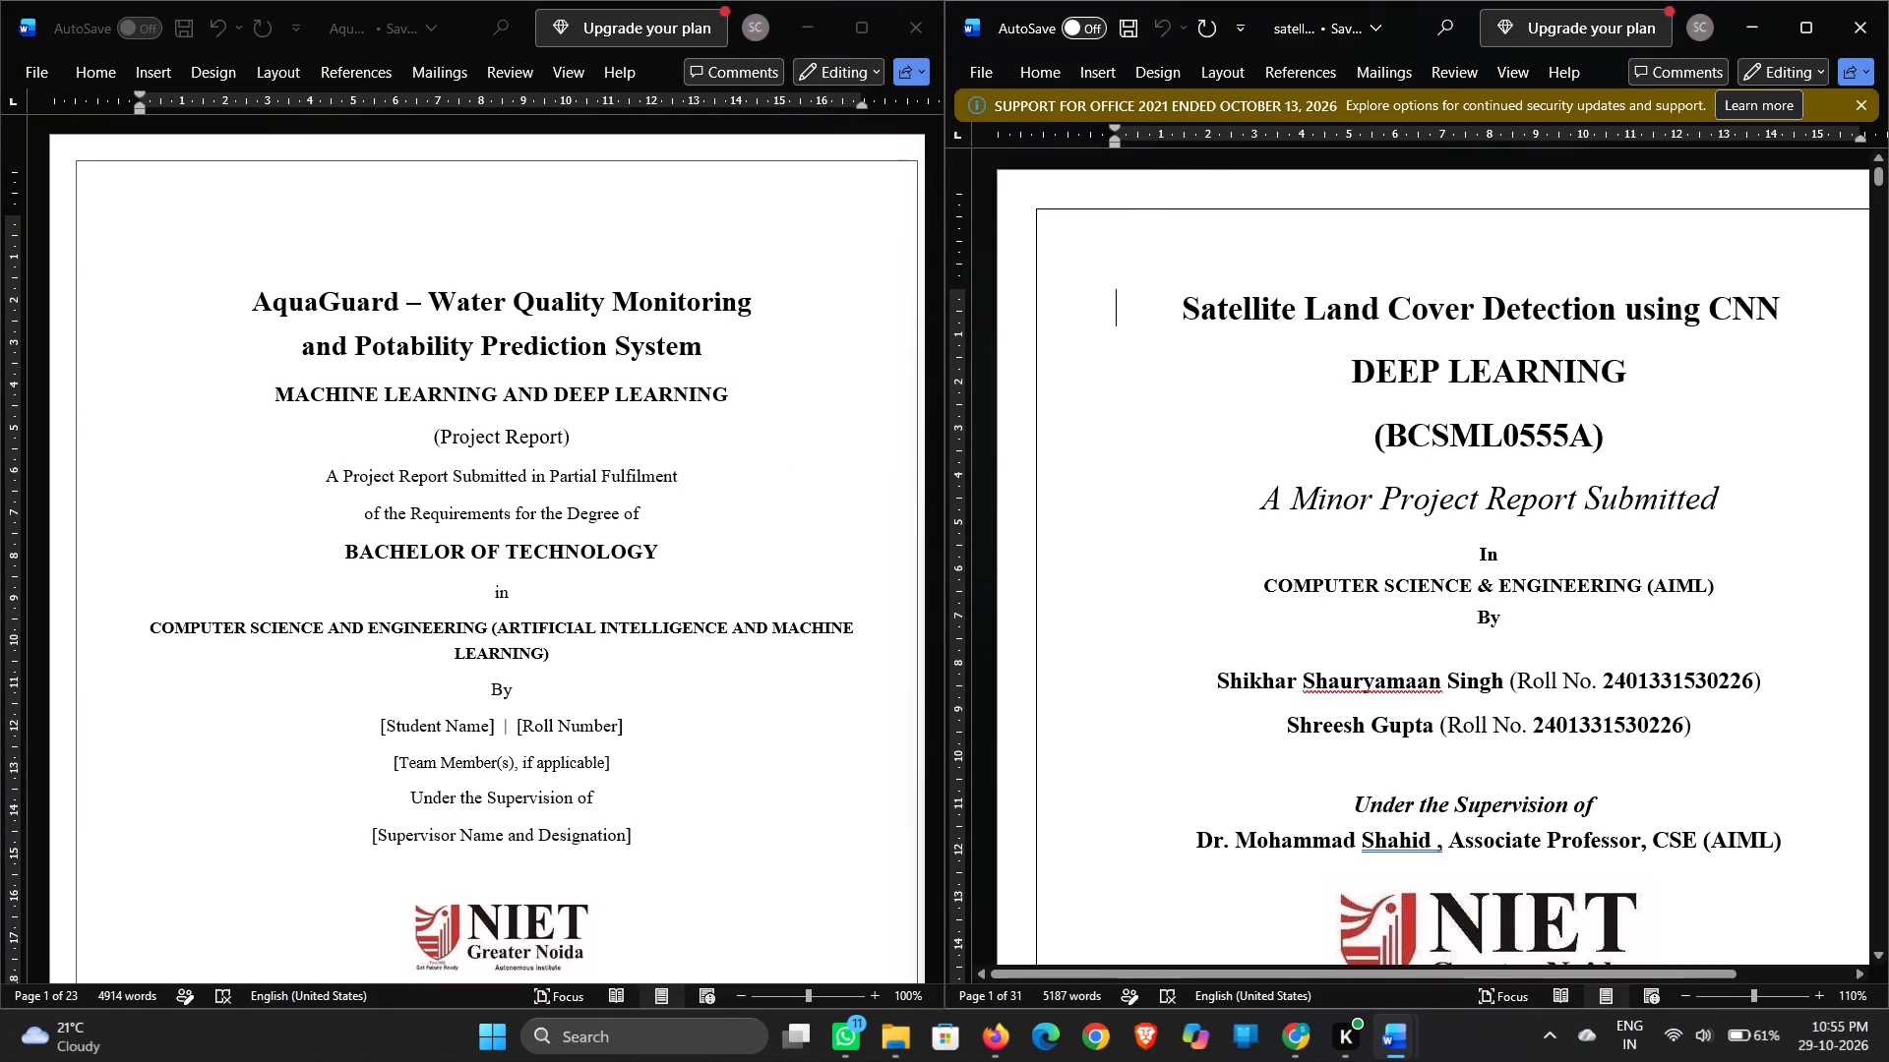
left_click_drag(1239, 315, 1327, 320)
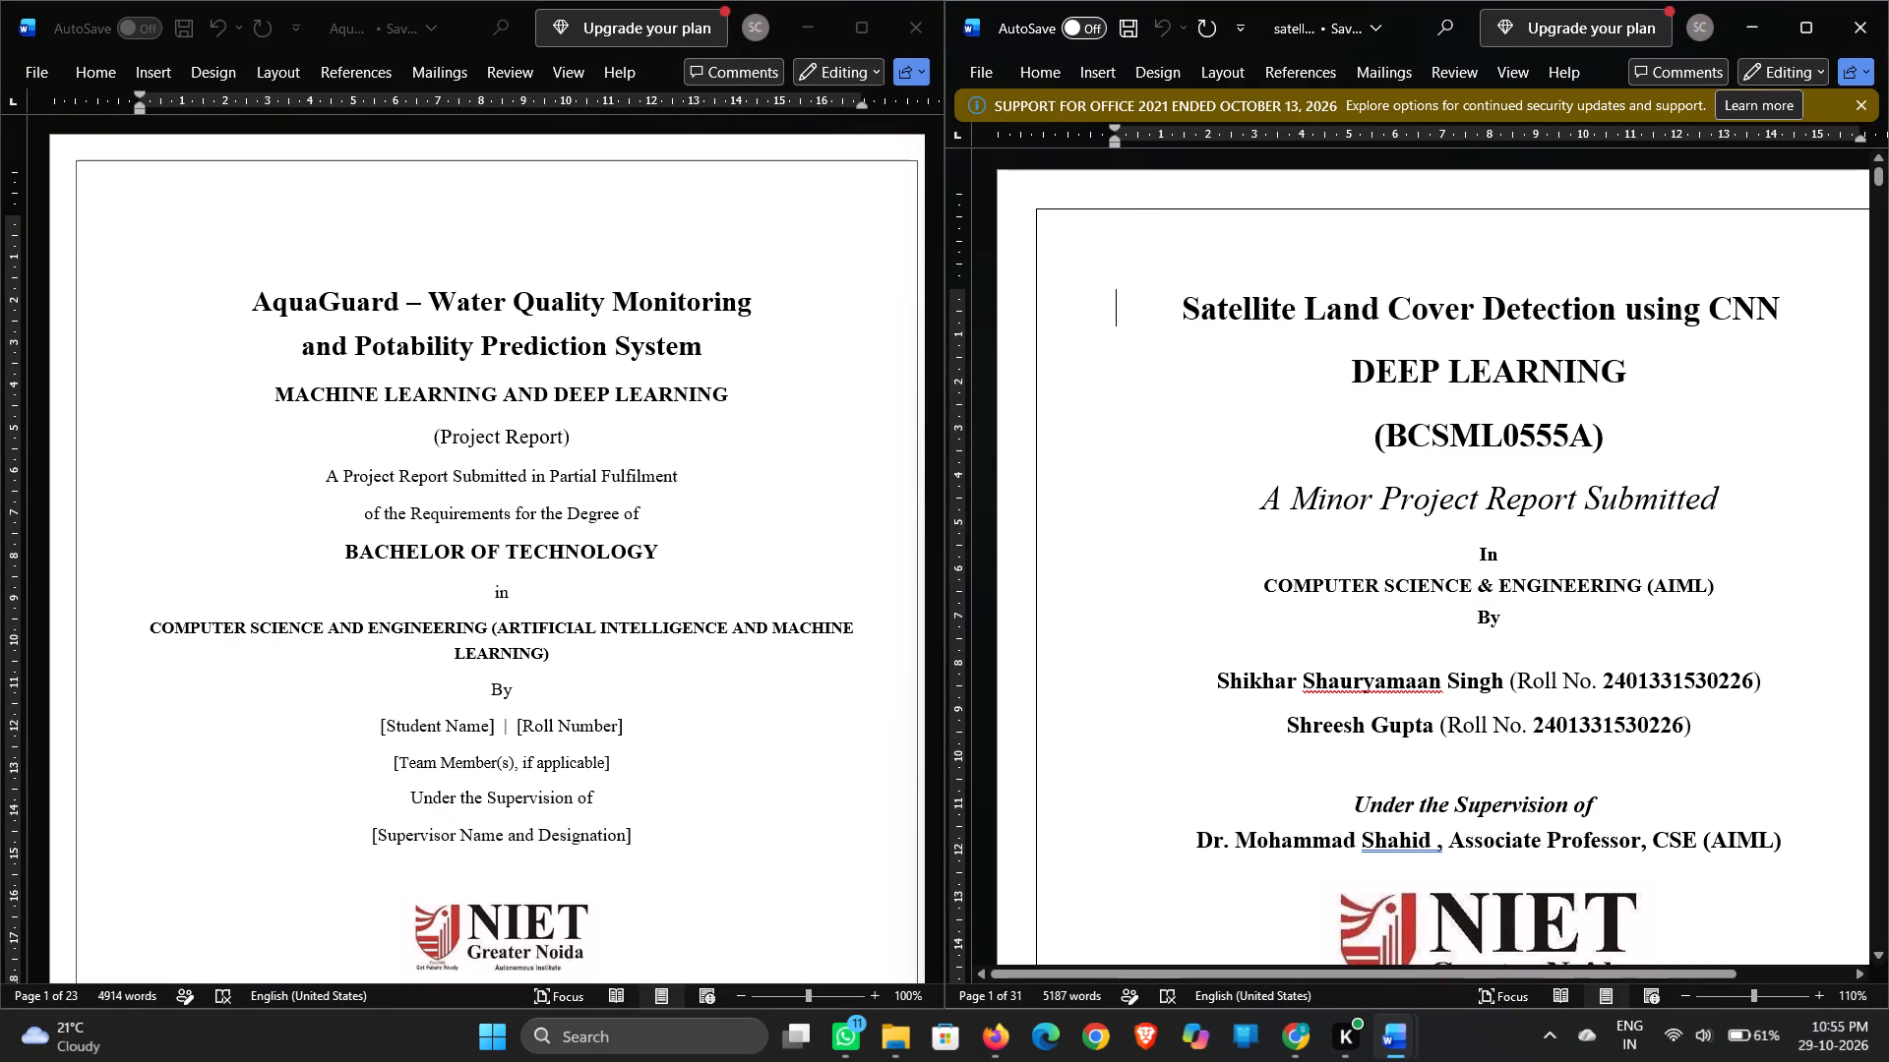
left_click(1188, 310)
left_click_drag(1188, 310, 1246, 310)
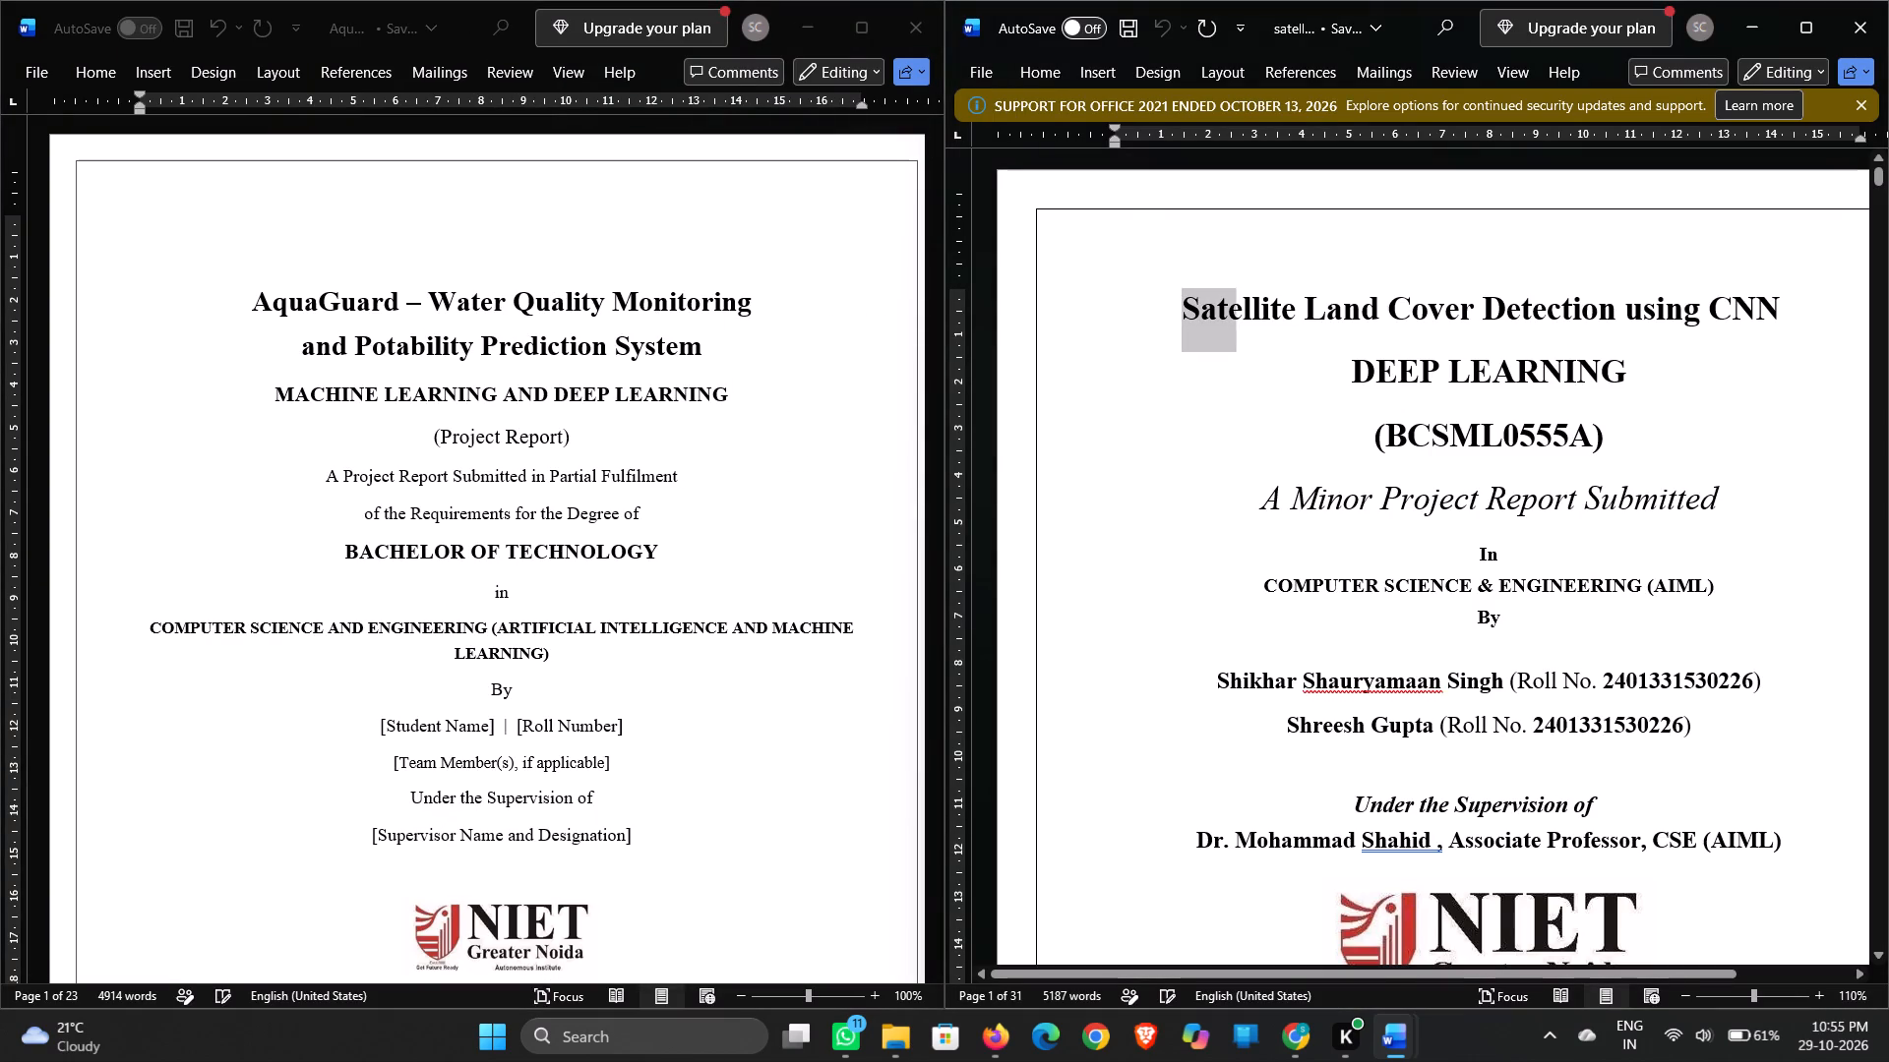
left_click_drag(1246, 310, 1357, 304)
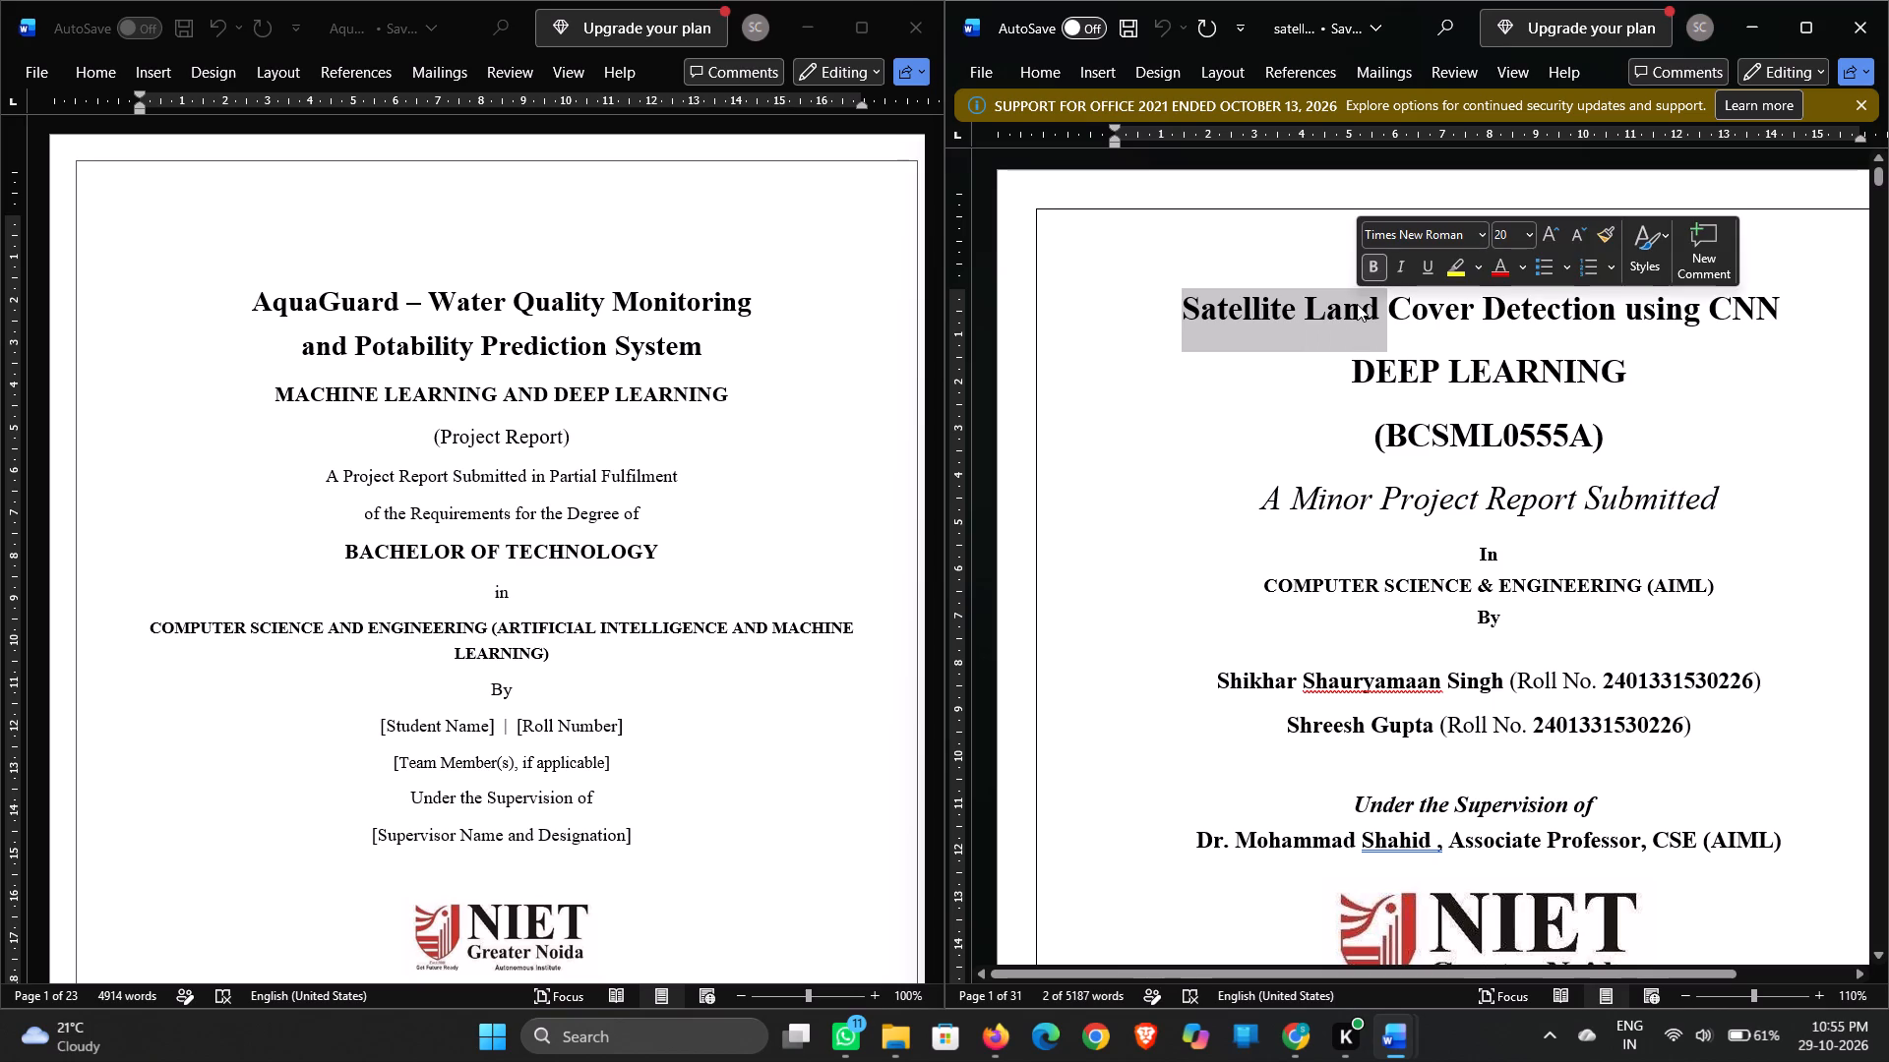
left_click(257, 294)
left_click(257, 309)
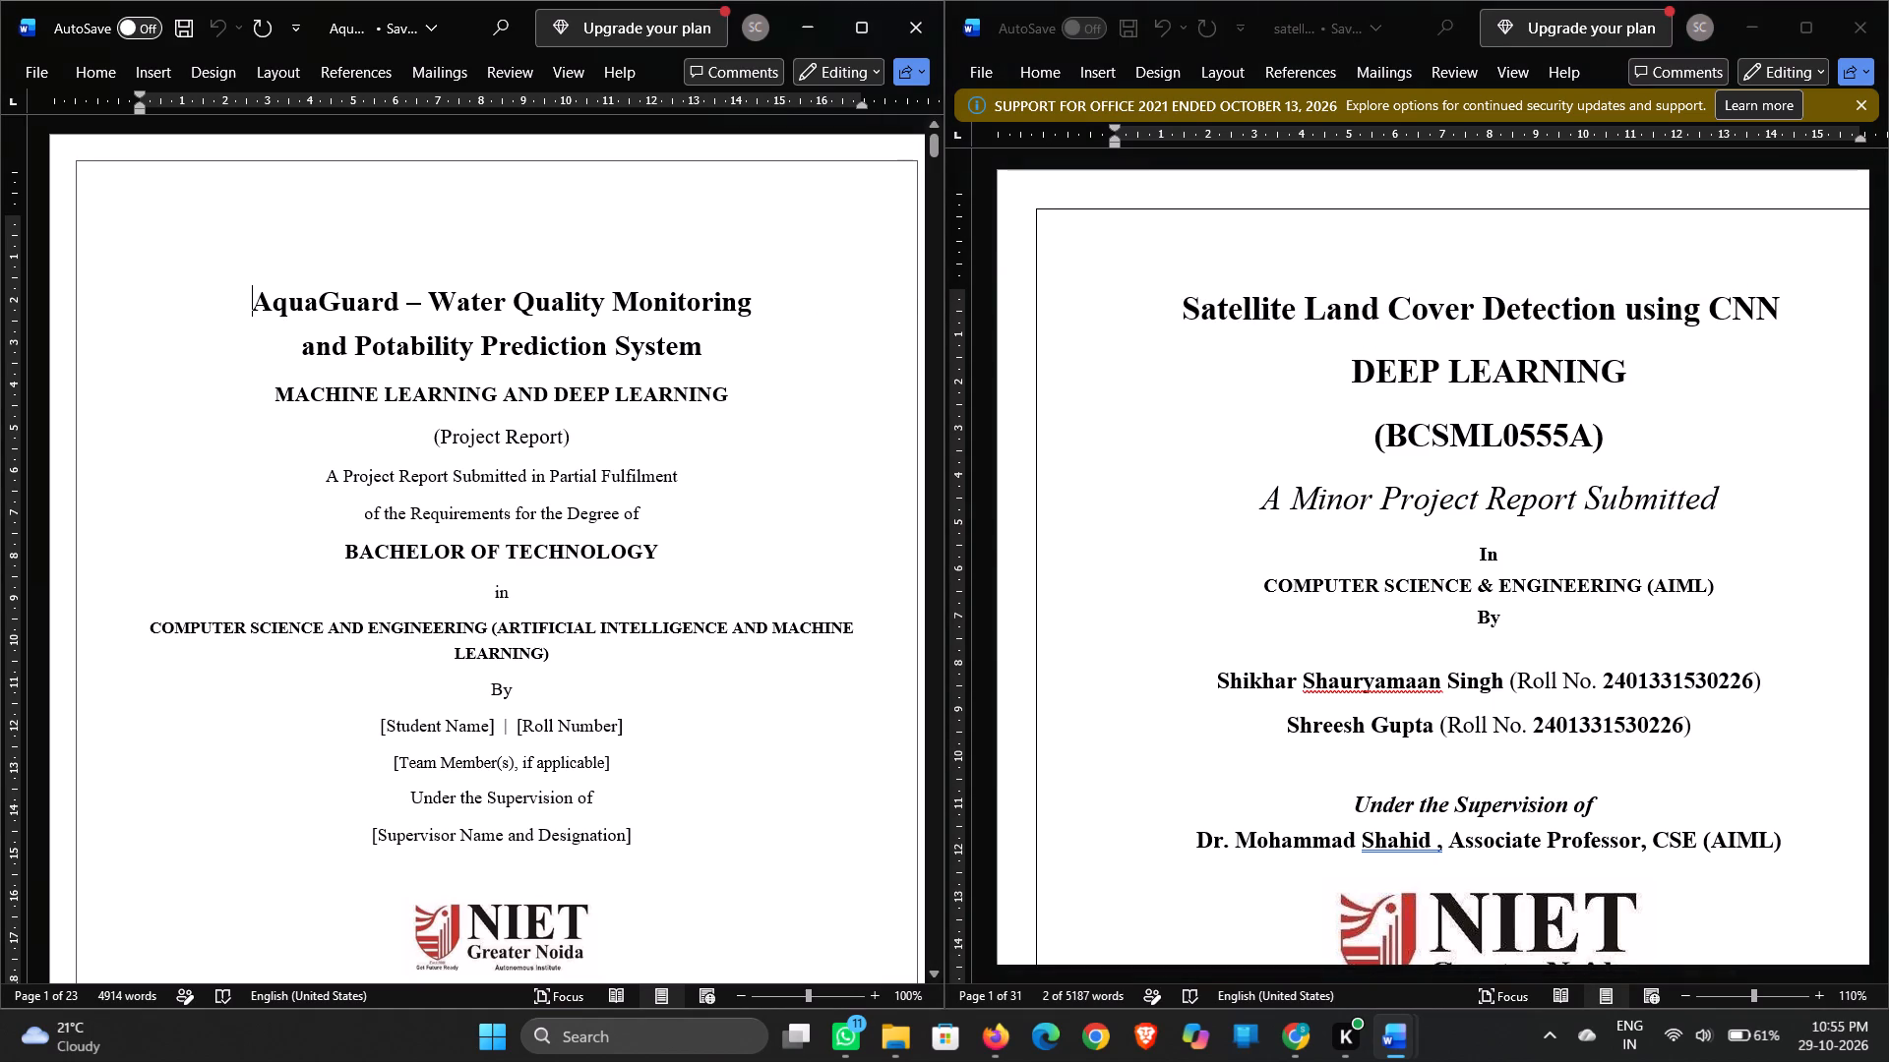
left_click_drag(257, 309, 391, 318)
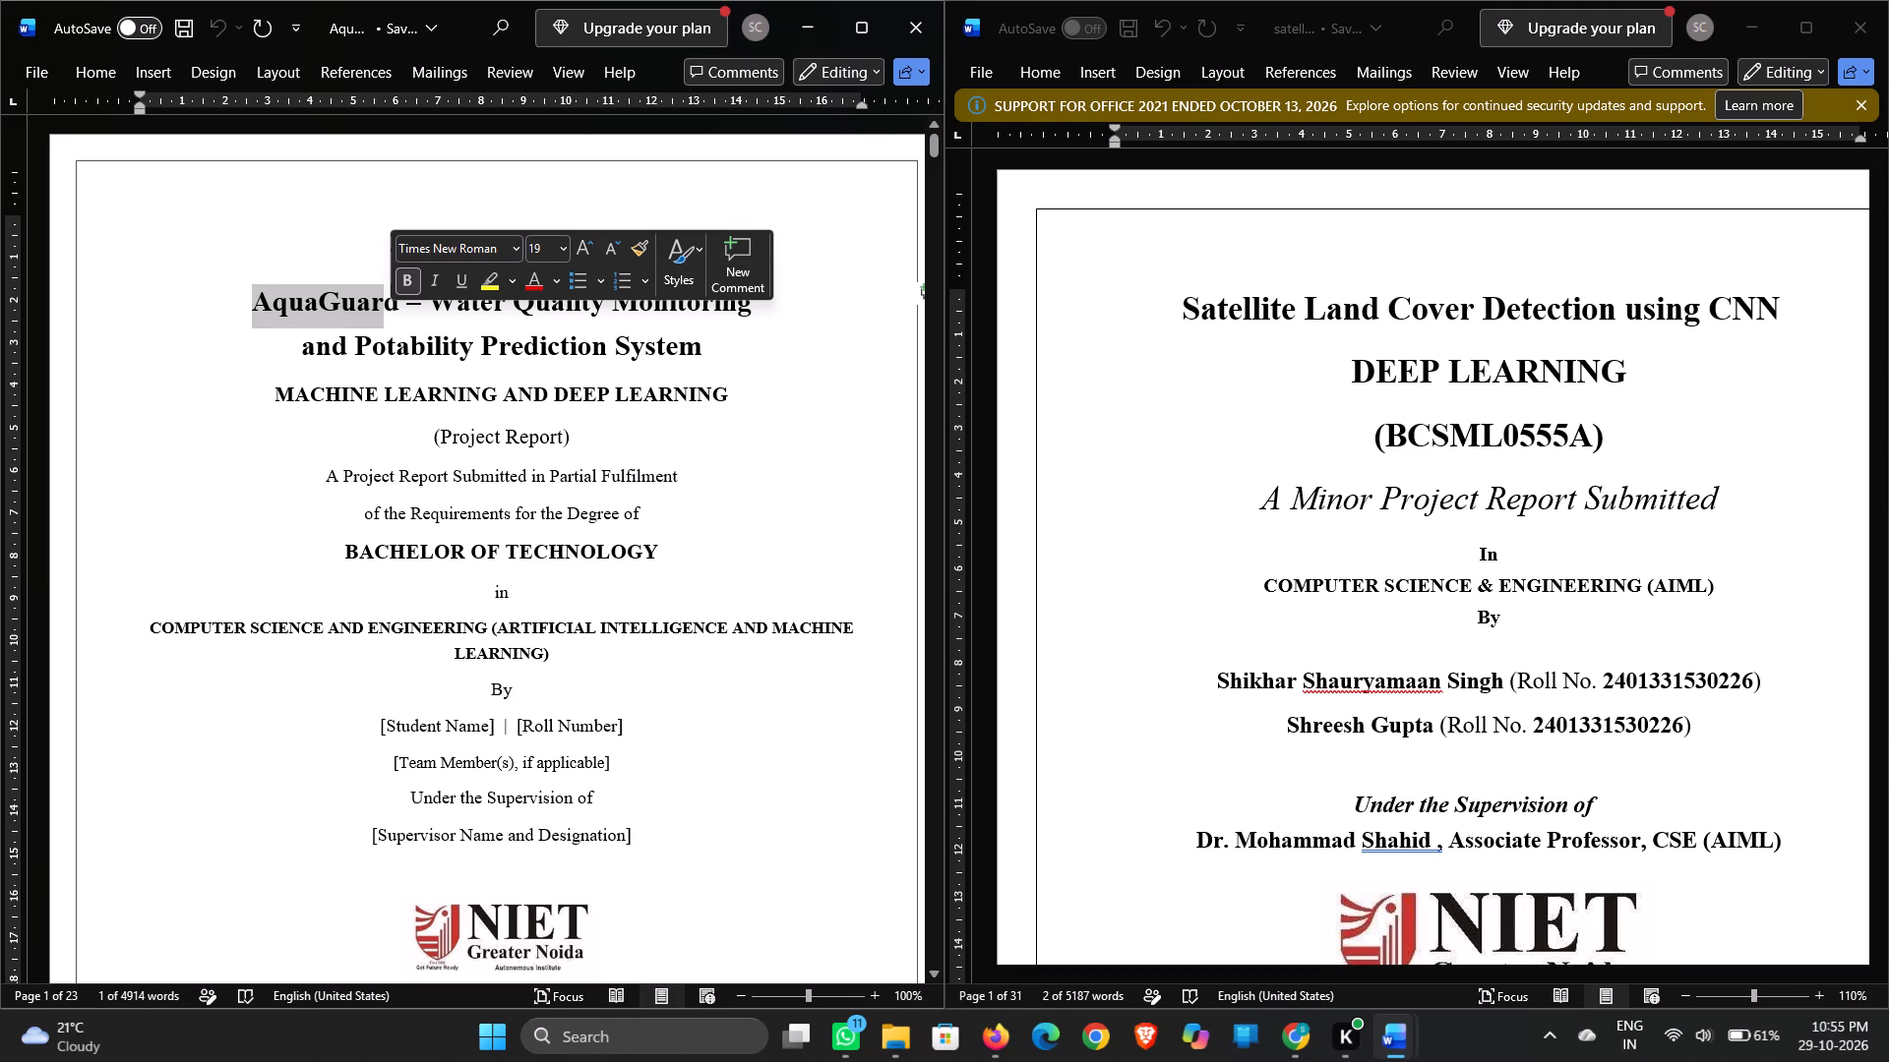
Delete "AquaGuard – " from the start of the AquaGuard report's cover title.
left_click(426, 310)
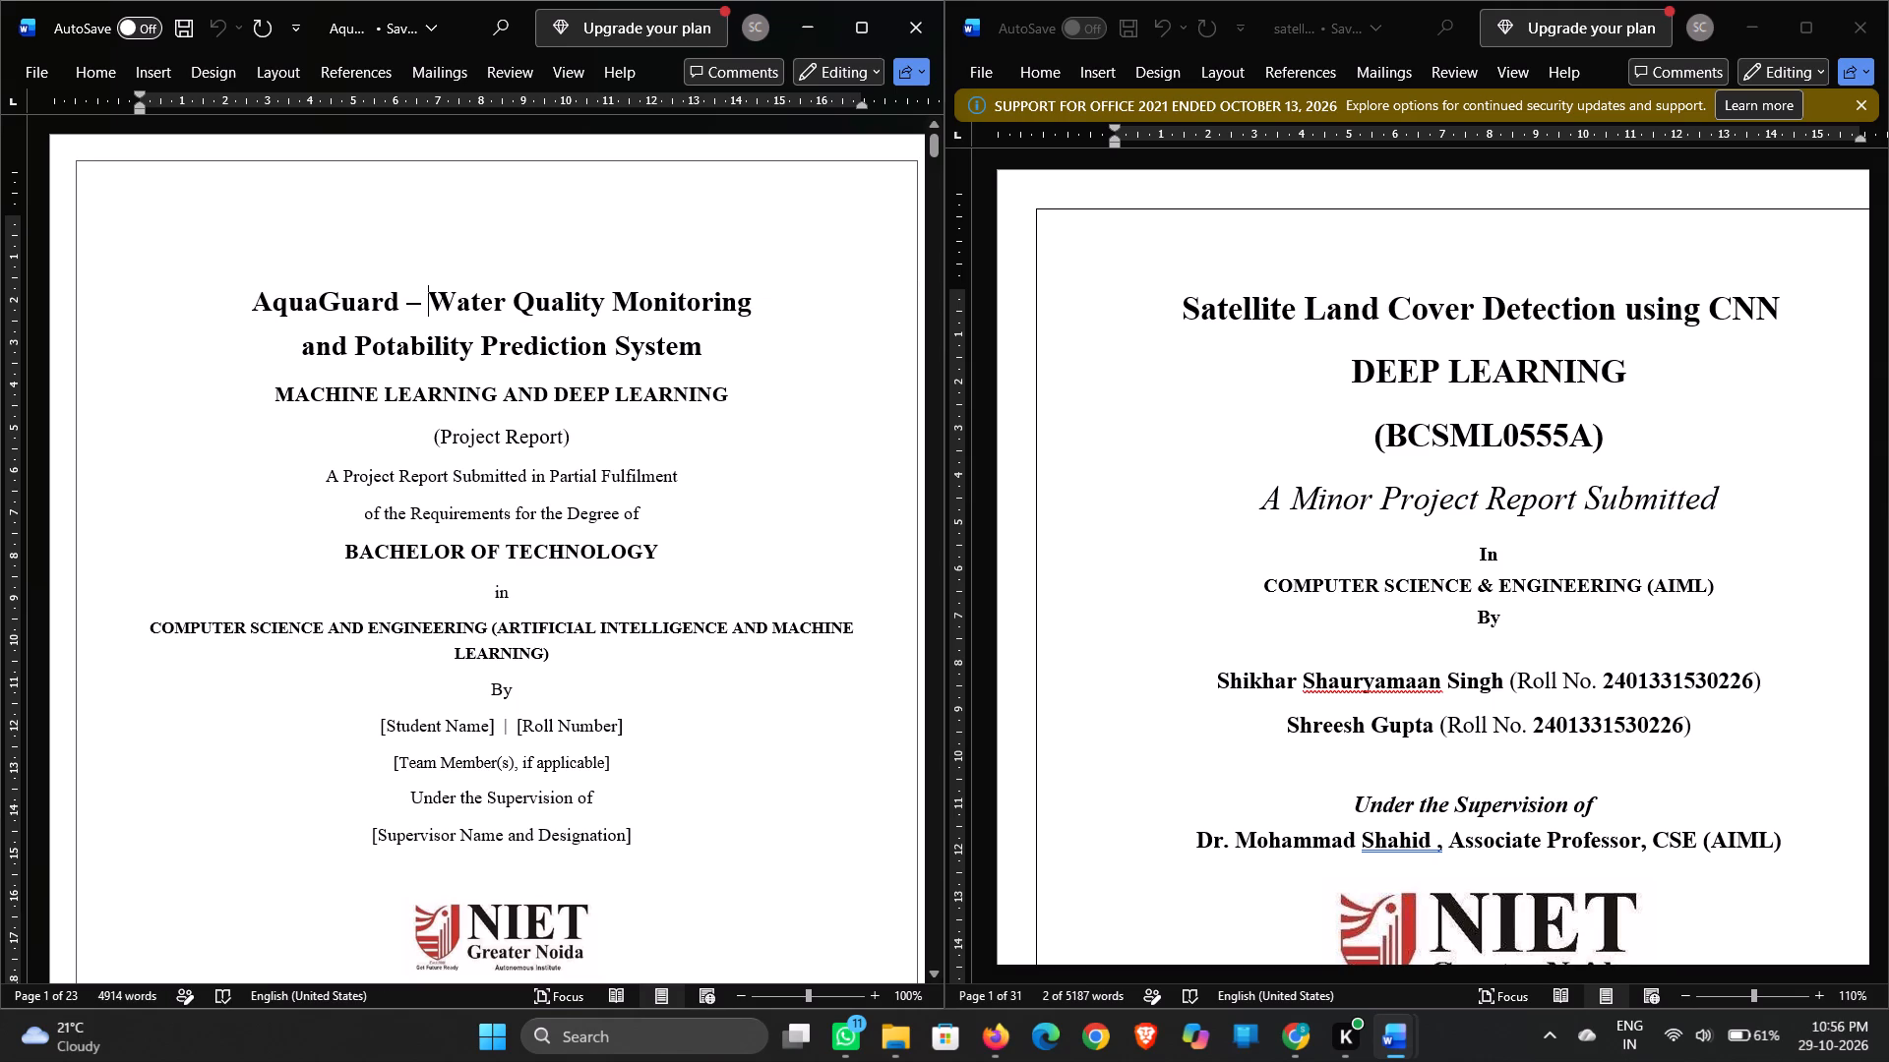
key("BackSpace")
key("BackSpace")
key("BackSpace")
key("BackSpace")
key("BackSpace")
key("BackSpace")
key("BackSpace")
key("BackSpace")
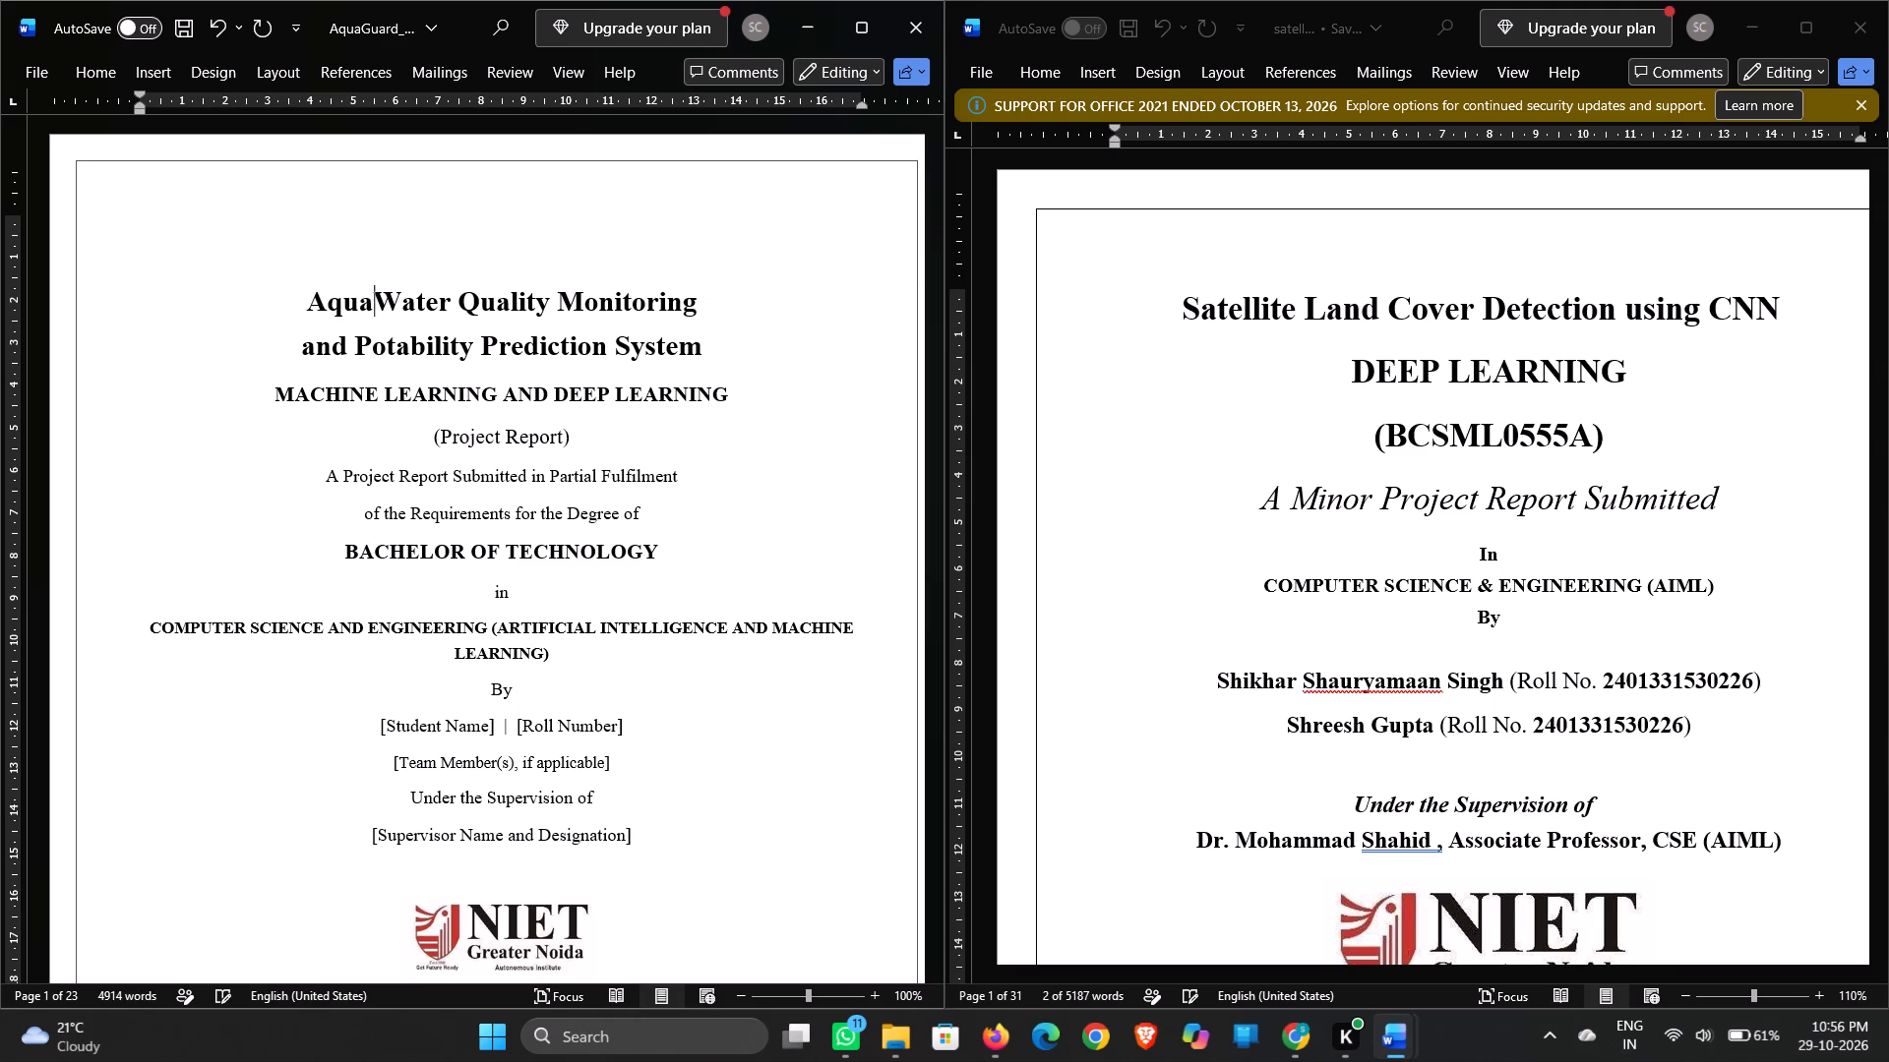
key("BackSpace")
key("BackSpace")
key("BackSpace")
key("BackSpace")
key("BackSpace")
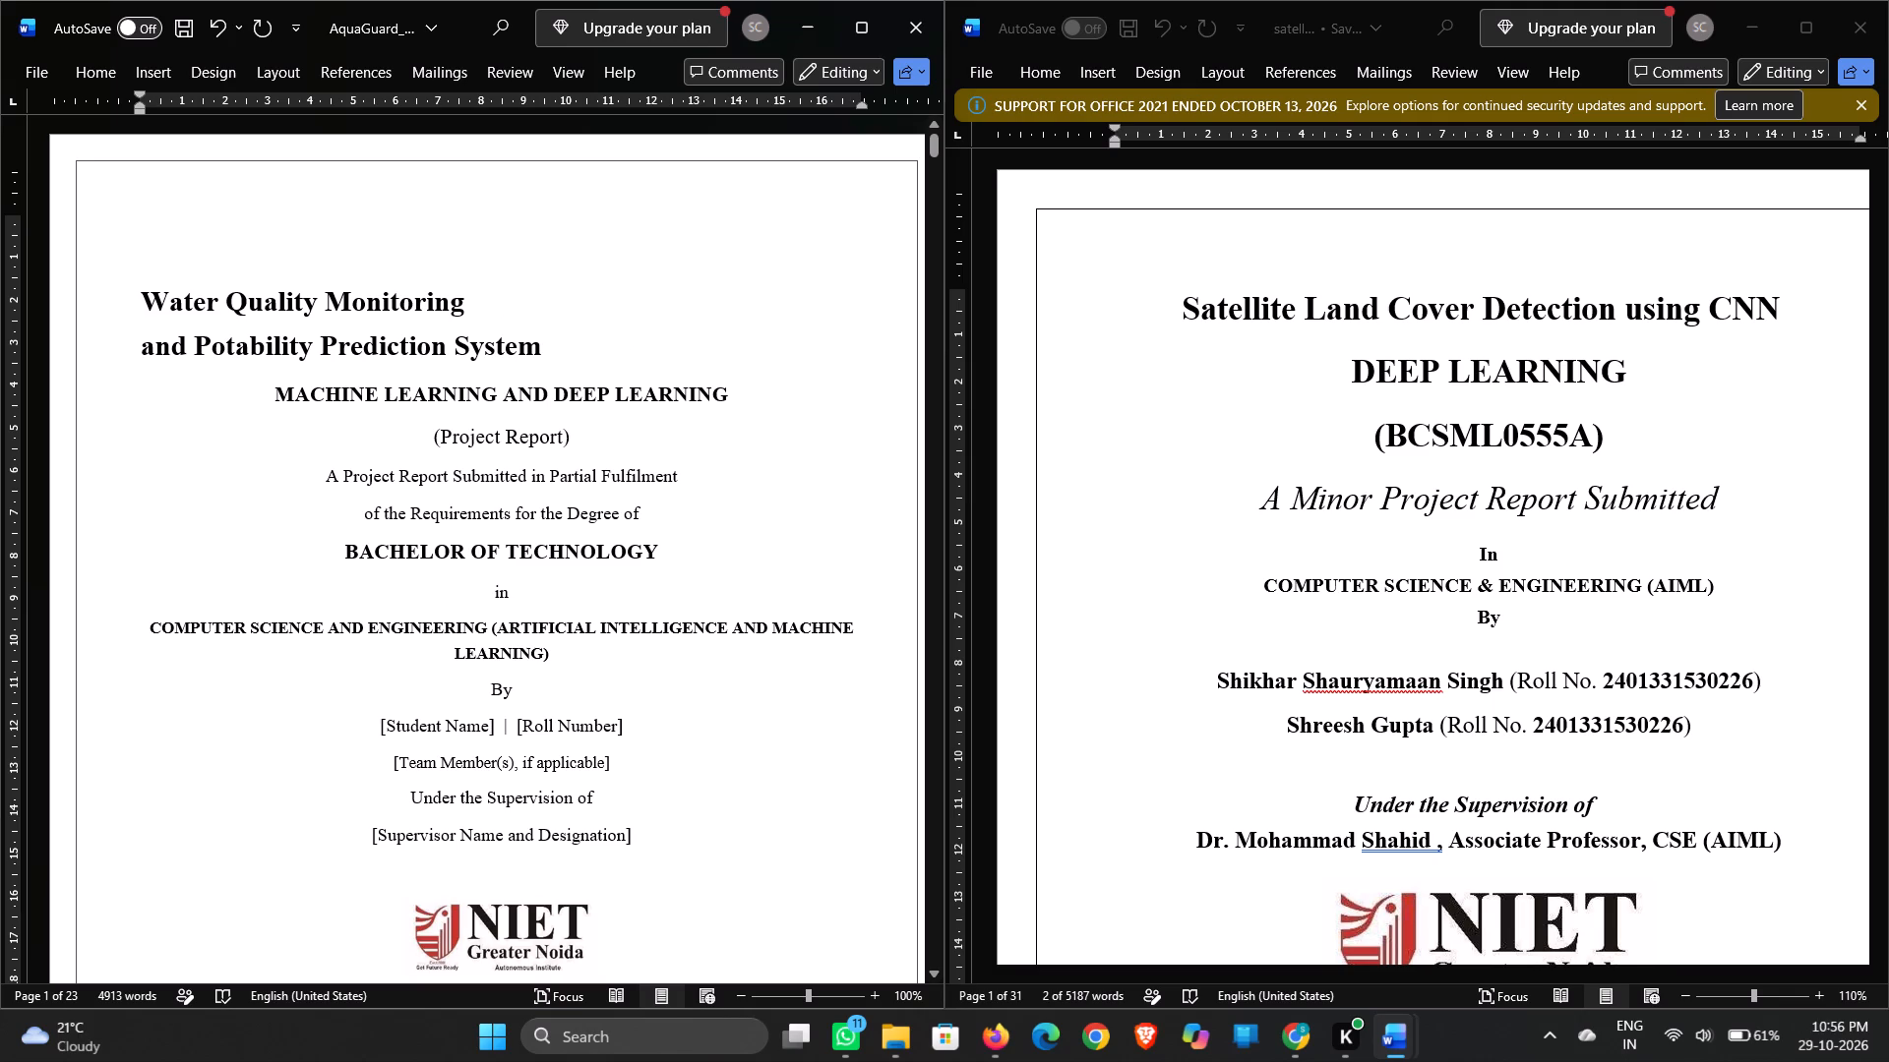
Join the two cover title lines into one paragraph reading "Water Quality Monitoring and Potability Prediction System".
left_click(140, 347)
key("BackSpace")
key("space")
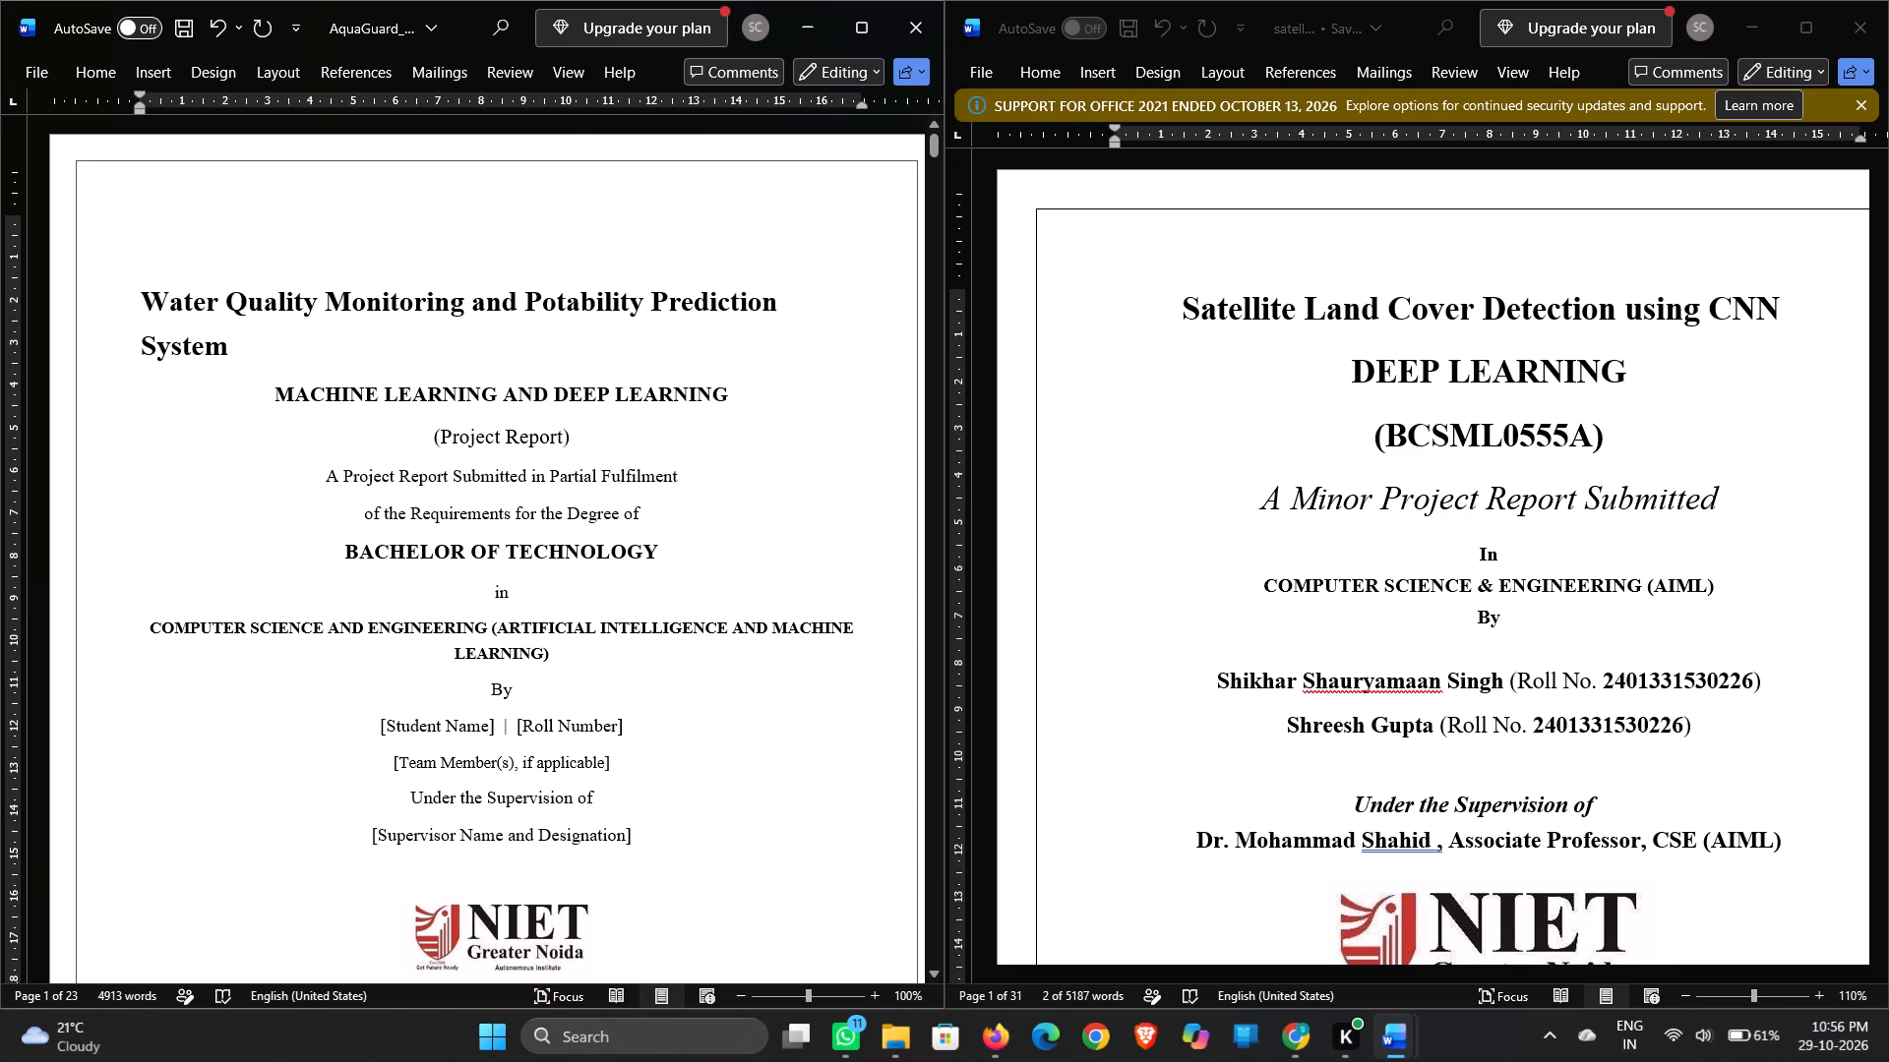
left_click(139, 346)
key("BackSpace")
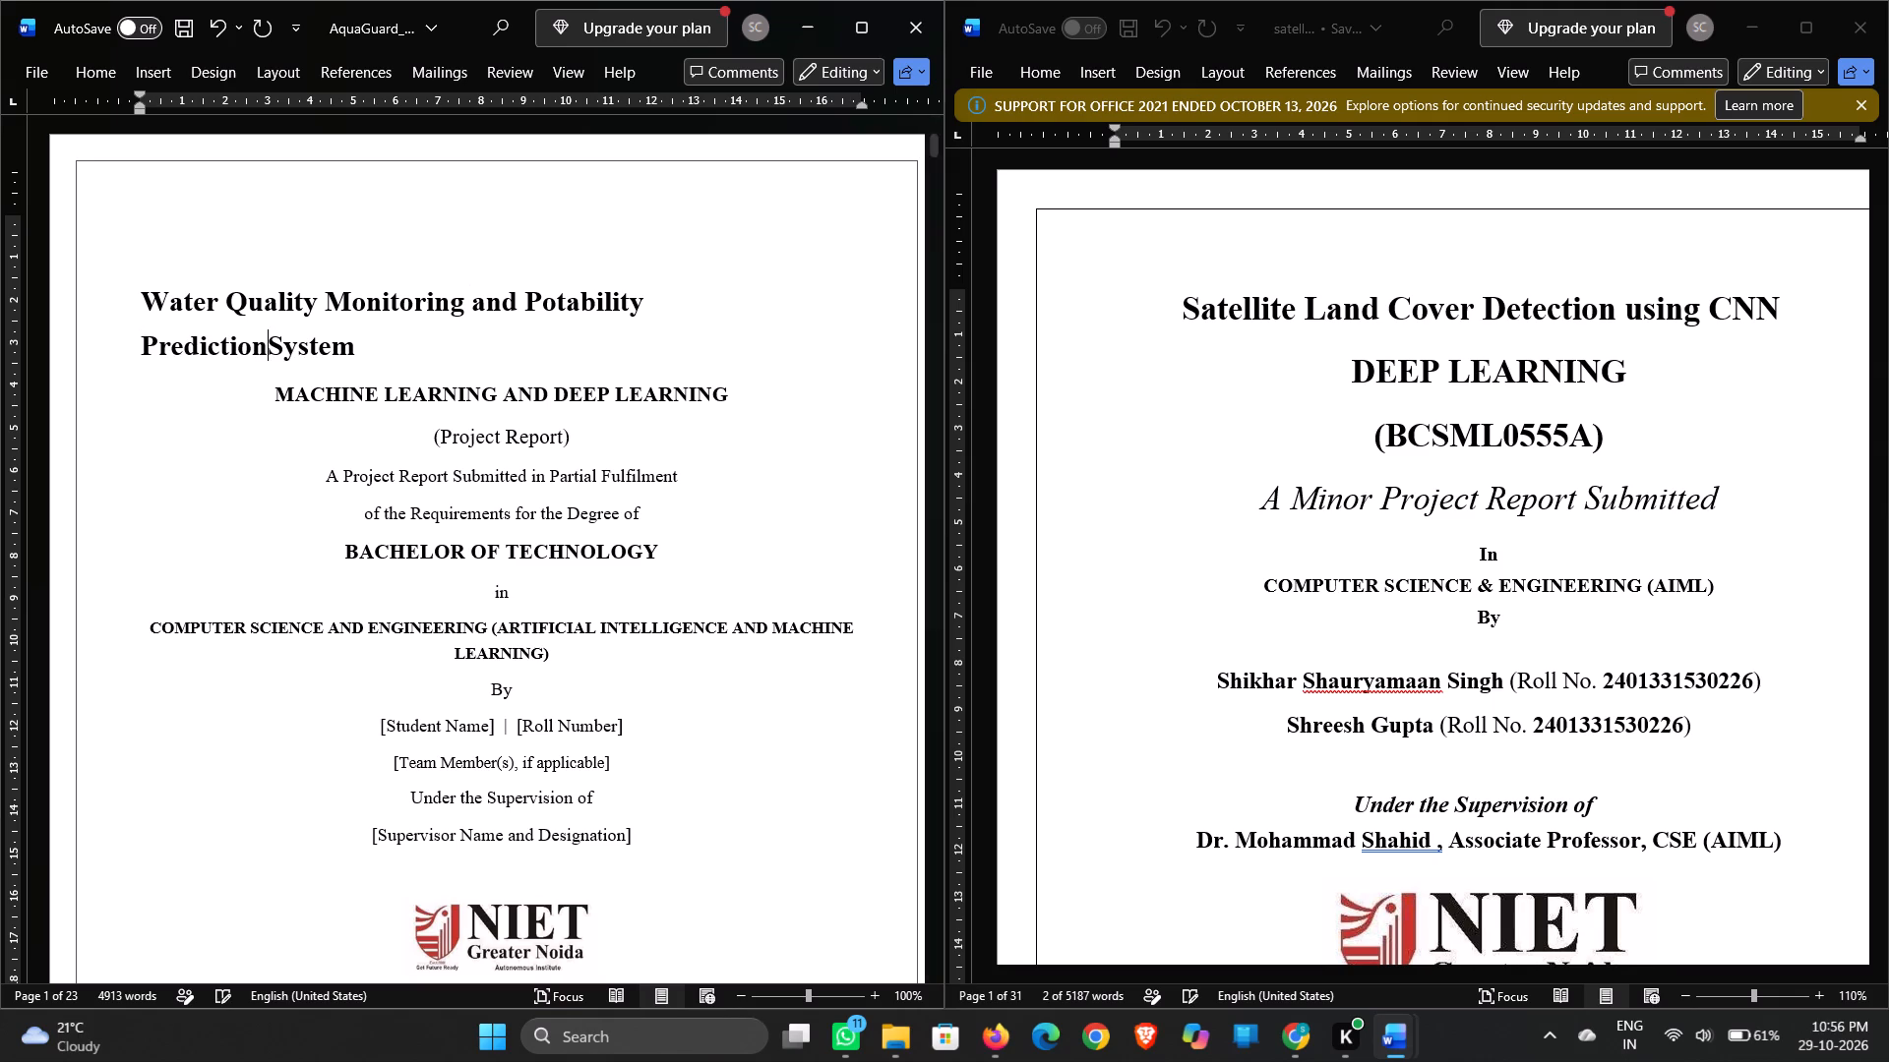
key("space")
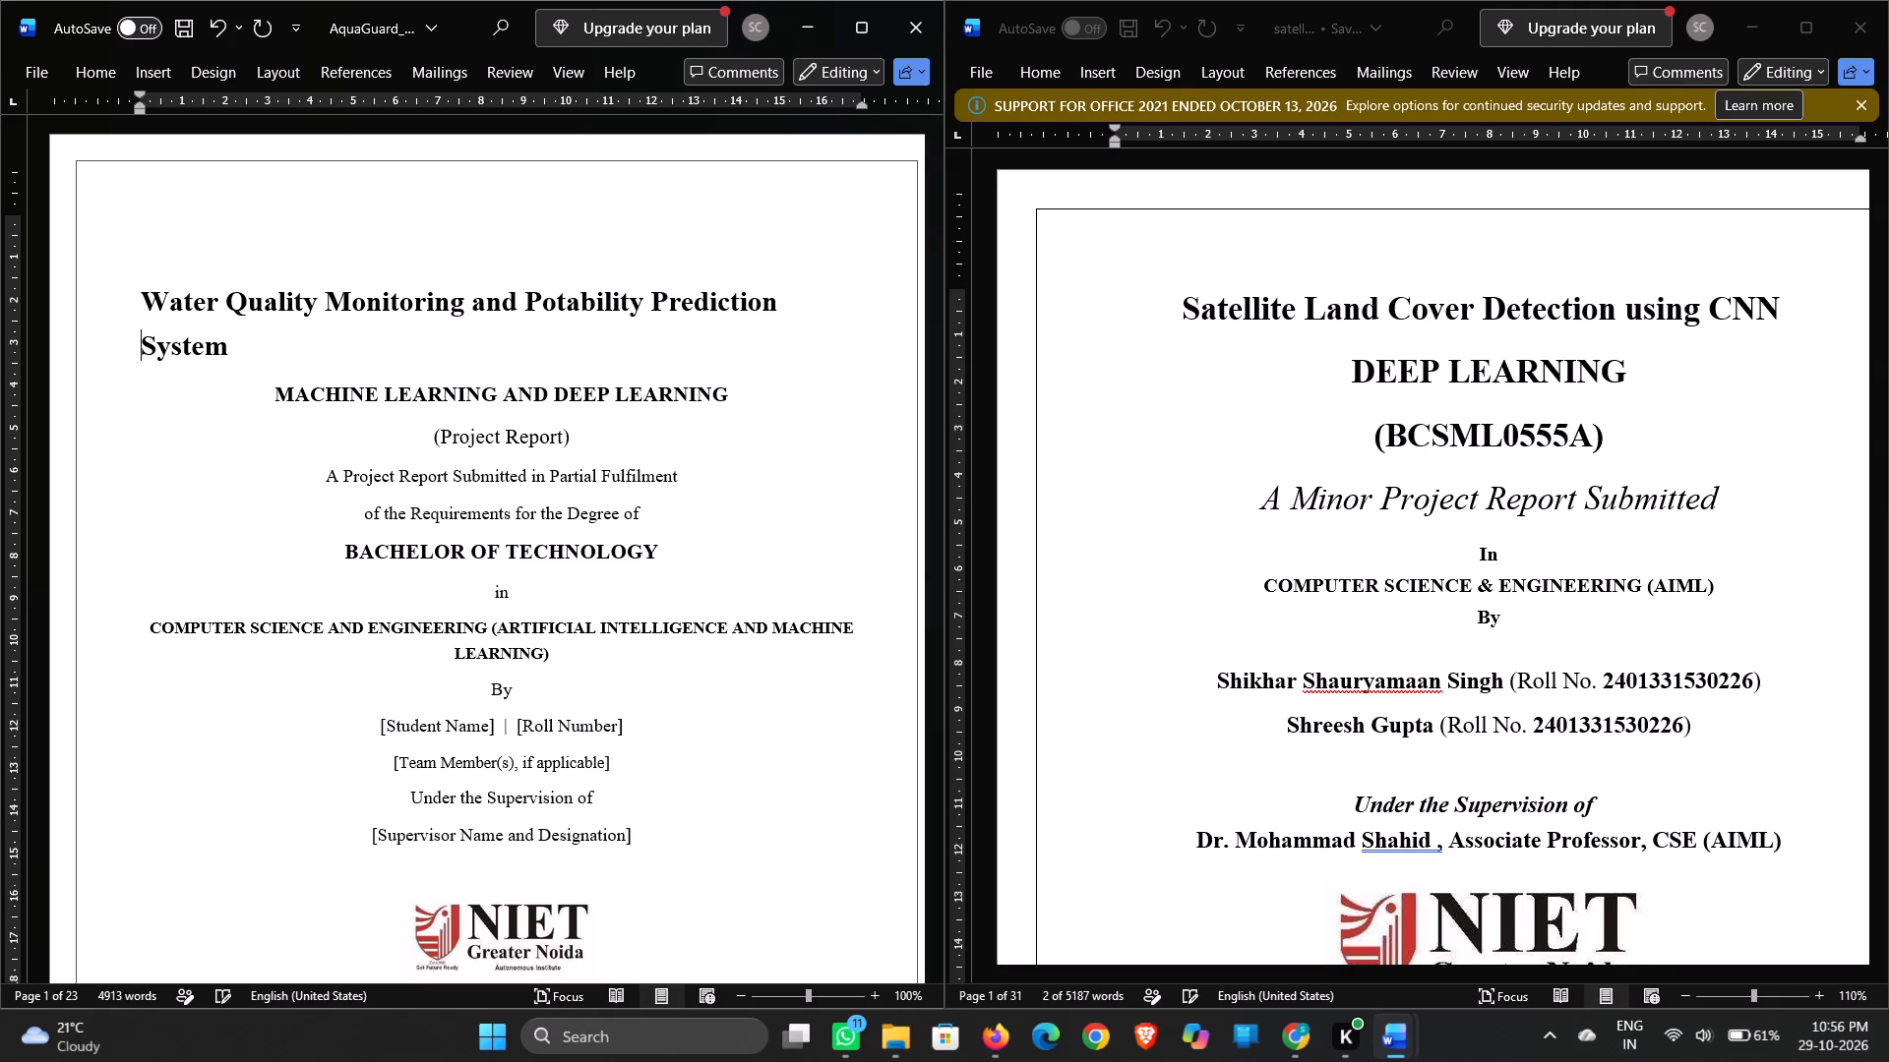
Centre the "Water Quality Monitoring and Potability Prediction System" title on the cover page.
left_click_drag(139, 302, 233, 352)
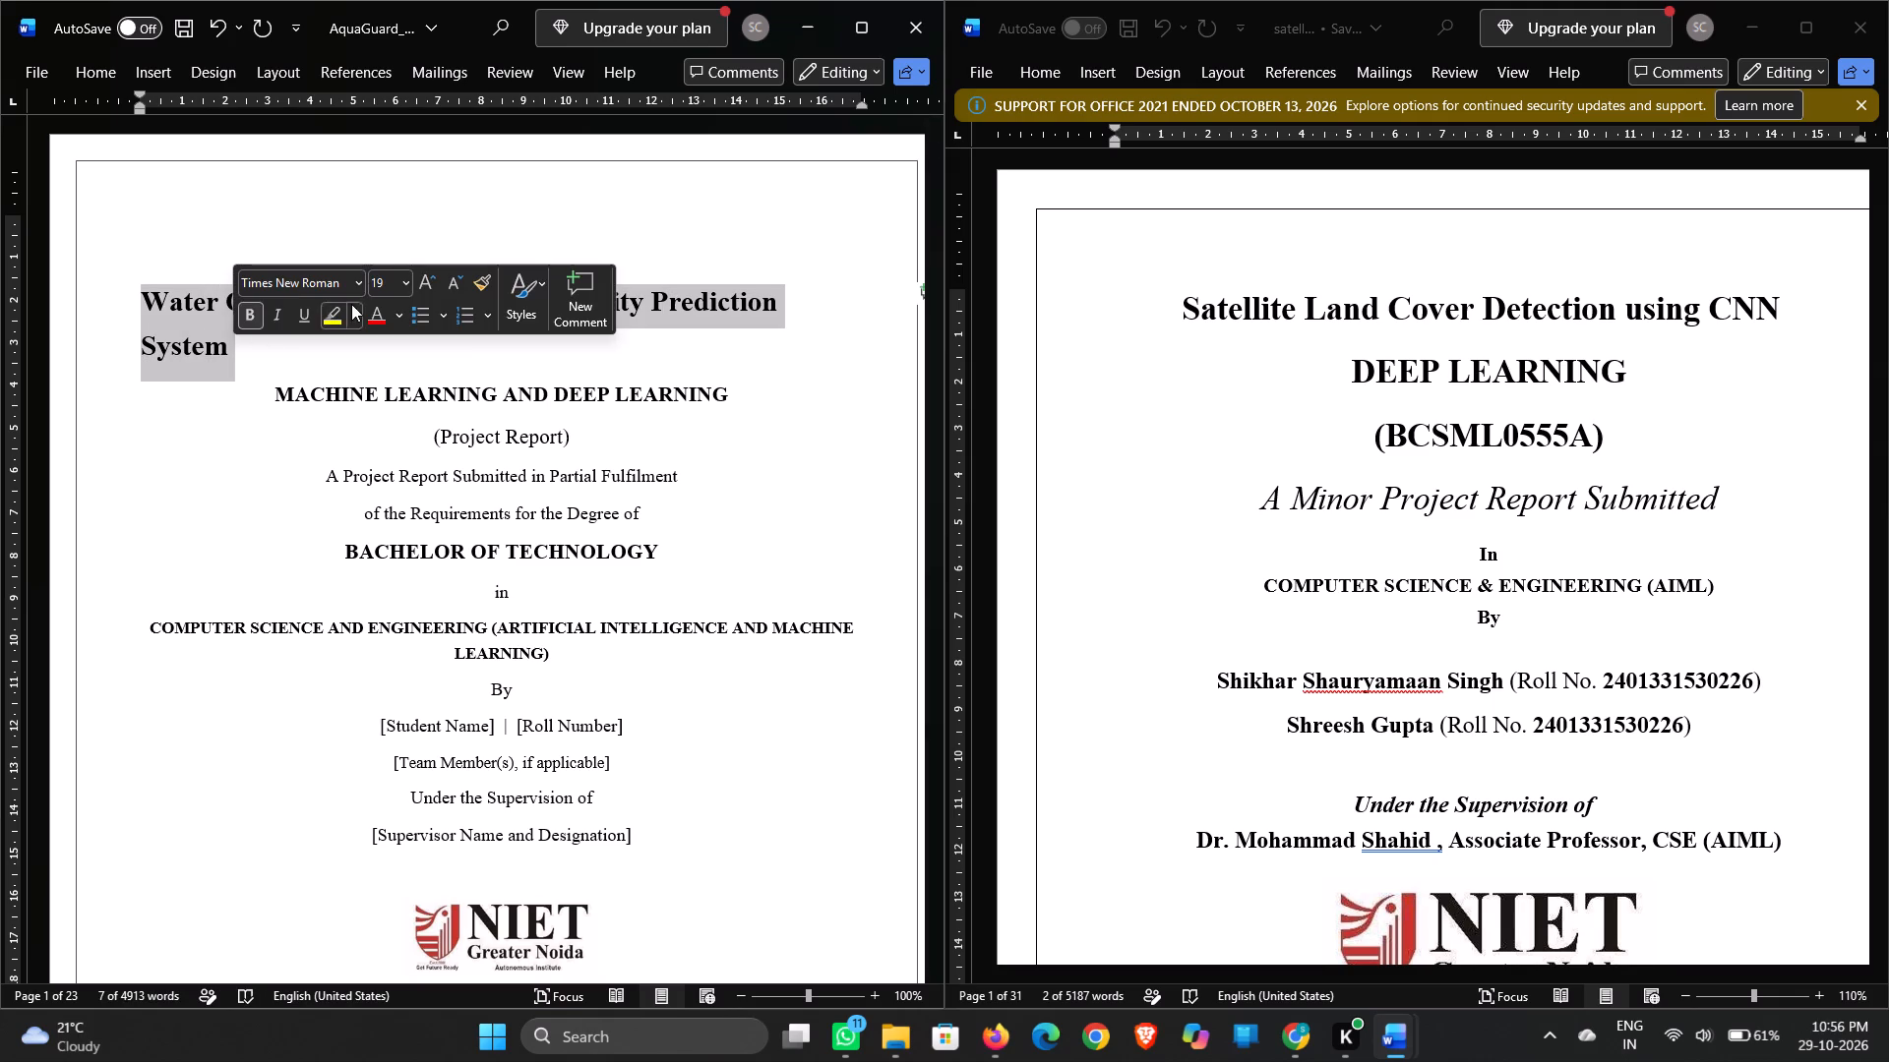
left_click(143, 71)
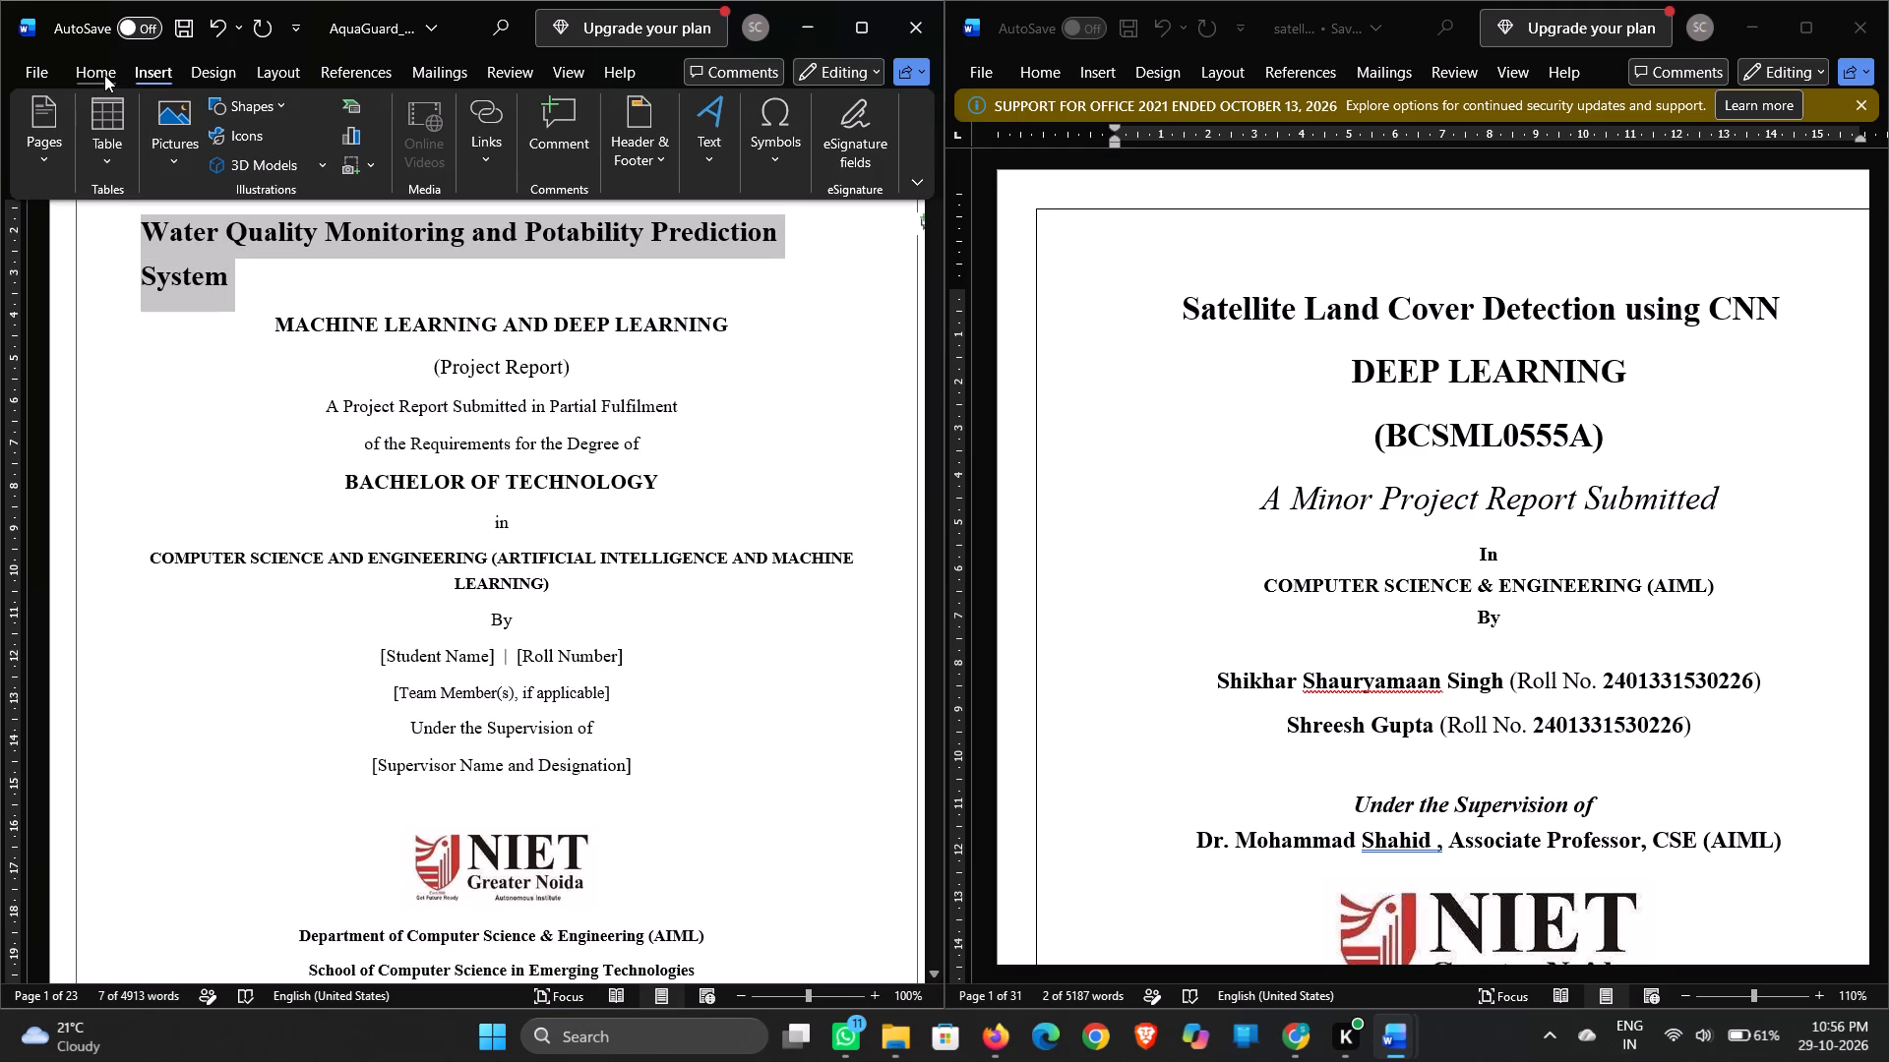
left_click(104, 75)
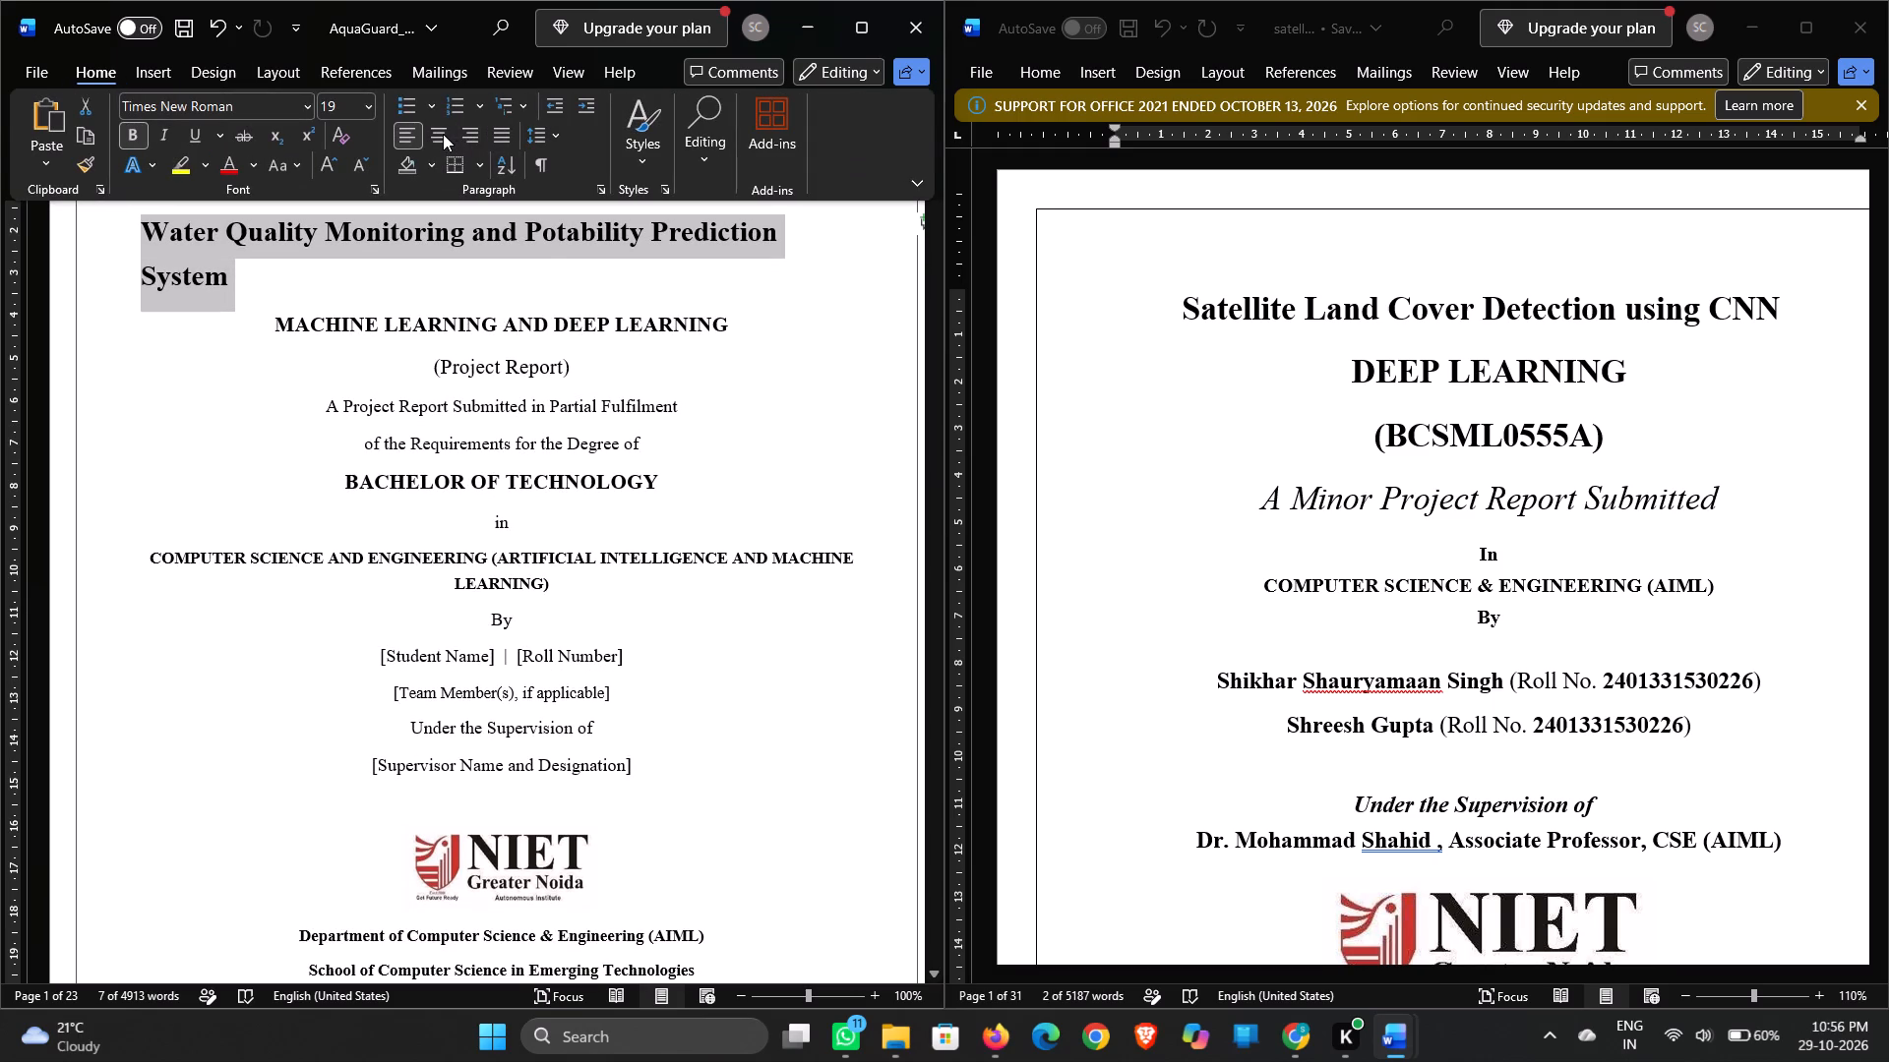
left_click(443, 134)
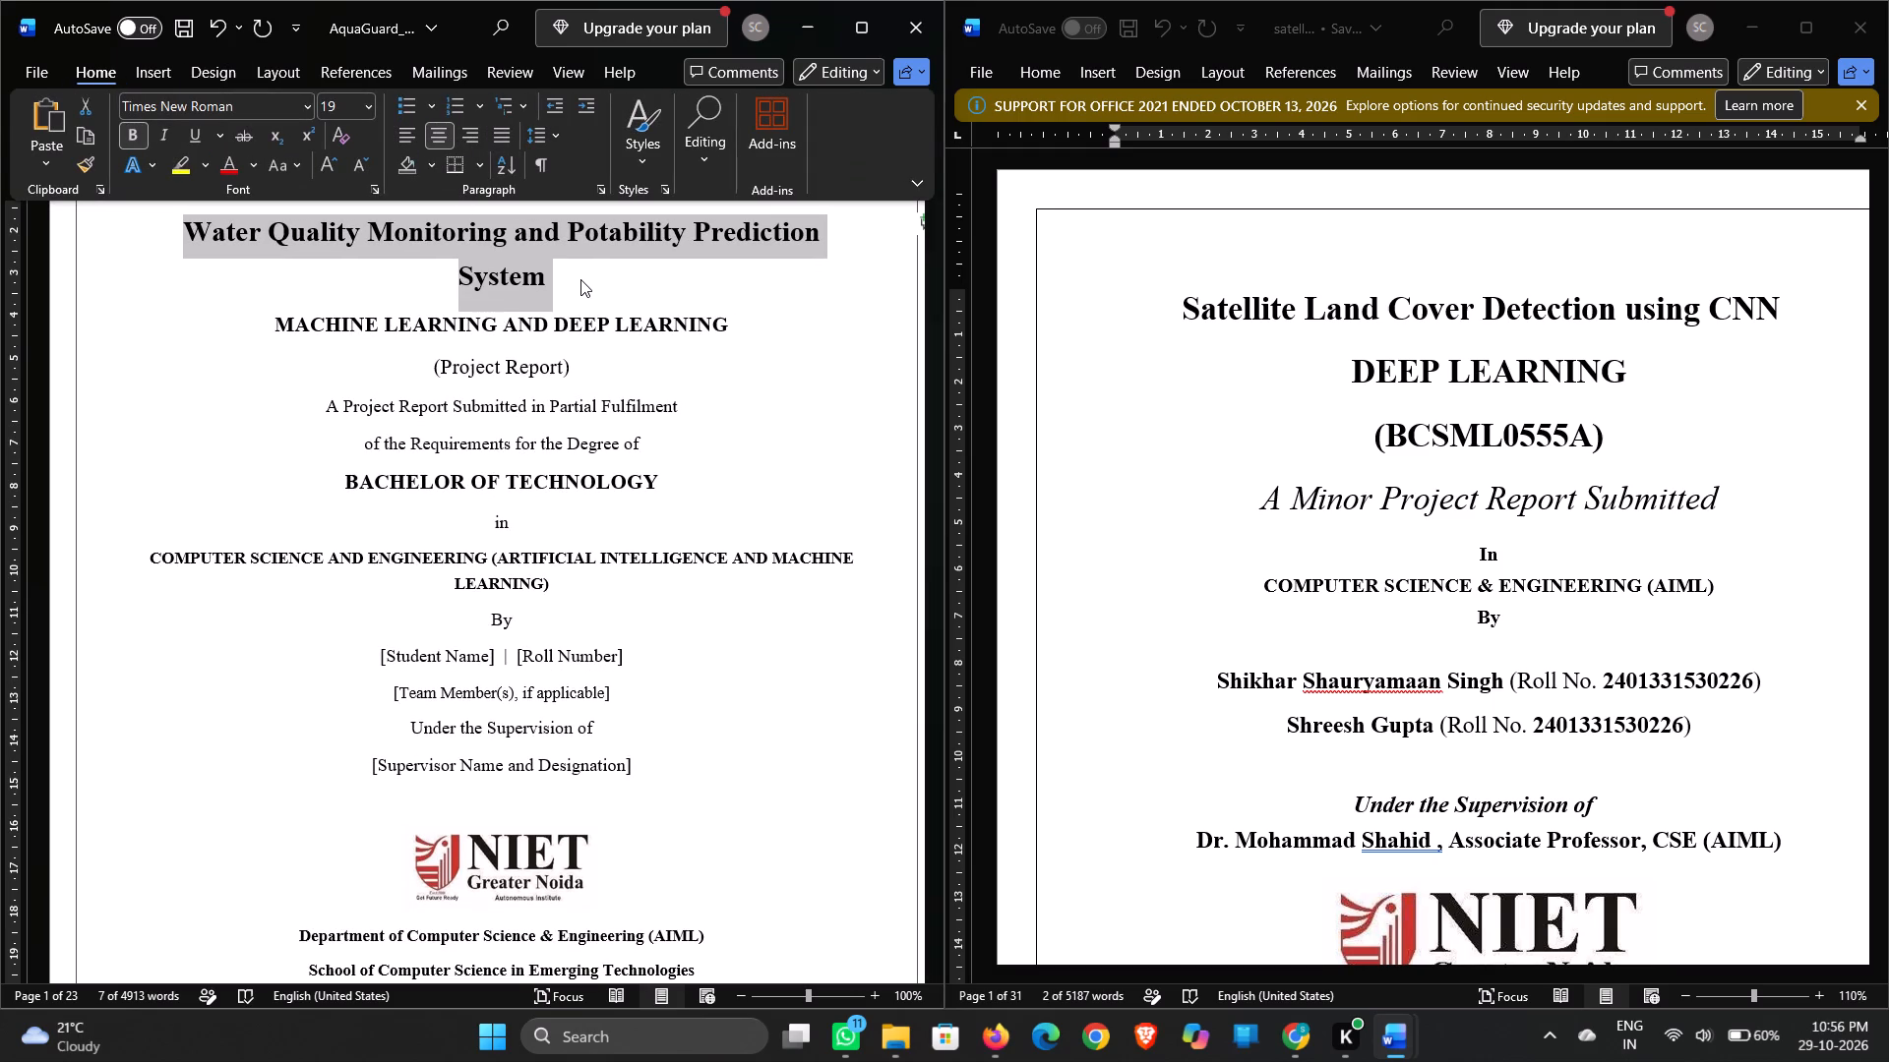
left_click(580, 279)
left_click(580, 279)
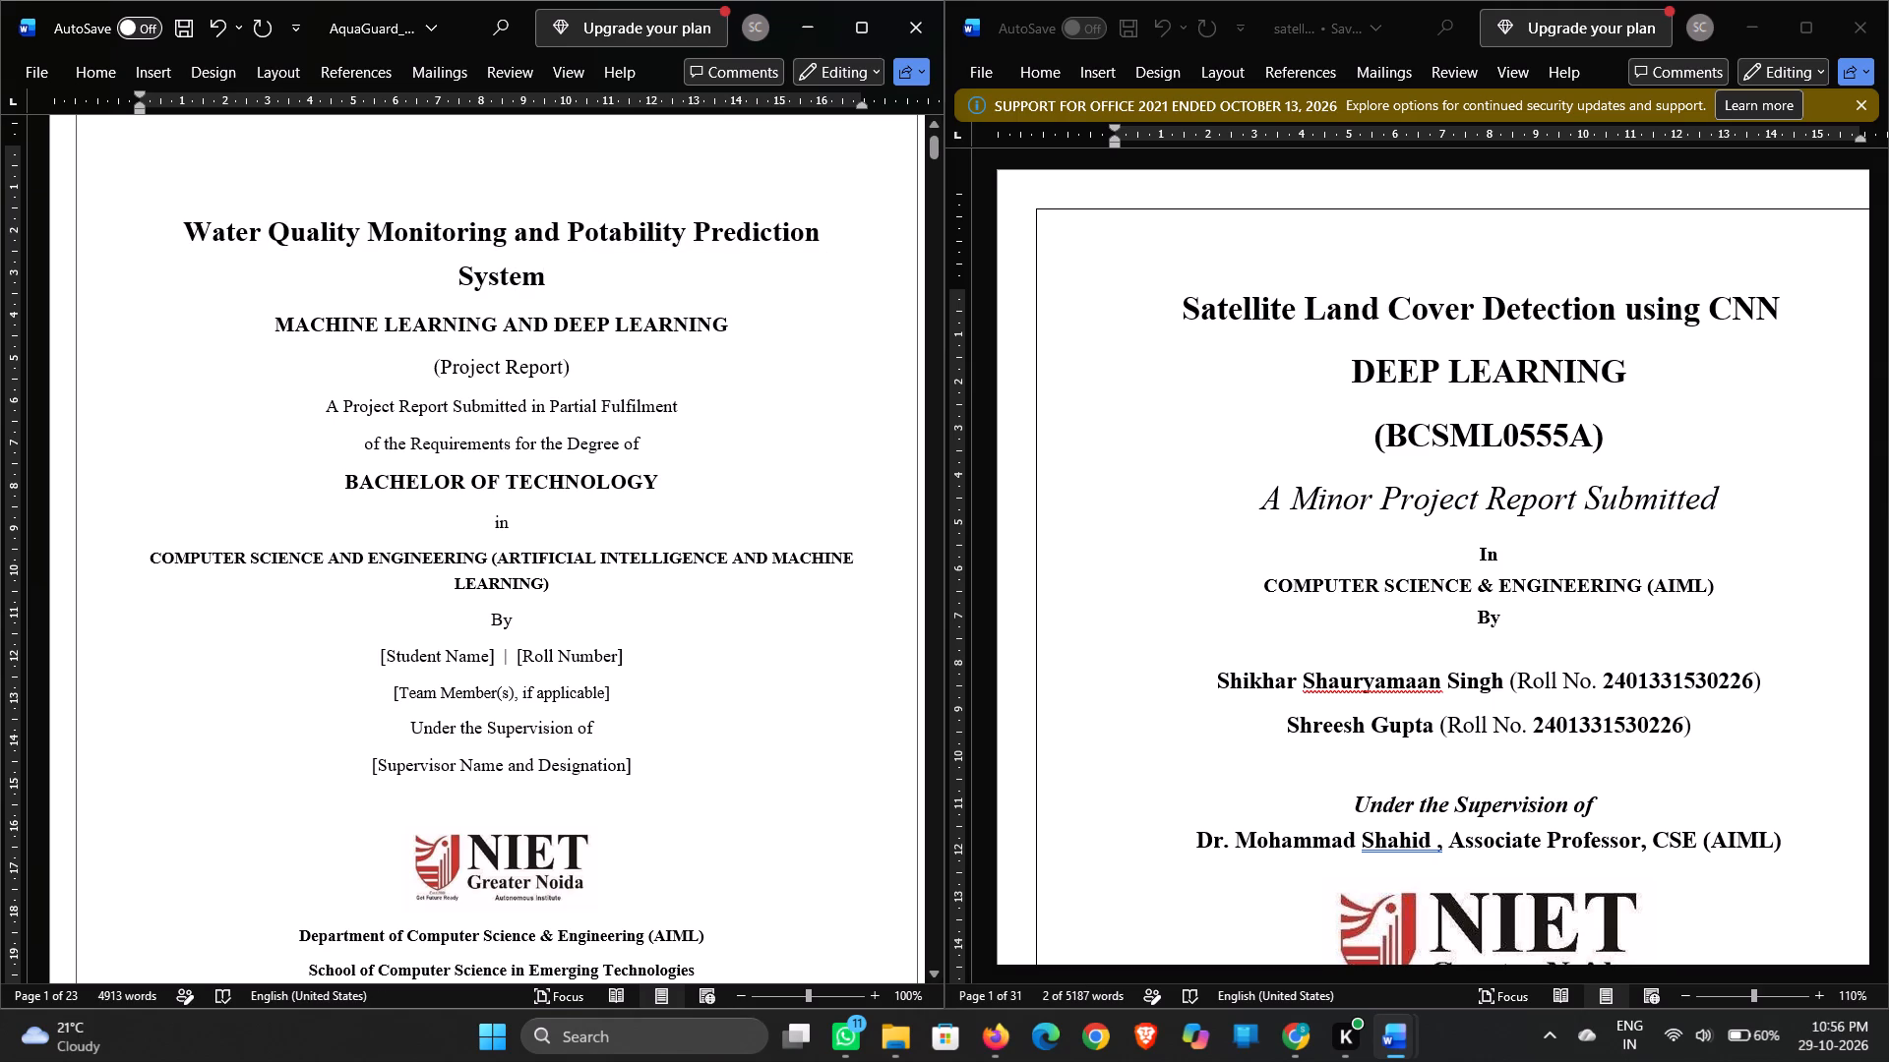
Set the font size of the cover title "Water Quality Monitoring and Potability Prediction System" to 20.
left_click_drag(188, 224, 536, 280)
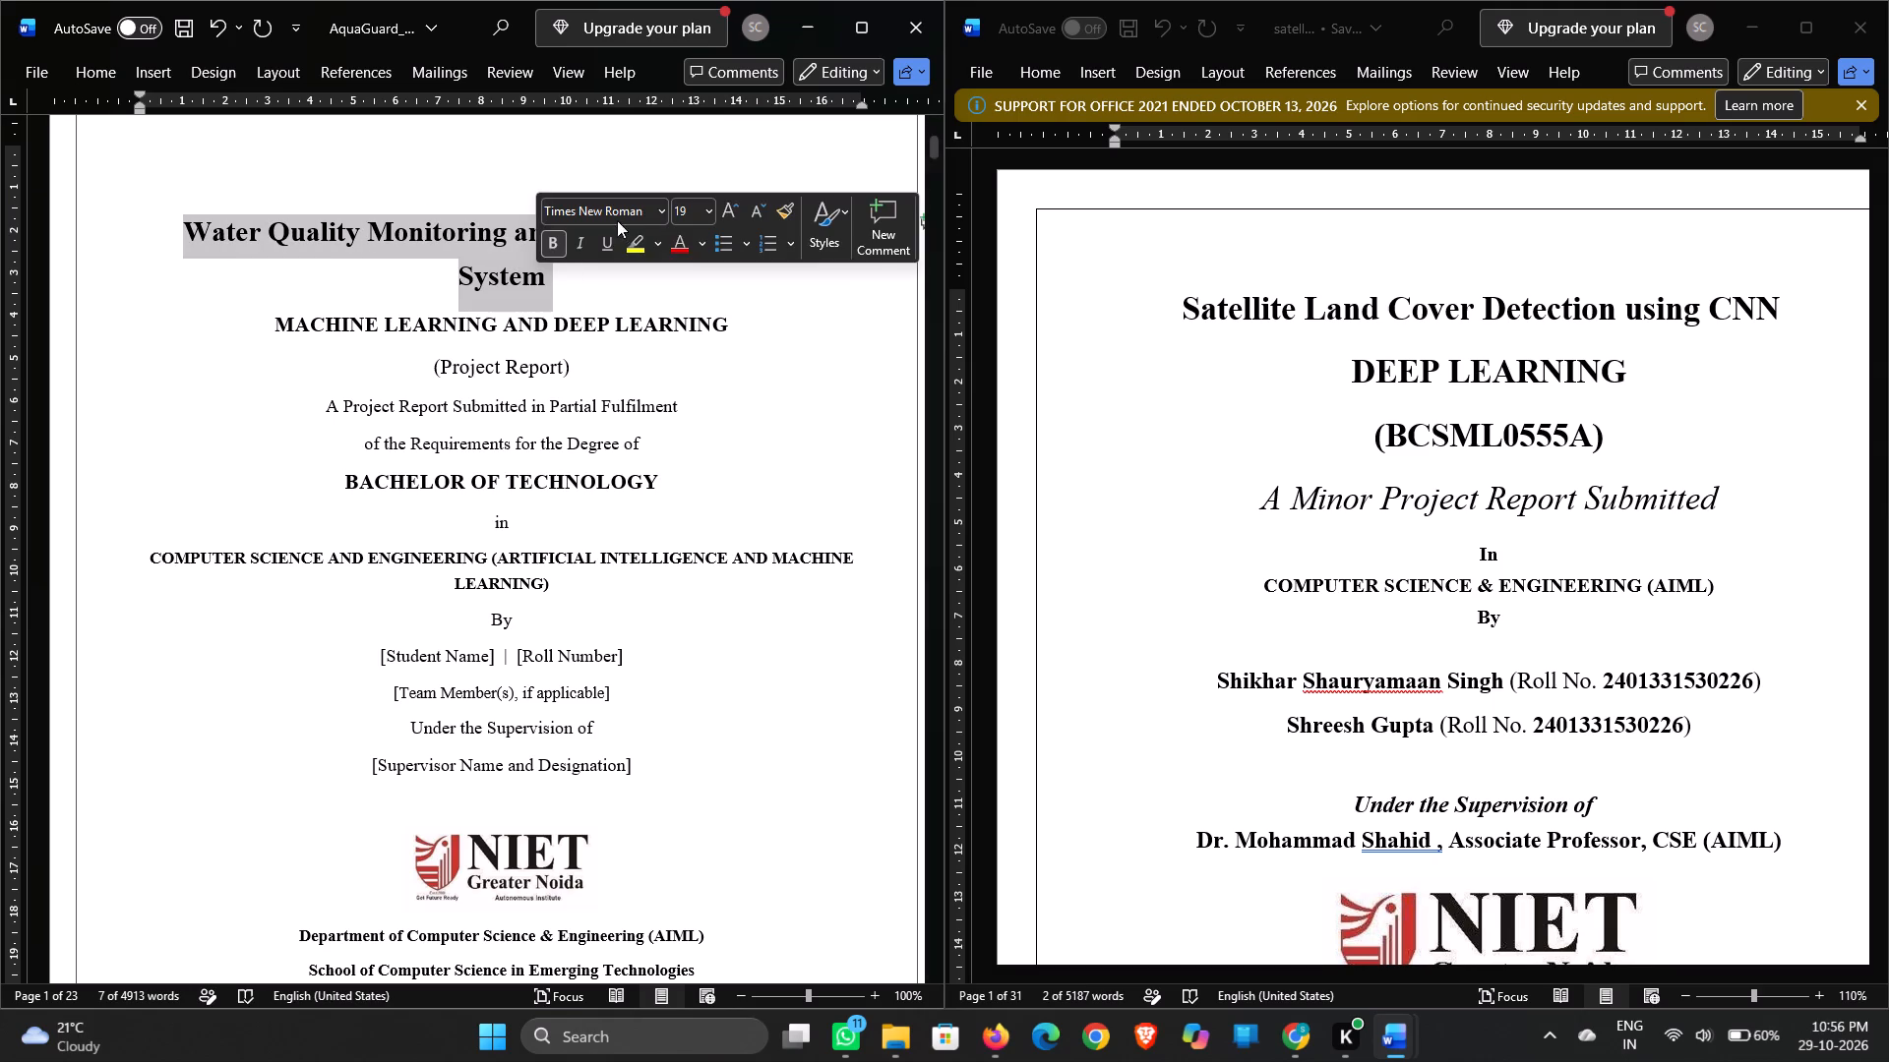
left_click(686, 217)
type("20")
key("Return")
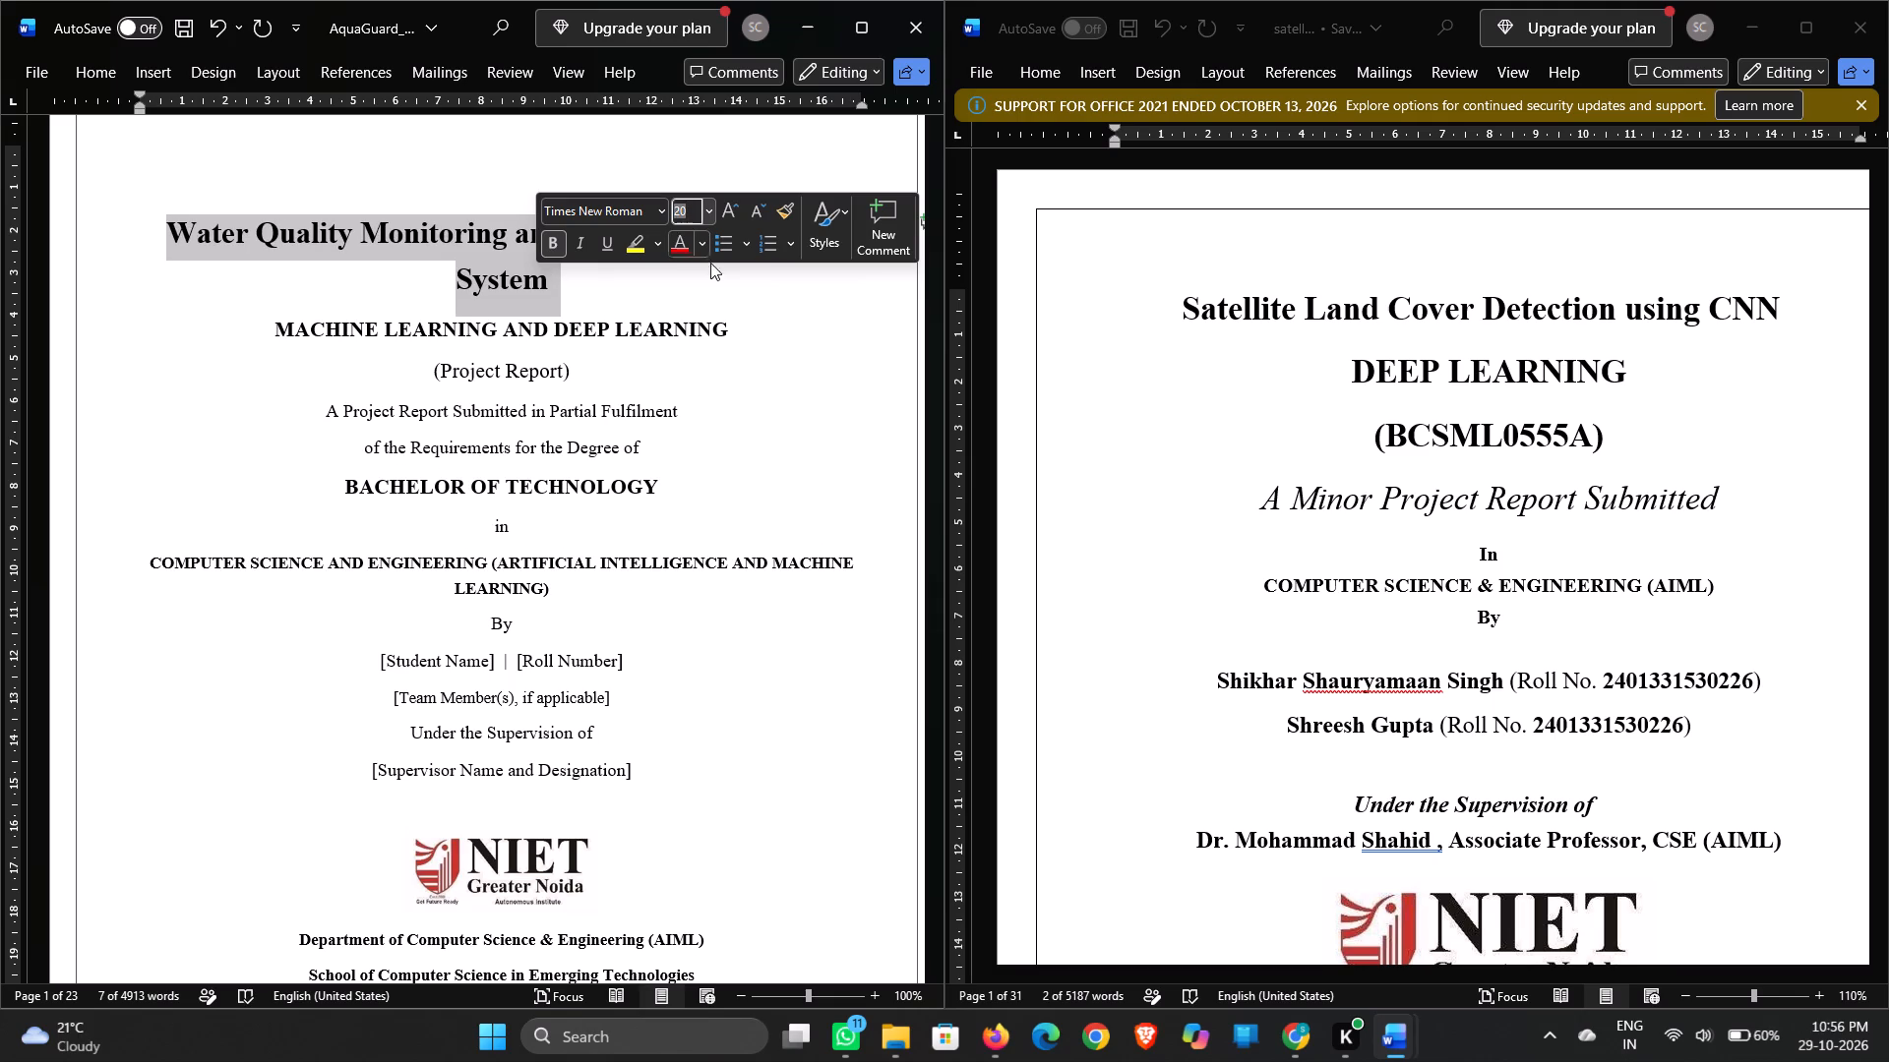
left_click(701, 351)
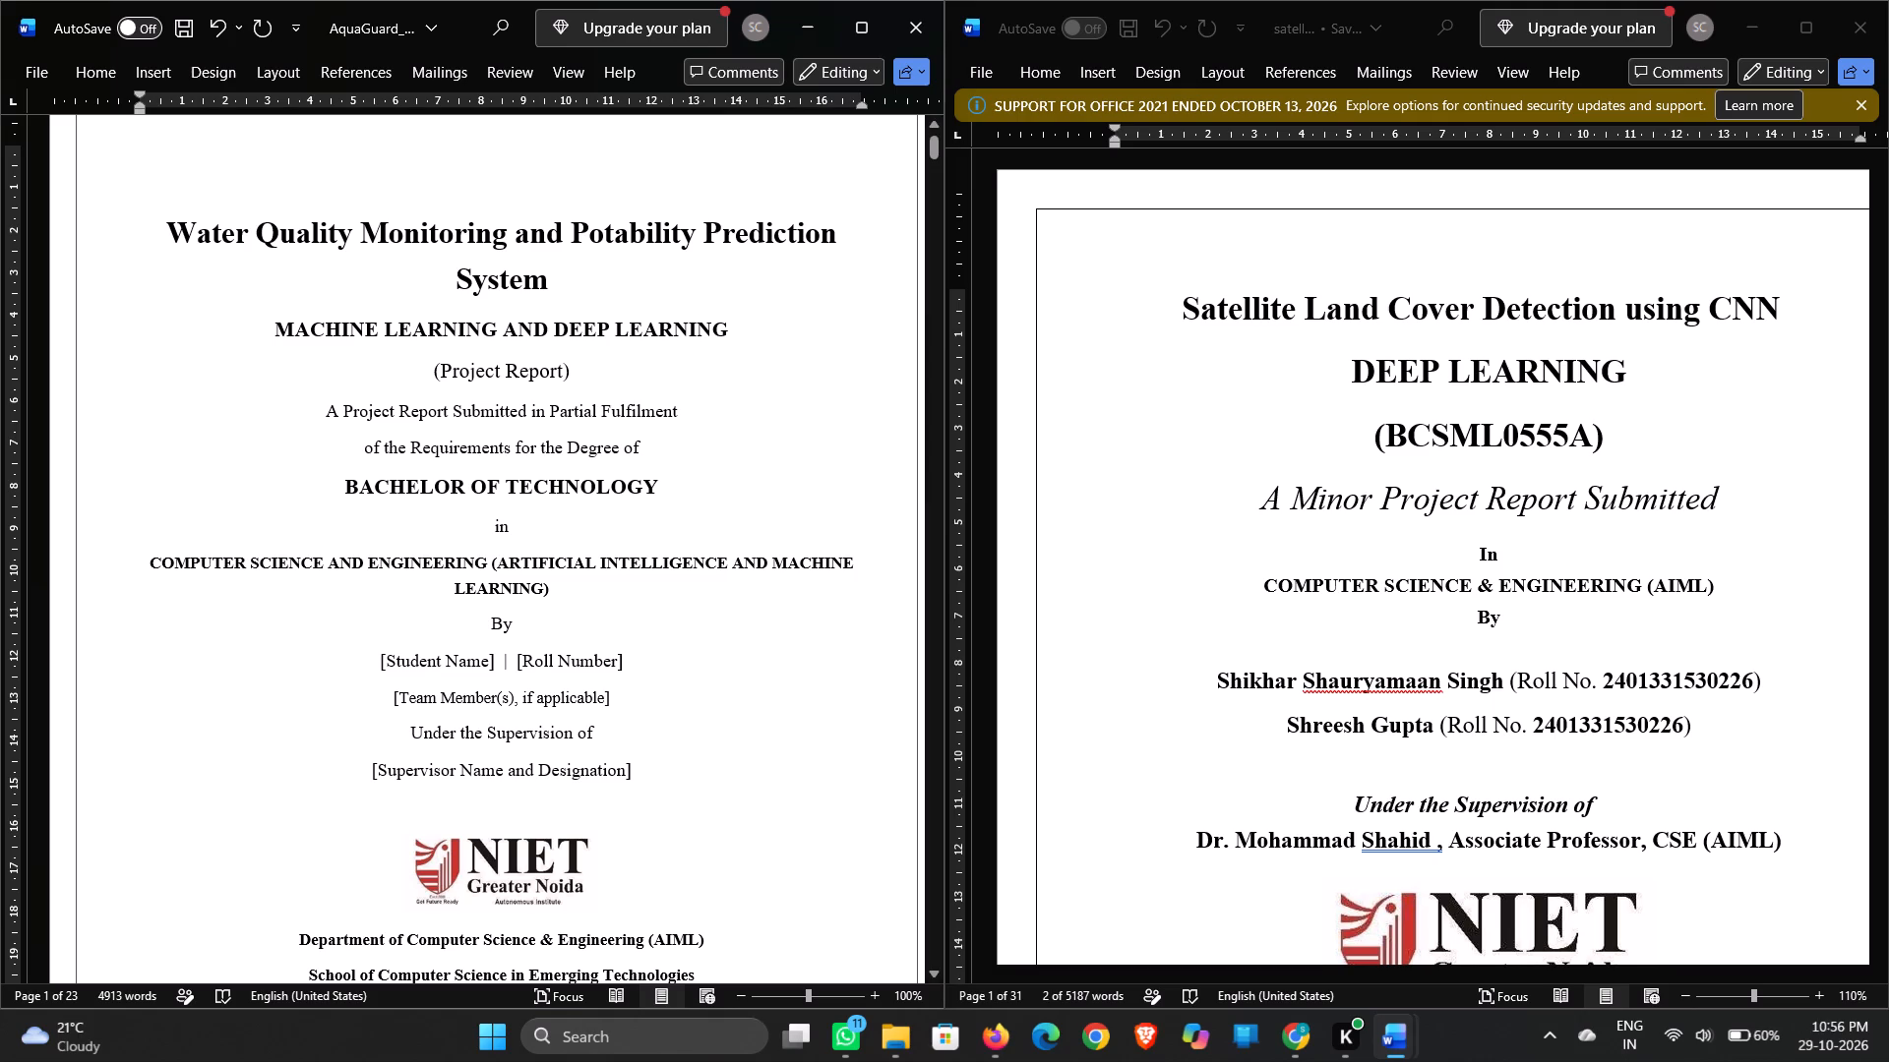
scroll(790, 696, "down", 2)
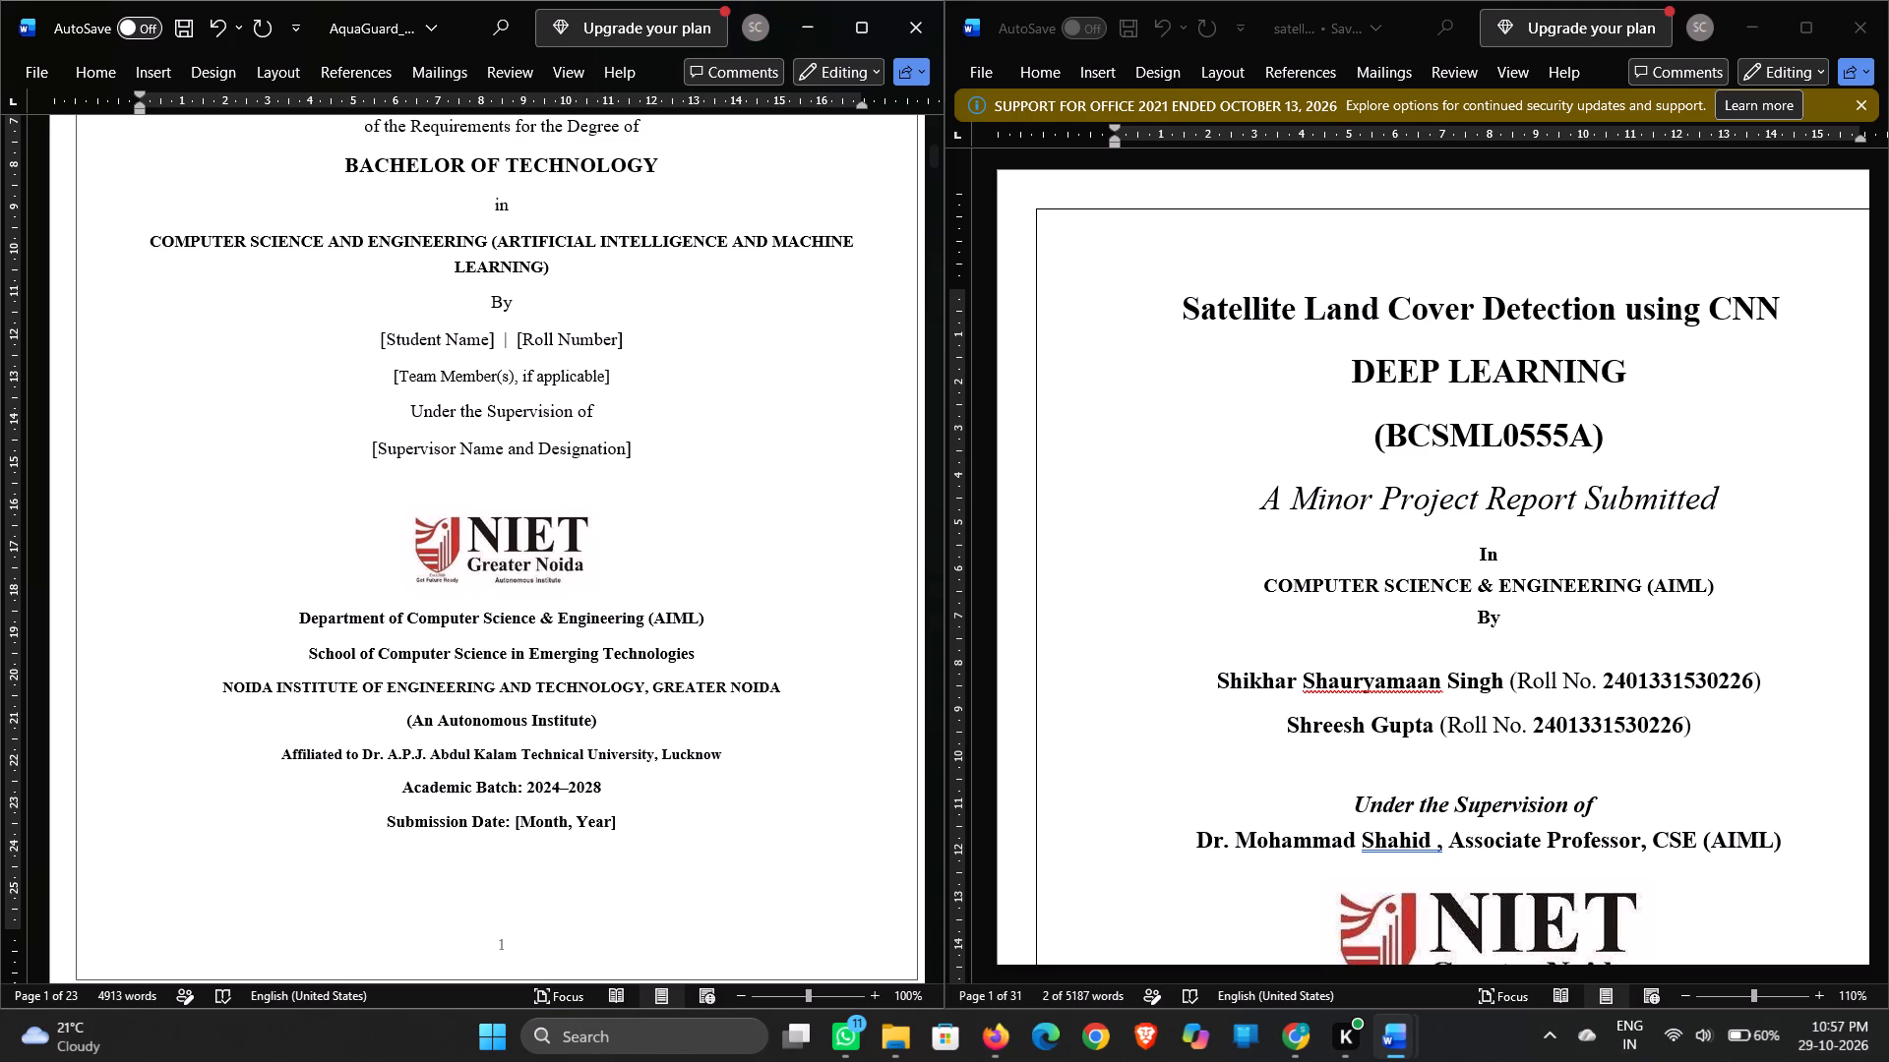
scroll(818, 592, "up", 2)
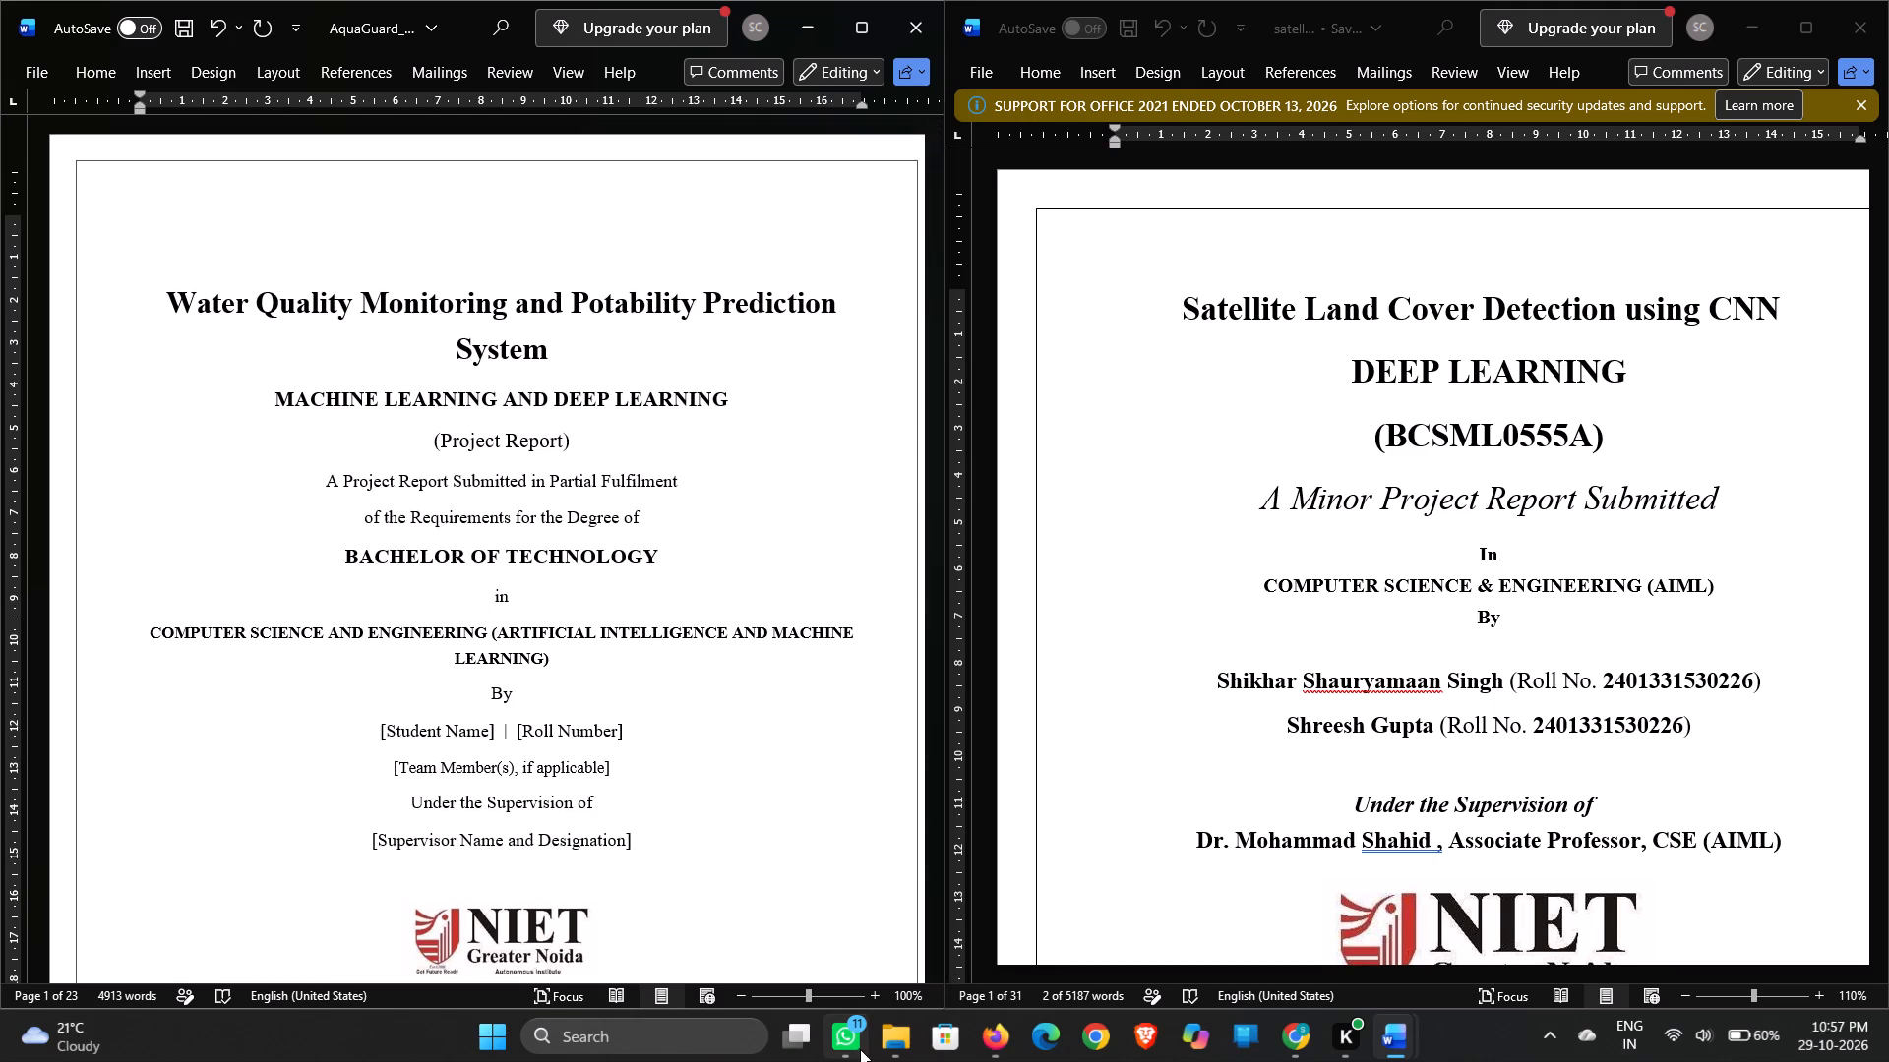
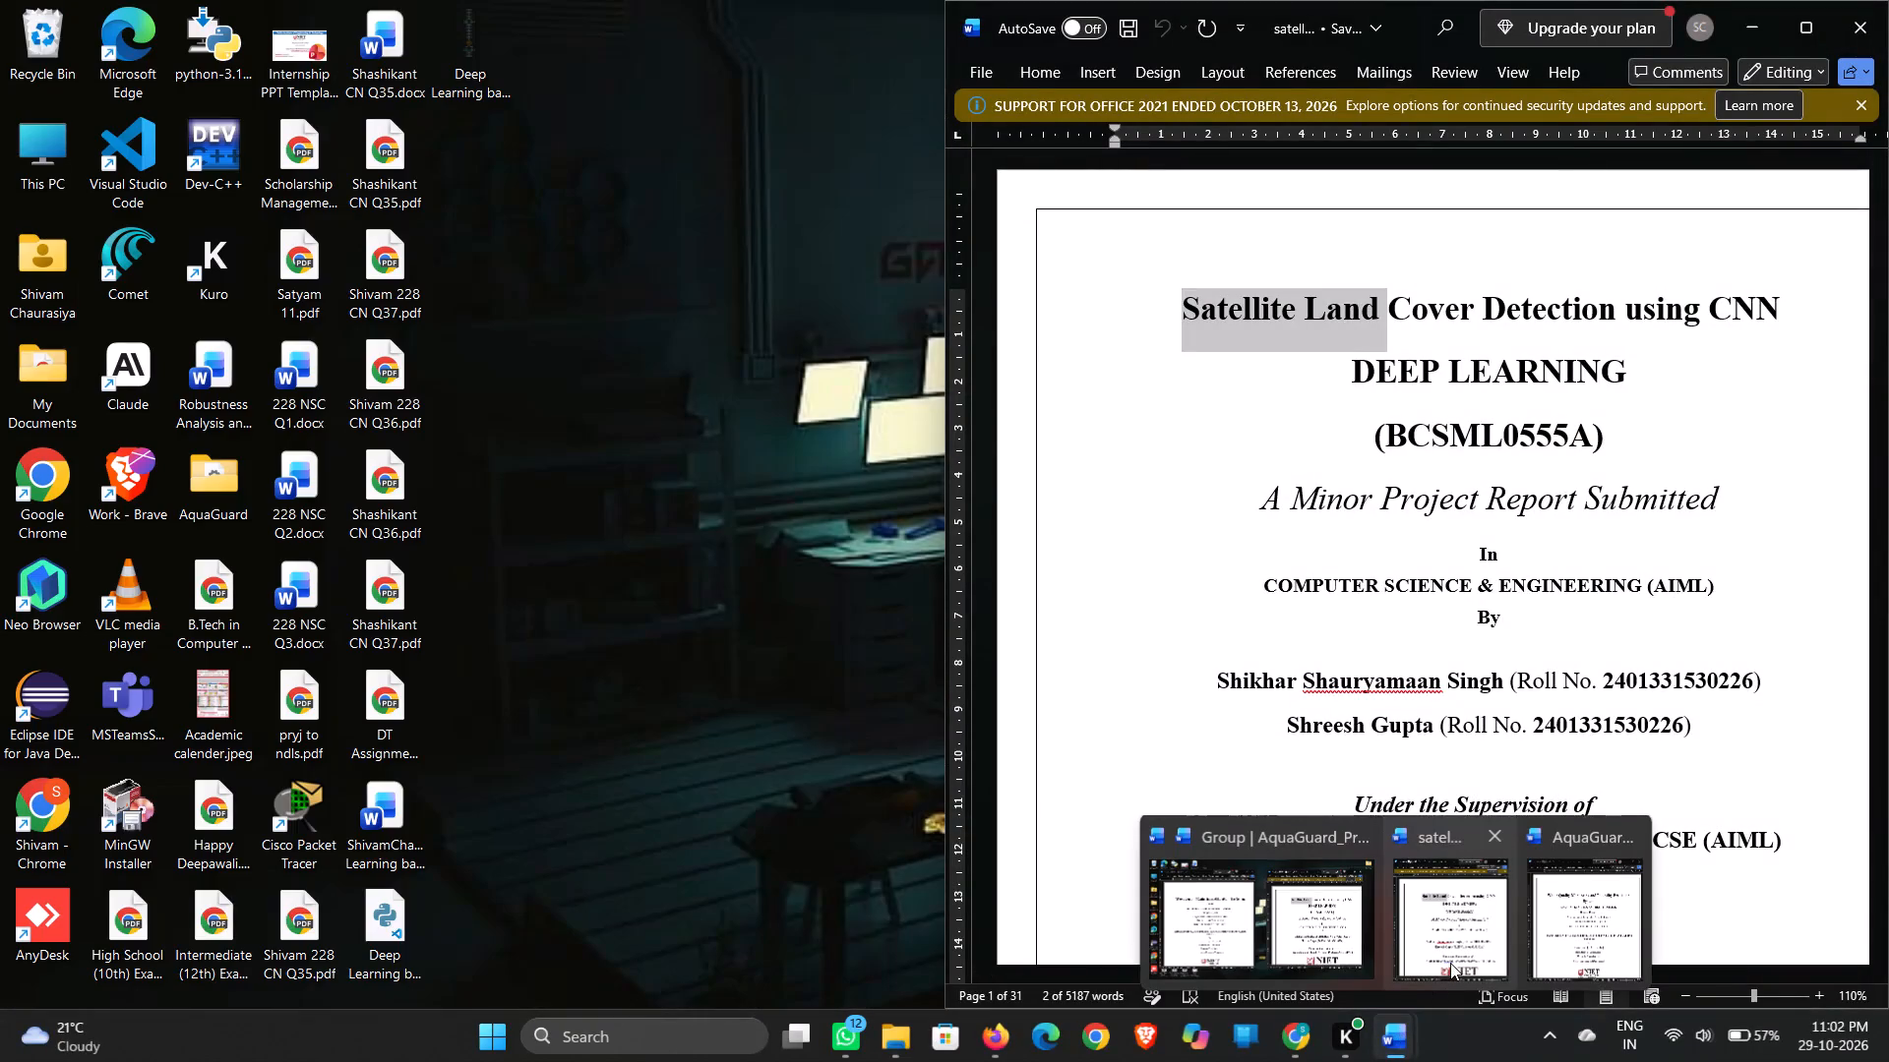
Delete "MACHINE LEARNING AND " from the AquaGuard report's cover subject line, leaving "DEEP LEARNING".
left_click(1566, 907)
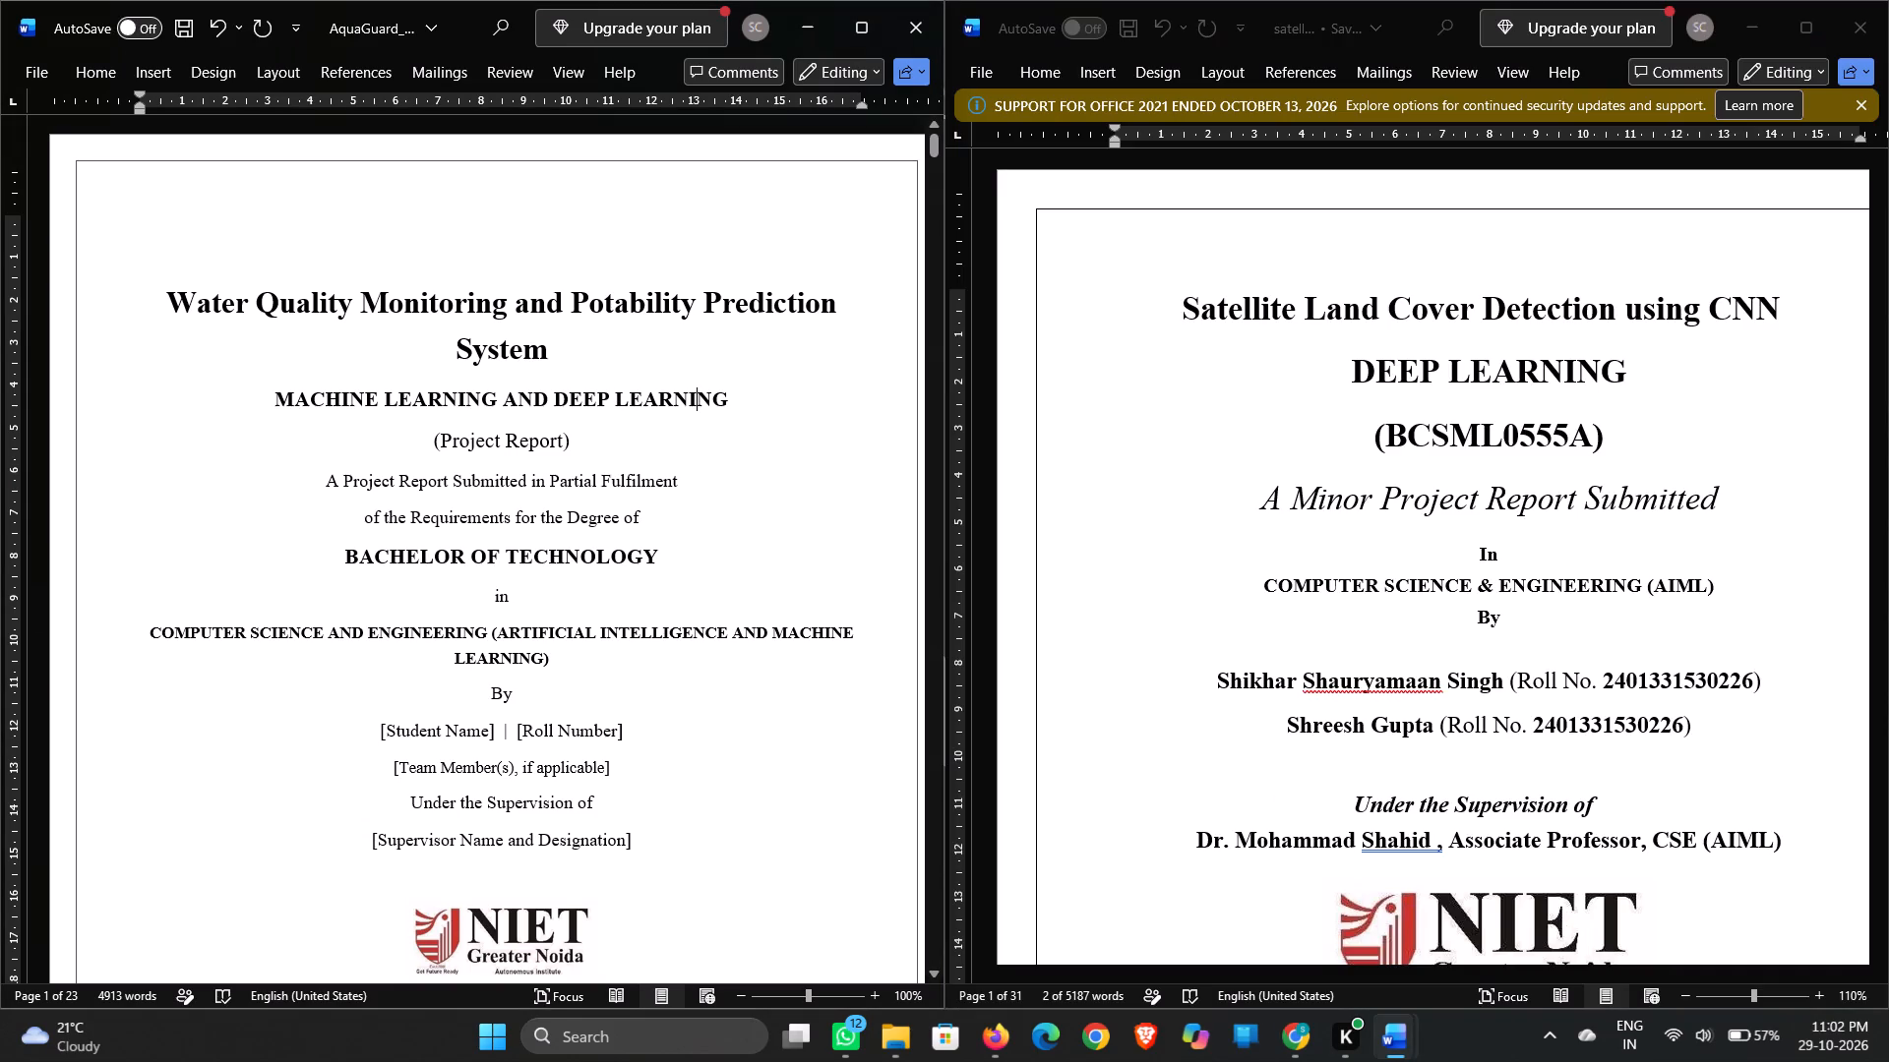
left_click(177, 295)
left_click(730, 390)
left_click(555, 394)
key("BackSpace")
key("BackSpace")
key("BackSpace")
key("BackSpace")
key("BackSpace")
key("BackSpace")
key("BackSpace")
key("BackSpace")
key("BackSpace")
key("BackSpace")
key("BackSpace")
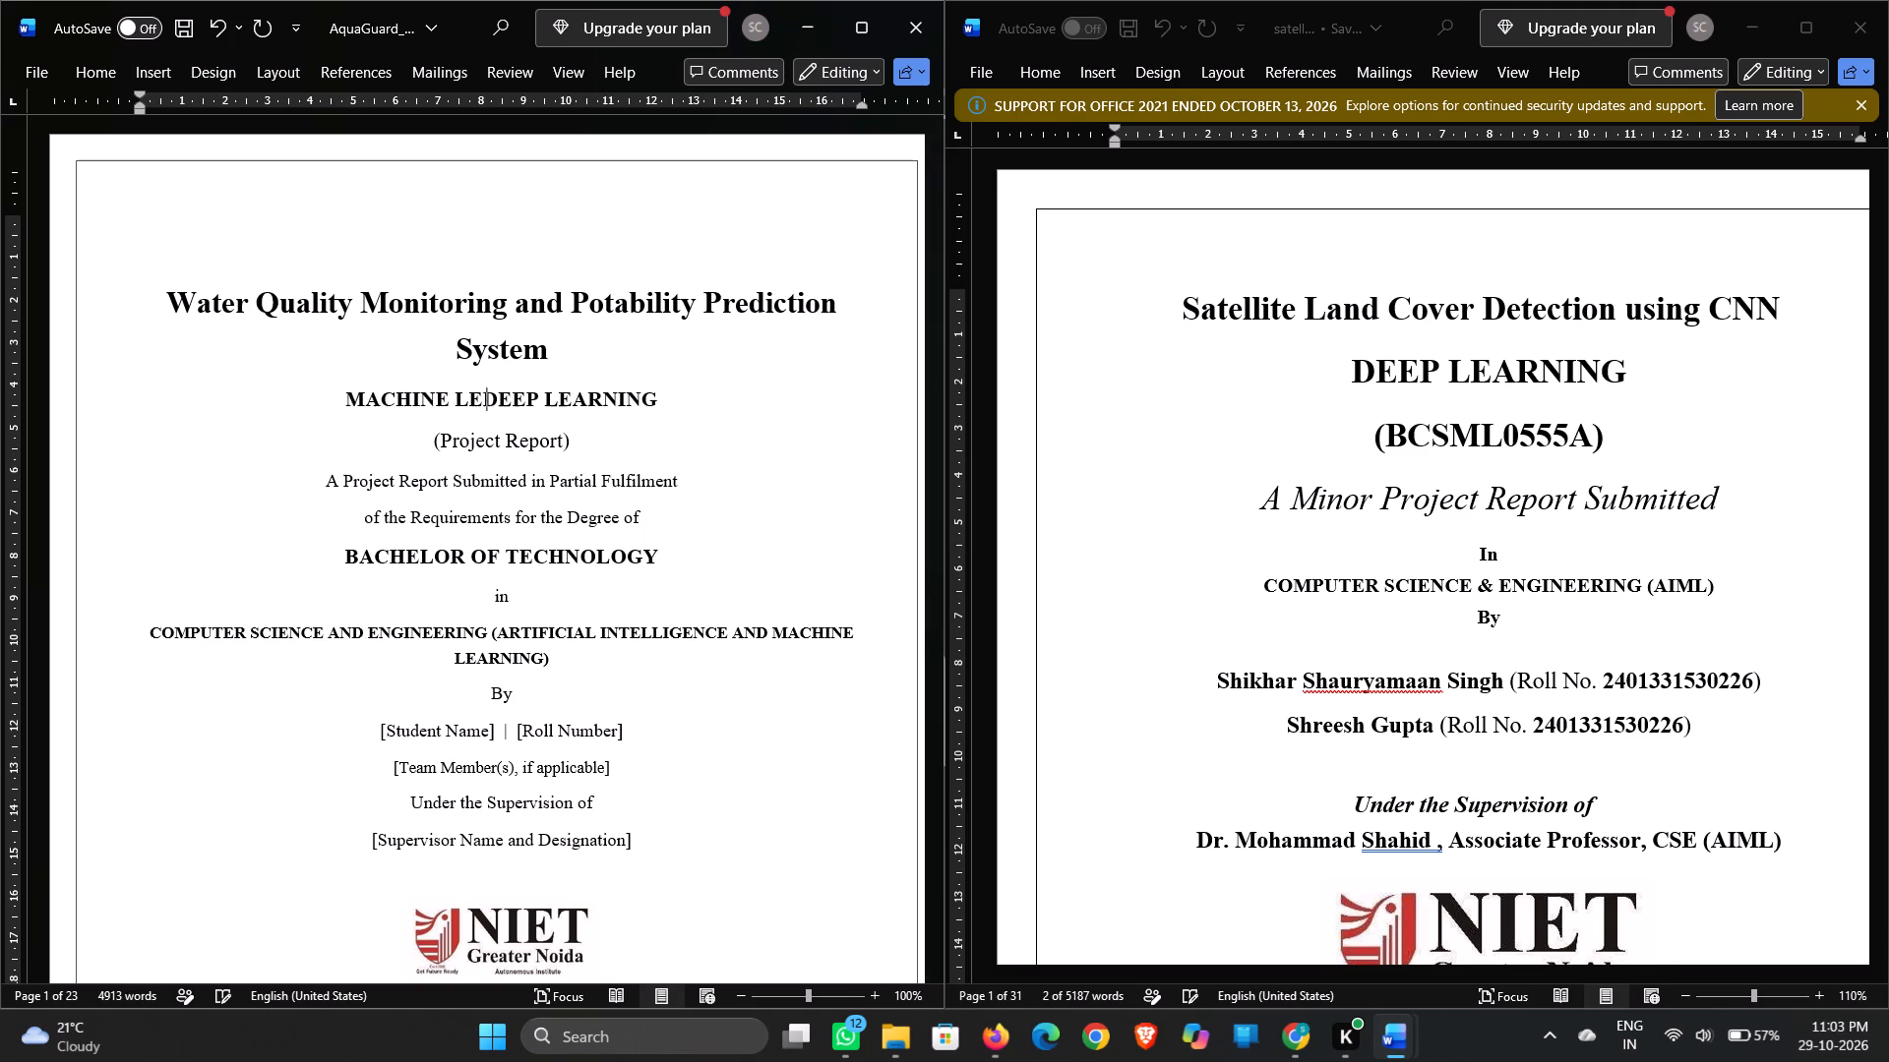
key("BackSpace")
key("BackSpace")
key("BackSpace")
key("BackSpace")
key("BackSpace")
key("BackSpace")
key("BackSpace")
key("BackSpace")
key("BackSpace")
key("BackSpace")
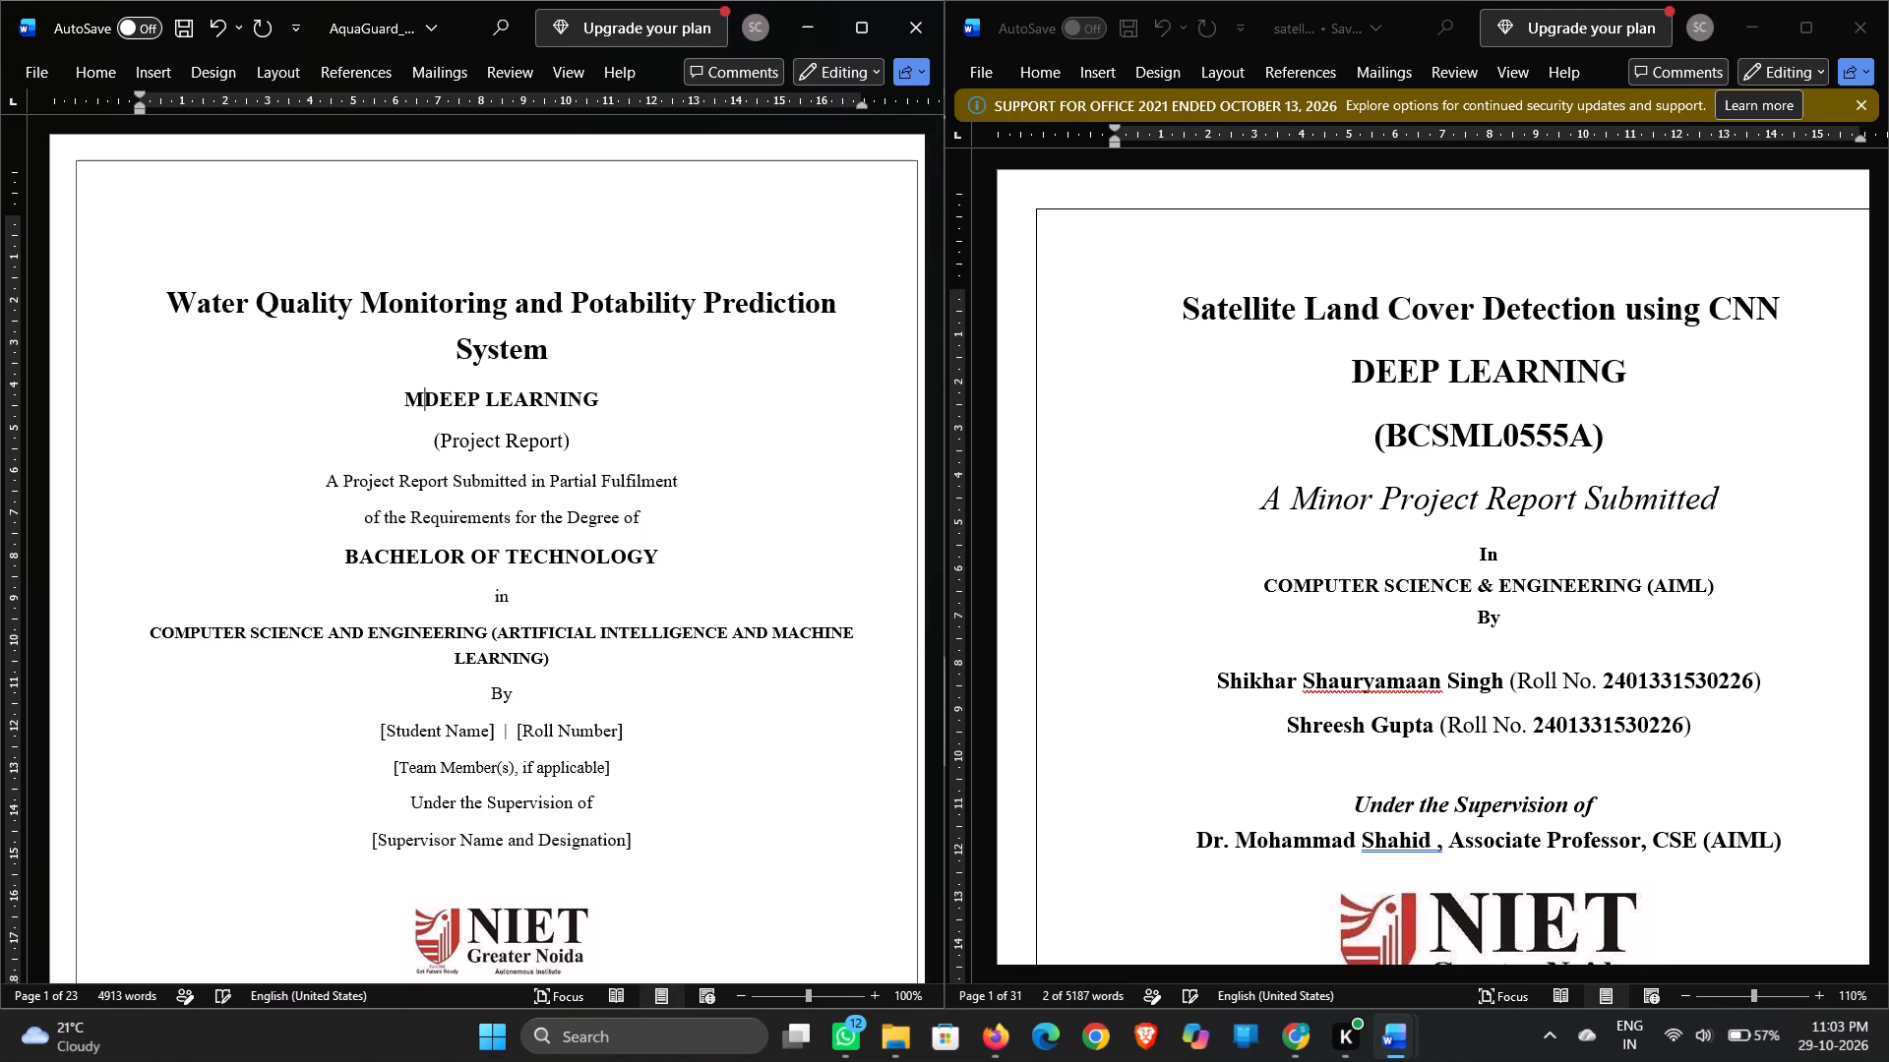
Set the font size of the AquaGuard cover's "DEEP LEARNING" line to 20, matching the same line in the satellite reference report.
left_click(1347, 365)
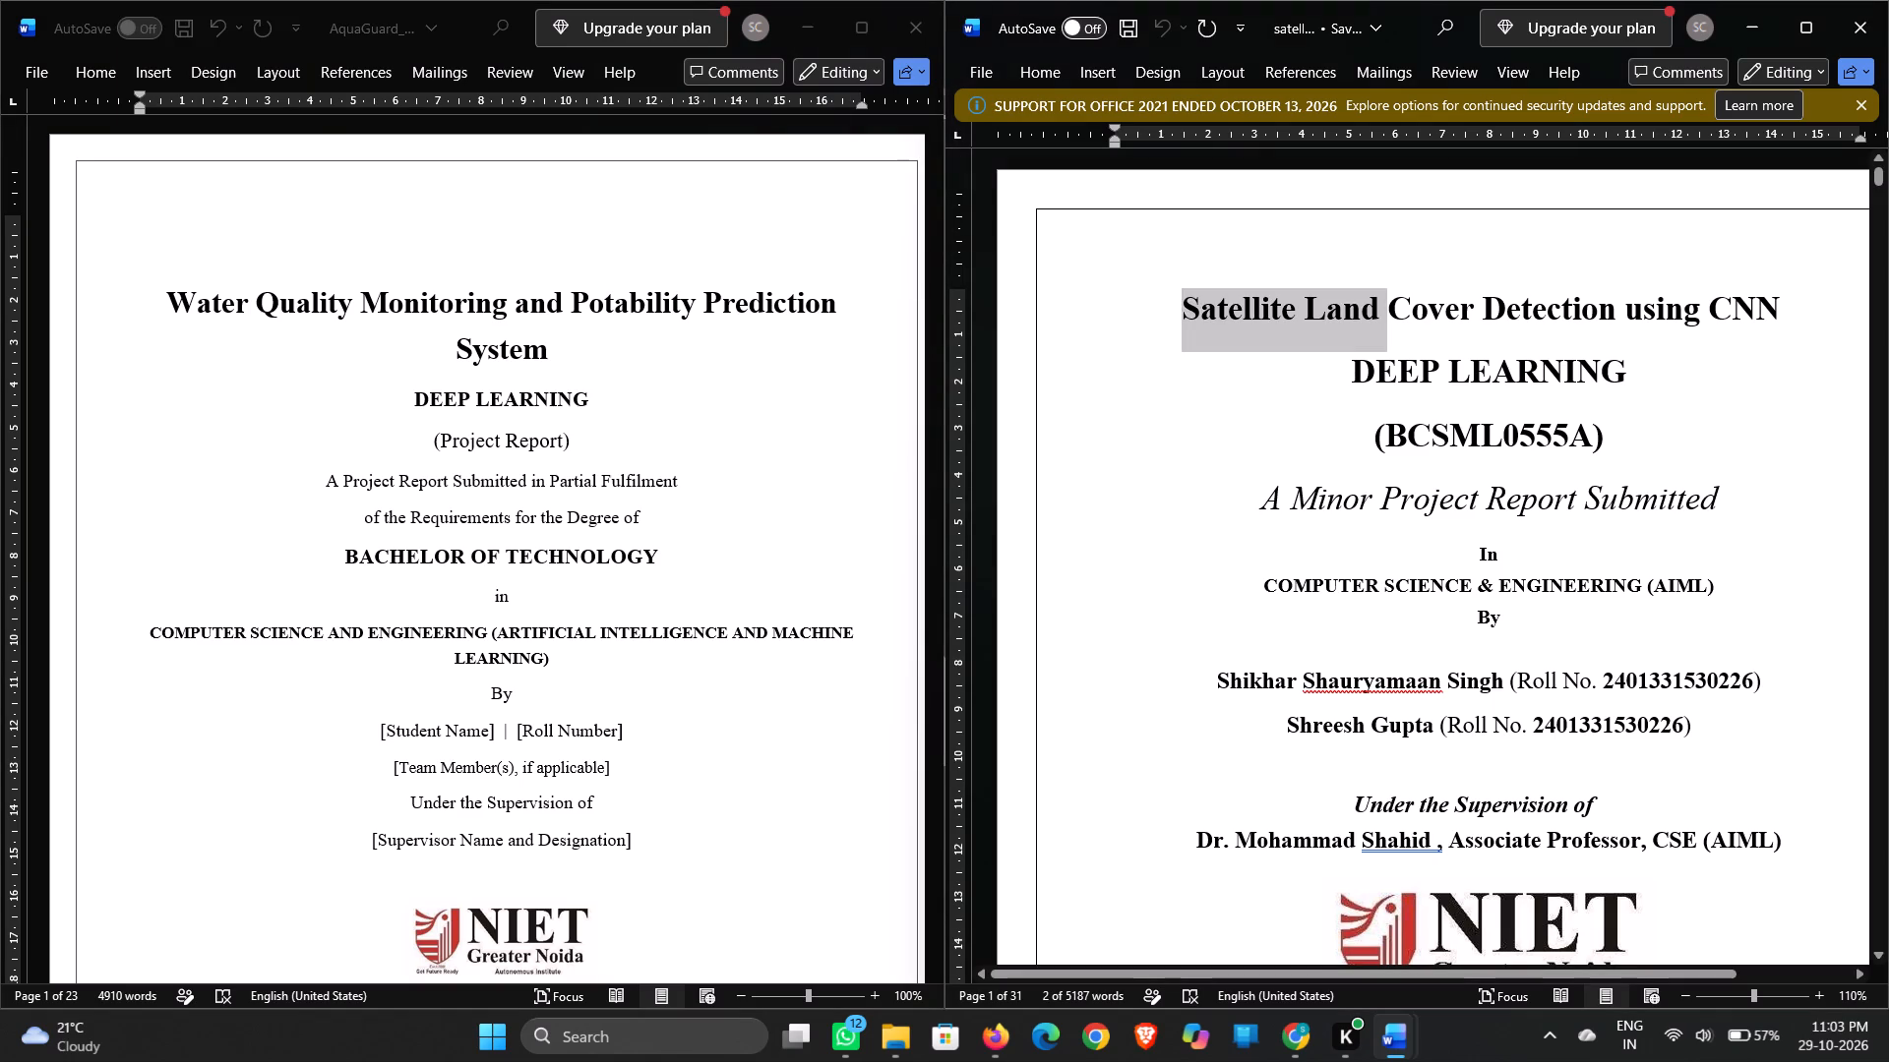
left_click(1353, 368)
left_click_drag(1353, 368, 1557, 367)
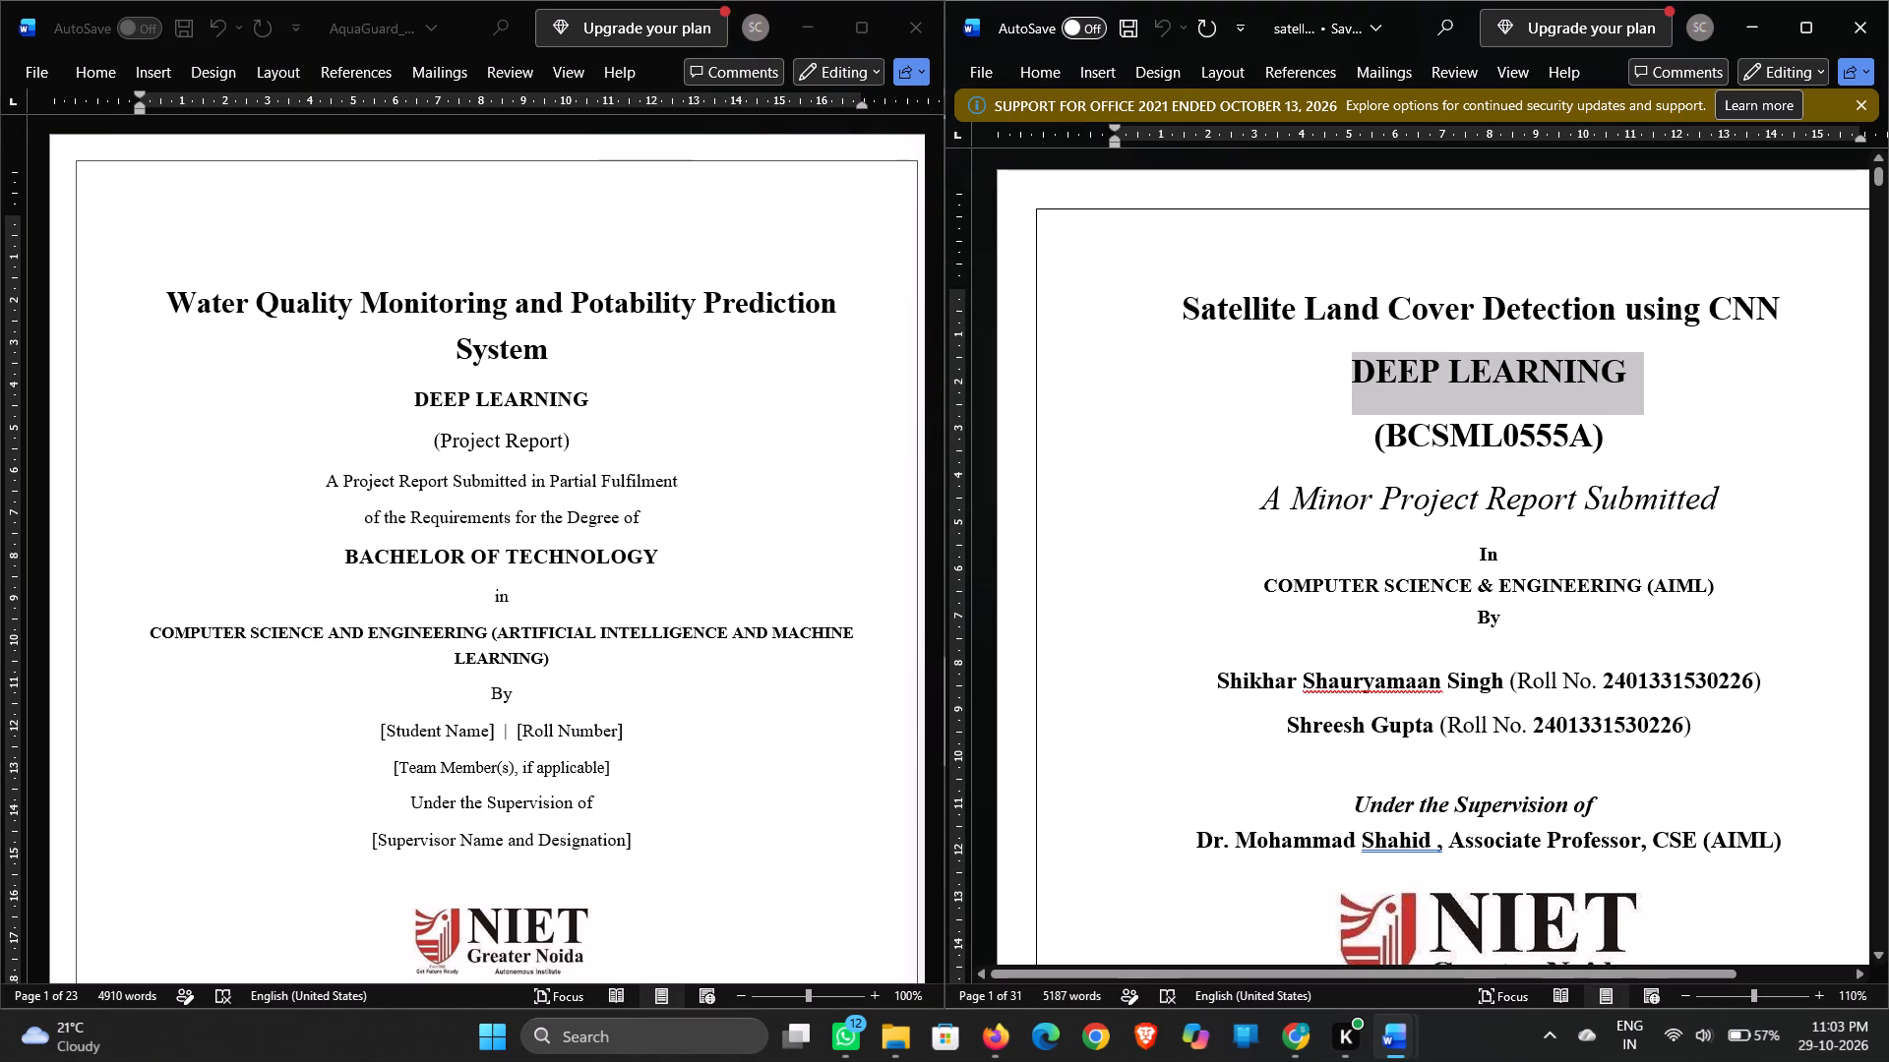
left_click_drag(1557, 367, 1571, 365)
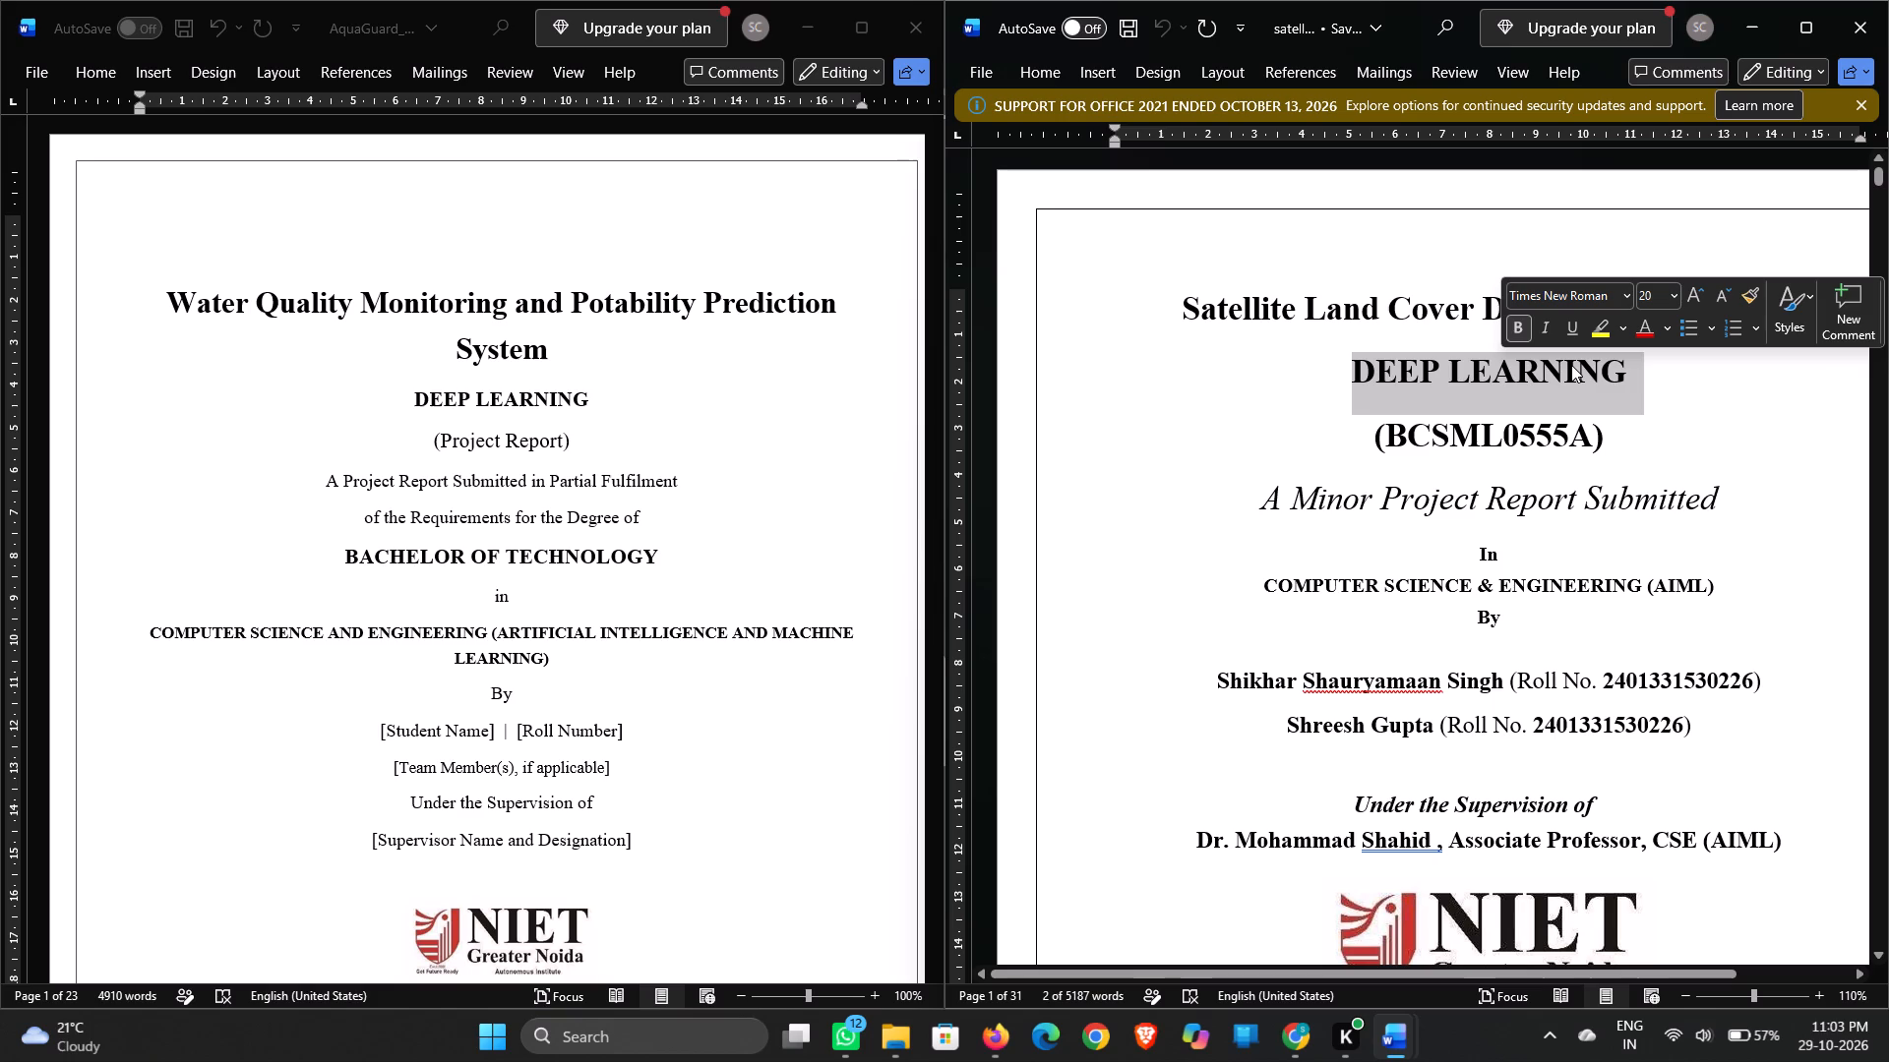
left_click(1368, 398)
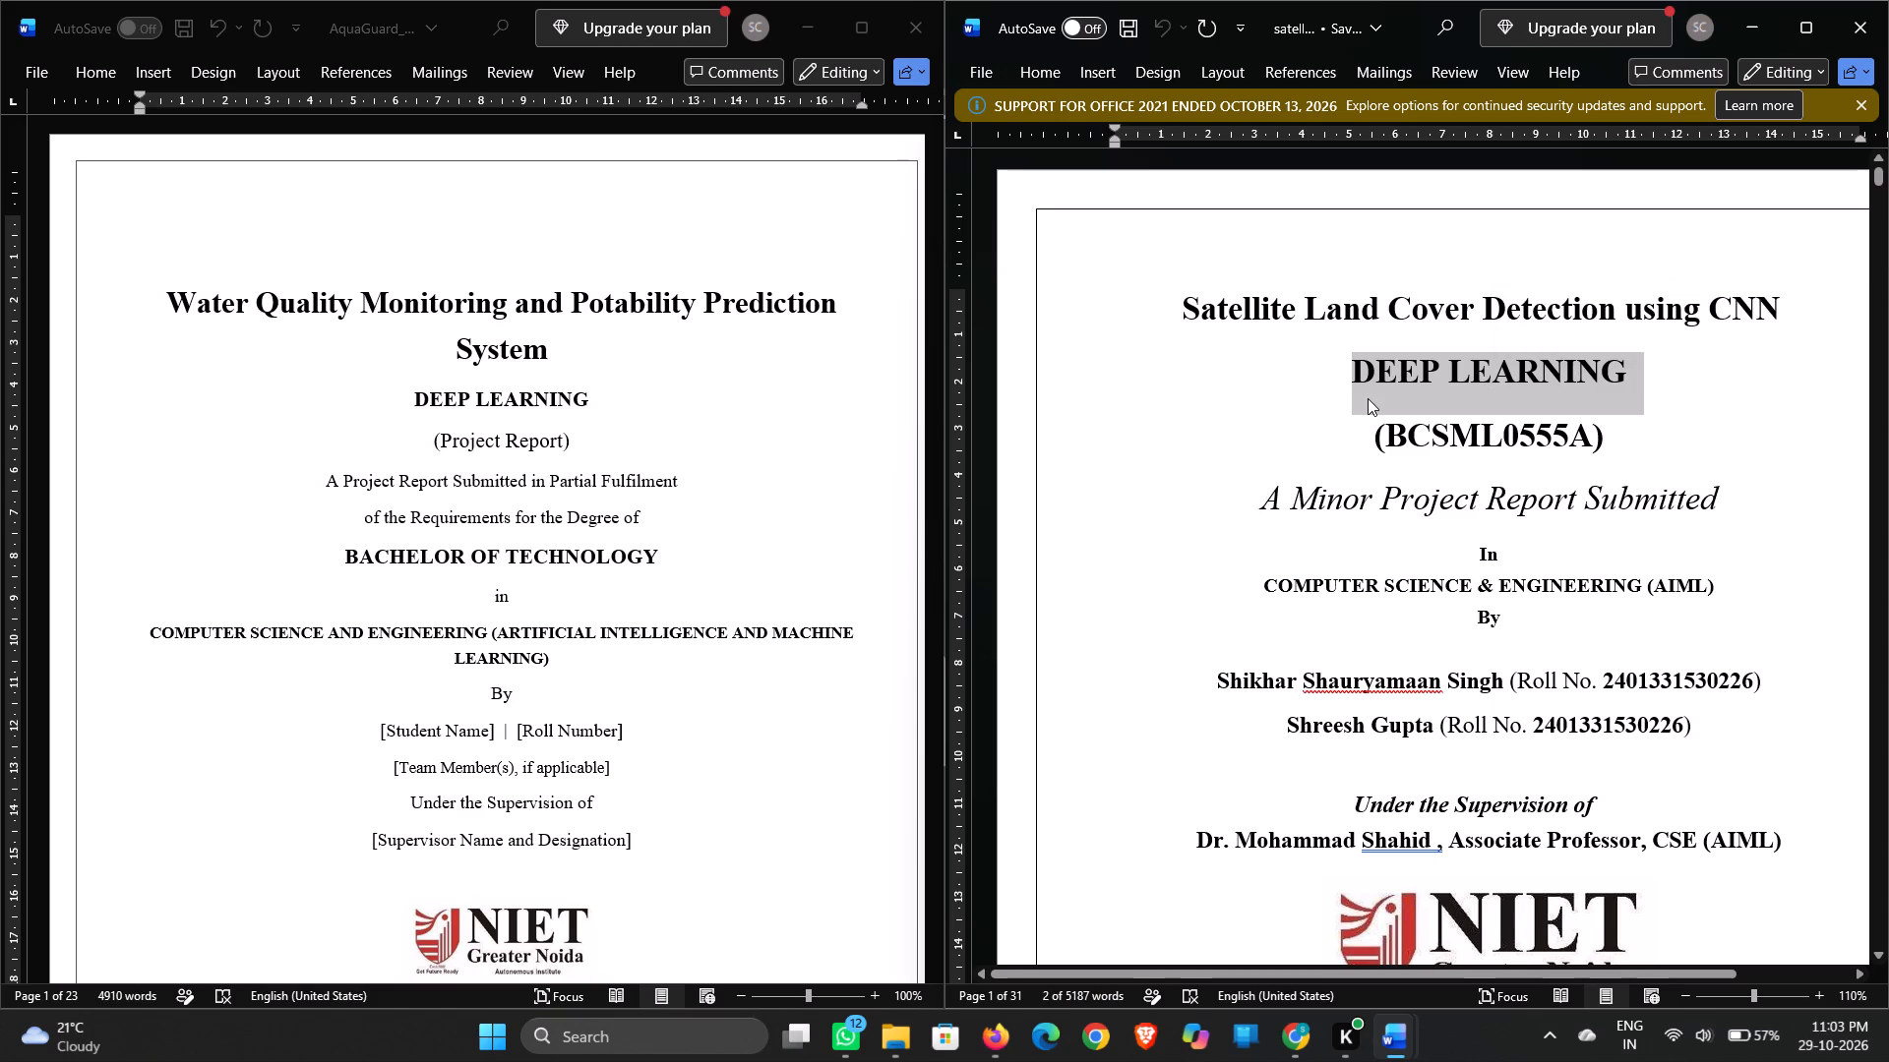
left_click(419, 391)
left_click_drag(413, 391, 478, 391)
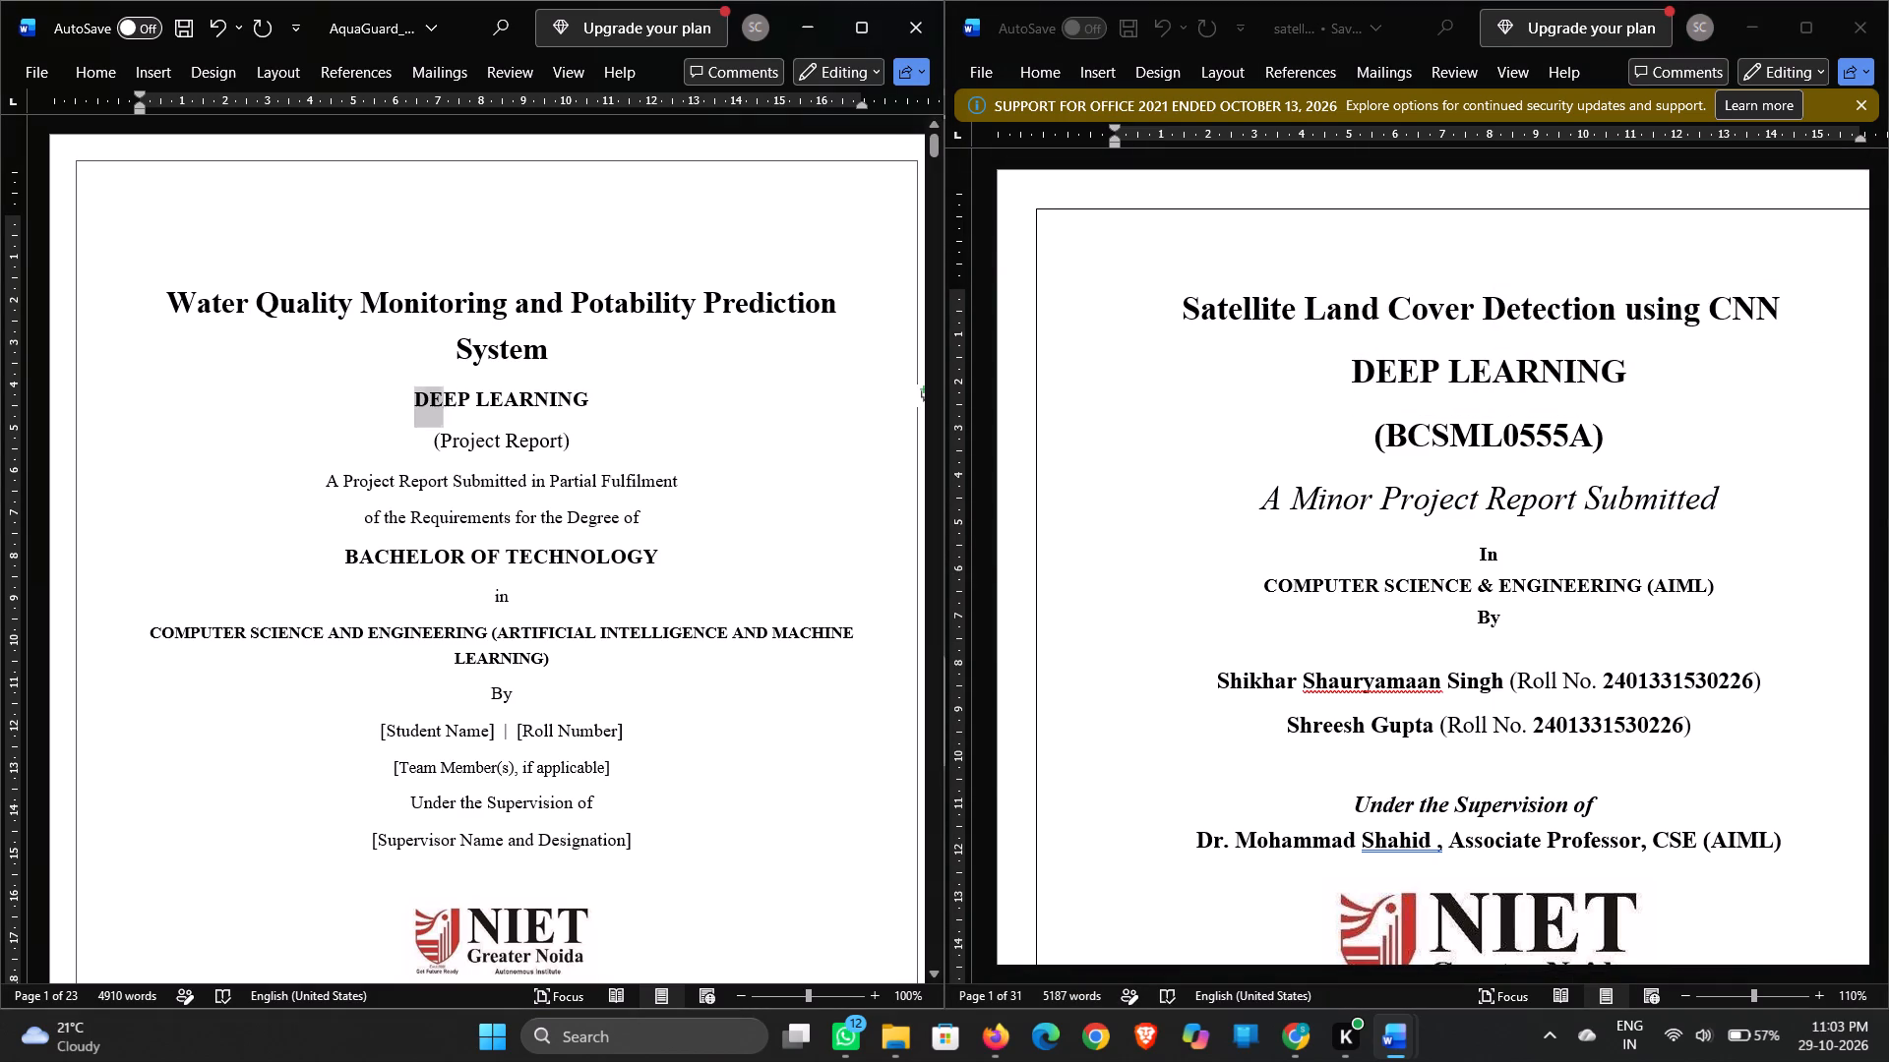
left_click_drag(478, 391, 580, 392)
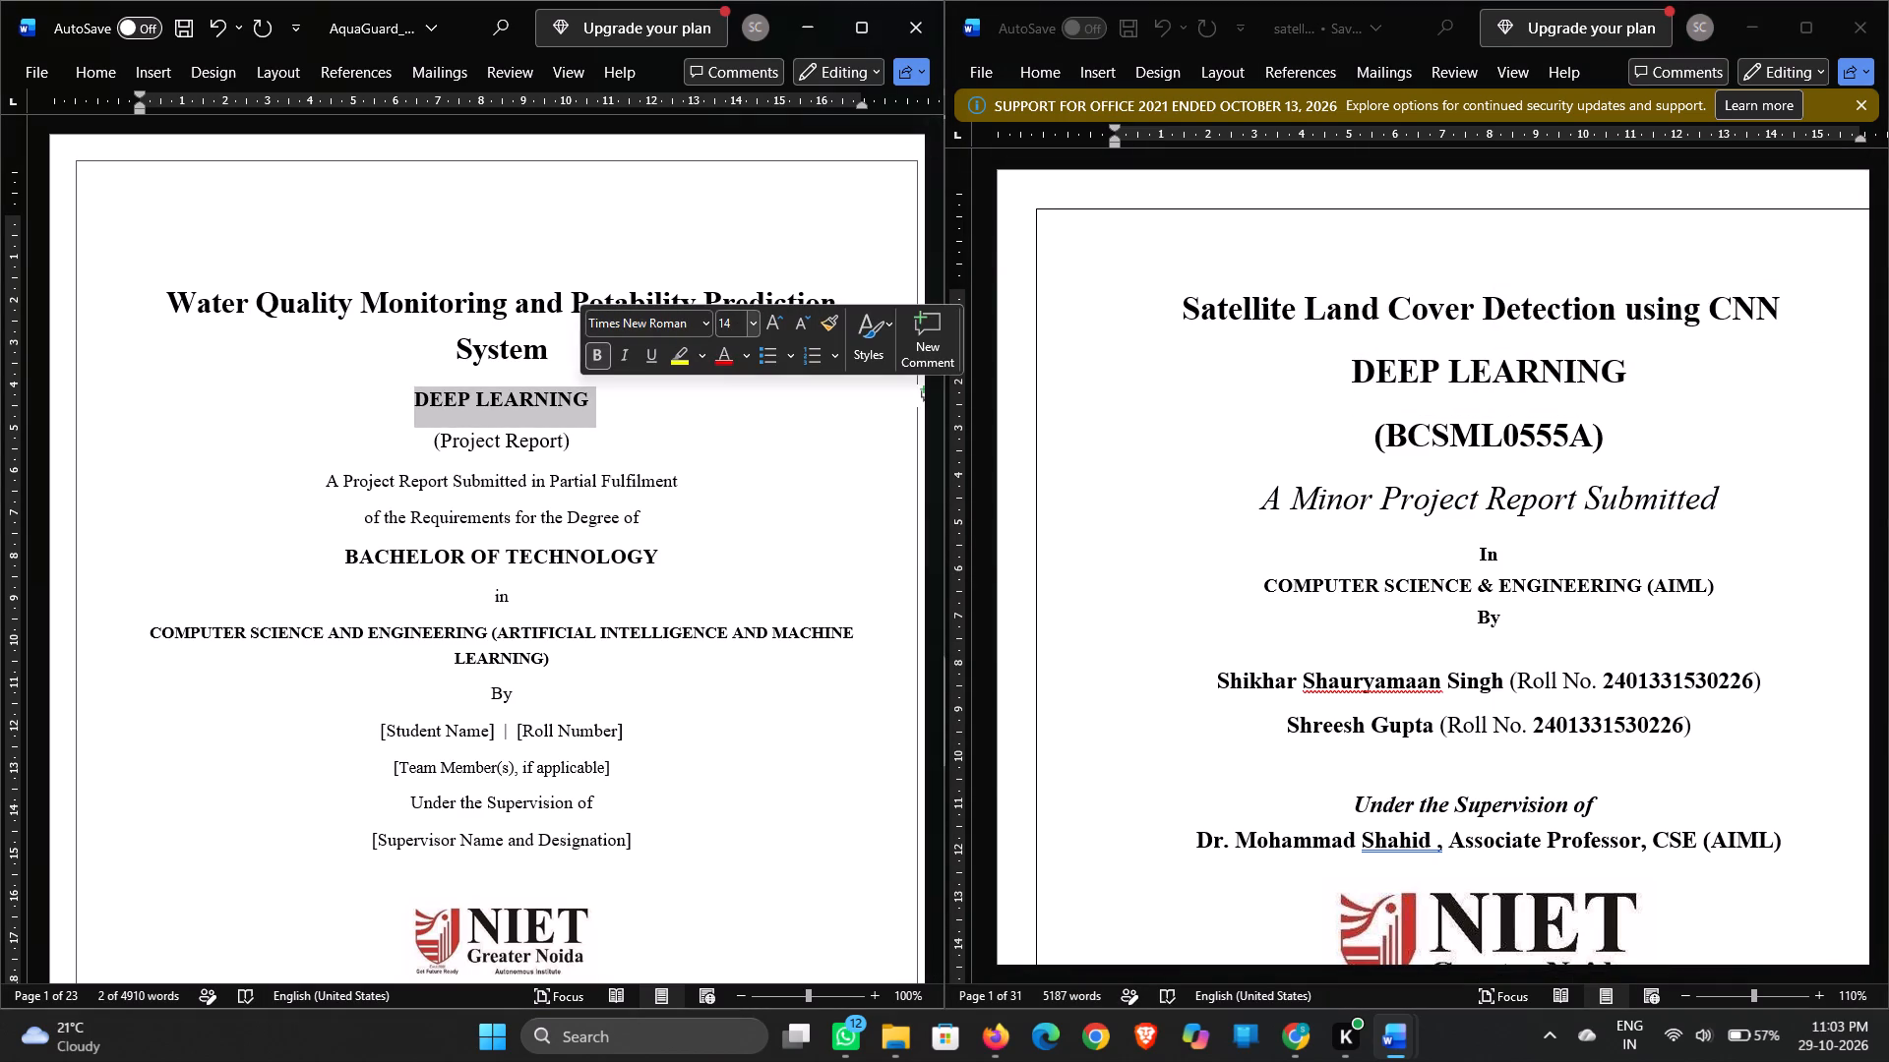
left_click(733, 324)
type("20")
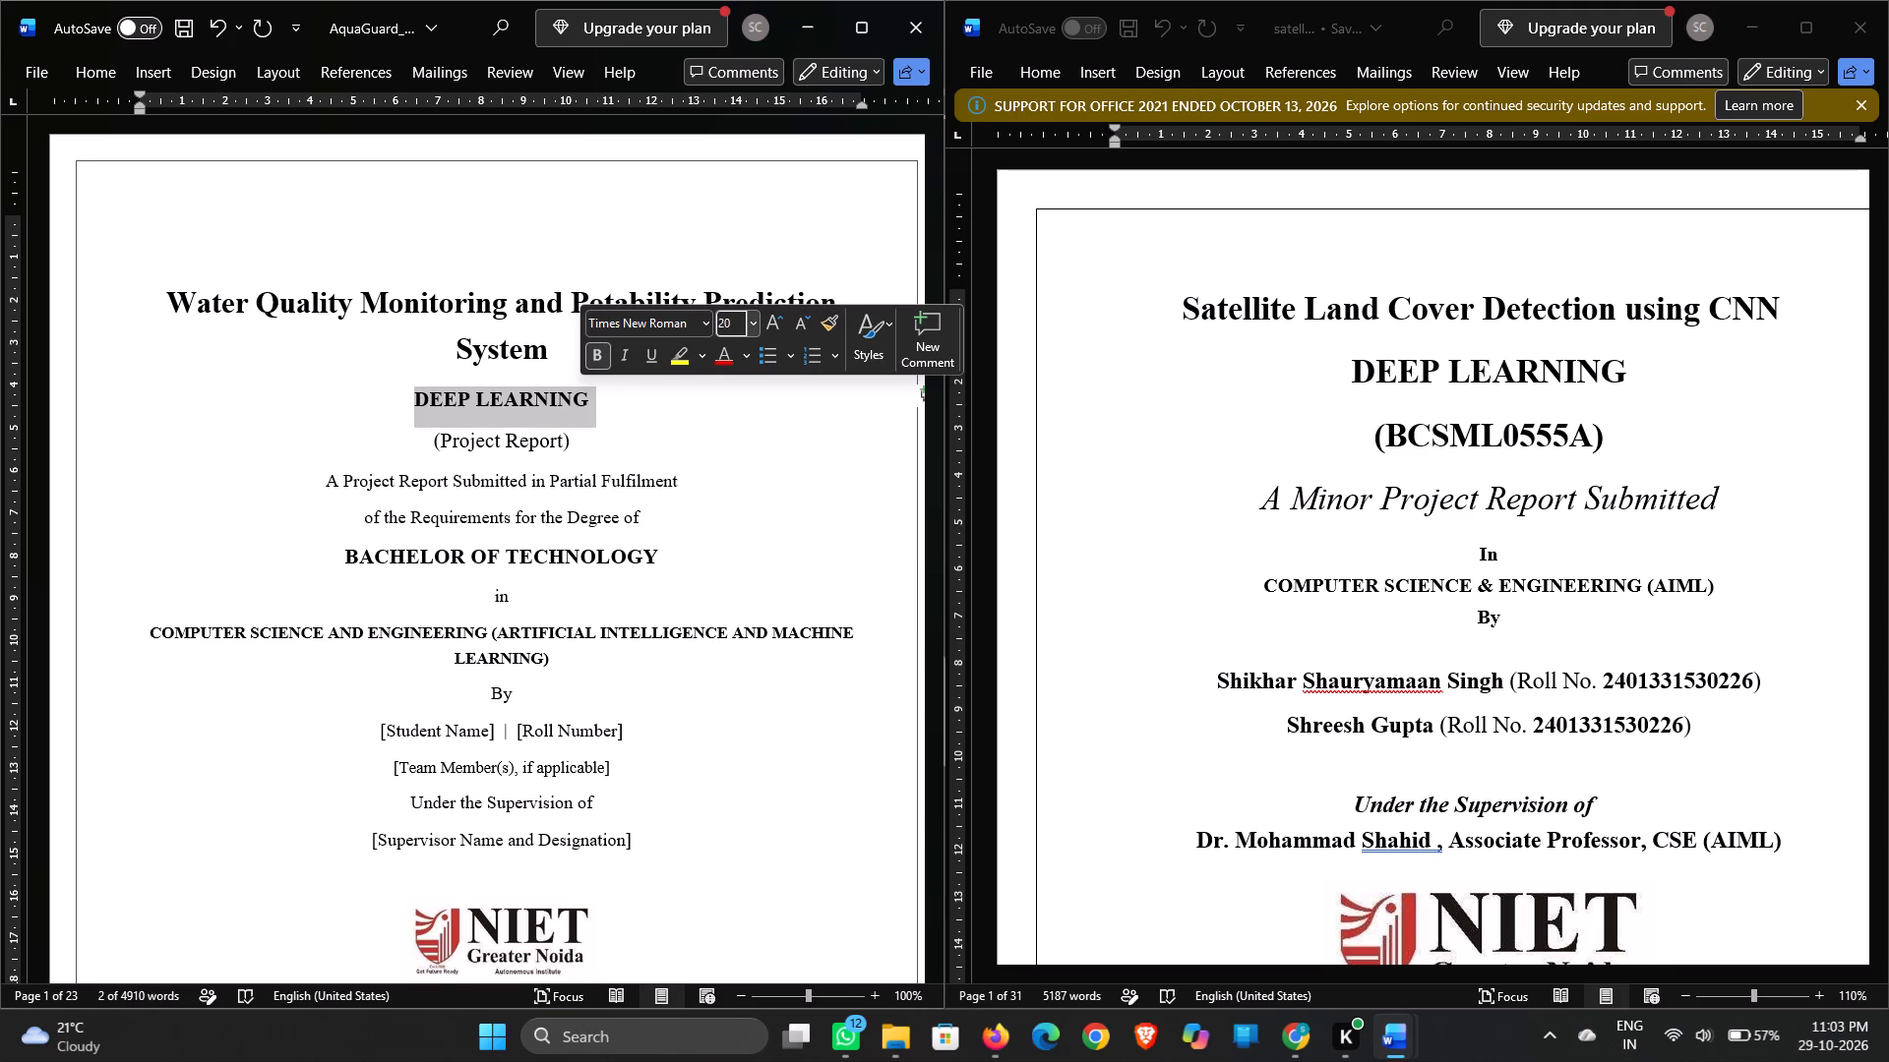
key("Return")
left_click(762, 460)
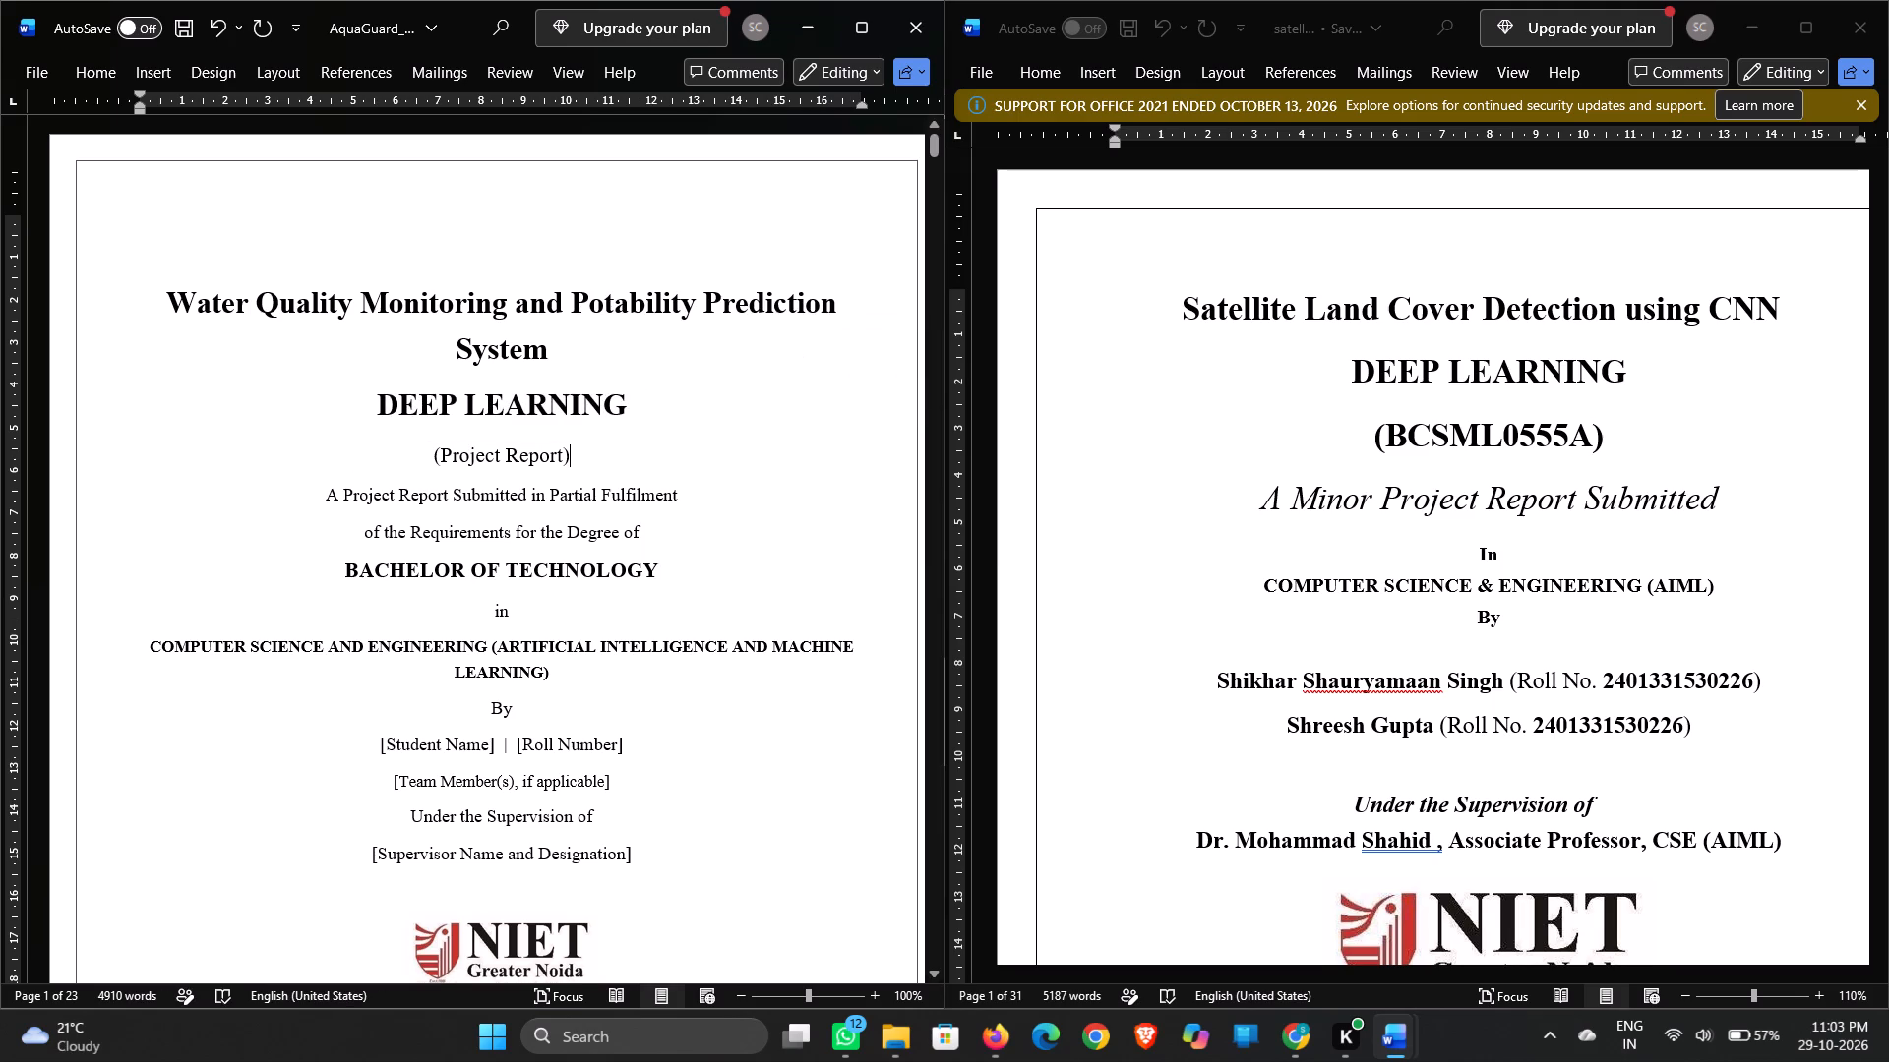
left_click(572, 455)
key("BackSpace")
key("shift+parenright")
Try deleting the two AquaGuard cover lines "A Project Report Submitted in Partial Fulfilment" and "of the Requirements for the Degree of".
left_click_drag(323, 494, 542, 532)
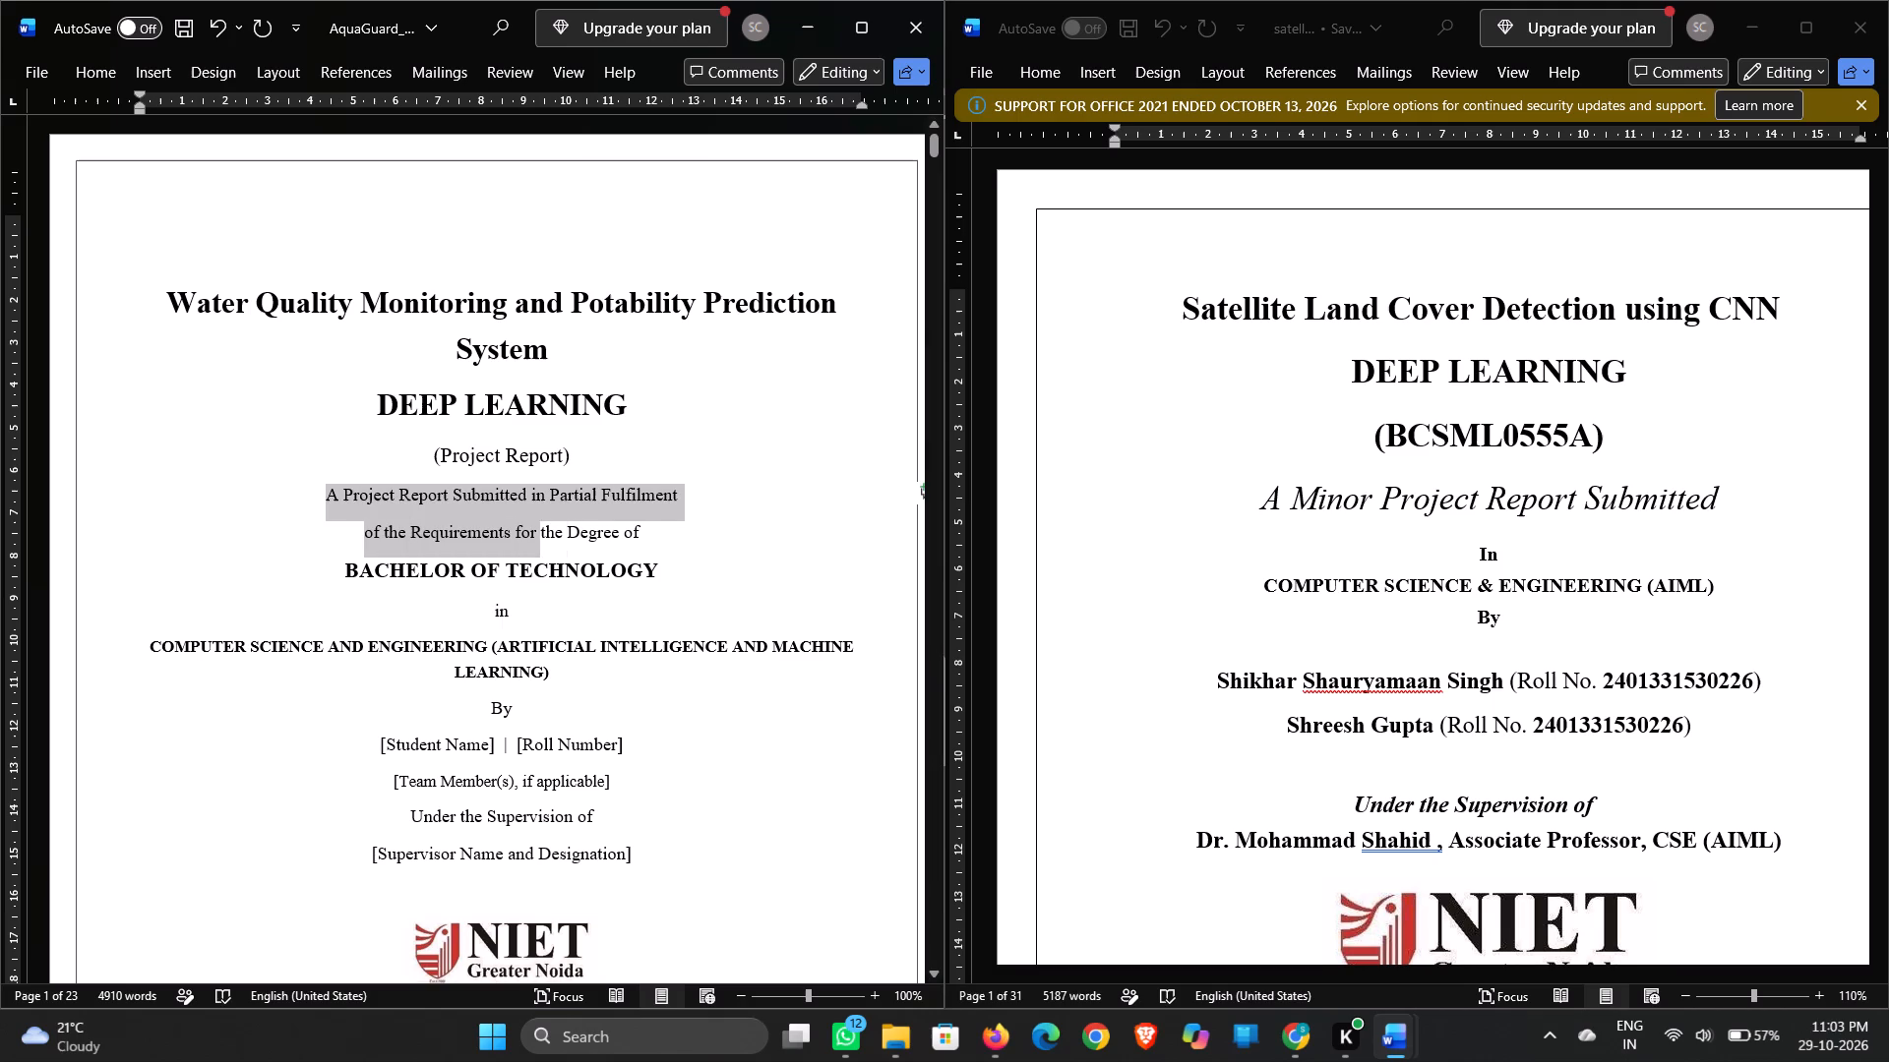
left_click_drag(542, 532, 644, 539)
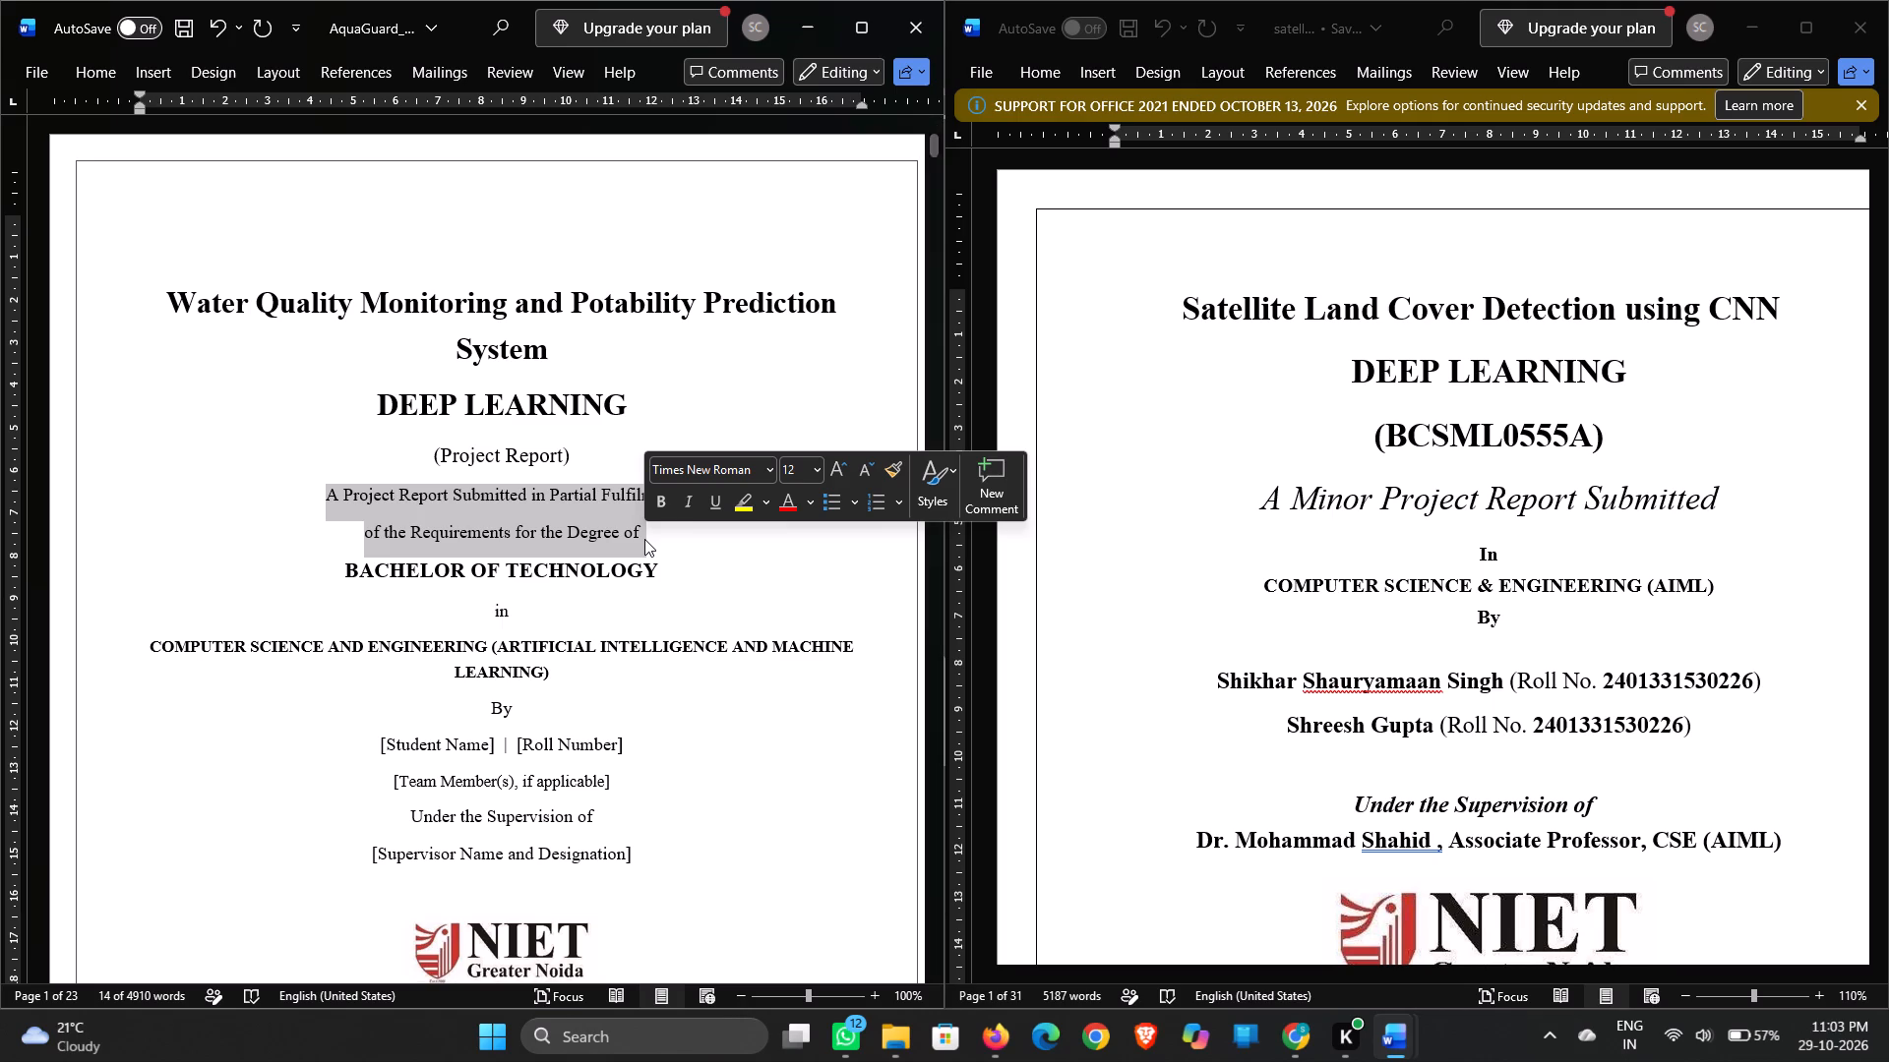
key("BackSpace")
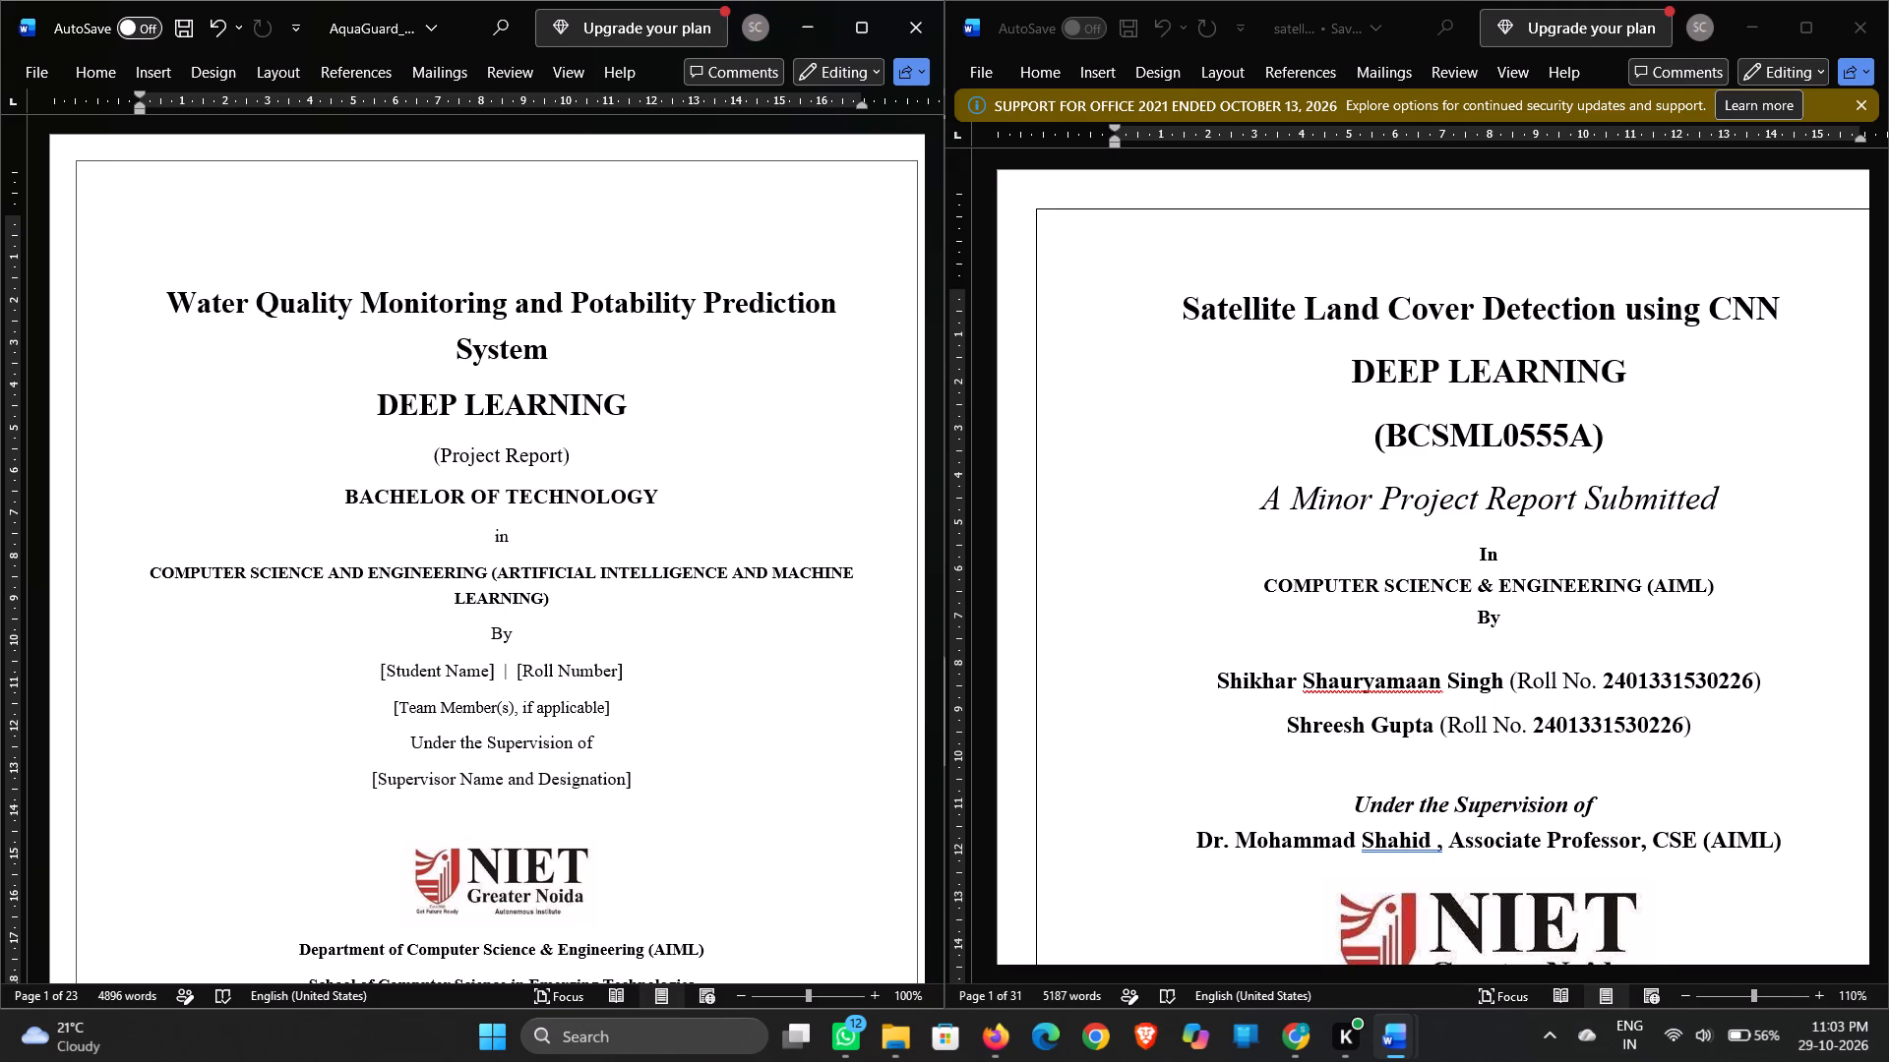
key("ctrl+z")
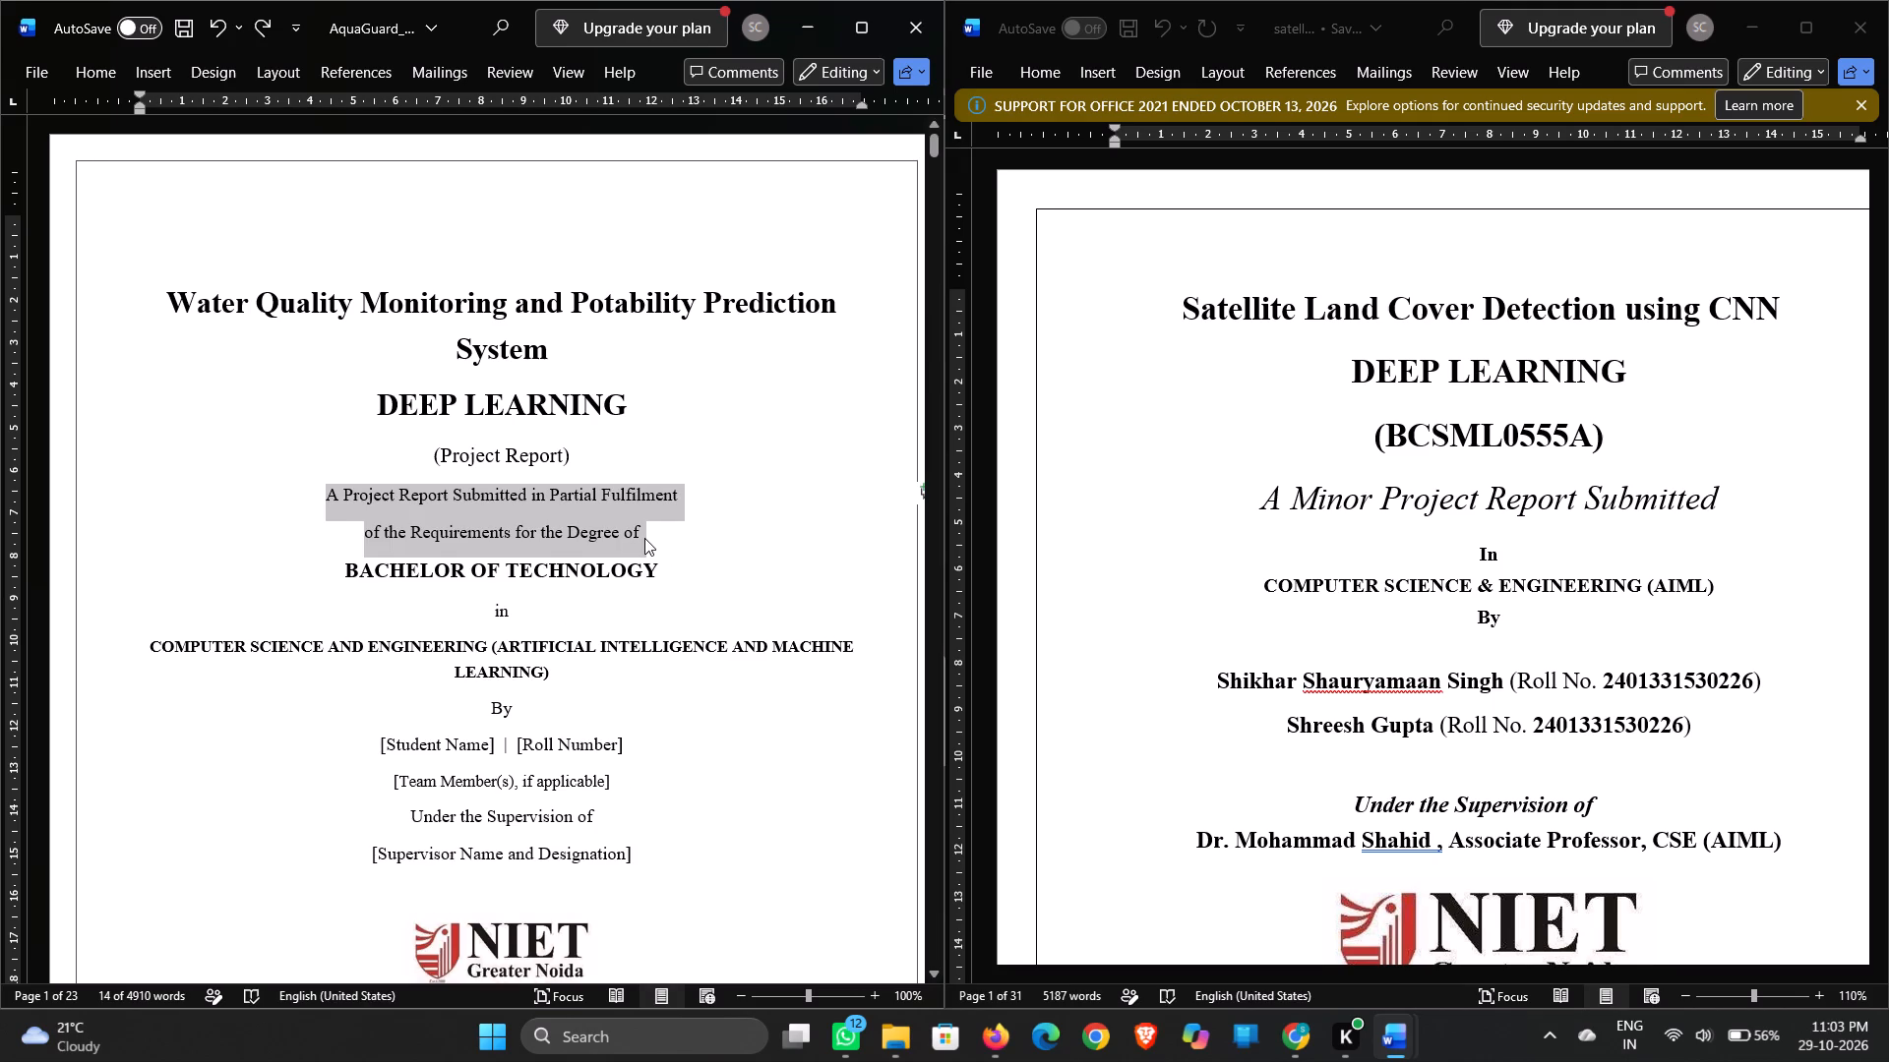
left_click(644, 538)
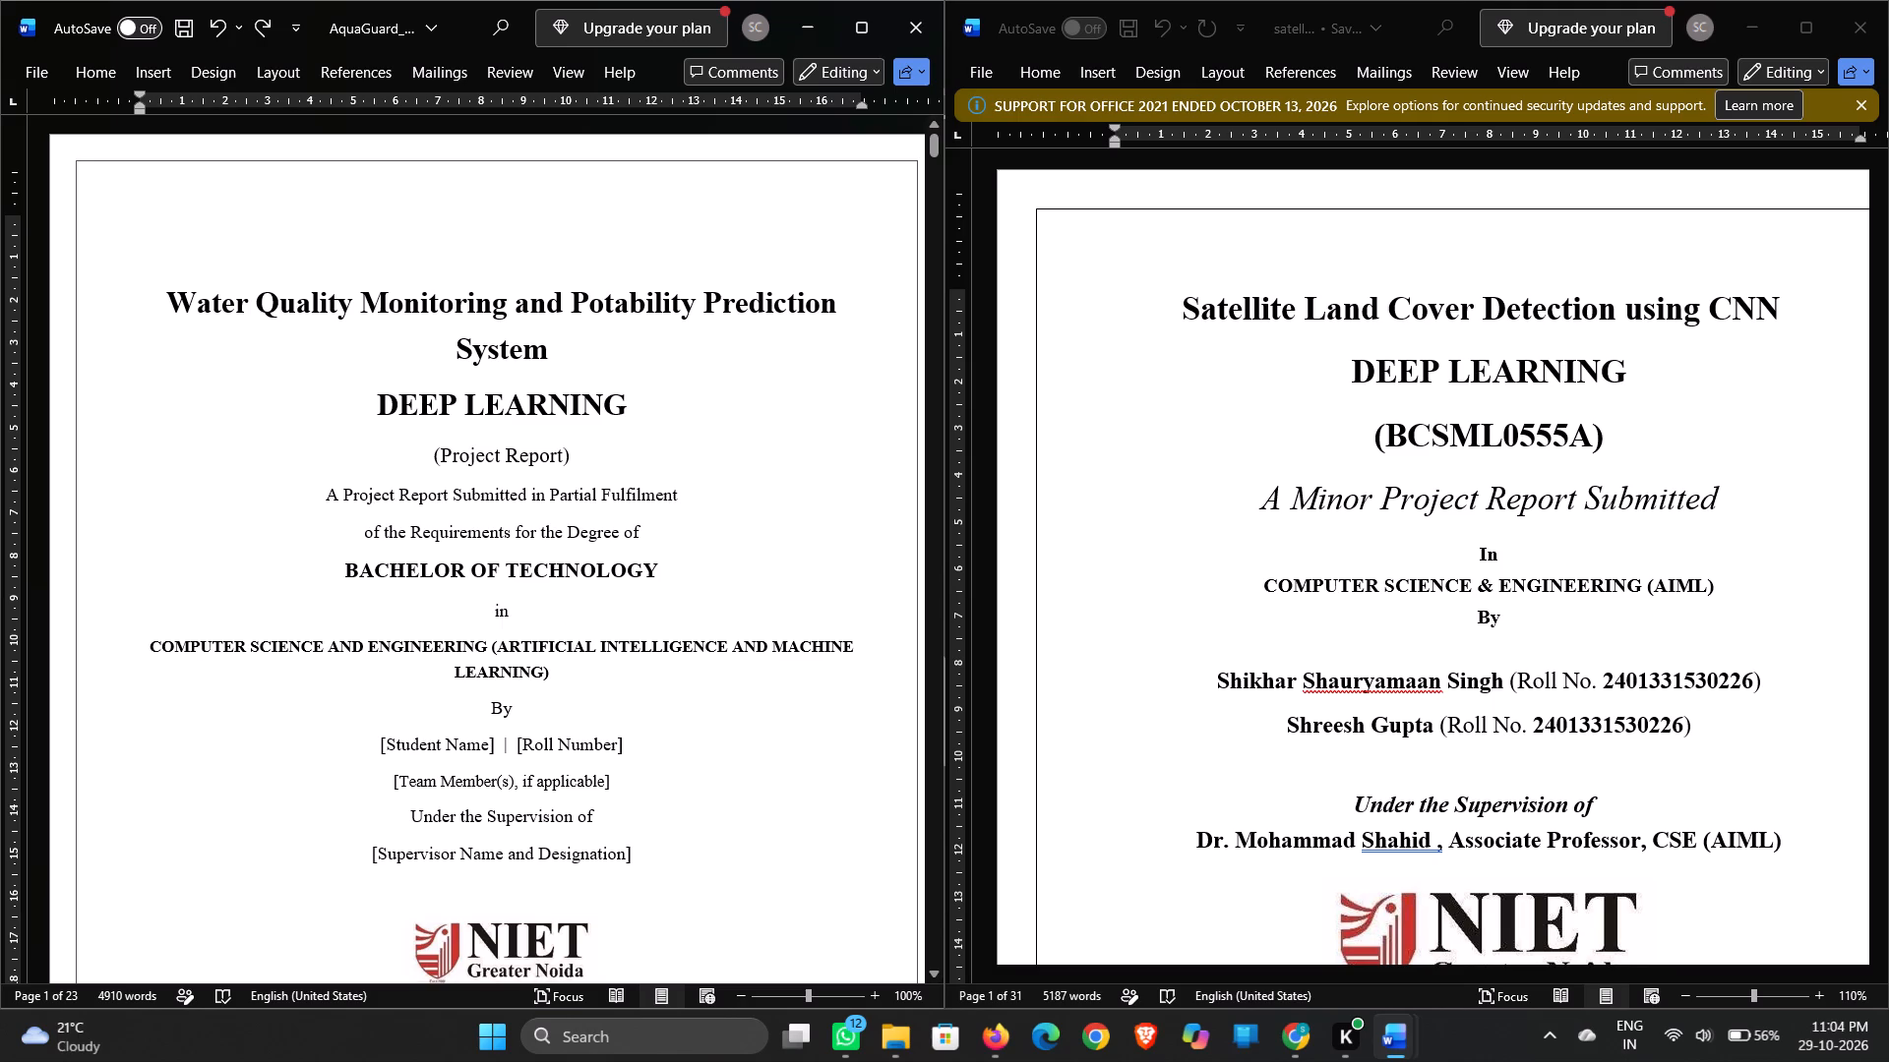
Set the AquaGuard cover's "COMPUTER SCIENCE AND ENGINEERING (ARTIFICIAL INTELLIGENCE AND MACHINE LEARNING)" line to font size 12, matching the reference report's department line.
left_click(821, 652)
left_click(1341, 675)
left_click_drag(1268, 577, 1647, 592)
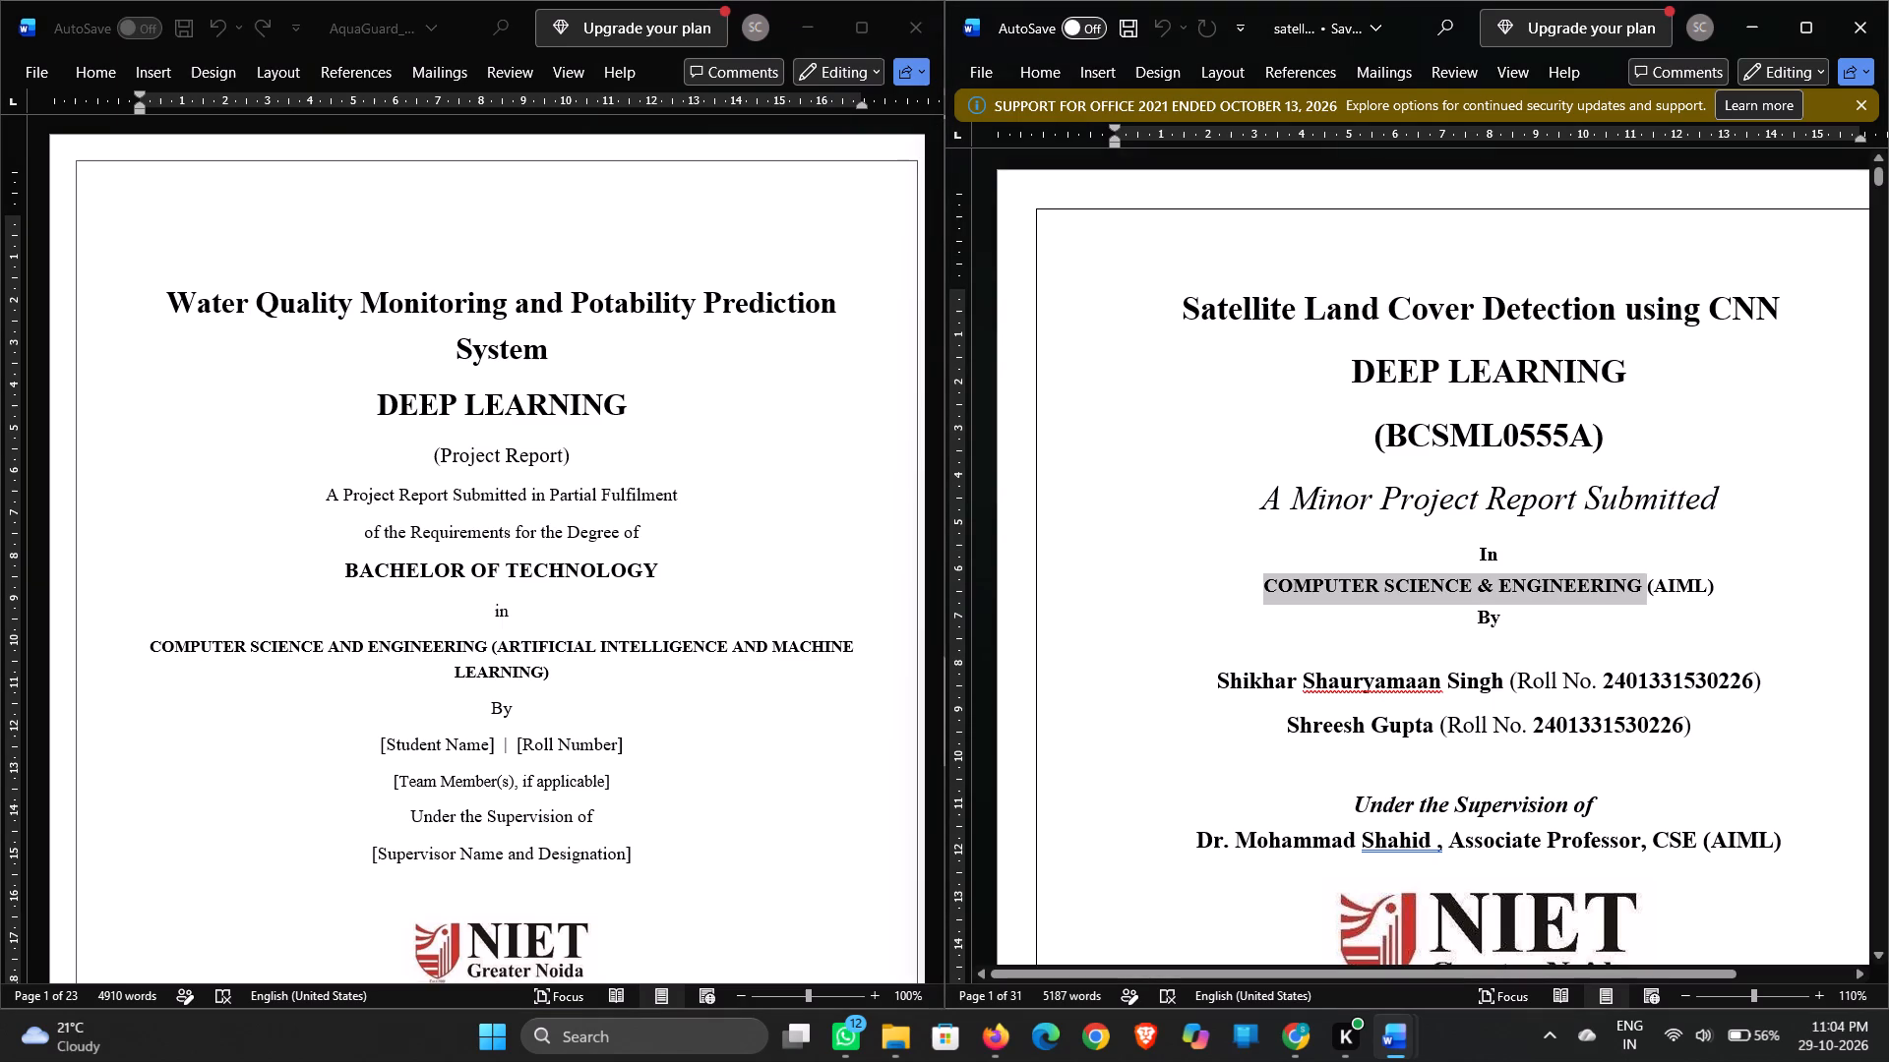
left_click_drag(1647, 592, 1716, 583)
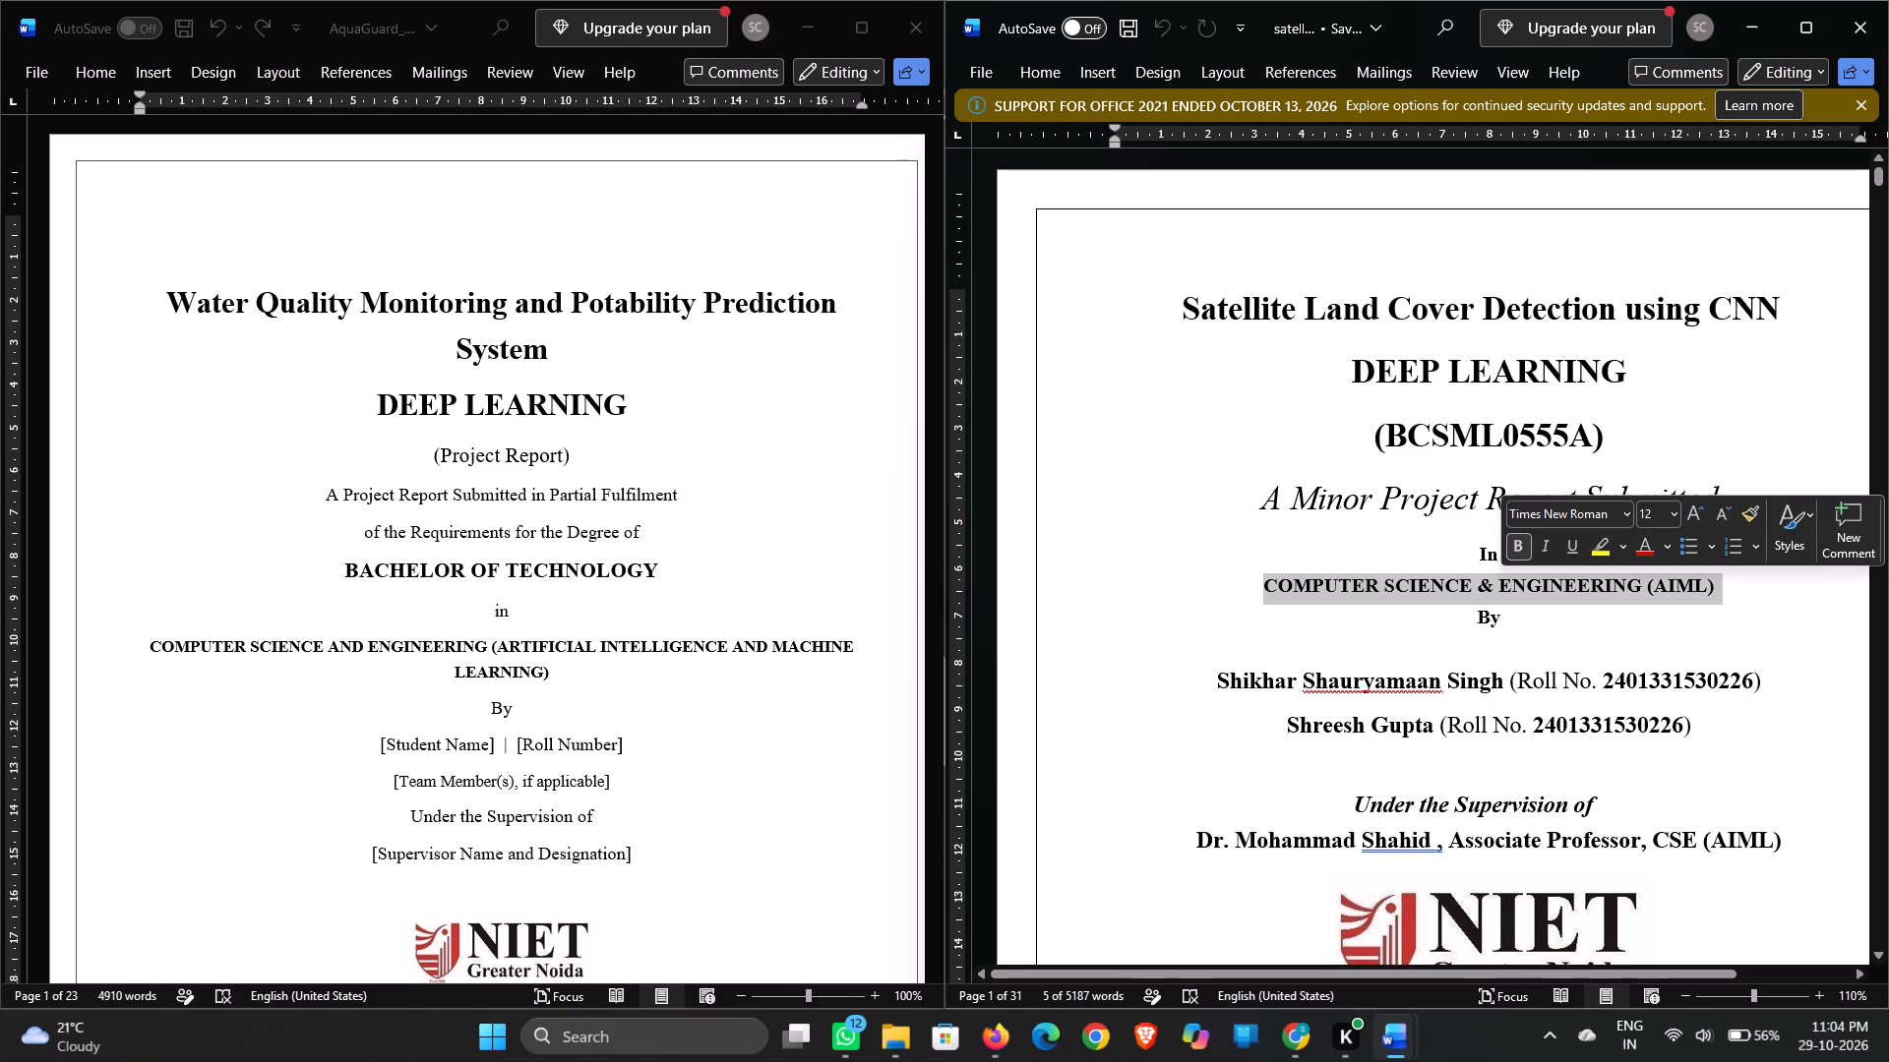
left_click(155, 647)
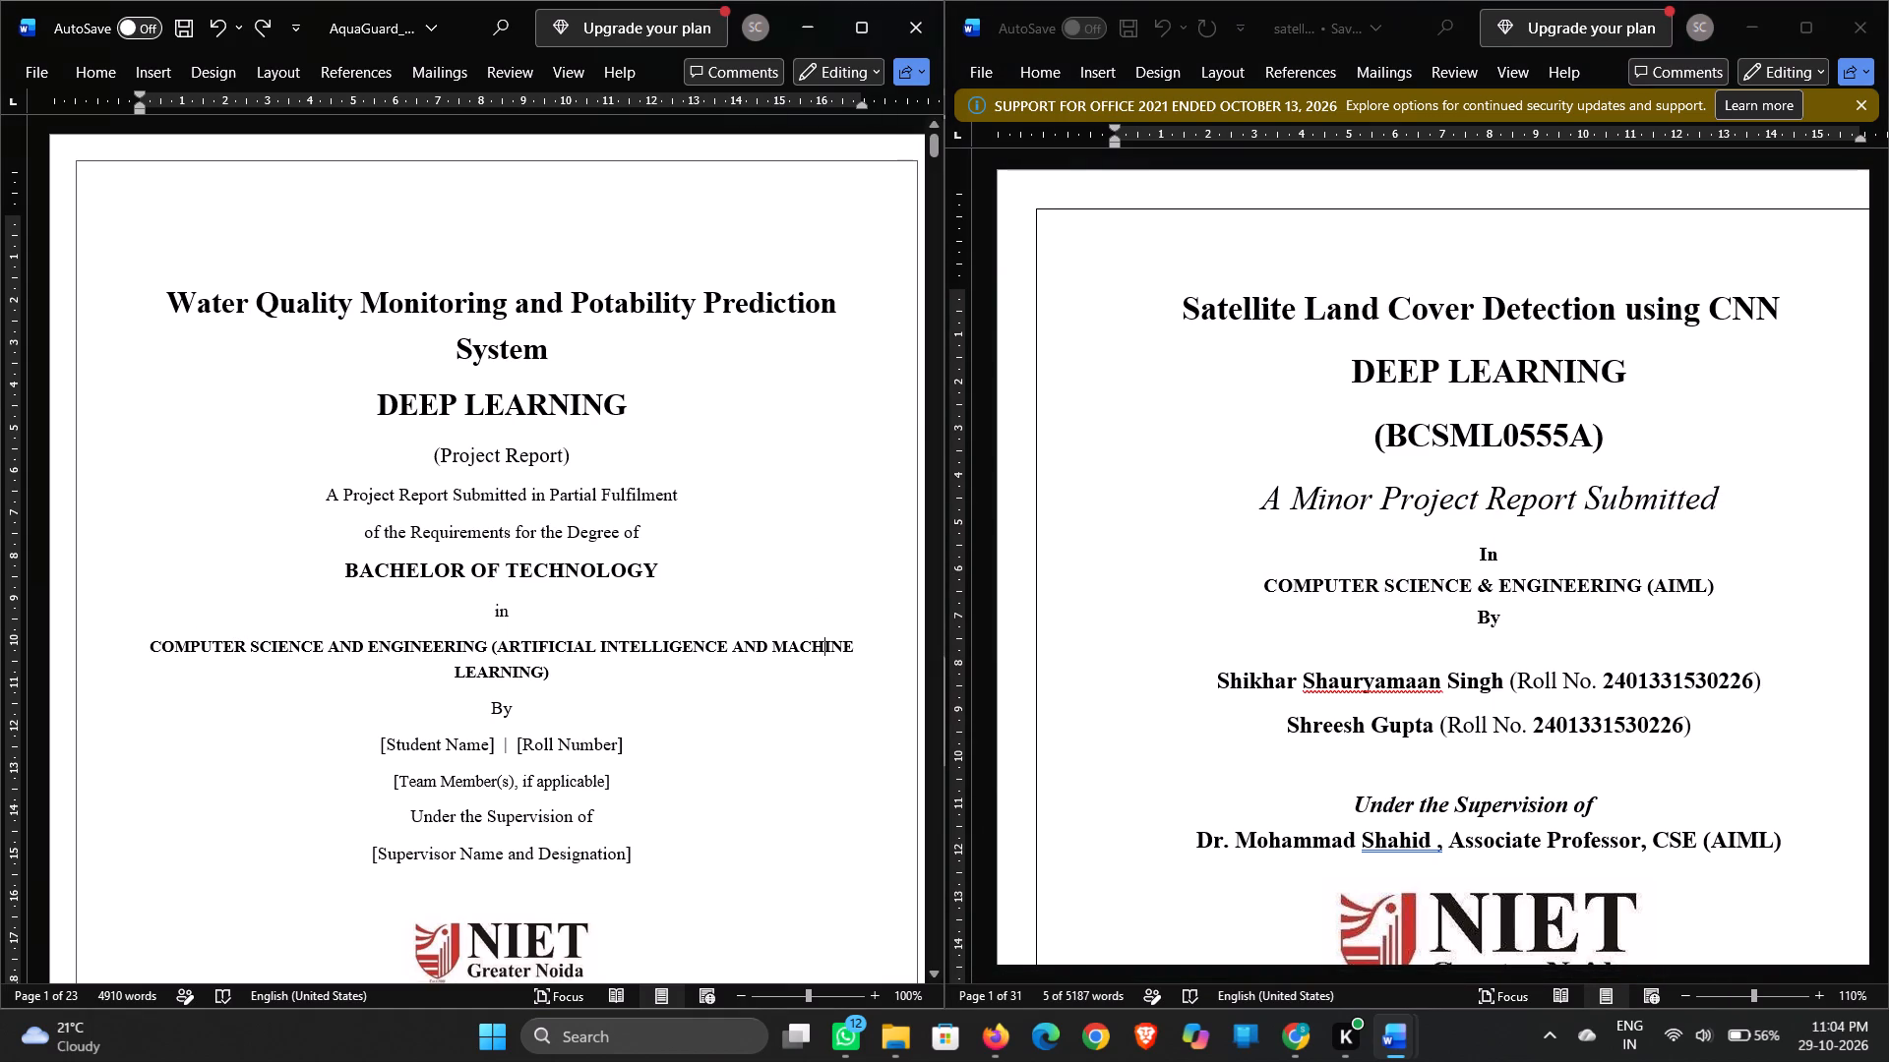
left_click_drag(151, 647, 555, 668)
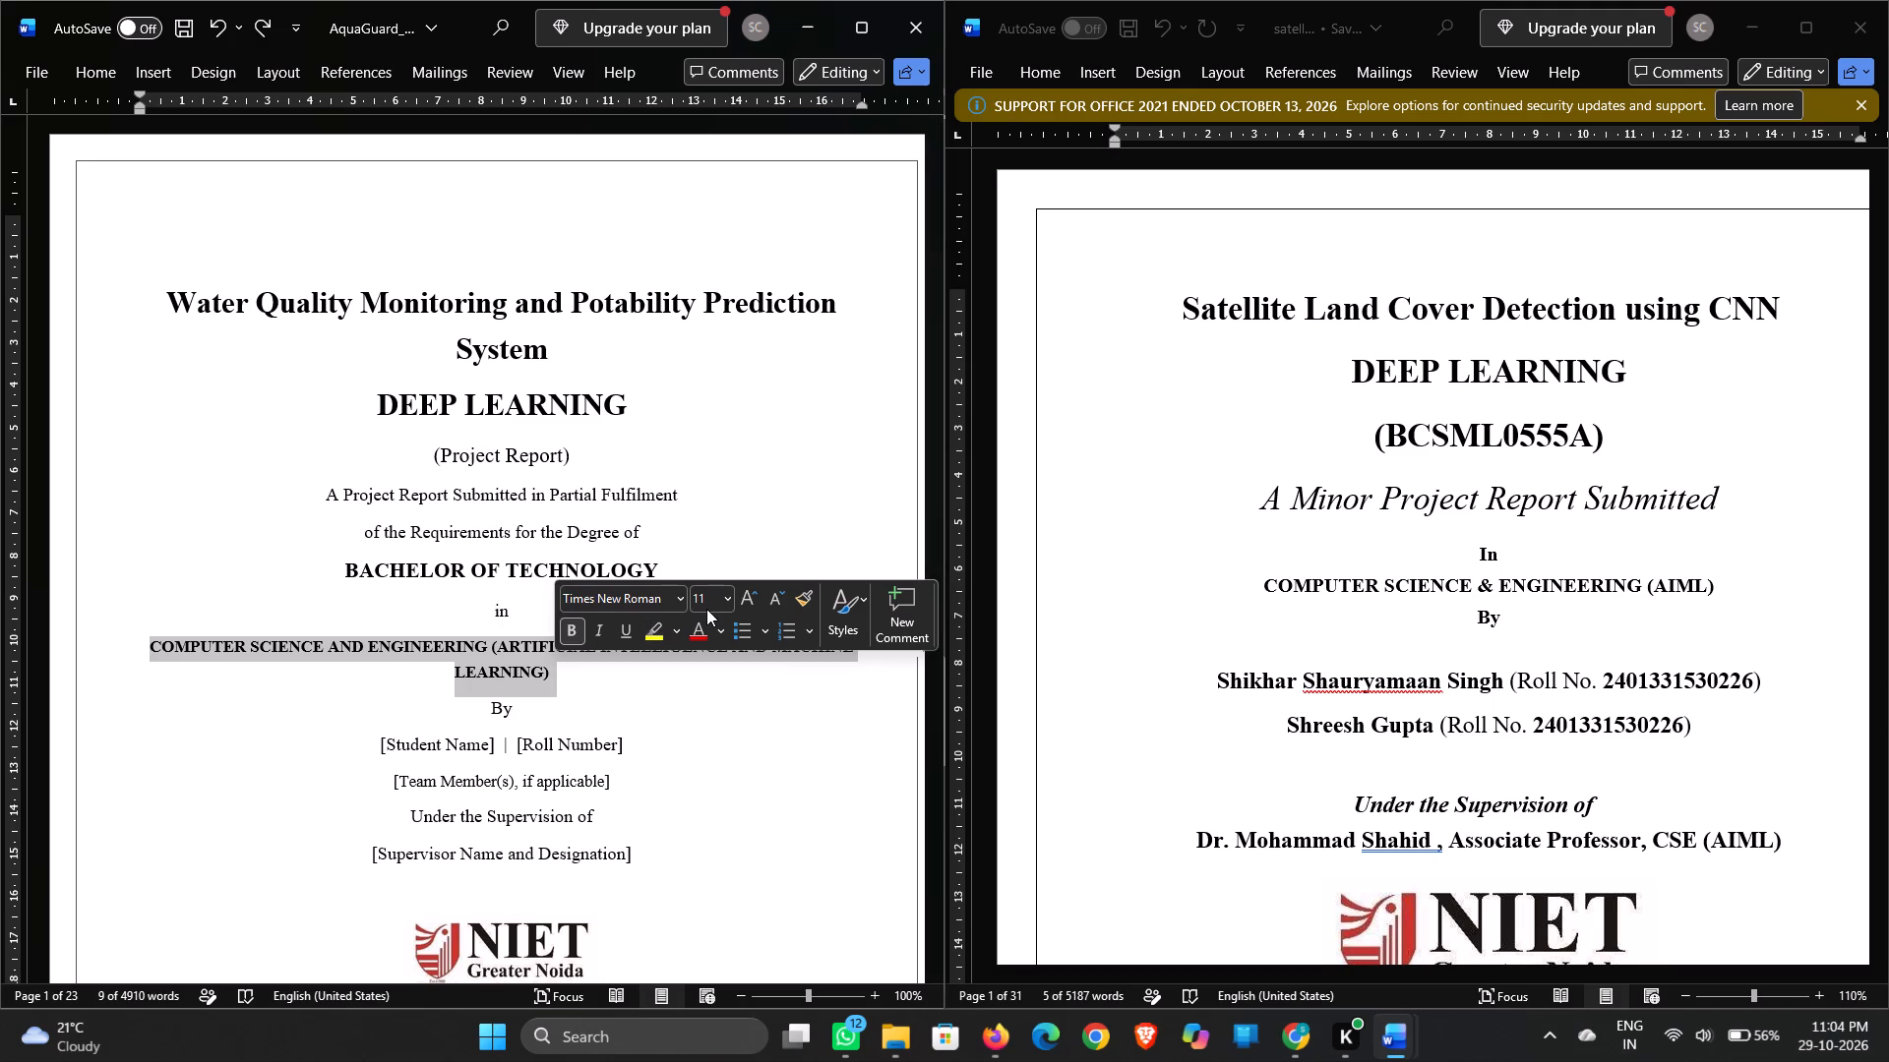
left_click(703, 600)
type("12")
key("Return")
left_click(694, 681)
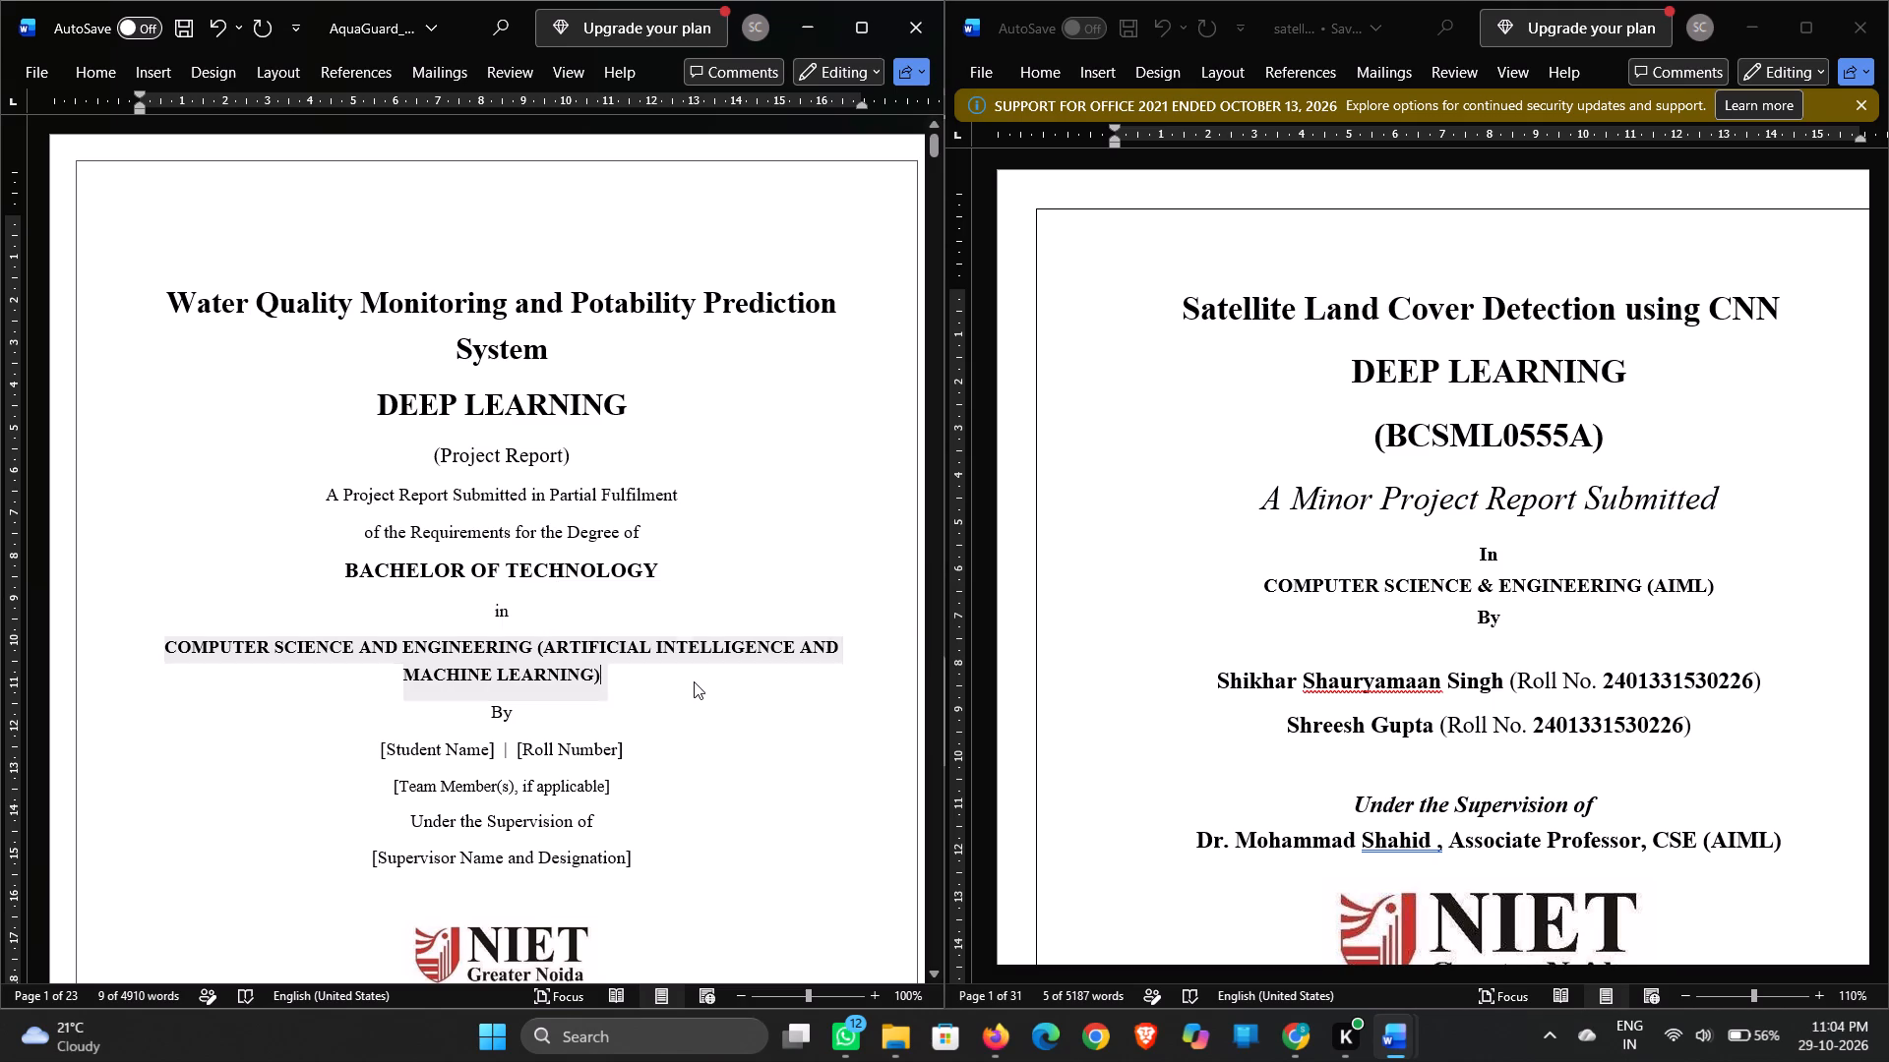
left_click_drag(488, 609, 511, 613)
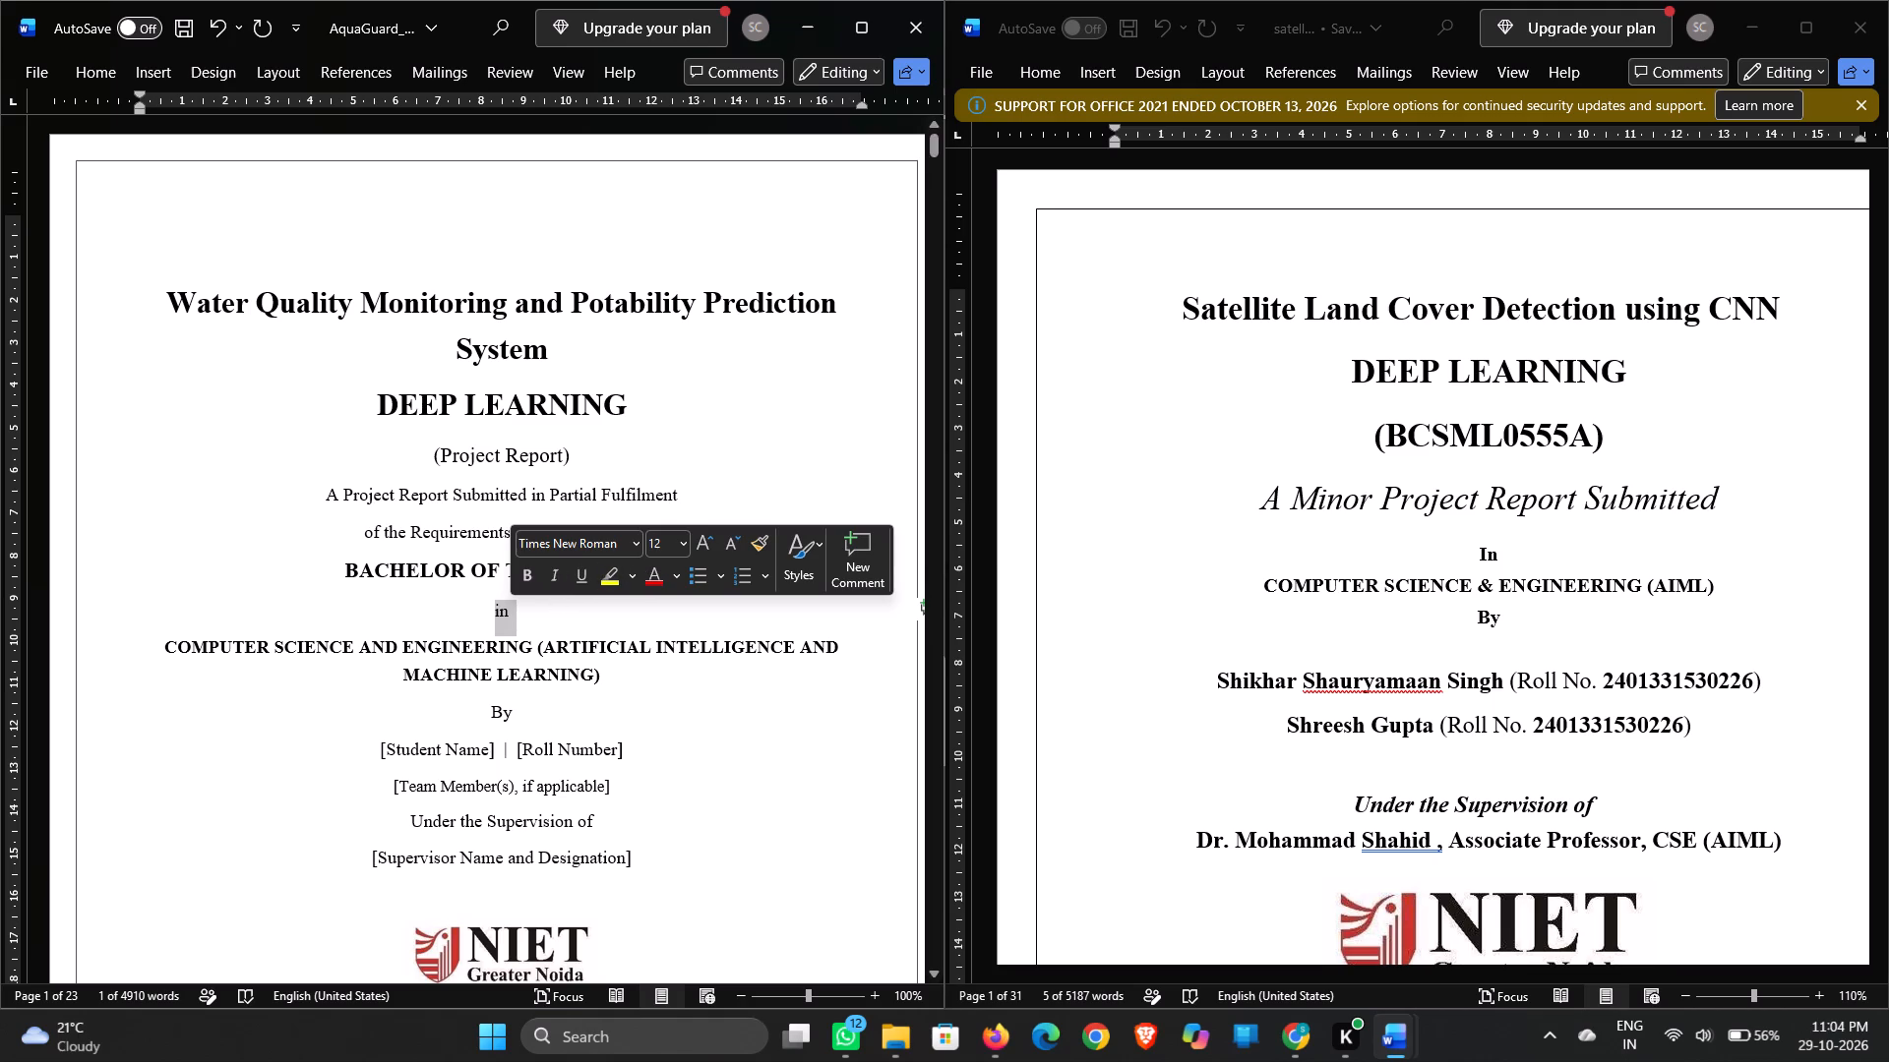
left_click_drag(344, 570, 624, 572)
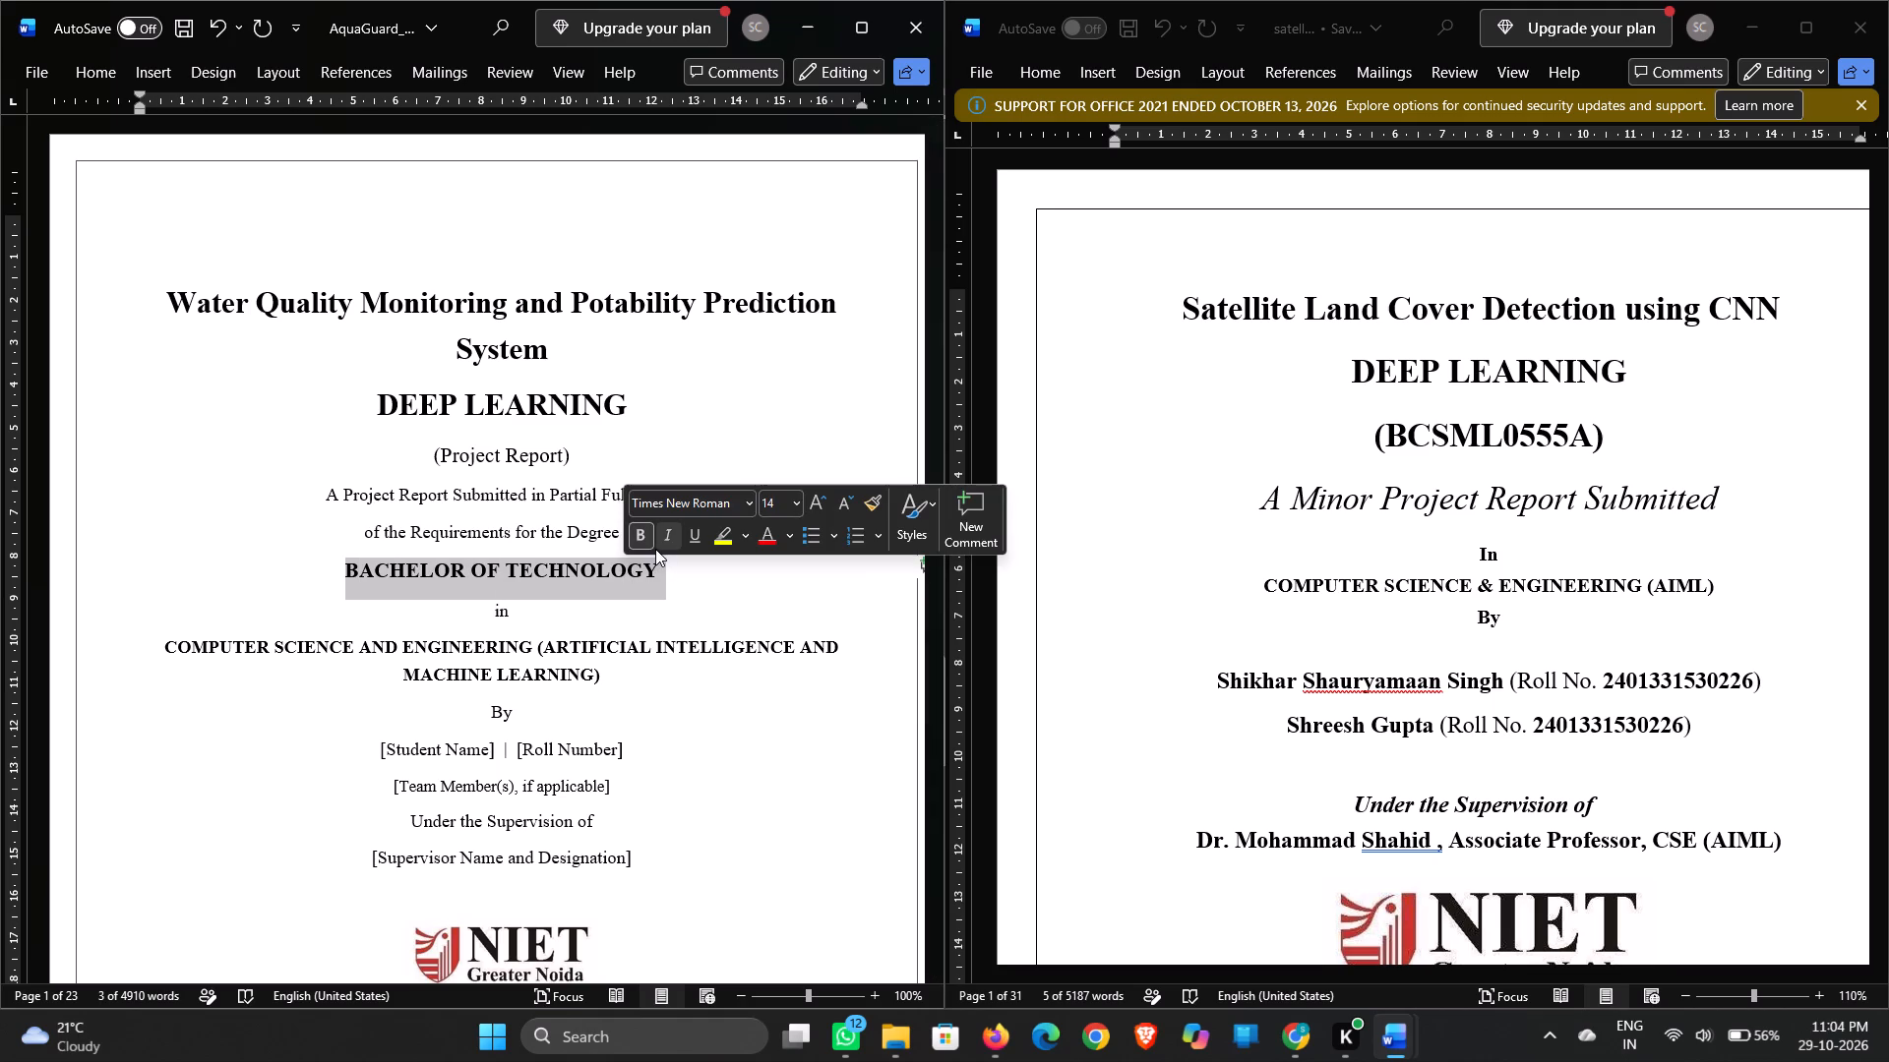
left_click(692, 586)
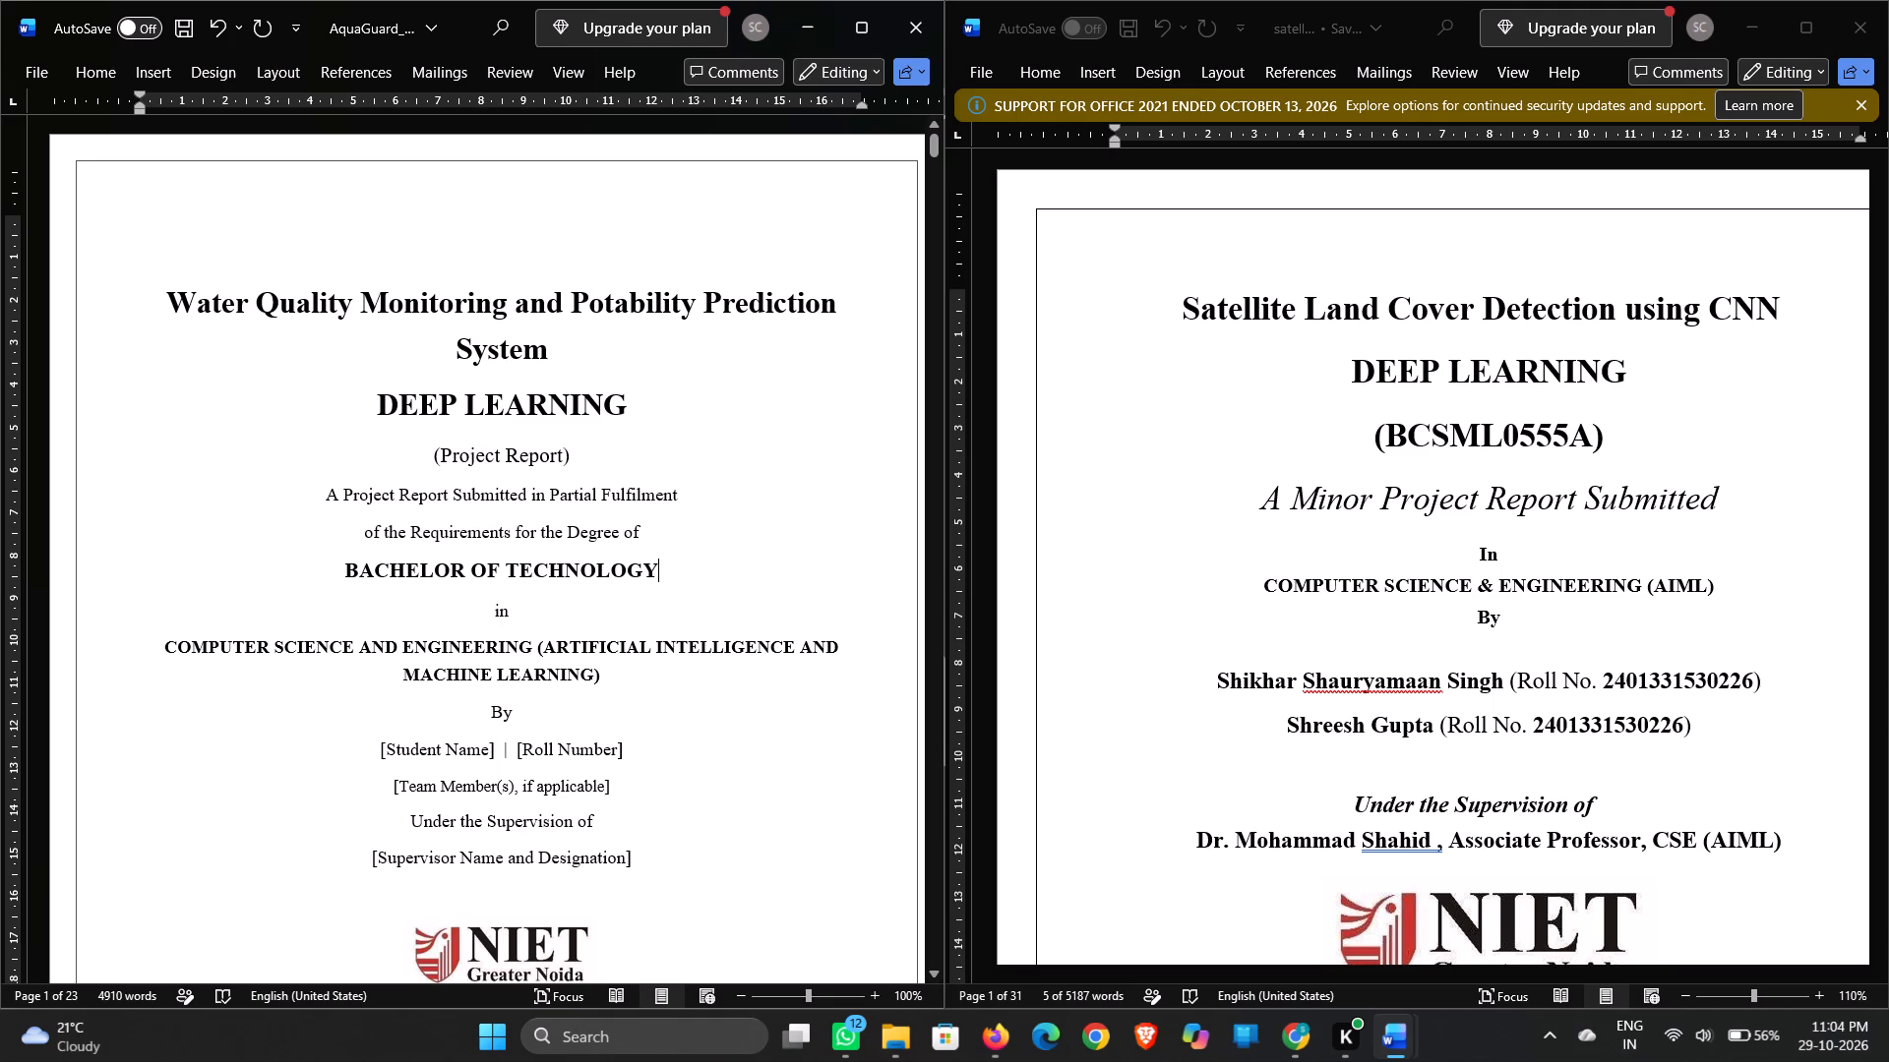
Delete the "[Student Name] | [Roll Number]" placeholder line below "By" on the AquaGuard cover.
left_click(633, 754)
key("BackSpace")
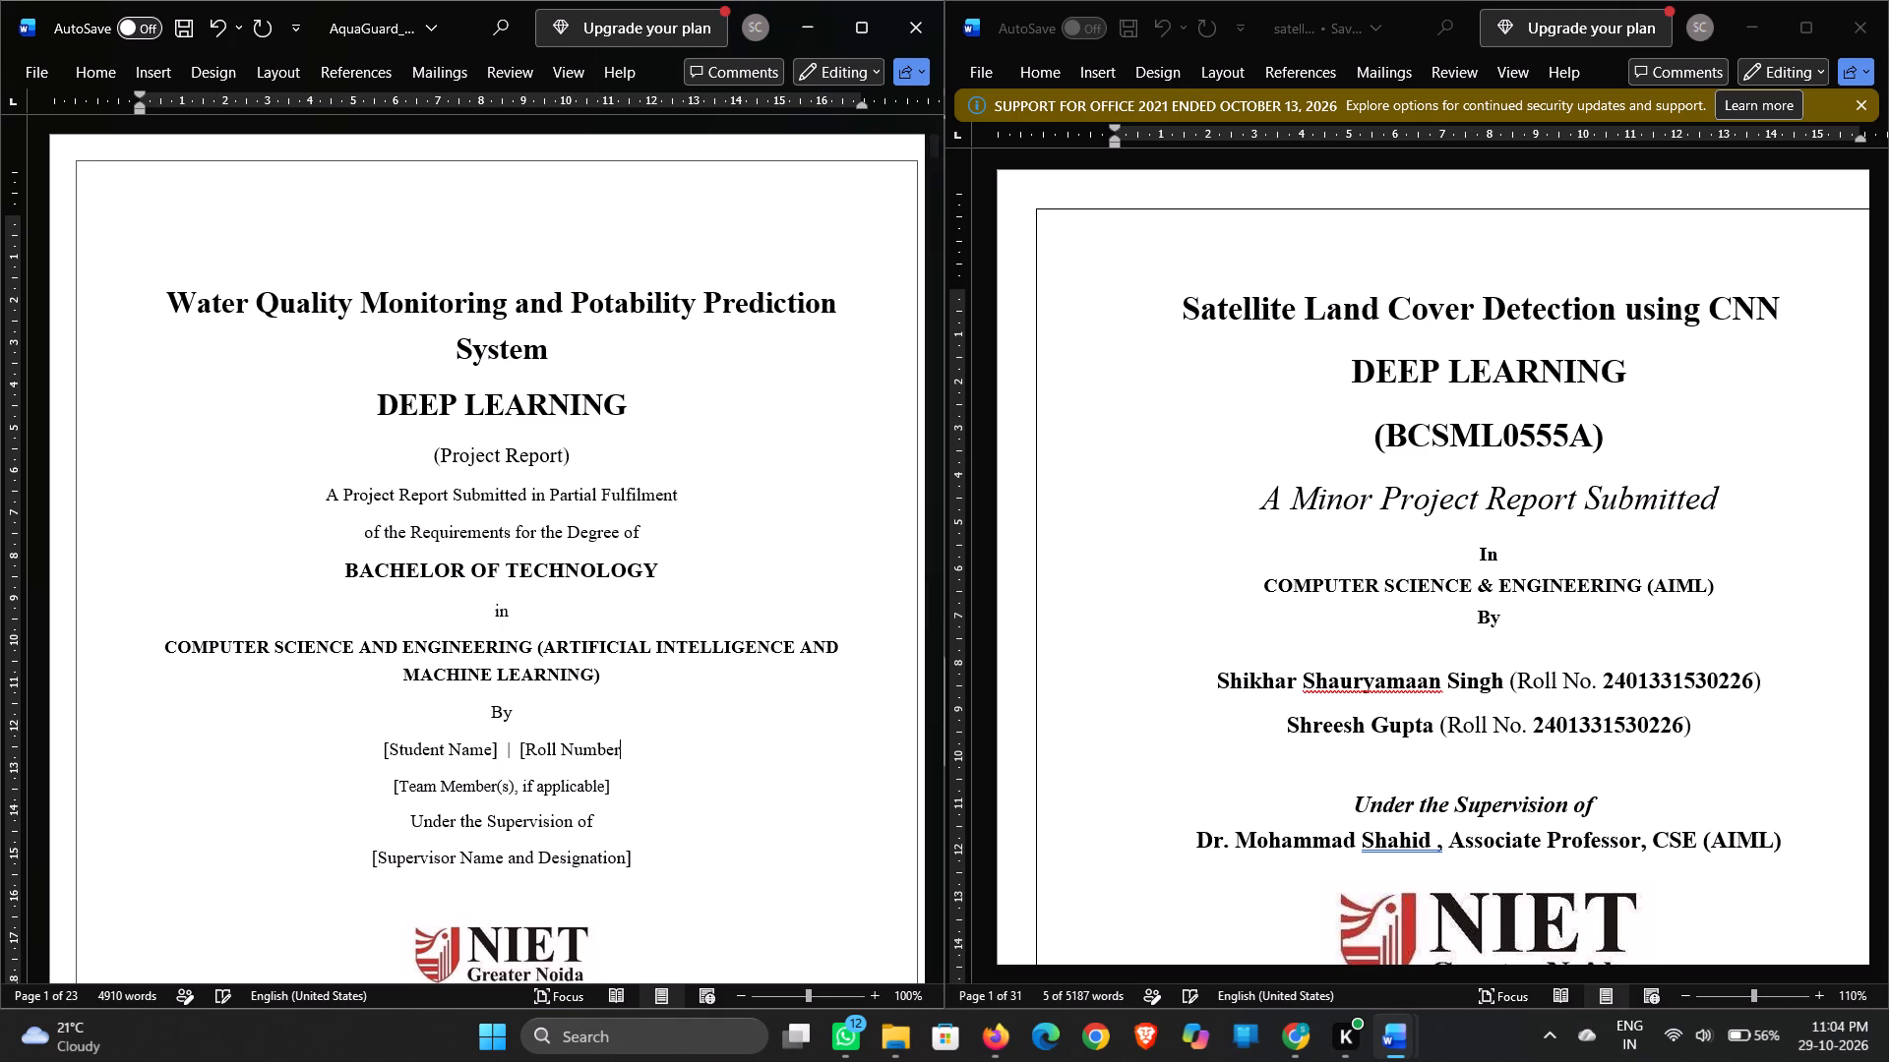
key("BackSpace")
key("BackSpace")
key("BackSpace")
key("BackSpace")
key("BackSpace")
key("BackSpace")
key("BackSpace")
key("BackSpace")
key("BackSpace")
key("BackSpace")
key("BackSpace")
key("BackSpace")
key("BackSpace")
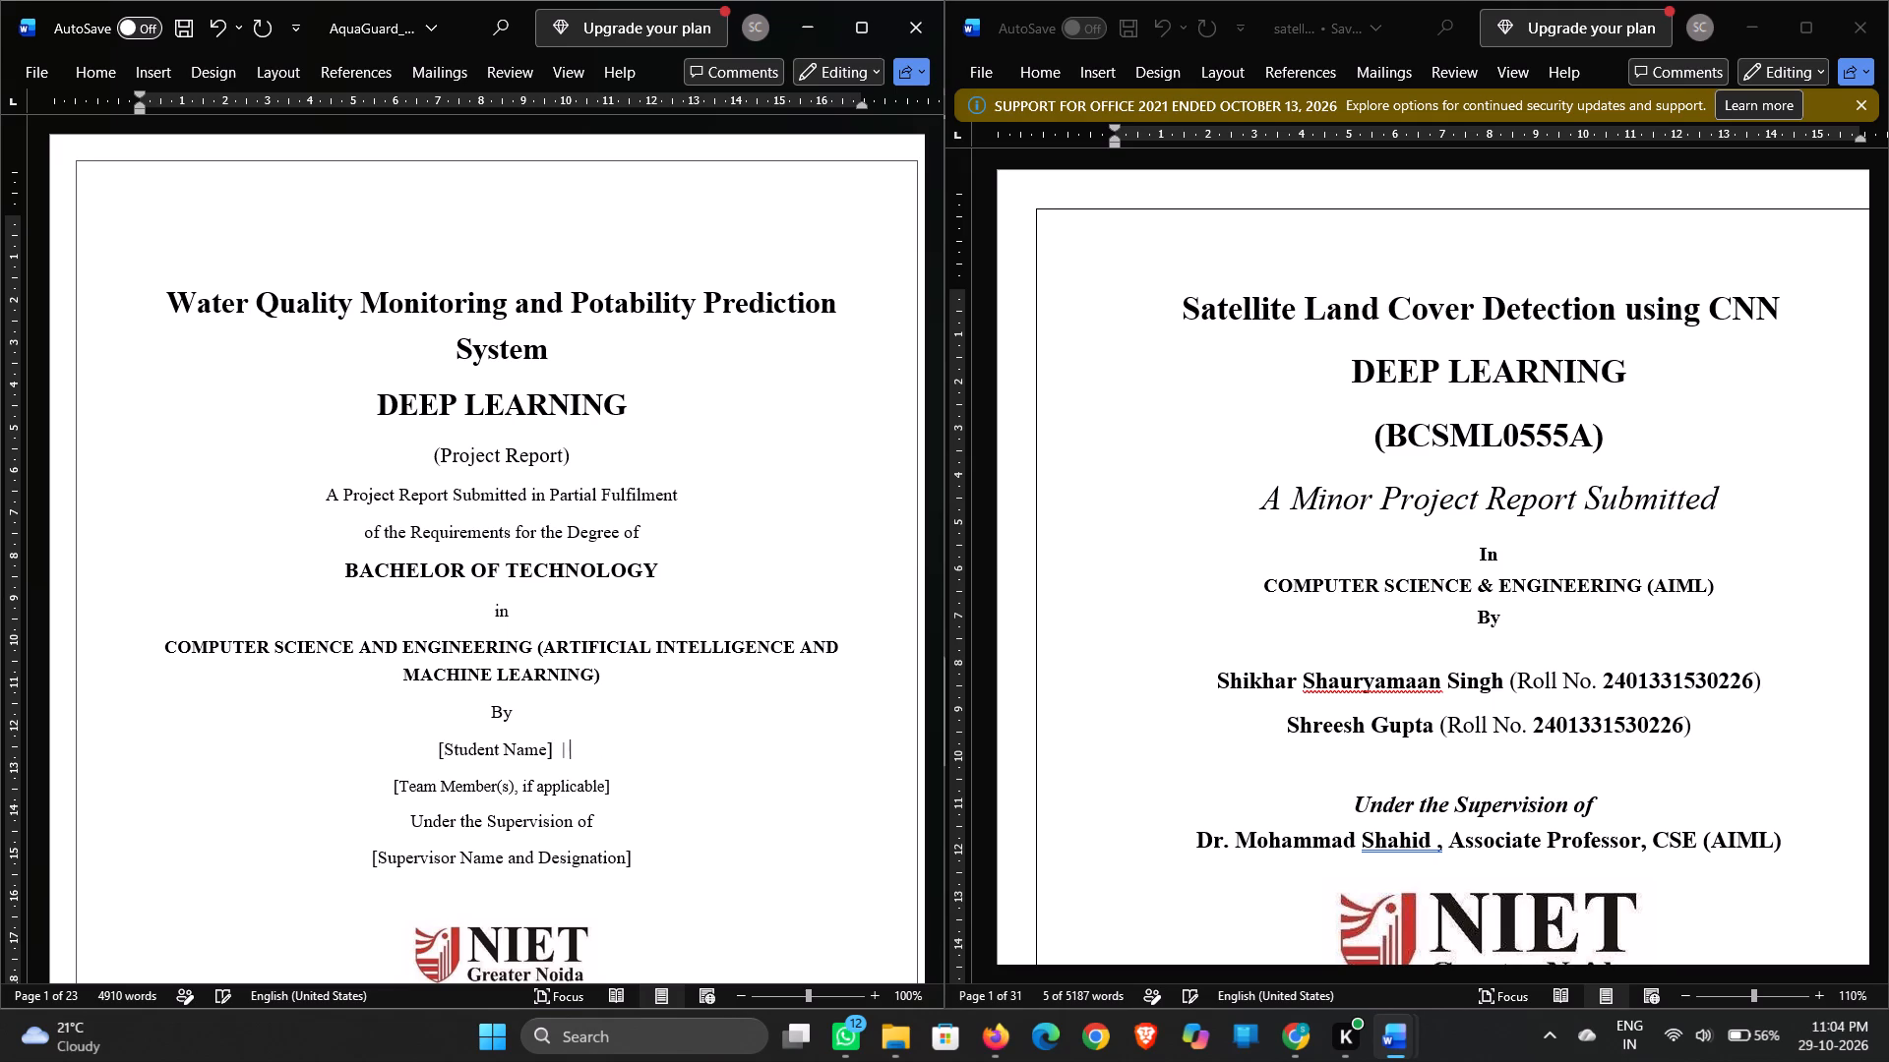
key("BackSpace")
key("BackSpace")
key("BackSpace")
key("BackSpace")
key("BackSpace")
key("BackSpace")
key("BackSpace")
key("BackSpace")
key("BackSpace")
key("BackSpace")
key("BackSpace")
key("BackSpace")
key("BackSpace")
key("BackSpace")
key("BackSpace")
key("BackSpace")
key("BackSpace")
key("BackSpace")
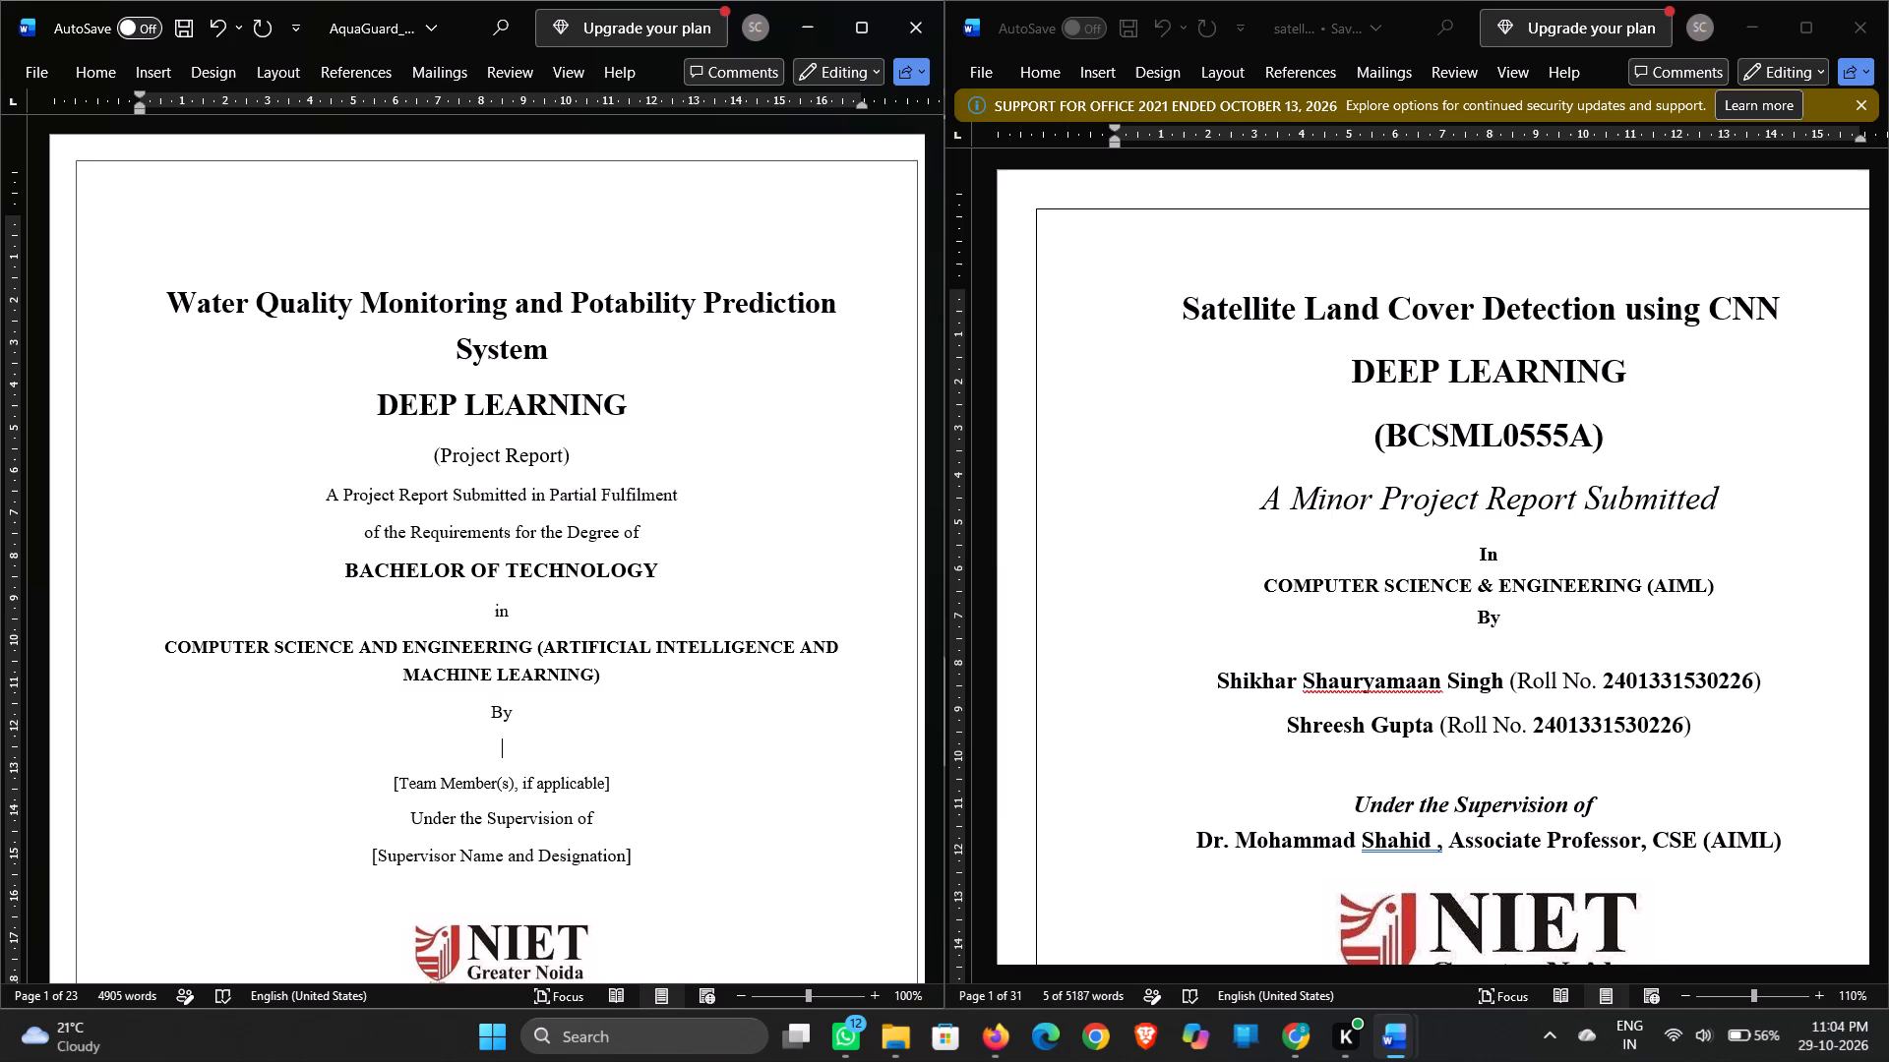
Enter the student's name in capitals on the emptied line, followed by a space and the roll number in parentheses, prefixed "Roll No.".
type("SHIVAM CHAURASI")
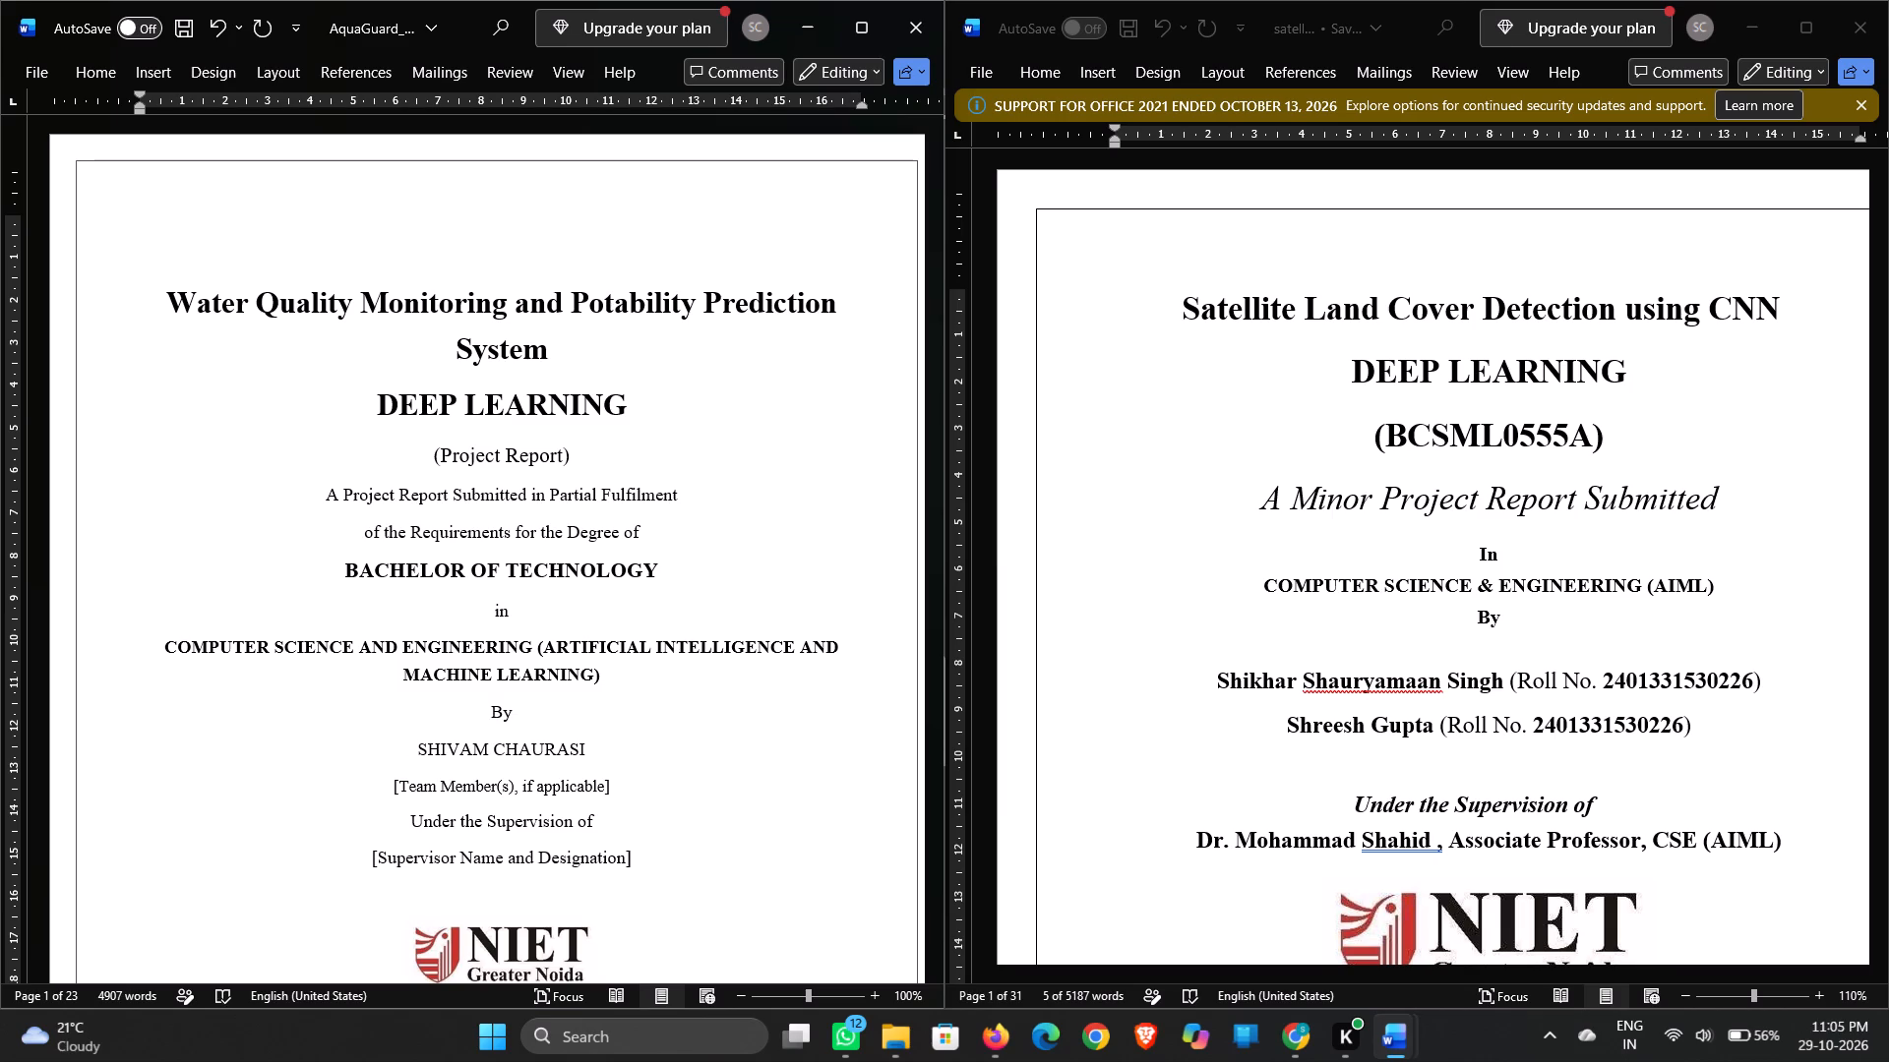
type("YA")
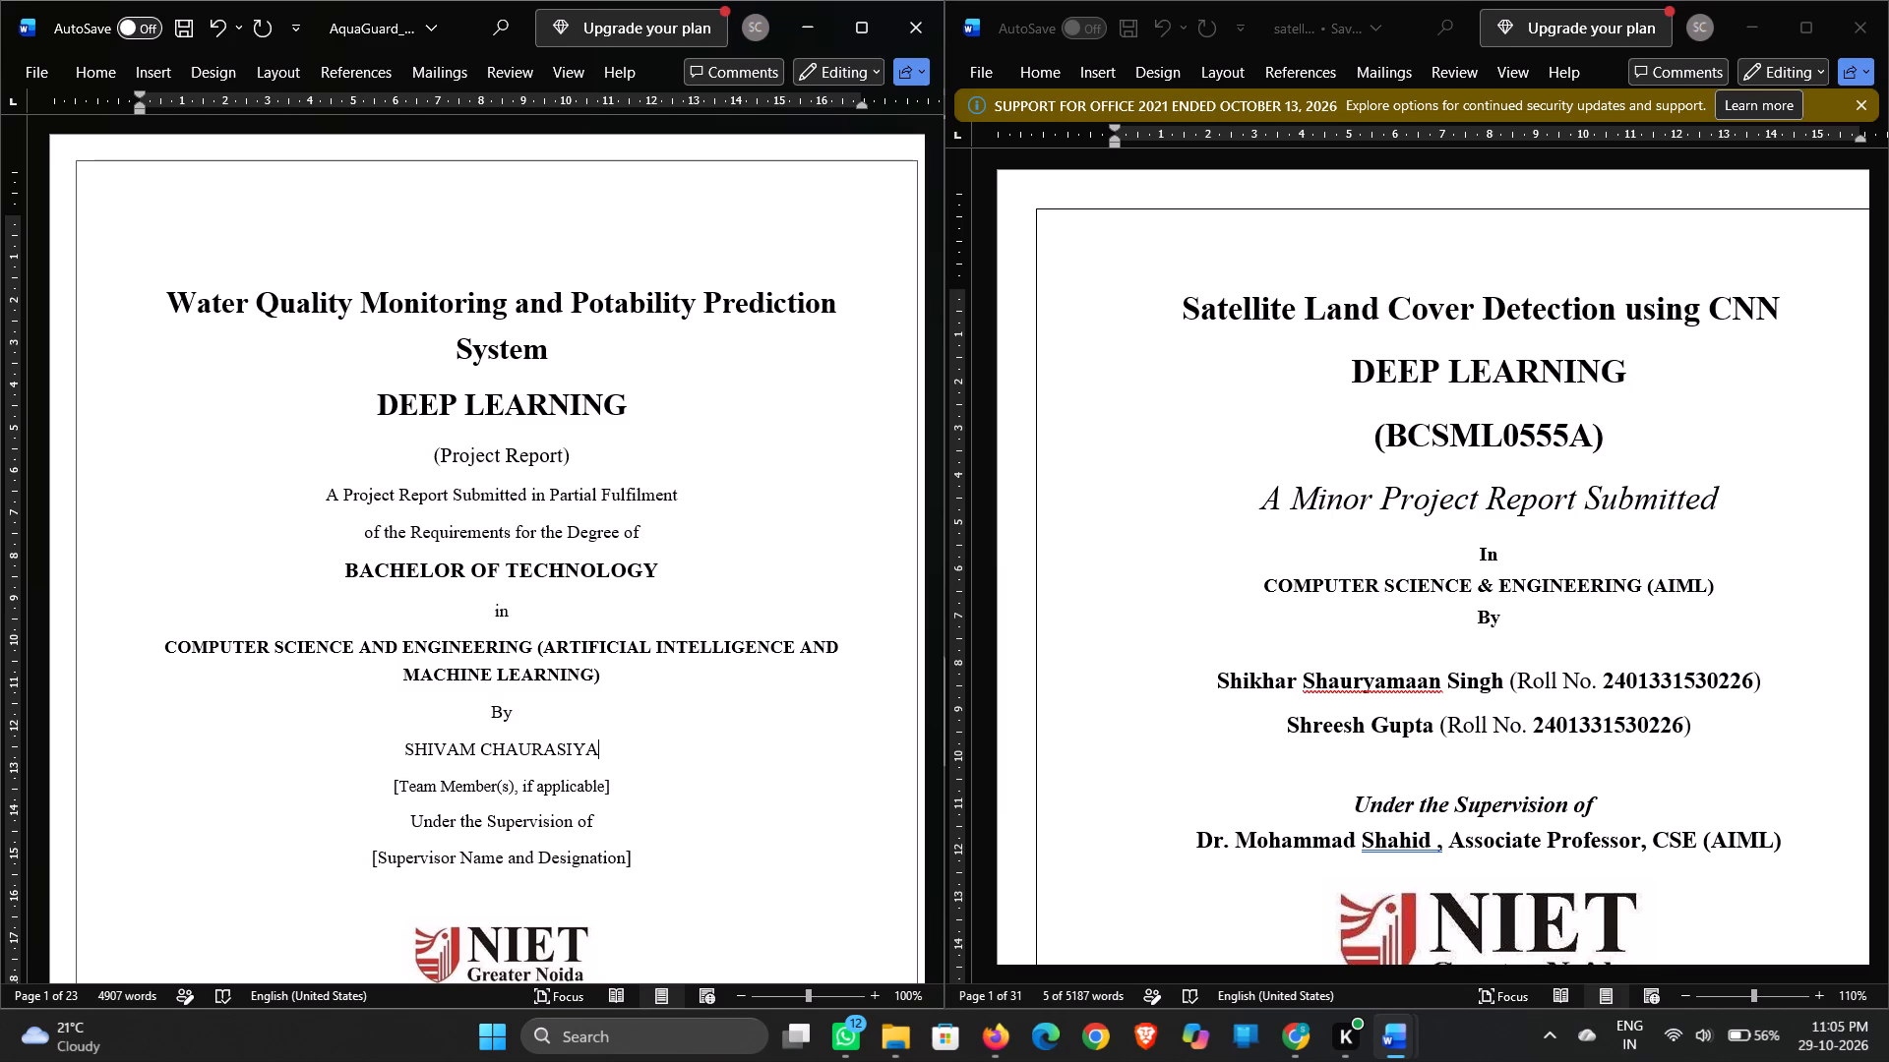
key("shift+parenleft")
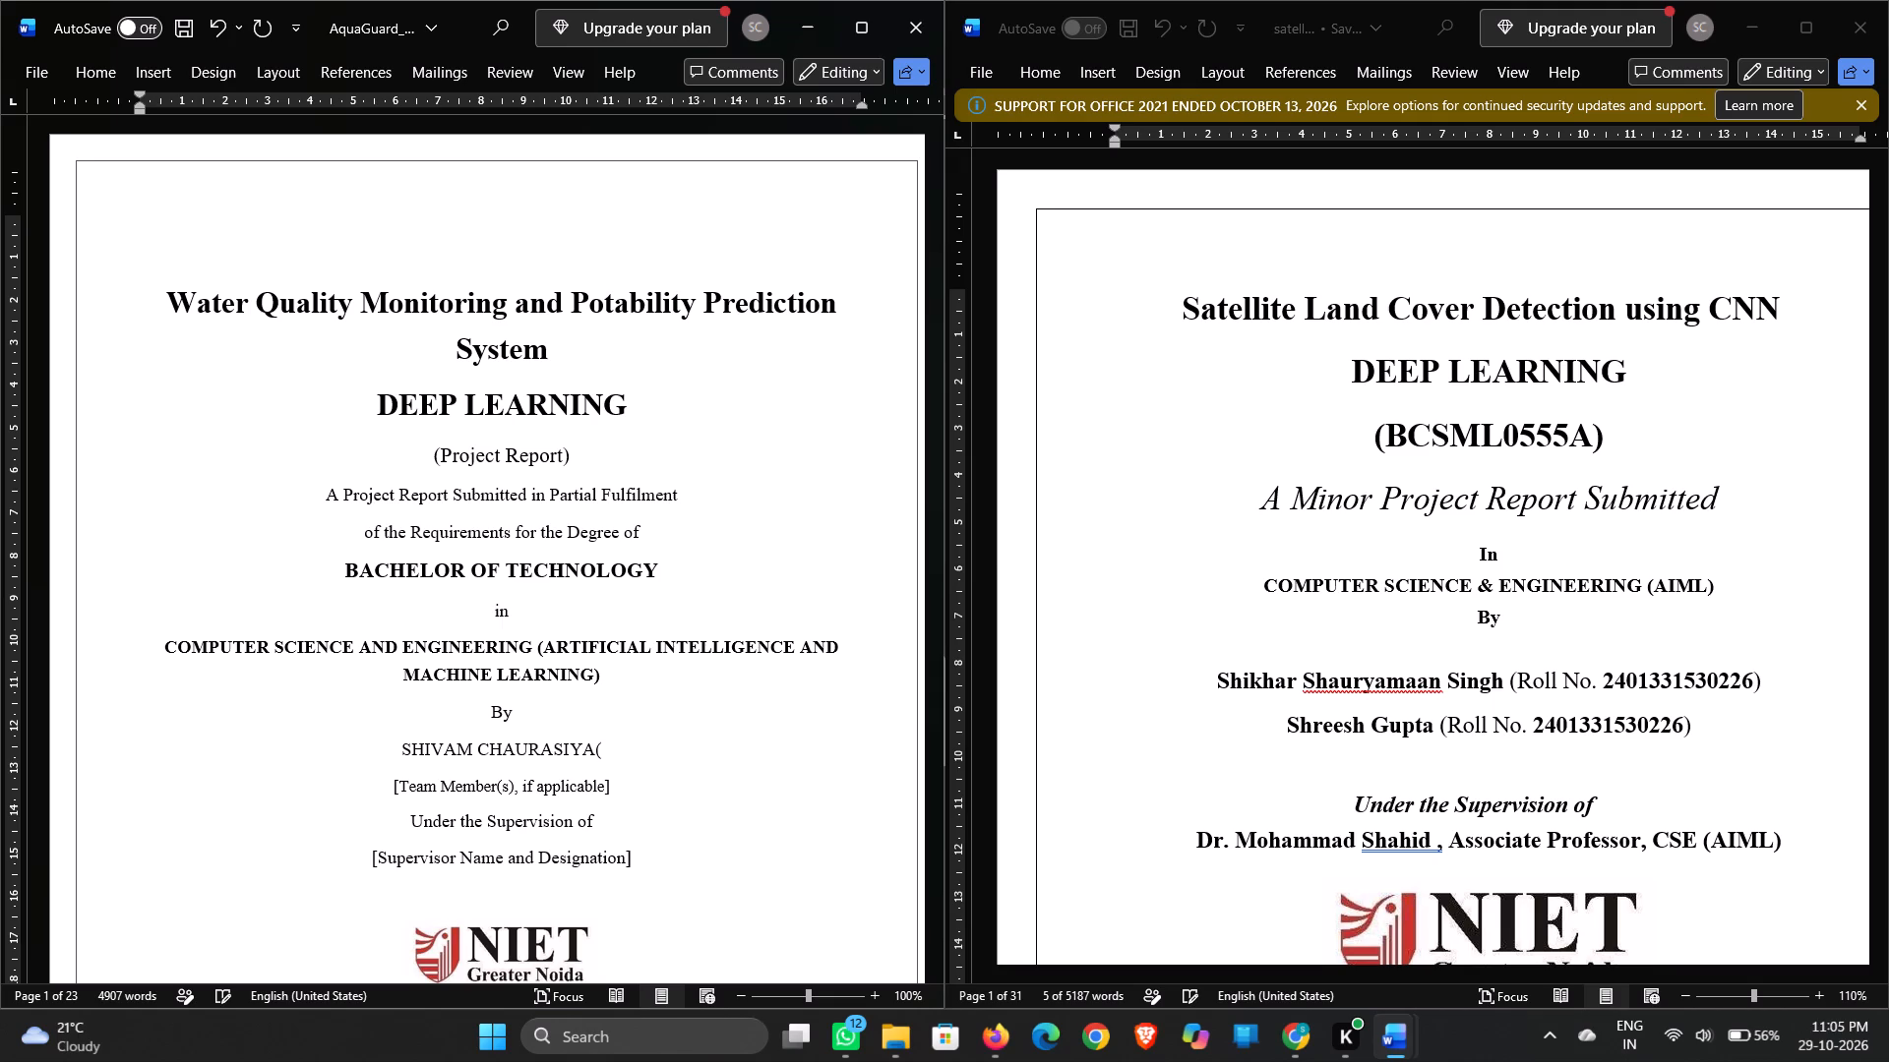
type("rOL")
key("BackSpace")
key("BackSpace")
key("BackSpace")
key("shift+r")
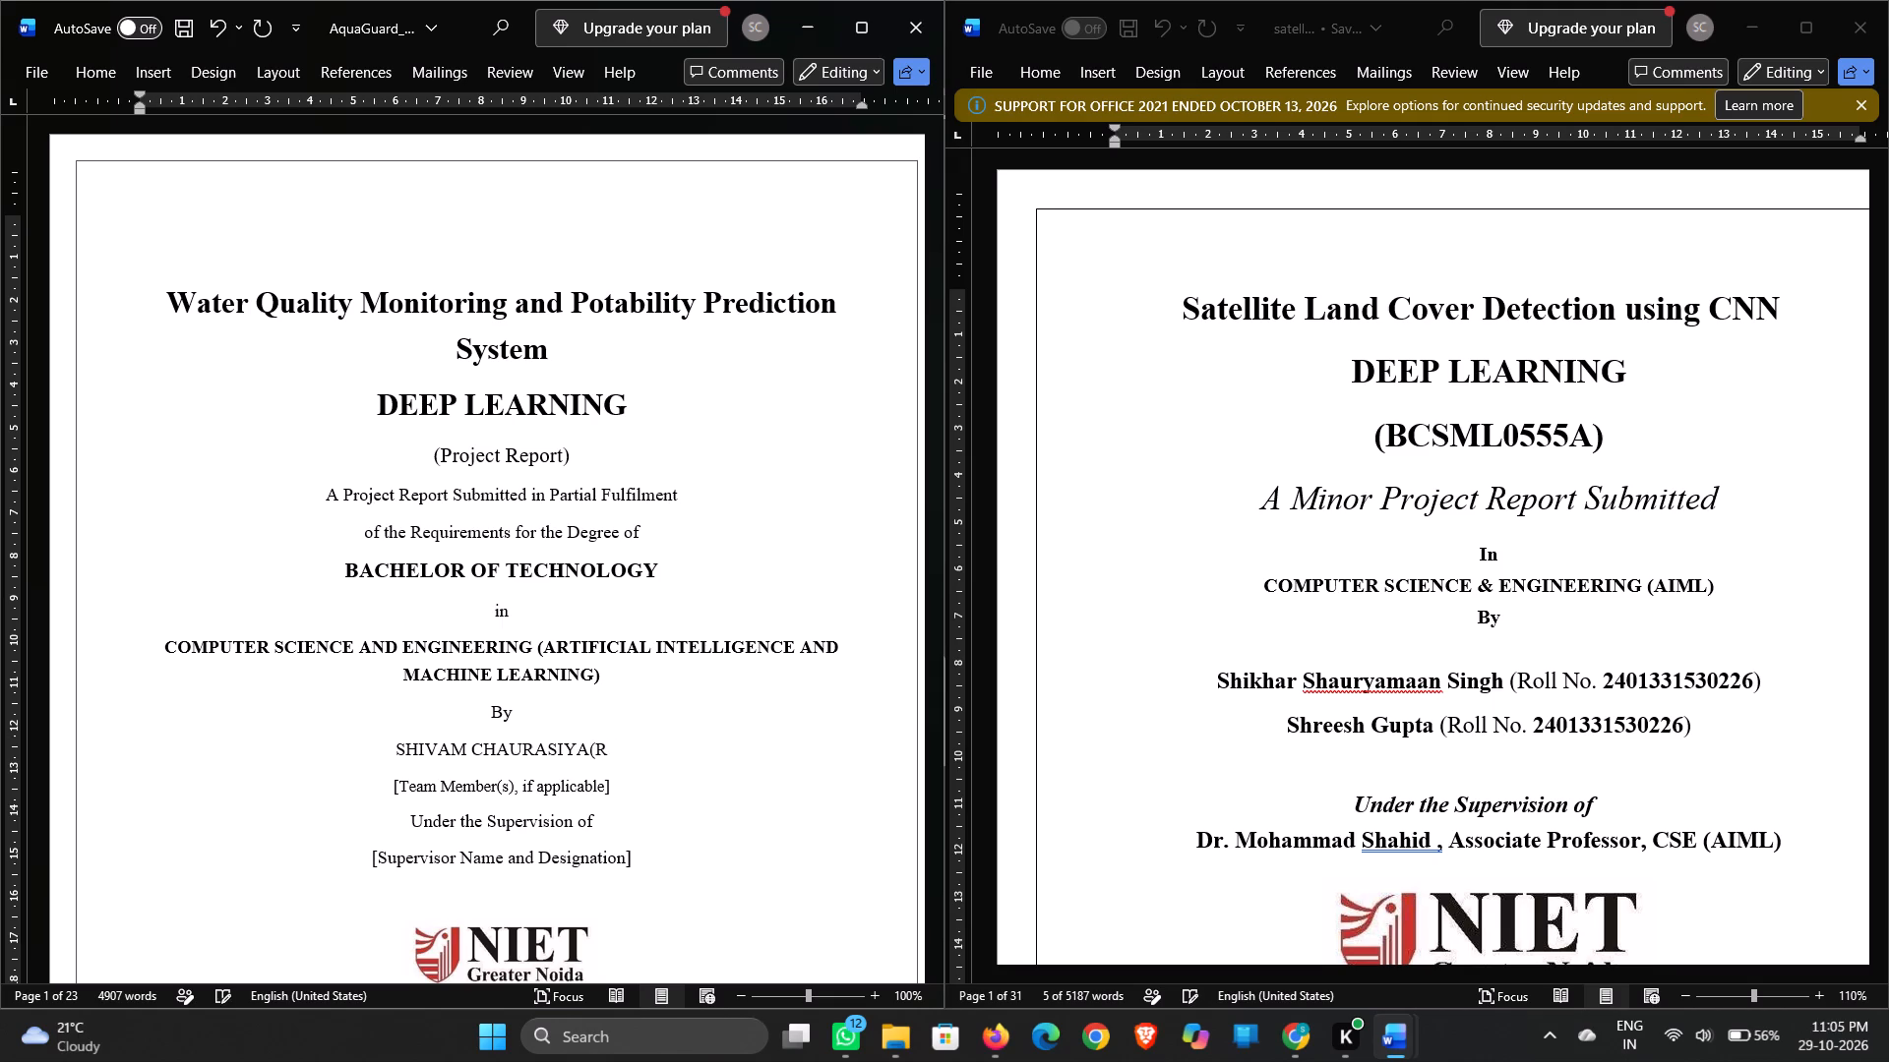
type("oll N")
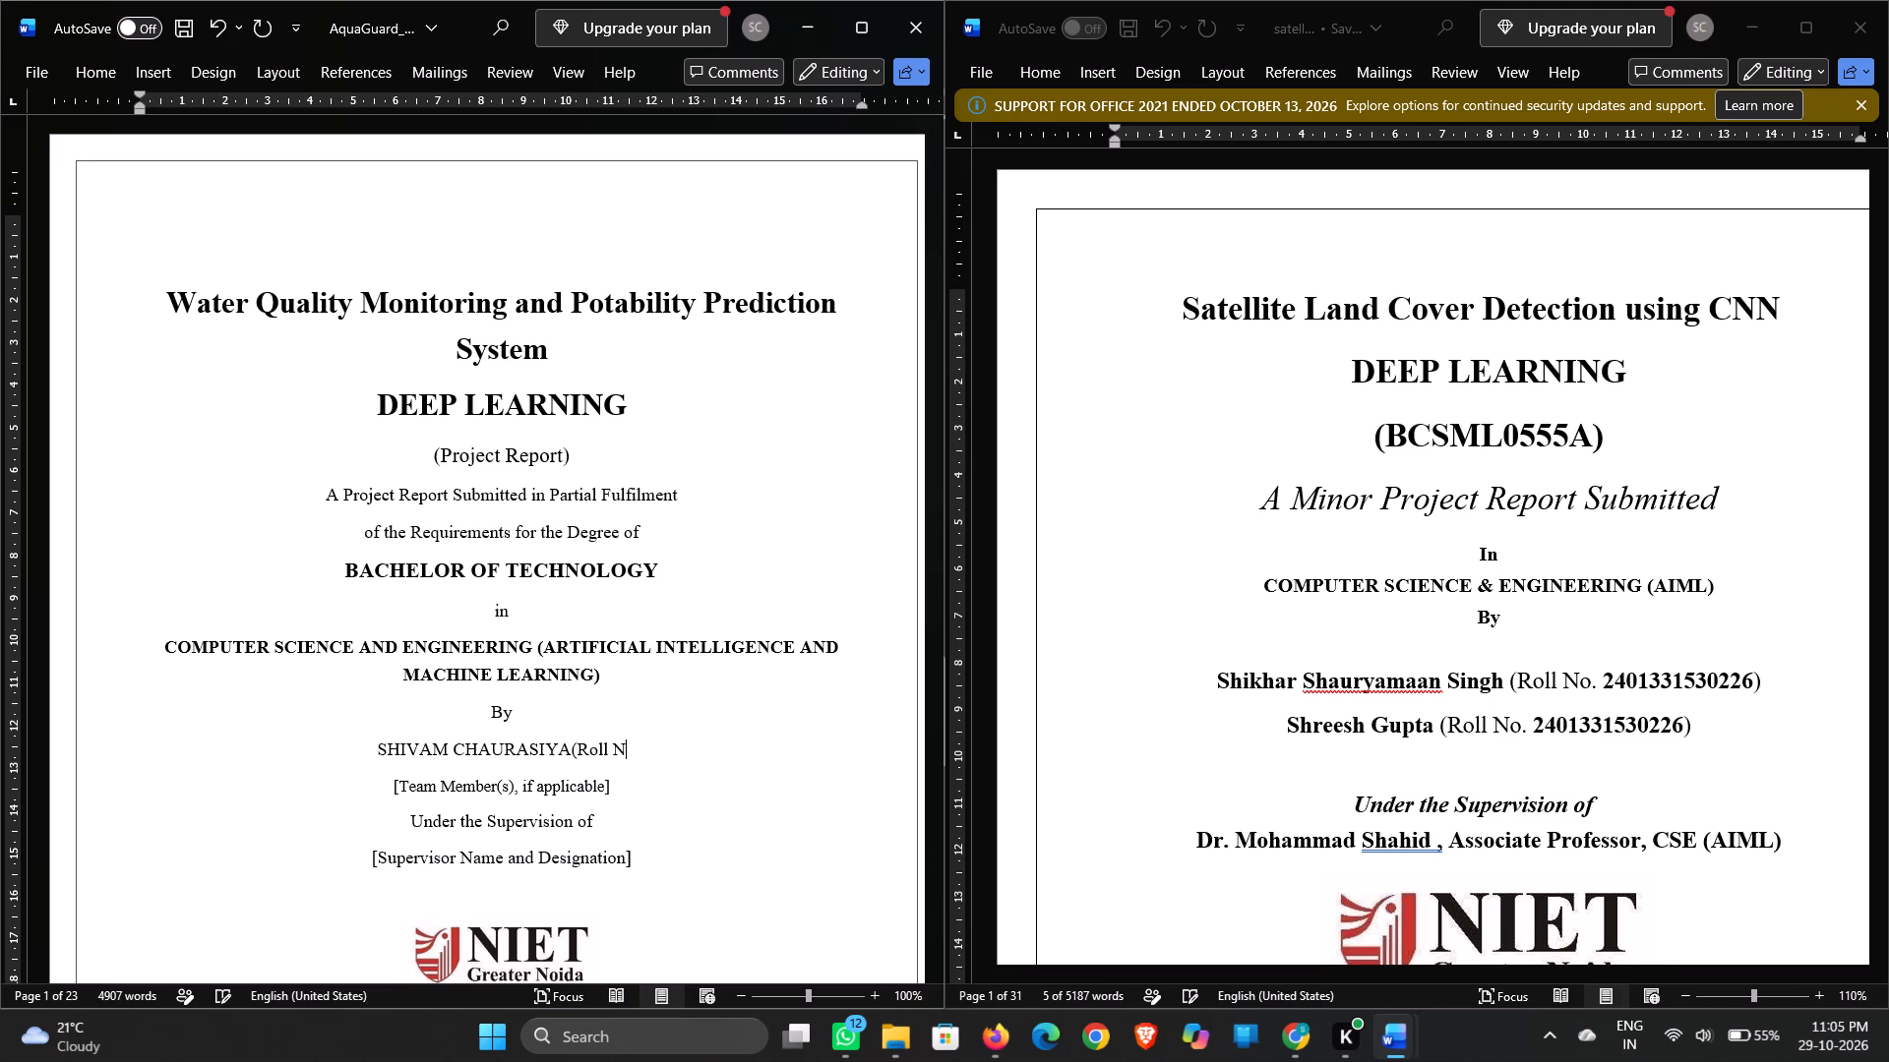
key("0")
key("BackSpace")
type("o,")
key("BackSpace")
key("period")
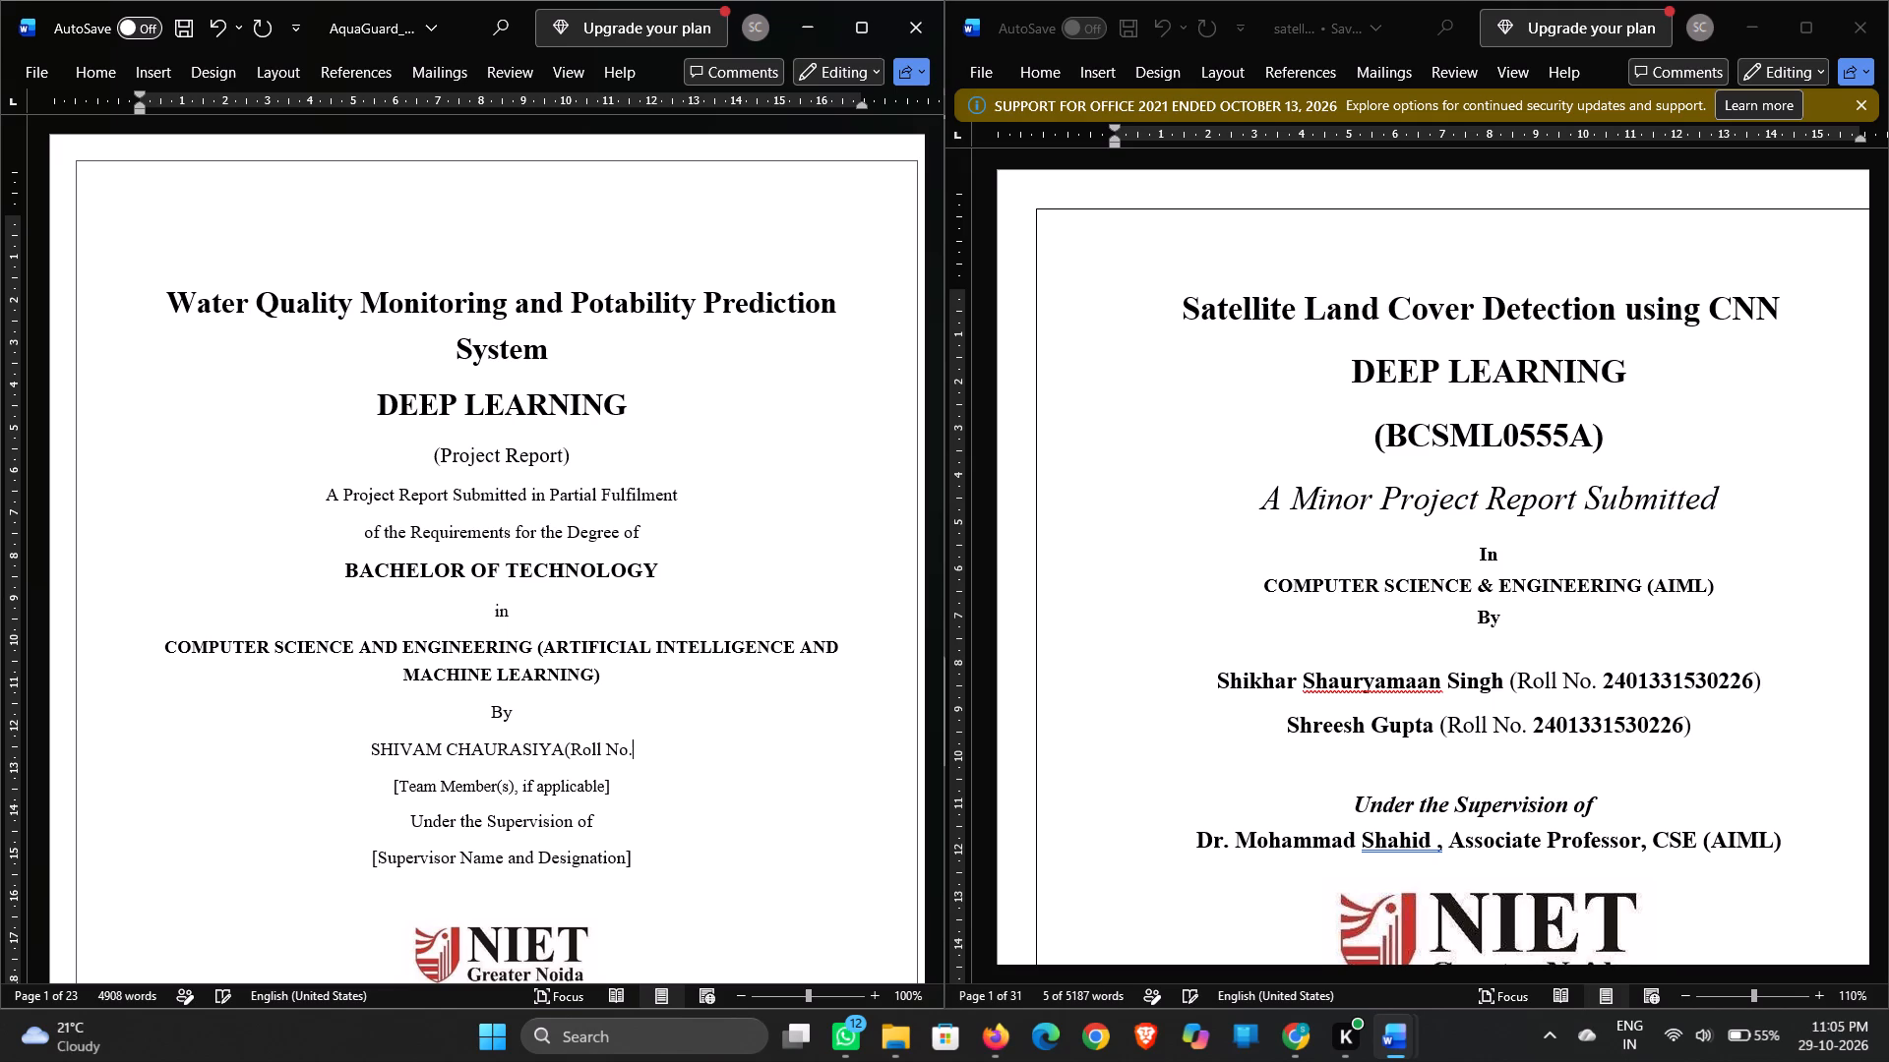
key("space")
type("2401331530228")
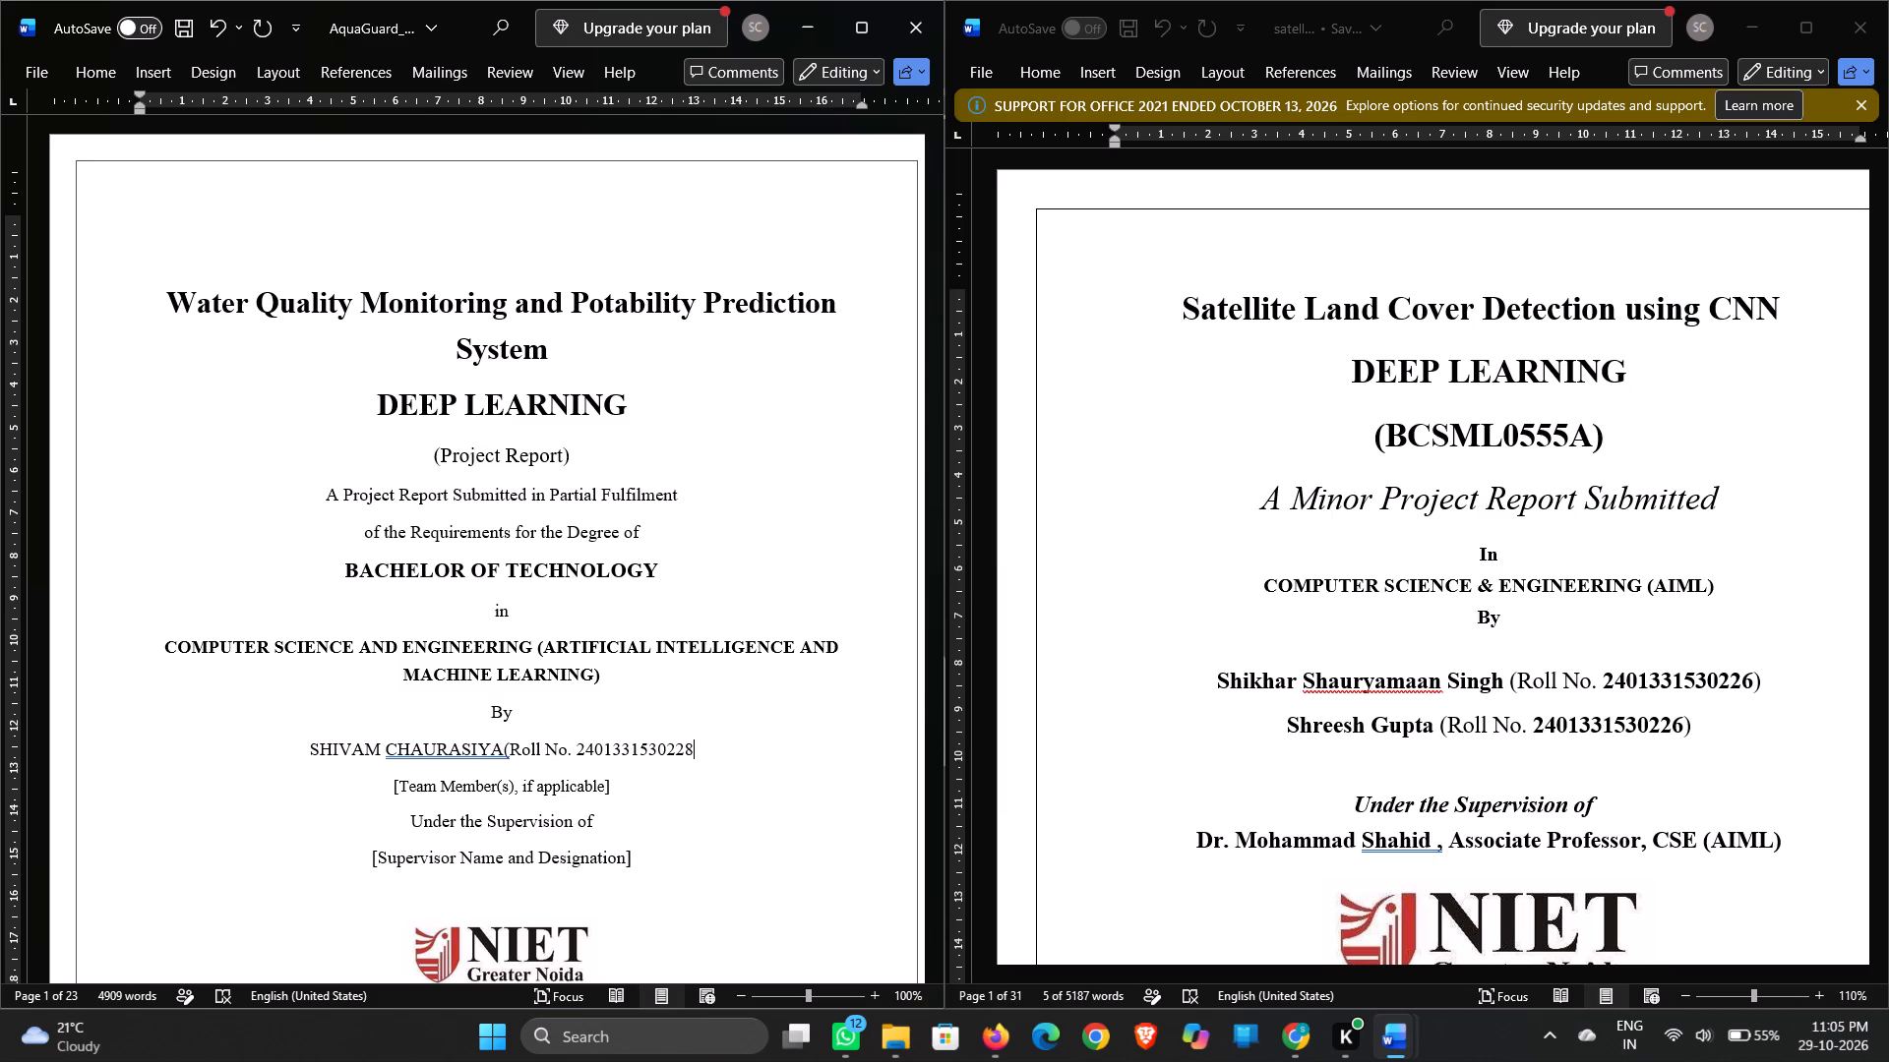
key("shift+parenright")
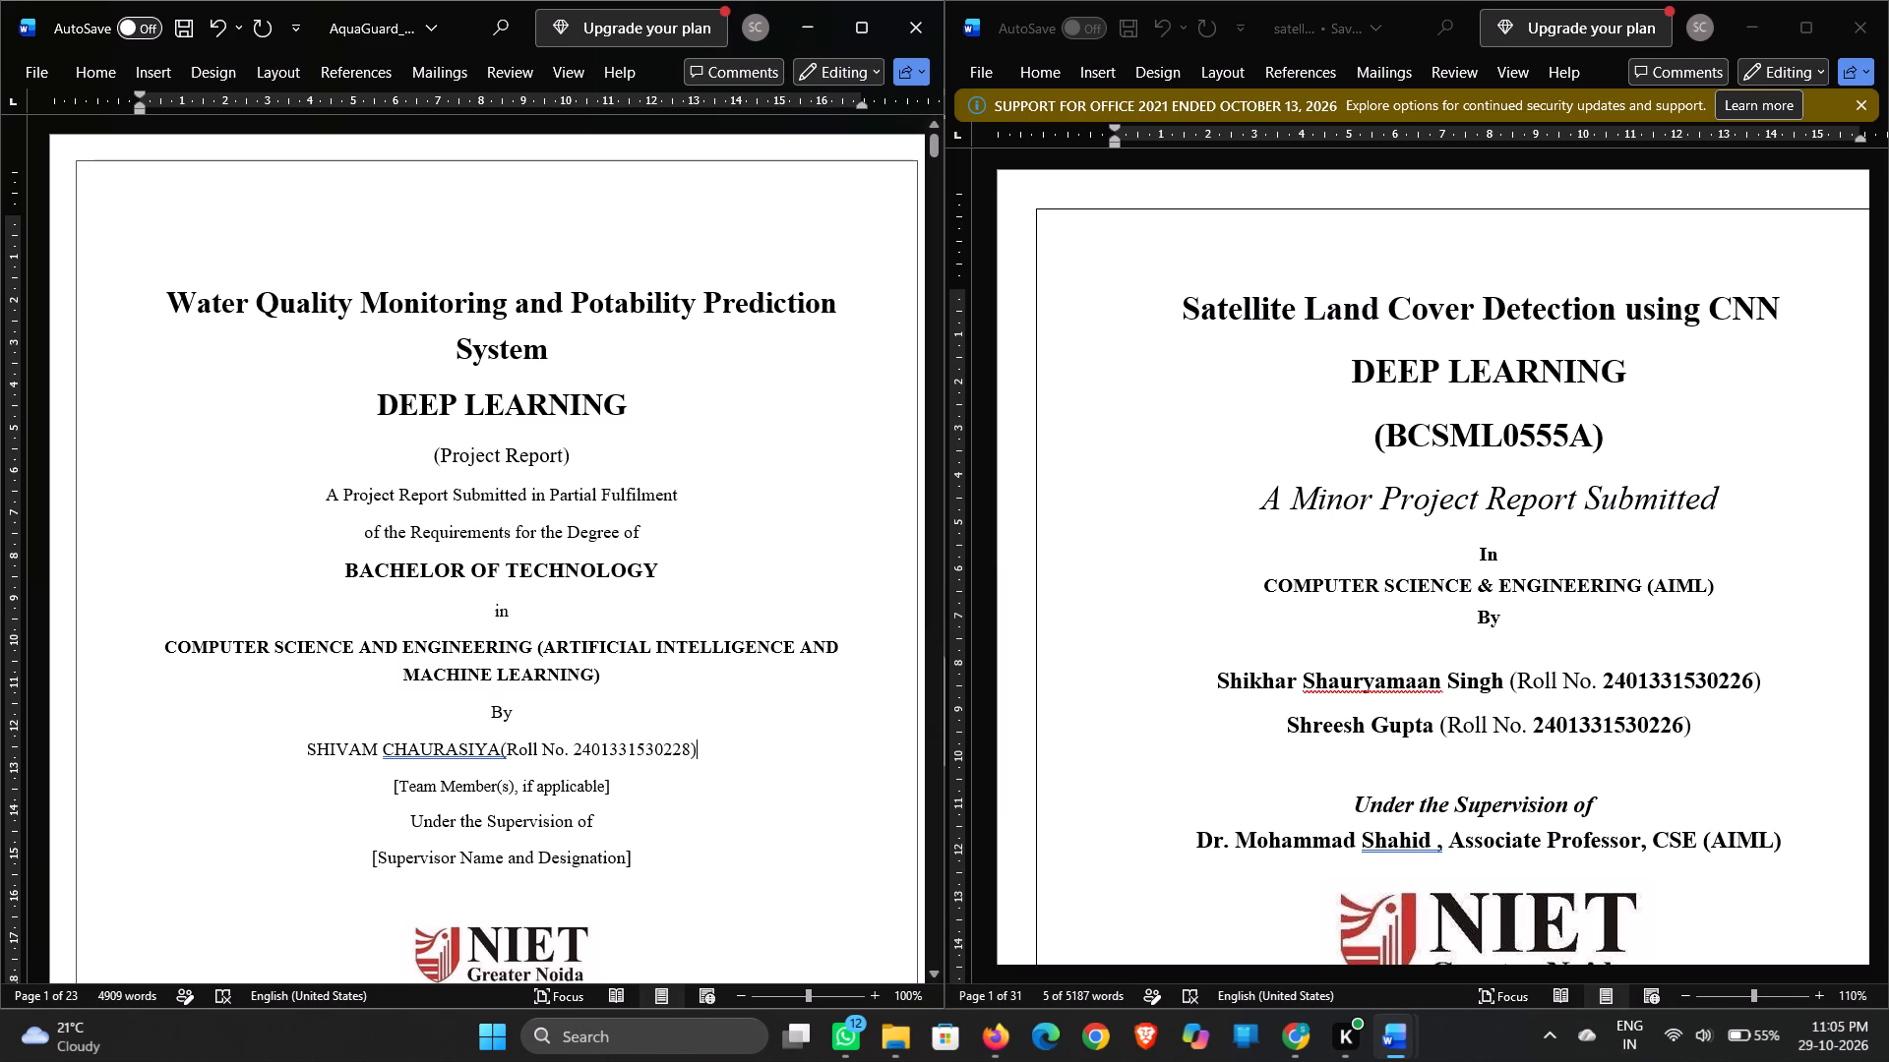
left_click(497, 749)
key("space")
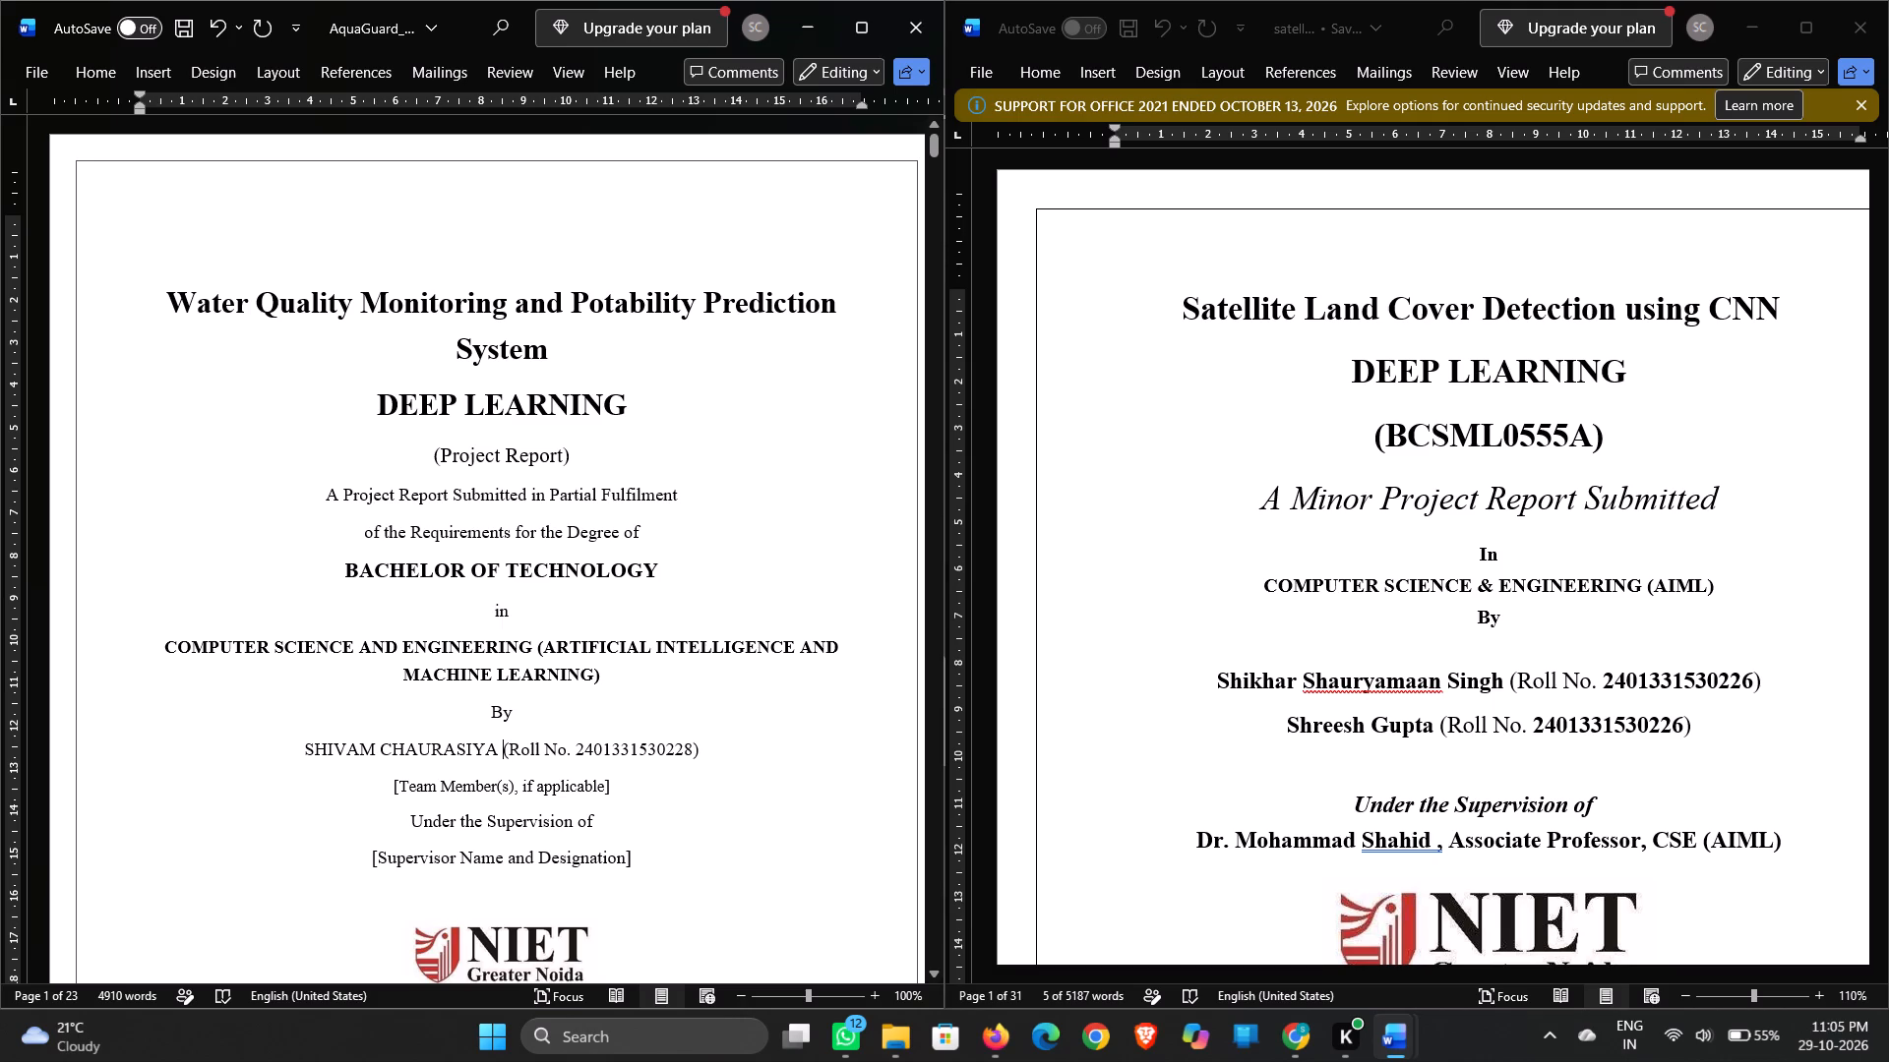
Bold the student's name on the AquaGuard cover, leaving the roll number part in regular weight.
left_click_drag(304, 745, 464, 748)
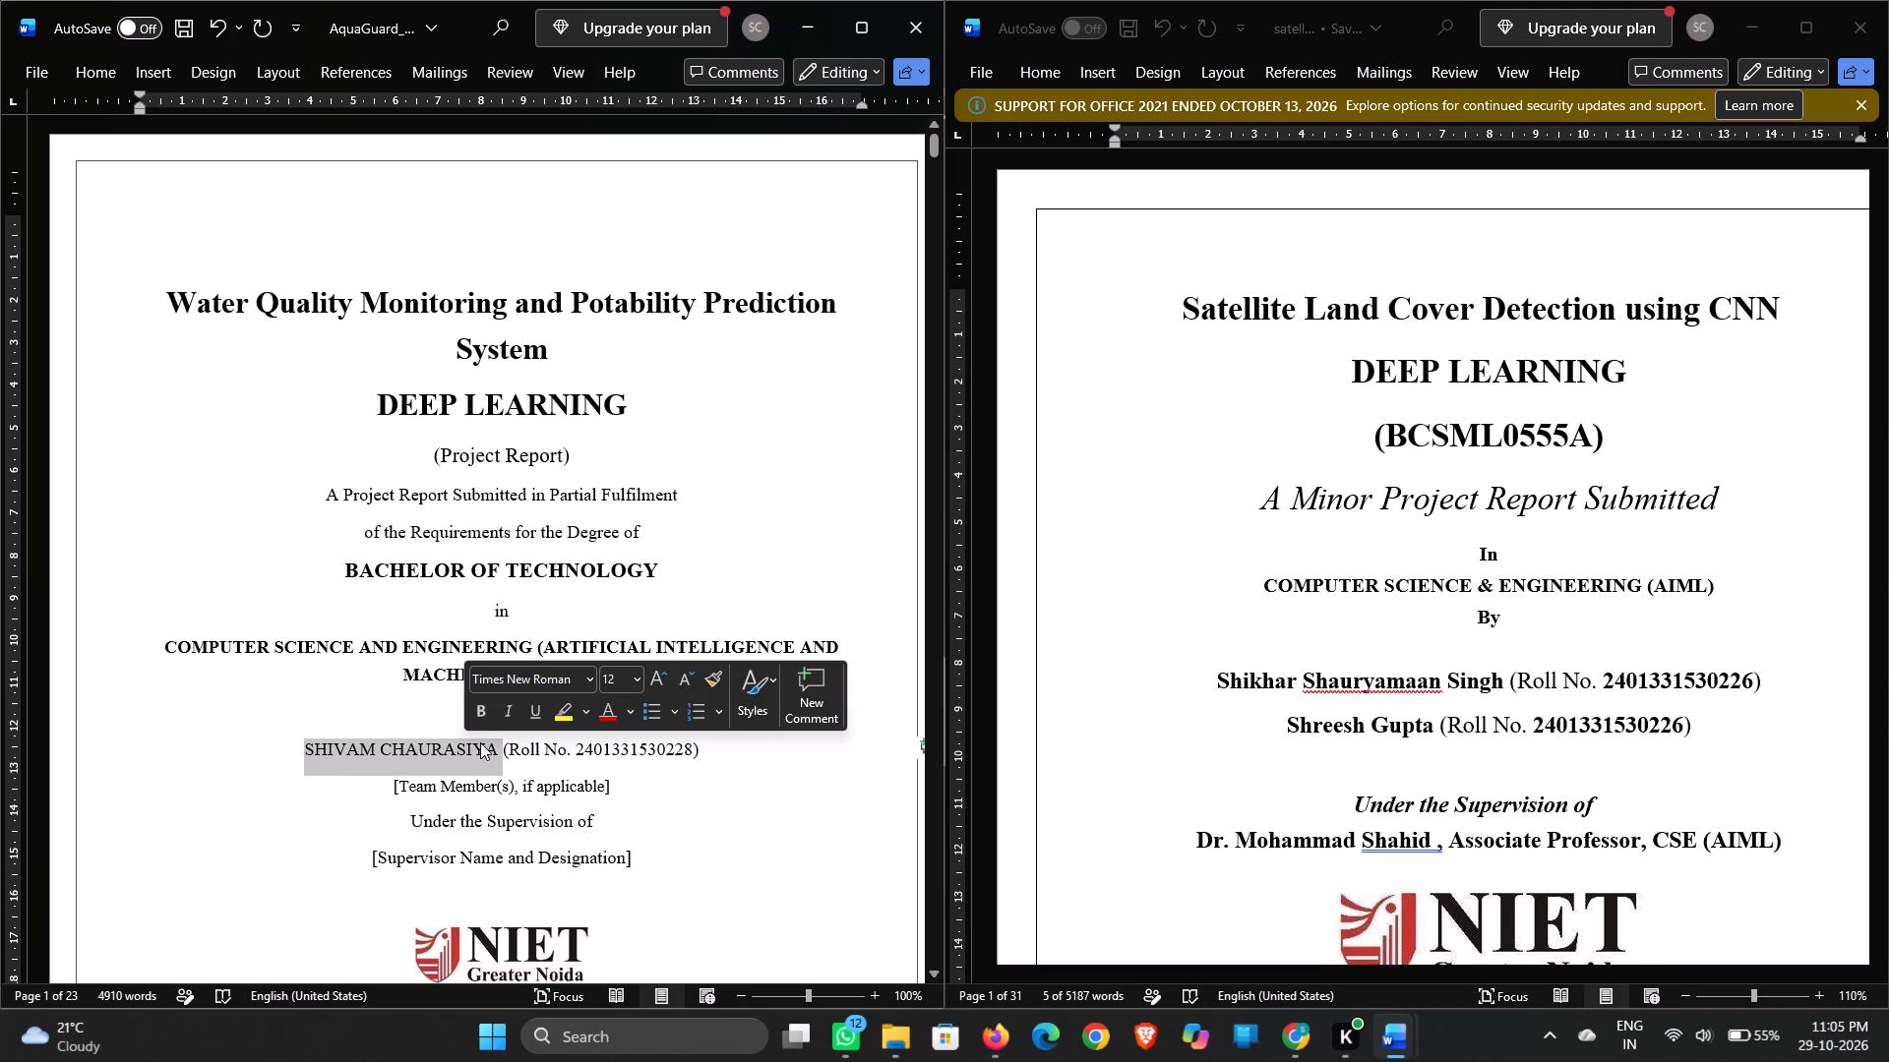
left_click(472, 714)
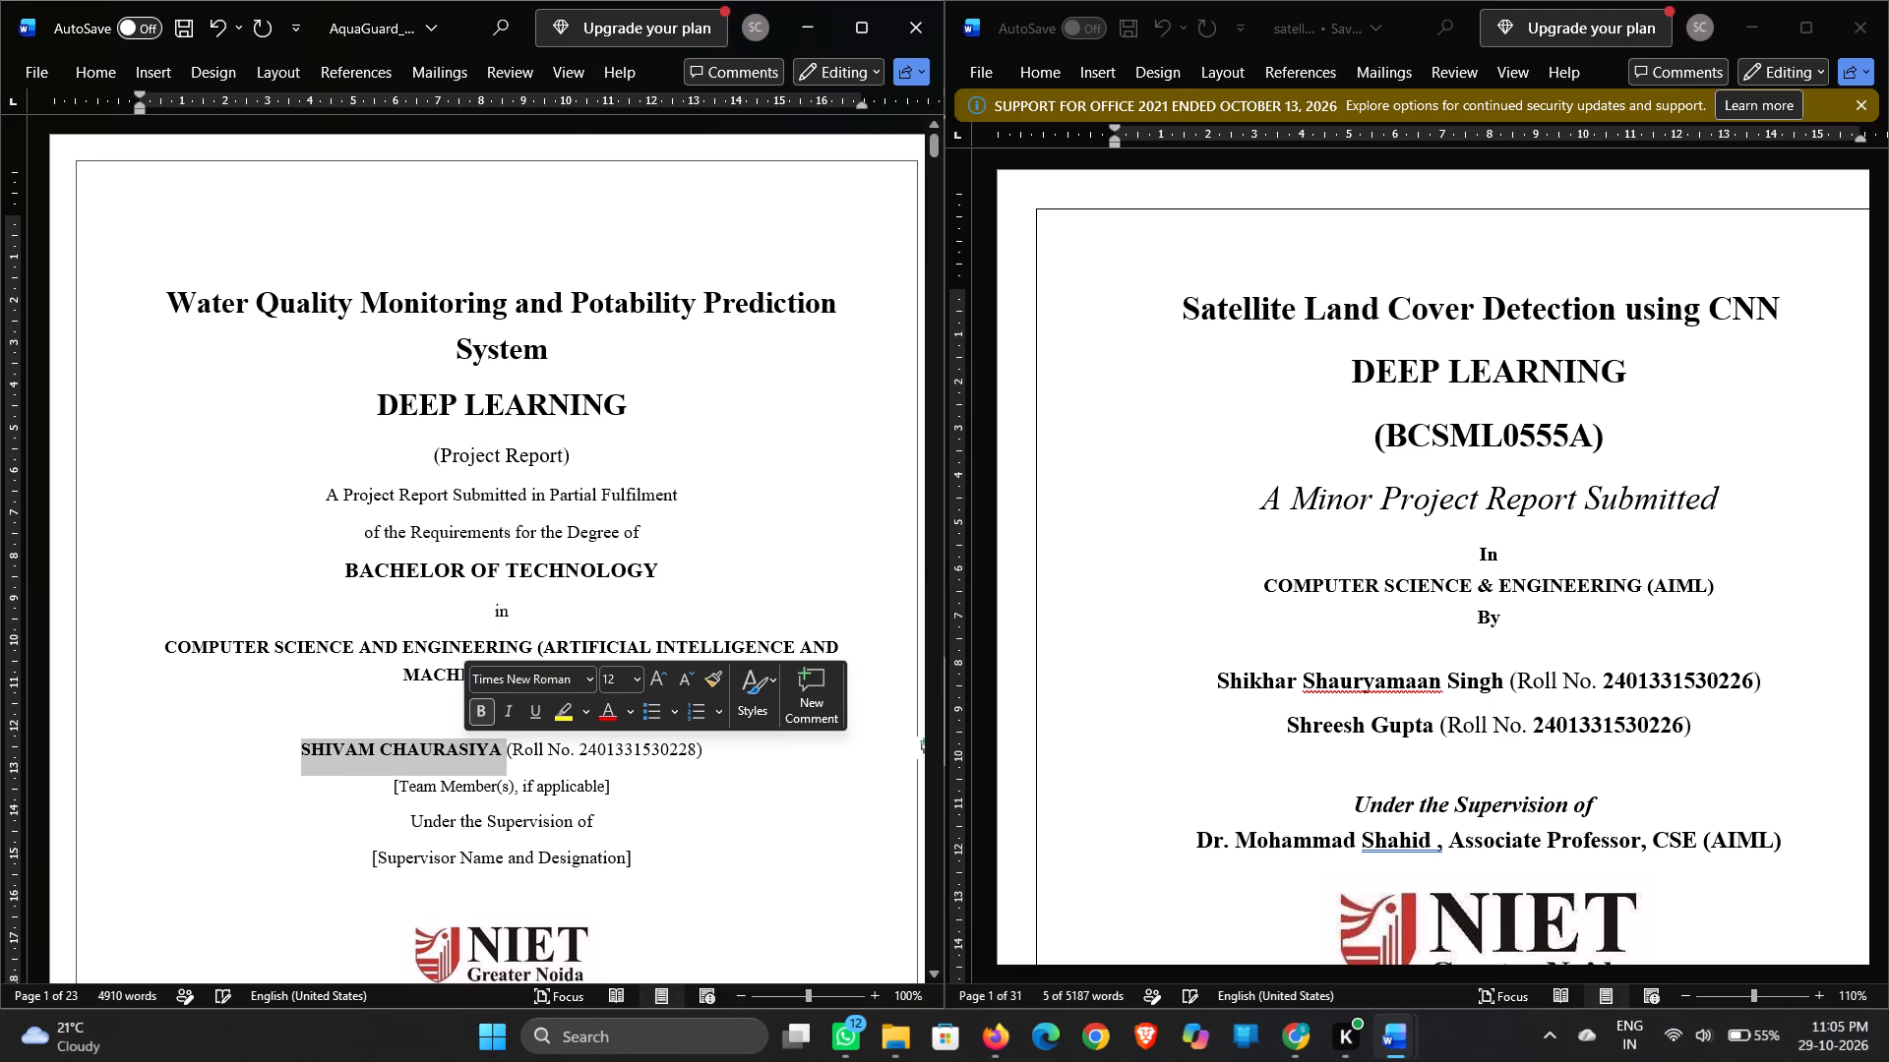
left_click(685, 791)
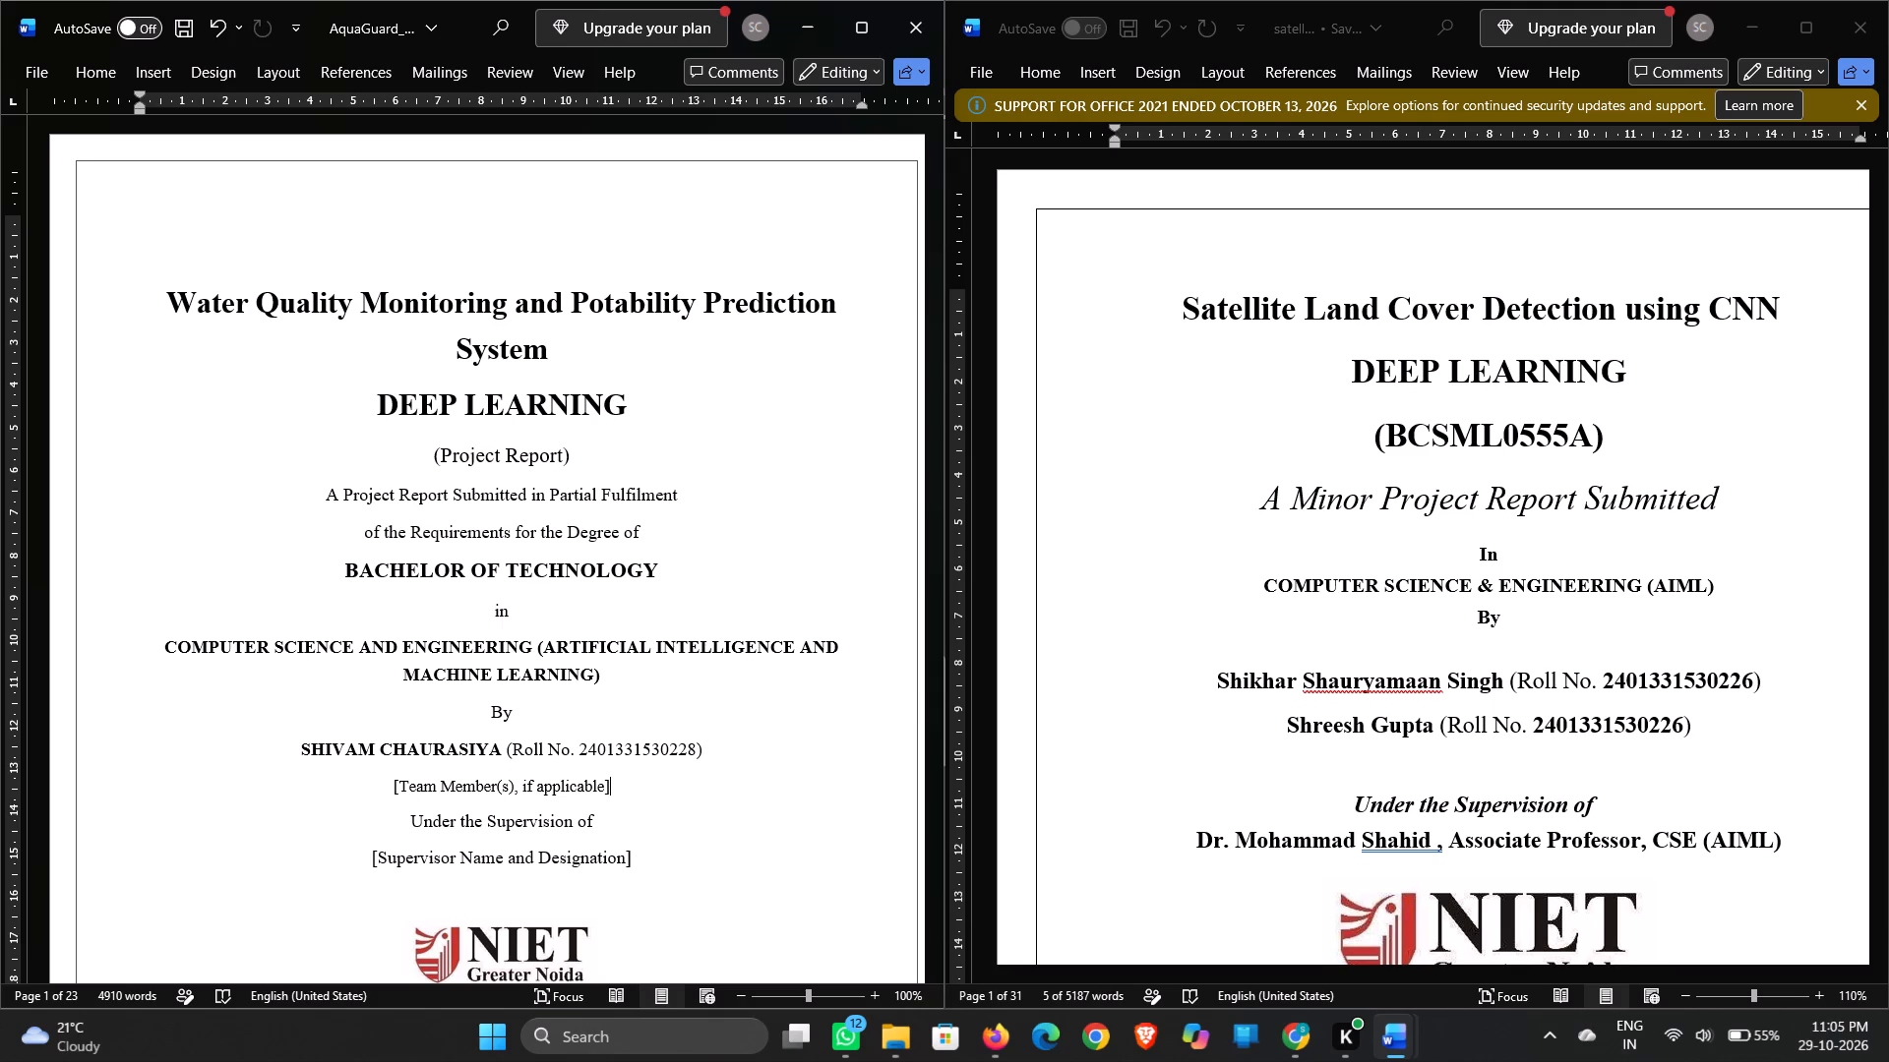
Set the AquaGuard cover's whole student line, name and roll number, to font size 14 like the reference report's student lines.
left_click(1218, 674)
left_click_drag(1218, 674, 1341, 689)
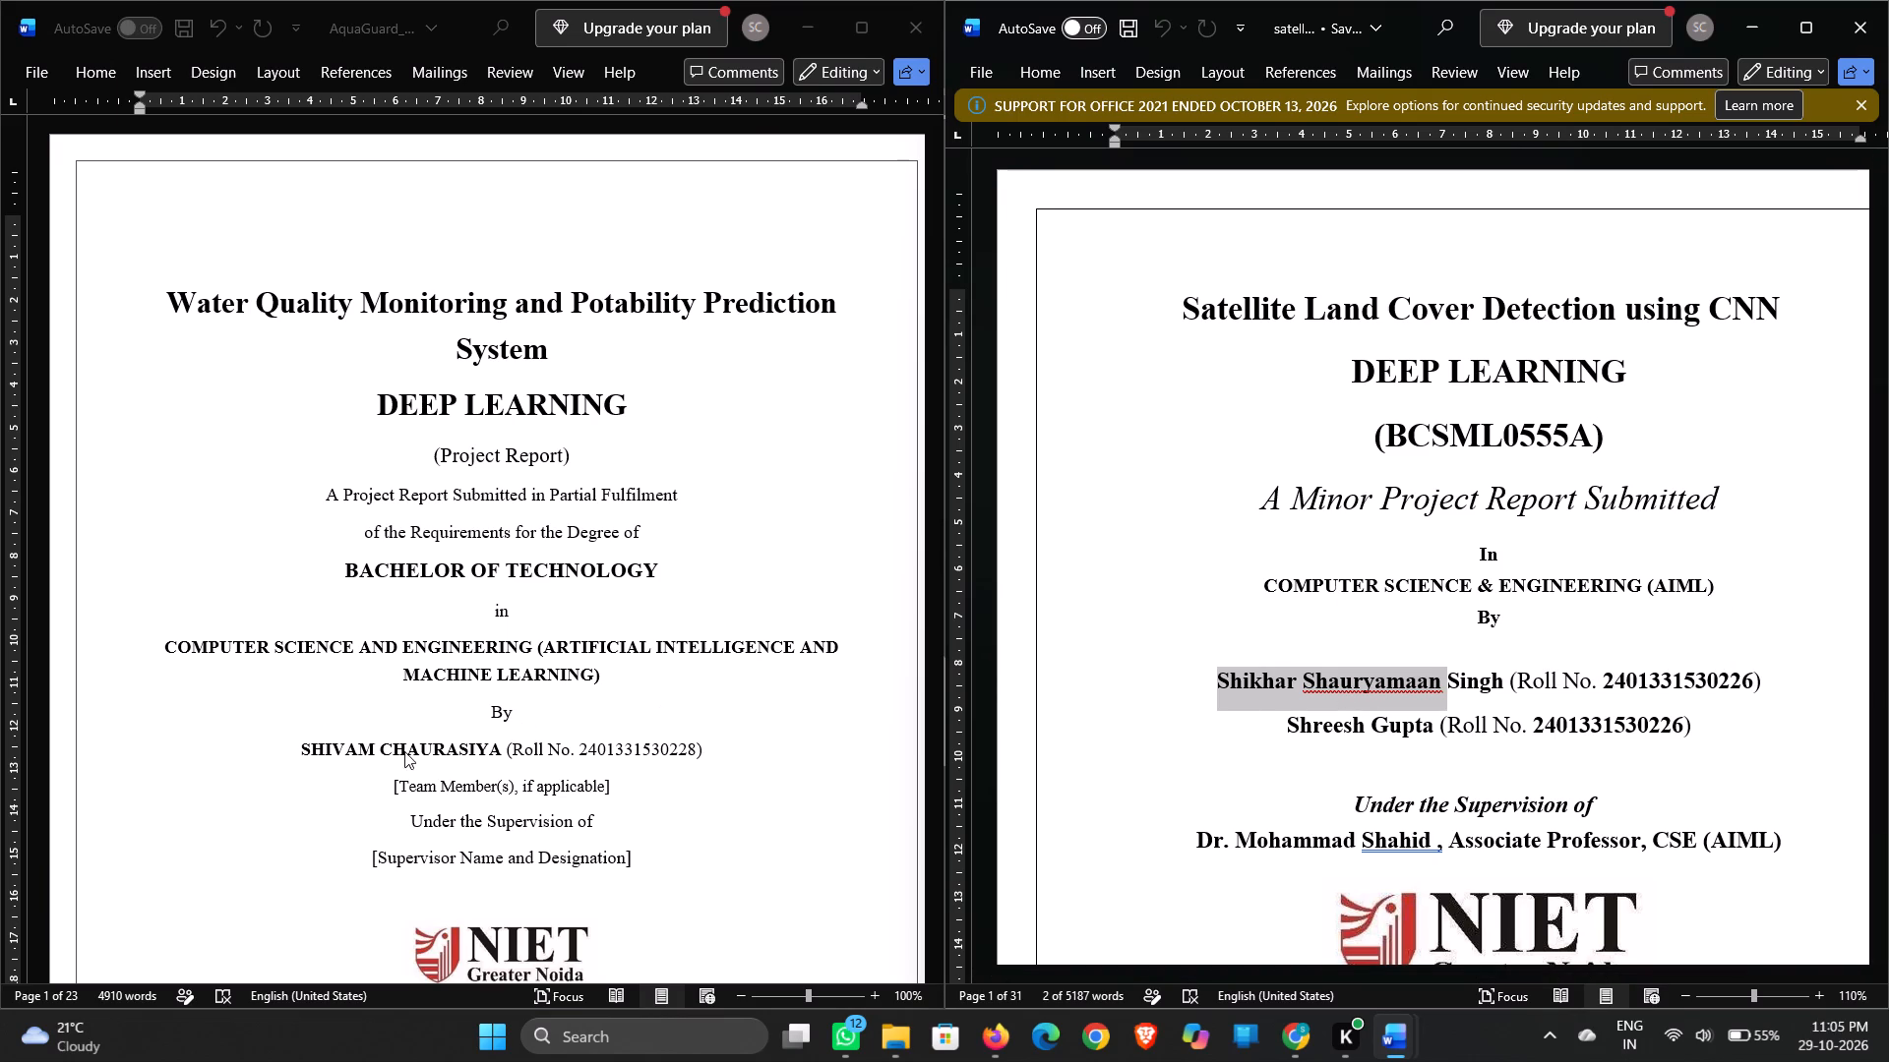
left_click(305, 741)
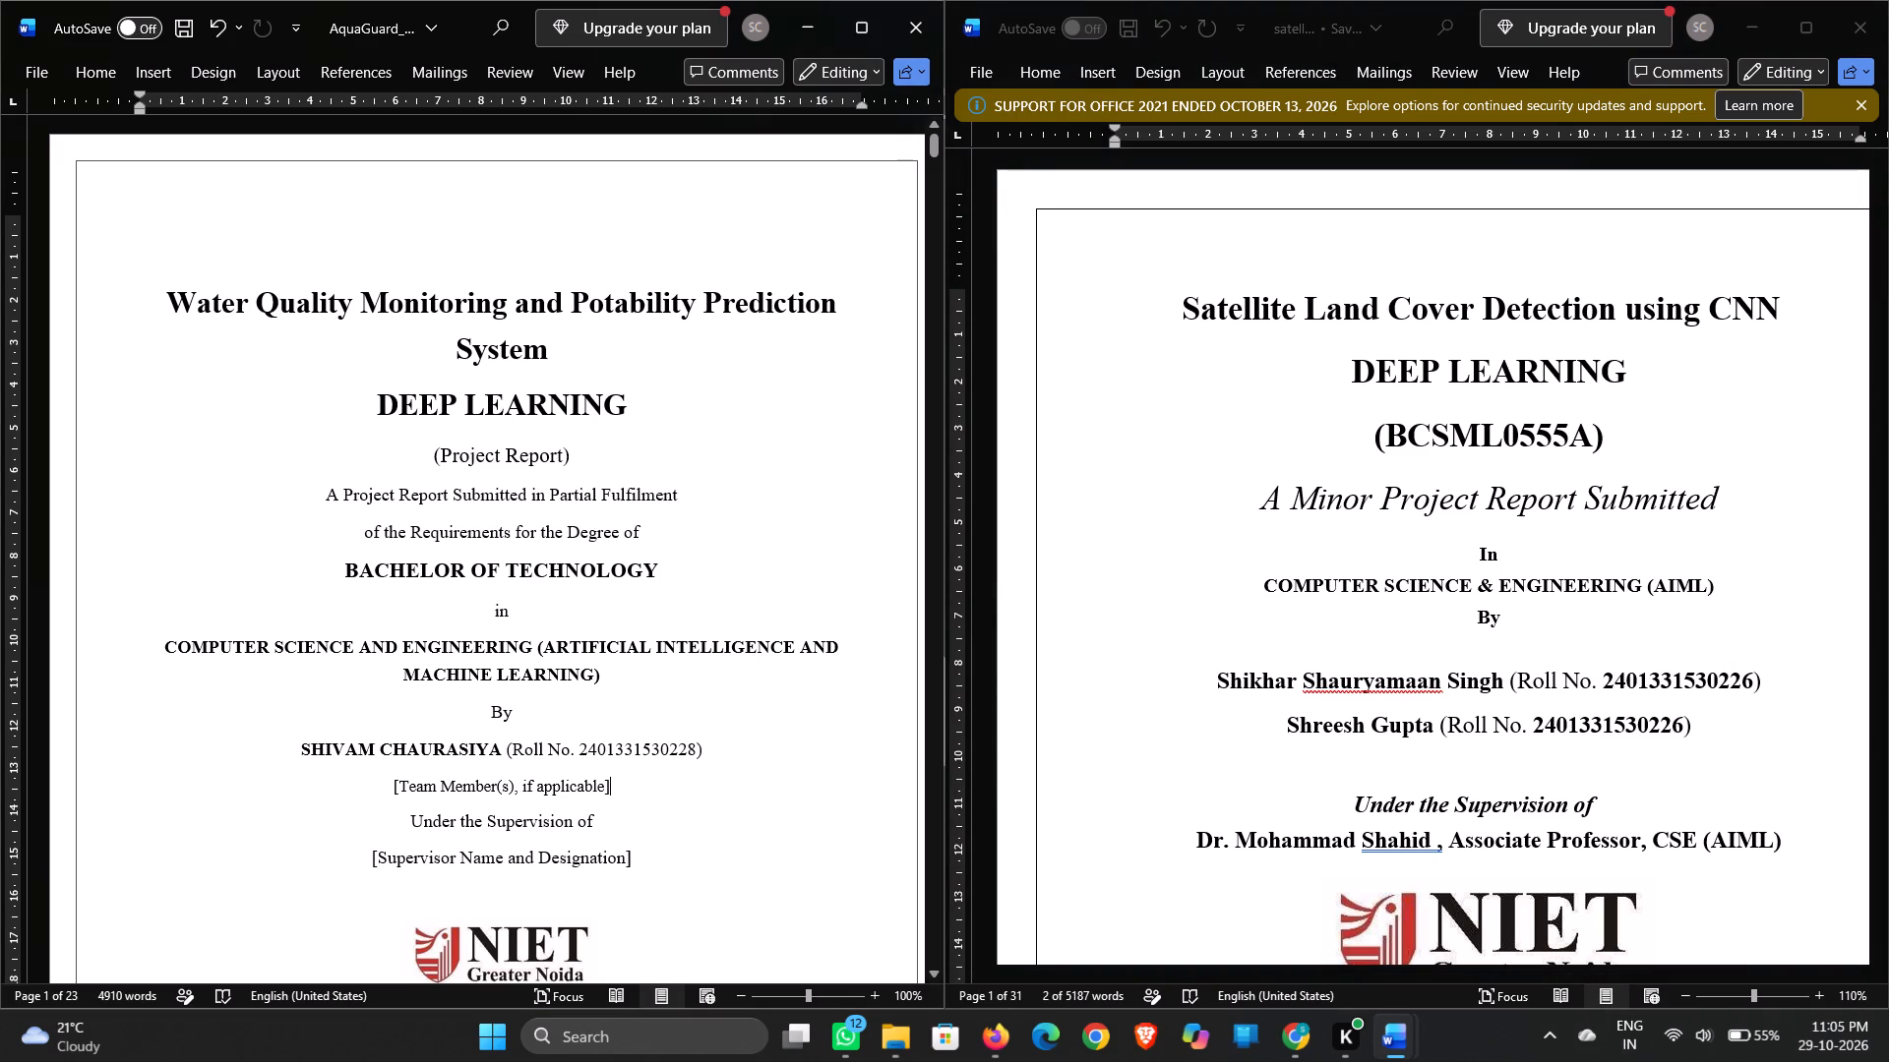
left_click(304, 741)
left_click_drag(302, 746, 494, 749)
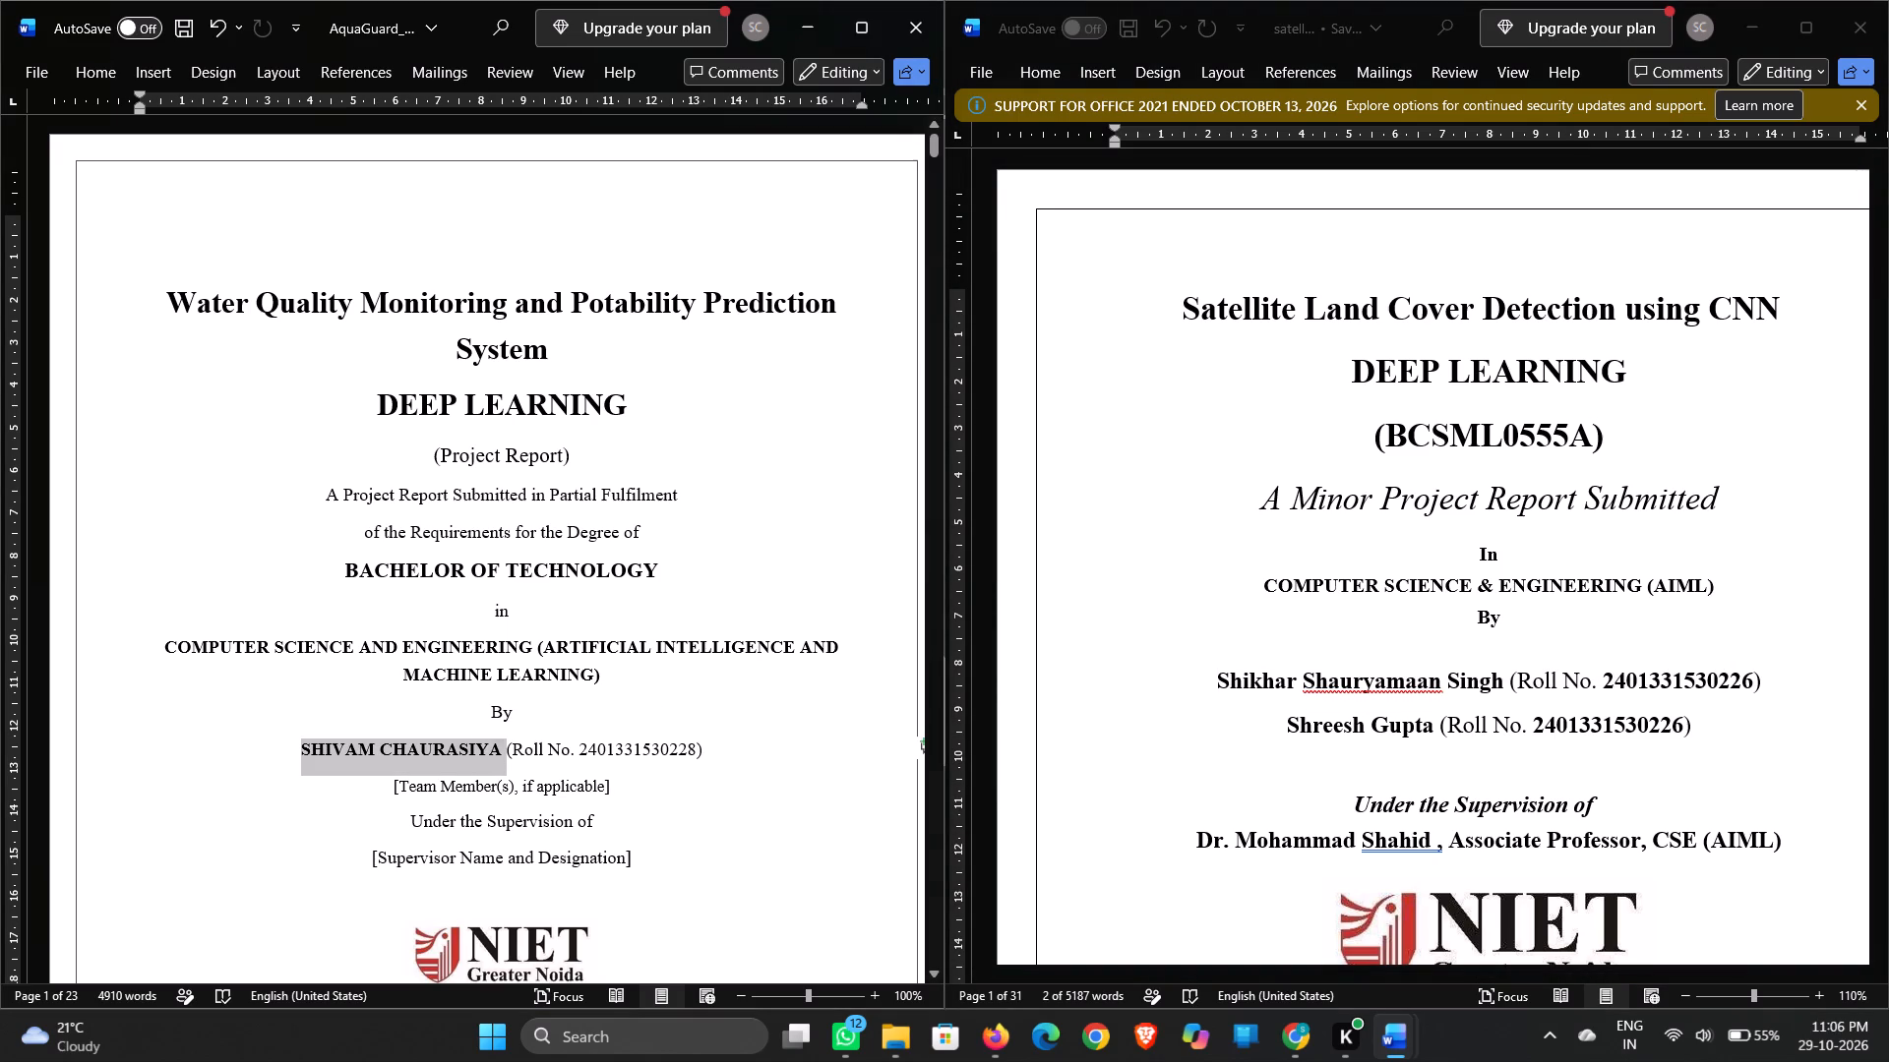
left_click(647, 678)
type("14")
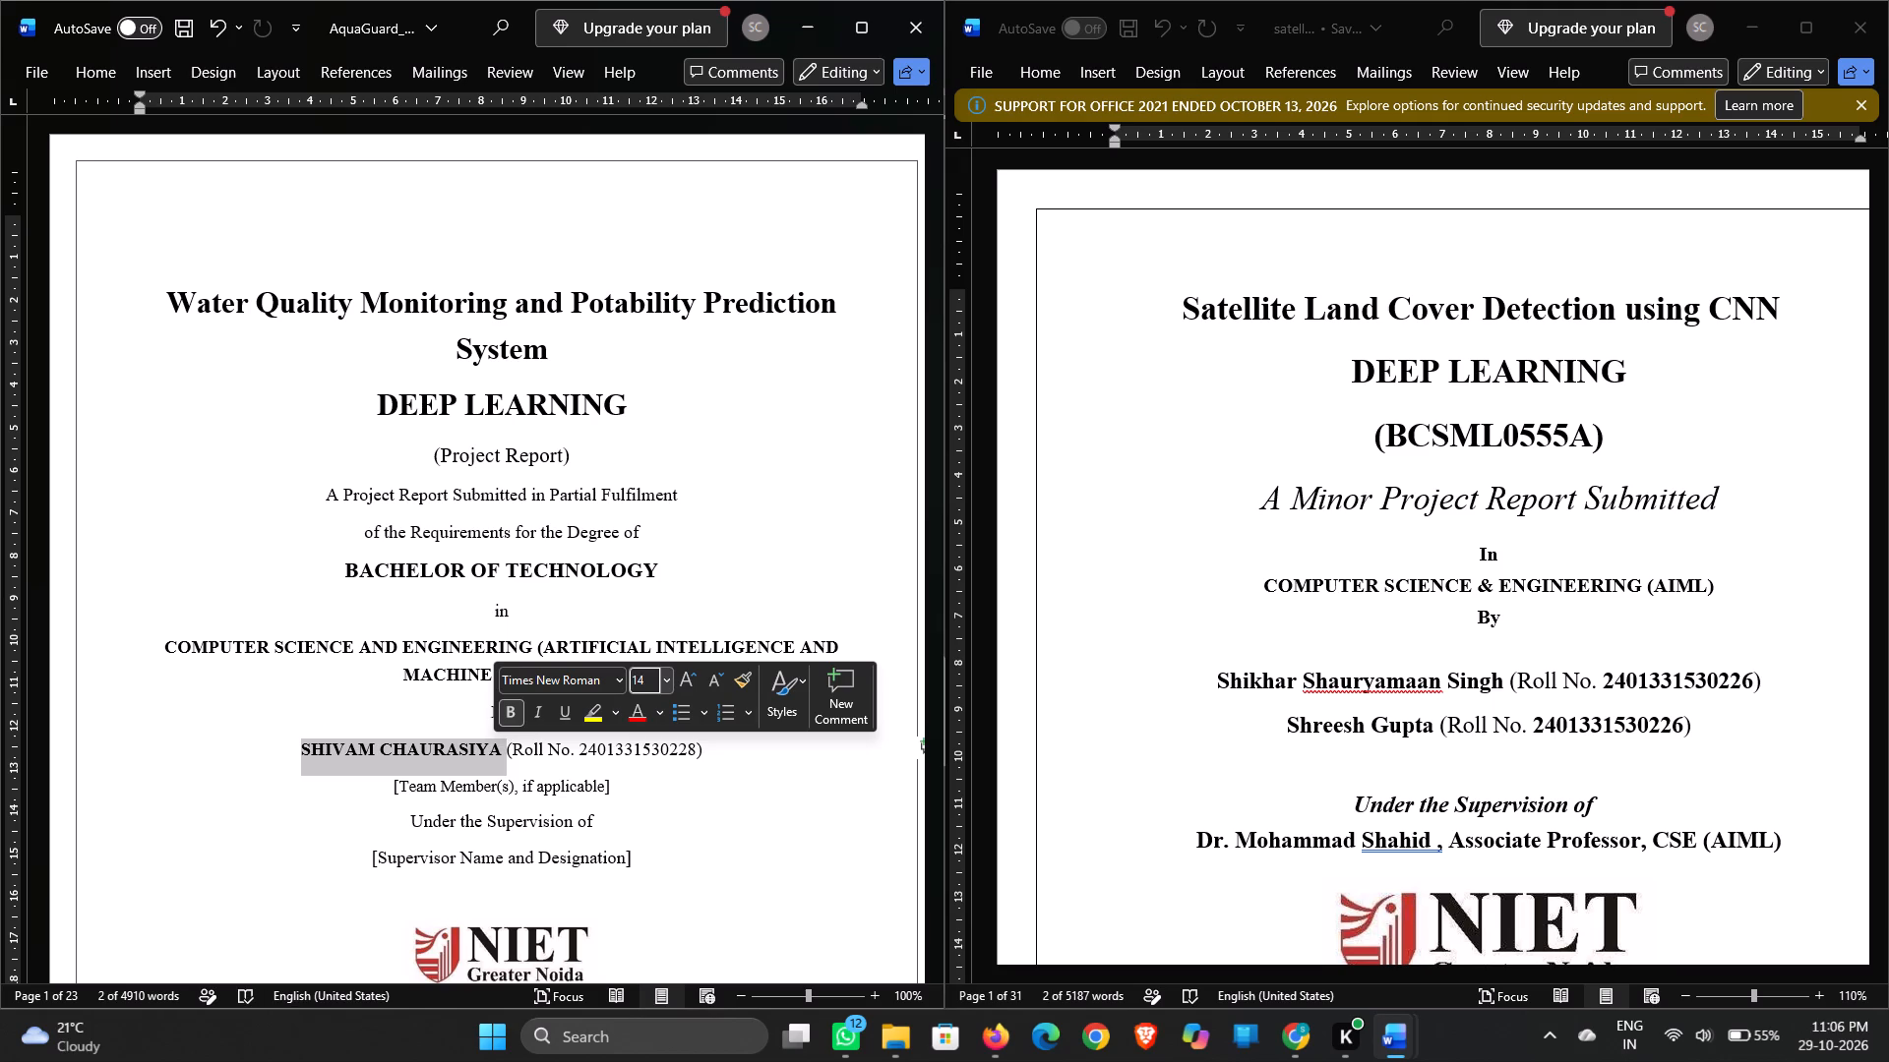
left_click(306, 744)
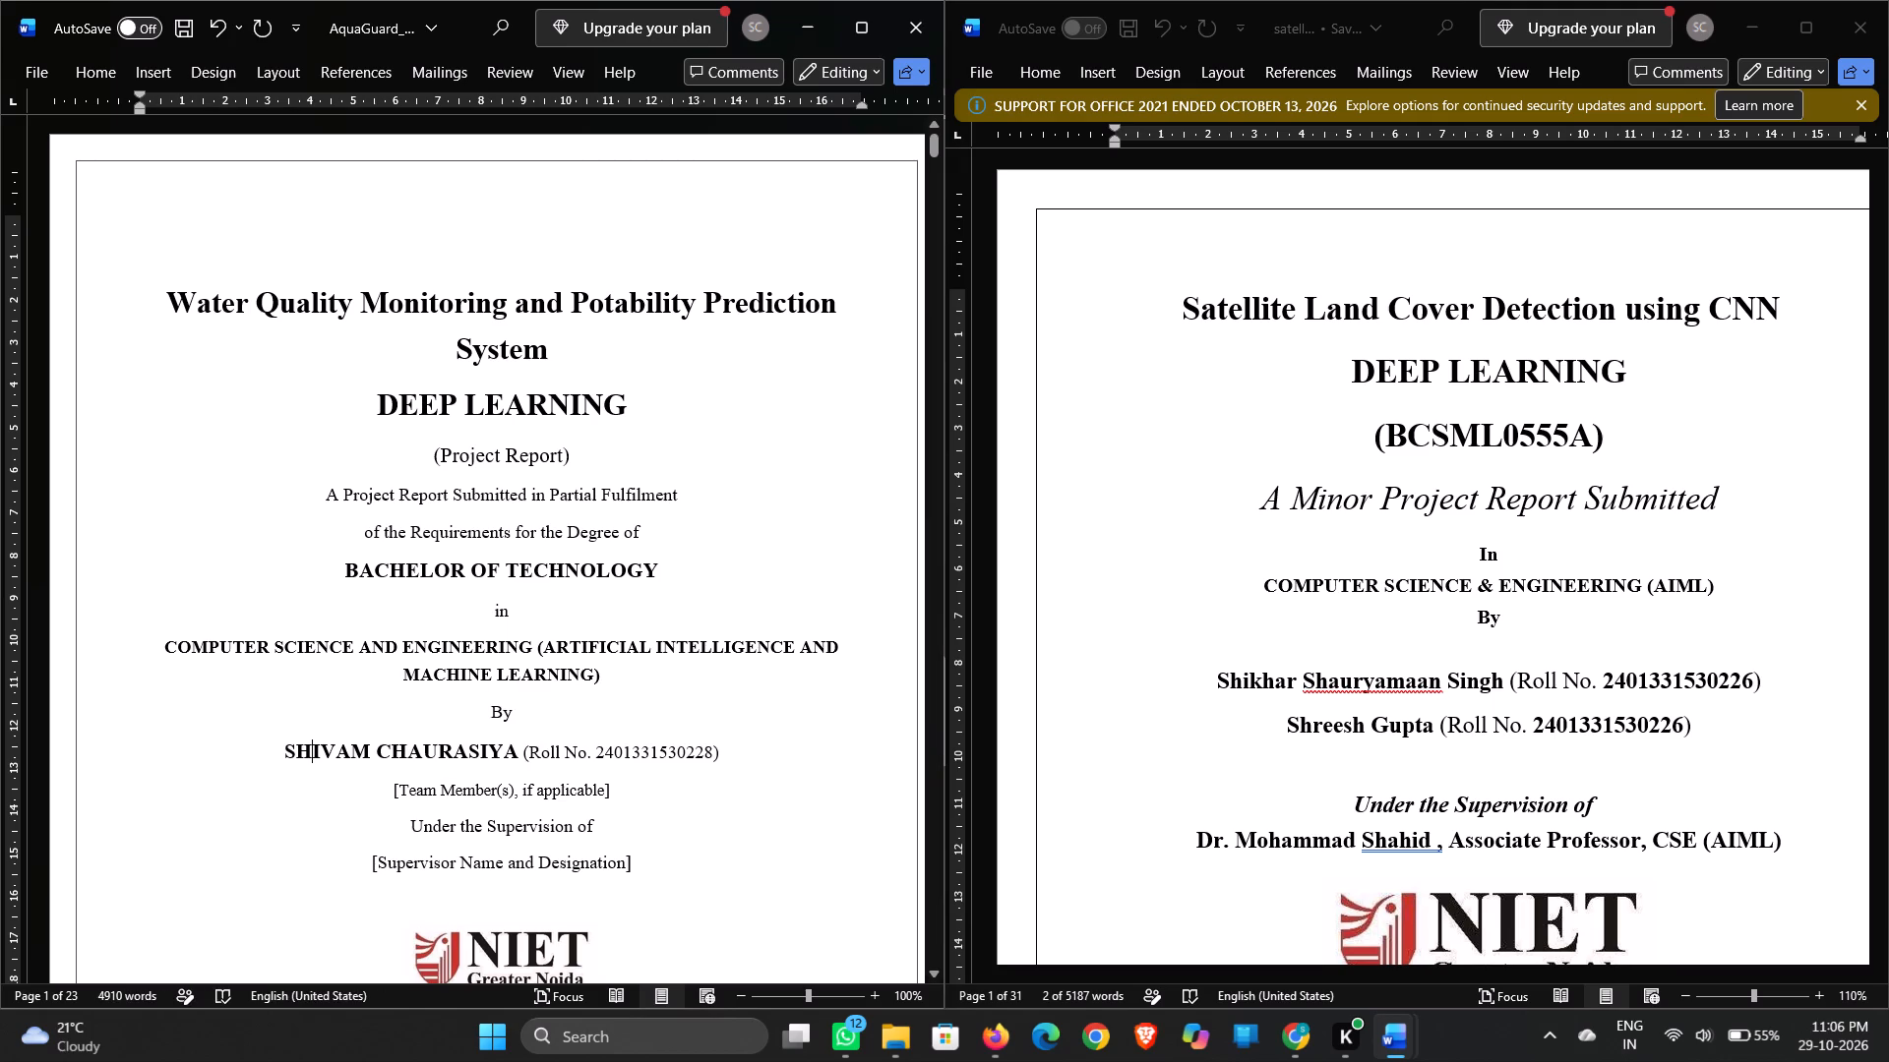
left_click_drag(287, 751, 605, 728)
left_click_drag(605, 728, 738, 752)
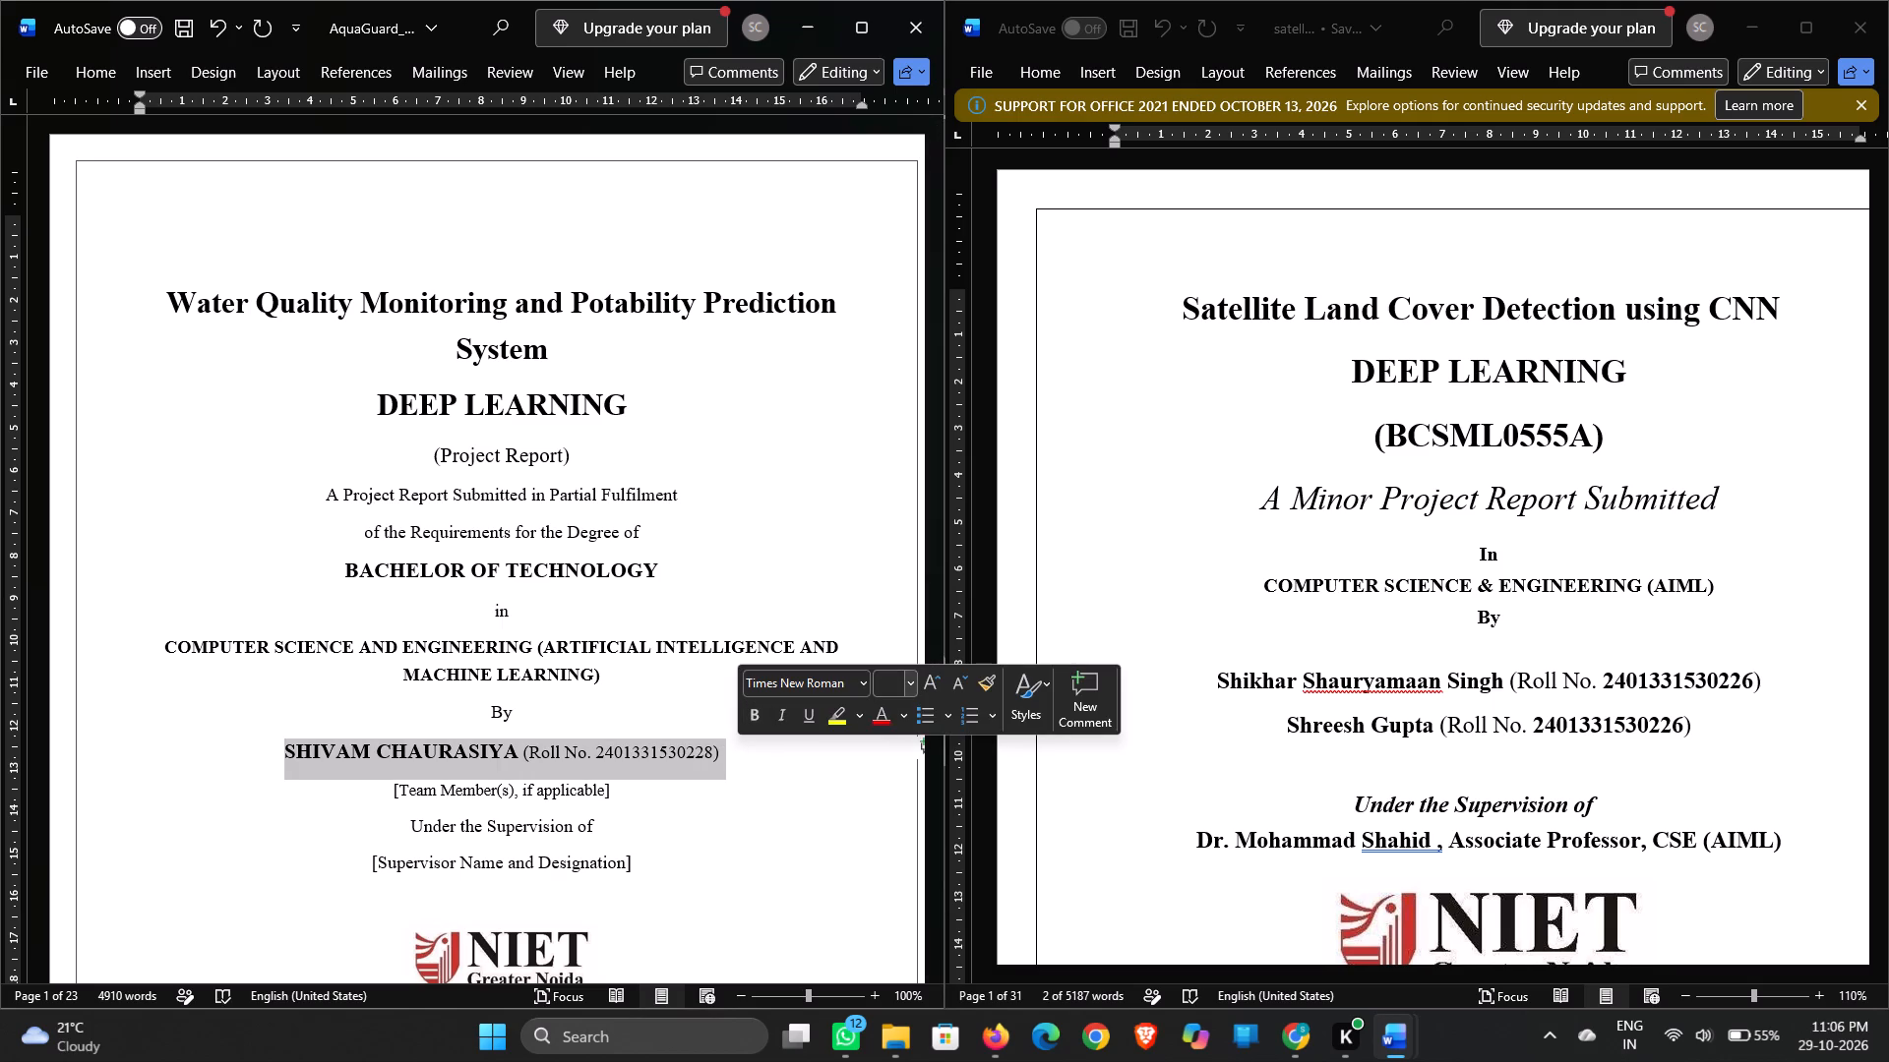
left_click(888, 678)
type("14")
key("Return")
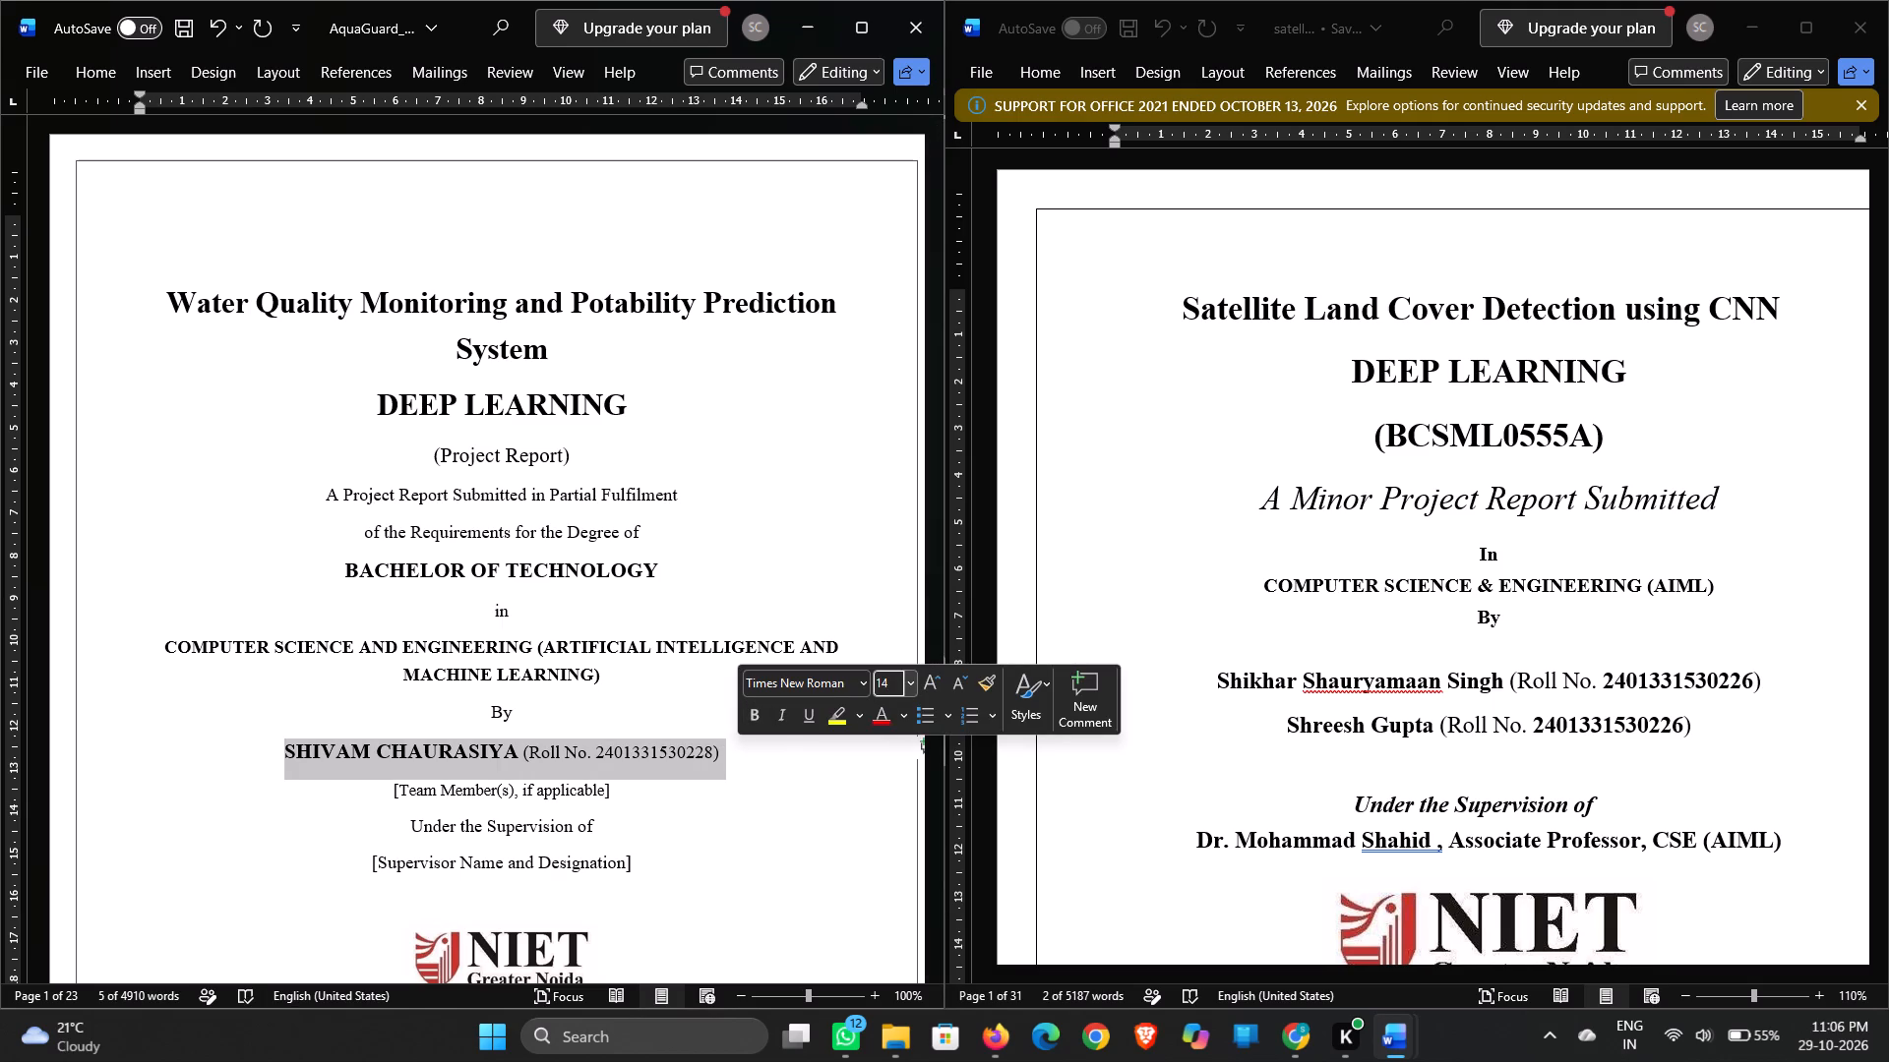
left_click(793, 798)
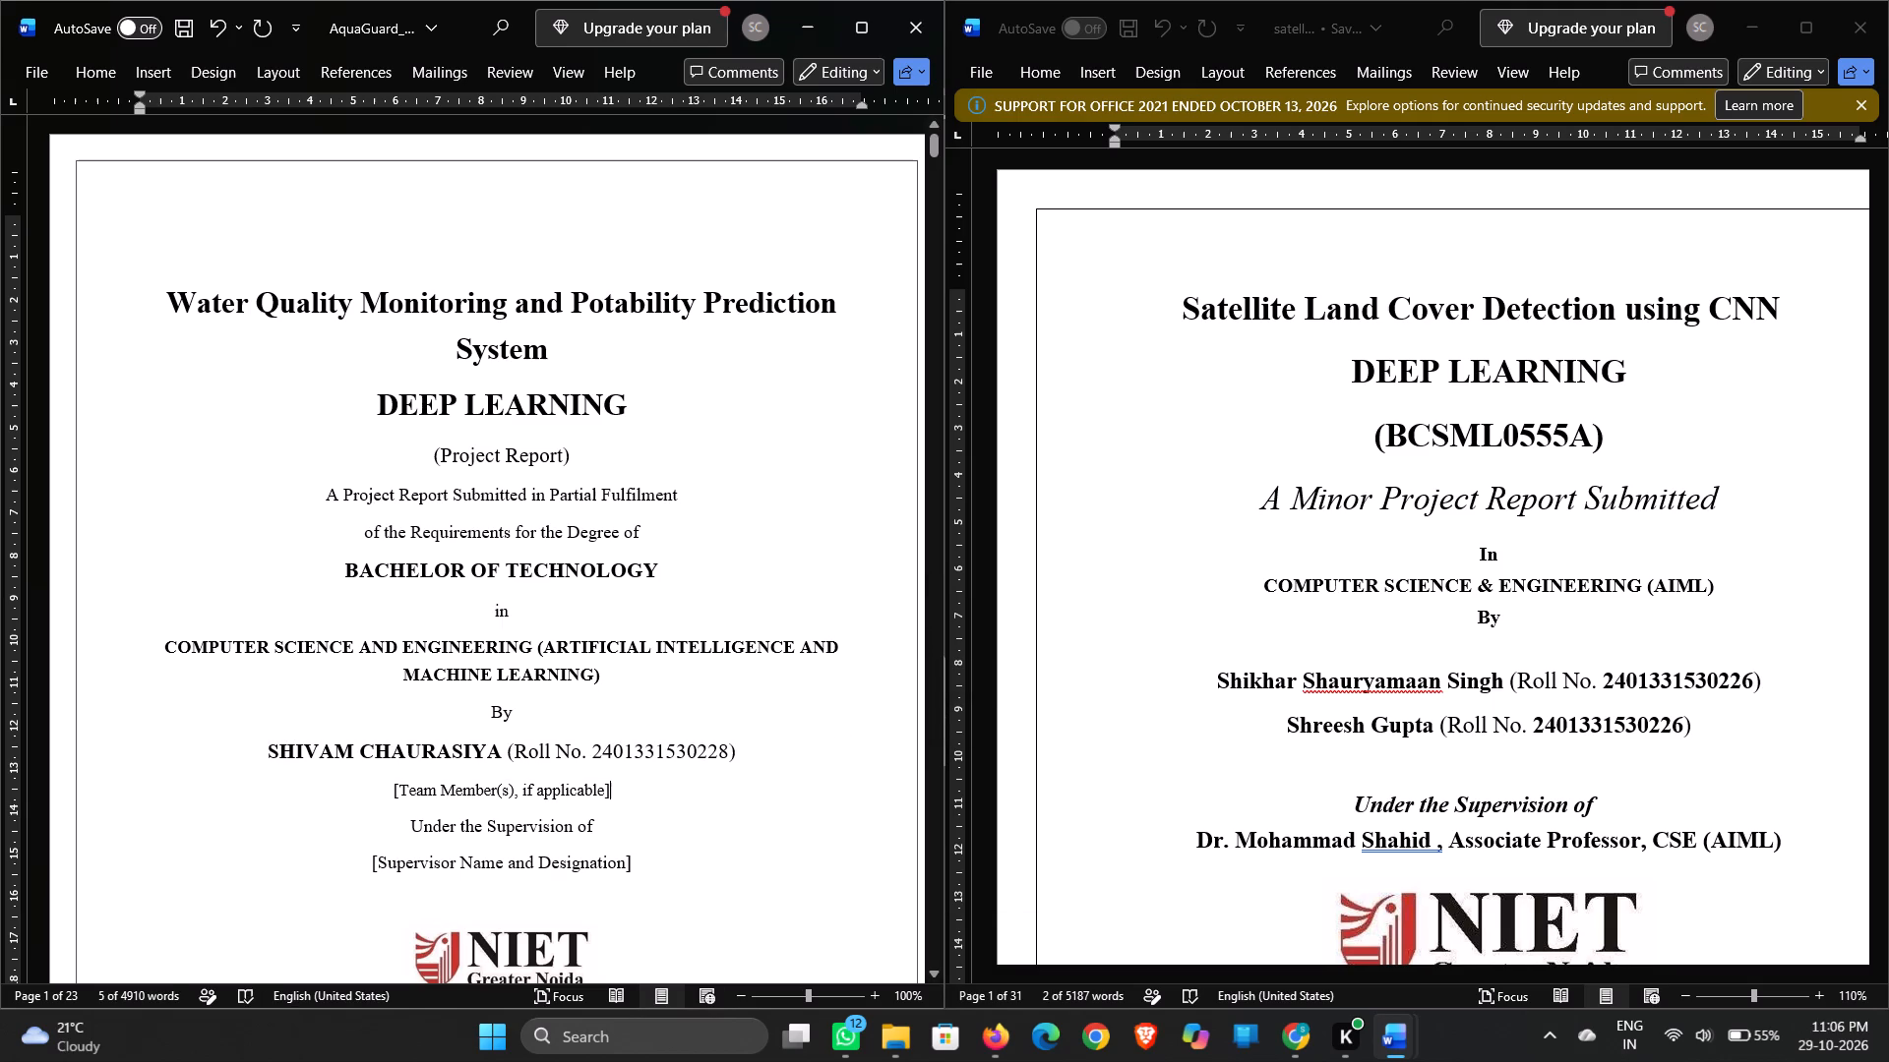
Bold the roll number digits on the AquaGuard cover's student line, keeping the closing parenthesis in regular weight.
left_click_drag(591, 745, 600, 746)
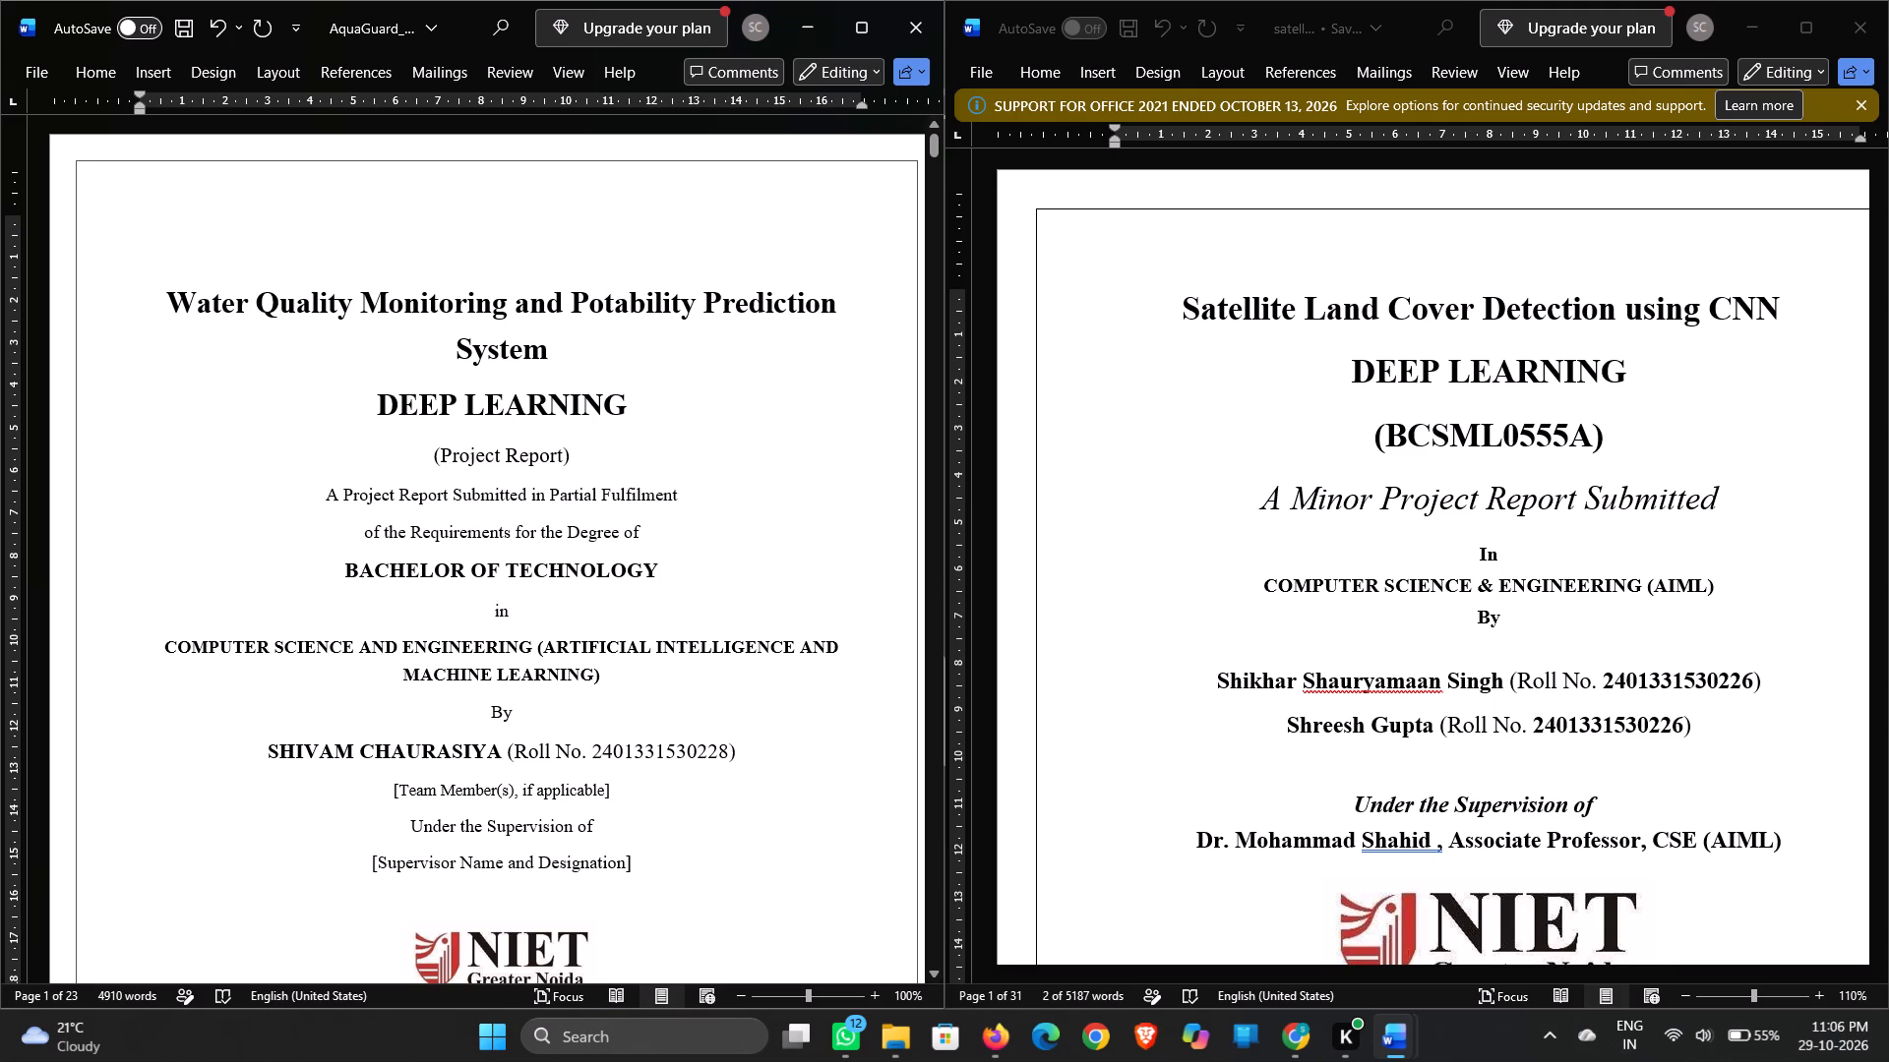
left_click_drag(600, 746, 735, 765)
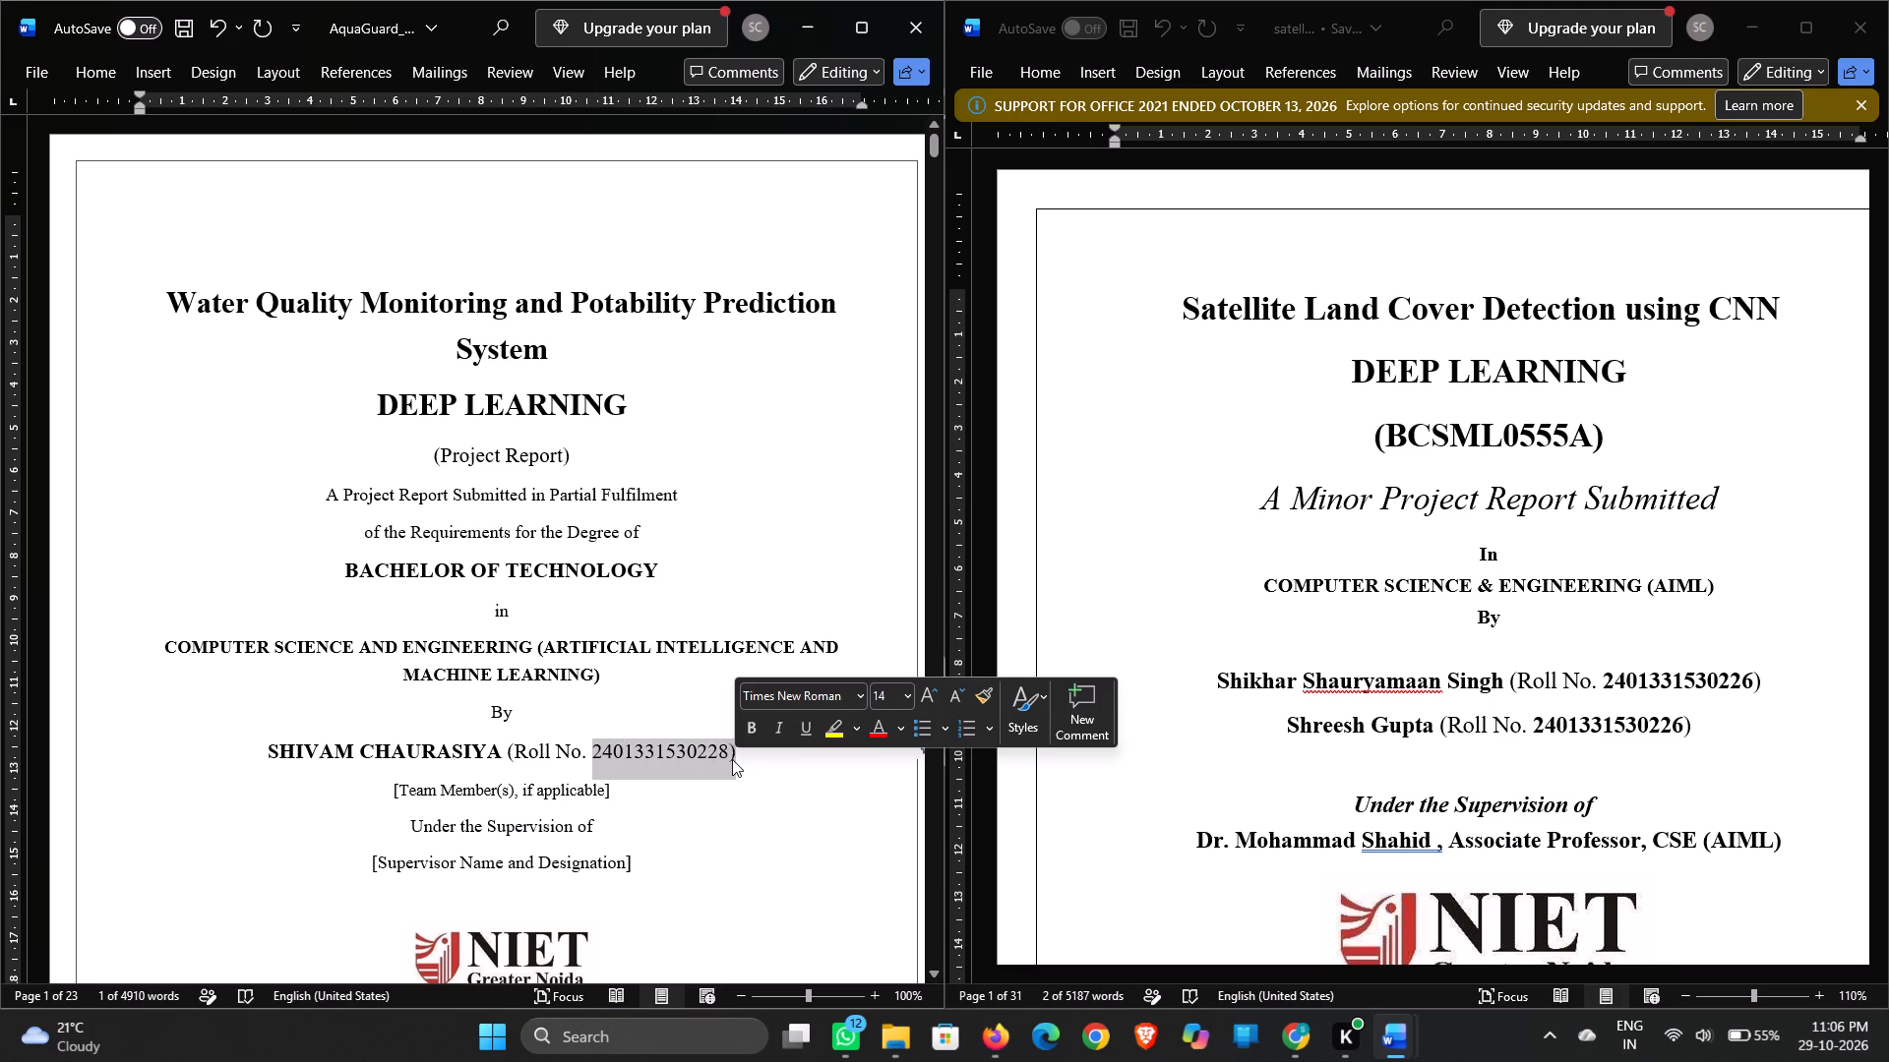
left_click(743, 739)
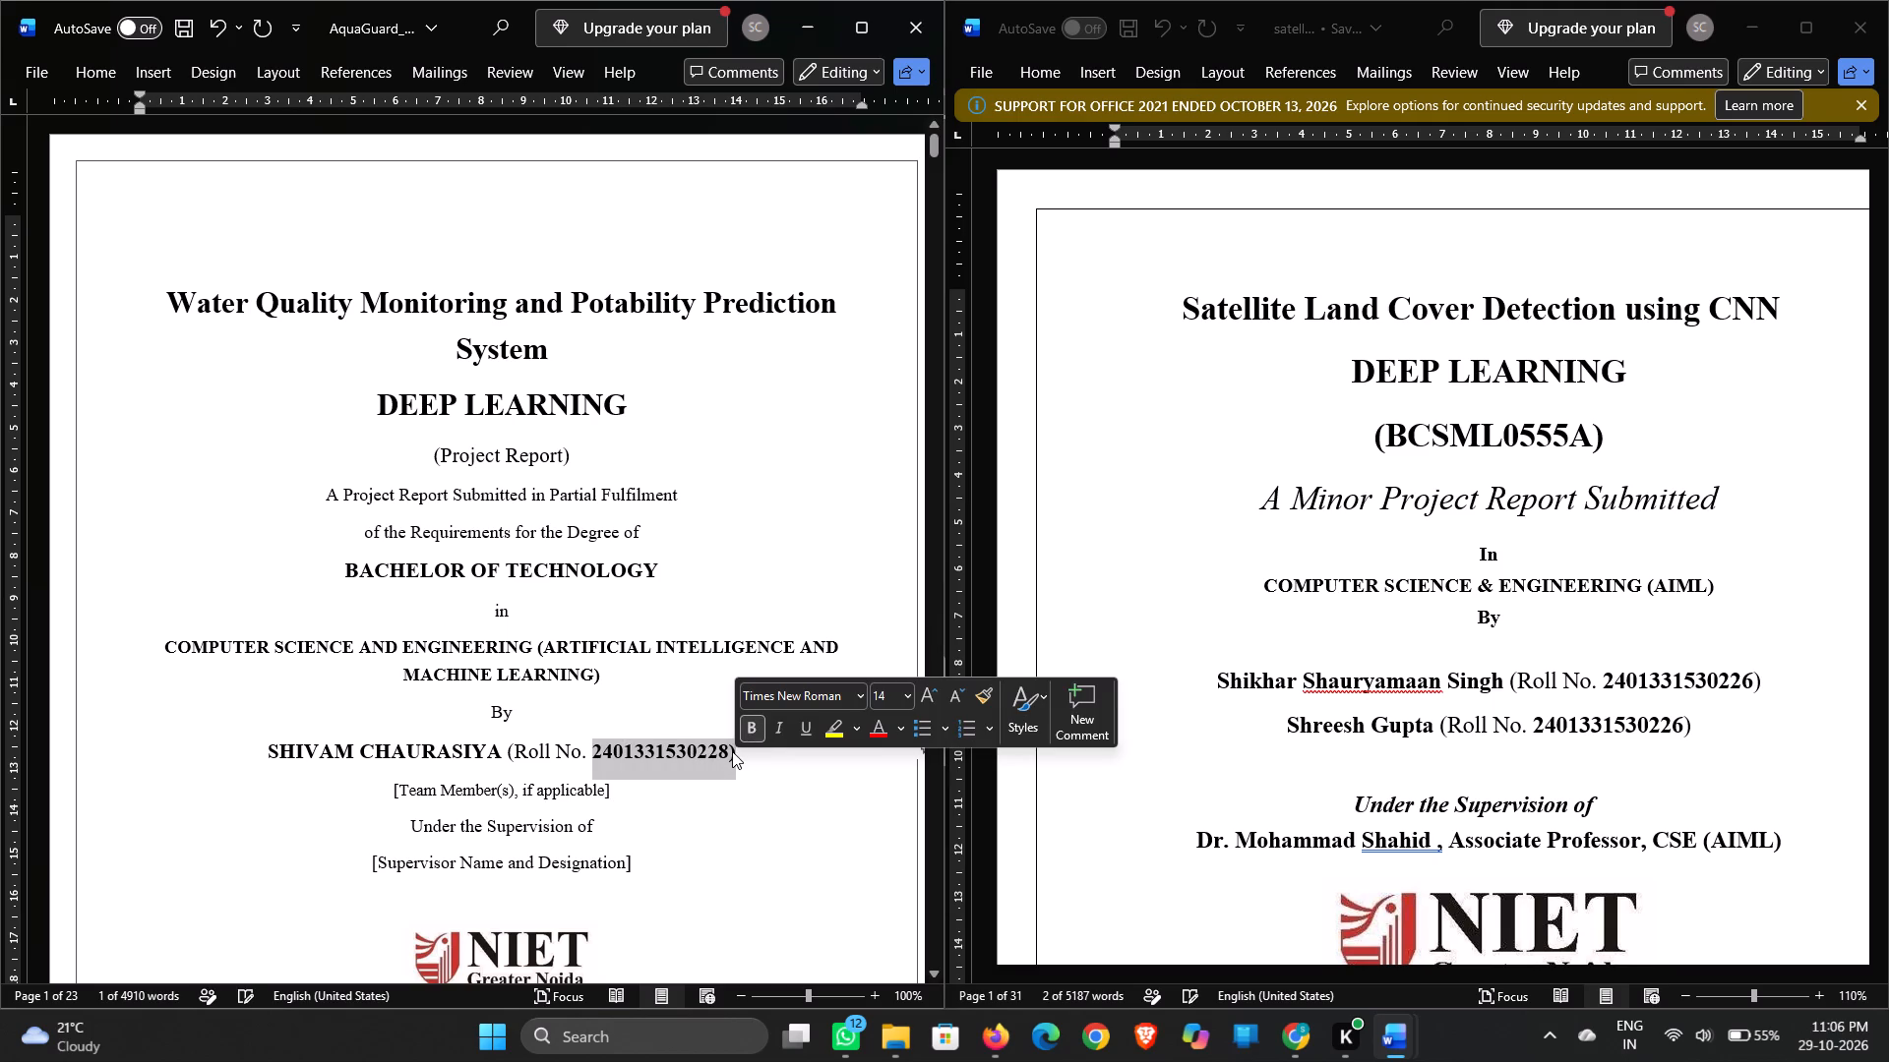
left_click(730, 751)
left_click(730, 751)
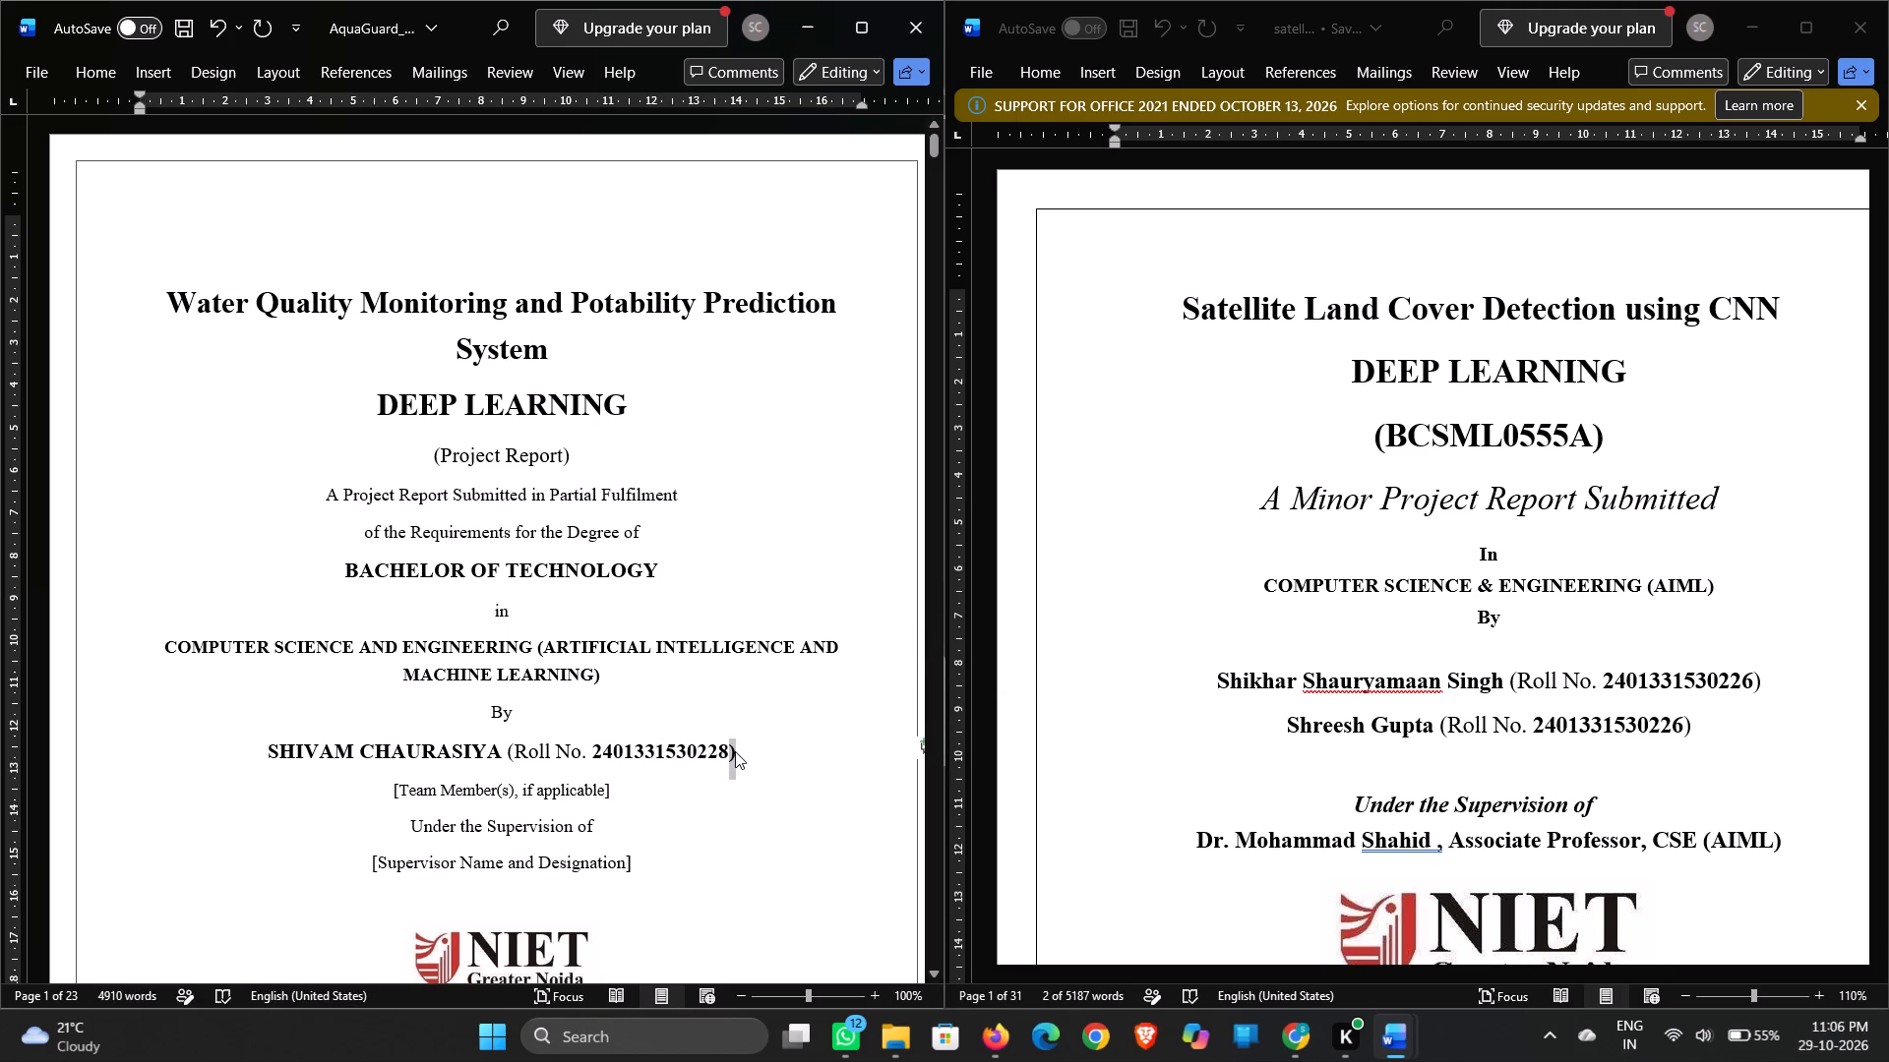
left_click(751, 709)
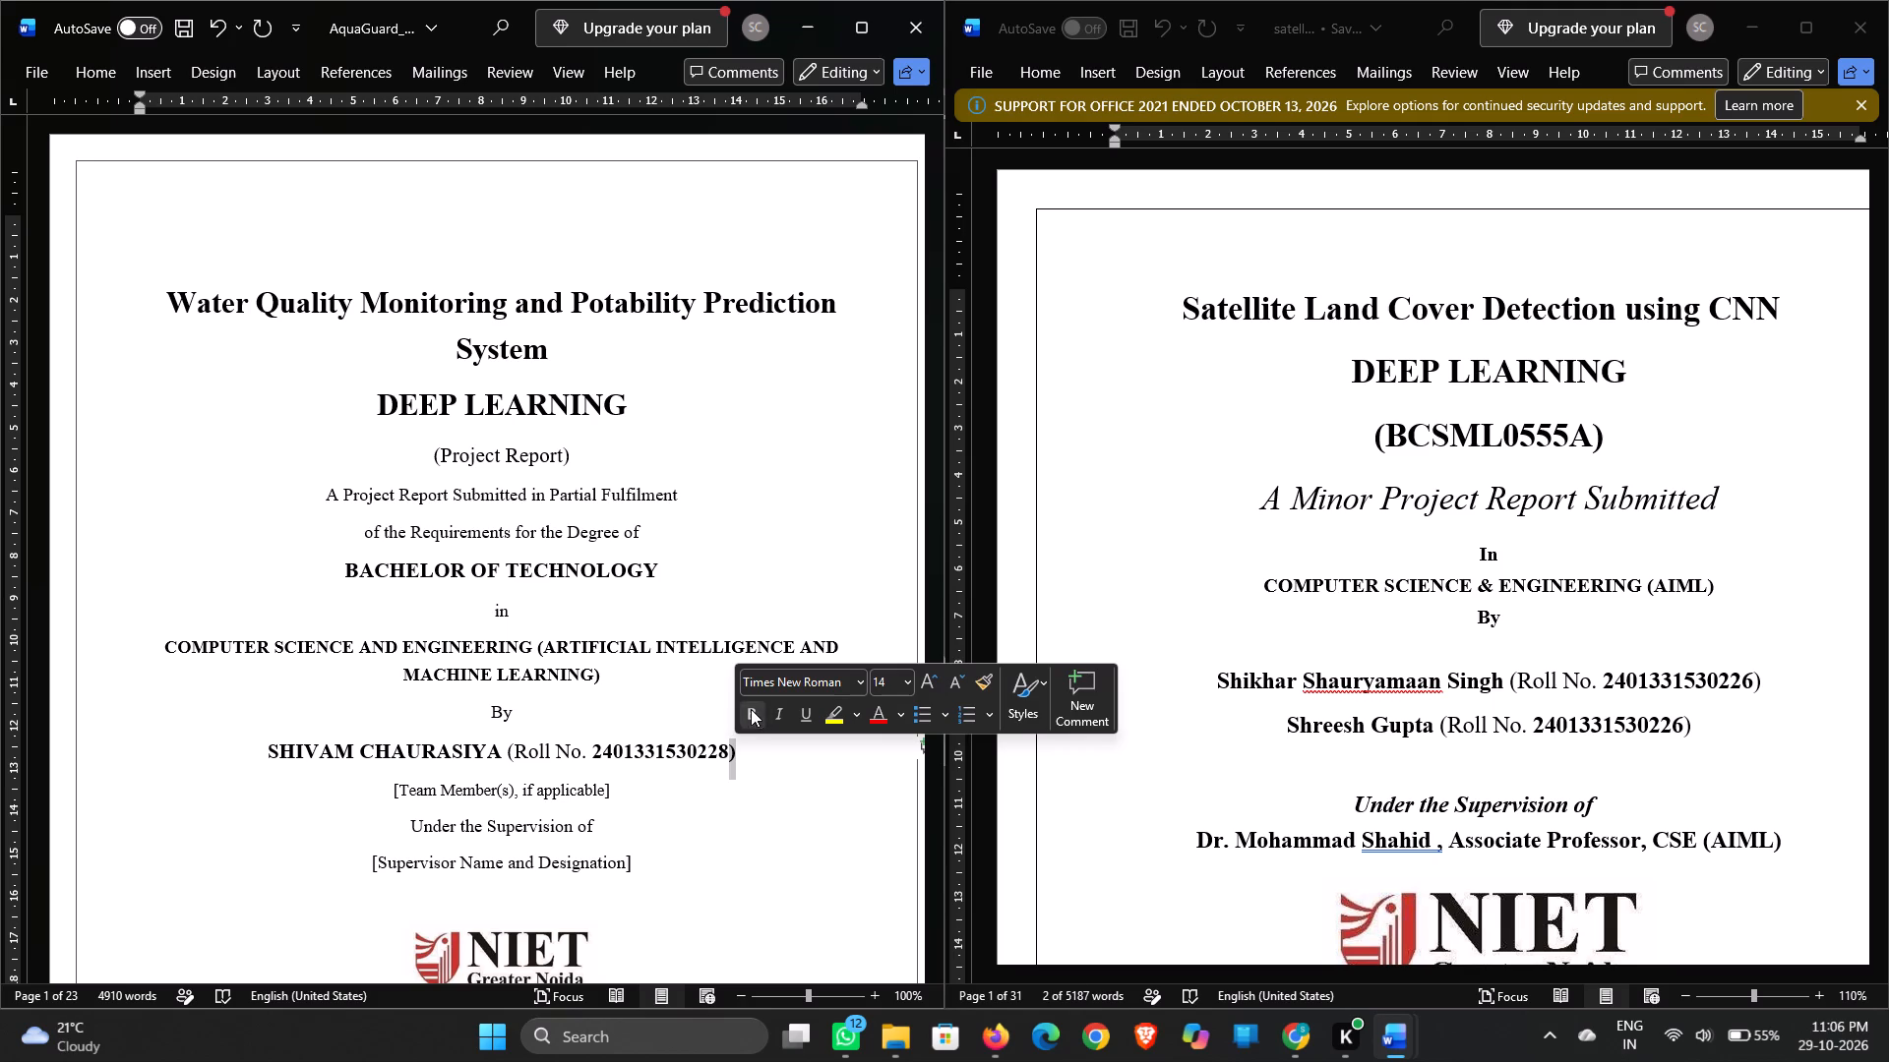
left_click(753, 770)
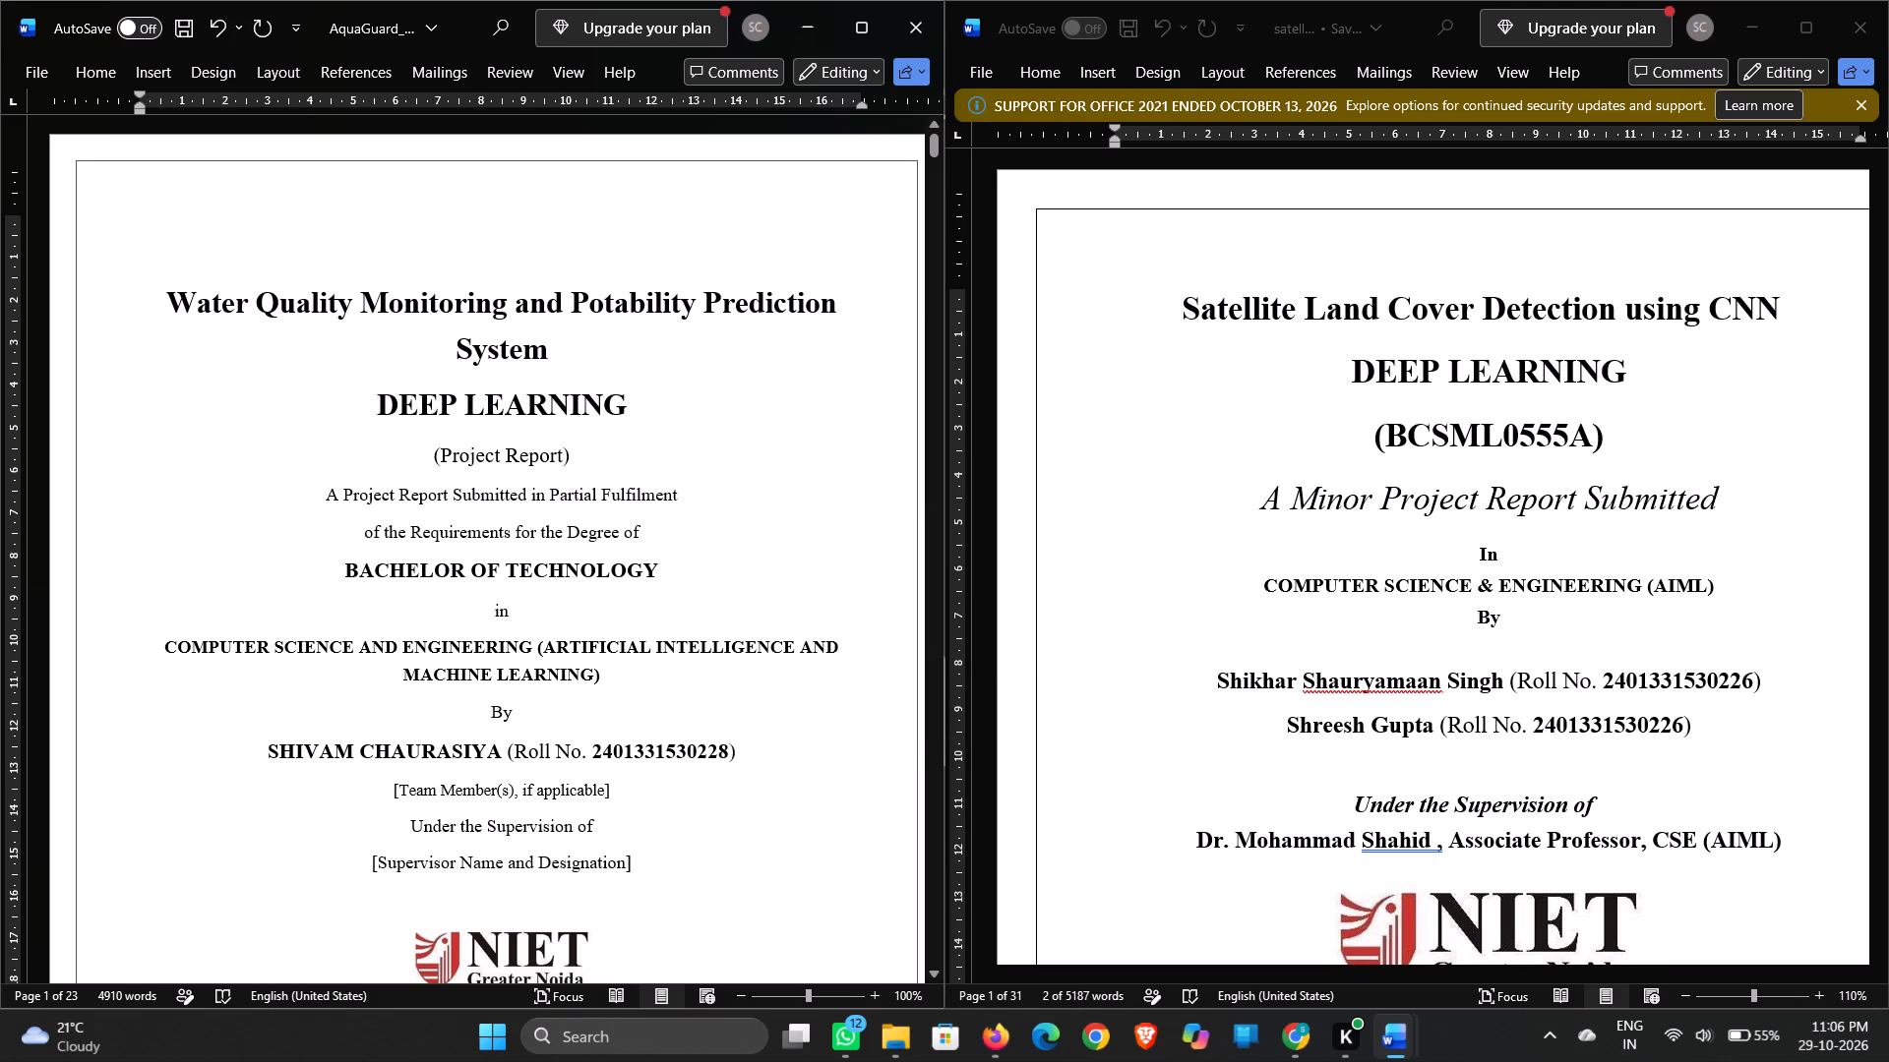
Remove the "[Team Member(s), if applicable]" placeholder from the AquaGuard cover and leave an empty line above "Under the Supervision of".
left_click_drag(611, 792, 456, 794)
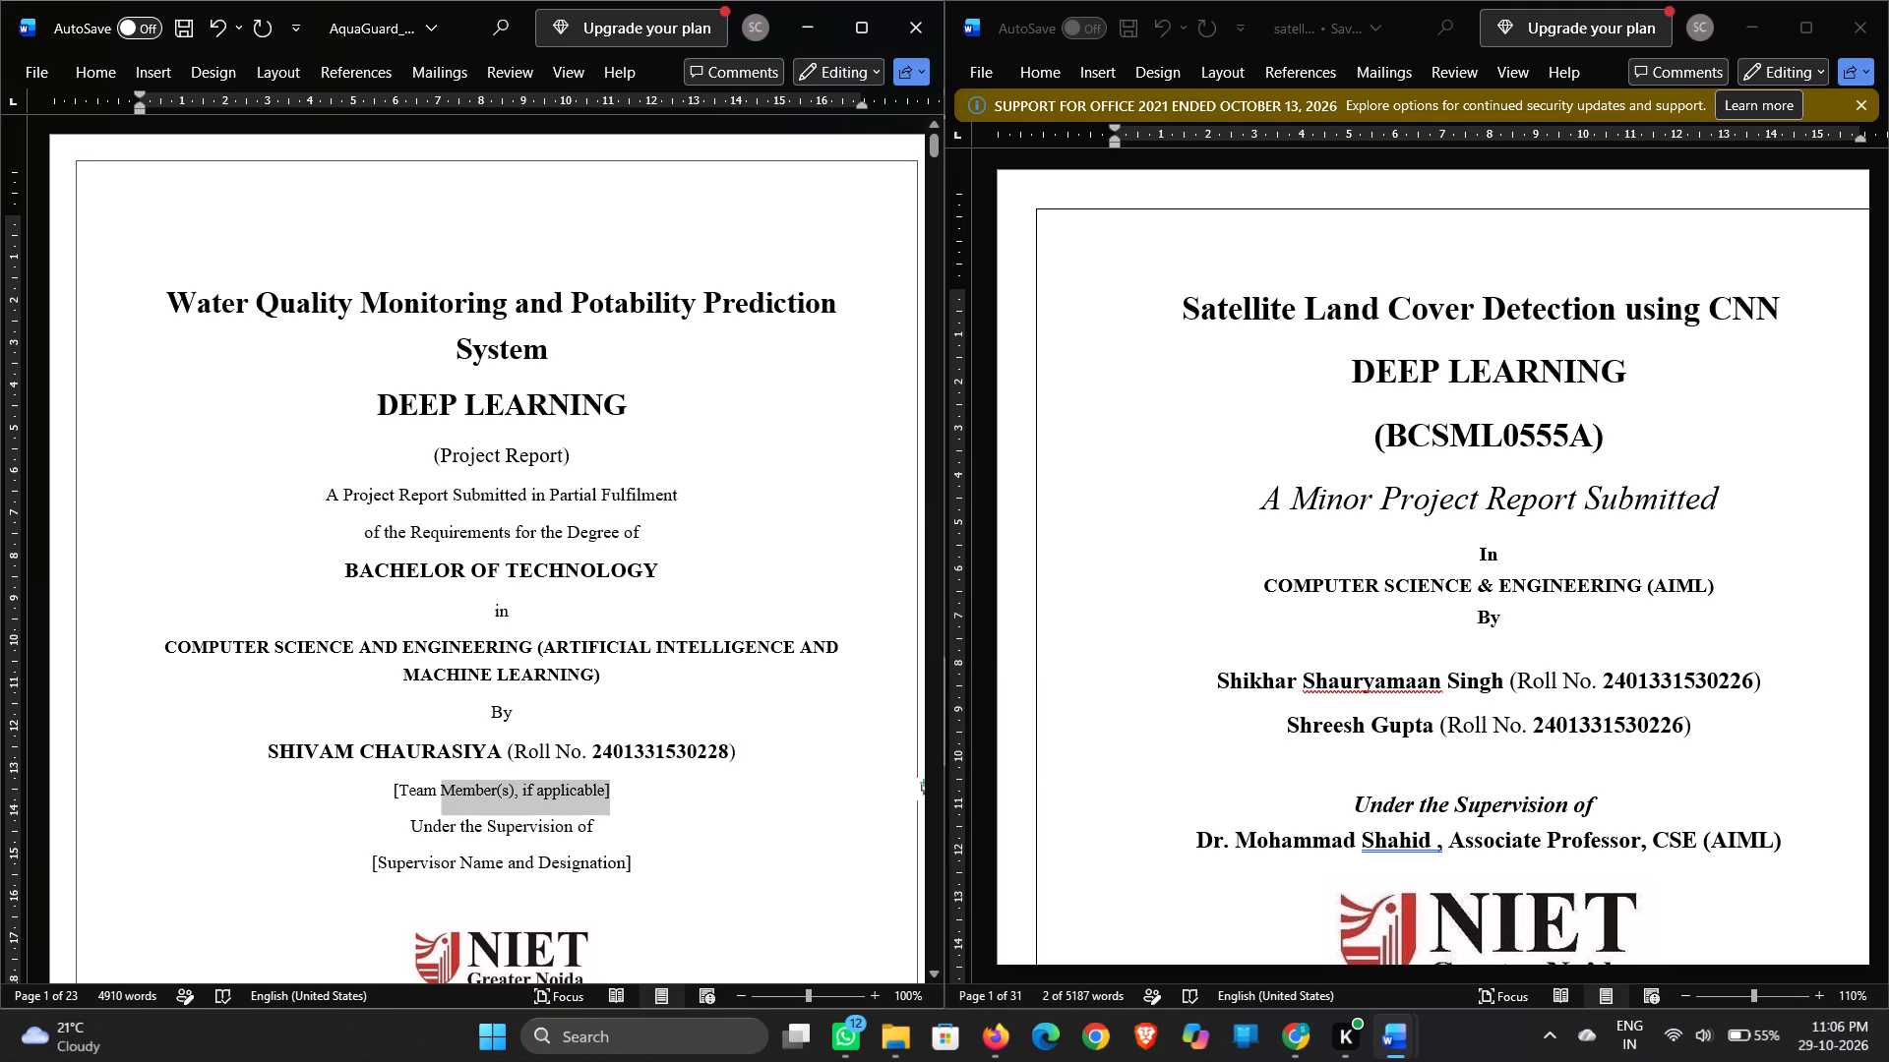
left_click_drag(456, 794, 395, 786)
key("BackSpace")
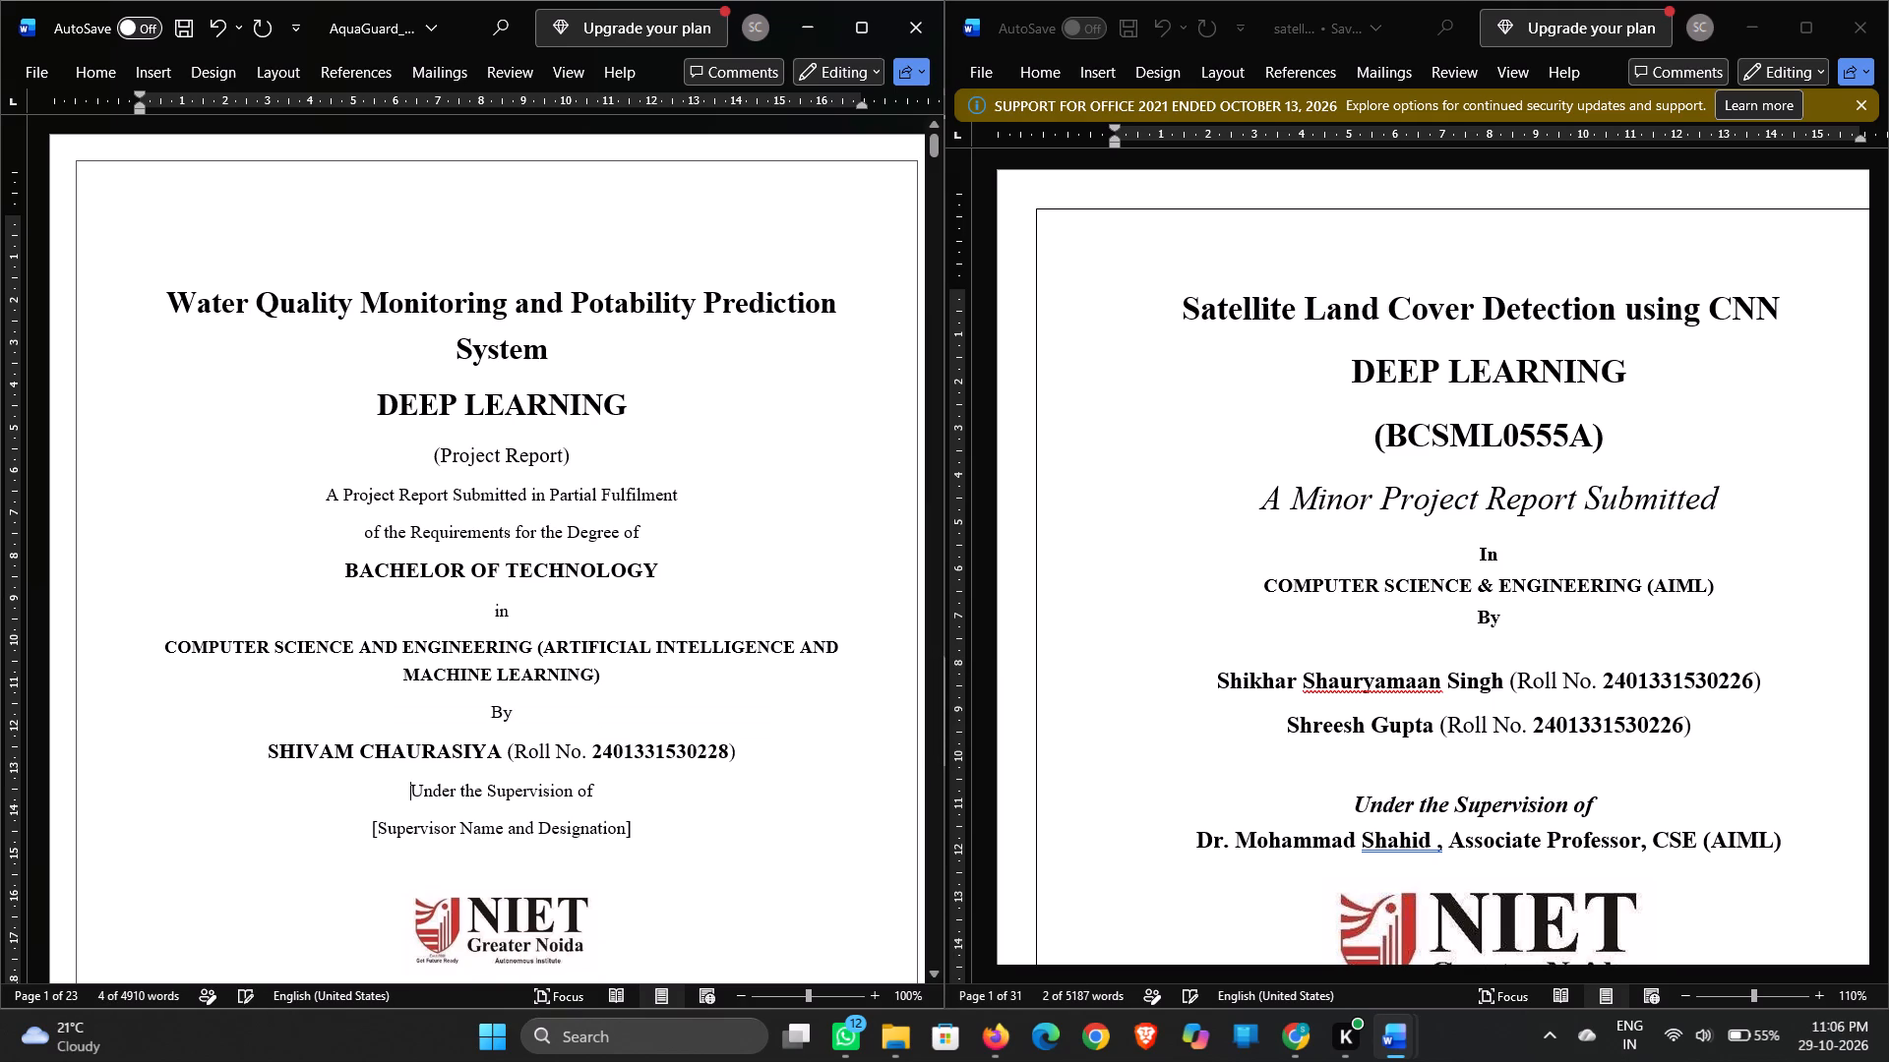
key("Return")
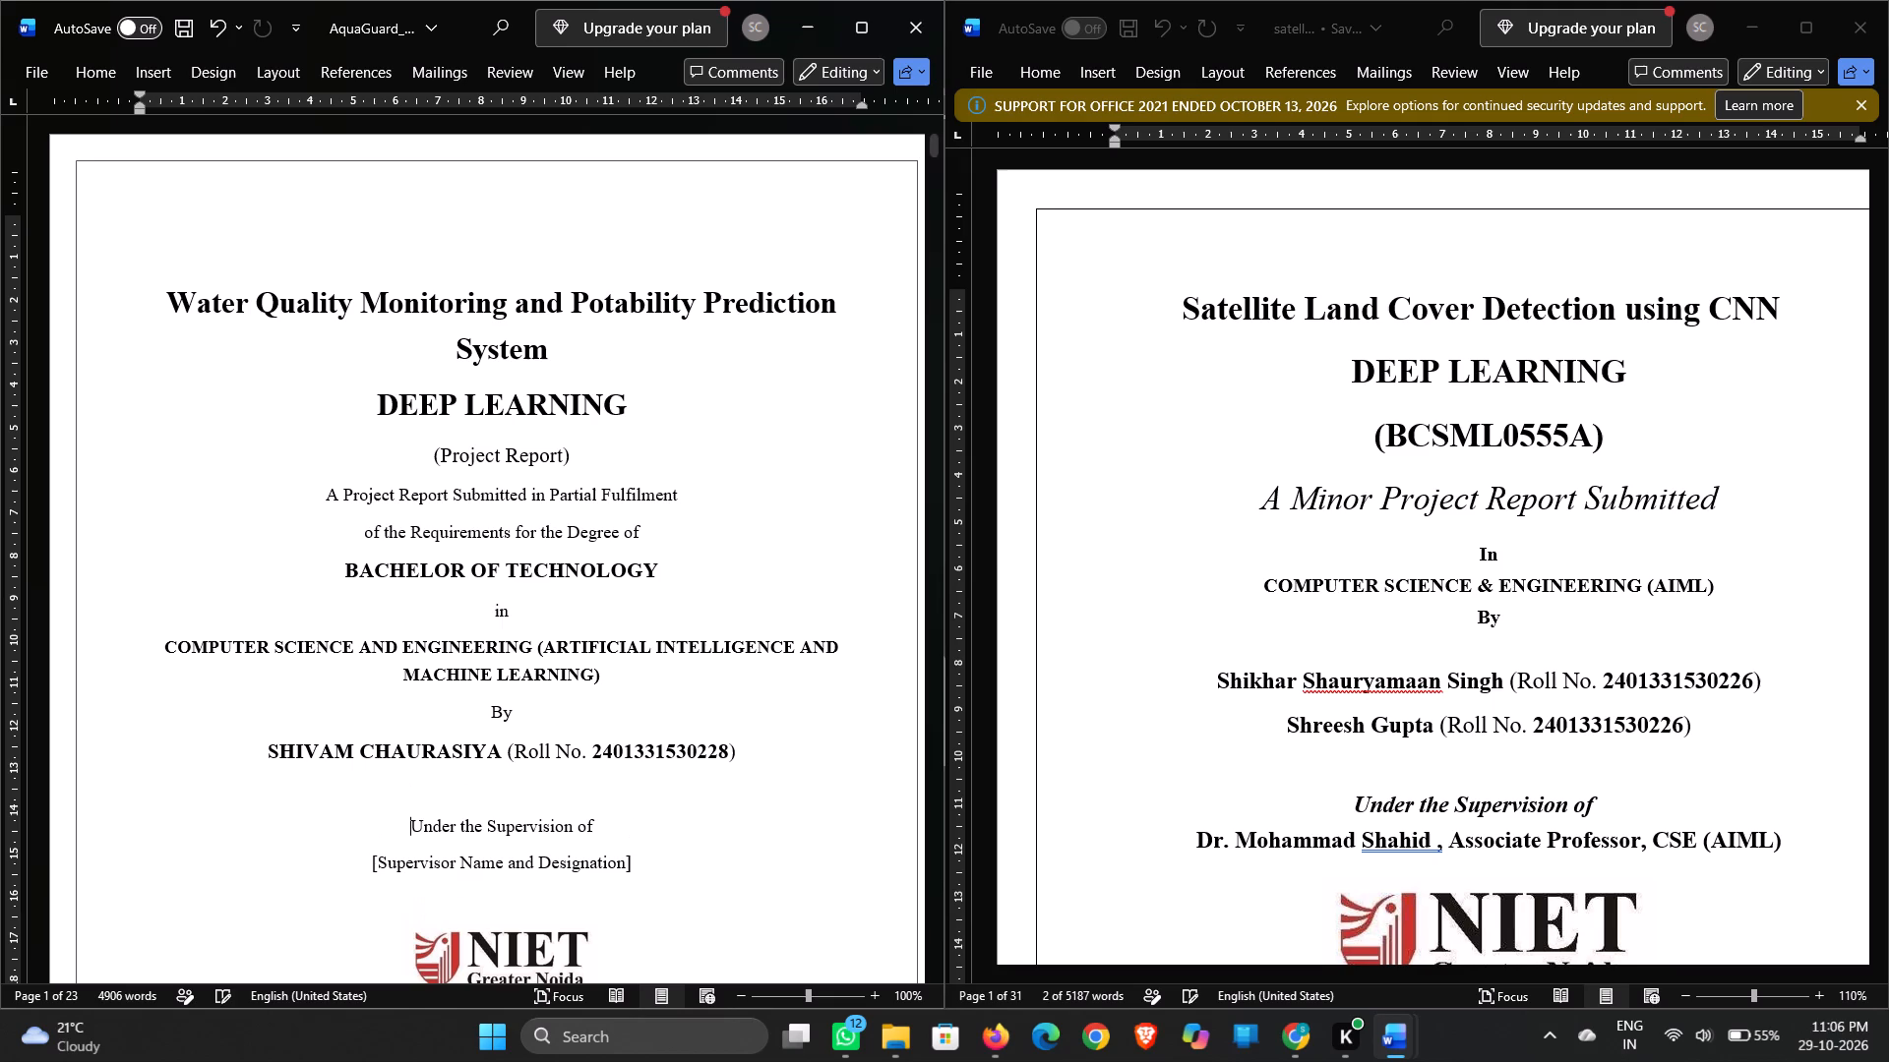
key("Up")
Enter the second student's name in capitals on the empty line, followed by the roll number in parentheses, prefixed "Roll No.".
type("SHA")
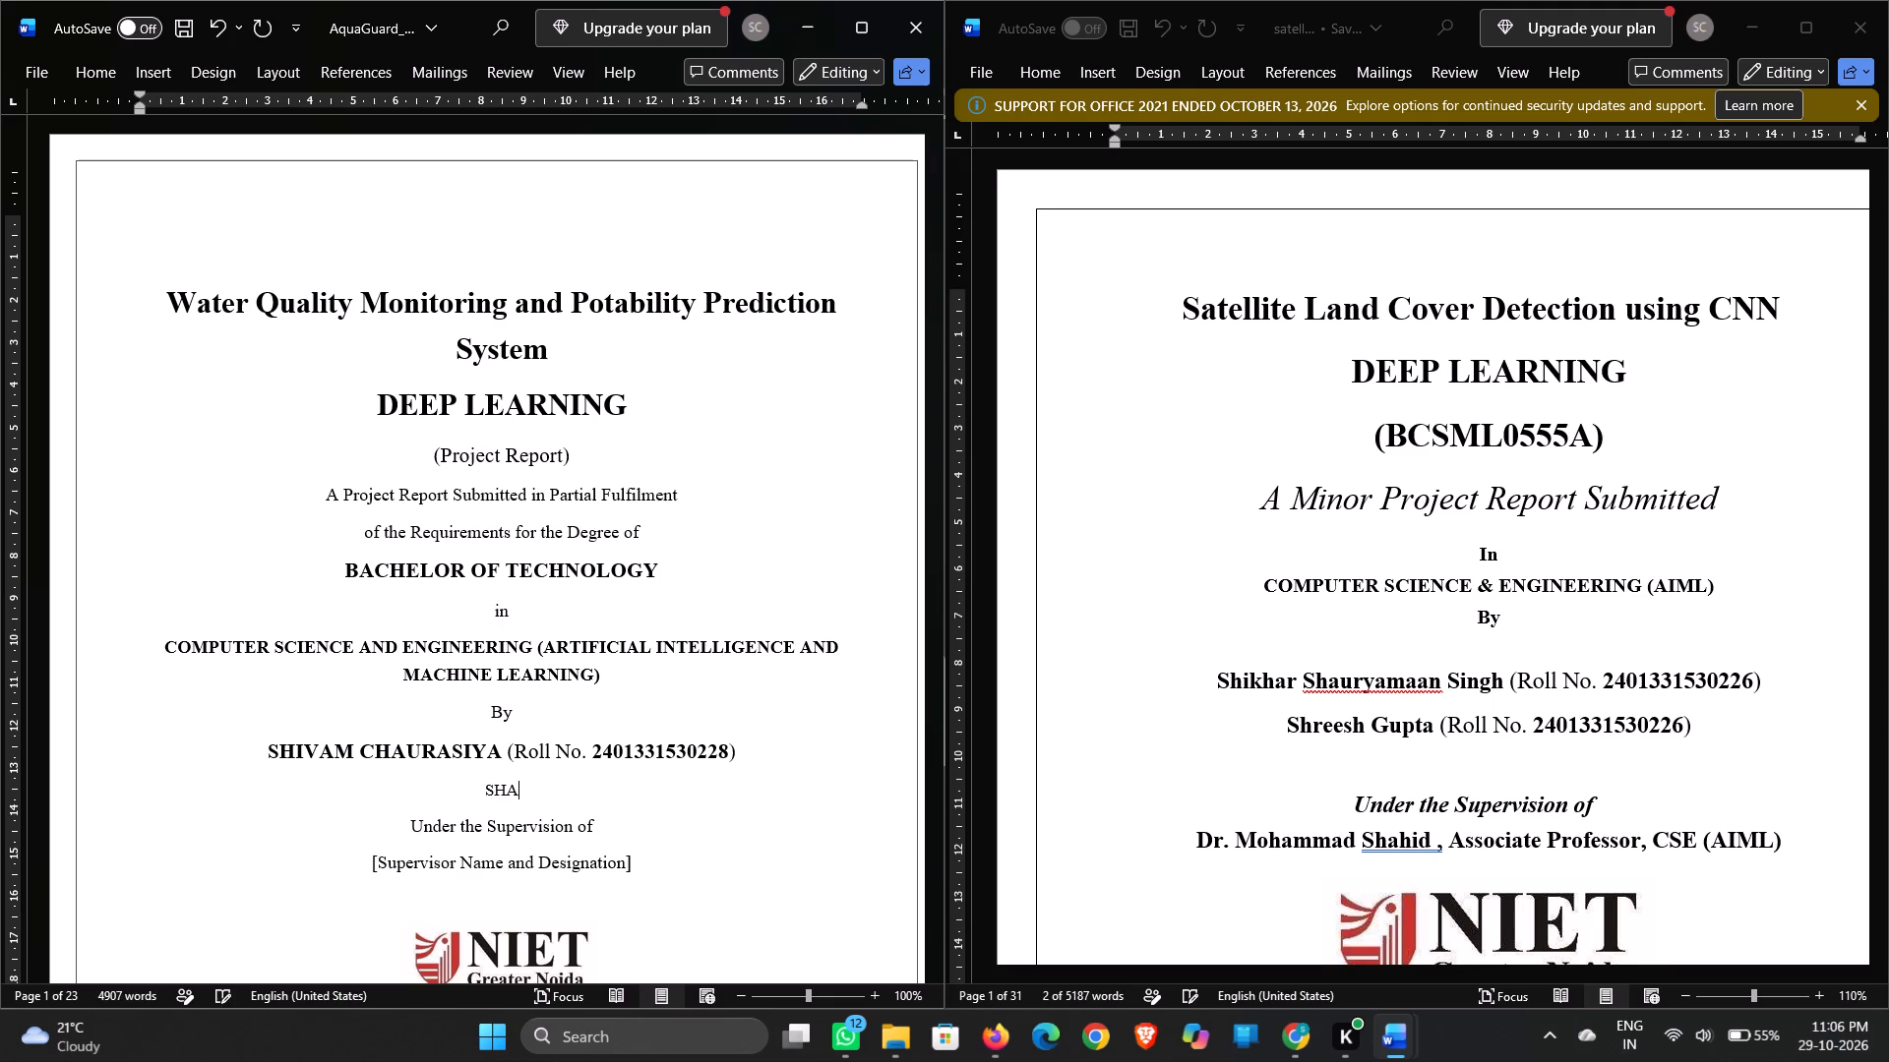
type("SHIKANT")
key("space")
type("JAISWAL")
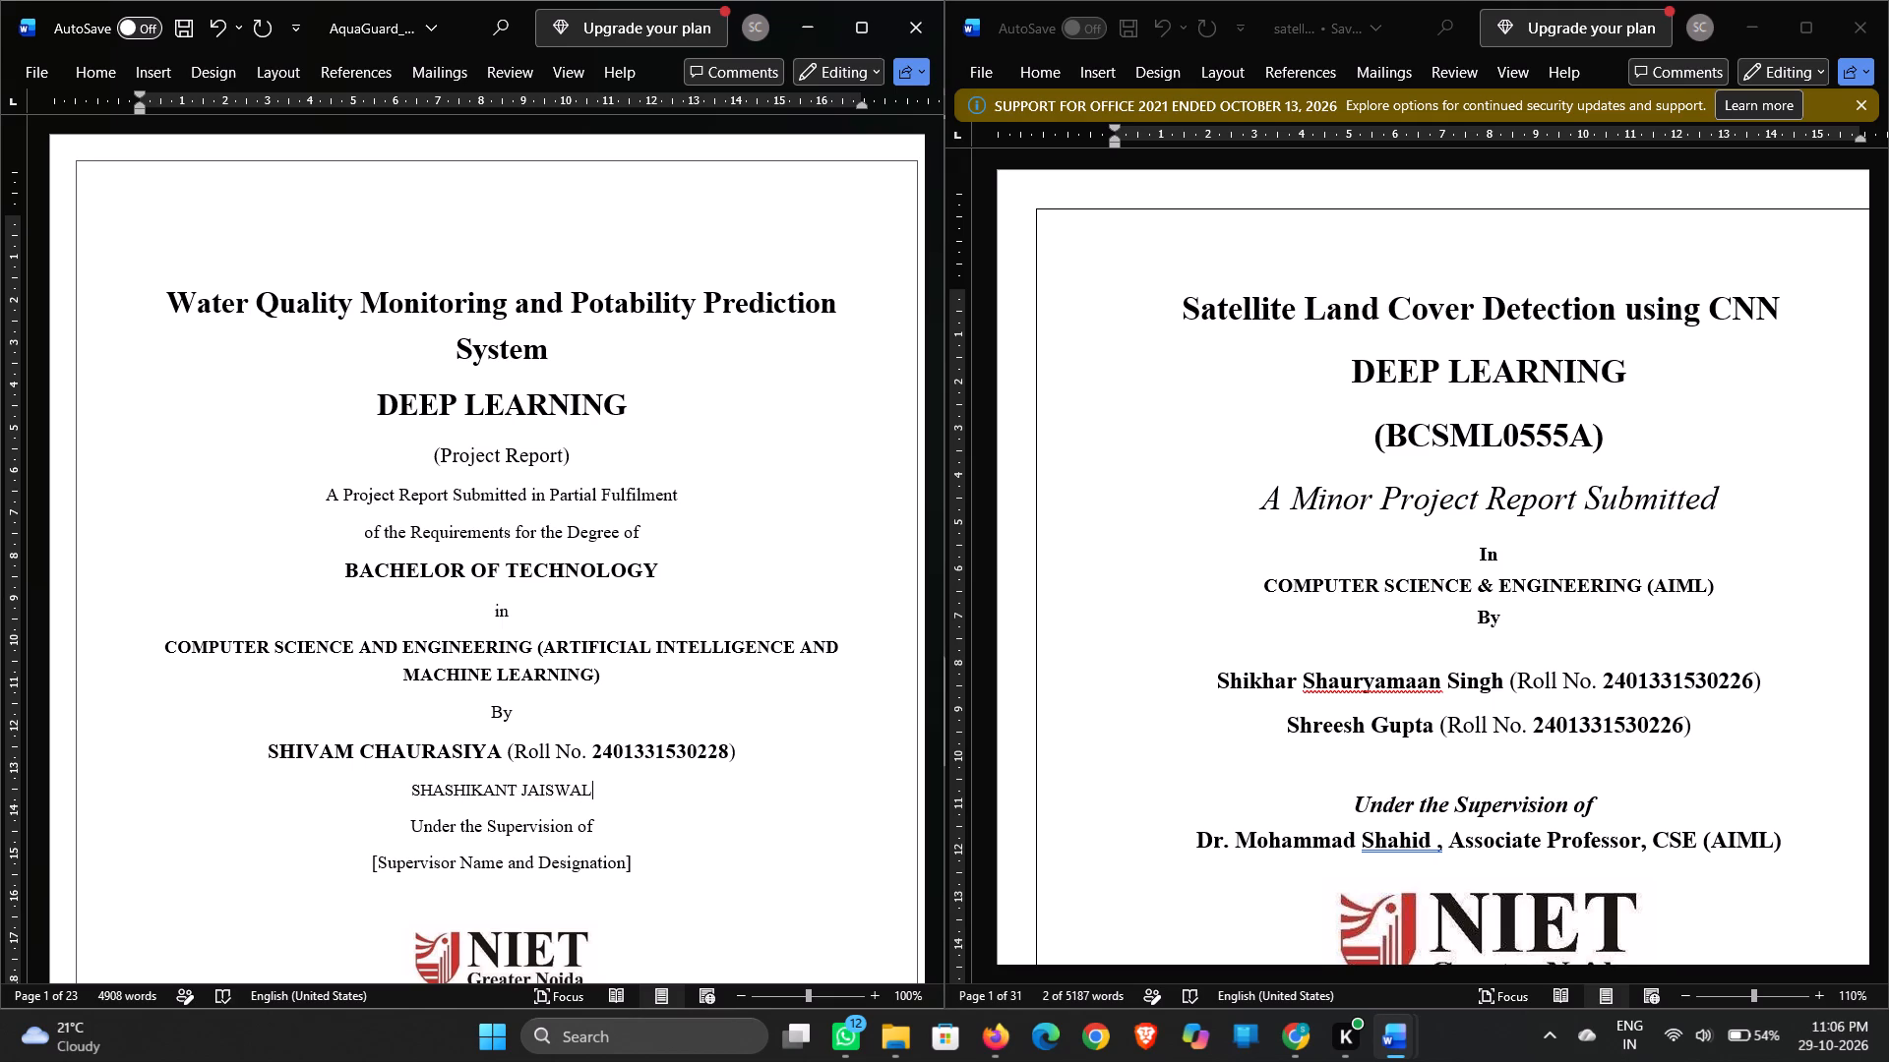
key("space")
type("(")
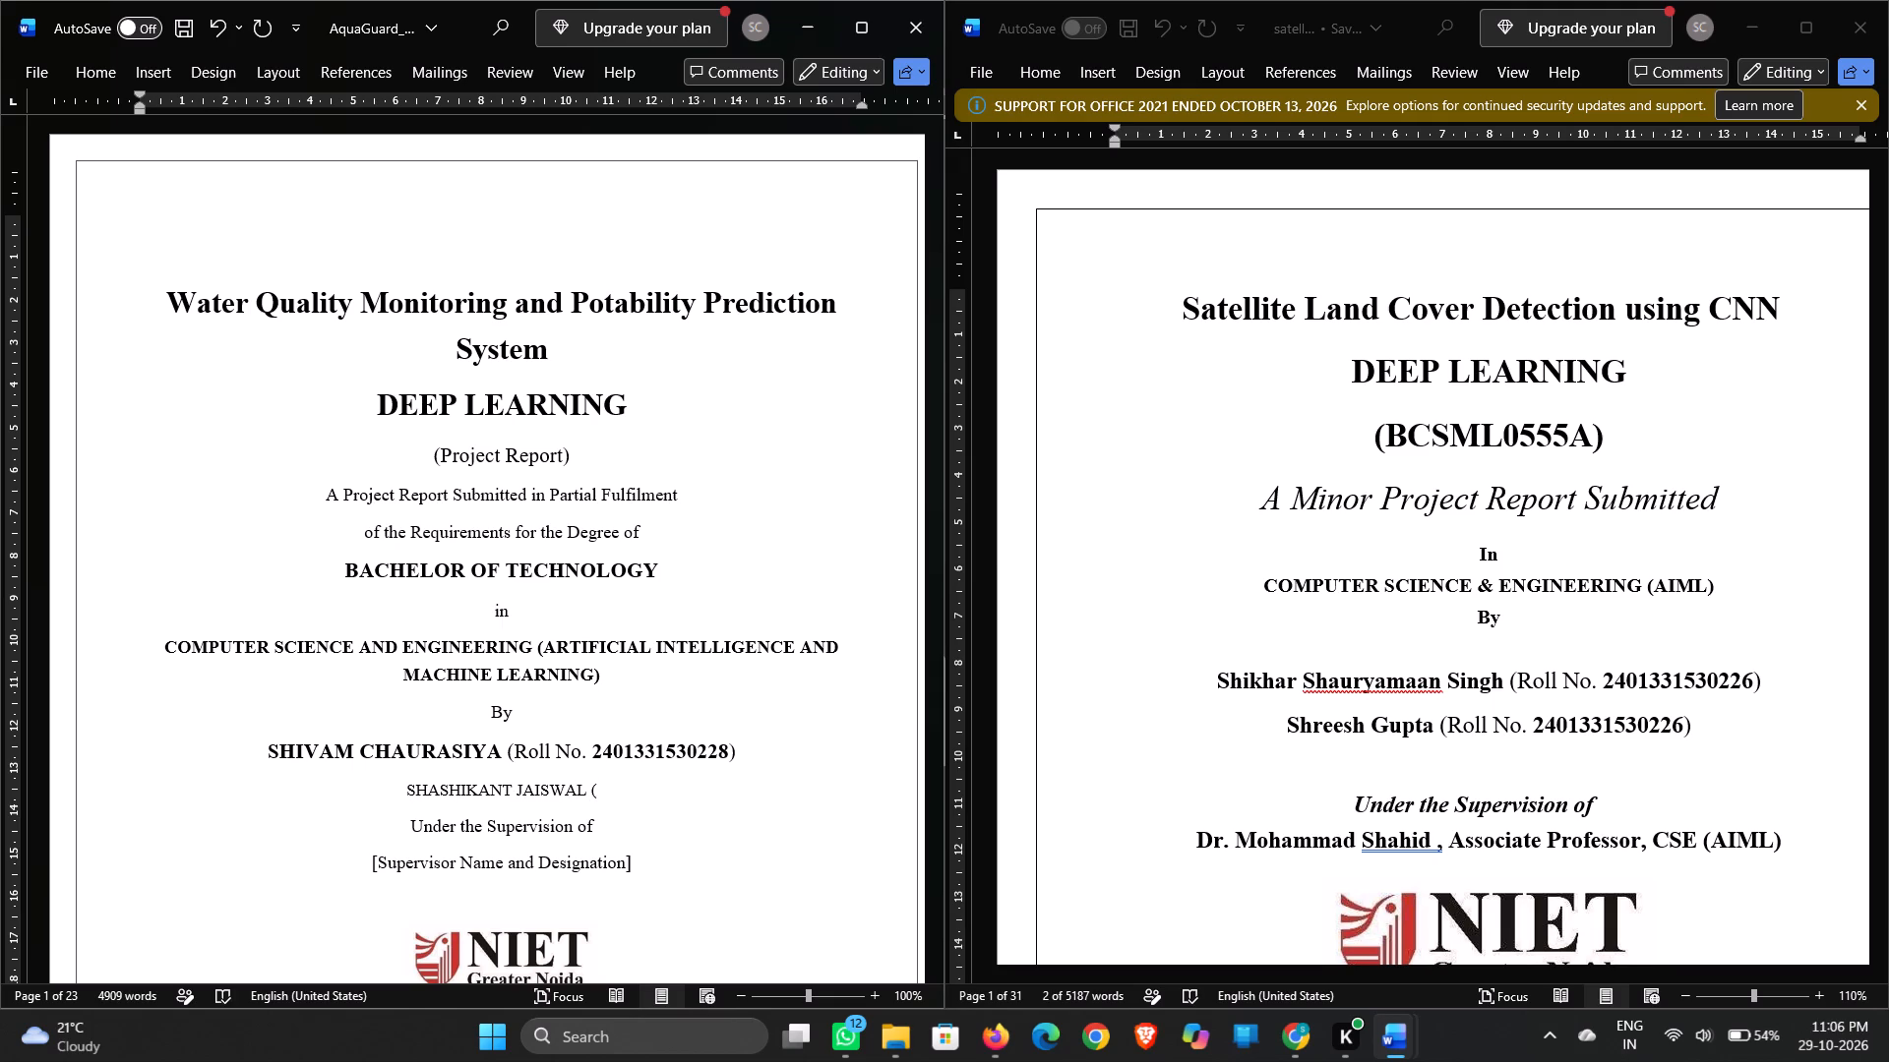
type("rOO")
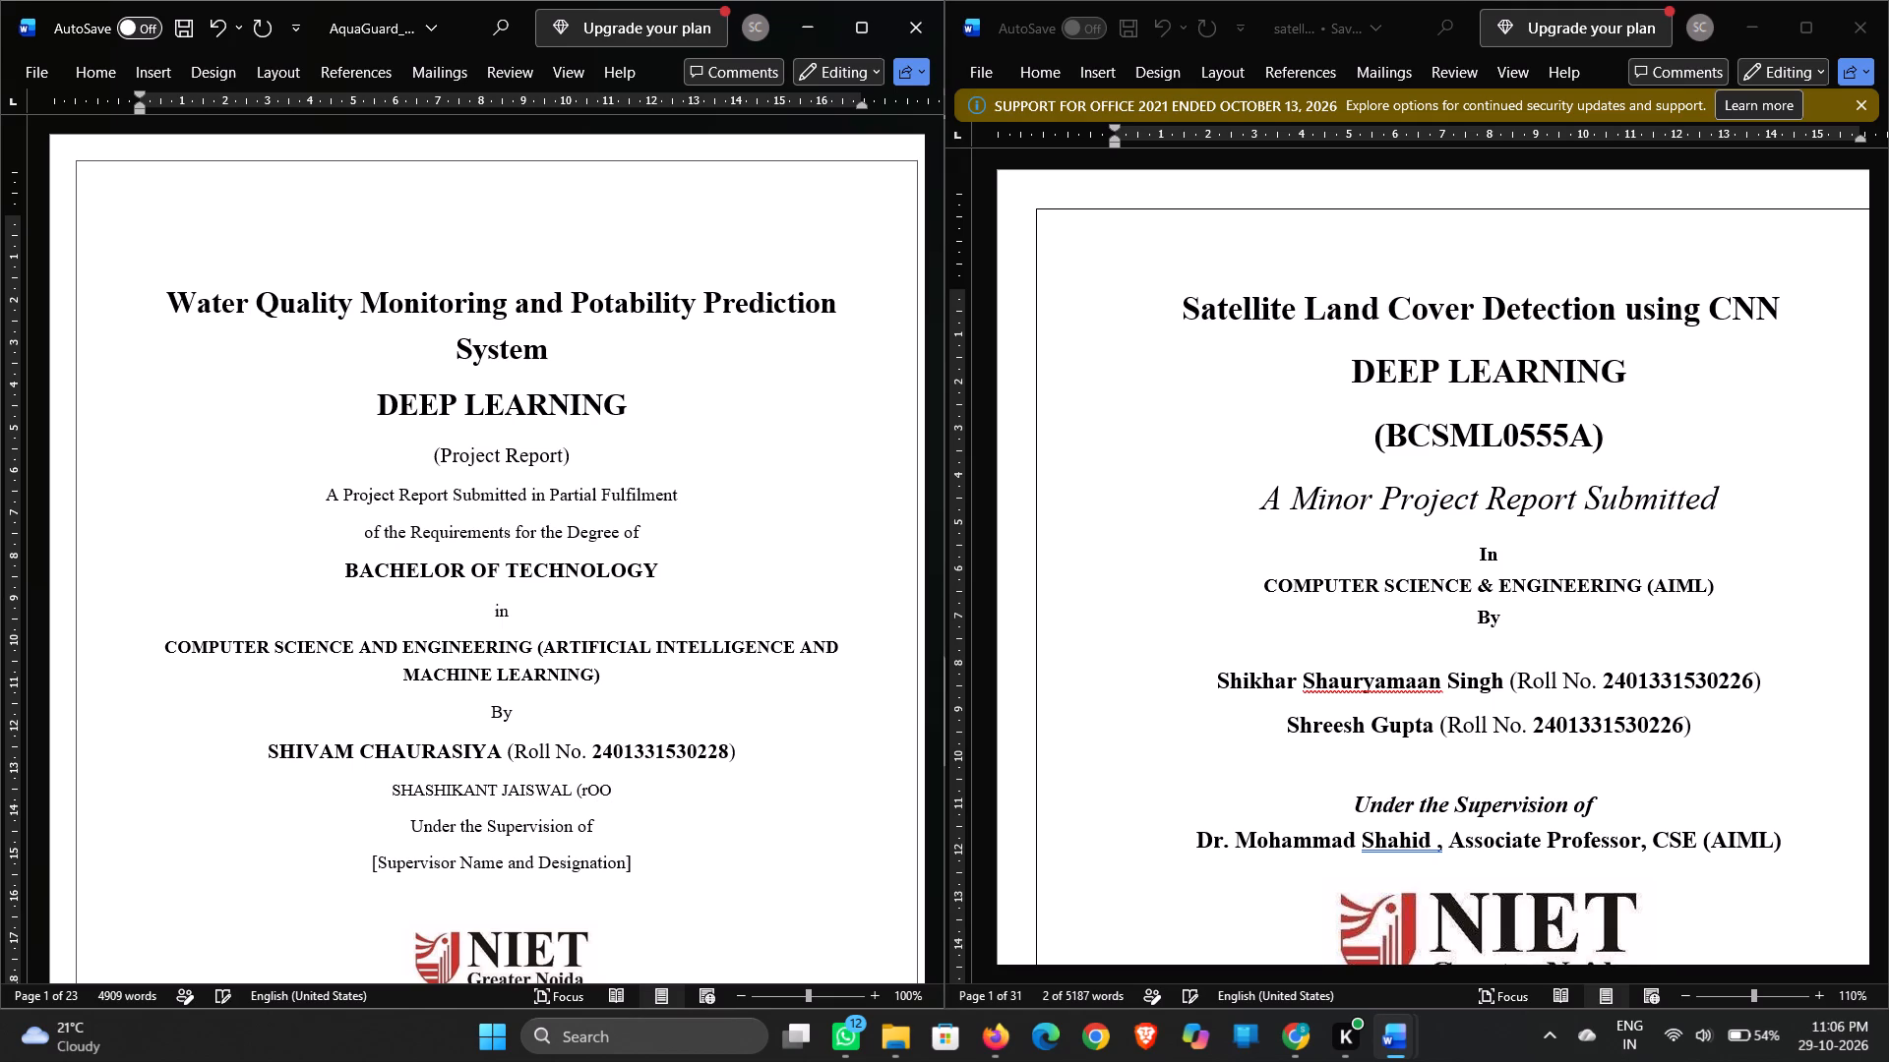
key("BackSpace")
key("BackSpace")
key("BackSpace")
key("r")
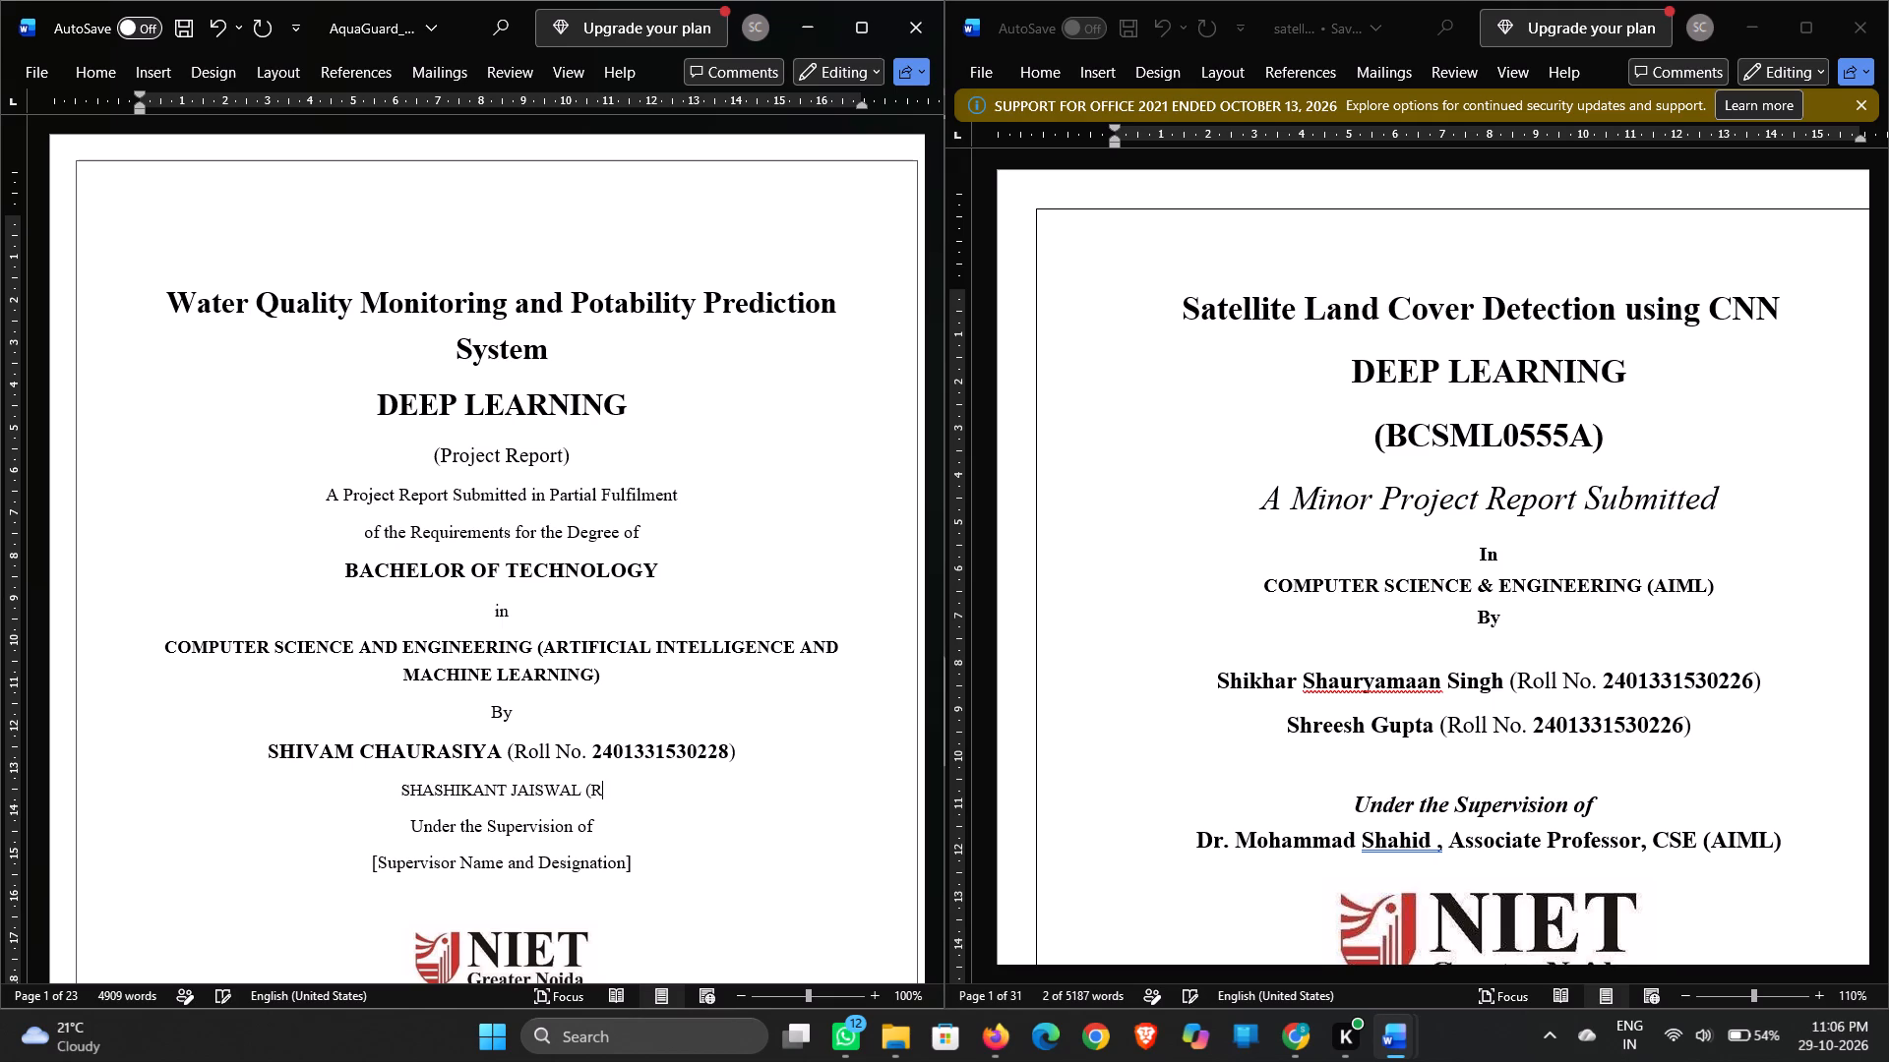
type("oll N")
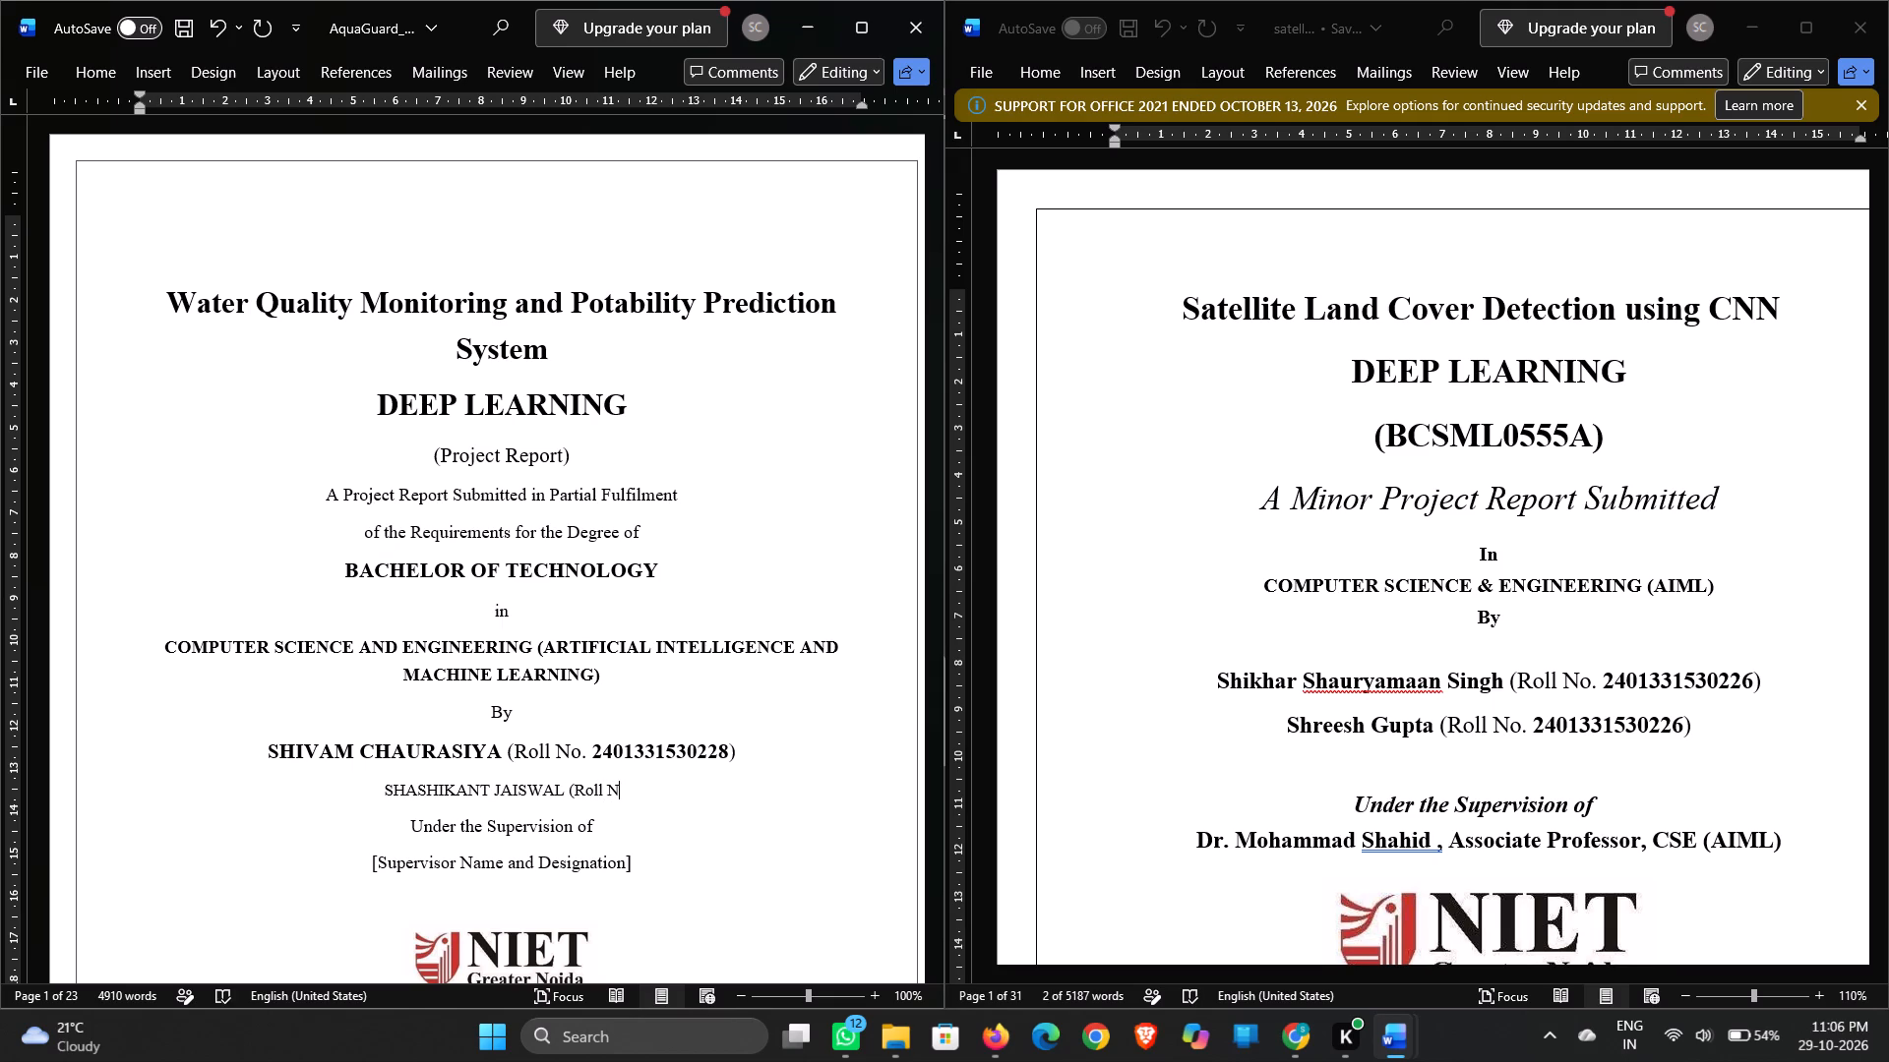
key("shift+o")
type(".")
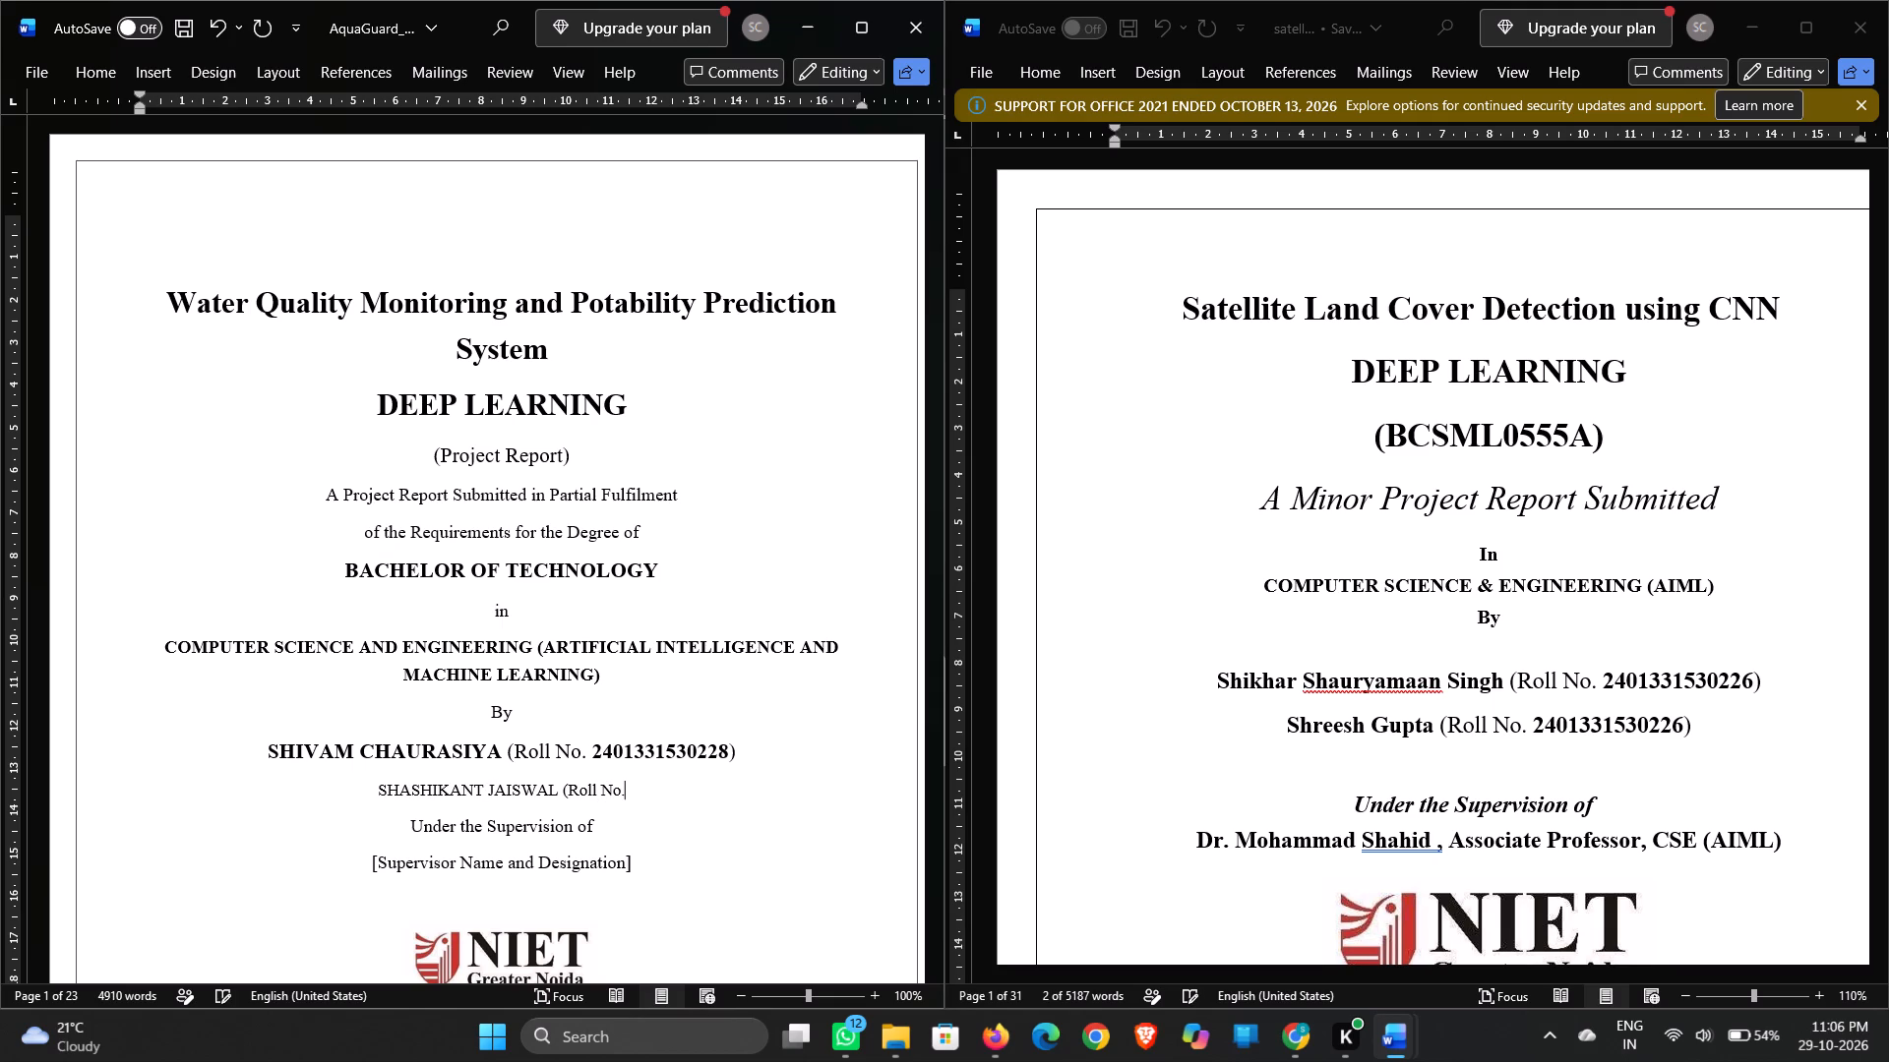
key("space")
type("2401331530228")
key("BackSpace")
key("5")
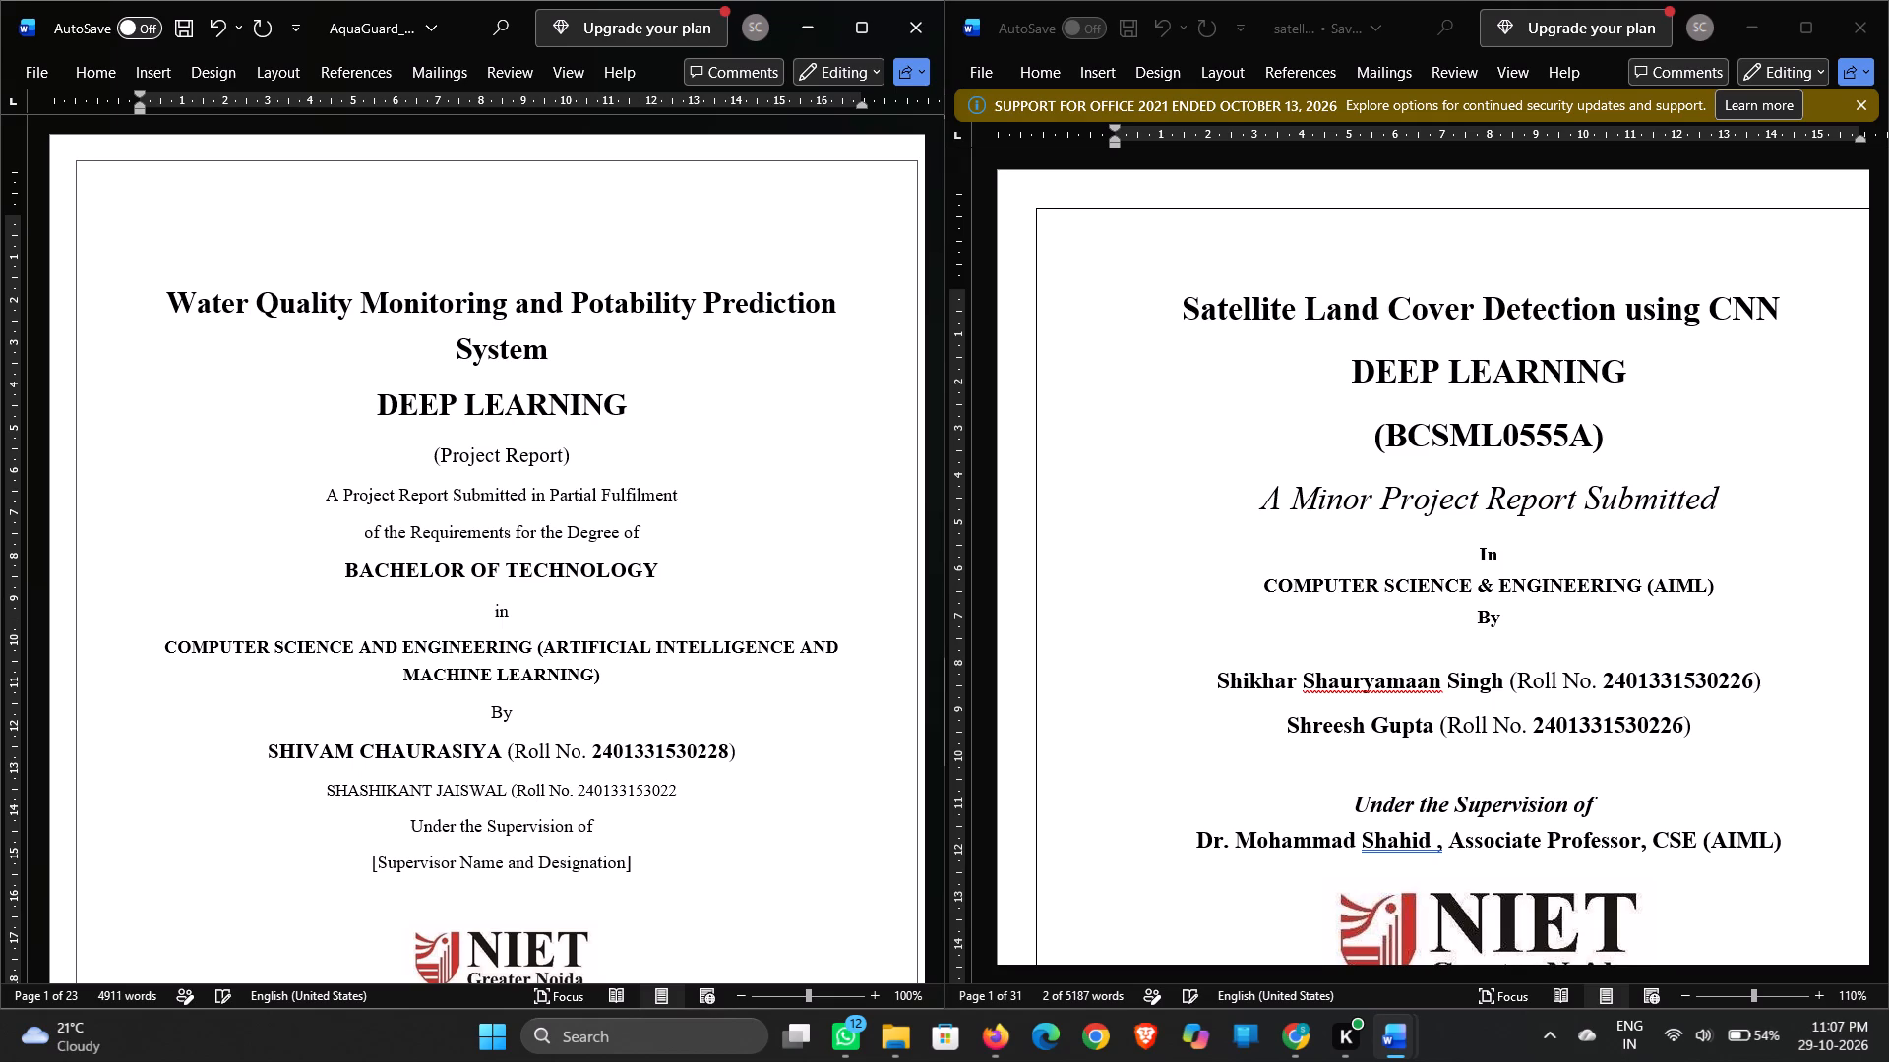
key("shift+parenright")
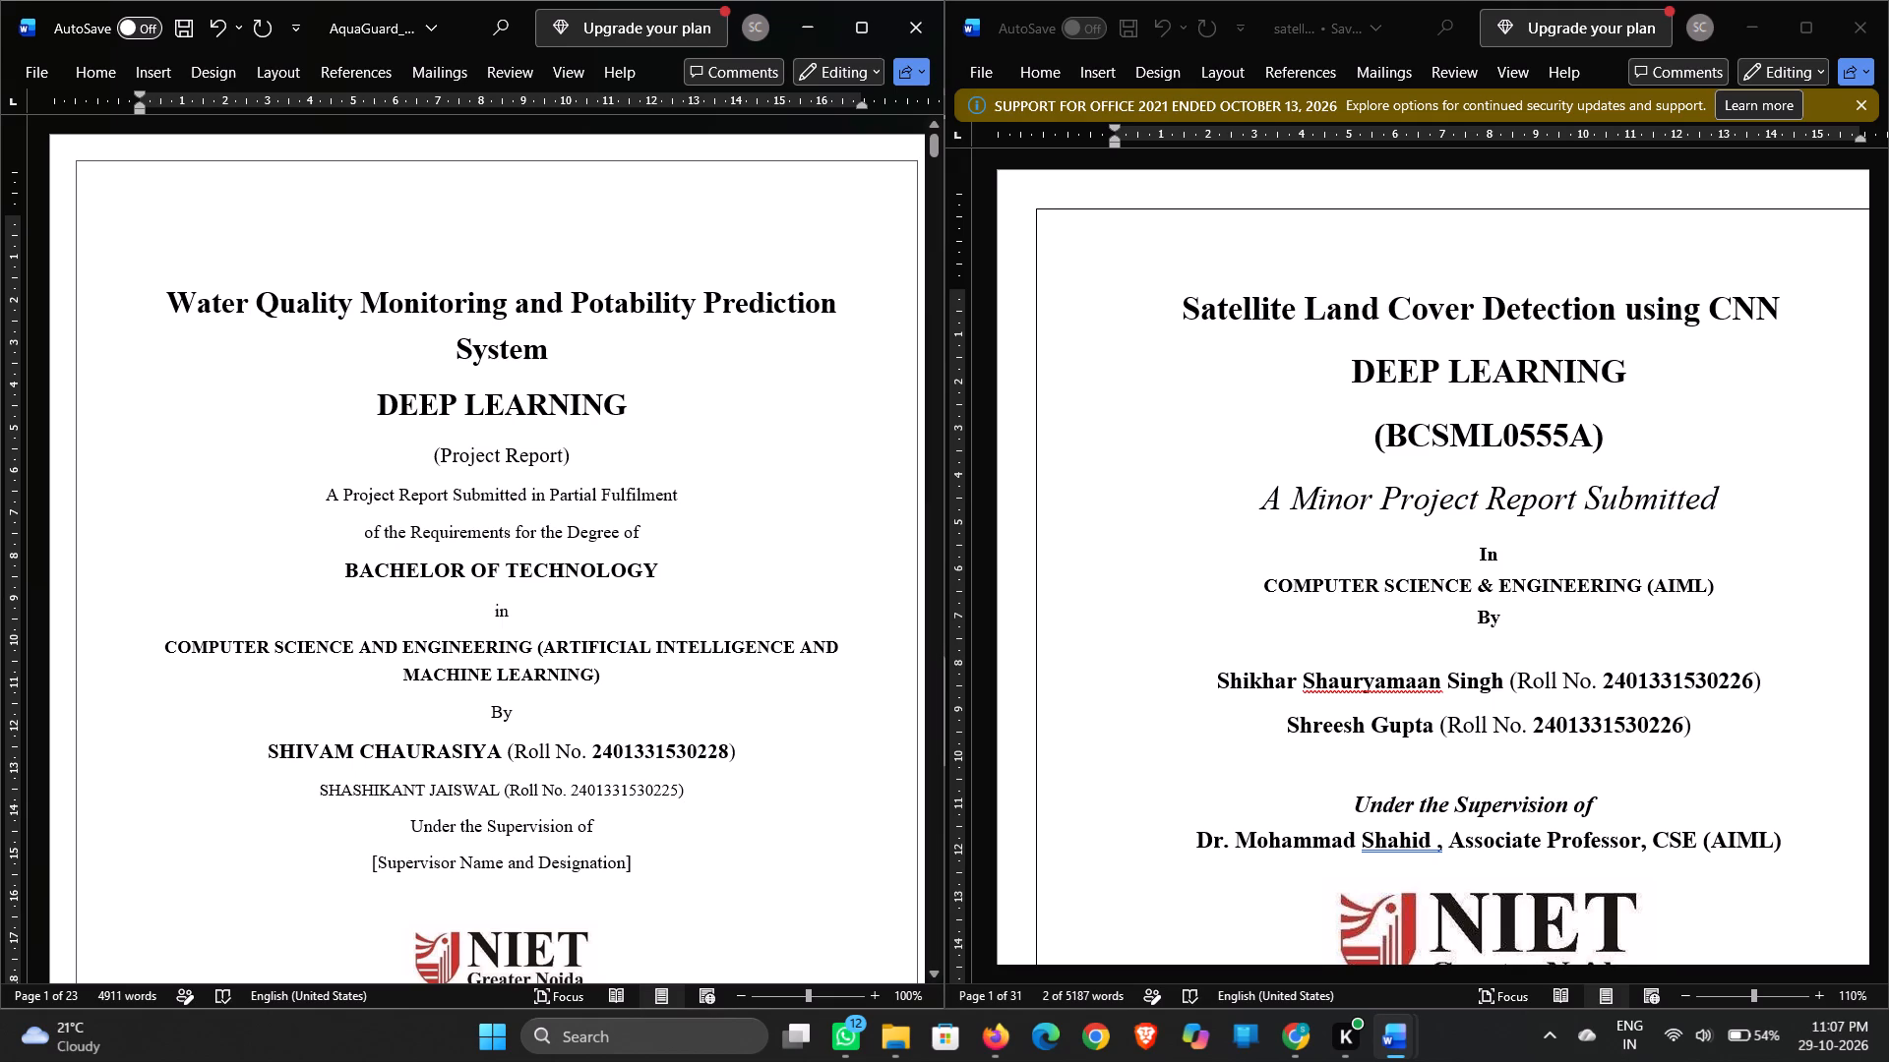
Set the second student's whole line on the AquaGuard cover, name and roll number, to font size 14.
left_click_drag(686, 792, 352, 784)
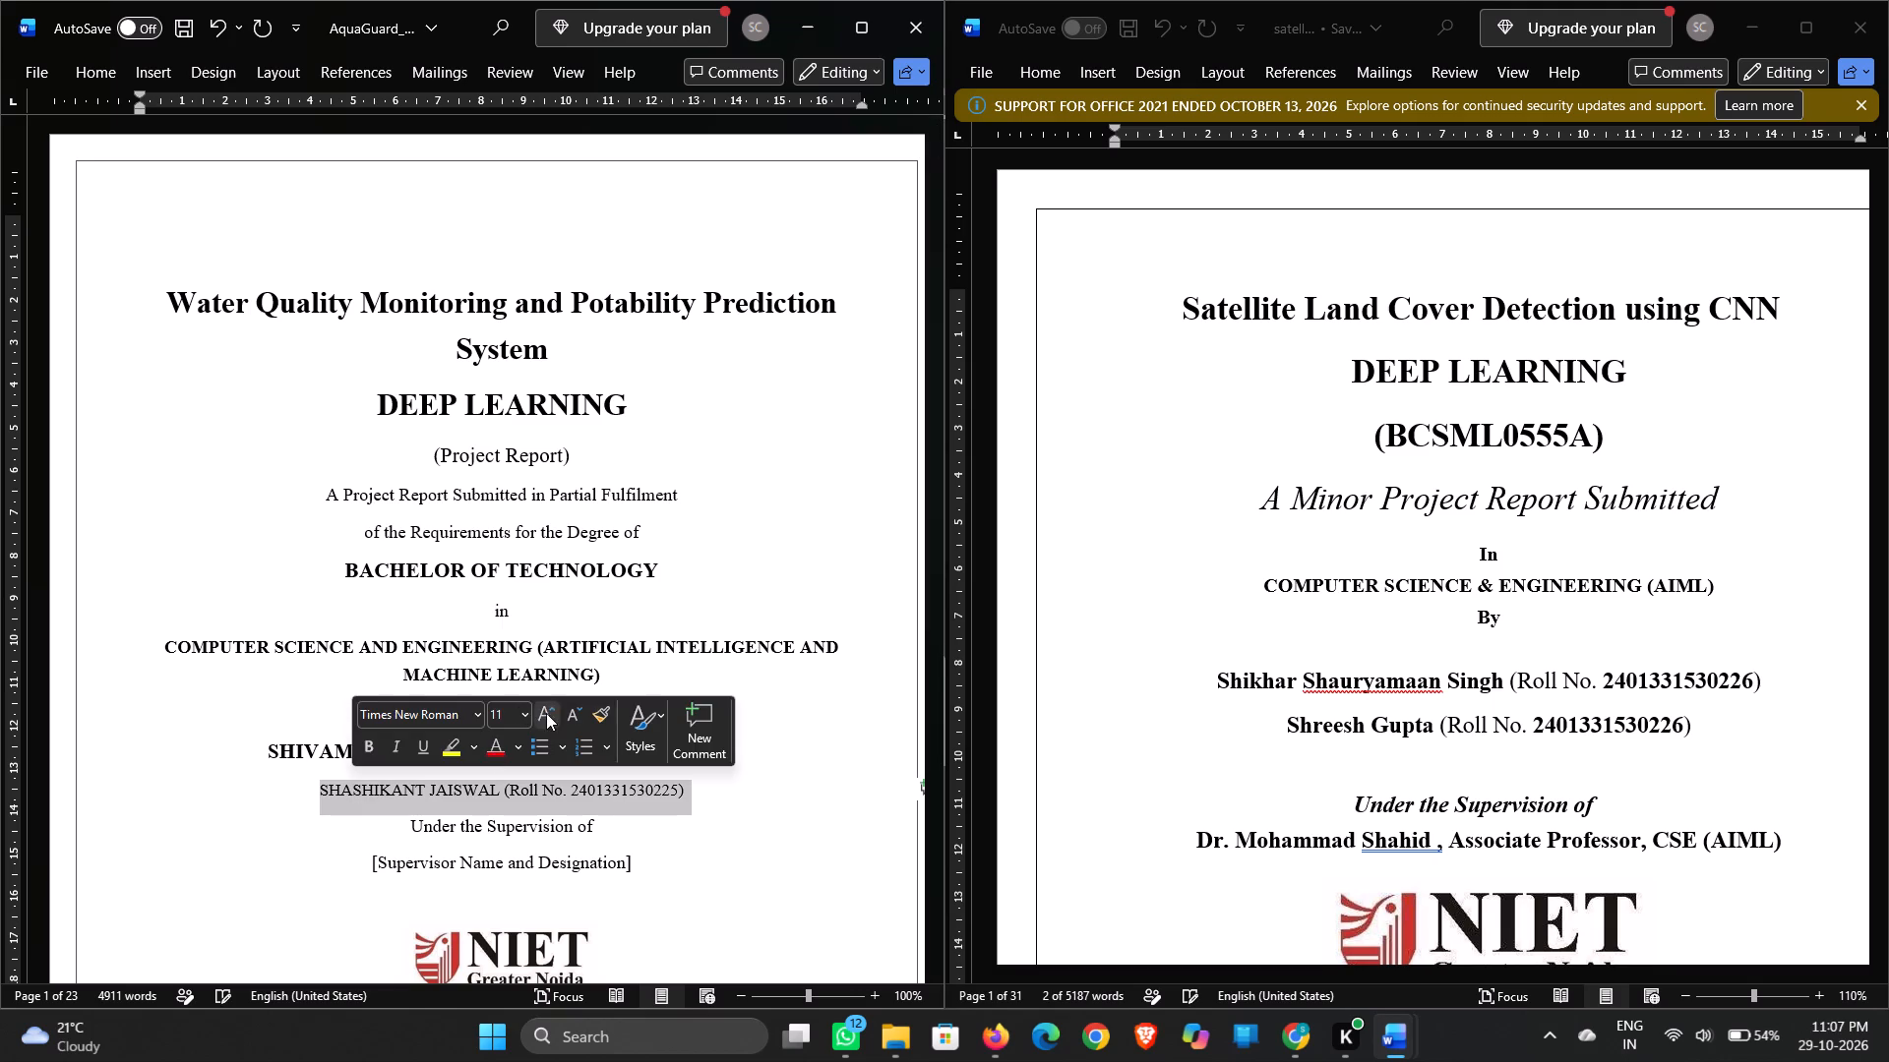
left_click(503, 711)
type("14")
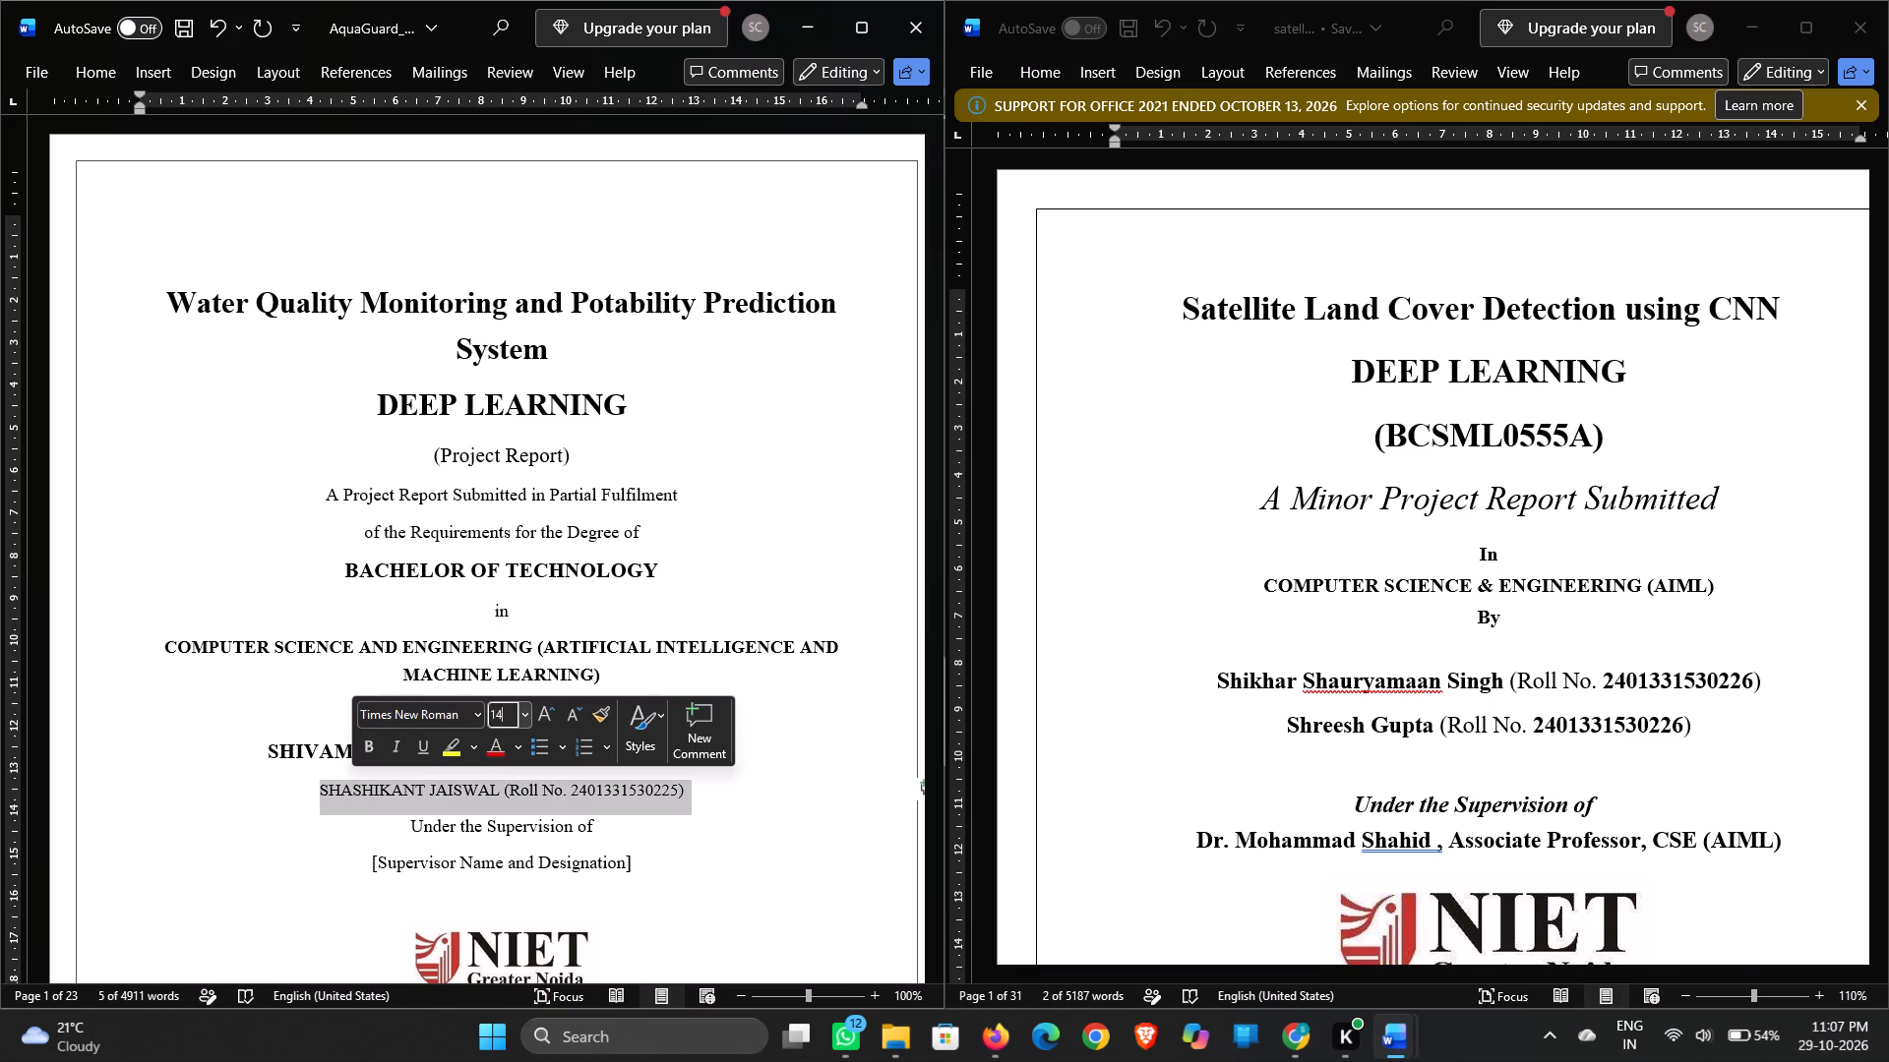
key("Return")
left_click(762, 818)
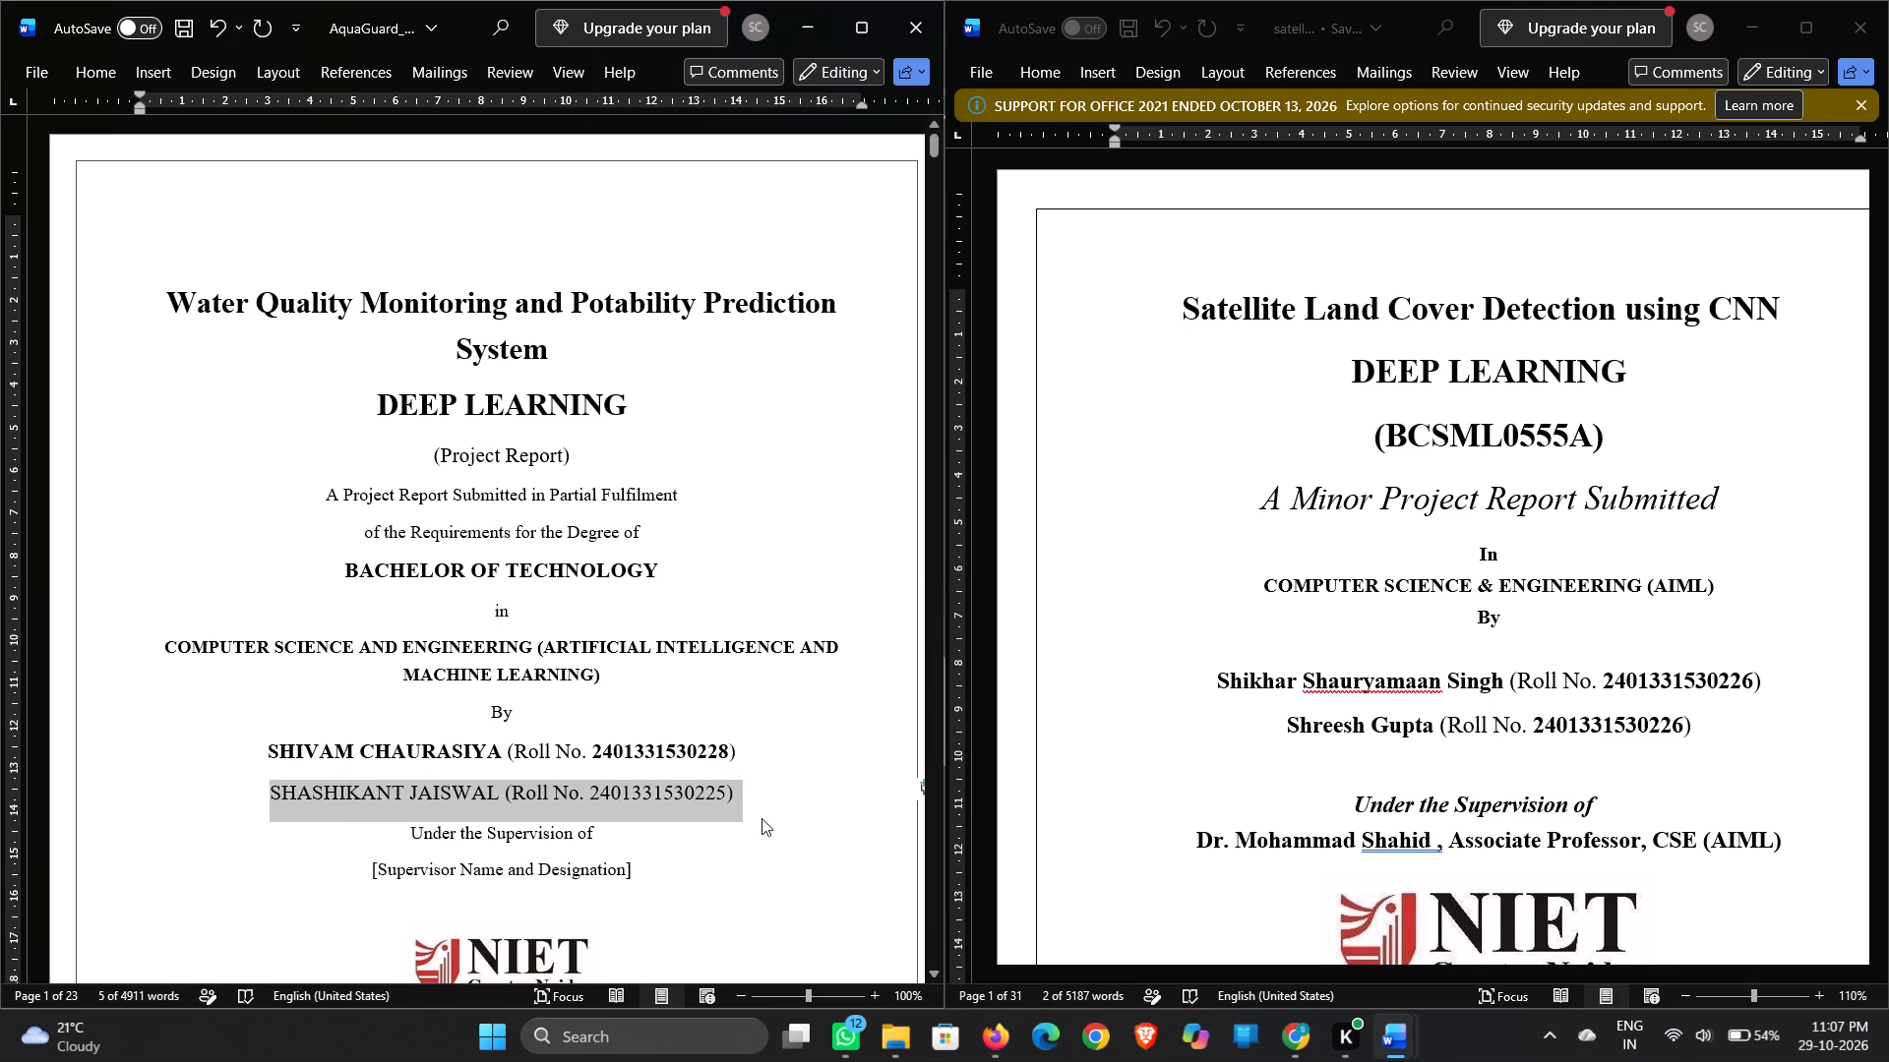
Bold the second student's roll number digits on the AquaGuard cover, keeping the closing parenthesis in regular weight.
left_click_drag(734, 753, 645, 768)
left_click(785, 781)
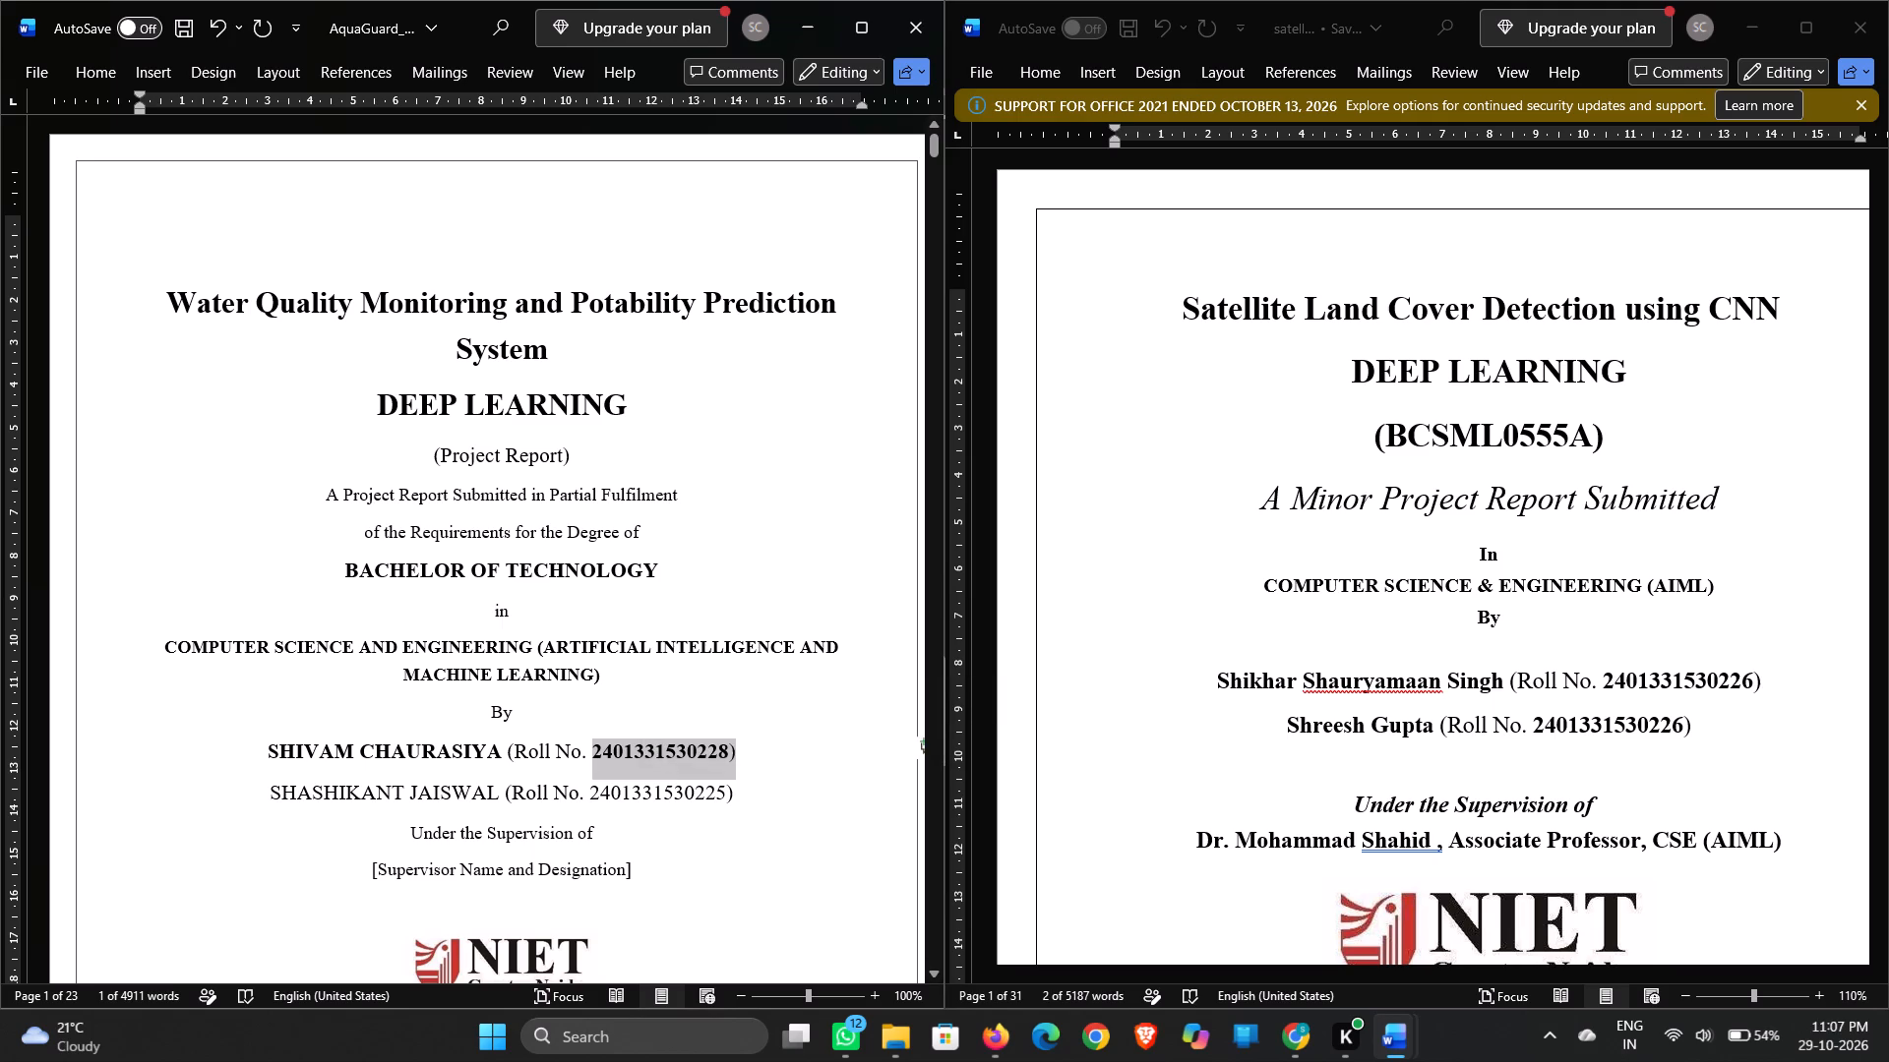
left_click_drag(593, 790, 717, 791)
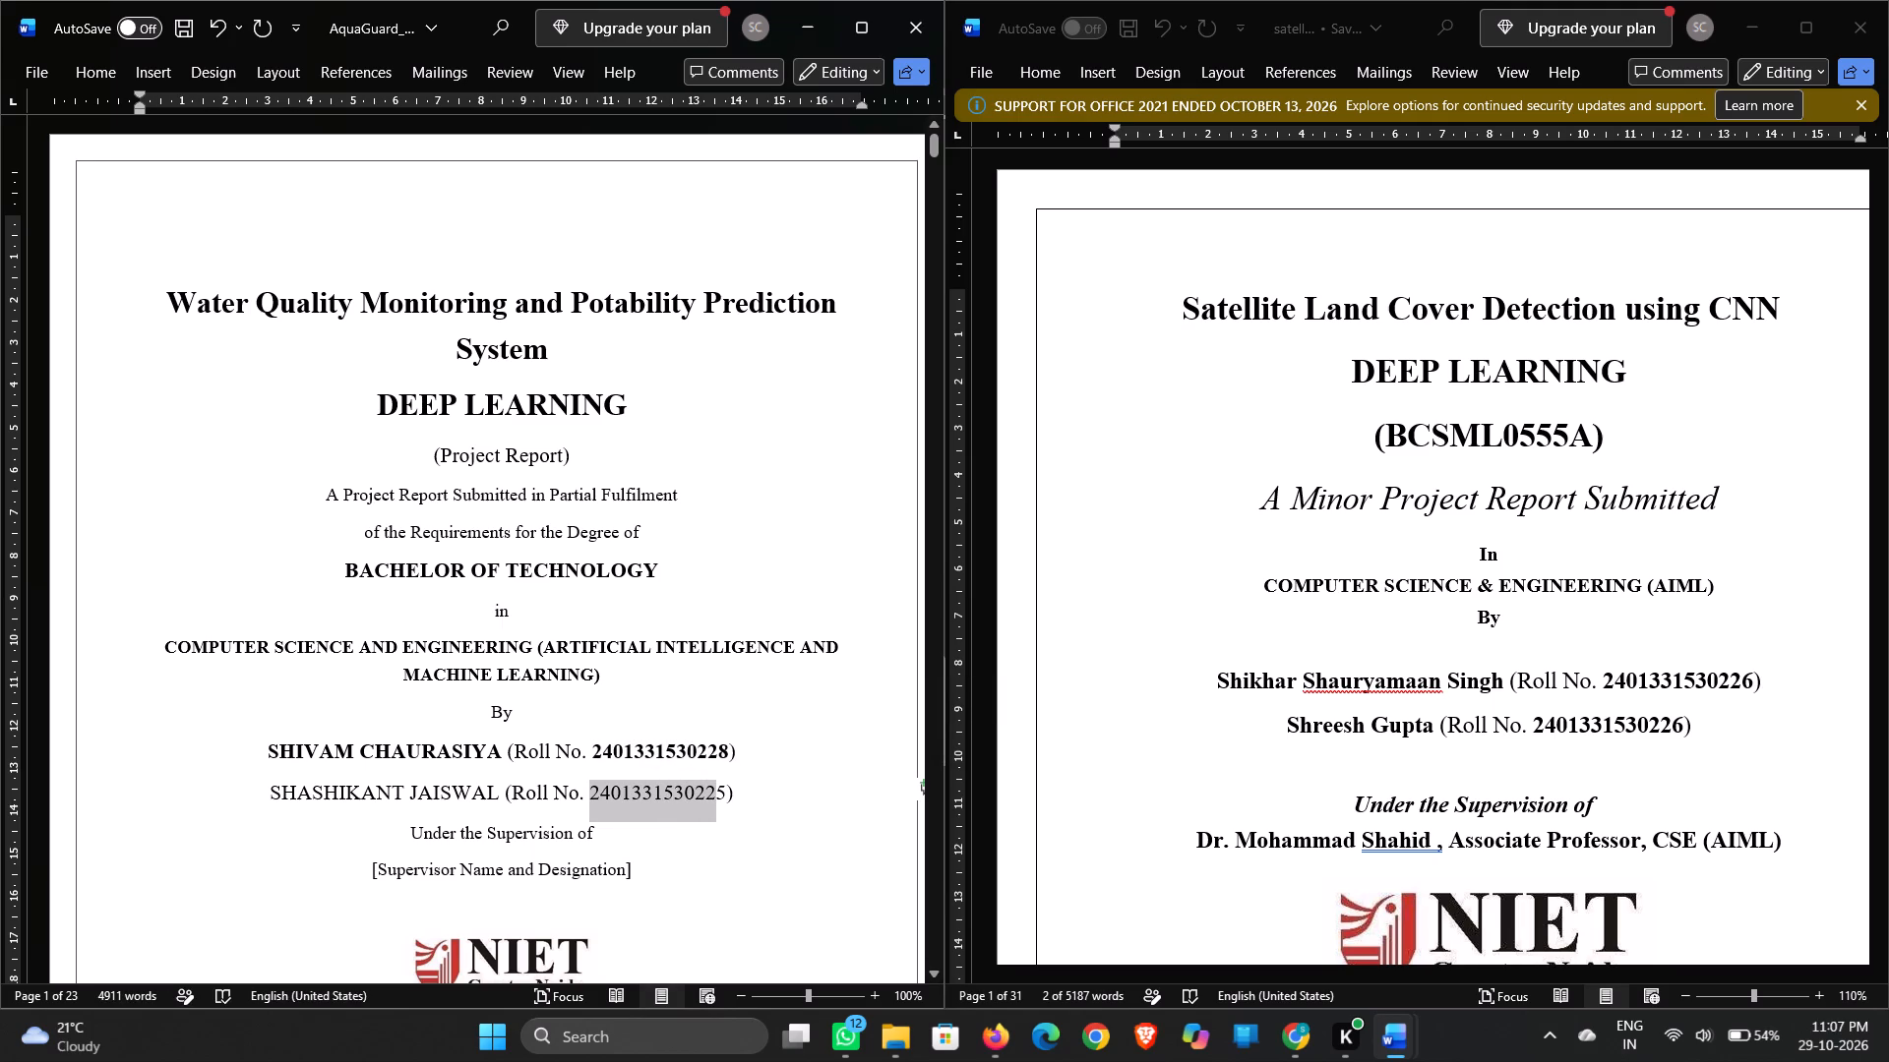
left_click_drag(717, 791, 725, 793)
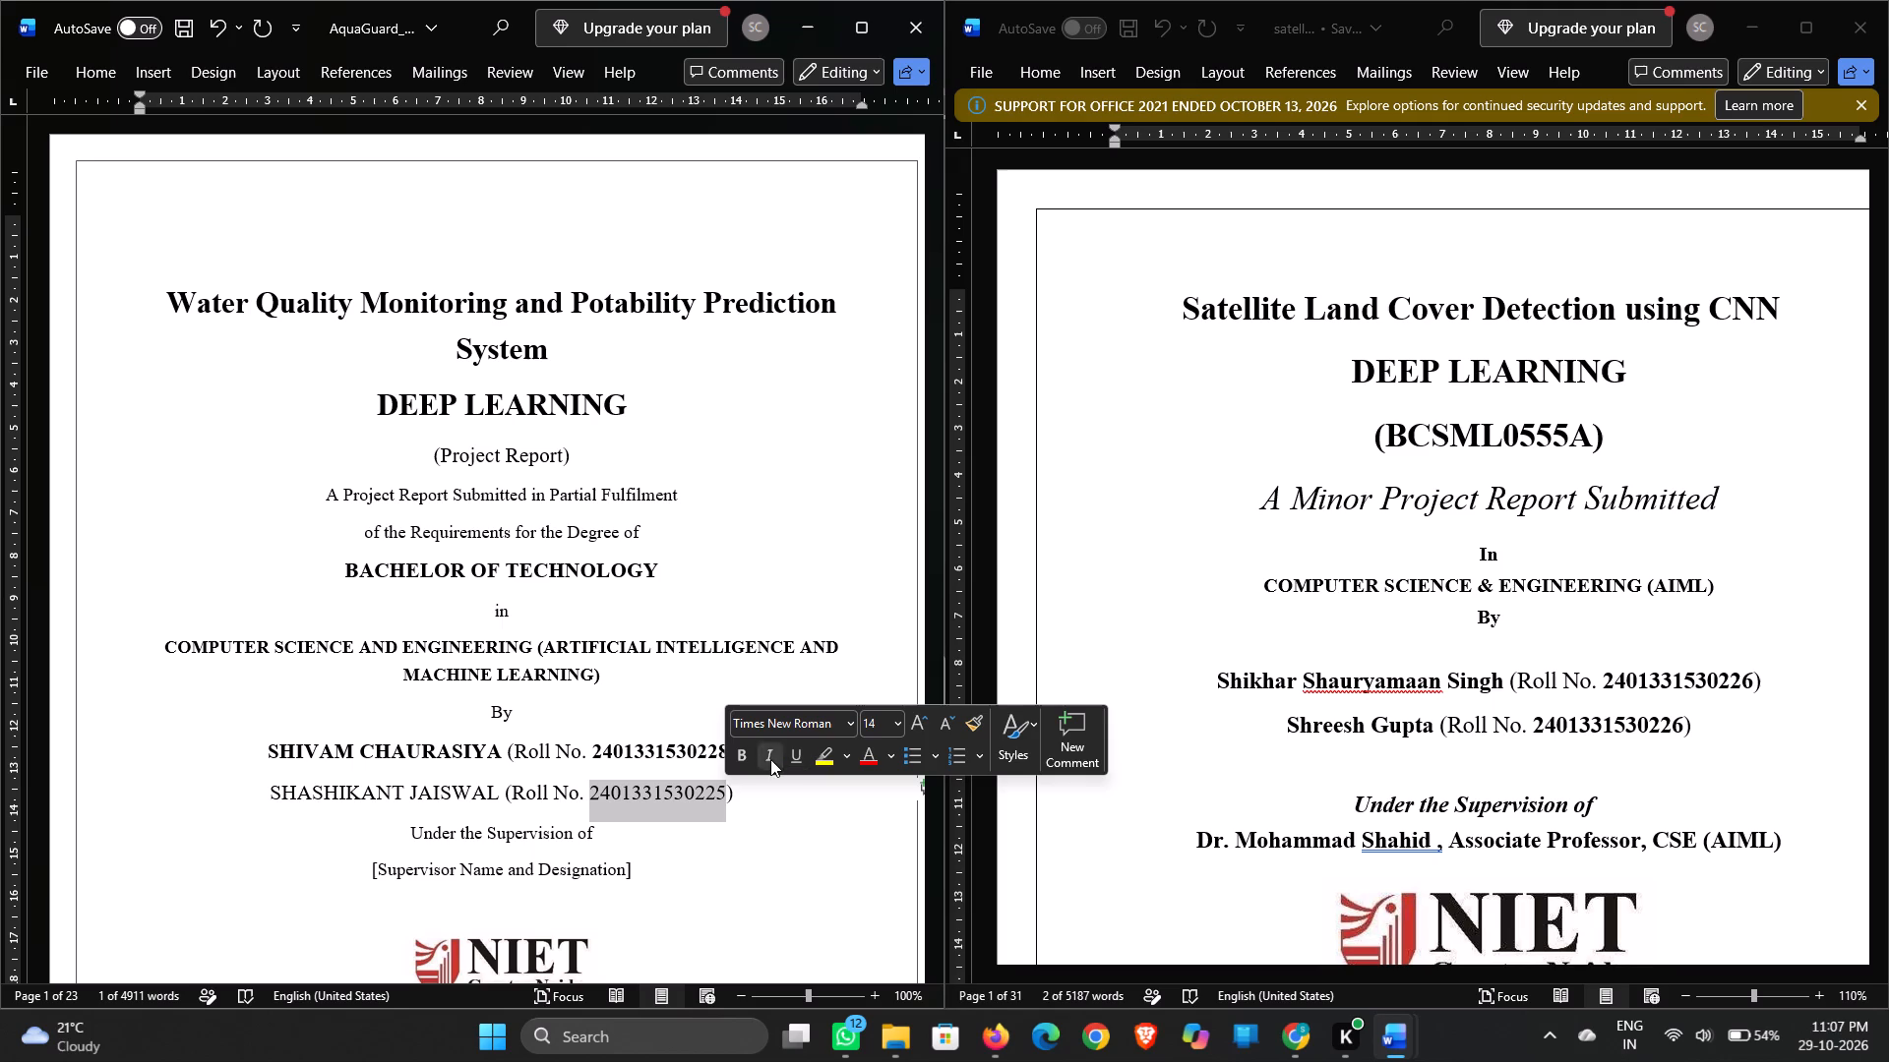
left_click(744, 754)
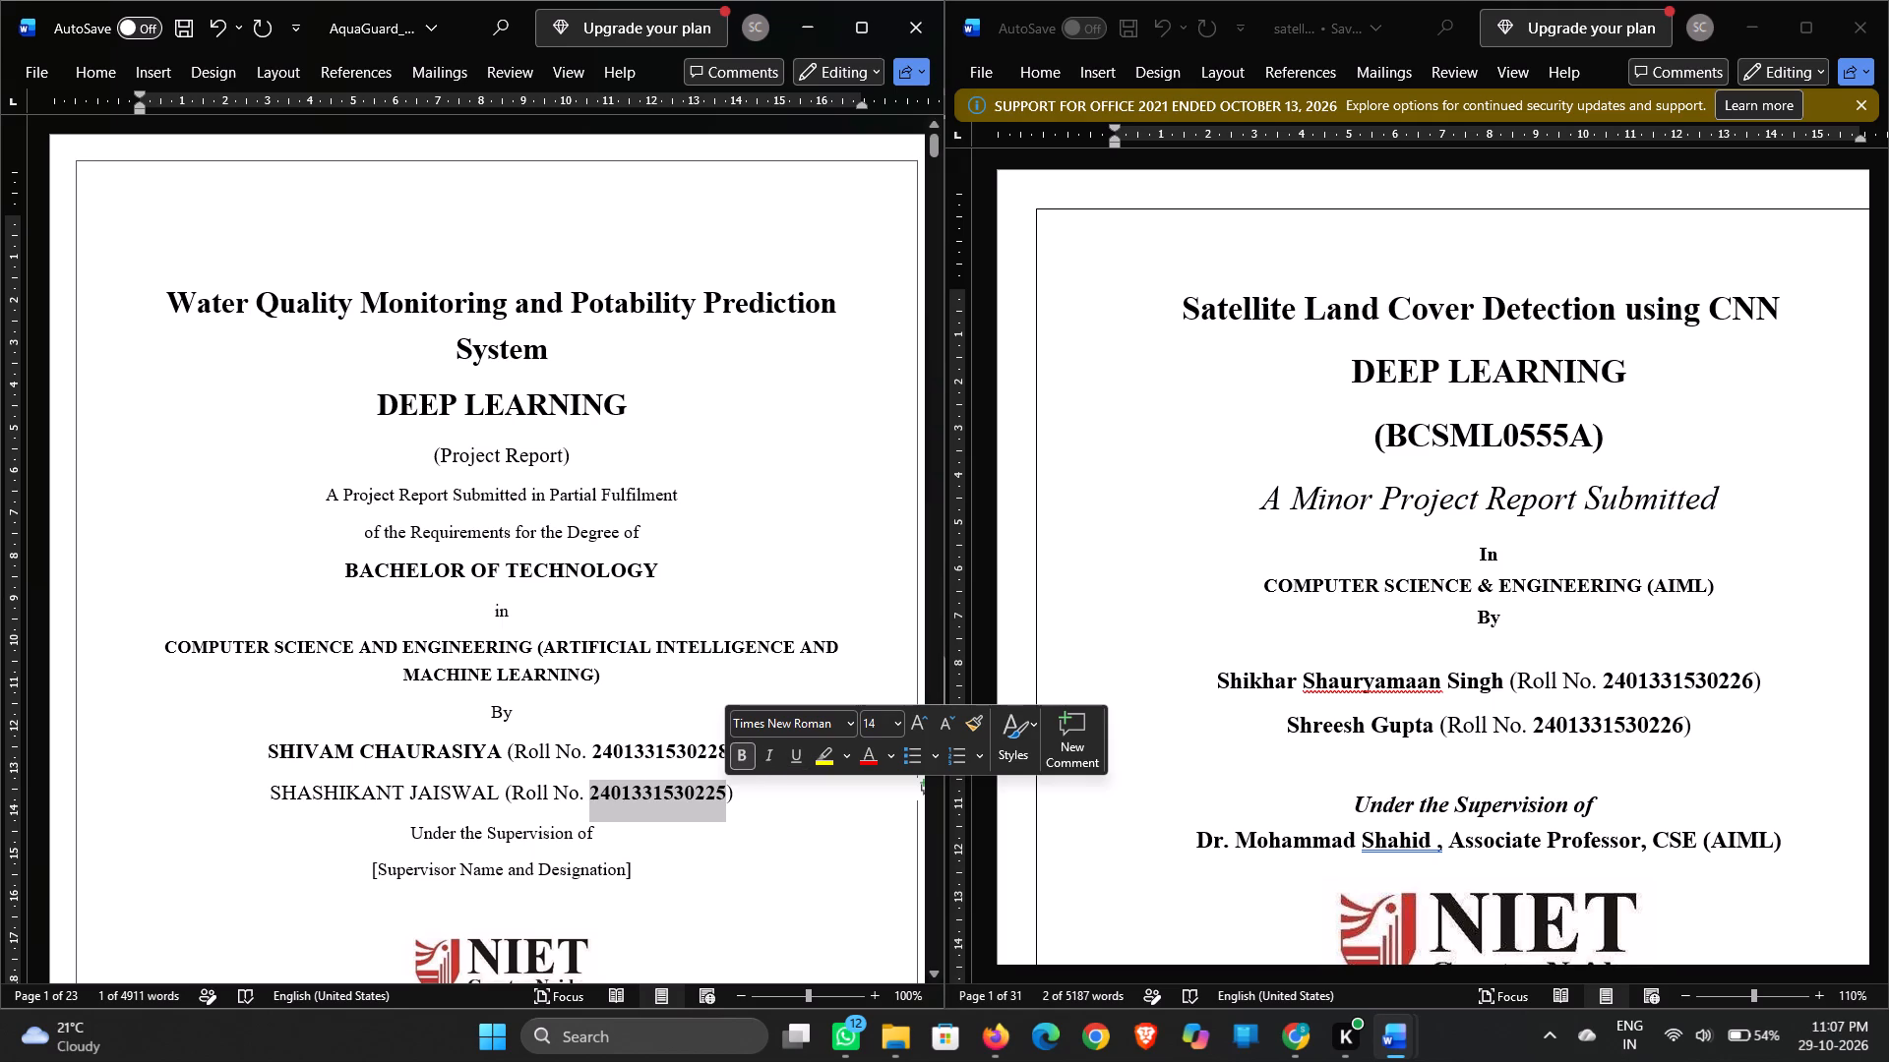
Bold the second student's name on the AquaGuard cover, leaving the "Roll No." prefix in regular weight.
left_click_drag(274, 790, 467, 779)
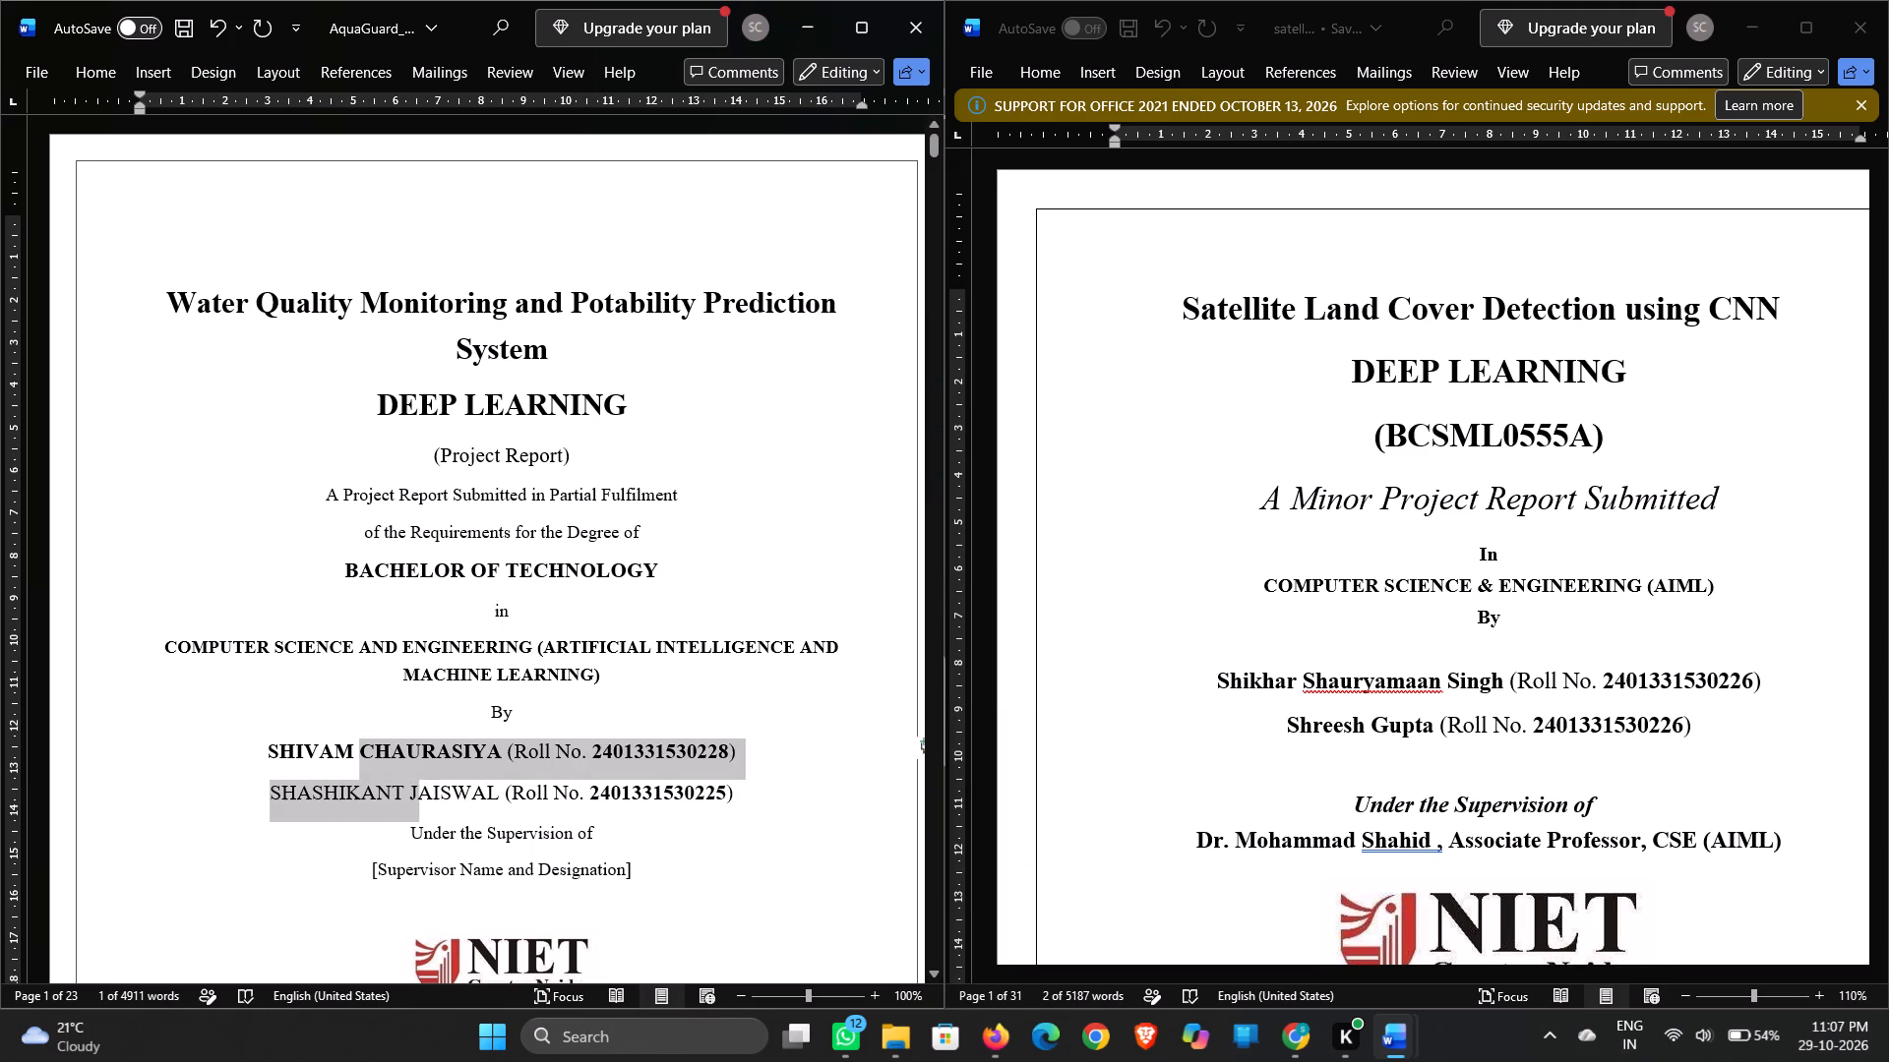
left_click_drag(467, 779, 500, 793)
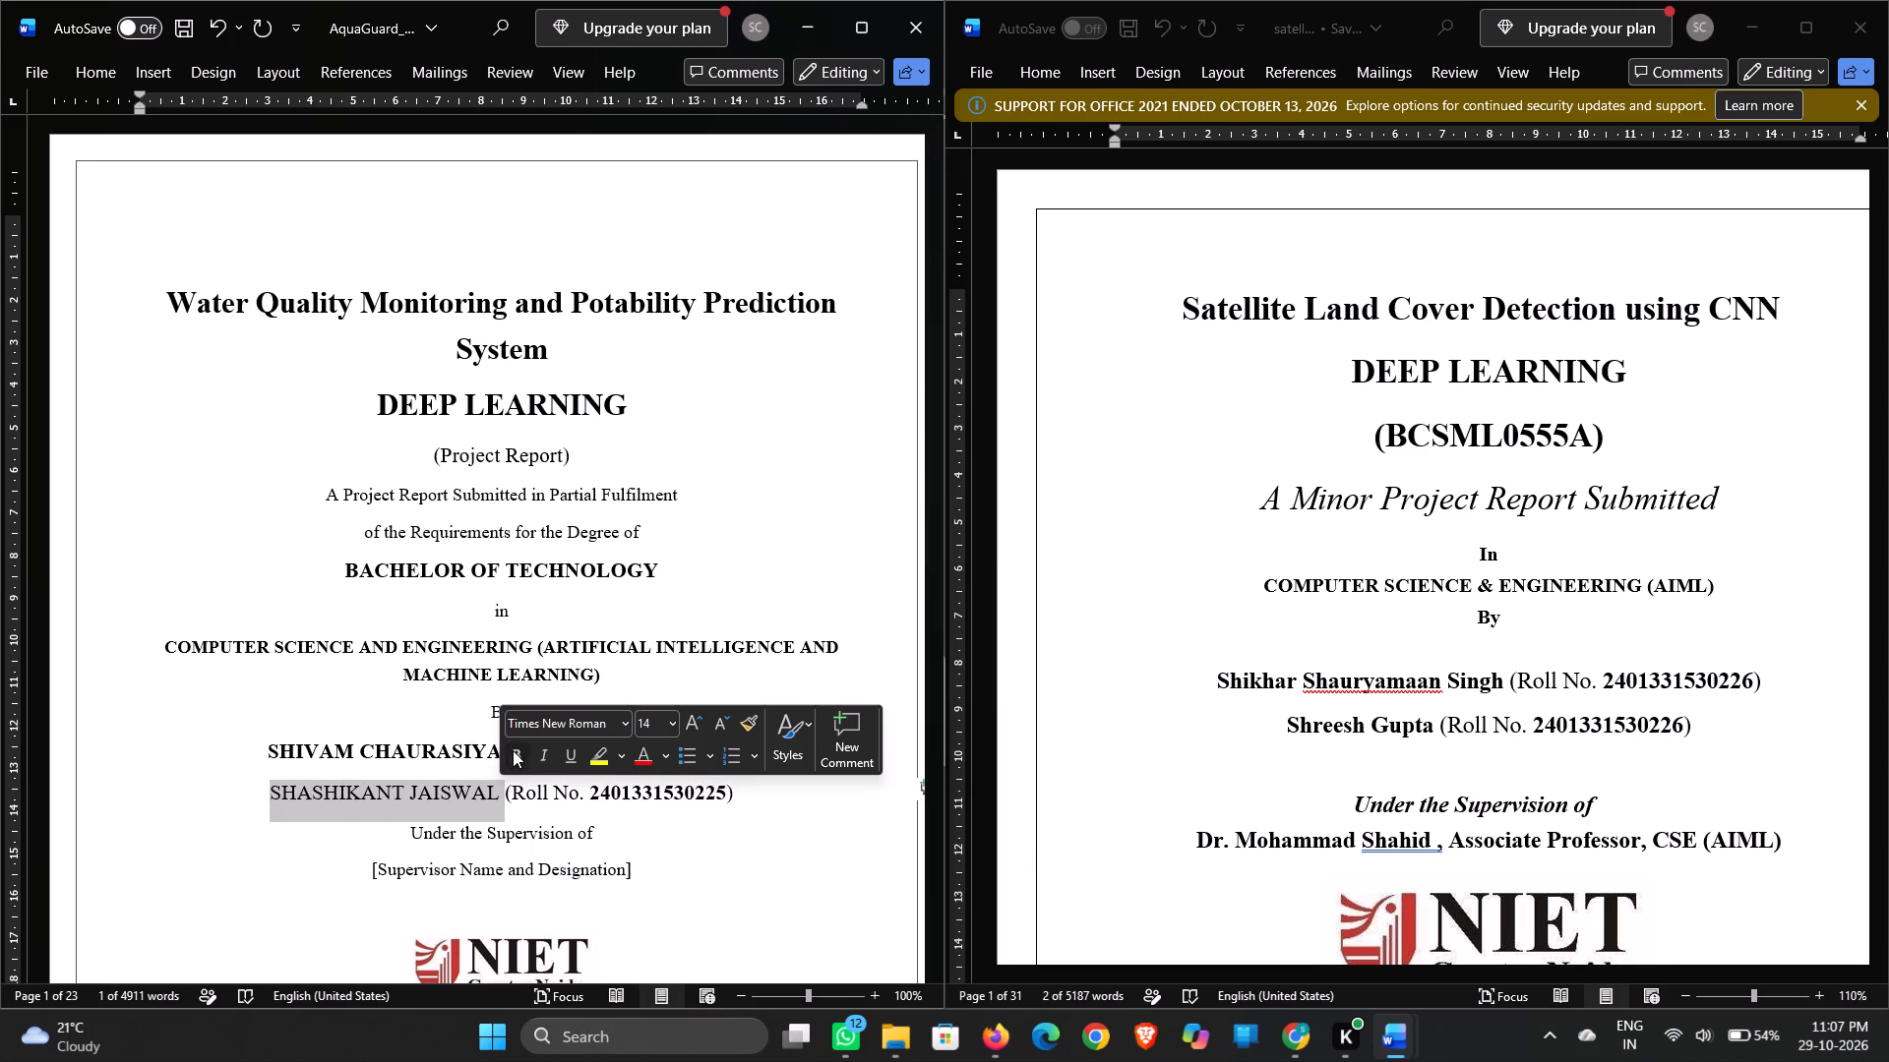
left_click(513, 750)
left_click(666, 843)
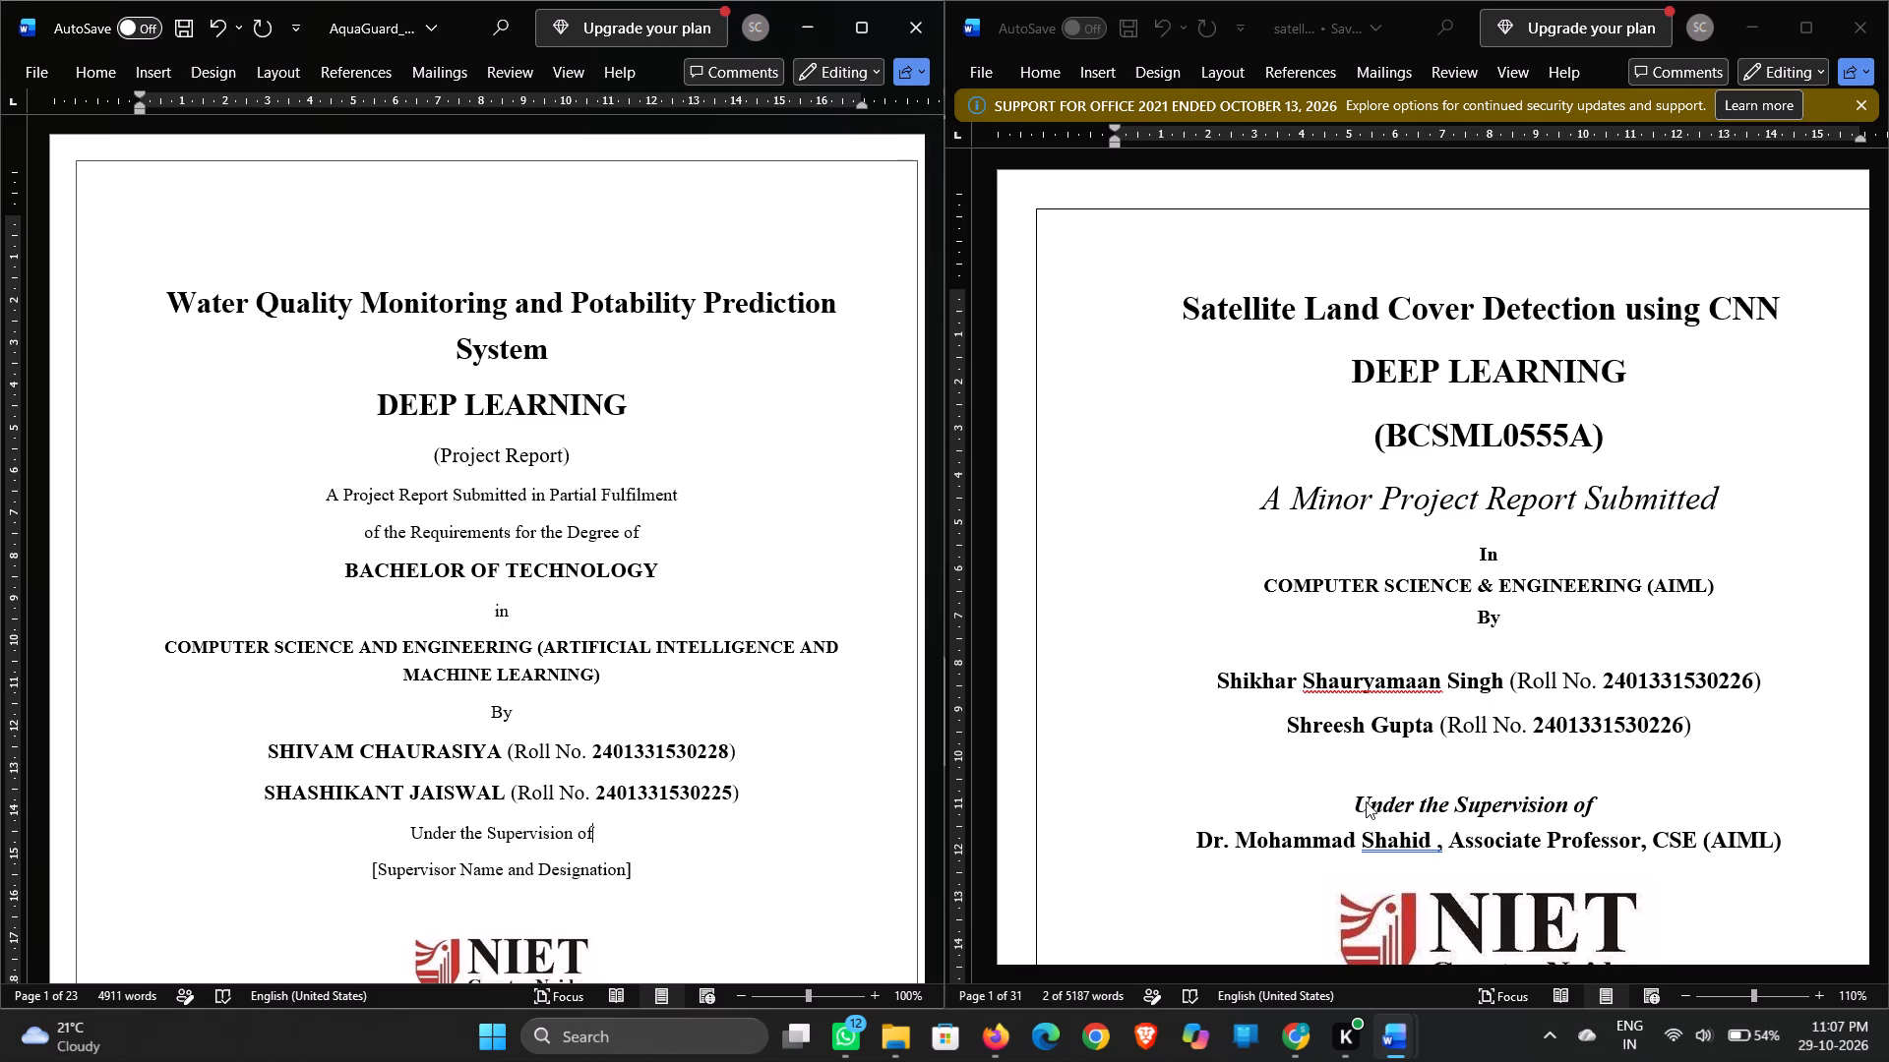
Examine the formatting of the "Under the Supervision of" line in the reference report against the AquaGuard cover's line.
left_click_drag(1366, 802, 1518, 803)
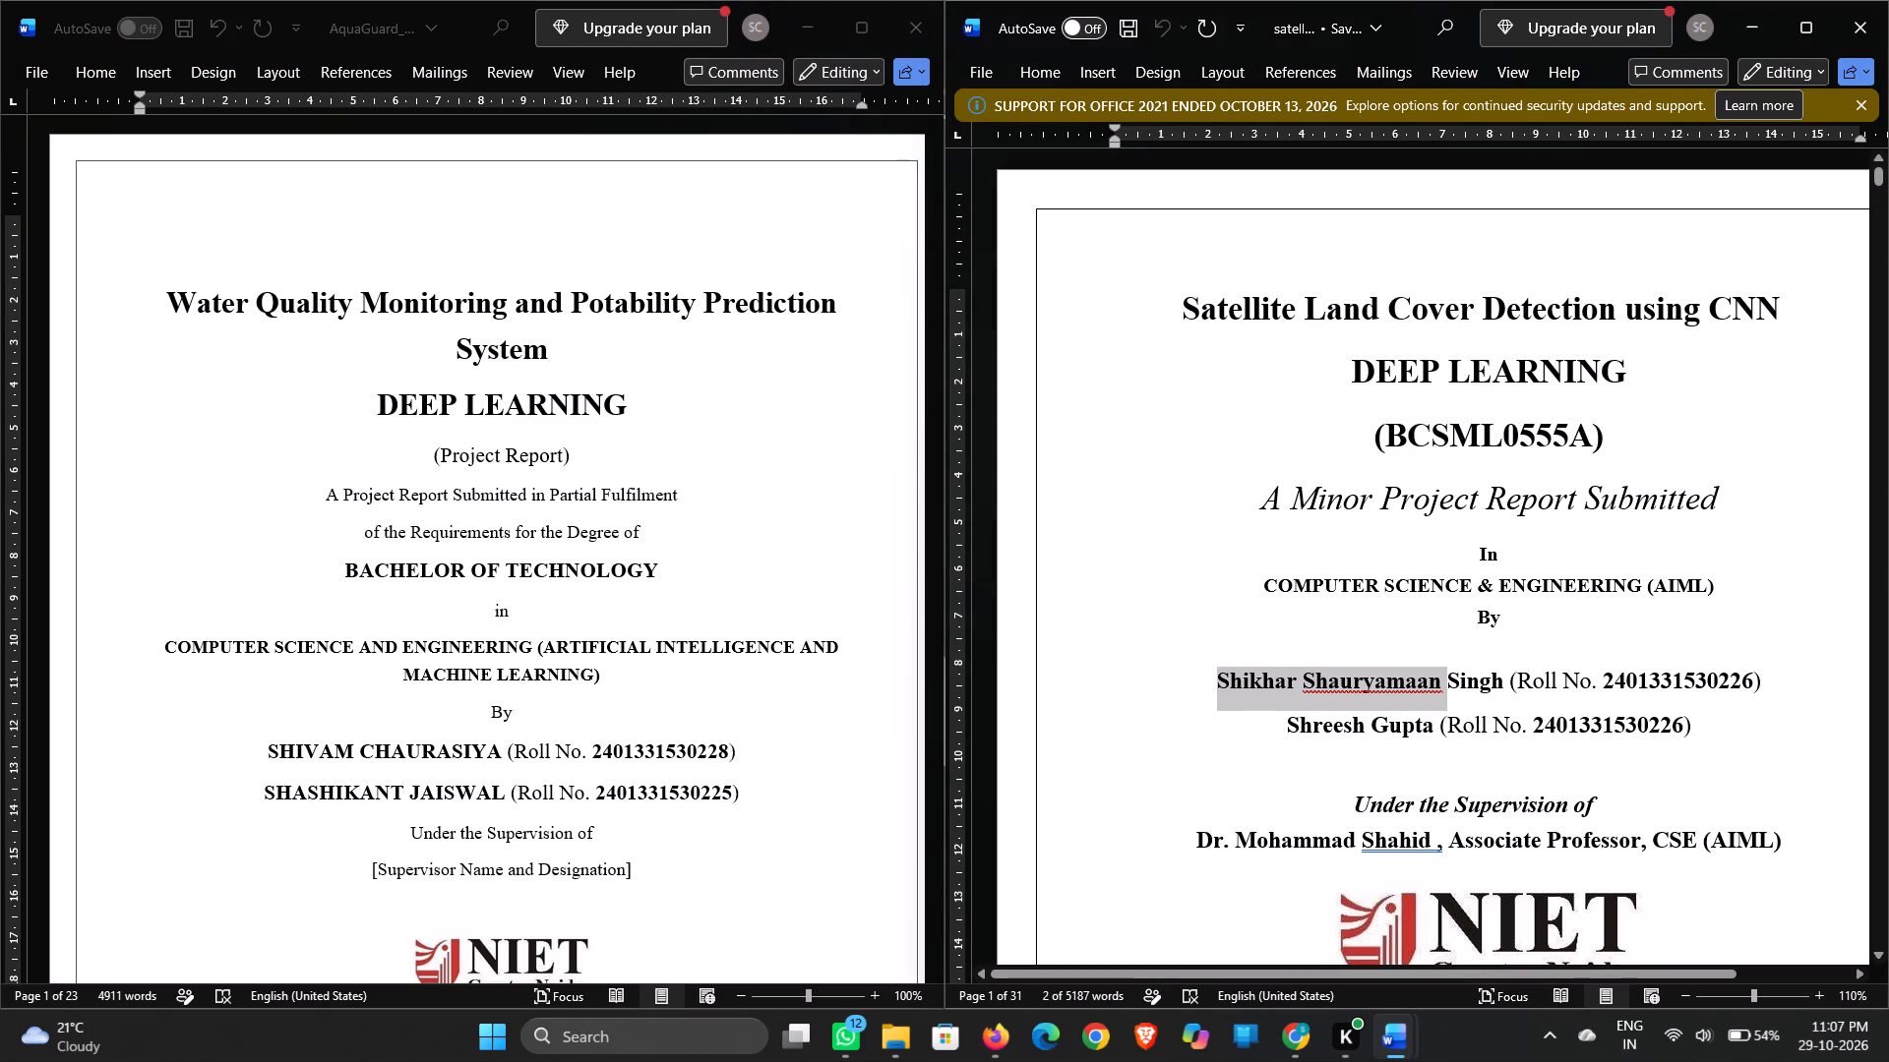
left_click(1357, 800)
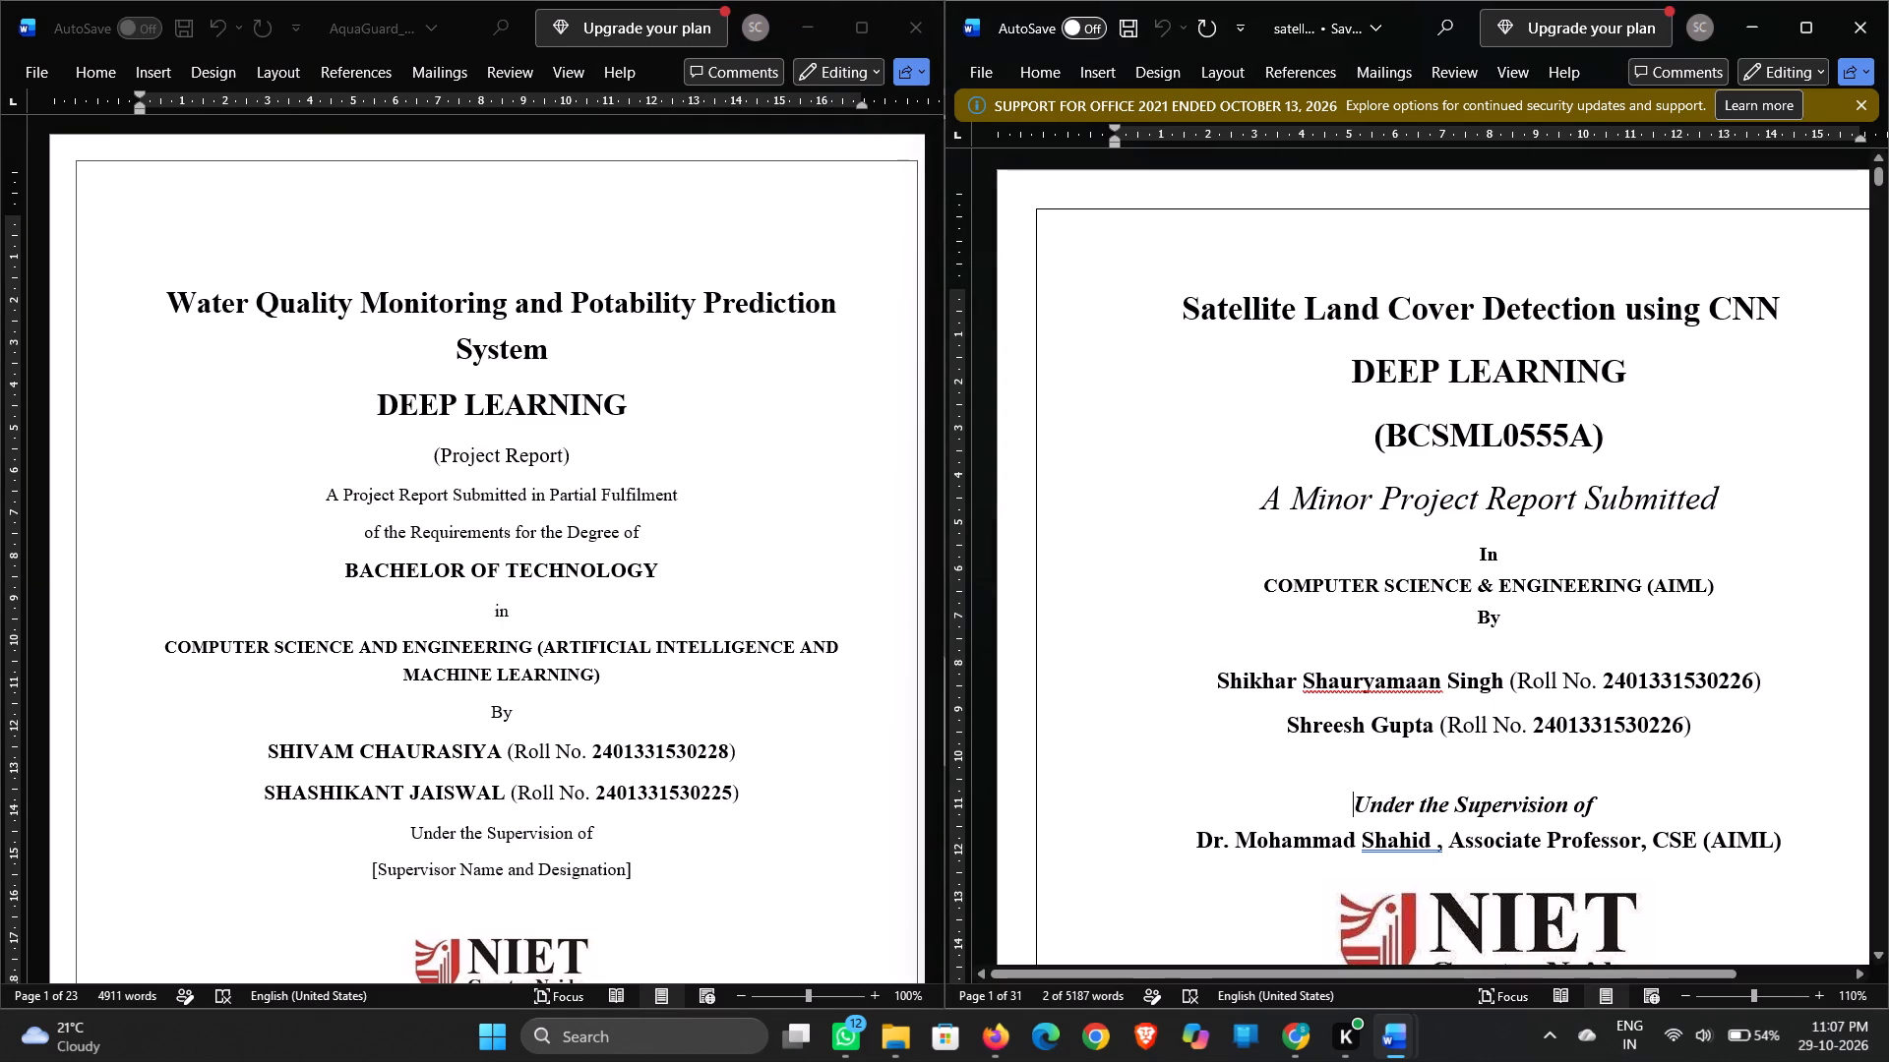
left_click_drag(1357, 800, 1594, 799)
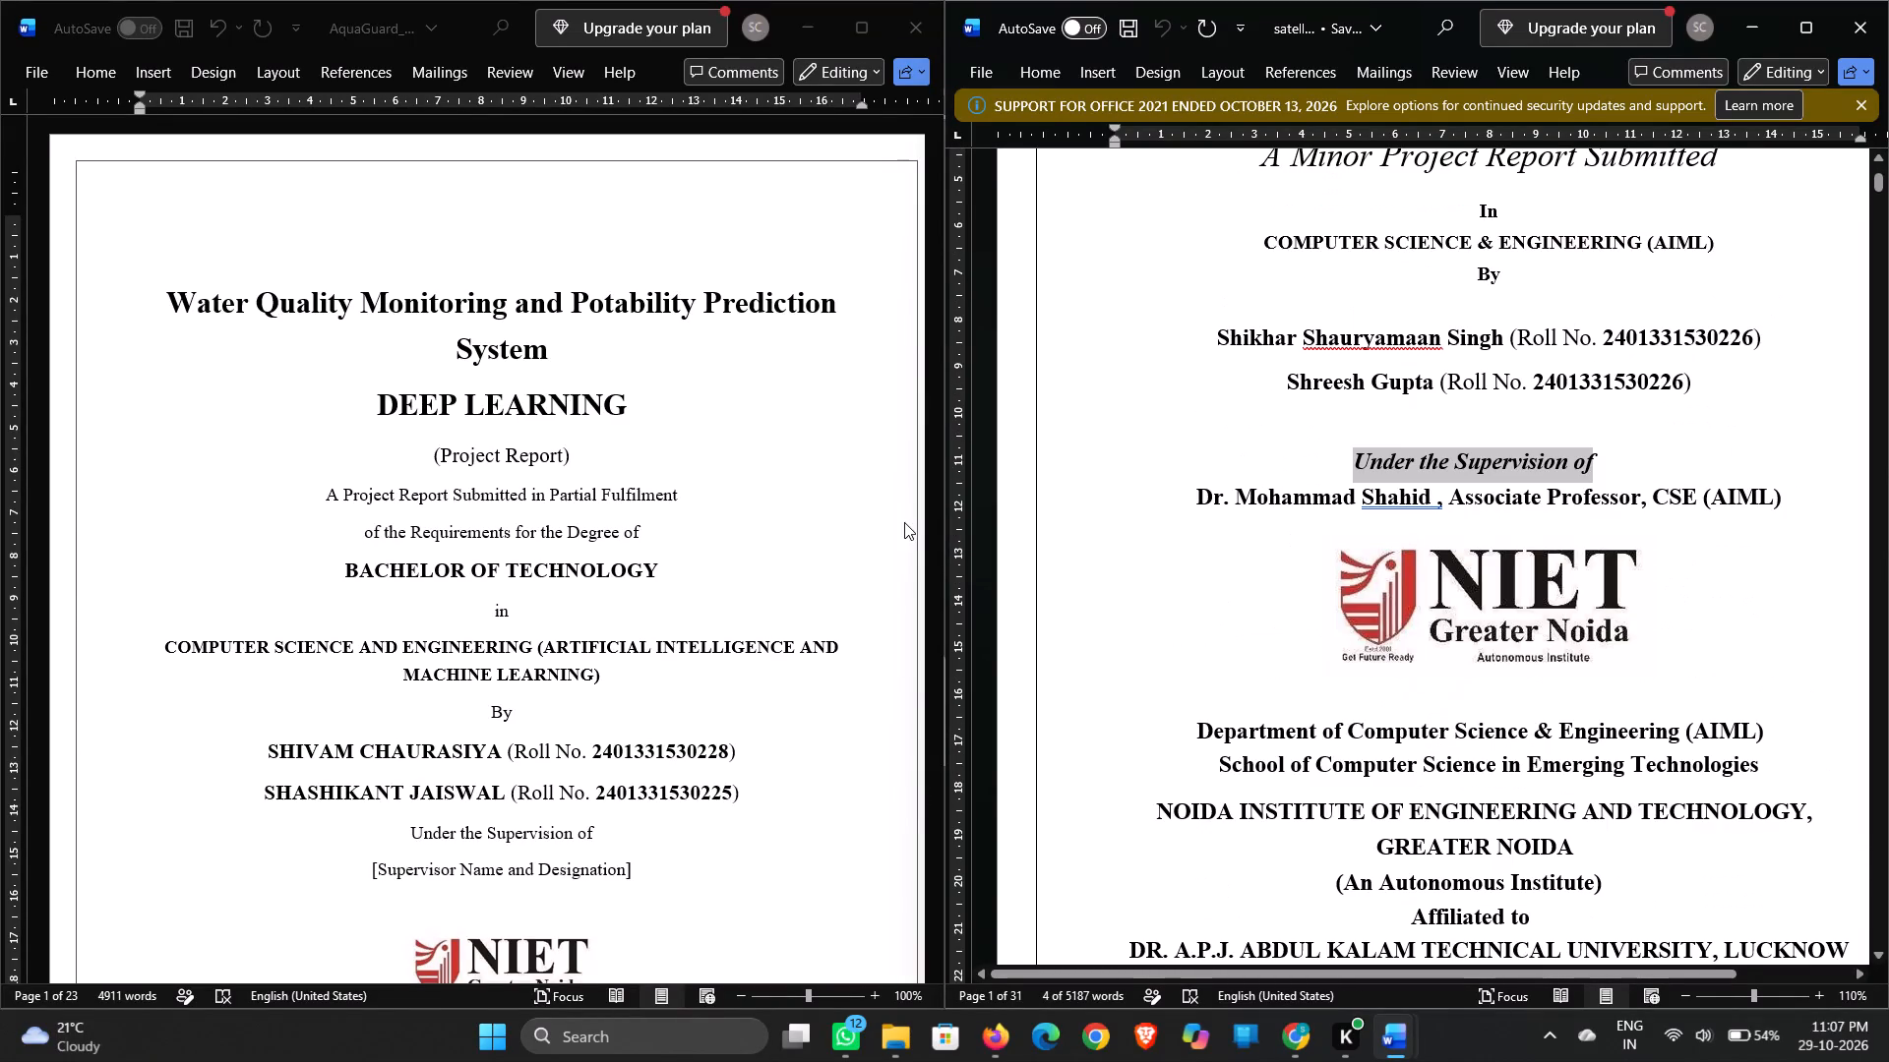
scroll(870, 560, "down", 1)
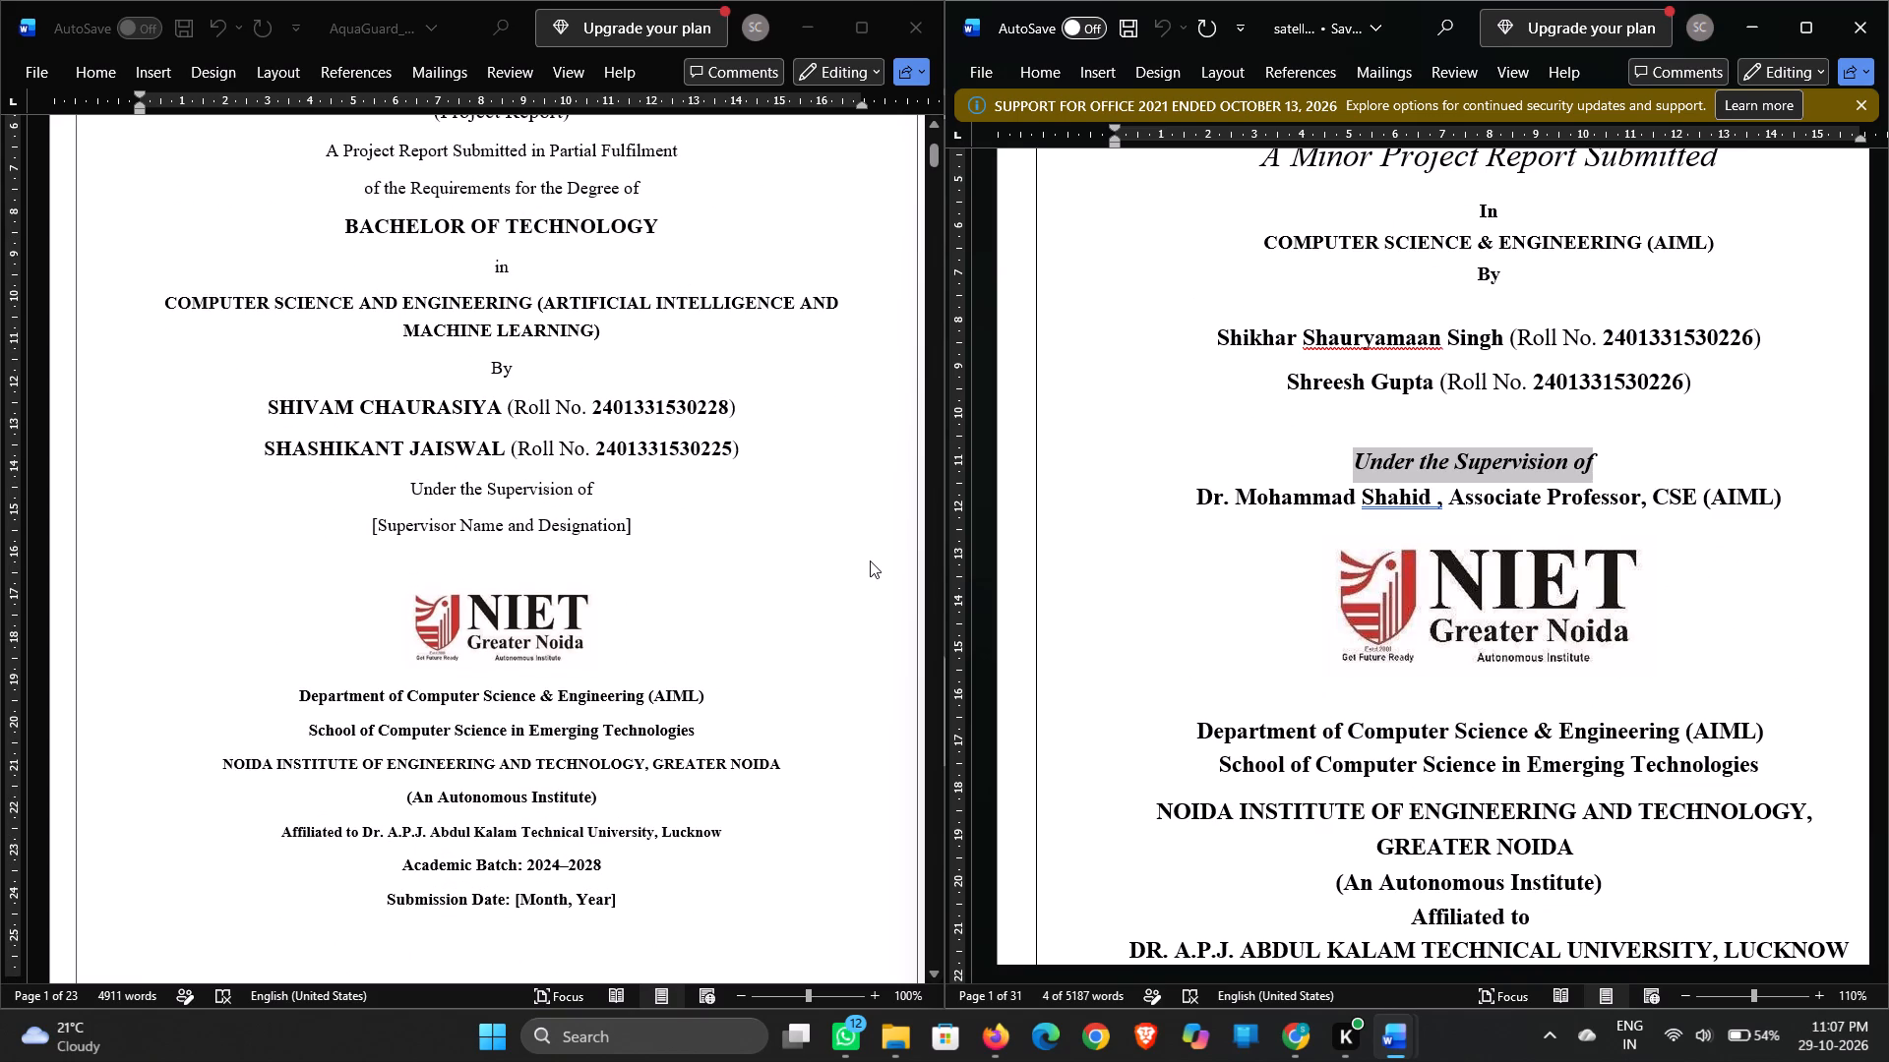
left_click(411, 484)
left_click_drag(411, 484, 603, 486)
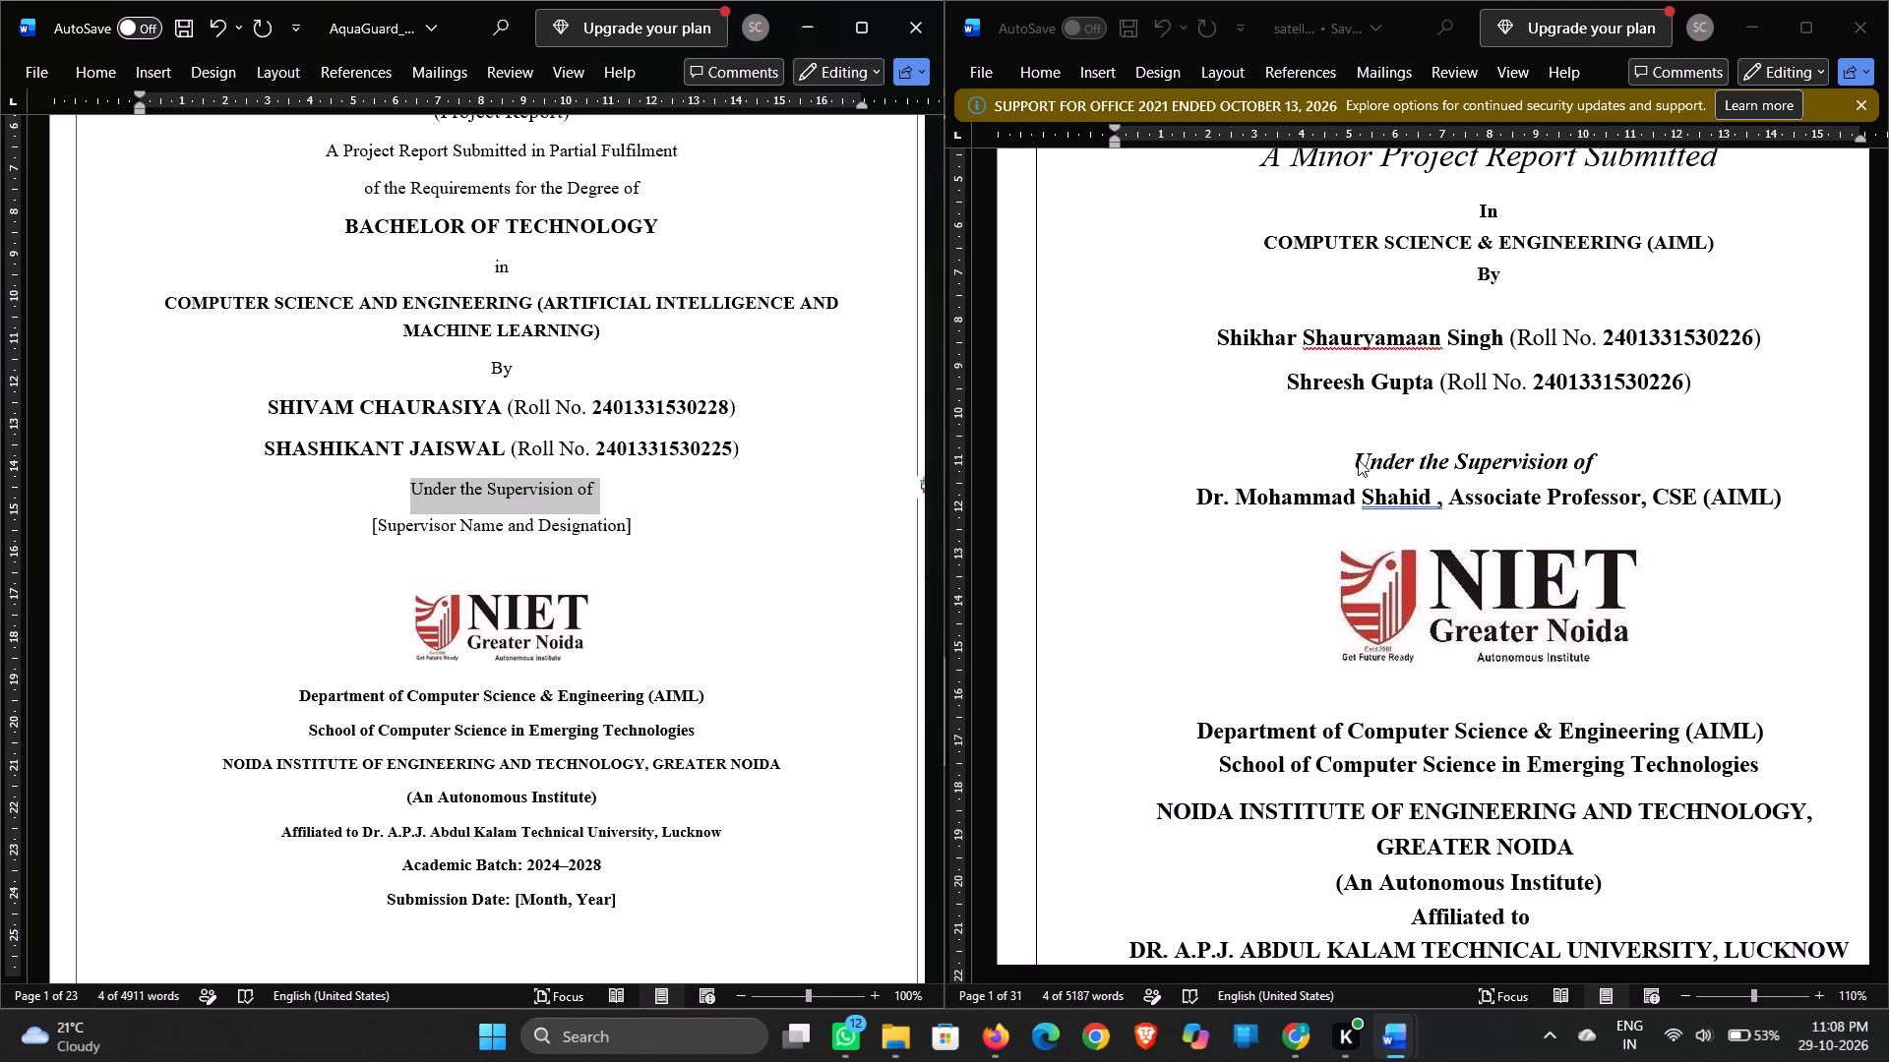
left_click_drag(1360, 458, 1540, 458)
left_click(1586, 464)
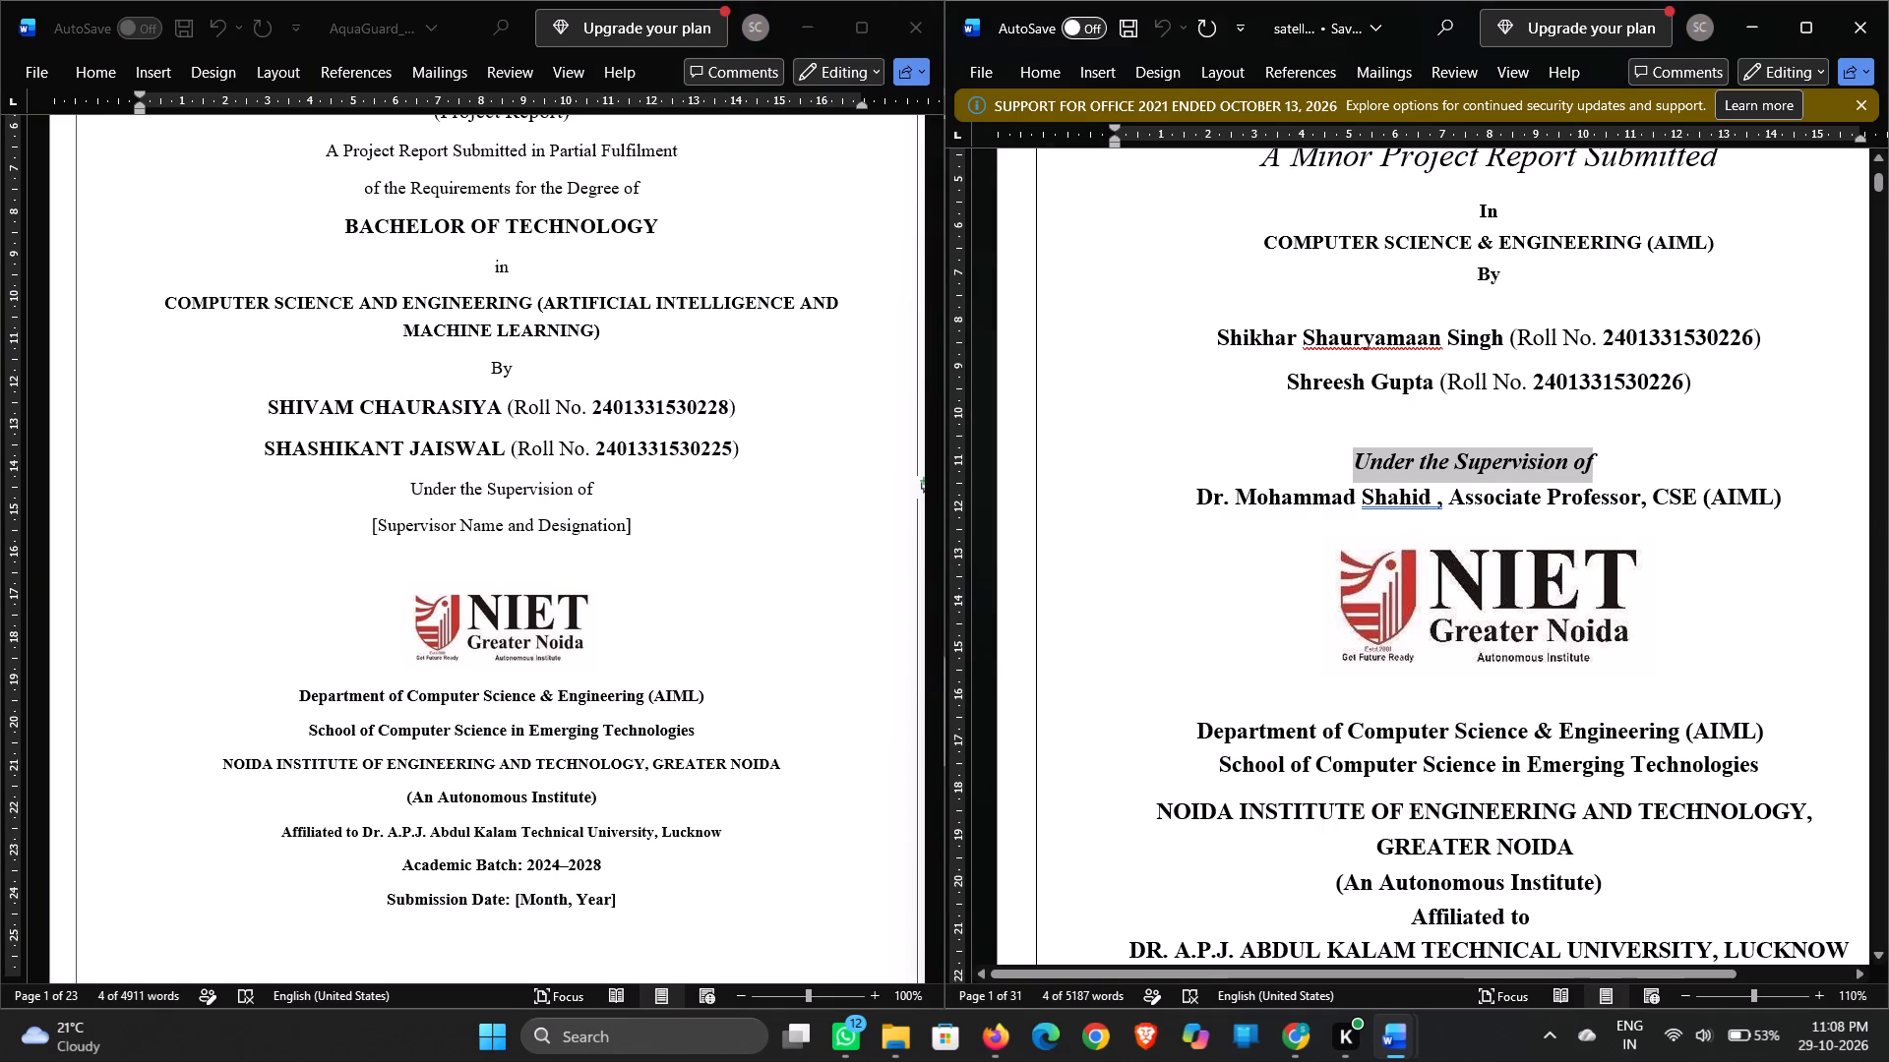
left_click_drag(1595, 464, 1451, 473)
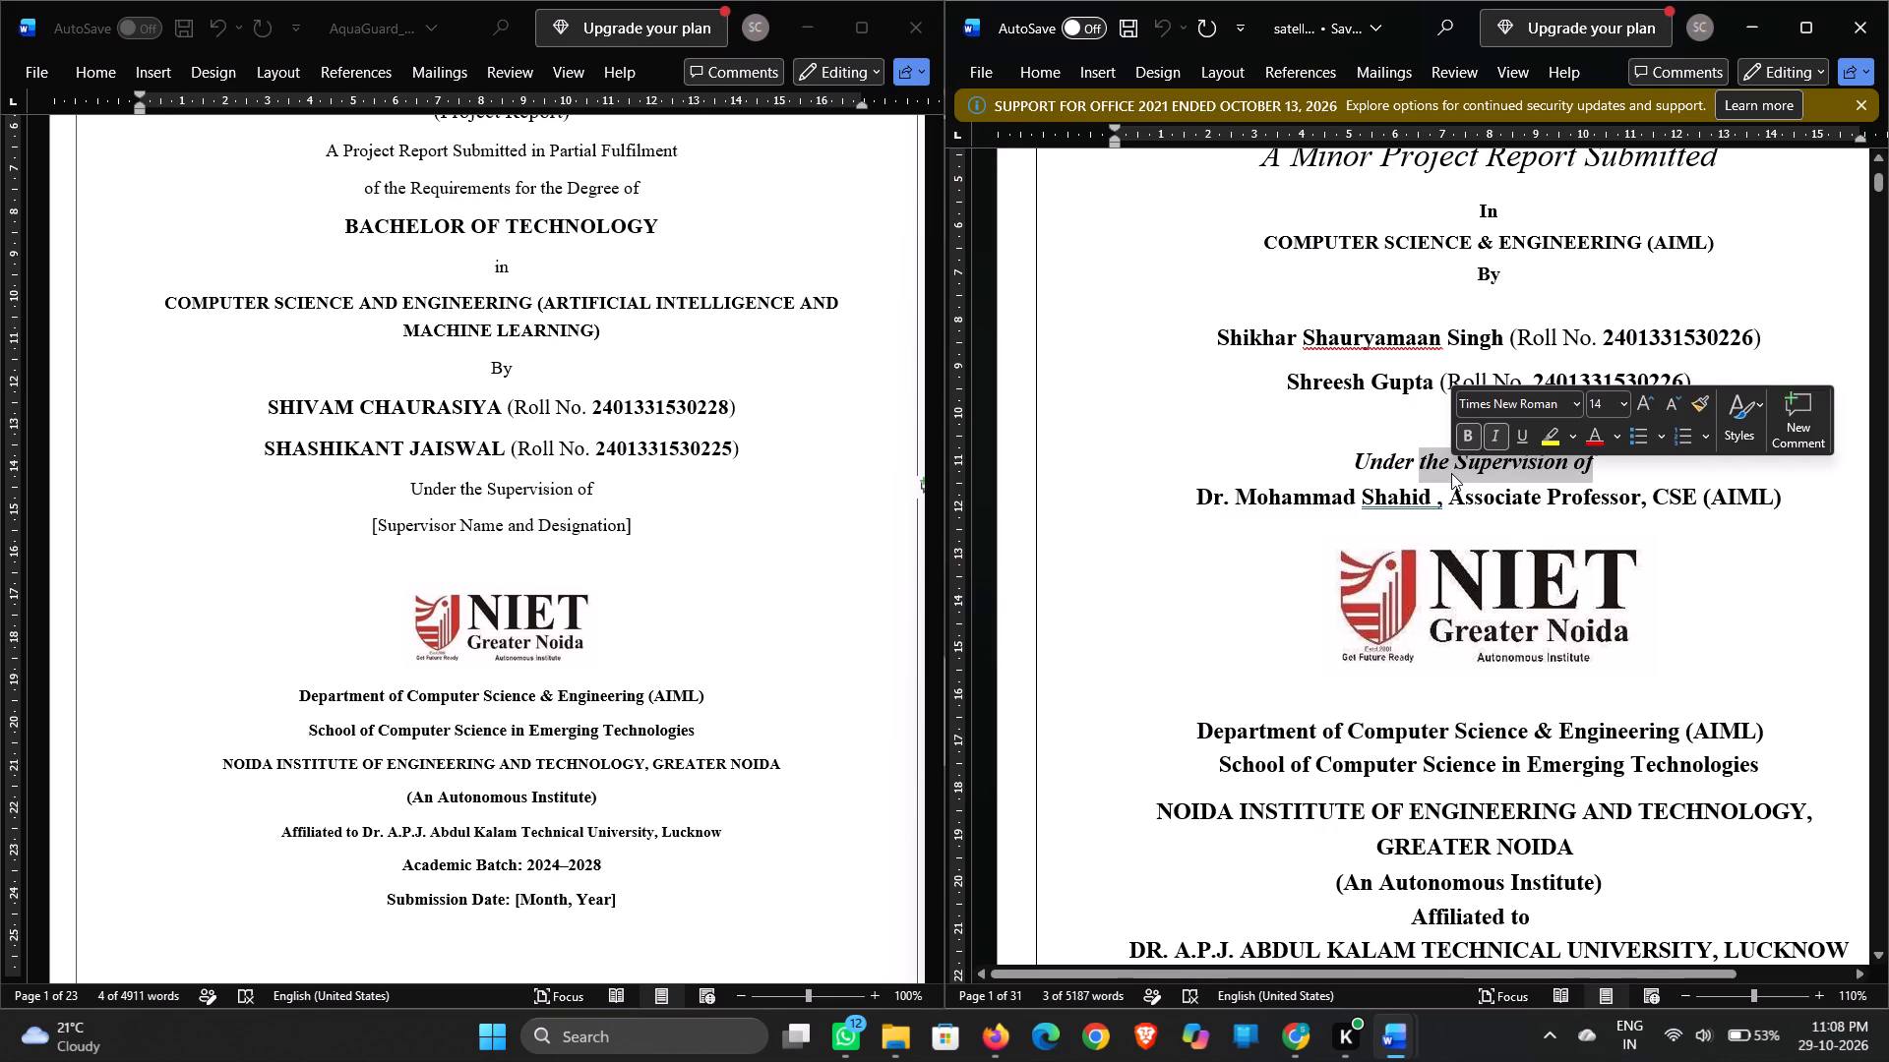
Replace the supervisor placeholder on the AquaGuard cover with the supervisor's title and name in capitals, followed by ", Associate Professor, CSE(AIML)".
left_click(640, 522)
left_click(640, 522)
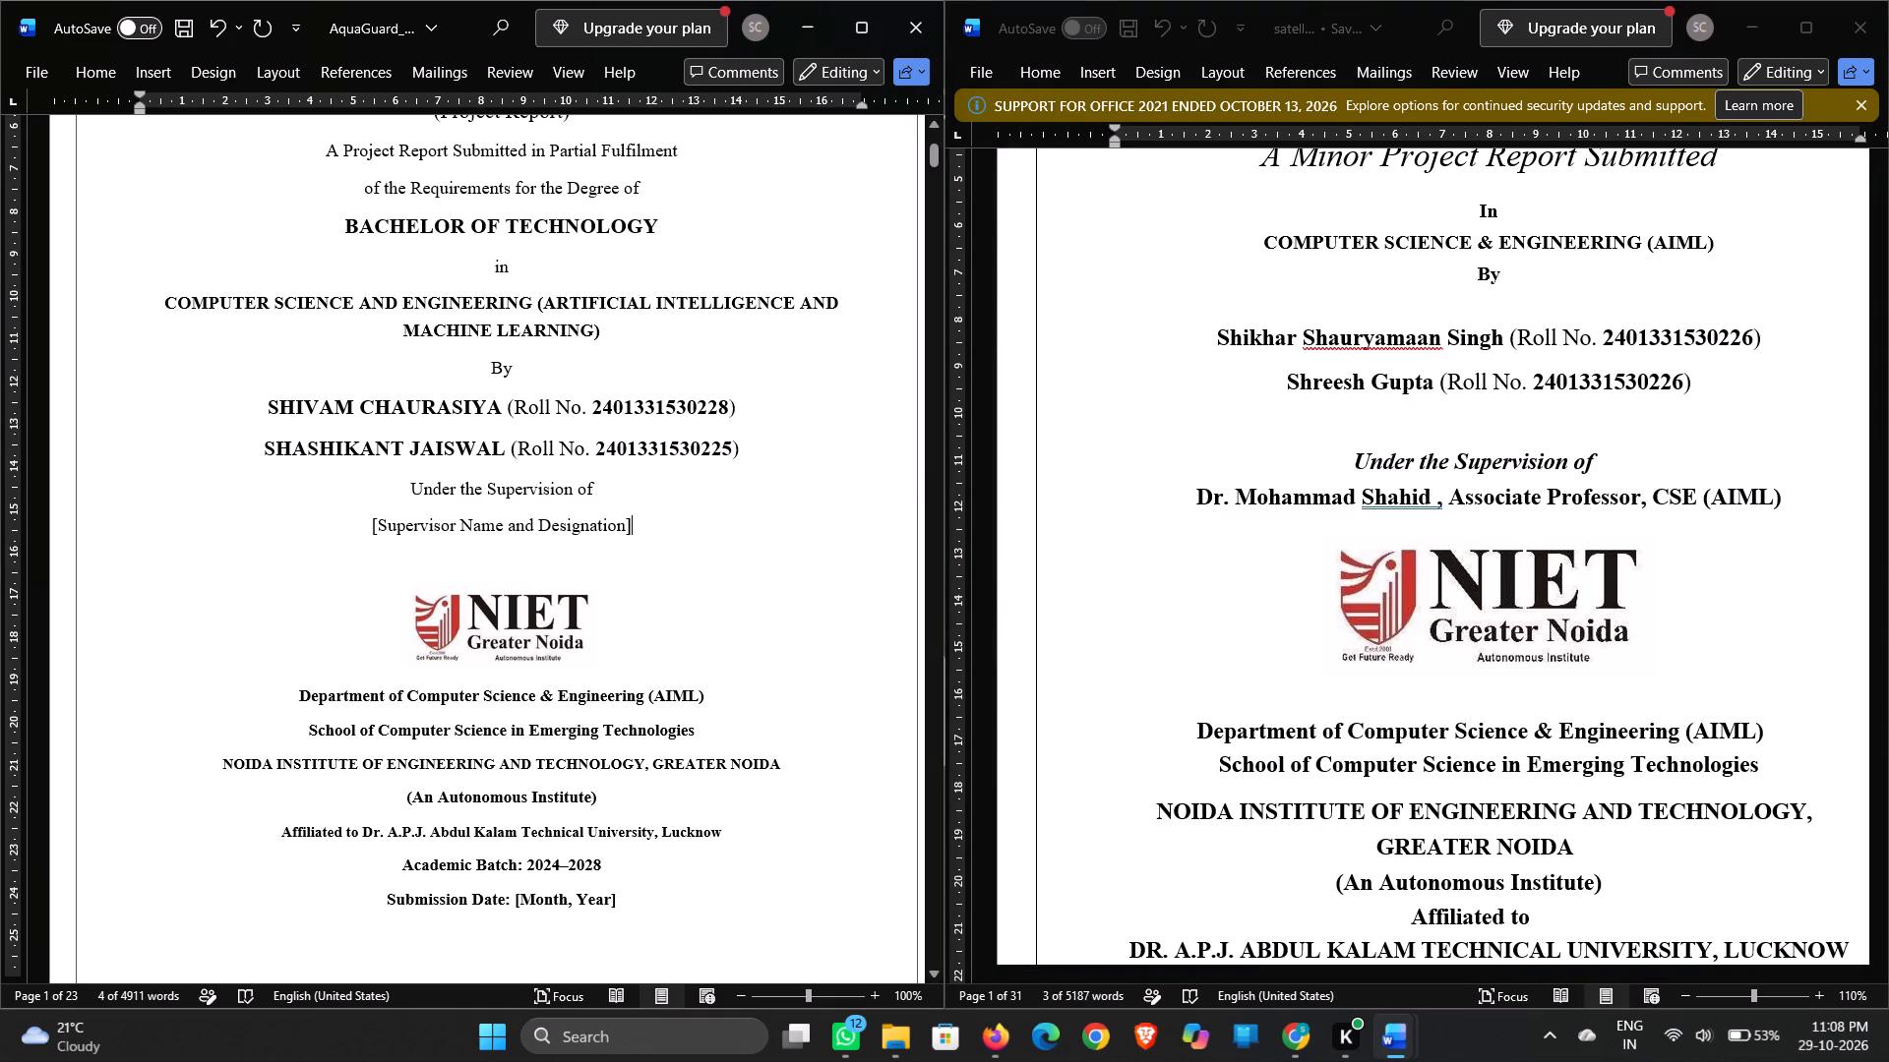
Replace the supervisor placeholder on the AquaGuard cover with "Dr.", the supervisor's name in capitals, and ", Associate Professor, CSE(AIML)".
key("BackSpace")
key("BackSpace")
key("BackSpace")
key("BackSpace")
key("BackSpace")
key("BackSpace")
key("BackSpace")
key("BackSpace")
key("BackSpace")
key("BackSpace")
key("BackSpace")
key("BackSpace")
key("BackSpace")
key("BackSpace")
key("BackSpace")
key("BackSpace")
key("BackSpace")
key("BackSpace")
key("BackSpace")
key("BackSpace")
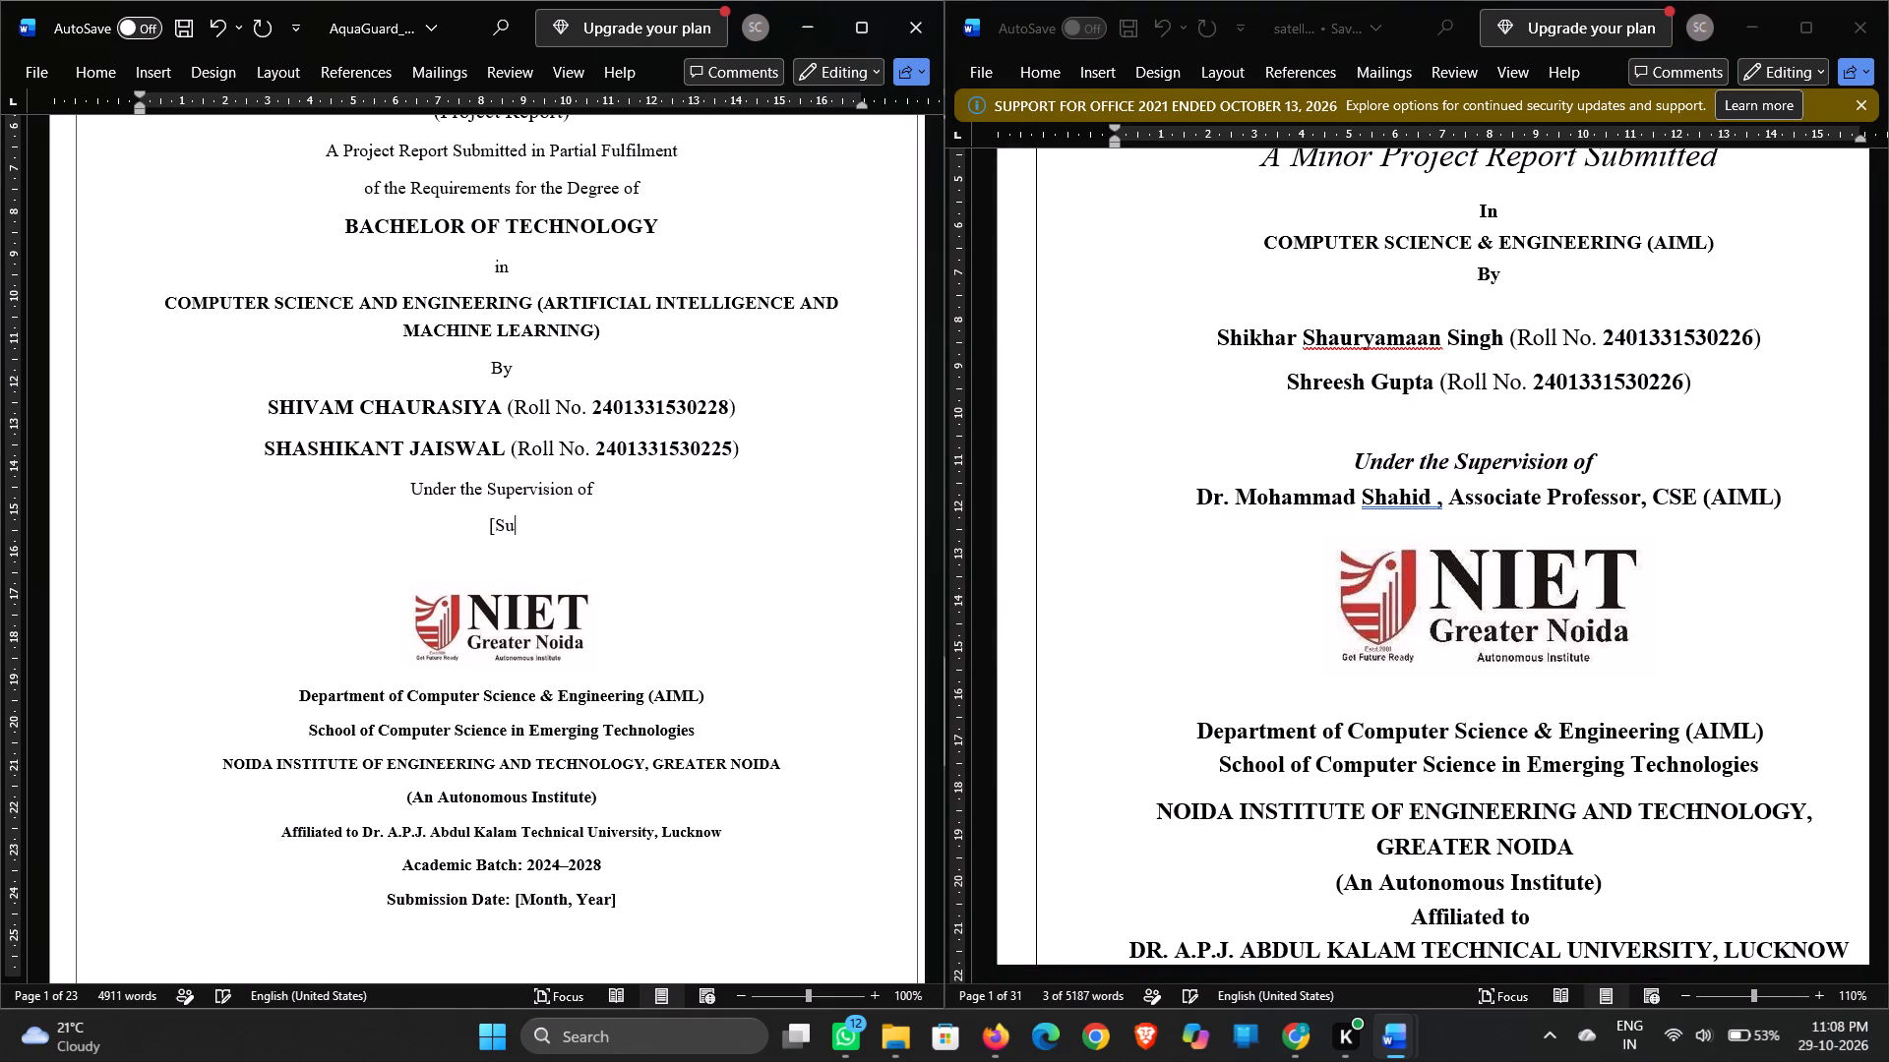
key("BackSpace")
key("BackSpace")
key("BackSpace")
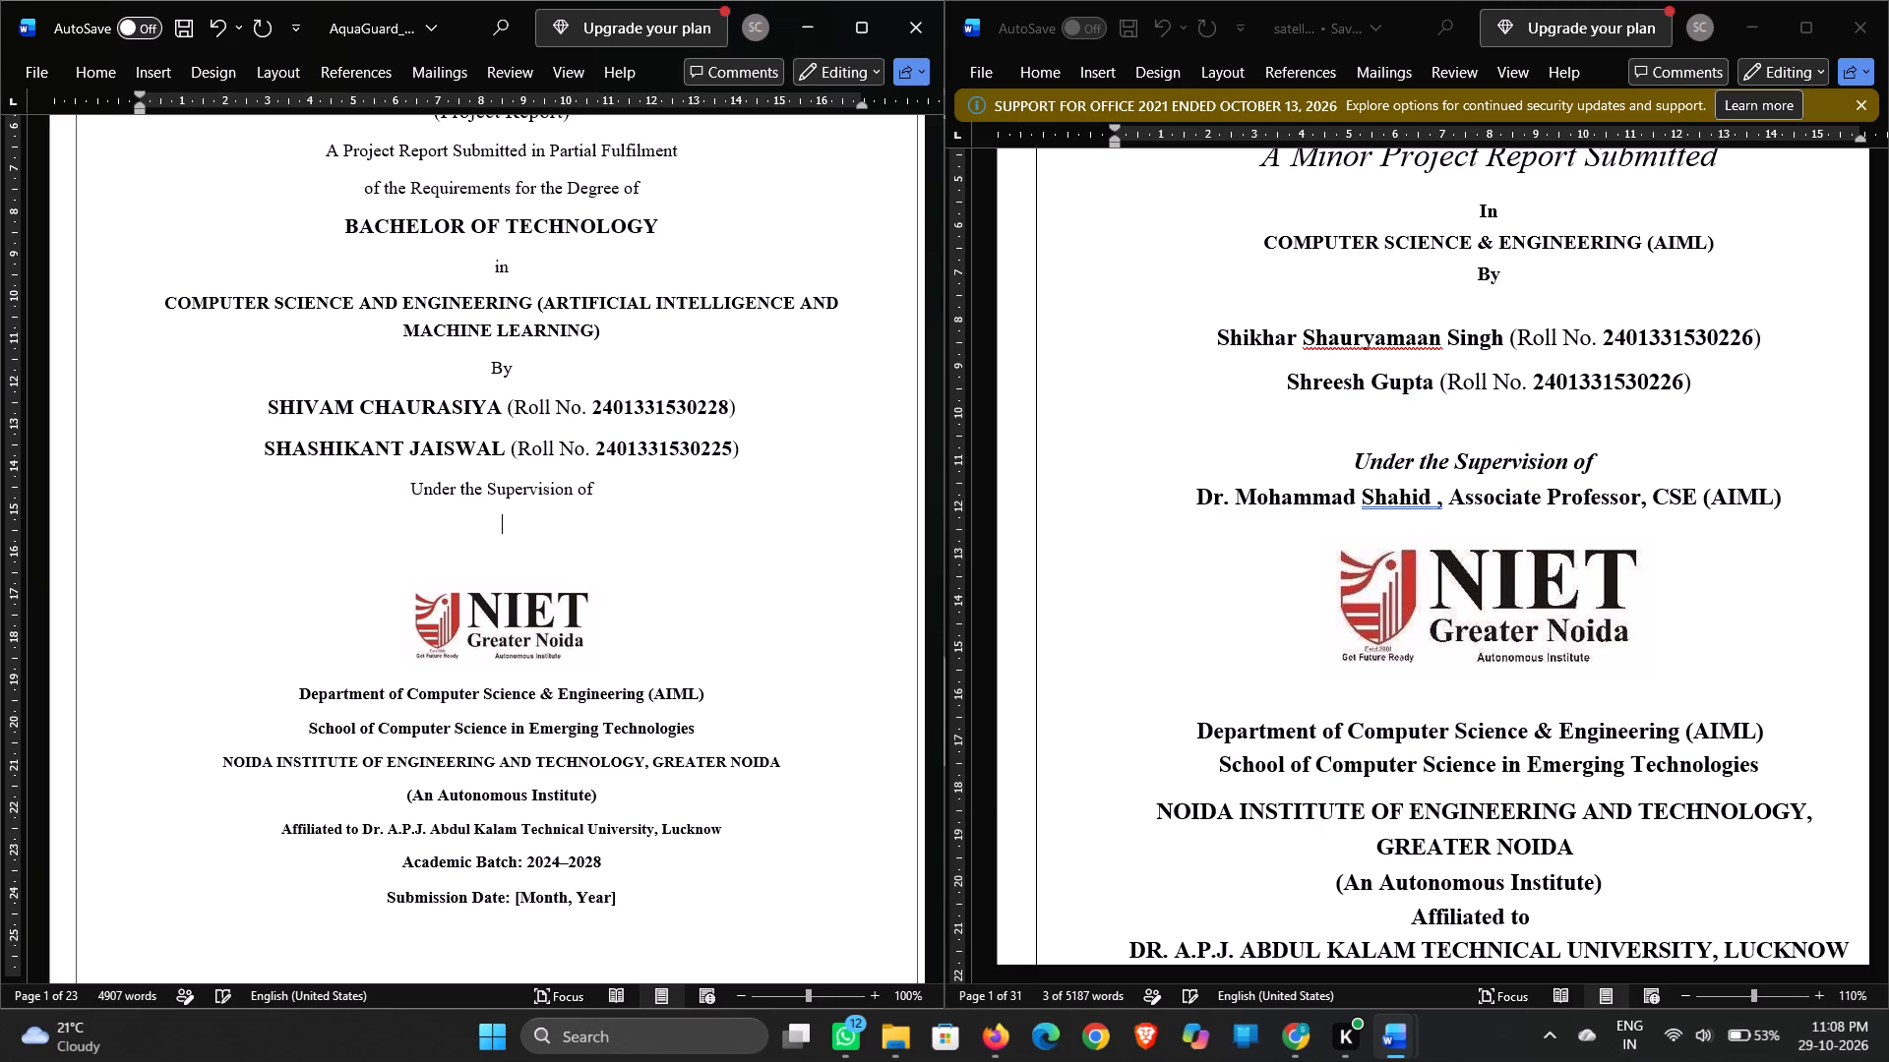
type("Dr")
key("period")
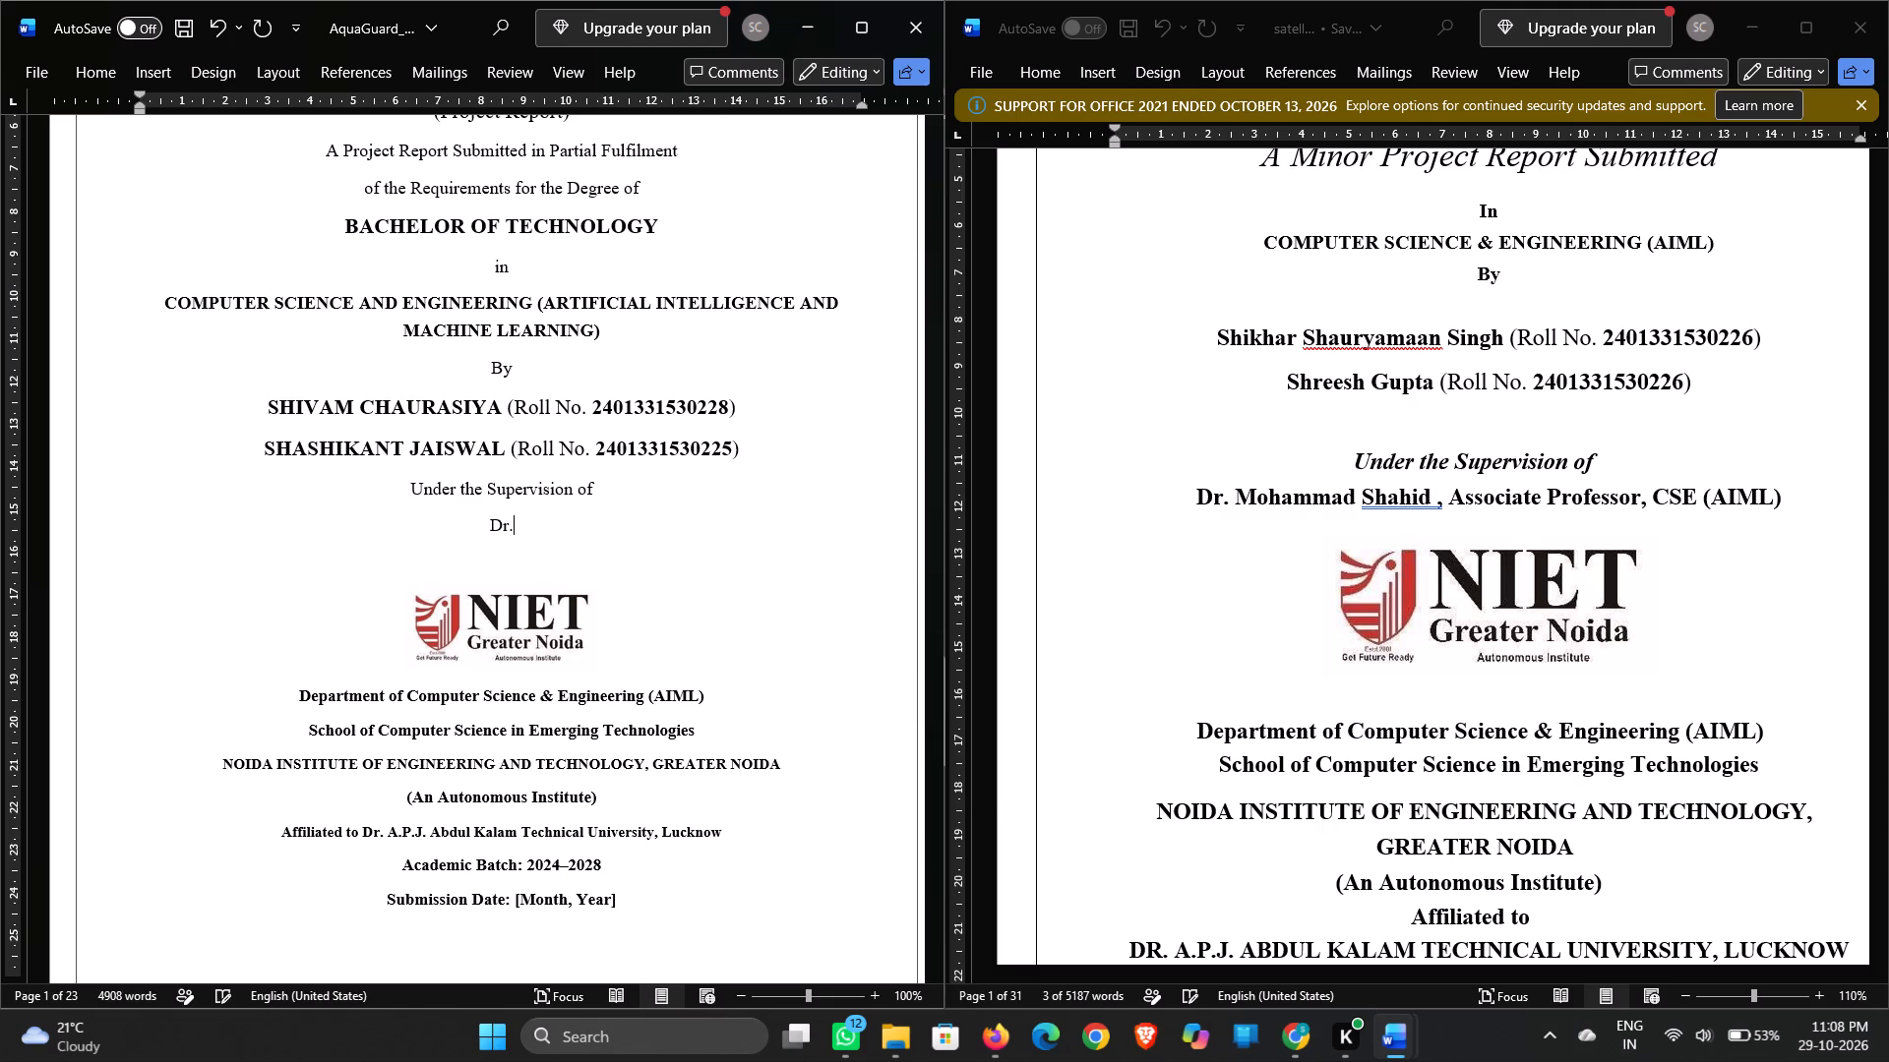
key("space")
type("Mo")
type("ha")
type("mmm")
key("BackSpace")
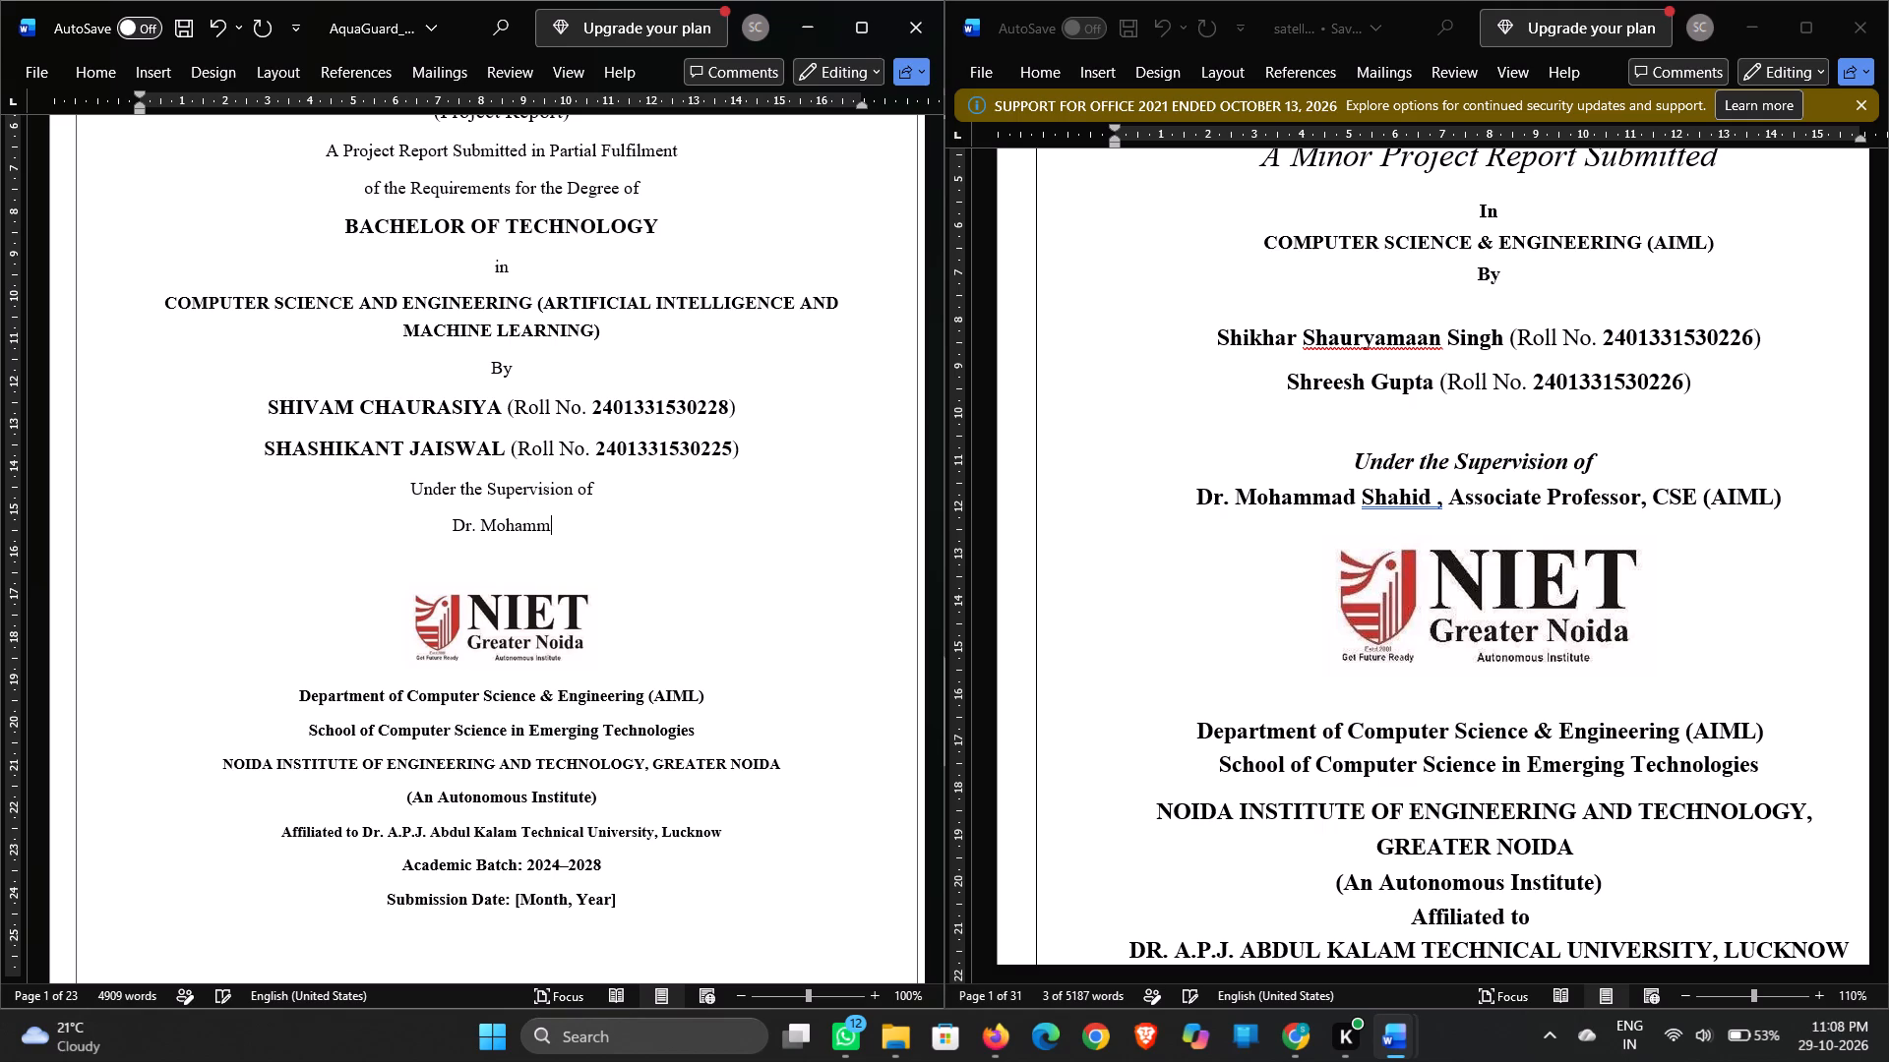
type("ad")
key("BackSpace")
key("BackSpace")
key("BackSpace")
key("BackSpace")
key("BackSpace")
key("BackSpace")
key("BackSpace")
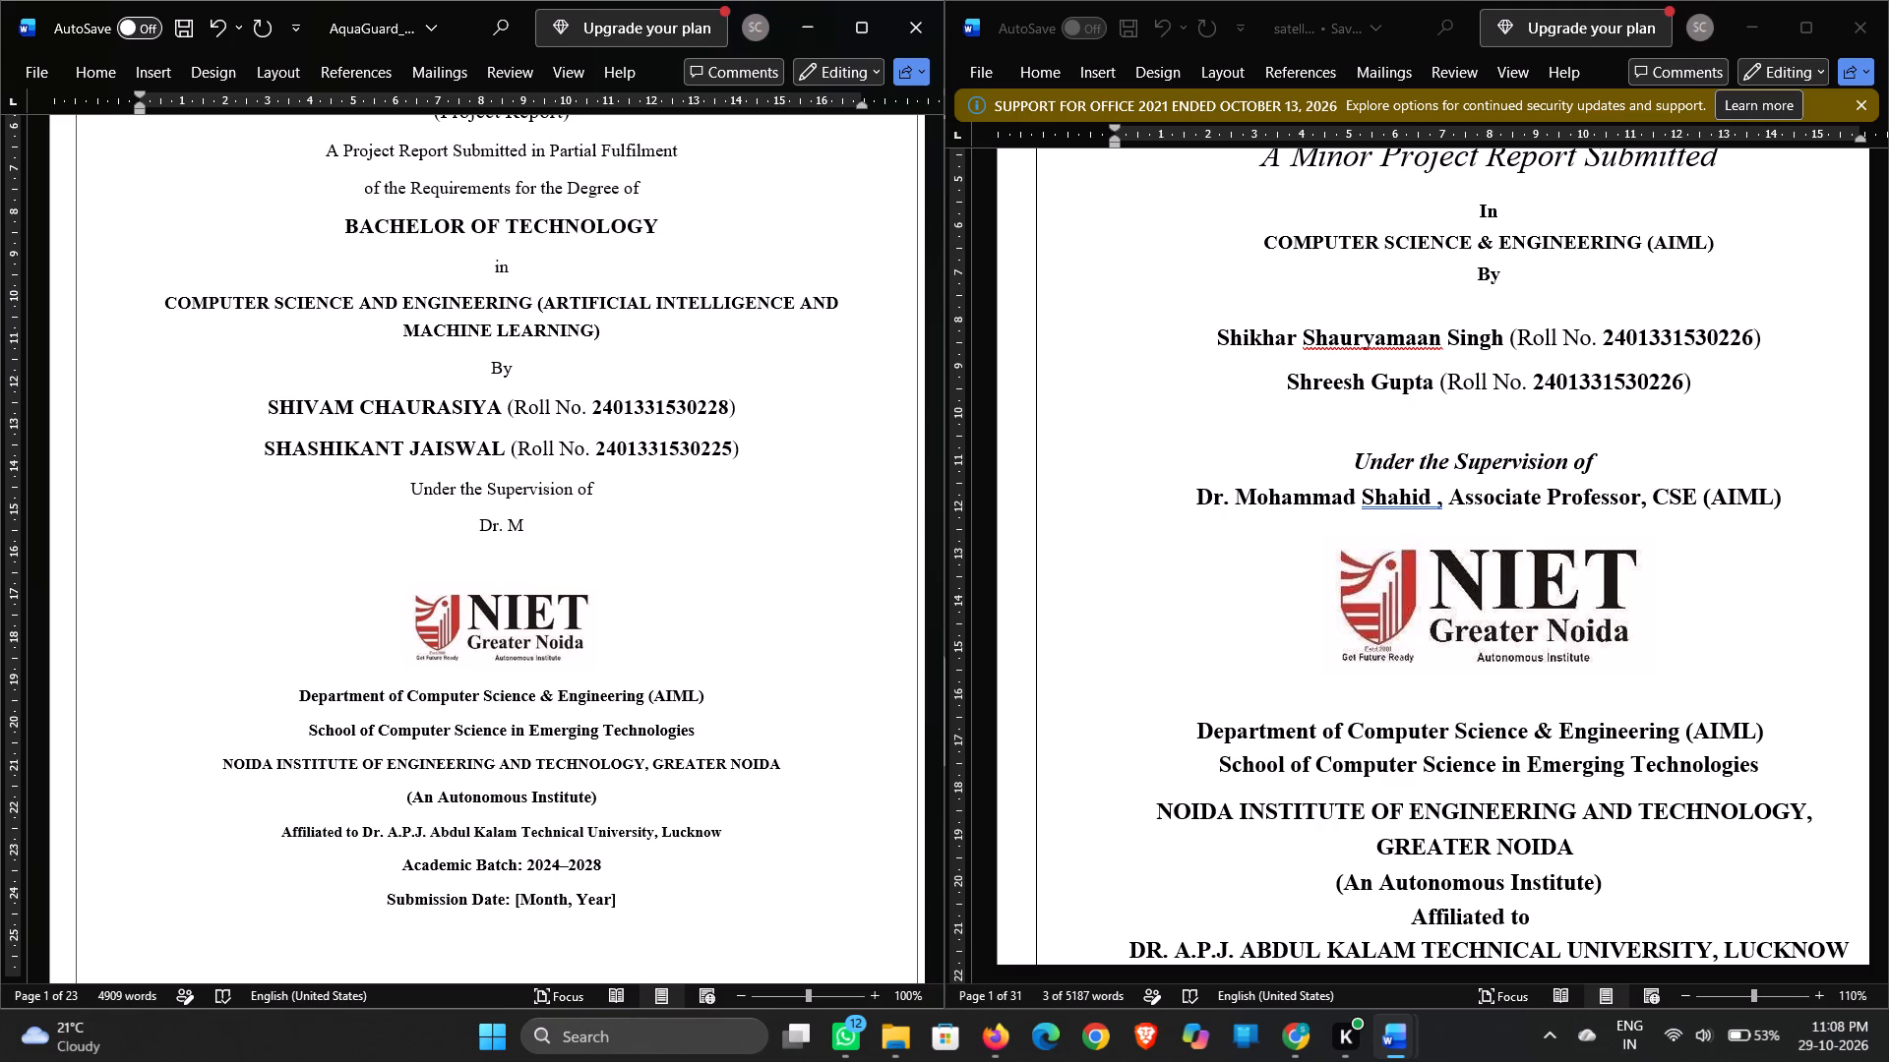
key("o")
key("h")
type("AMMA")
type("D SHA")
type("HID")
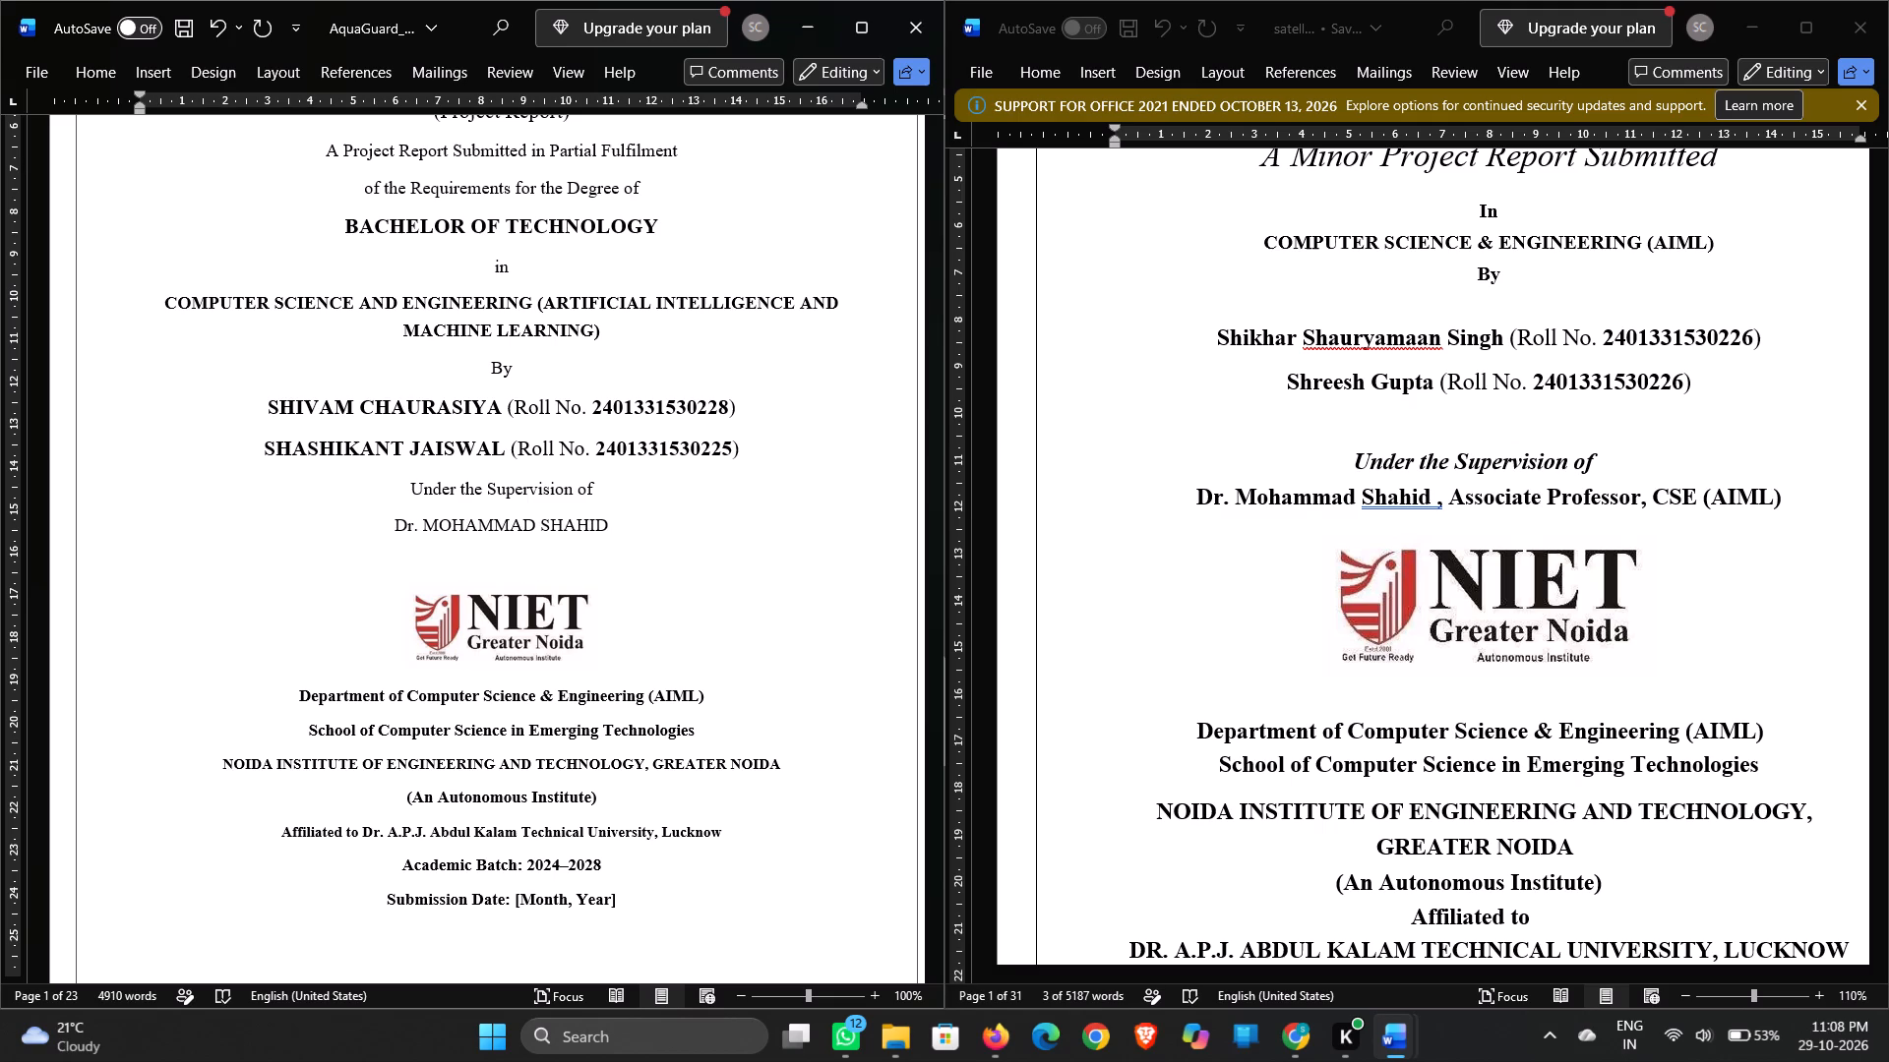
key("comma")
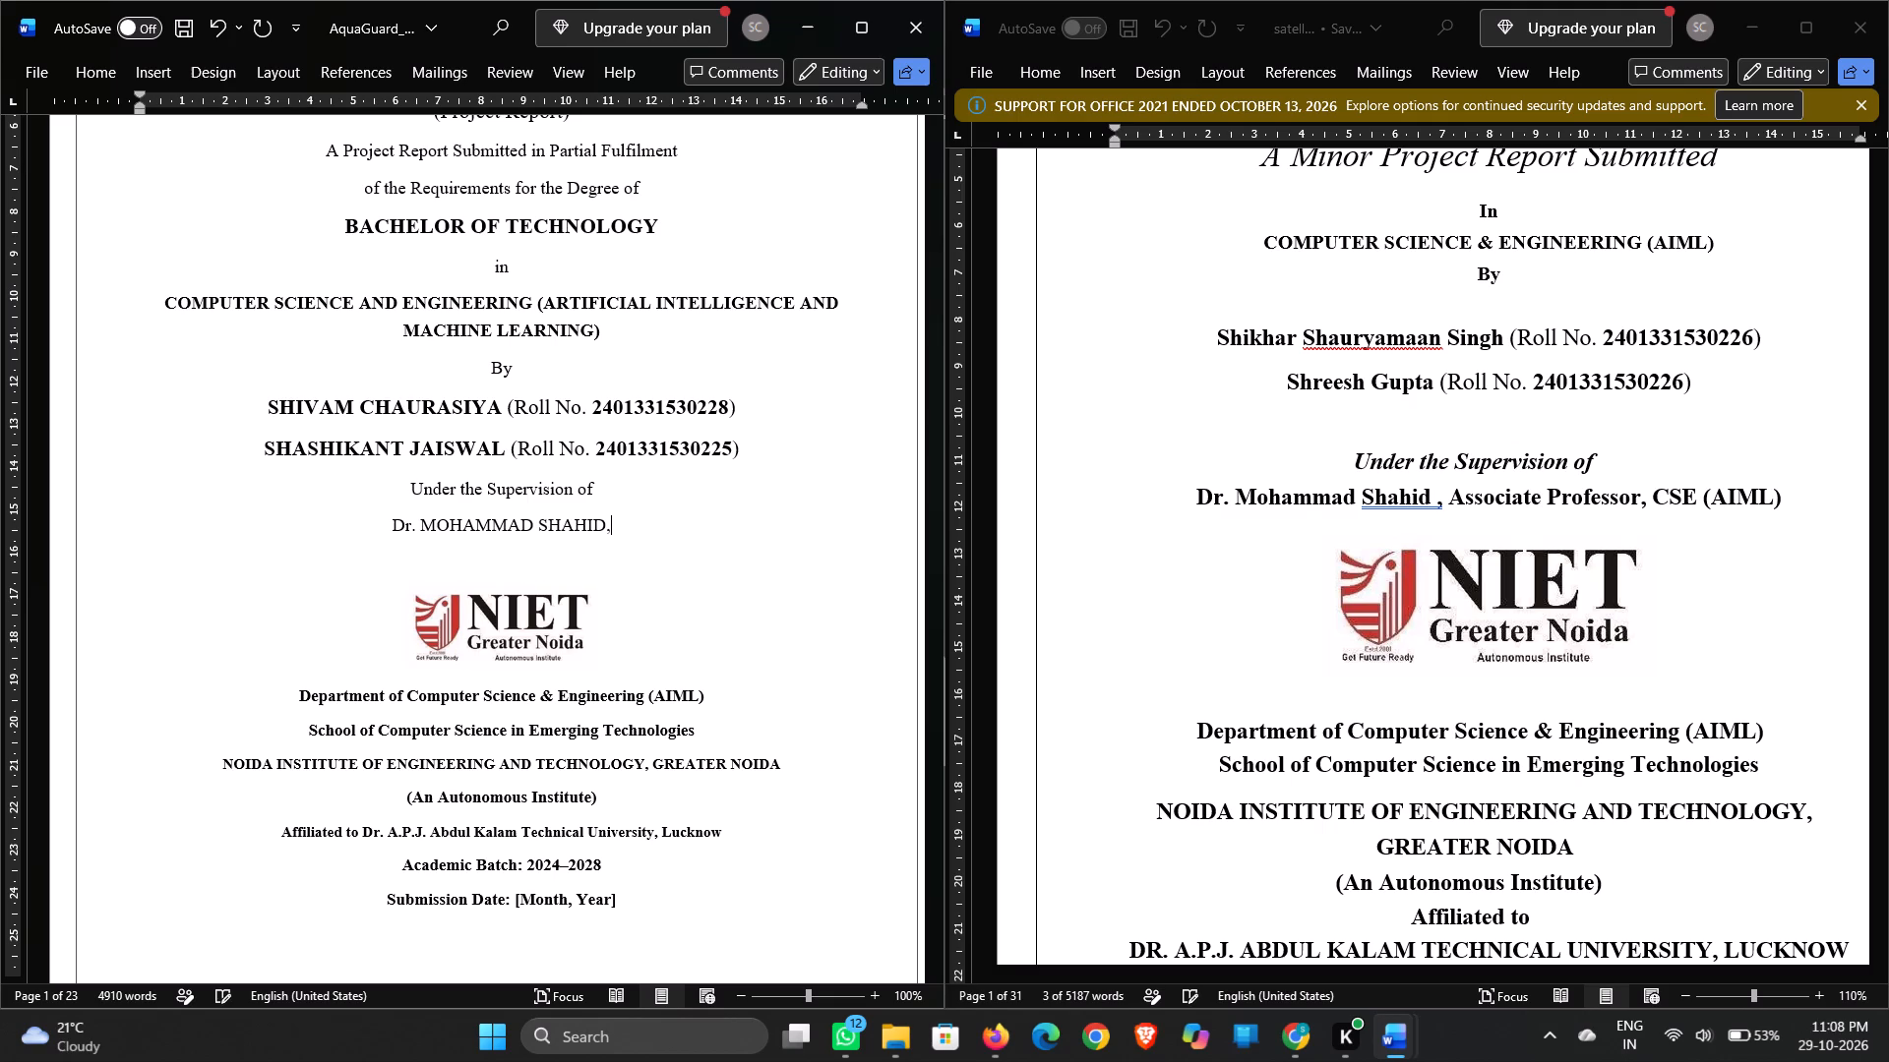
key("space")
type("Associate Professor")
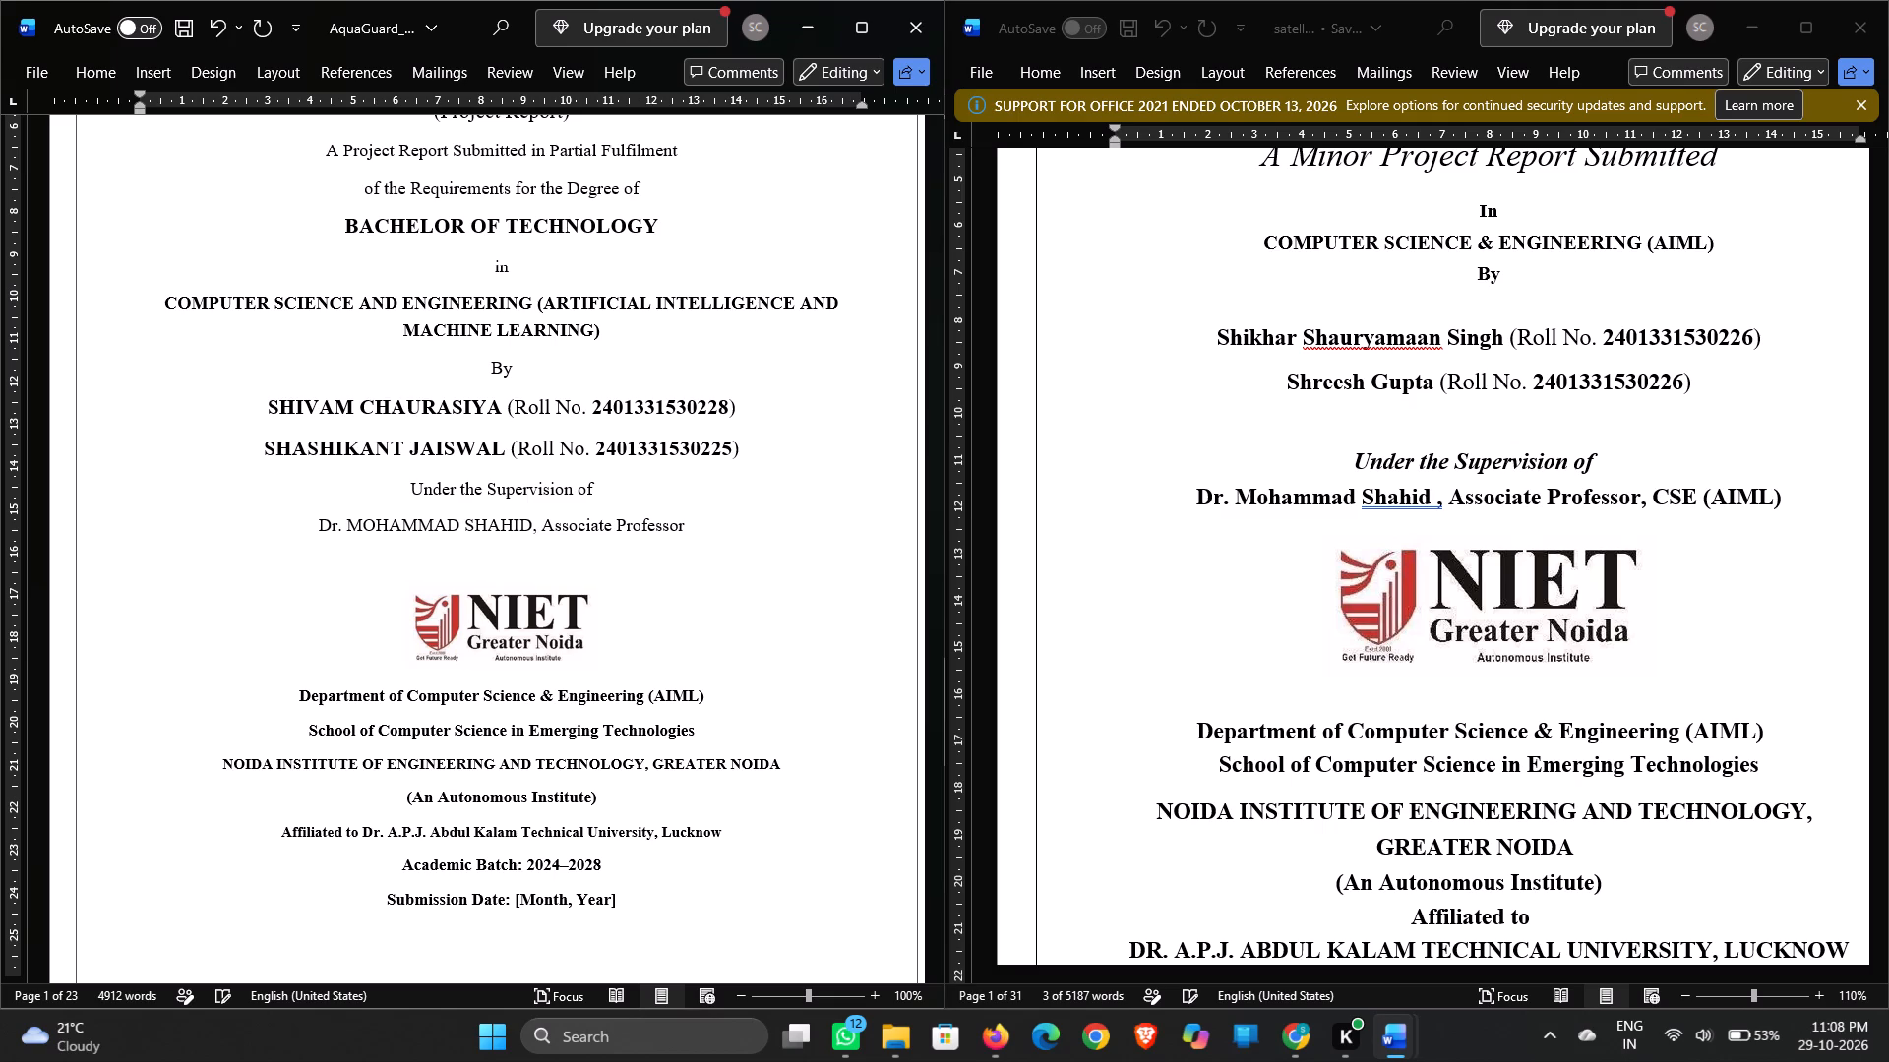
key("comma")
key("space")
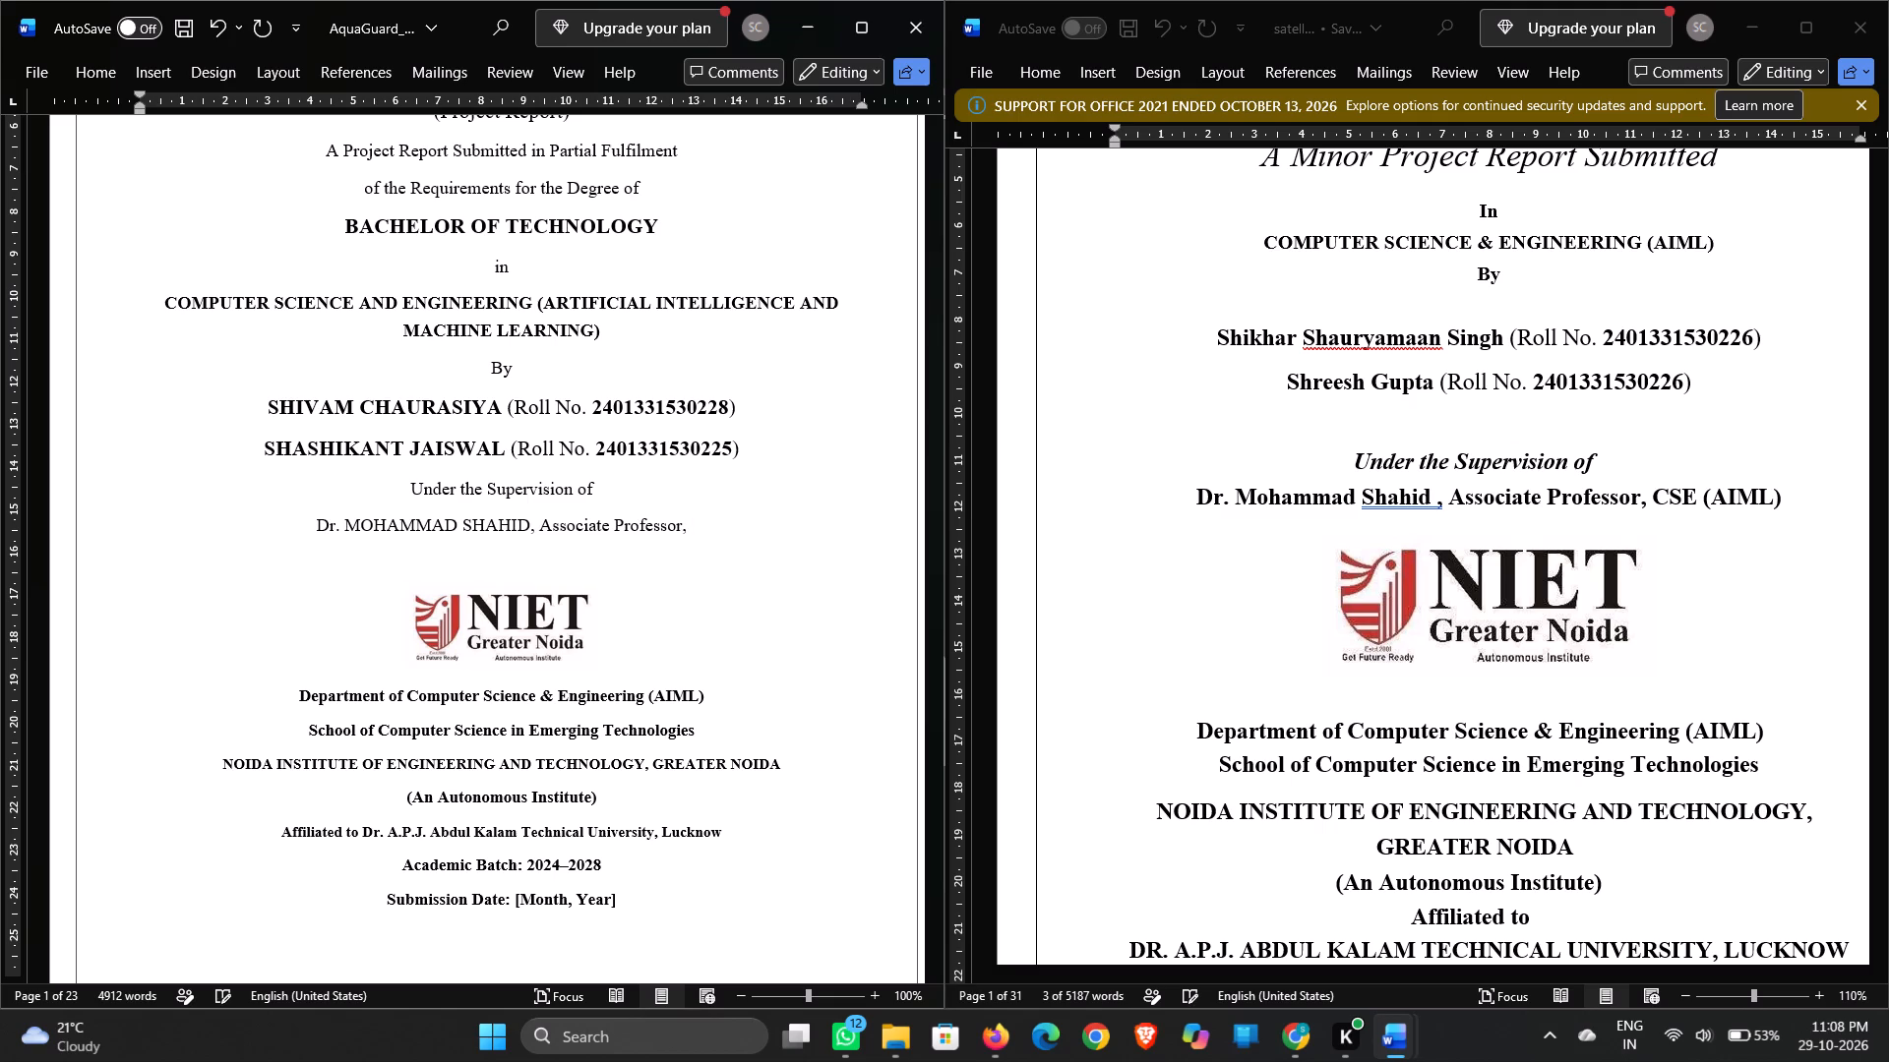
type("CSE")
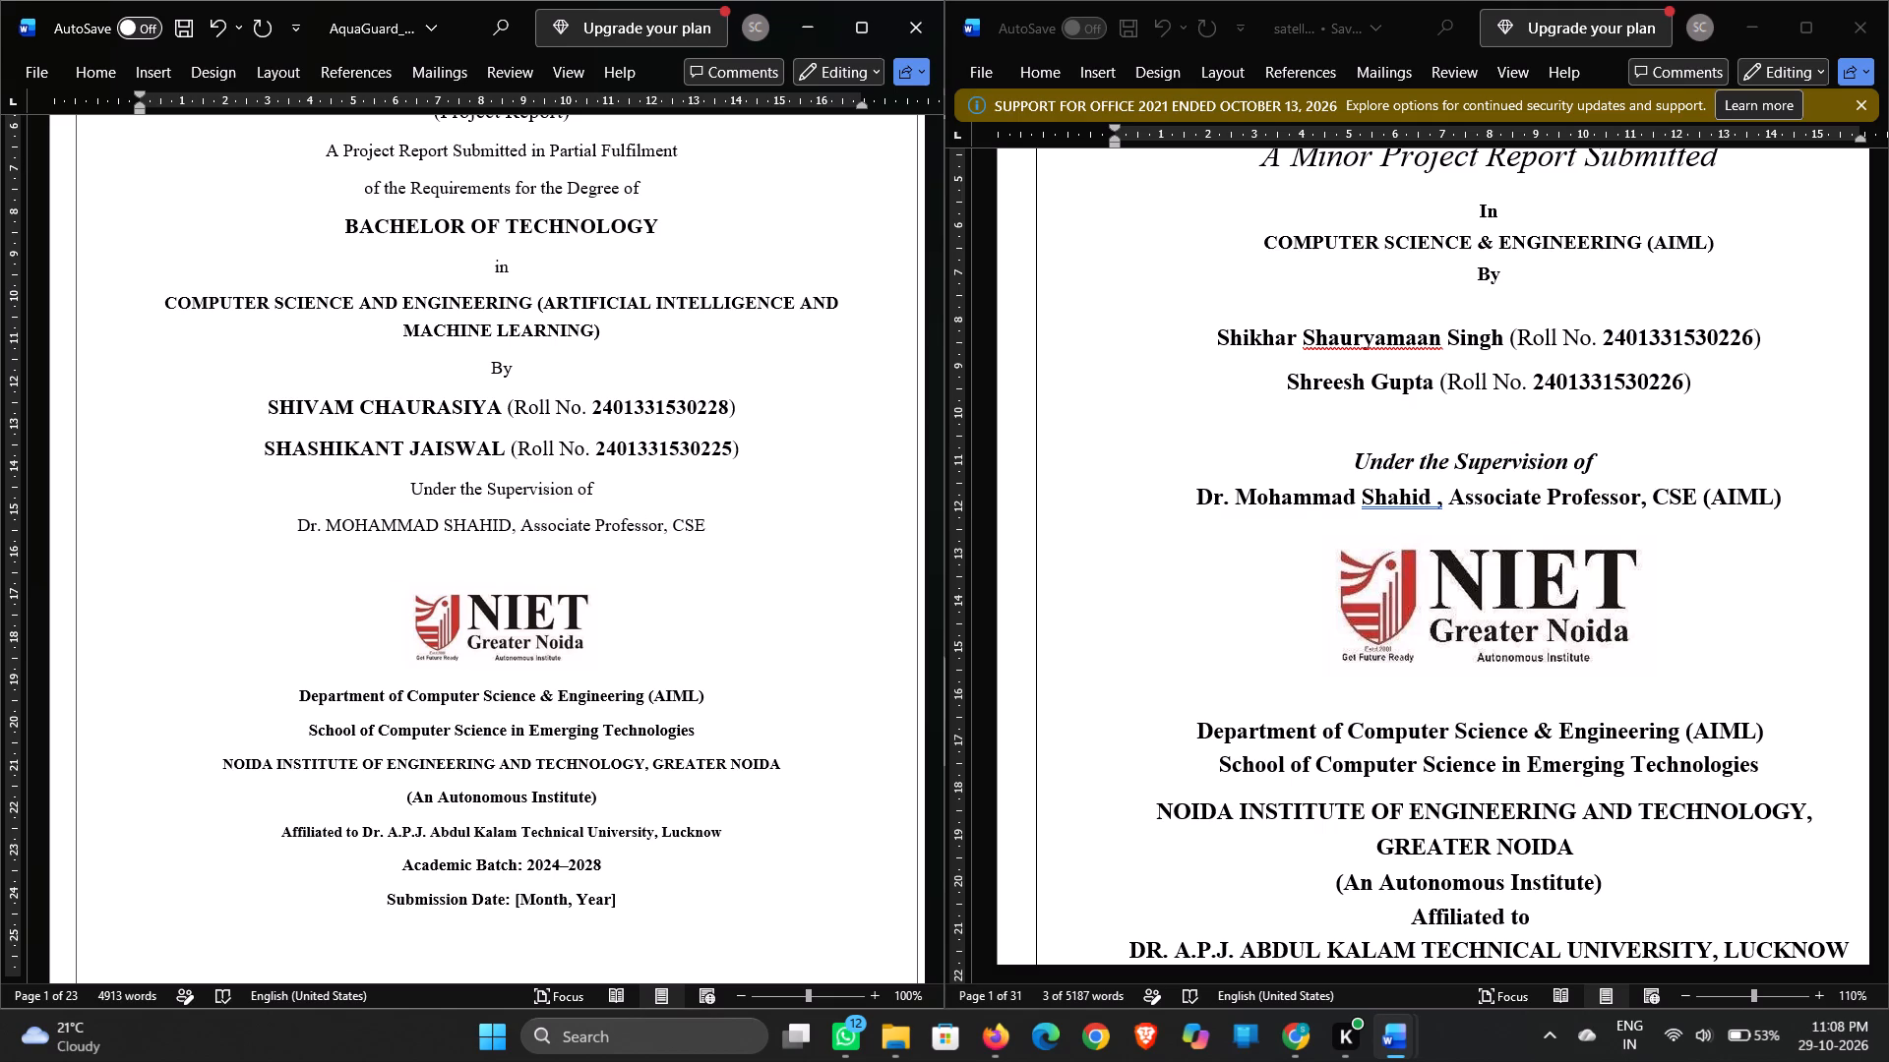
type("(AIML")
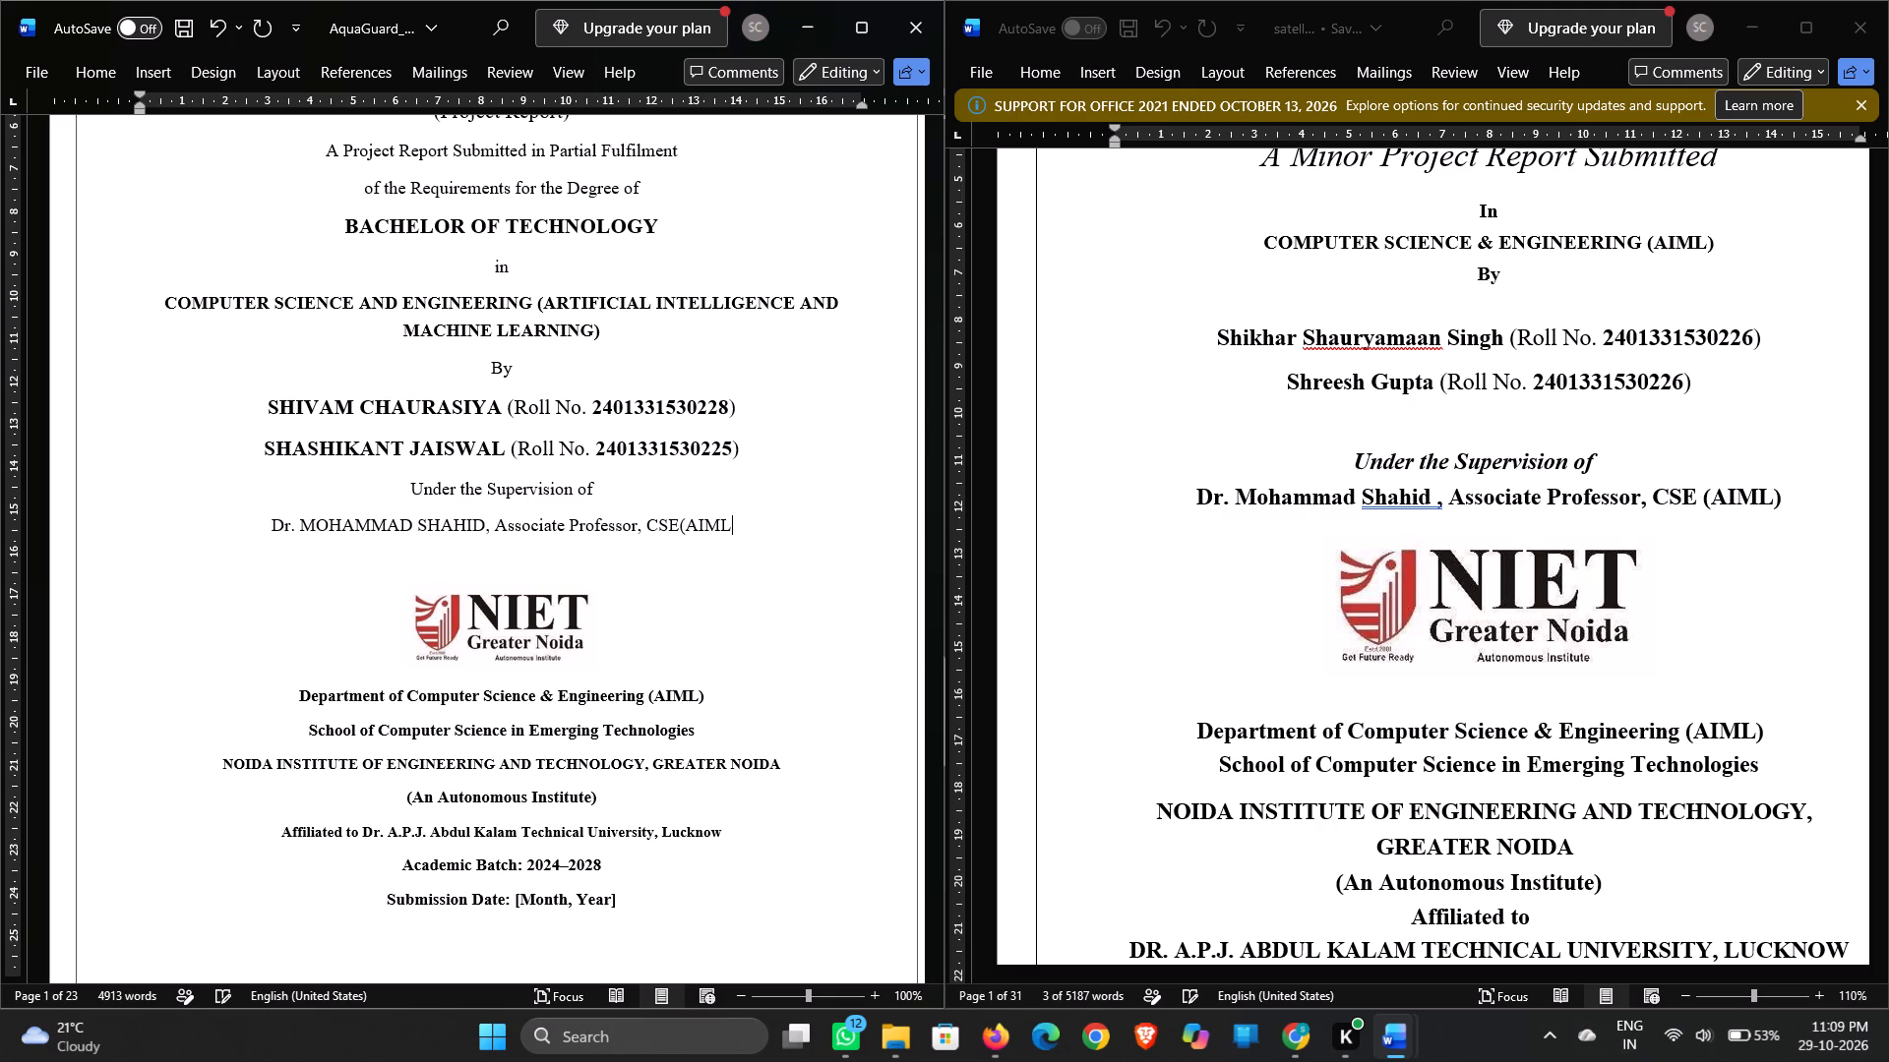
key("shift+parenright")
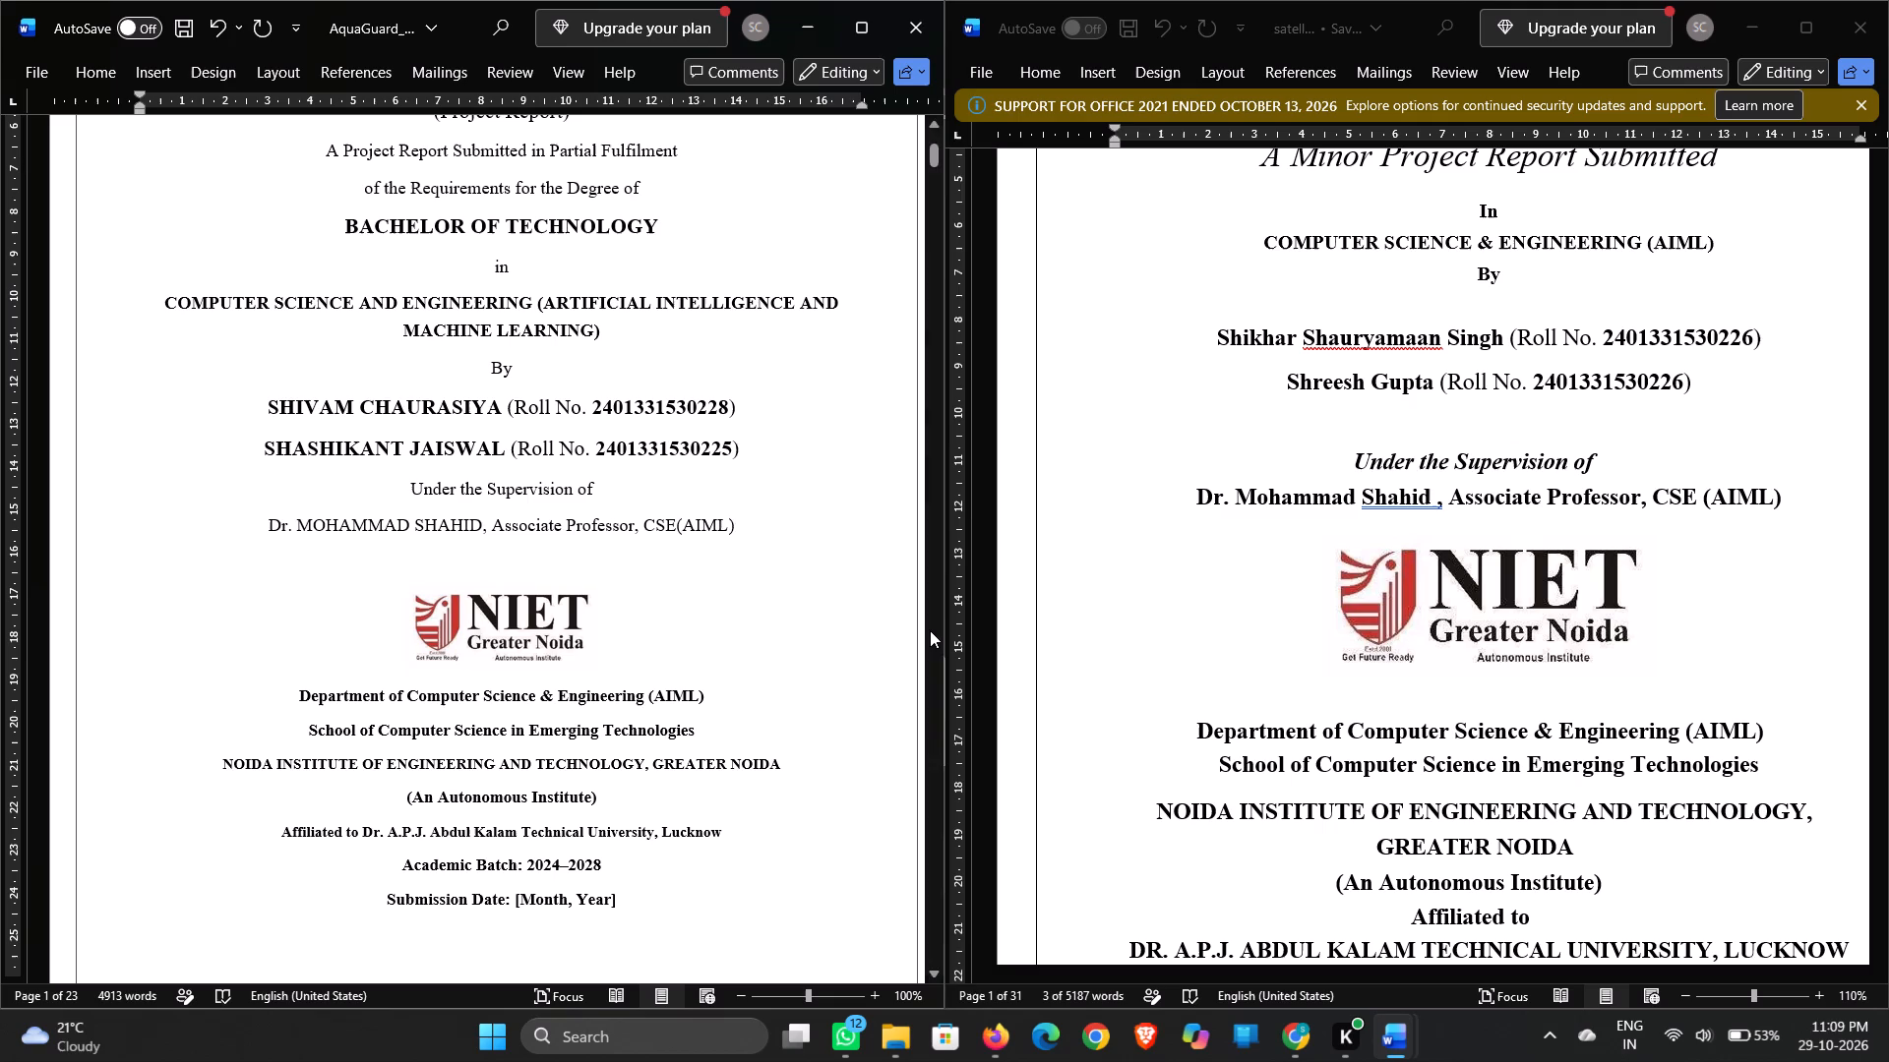
Examine the formatting of the supervisor's name line in the reference report.
left_click_drag(1198, 495, 1271, 503)
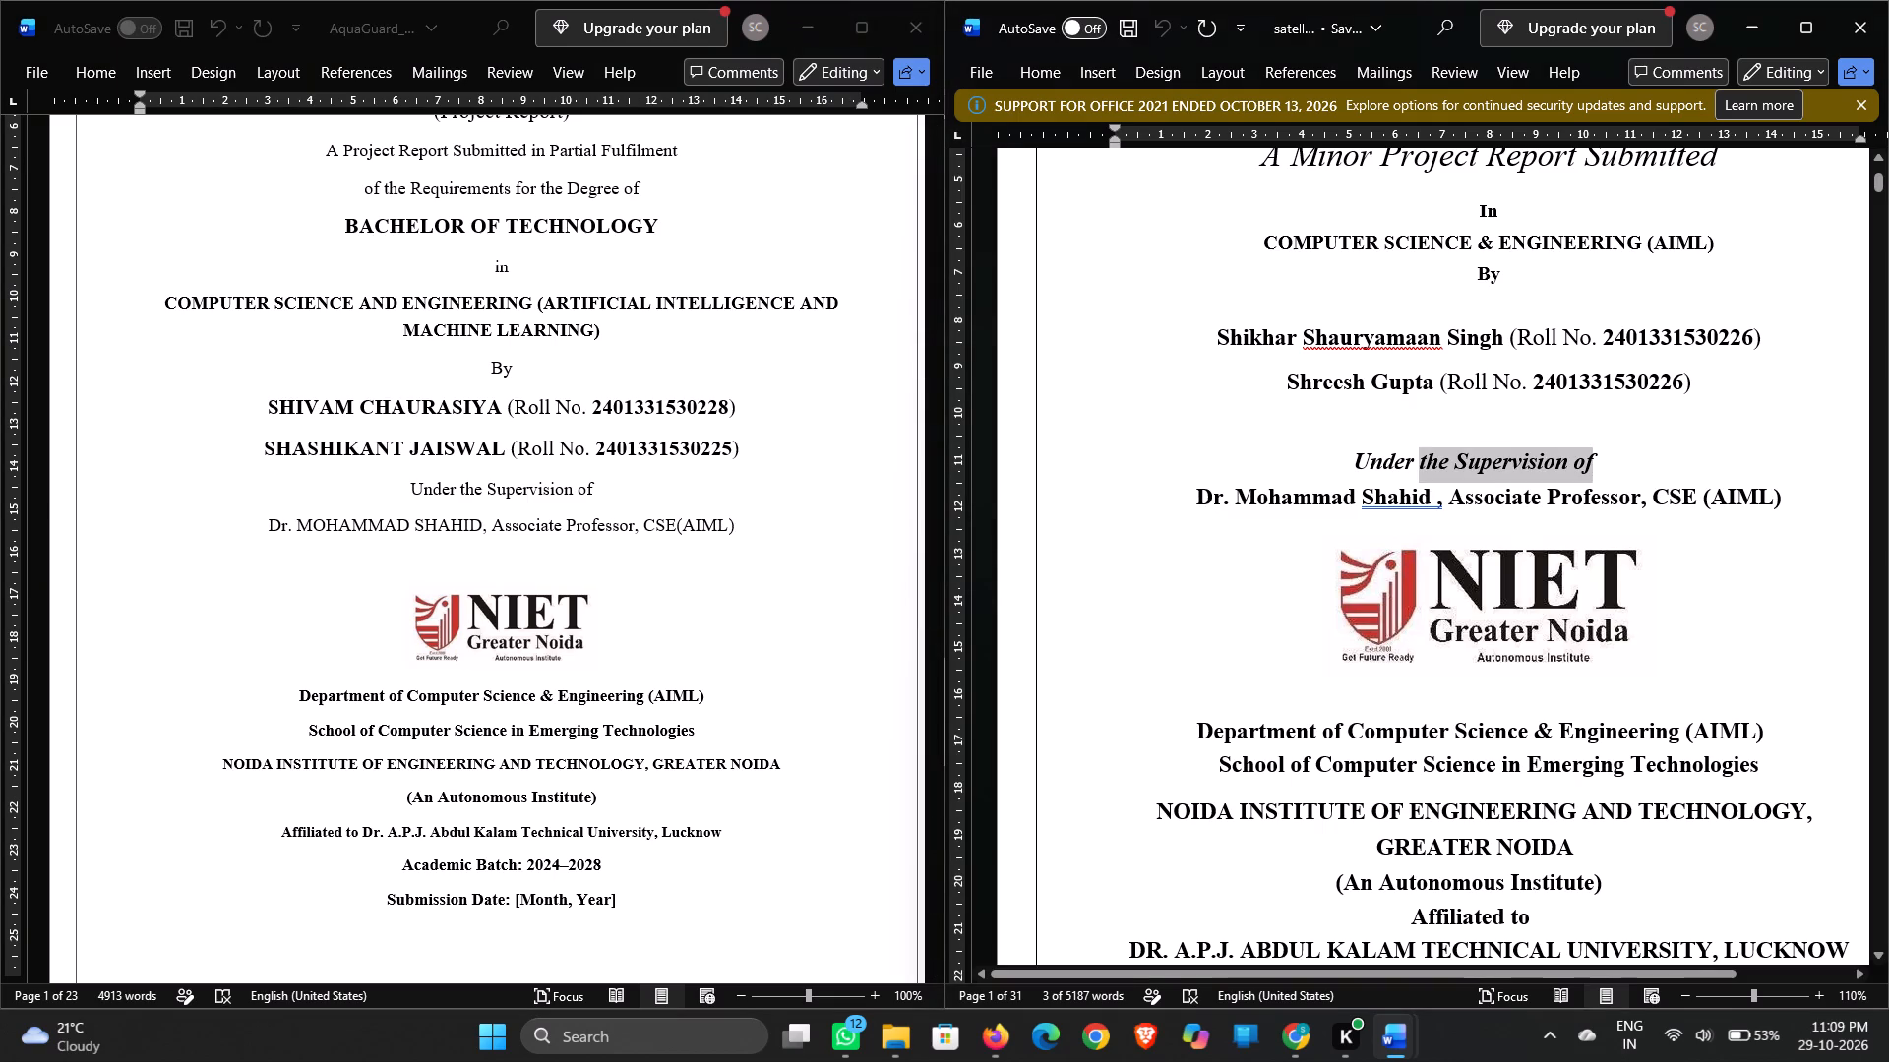
left_click_drag(1271, 503, 1317, 504)
left_click_drag(1198, 496, 1288, 497)
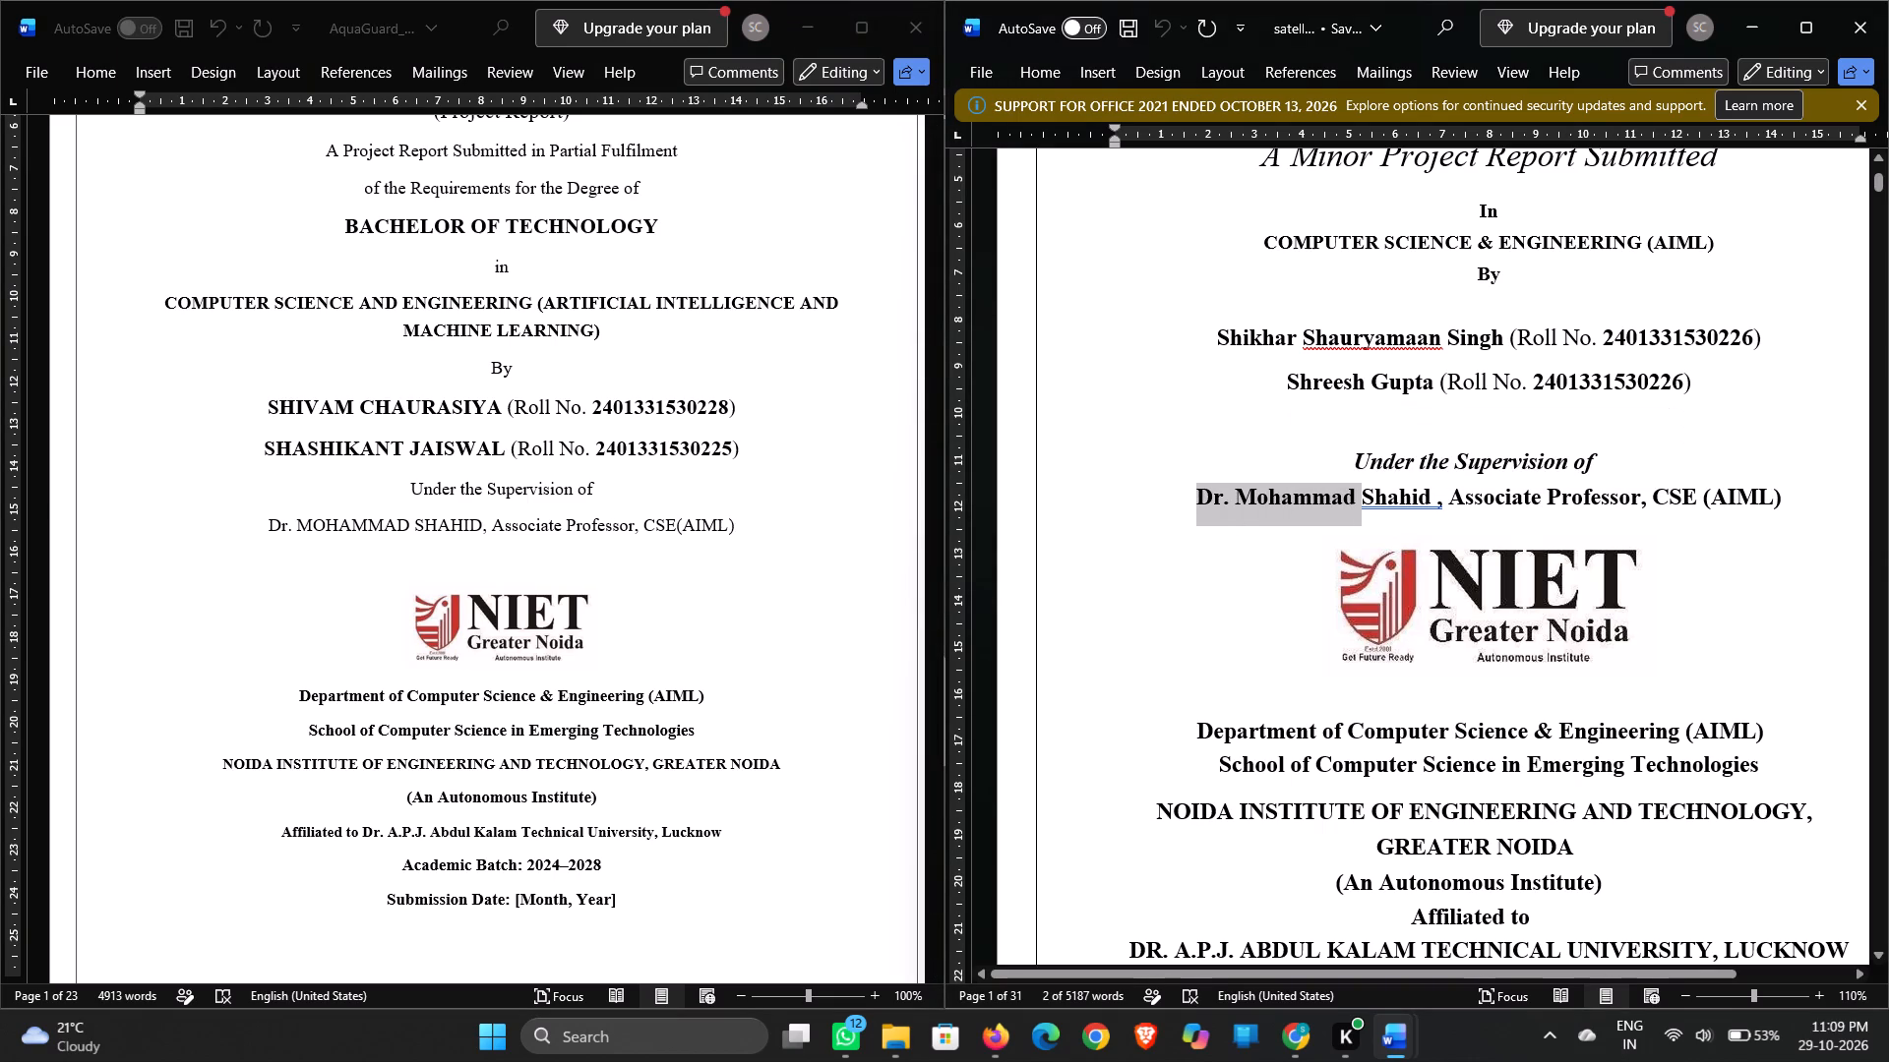
left_click(1149, 542)
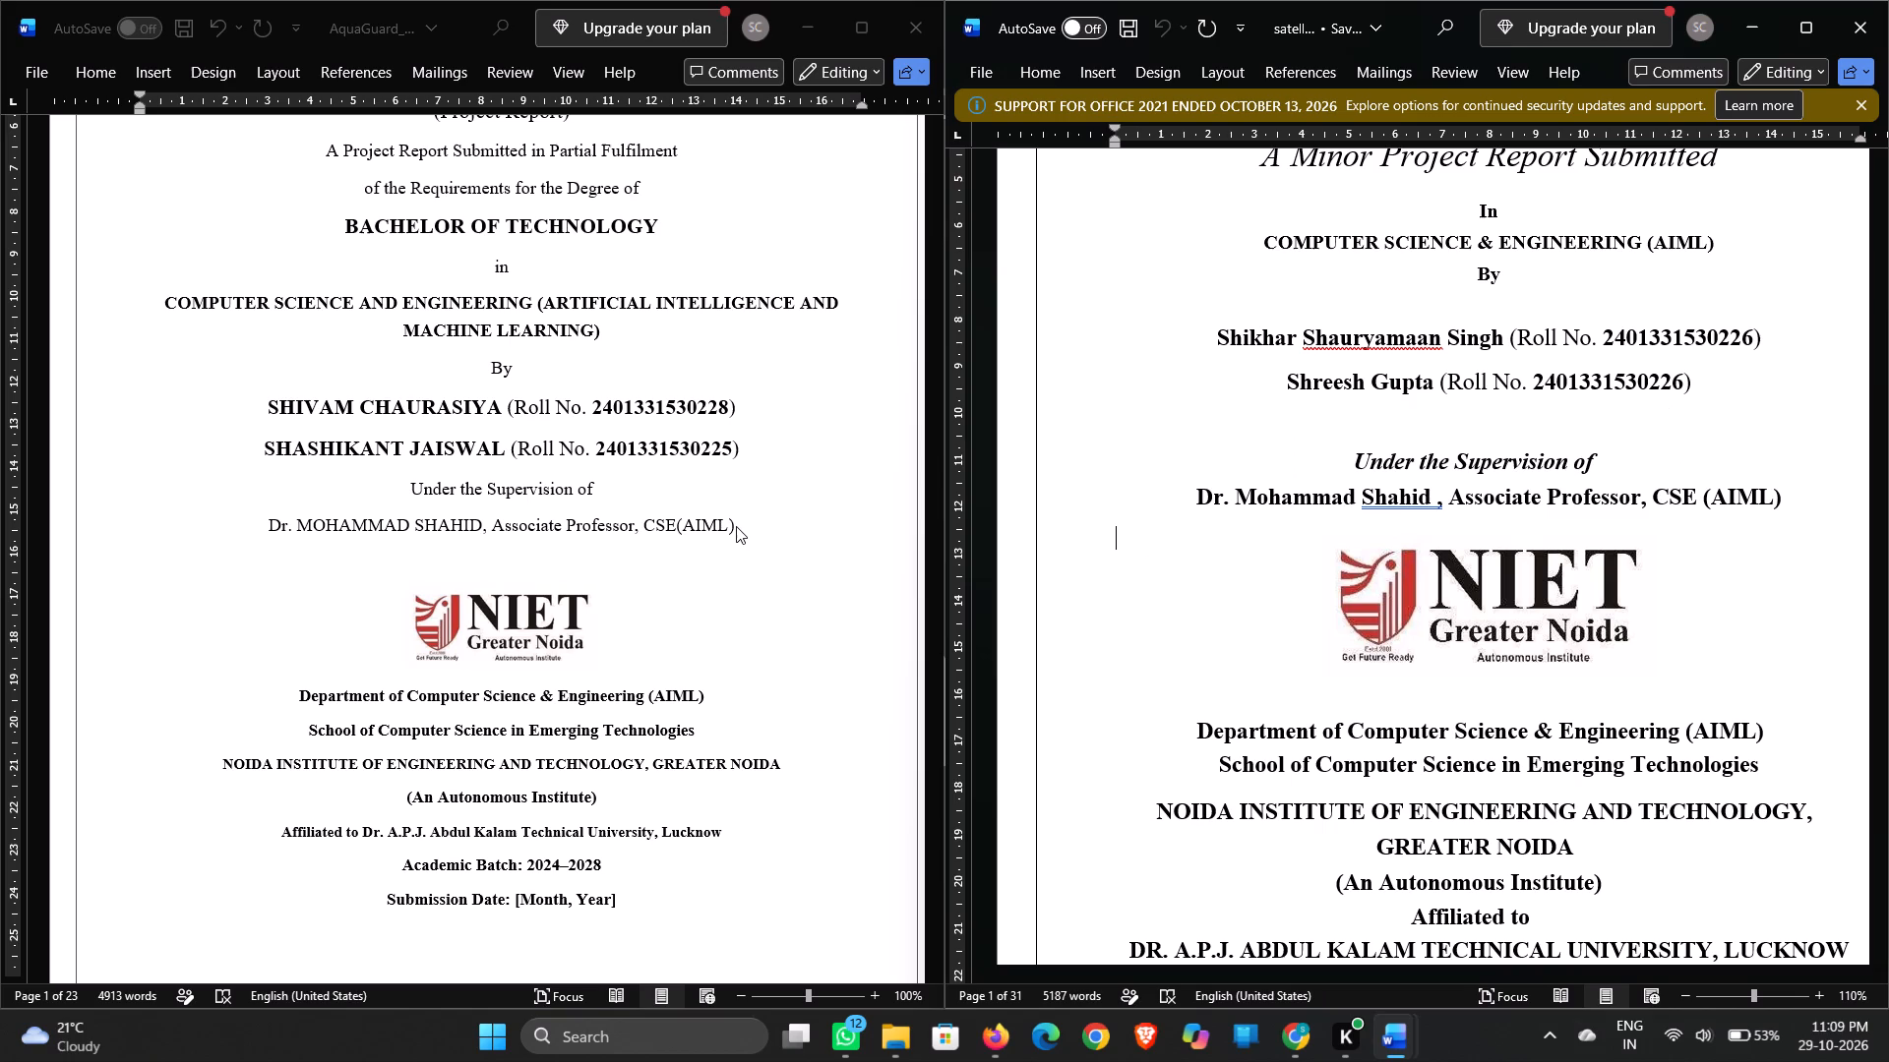
Open the font size of the whole supervisor name and designation line on the AquaGuard cover for editing.
left_click_drag(736, 526, 269, 524)
left_click_drag(269, 524, 732, 525)
left_click(894, 449)
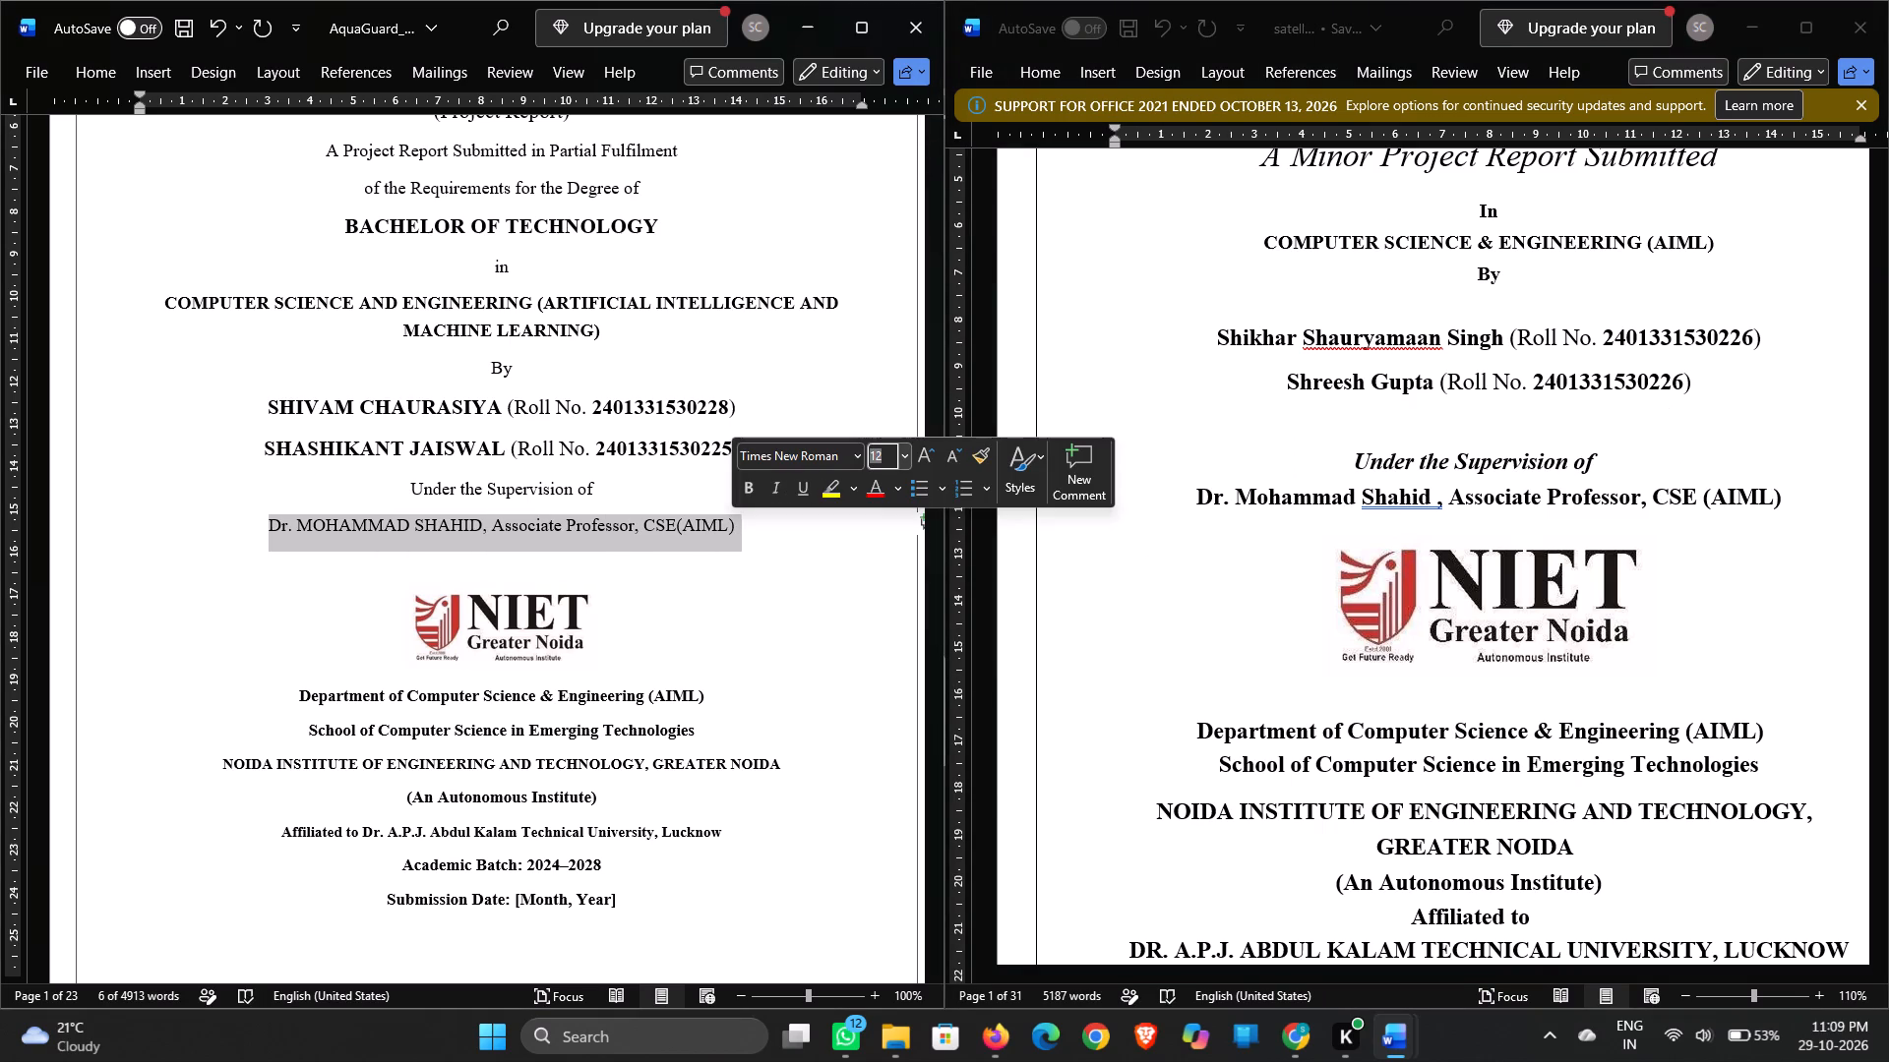
Set the AquaGuard cover's whole supervisor line, name and designation, to font size 14.
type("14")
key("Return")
left_click(426, 560)
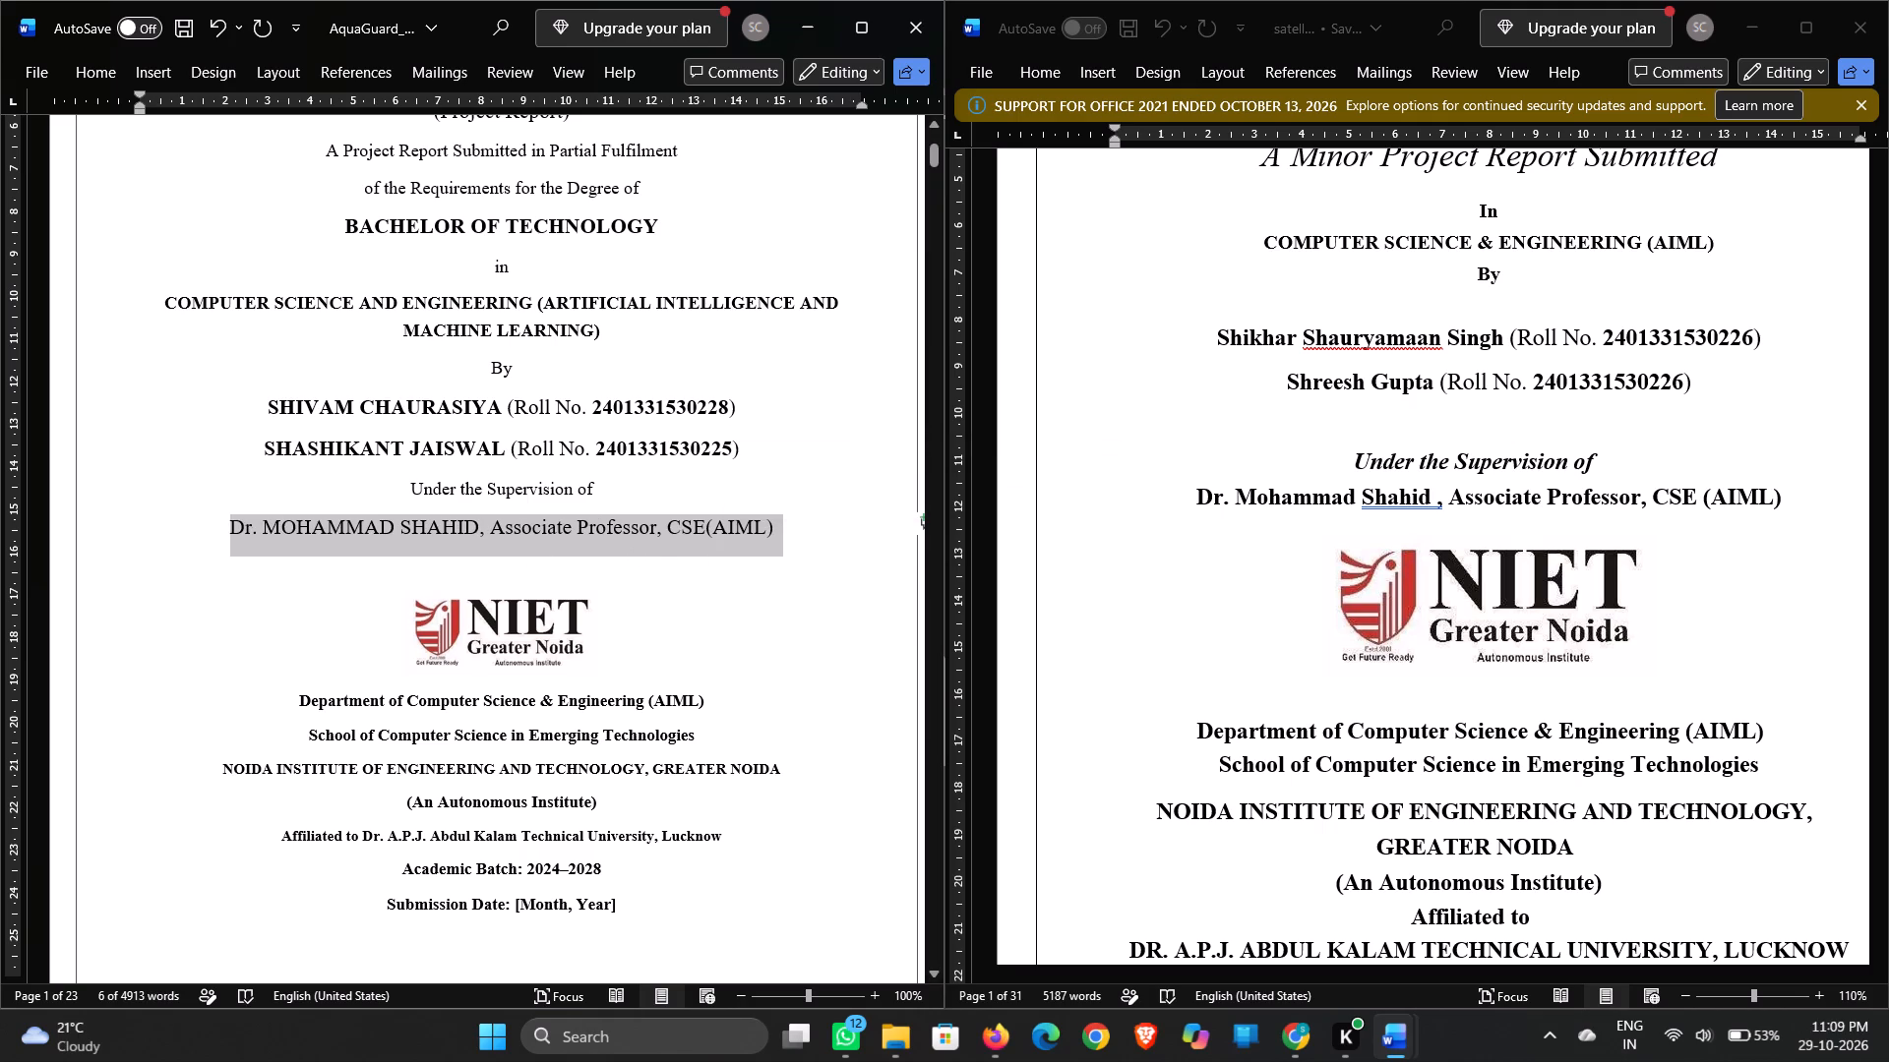
Bold the supervisor's title and name on the AquaGuard cover, leaving the designation after the comma in regular weight.
left_click_drag(230, 523, 306, 527)
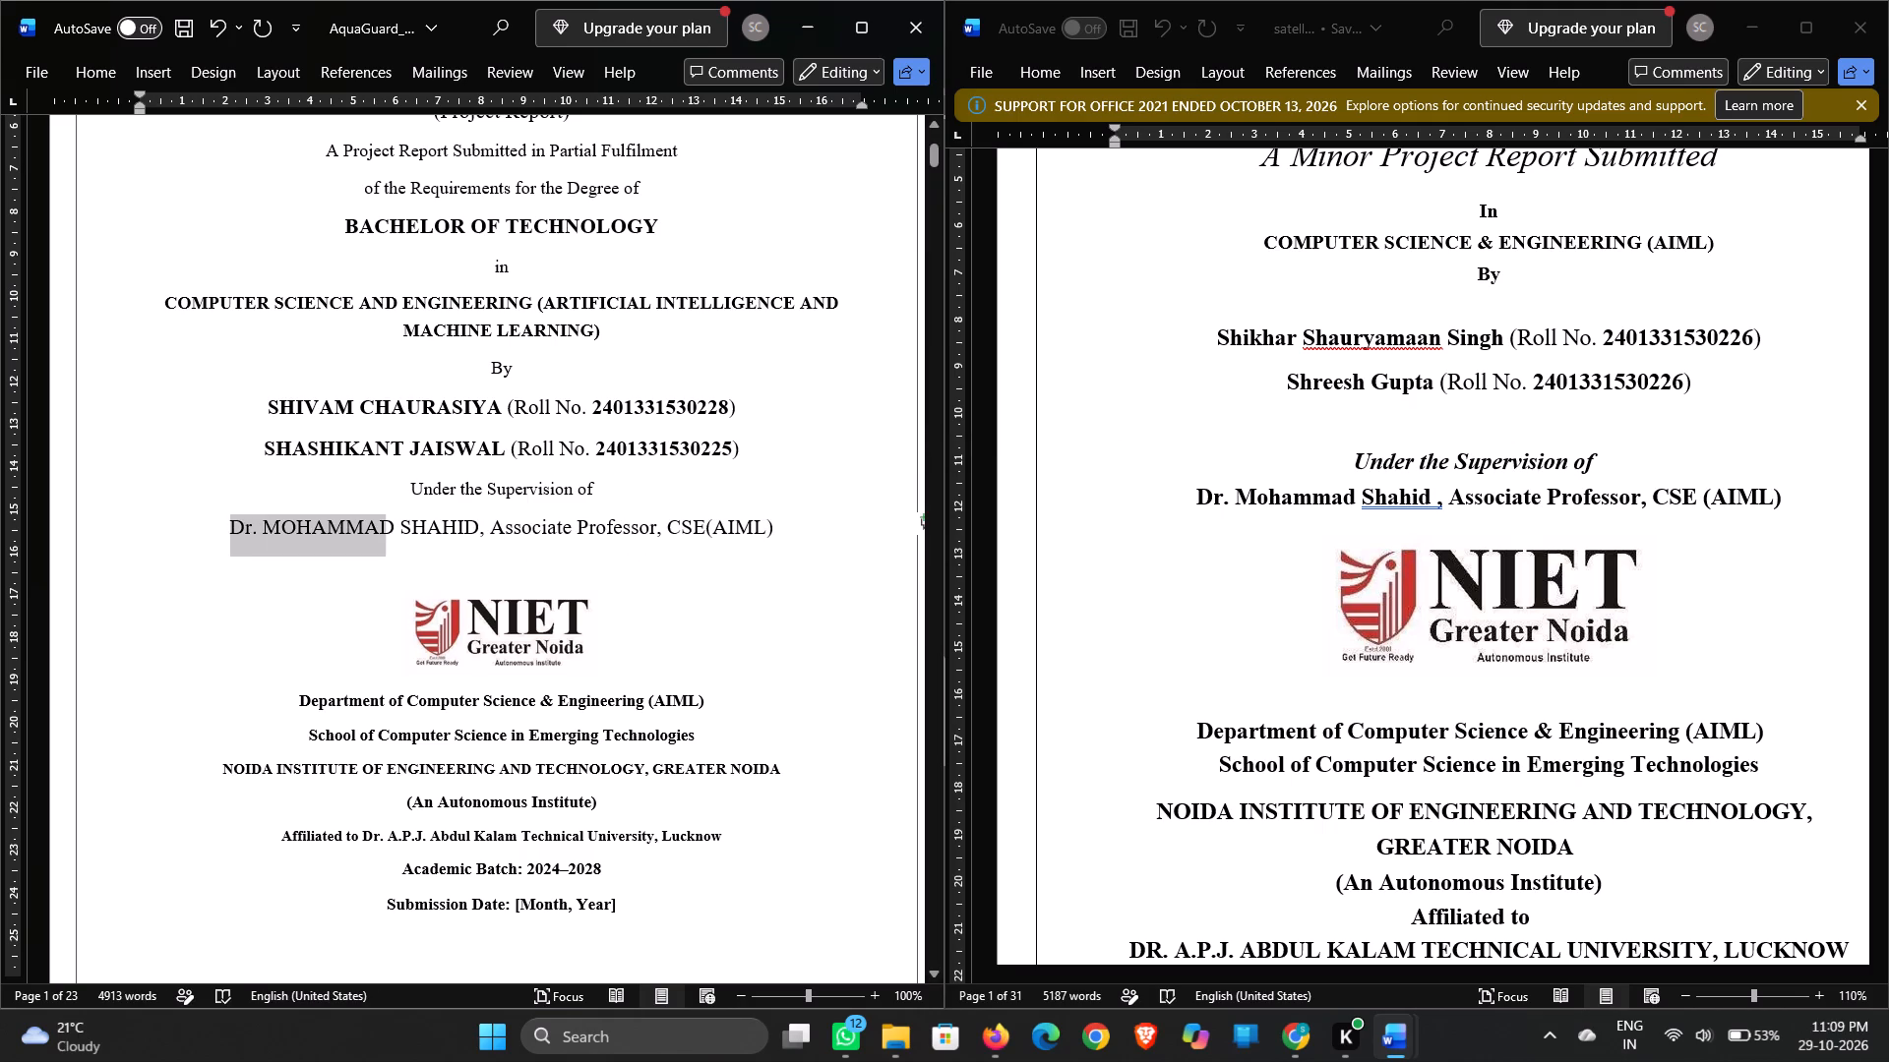
left_click_drag(306, 527, 449, 524)
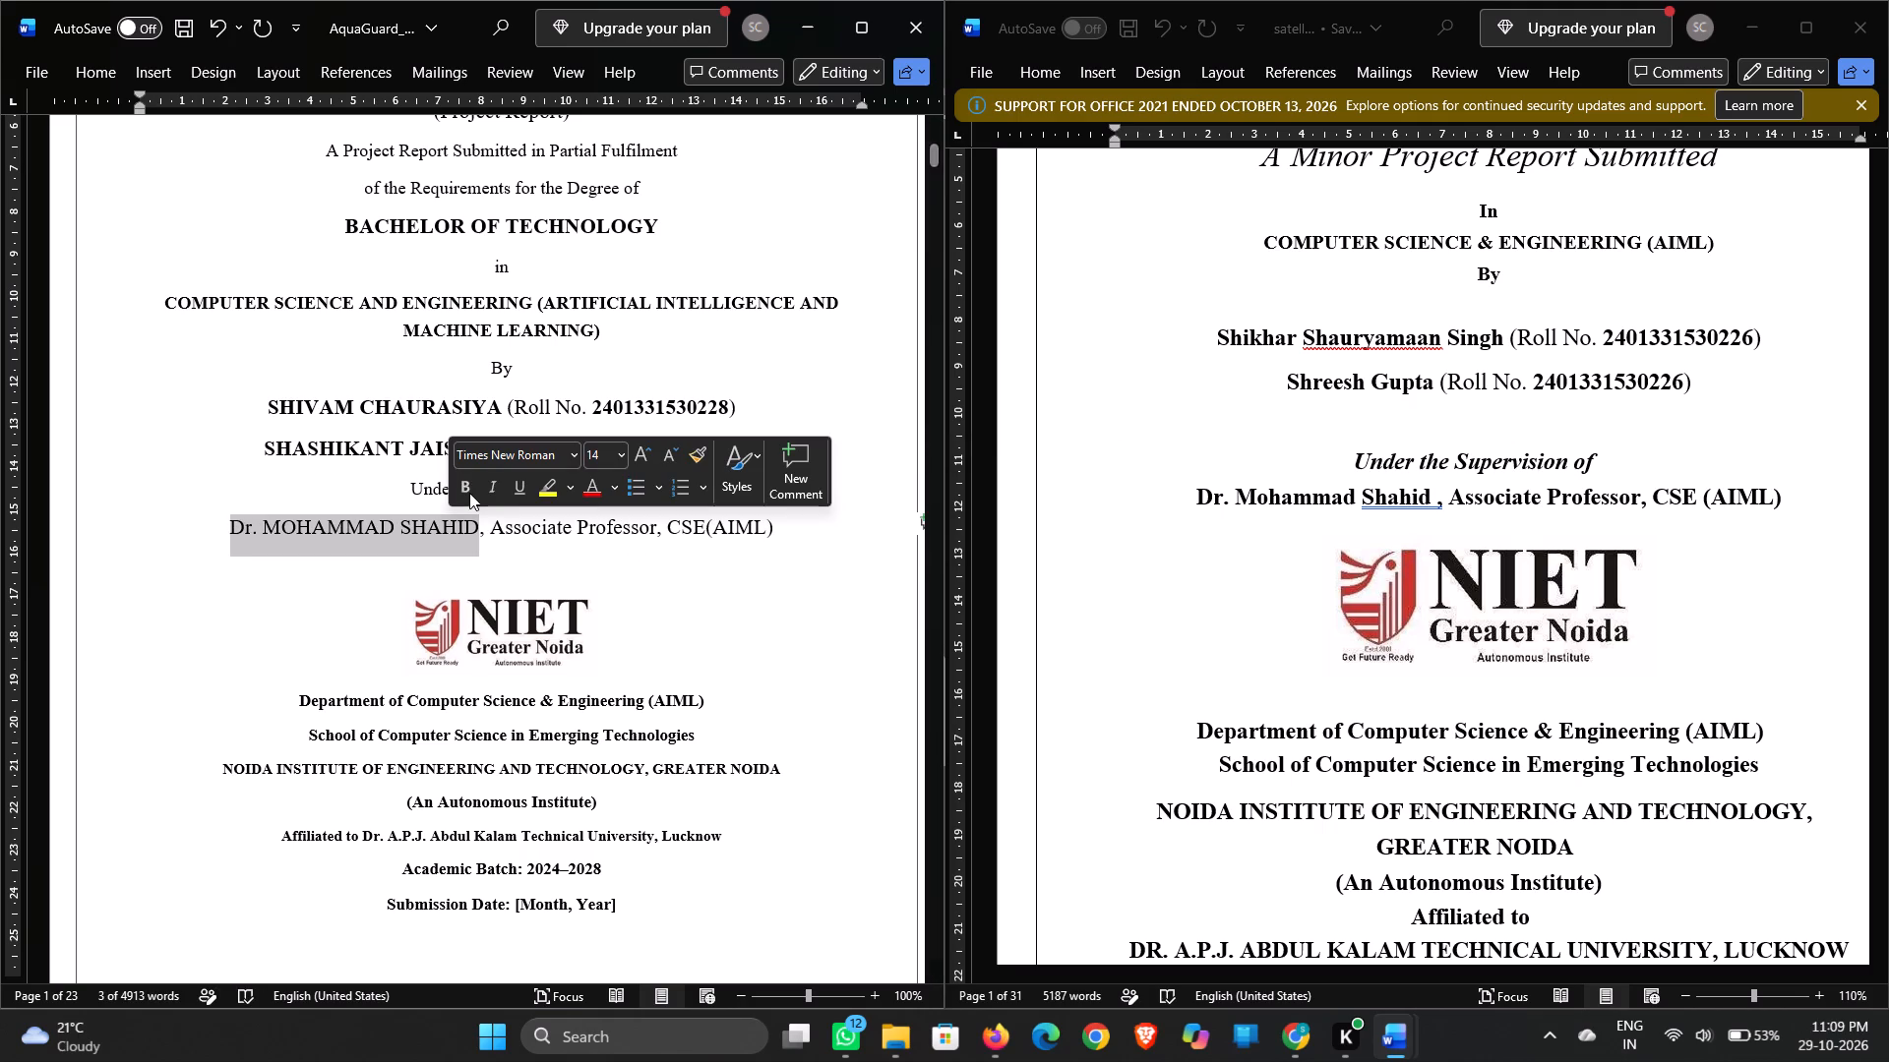
left_click(456, 494)
left_click(338, 615)
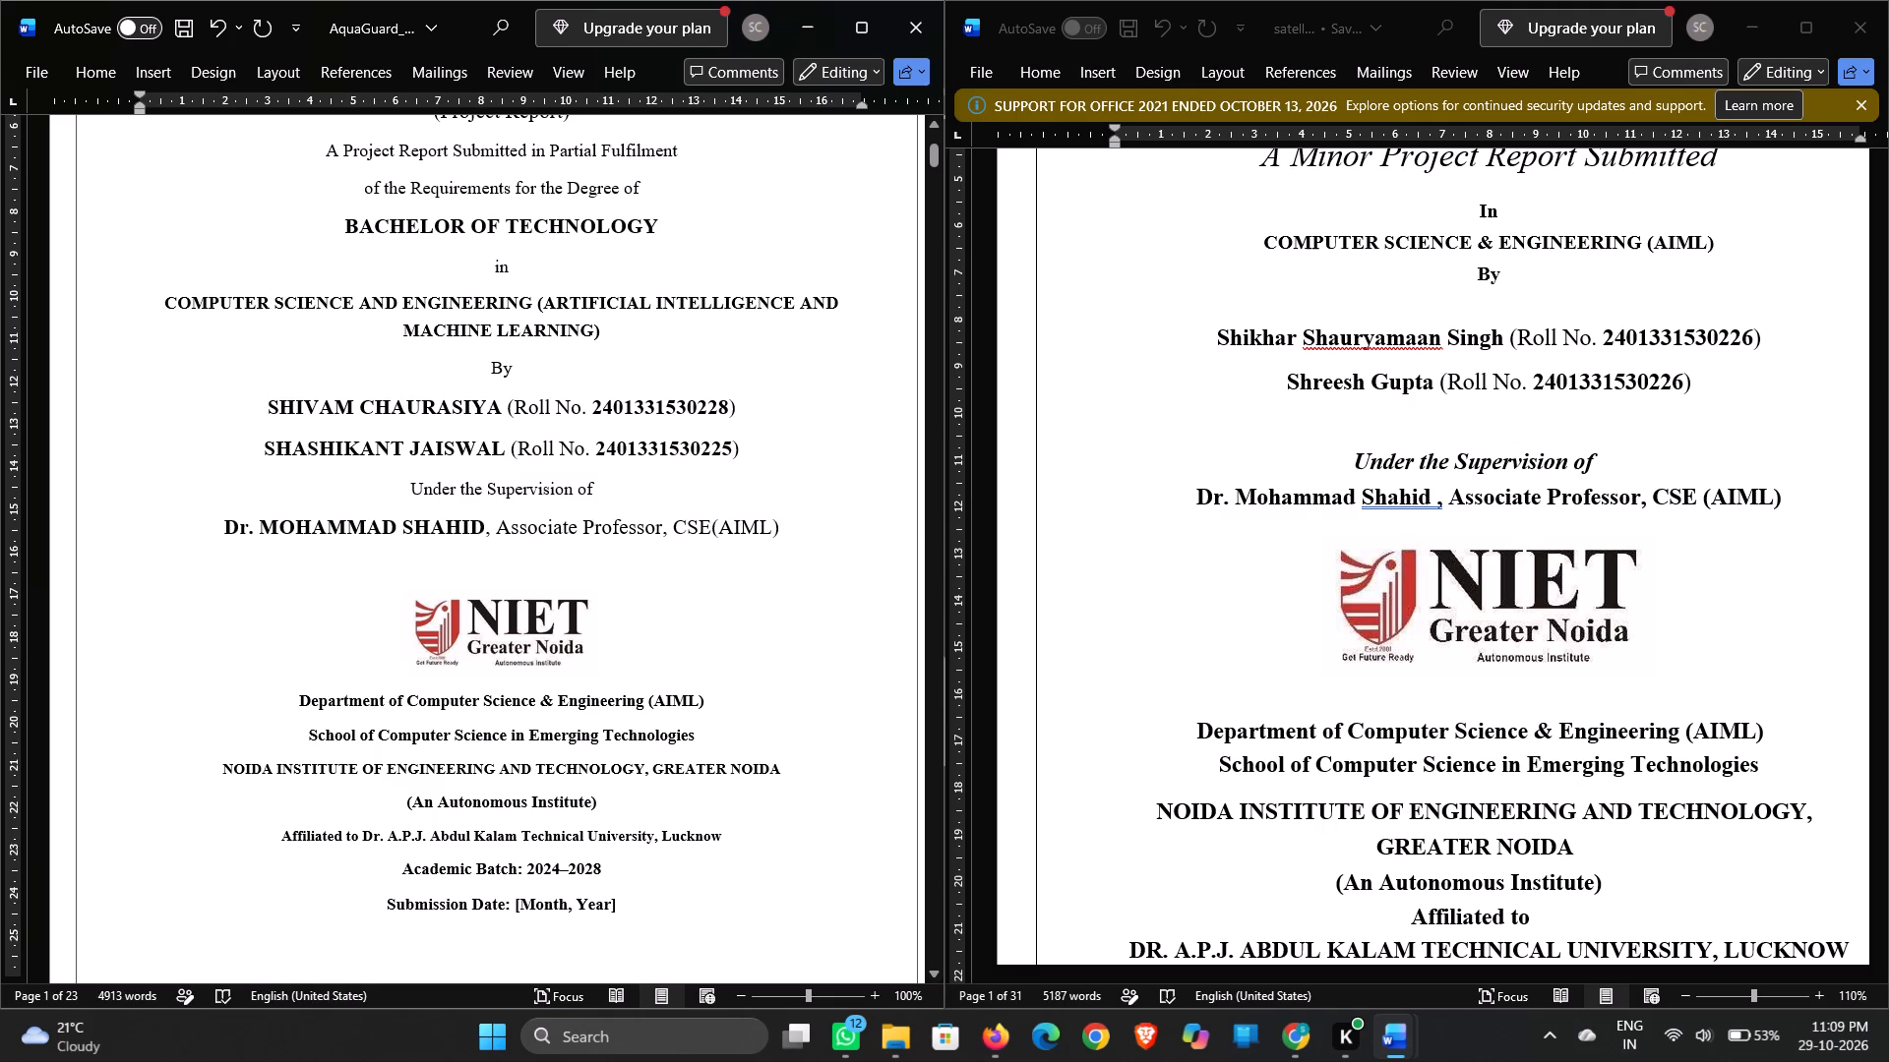
Enlarge the NIET logo on the AquaGuard cover in both width and height to approximate the reference report's logo.
left_click(555, 649)
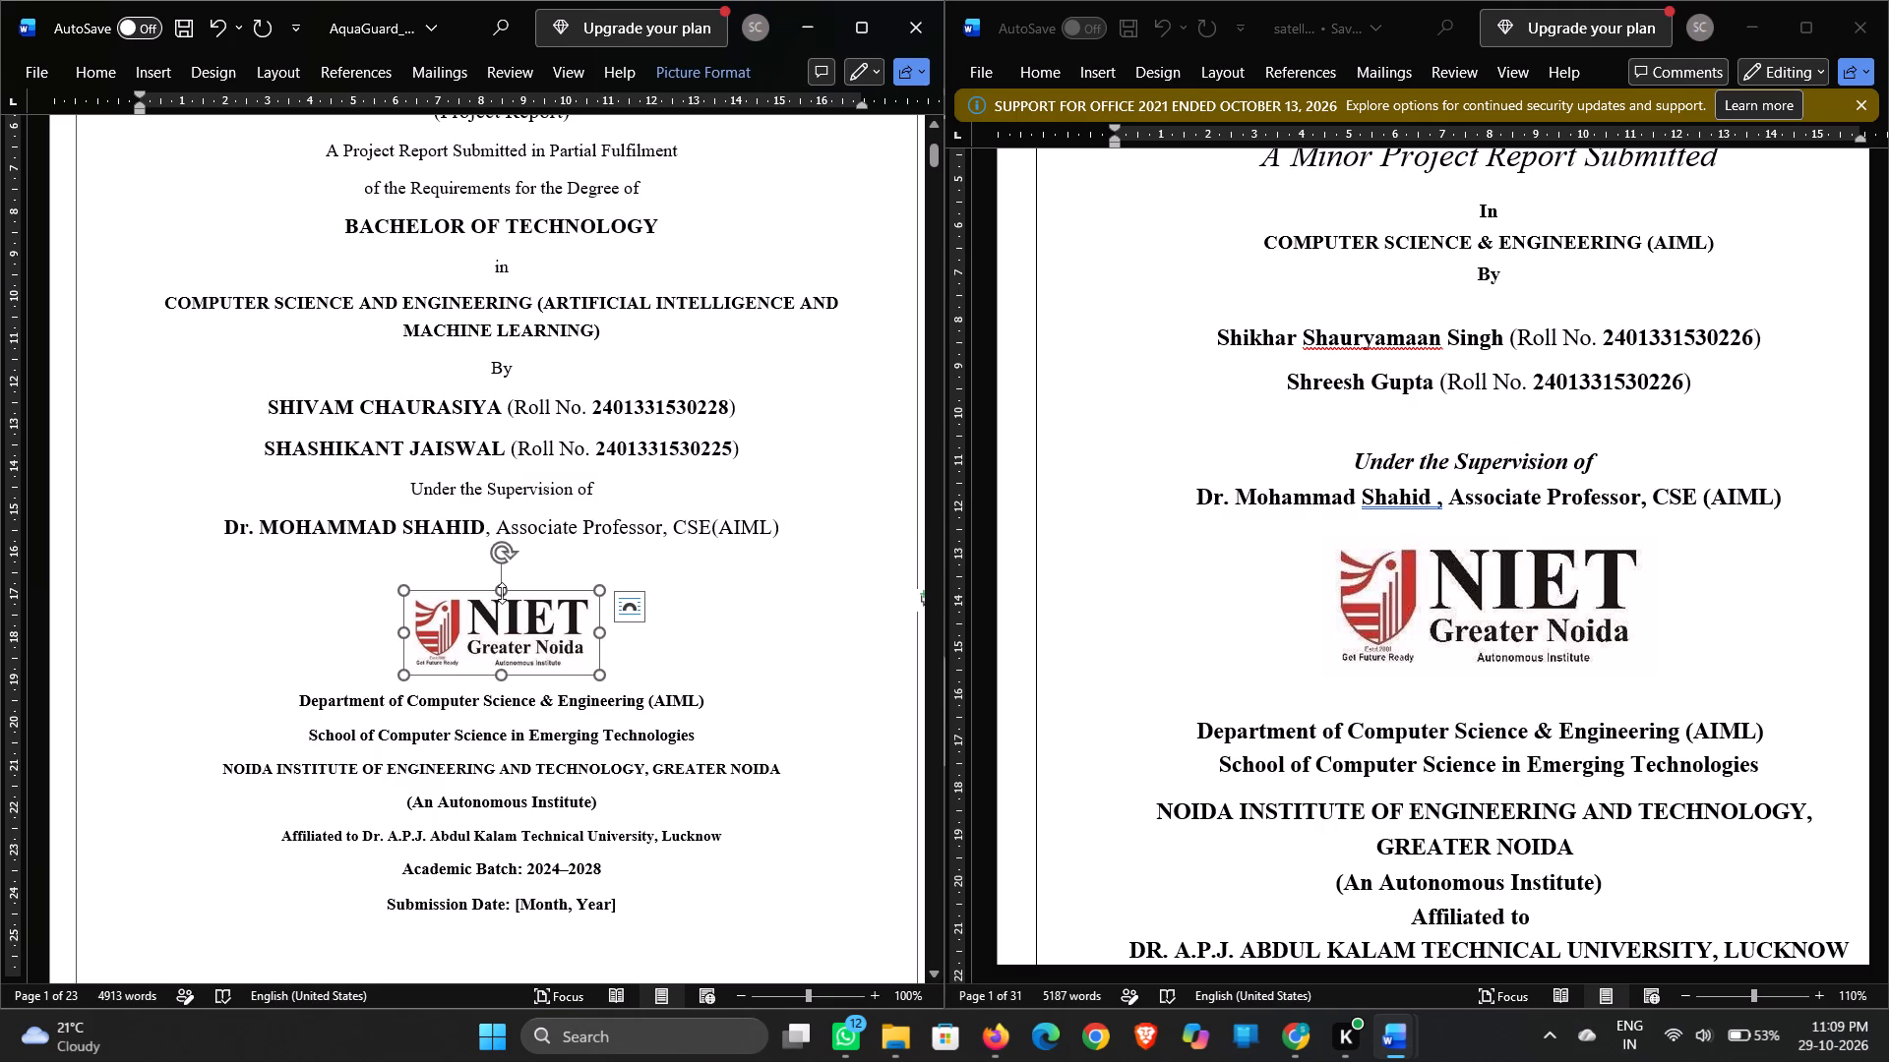
left_click_drag(502, 593, 502, 575)
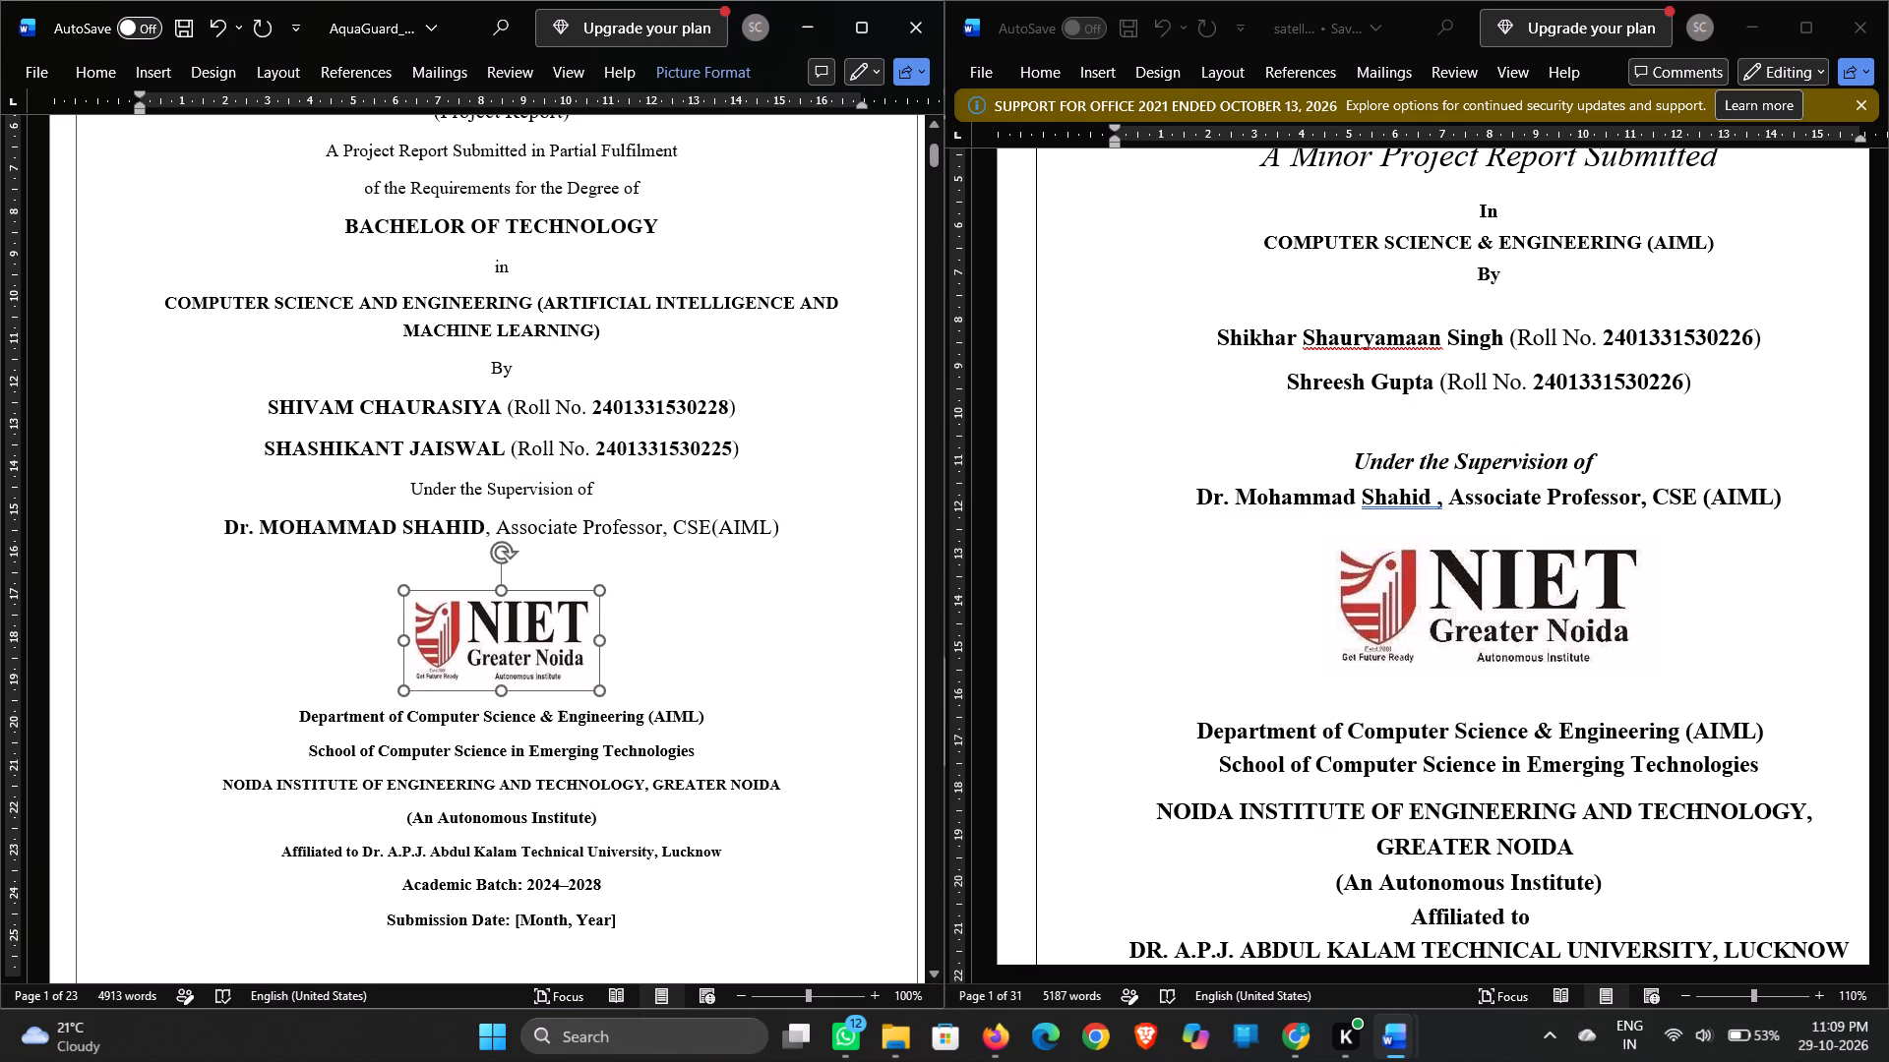
left_click_drag(502, 575, 502, 583)
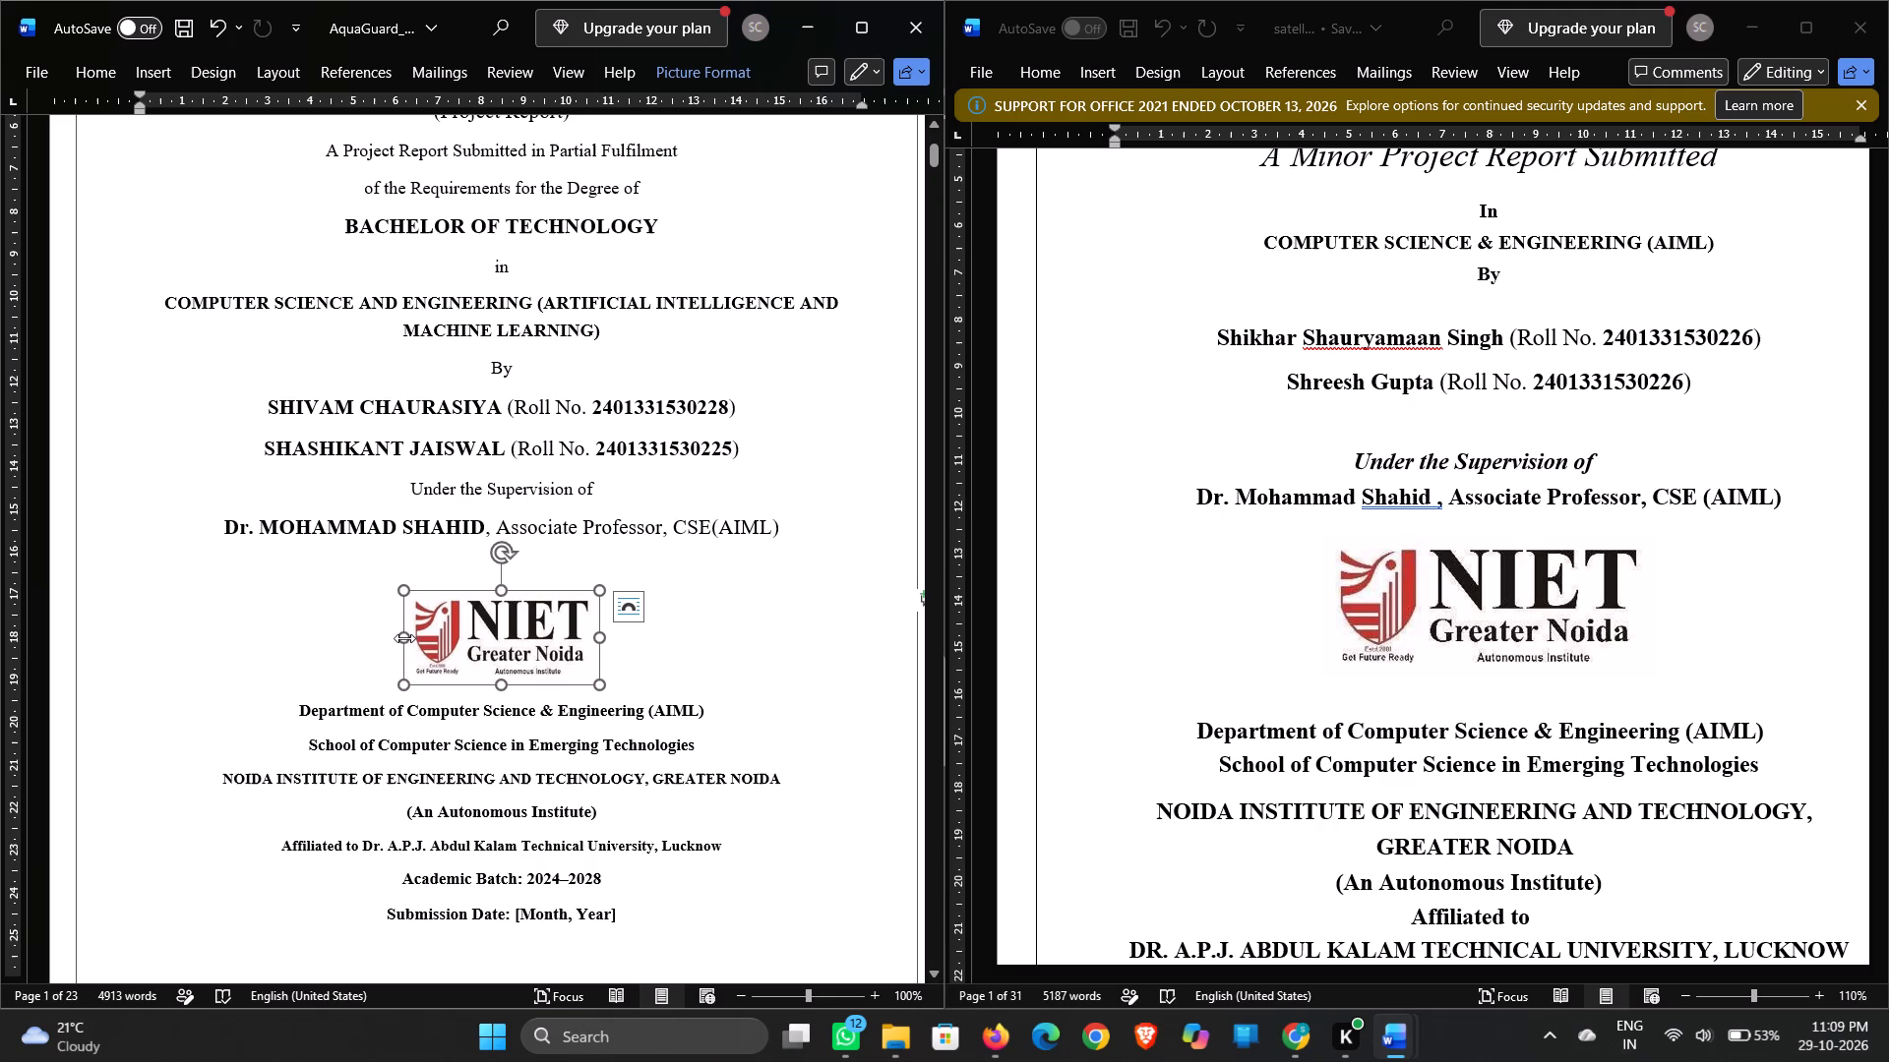
left_click_drag(403, 639, 377, 639)
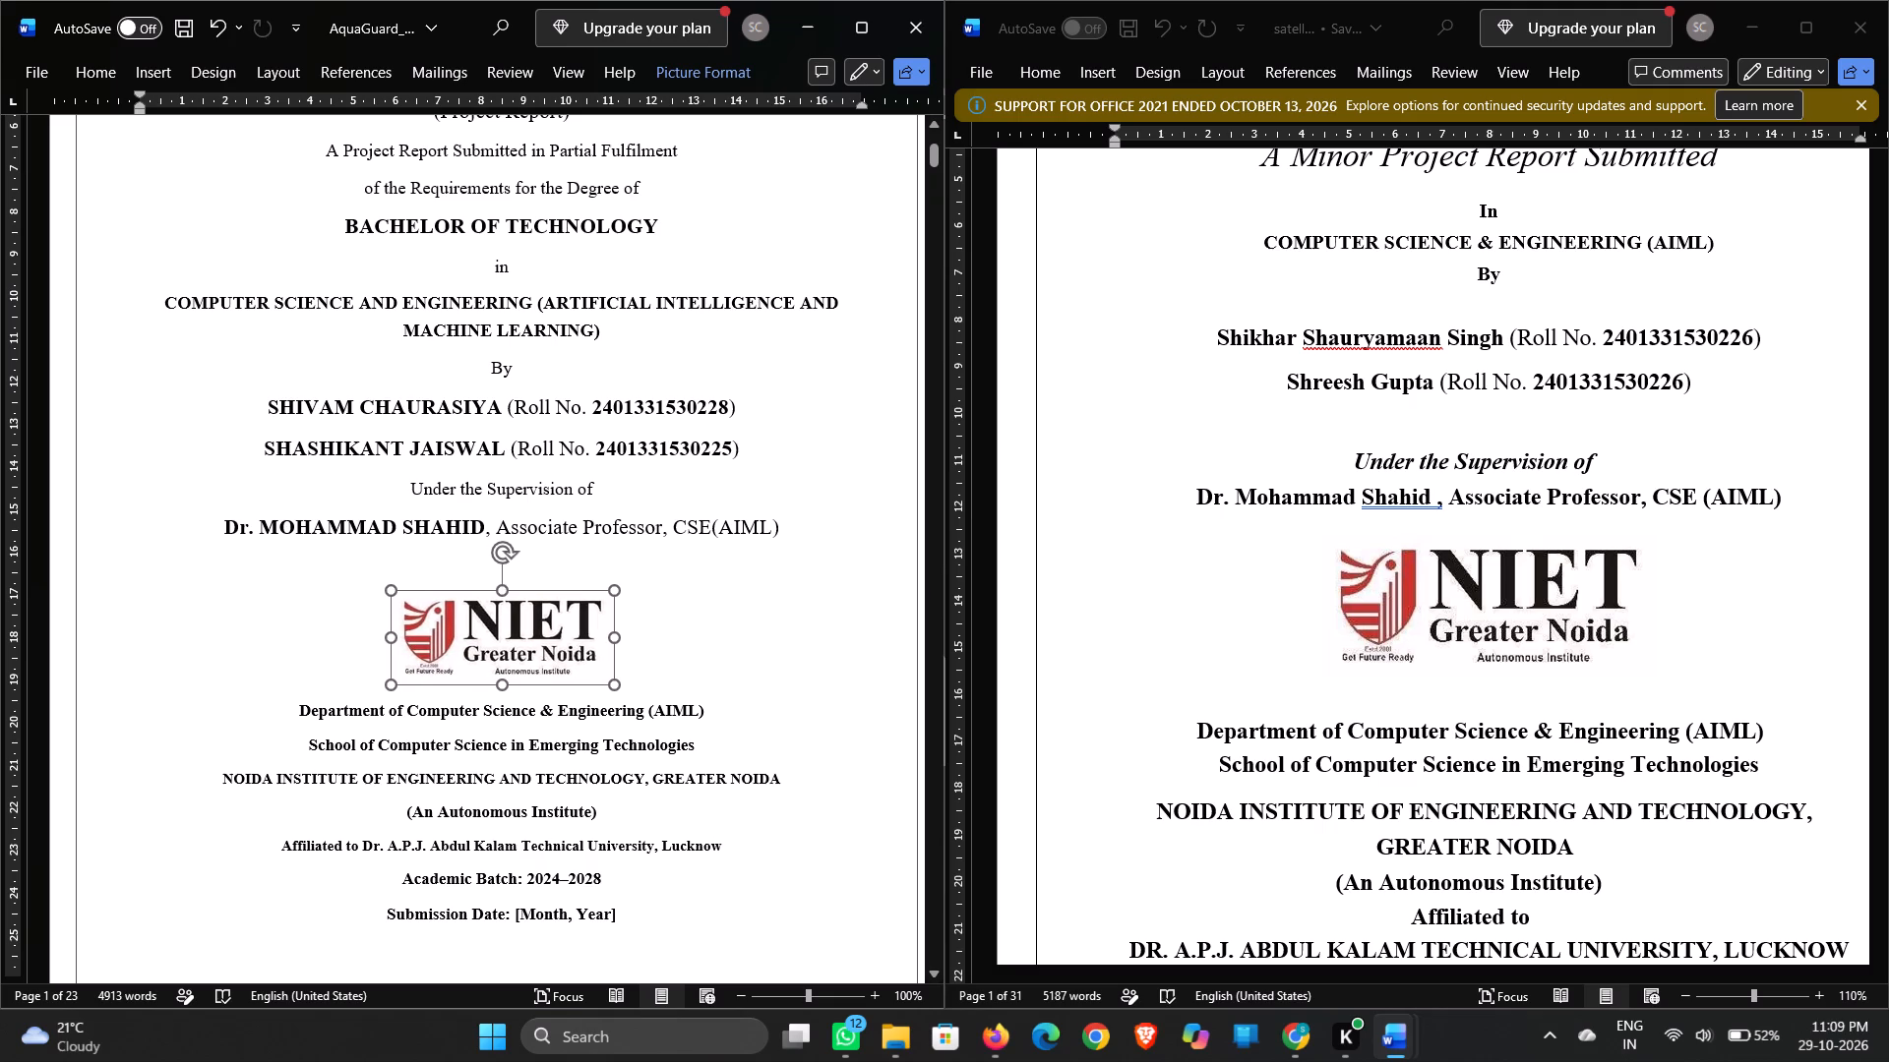
left_click_drag(377, 639, 380, 639)
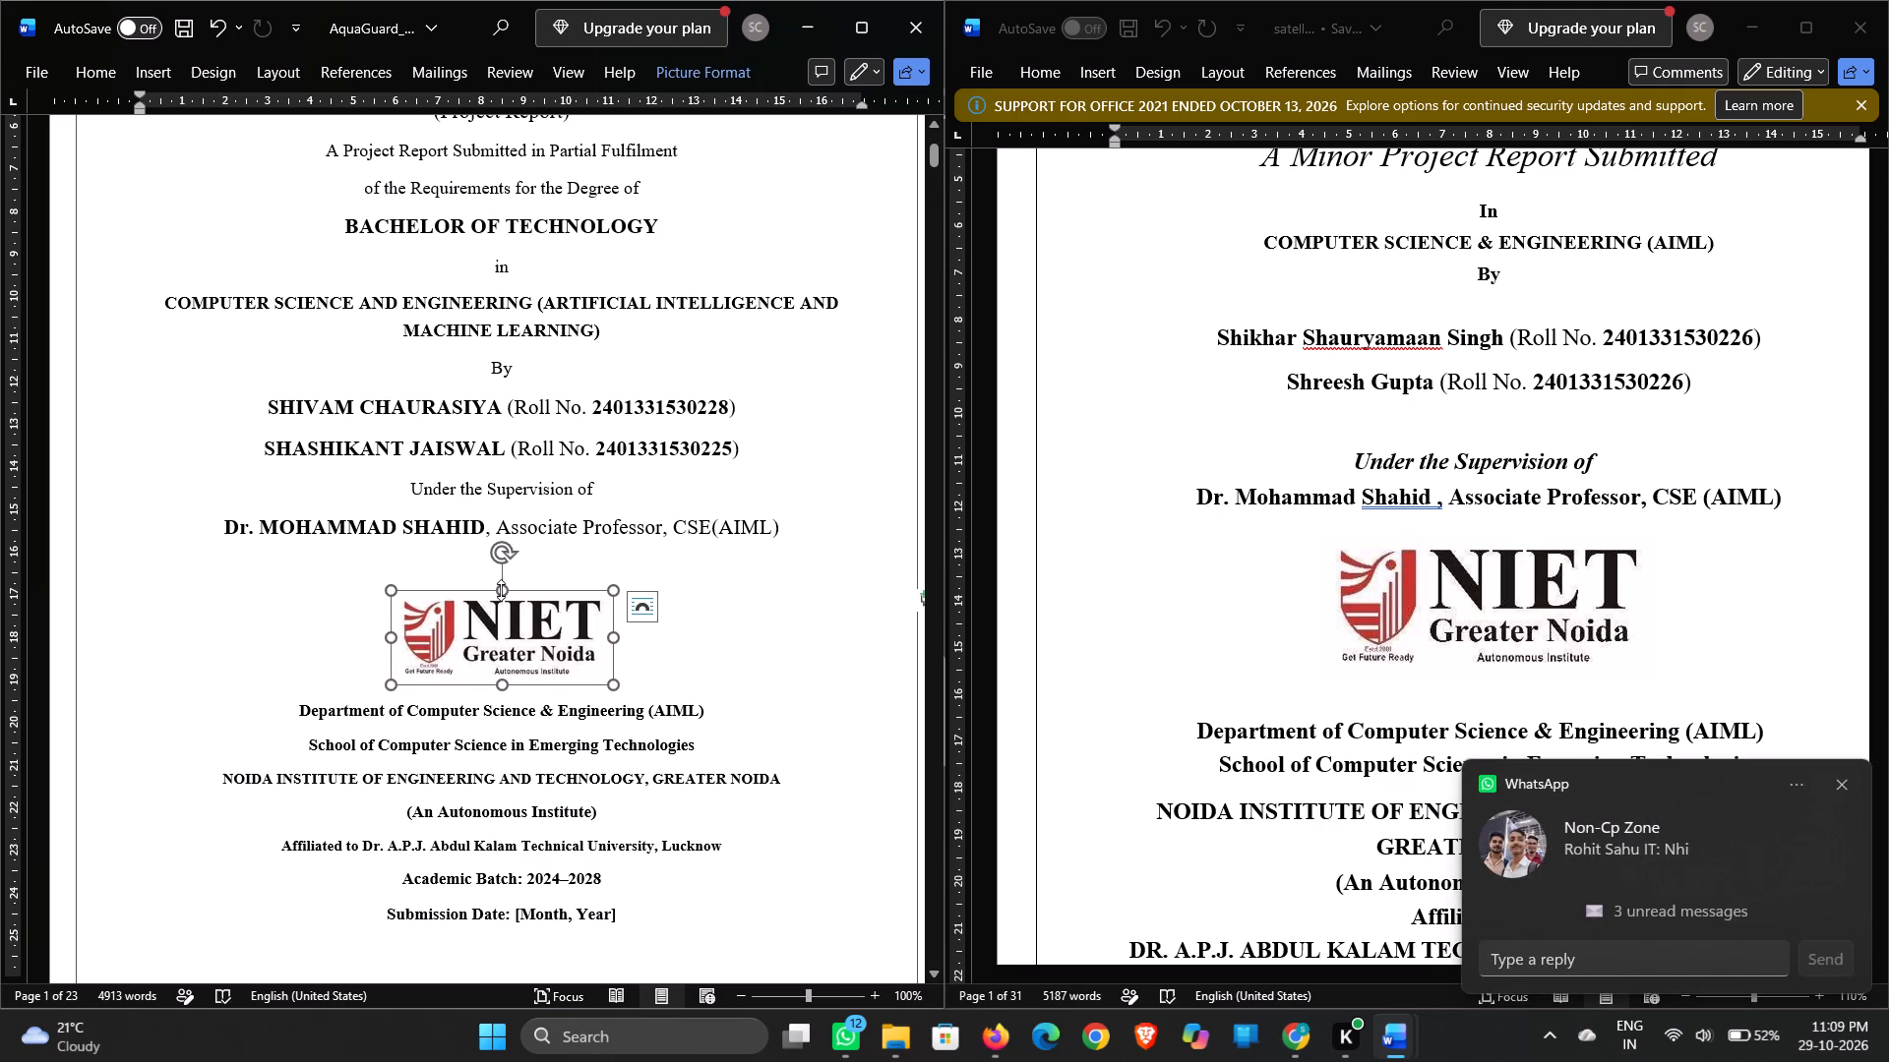
left_click_drag(501, 590, 501, 567)
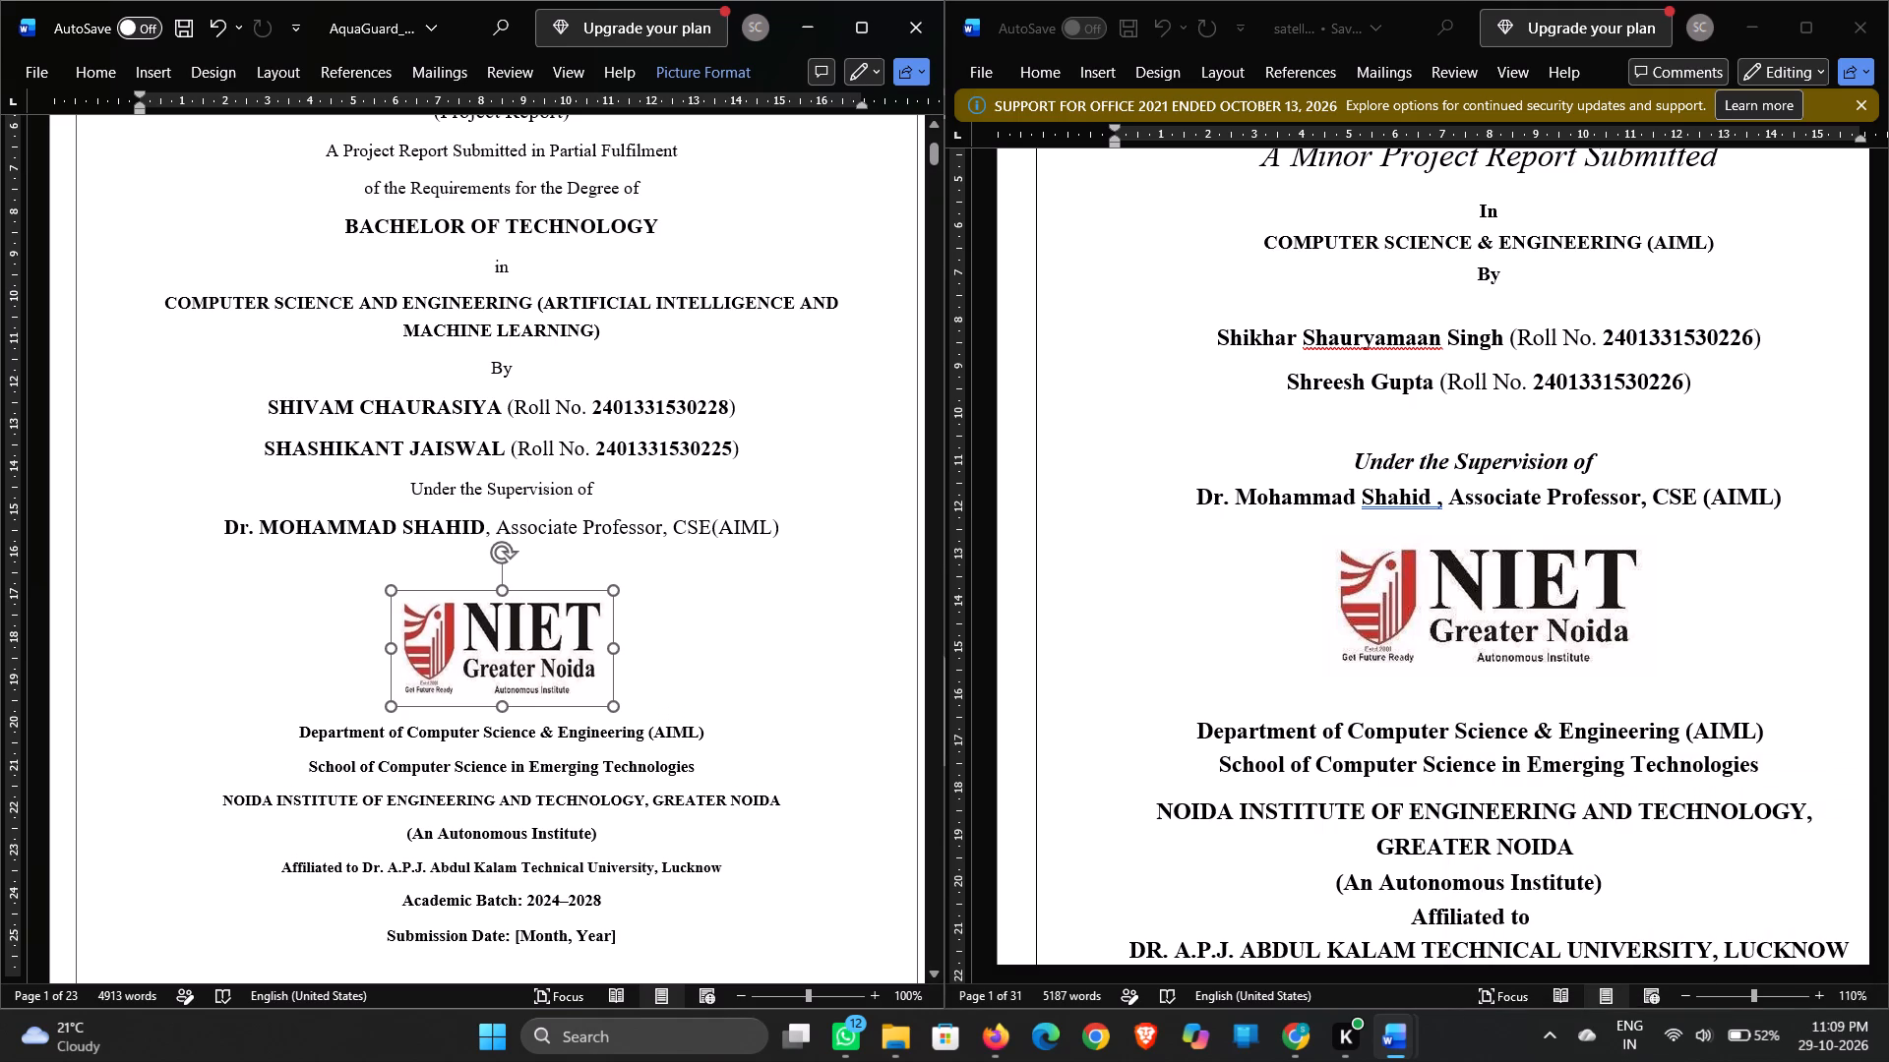
left_click_drag(501, 567, 500, 572)
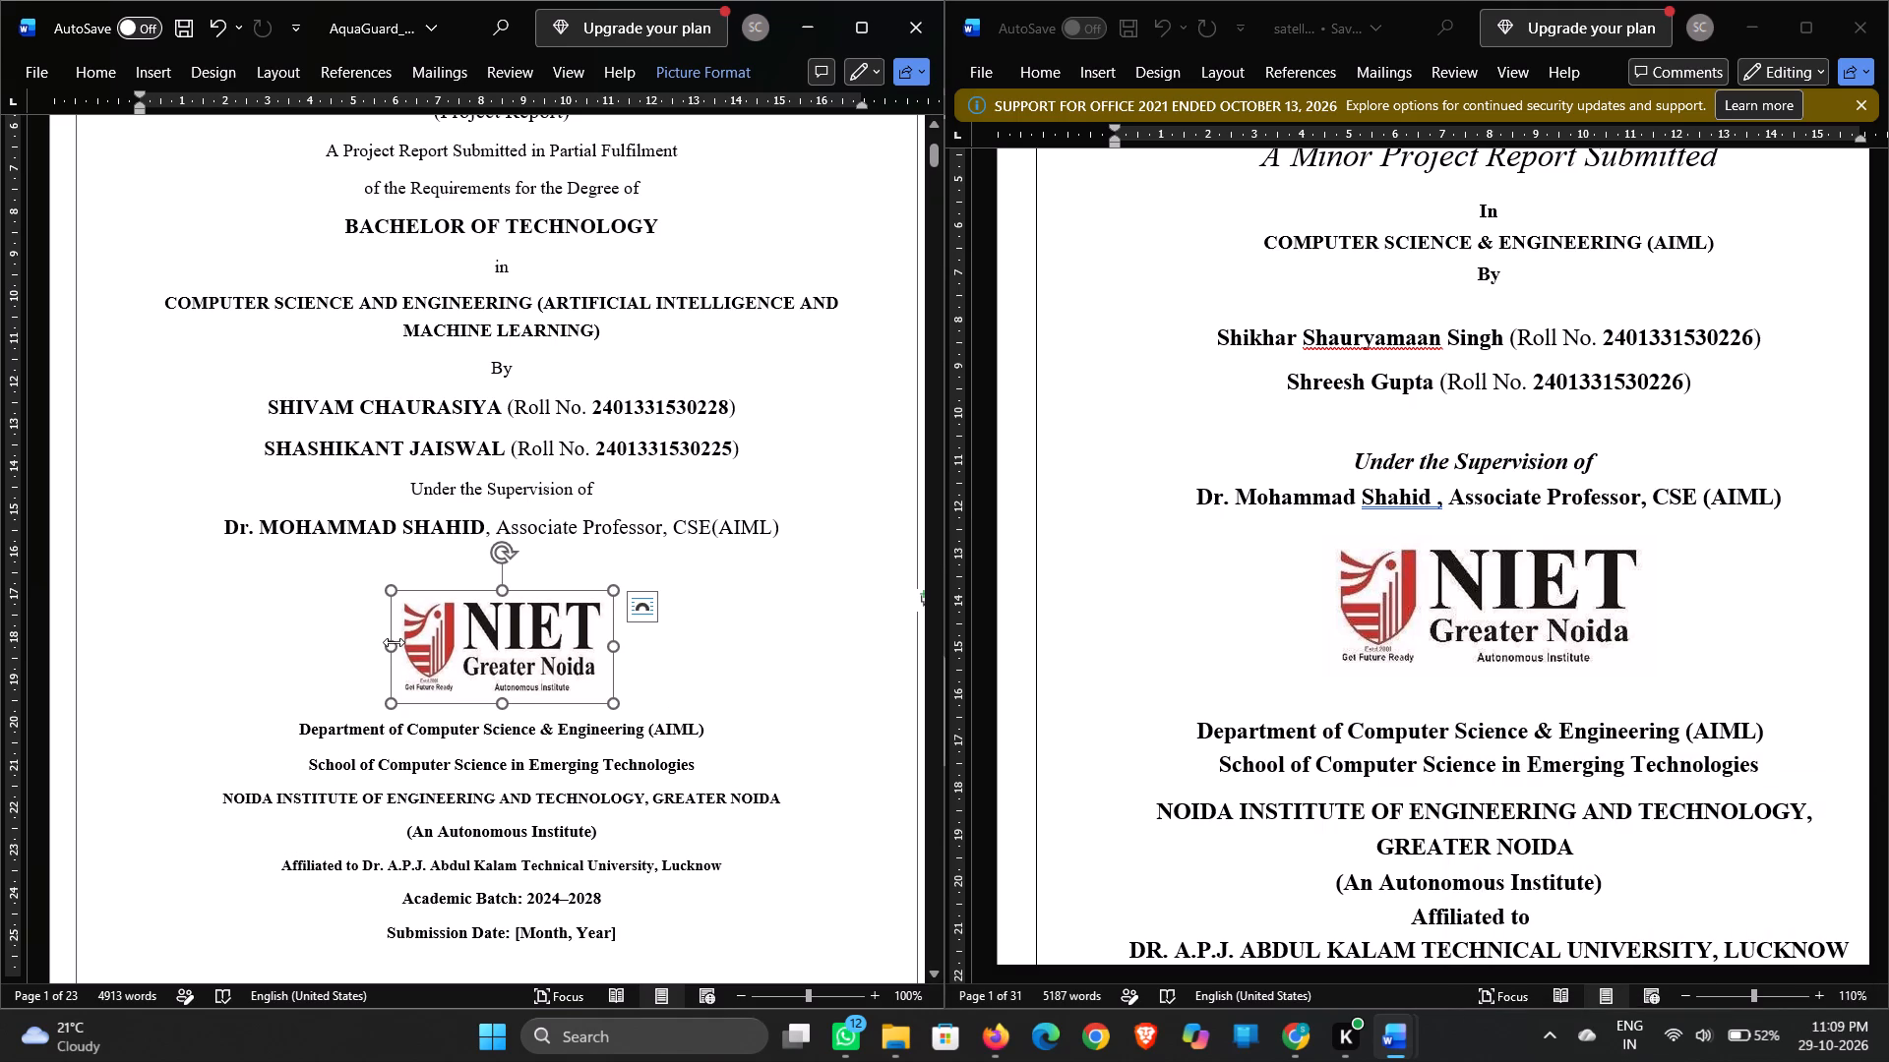
left_click_drag(394, 642, 330, 631)
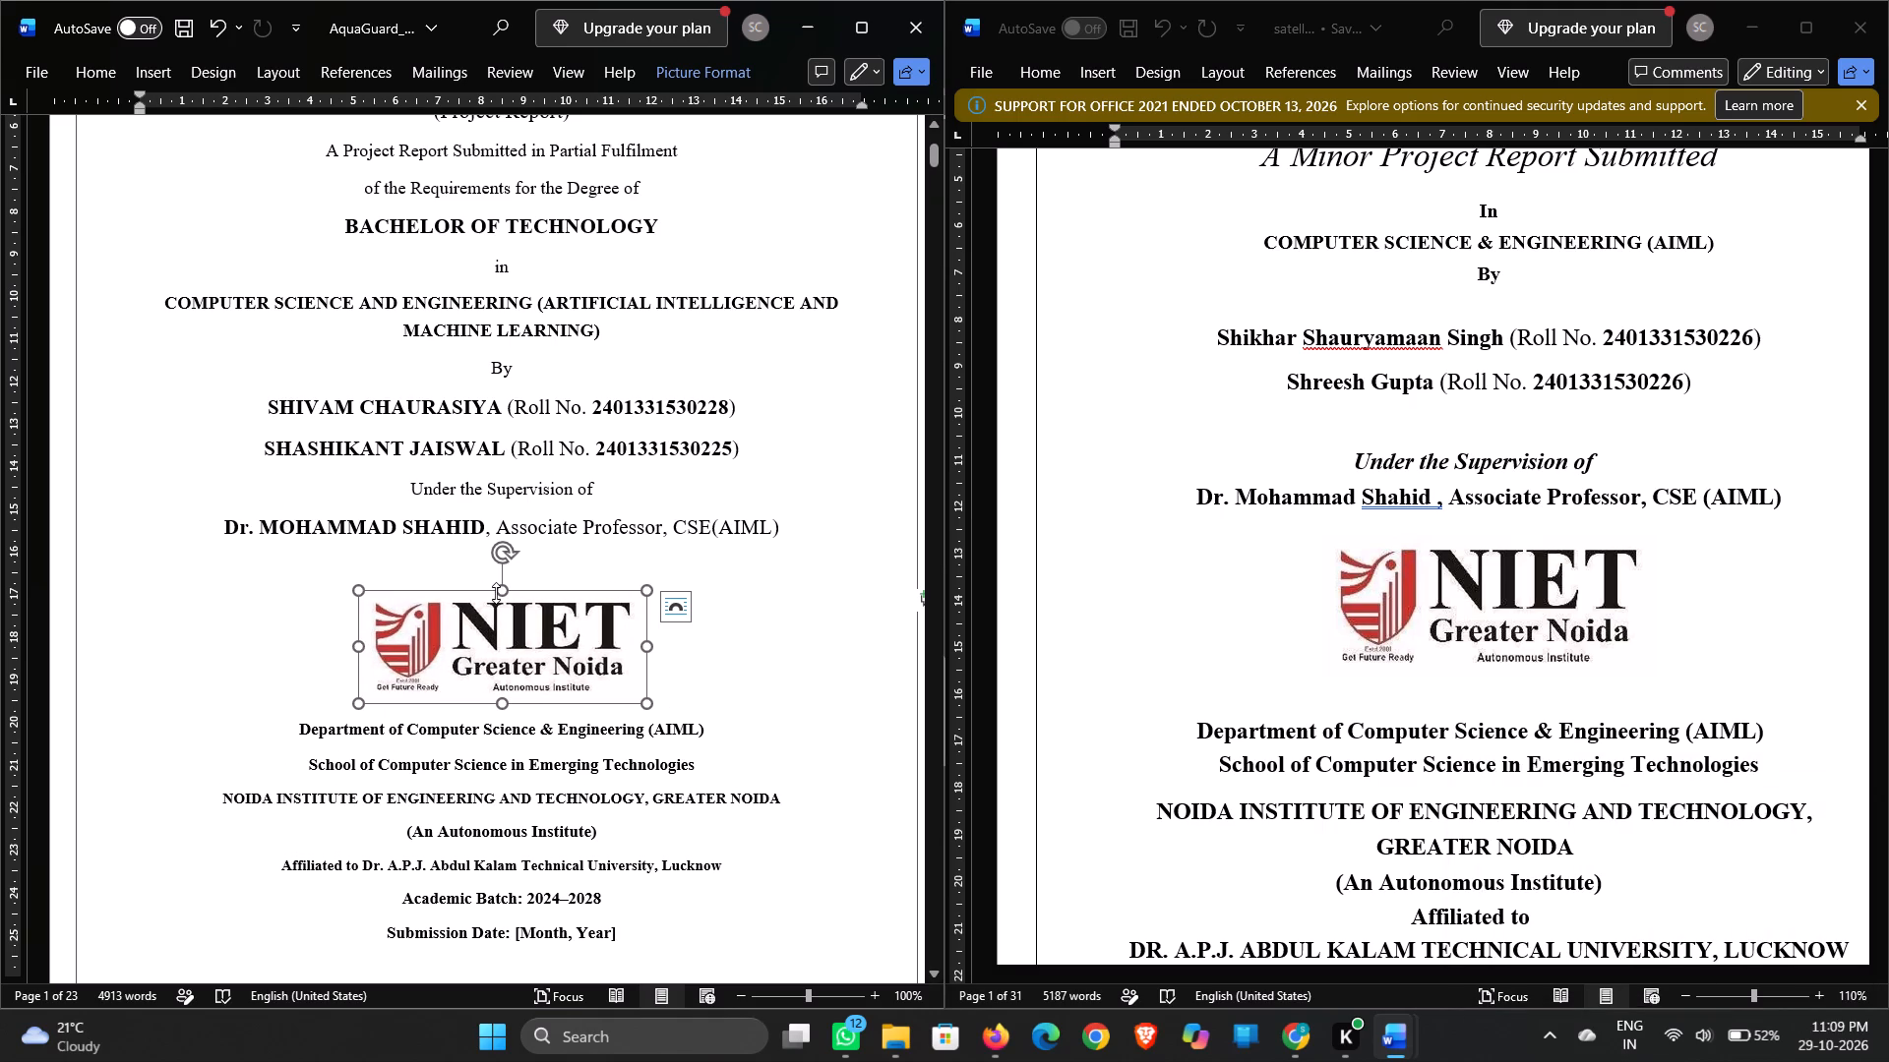
left_click_drag(496, 593, 496, 574)
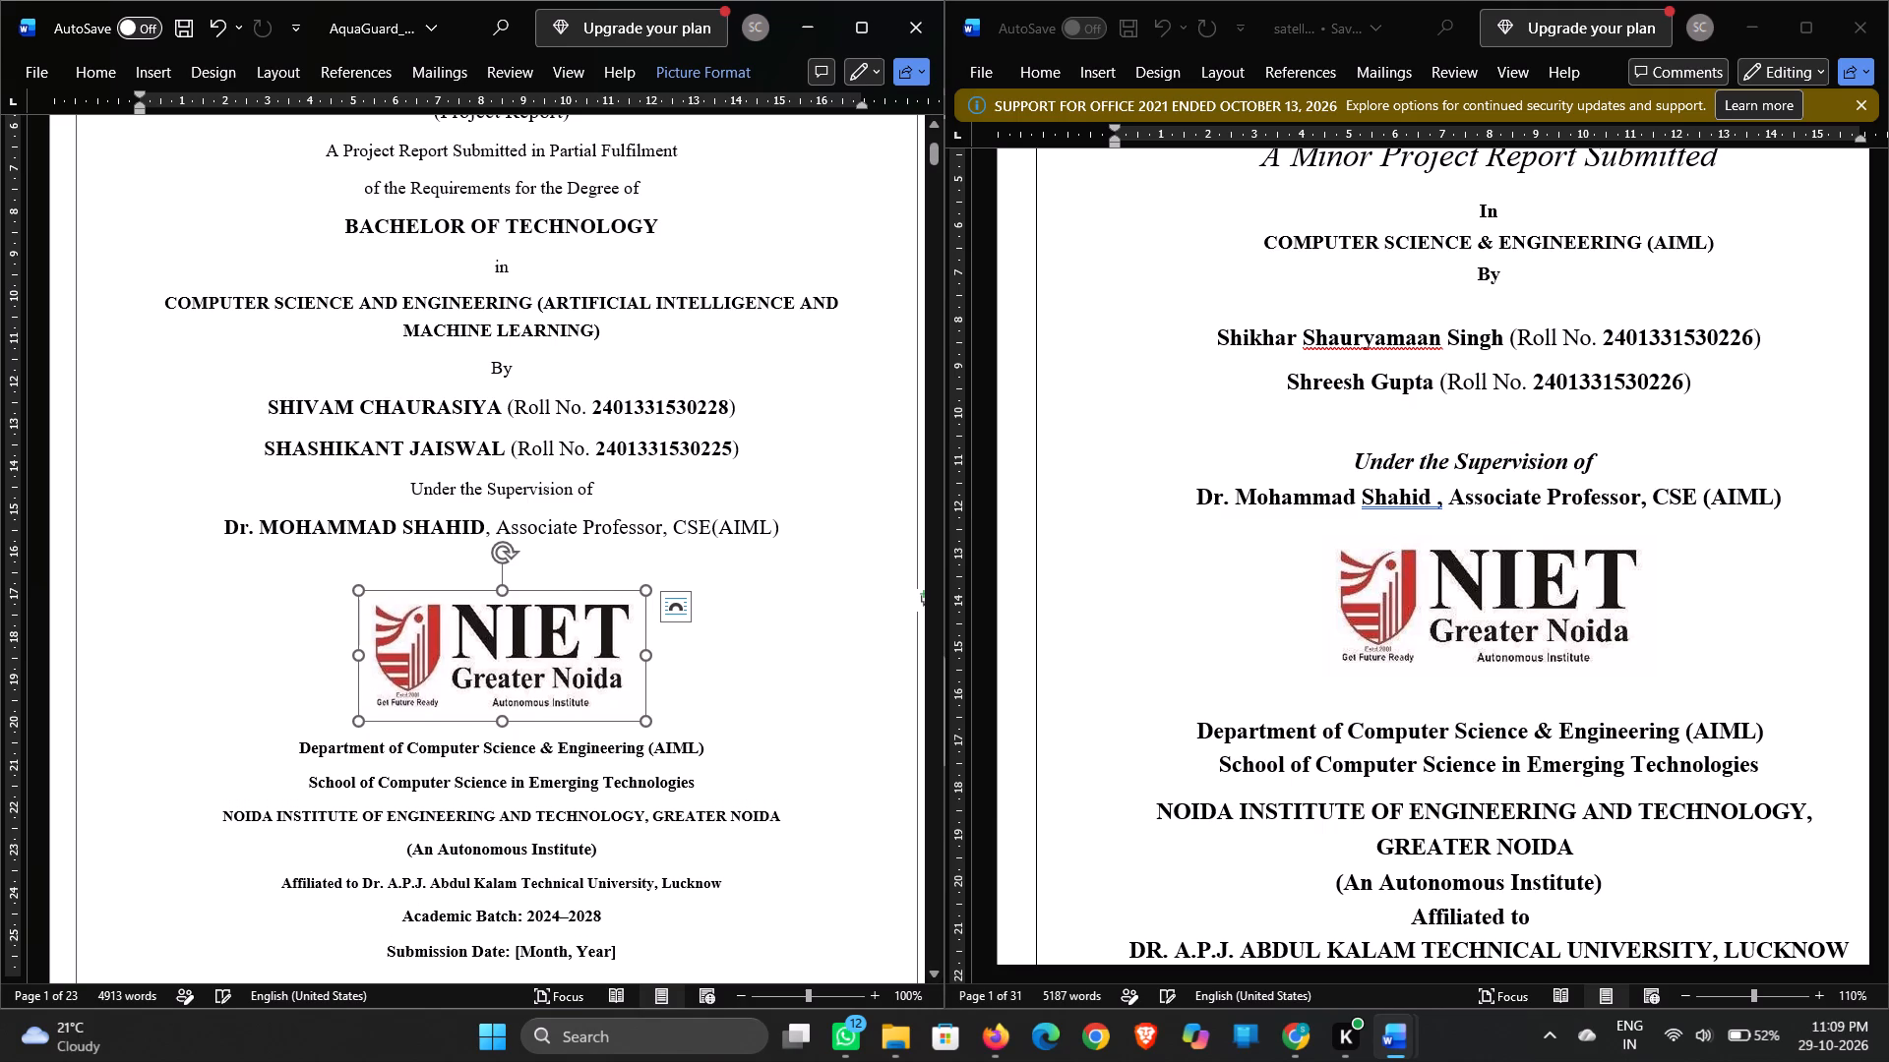
left_click(764, 631)
left_click(556, 651)
left_click(535, 597)
Remove the blank line between the supervisor line and the NIET logo on the AquaGuard cover.
left_click(565, 550)
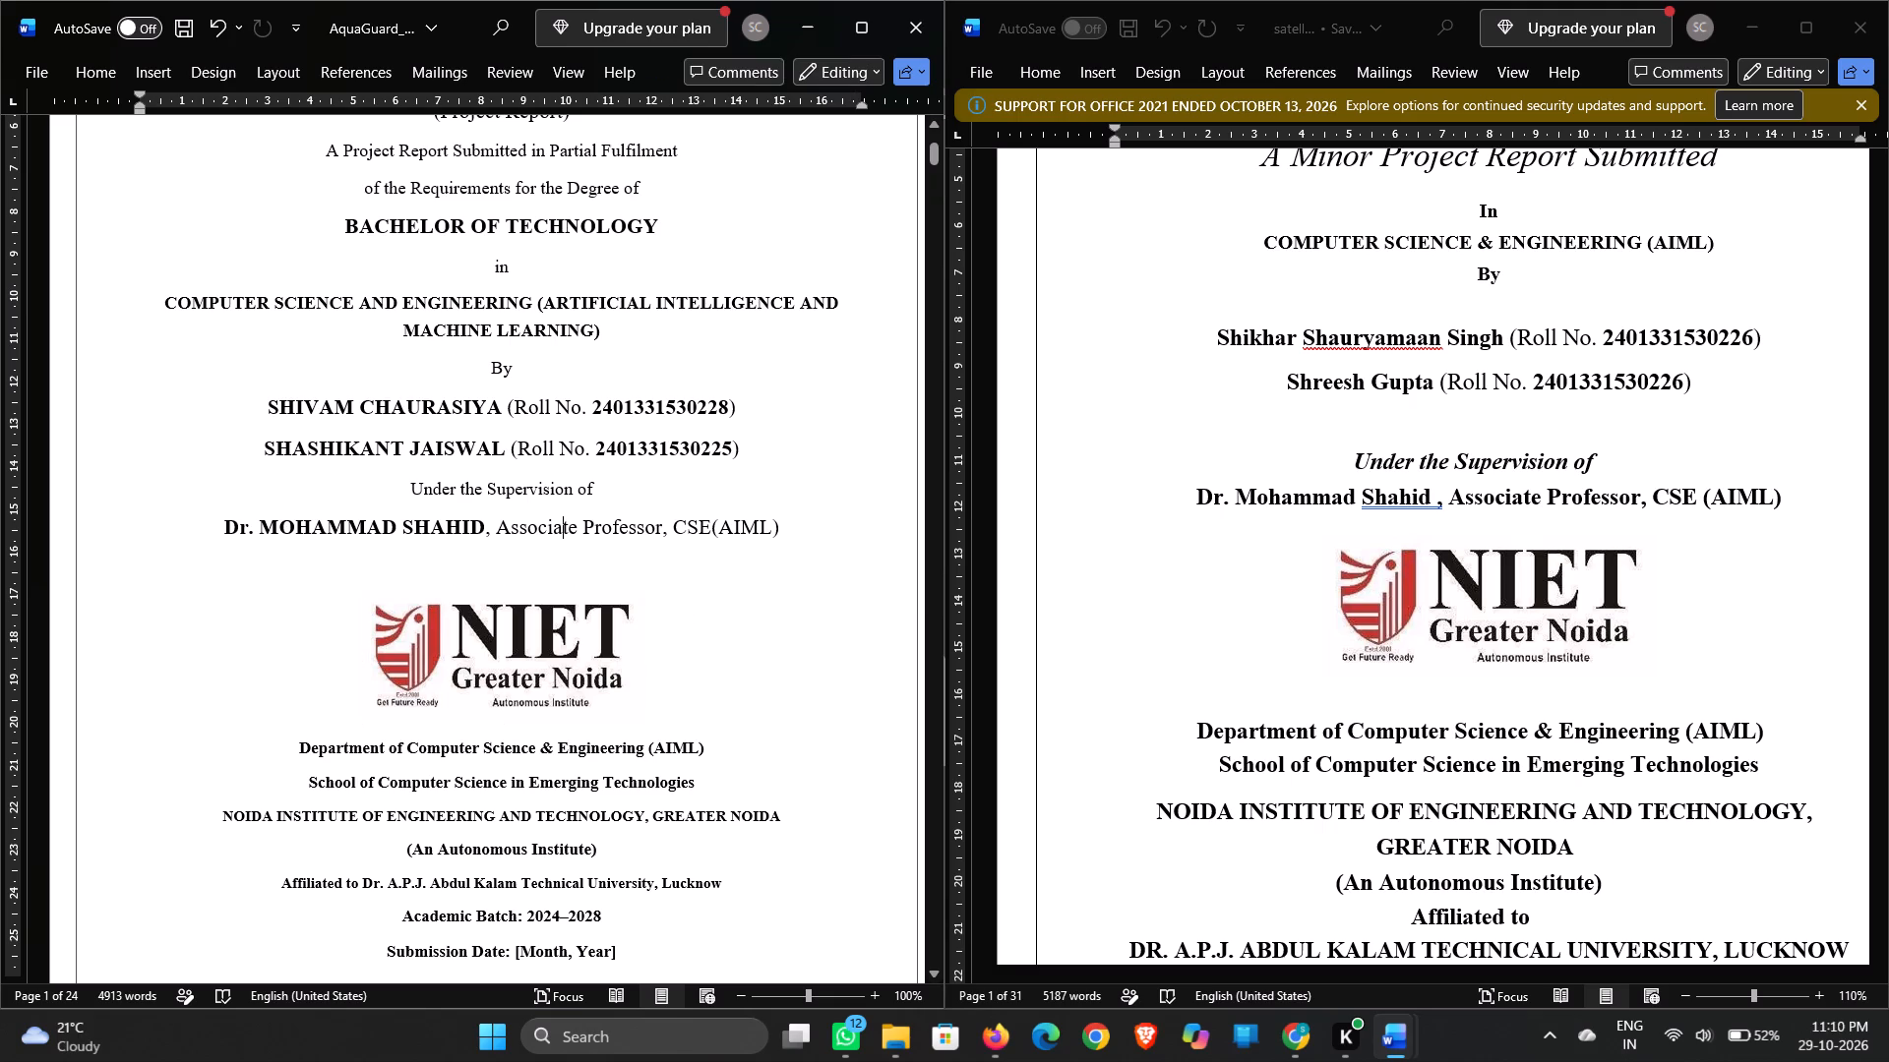
left_click(539, 555)
key("Down")
key("BackSpace")
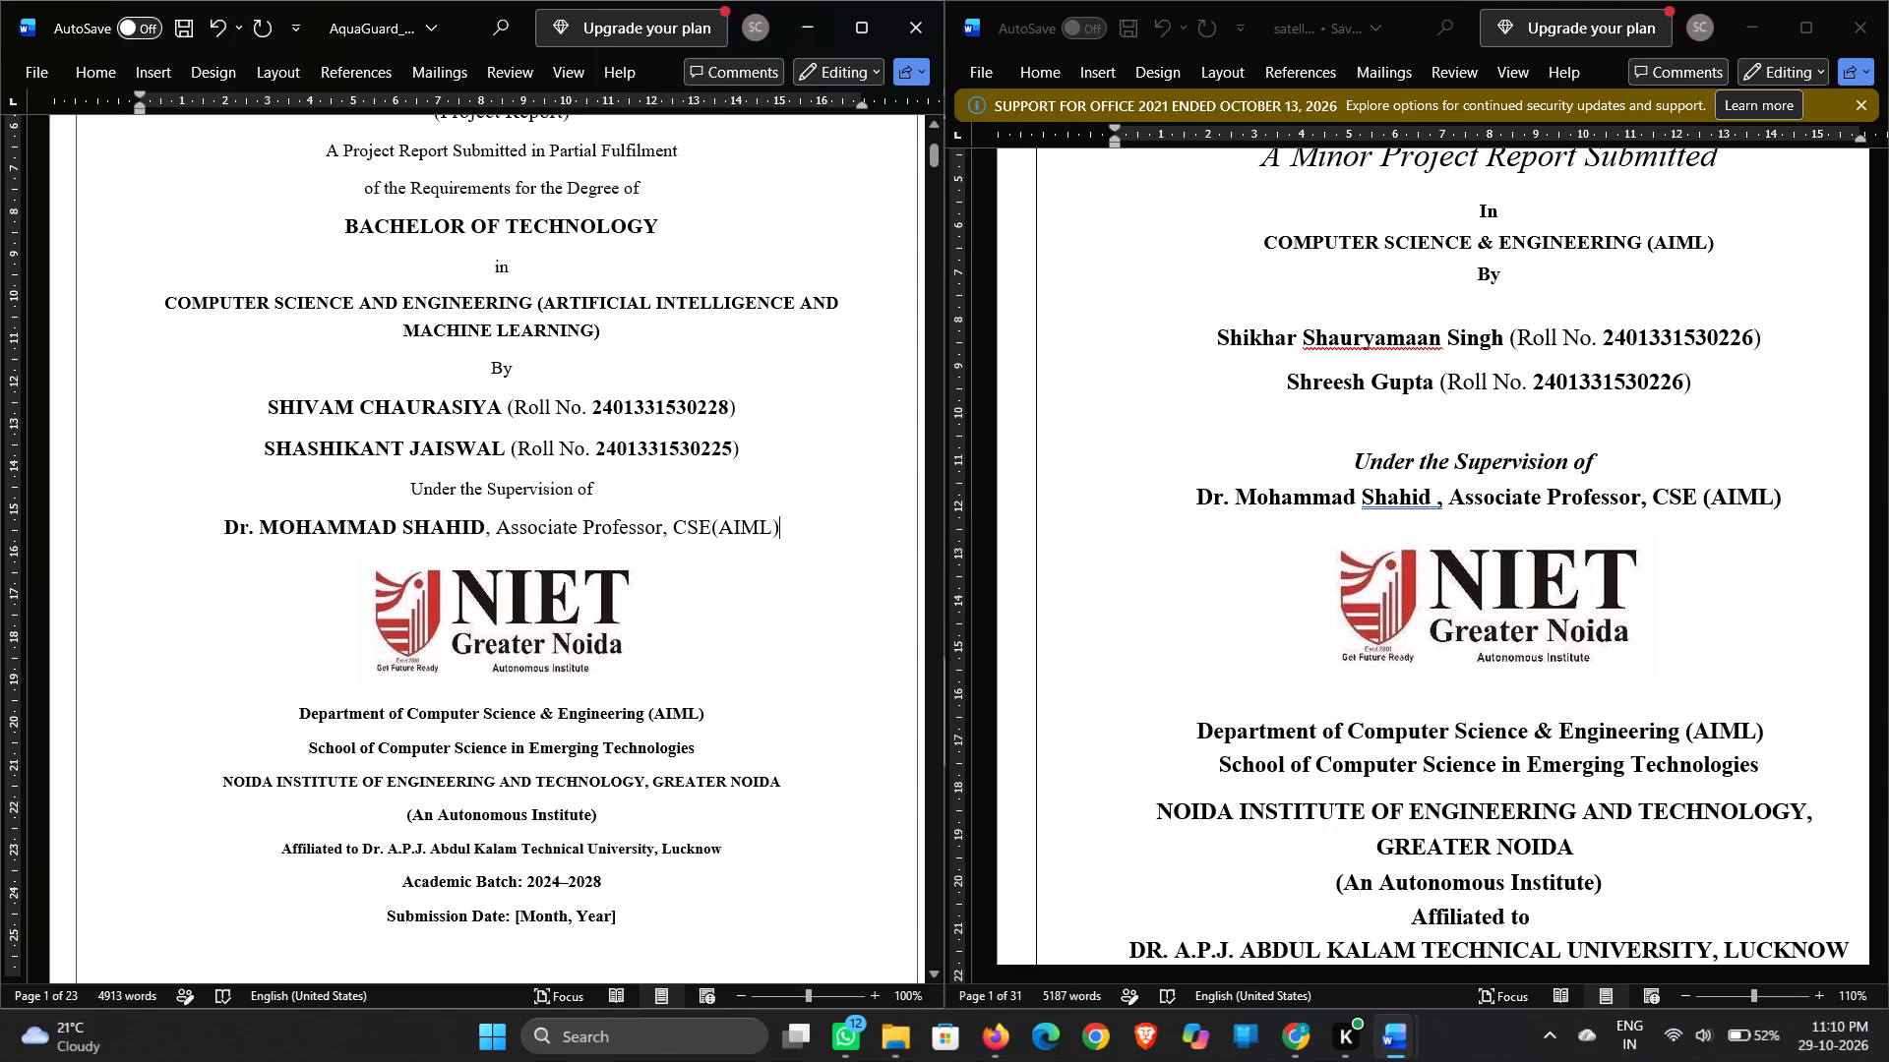
Check the reference's department line, and set the AquaGuard cover's "Department of Computer Science & Engineering (AIML)" line to font size 14.
scroll(836, 642, "down", 1)
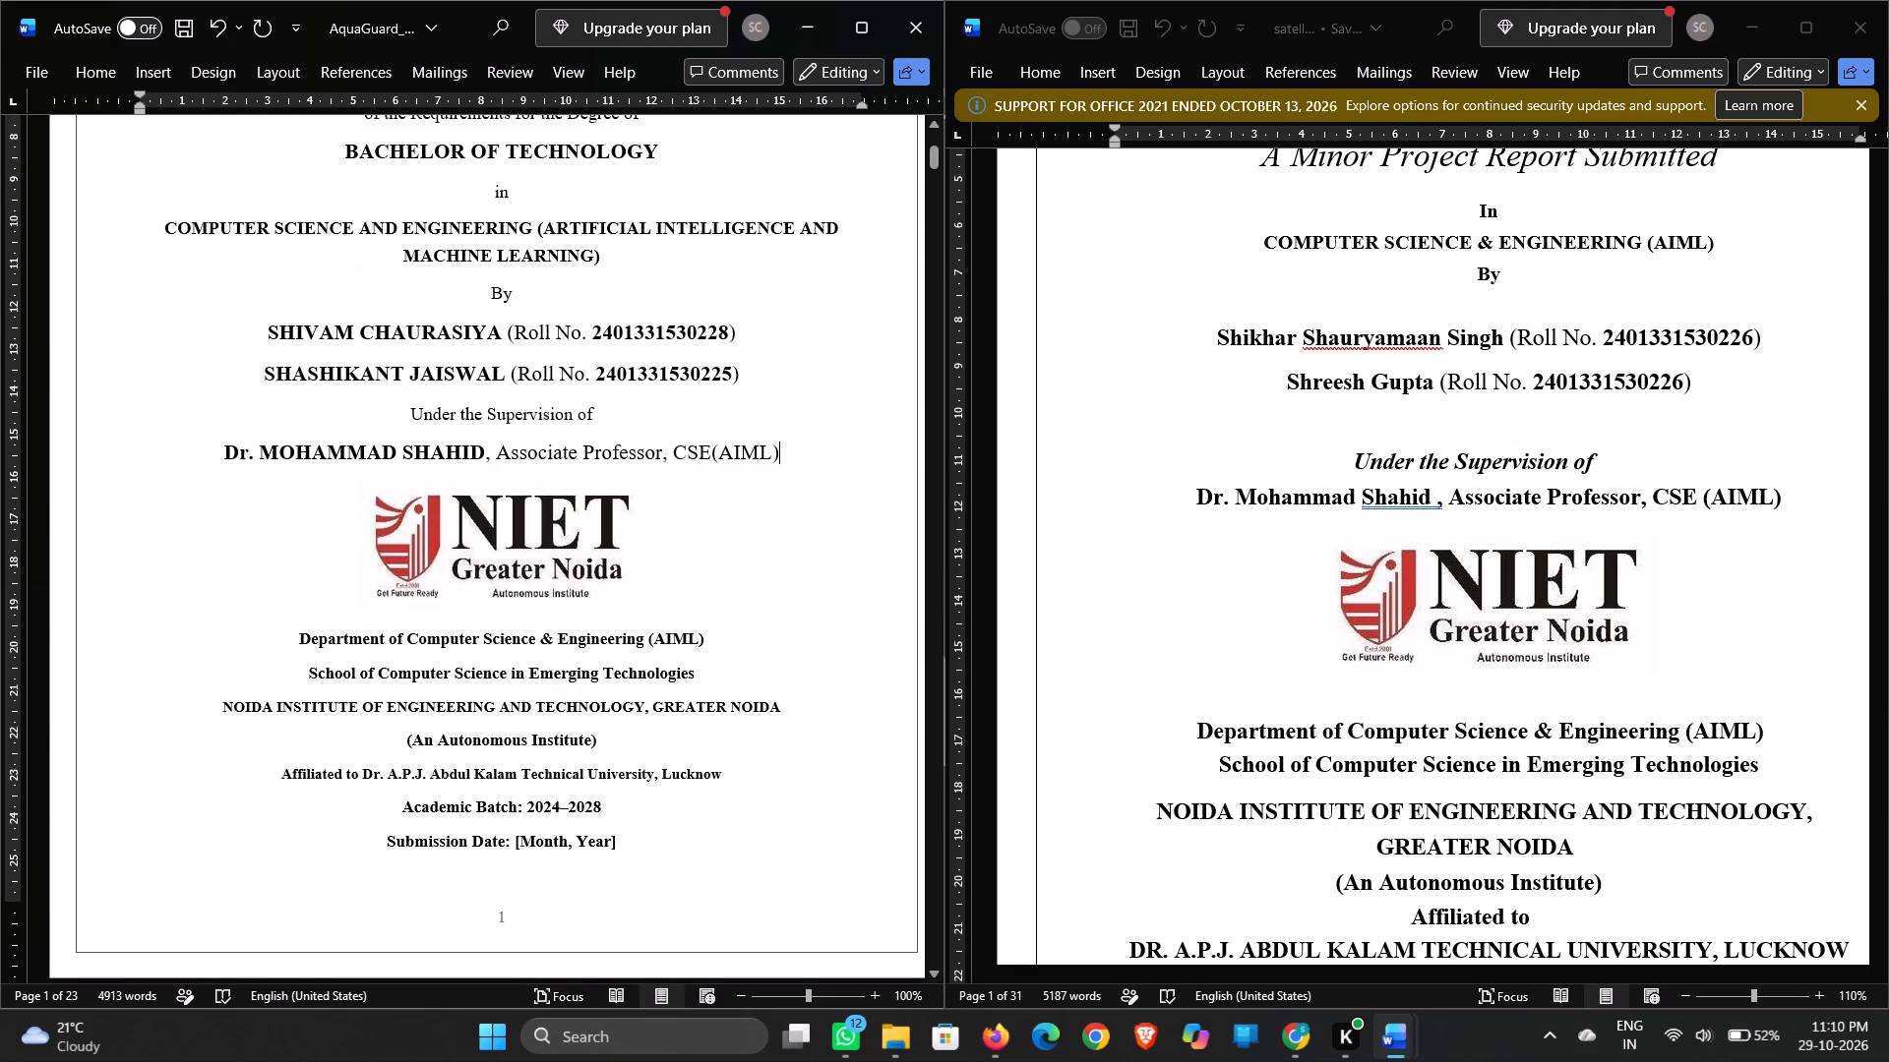
left_click_drag(1201, 721, 1191, 733)
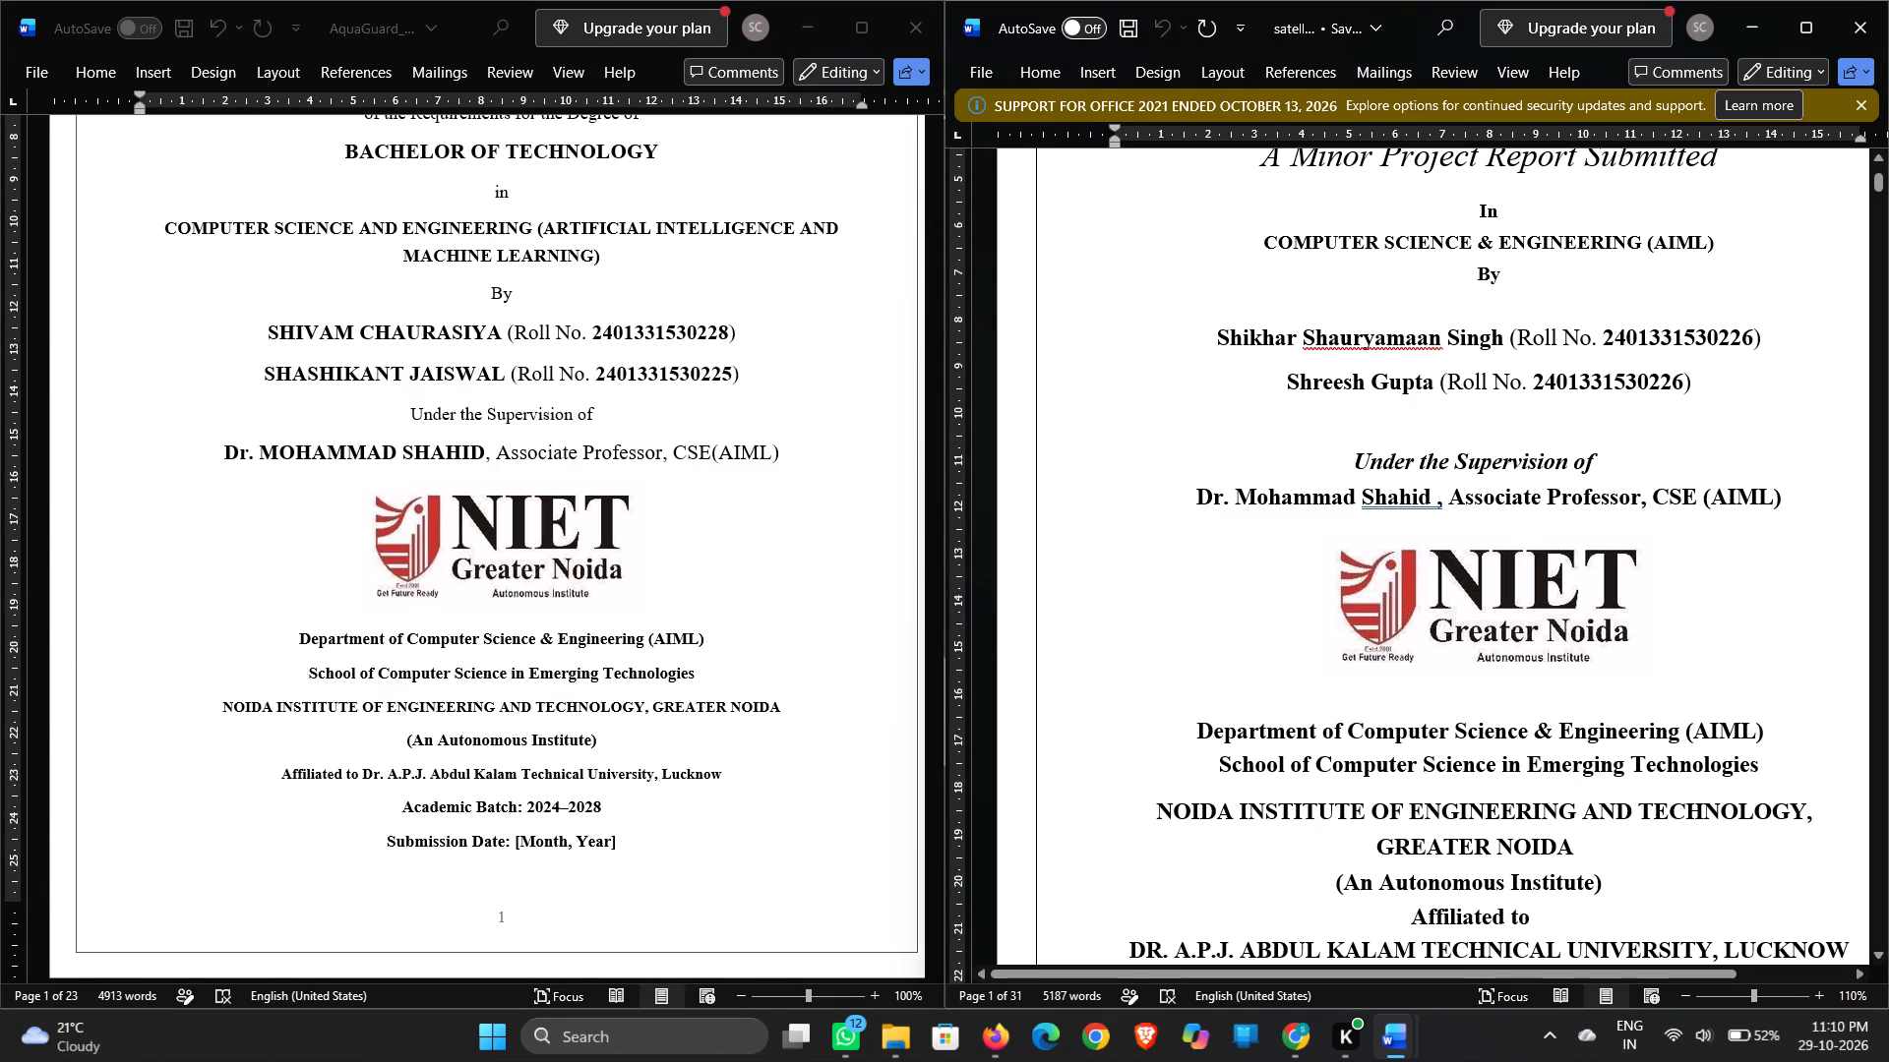
left_click_drag(1191, 733, 1192, 732)
left_click(1192, 732)
left_click_drag(1195, 732, 1419, 721)
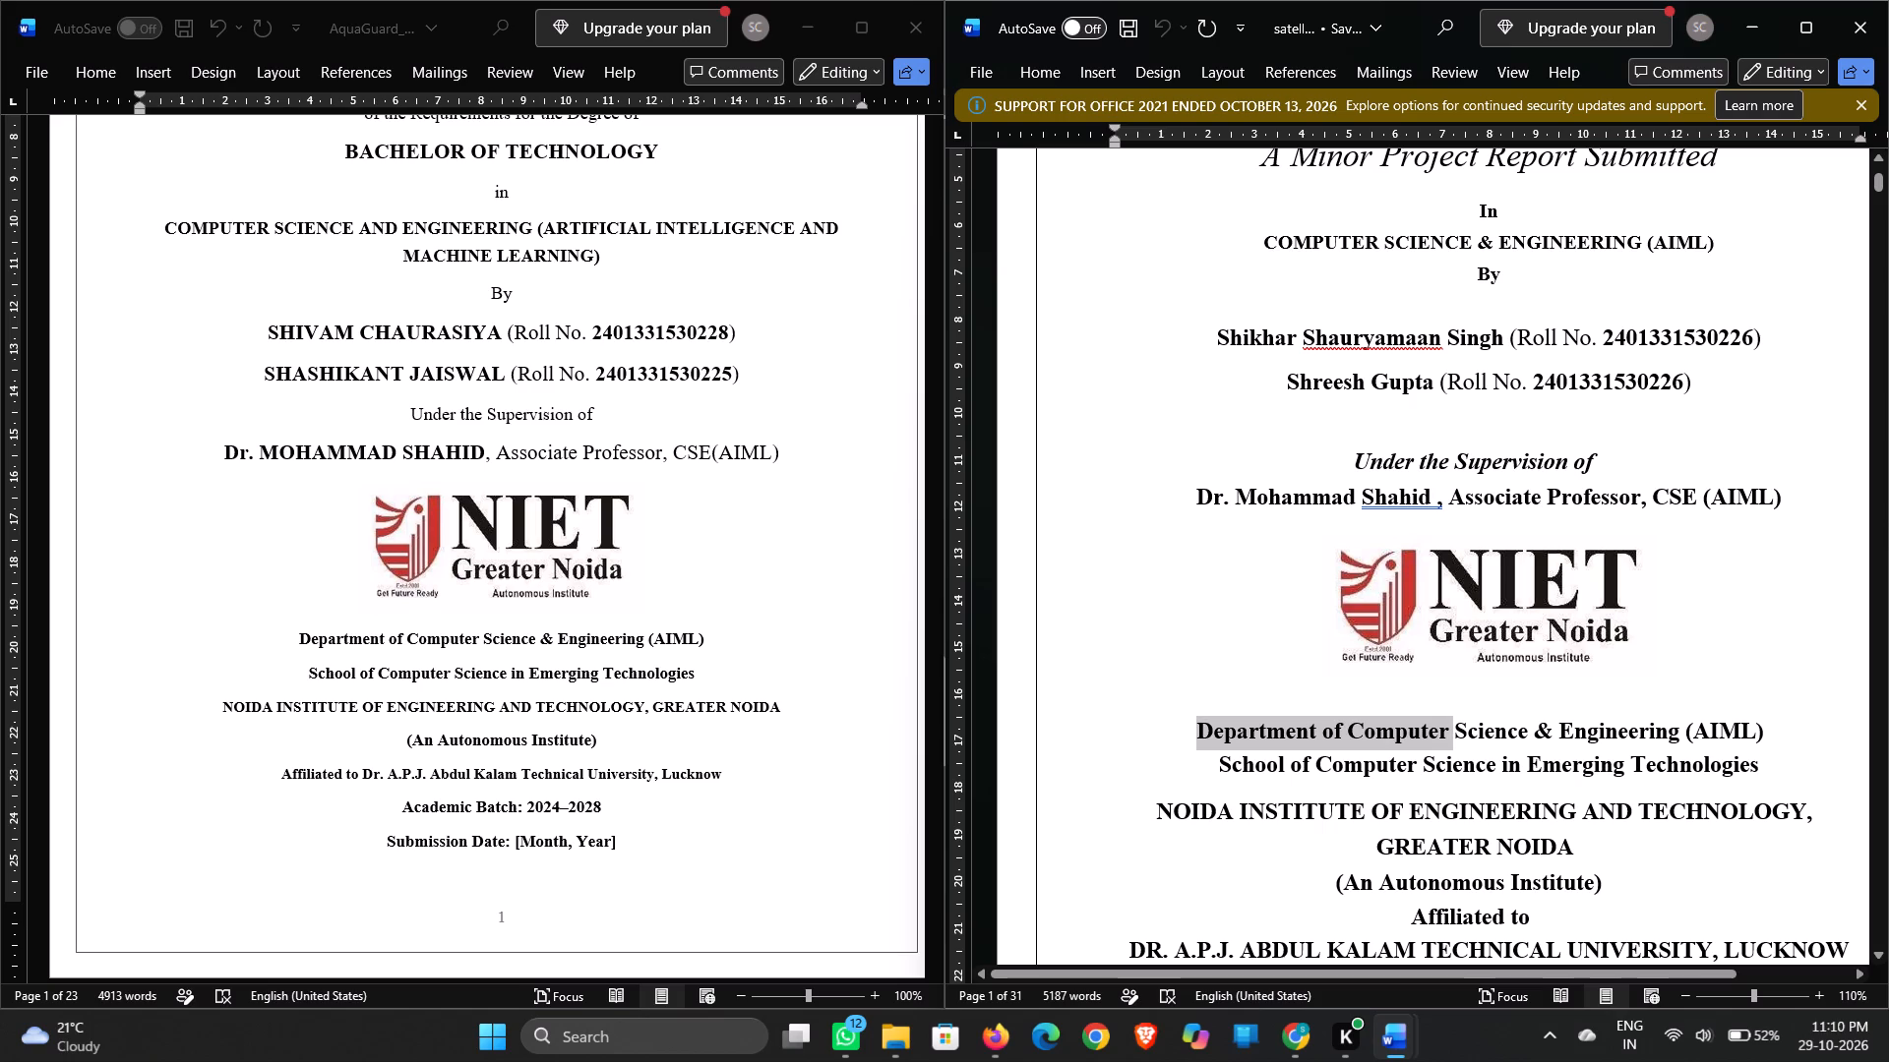
left_click_drag(1419, 721, 1429, 721)
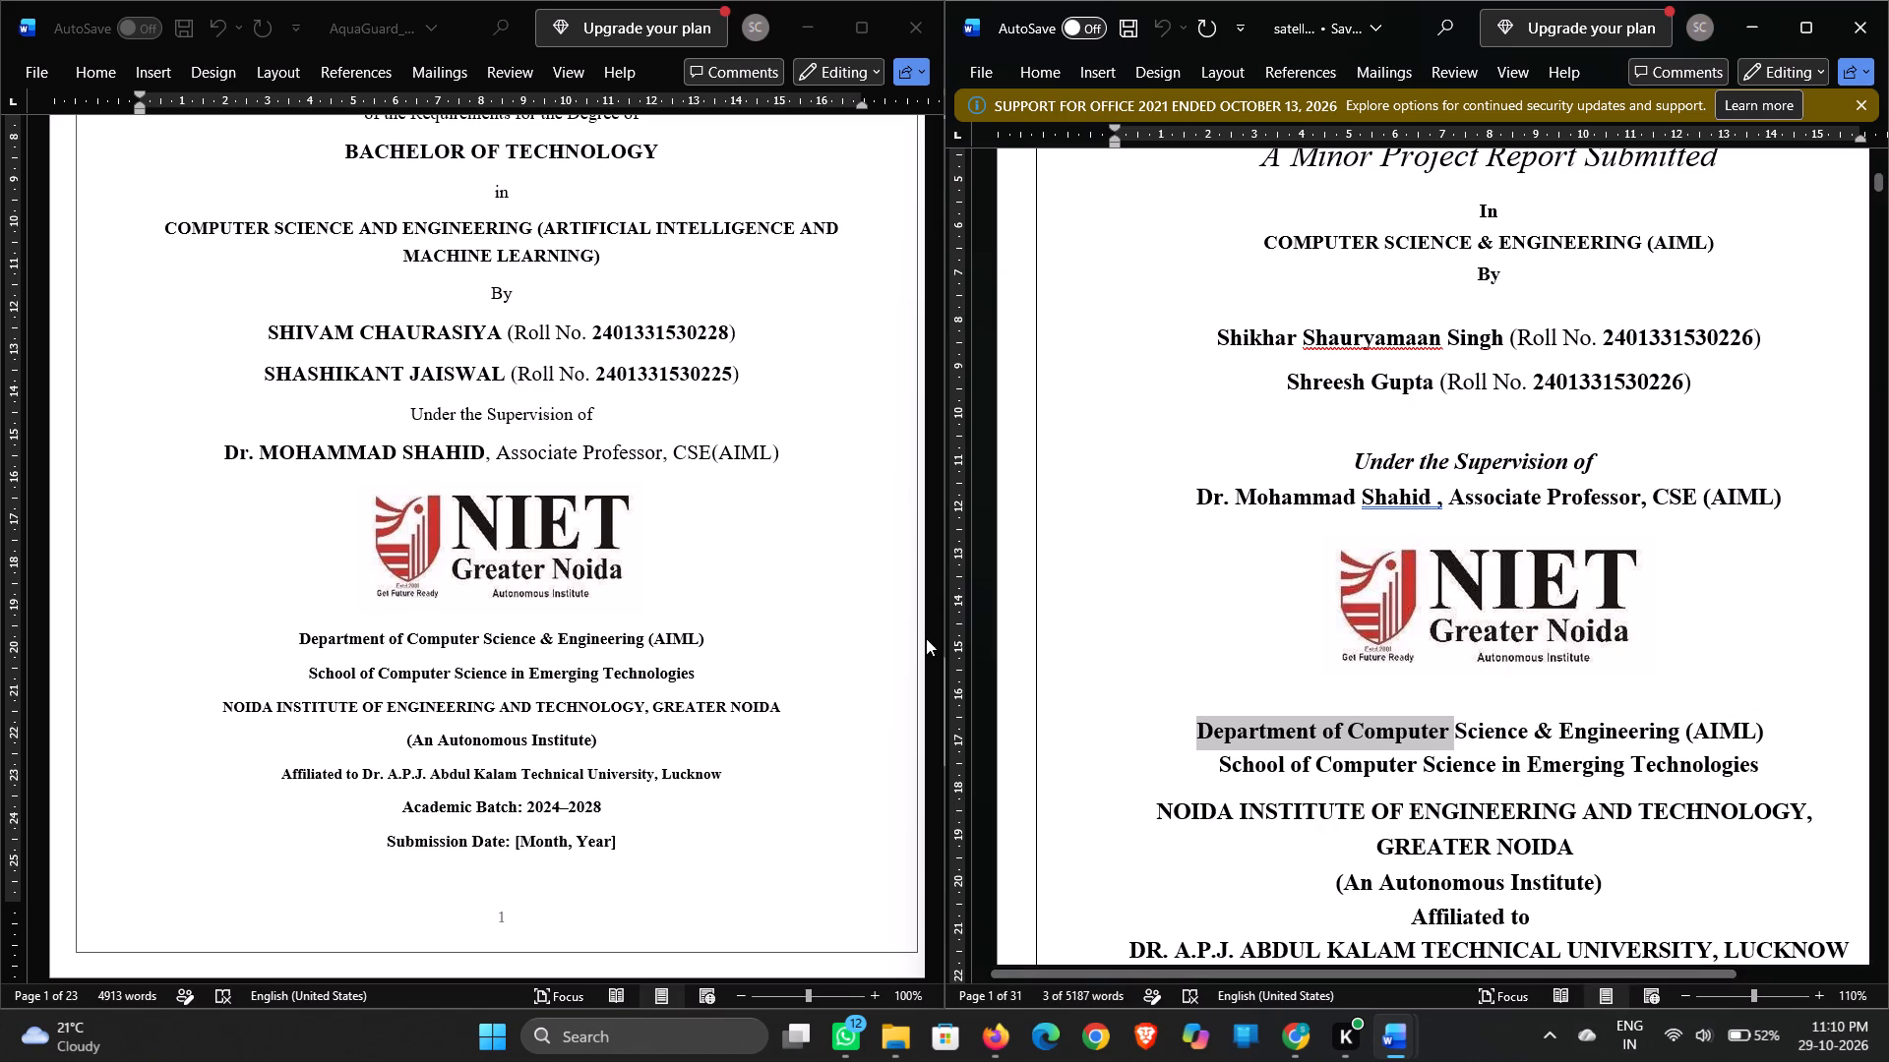
left_click(298, 634)
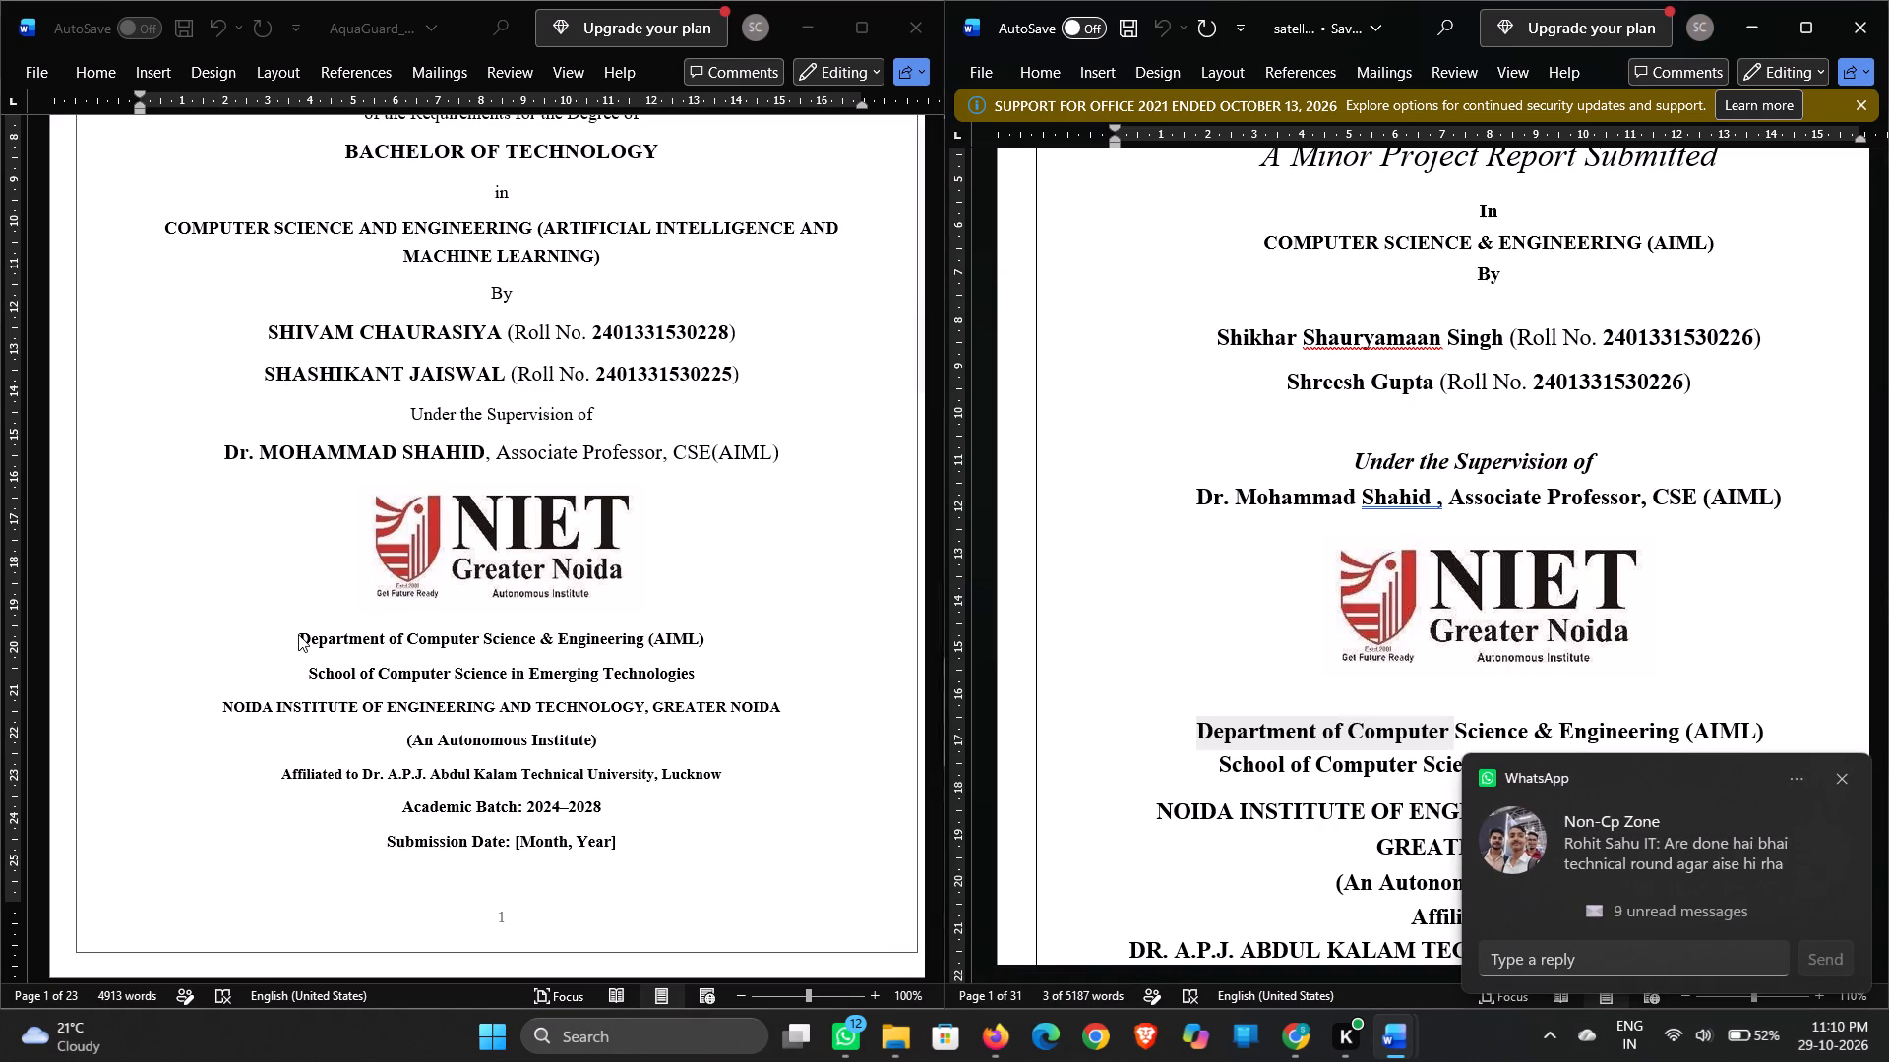
left_click_drag(298, 634, 717, 642)
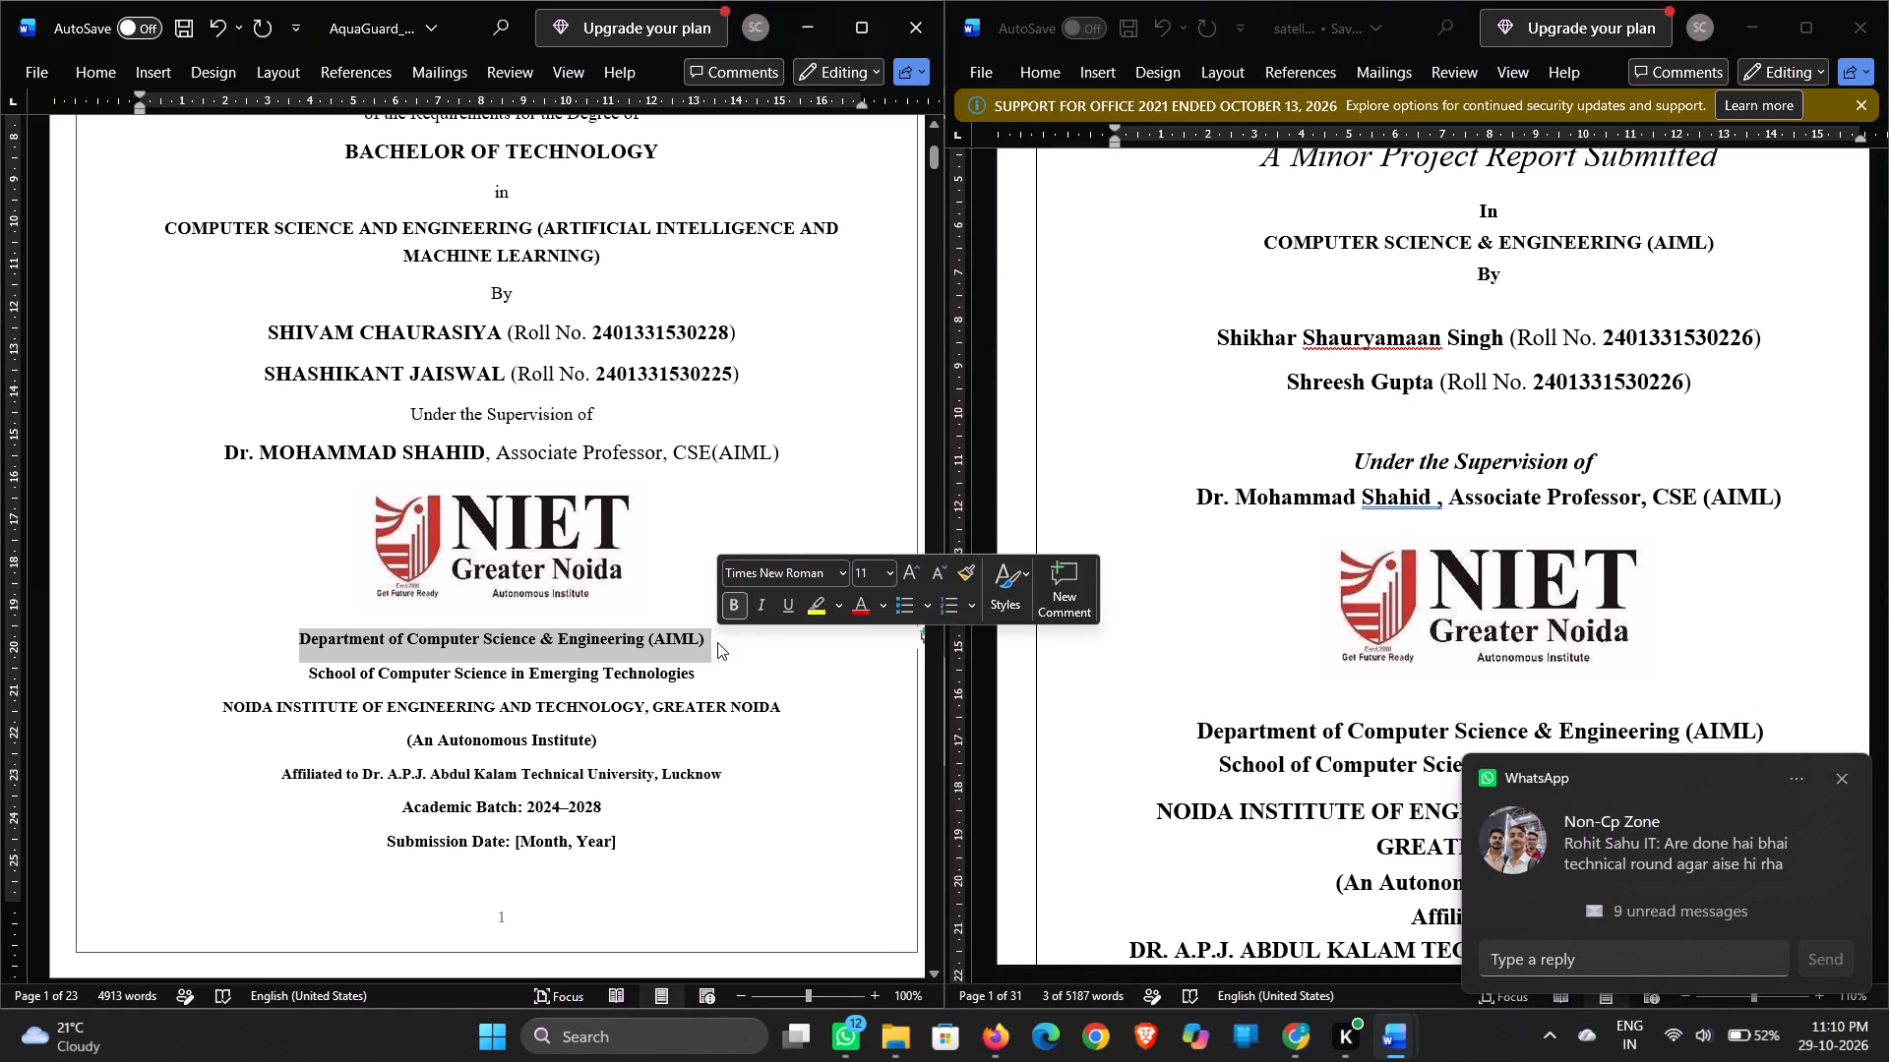
left_click(862, 578)
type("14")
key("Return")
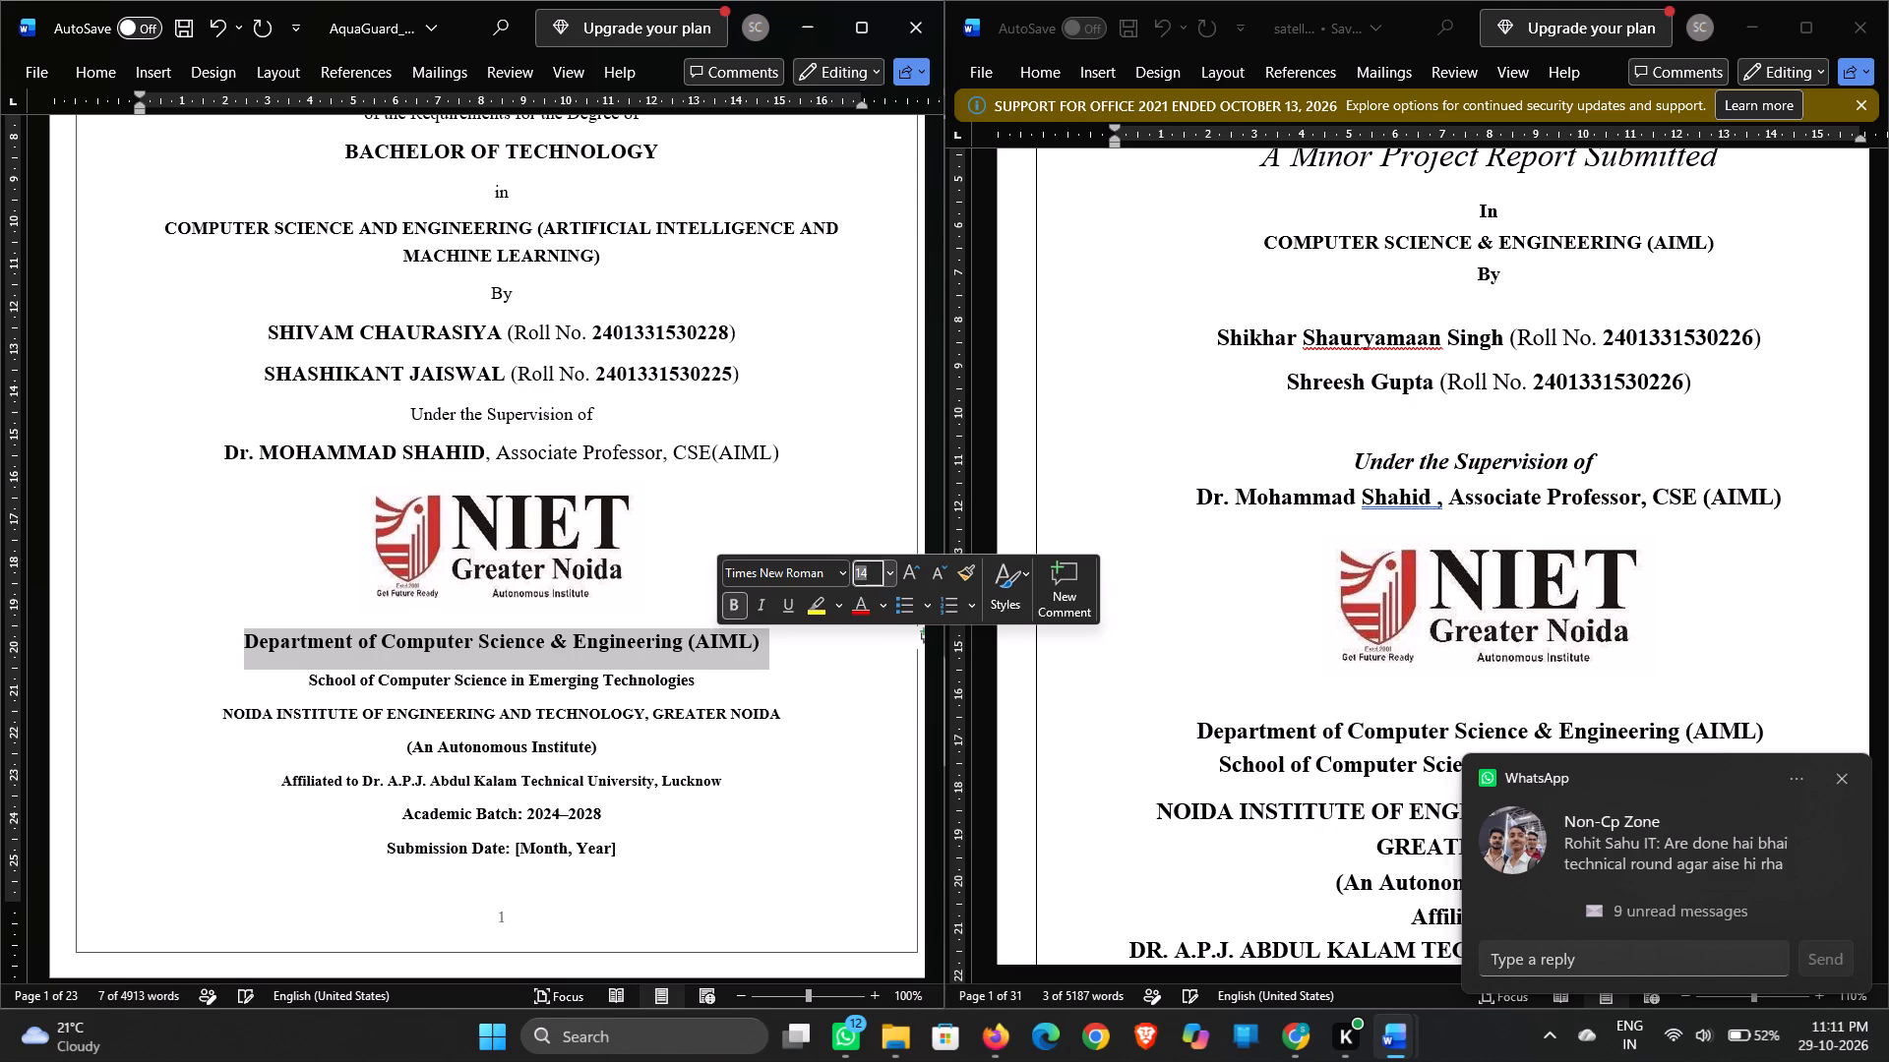
Set the "School of Computer Science in Emerging Technologies" line on the AquaGuard cover to font size 14.
left_click_drag(313, 678, 692, 678)
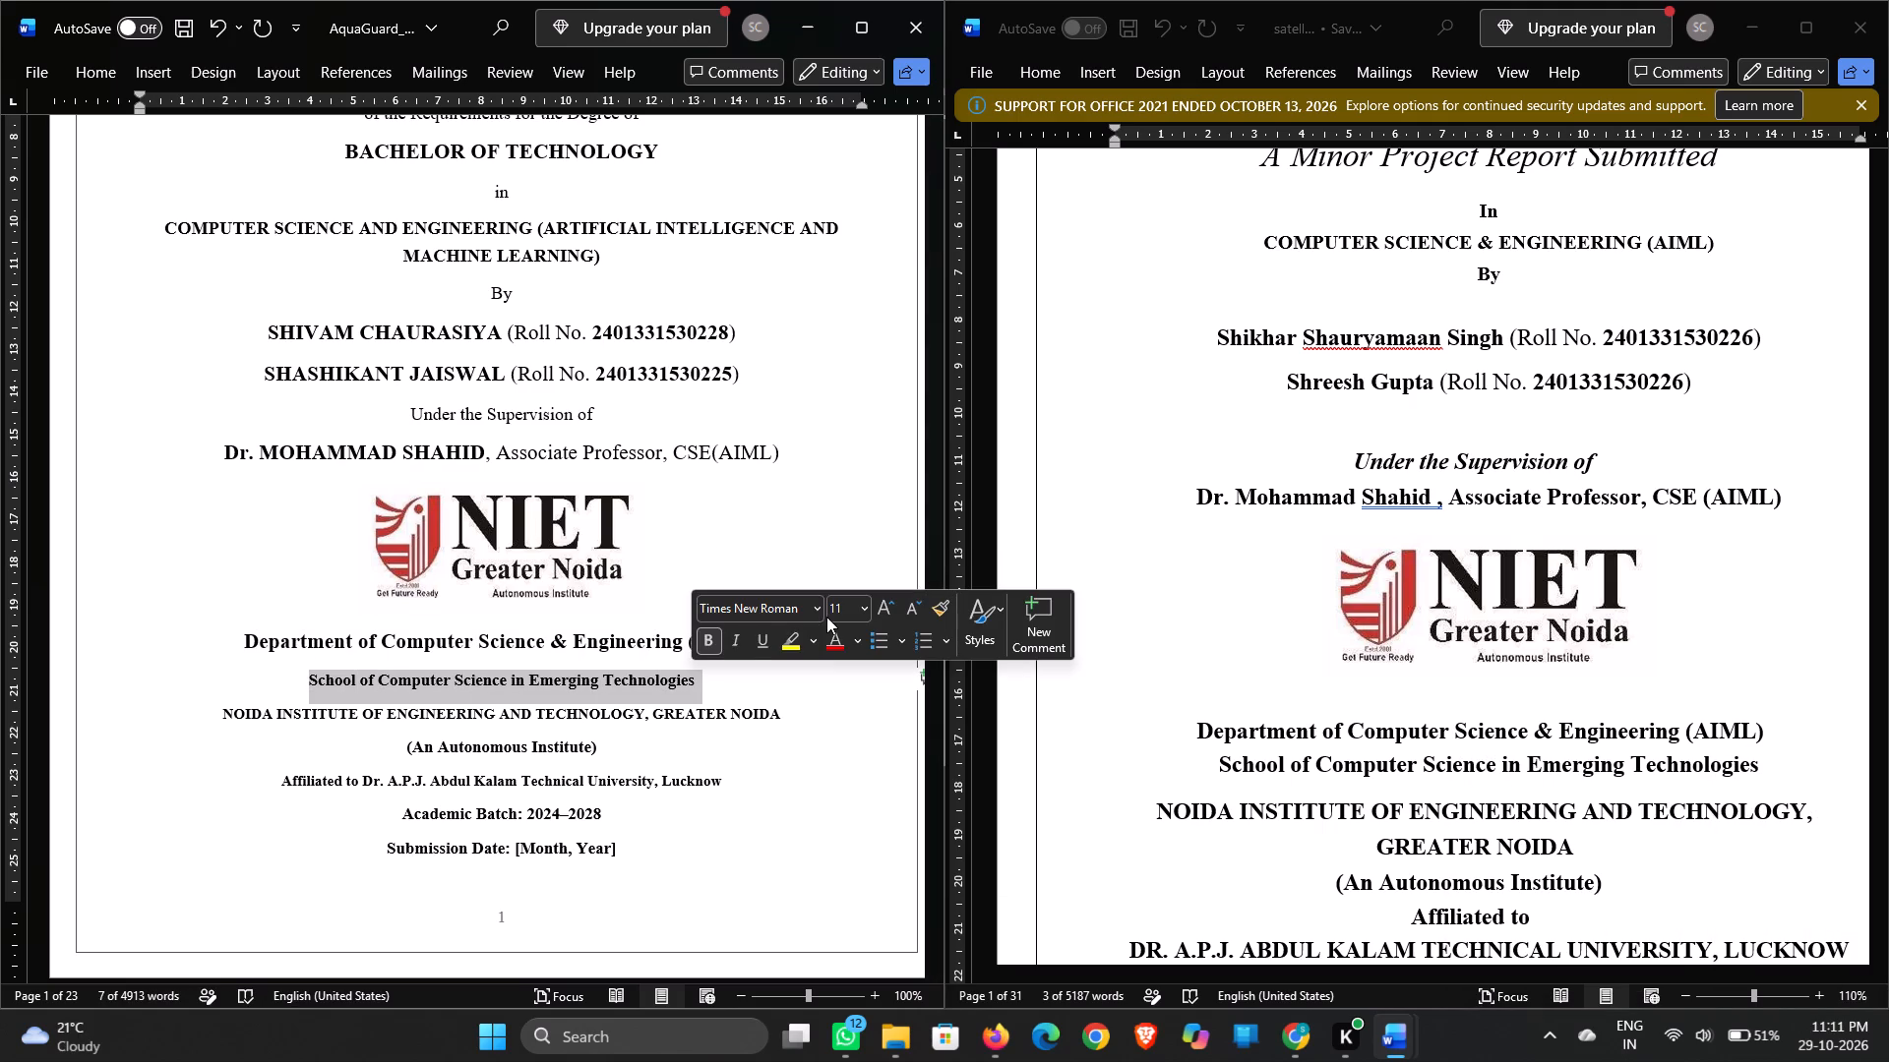
left_click(843, 616)
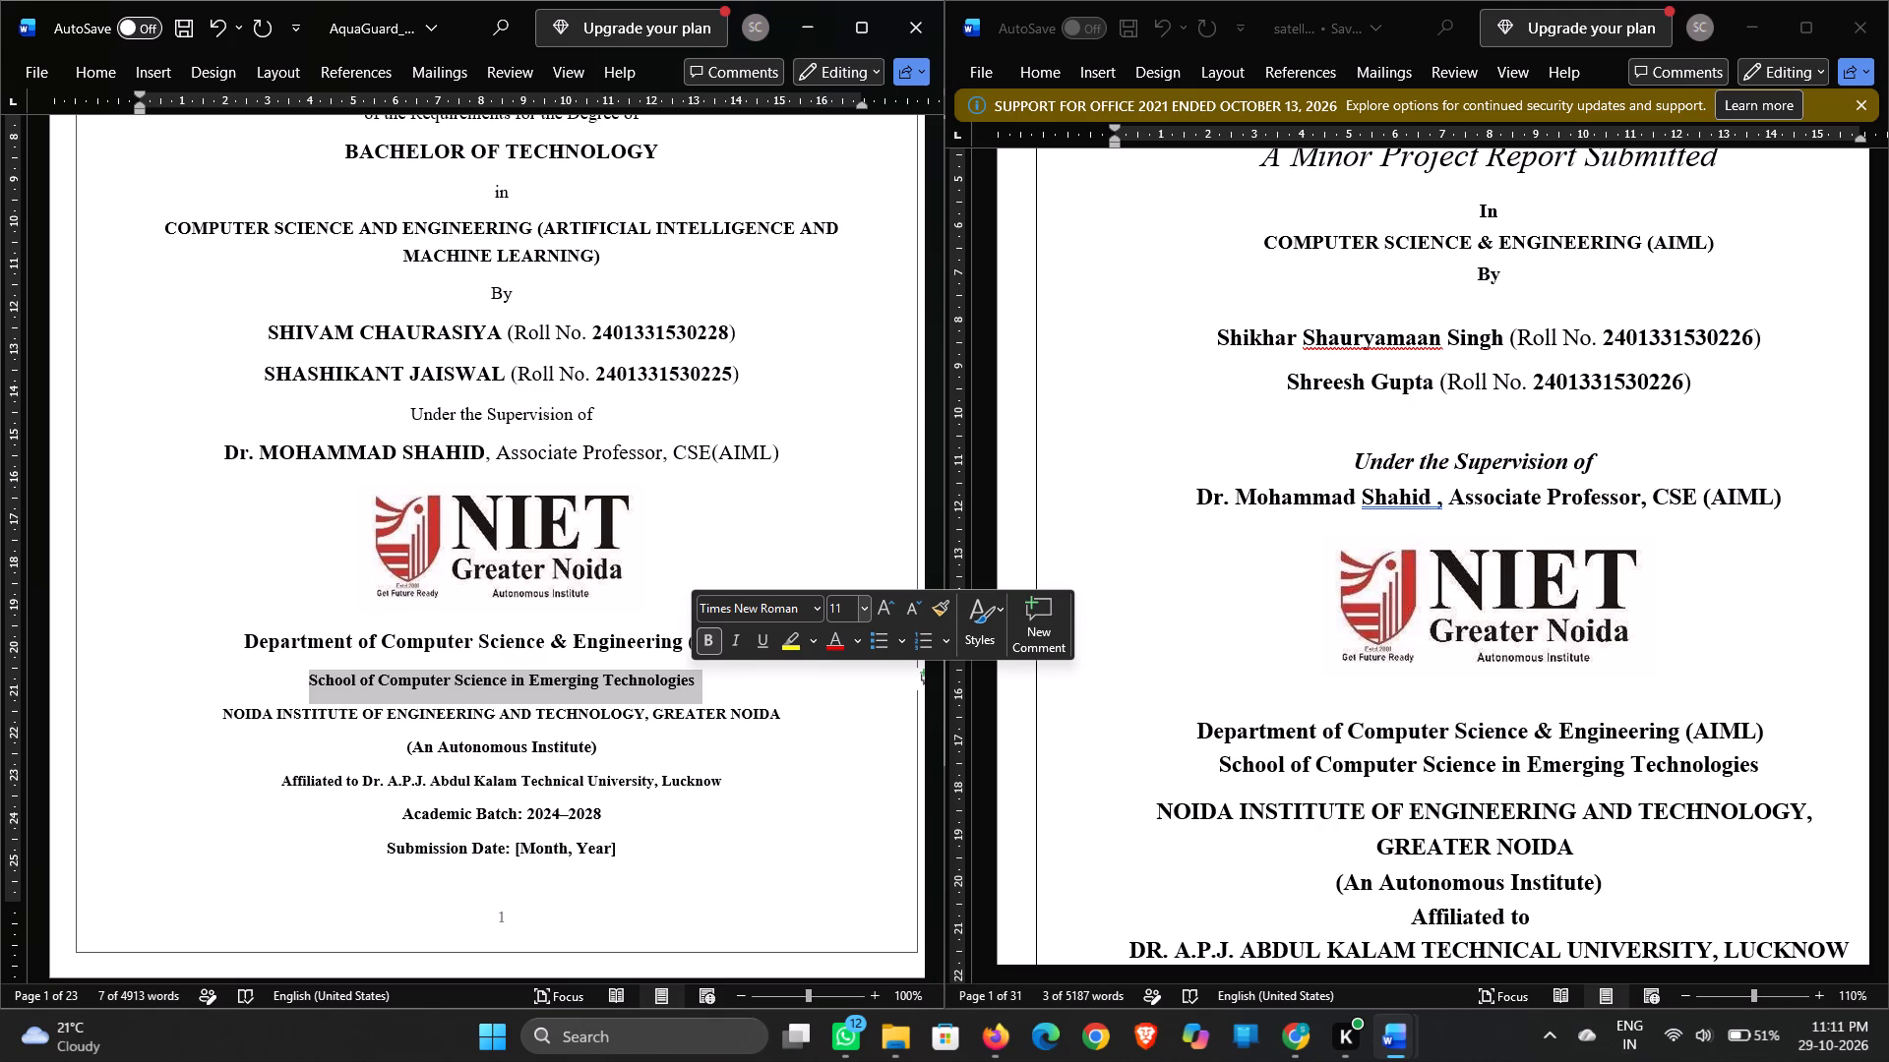
left_click(841, 611)
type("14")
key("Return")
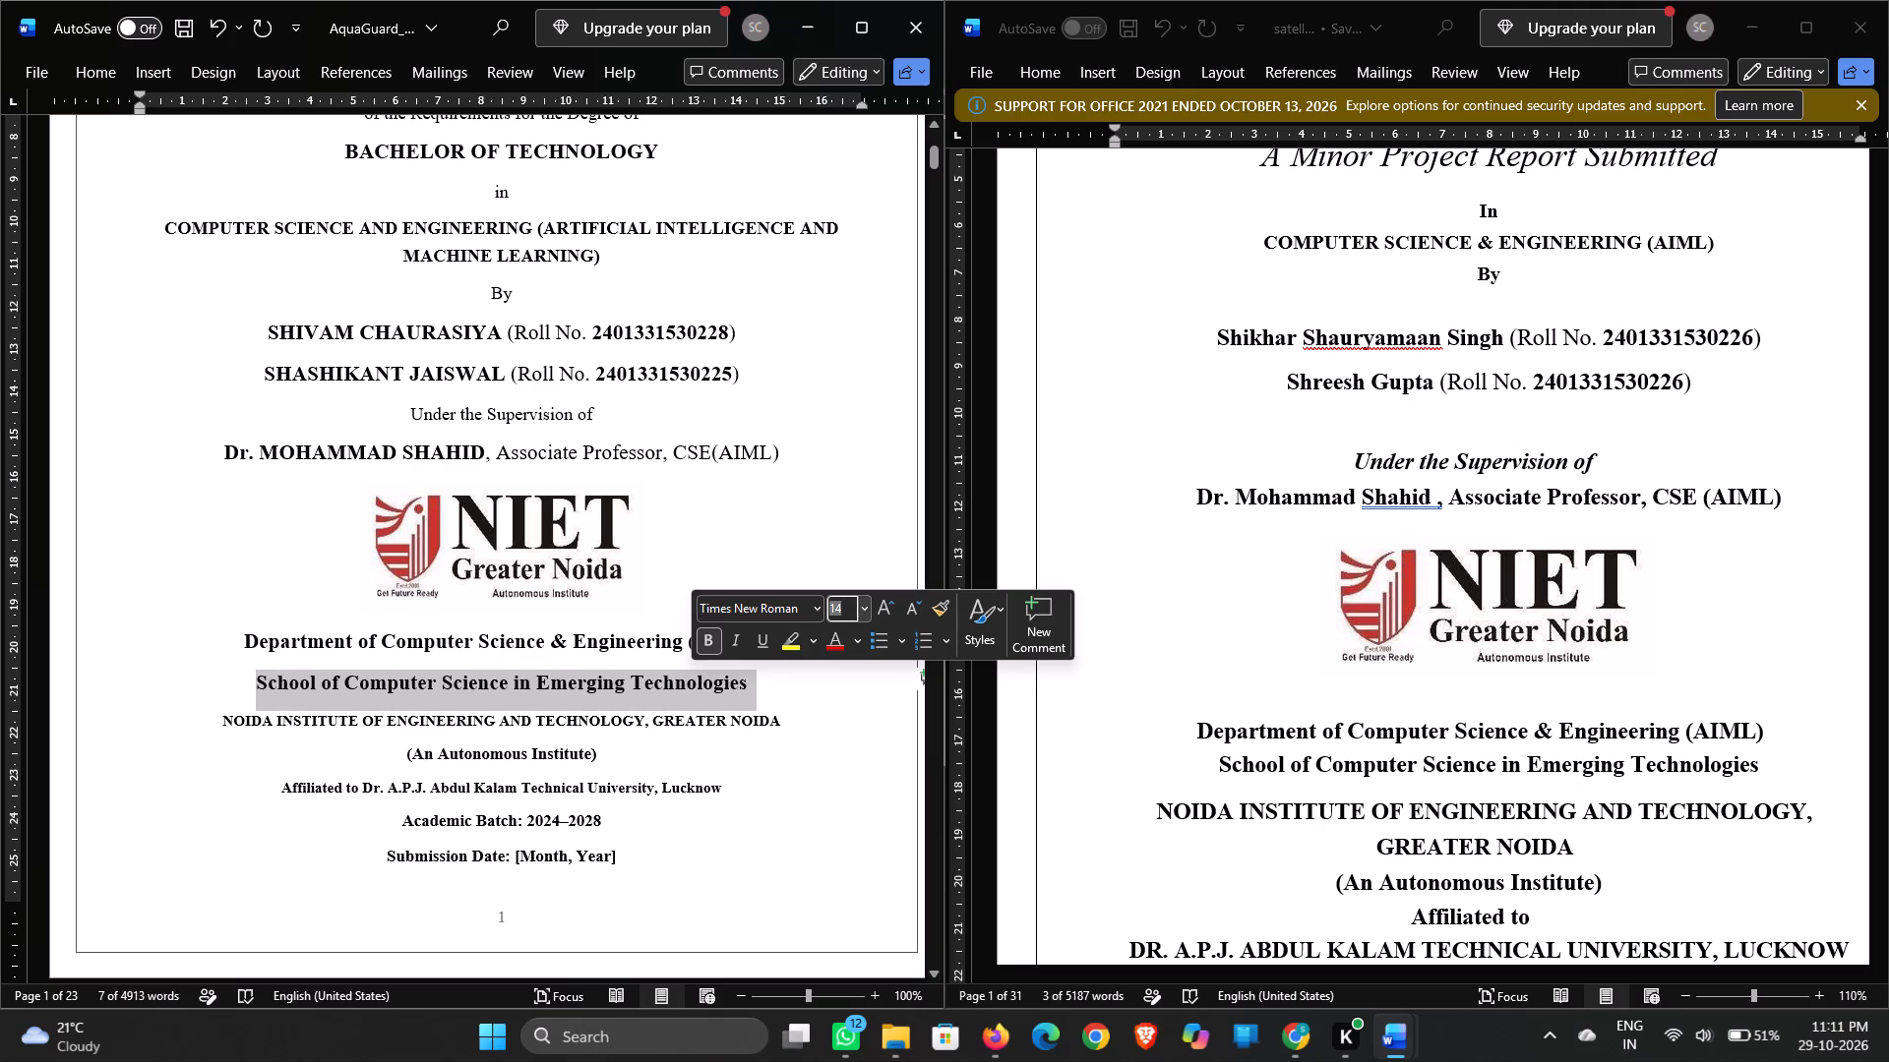
Set the "NOIDA INSTITUTE OF ENGINEERING AND TECHNOLOGY, GREATER NOIDA" and "(An Autonomous Institute)" lines on the AquaGuard cover to font size 14.
left_click_drag(220, 720, 783, 715)
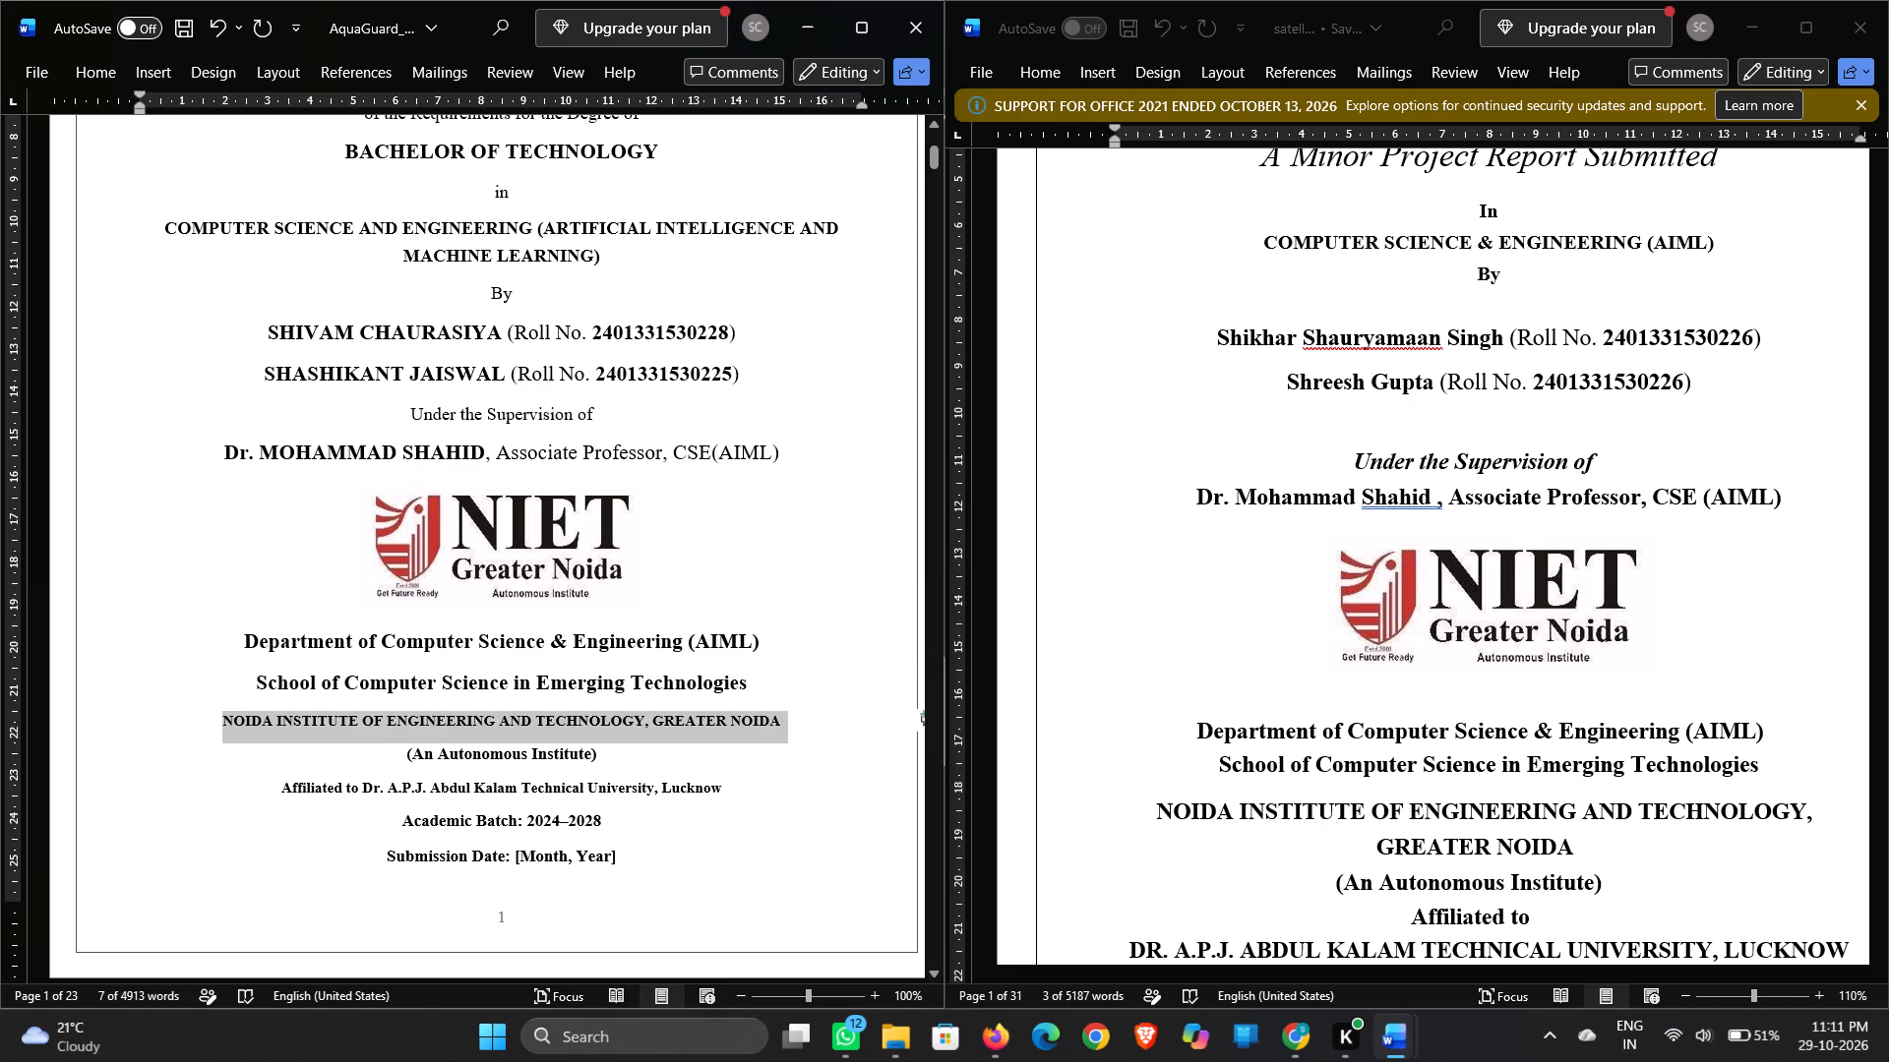
left_click_drag(783, 715, 747, 752)
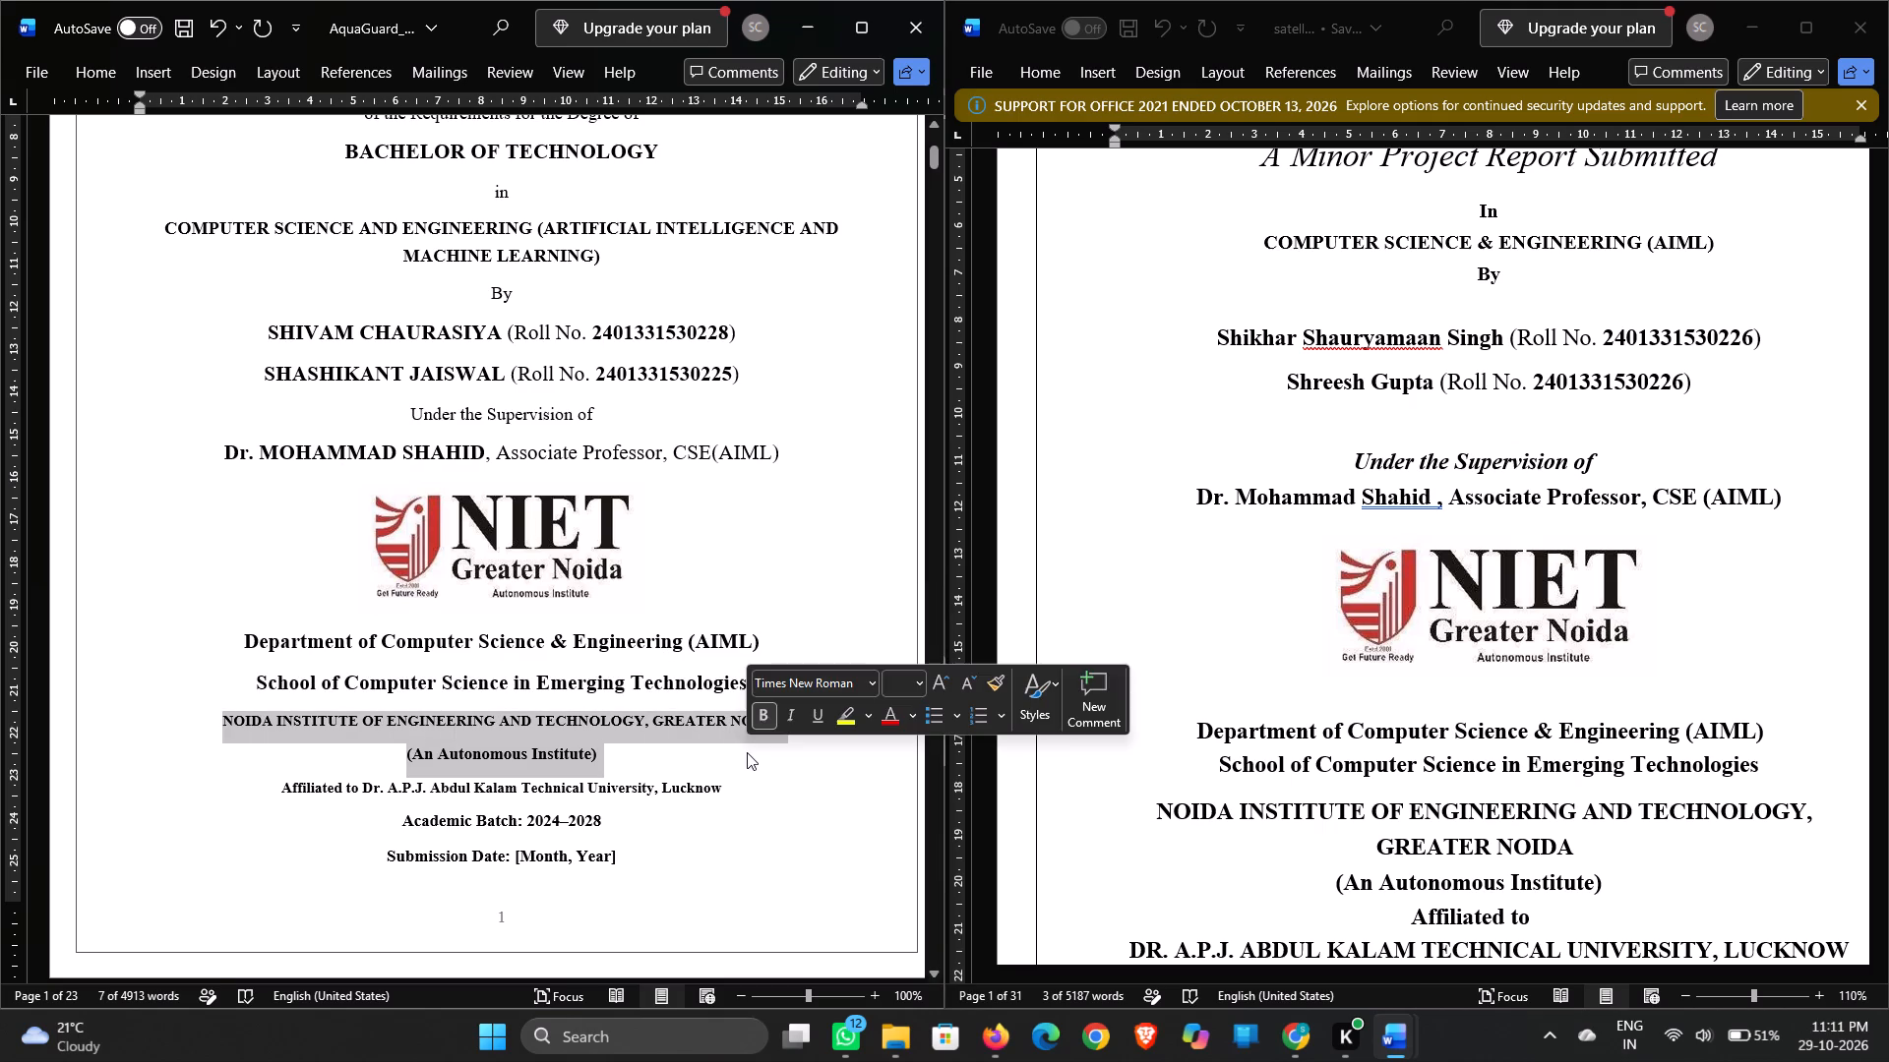
left_click(898, 680)
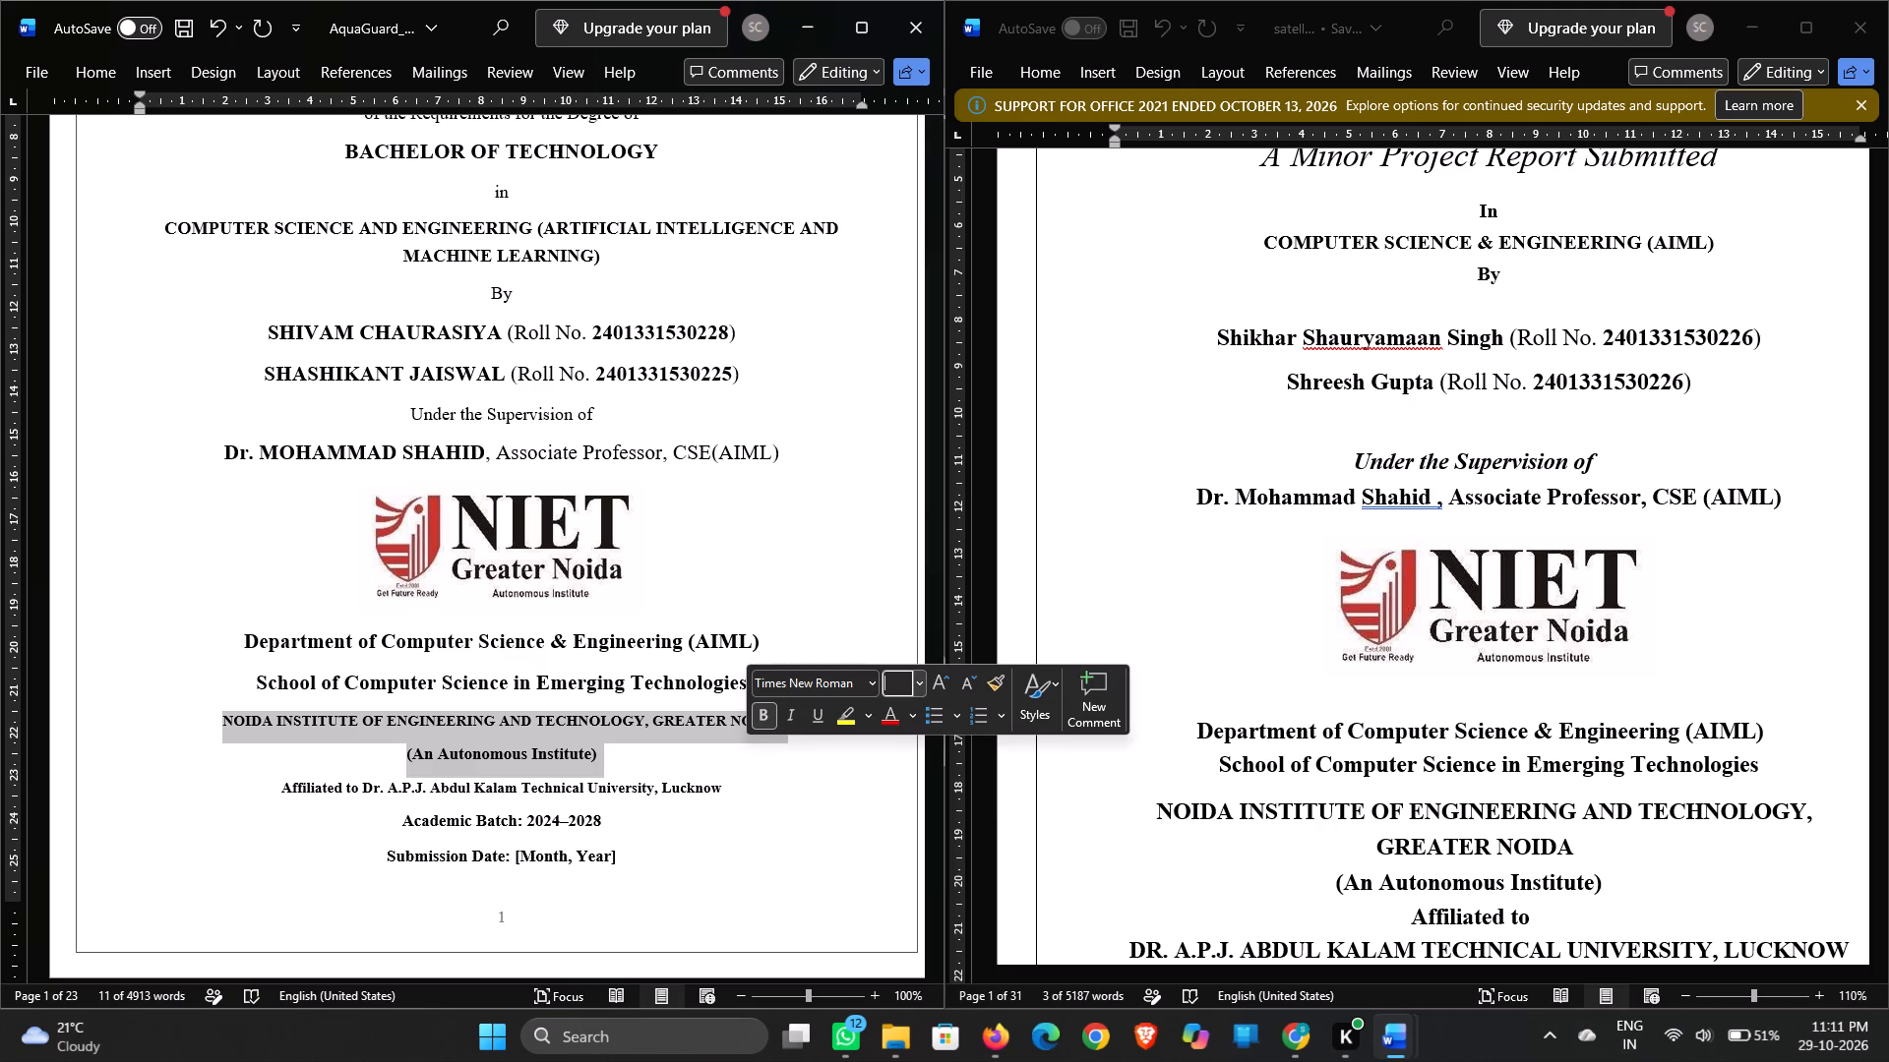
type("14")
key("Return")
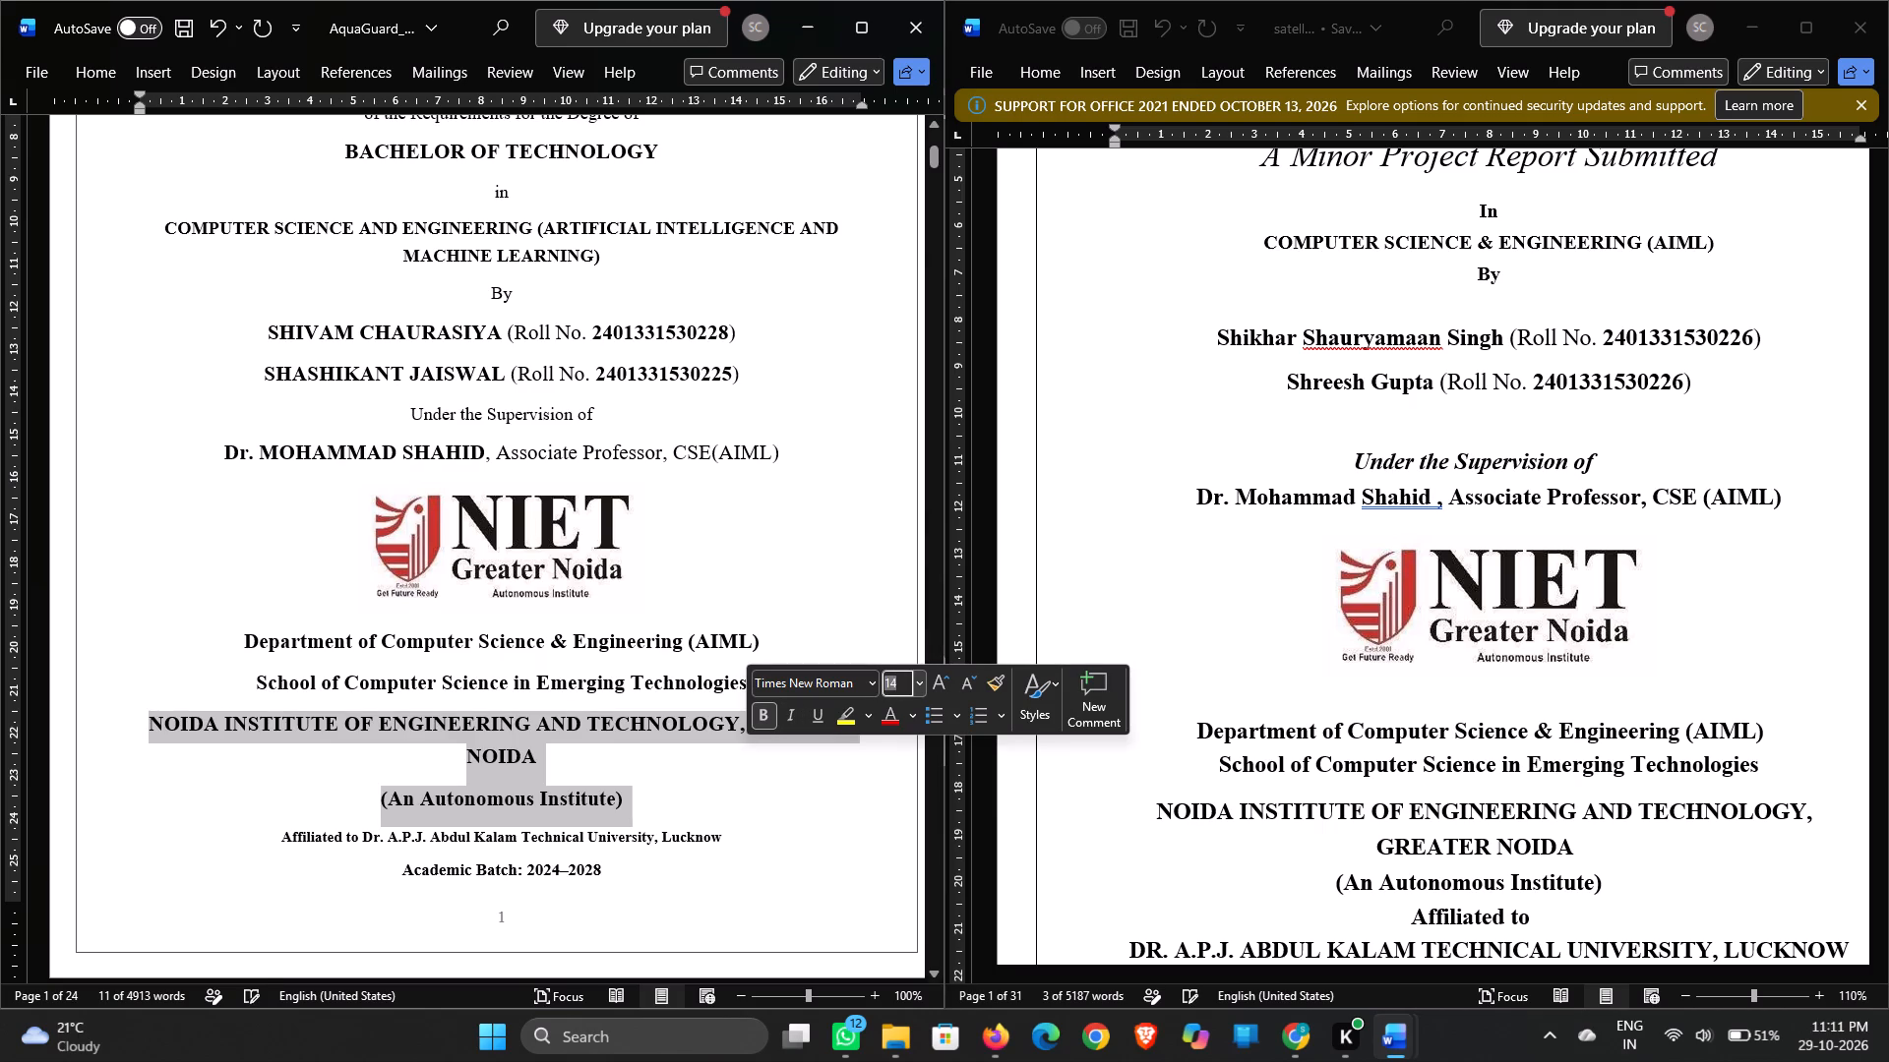
left_click(879, 793)
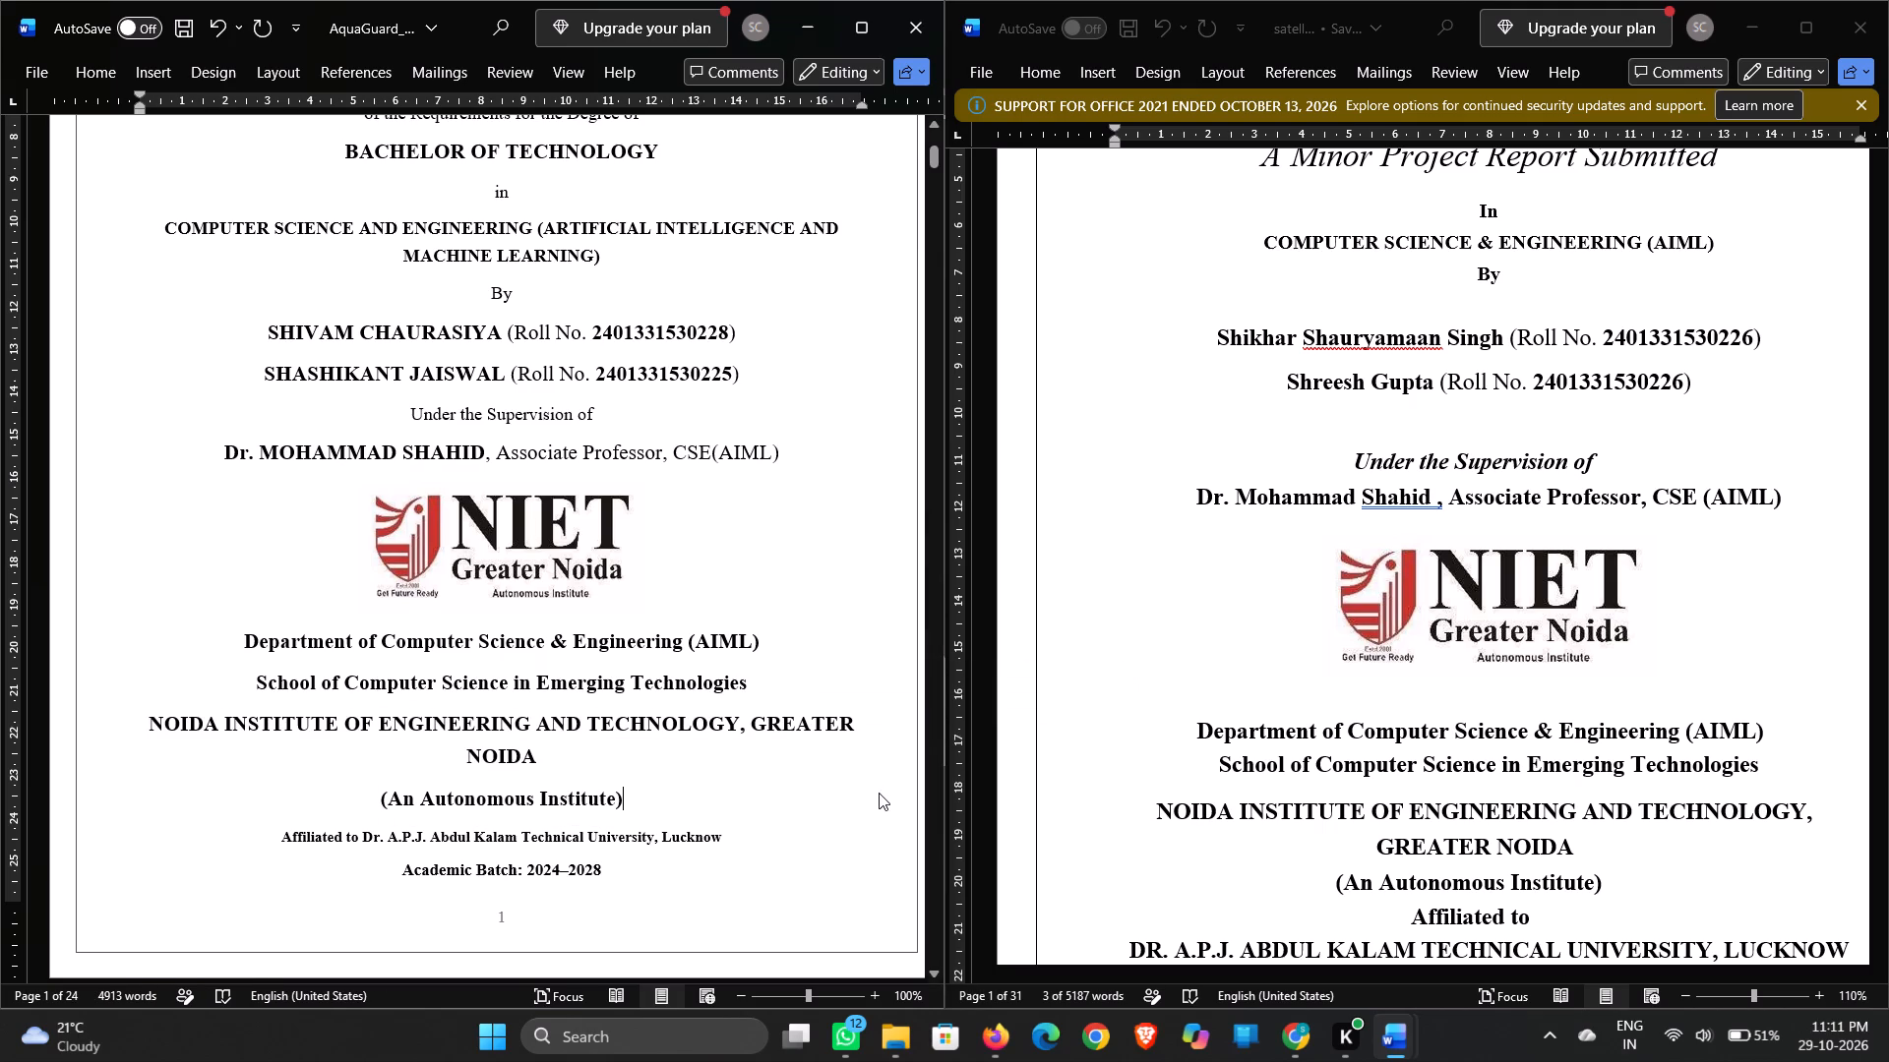
Split the institute name after "TECHNOLOGY," so that "GREATER NOIDA" sits on its own line, as in the reference.
left_click(747, 724)
key("Return")
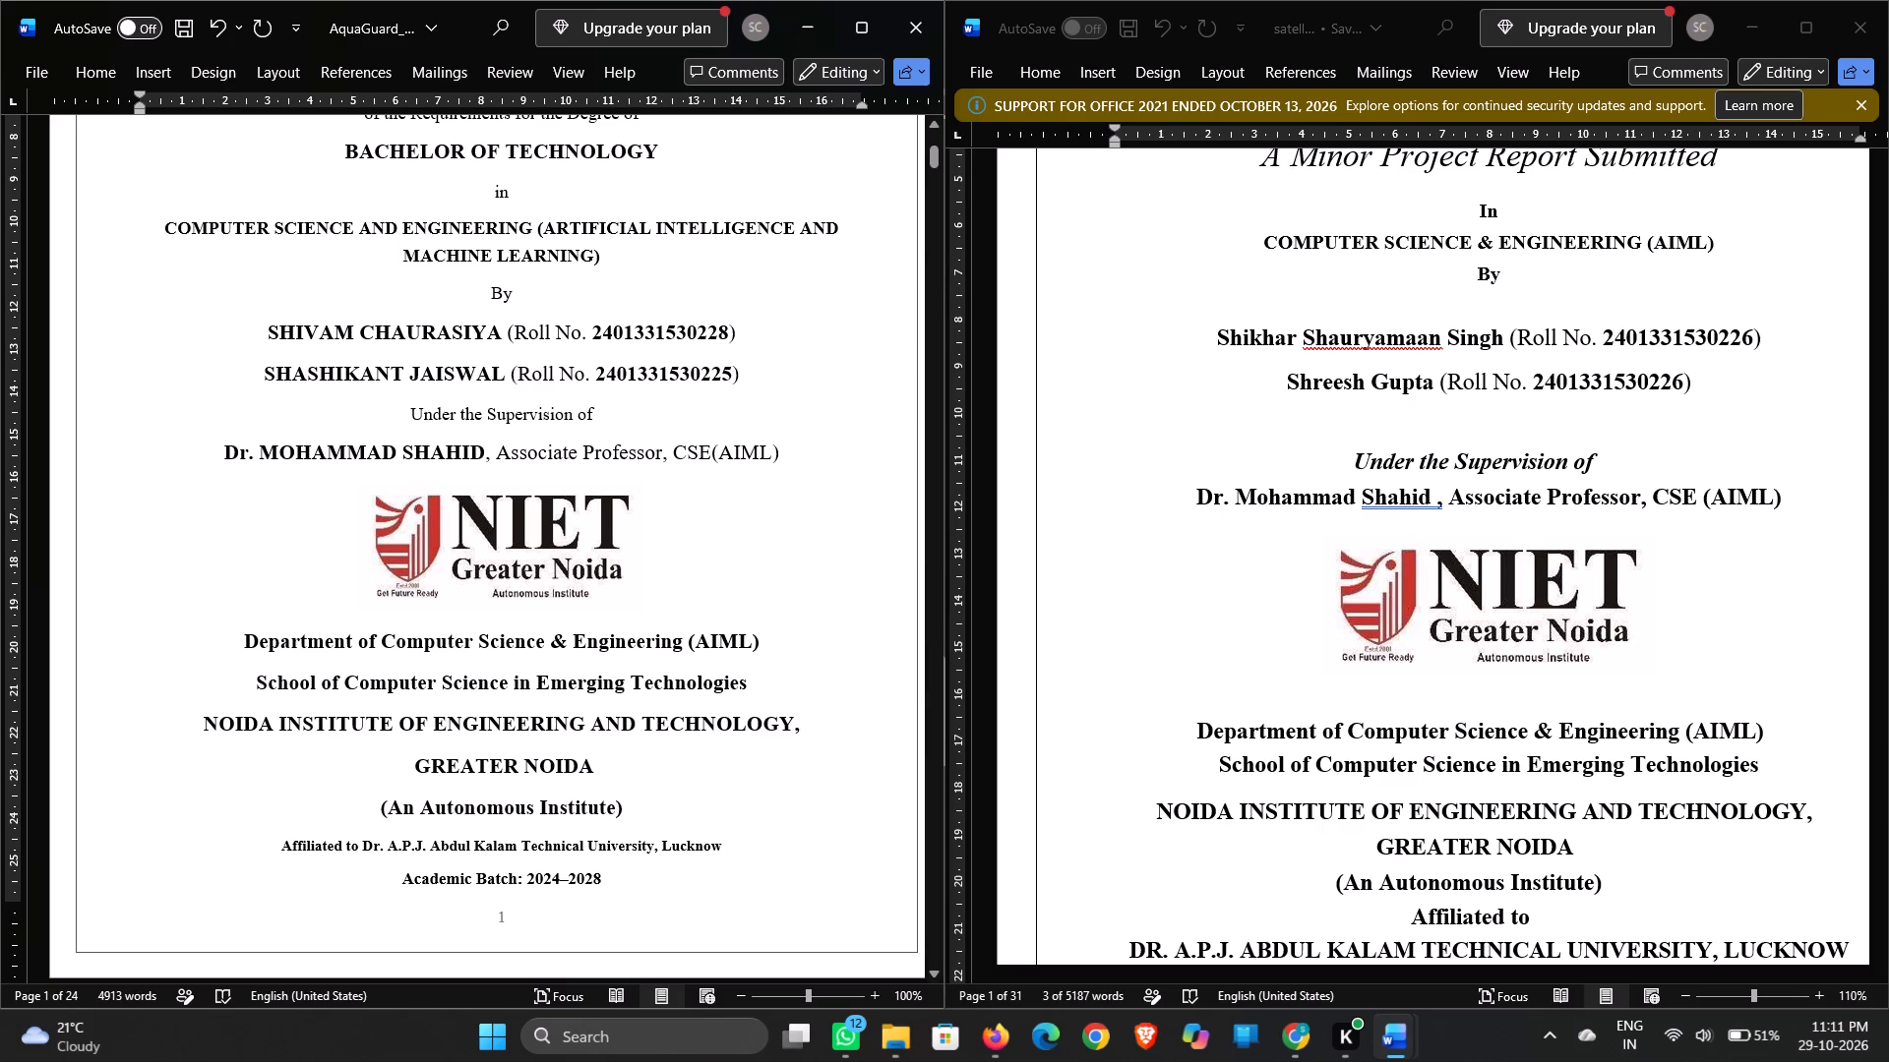
left_click(418, 760)
Remove the leading space before "GREATER NOIDA" on the AquaGuard cover.
key("BackSpace")
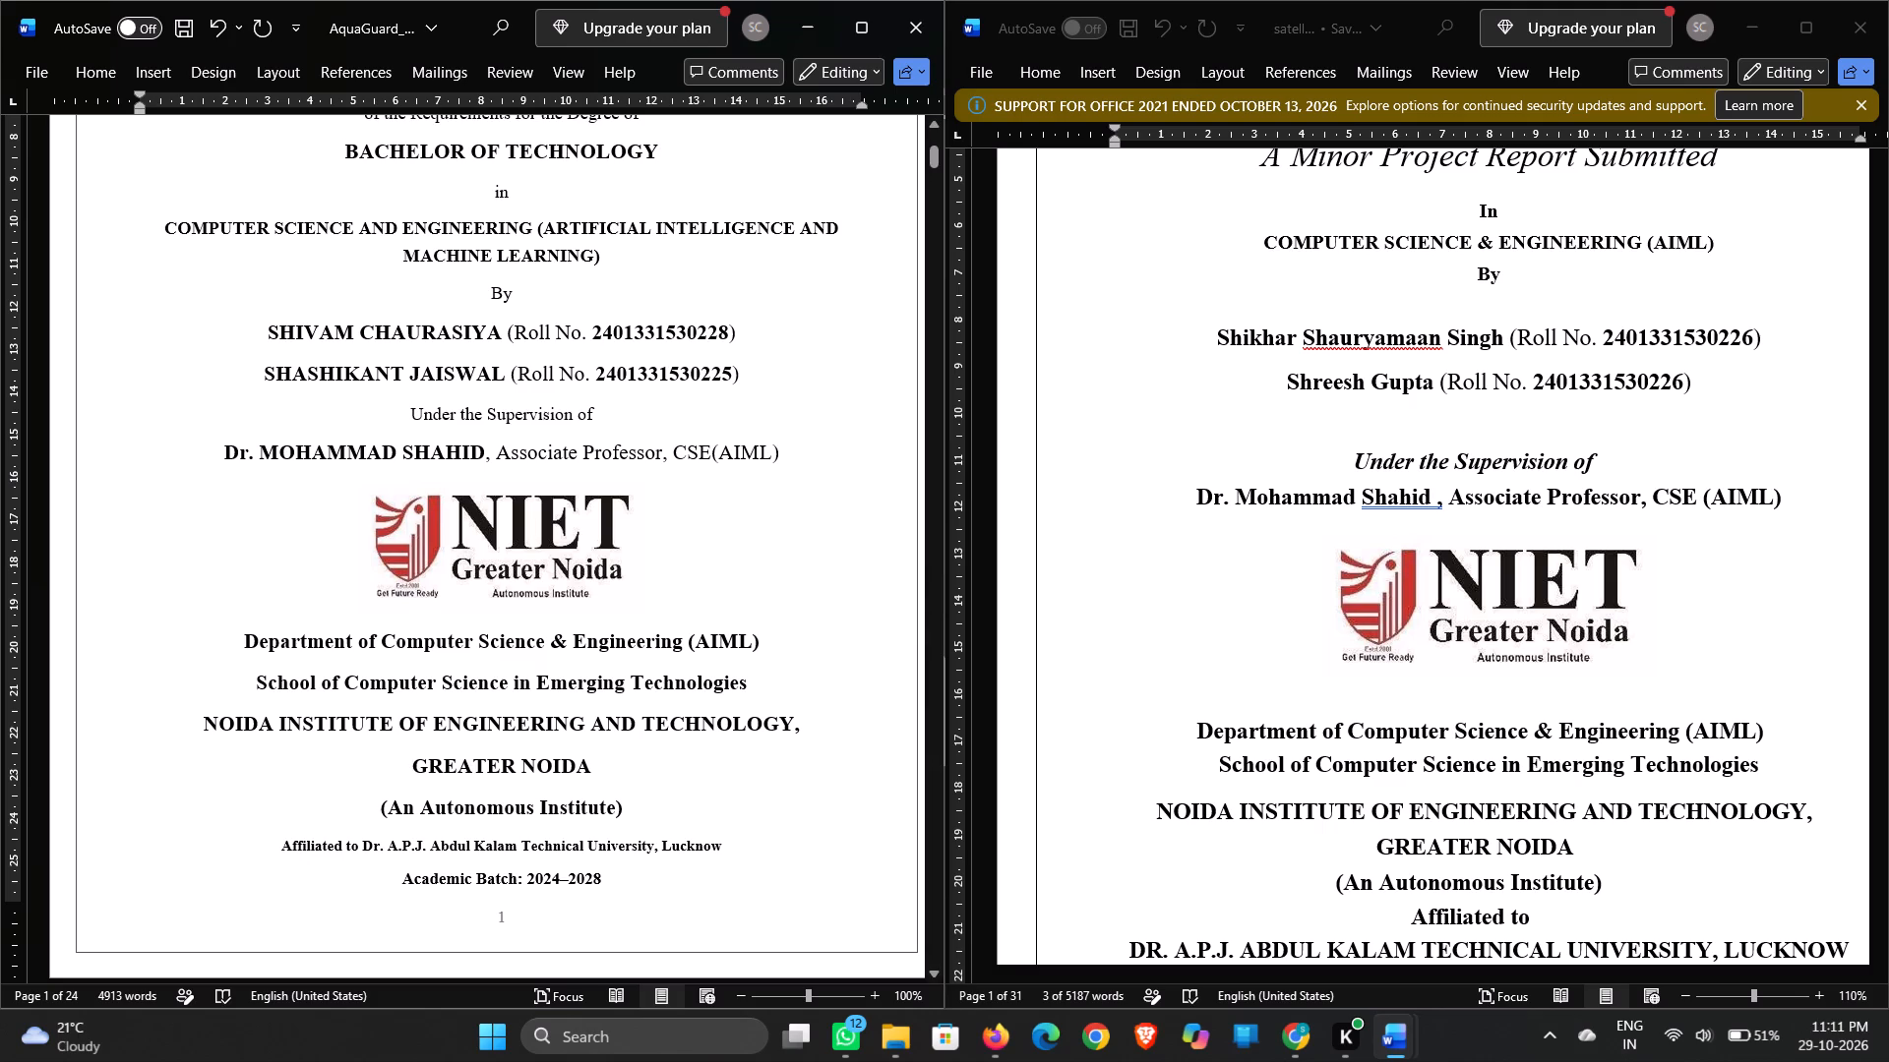
Set the "Affiliated to Dr. A.P.J. Abdul Kalam Technical University, Lucknow" line on the AquaGuard cover to font size 12.
scroll(649, 769, "down", 1)
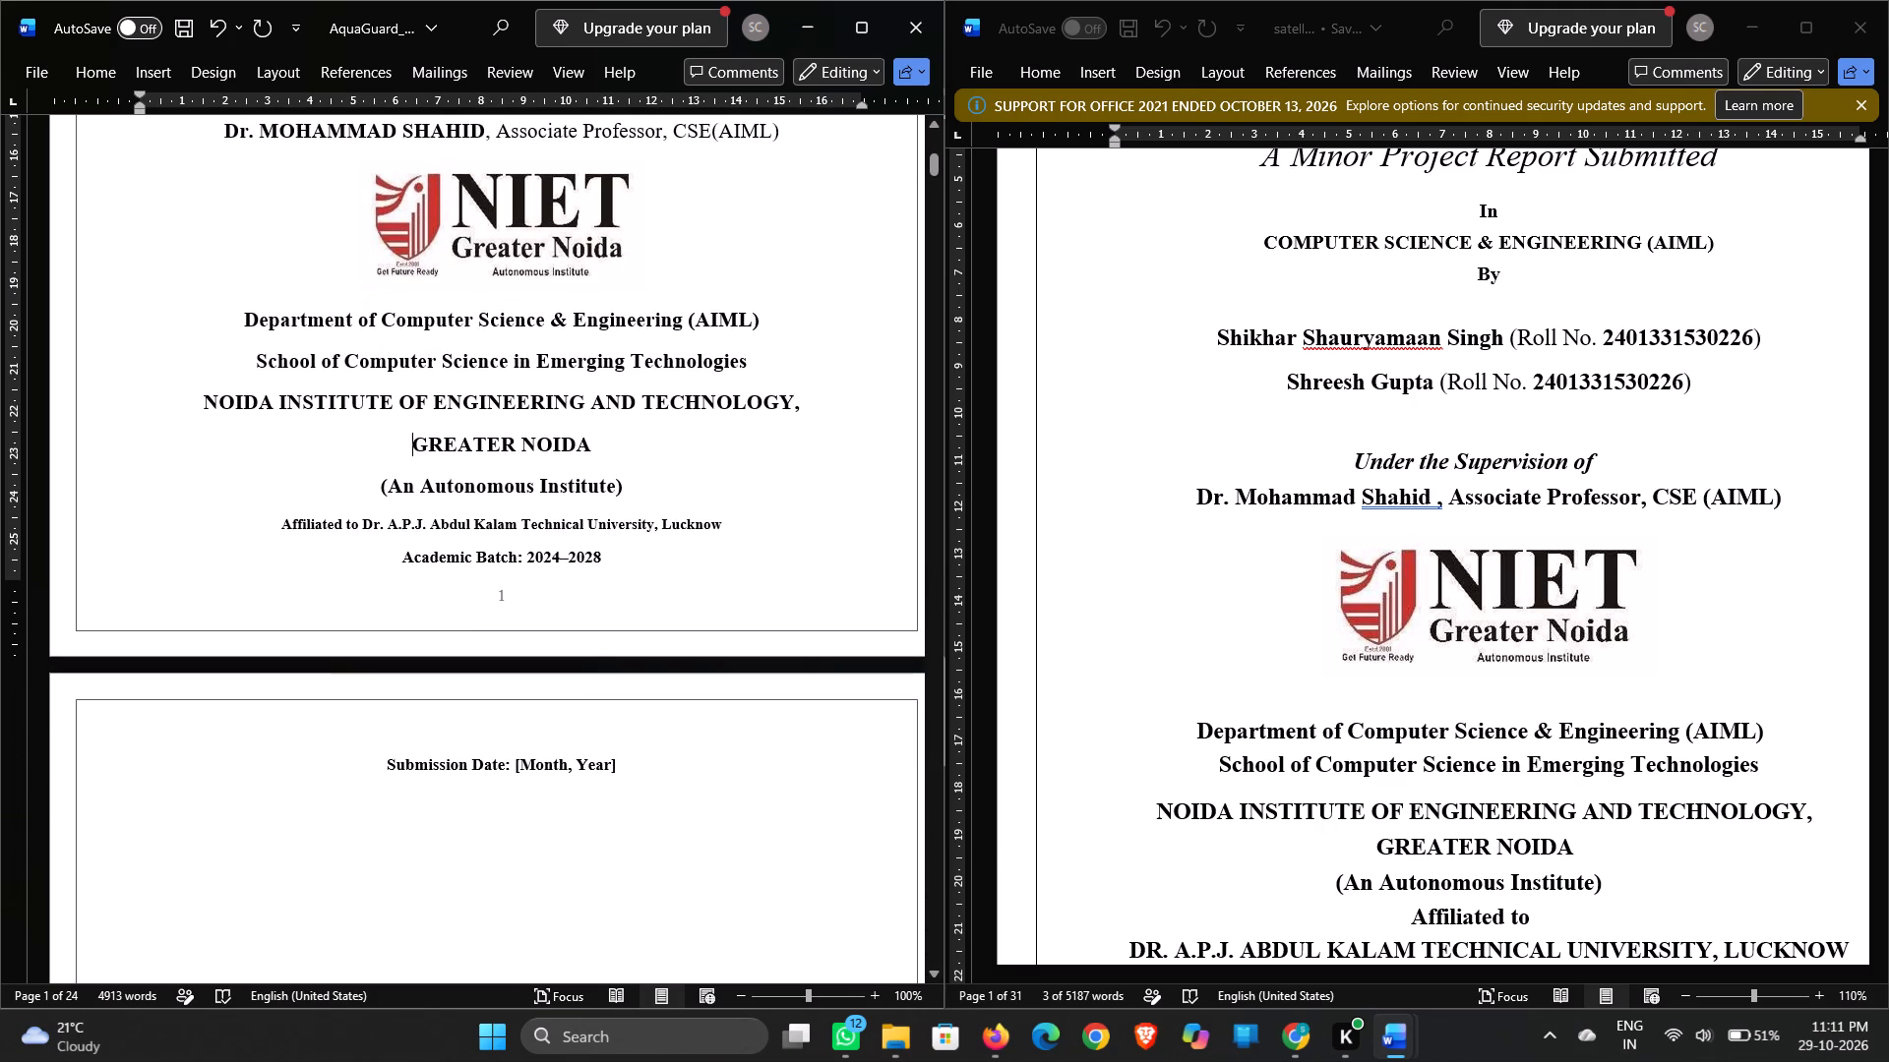
left_click_drag(282, 521, 621, 521)
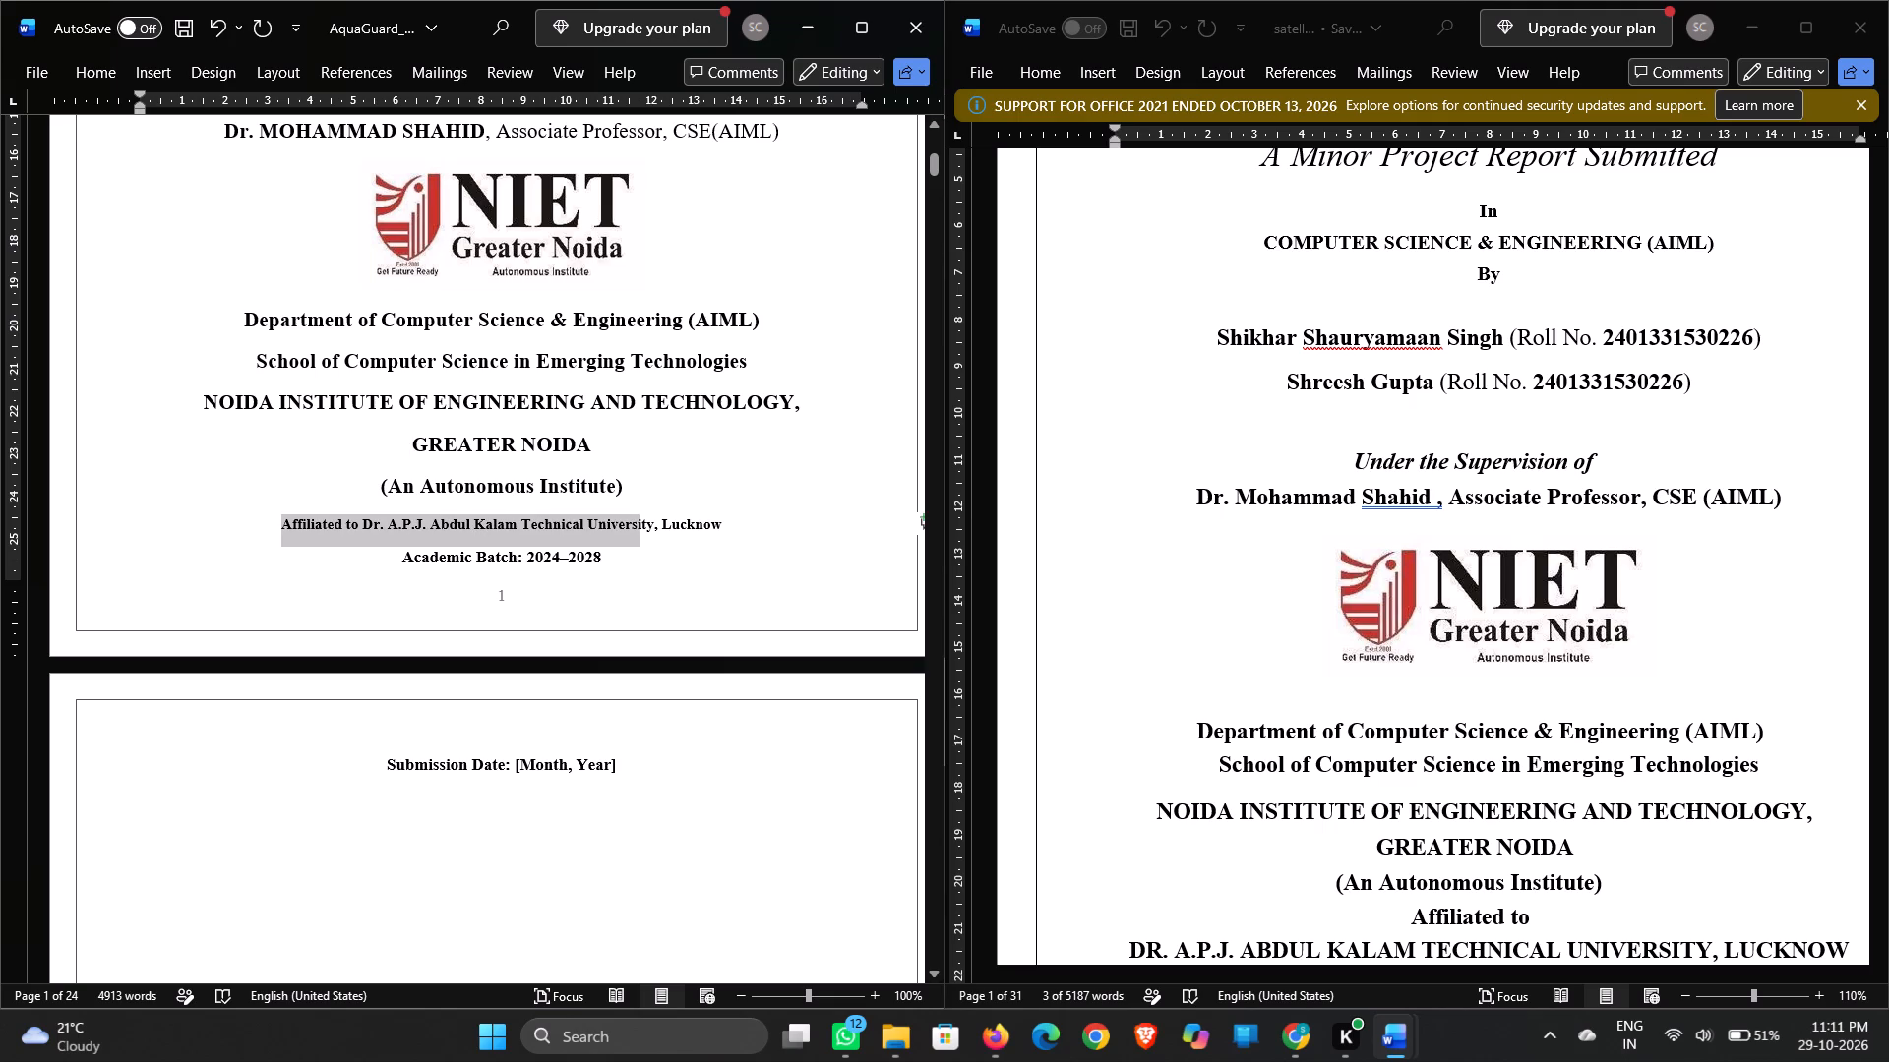
left_click_drag(621, 521, 720, 521)
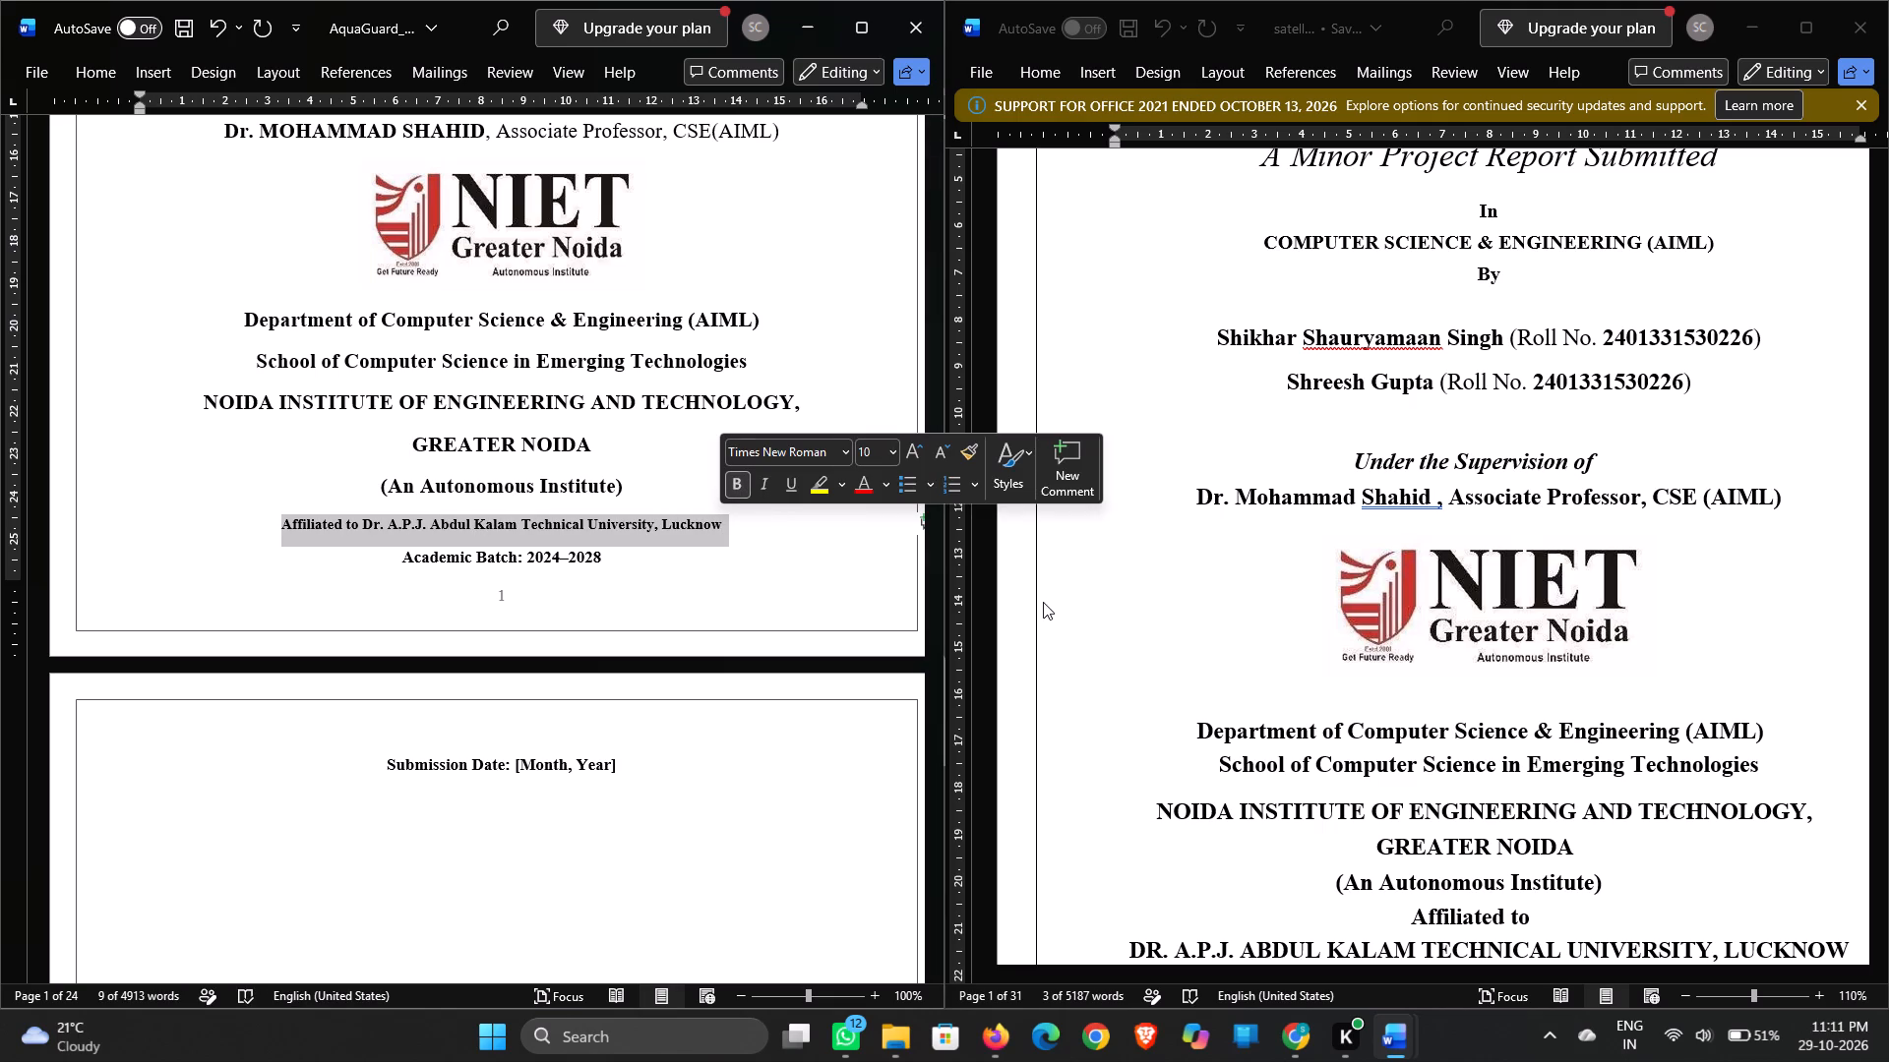
left_click(874, 452)
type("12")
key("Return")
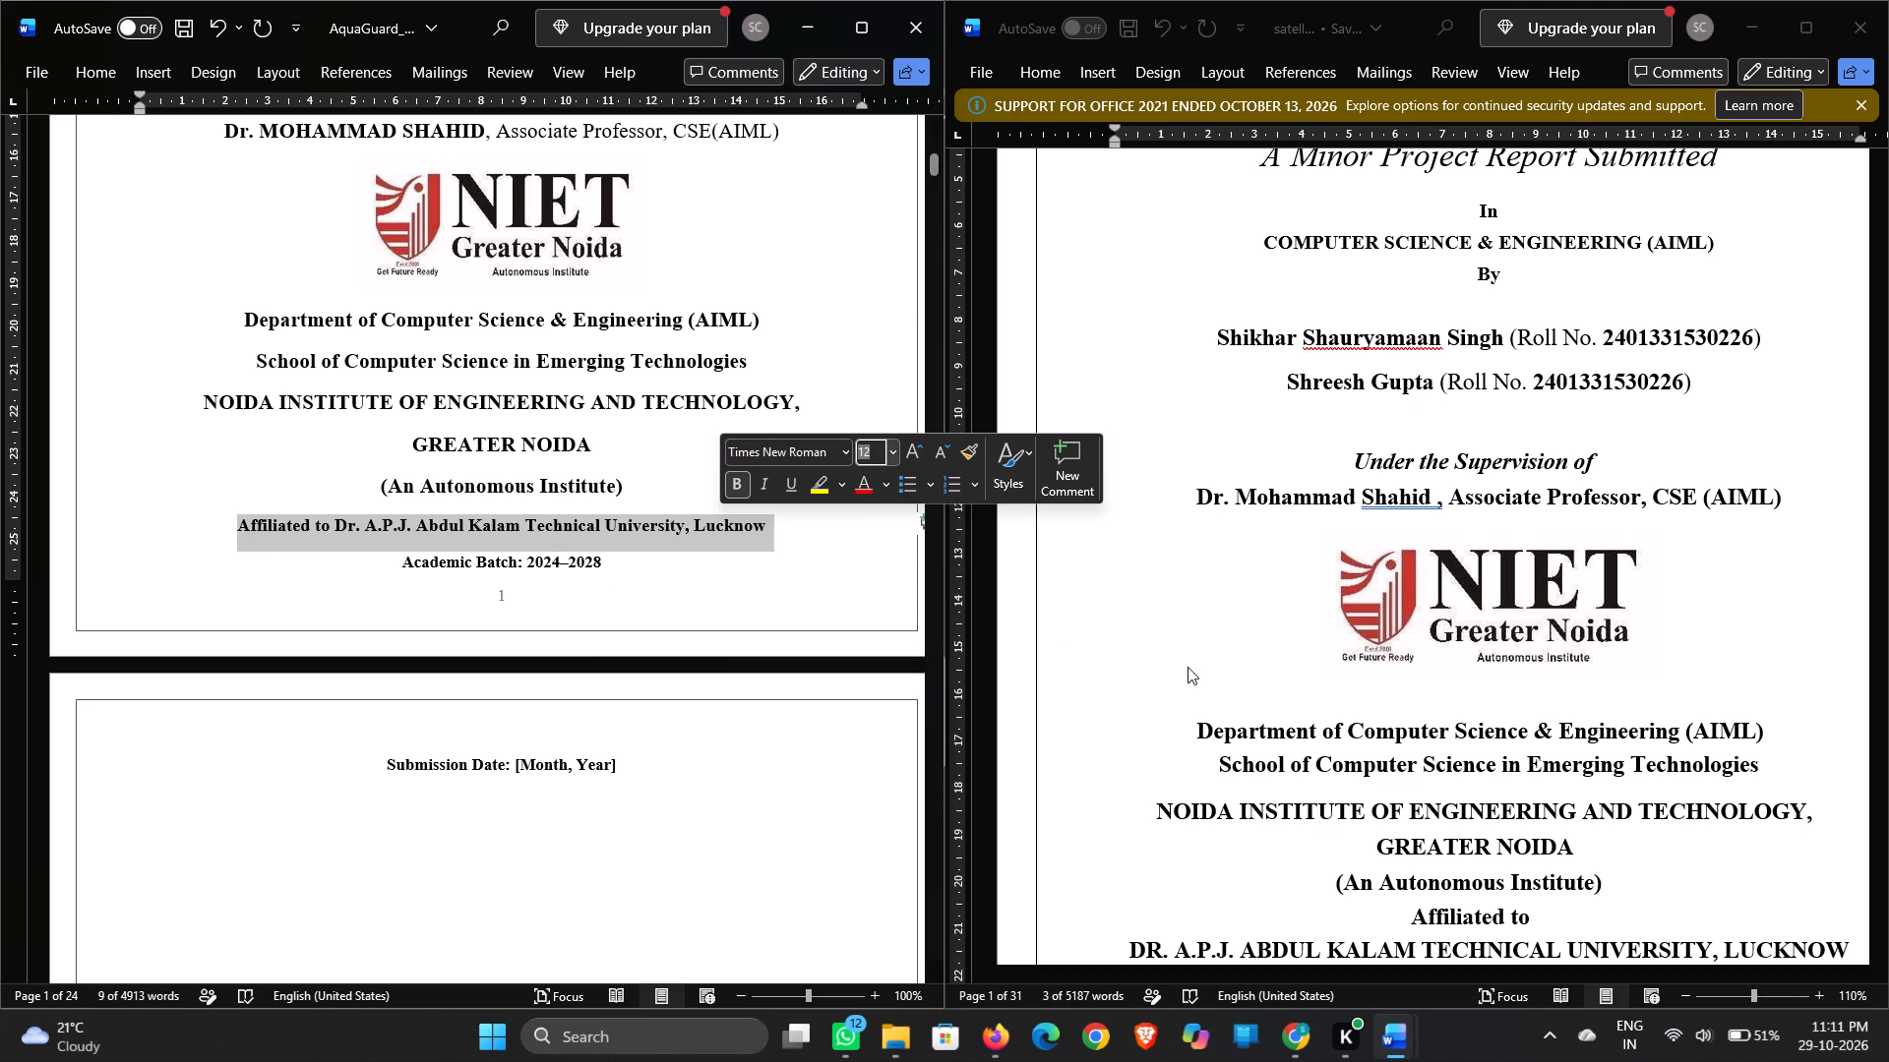
Check the end of the reference's cover page, and delete the "Academic Batch: 2024–2028" line from the AquaGuard cover.
scroll(1229, 677, "down", 1)
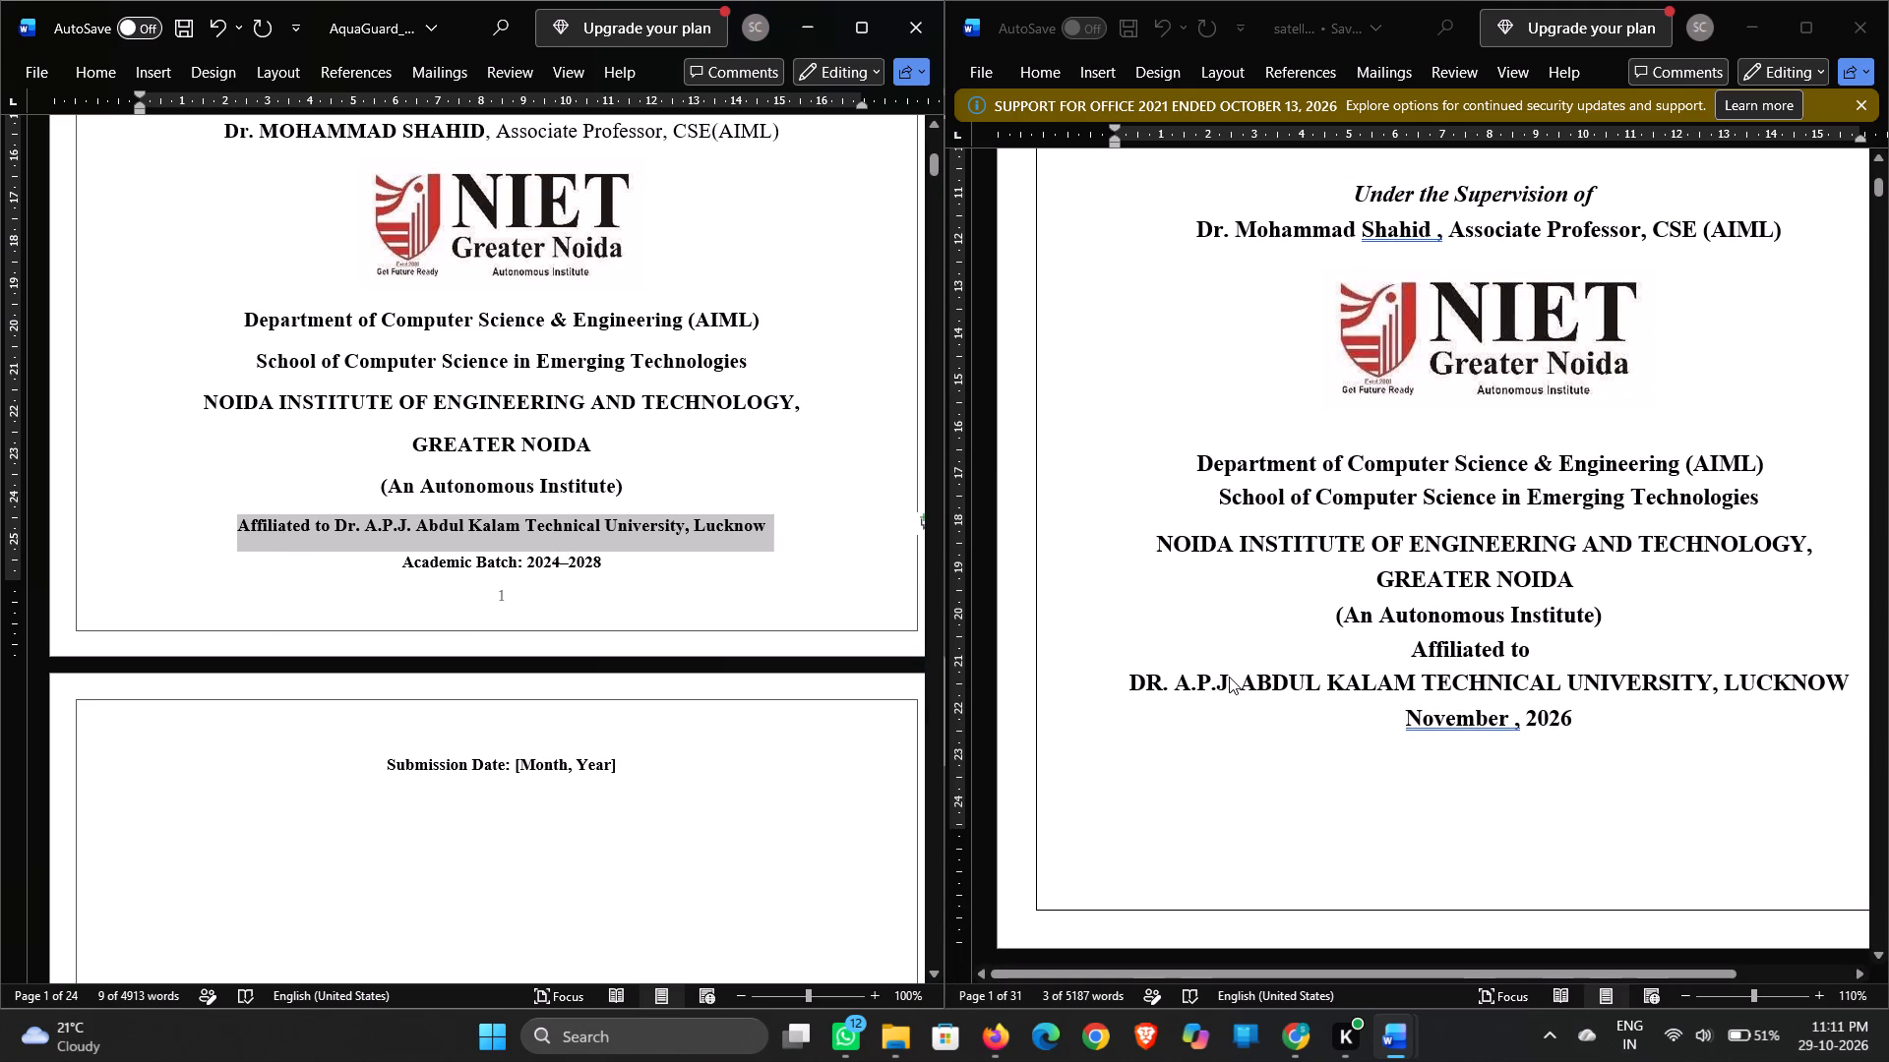
scroll(1229, 677, "down", 1)
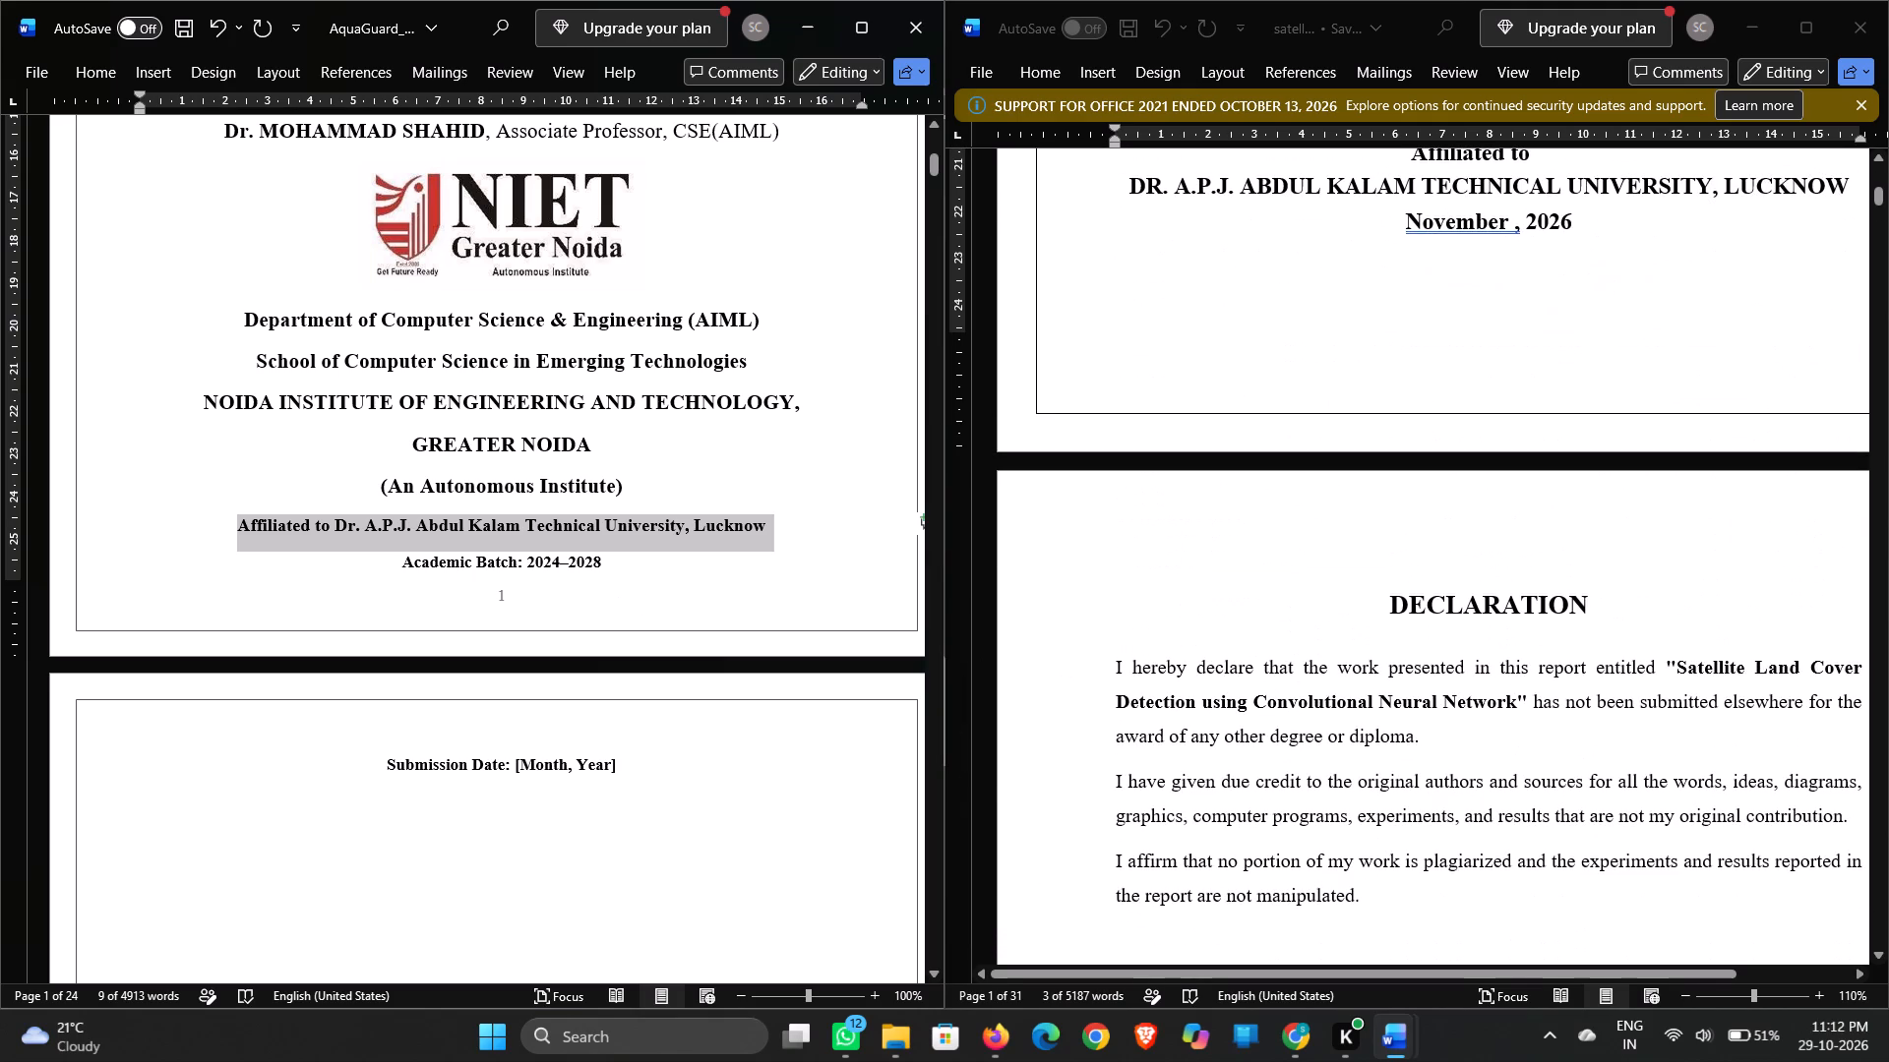
left_click_drag(611, 567, 483, 564)
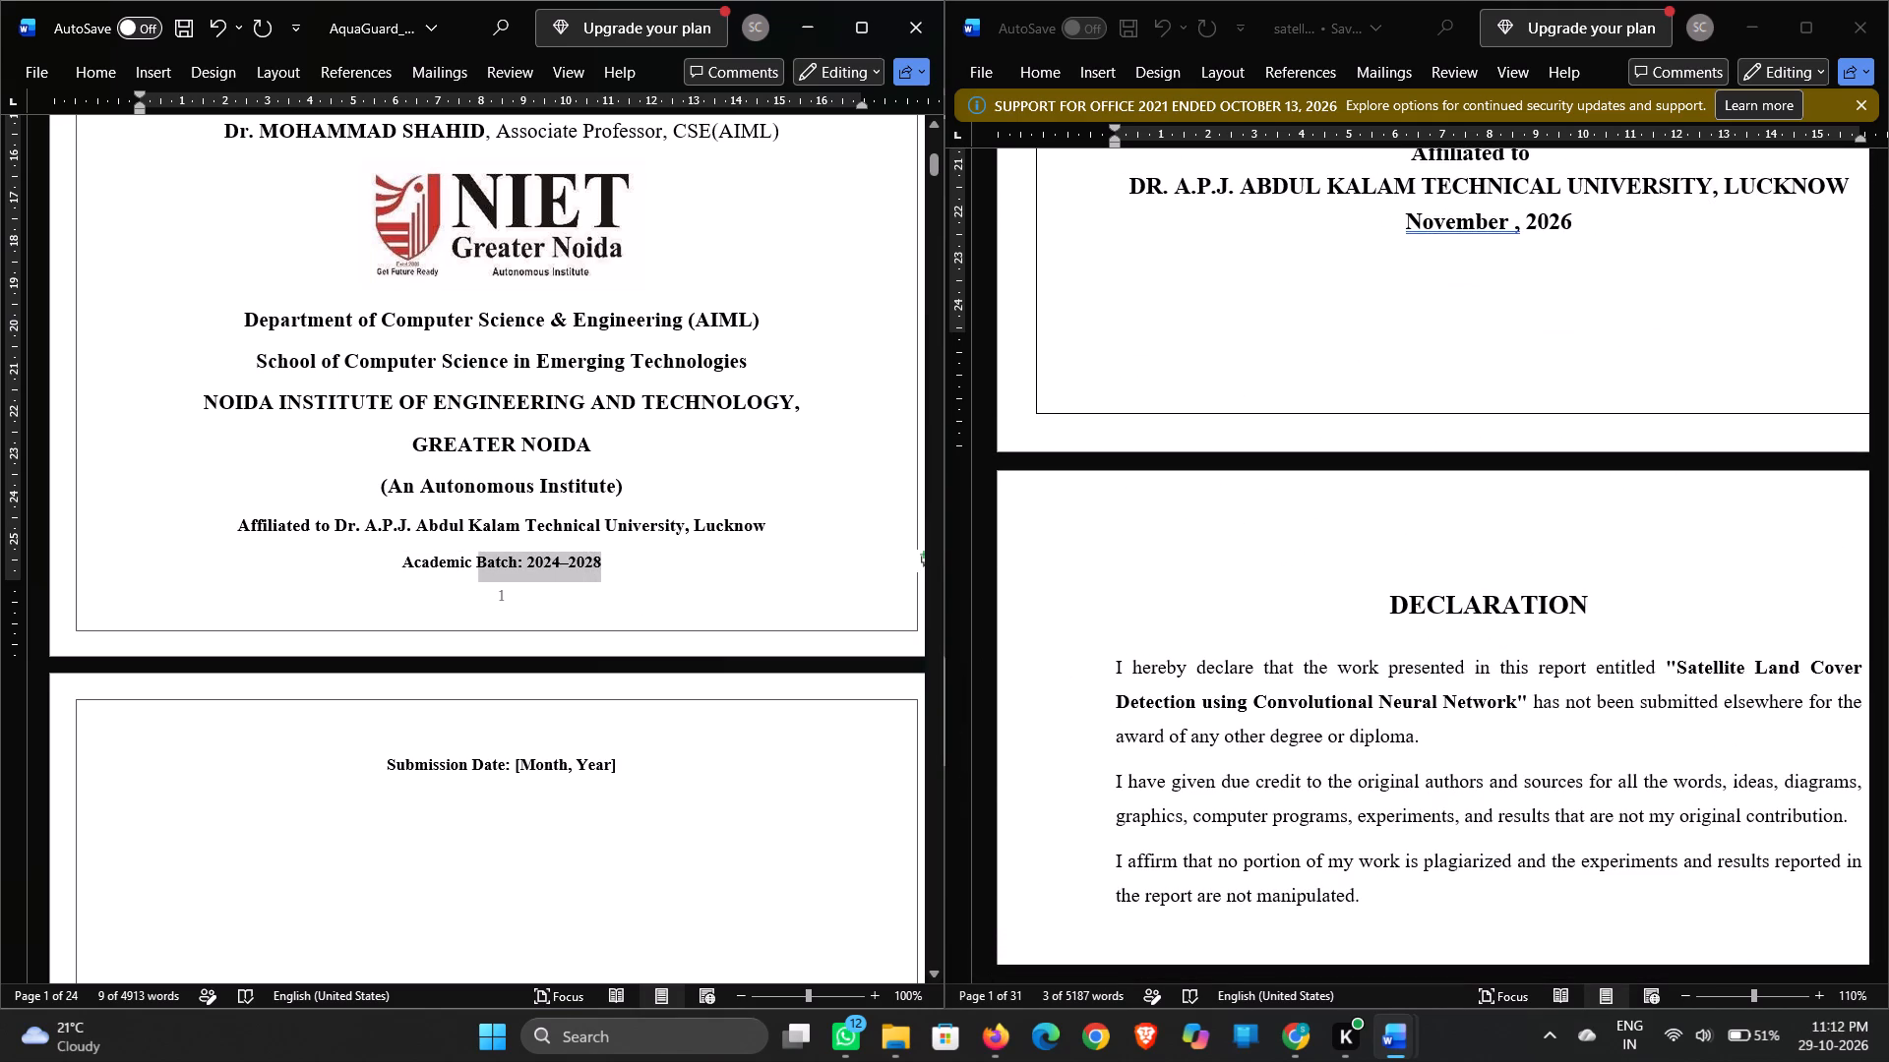
left_click_drag(483, 564, 412, 565)
key("BackSpace")
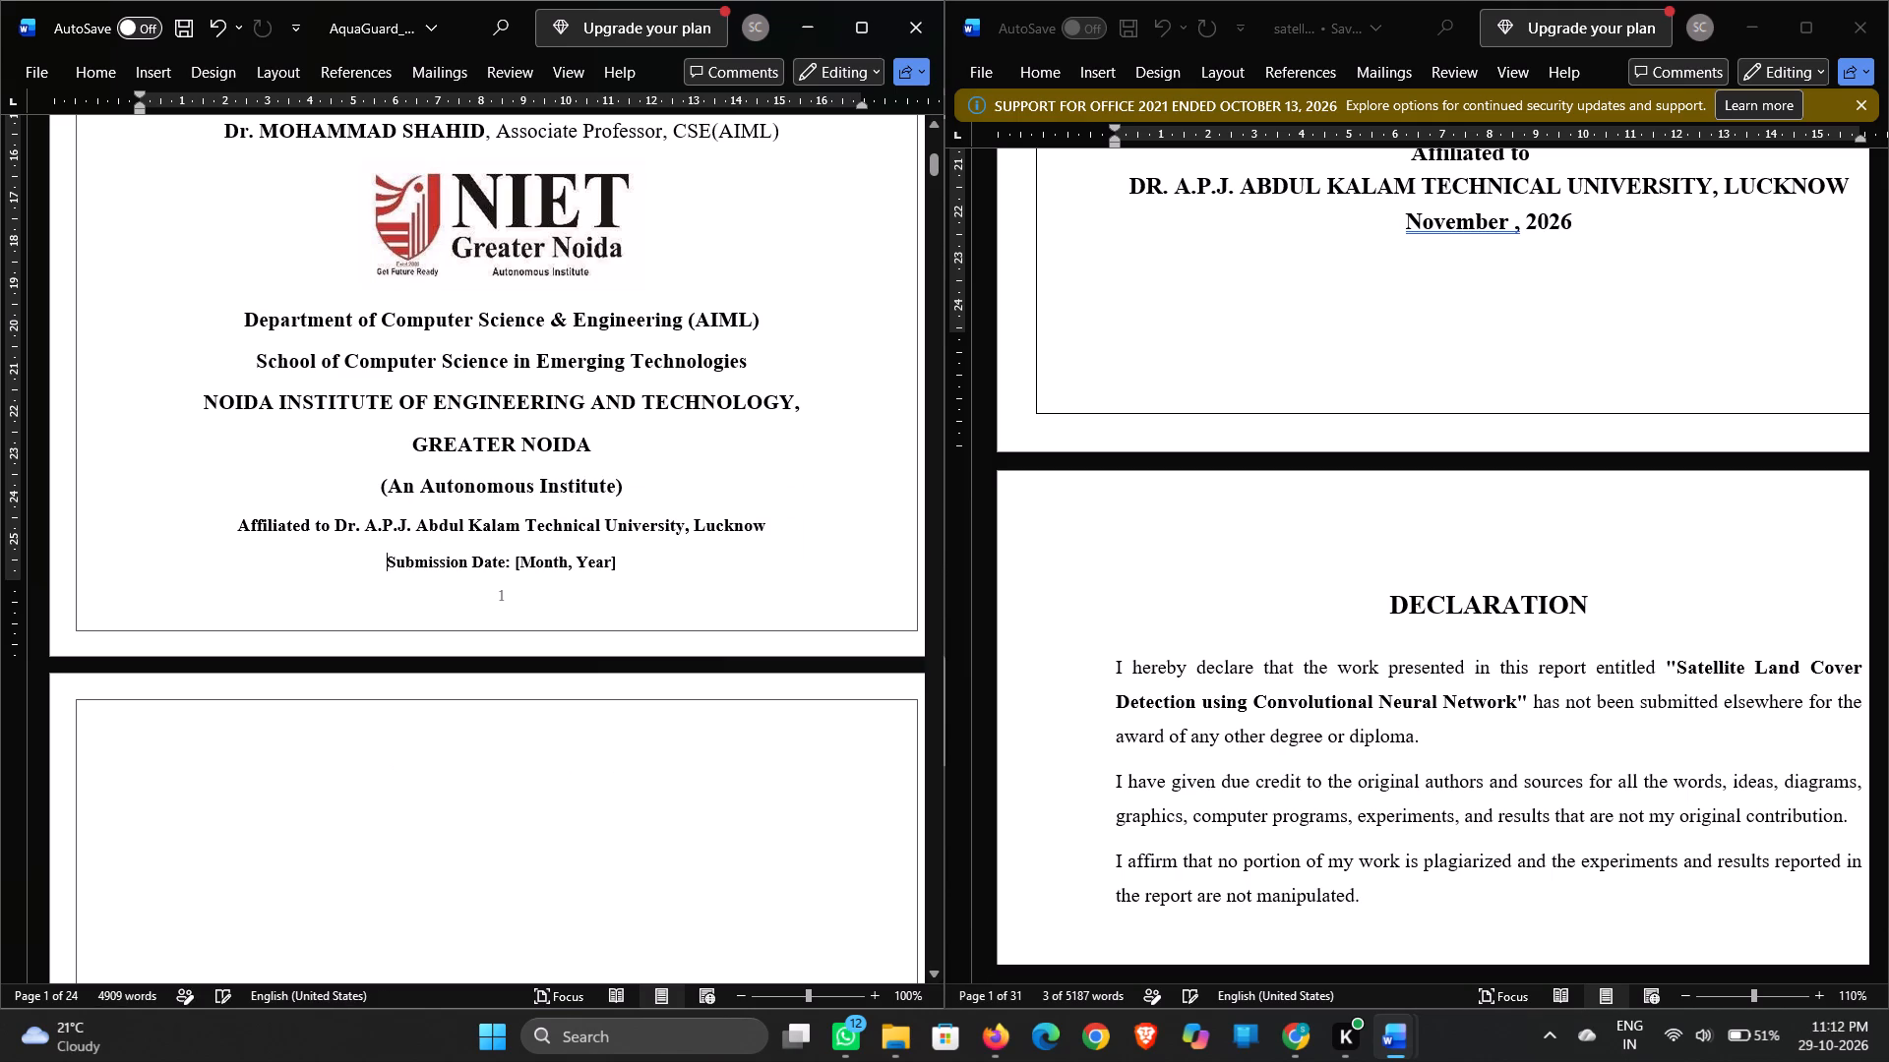
Replace the "[Month, Year]" placeholder after "Submission Date:" on the AquaGuard cover with 30/10/2026.
left_click(622, 560)
key("BackSpace")
key("BackSpace")
key("BackSpace")
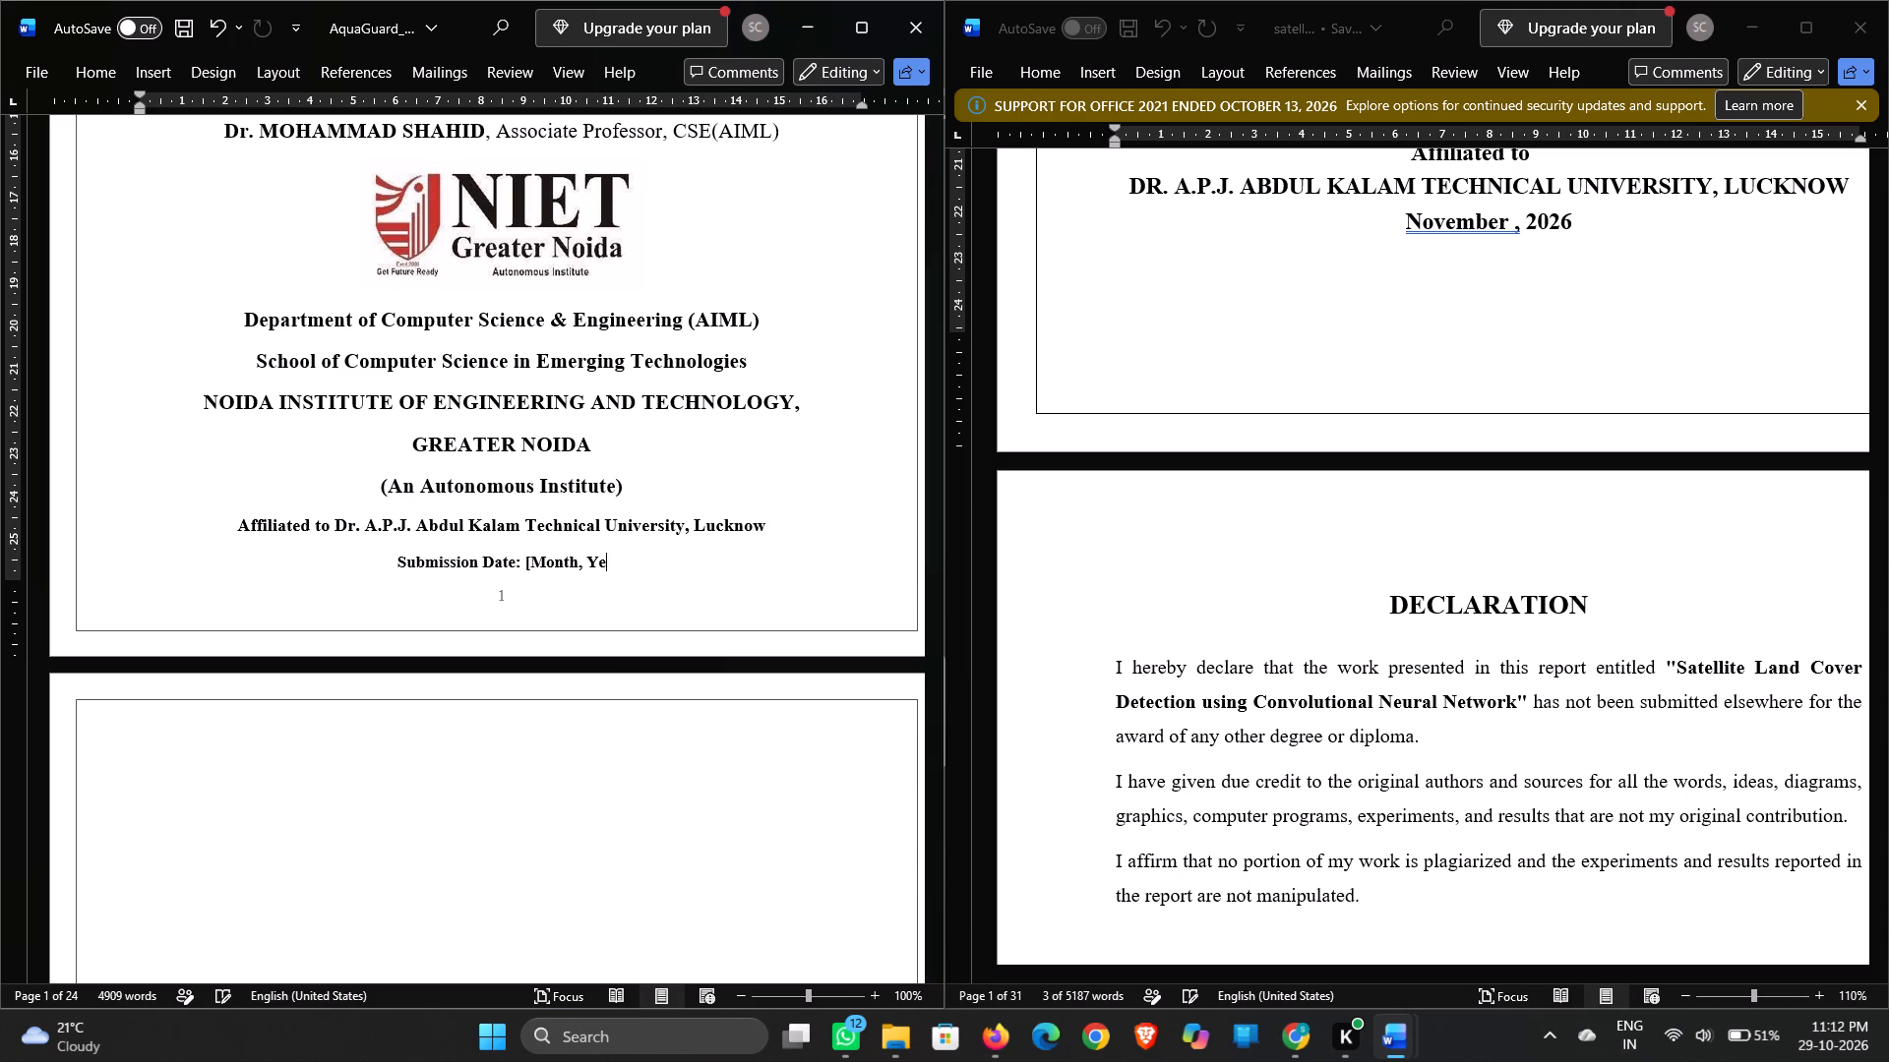
key("BackSpace")
key("BackSpace")
key("BackSpace")
key("BackSpace")
key("BackSpace")
key("BackSpace")
key("BackSpace")
key("BackSpace")
key("BackSpace")
key("BackSpace")
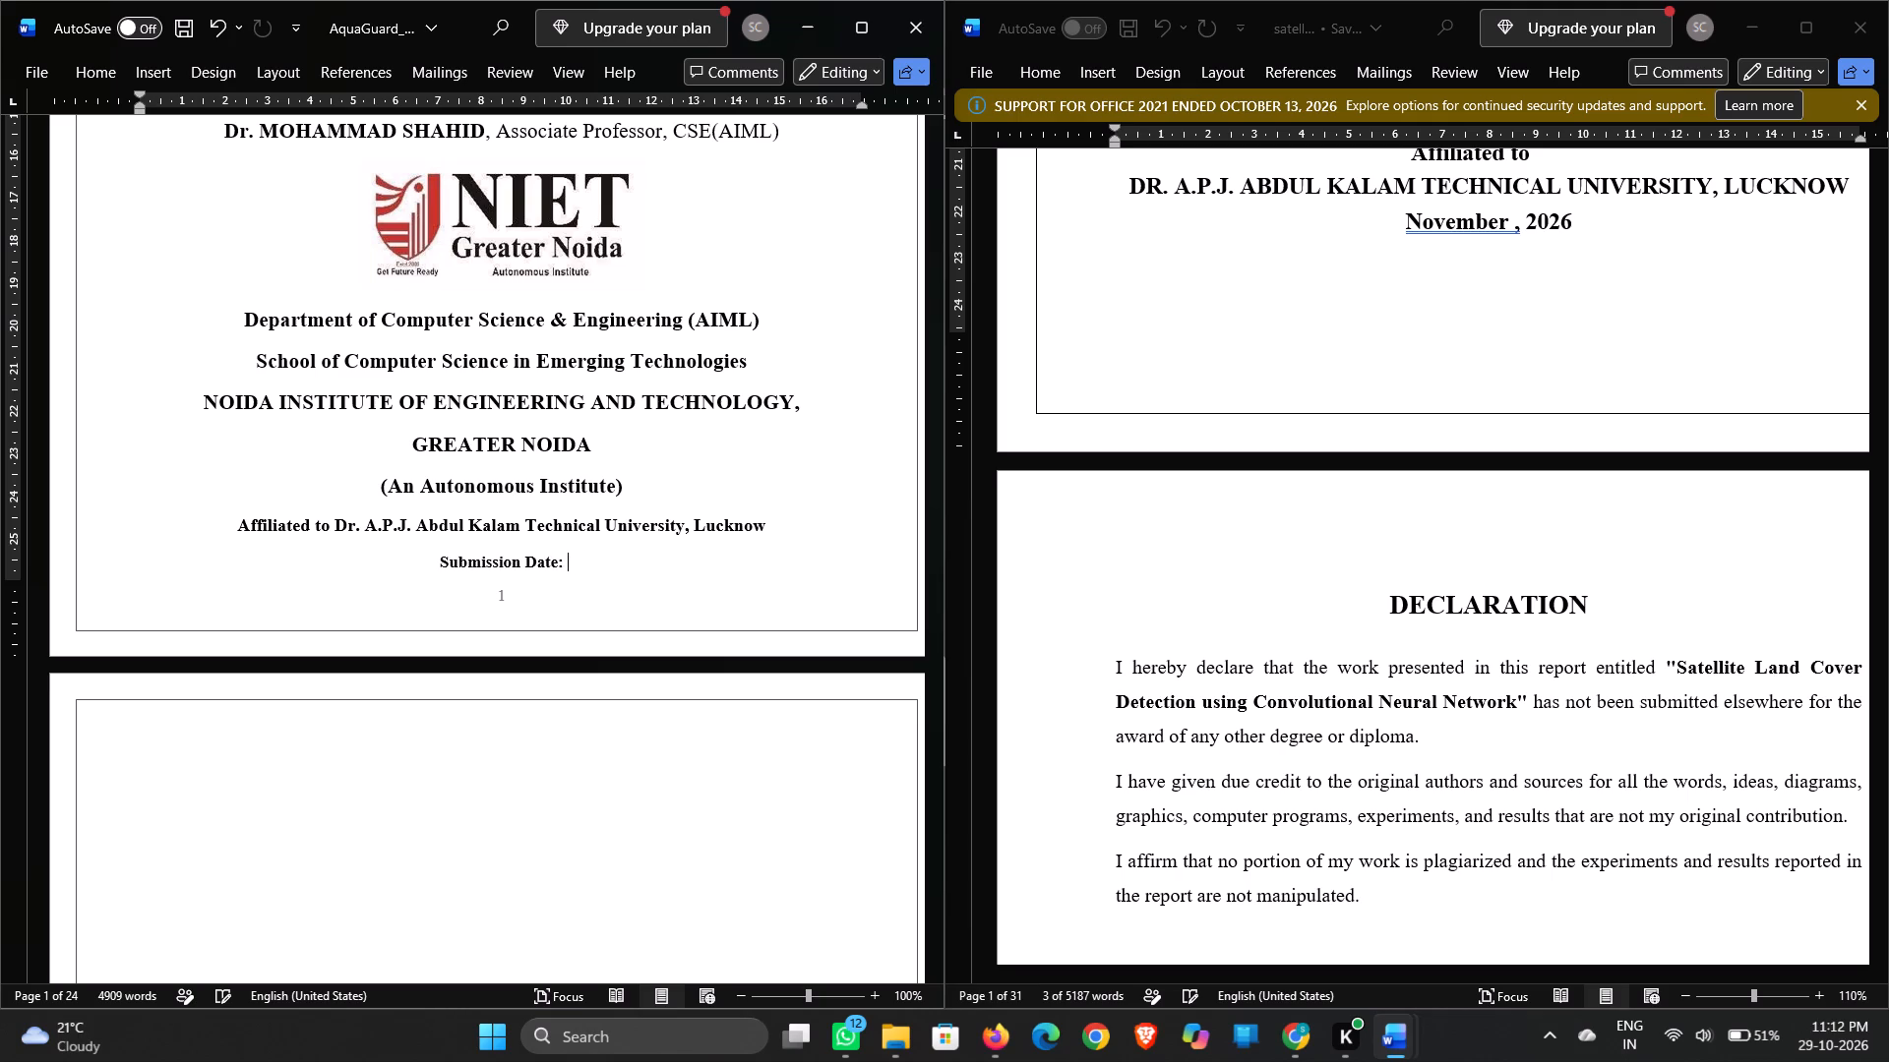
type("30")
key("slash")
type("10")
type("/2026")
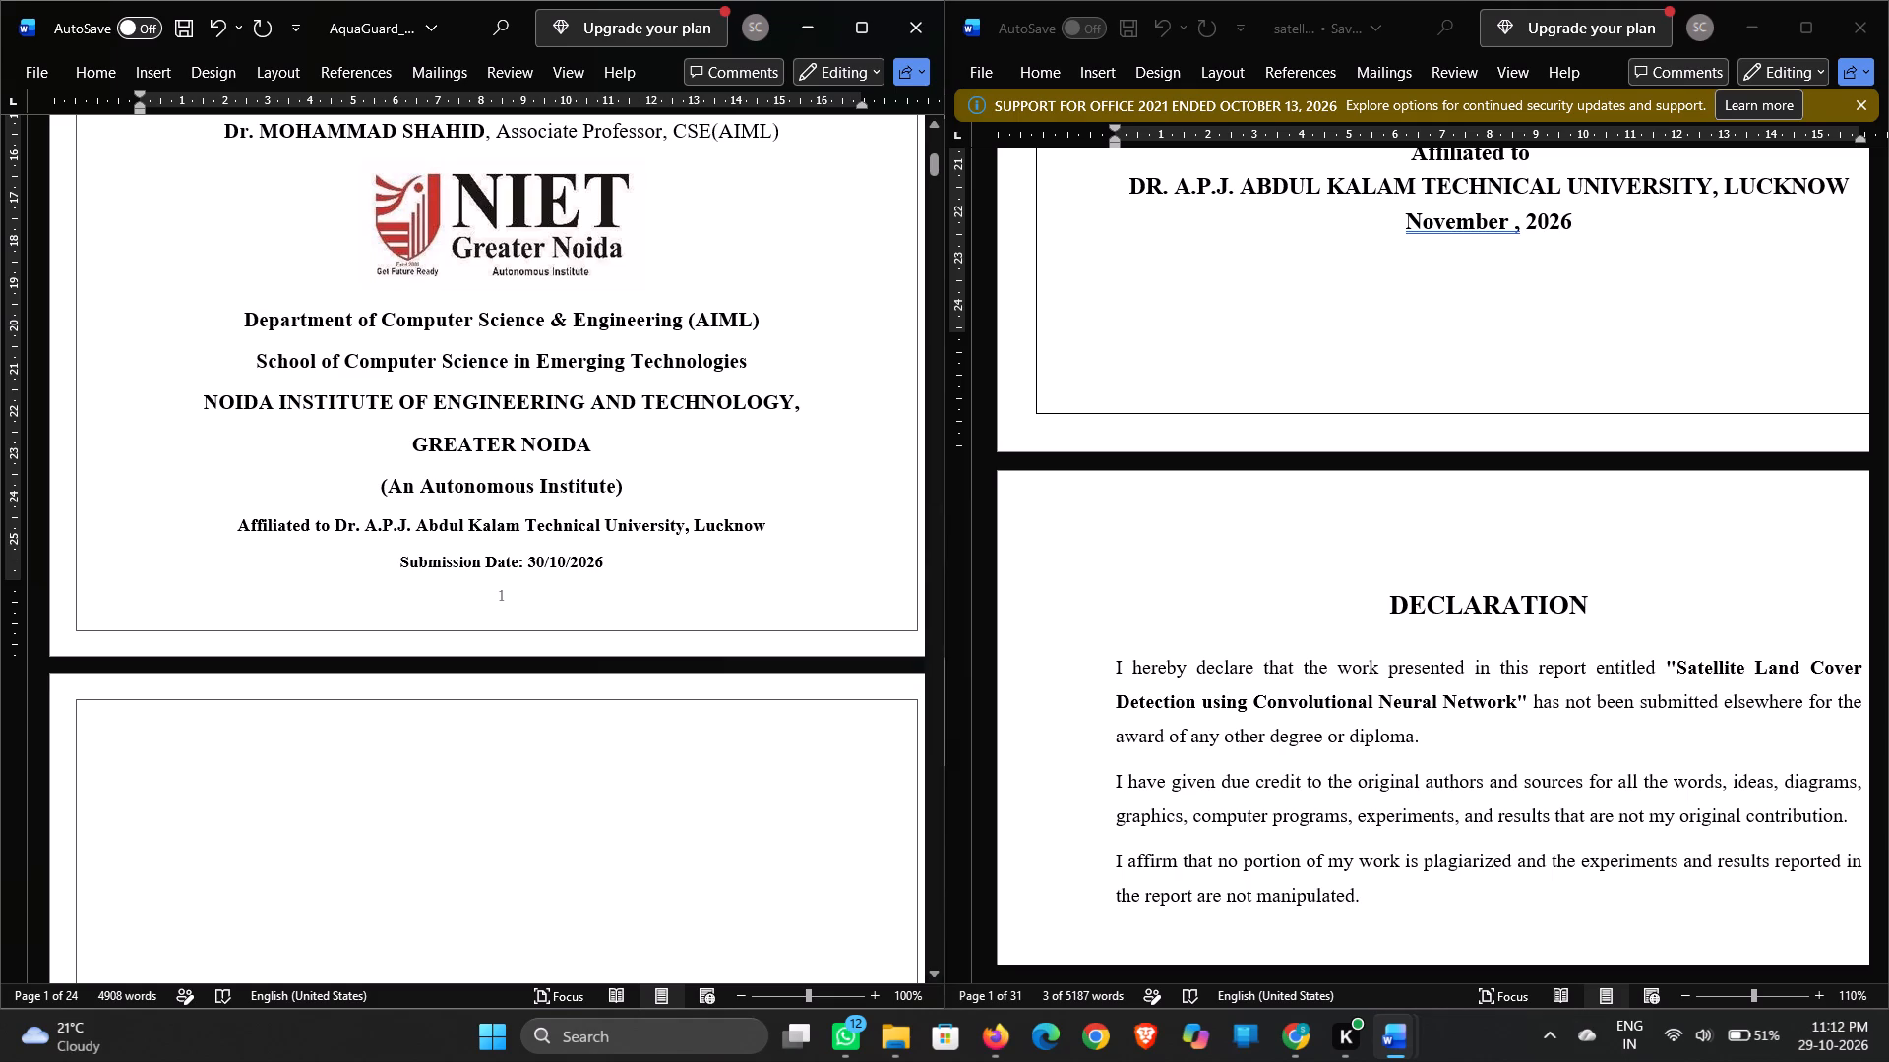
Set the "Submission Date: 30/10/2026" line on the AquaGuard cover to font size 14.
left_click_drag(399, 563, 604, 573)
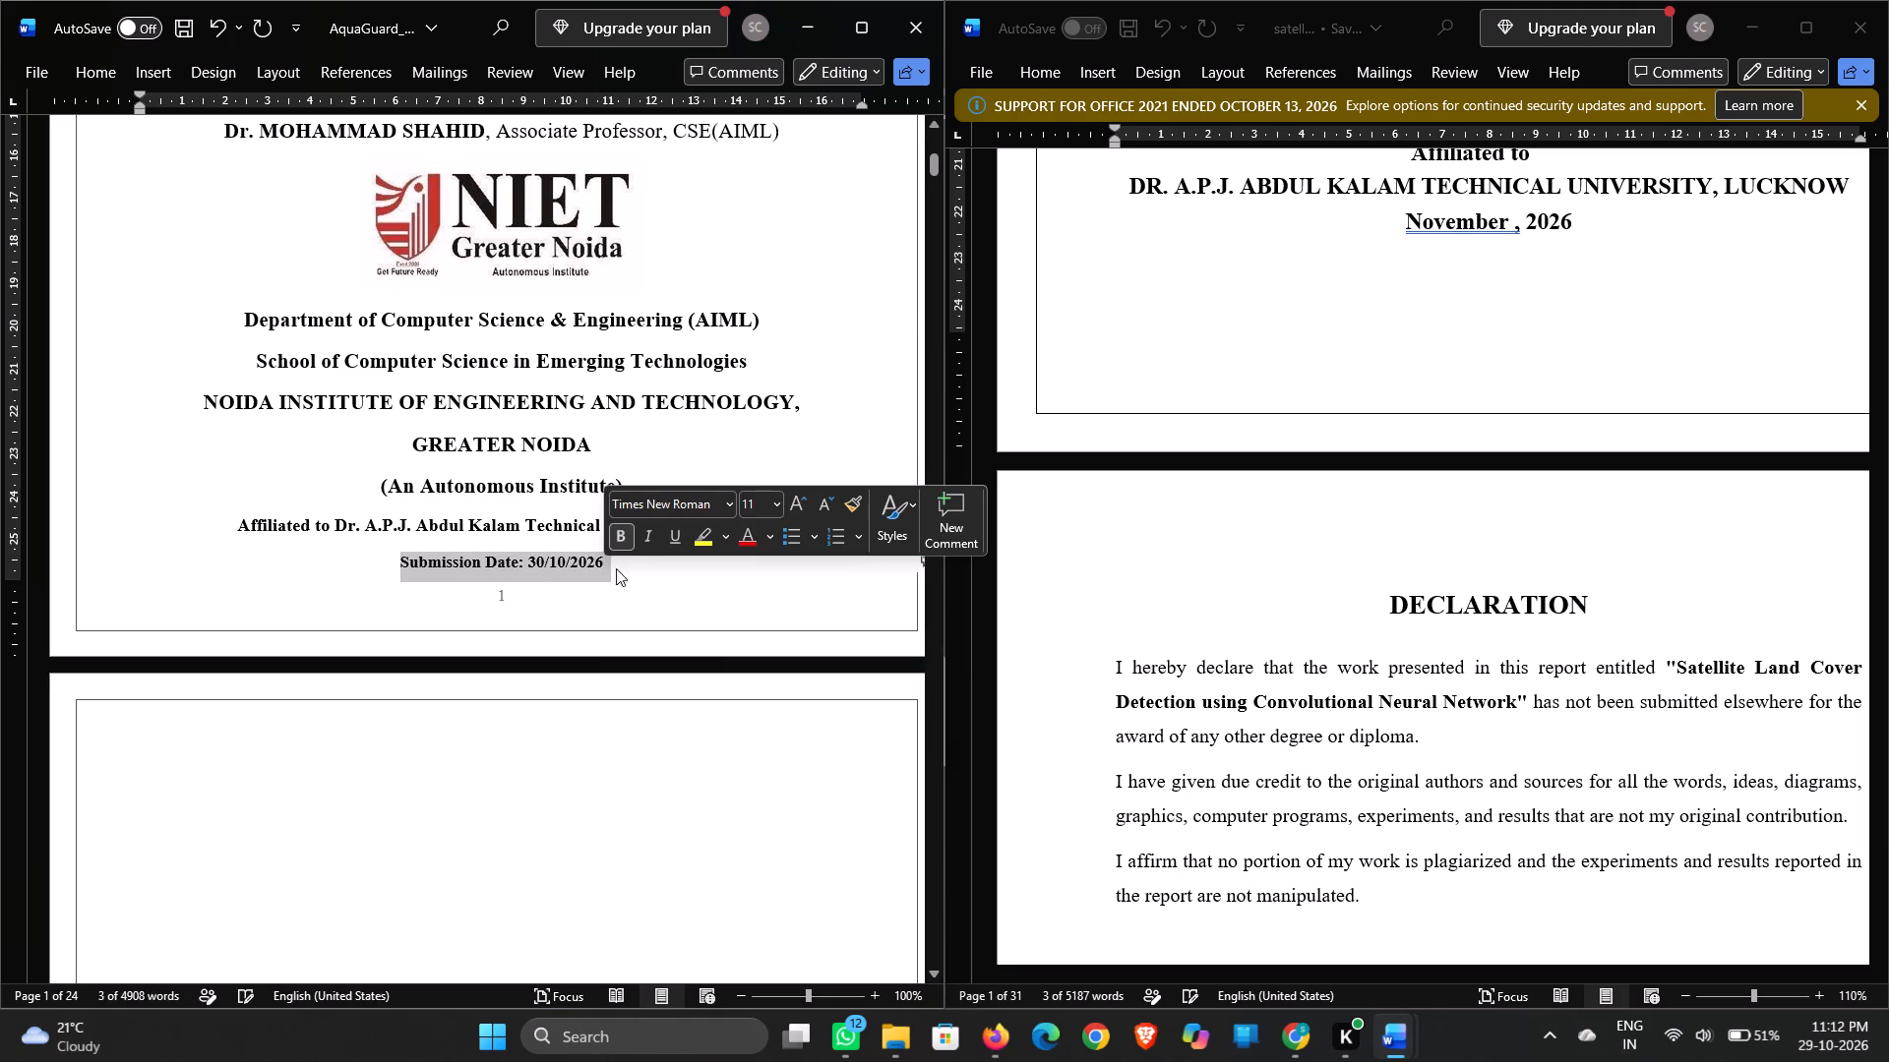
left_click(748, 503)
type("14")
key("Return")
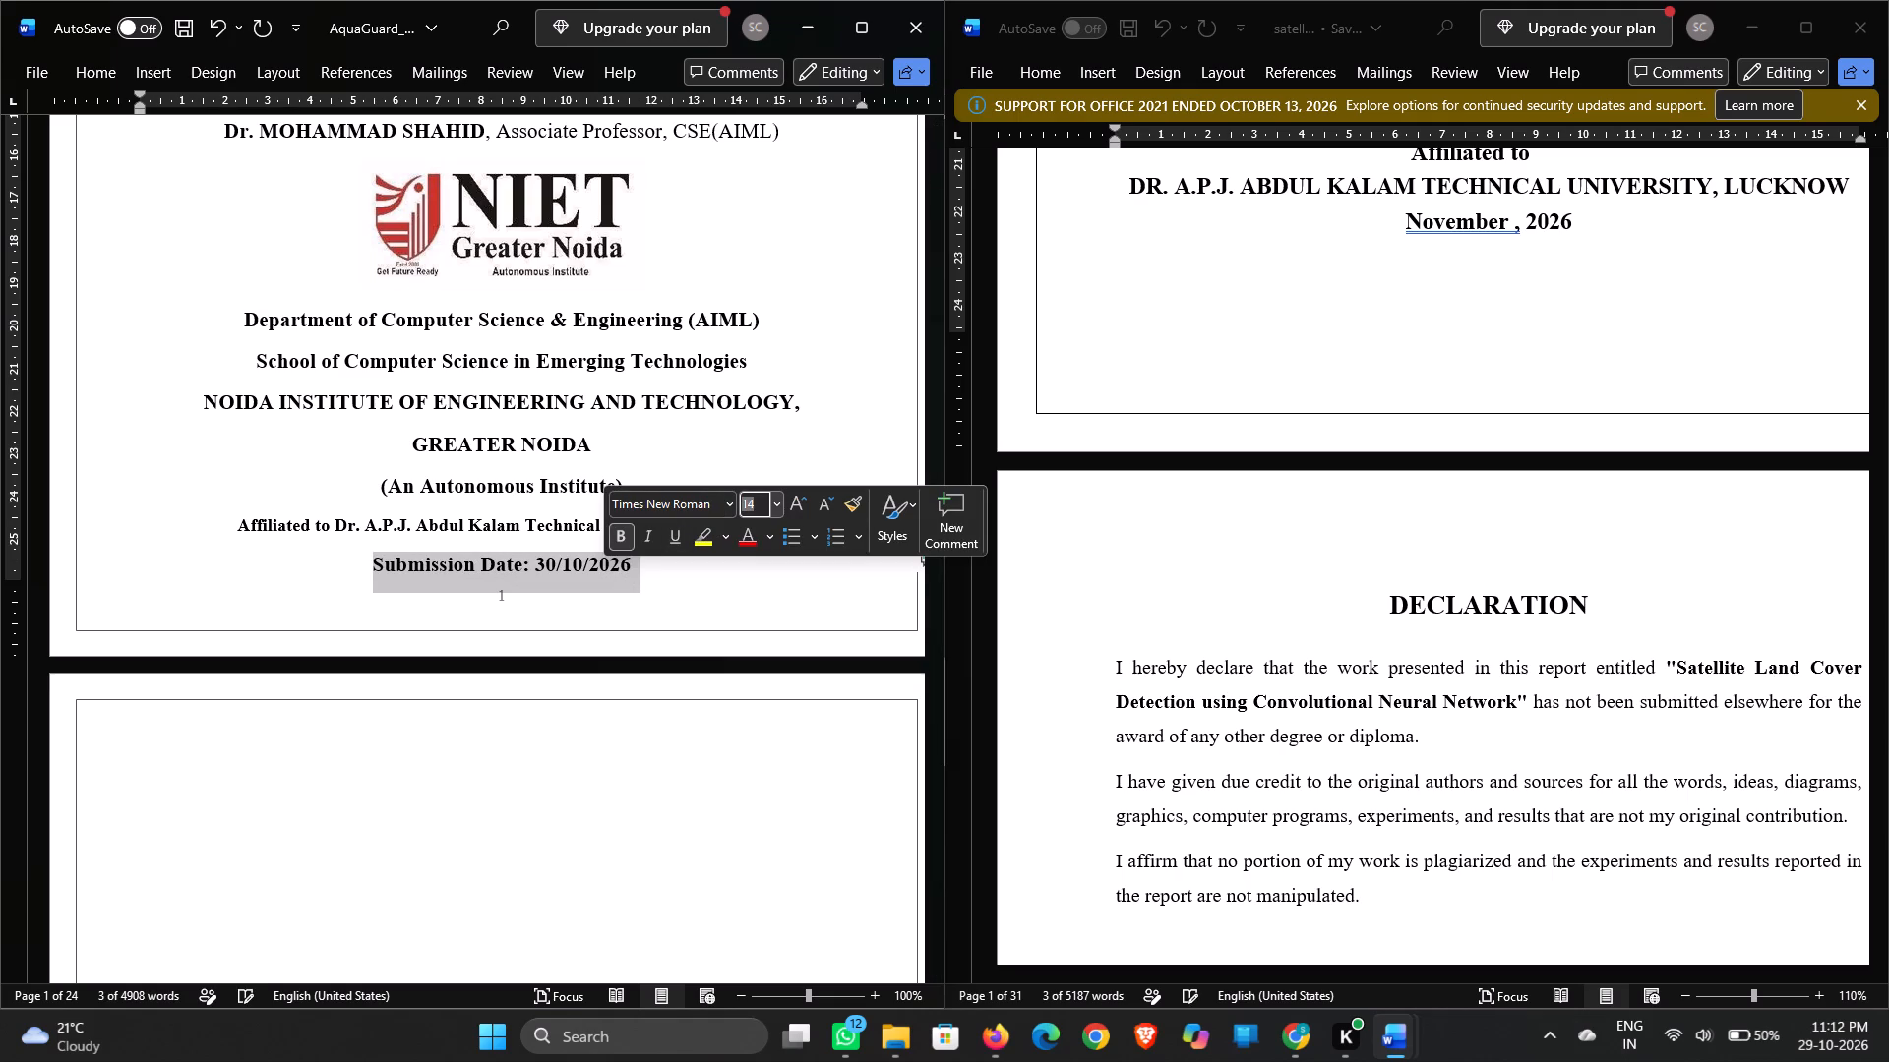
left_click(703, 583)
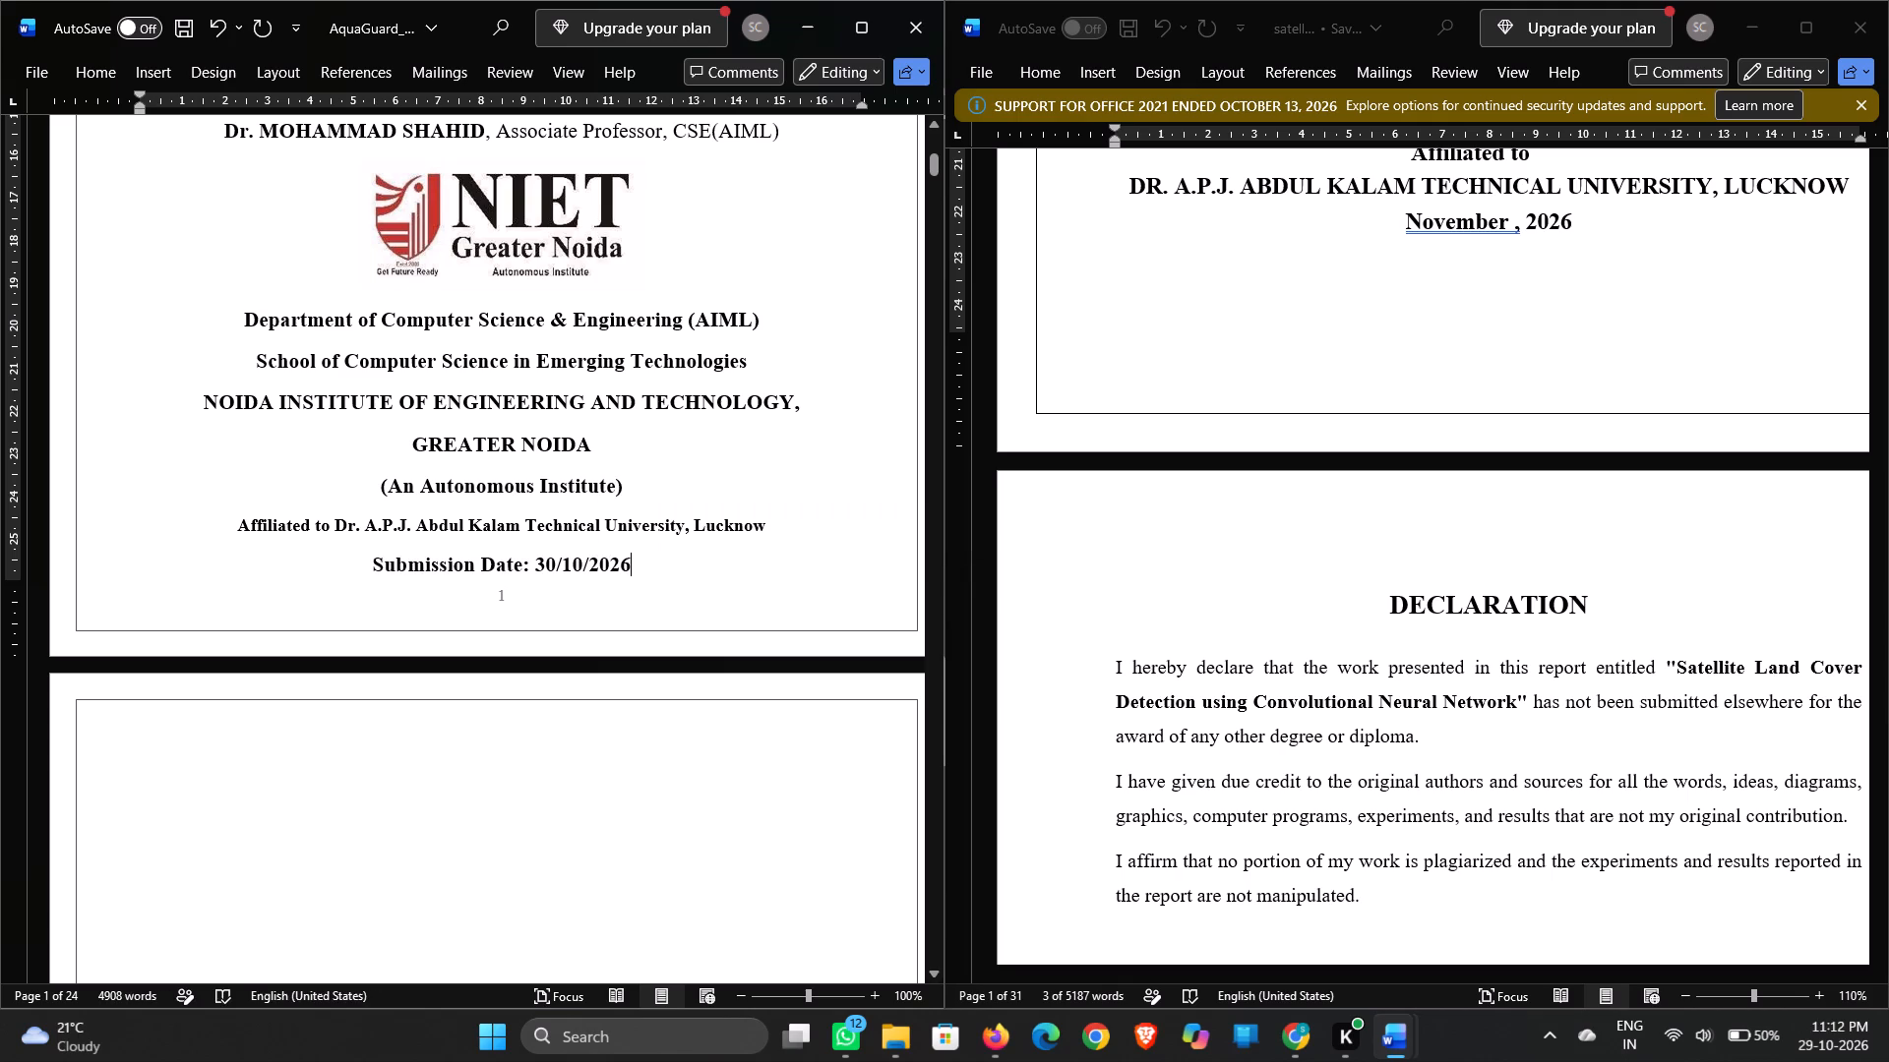
Check the affiliation line's font size, and set the "Submission Date: 30/10/2026" line to font size 12.
left_click_drag(623, 518, 669, 524)
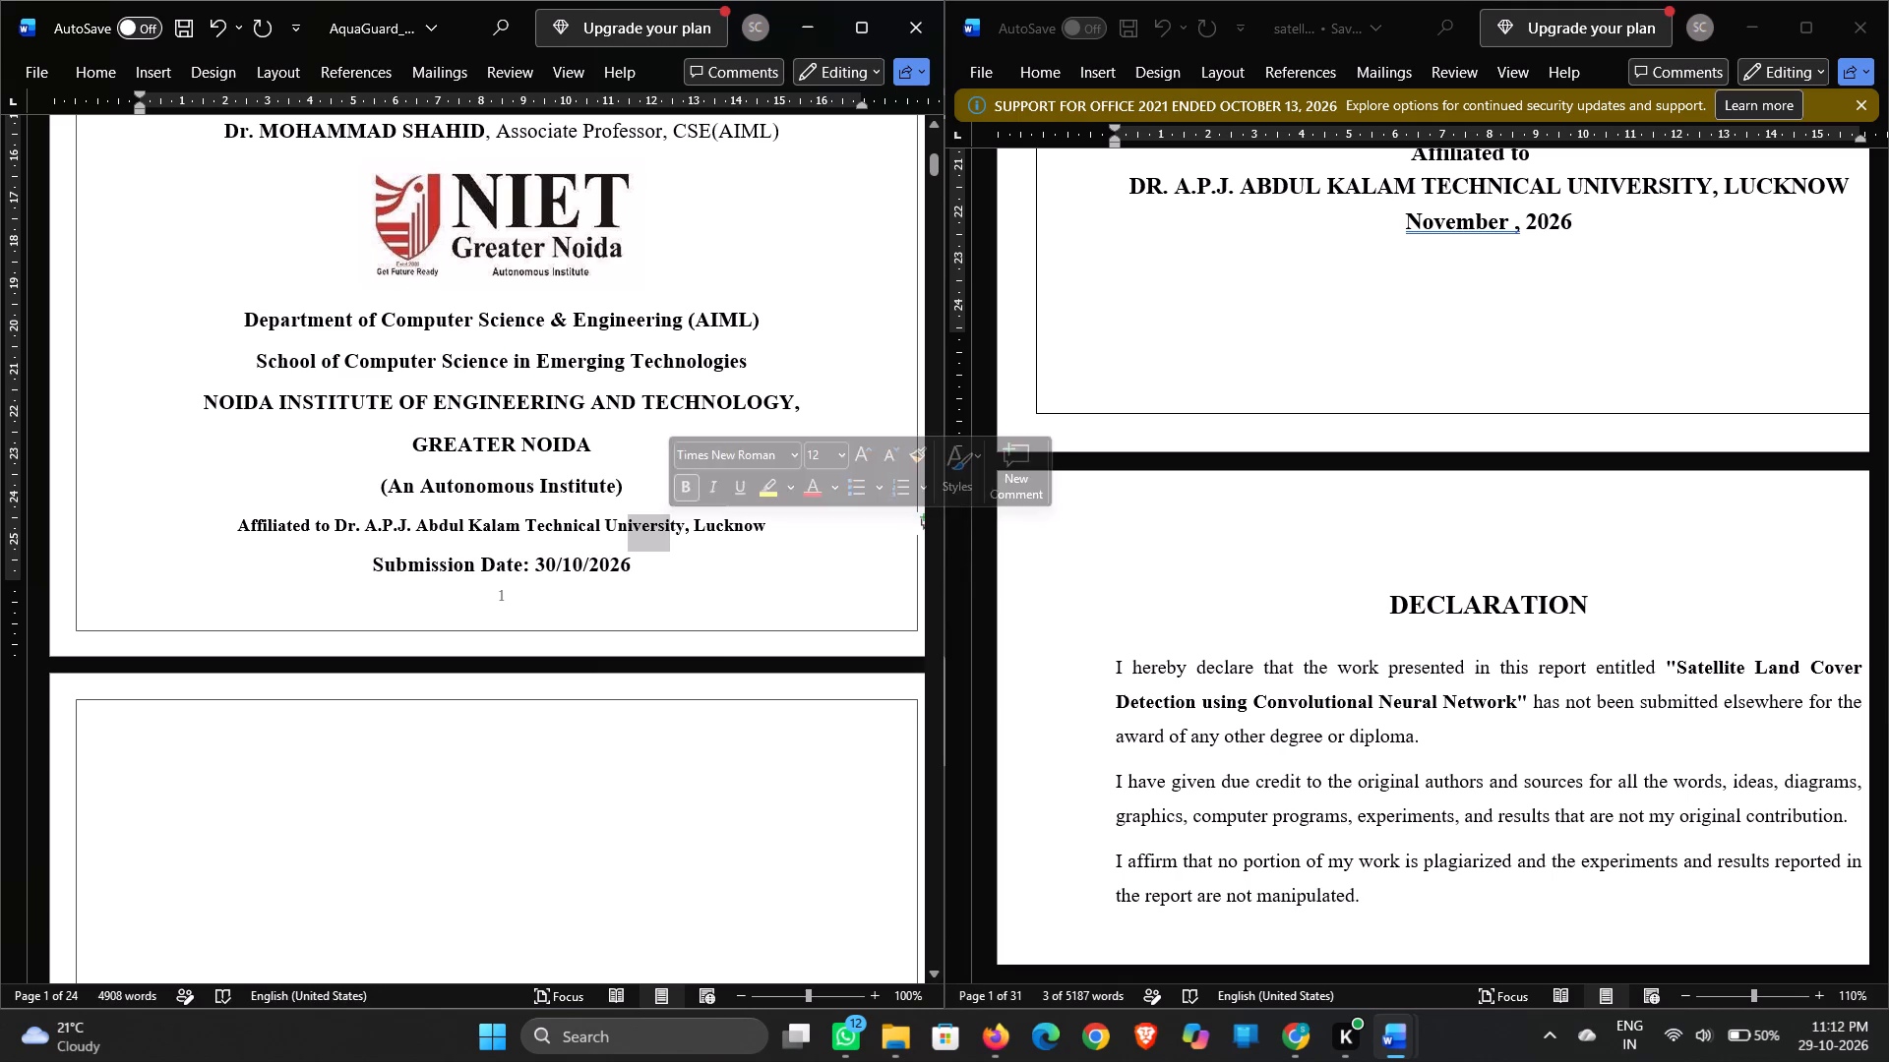
left_click(668, 568)
left_click_drag(635, 561, 431, 559)
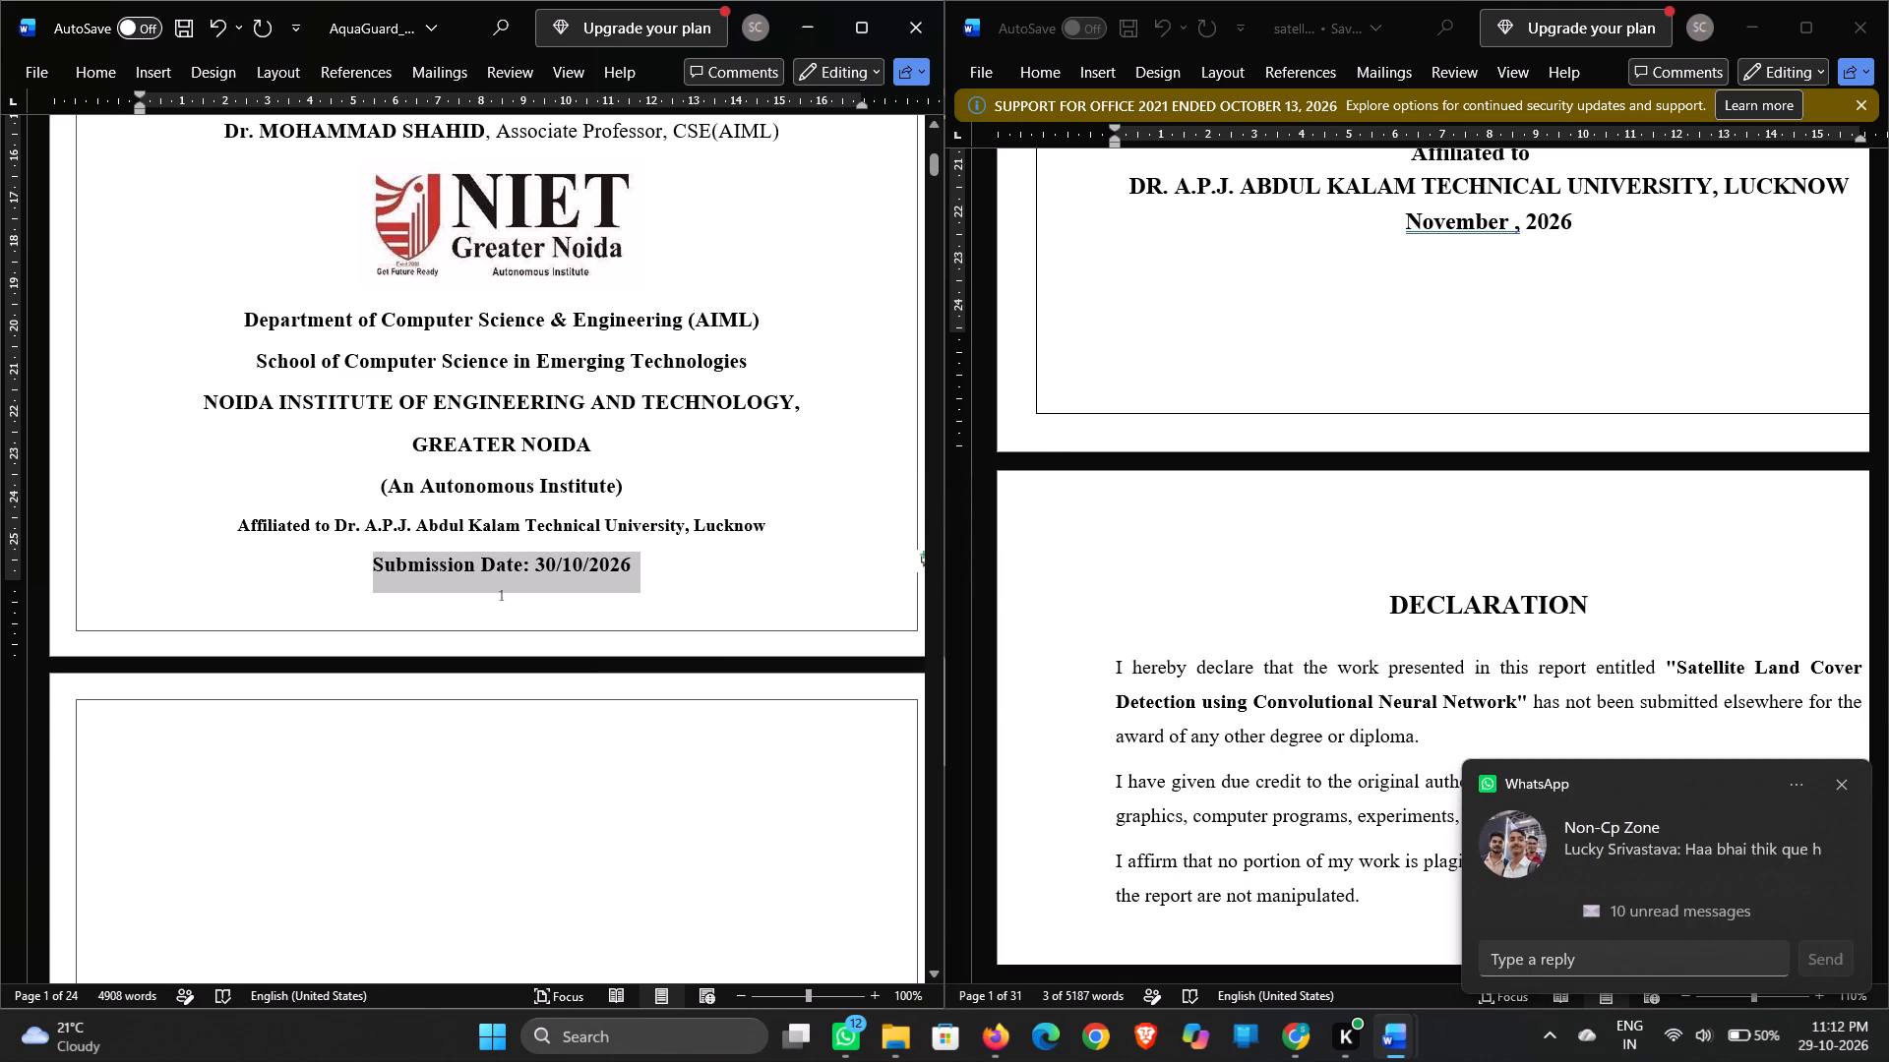
left_click_drag(431, 559, 407, 557)
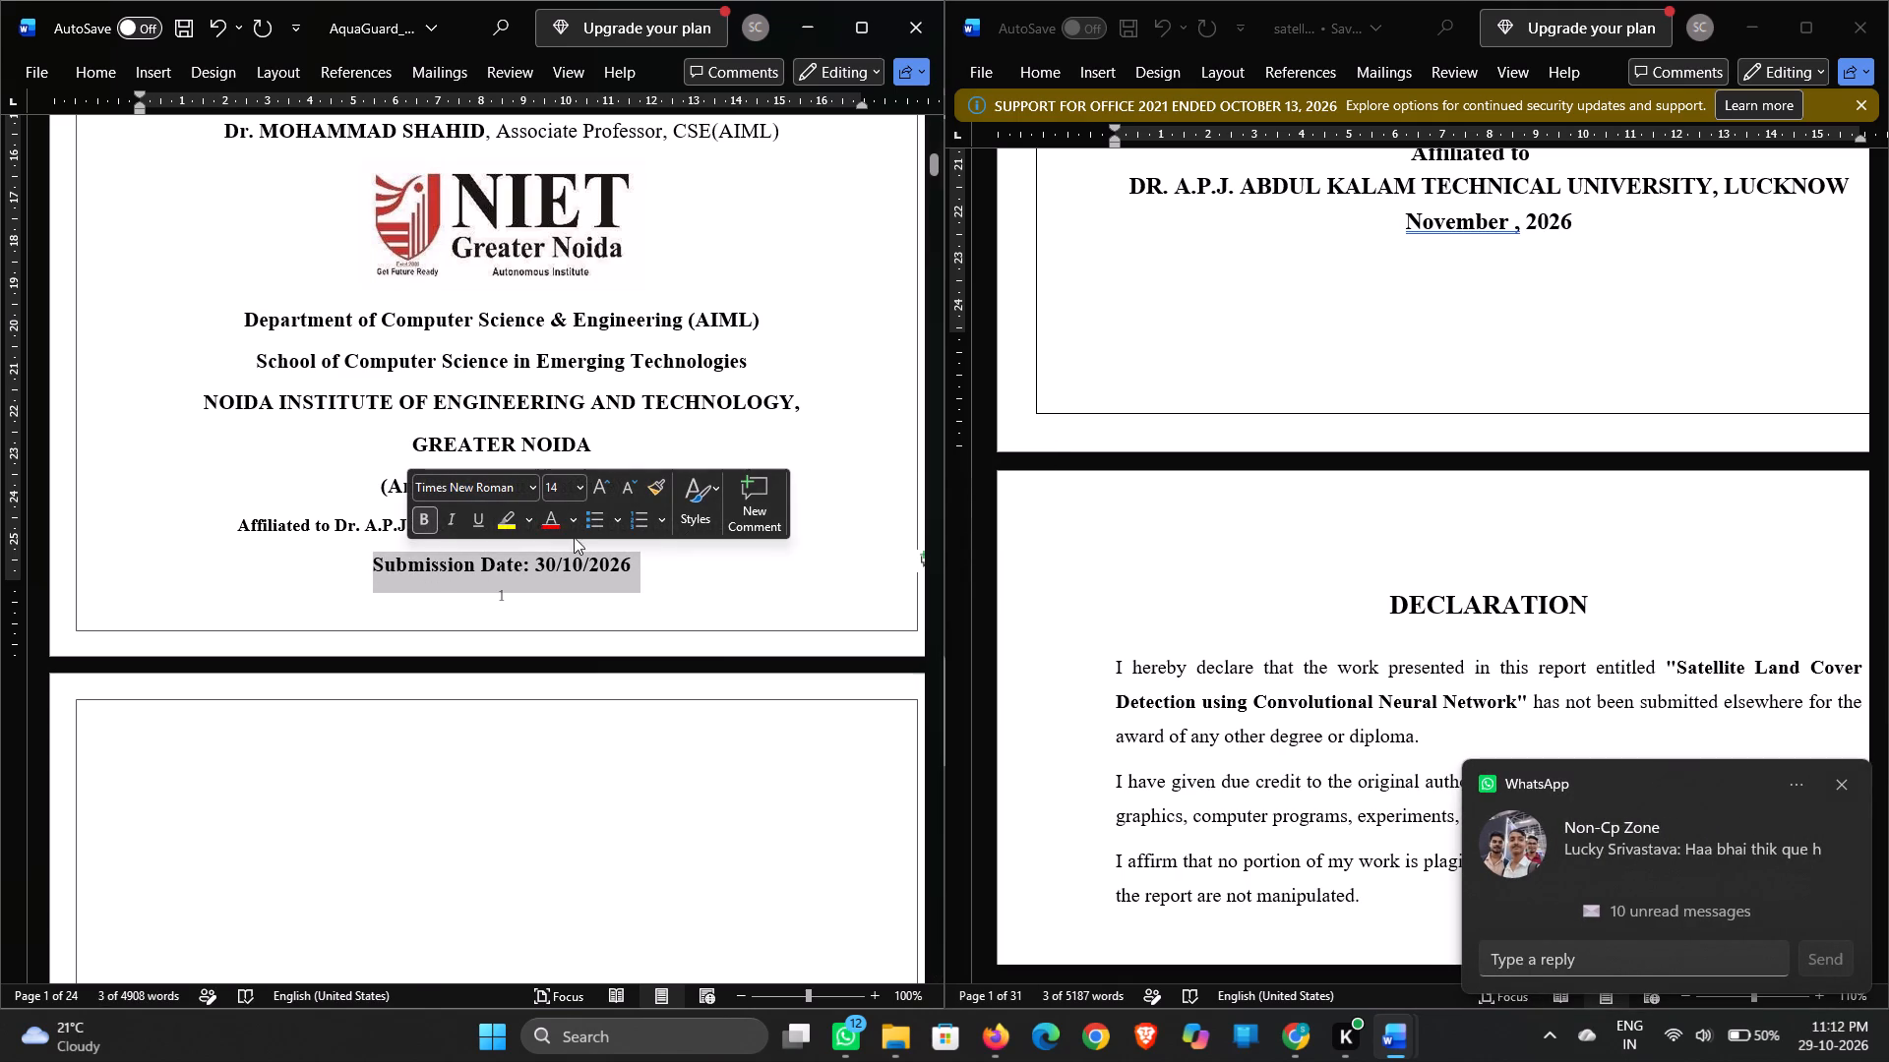
left_click(560, 484)
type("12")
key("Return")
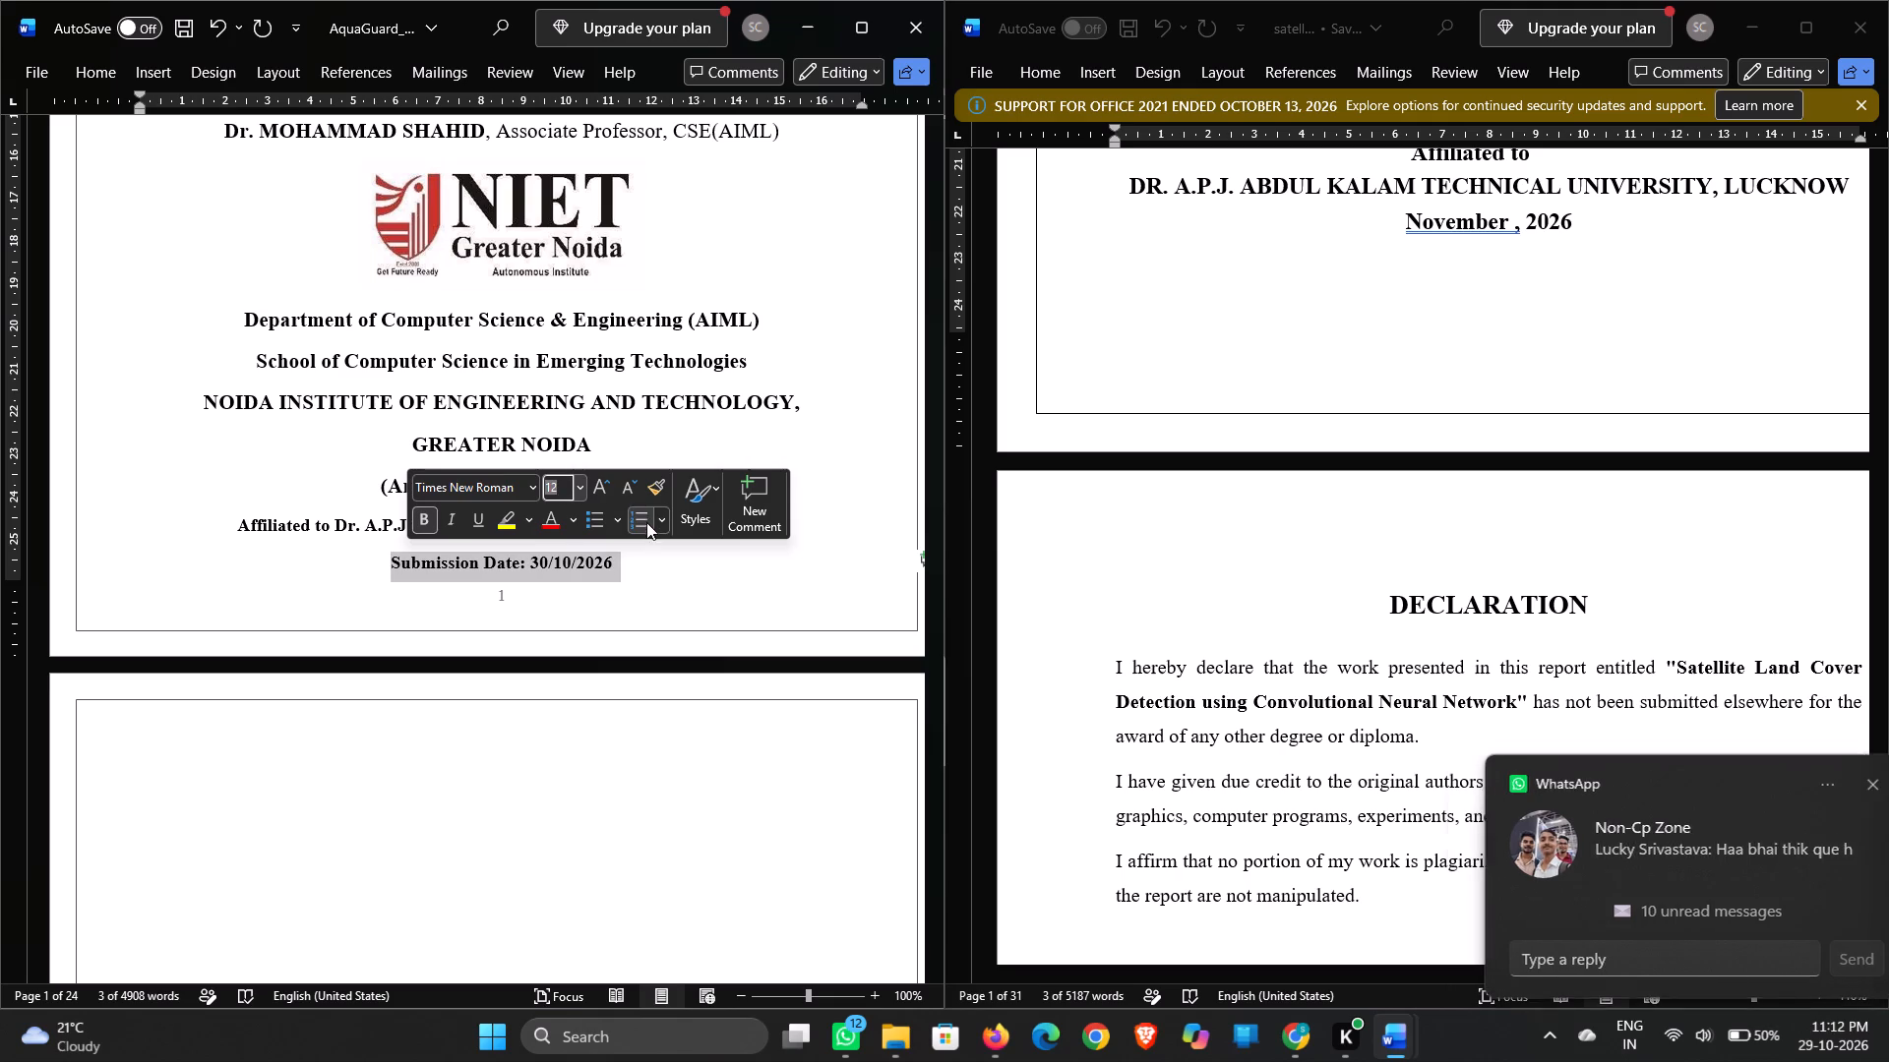
left_click(644, 605)
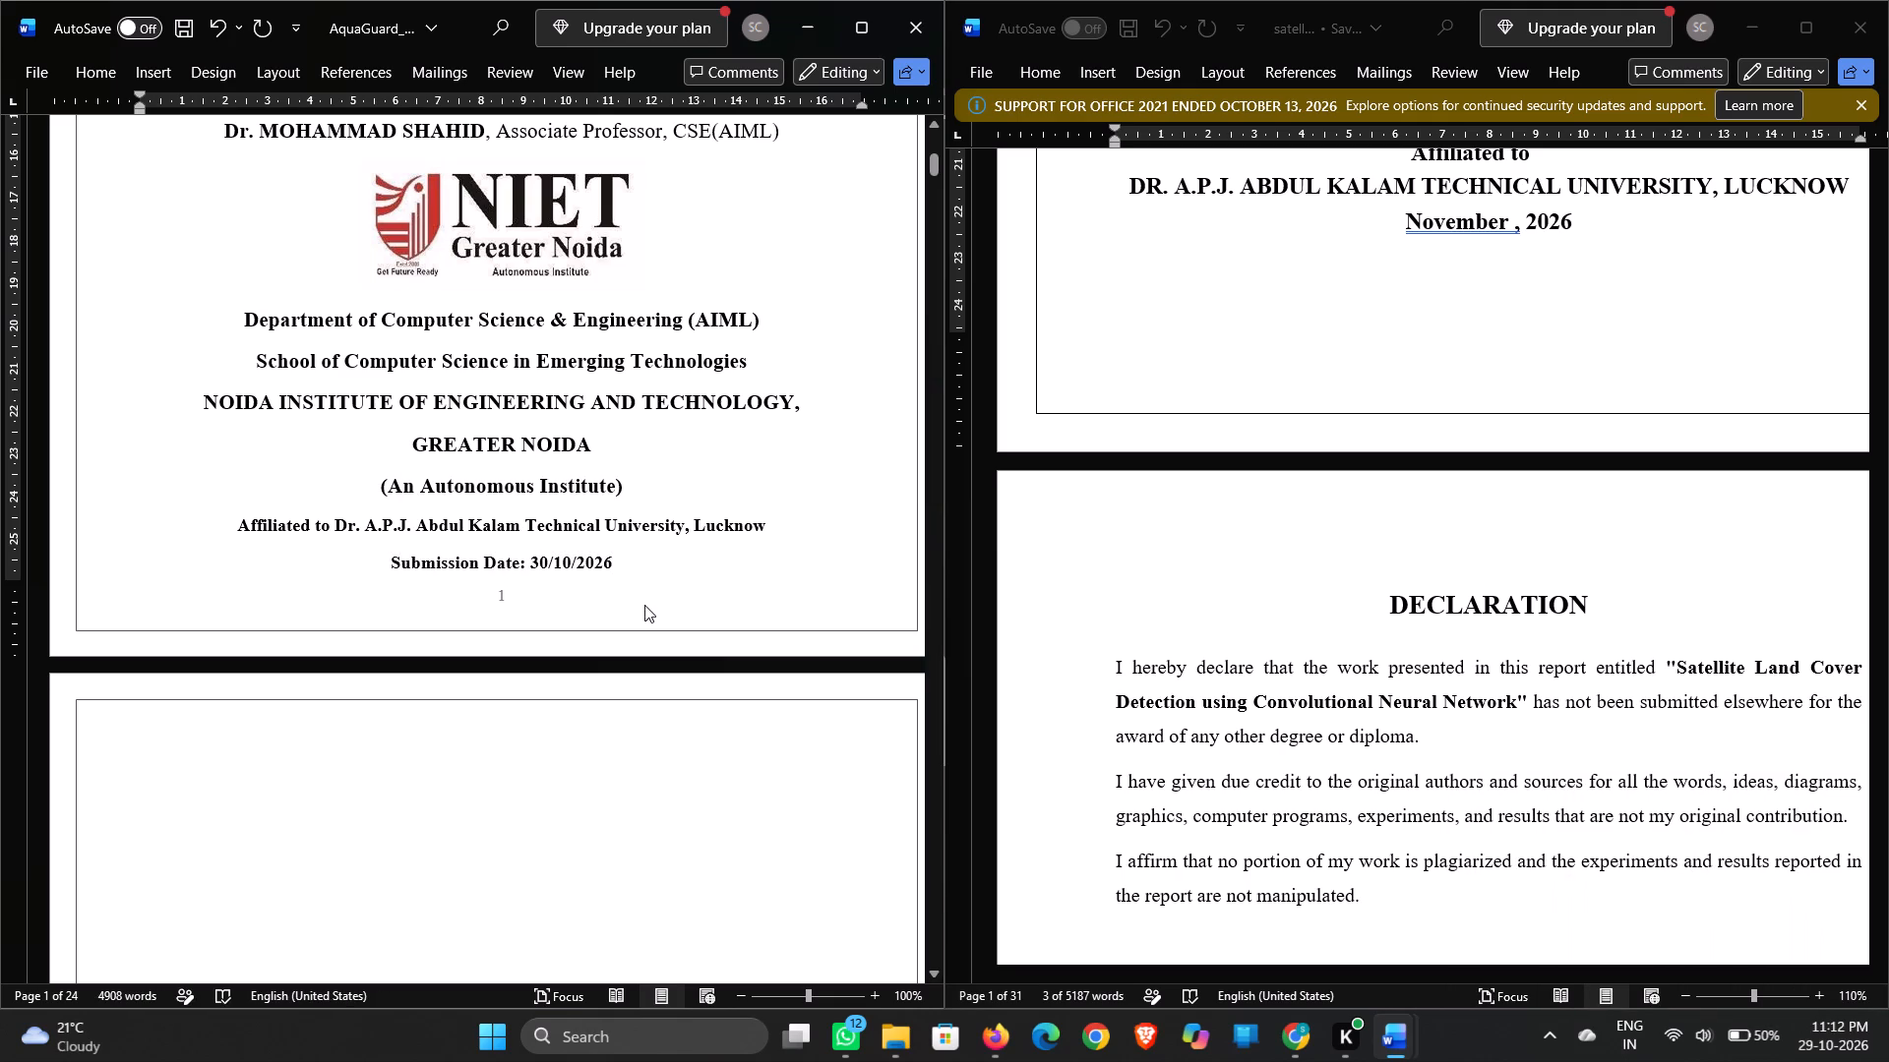
Remove the blank page between the AquaGuard cover and the DECLARATION page.
scroll(644, 605, "down", 2)
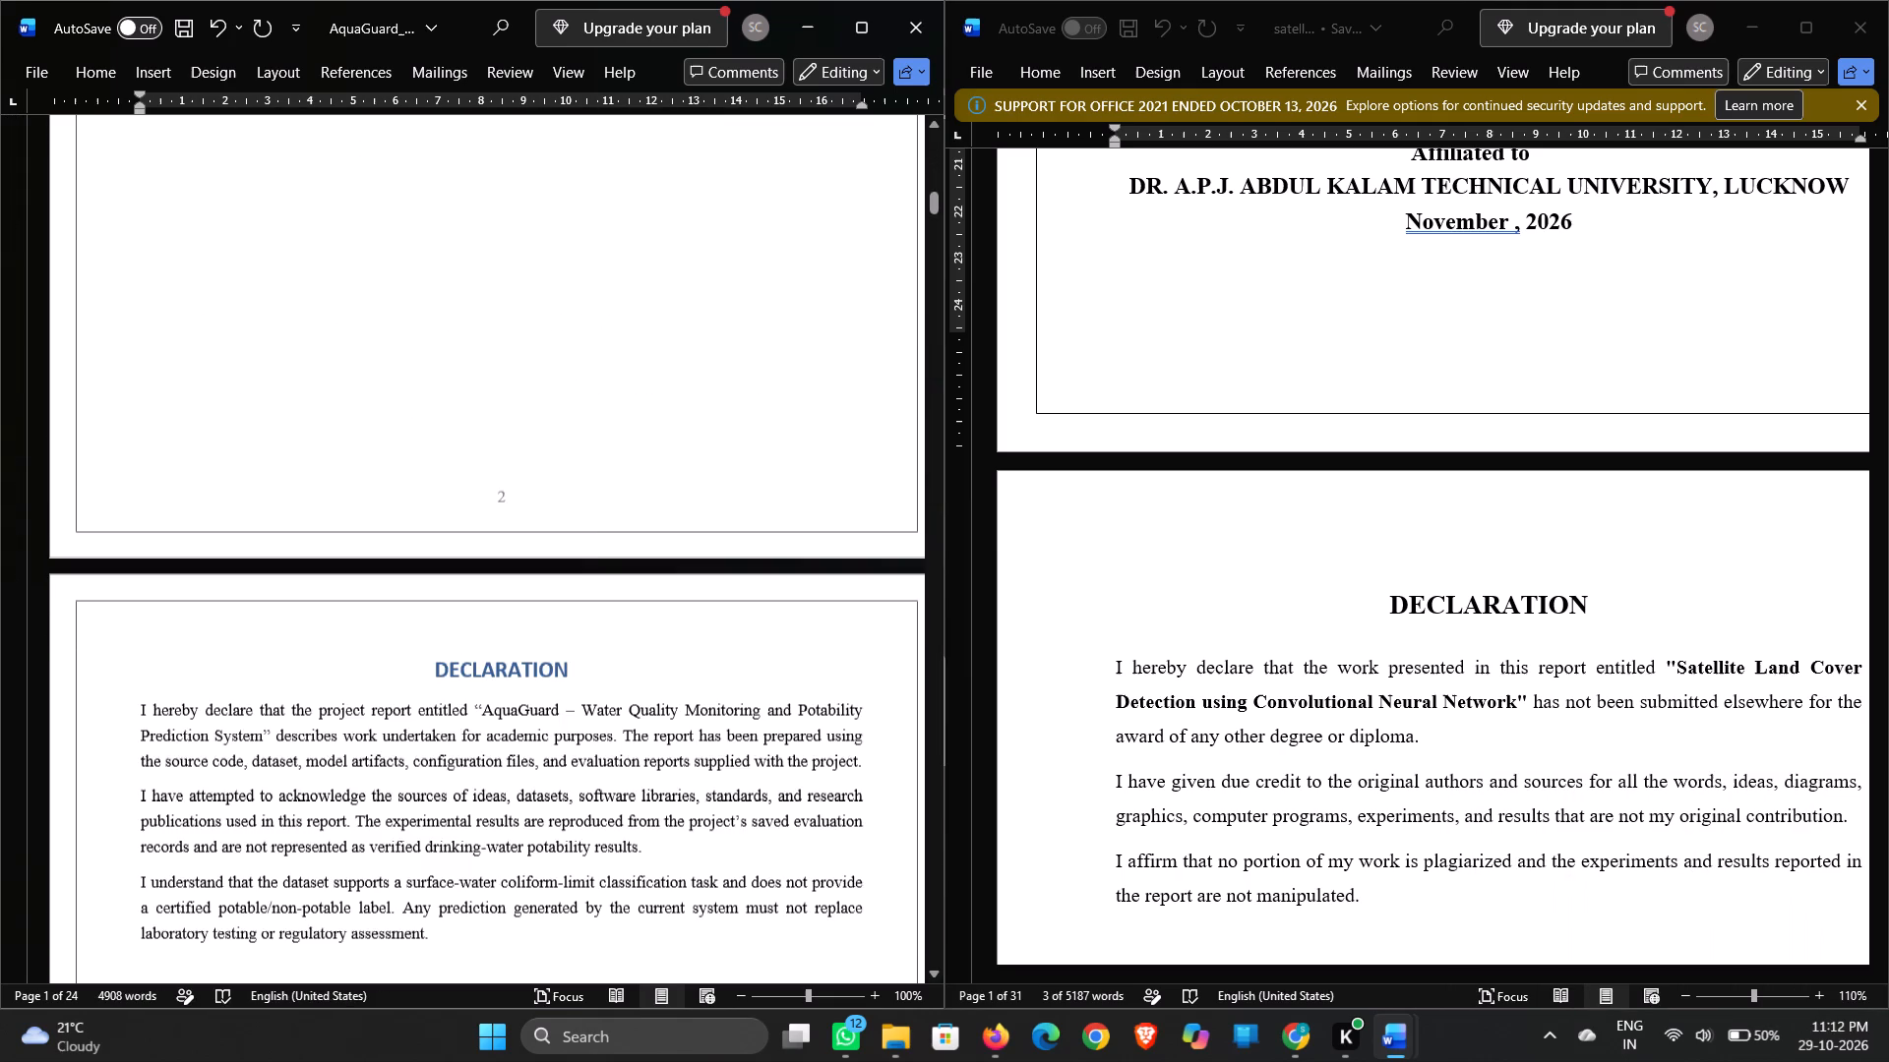
left_click(542, 440)
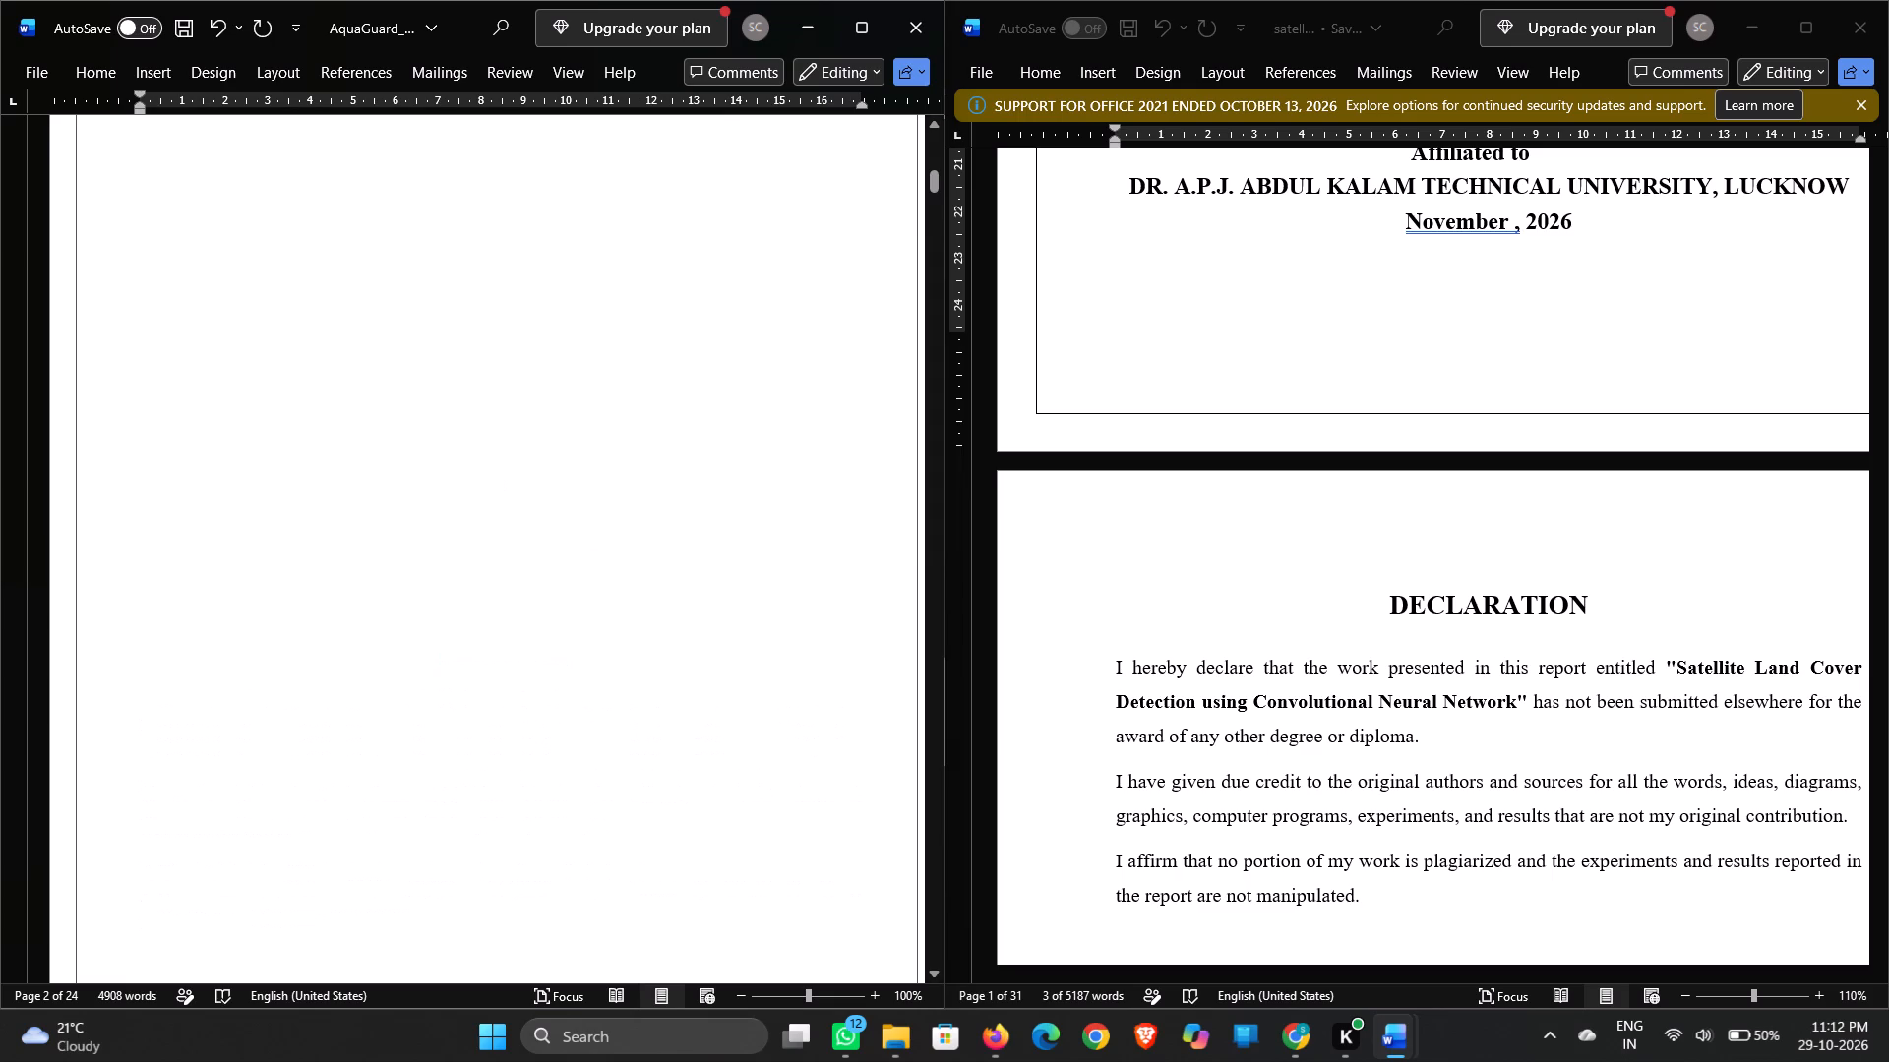
key("BackSpace")
left_click(532, 724)
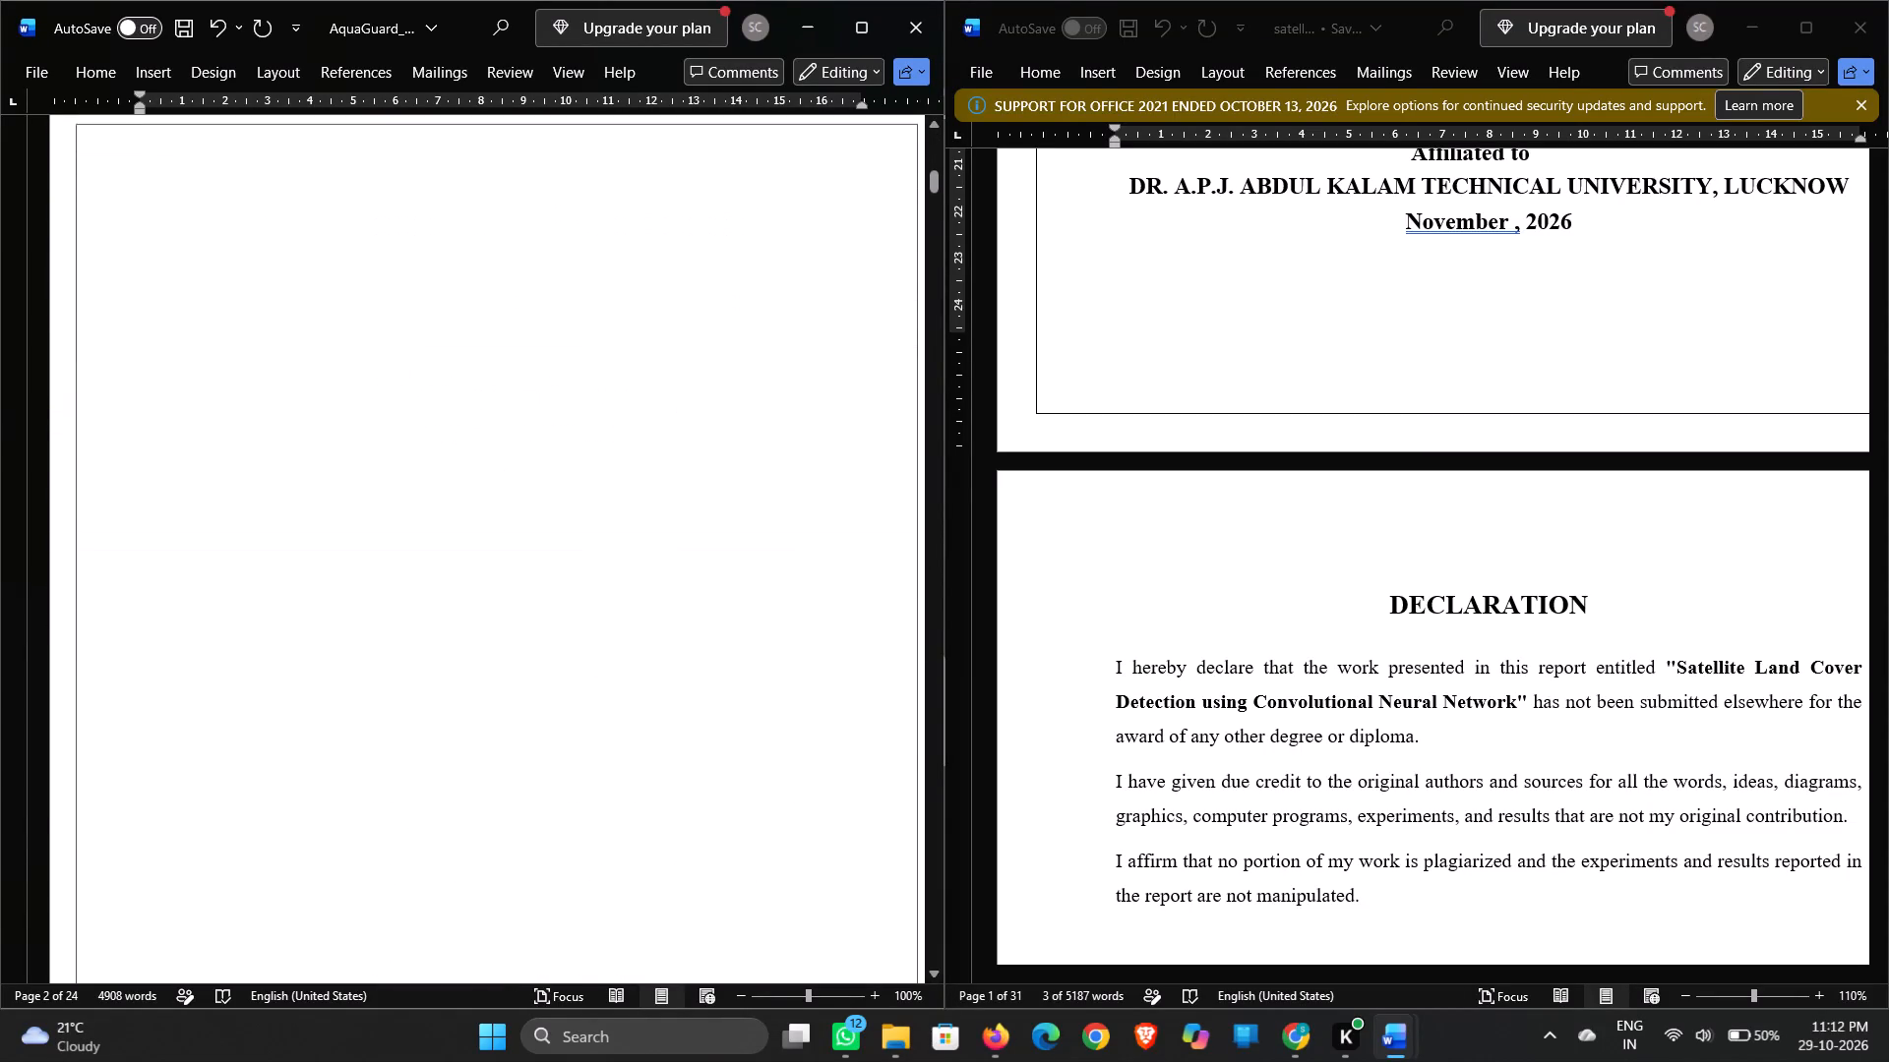
right_click(515, 617)
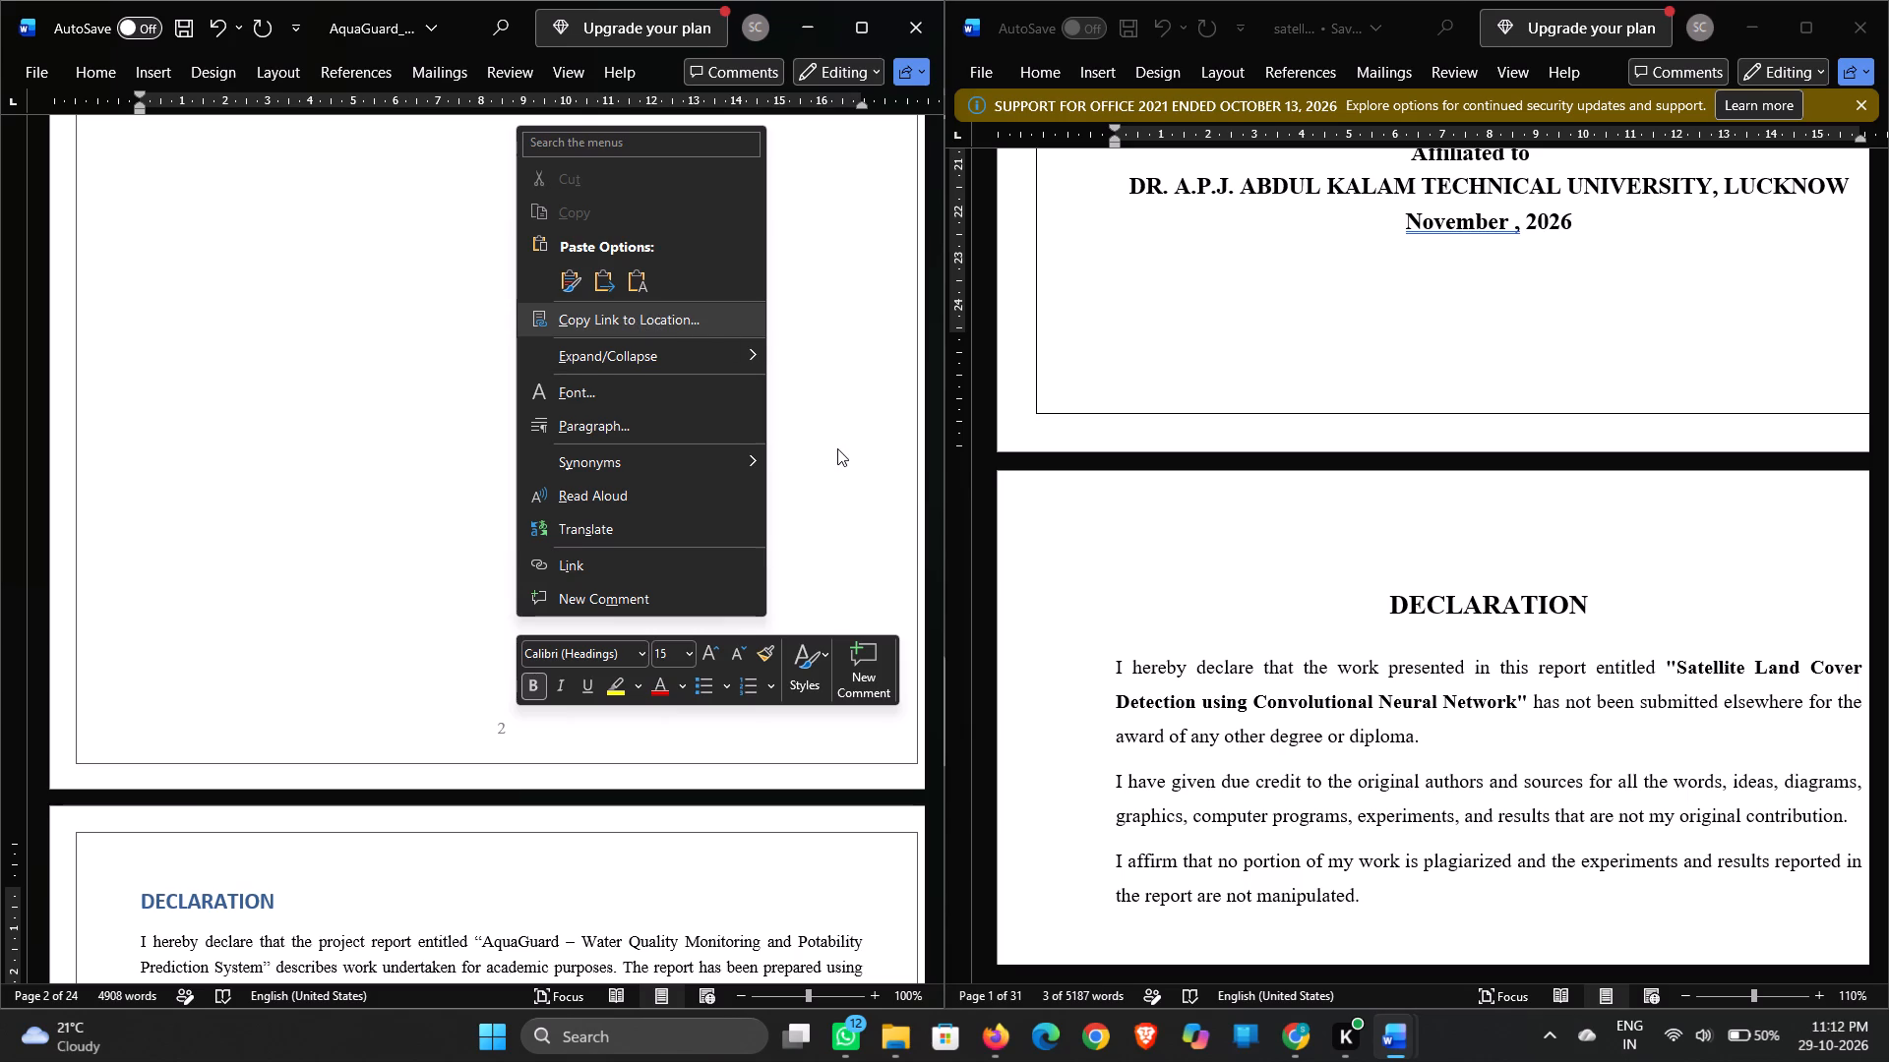
left_click(573, 170)
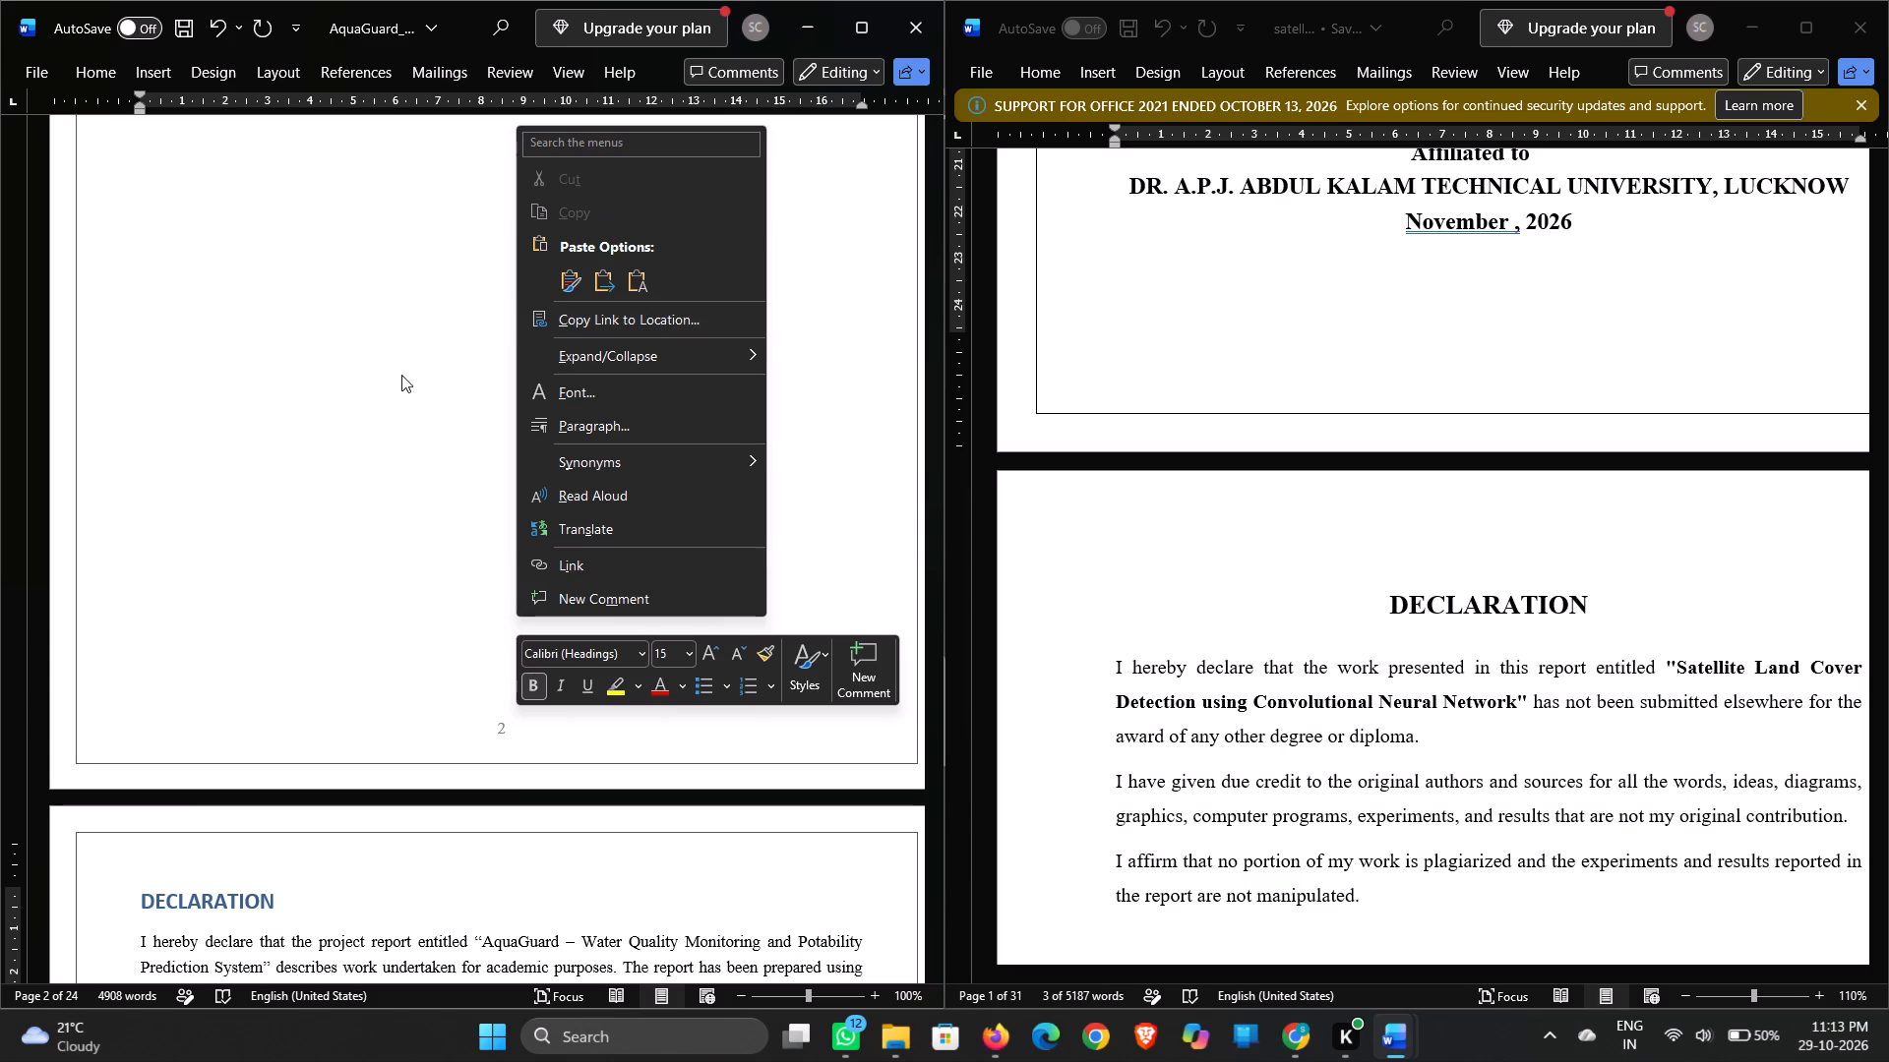
left_click(395, 395)
left_click(193, 880)
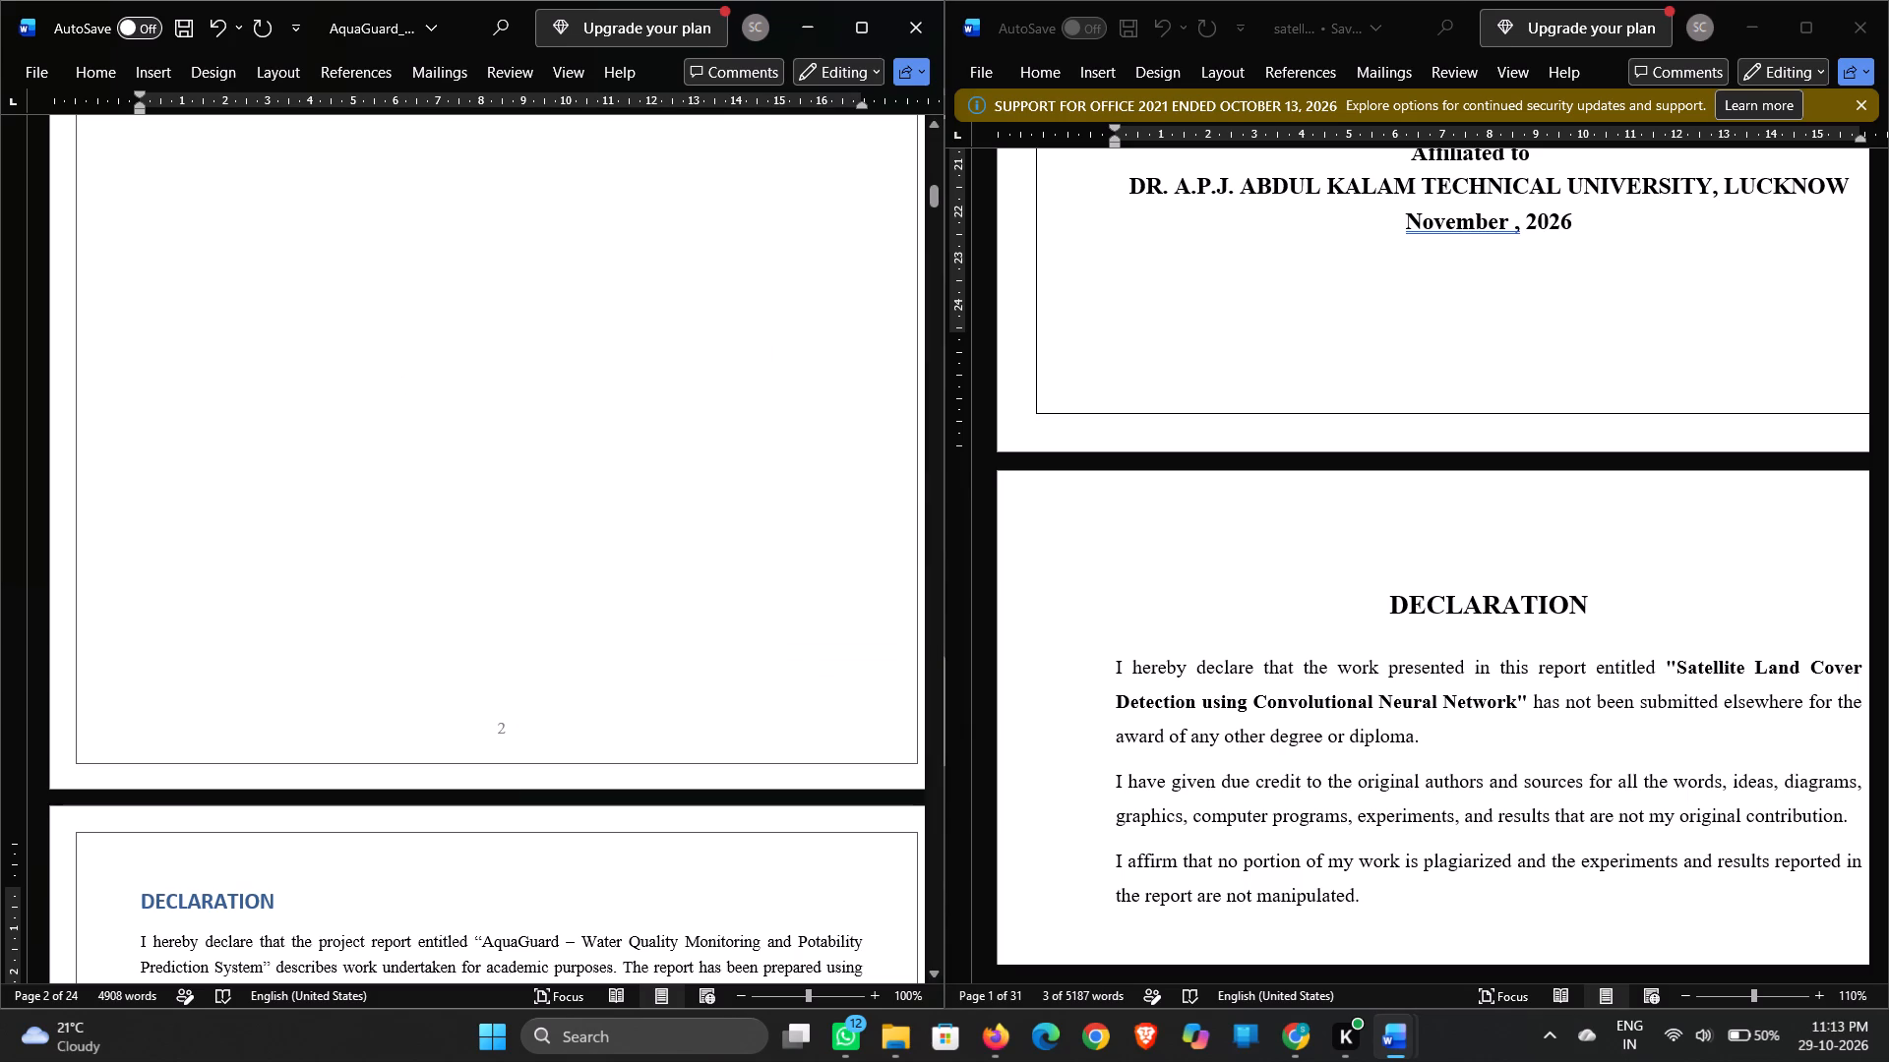
left_click(141, 904)
key("BackSpace")
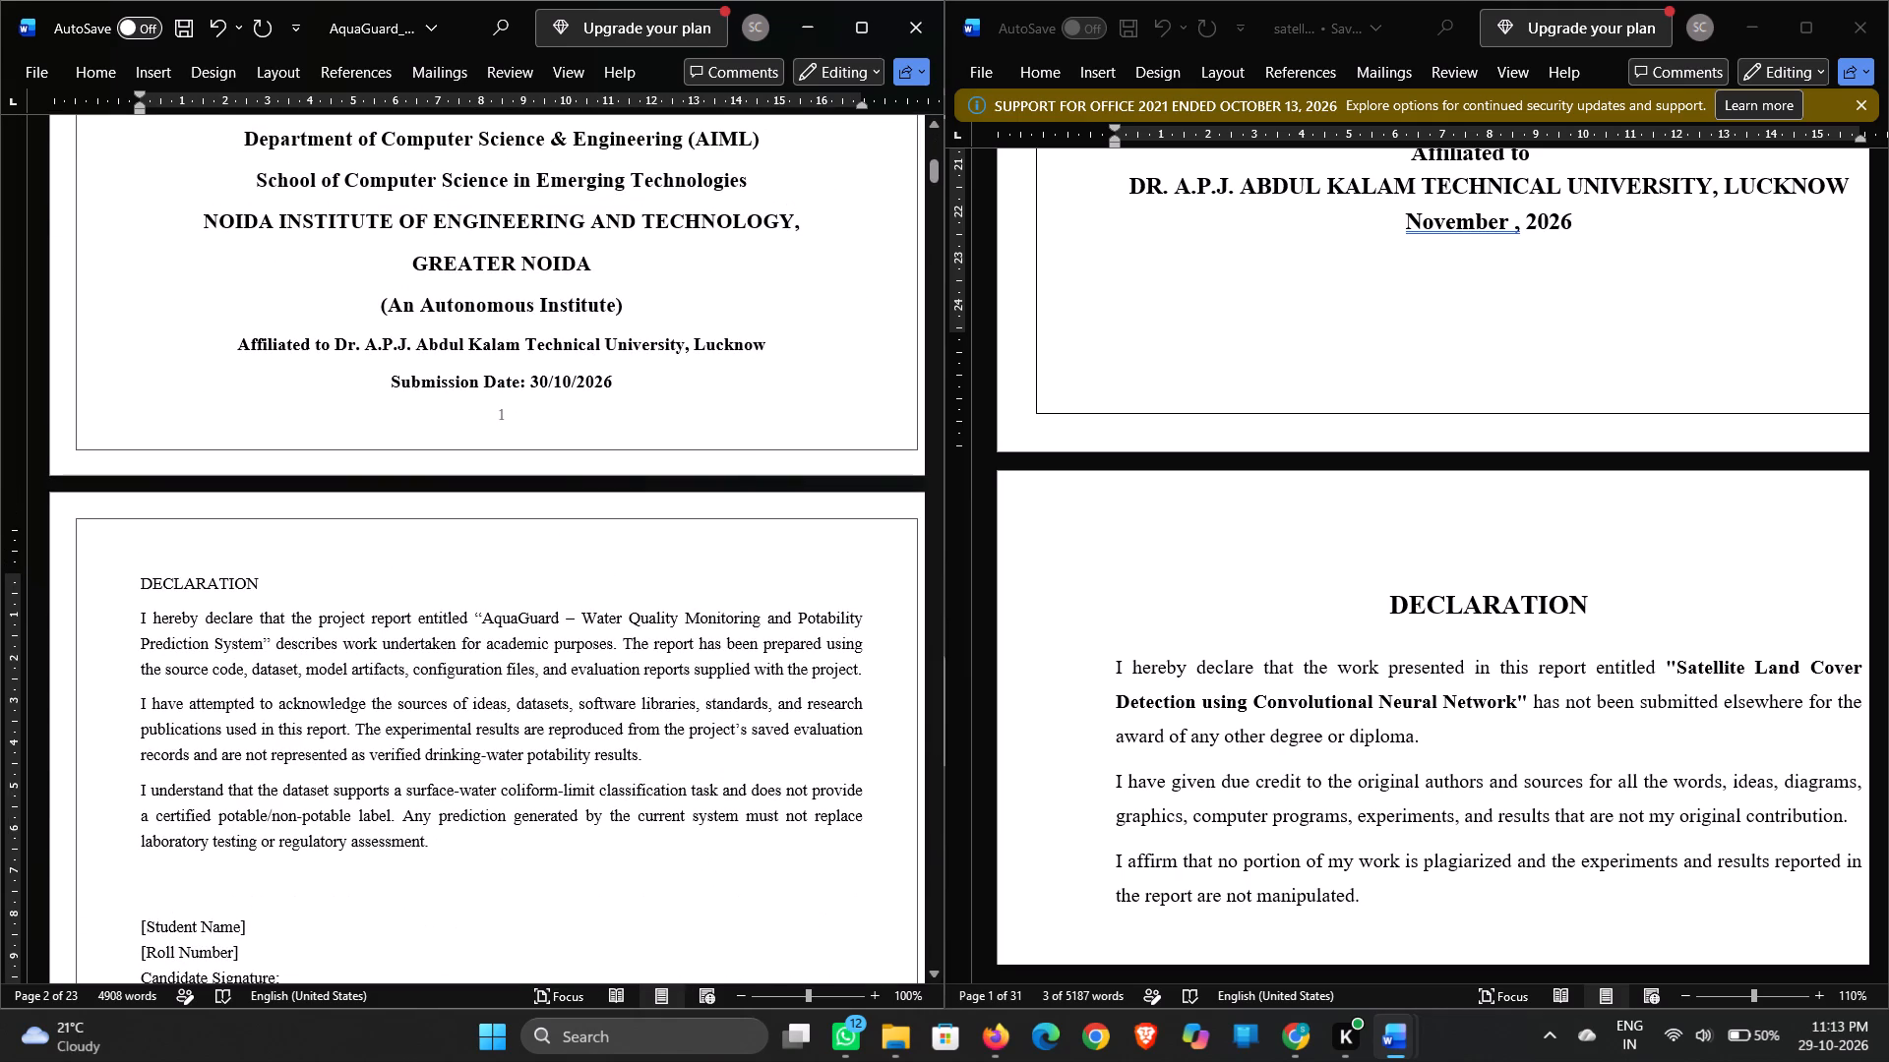
Centre the DECLARATION heading in the AquaGuard report.
left_click_drag(142, 584, 258, 584)
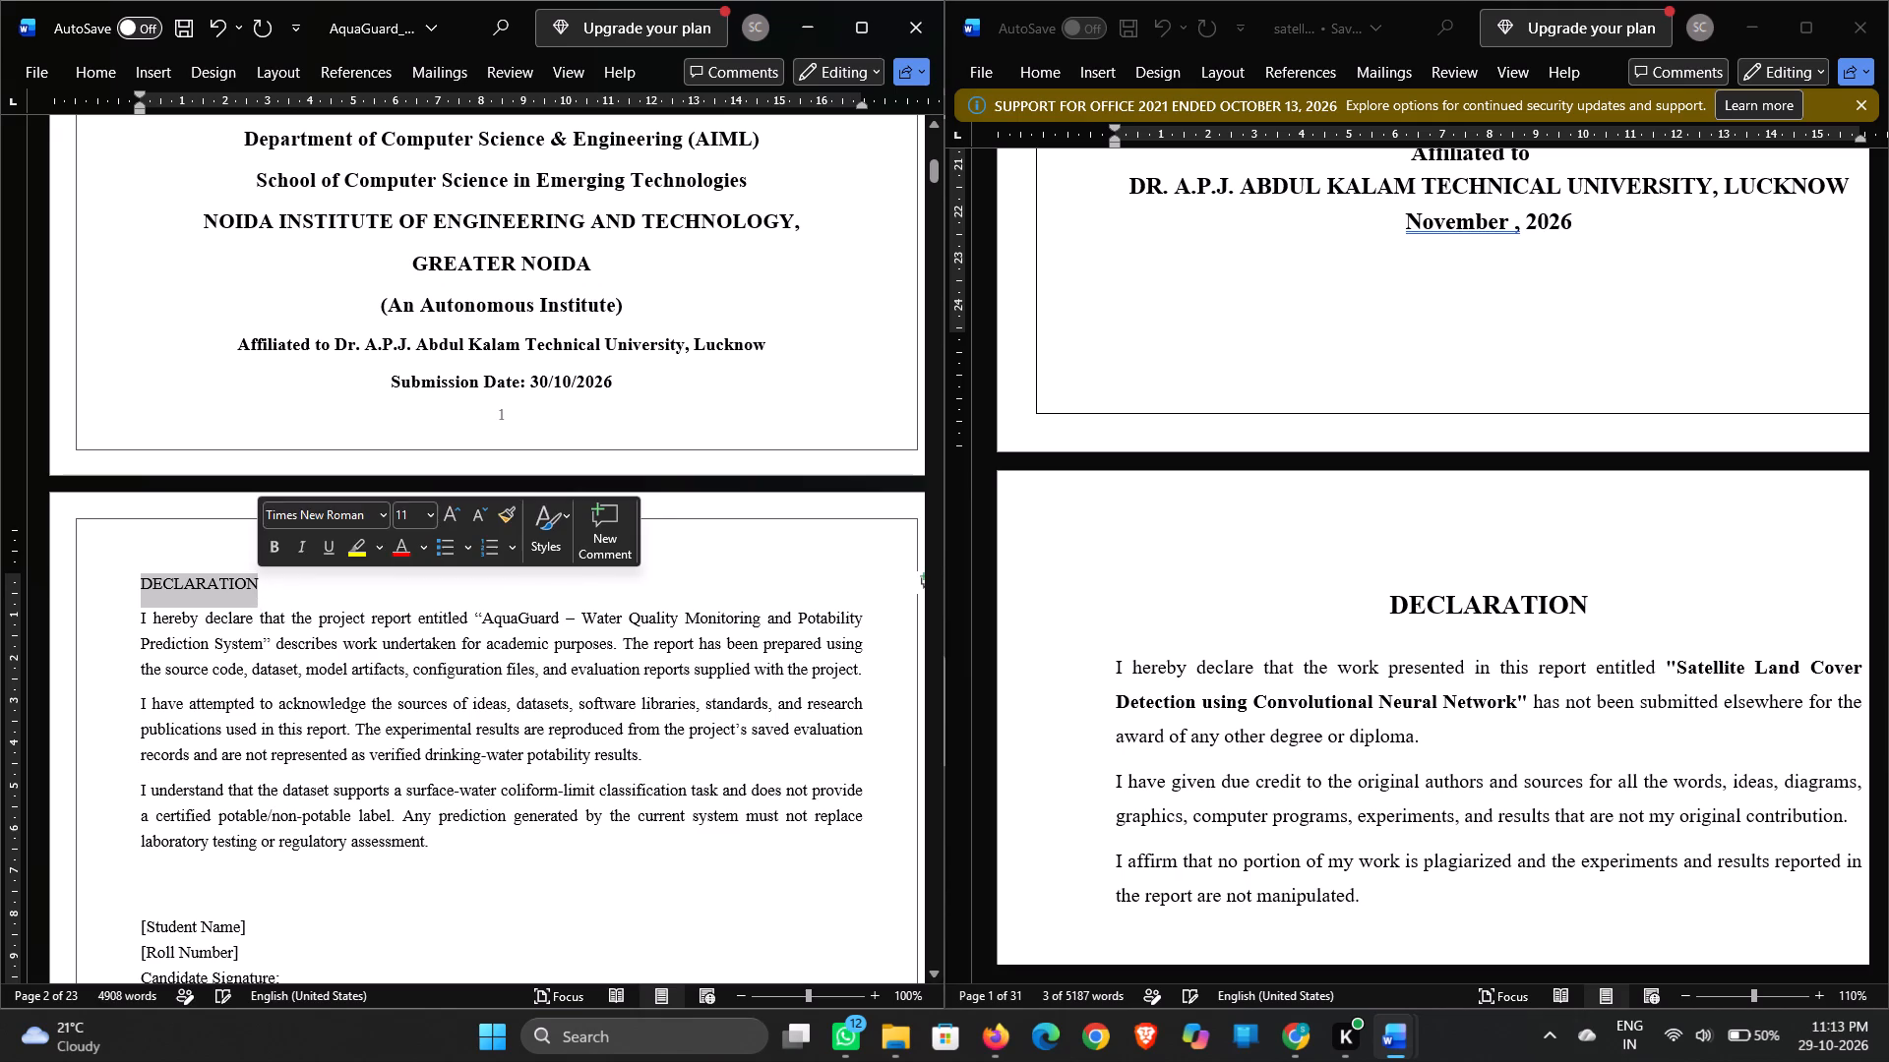
left_click(101, 69)
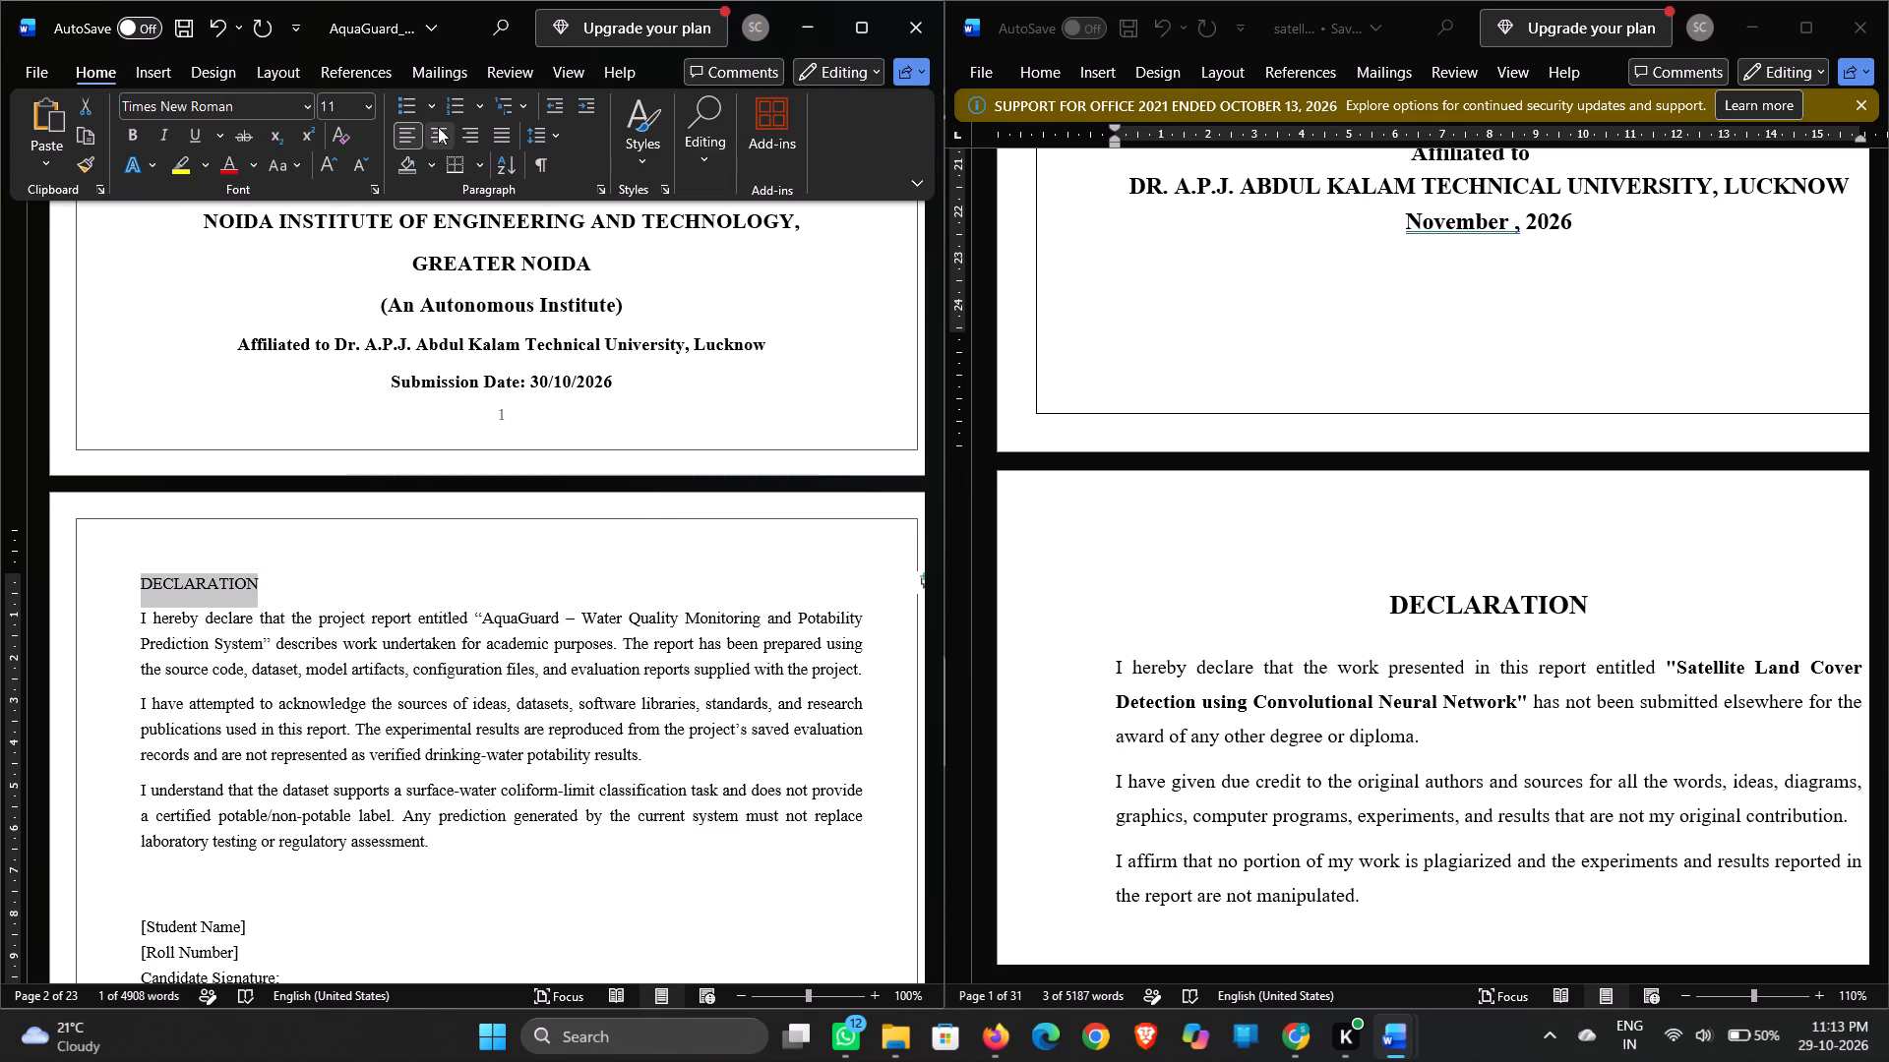
left_click(438, 127)
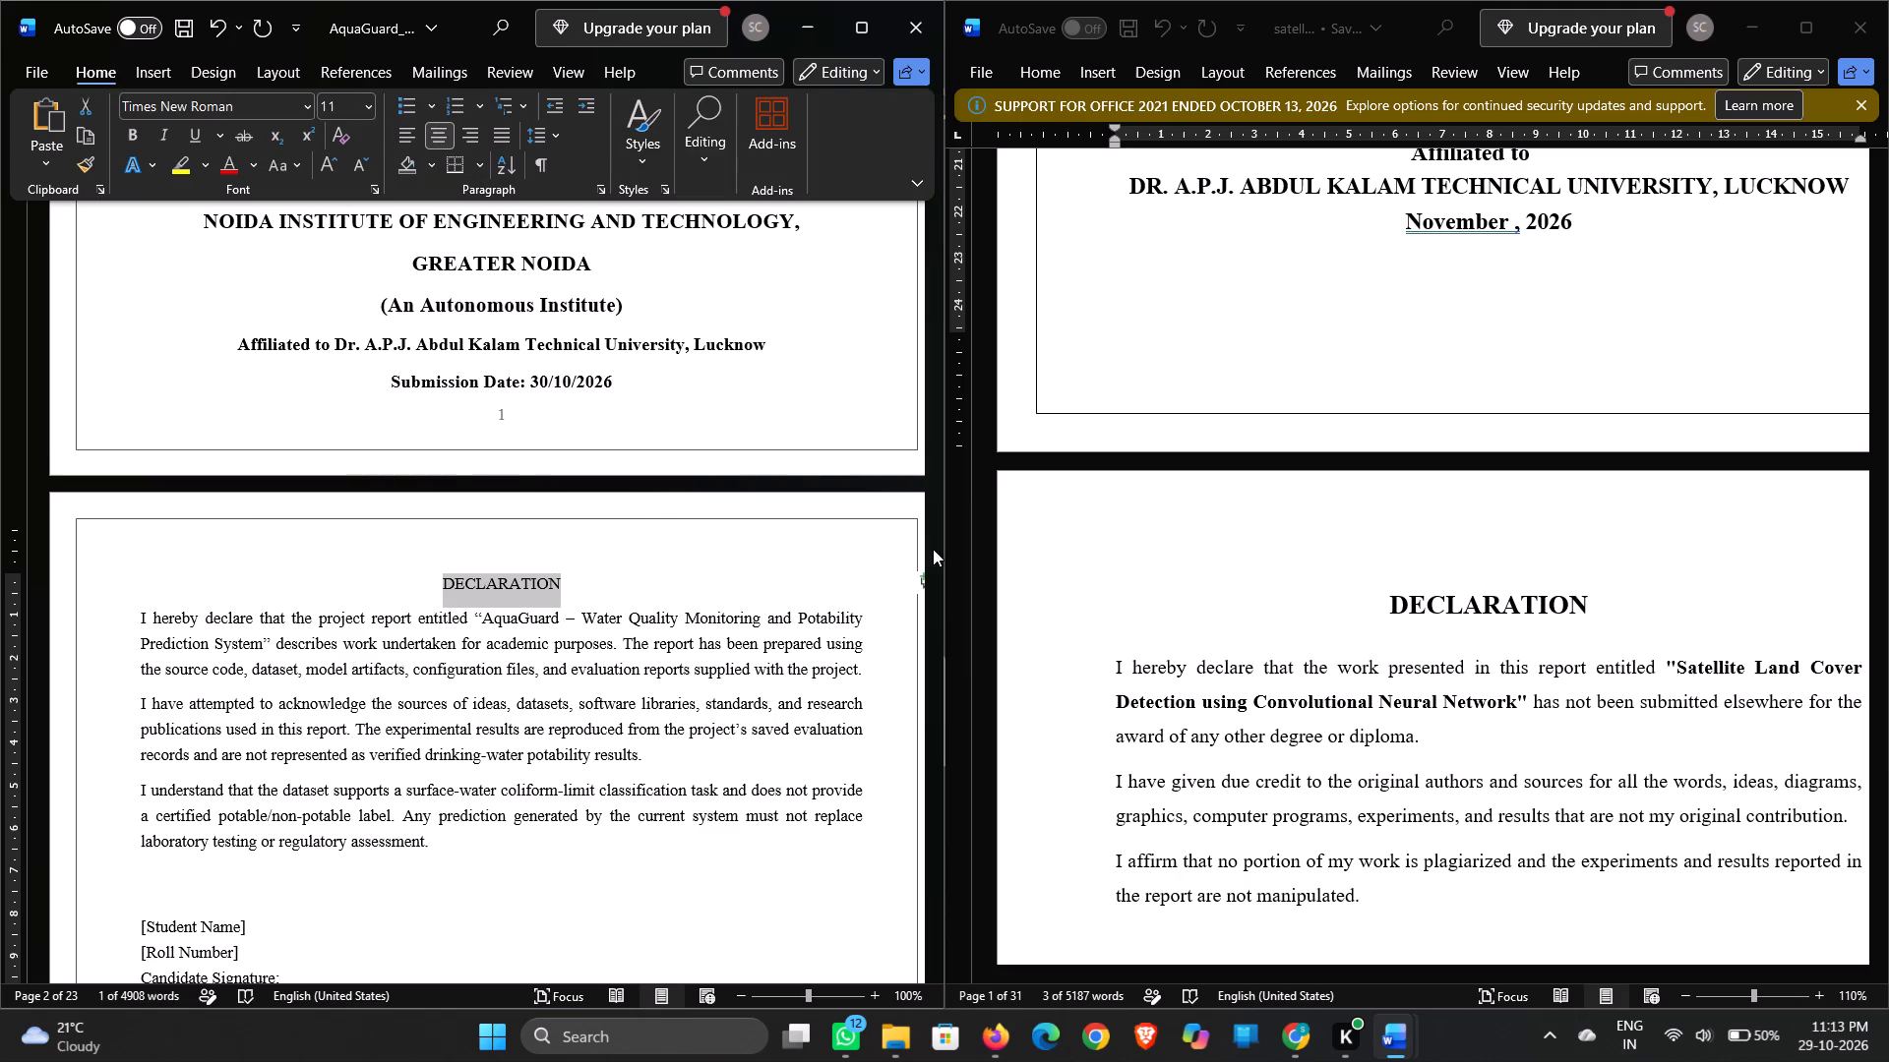
Make the DECLARATION heading in the AquaGuard report bold at font size 16, checking it against the reference report's heading.
left_click(1396, 604)
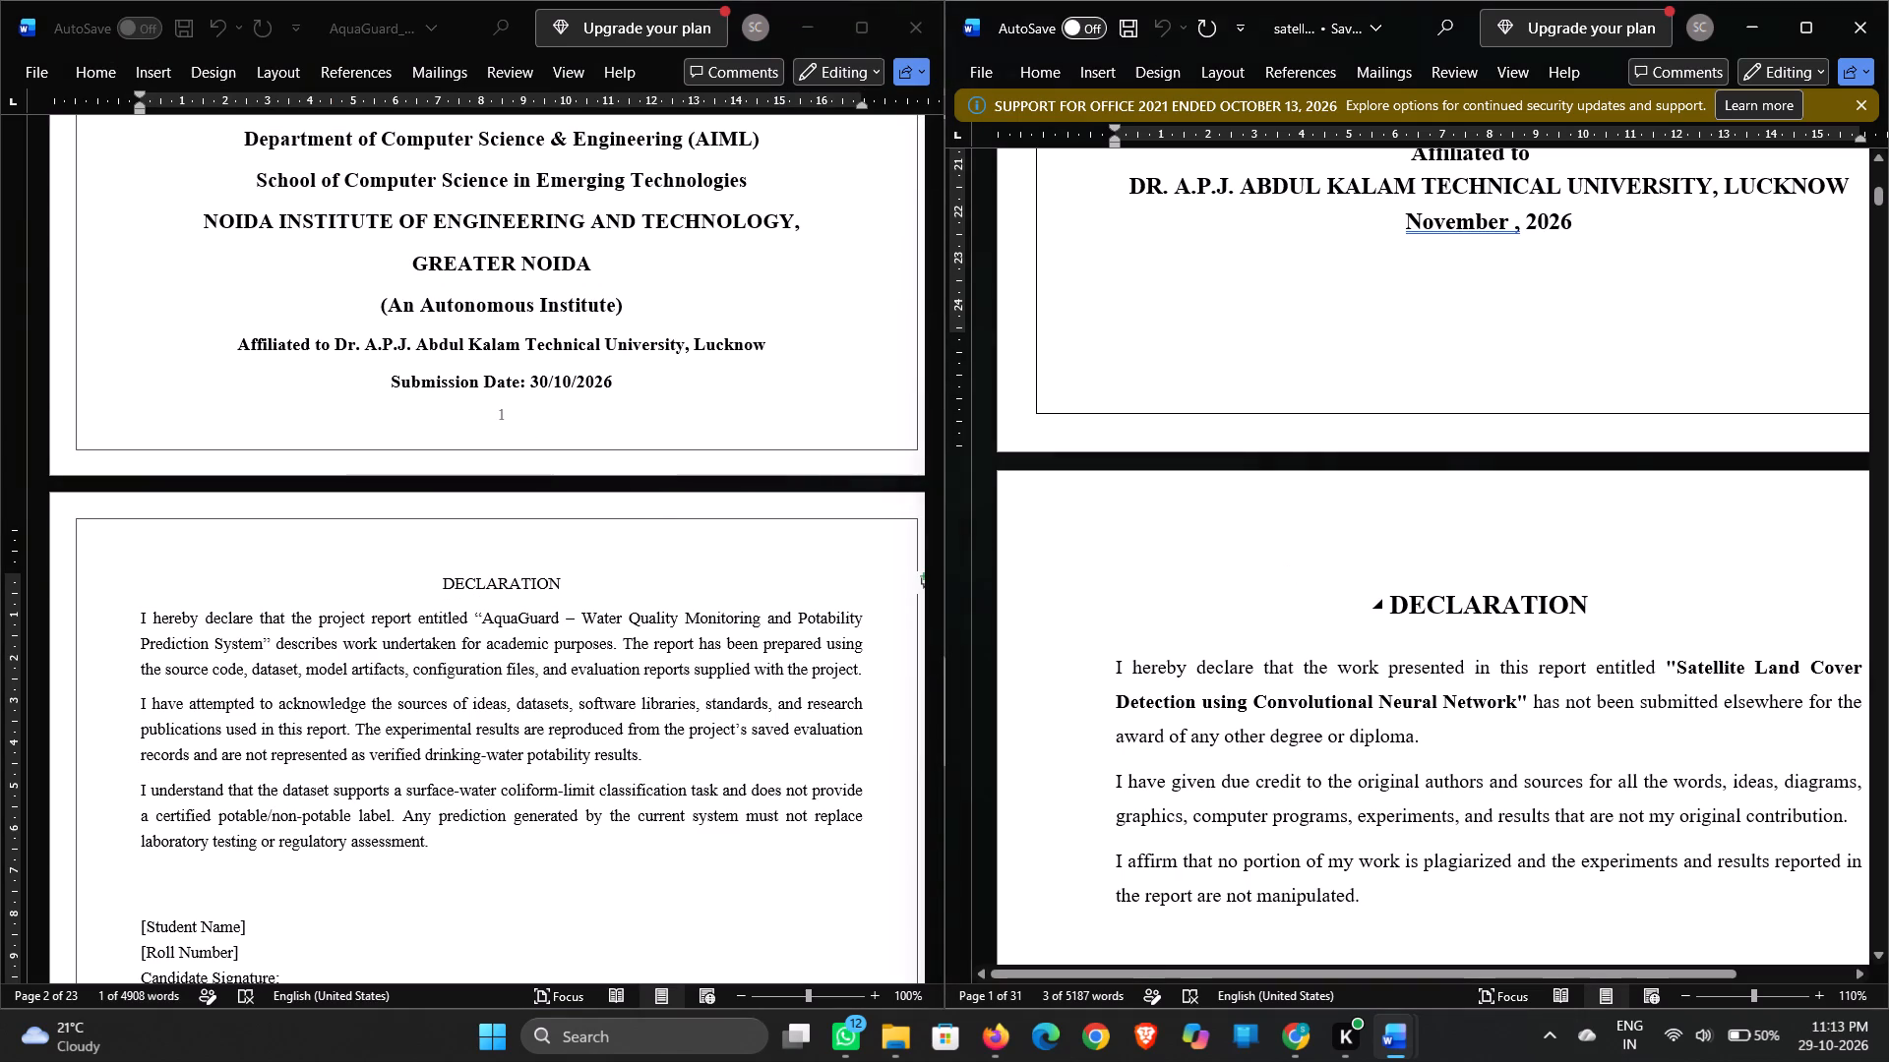
left_click_drag(1393, 603, 1448, 602)
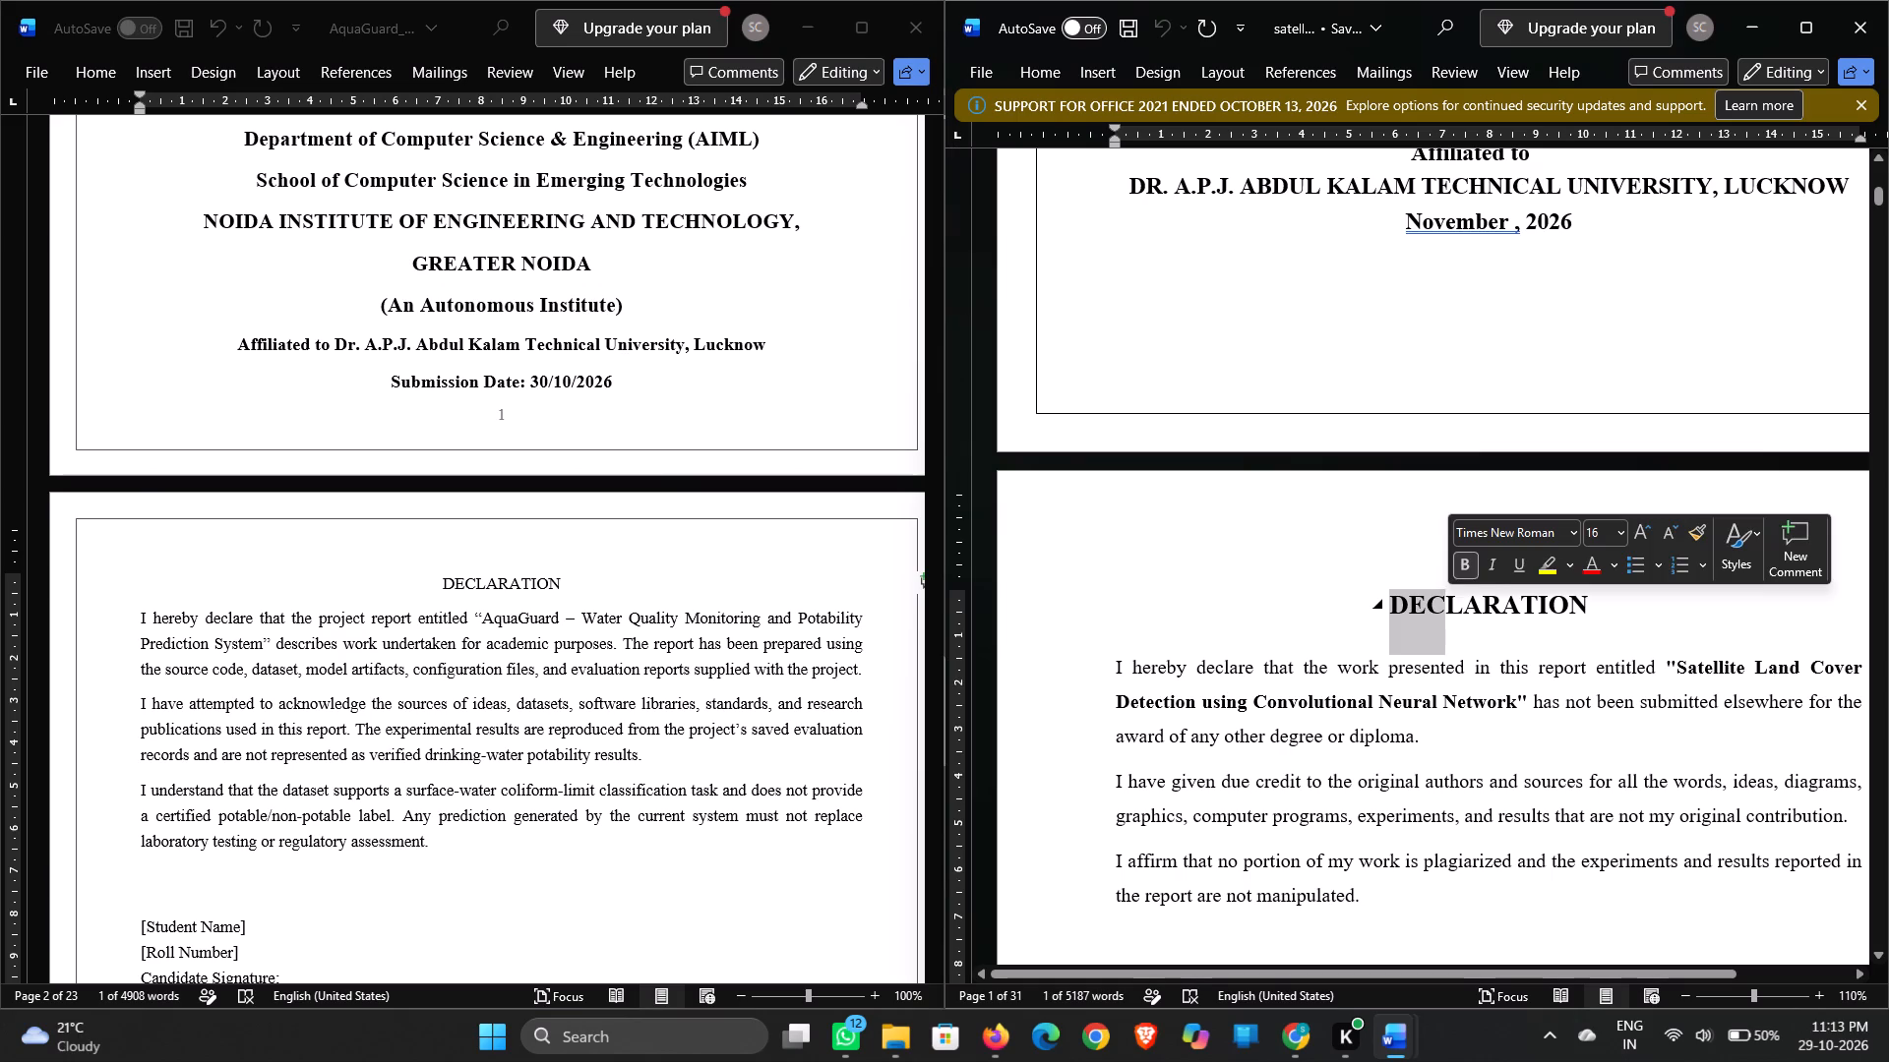
left_click(561, 581)
left_click_drag(561, 581, 489, 581)
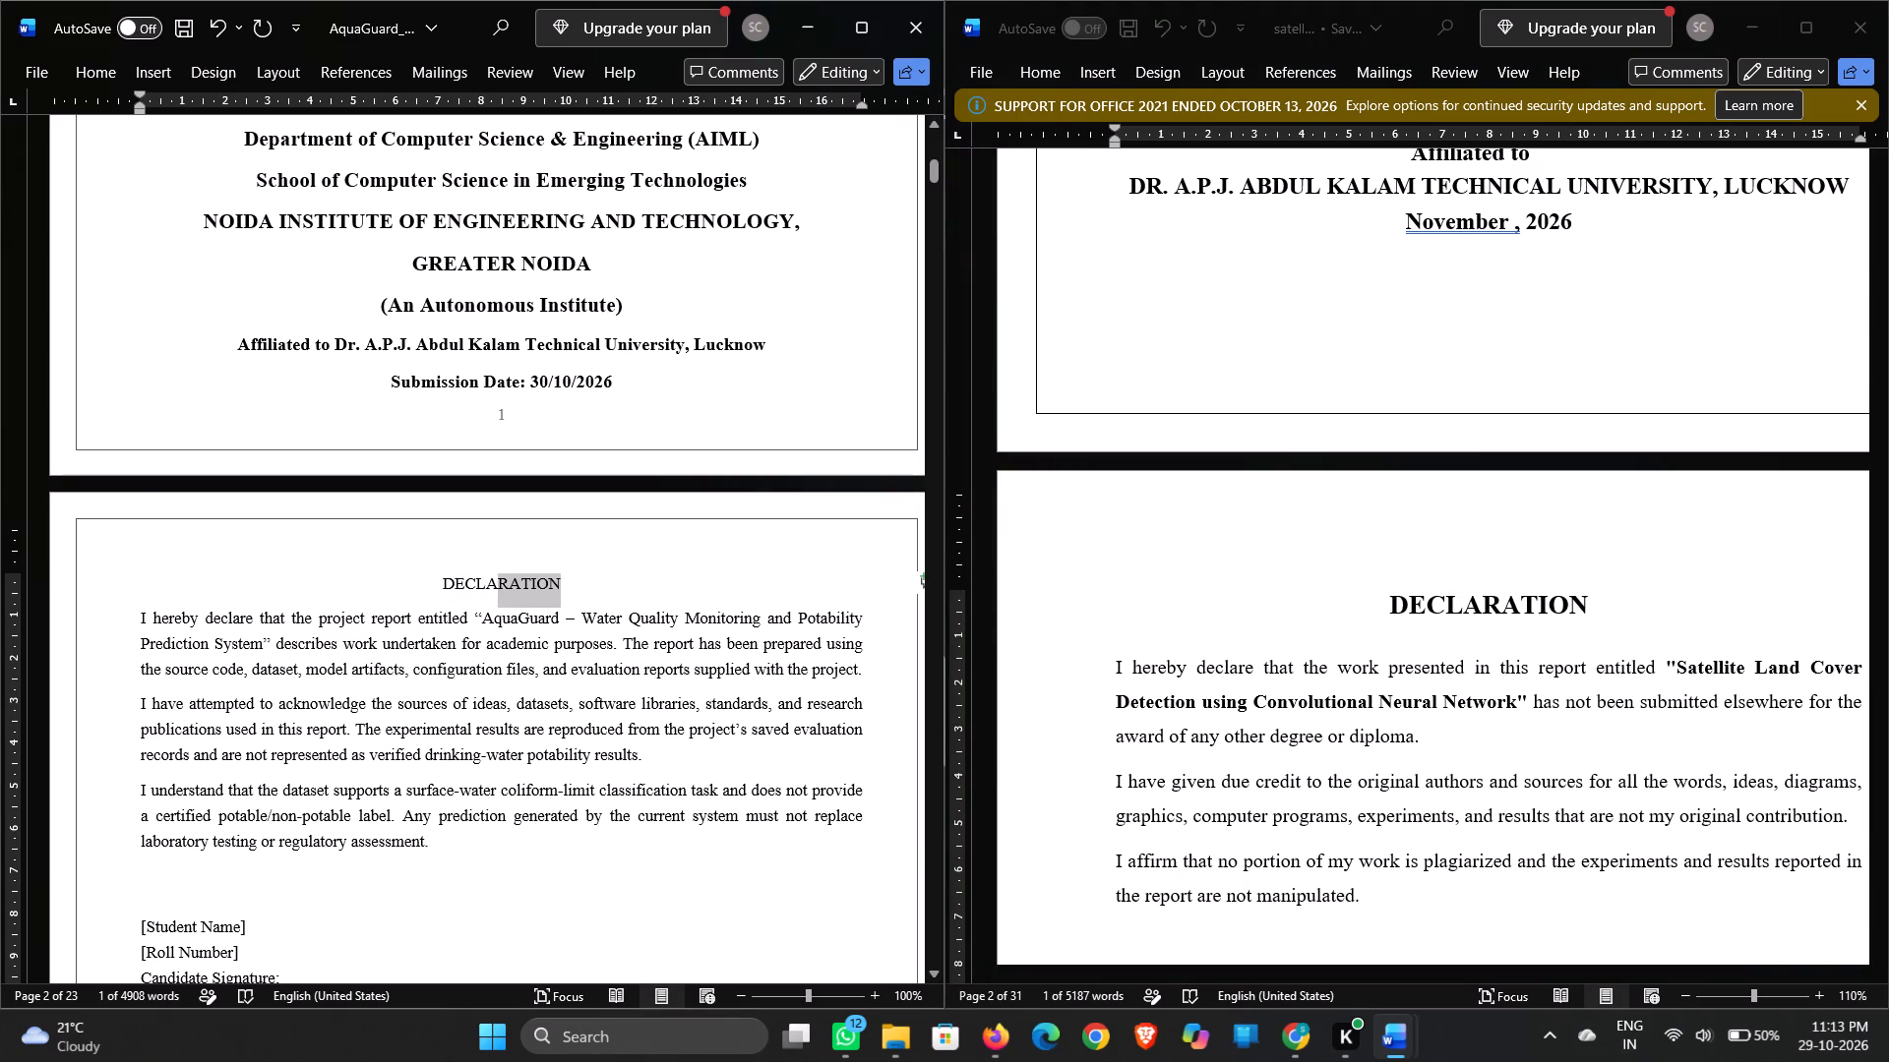
left_click_drag(489, 581, 439, 578)
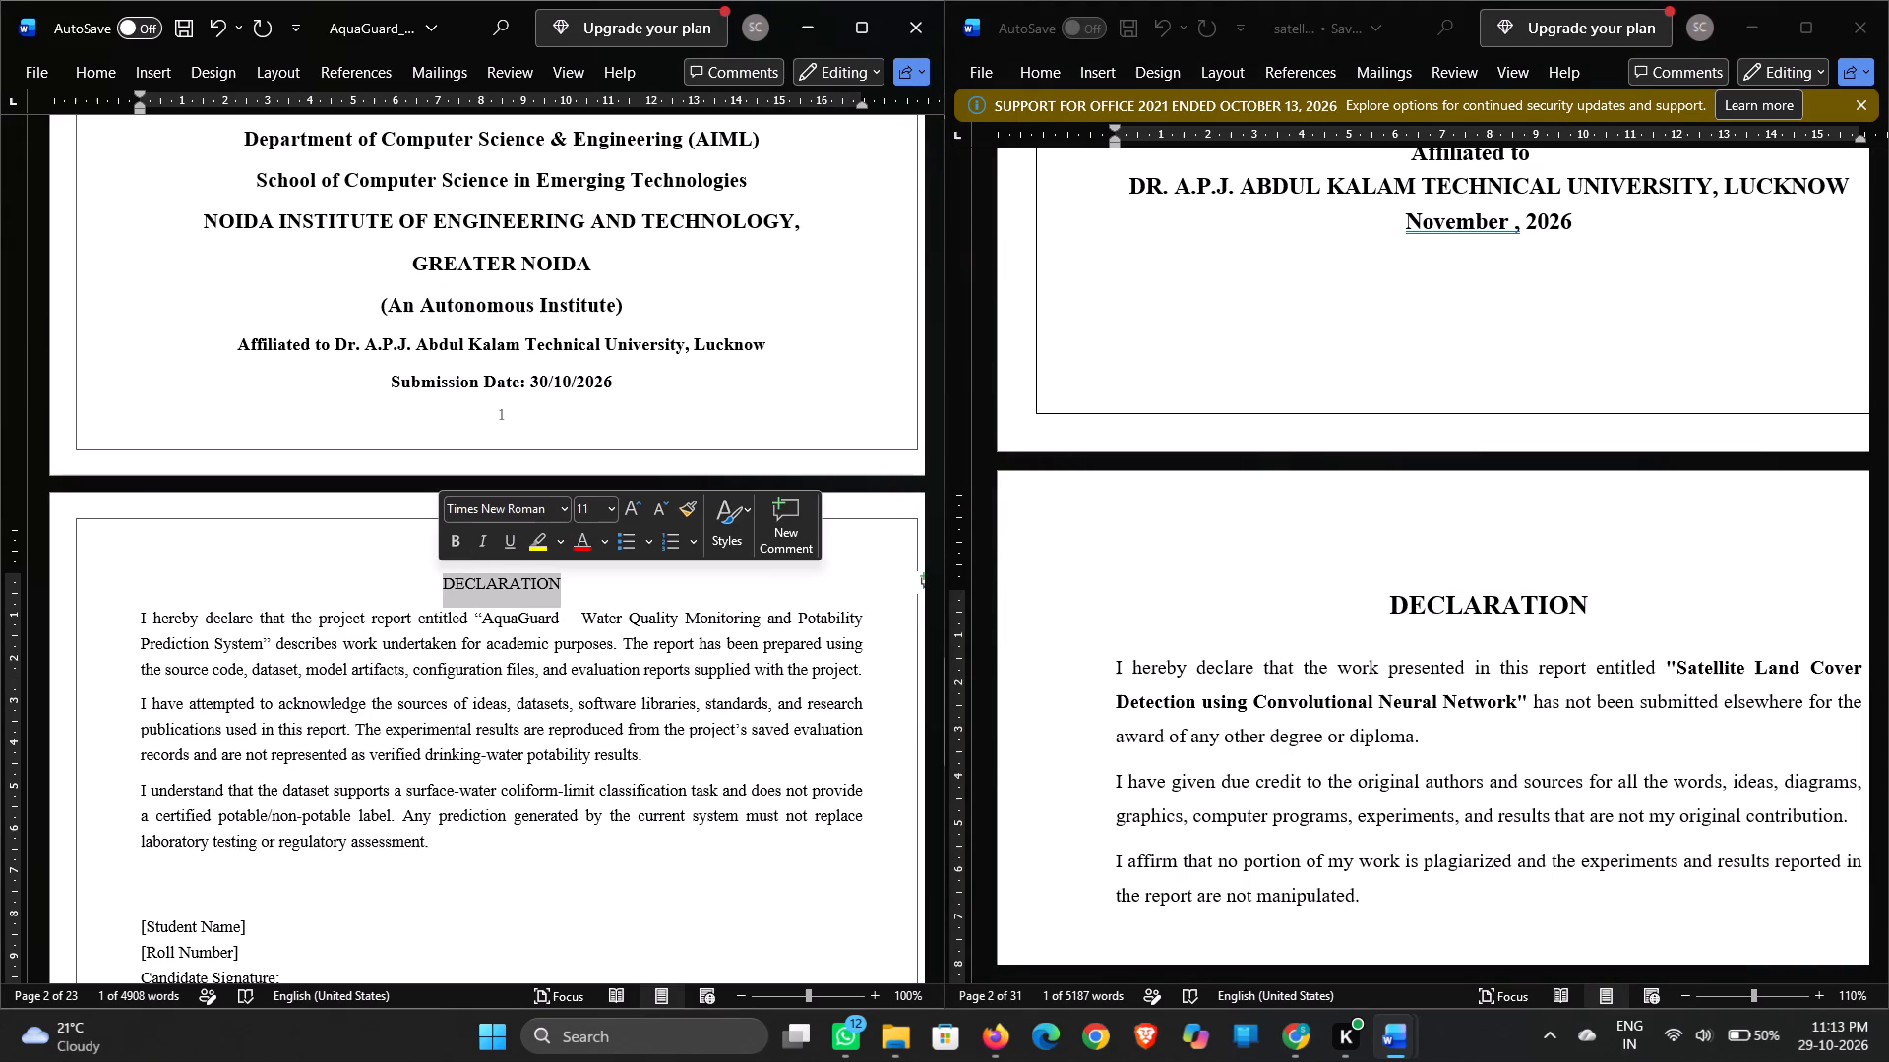
left_click(583, 510)
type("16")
left_click(452, 547)
left_click(610, 601)
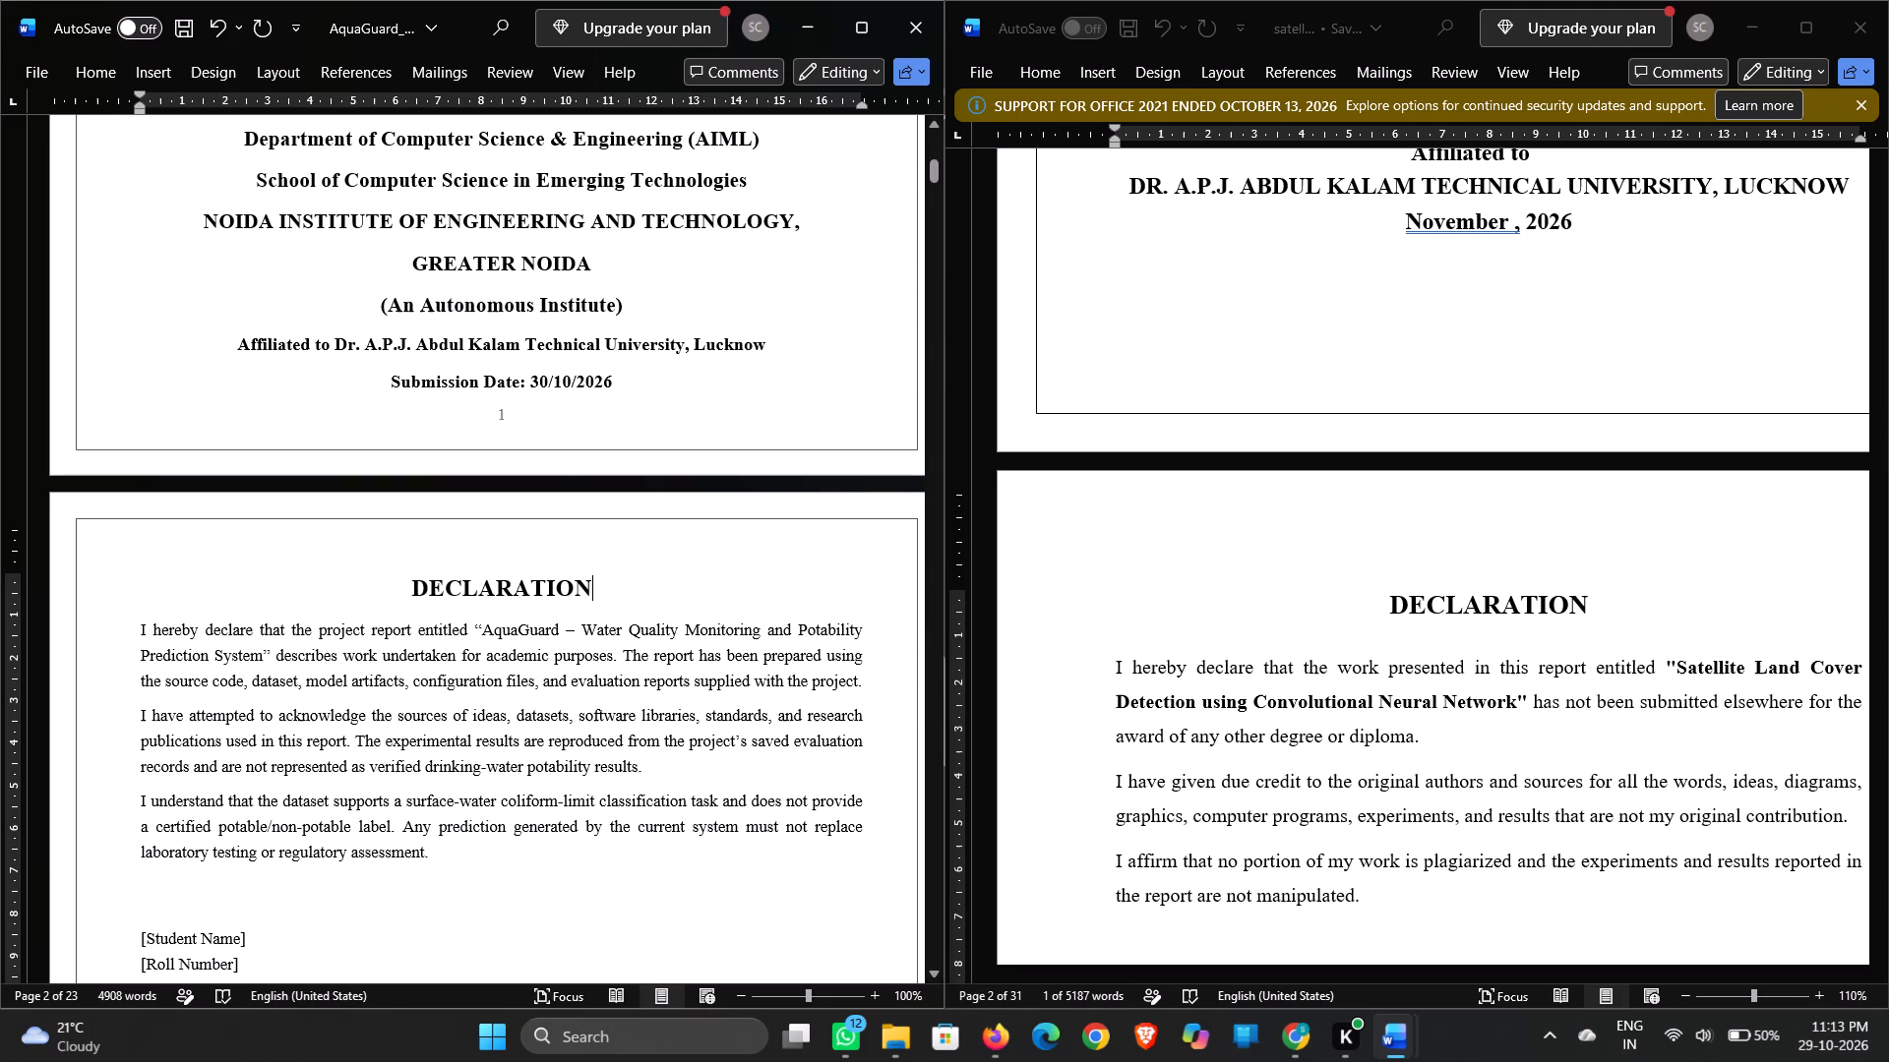
left_click_drag(1399, 605, 1451, 605)
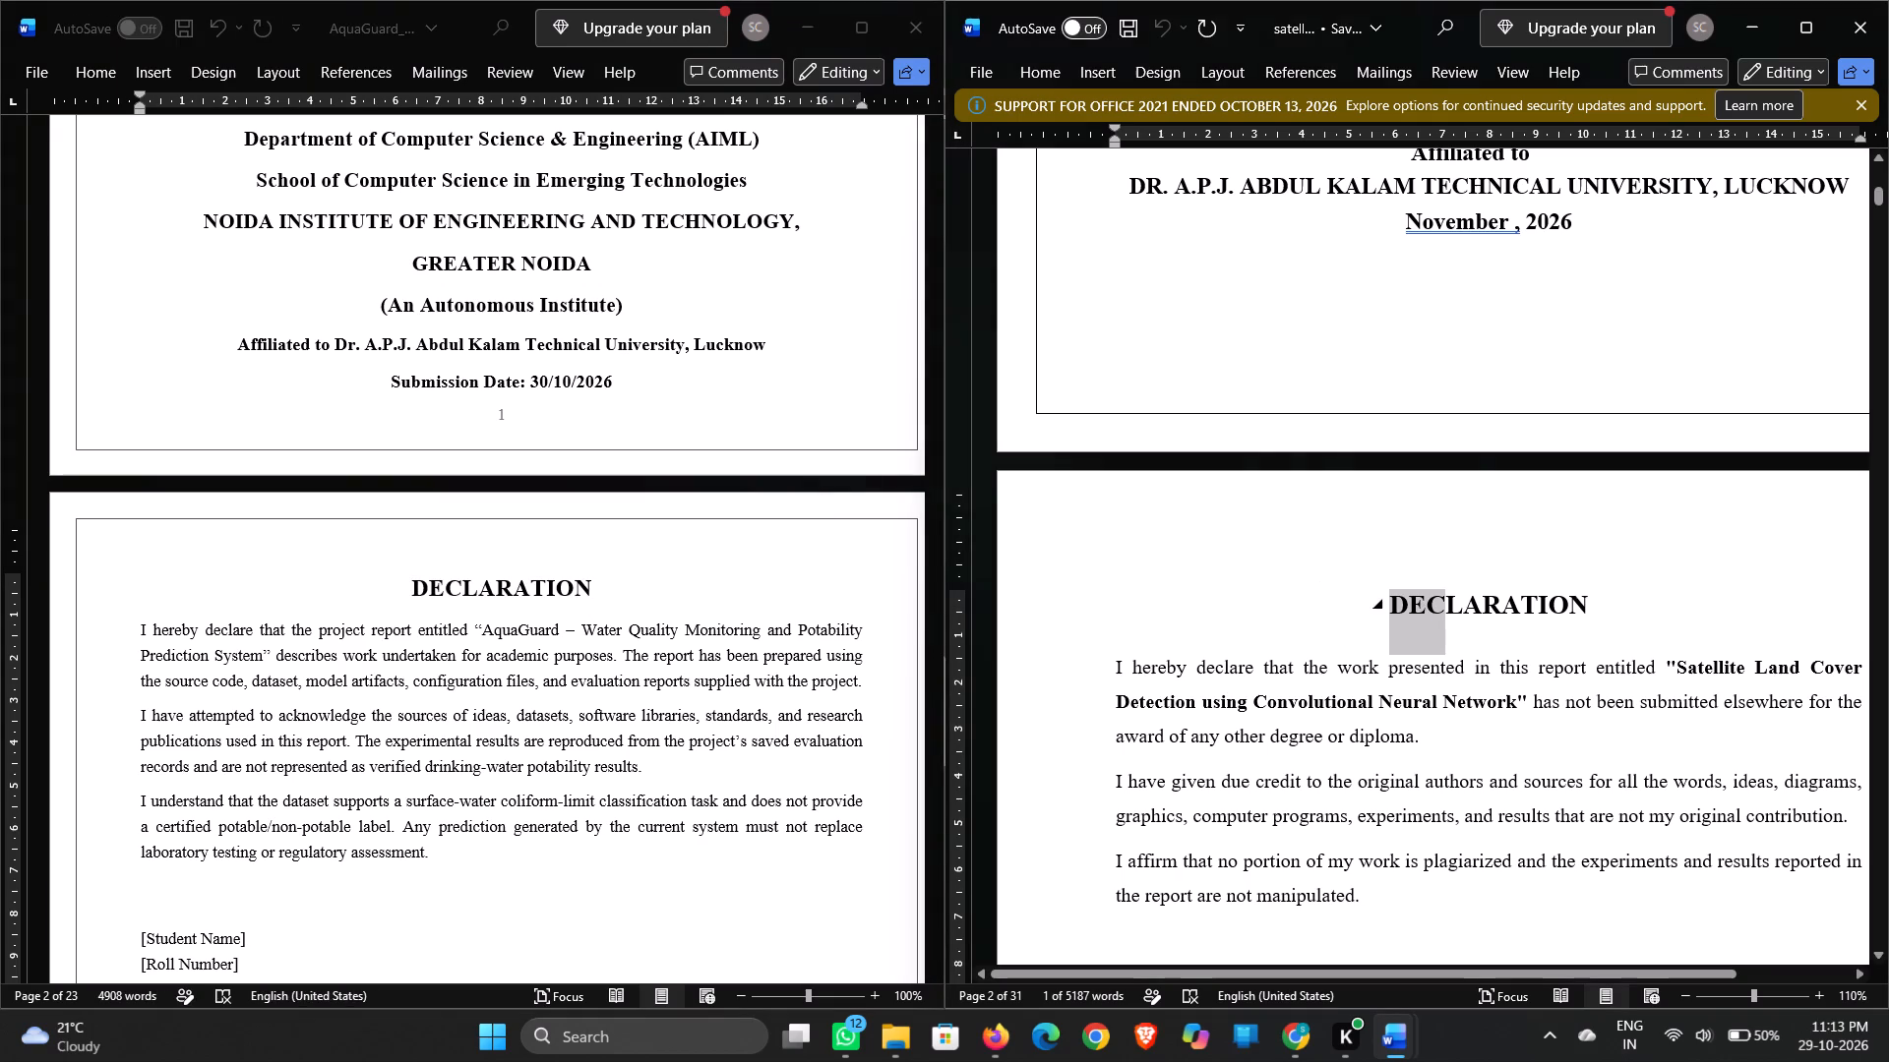
left_click_drag(1451, 605, 1410, 605)
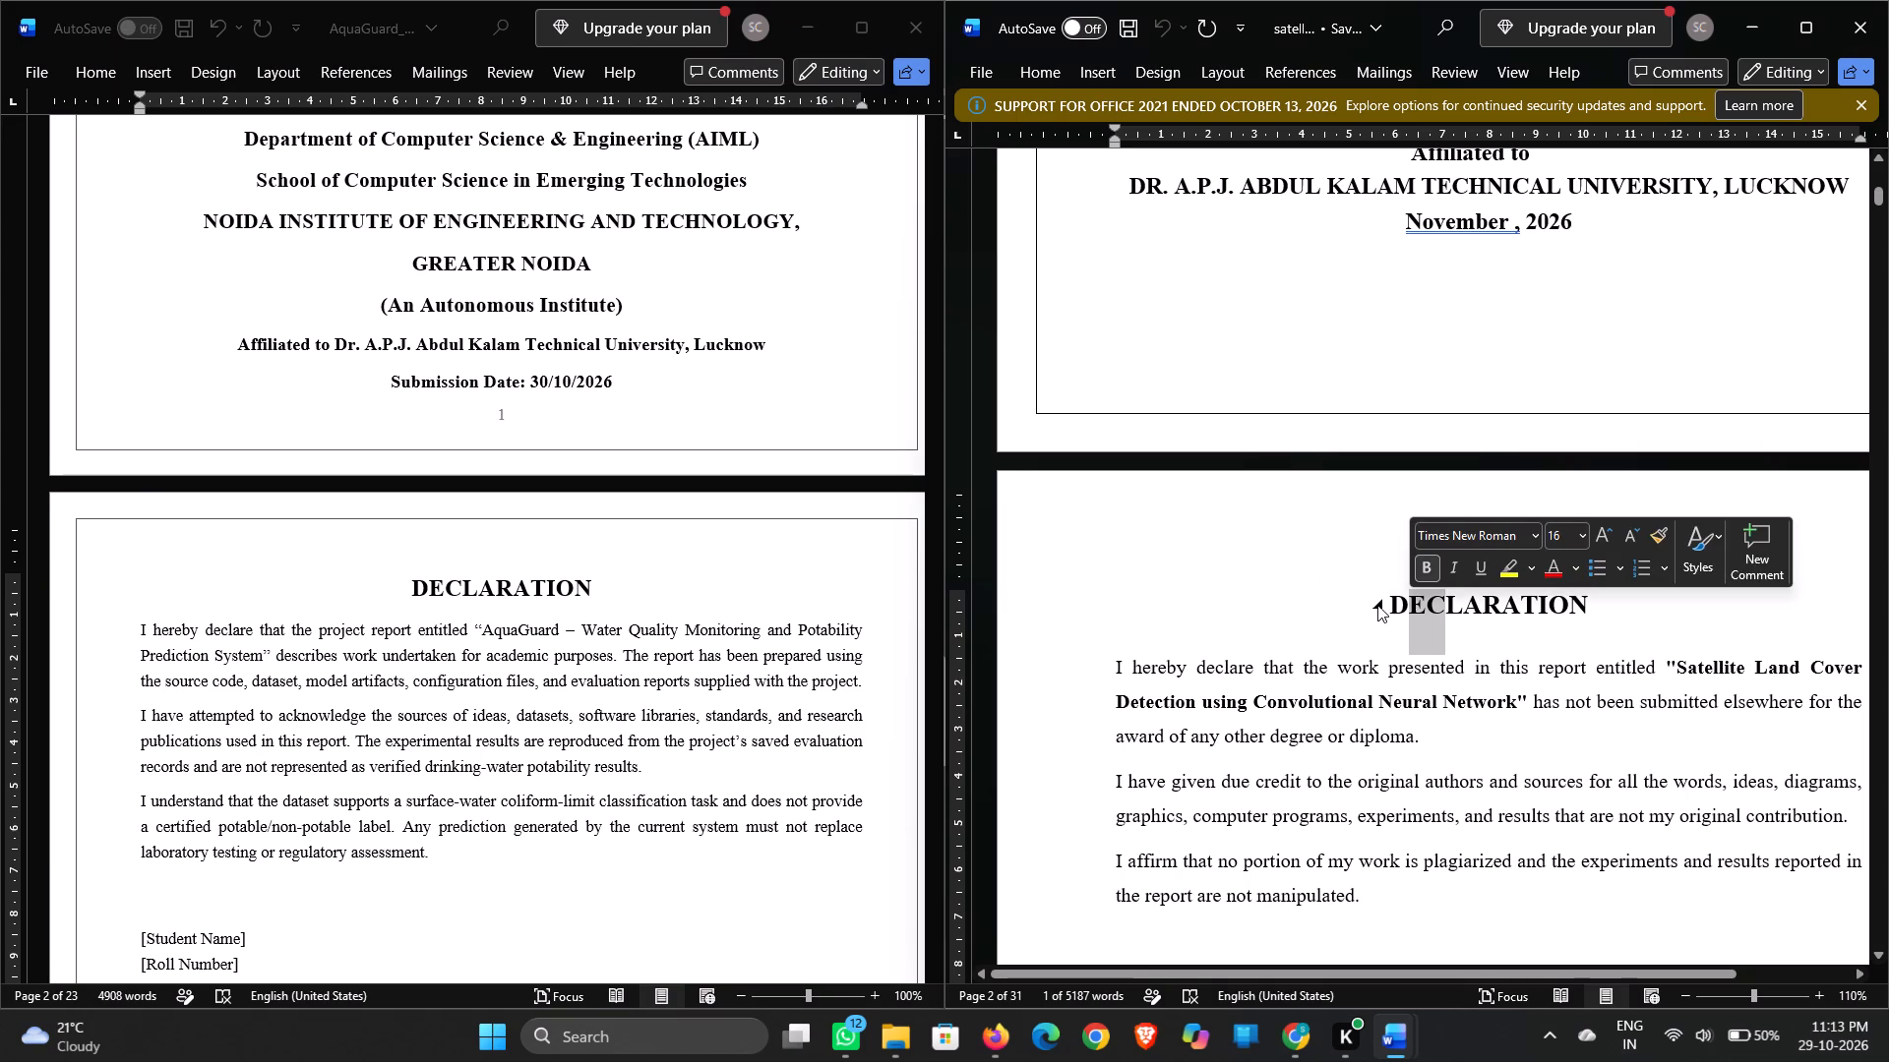
left_click(1266, 612)
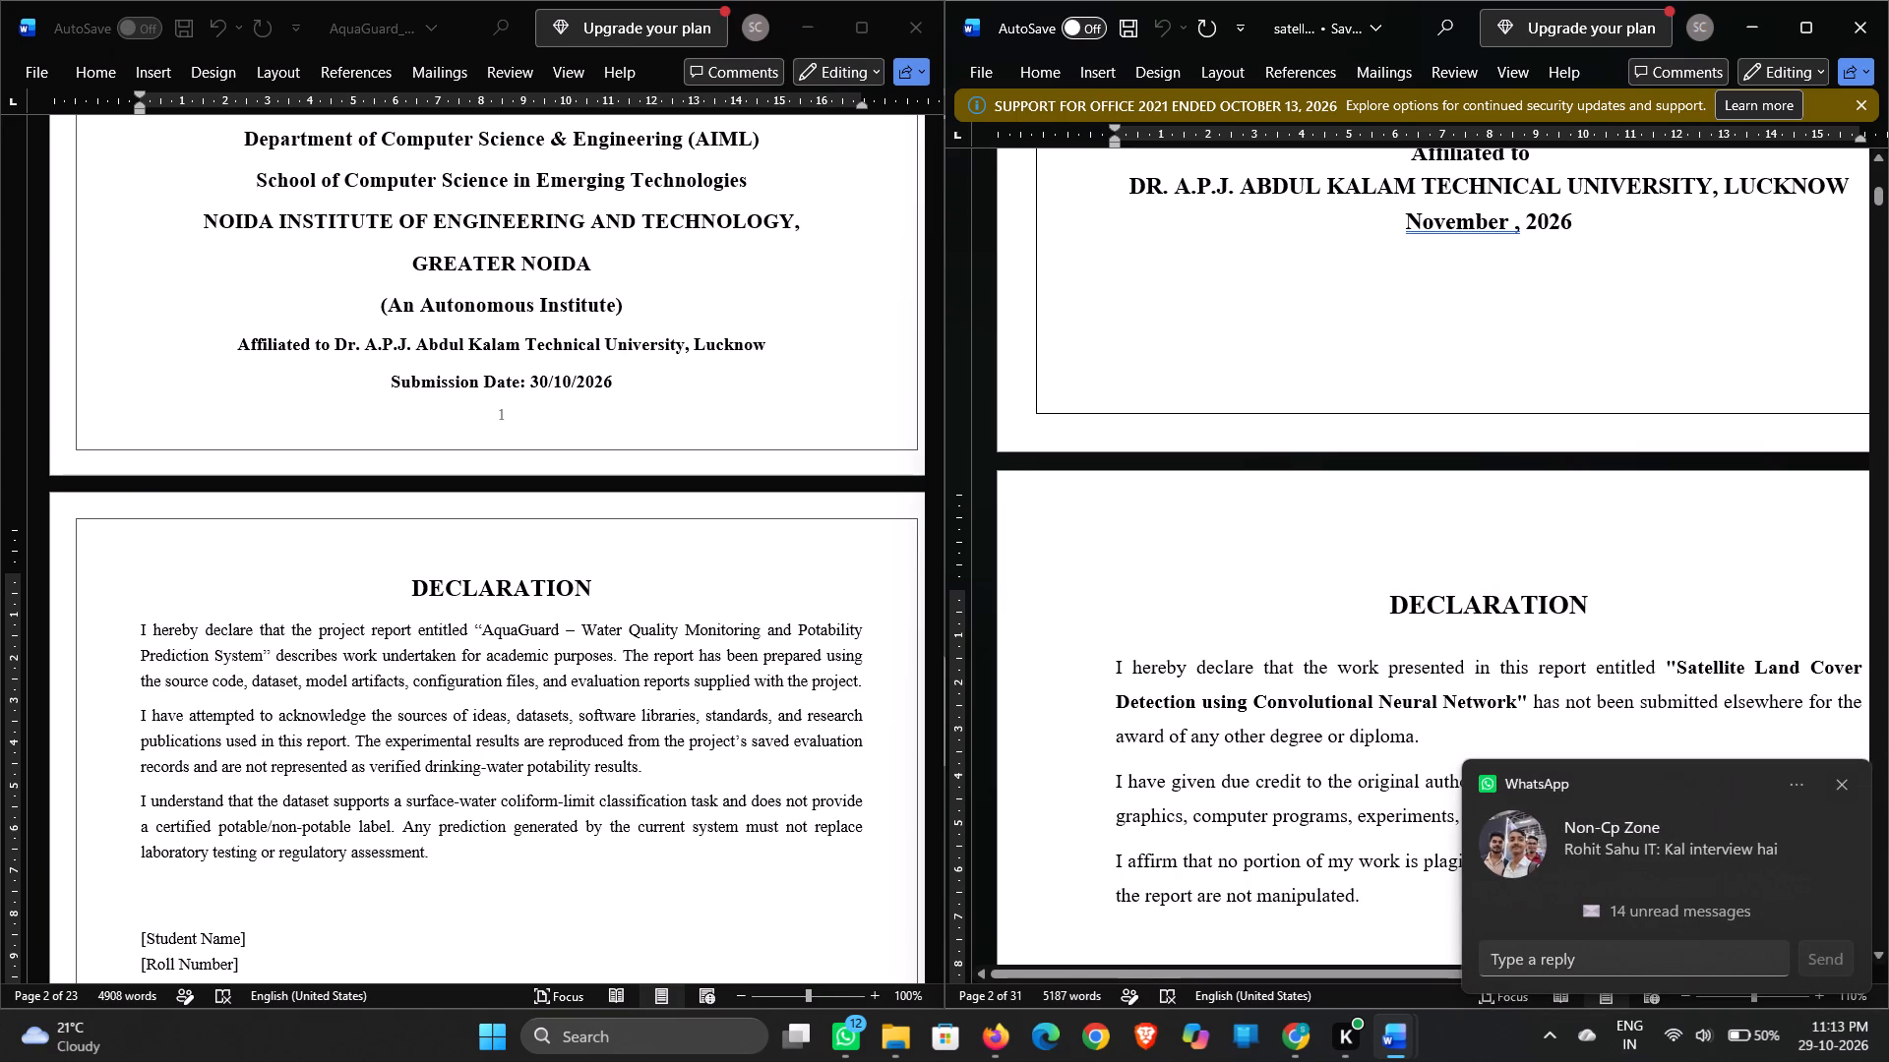
Set the three body paragraphs under the DECLARATION heading in the AquaGuard report to font size 12.
left_click_drag(1118, 668, 1176, 668)
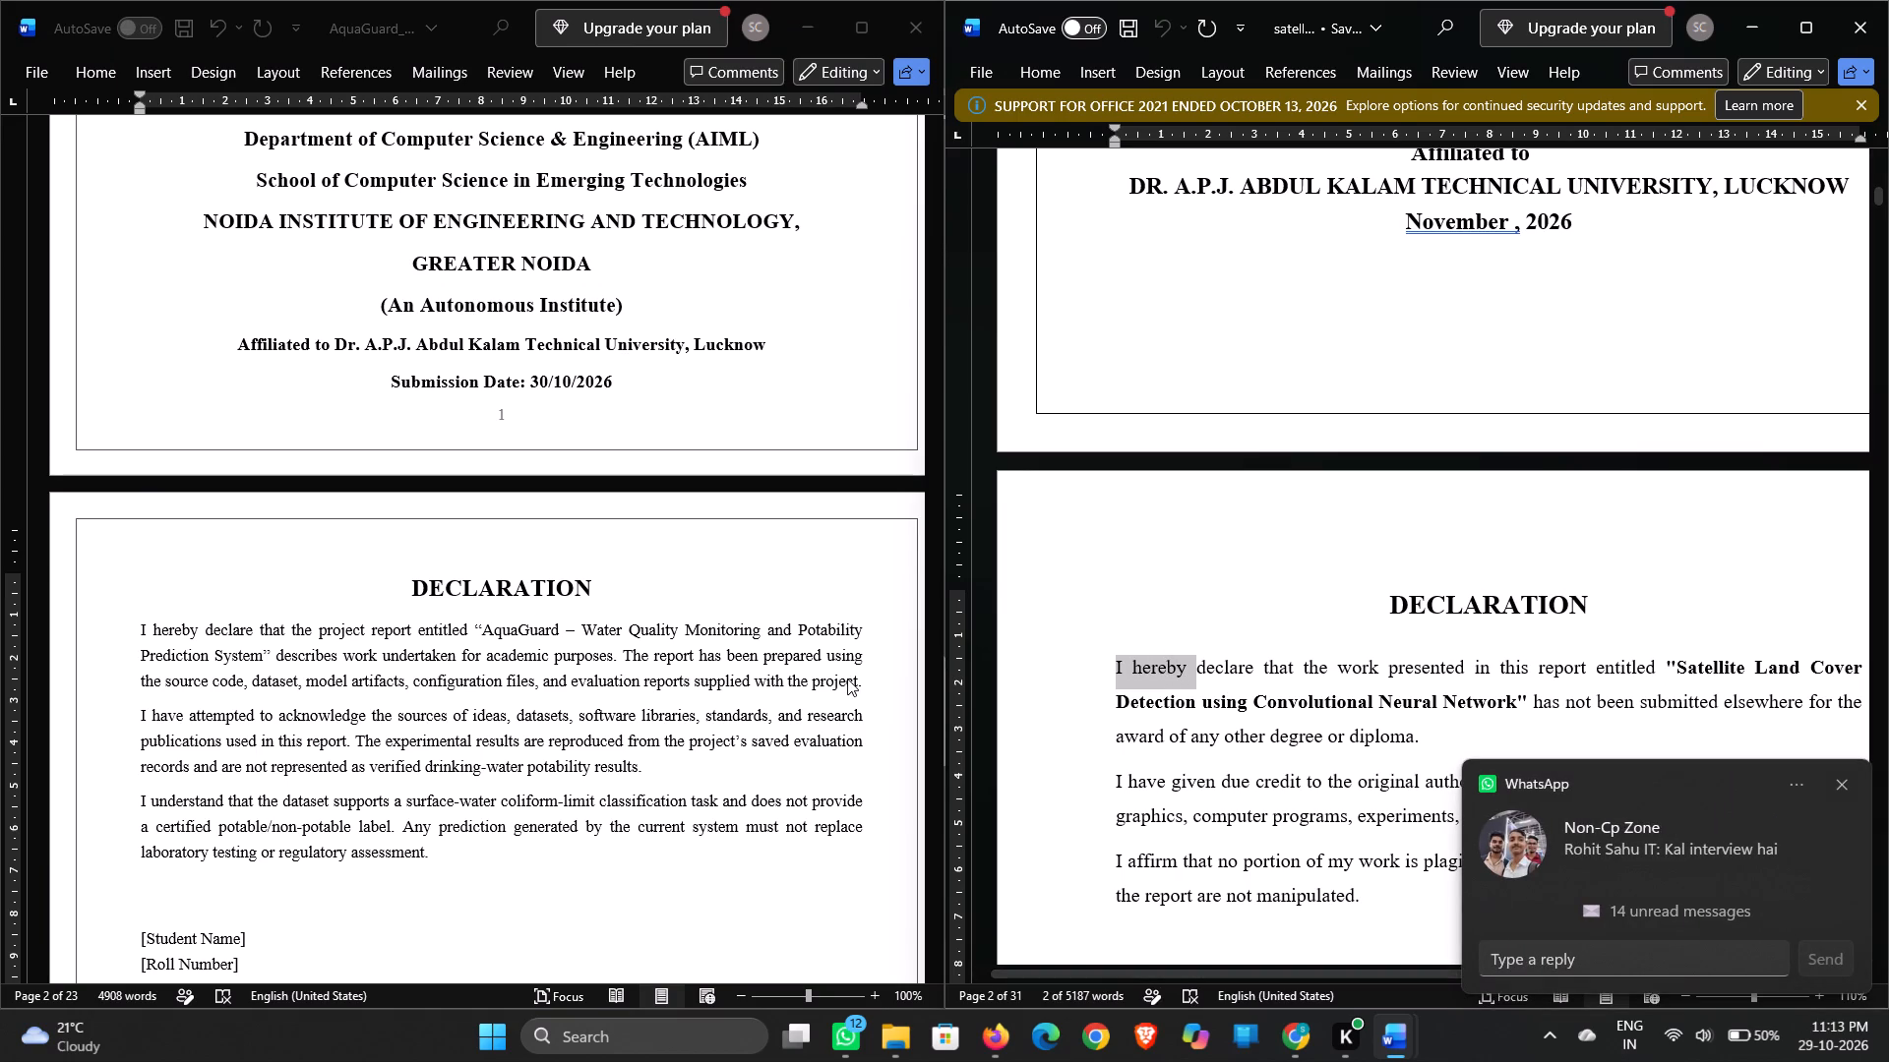
left_click_drag(1208, 659, 1140, 662)
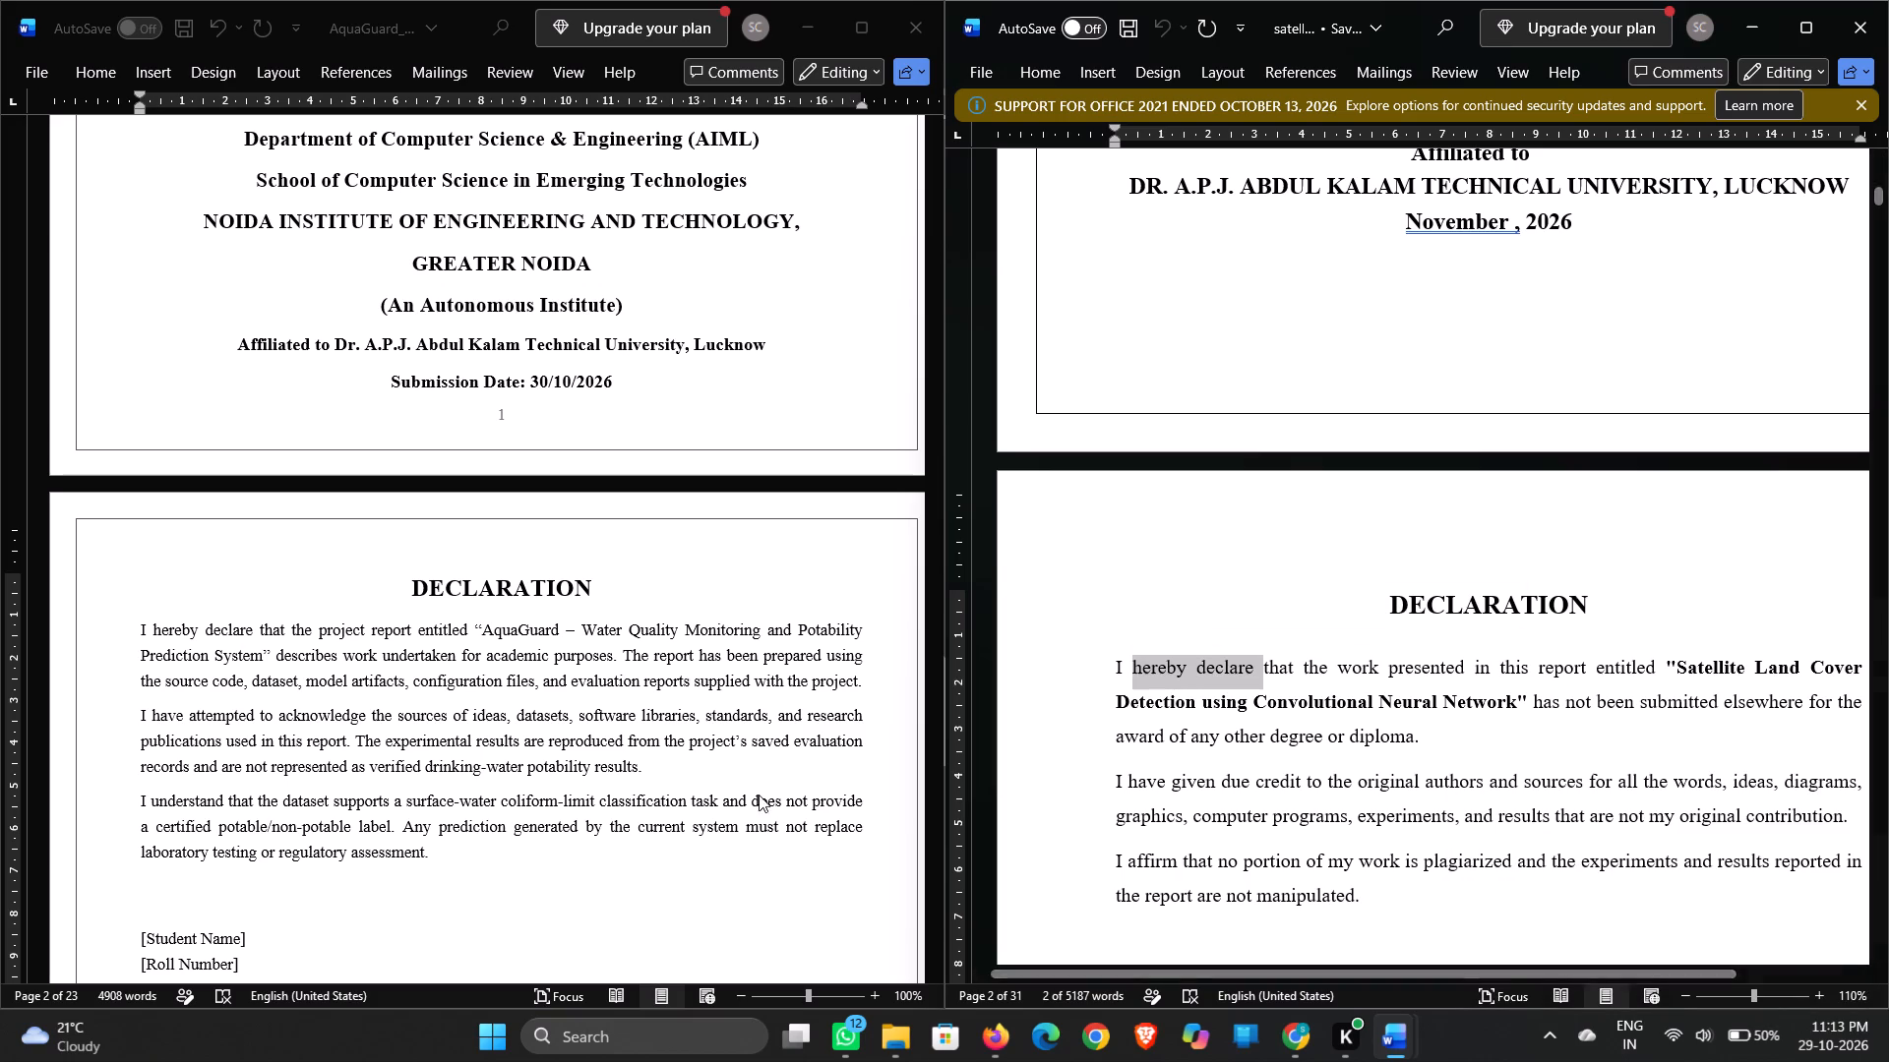
left_click(138, 626)
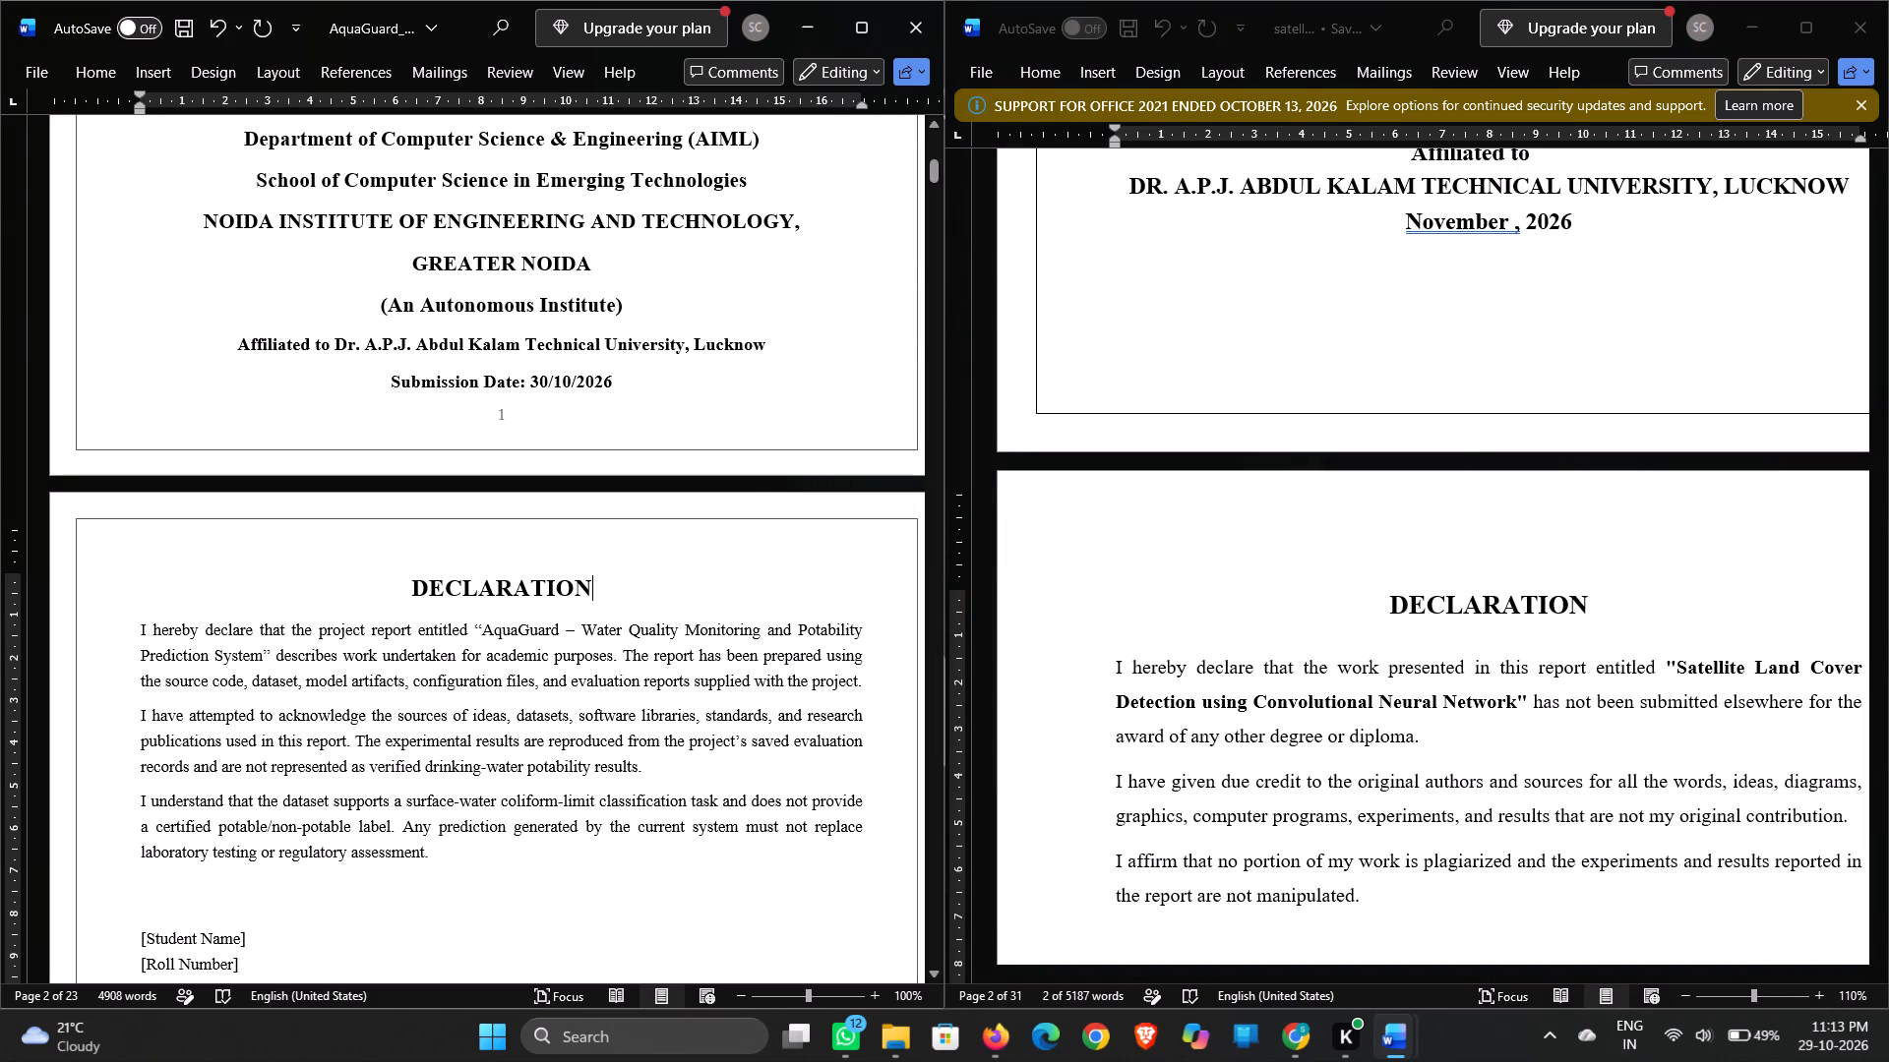
left_click_drag(135, 625, 419, 837)
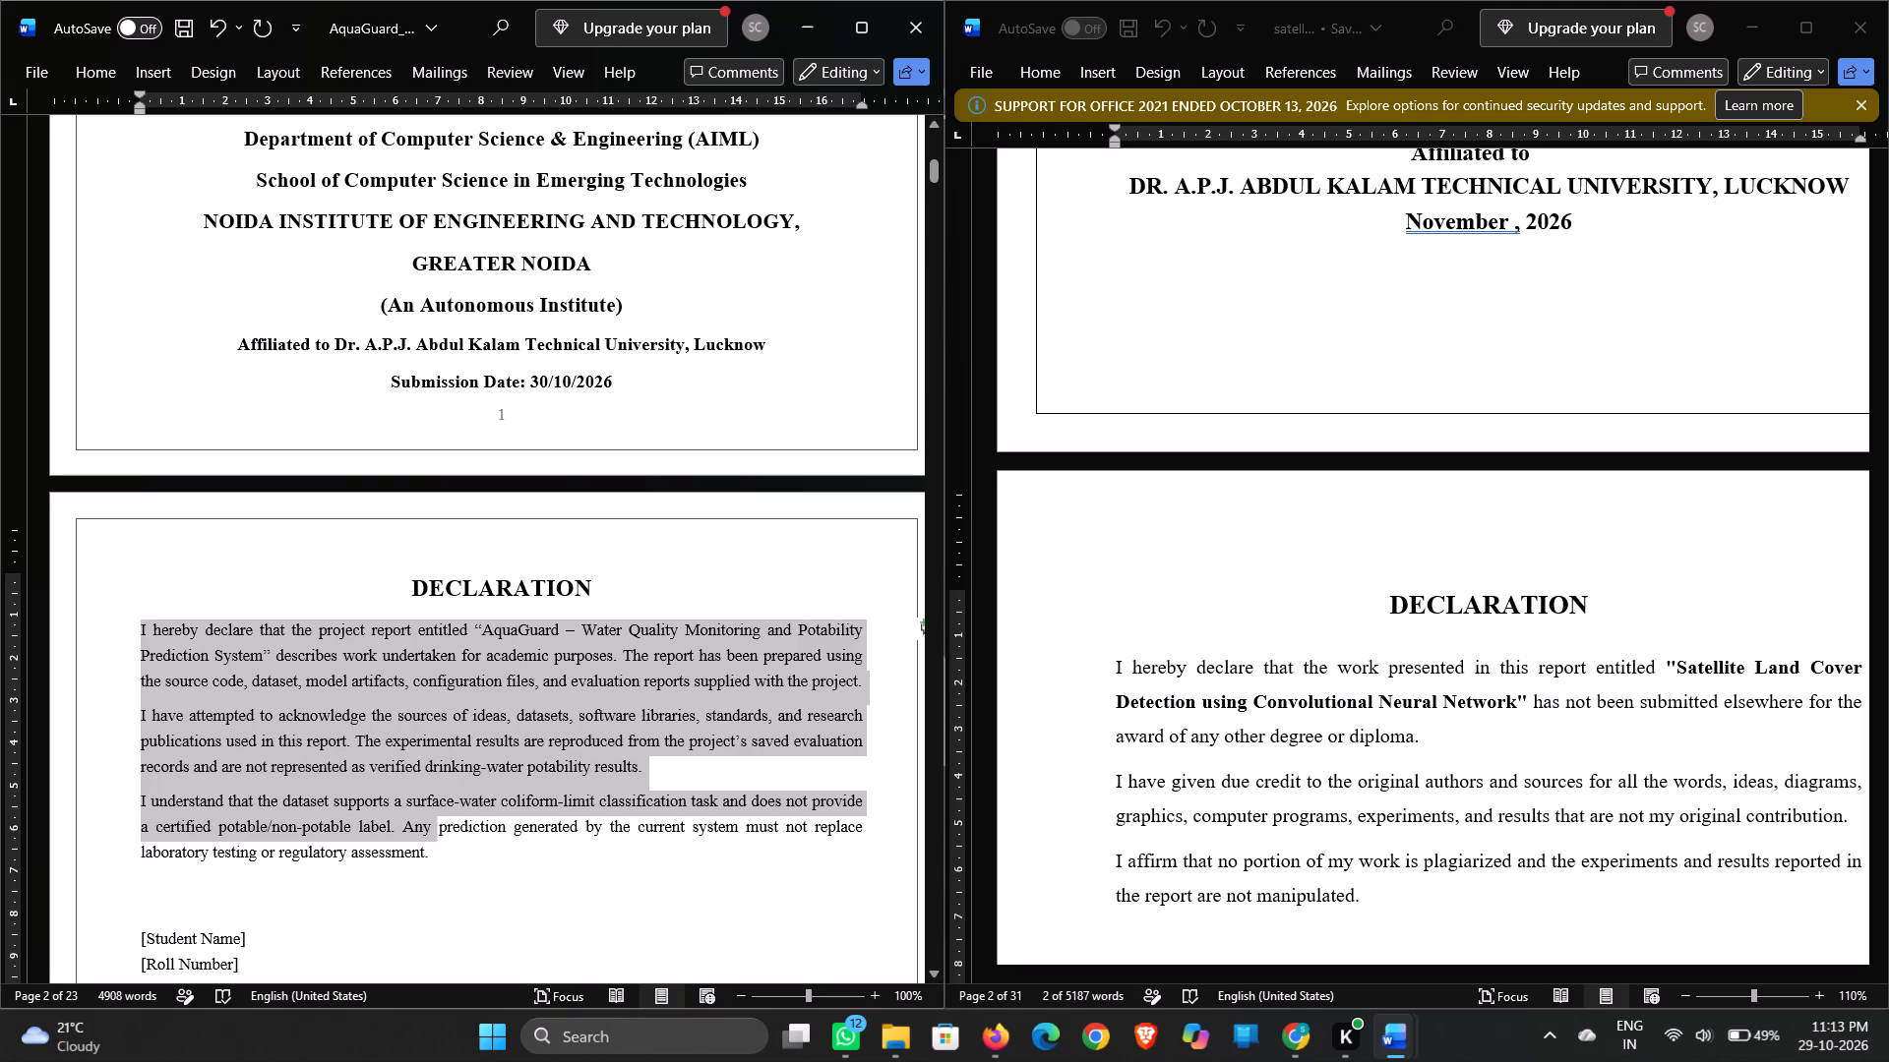
left_click_drag(419, 837, 434, 848)
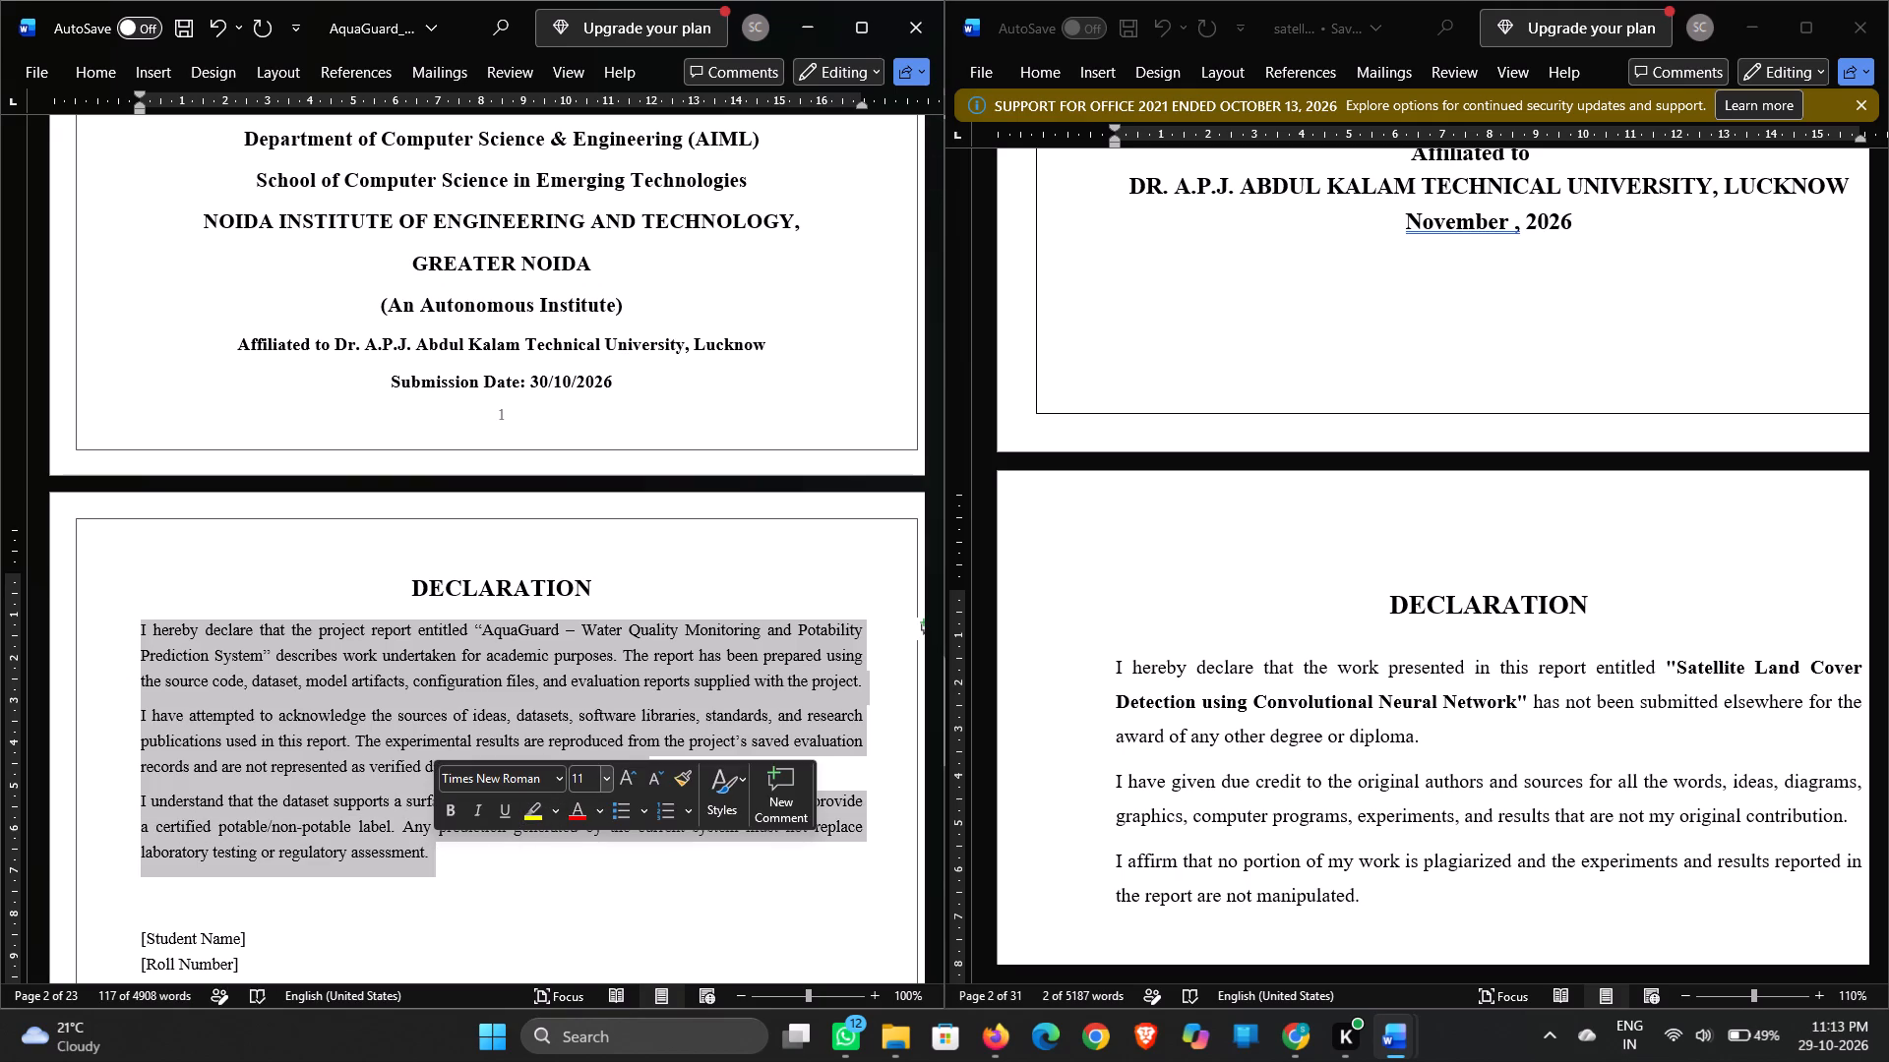
left_click(581, 775)
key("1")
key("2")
key("Return")
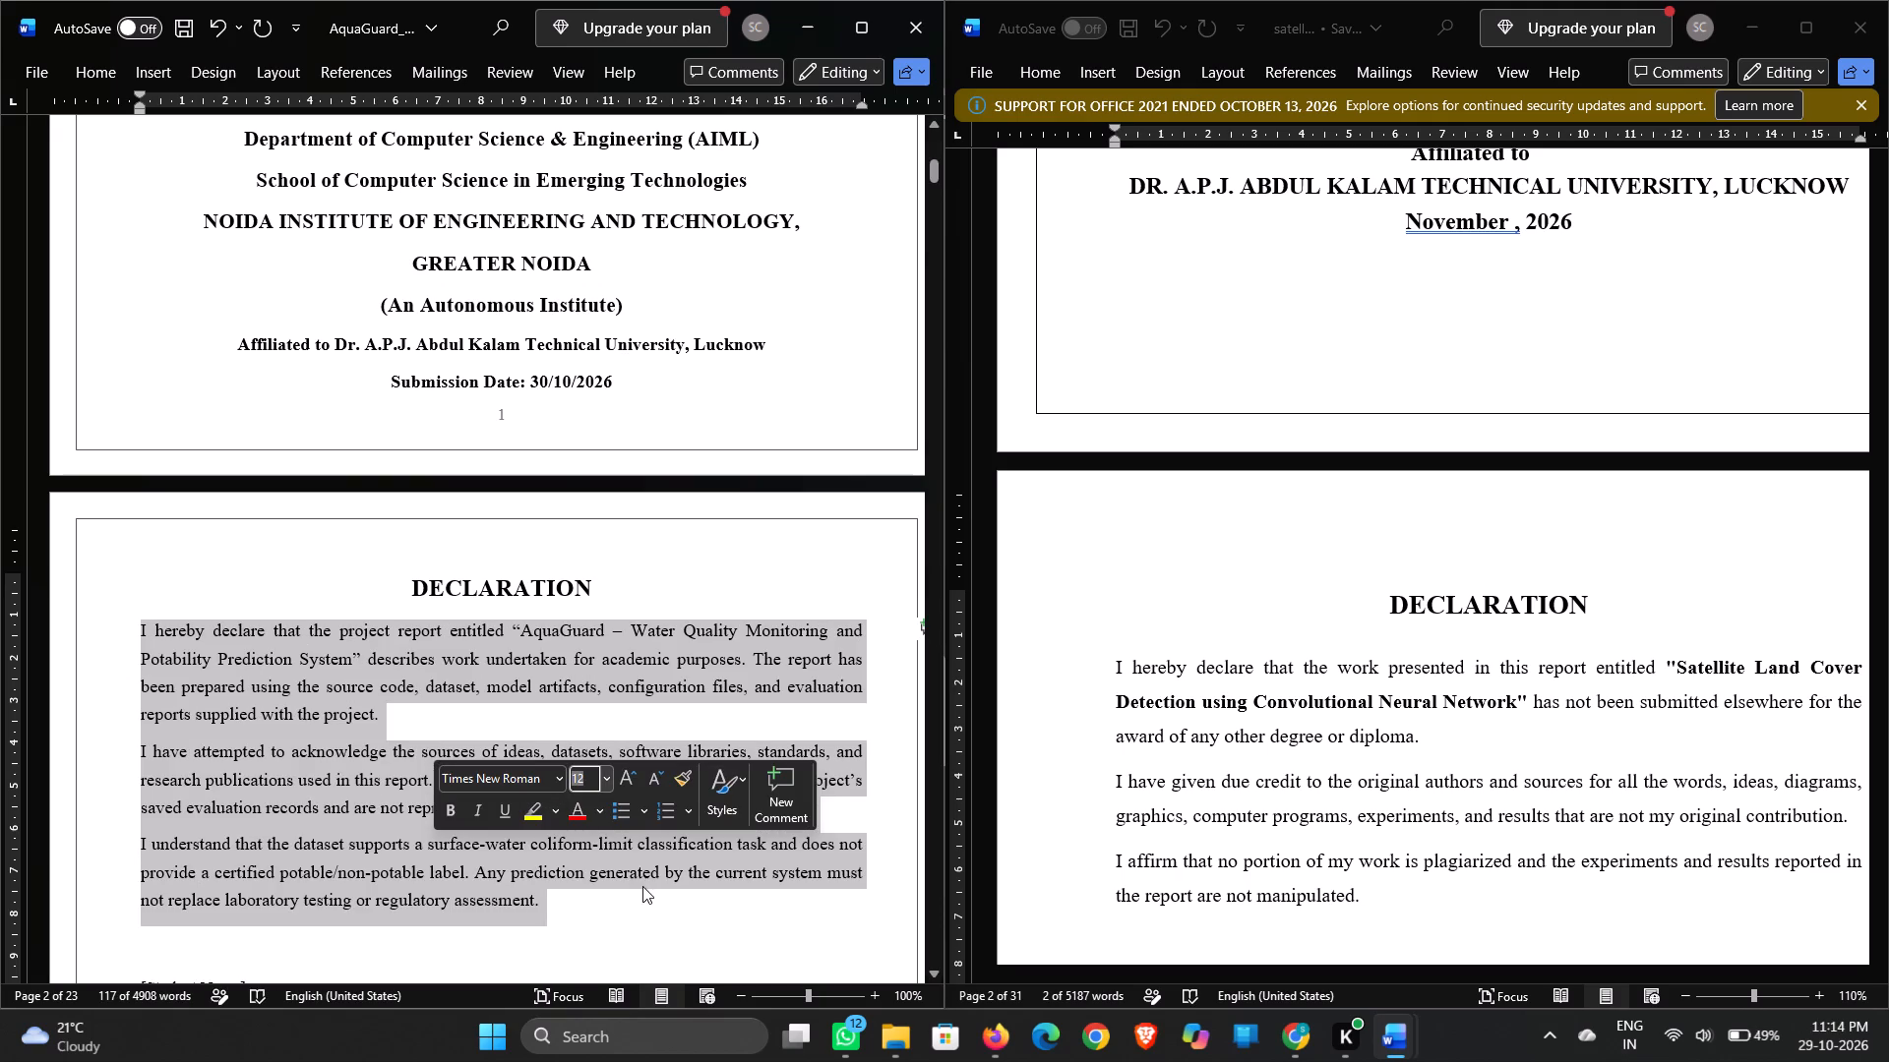
left_click(688, 953)
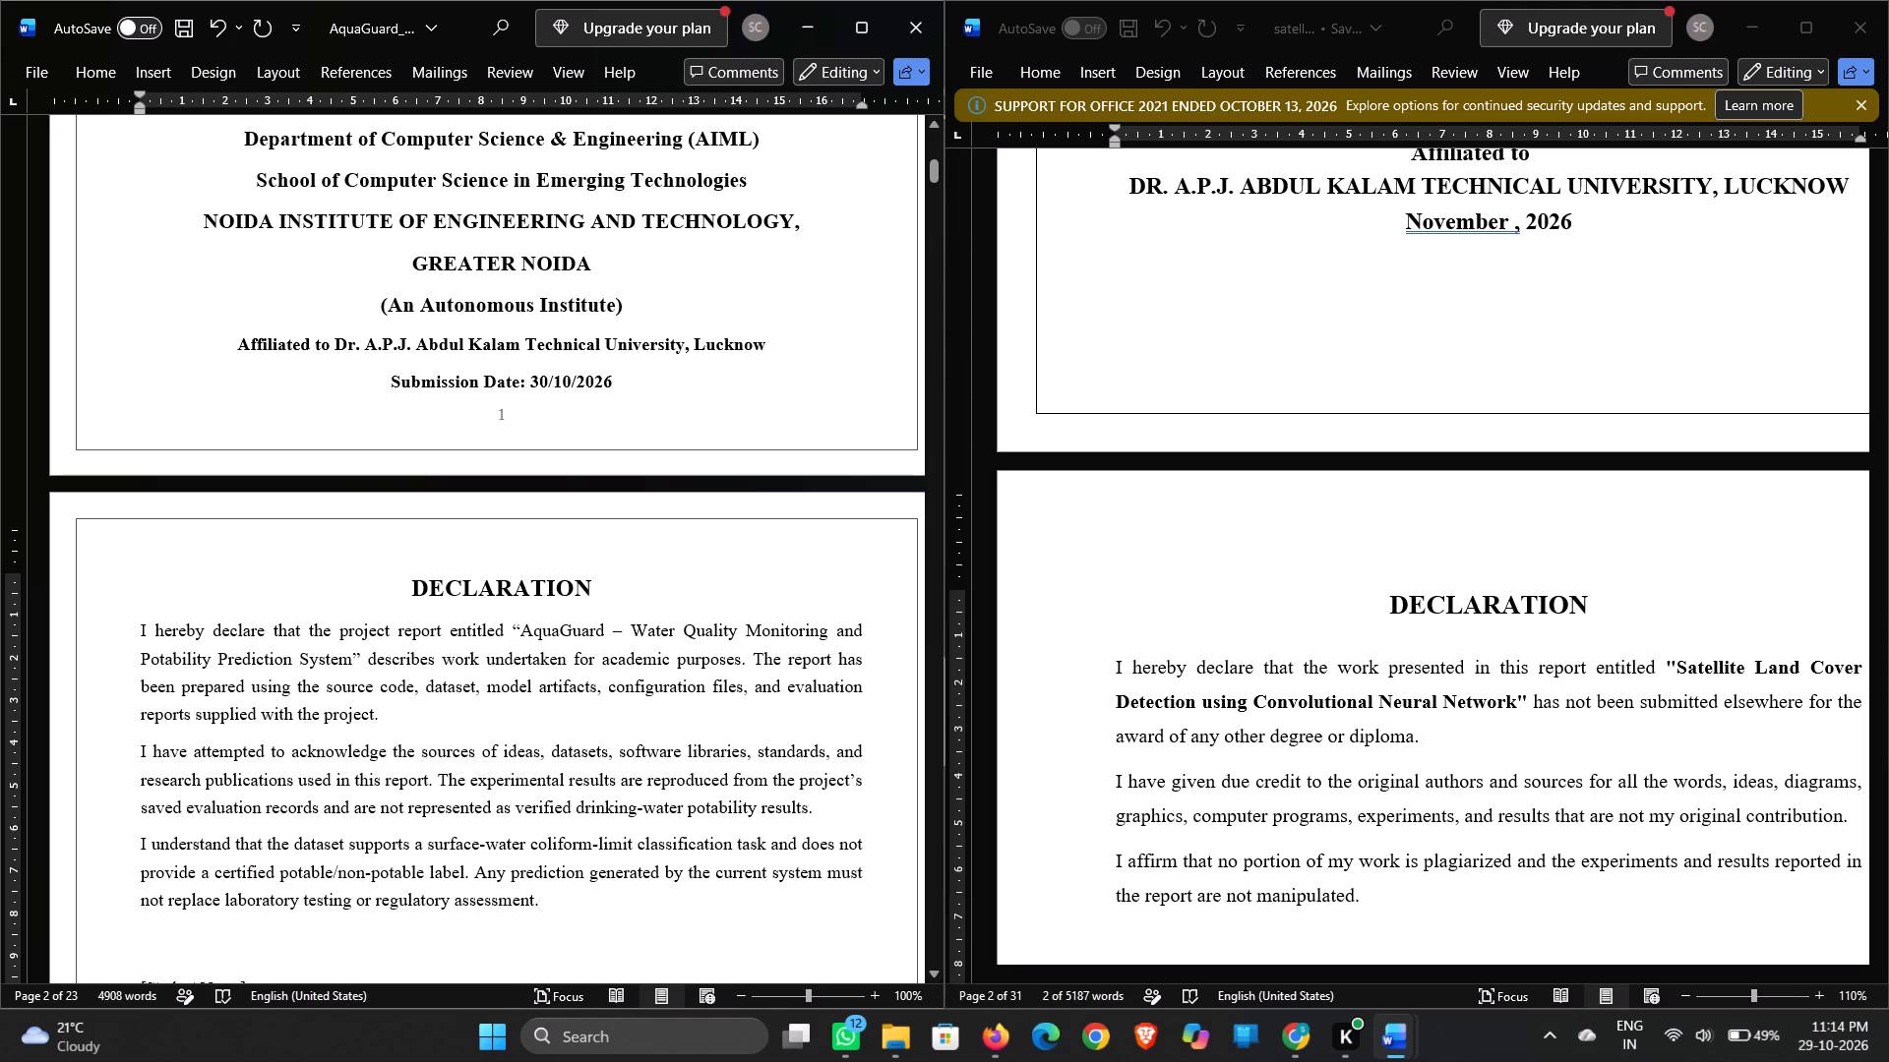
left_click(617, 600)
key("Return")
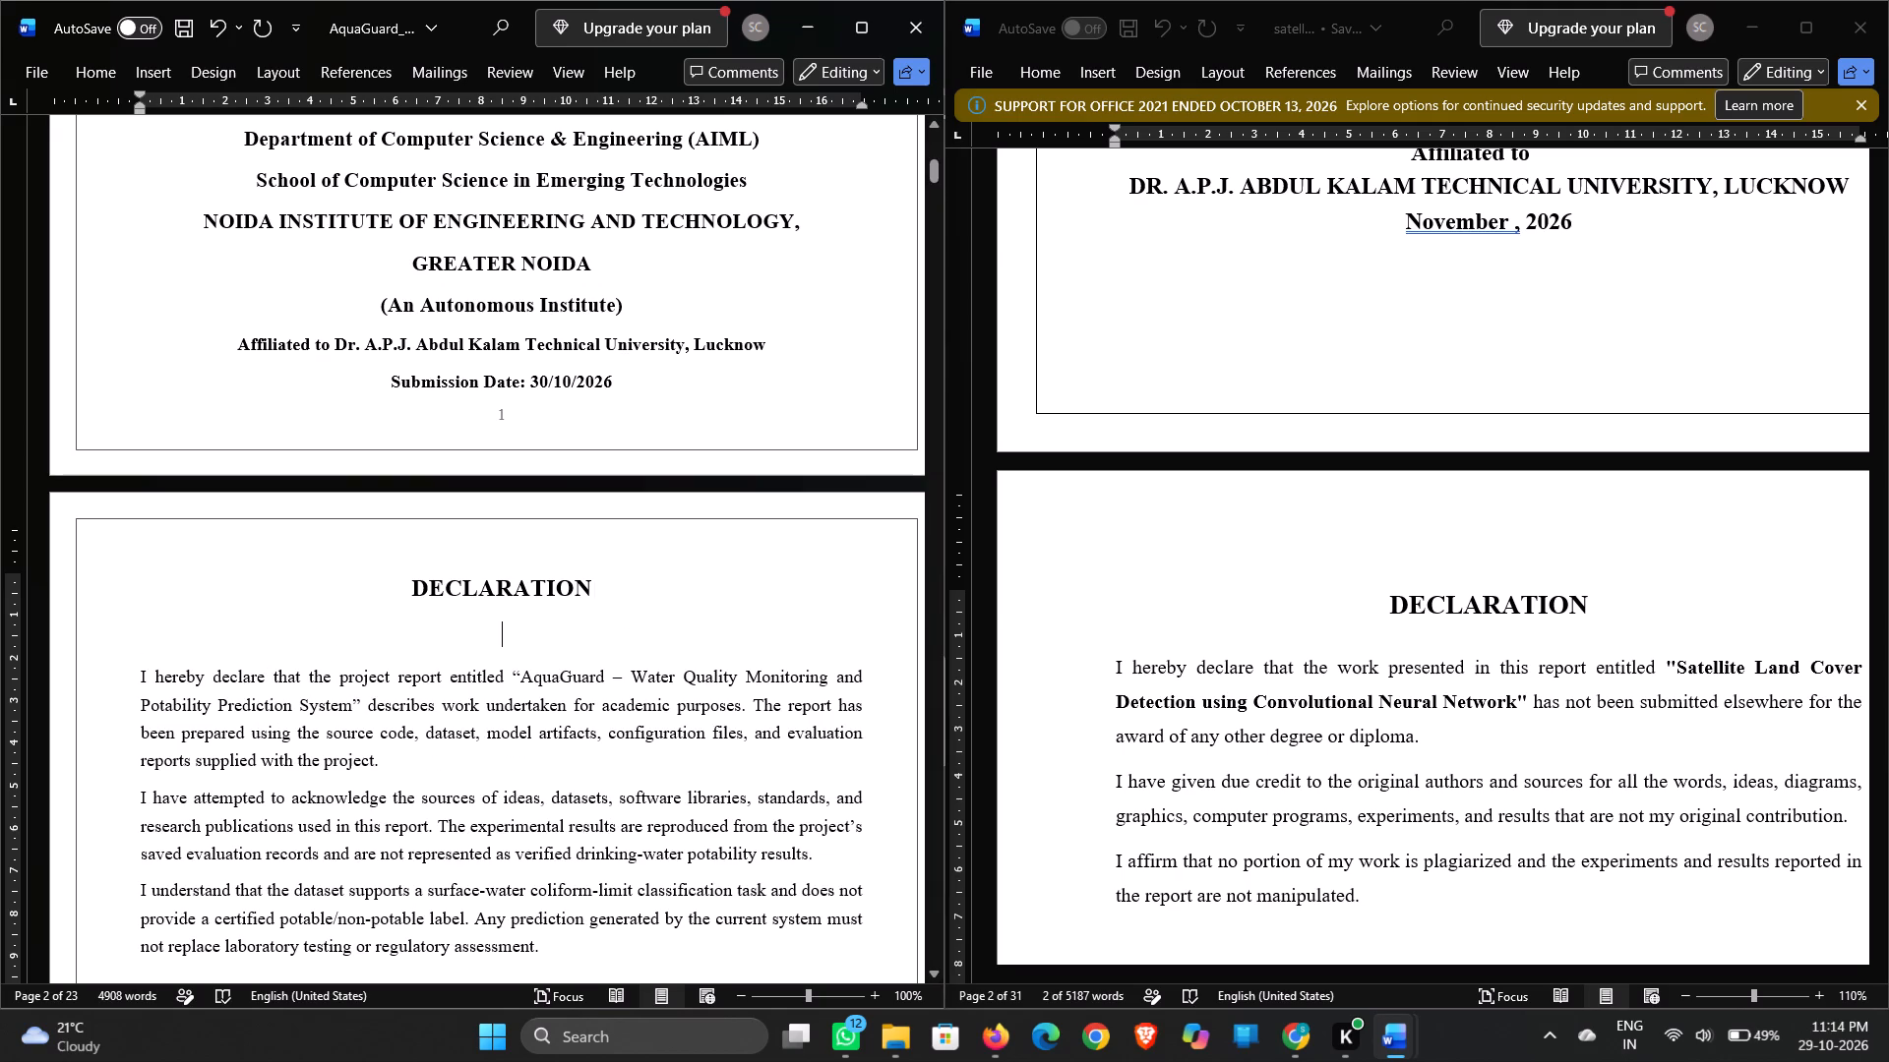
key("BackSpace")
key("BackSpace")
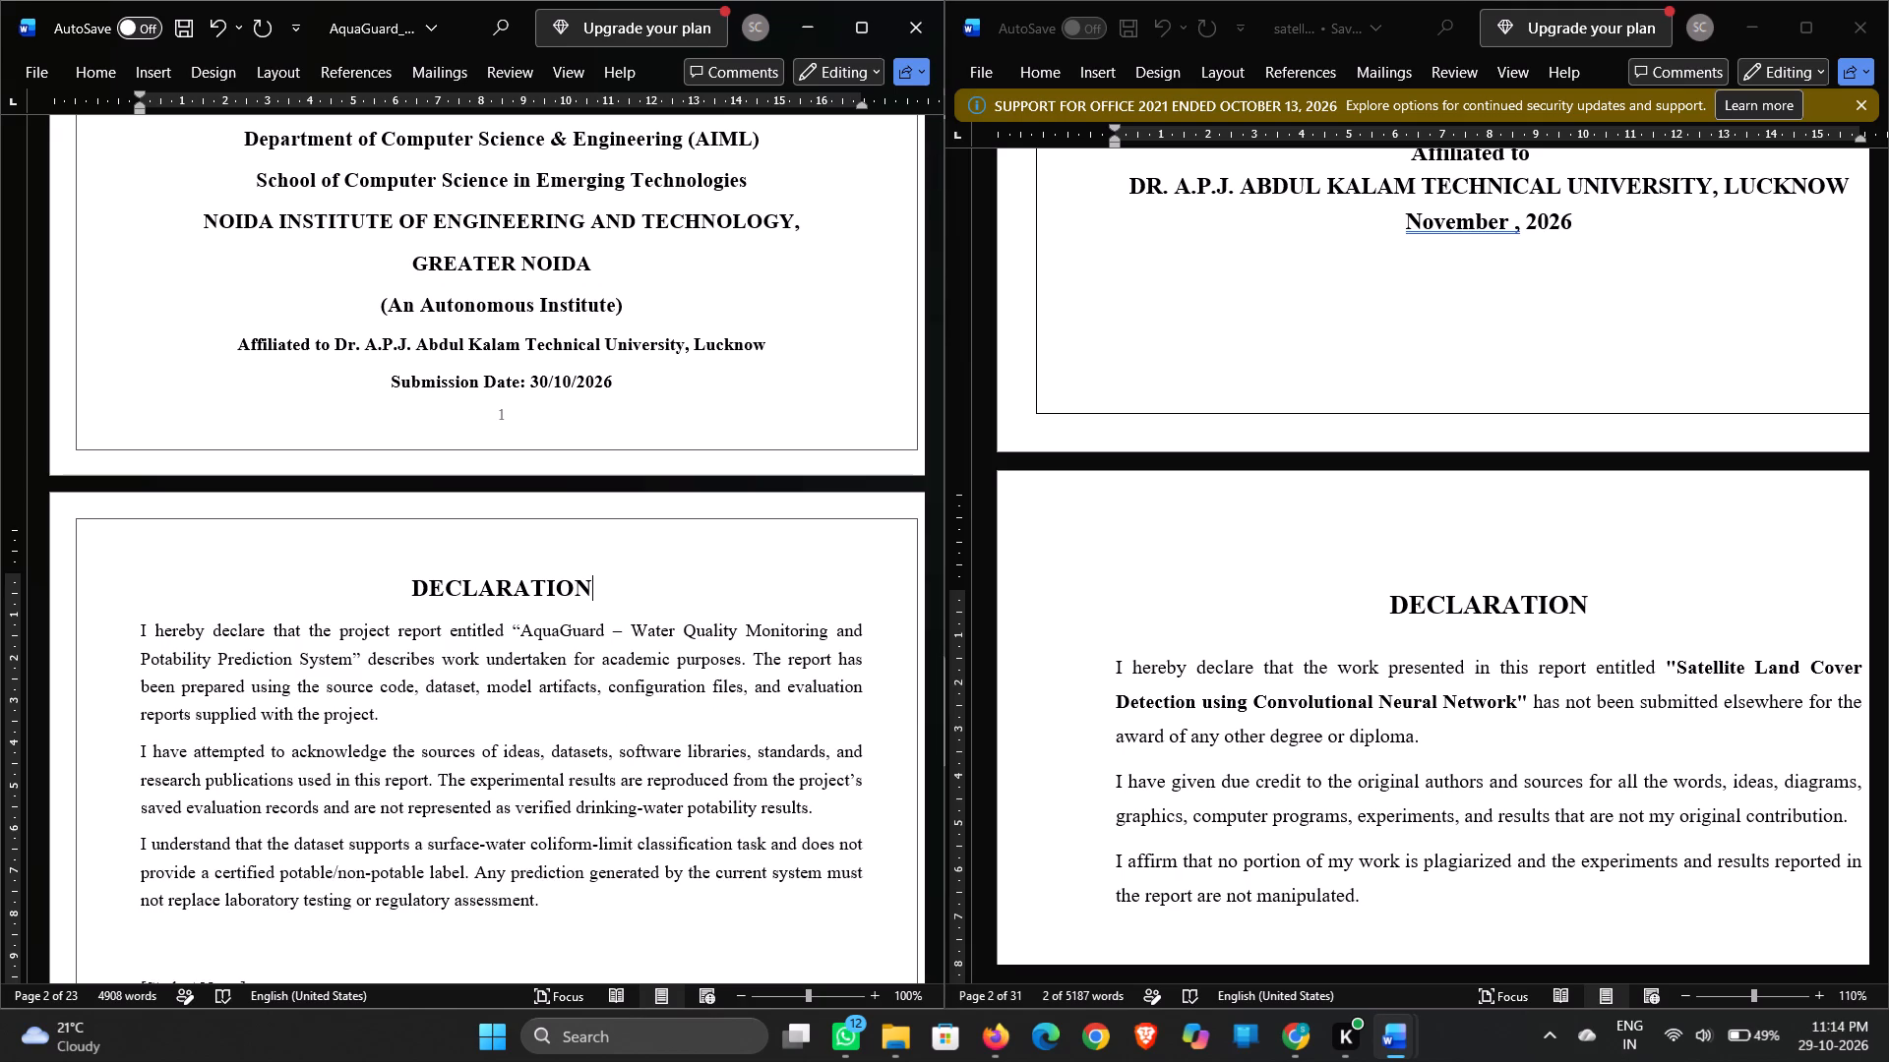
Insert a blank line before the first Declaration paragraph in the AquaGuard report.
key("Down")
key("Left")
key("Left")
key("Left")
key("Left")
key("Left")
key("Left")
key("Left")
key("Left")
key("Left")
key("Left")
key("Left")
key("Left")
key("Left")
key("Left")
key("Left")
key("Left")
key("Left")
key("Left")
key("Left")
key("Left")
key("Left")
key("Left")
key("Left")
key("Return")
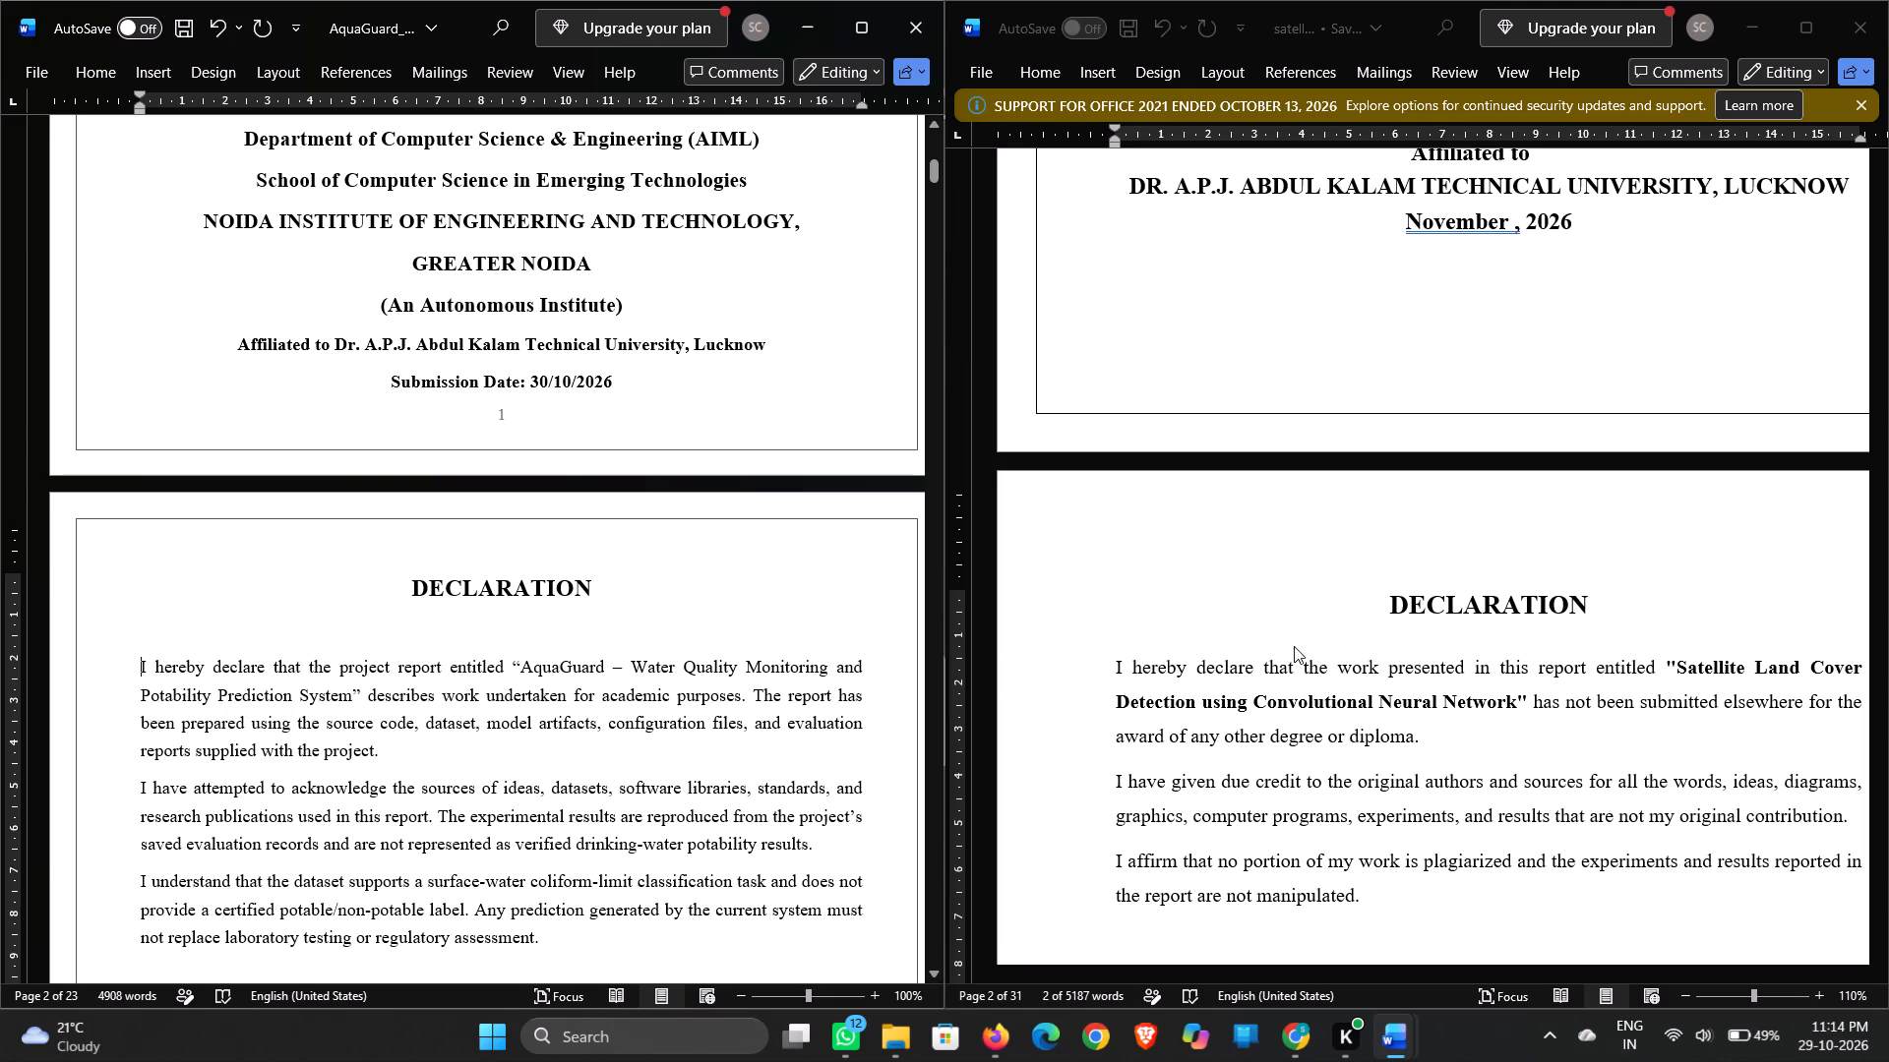
Examine the gap between the DECLARATION heading and the first paragraph in the reference report, leaving its text as it is.
left_click(1334, 636)
left_click(1603, 603)
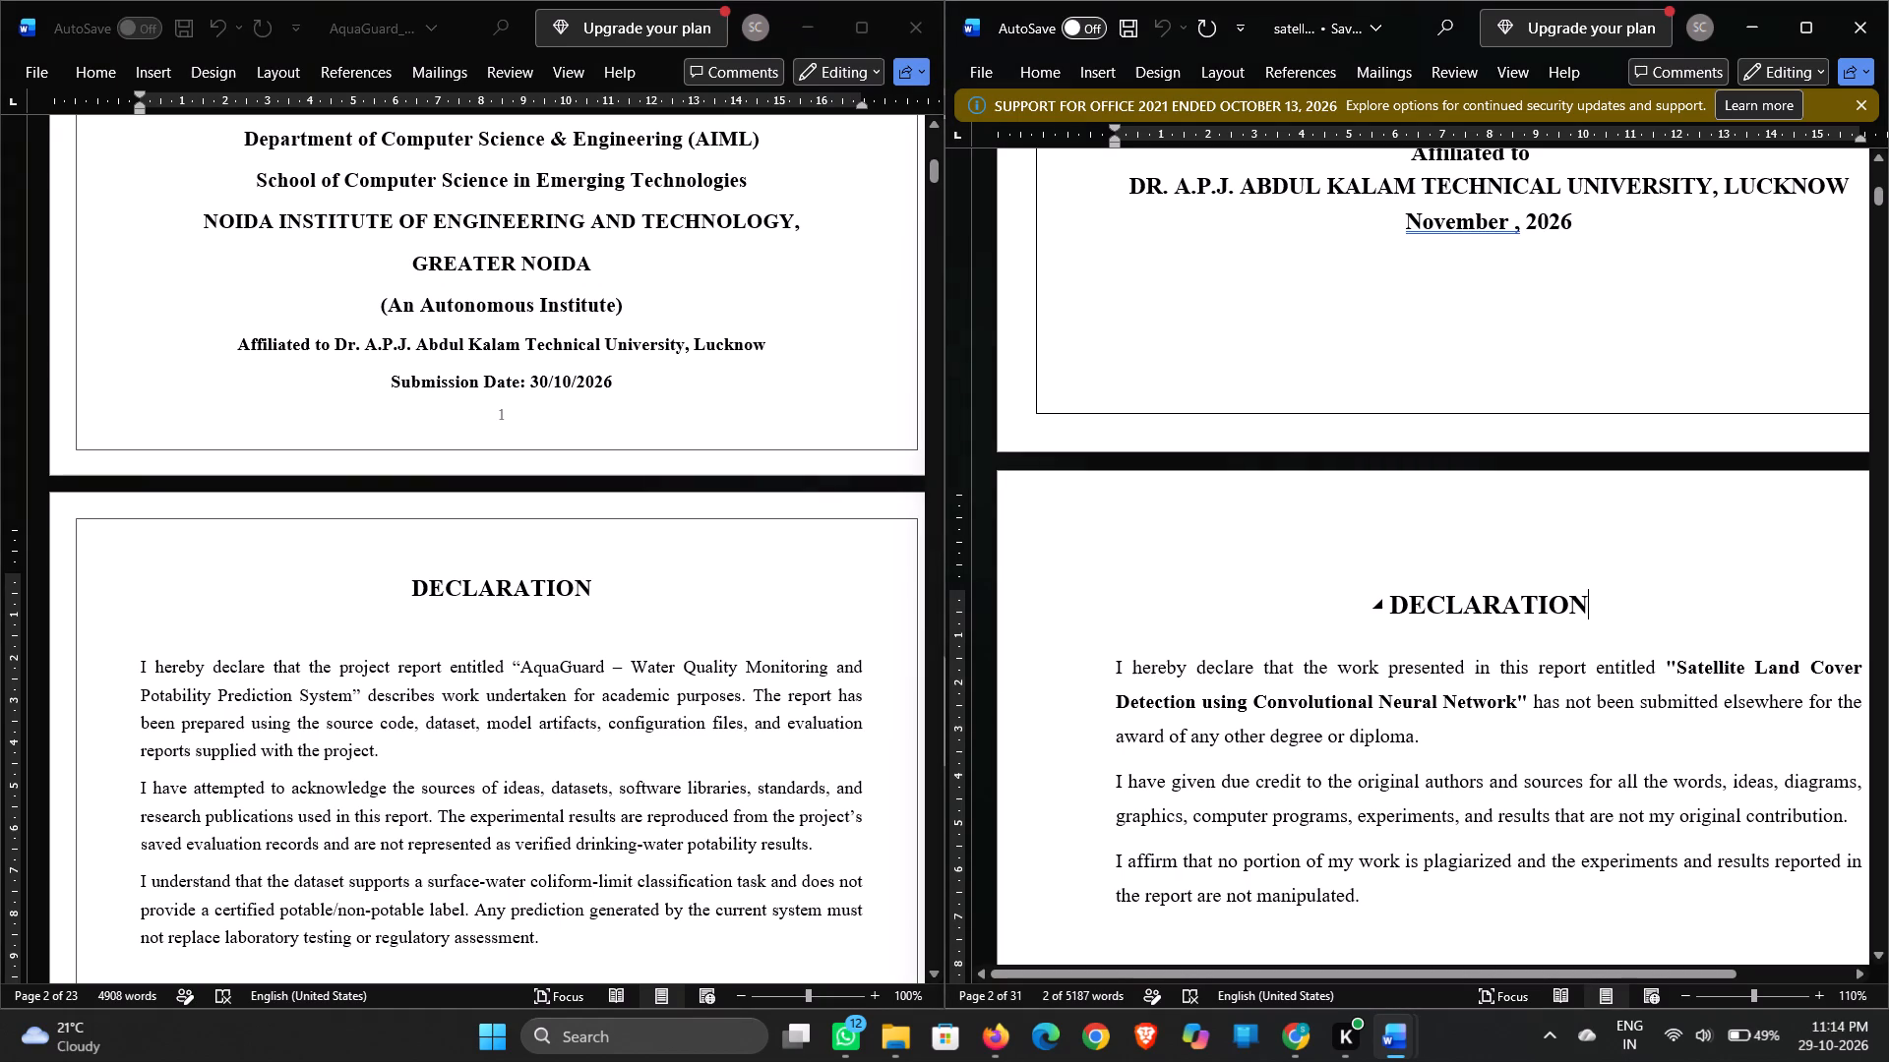
key("Down")
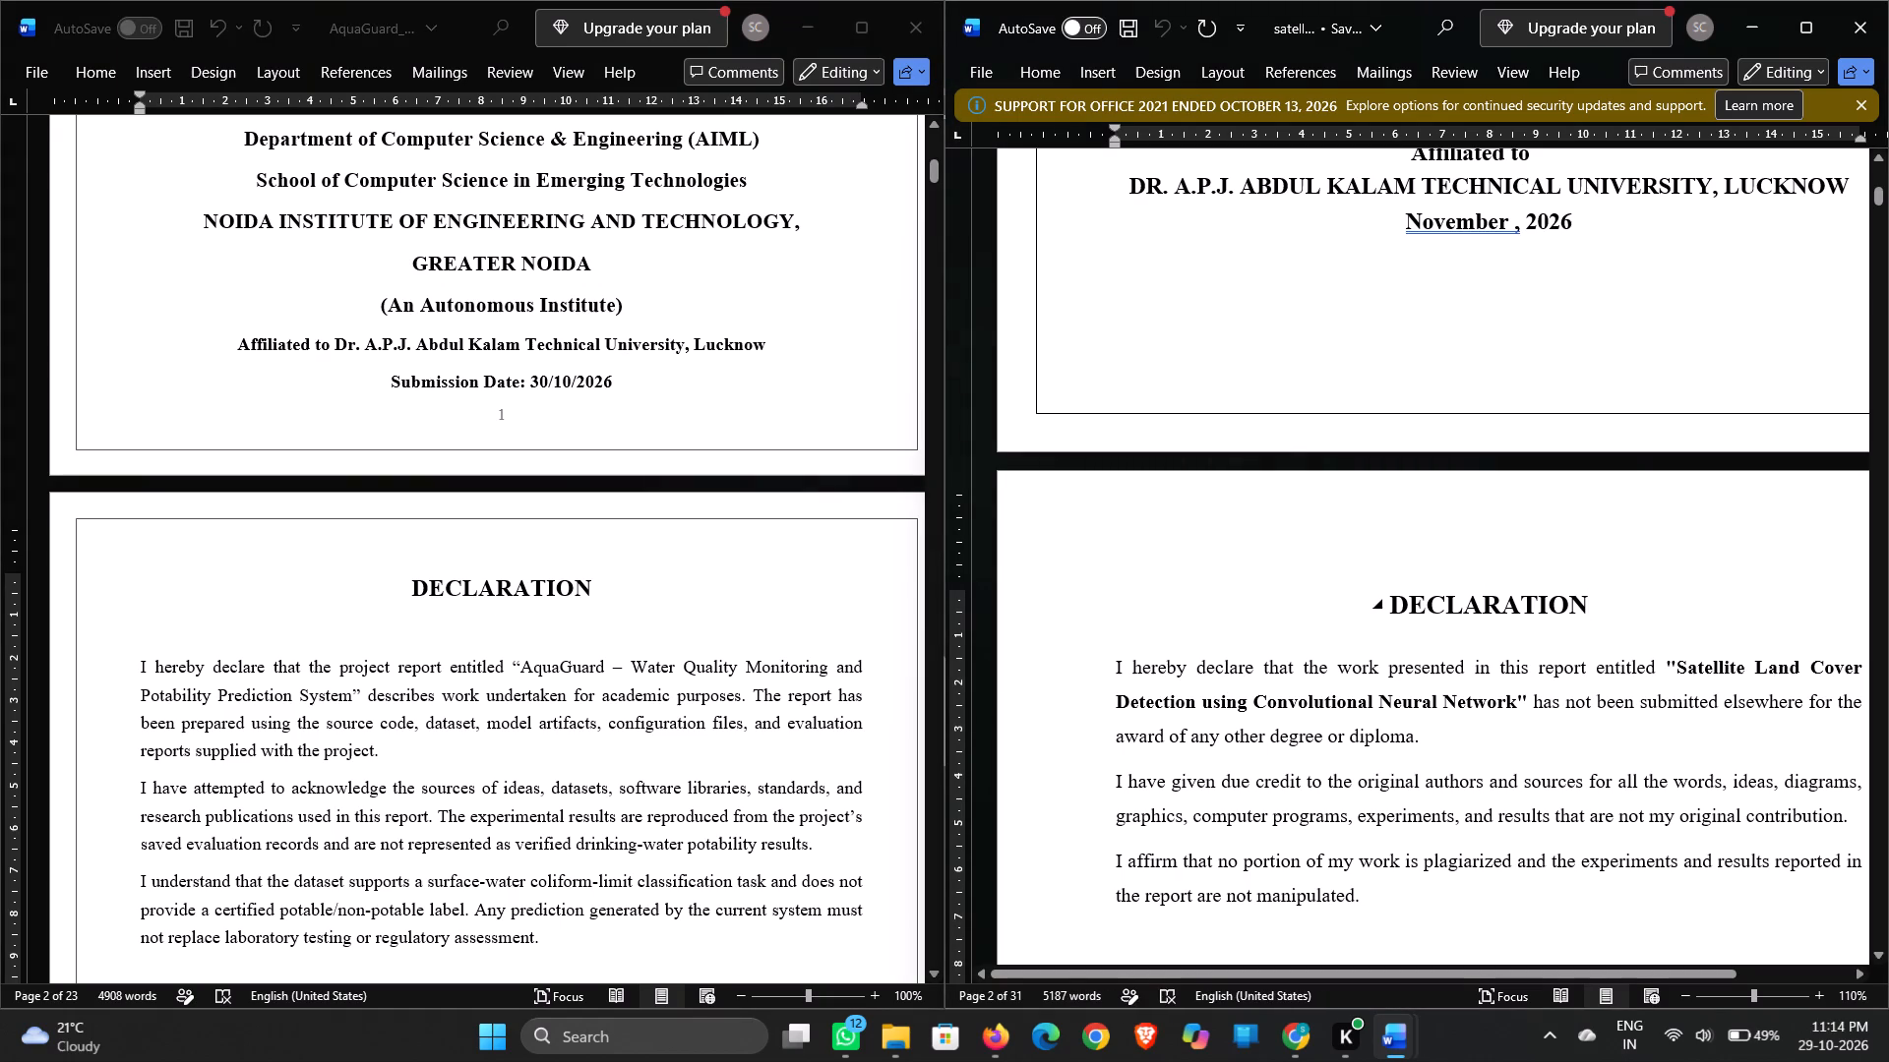
key("Up")
key("Return")
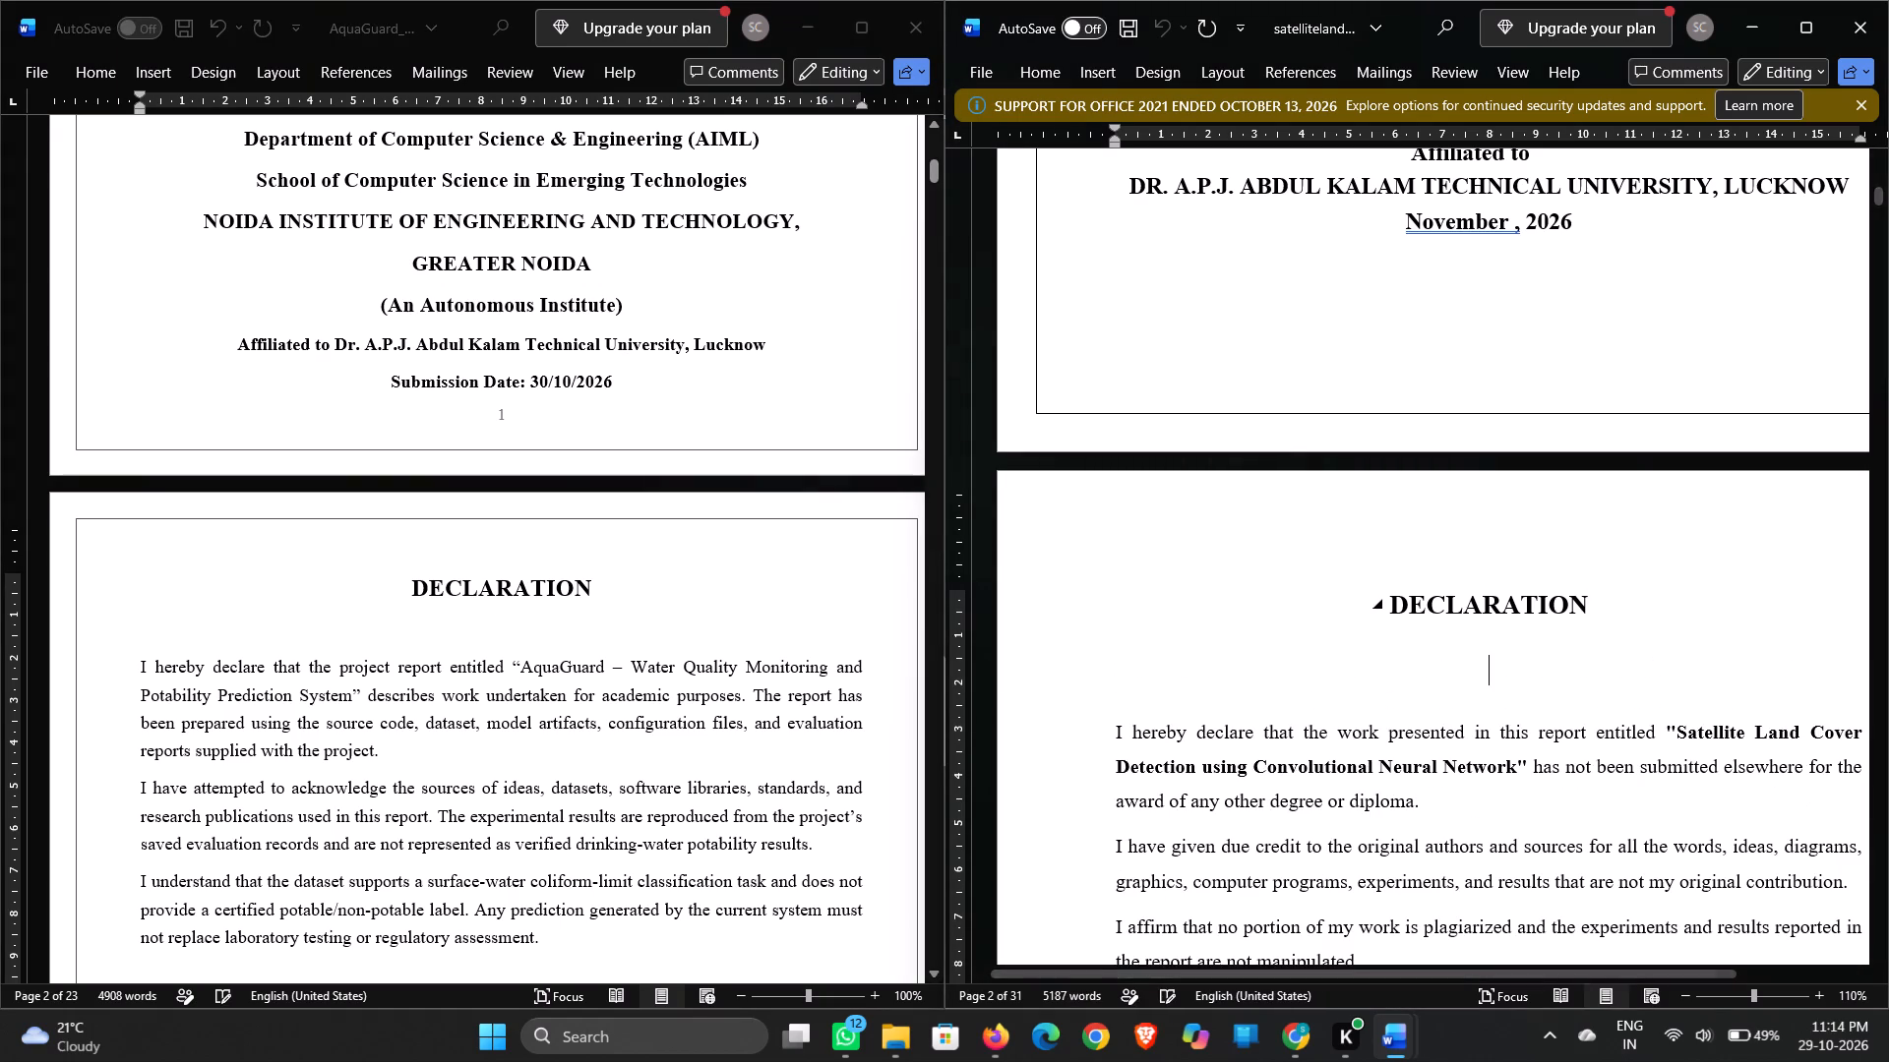
key("BackSpace")
key("BackSpace")
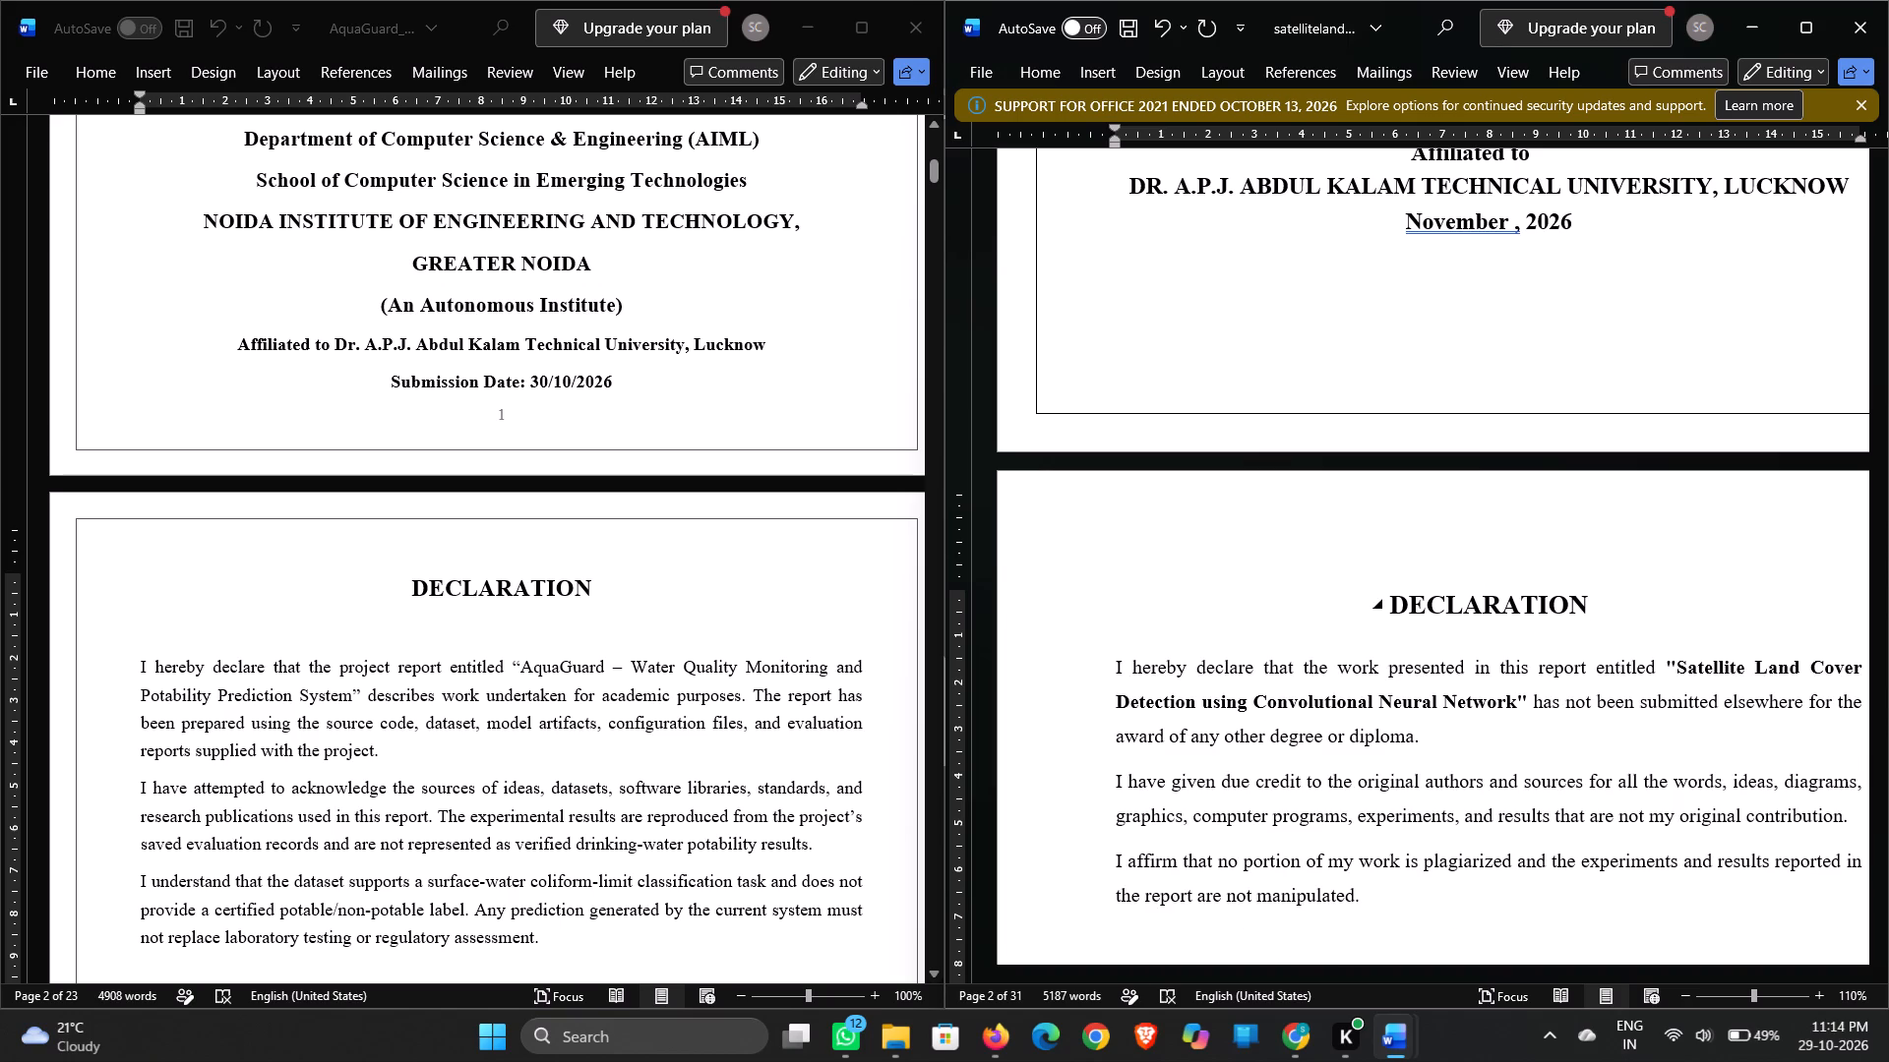
left_click(1121, 657)
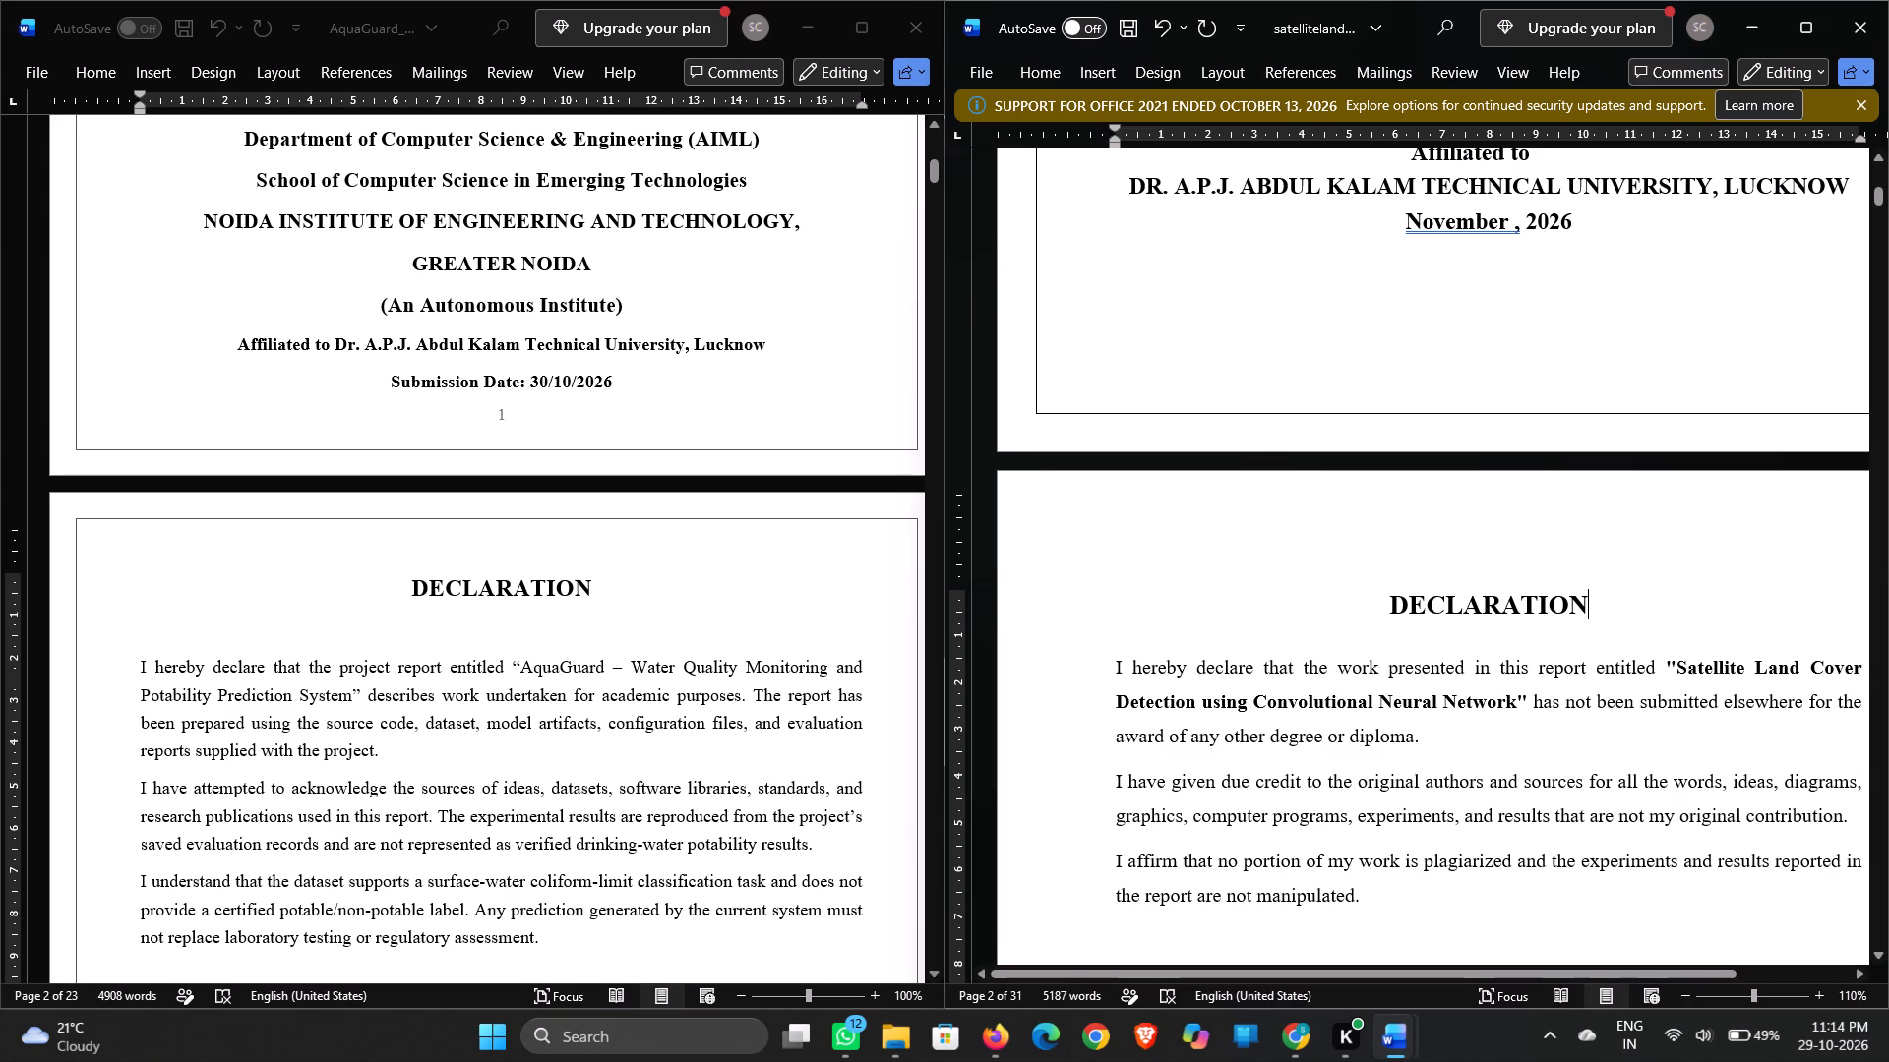
key("Left")
key("Up")
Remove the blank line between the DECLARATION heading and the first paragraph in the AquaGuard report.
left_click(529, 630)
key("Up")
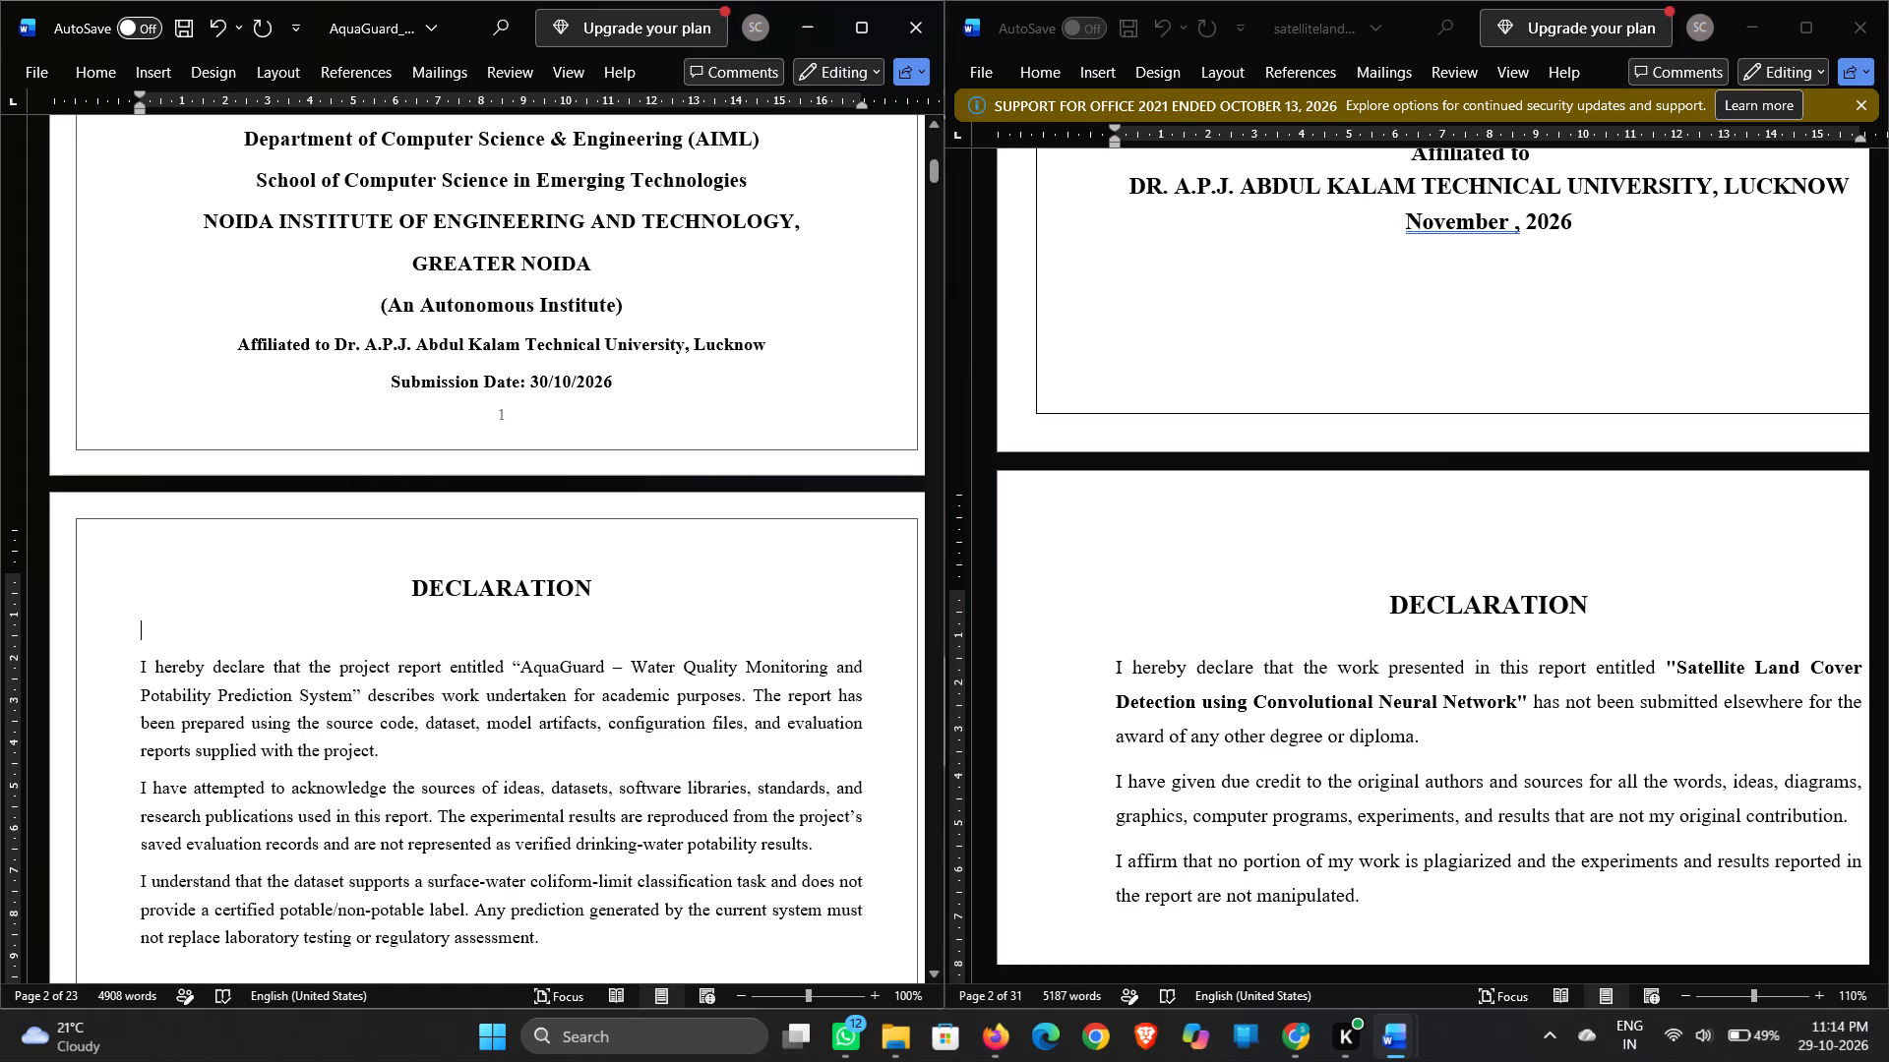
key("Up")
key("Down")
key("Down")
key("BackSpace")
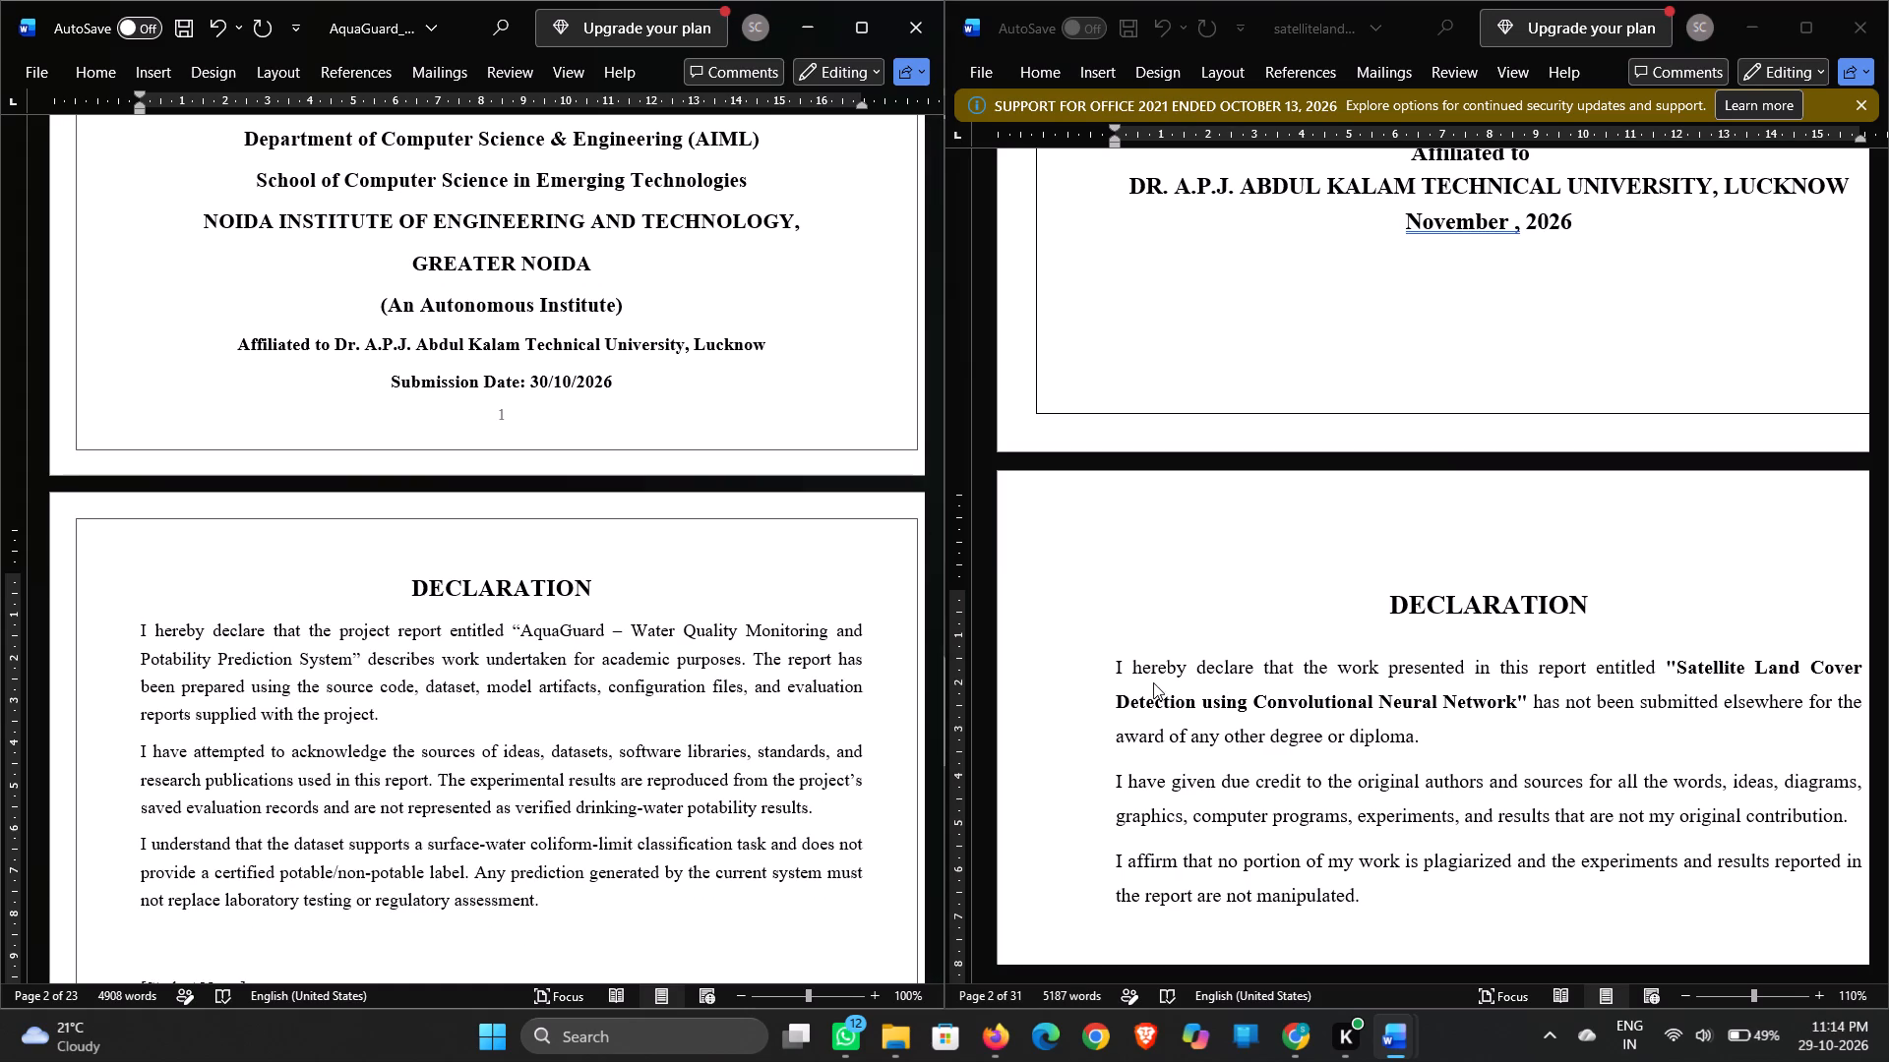
Compare the formatting of the first Declaration paragraph in the reference report with the one in the AquaGuard report.
left_click_drag(1150, 681, 1241, 693)
left_click_drag(1176, 672, 1228, 678)
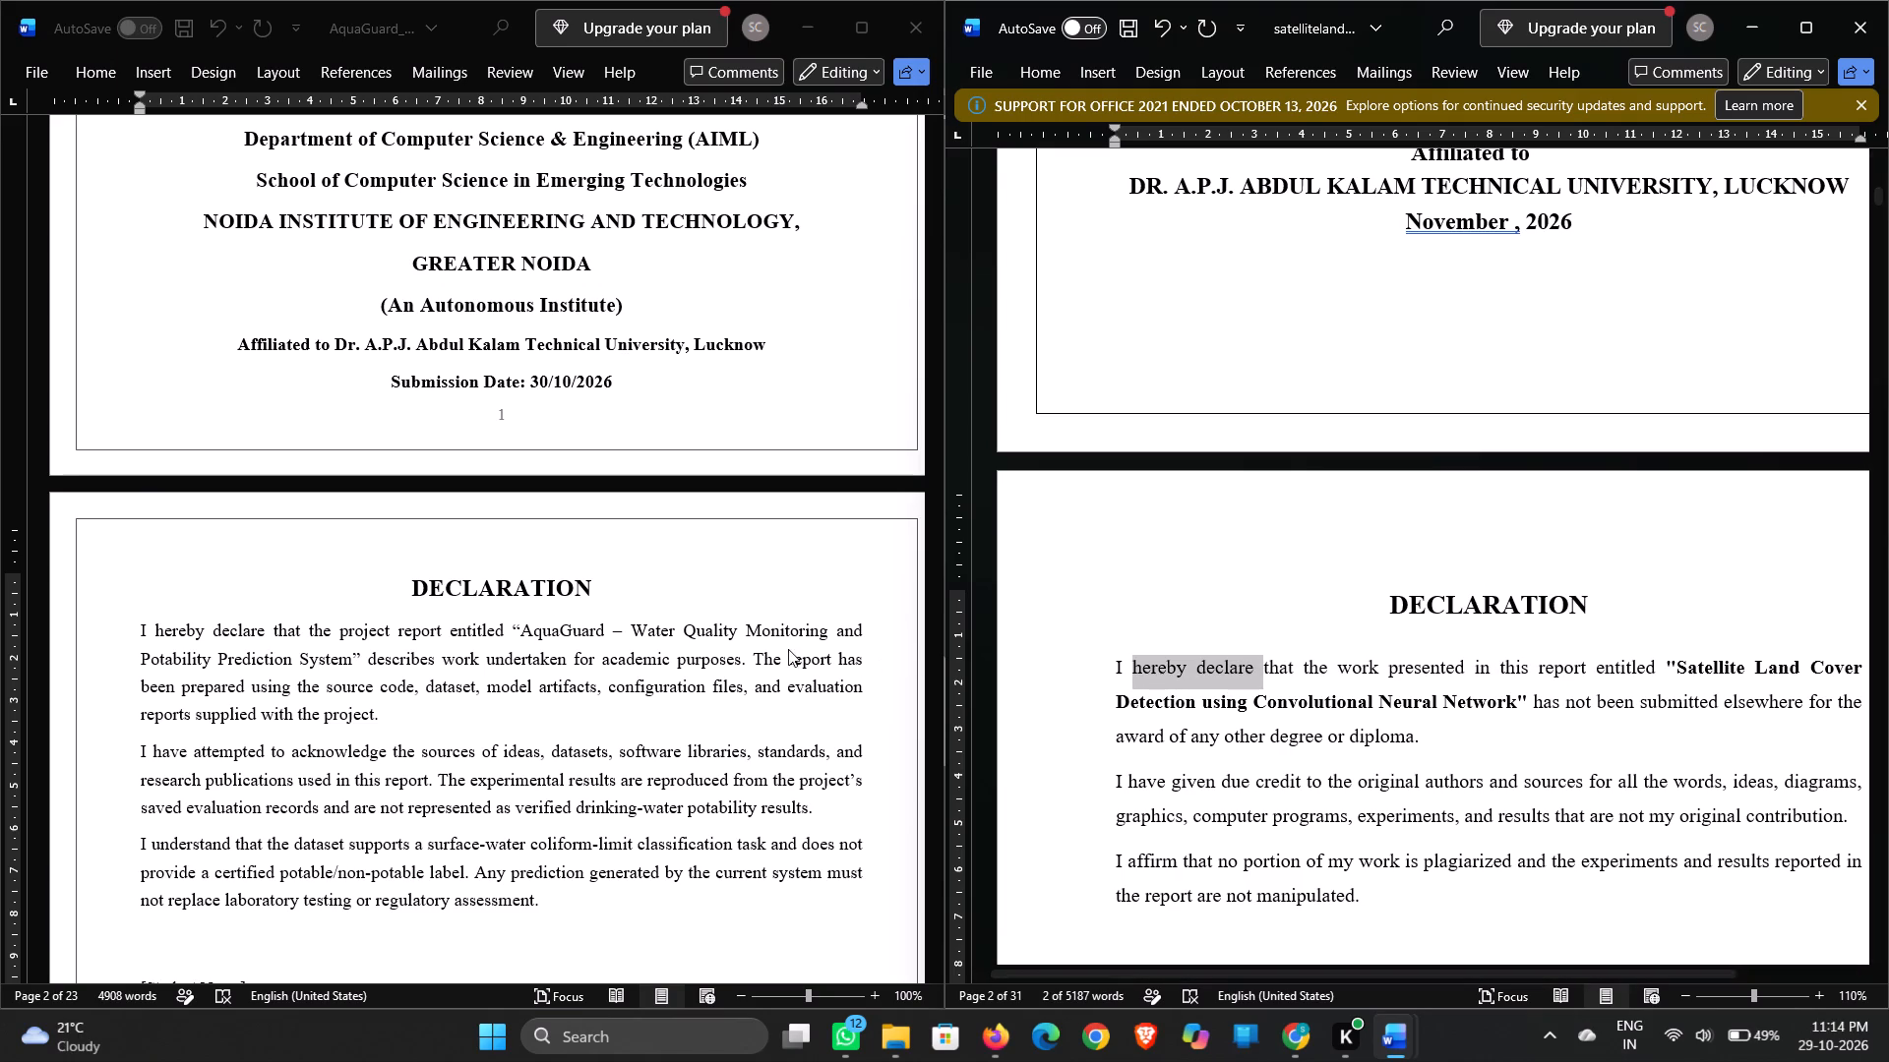
left_click(767, 641)
left_click_drag(761, 628, 815, 631)
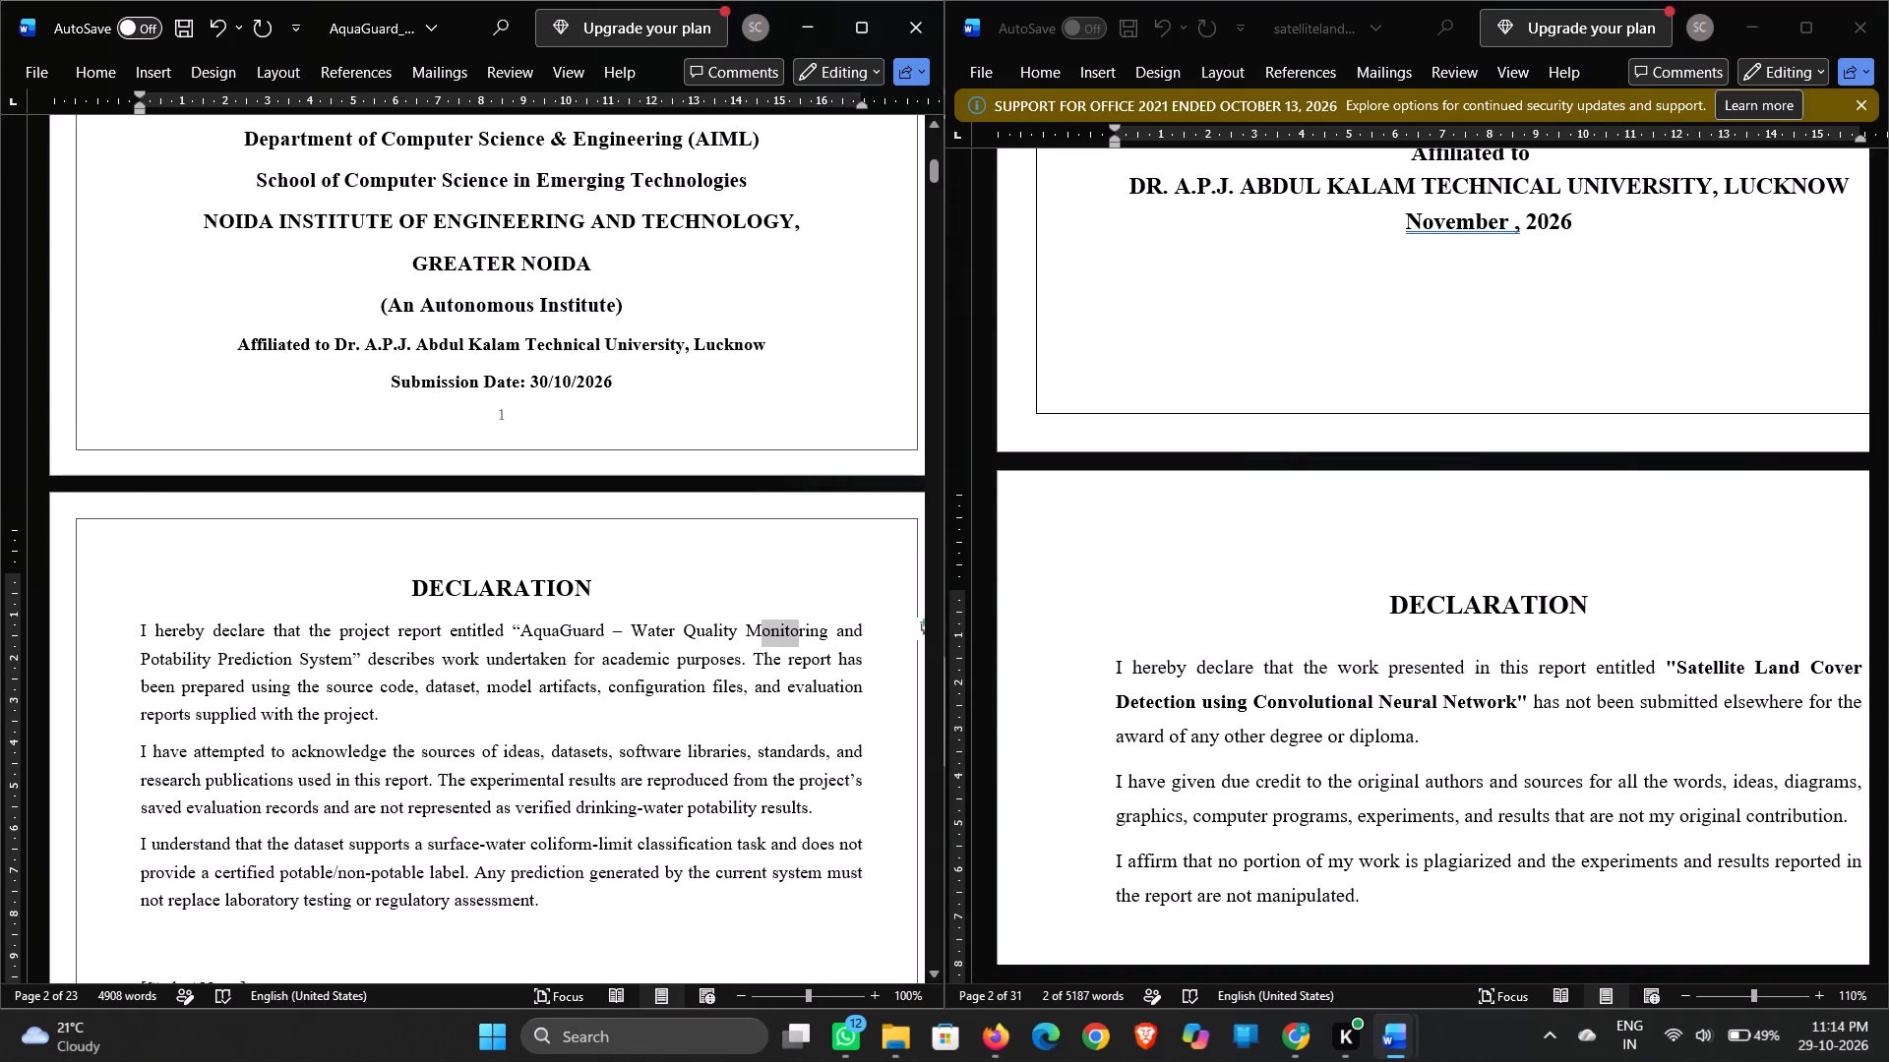
left_click(719, 705)
scroll(719, 705, "down", 1)
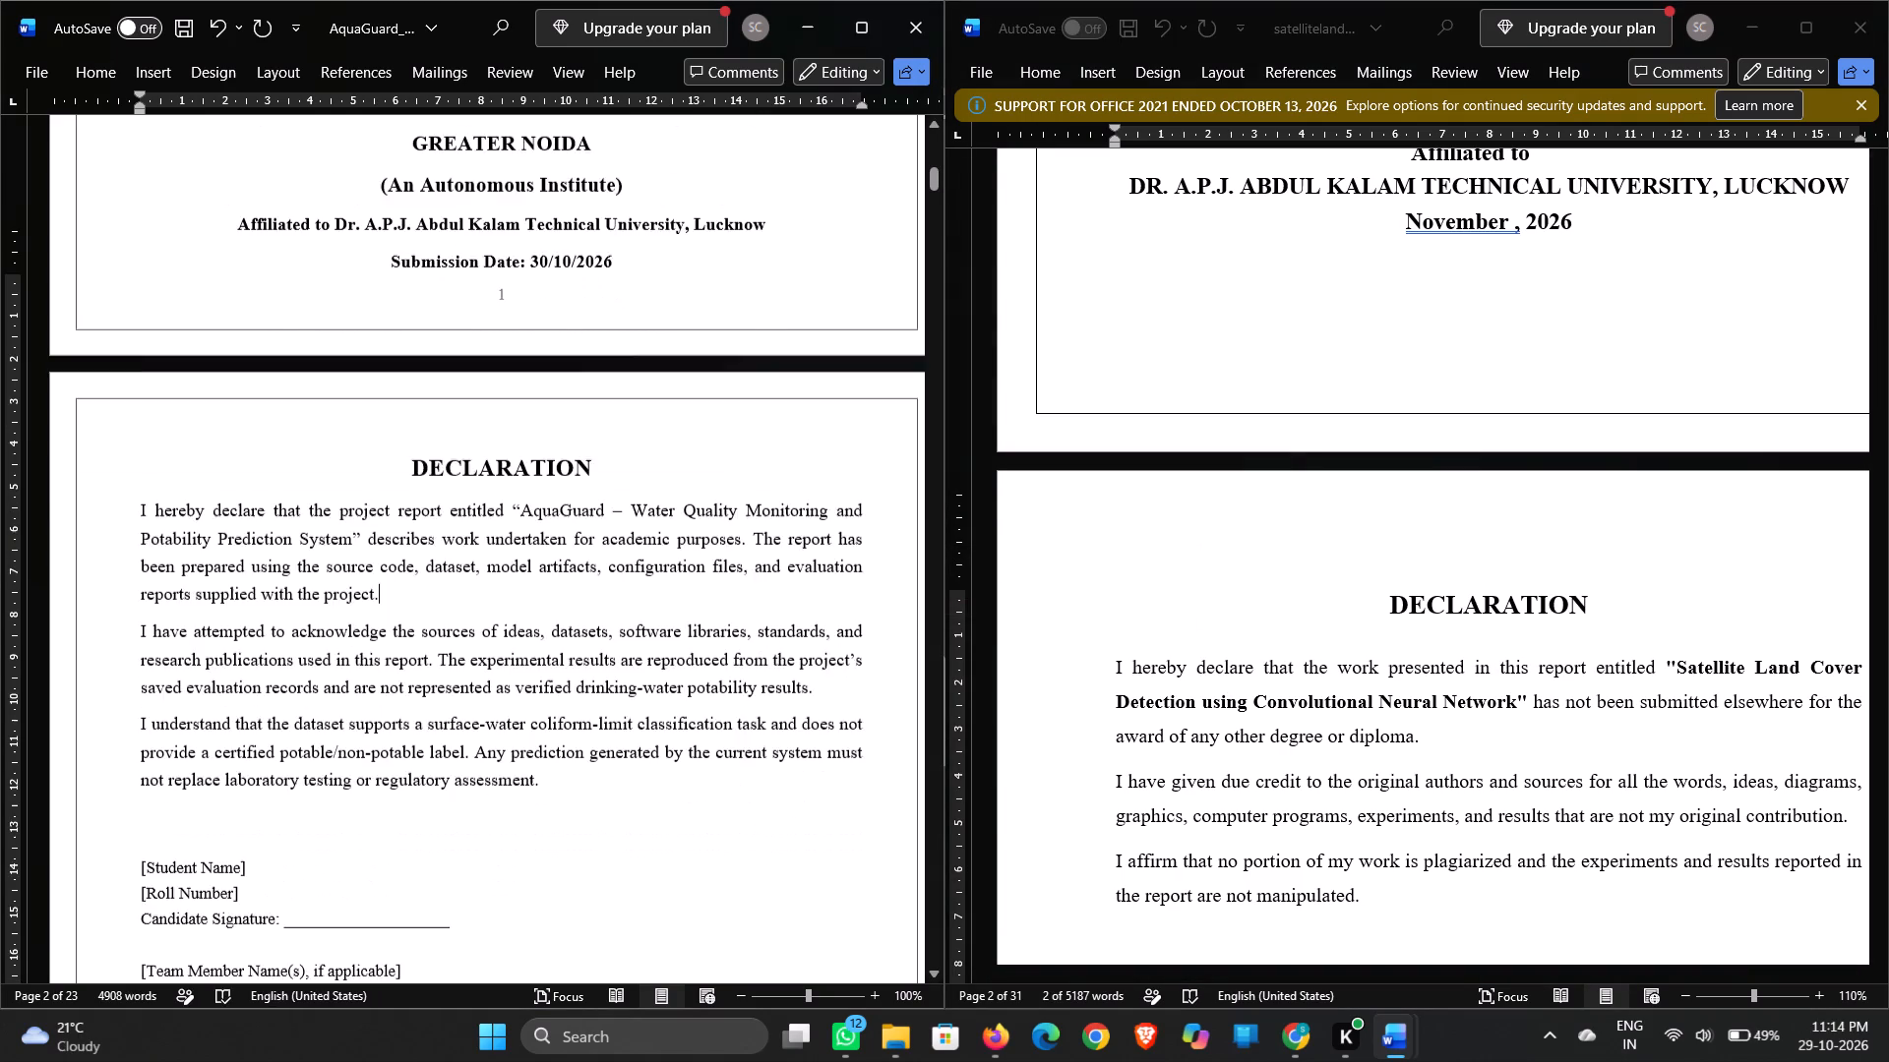
Replace the [Student Name] placeholder below the Declaration paragraphs in the AquaGuard report with the first candidate's full name in capitals.
scroll(719, 705, "down", 1)
scroll(1202, 678, "down", 1)
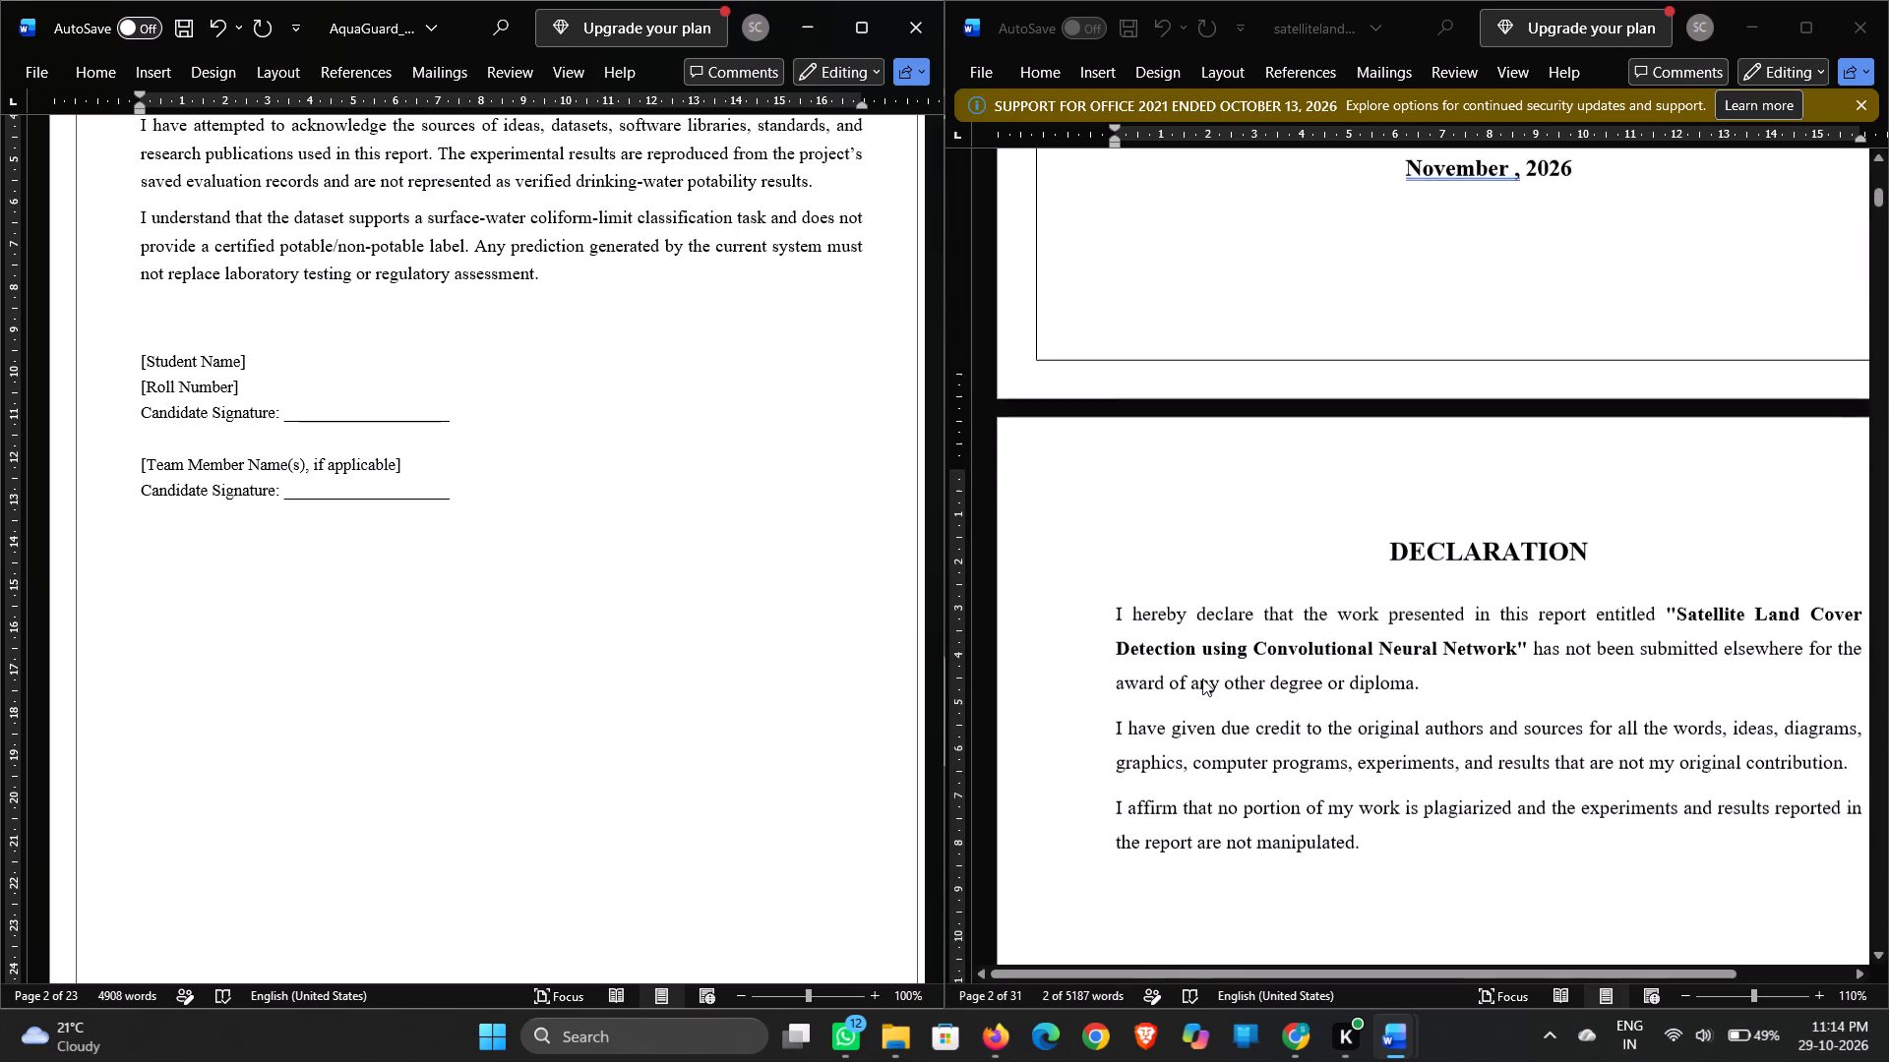
scroll(1202, 678, "down", 2)
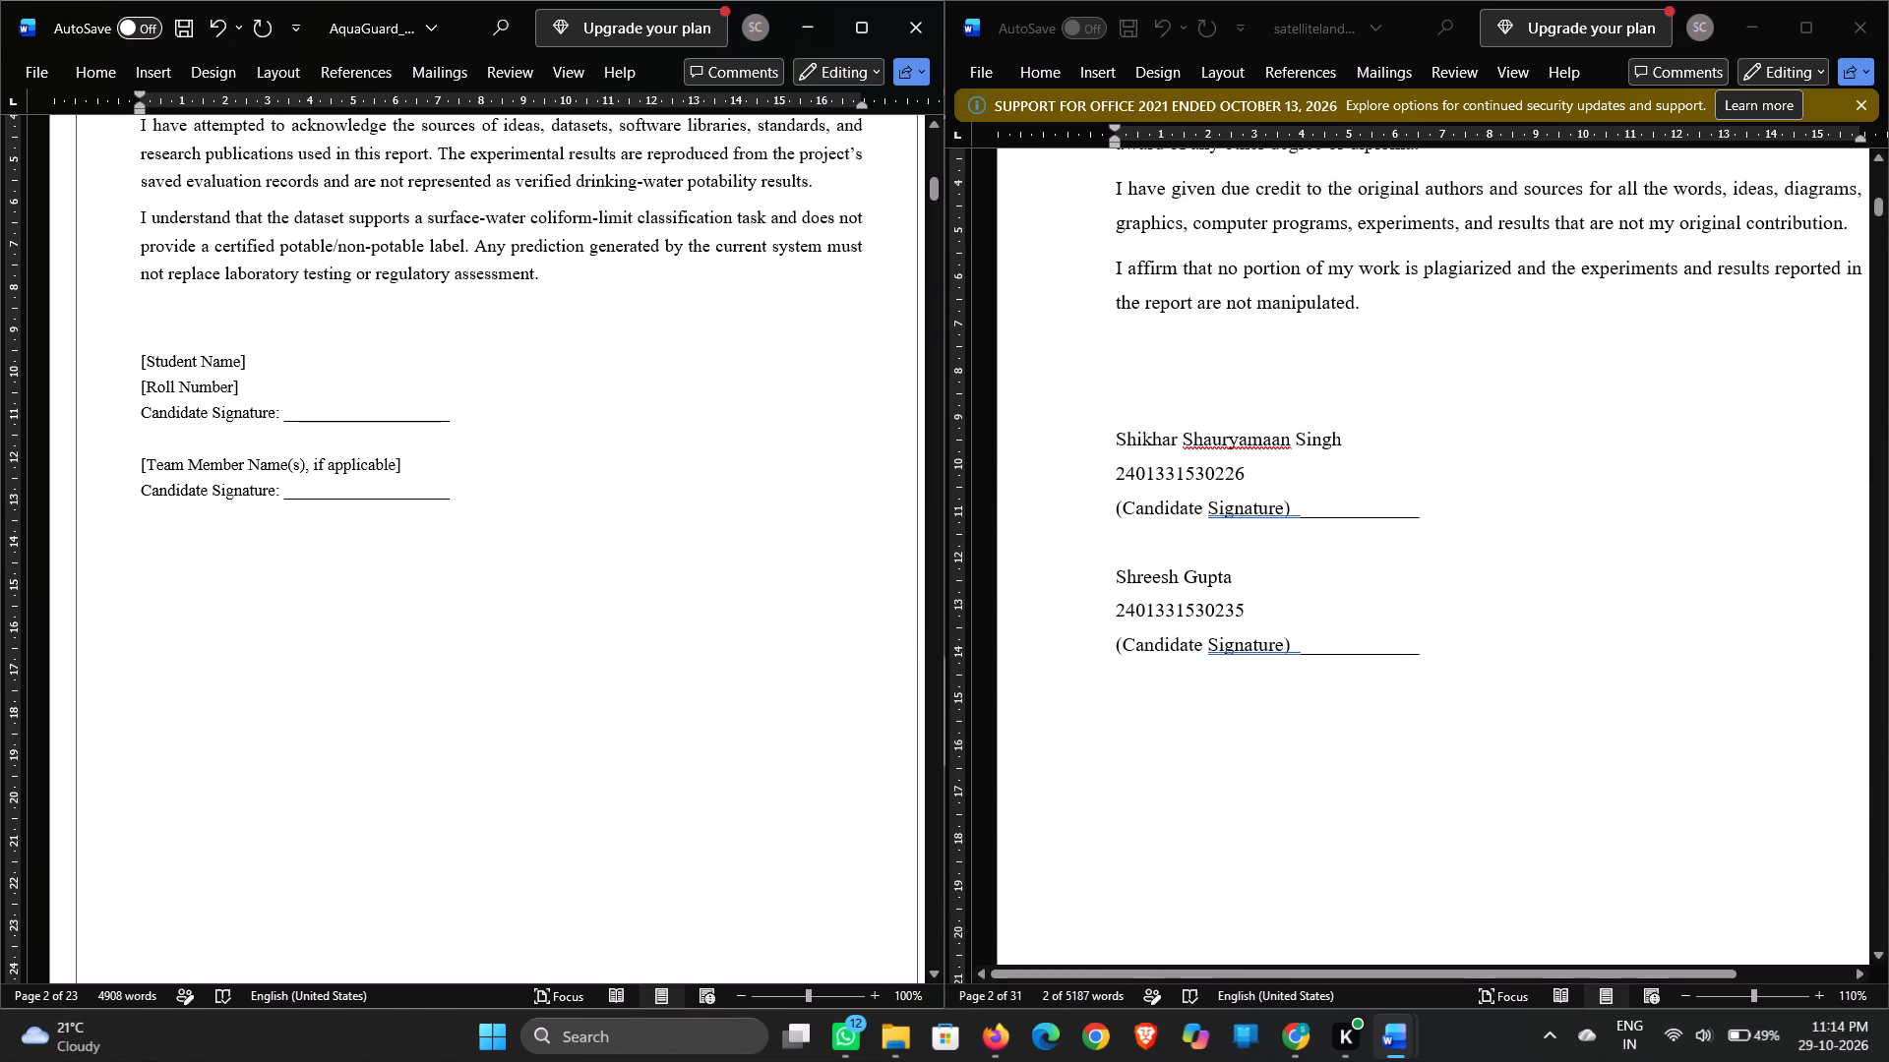
left_click_drag(140, 359, 184, 359)
left_click_drag(184, 359, 245, 362)
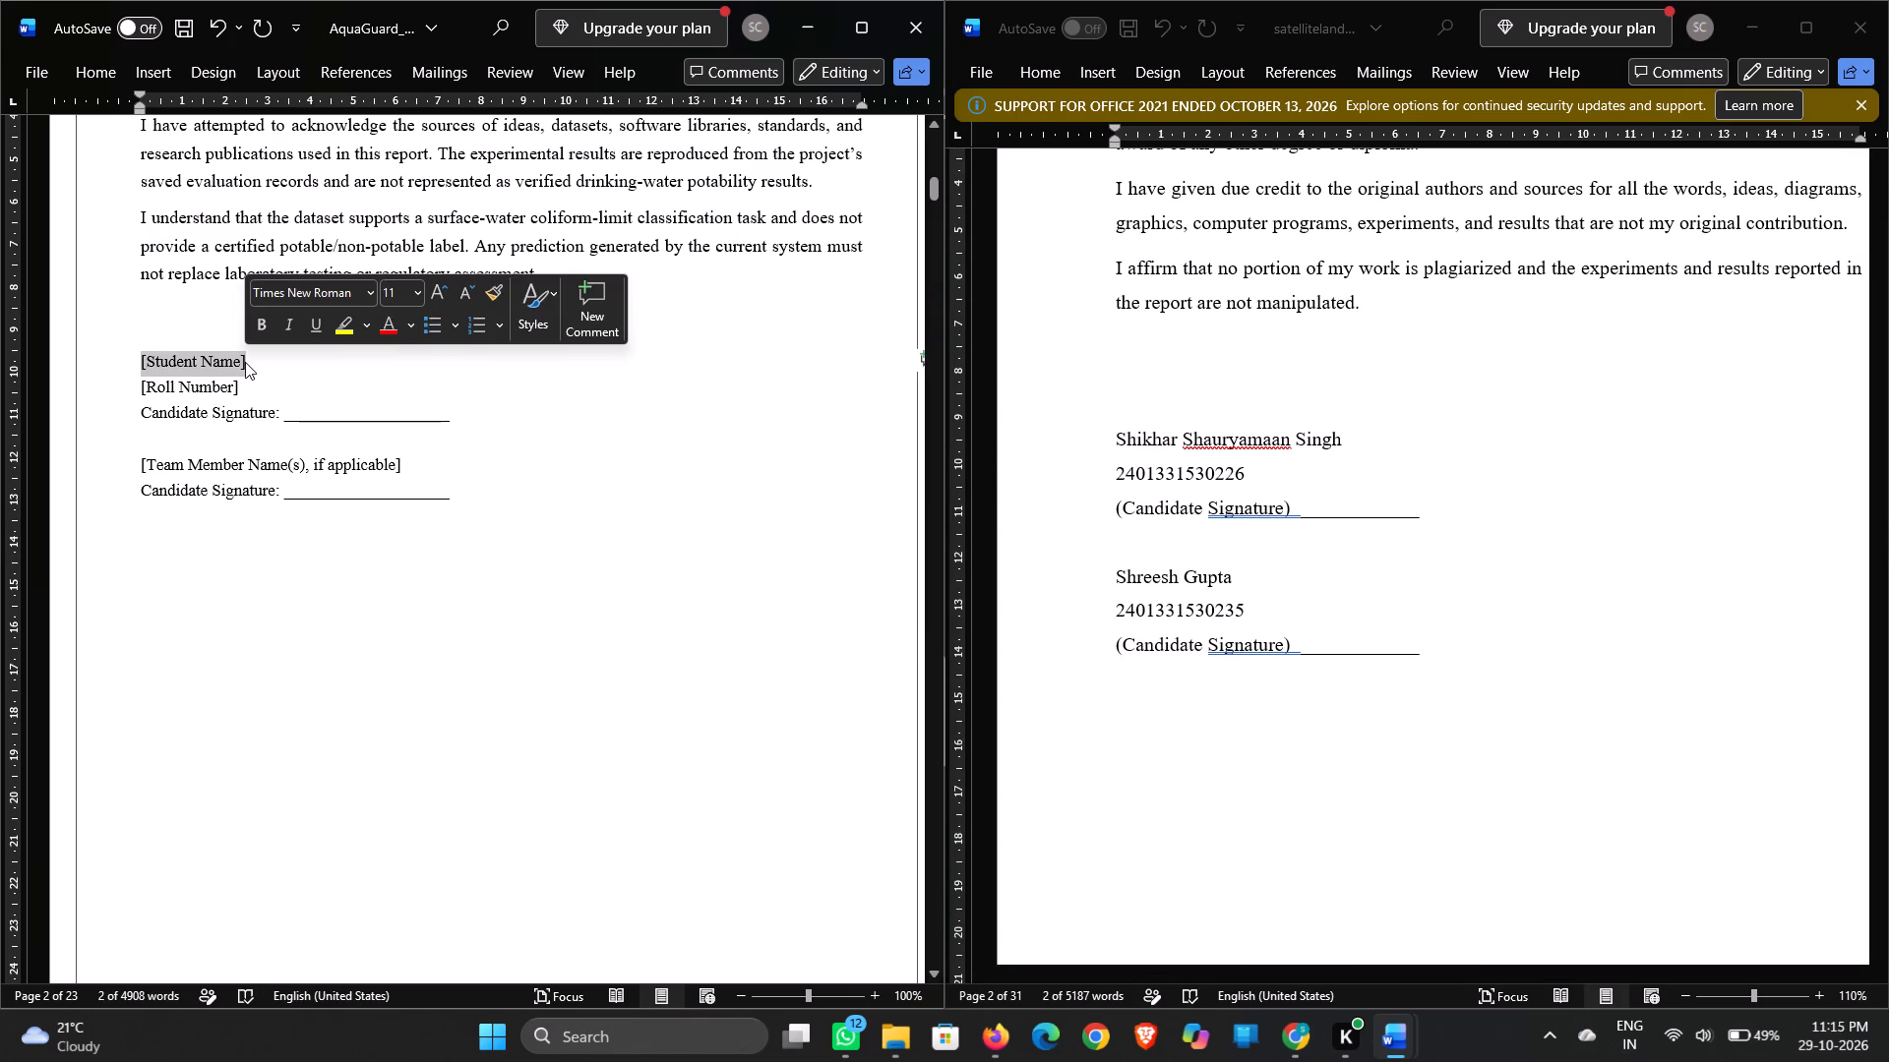
key("BackSpace")
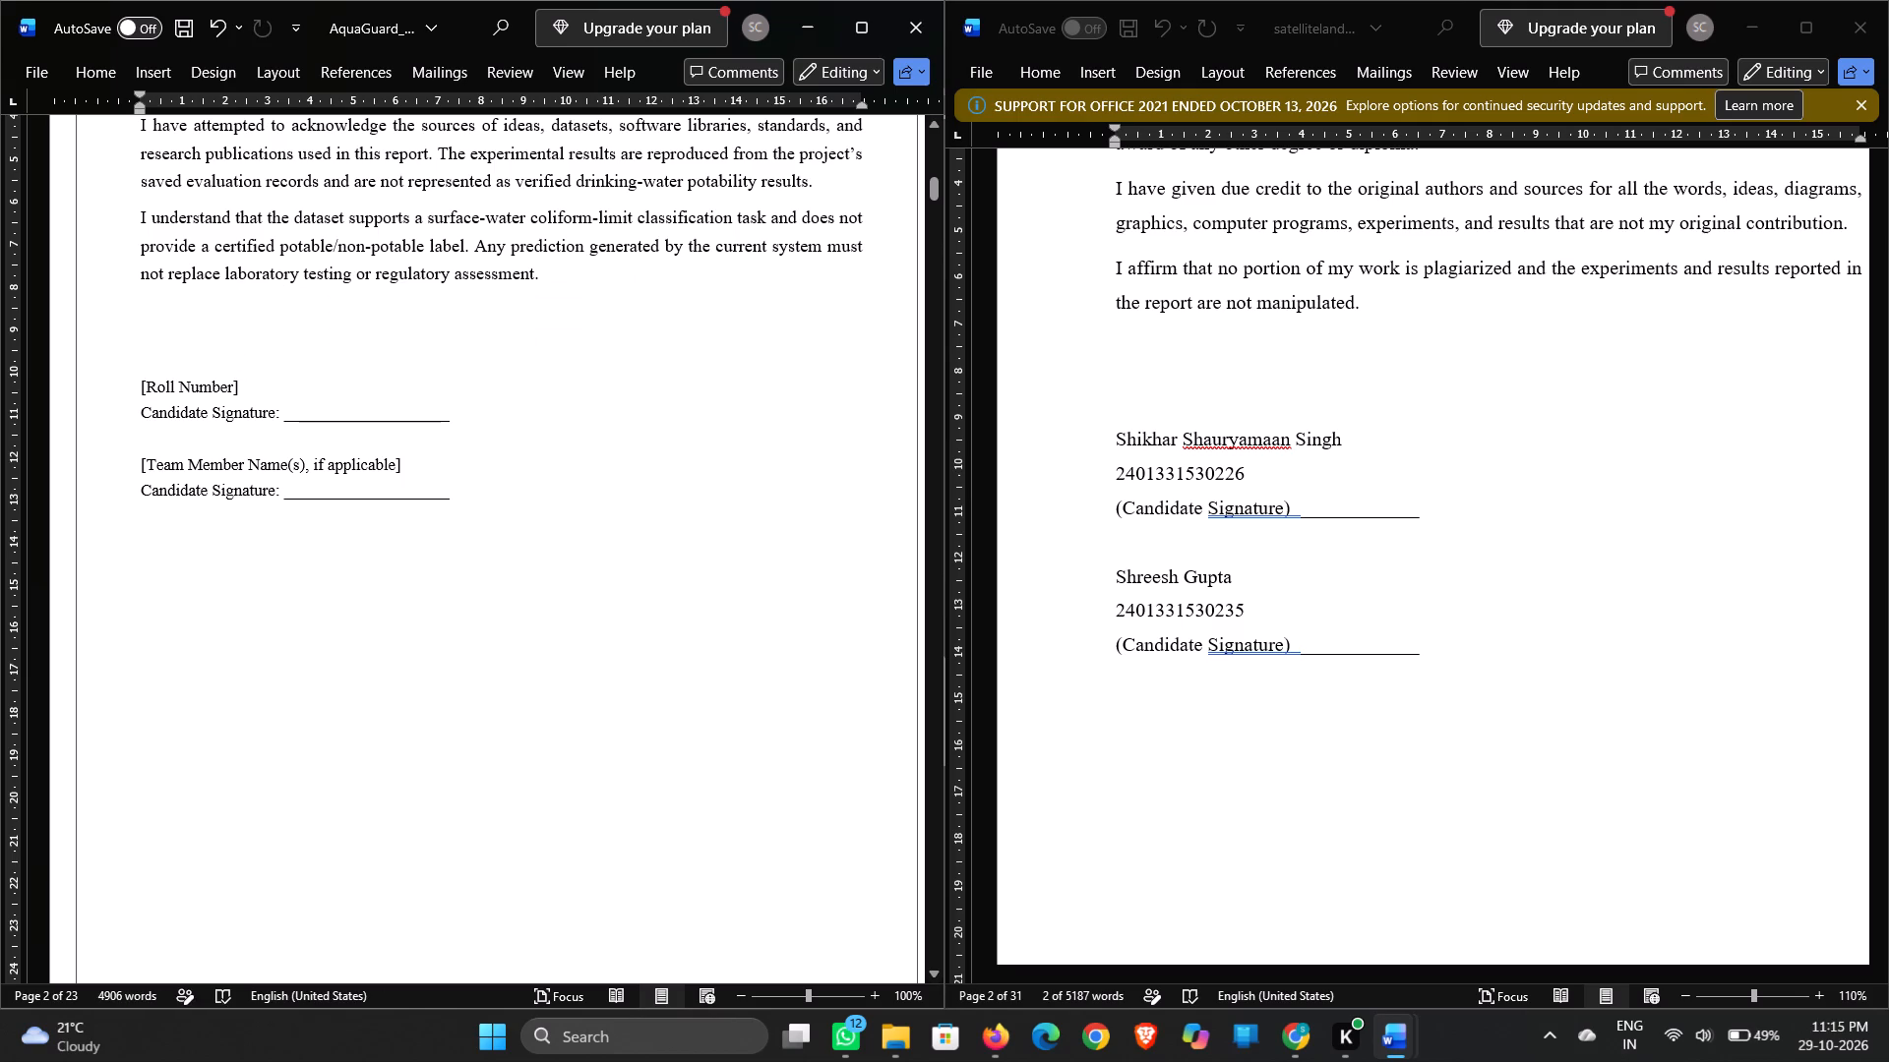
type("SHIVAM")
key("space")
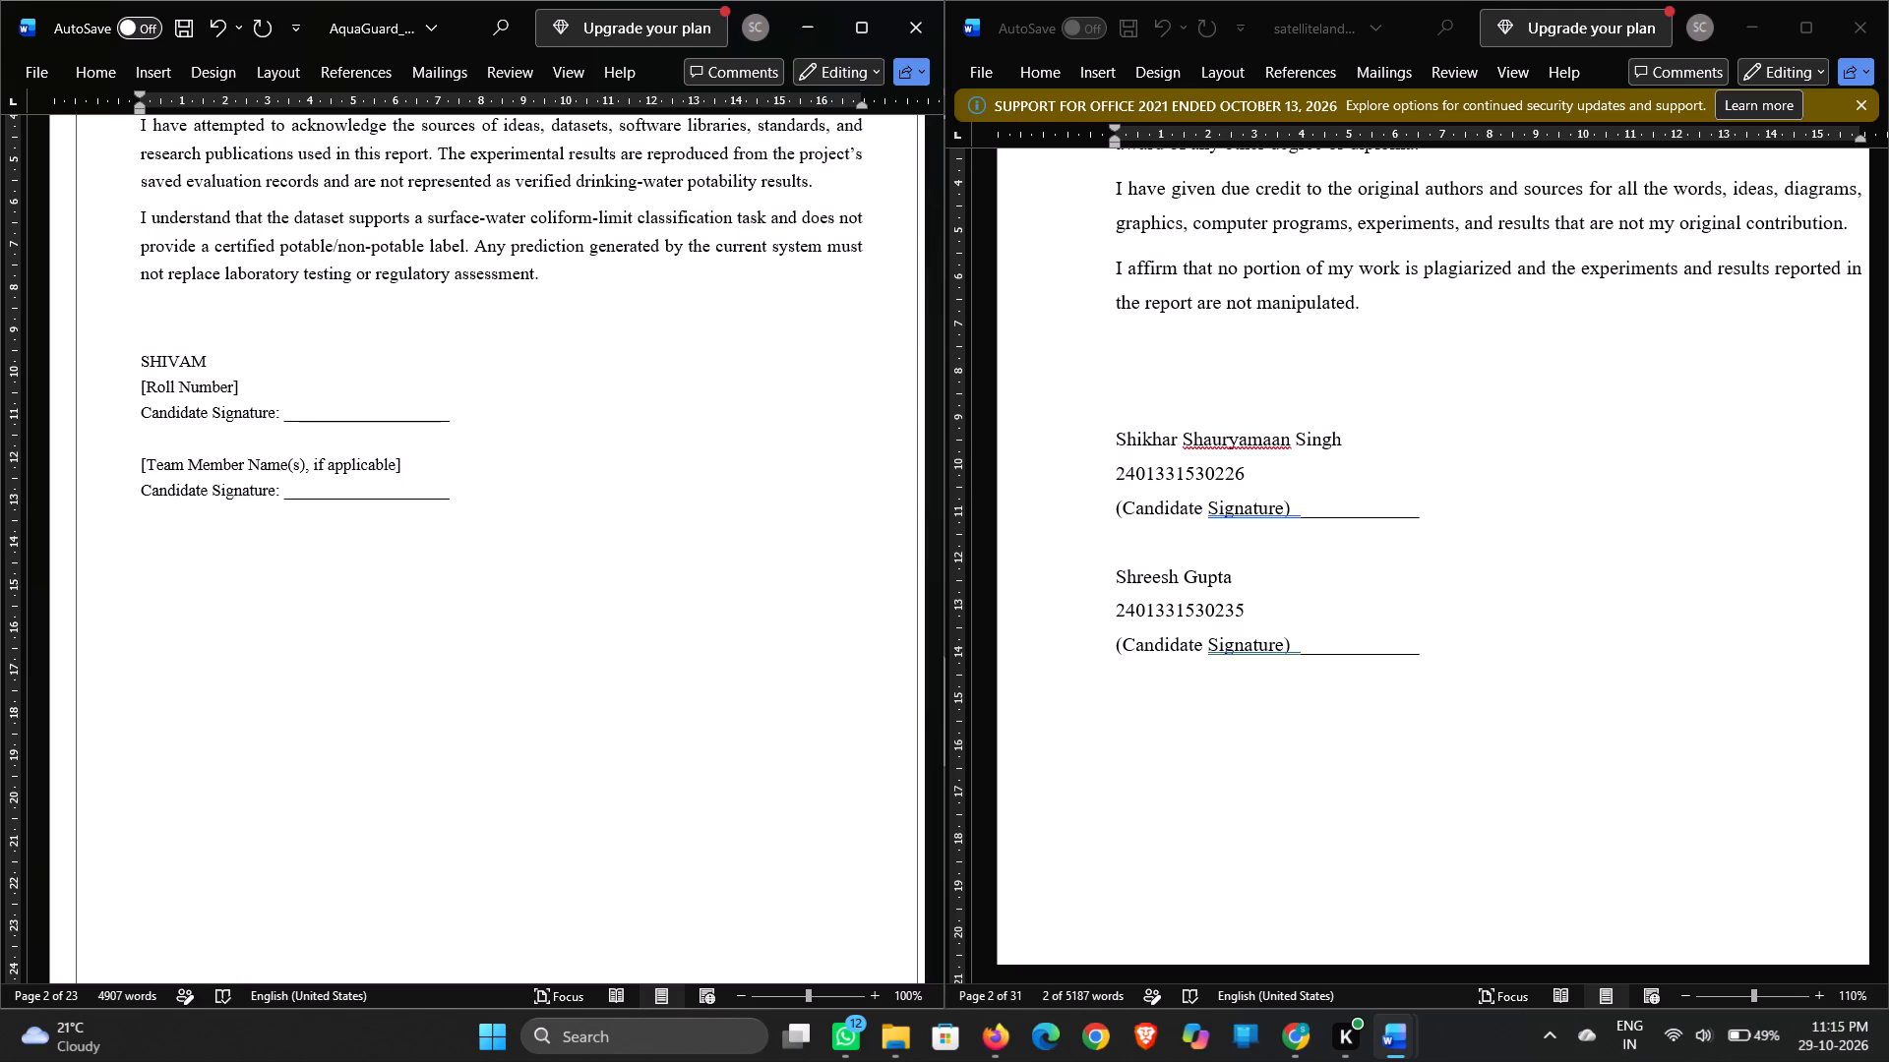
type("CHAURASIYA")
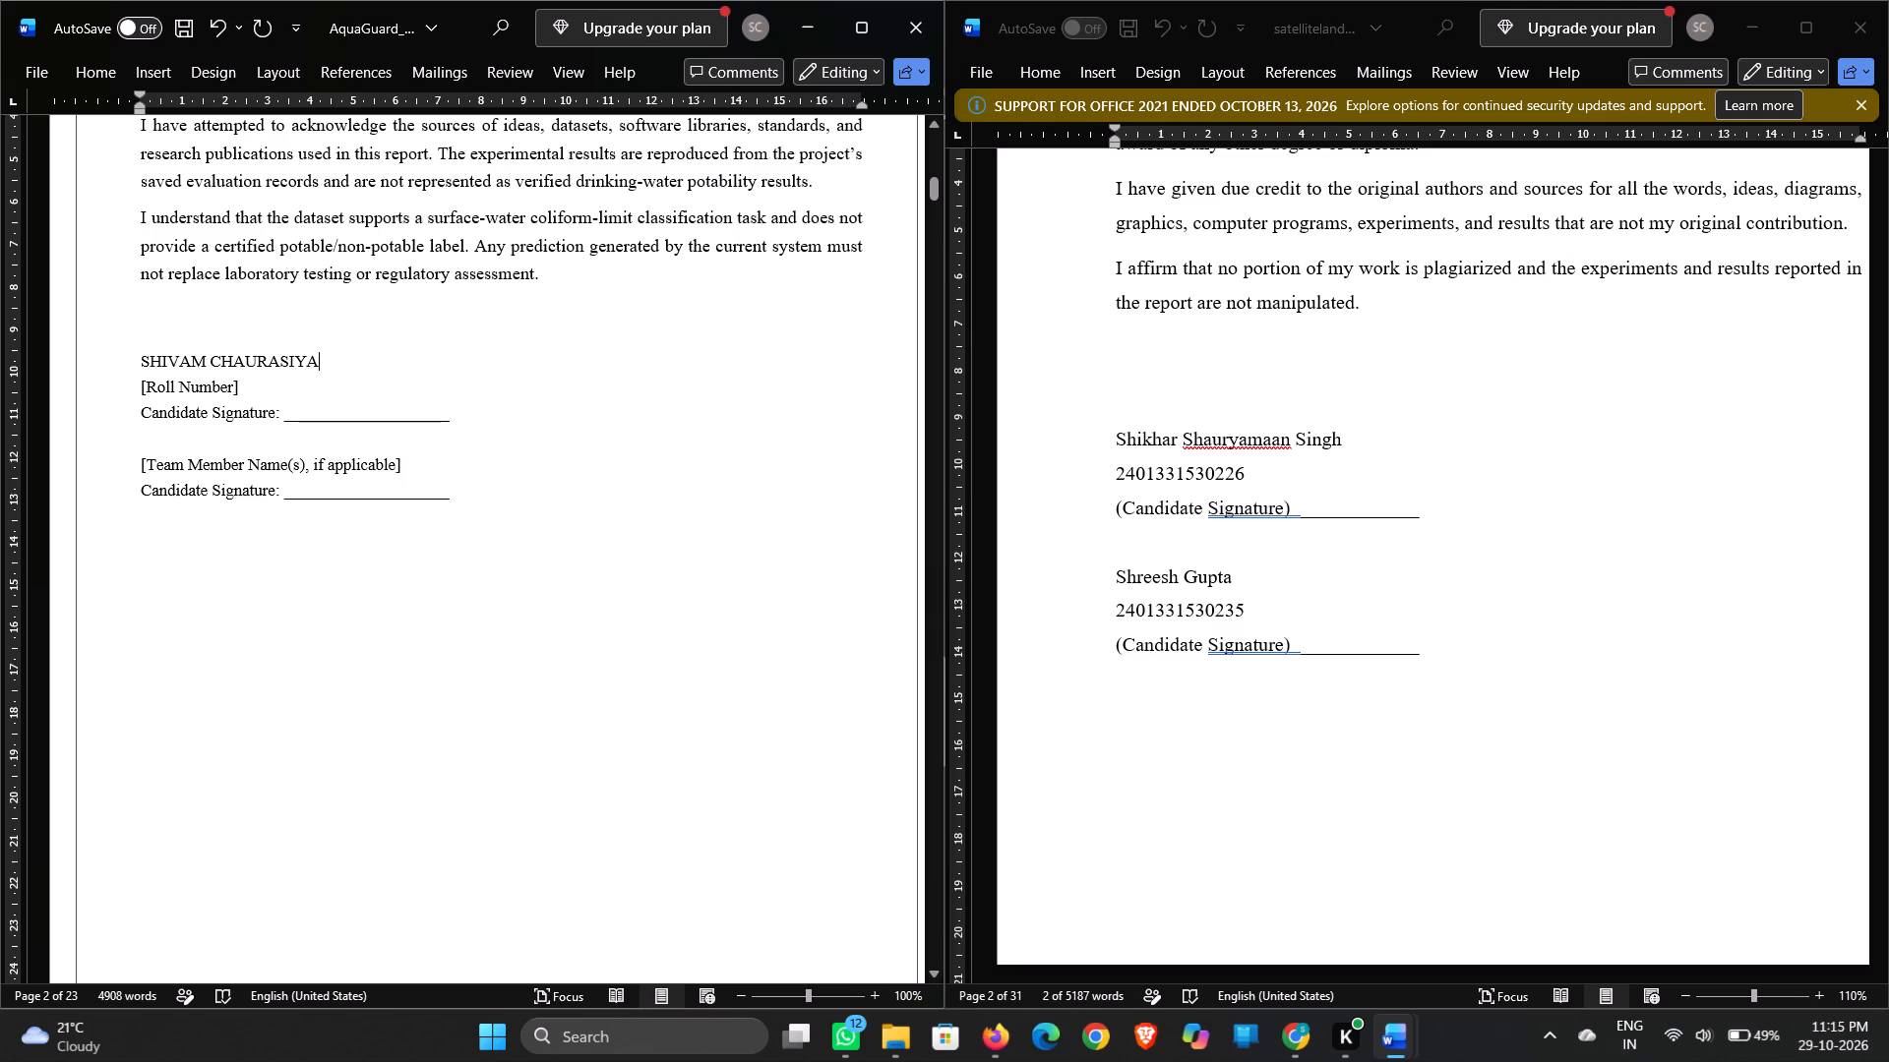
Delete the [Roll Number] placeholder text under the first candidate's name in the AquaGuard Declaration.
left_click(242, 392)
key("BackSpace")
key("BackSpace")
key("BackSpace")
key("BackSpace")
key("BackSpace")
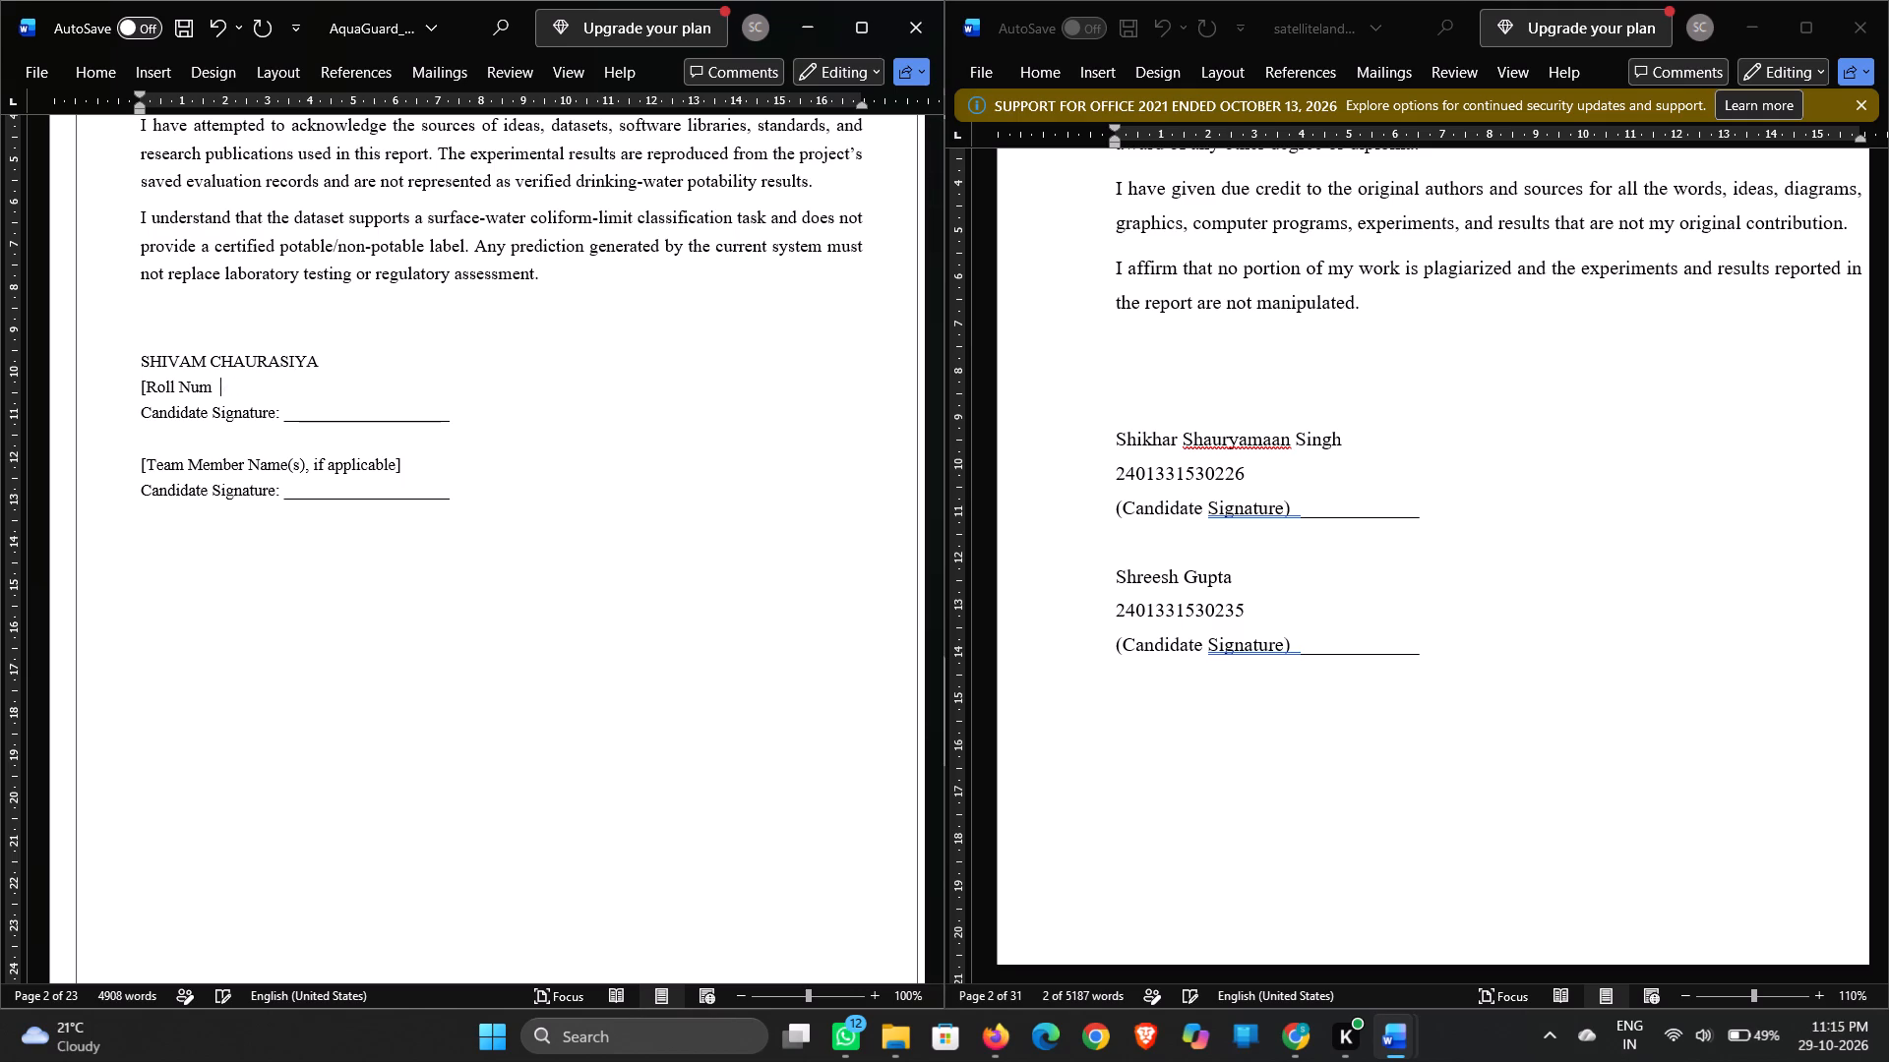
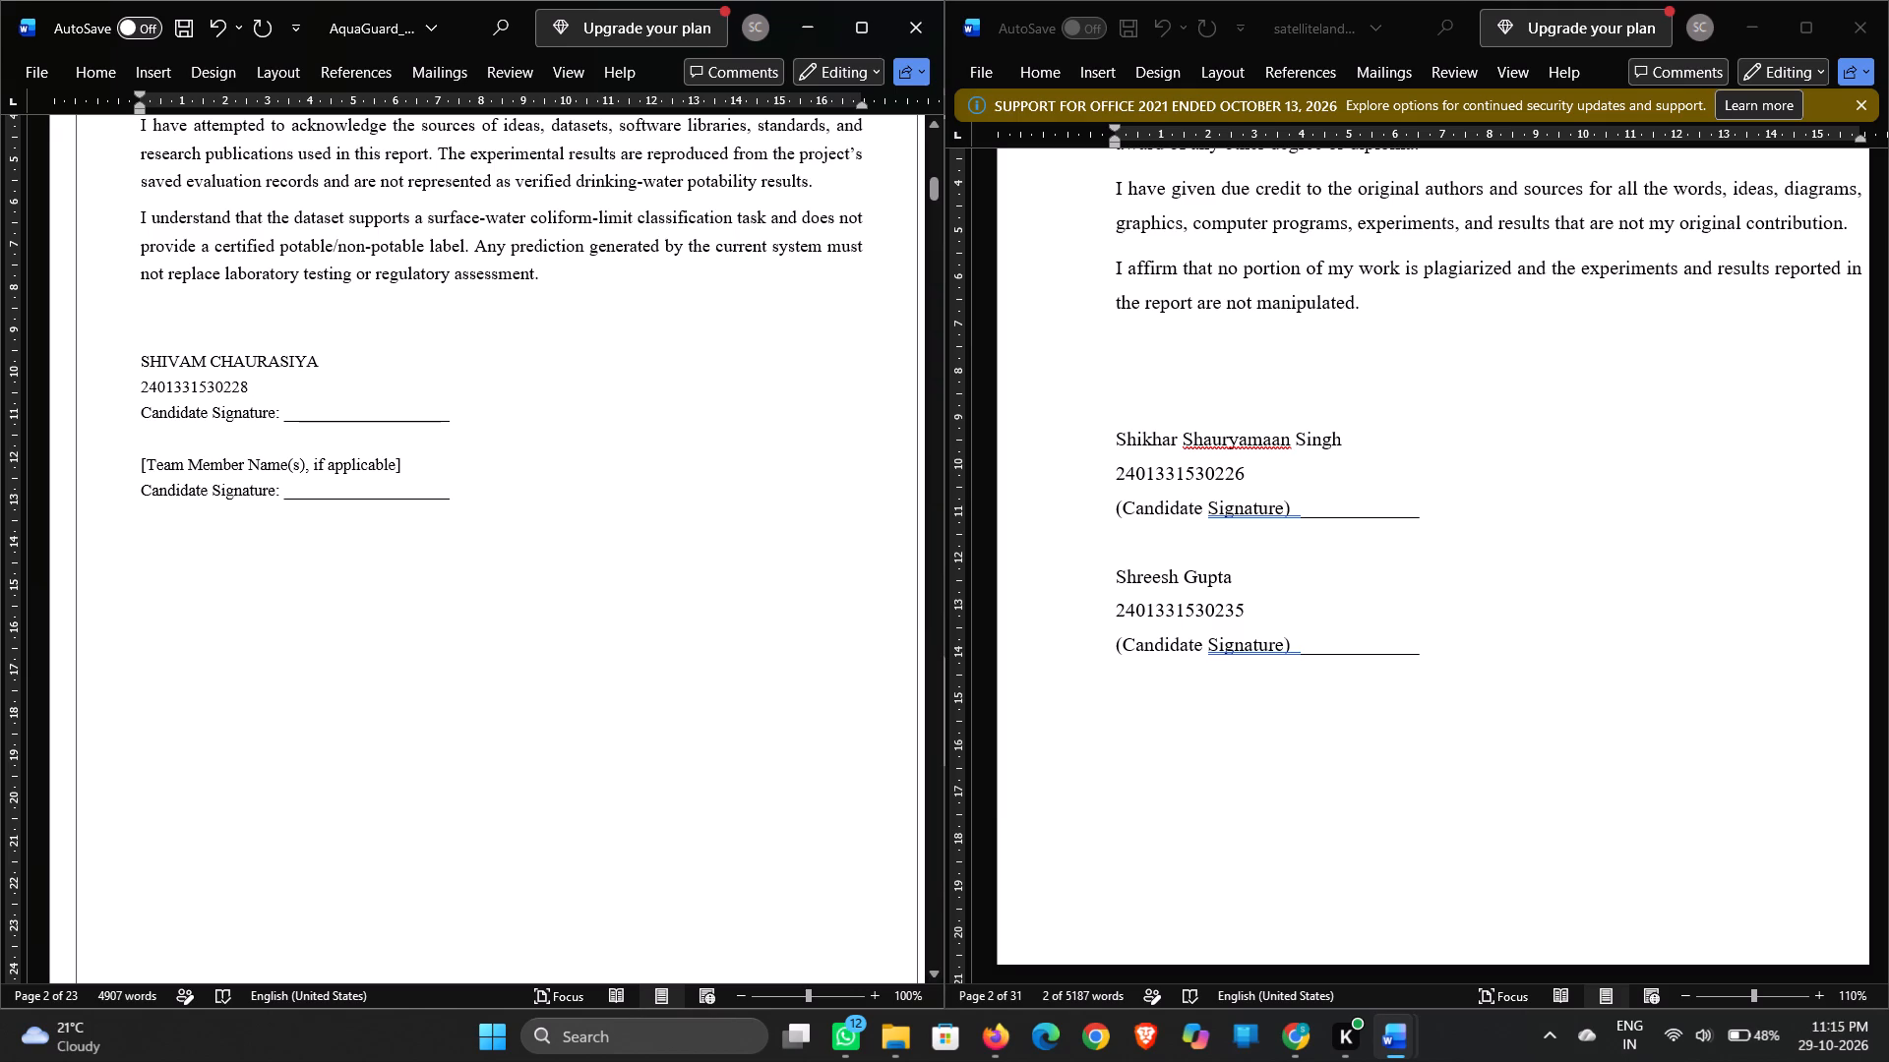
Replace the [Team Member Name(s), if applicable] placeholder in the AquaGuard Declaration with the second candidate's full name in capitals.
key("BackSpace")
key("BackSpace")
key("BackSpace")
key("BackSpace")
key("BackSpace")
key("BackSpace")
key("BackSpace")
key("BackSpace")
key("BackSpace")
key("BackSpace")
key("BackSpace")
key("BackSpace")
key("BackSpace")
key("BackSpace")
key("BackSpace")
key("BackSpace")
key("BackSpace")
key("BackSpace")
key("BackSpace")
key("BackSpace")
key("BackSpace")
key("BackSpace")
key("BackSpace")
key("BackSpace")
key("BackSpace")
key("BackSpace")
key("BackSpace")
key("BackSpace")
key("BackSpace")
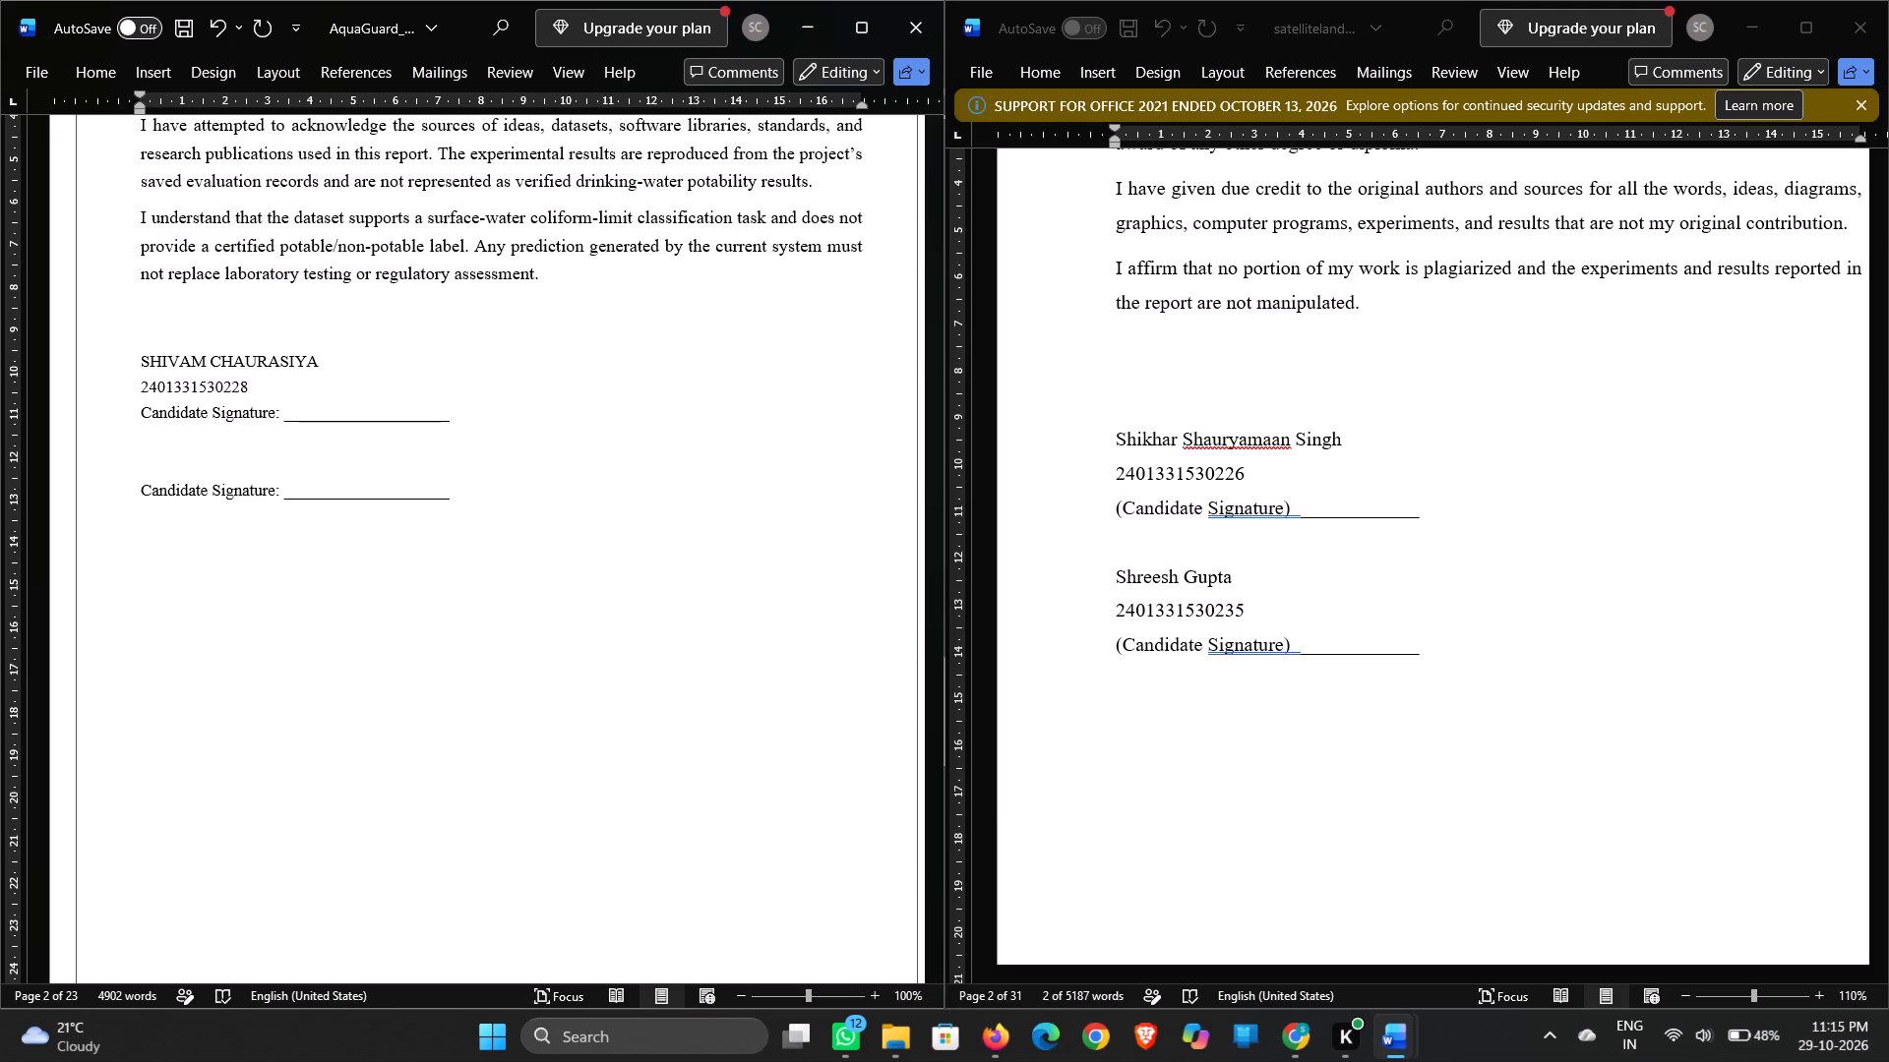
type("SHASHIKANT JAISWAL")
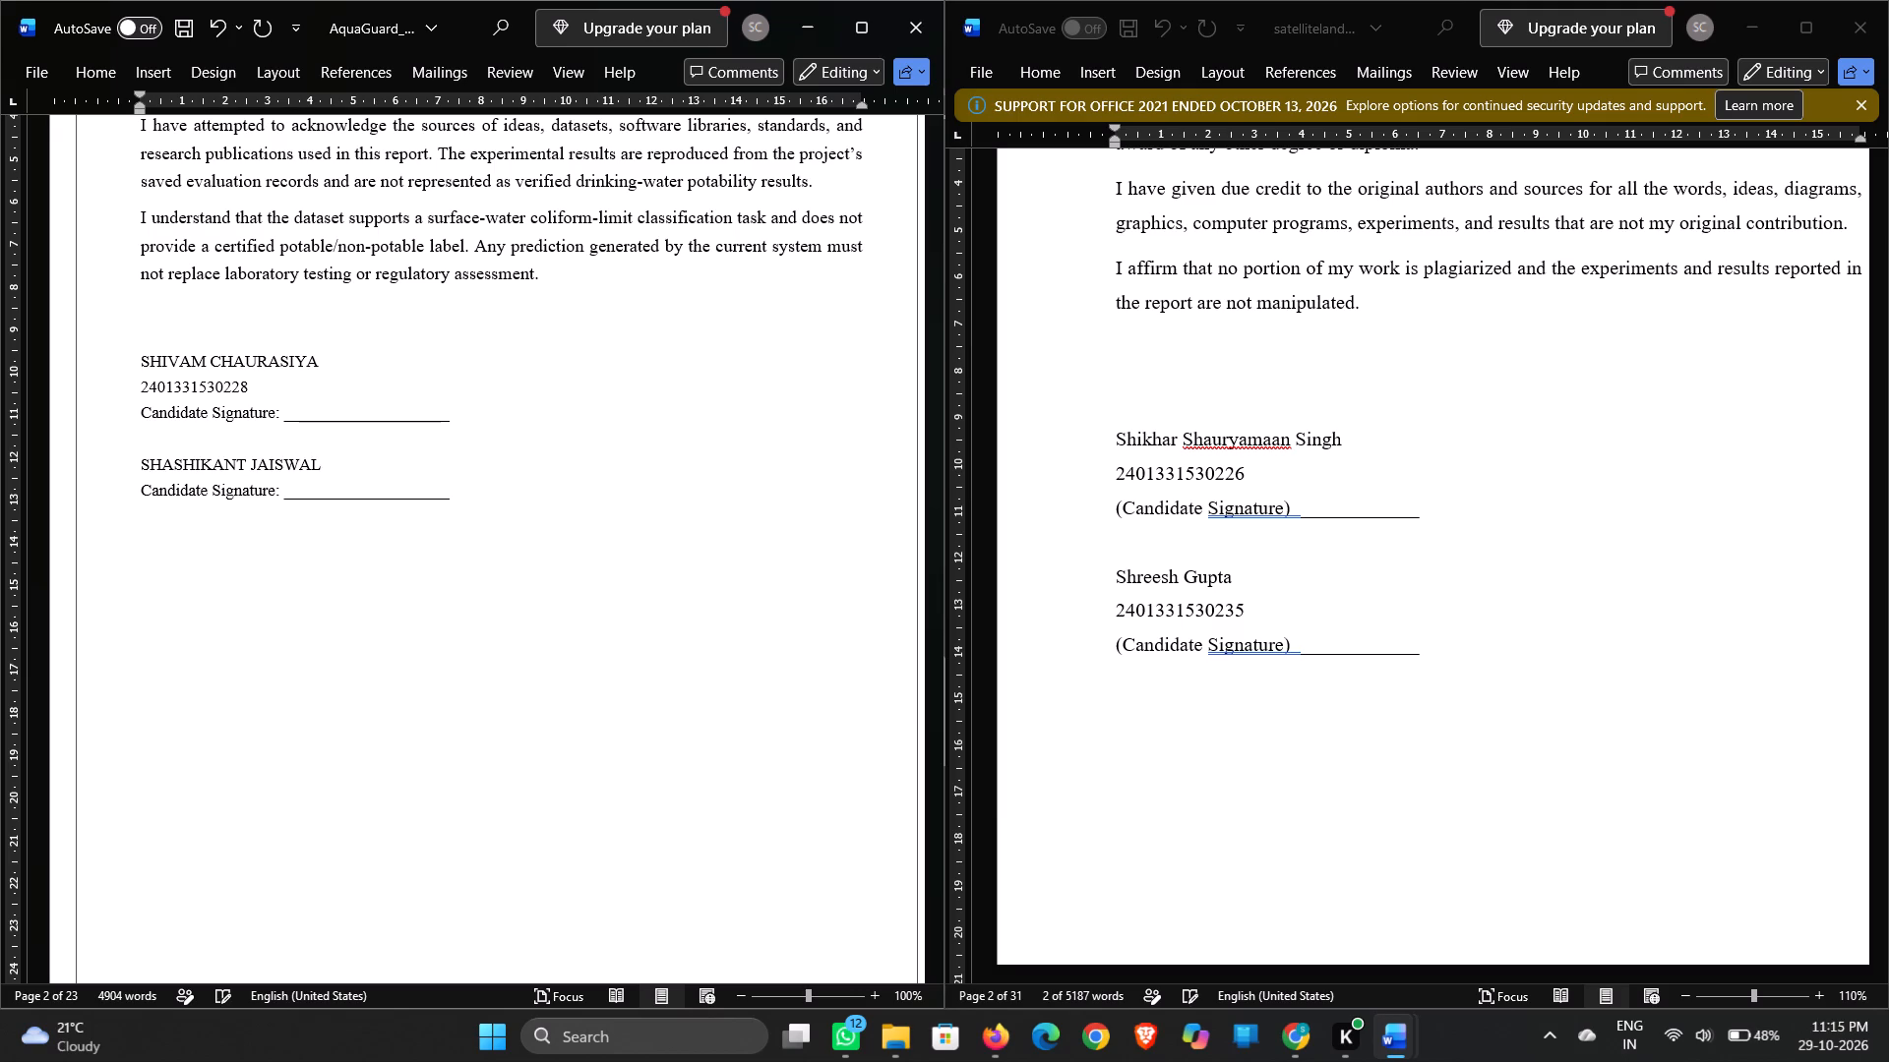
Add the second candidate's roll number on a new line under their name in the AquaGuard Declaration.
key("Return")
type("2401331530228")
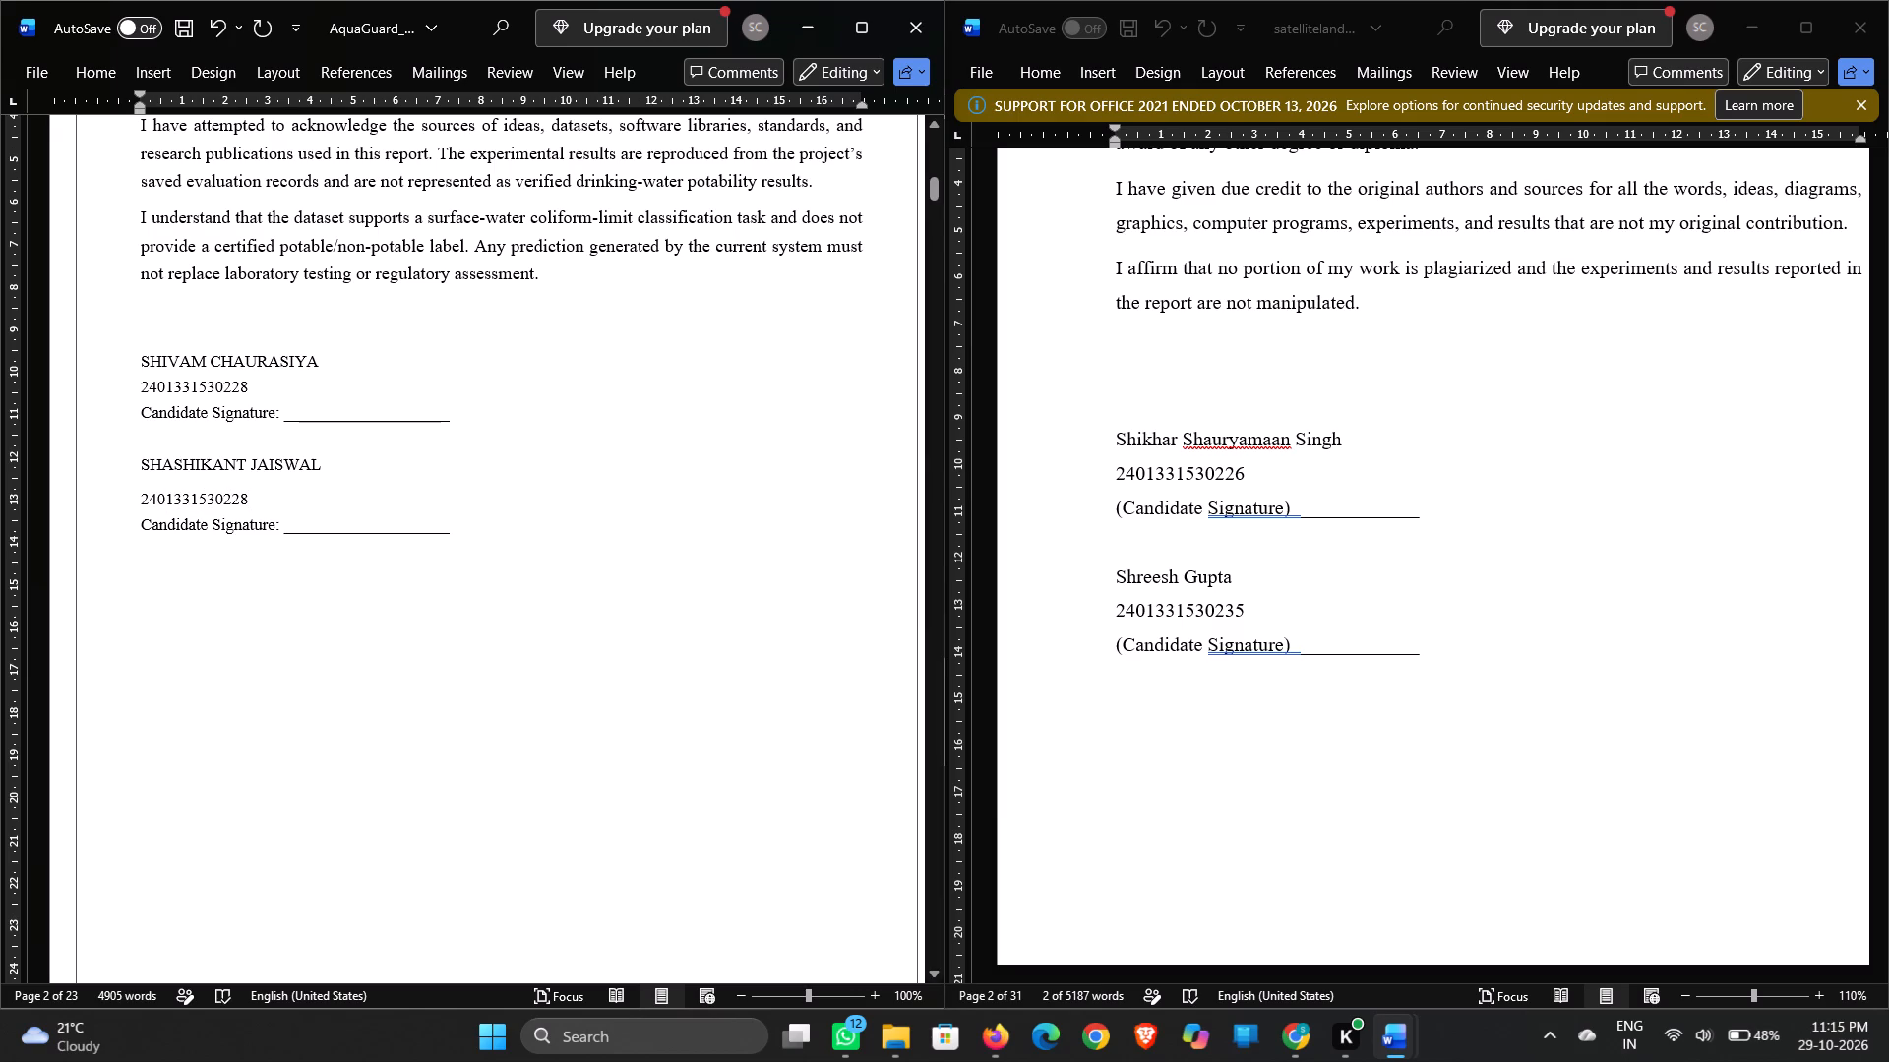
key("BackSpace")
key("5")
Set both candidates' name, roll number and signature lines in the AquaGuard Declaration to font size 12.
left_click(1119, 435)
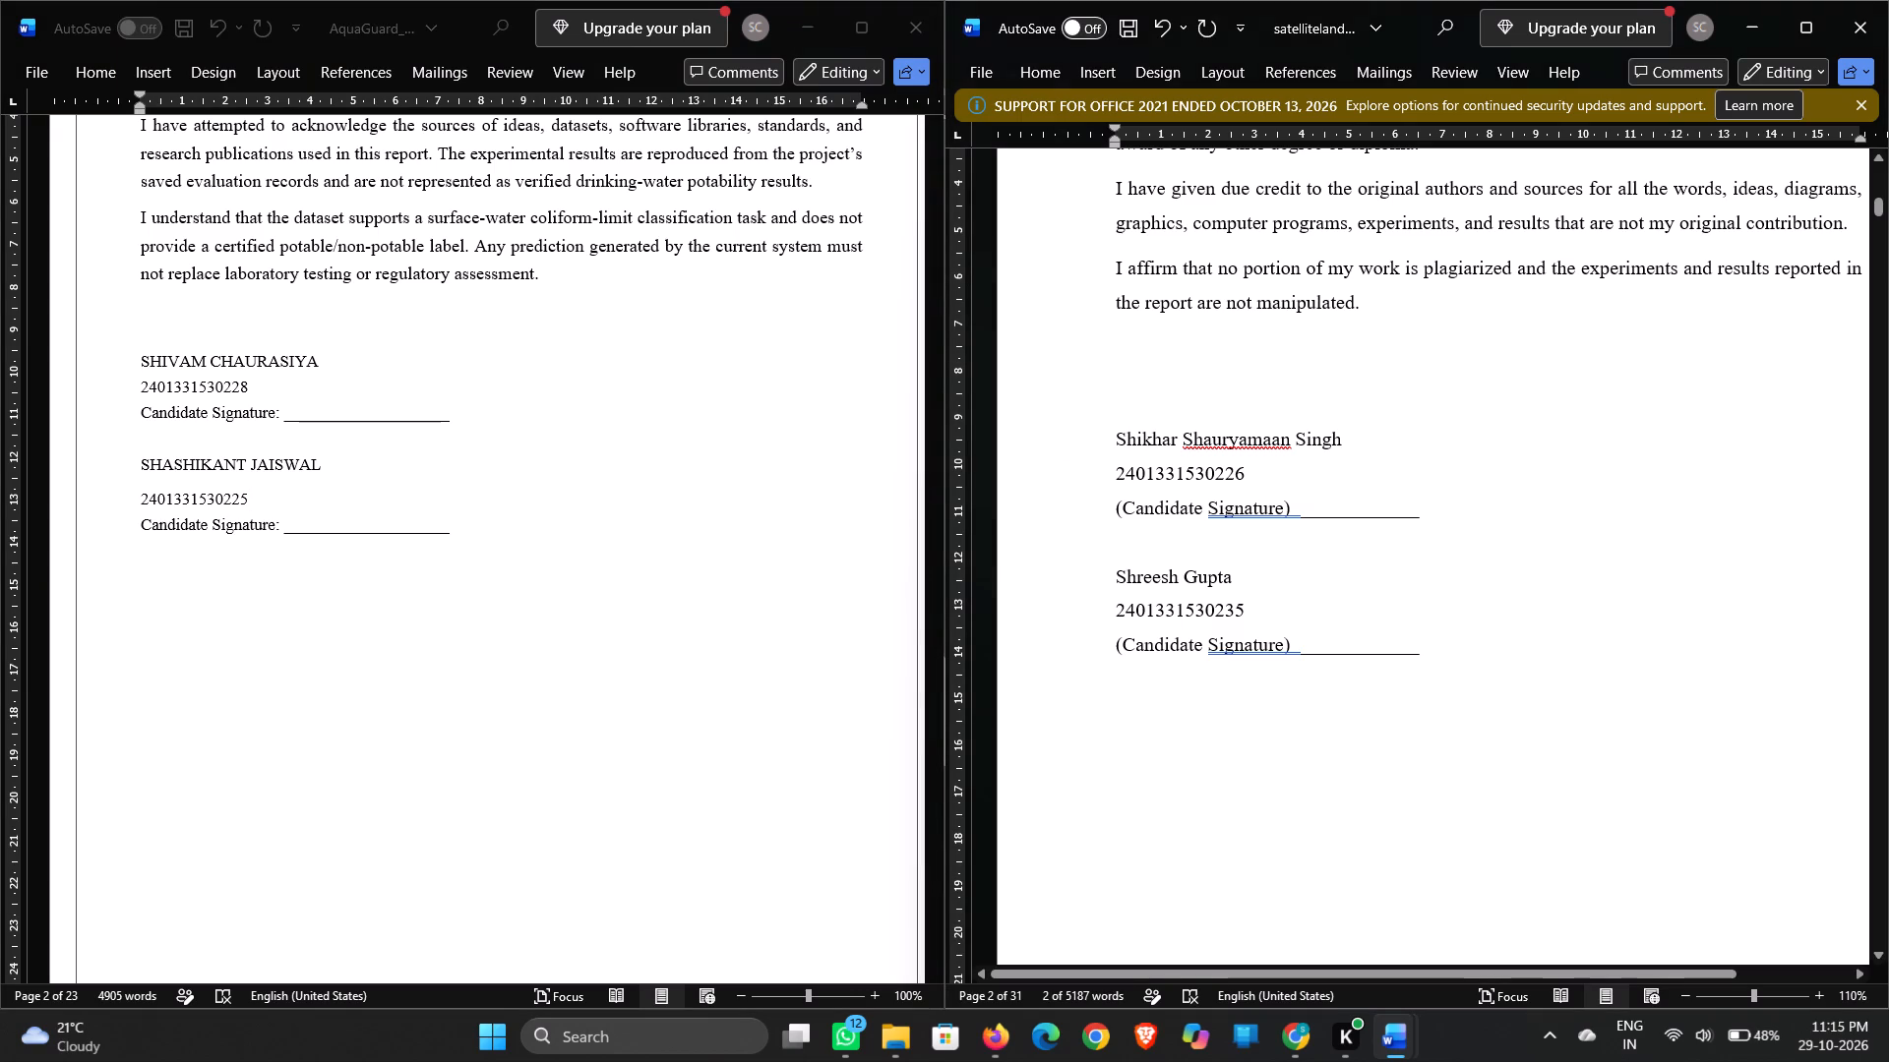
left_click(1119, 442)
left_click_drag(1119, 442, 1224, 517)
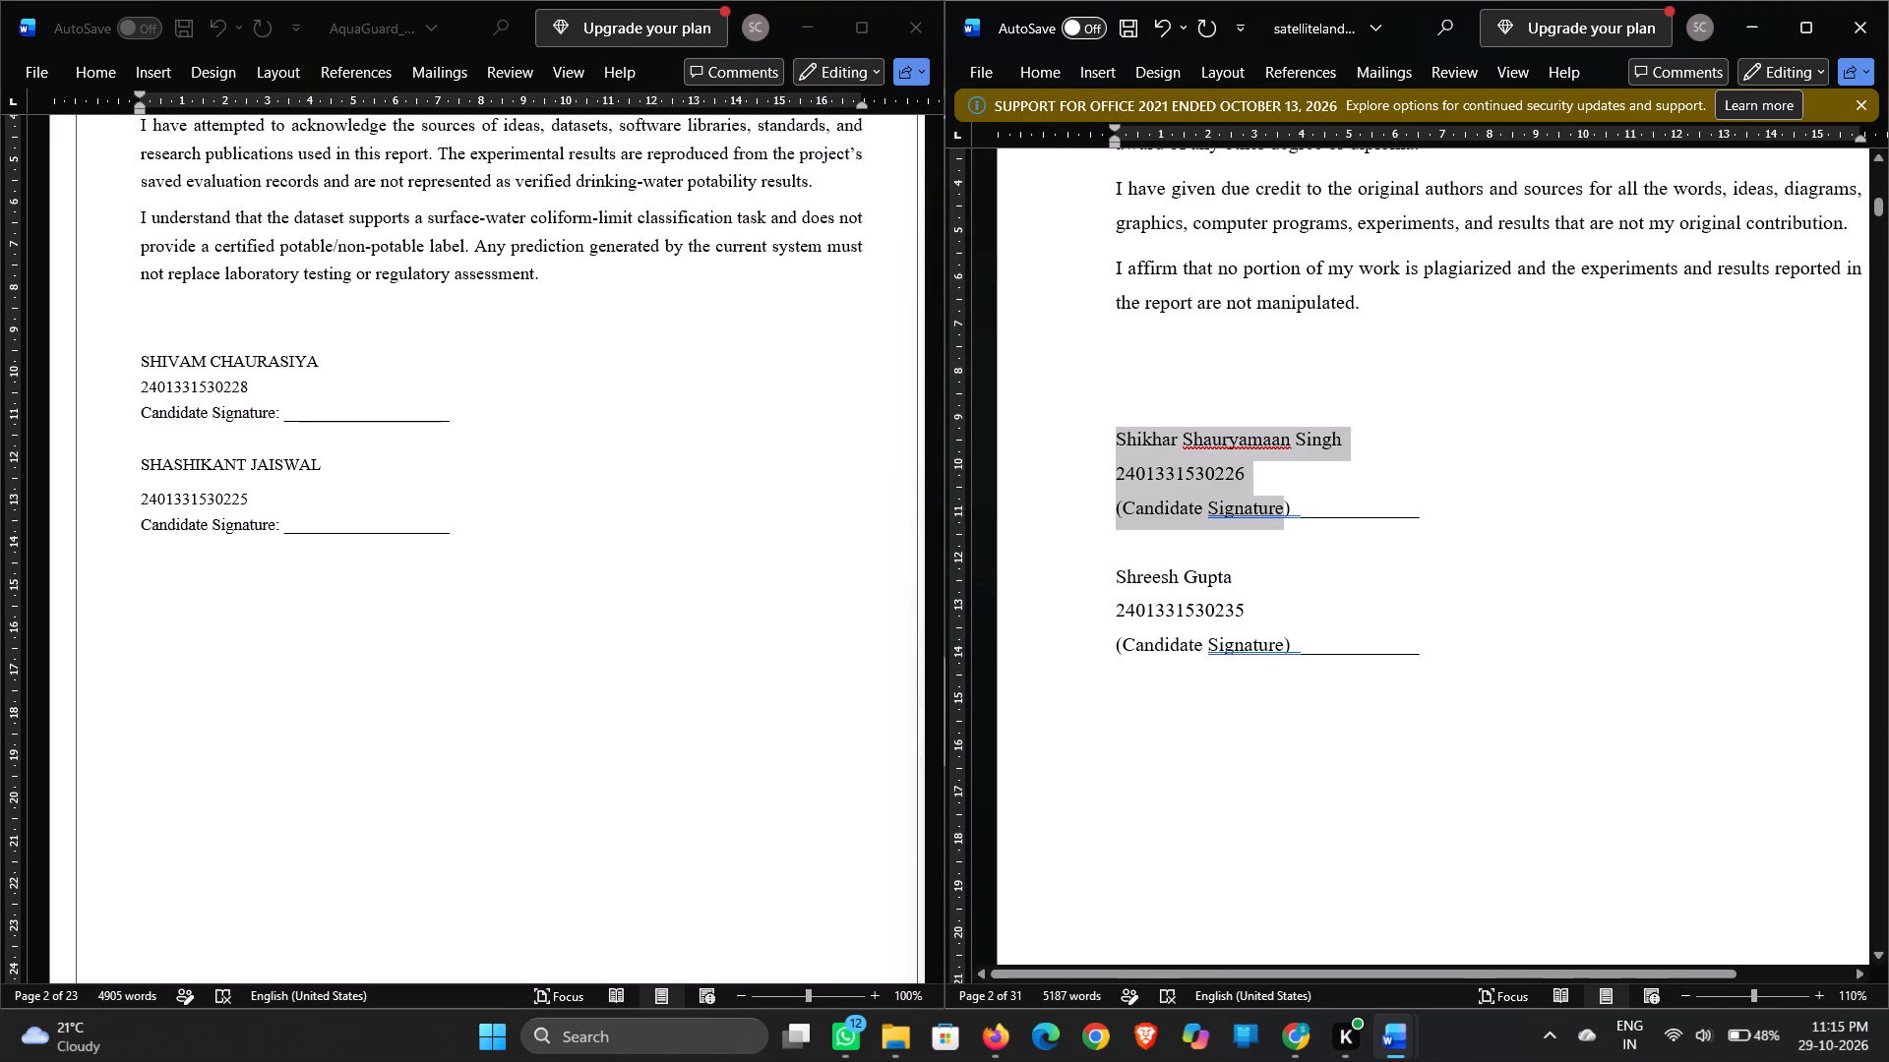
left_click(1197, 537)
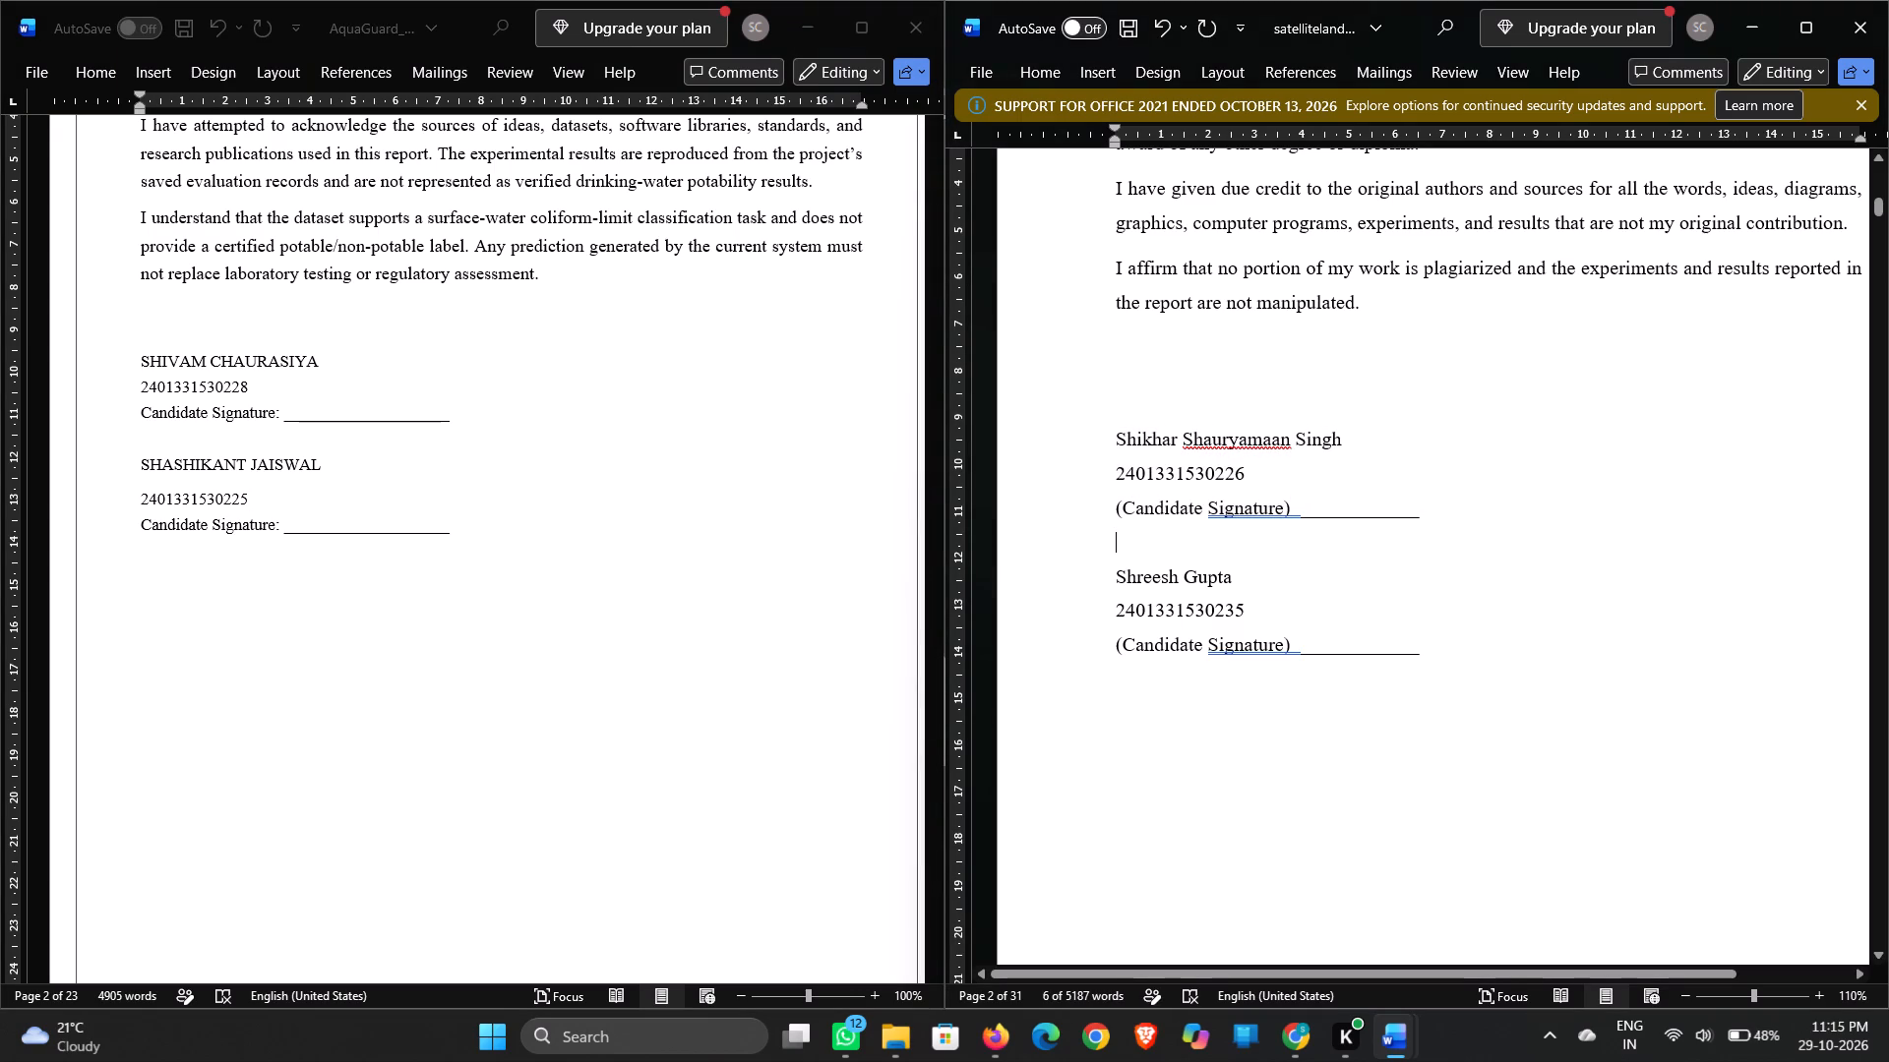
left_click(143, 356)
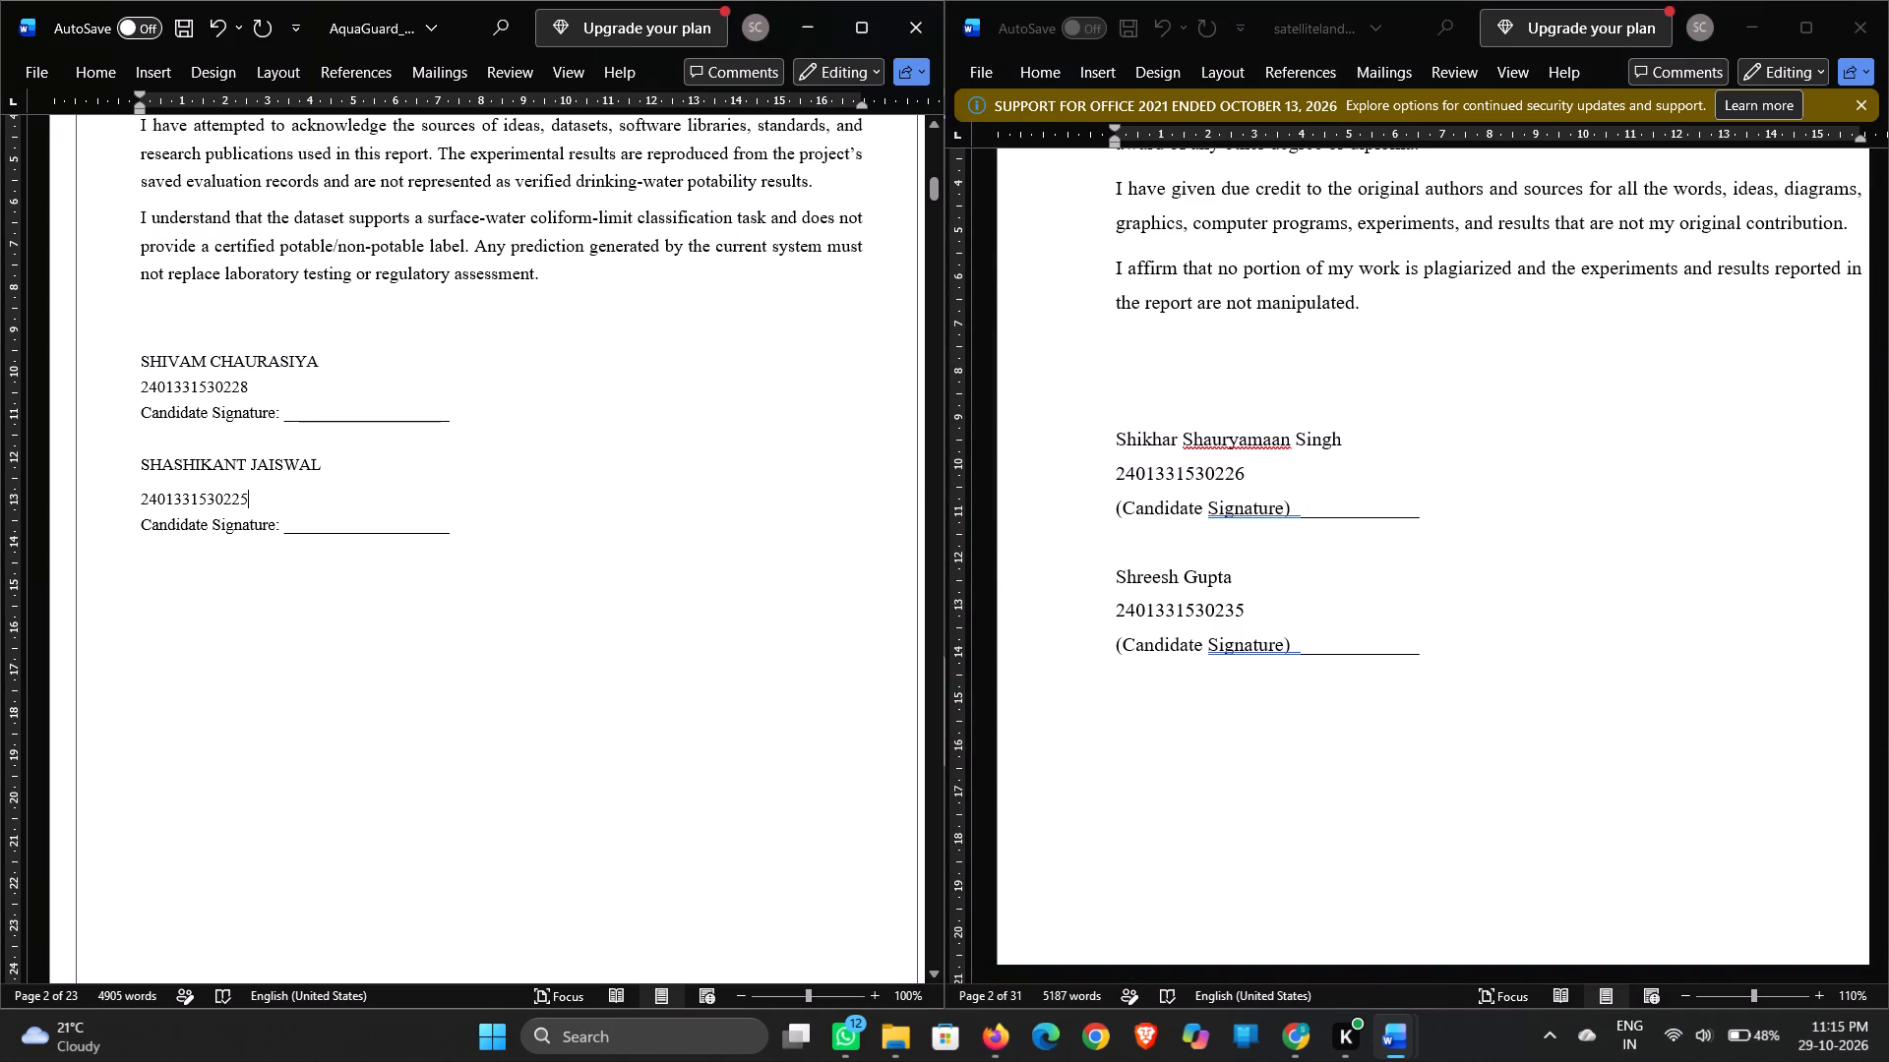
left_click_drag(143, 356, 284, 532)
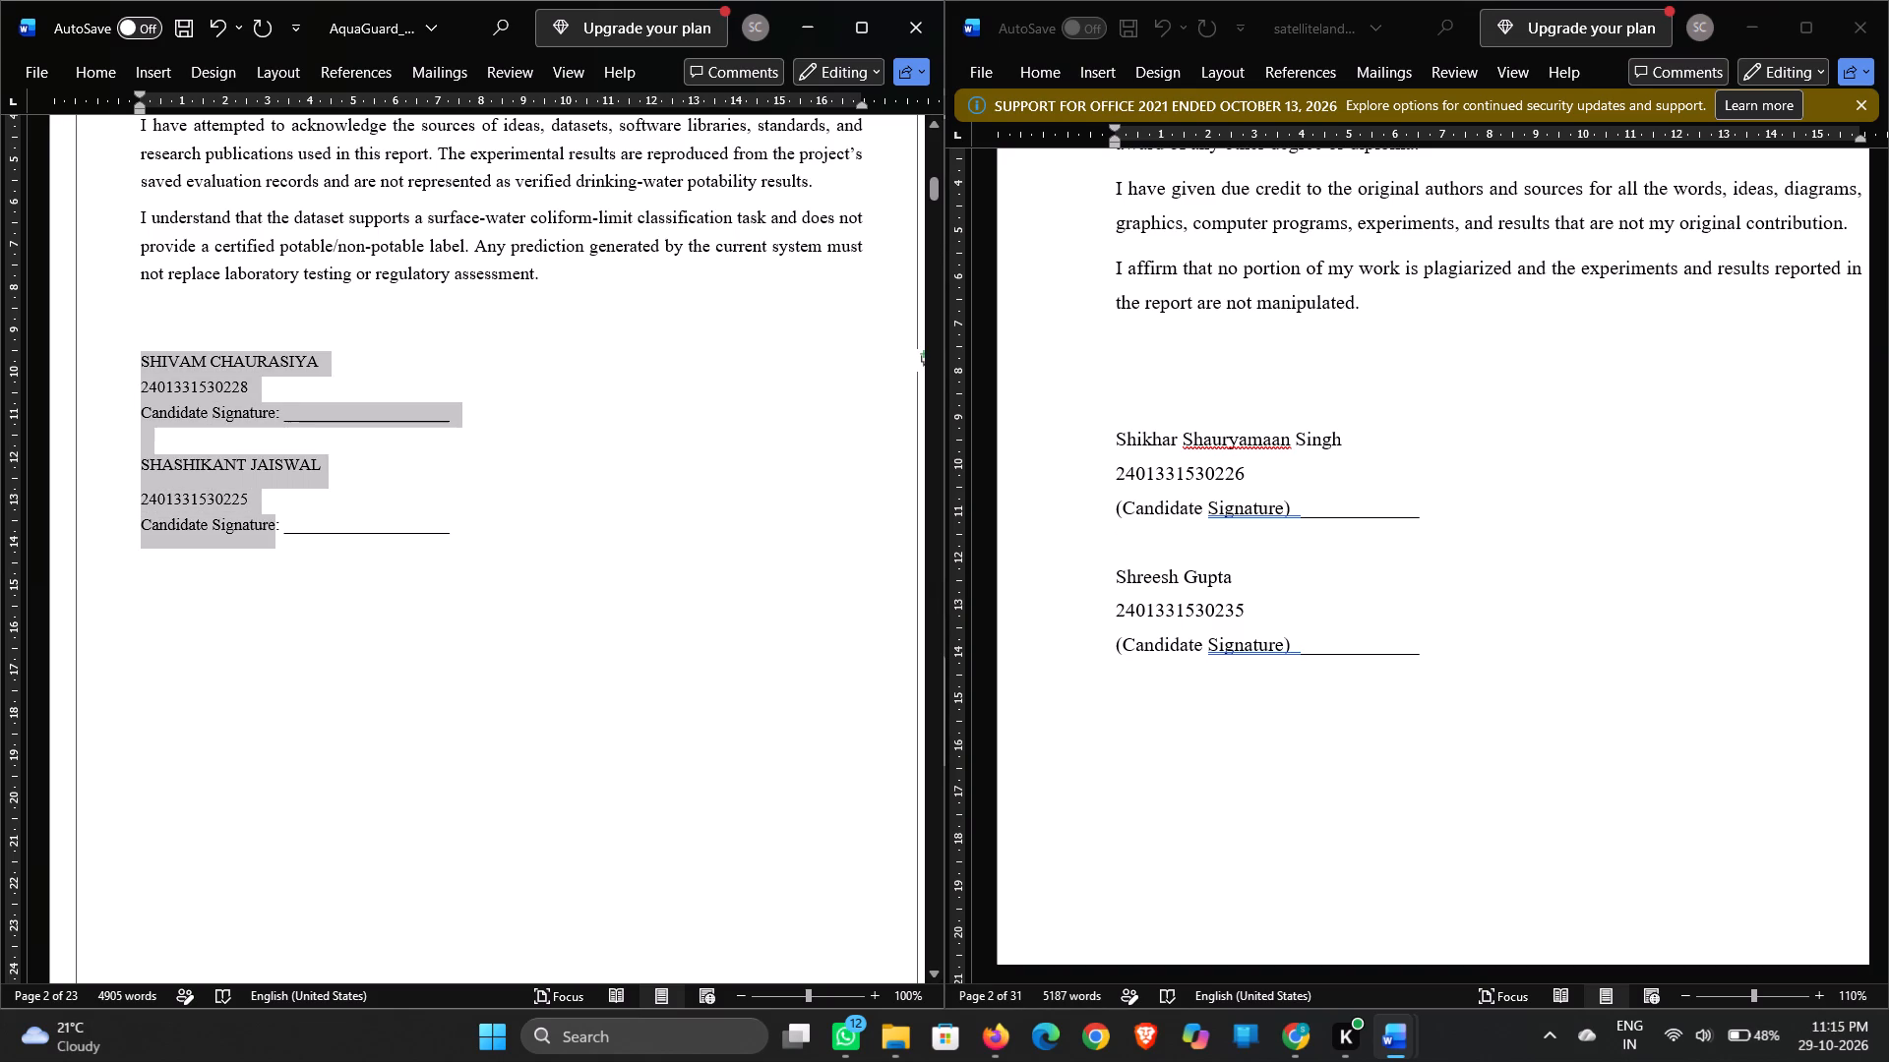
left_click_drag(284, 532, 425, 528)
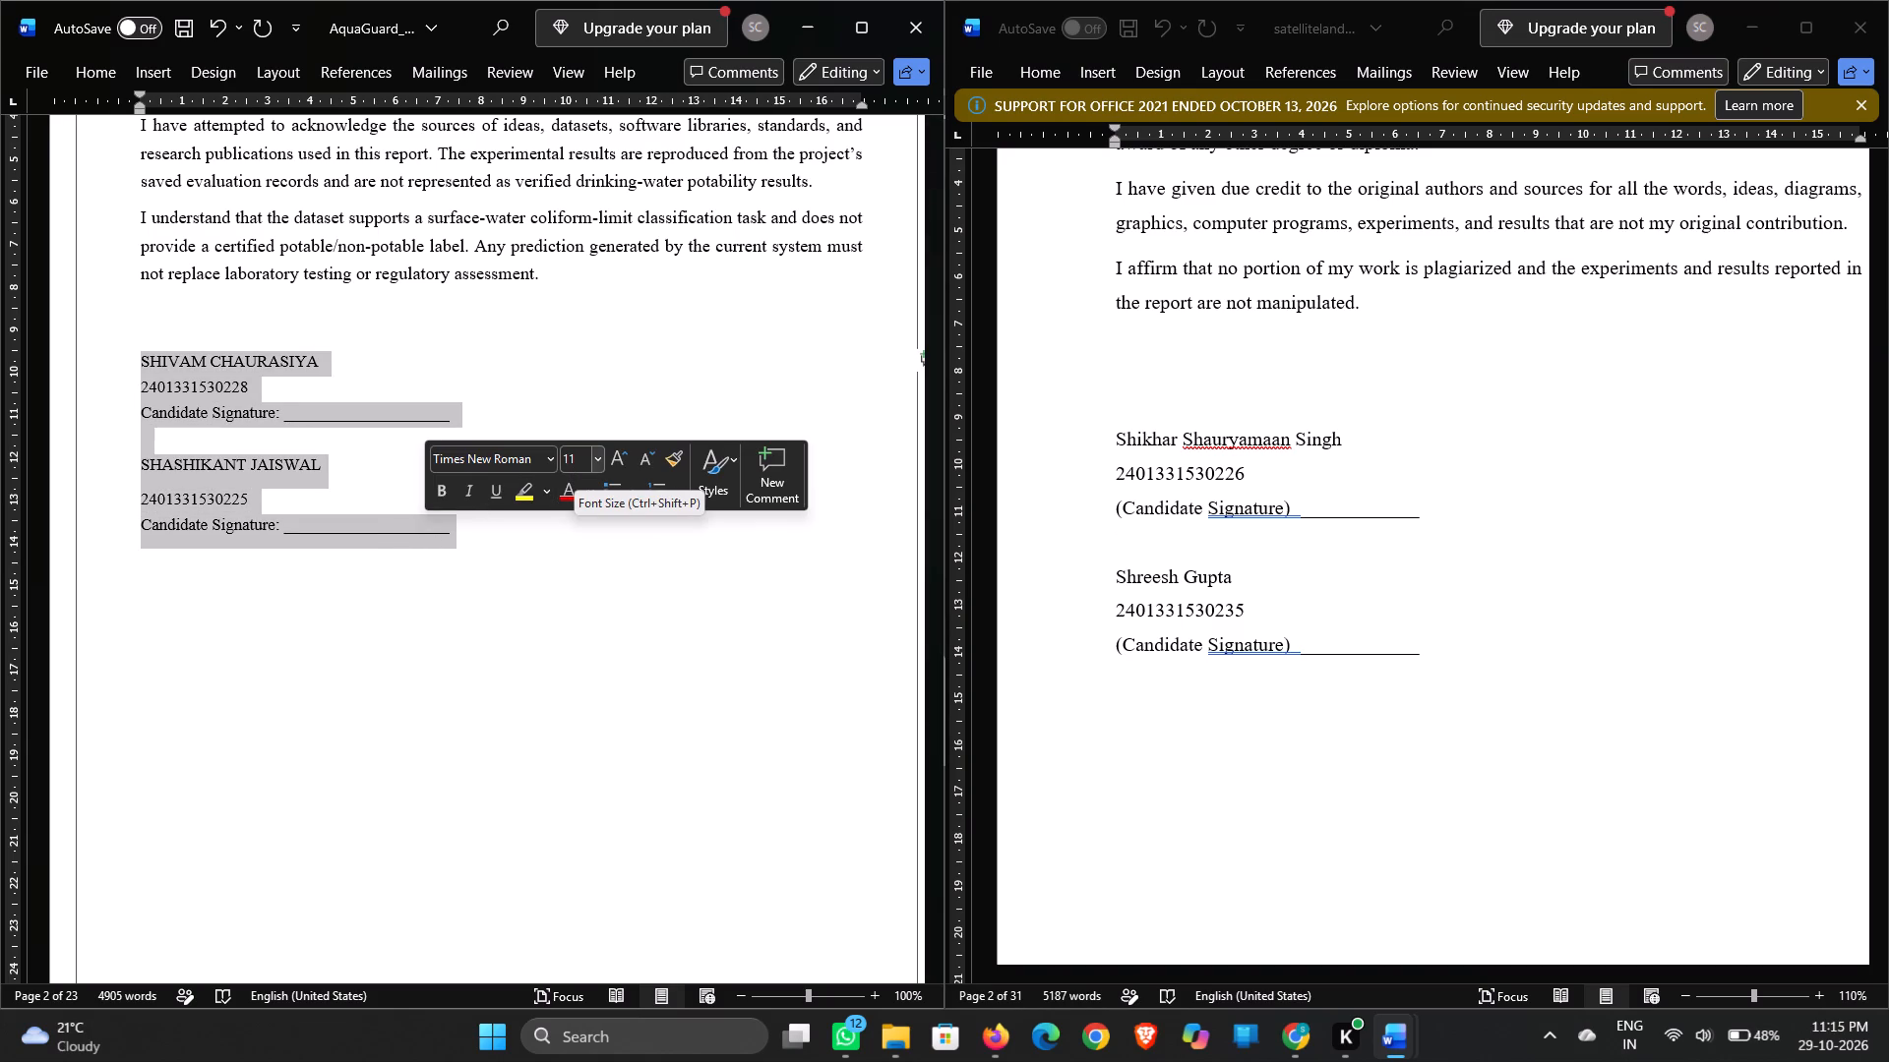
left_click(574, 459)
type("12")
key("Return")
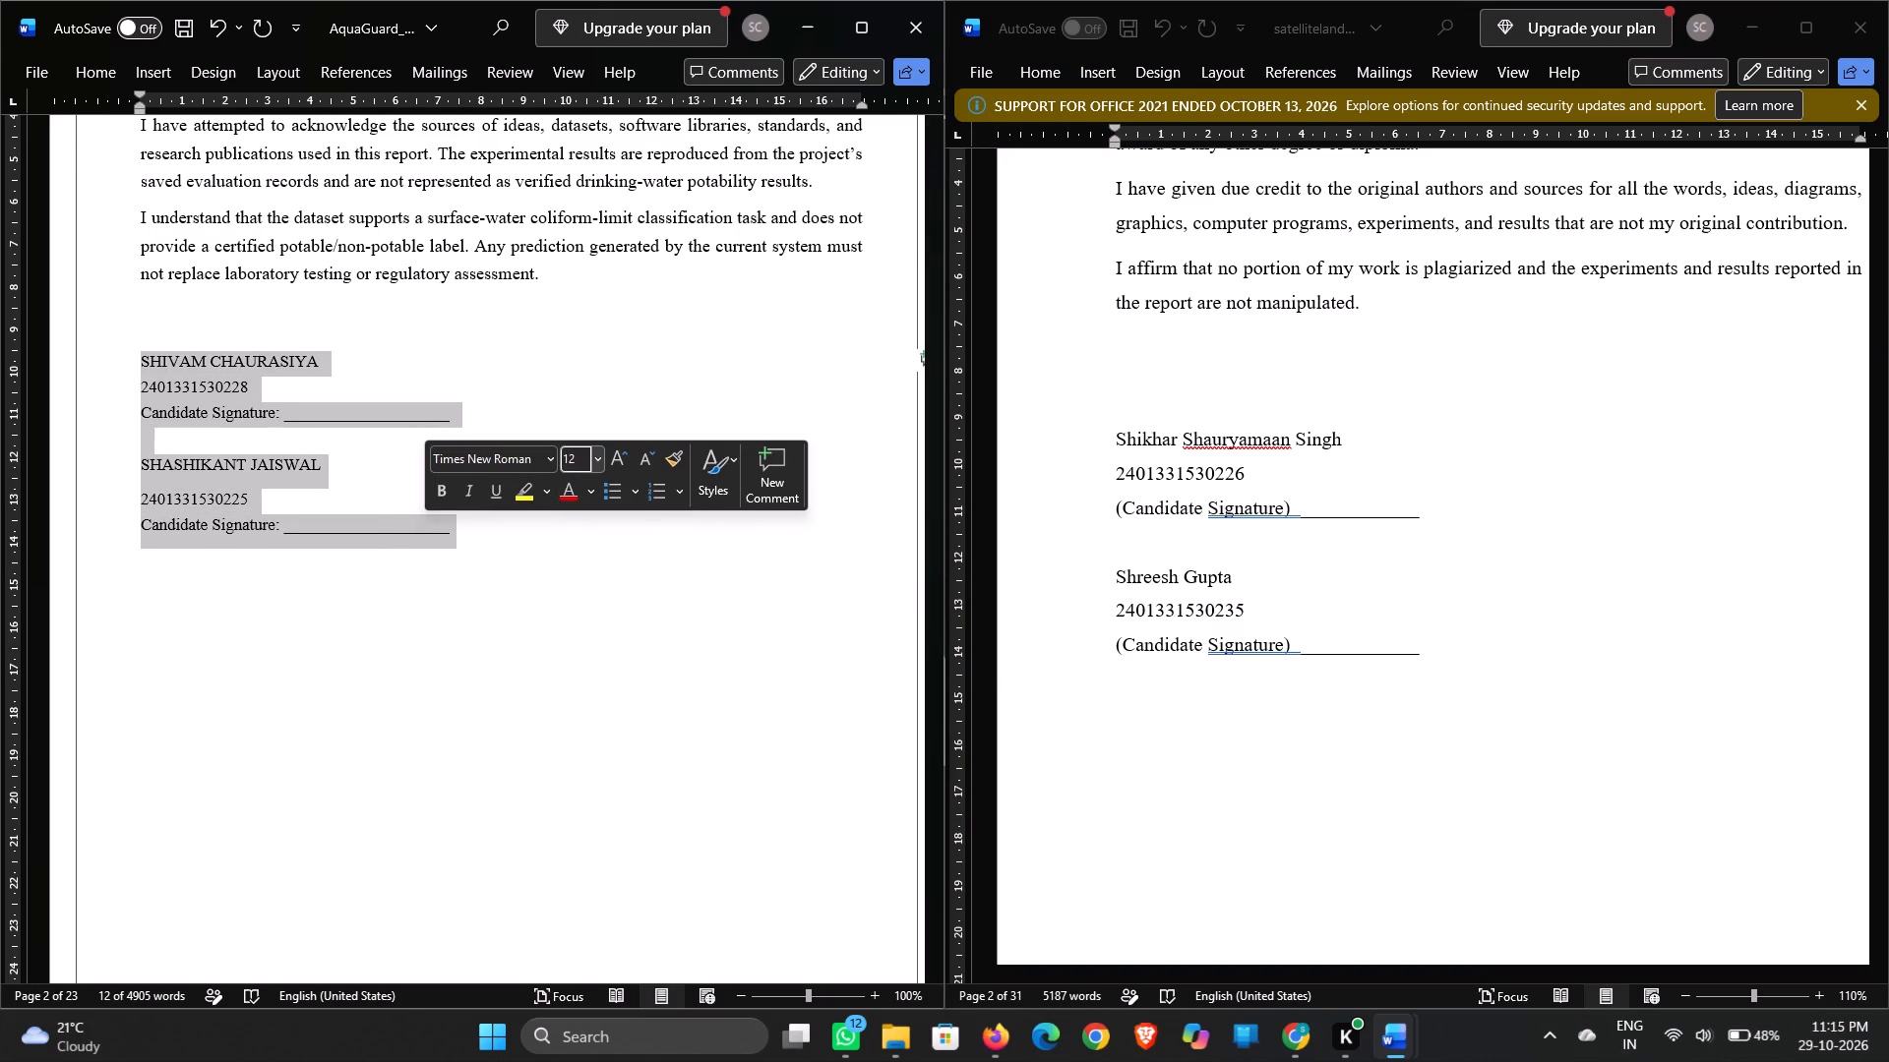
left_click(458, 636)
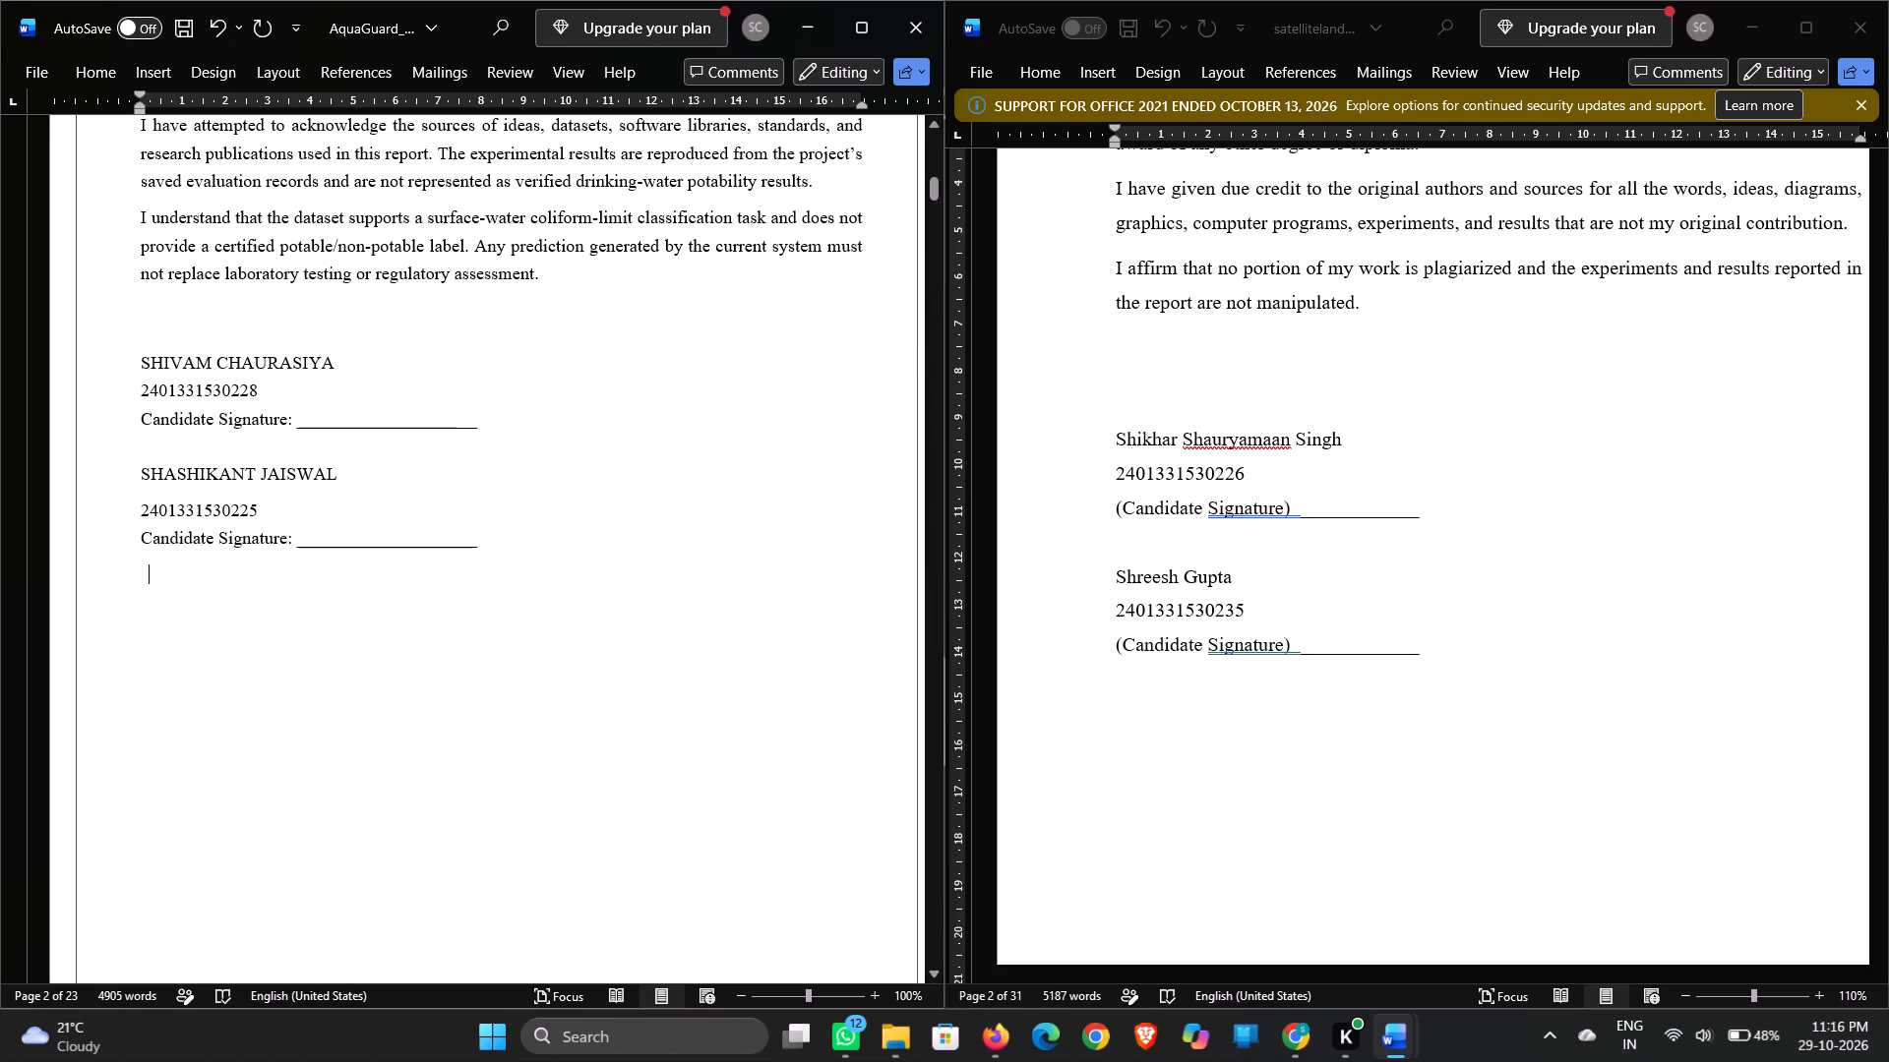
Format the ACKNOWLEDGEMENT heading in the AquaGuard report with font size 16 and the Automatic font color.
scroll(458, 636, "down", 1)
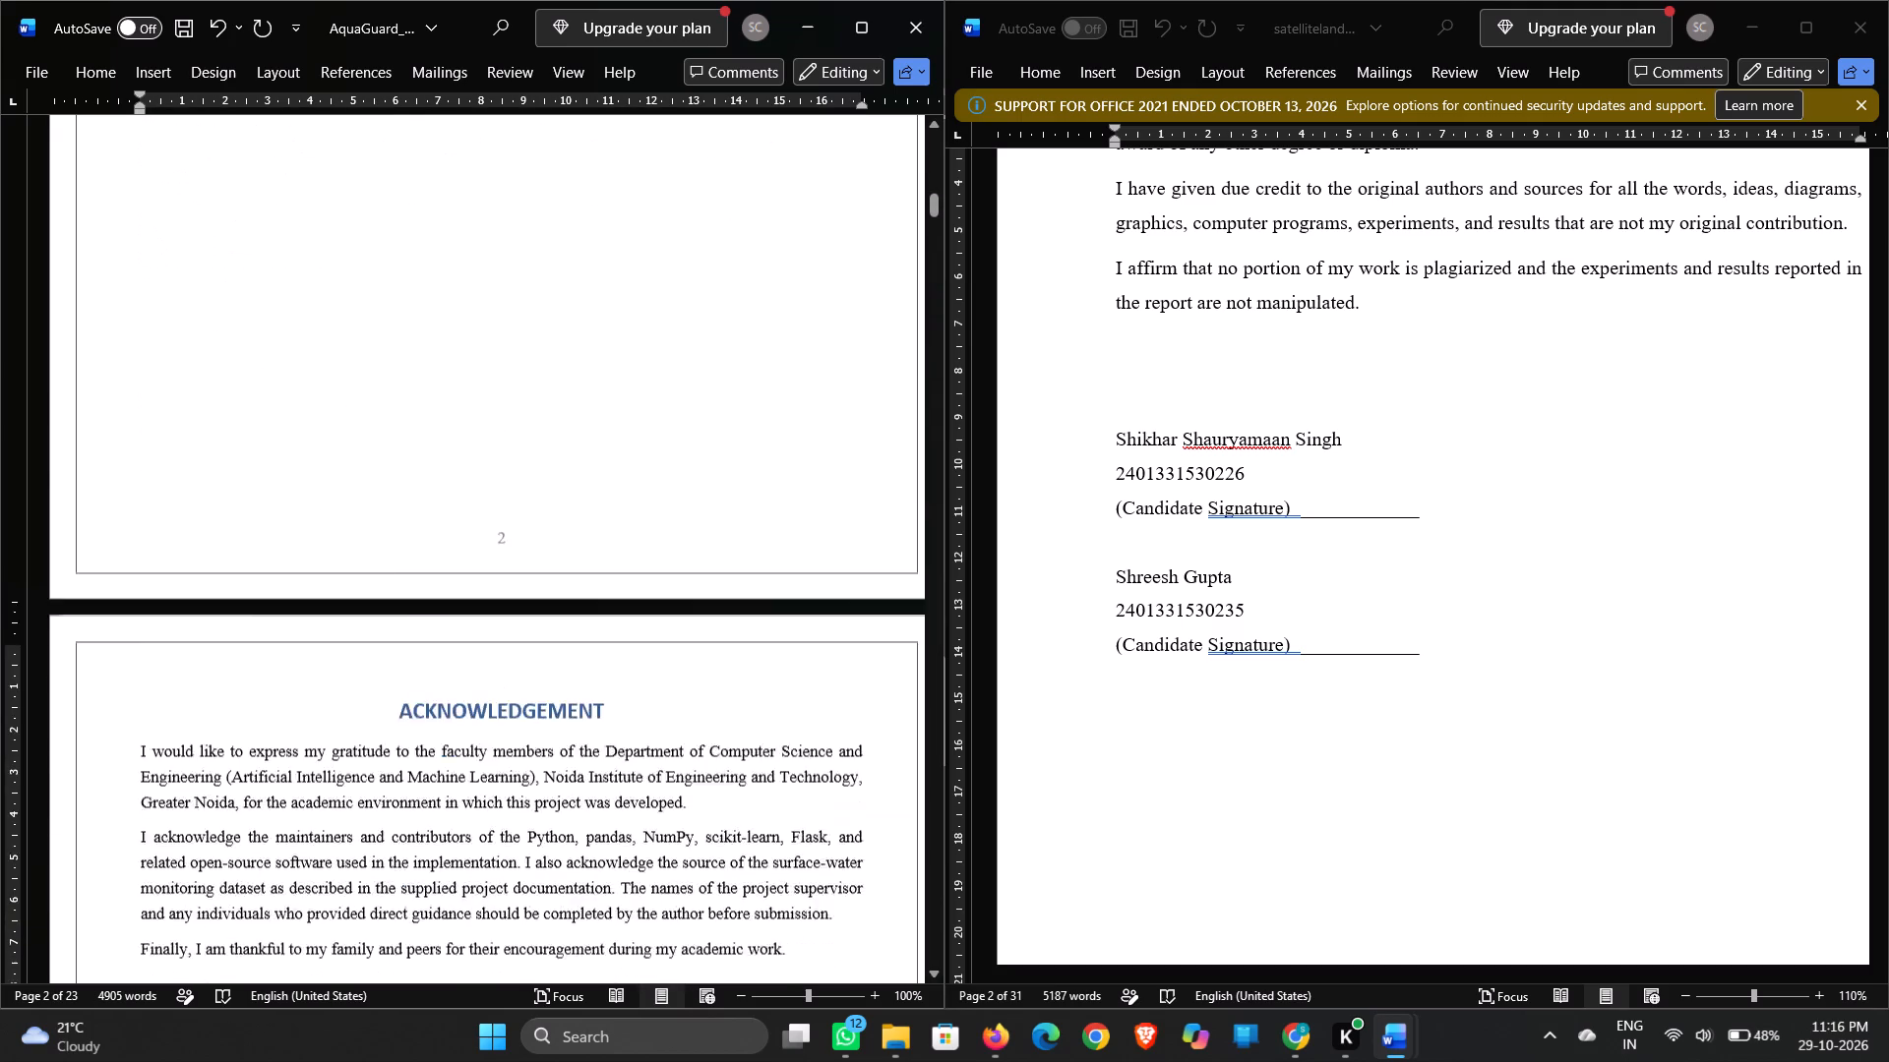
scroll(458, 636, "down", 1)
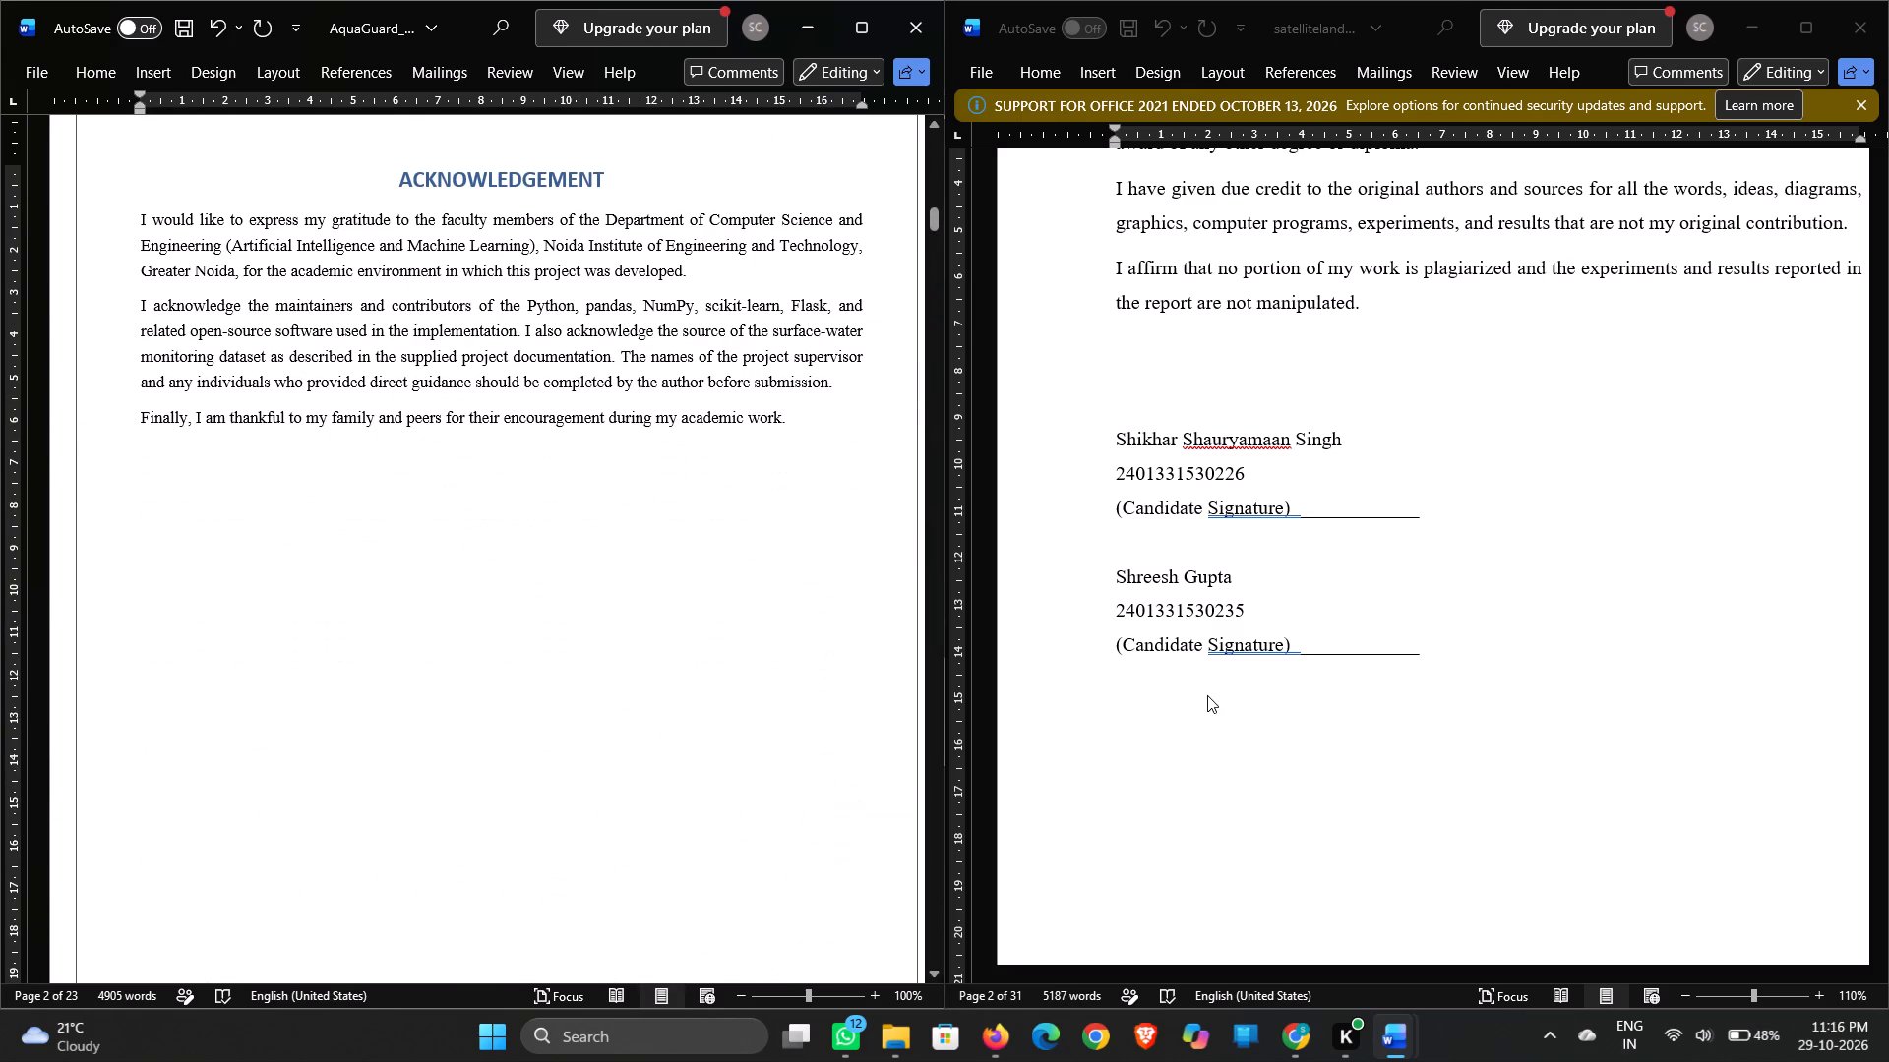
scroll(1207, 695, "down", 1)
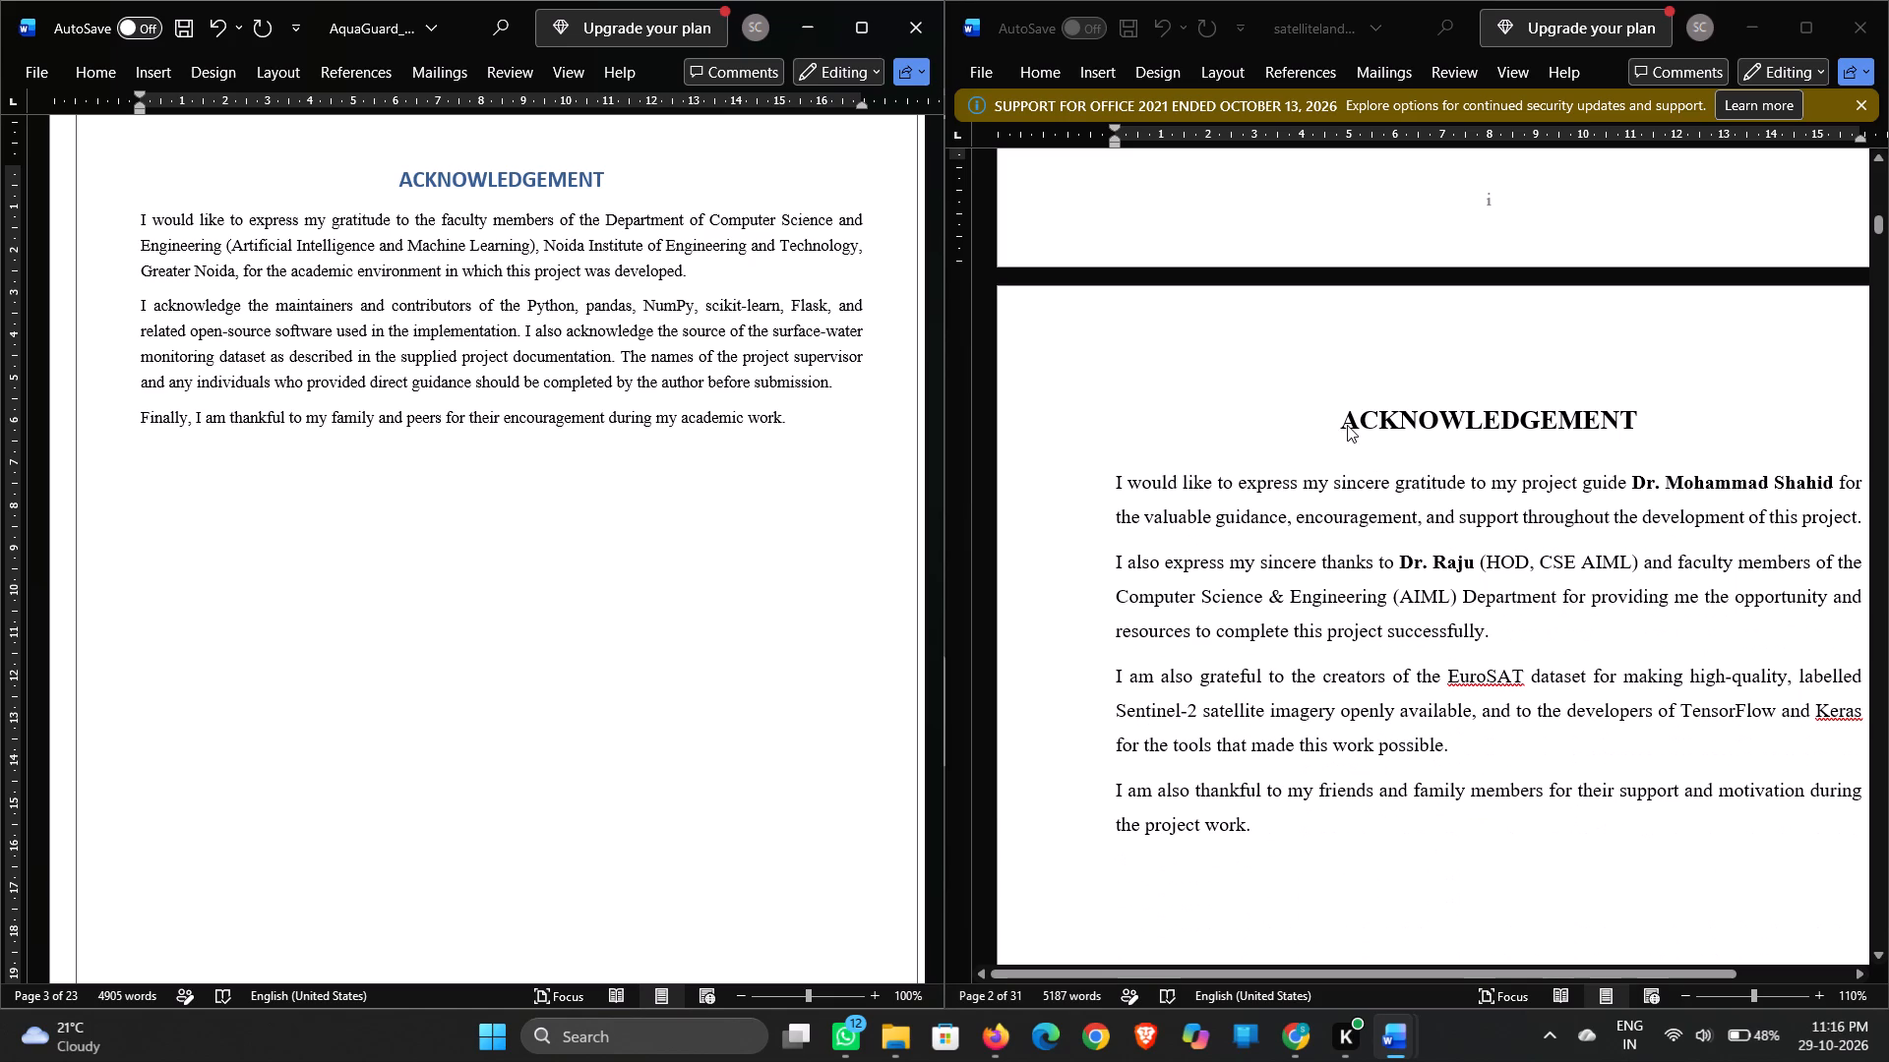
left_click(1347, 425)
left_click_drag(1347, 425, 1483, 419)
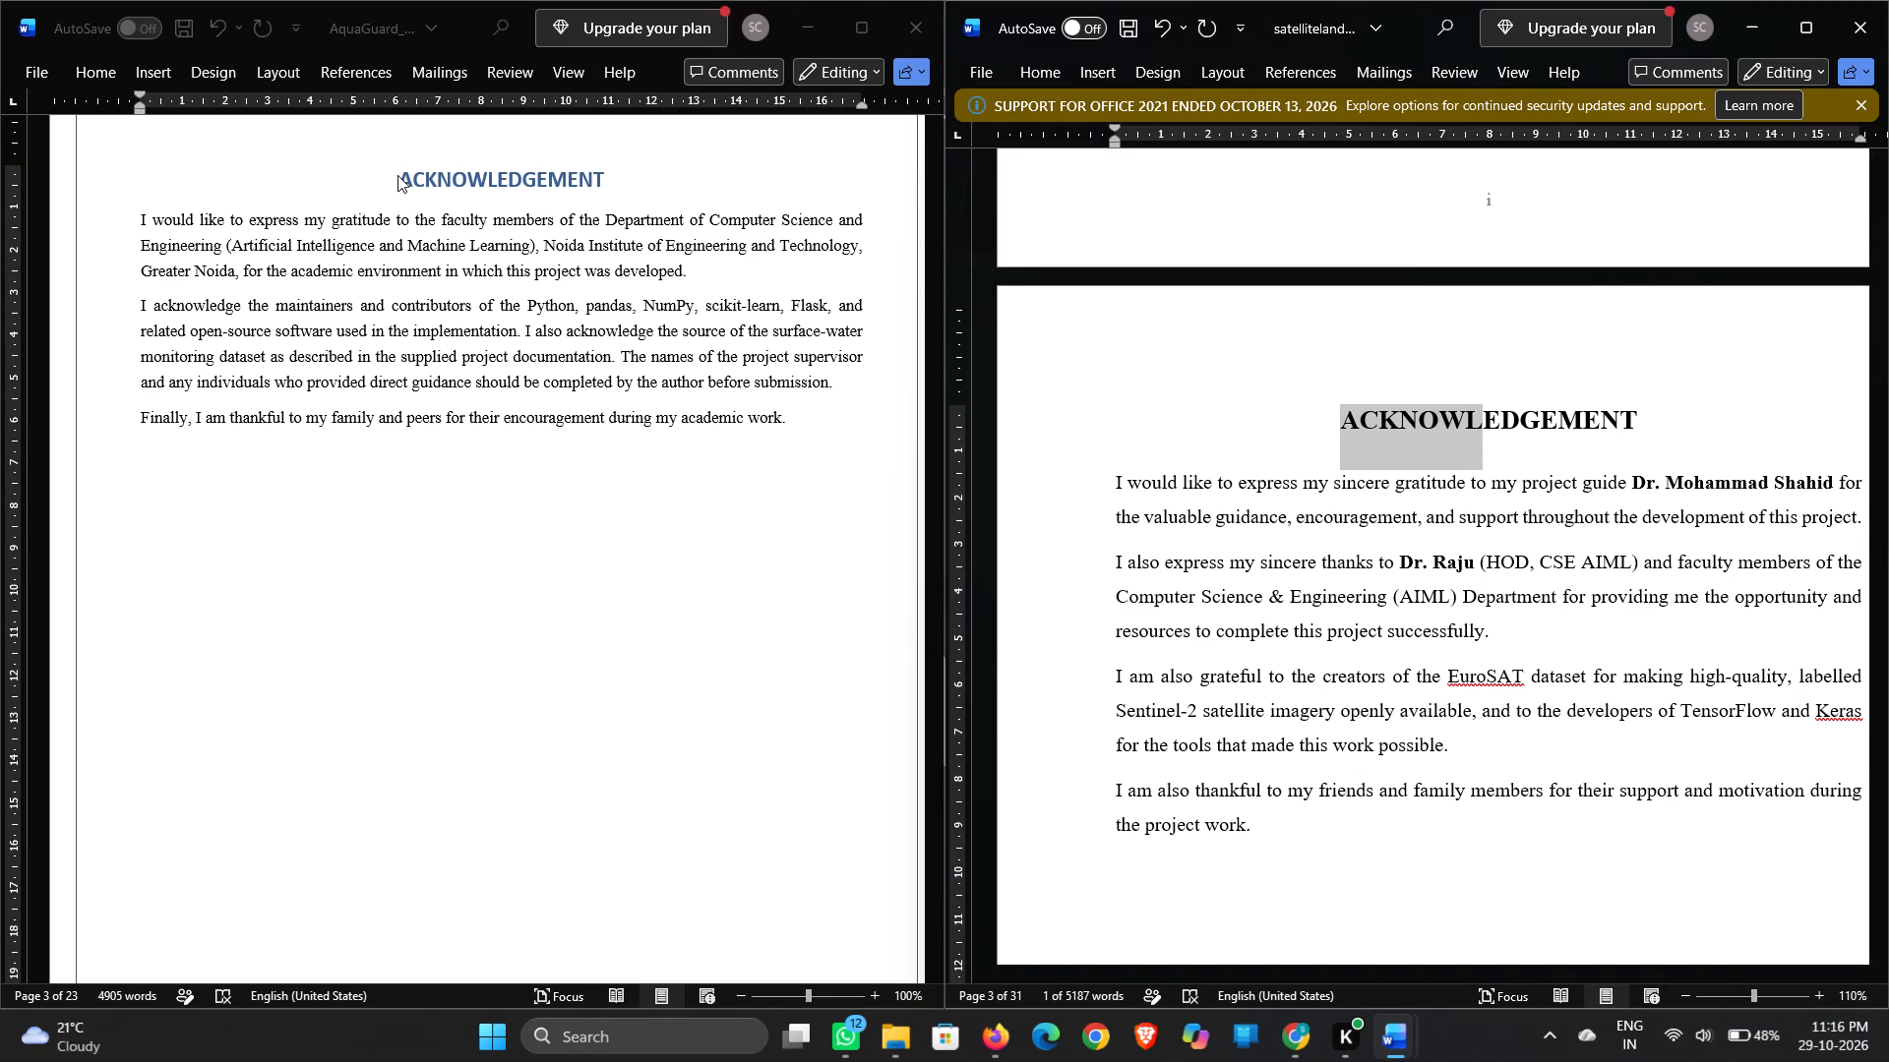
left_click_drag(397, 175, 544, 179)
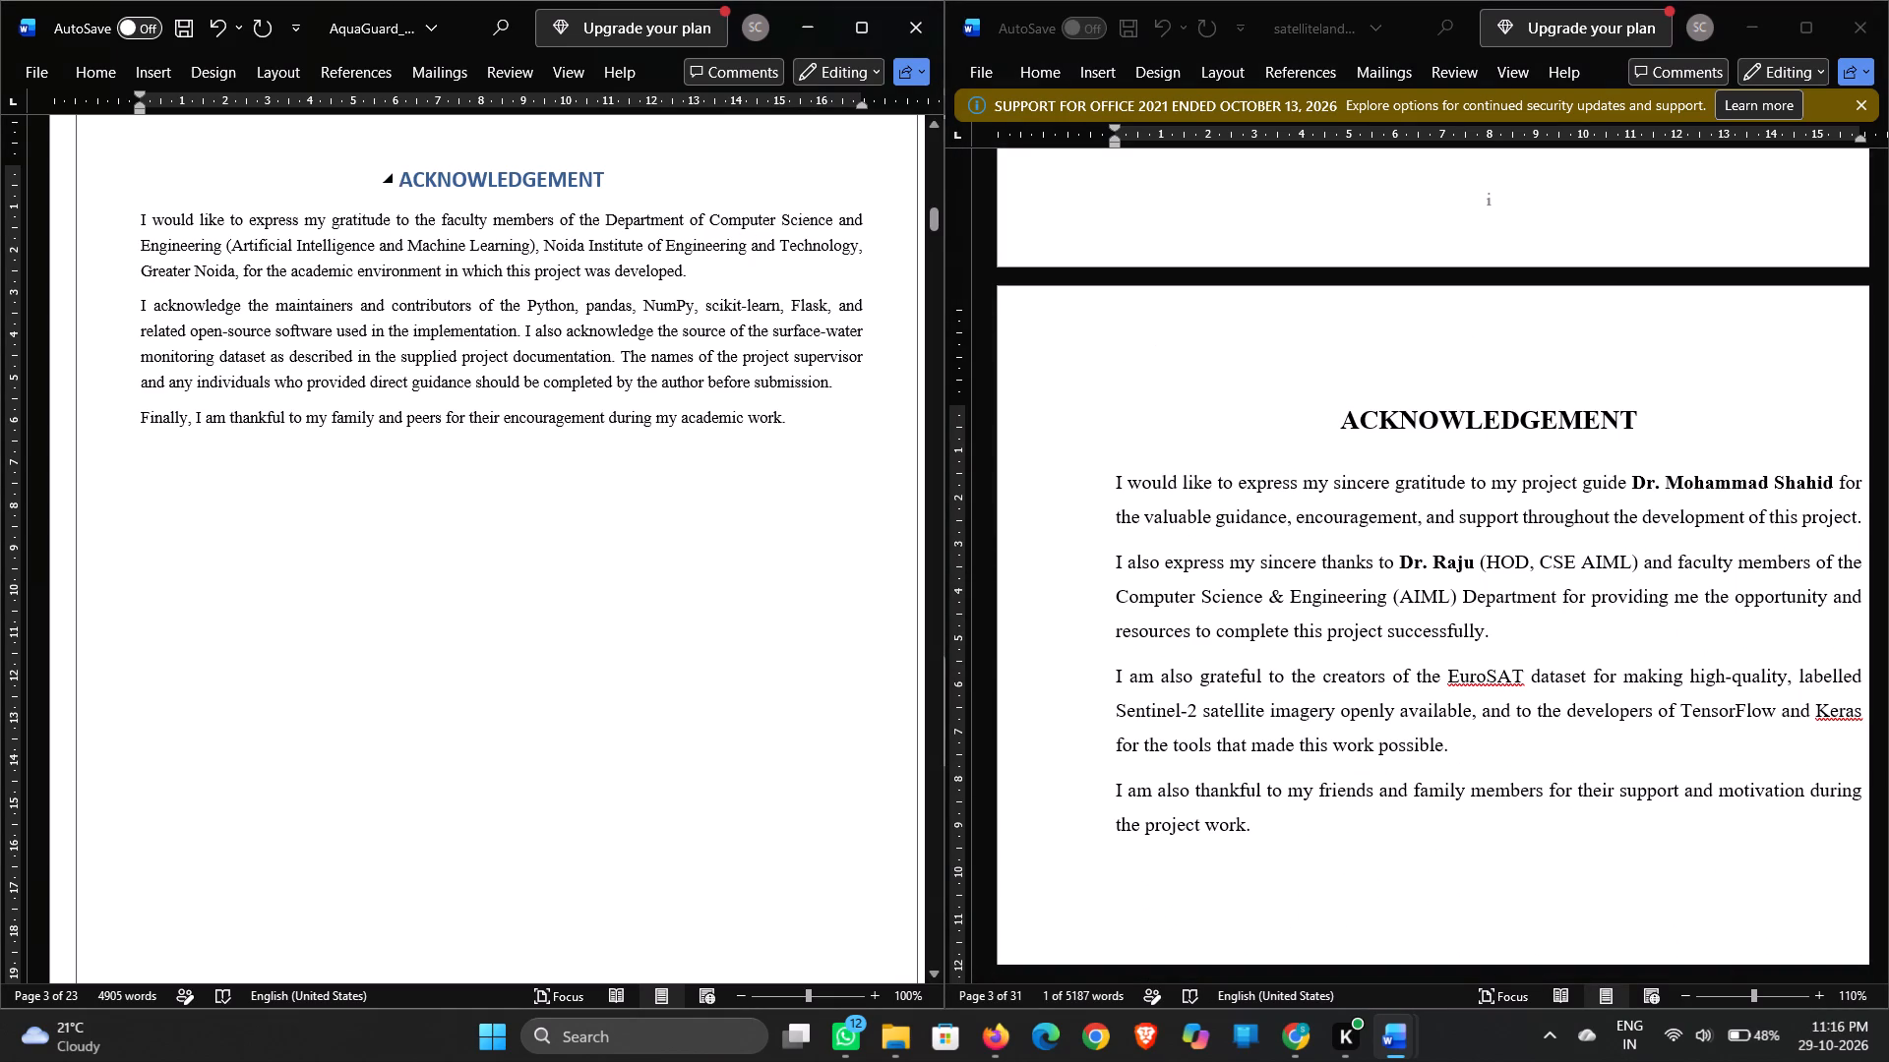
left_click_drag(401, 176, 614, 180)
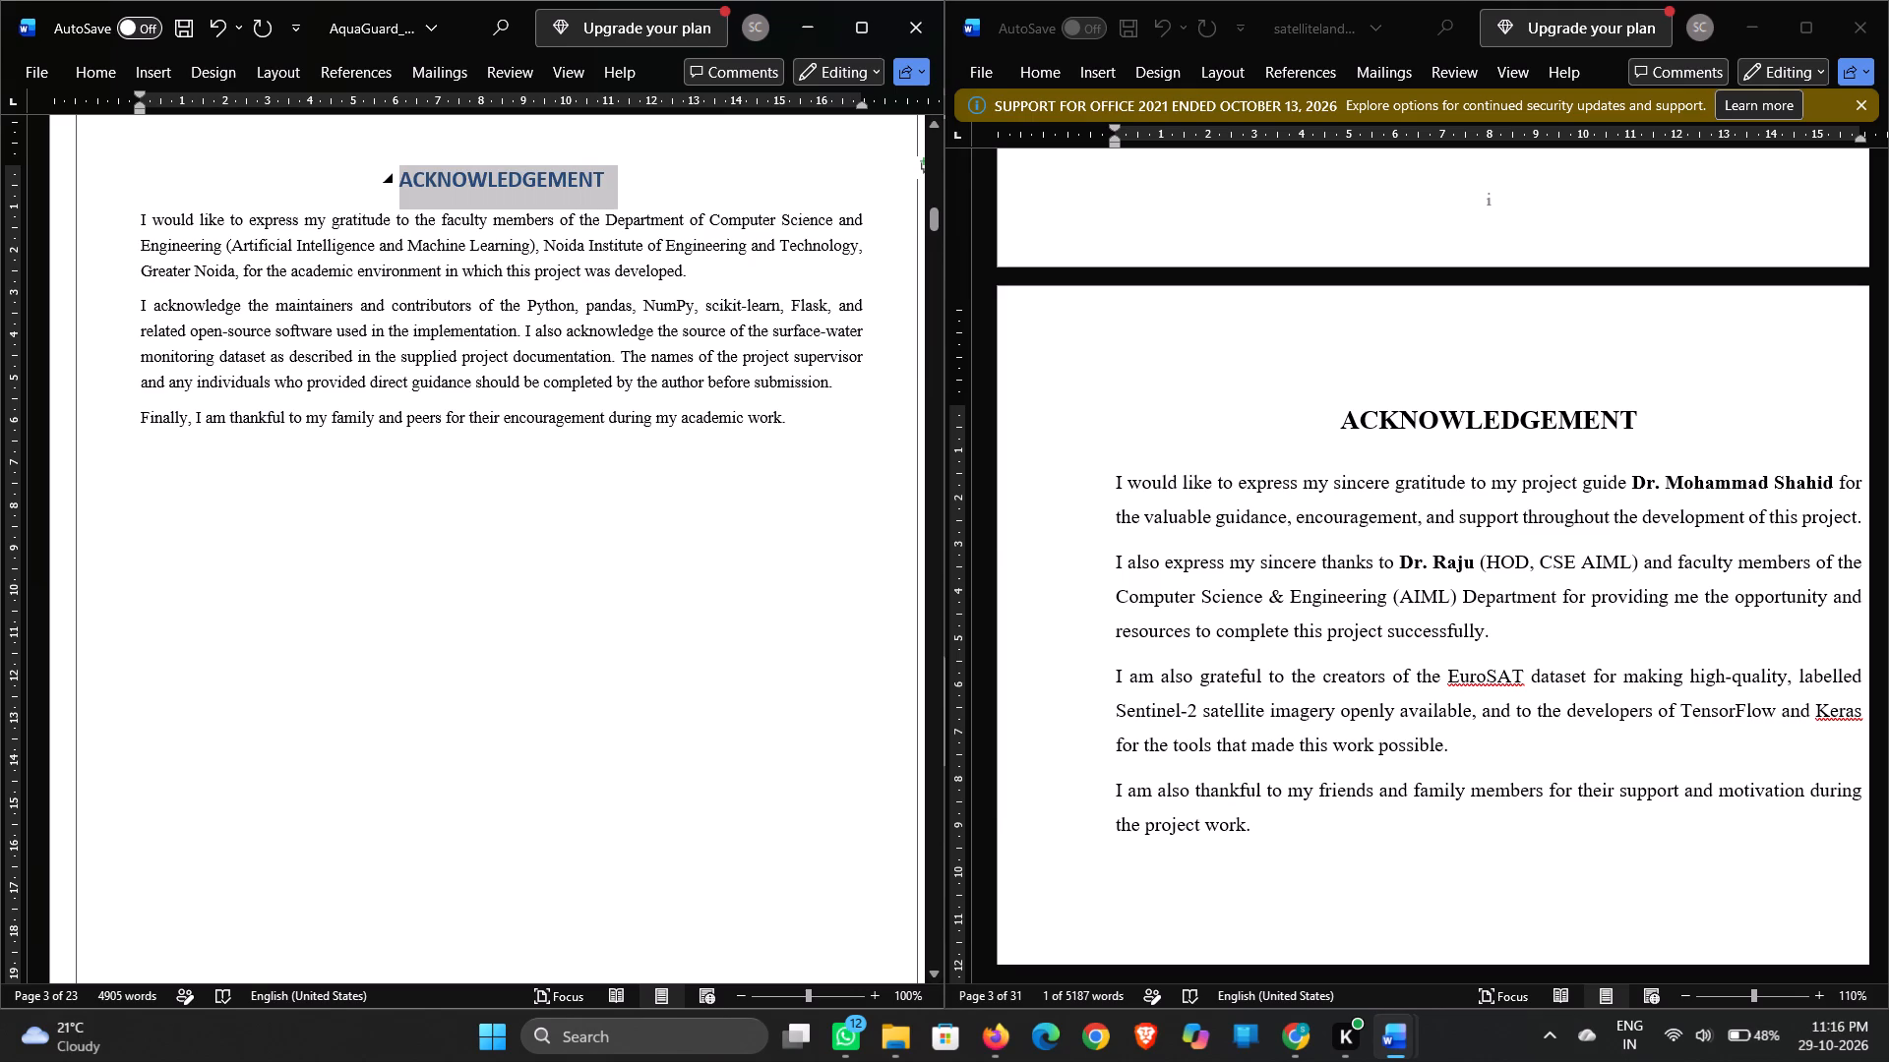
left_click(766, 116)
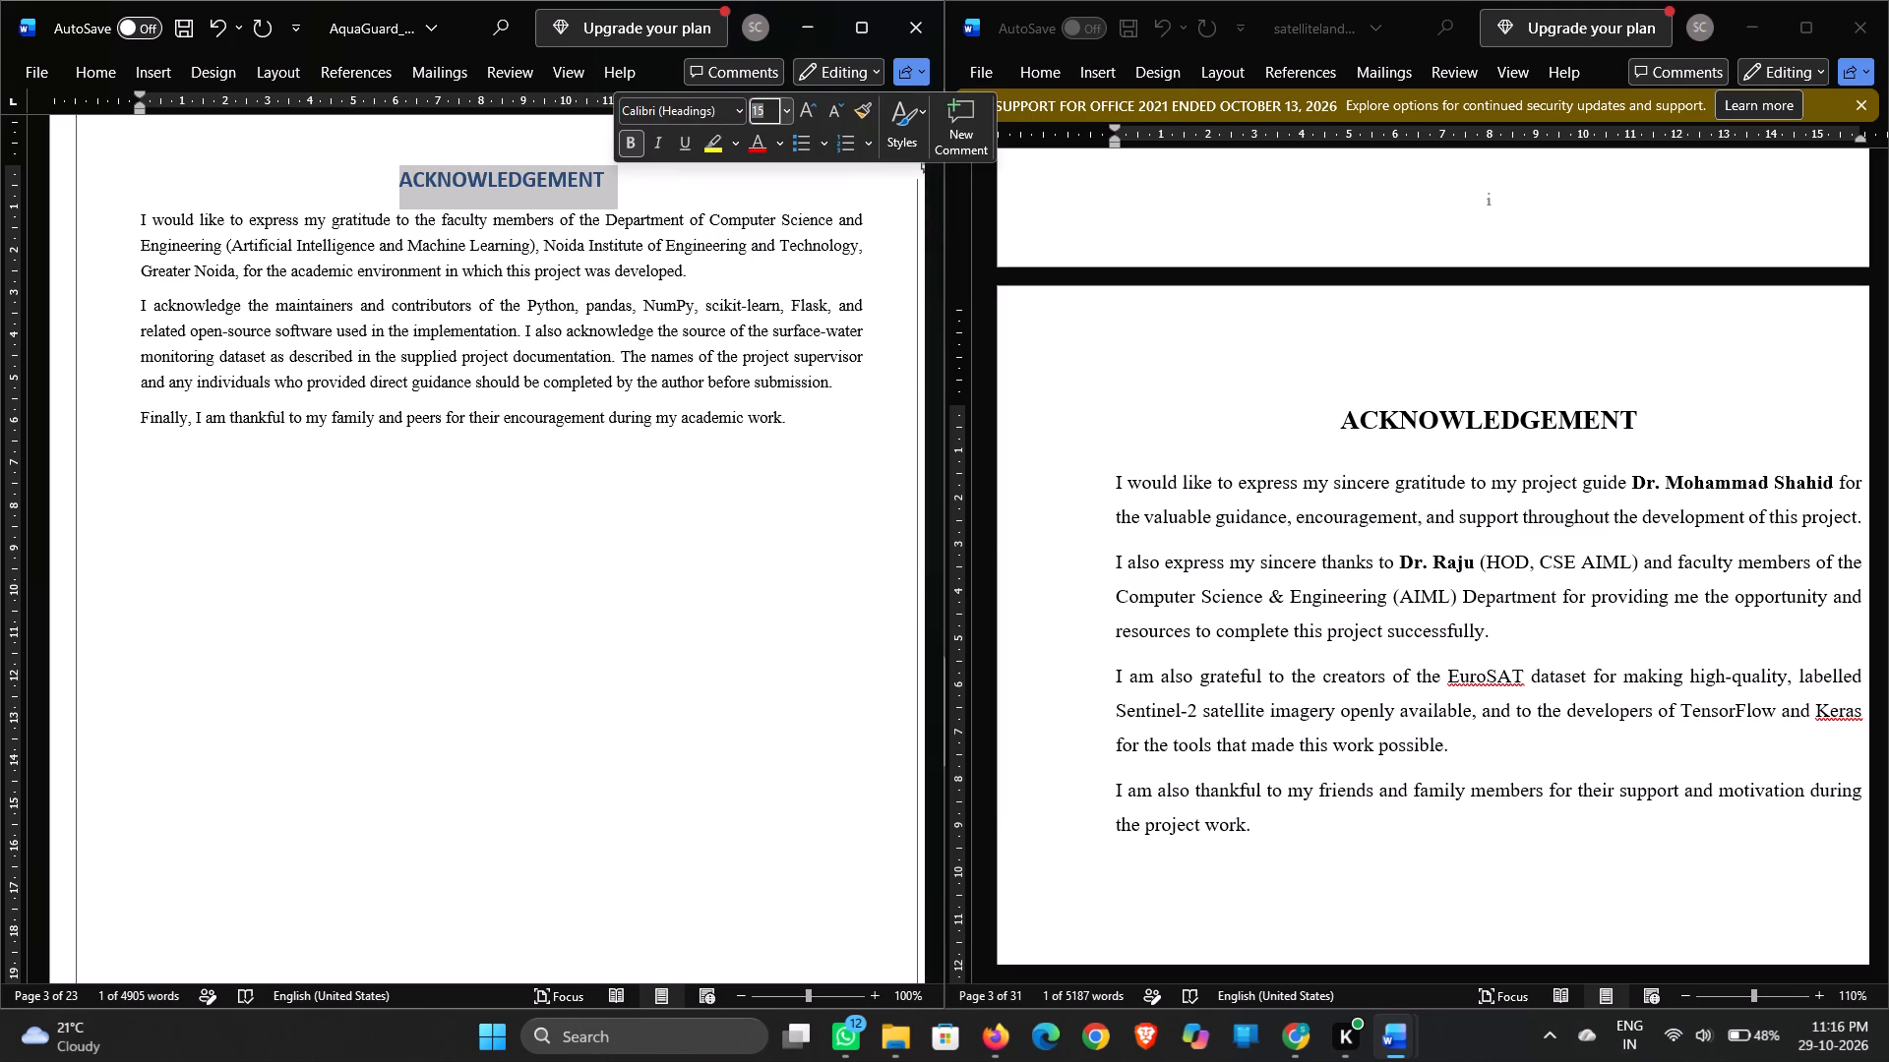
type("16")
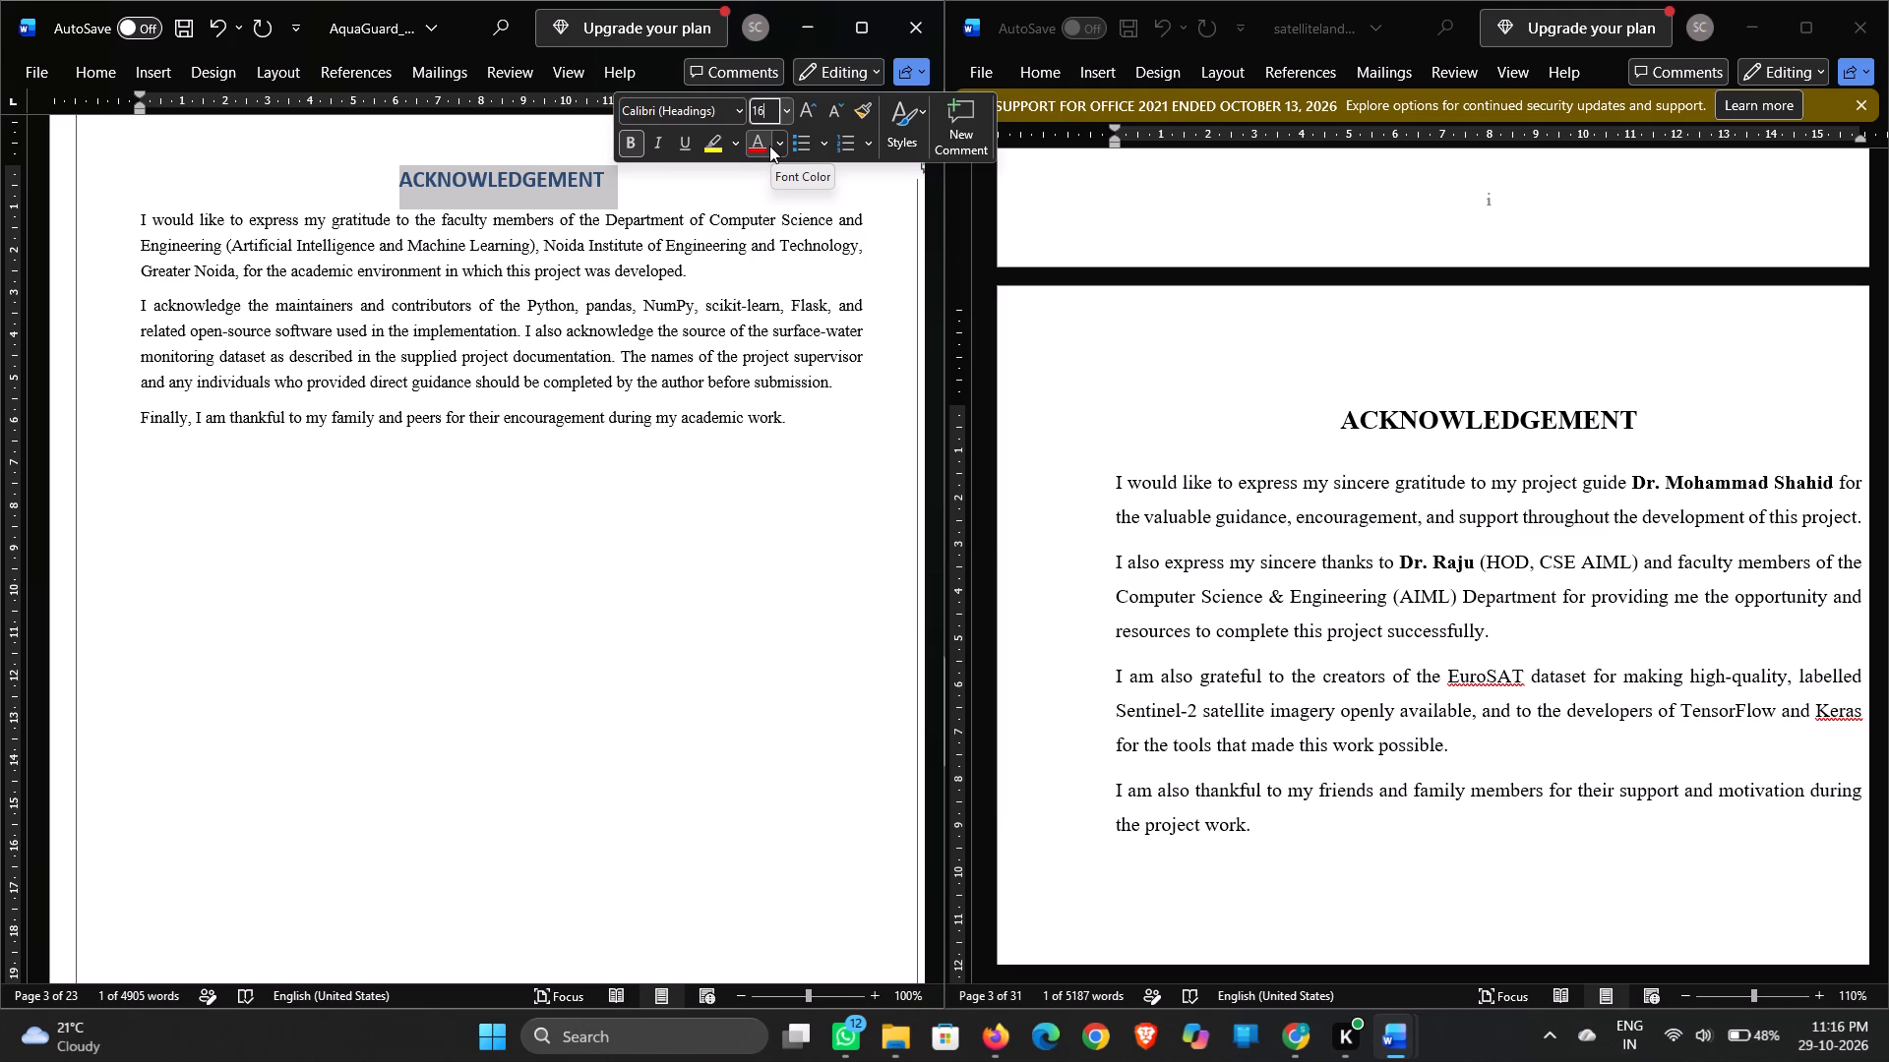
left_click(776, 143)
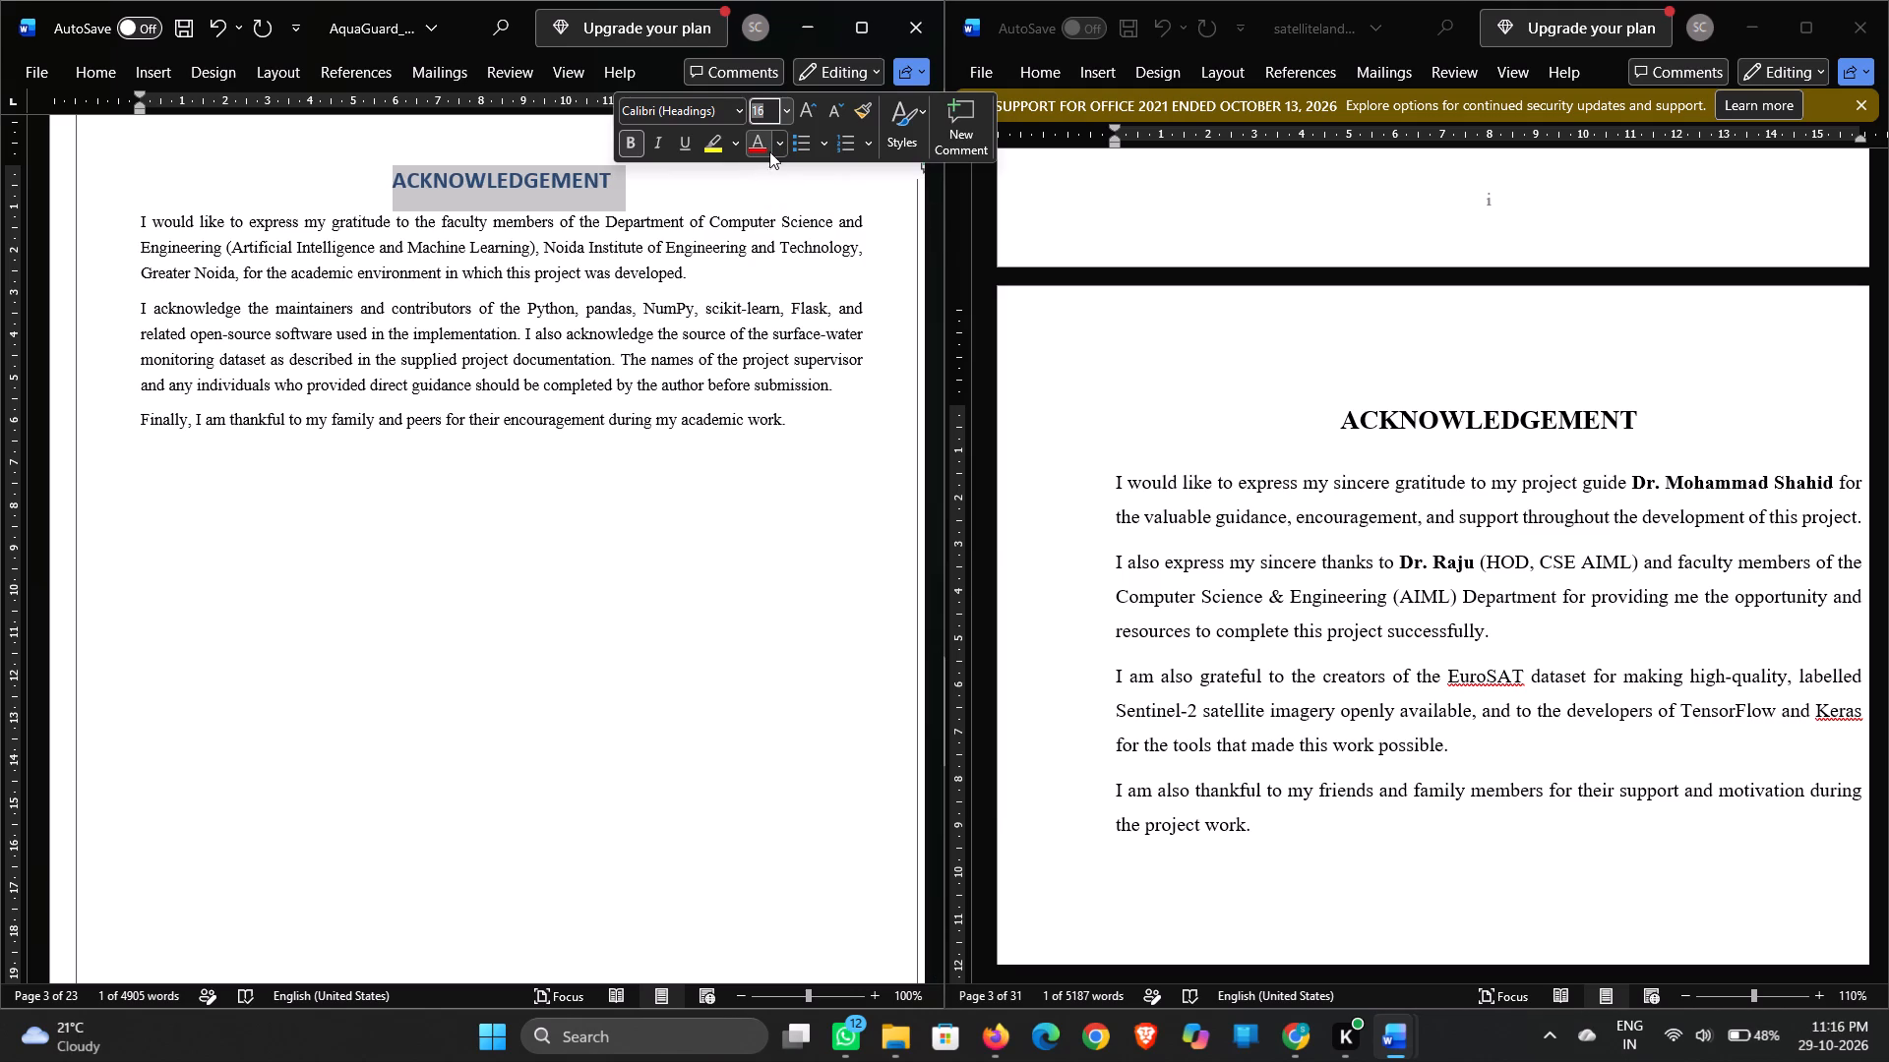
left_click(762, 145)
left_click(782, 142)
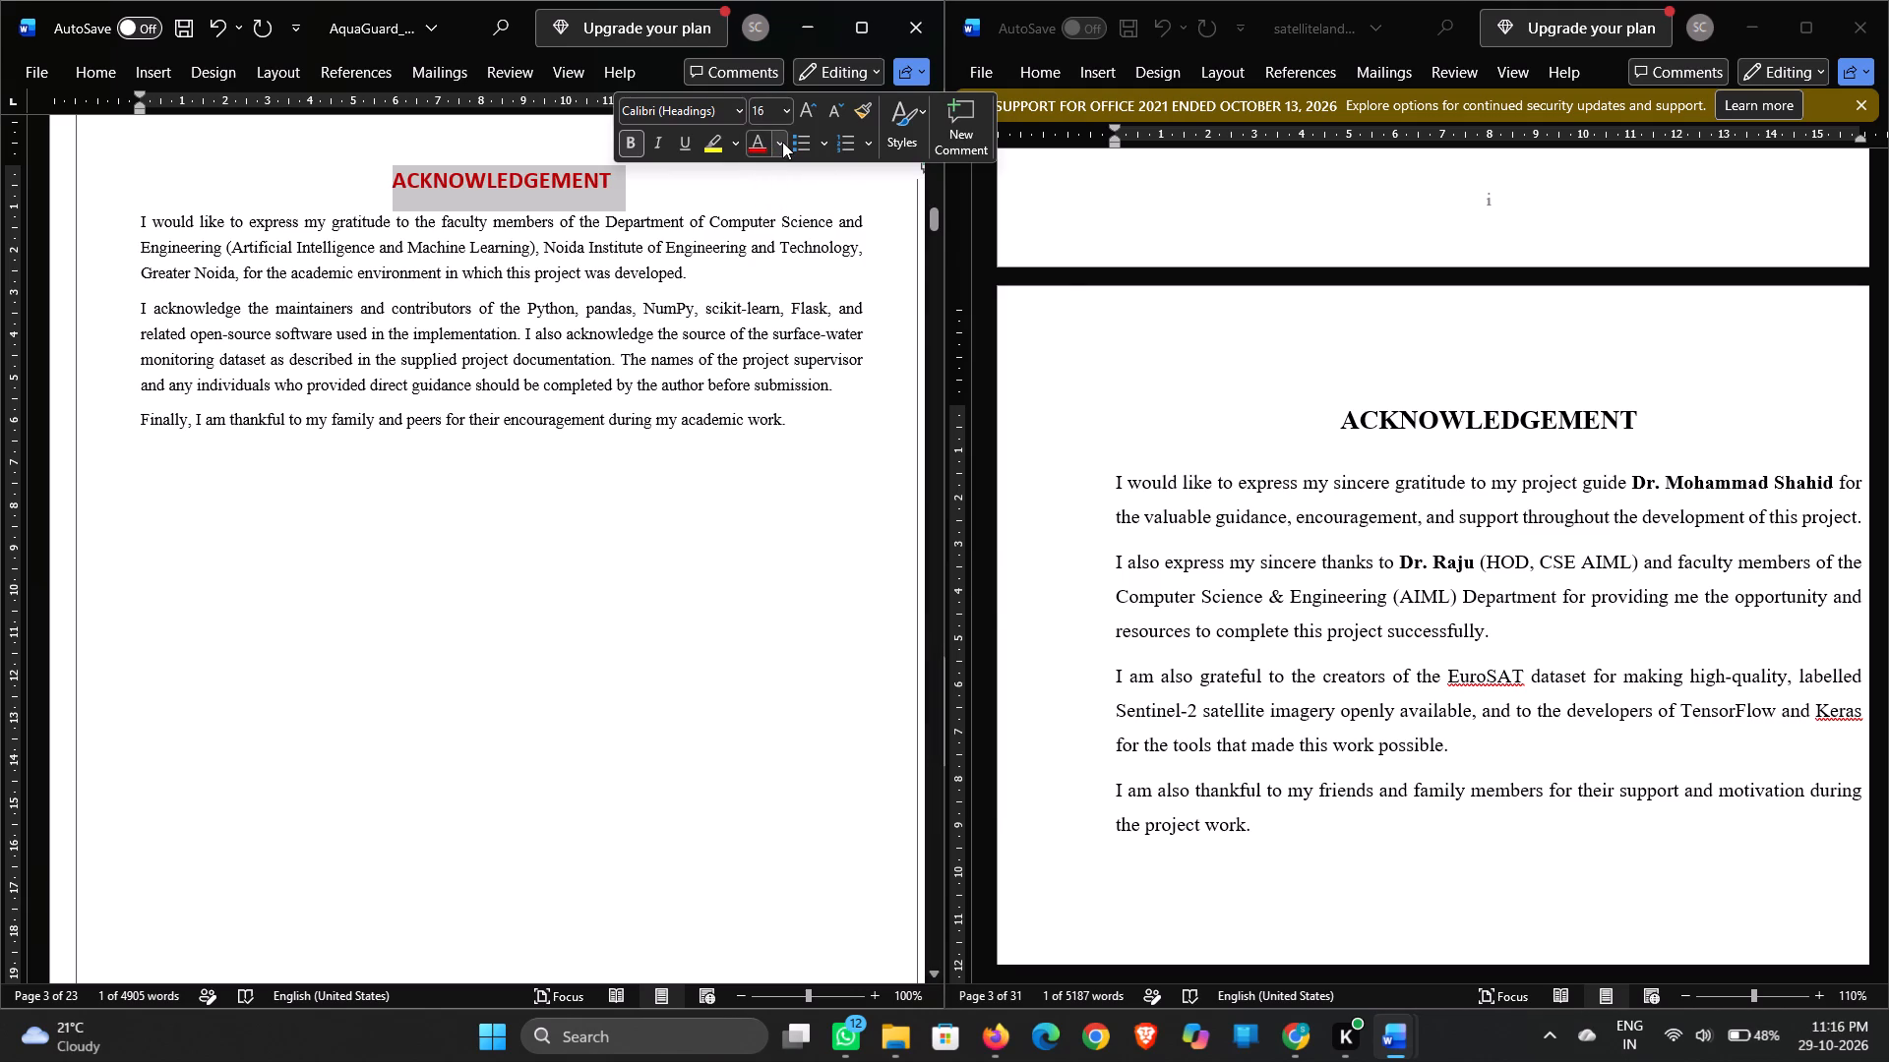
left_click(767, 216)
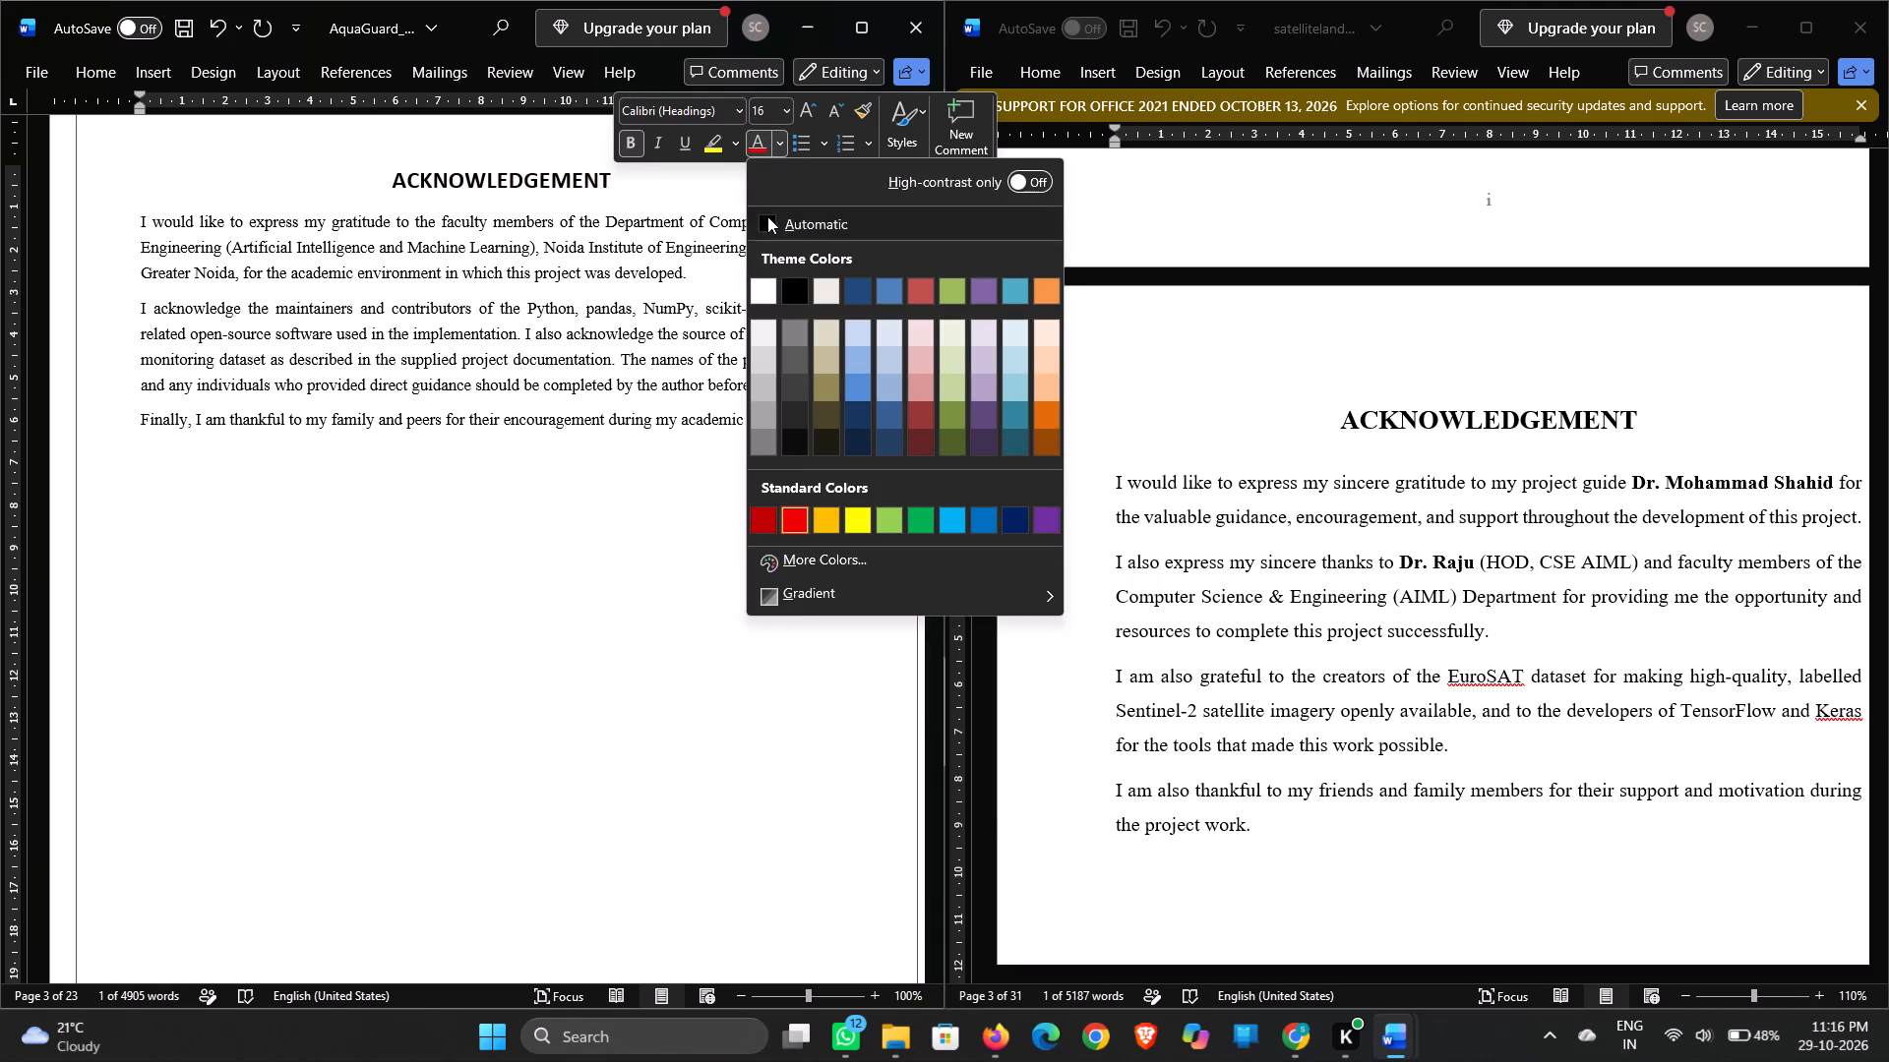
left_click(678, 503)
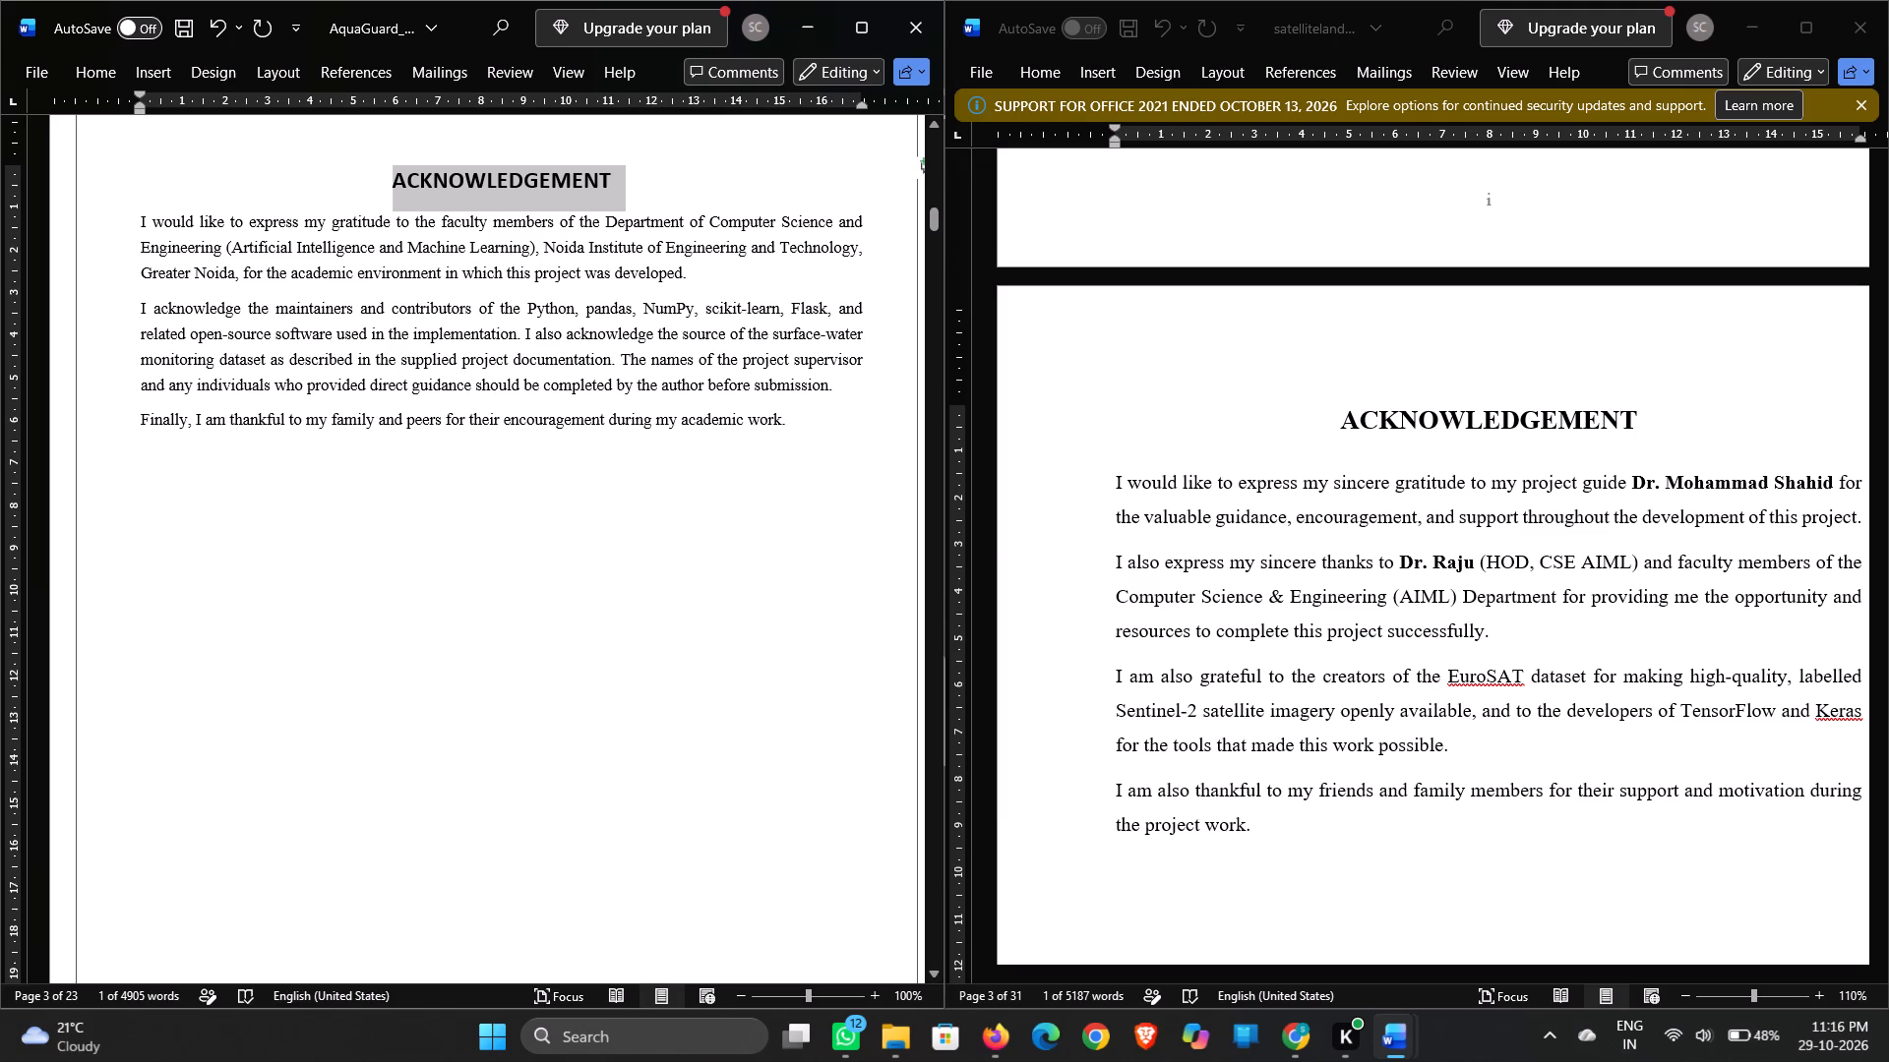
Compare the formatting of the ACKNOWLEDGEMENT heading in the reference report with the one in the AquaGuard report.
left_click(1354, 425)
left_click(1354, 425)
left_click(1354, 425)
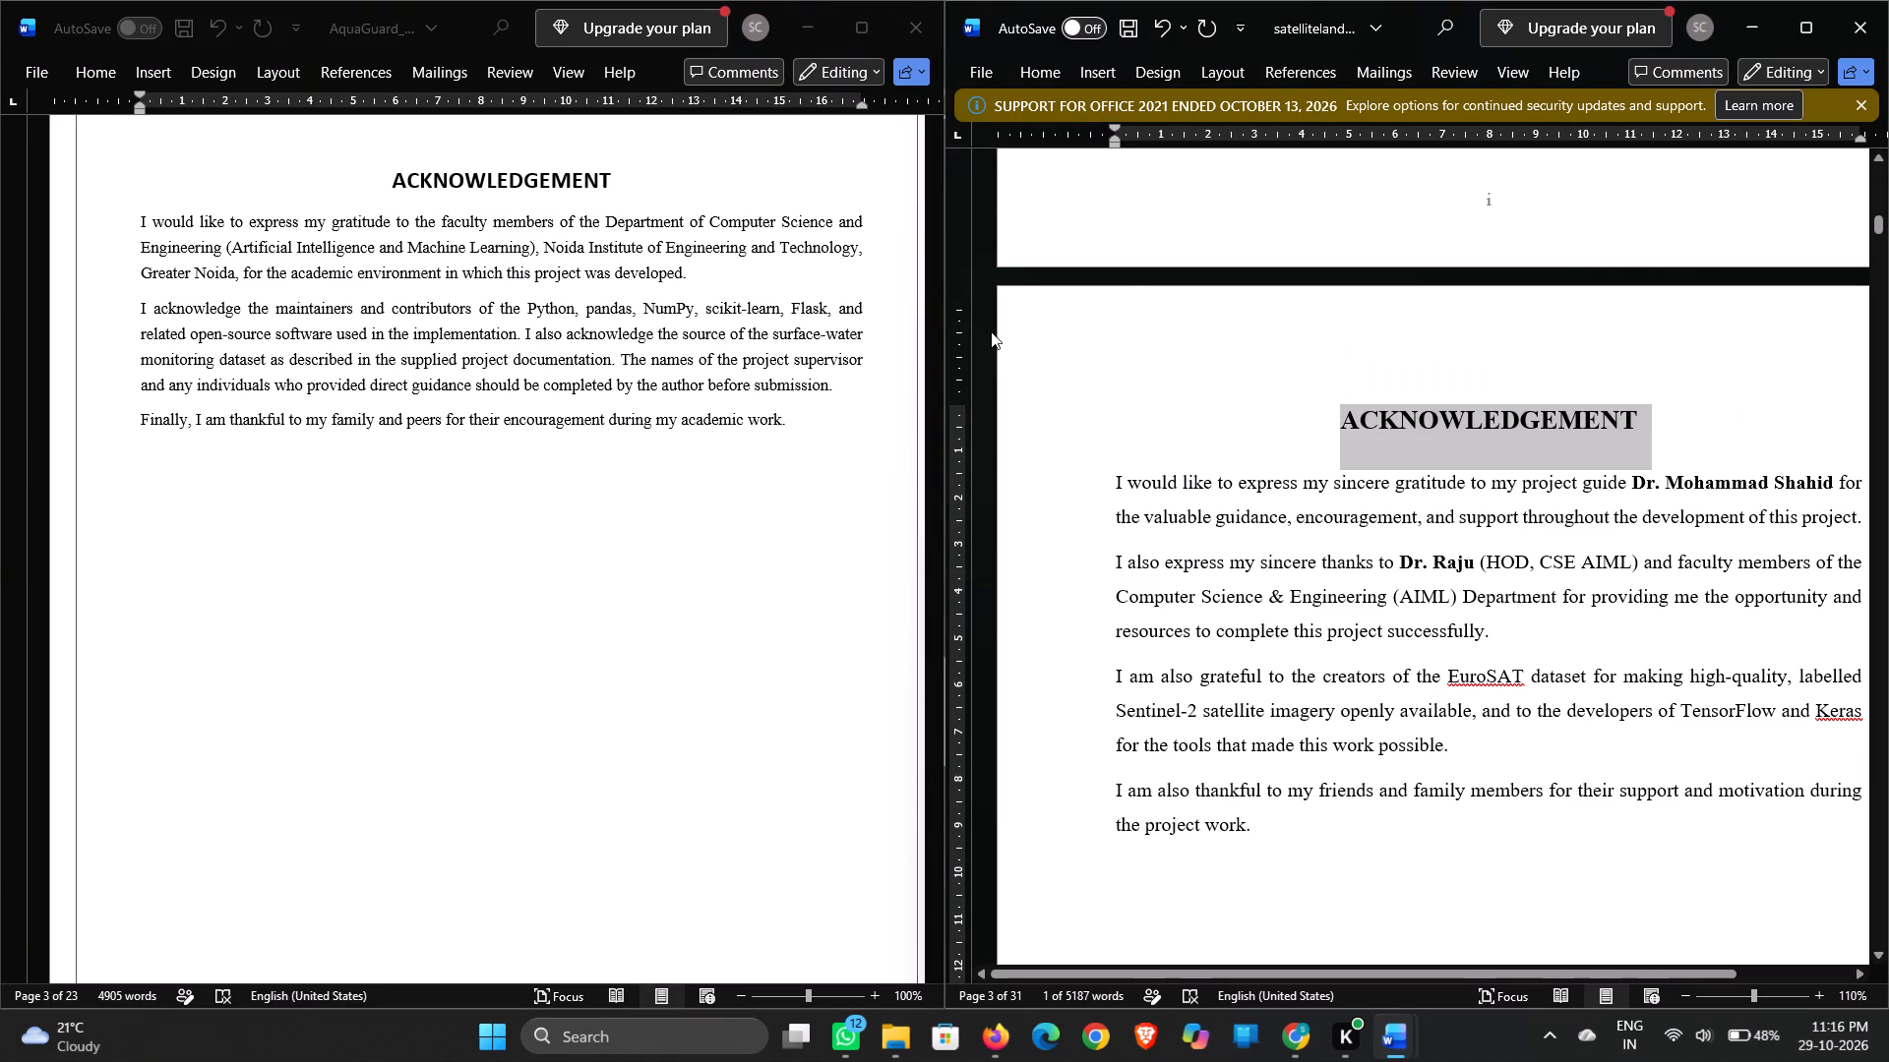
left_click(396, 177)
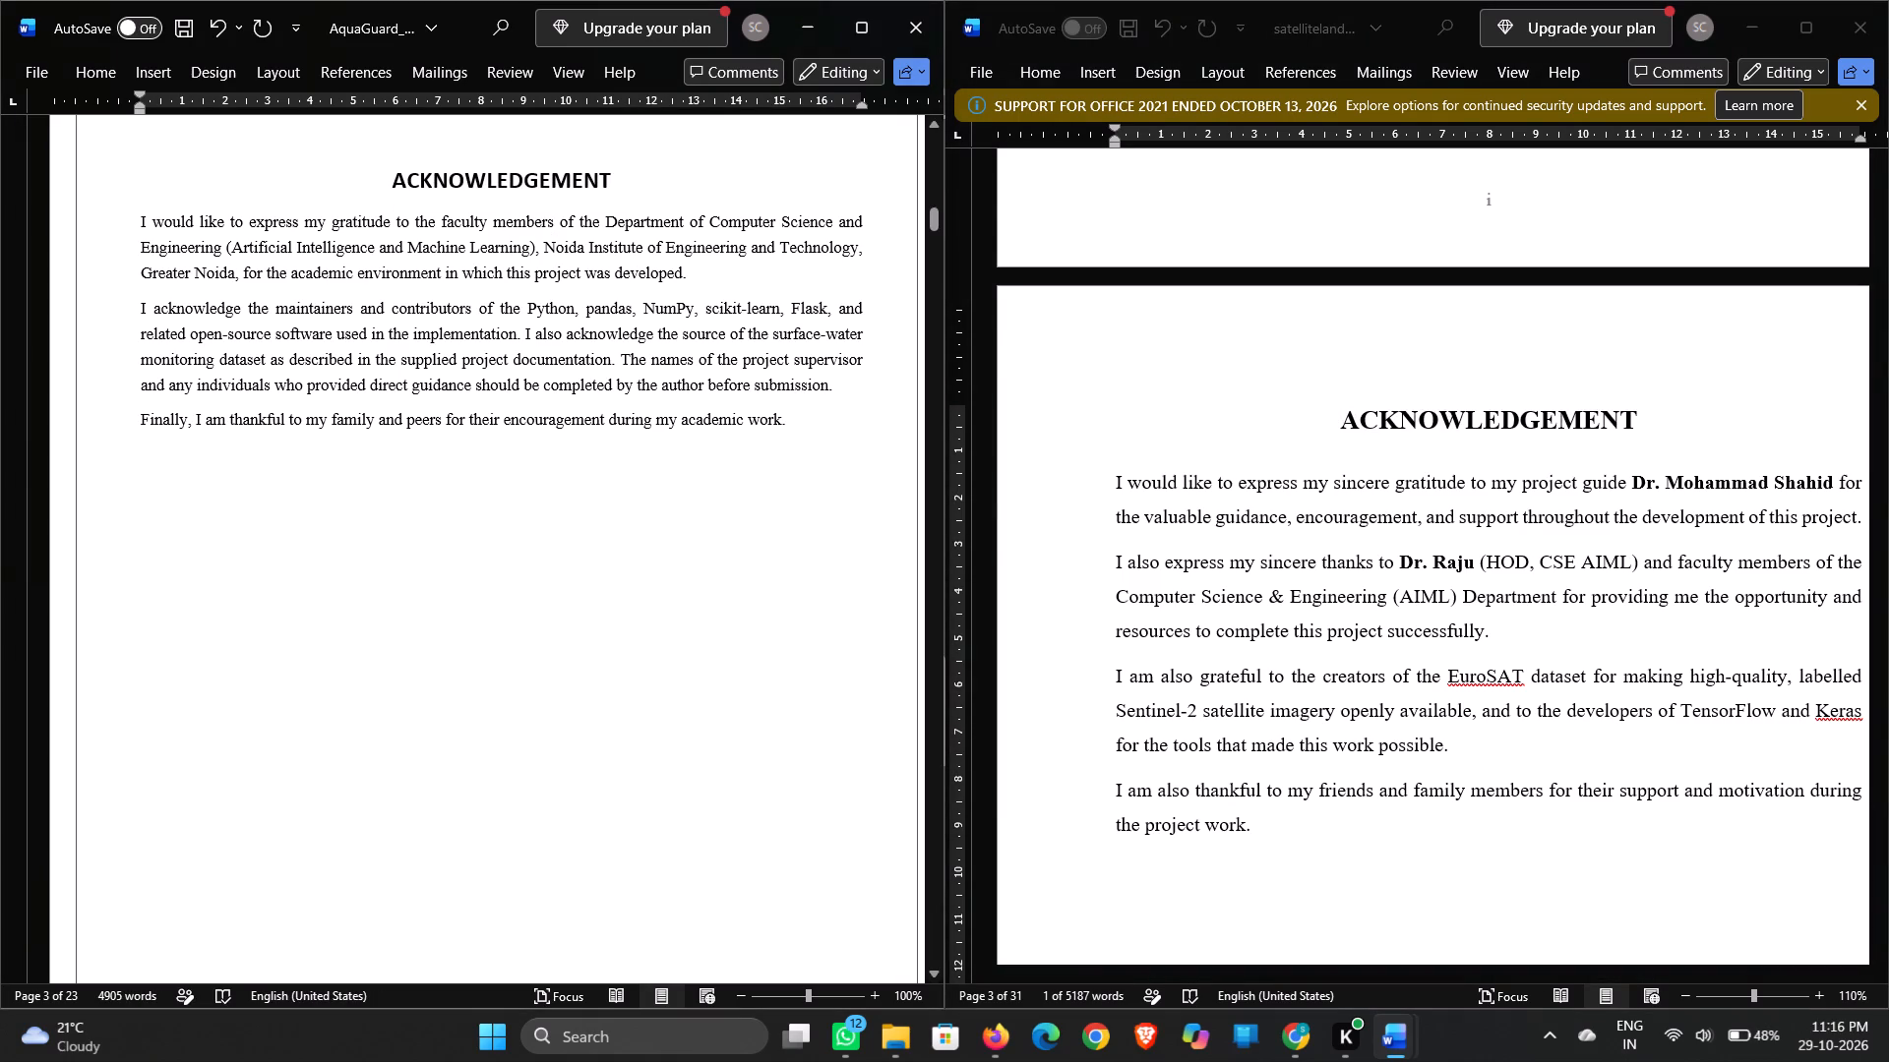
left_click_drag(396, 177, 476, 177)
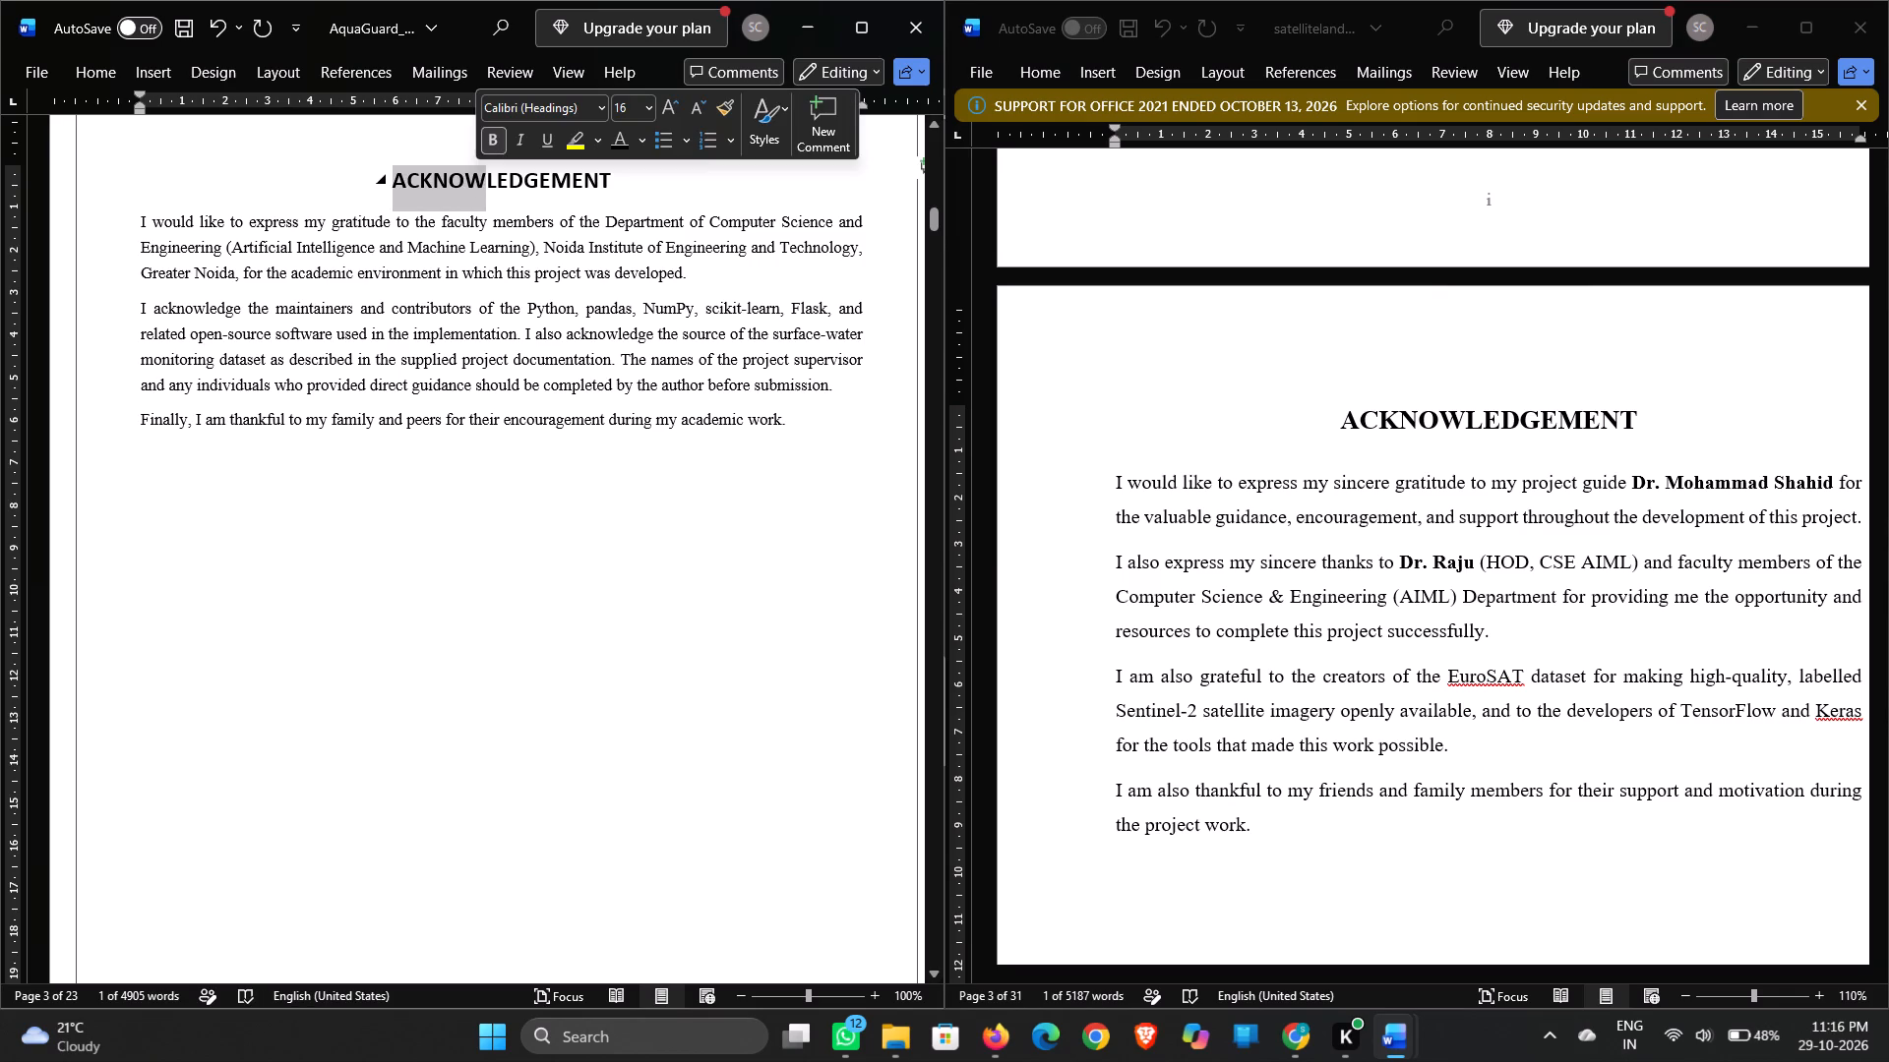
left_click(626, 177)
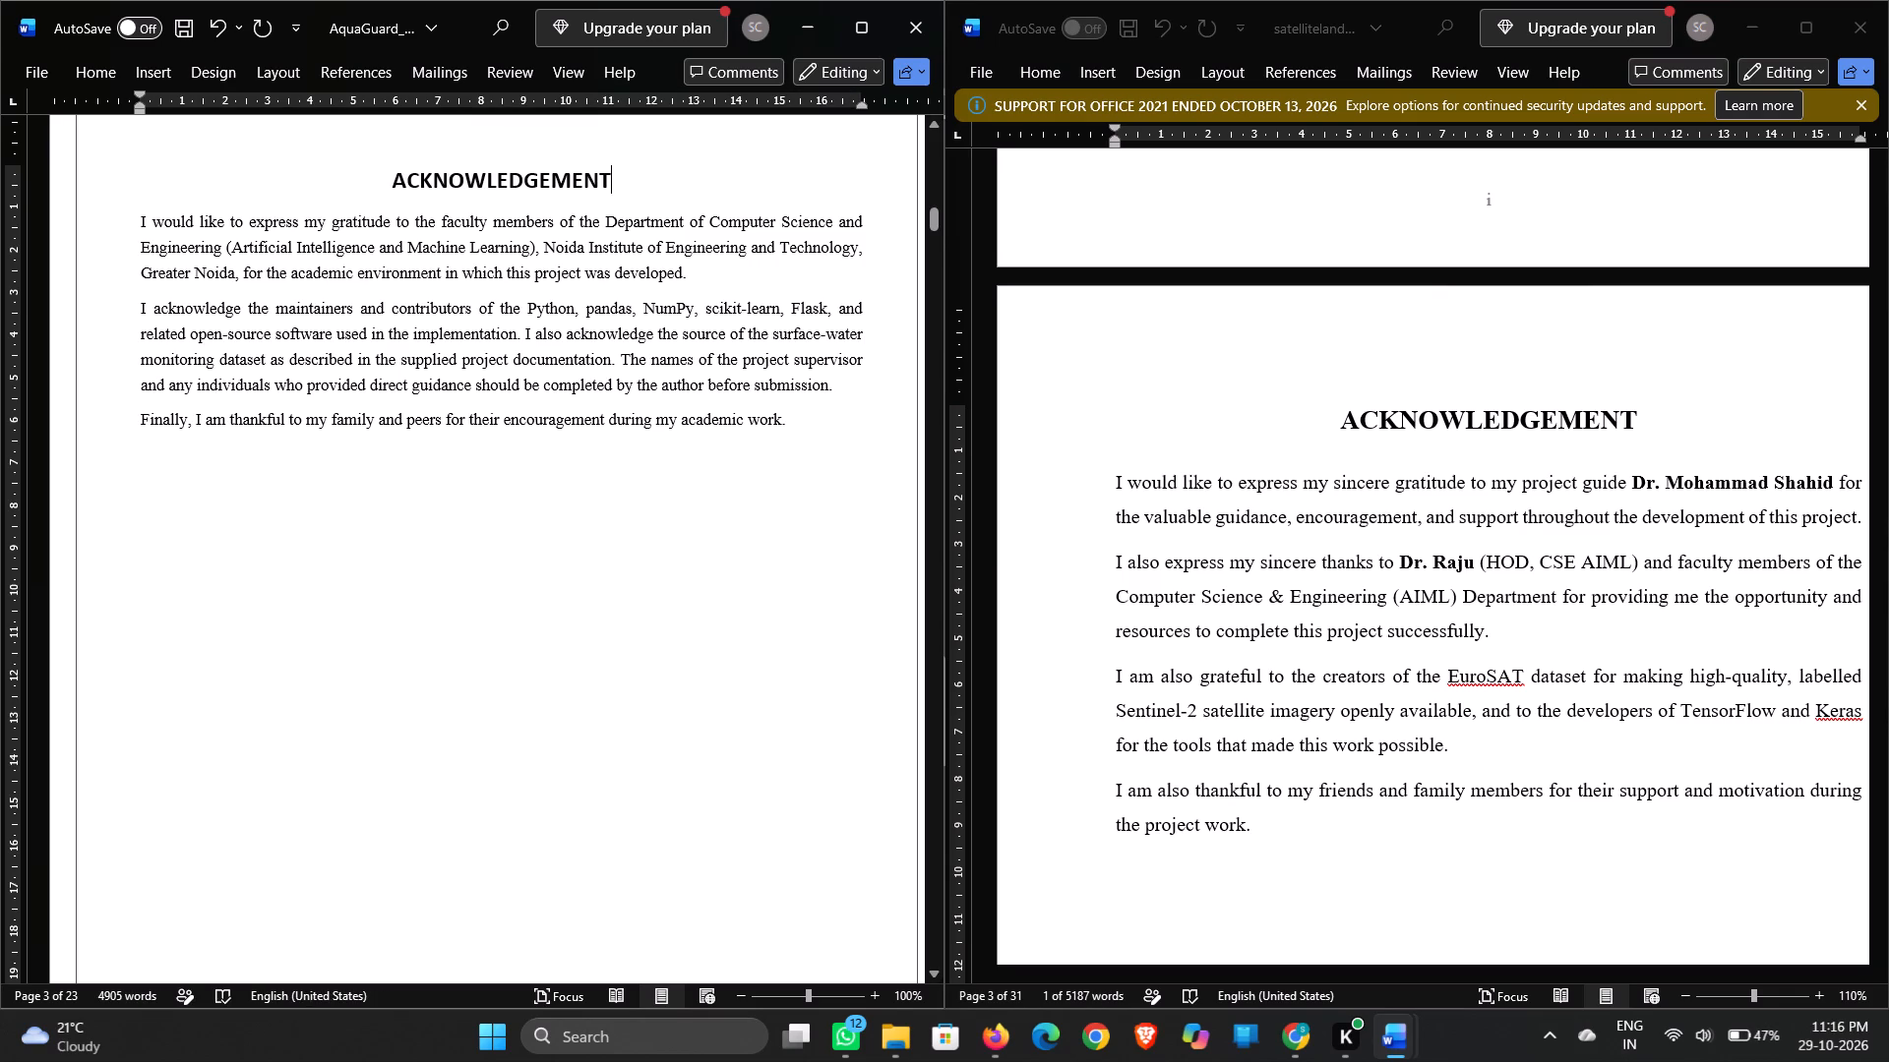
Set all the body paragraphs under the ACKNOWLEDGEMENT heading in the AquaGuard report to font size 12.
left_click(1113, 484)
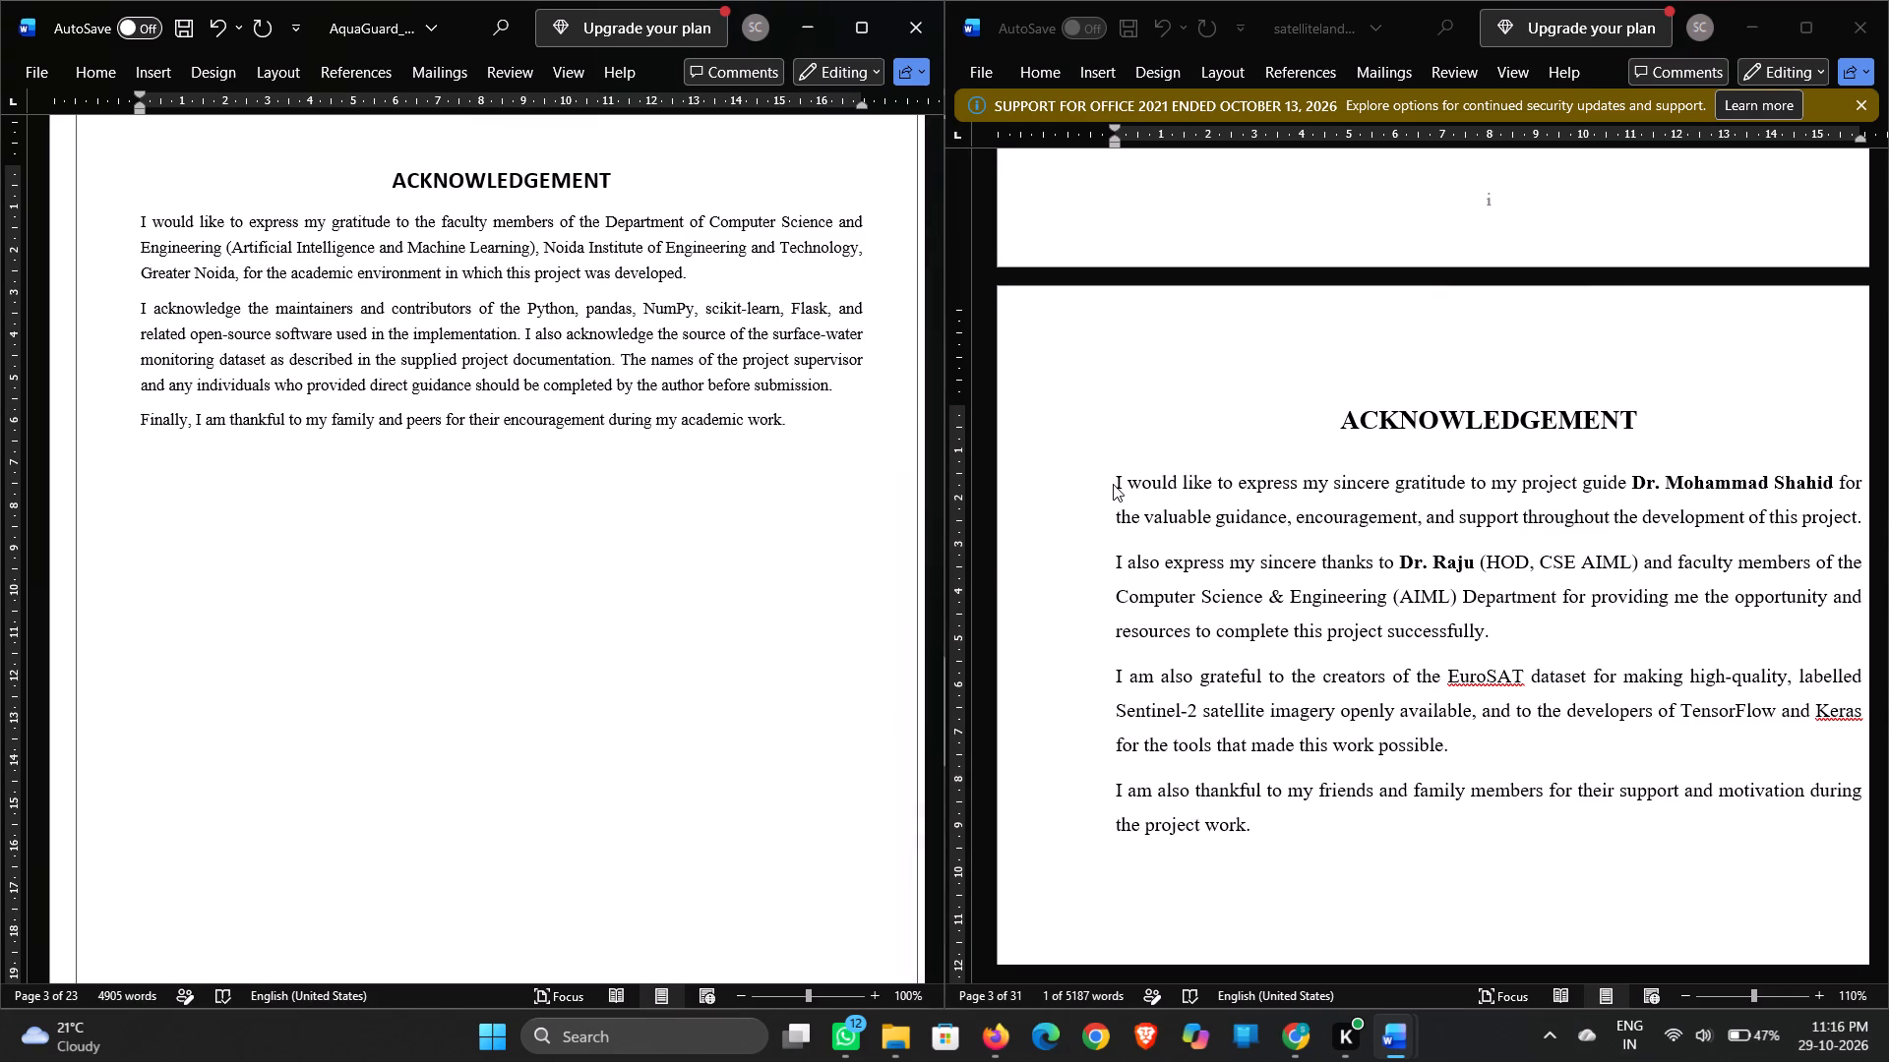
left_click_drag(1115, 487, 1183, 553)
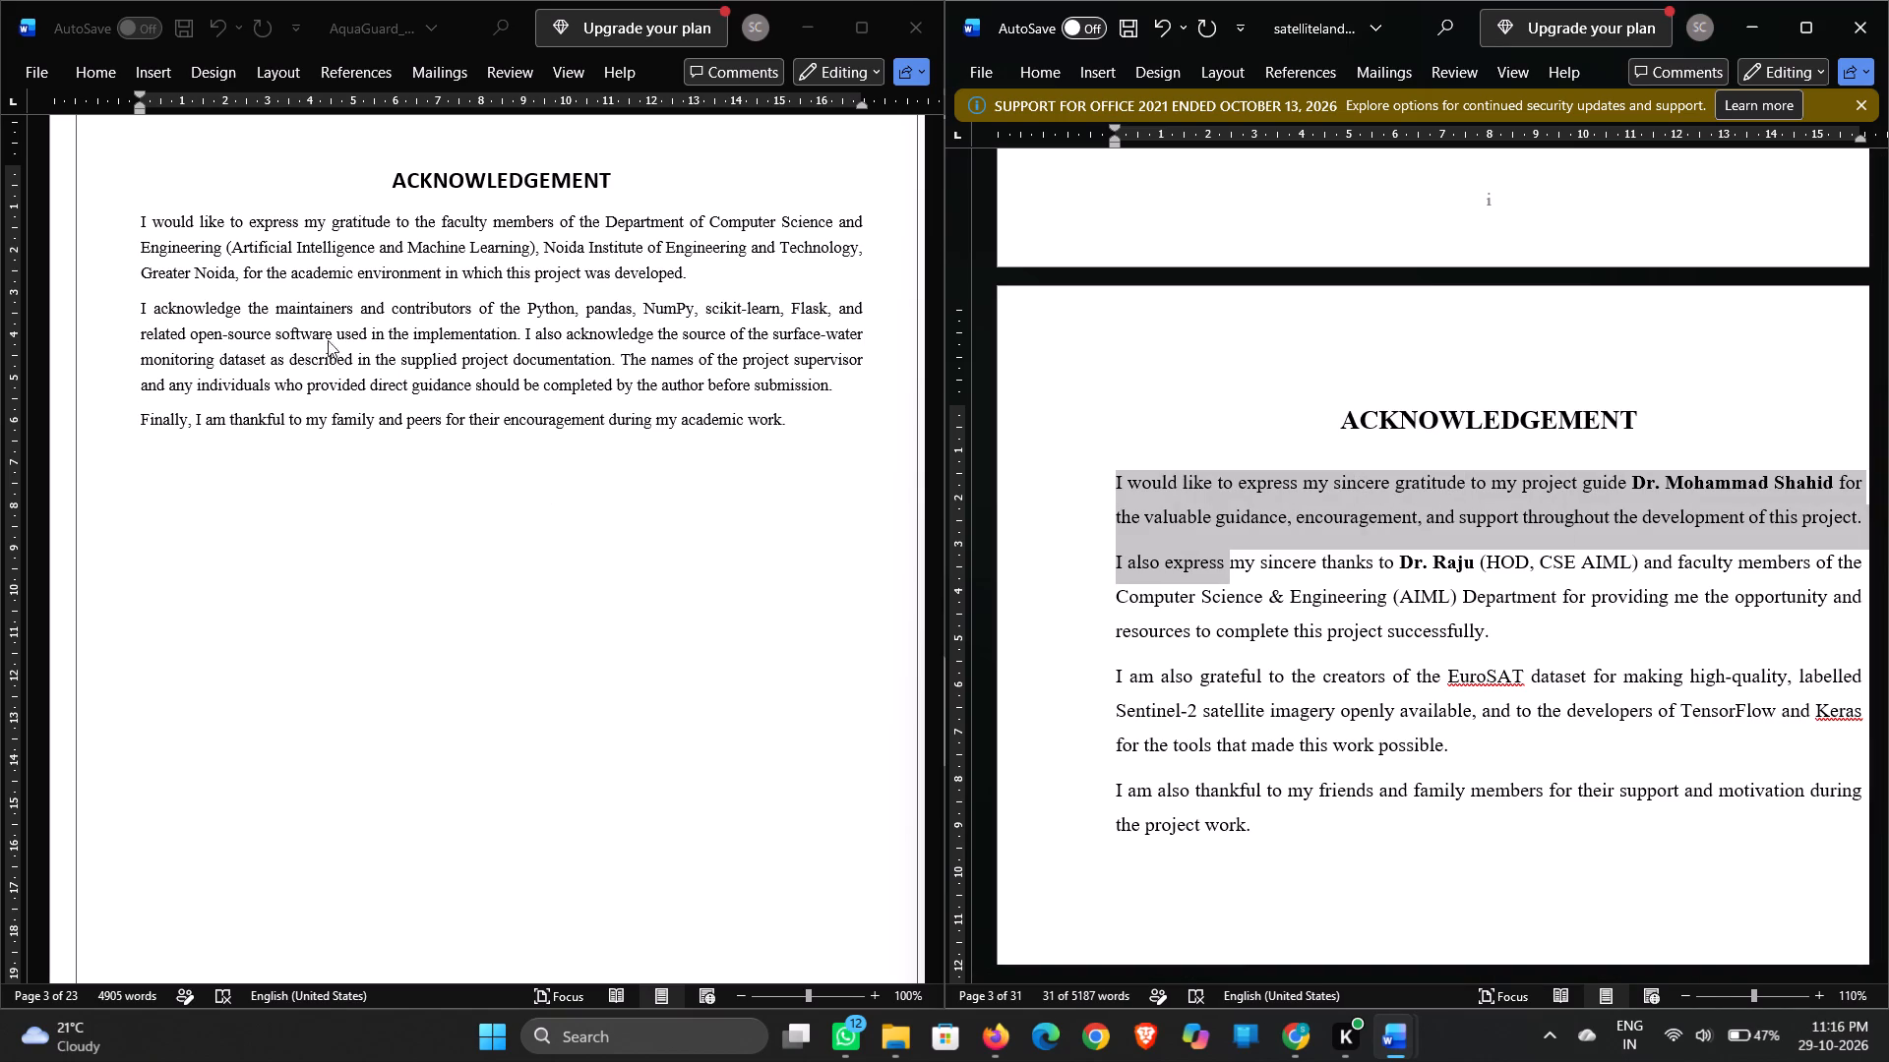
left_click(141, 219)
left_click_drag(141, 219, 794, 421)
left_click(938, 349)
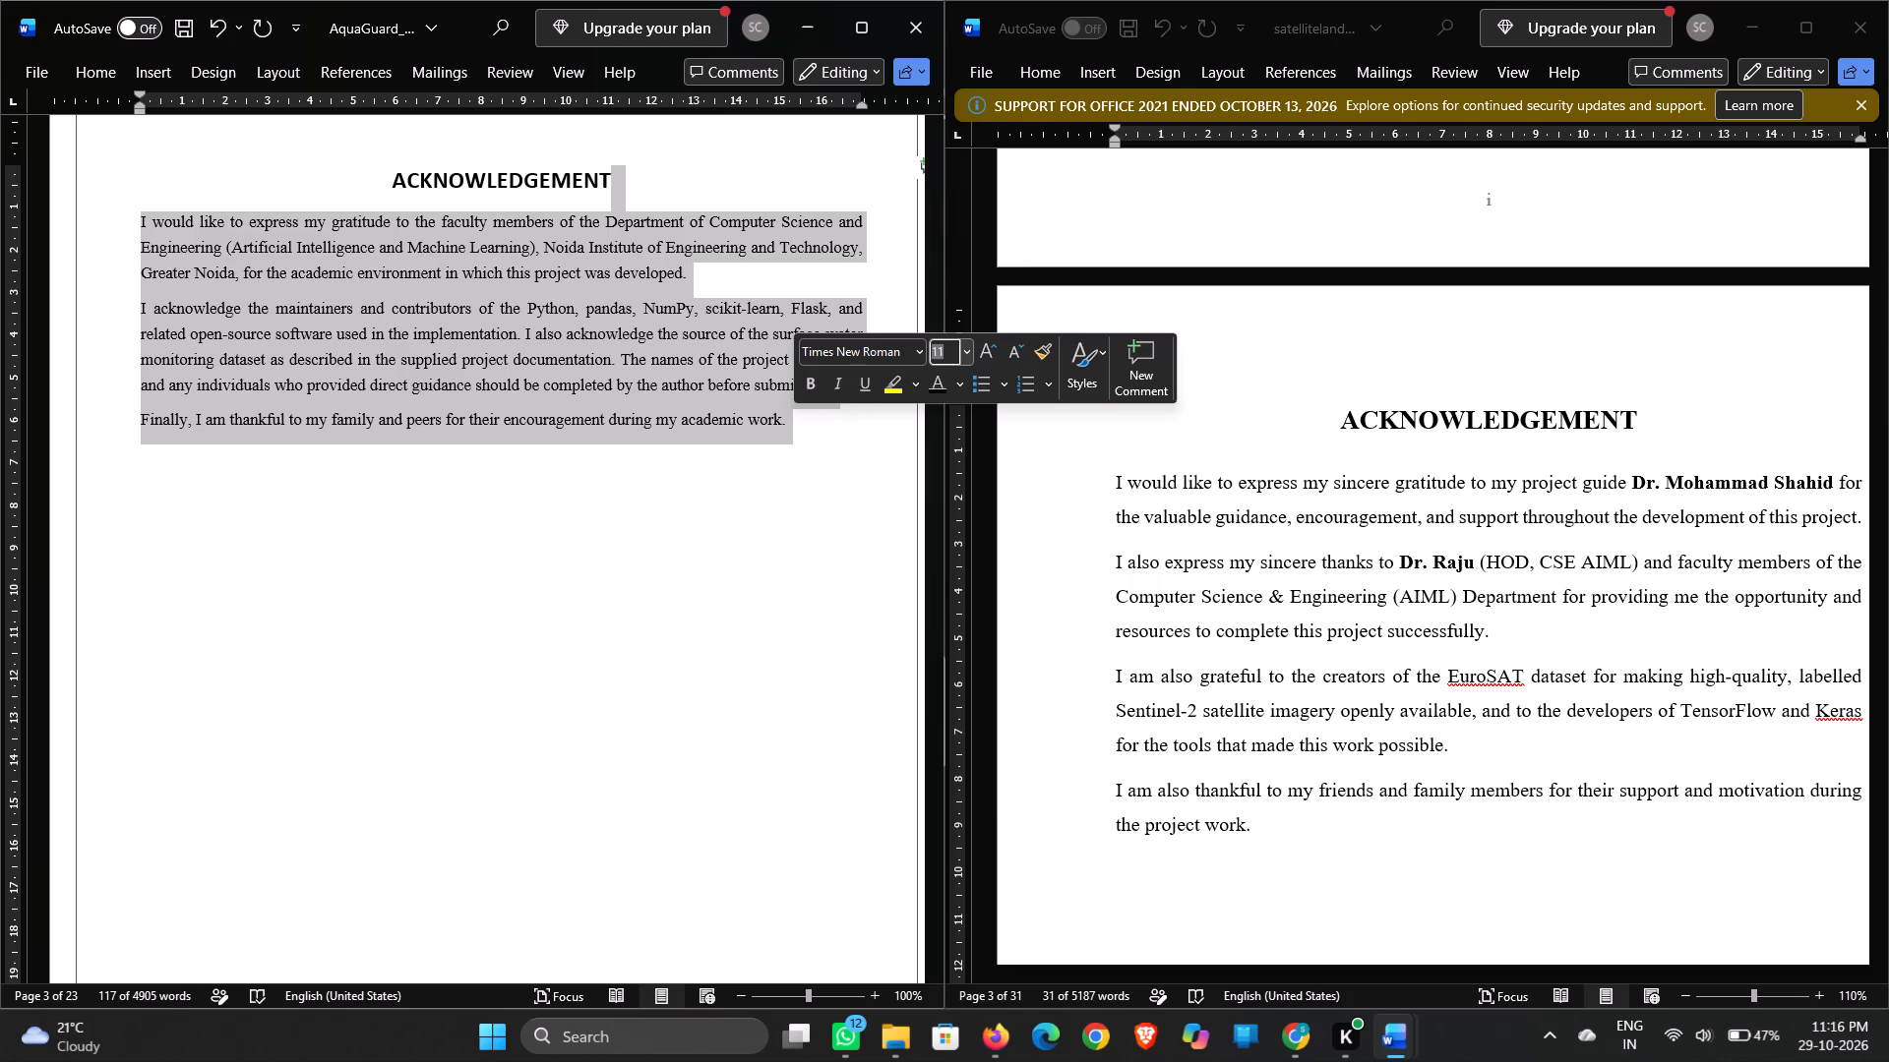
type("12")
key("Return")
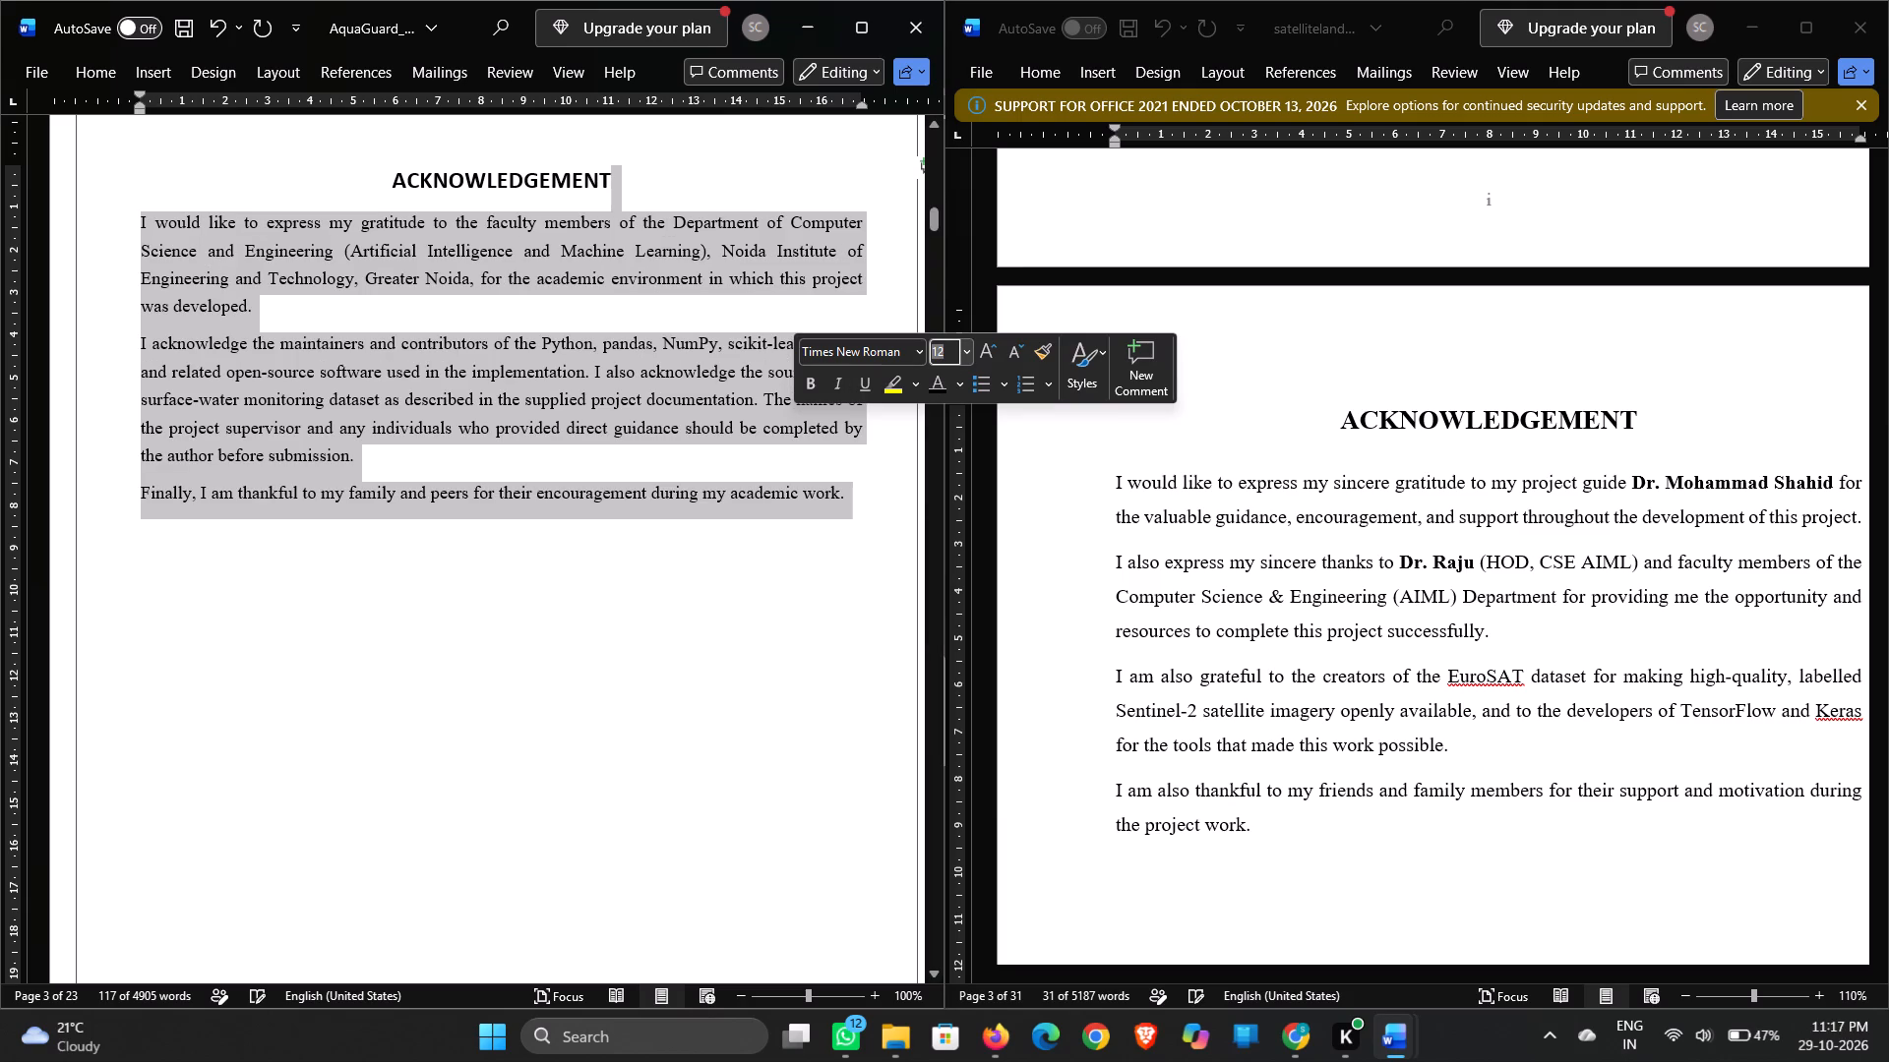
left_click(834, 762)
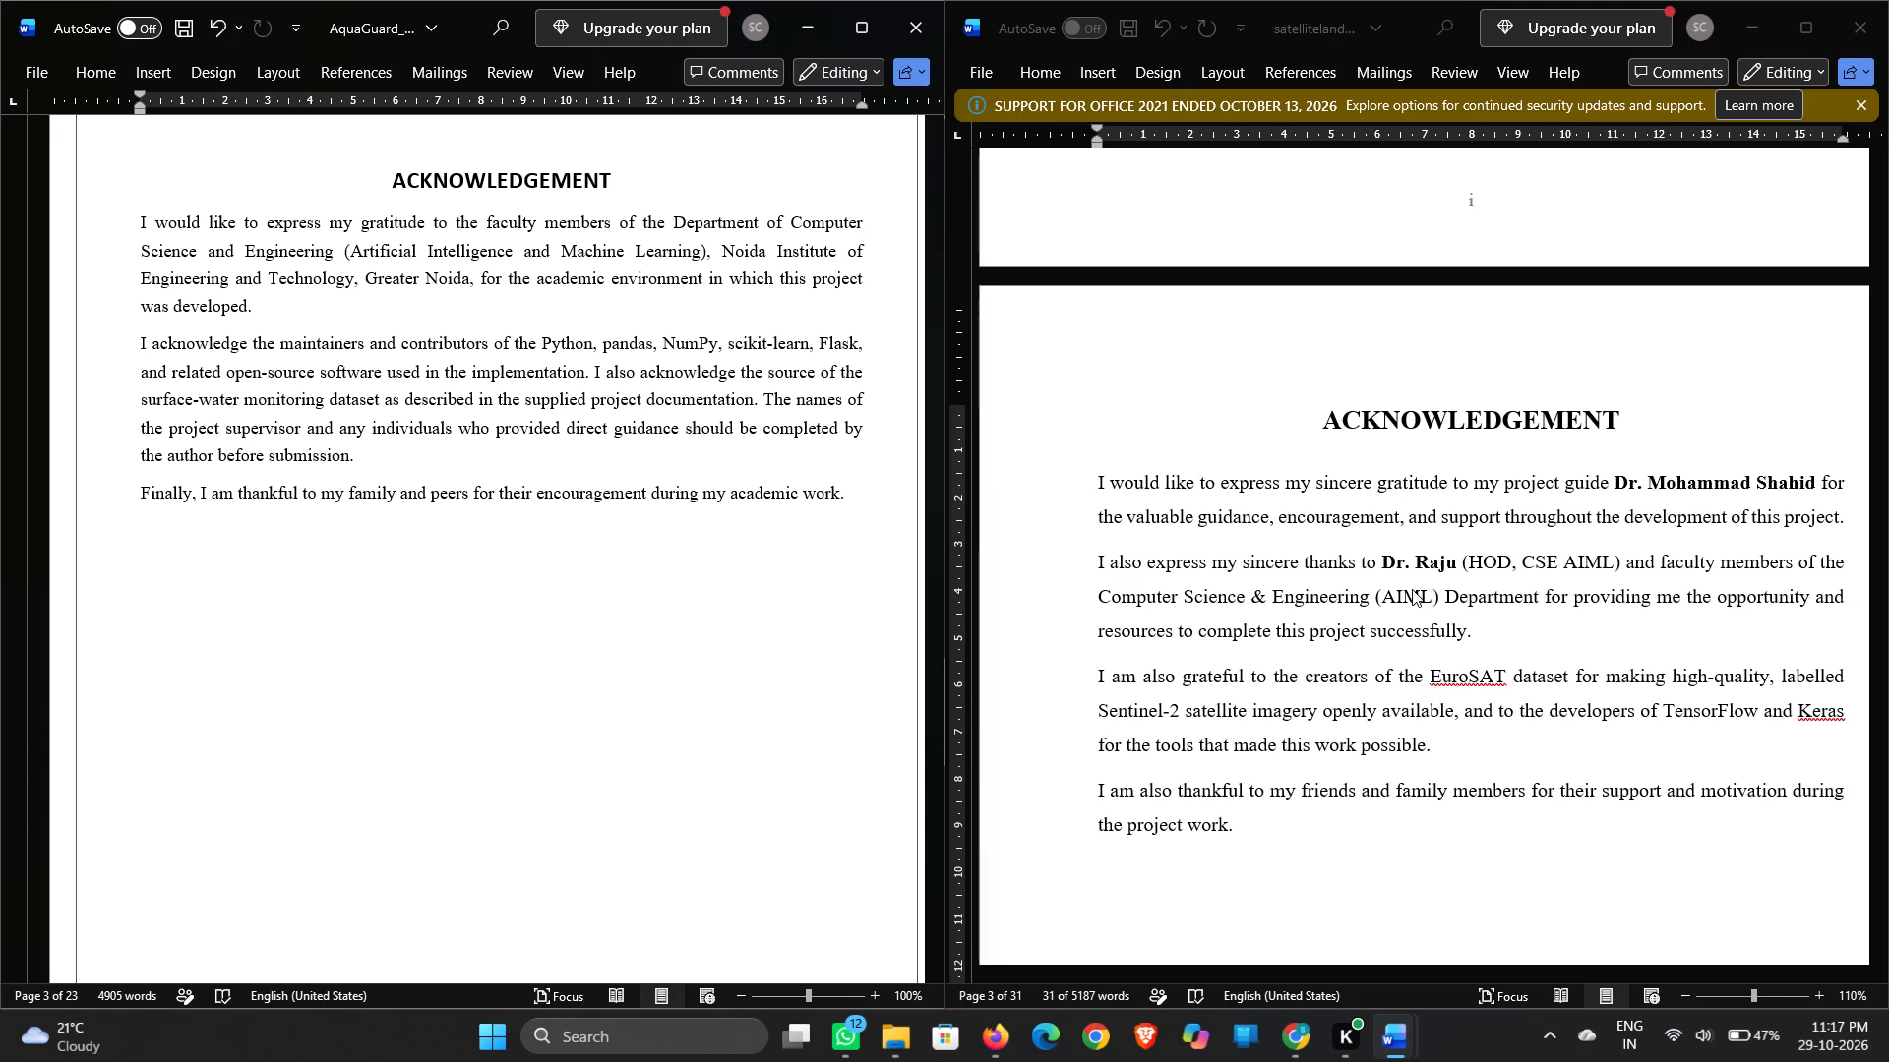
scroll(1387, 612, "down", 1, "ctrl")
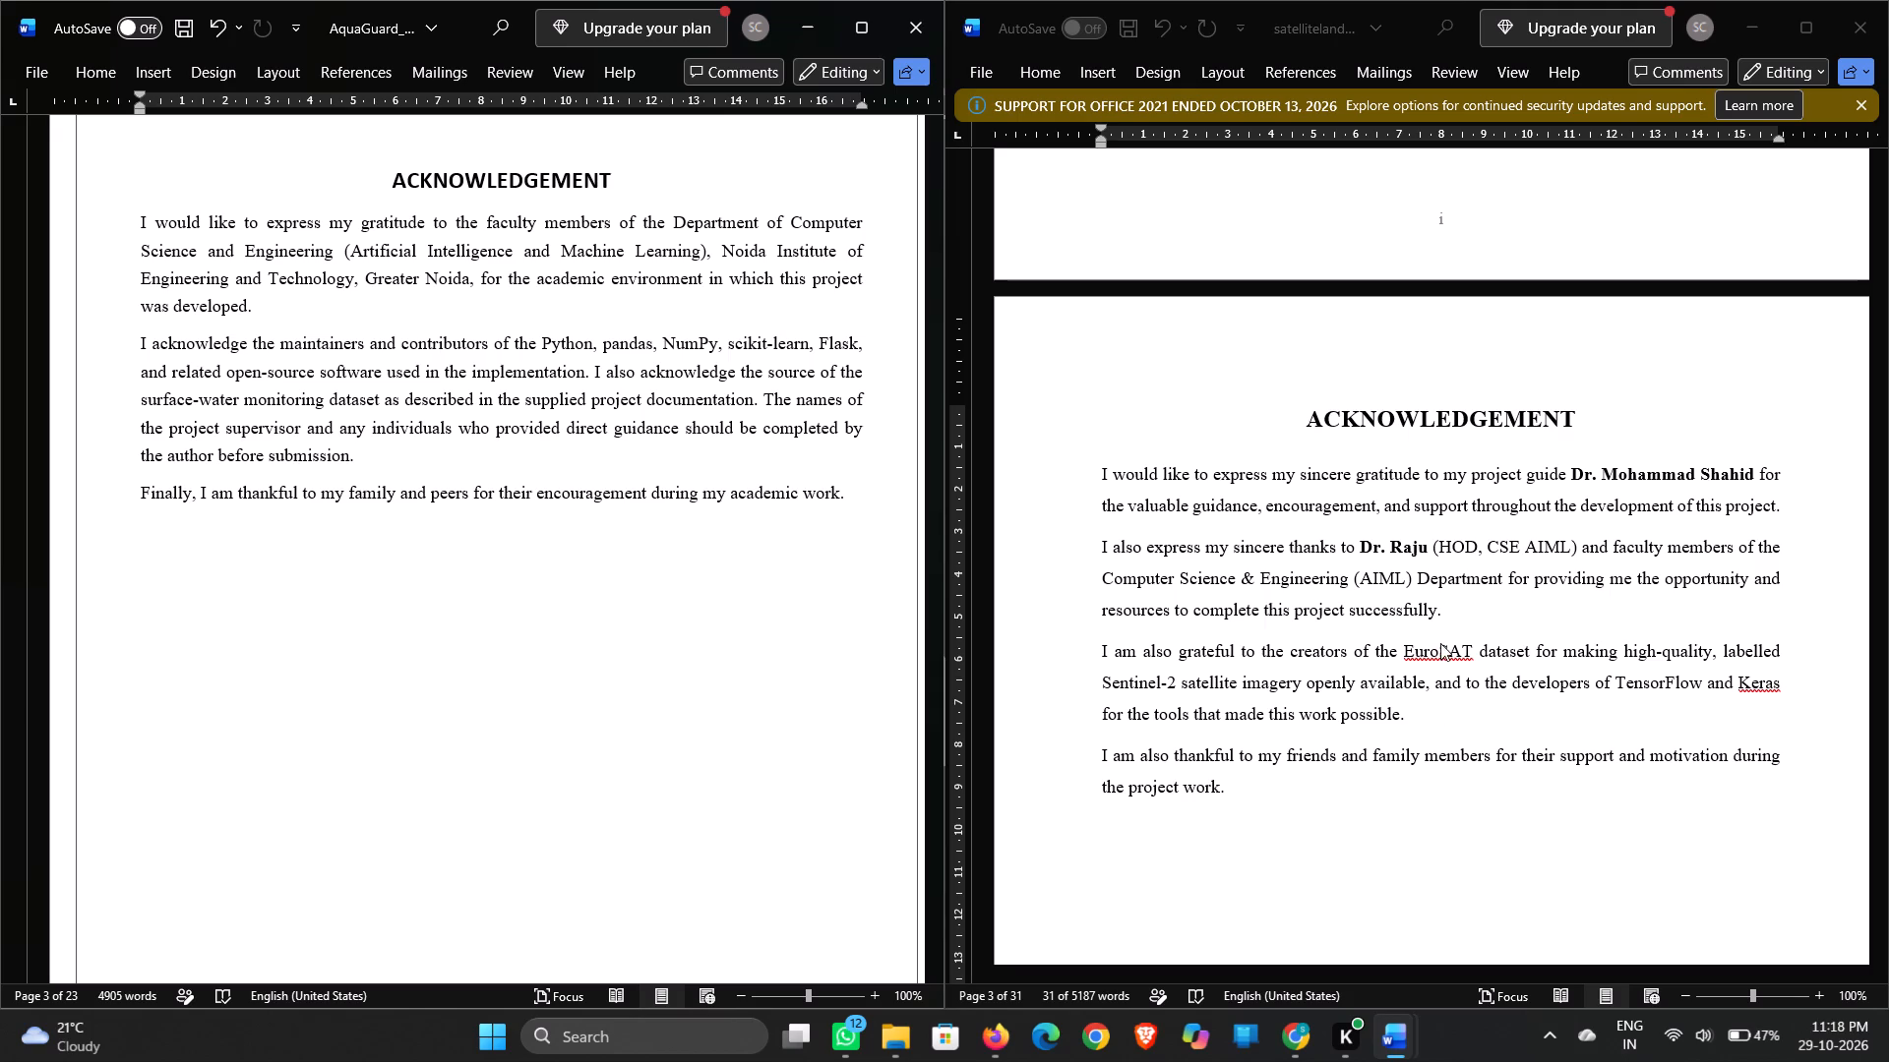
Replace the first AquaGuard acknowledgement paragraph with the reference report's first two paragraphs thanking the project guide, HOD and faculty.
left_click_drag(1100, 465, 1108, 475)
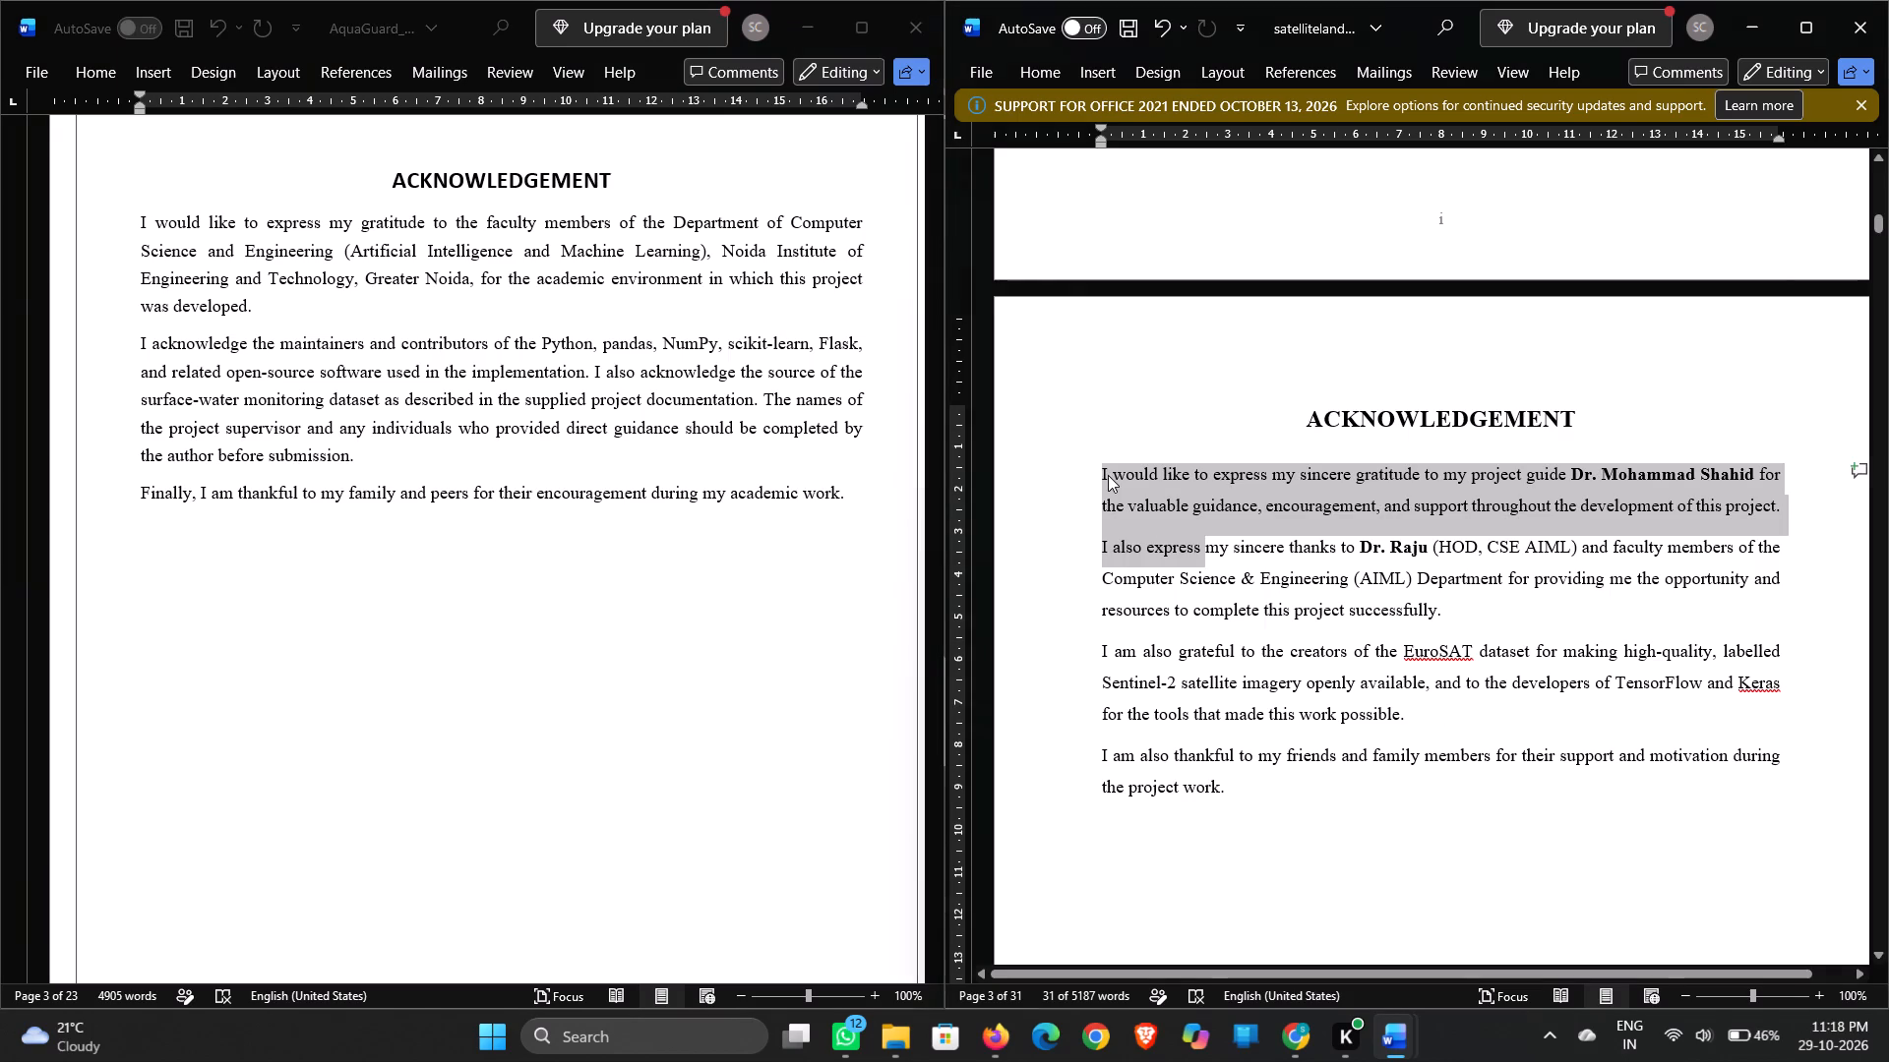
left_click_drag(1108, 475, 1295, 570)
left_click(1295, 570)
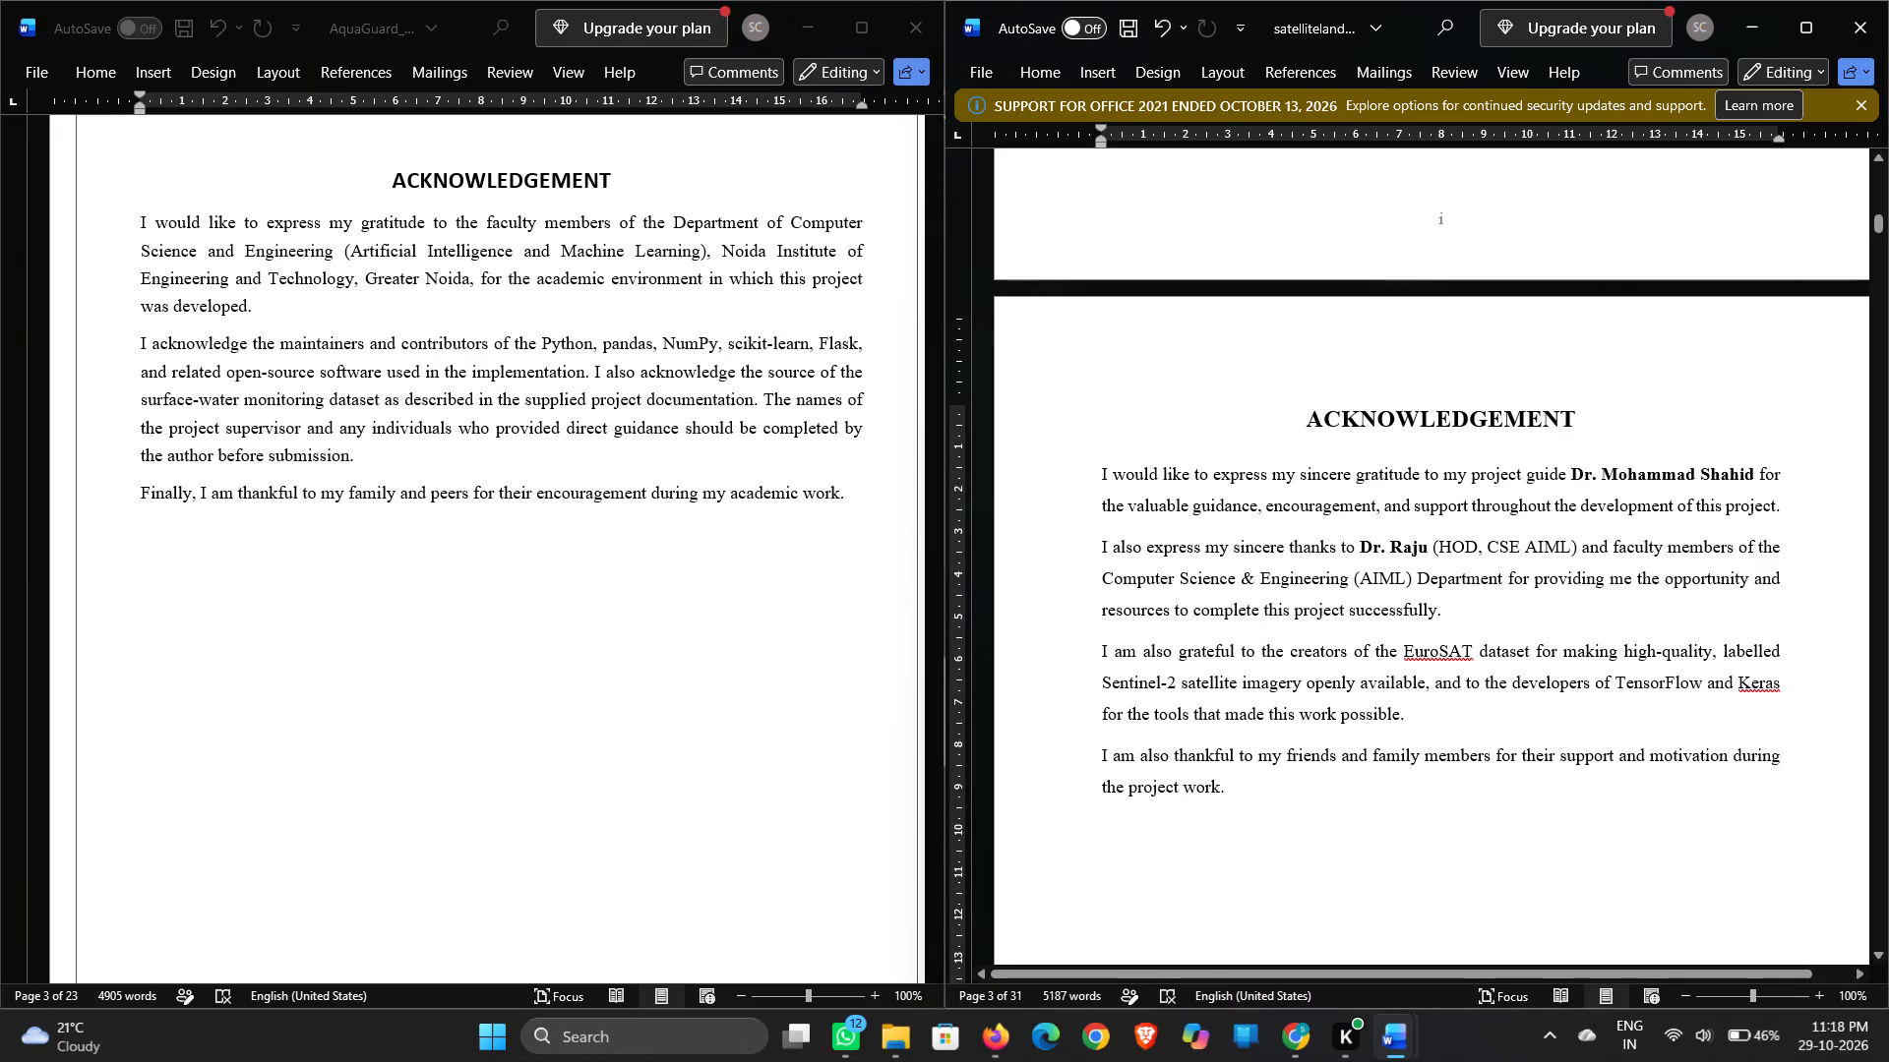
left_click_drag(1099, 471, 1382, 581)
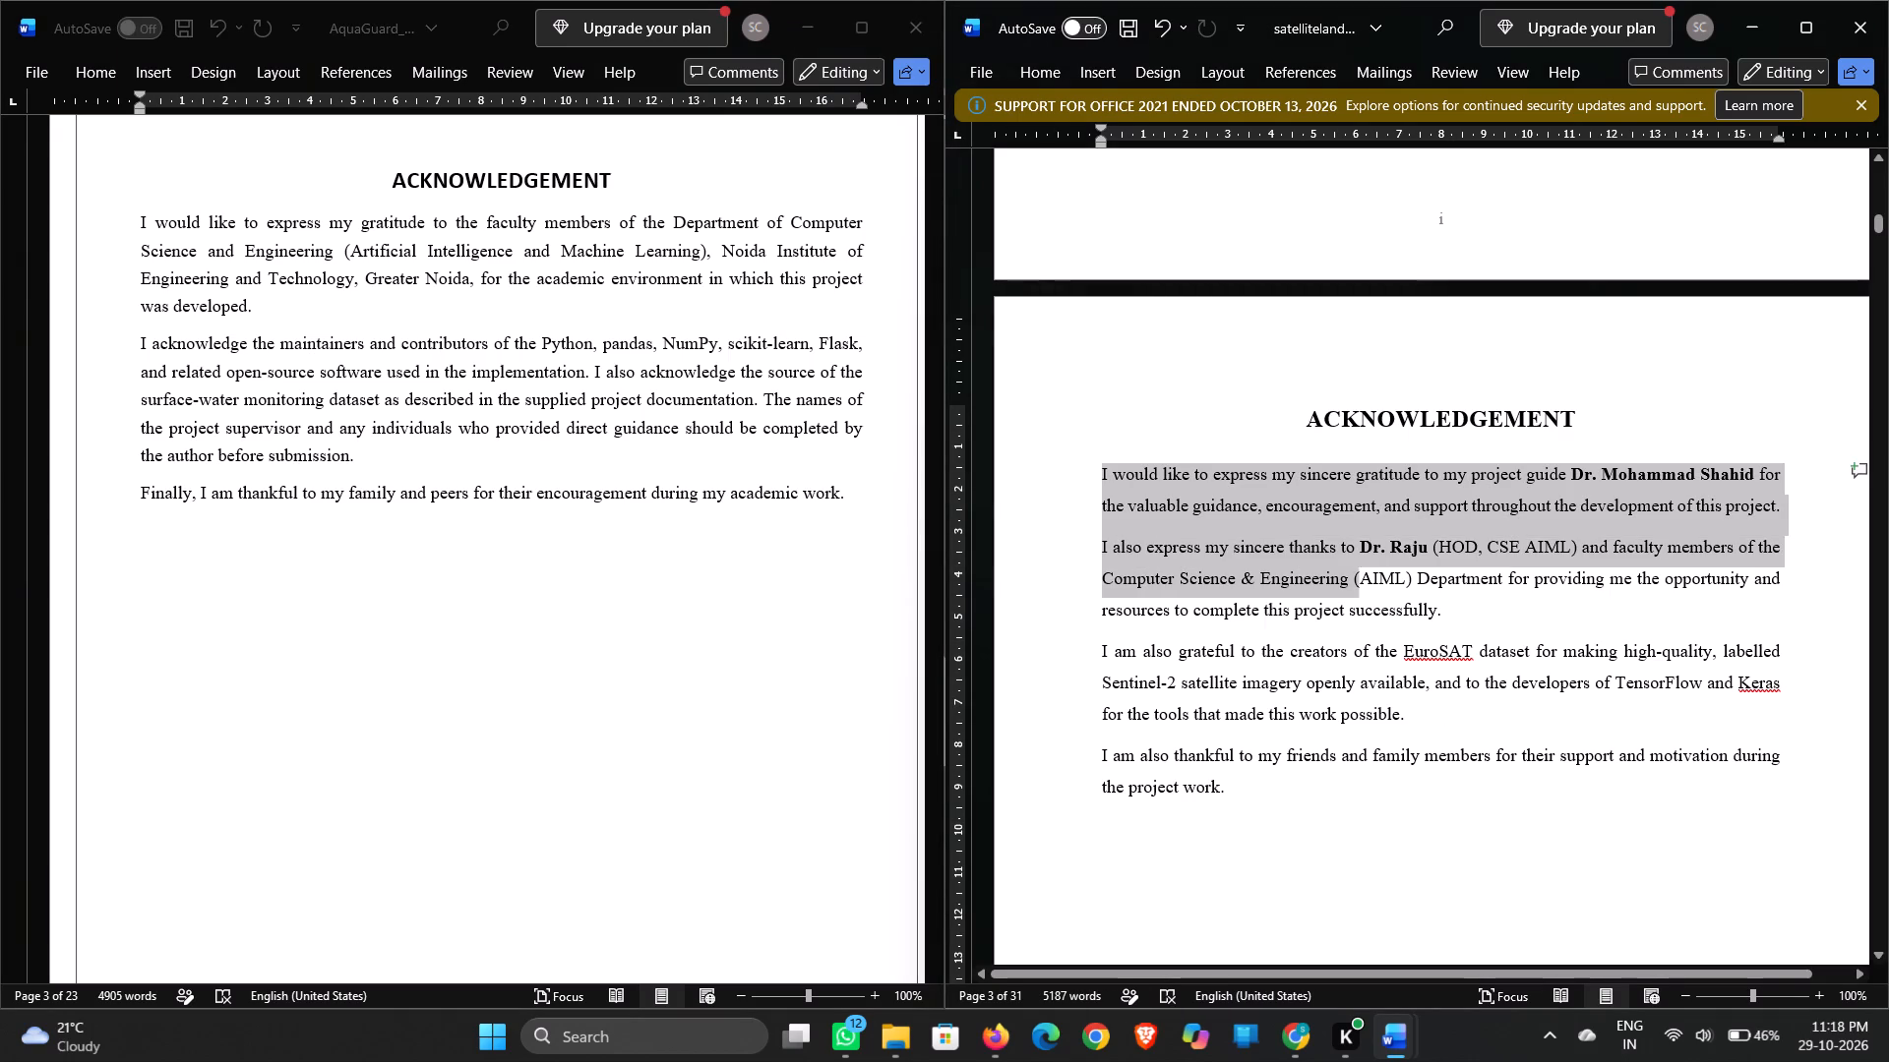
left_click_drag(1382, 581, 1448, 616)
key("ctrl+c")
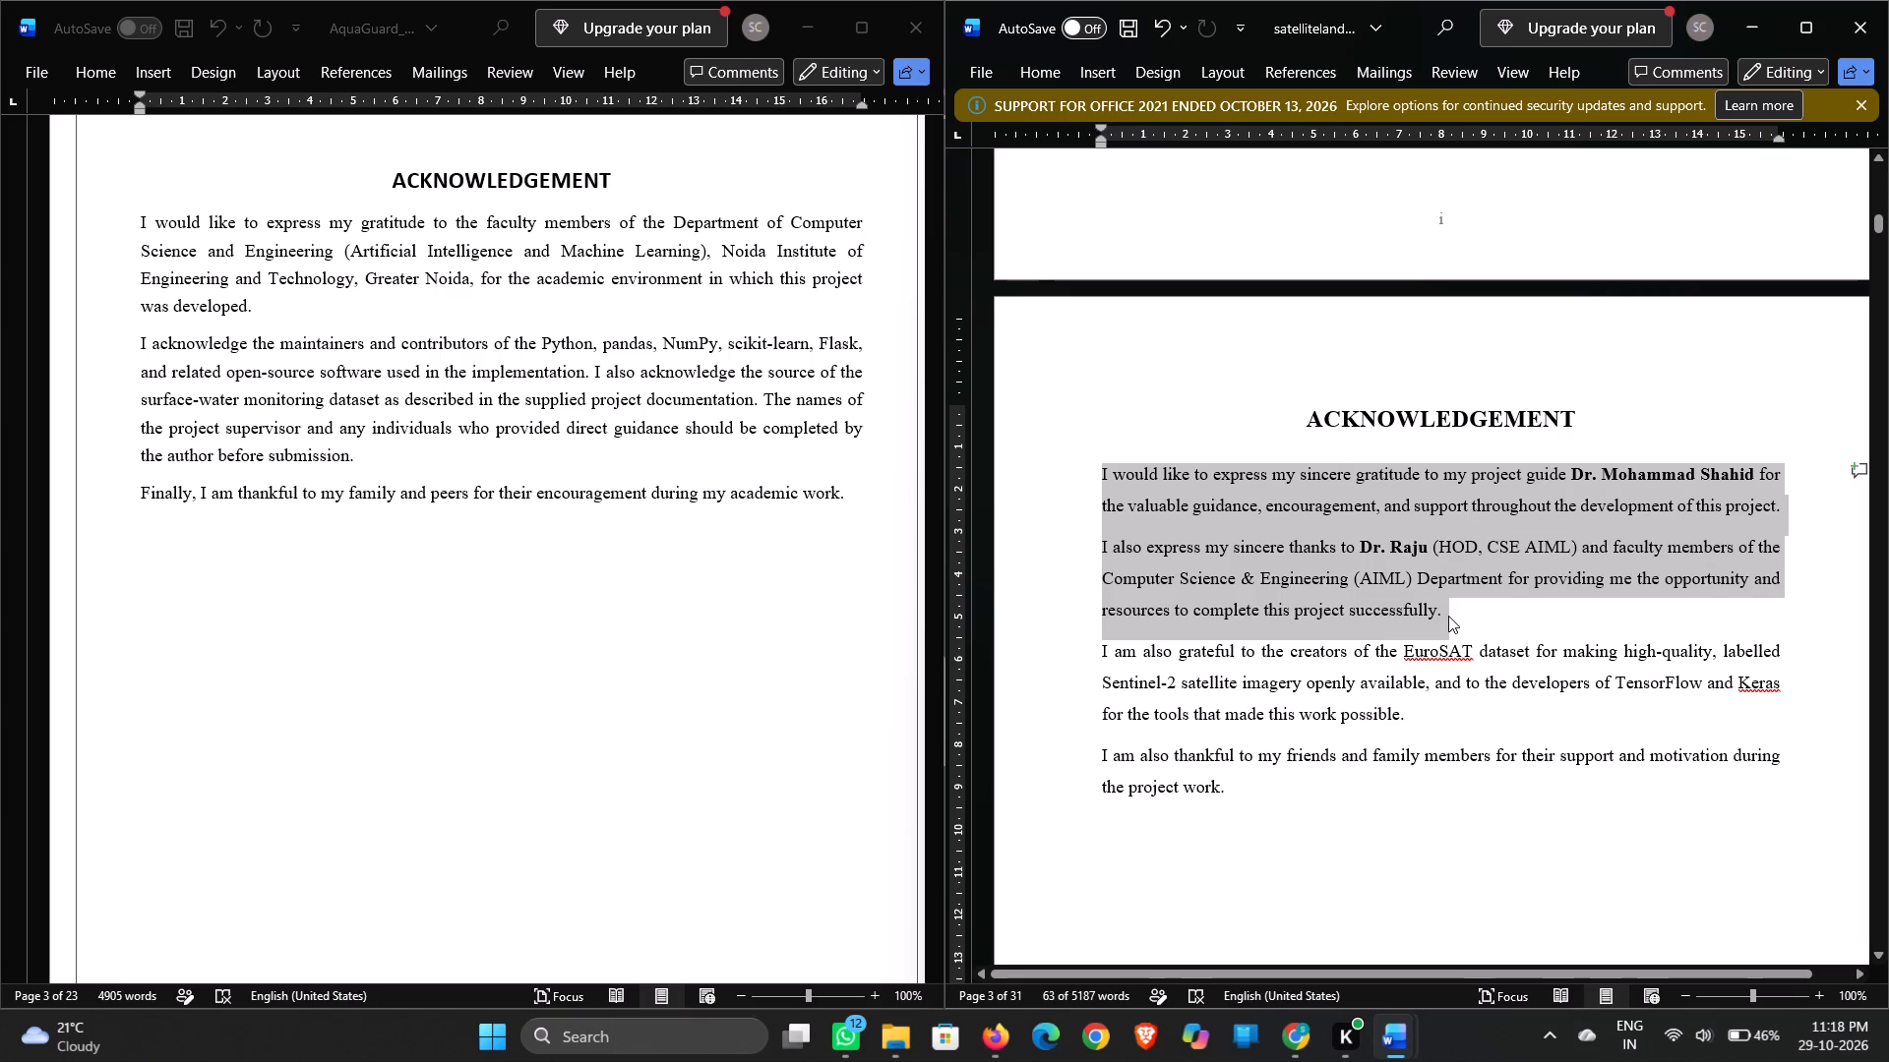
left_click(140, 222)
left_click_drag(140, 222, 249, 304)
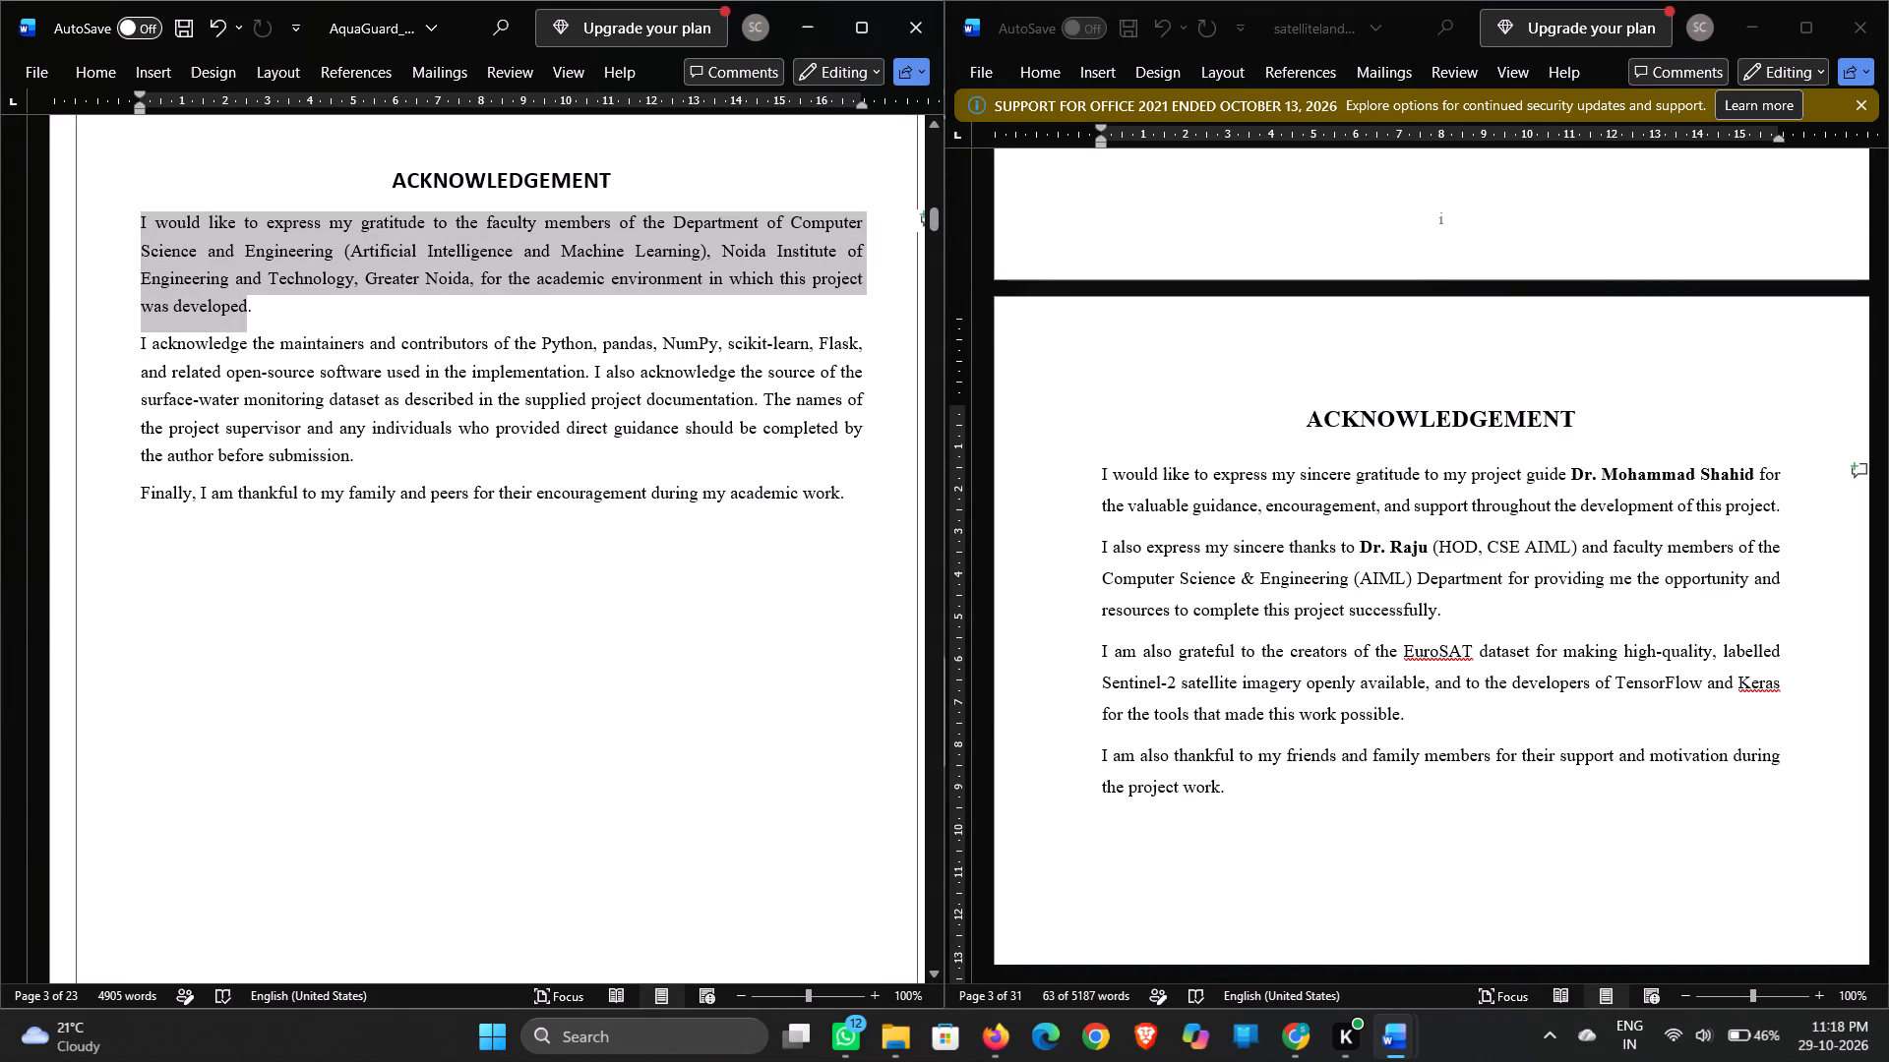
left_click_drag(249, 304, 264, 307)
key("ctrl+v")
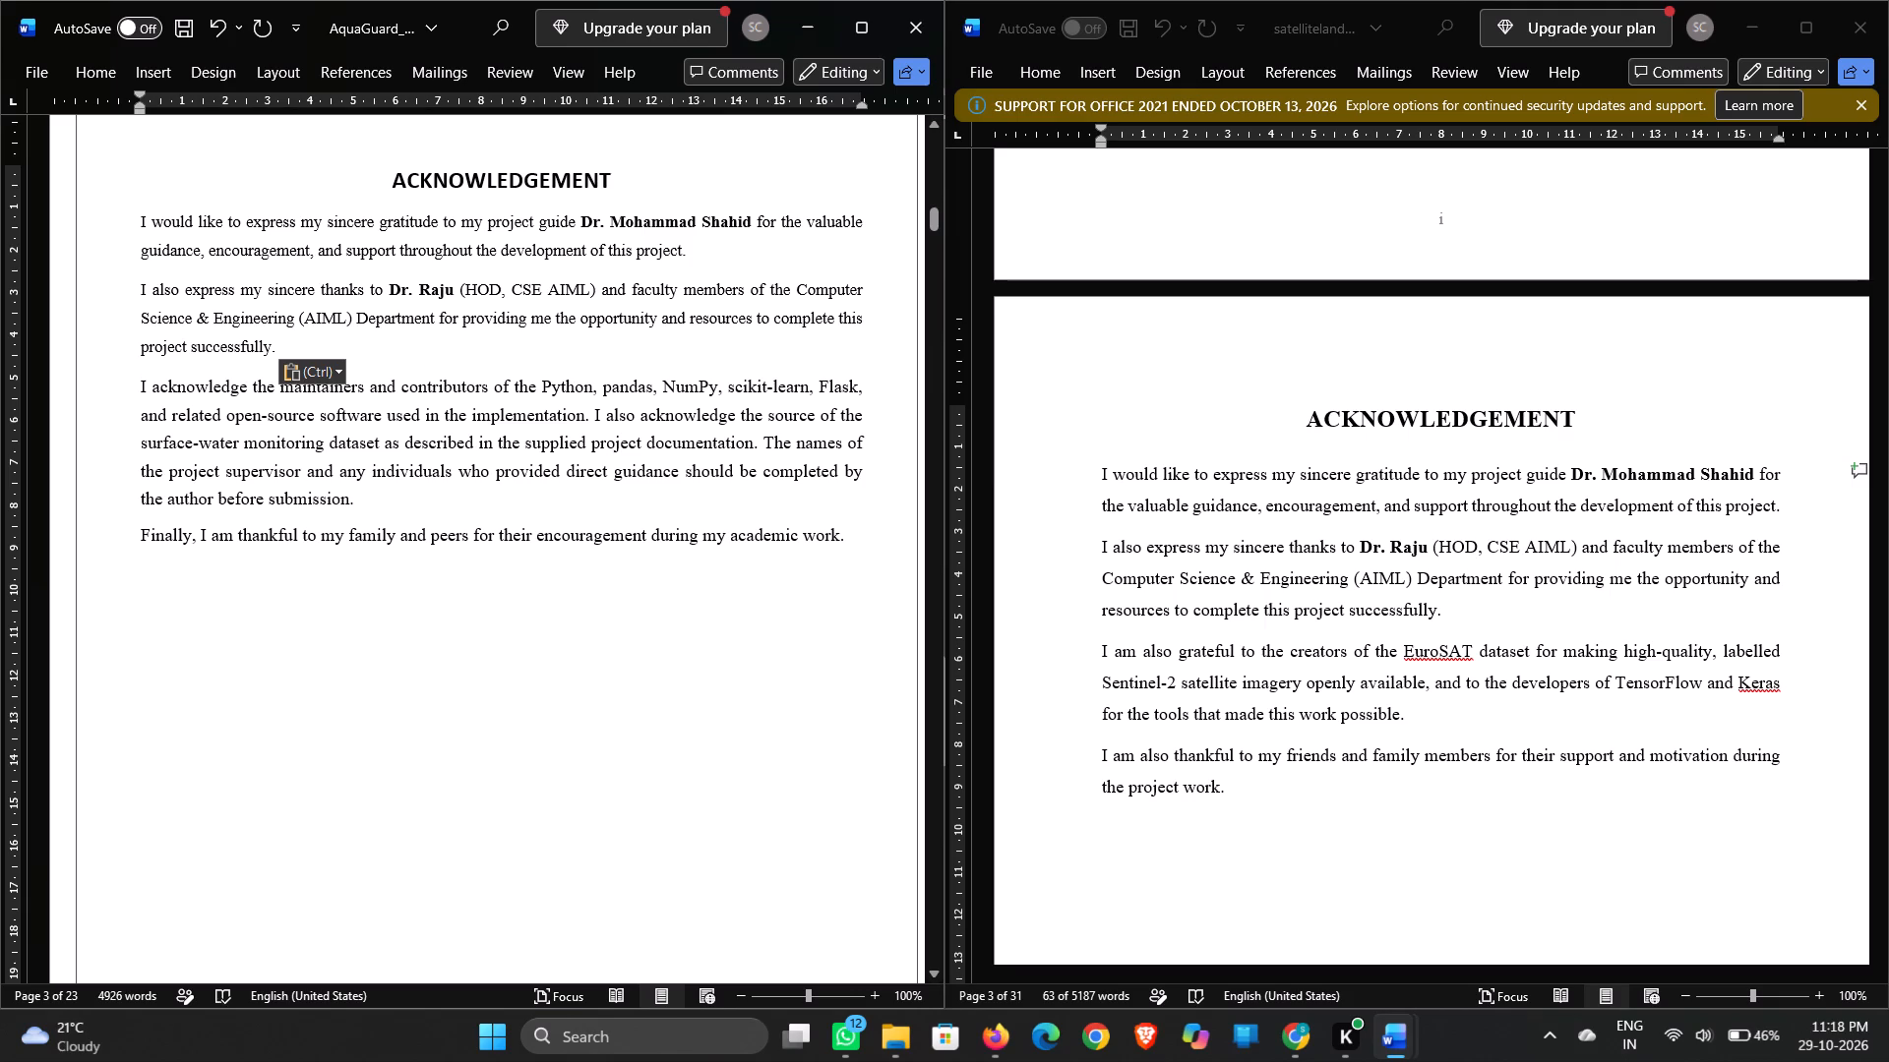
Set a uniform font size for all body paragraphs under the ACKNOWLEDGEMENT heading in the AquaGuard report.
left_click_drag(138, 215, 842, 541)
left_click(994, 472)
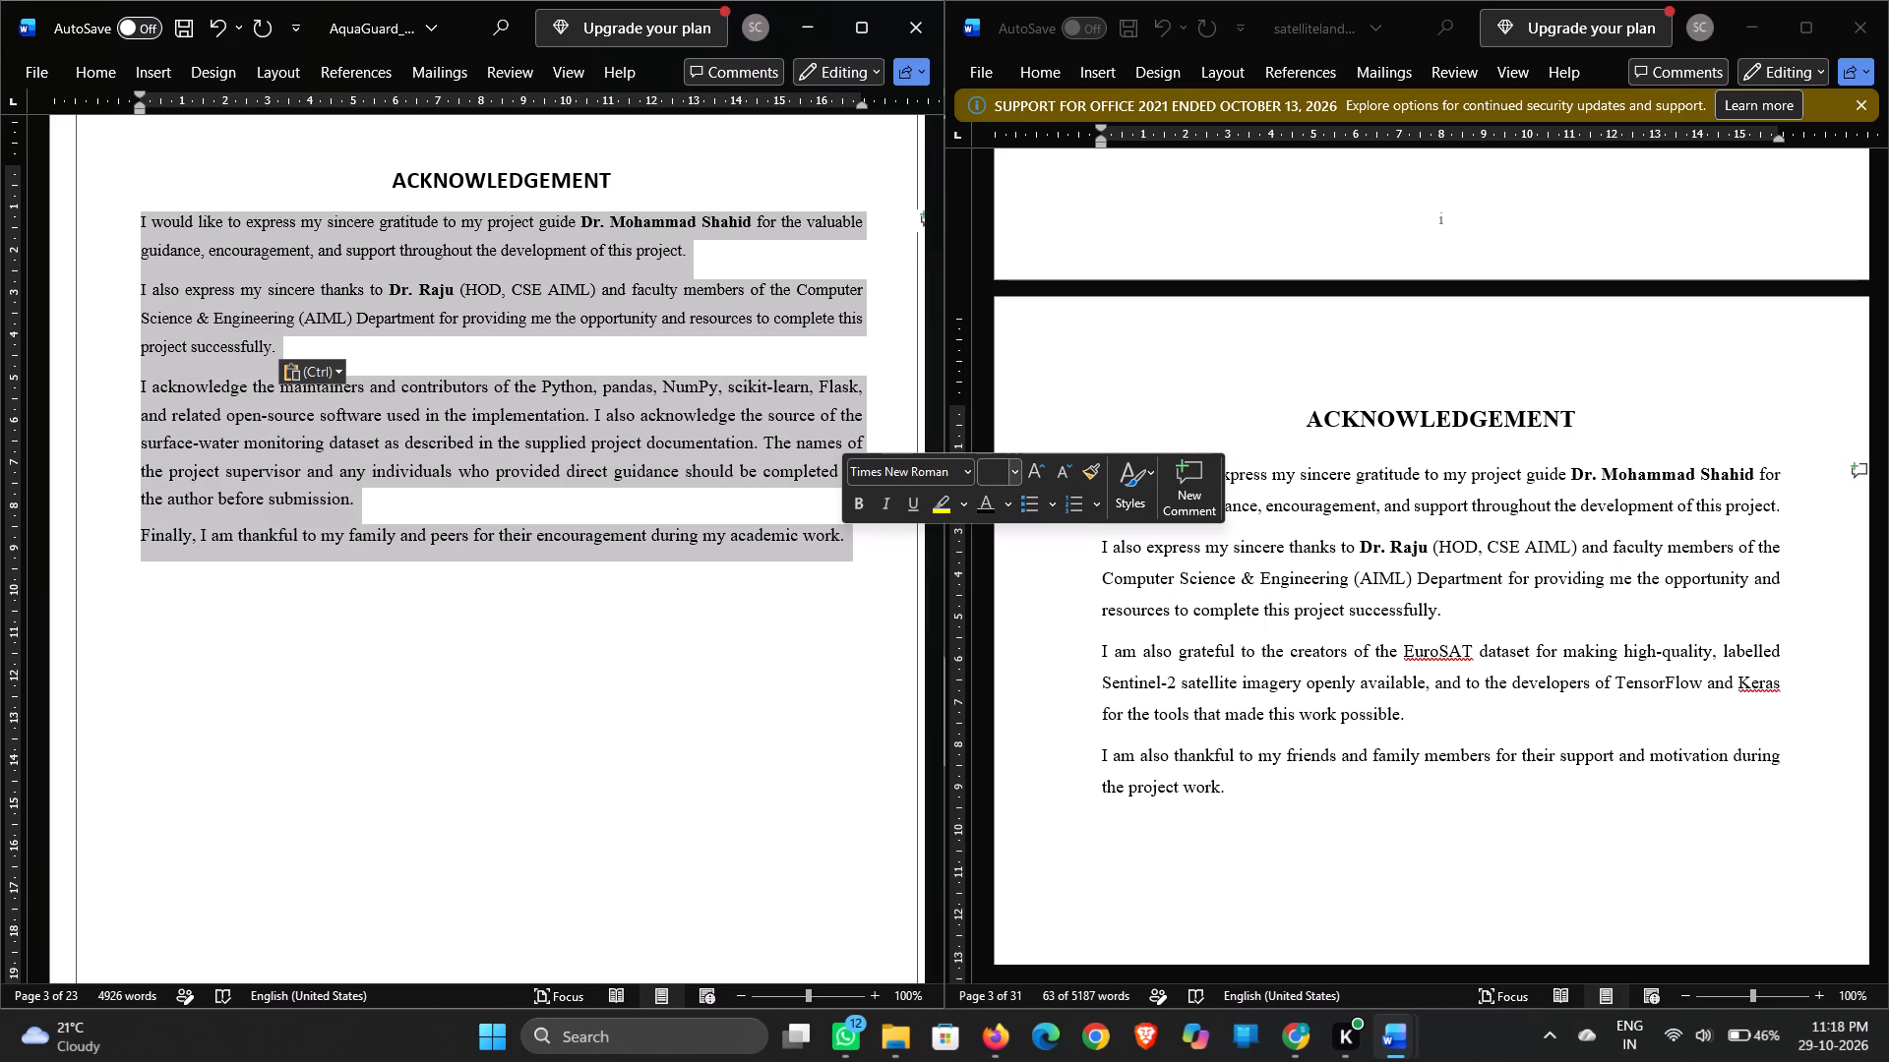
Set the selected ACKNOWLEDGEMENT body paragraphs in the AquaGuard report to font size 12.
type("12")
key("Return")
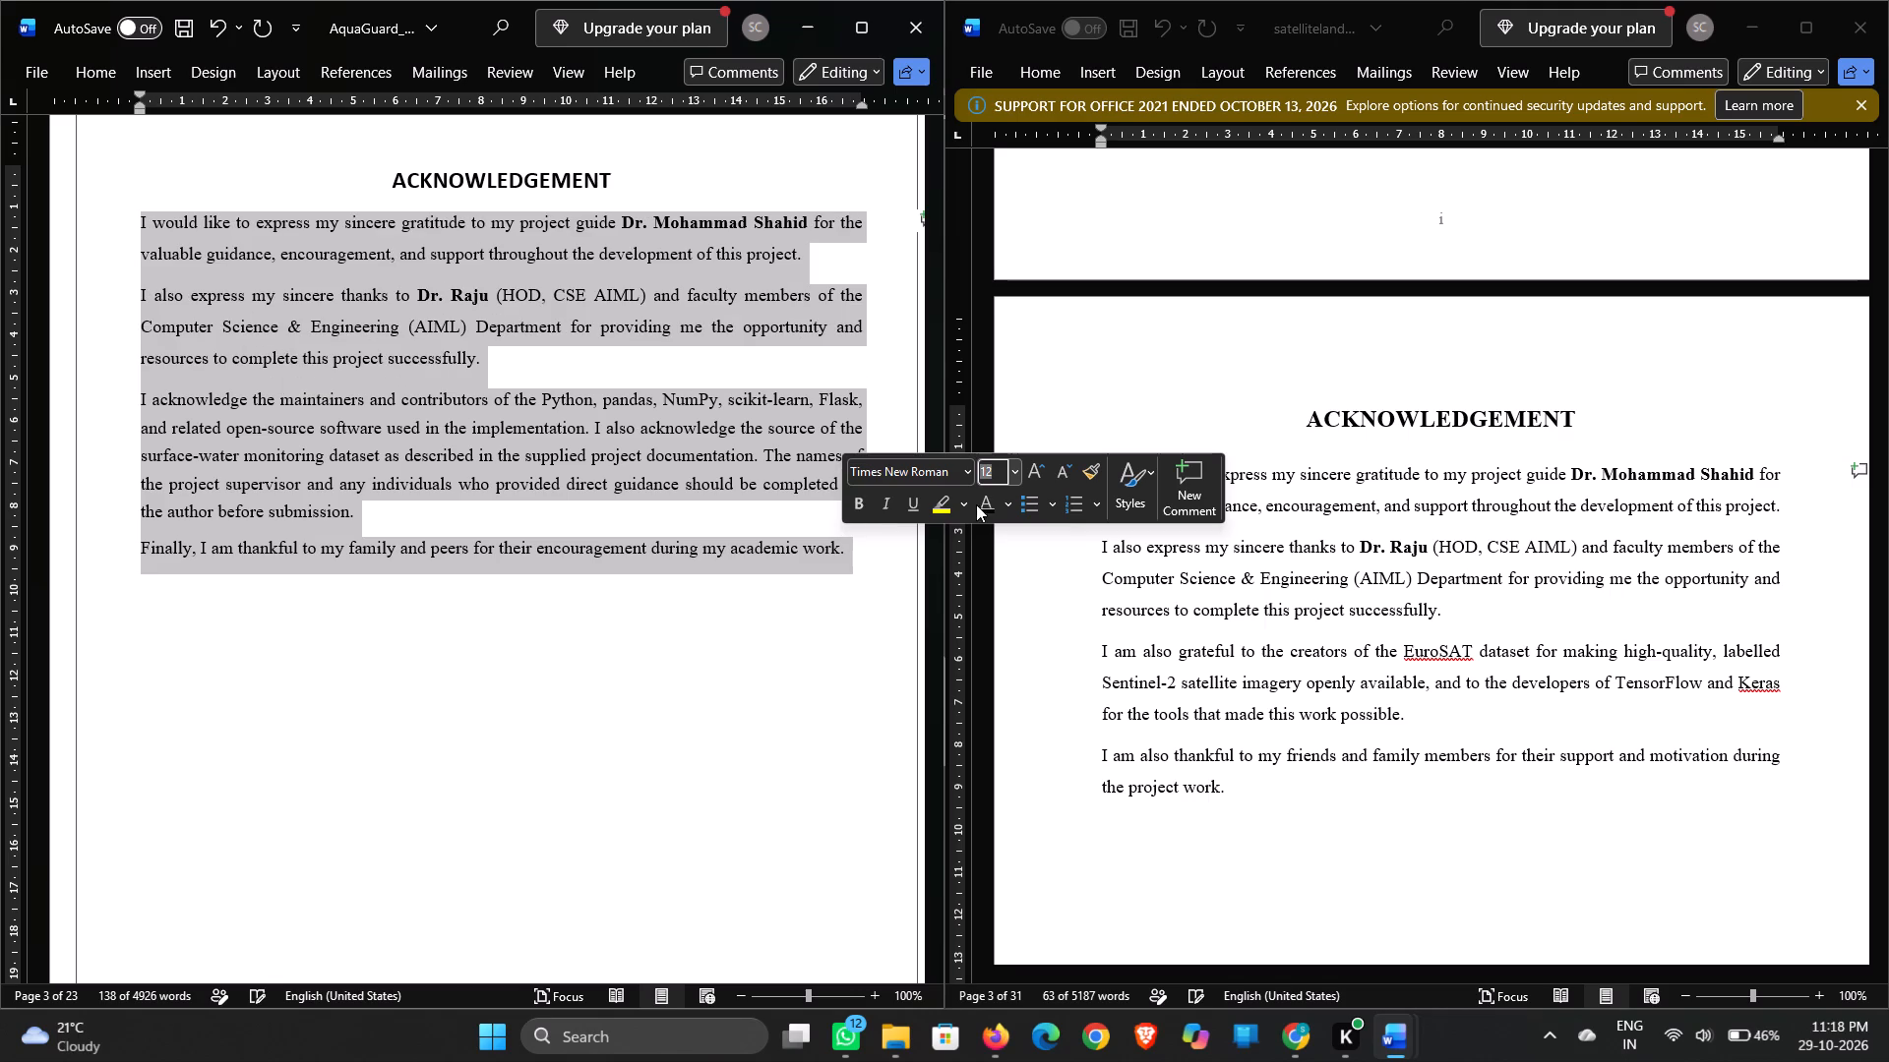
left_click(745, 705)
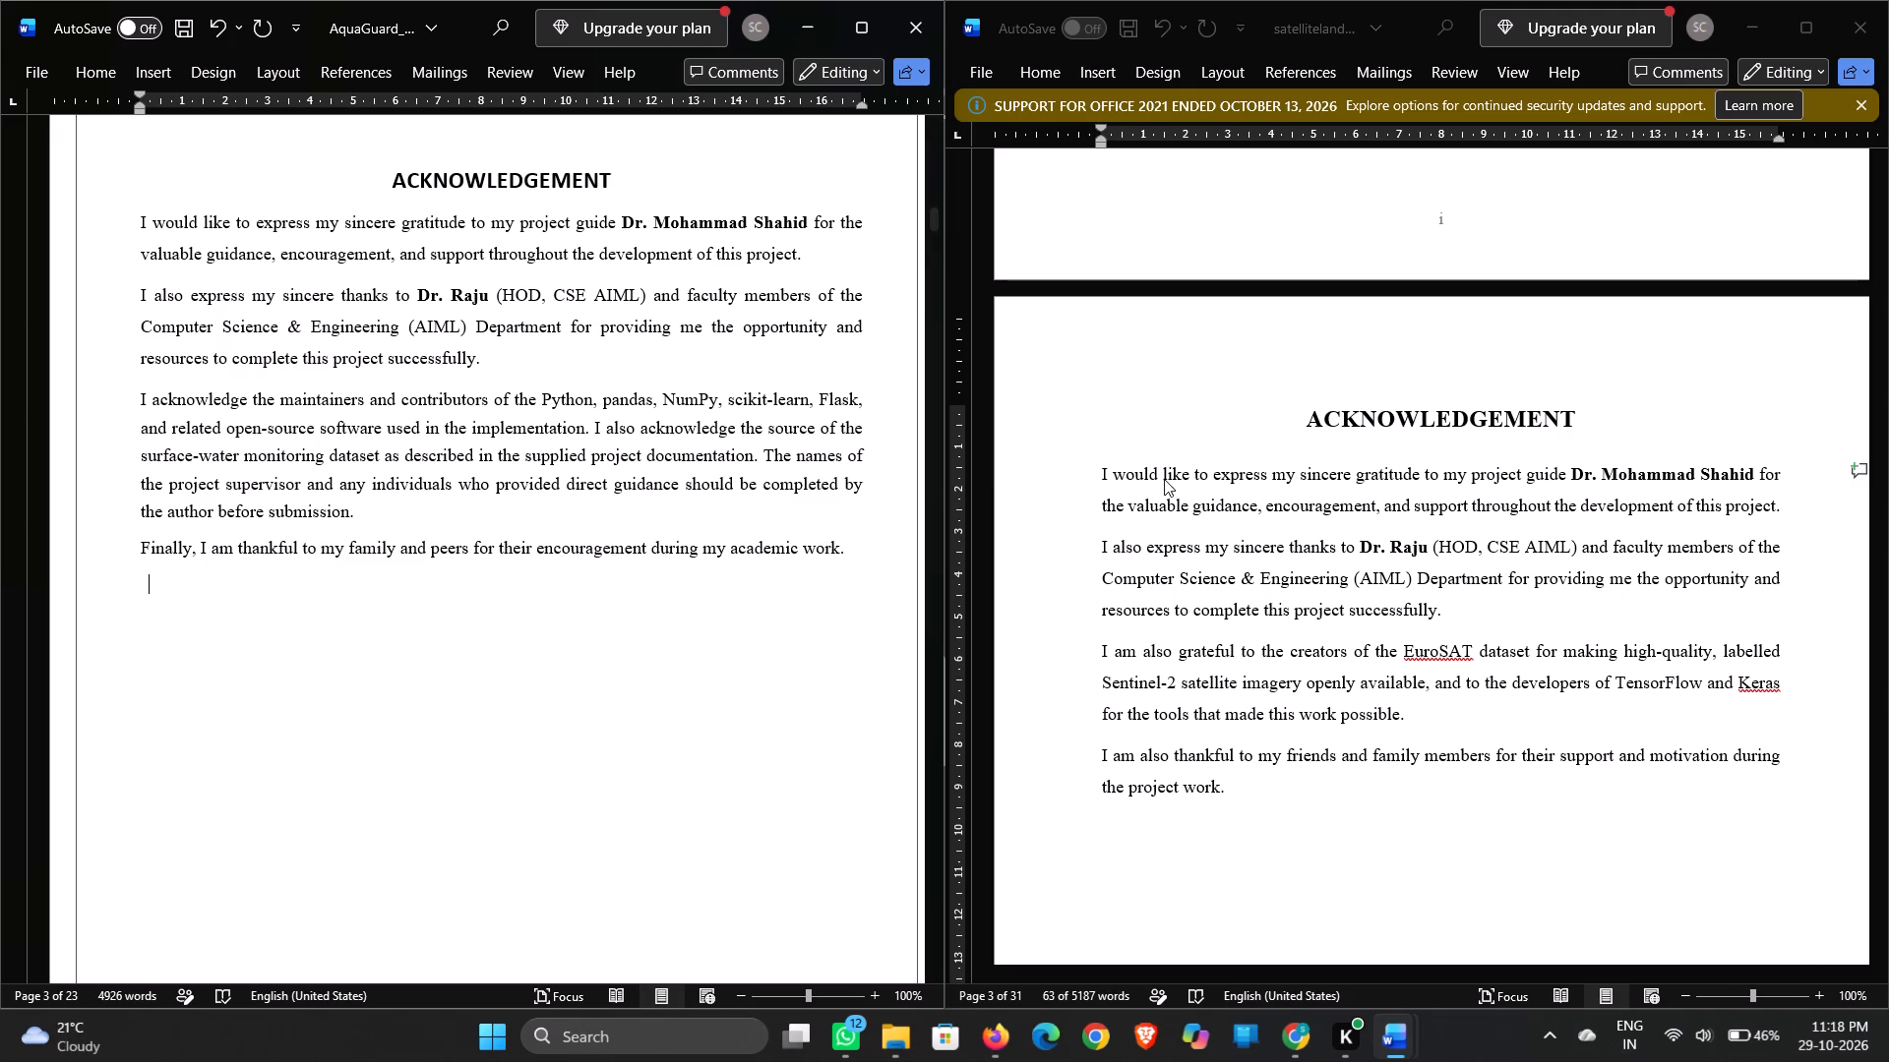
Format the ABSTRACT heading in the AquaGuard report with font size 16 and the Automatic font color.
scroll(1175, 470, "down", 1)
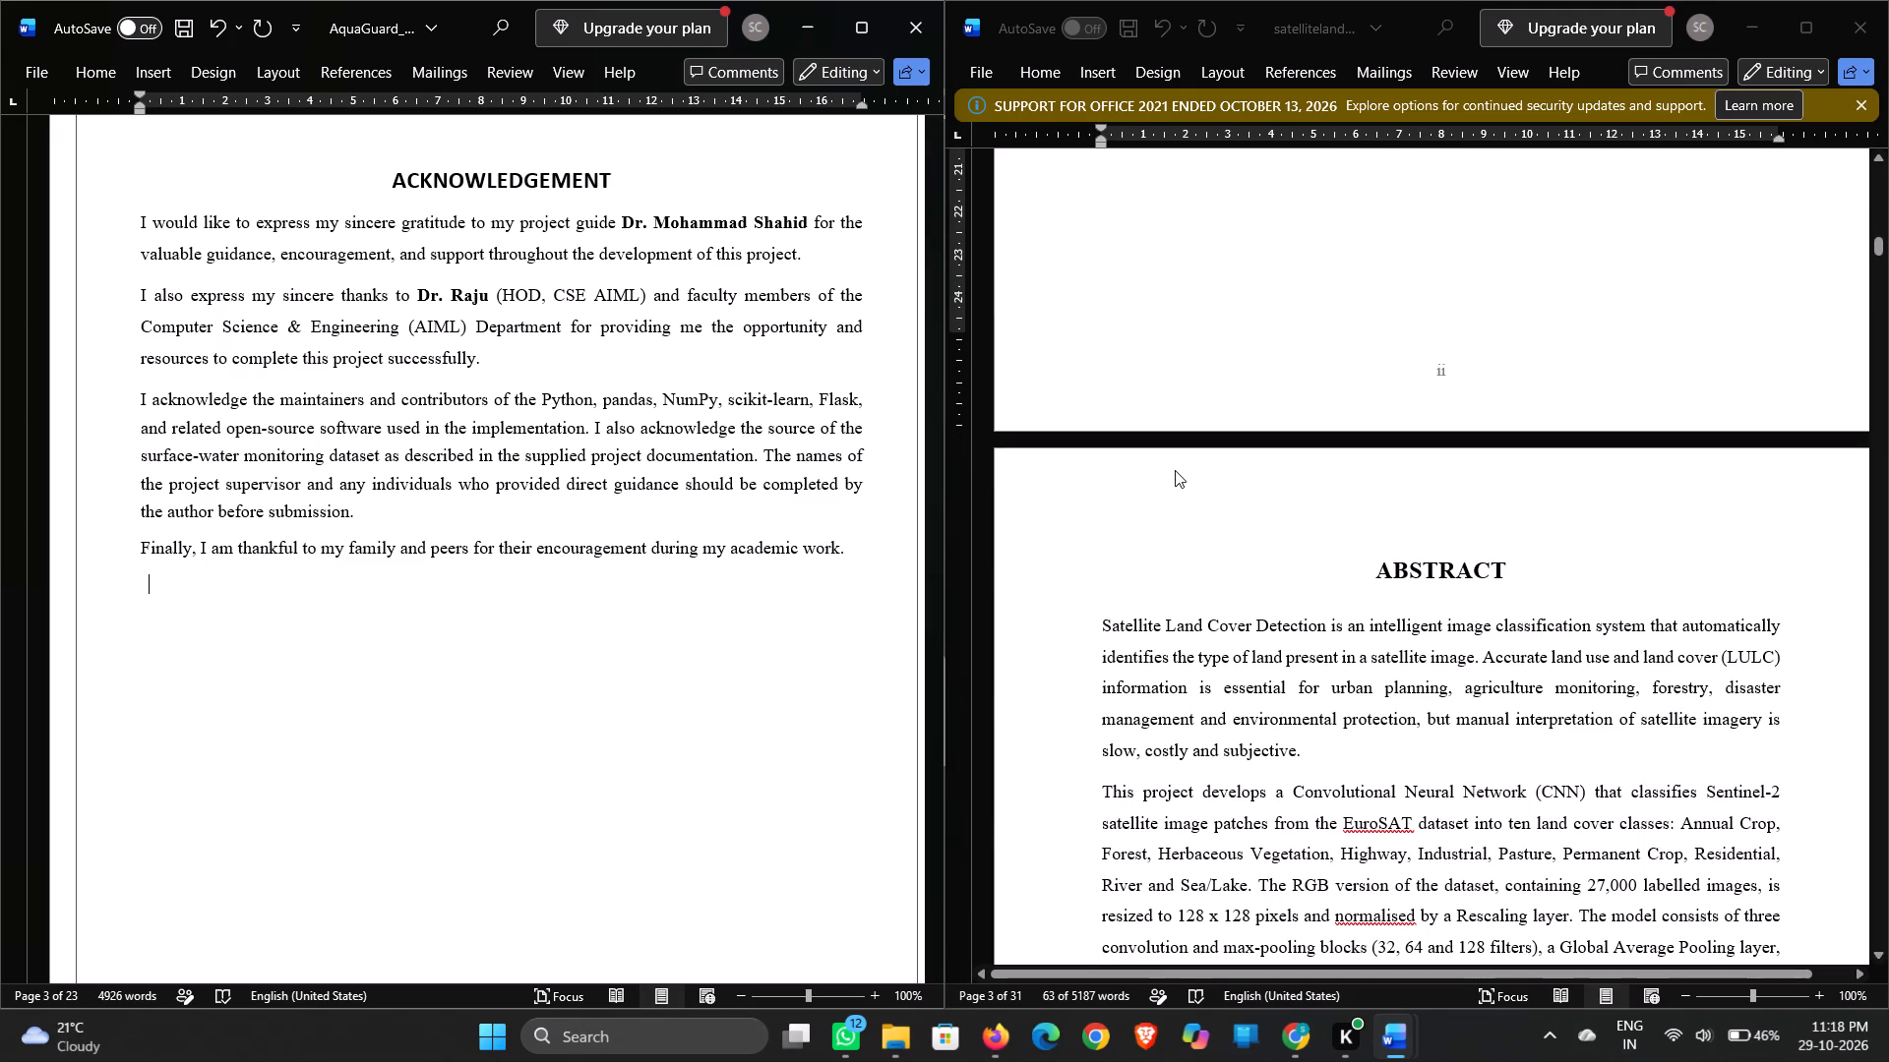
scroll(1175, 470, "down", 1)
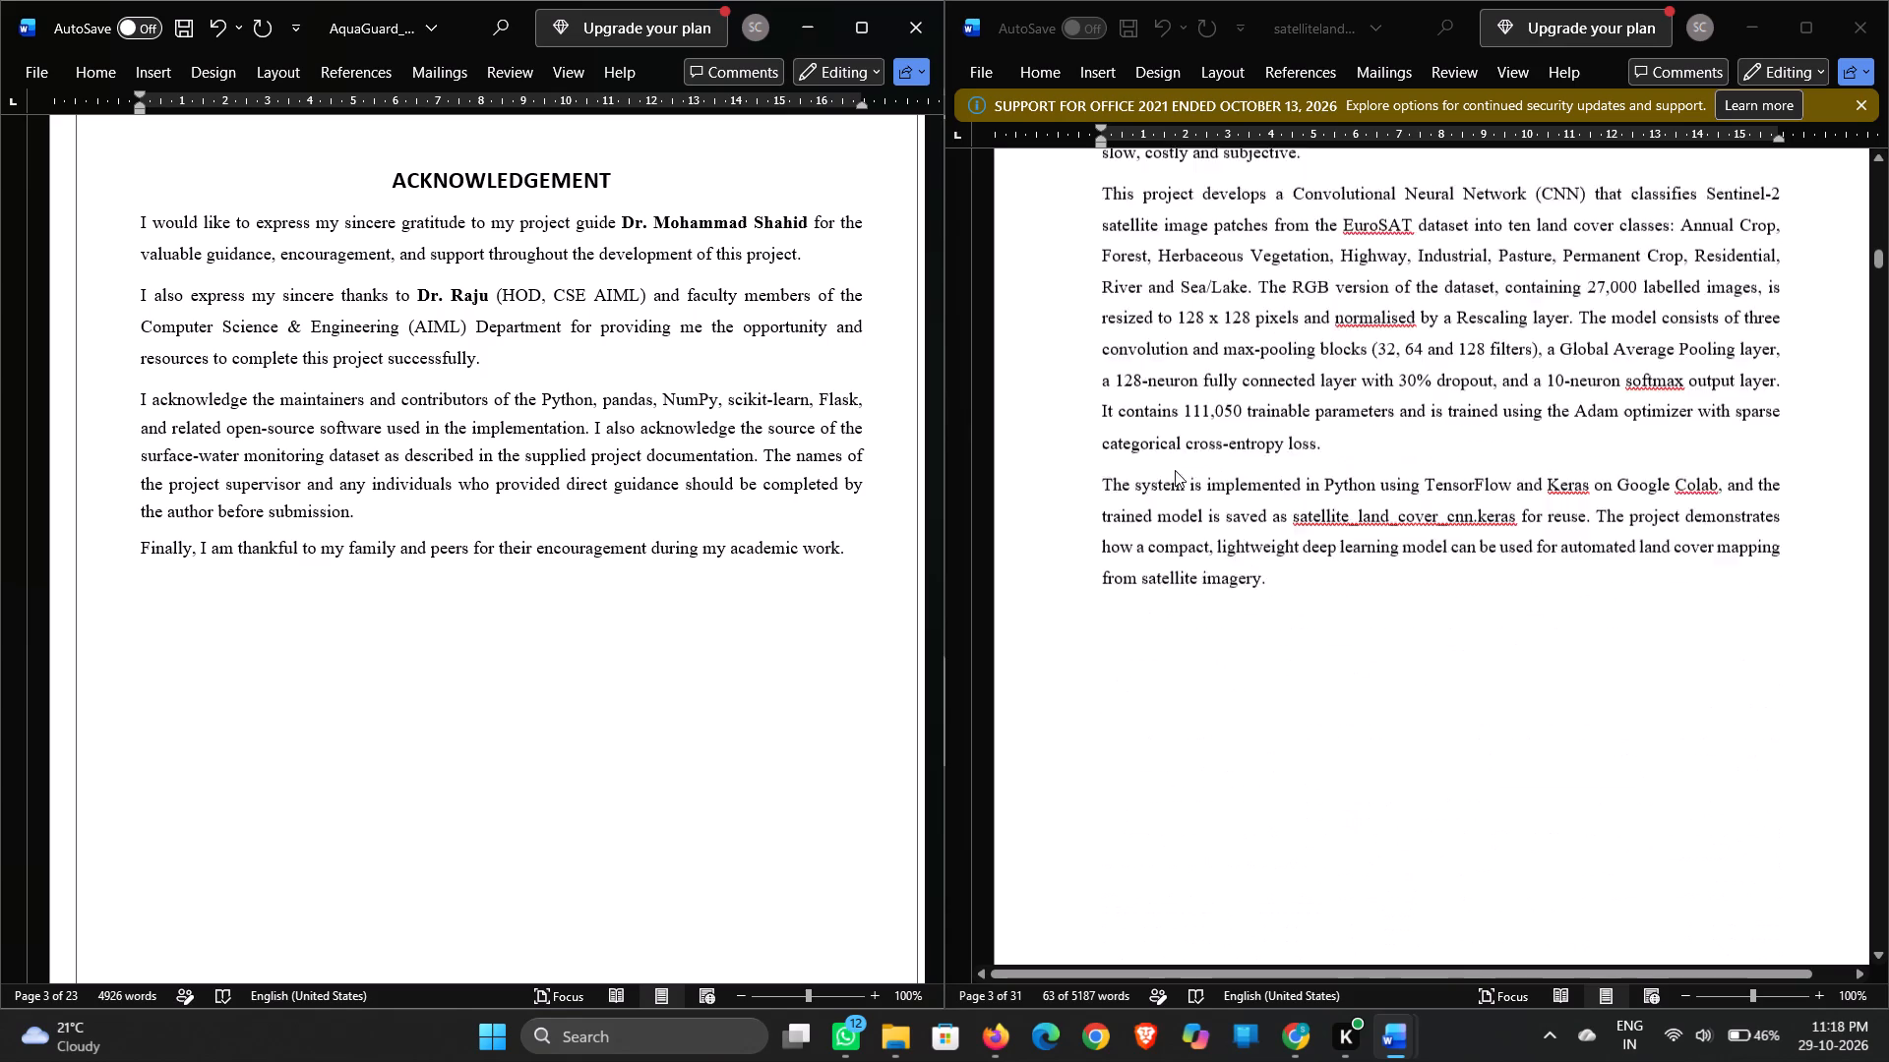
scroll(1175, 470, "down", 1)
scroll(757, 654, "down", 1)
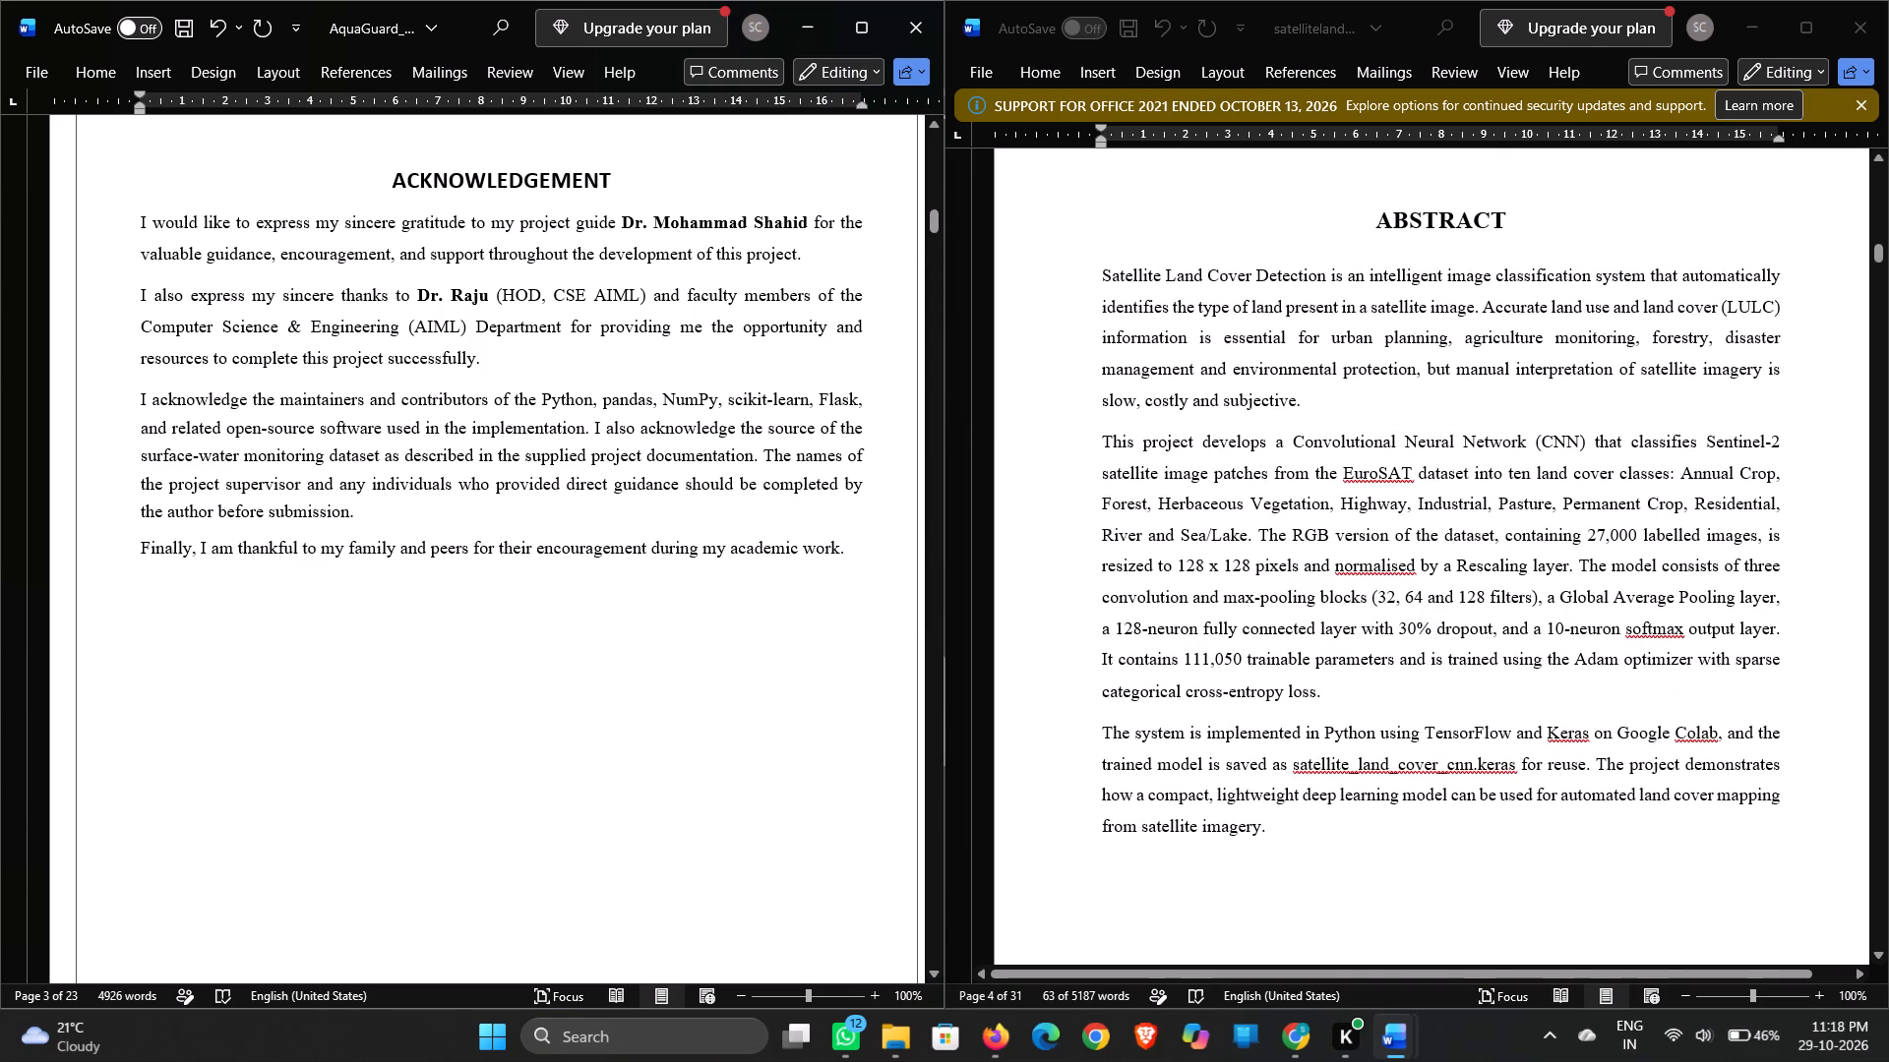
scroll(757, 654, "down", 1)
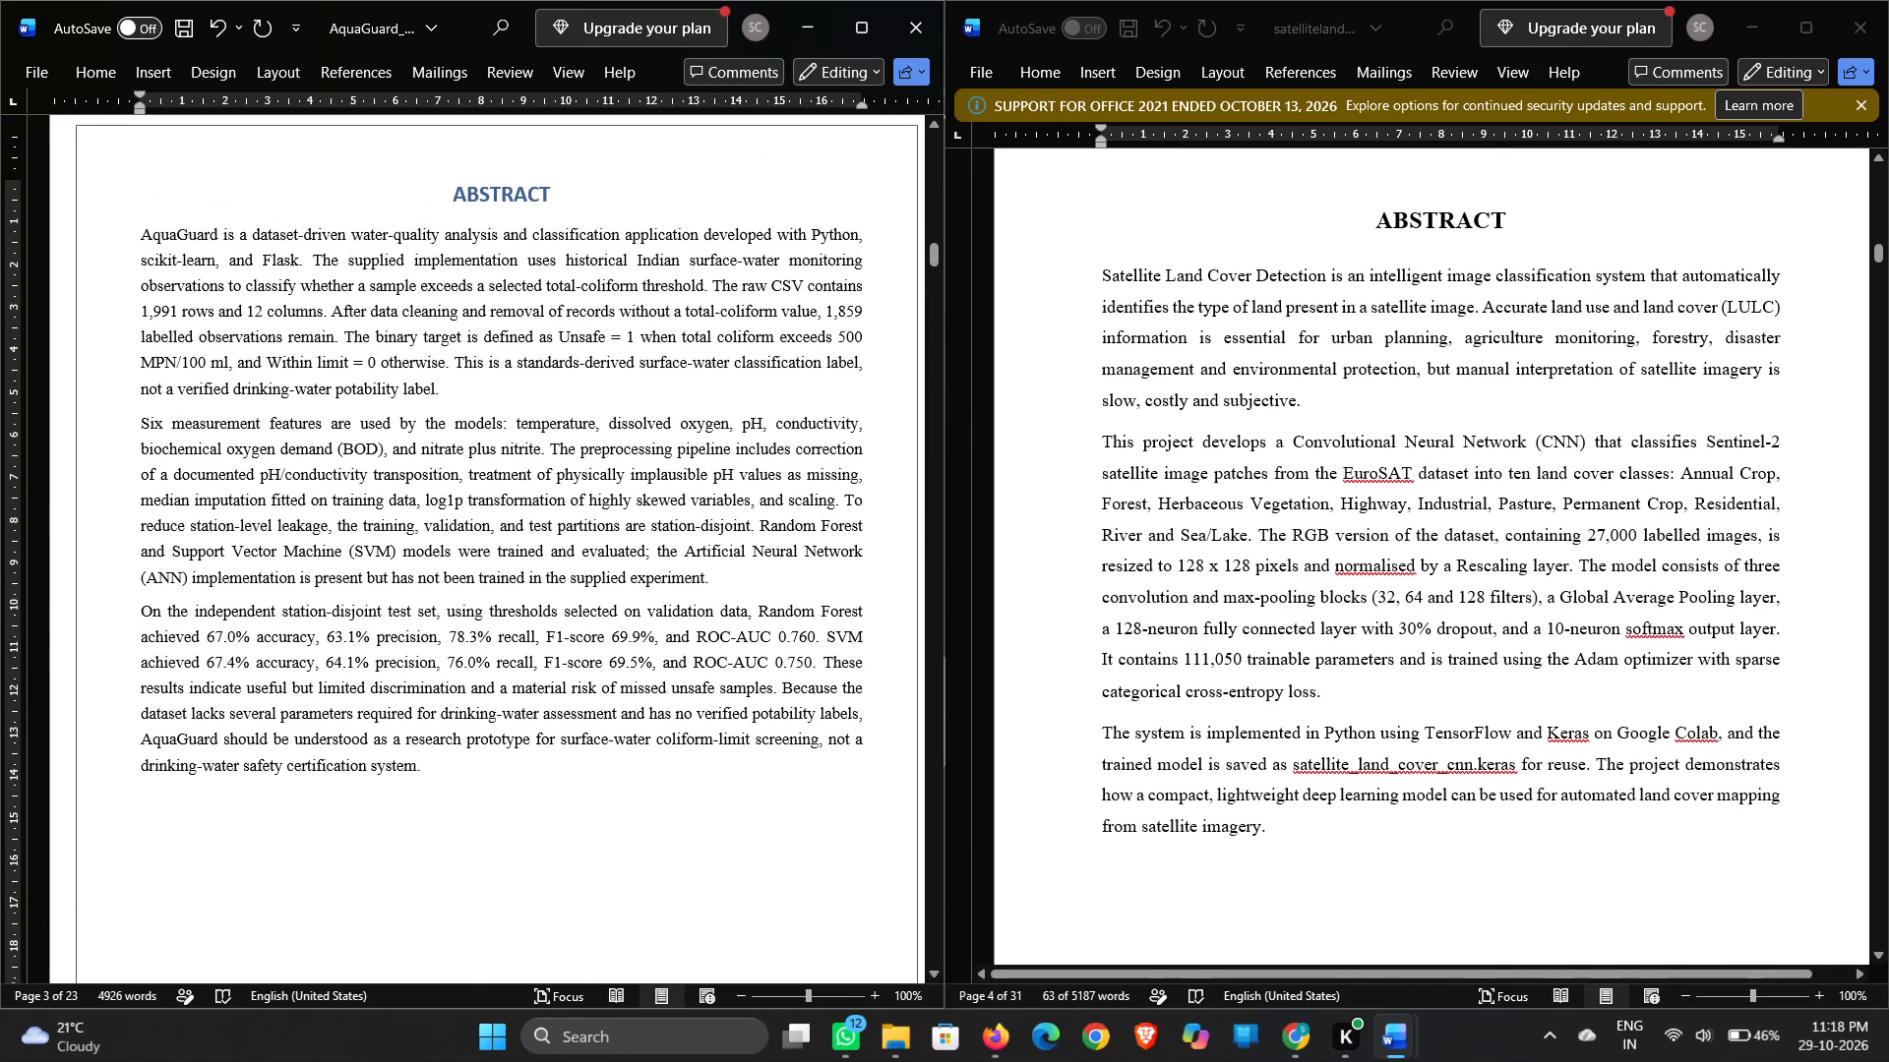
left_click_drag(453, 196, 554, 196)
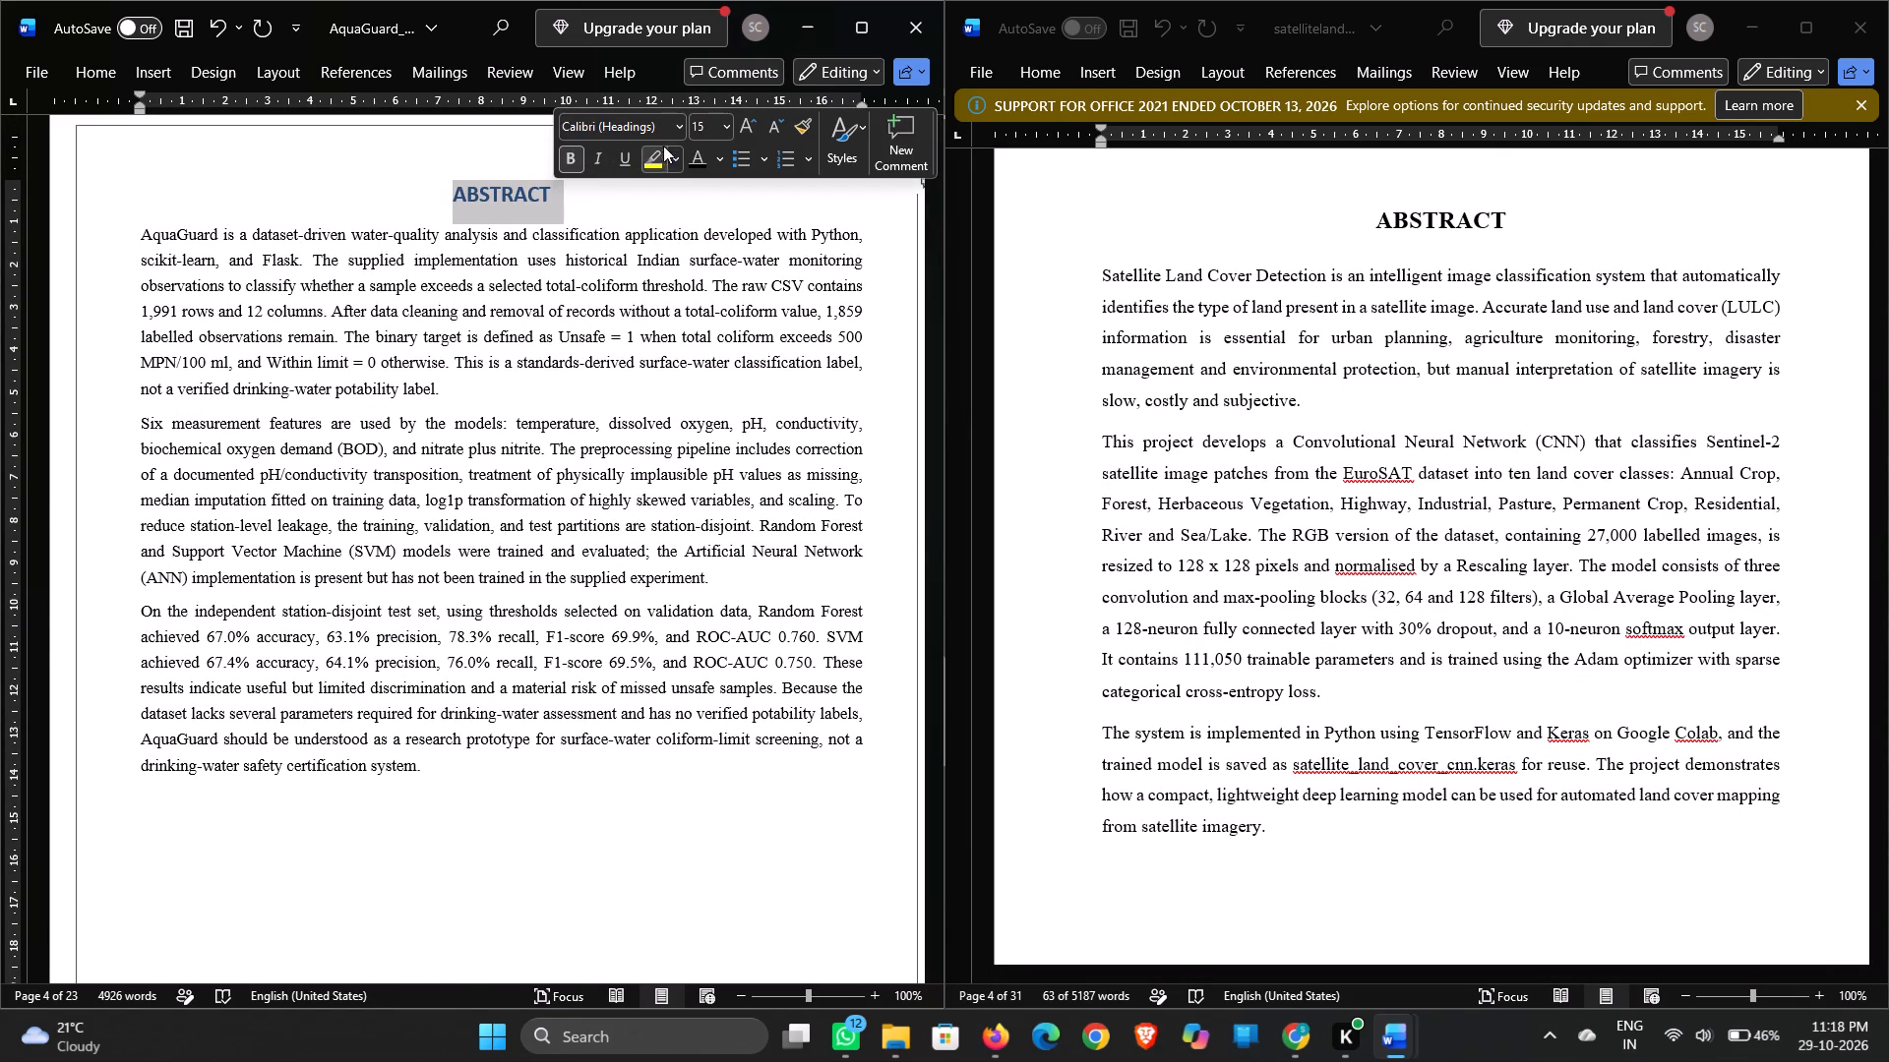
left_click(706, 126)
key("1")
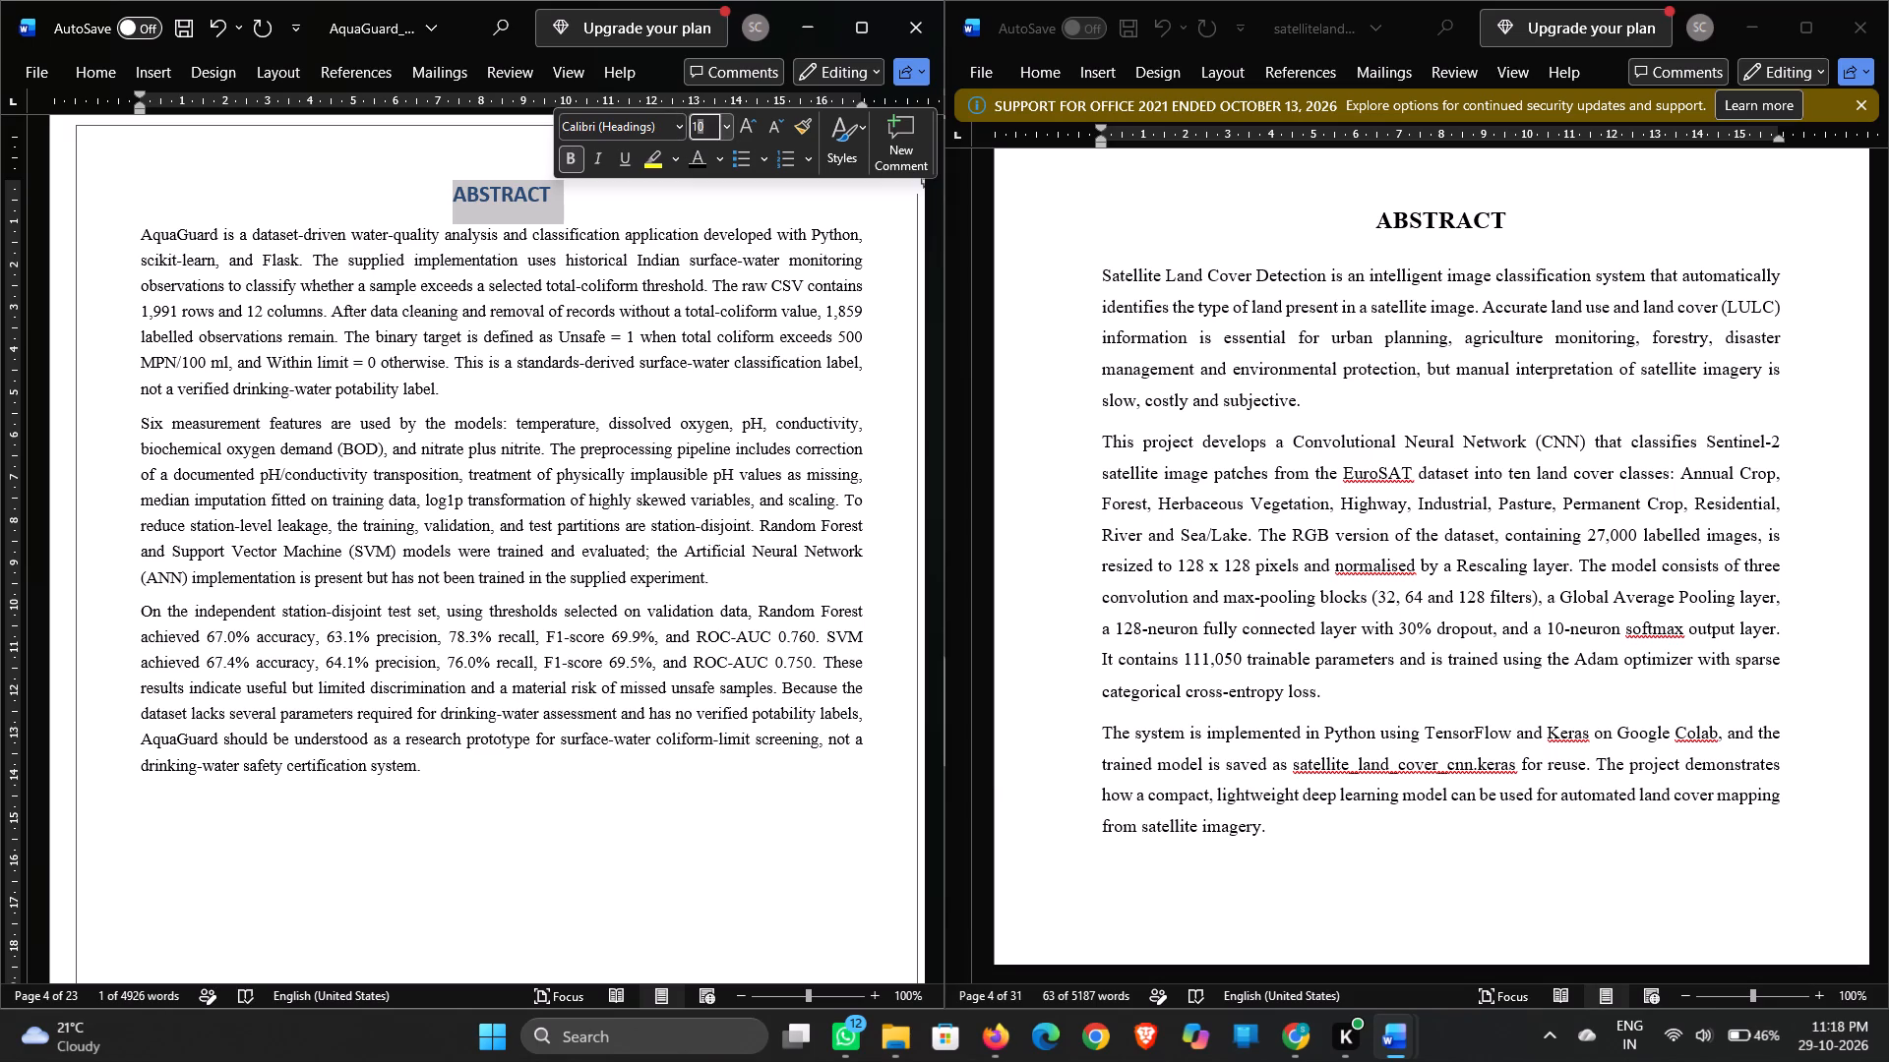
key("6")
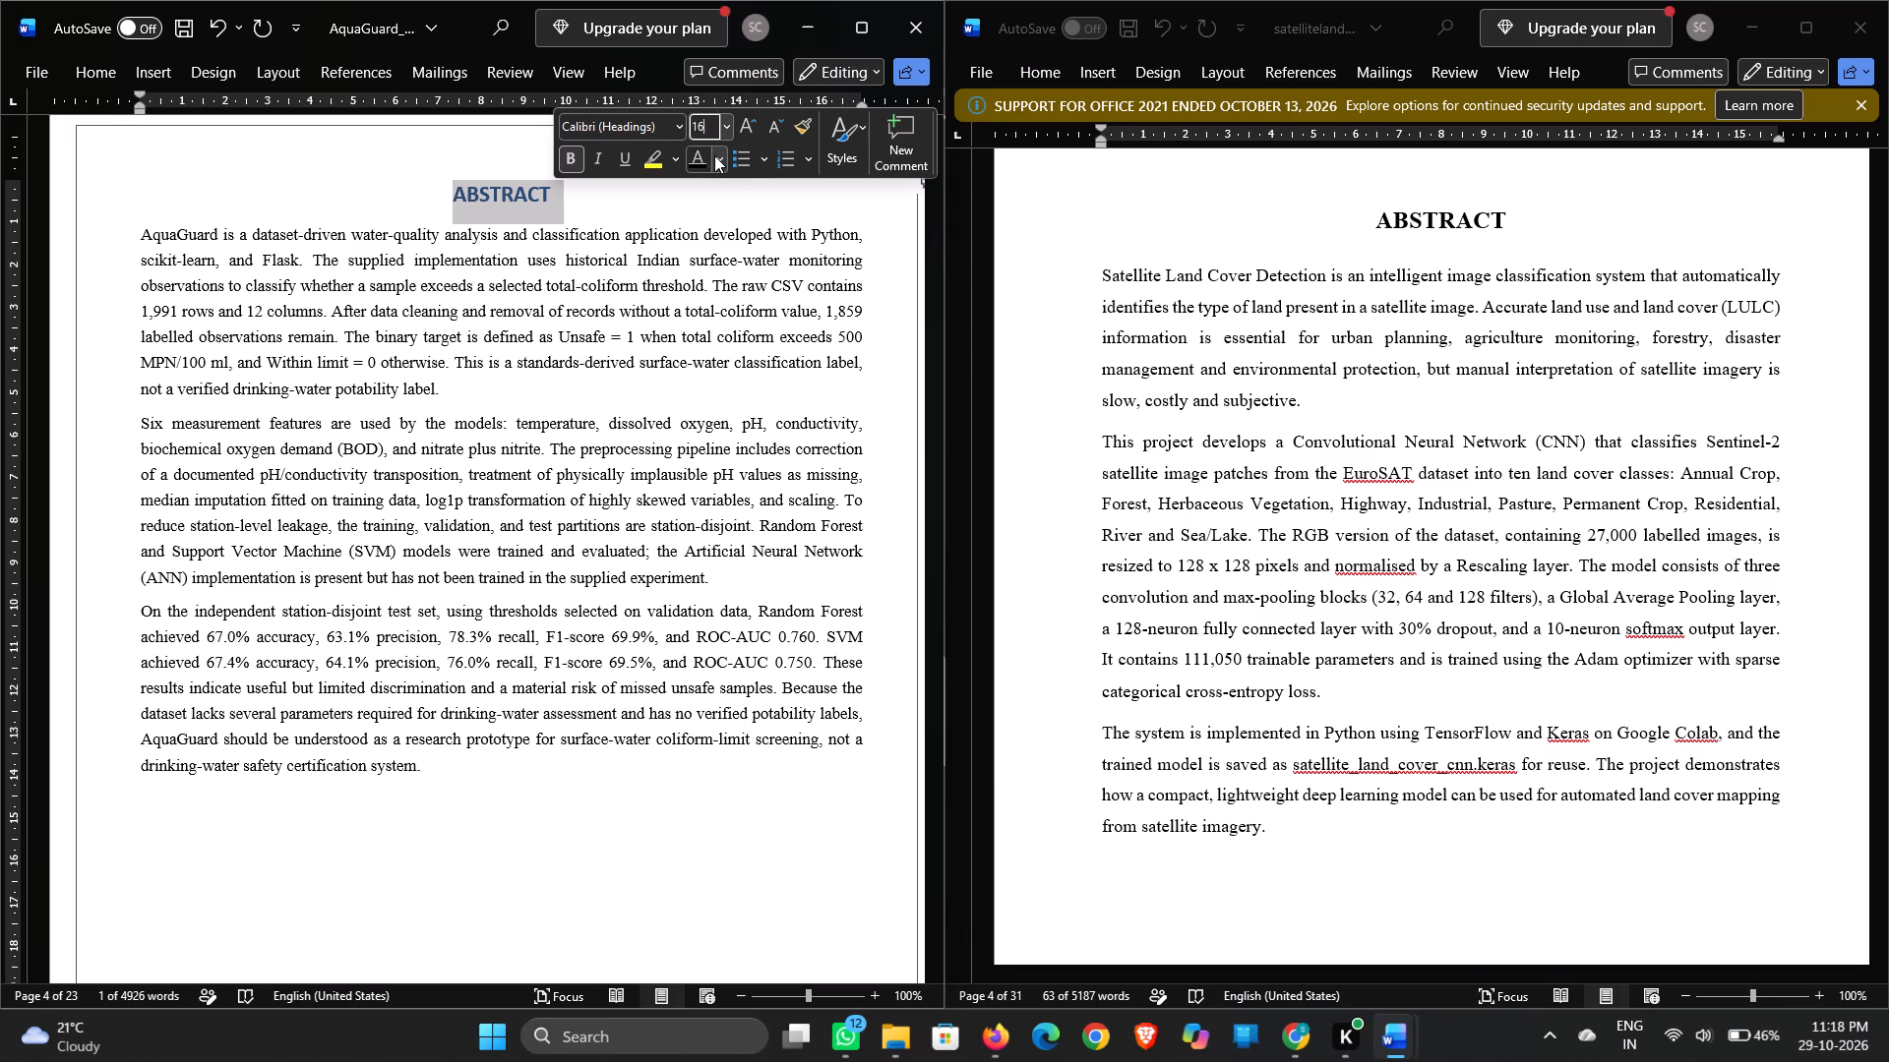
left_click(714, 155)
left_click(706, 155)
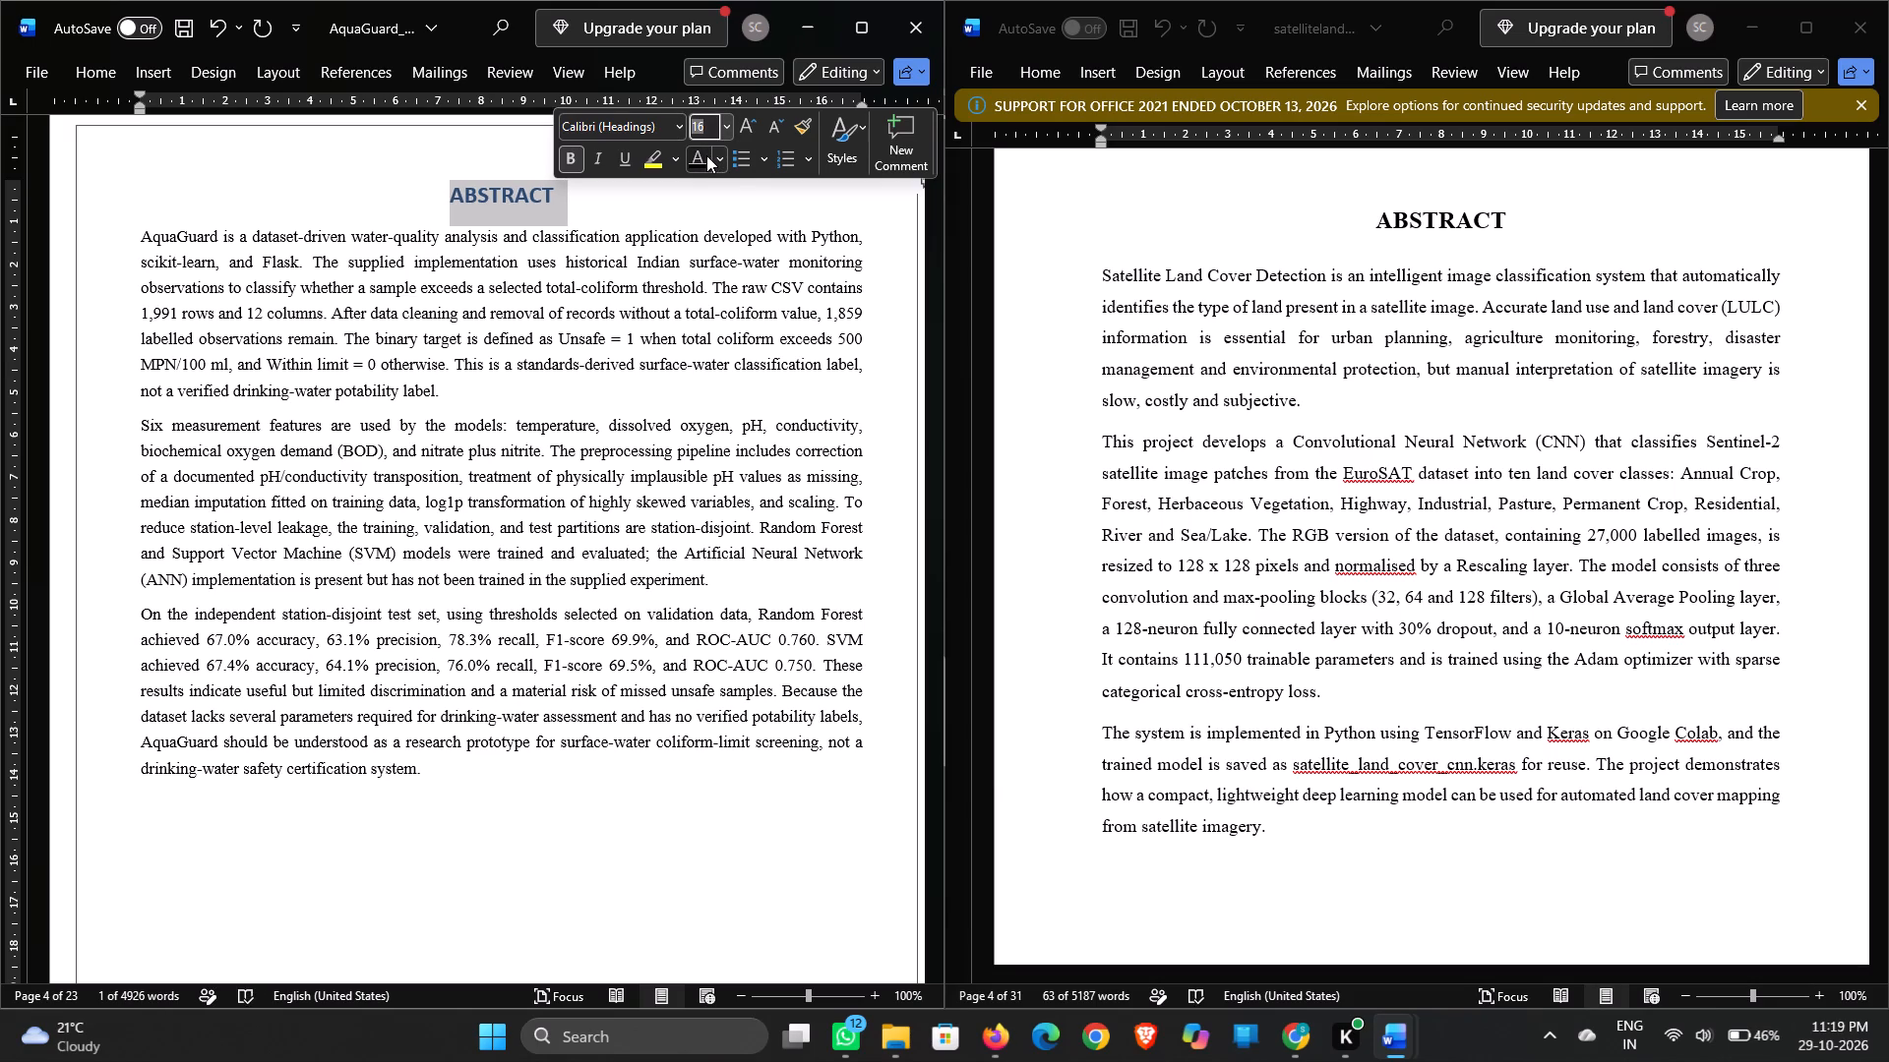
left_click(653, 184)
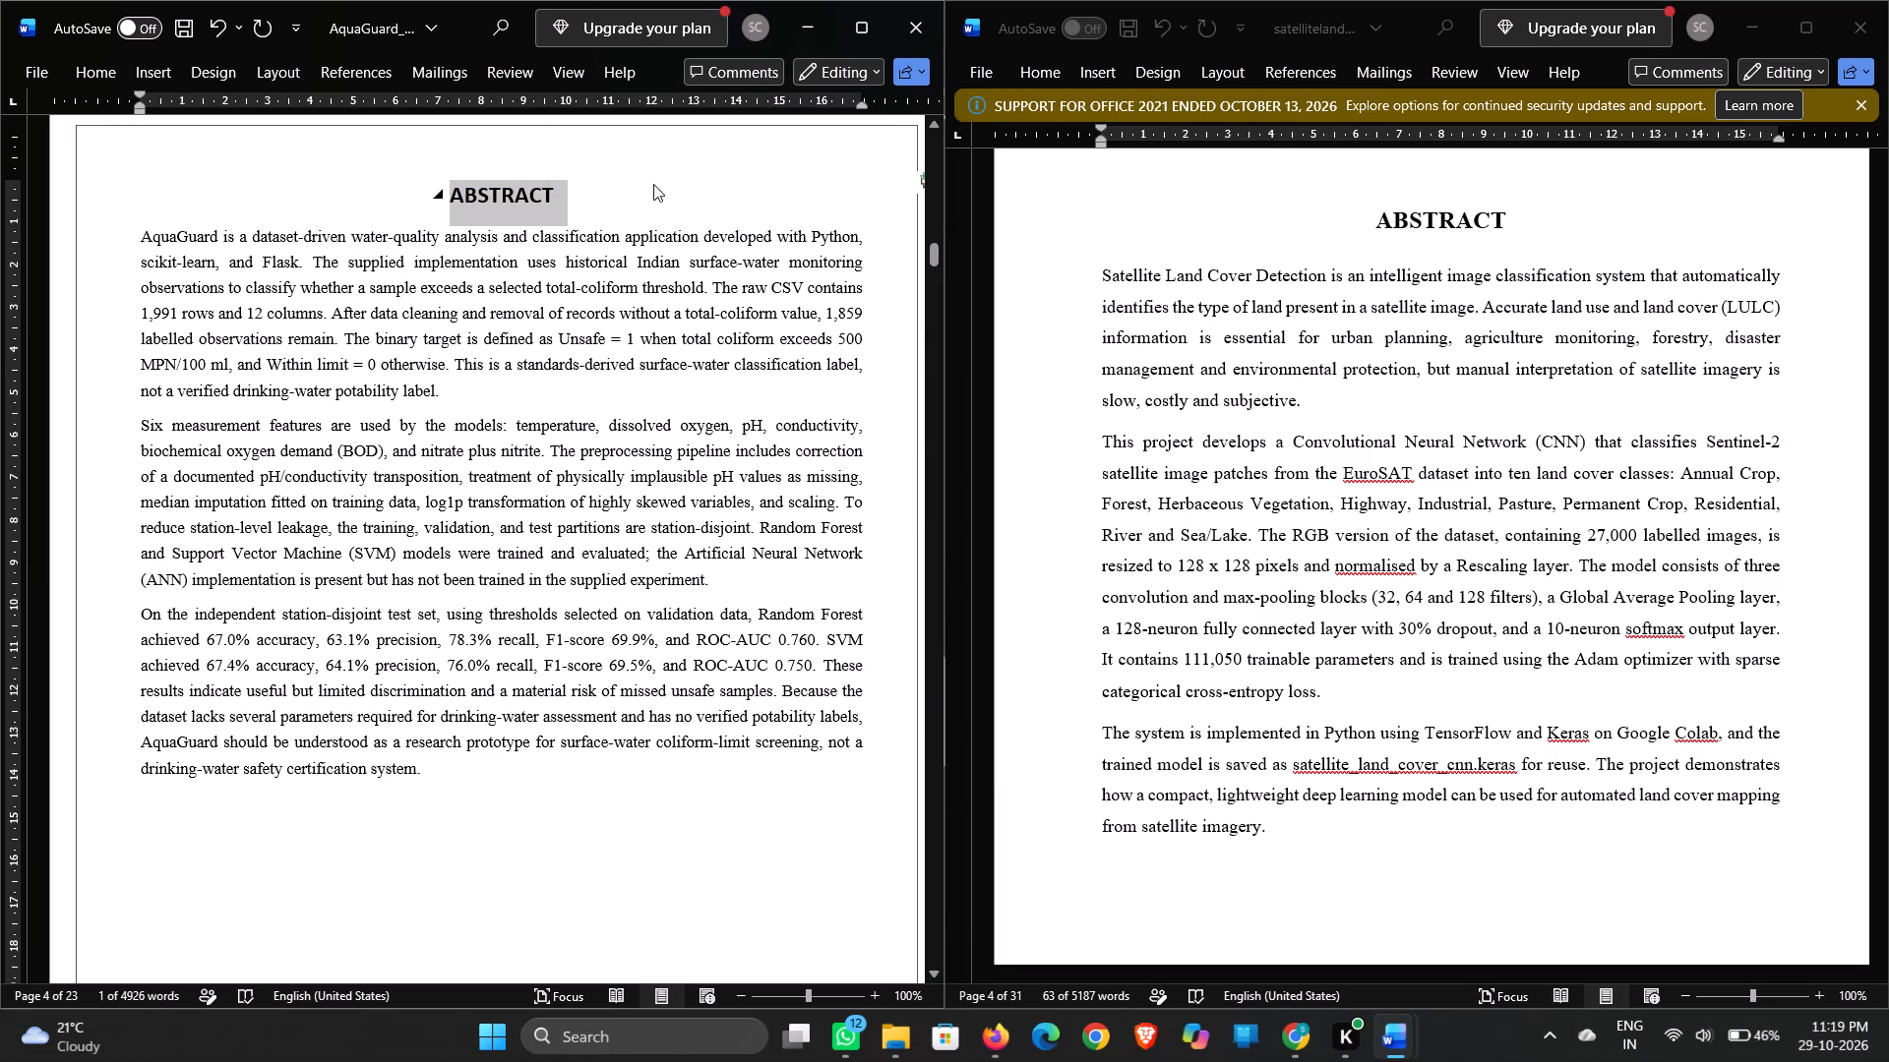
Compare the AquaGuard ABSTRACT heading with the reference report's and set its font to Times New Roman.
left_click_drag(1382, 212, 1438, 223)
left_click_drag(1438, 223, 1389, 223)
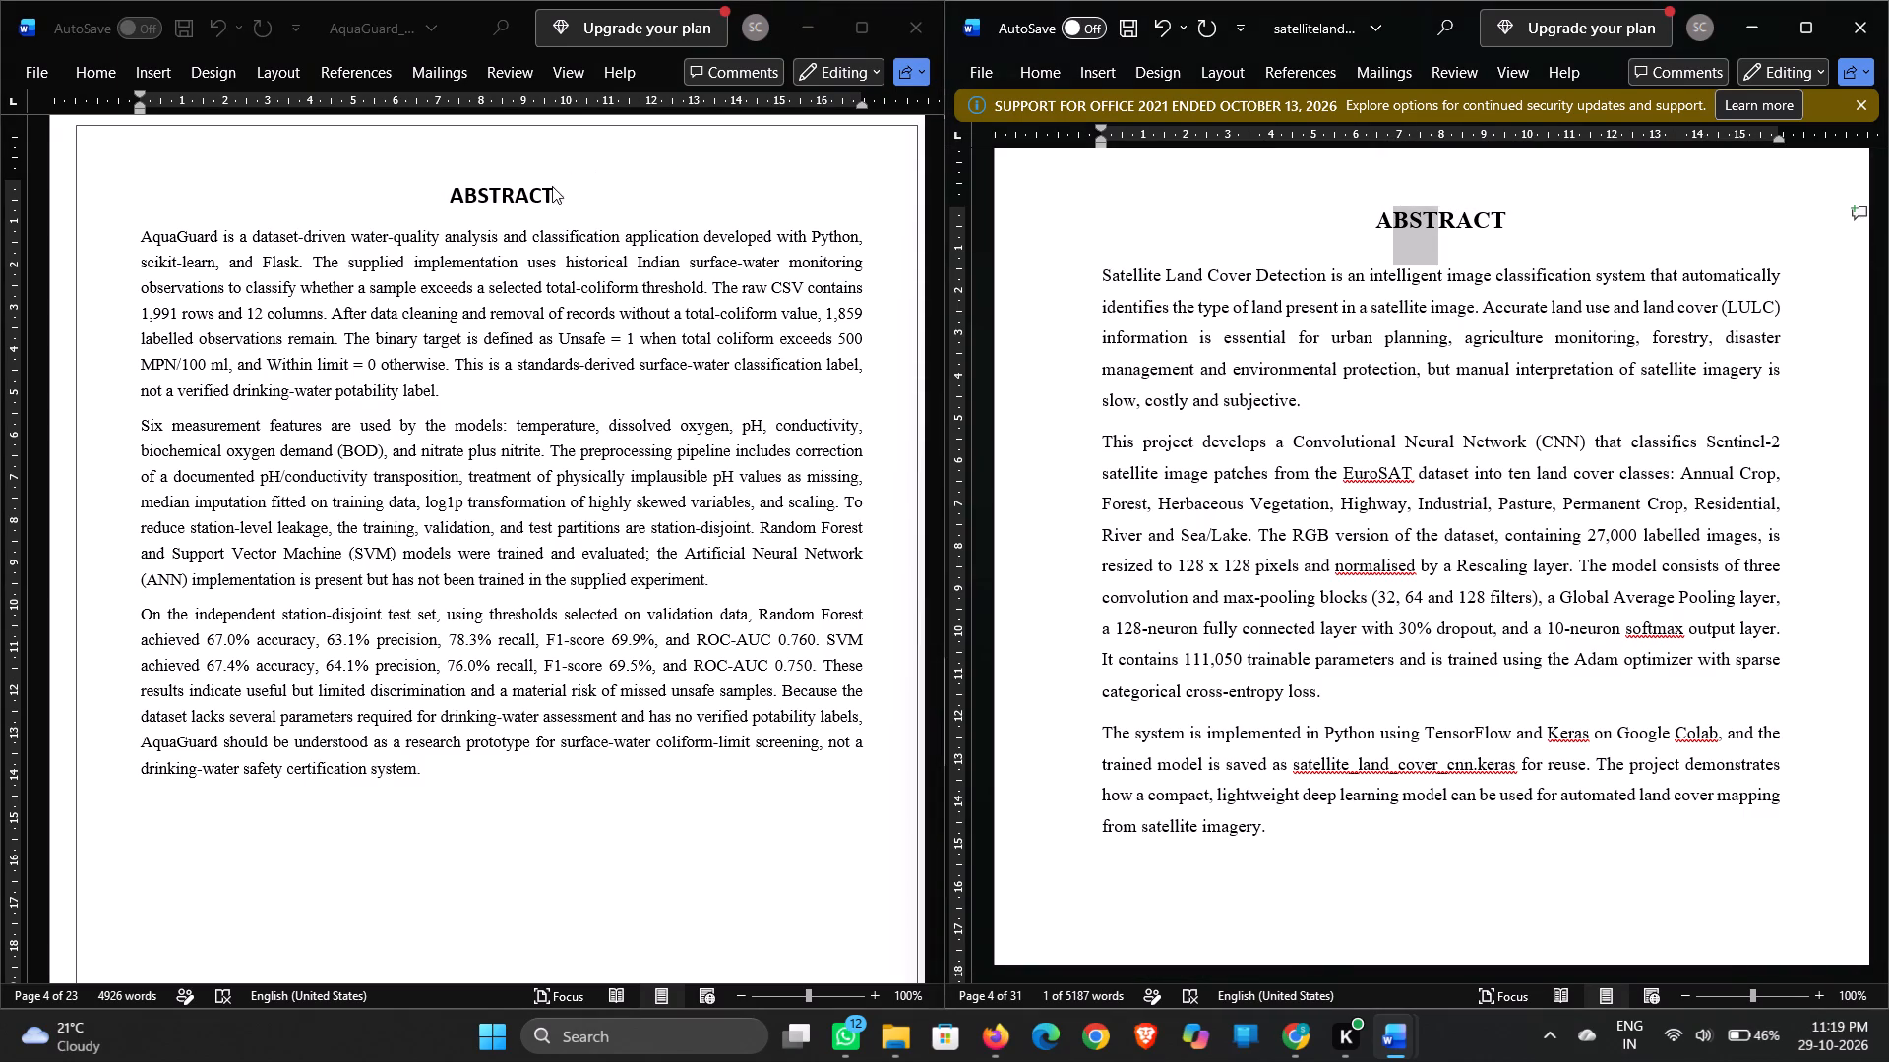
left_click_drag(551, 194, 440, 201)
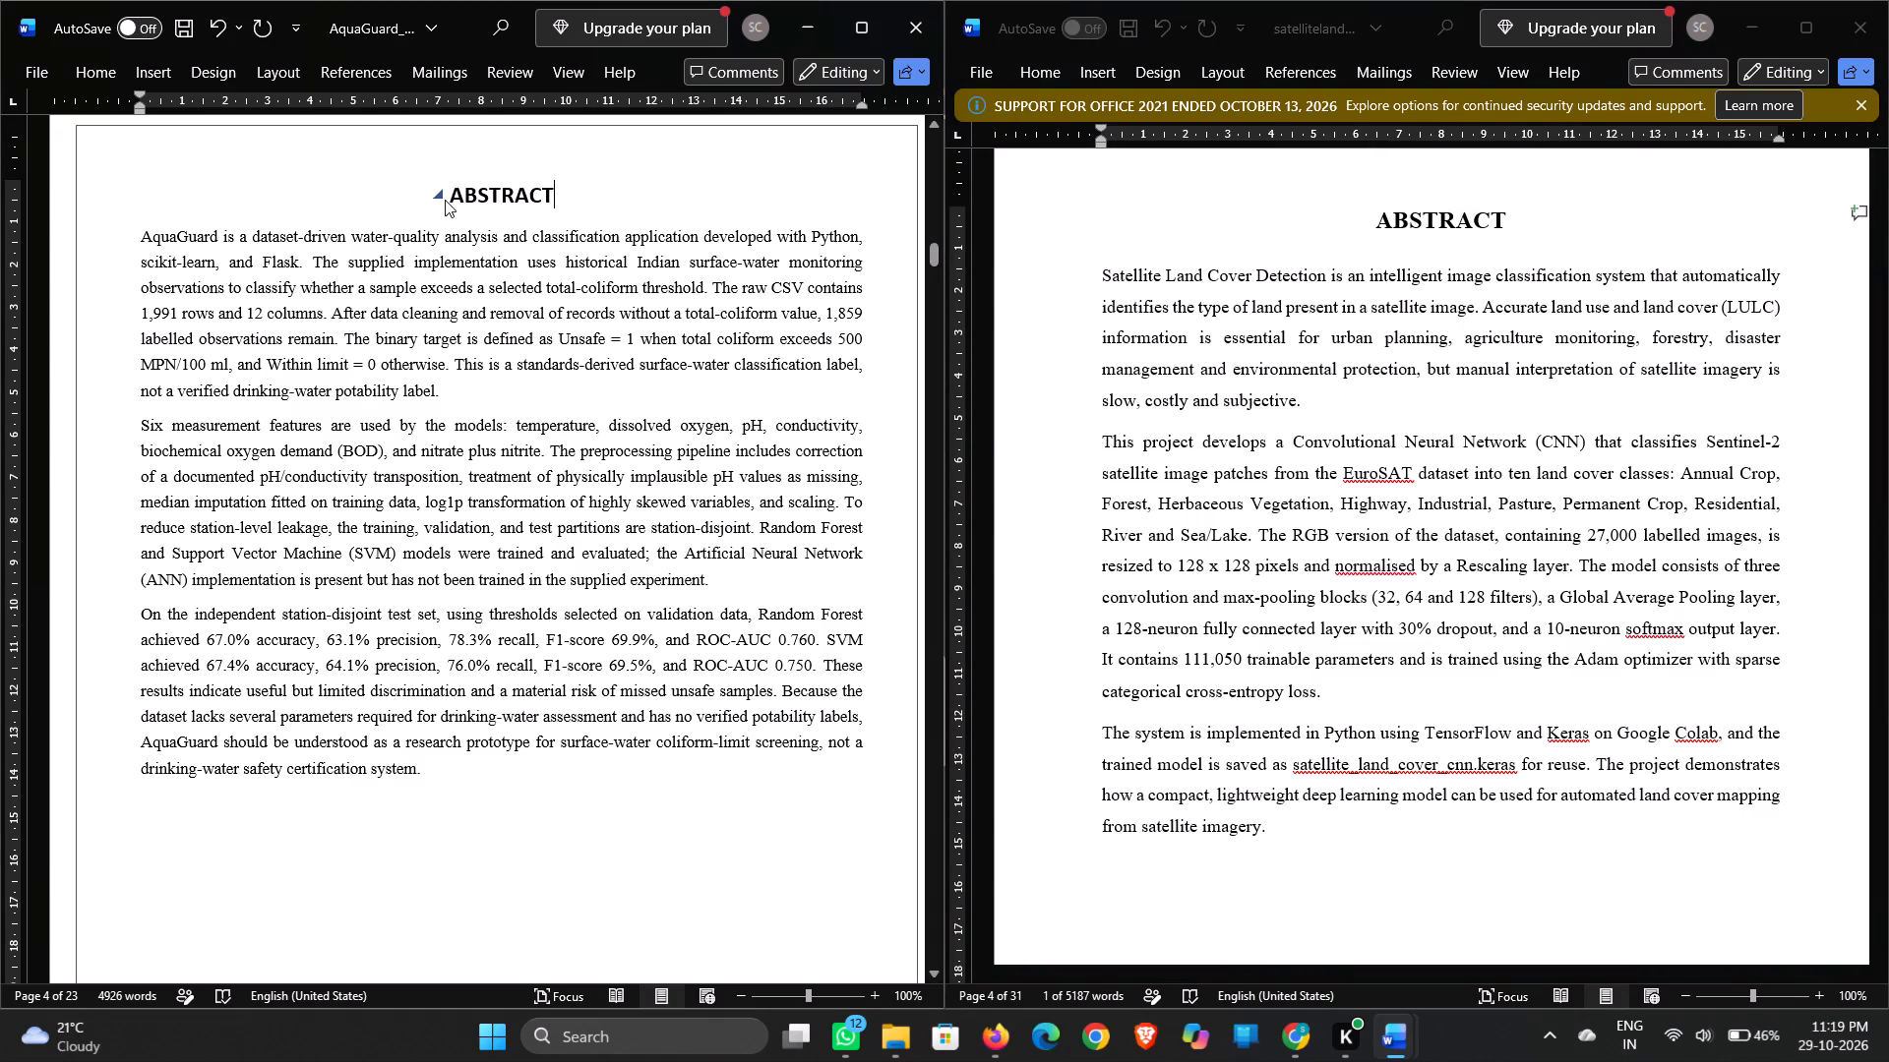
left_click_drag(453, 198, 577, 206)
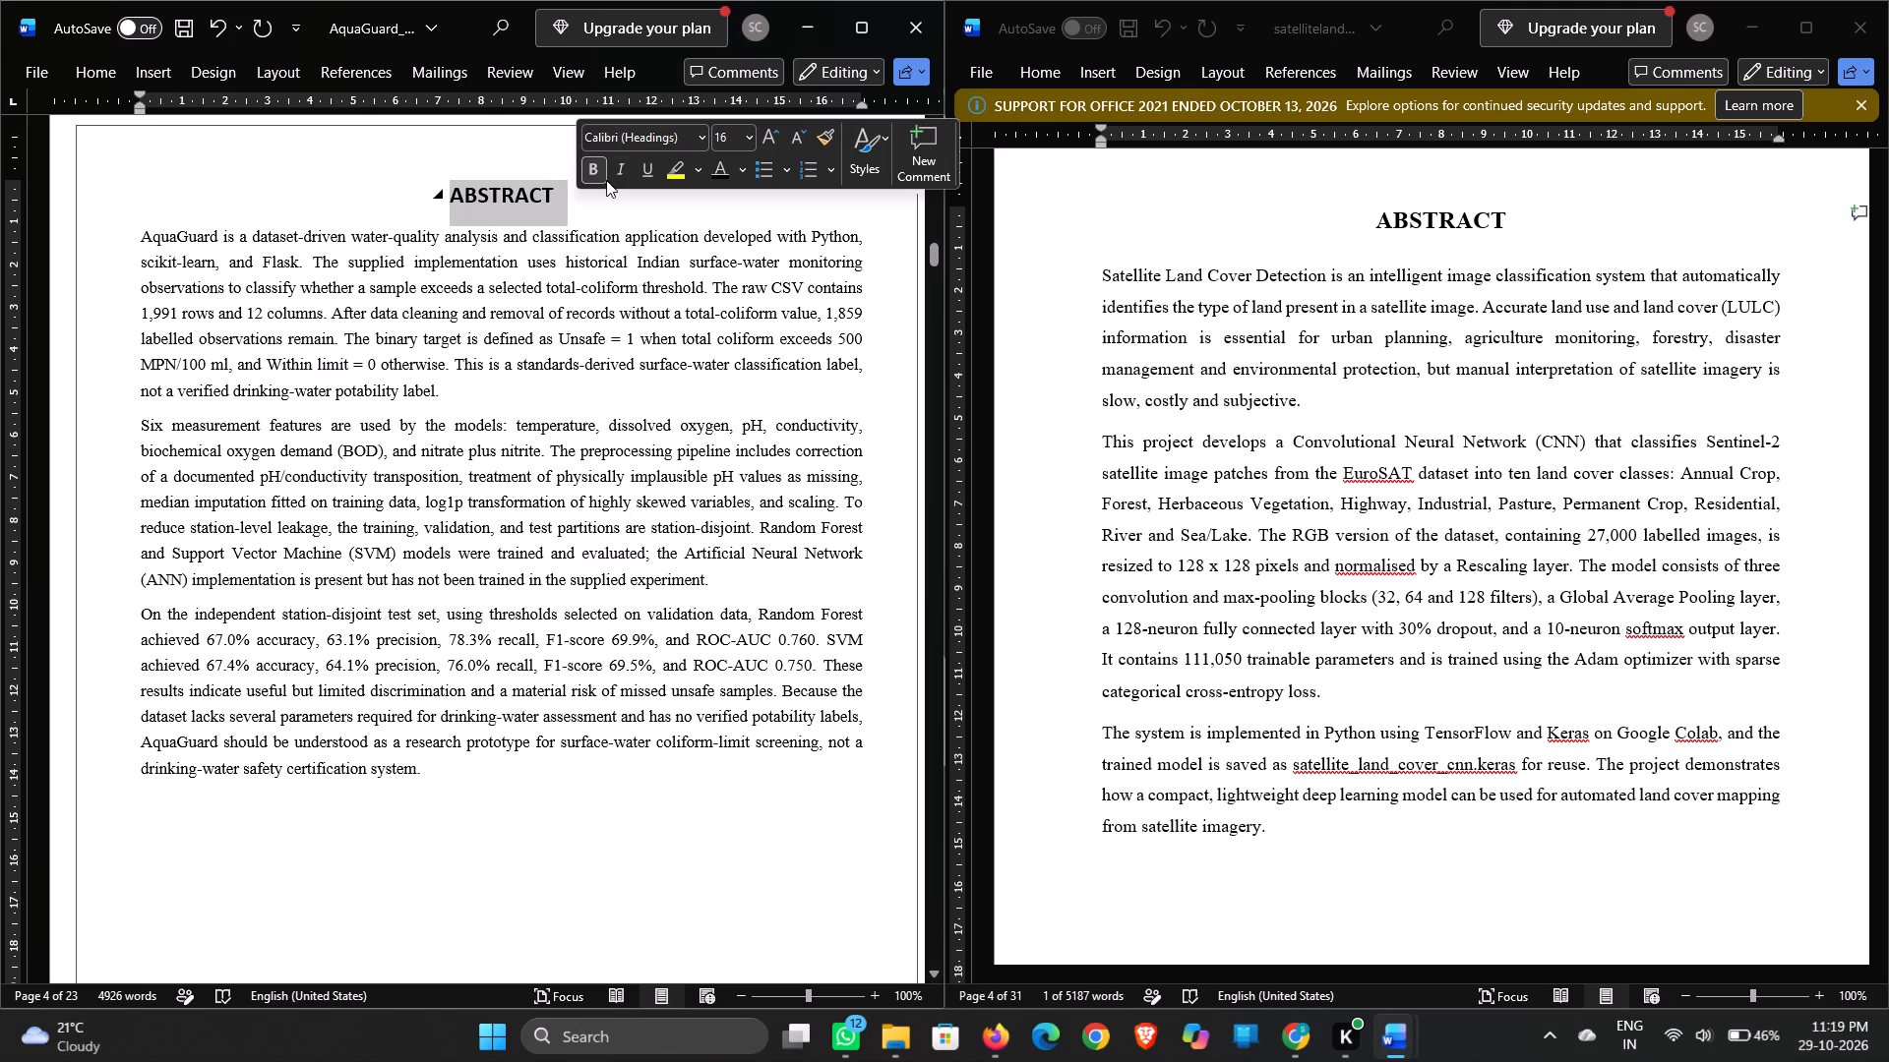
left_click(682, 141)
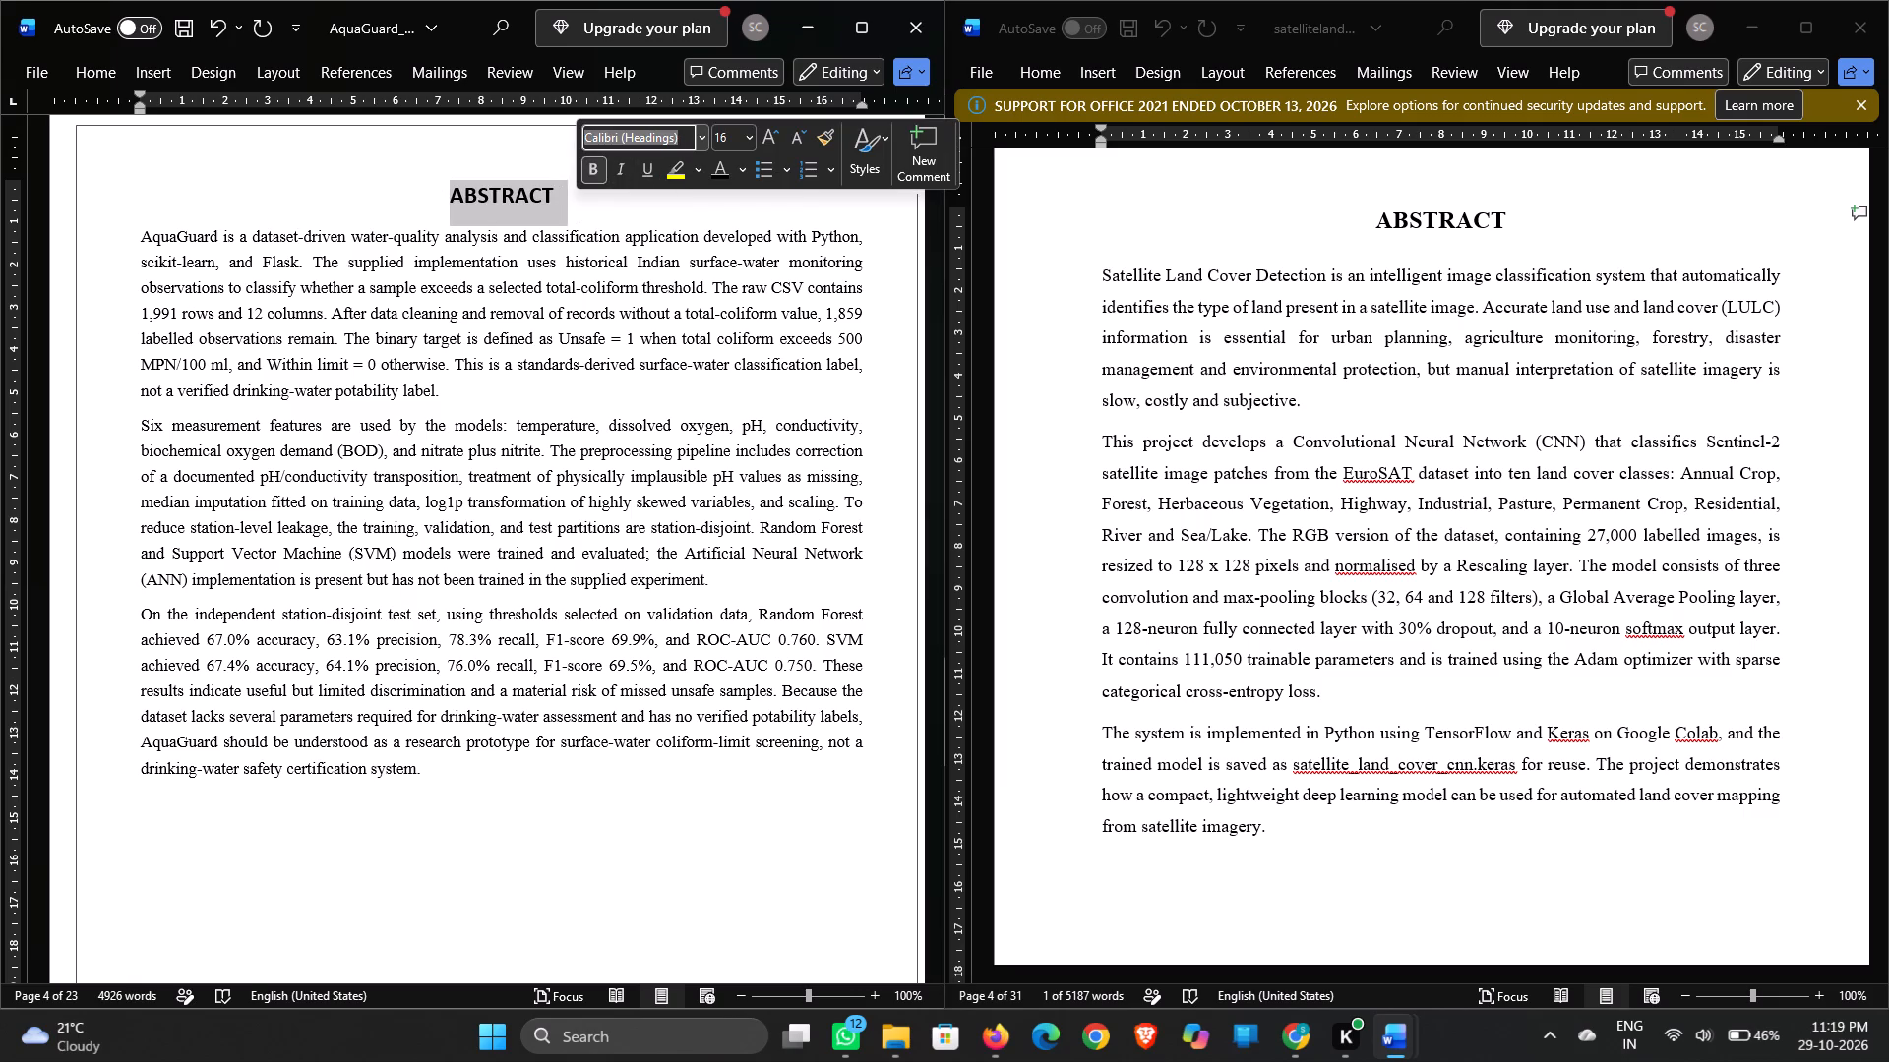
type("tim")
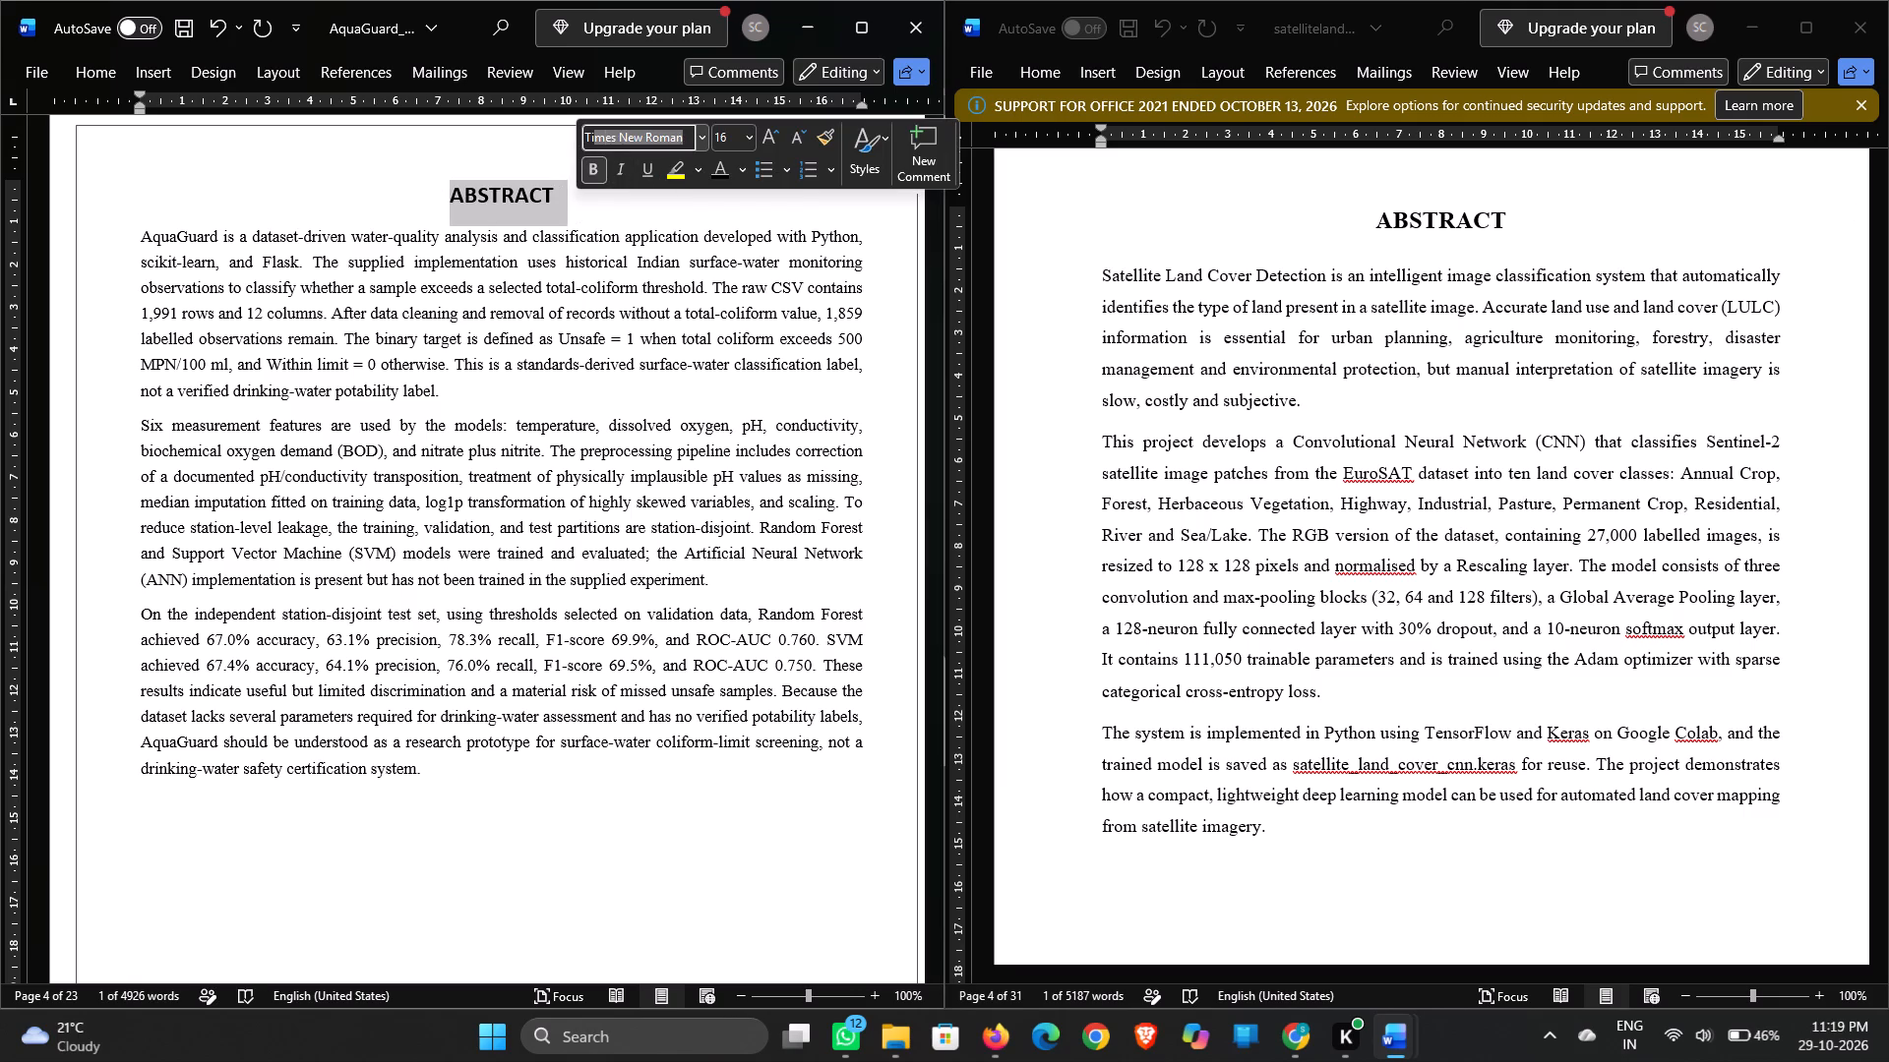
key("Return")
left_click(644, 208)
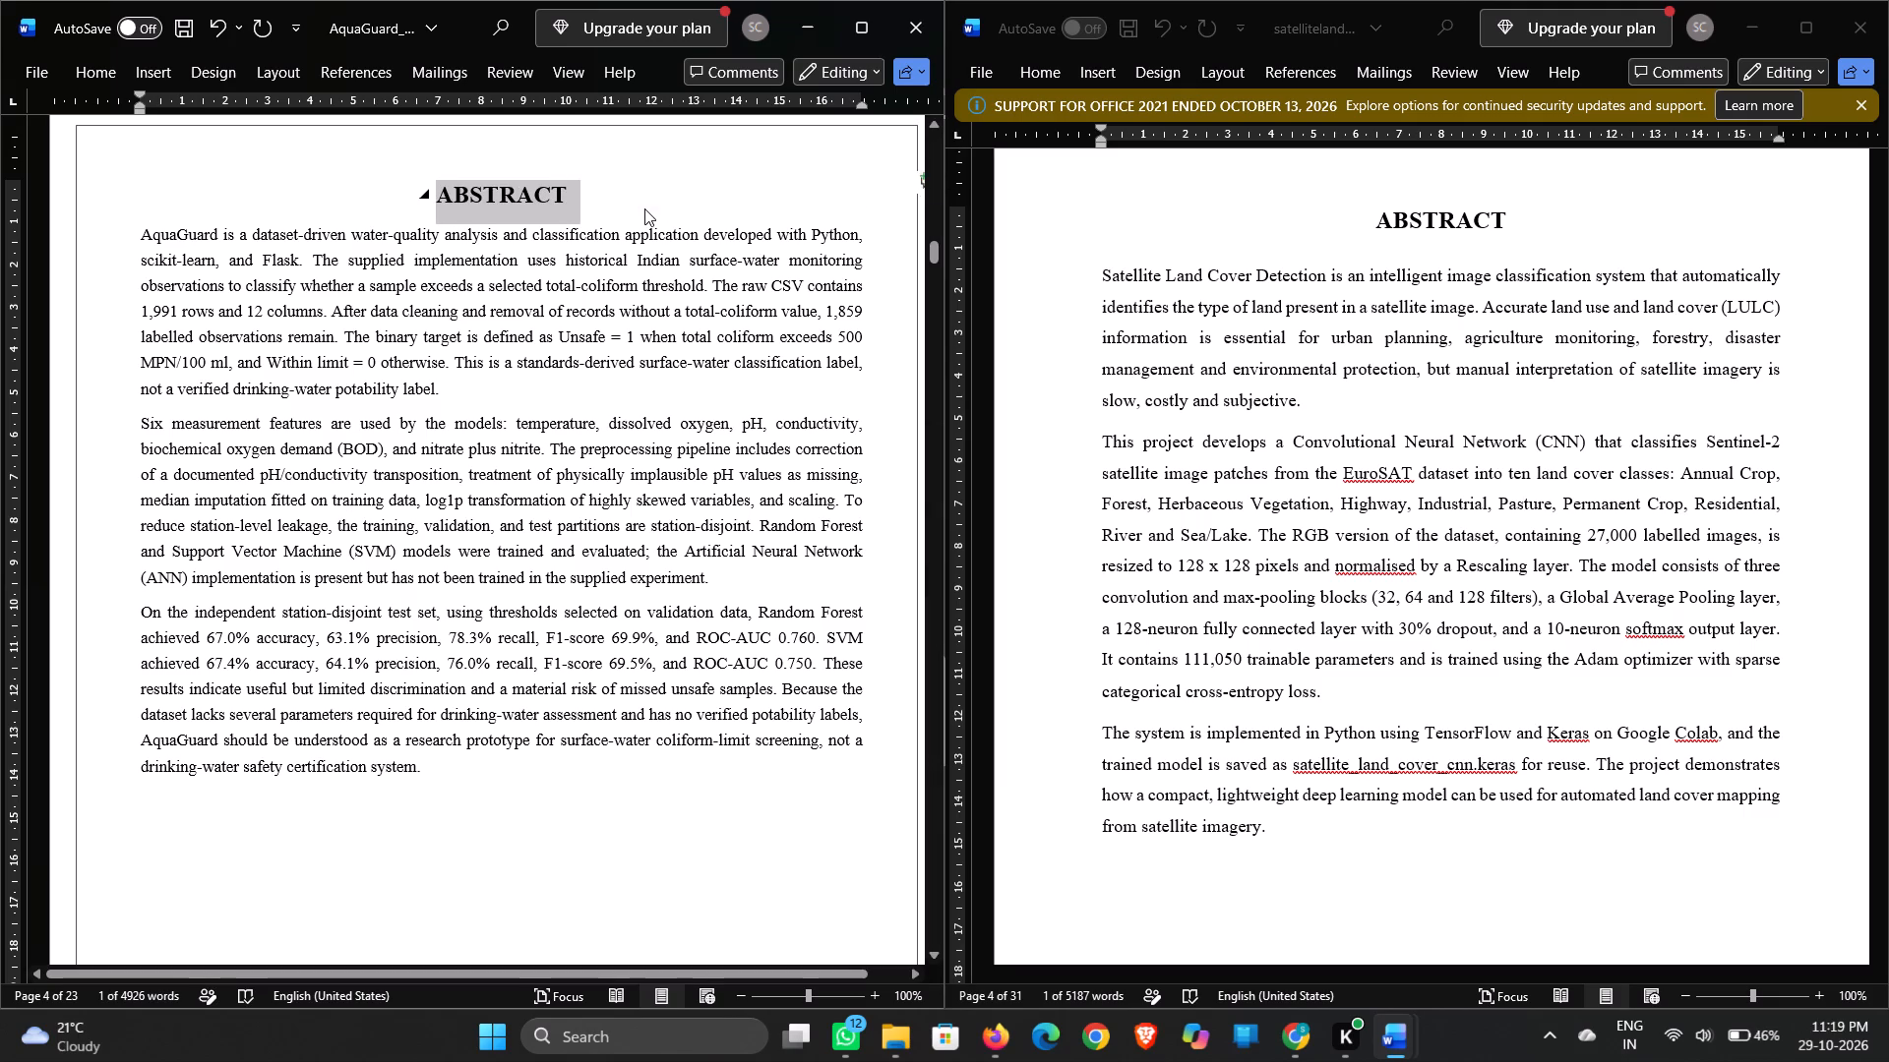
Set the font of the ACKNOWLEDGEMENT heading in the AquaGuard report to Times New Roman.
scroll(644, 208, "up", 1)
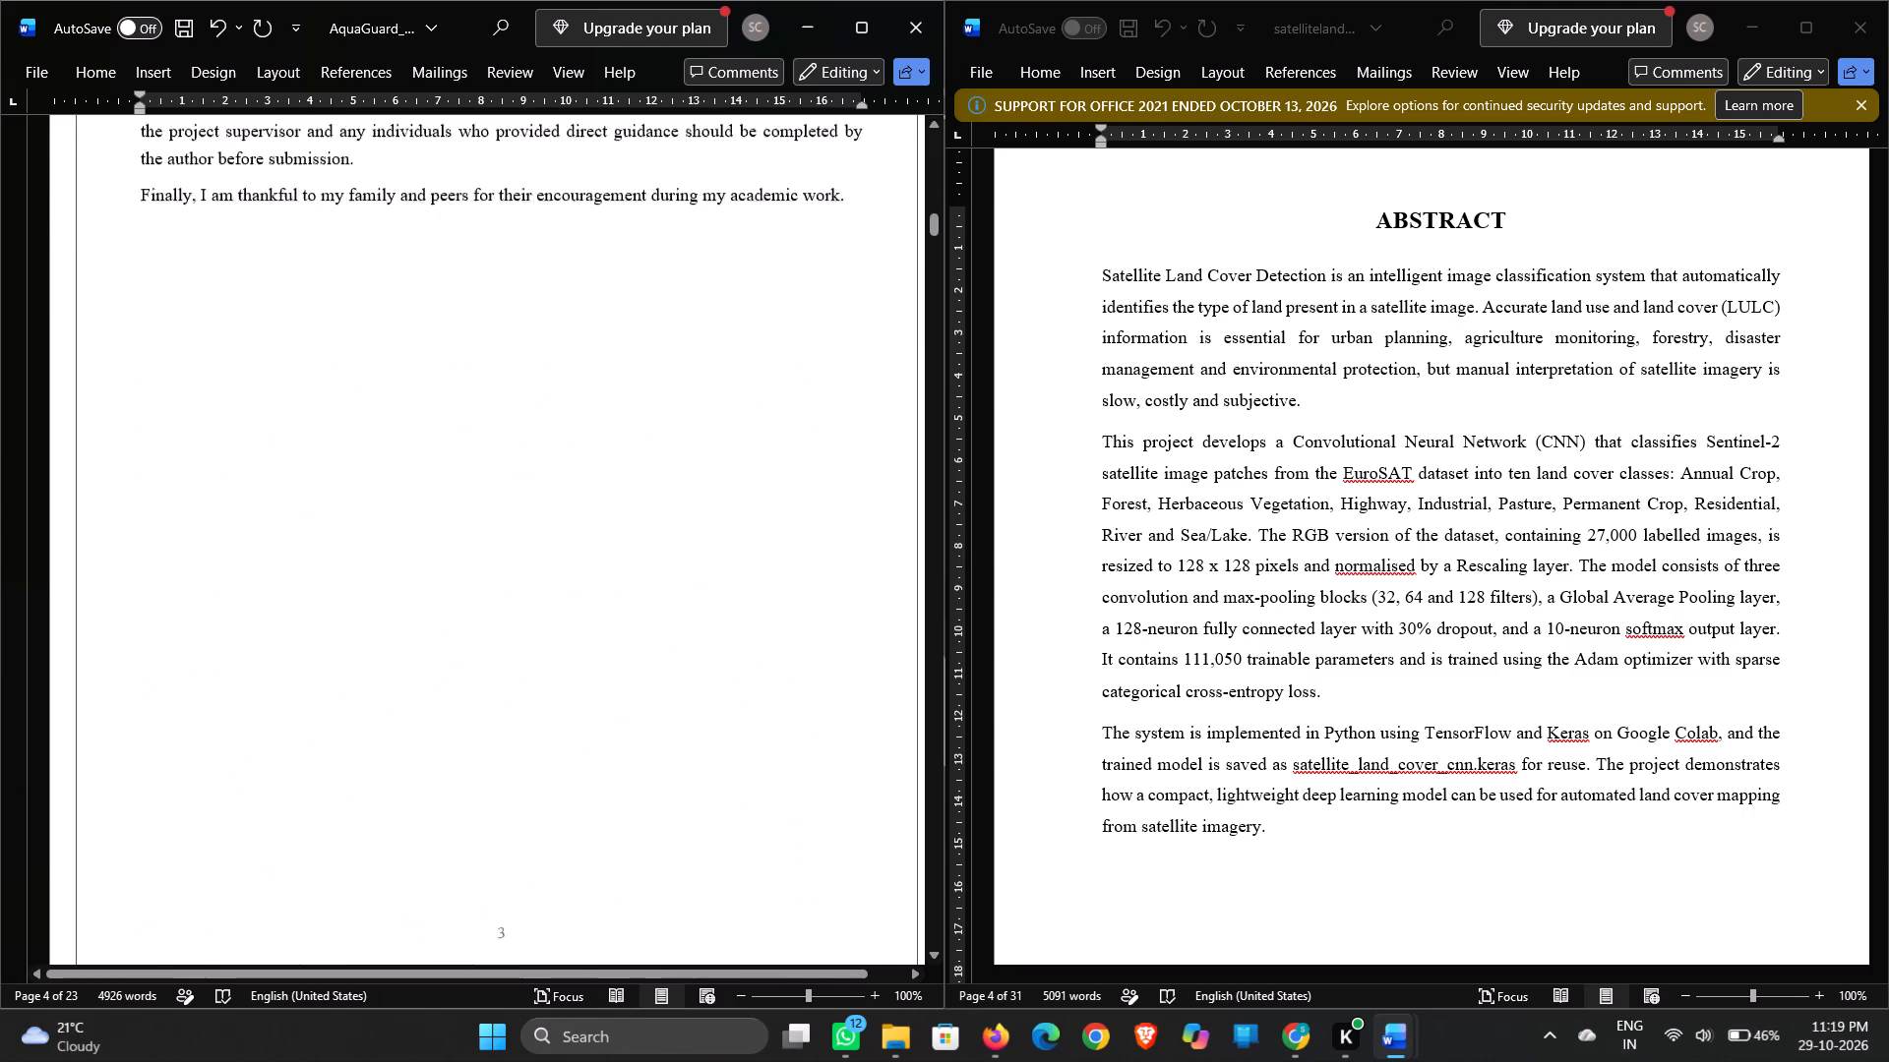
scroll(644, 208, "up", 1)
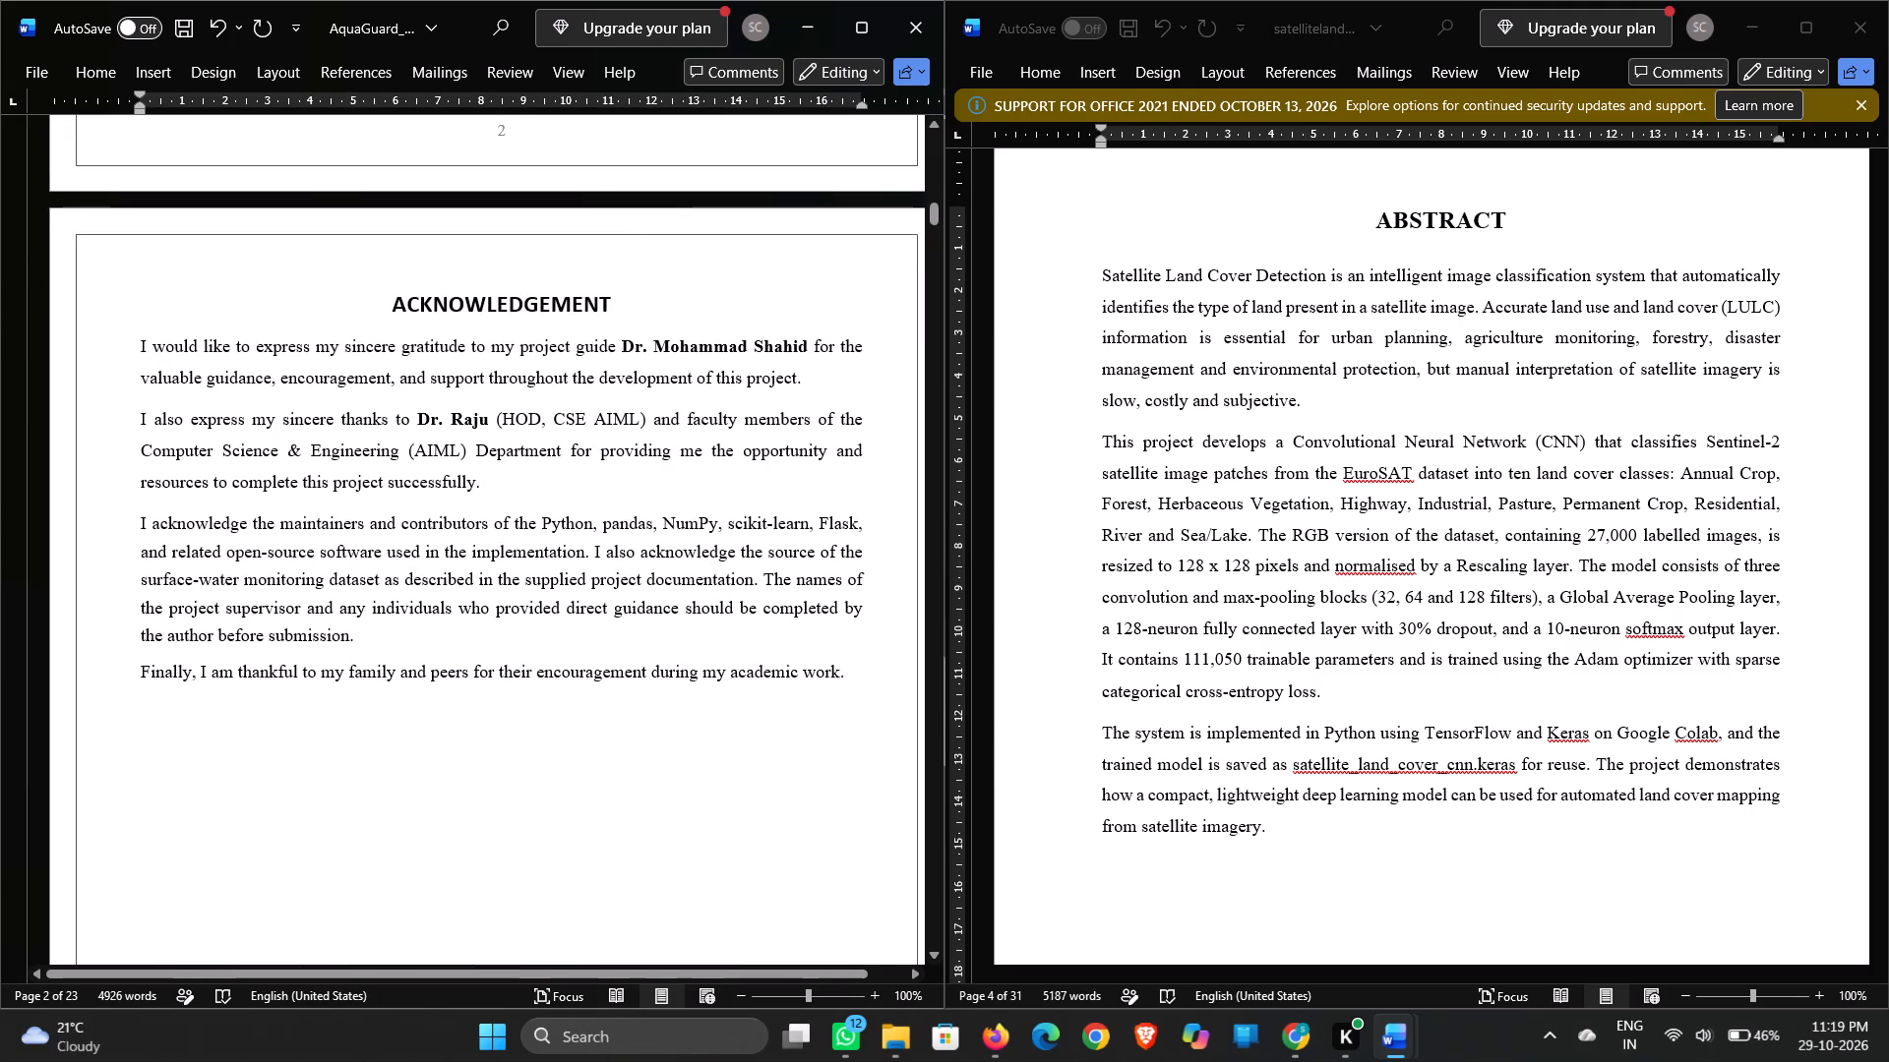
left_click_drag(618, 309, 539, 304)
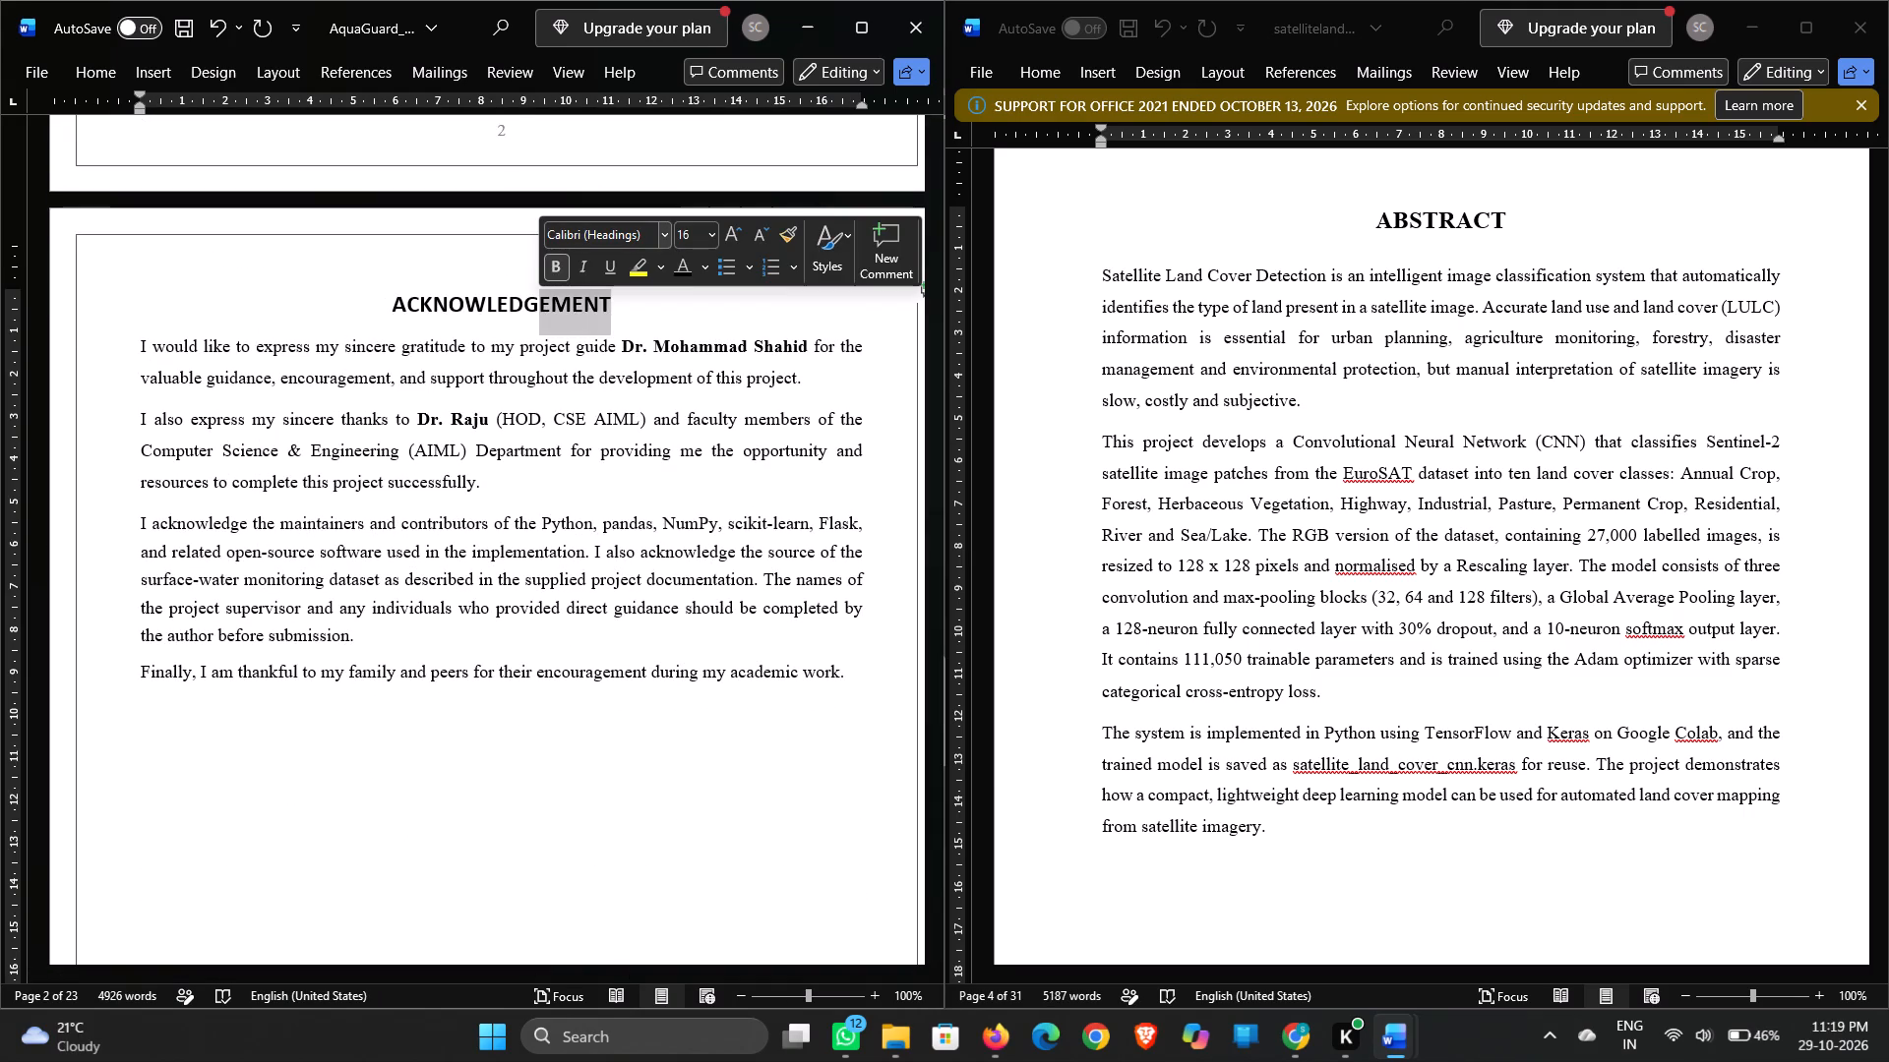
left_click(628, 236)
left_click(621, 314)
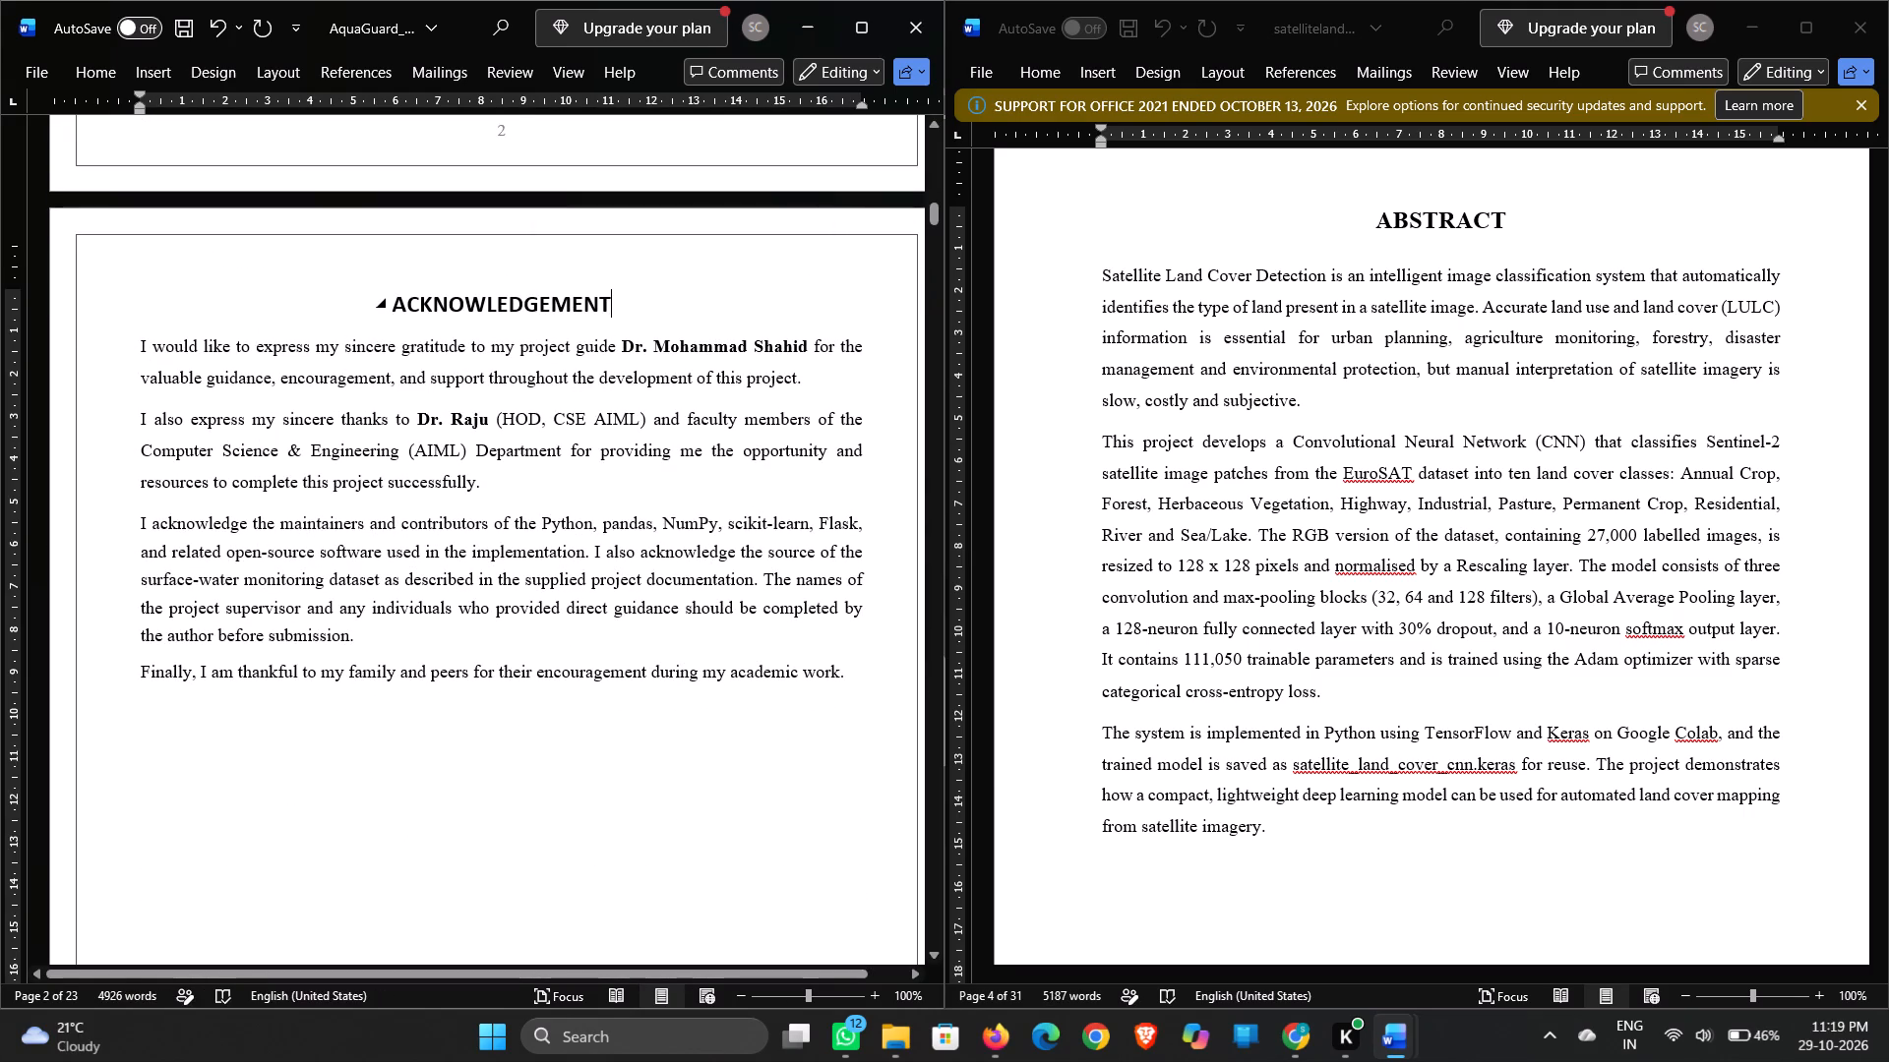
triple_click(579, 304)
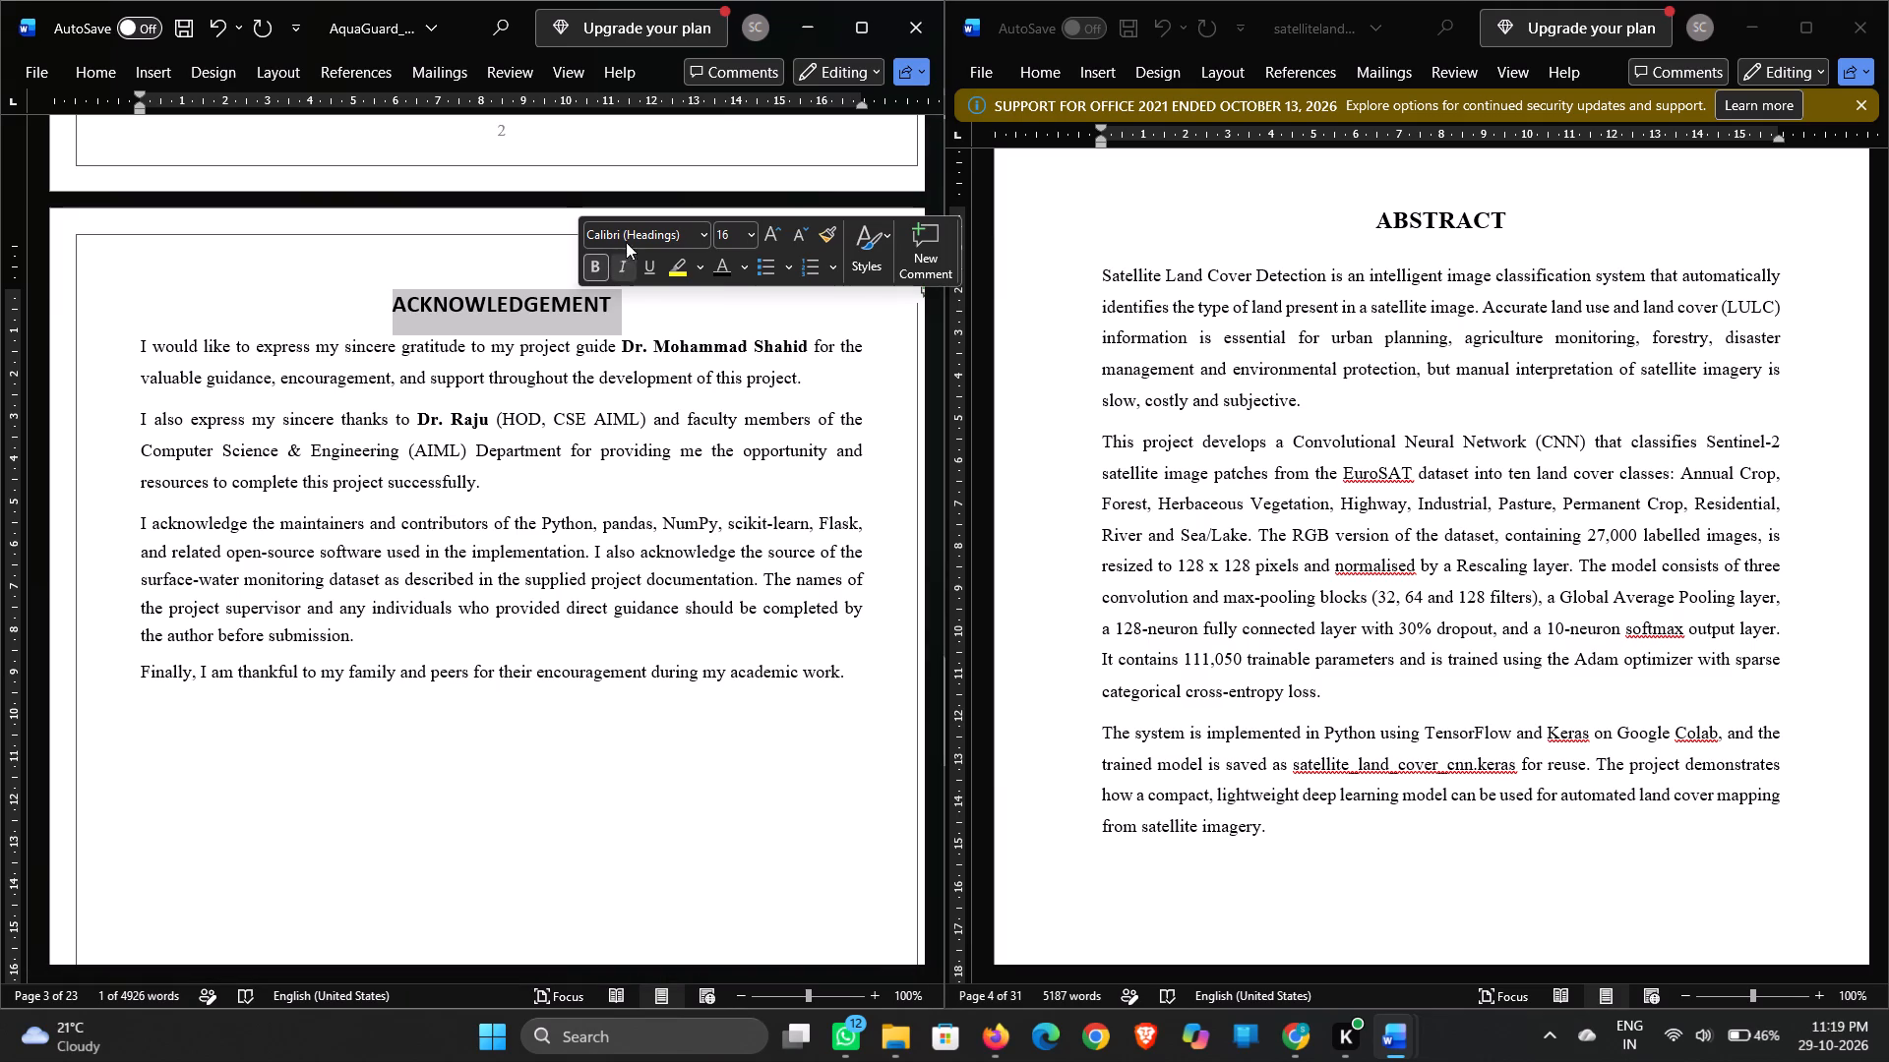
left_click(628, 236)
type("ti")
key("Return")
left_click(699, 309)
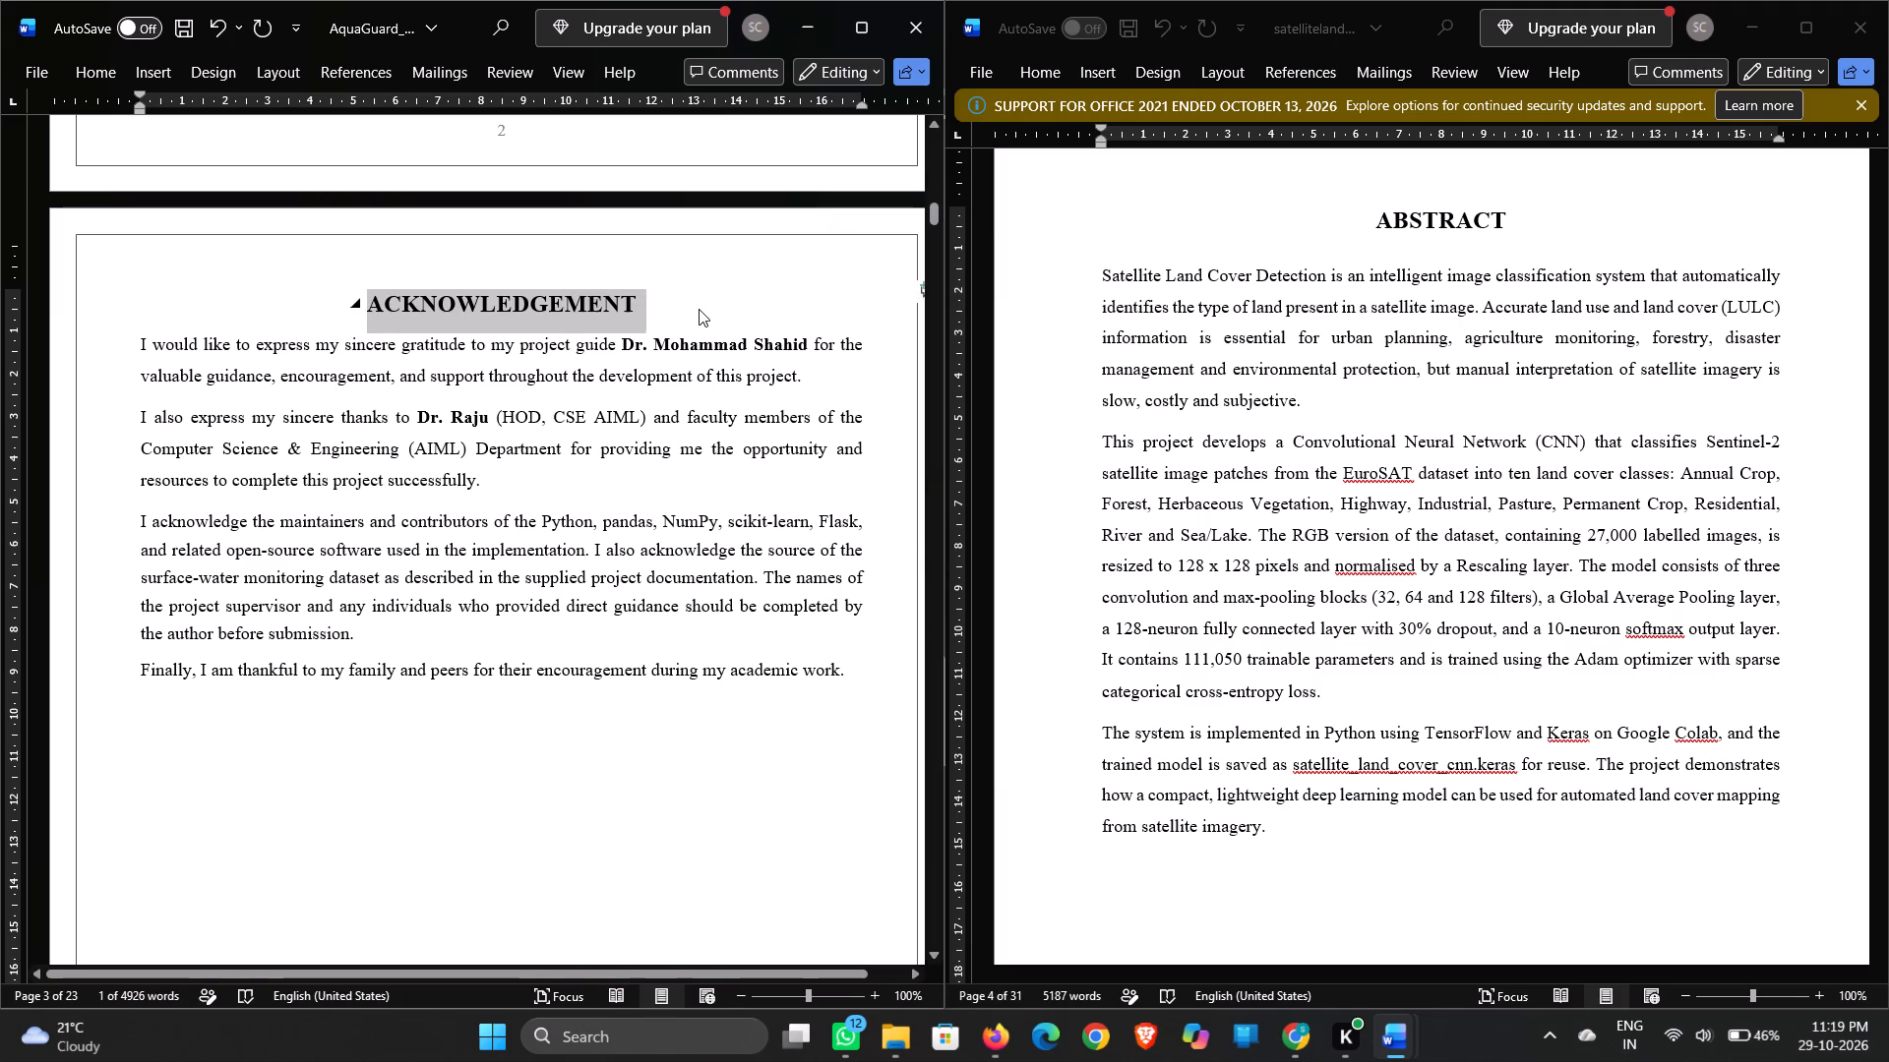
Check the formatting of the DECLARATION heading in the AquaGuard report.
scroll(699, 309, "up", 1)
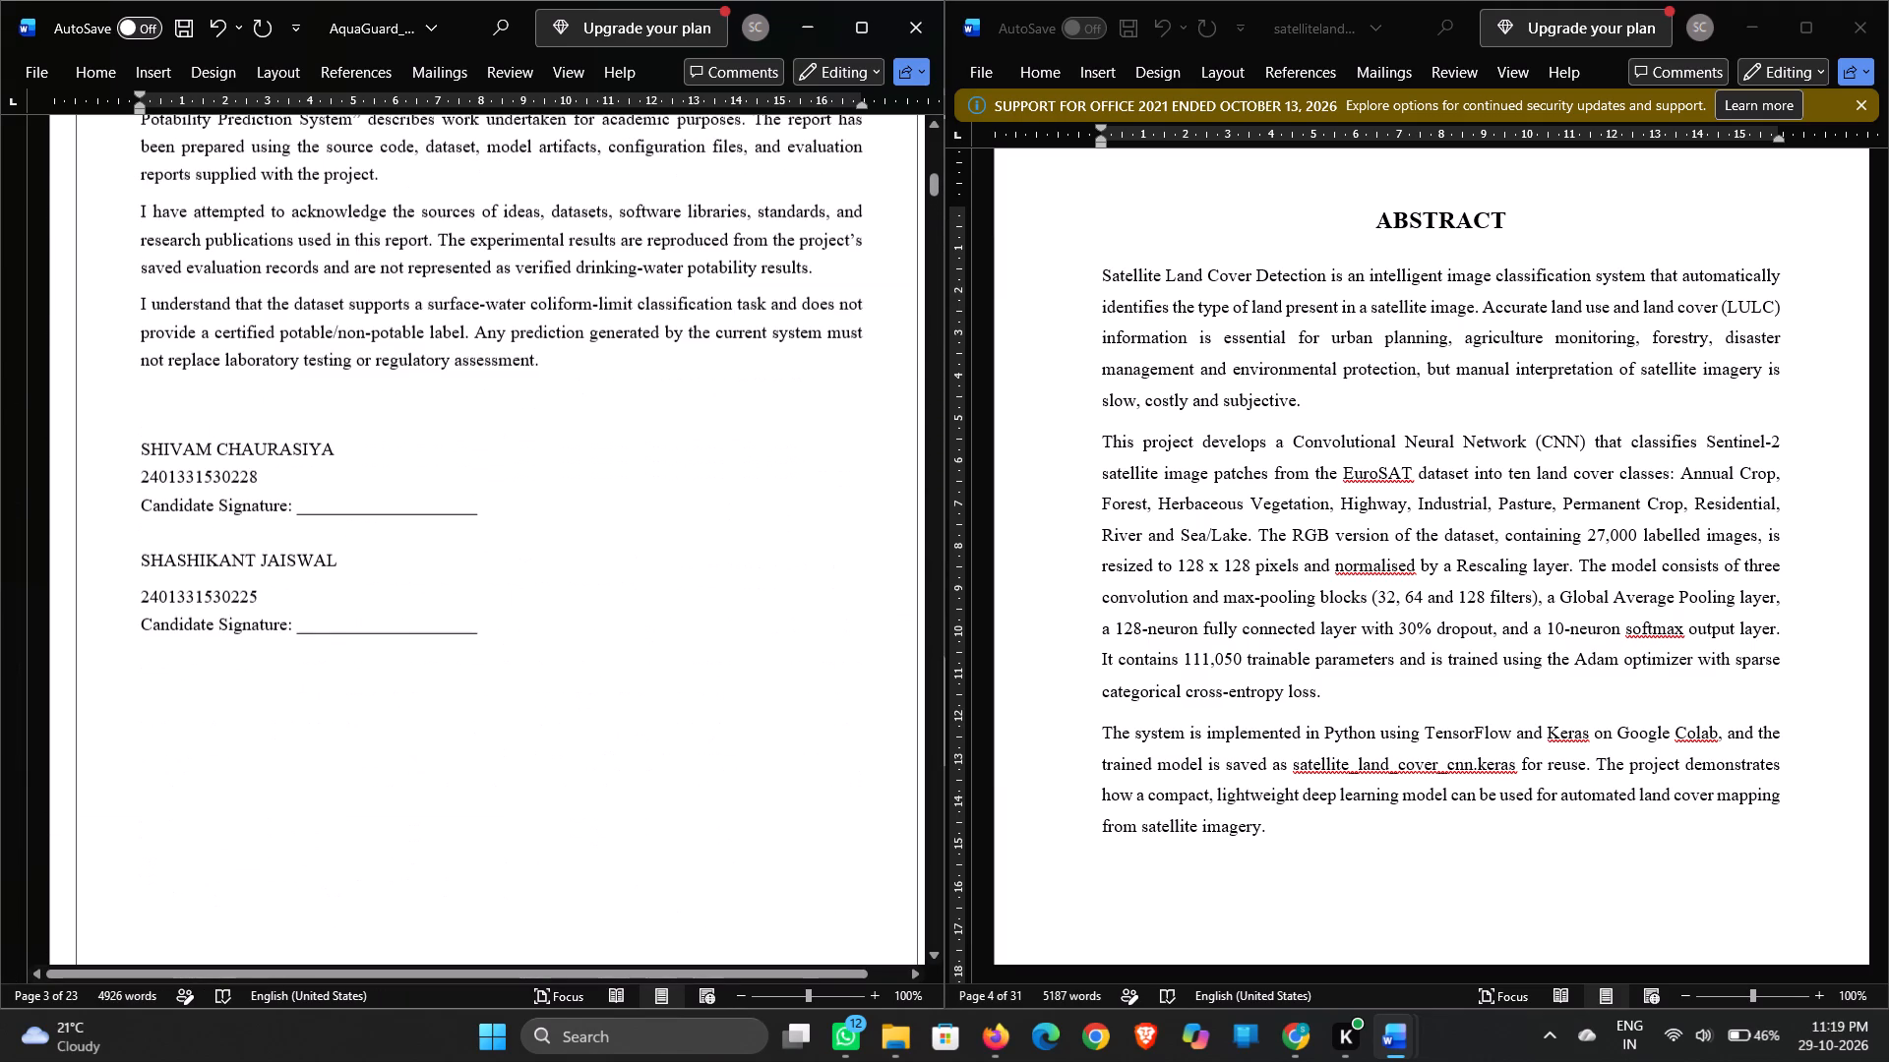
scroll(699, 309, "up", 1)
triple_click(554, 501)
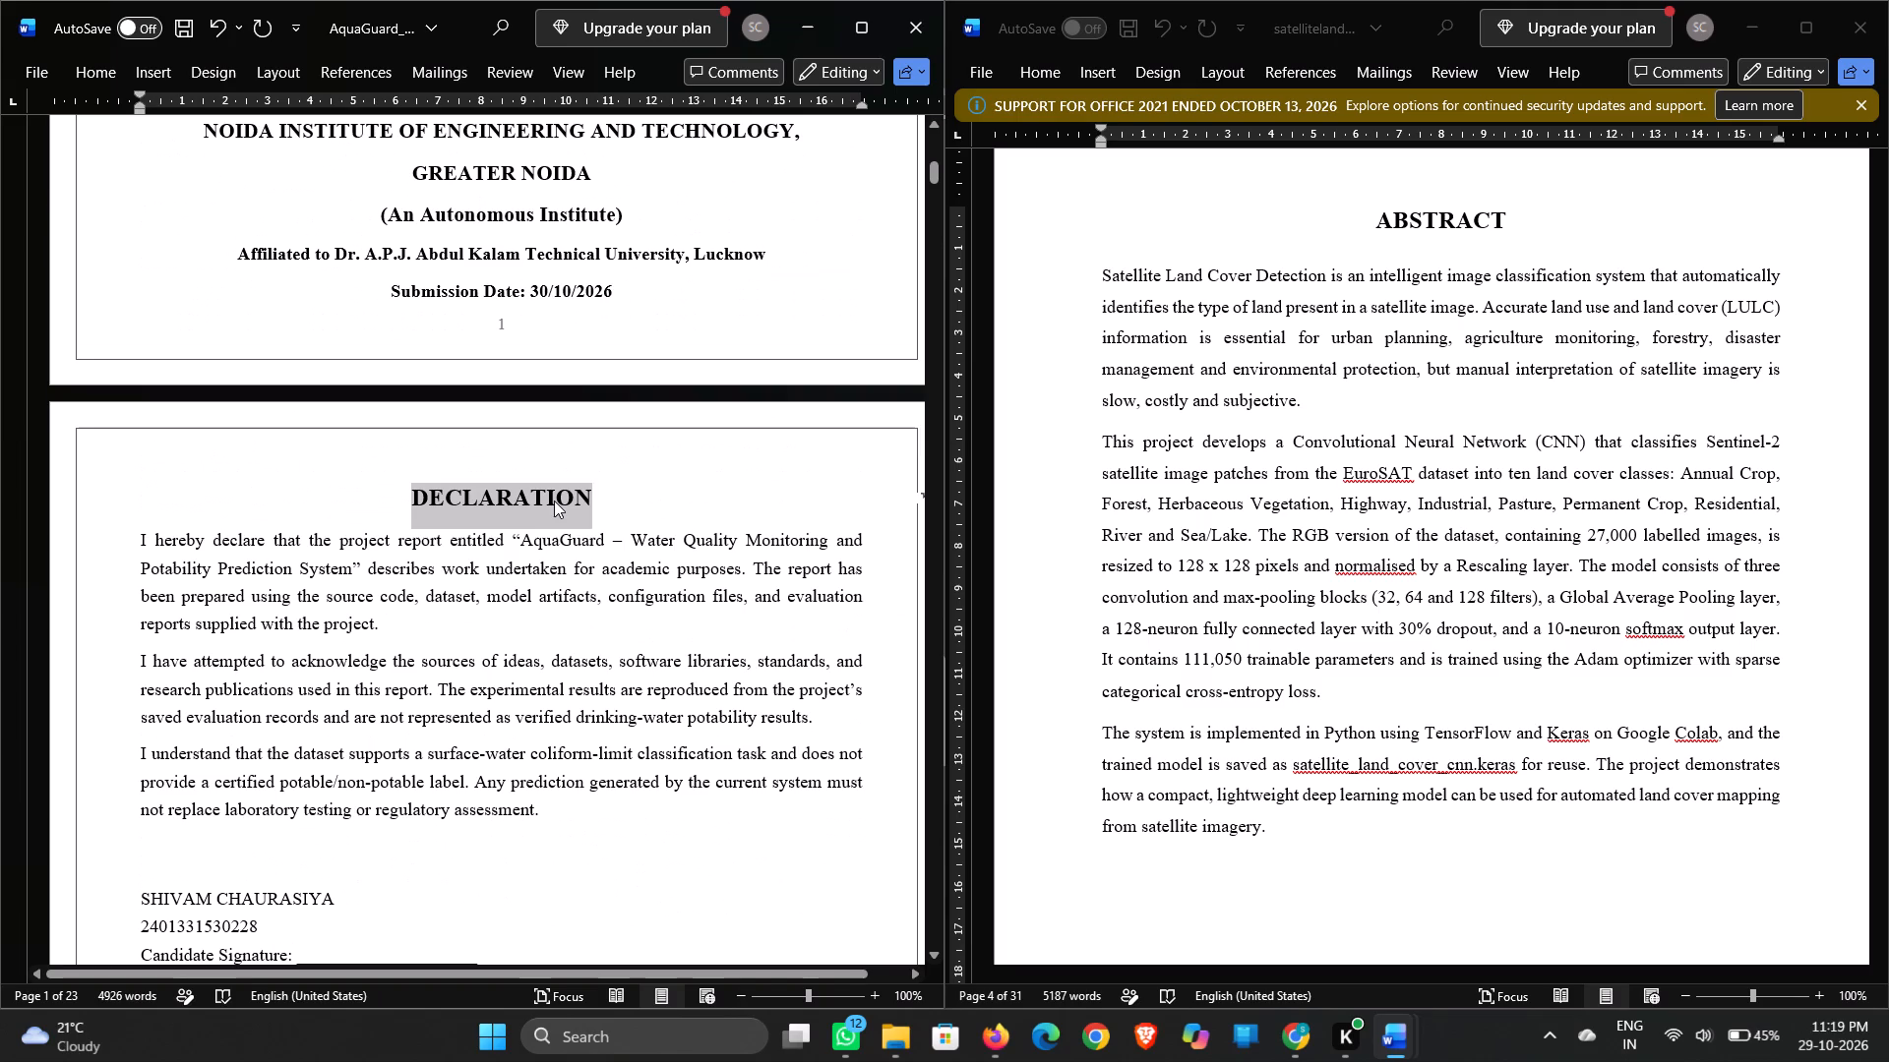
left_click(627, 519)
Set all the body paragraphs under the ABSTRACT heading in the AquaGuard report to font size 12.
scroll(627, 519, "right", 1)
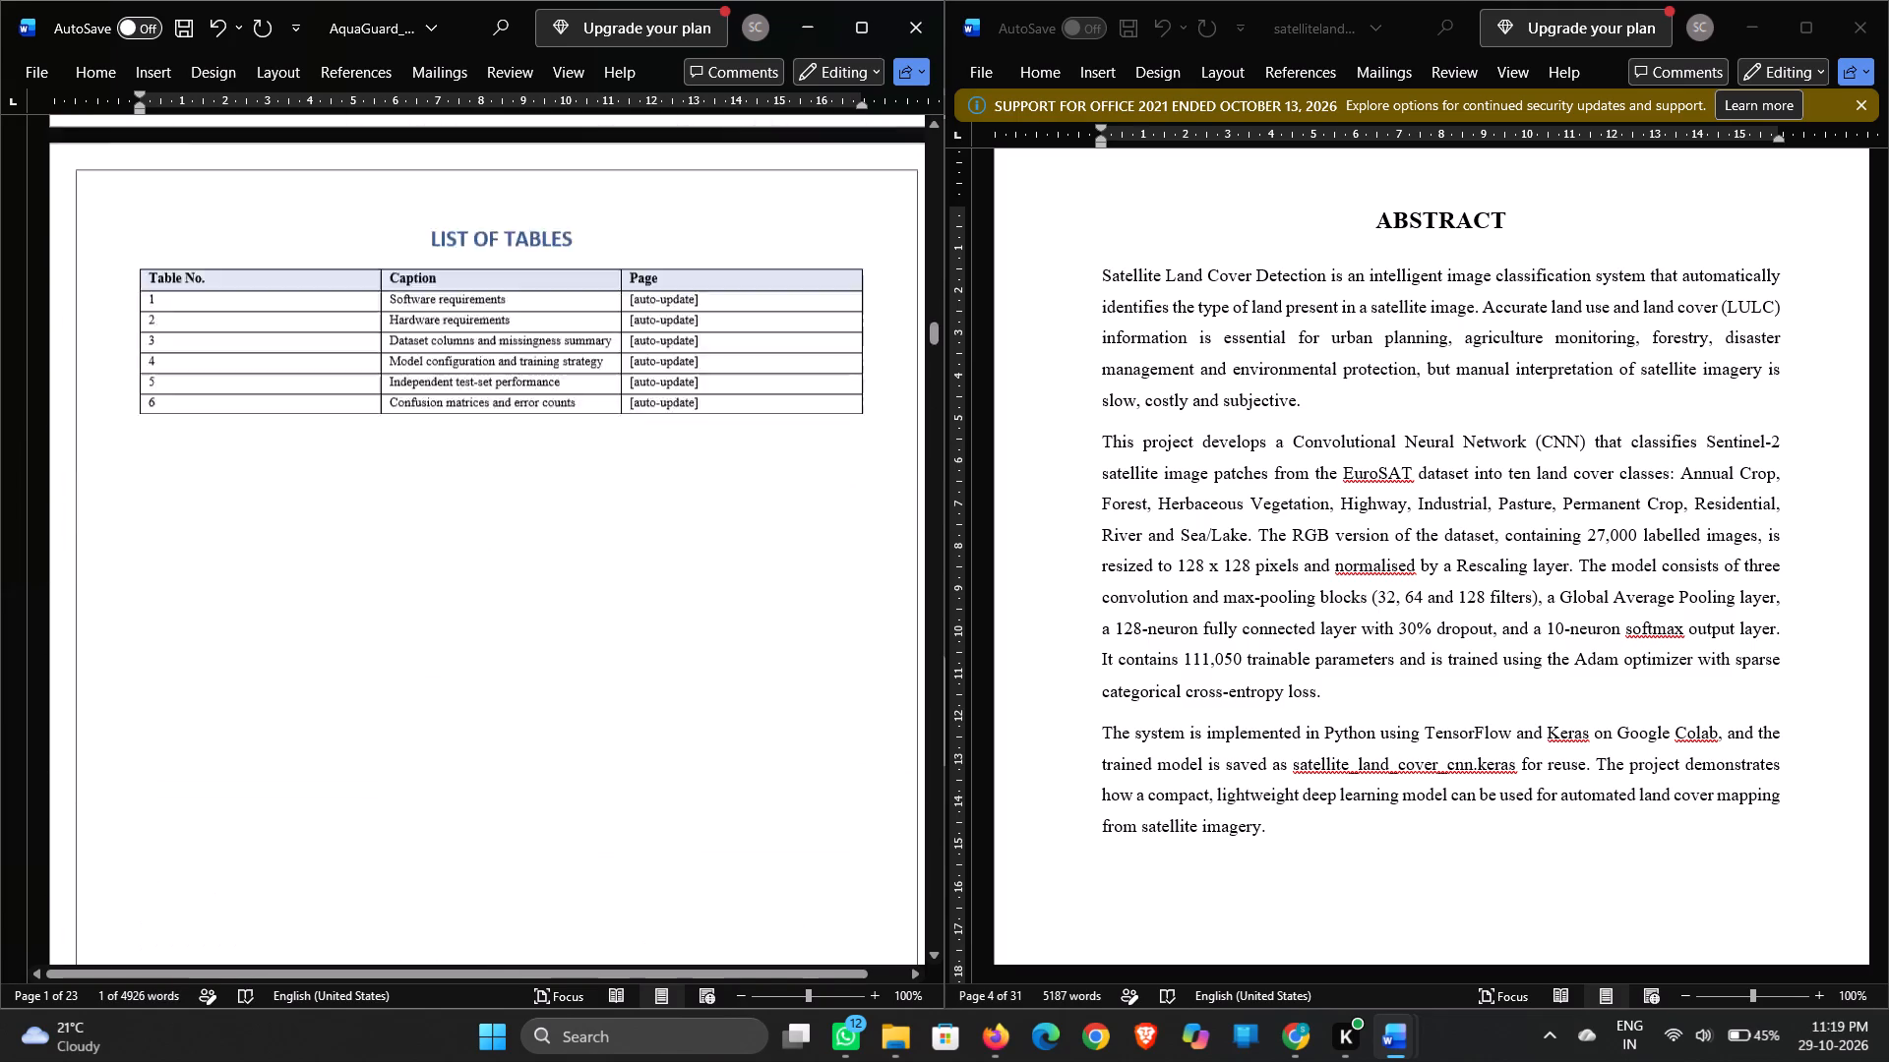
scroll(627, 519, "right", 1)
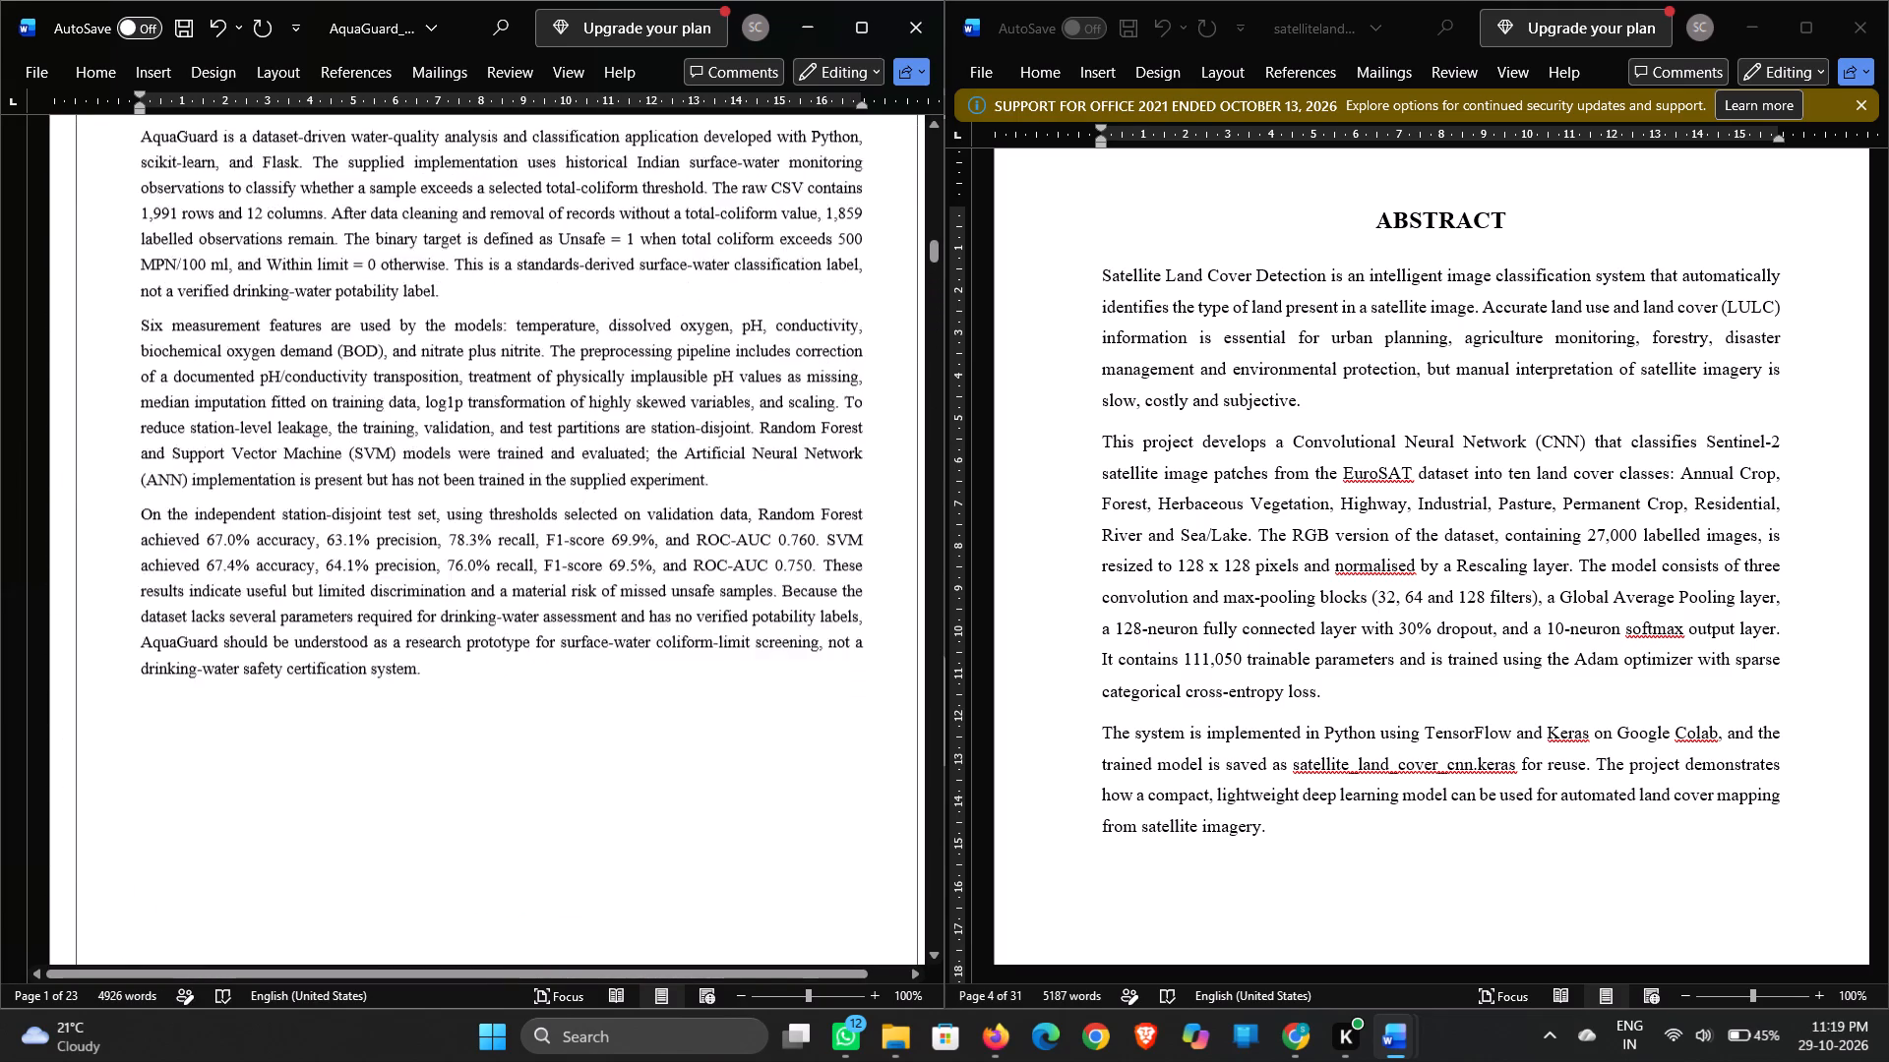
scroll(627, 519, "right", 1)
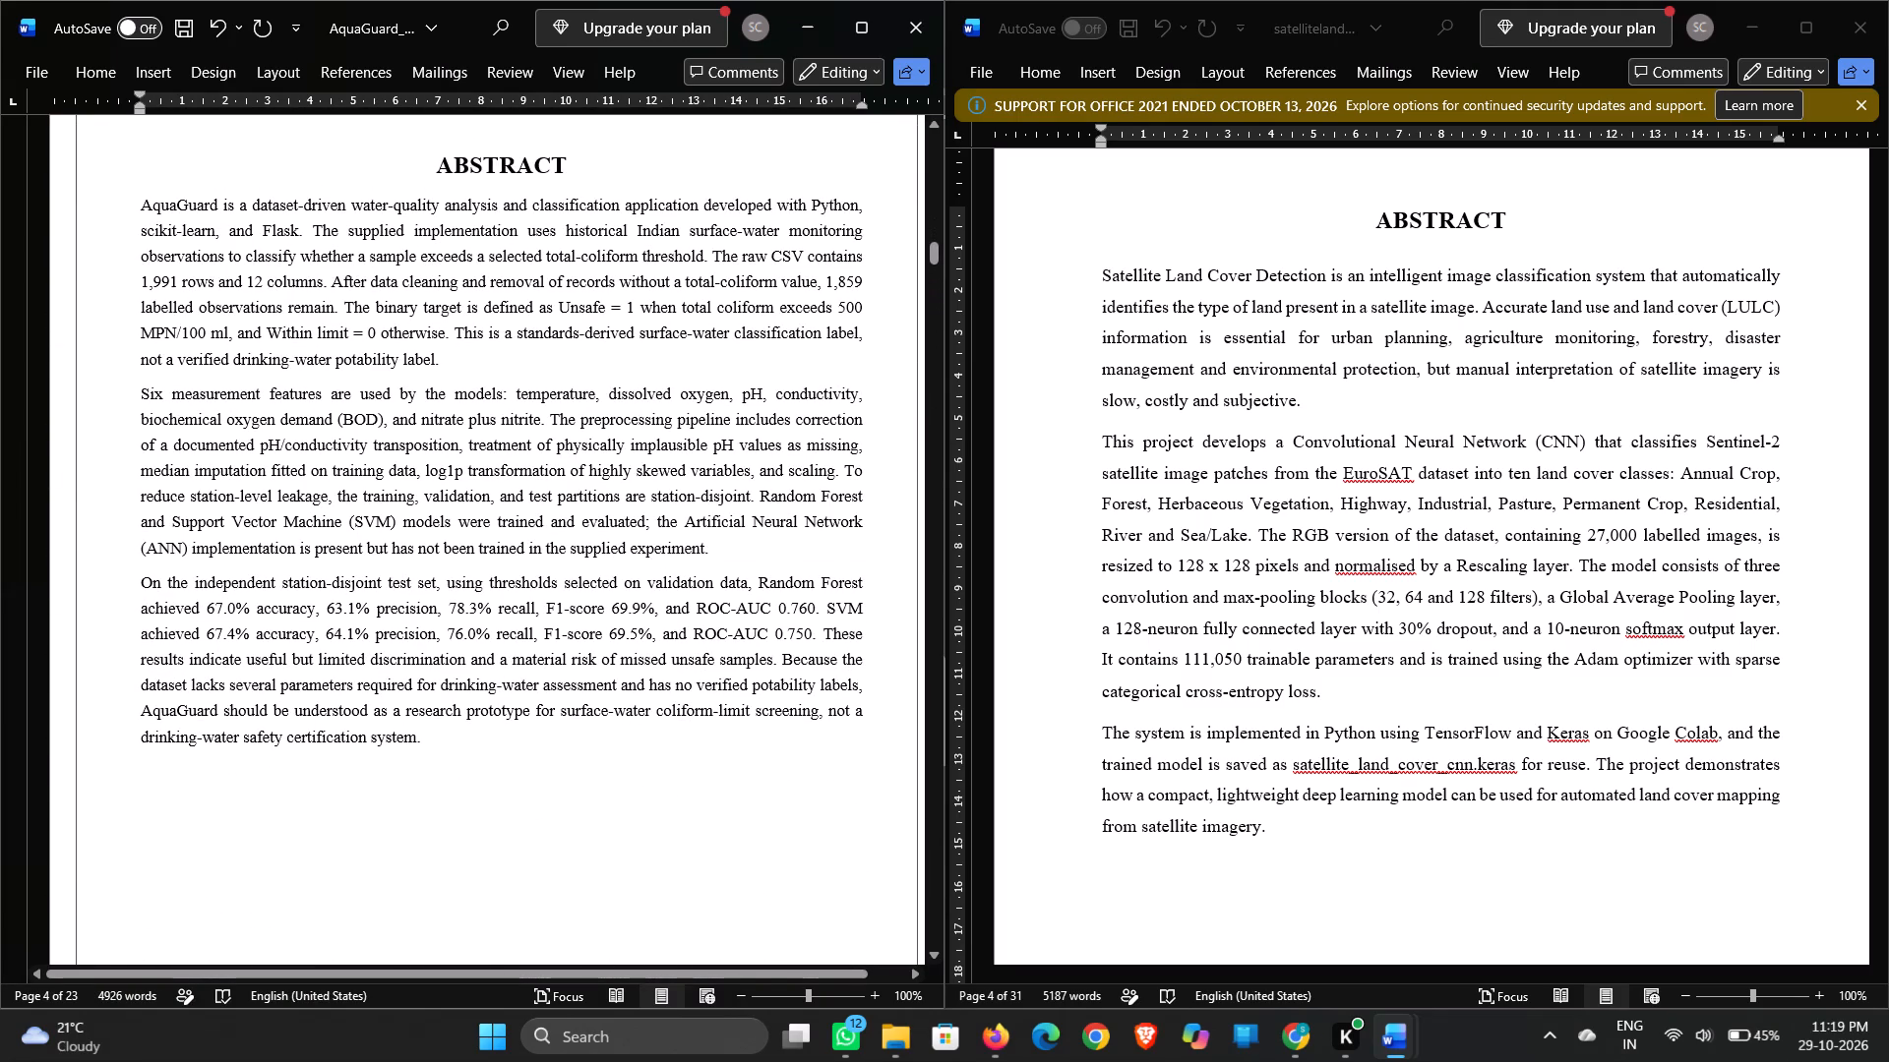
left_click_drag(141, 203, 419, 698)
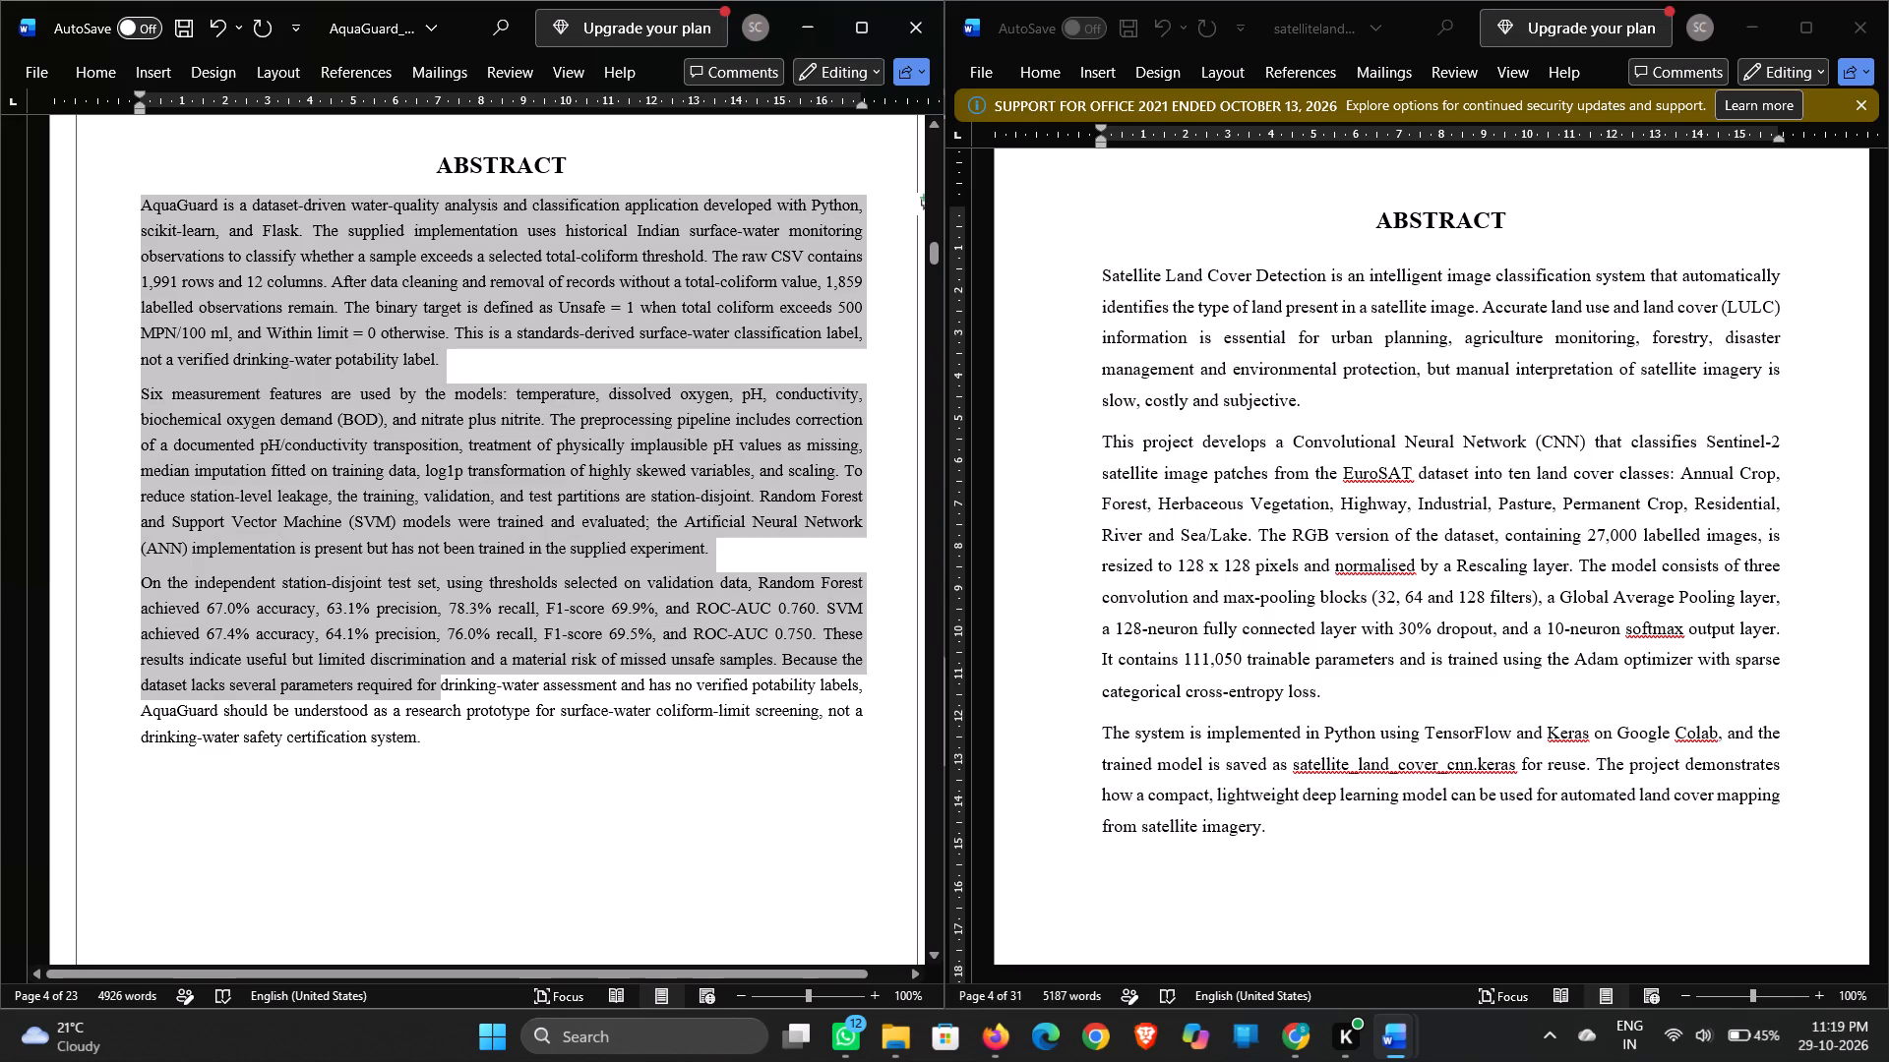
left_click_drag(419, 698, 419, 736)
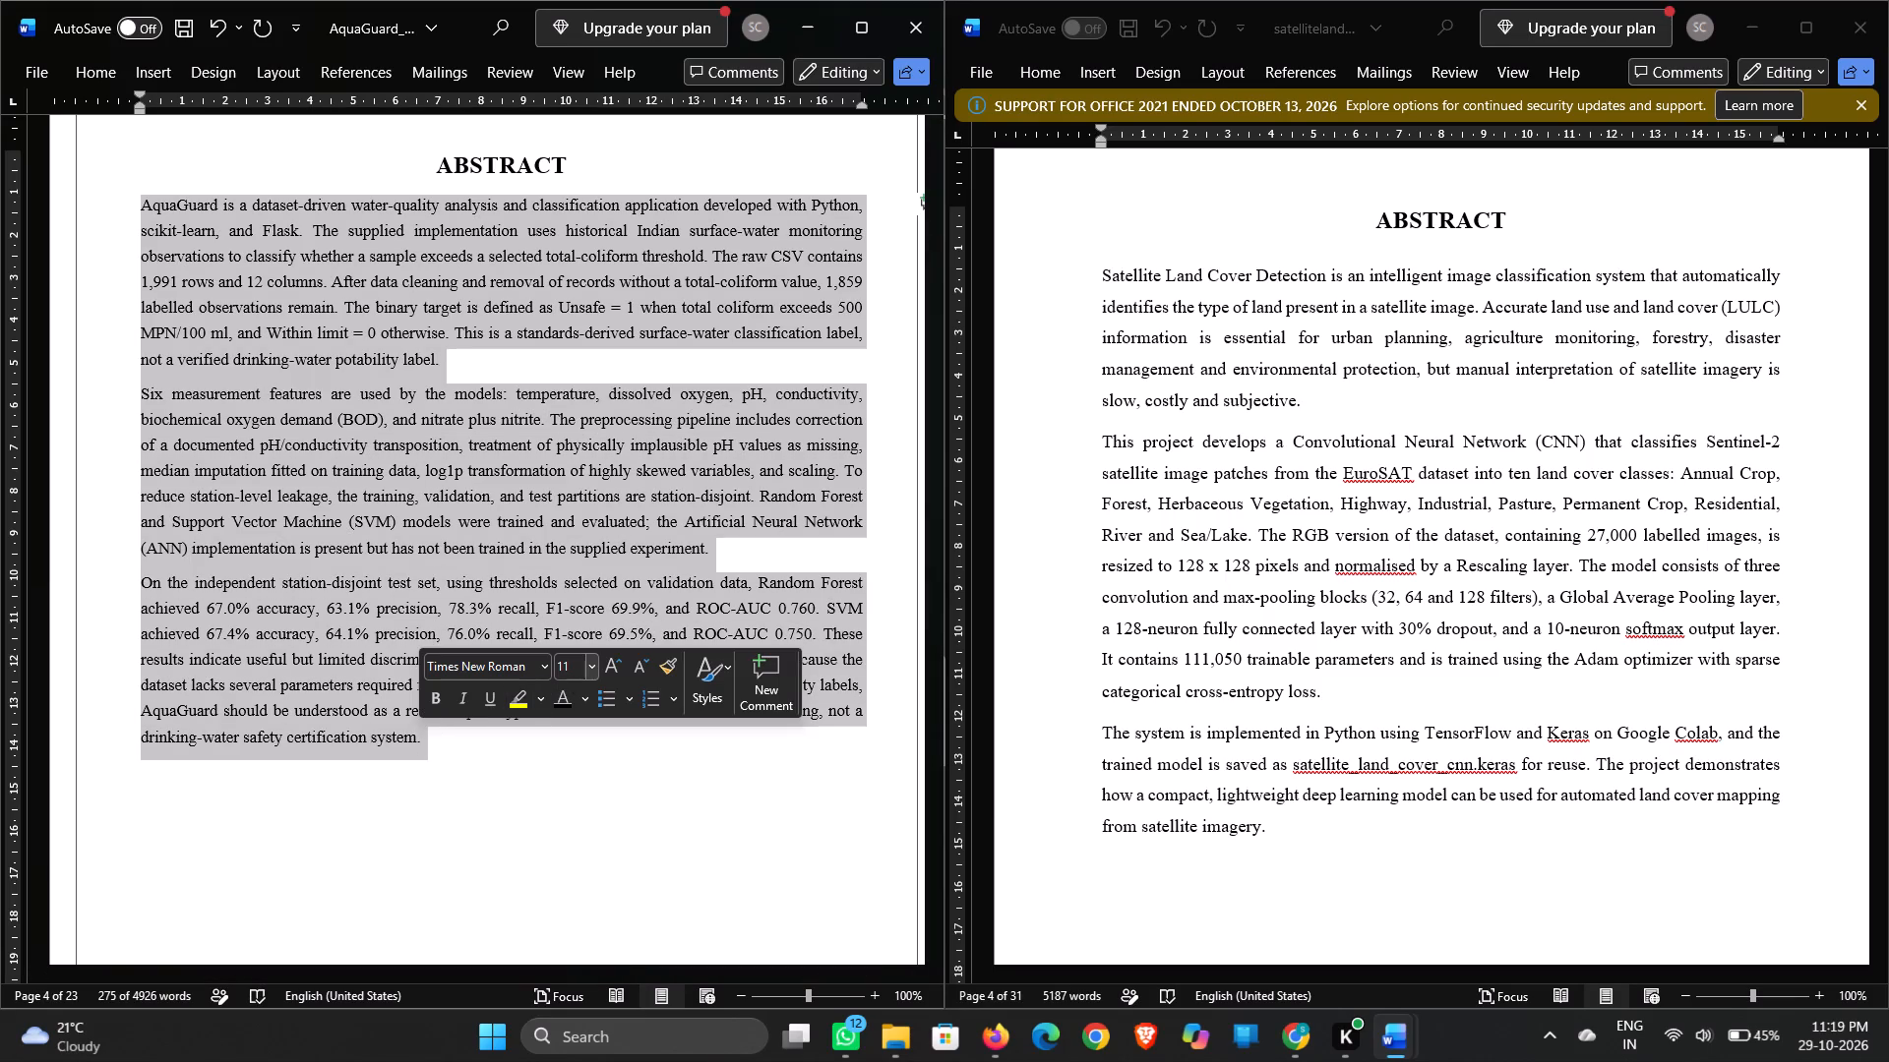
left_click(573, 670)
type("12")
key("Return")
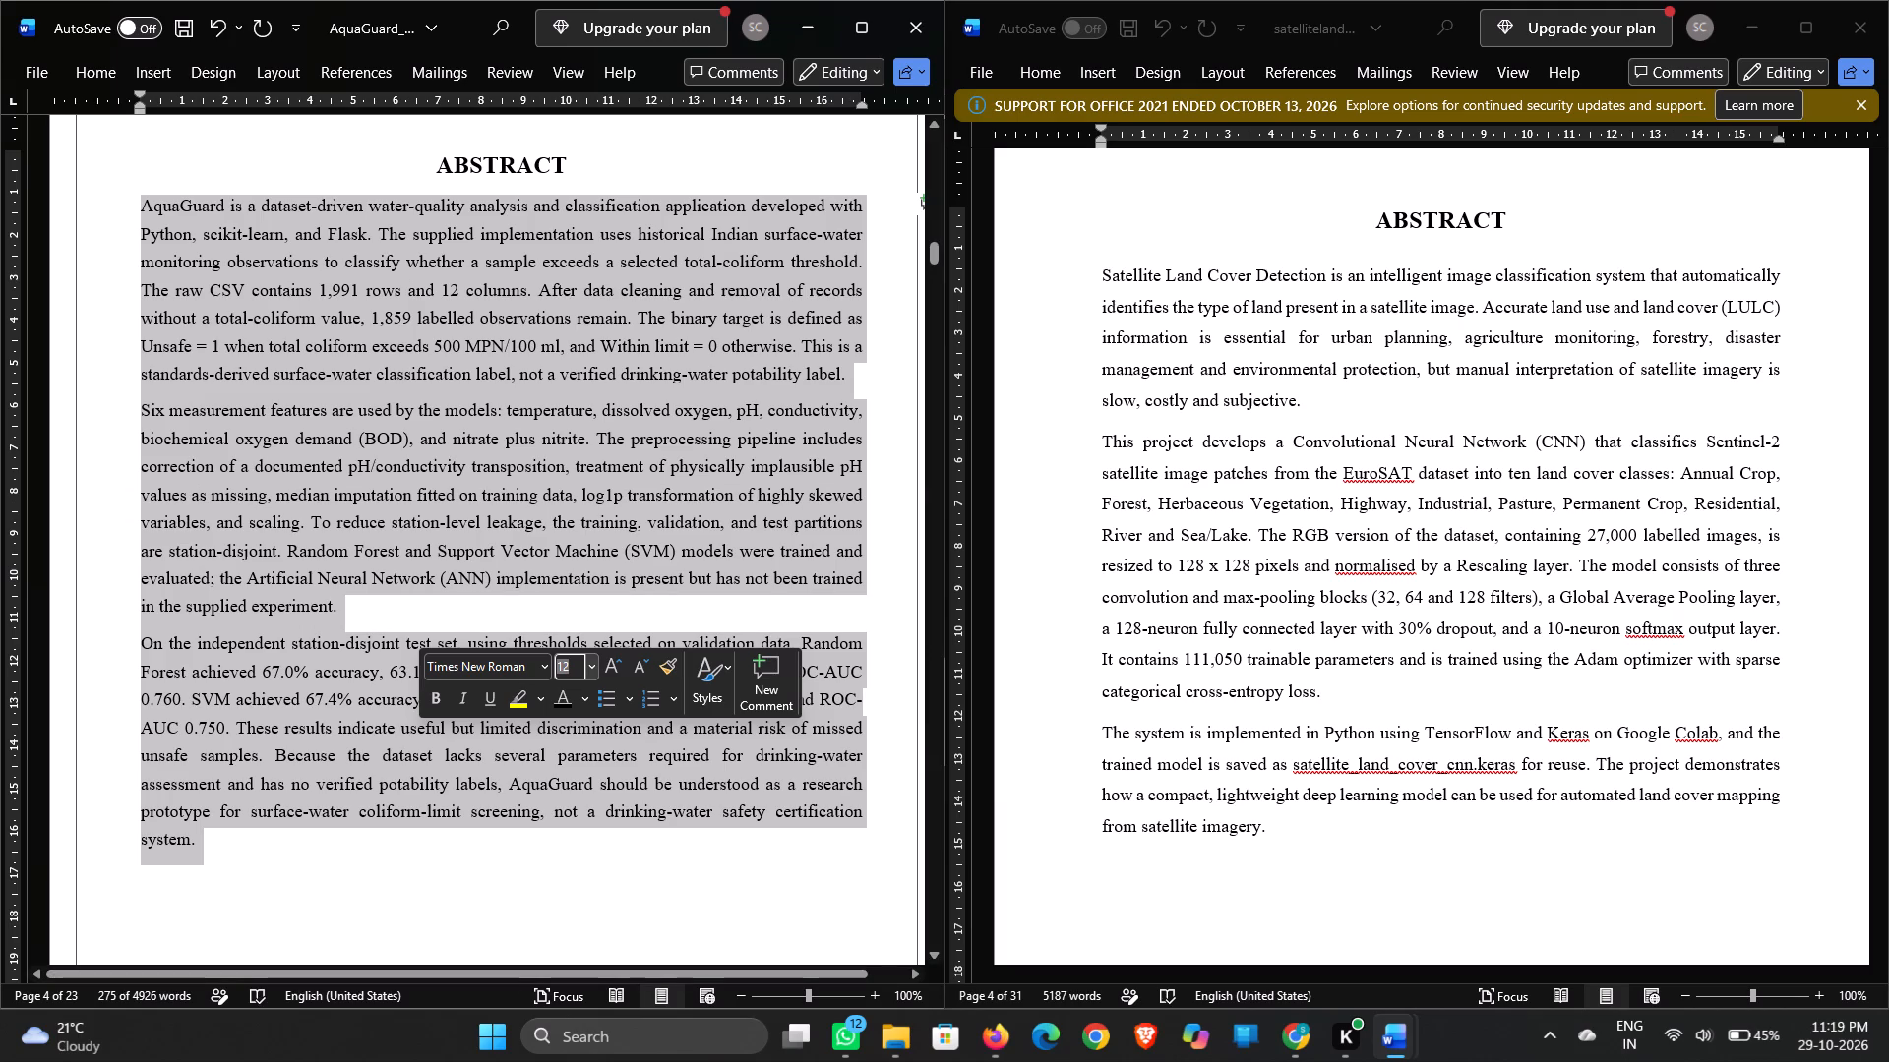
left_click(584, 928)
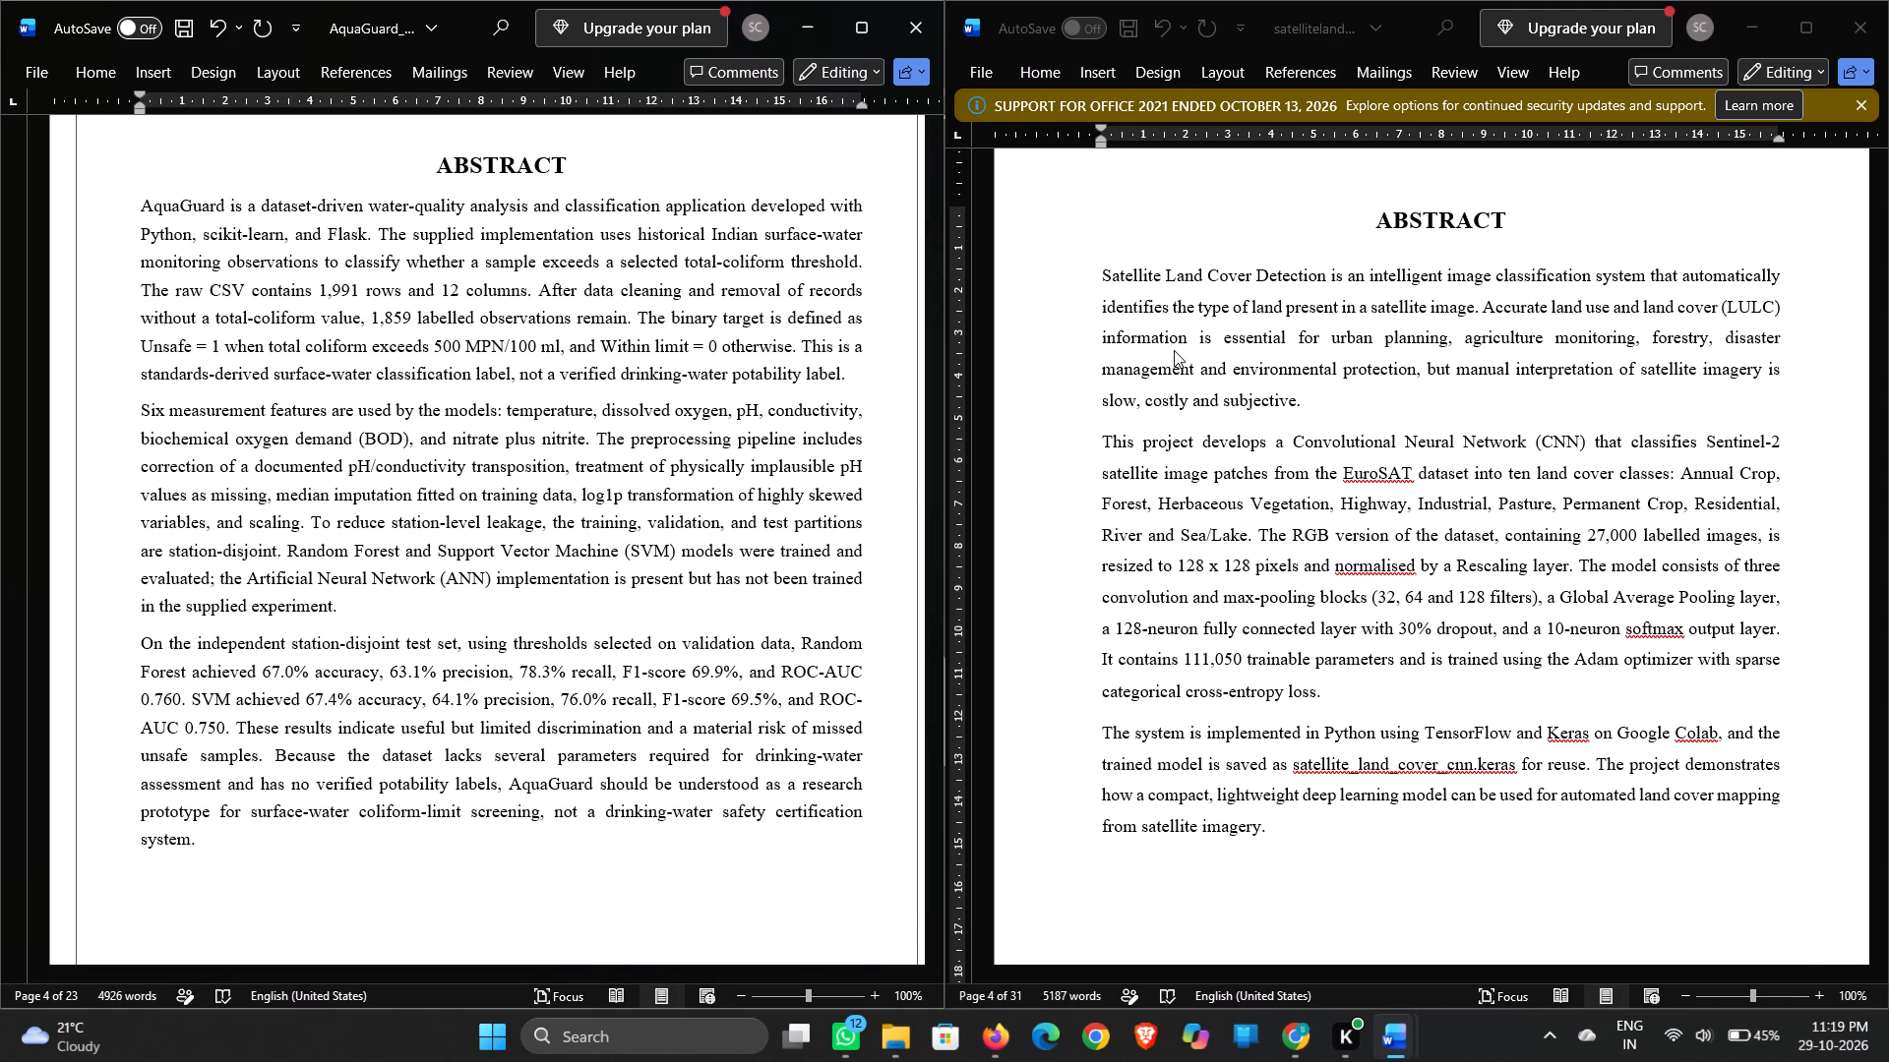
Check the font and size of the ABSTRACT body text in the reference report.
left_click_drag(1174, 350, 1221, 425)
left_click_drag(1221, 425, 1287, 501)
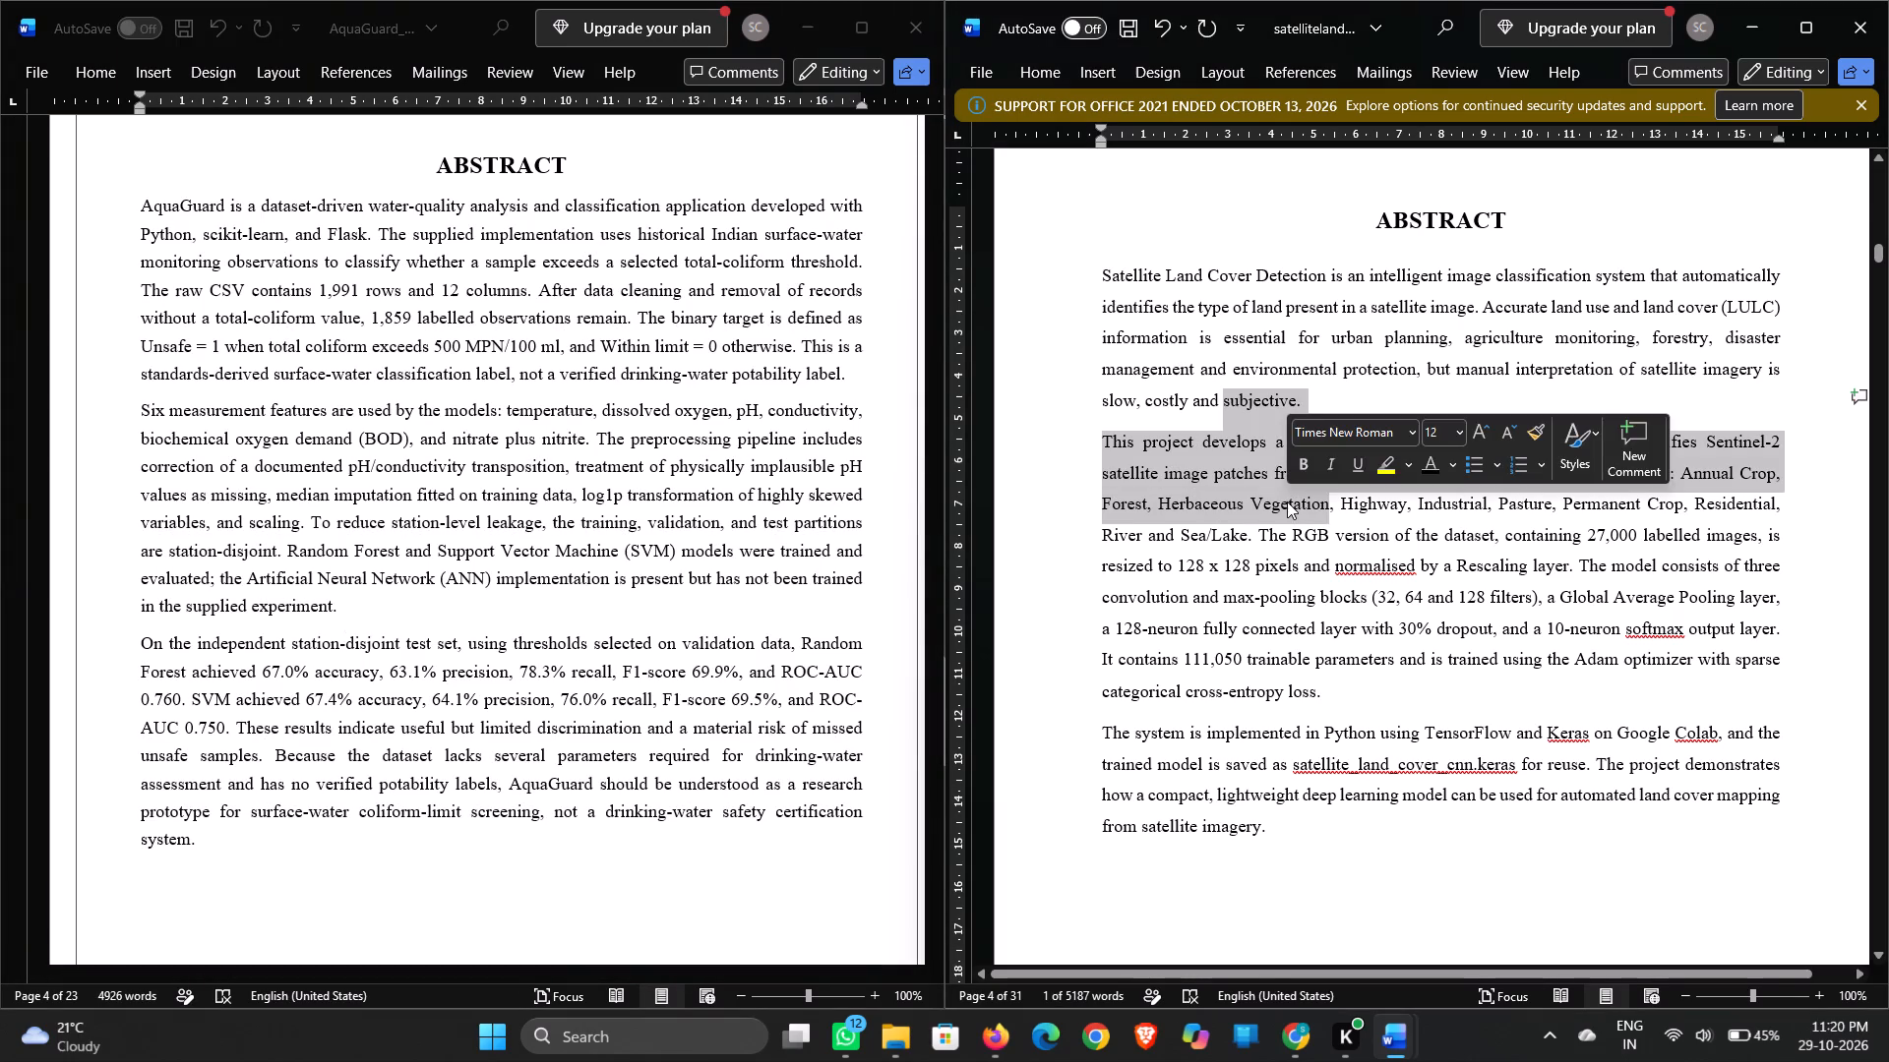
Set the LIST OF FIGURES heading in the AquaGuard report to Times New Roman, size 16.
left_click(1345, 894)
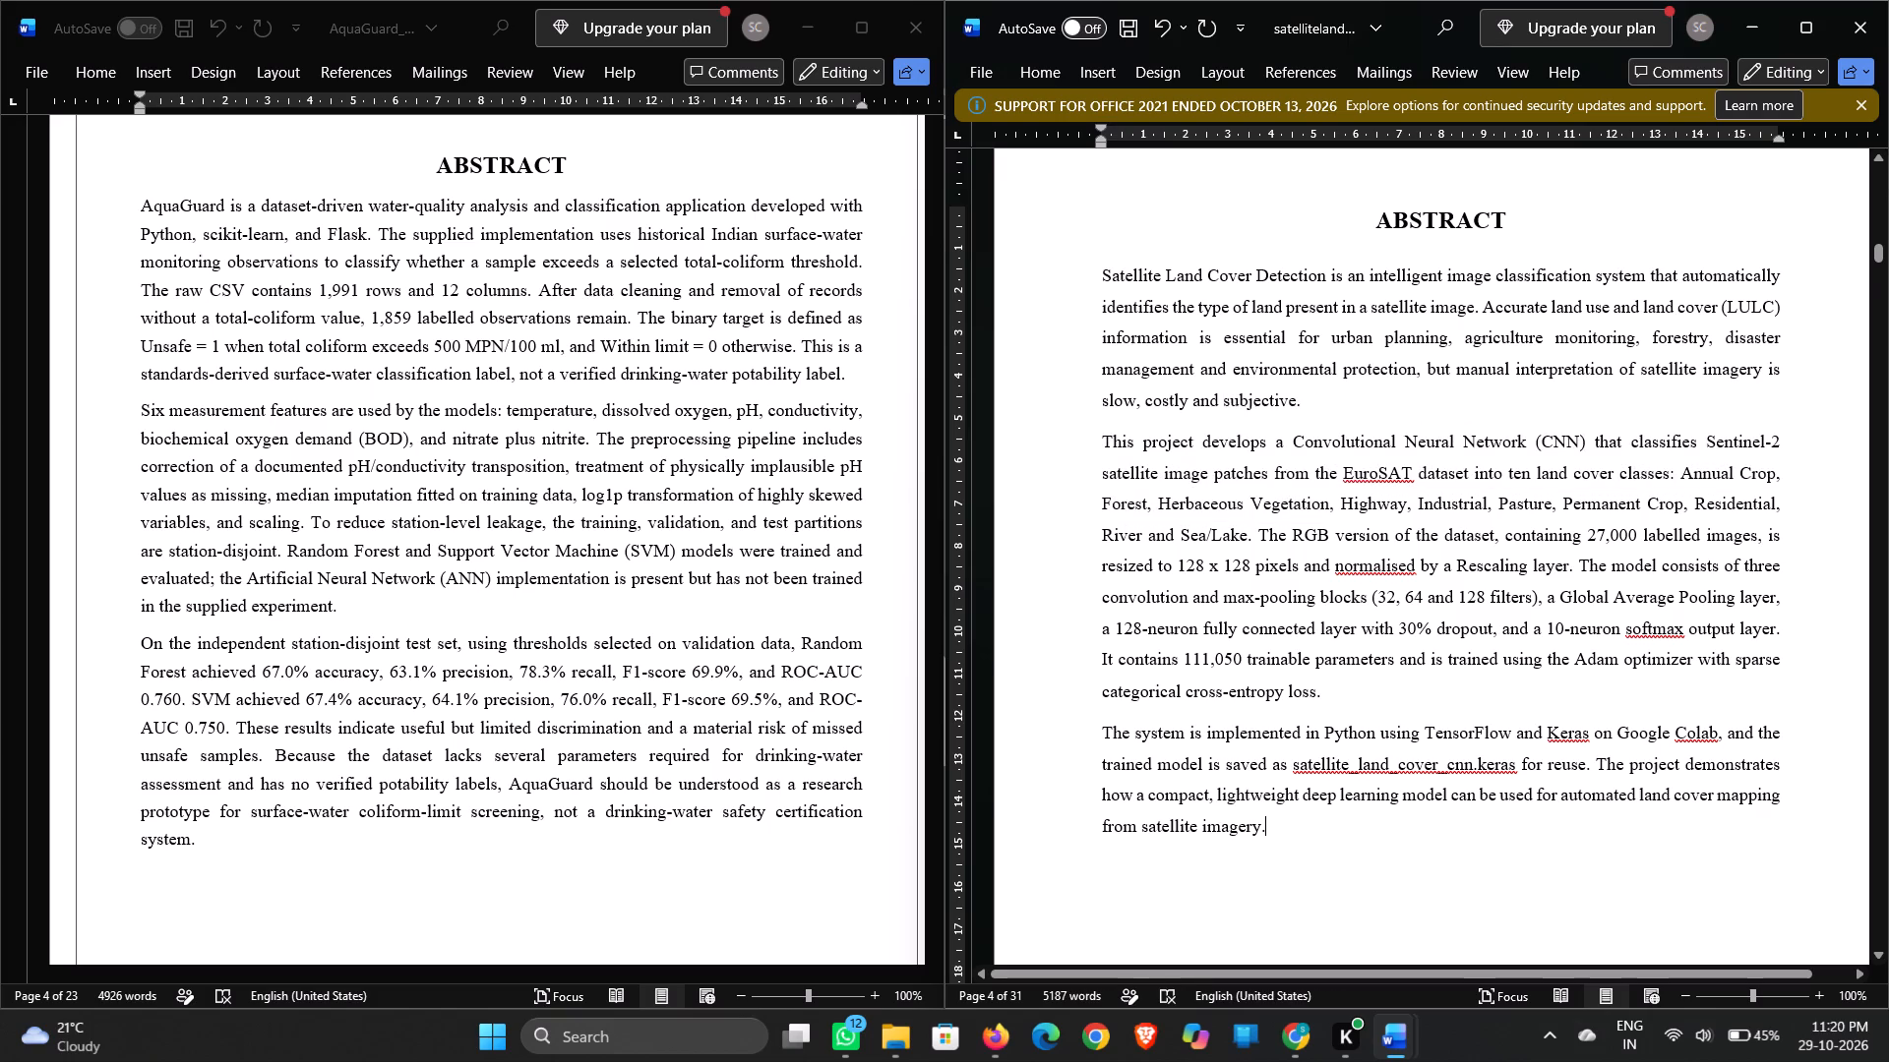
scroll(1345, 894, "down", 2)
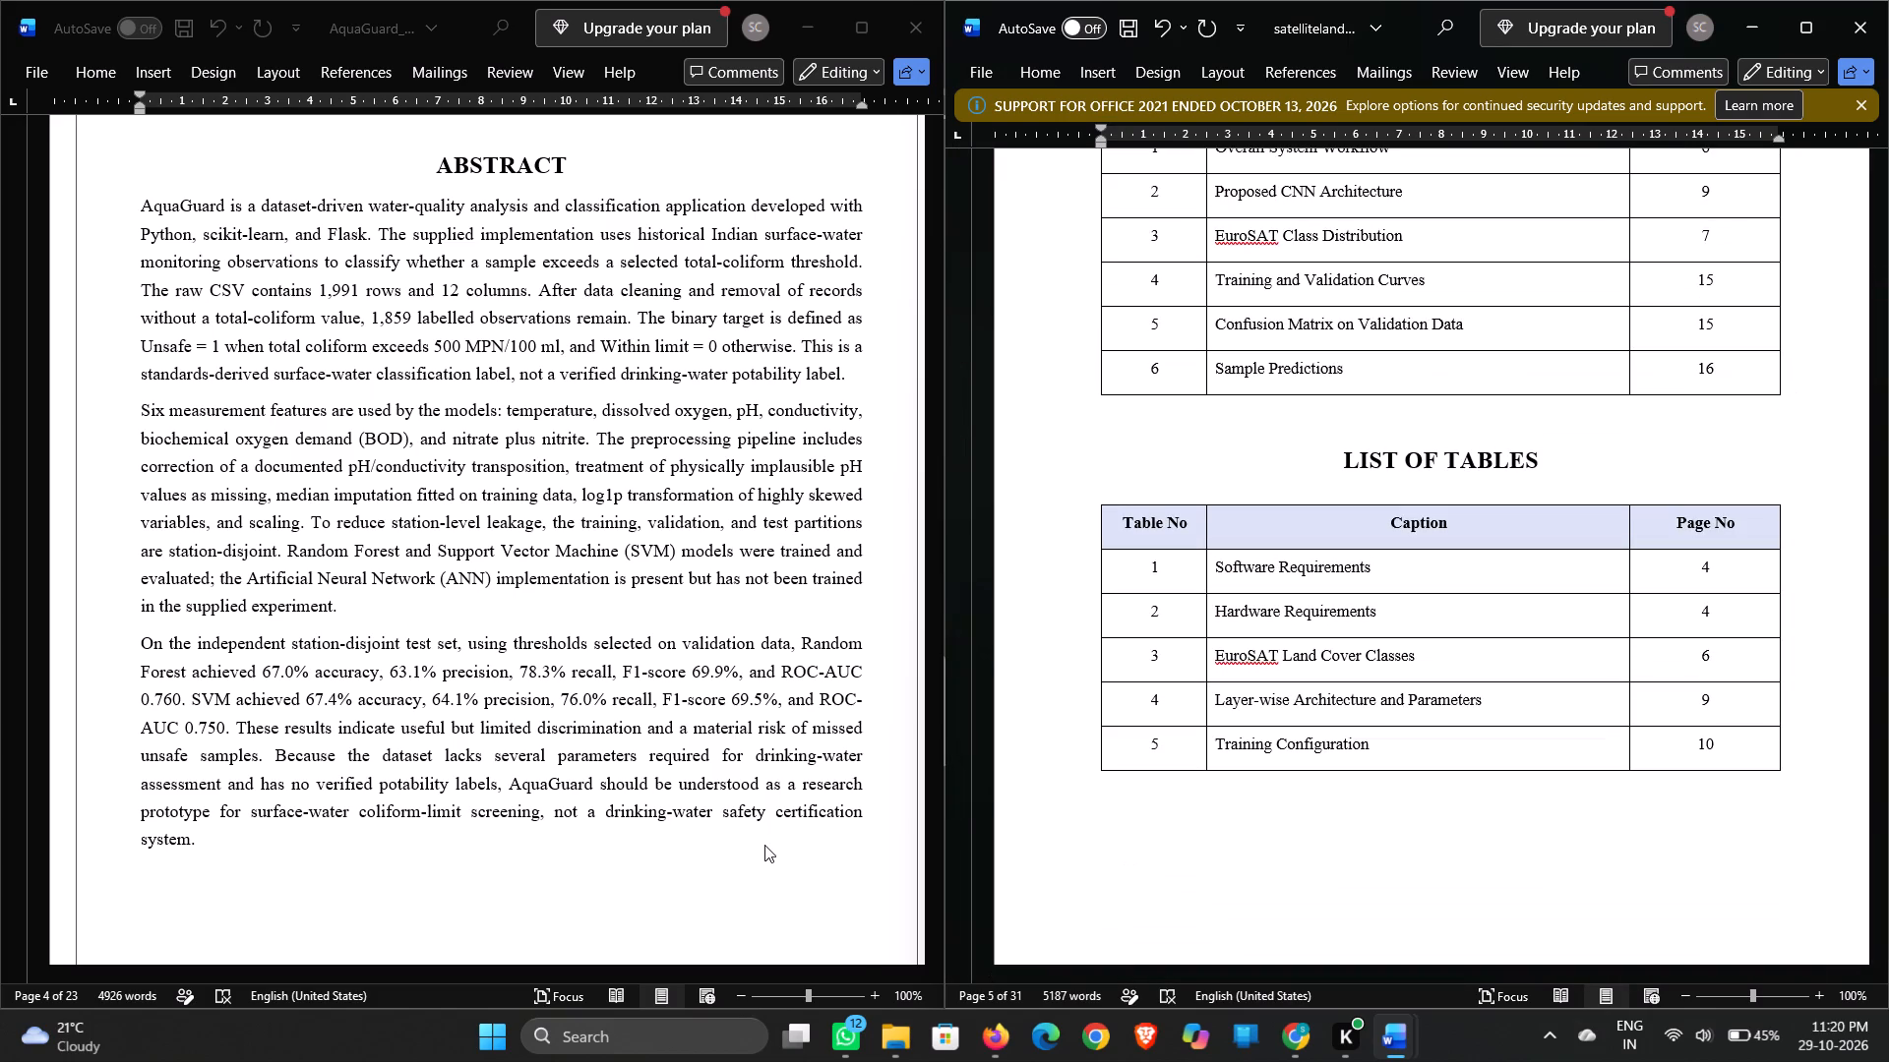
scroll(764, 845, "down", 1)
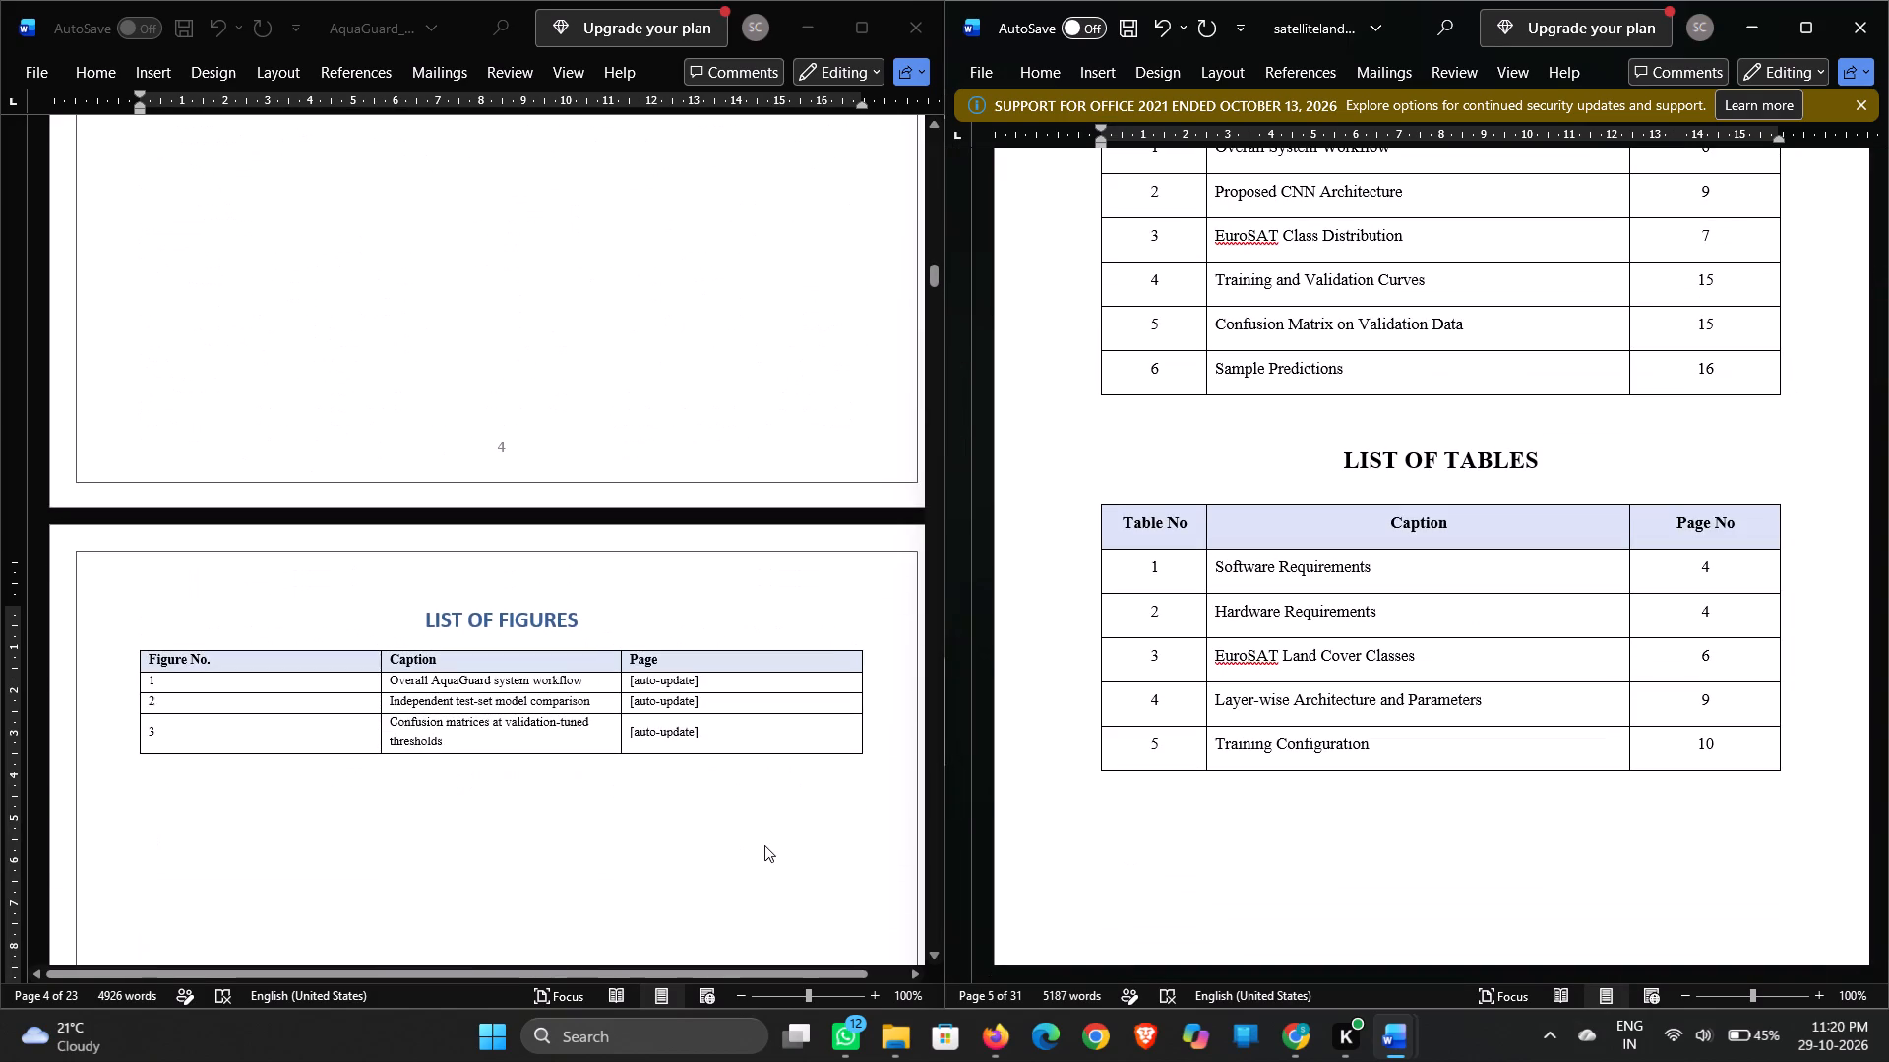
scroll(764, 845, "down", 2)
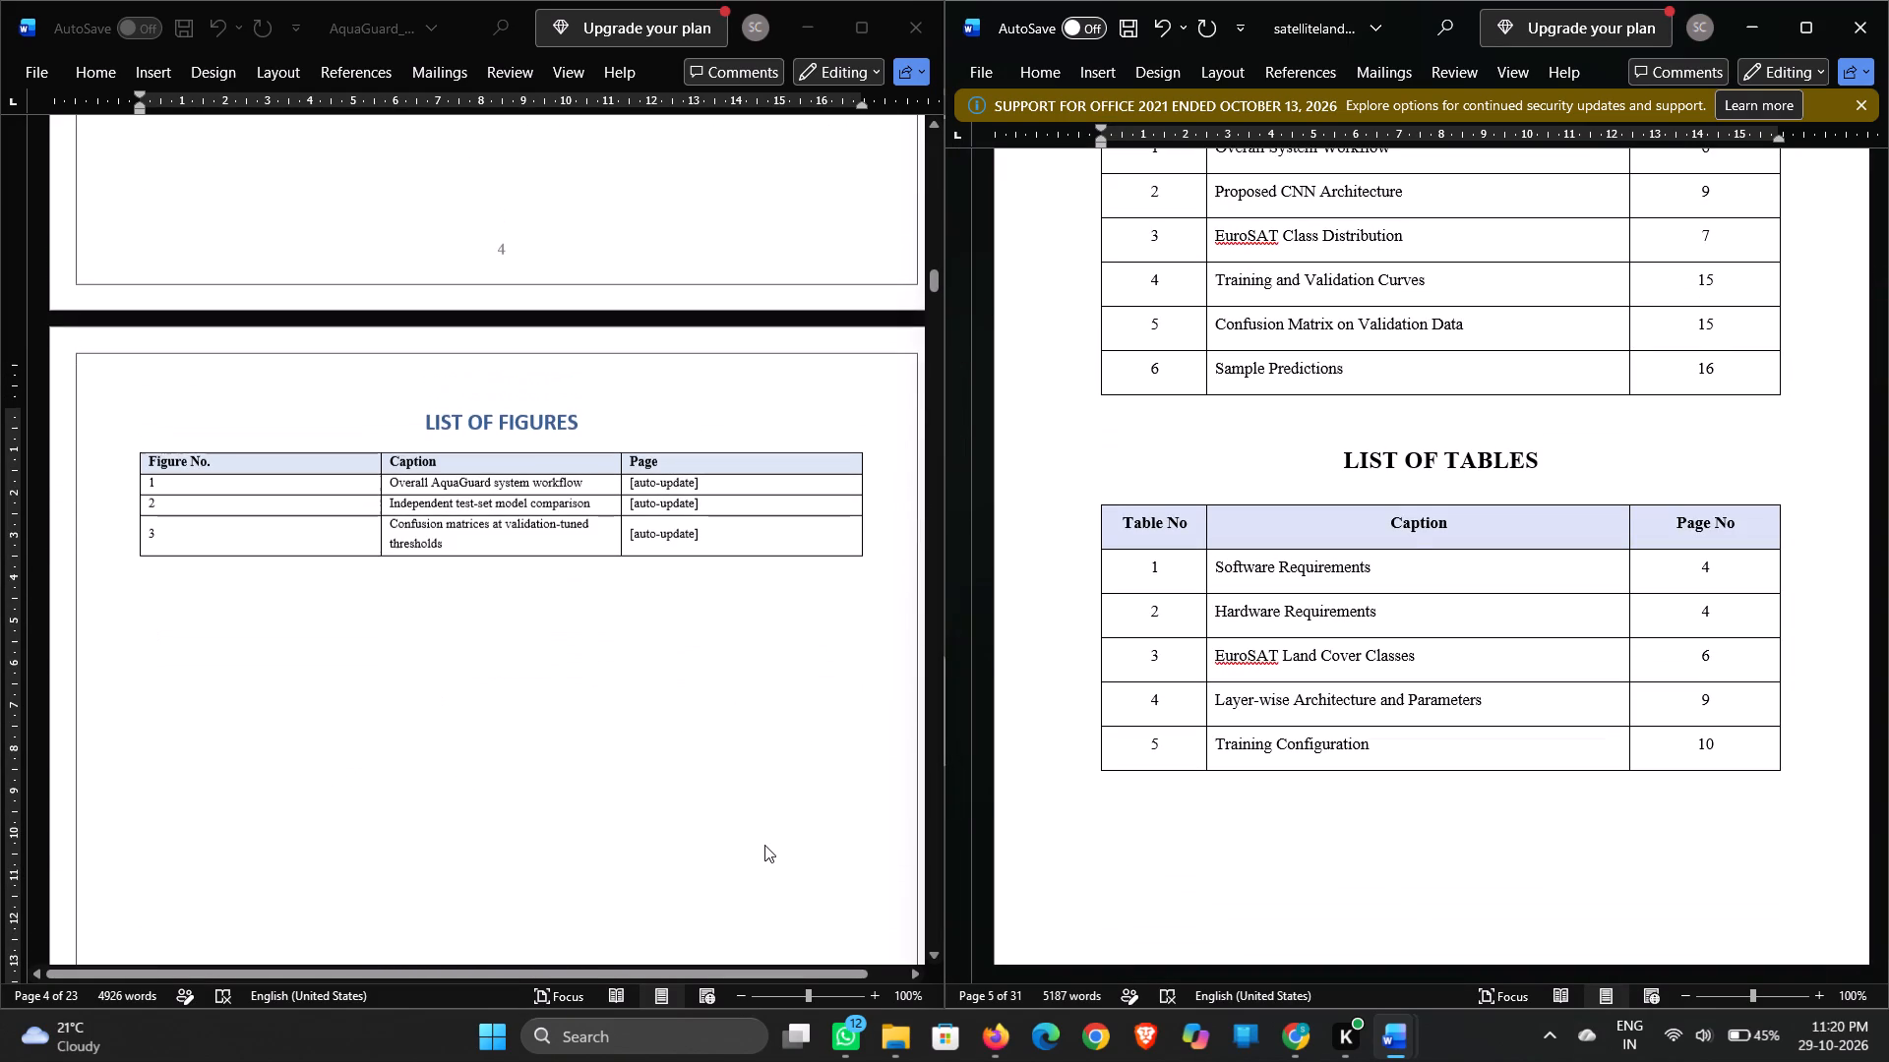
scroll(1258, 608, "up", 1)
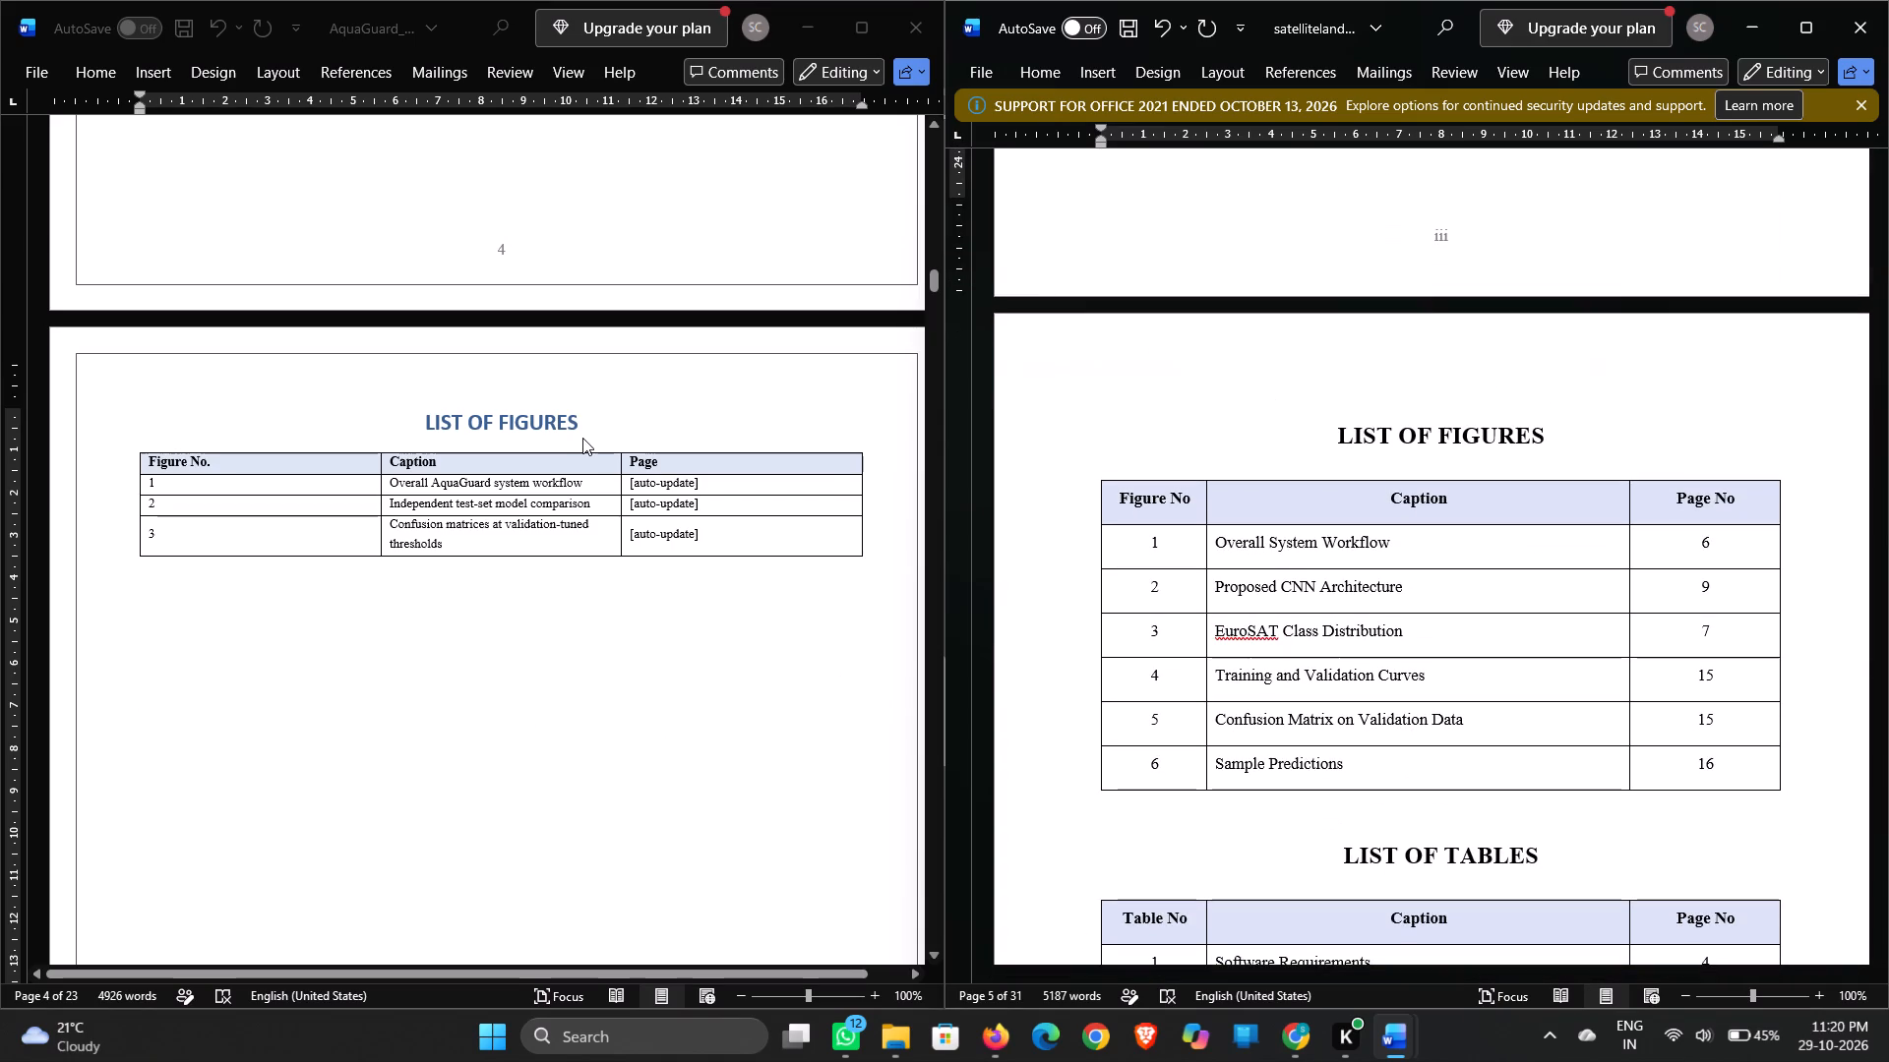
left_click_drag(579, 423, 428, 423)
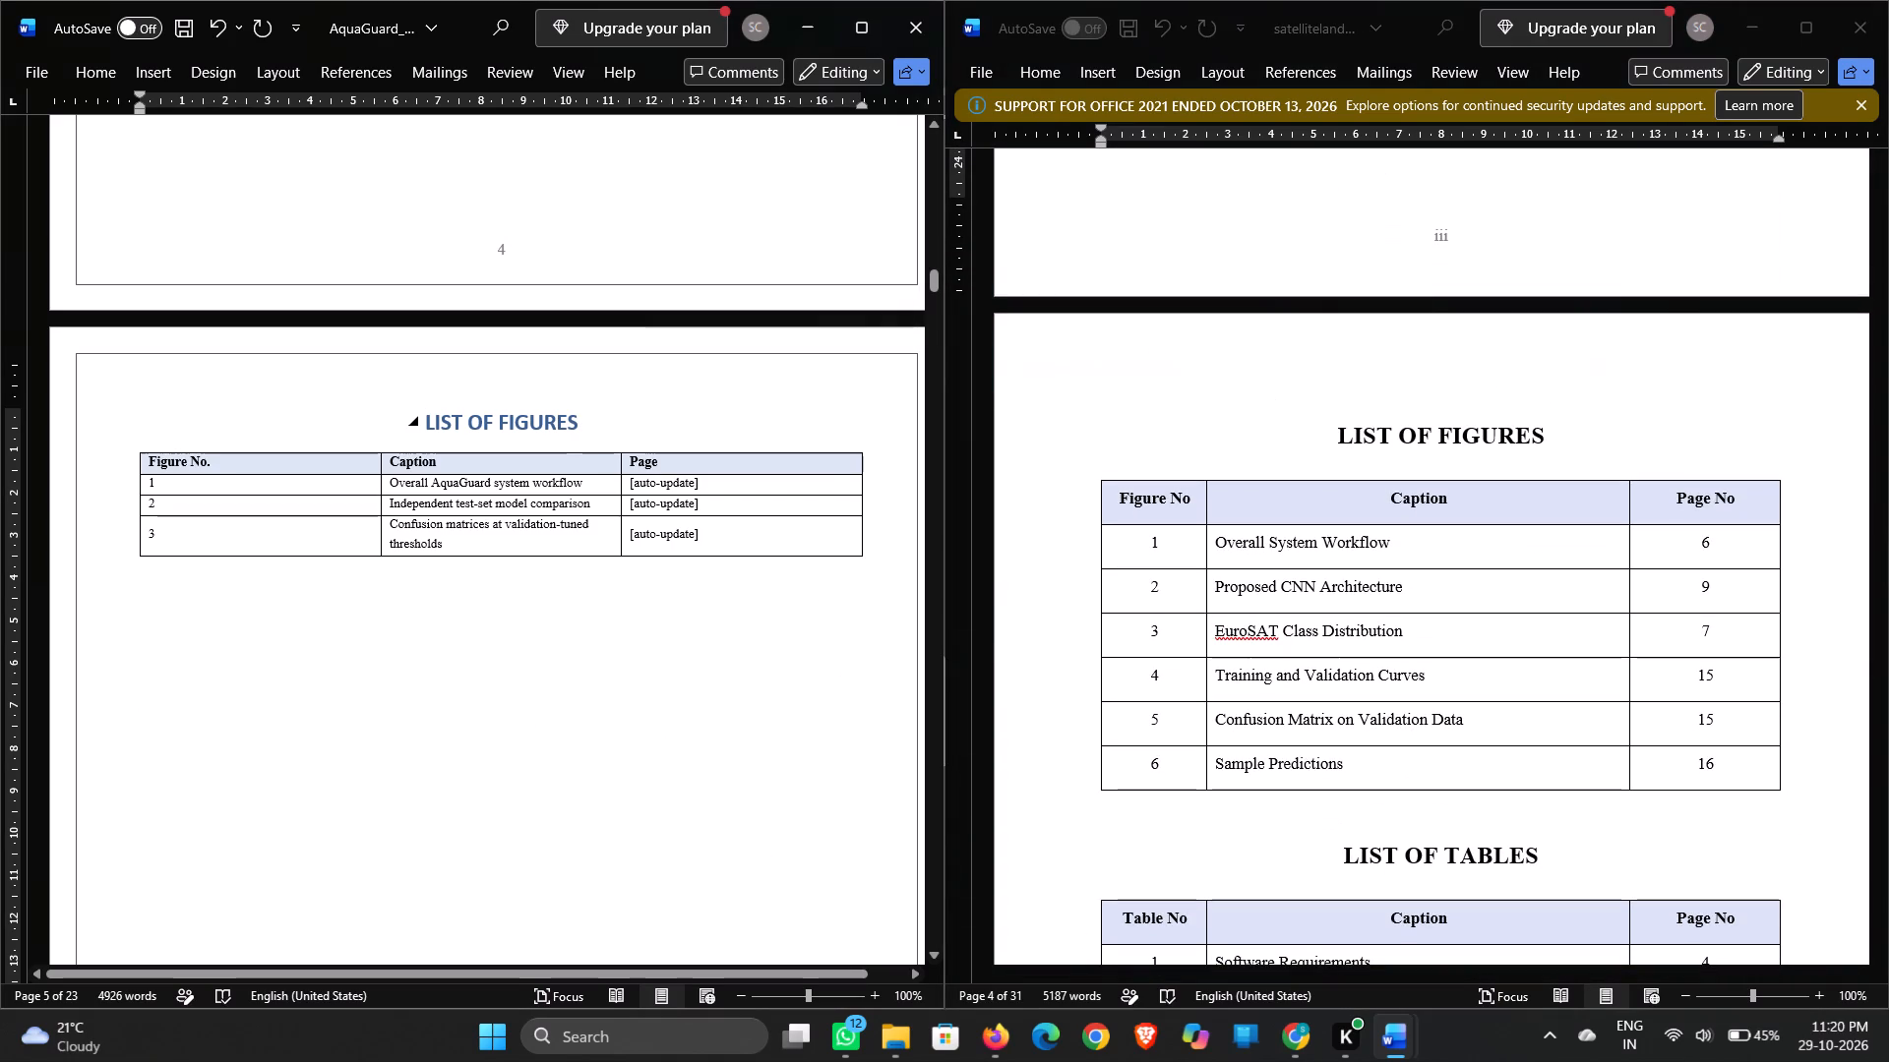
left_click_drag(428, 423, 607, 425)
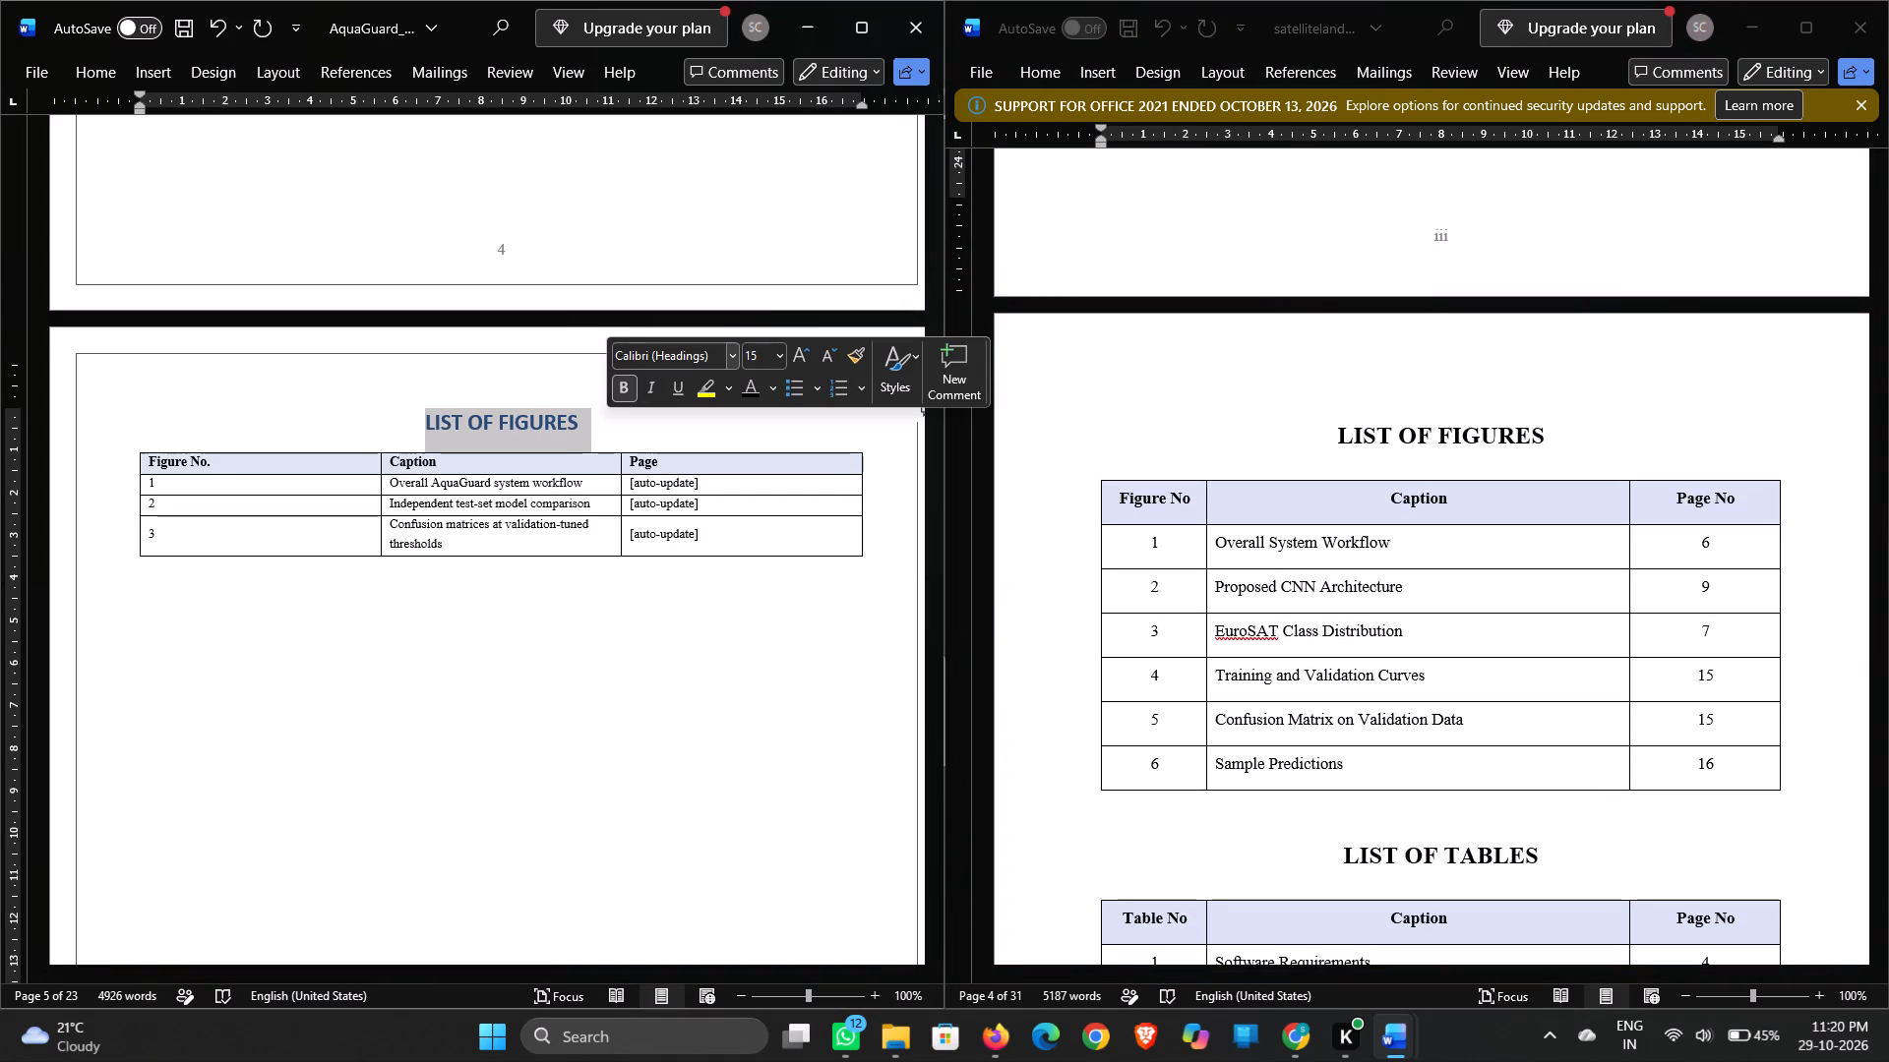
left_click(701, 355)
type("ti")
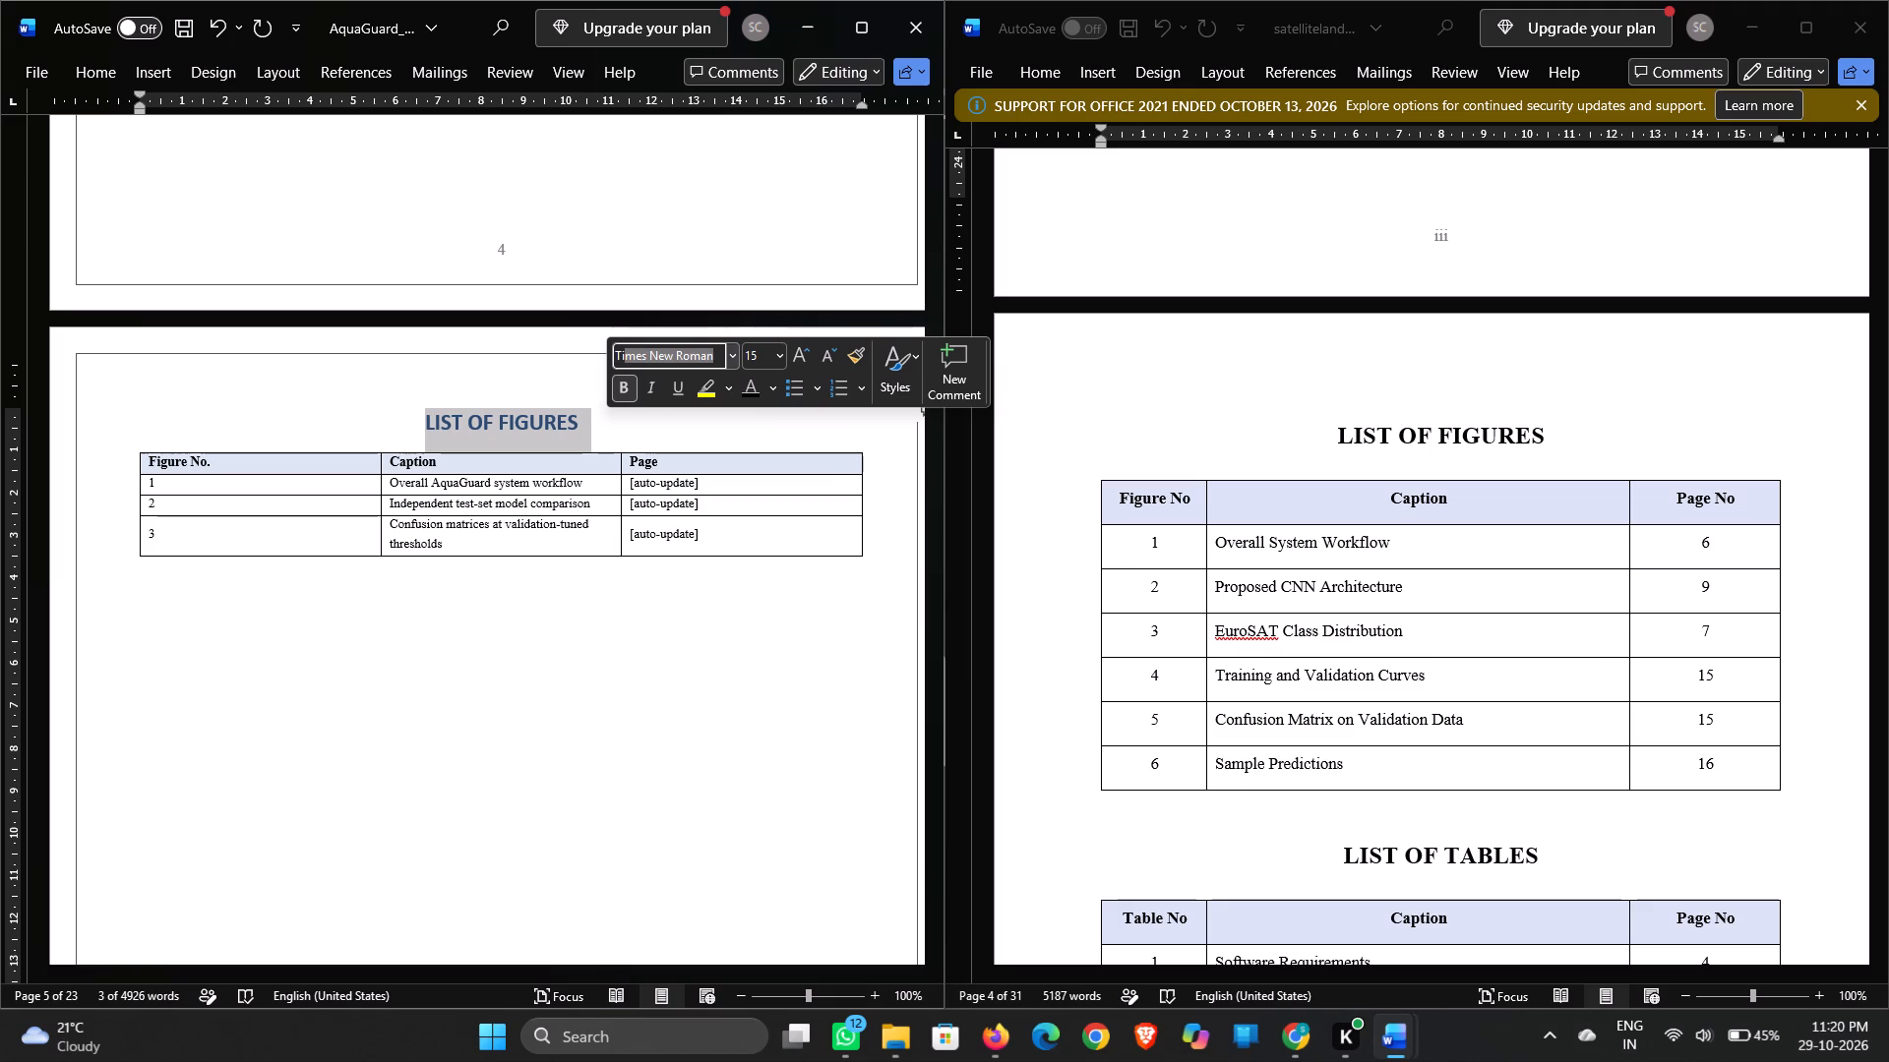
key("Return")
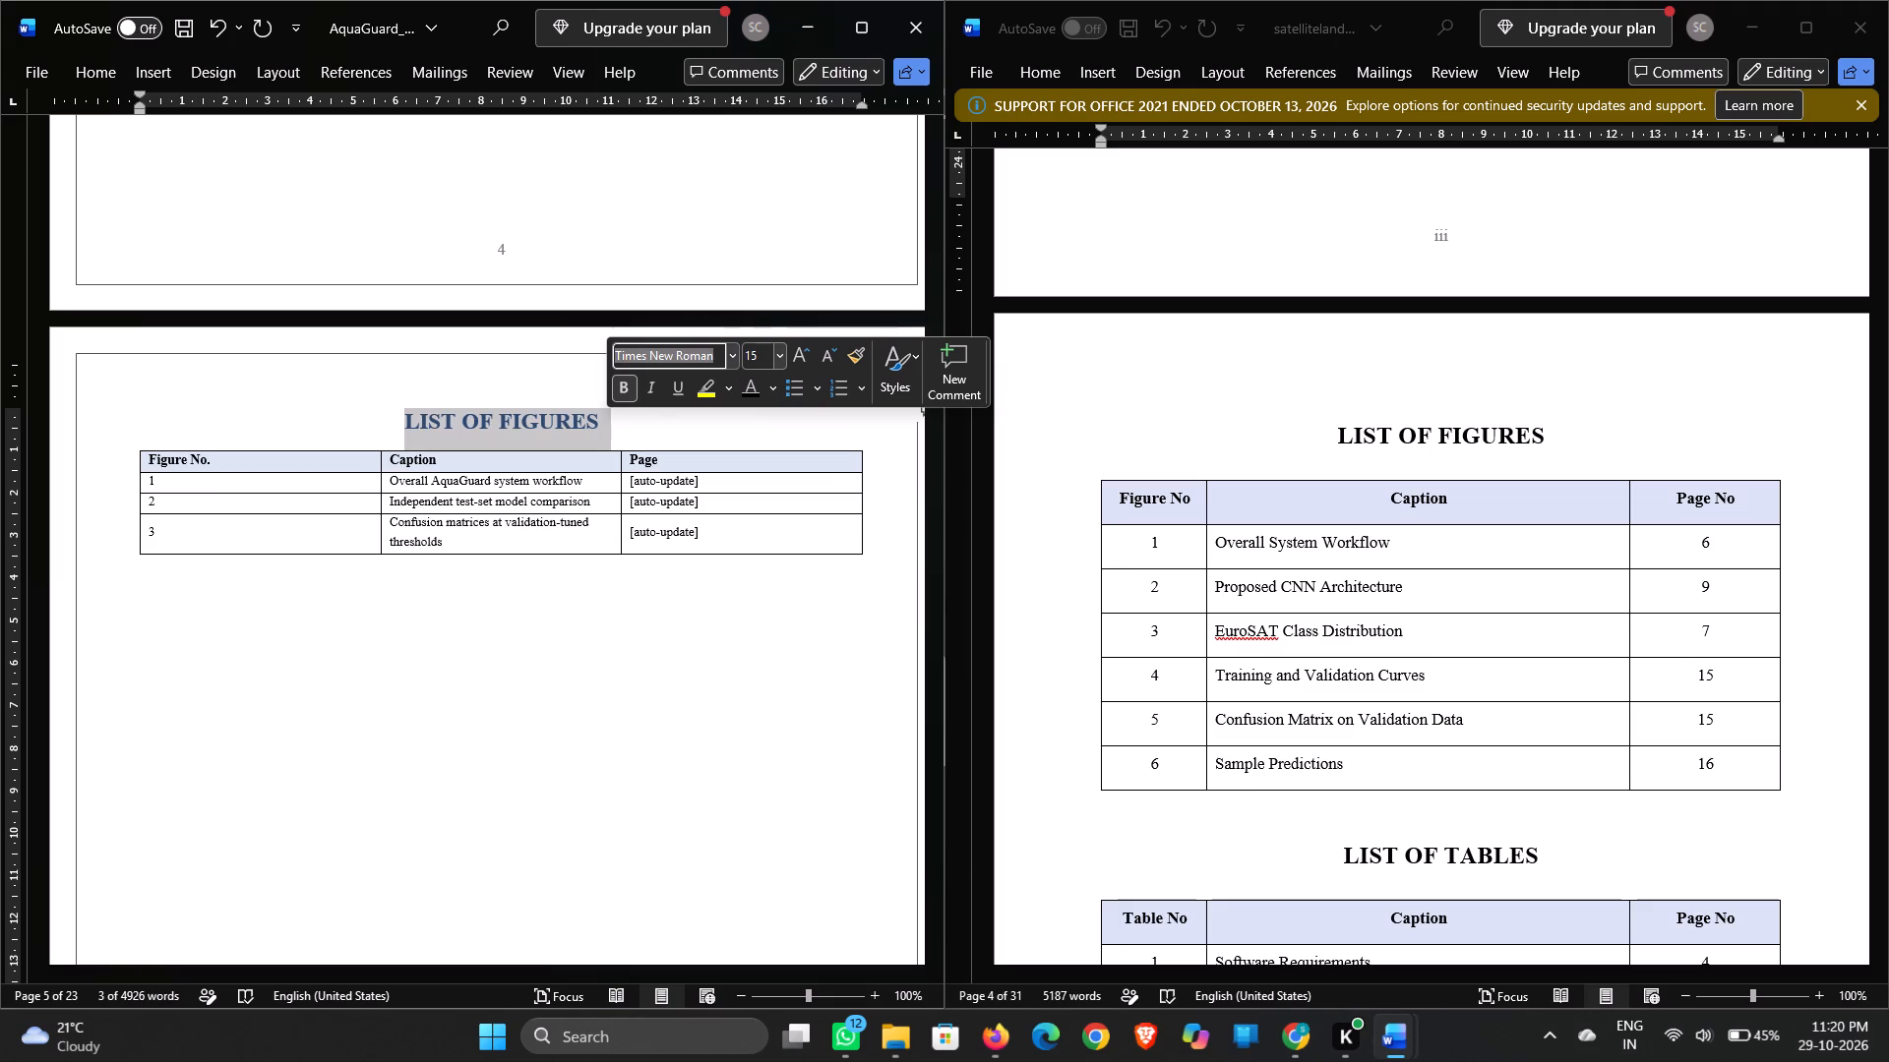
left_click(760, 352)
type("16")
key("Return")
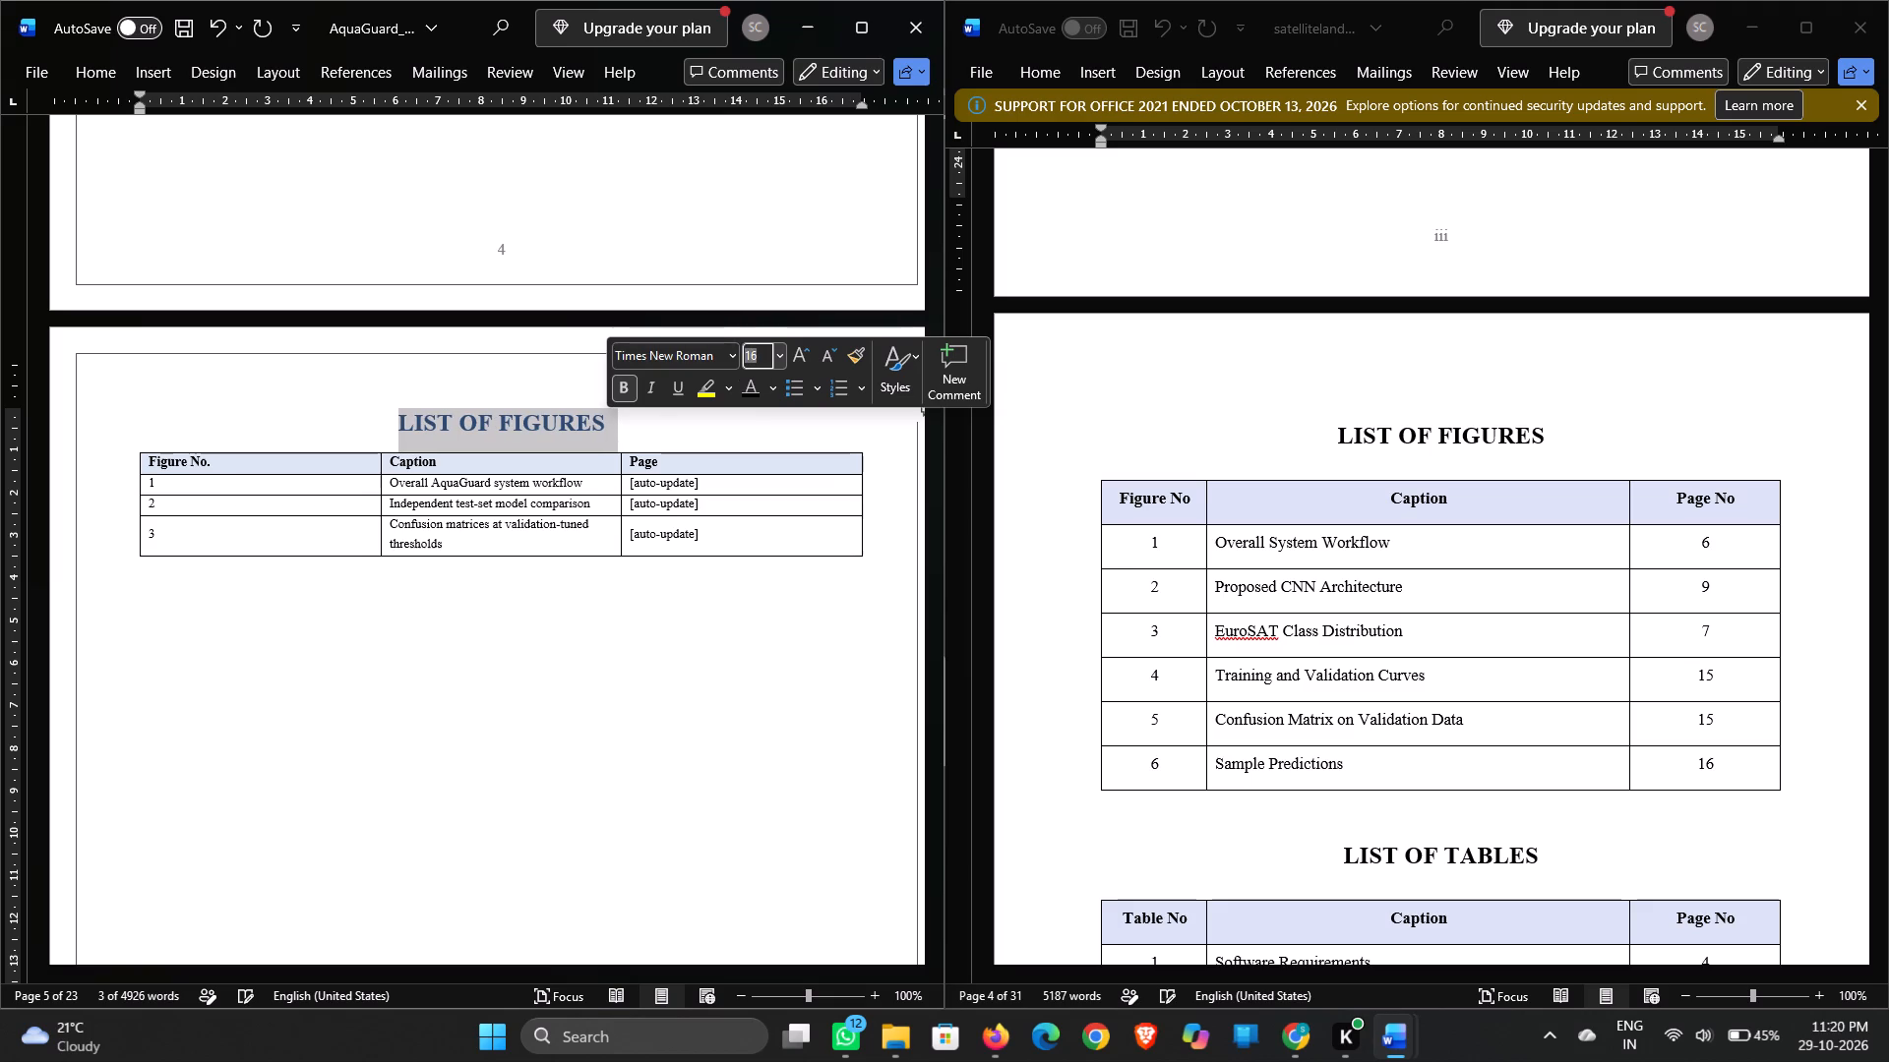
left_click(610, 621)
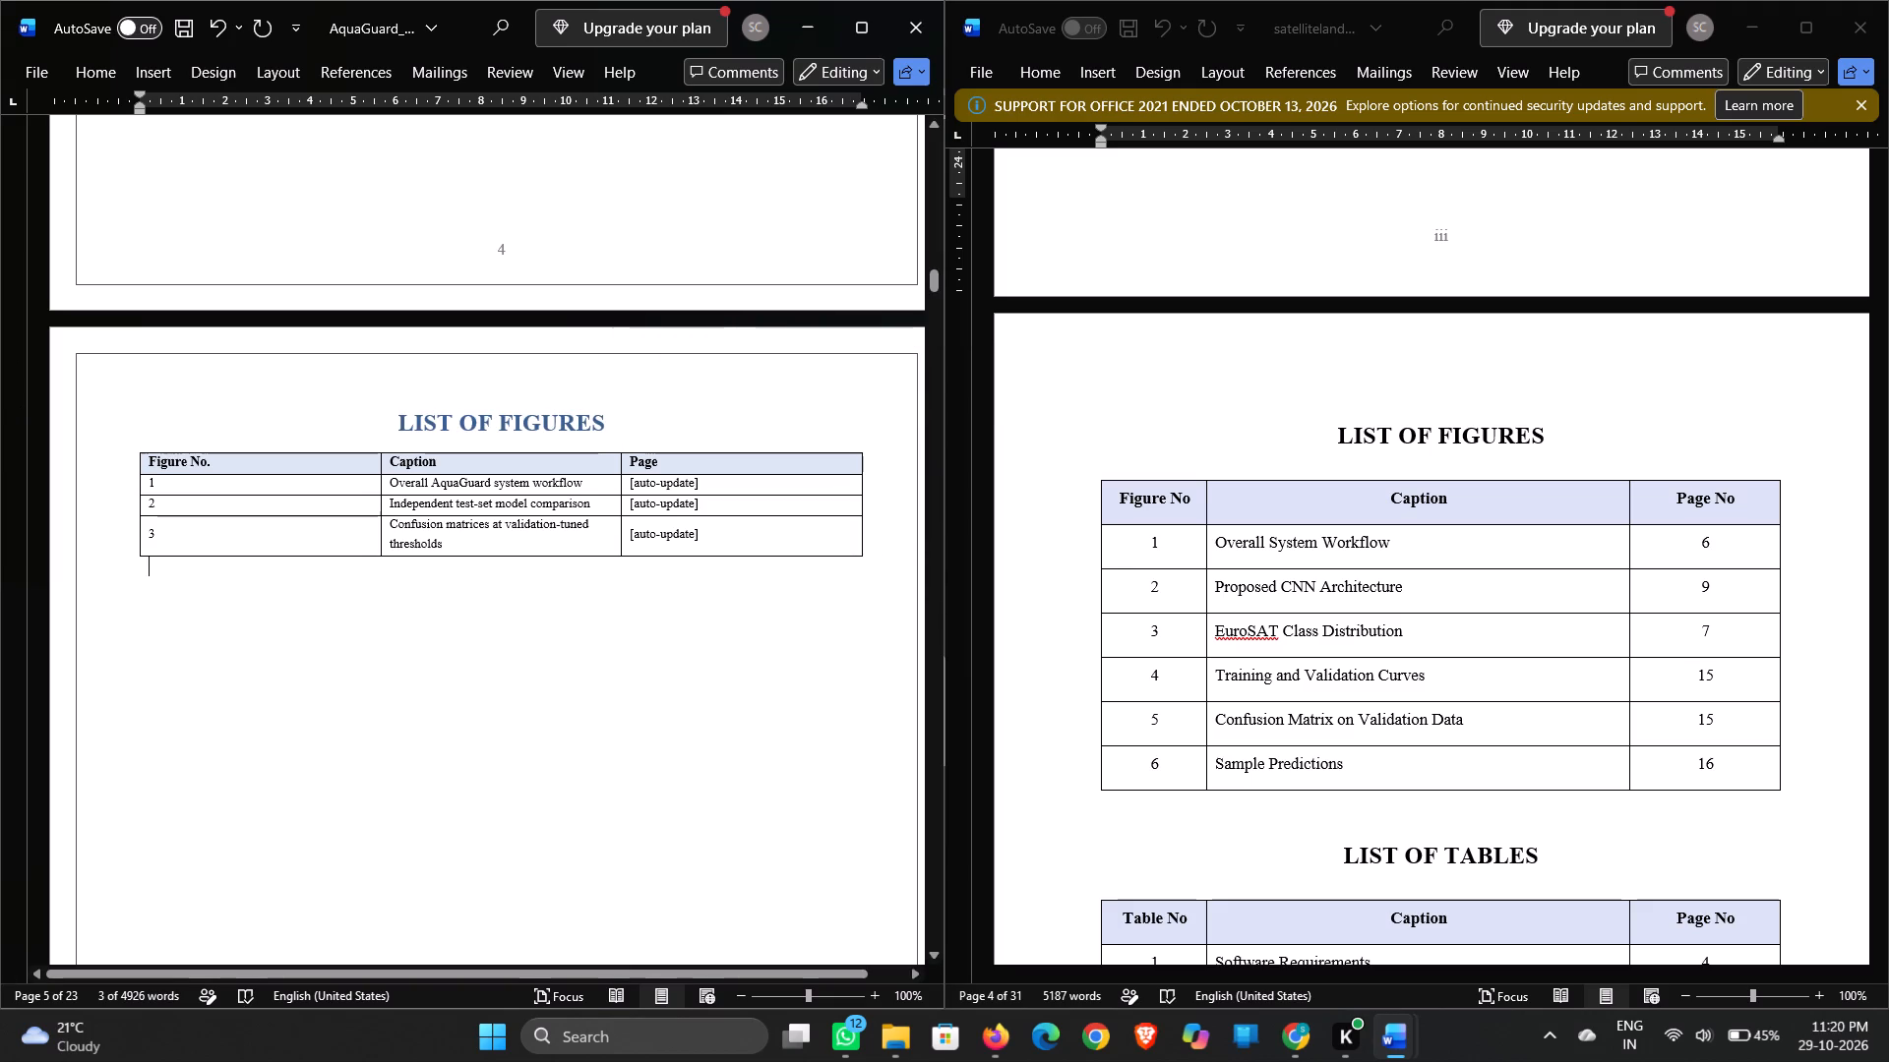
Compare the text formatting of the LIST OF FIGURES tables in the AquaGuard and reference reports.
left_click(147, 463)
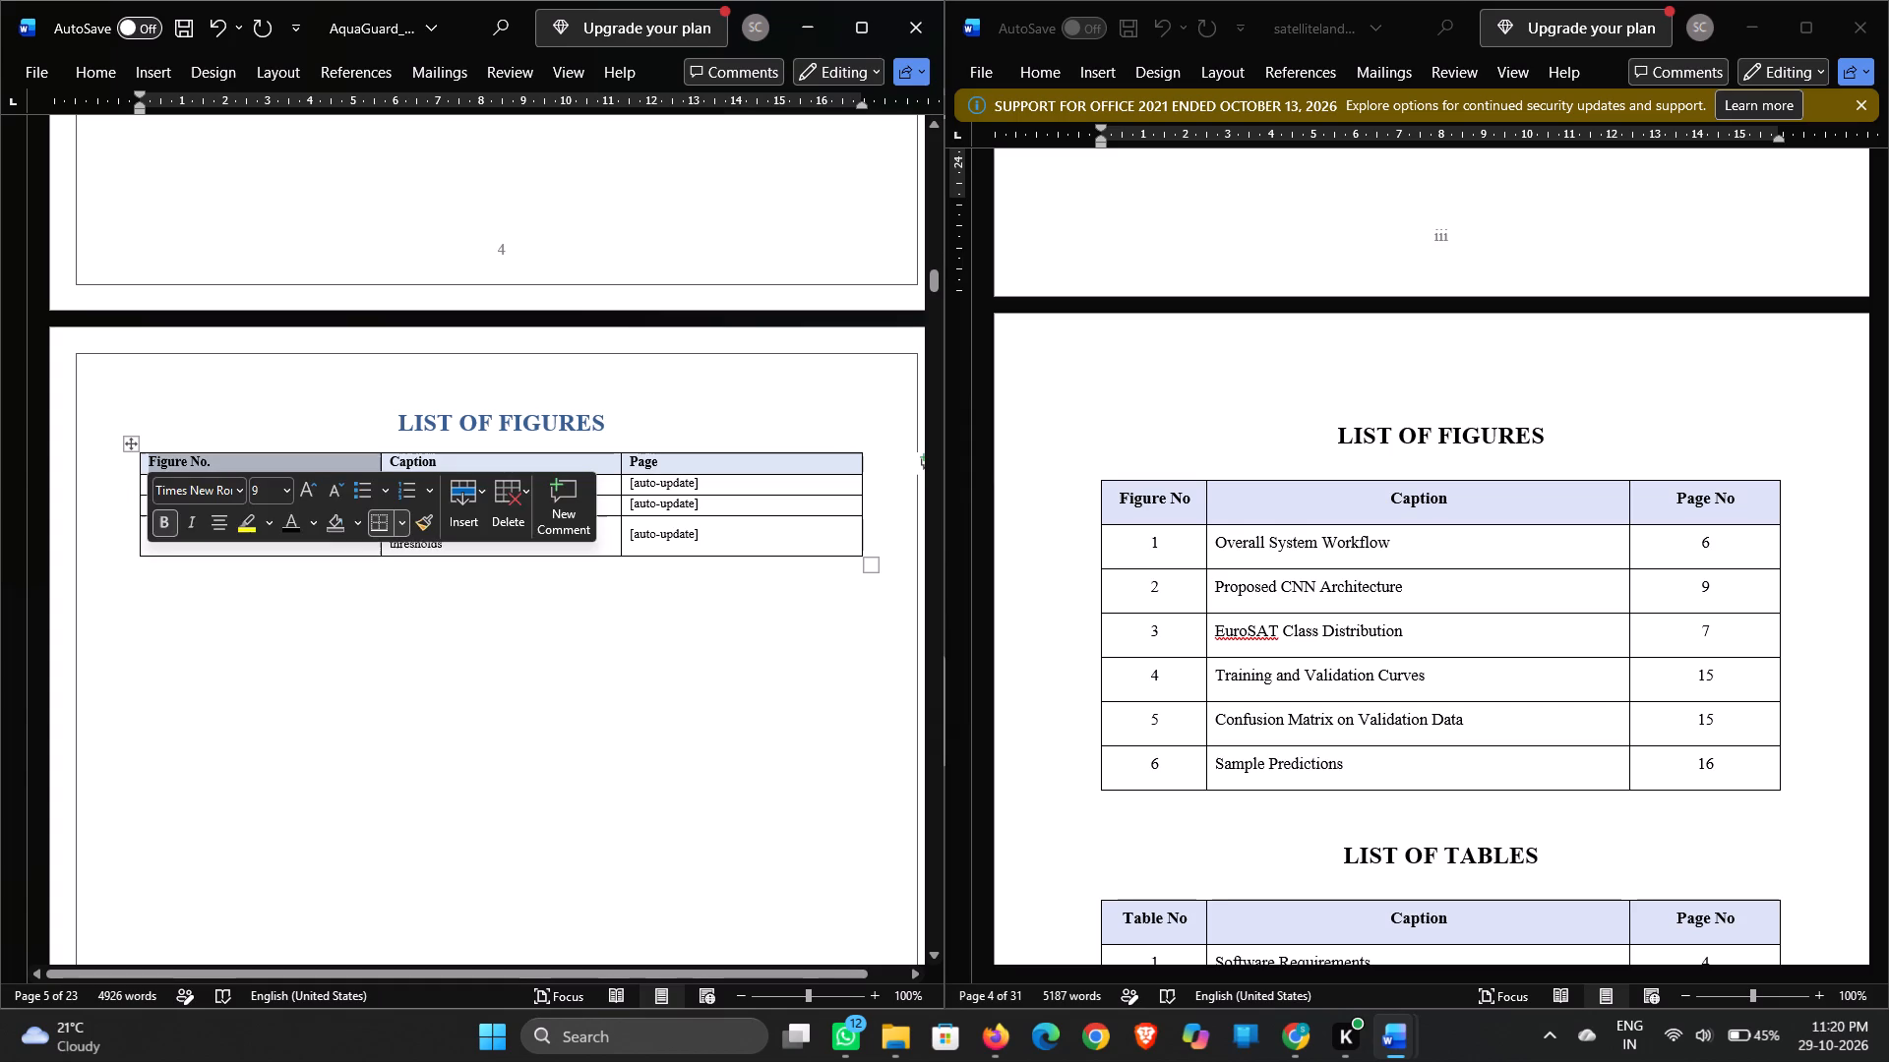
left_click_drag(1117, 490, 1254, 589)
left_click_drag(1254, 589, 1288, 683)
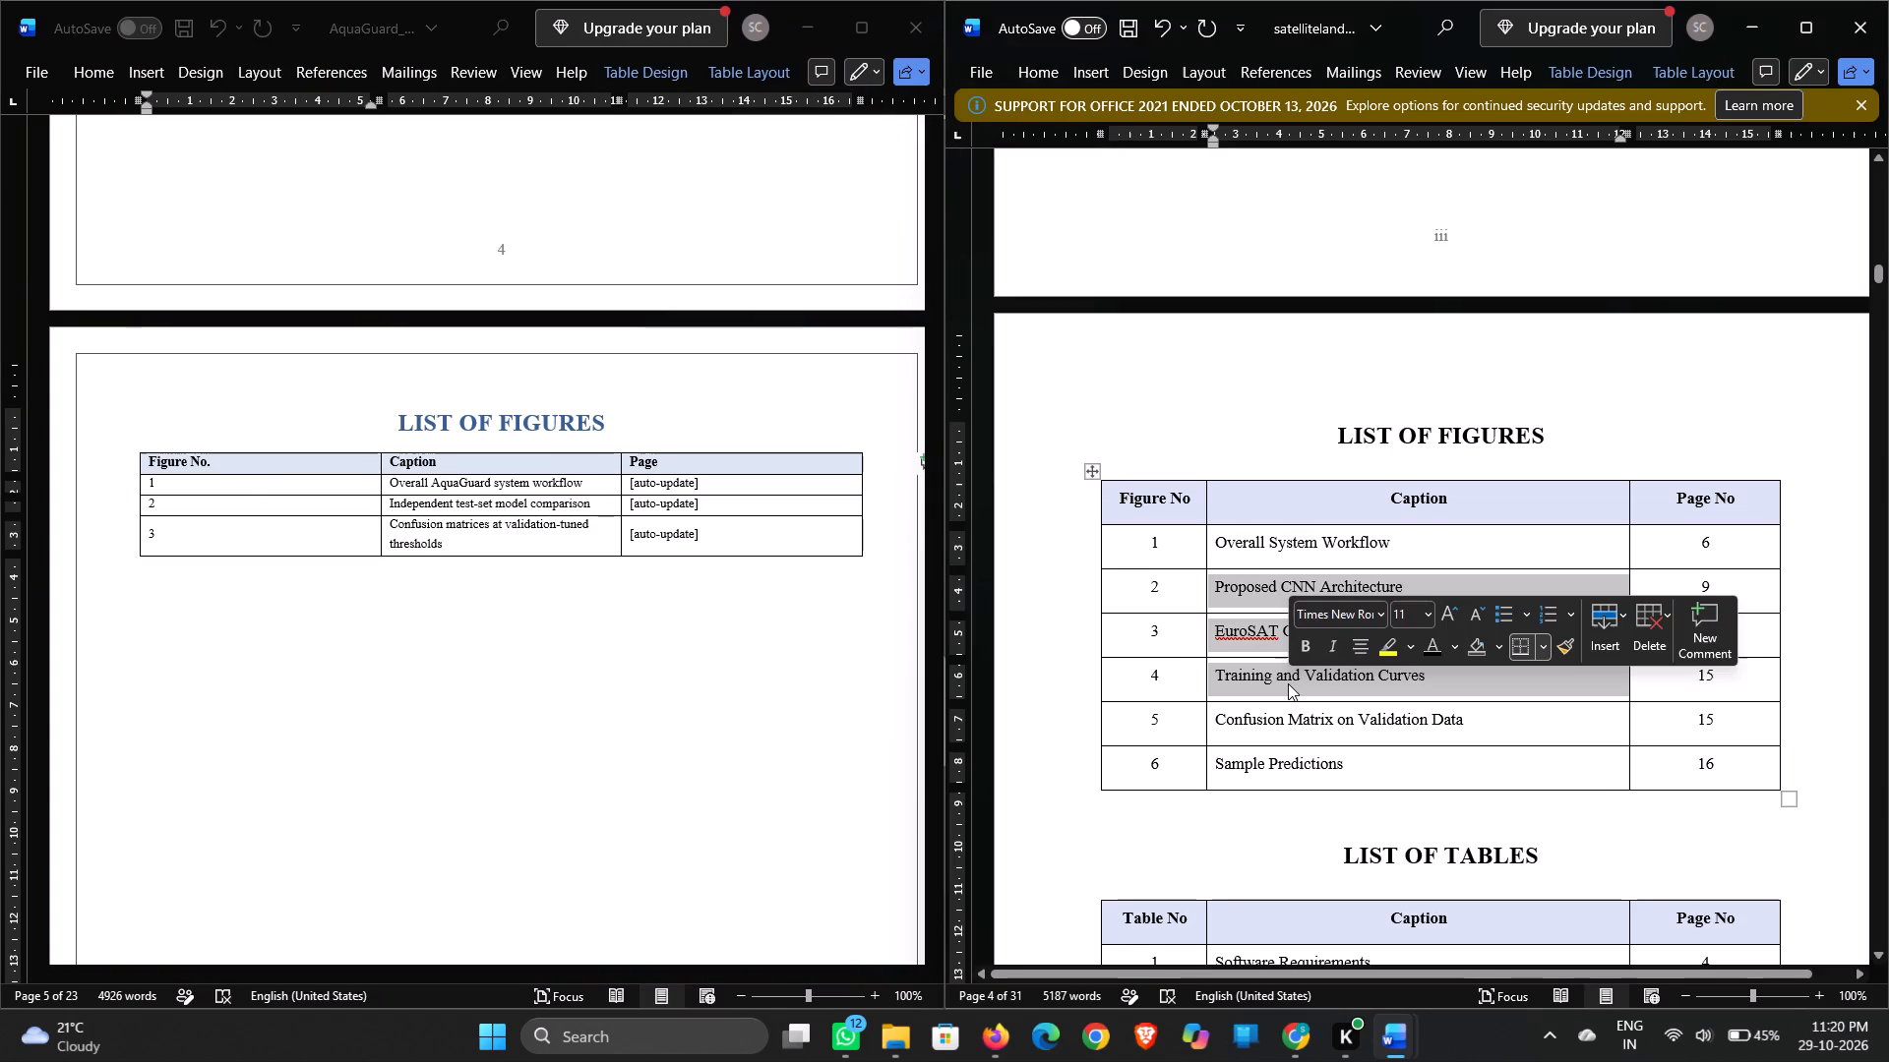
left_click(761, 659)
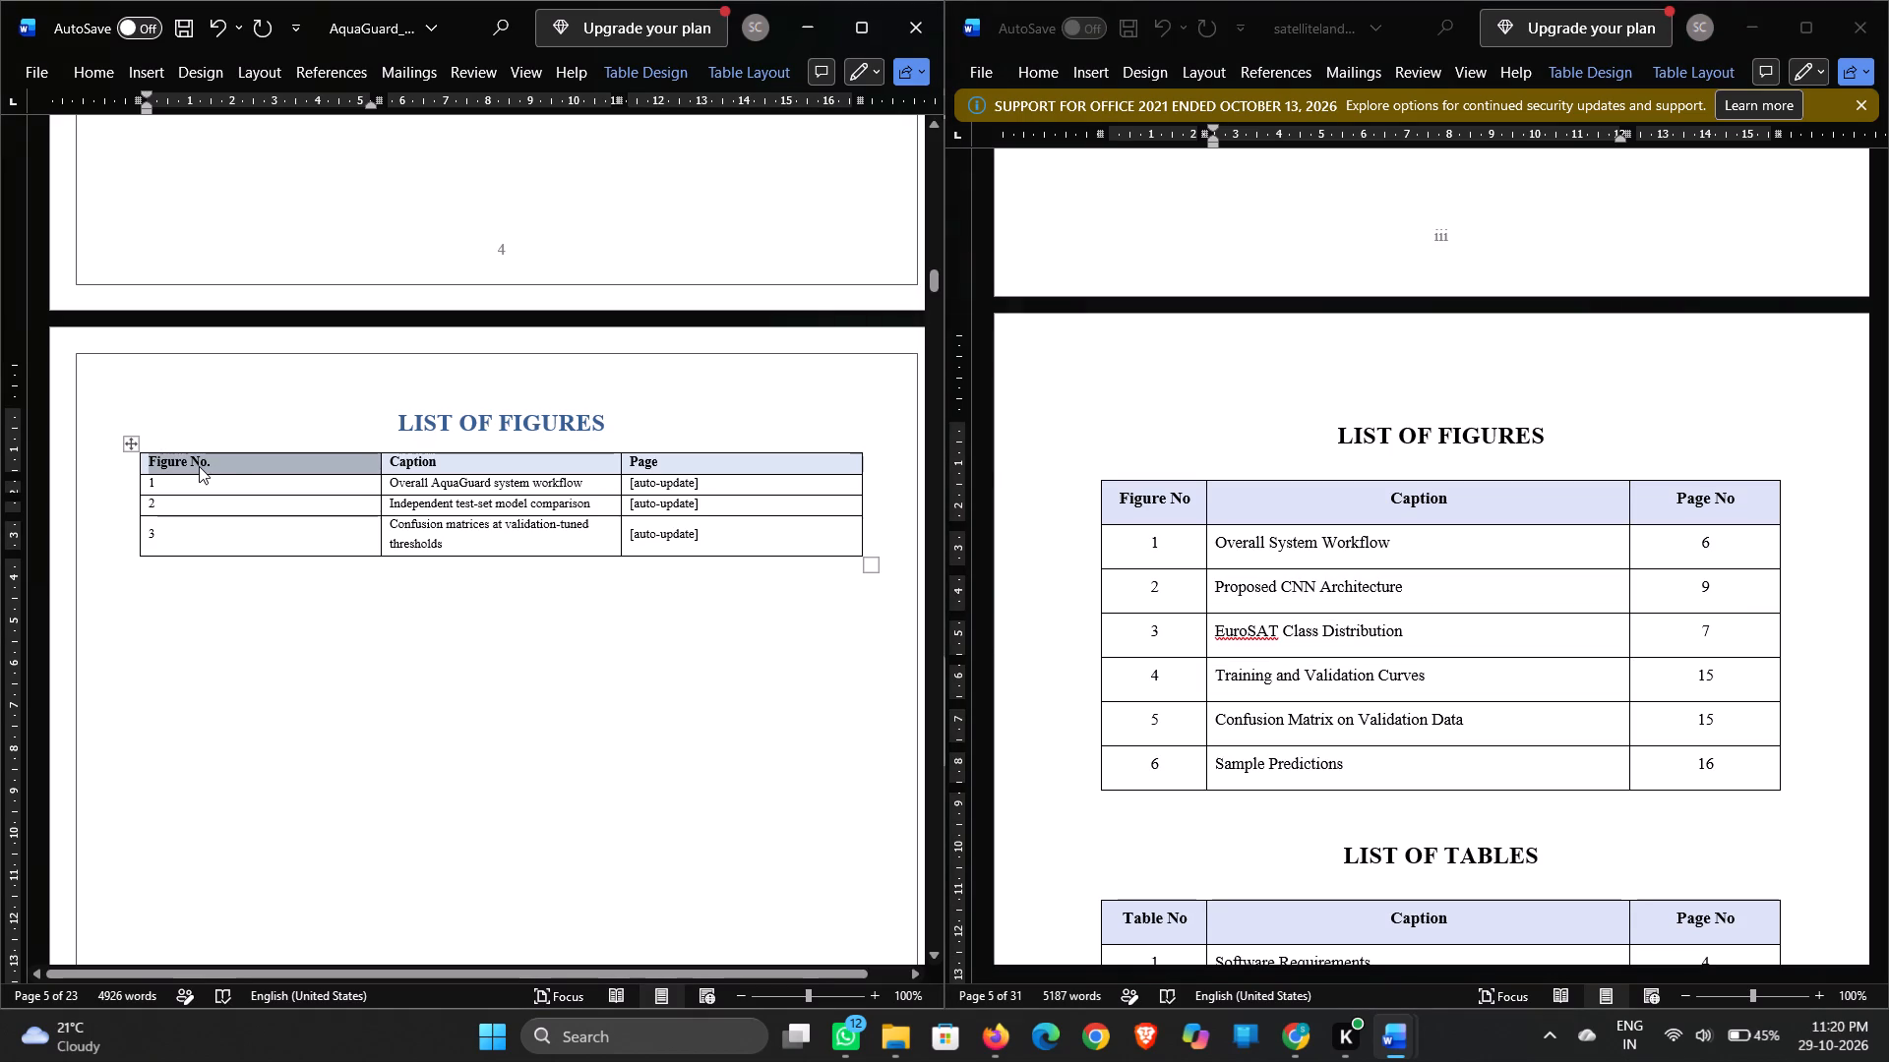
Set all text in the AquaGuard report's LIST OF FIGURES table to font size 11.
left_click(148, 464)
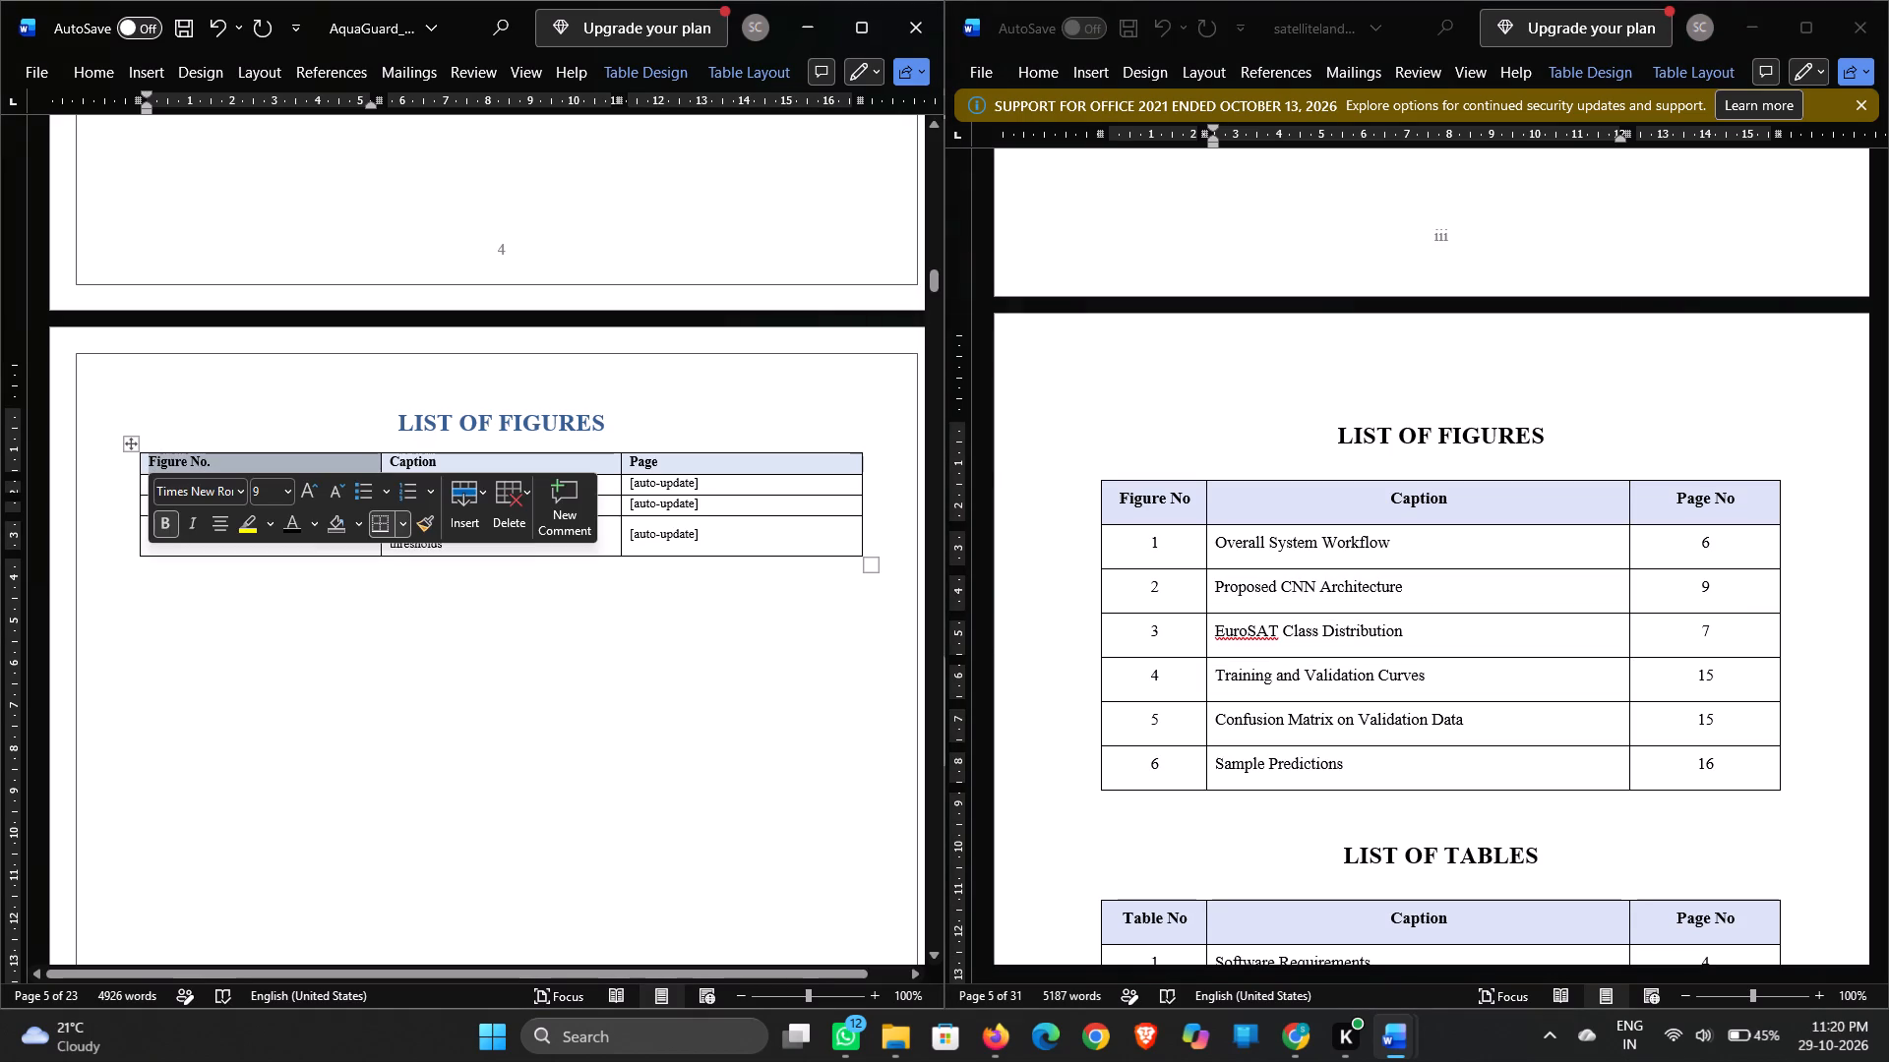
left_click(151, 462)
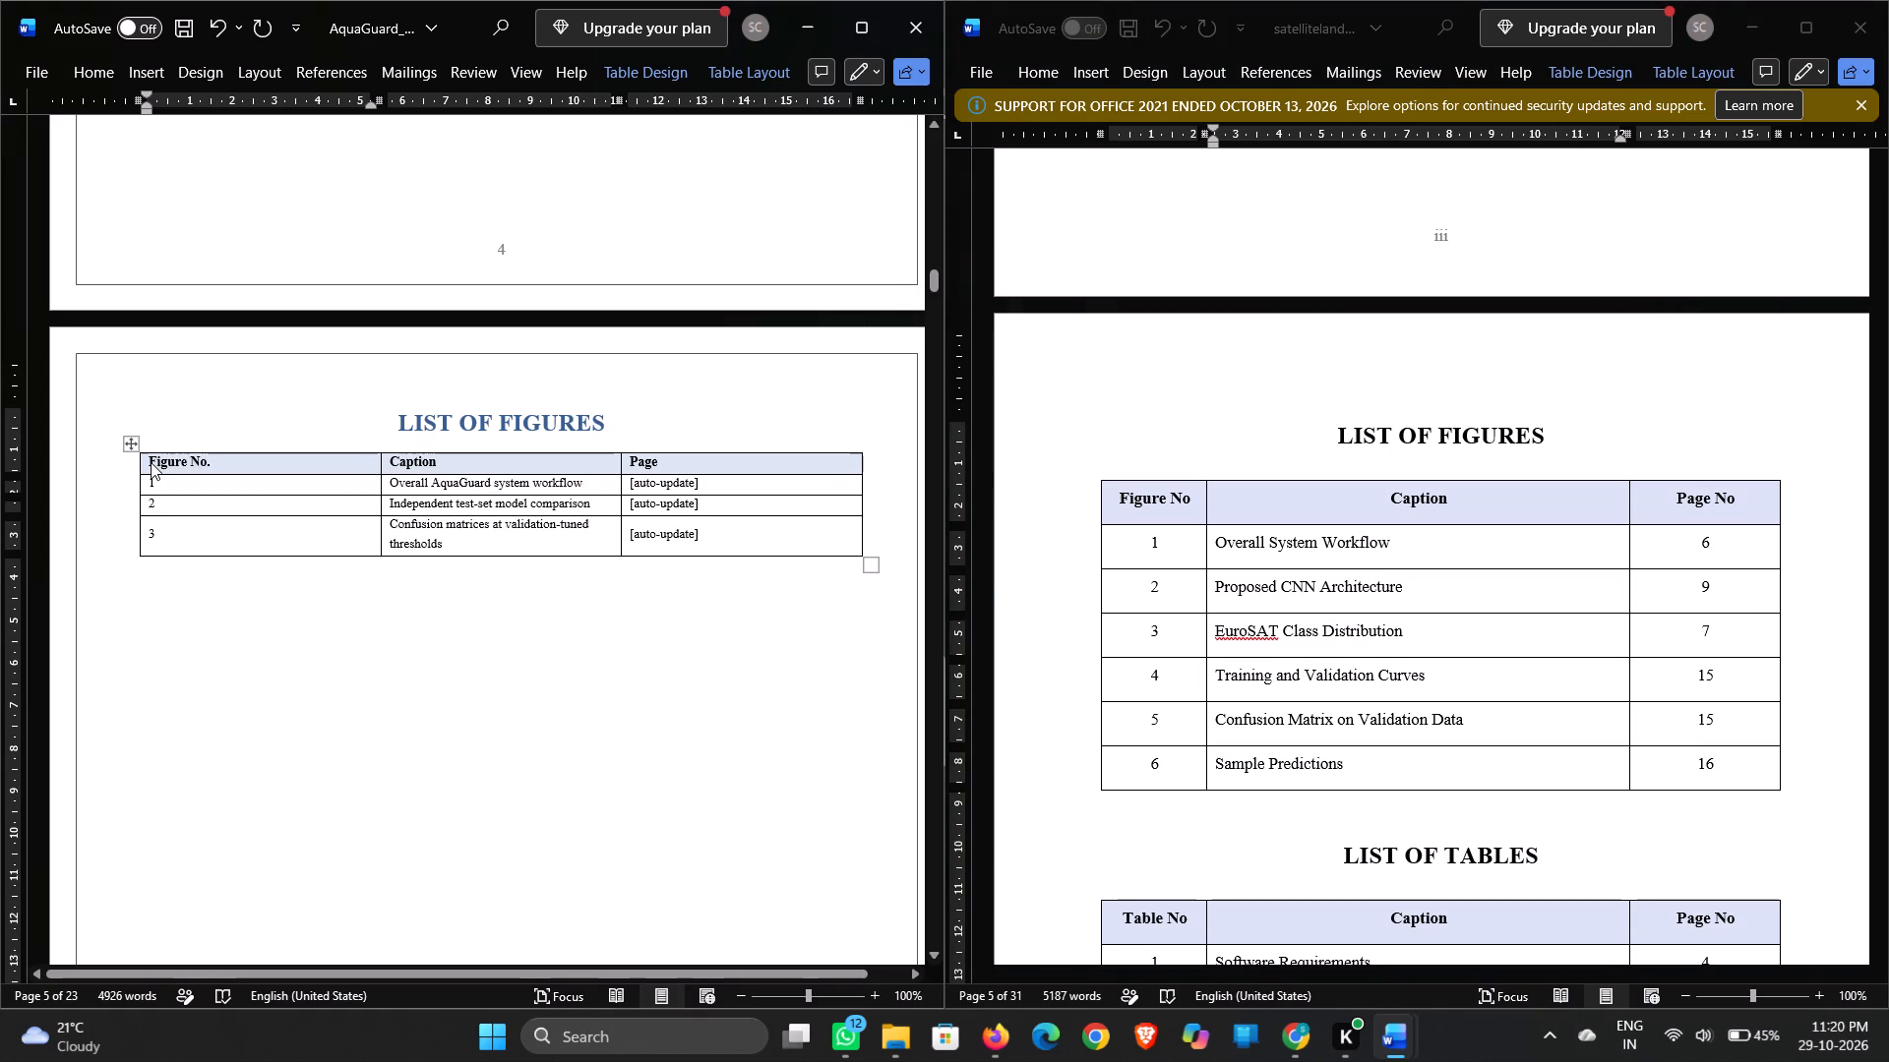
left_click_drag(151, 462, 672, 555)
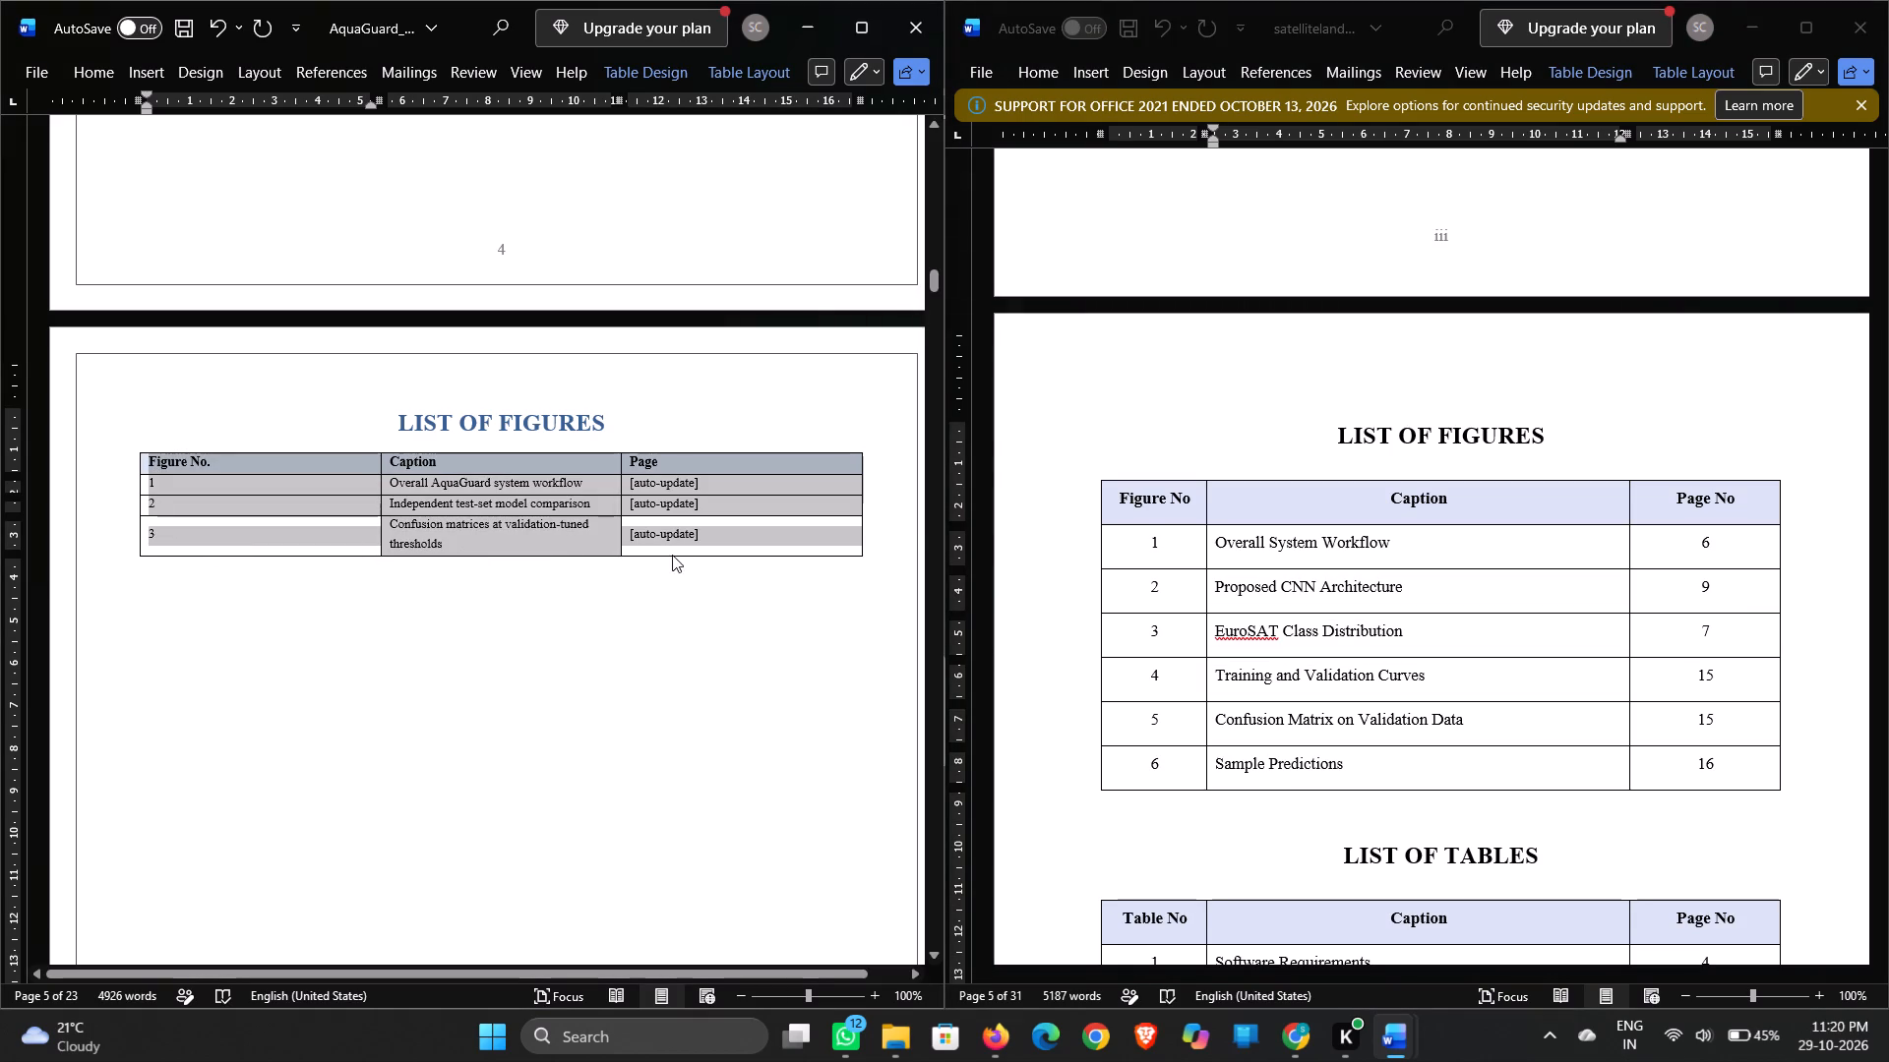
left_click_drag(672, 555, 697, 552)
left_click(817, 486)
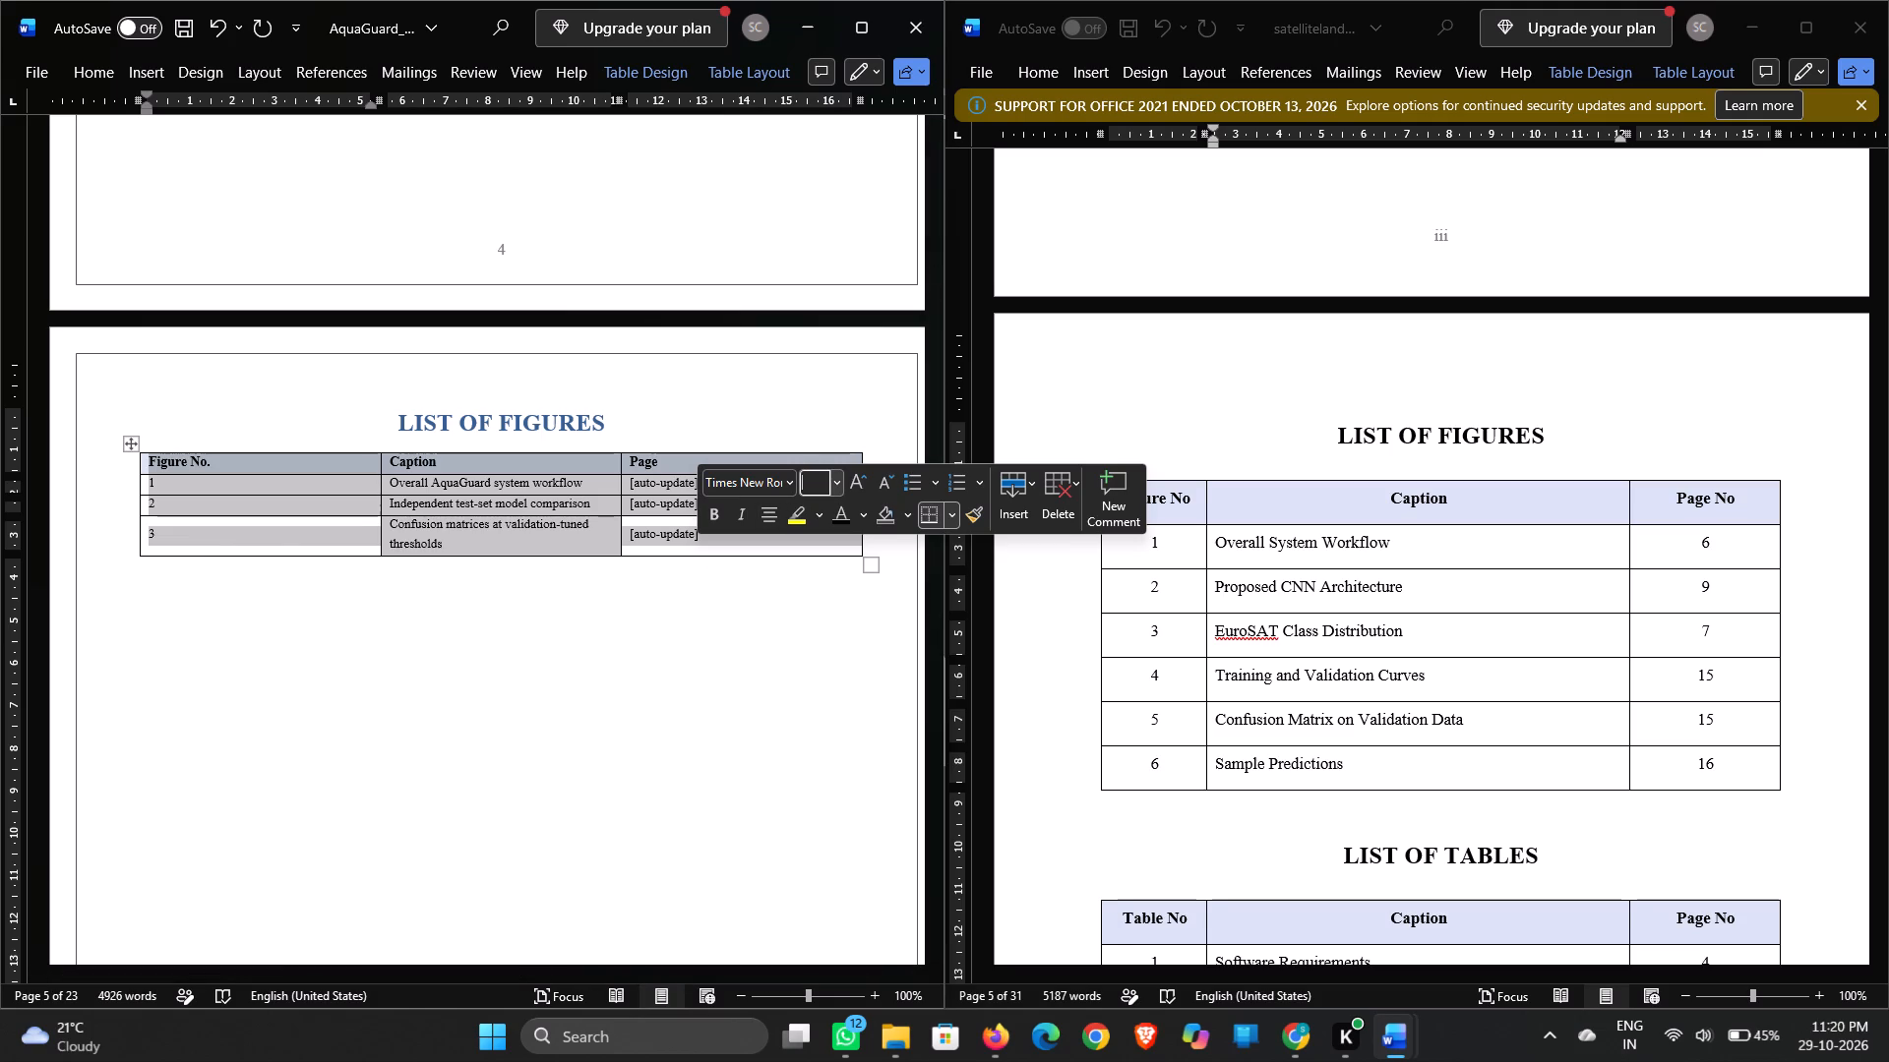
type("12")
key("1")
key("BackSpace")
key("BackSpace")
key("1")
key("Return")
left_click(743, 693)
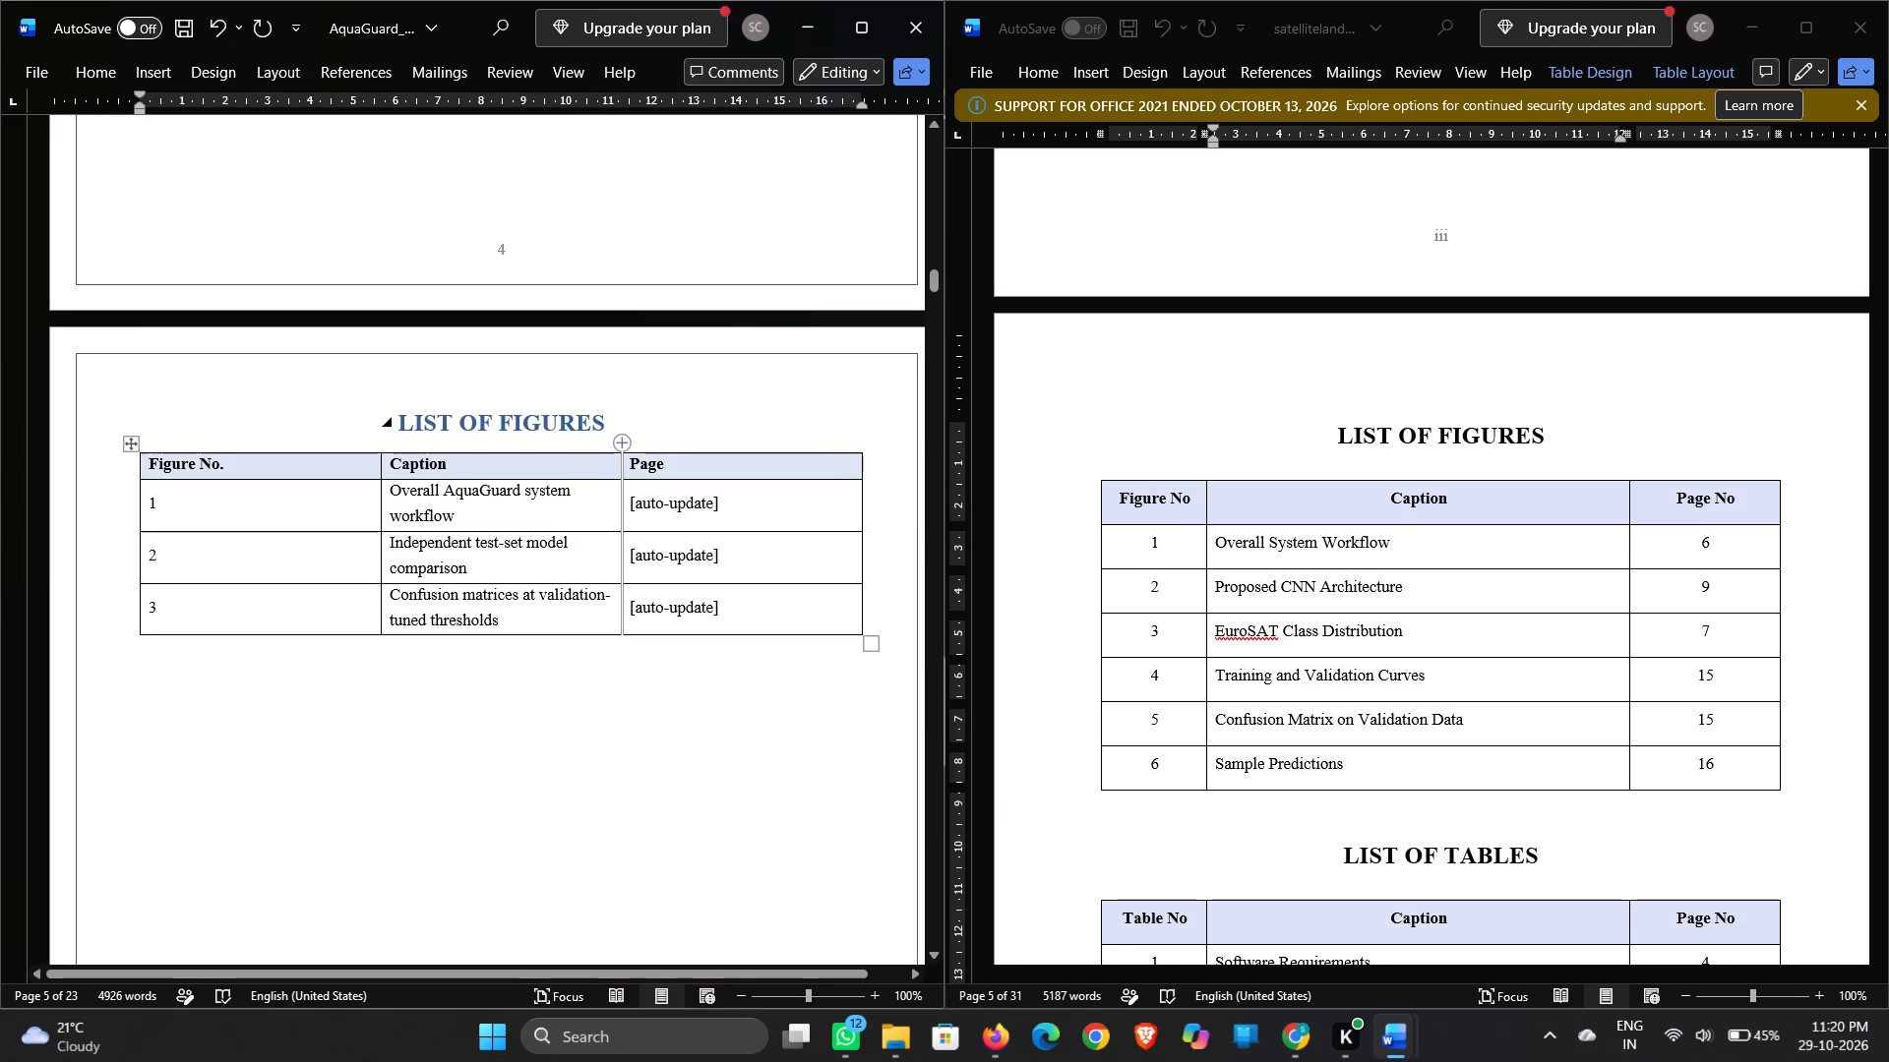
Change the font colour of the AquaGuard report's LIST OF FIGURES heading to black.
left_click_drag(612, 428, 413, 429)
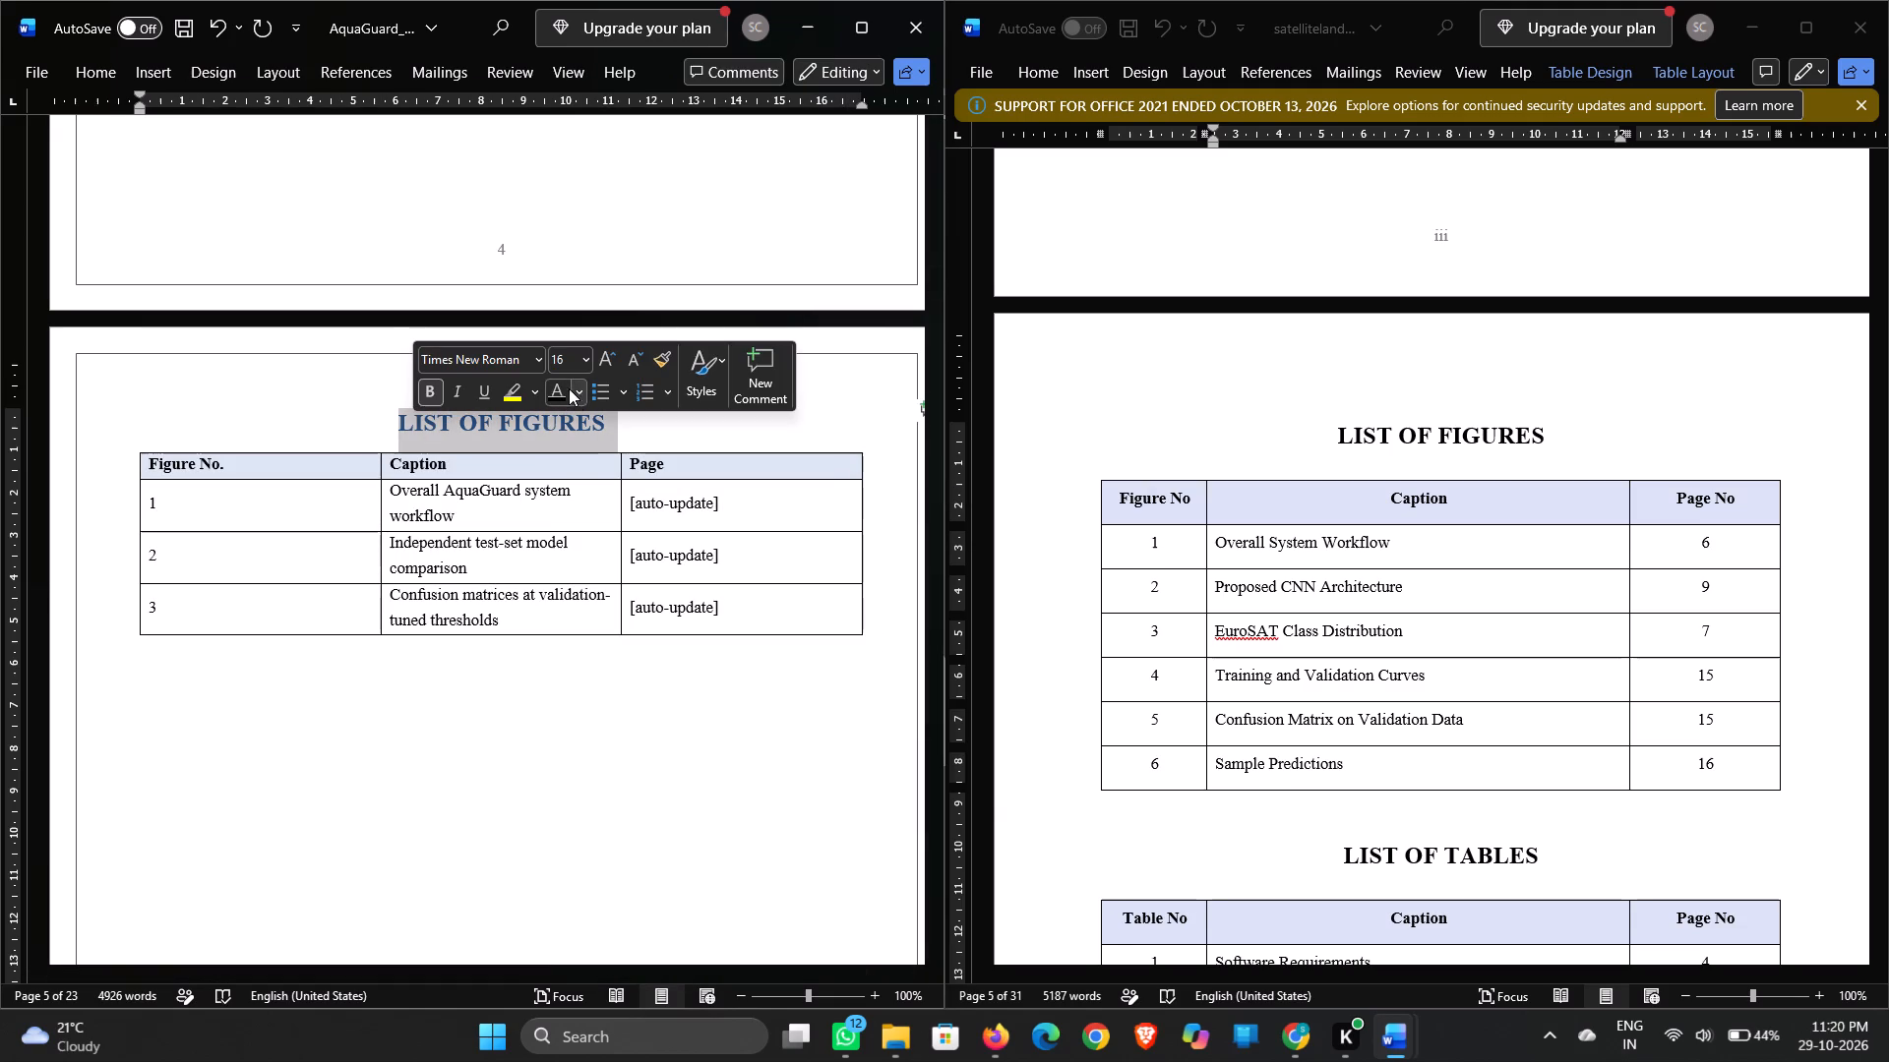
left_click(555, 395)
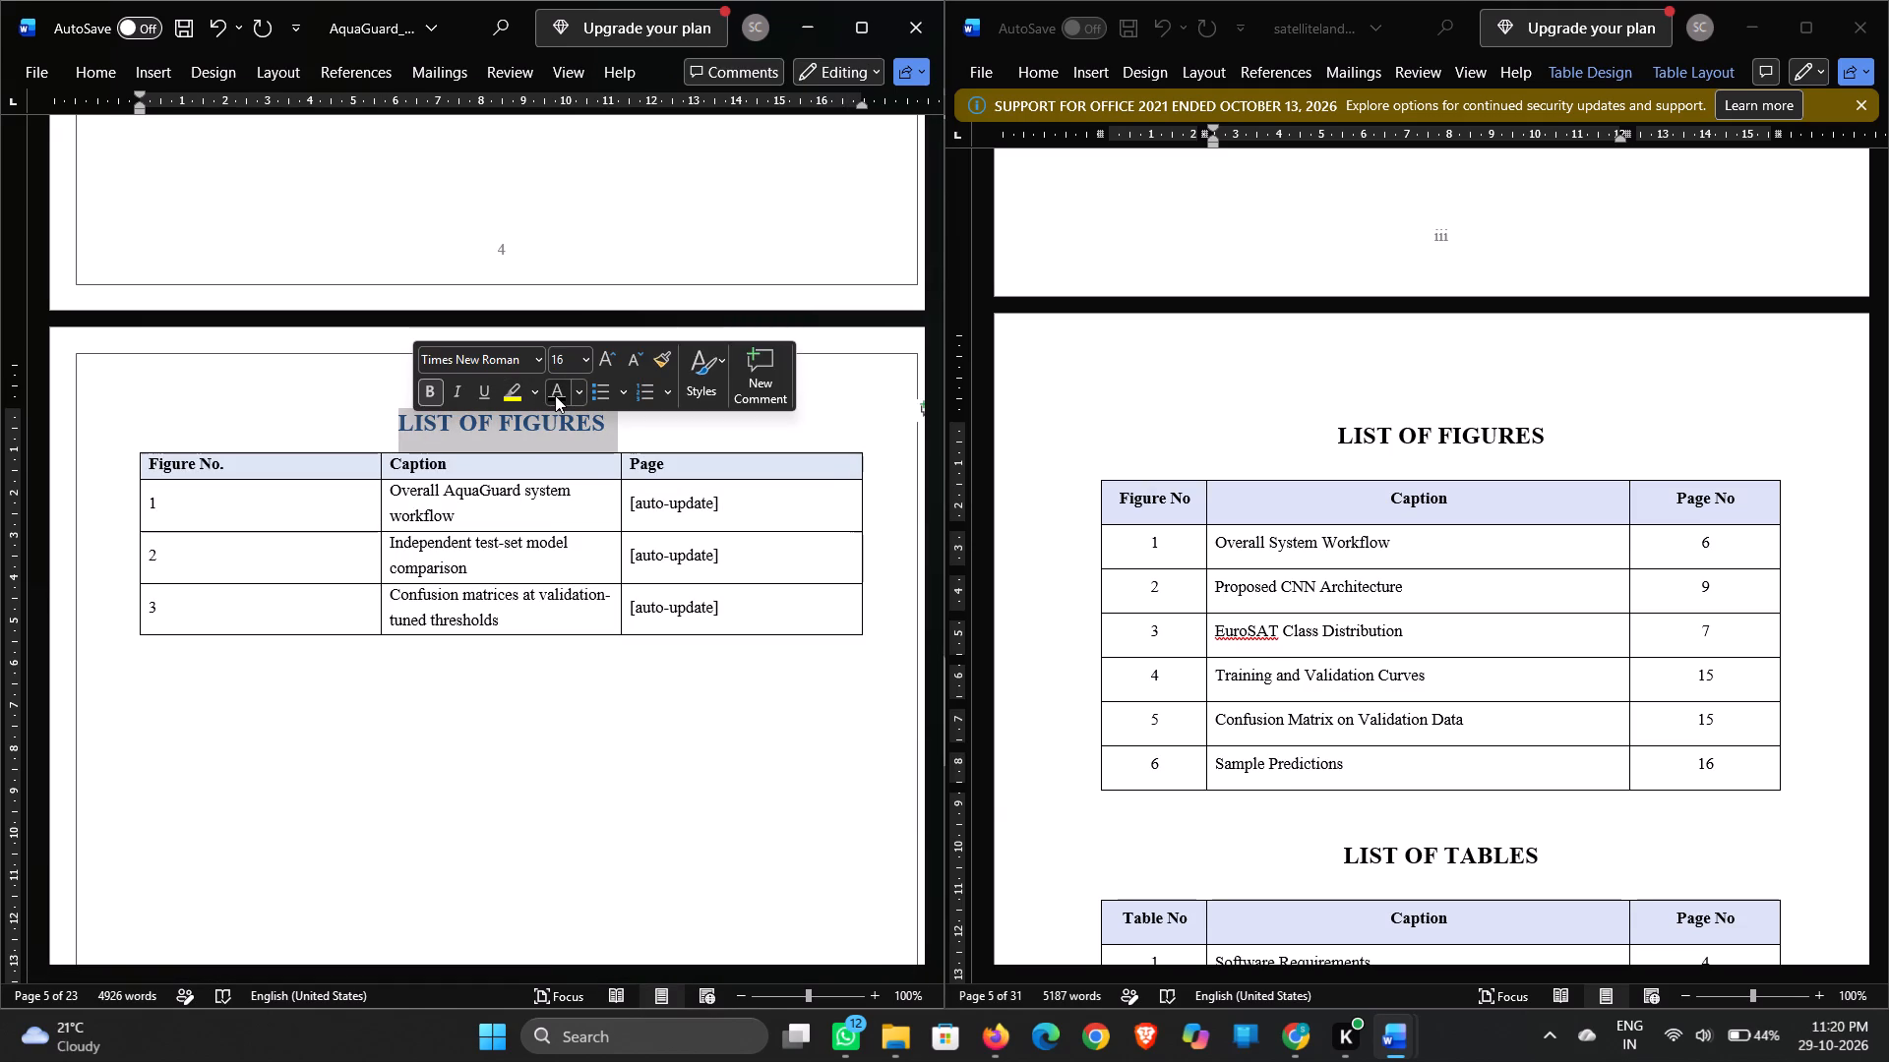
left_click(624, 705)
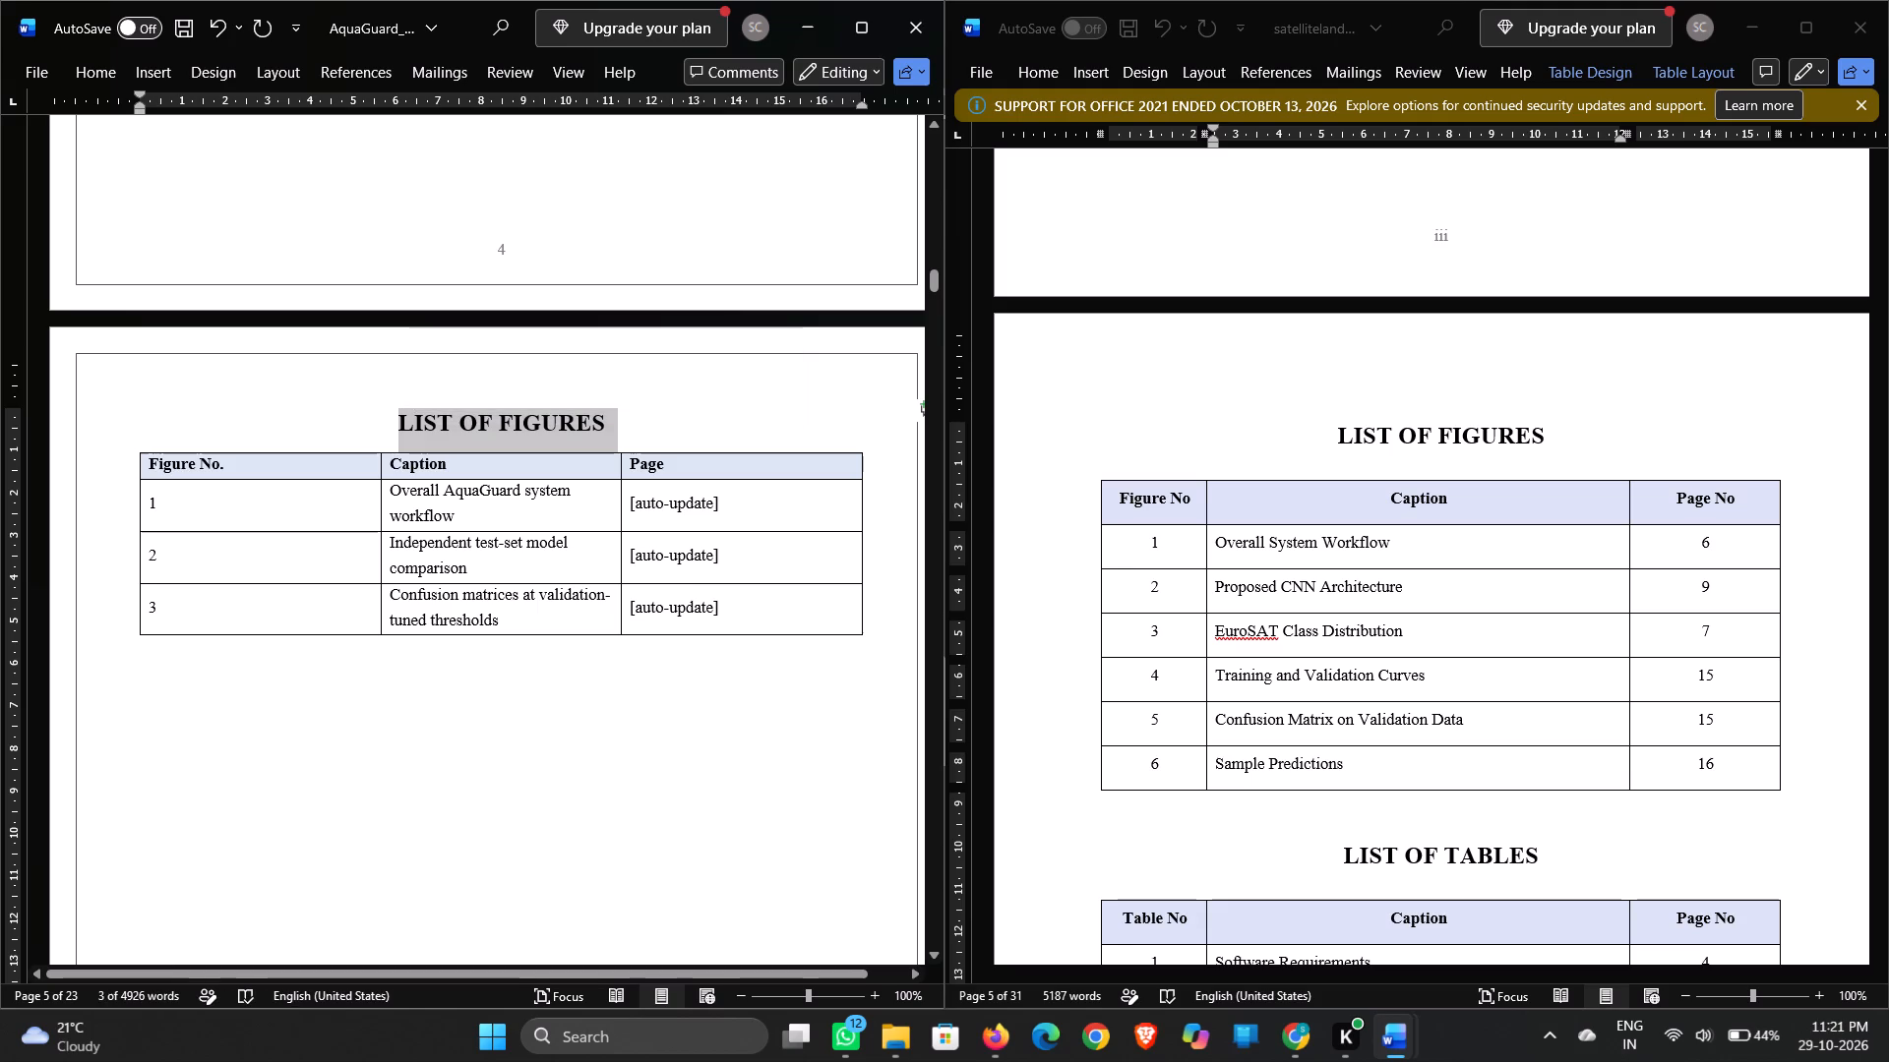
Remove the page break before LIST OF TABLES so its heading and table sit directly below the LIST OF FIGURES table.
scroll(624, 705, "down", 1)
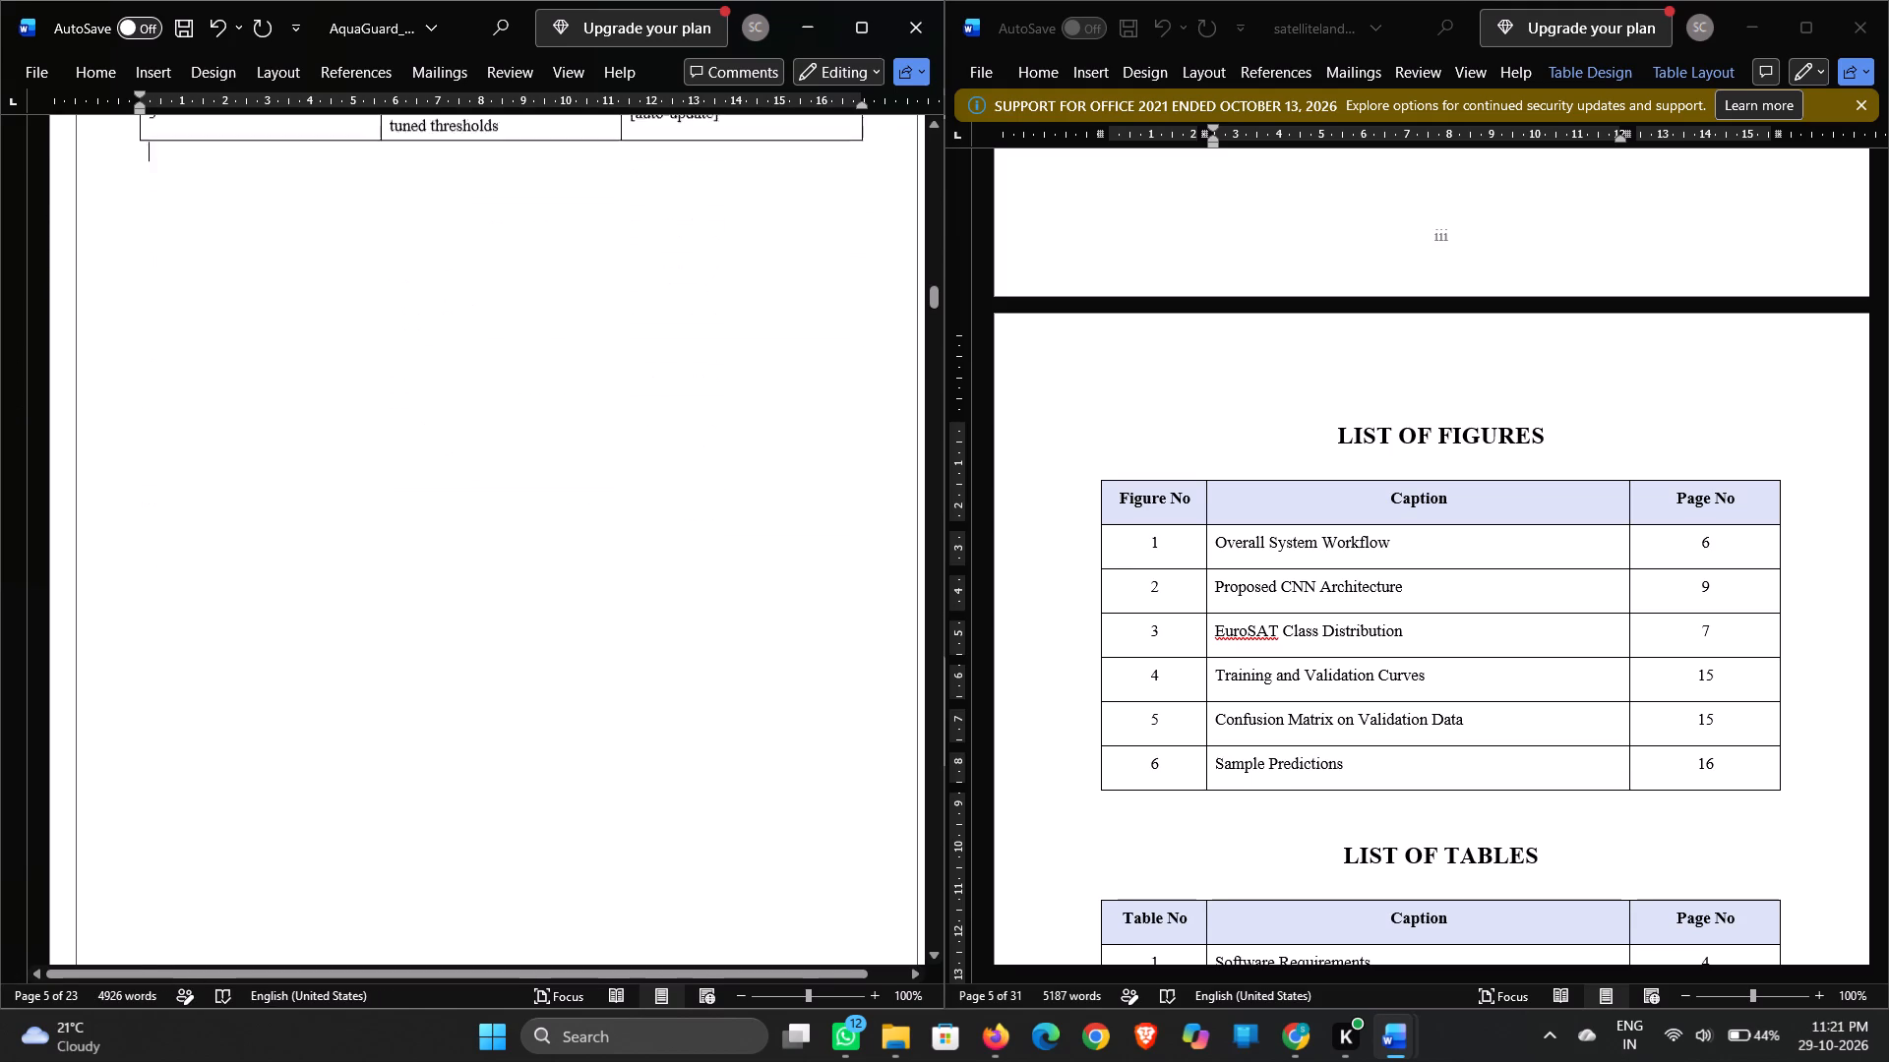
scroll(624, 705, "down", 2)
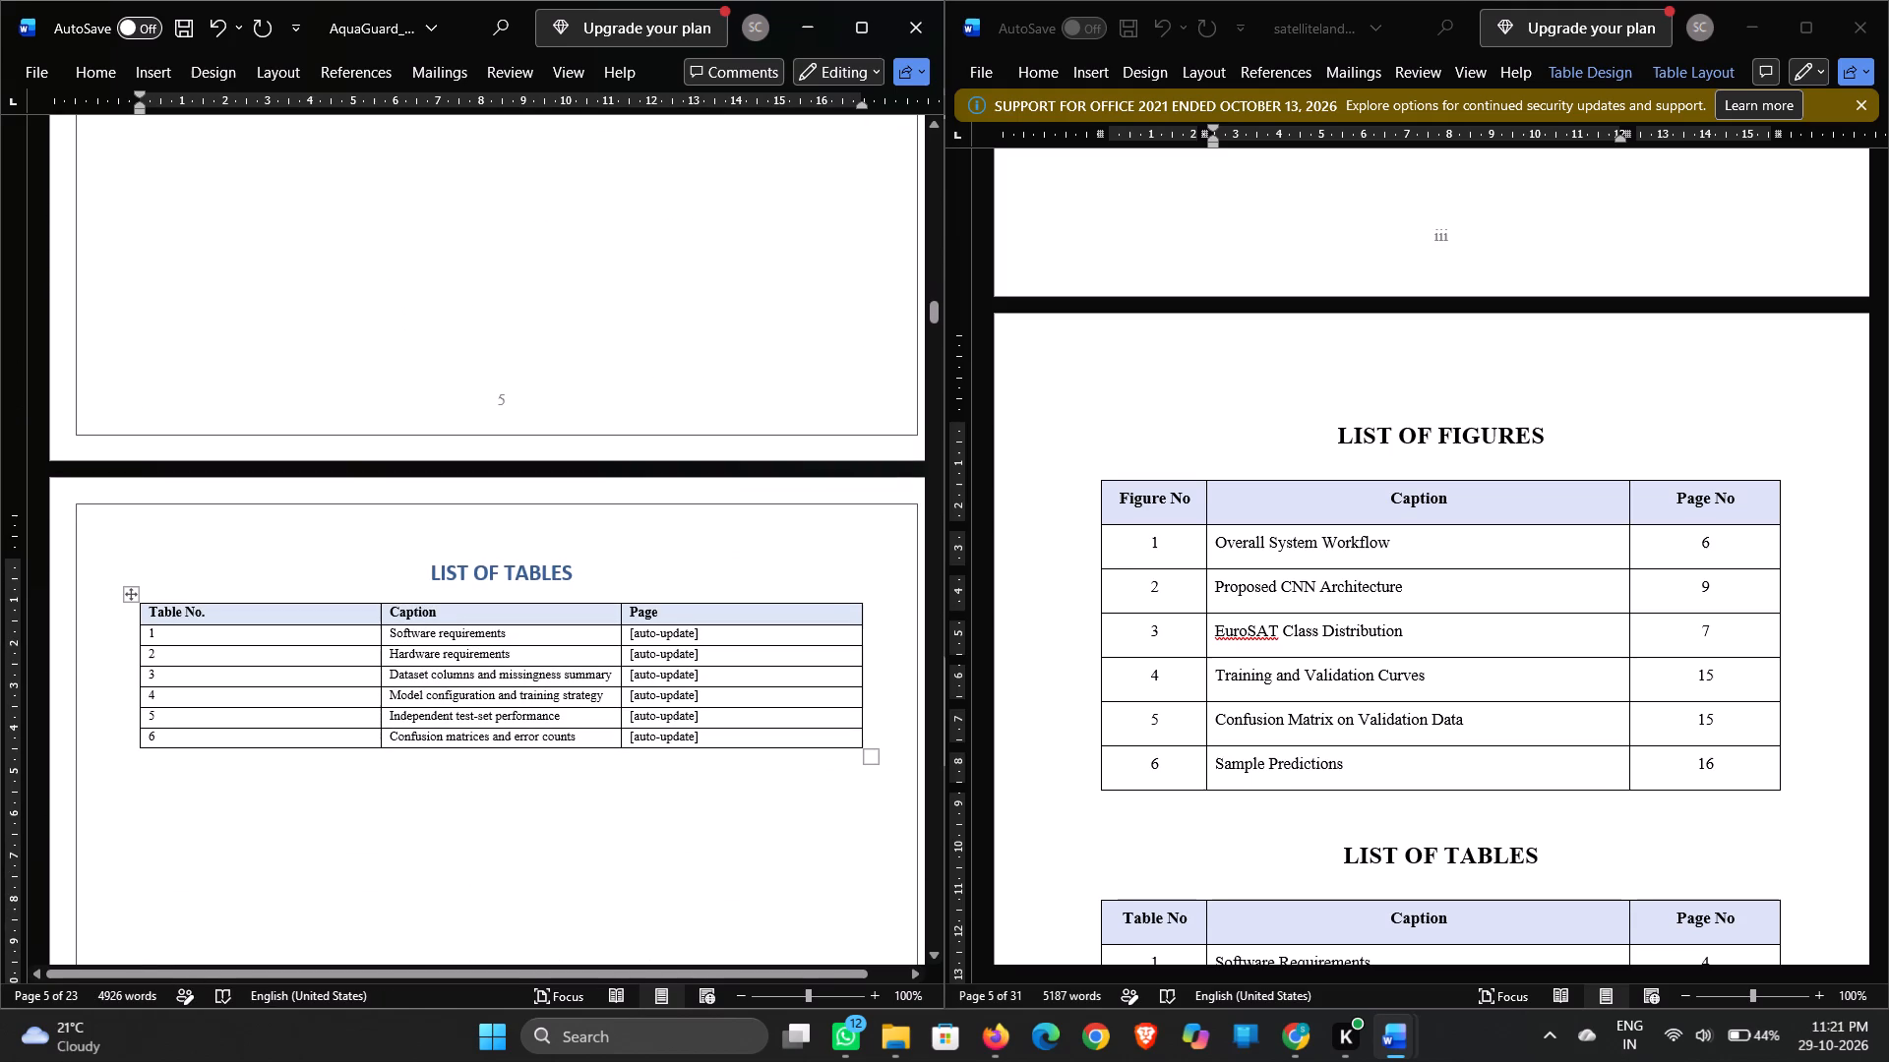
left_click(419, 545)
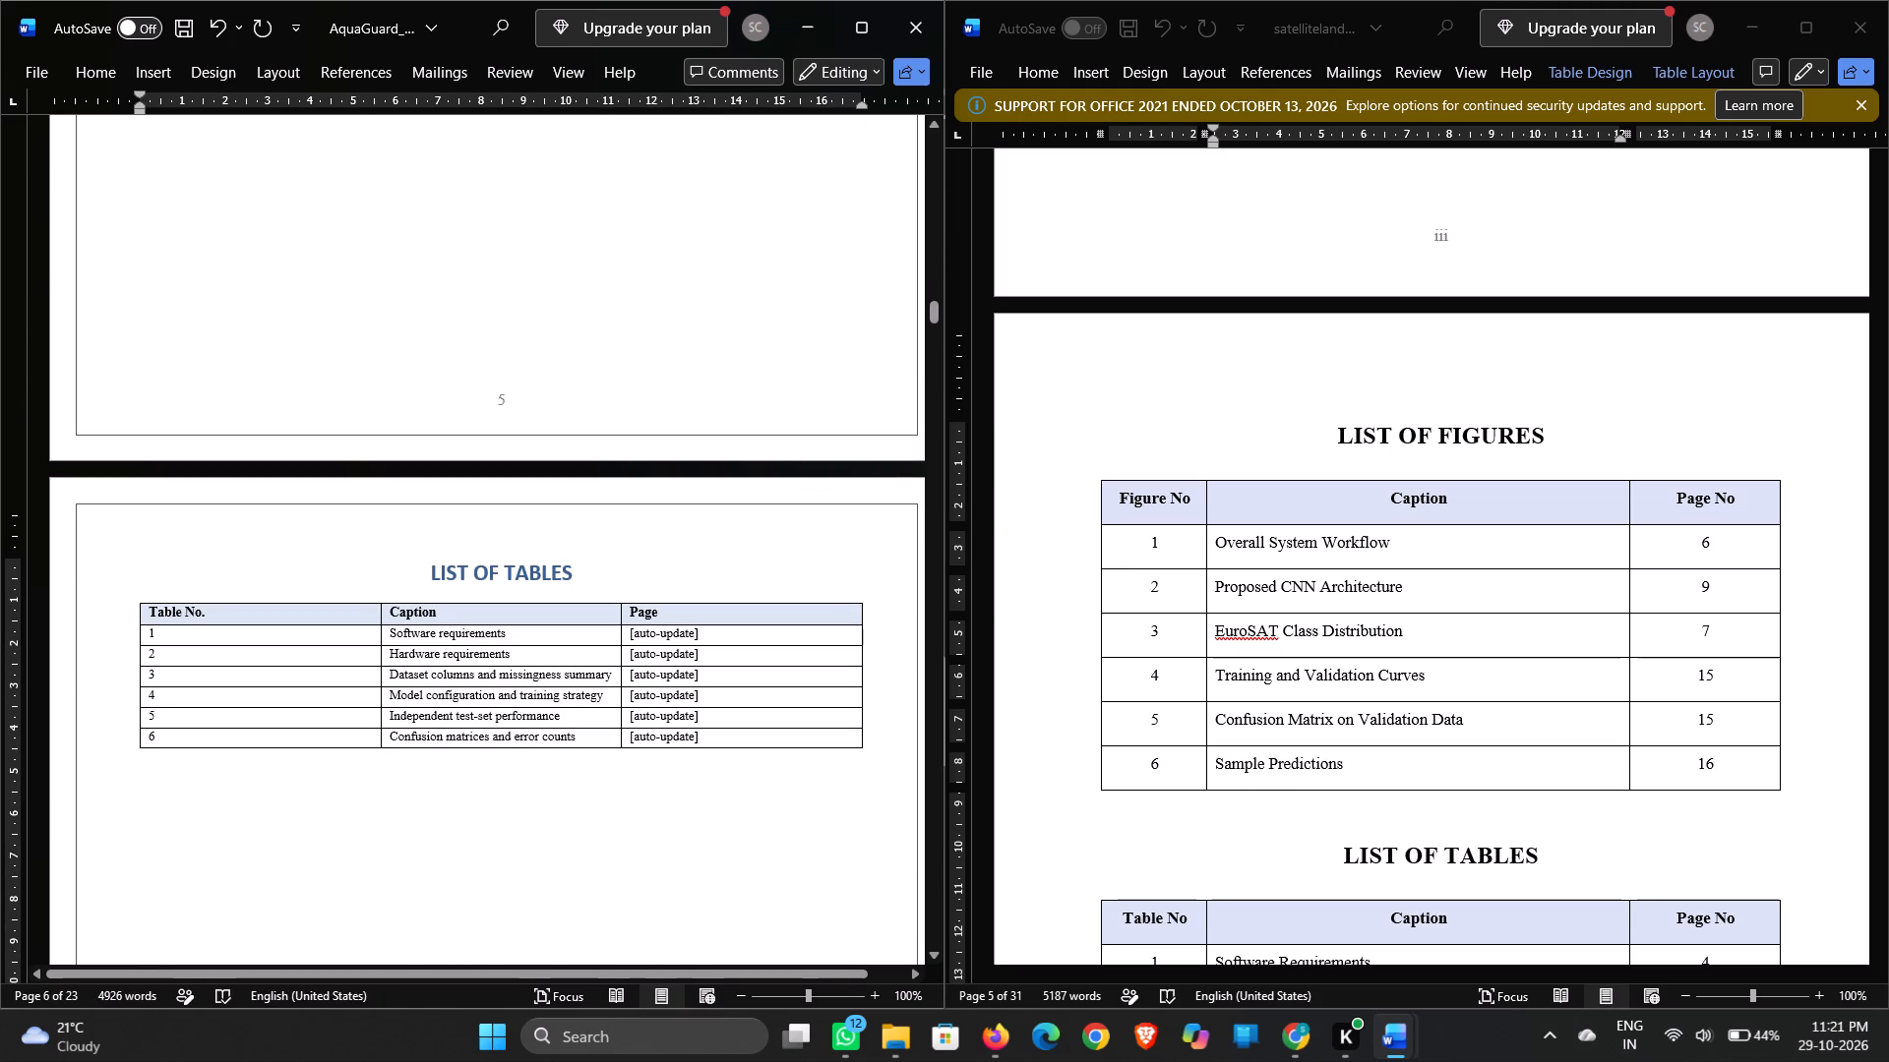
key("BackSpace")
key("BackSpace")
key("BackSpace")
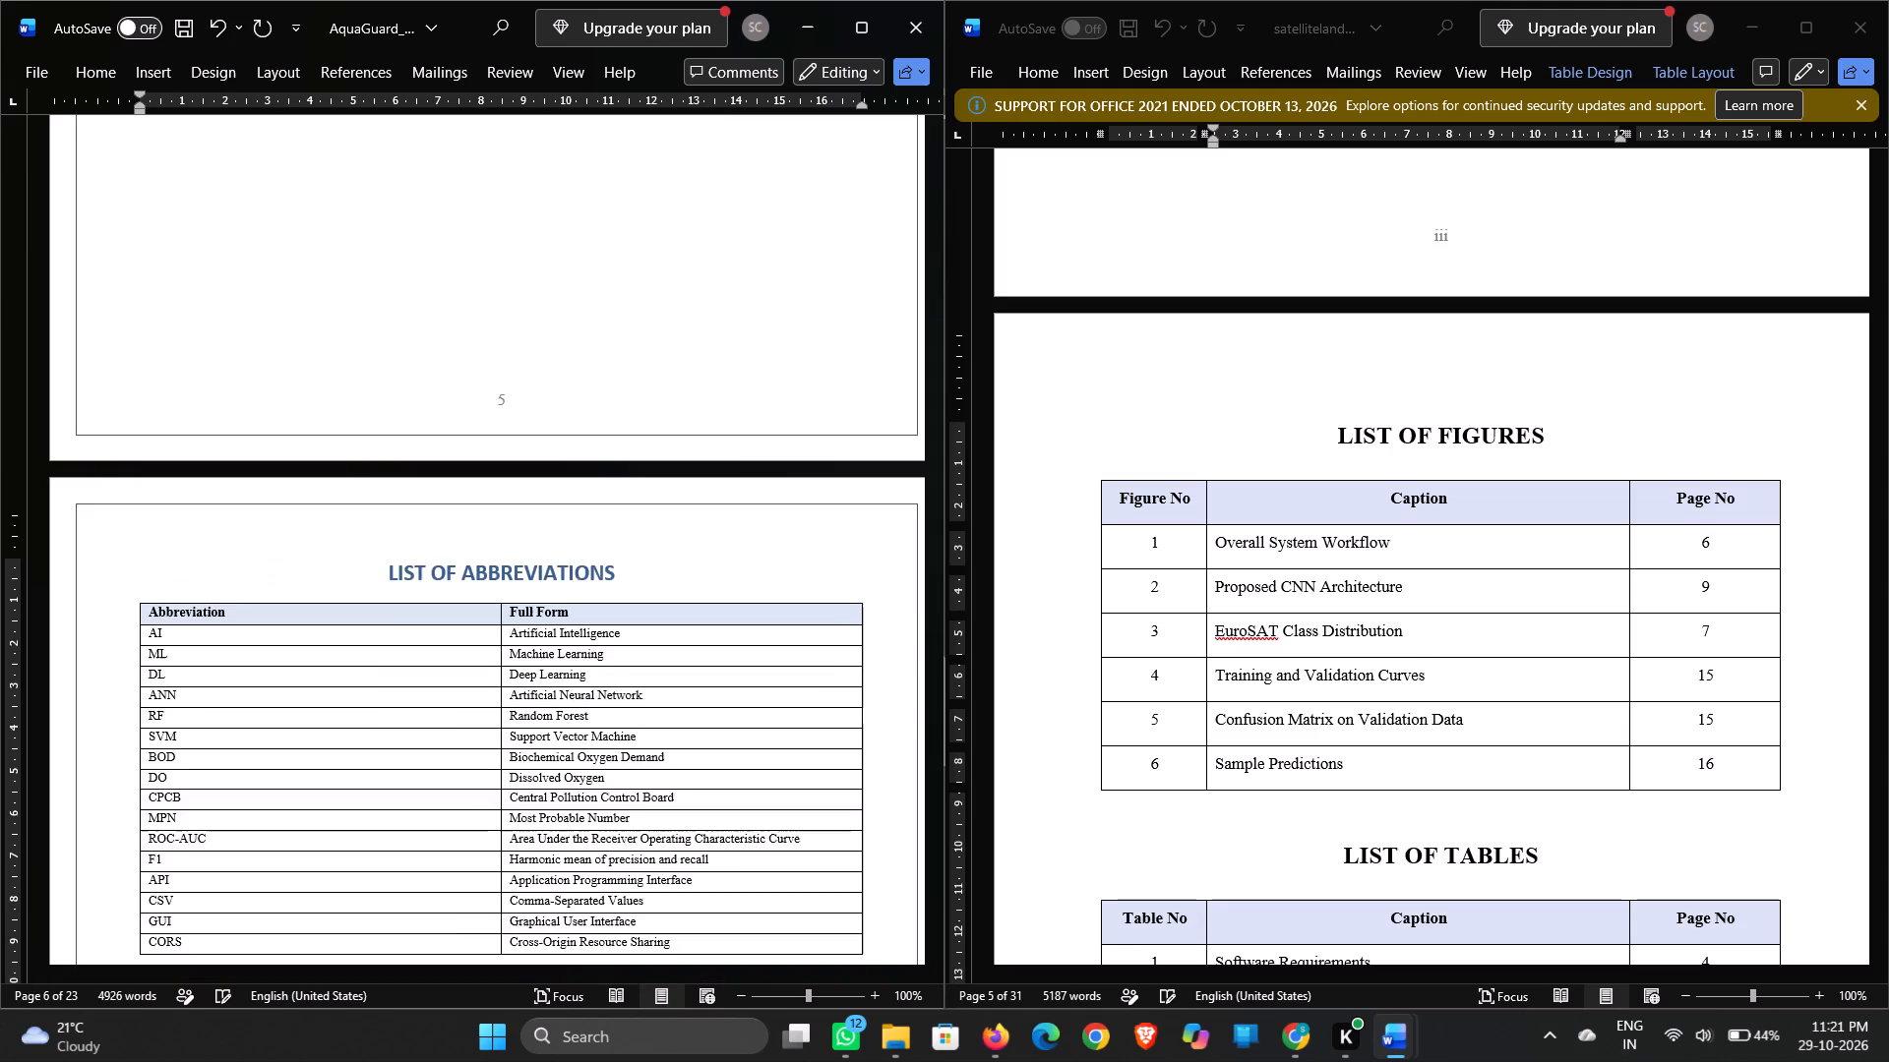
Centre the LIST OF TABLES heading in the AquaGuard report.
scroll(447, 651, "up", 2)
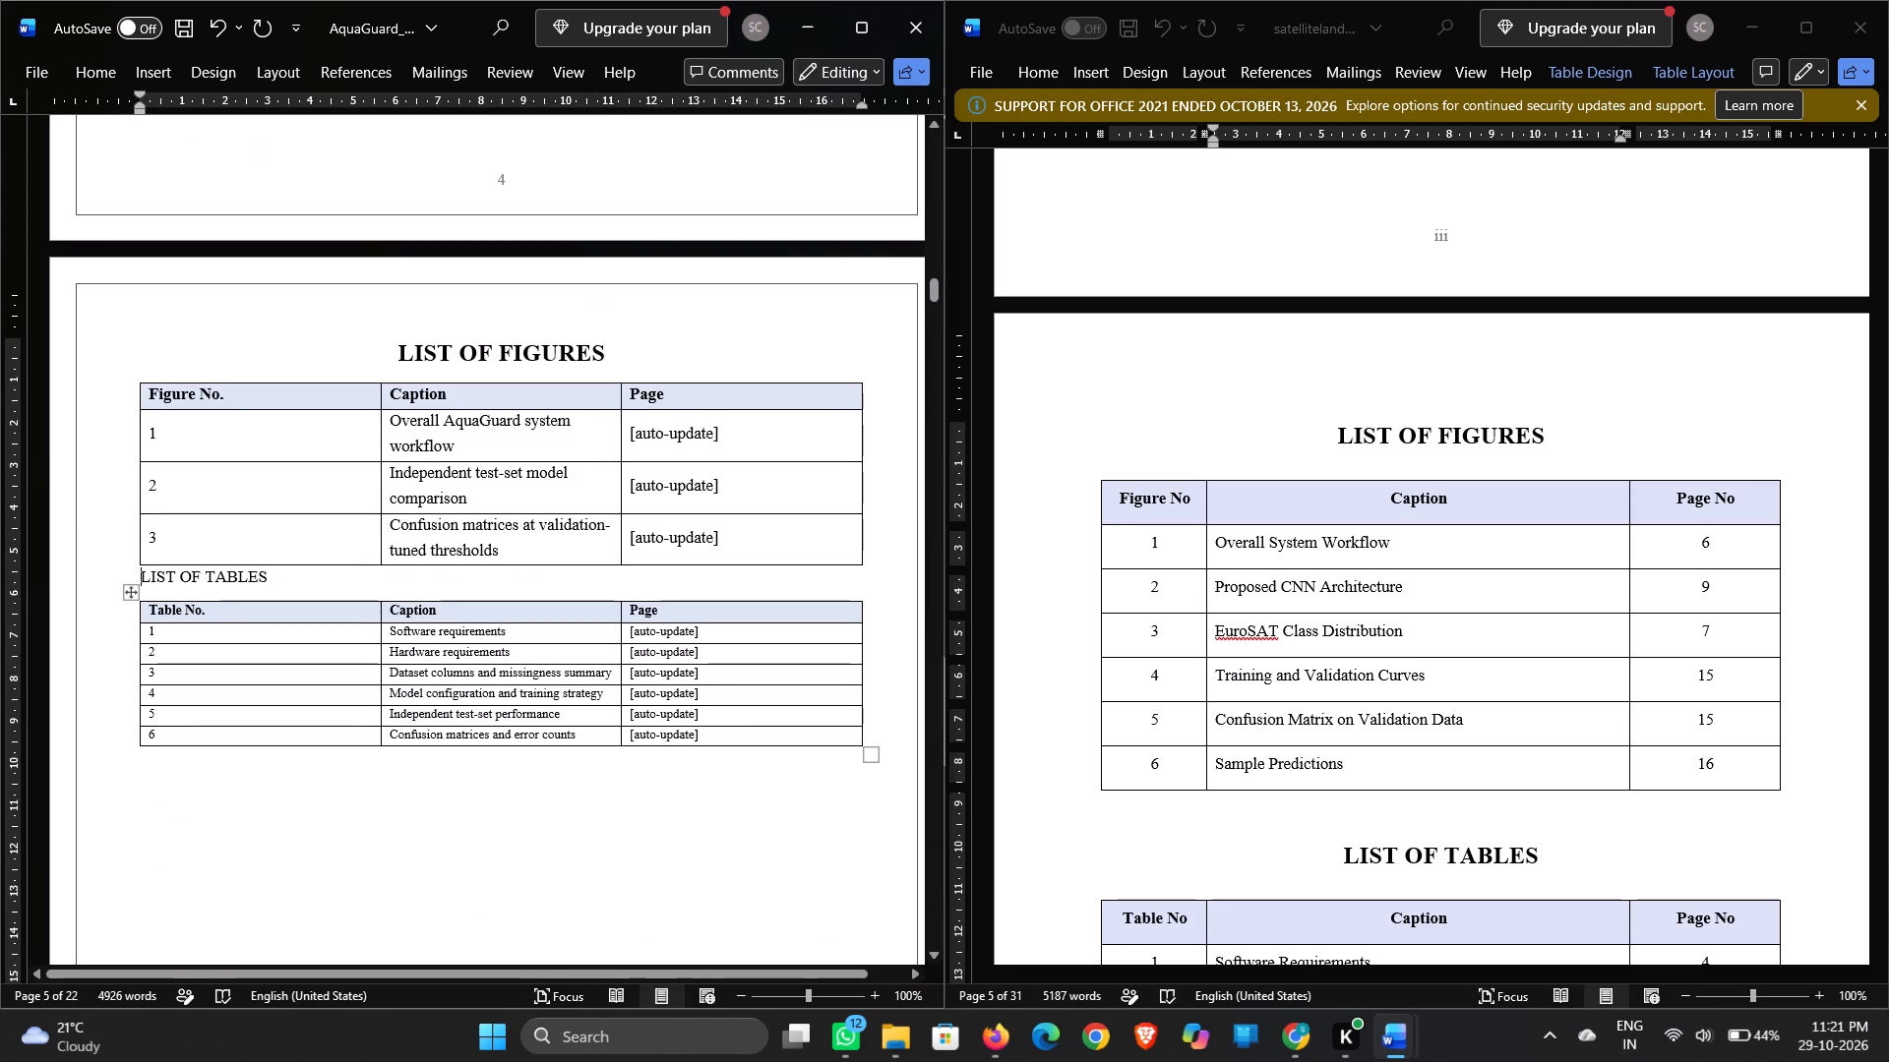
left_click_drag(142, 581, 260, 585)
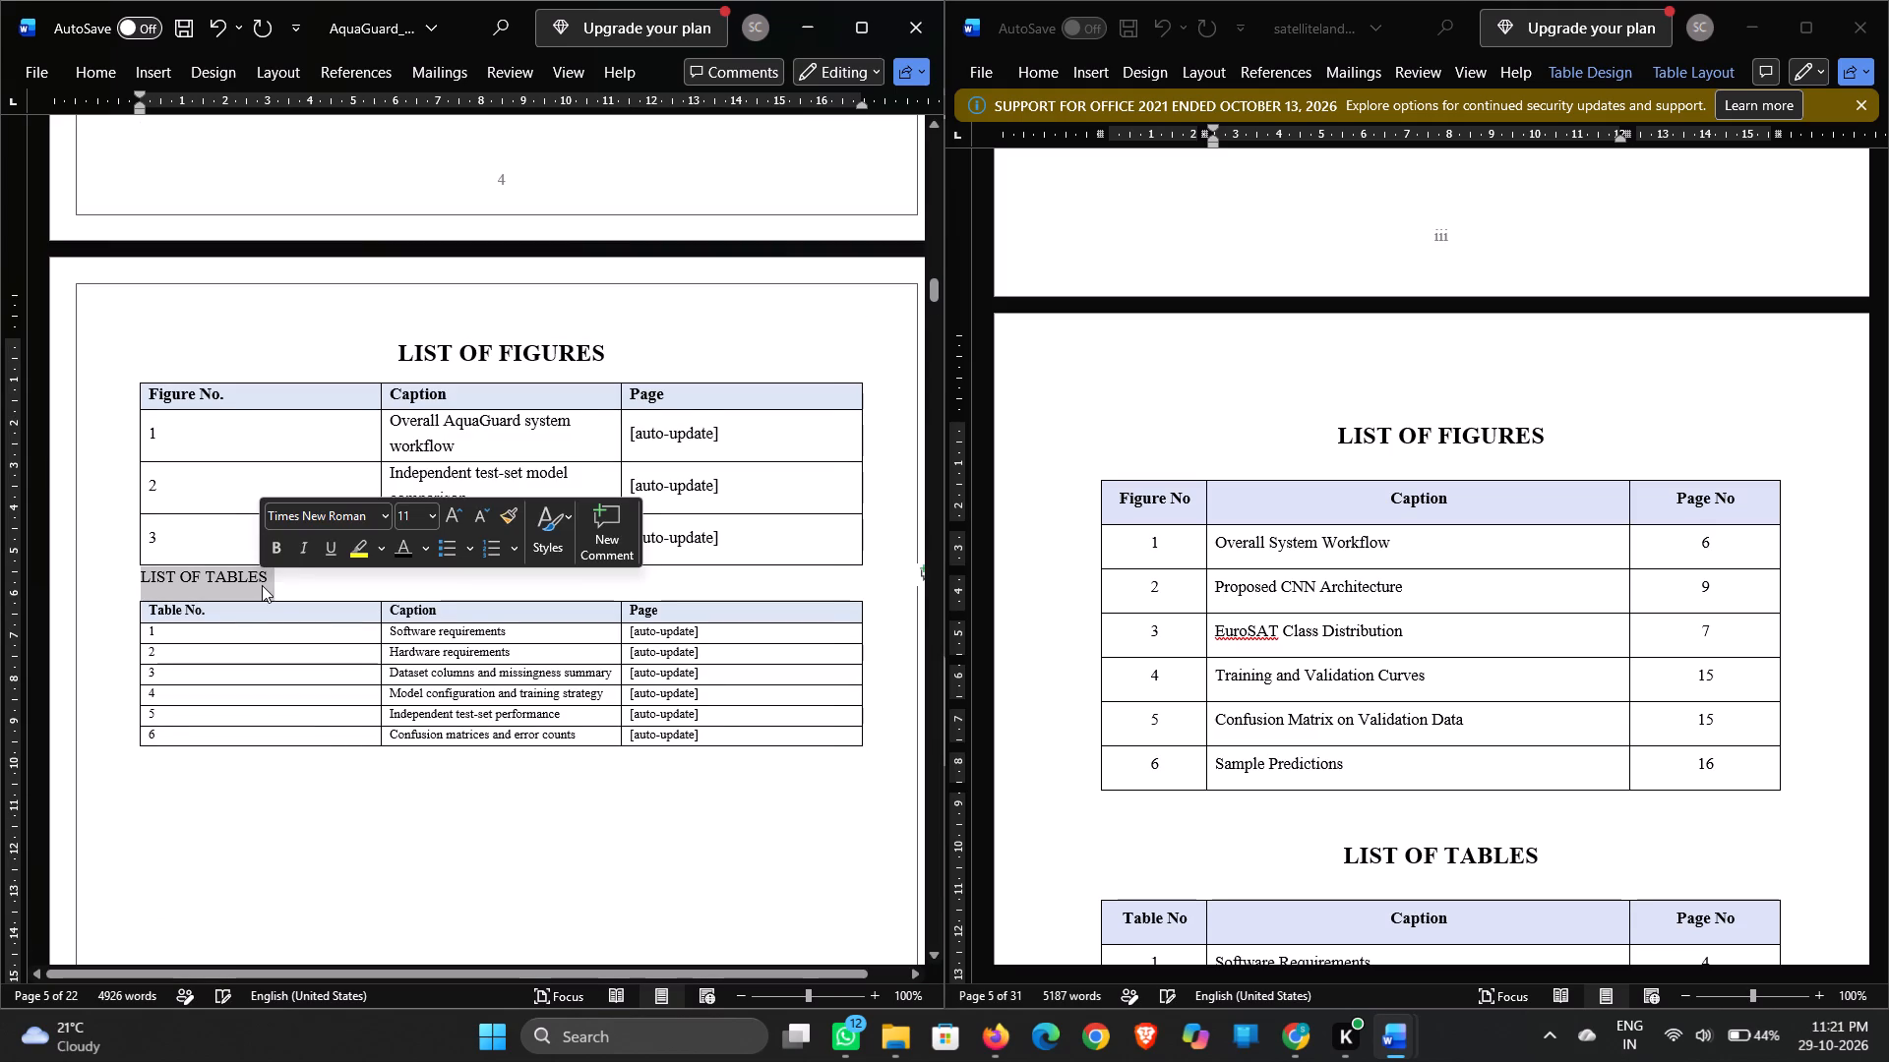
left_click(106, 65)
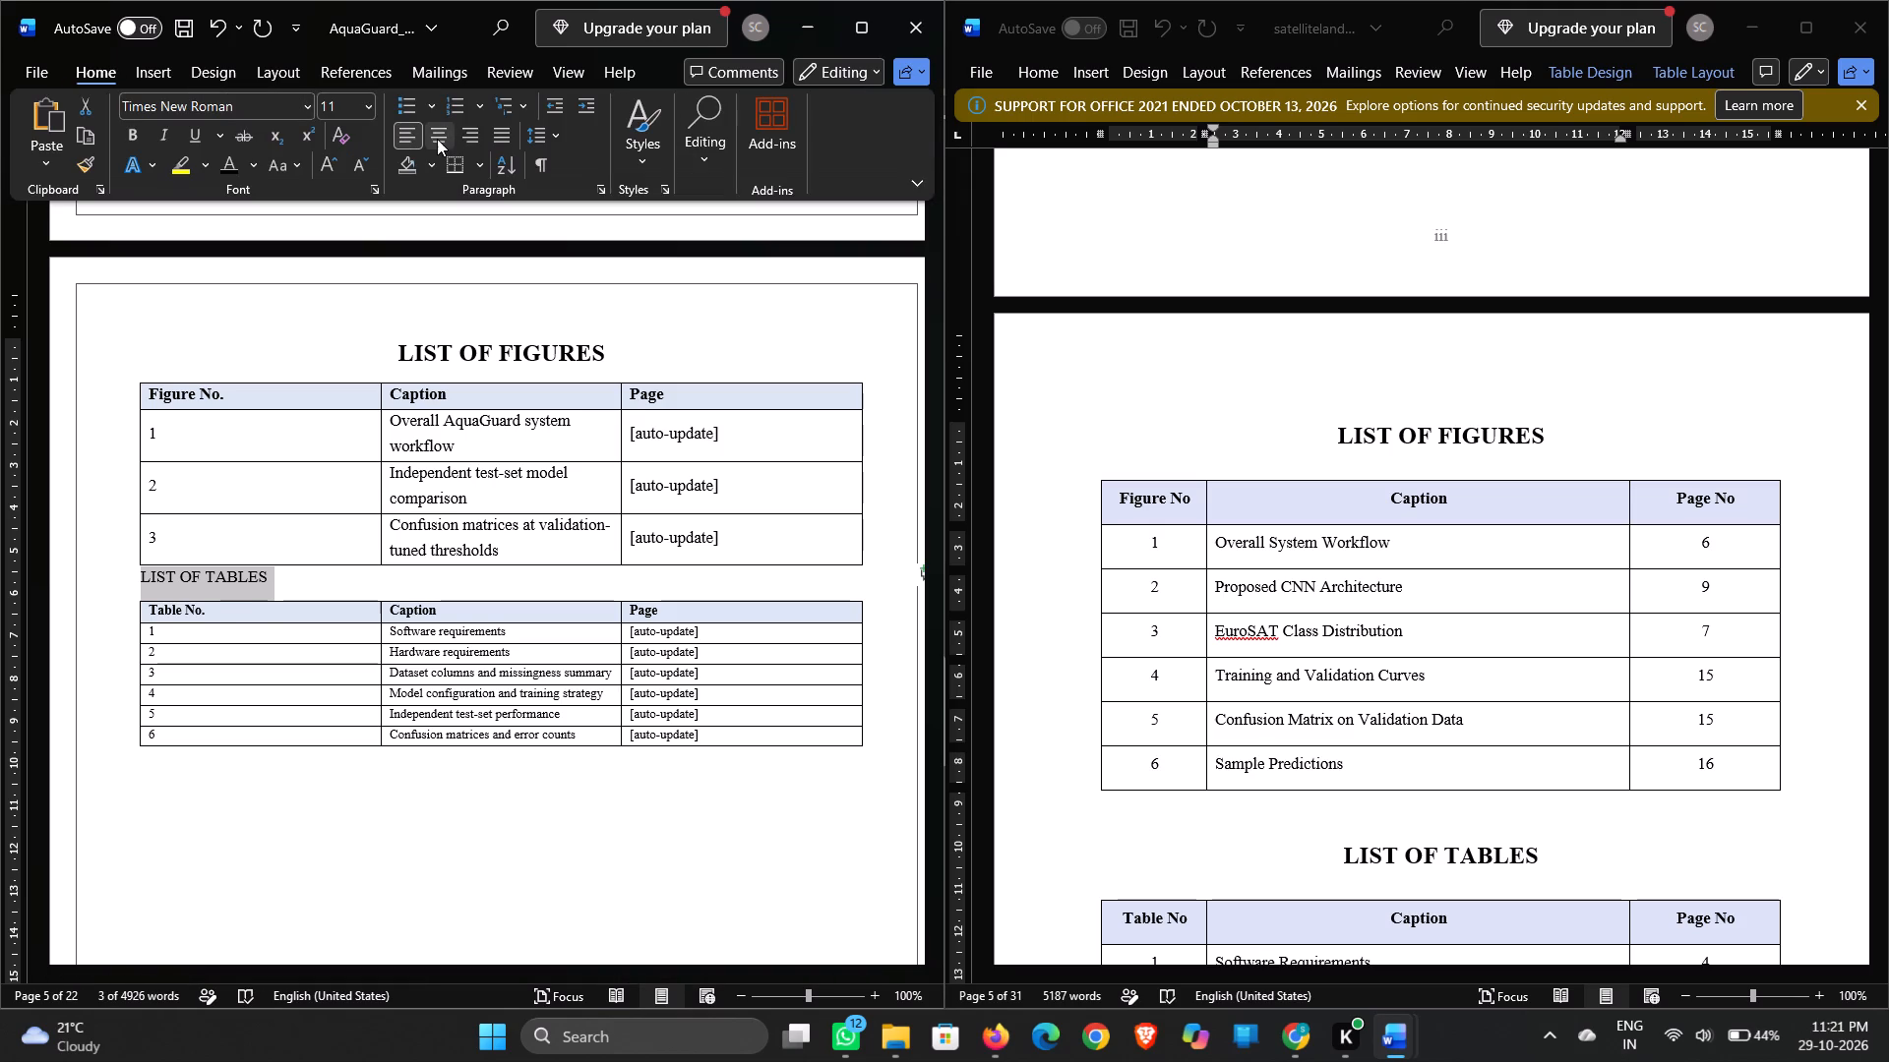
left_click(436, 138)
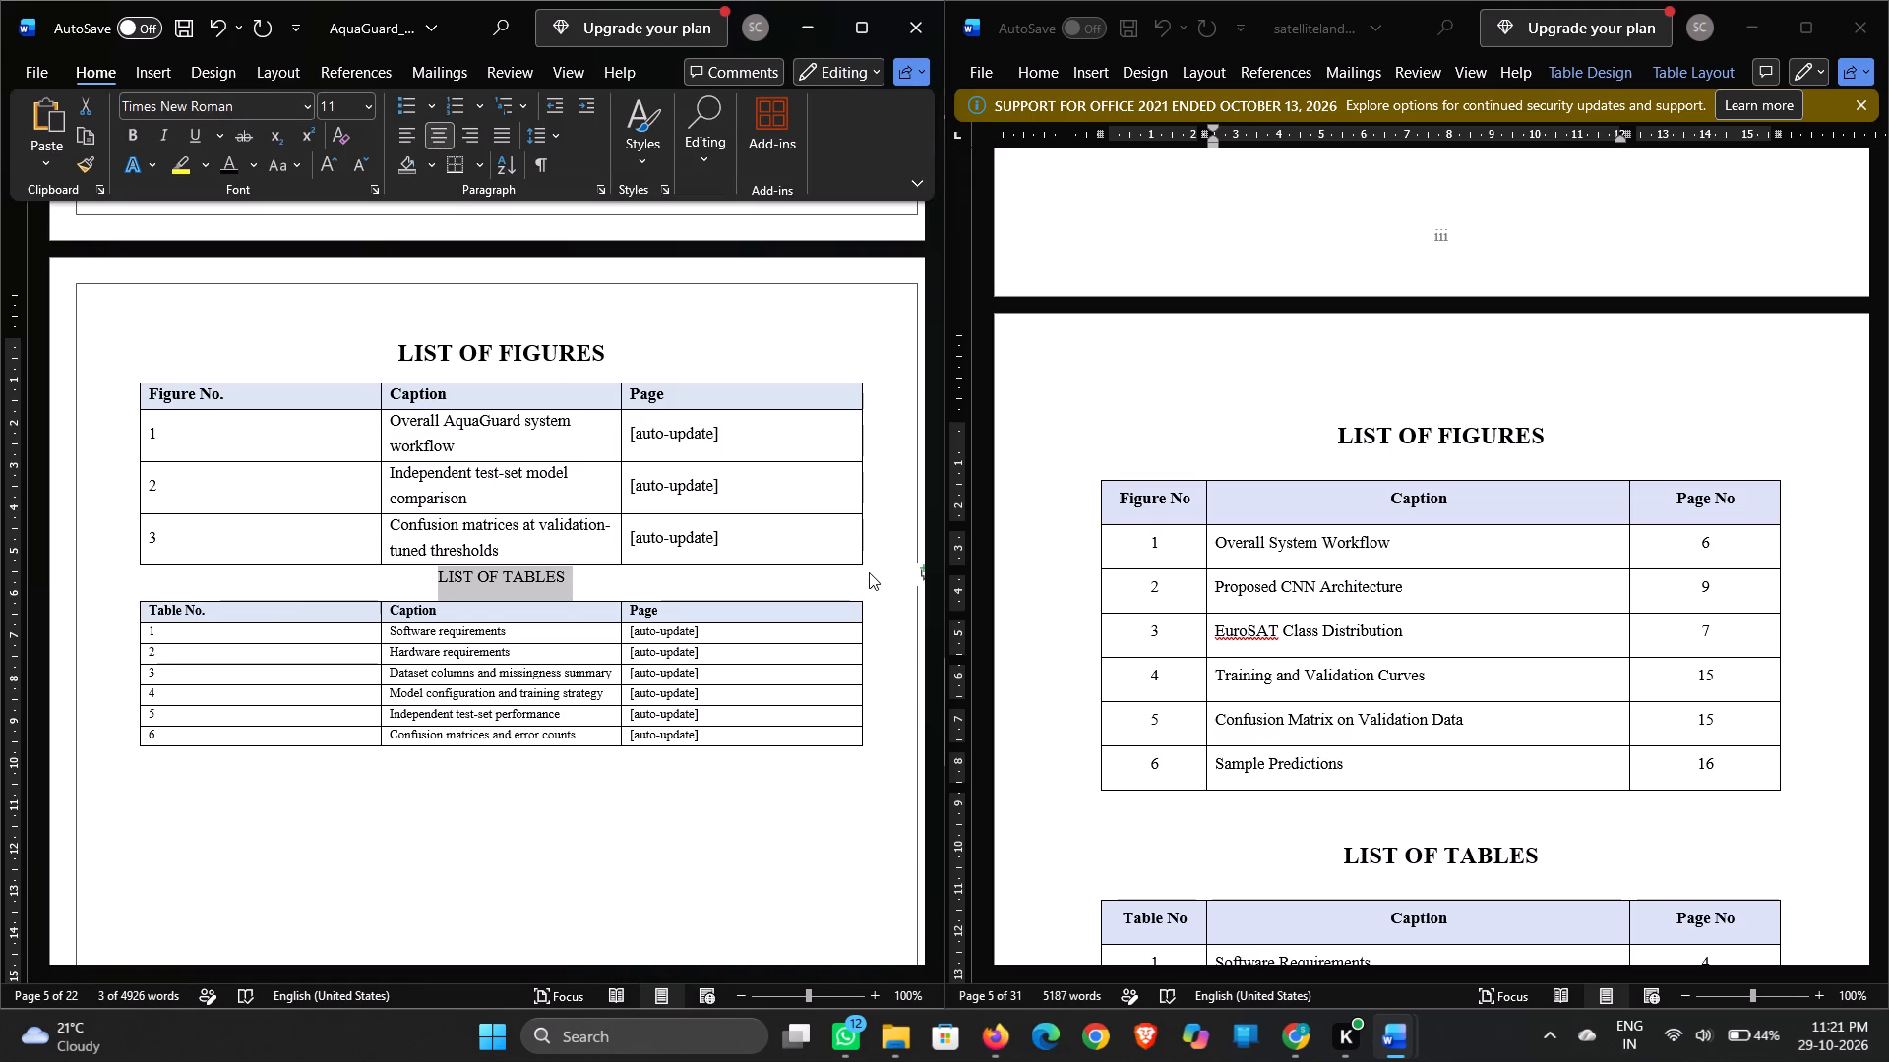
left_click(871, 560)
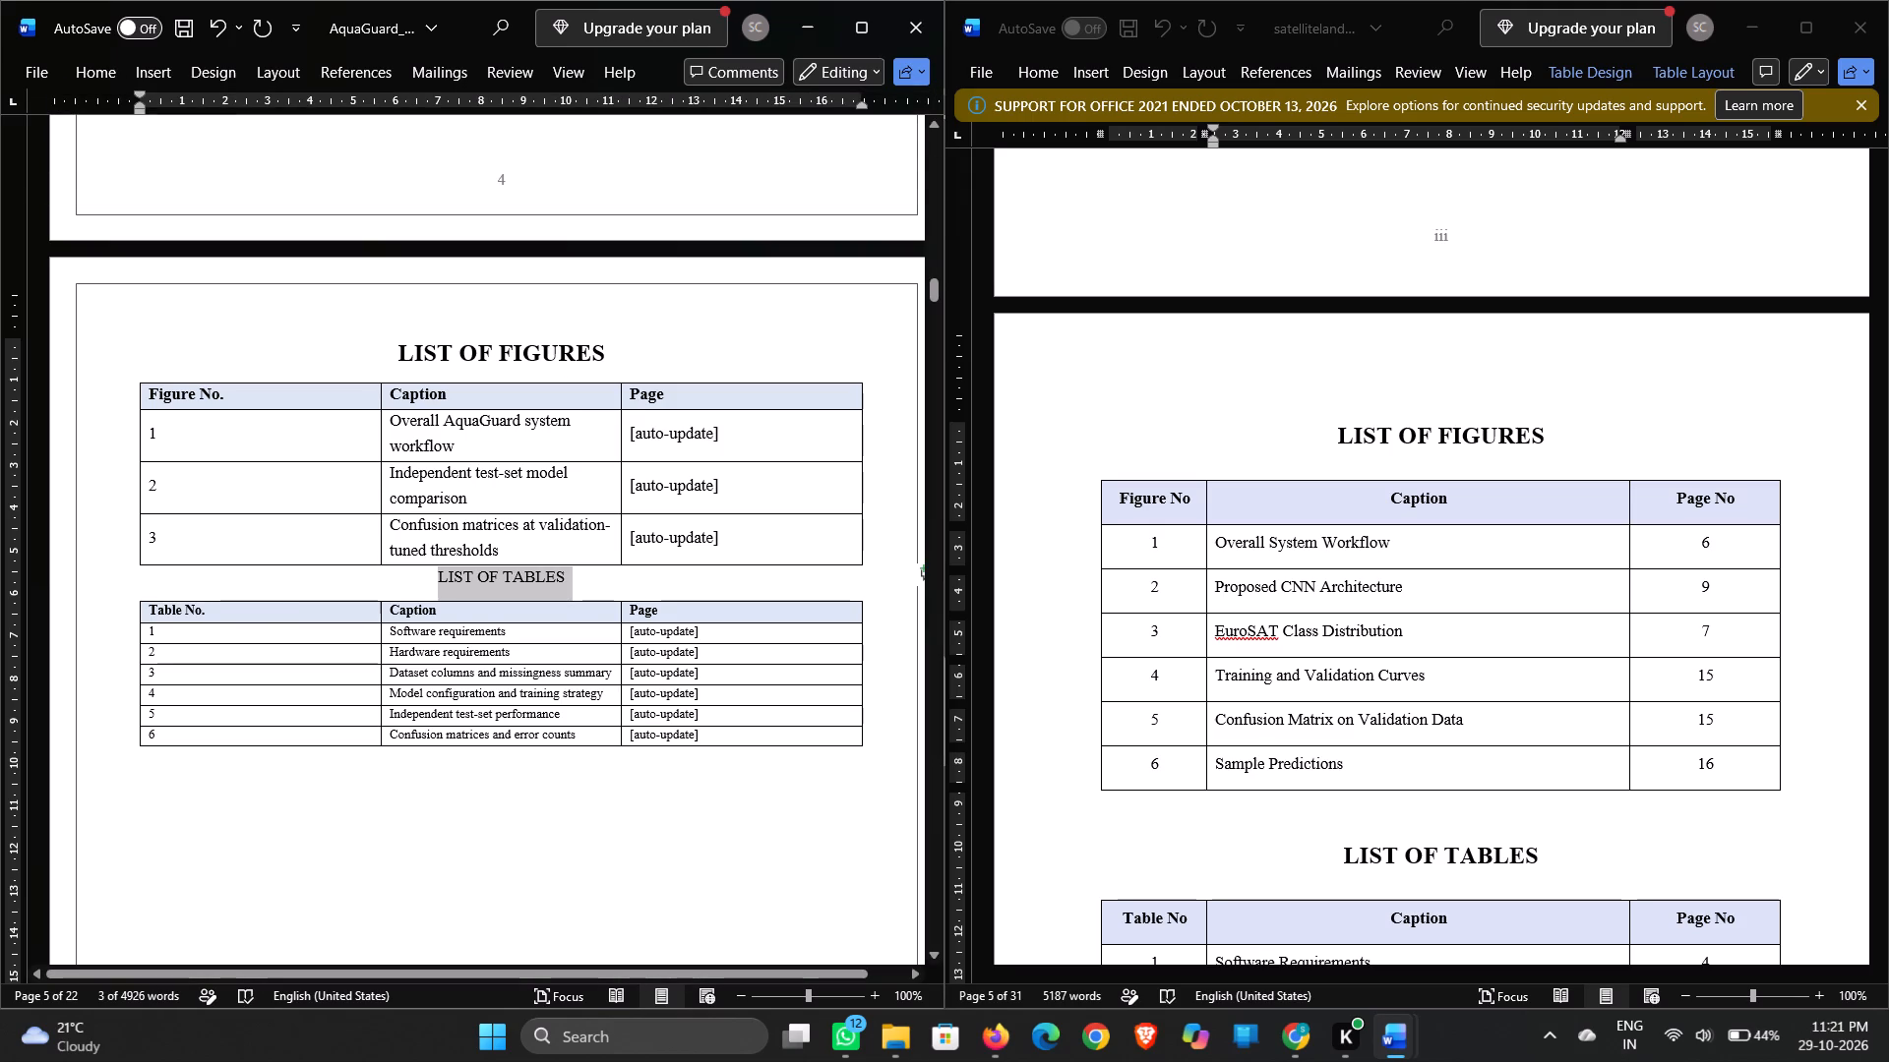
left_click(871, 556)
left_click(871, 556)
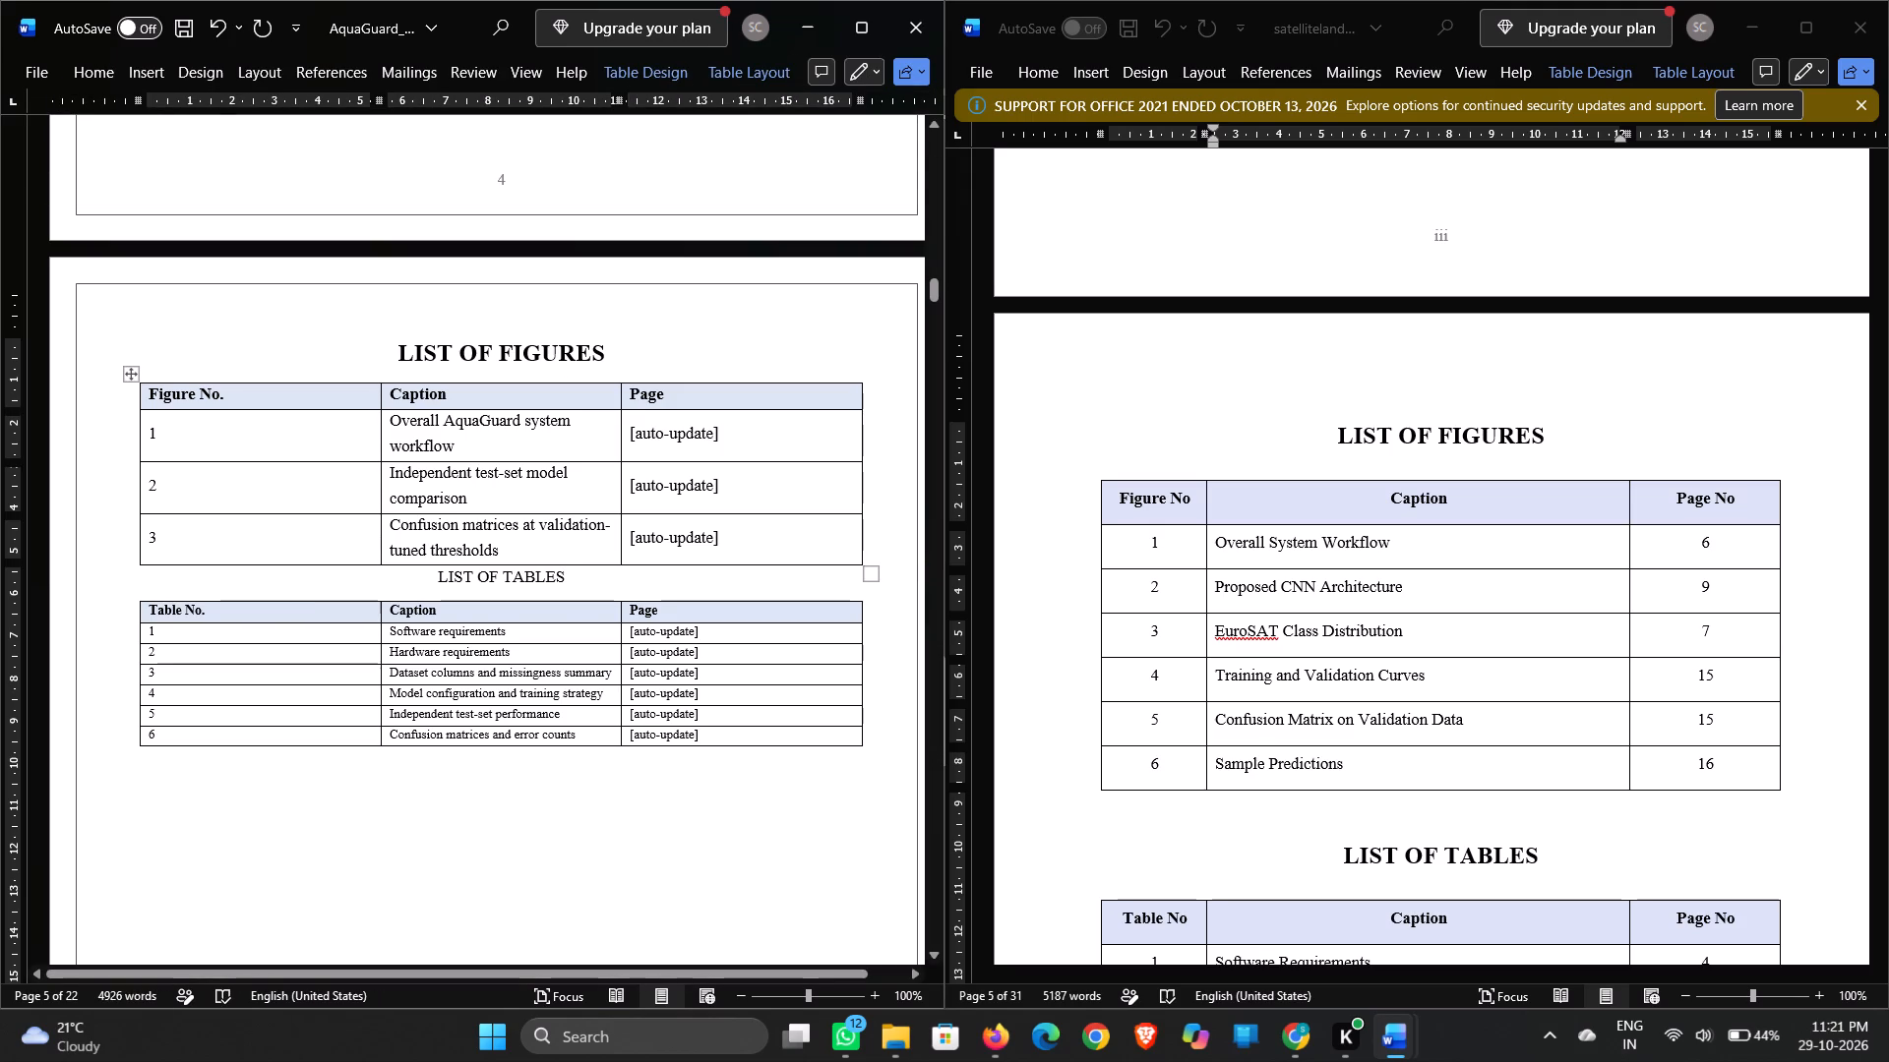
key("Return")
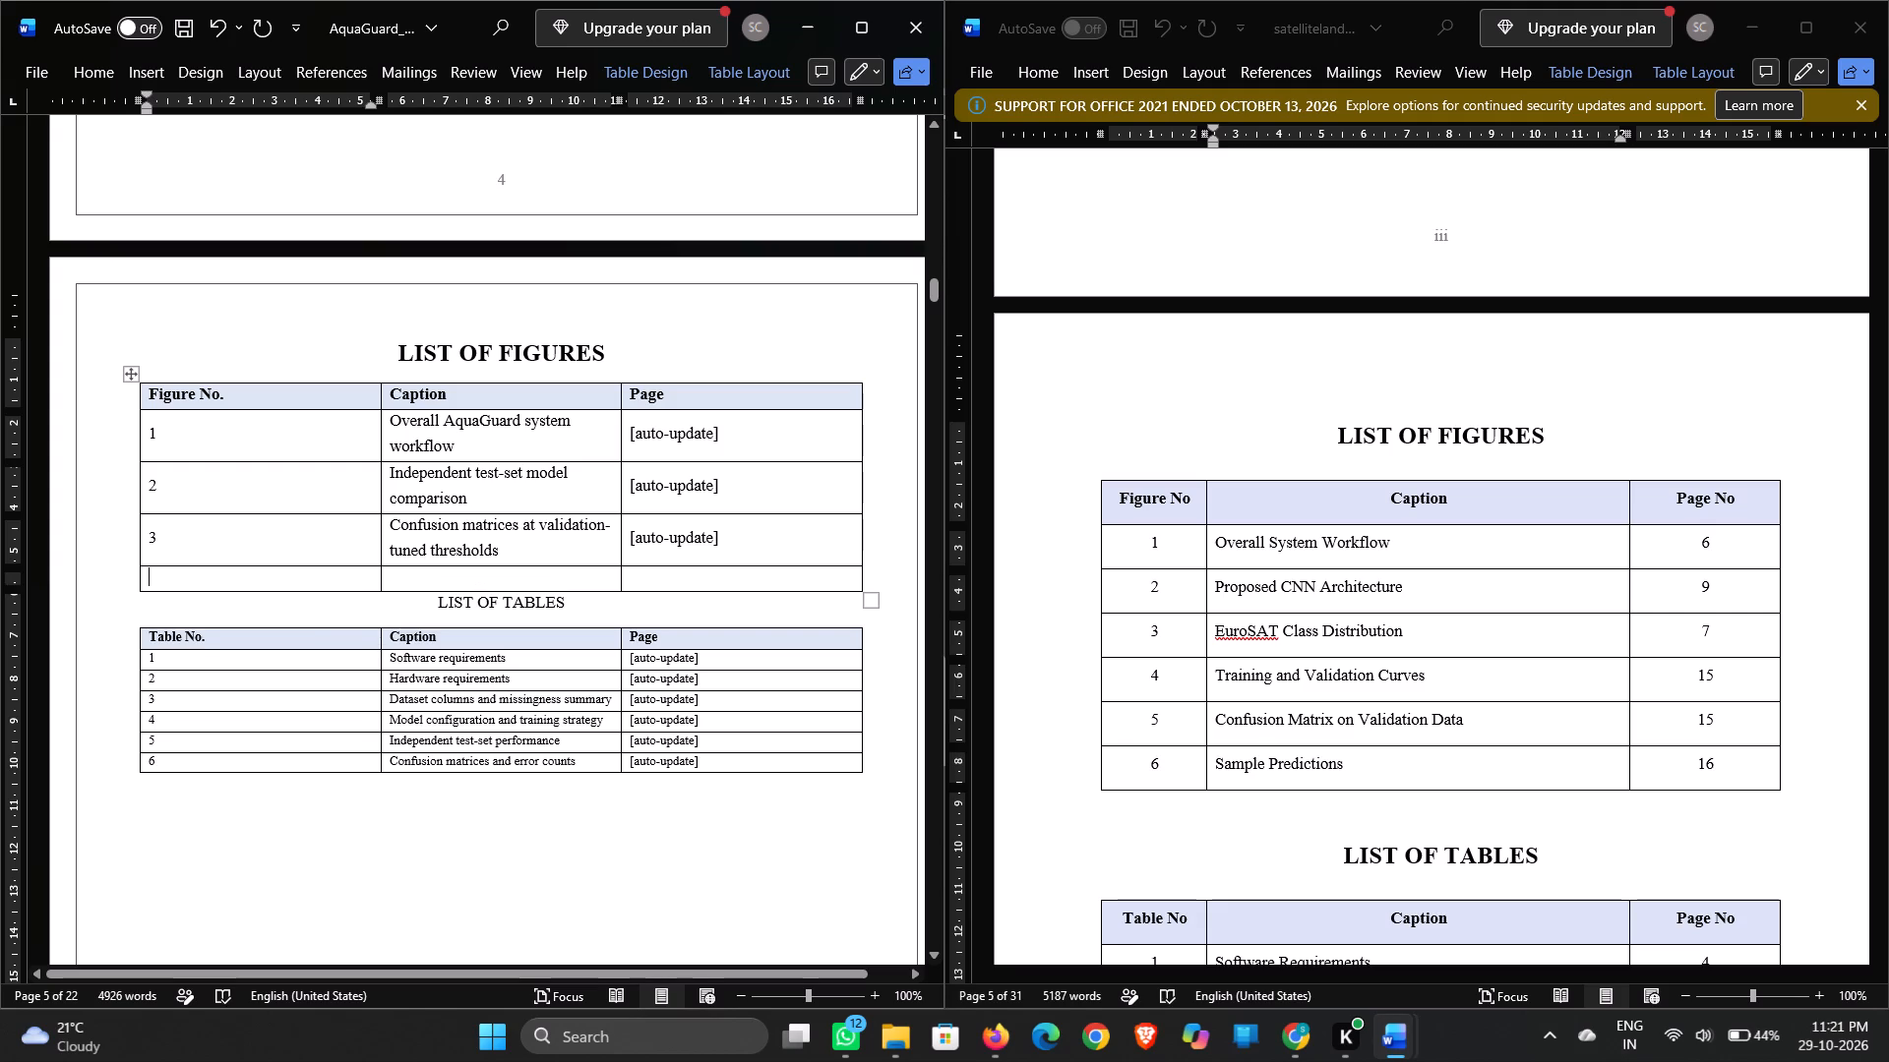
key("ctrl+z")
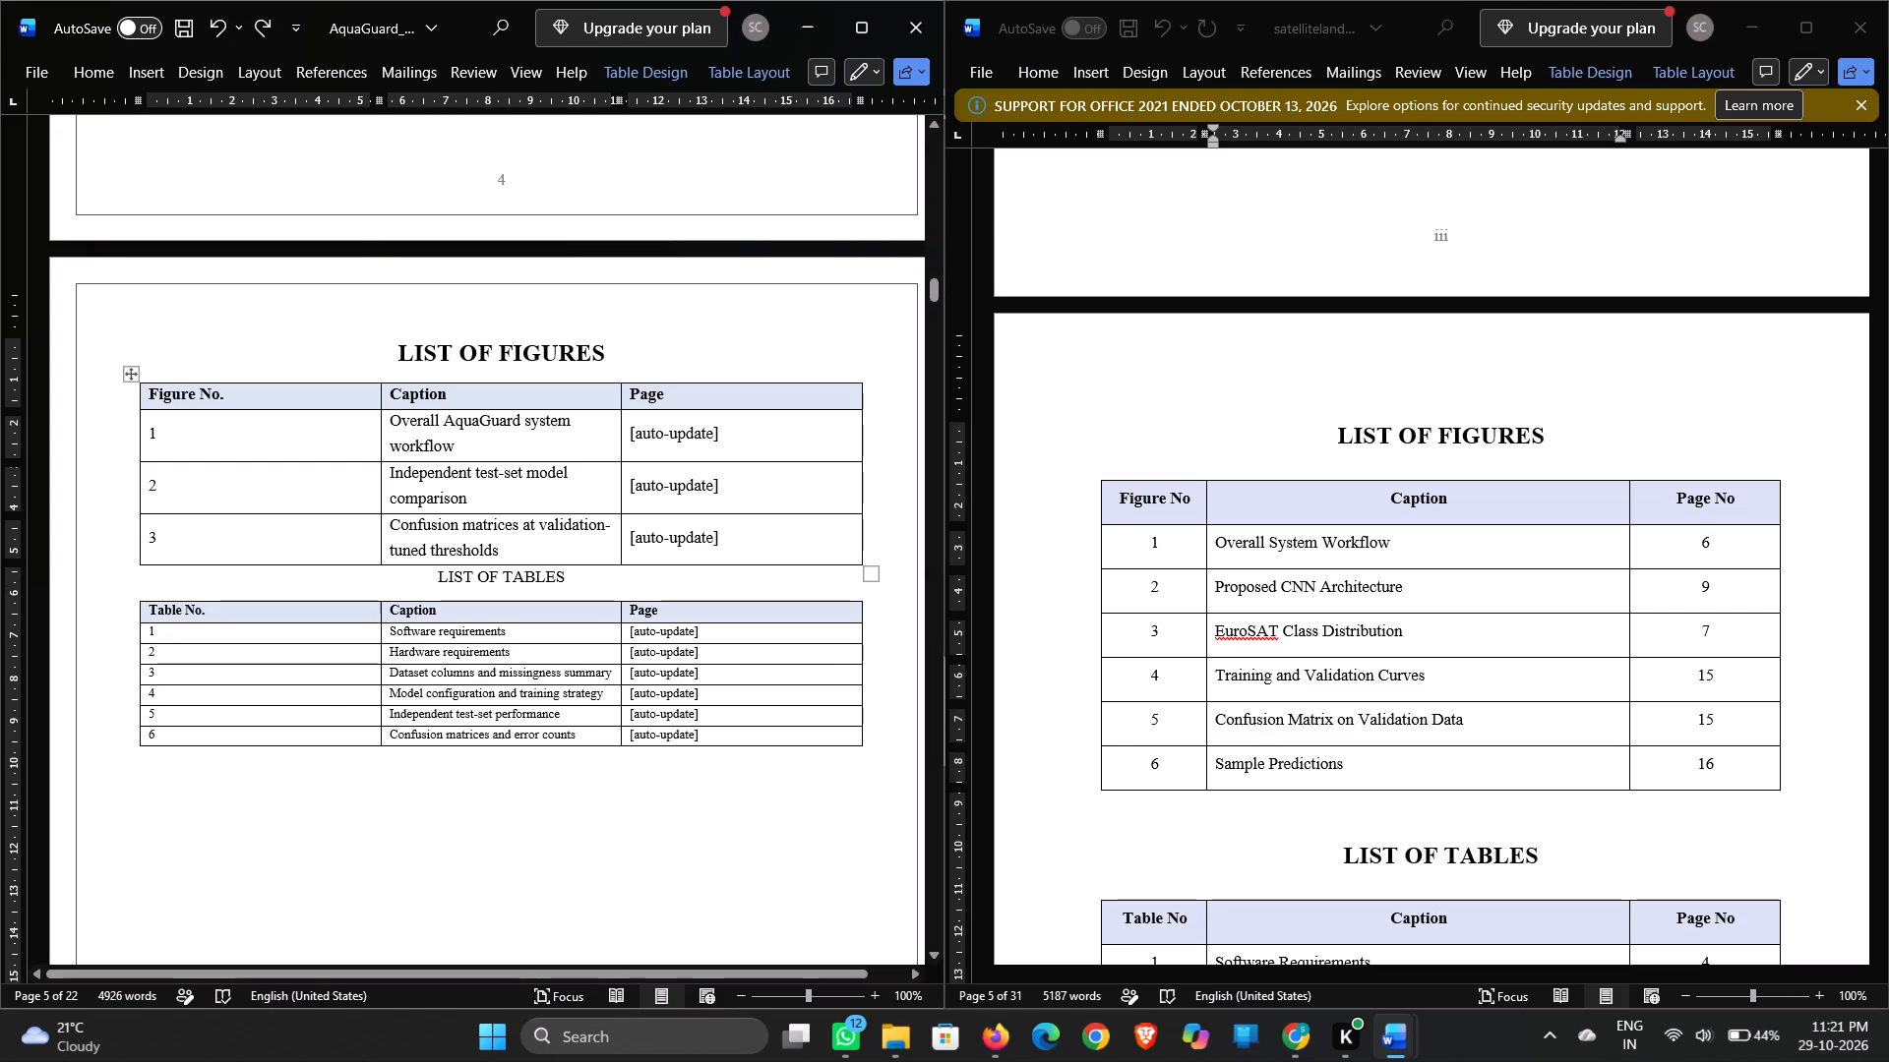
Insert two blank lines between the LIST OF FIGURES table and the LIST OF TABLES heading in the AquaGuard report.
left_click(427, 569)
key("Return")
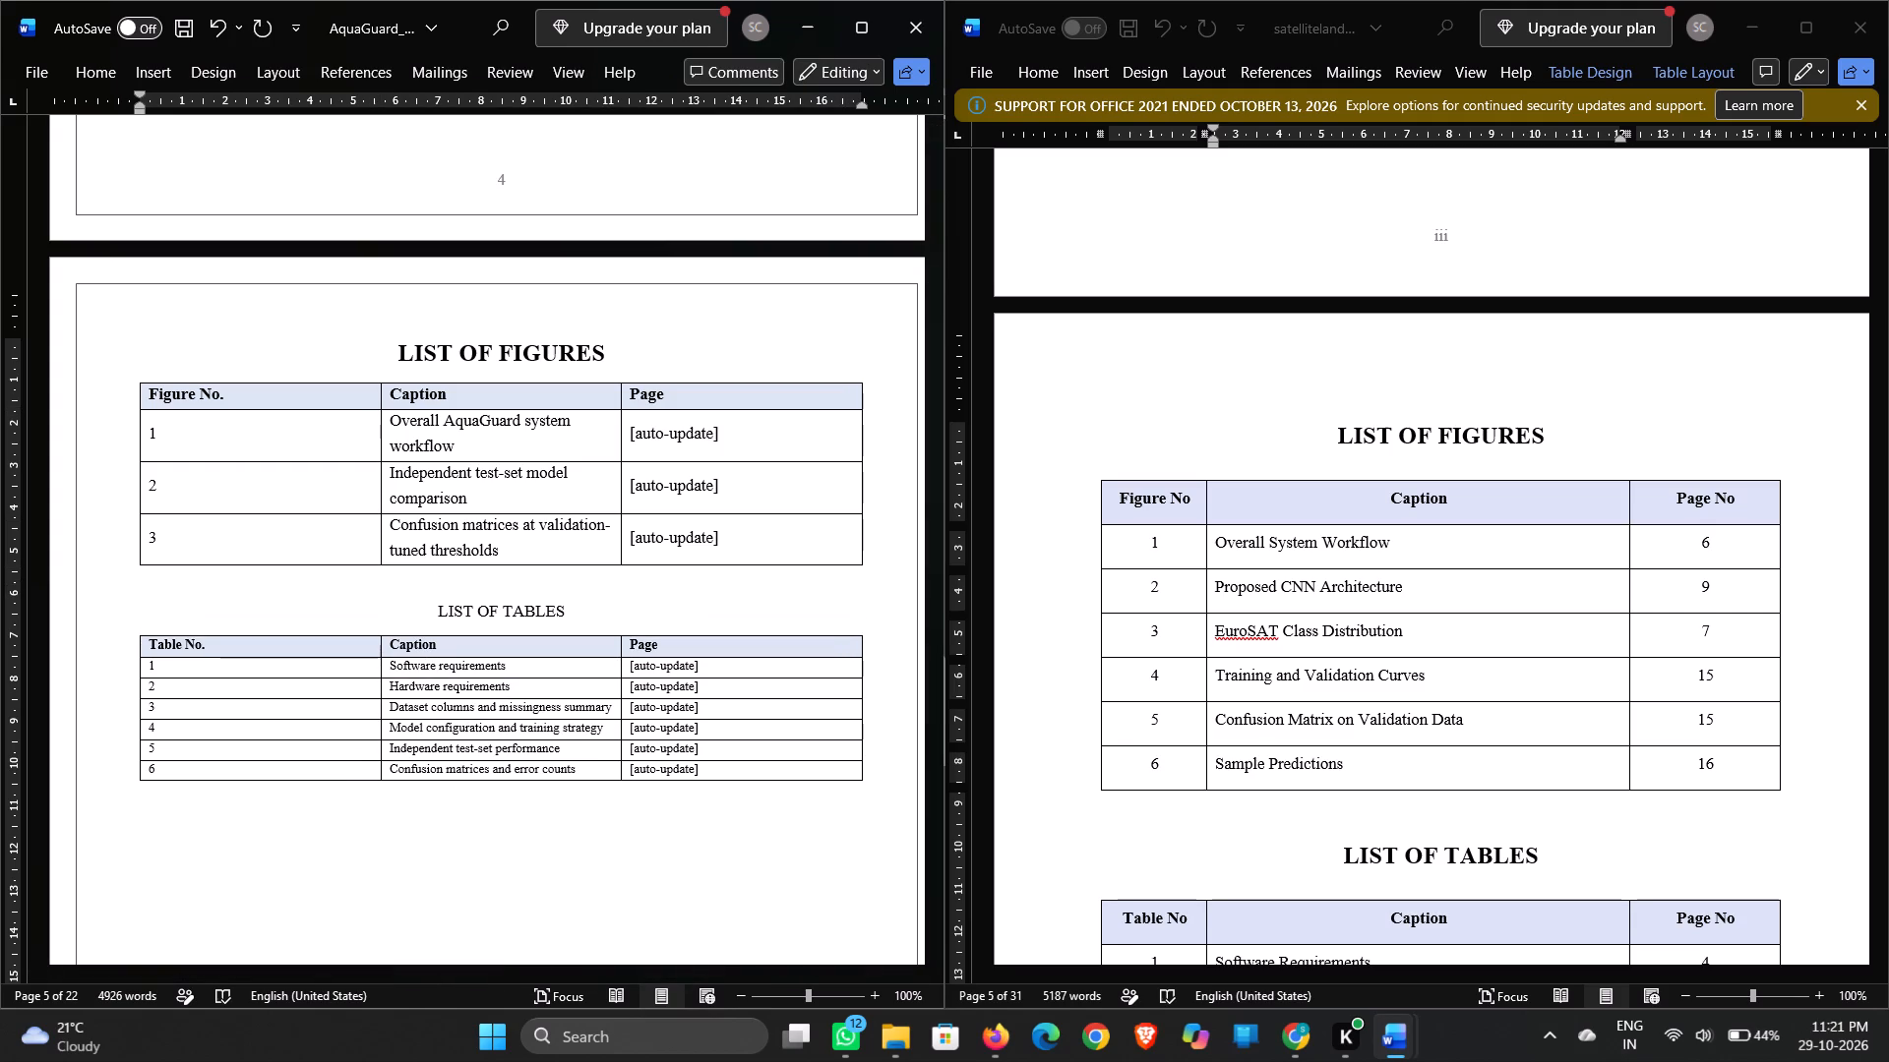
key("Return")
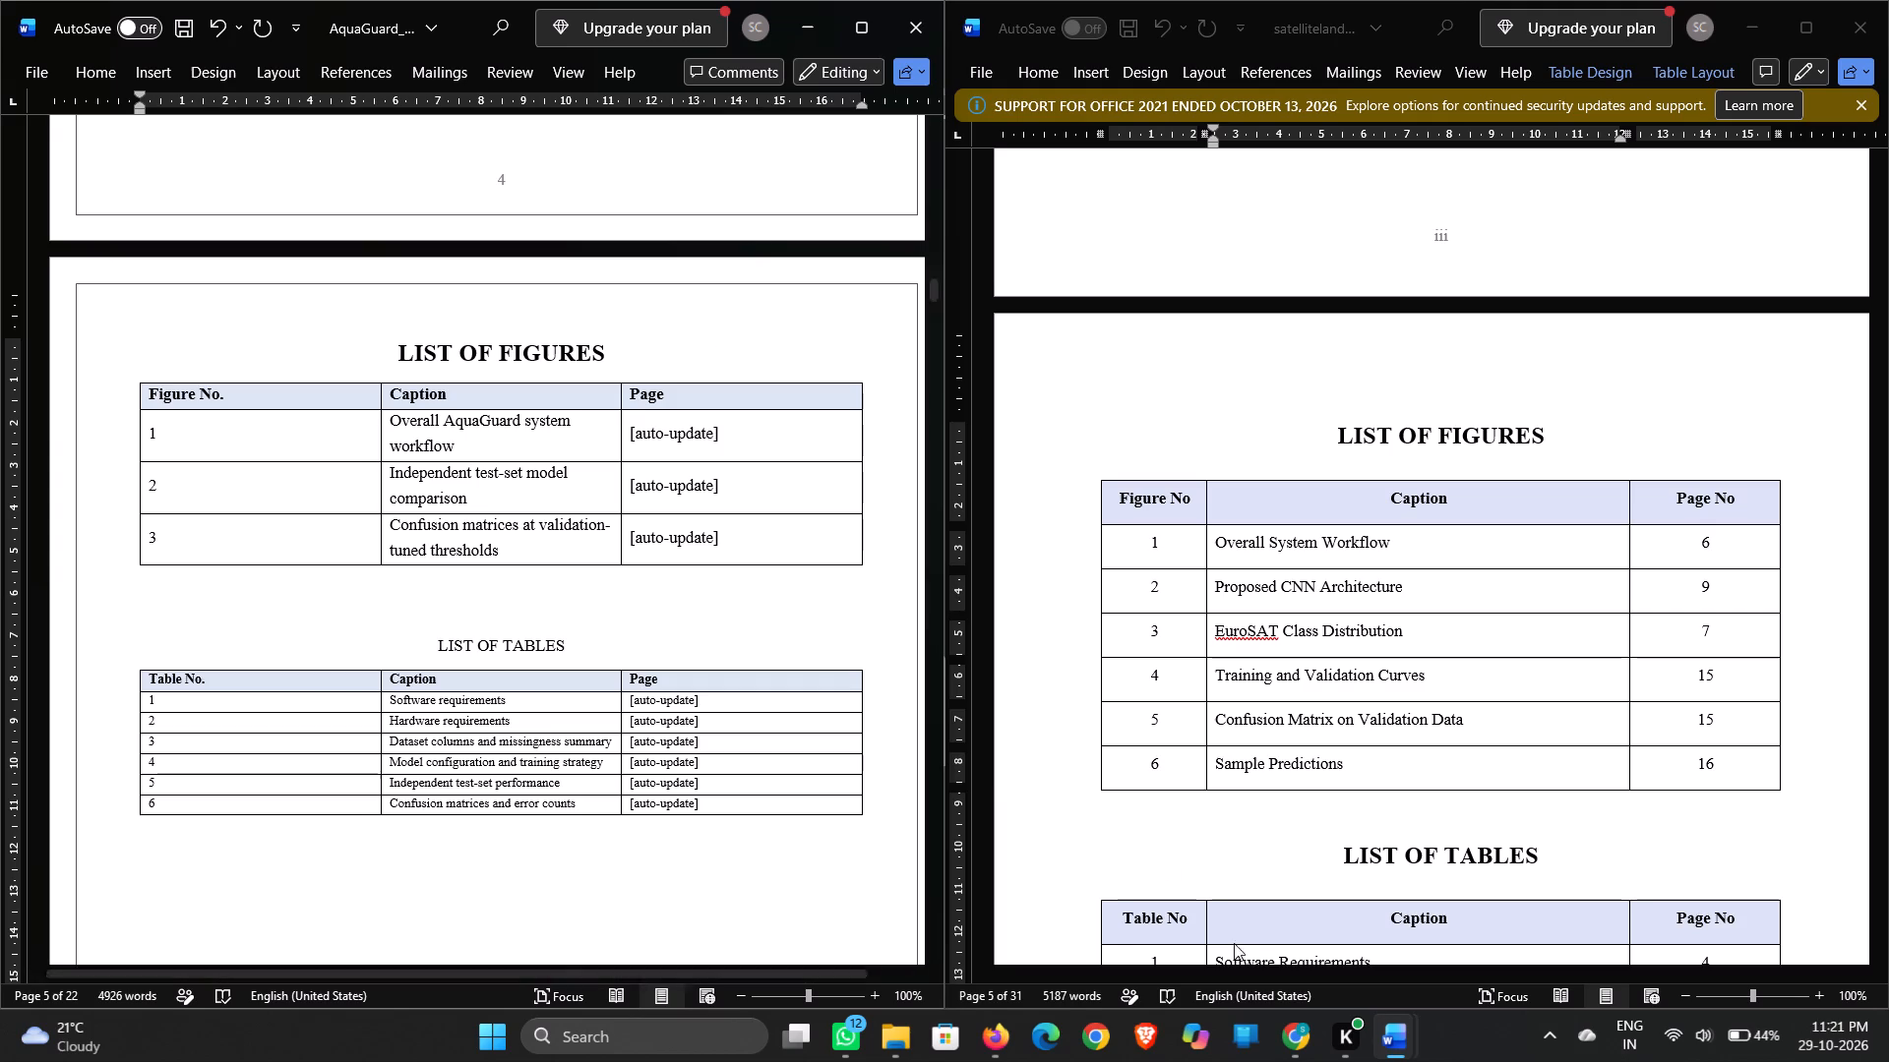
Switch to YouTube Music in Chrome and play the song Hawa Hawa by Hassan Jahangir from the autoplay suggestions.
left_click(1302, 1035)
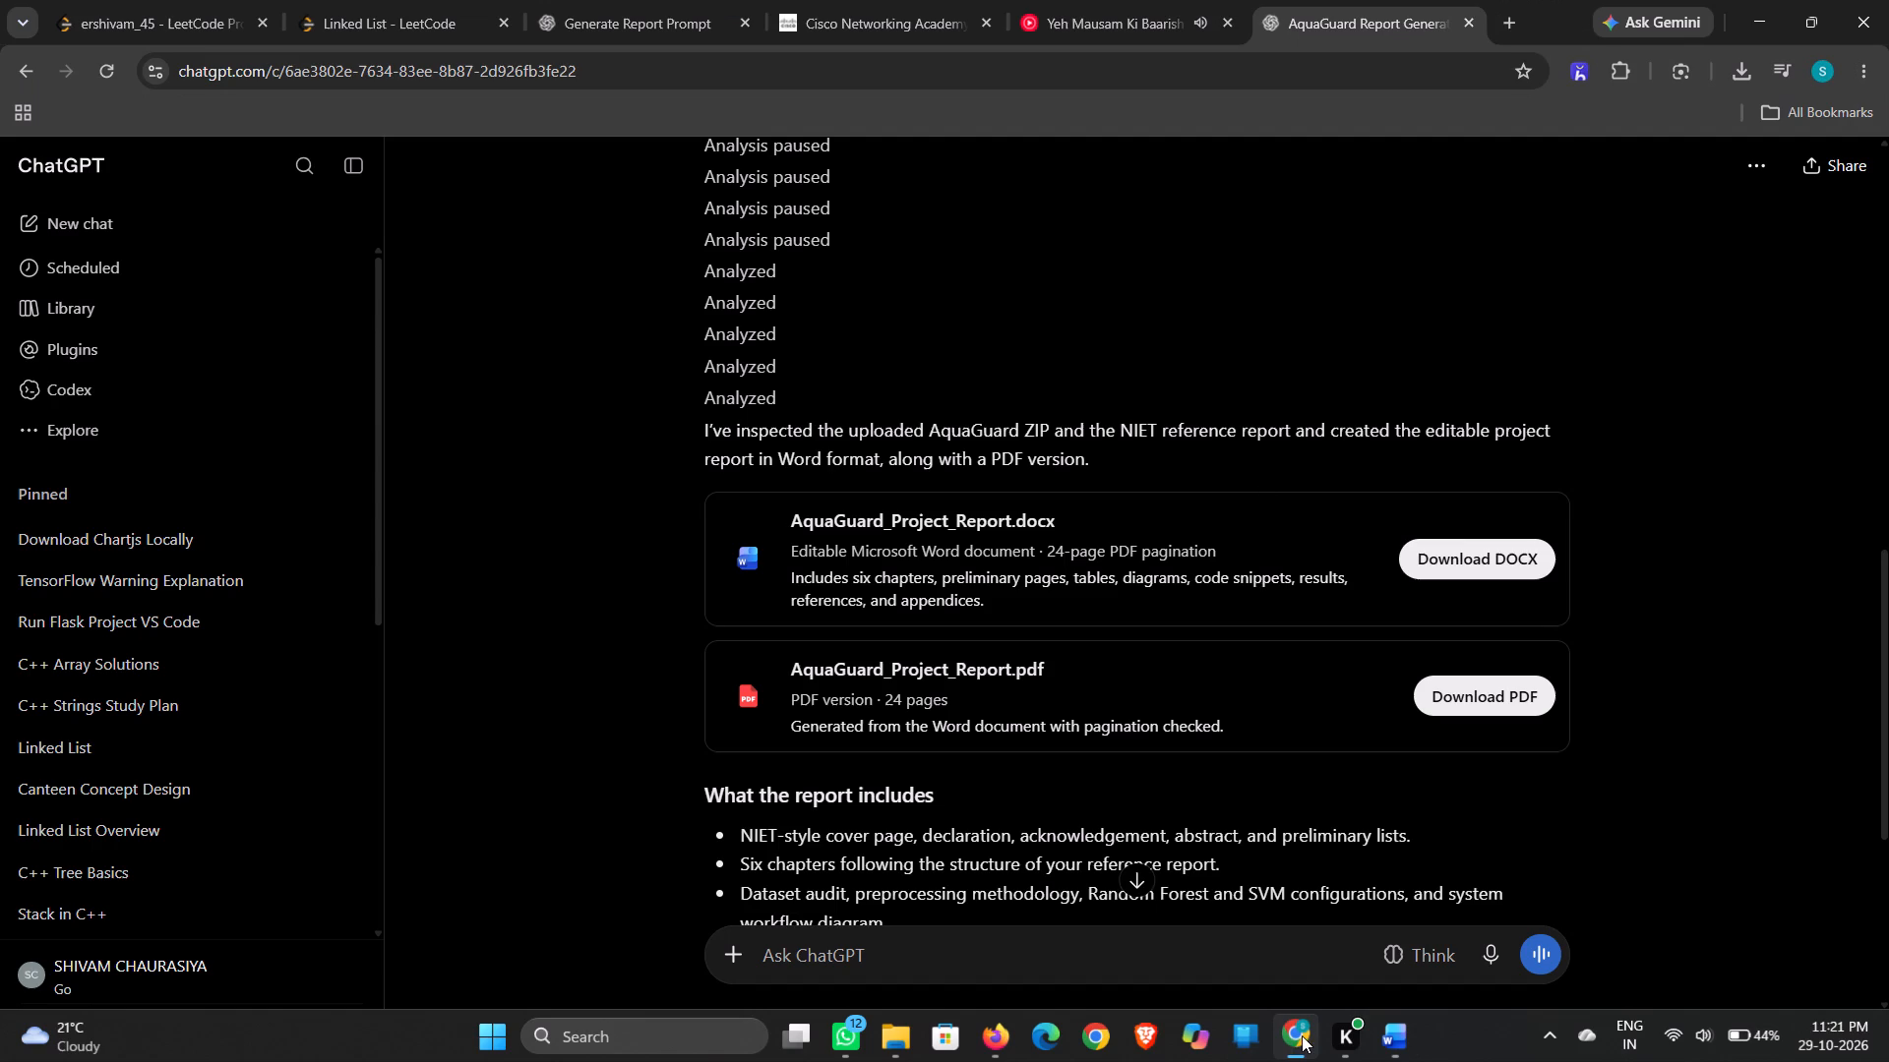
left_click(1130, 15)
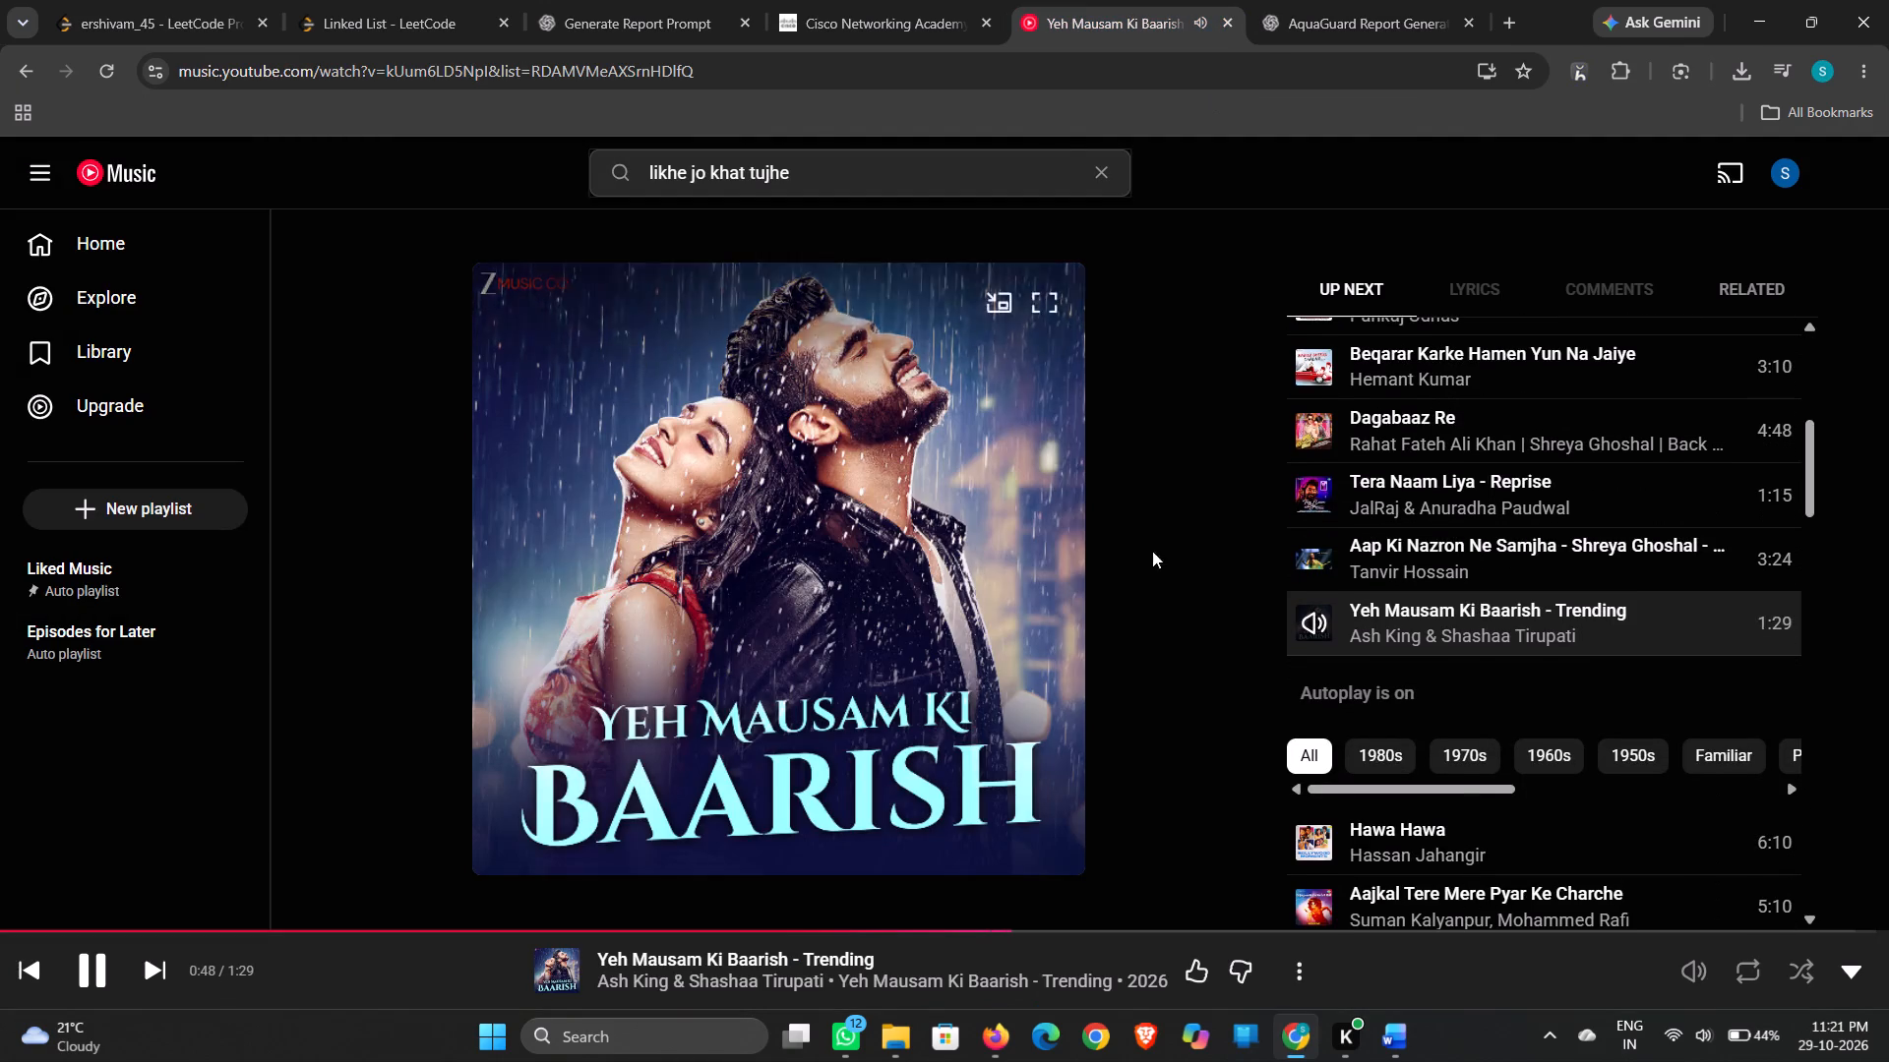
scroll(1371, 710, "down", 1)
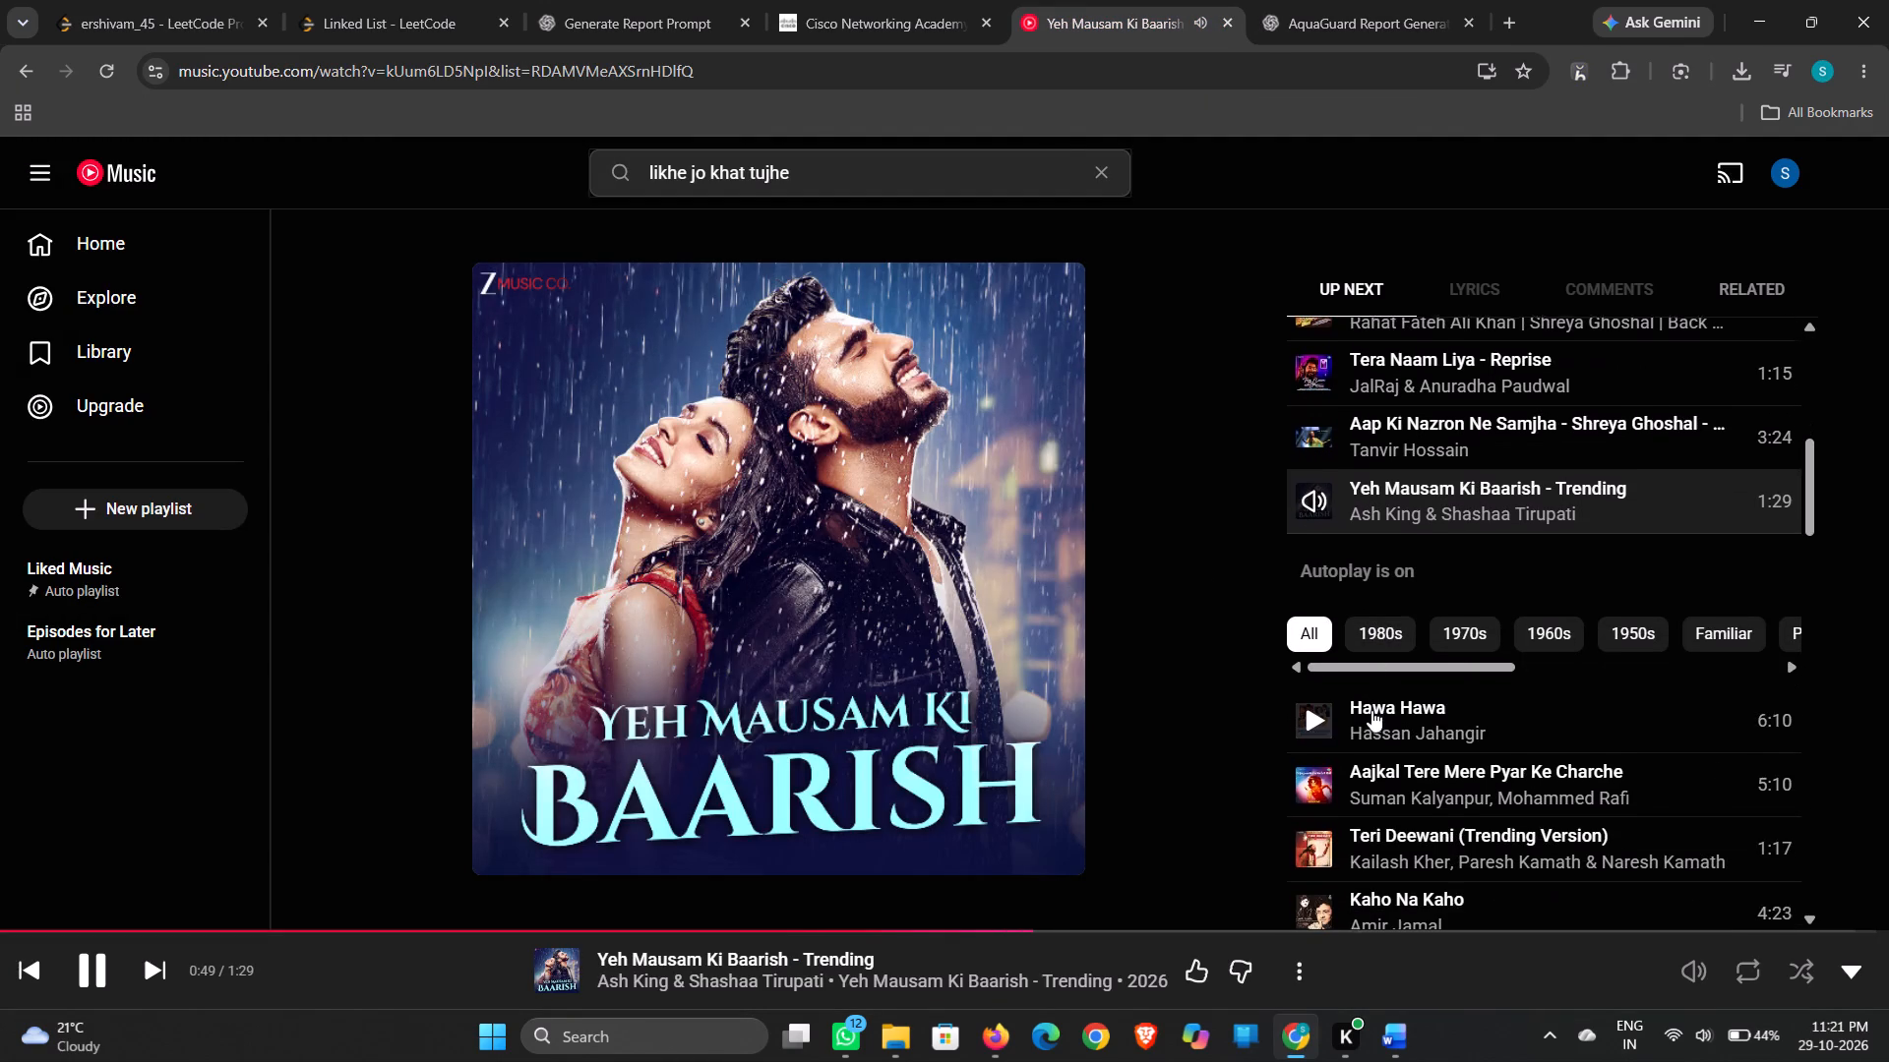
scroll(1371, 710, "down", 1)
left_click(1327, 728)
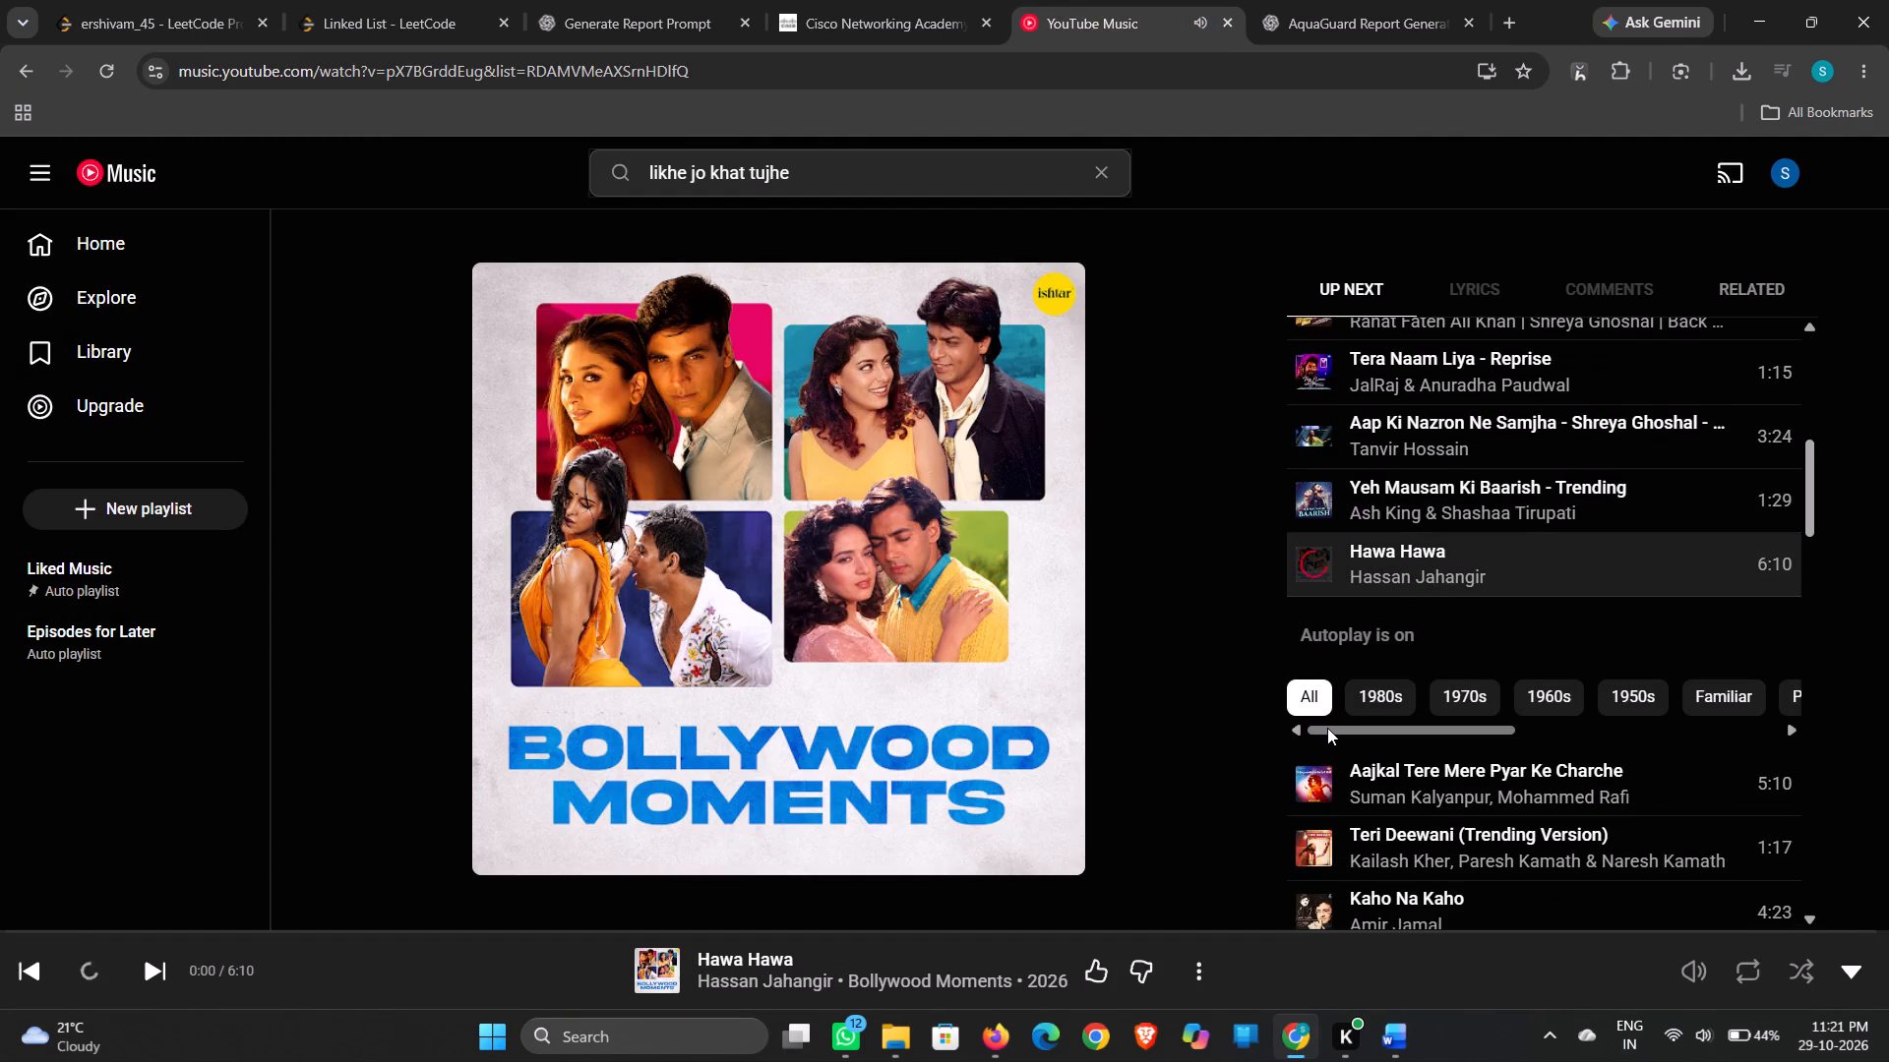
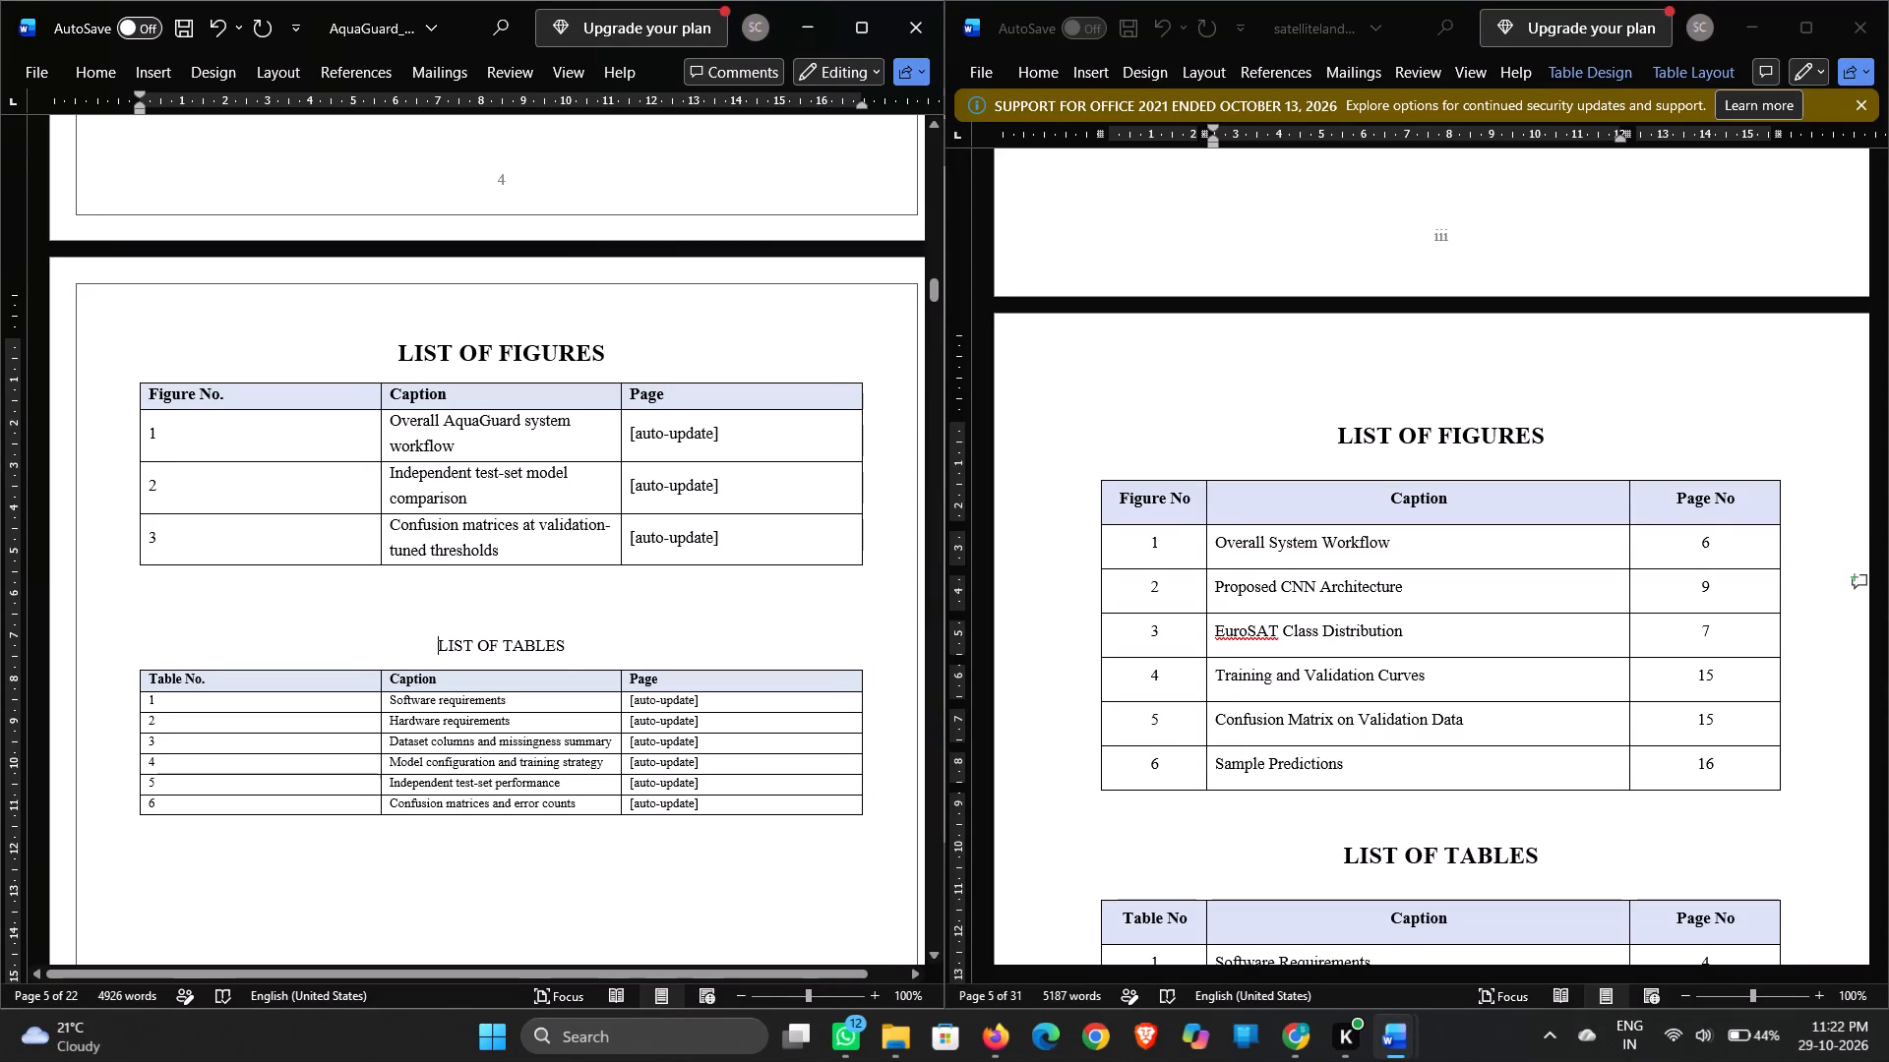
Format the LIST OF TABLES heading in the AquaGuard report as 16 pt bold, and check it against the reference report's heading.
left_click_drag(569, 642, 451, 641)
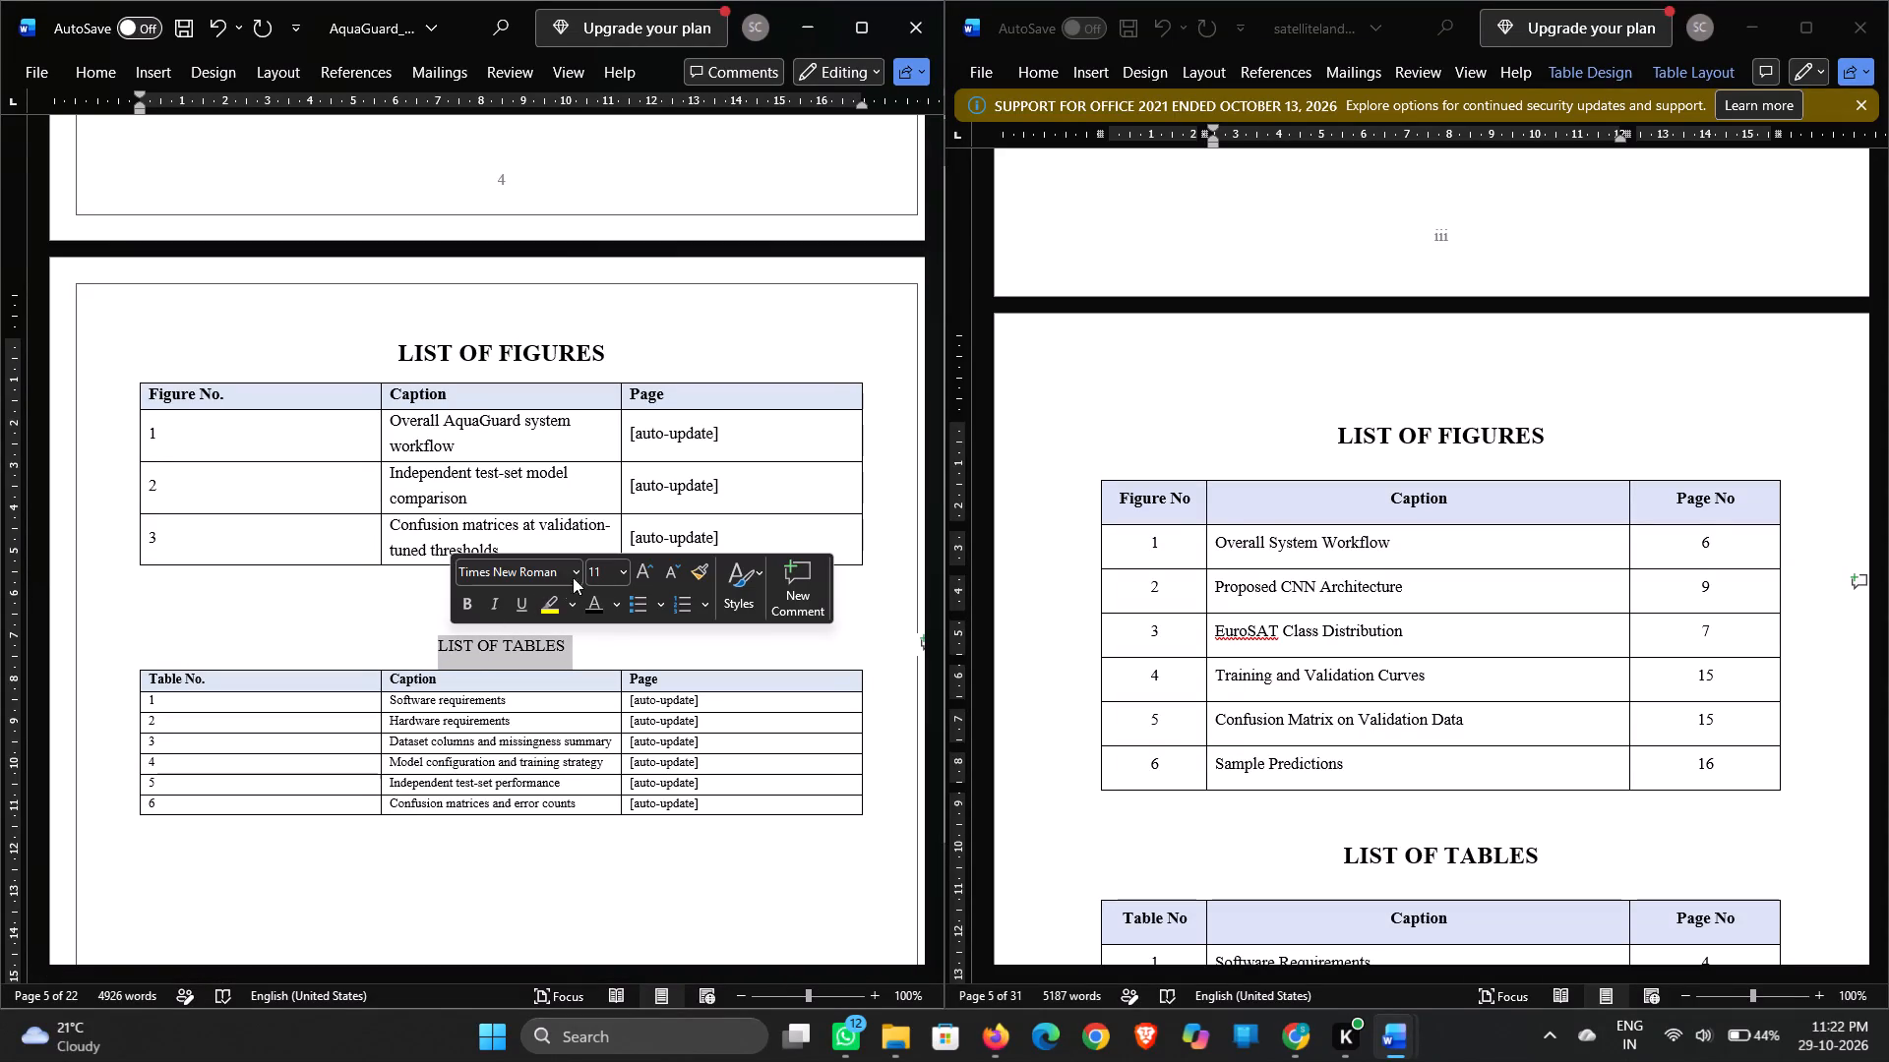
left_click(595, 573)
type("16")
key("Return")
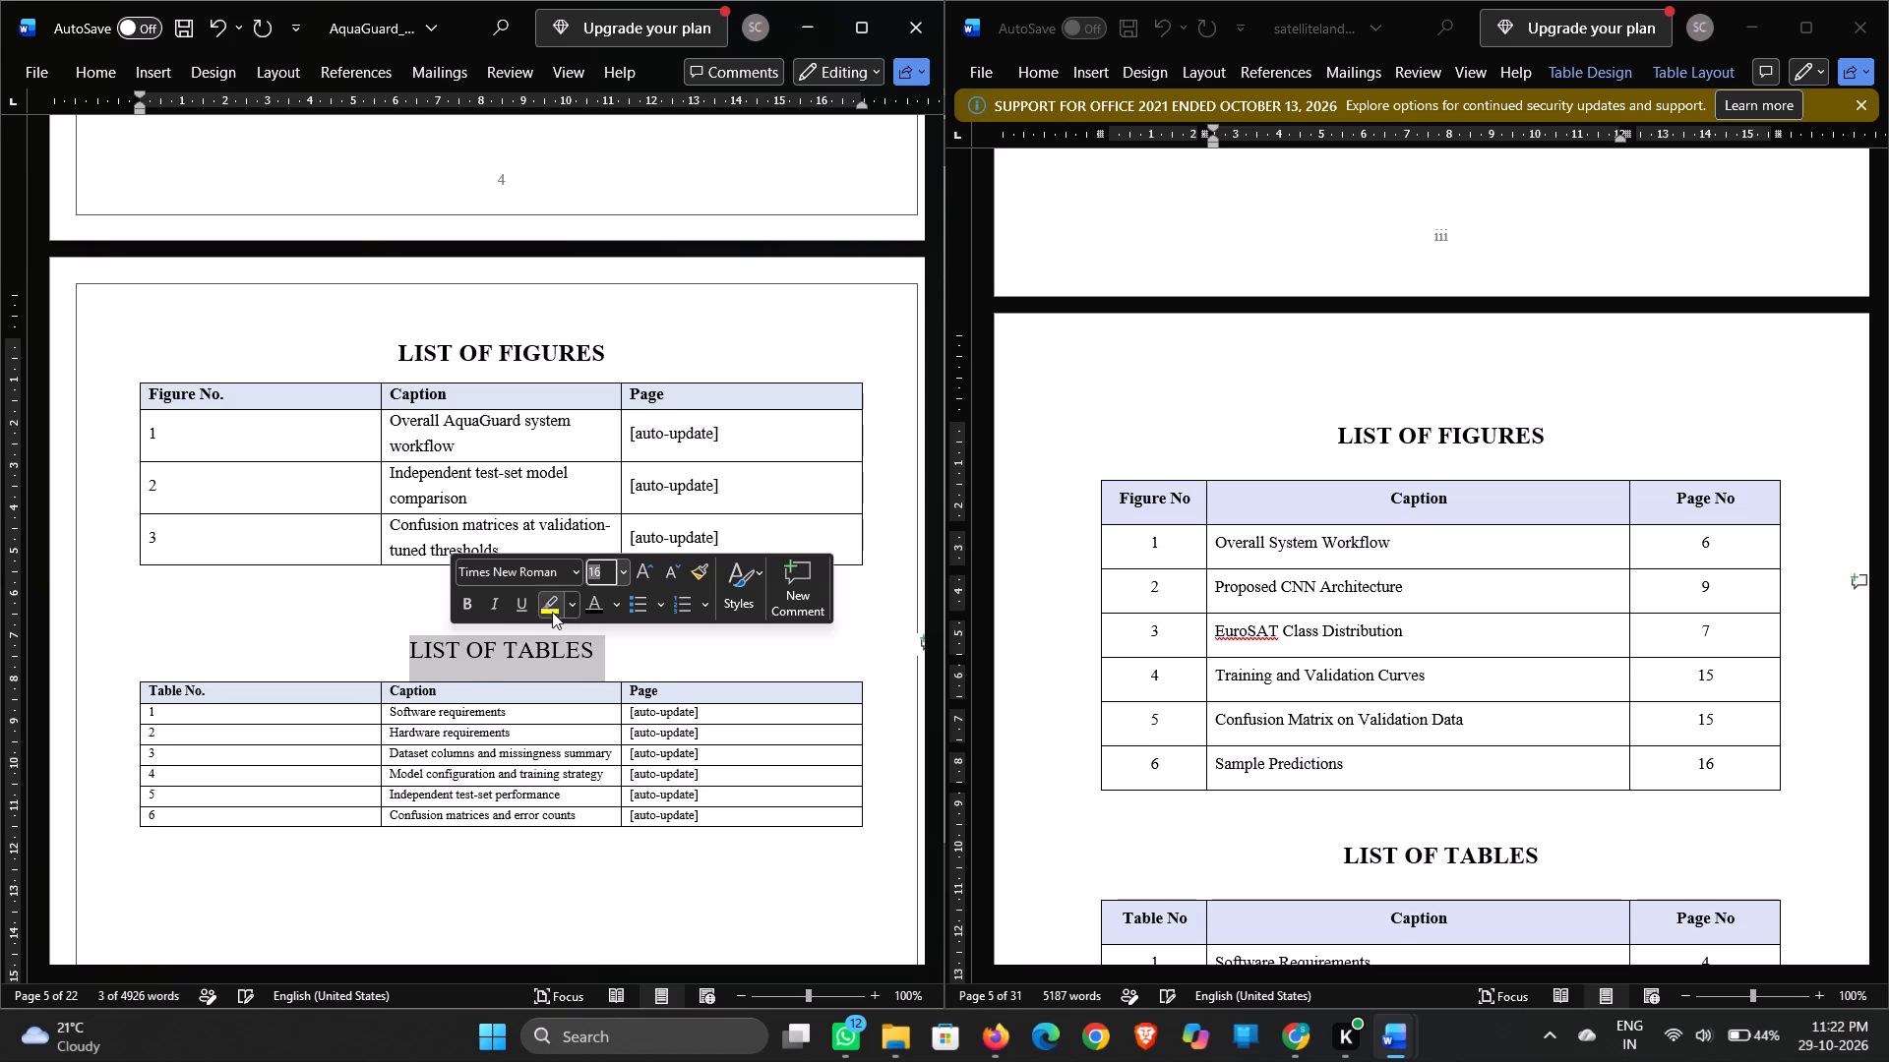
left_click(470, 602)
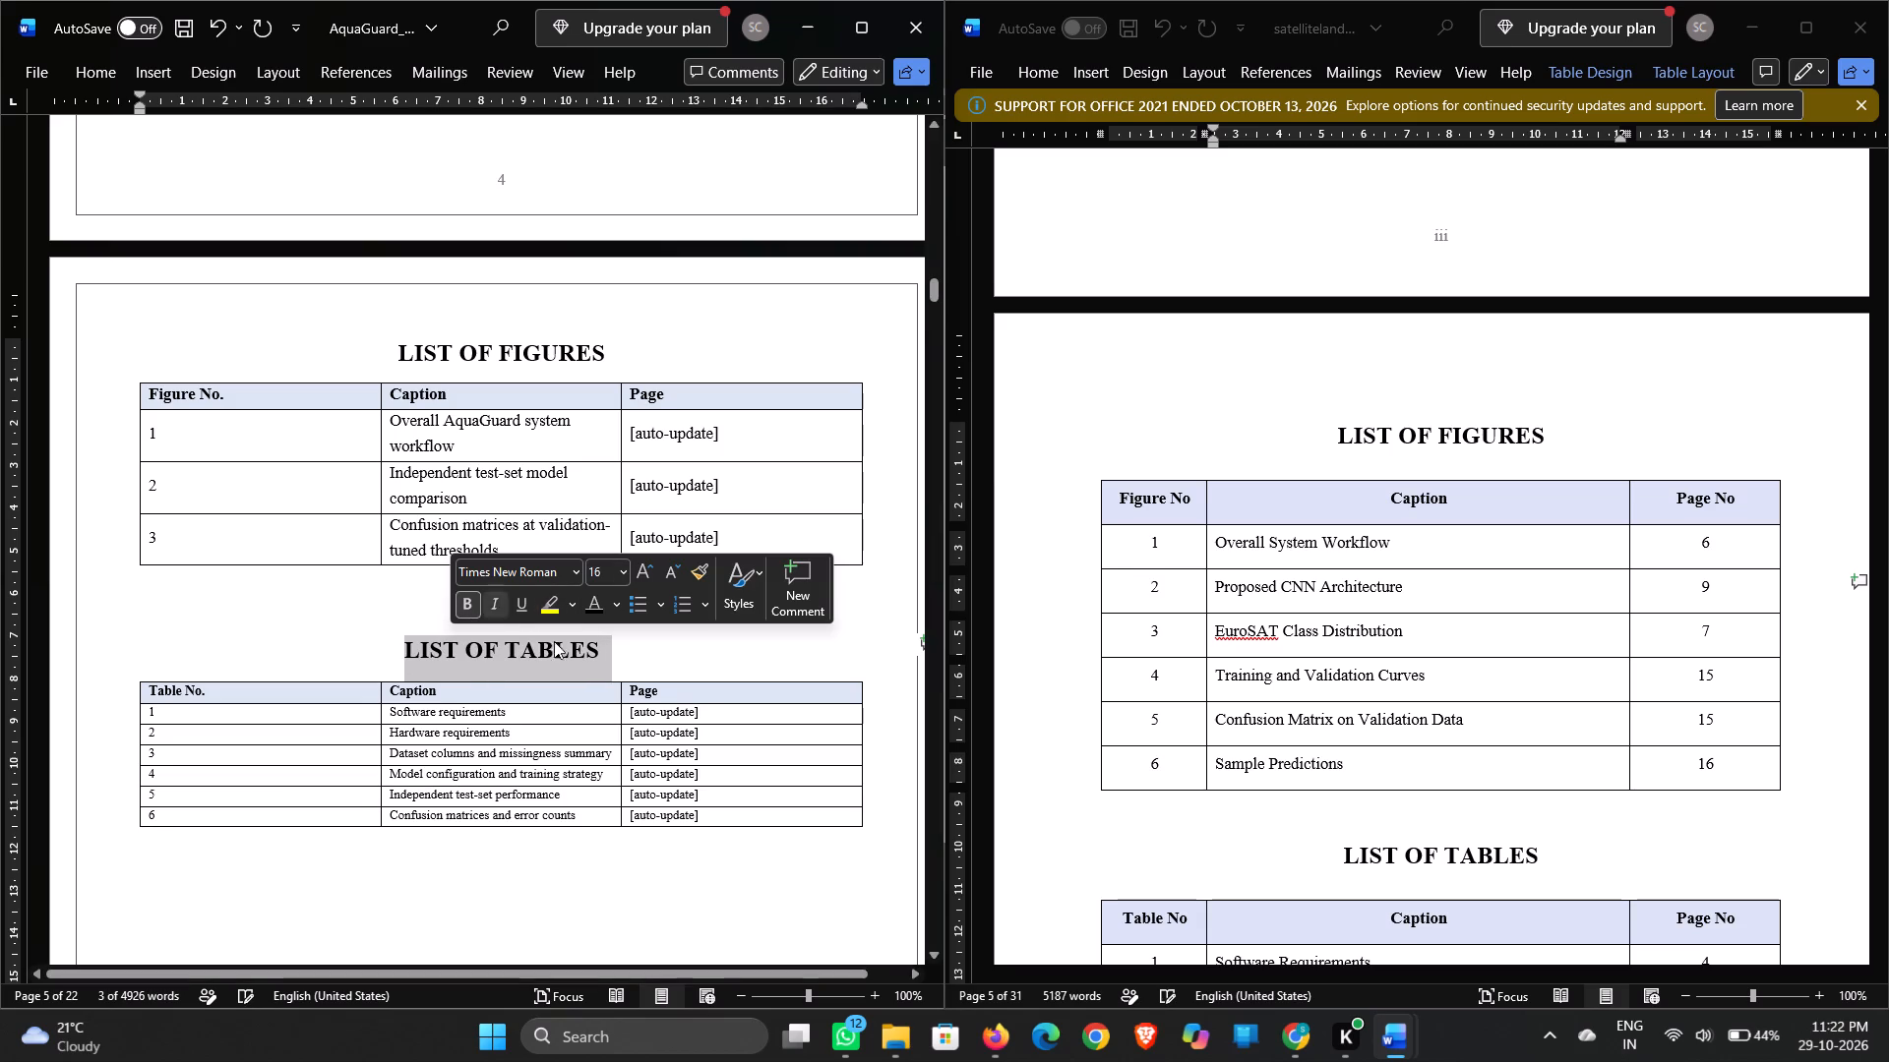
left_click_drag(1350, 854, 1498, 853)
left_click_drag(1498, 853, 1421, 857)
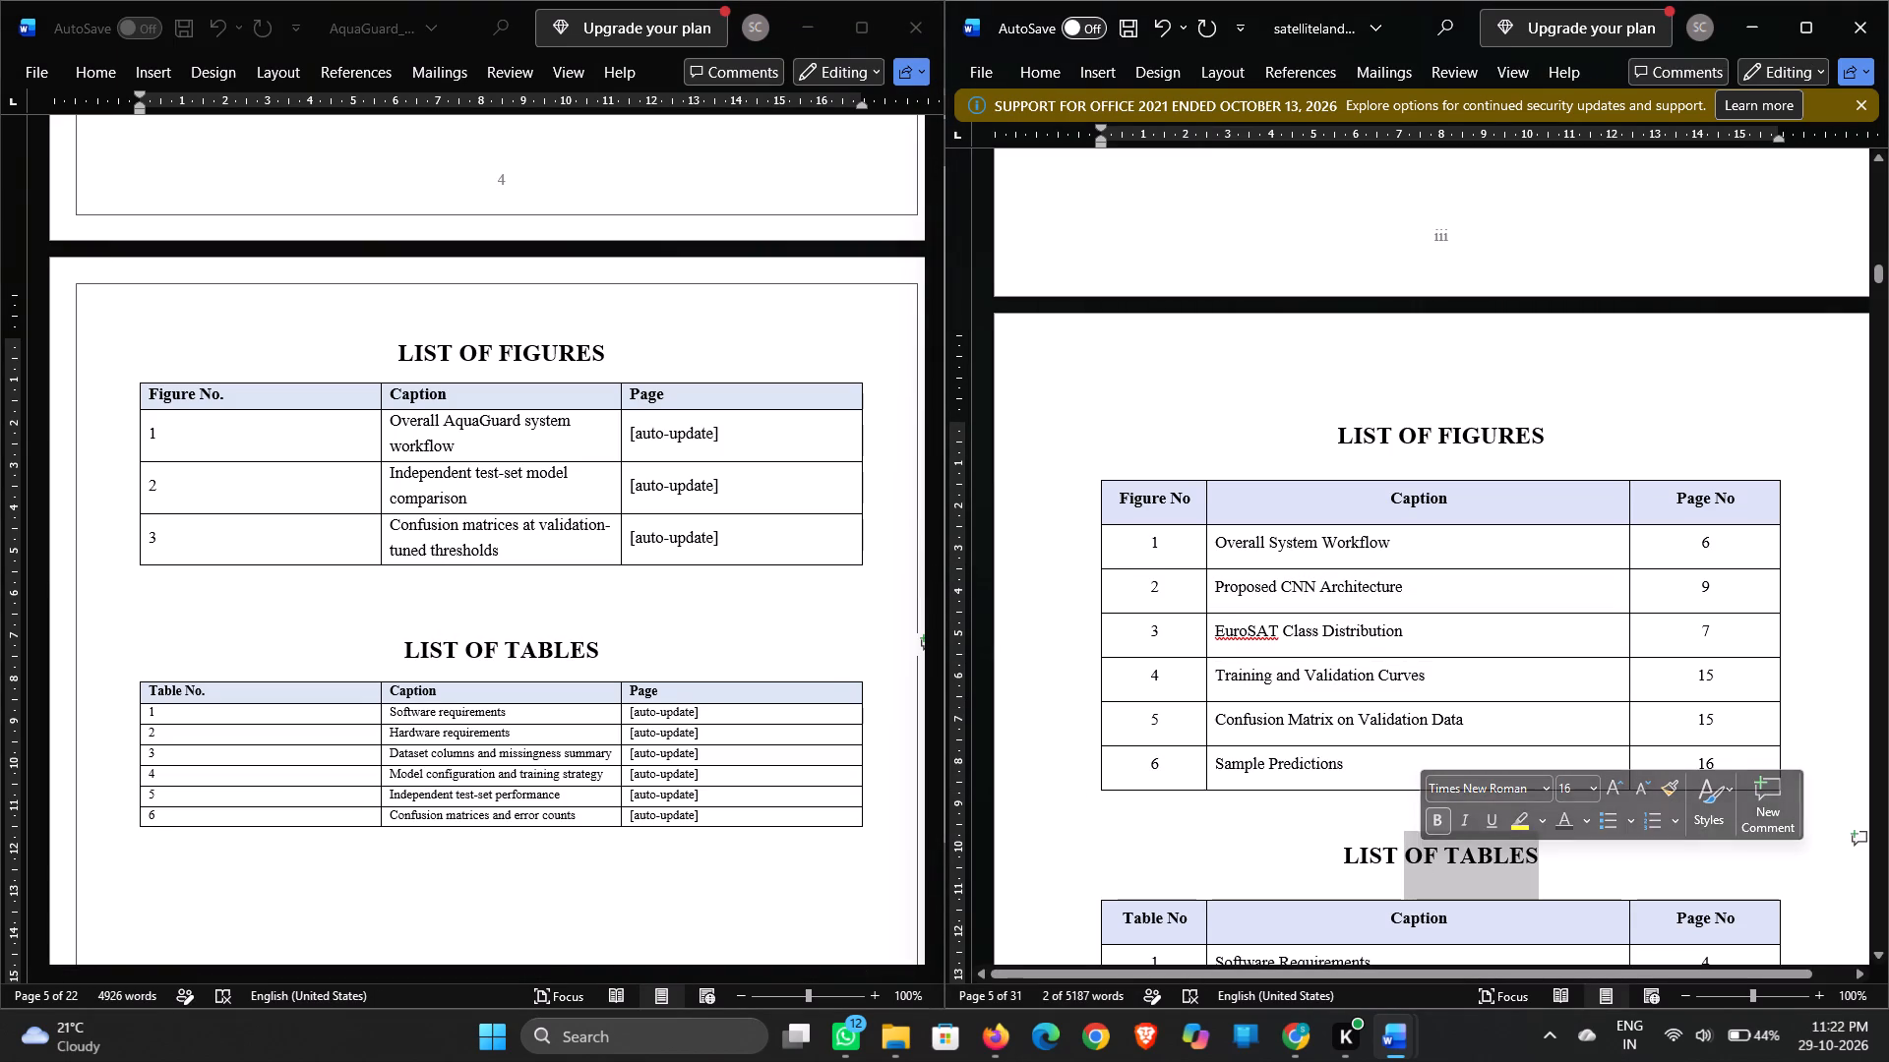
left_click(1382, 826)
Check the text size in the reference report's LIST OF TABLES table and set the whole AquaGuard LIST OF TABLES table to 11 pt.
scroll(1382, 826, "down", 1)
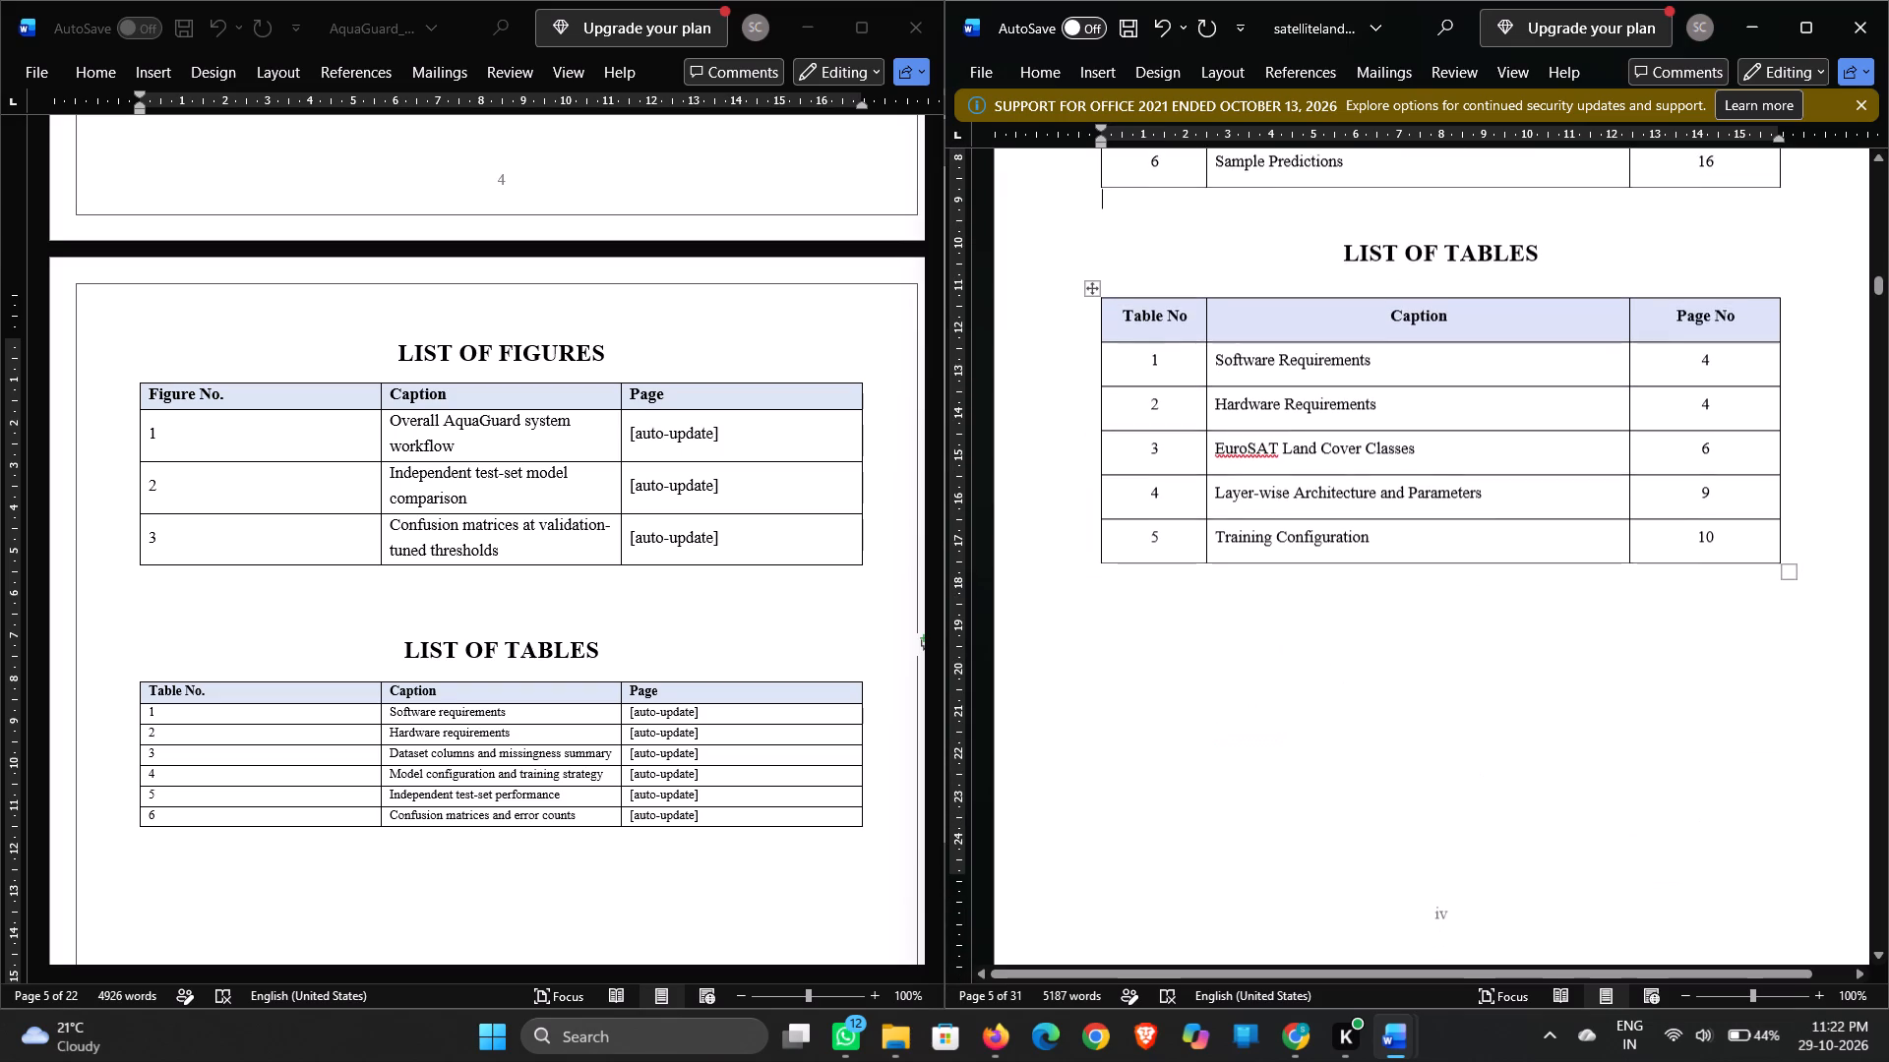
scroll(1382, 826, "down", 1)
left_click_drag(1235, 361, 1277, 358)
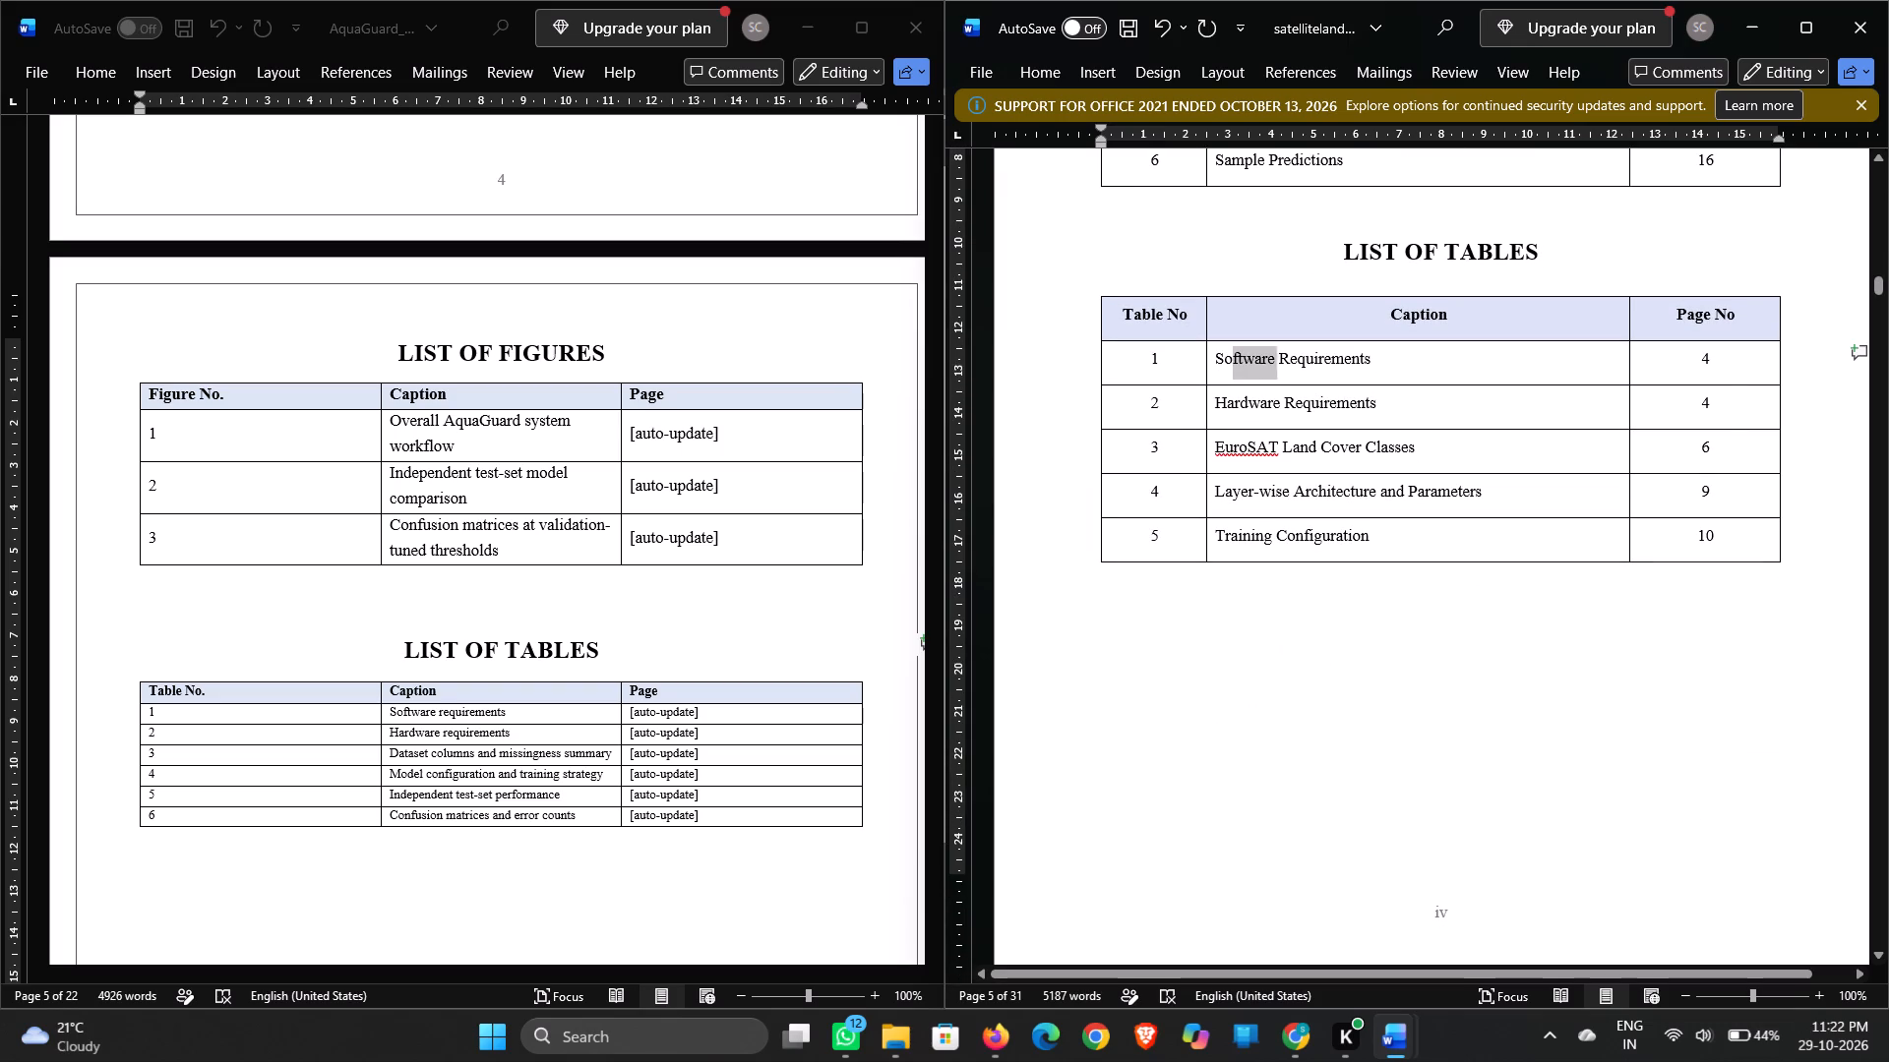
left_click_drag(1277, 358, 1277, 359)
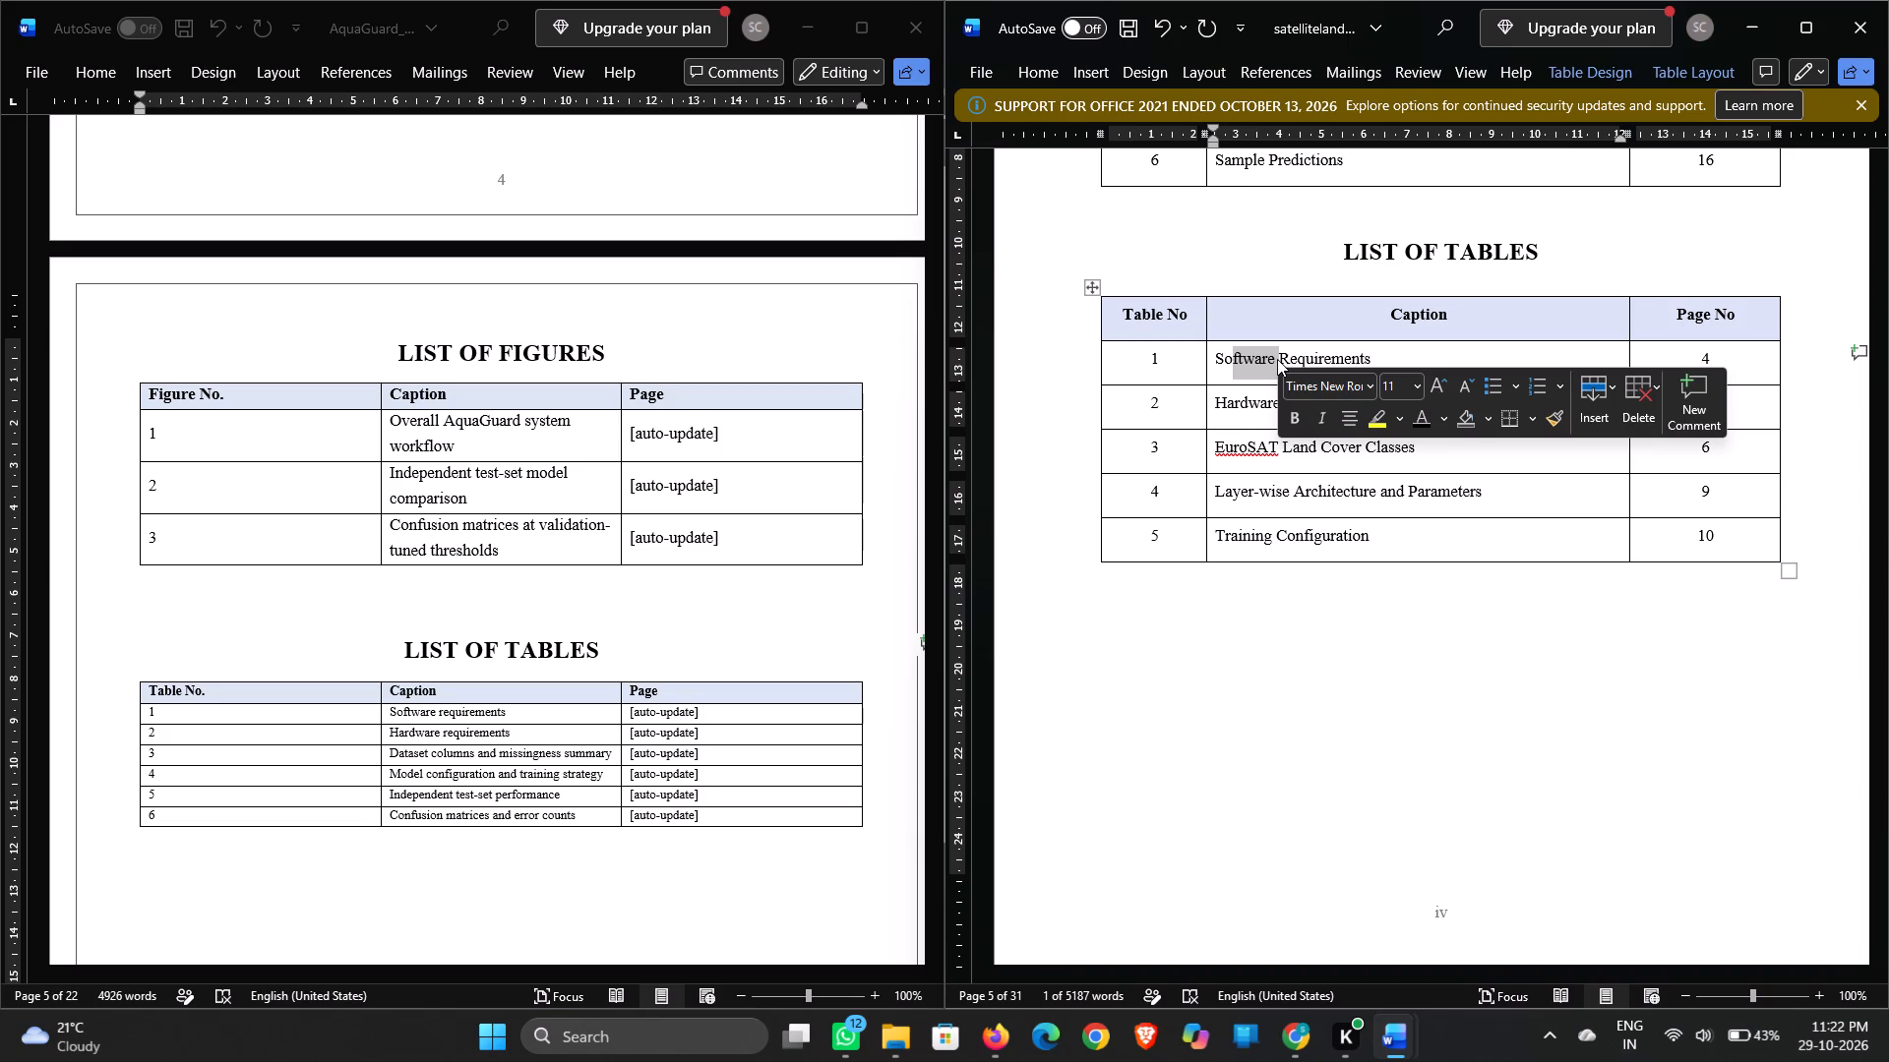
left_click(1284, 682)
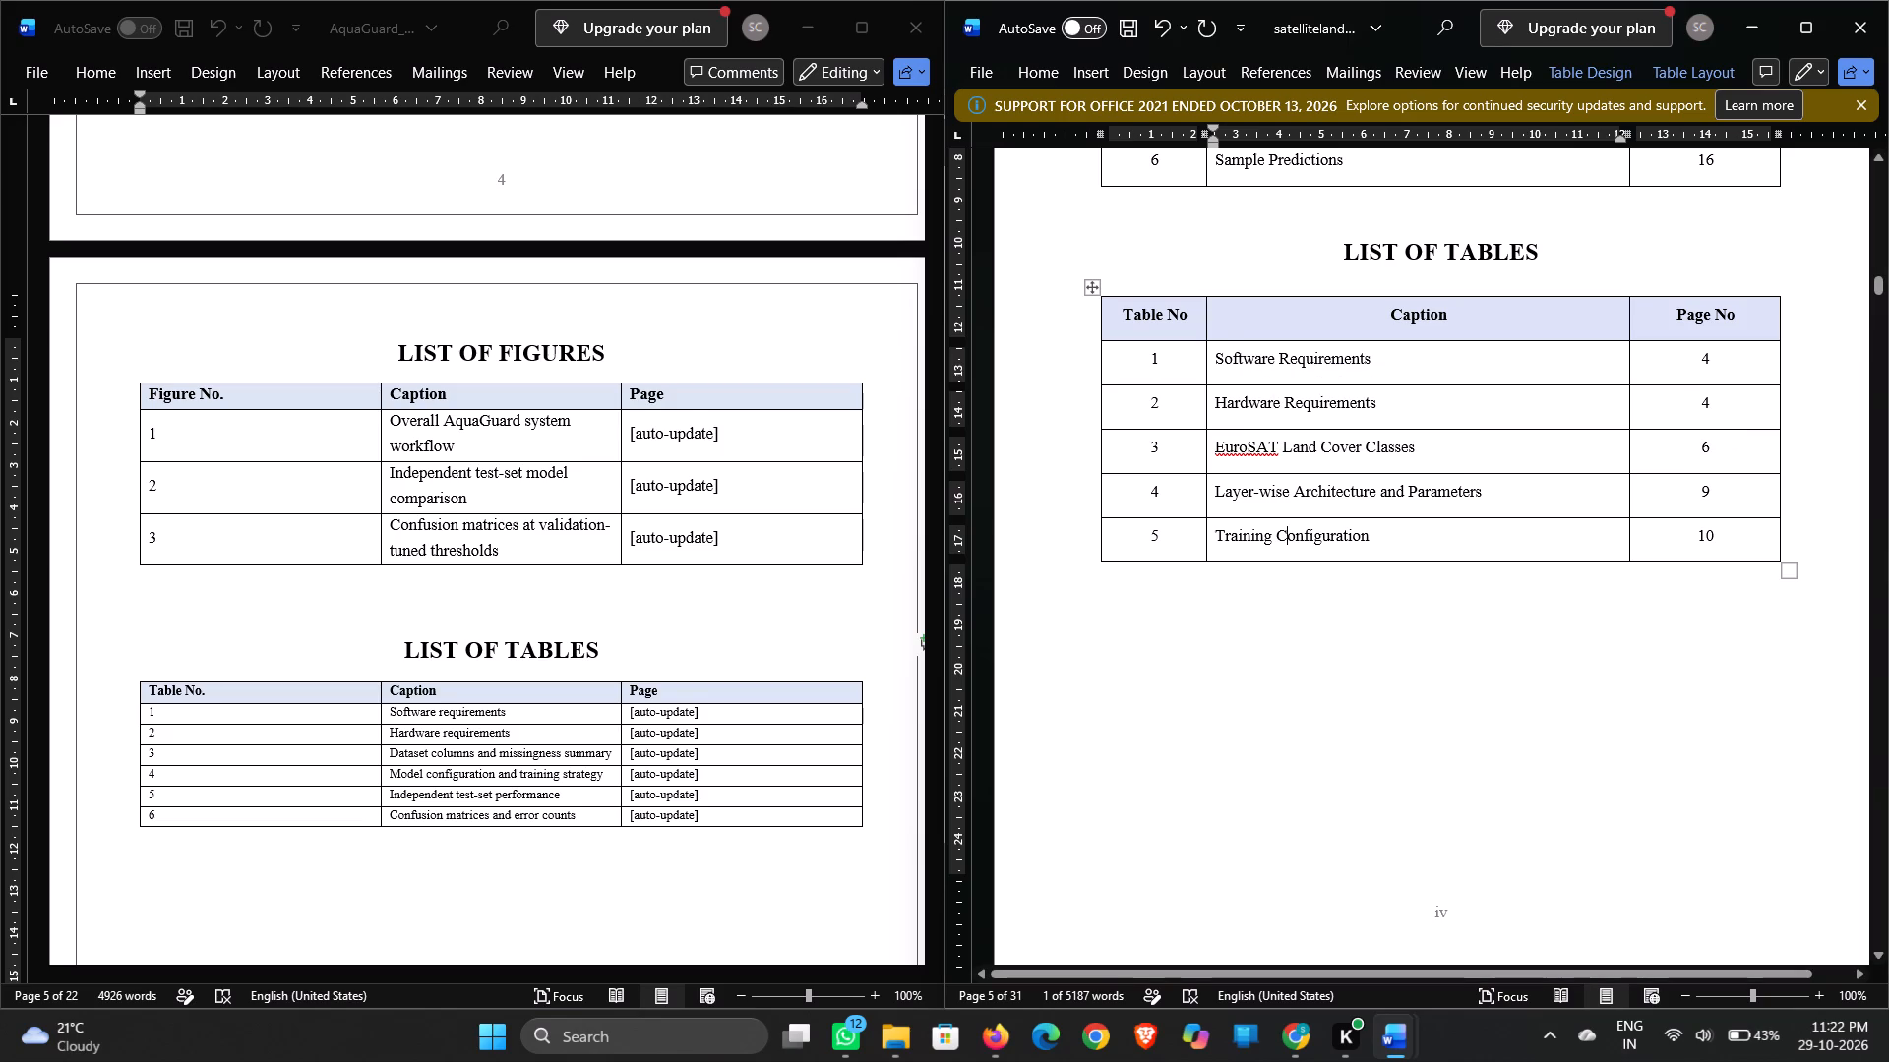
left_click(149, 687)
left_click_drag(149, 687, 640, 758)
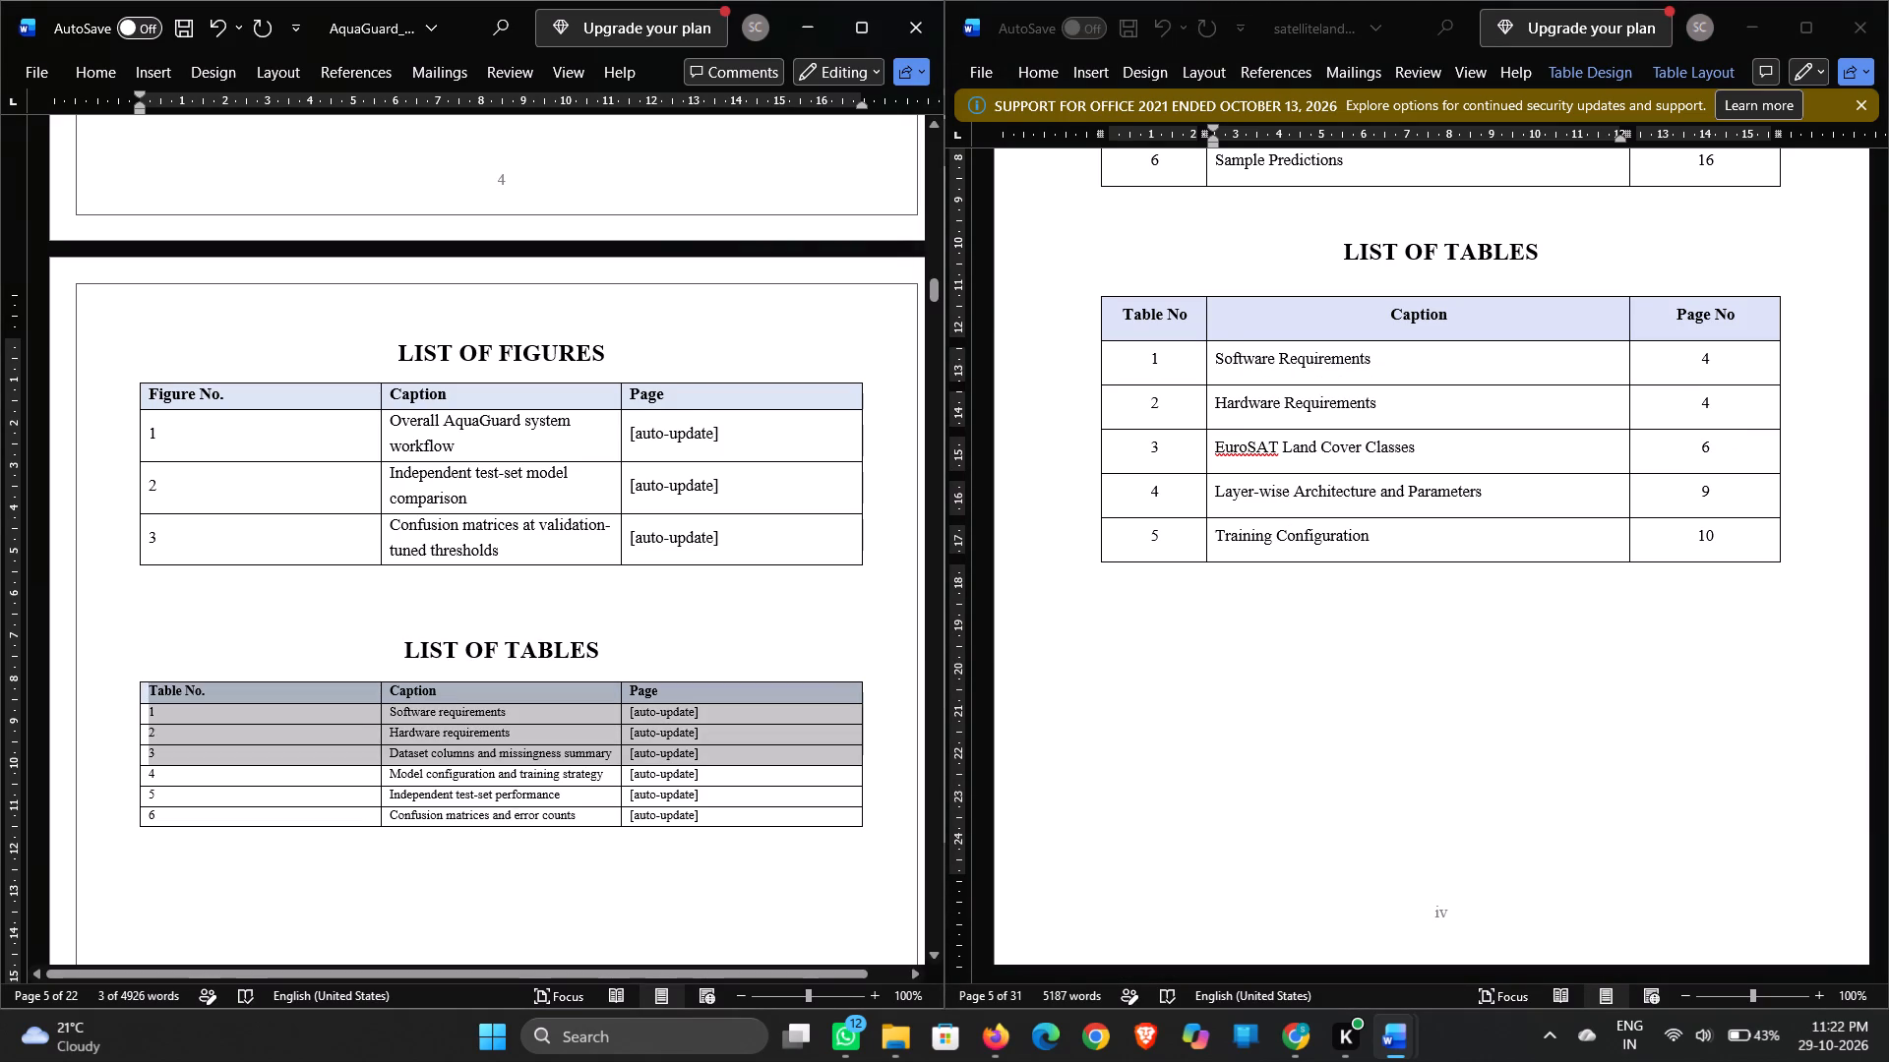
left_click_drag(640, 758, 705, 812)
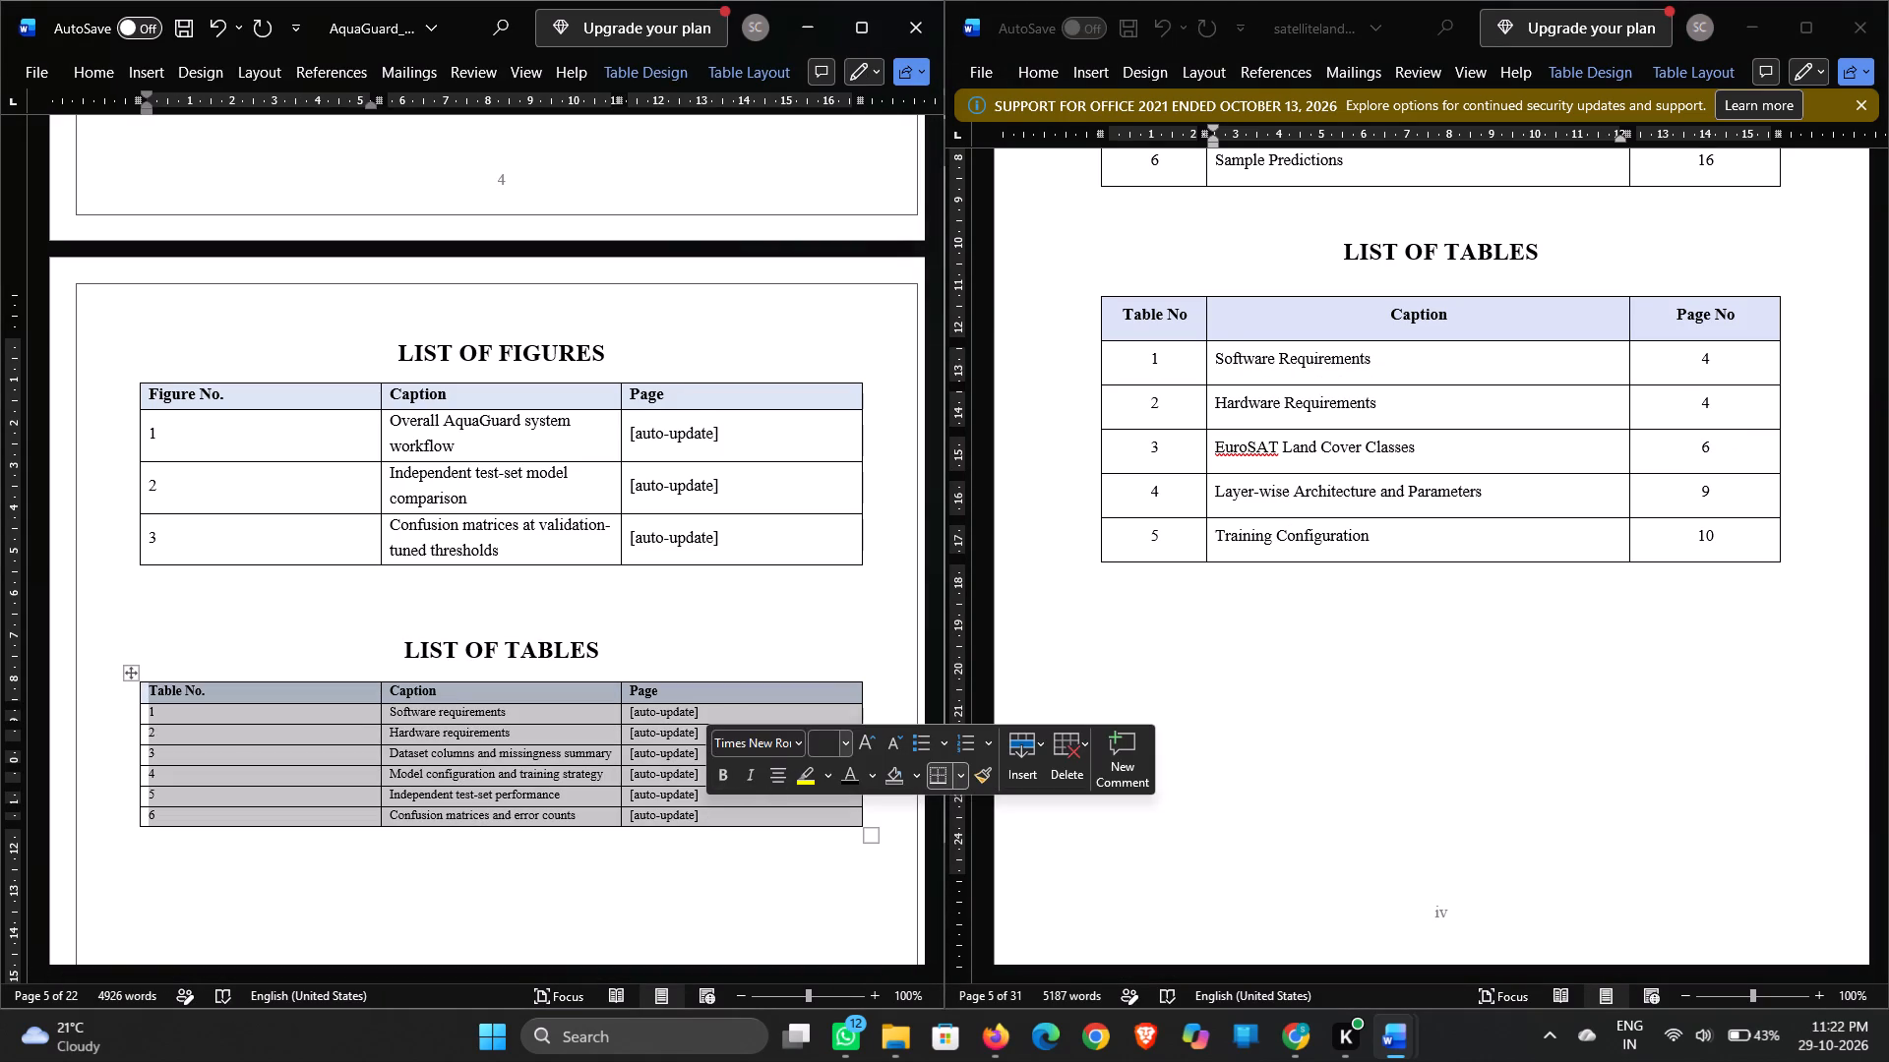
left_click(829, 747)
type("11")
key("Return")
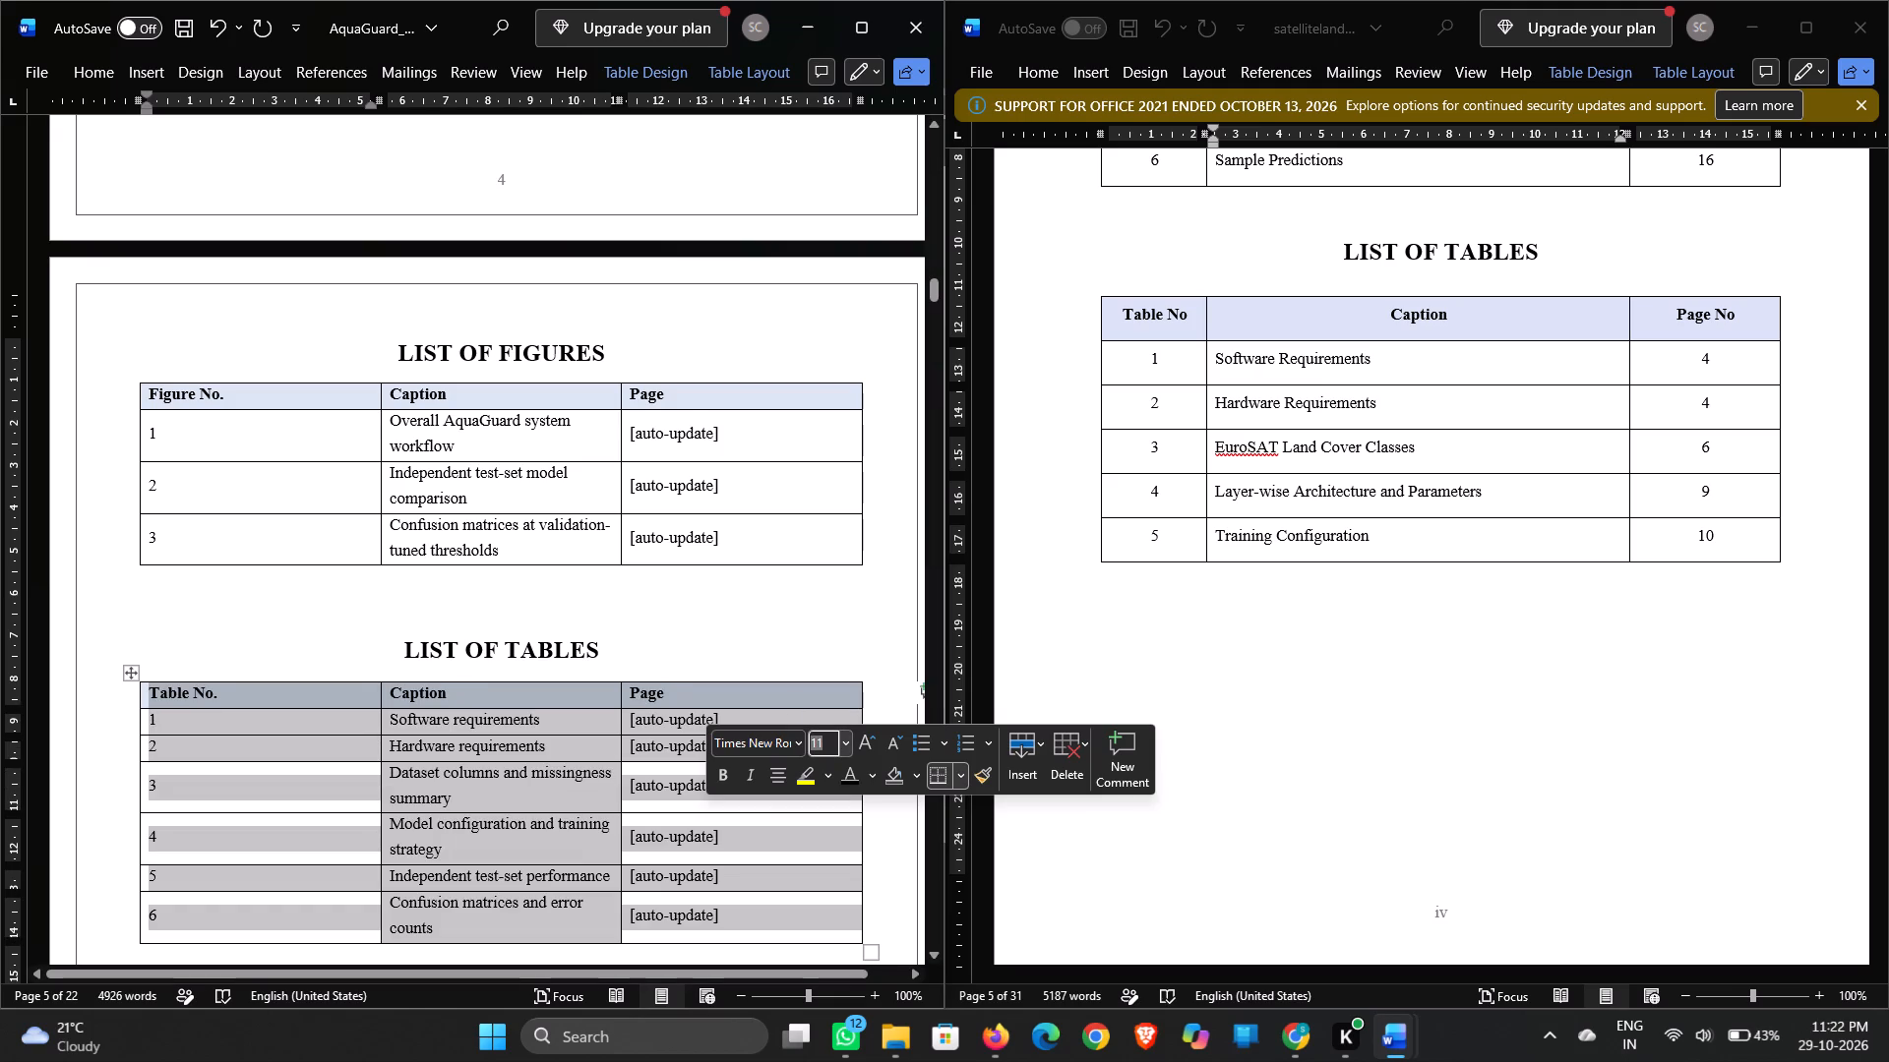
left_click_drag(655, 542, 726, 542)
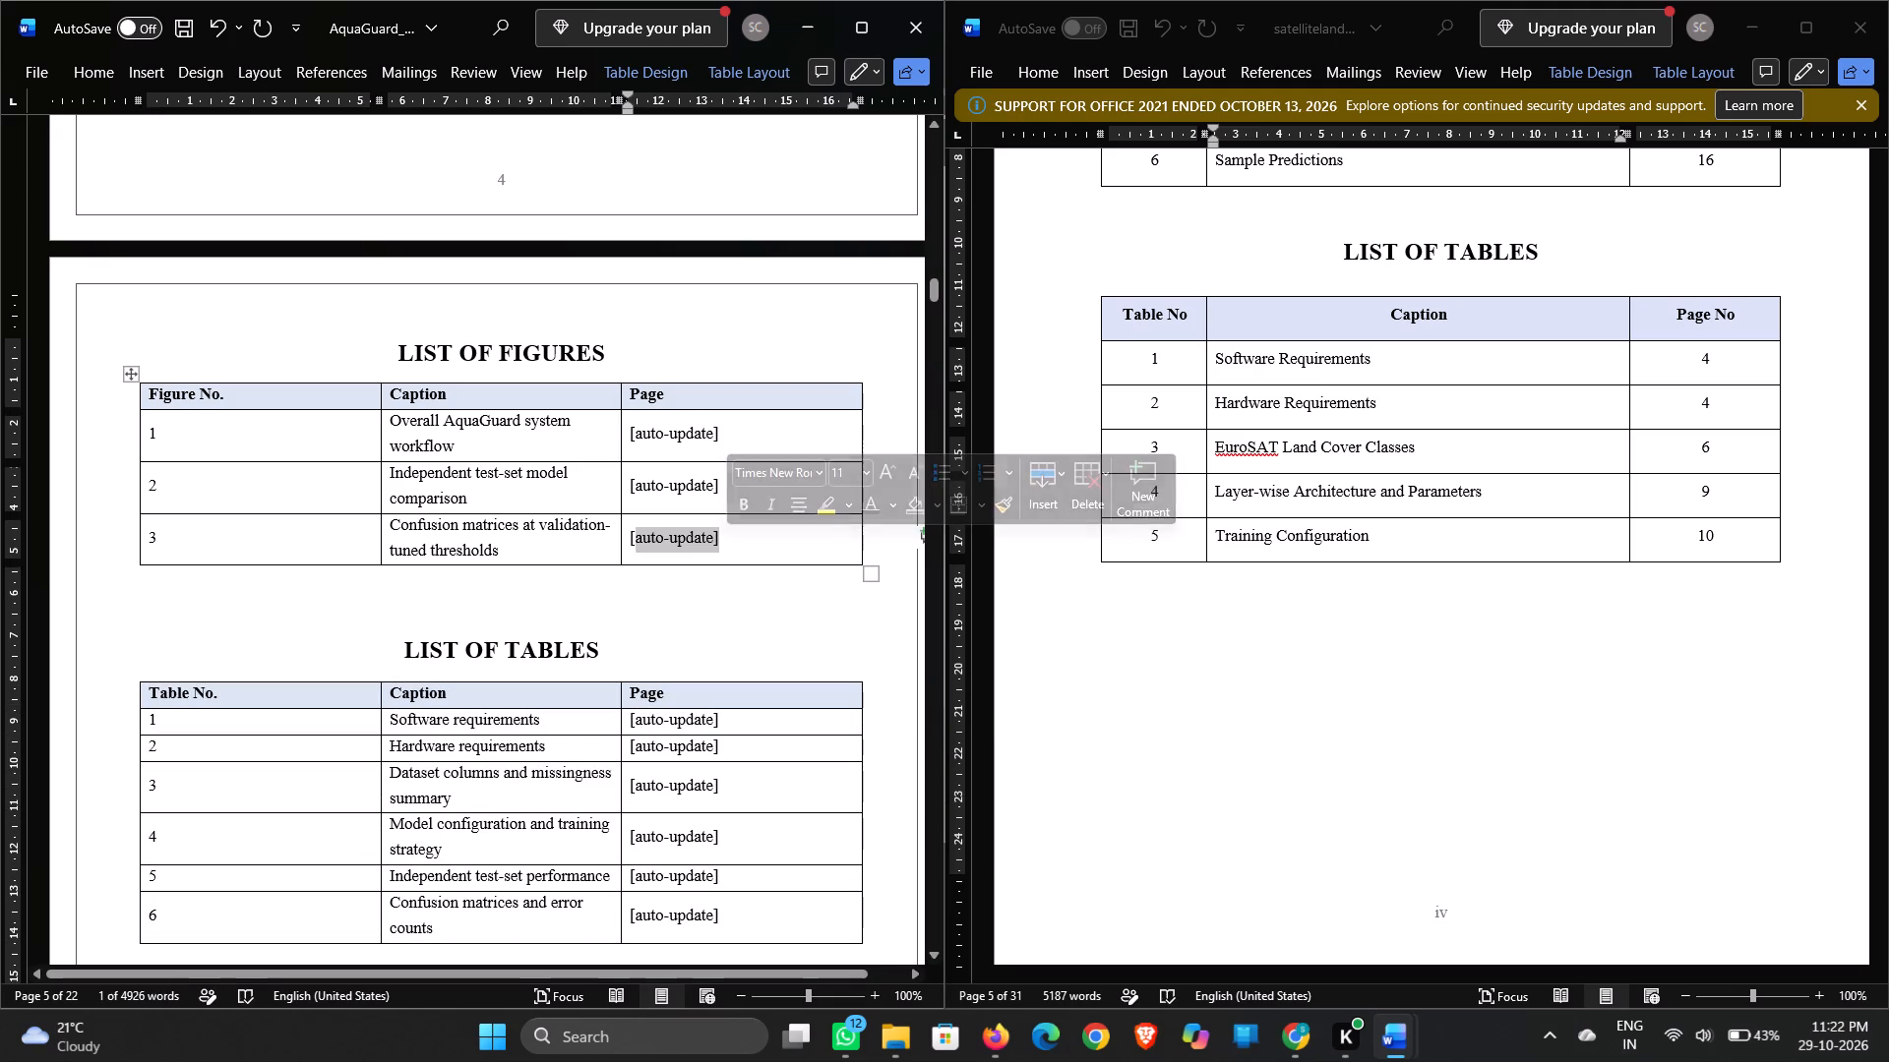
left_click(711, 603)
Format the LIST OF ABBREVIATIONS heading in the AquaGuard report as 16 pt Times New Roman in black, following the reference report.
scroll(711, 603, "down", 1)
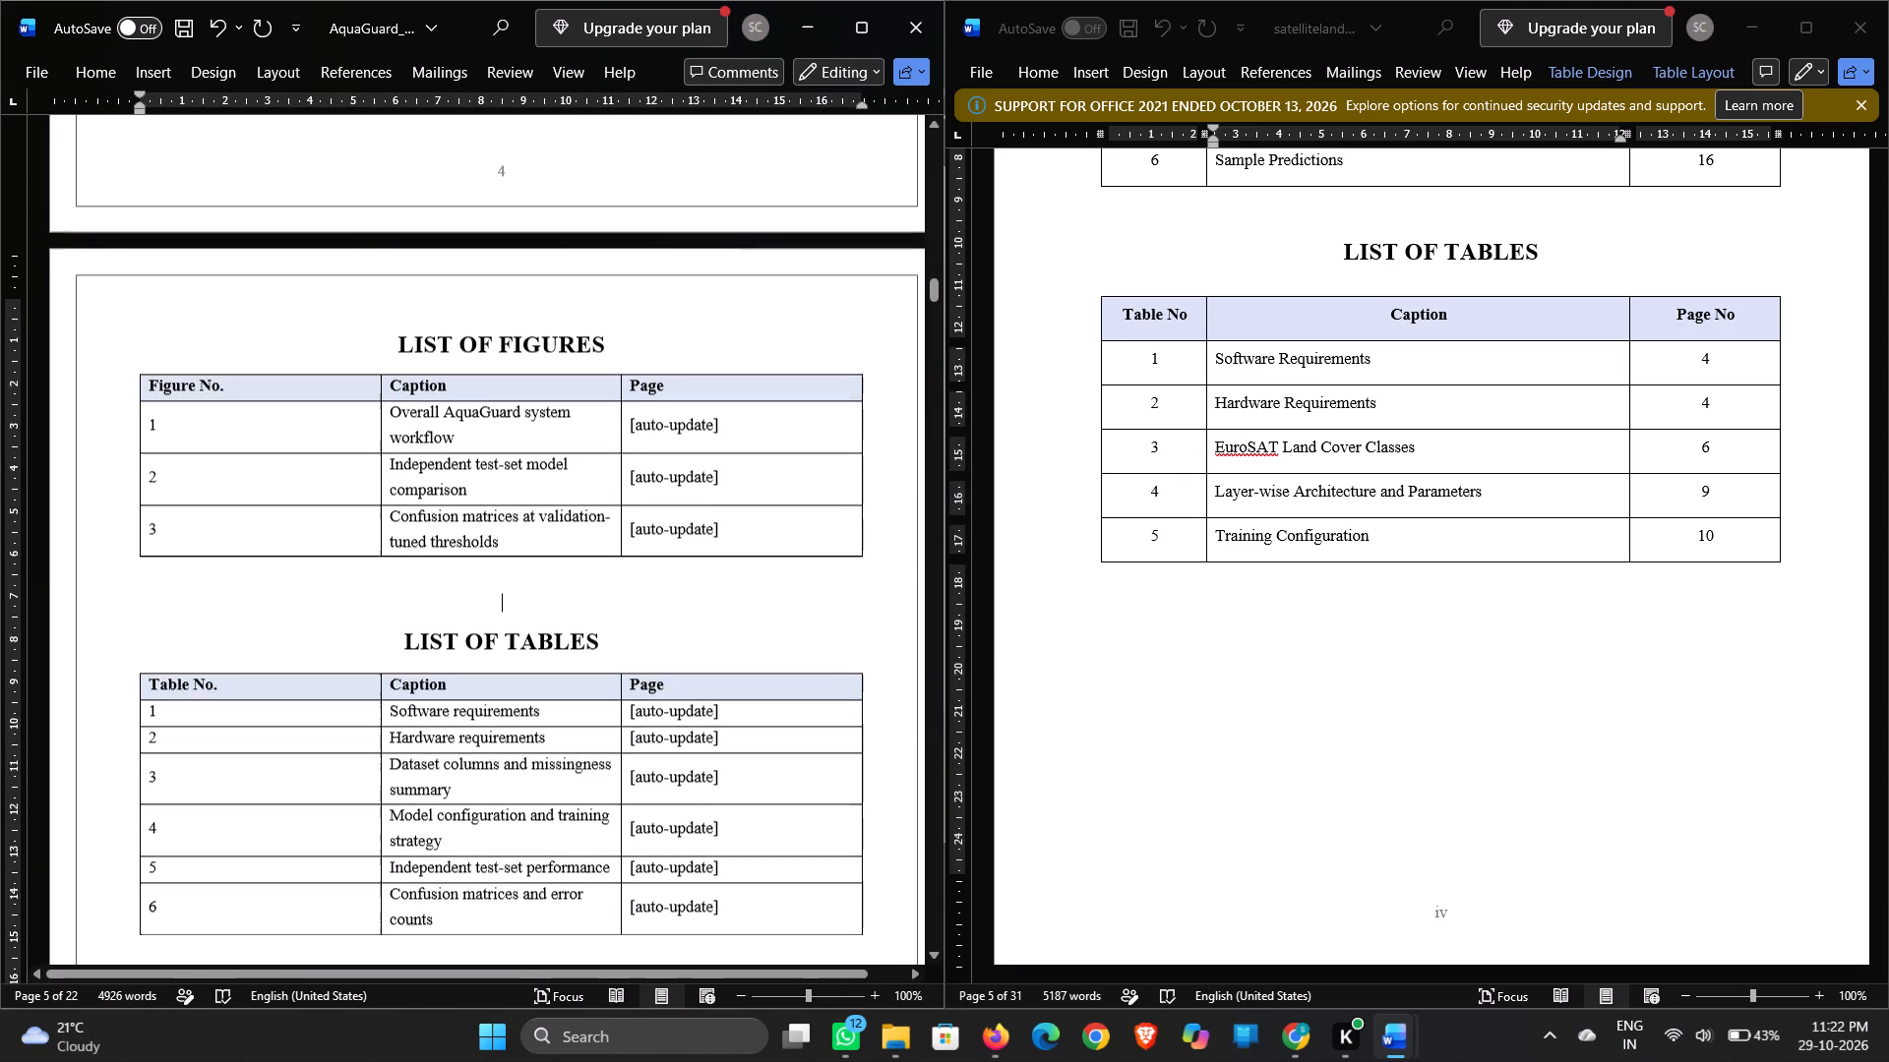
scroll(711, 603, "down", 1)
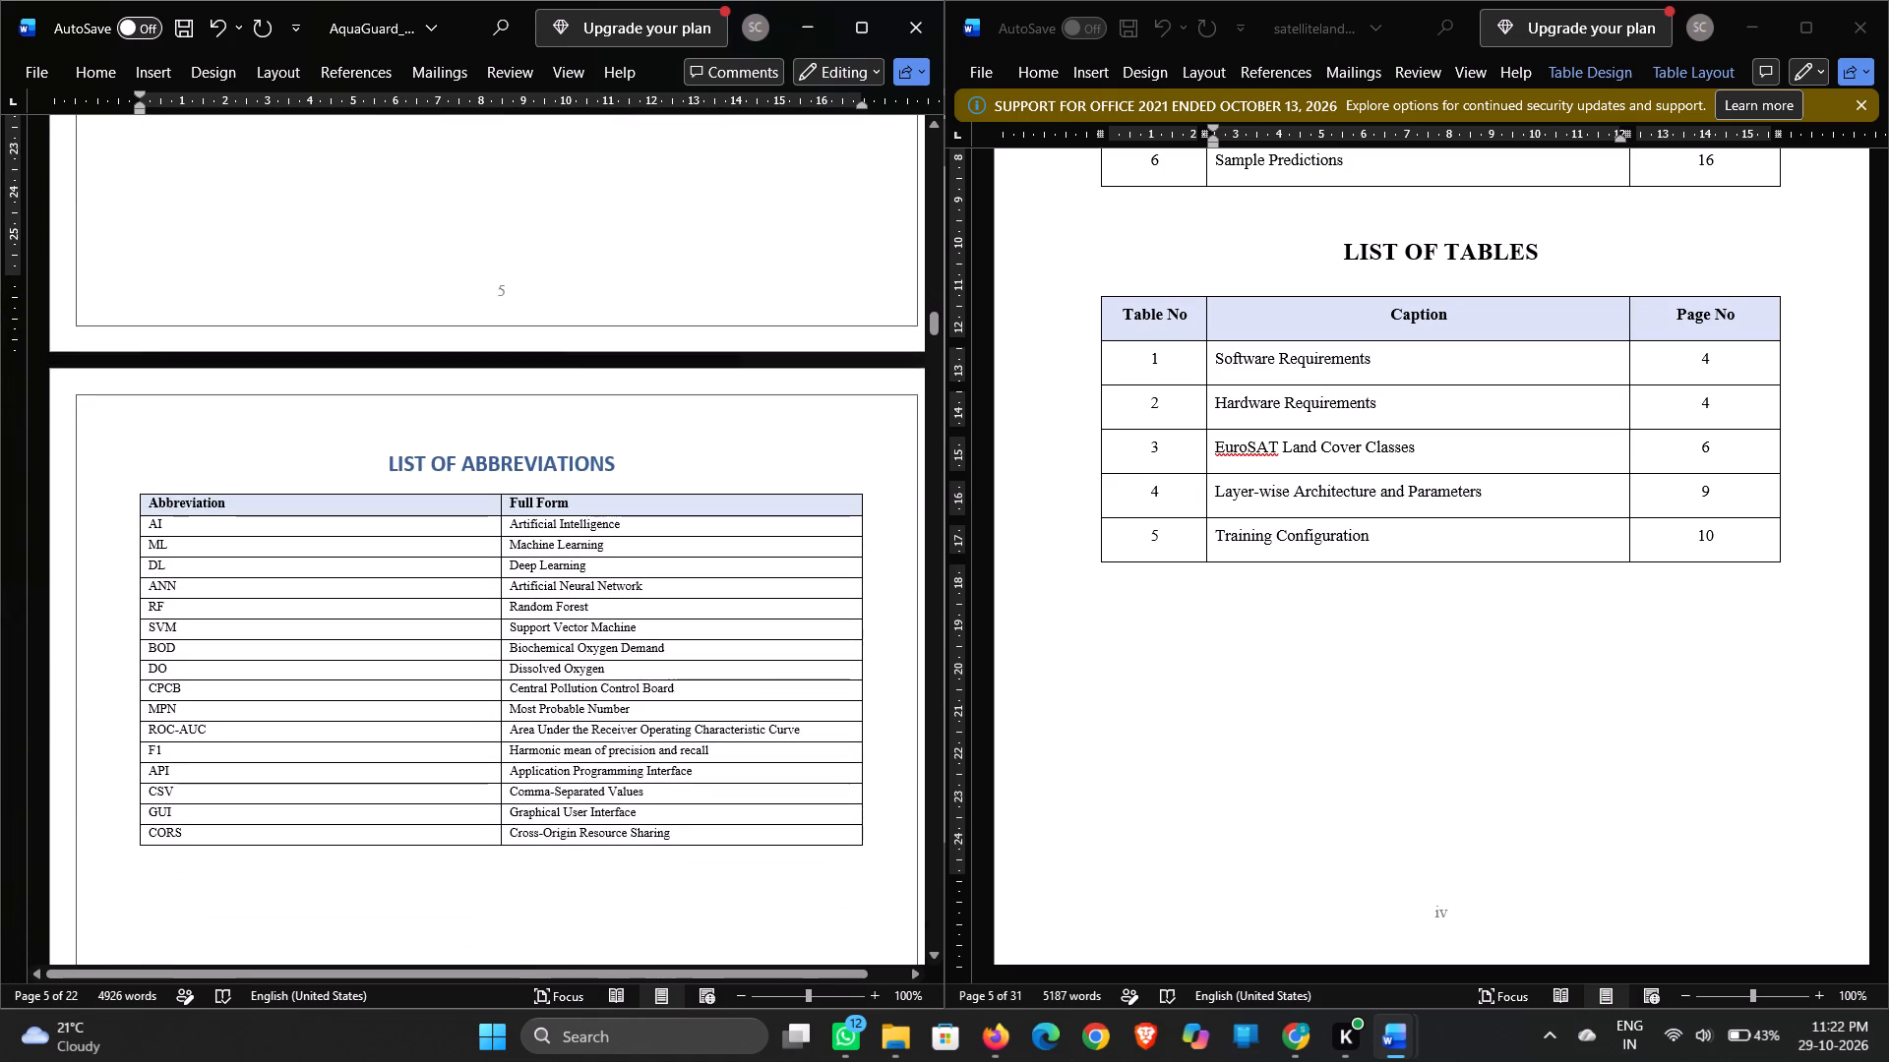
scroll(711, 603, "down", 1)
scroll(1247, 691, "down", 1)
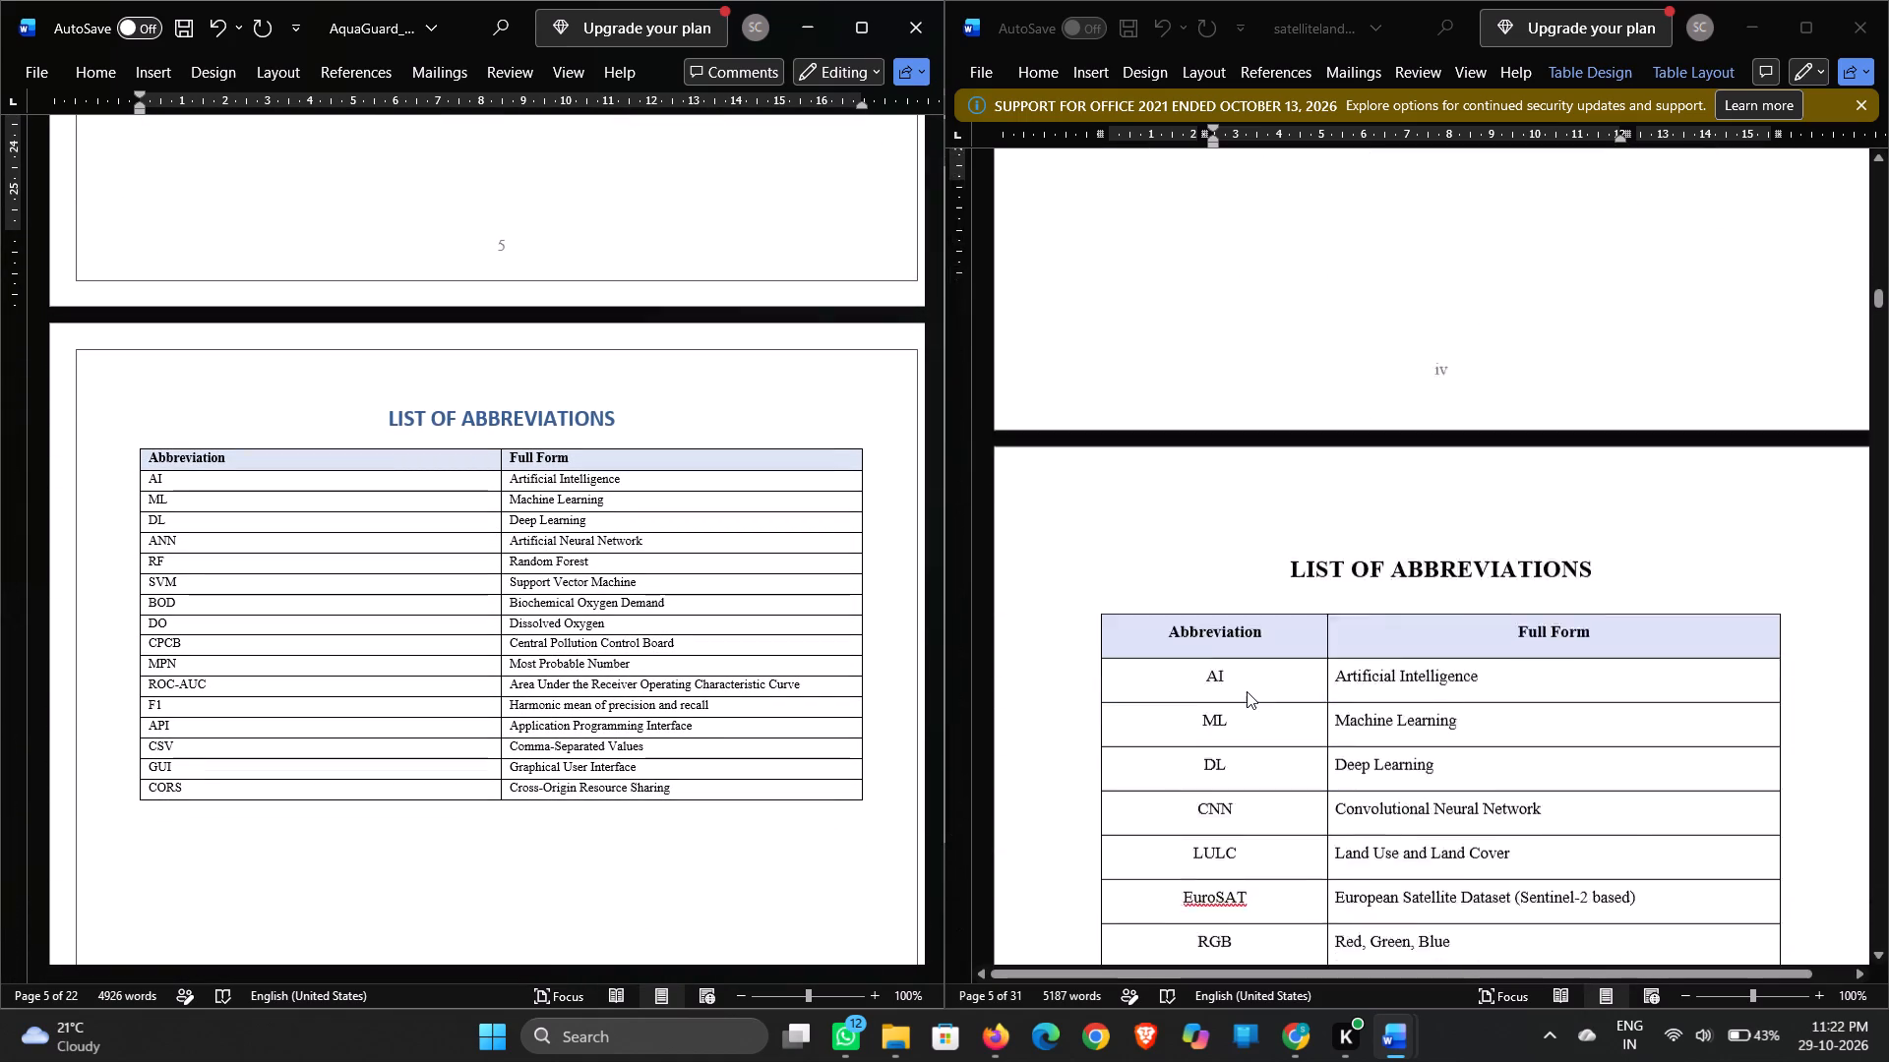
scroll(1247, 691, "down", 3)
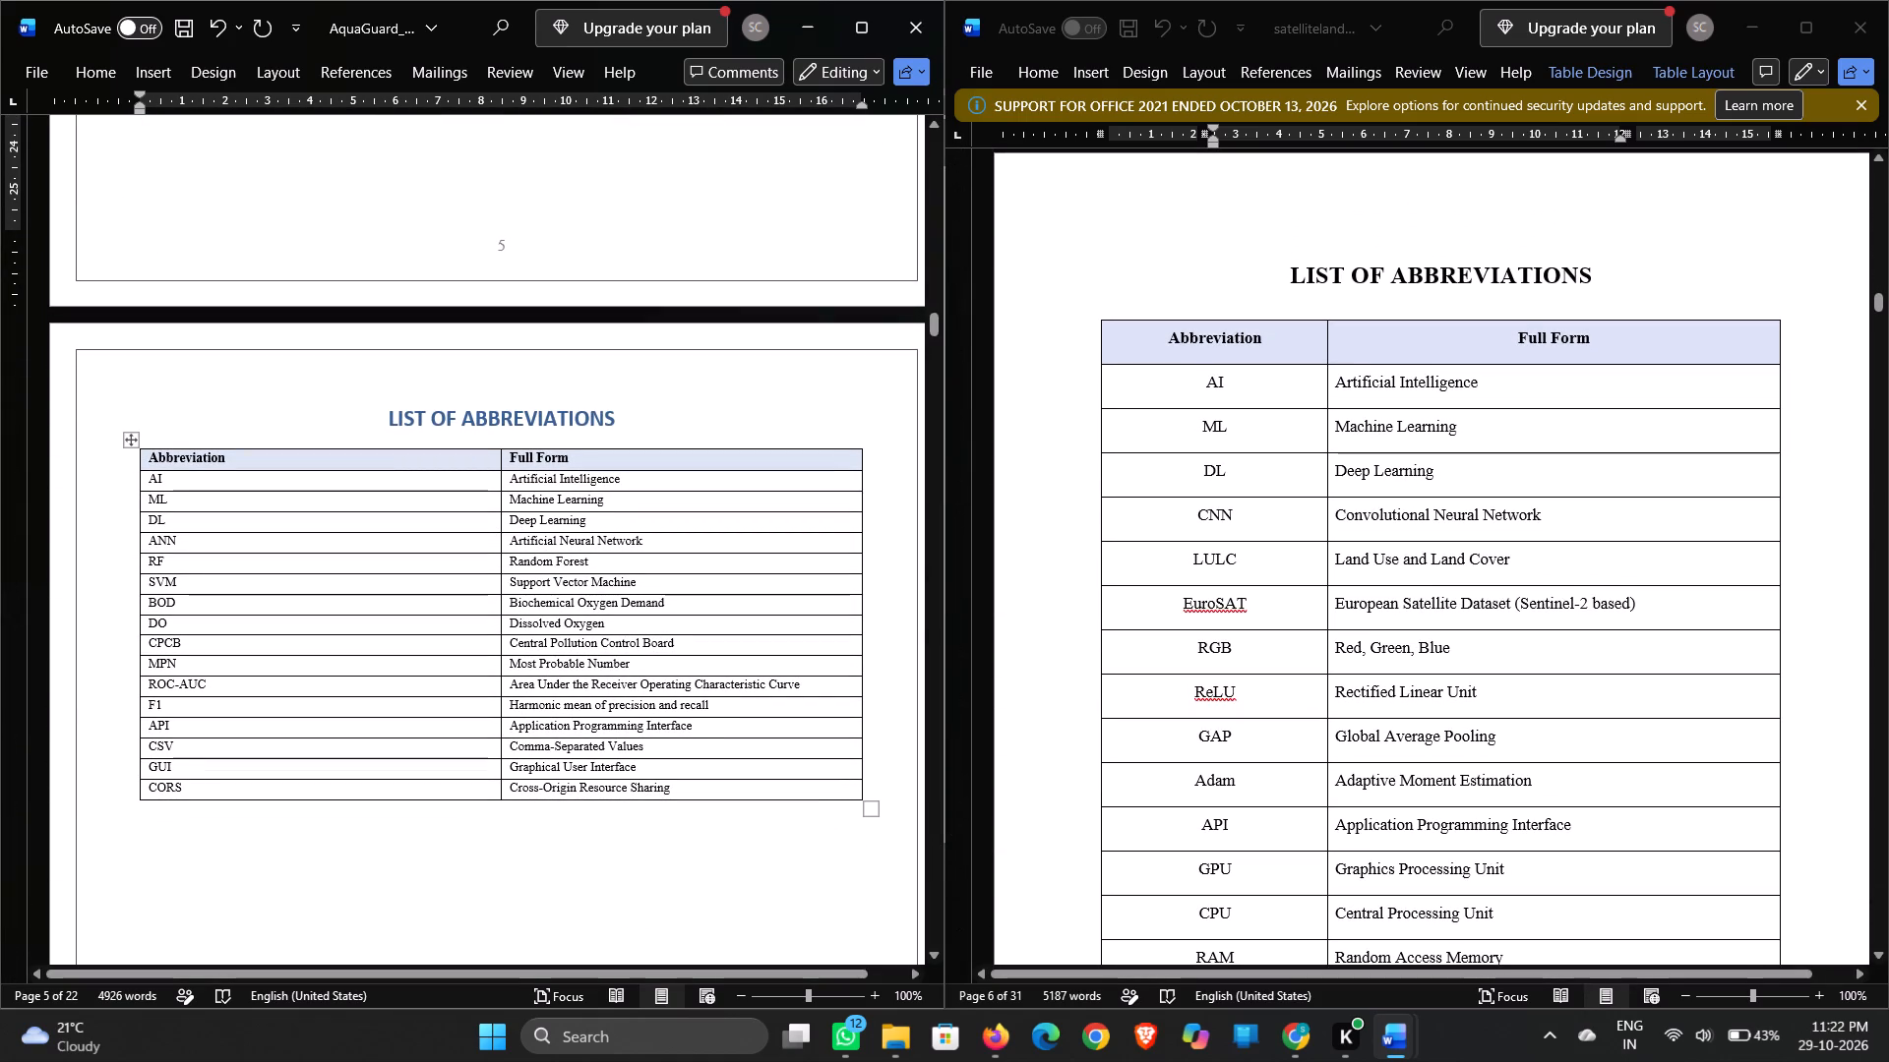
left_click_drag(1294, 269, 1349, 272)
left_click_drag(1349, 272, 1306, 278)
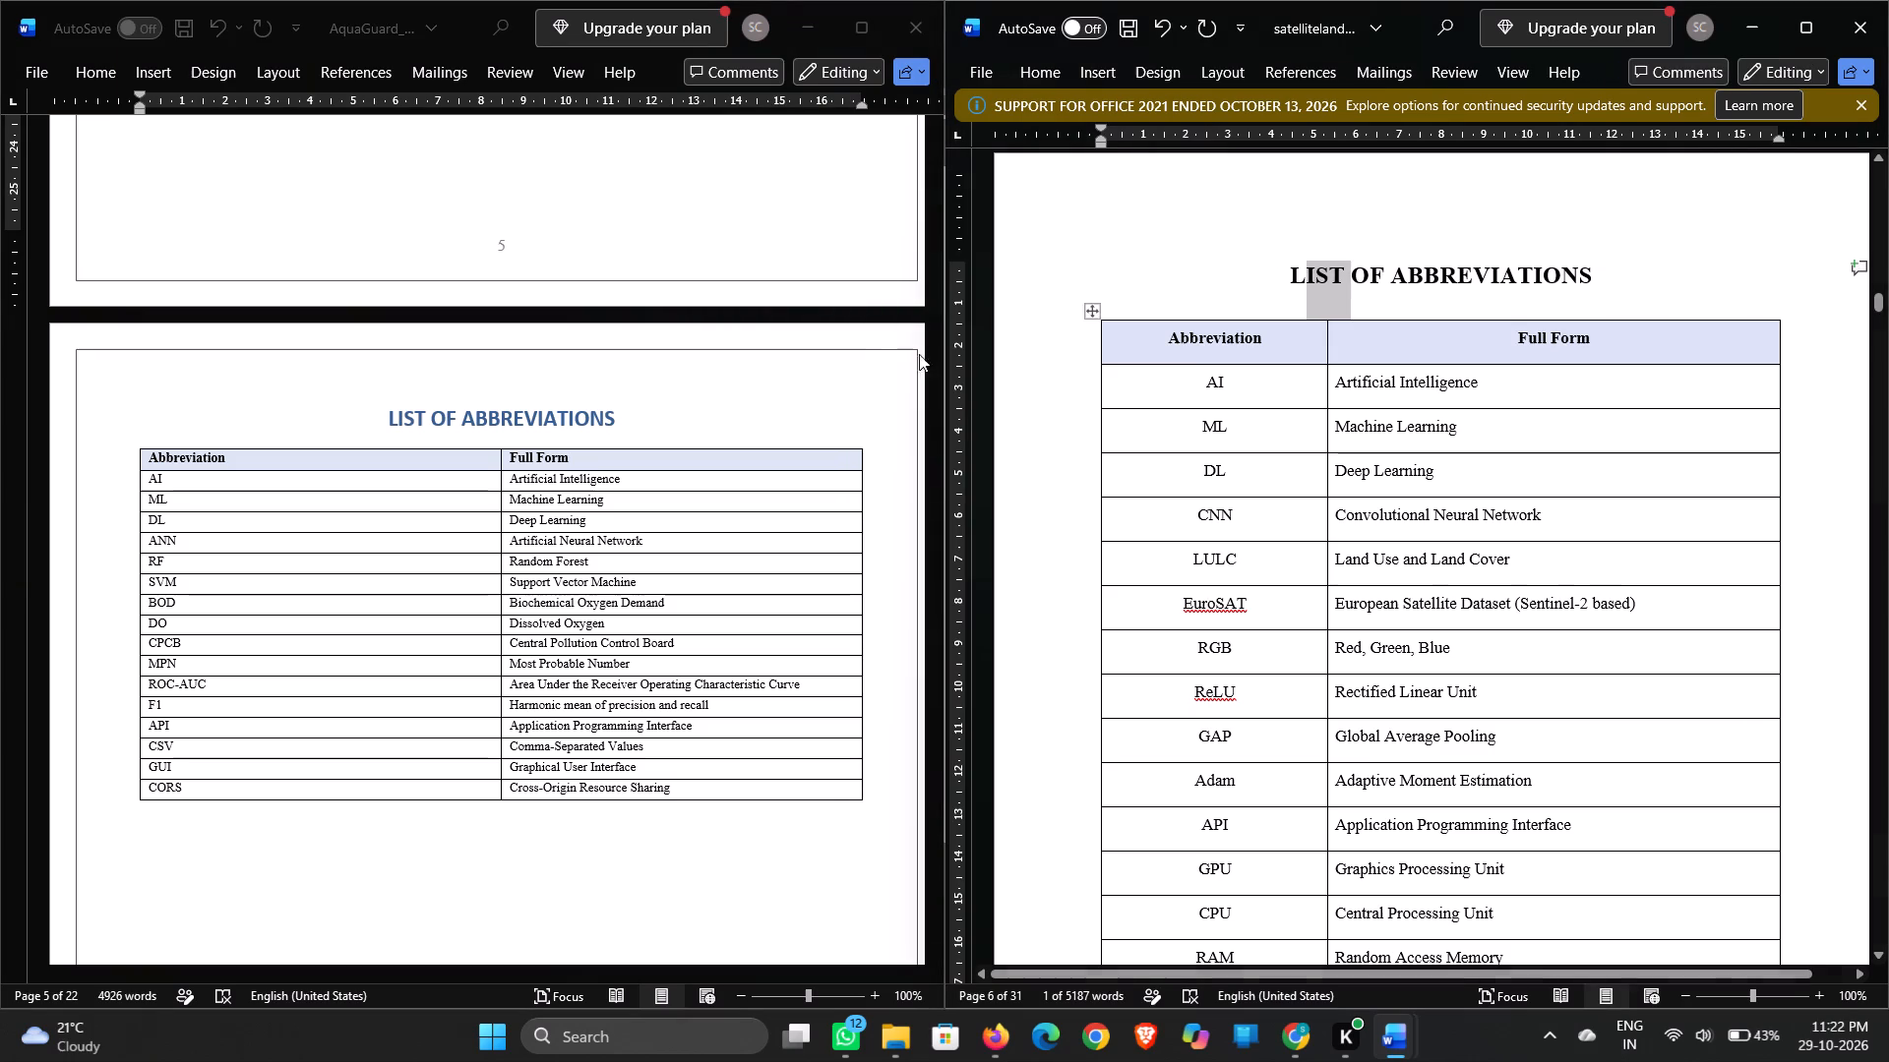
left_click(618, 418)
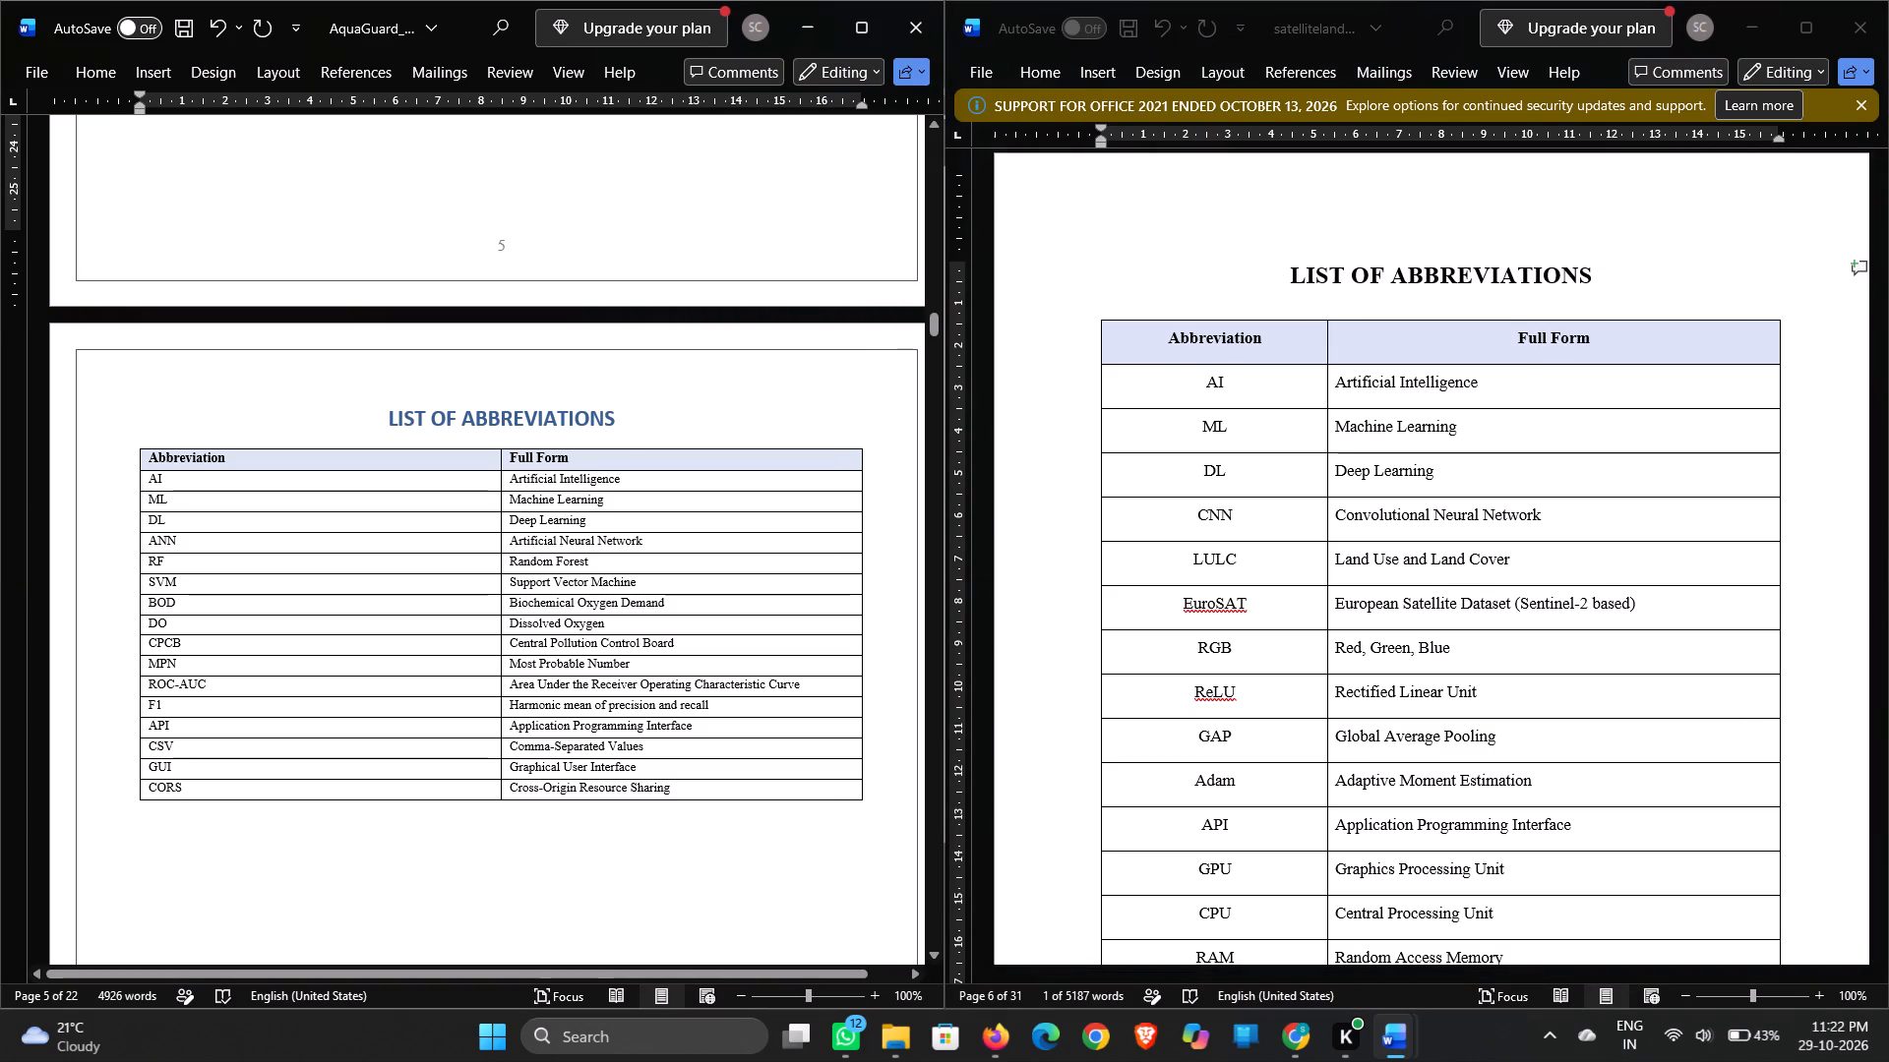
left_click_drag(618, 418, 389, 403)
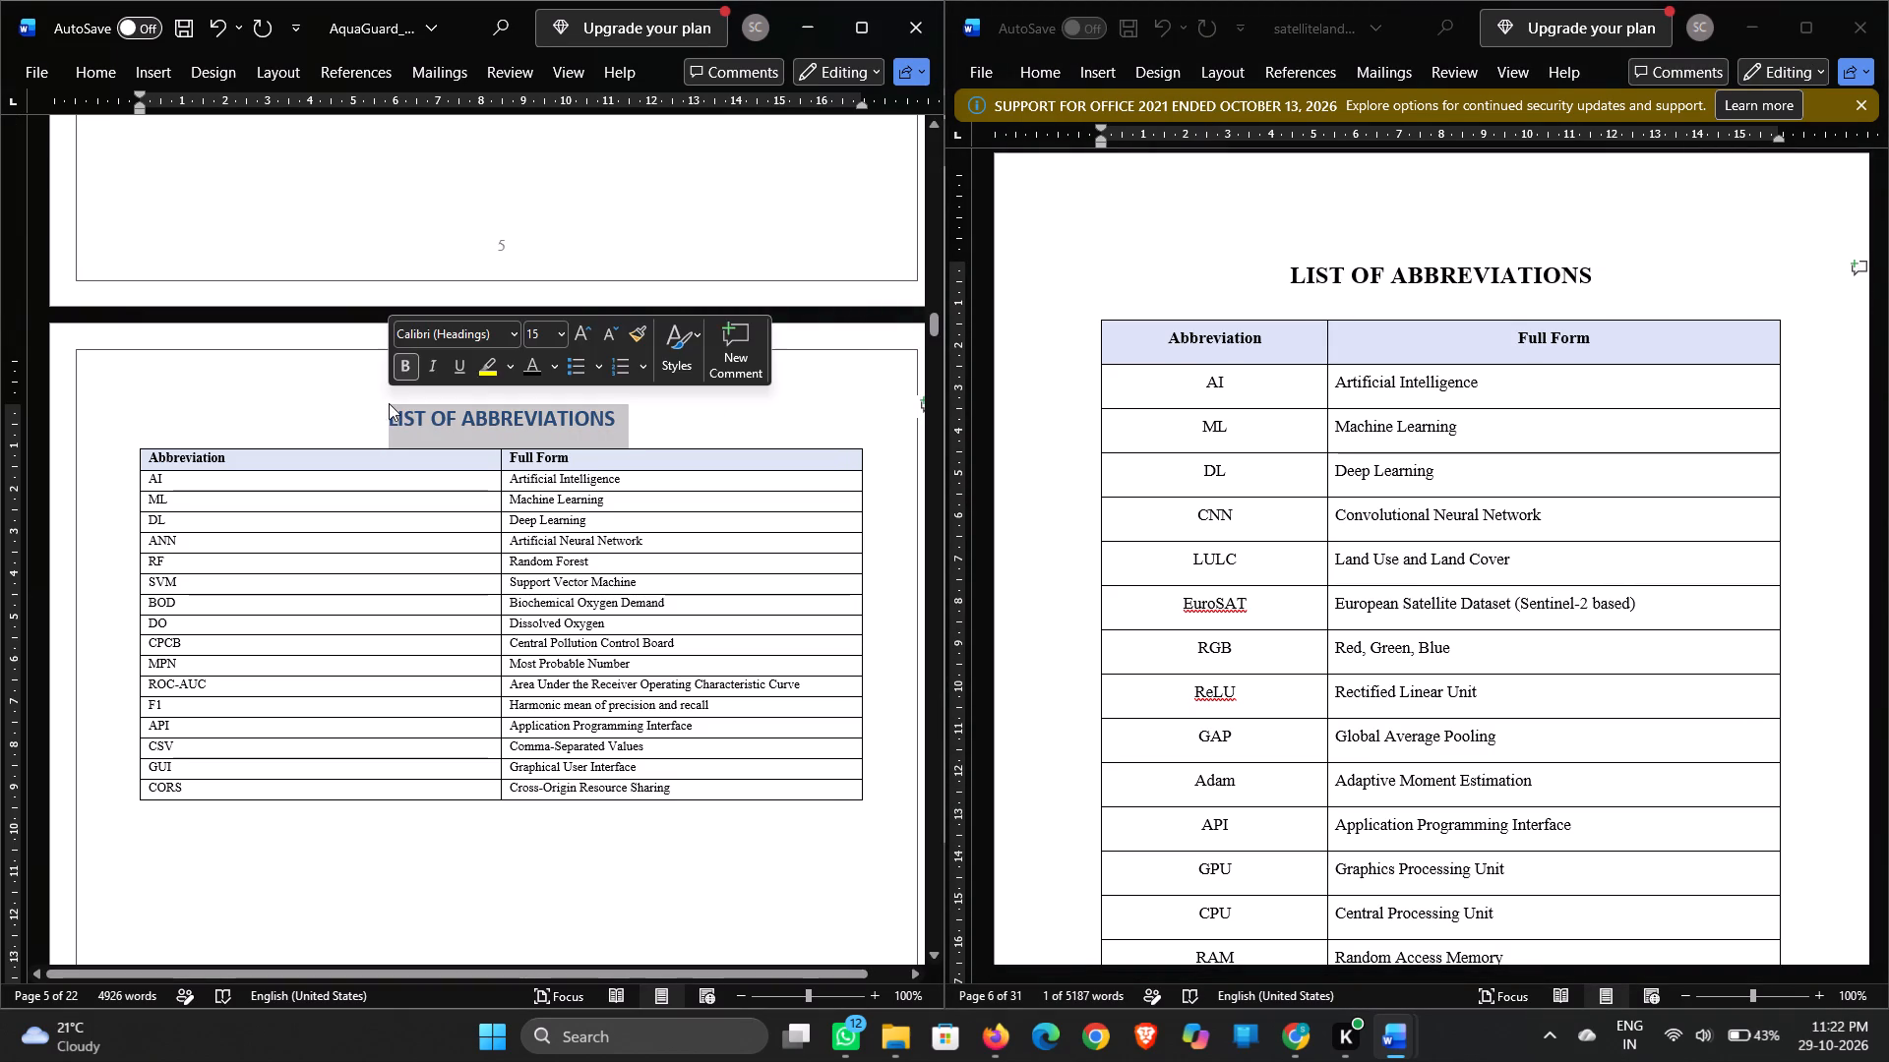
left_click(539, 328)
type("16")
left_click(457, 338)
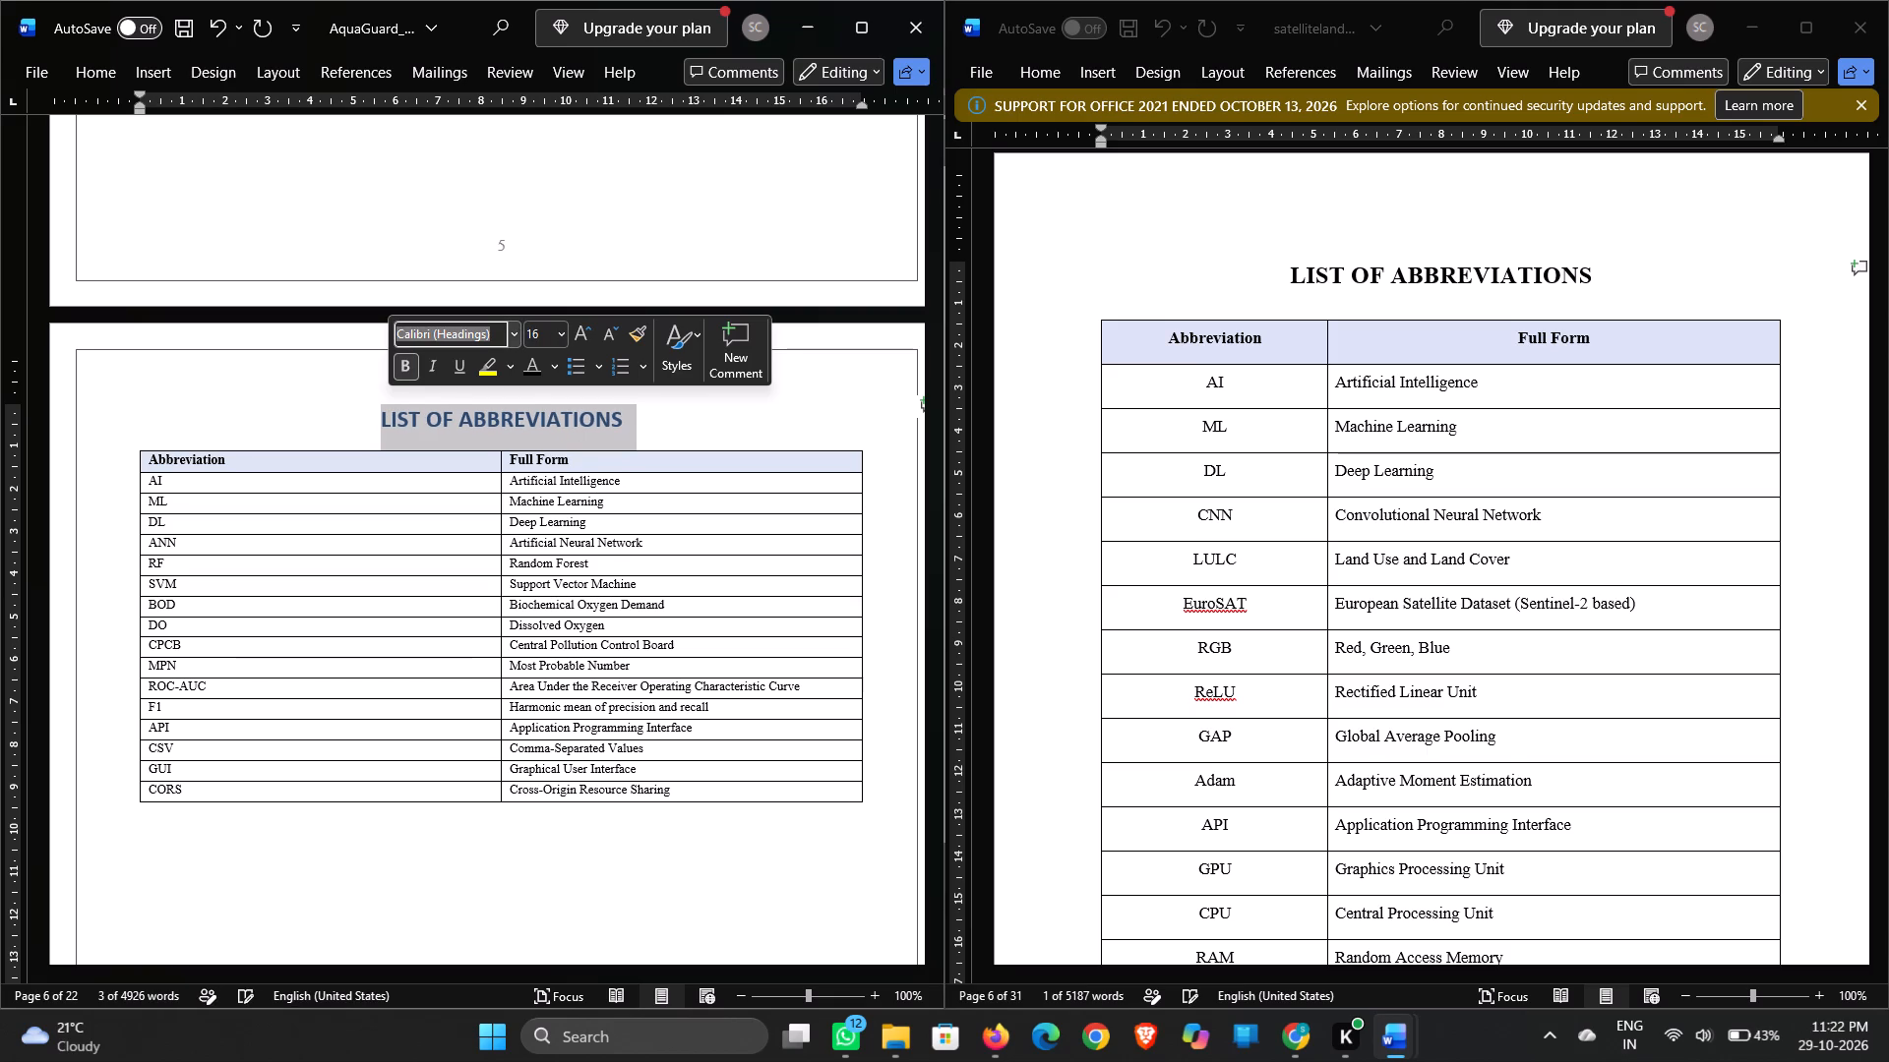
type("ti")
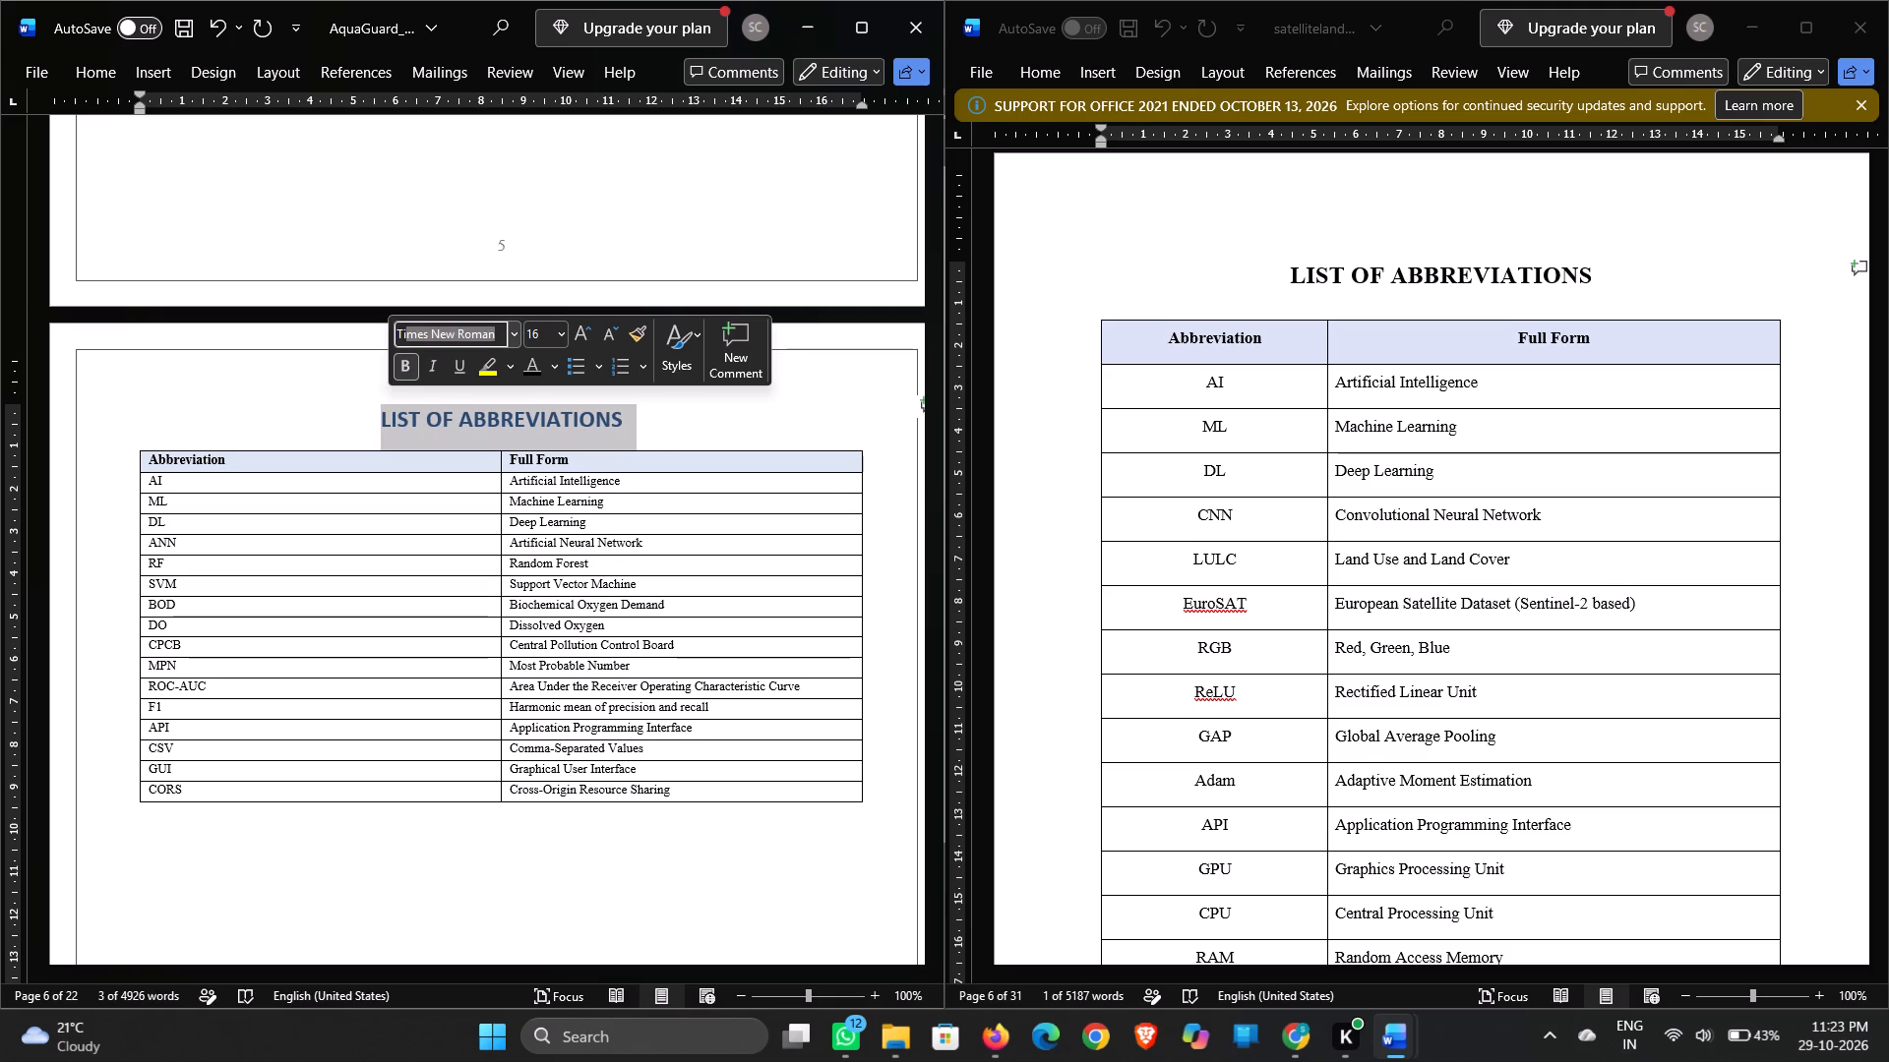
key("Return")
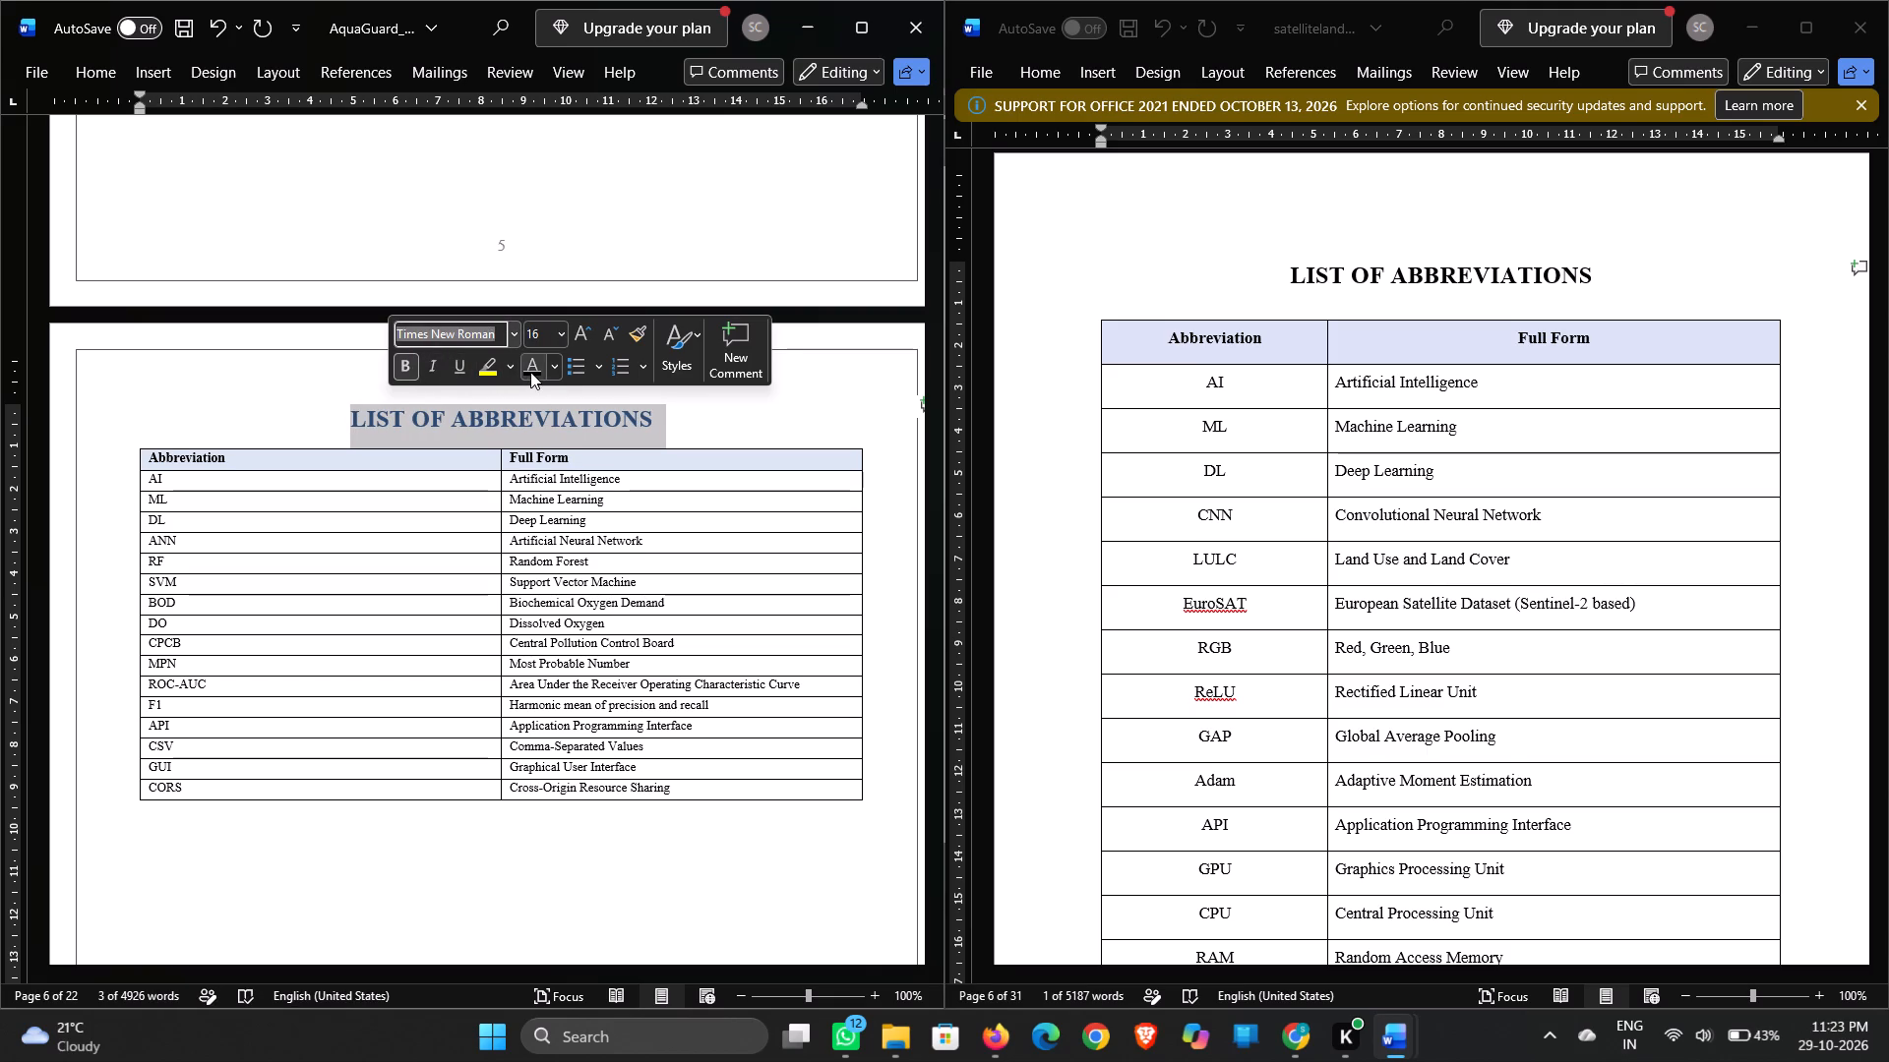
left_click(530, 372)
left_click(674, 431)
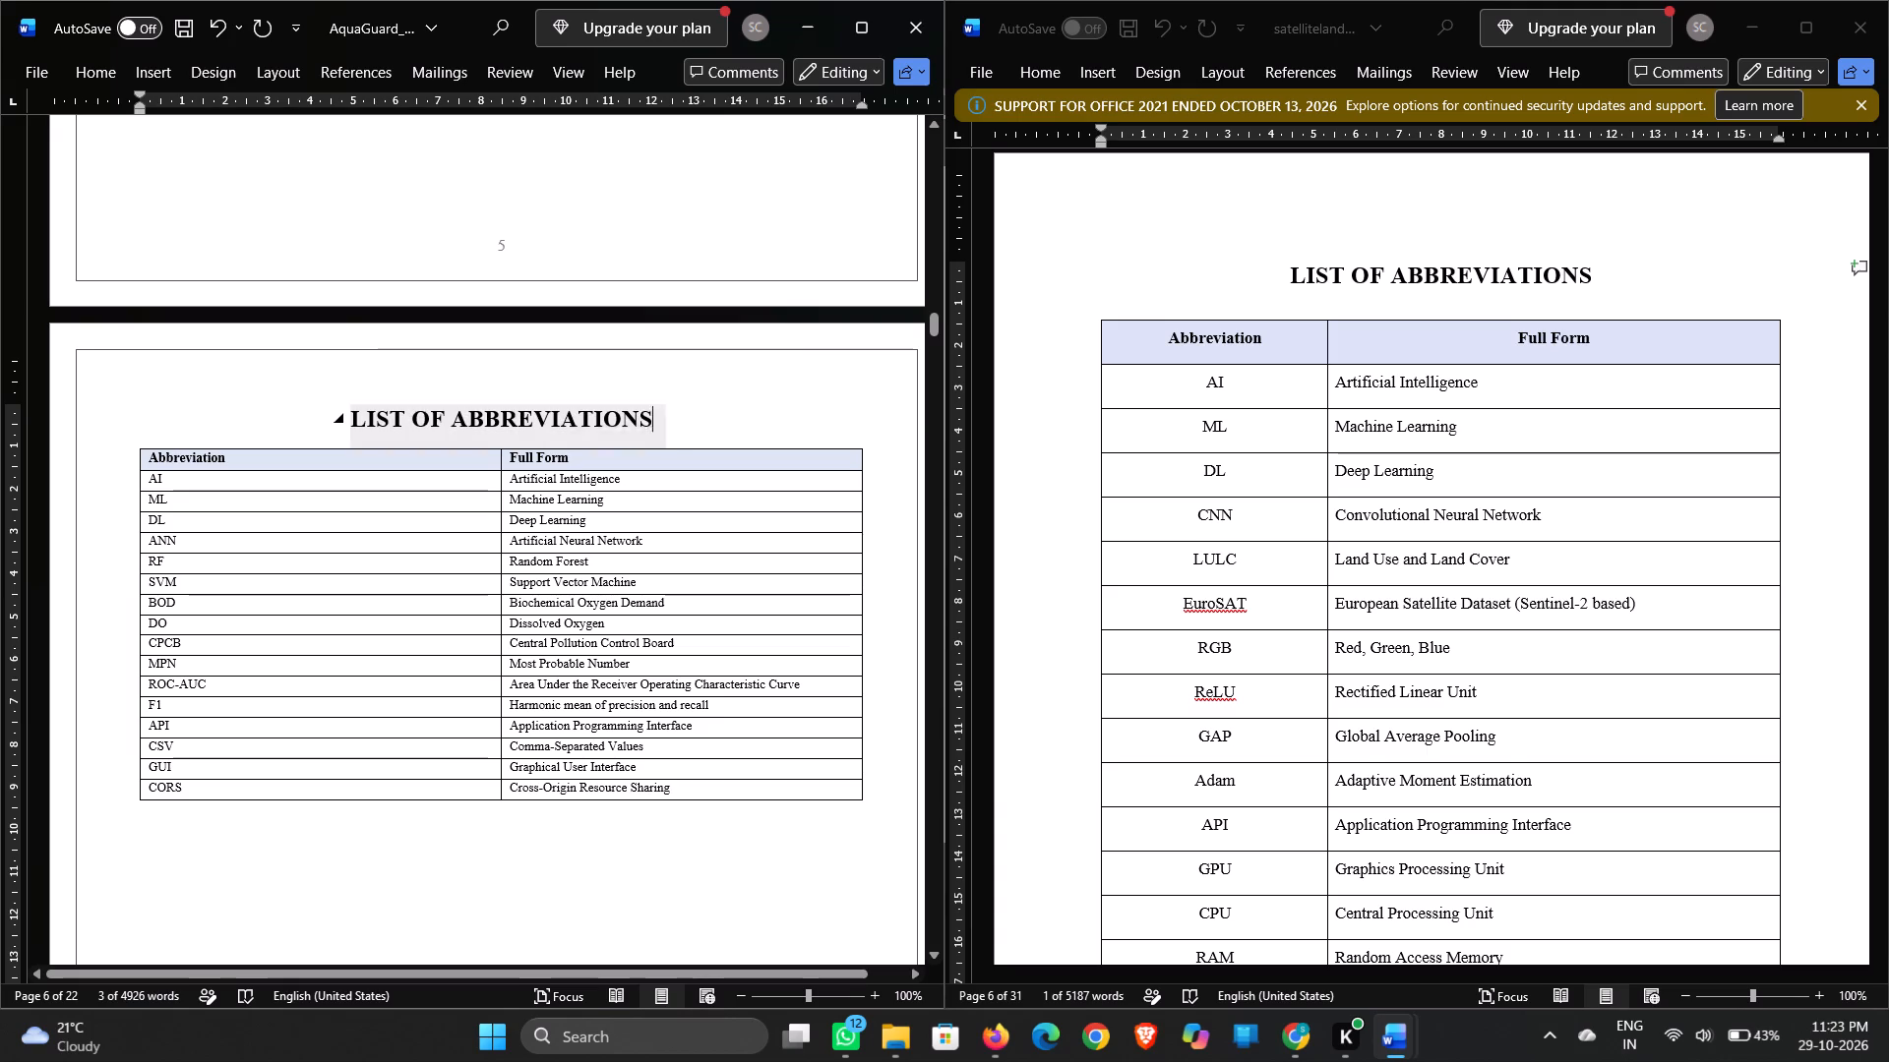
Set all text in the AquaGuard report's abbreviations table, including its header row, to 11 pt.
left_click_drag(1207, 381, 1306, 380)
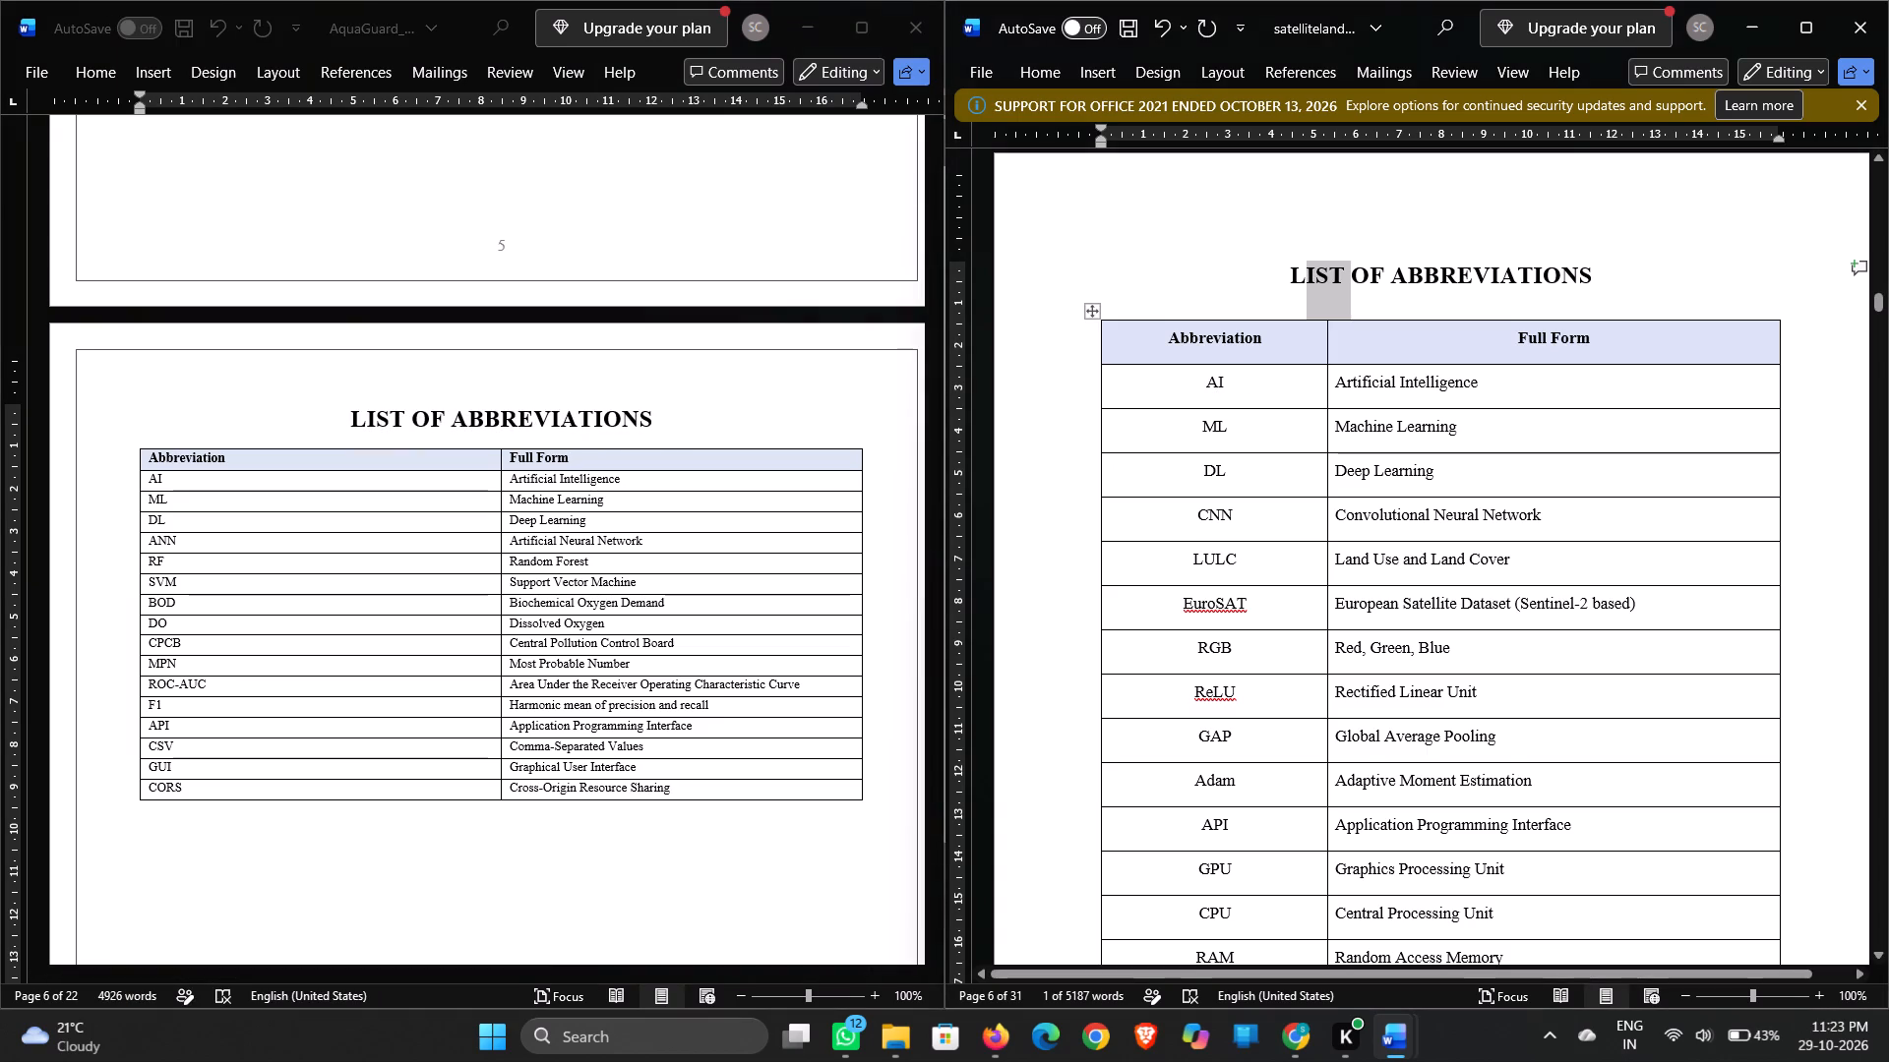
left_click_drag(1306, 380, 1405, 383)
left_click_drag(1162, 343, 1372, 413)
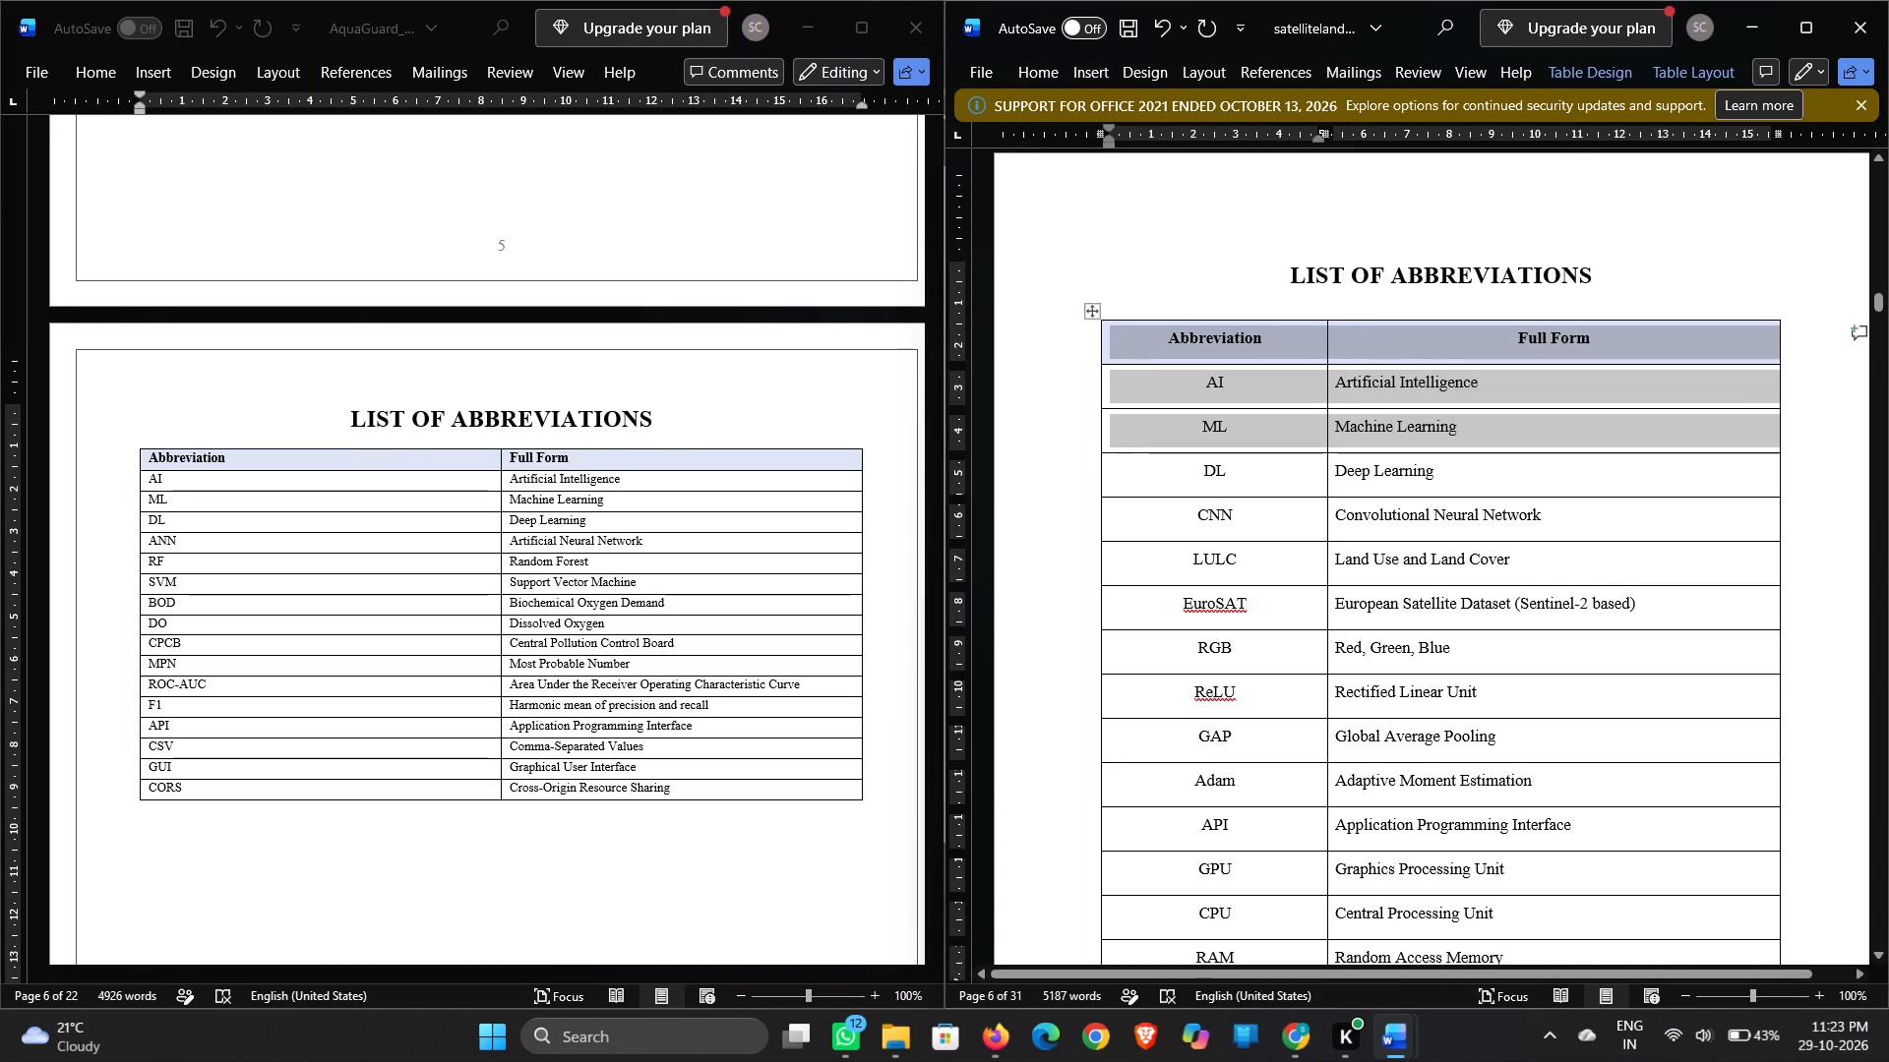
left_click(1041, 467)
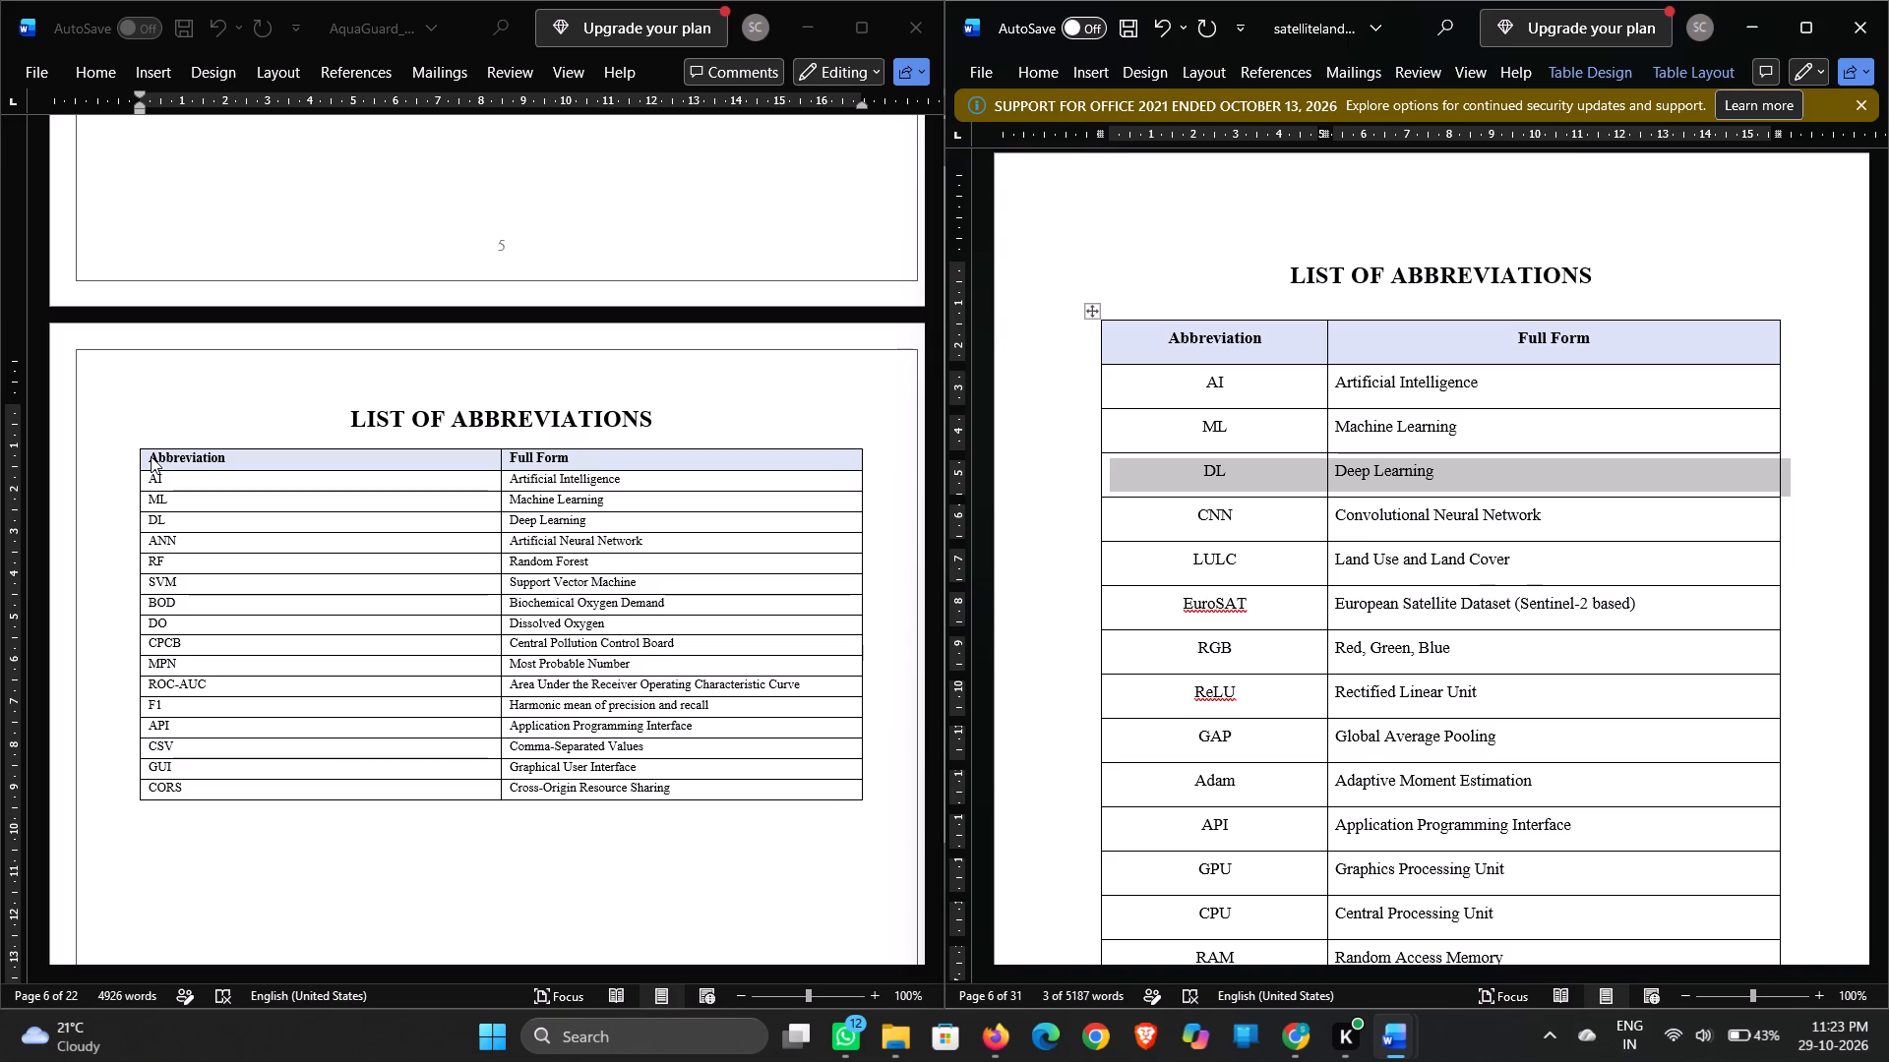
left_click(149, 456)
left_click_drag(149, 456, 545, 675)
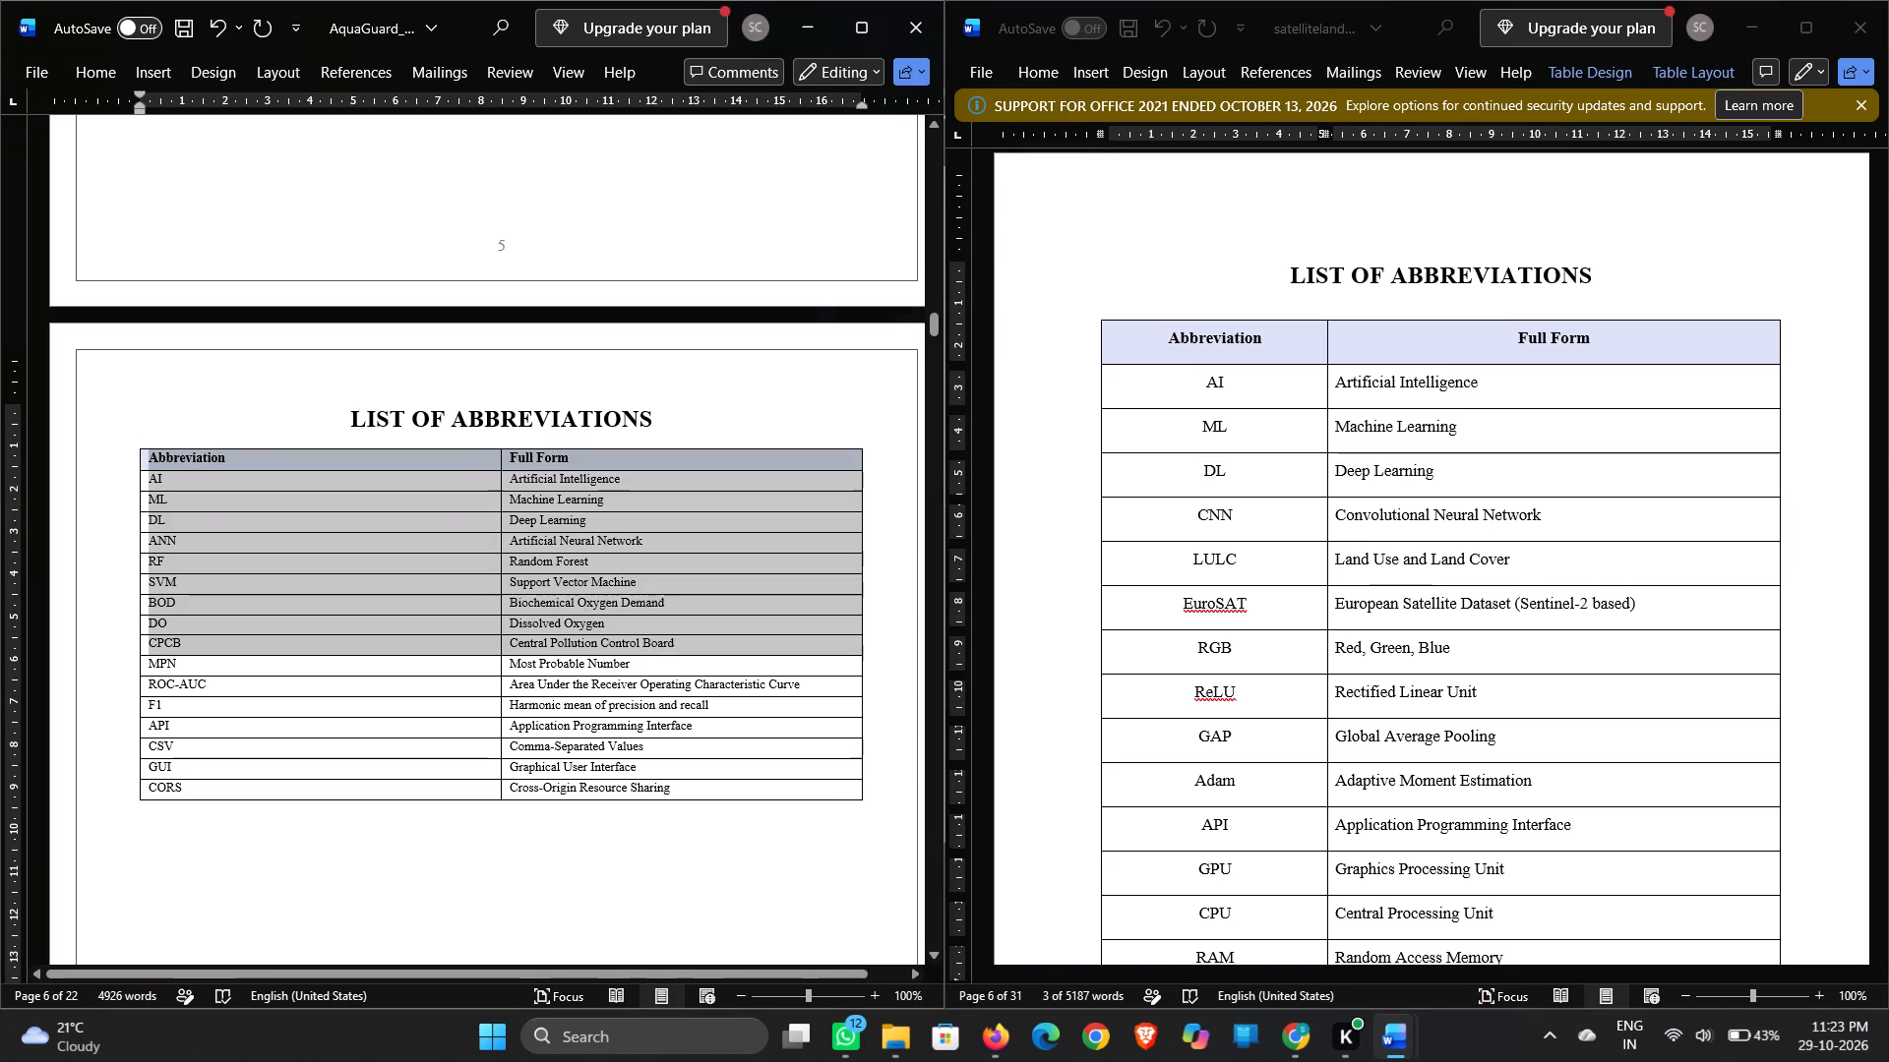
left_click_drag(545, 675, 679, 780)
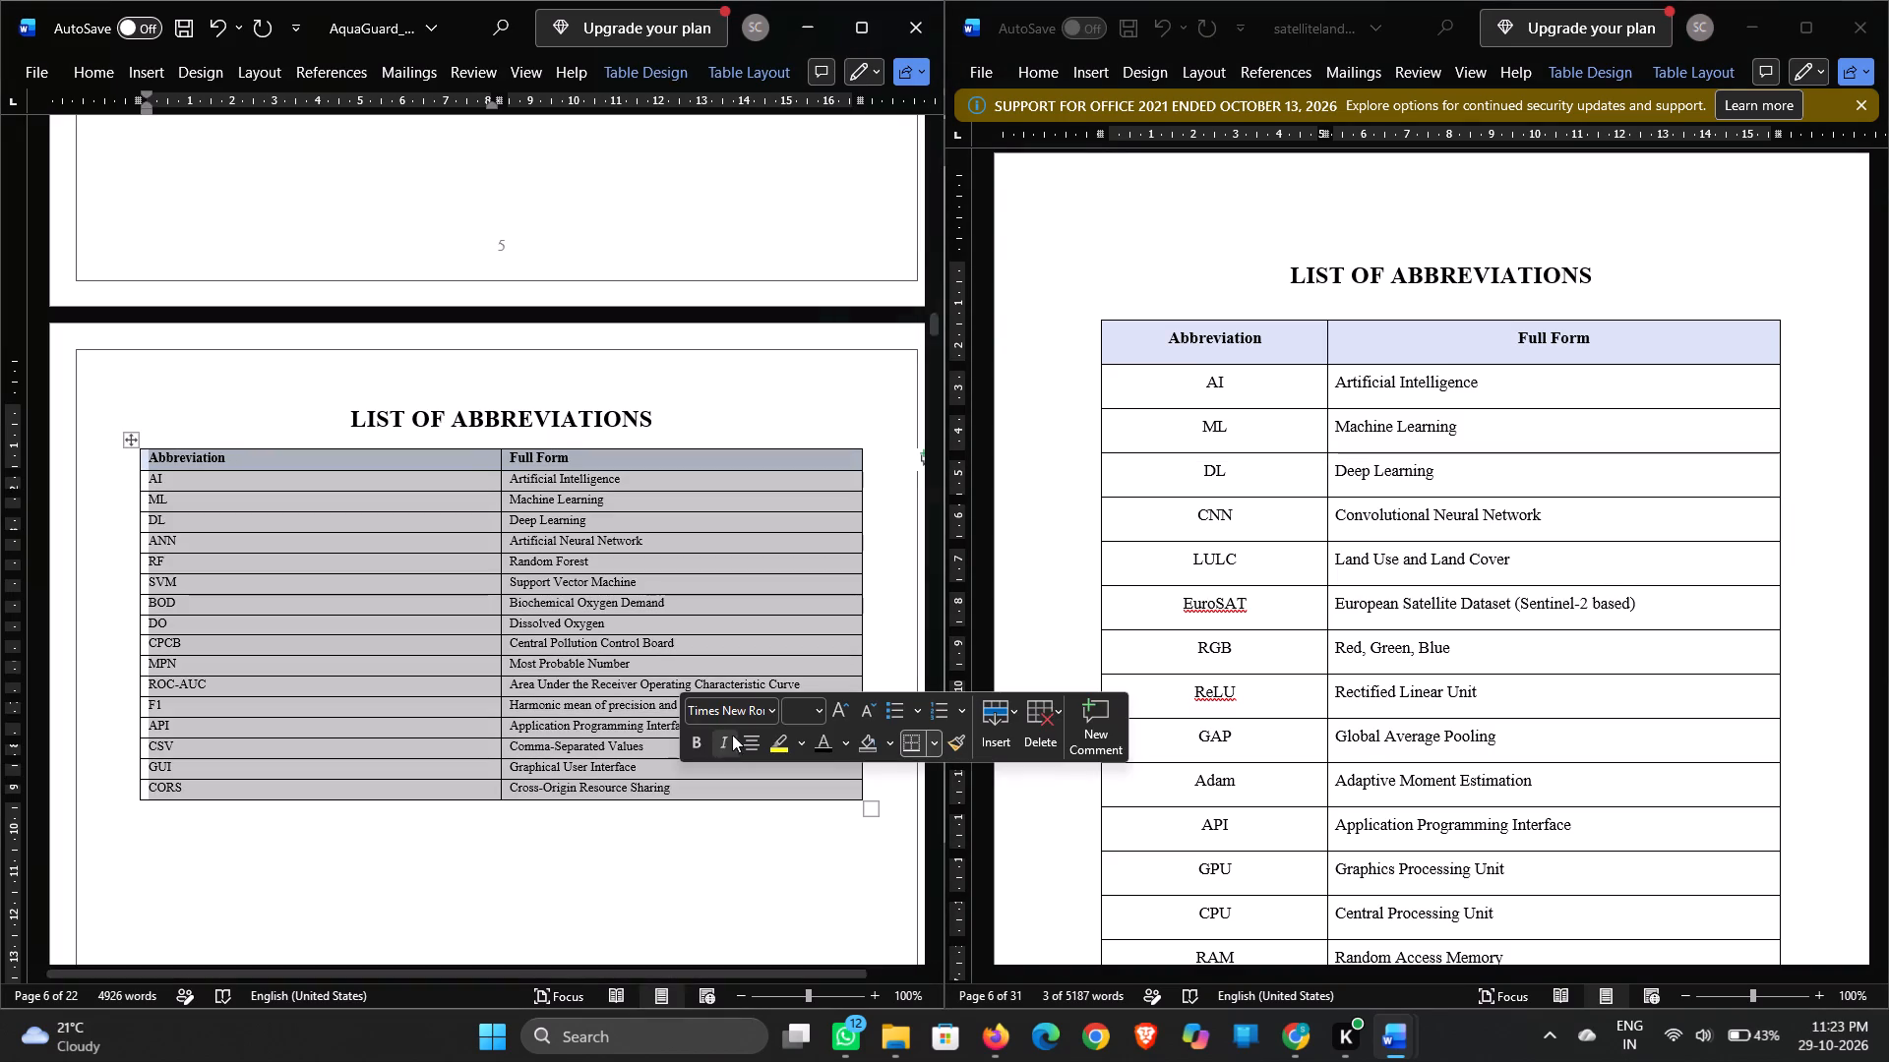
left_click(795, 713)
type("11")
key("Return")
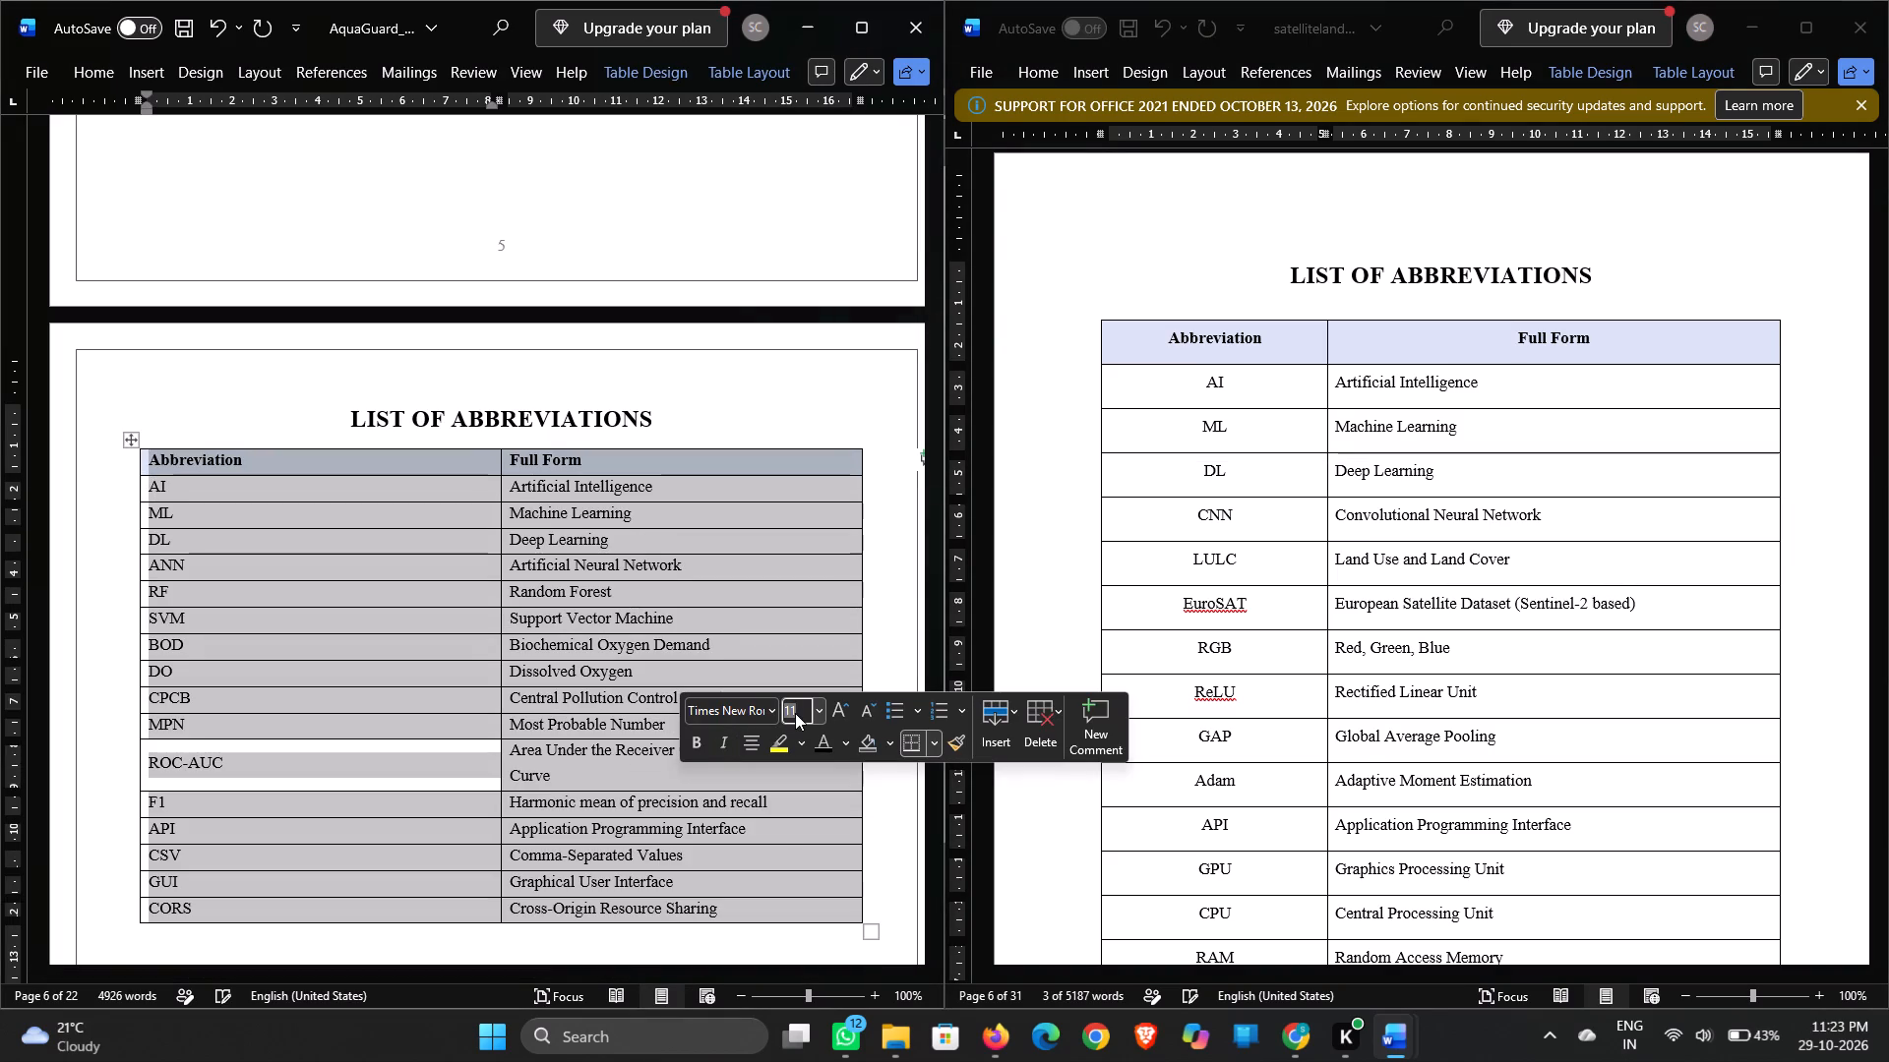
left_click(698, 952)
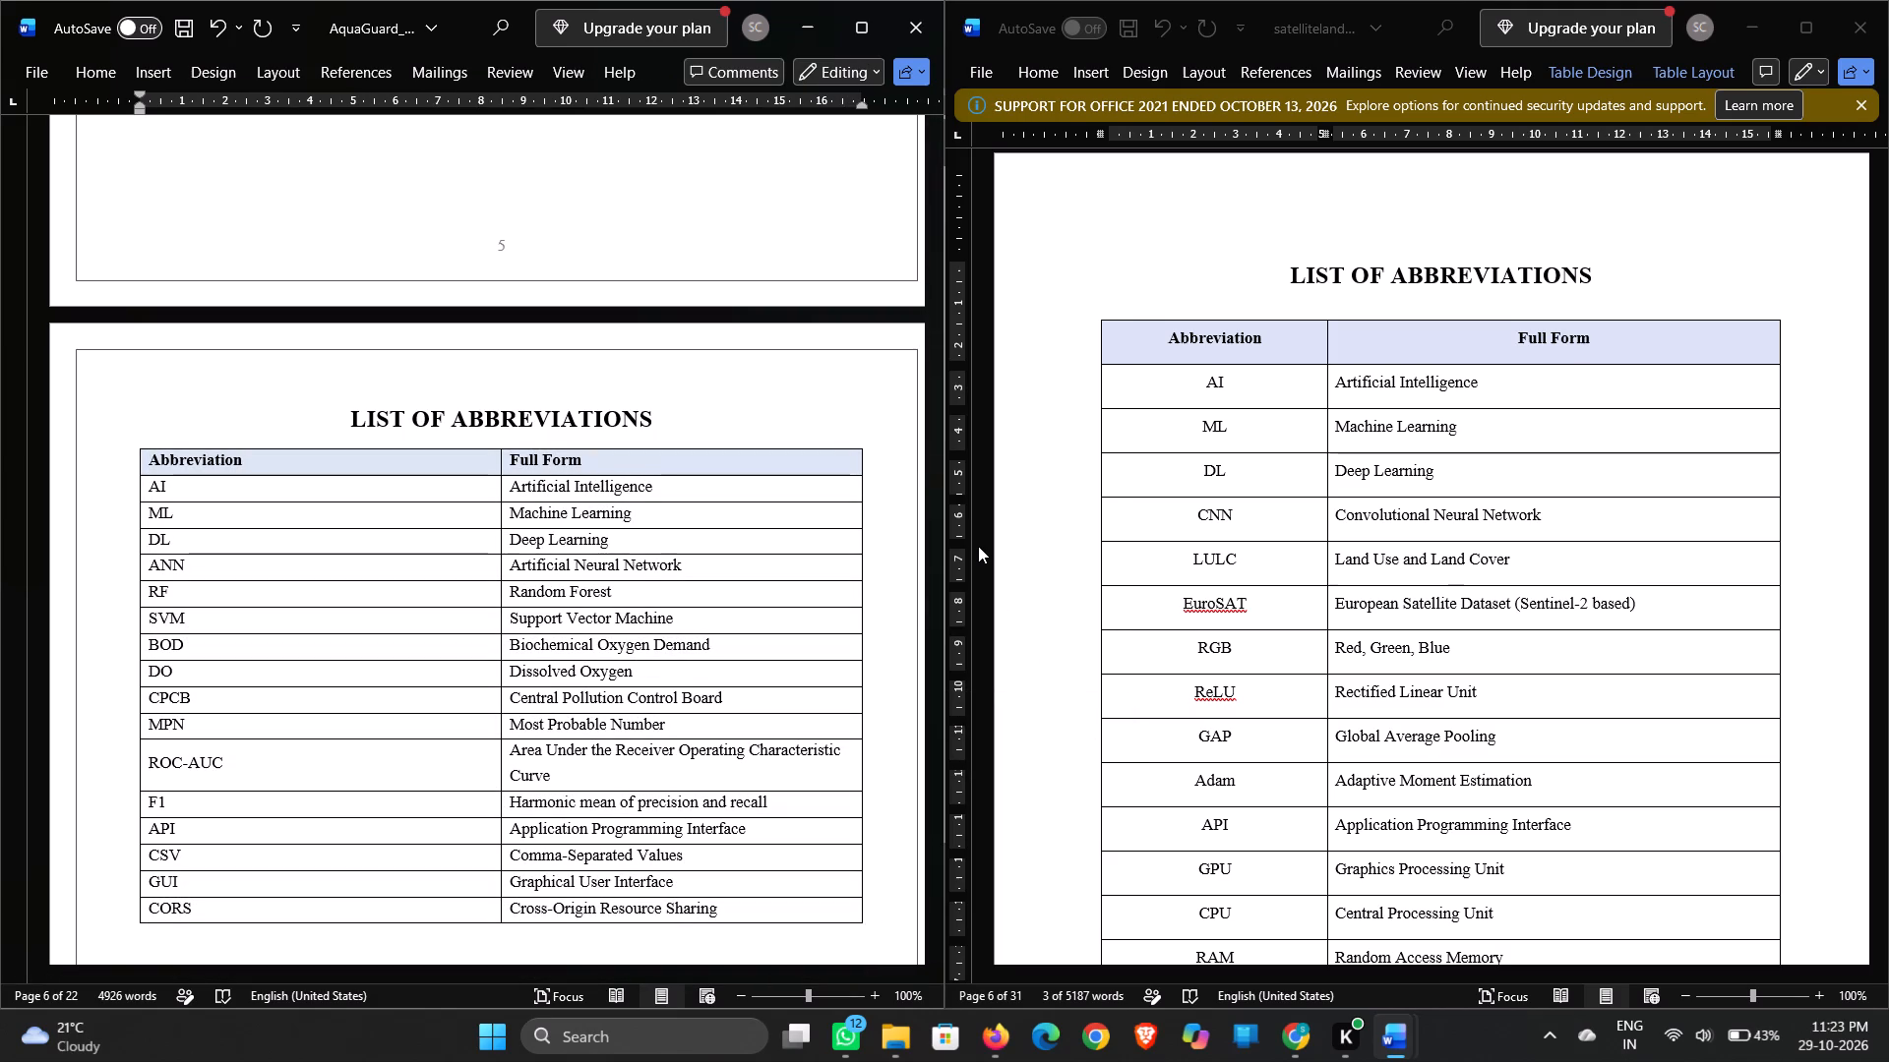
Check the font and size of the TABLE OF CONTENTS heading in the satellite reference report.
scroll(978, 546, "down", 1)
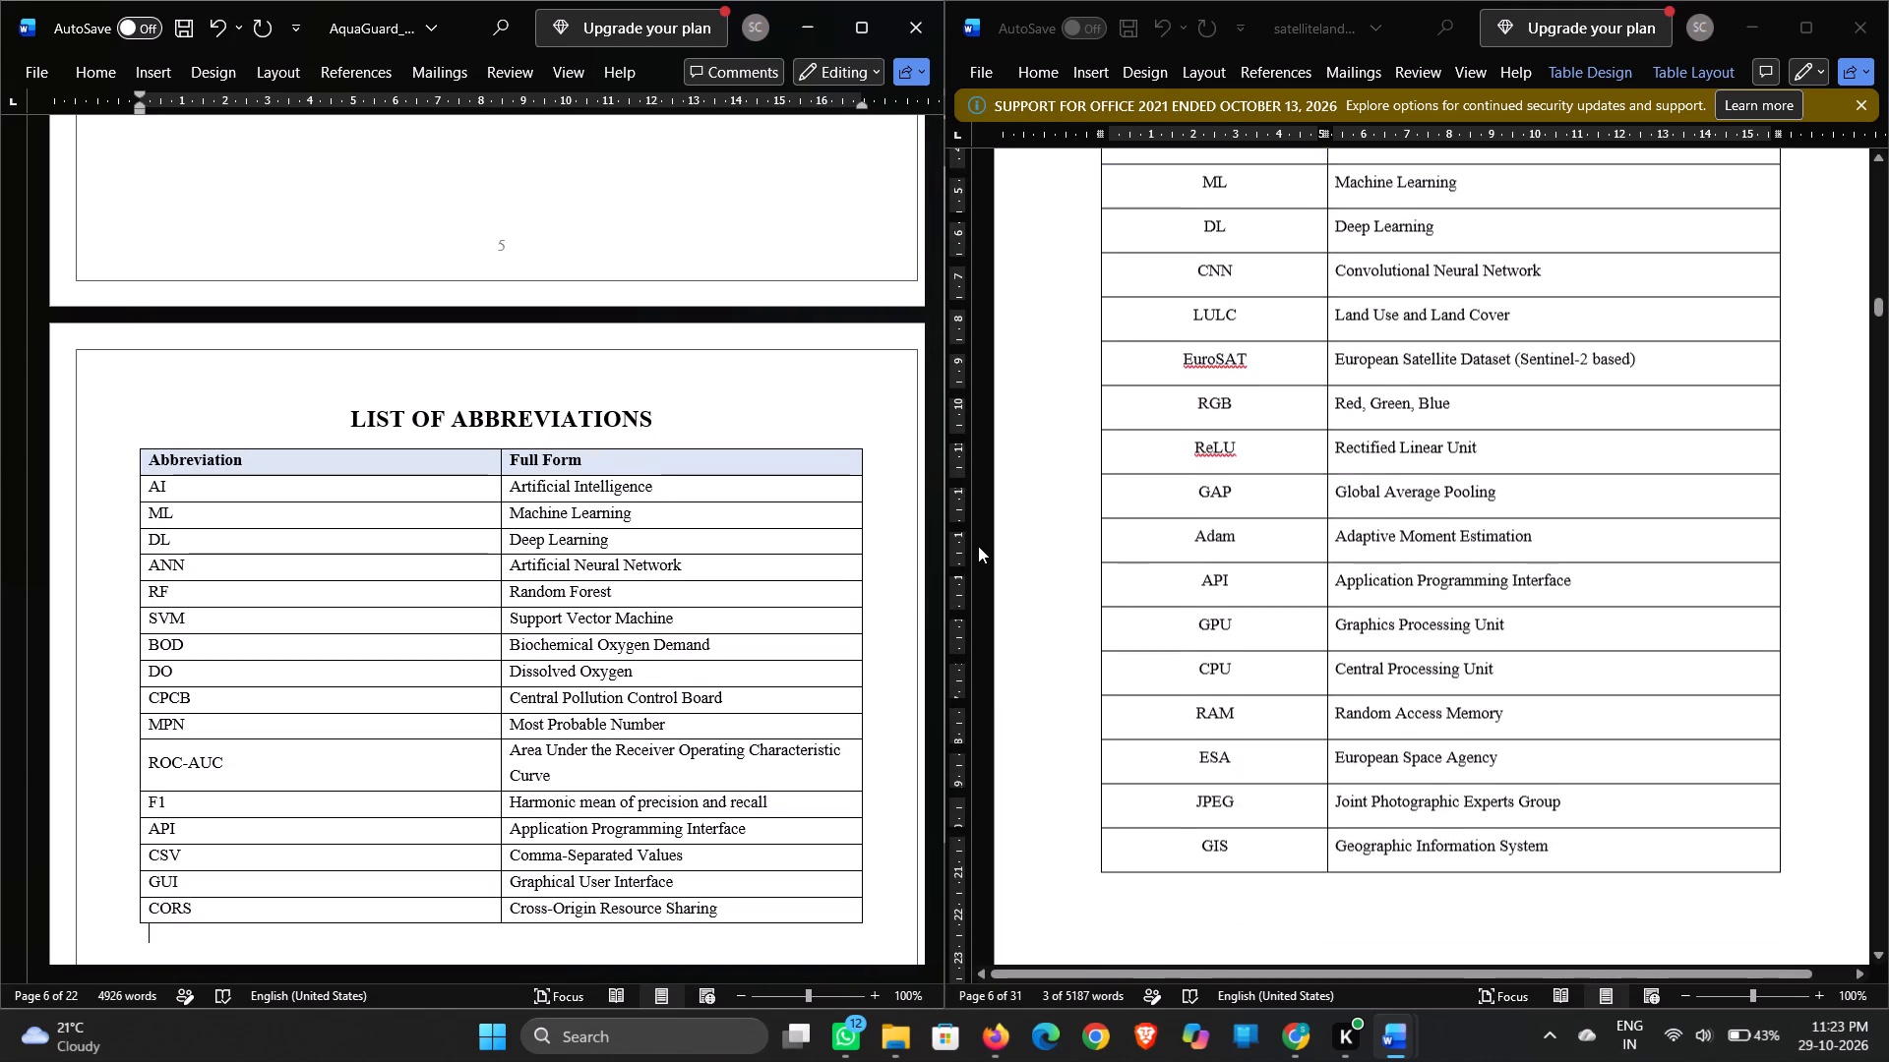
scroll(978, 546, "down", 1)
scroll(870, 538, "down", 1)
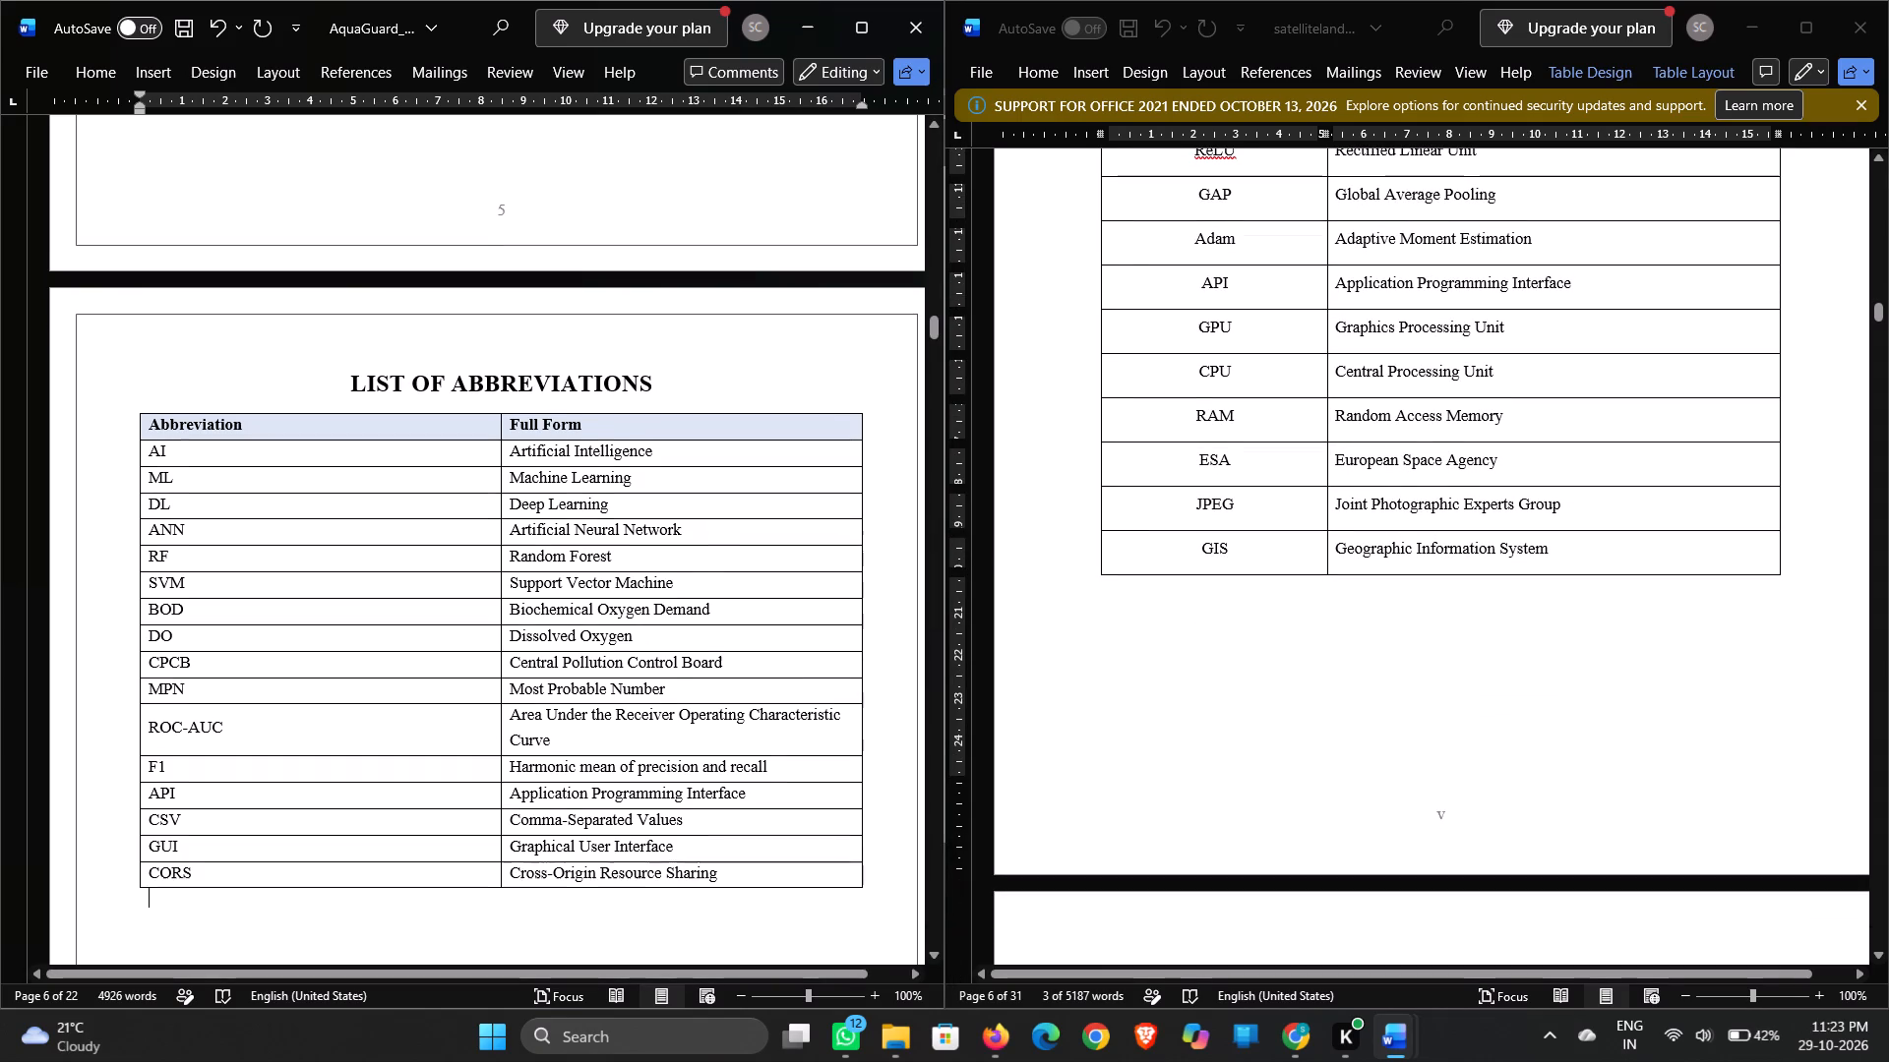
scroll(870, 538, "down", 1)
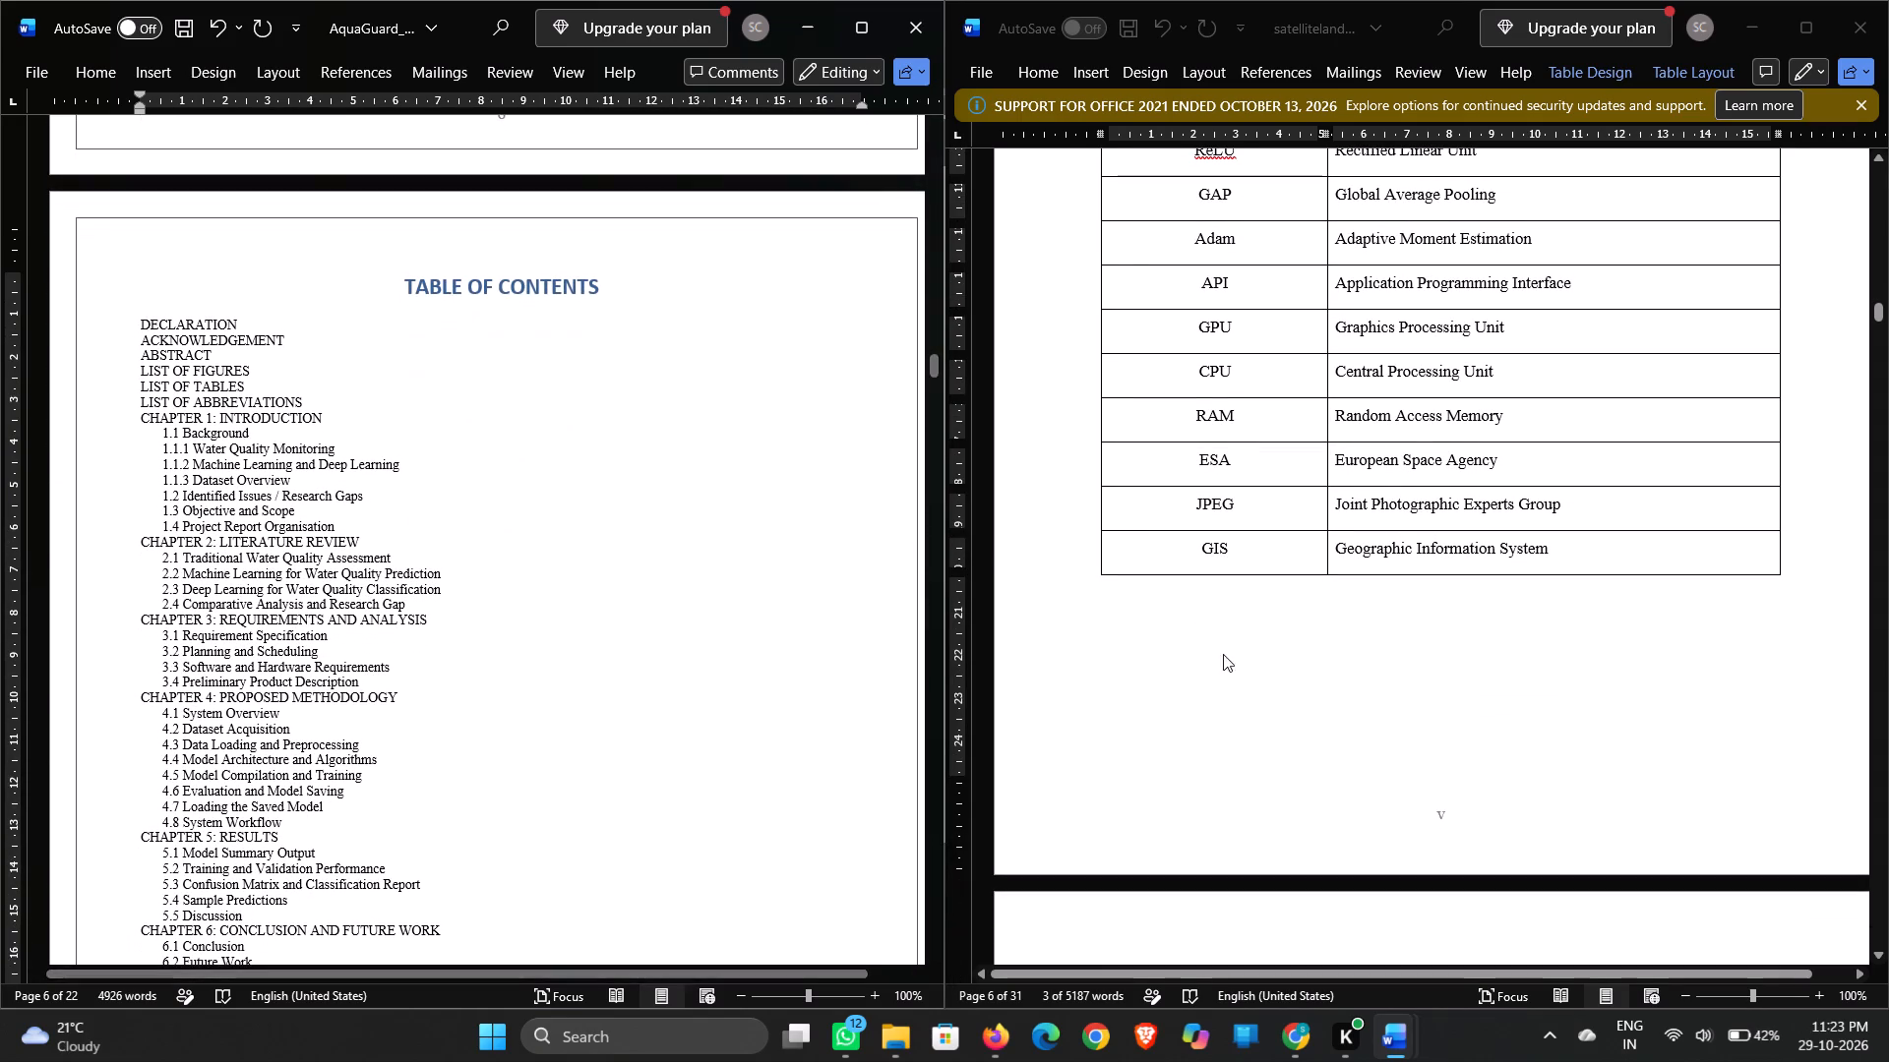
scroll(1340, 664, "down", 1)
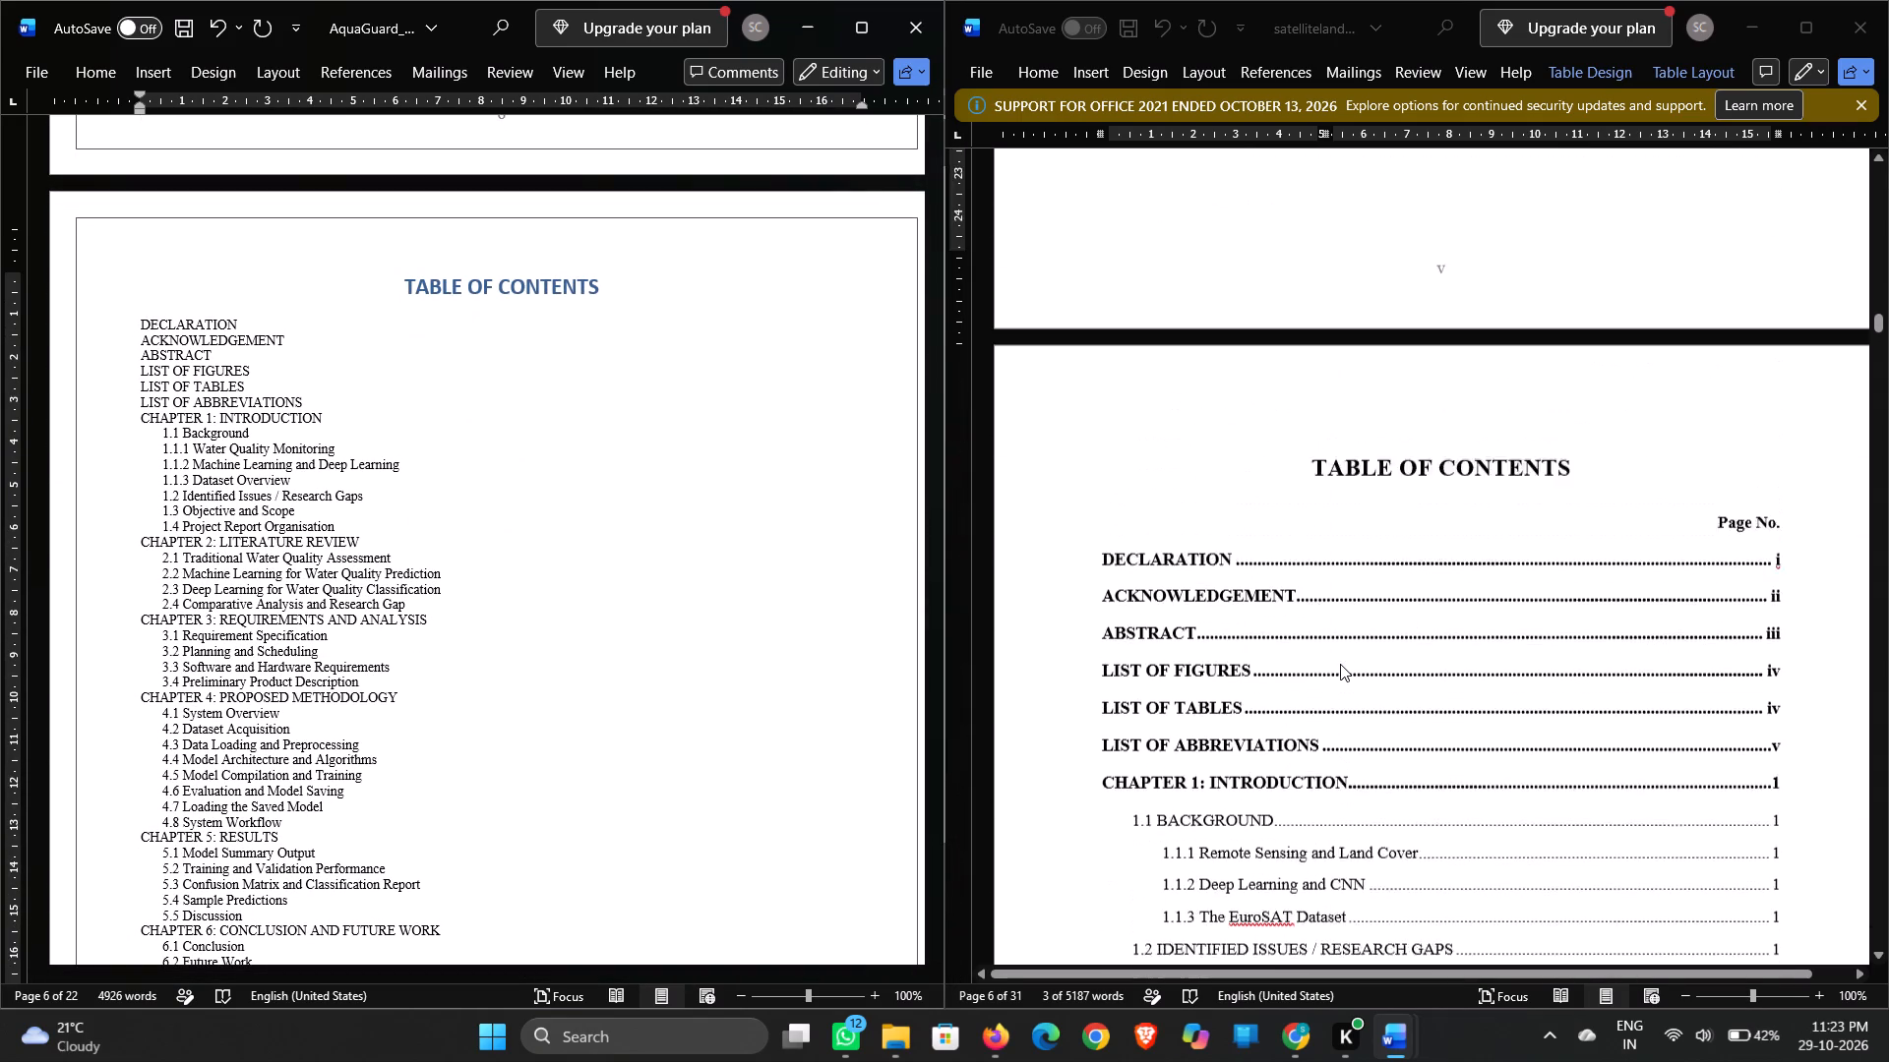
scroll(1340, 664, "down", 1)
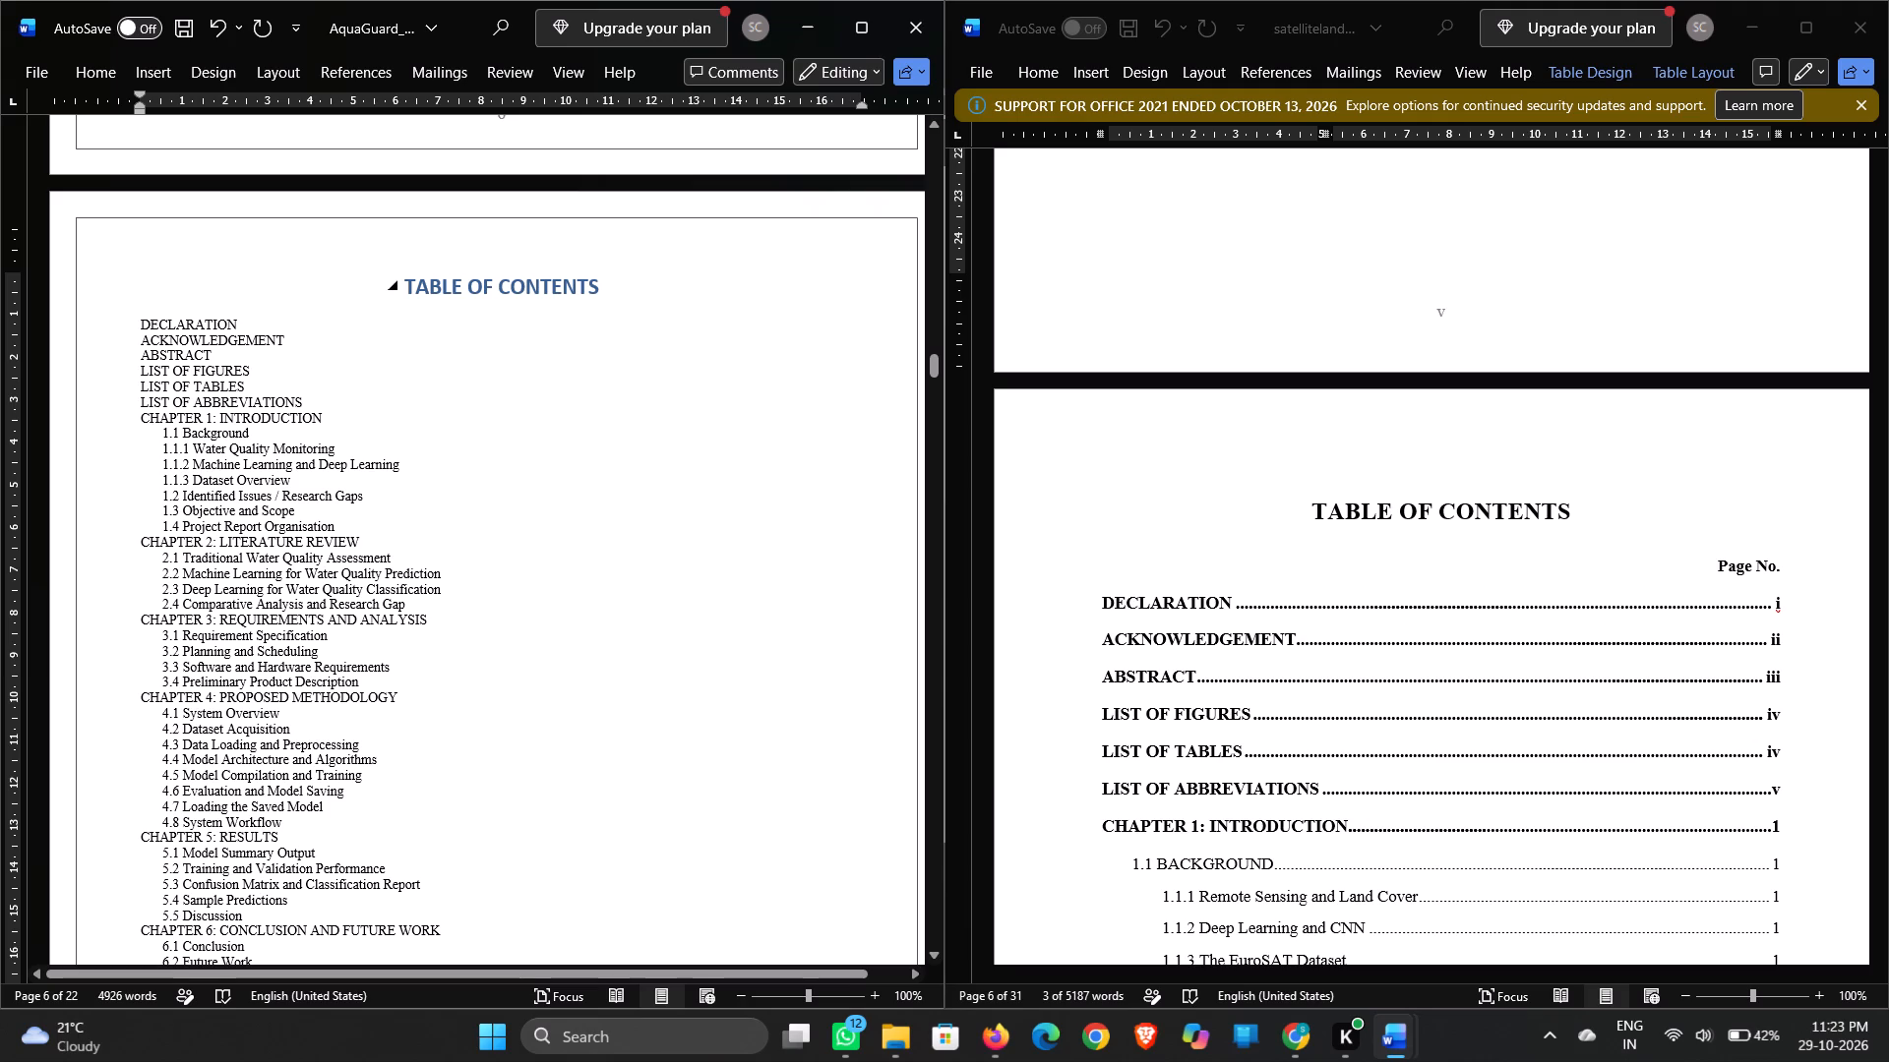
left_click(1570, 512)
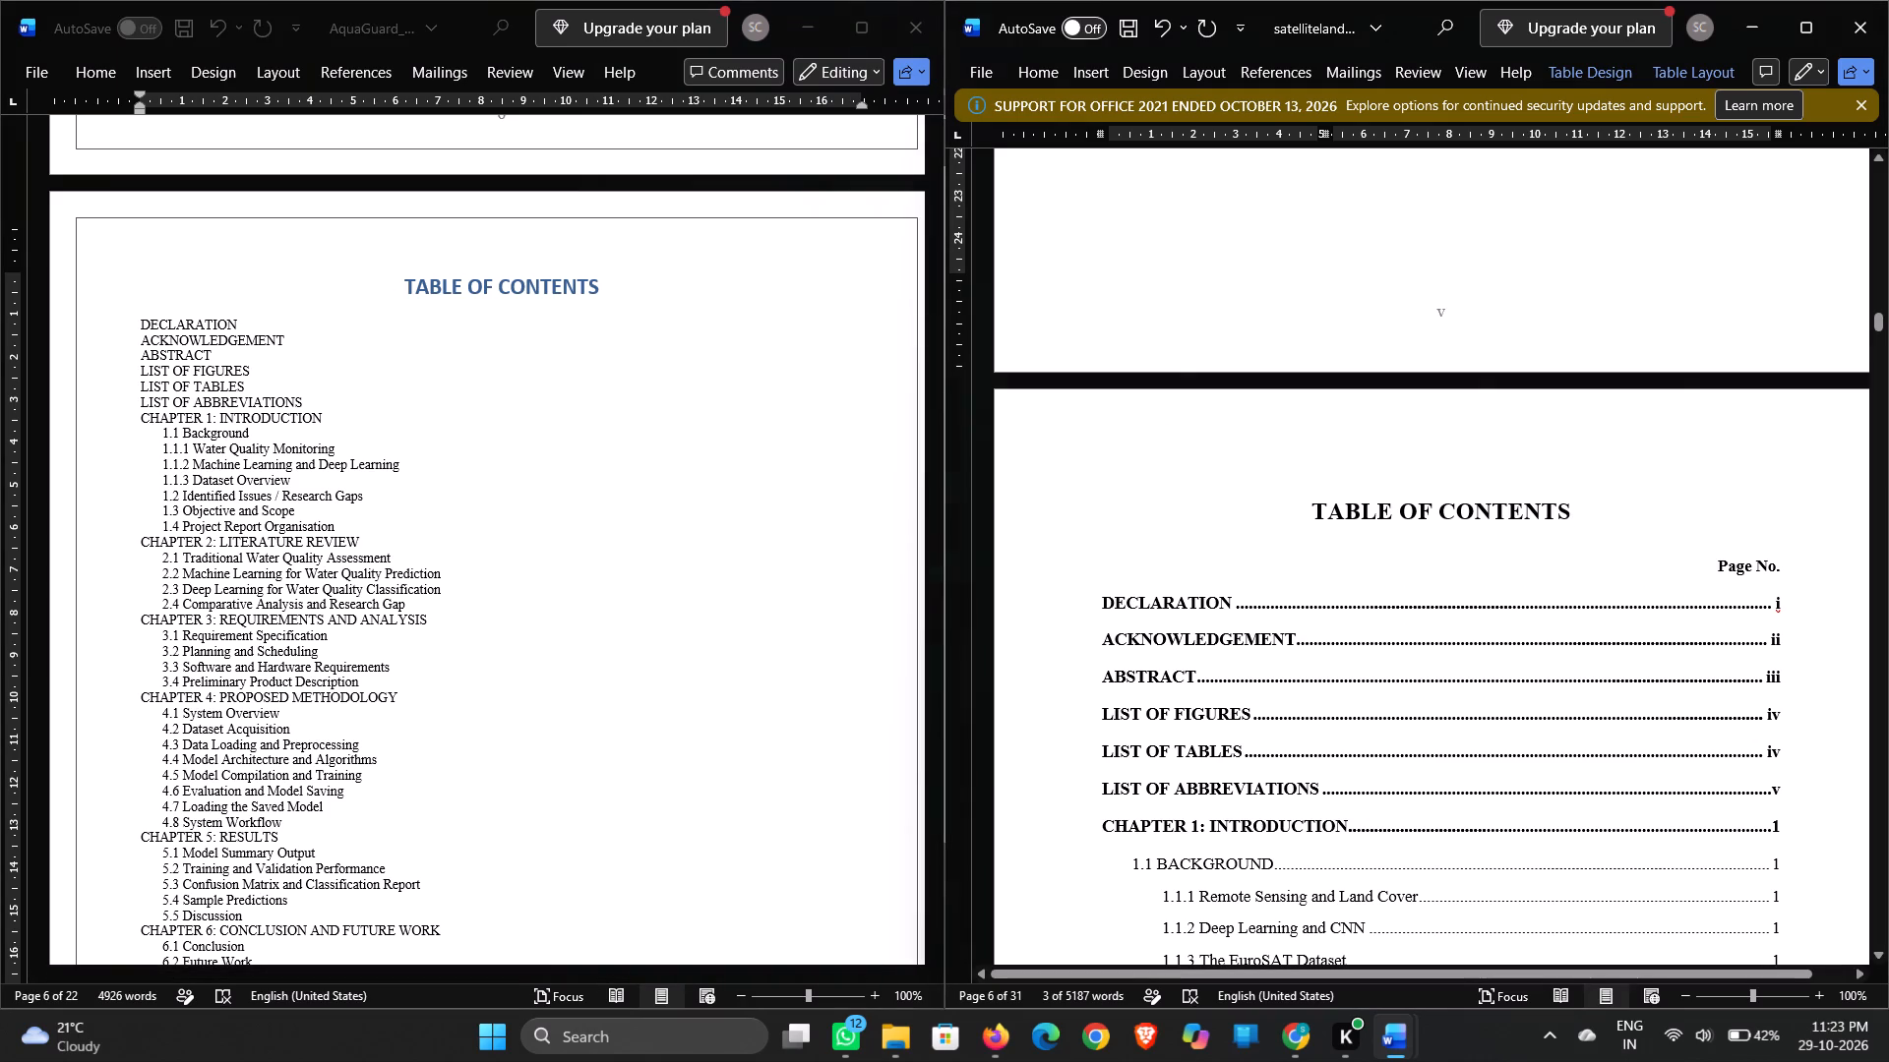
left_click_drag(1570, 512, 1333, 520)
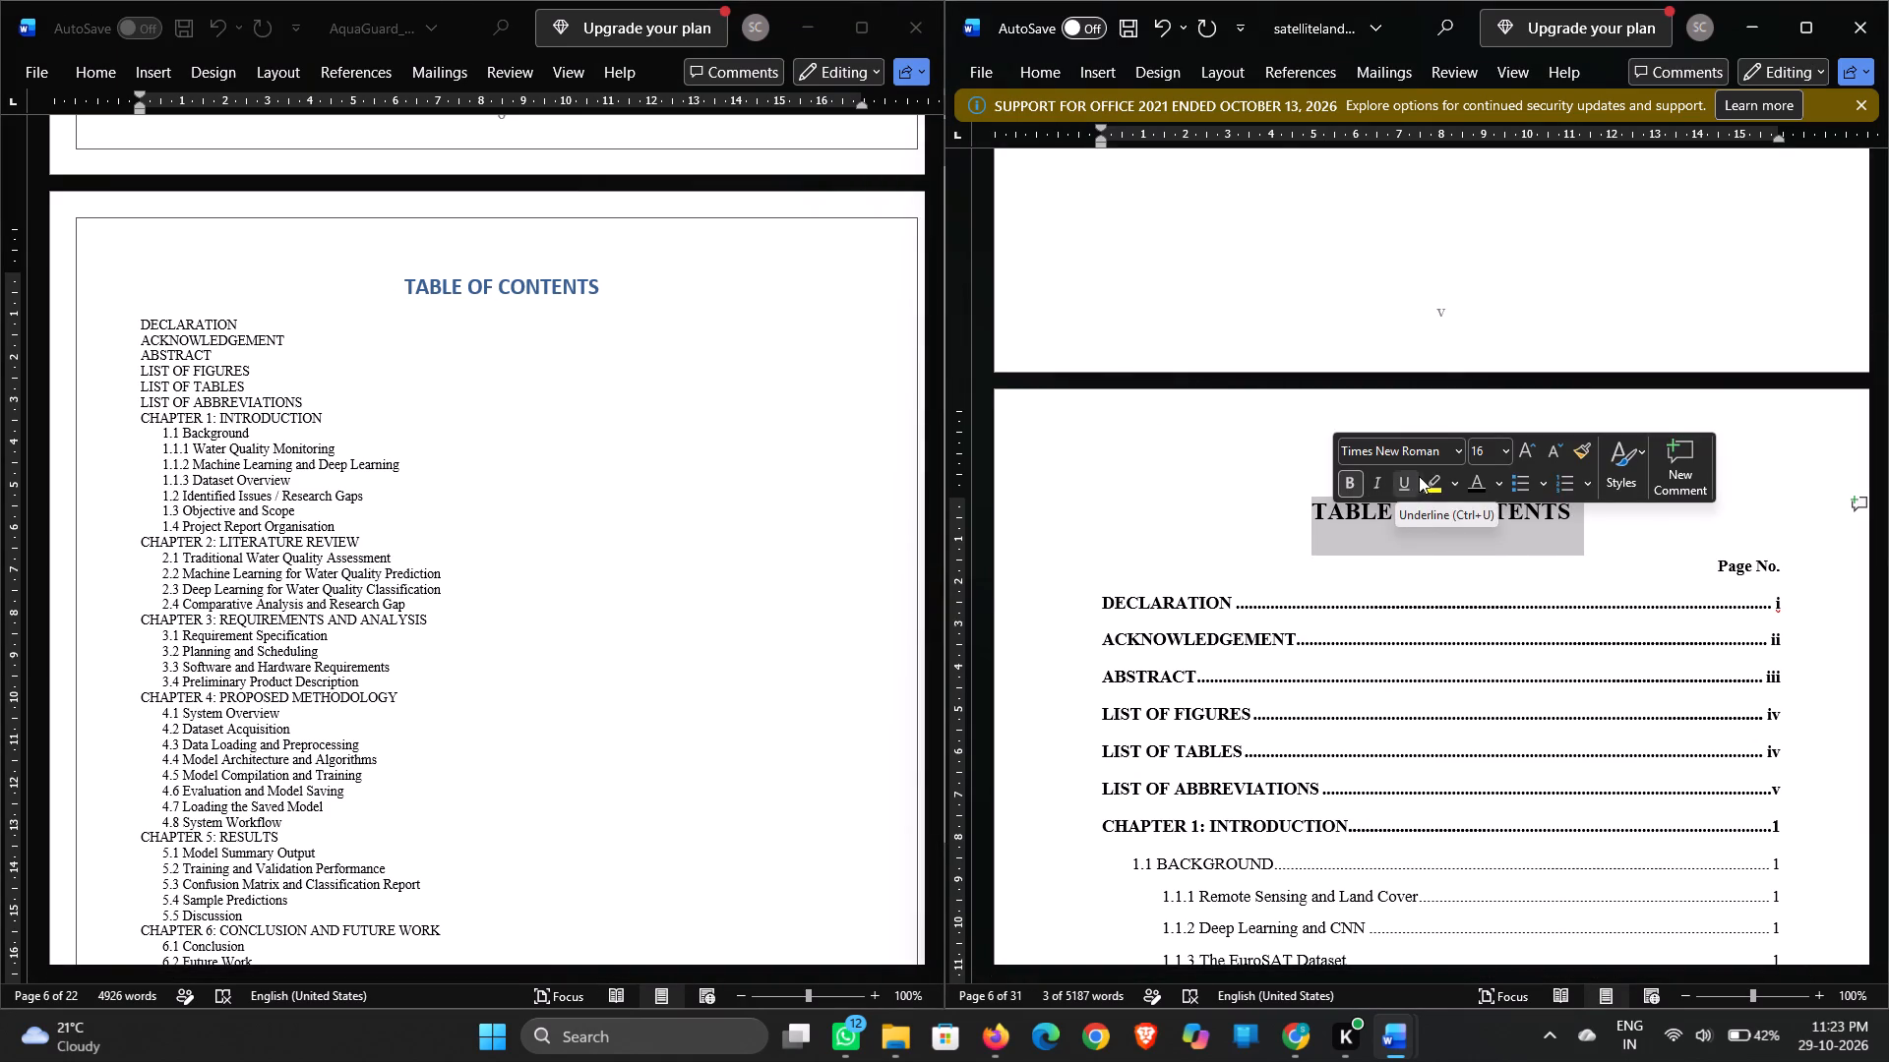
left_click(1230, 458)
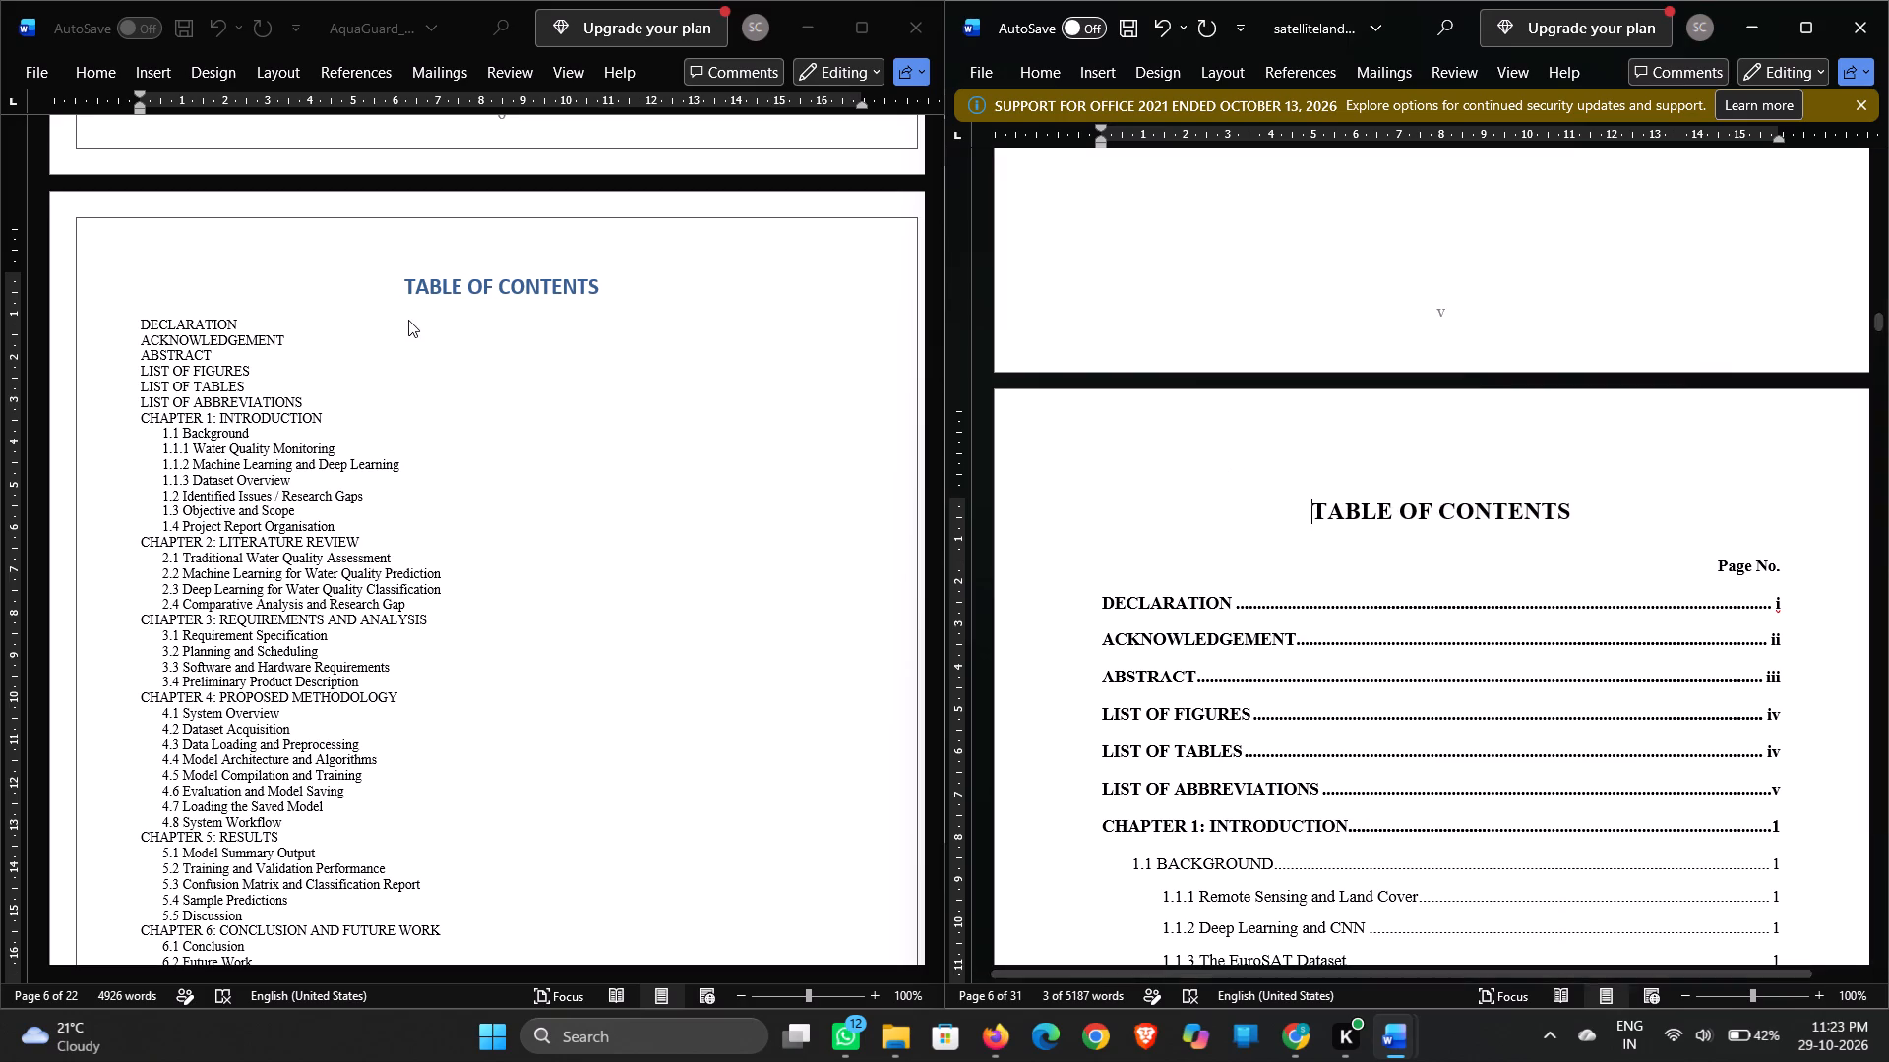
Format the TABLE OF CONTENTS heading in the AquaGuard report as 16 pt Times New Roman in black.
left_click_drag(606, 281, 423, 276)
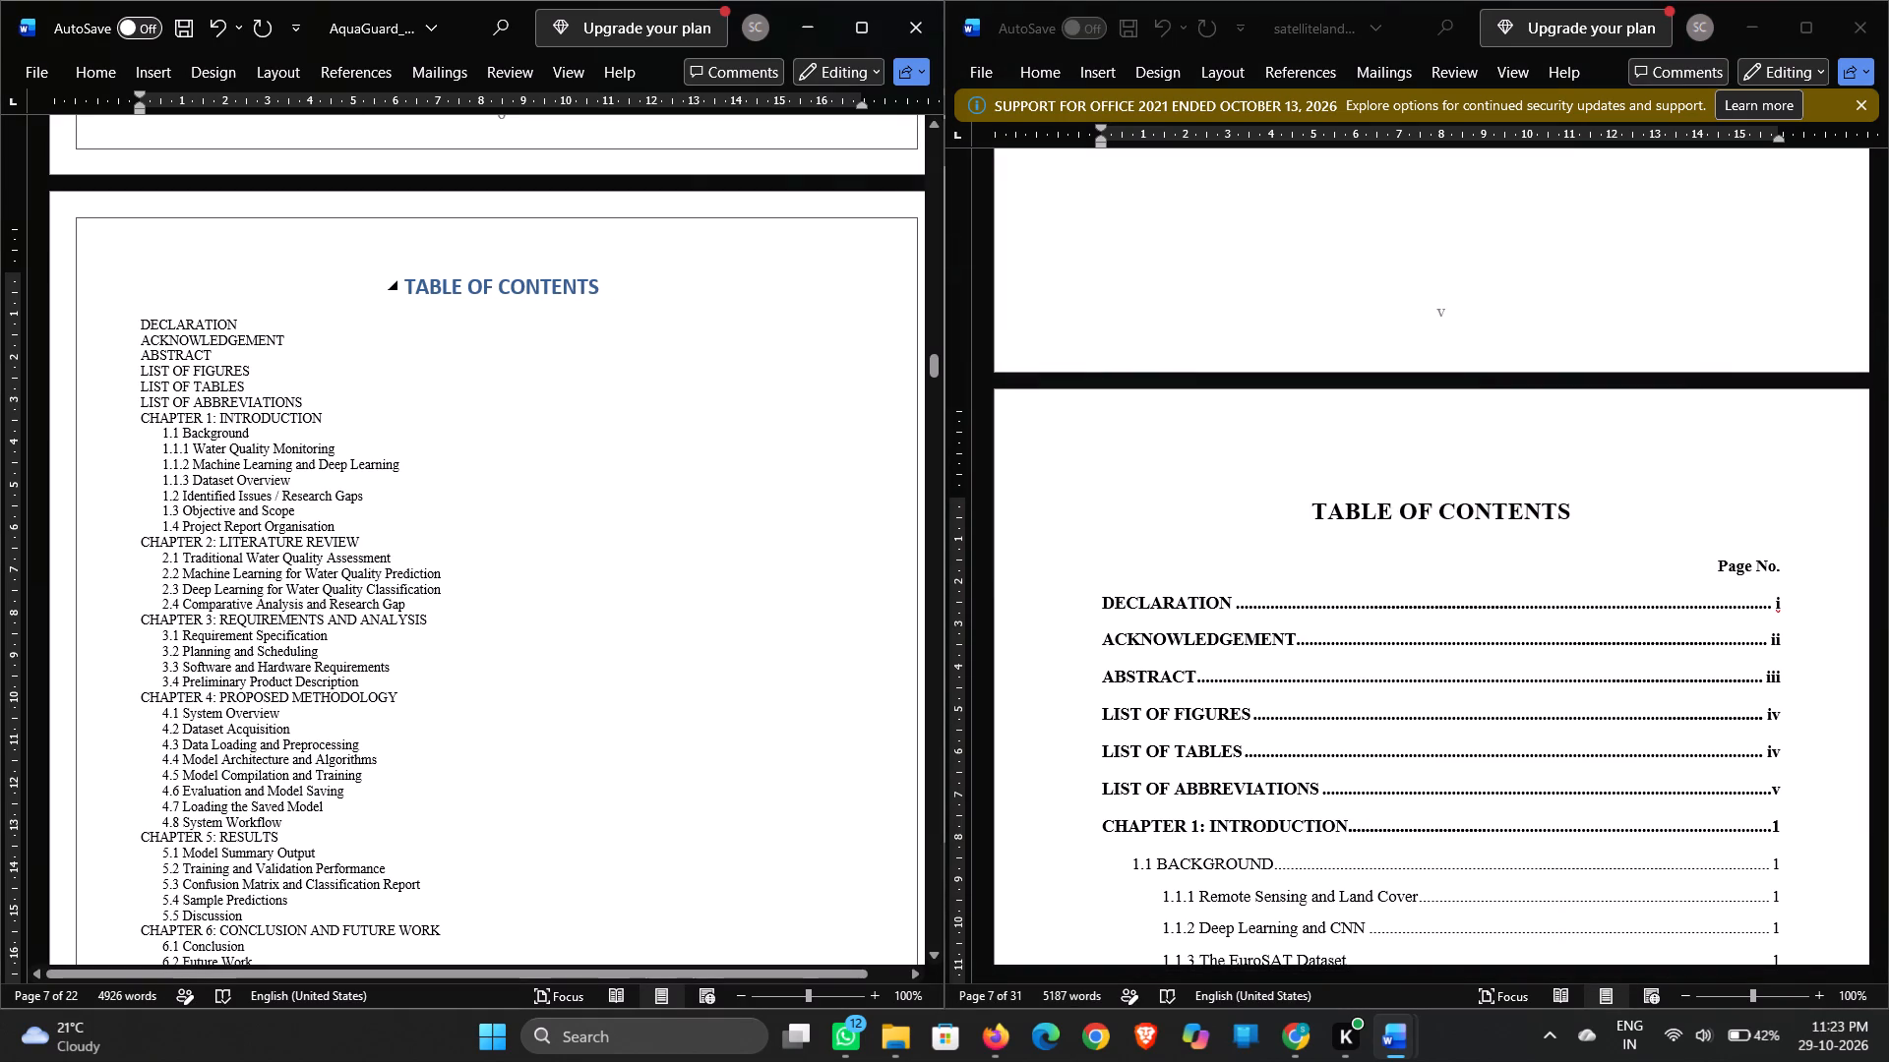
left_click_drag(423, 276, 412, 277)
triple_click(412, 280)
left_click(565, 216)
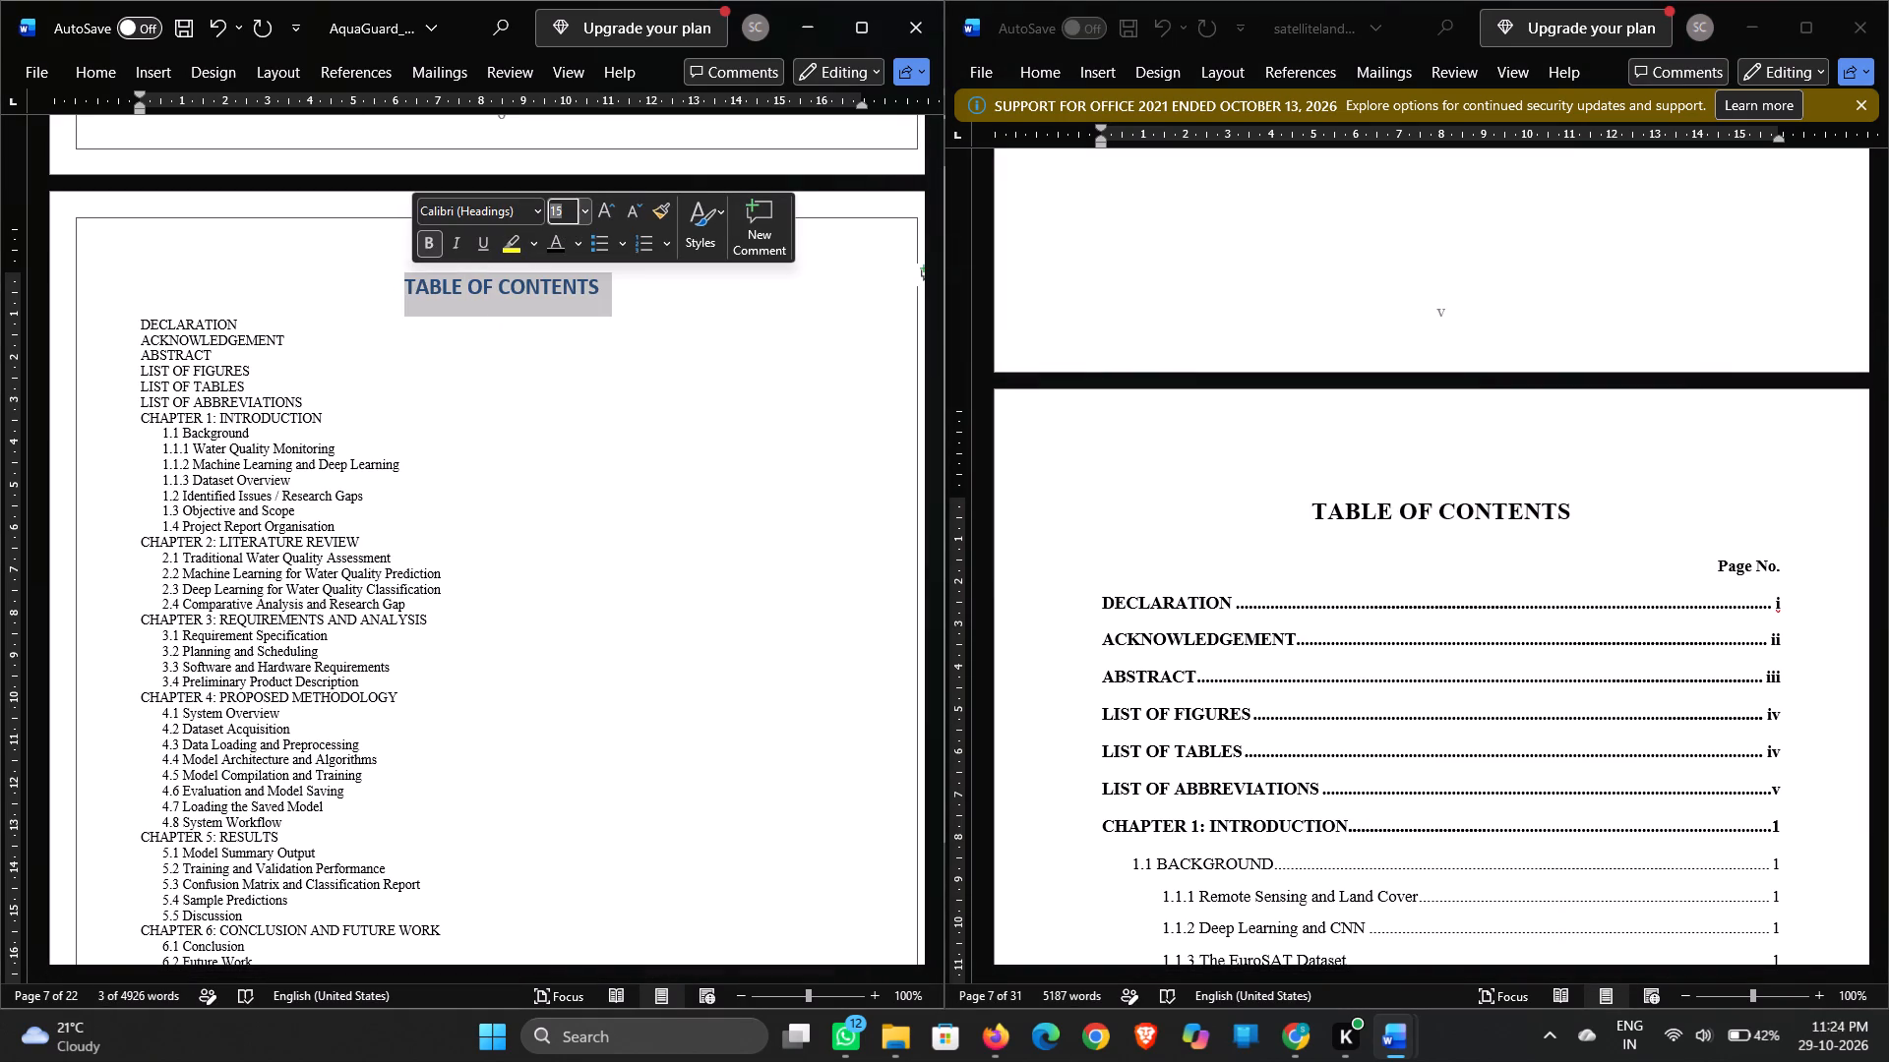
type("16")
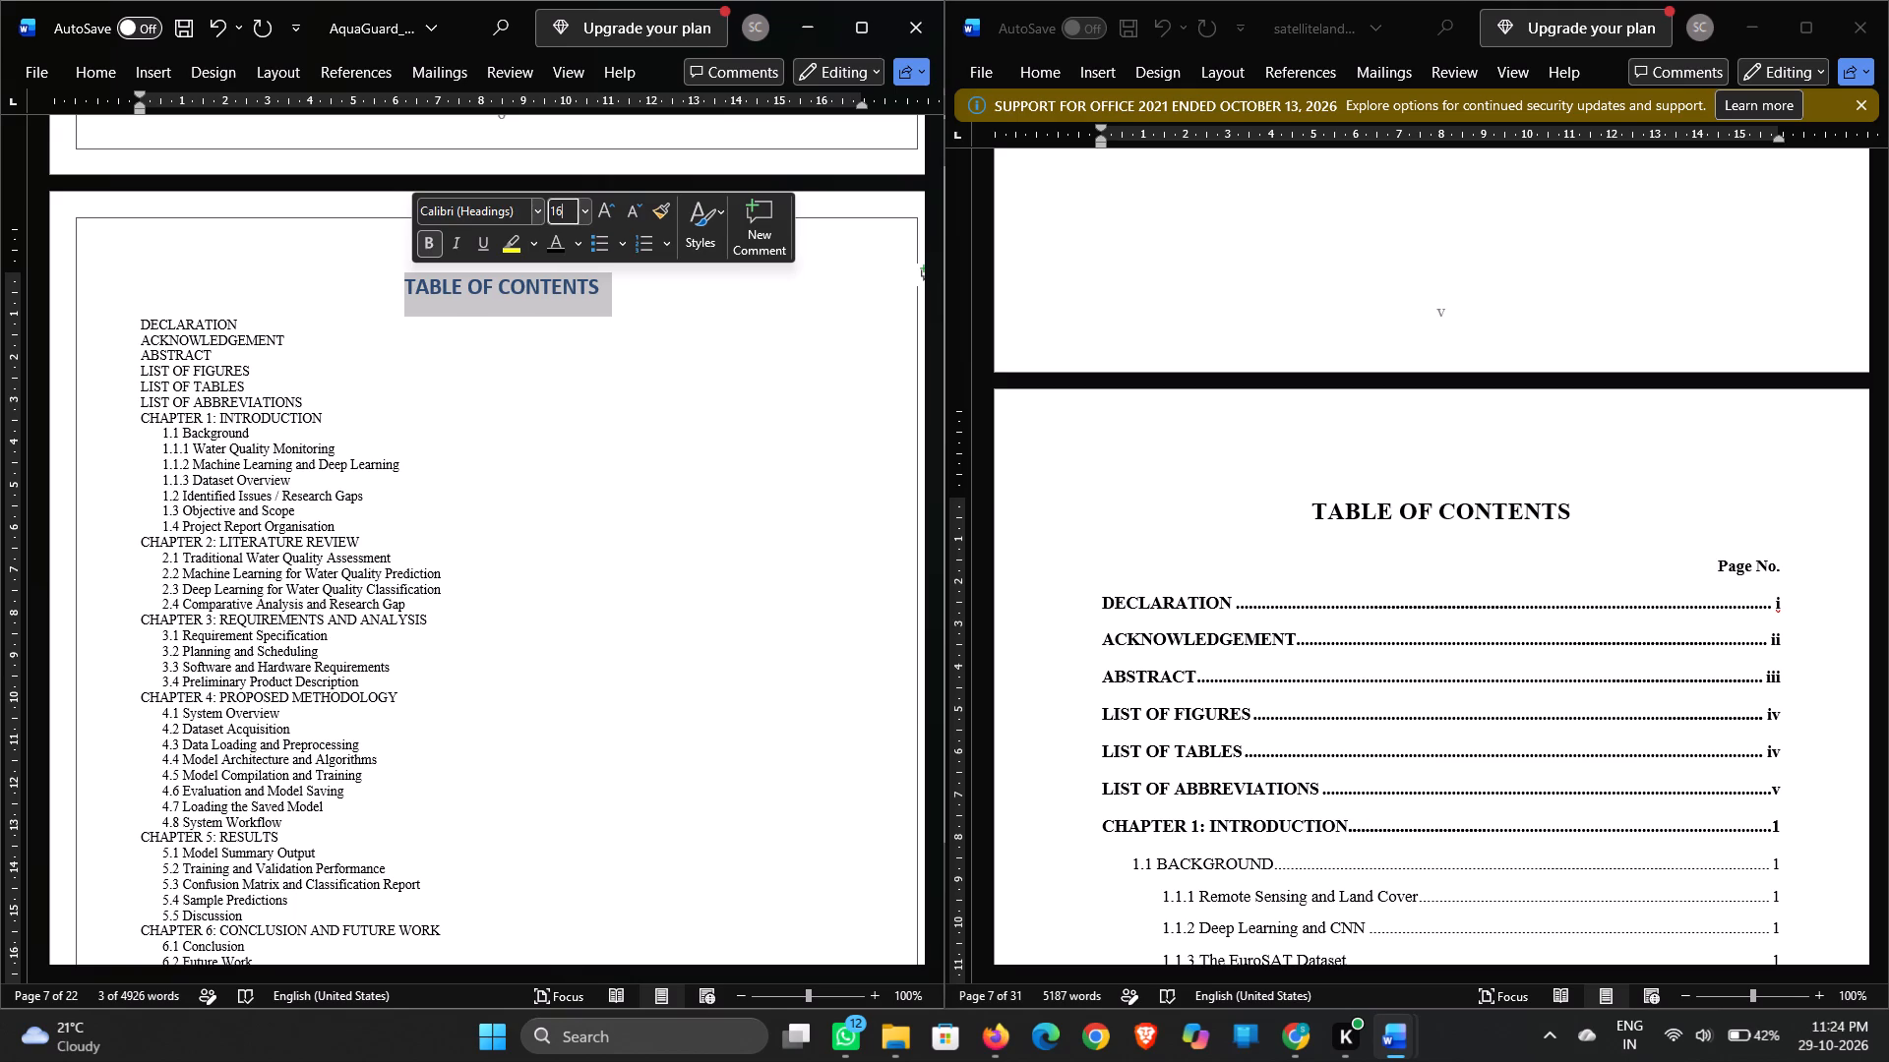
left_click(504, 207)
type("ti")
key("Return")
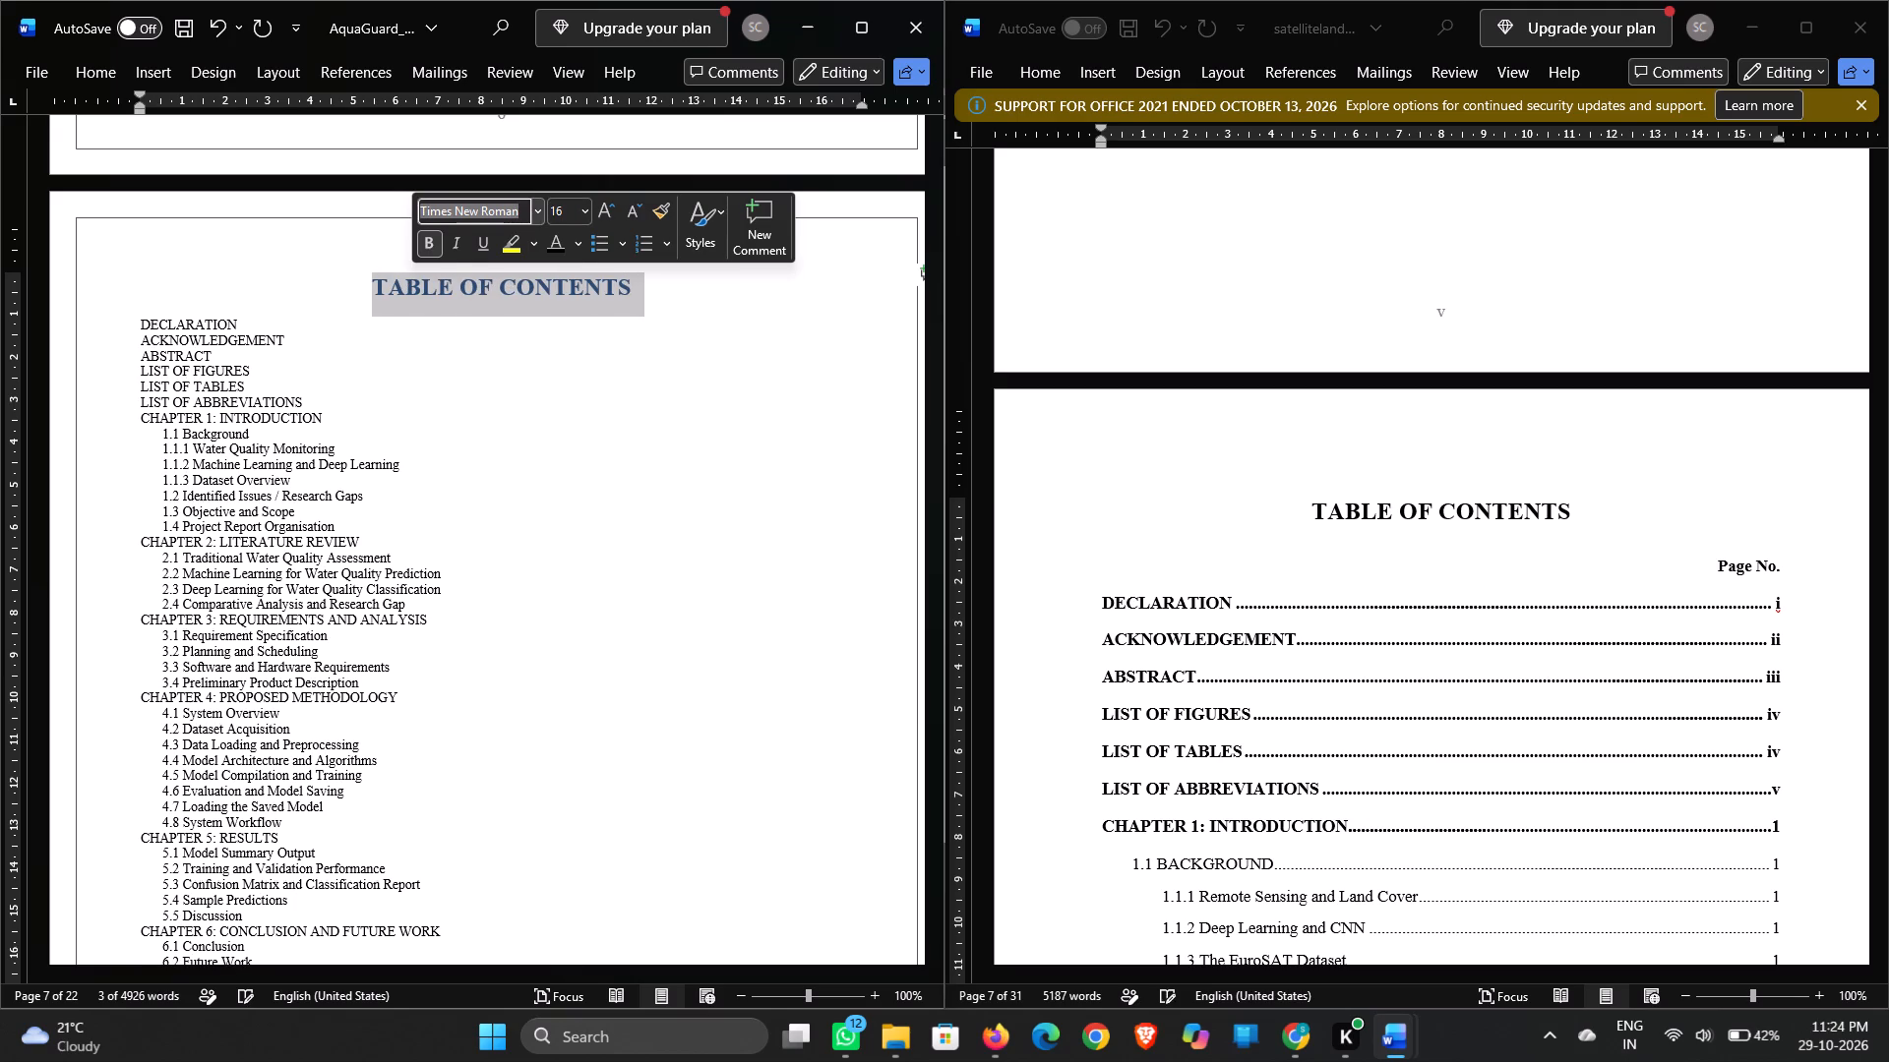
left_click(549, 249)
left_click(700, 288)
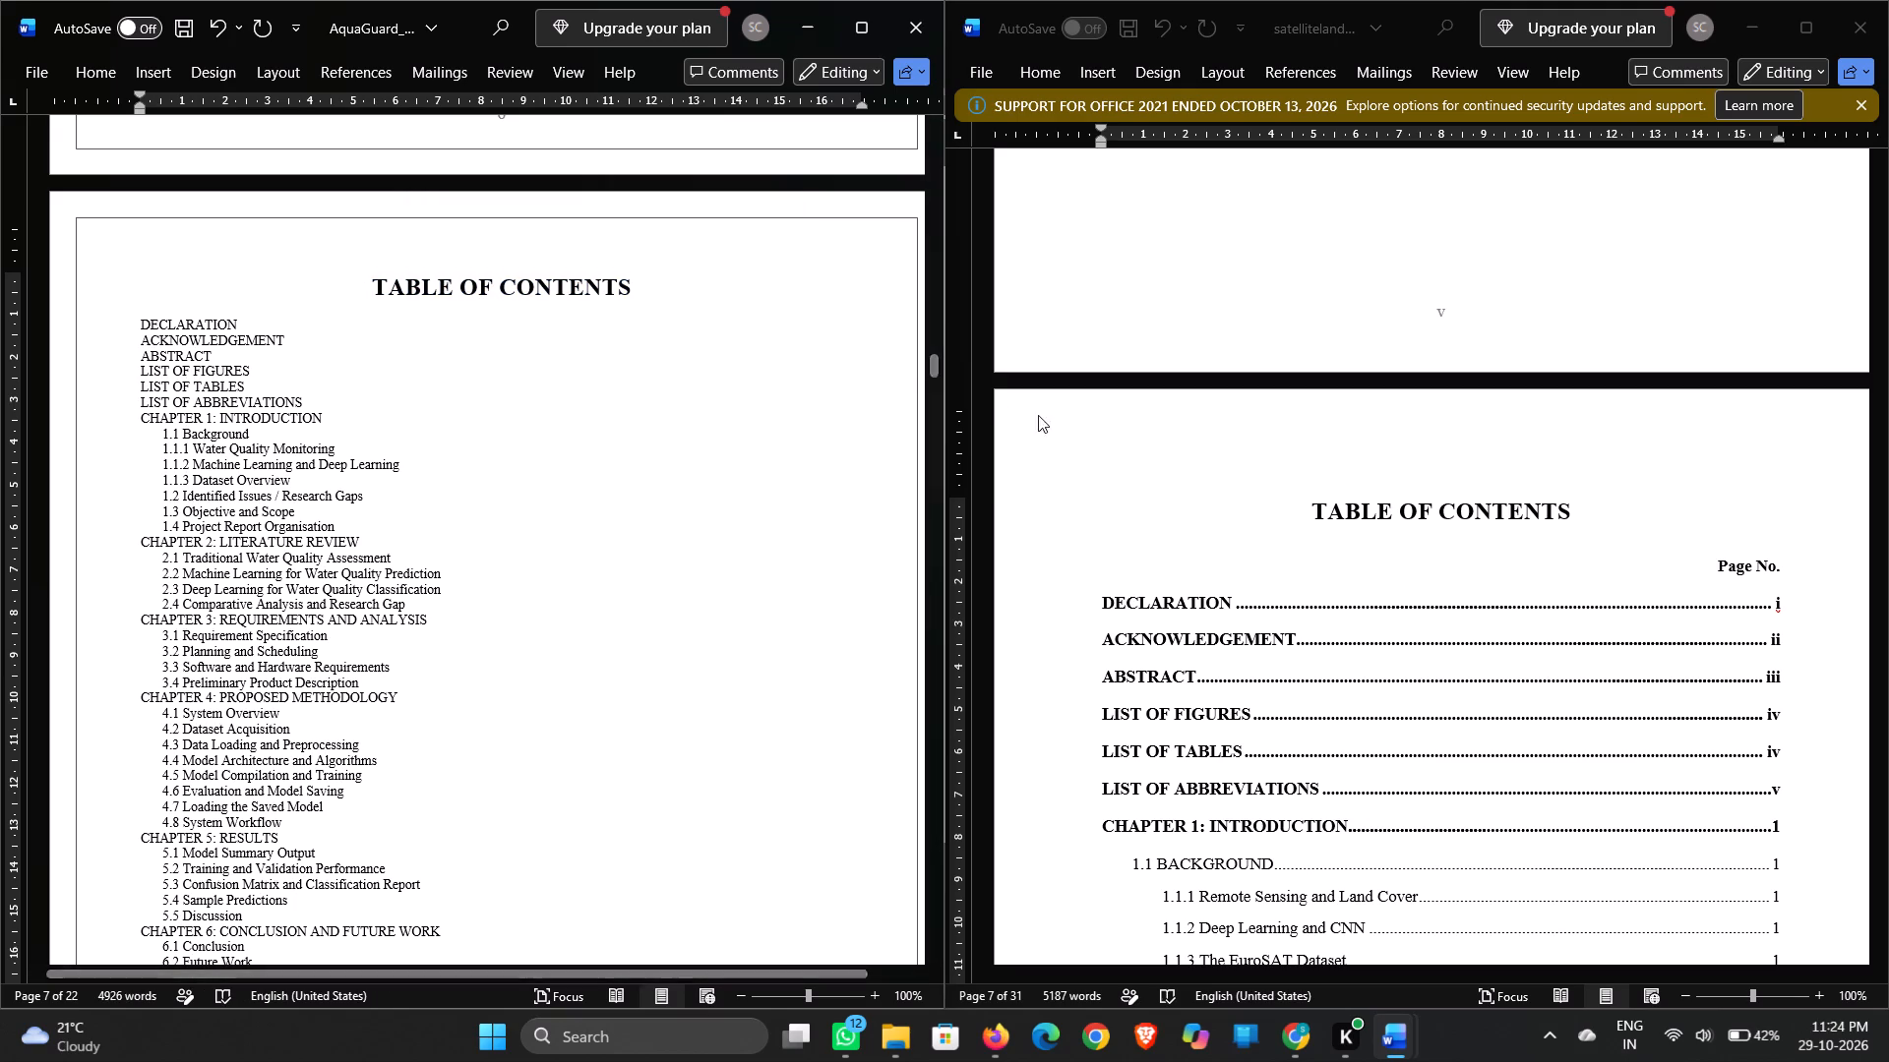
Following the reference contents, make the AquaGuard contents entries from DECLARATION through CHAPTER 1: INTRODUCTION 12 pt bold.
scroll(1134, 431, "down", 1)
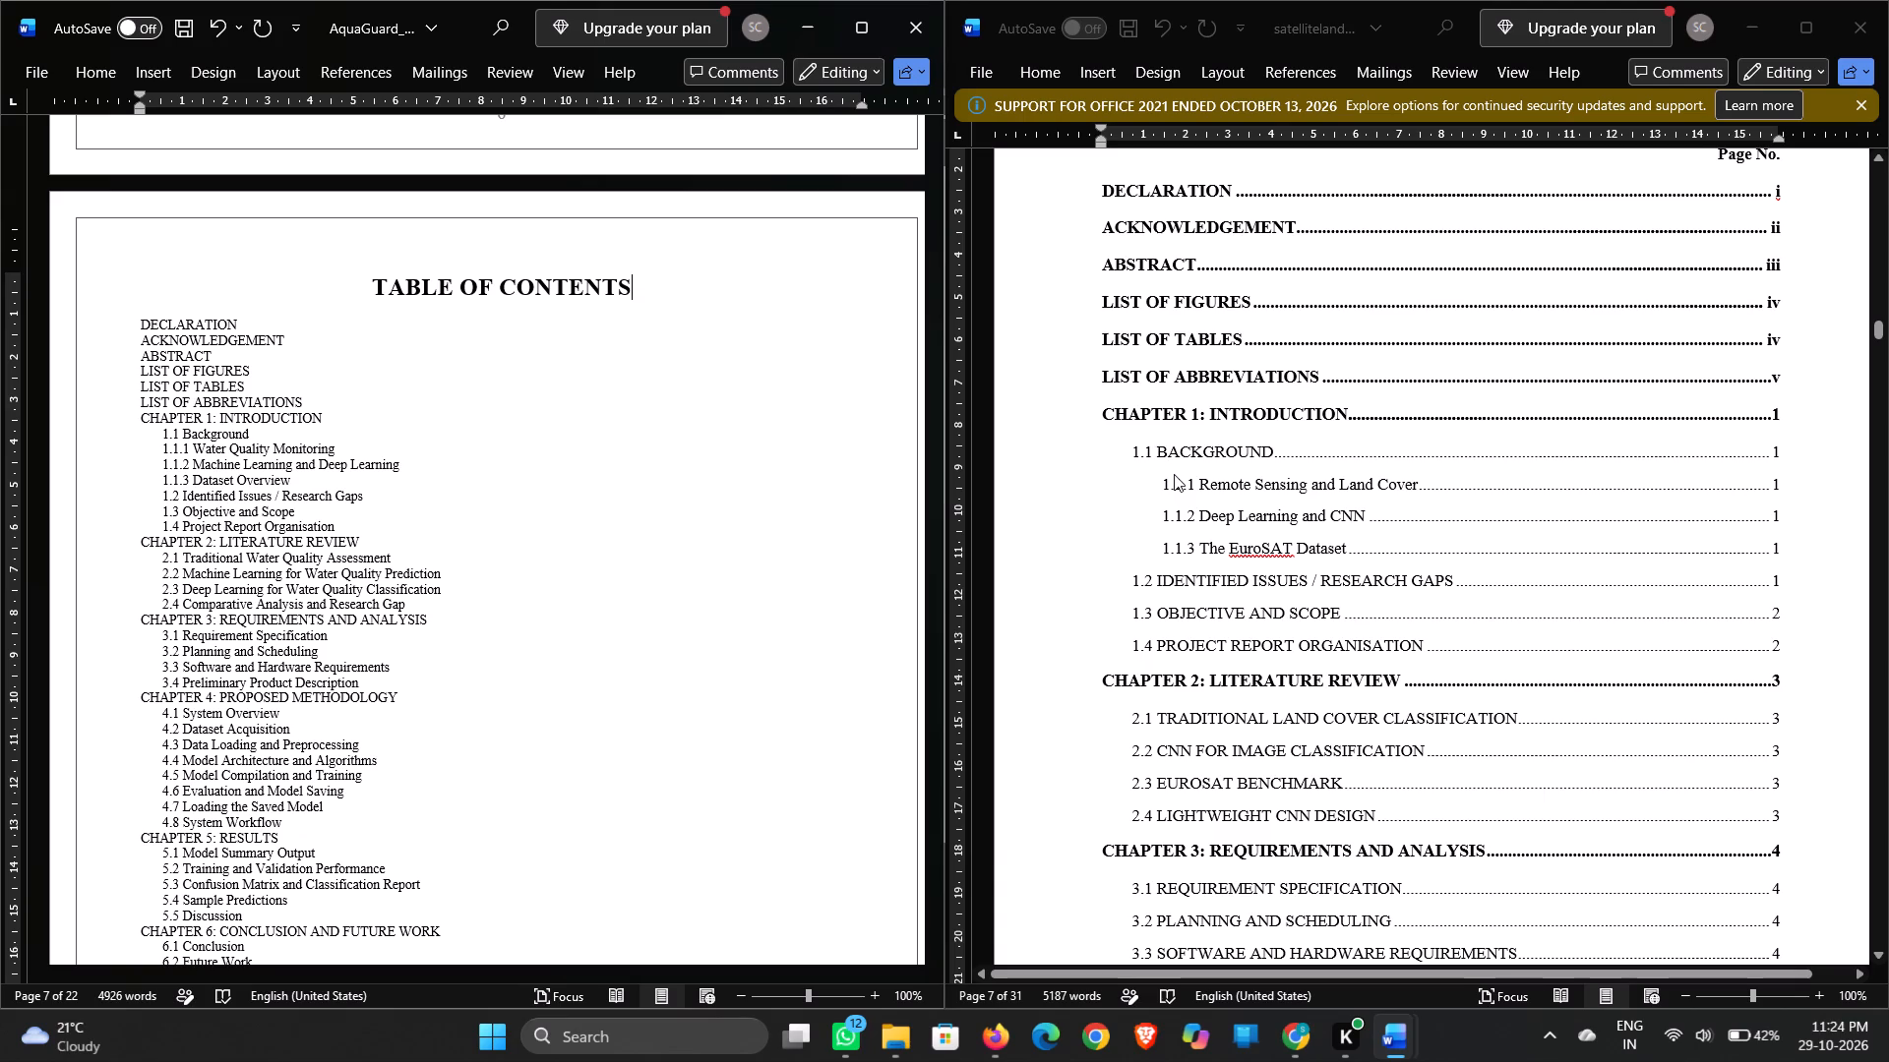
left_click_drag(1103, 185, 1193, 188)
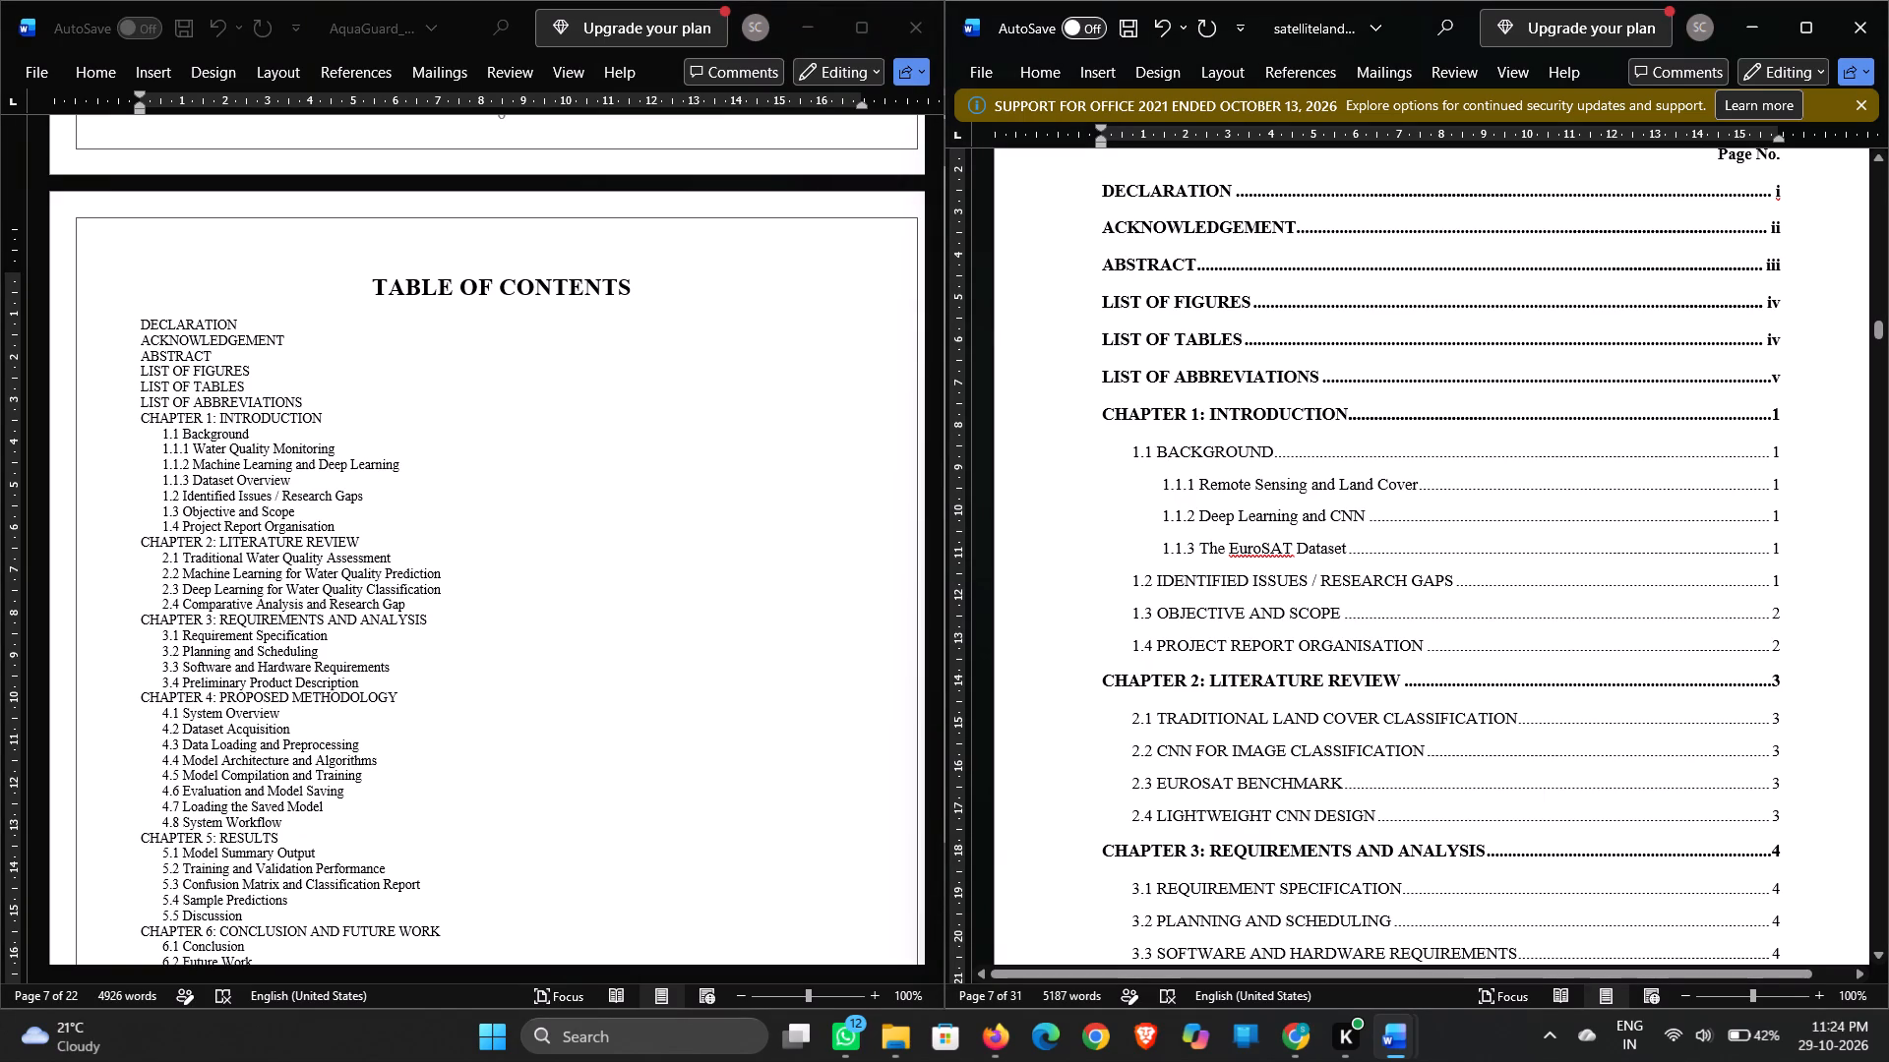
left_click_drag(1110, 189, 1179, 189)
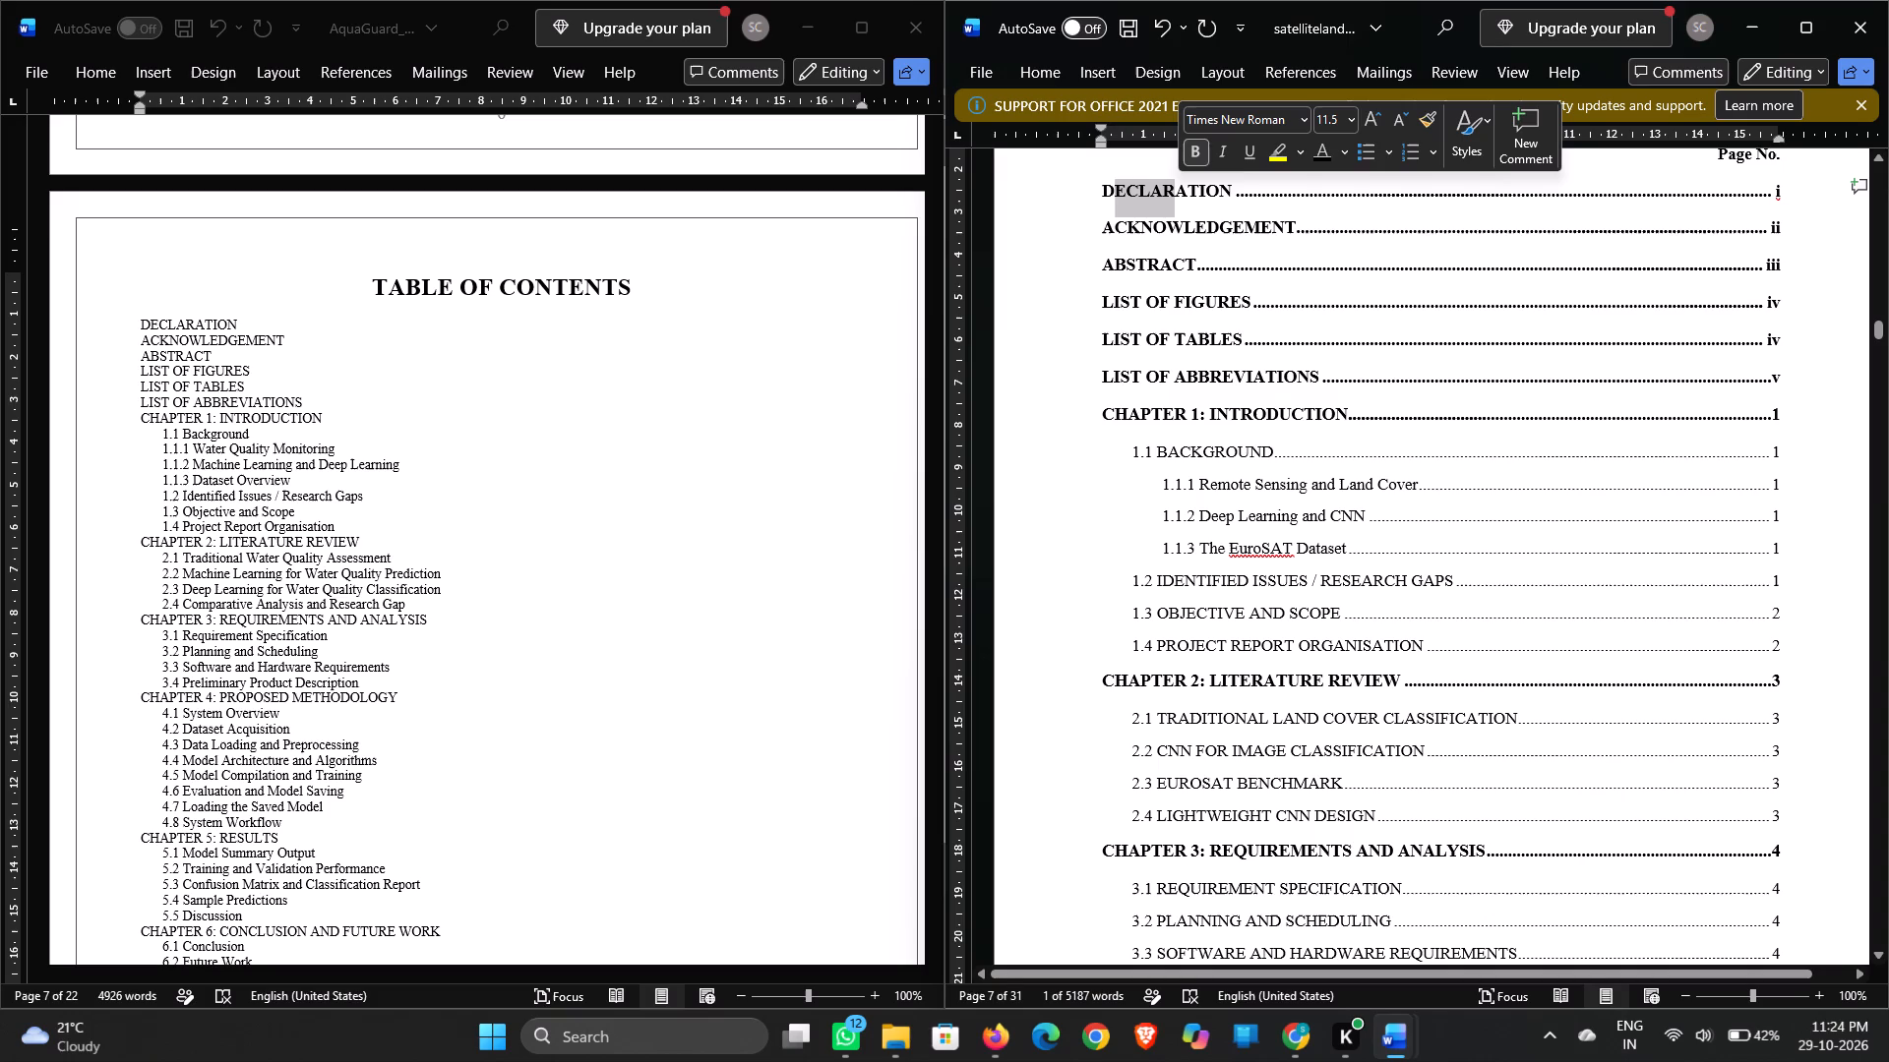
left_click(140, 319)
left_click_drag(140, 319, 274, 379)
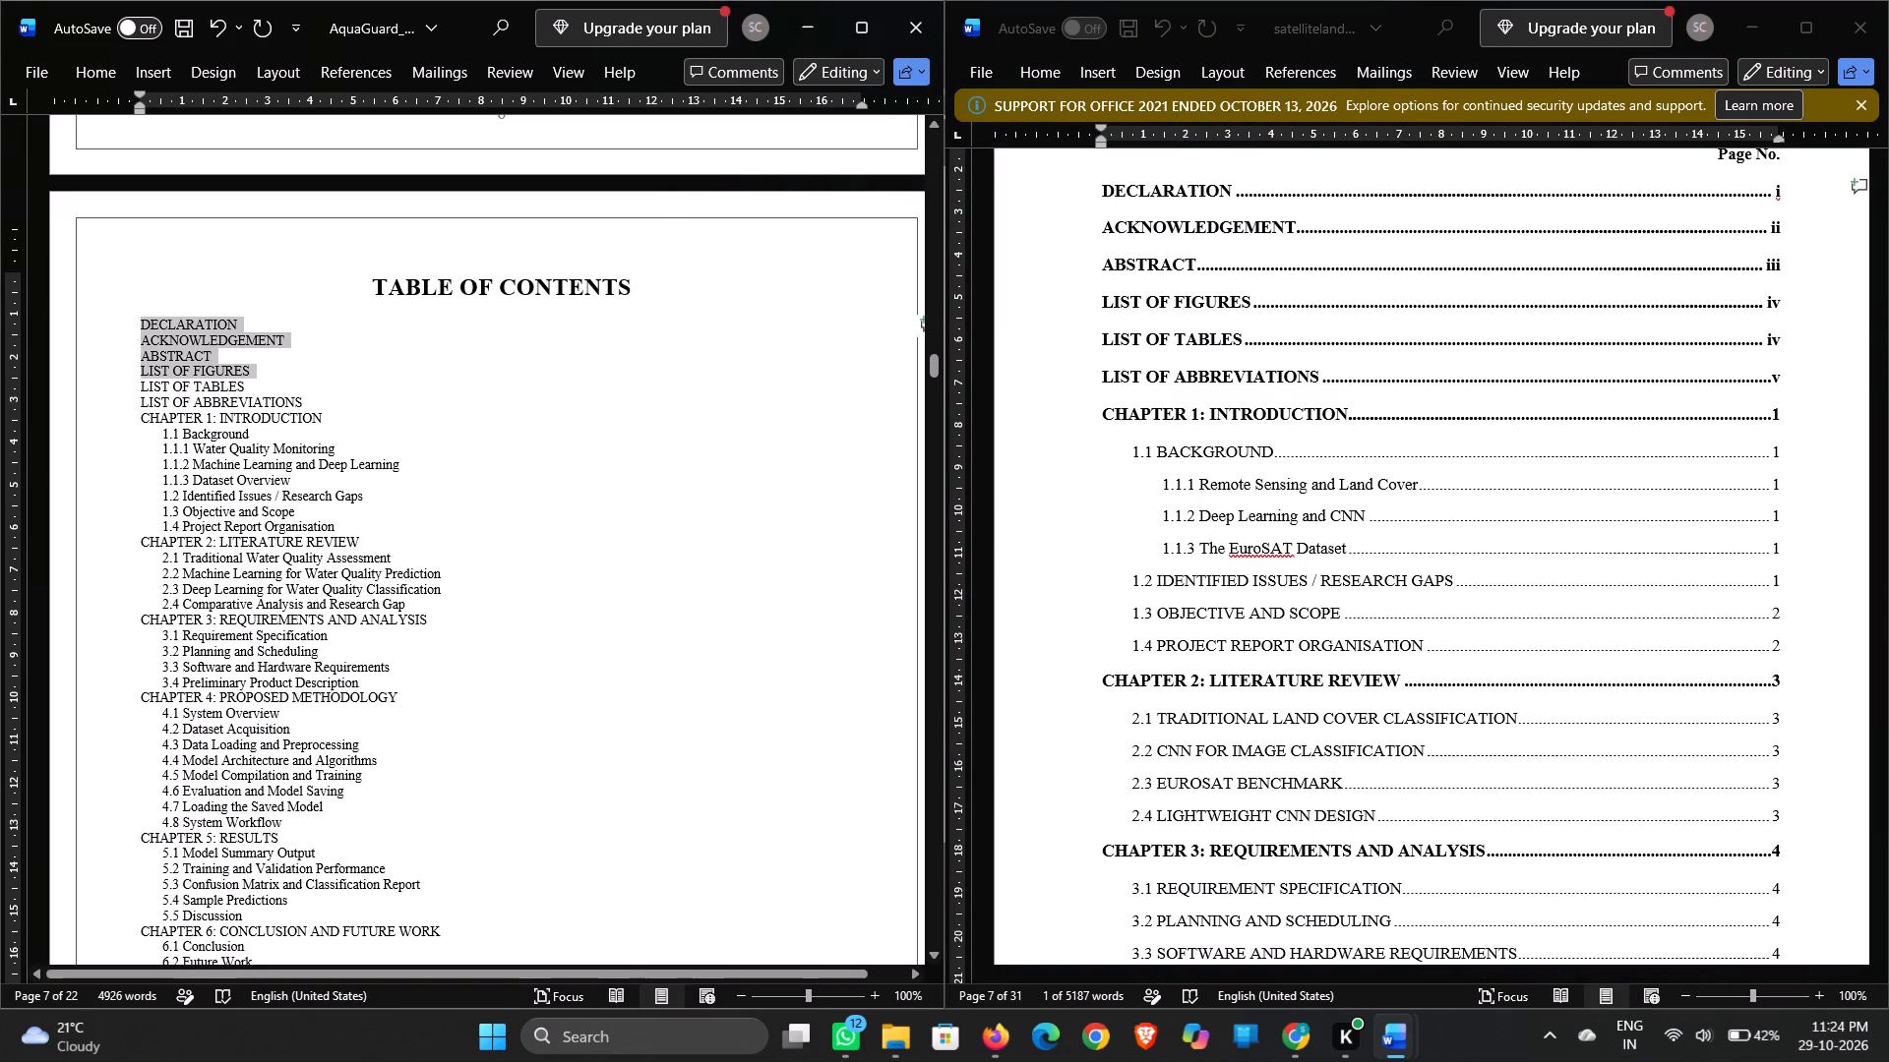
left_click_drag(274, 379, 327, 415)
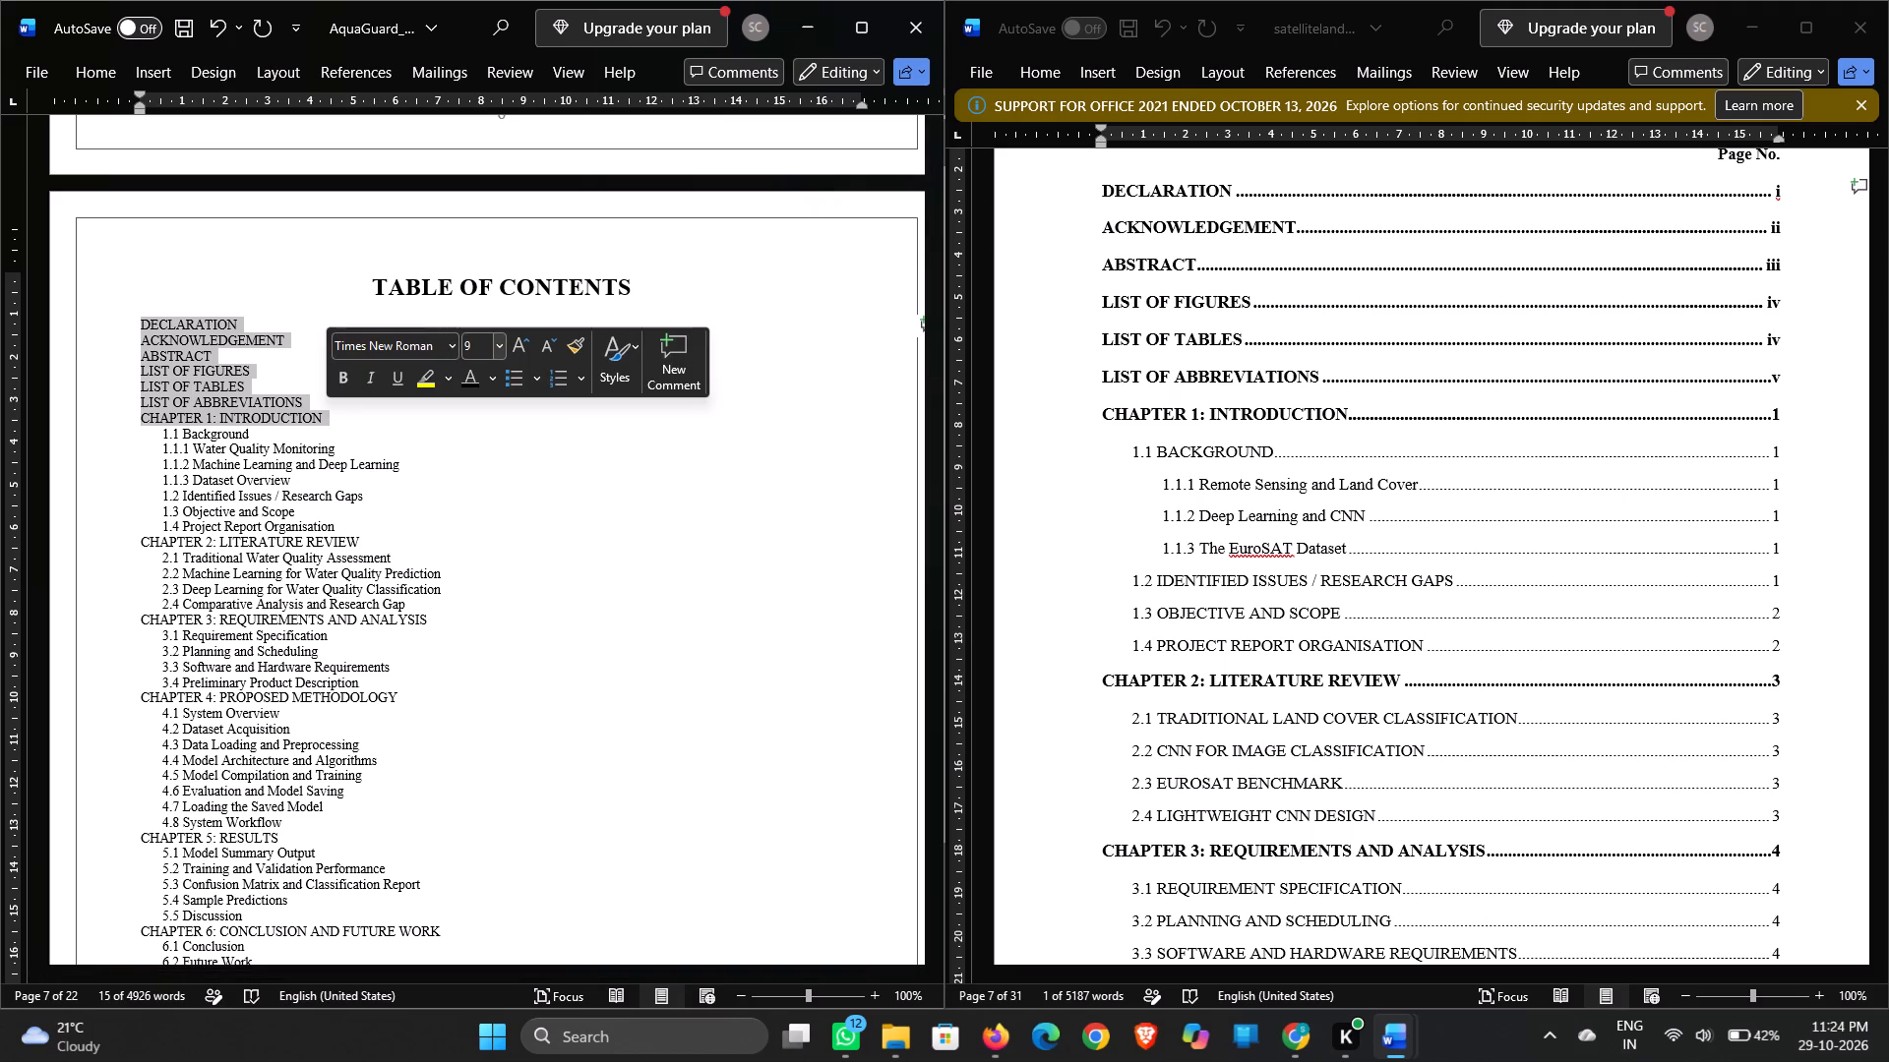
left_click(466, 349)
type("12")
left_click(343, 383)
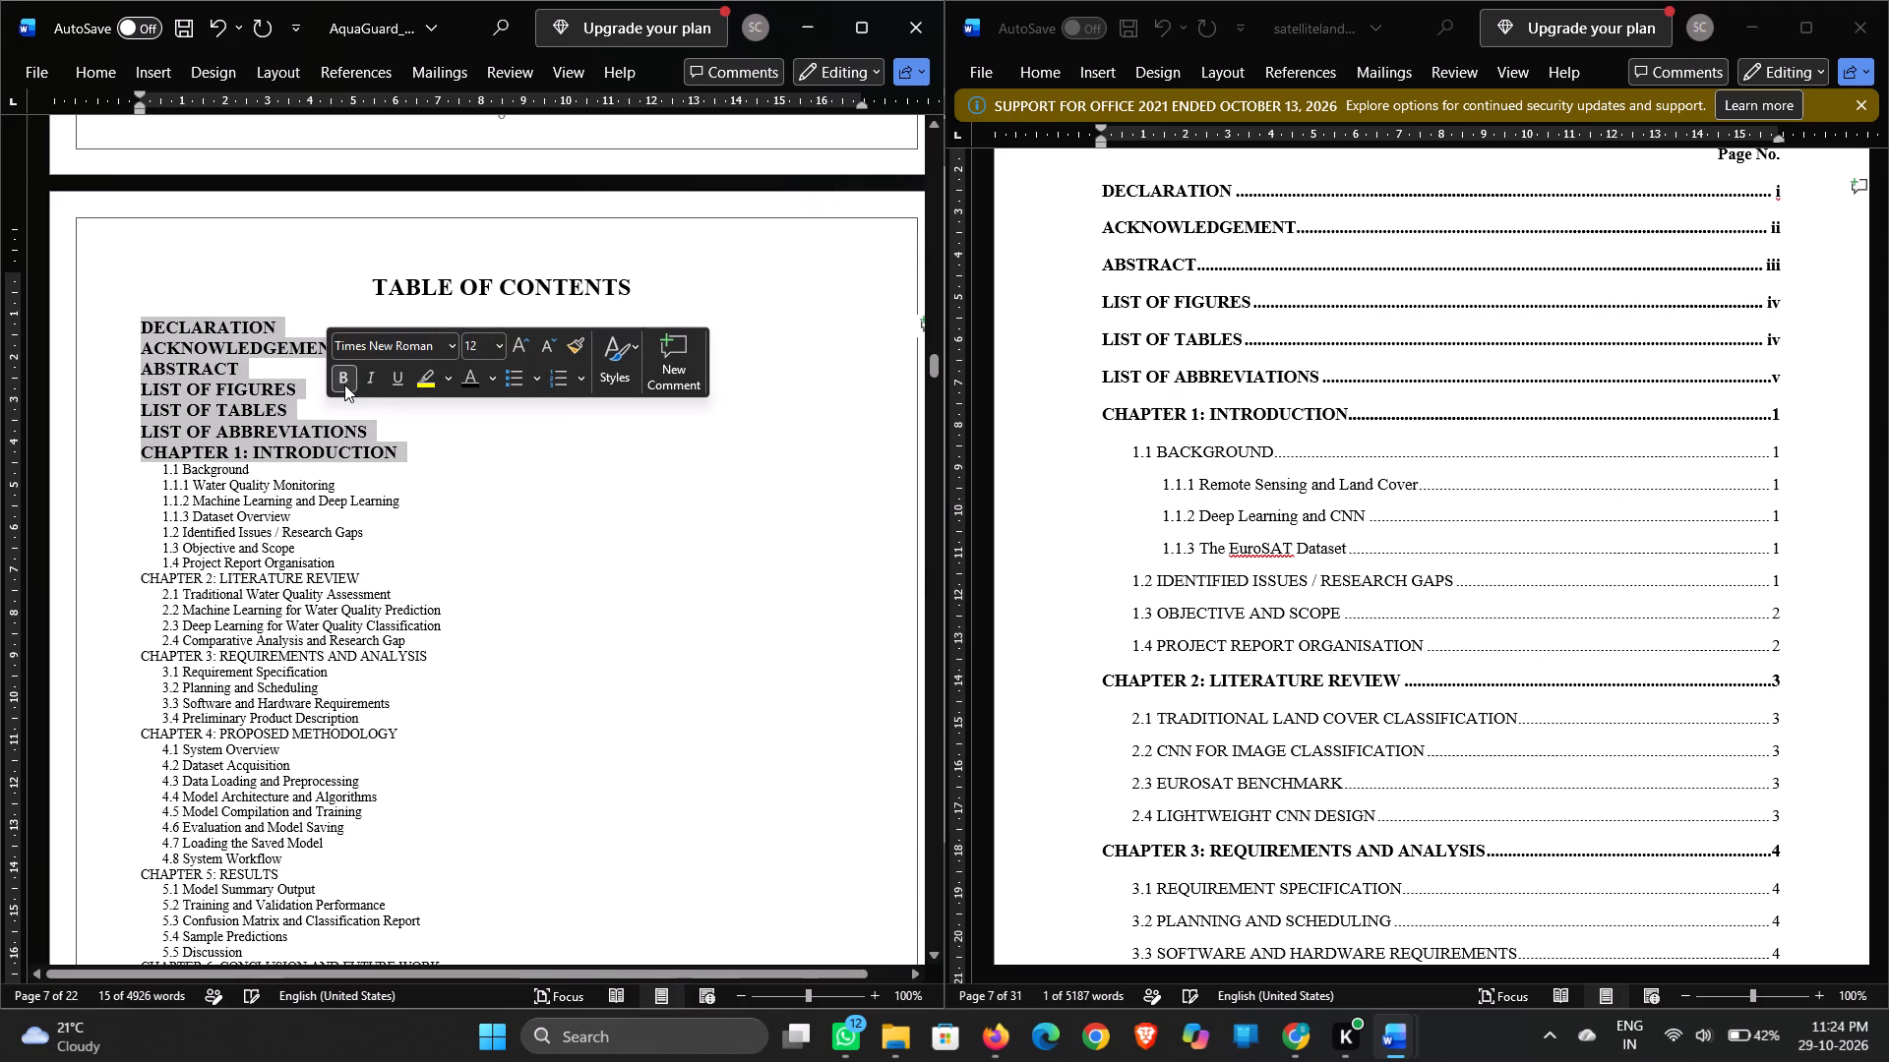
left_click(423, 442)
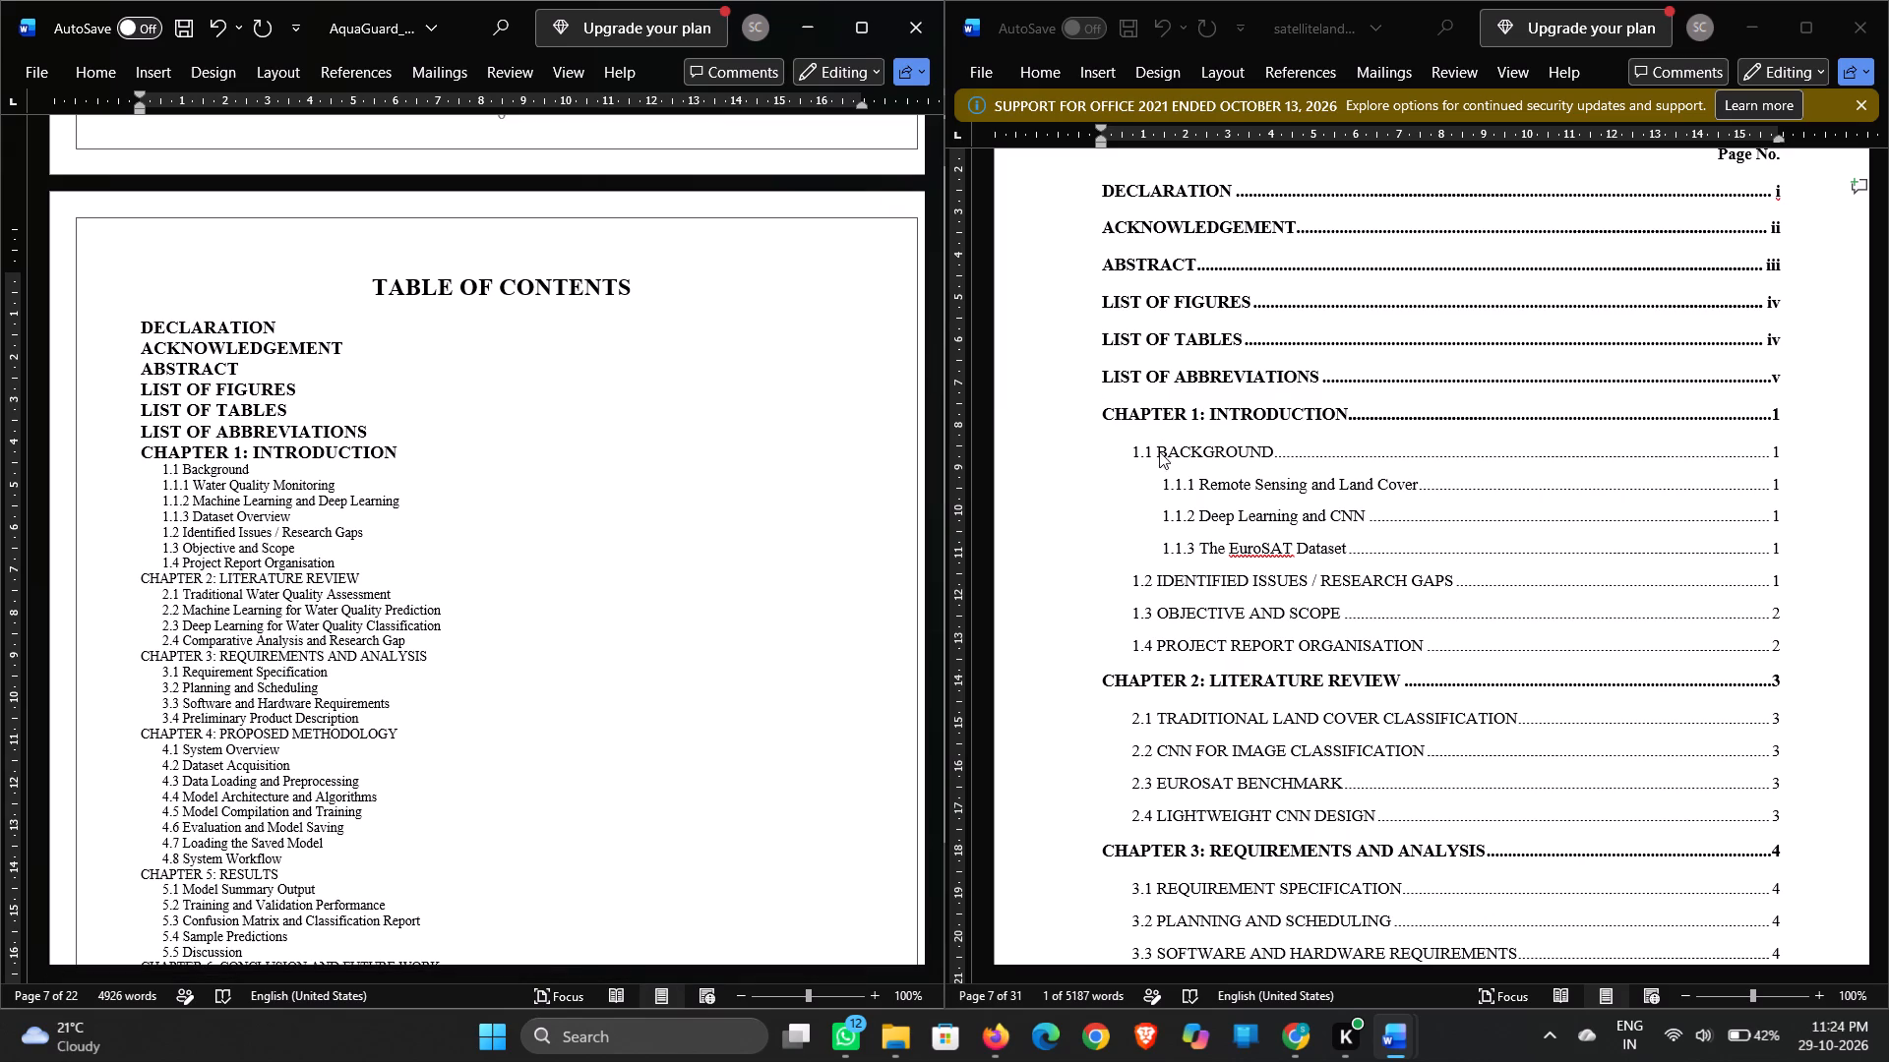
Check the Chapter 1 subentries in the reference contents and set AquaGuard contents entries 1.1 Background through 1.4 Project Report Organisation to 11 pt.
left_click_drag(1134, 450, 1327, 591)
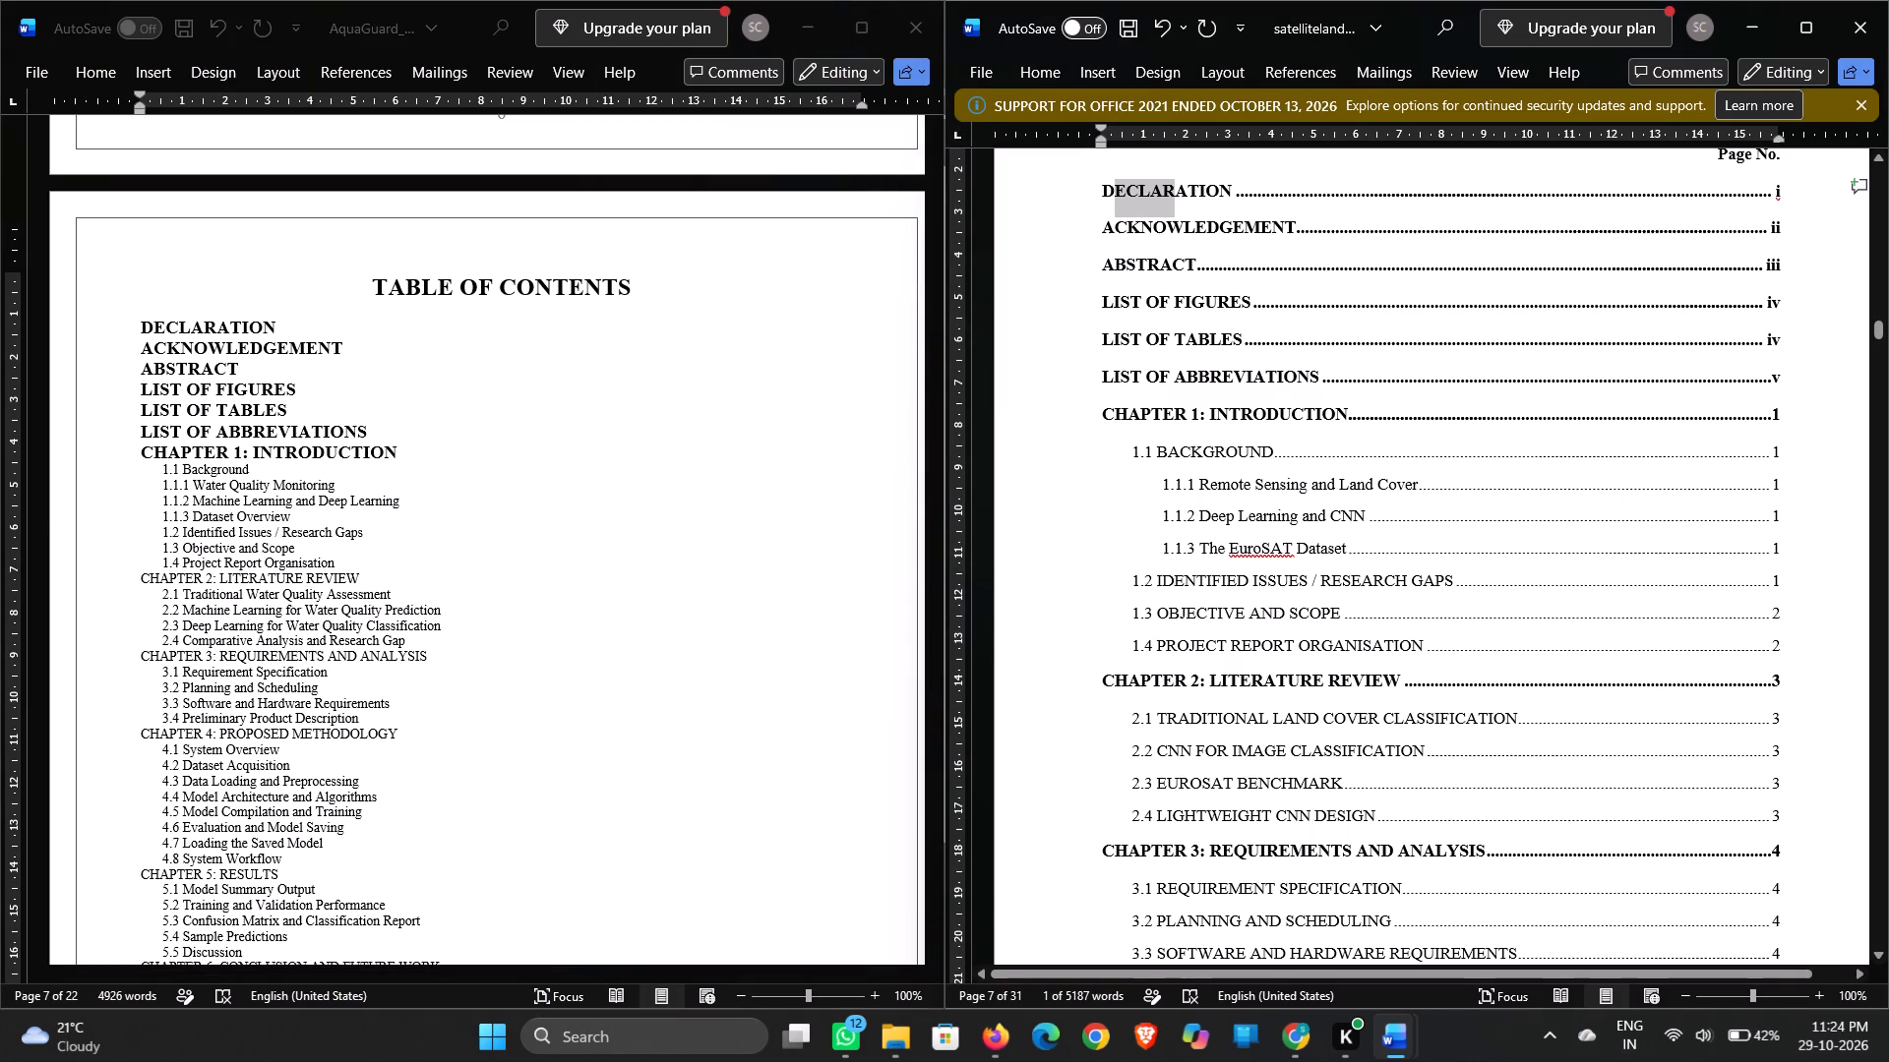
left_click_drag(1327, 591, 1303, 591)
left_click_drag(1303, 591, 1251, 547)
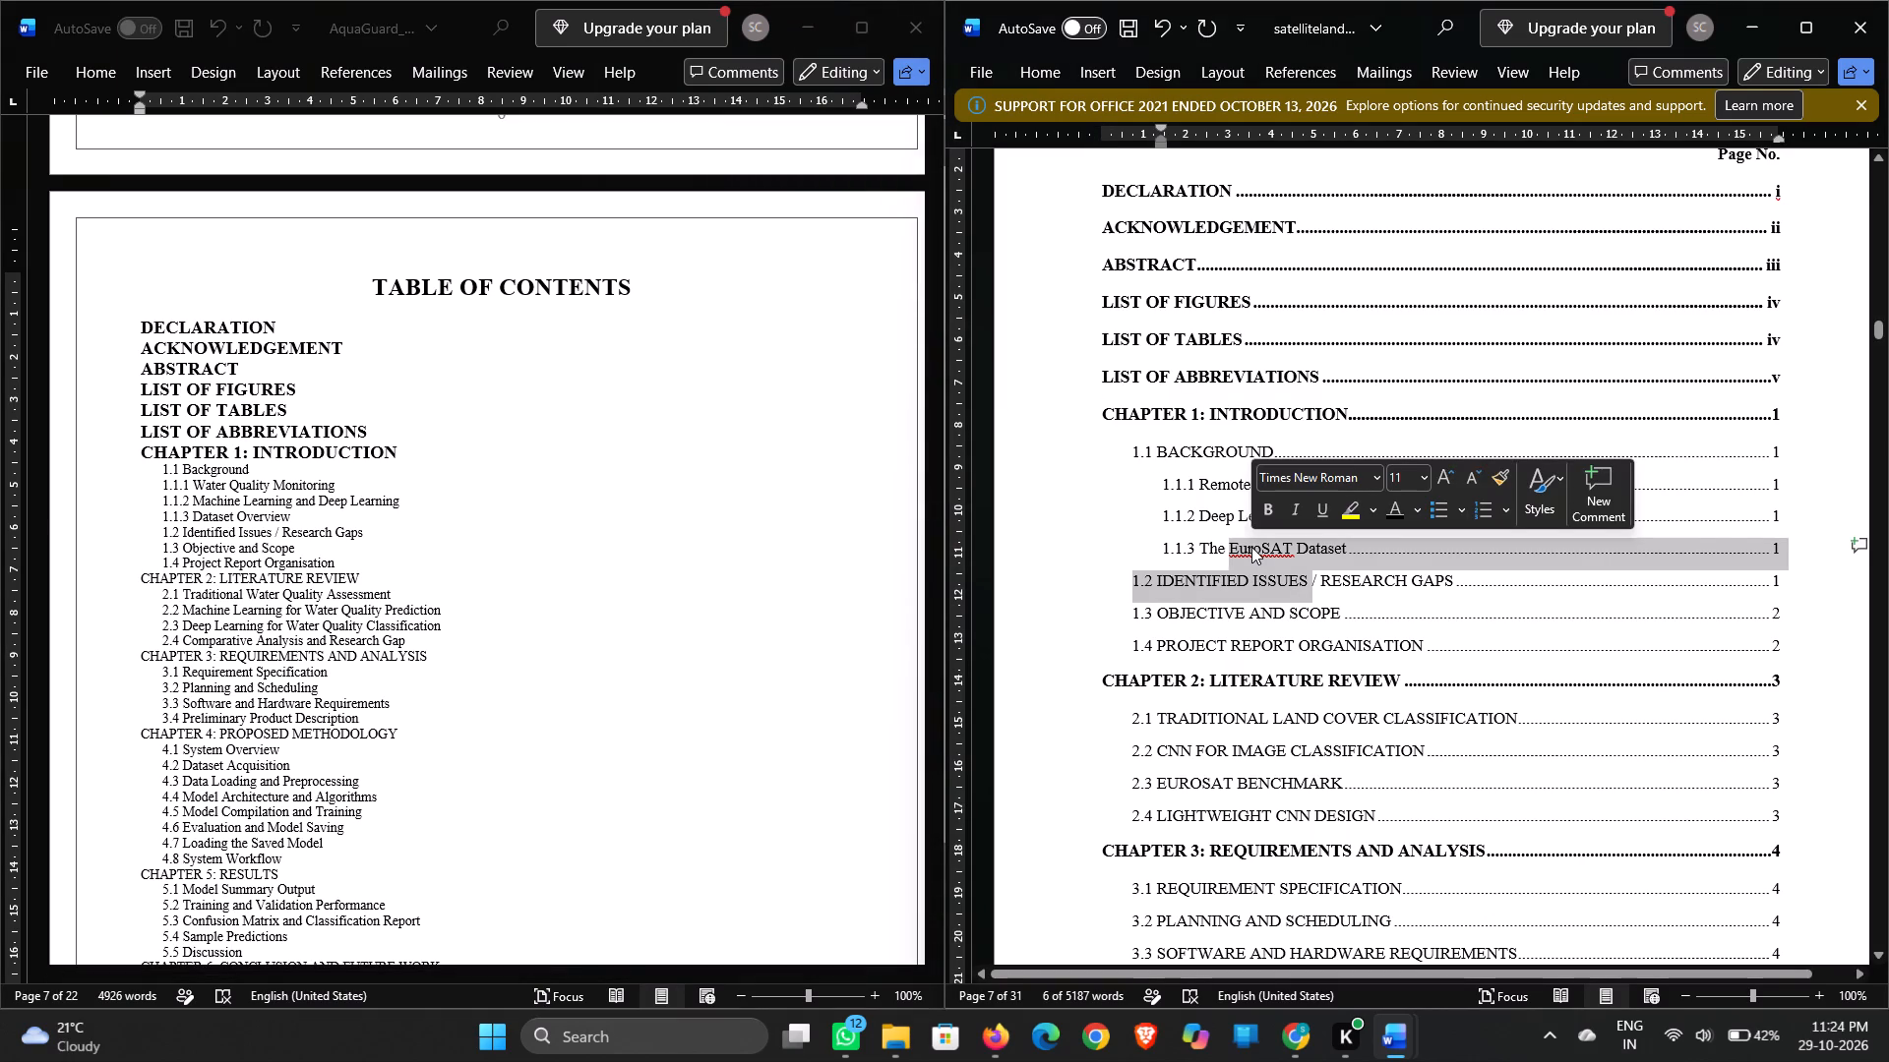
left_click(165, 466)
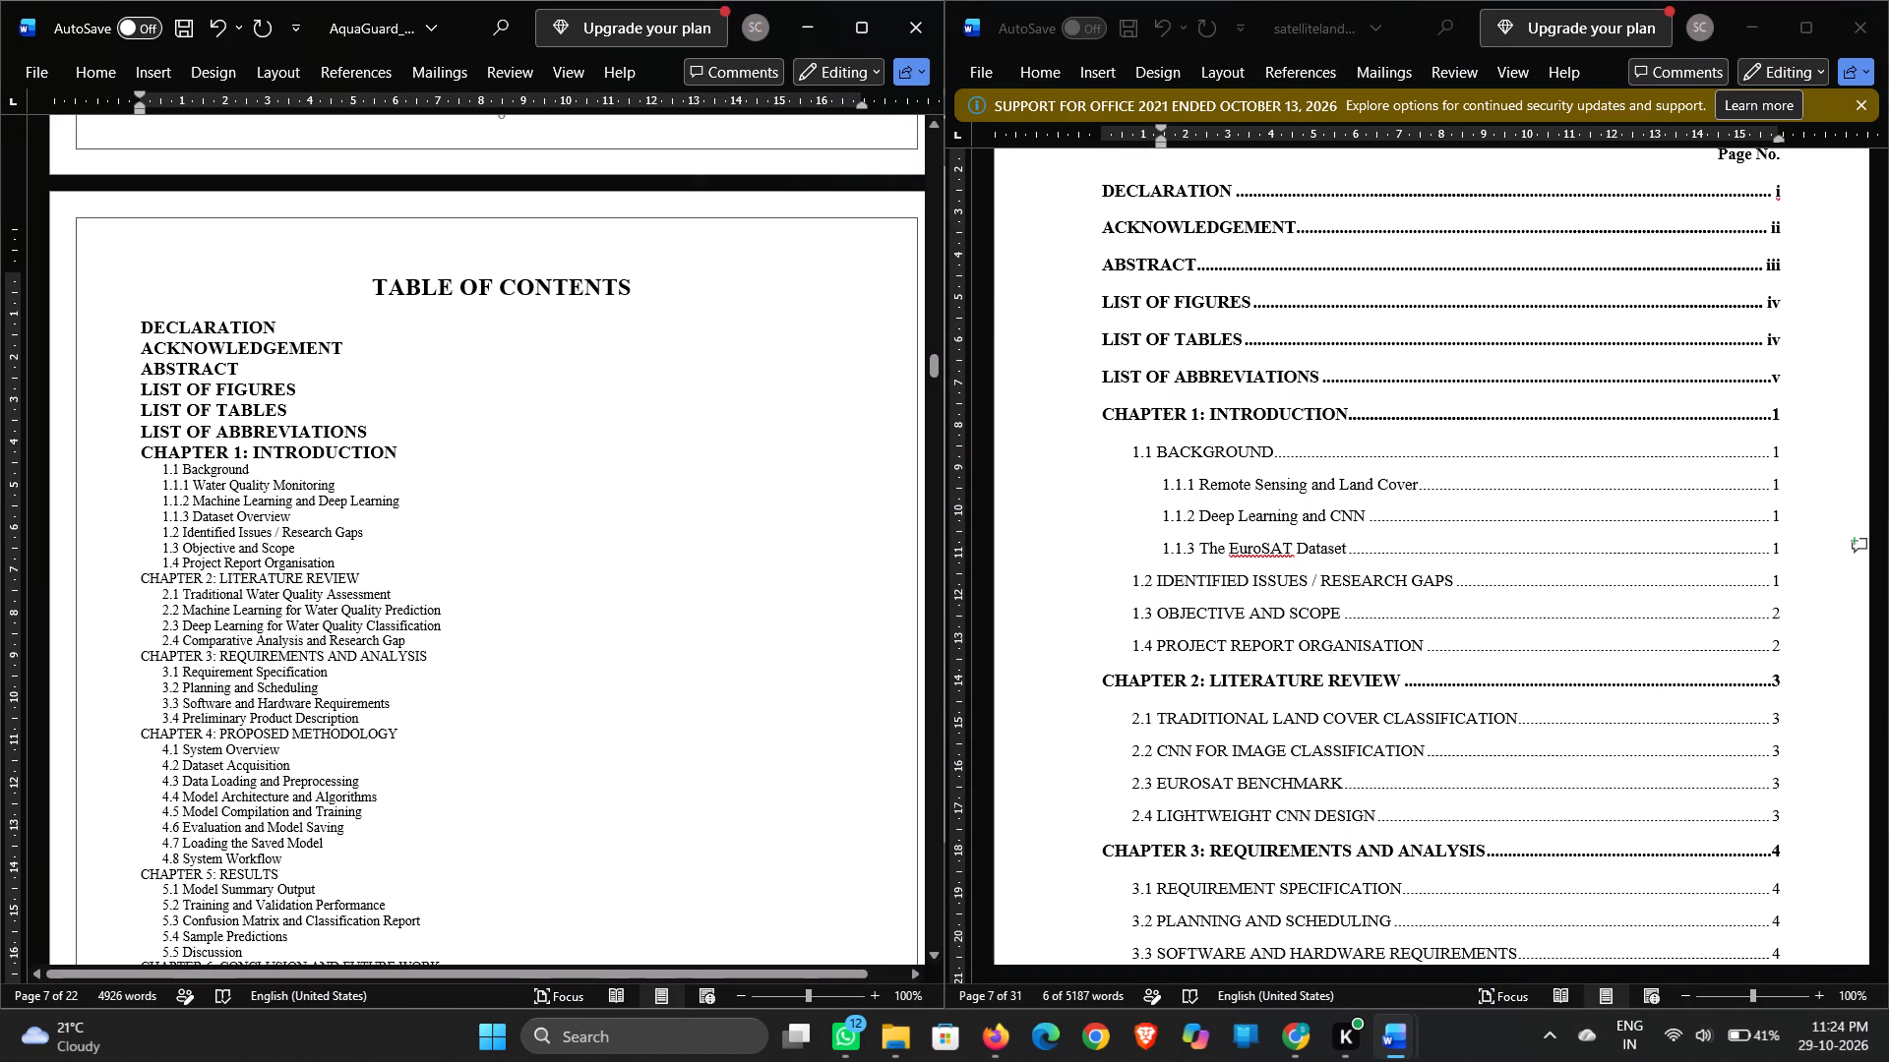
left_click(162, 465)
left_click_drag(162, 465, 332, 550)
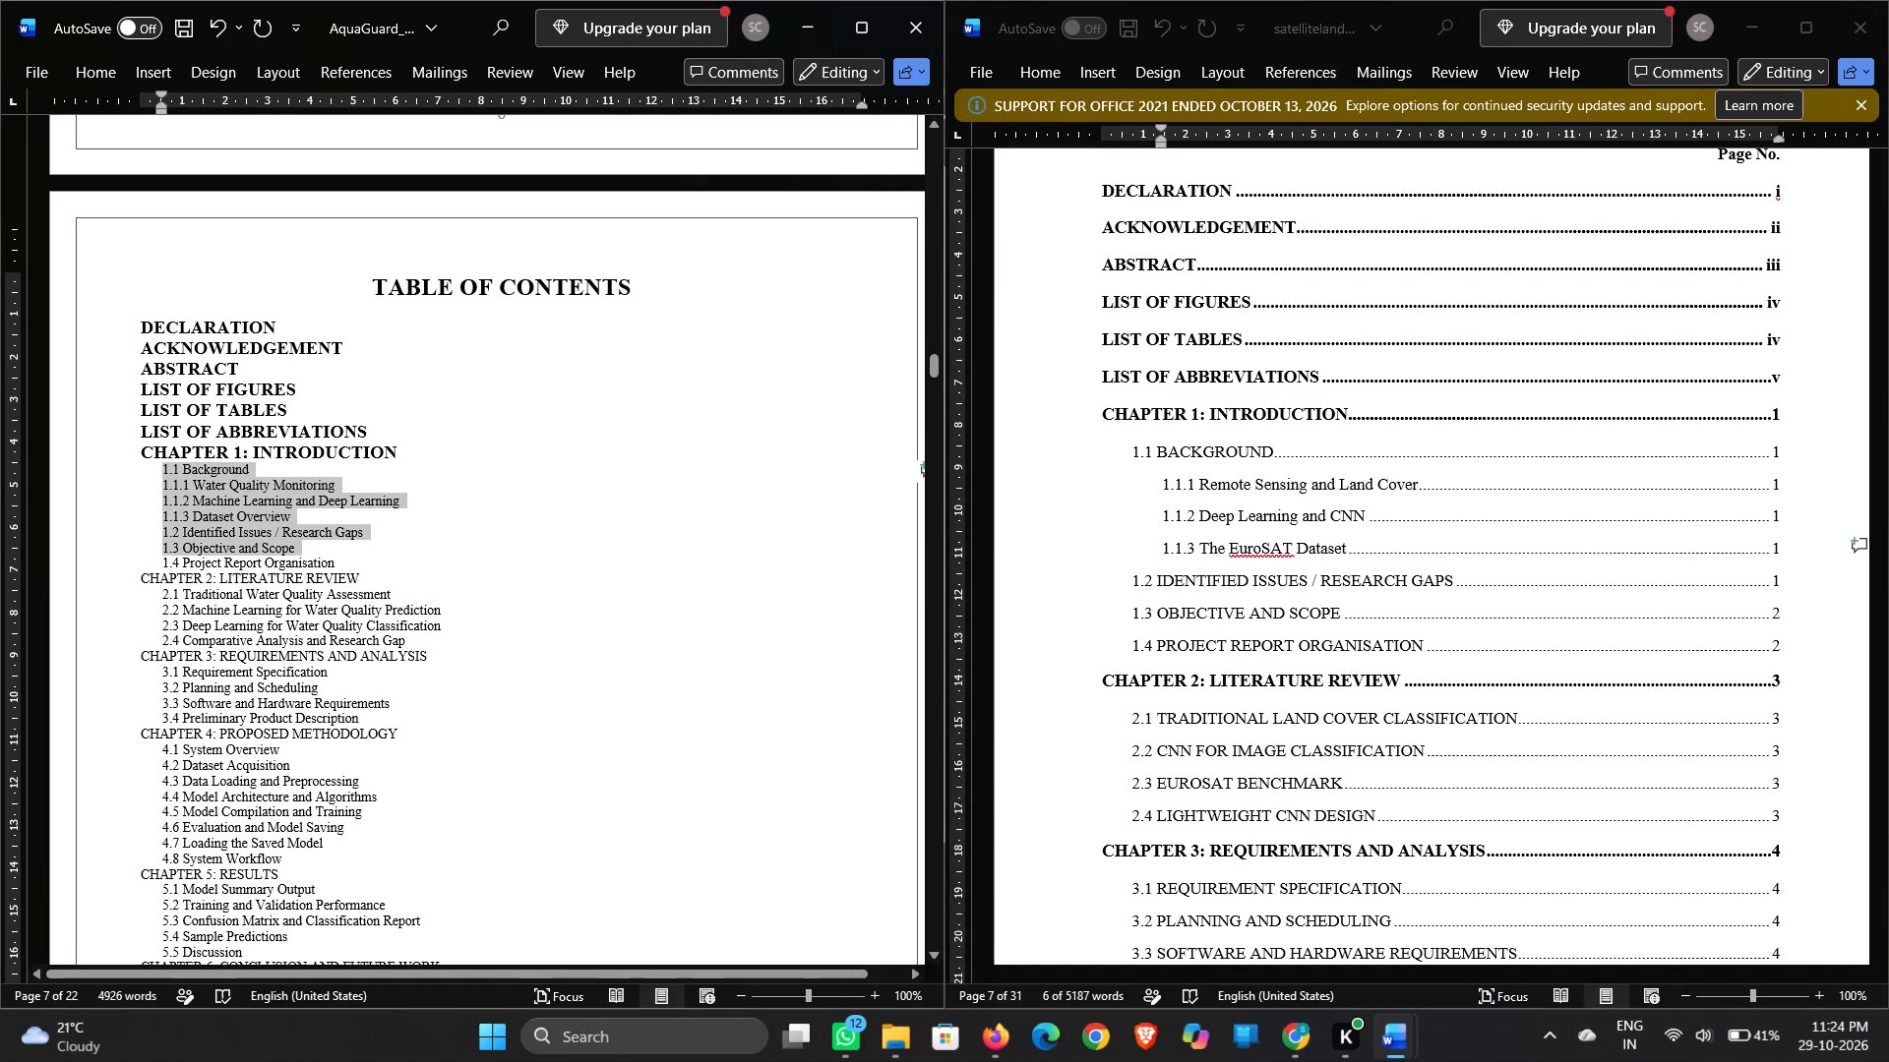
left_click_drag(332, 550, 339, 560)
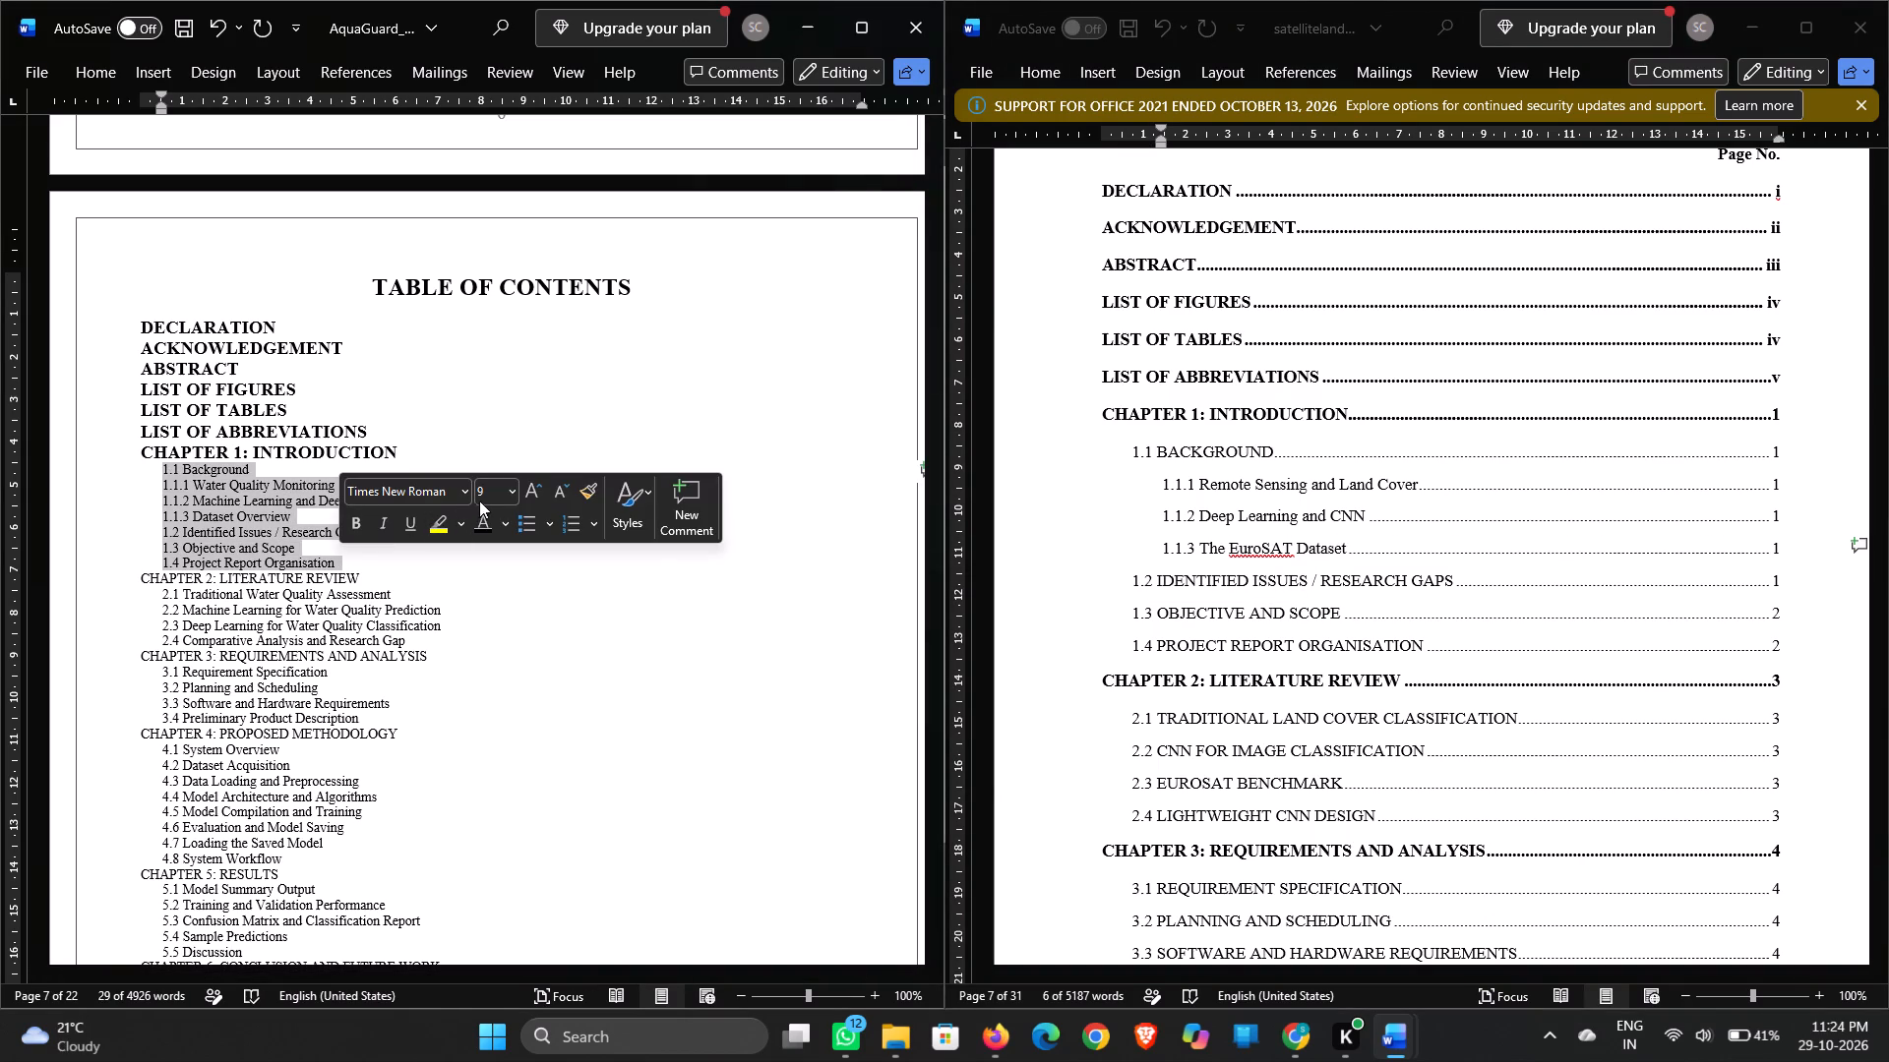
left_click(480, 493)
type("11")
left_click(412, 571)
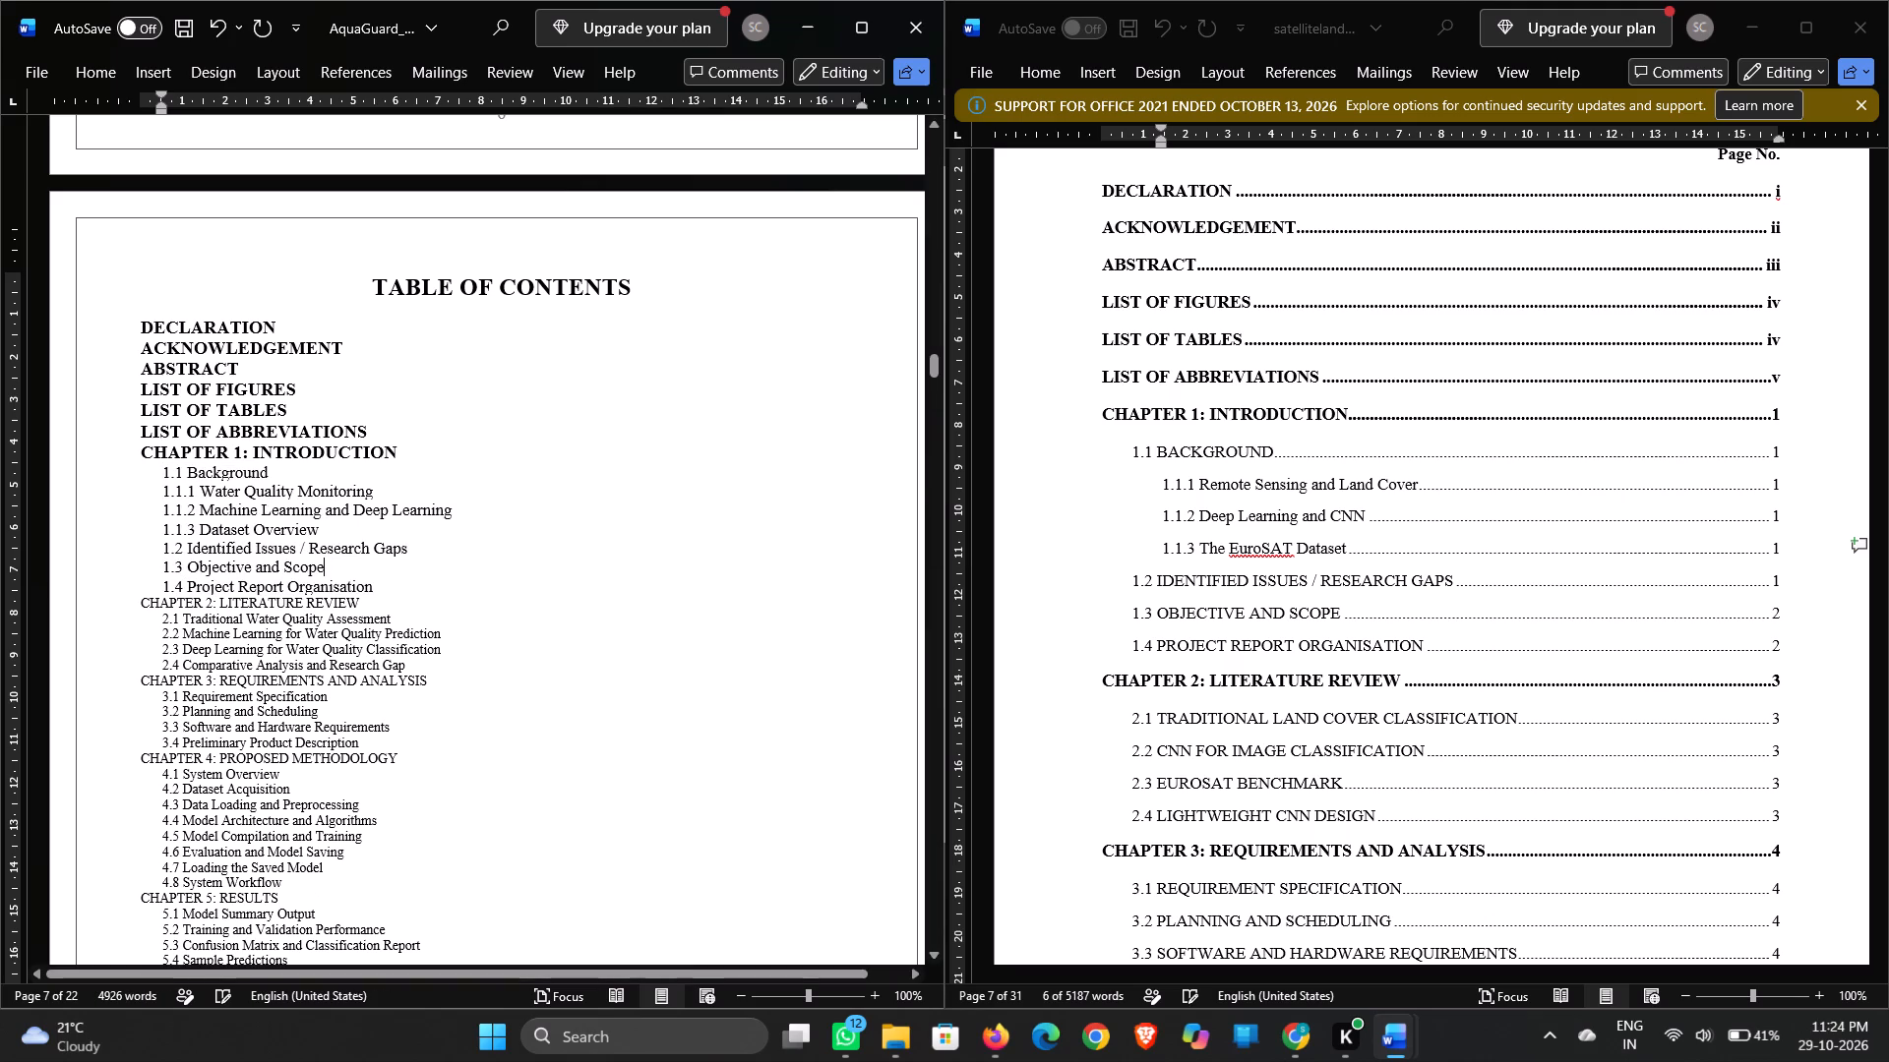
Set the CHAPTER 2: LITERATURE REVIEW entry in the AquaGuard table of contents to 12 pt.
left_click_drag(141, 600, 341, 604)
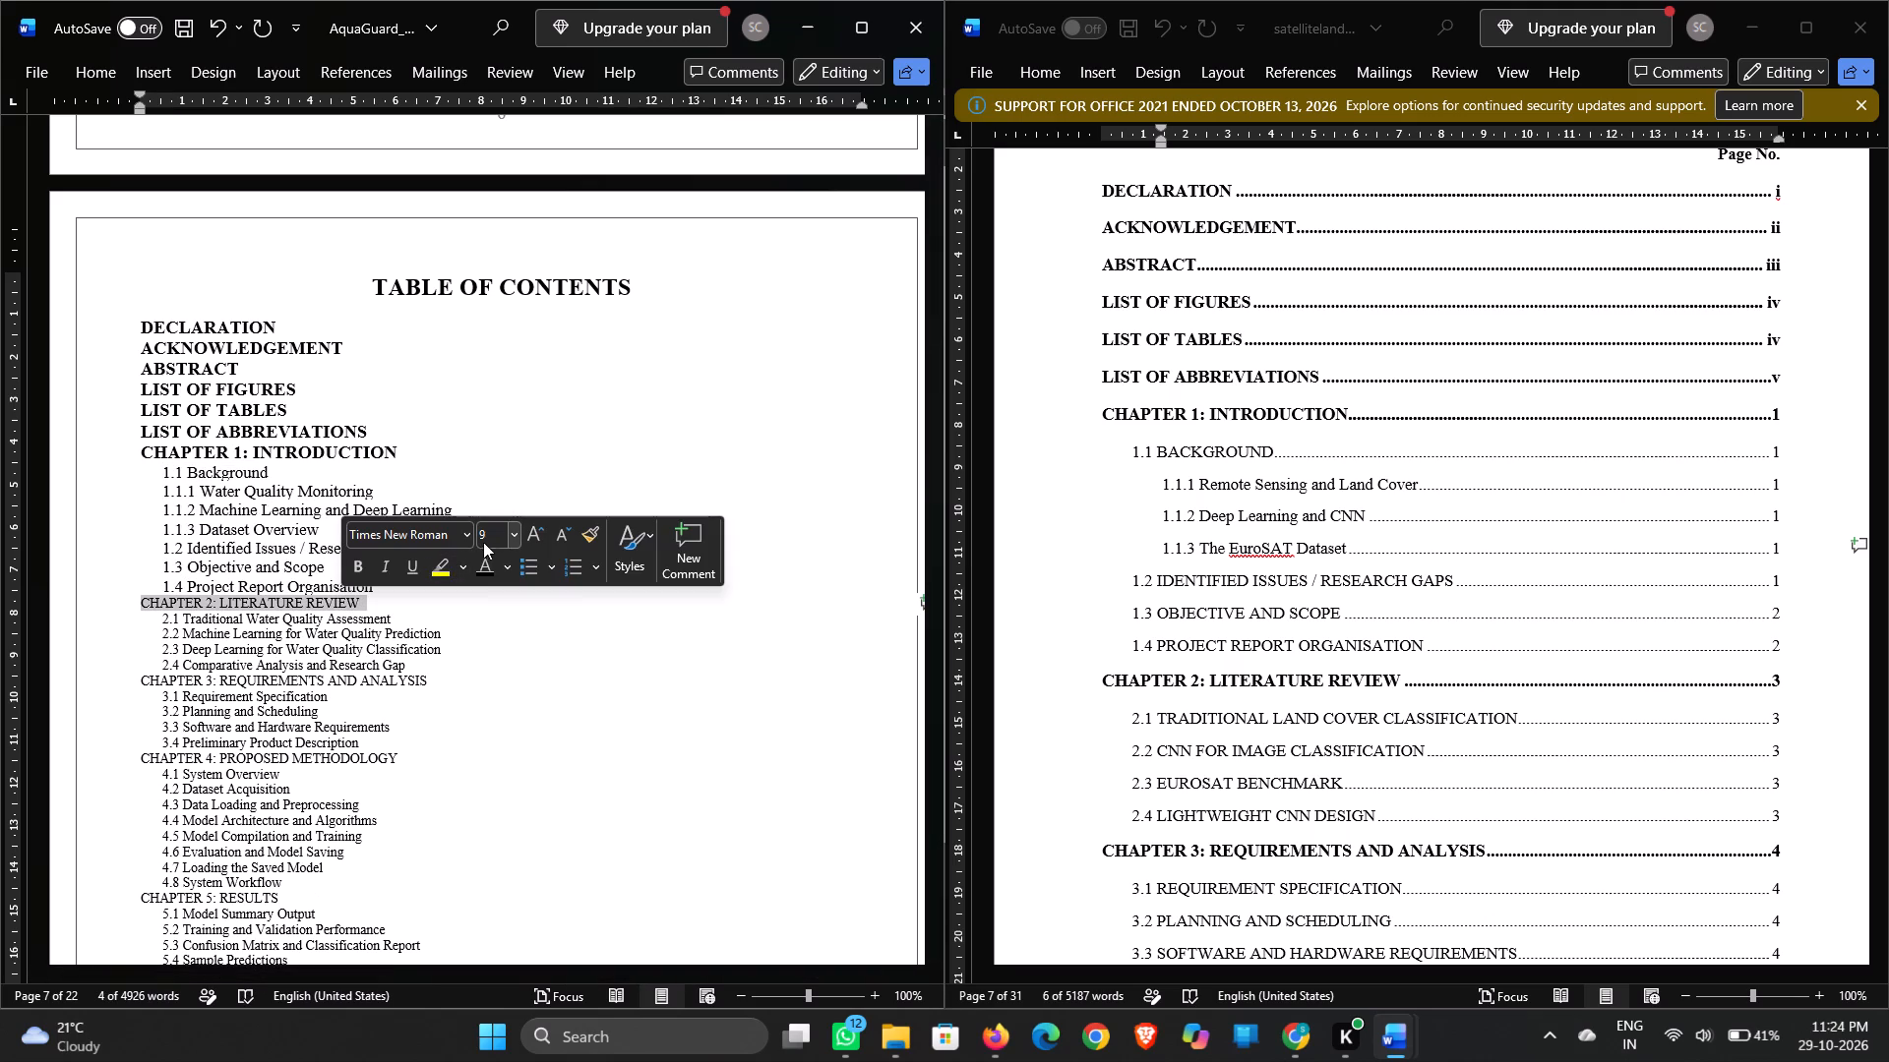
left_click(484, 539)
type("12")
key("Return")
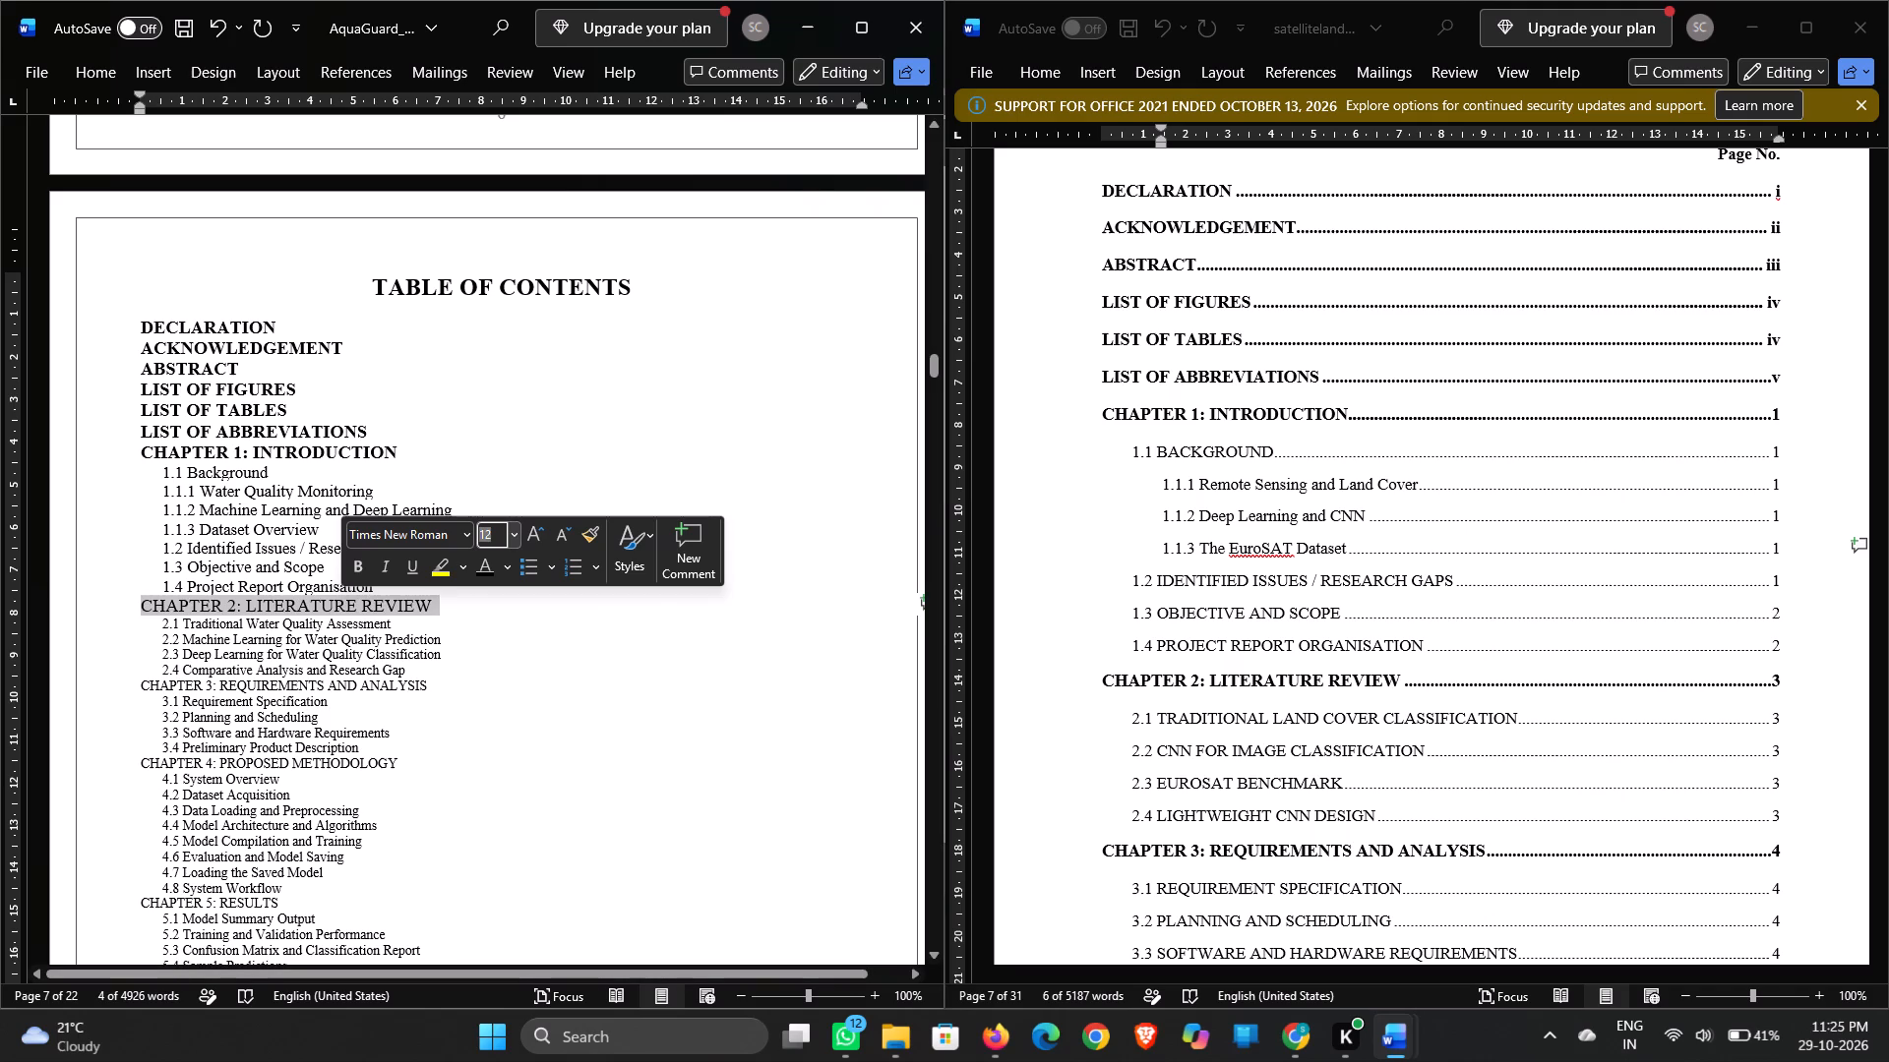
Set the Chapter 2 subentries 2.1 through 2.4 in the AquaGuard table of contents to 11 pt.
left_click_drag(162, 625, 410, 672)
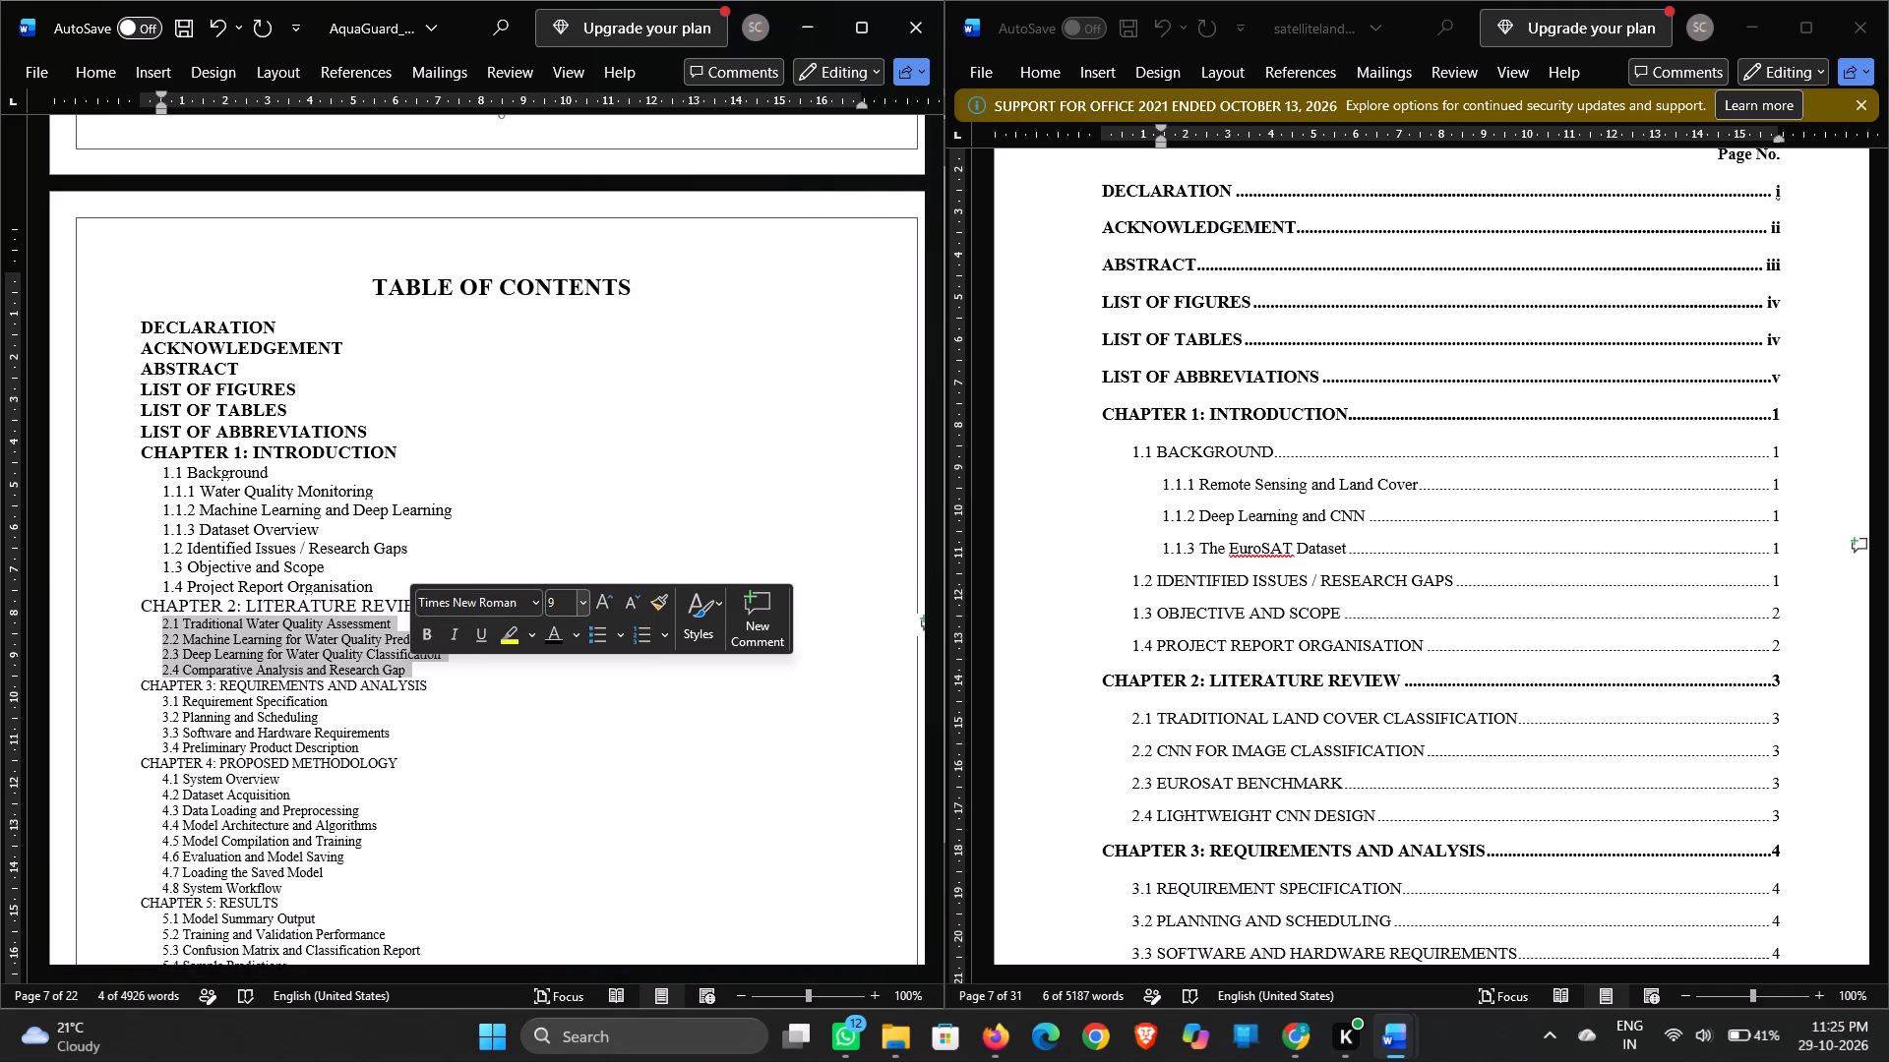
left_click(554, 607)
type("11")
key("Return")
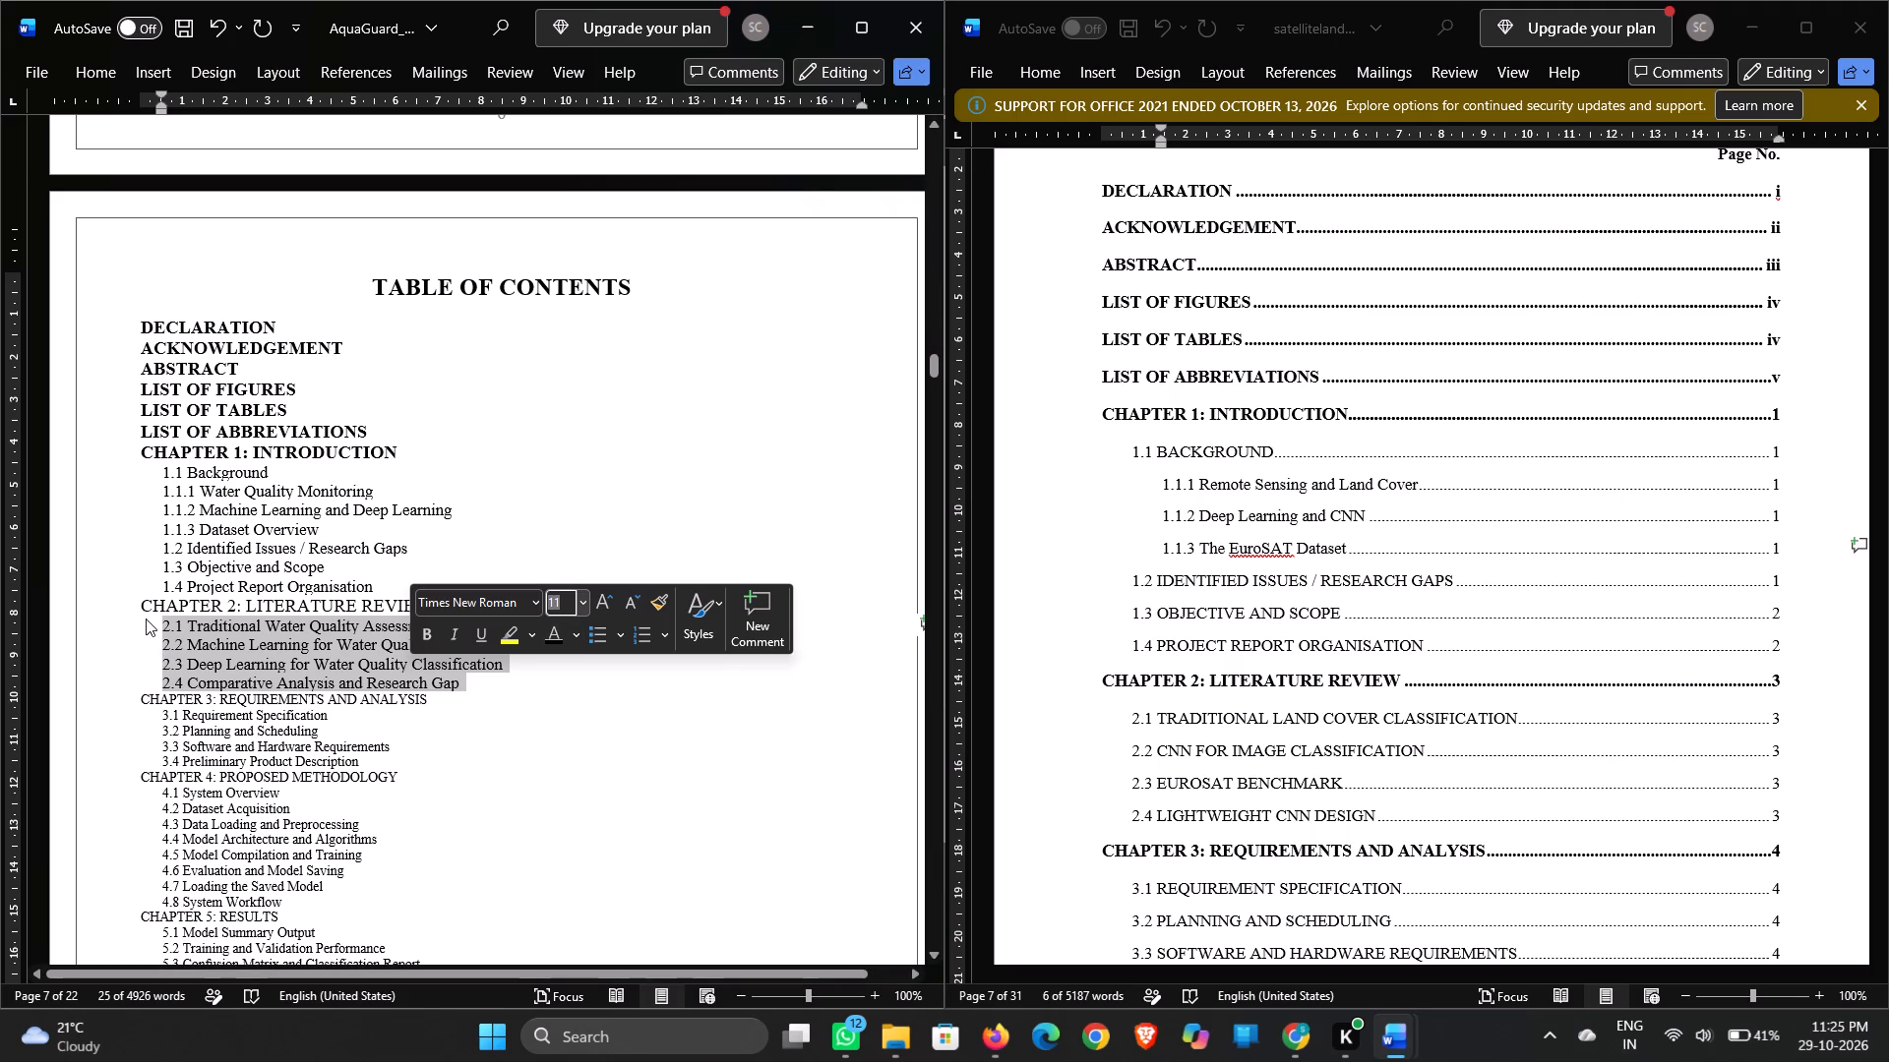
Make the CHAPTER 2: LITERATURE REVIEW entry in the AquaGuard table of contents bold.
left_click_drag(141, 607, 440, 611)
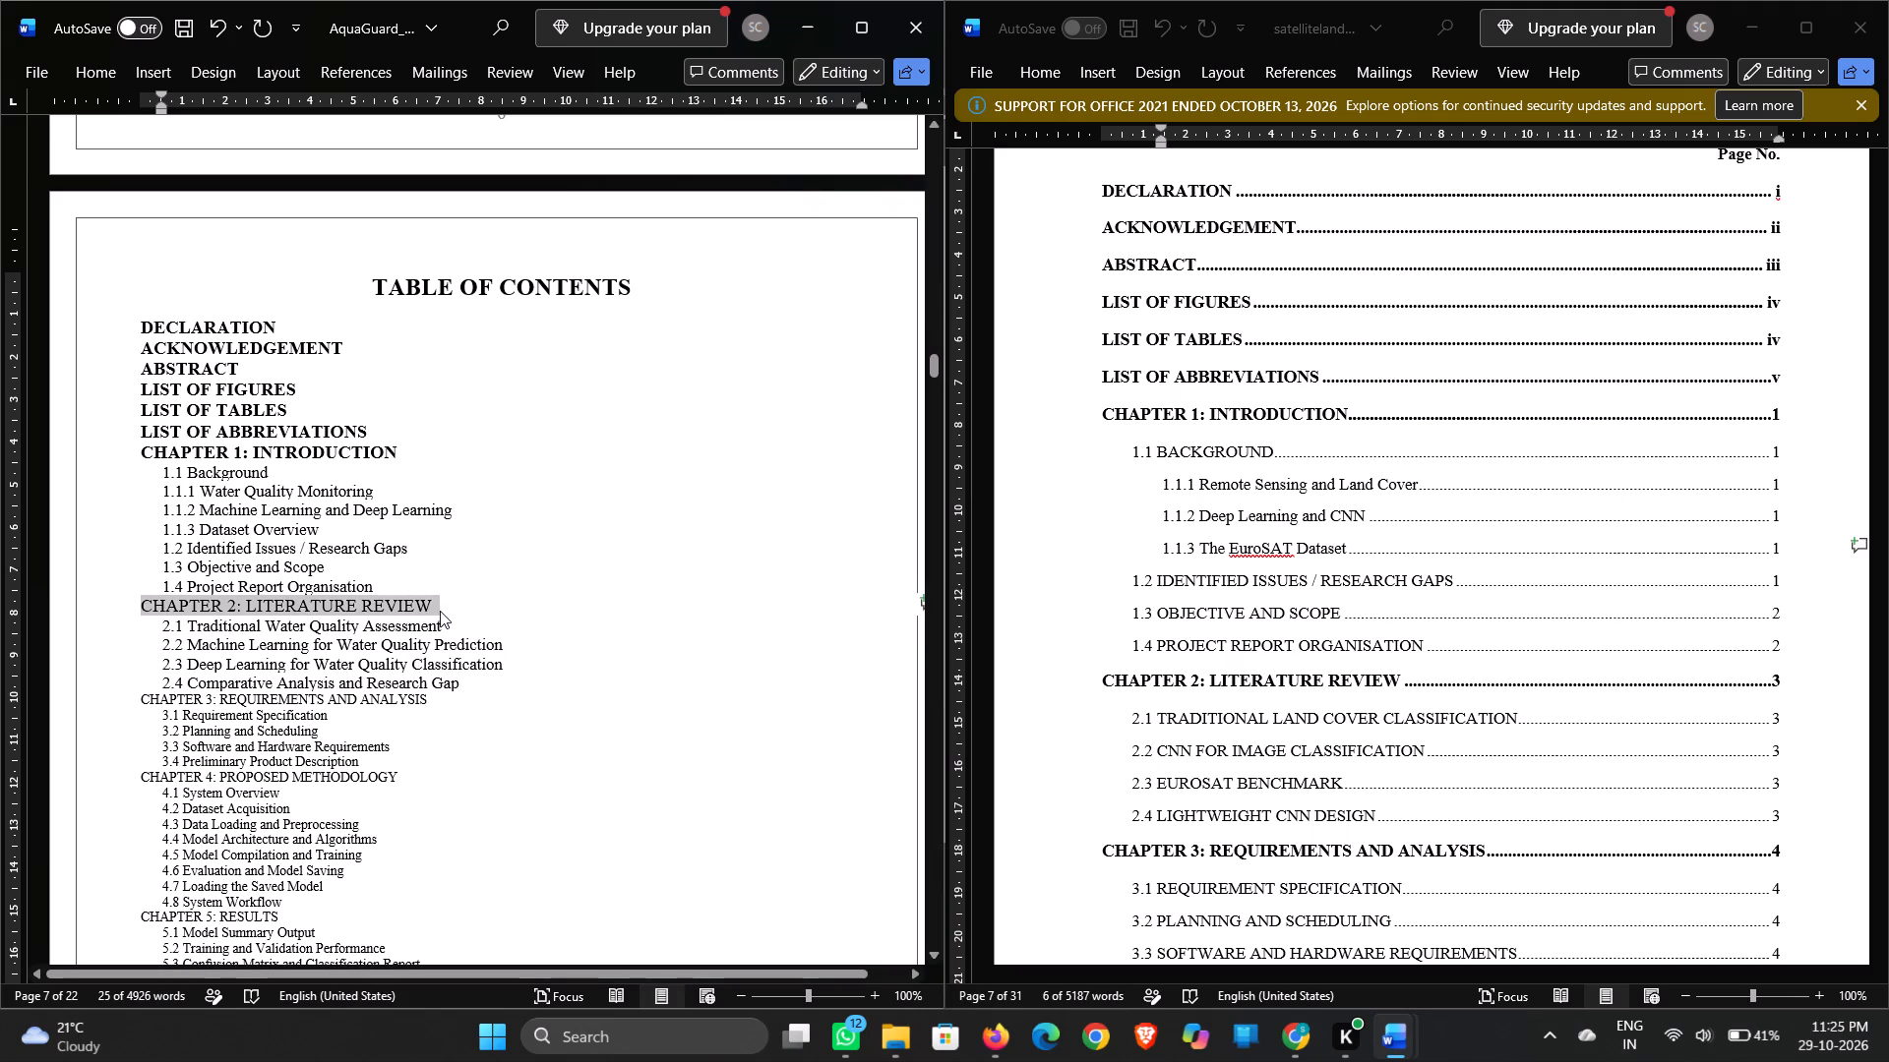
left_click(457, 564)
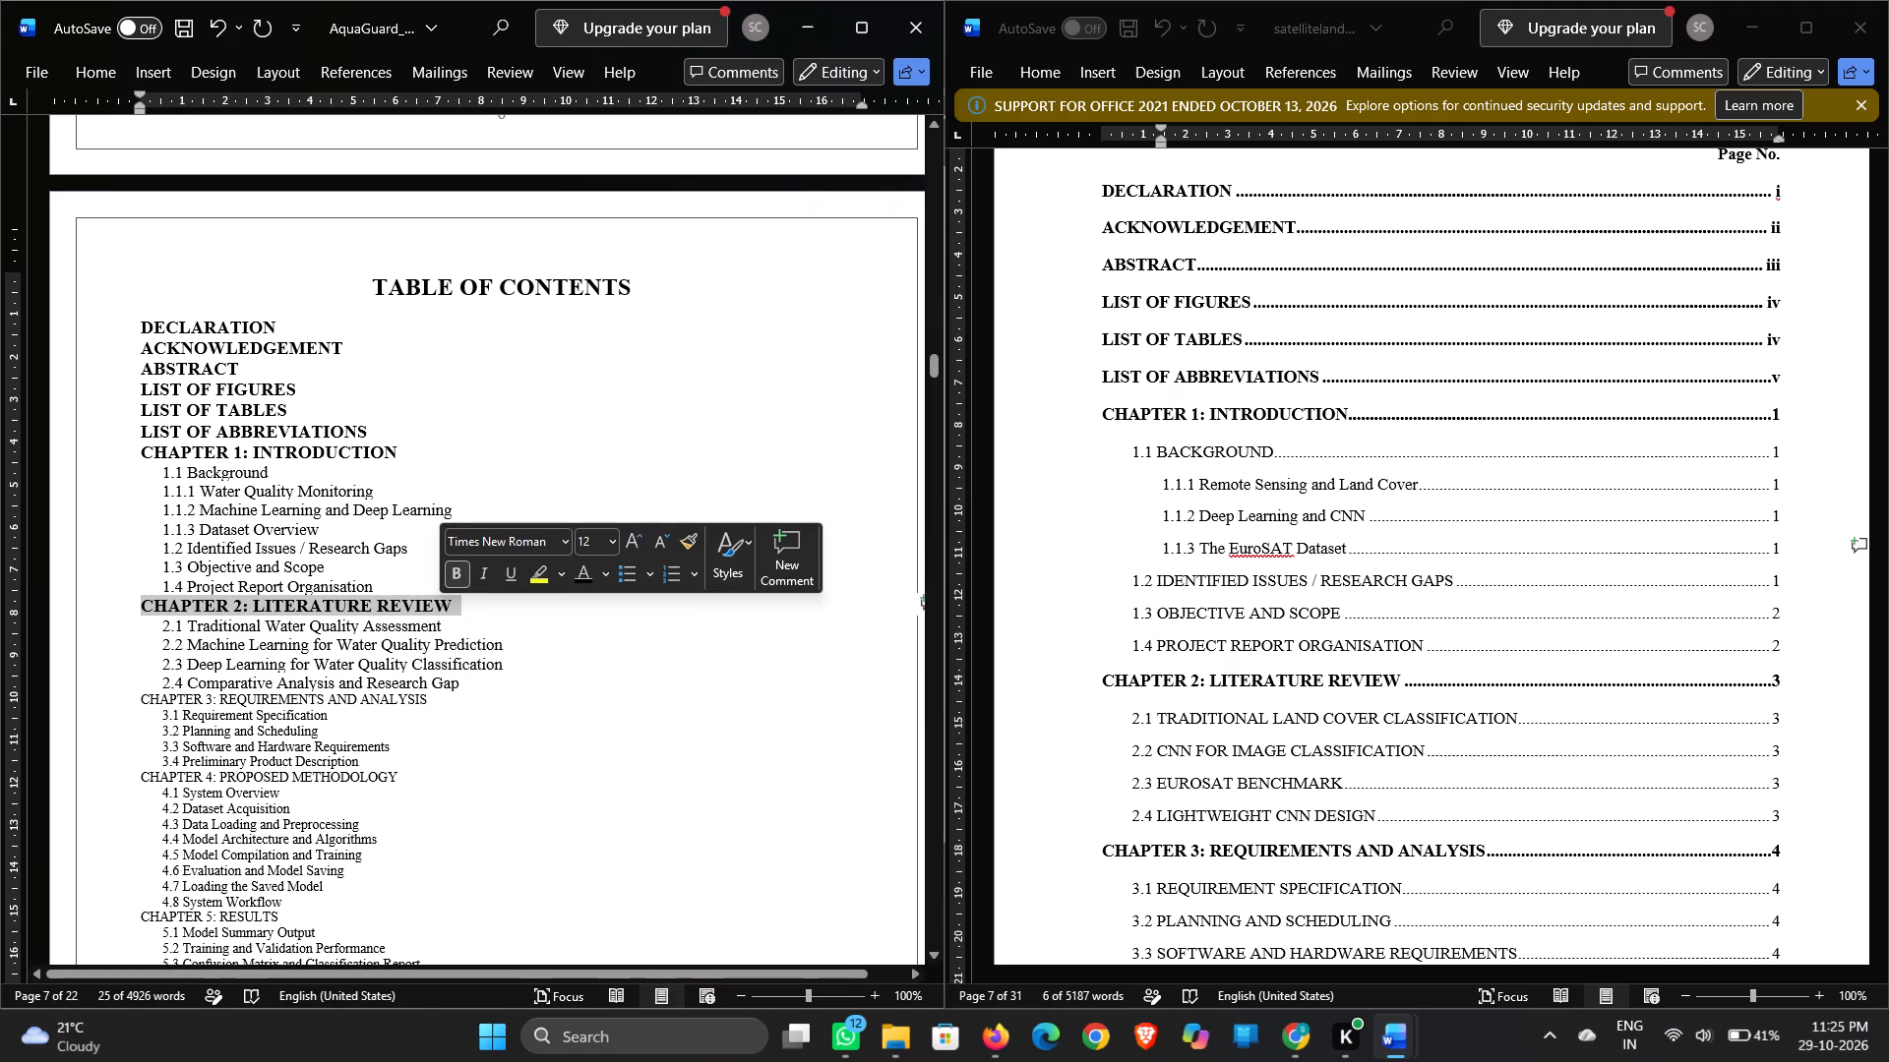
Make the CHAPTER 3: REQUIREMENTS AND ANALYSIS entry in the AquaGuard table of contents bold at 12 pt.
left_click_drag(138, 697, 423, 702)
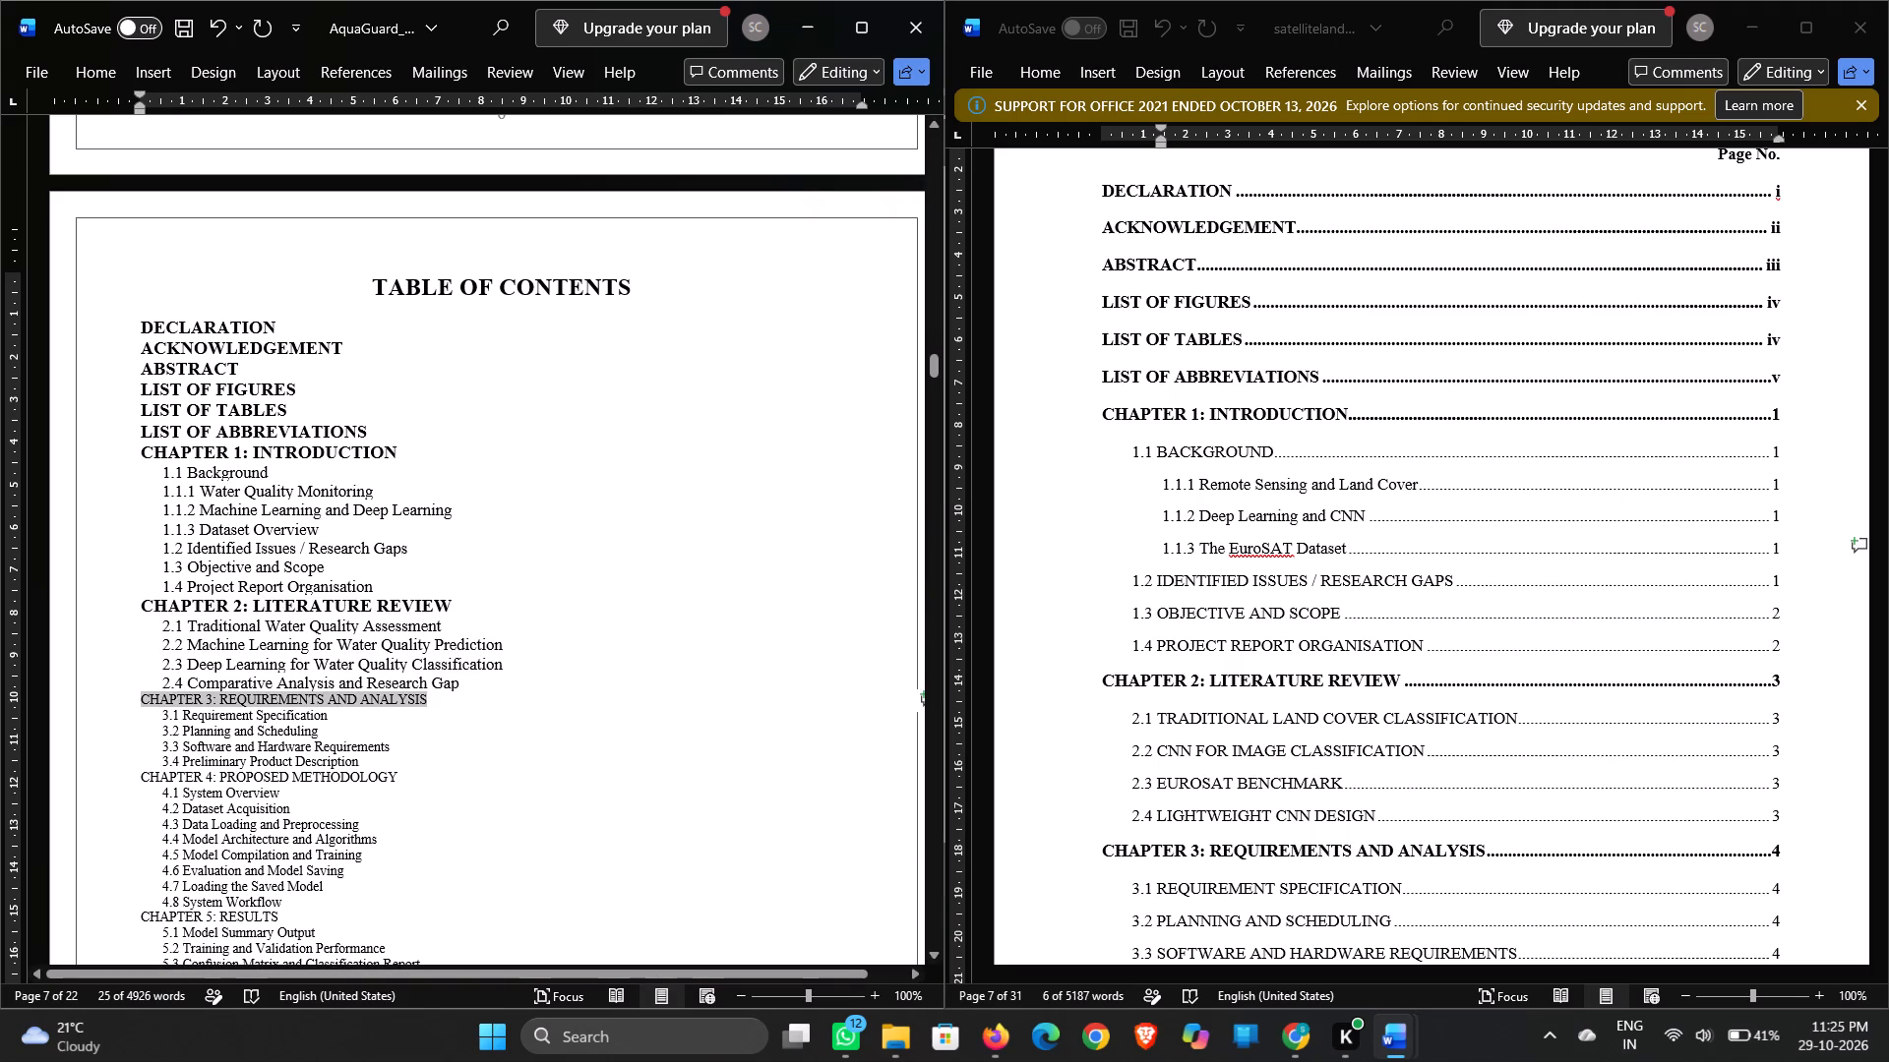
left_click_drag(423, 702, 424, 700)
left_click(442, 670)
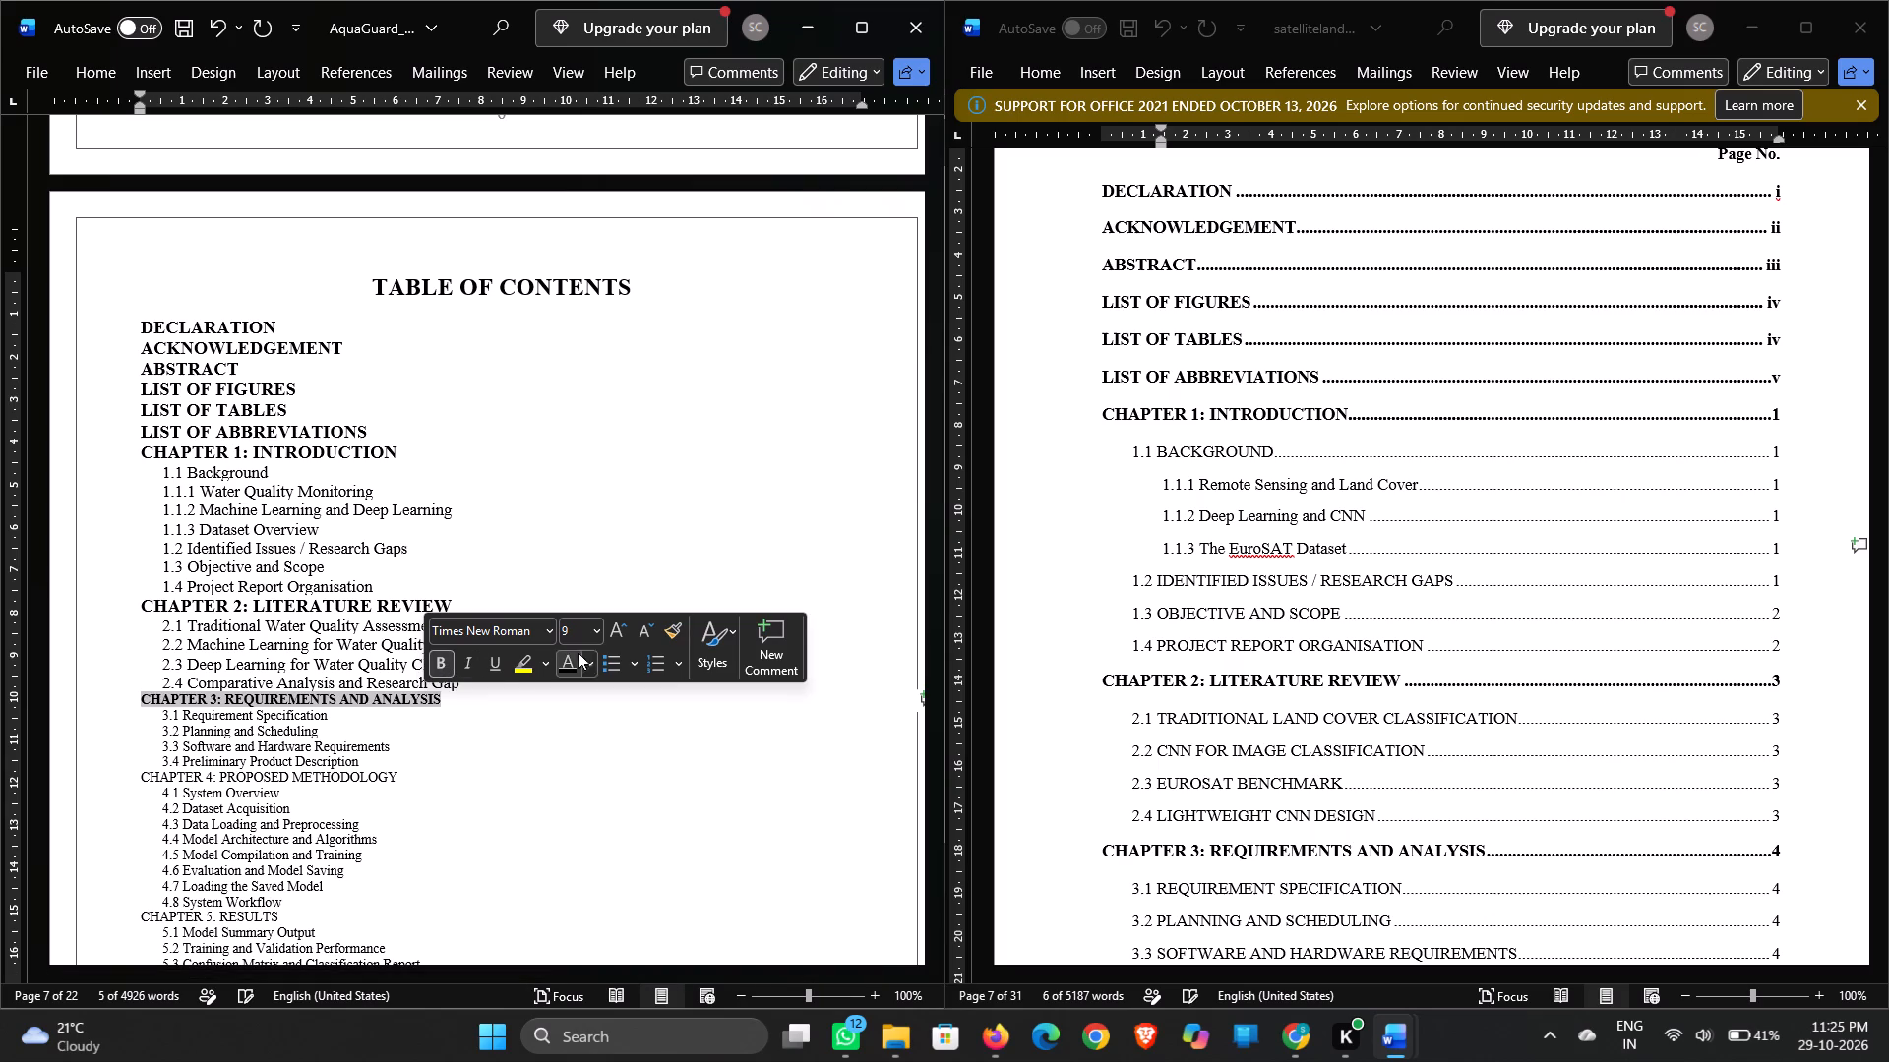
left_click(577, 637)
type("12")
key("Return")
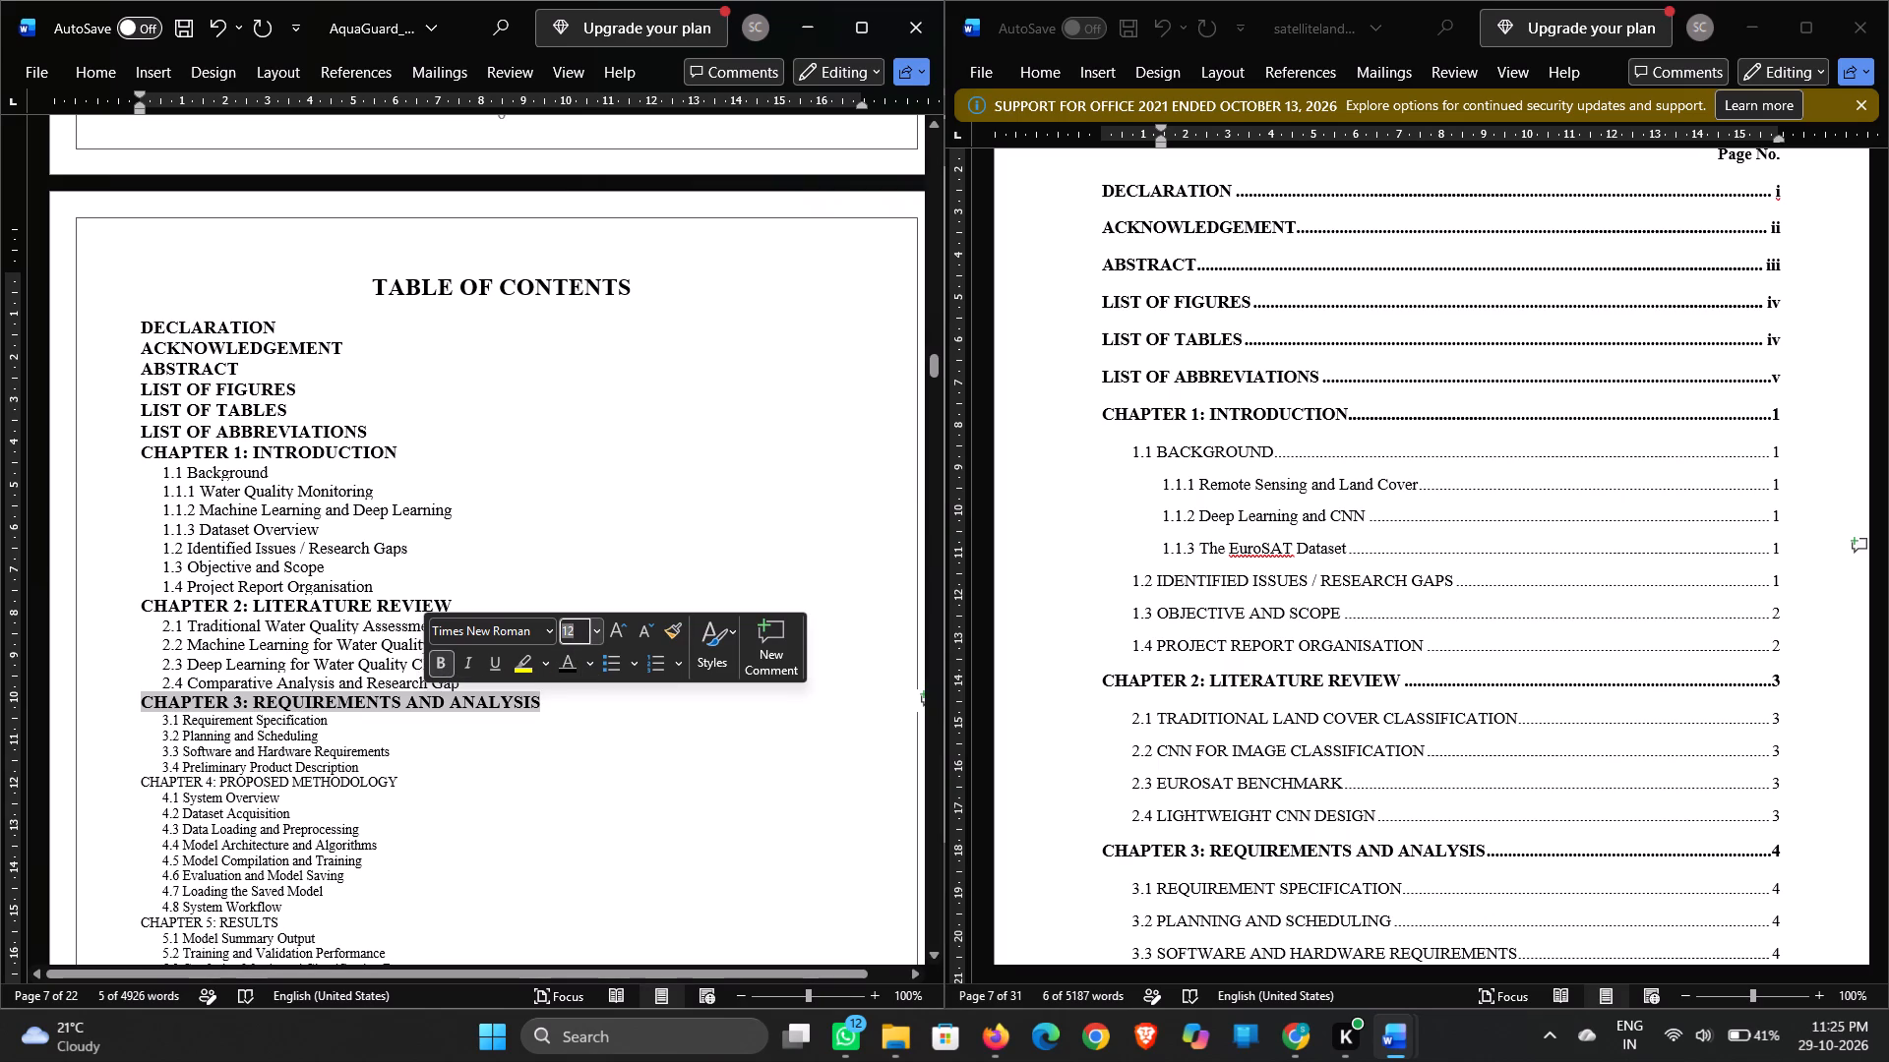
Set the Chapter 3 subentries 3.1 Requirement Specification through 3.4 Preliminary Product Description in the AquaGuard contents to 11 pt.
left_click_drag(159, 720, 352, 772)
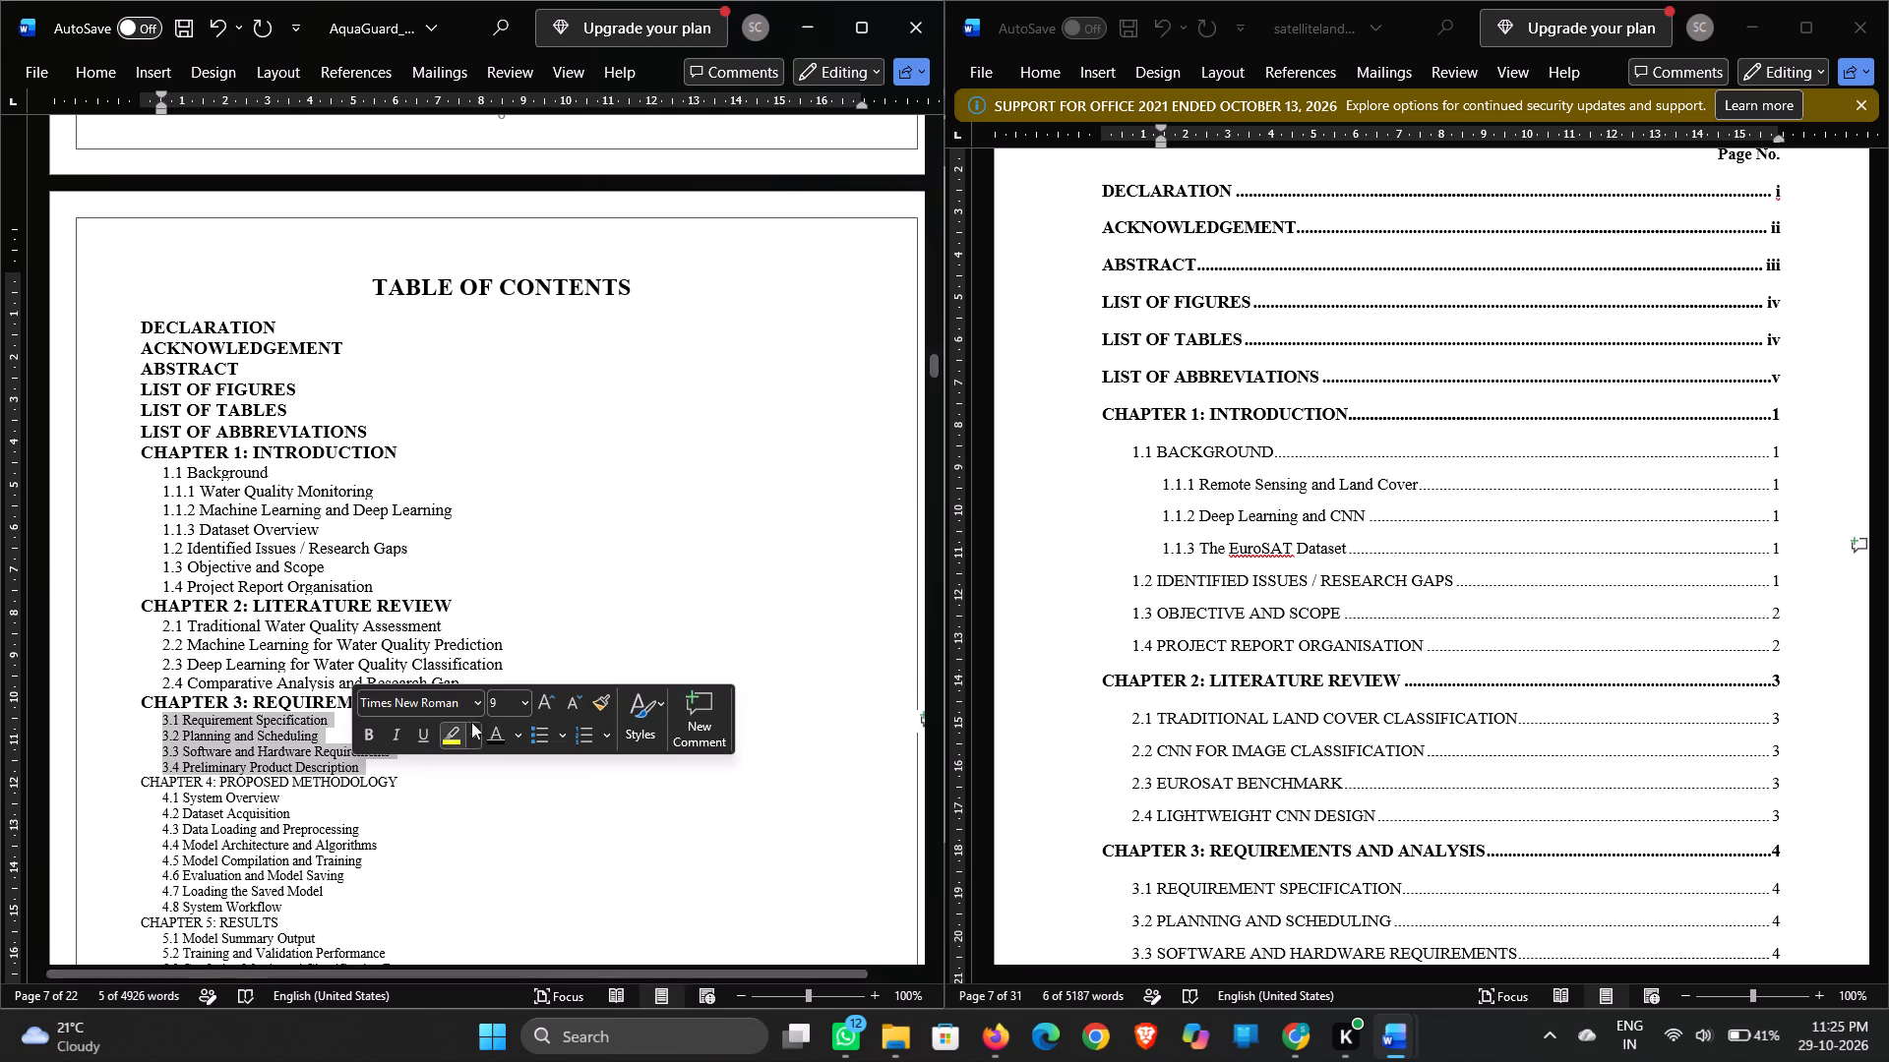
left_click(495, 703)
type("11")
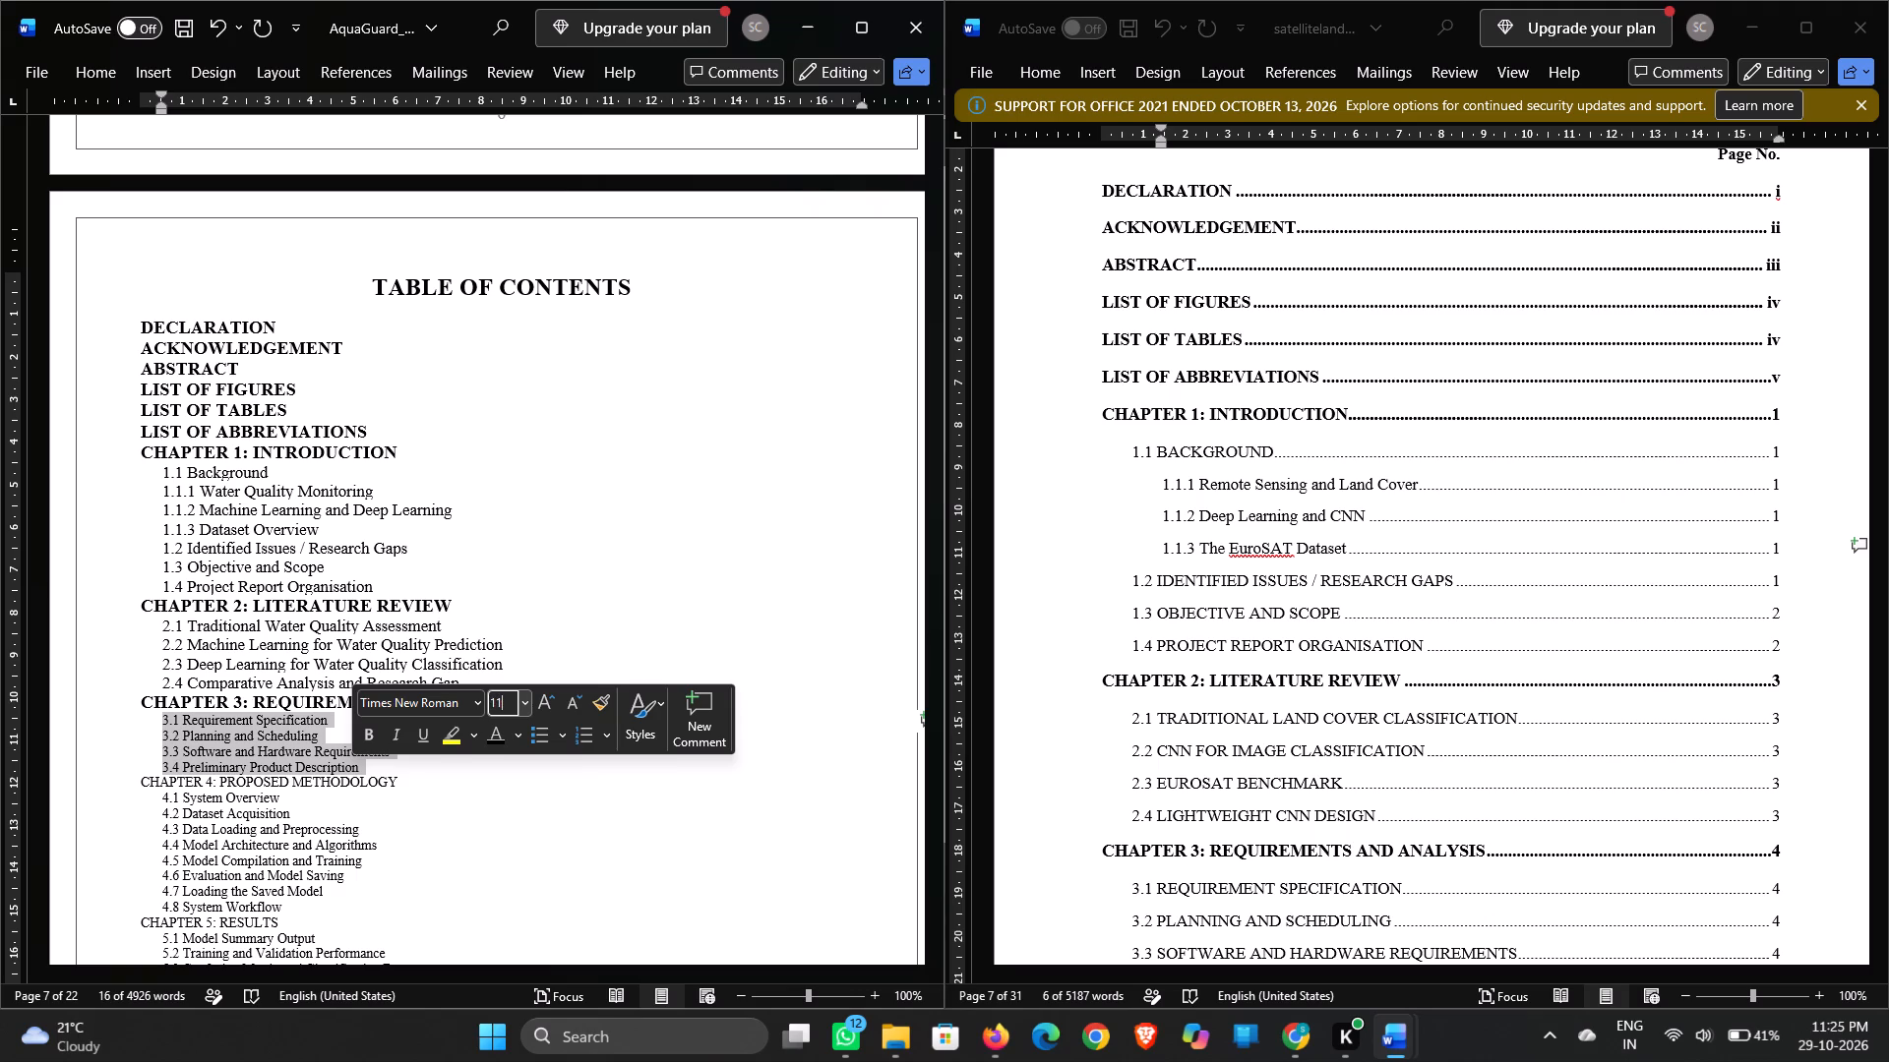
key("Return")
left_click(569, 781)
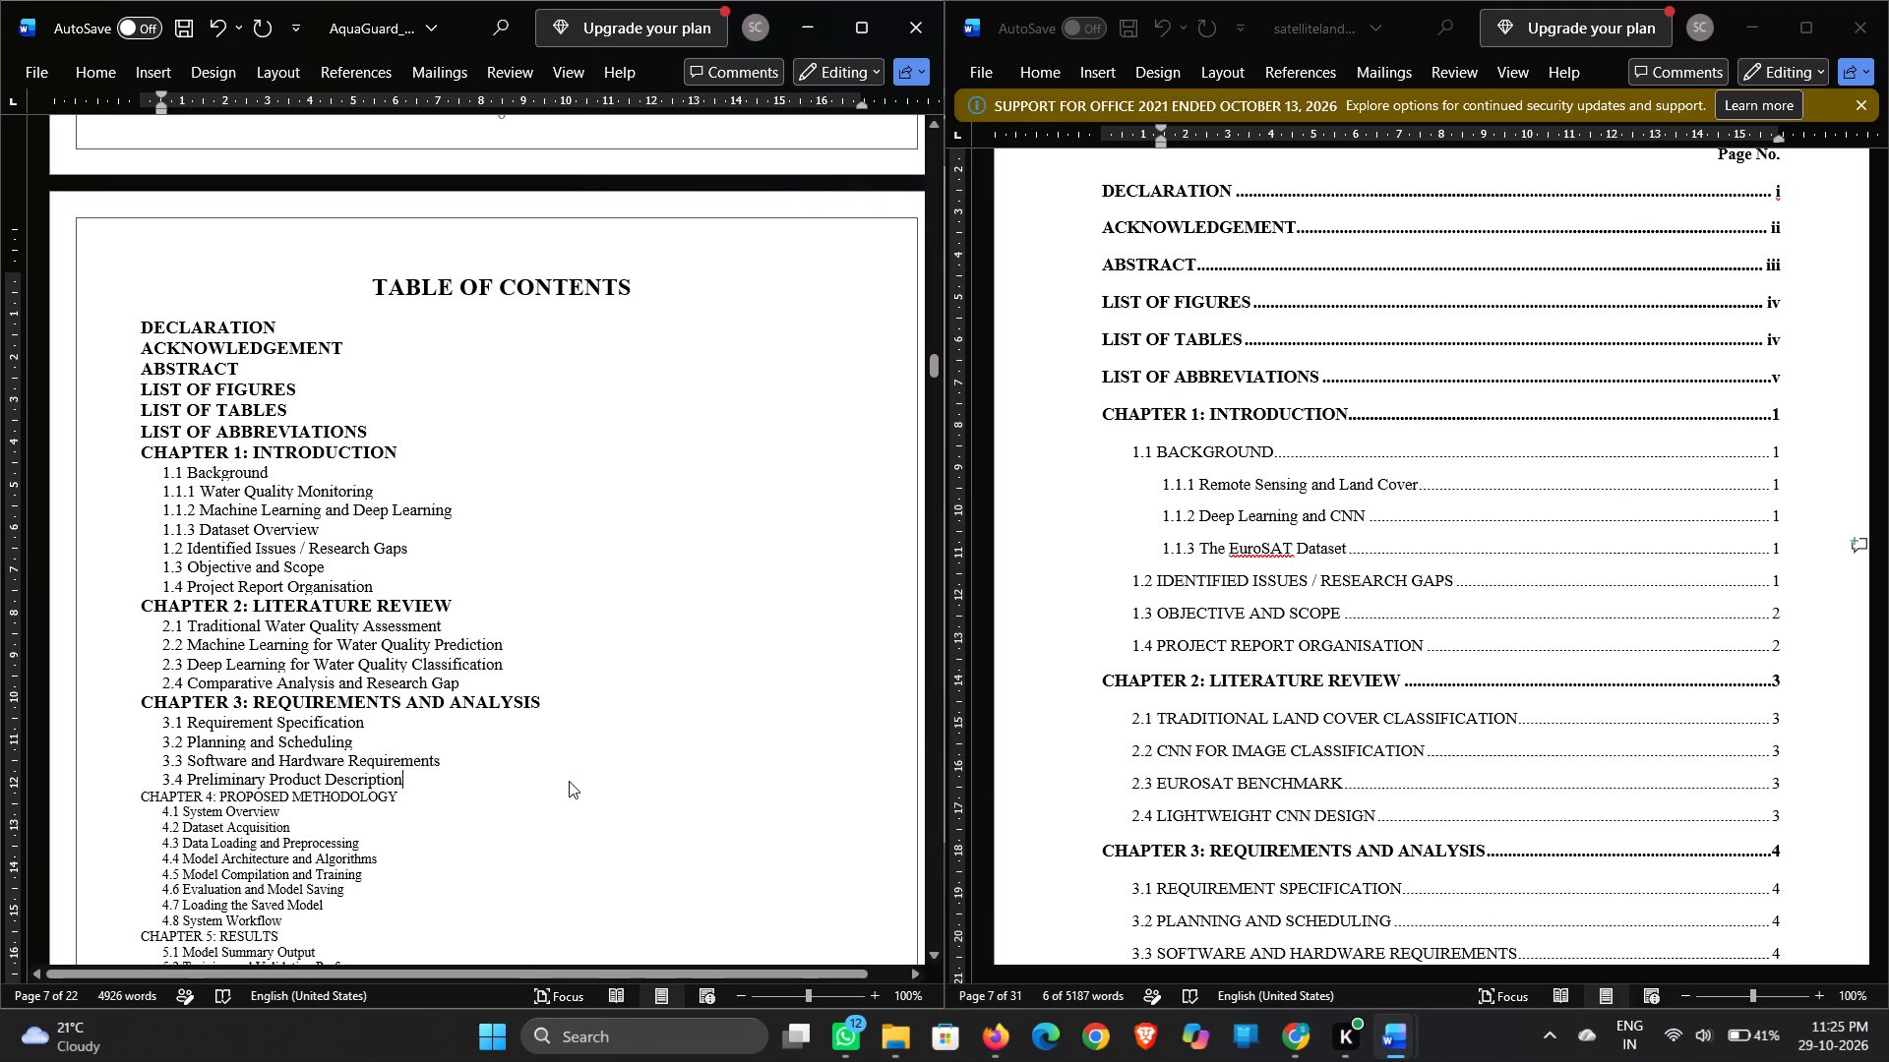
Make the CHAPTER 4: PROPOSED METHODOLOGY entry in the AquaGuard table of contents bold at 12 pt.
scroll(569, 781, "down", 1)
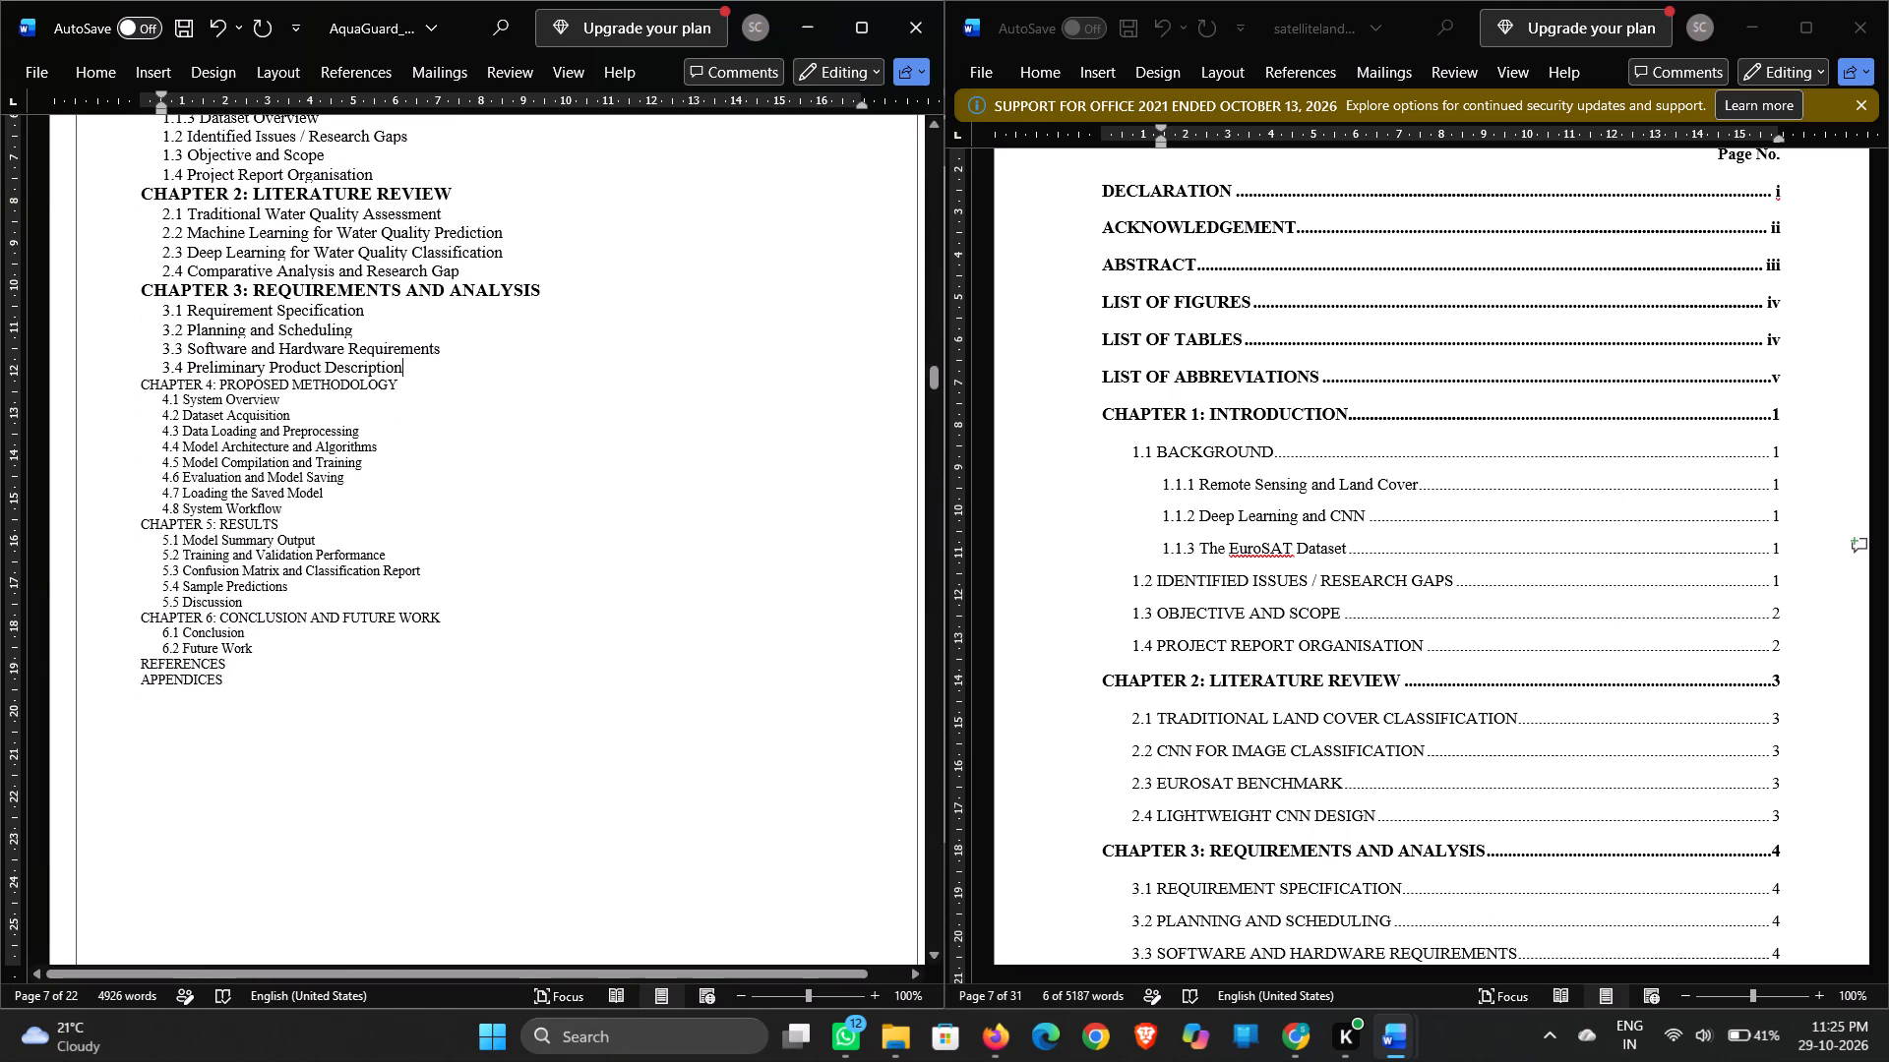
left_click_drag(142, 385, 315, 372)
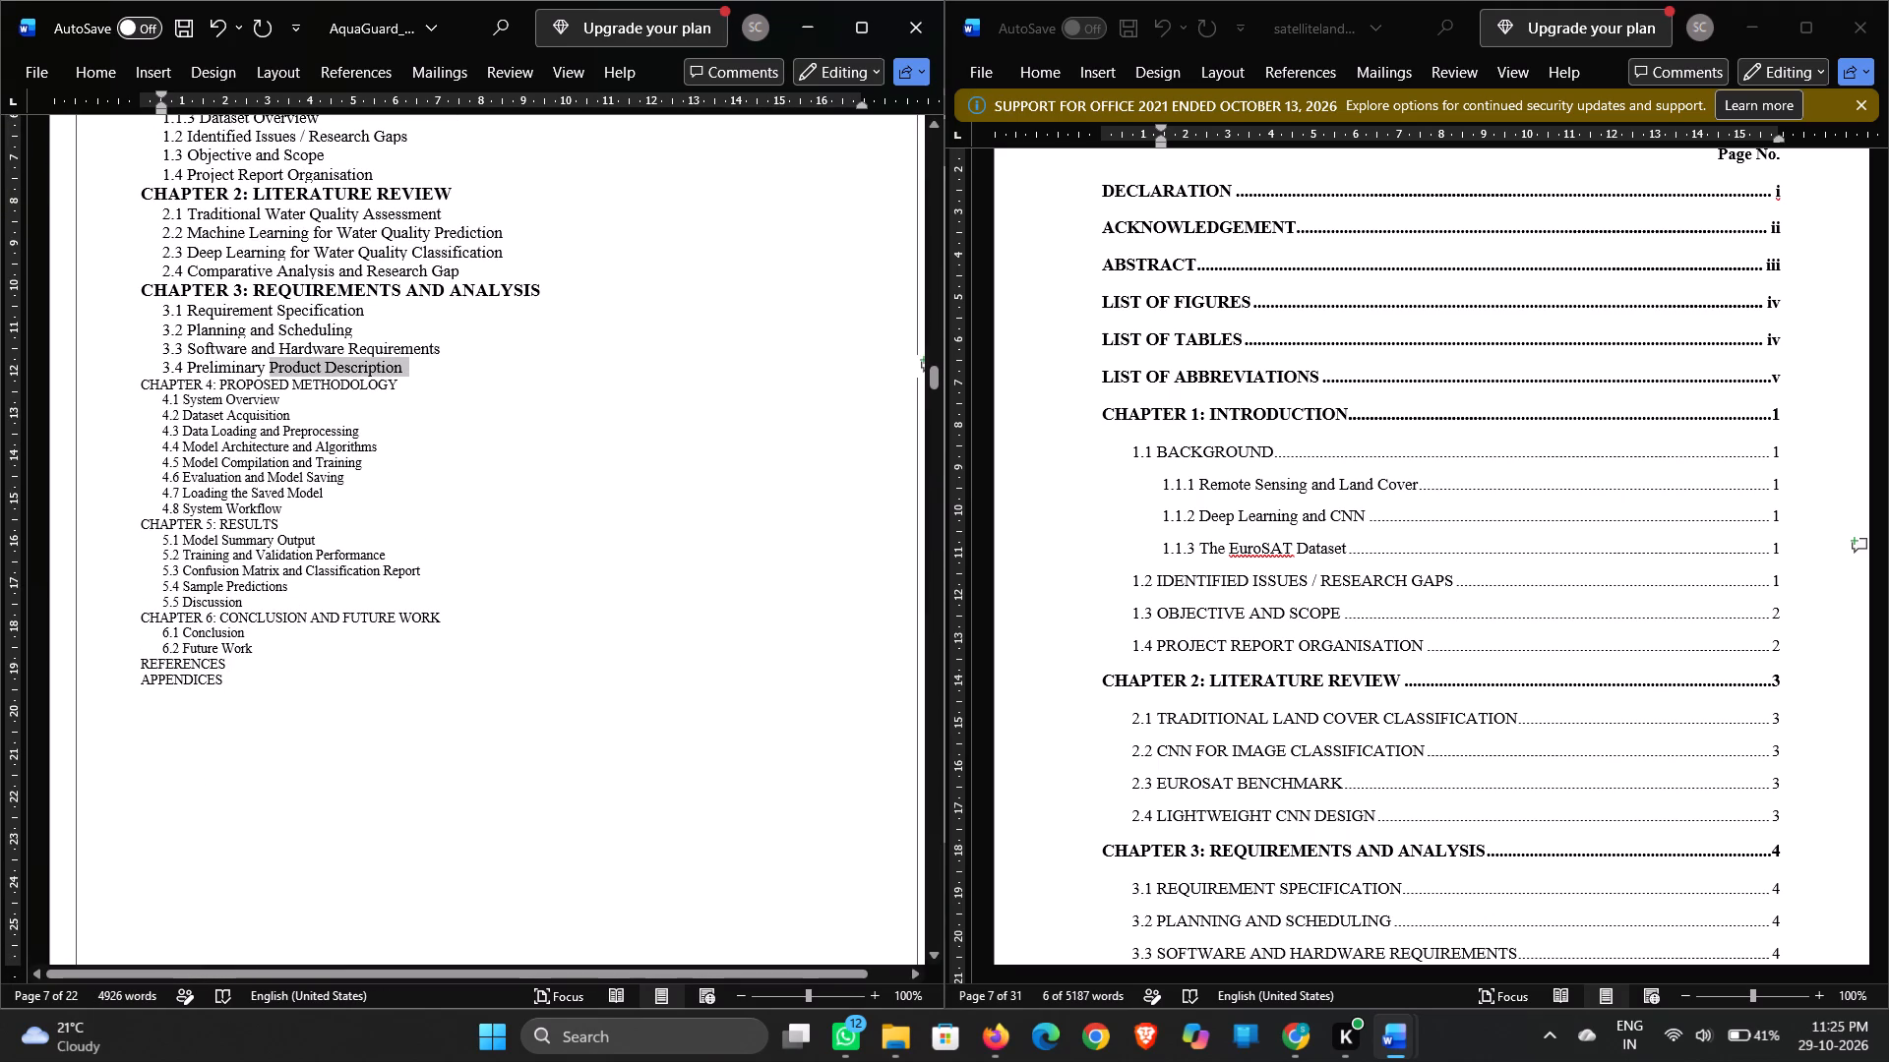
left_click_drag(315, 372, 393, 388)
left_click(411, 351)
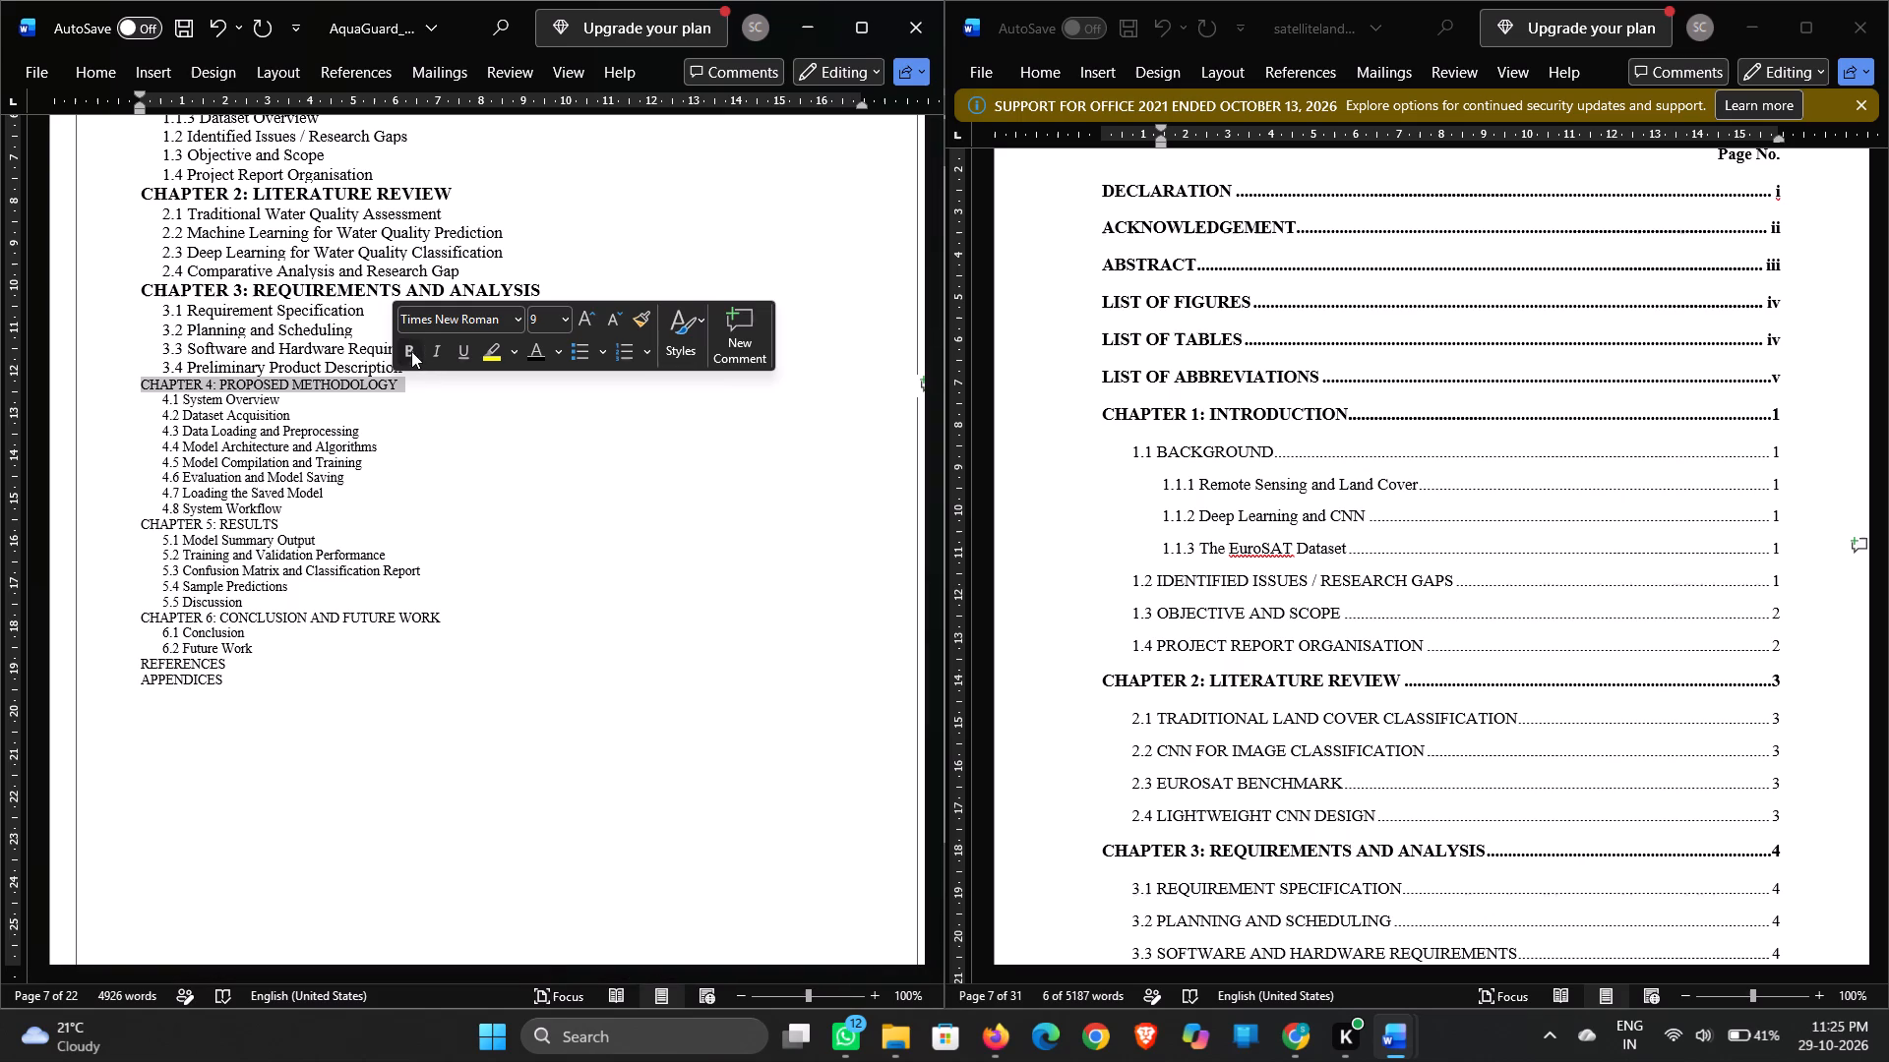
left_click(534, 317)
type("12")
key("Return")
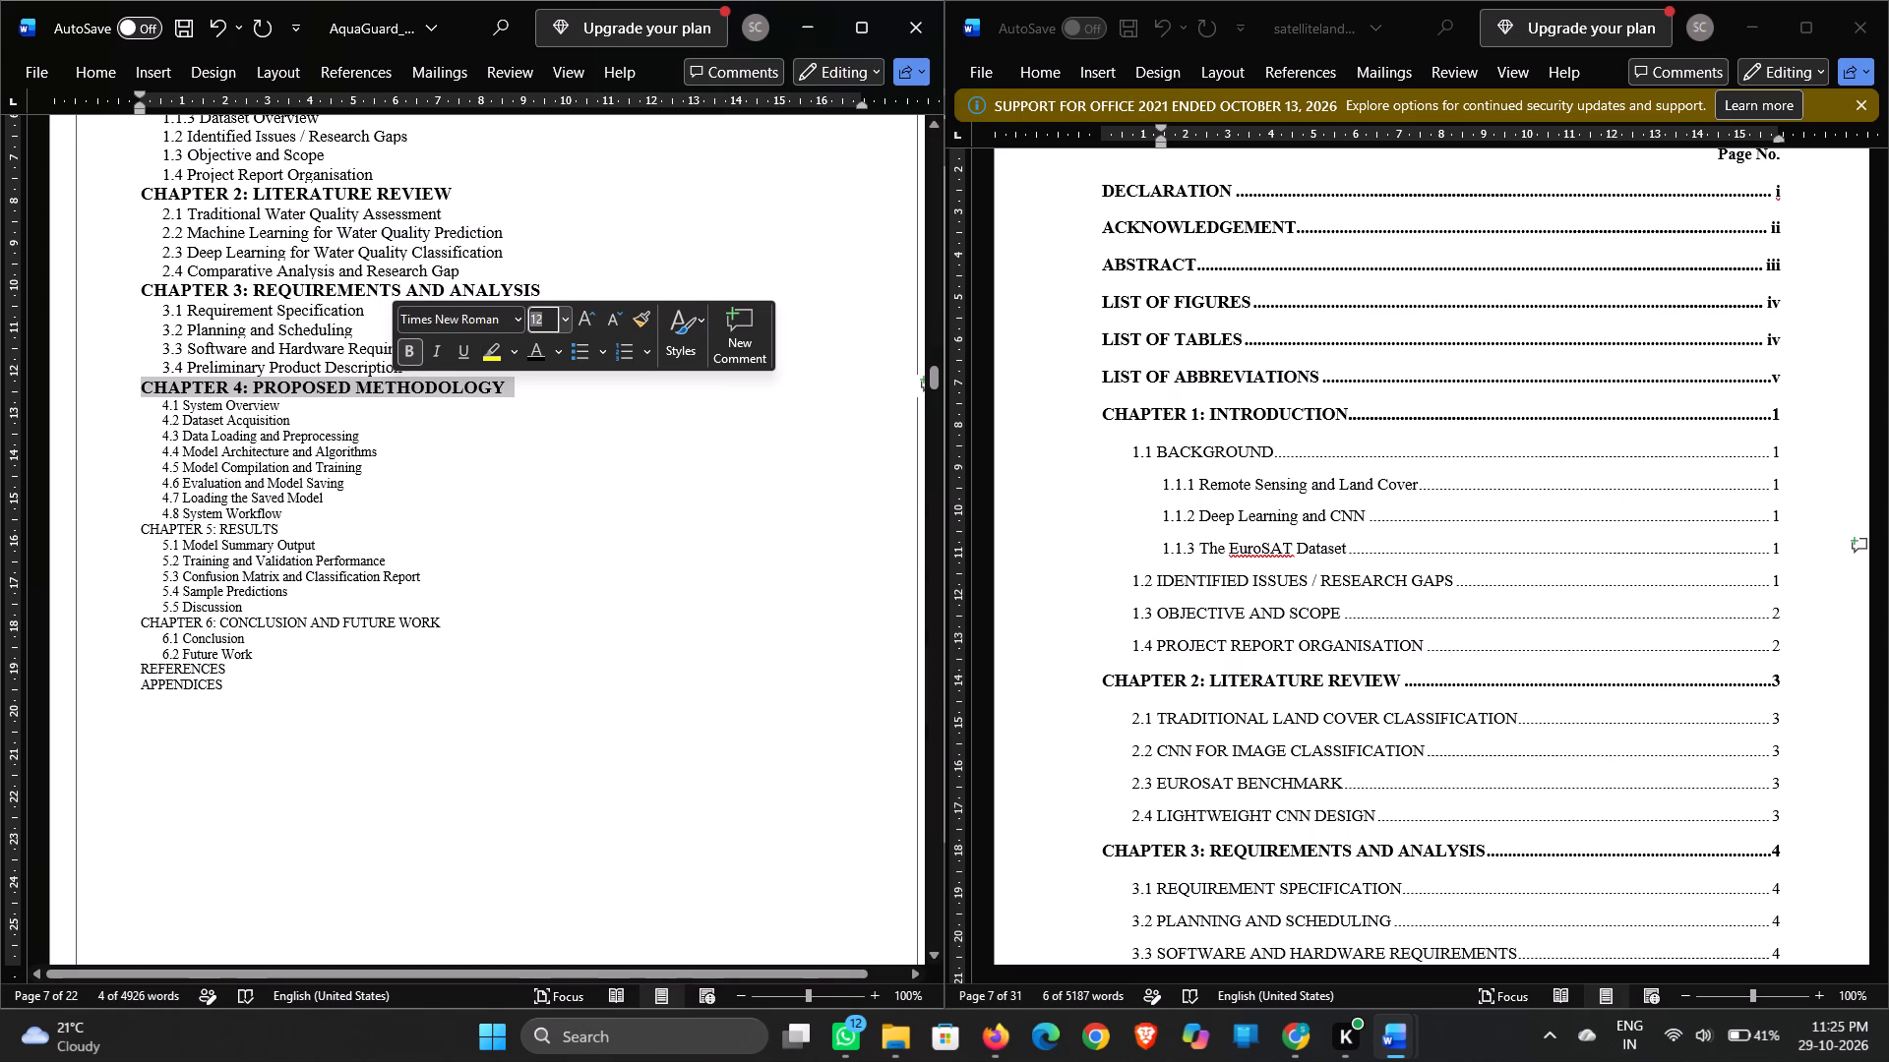
Set the Chapter 4 subentries 4.1 System Overview through 4.8 System Workflow in the AquaGuard contents to 11 pt.
left_click_drag(163, 409, 274, 506)
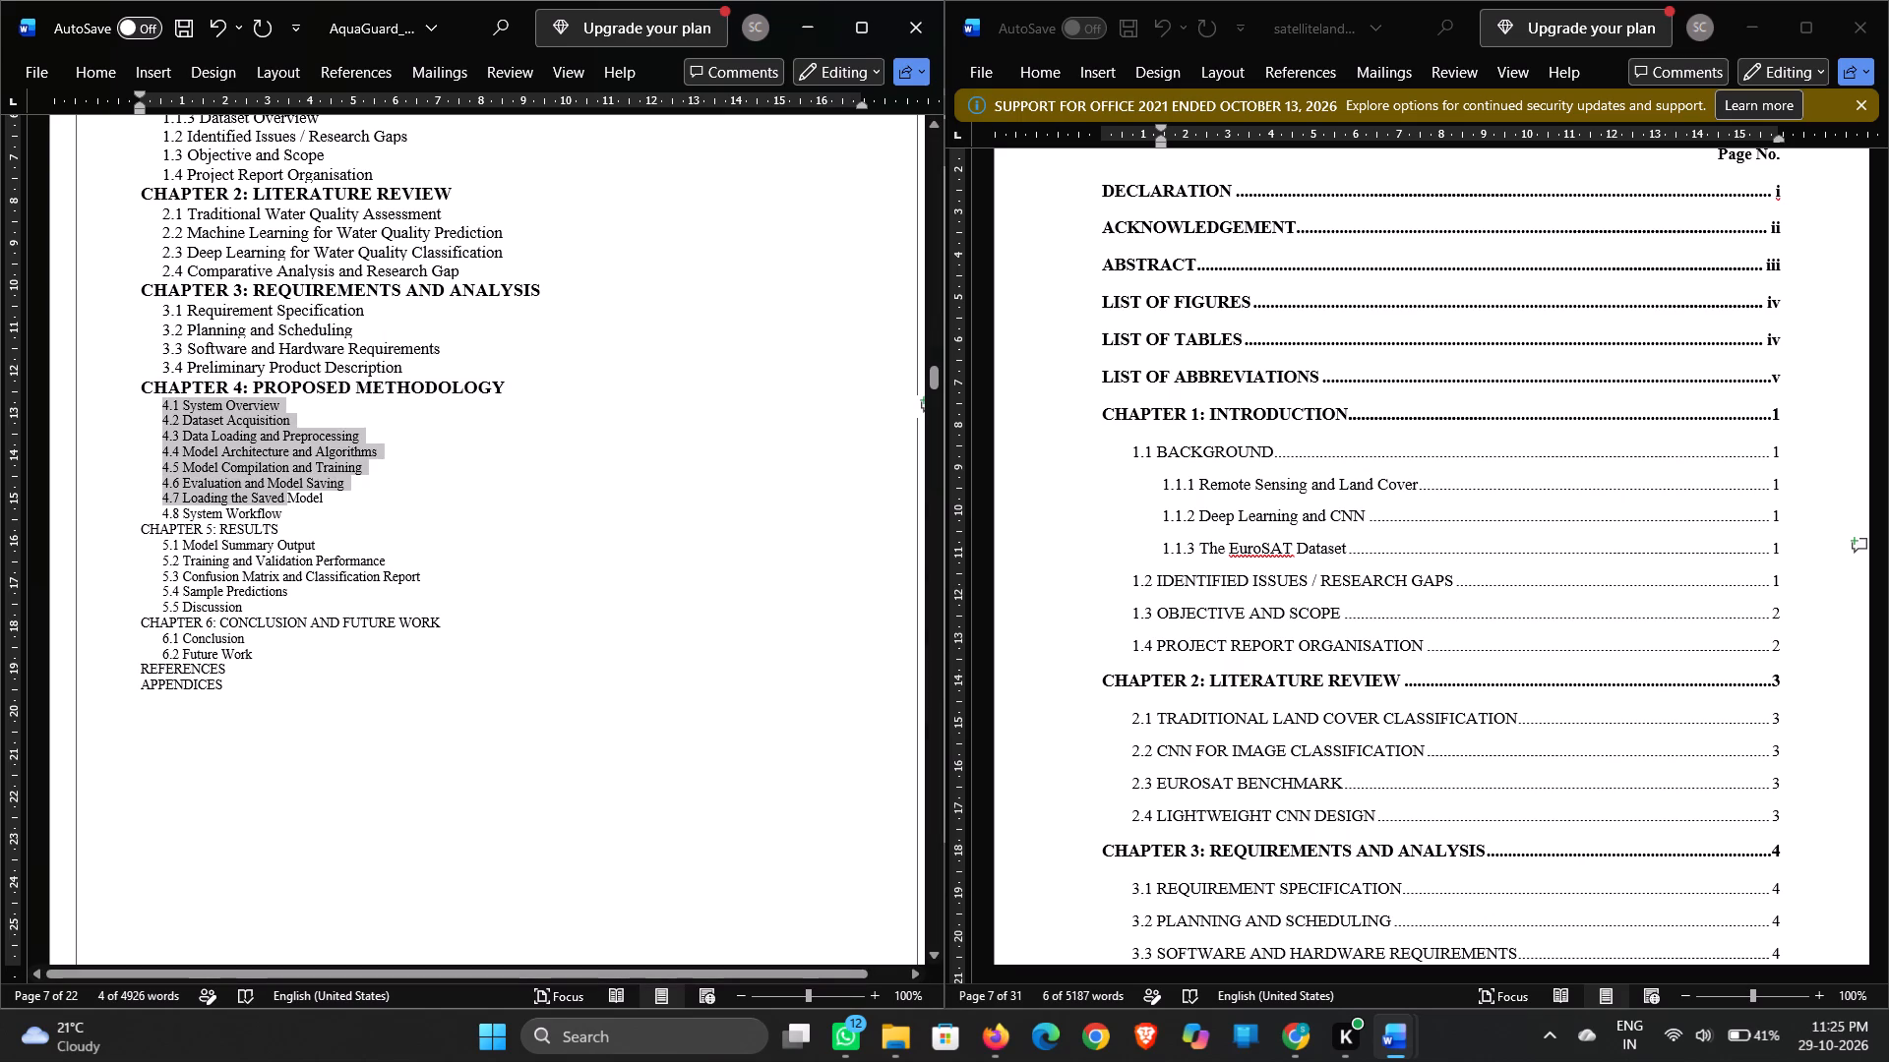
left_click_drag(274, 506, 276, 508)
left_click(432, 437)
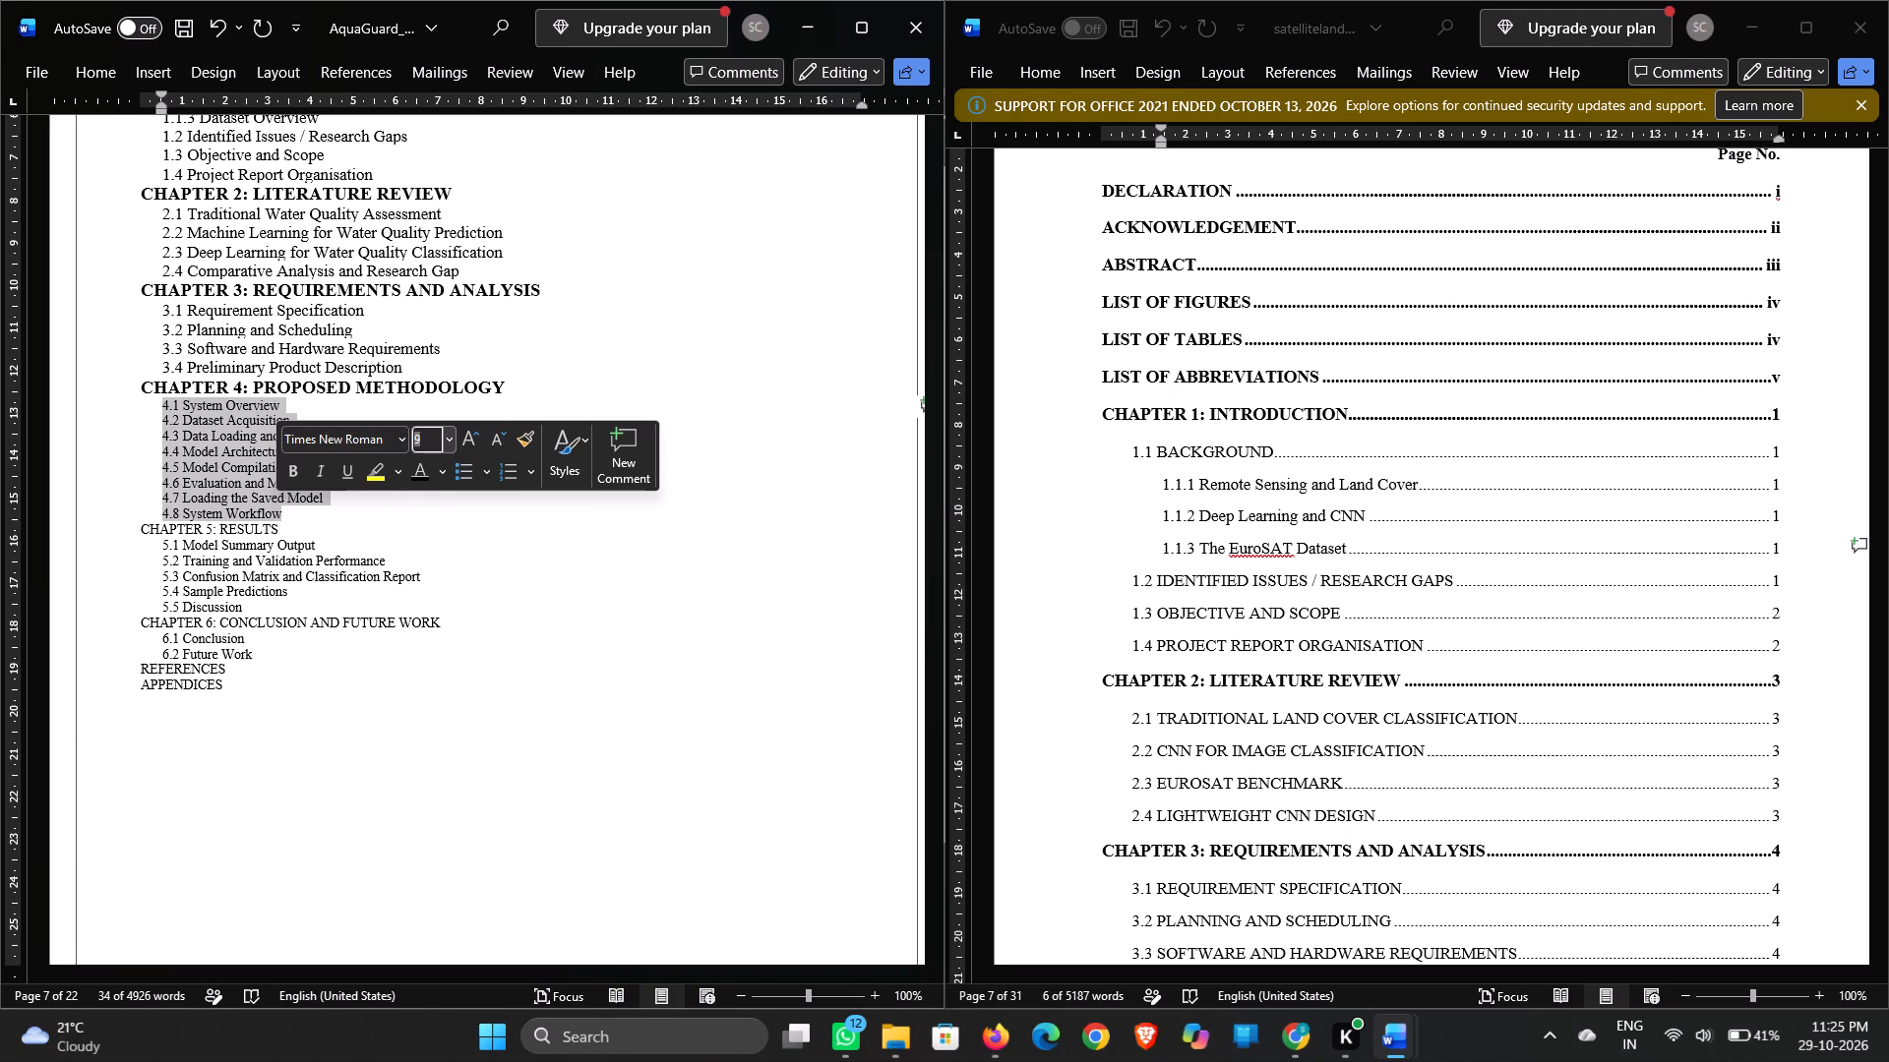
type("11")
key("Return")
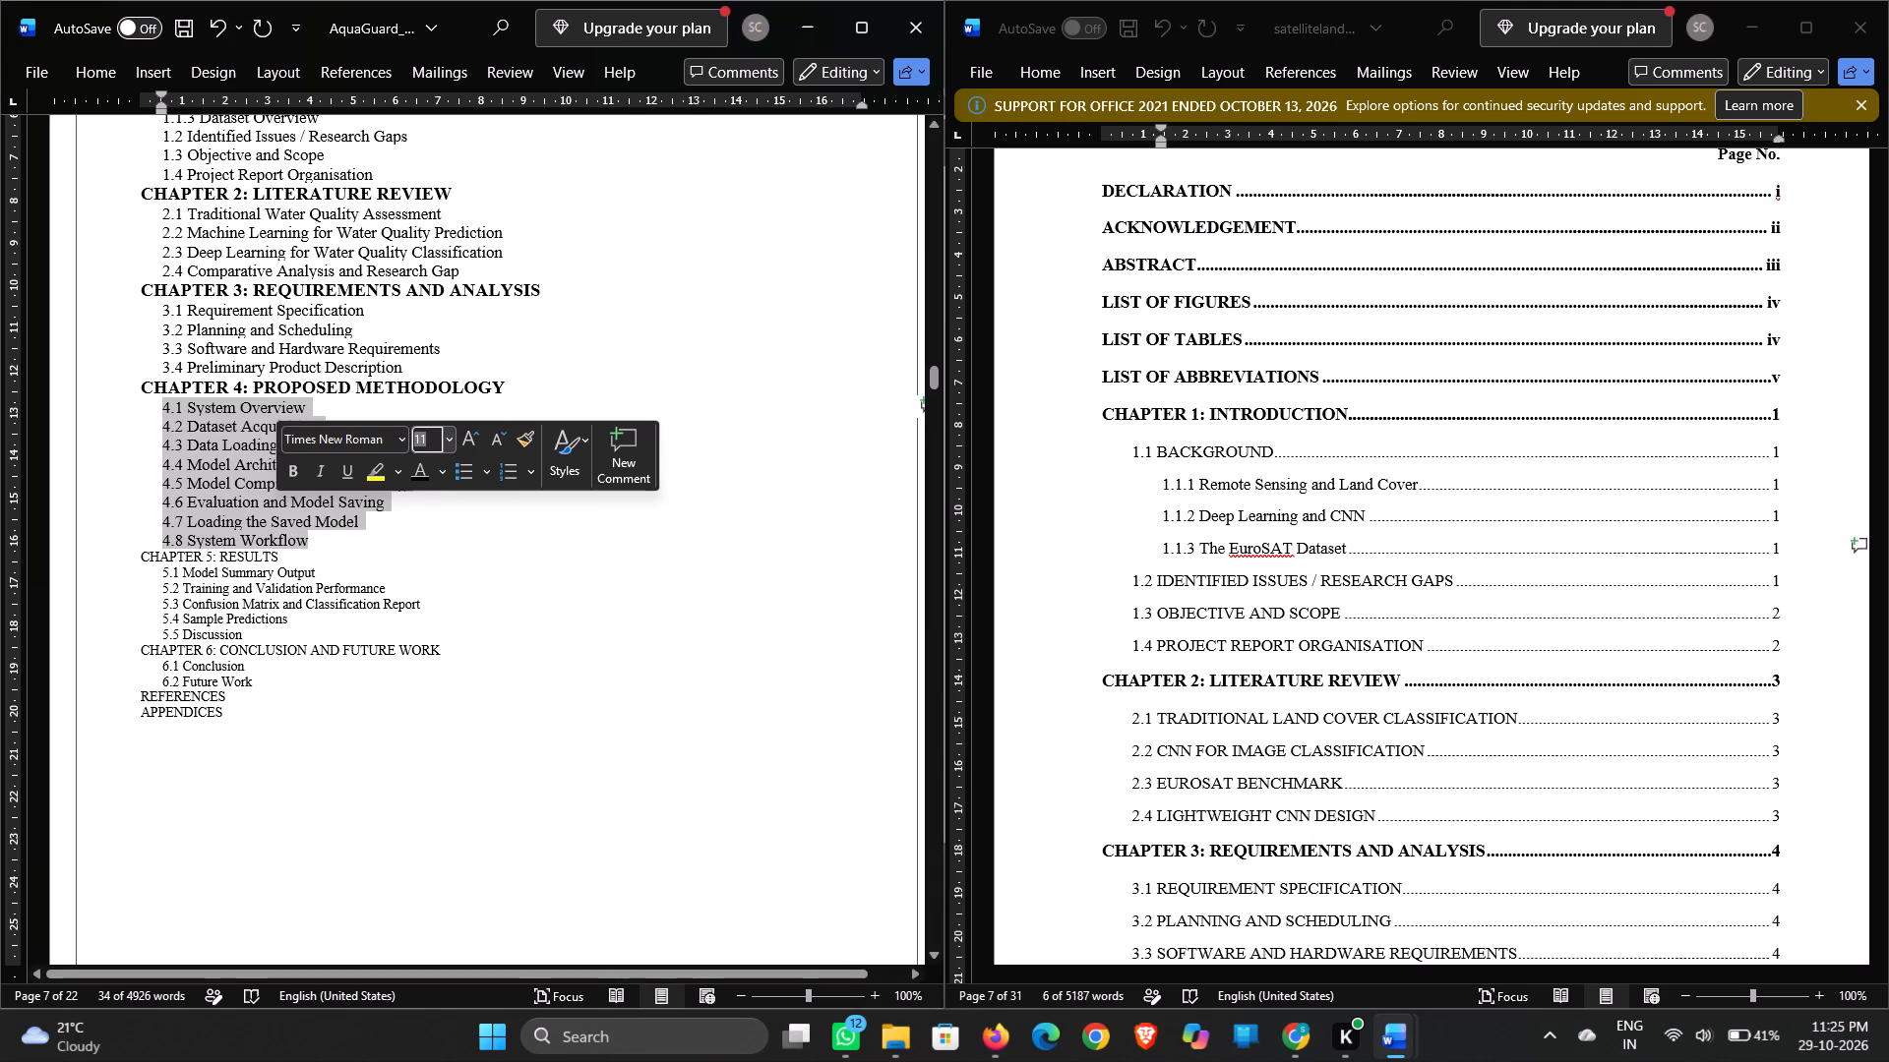
Make the CHAPTER 5: RESULTS entry in the AquaGuard table of contents 12 pt bold.
left_click_drag(142, 560, 270, 562)
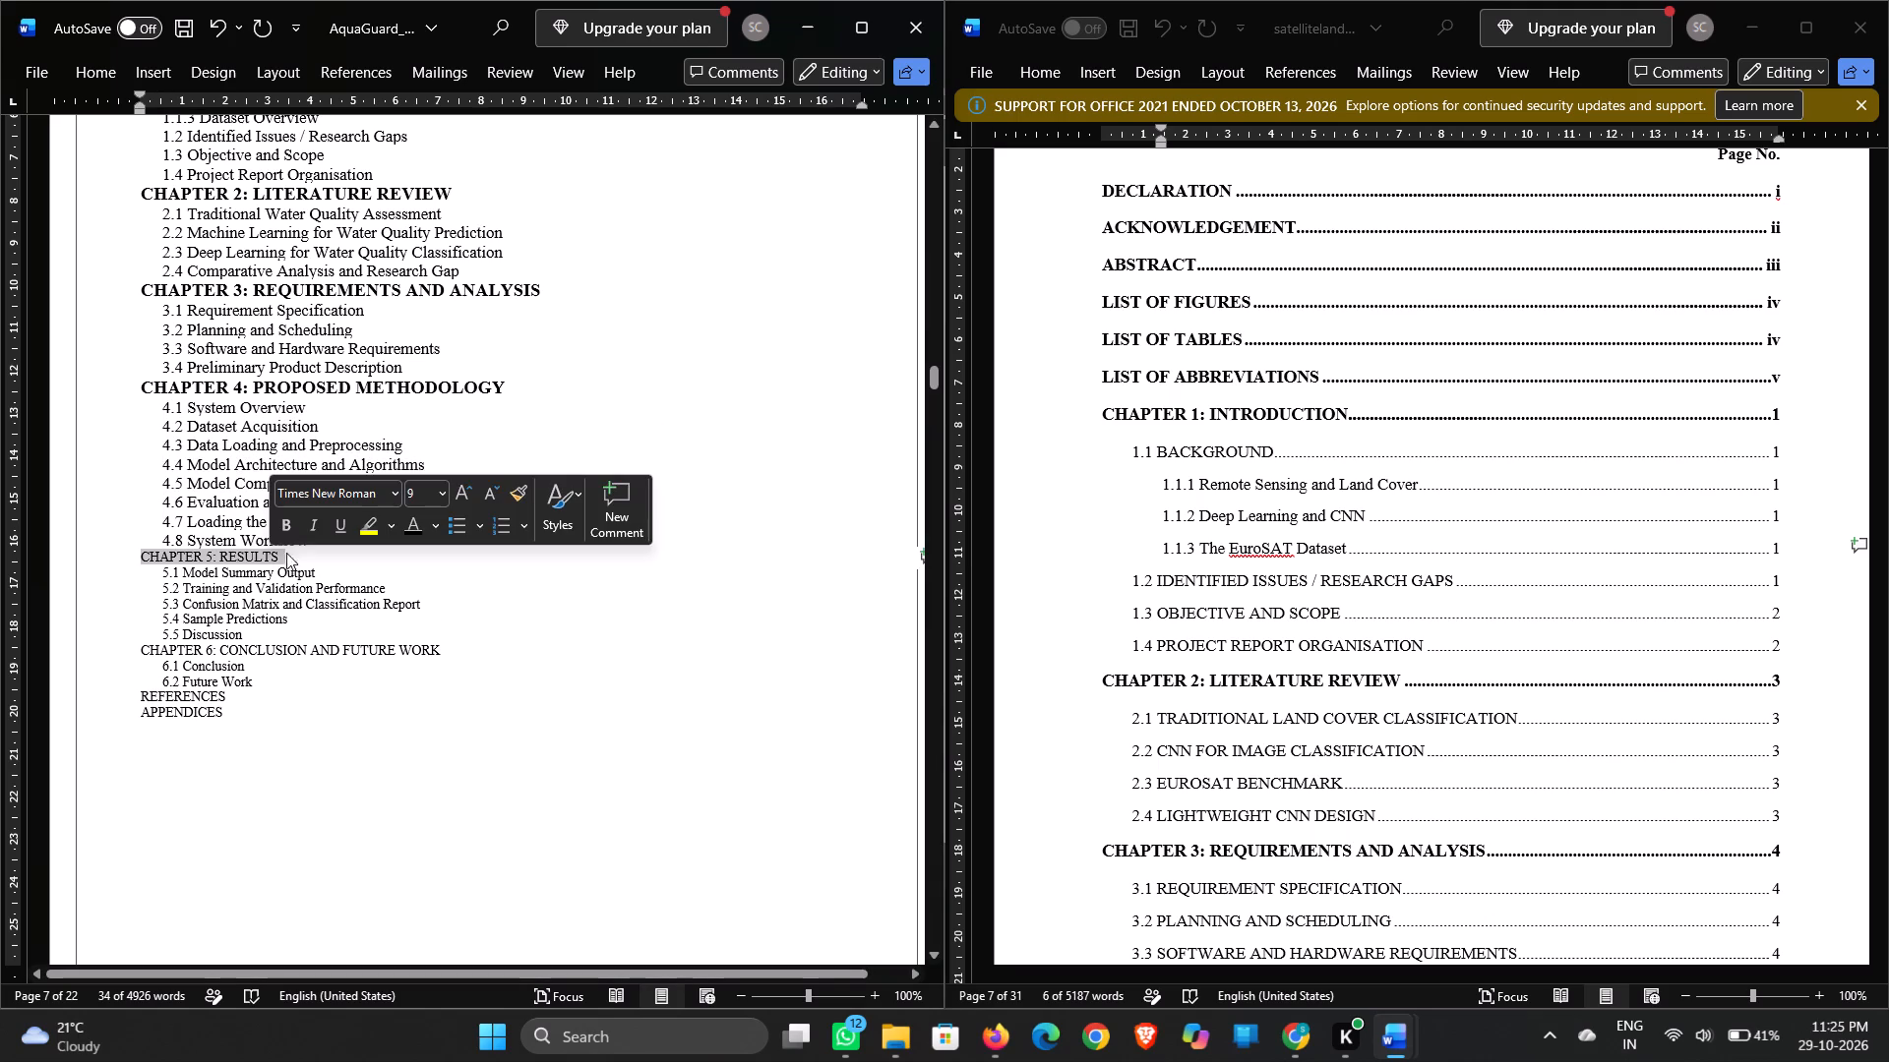
left_click(418, 501)
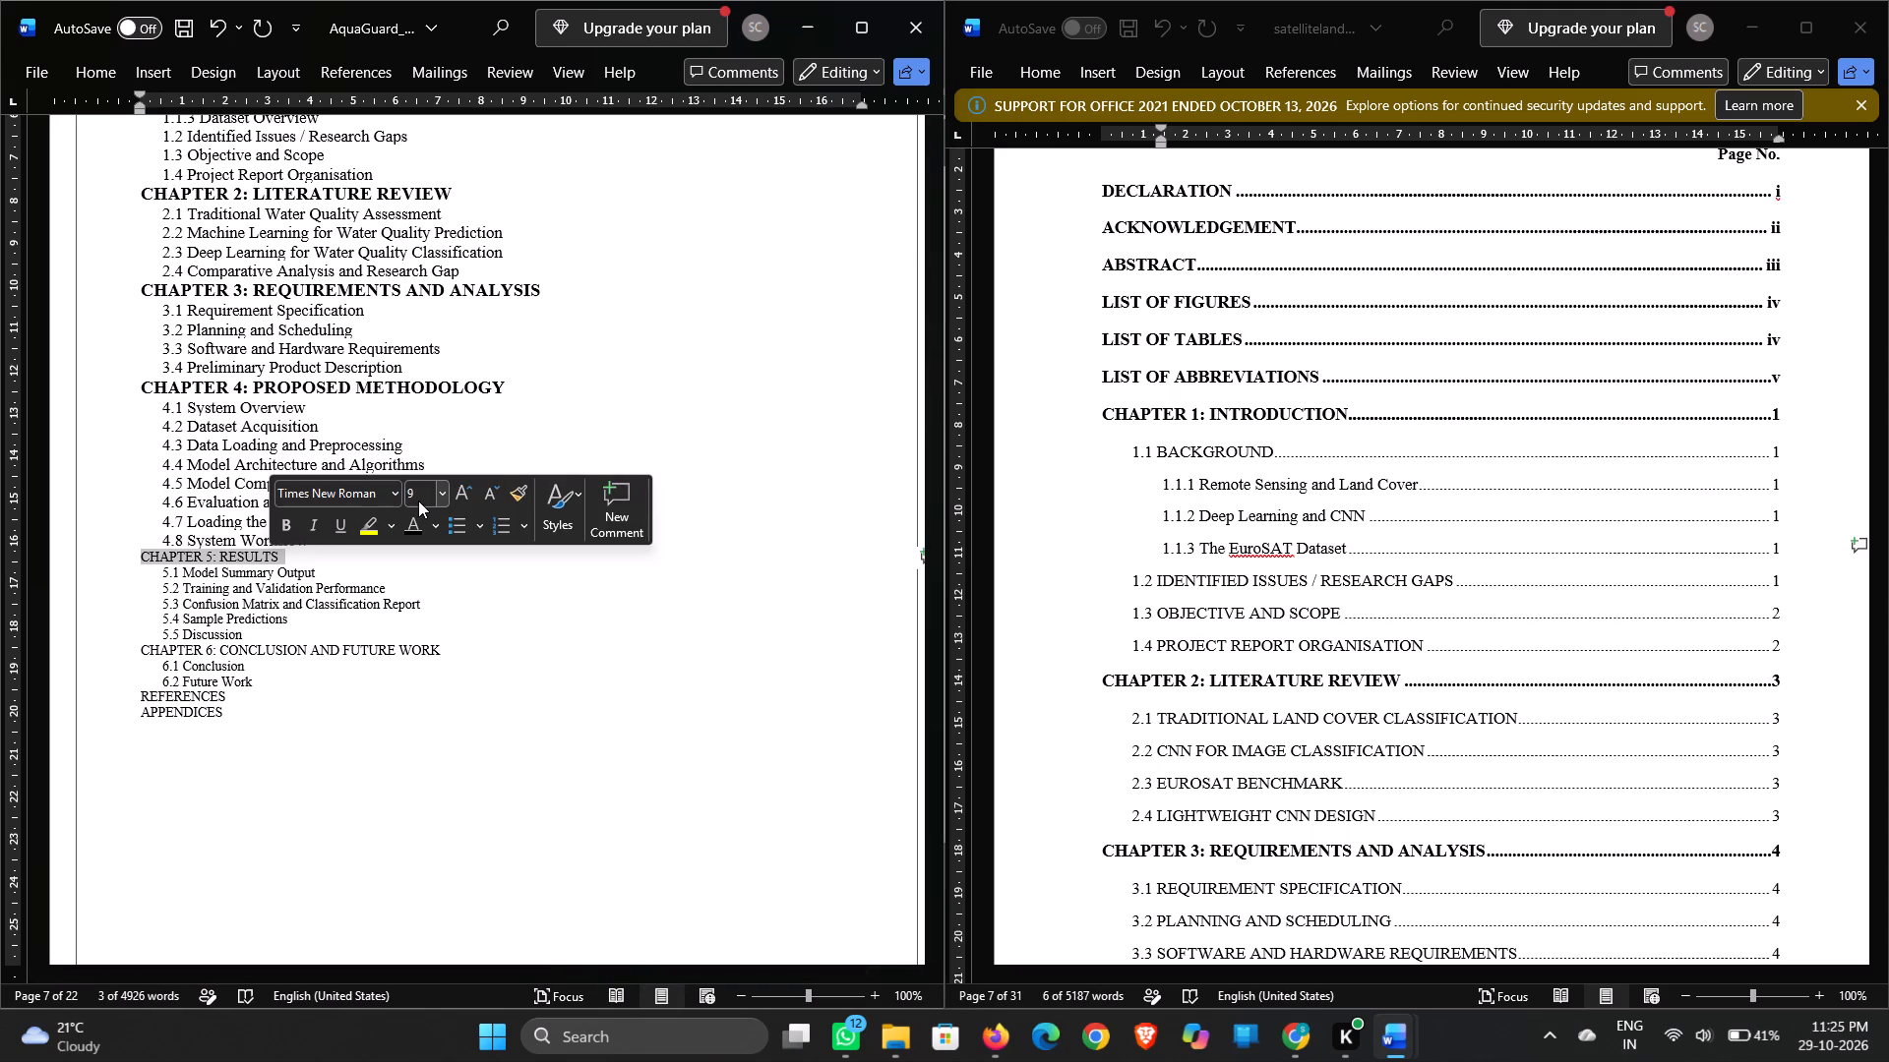
left_click(417, 489)
type("12")
left_click(291, 520)
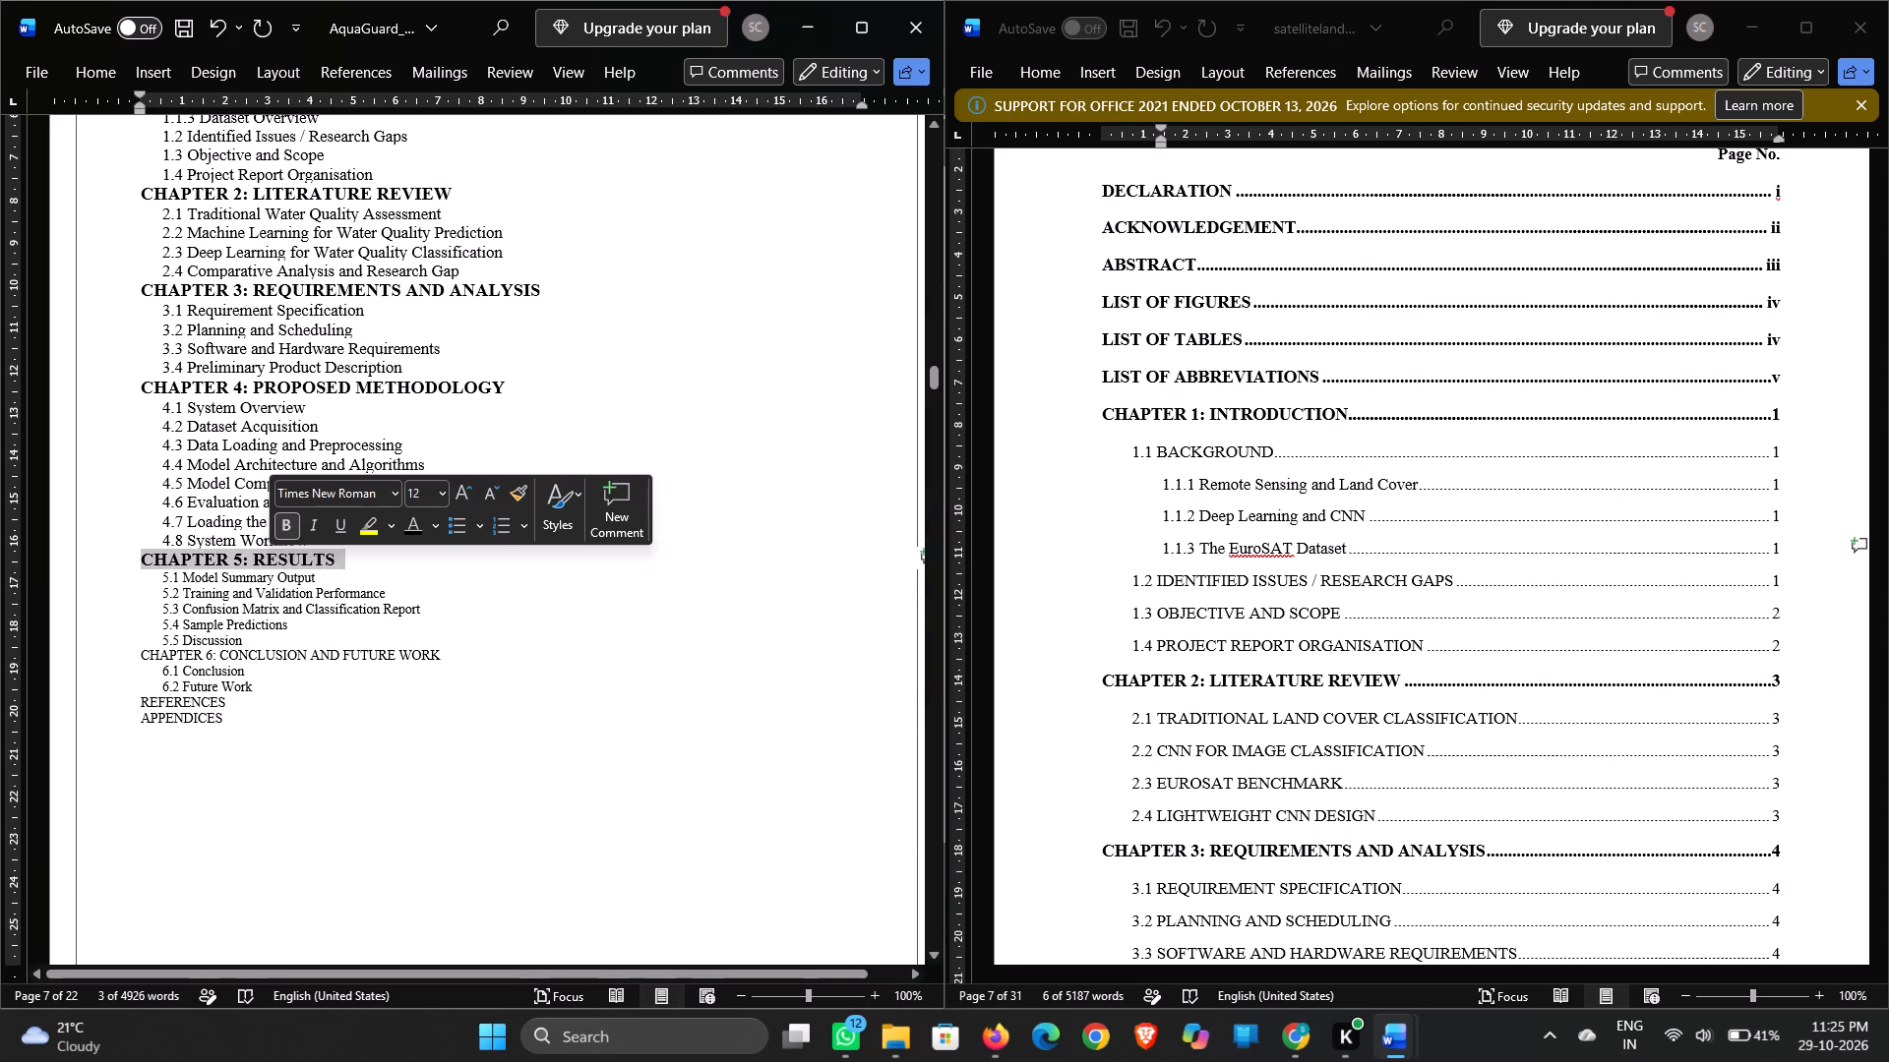
Set the Chapter 5 subentries 5.1 Model Summary Output through 5.5 Discussion in the AquaGuard contents to 11 pt.
left_click_drag(159, 575, 223, 640)
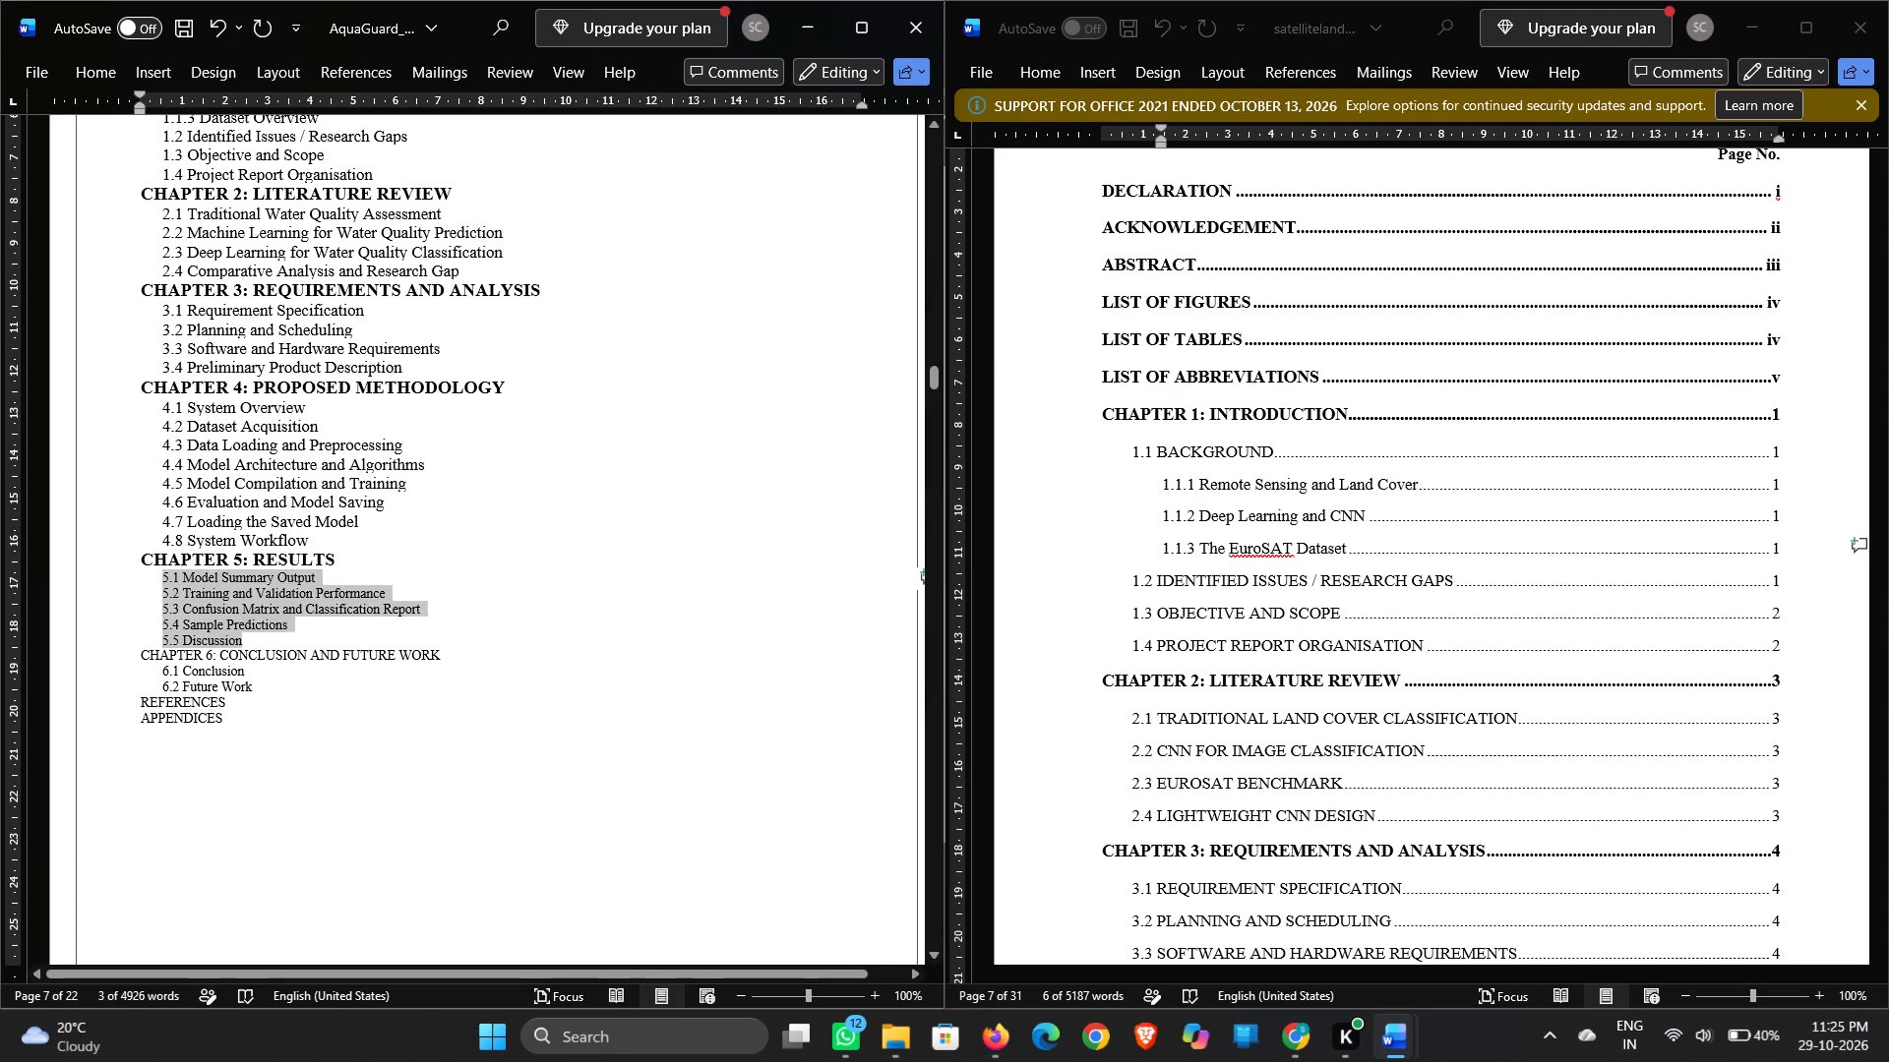
left_click_drag(223, 640, 241, 647)
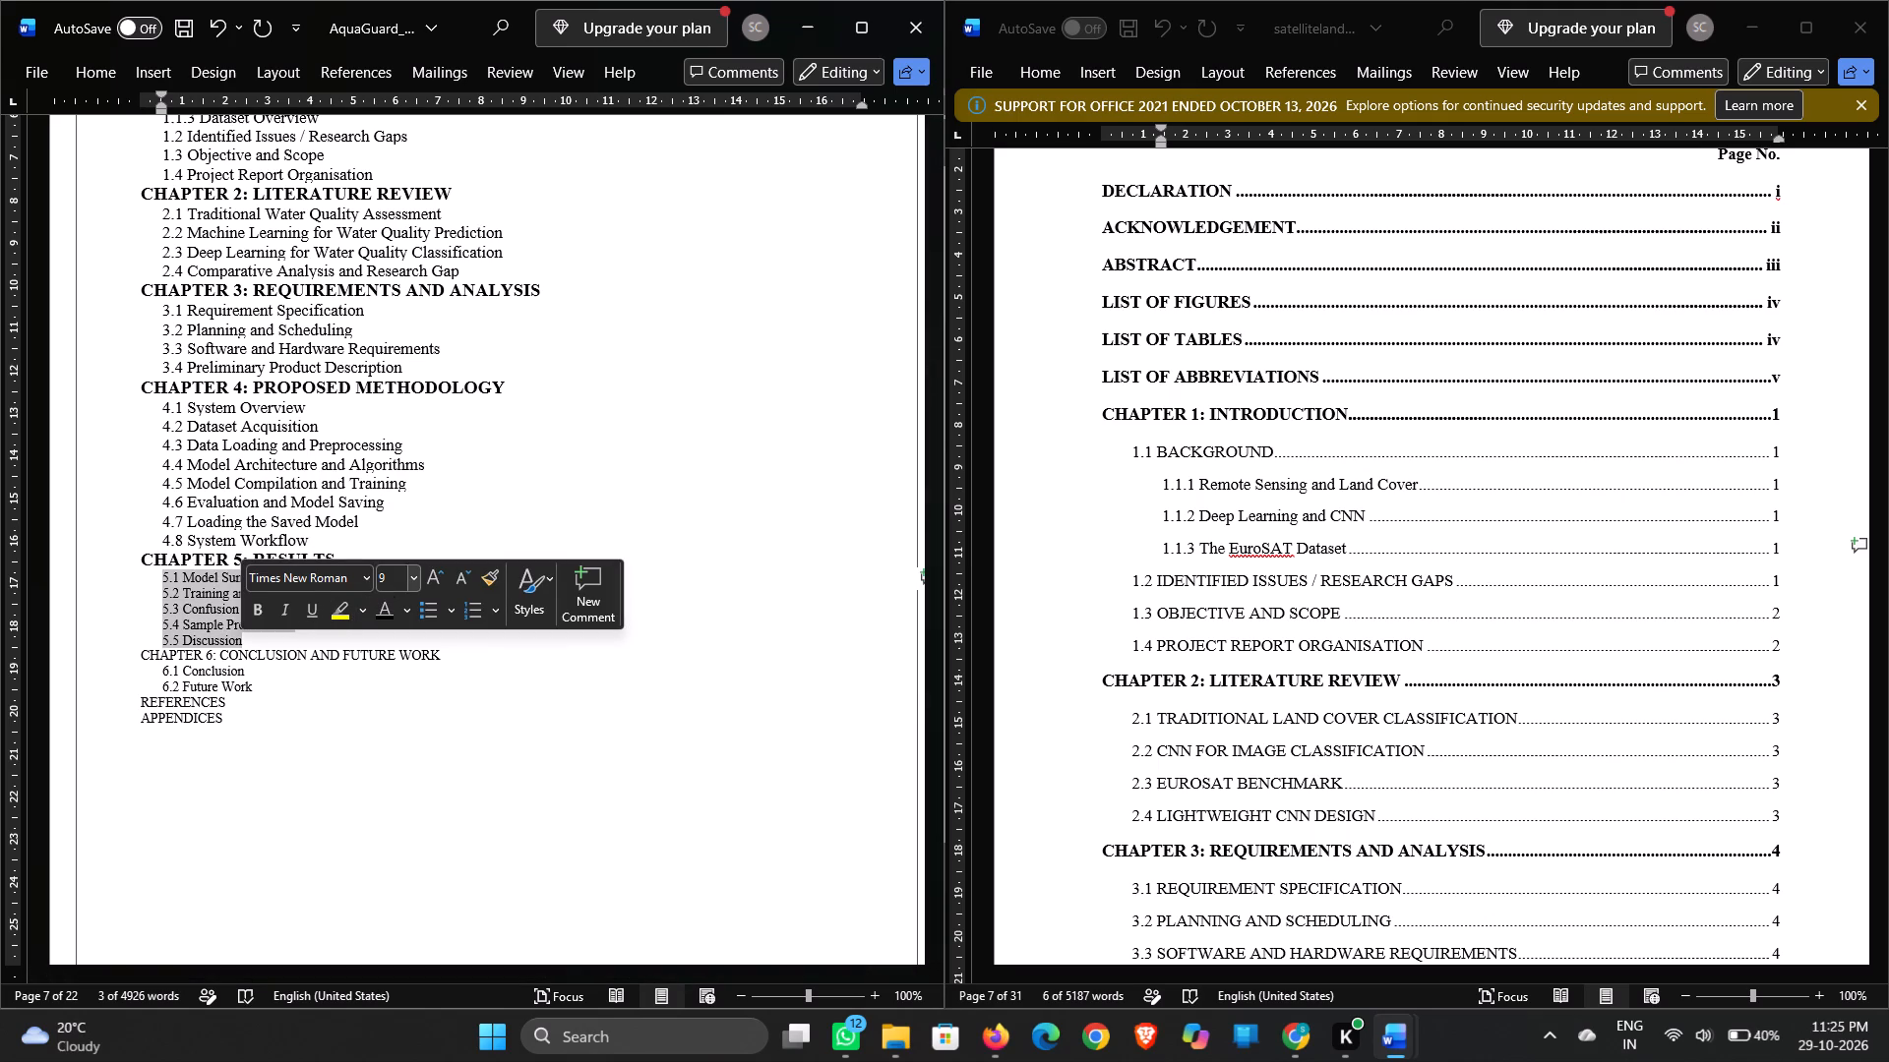
left_click(384, 583)
type("11")
key("Return")
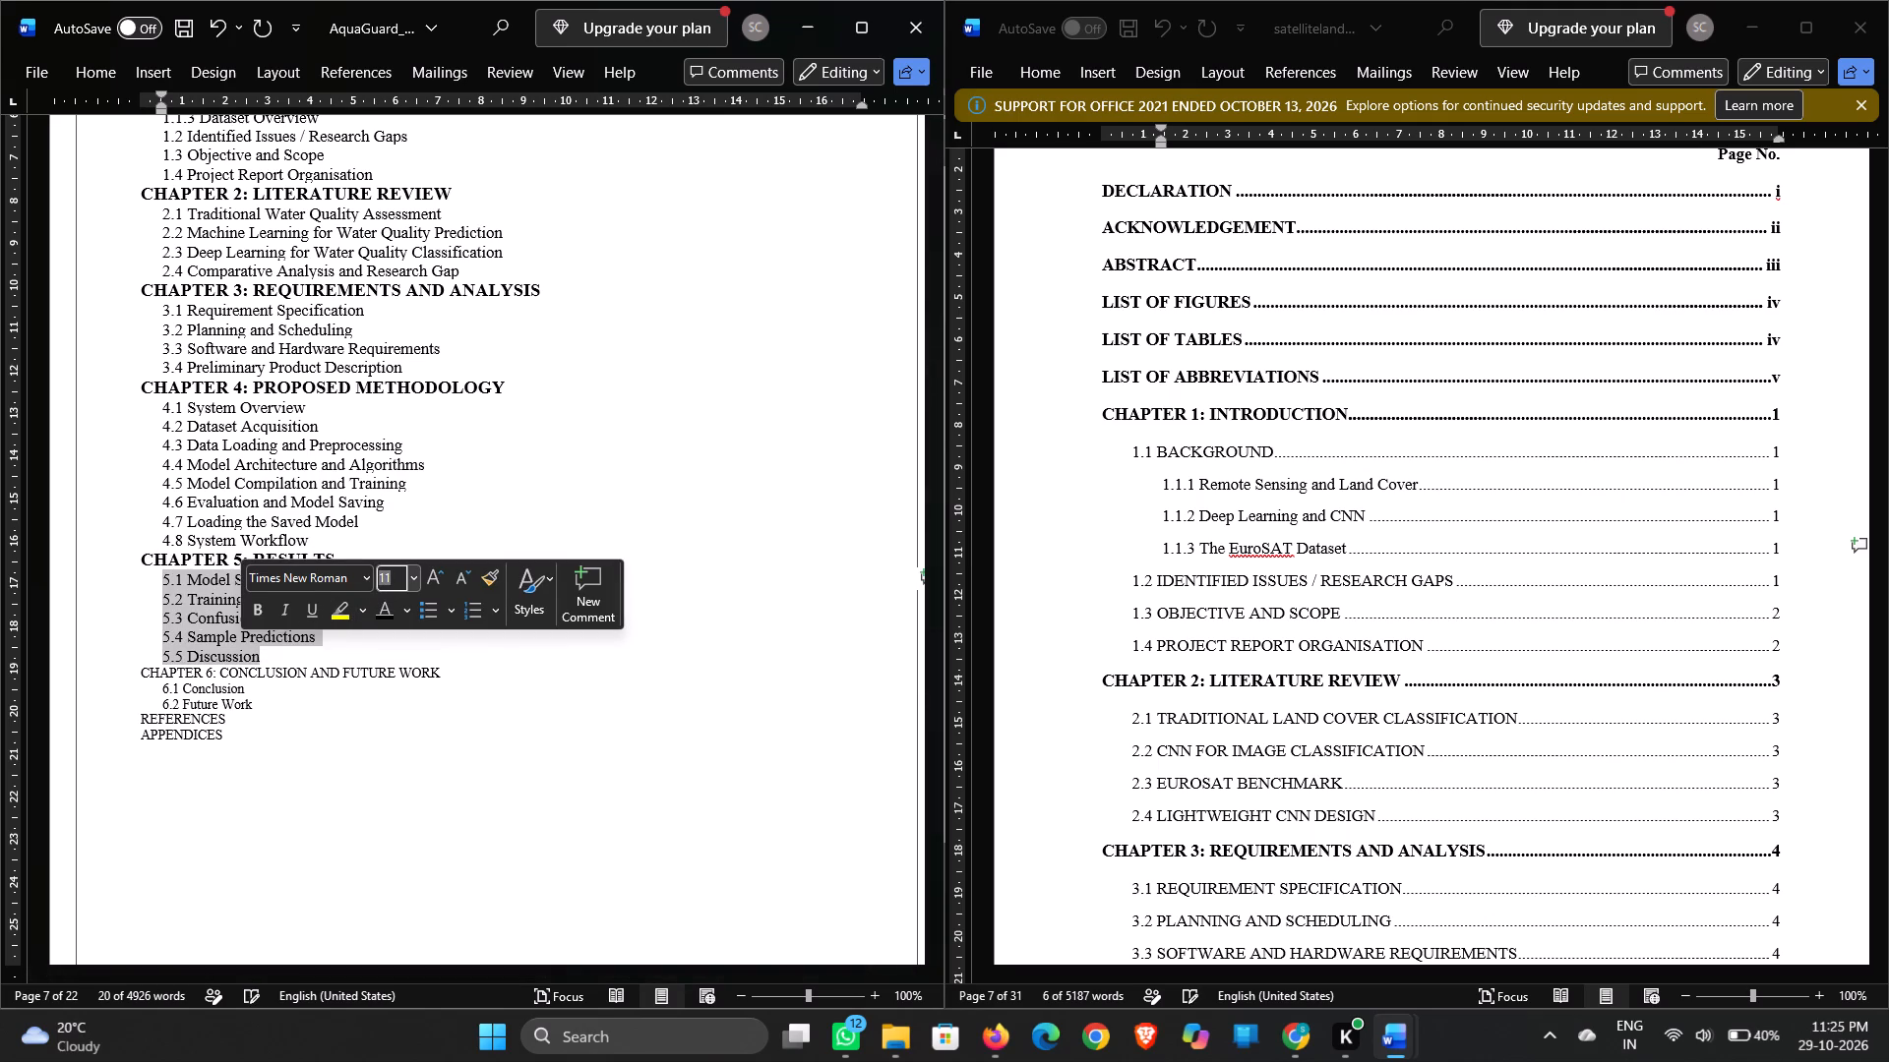
Make the CHAPTER 6: CONCLUSION AND FUTURE WORK entry in the AquaGuard table of contents bold at 12 pt.
left_click_drag(141, 676, 309, 678)
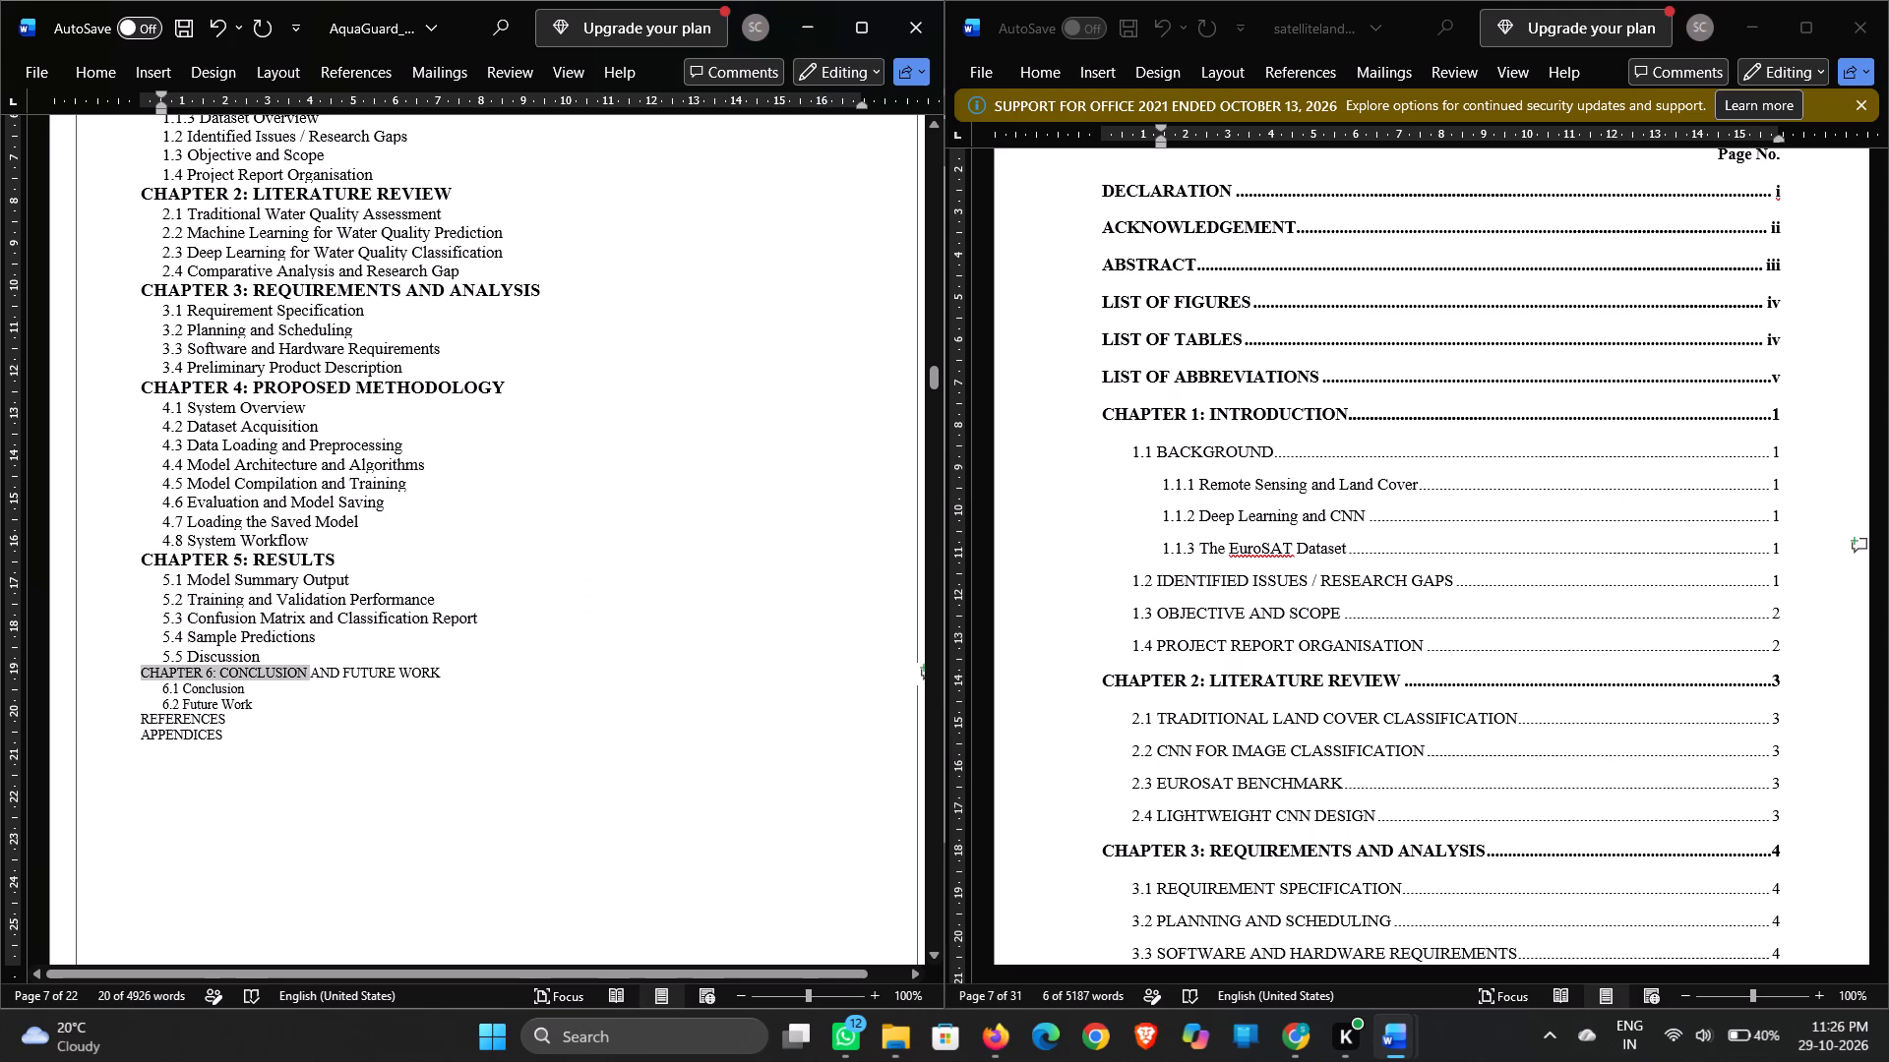
left_click_drag(309, 678, 449, 679)
left_click(464, 649)
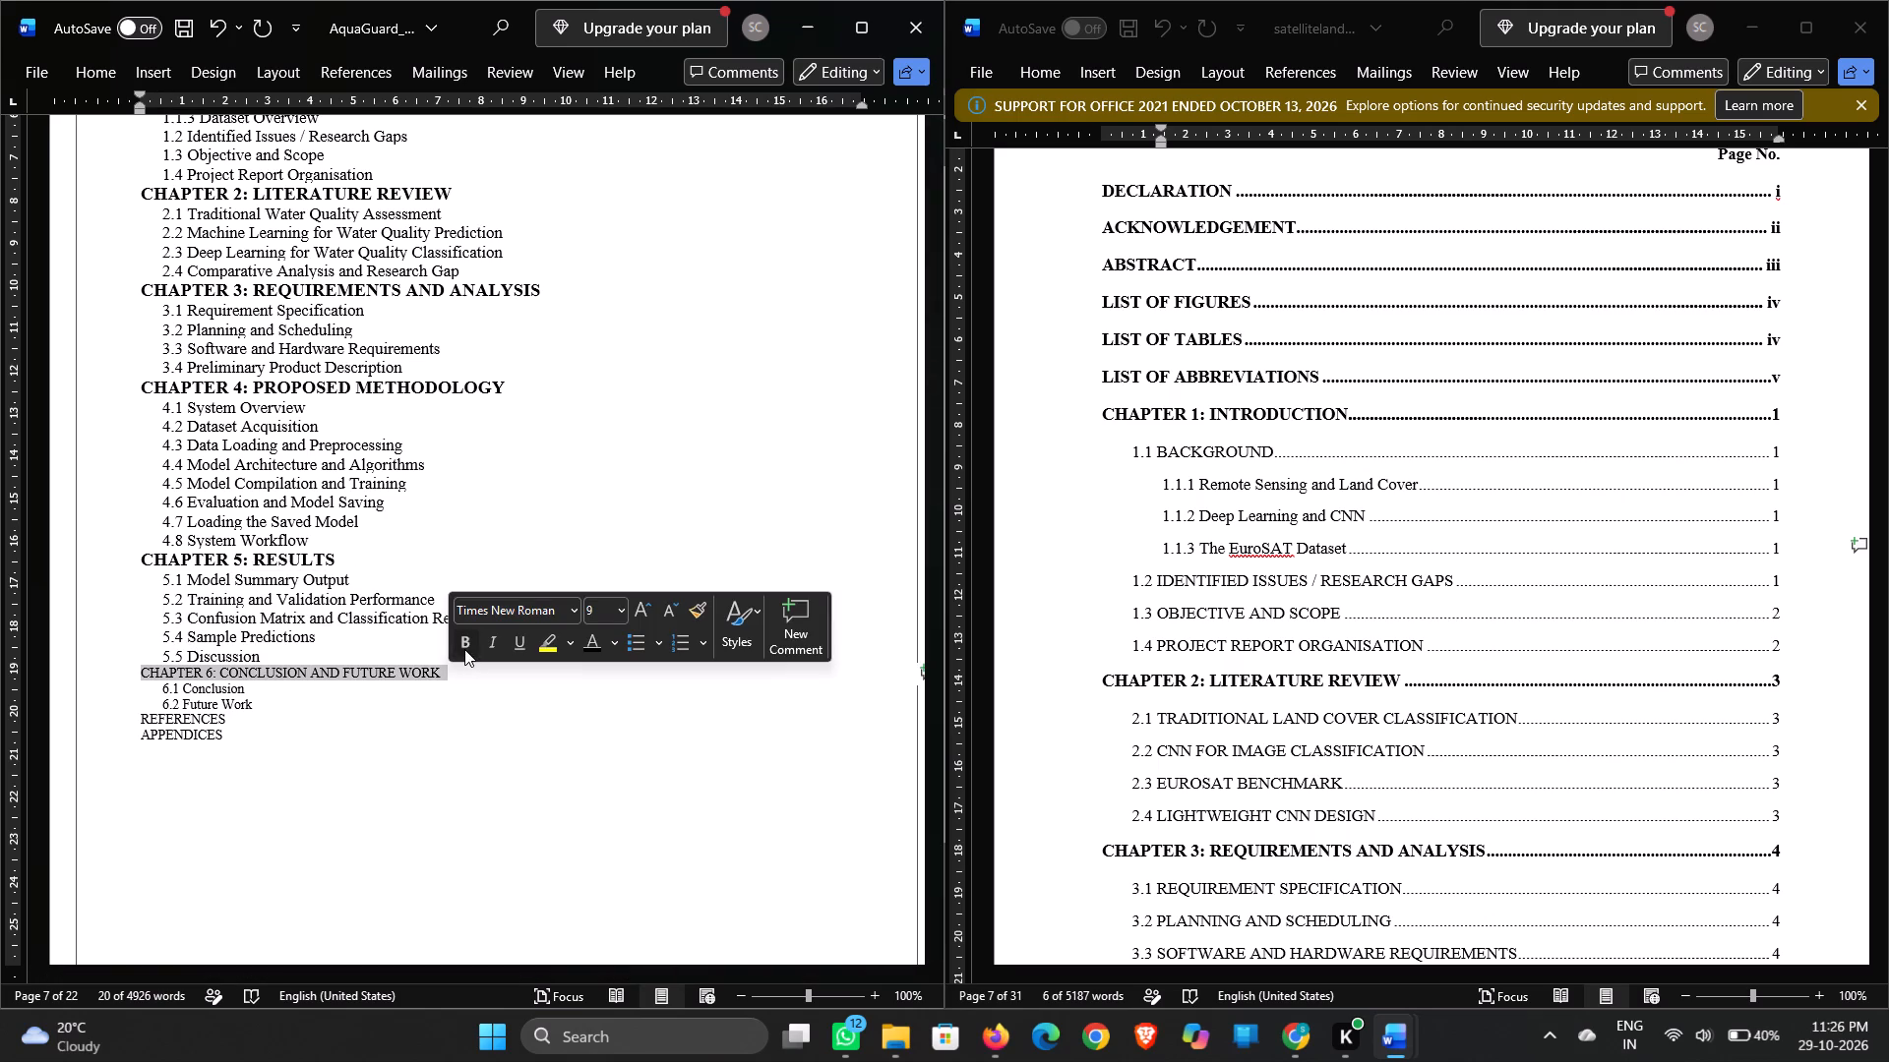
left_click(596, 615)
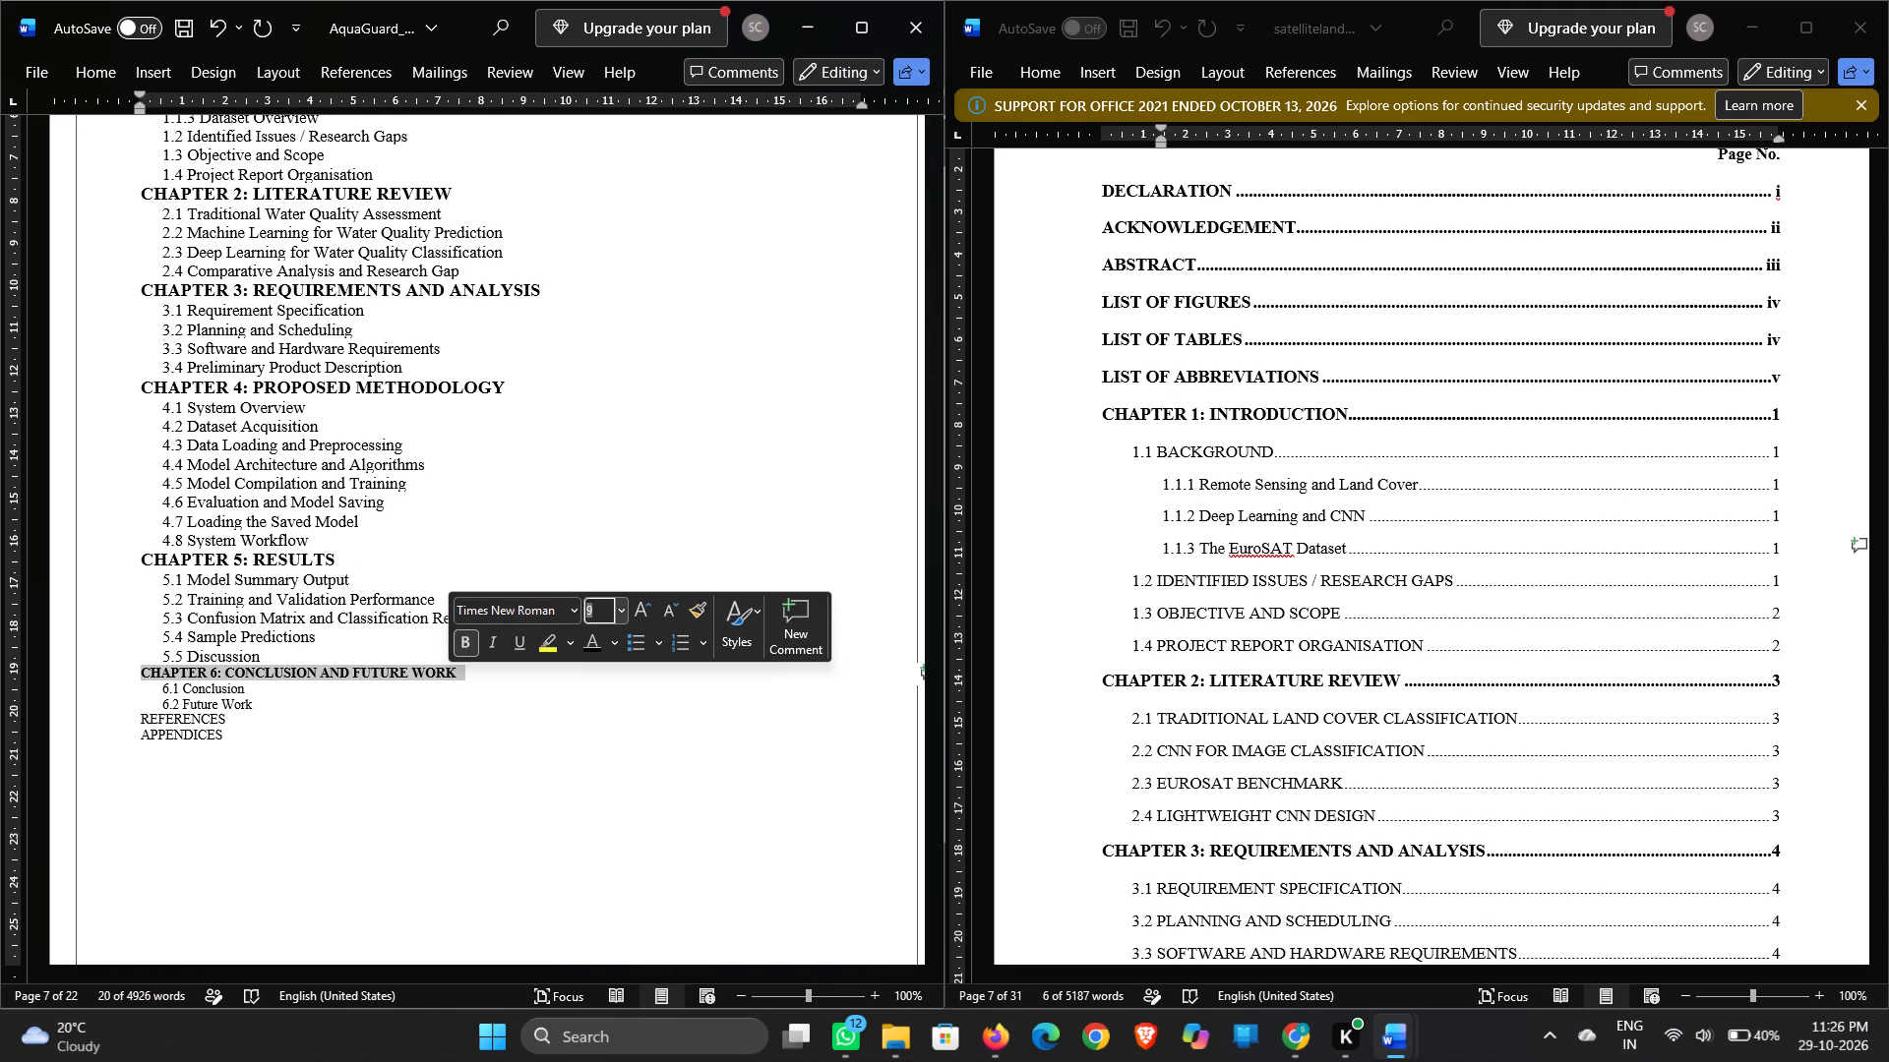
type("12")
key("Return")
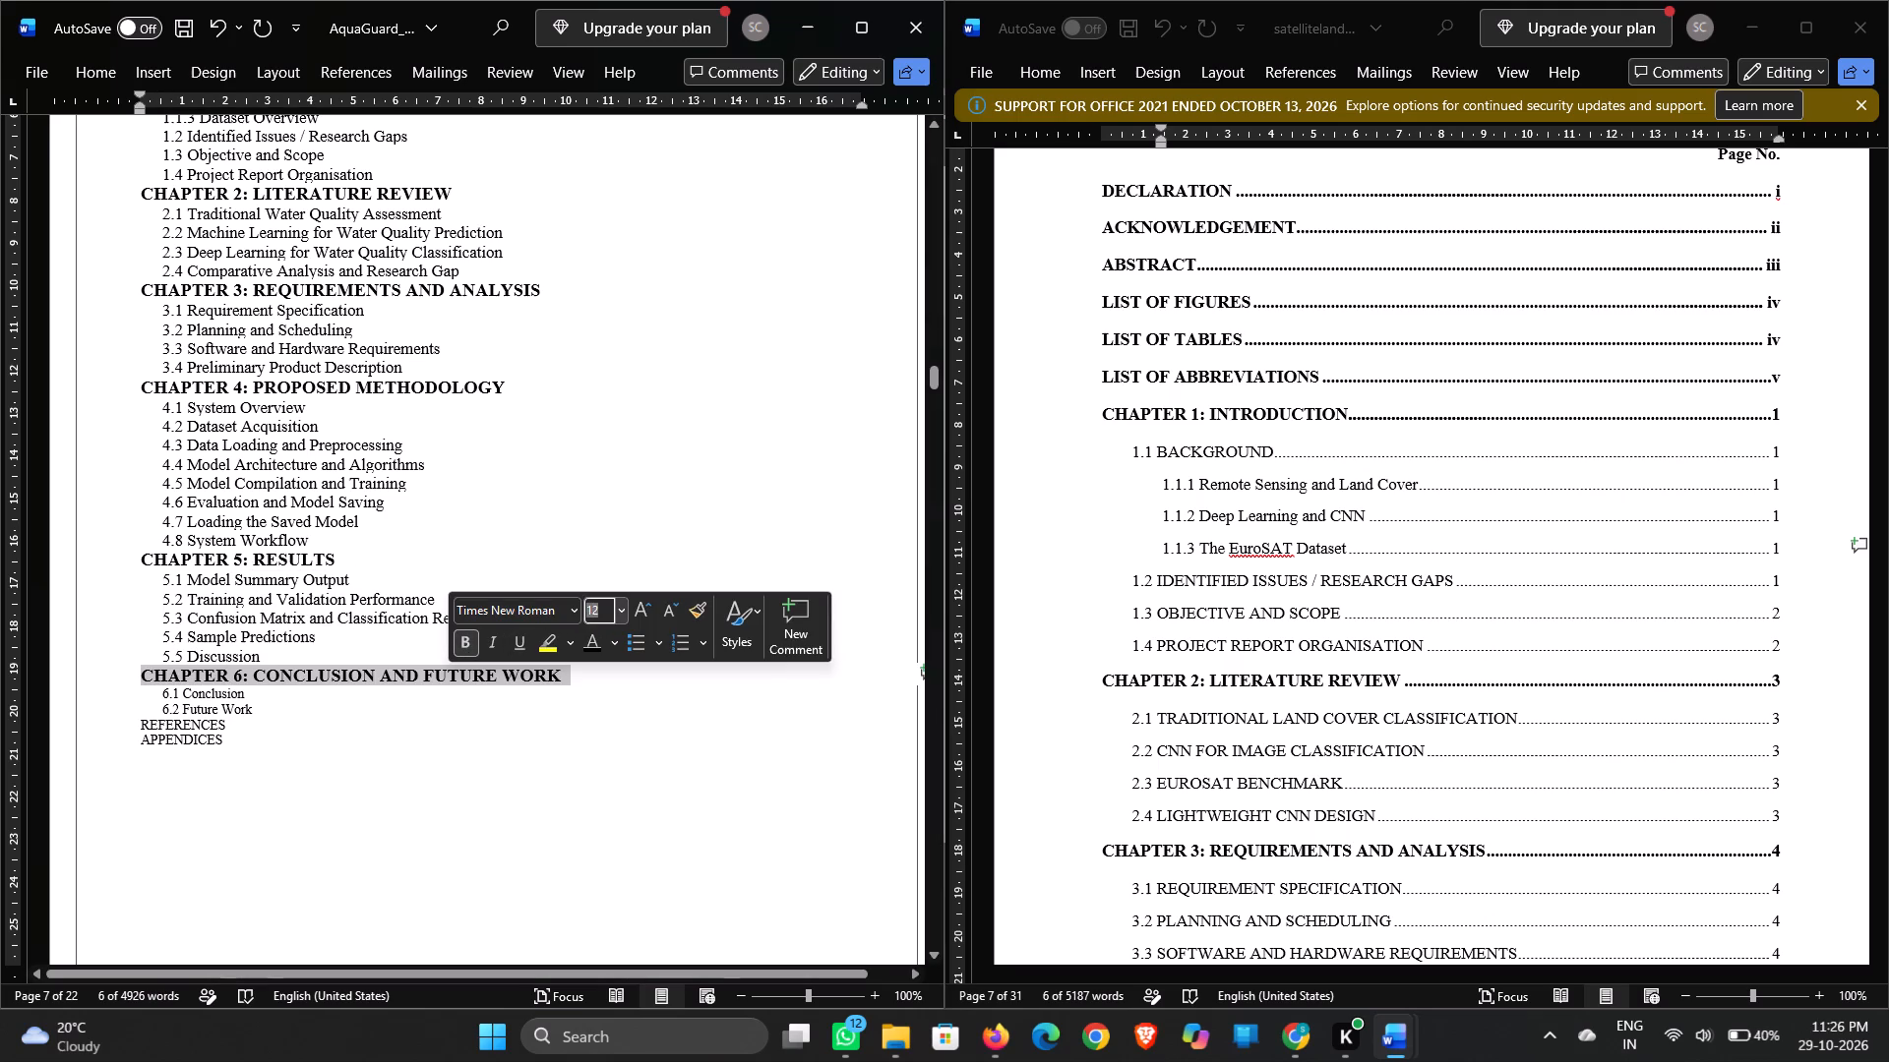
Set the Chapter 6 subentries 6.1 Conclusion and 6.2 Future Work in the AquaGuard contents to 11 pt.
left_click_drag(158, 689, 247, 712)
left_click(395, 644)
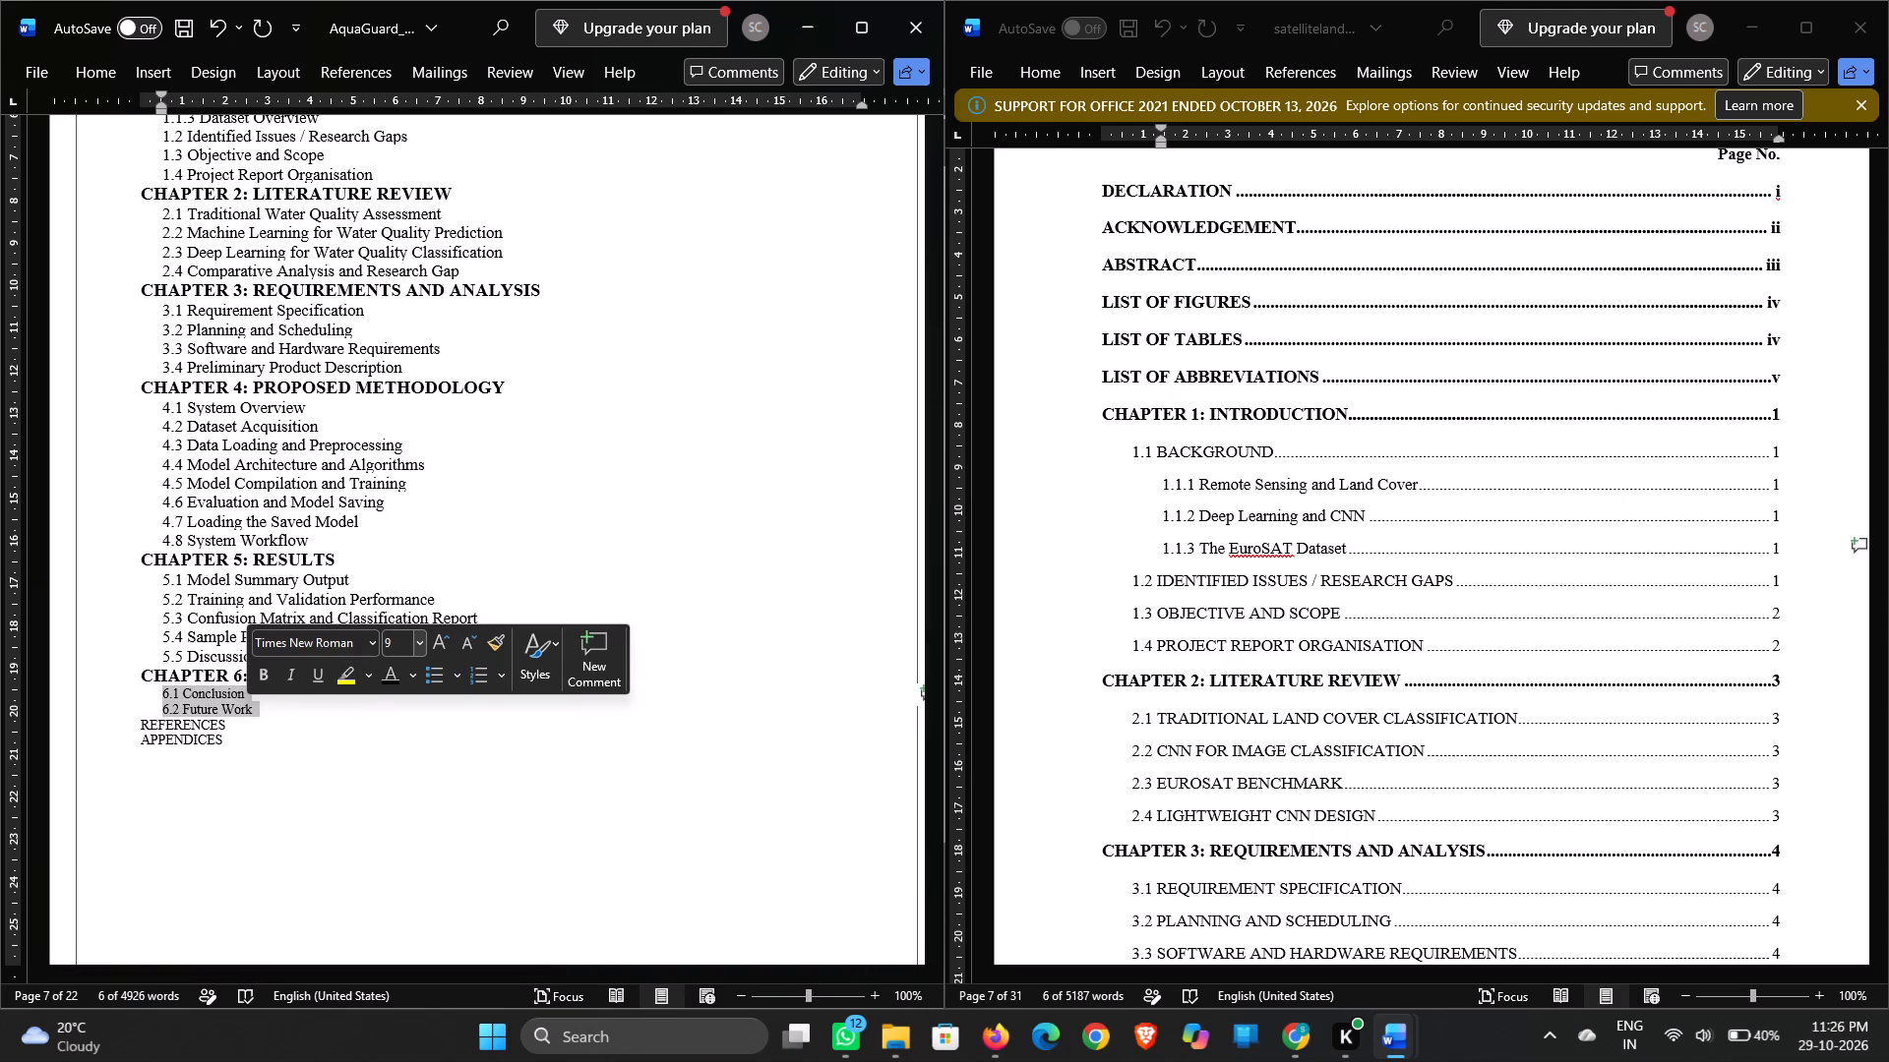
type("11")
key("Return")
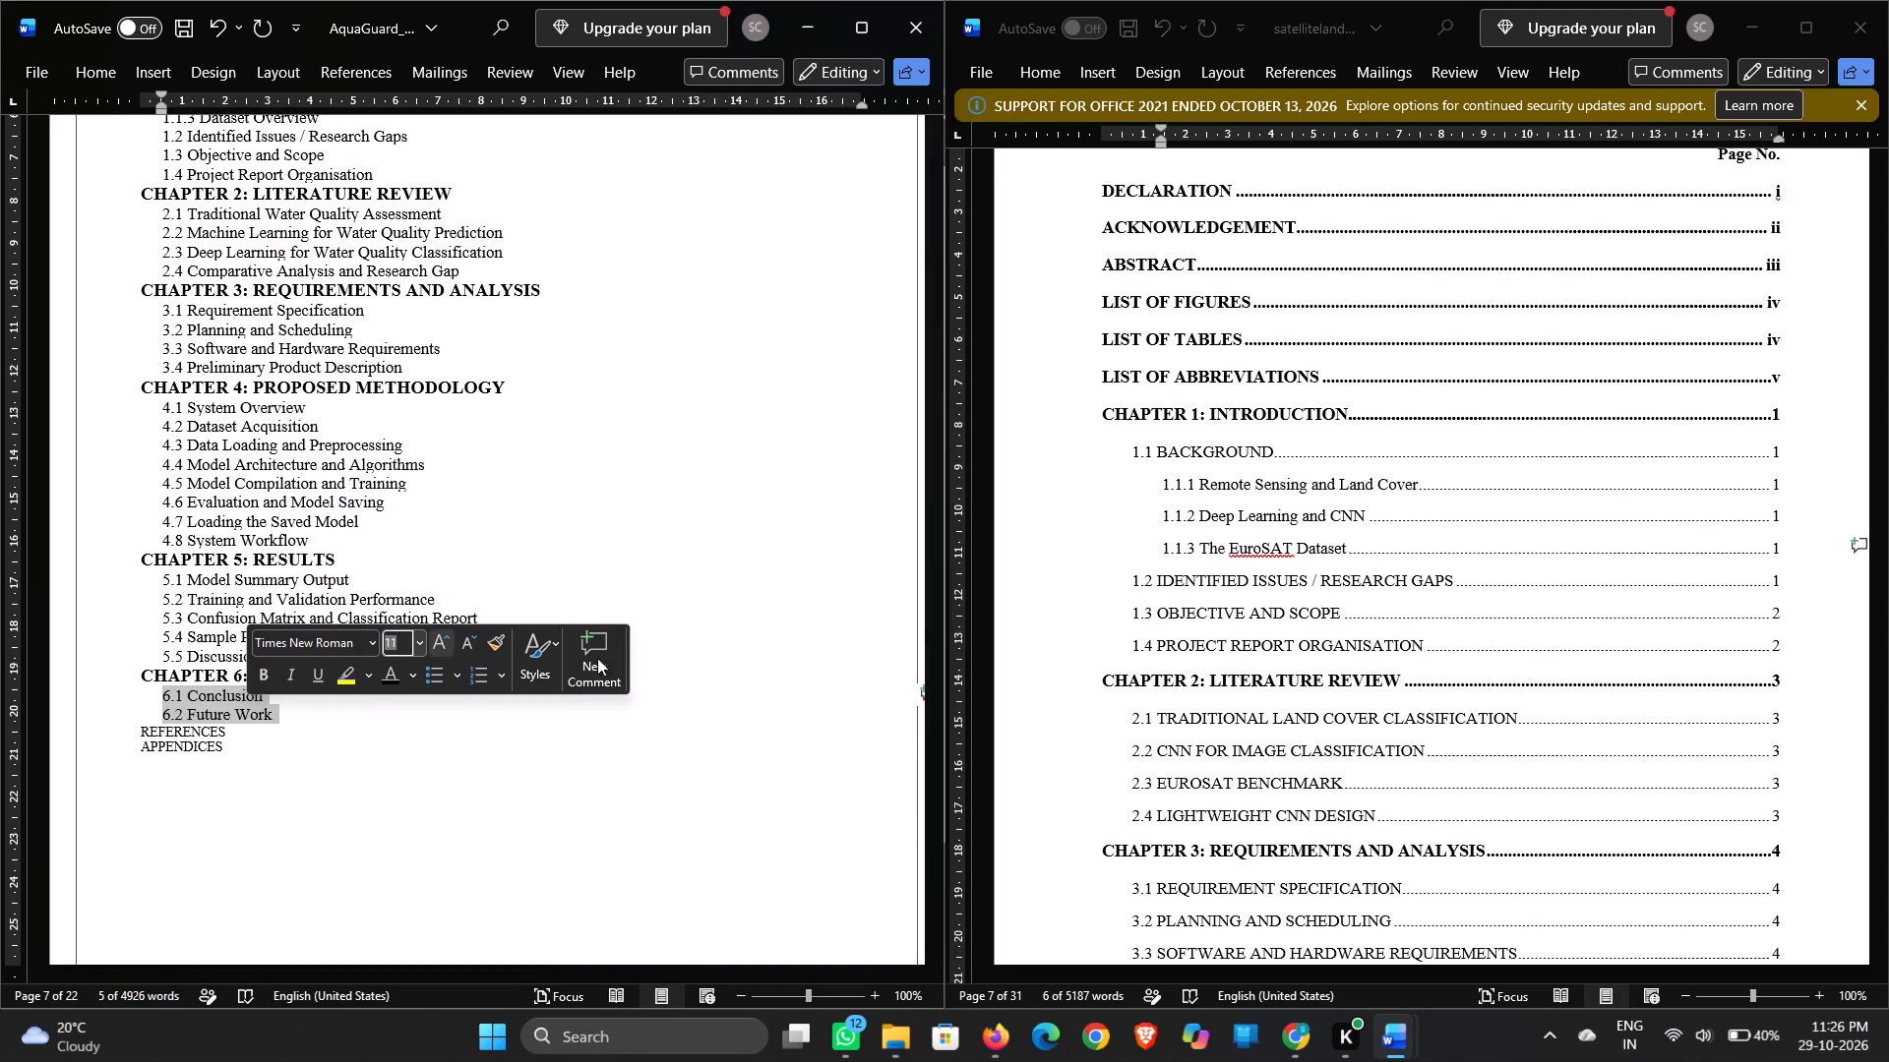
Check the closing entries of the reference contents and make the AquaGuard REFERENCES and APPENDICES entries 12 pt bold.
scroll(1106, 651, "down", 1)
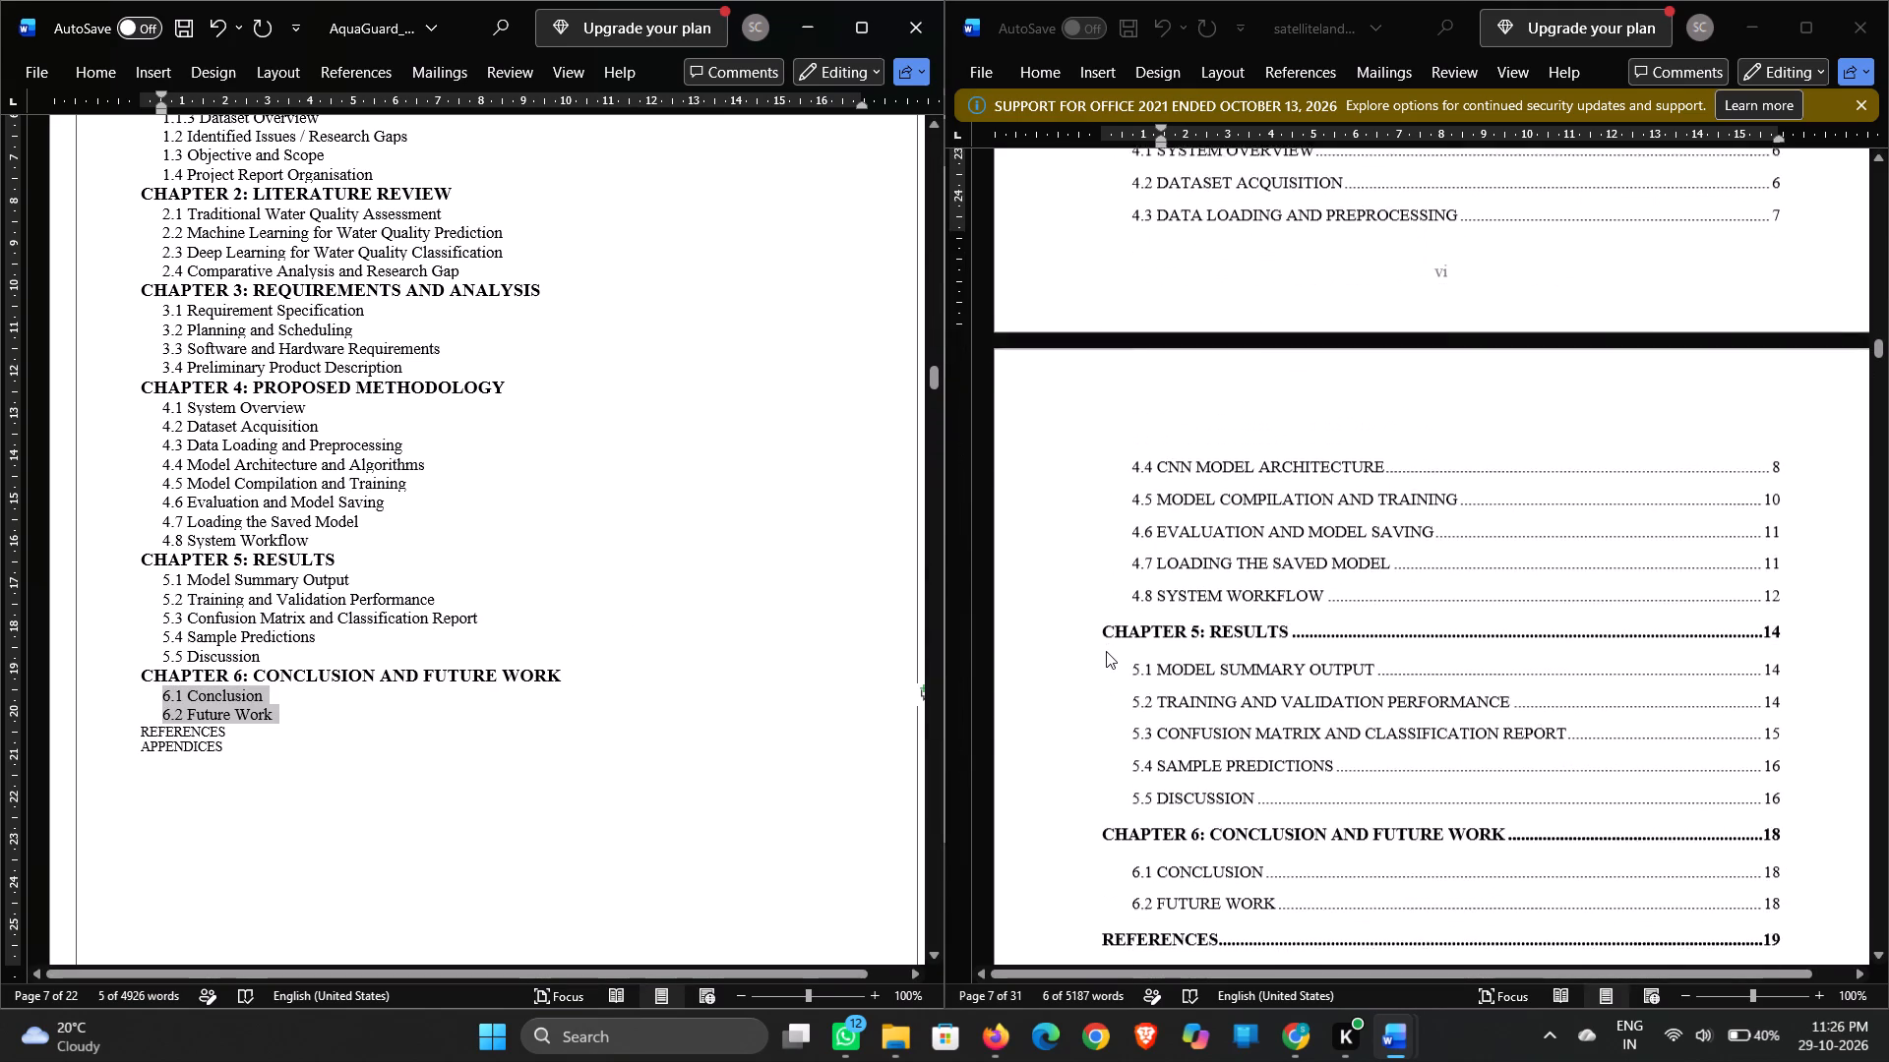
scroll(1106, 651, "down", 2)
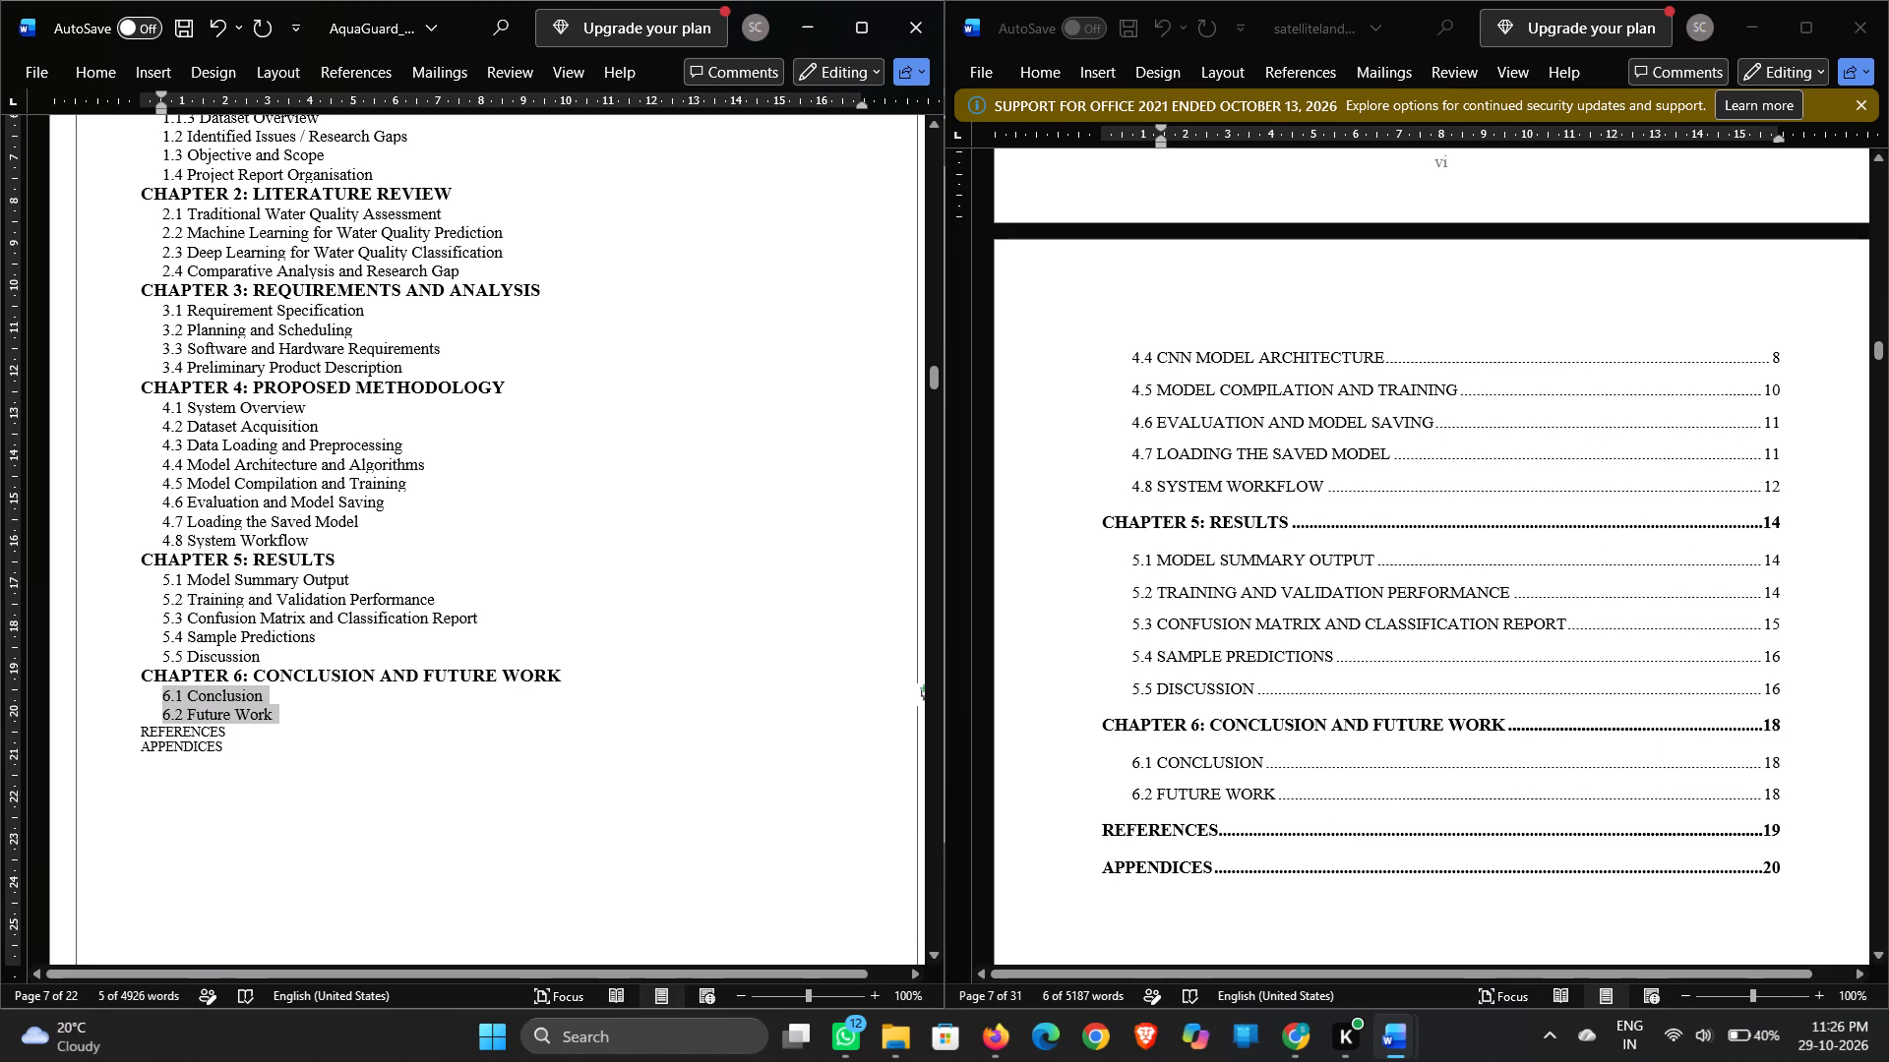
left_click(281, 768)
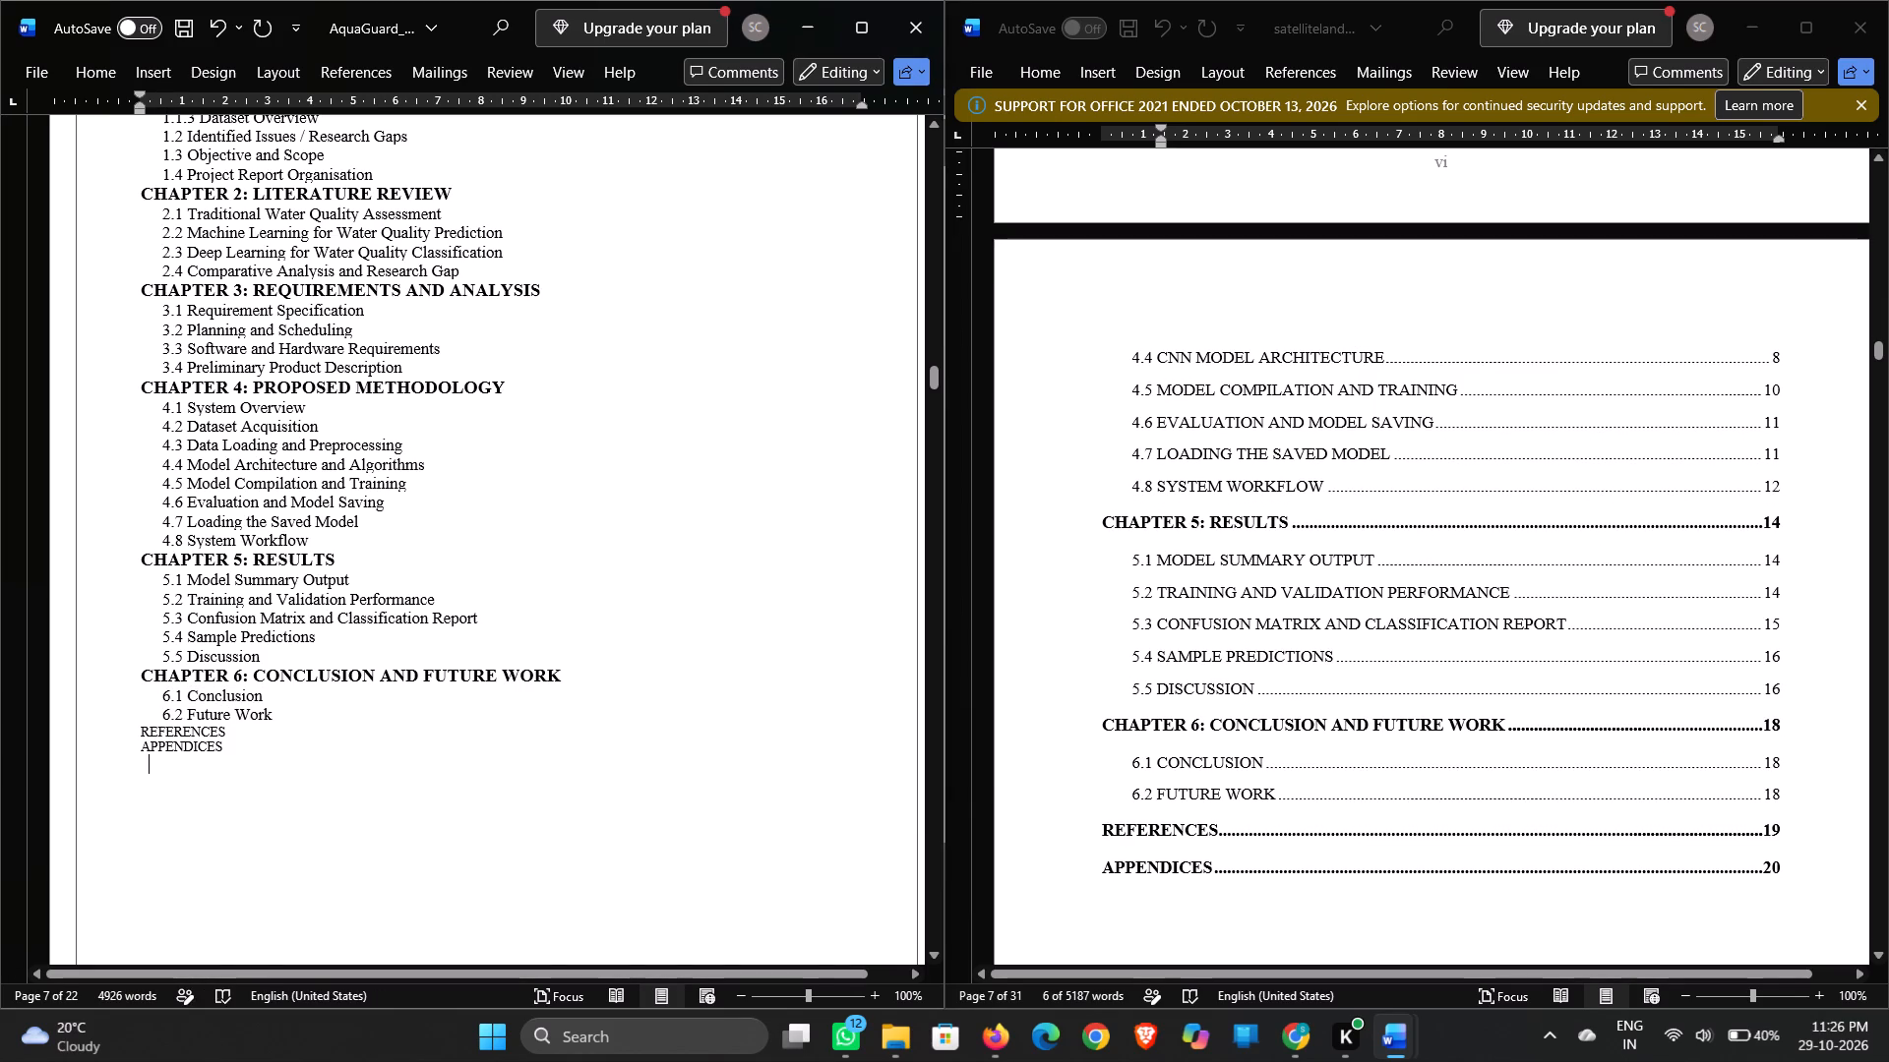
left_click_drag(140, 730, 233, 746)
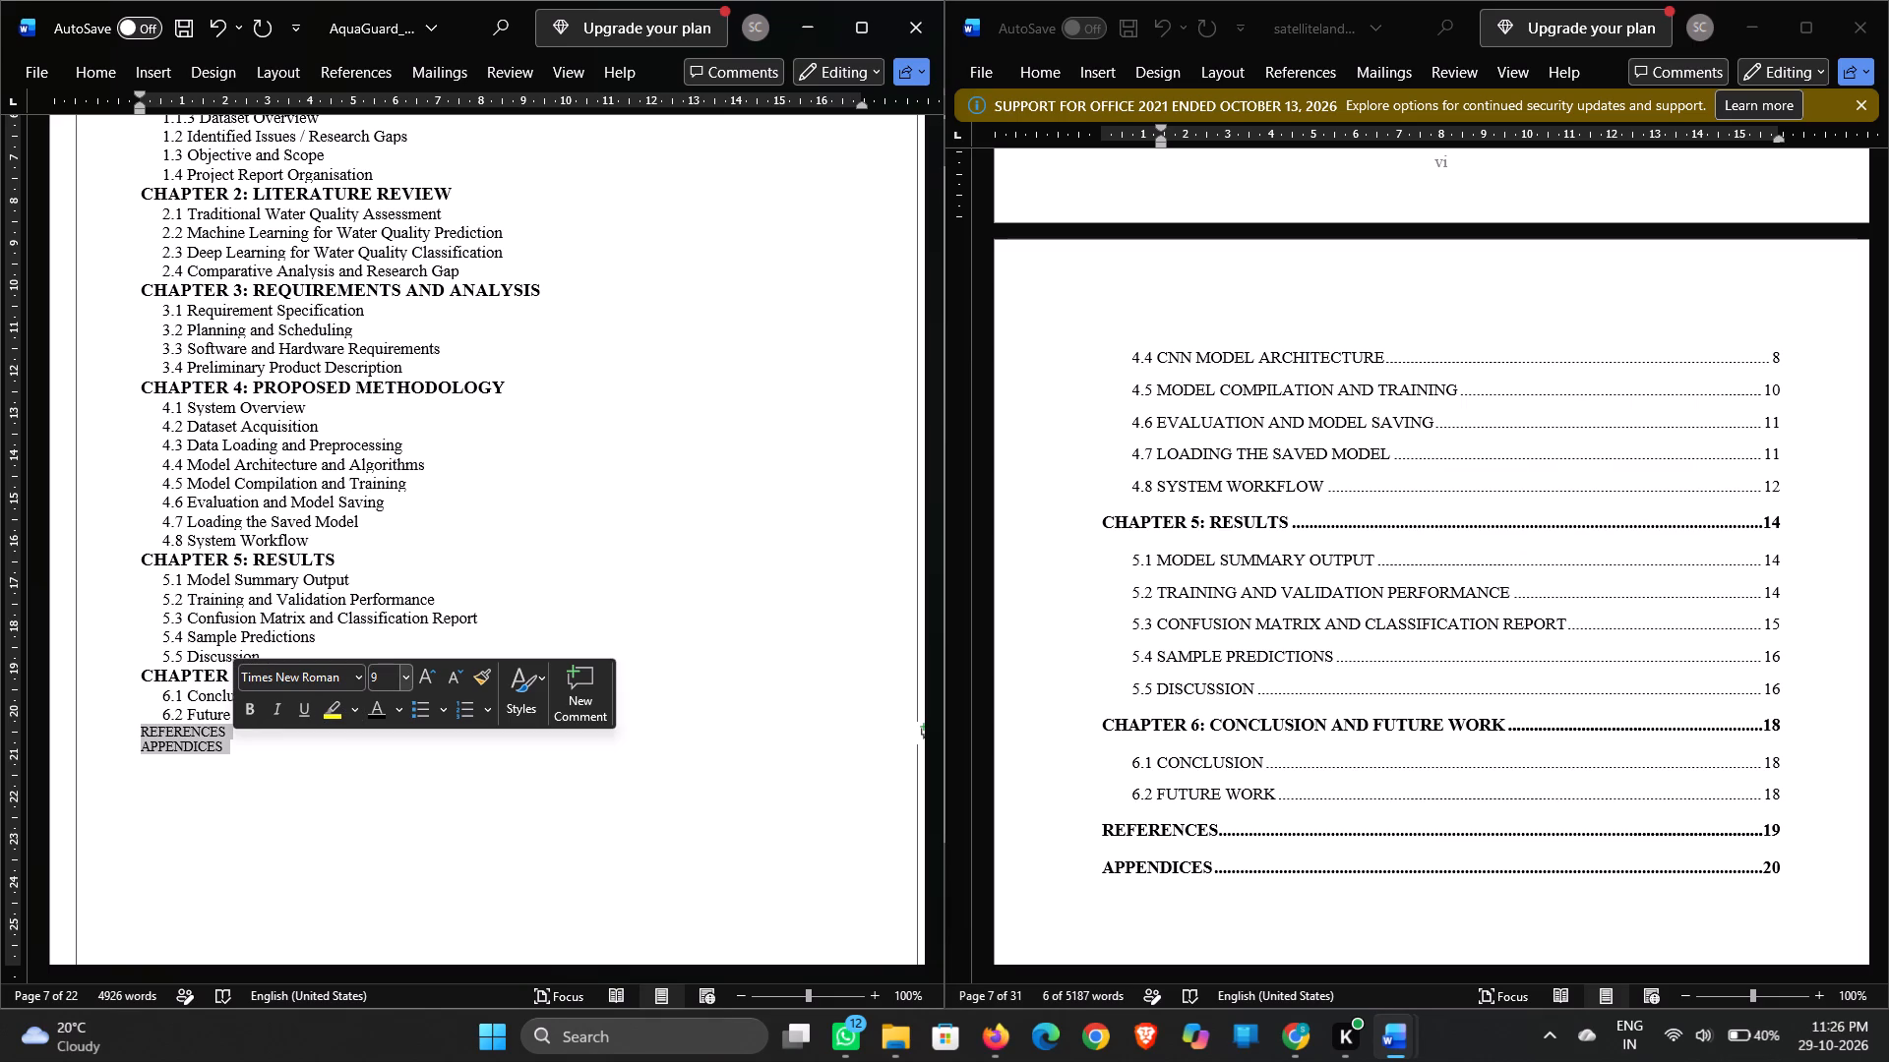
left_click(385, 676)
type("12")
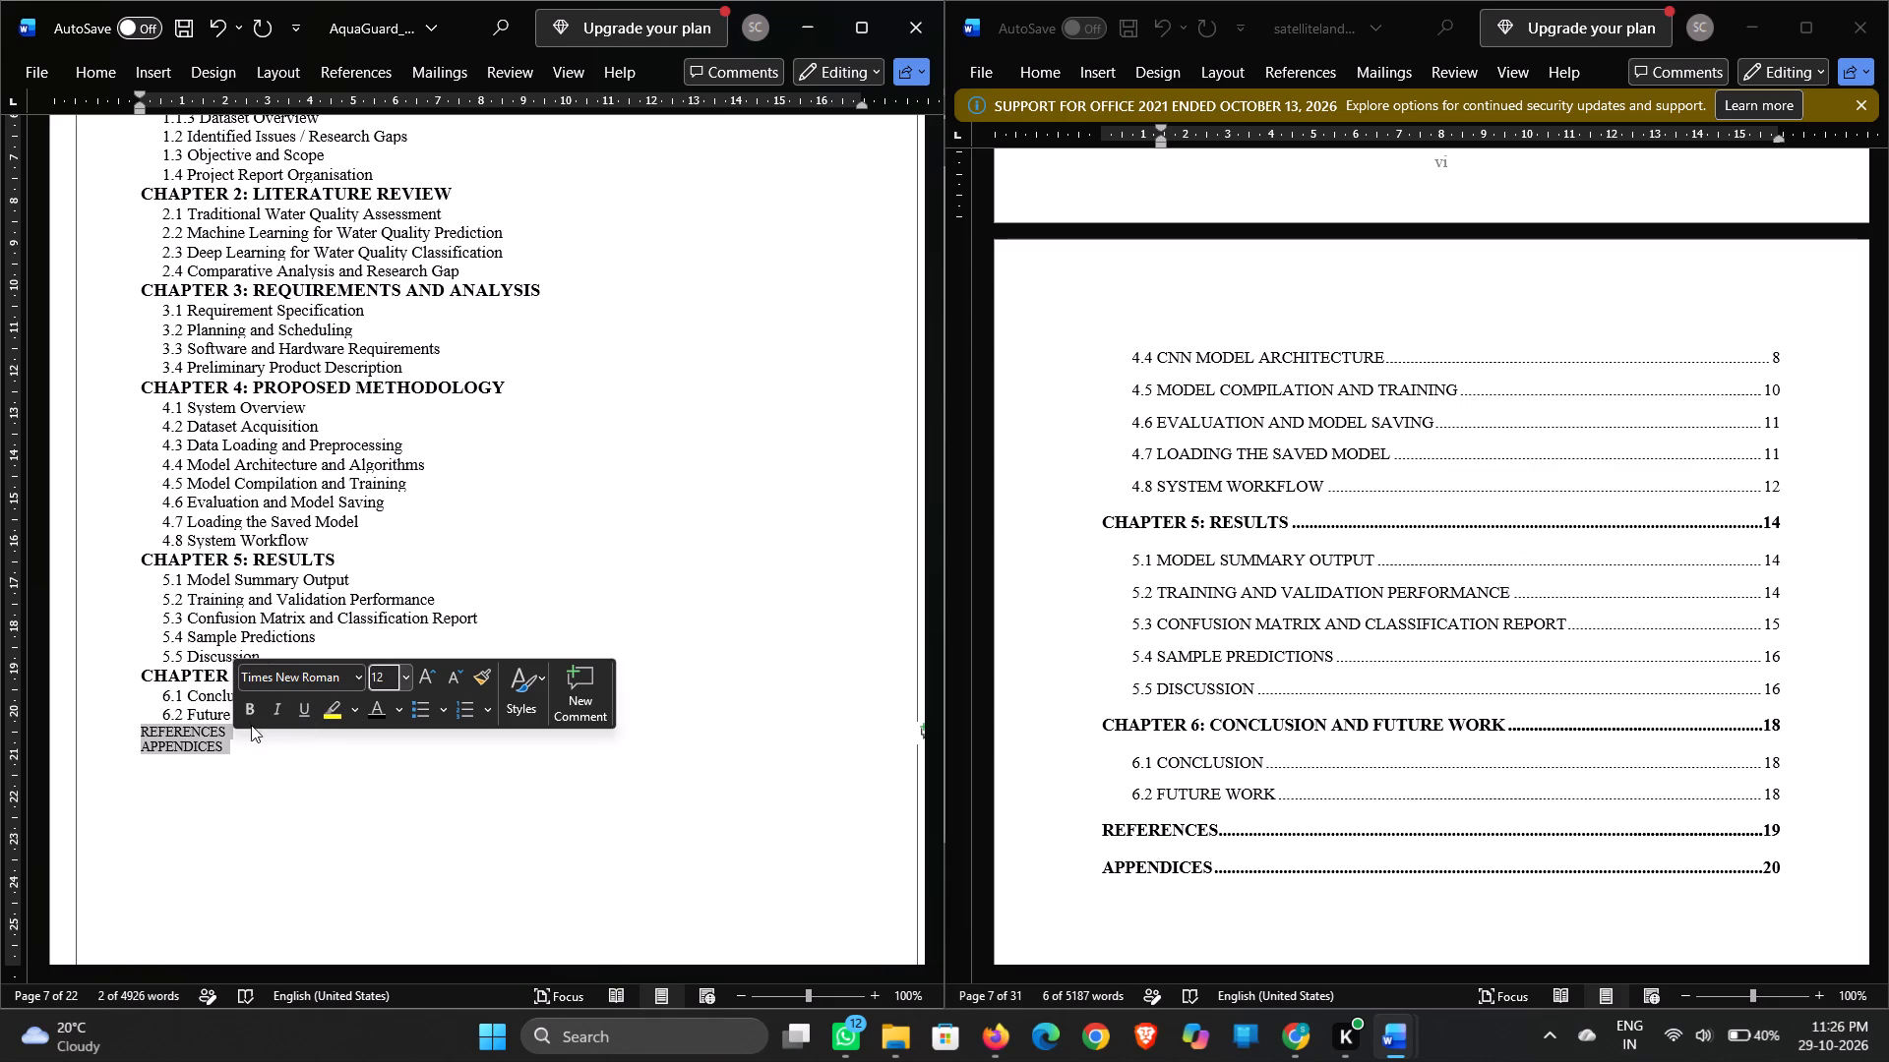
left_click(246, 705)
left_click(376, 902)
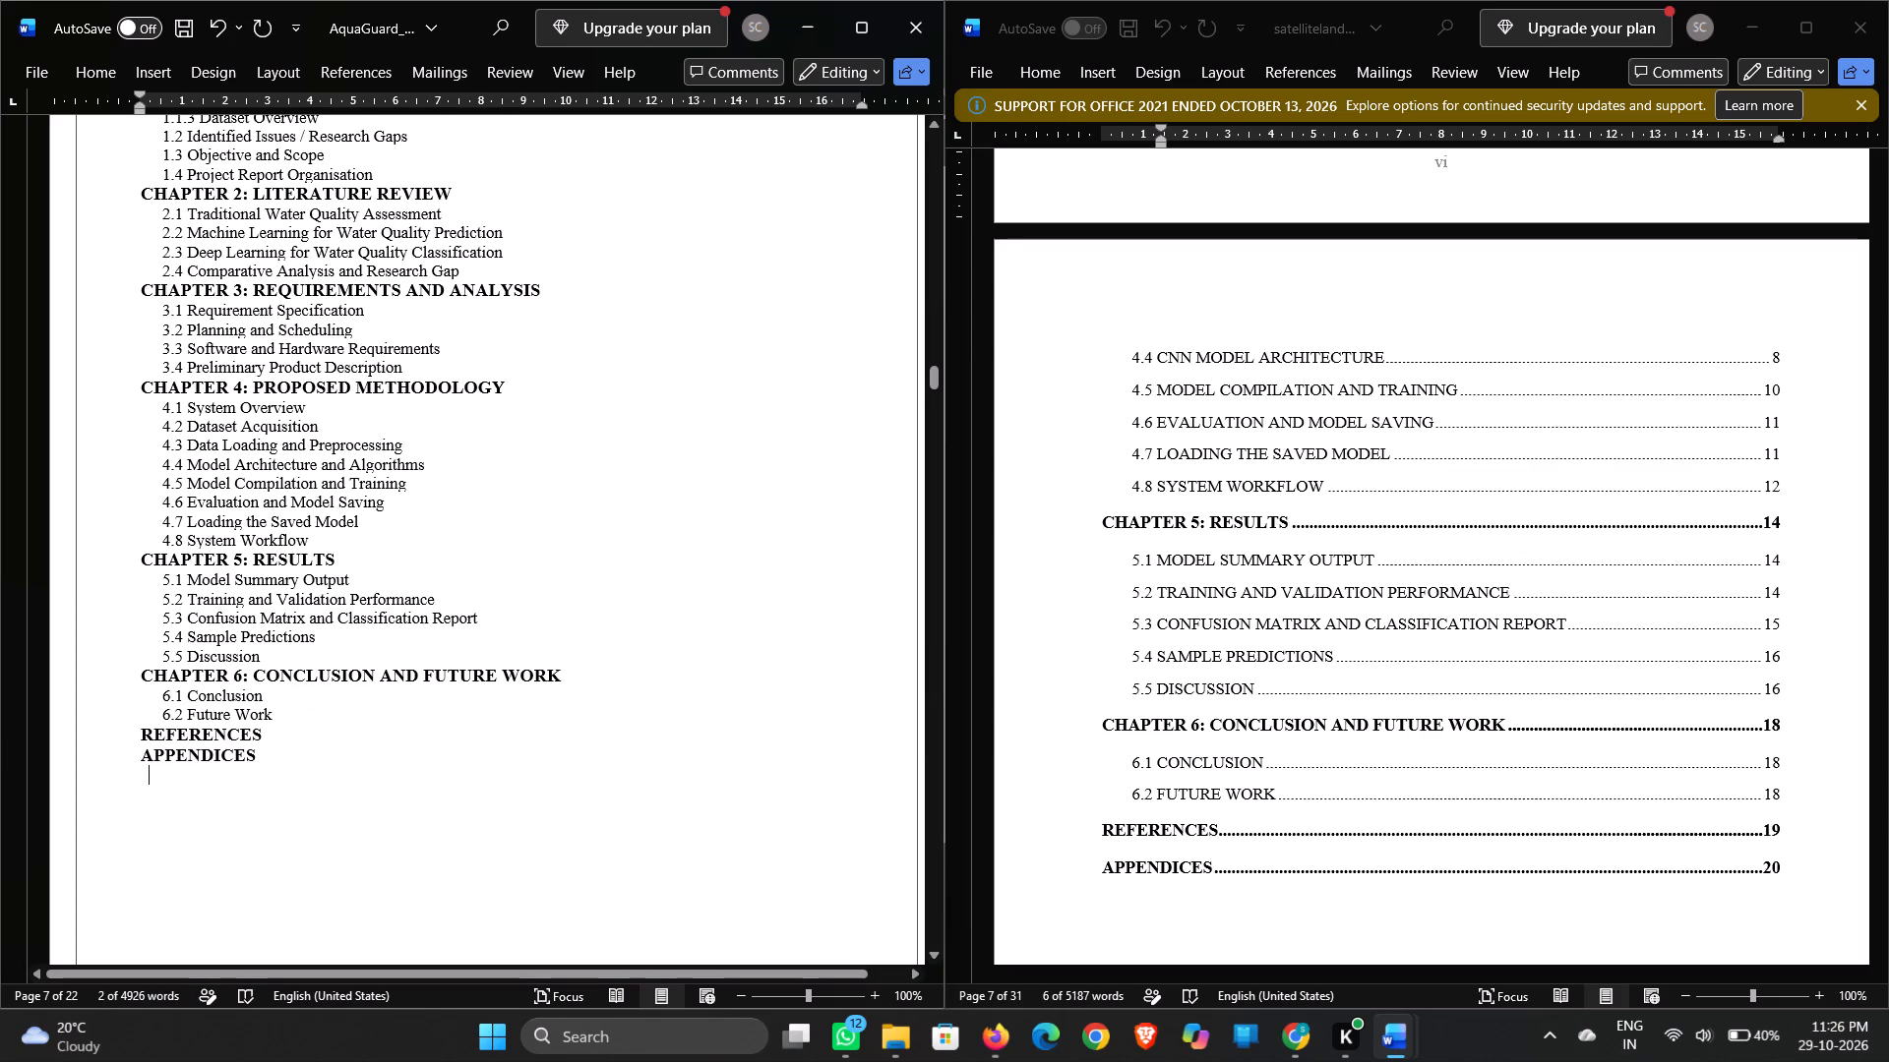
scroll(376, 902, "down", 1)
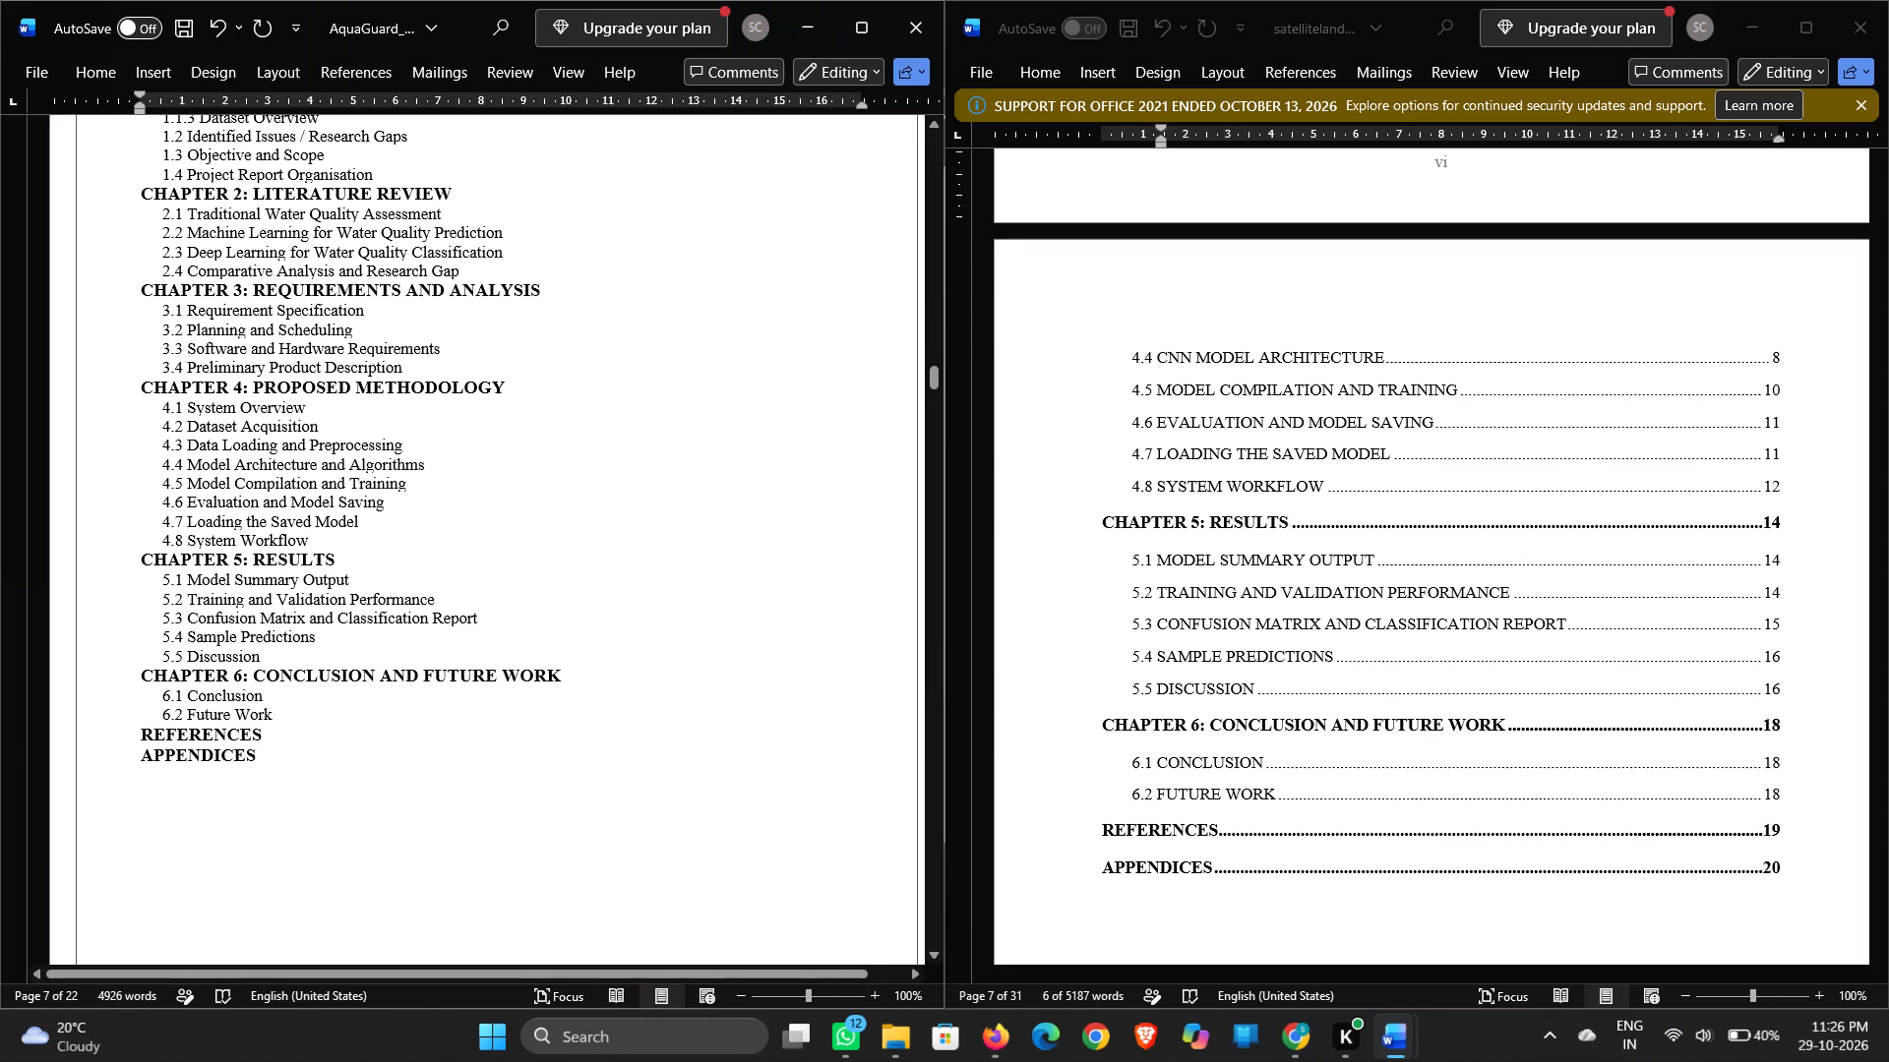
Check the reference report's Chapter 1 title and format the AquaGuard CHAPTER 1: INTRODUCTION heading as Times New Roman, 16 pt, black.
scroll(376, 902, "down", 2)
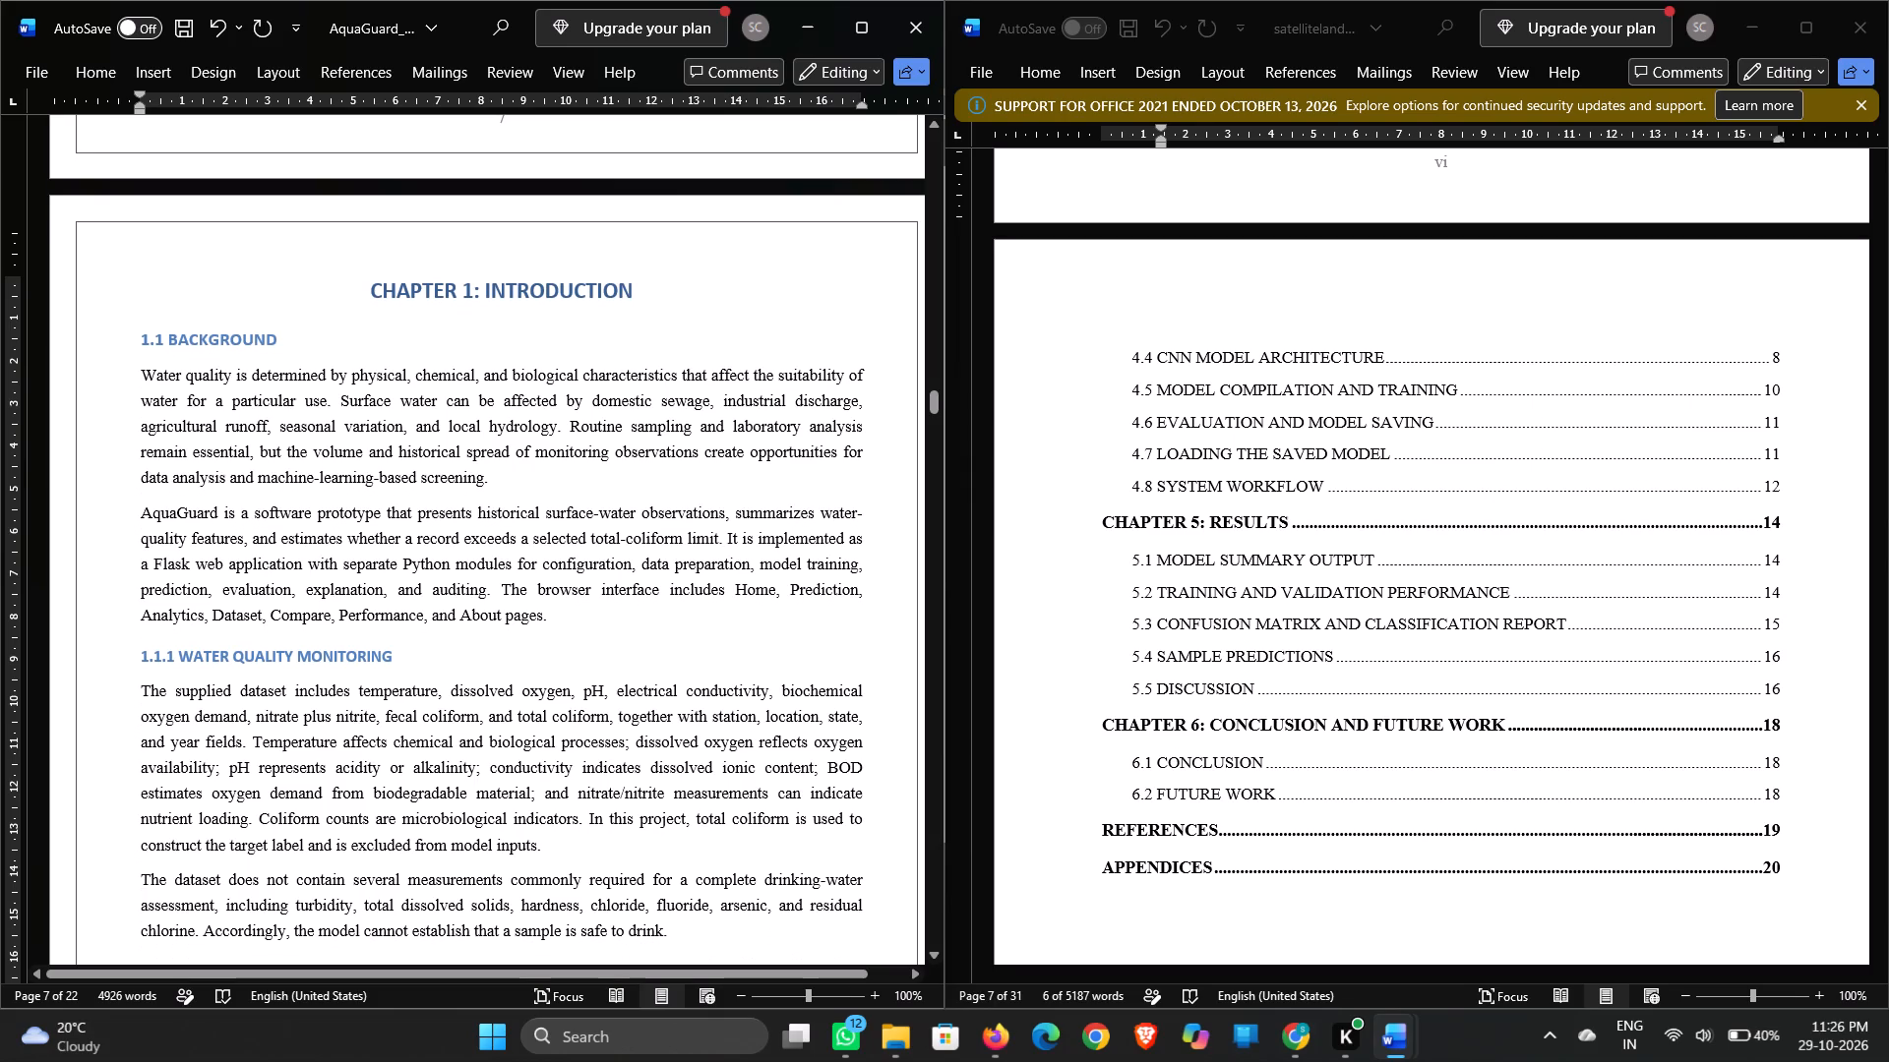
scroll(1123, 815, "down", 1)
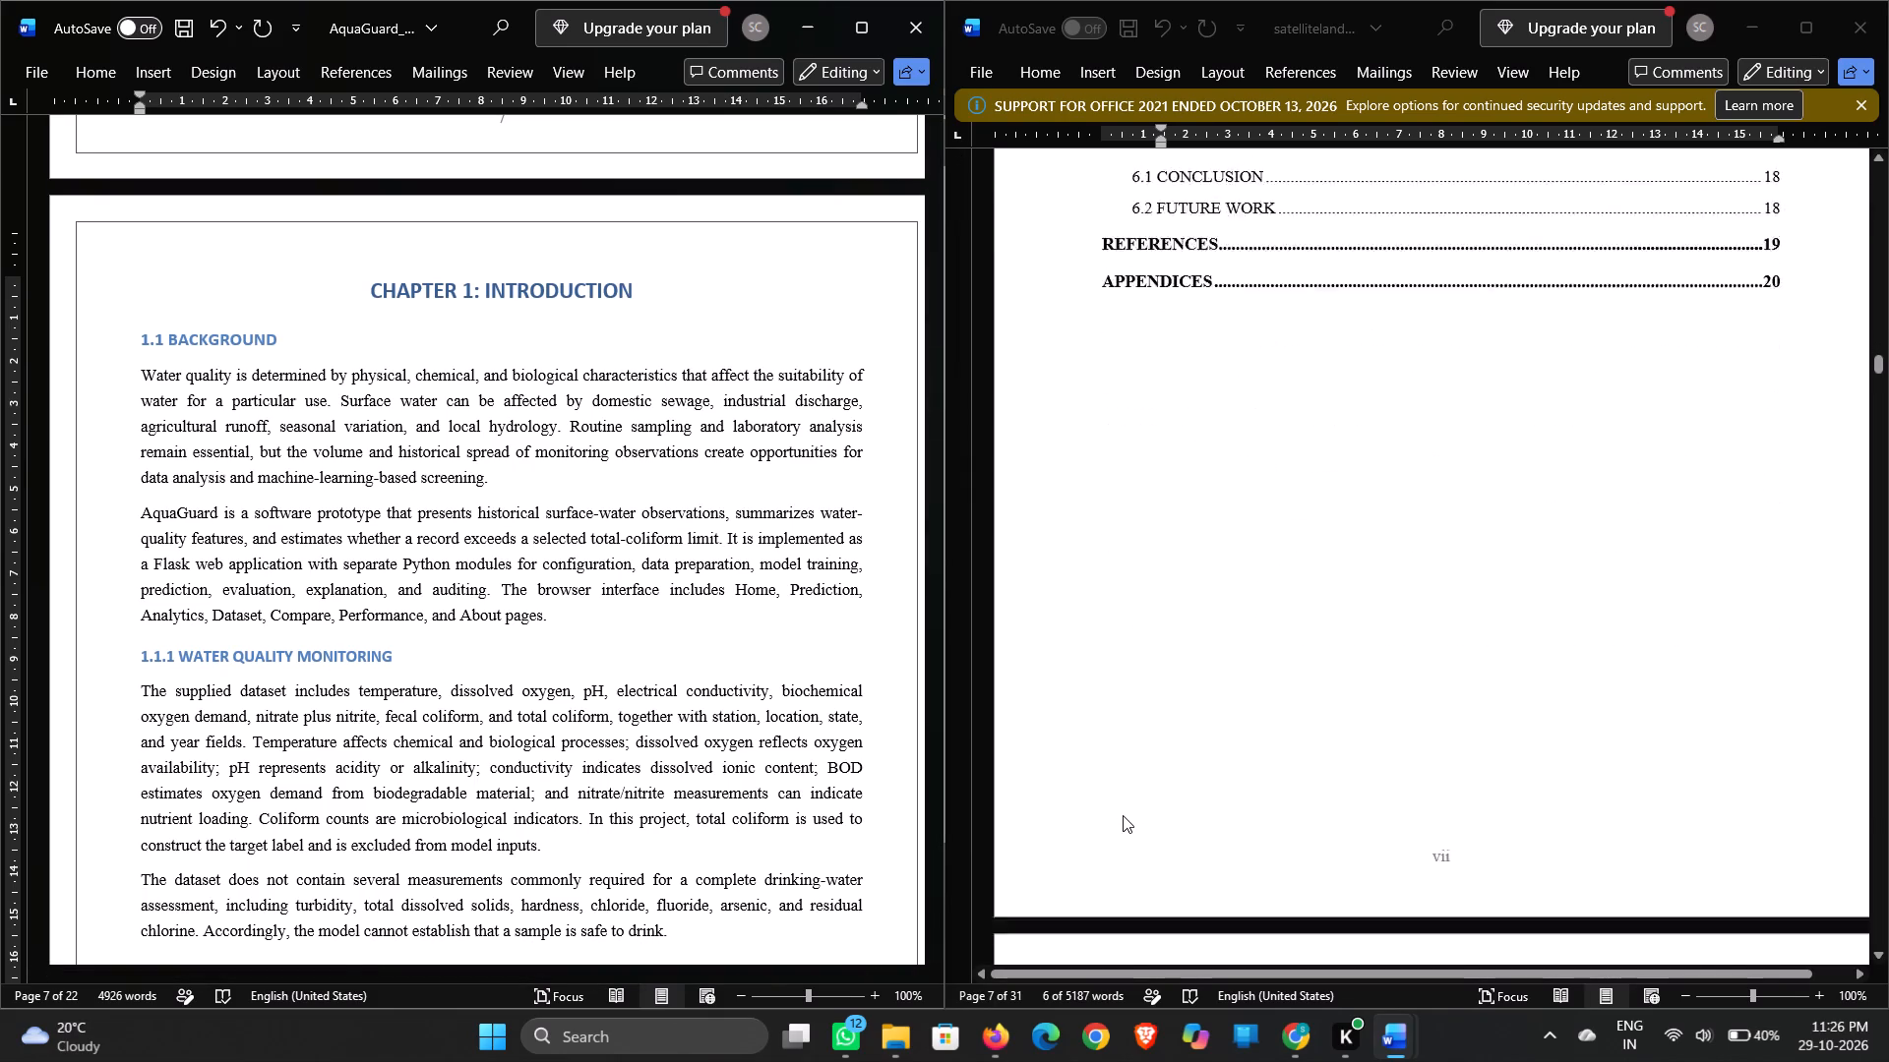
scroll(1123, 815, "down", 2)
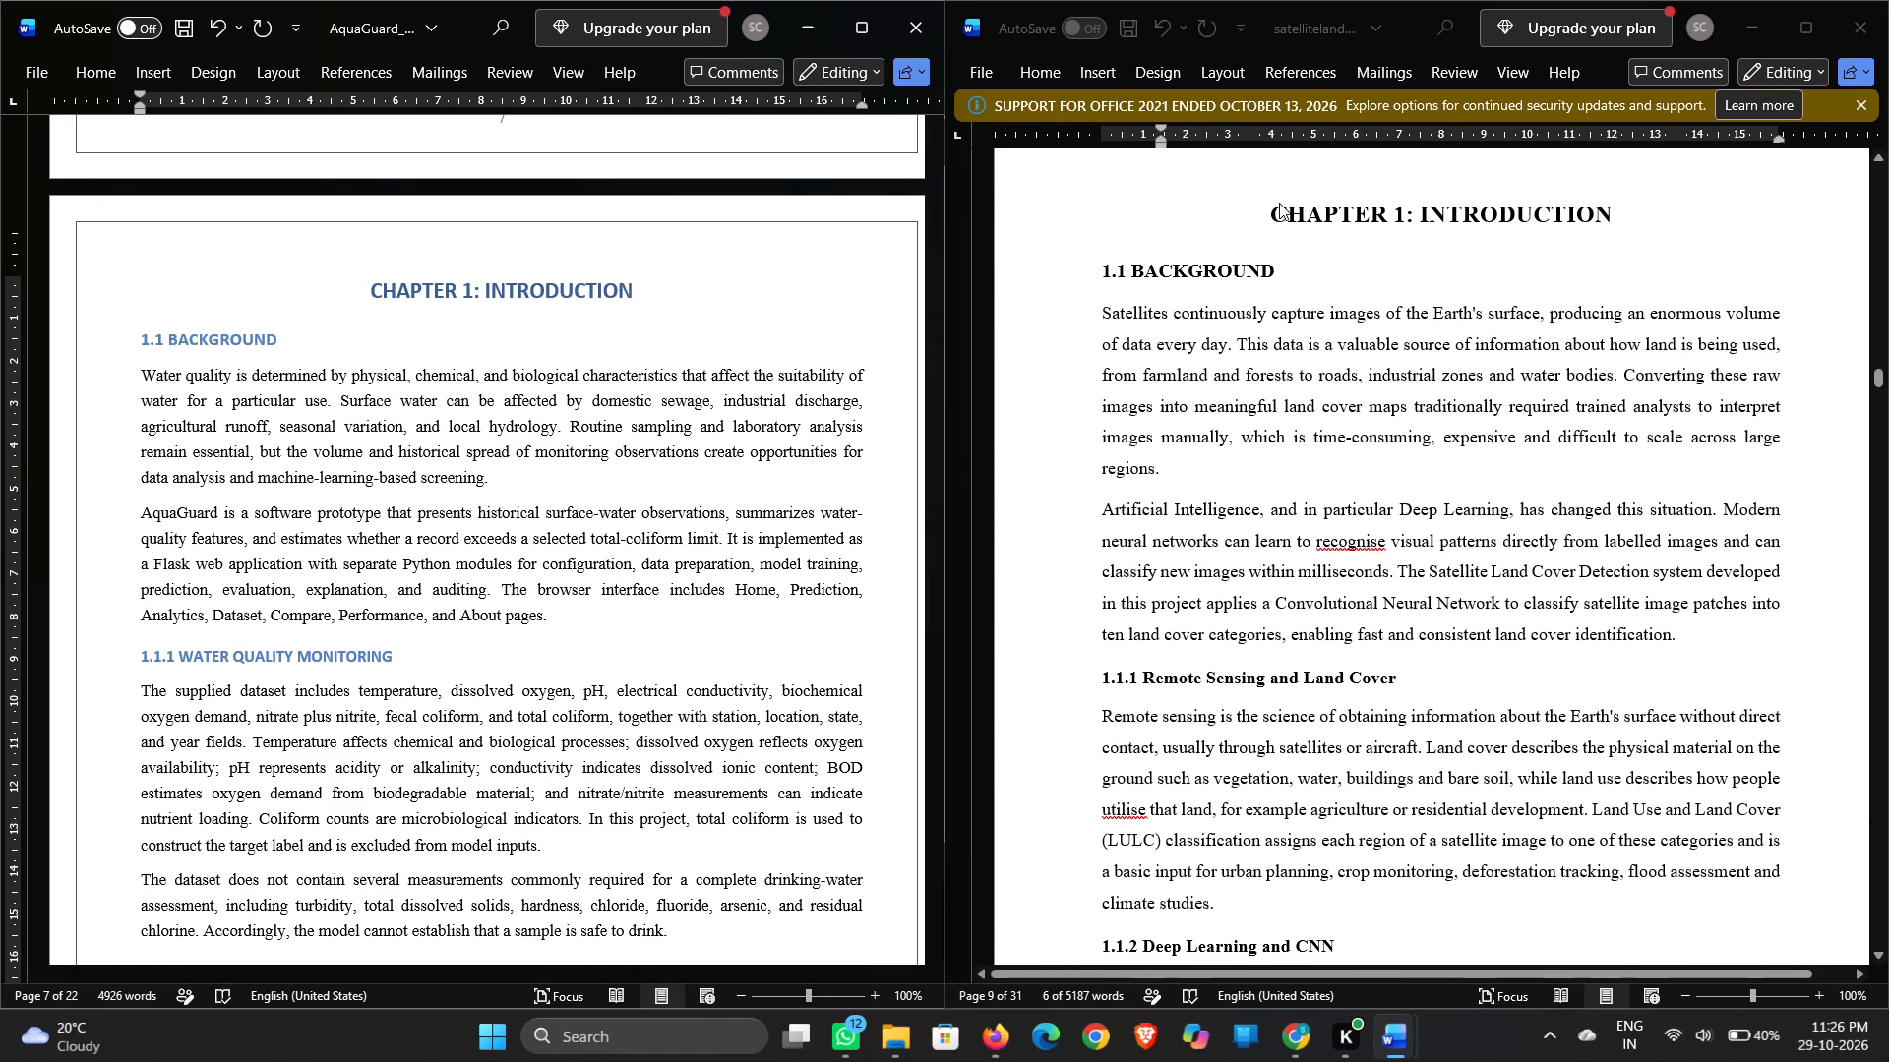
left_click_drag(1279, 203, 1380, 226)
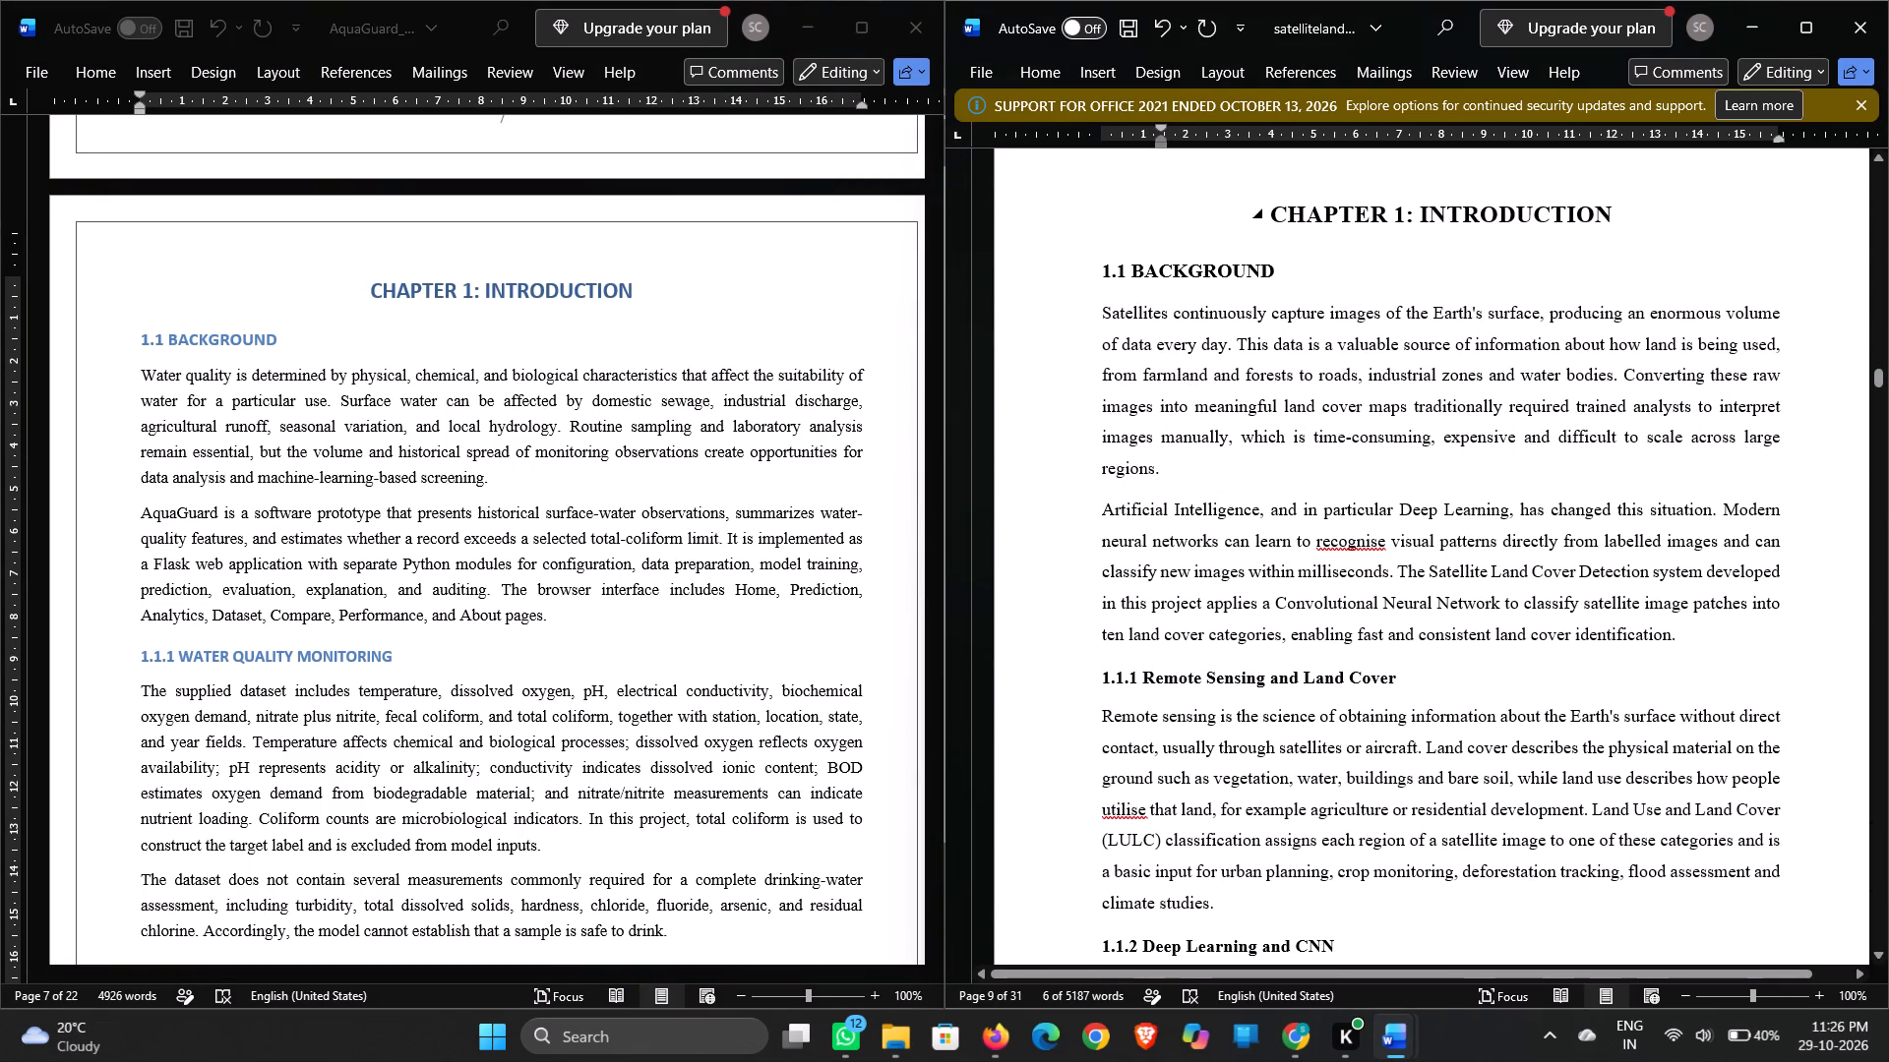
left_click_drag(1275, 215, 1365, 221)
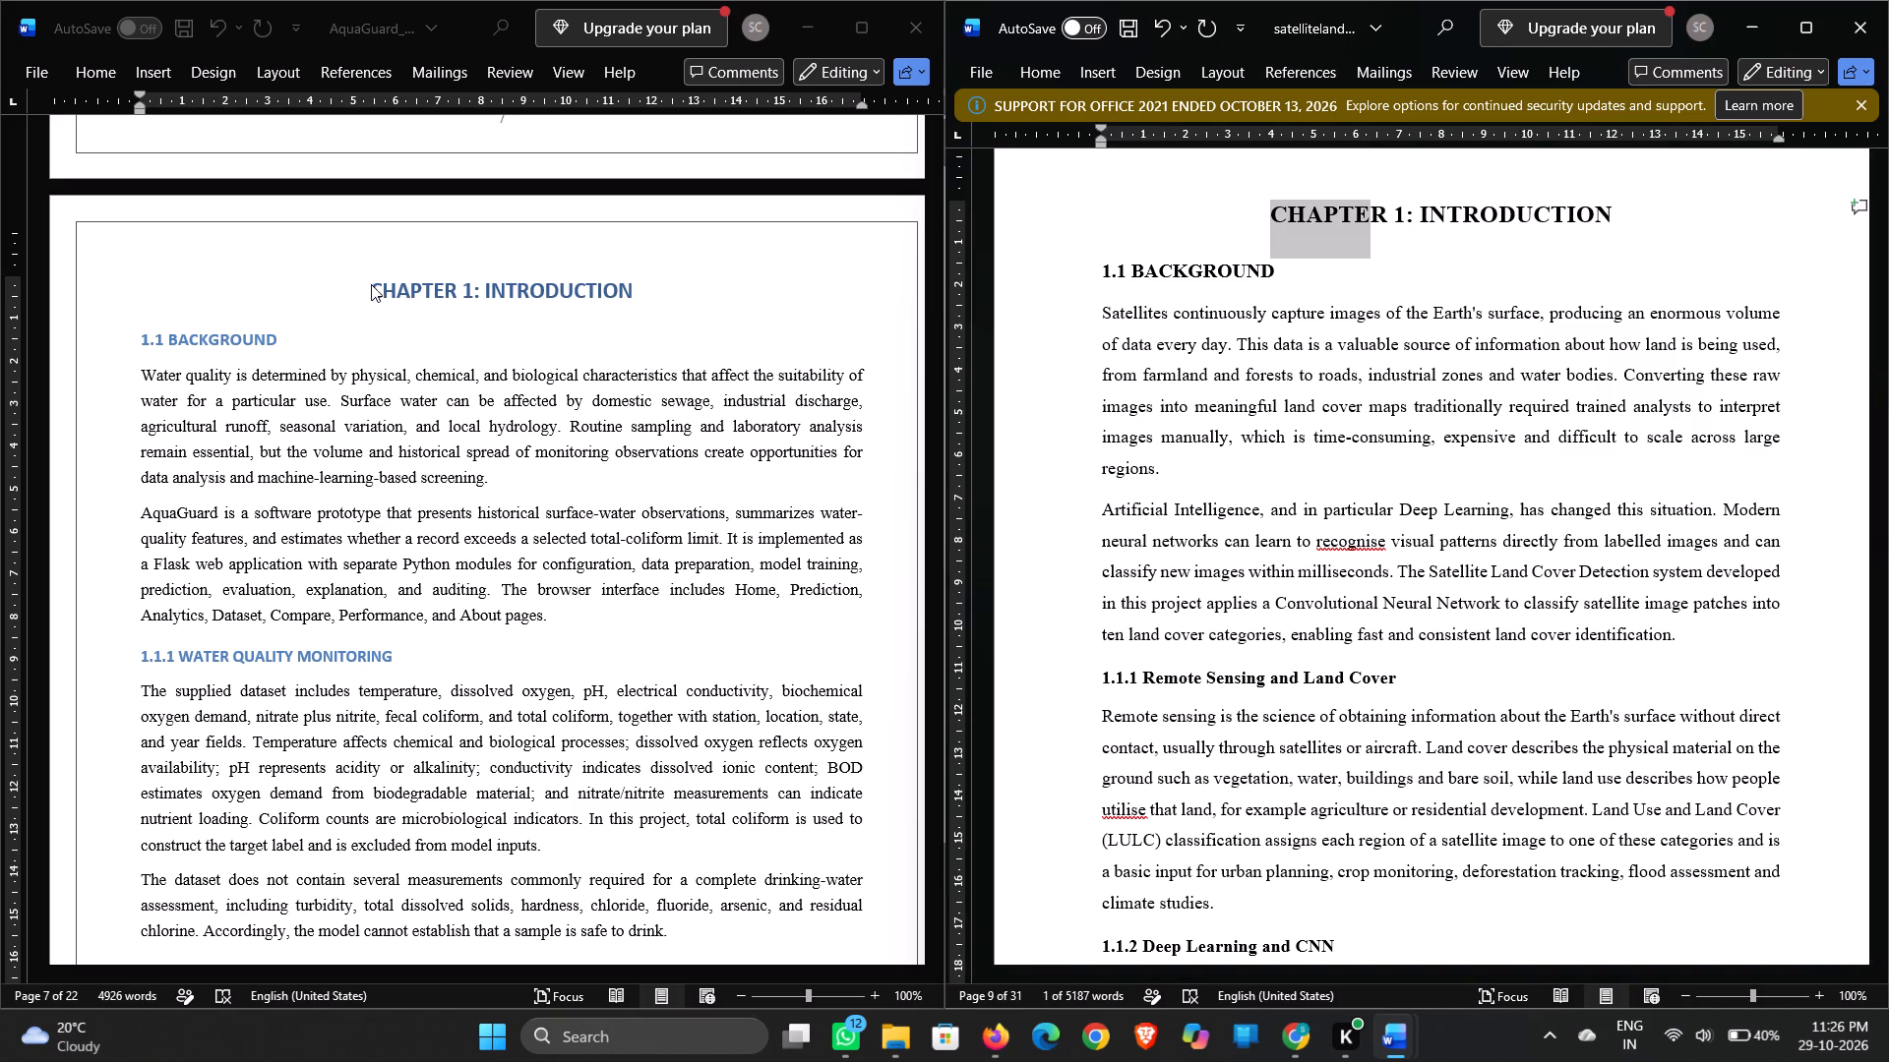
left_click_drag(370, 284, 606, 290)
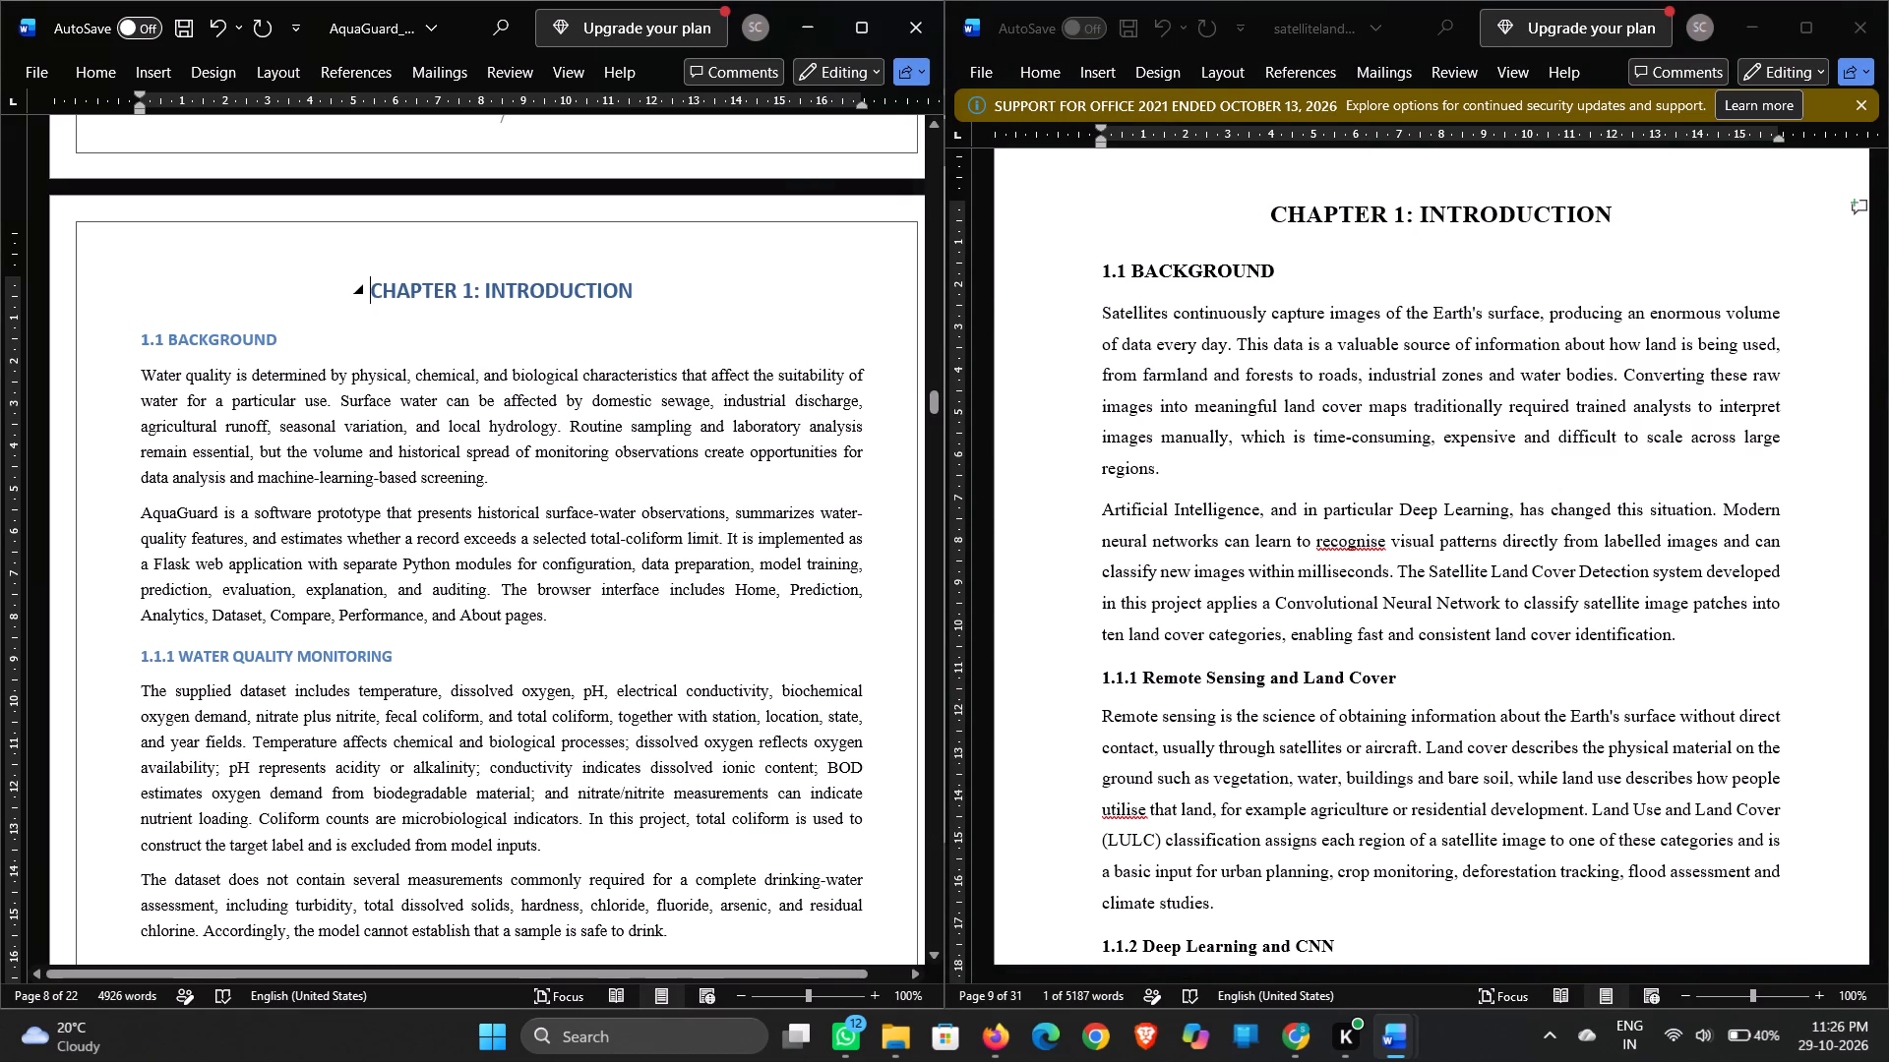
triple_click(382, 294)
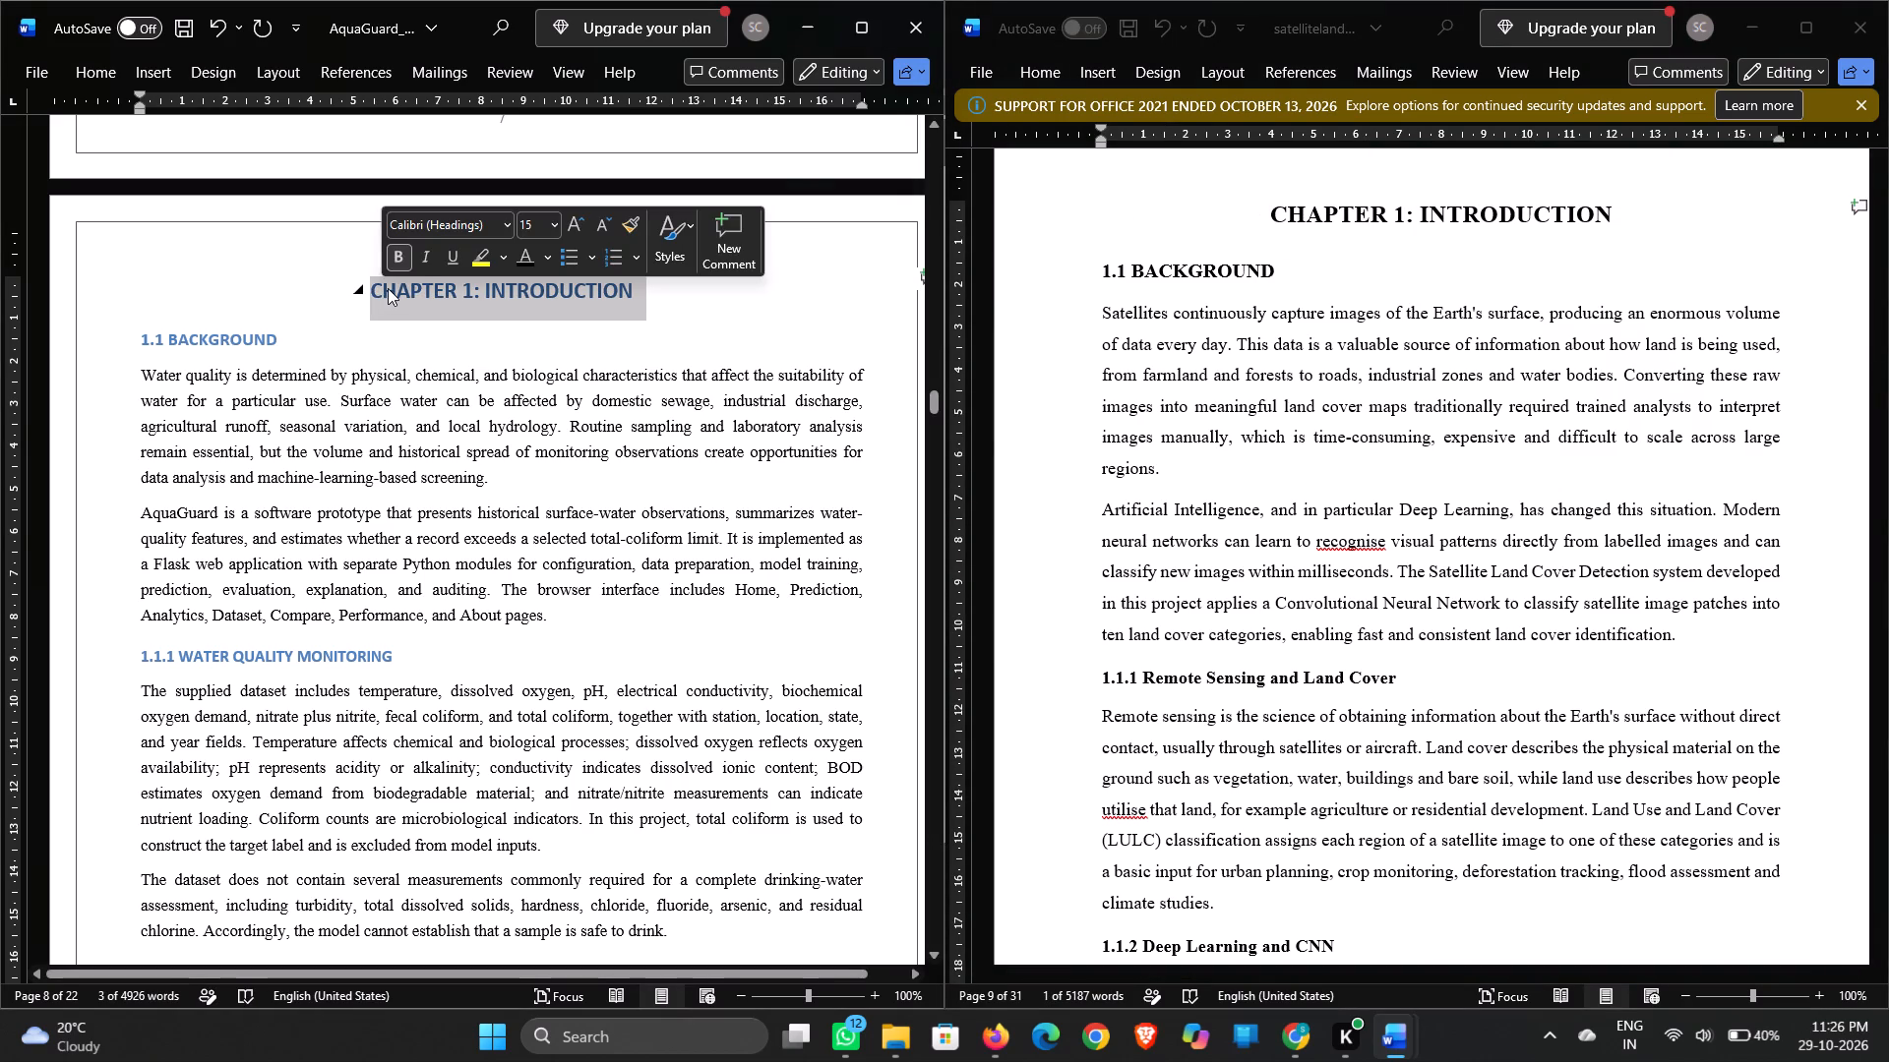
left_click(470, 224)
type("ti")
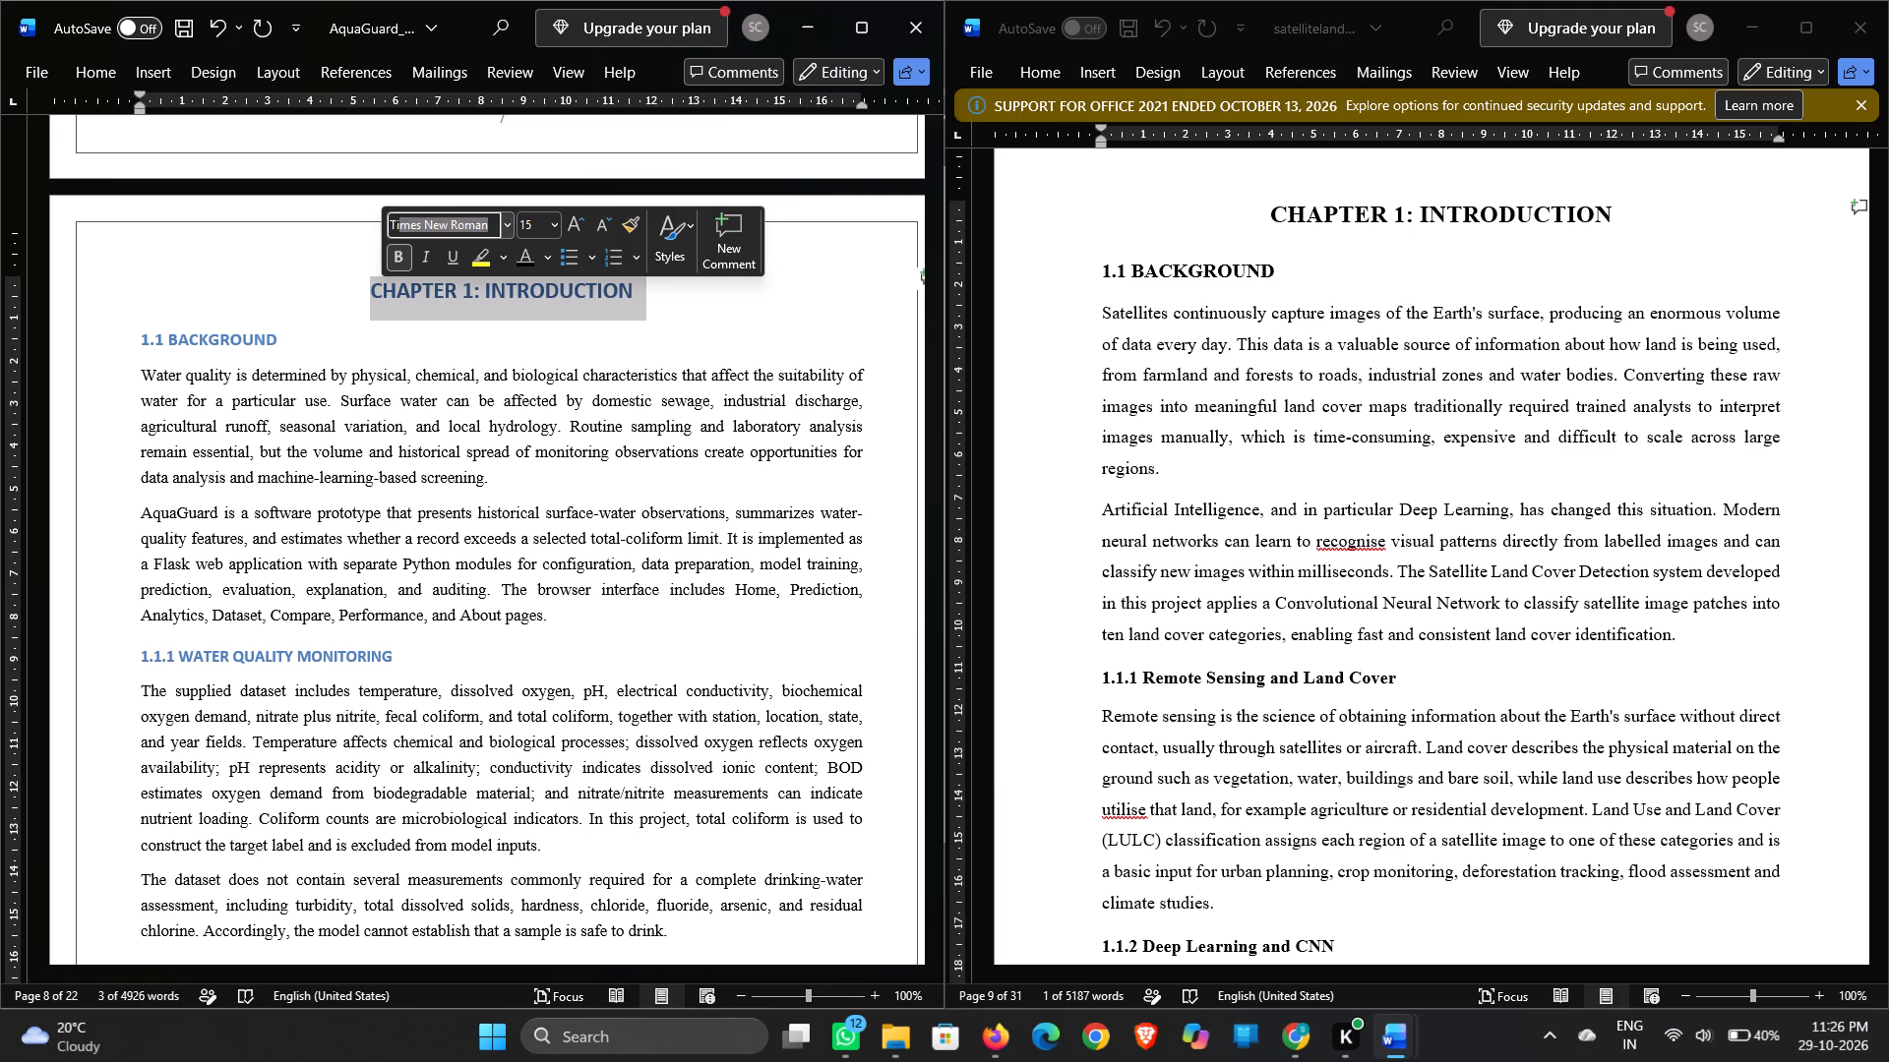
key("Return")
left_click(529, 225)
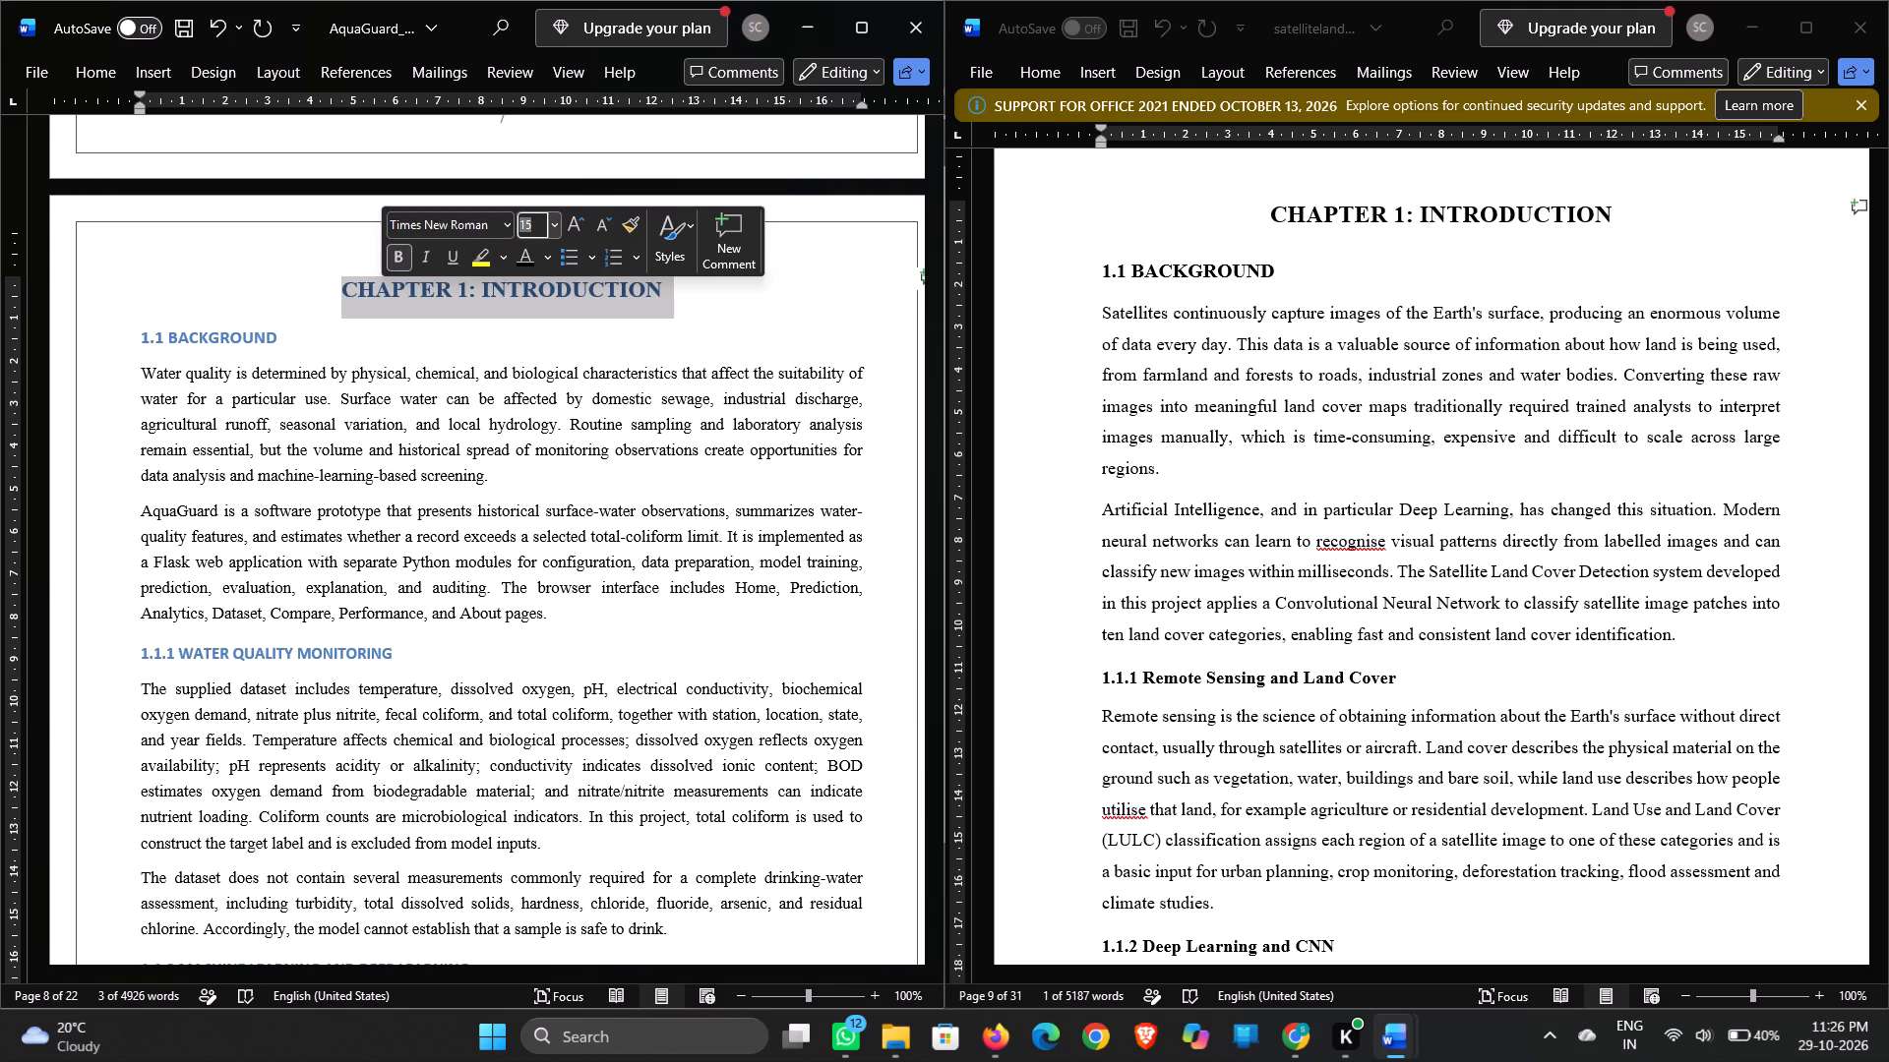
type("16")
left_click(519, 261)
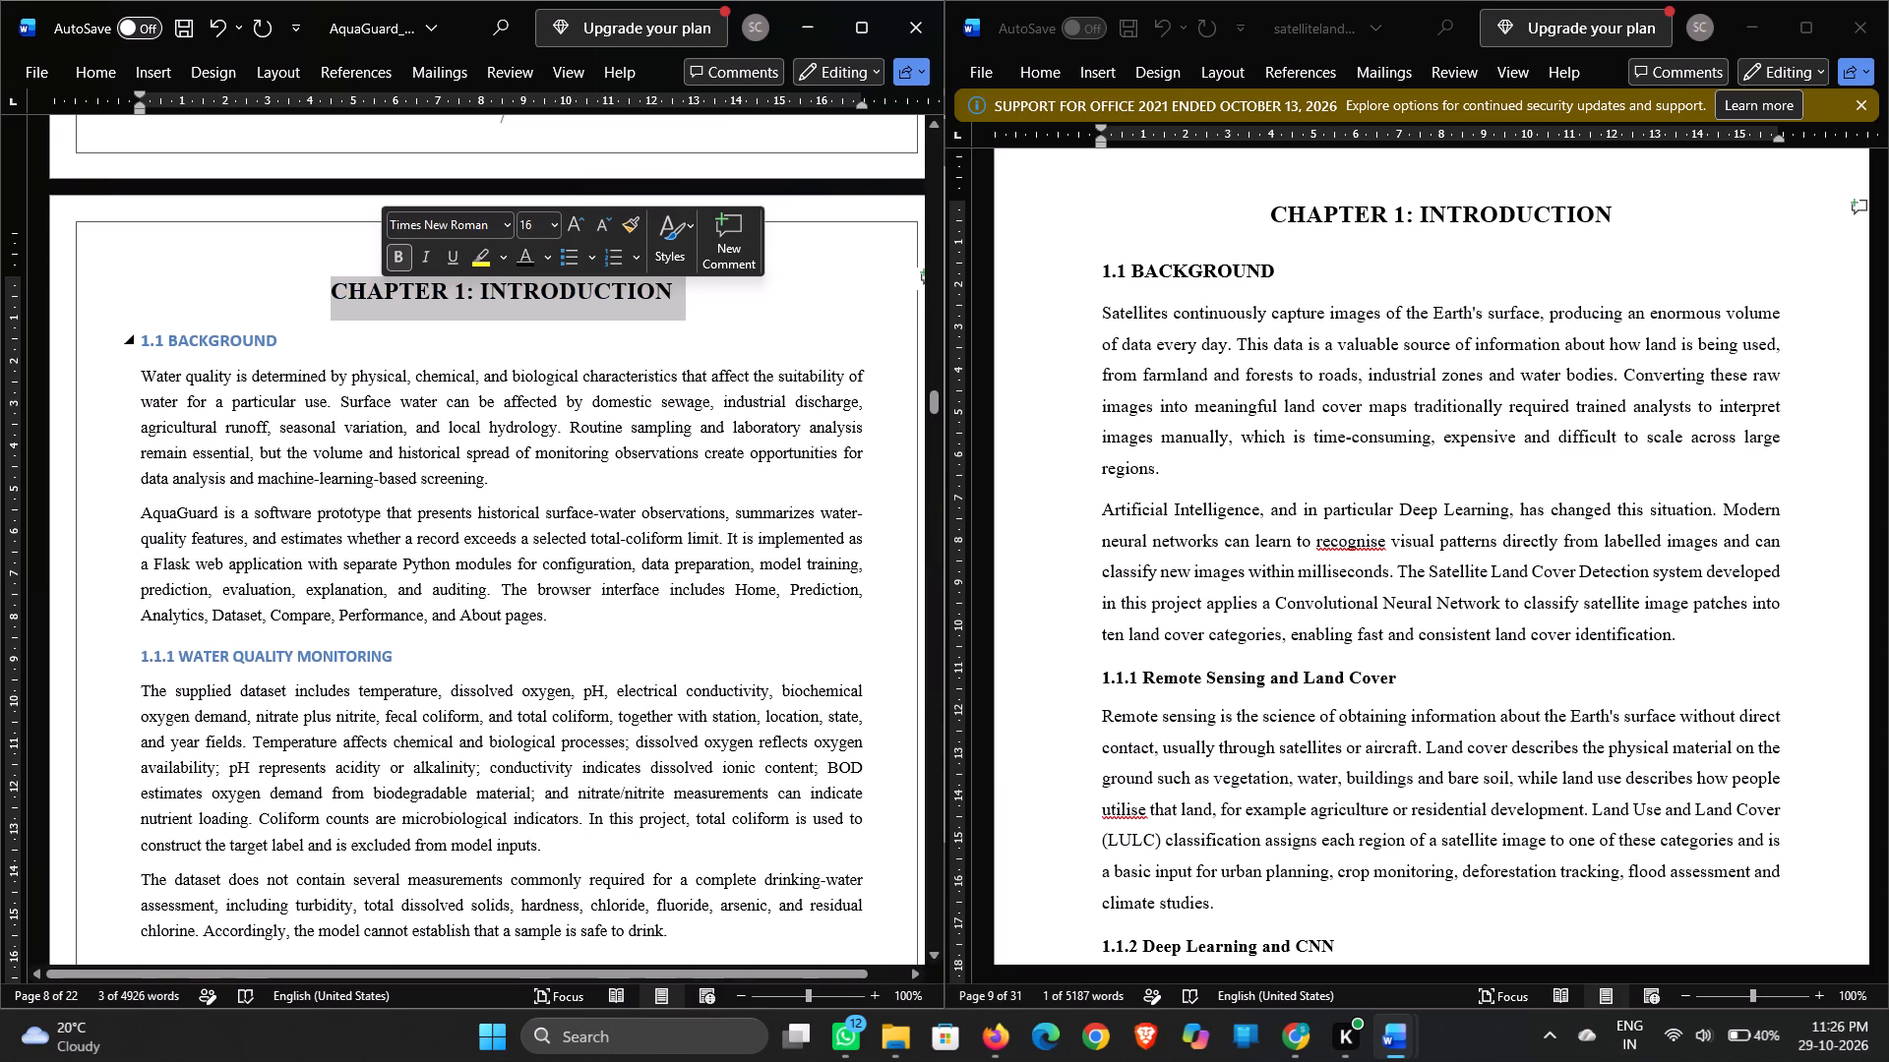
left_click(423, 351)
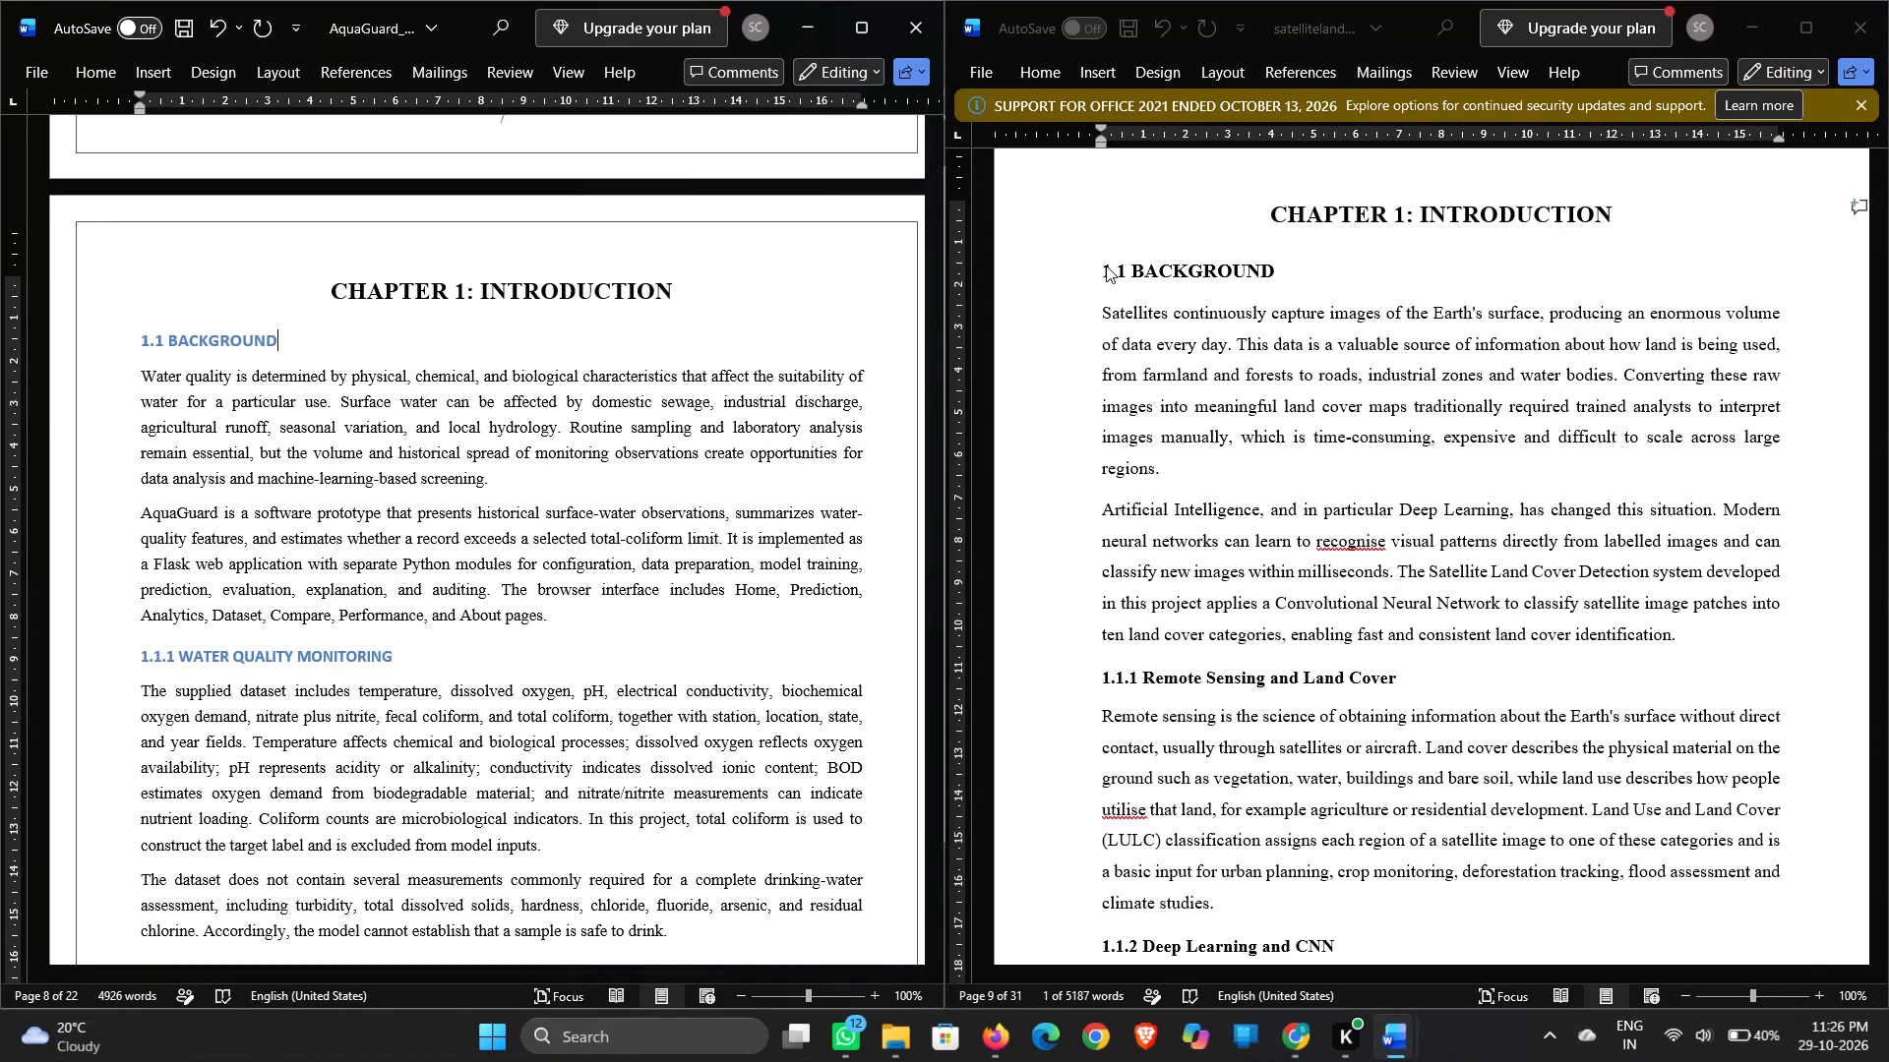
Check the reference 1.1 heading and format the AquaGuard 1.1 BACKGROUND heading as Times New Roman, 13 pt, black.
left_click_drag(1106, 265, 1182, 269)
left_click_drag(1182, 269, 1146, 270)
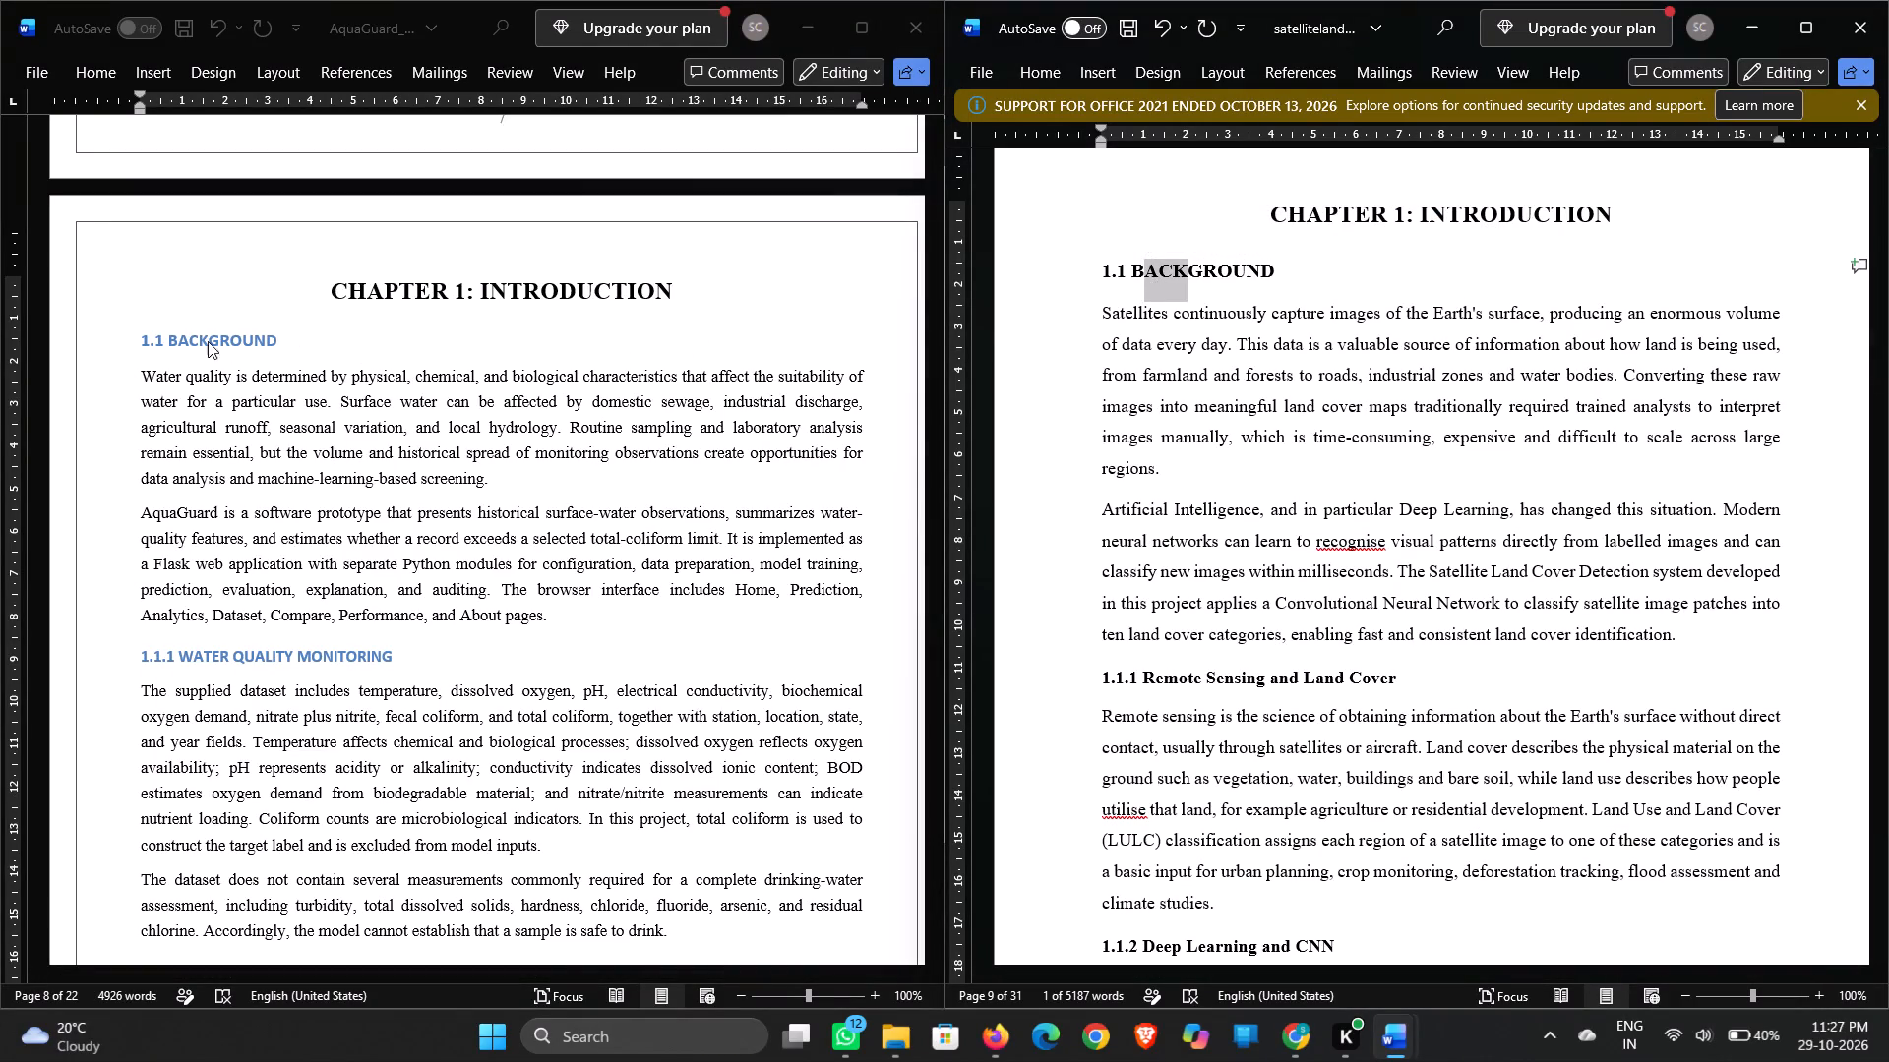
left_click(139, 339)
left_click_drag(139, 339, 228, 339)
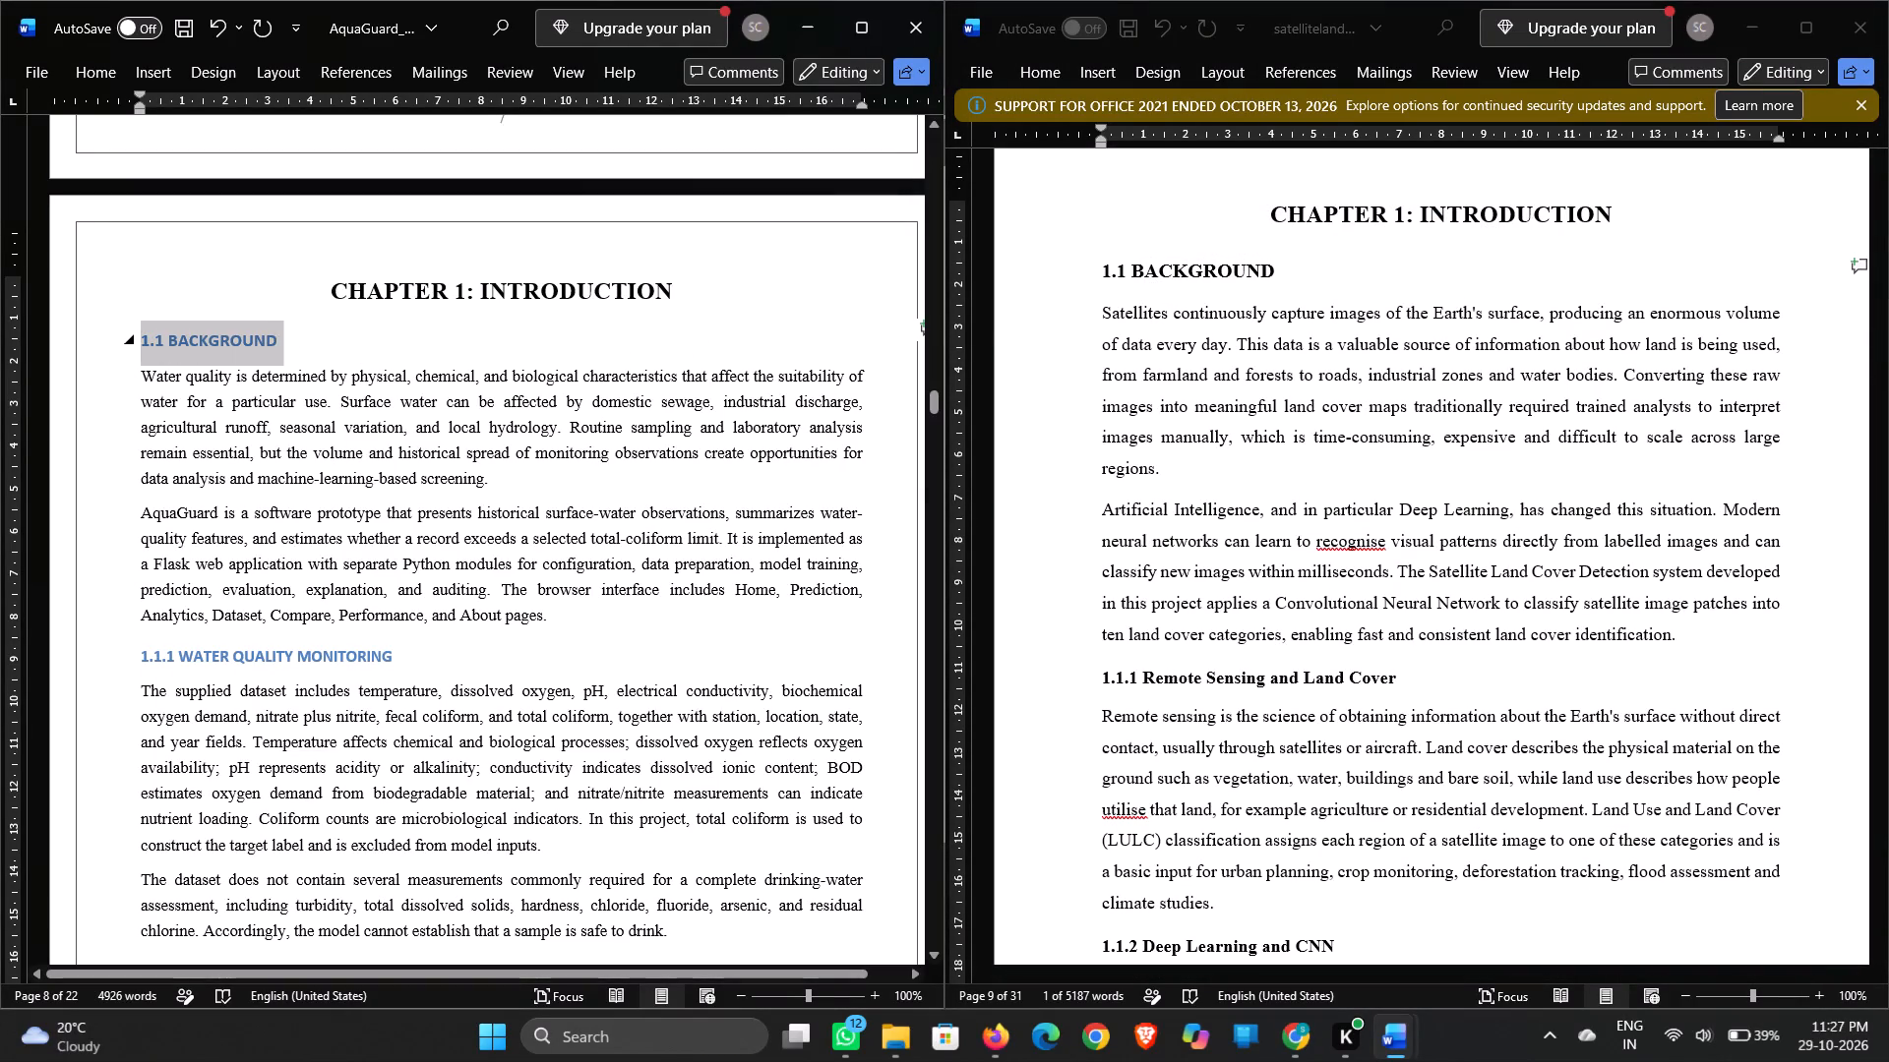
left_click_drag(228, 339, 266, 339)
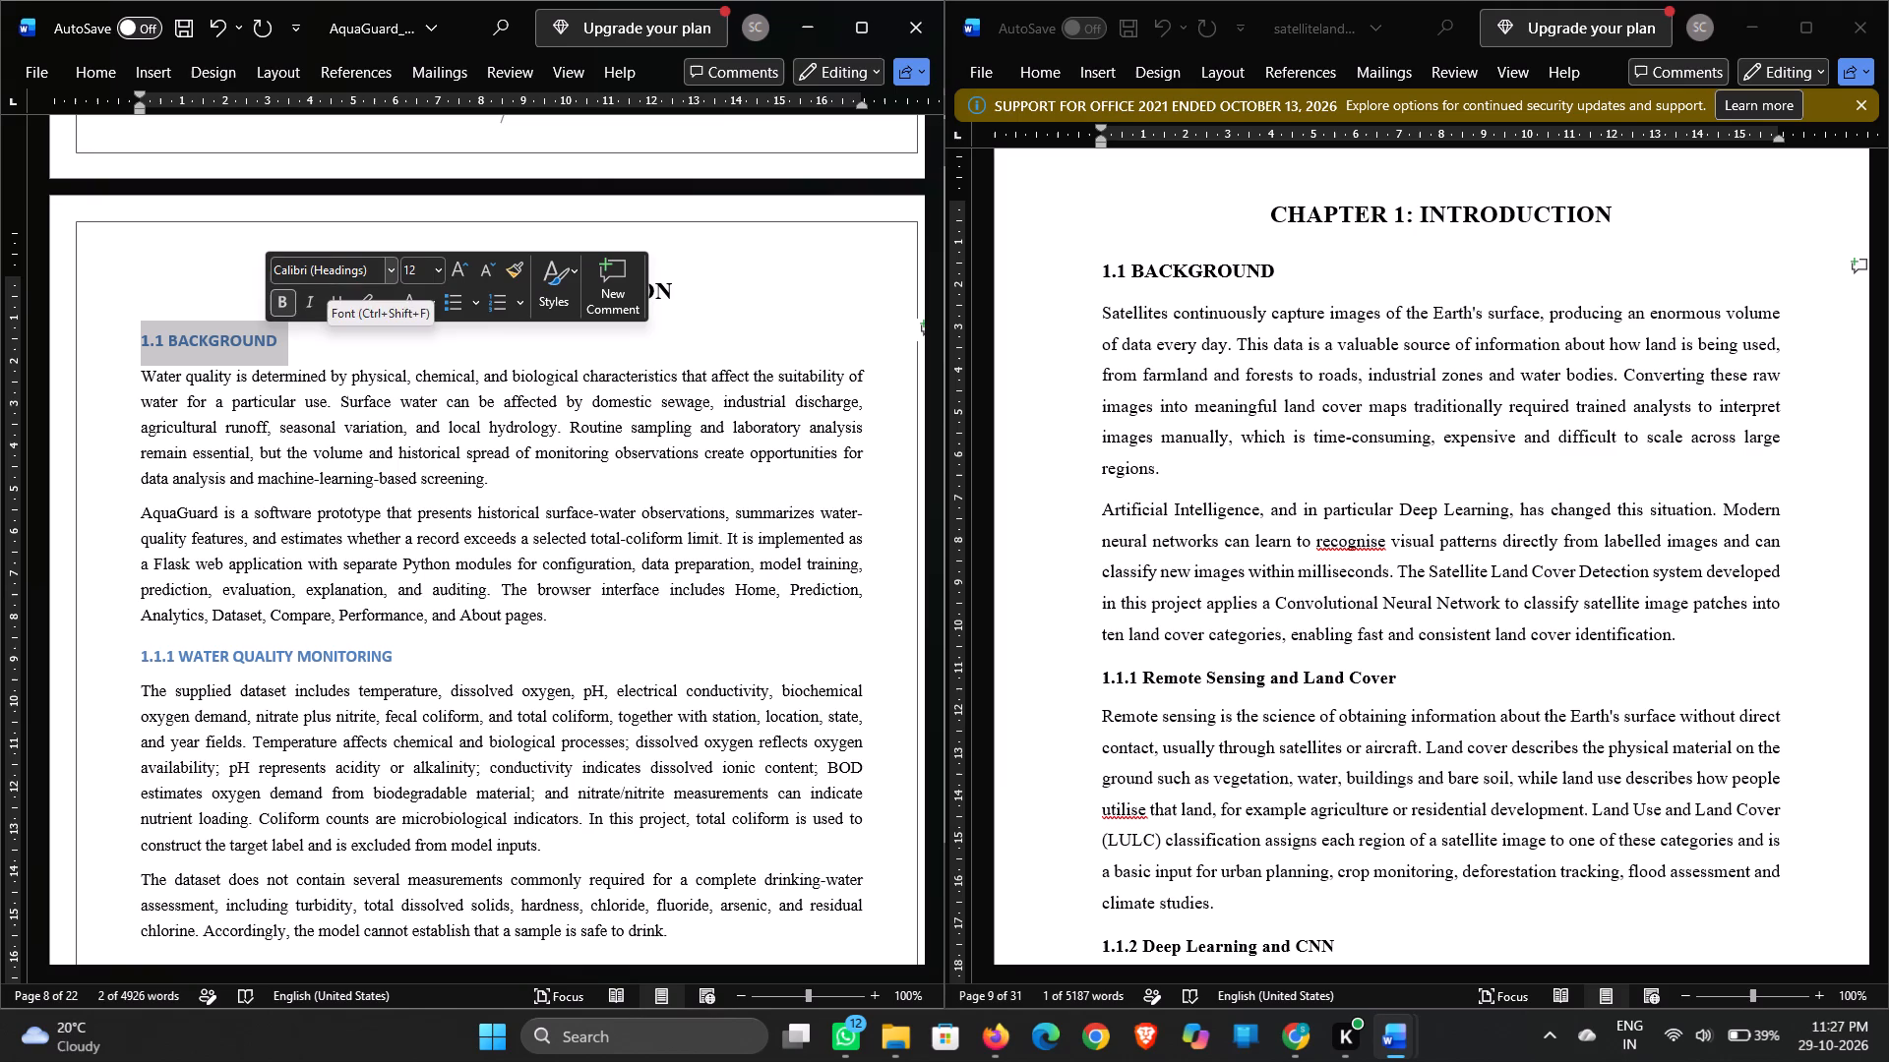
left_click(330, 271)
type("ti")
key("Return")
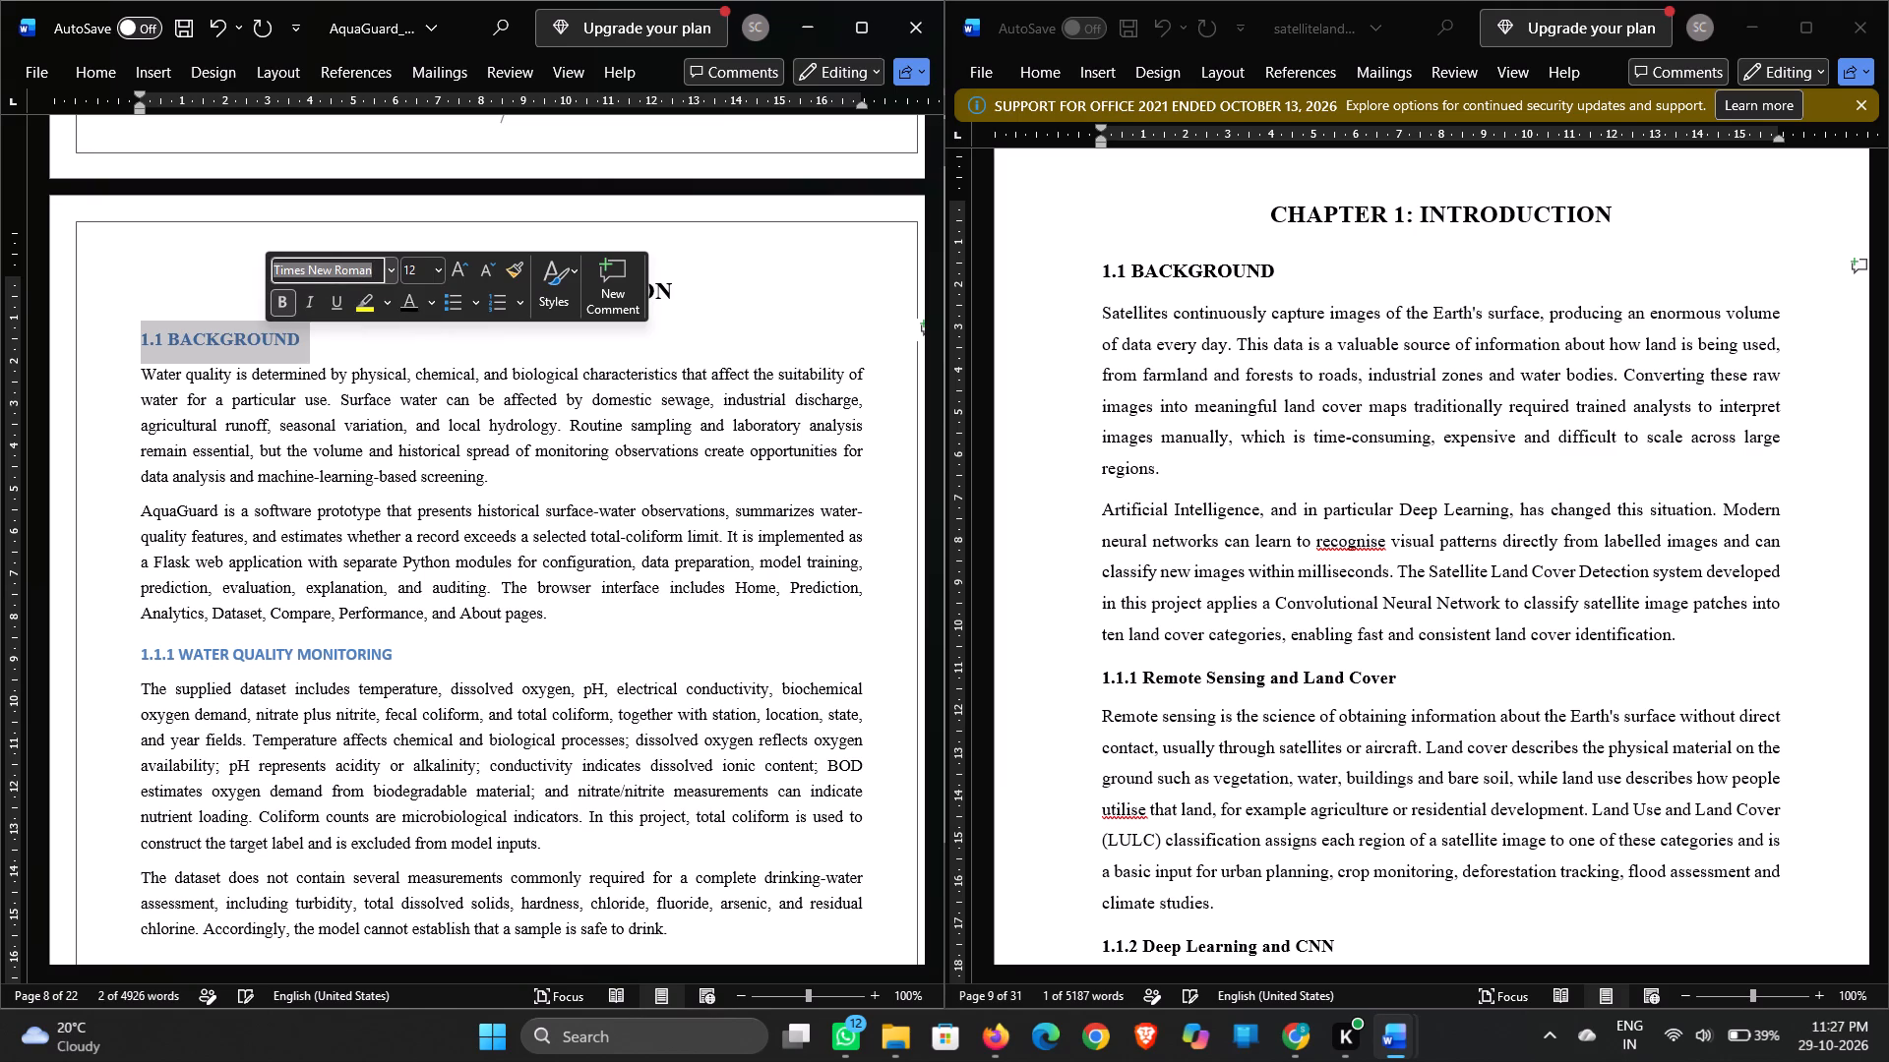
left_click(418, 271)
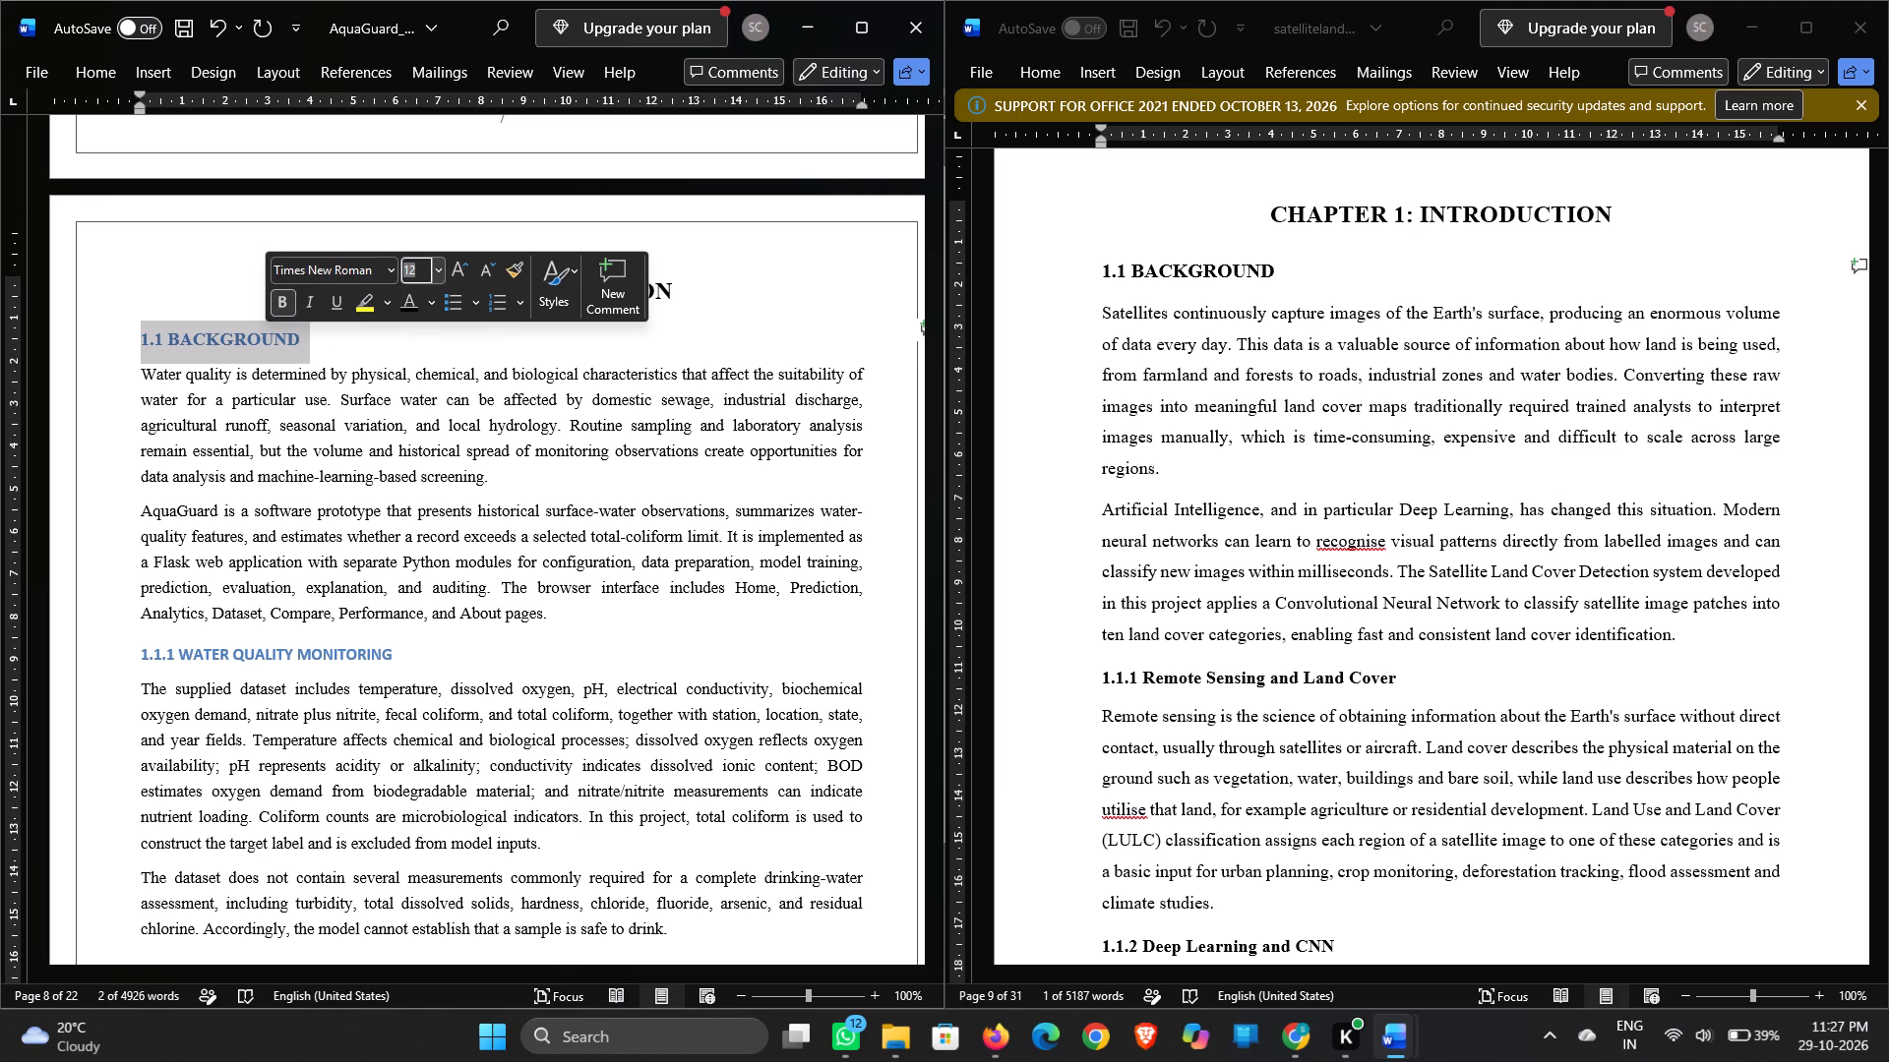
type("13")
key("Return")
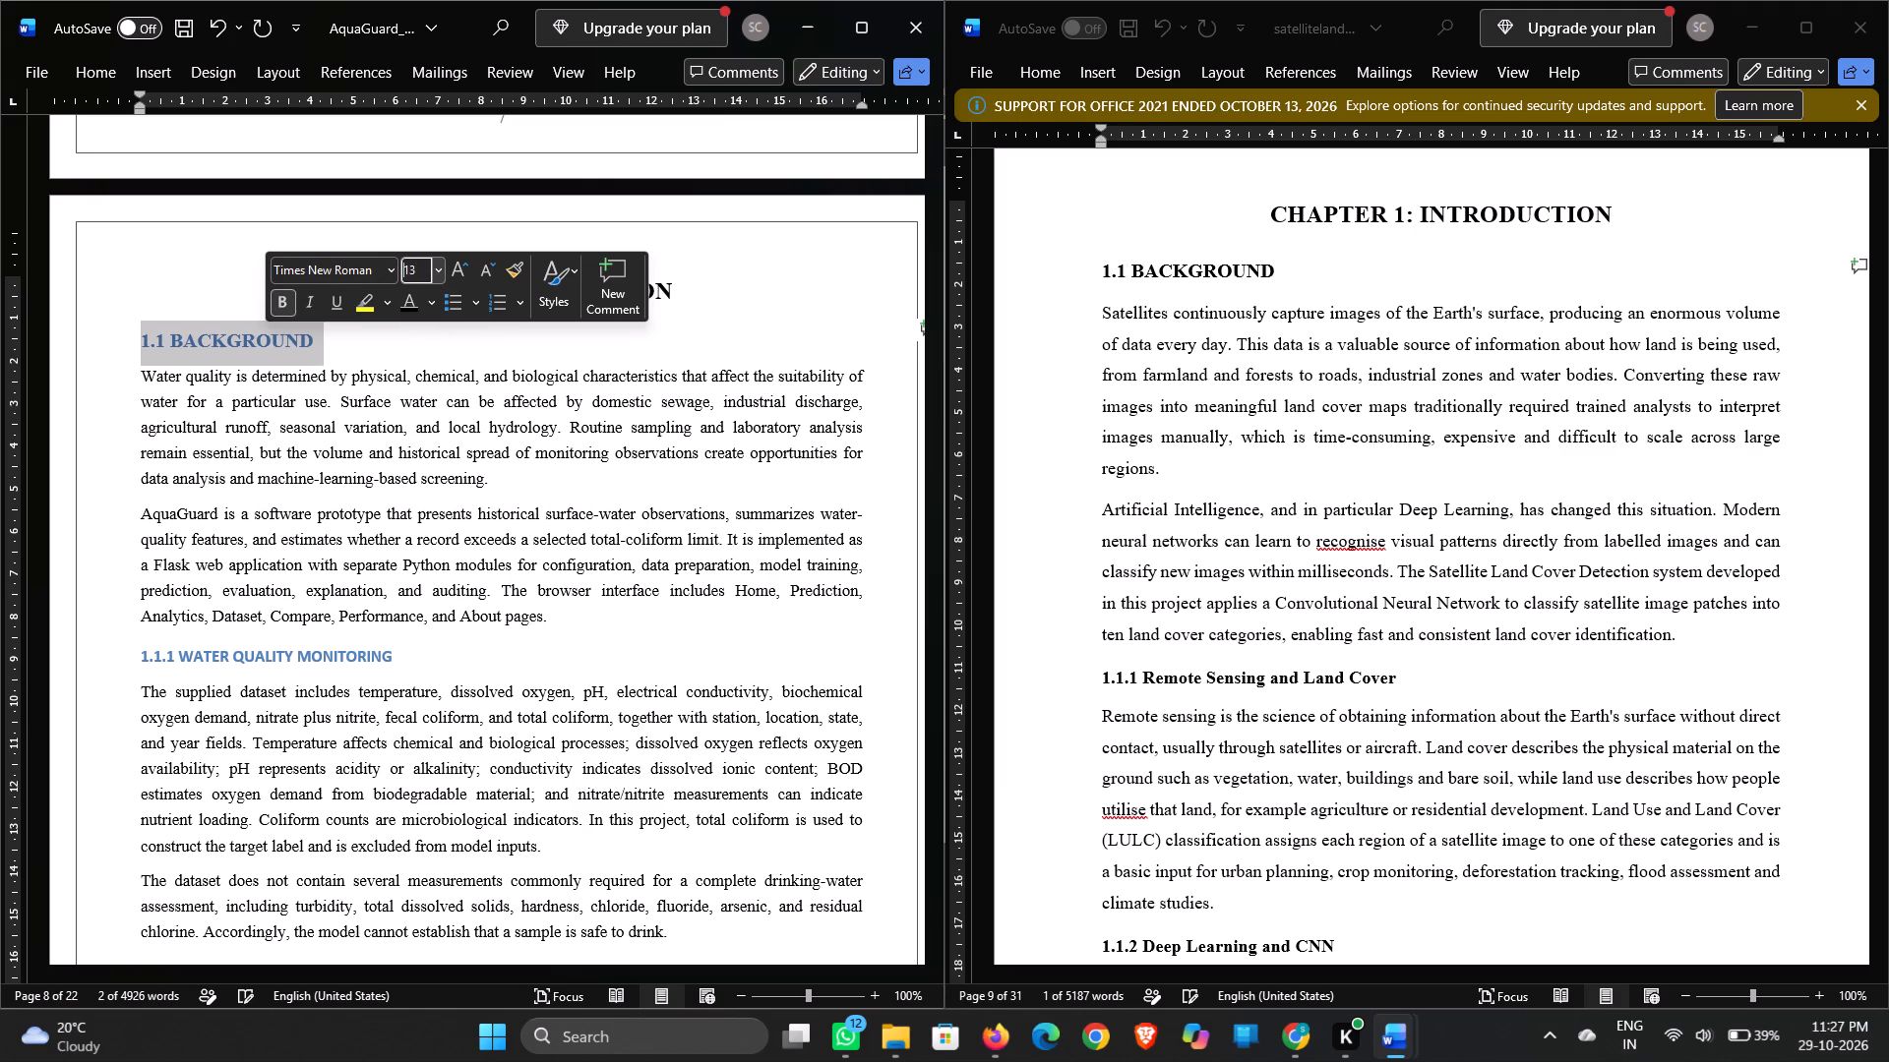
left_click(416, 301)
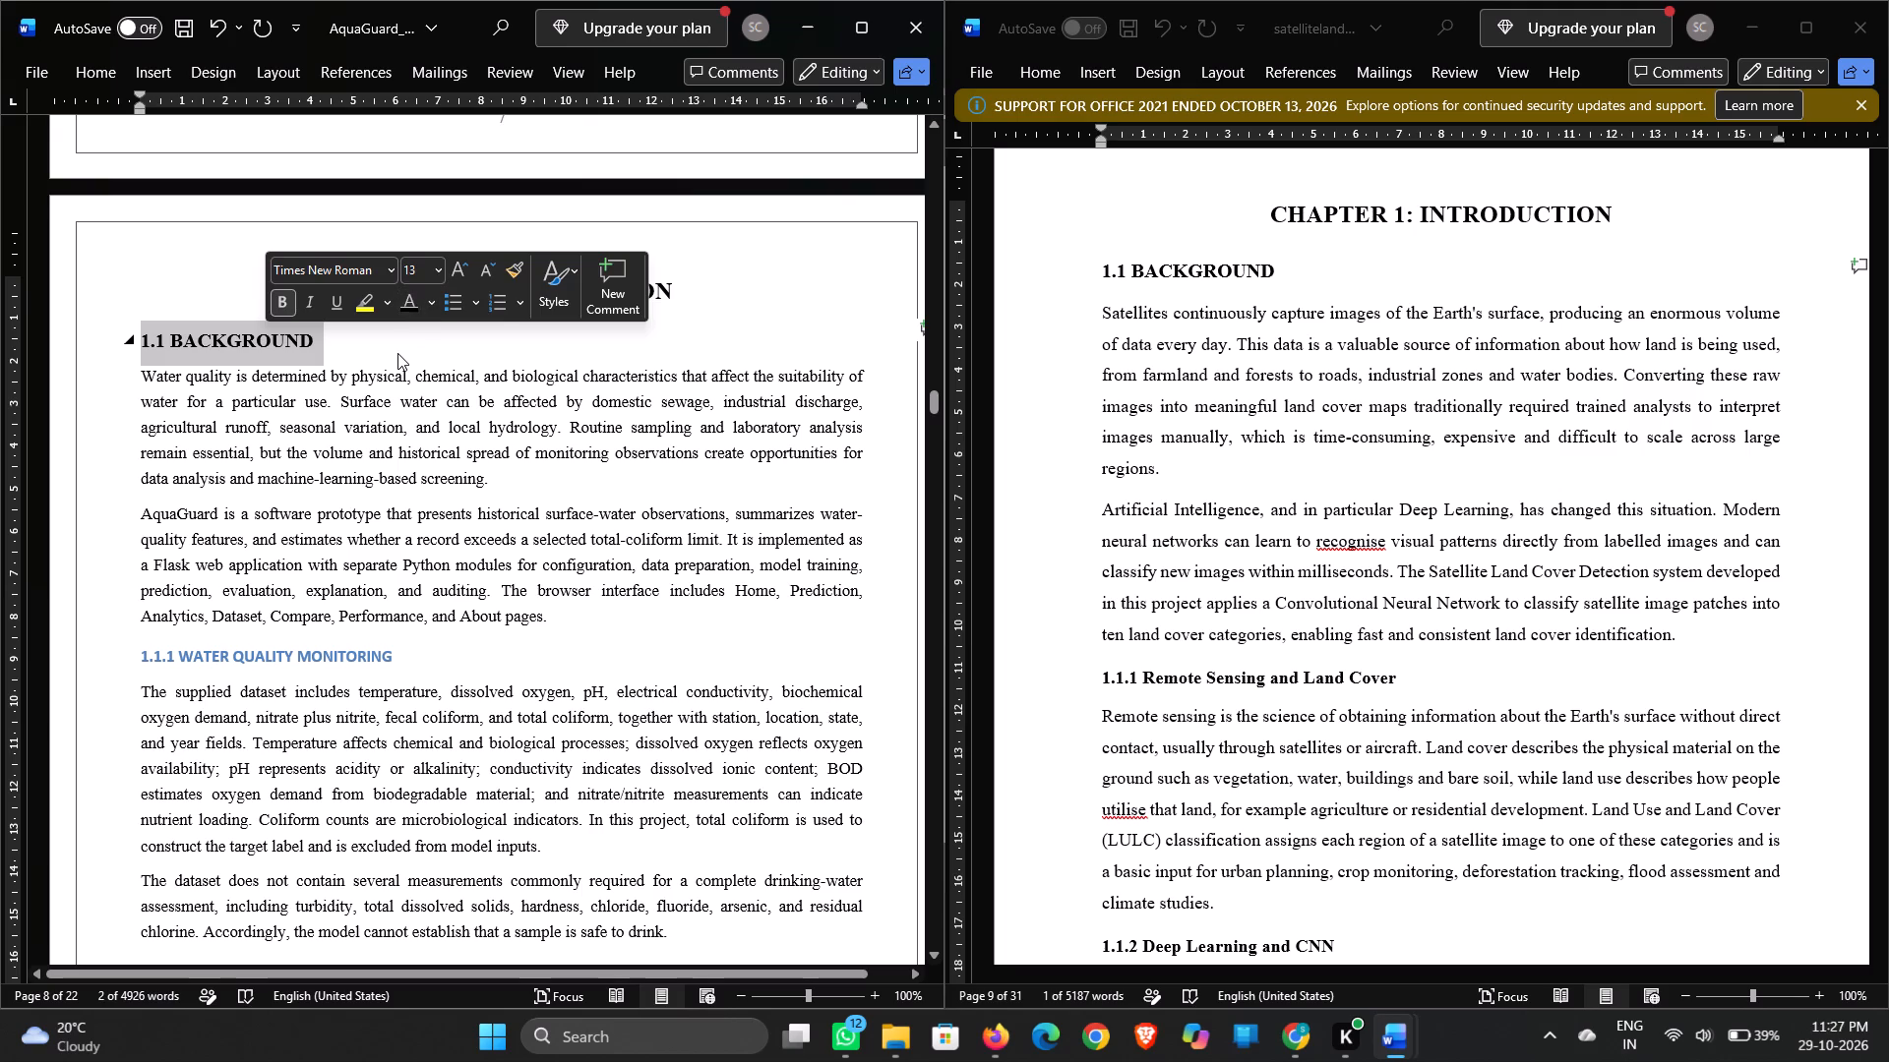
left_click(397, 353)
Check the reference body text and set the two AquaGuard paragraphs under 1.1 BACKGROUND to 12 pt.
left_click_drag(1245, 539, 1194, 545)
left_click_drag(1194, 545, 1253, 555)
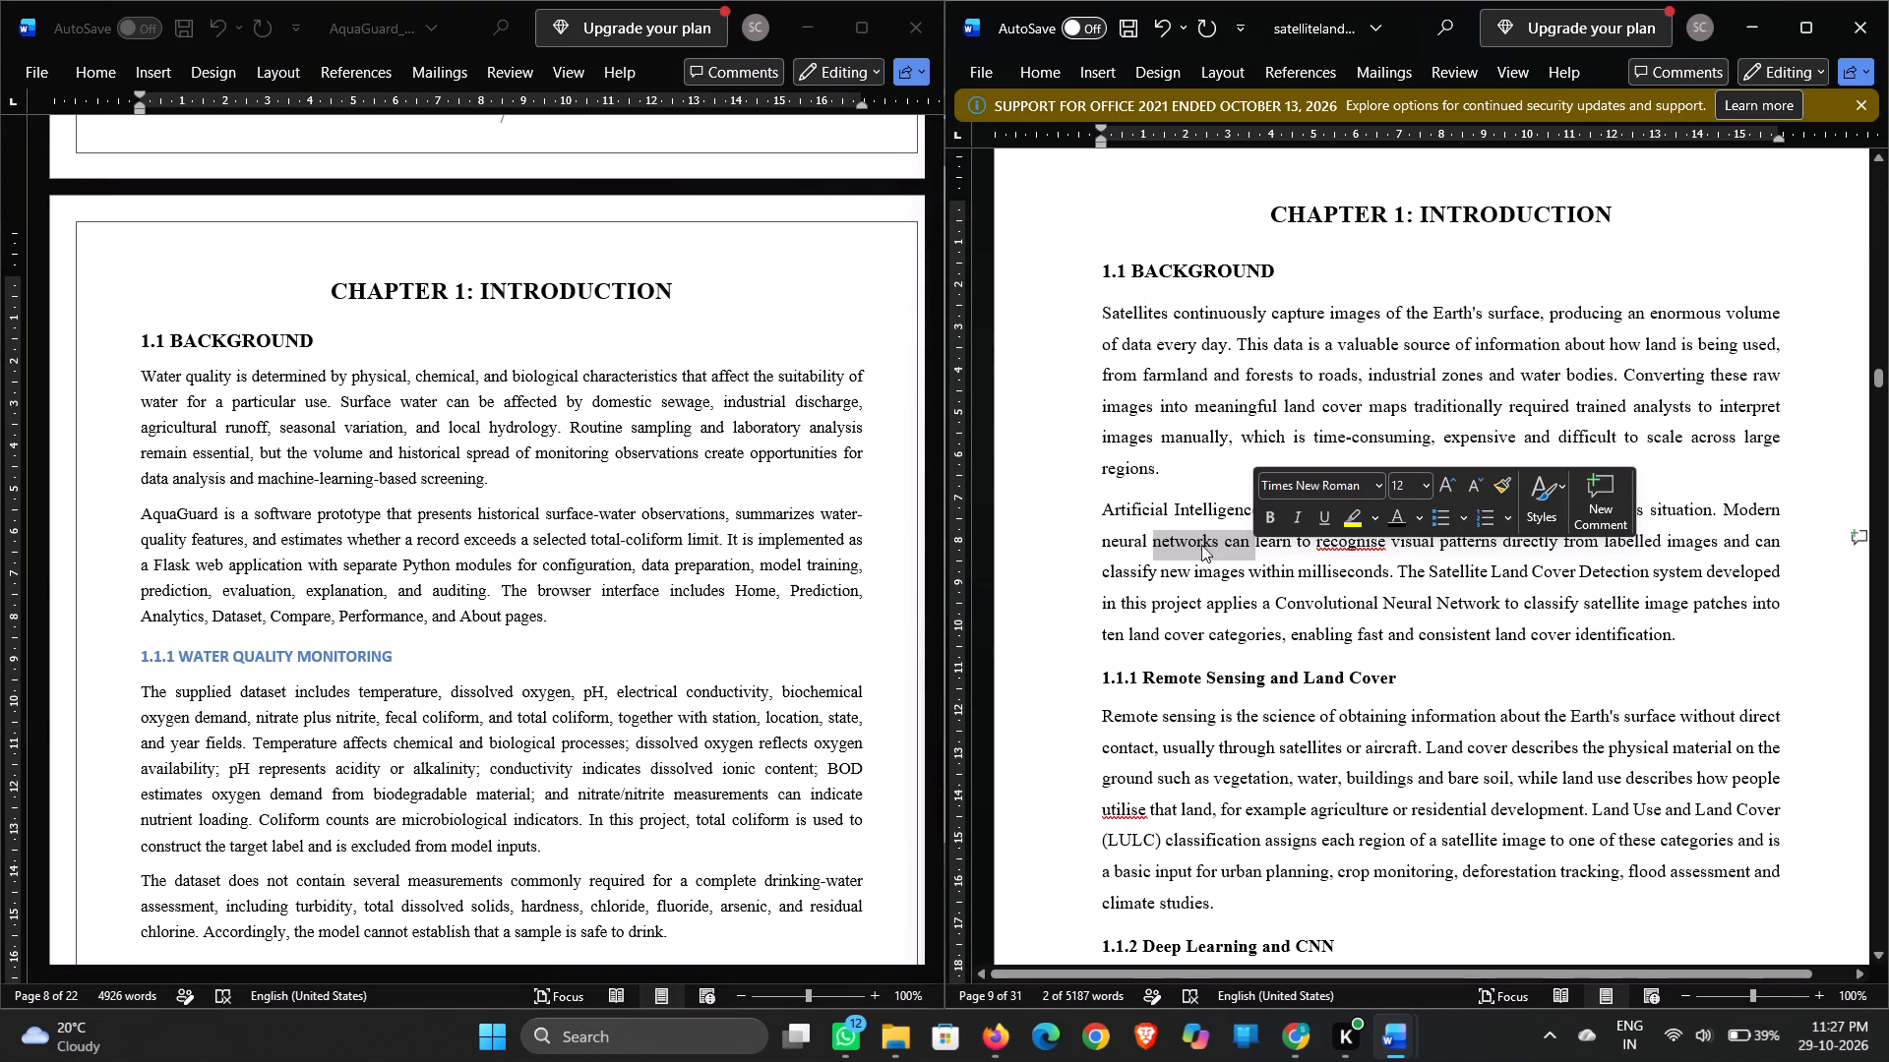
left_click(142, 373)
left_click_drag(142, 373, 541, 618)
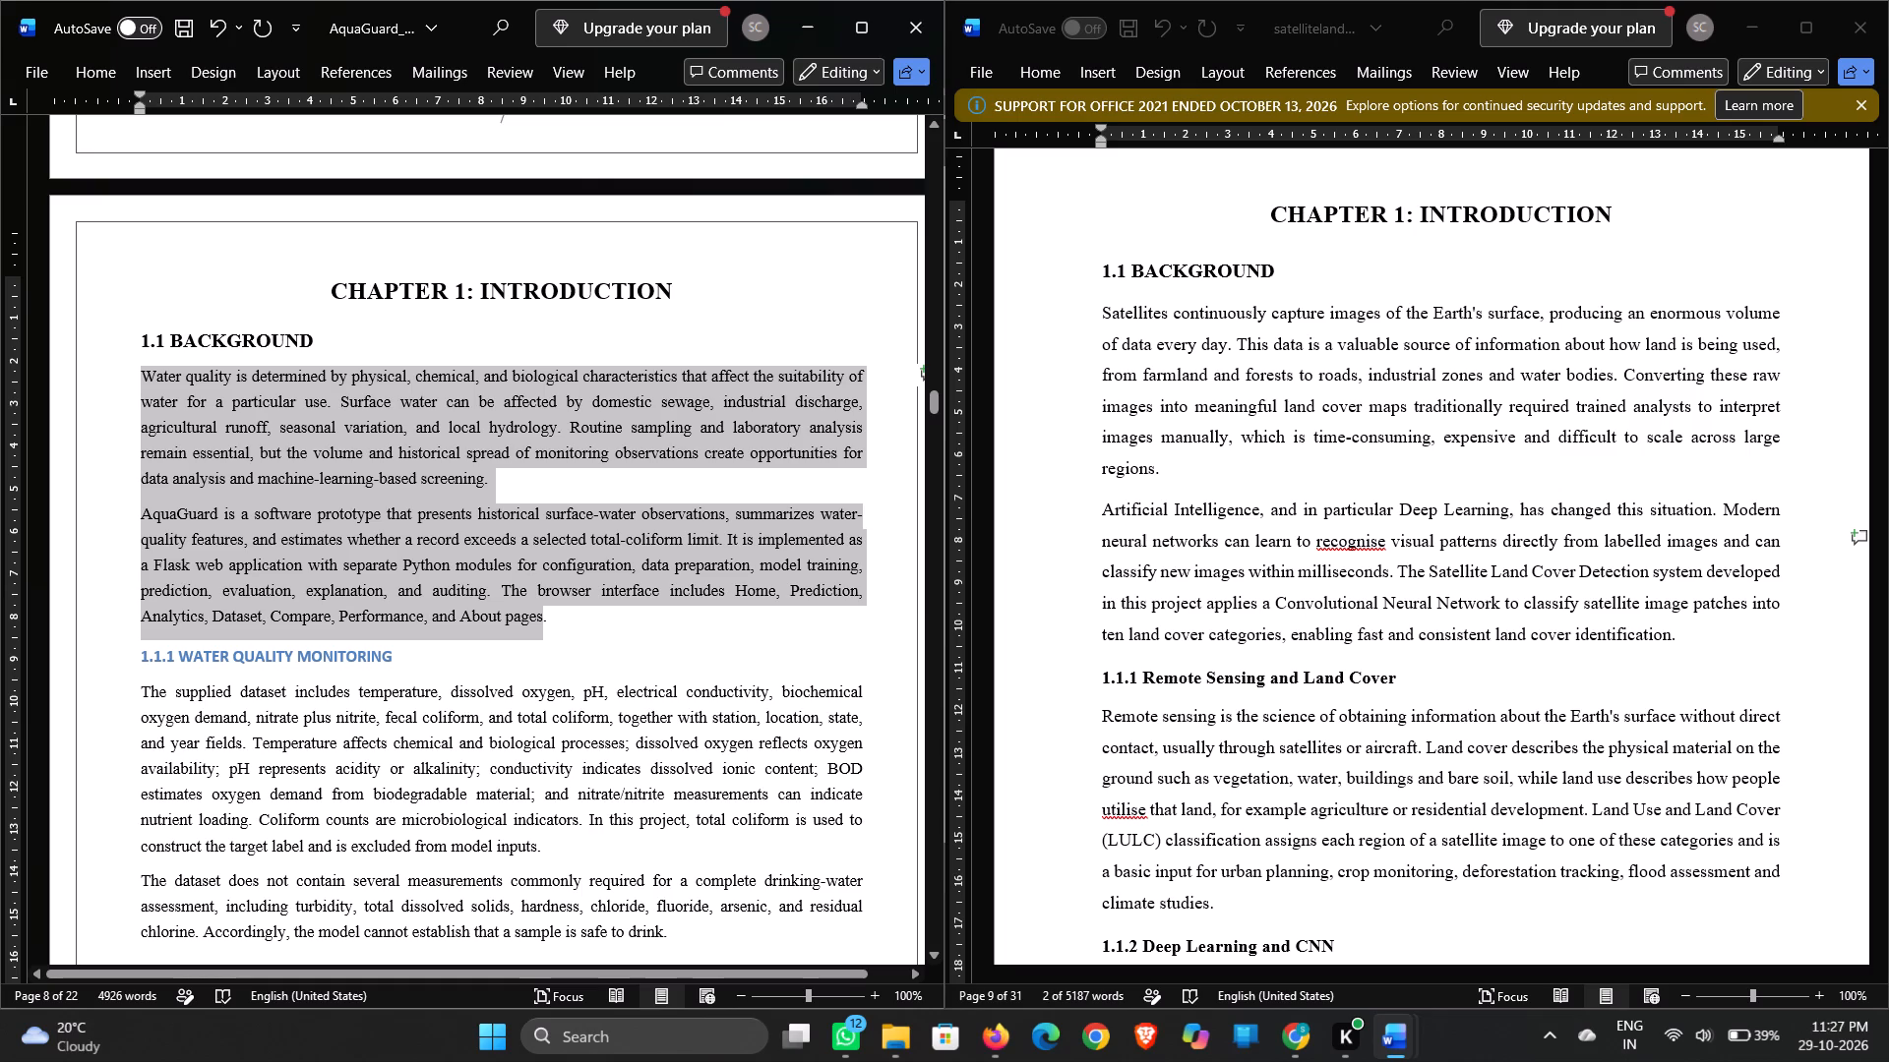
left_click_drag(541, 618, 549, 618)
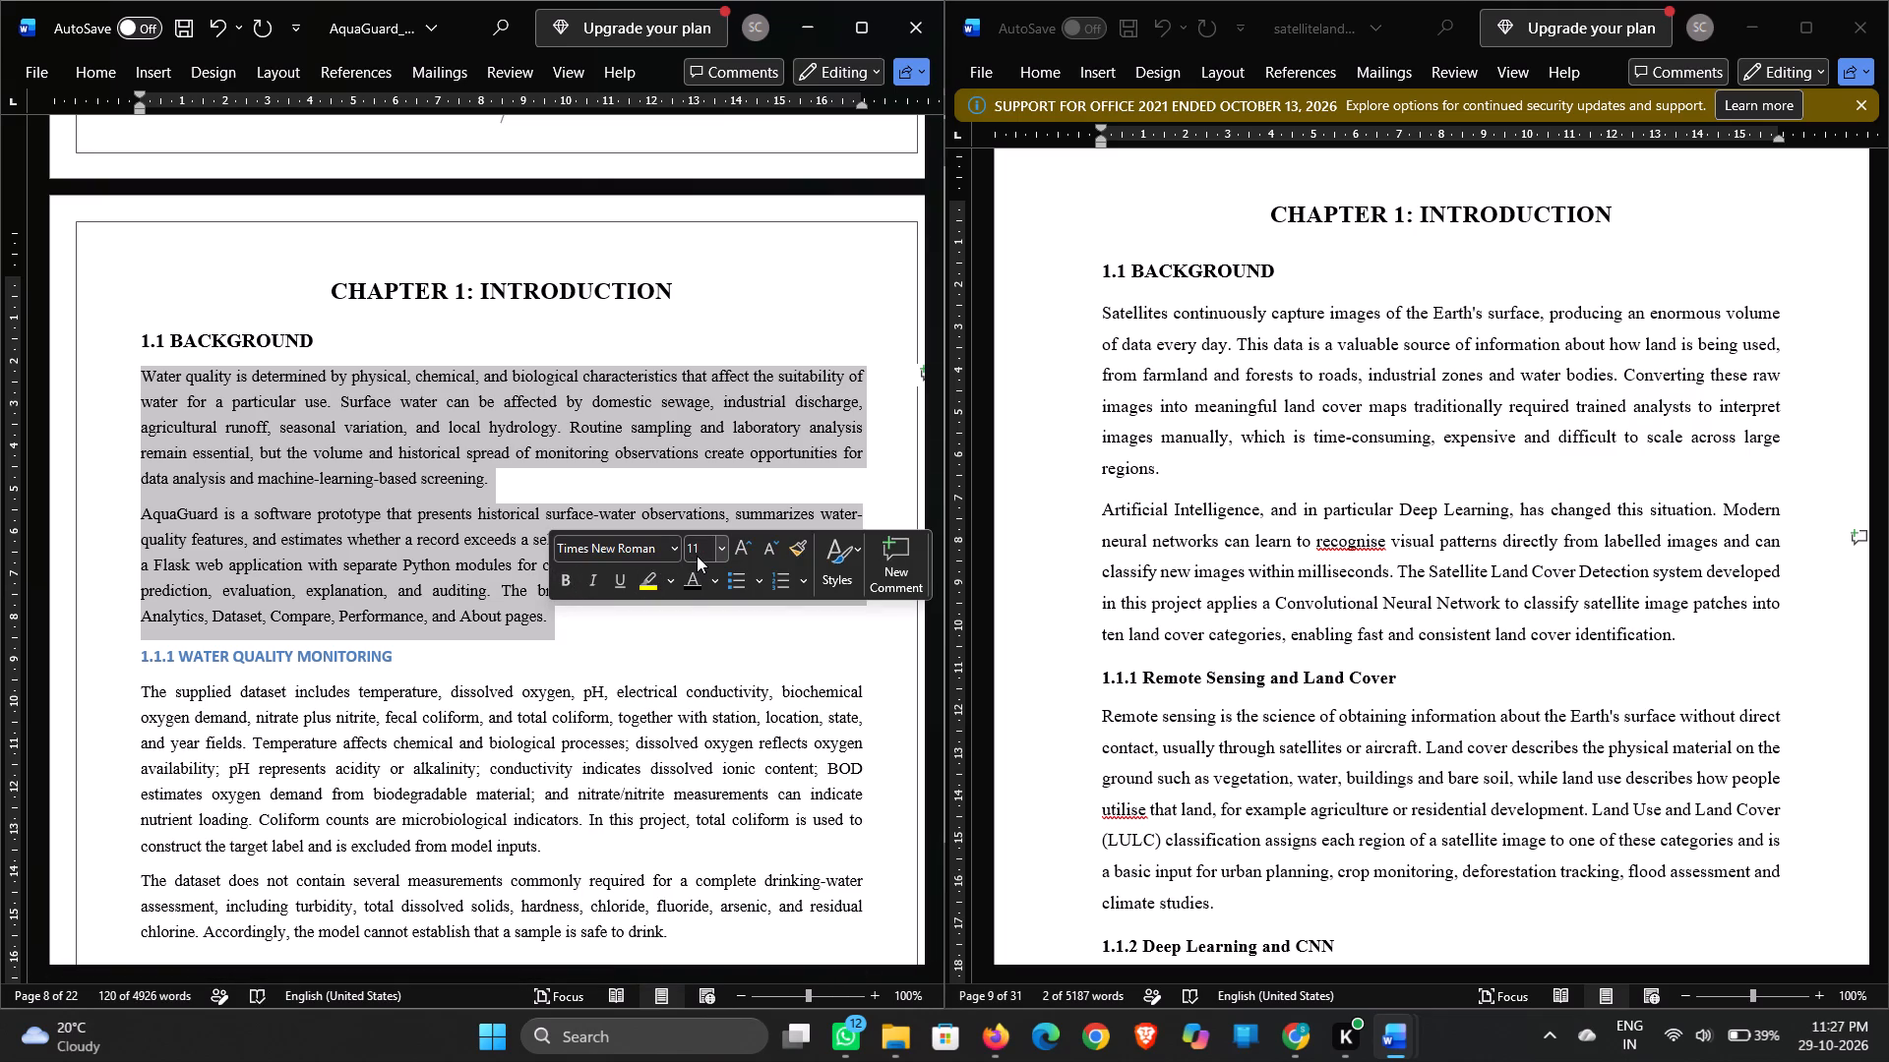
left_click(697, 556)
left_click(697, 549)
type("12")
key("Return")
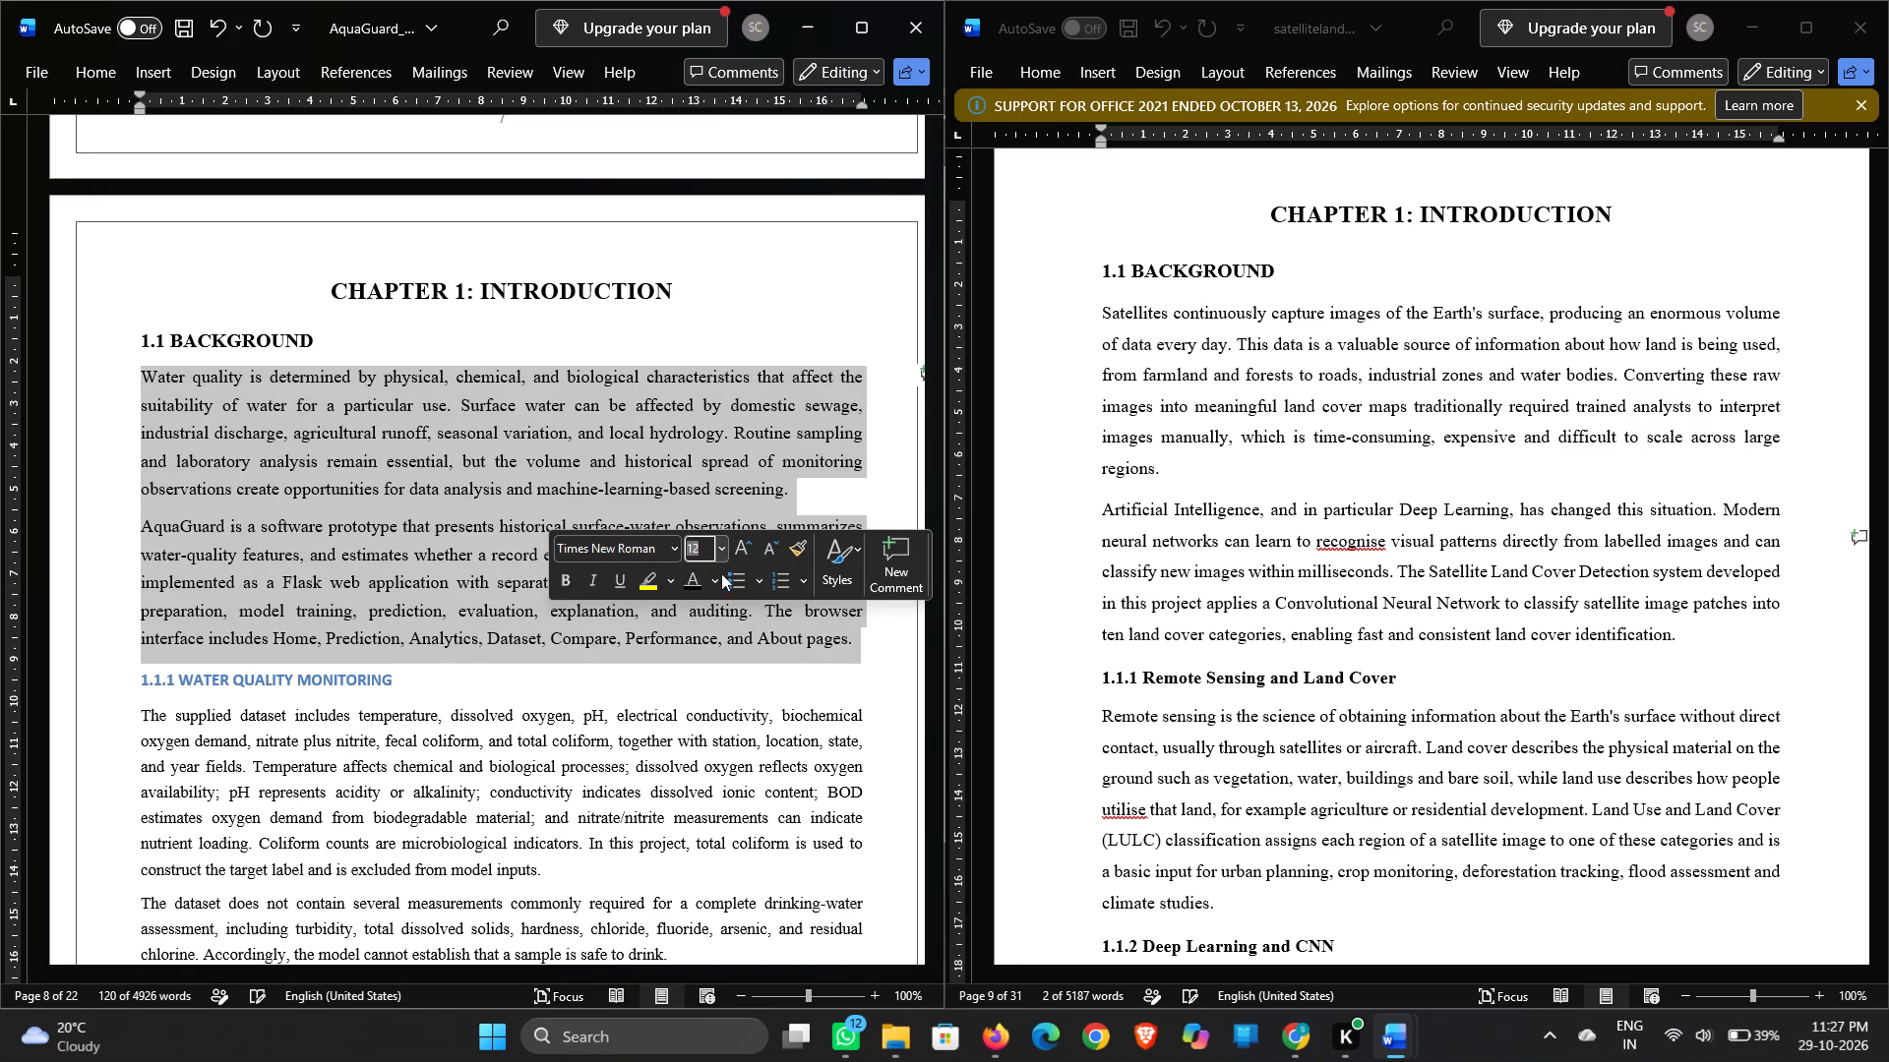
left_click(729, 683)
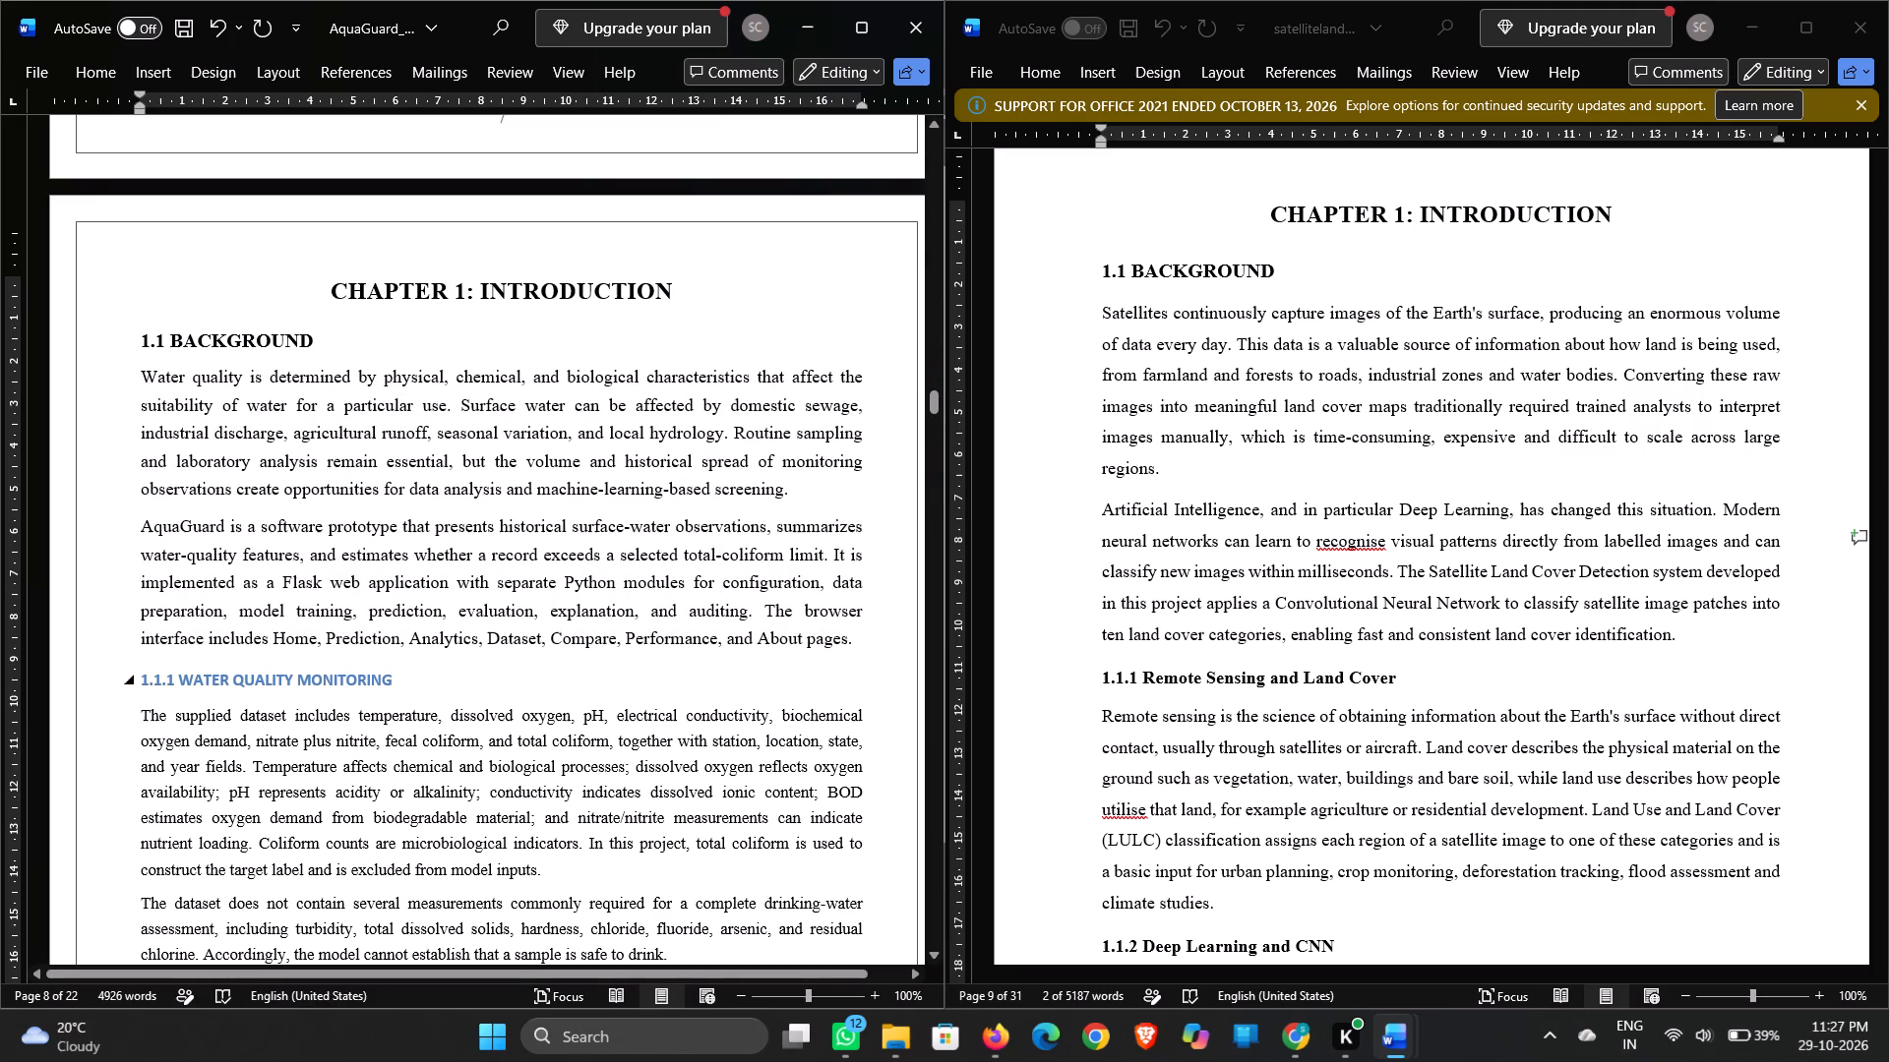
Format the AquaGuard 1.1.1 WATER QUALITY MONITORING heading as Times New Roman, 13 pt, black.
scroll(729, 683, "down", 1)
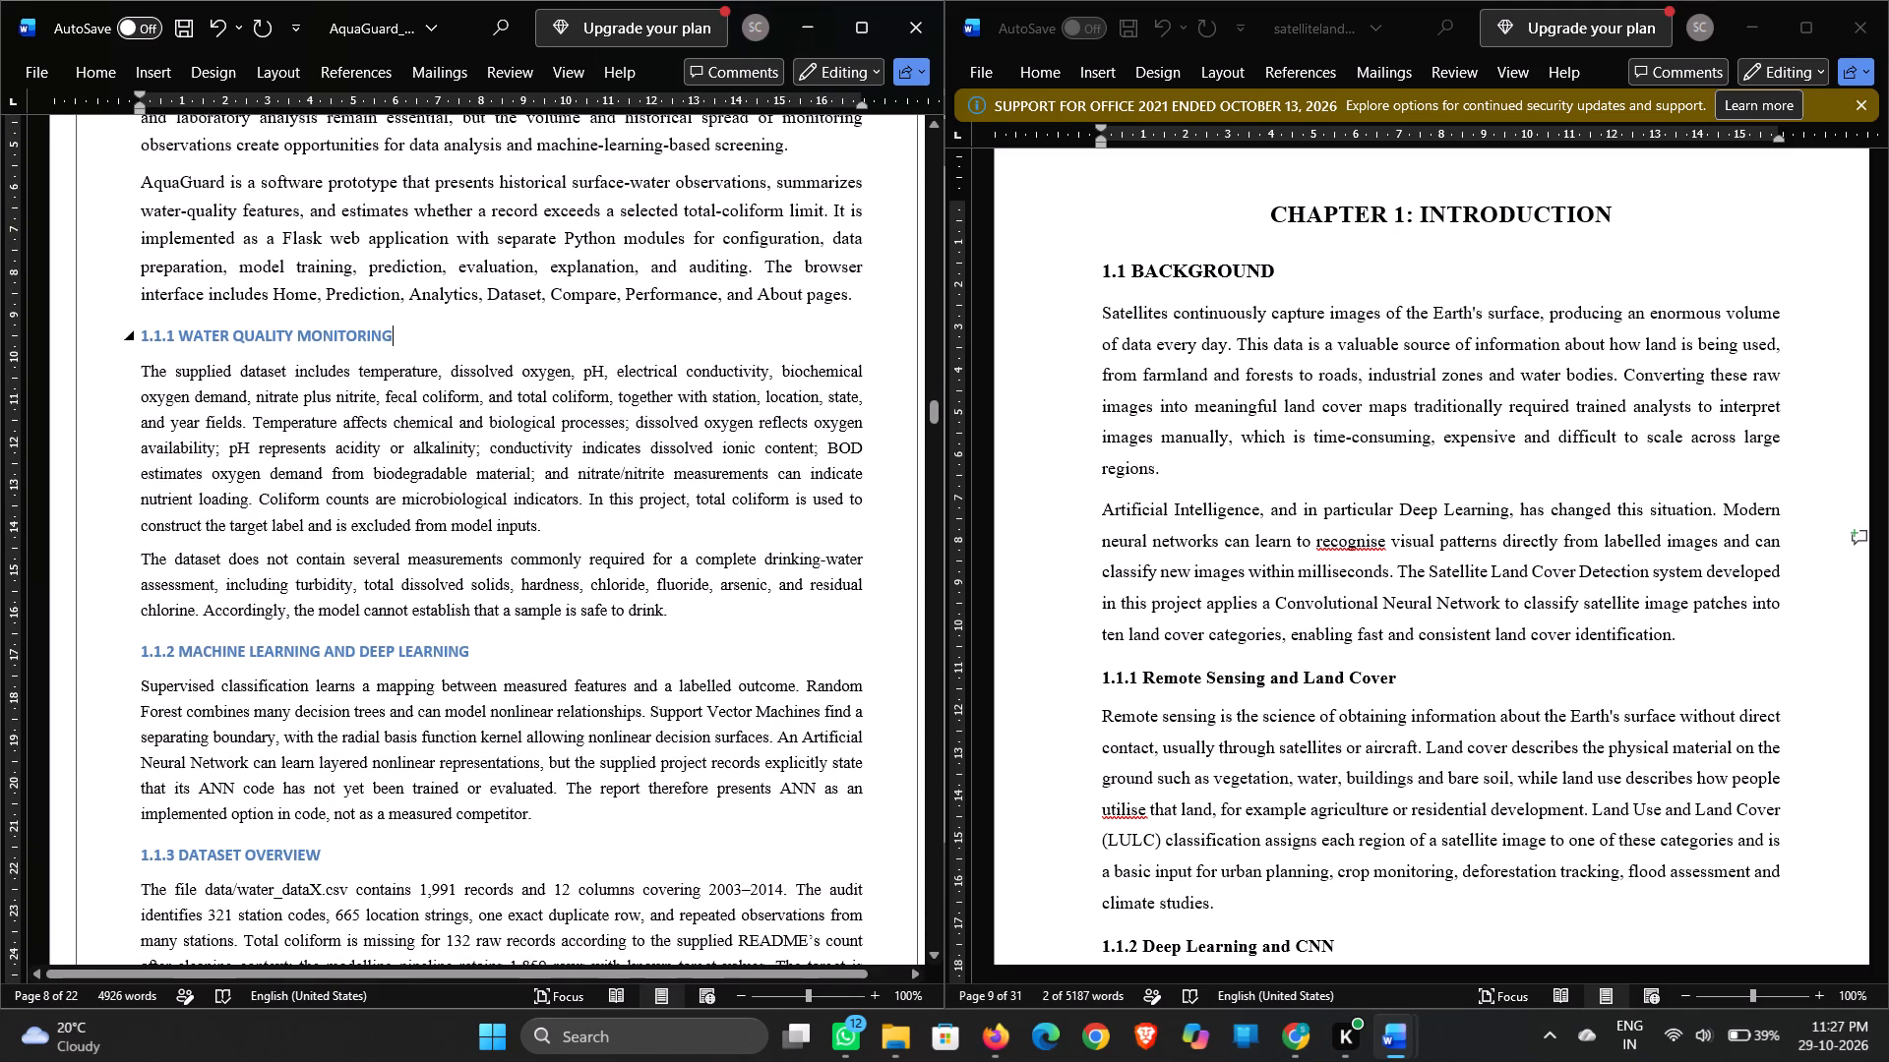
left_click_drag(140, 337, 389, 336)
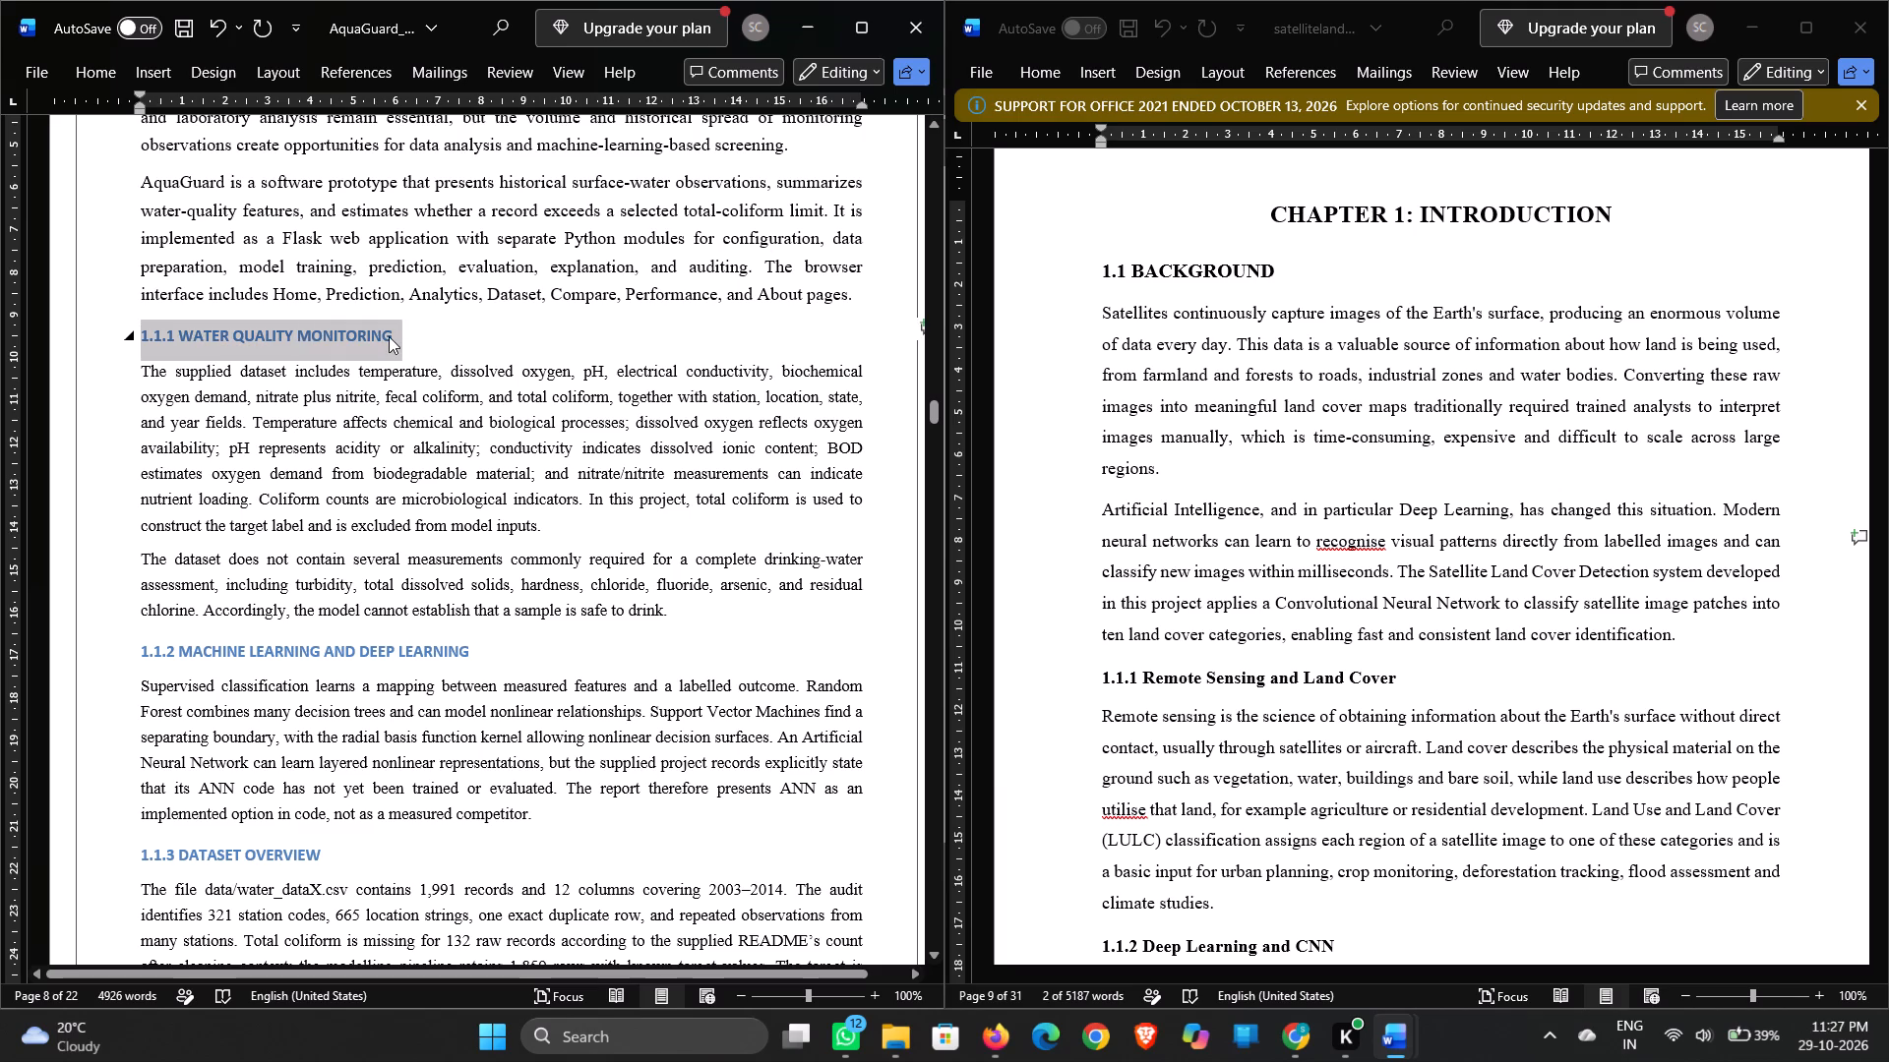
left_click(526, 267)
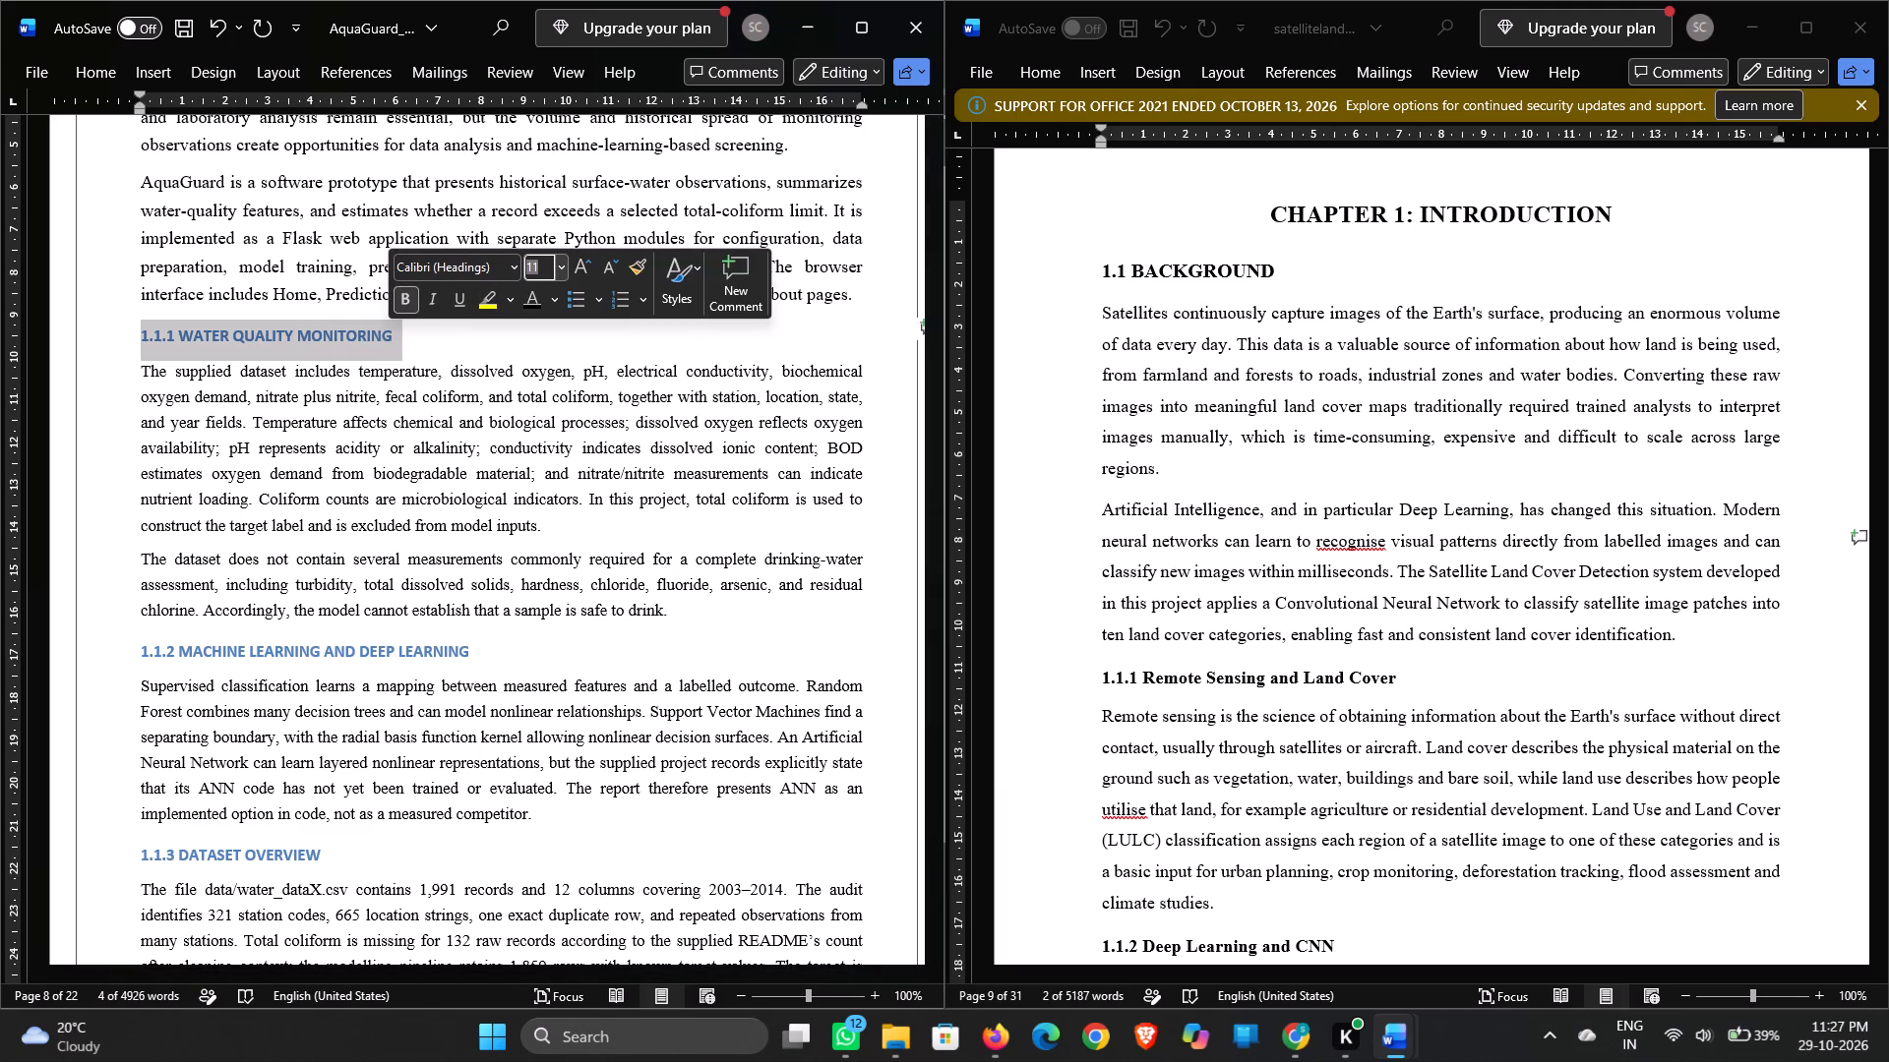
type("13")
left_click(482, 265)
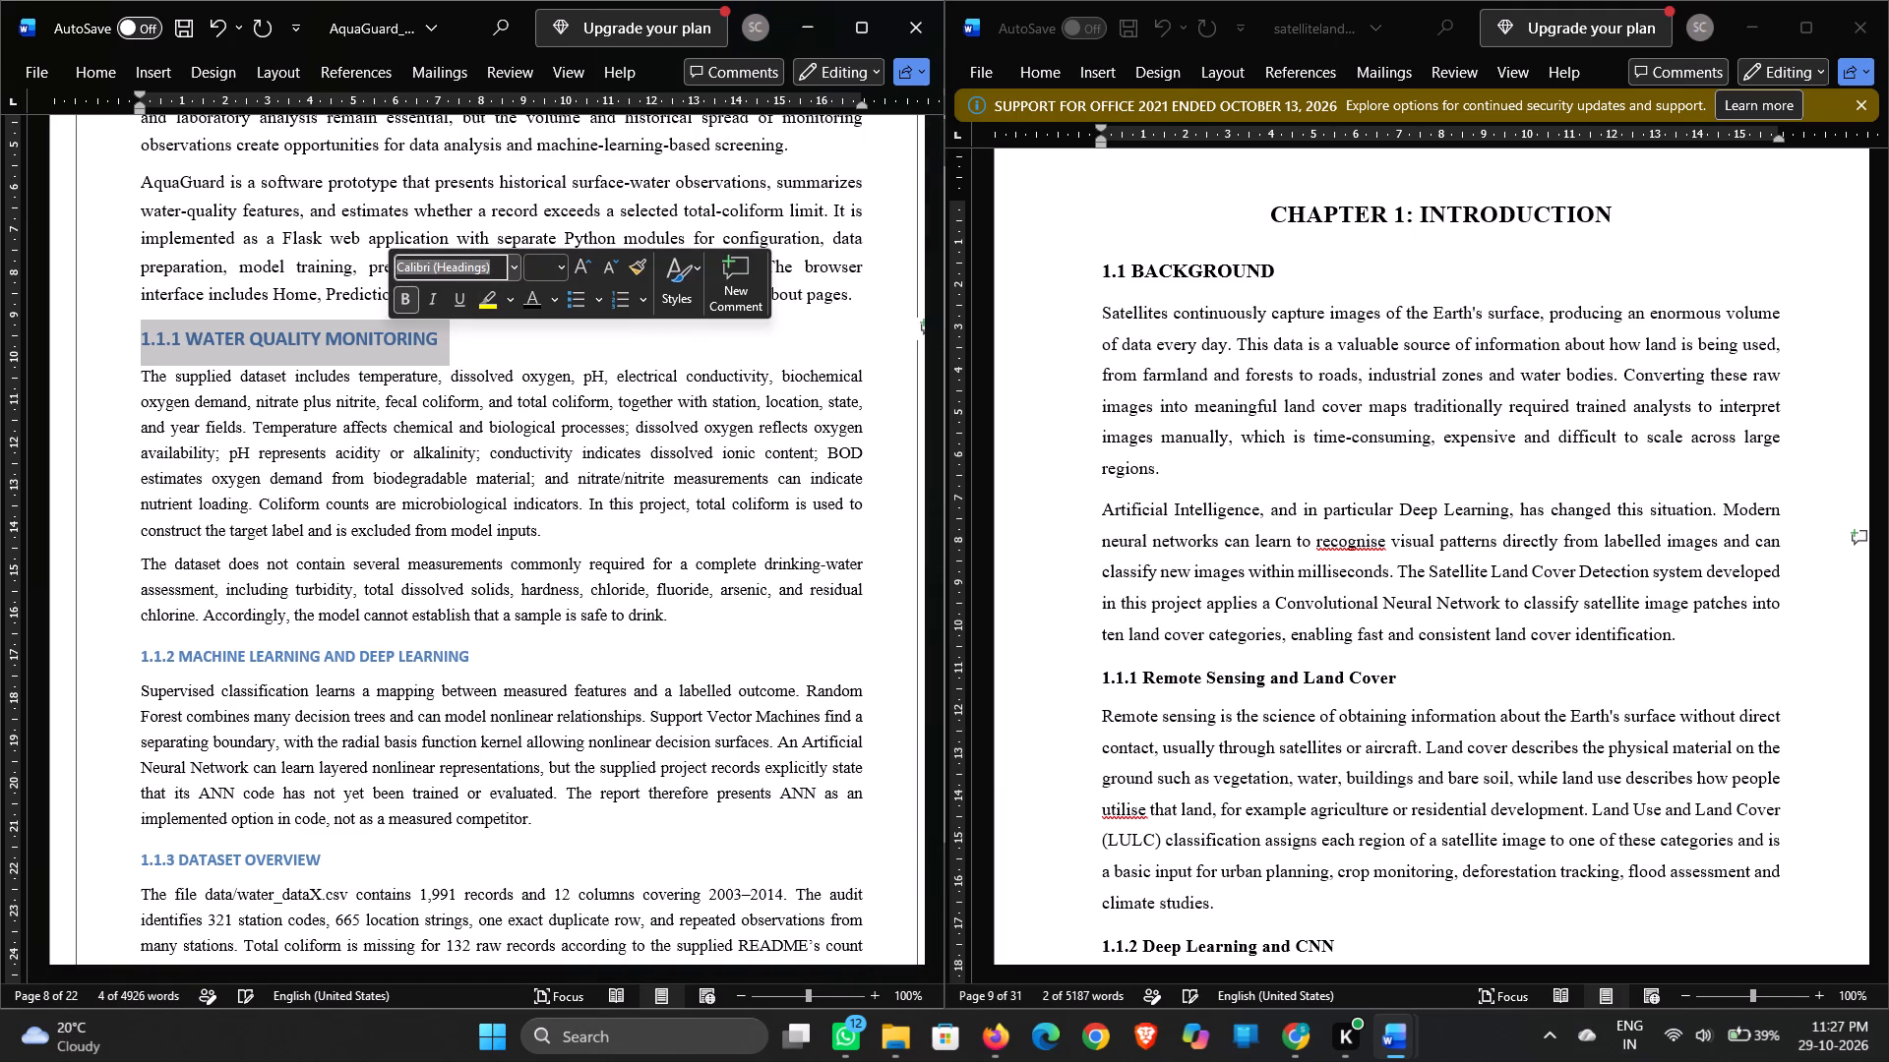
type("ti")
key("Return")
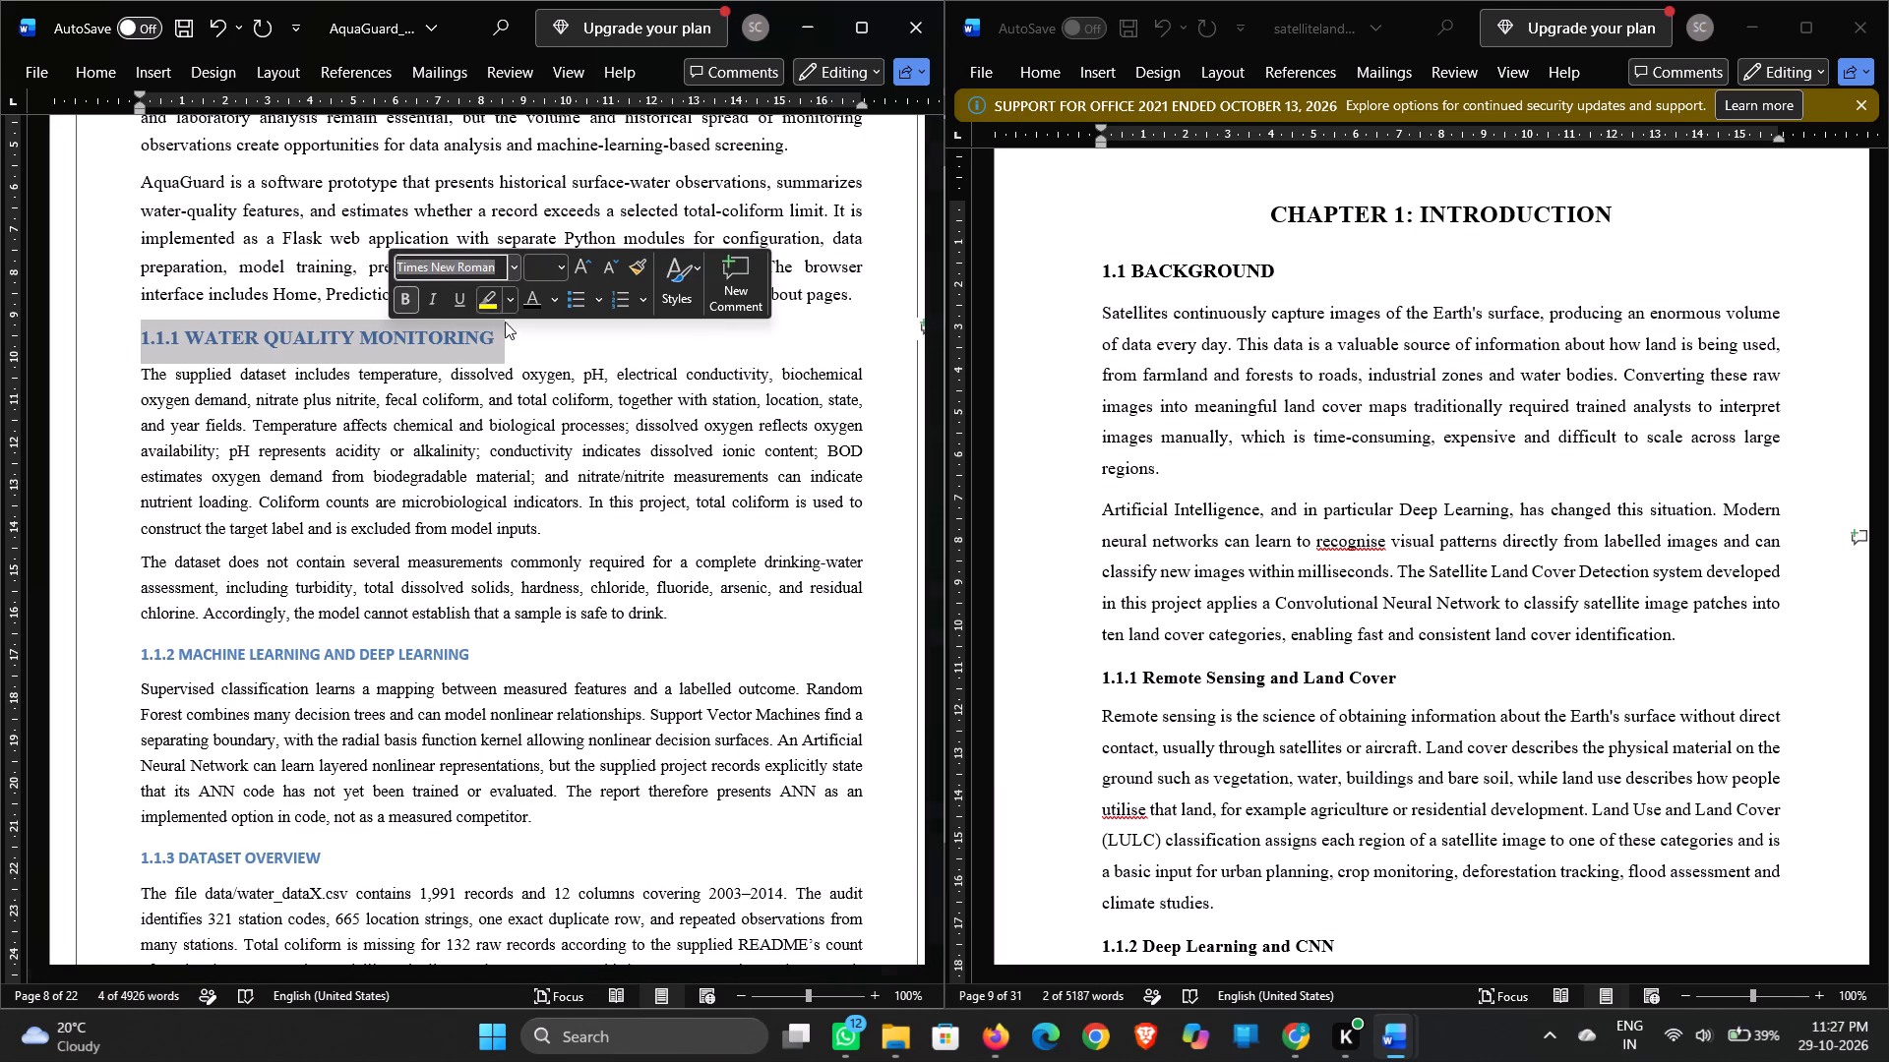
left_click(538, 307)
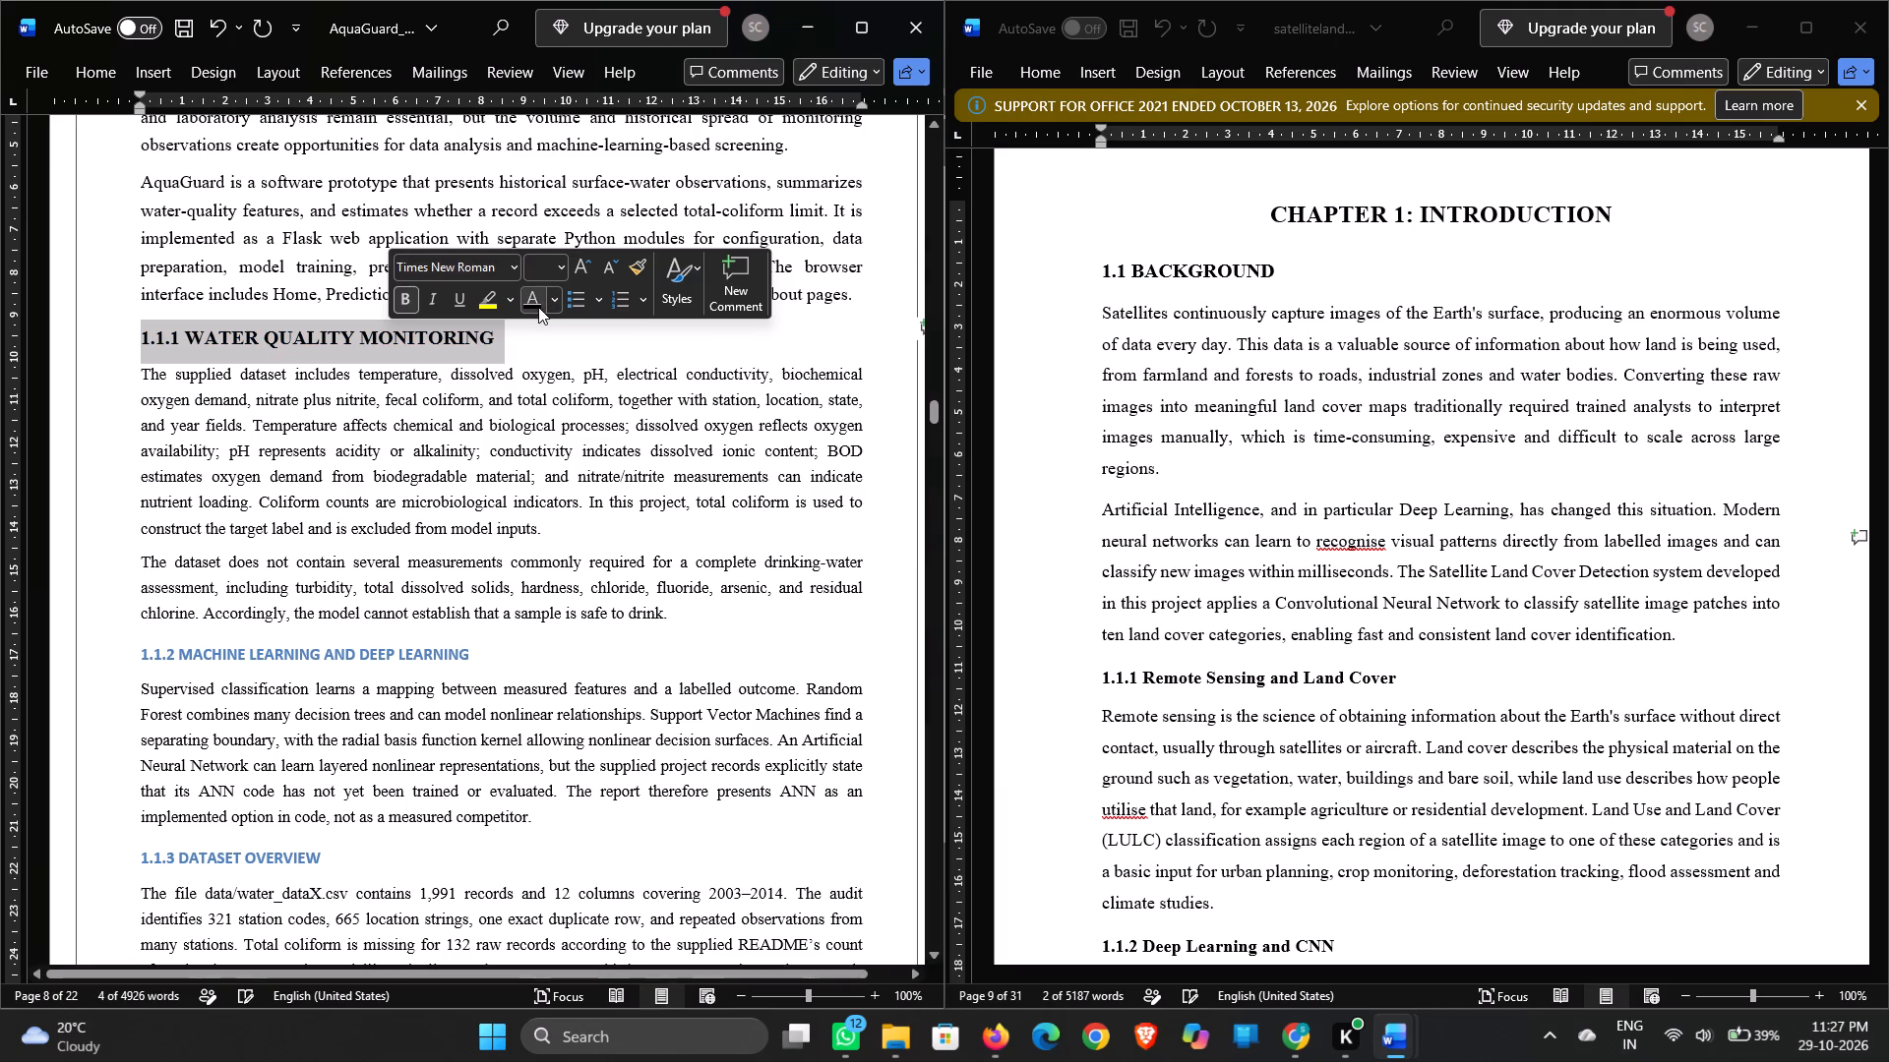
left_click(532, 331)
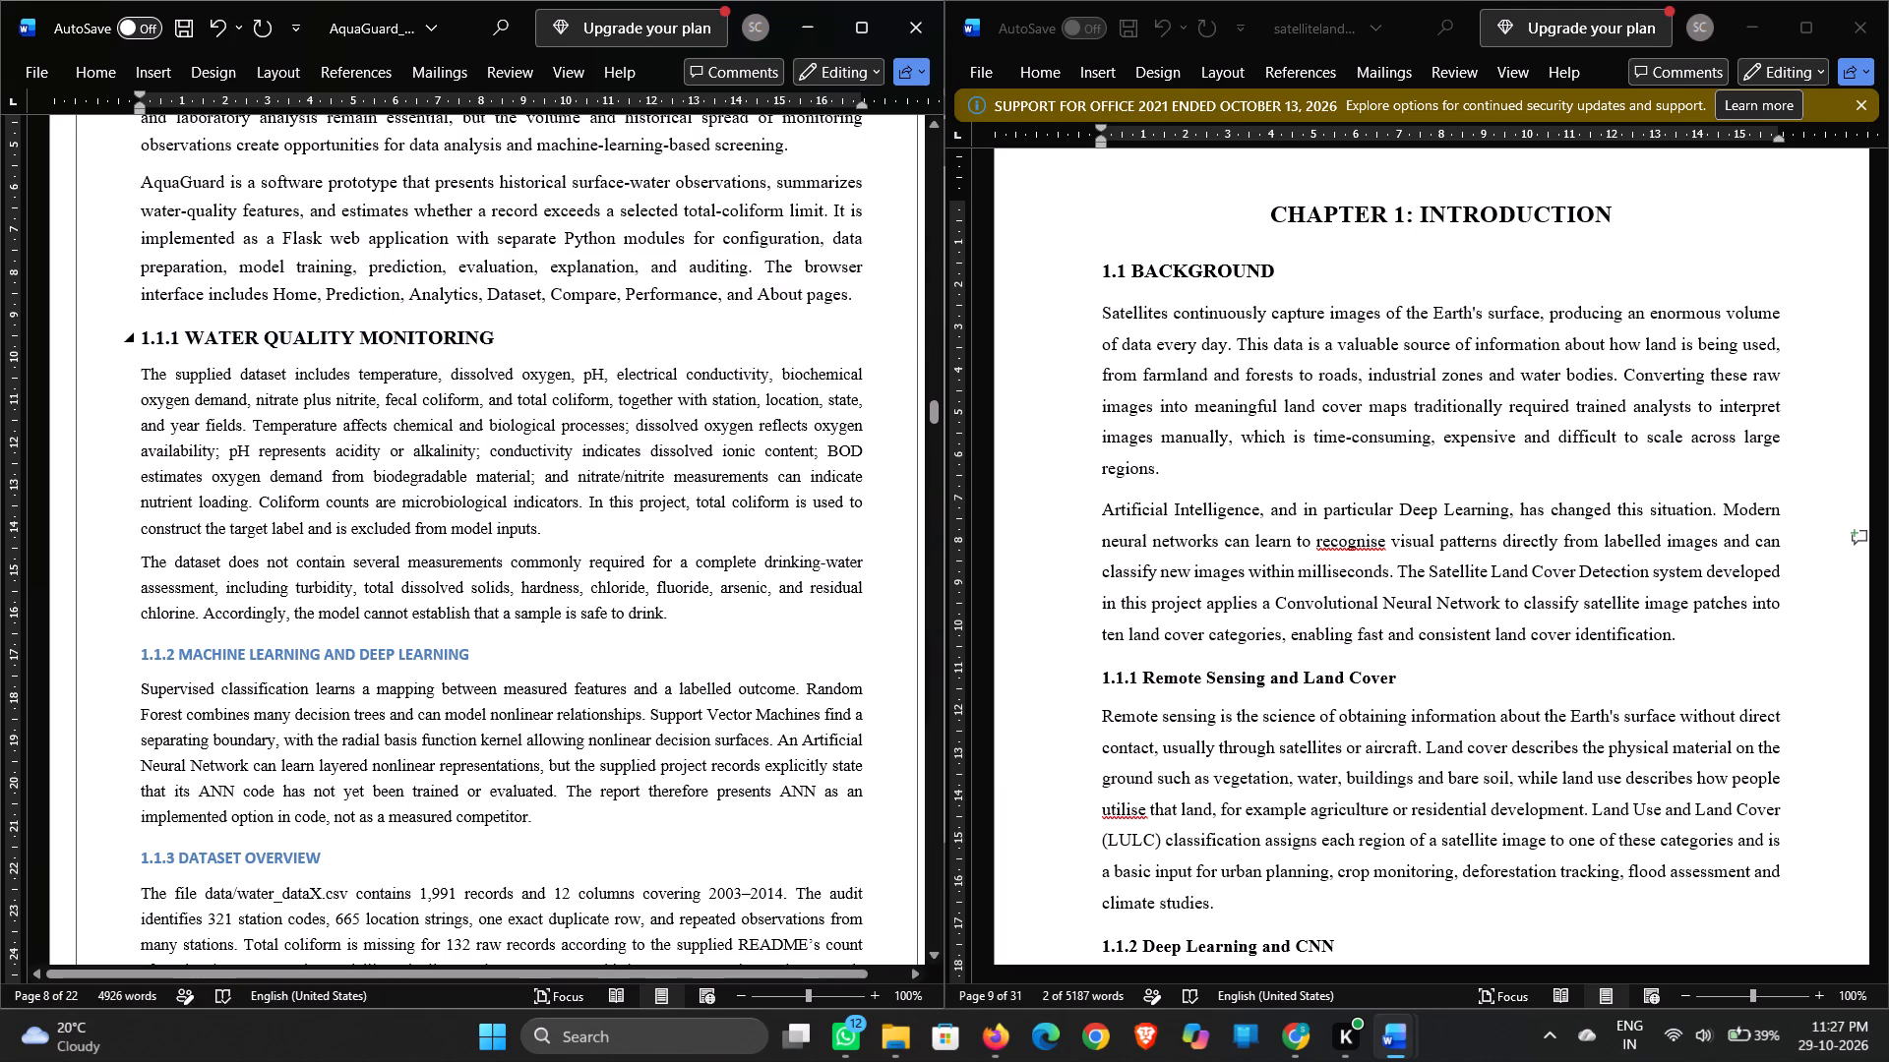
Set the two AquaGuard body paragraphs under 1.1.1 WATER QUALITY MONITORING to 12 pt.
left_click_drag(141, 372, 361, 434)
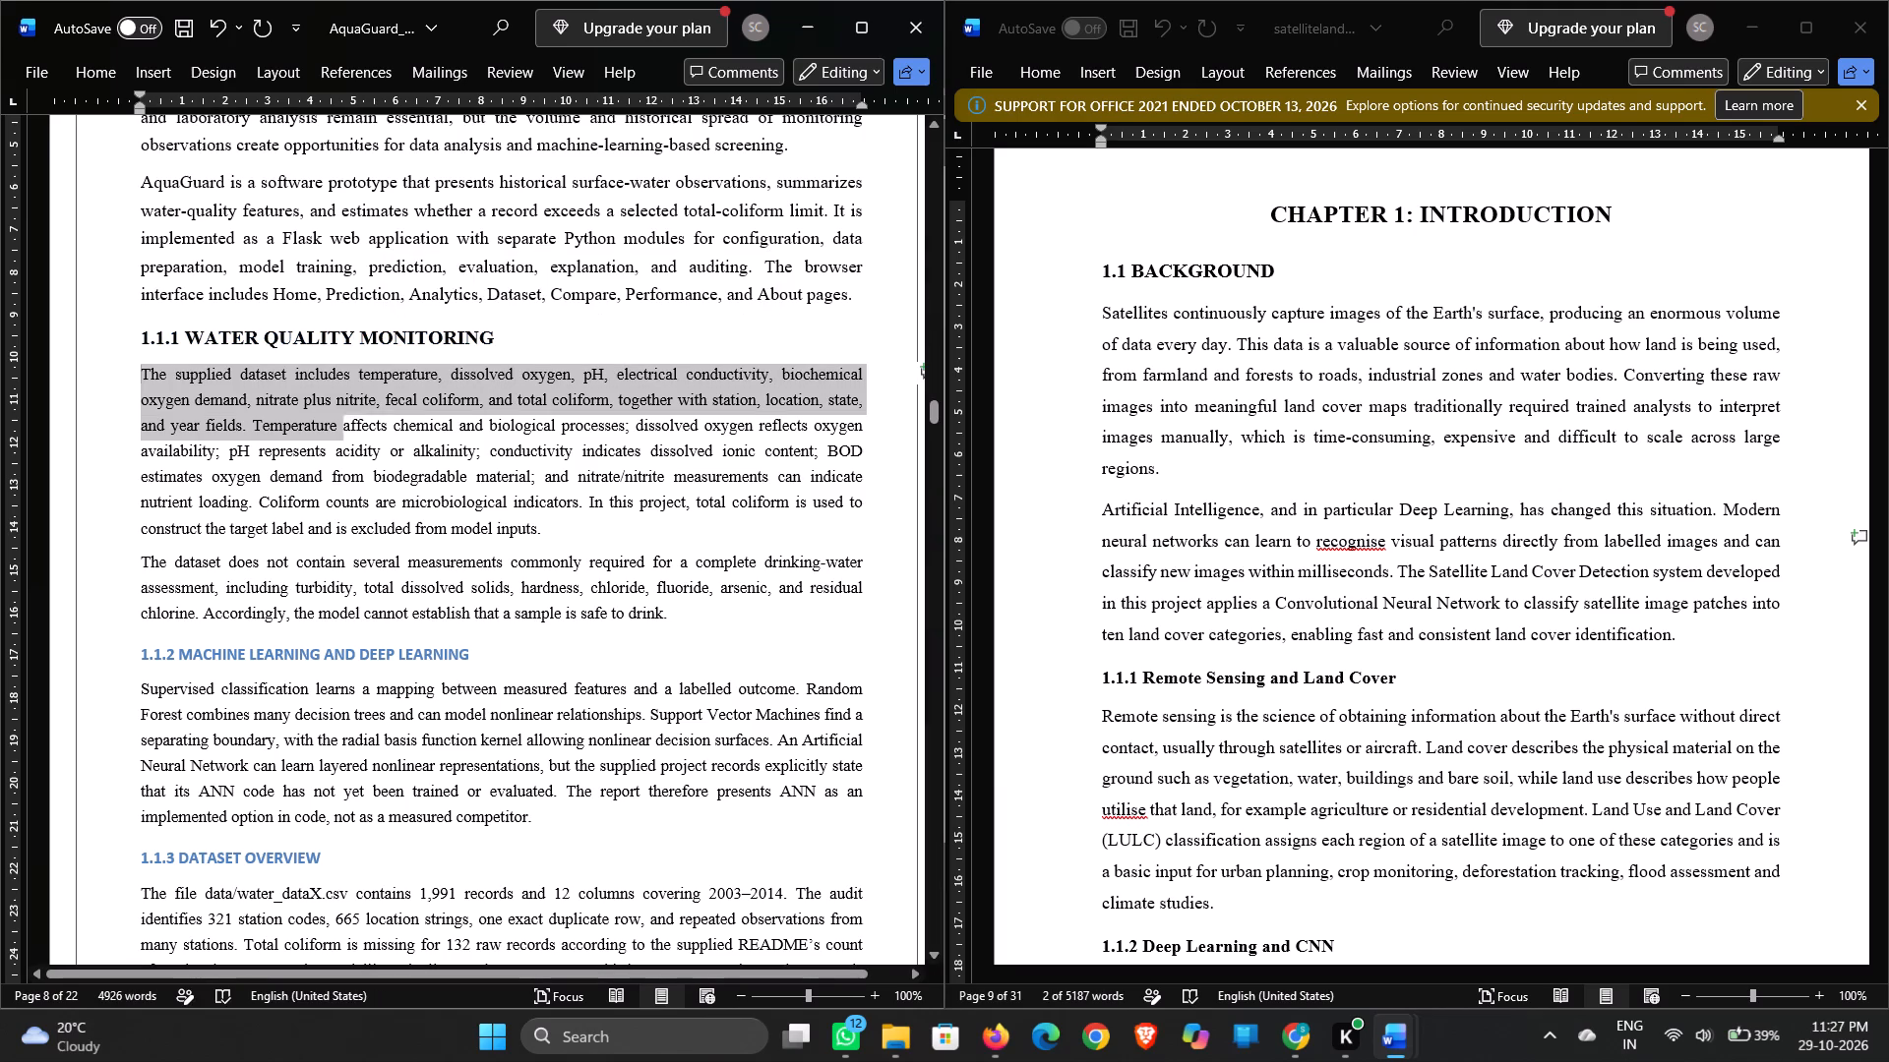
left_click_drag(361, 434, 671, 619)
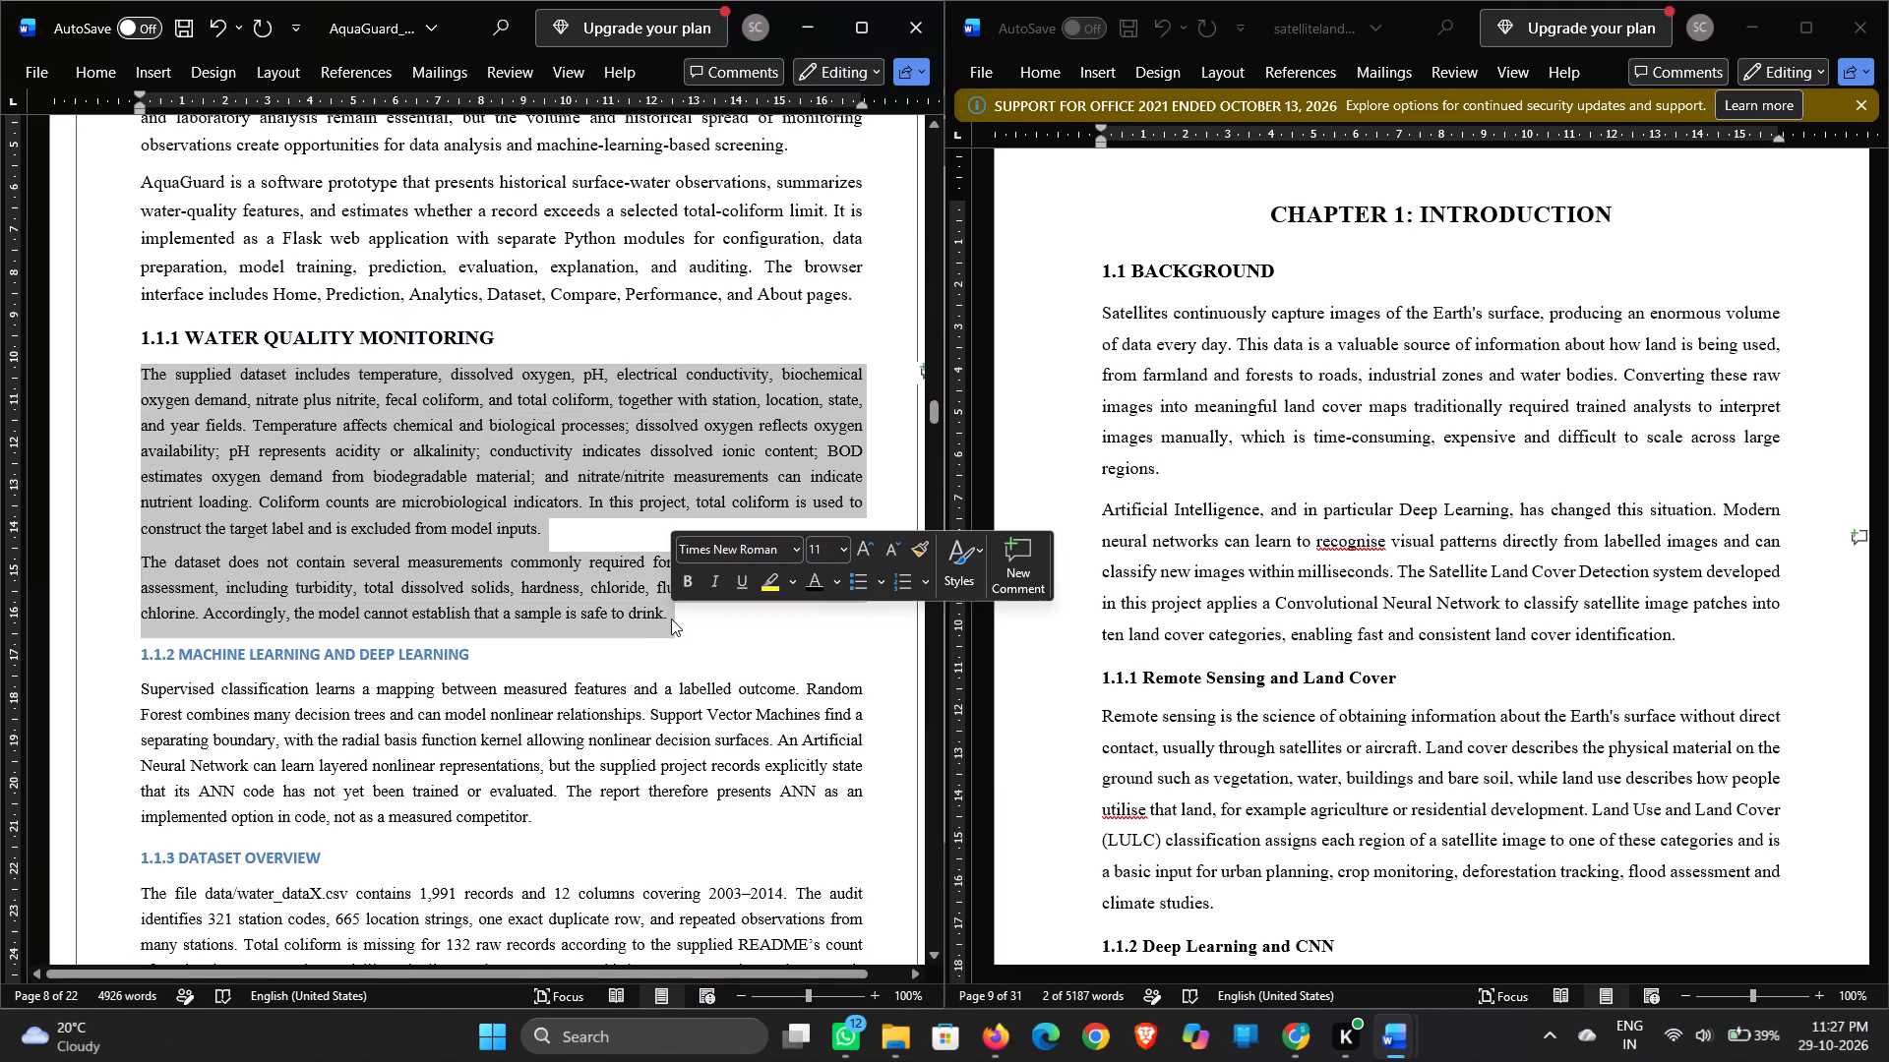
left_click(816, 552)
type("13")
key("BackSpace")
key("2")
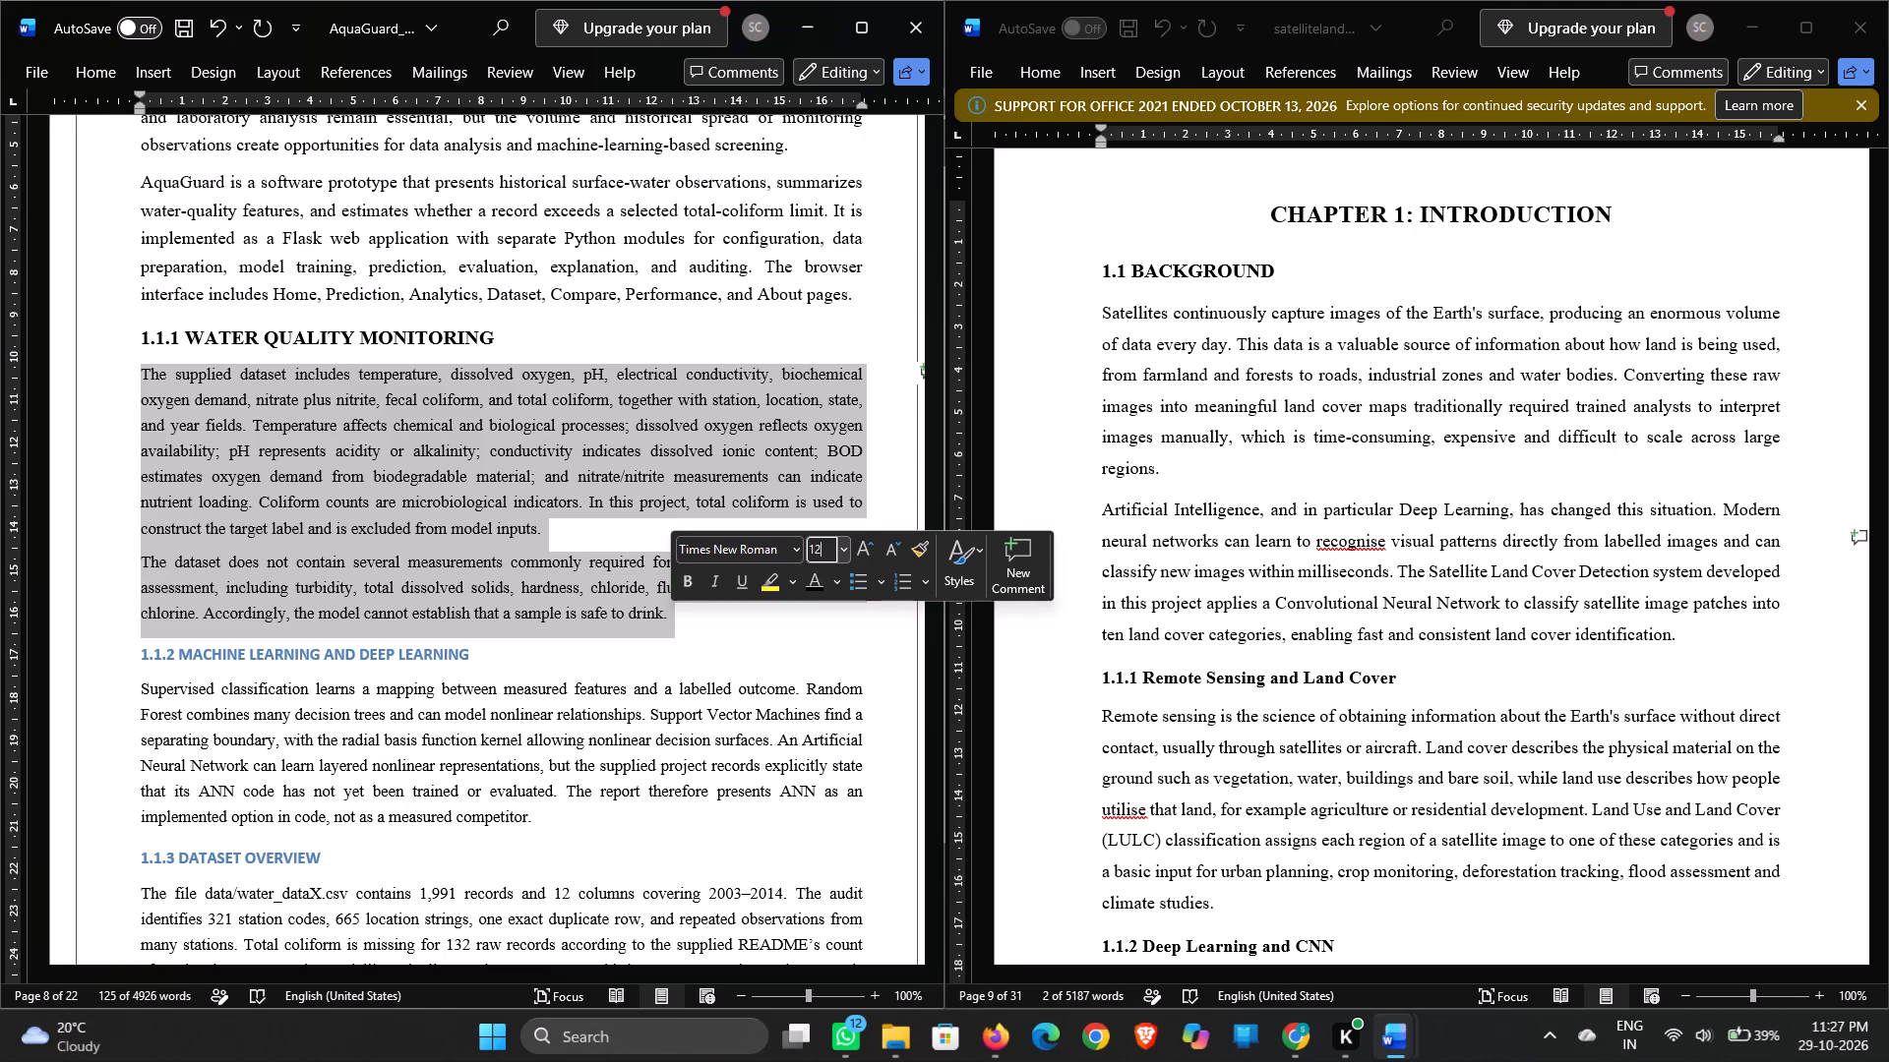
key("Return")
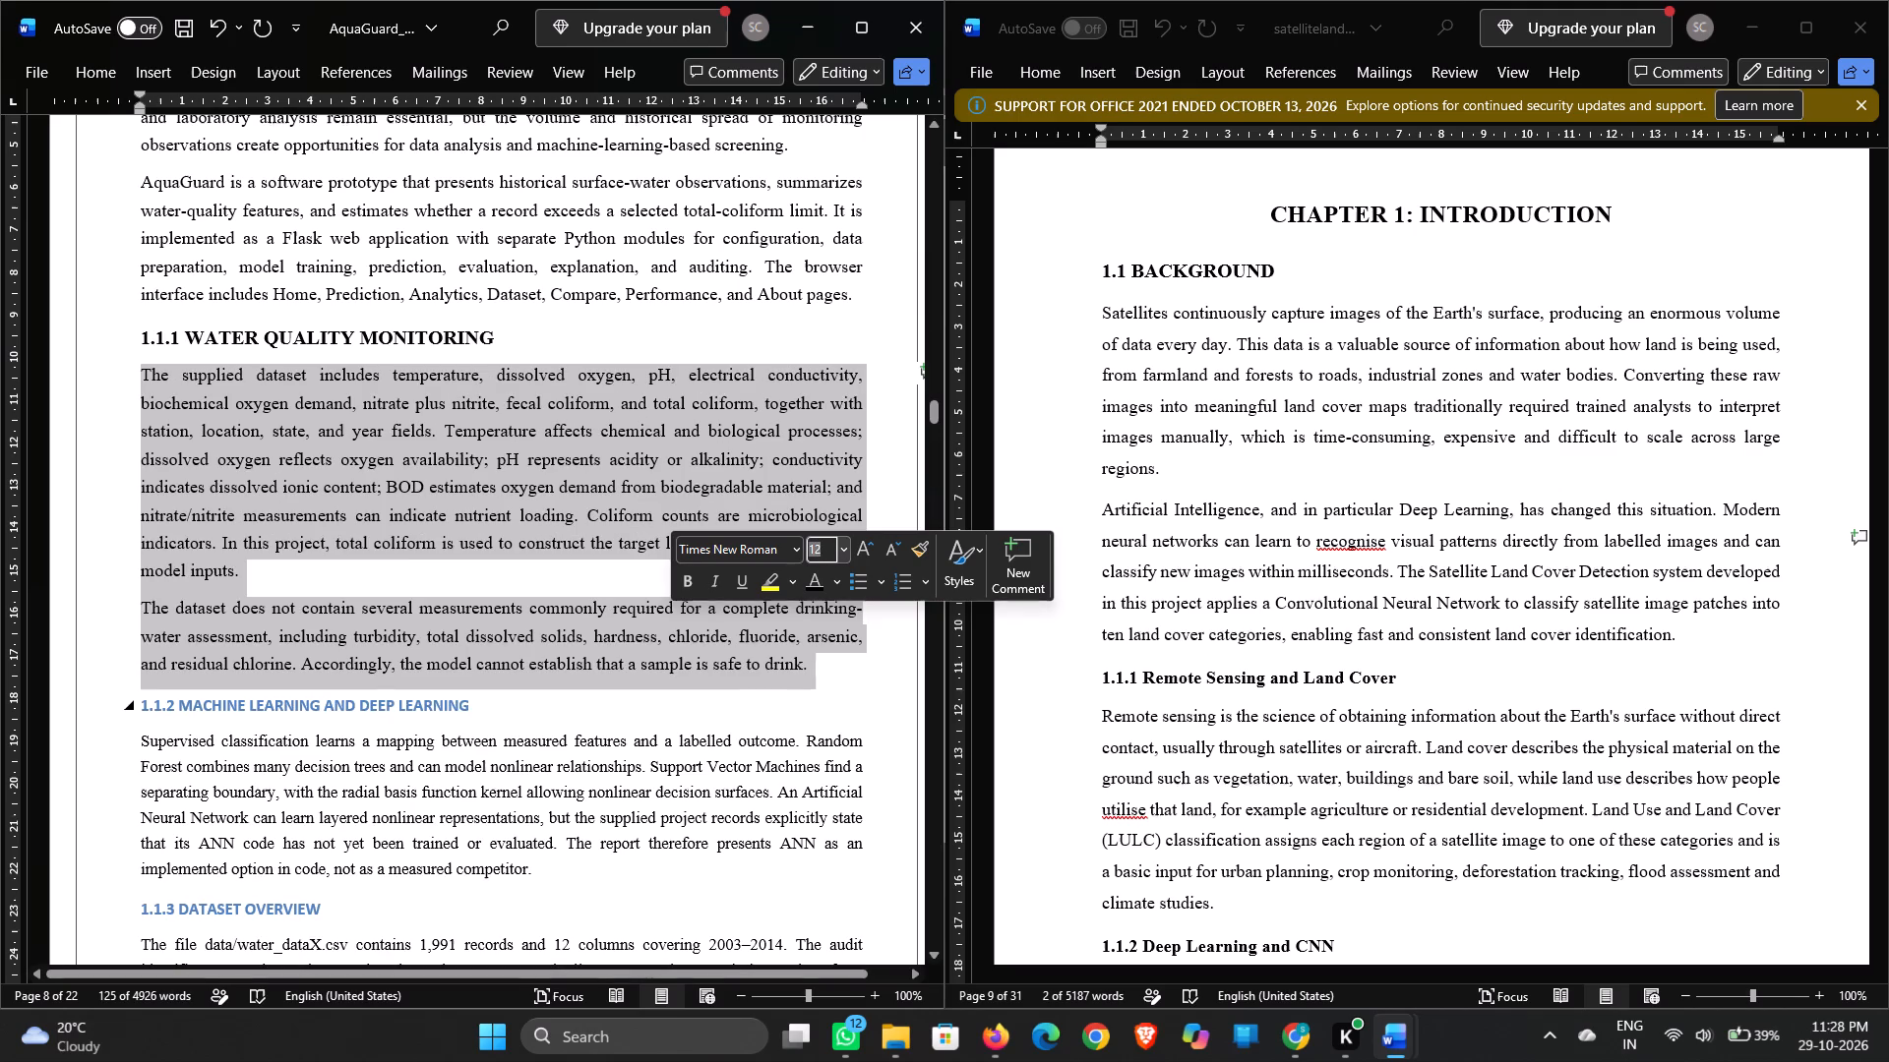
Format the AquaGuard 1.1.2 MACHINE LEARNING AND DEEP LEARNING heading as Times New Roman, 13 pt, black.
left_click(587, 708)
left_click_drag(479, 708, 140, 699)
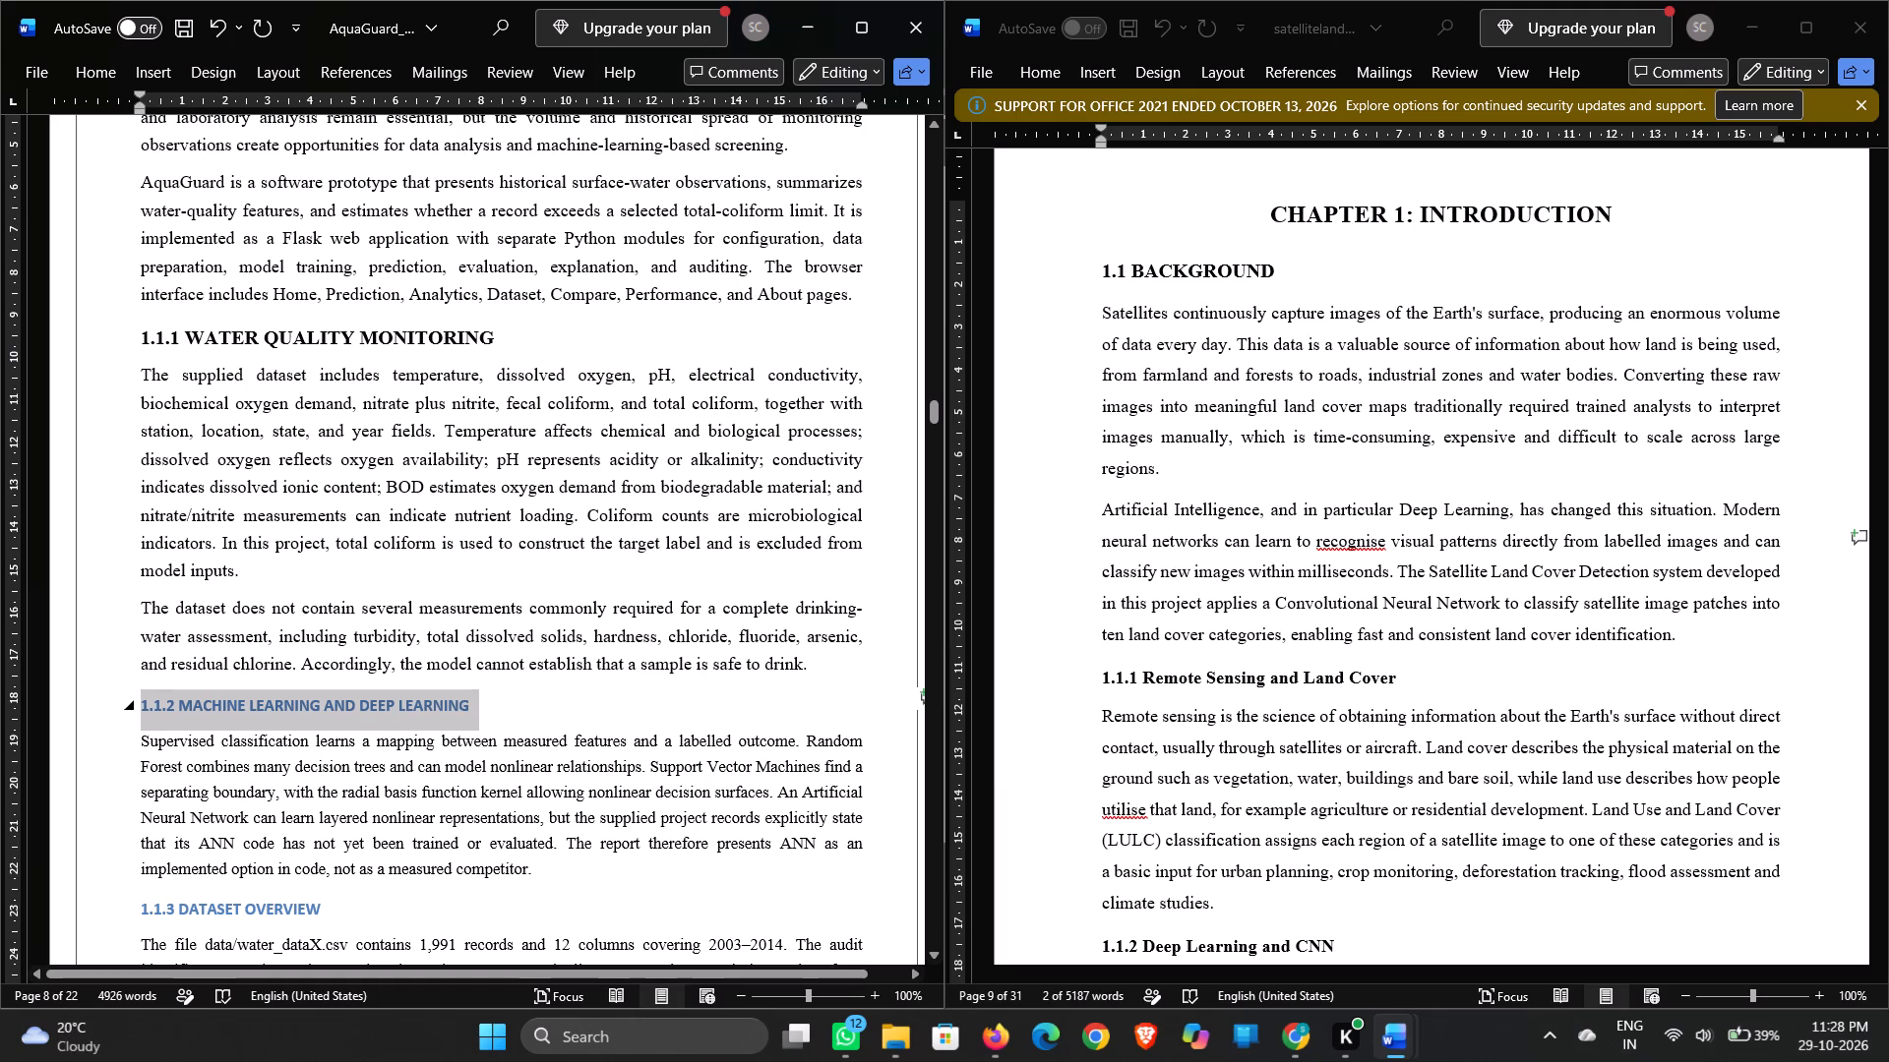
left_click_drag(140, 699, 143, 700)
left_click(290, 628)
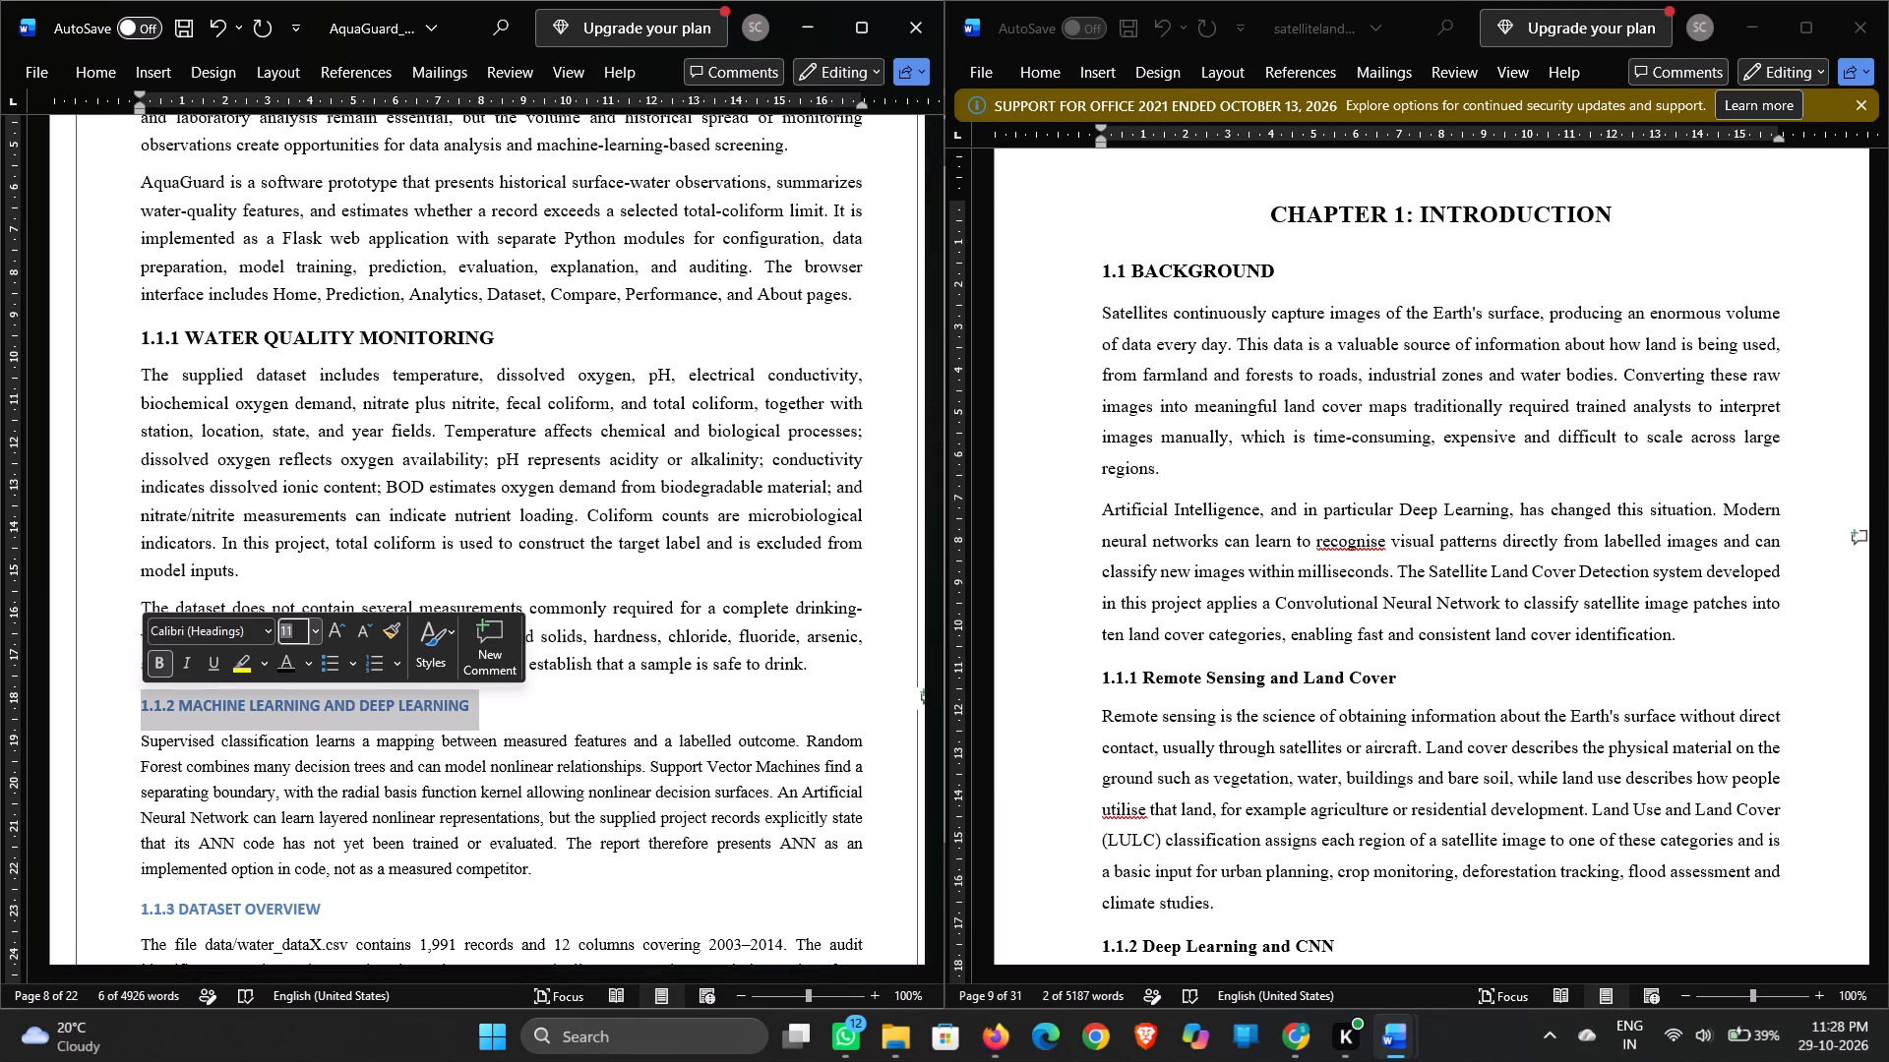
type("13")
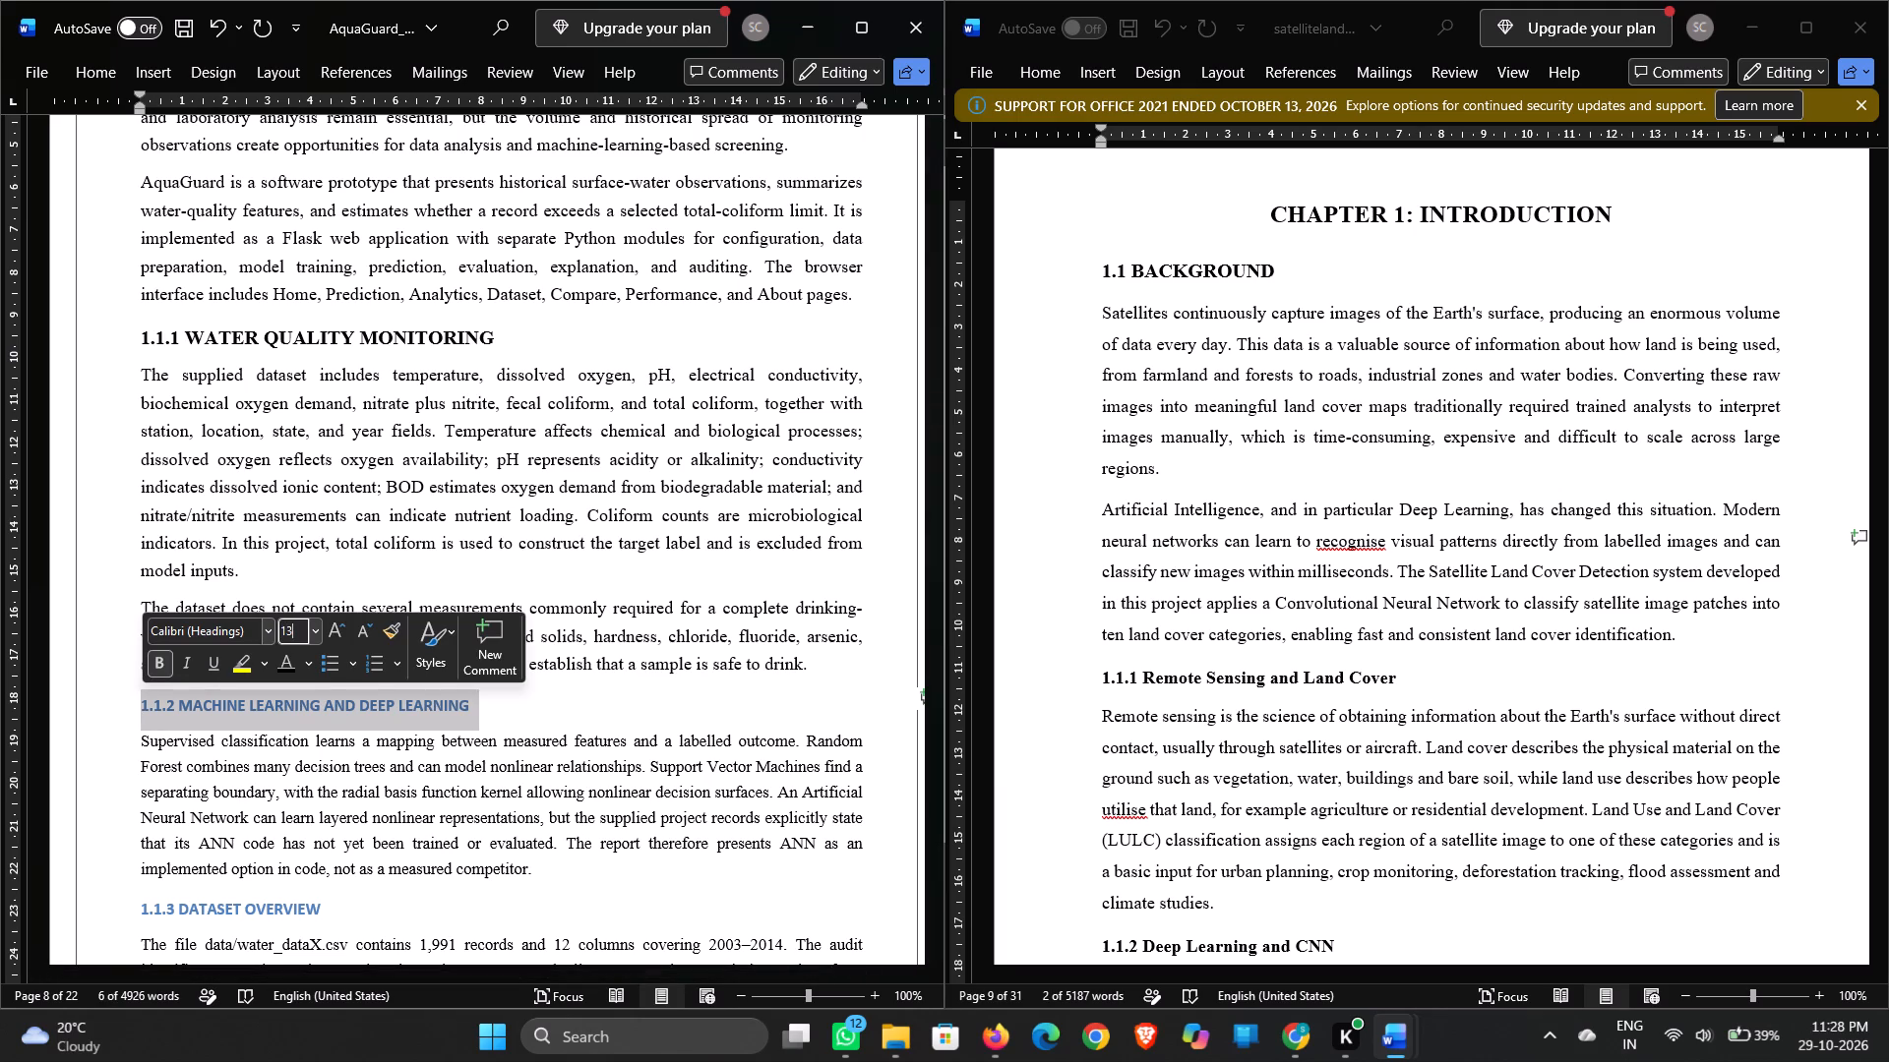
left_click(224, 630)
type("ti")
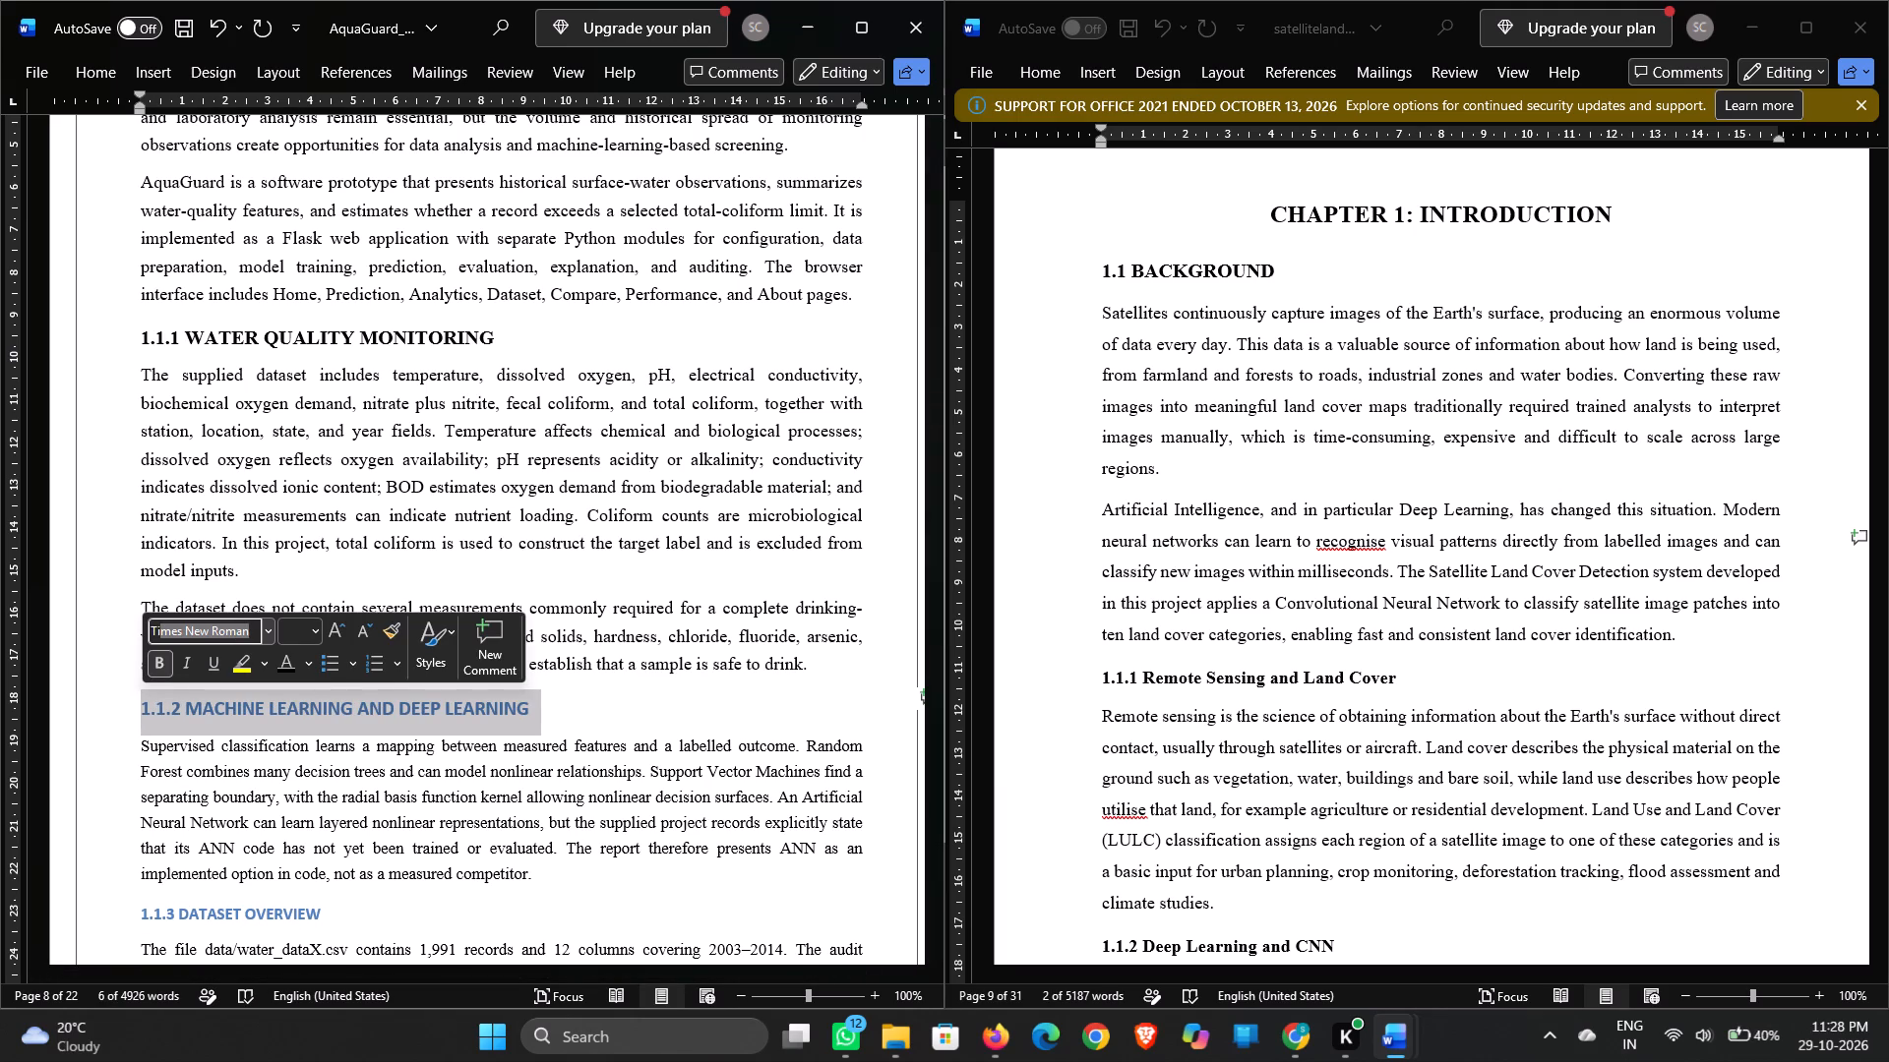
key("Return")
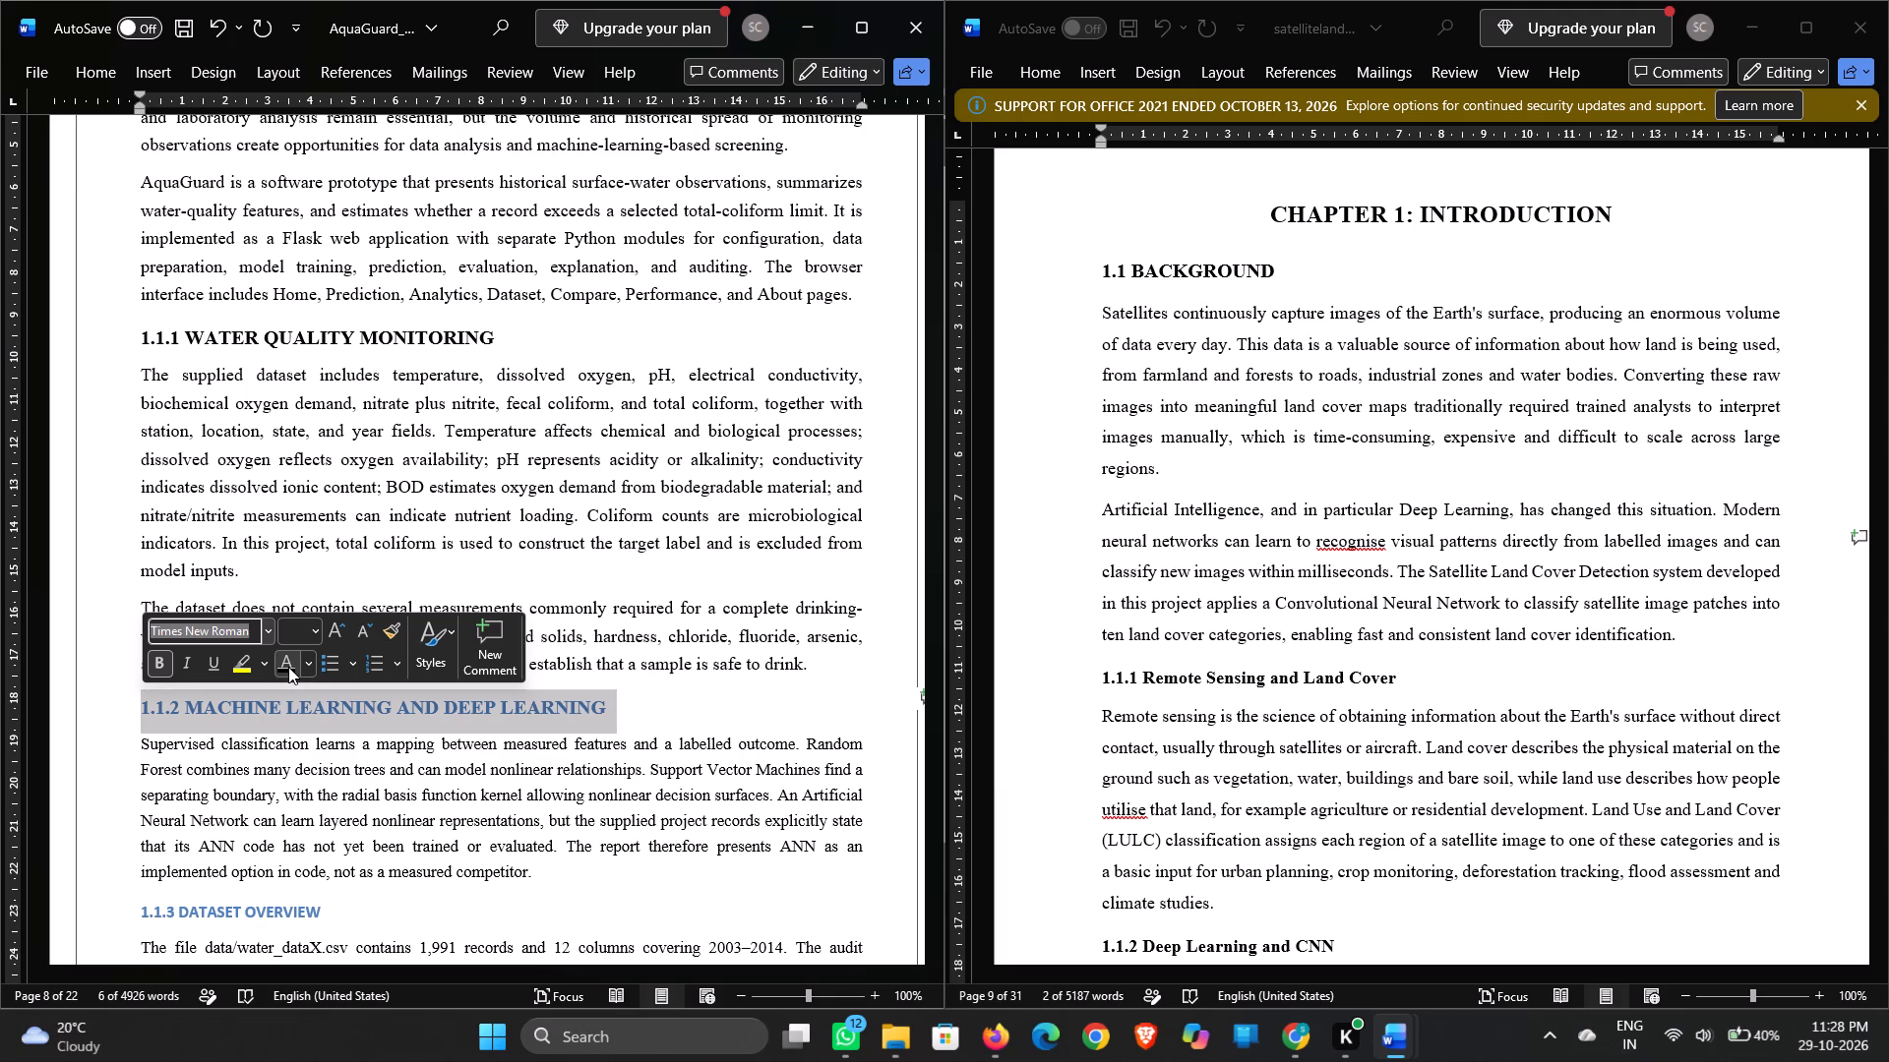
left_click(288, 667)
left_click(646, 734)
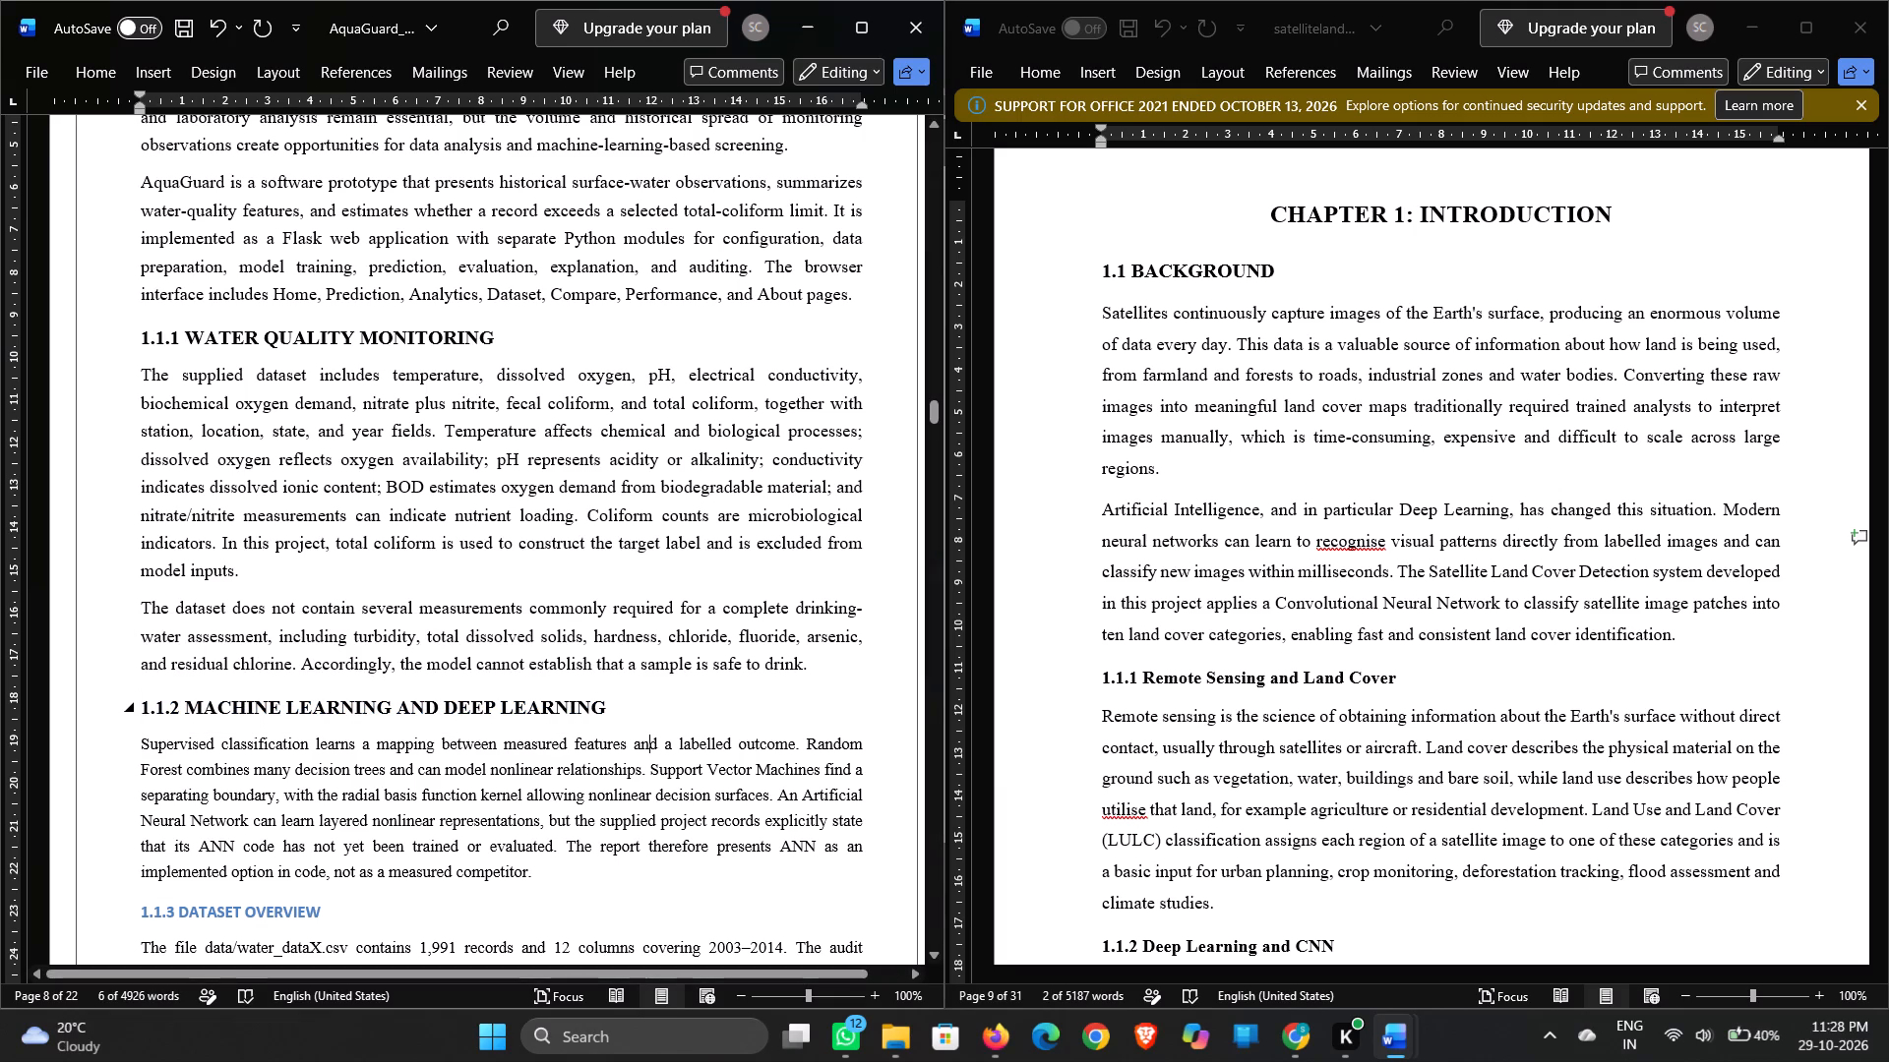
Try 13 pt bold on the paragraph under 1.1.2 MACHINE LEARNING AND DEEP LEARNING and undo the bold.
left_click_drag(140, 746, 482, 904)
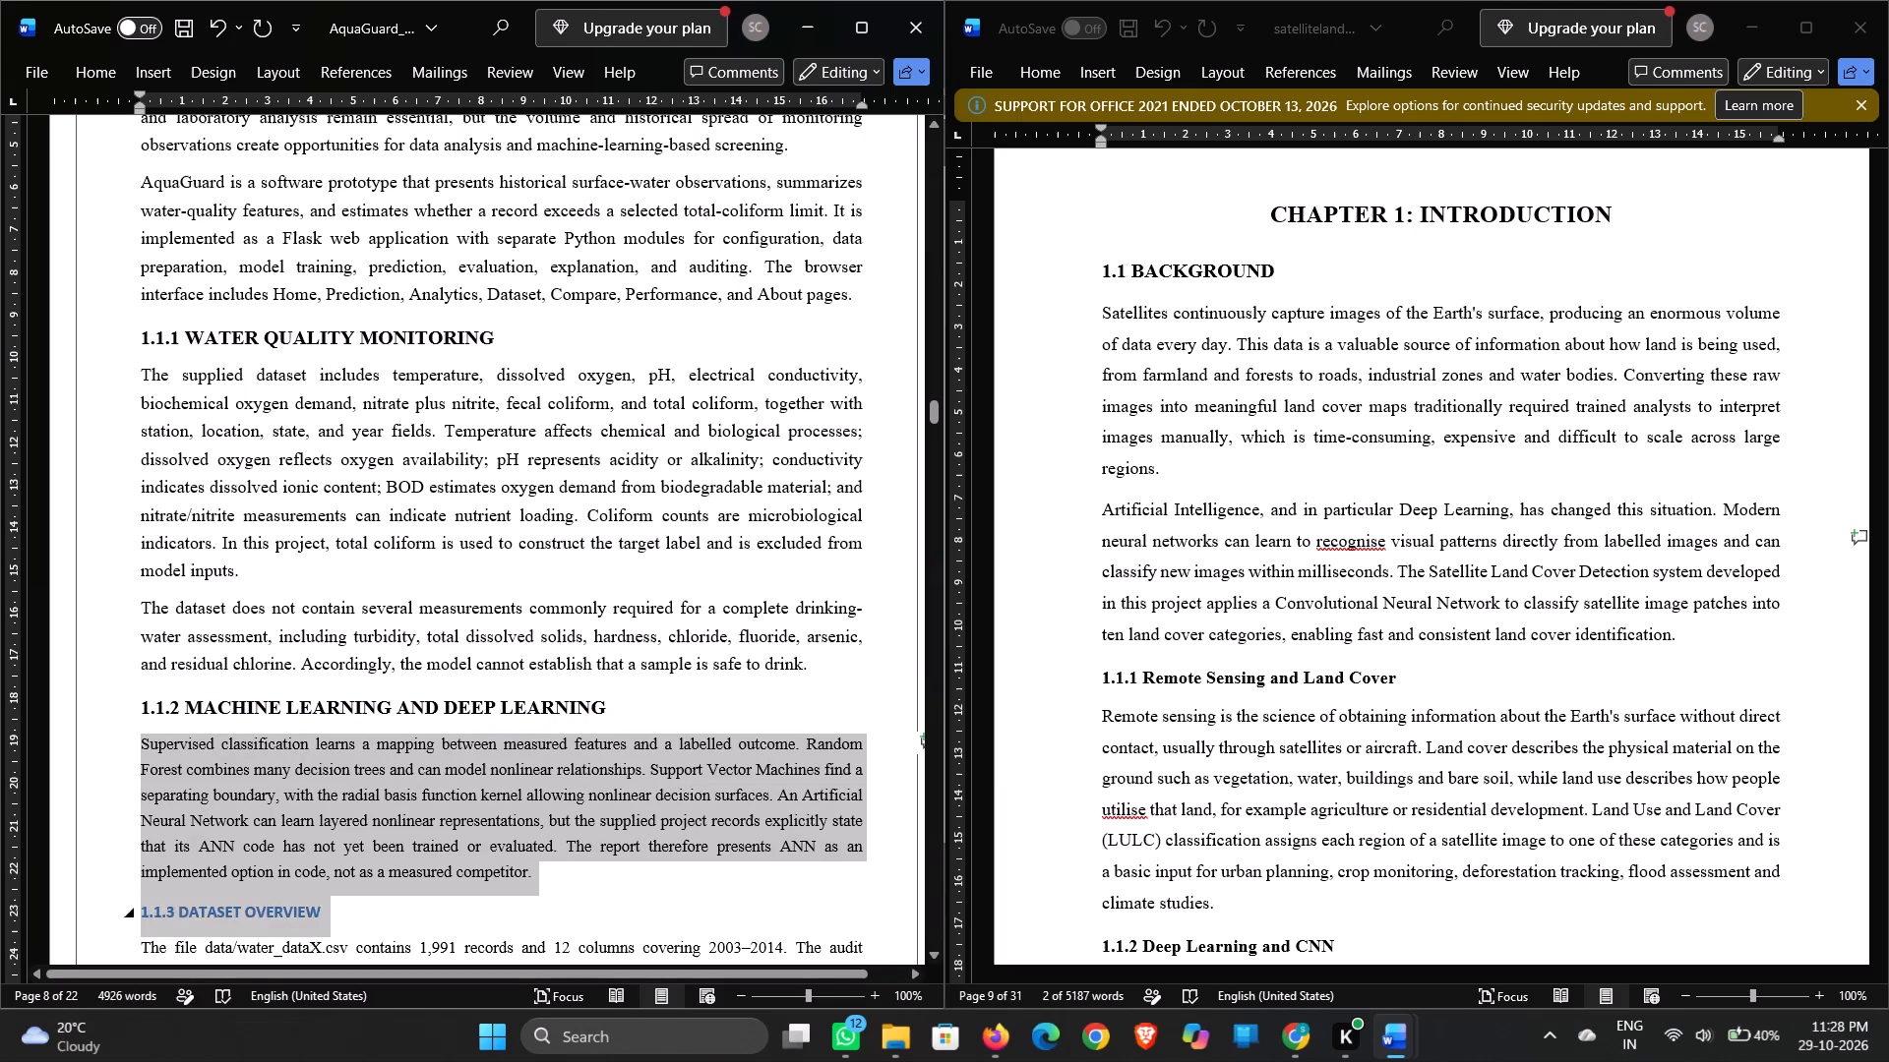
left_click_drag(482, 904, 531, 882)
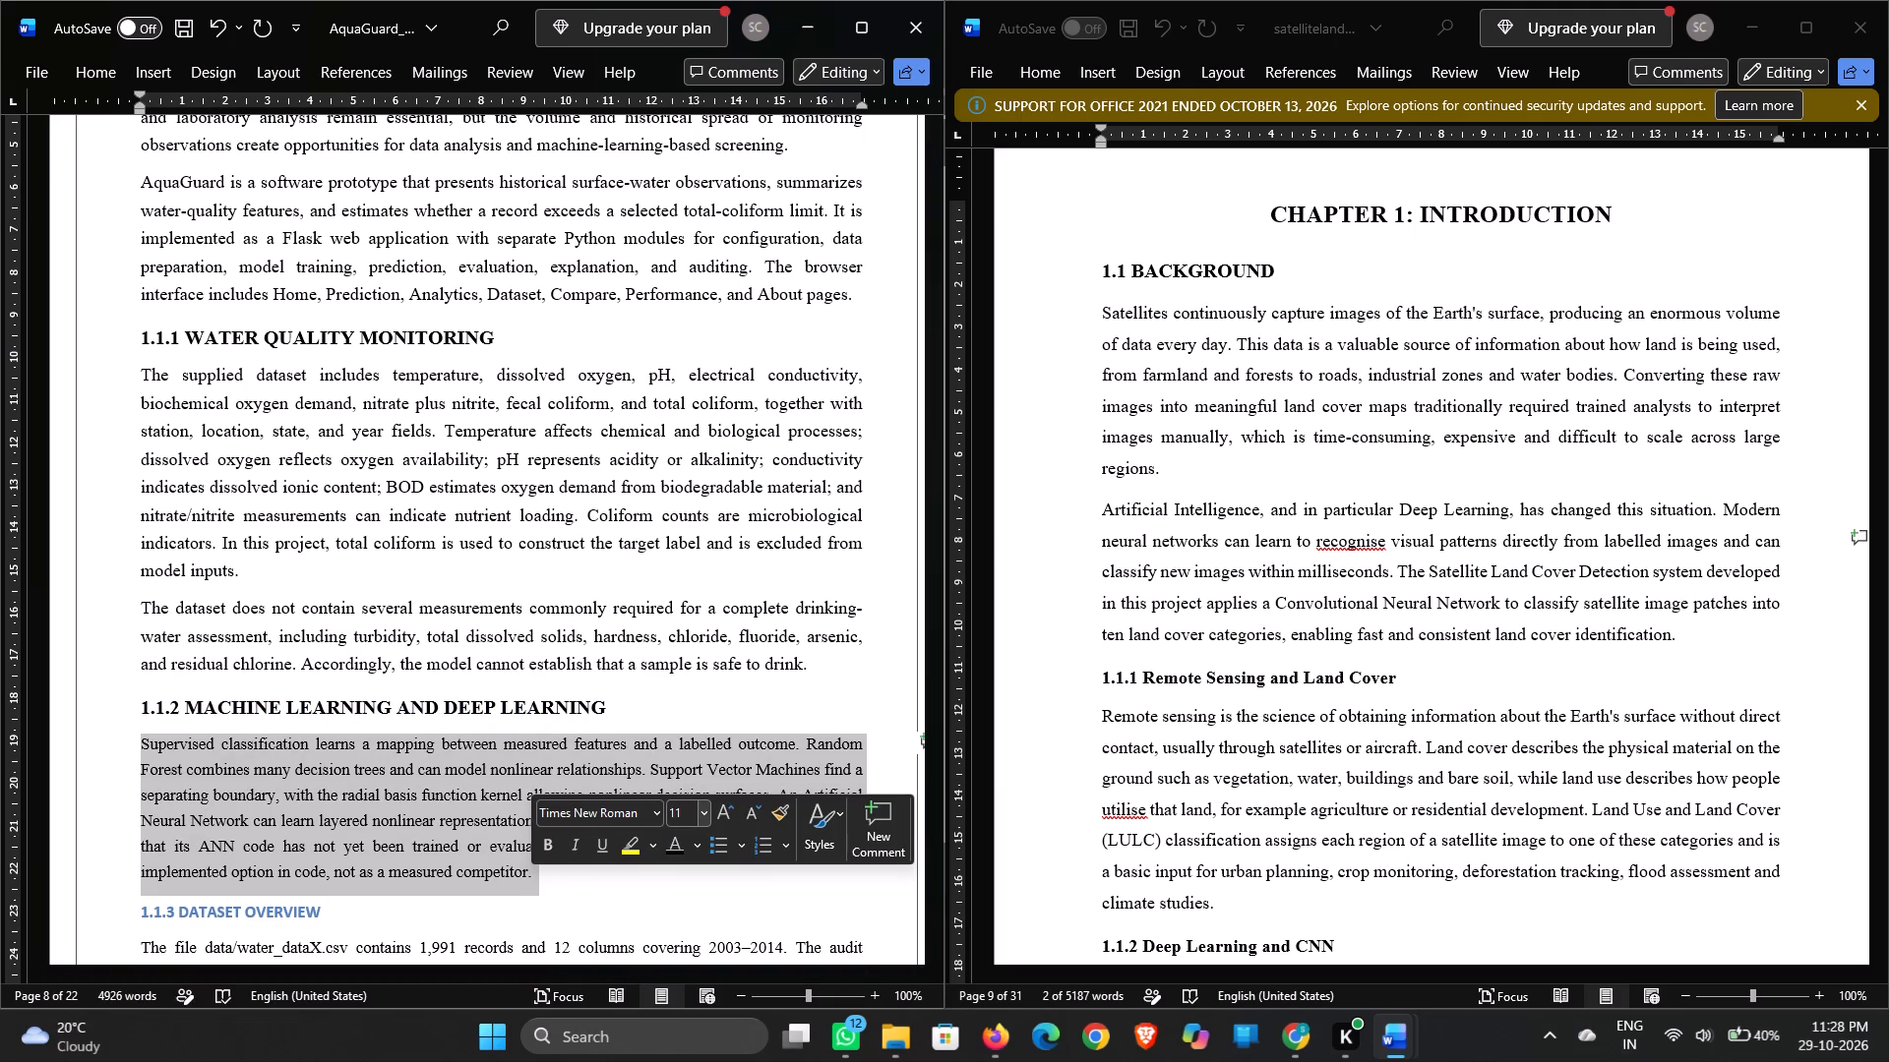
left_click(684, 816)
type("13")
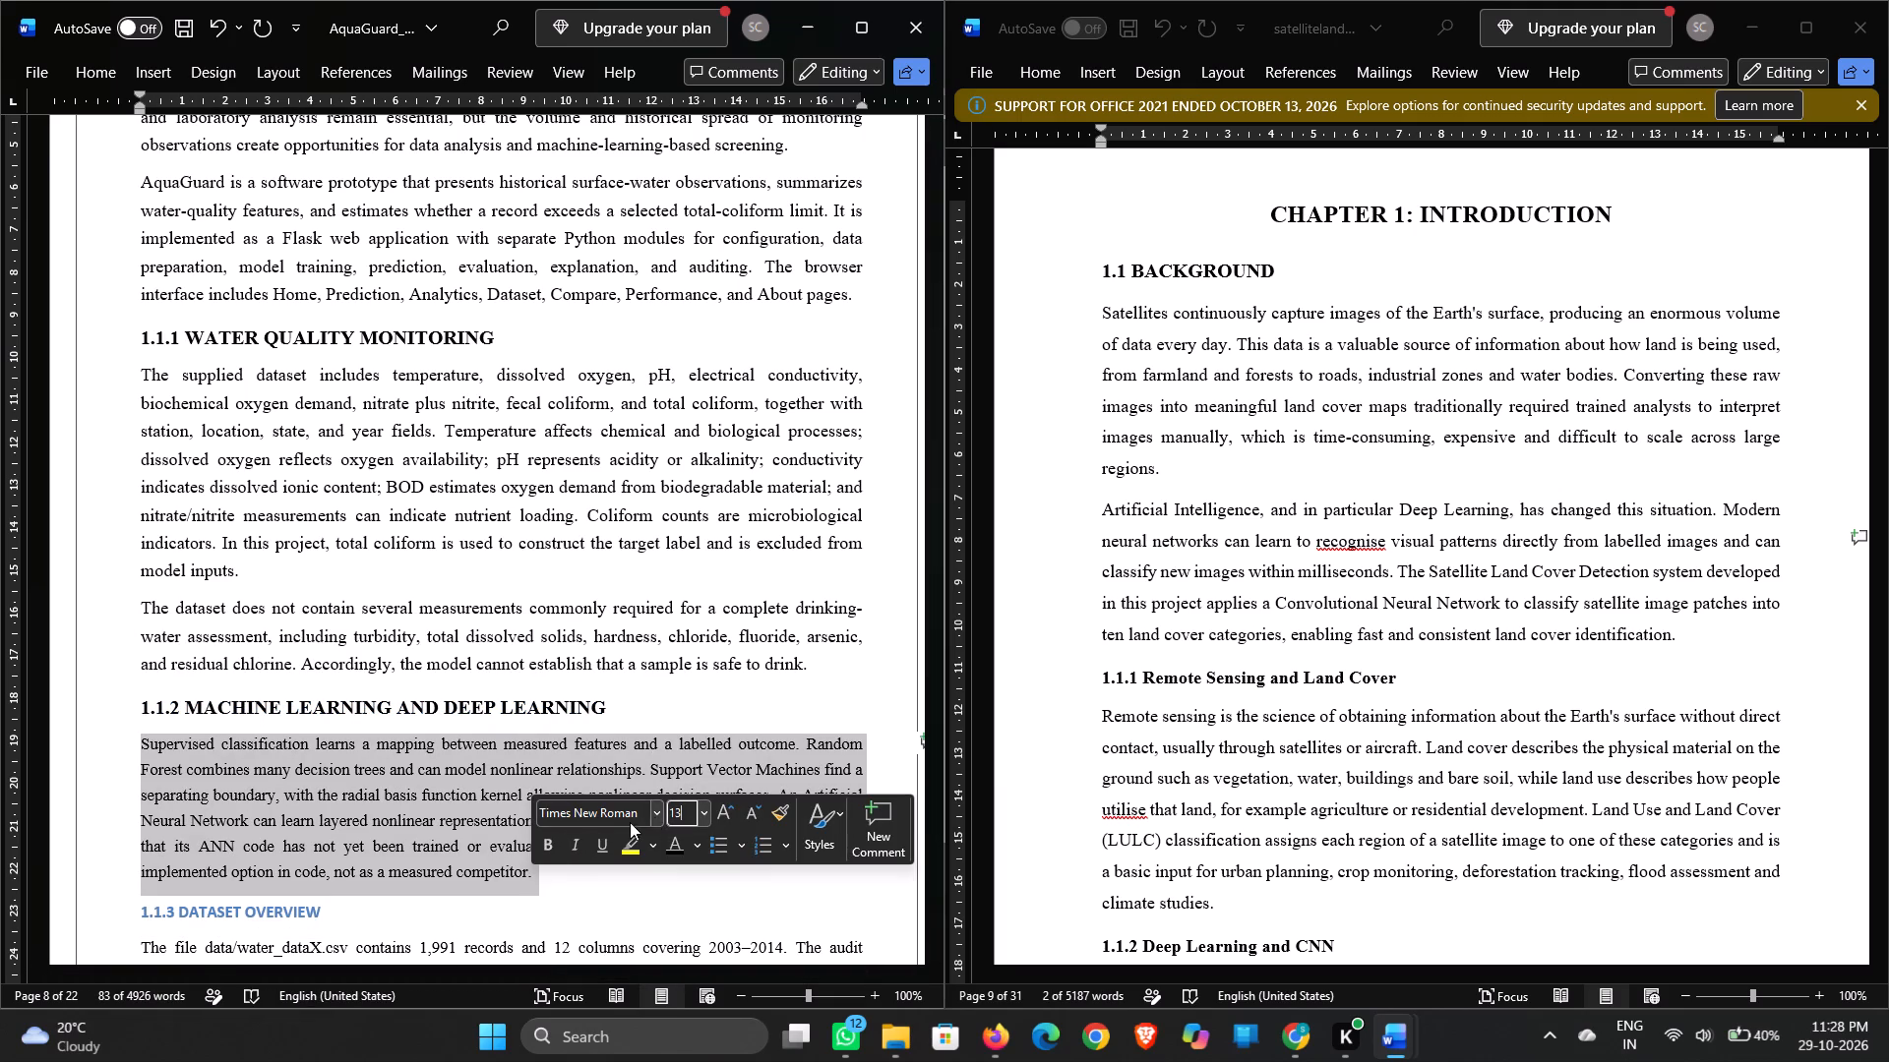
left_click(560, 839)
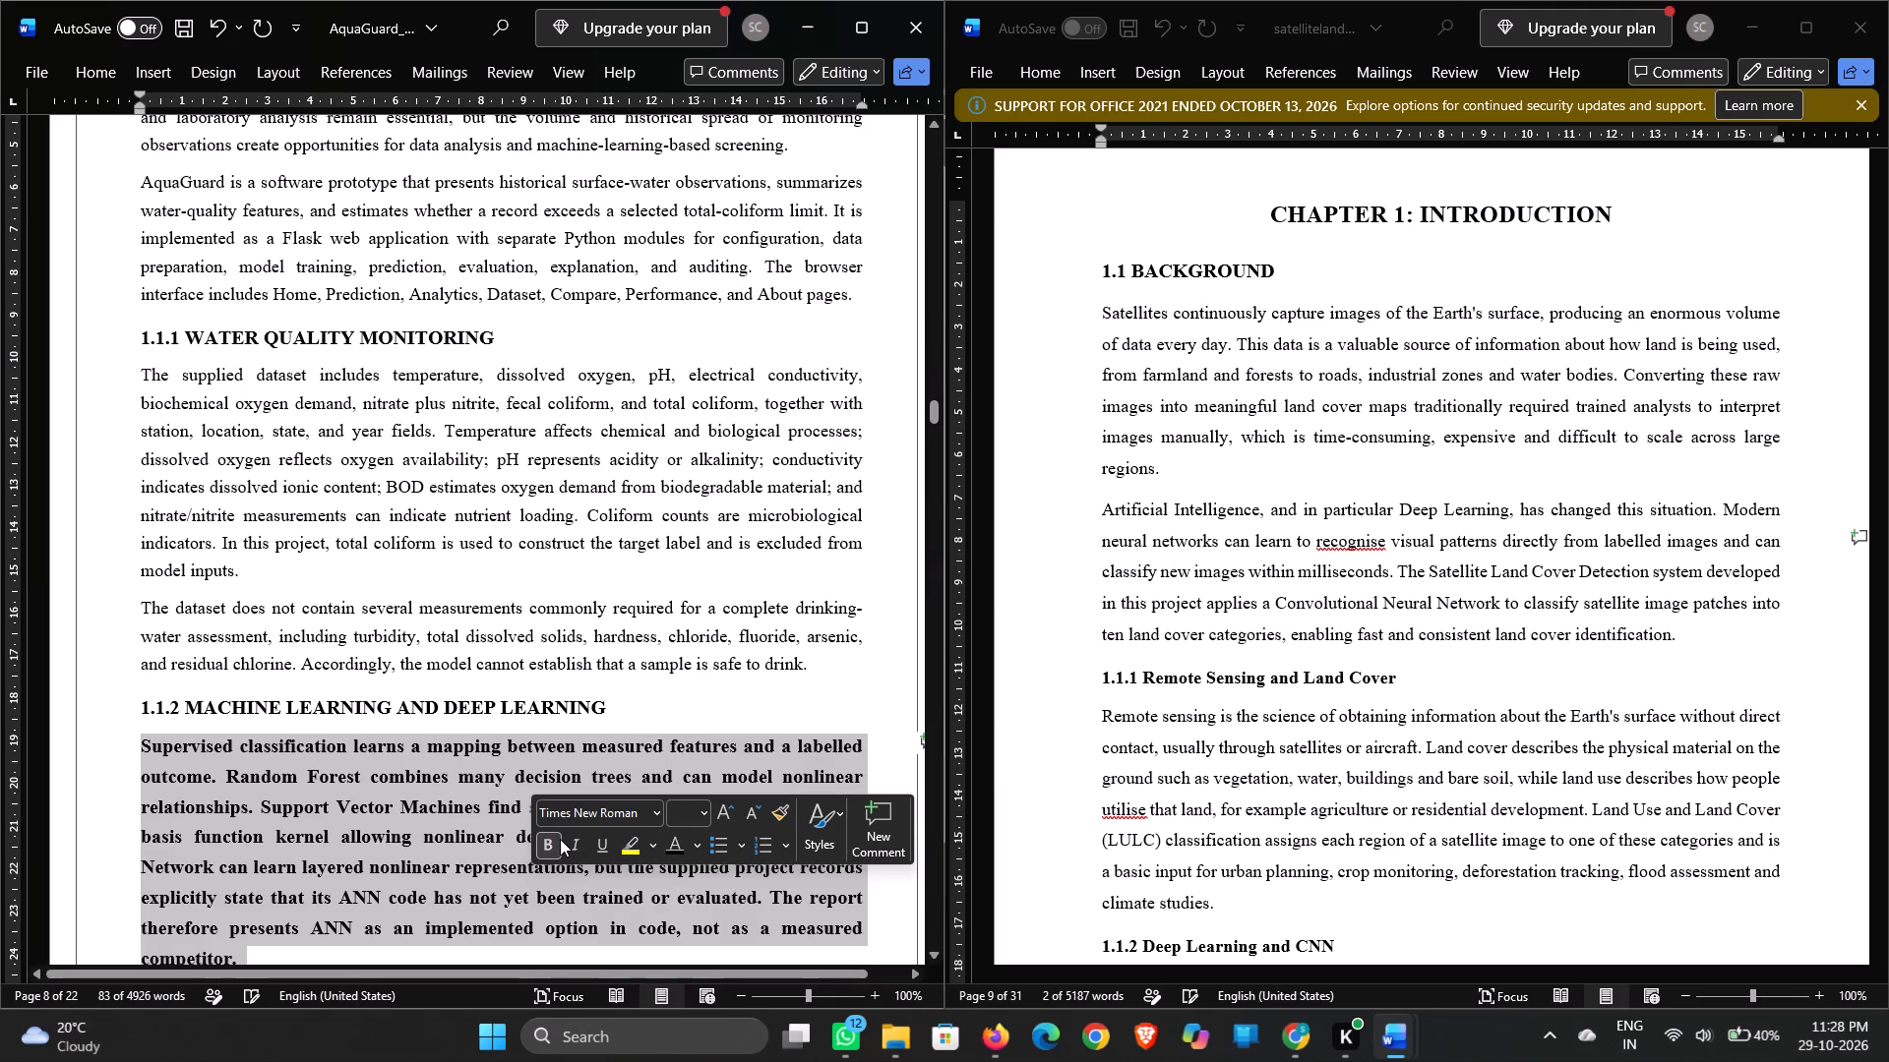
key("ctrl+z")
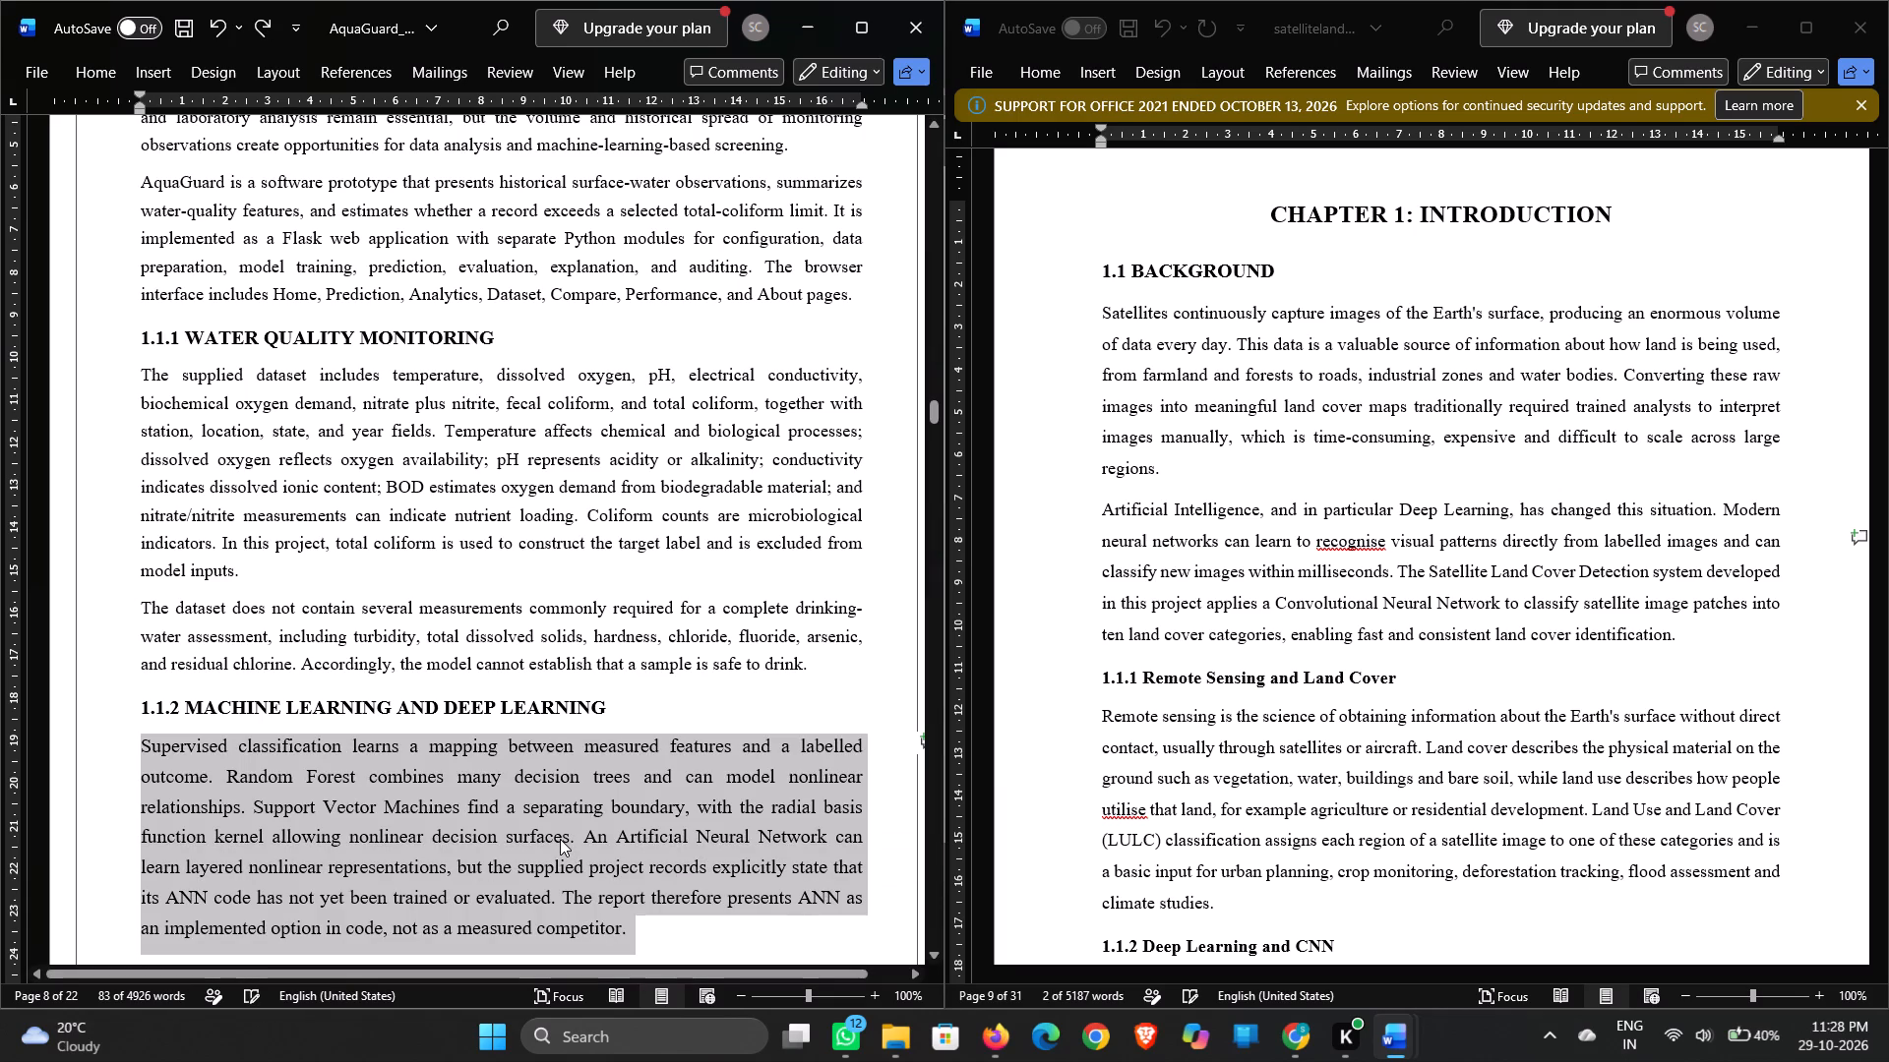
Set the AquaGuard paragraph under 1.1.2 MACHINE LEARNING AND DEEP LEARNING to 12 pt.
left_click(141, 739)
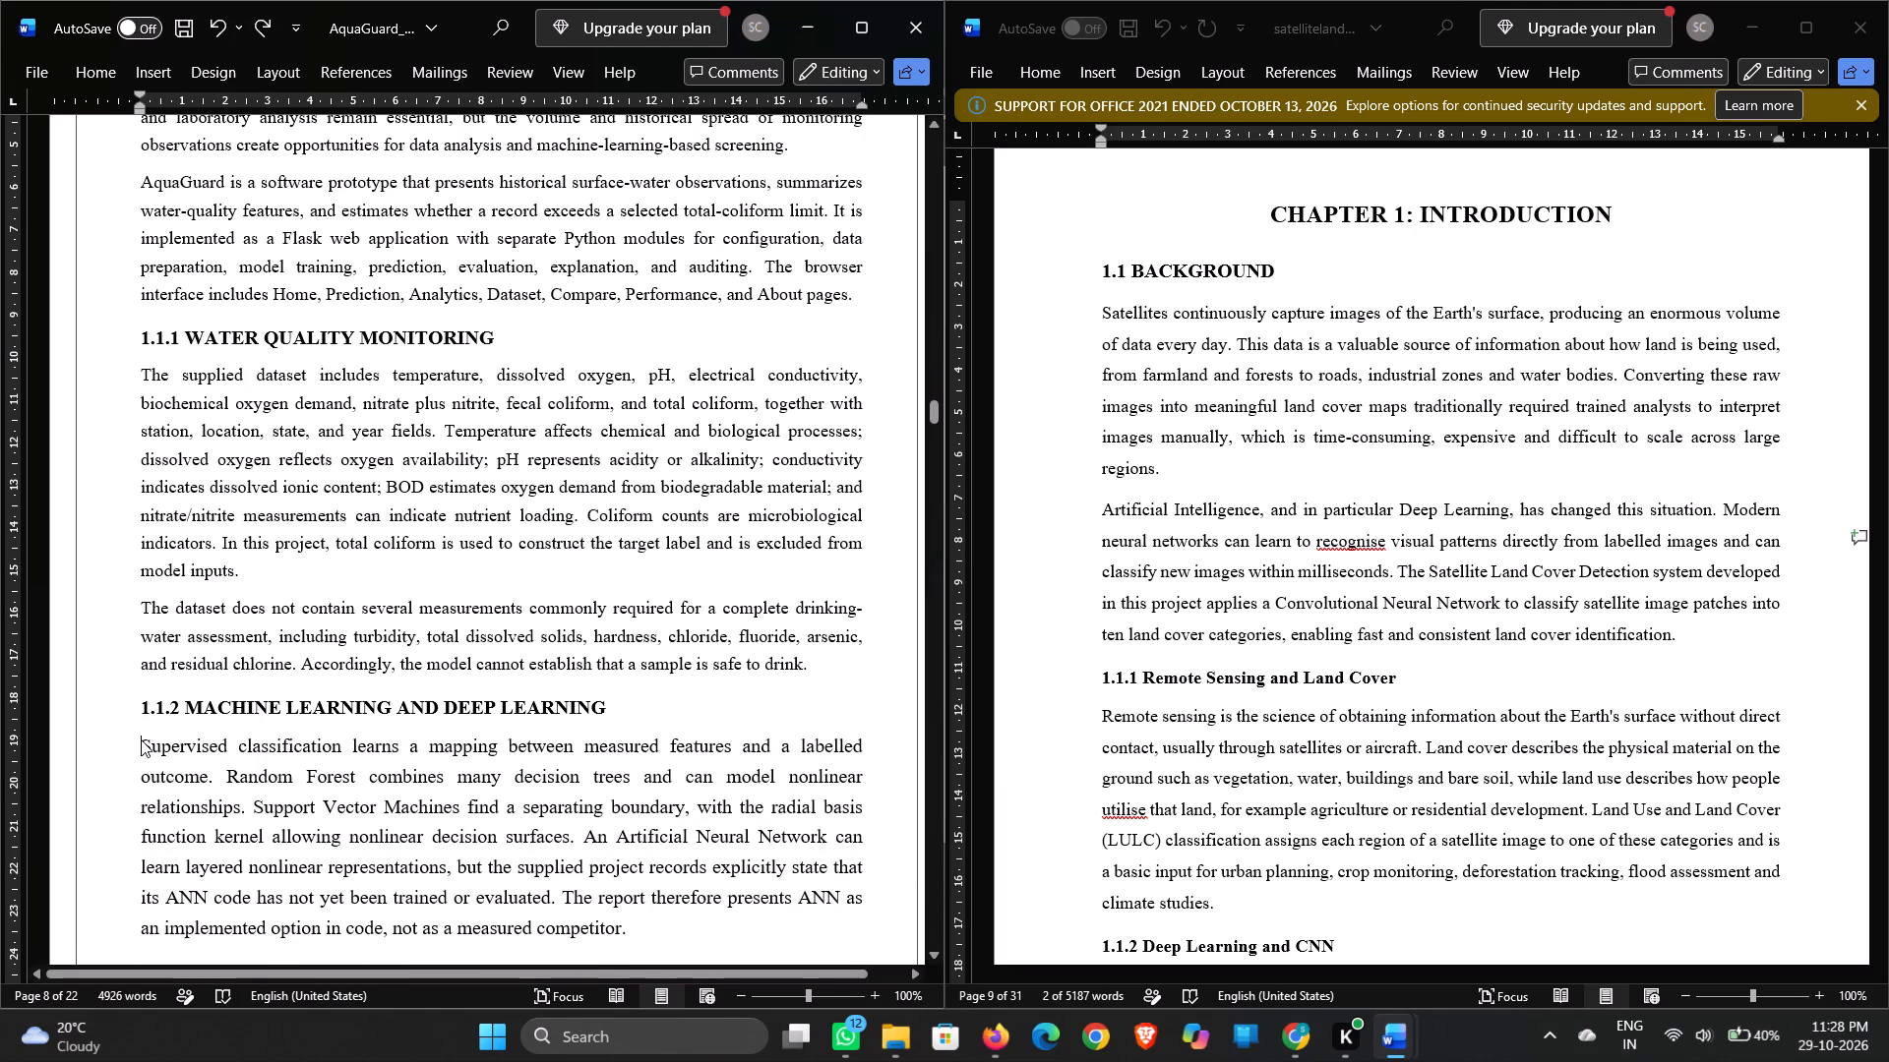
left_click_drag(141, 741, 370, 834)
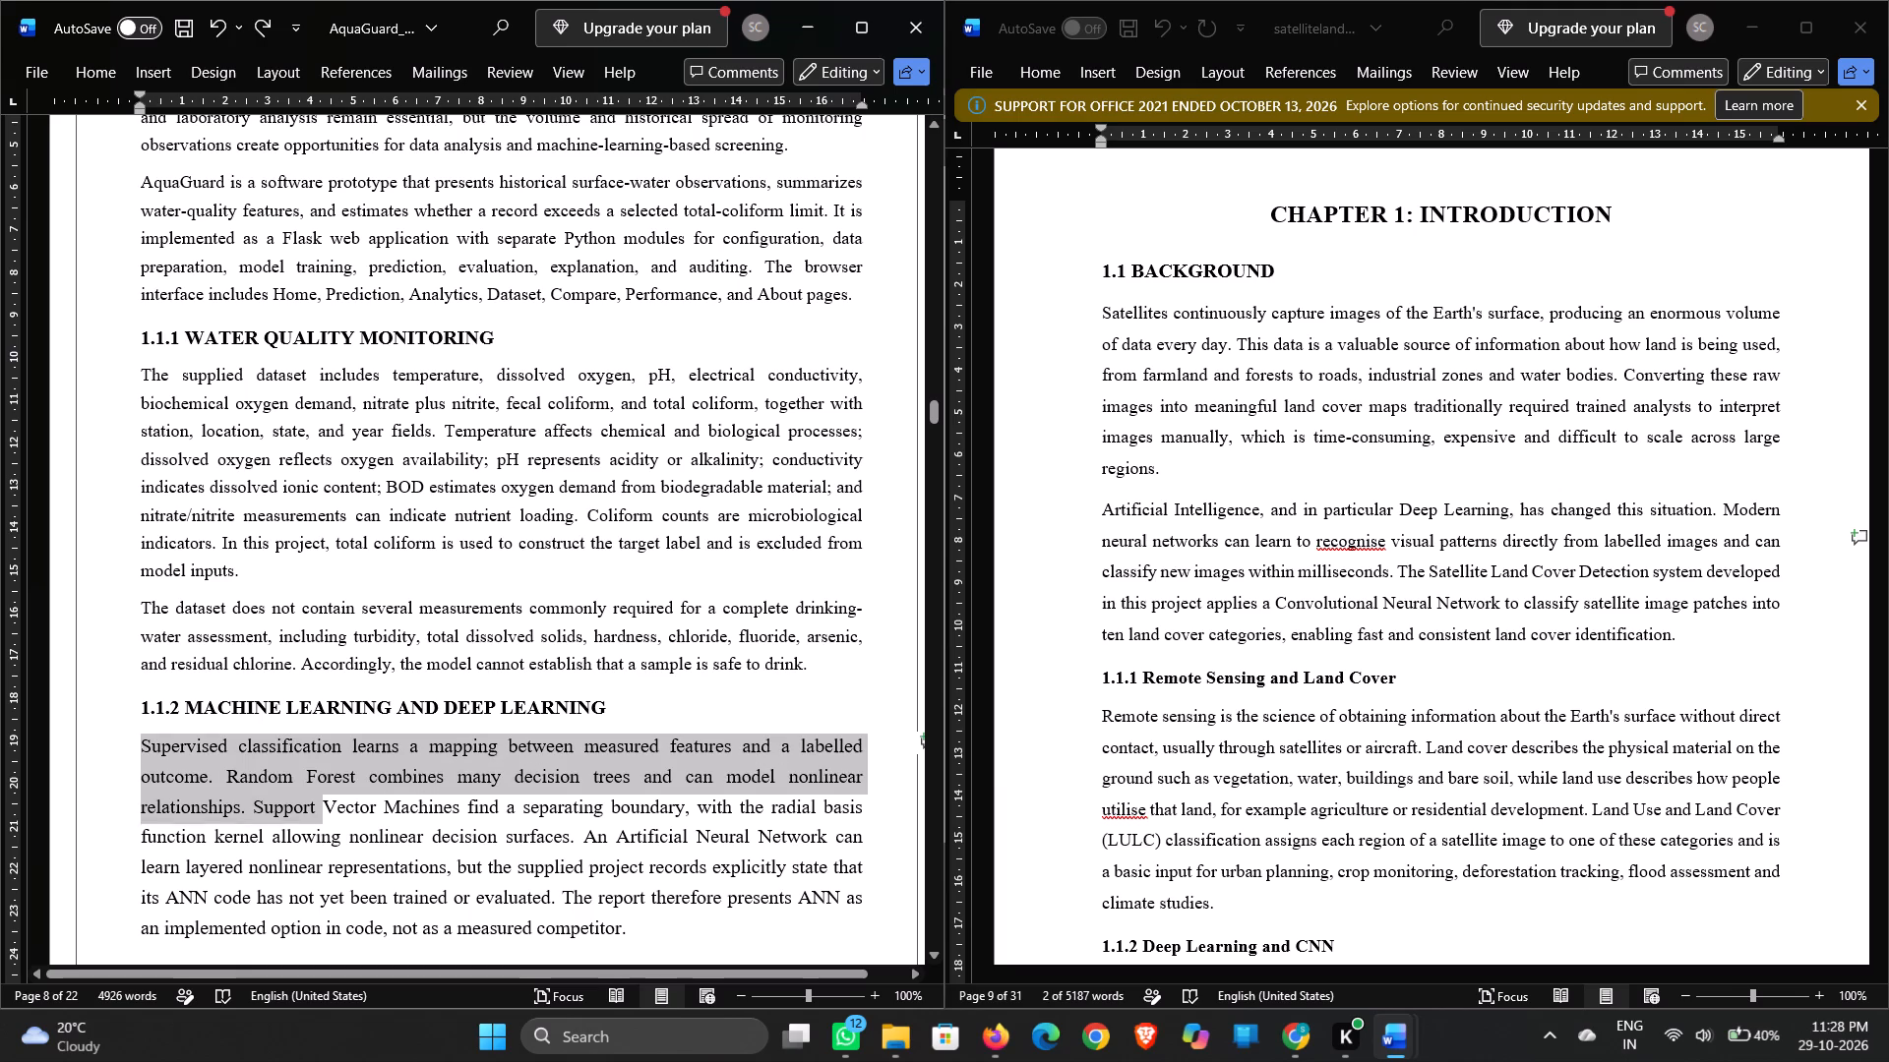
left_click_drag(370, 834, 630, 926)
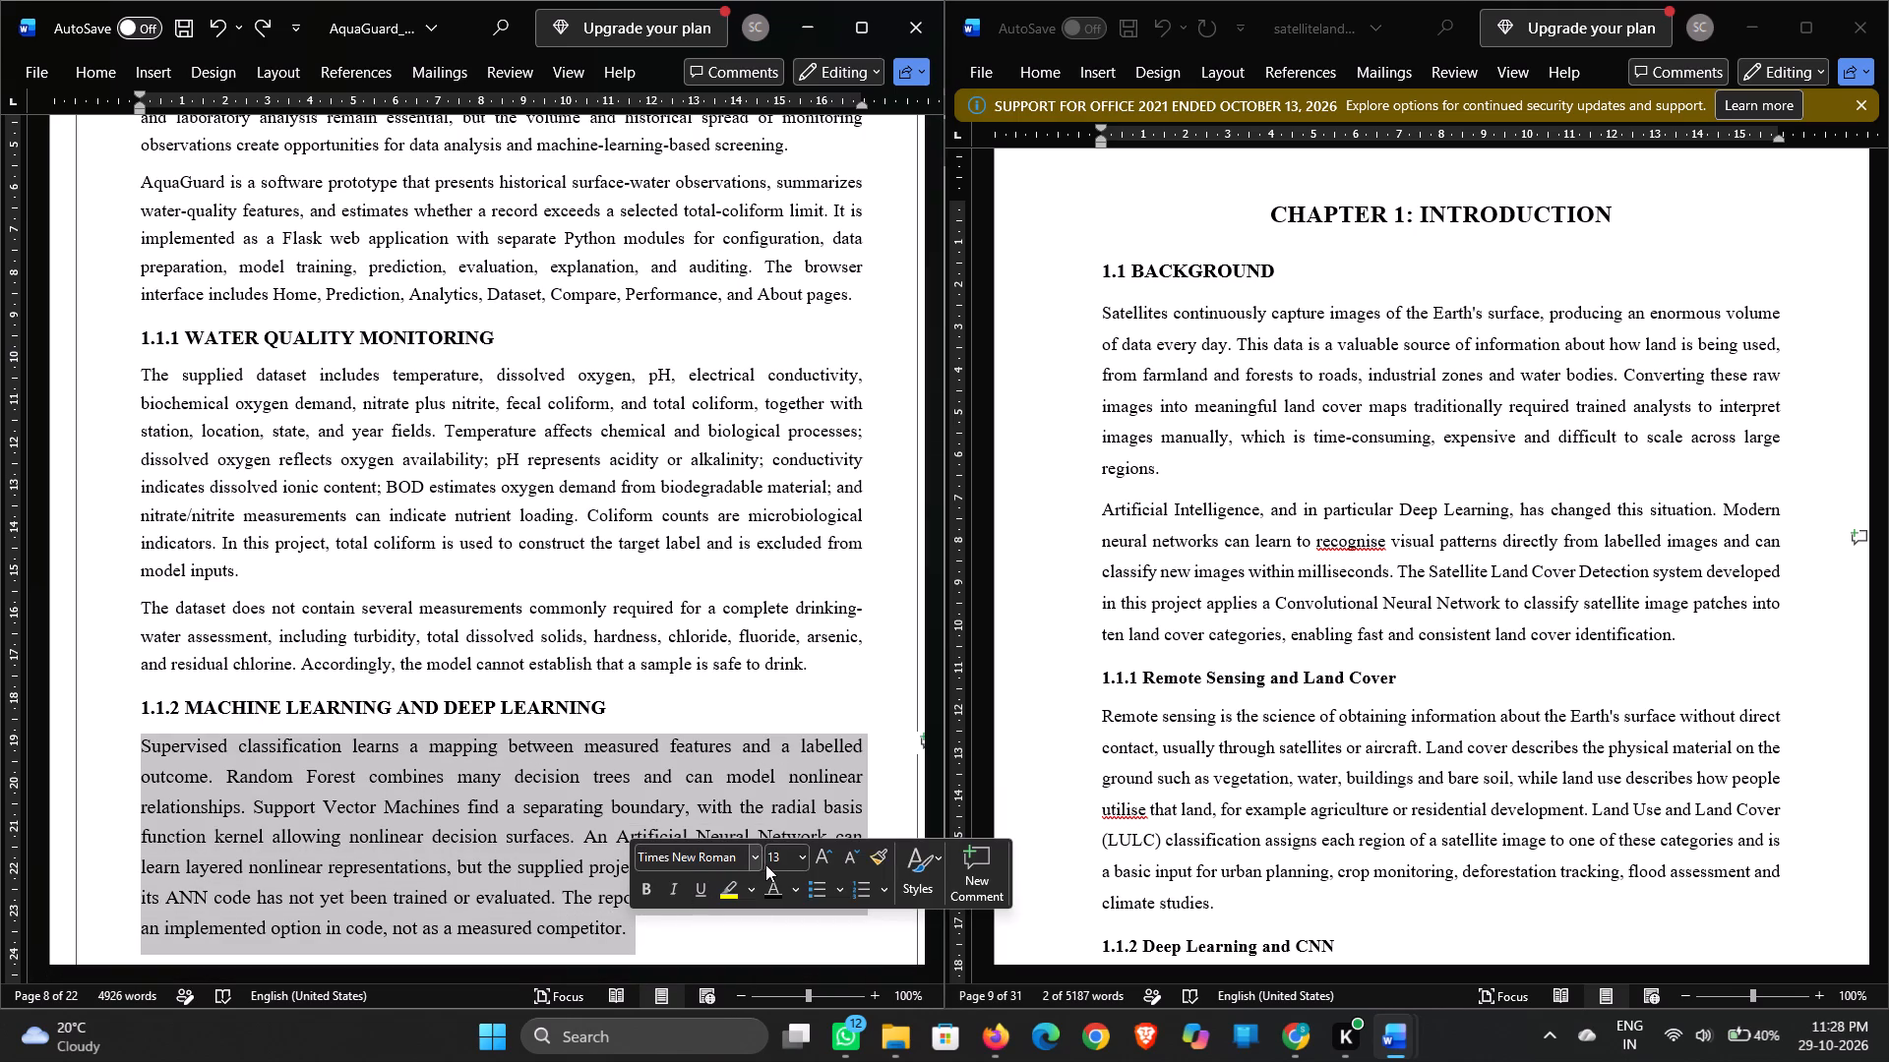
left_click(781, 857)
type("12")
key("Return")
left_click(678, 919)
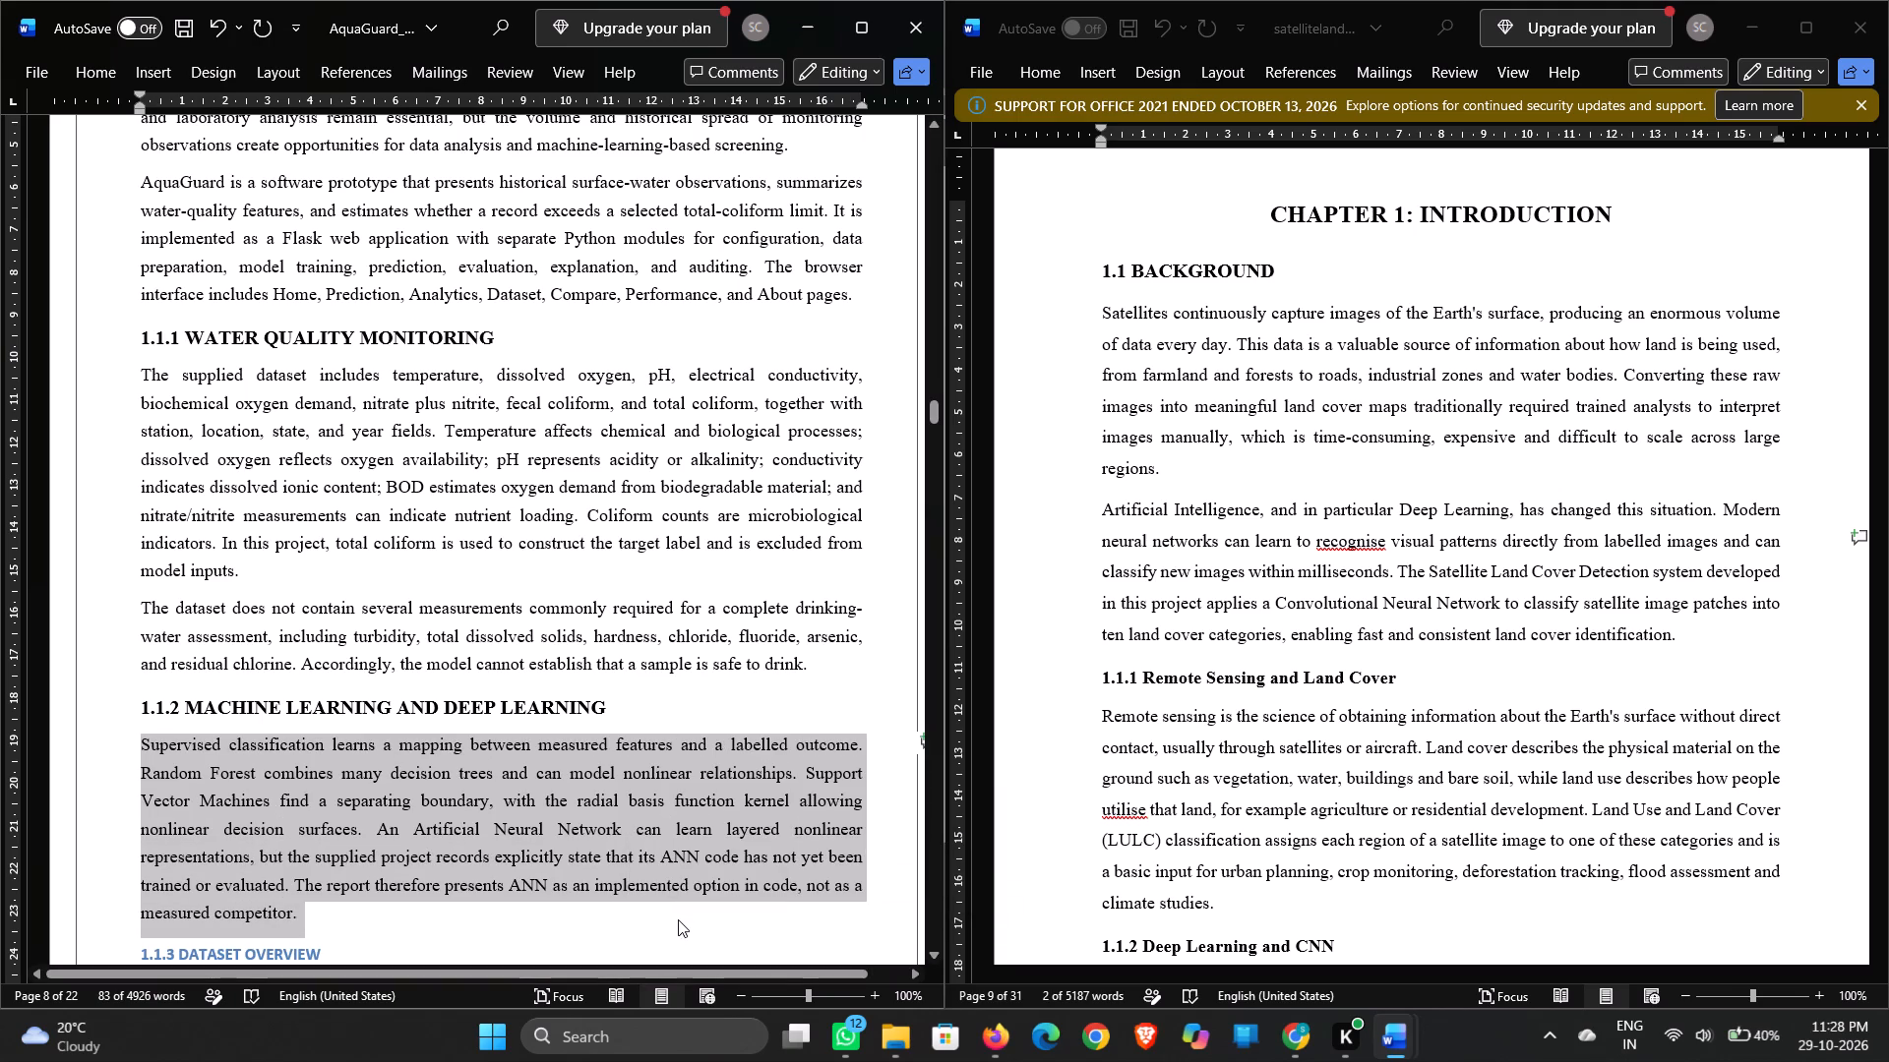
Format the AquaGuard 1.1.3 DATASET OVERVIEW heading as Times New Roman, 13 pt, black.
scroll(652, 657, "down", 1)
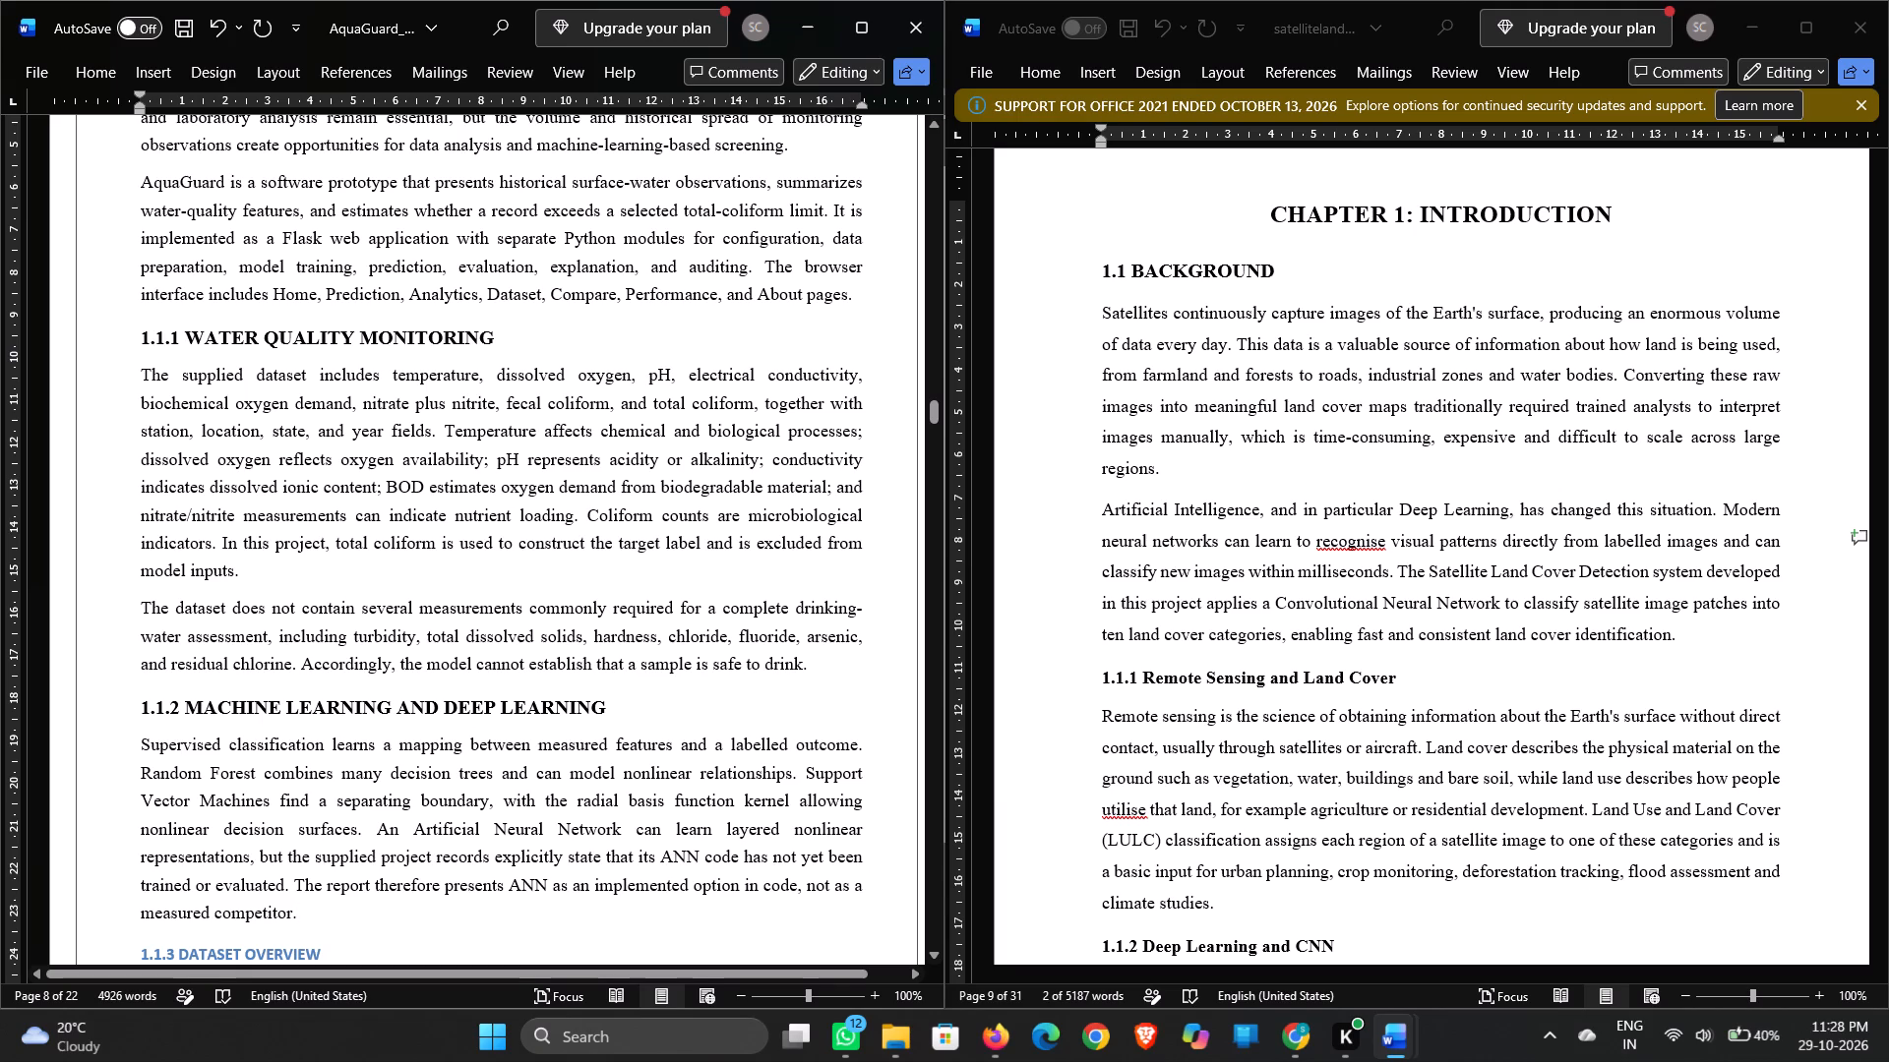
scroll(652, 657, "down", 2)
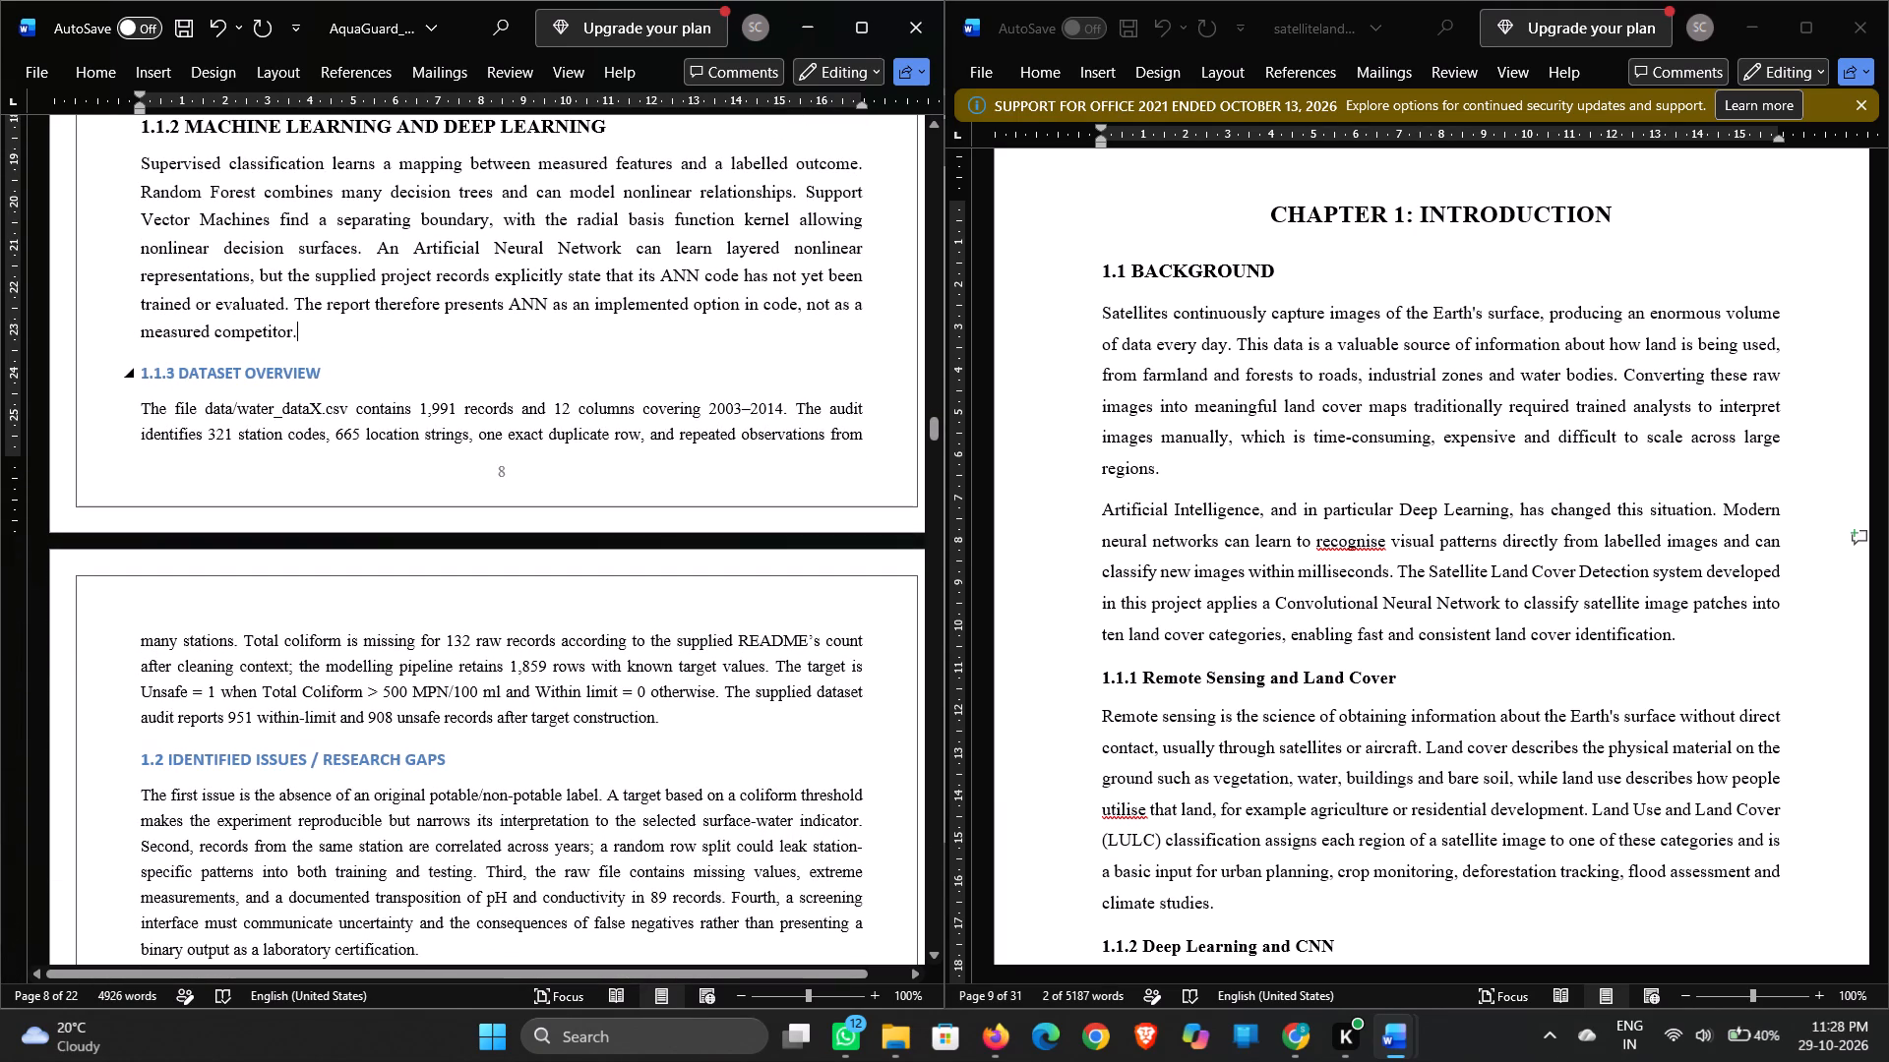
left_click_drag(141, 369, 322, 377)
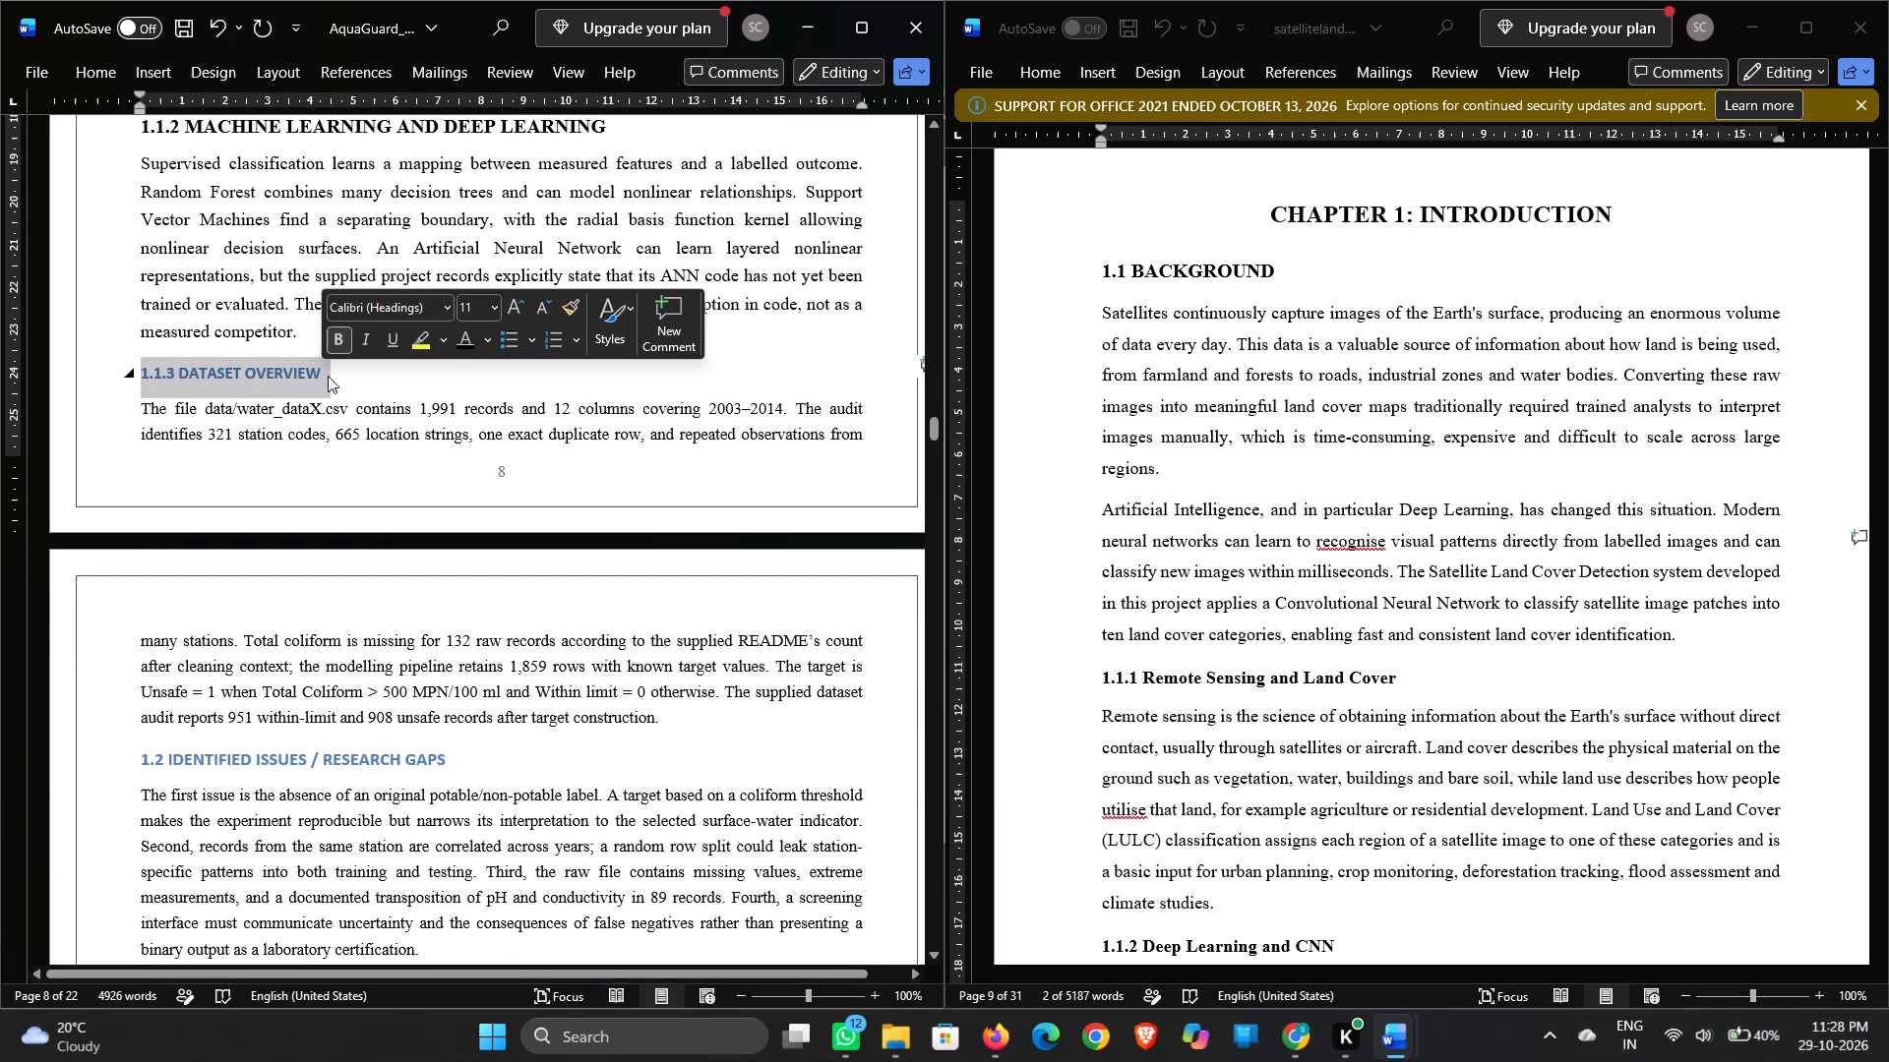
left_click(470, 299)
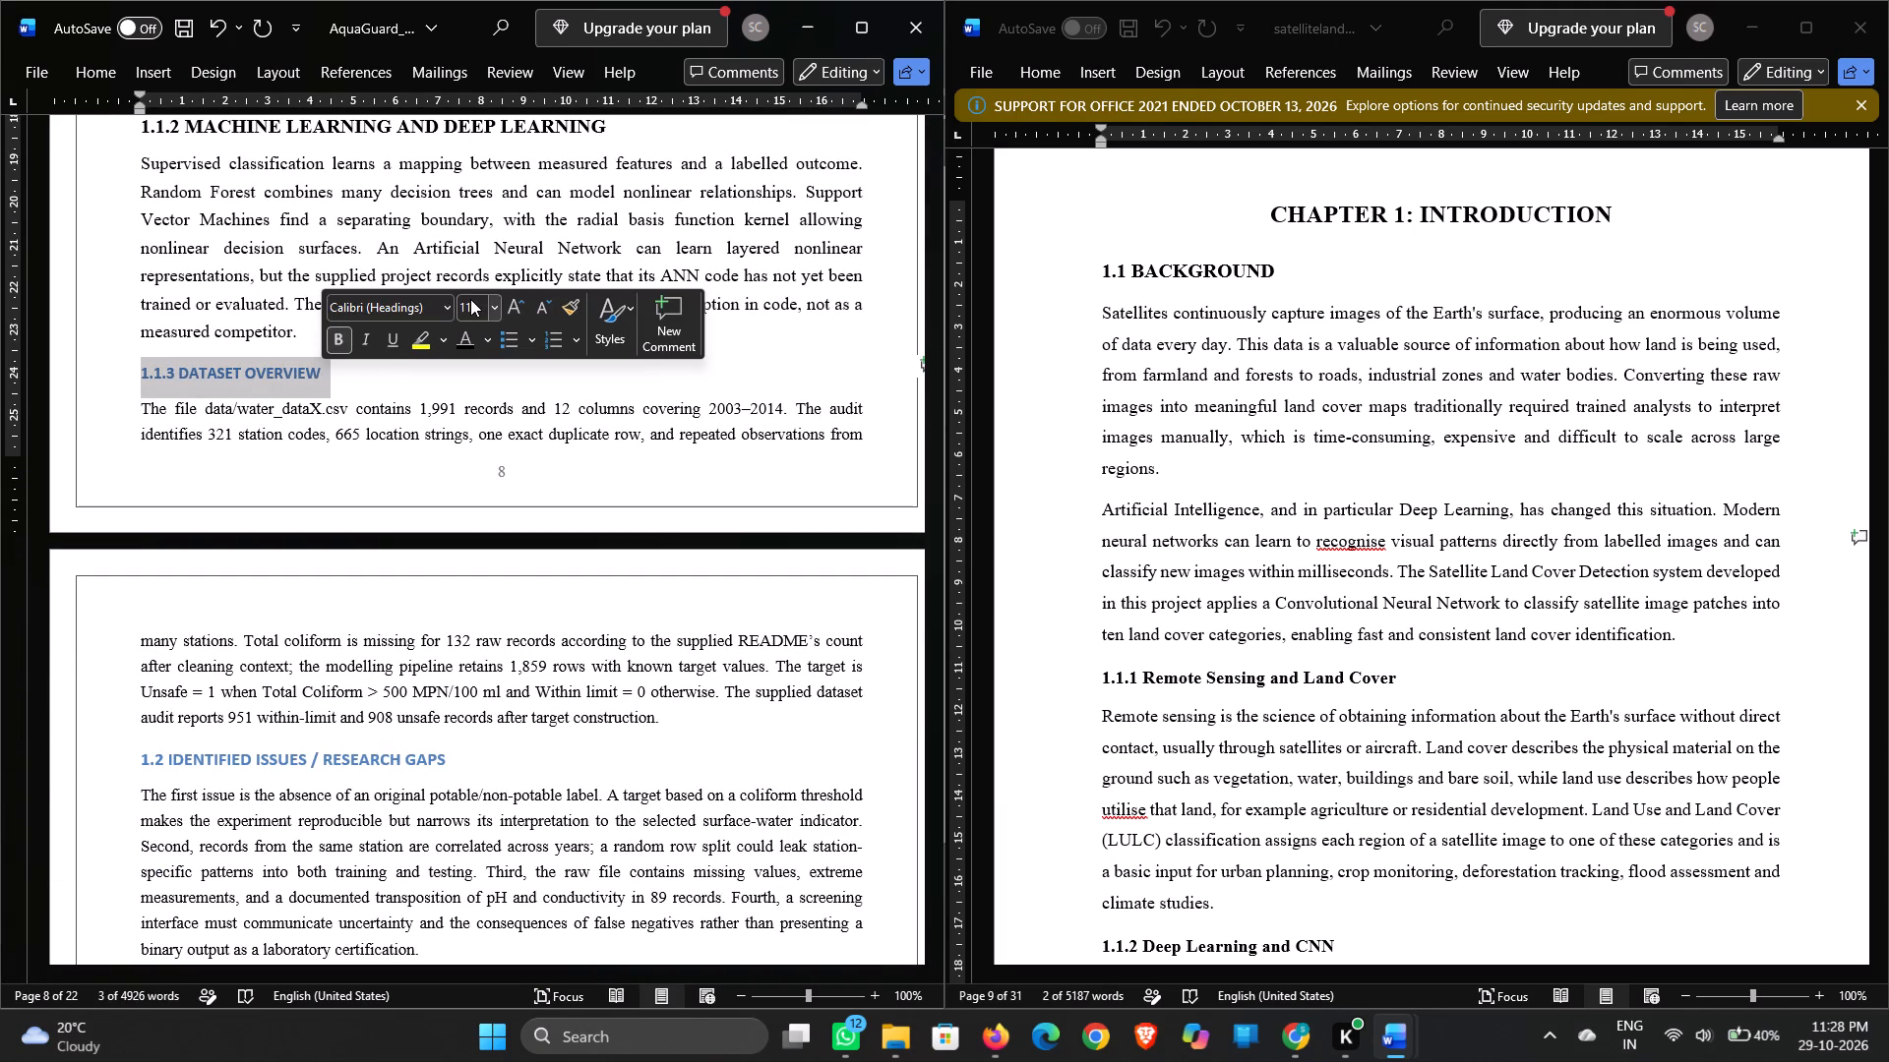
left_click(465, 303)
type("13")
left_click(370, 303)
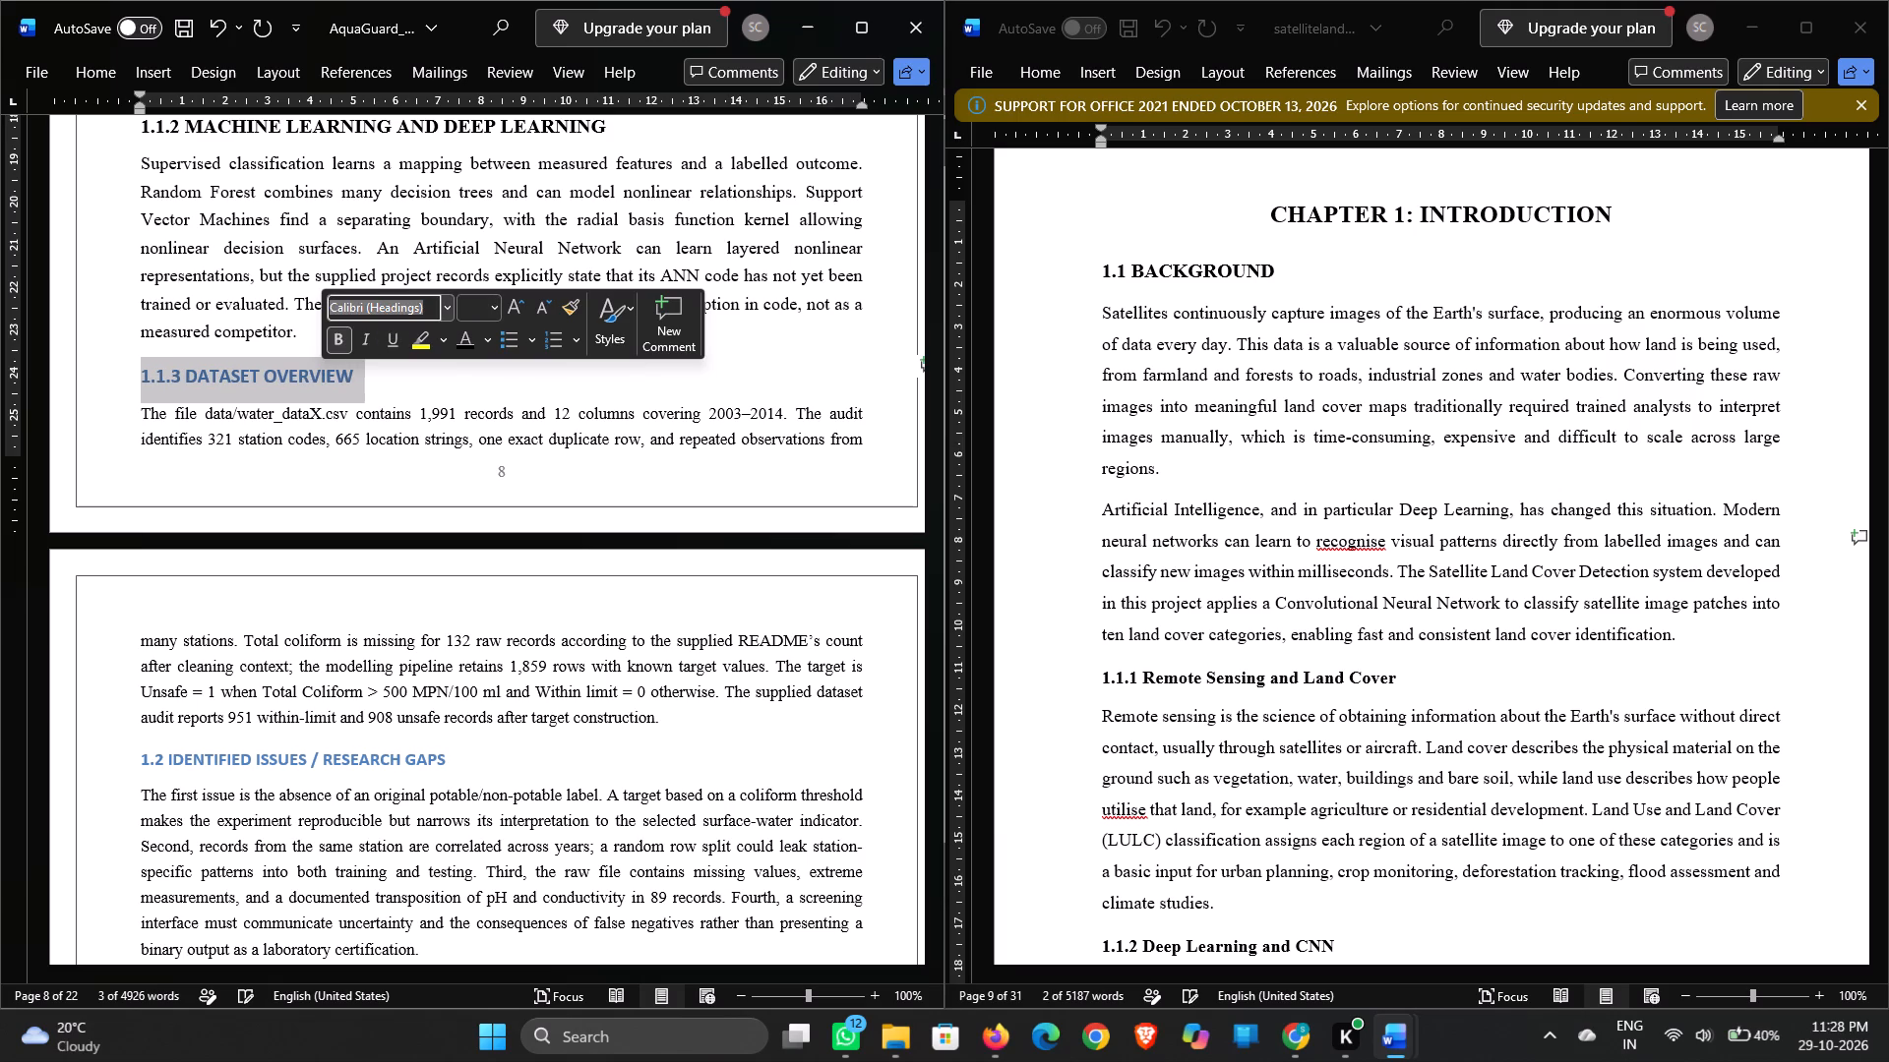
type("ti")
key("Return")
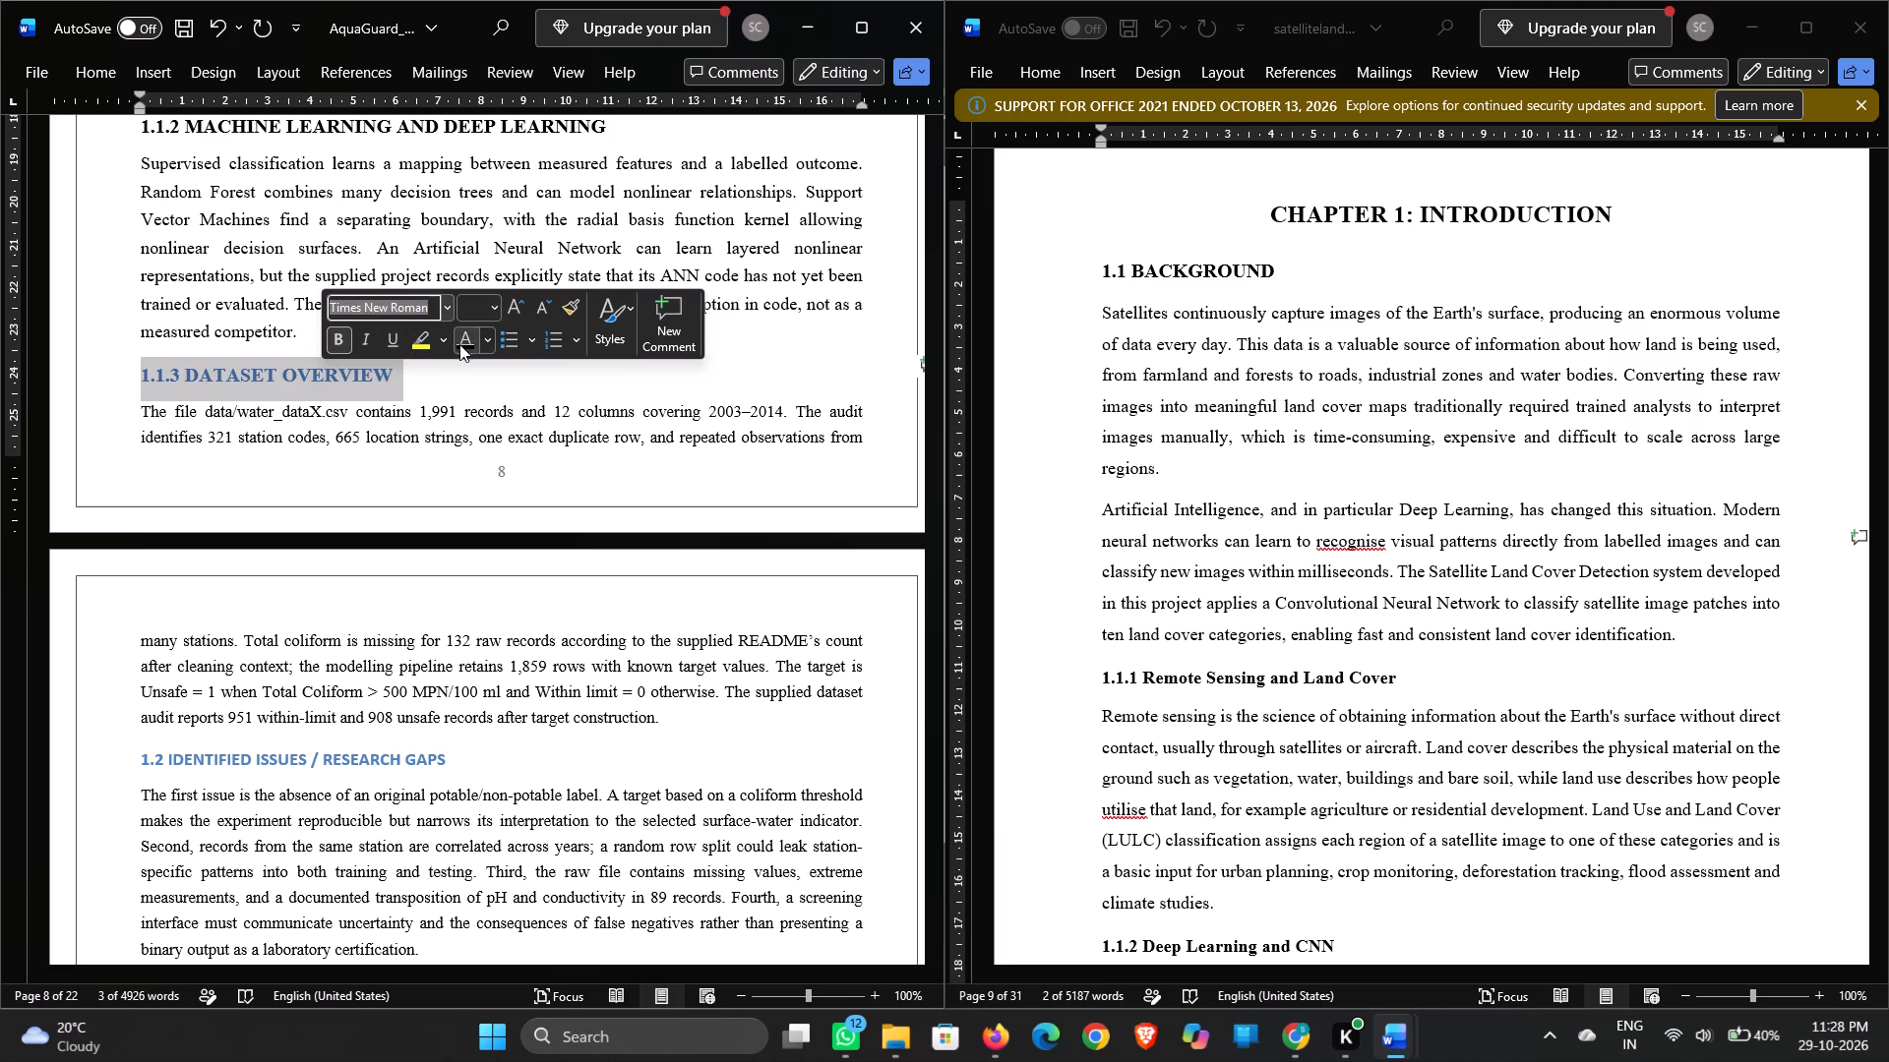
left_click(459, 343)
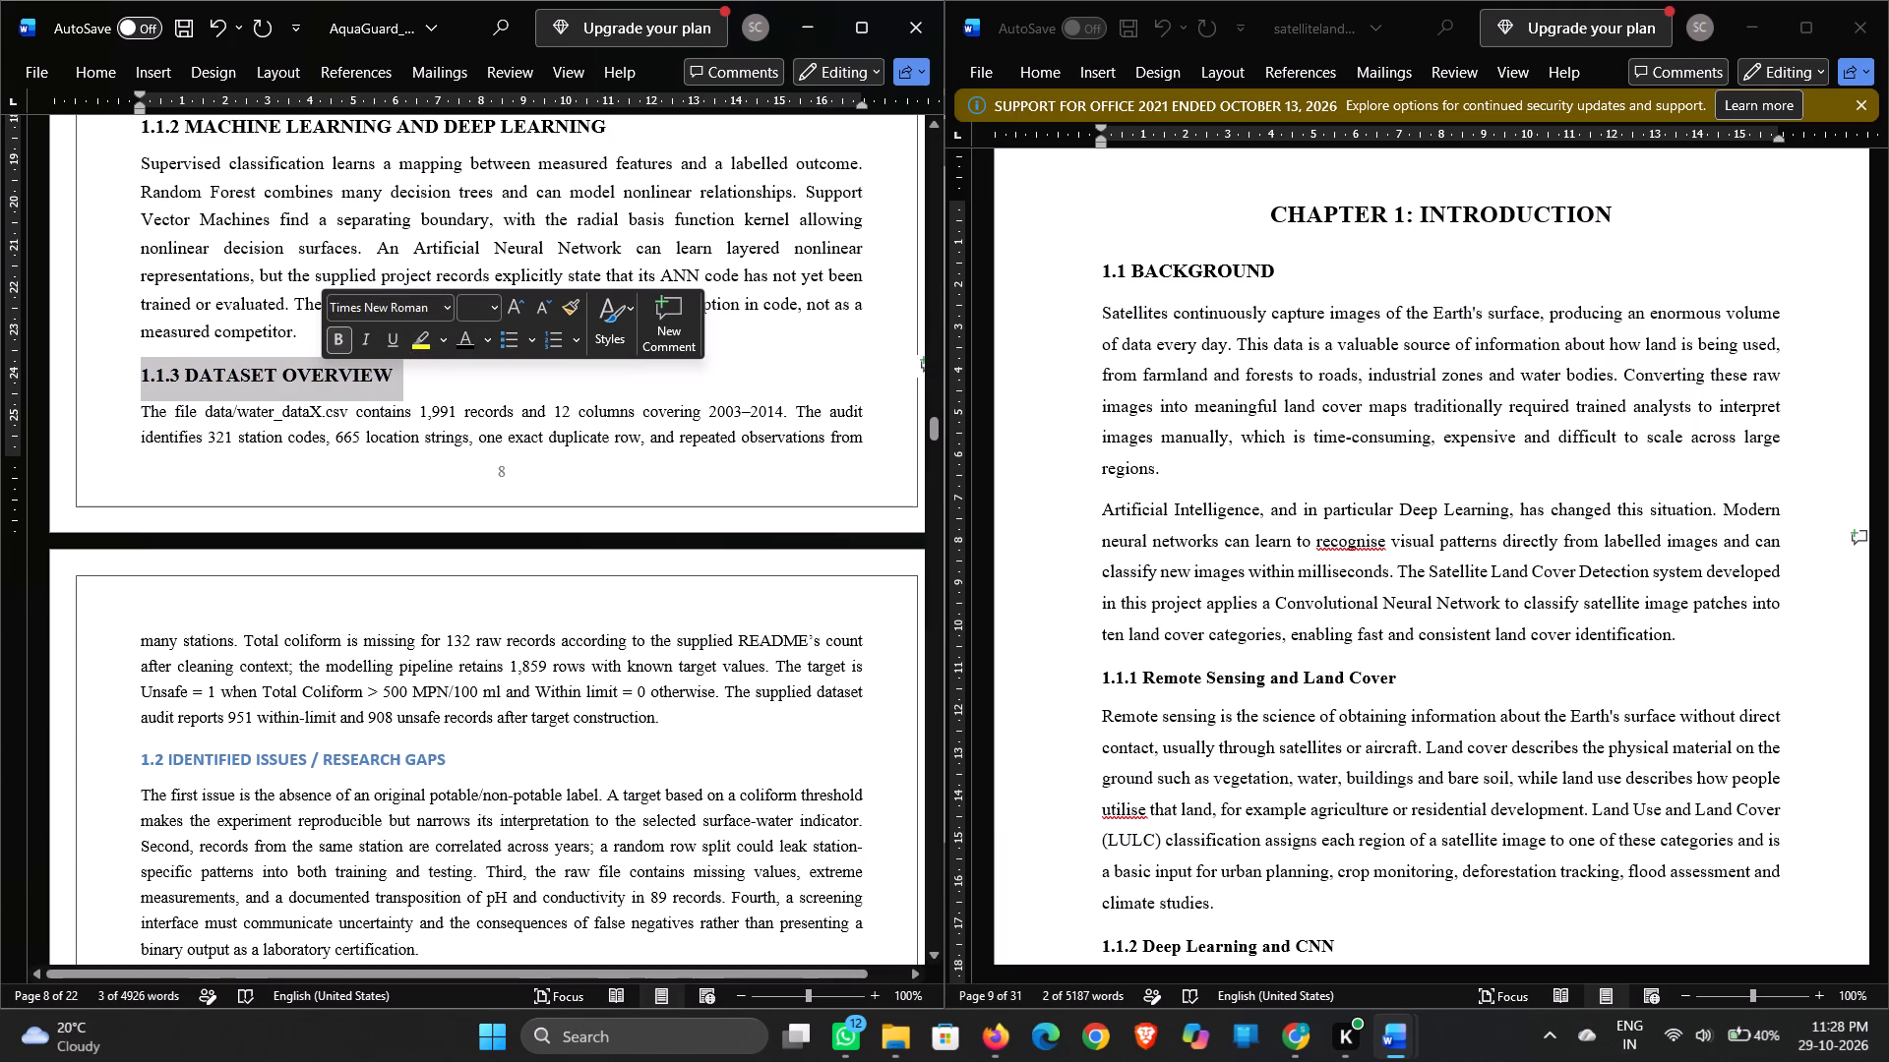
Set the AquaGuard paragraph under 1.1.3 DATASET OVERVIEW, which runs across two pages, to 12 pt.
left_click_drag(140, 408, 602, 721)
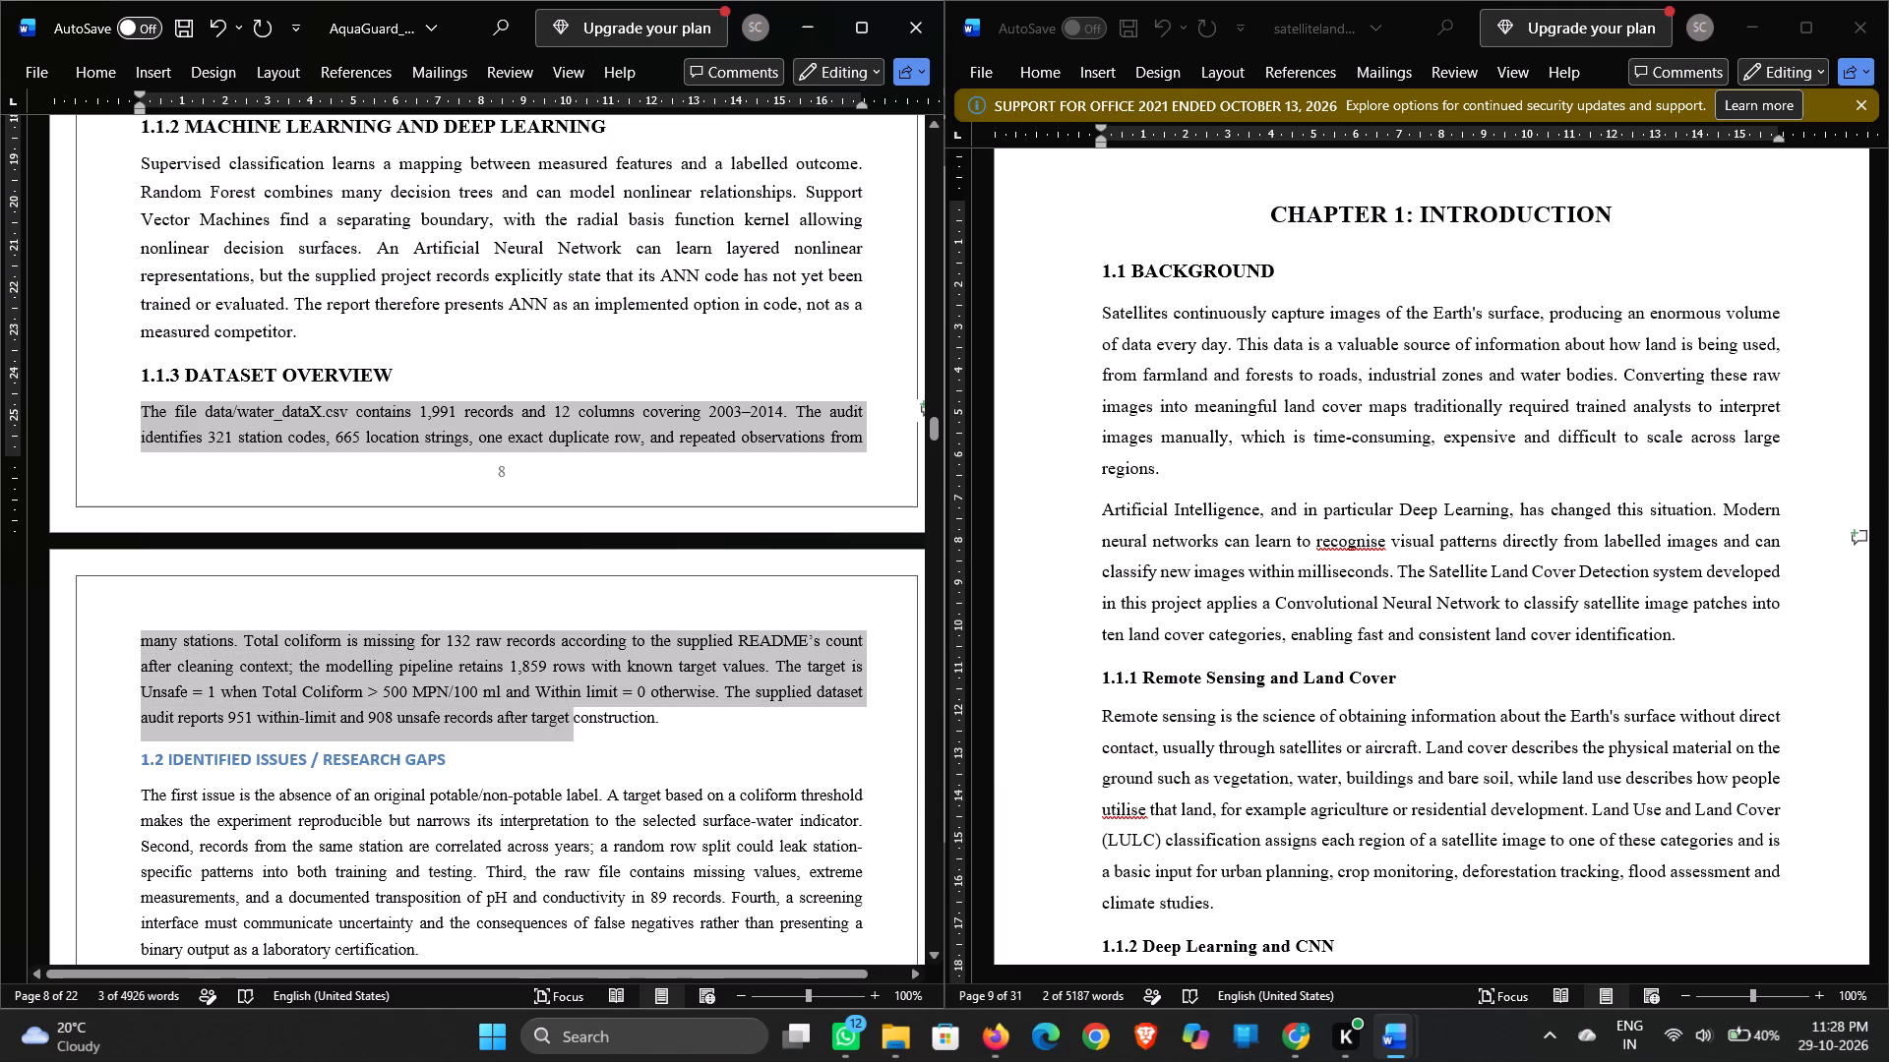
left_click_drag(602, 721, 659, 729)
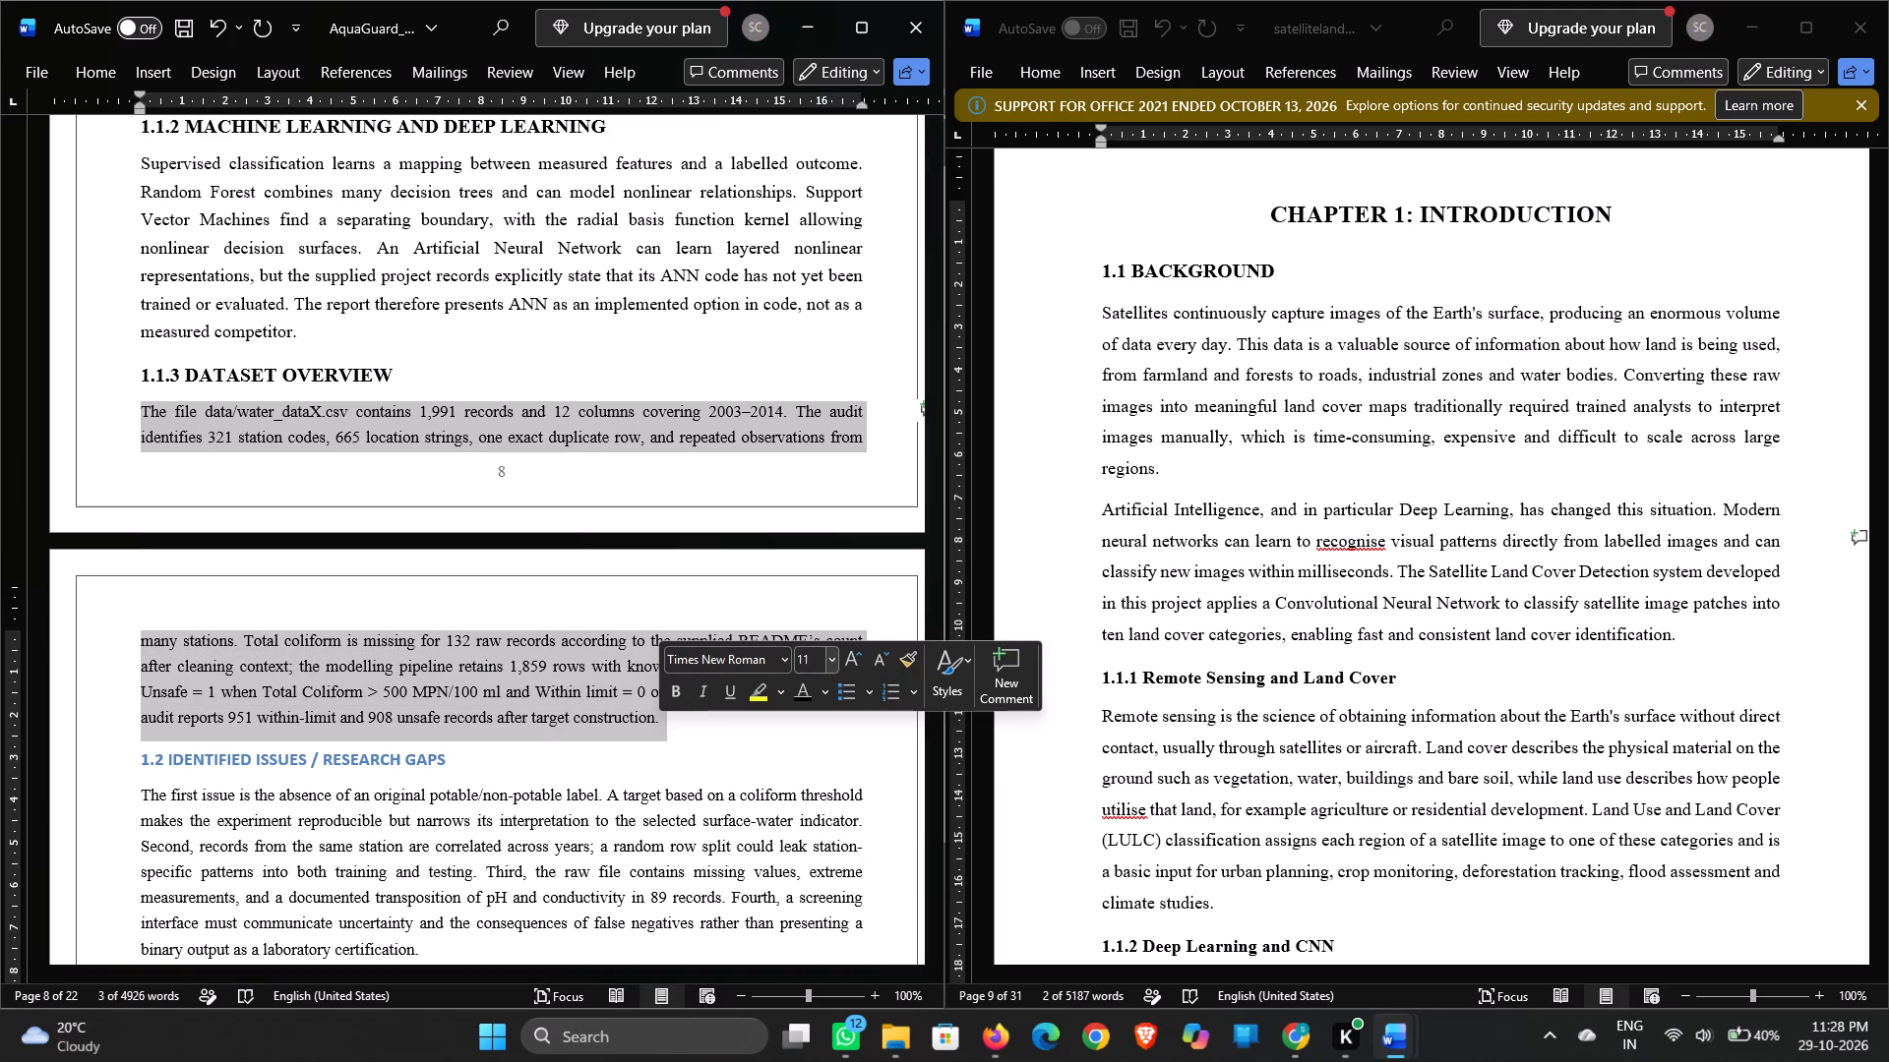
left_click(803, 666)
type("12")
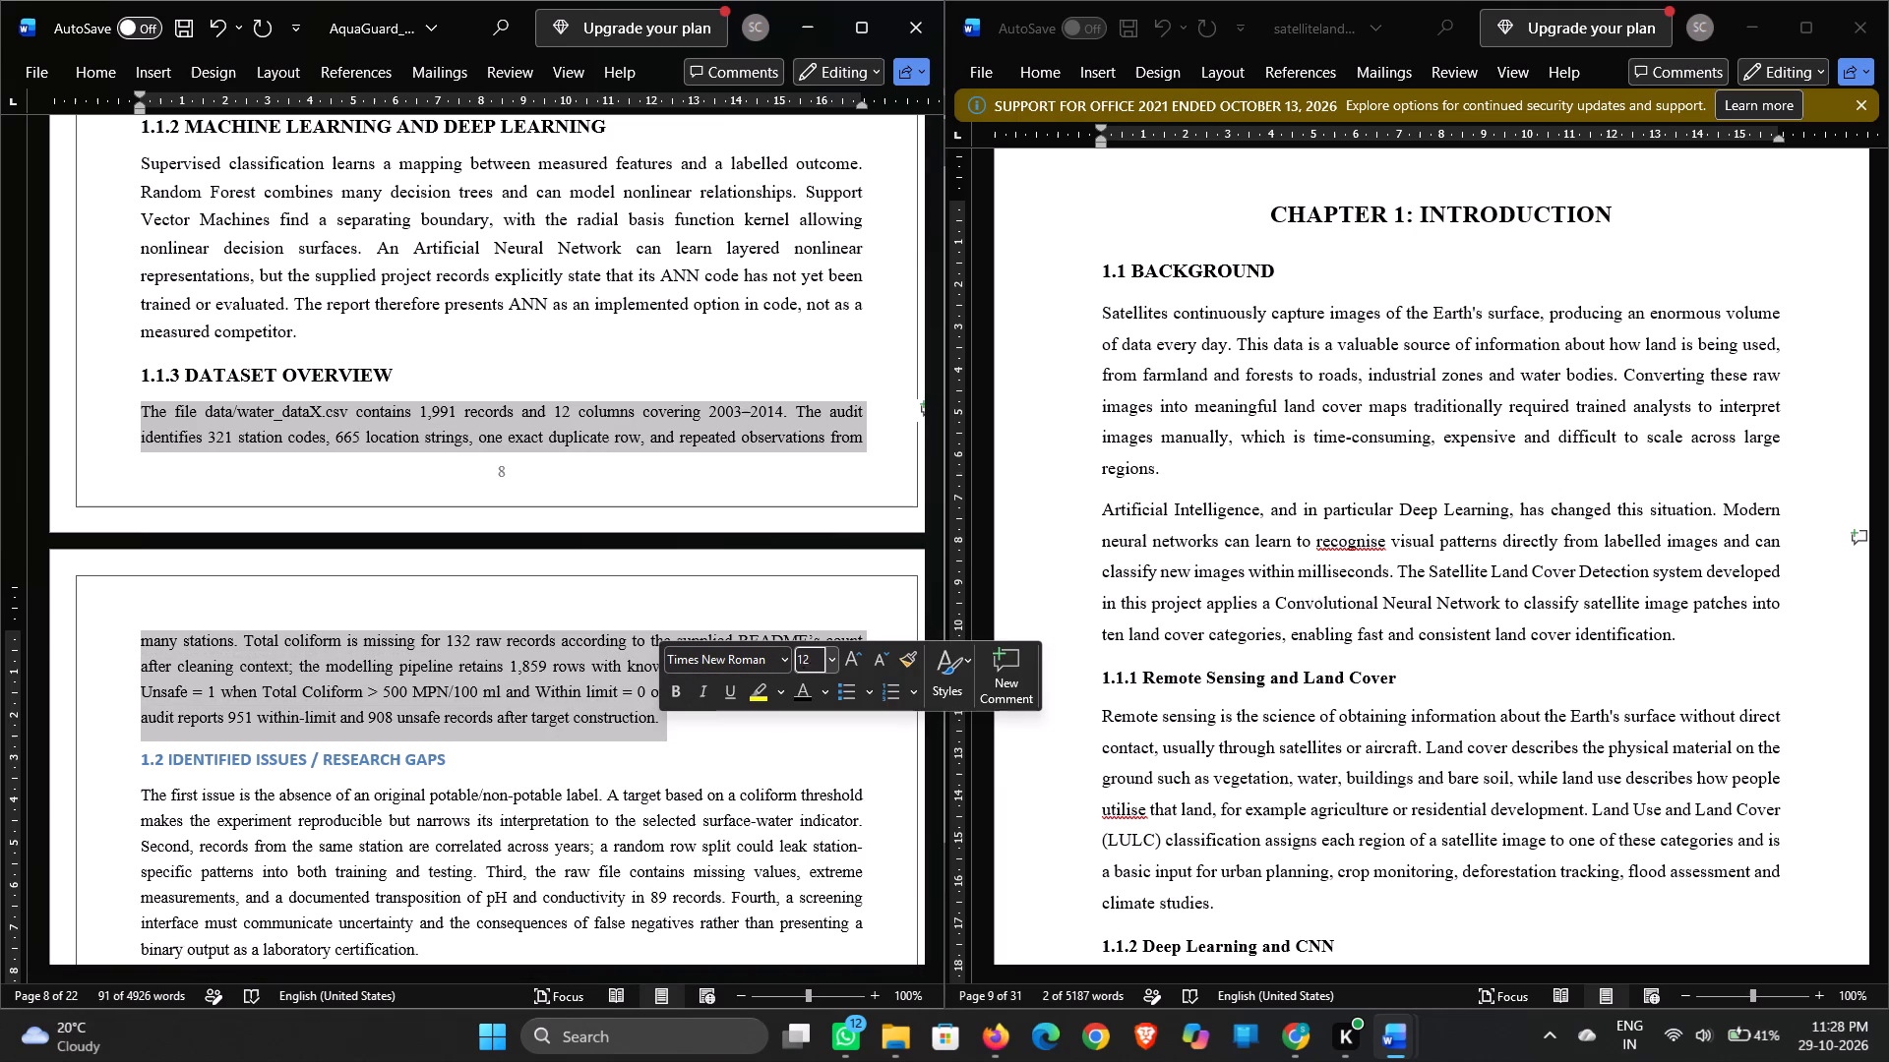
left_click(750, 719)
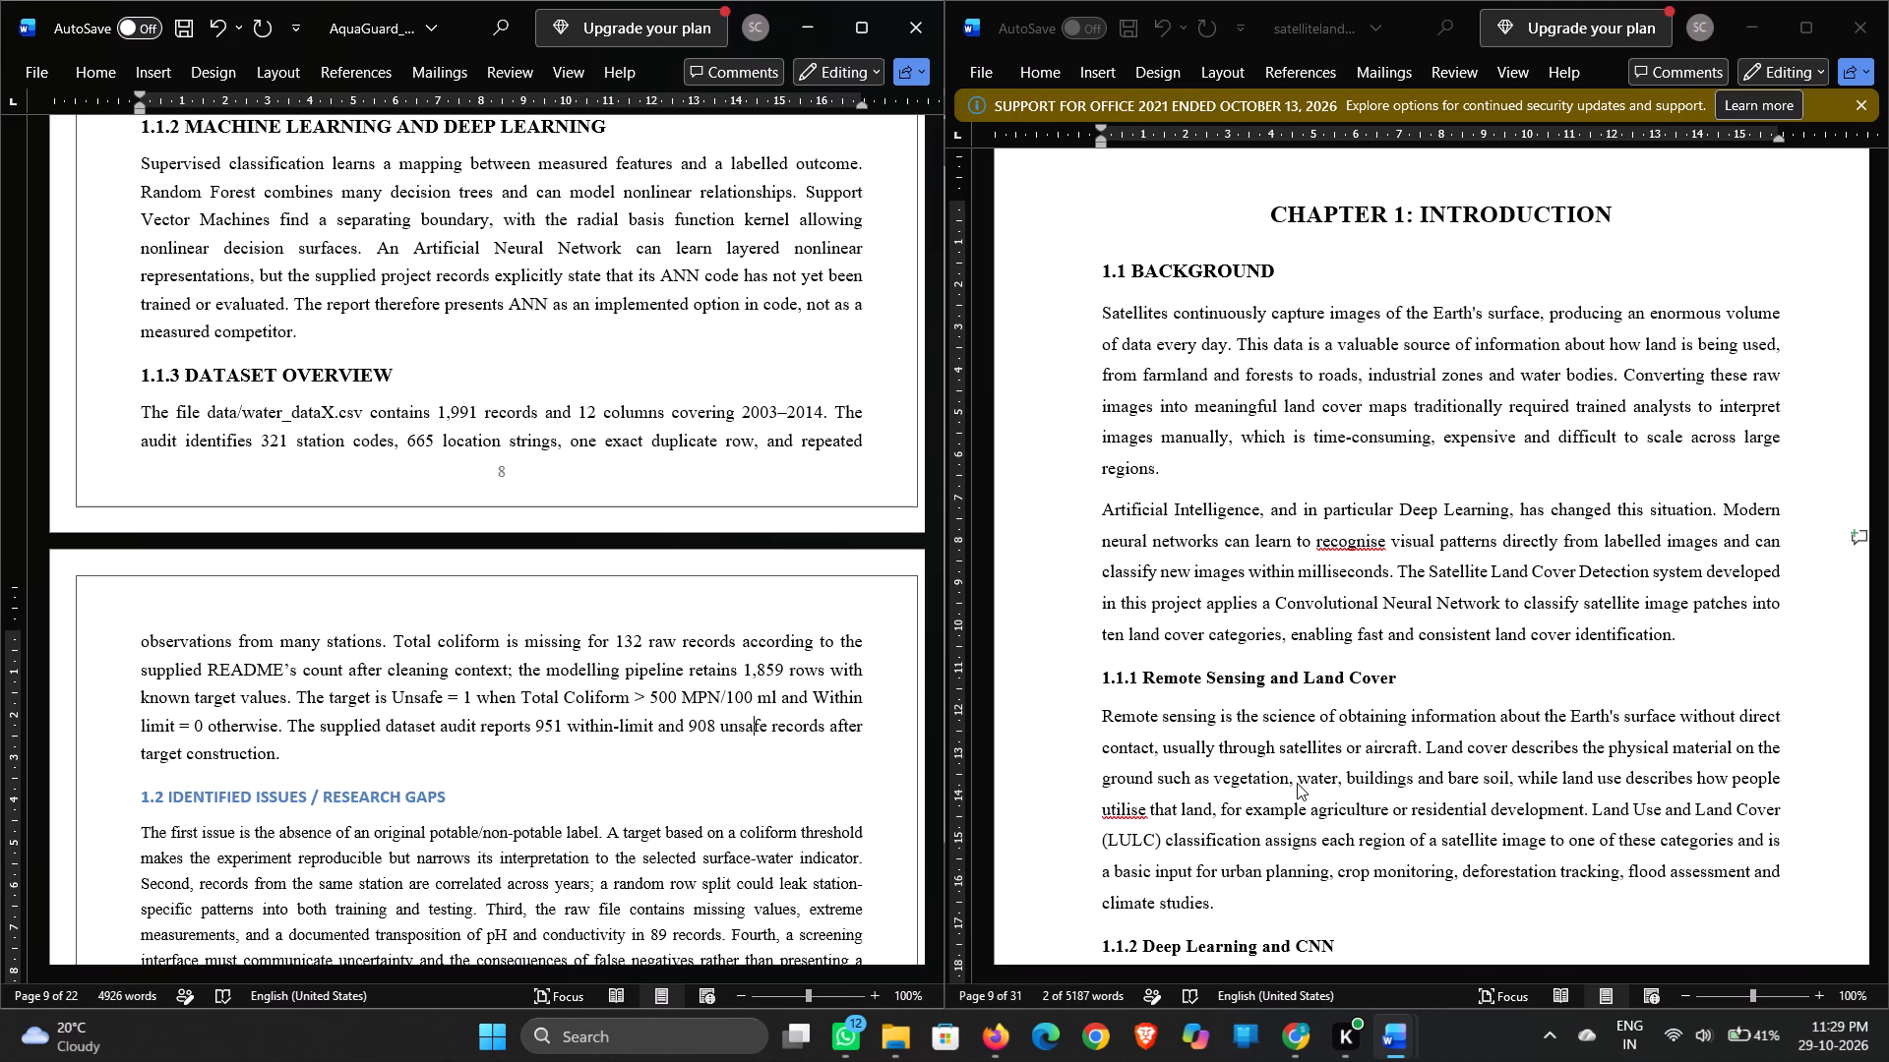
Format the AquaGuard 1.2 IDENTIFIED ISSUES / RESEARCH GAPS heading as Times New Roman, 13 pt, black.
scroll(1297, 783, "down", 2)
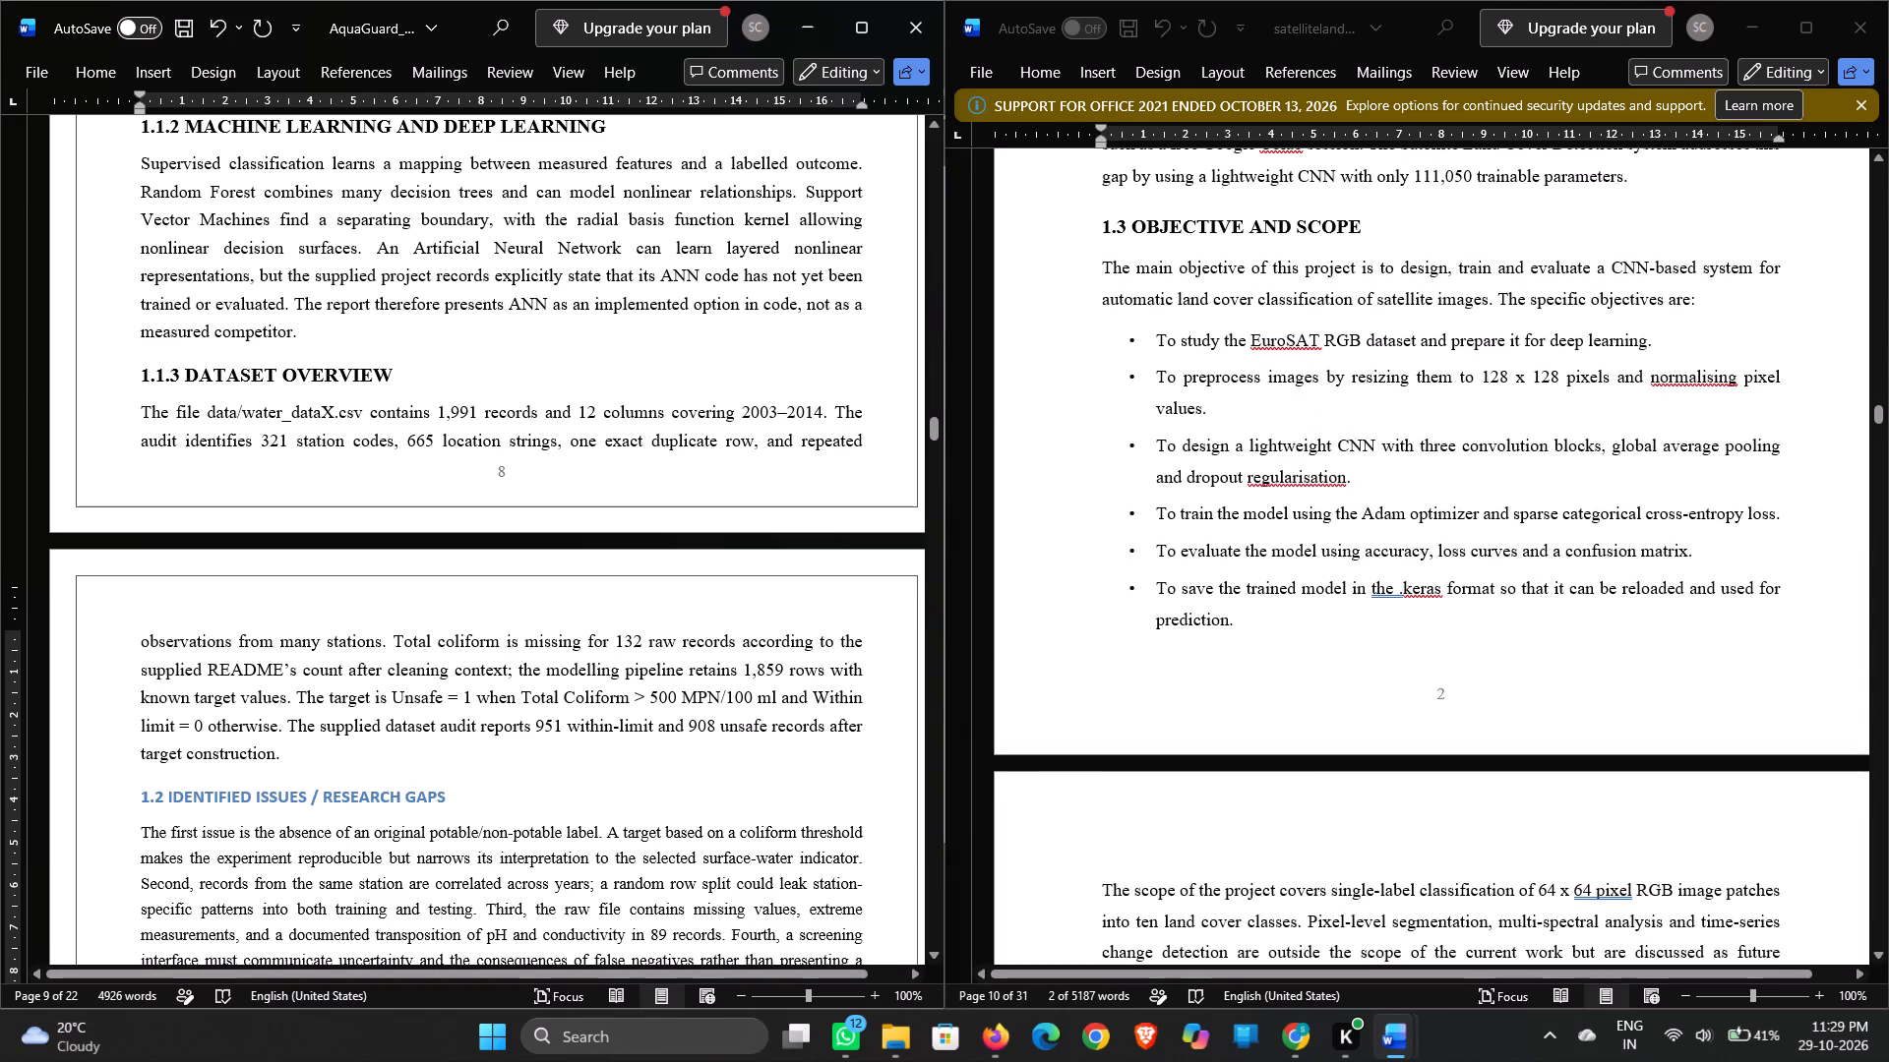
scroll(758, 580, "down", 2)
scroll(667, 664, "down", 1)
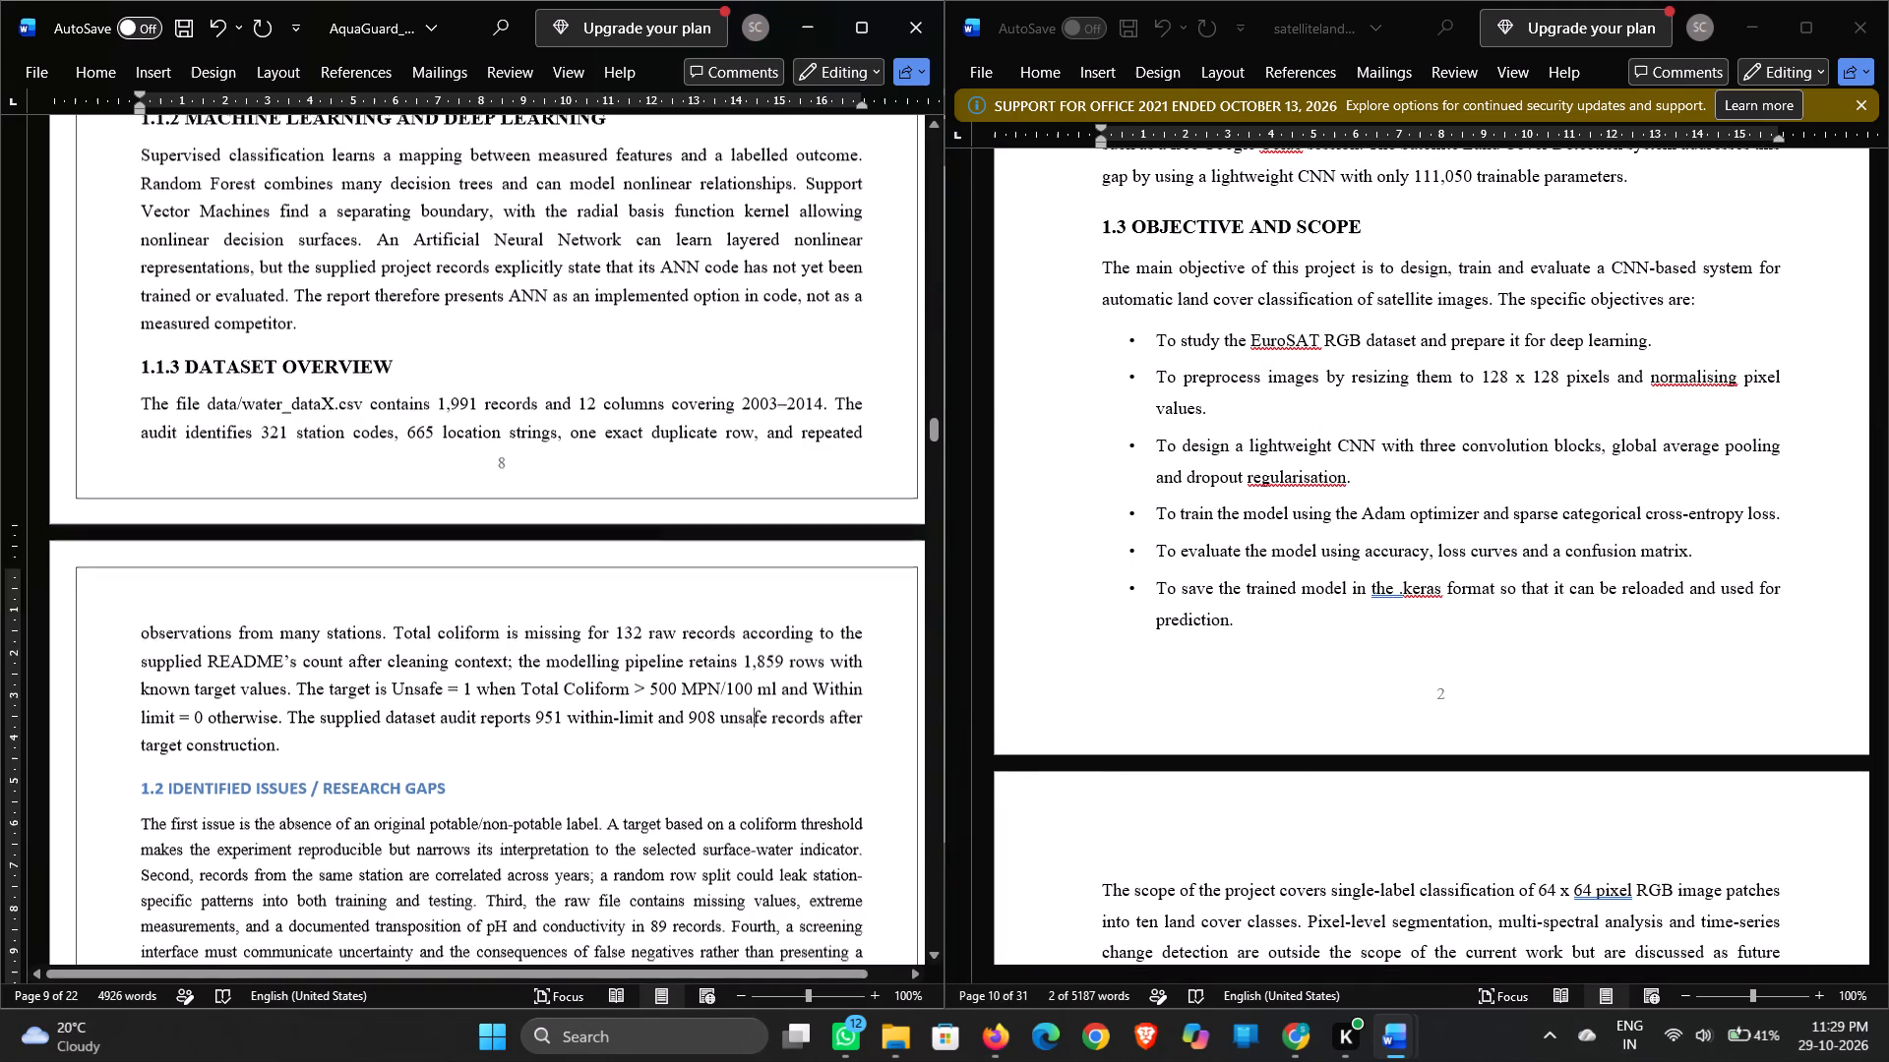
scroll(667, 664, "down", 2)
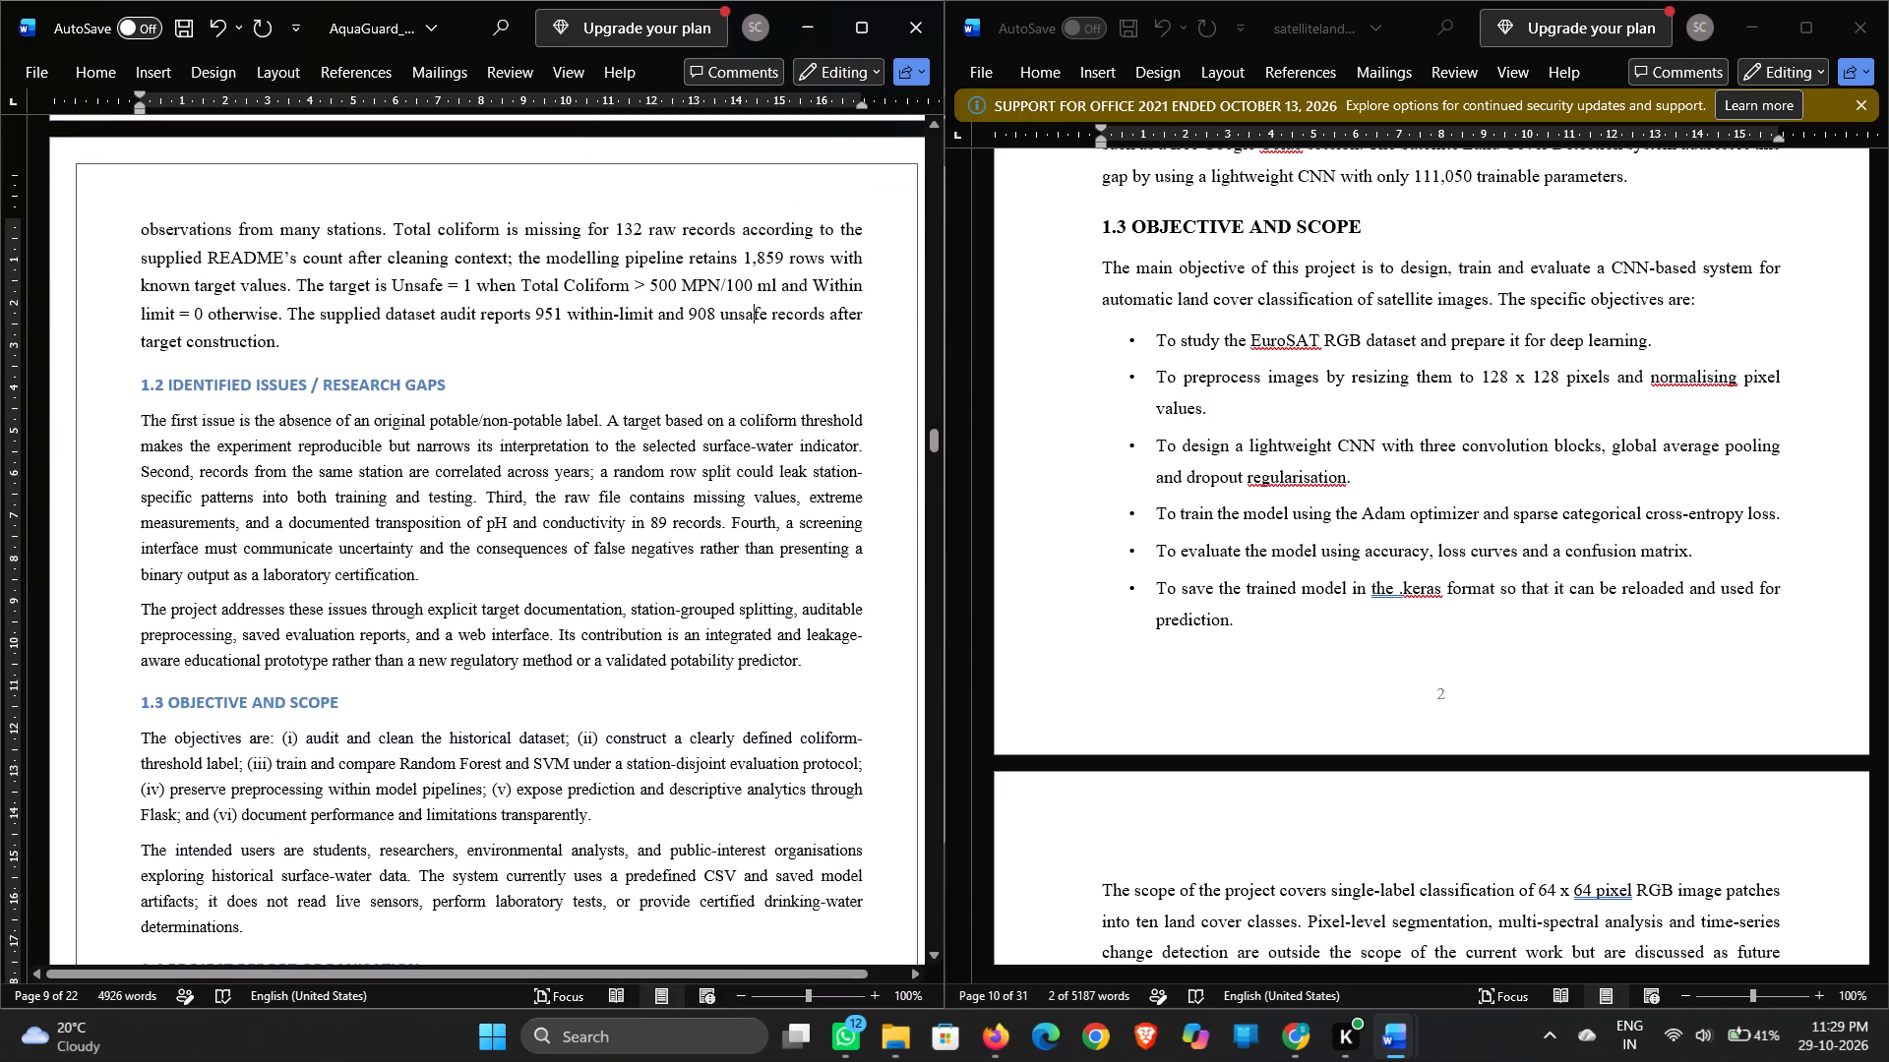
left_click(145, 383)
left_click_drag(140, 383, 460, 390)
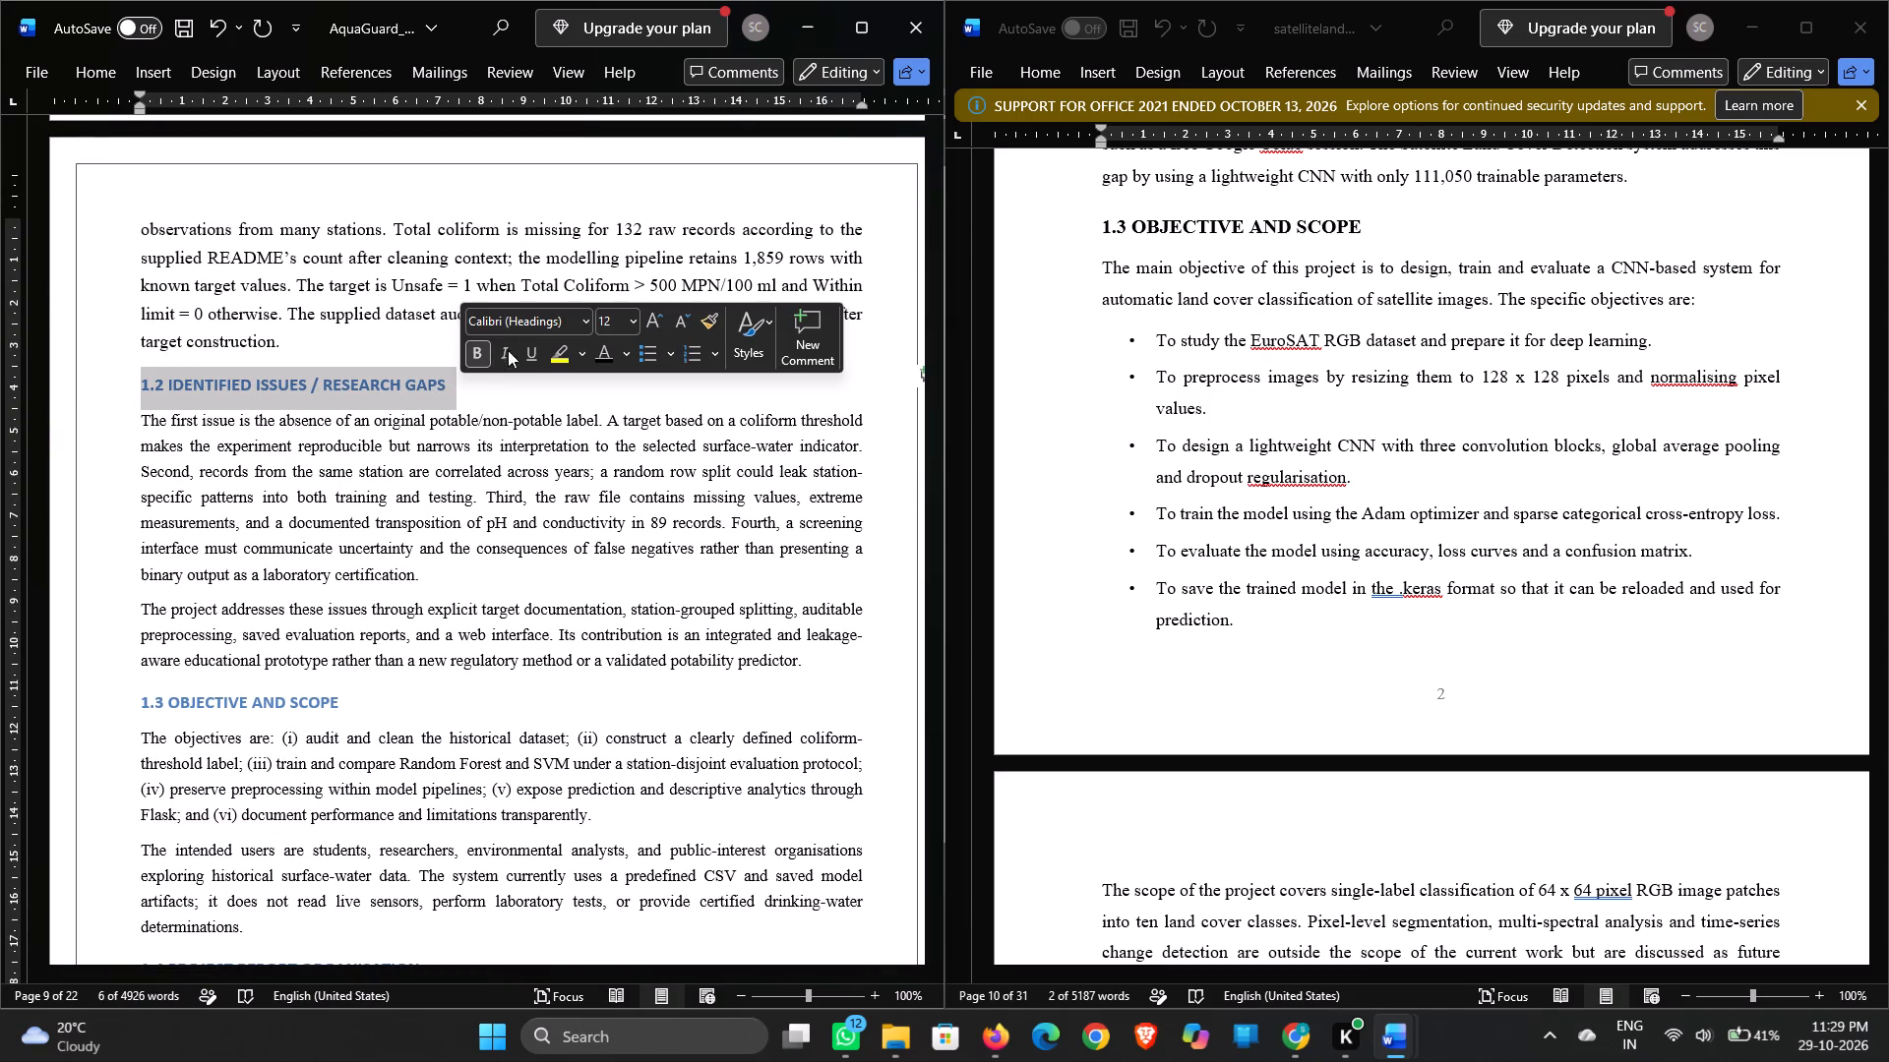
left_click(609, 322)
type("13")
left_click(551, 322)
type("ti")
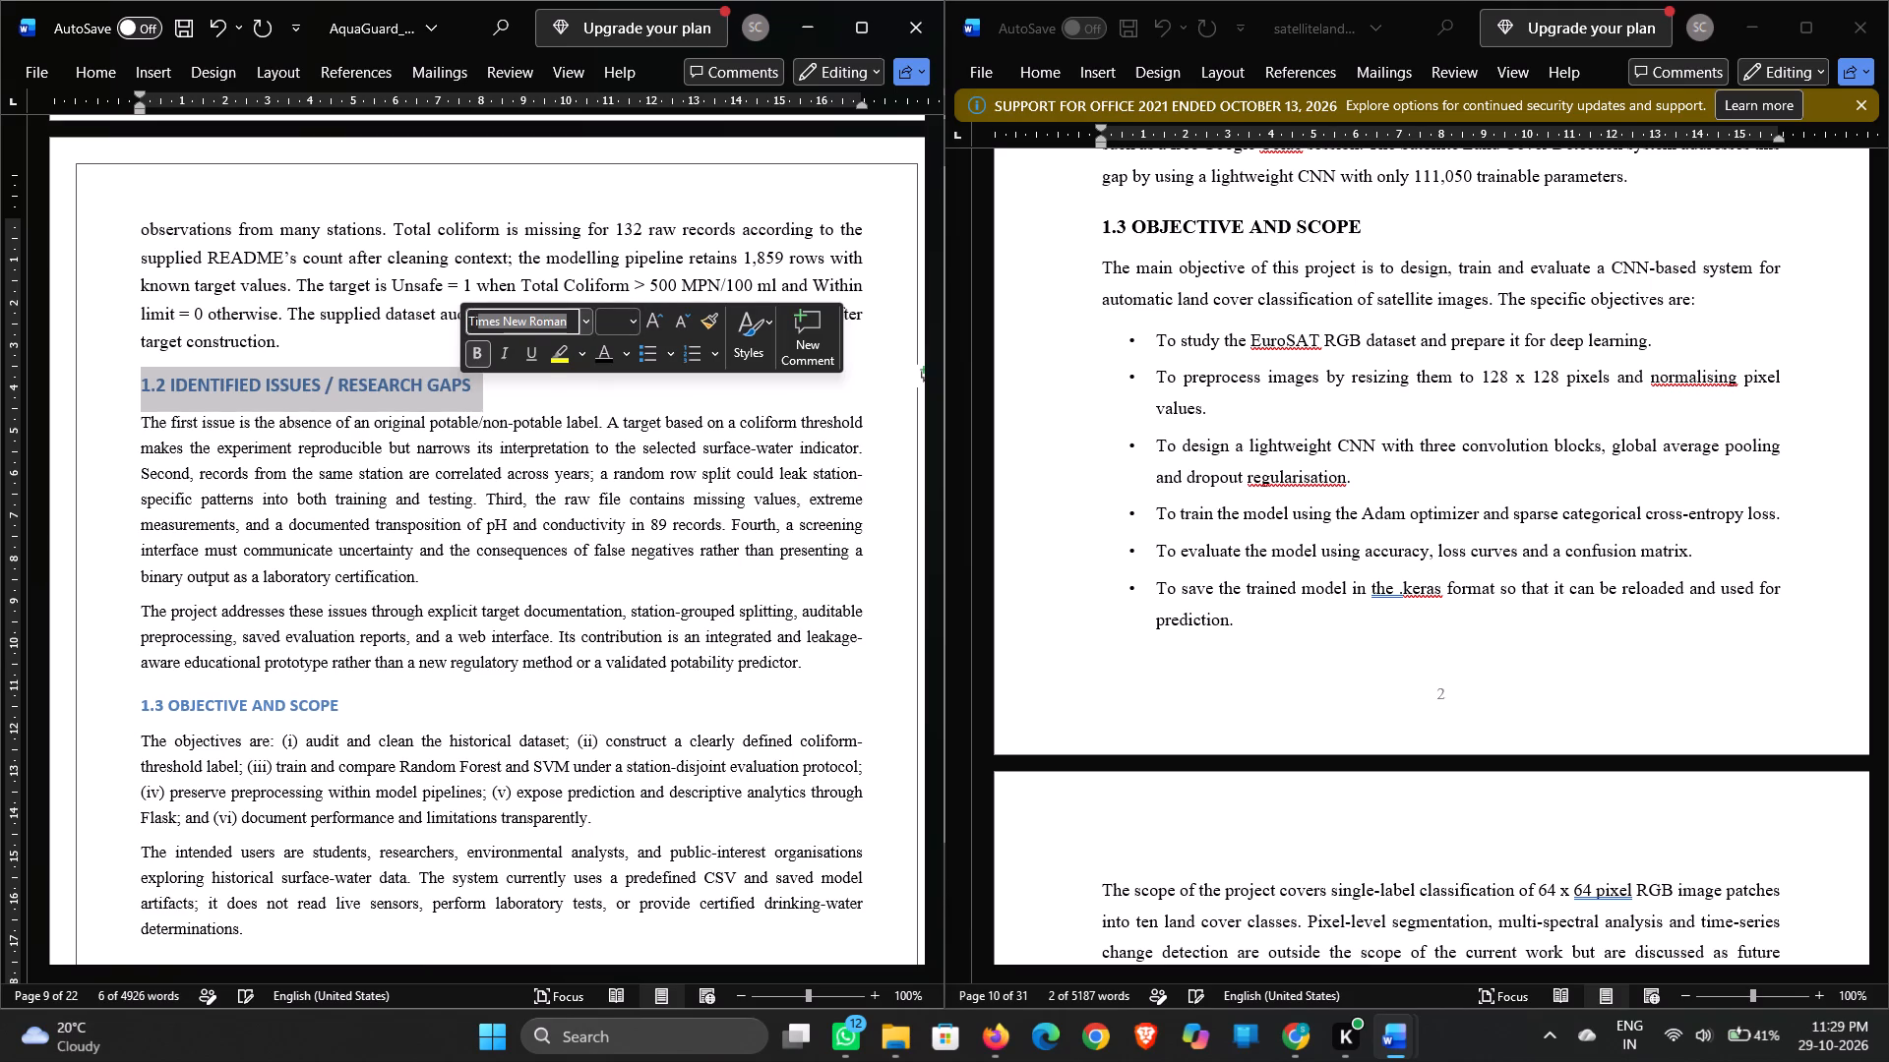
key("Return")
left_click(597, 357)
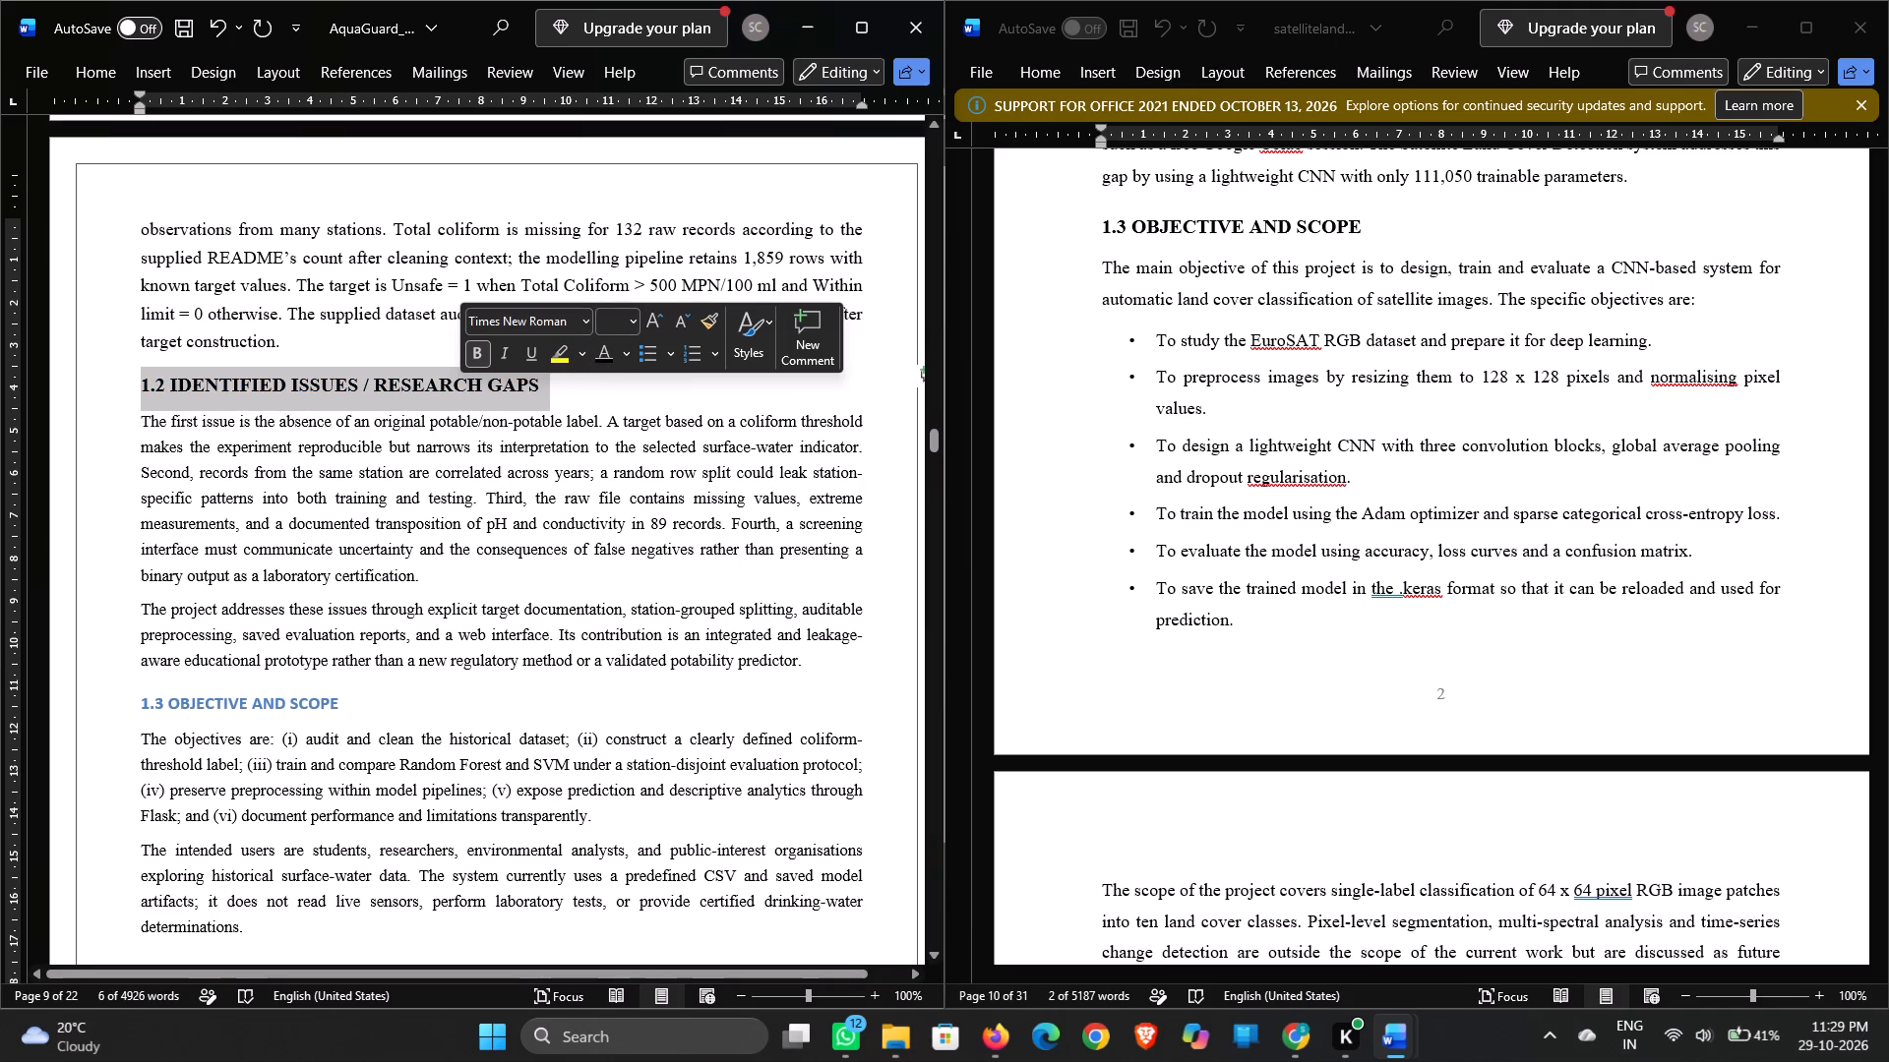
Set the two AquaGuard paragraphs under 1.2 IDENTIFIED ISSUES / RESEARCH GAPS to 12 pt.
left_click_drag(141, 419, 790, 656)
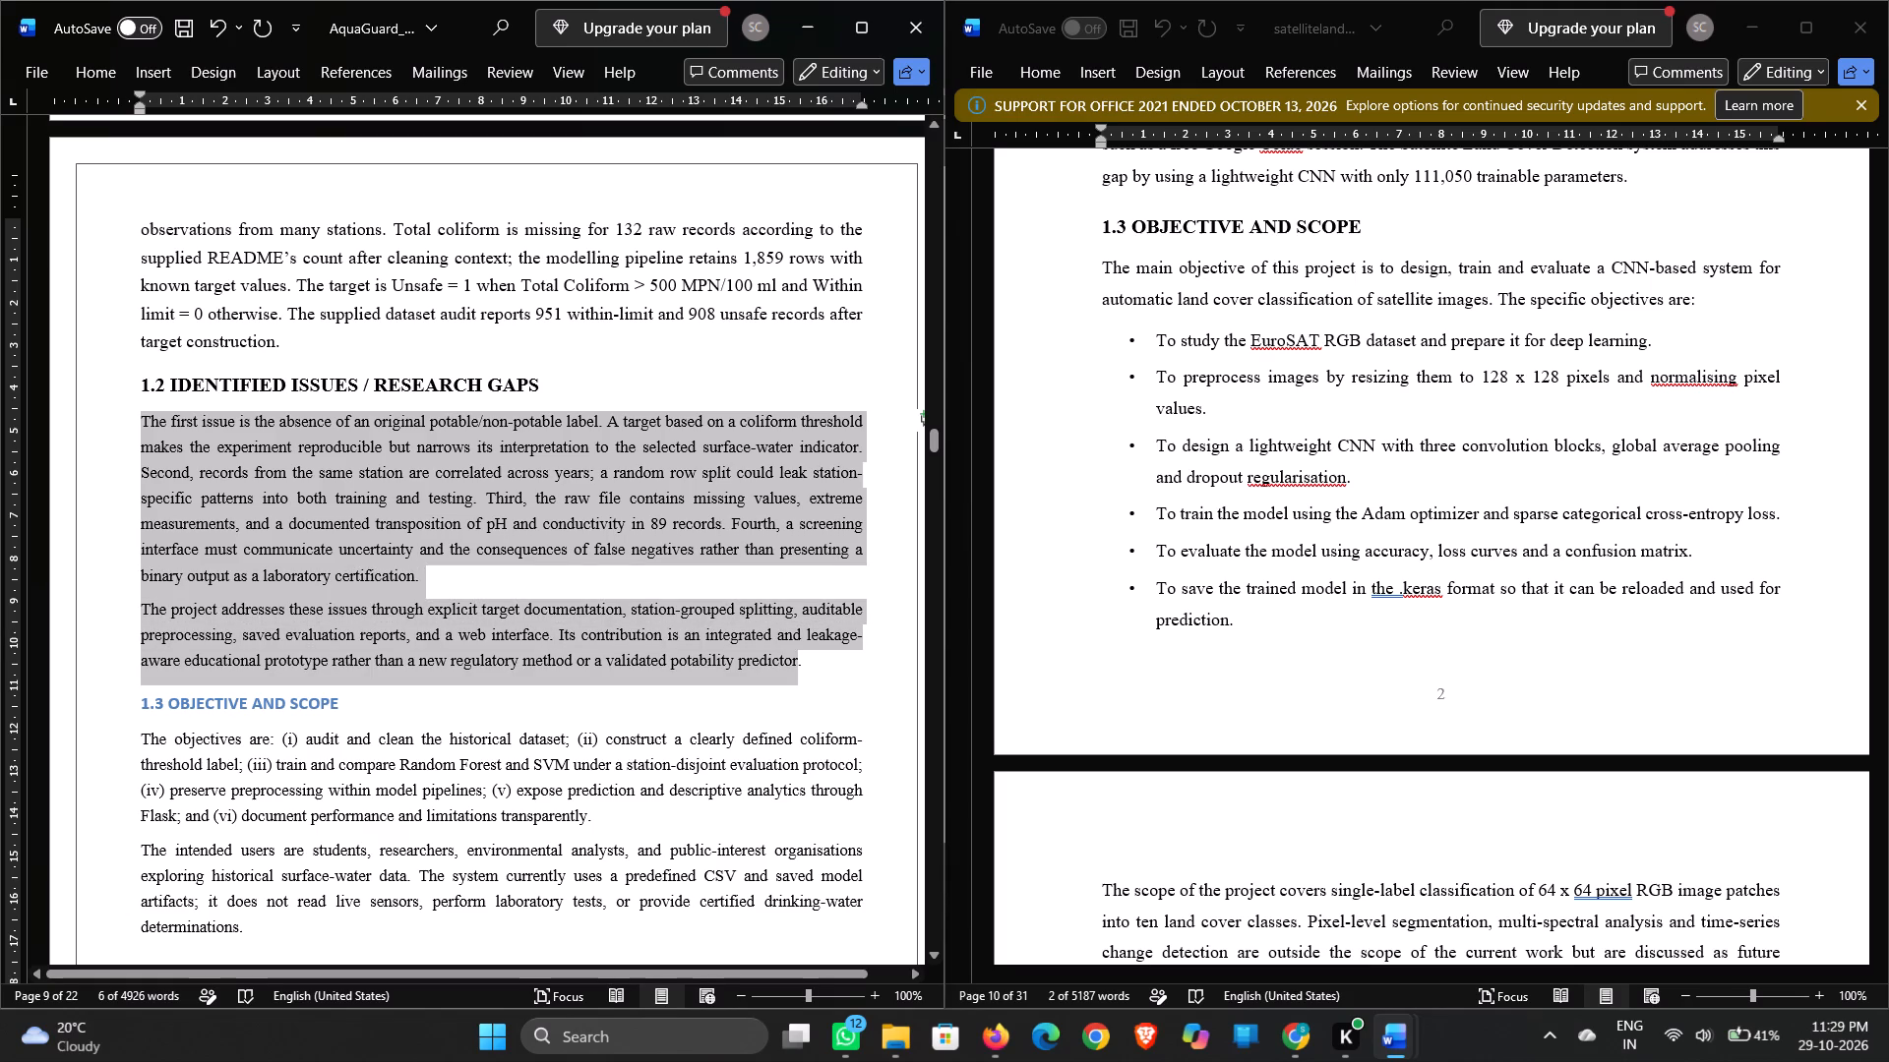
left_click_drag(790, 656, 800, 665)
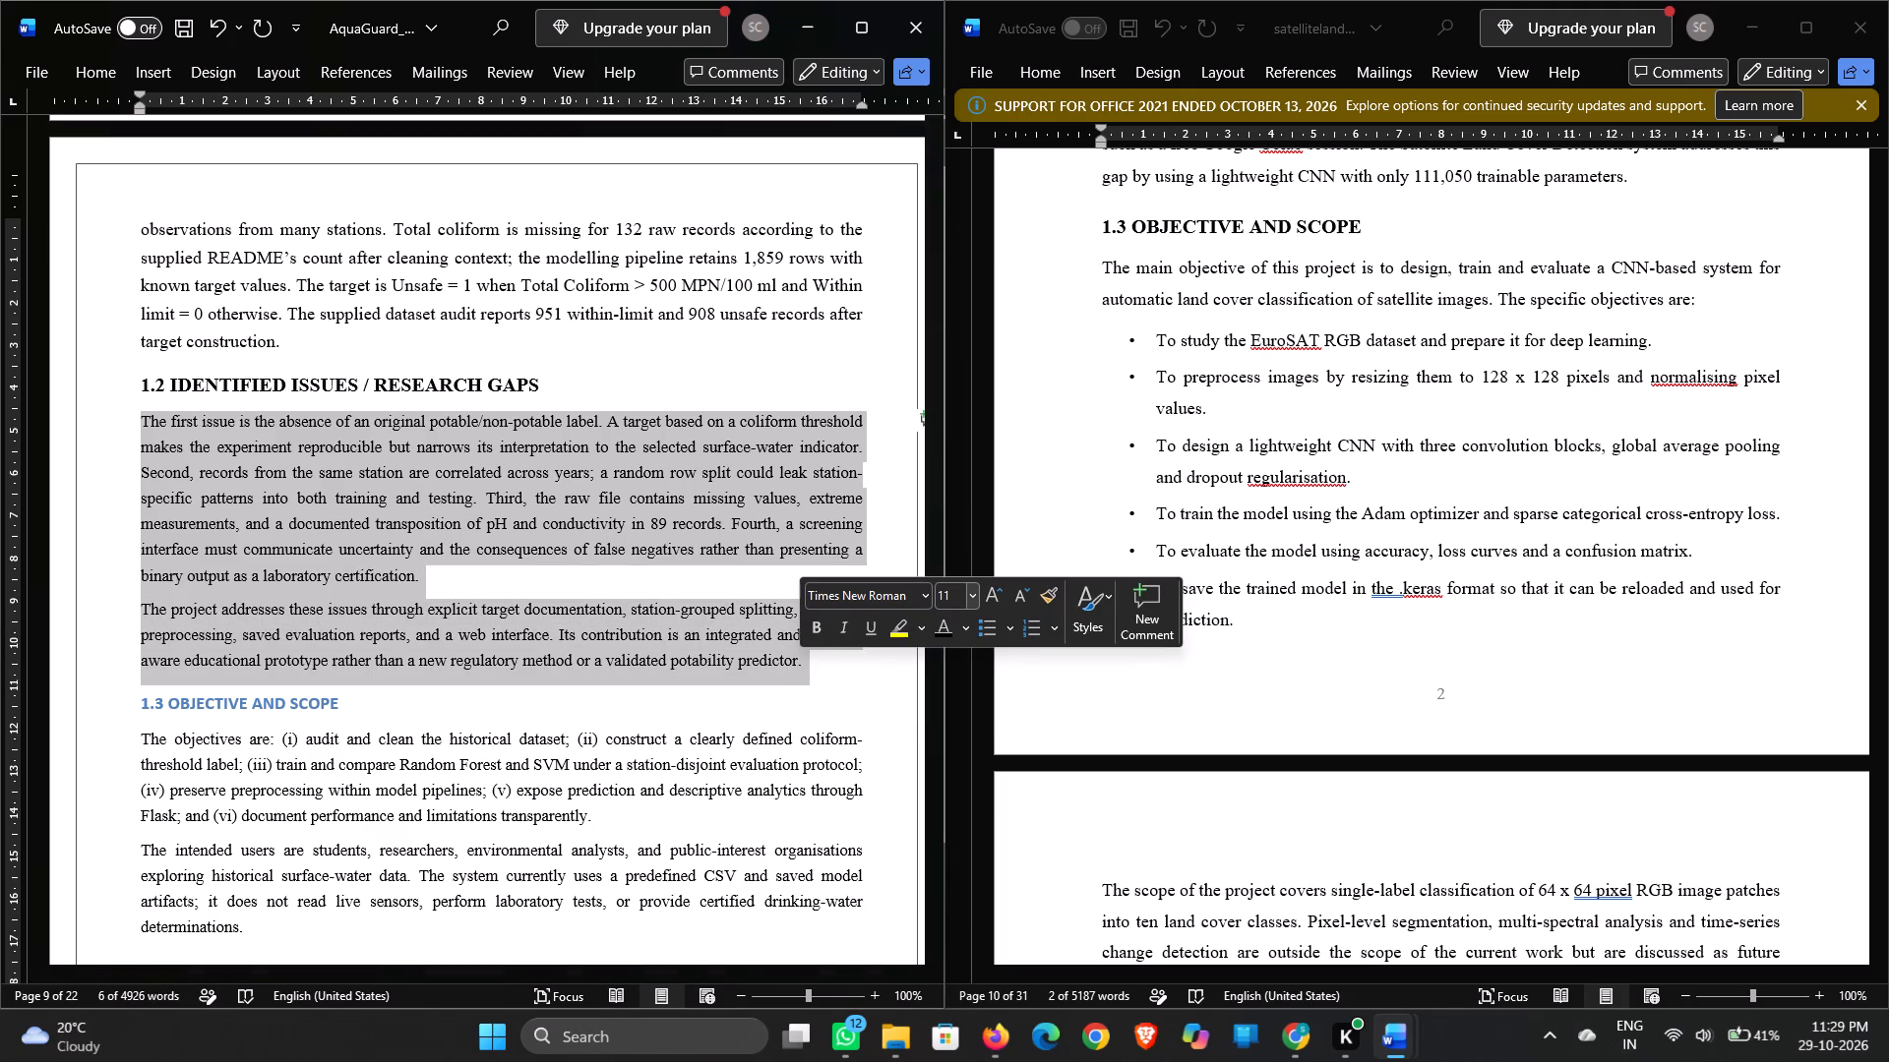
left_click(950, 594)
type("12")
key("Return")
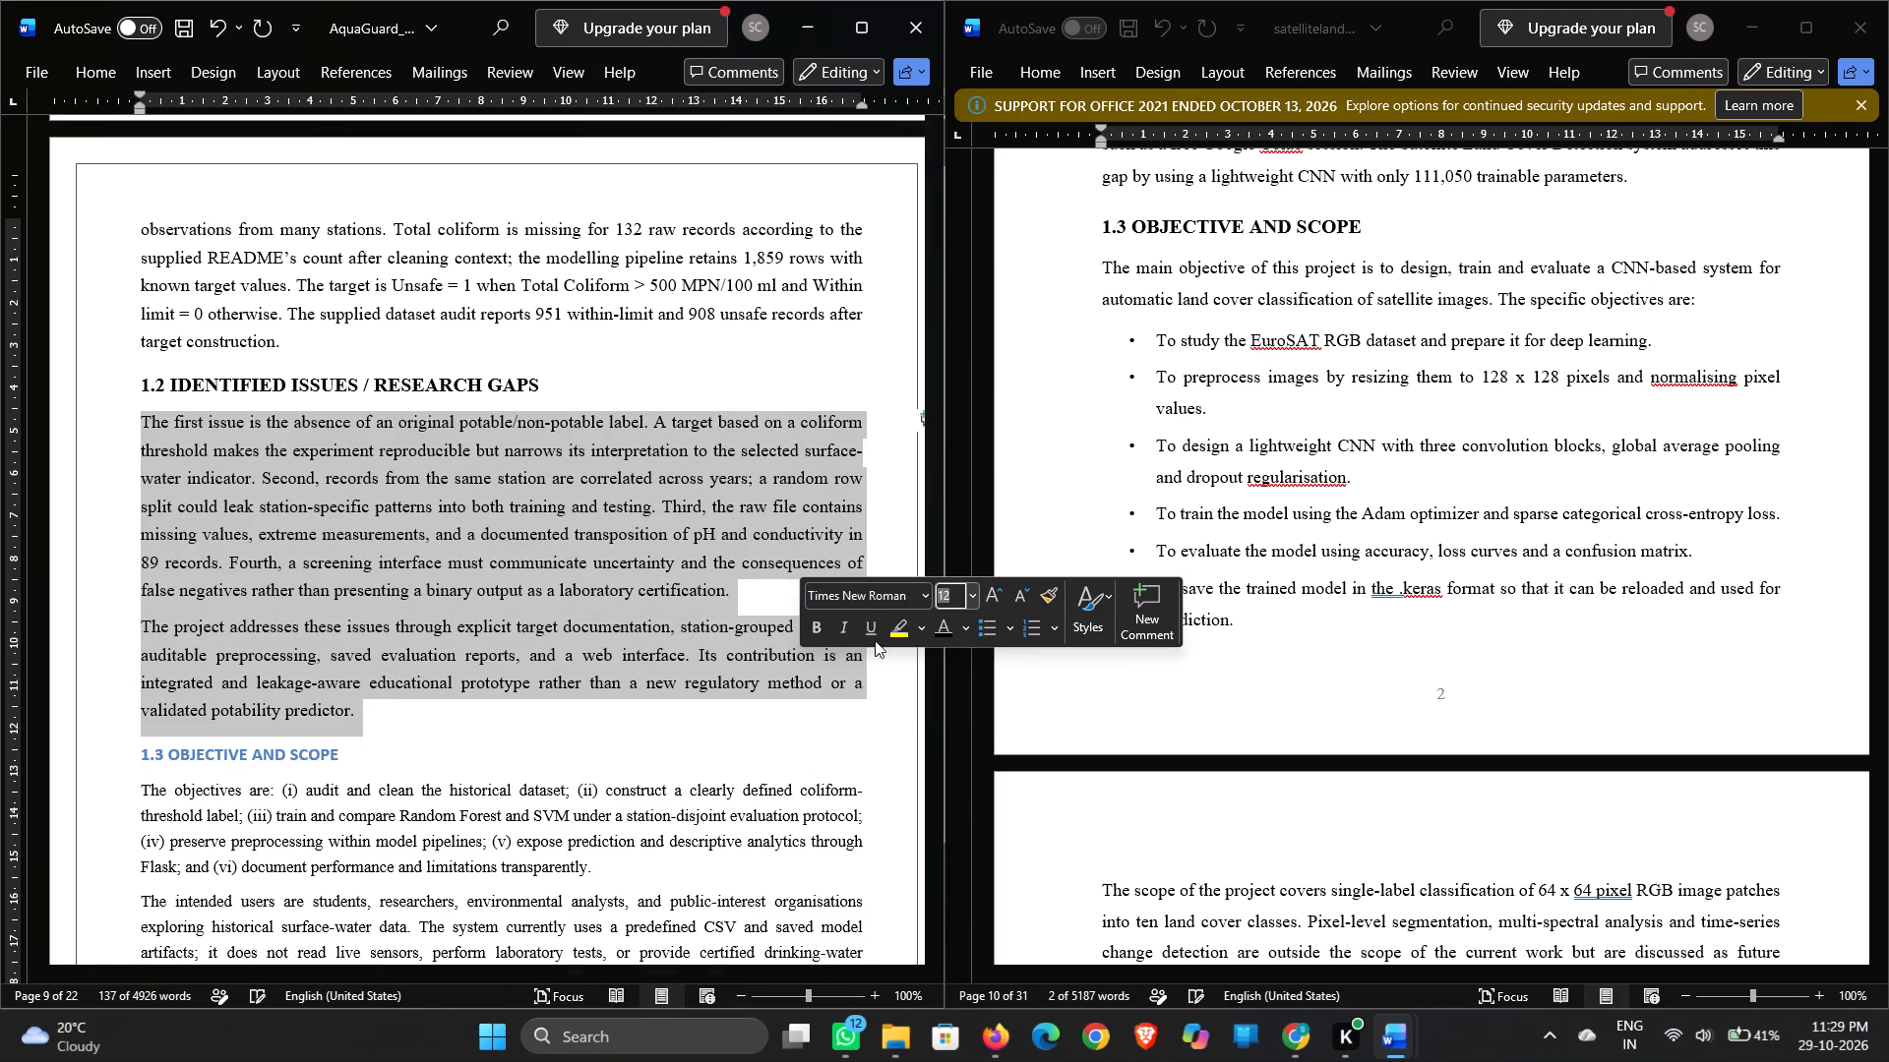
left_click(615, 712)
Format the AquaGuard 1.3 OBJECTIVE AND SCOPE heading as Times New Roman, 13 pt, black.
scroll(615, 712, "down", 1)
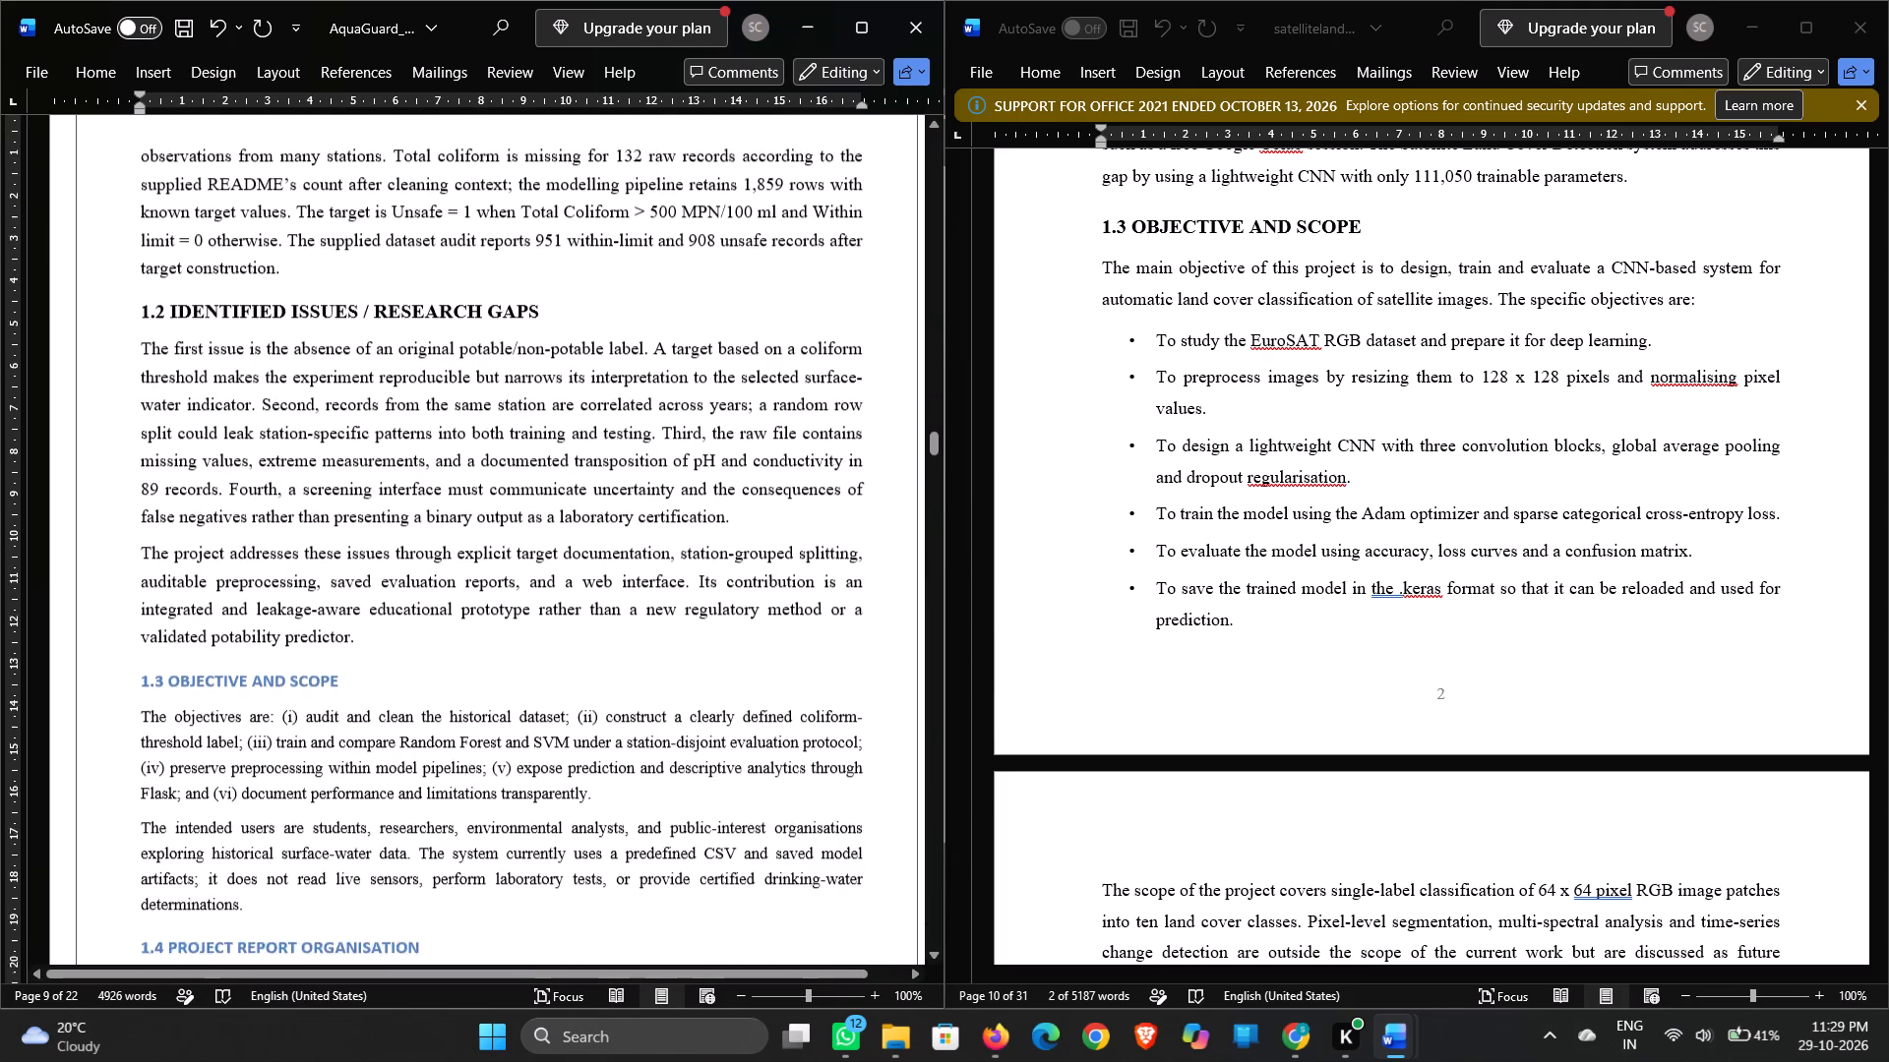
scroll(615, 712, "down", 1)
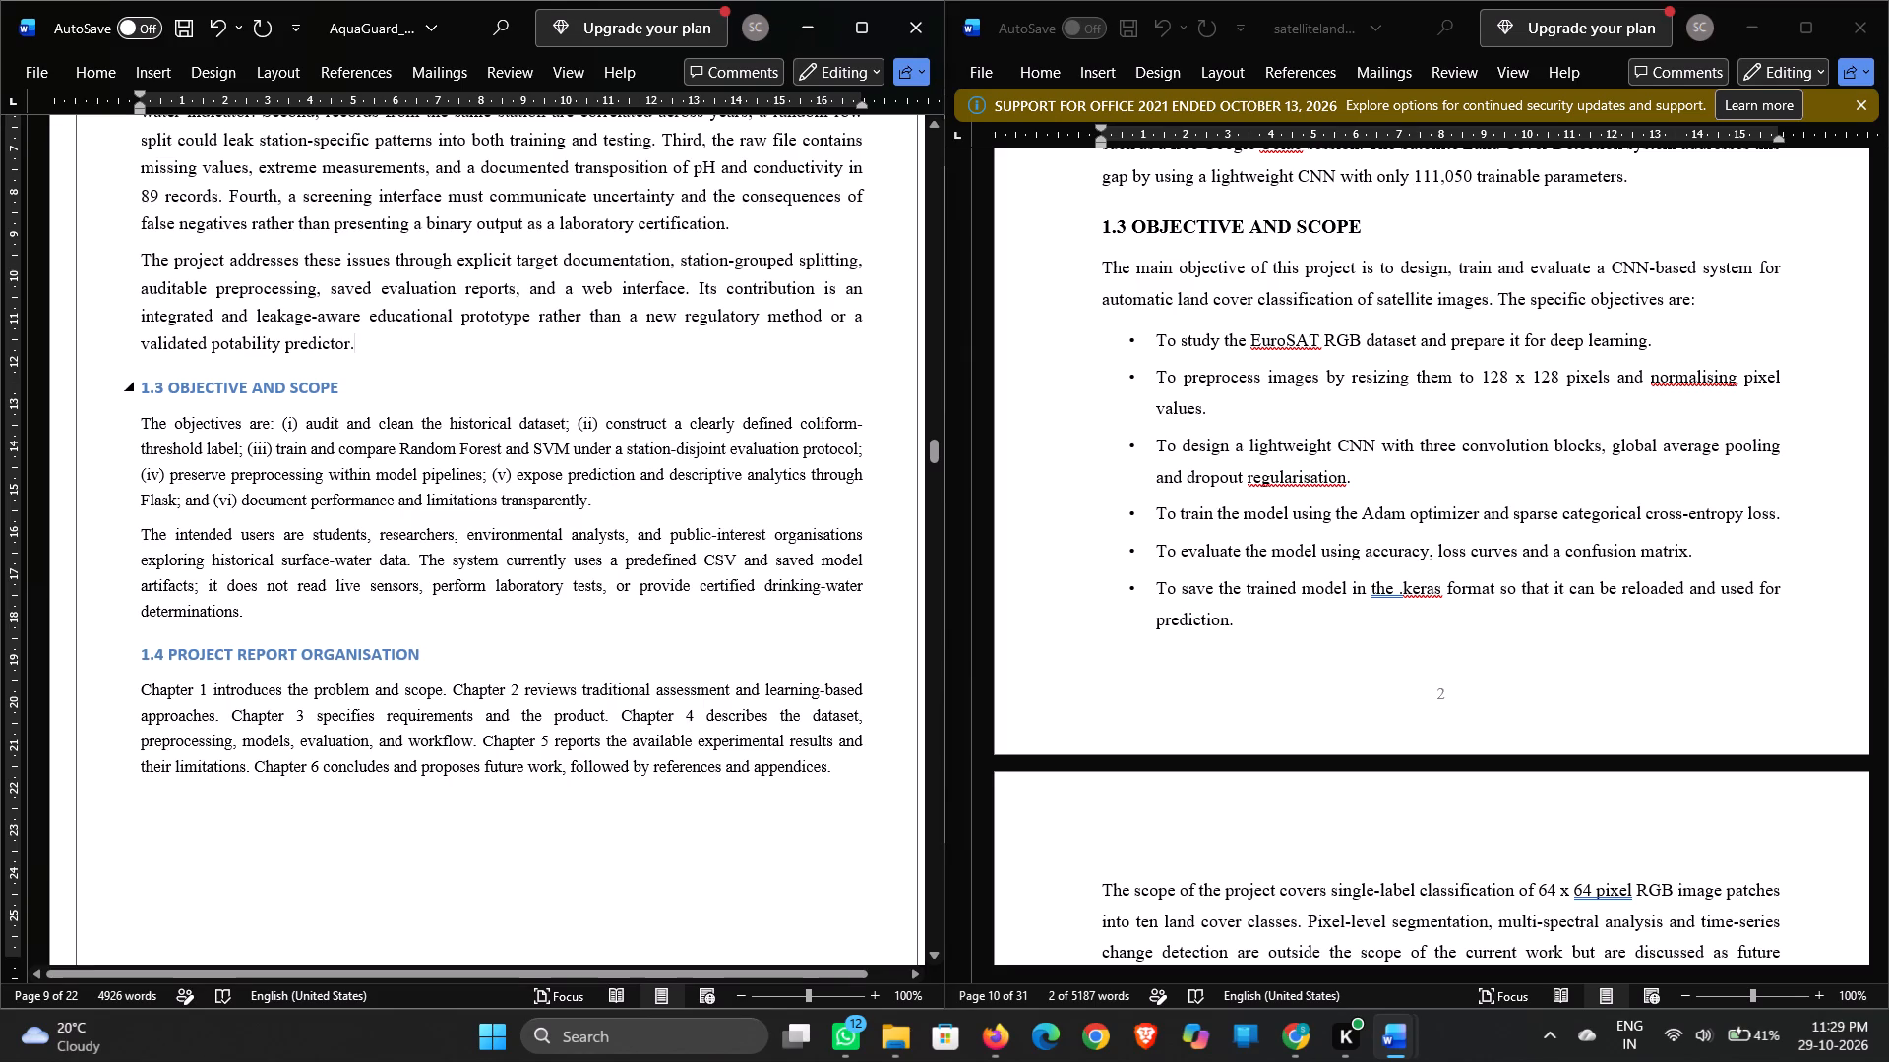
left_click_drag(142, 391, 348, 390)
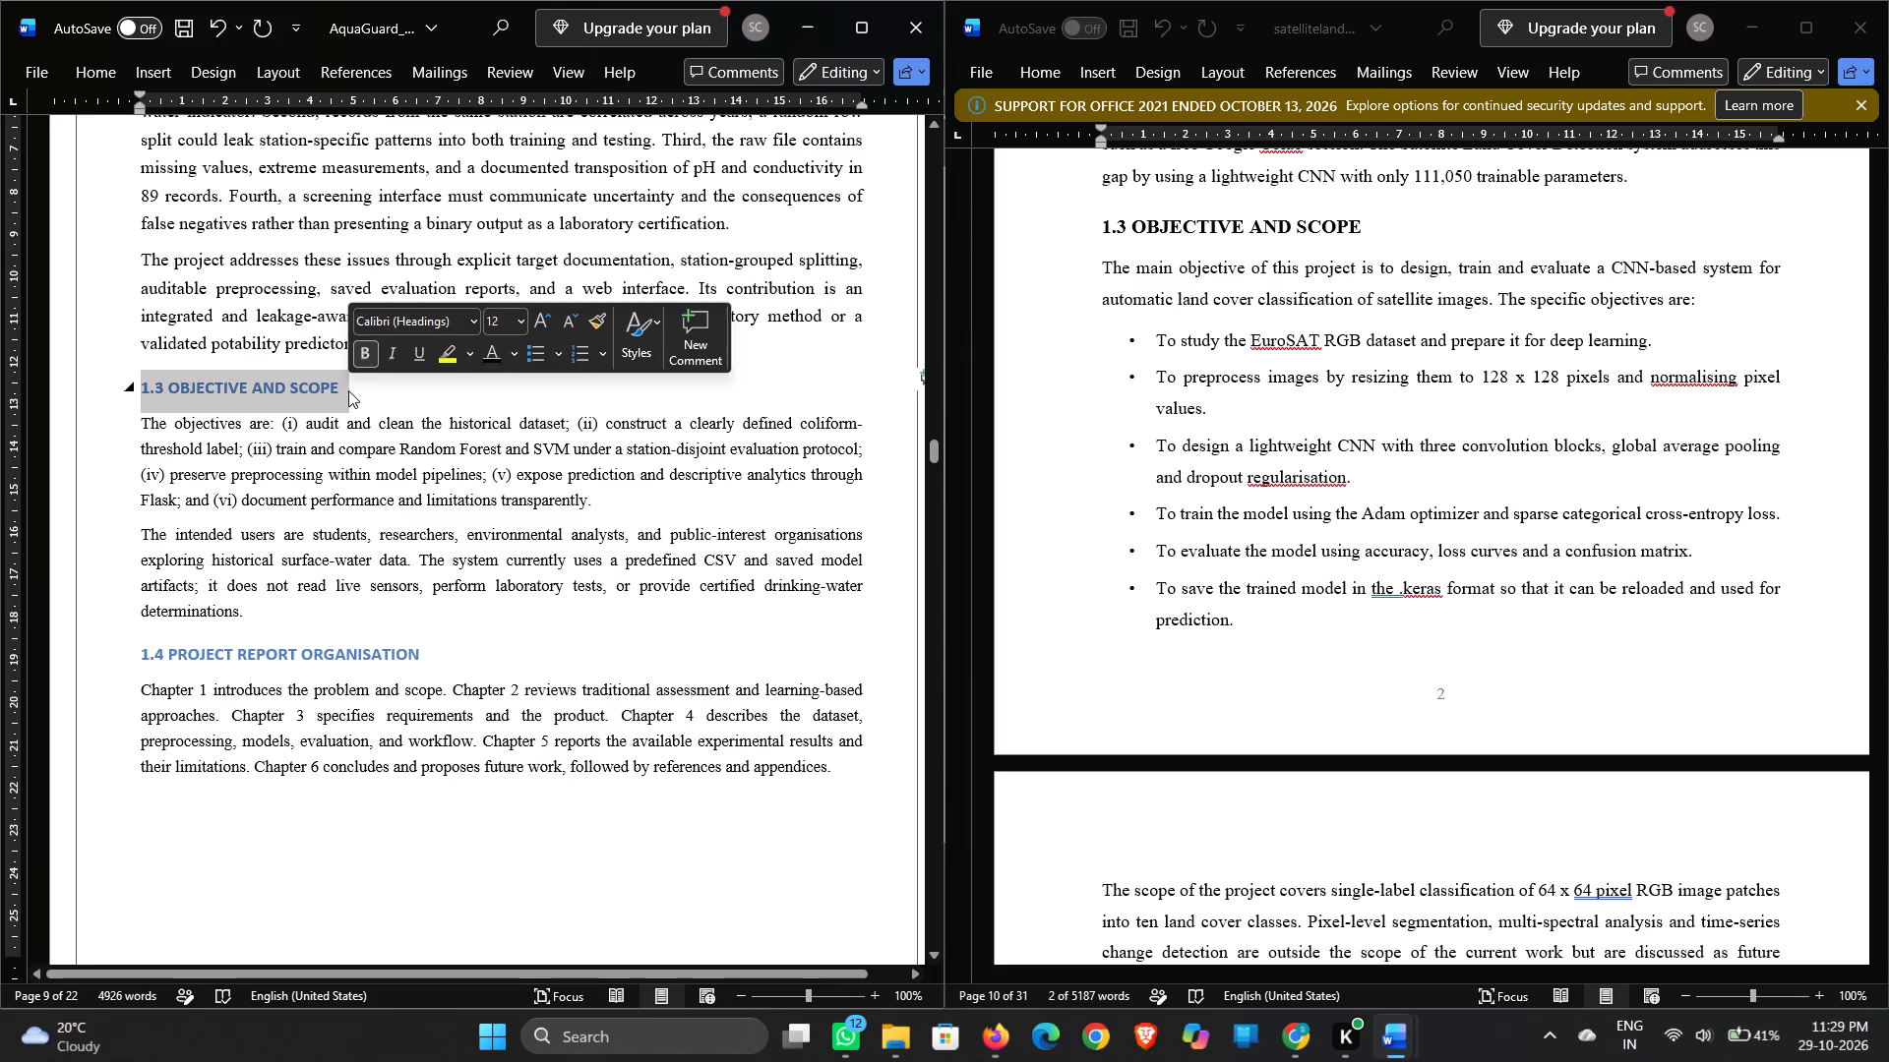
left_click(500, 319)
type("13")
left_click(449, 316)
type("ti")
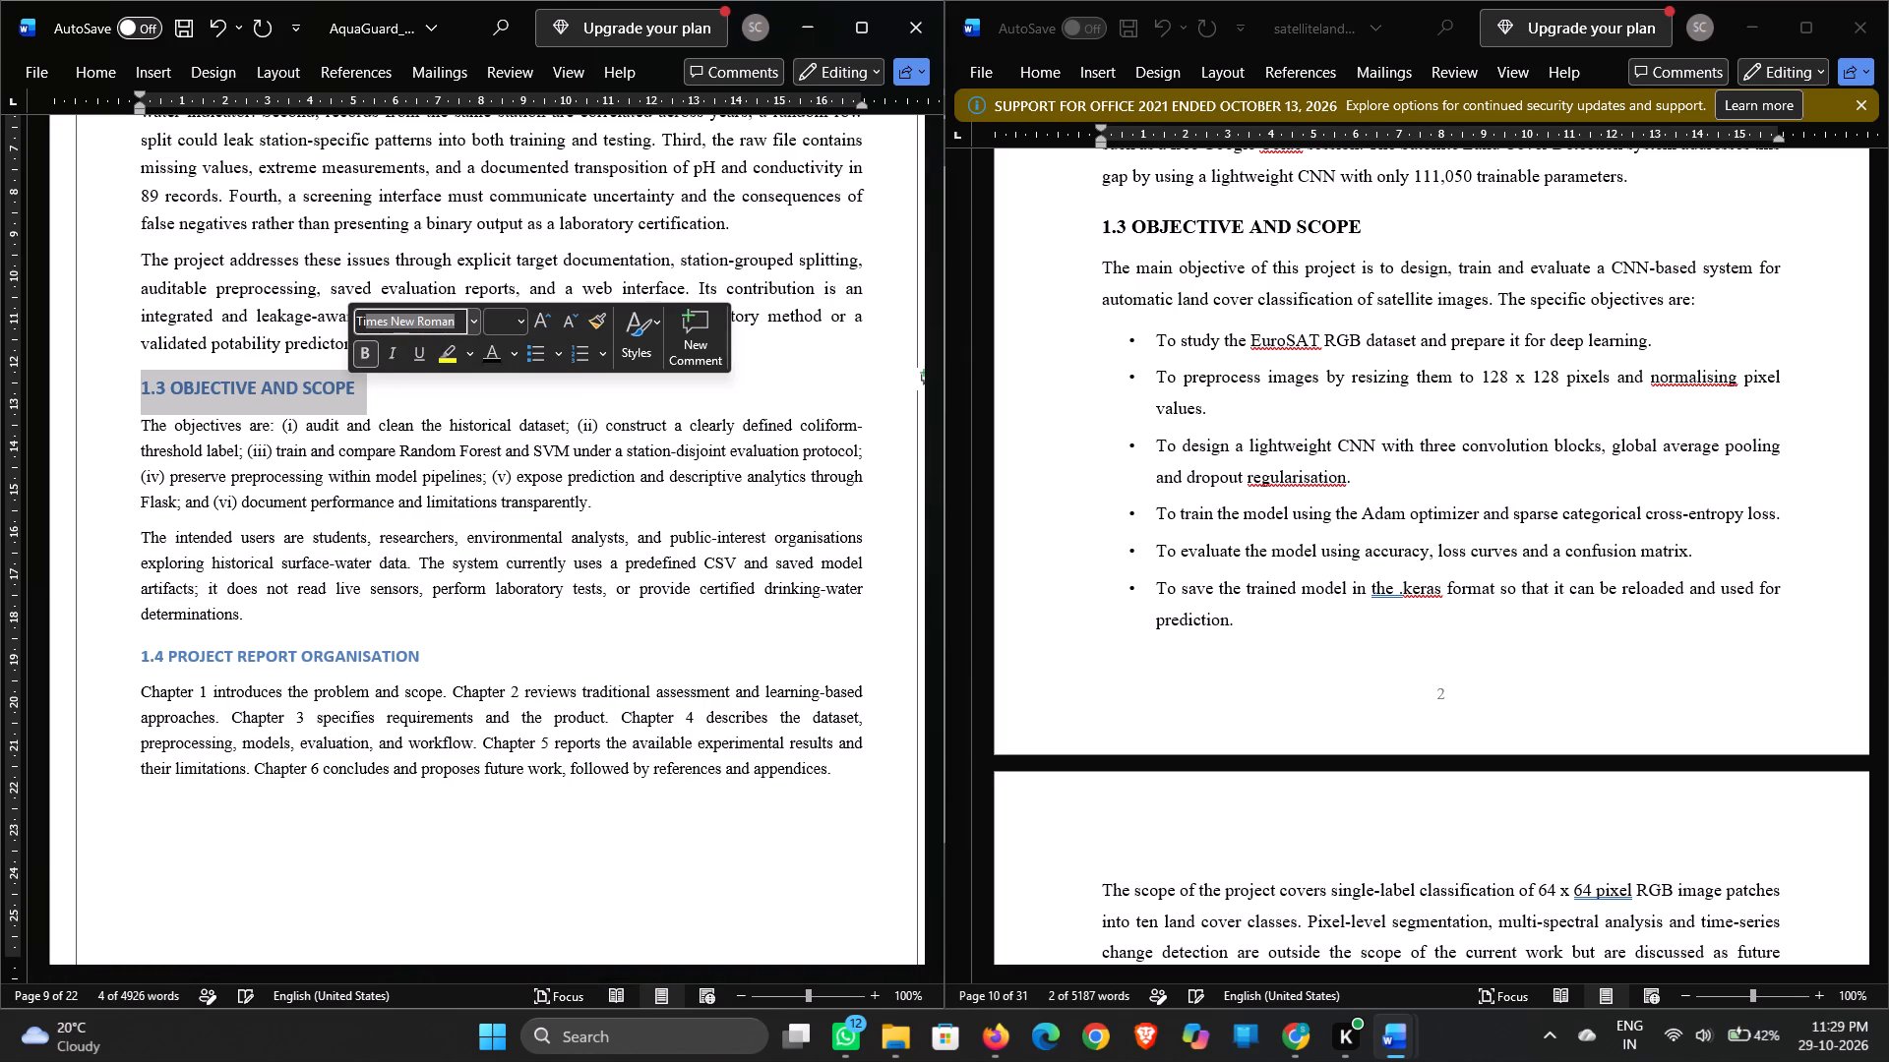
key("Return")
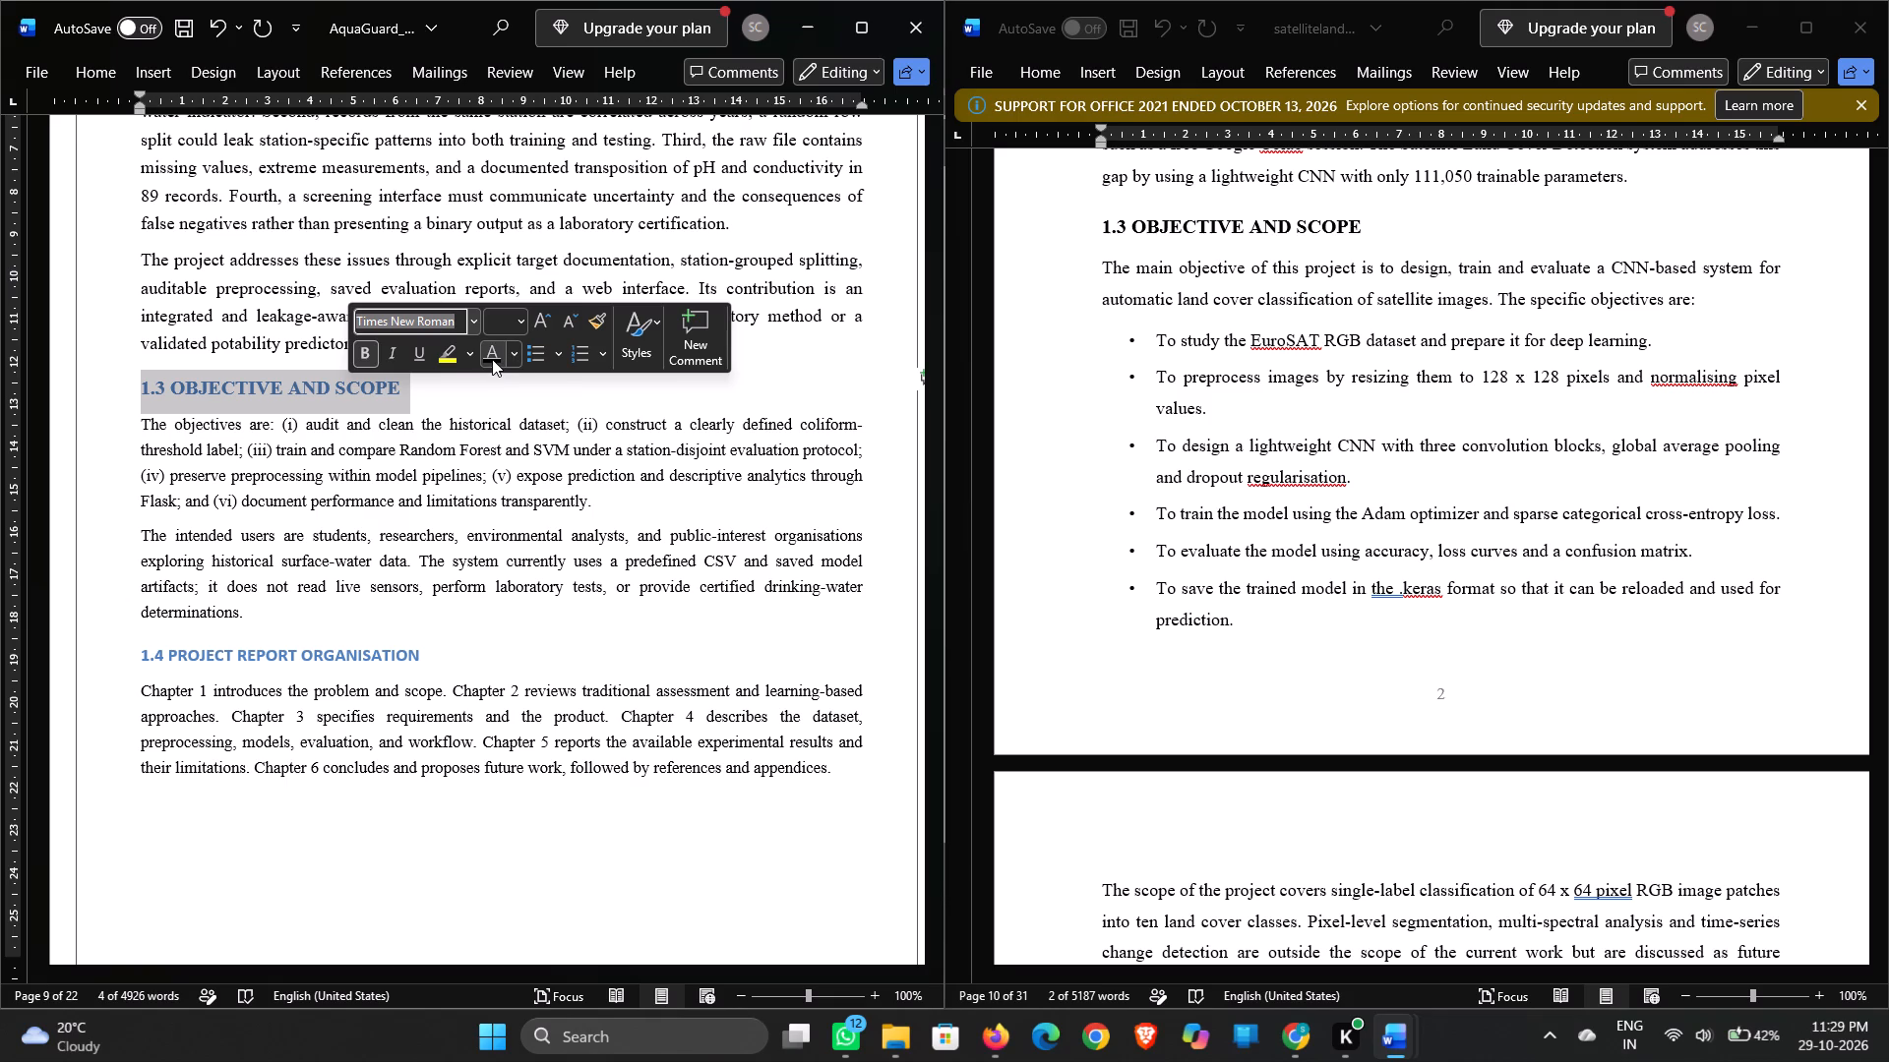
left_click(492, 359)
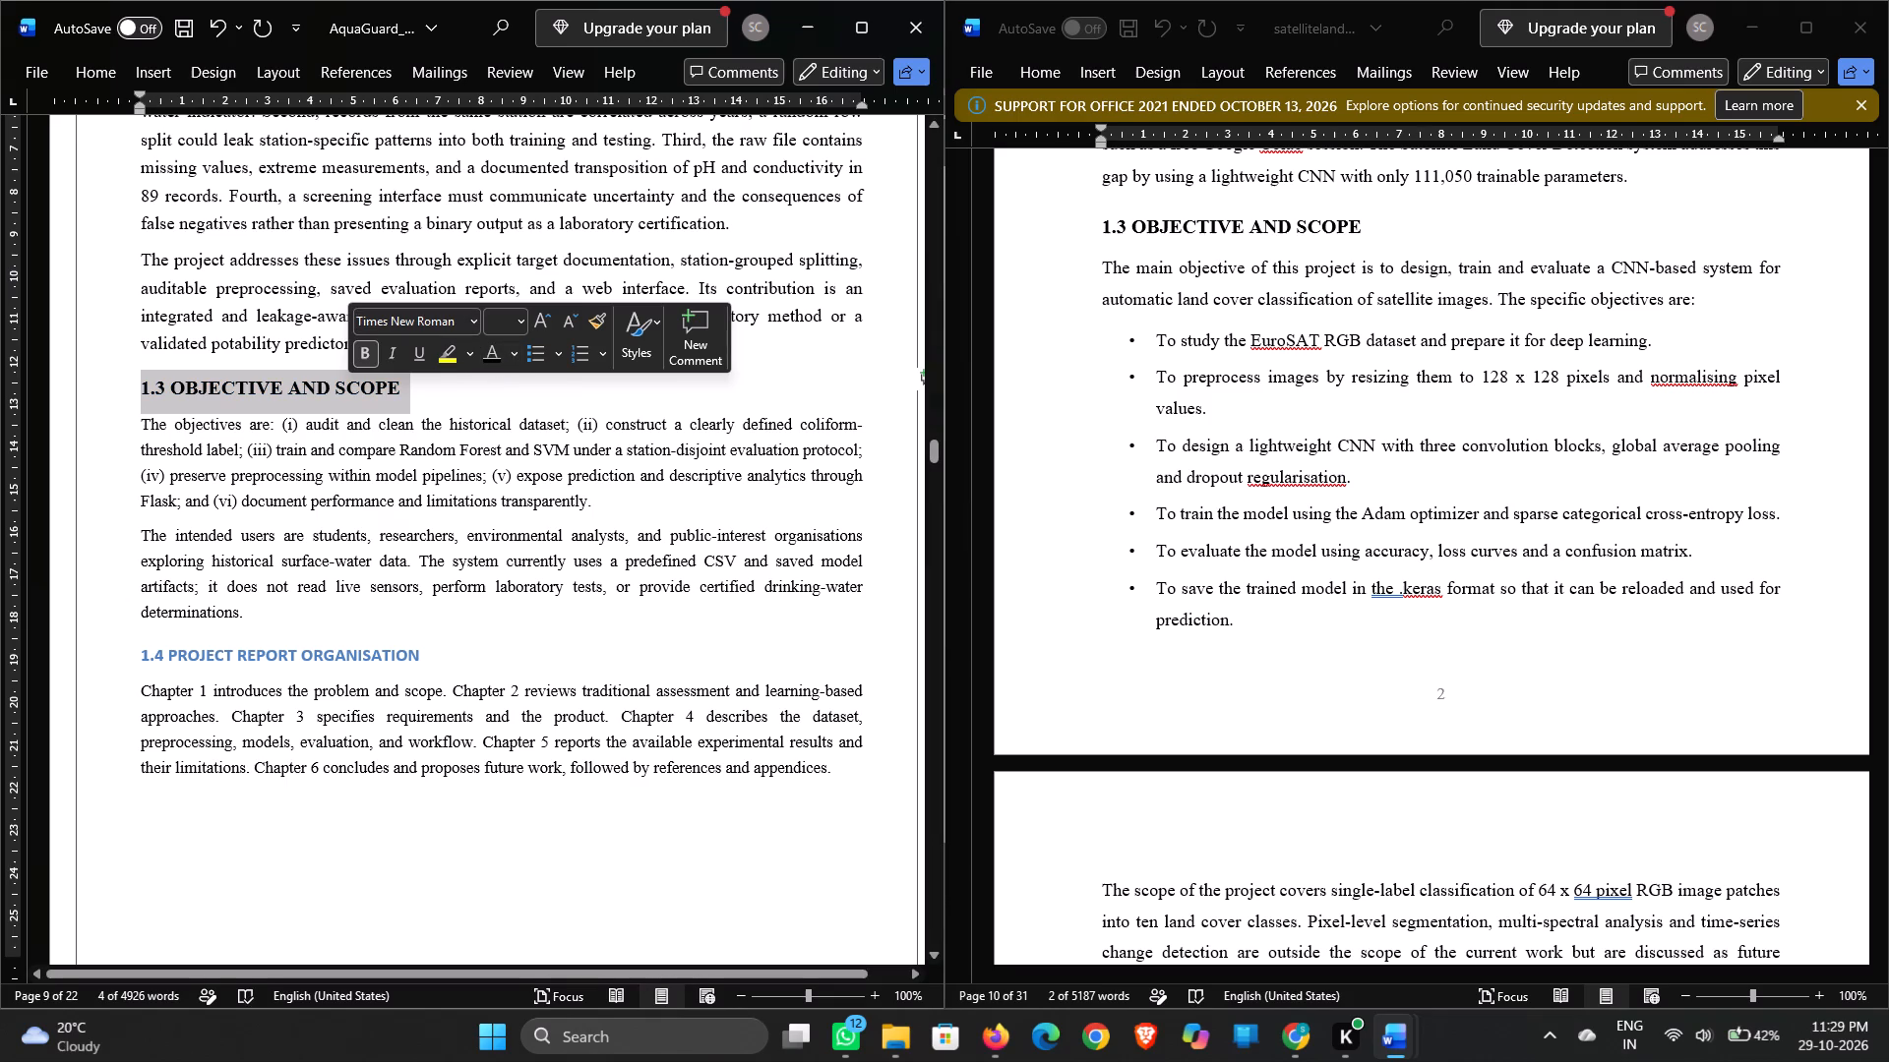
Set the two AquaGuard paragraphs under 1.3 OBJECTIVE AND SCOPE to 12 pt.
left_click_drag(140, 423, 245, 615)
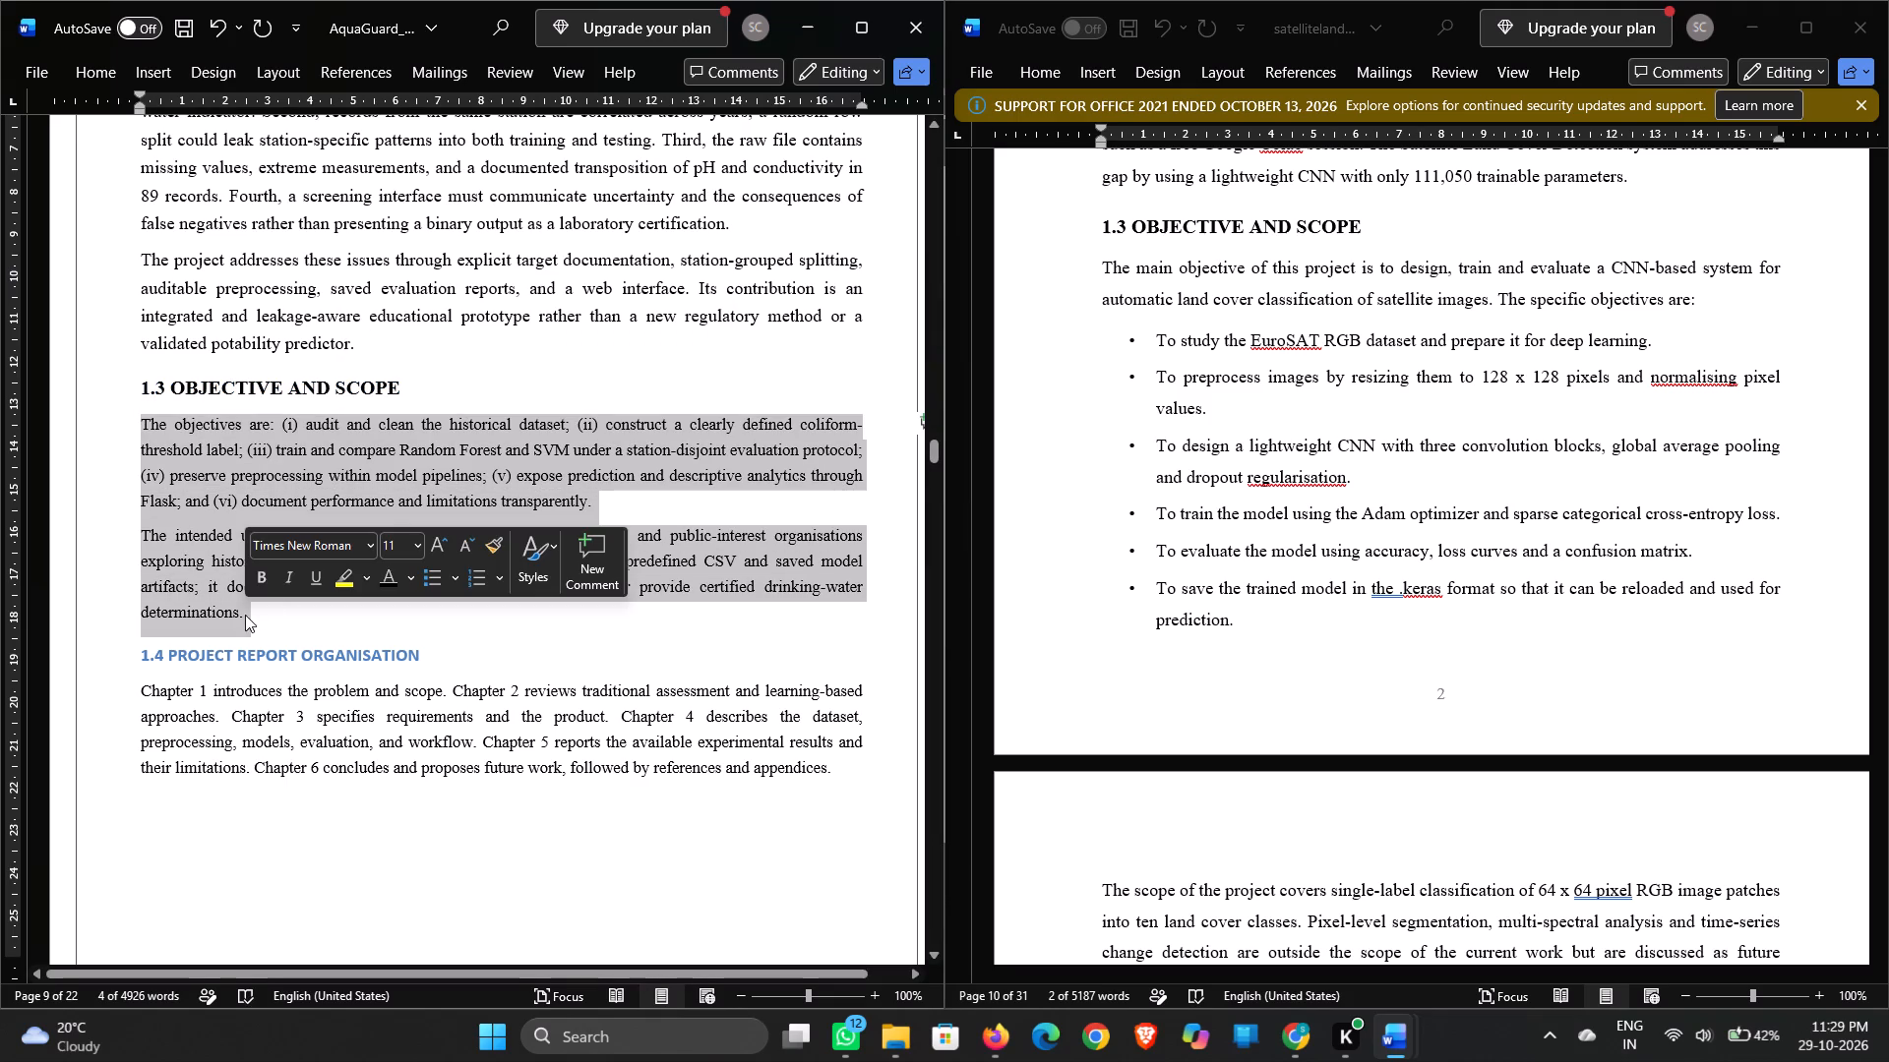
left_click(391, 549)
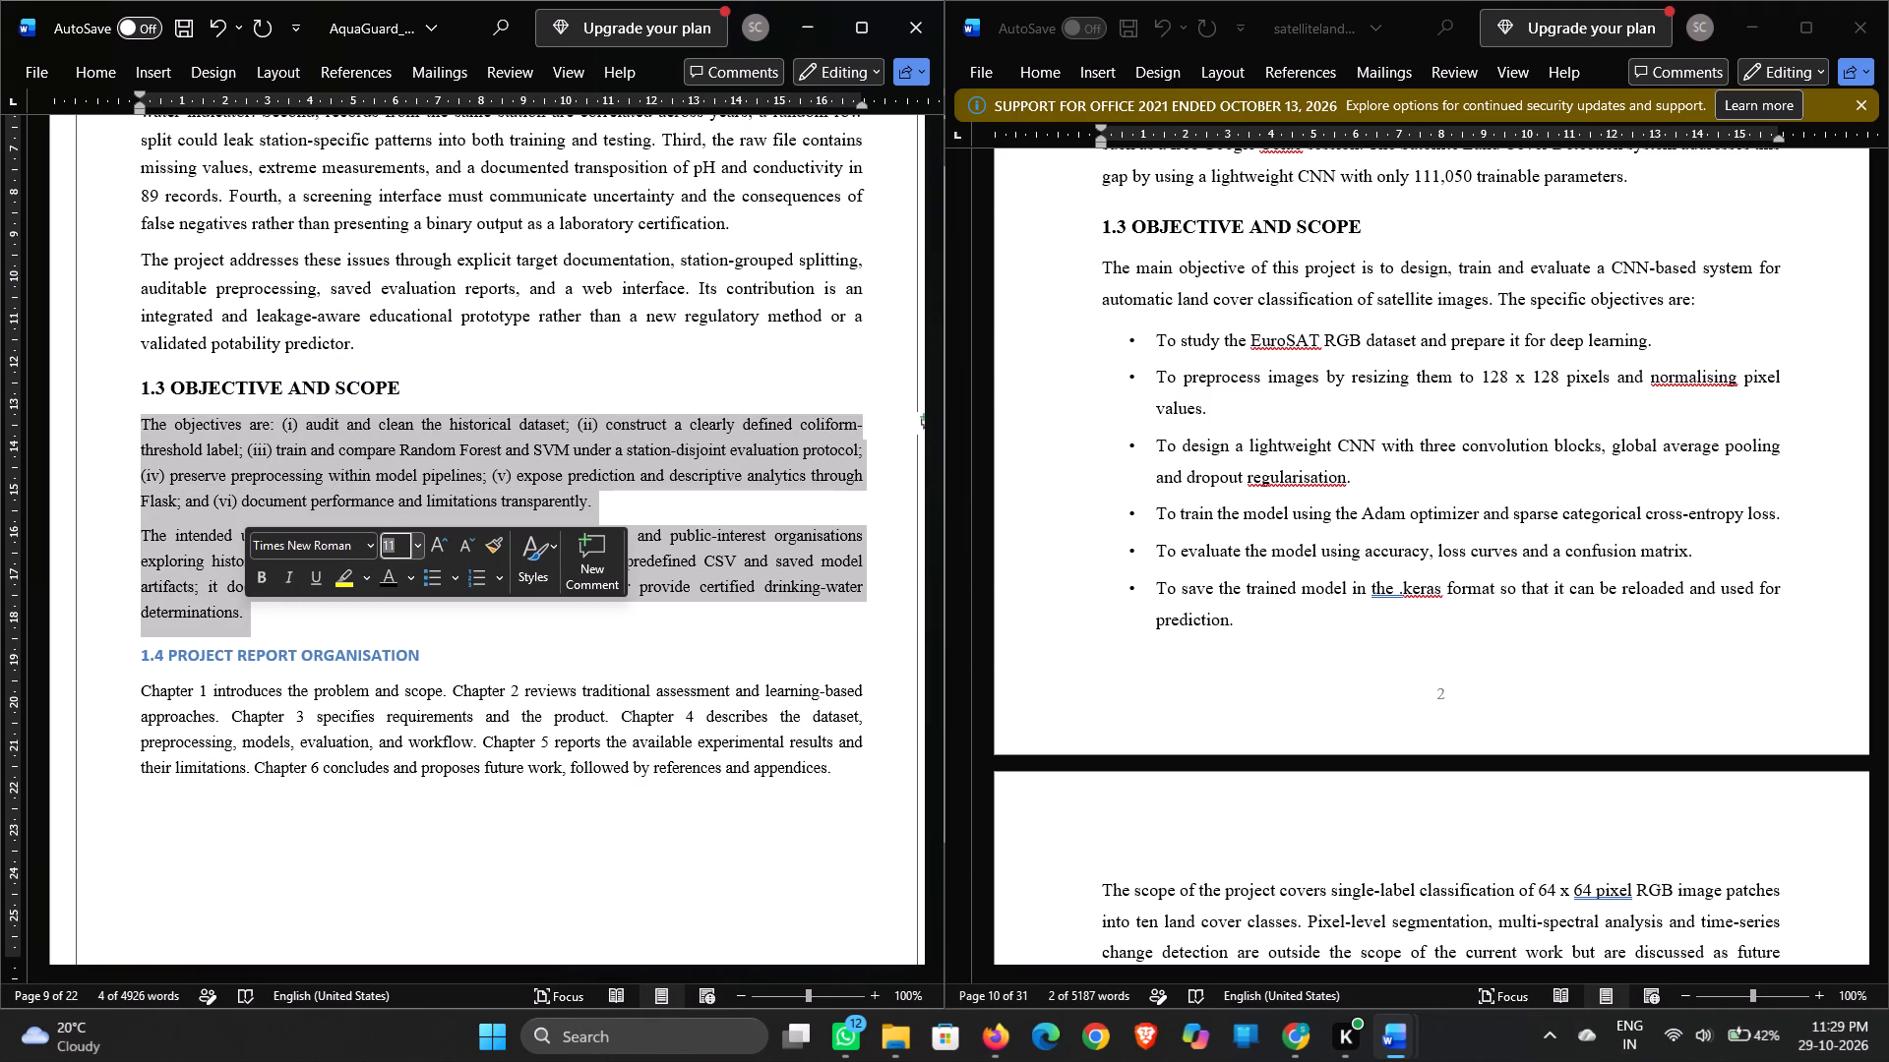
type("12")
key("Return")
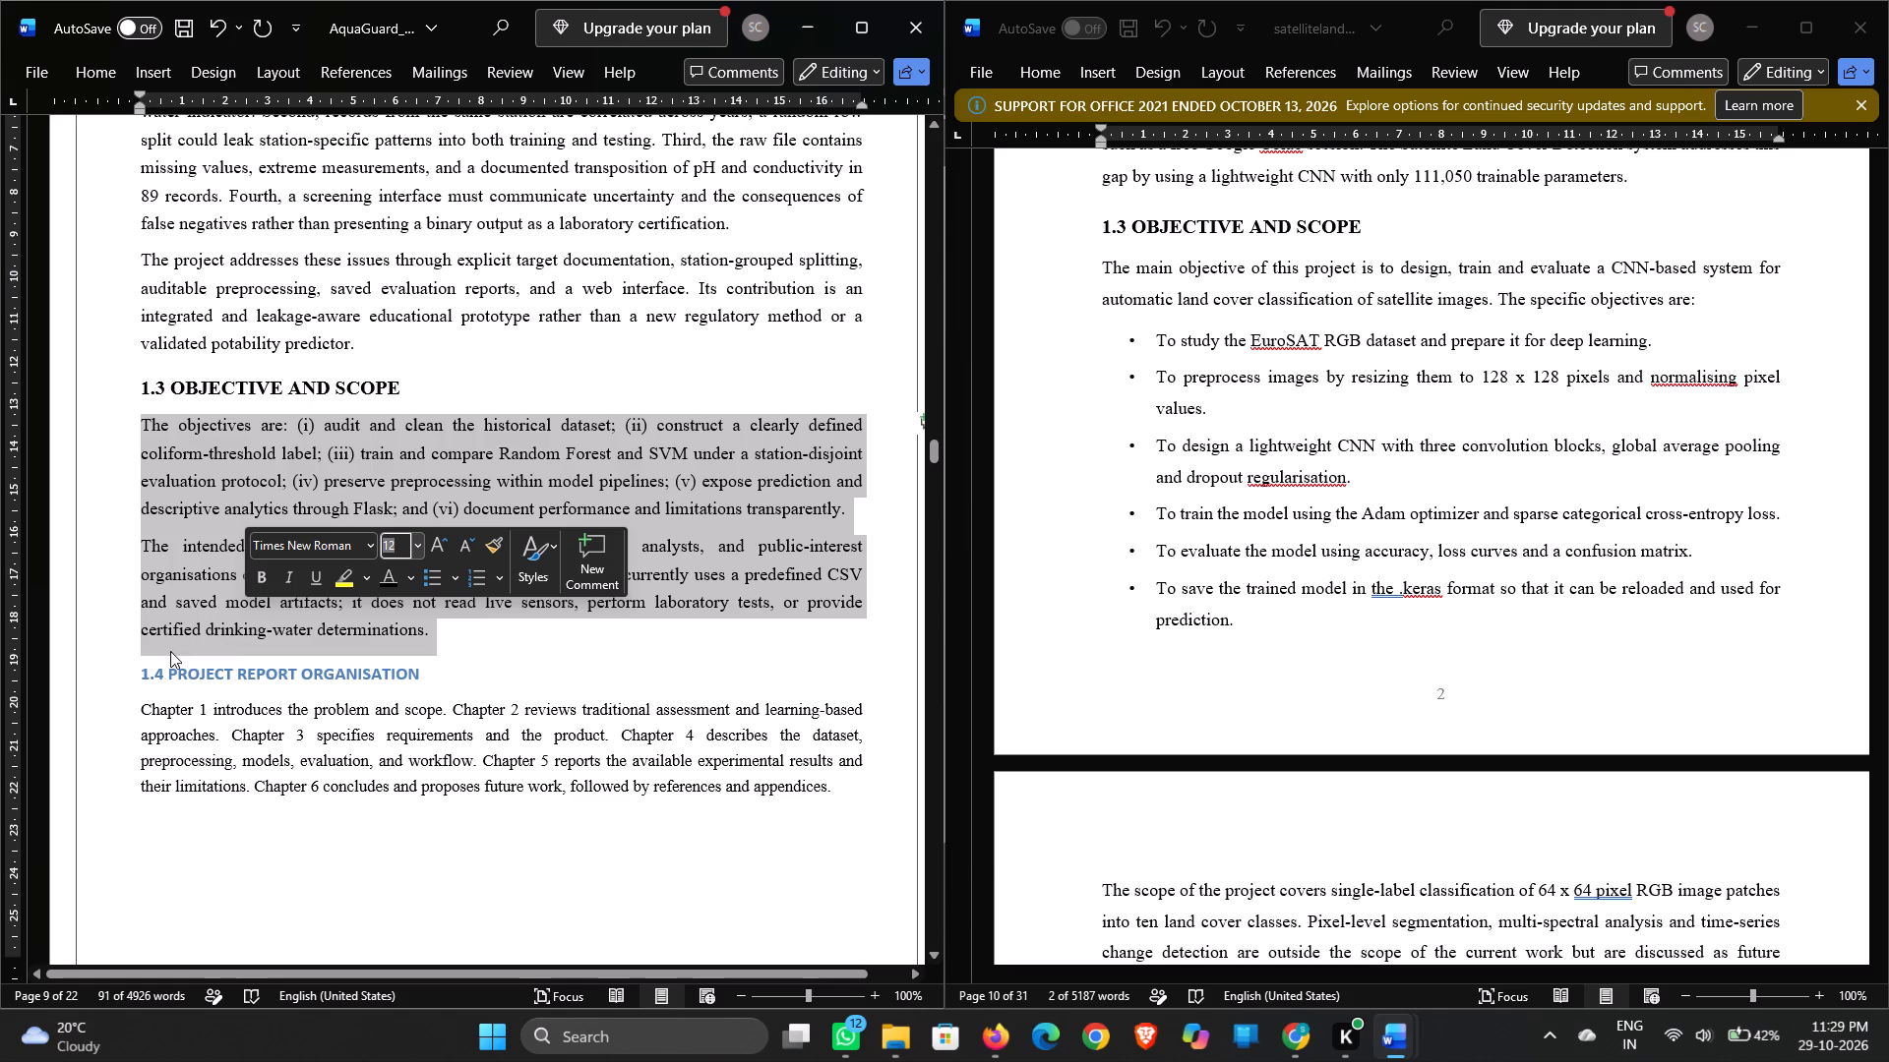
Format the AquaGuard 1.4 PROJECT REPORT ORGANISATION heading as Times New Roman, 13 pt, black.
left_click_drag(141, 675, 401, 691)
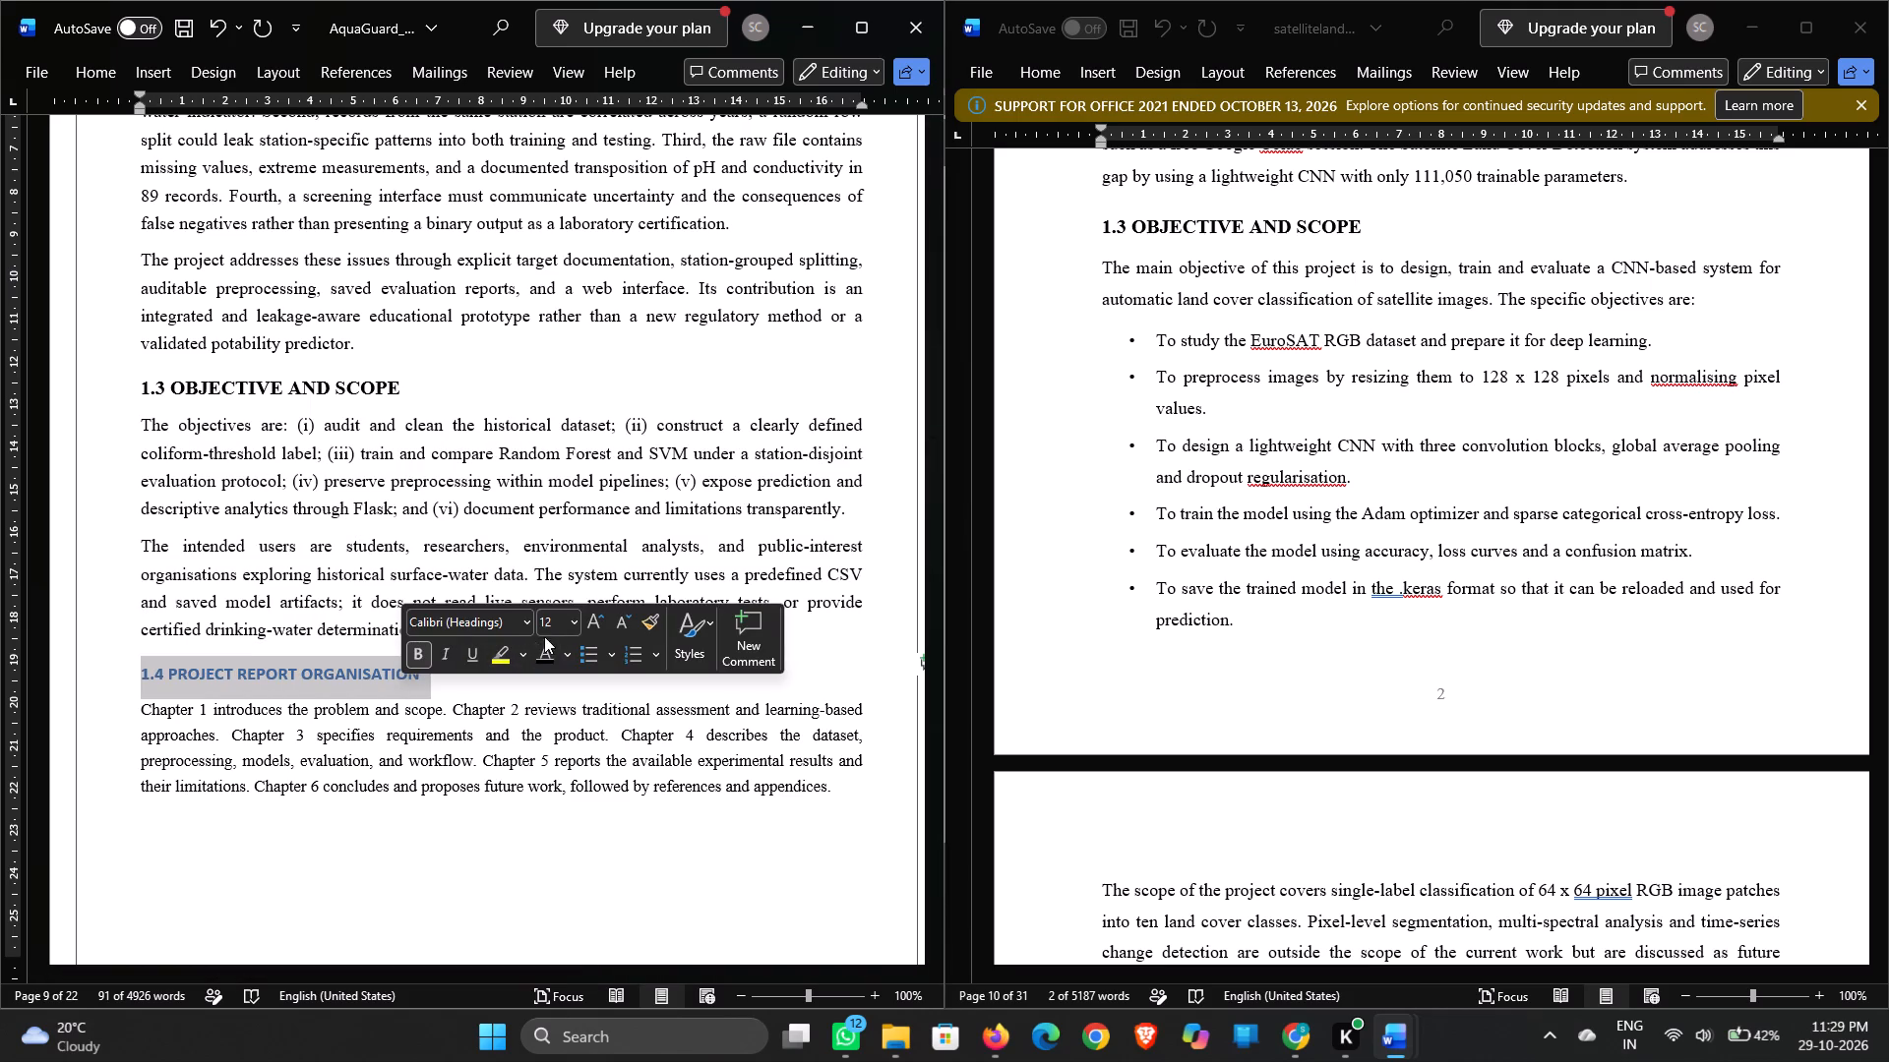
left_click(550, 624)
type("13")
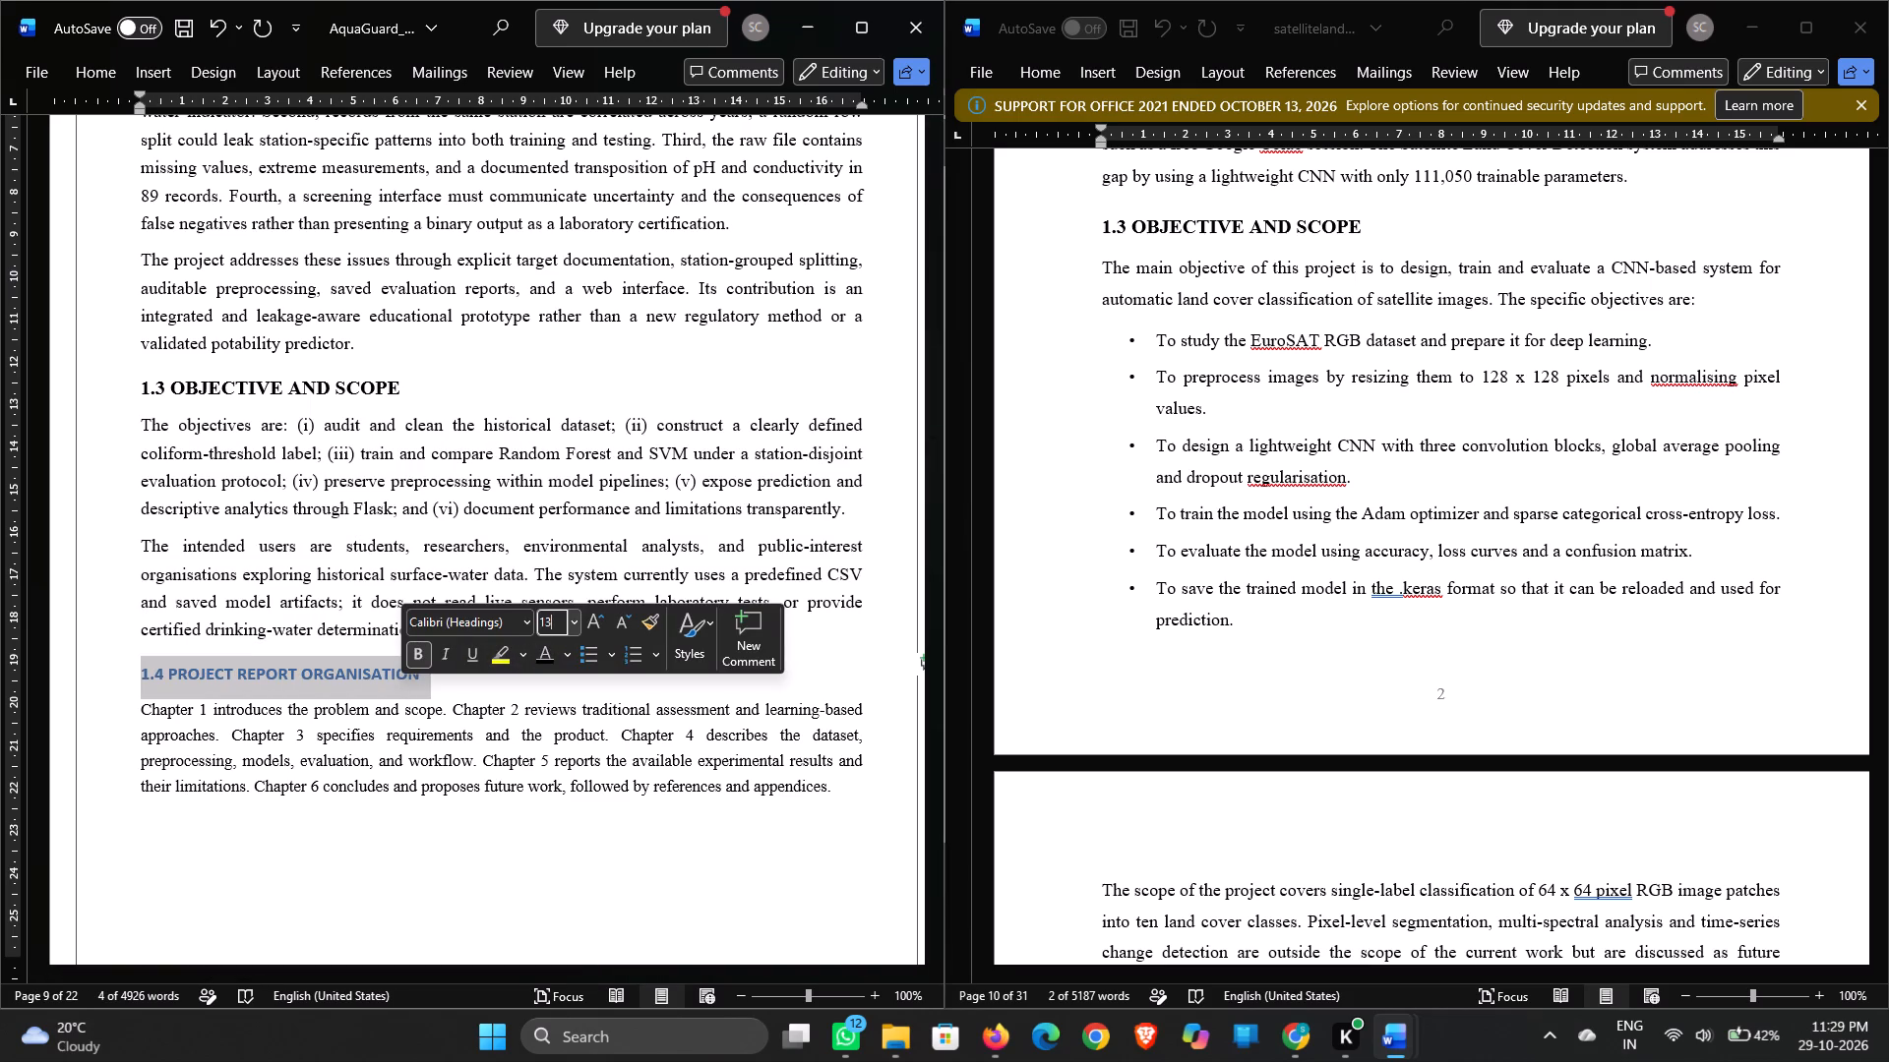
left_click(464, 619)
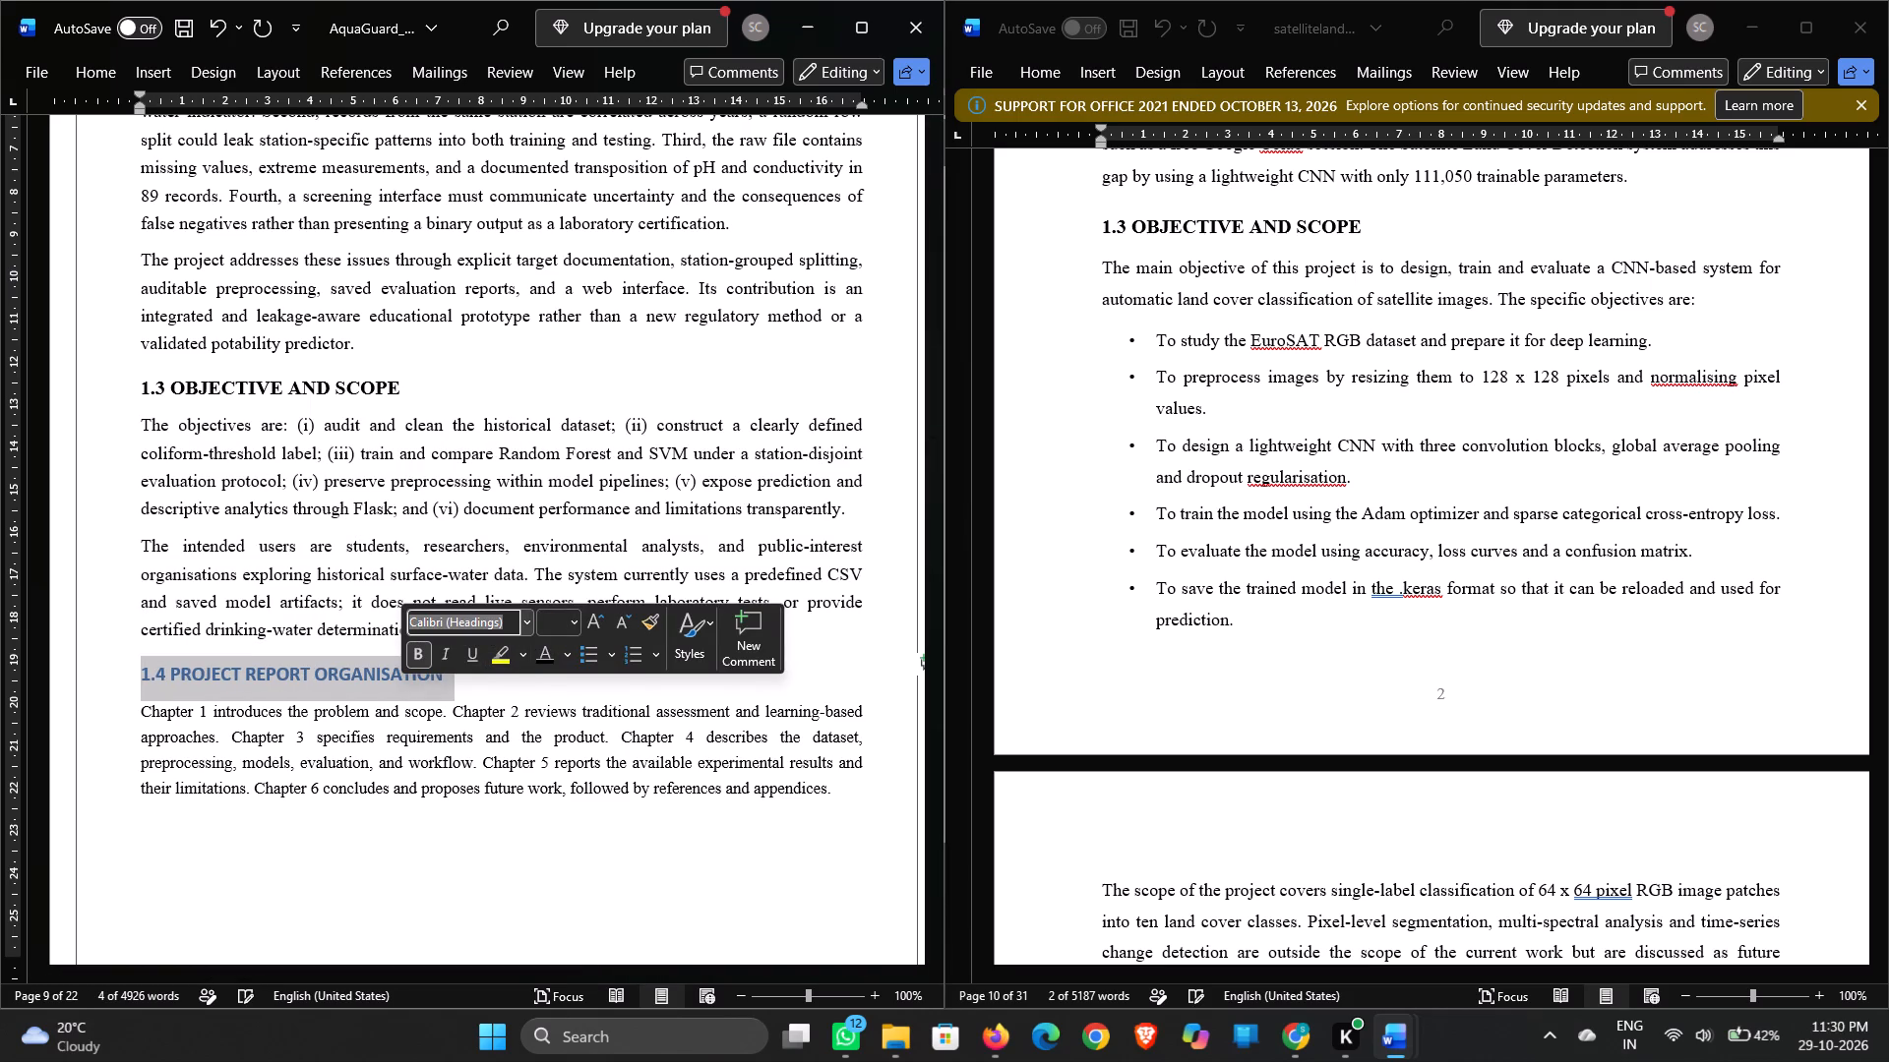
type("tim")
key("Return")
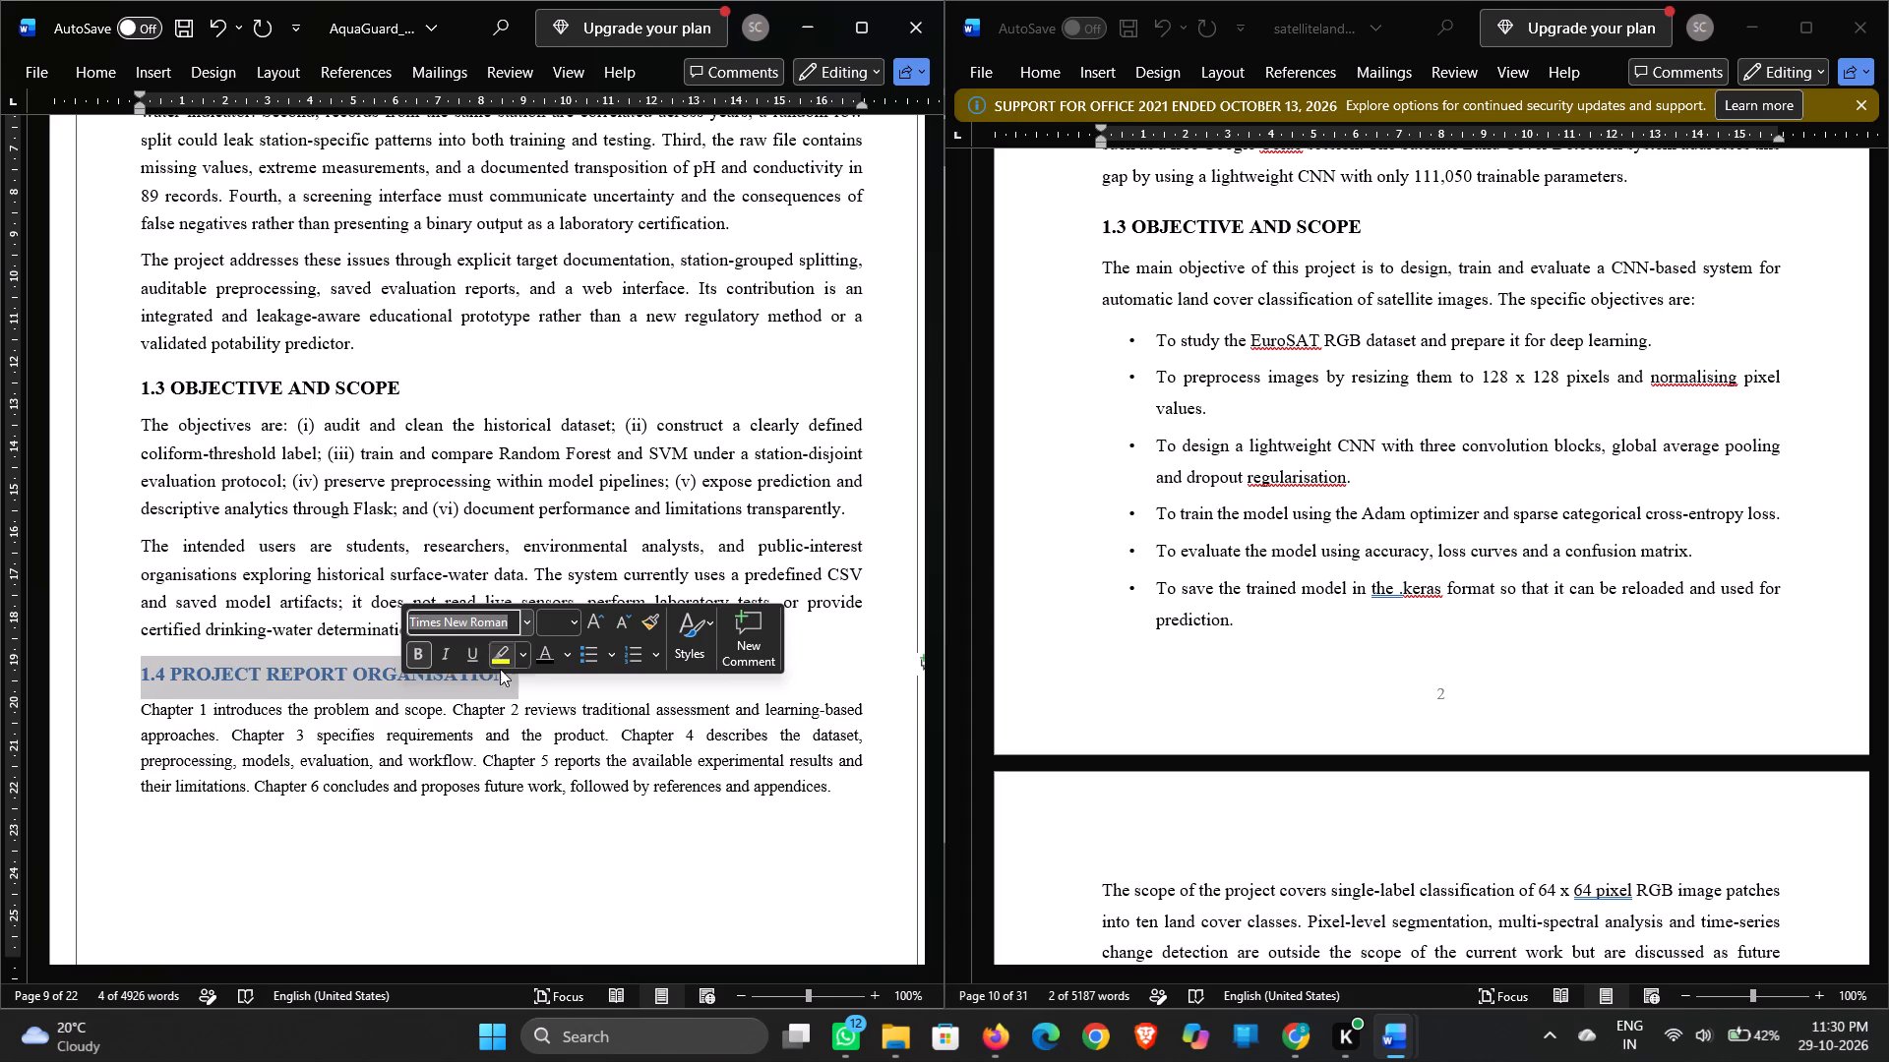
left_click(542, 661)
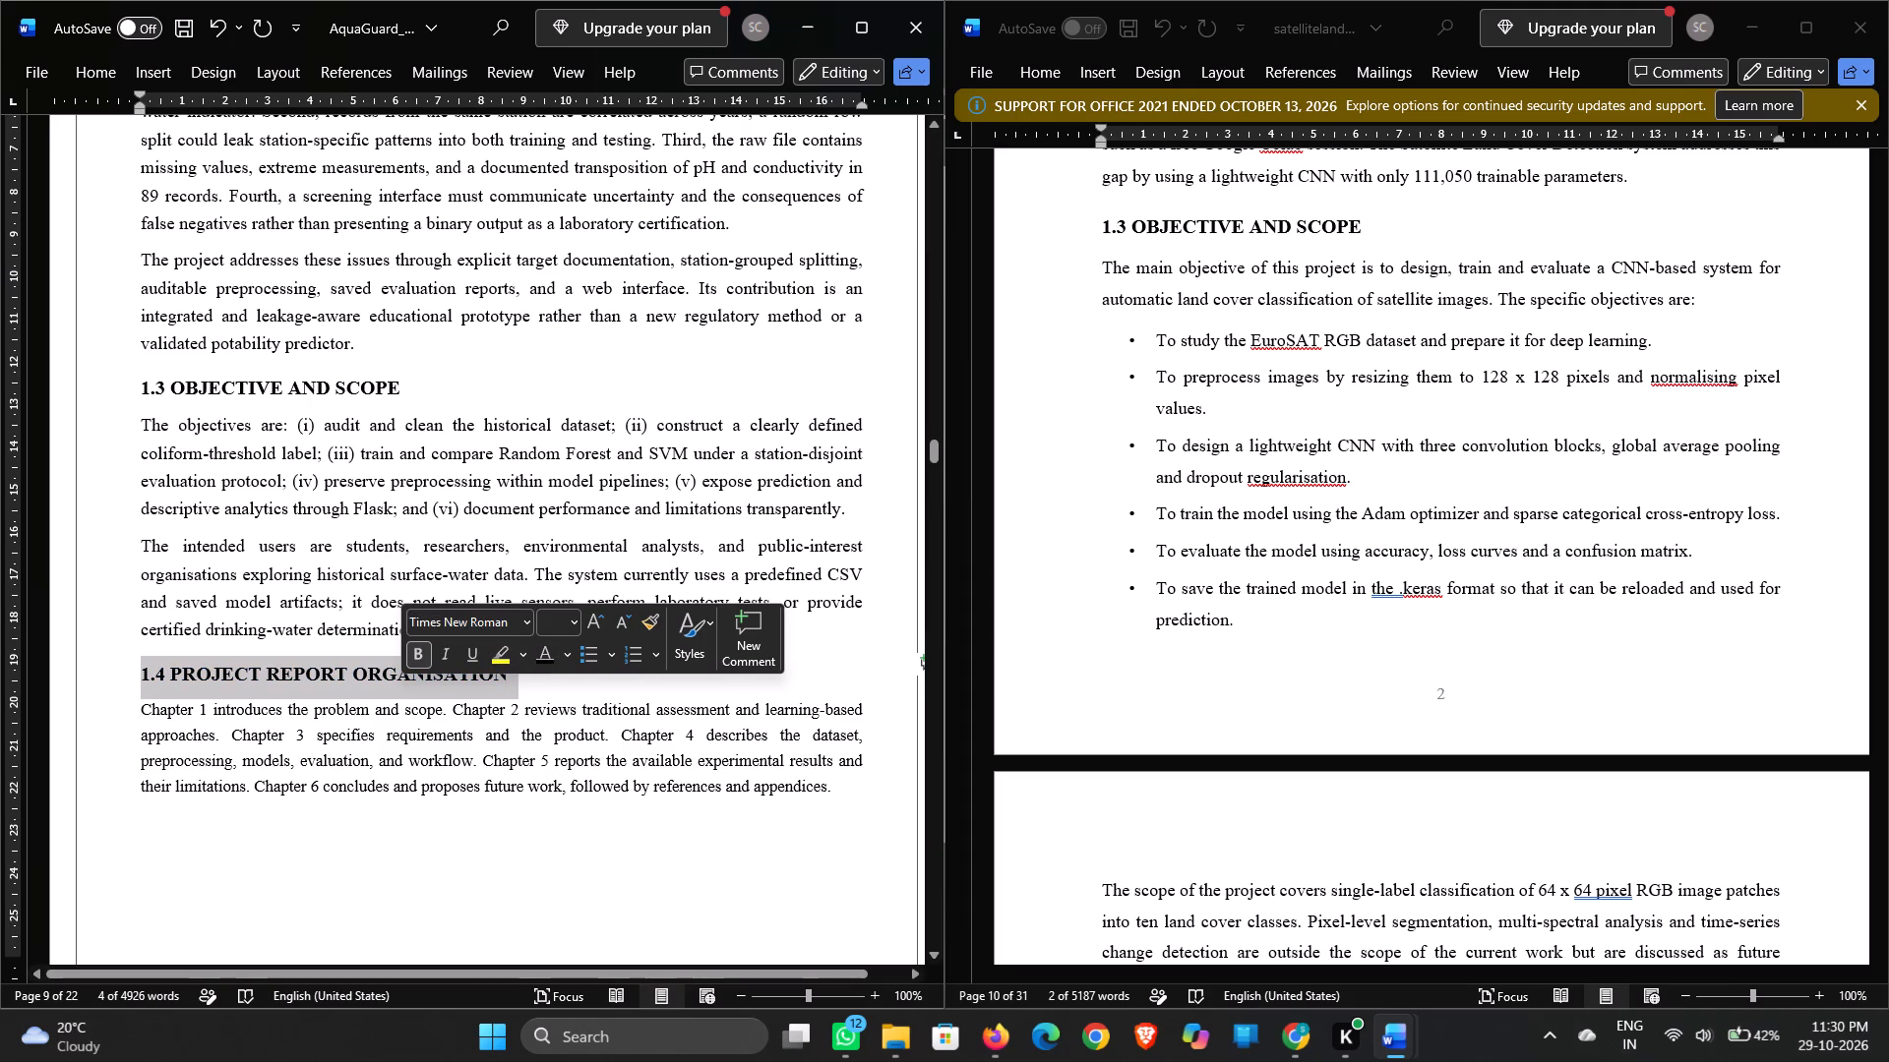
left_click(591, 738)
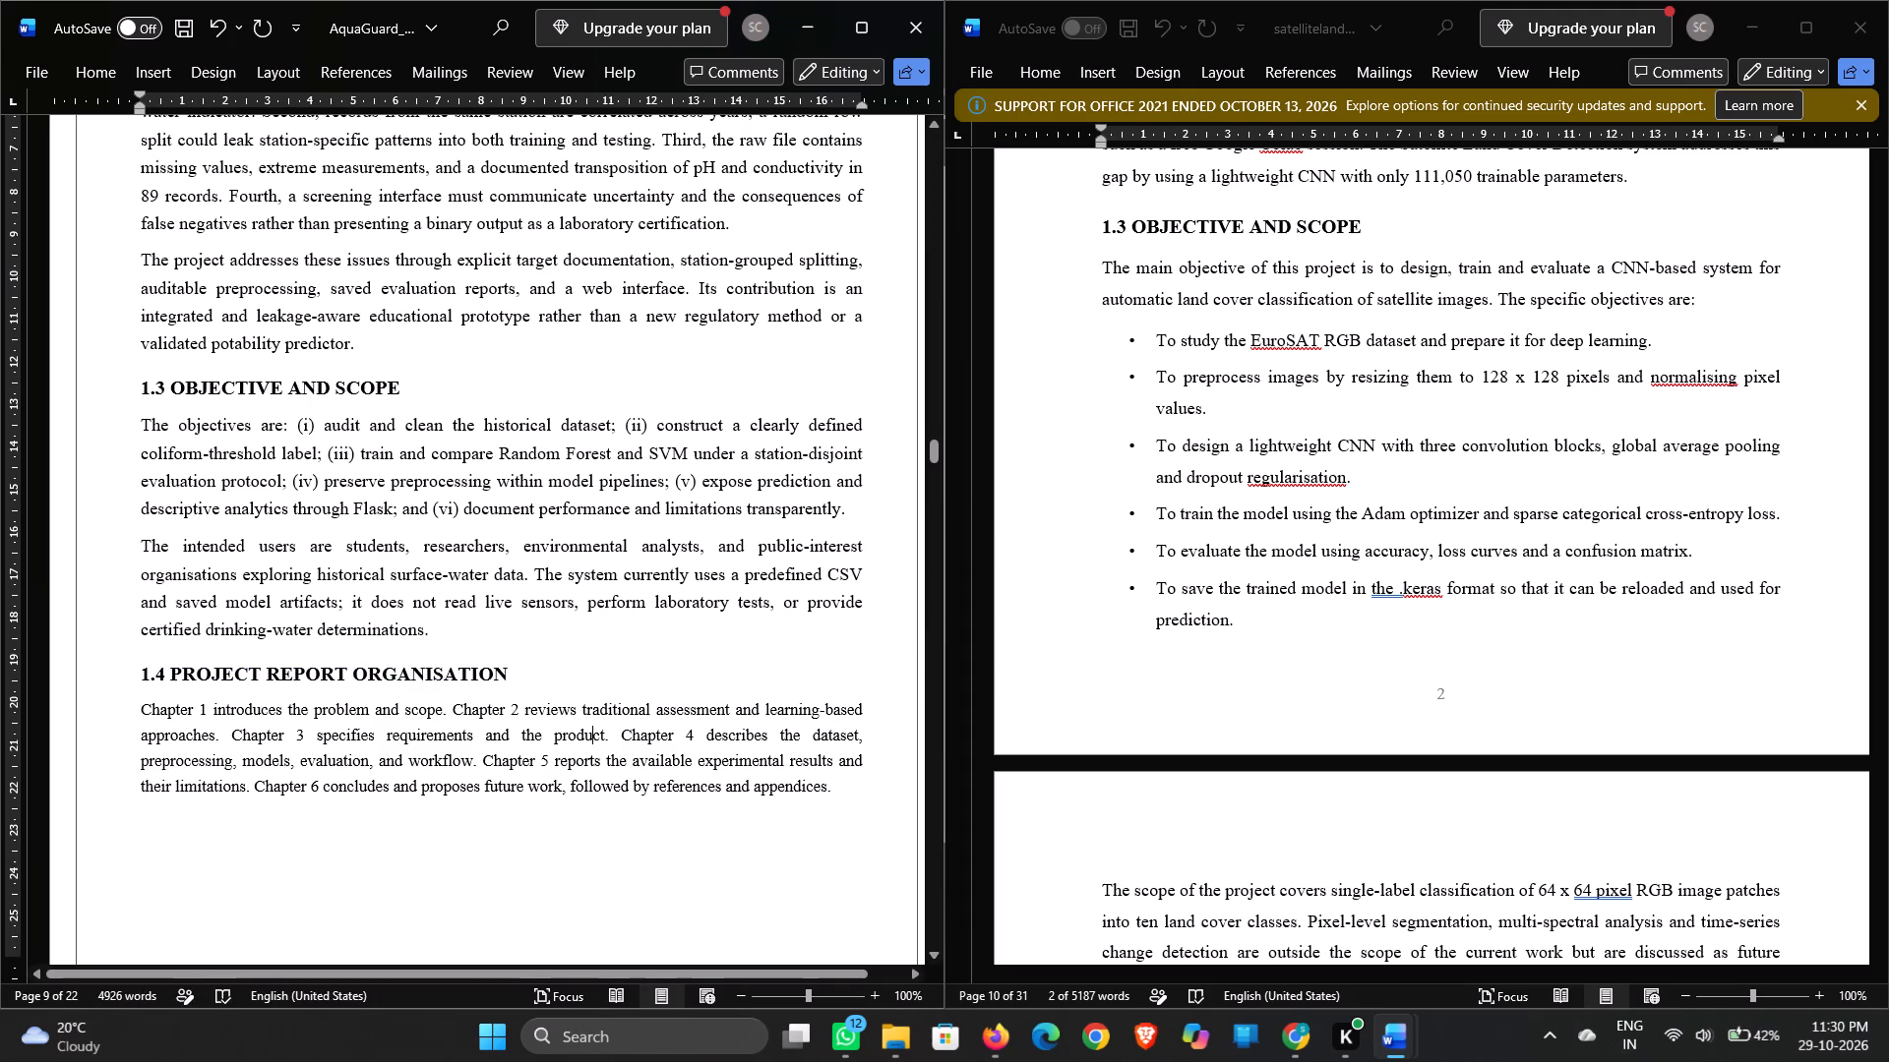
Set the AquaGuard paragraph under 1.4 PROJECT REPORT ORGANISATION to 12 pt.
scroll(591, 738, "down", 1)
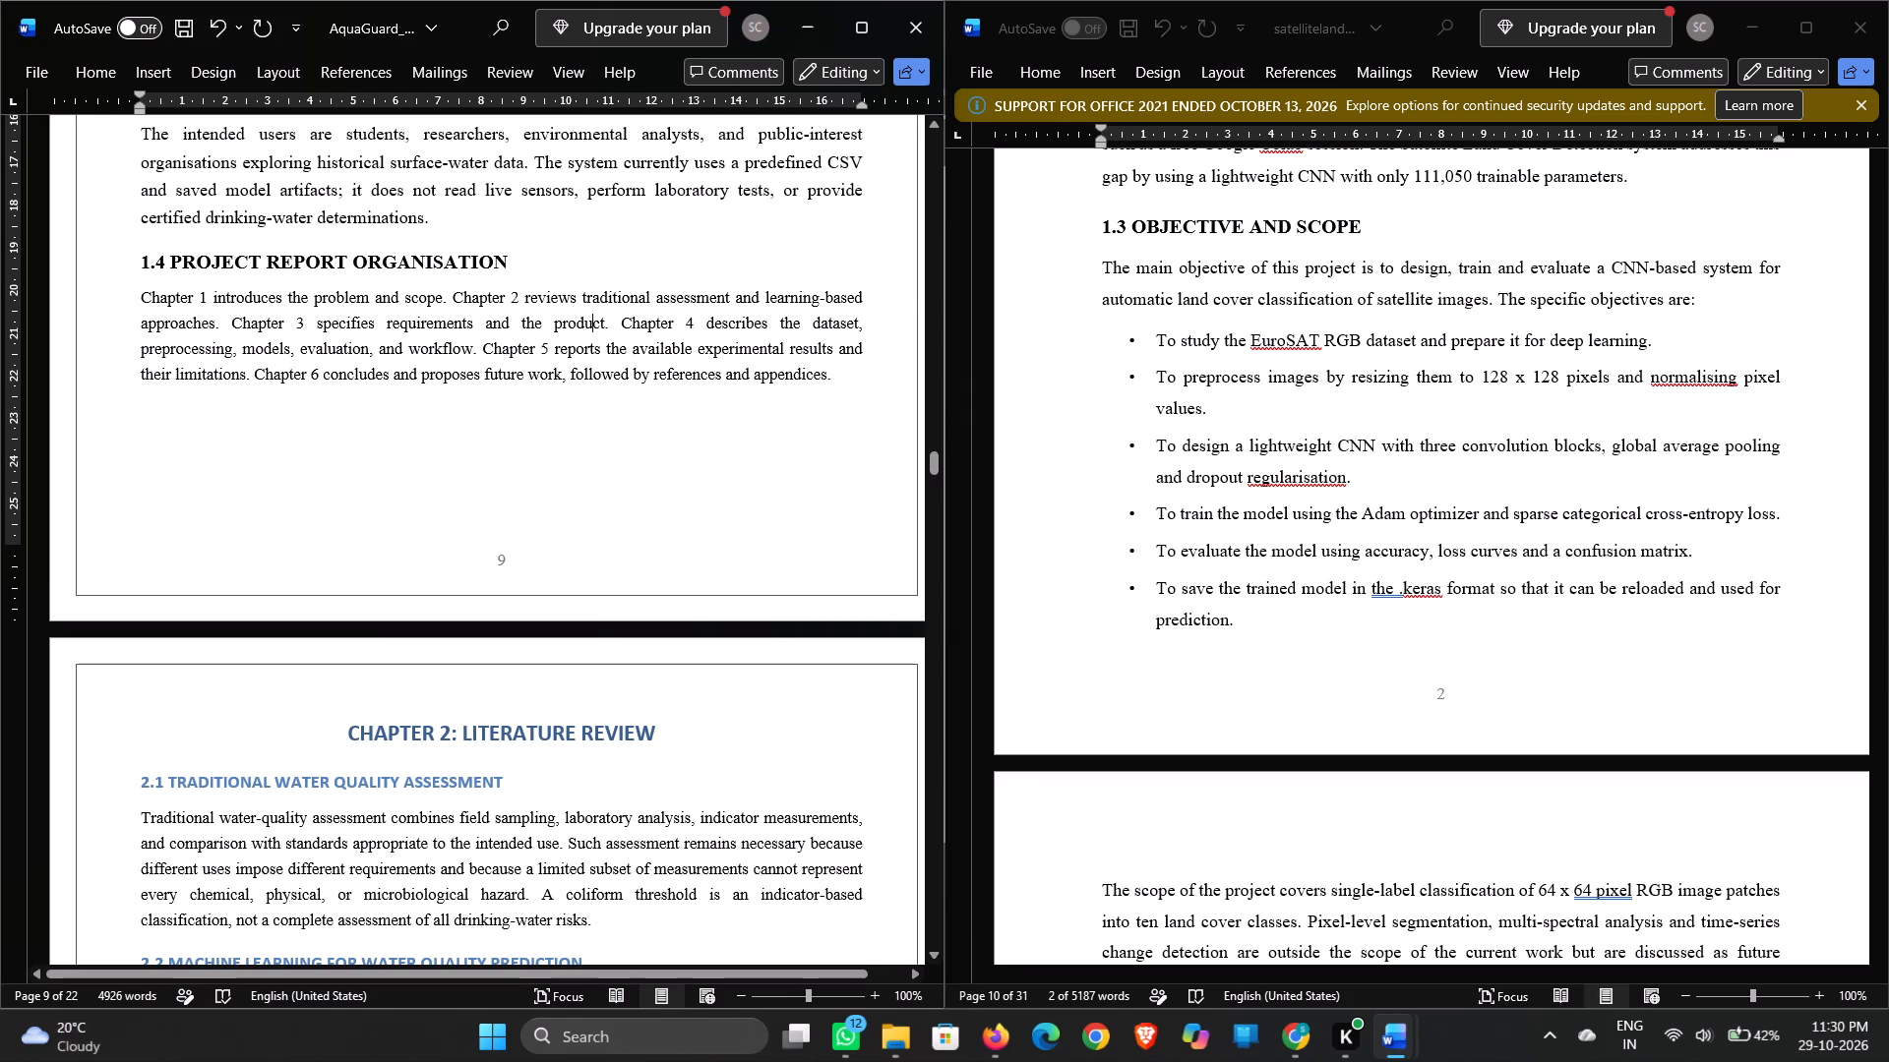
left_click_drag(144, 292, 830, 369)
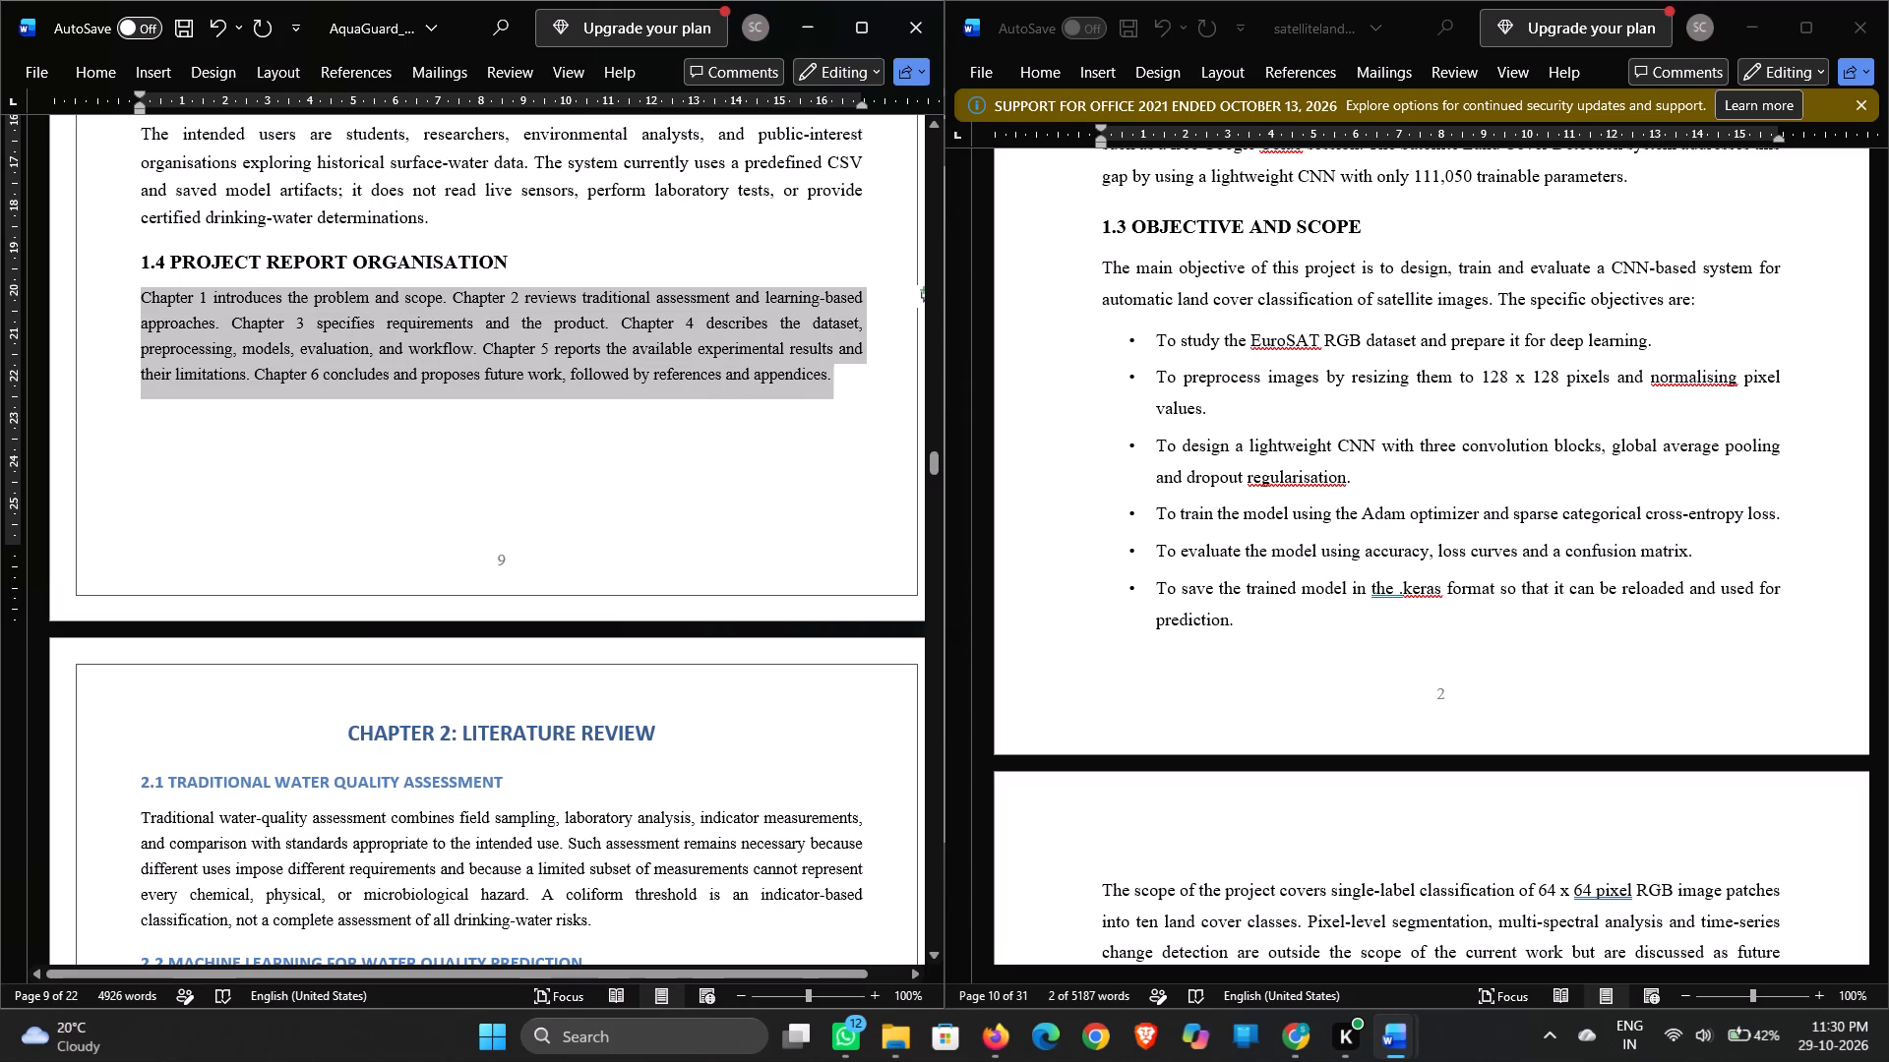
left_click_drag(830, 369, 834, 375)
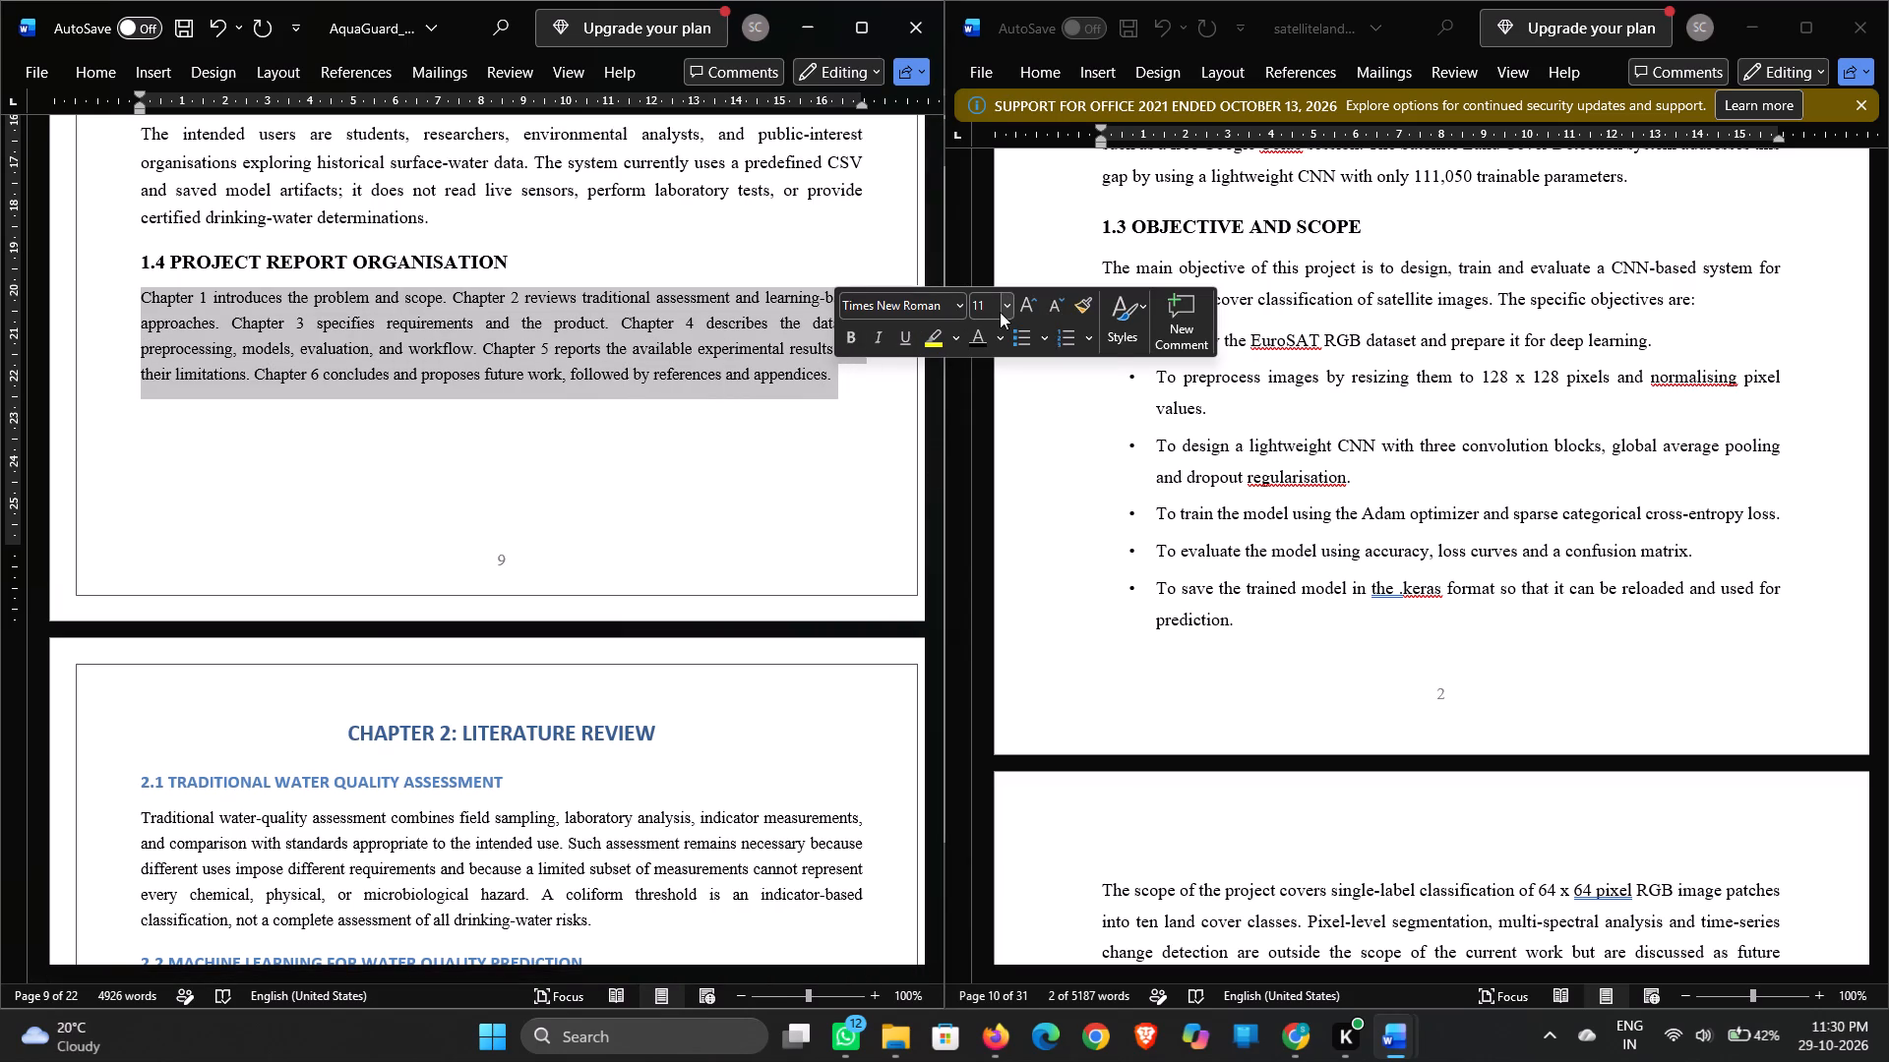
left_click(987, 304)
type("12")
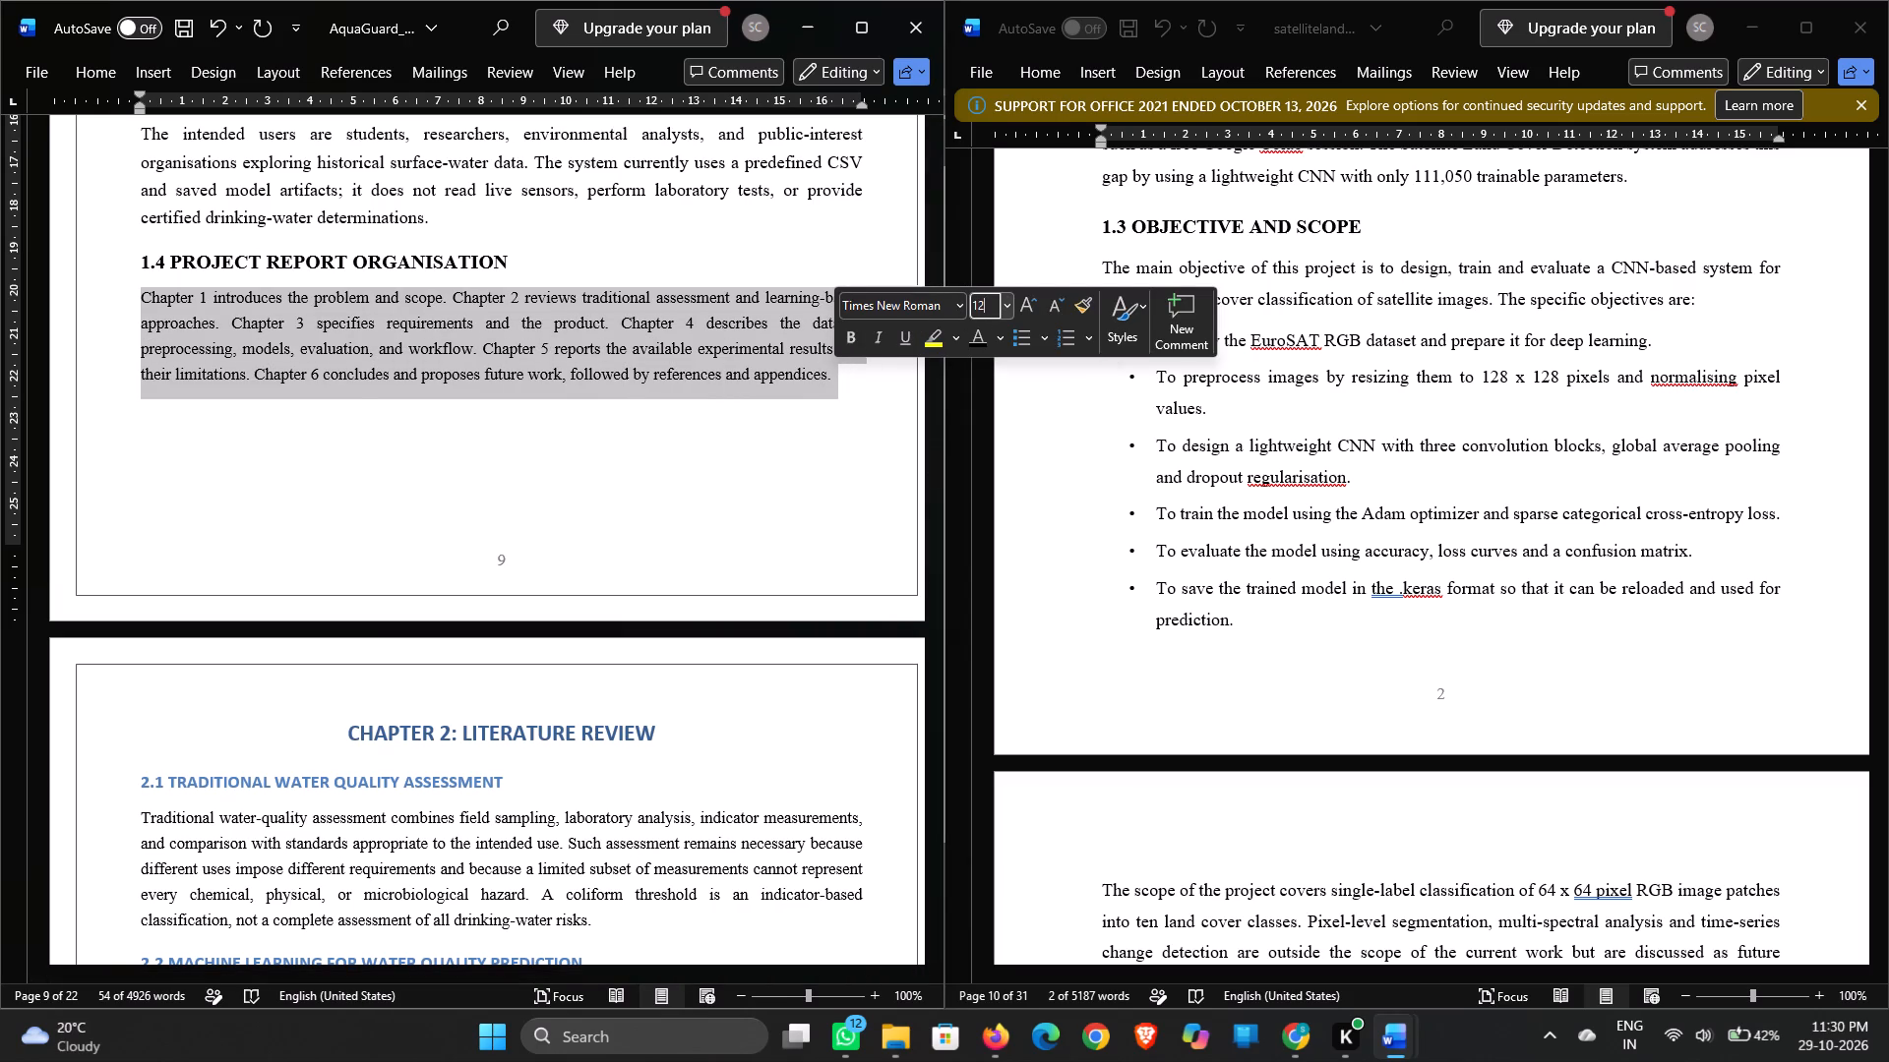
key("Return")
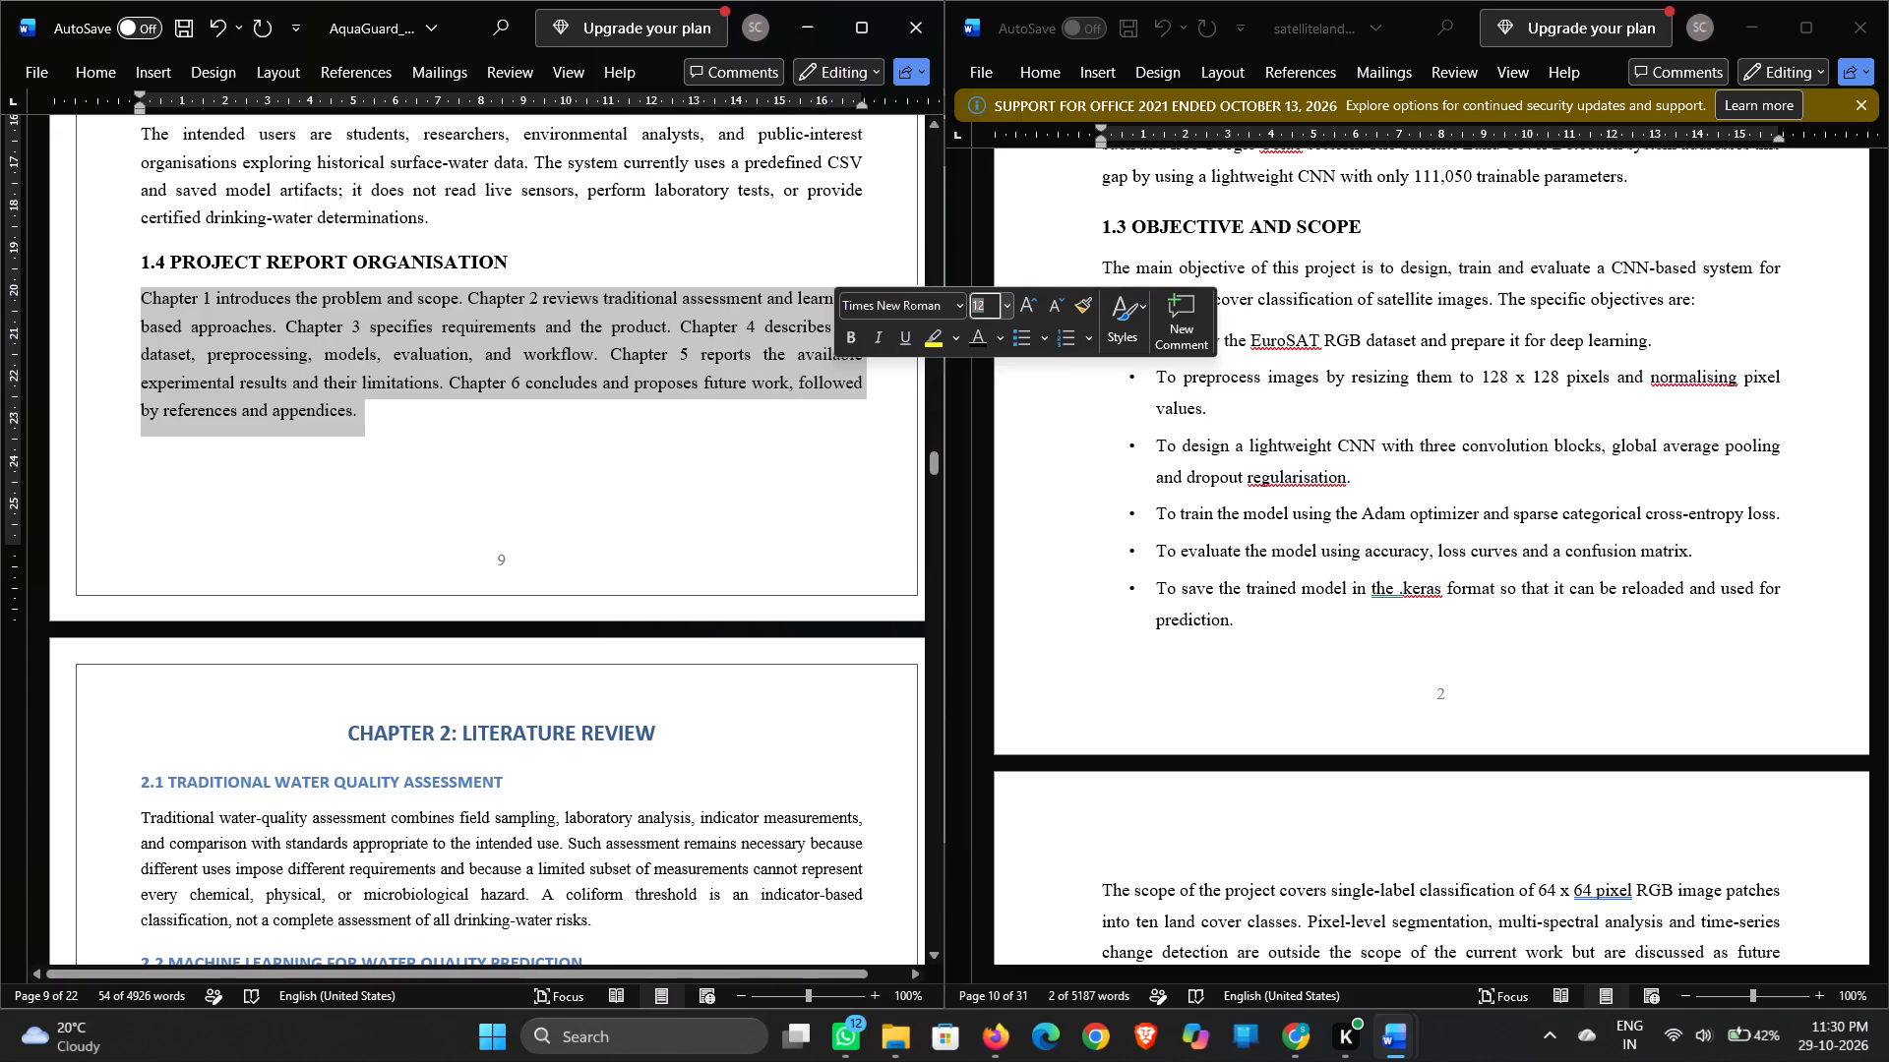
left_click(699, 487)
Check the font formatting of the CHAPTER 2: LITERATURE REVIEW heading in the satellite reference report.
scroll(699, 487, "down", 1)
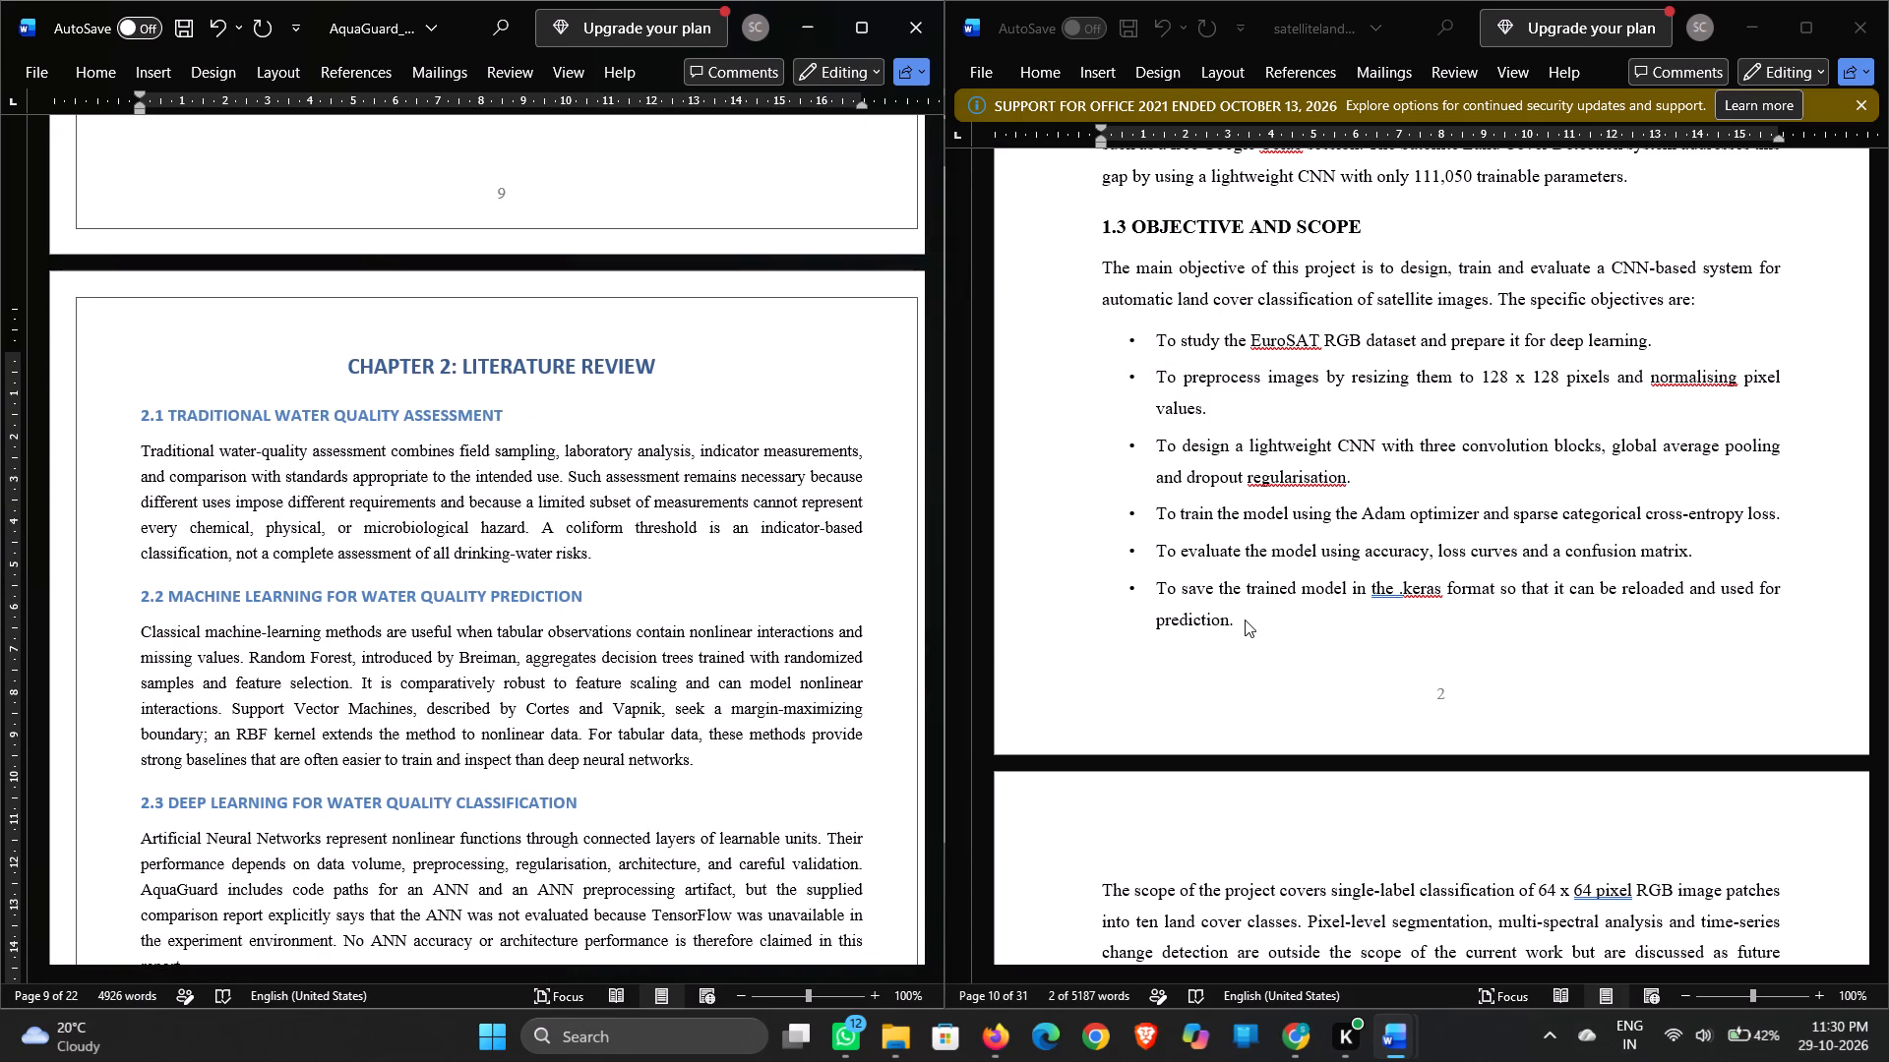
scroll(1245, 619, "down", 1)
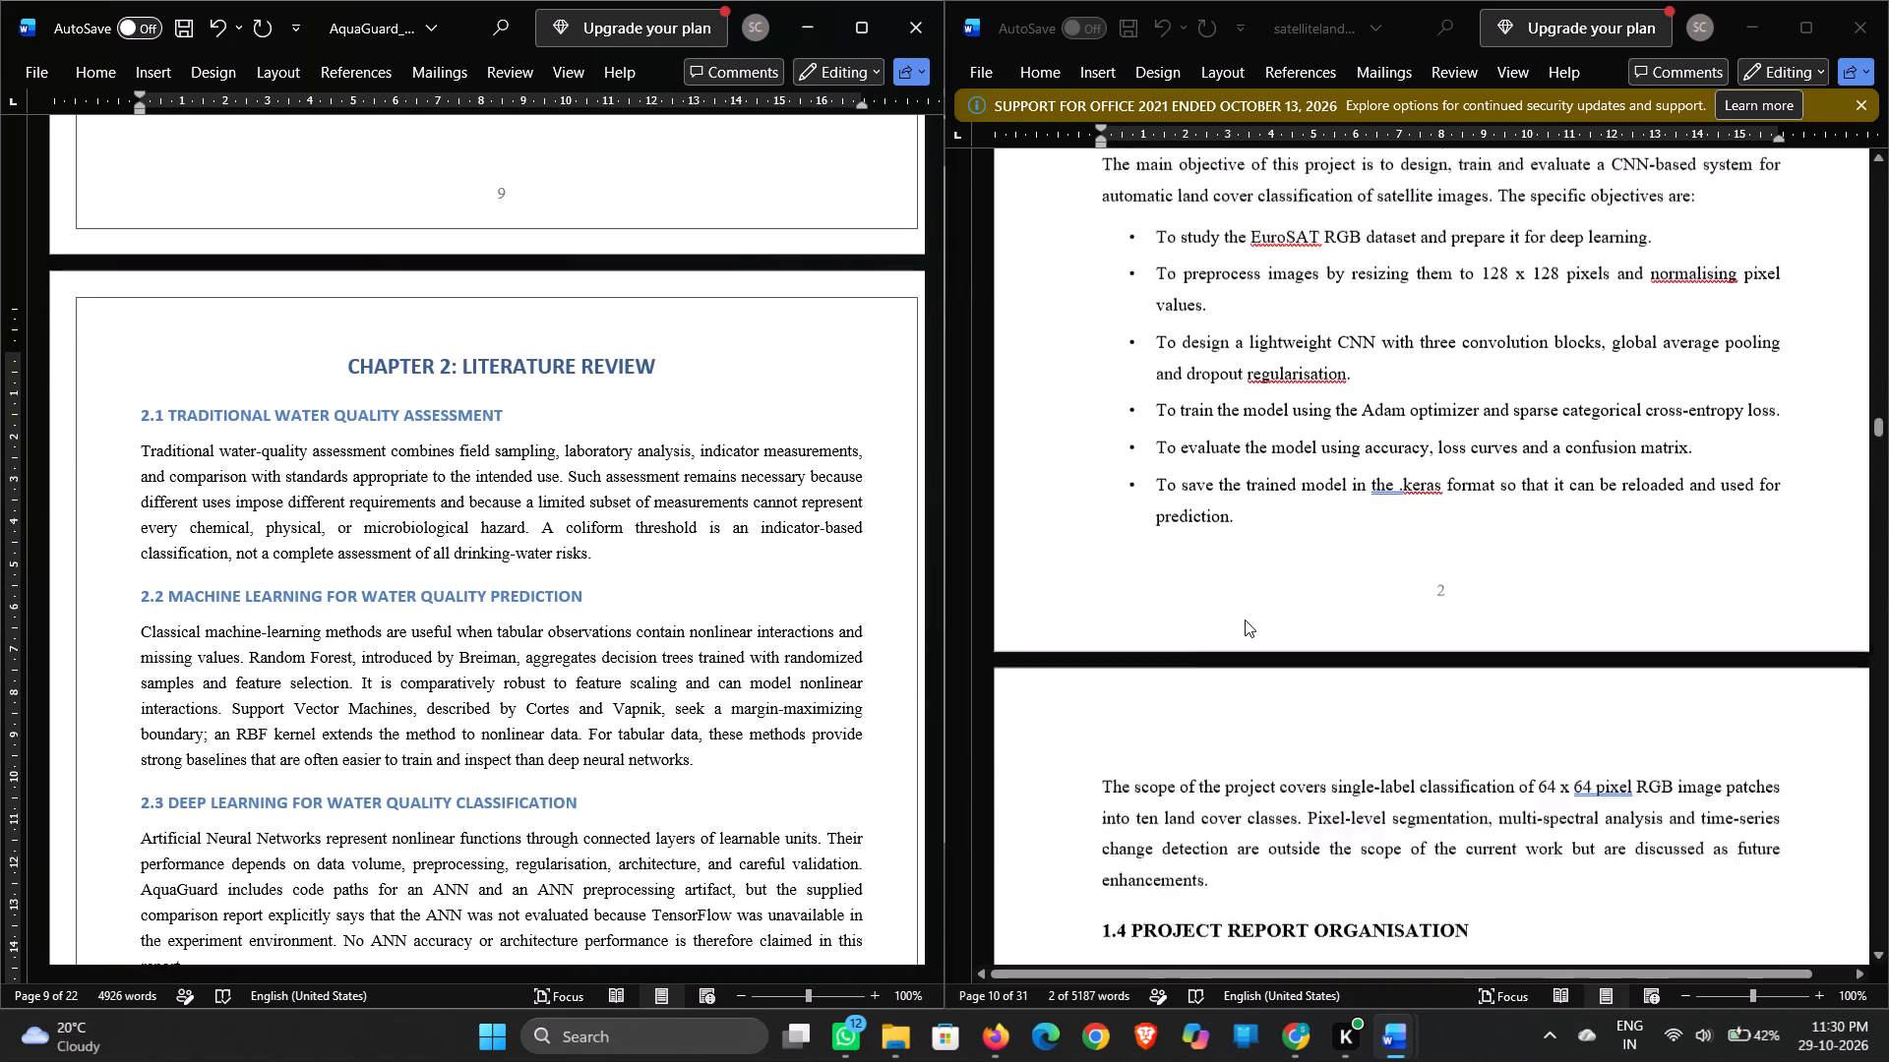
scroll(1245, 619, "down", 2)
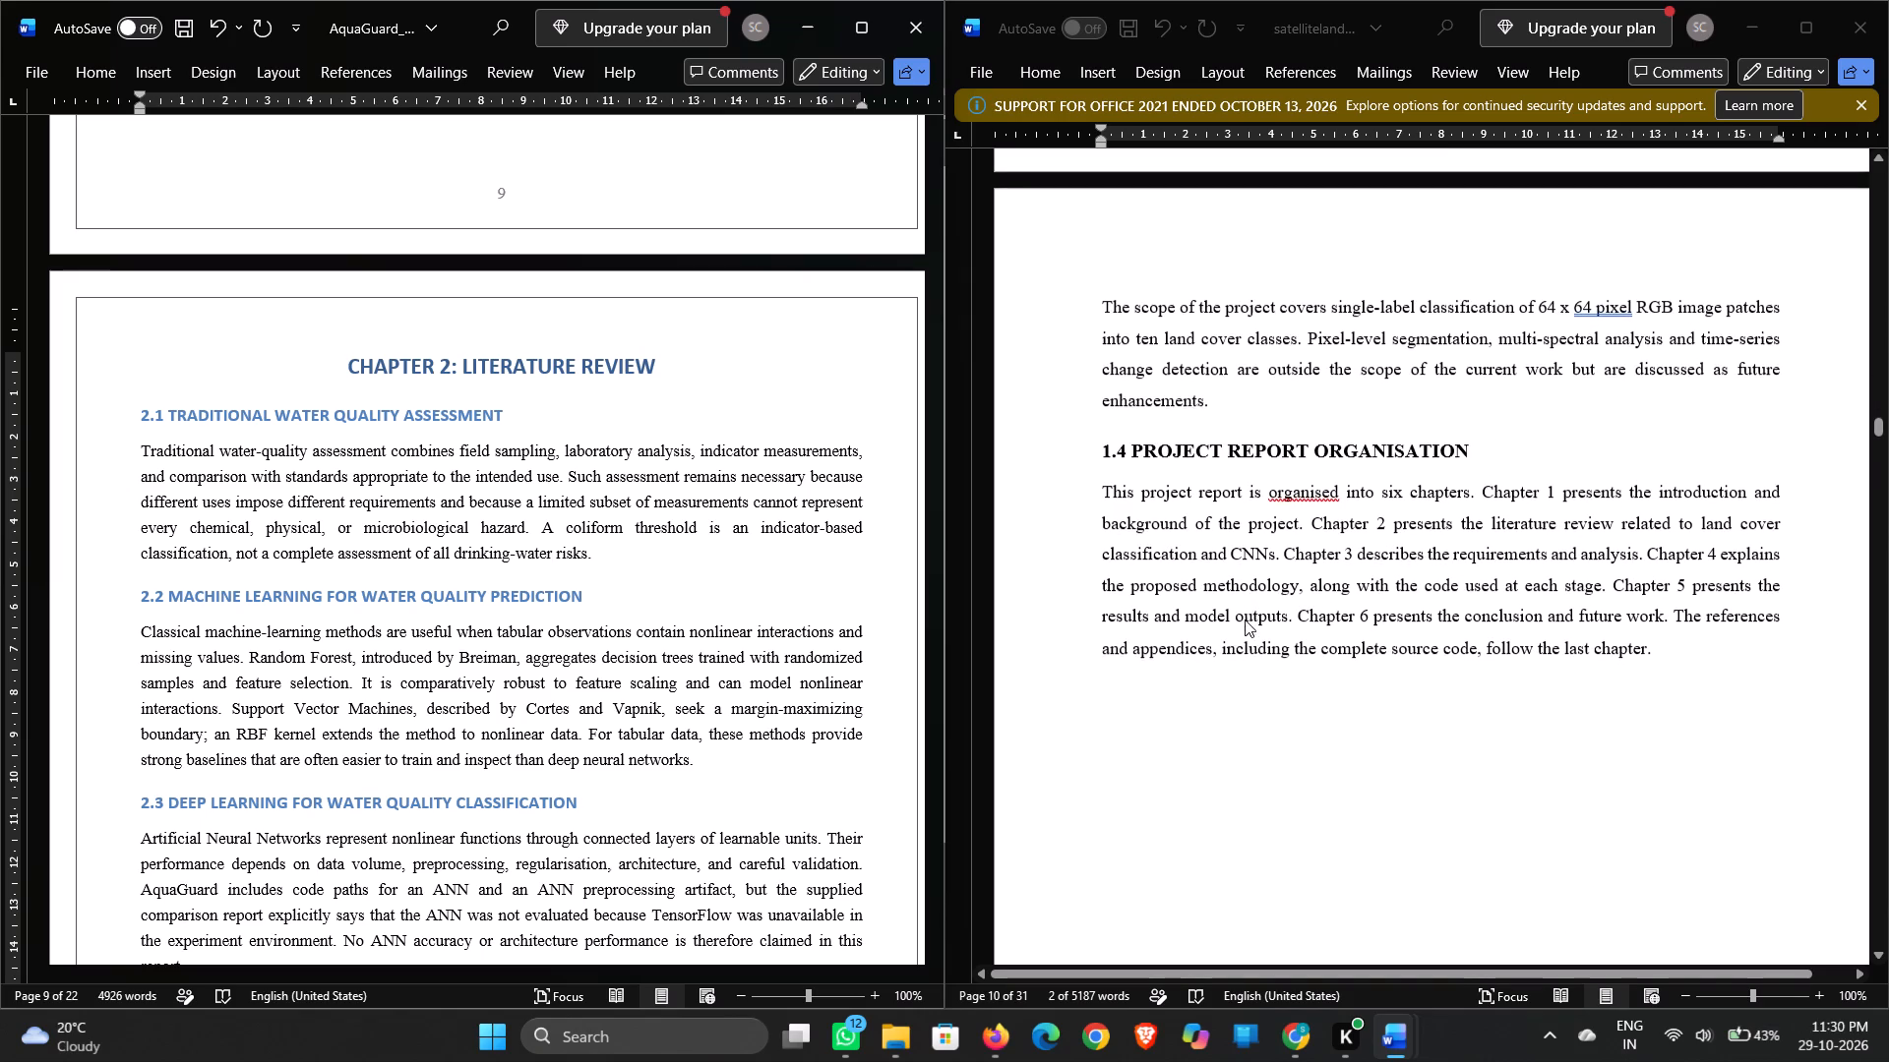
scroll(1245, 619, "down", 2)
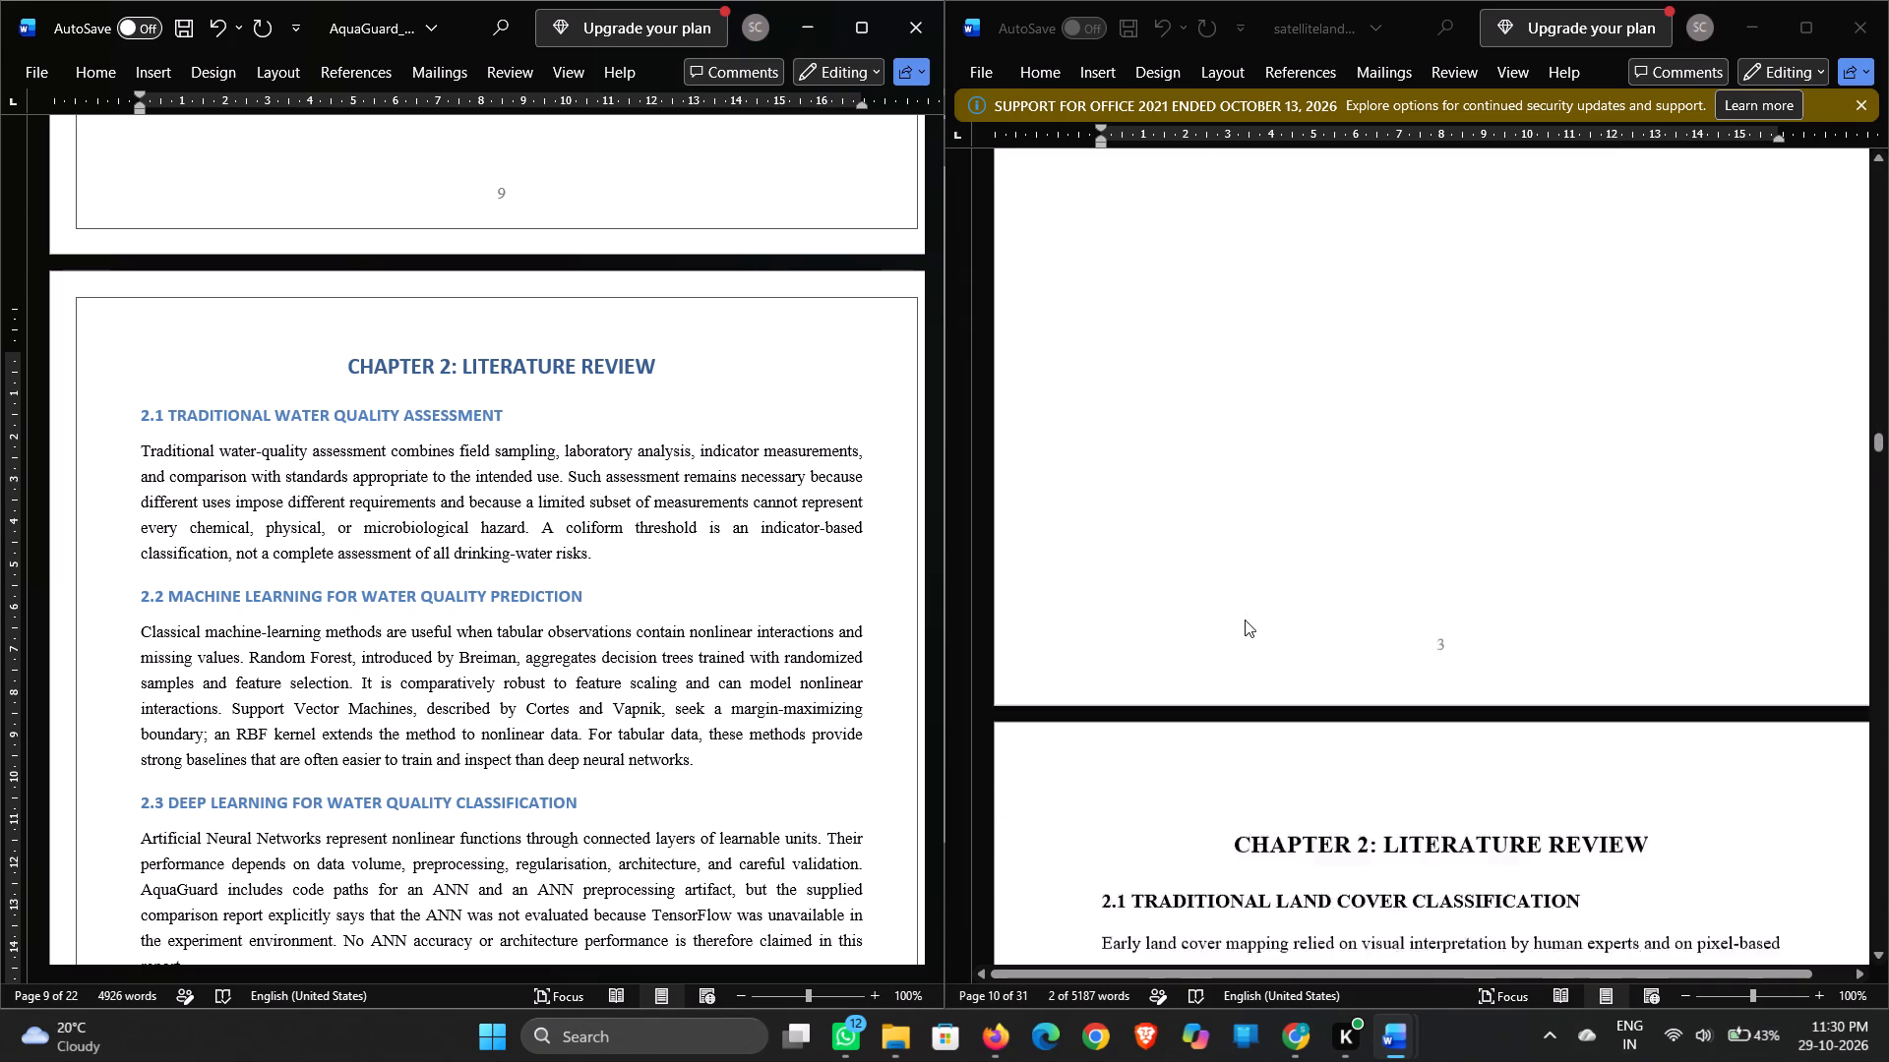
scroll(1245, 619, "down", 2)
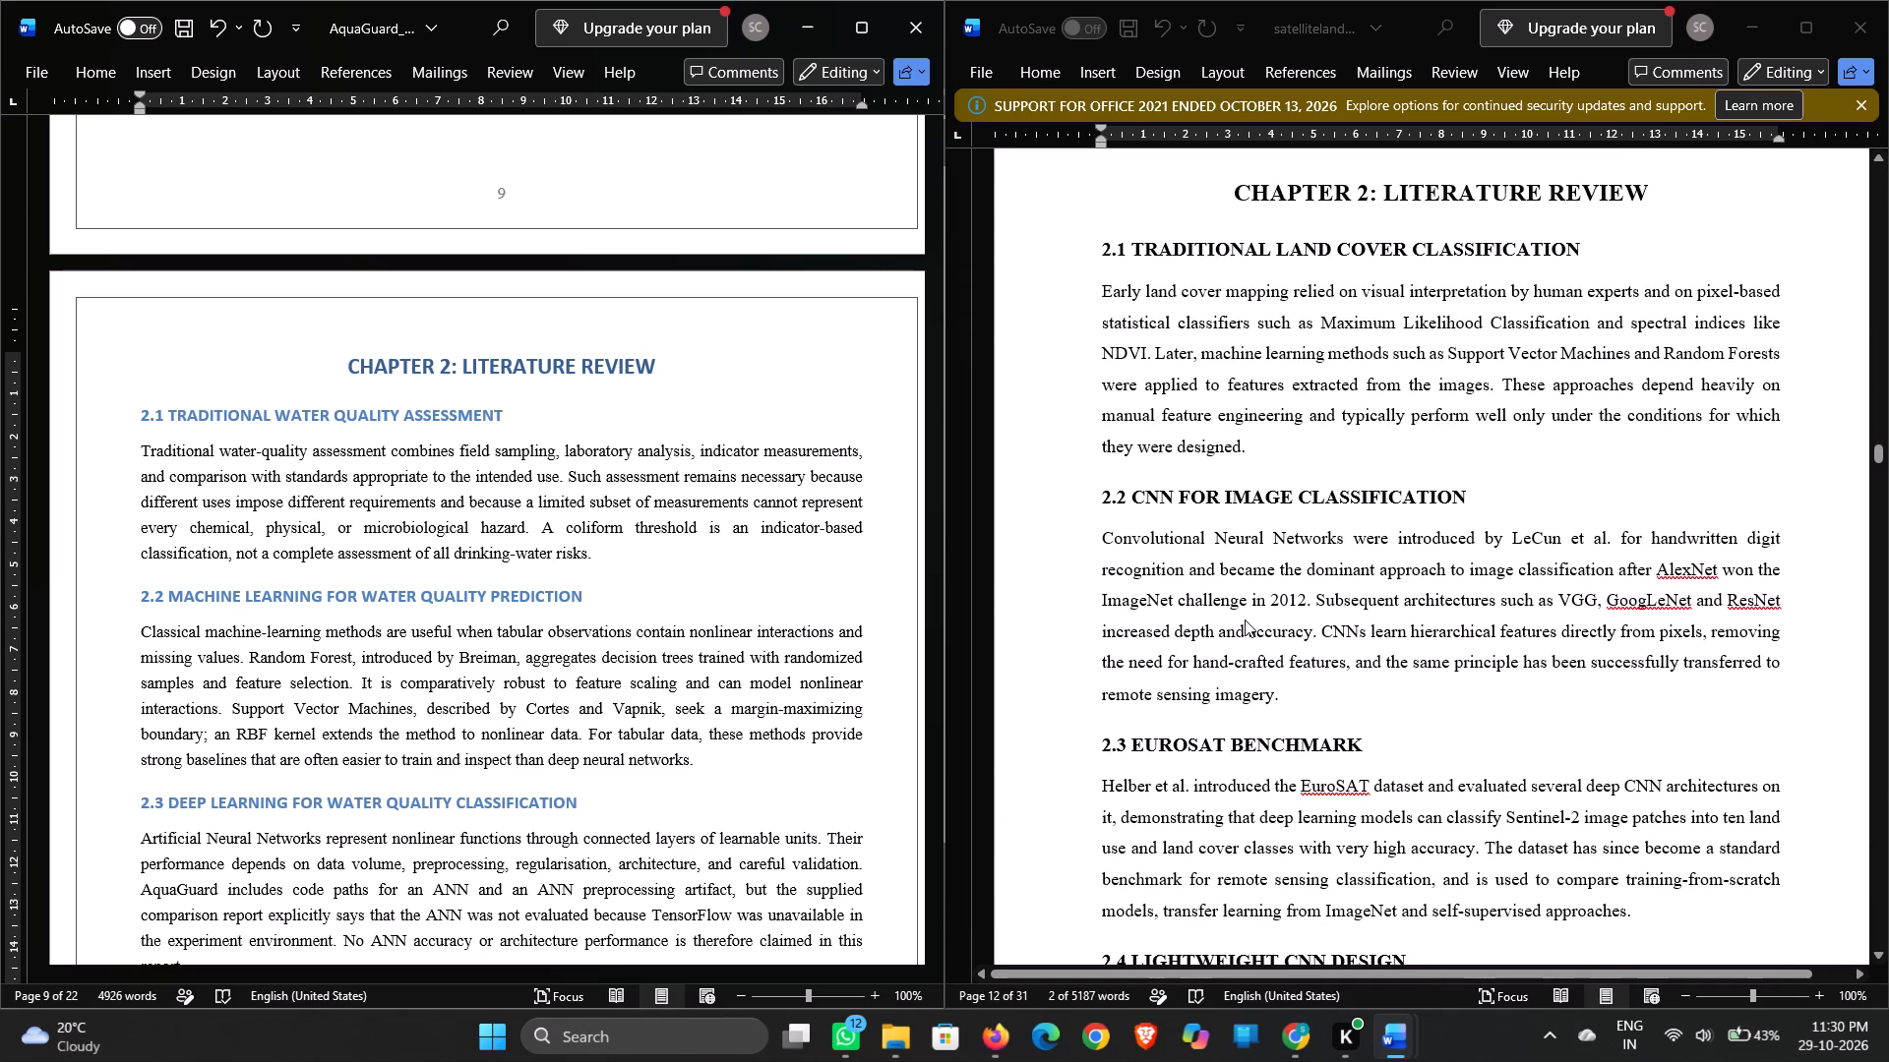
left_click_drag(1240, 189, 1296, 199)
left_click_drag(1296, 199, 1242, 203)
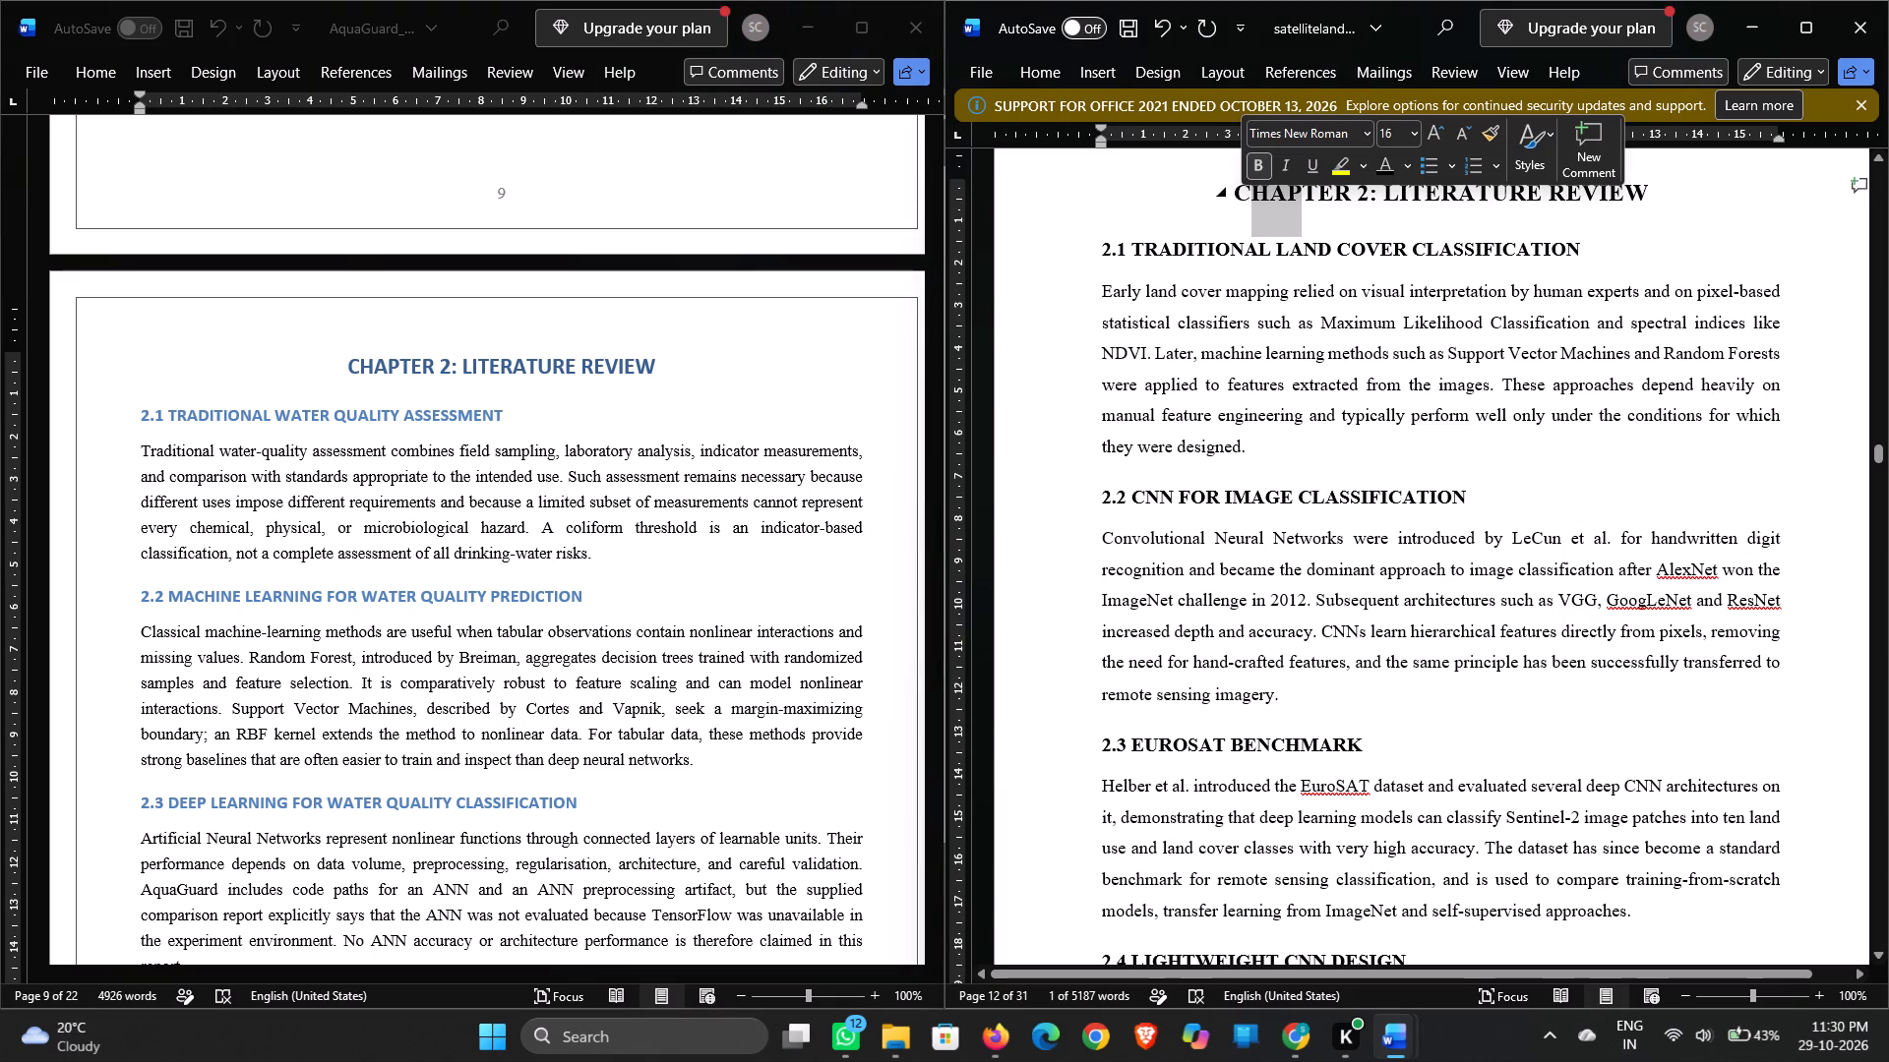
Format the AquaGuard CHAPTER 2: LITERATURE REVIEW heading as Times New Roman, 16 pt, black.
left_click(660, 362)
left_click_drag(660, 362, 490, 363)
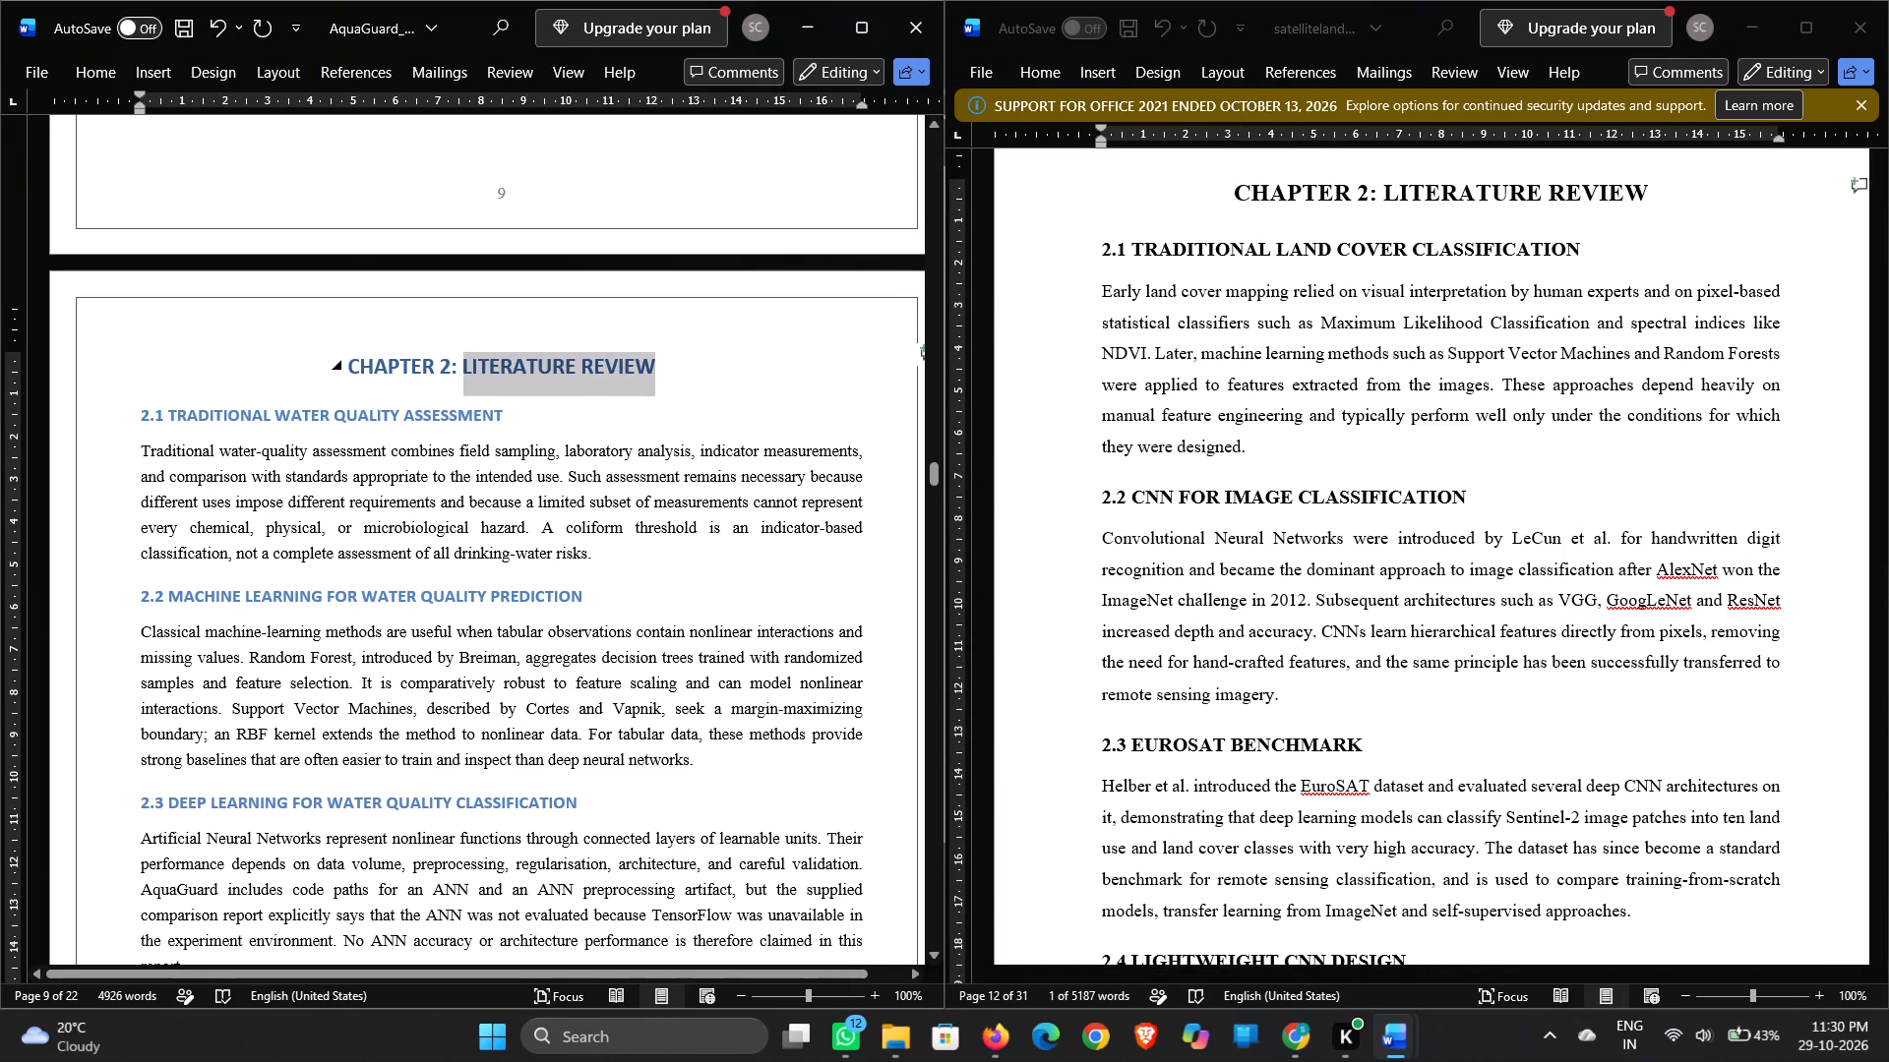
left_click_drag(490, 363, 349, 356)
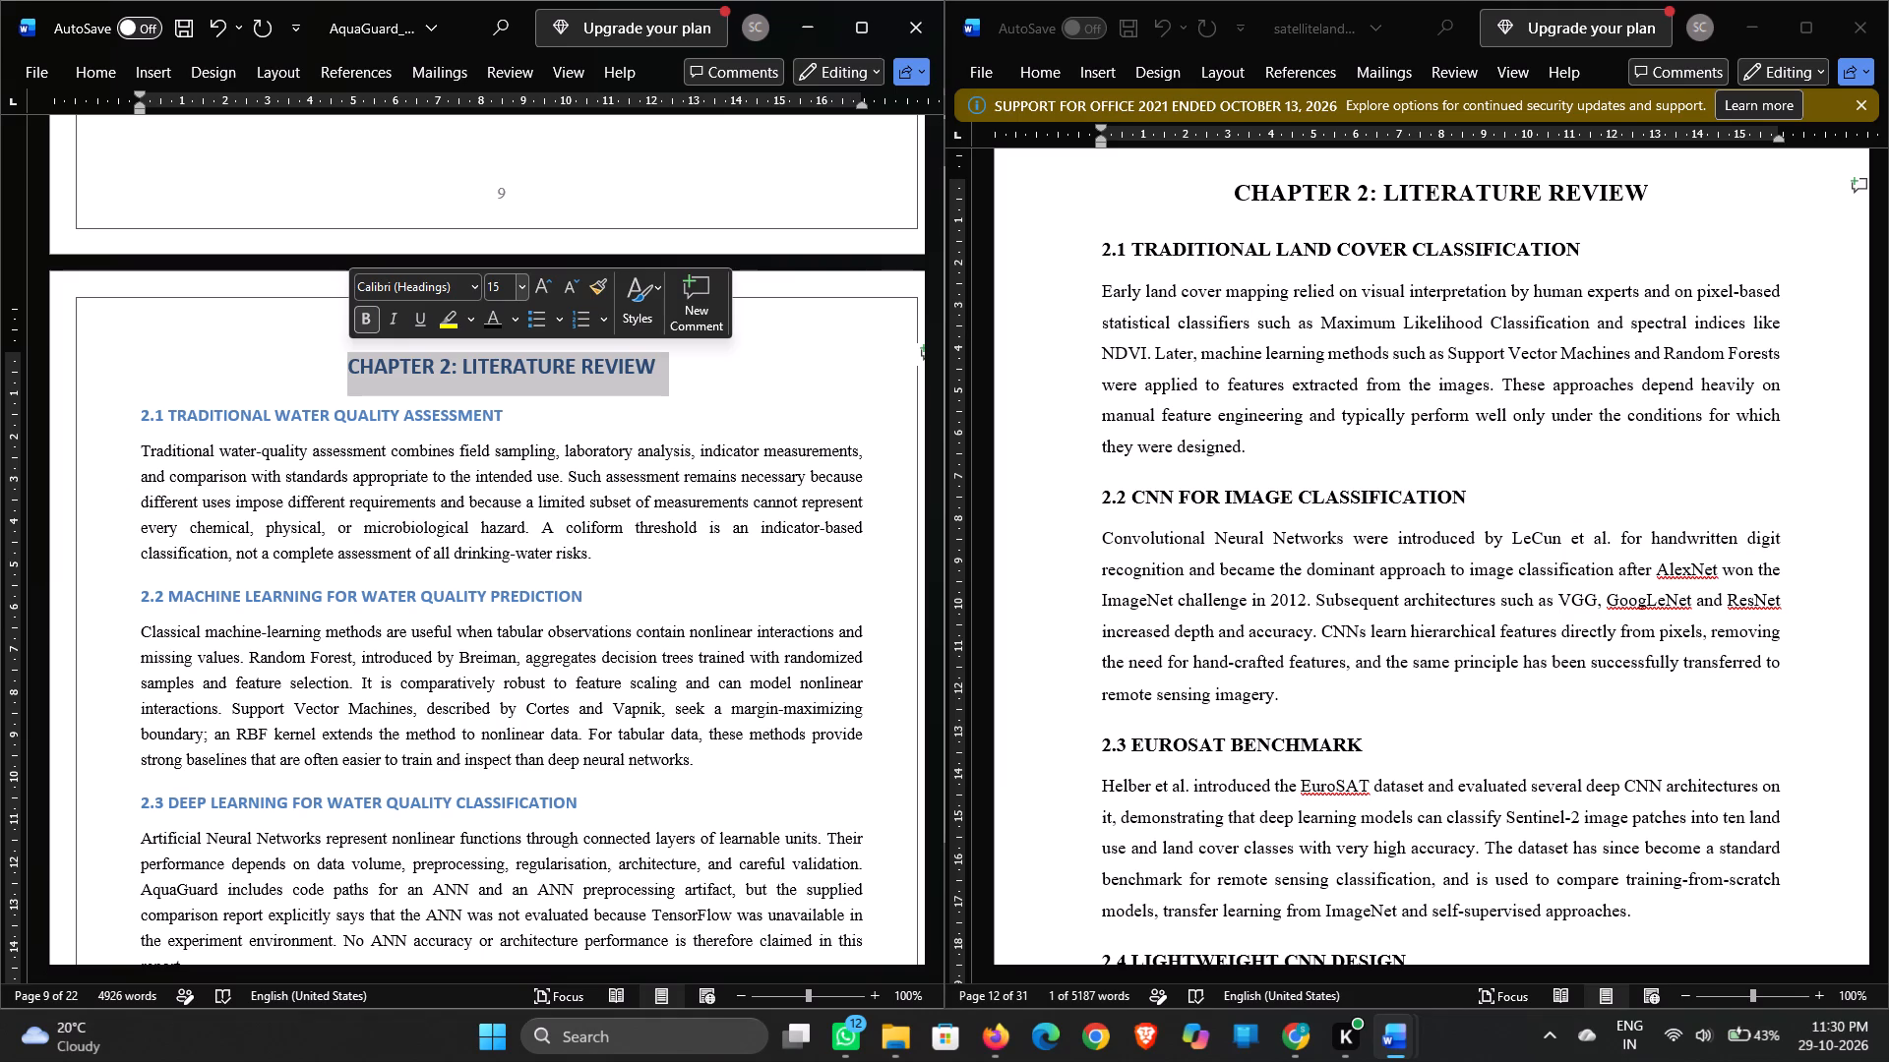
left_click(495, 289)
type("16")
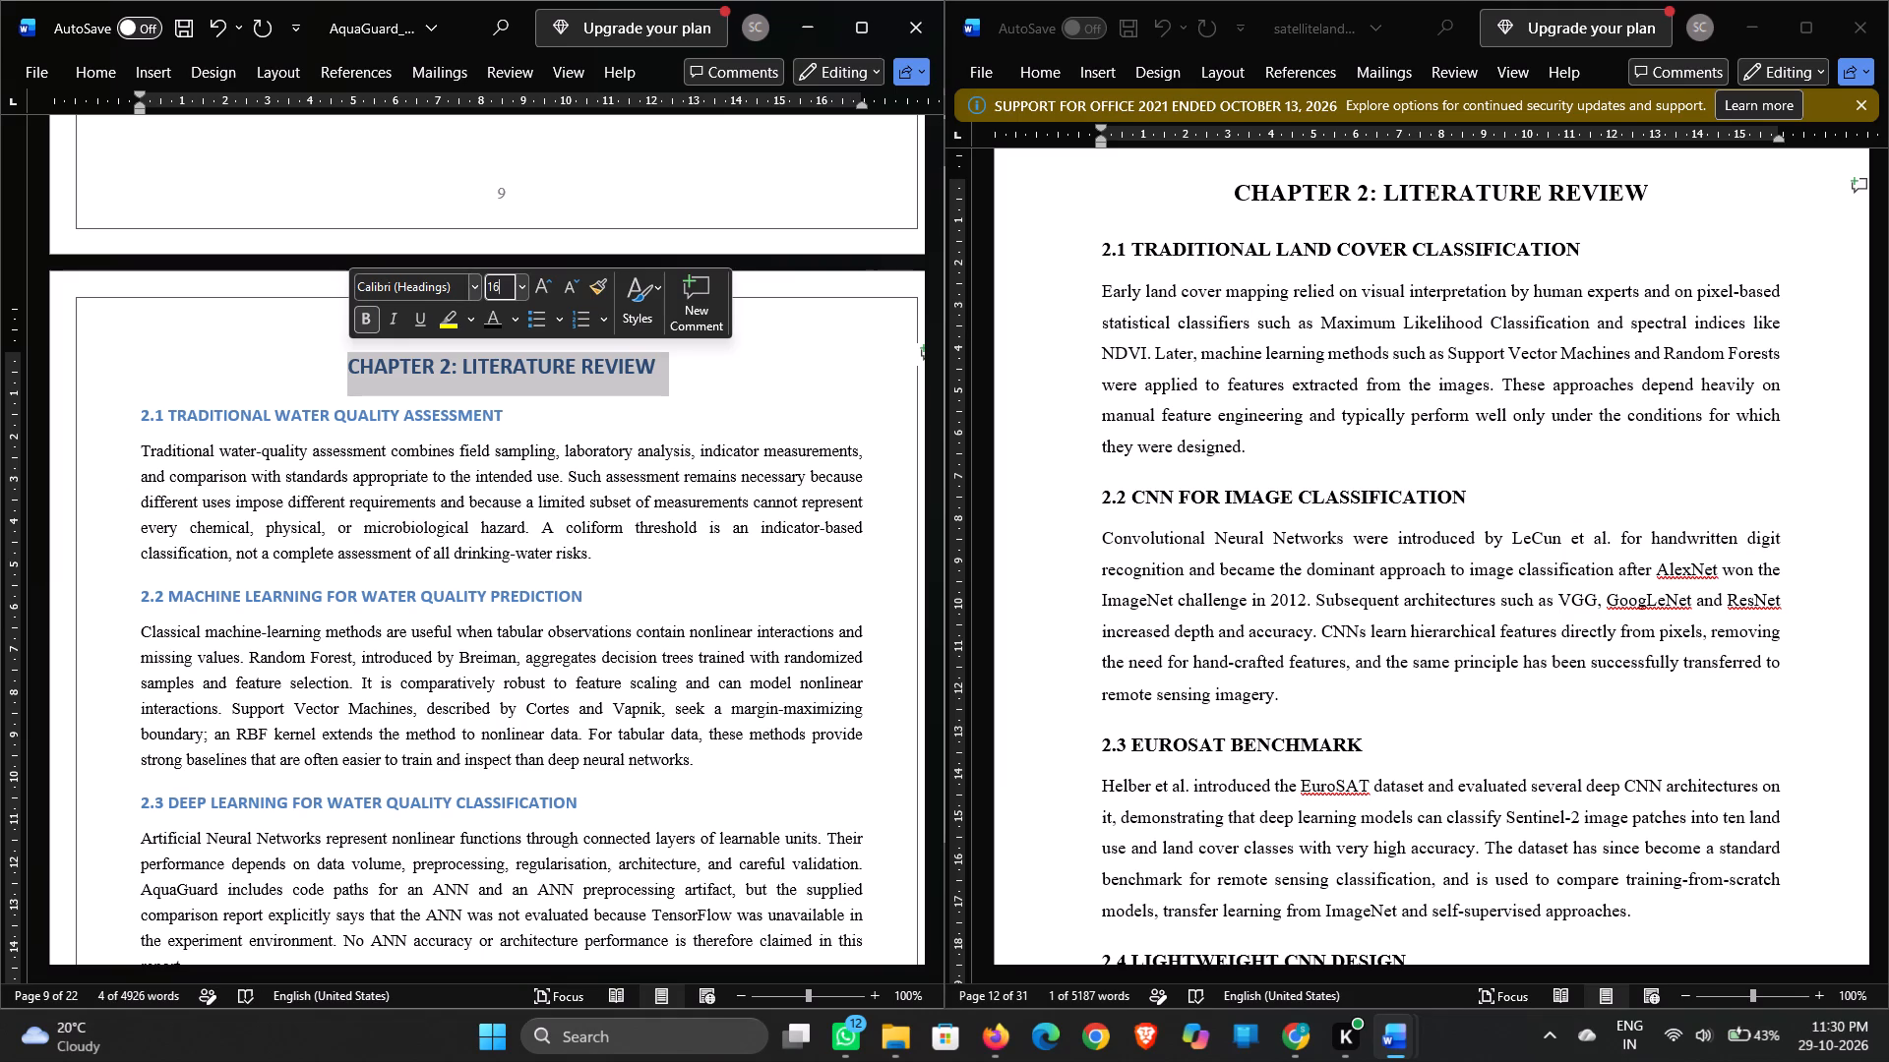
left_click(417, 286)
type("ti")
key("Return")
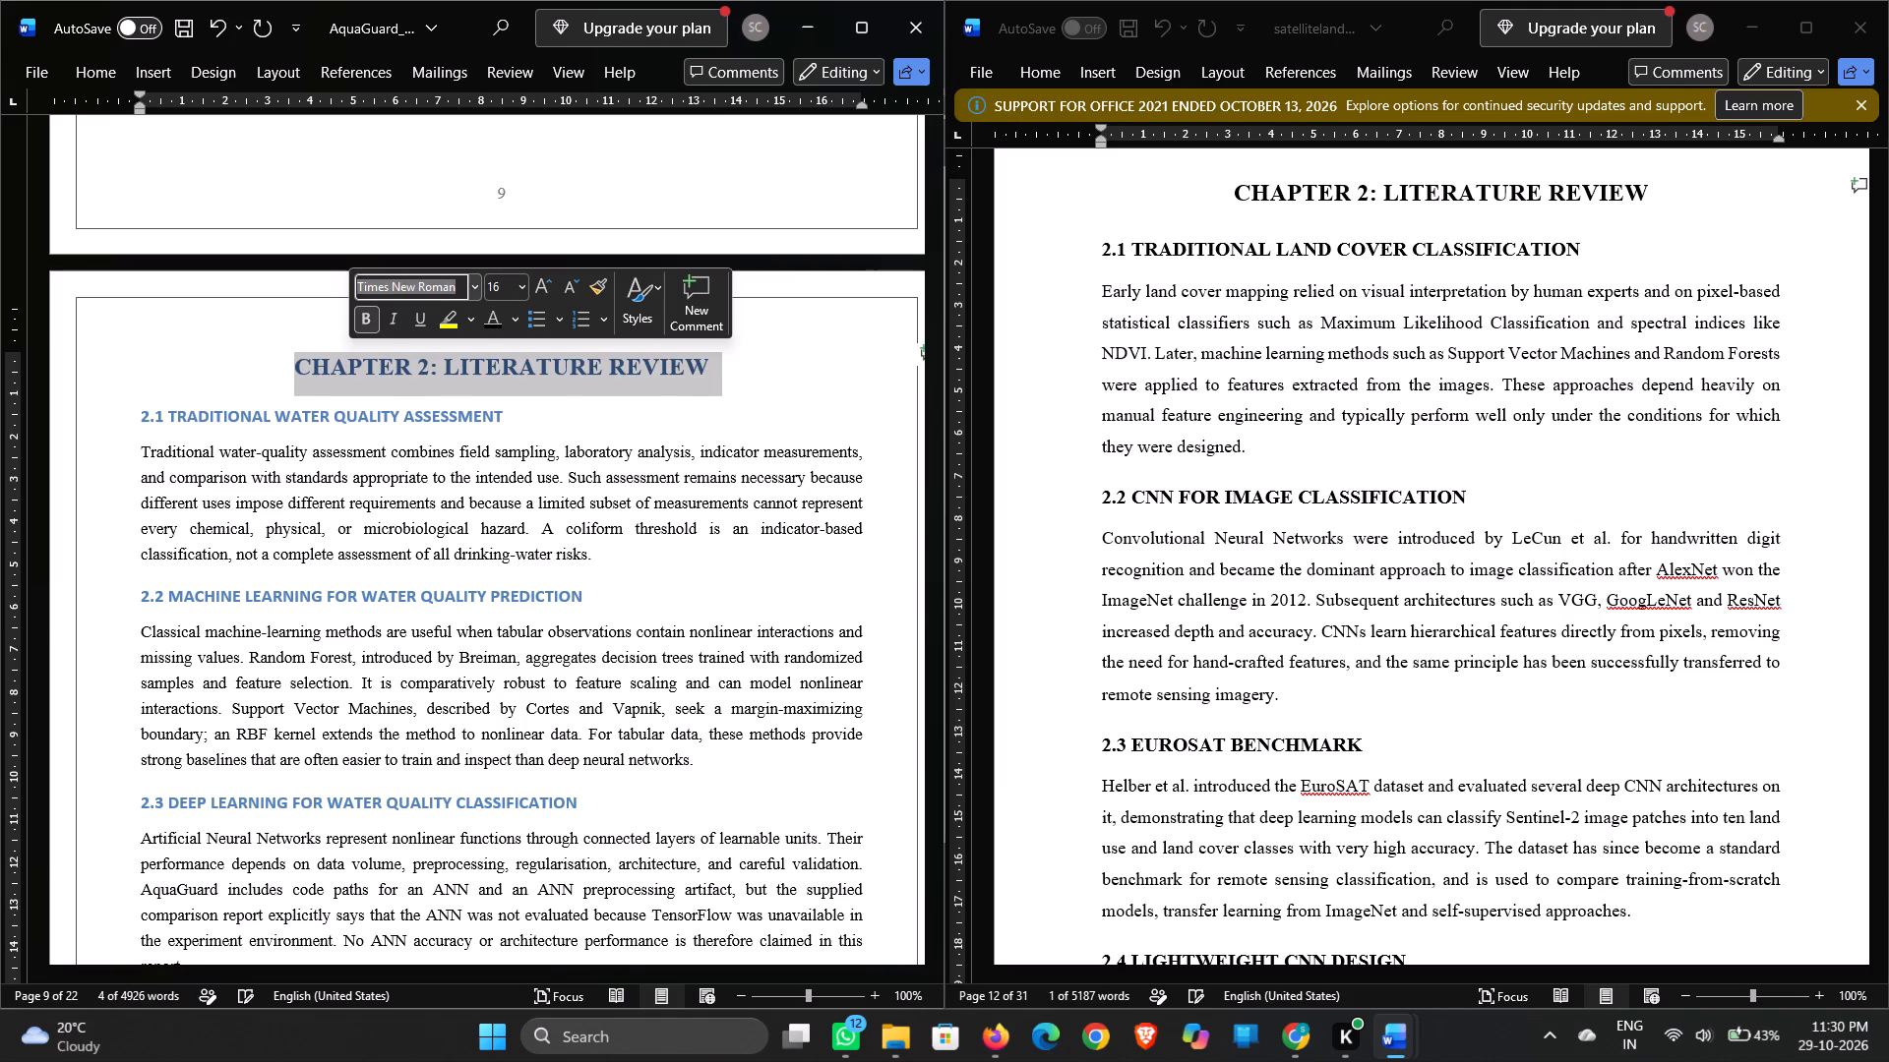
left_click(484, 317)
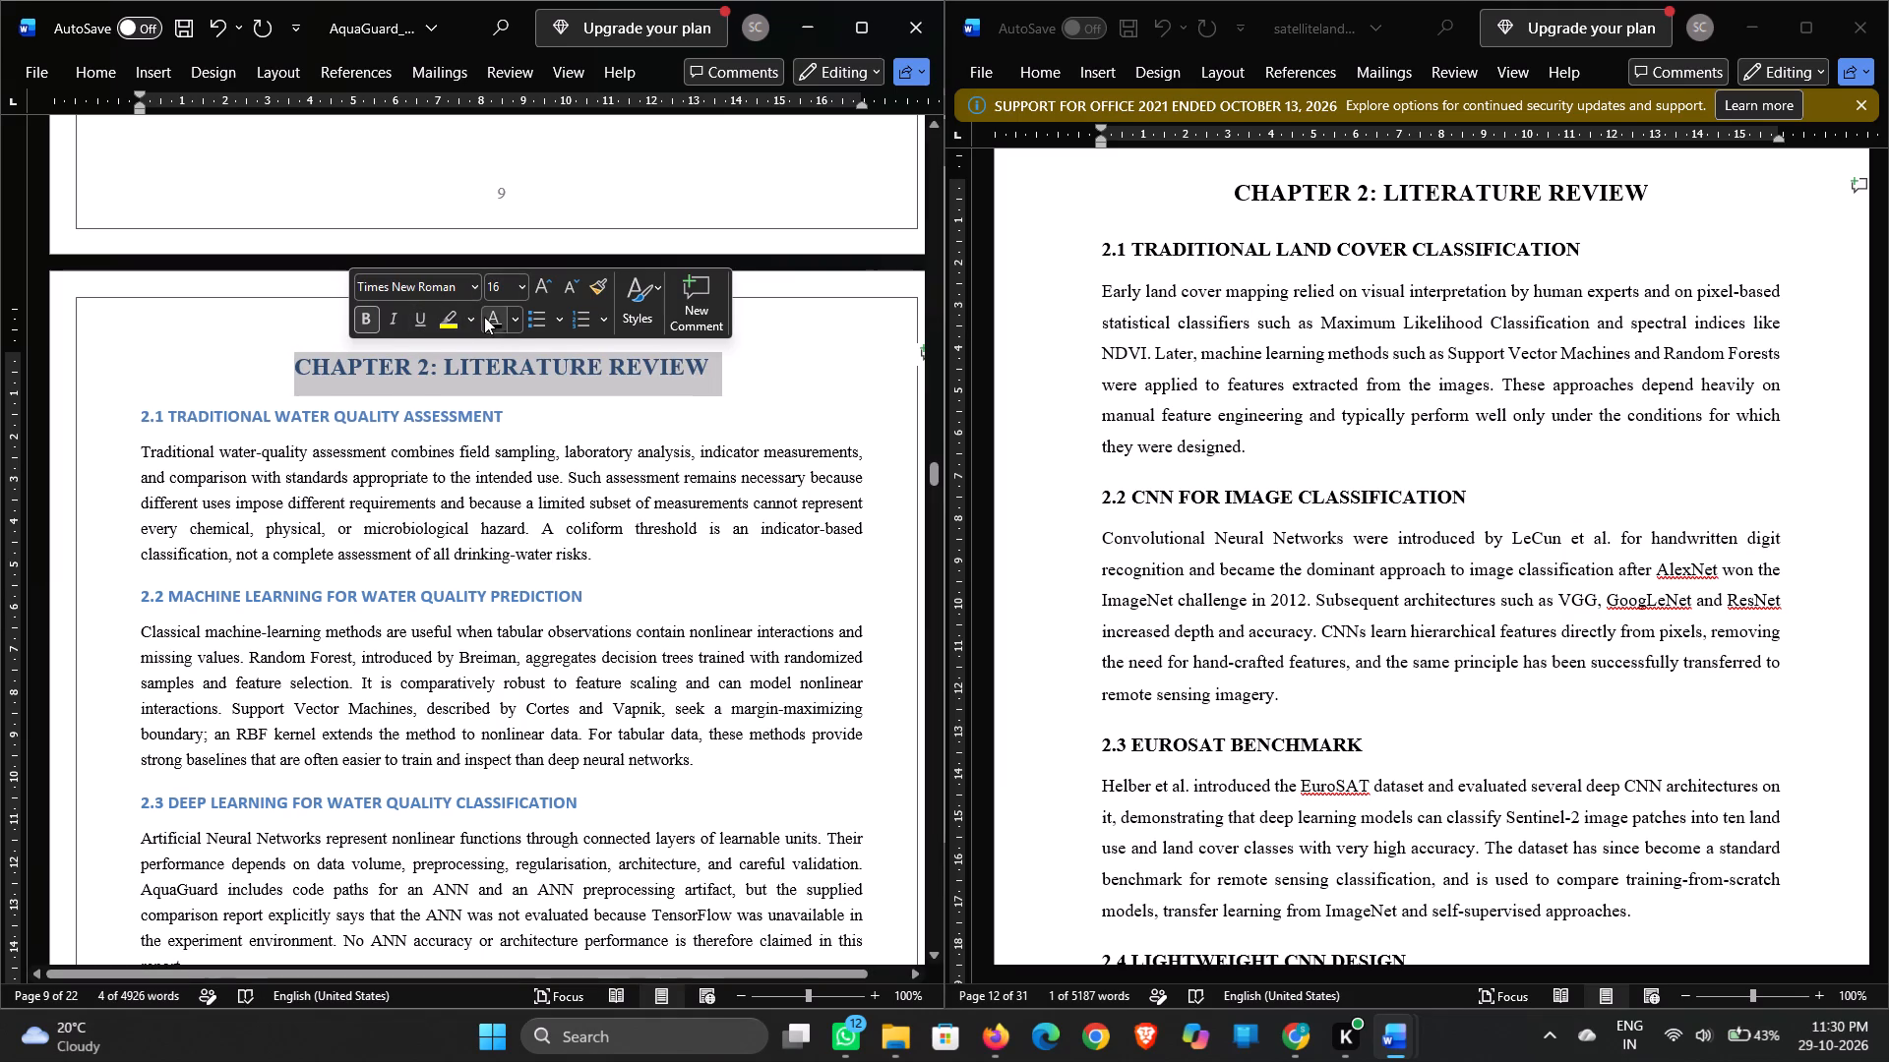
Check the reference report's 2.1 heading and format the AquaGuard 2.1 TRADITIONAL WATER QUALITY ASSESSMENT heading as Times New Roman, 13 pt, black.
left_click_drag(1114, 248, 1128, 248)
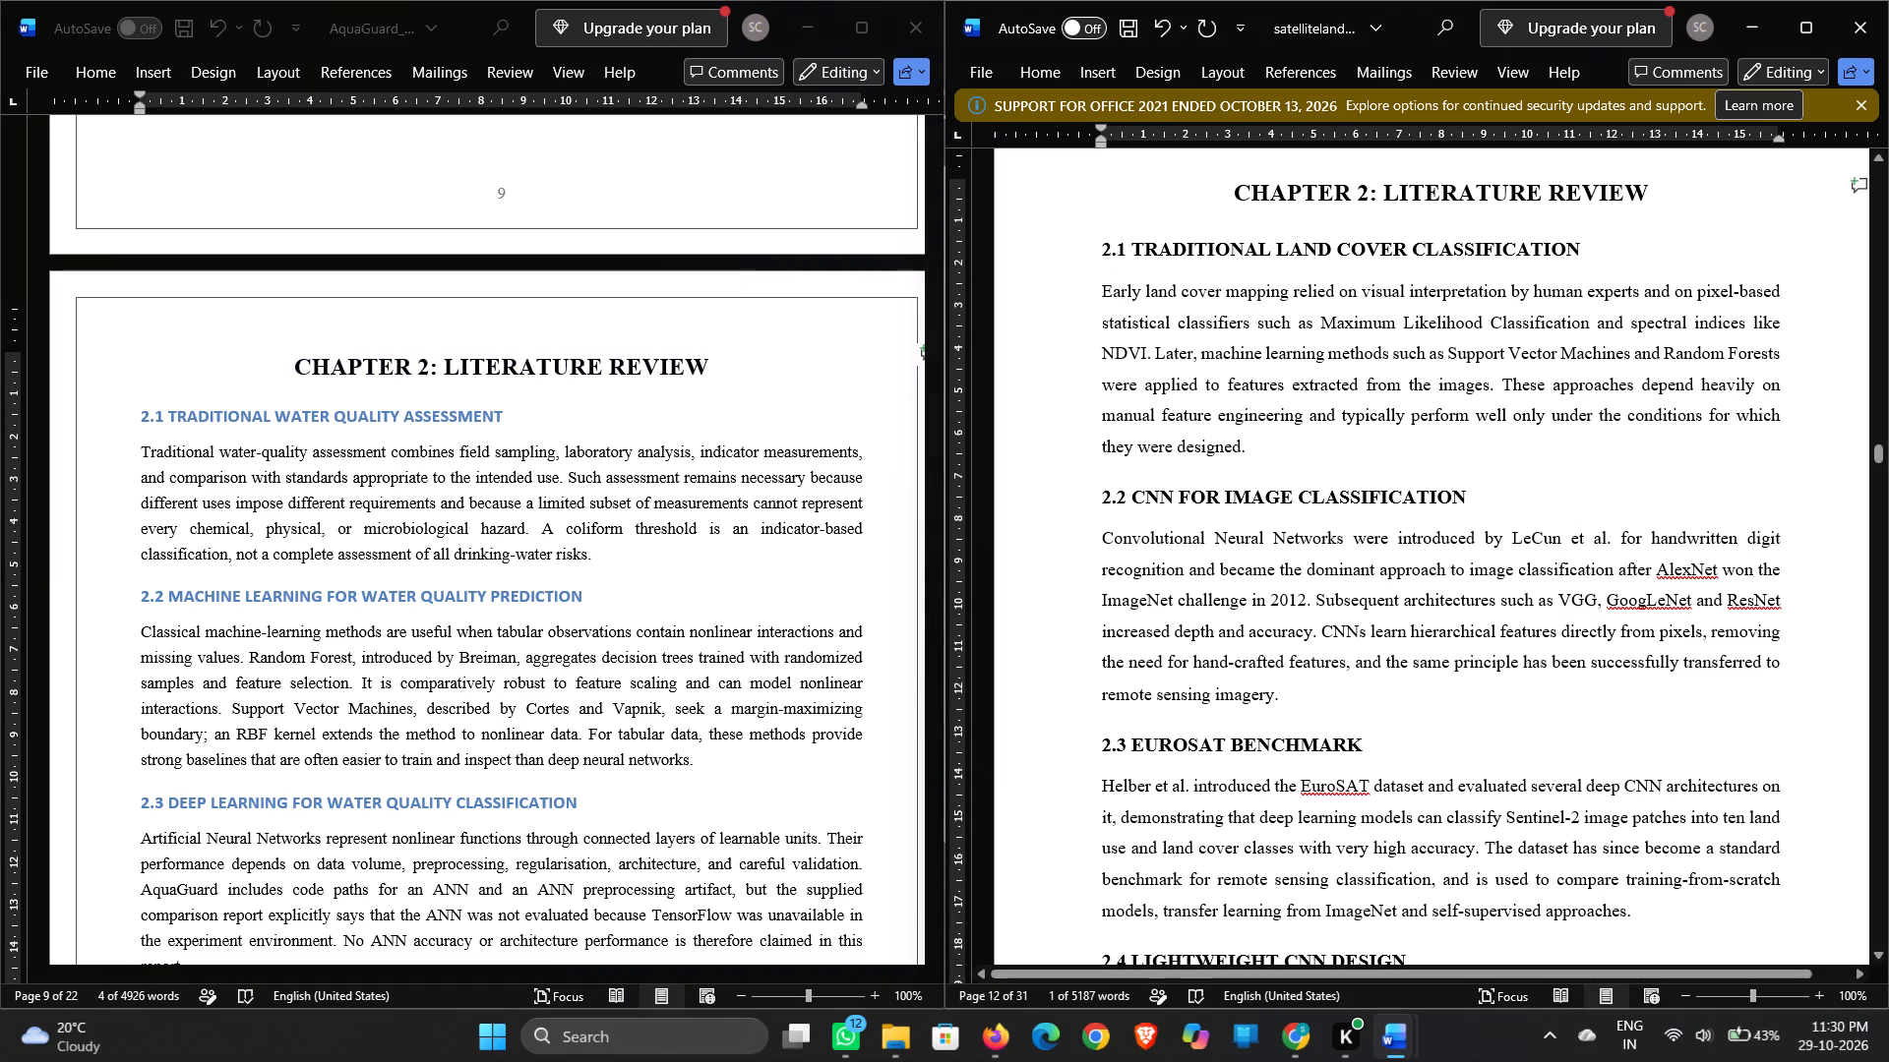
left_click_drag(1128, 248, 1173, 246)
left_click_drag(1173, 246, 1142, 253)
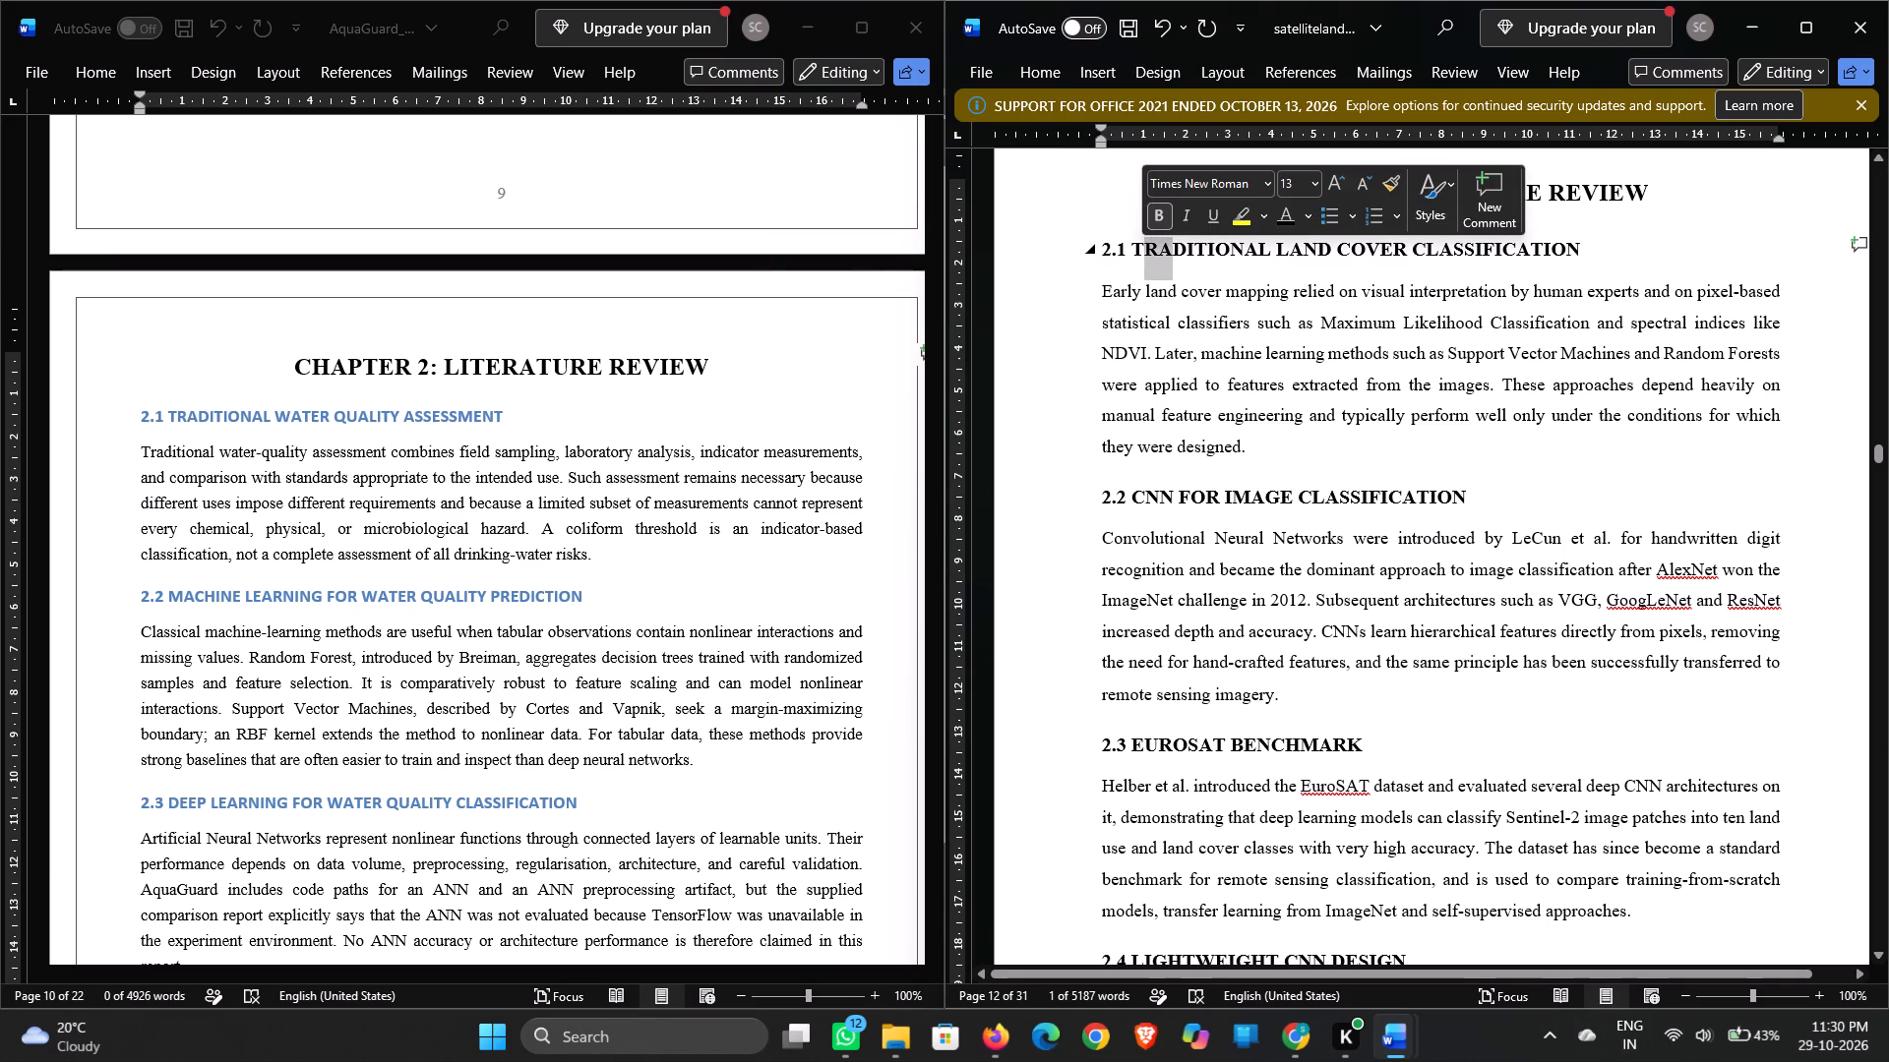
left_click_drag(500, 414, 165, 416)
triple_click(165, 416)
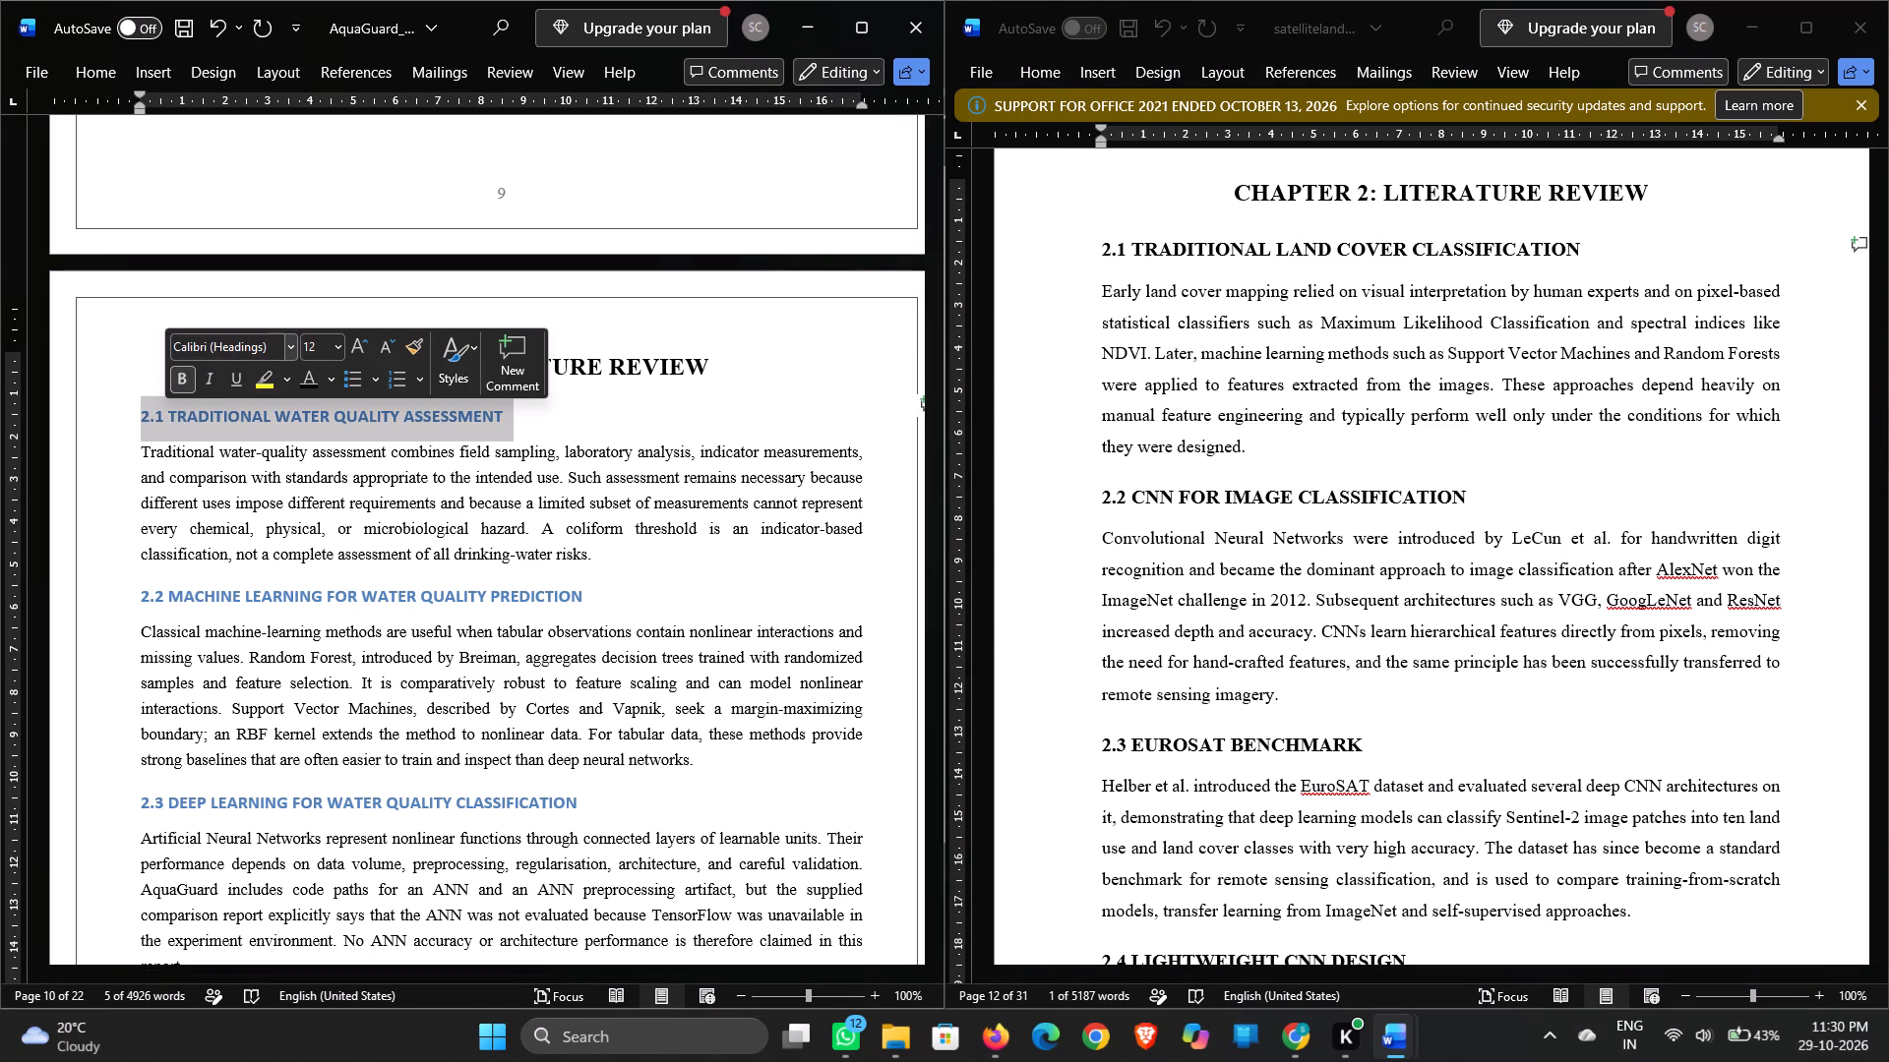
left_click(230, 349)
type("ti")
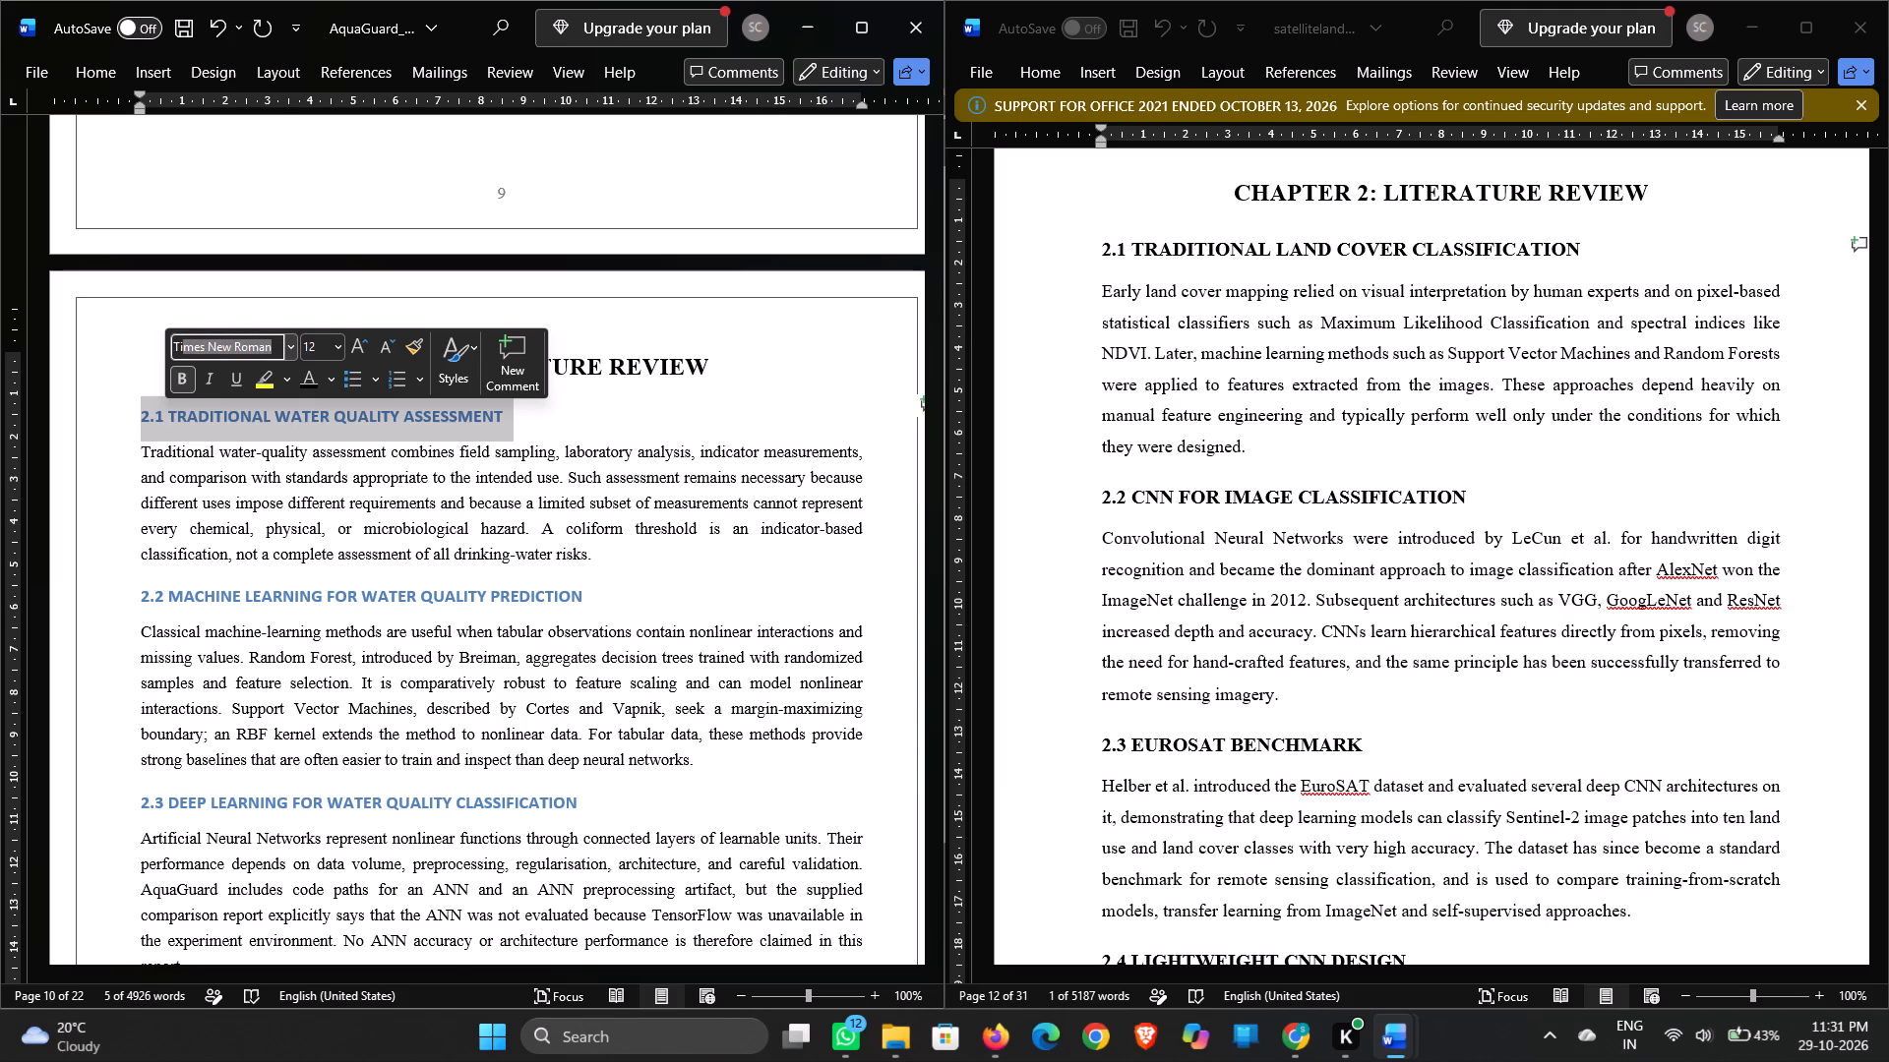
key("Return")
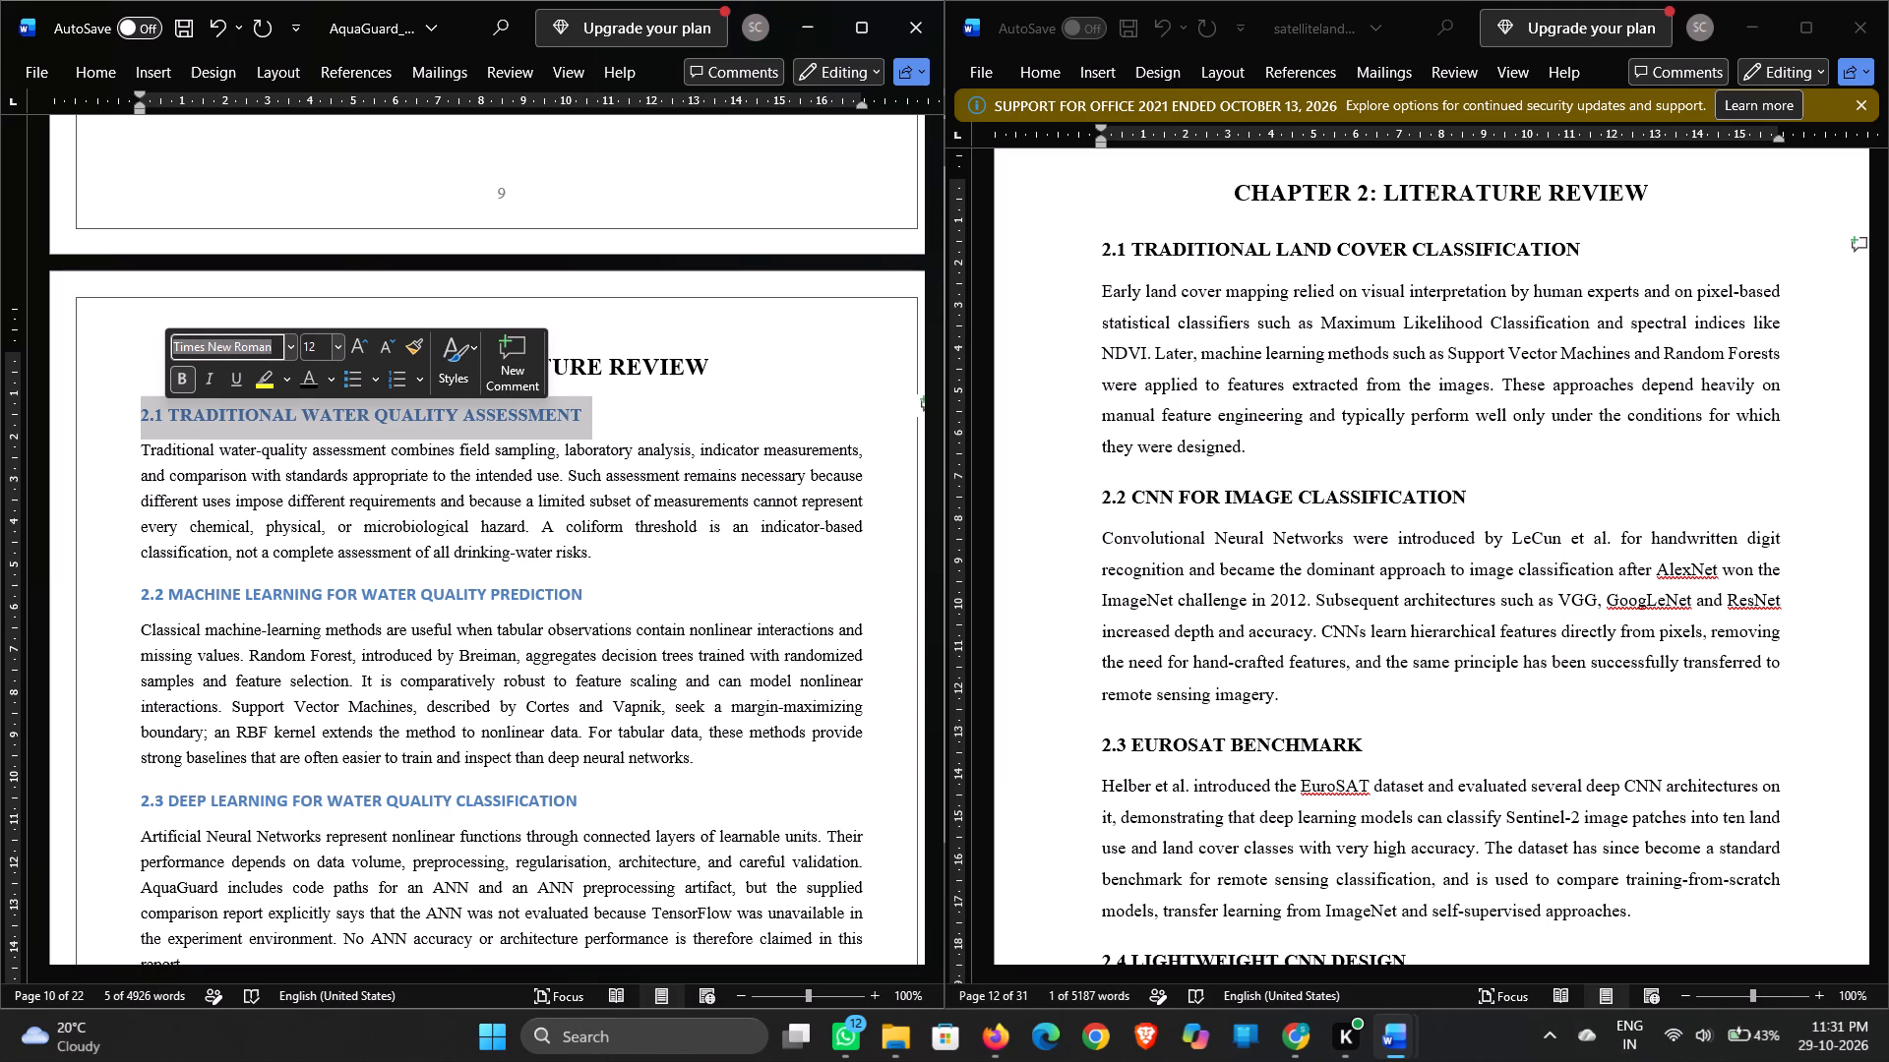
left_click(320, 349)
type("13")
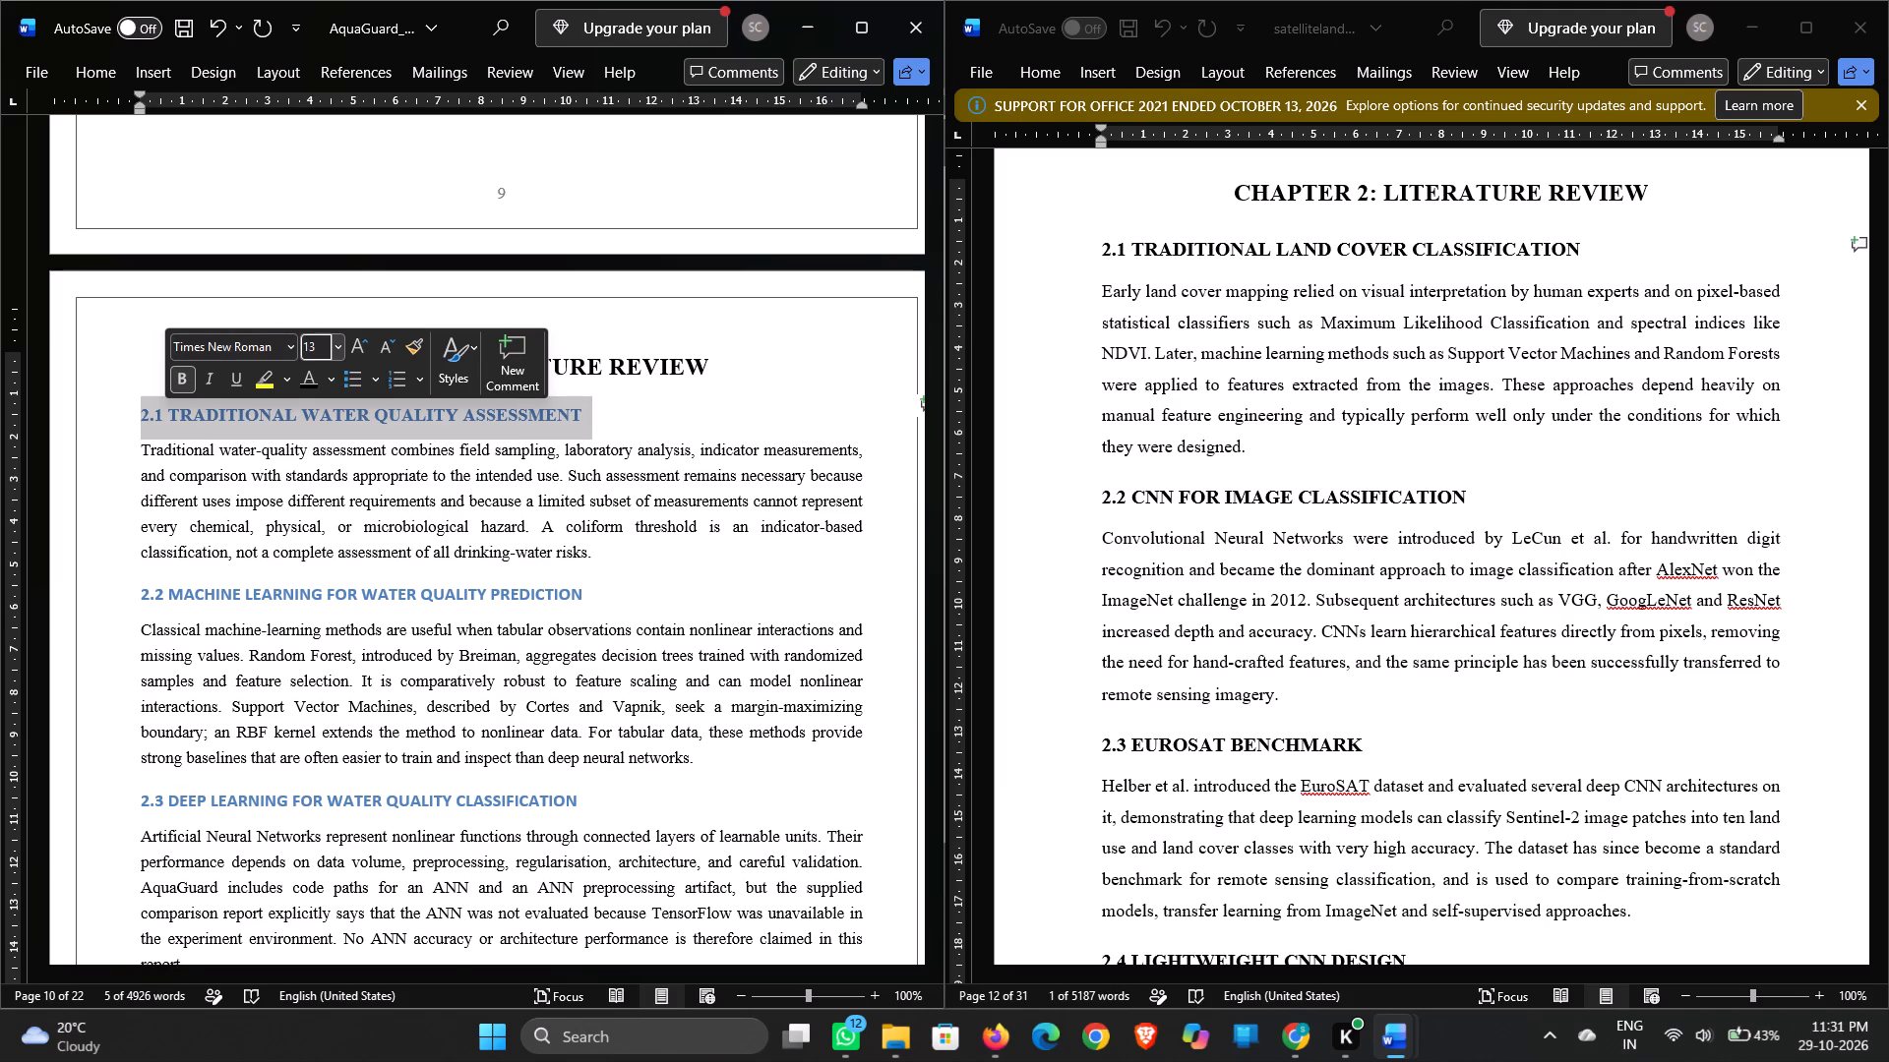
key("Return")
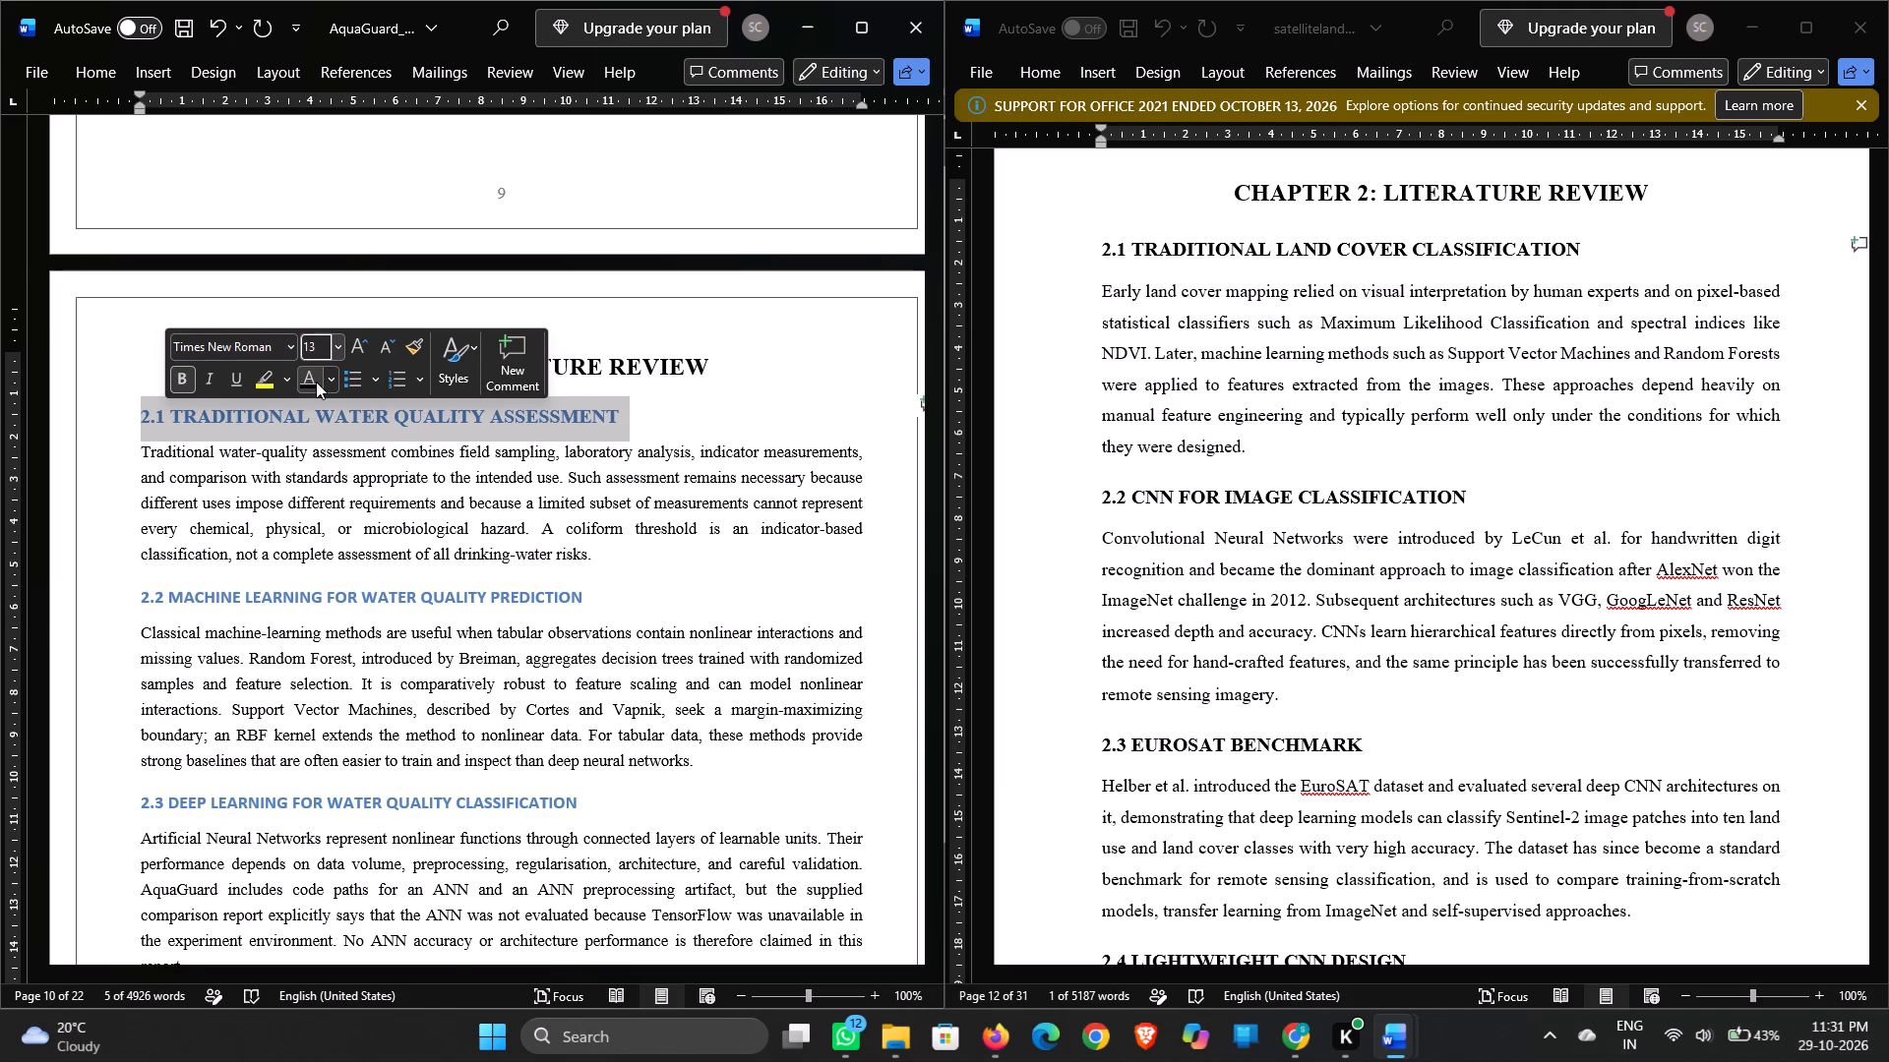
left_click(315, 382)
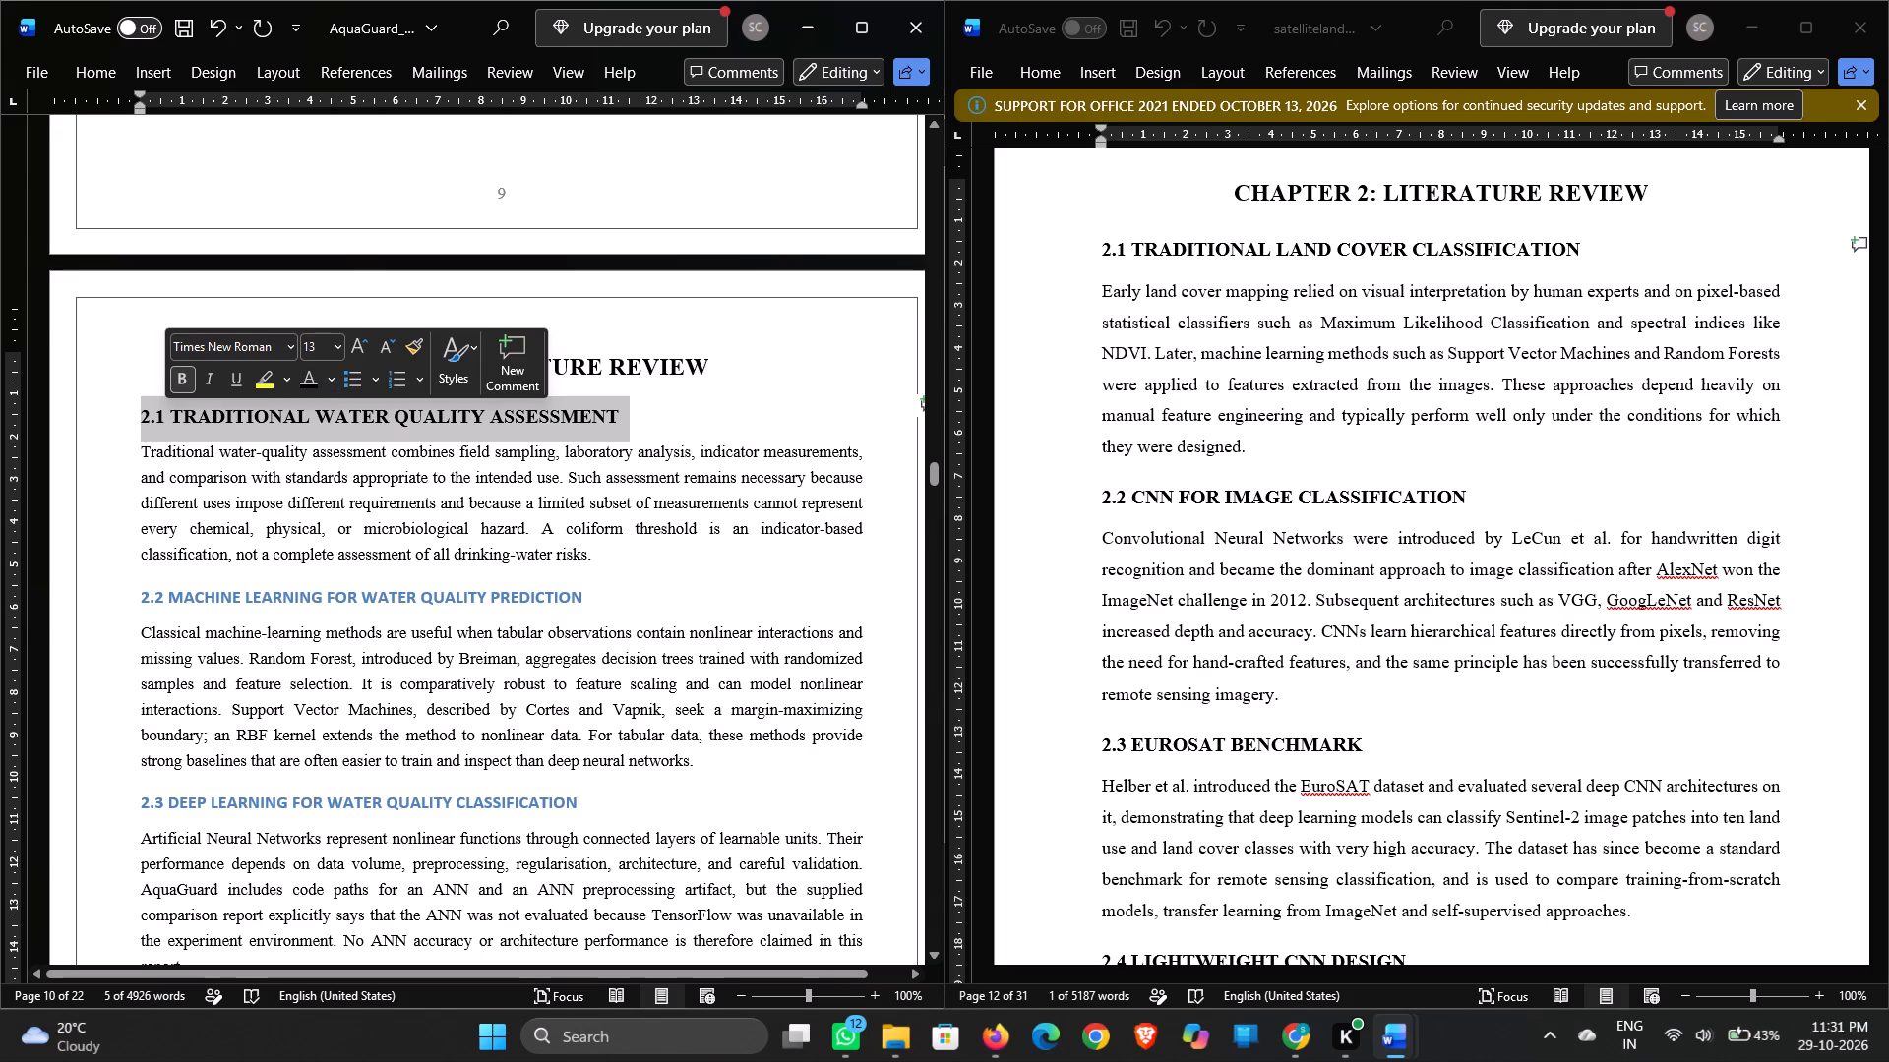
Set the AquaGuard paragraph under 2.1 TRADITIONAL WATER QUALITY ASSESSMENT to 12 pt.
left_click_drag(140, 451, 600, 560)
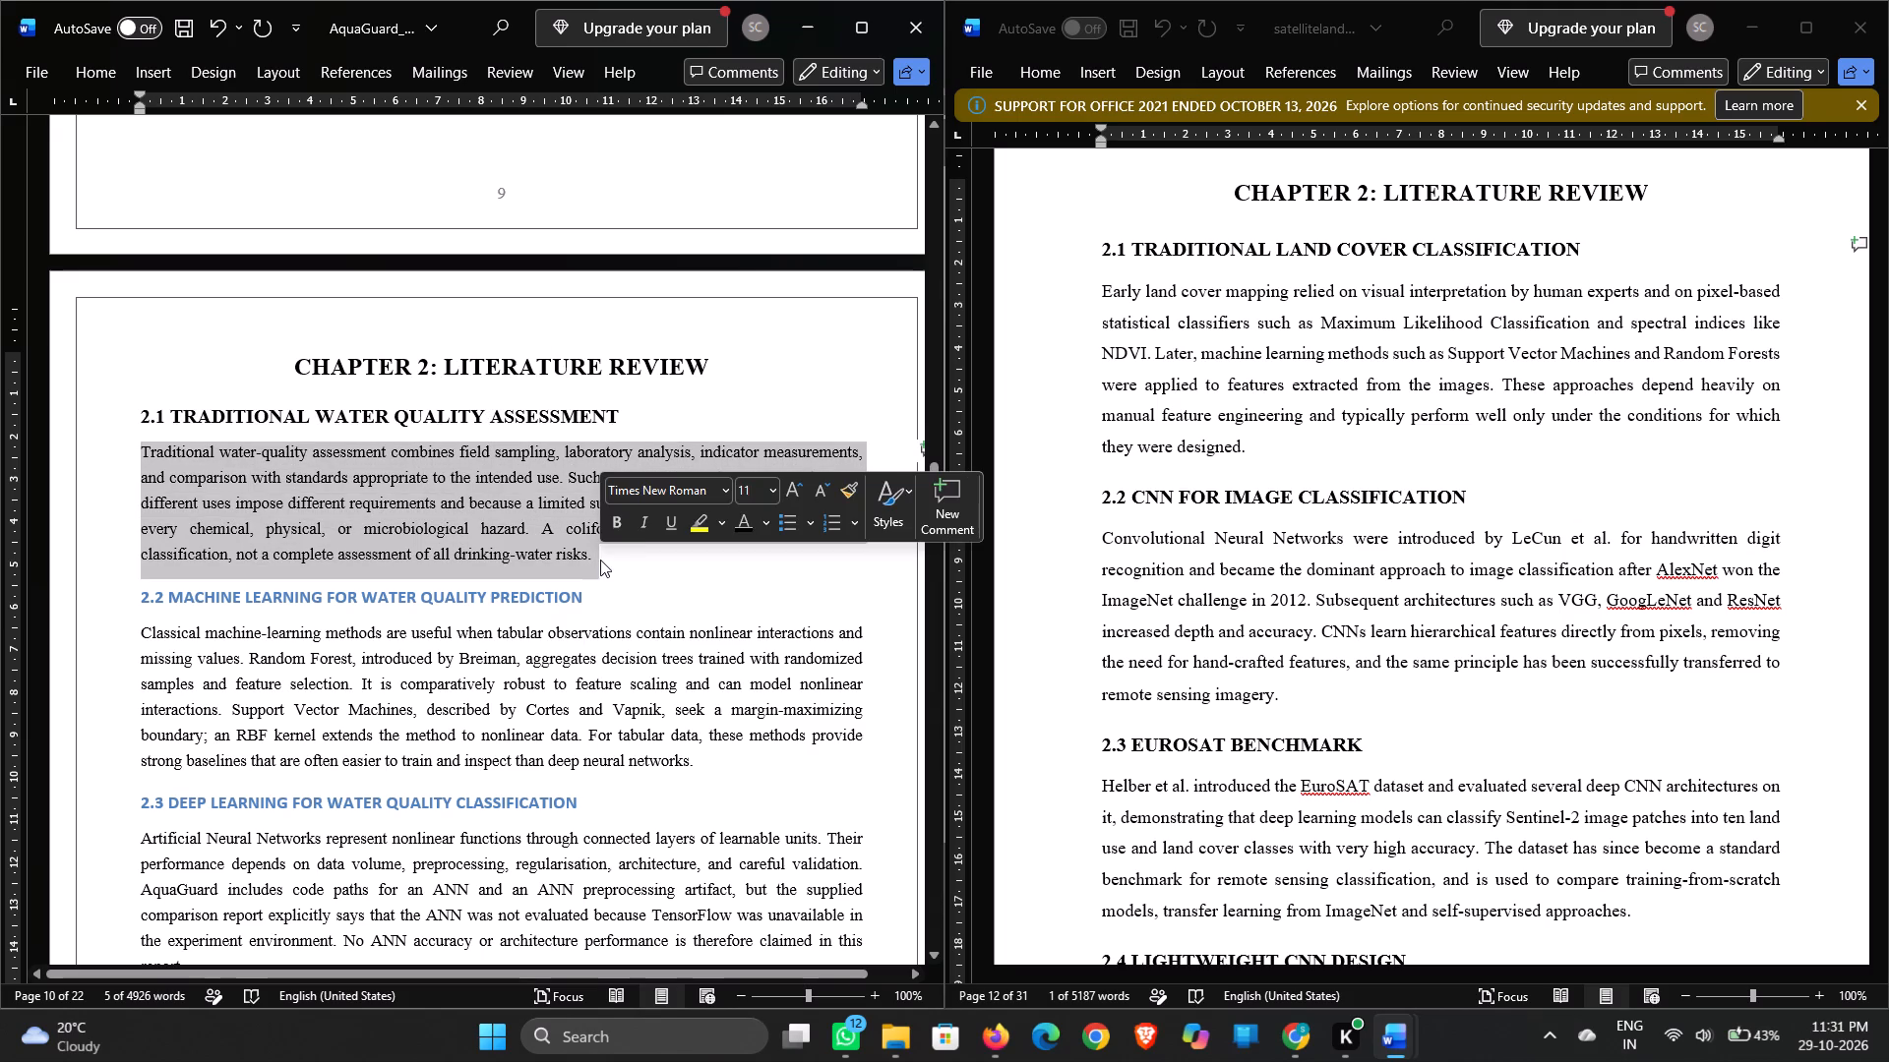
left_click(760, 491)
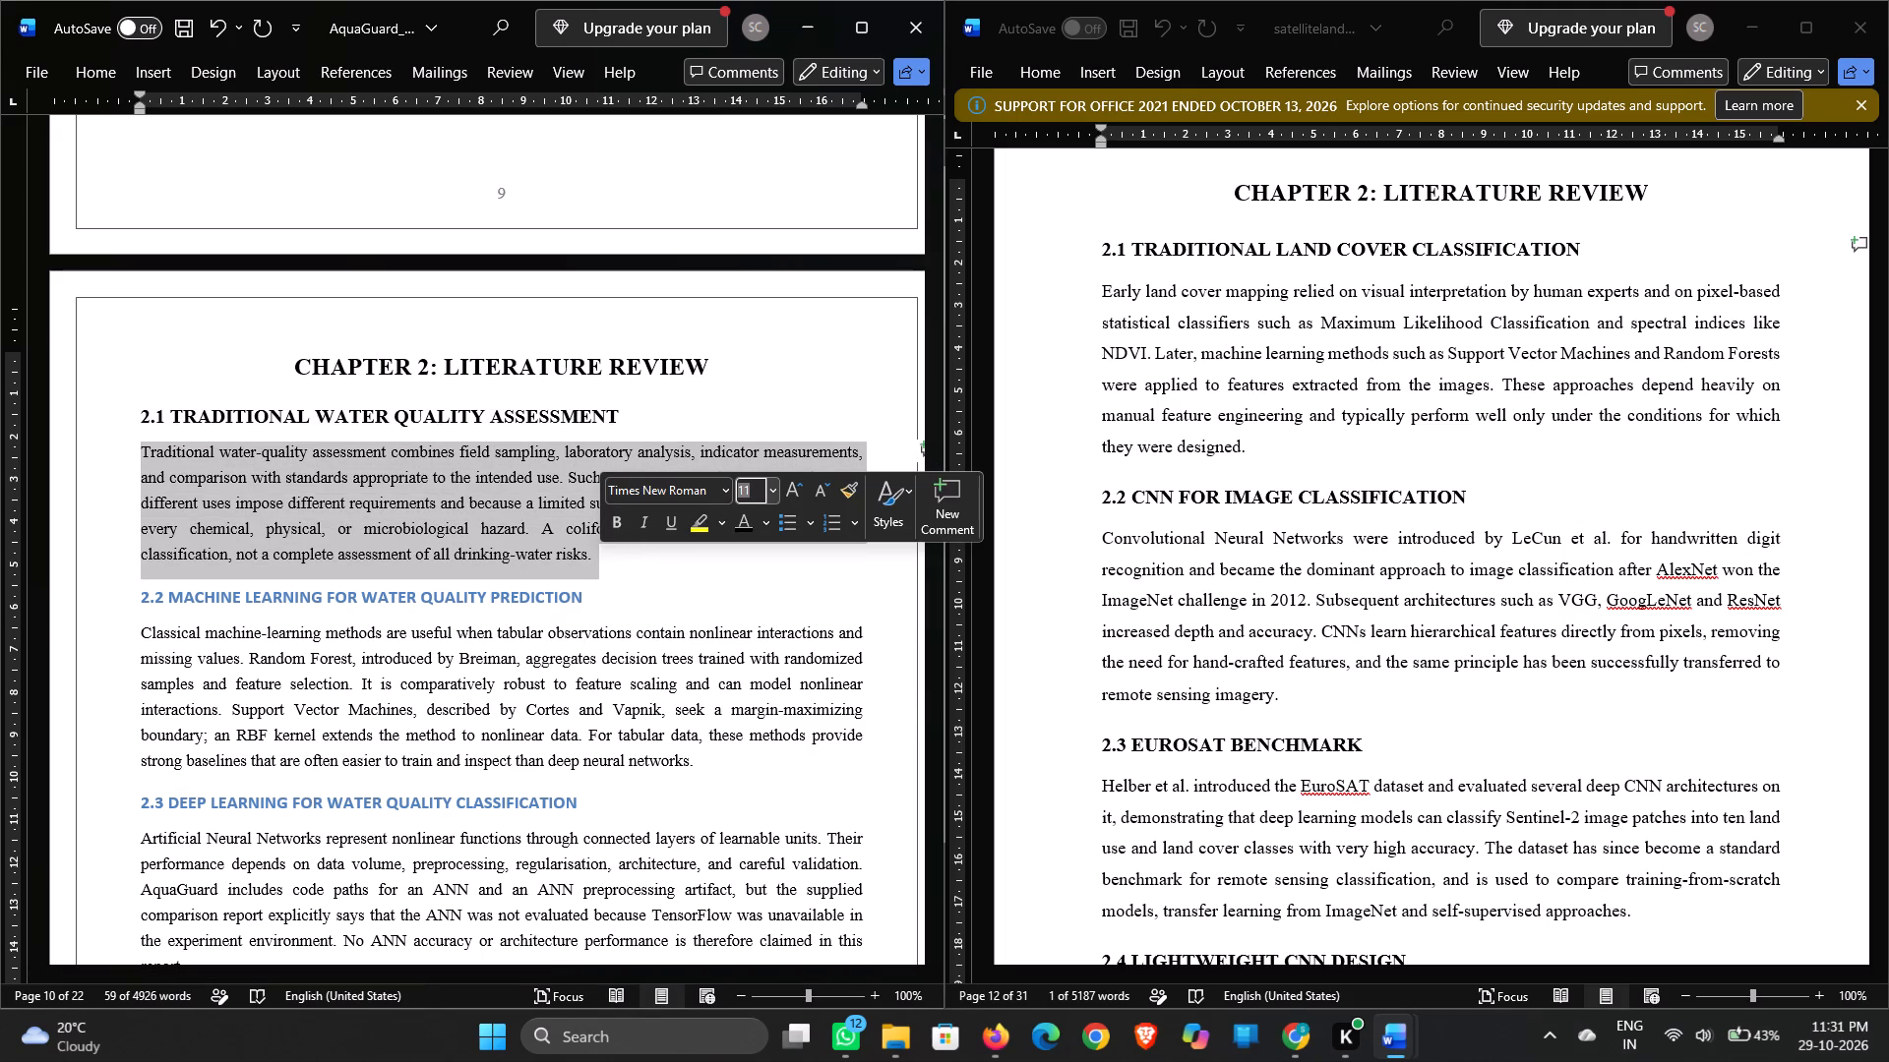
type("12")
key("Return")
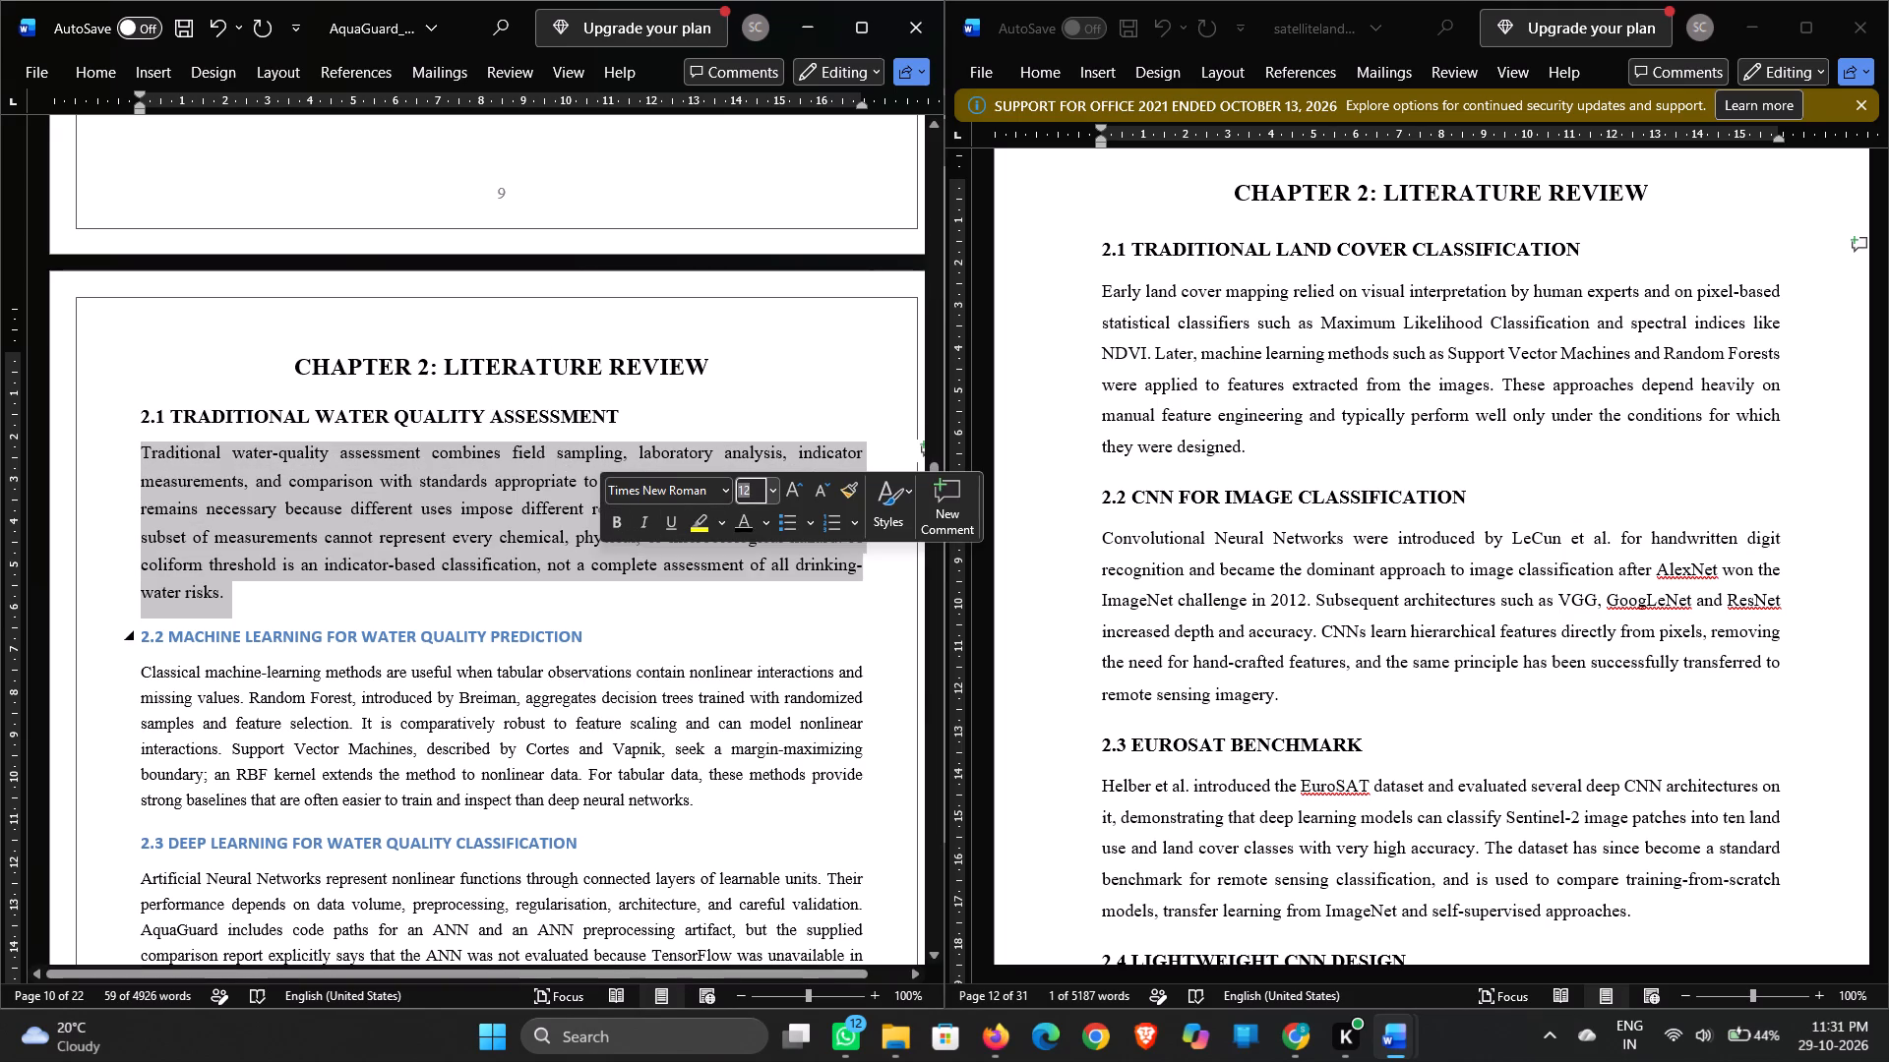
Format the AquaGuard 2.2 MACHINE LEARNING FOR WATER QUALITY PREDICTION heading as Times New Roman, 13 pt, black.
left_click(139, 636)
left_click_drag(139, 636, 612, 623)
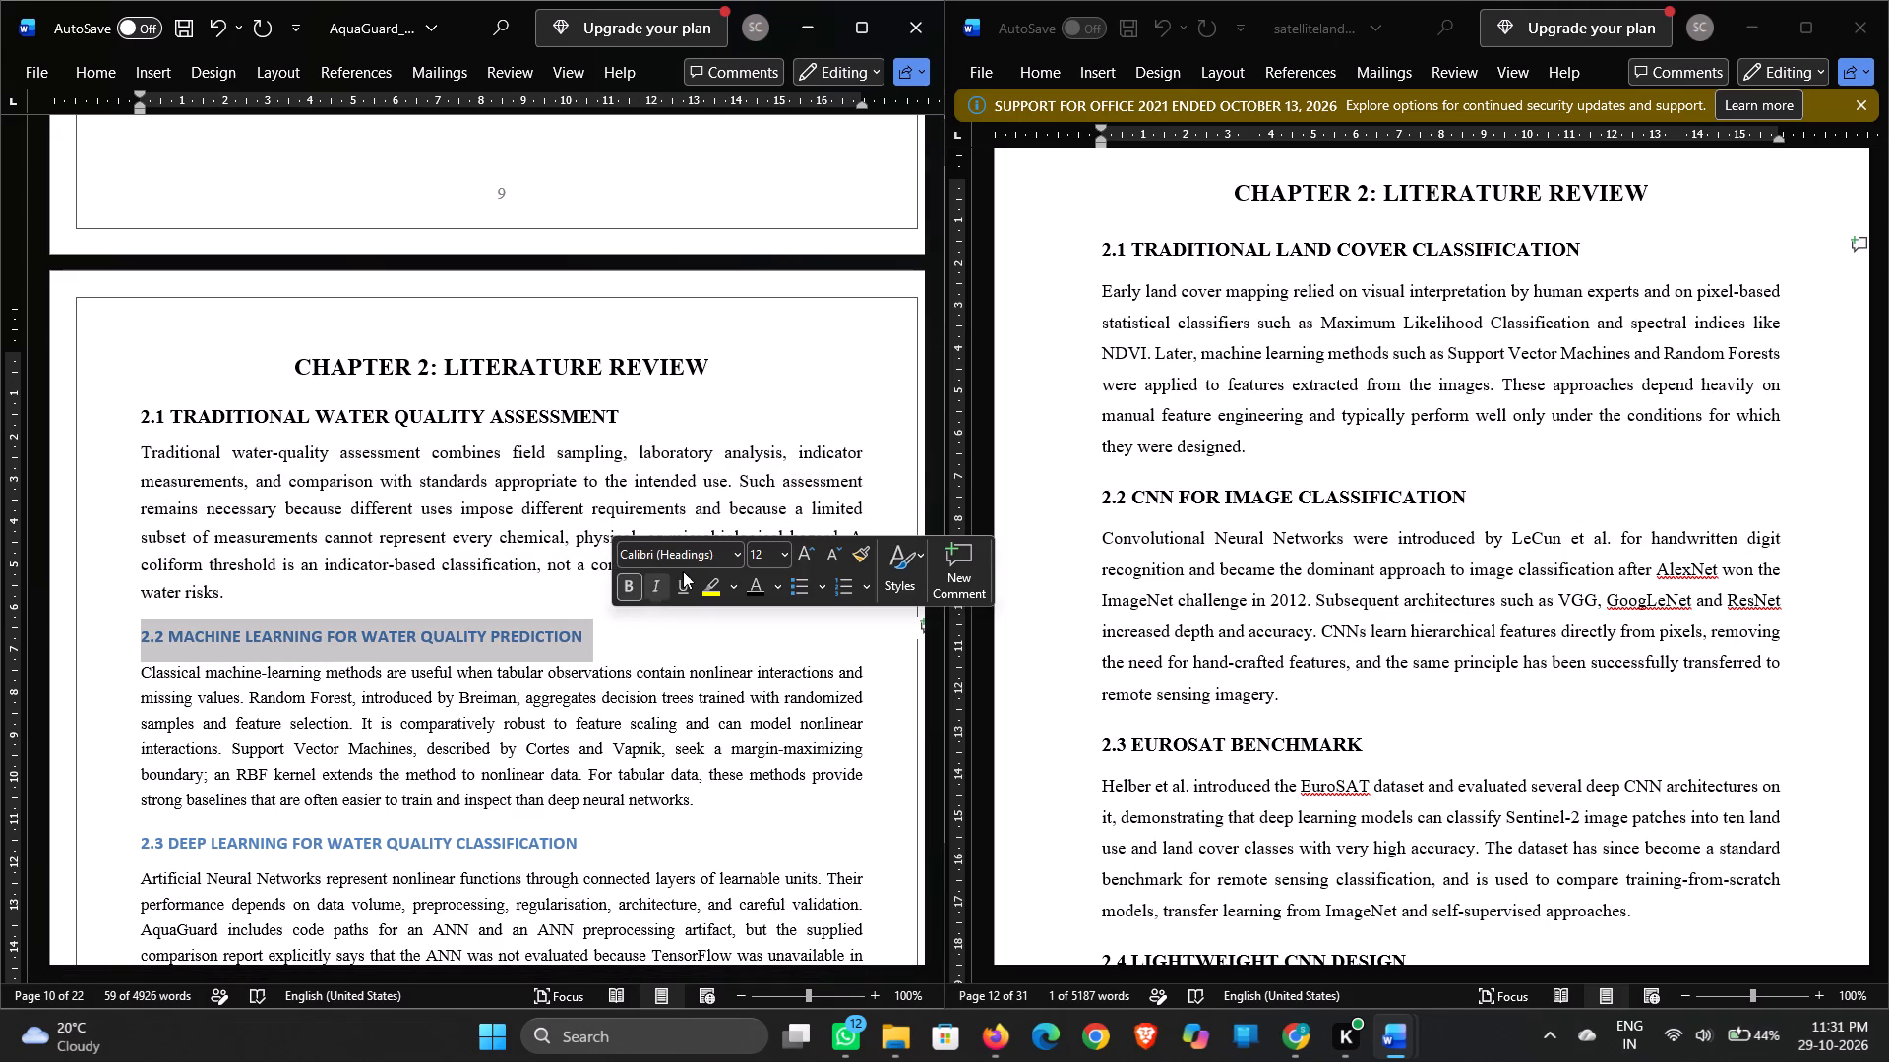
left_click(694, 560)
type("ti")
key("Return")
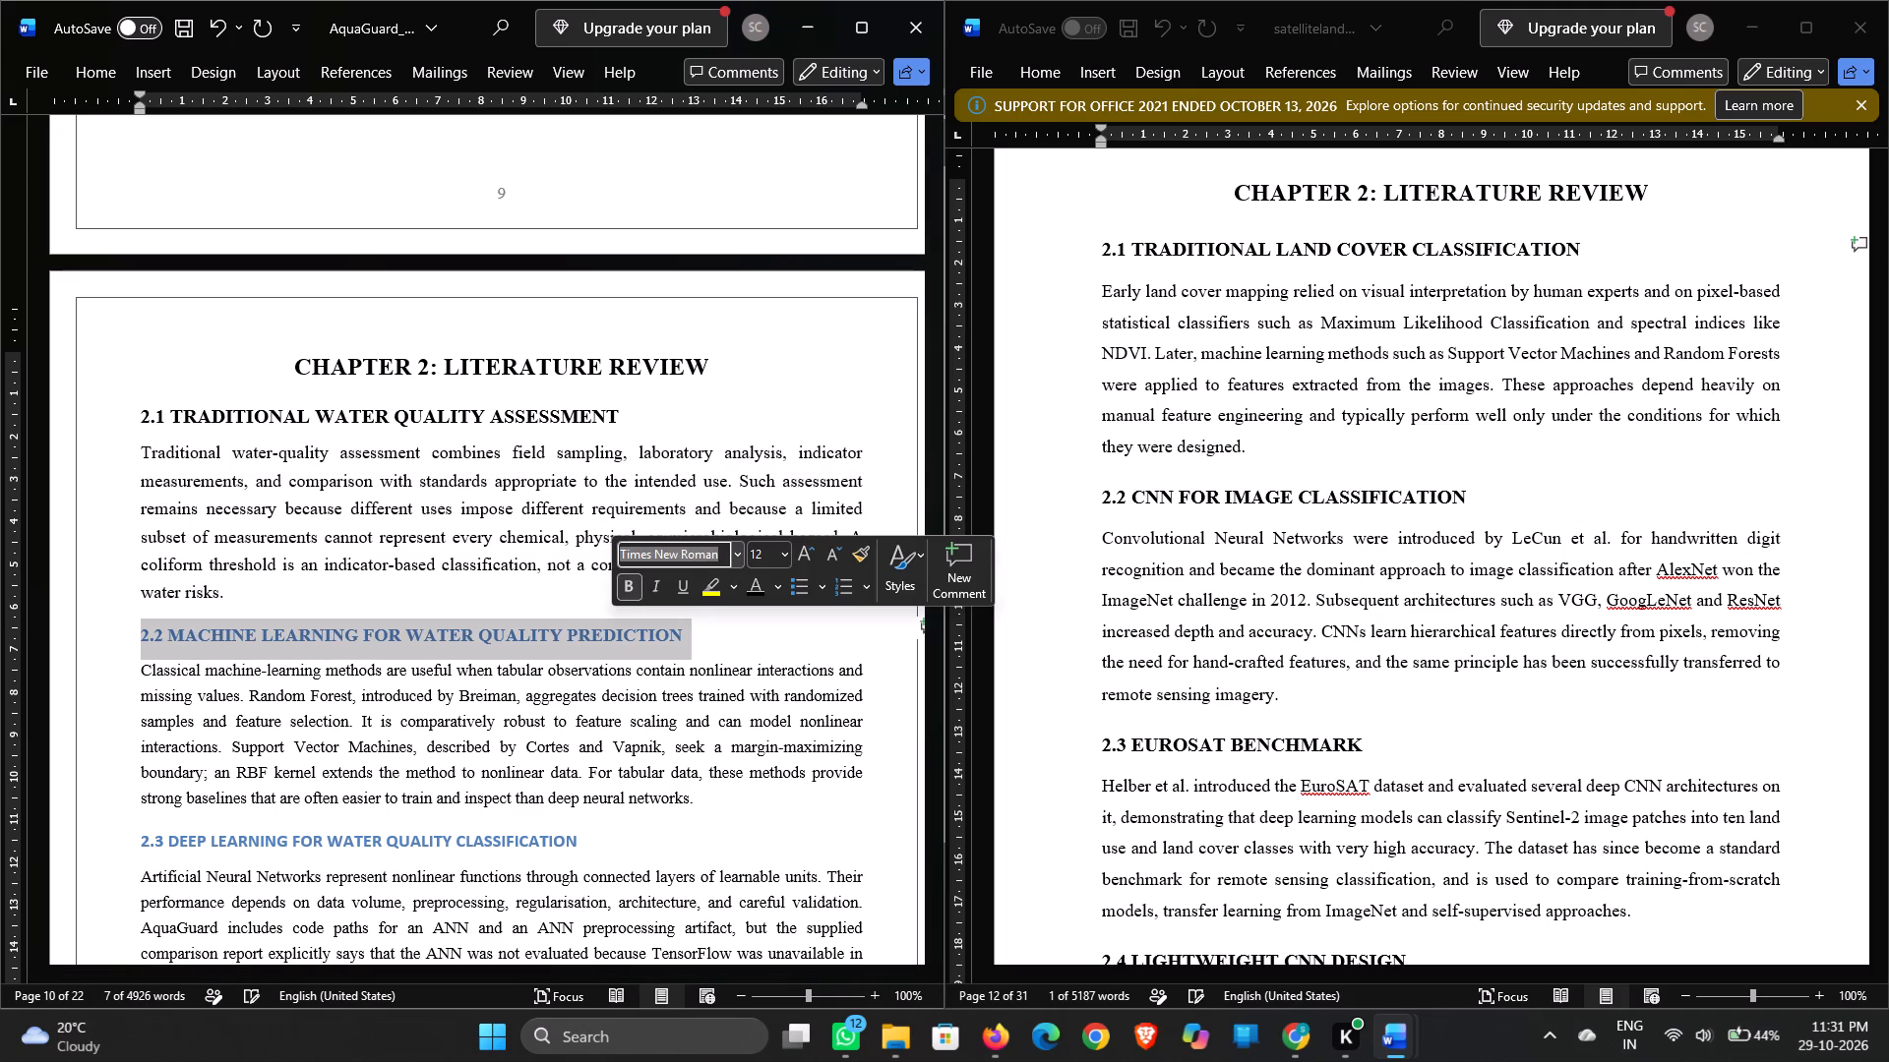
left_click(762, 552)
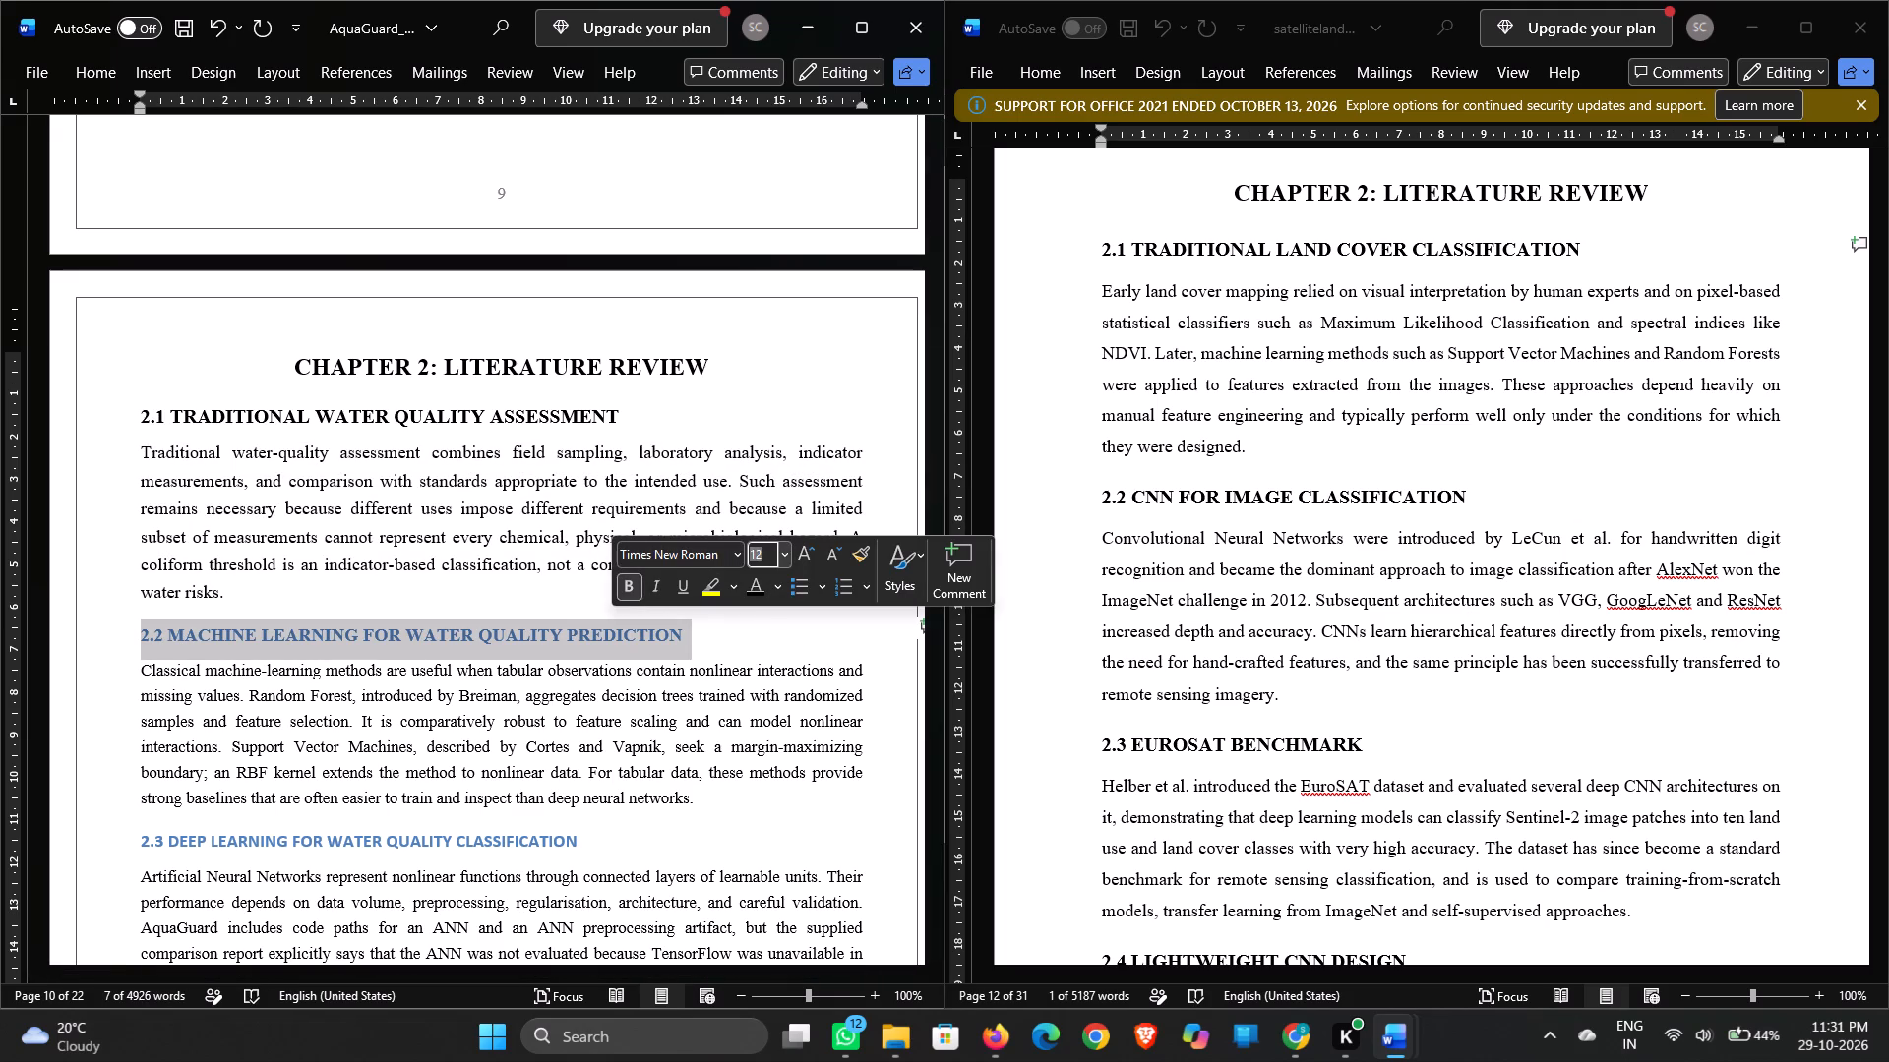
type("13")
left_click(759, 590)
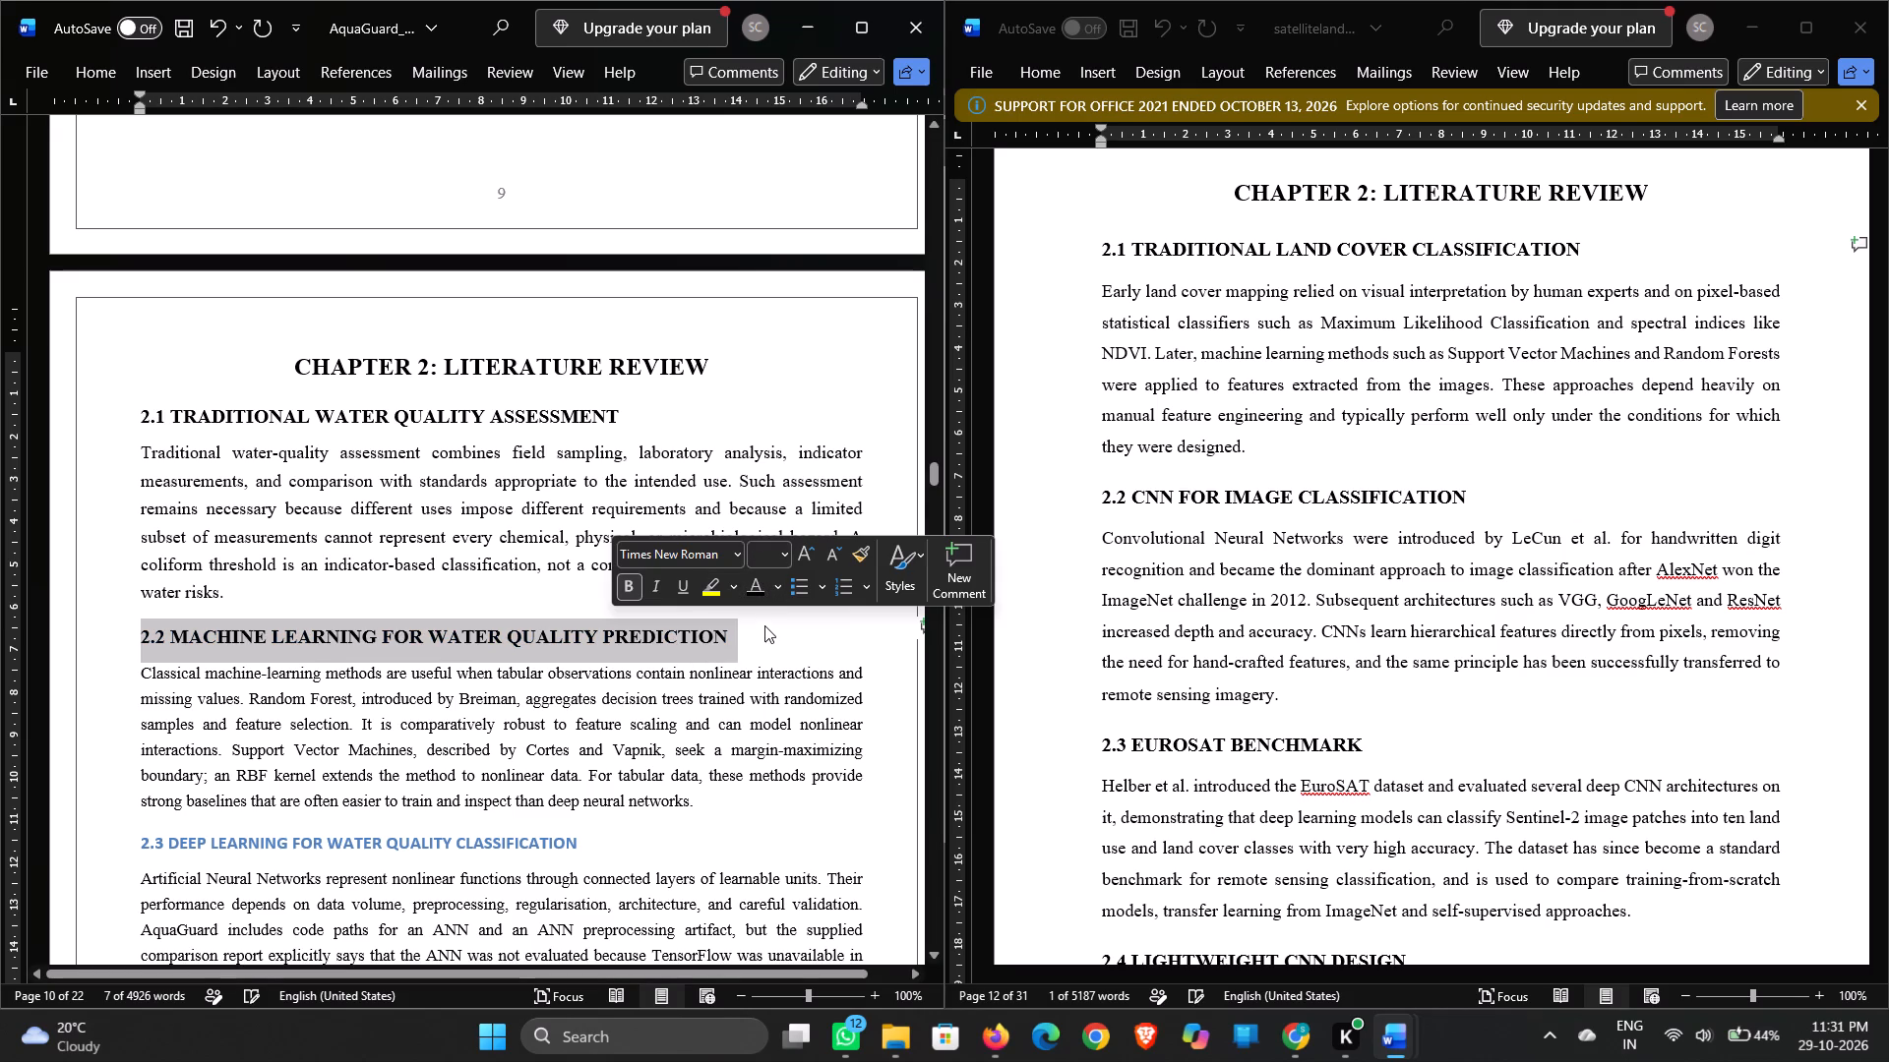
left_click(766, 634)
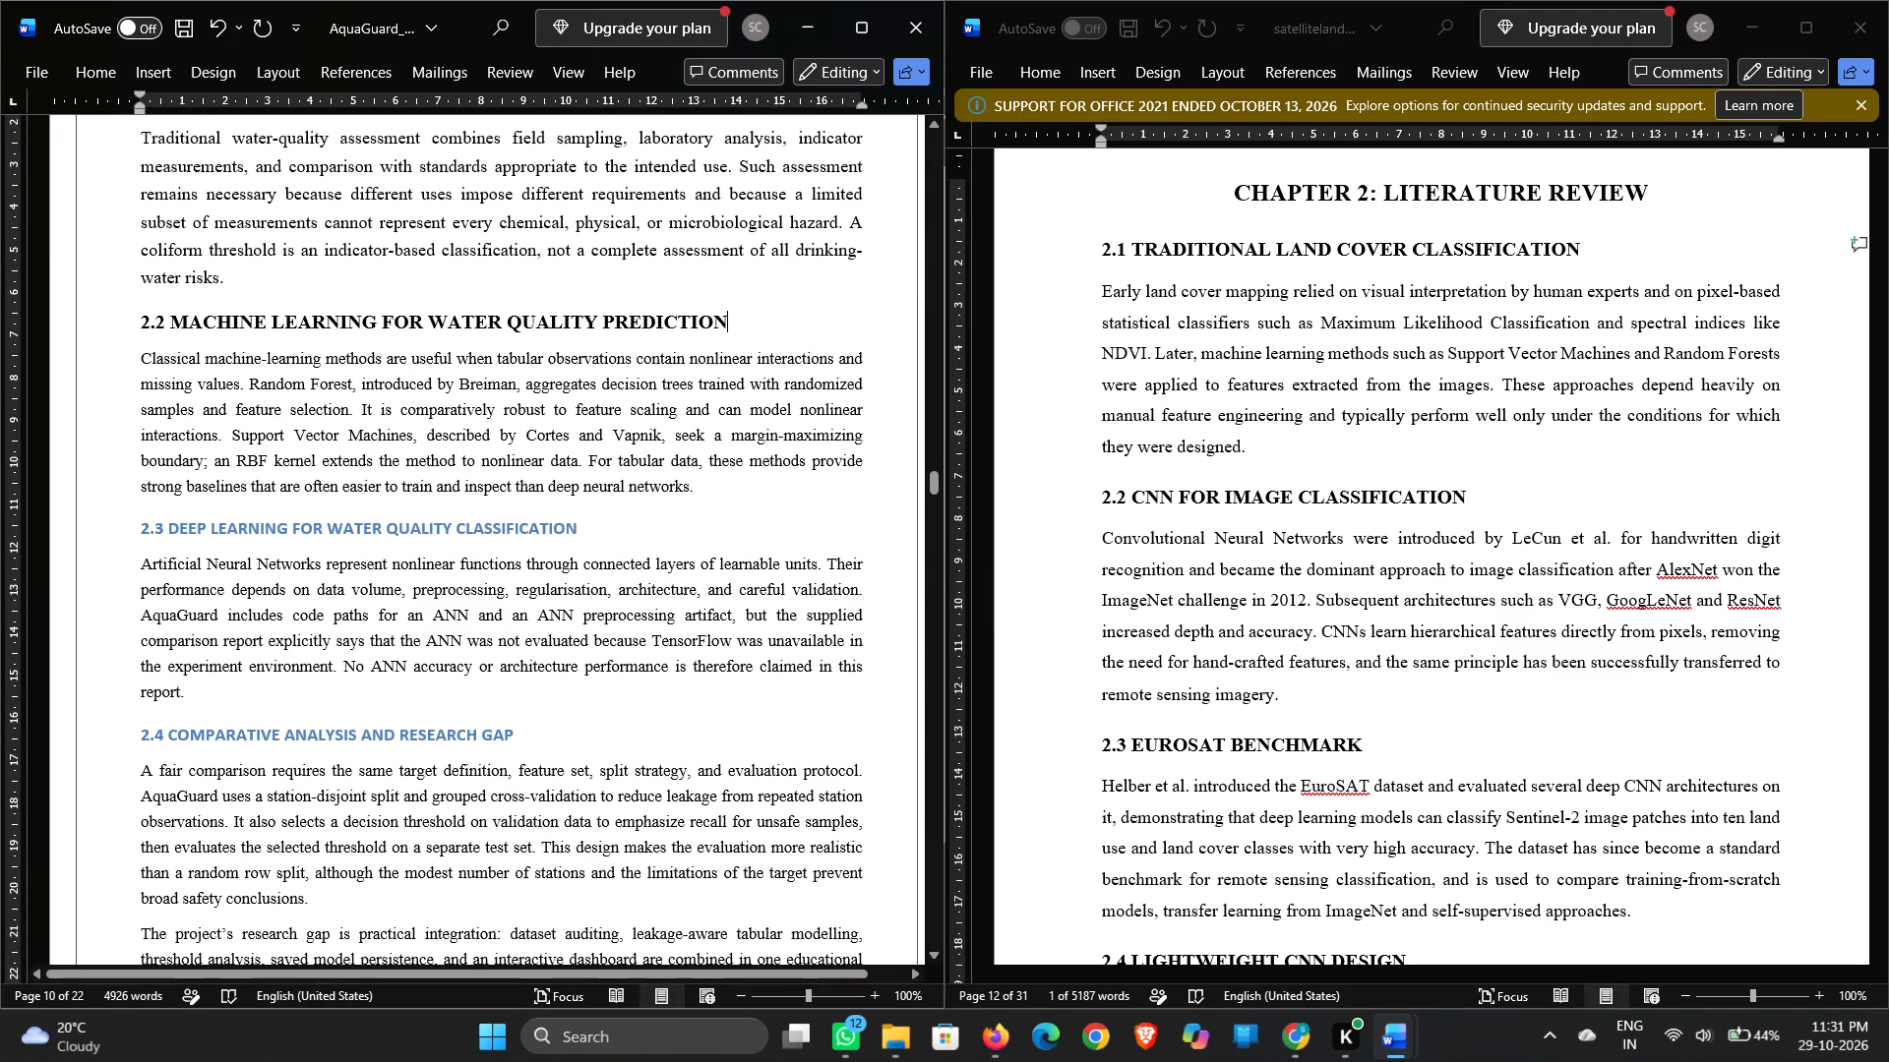
Set the AquaGuard paragraph under 2.2 MACHINE LEARNING FOR WATER QUALITY PREDICTION to 12 pt.
left_click_drag(142, 360, 692, 498)
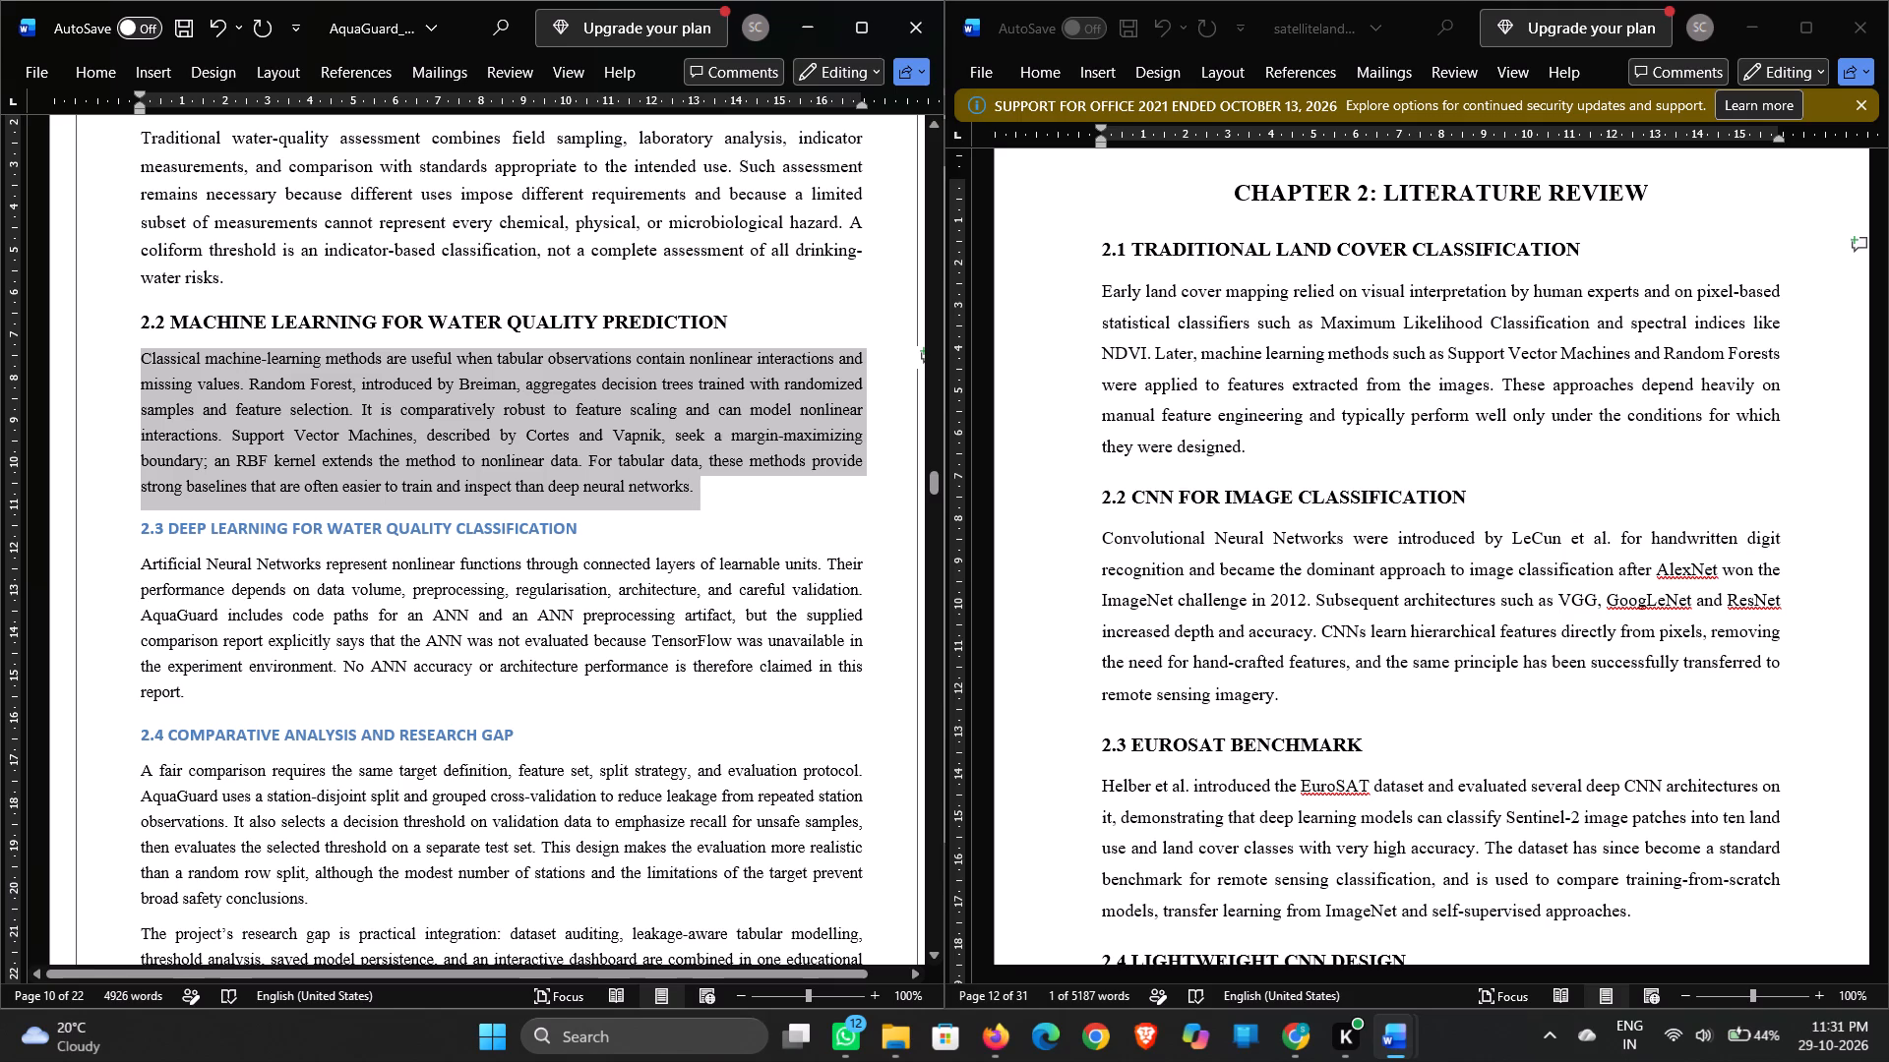
left_click(710, 457)
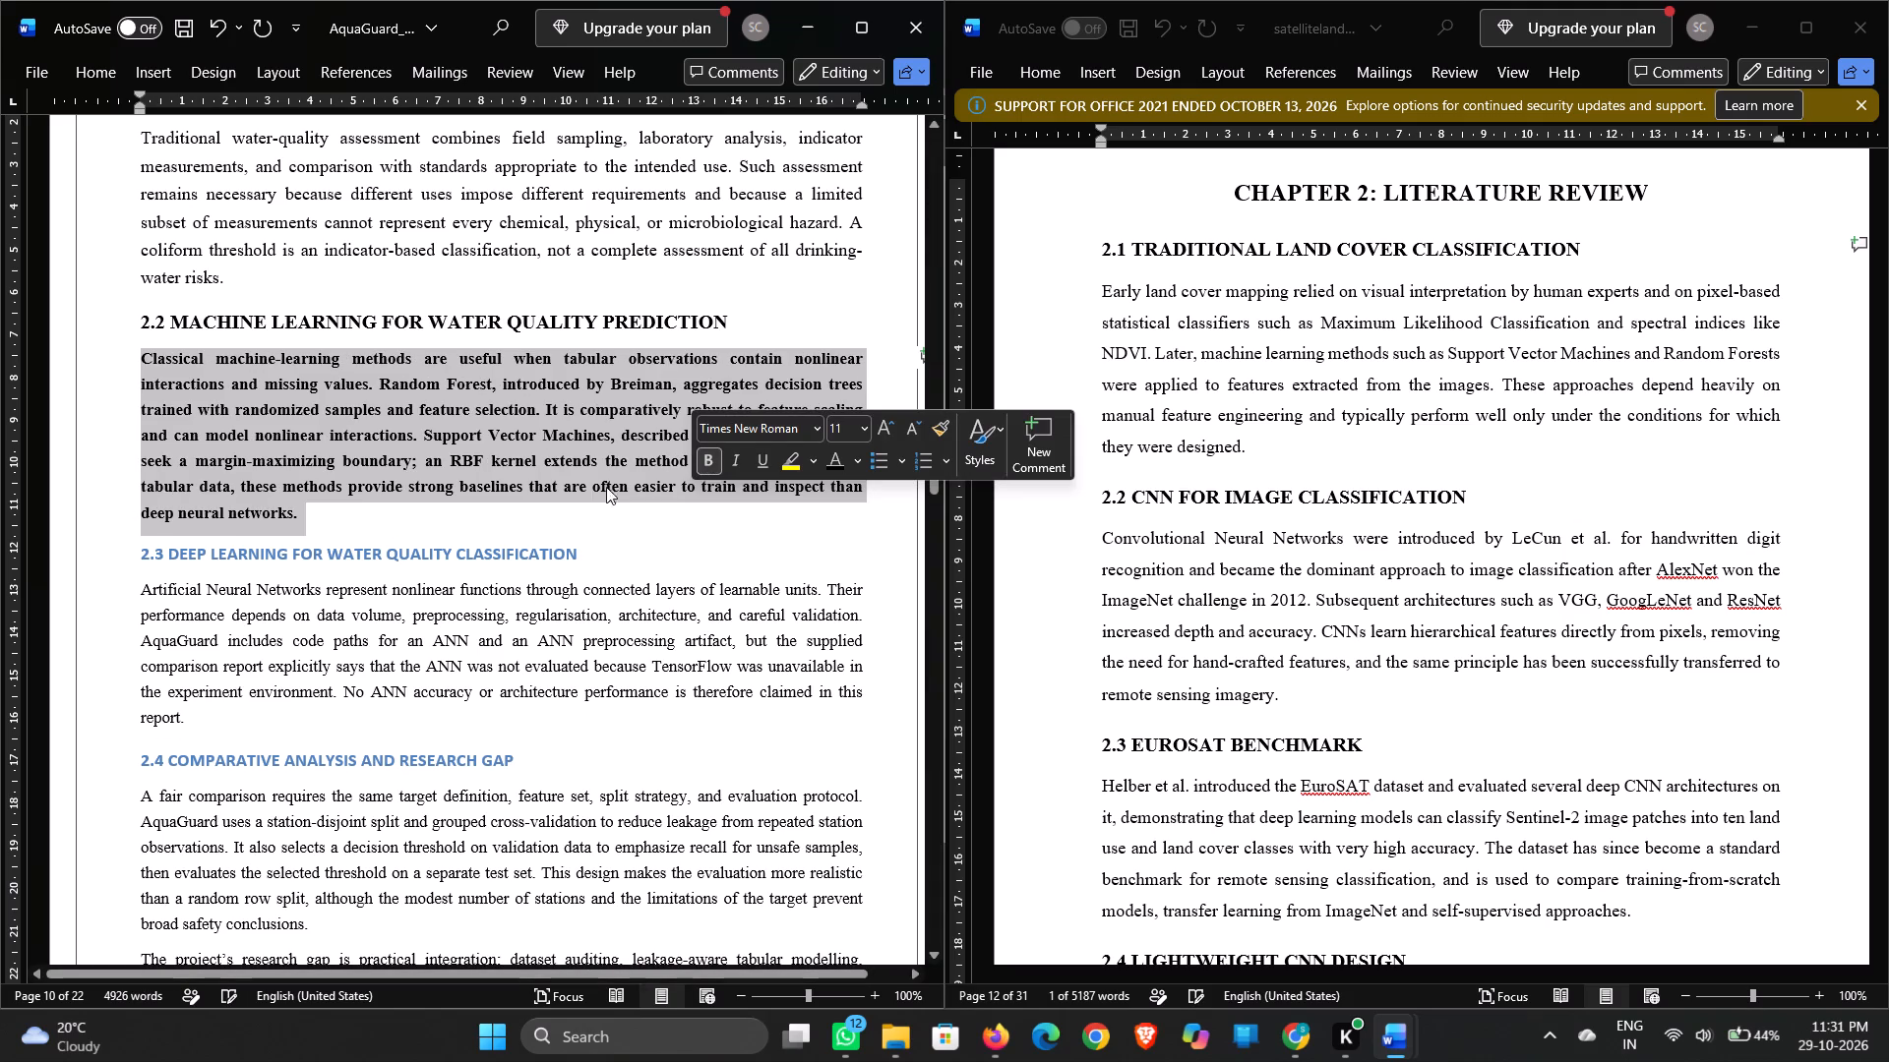
left_click(714, 461)
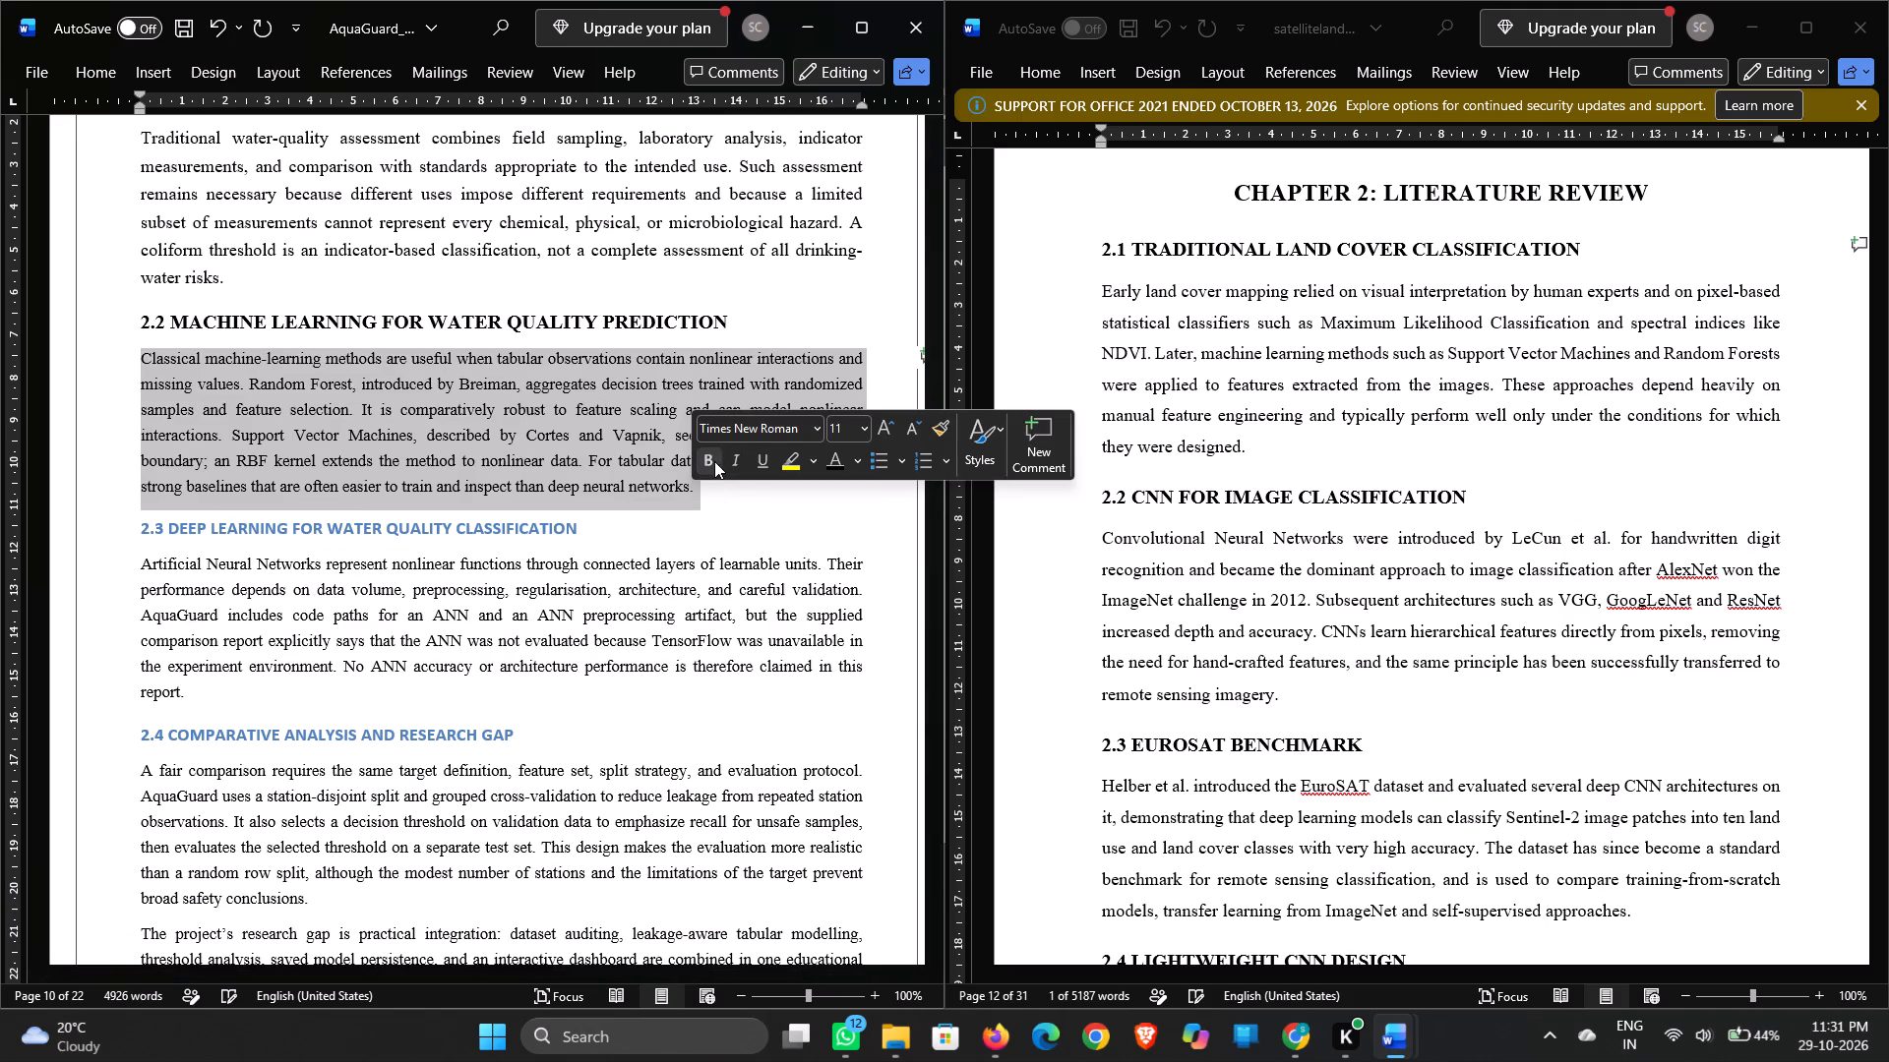
left_click(845, 426)
type("12")
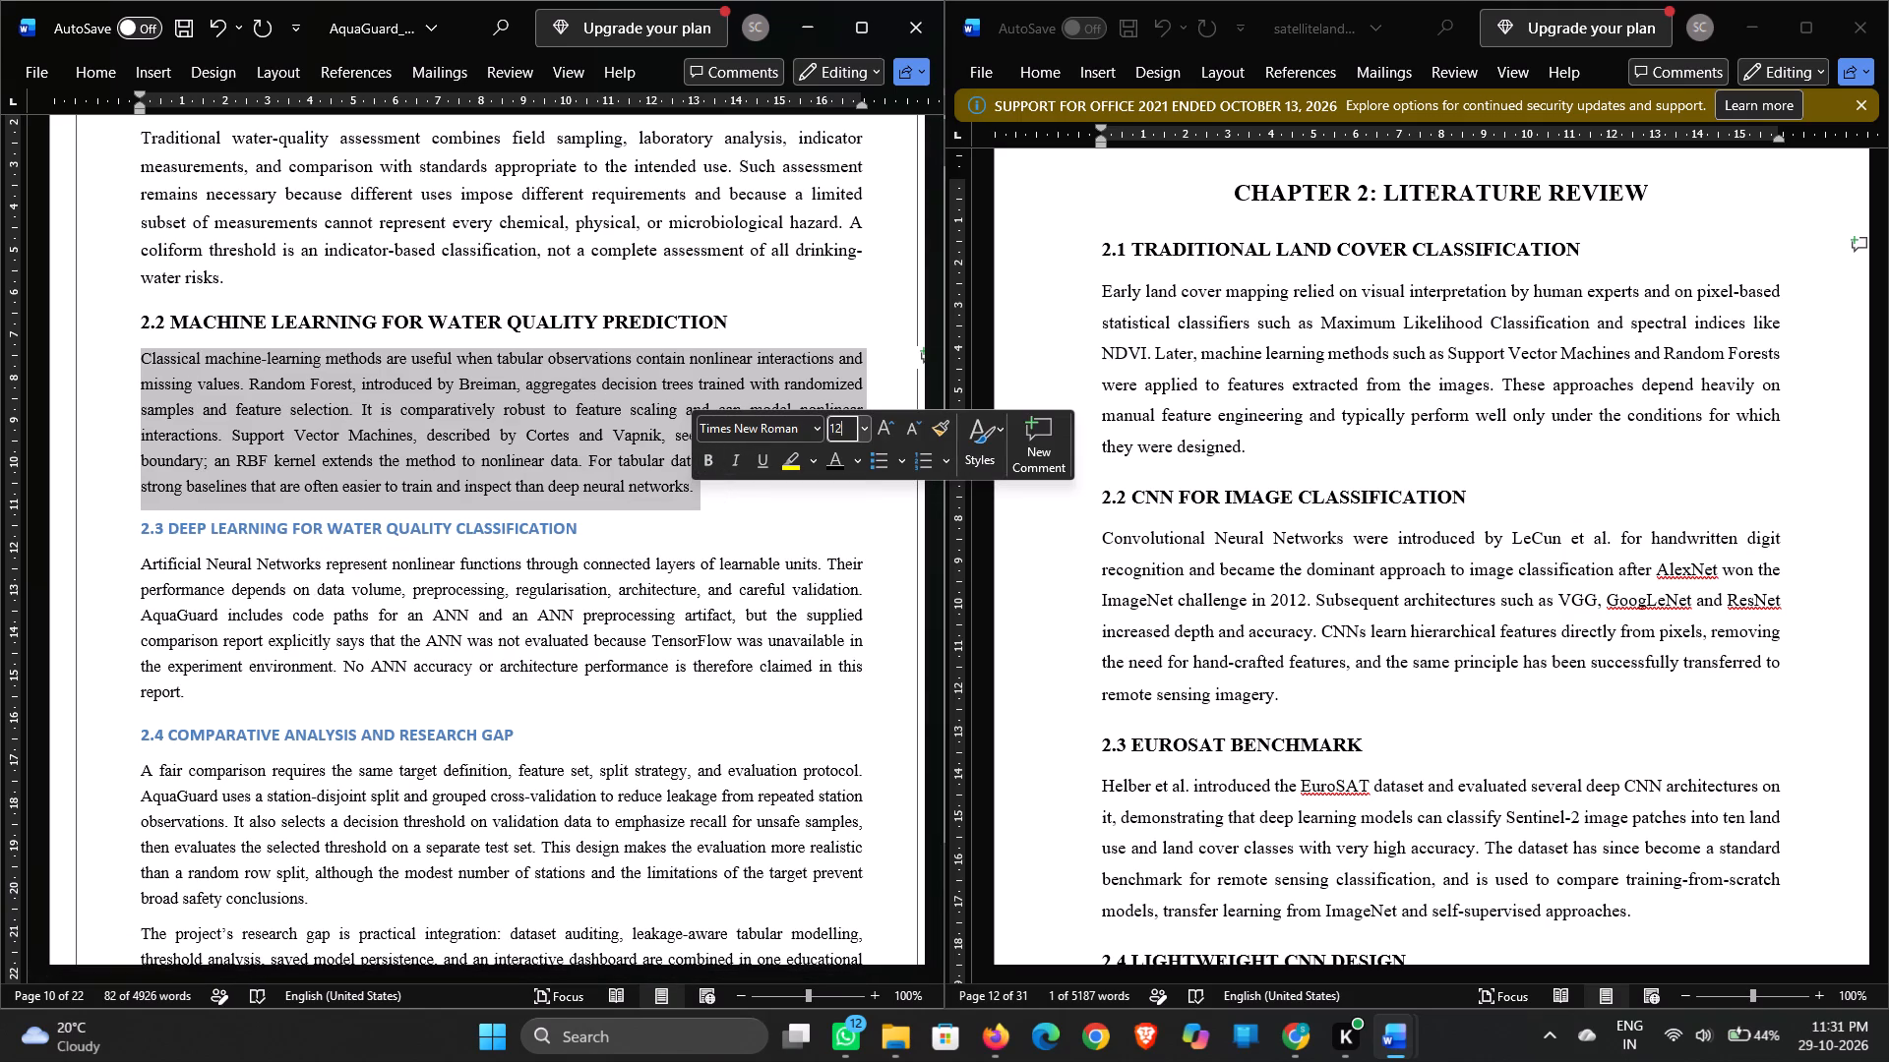
key("Return")
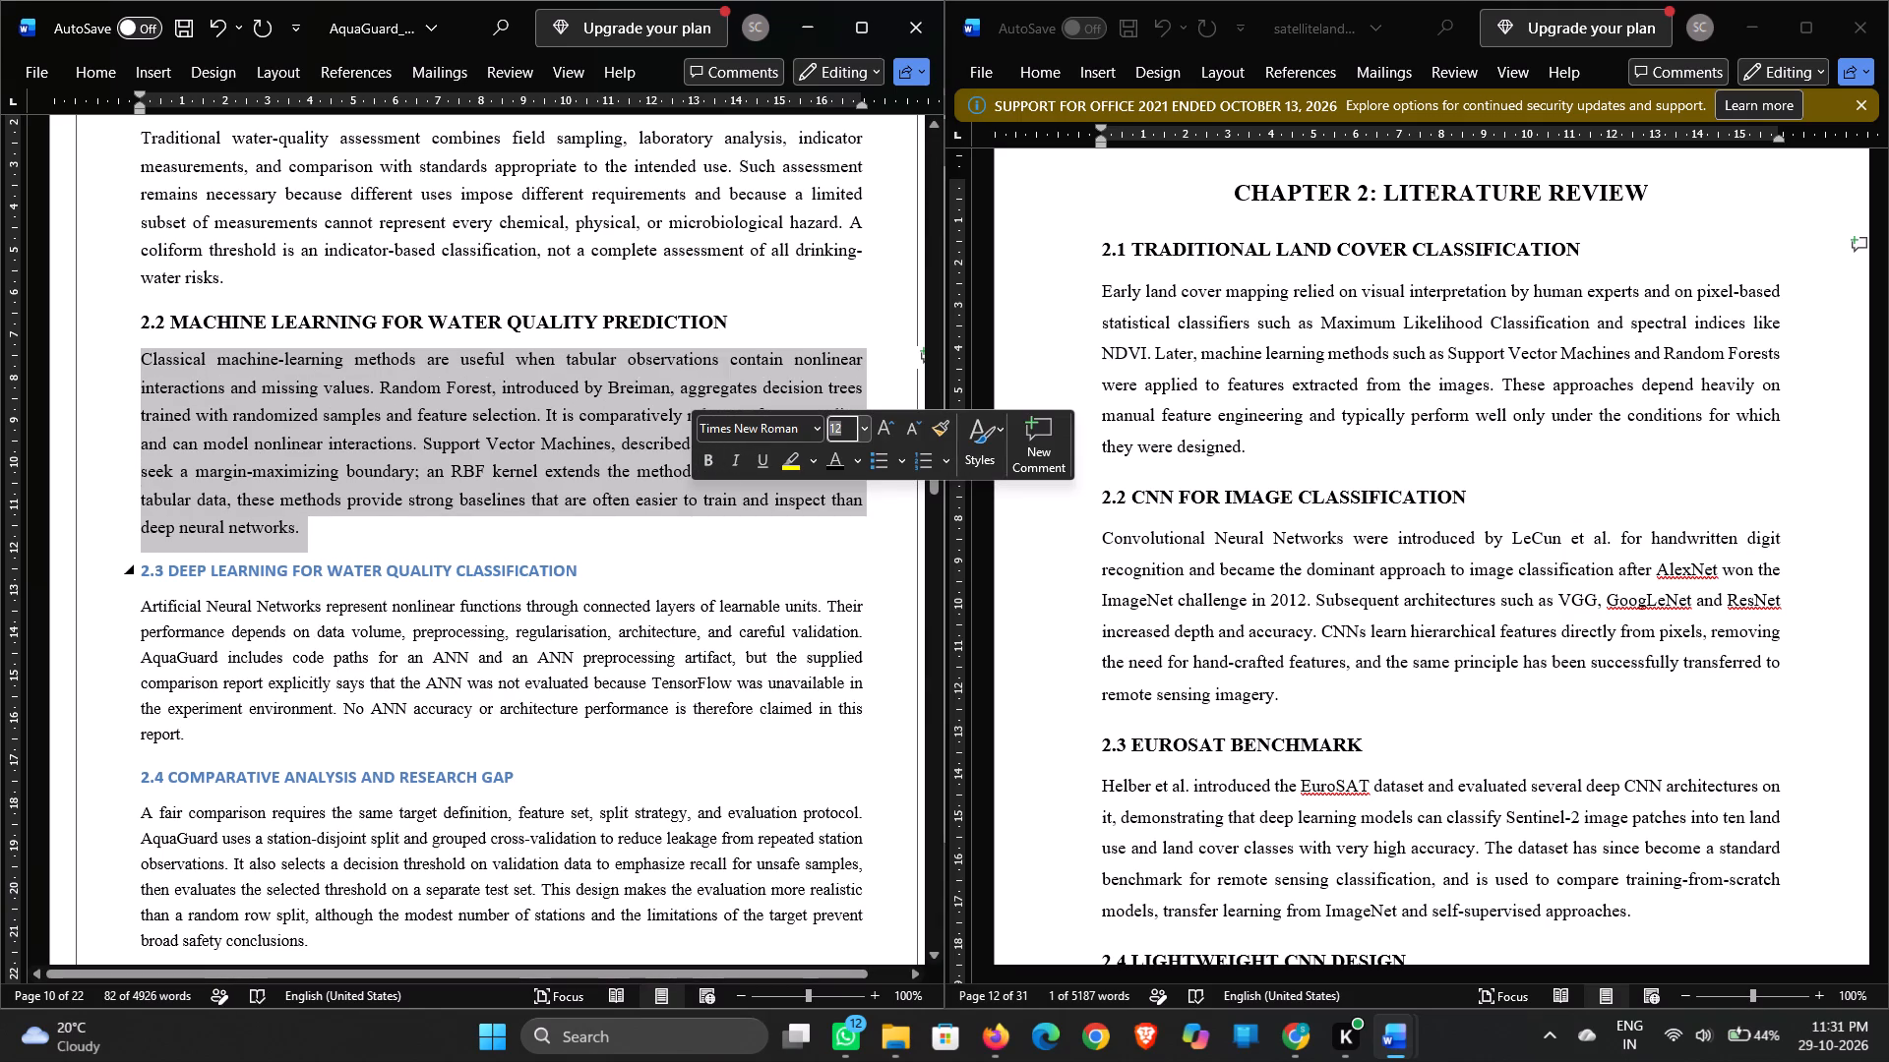
Format the AquaGuard 2.3 DEEP LEARNING FOR WATER QUALITY CLASSIFICATION heading as Times New Roman, 13 pt, black.
left_click_drag(141, 568, 565, 565)
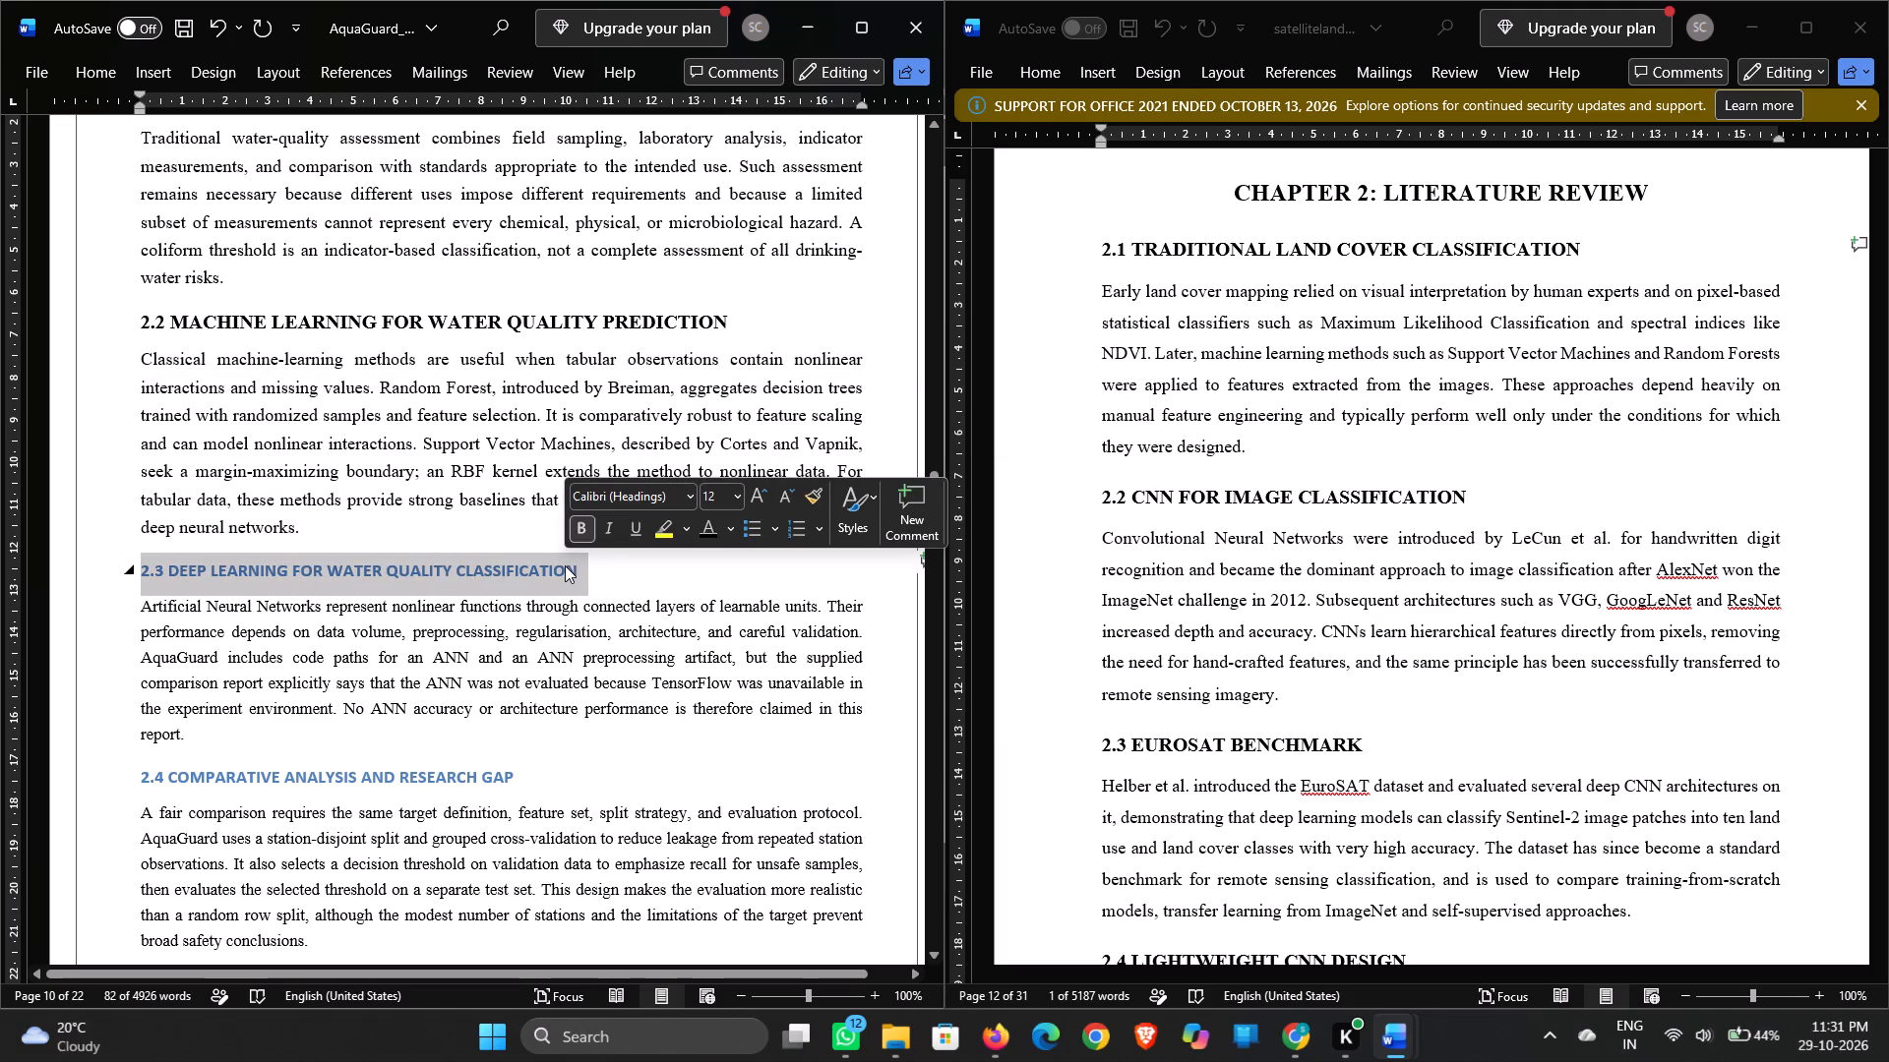
left_click(630, 498)
type("ti")
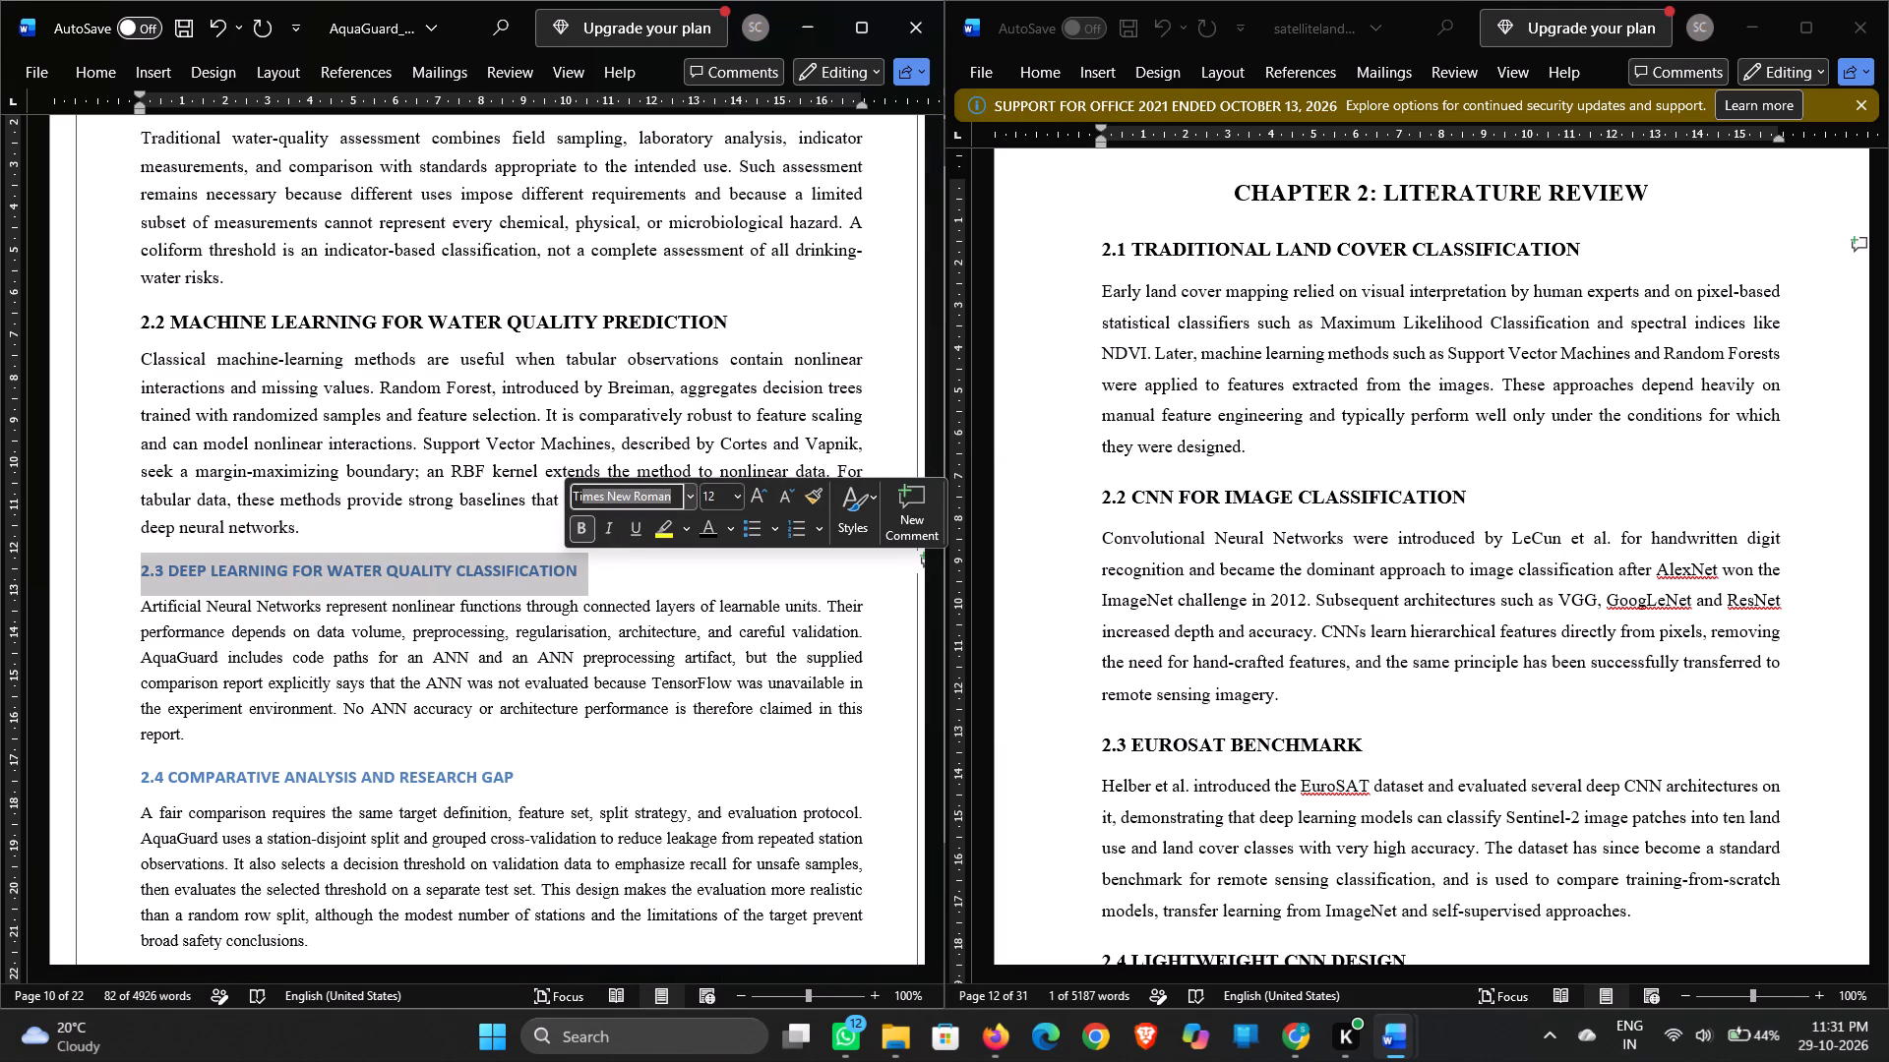
key("Return")
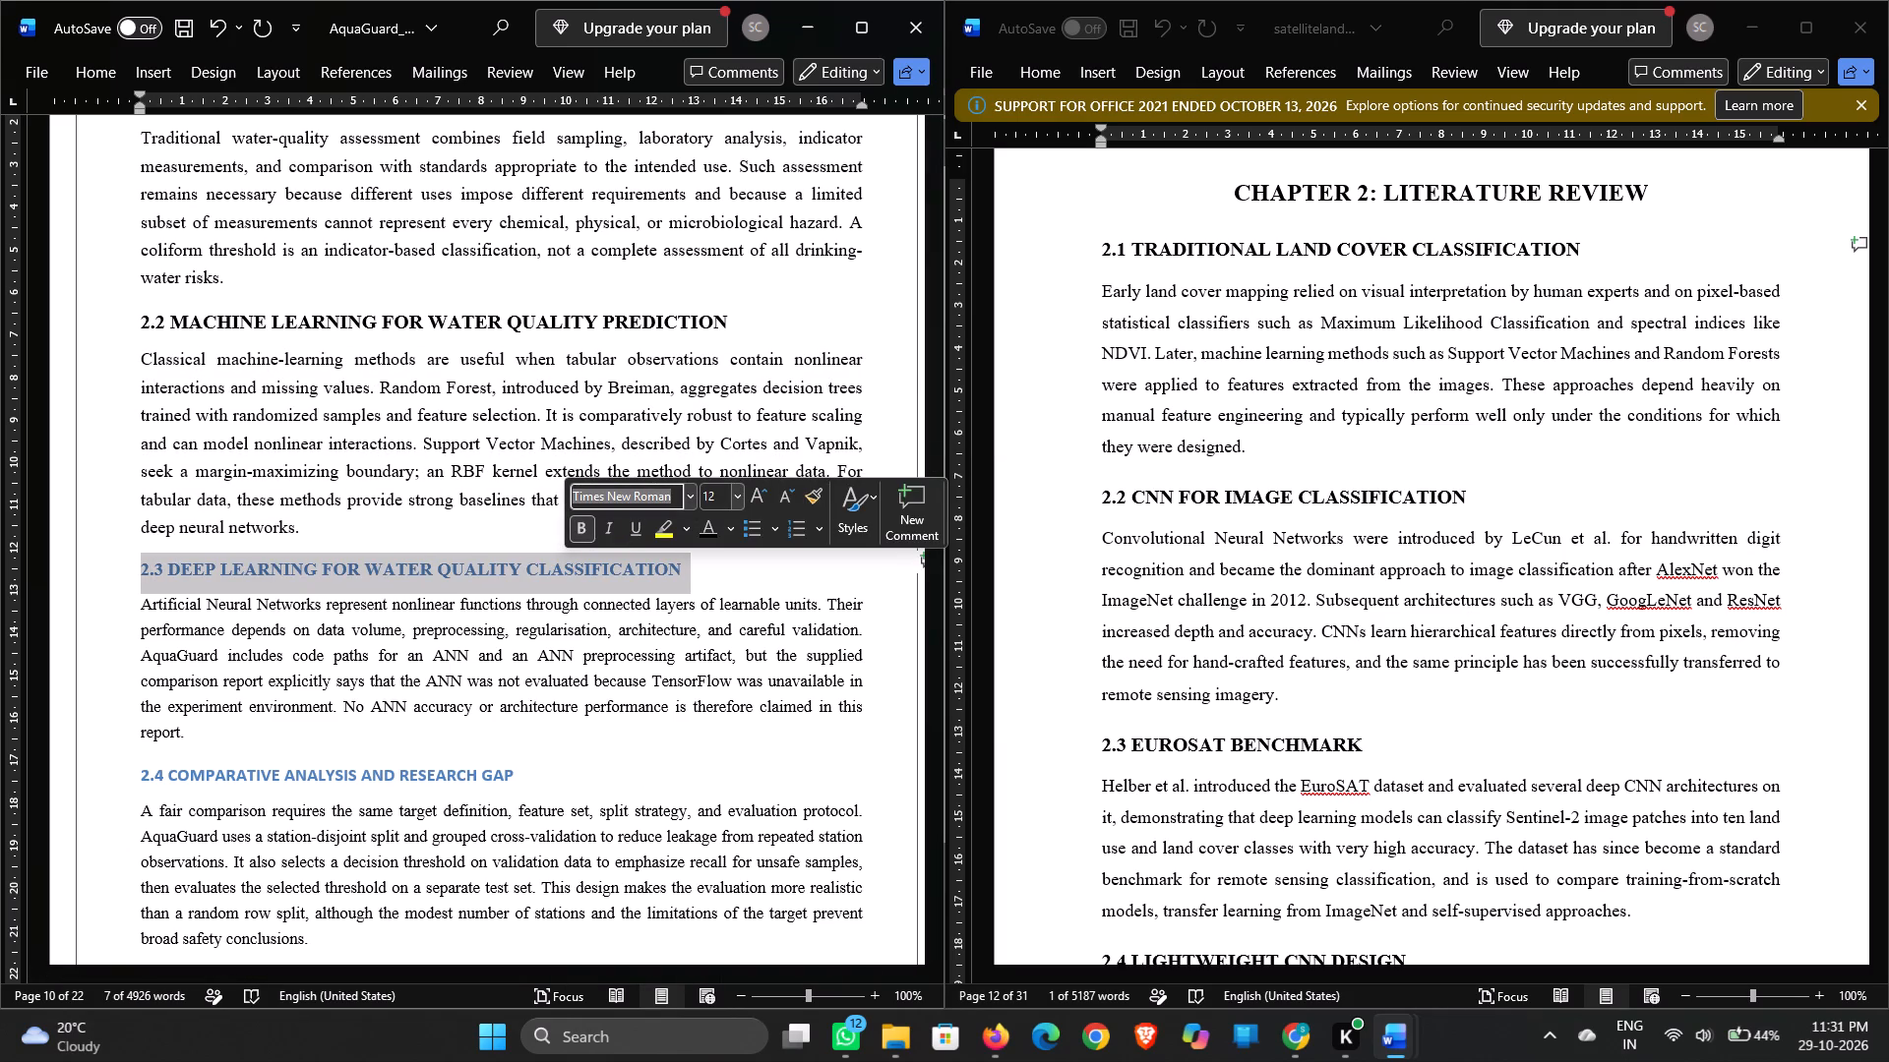
left_click(725, 498)
type("13")
key("Return")
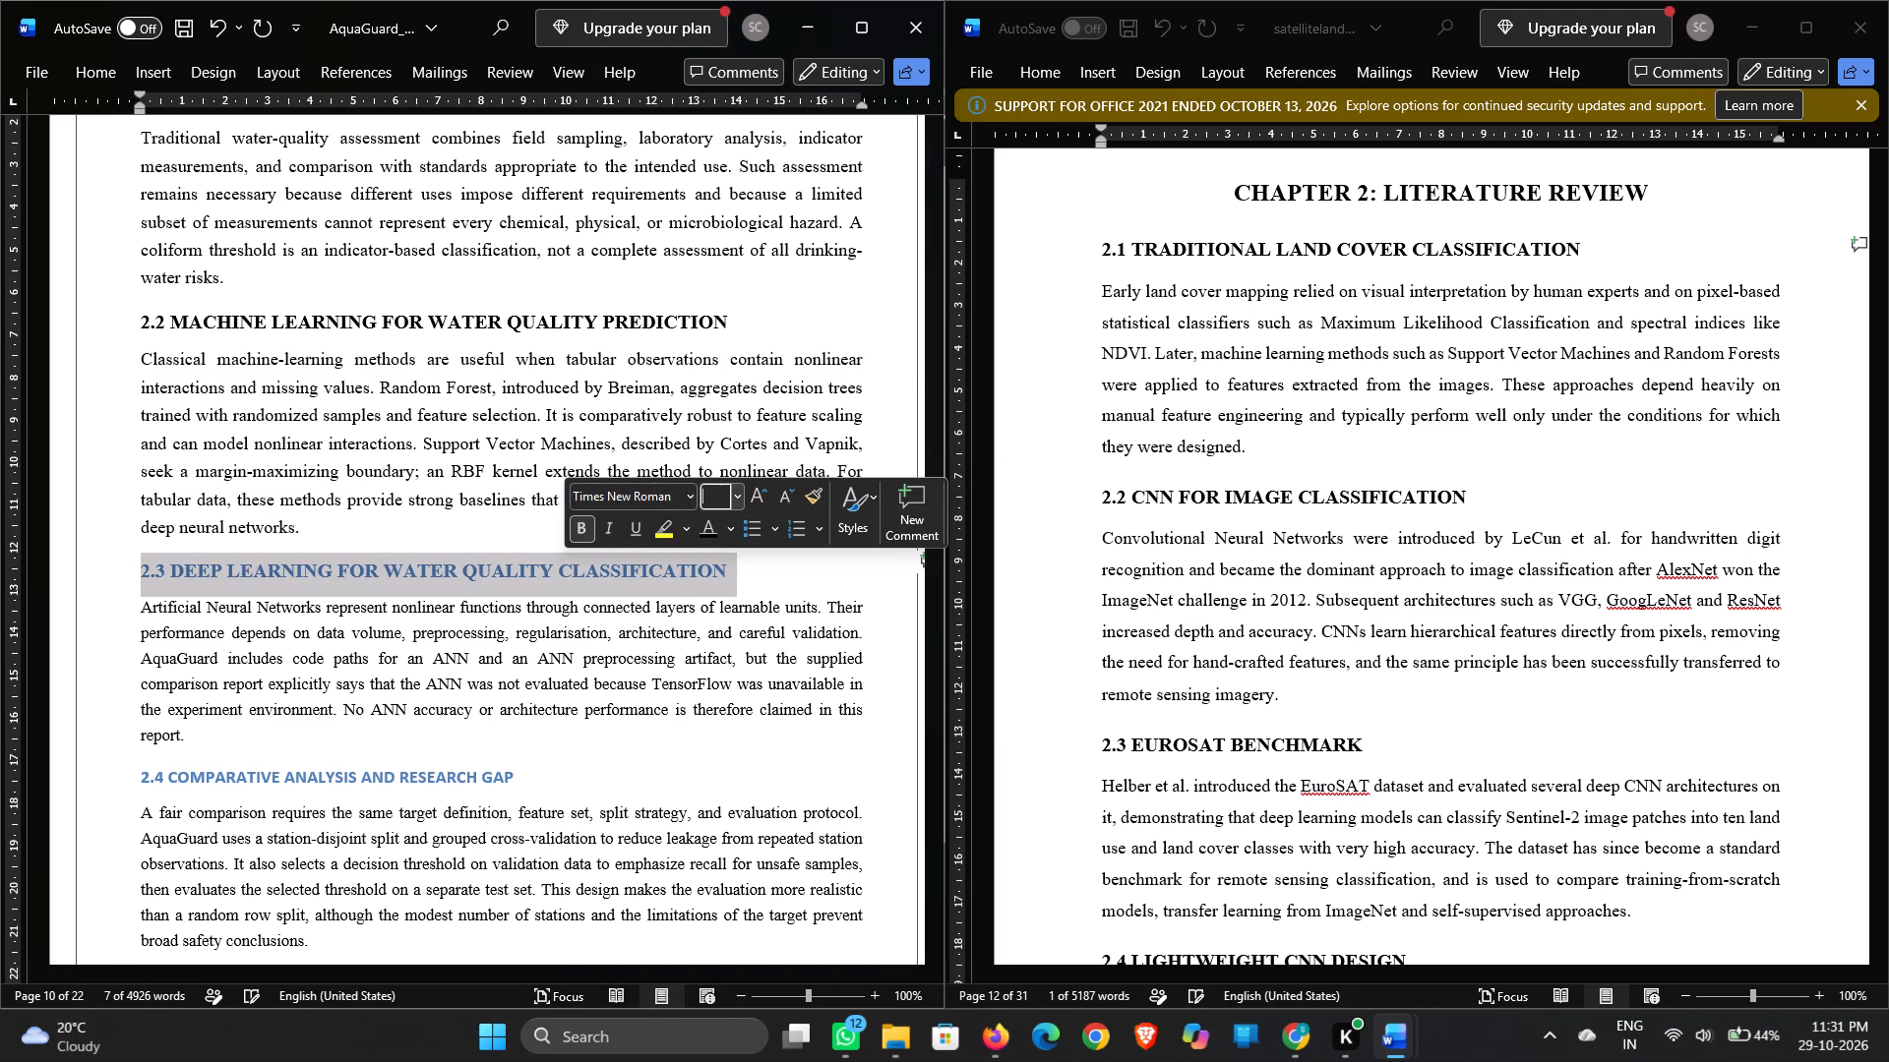
left_click(712, 525)
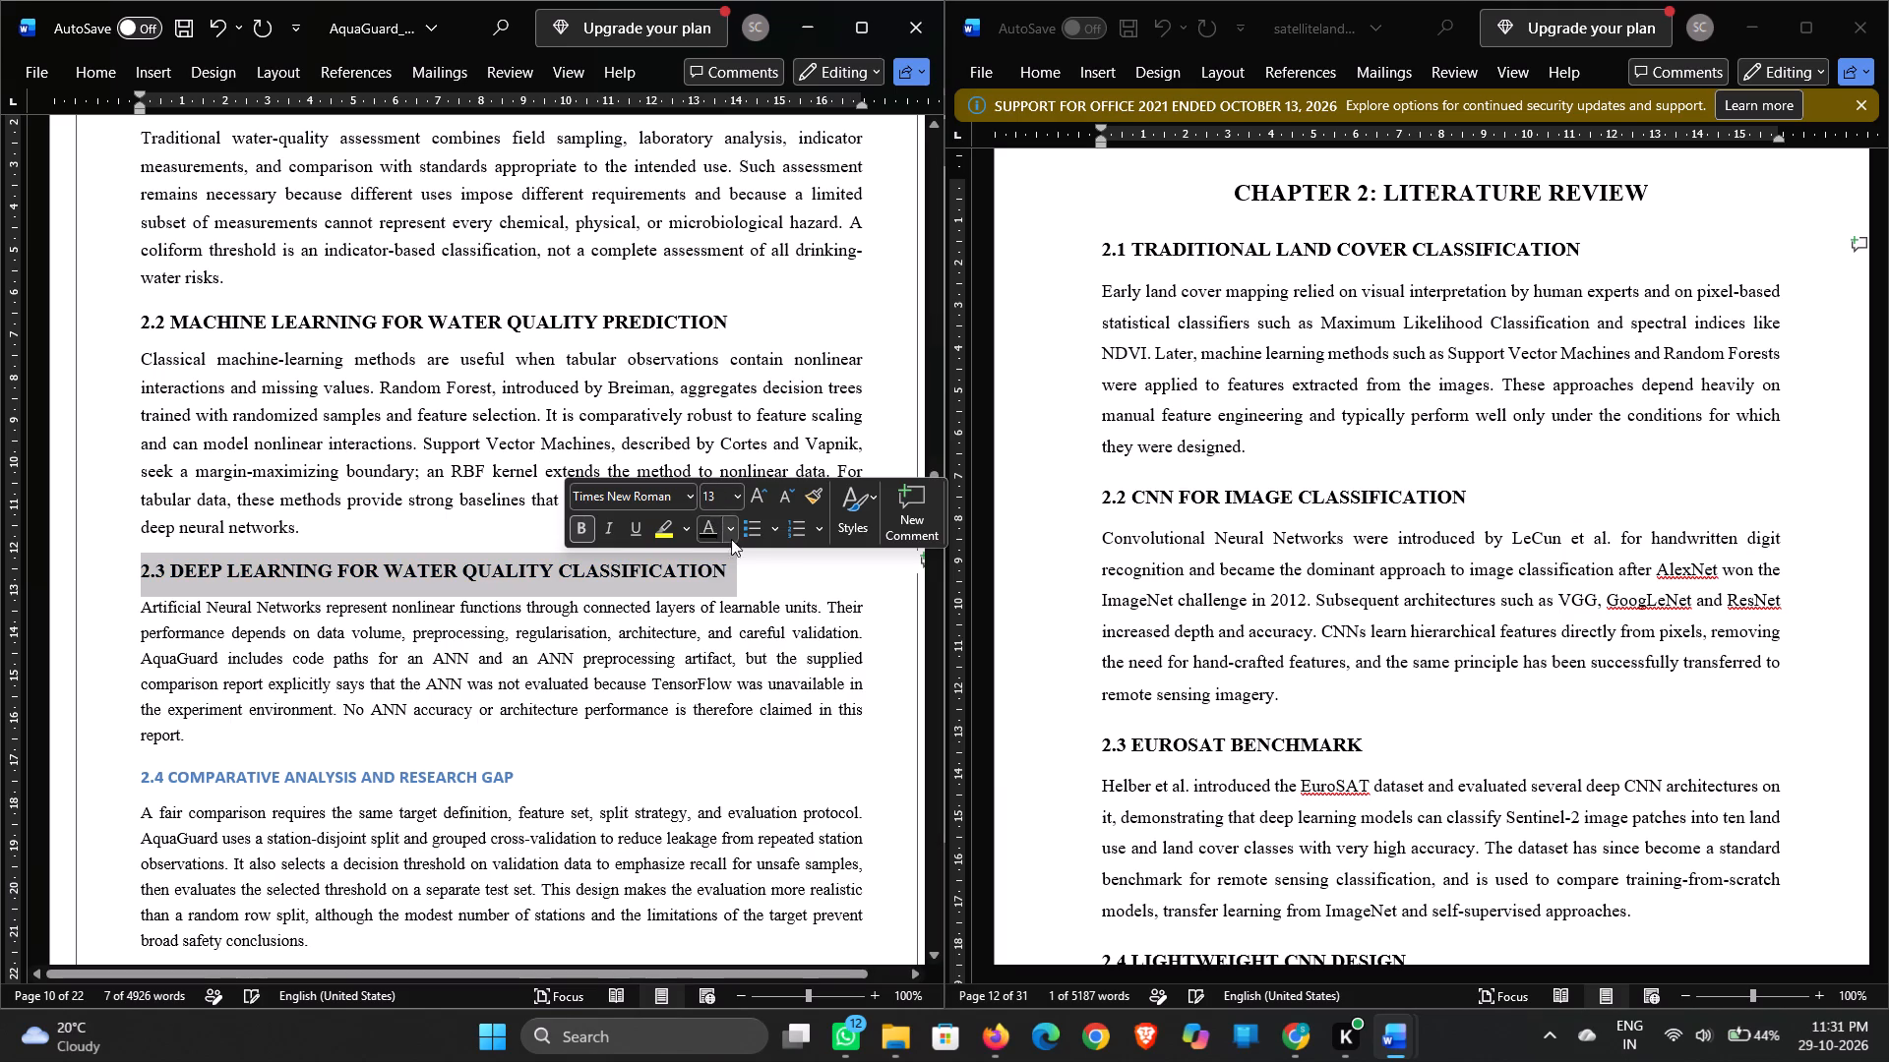
left_click(748, 570)
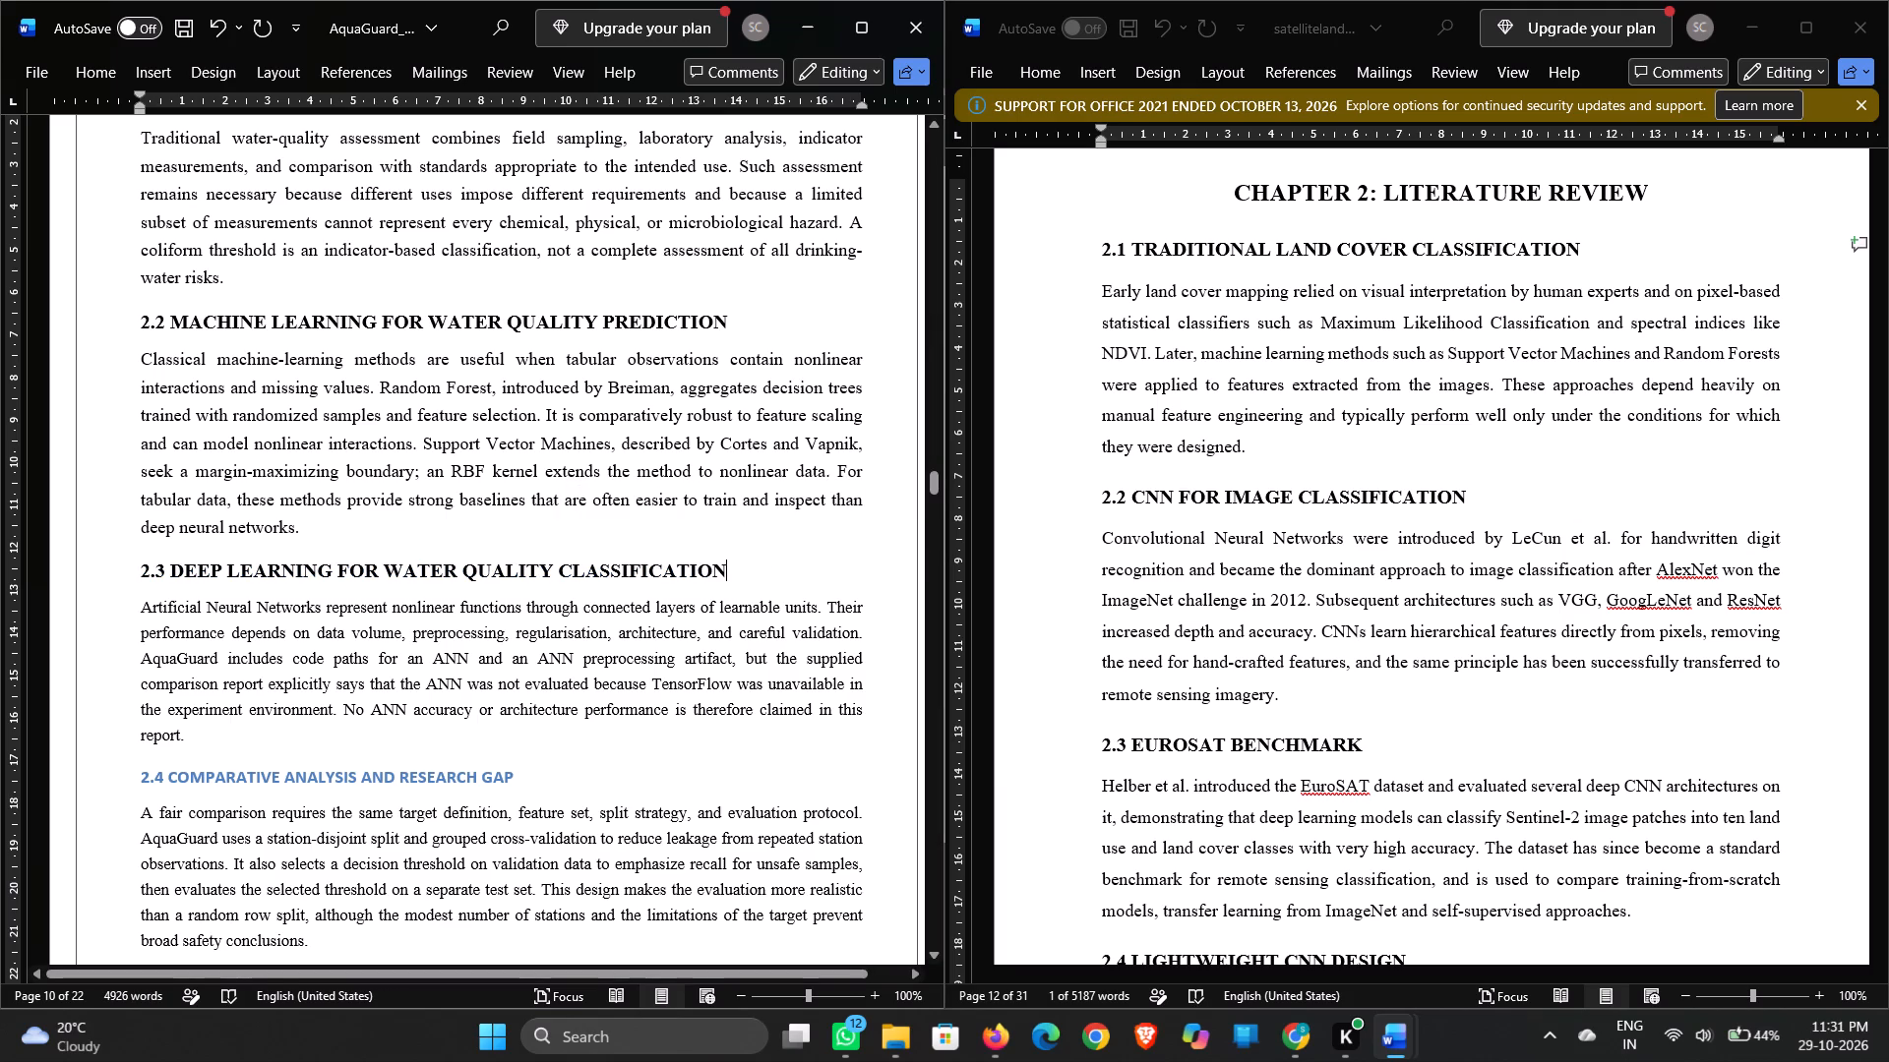
Set the AquaGuard paragraph under 2.3 DEEP LEARNING FOR WATER QUALITY CLASSIFICATION to 12 pt.
left_click_drag(140, 603, 182, 730)
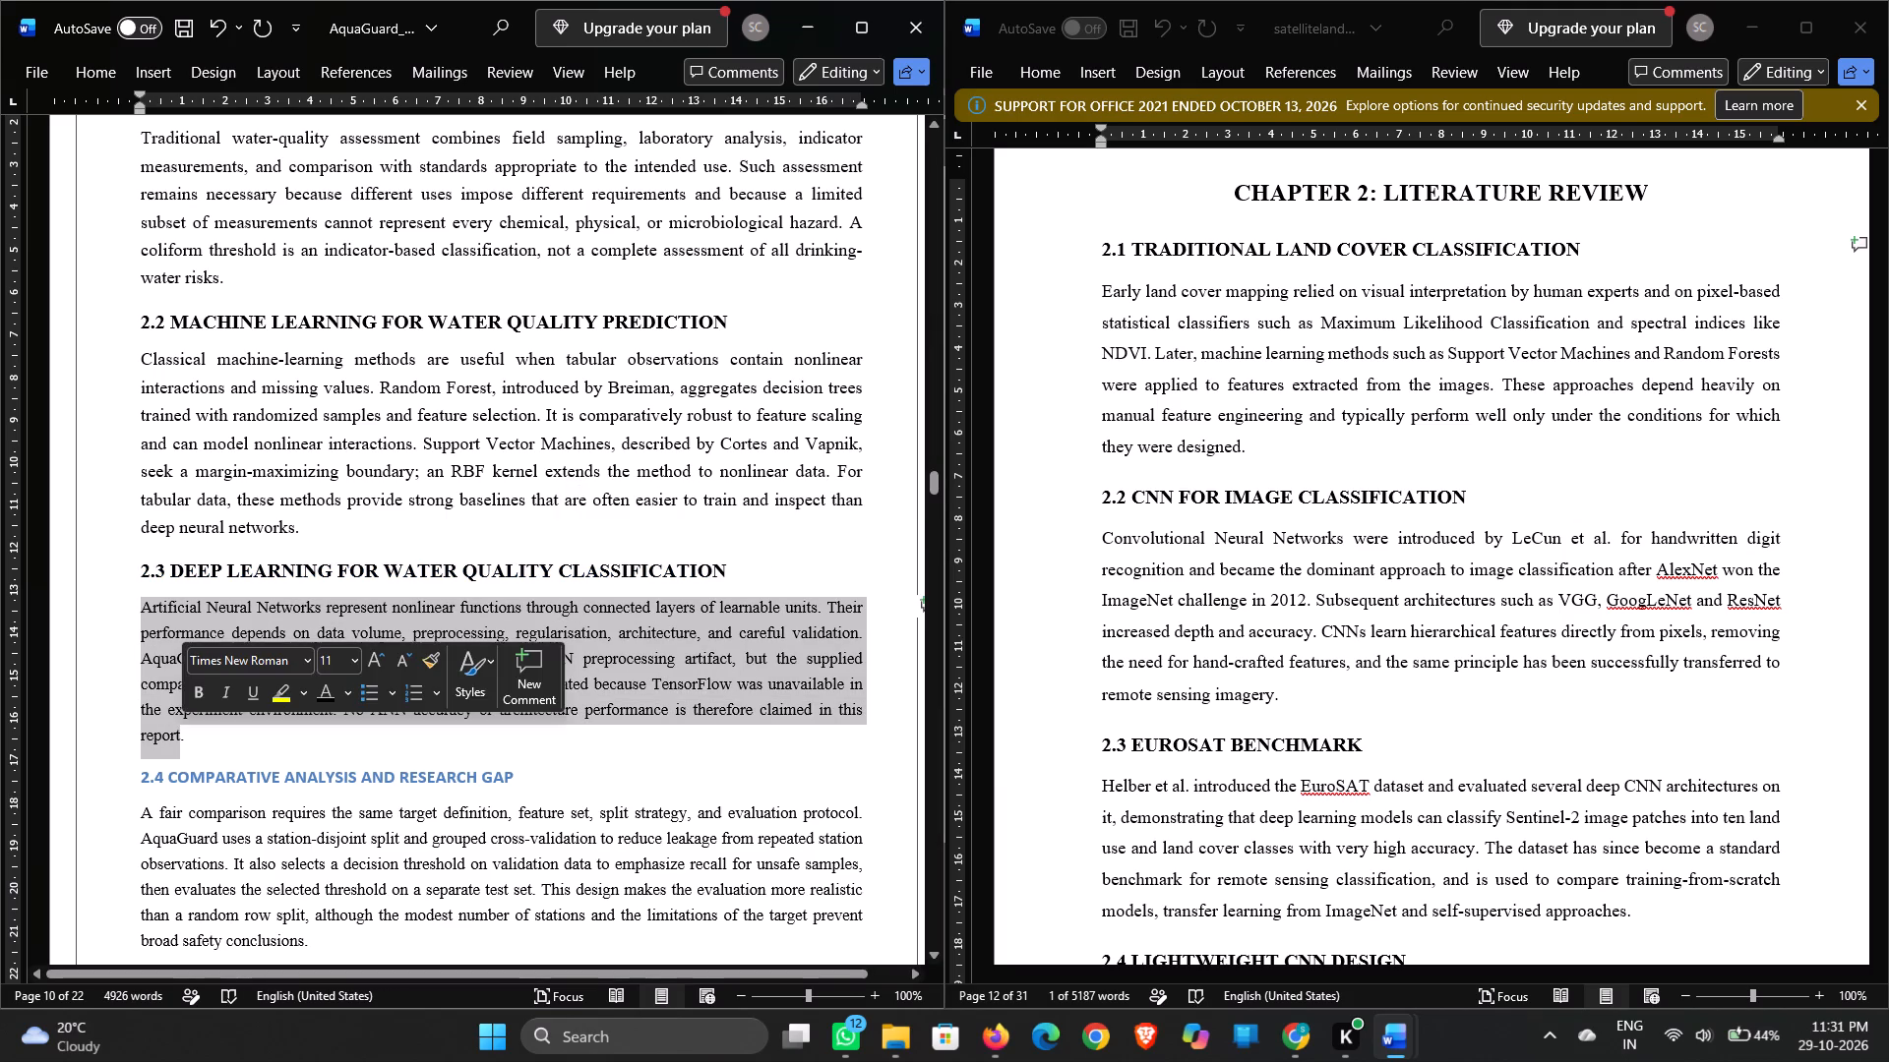
left_click(326, 666)
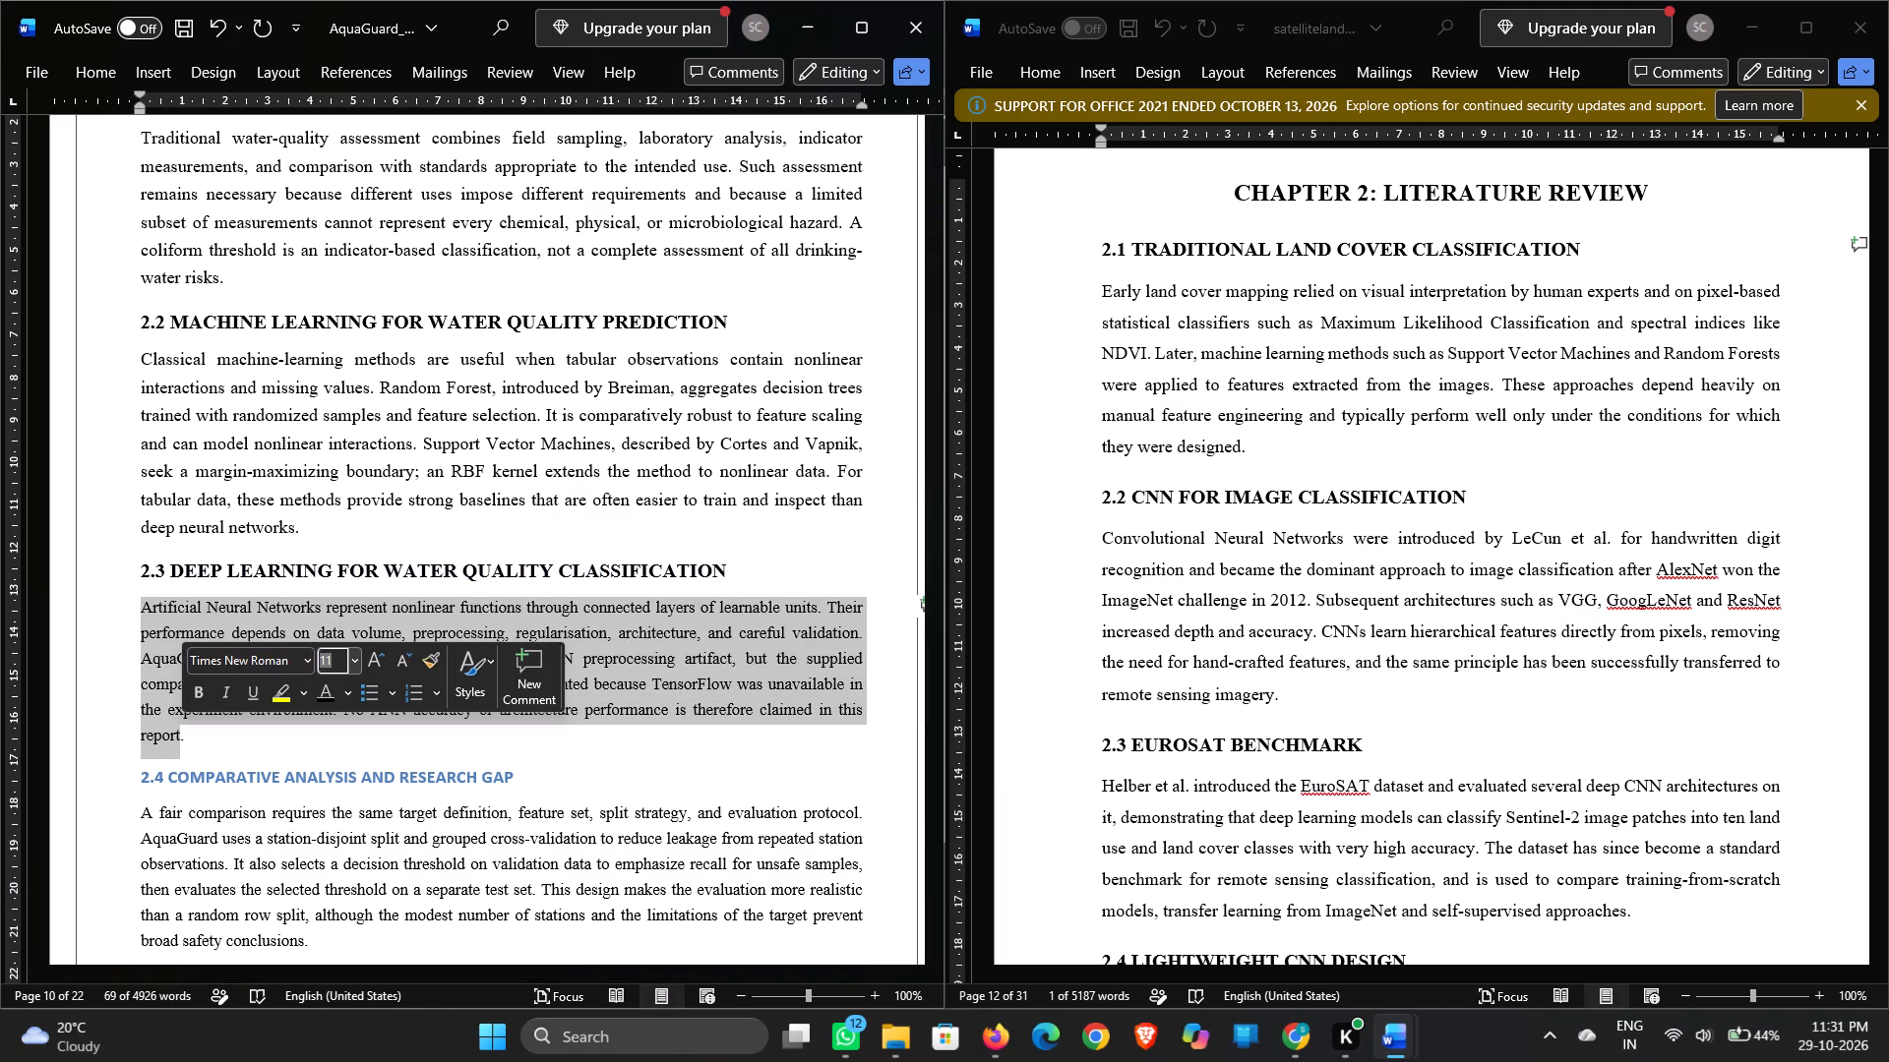
type("12")
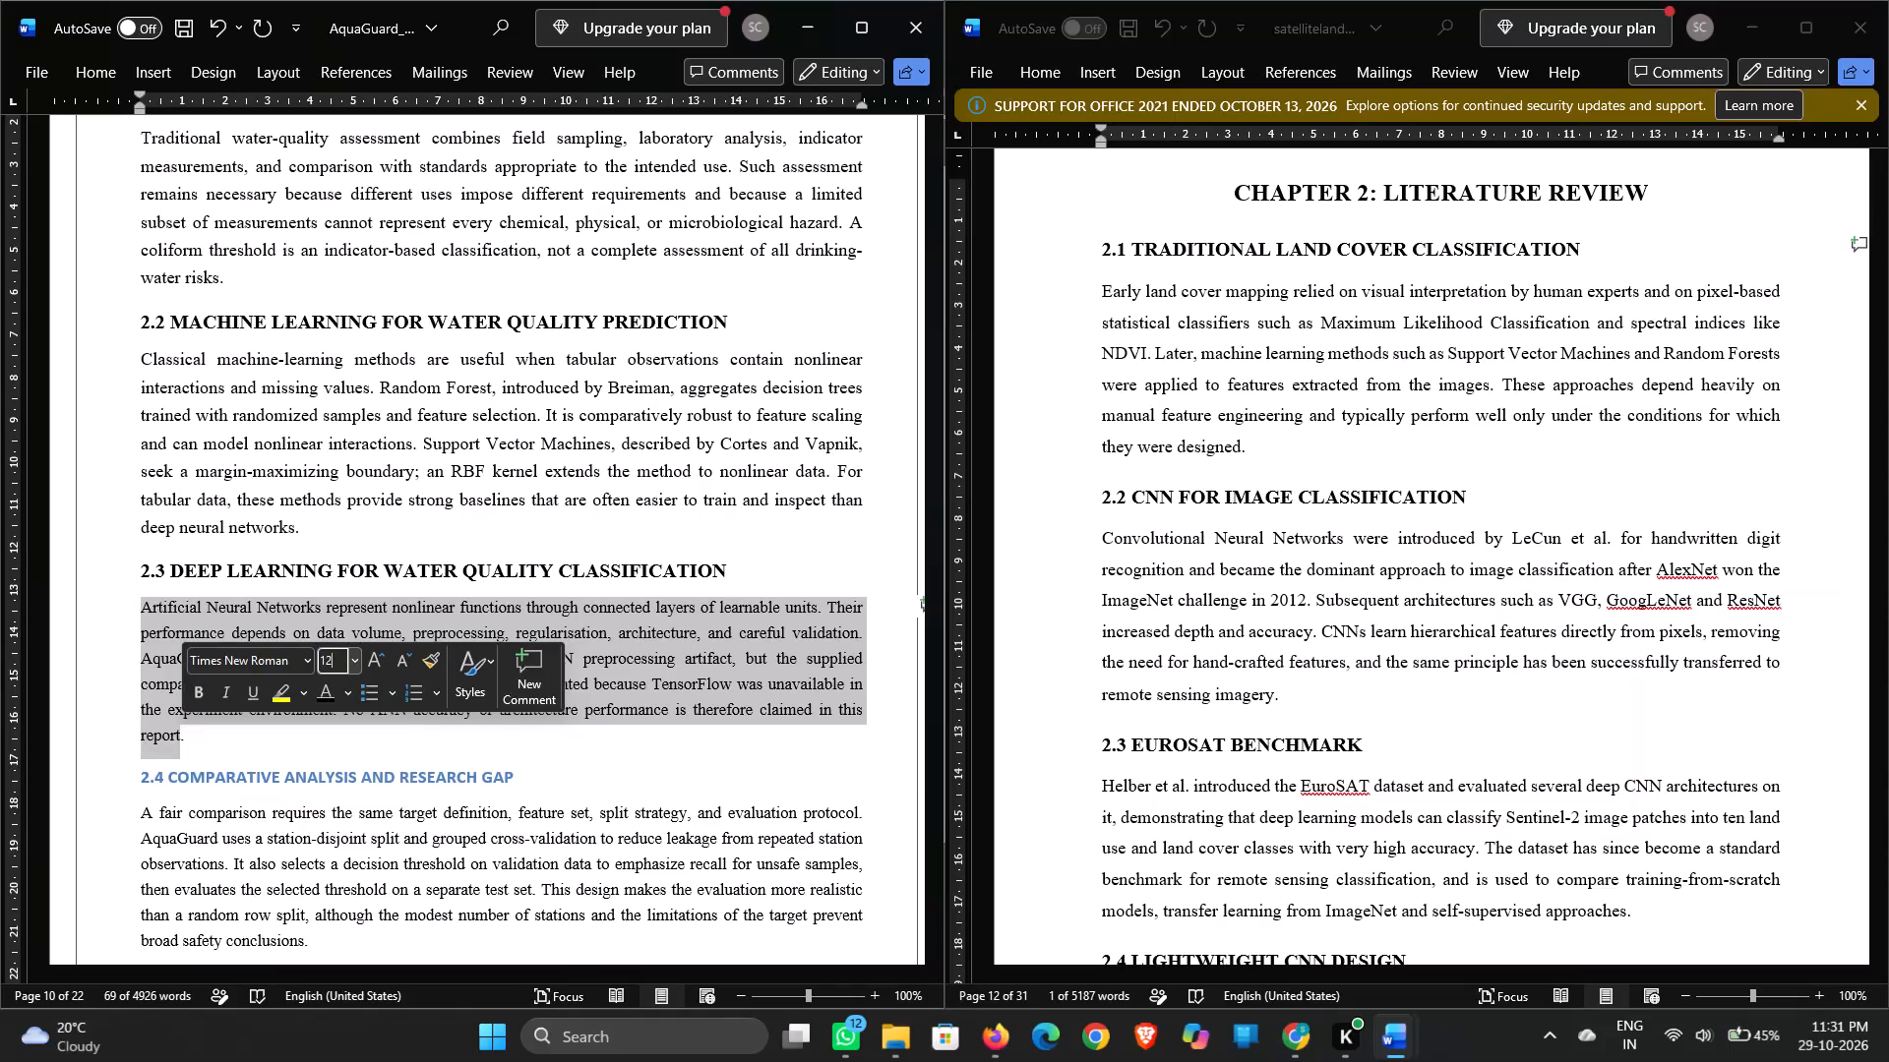
key("BackSpace")
key("3")
key("Return")
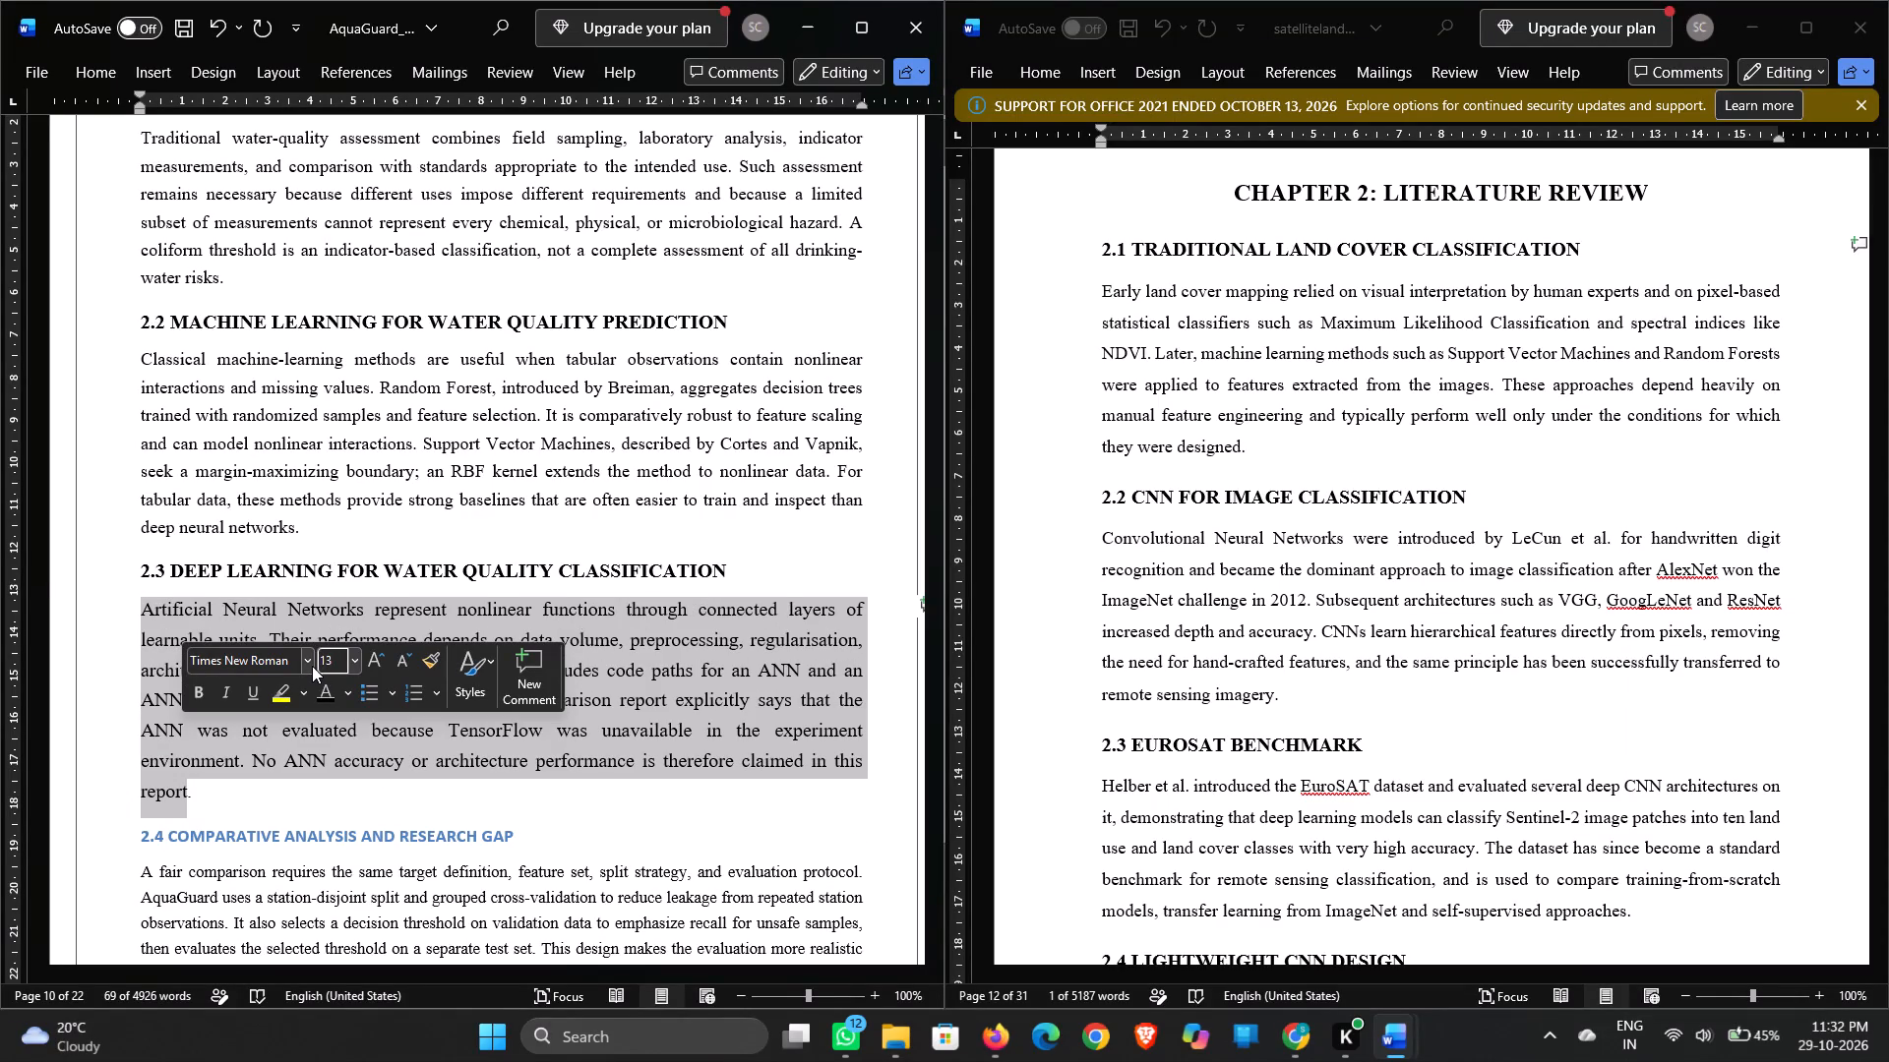
left_click(339, 661)
key("BackSpace")
key("2")
key("Return")
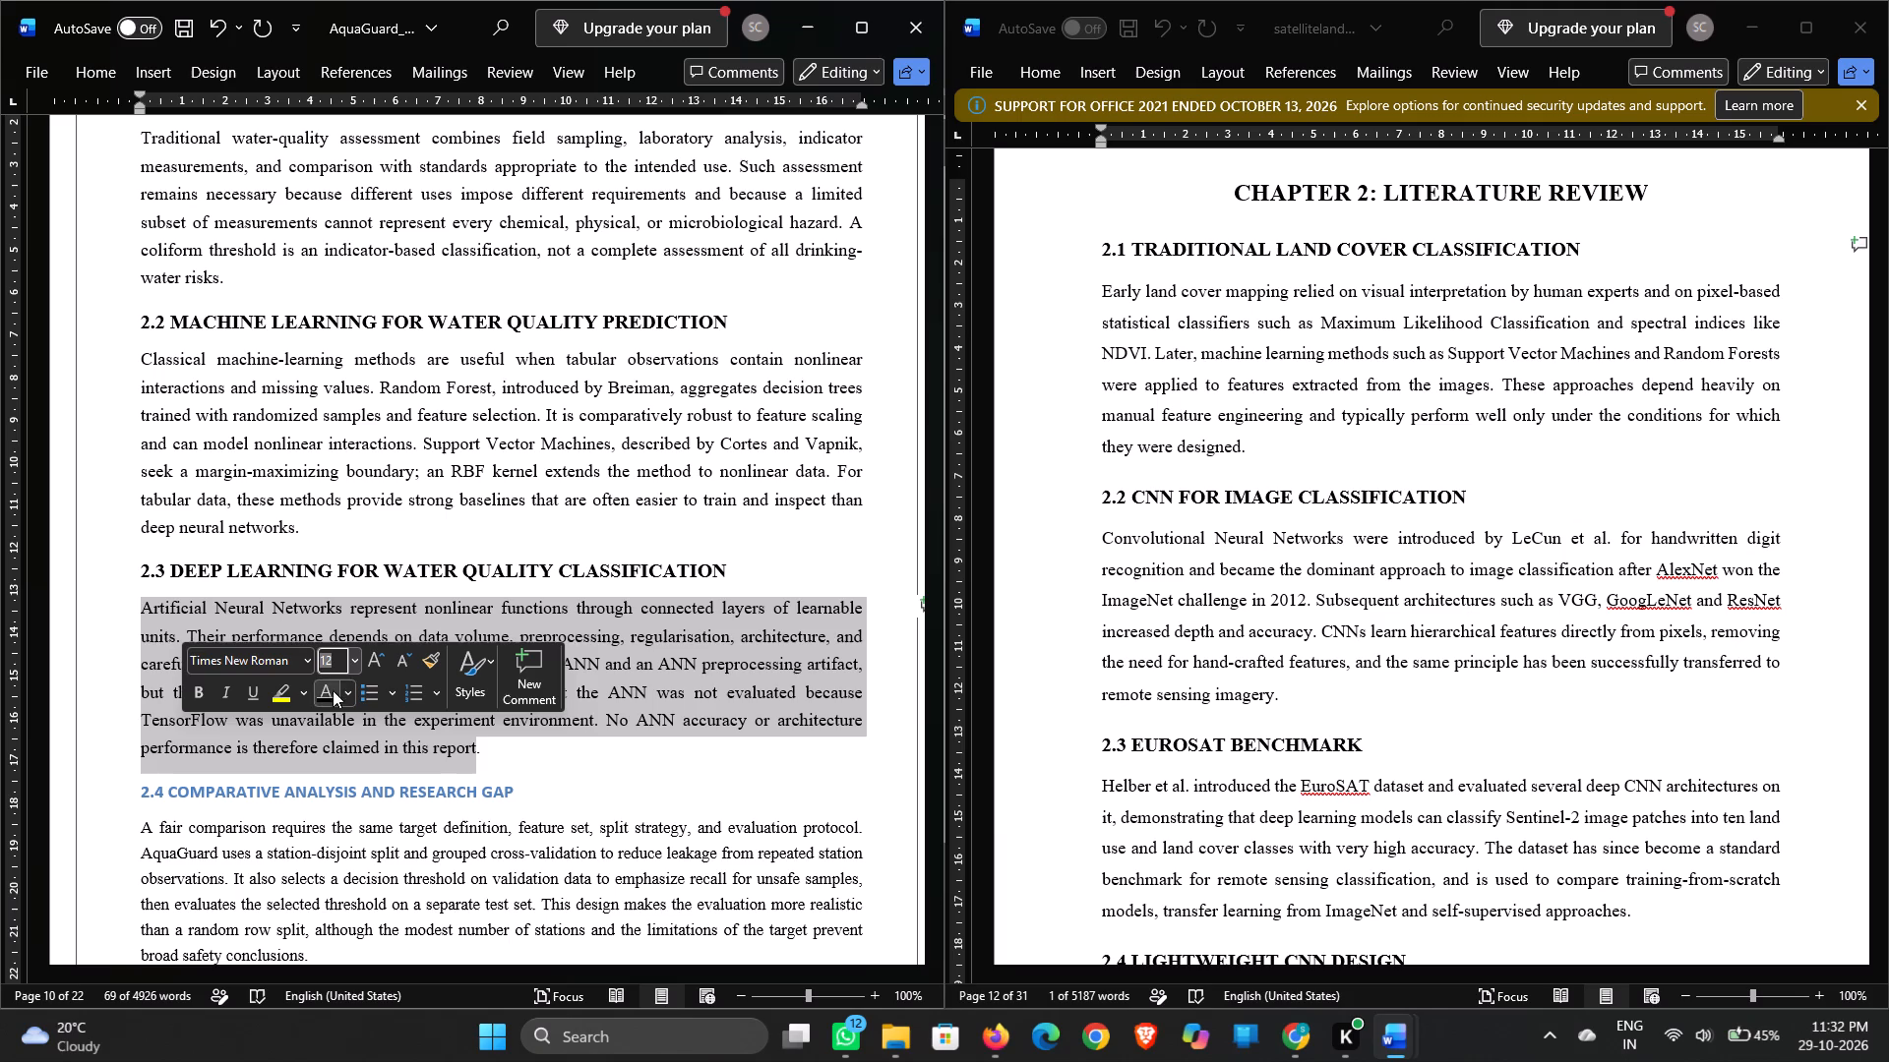
Format the AquaGuard 2.4 COMPARATIVE ANALYSIS AND RESEARCH GAP heading as Times New Roman, 13 pt, black.
left_click(529, 791)
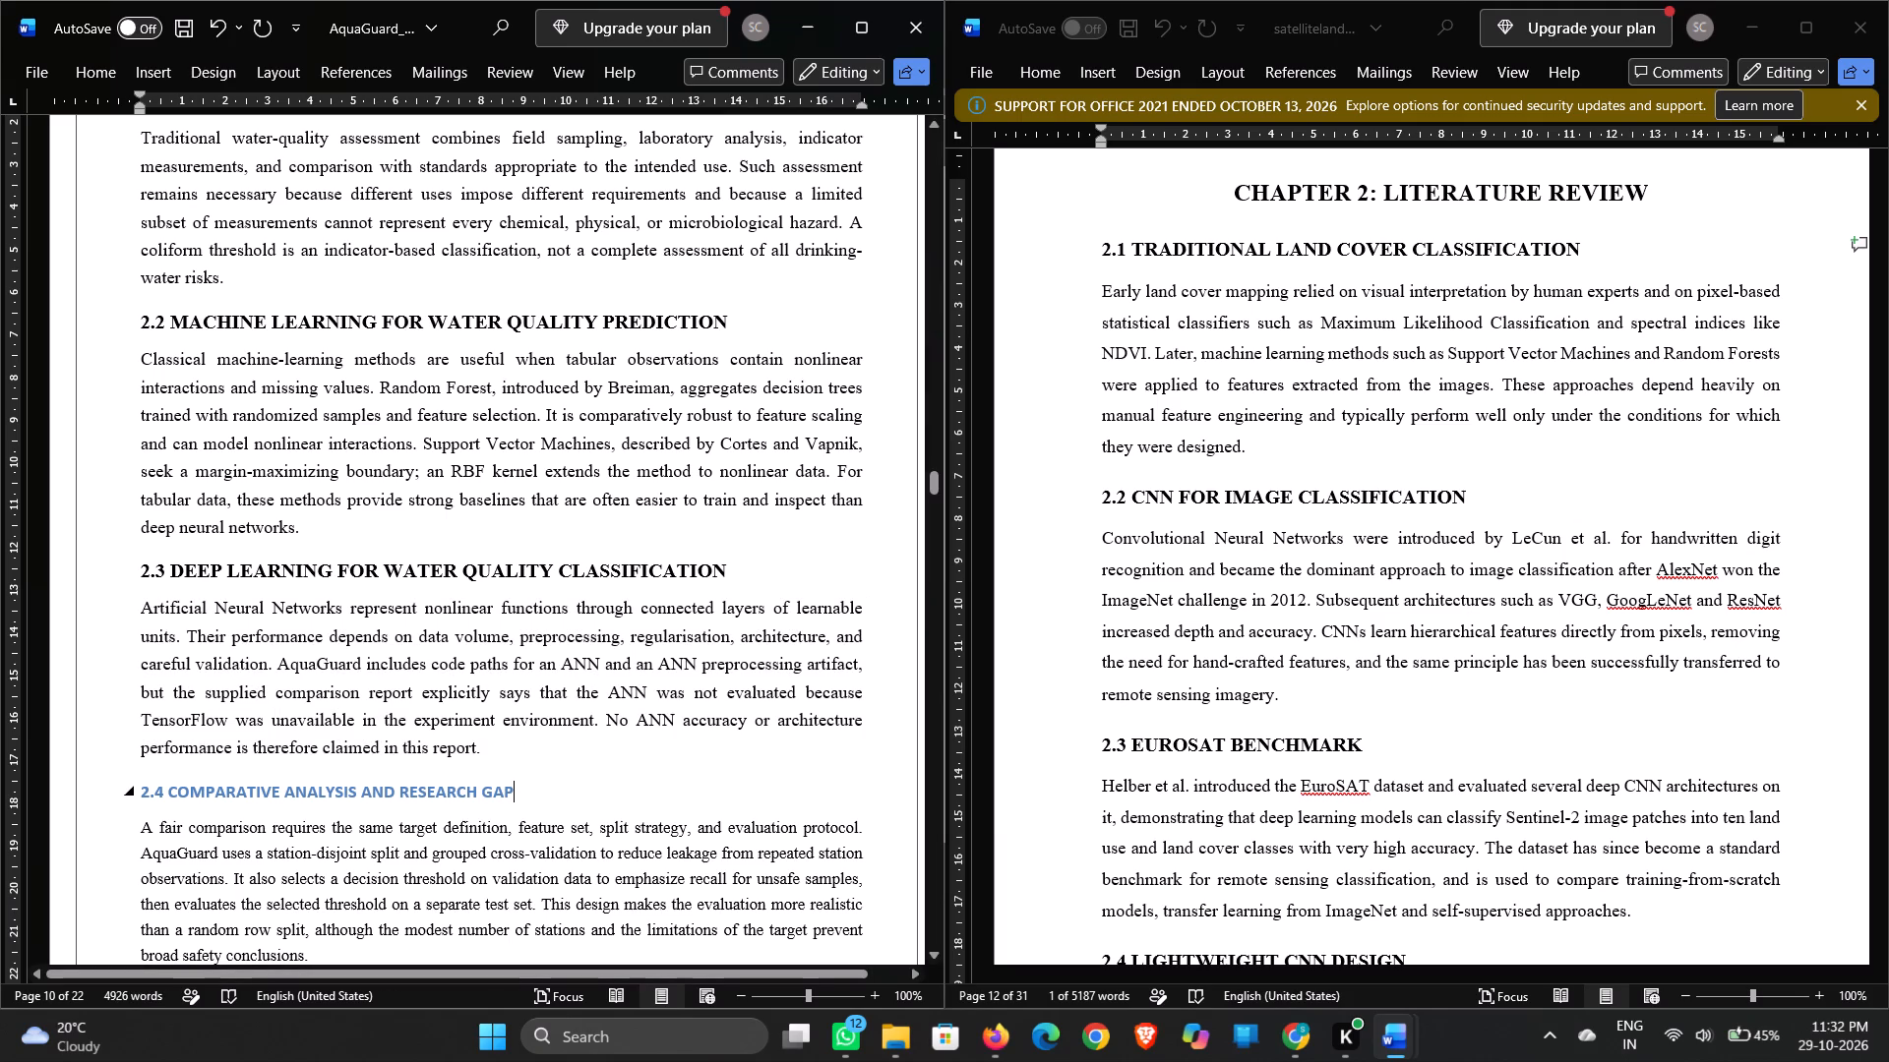
scroll(618, 733, "down", 1)
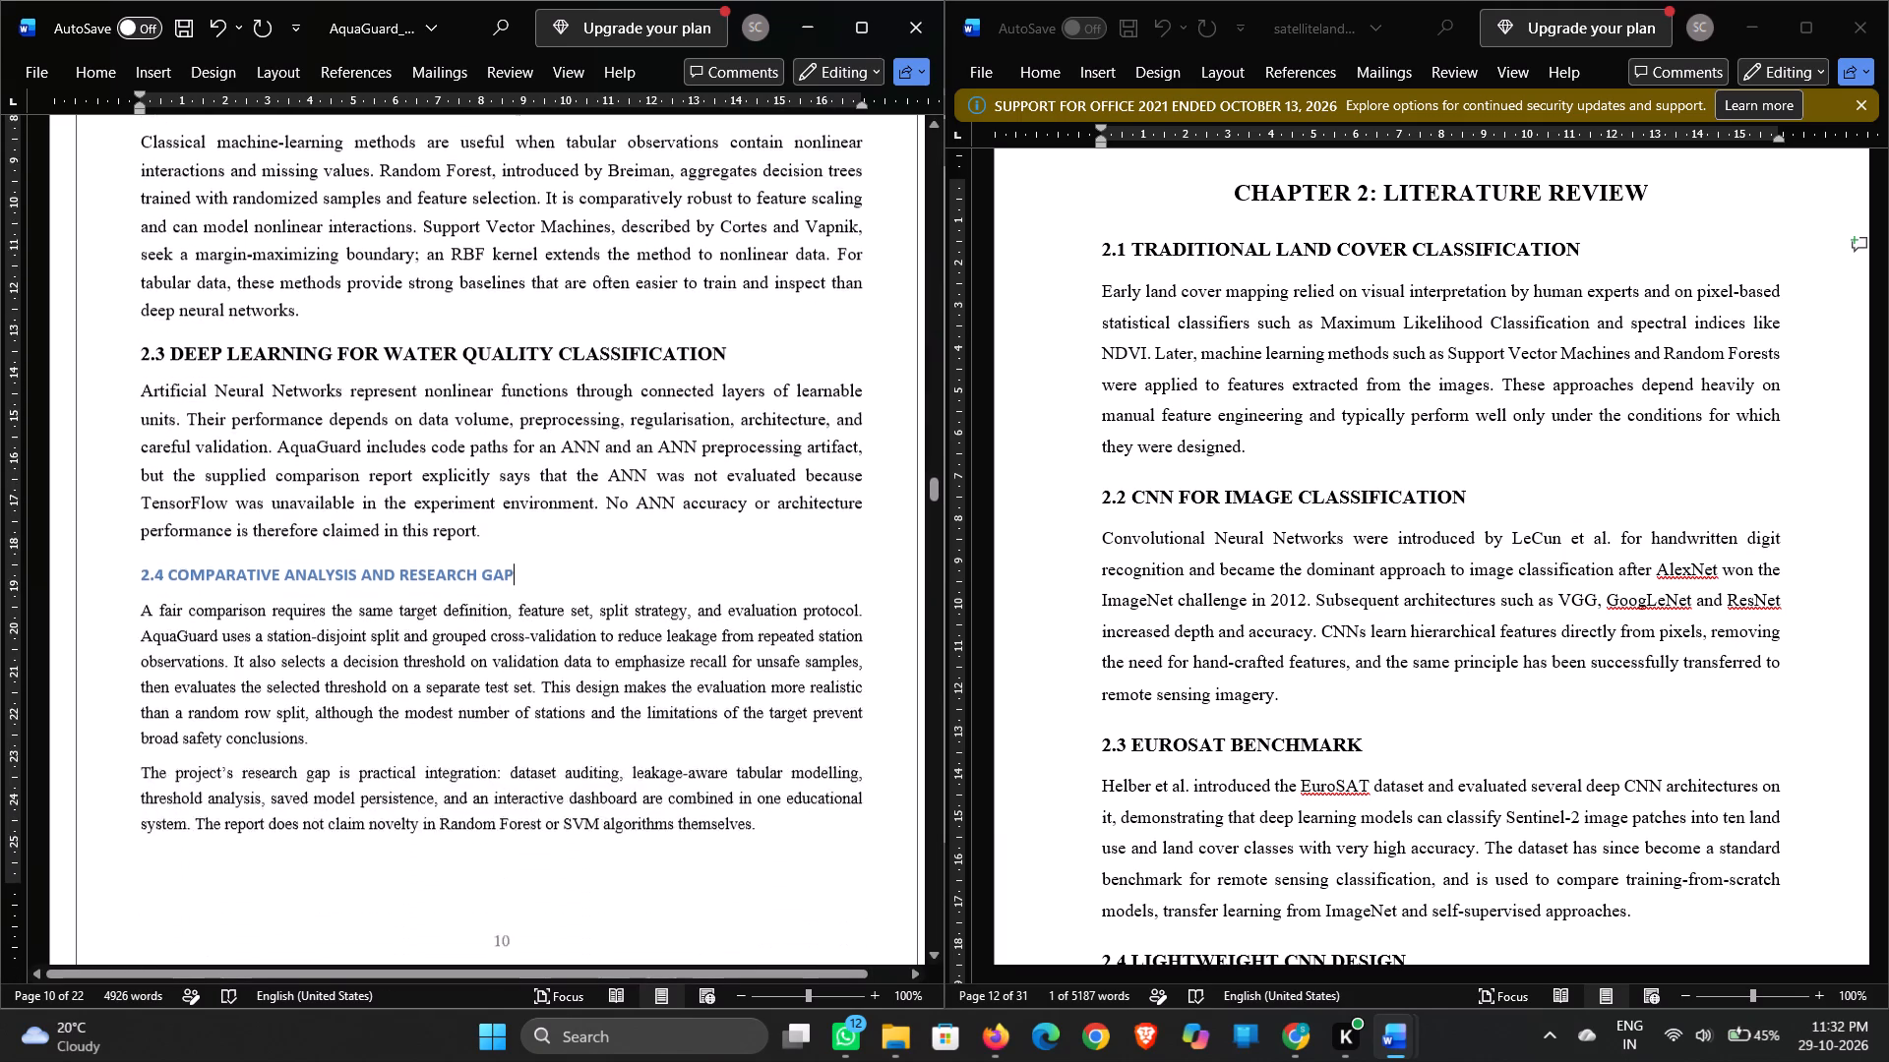
scroll(618, 733, "down", 1)
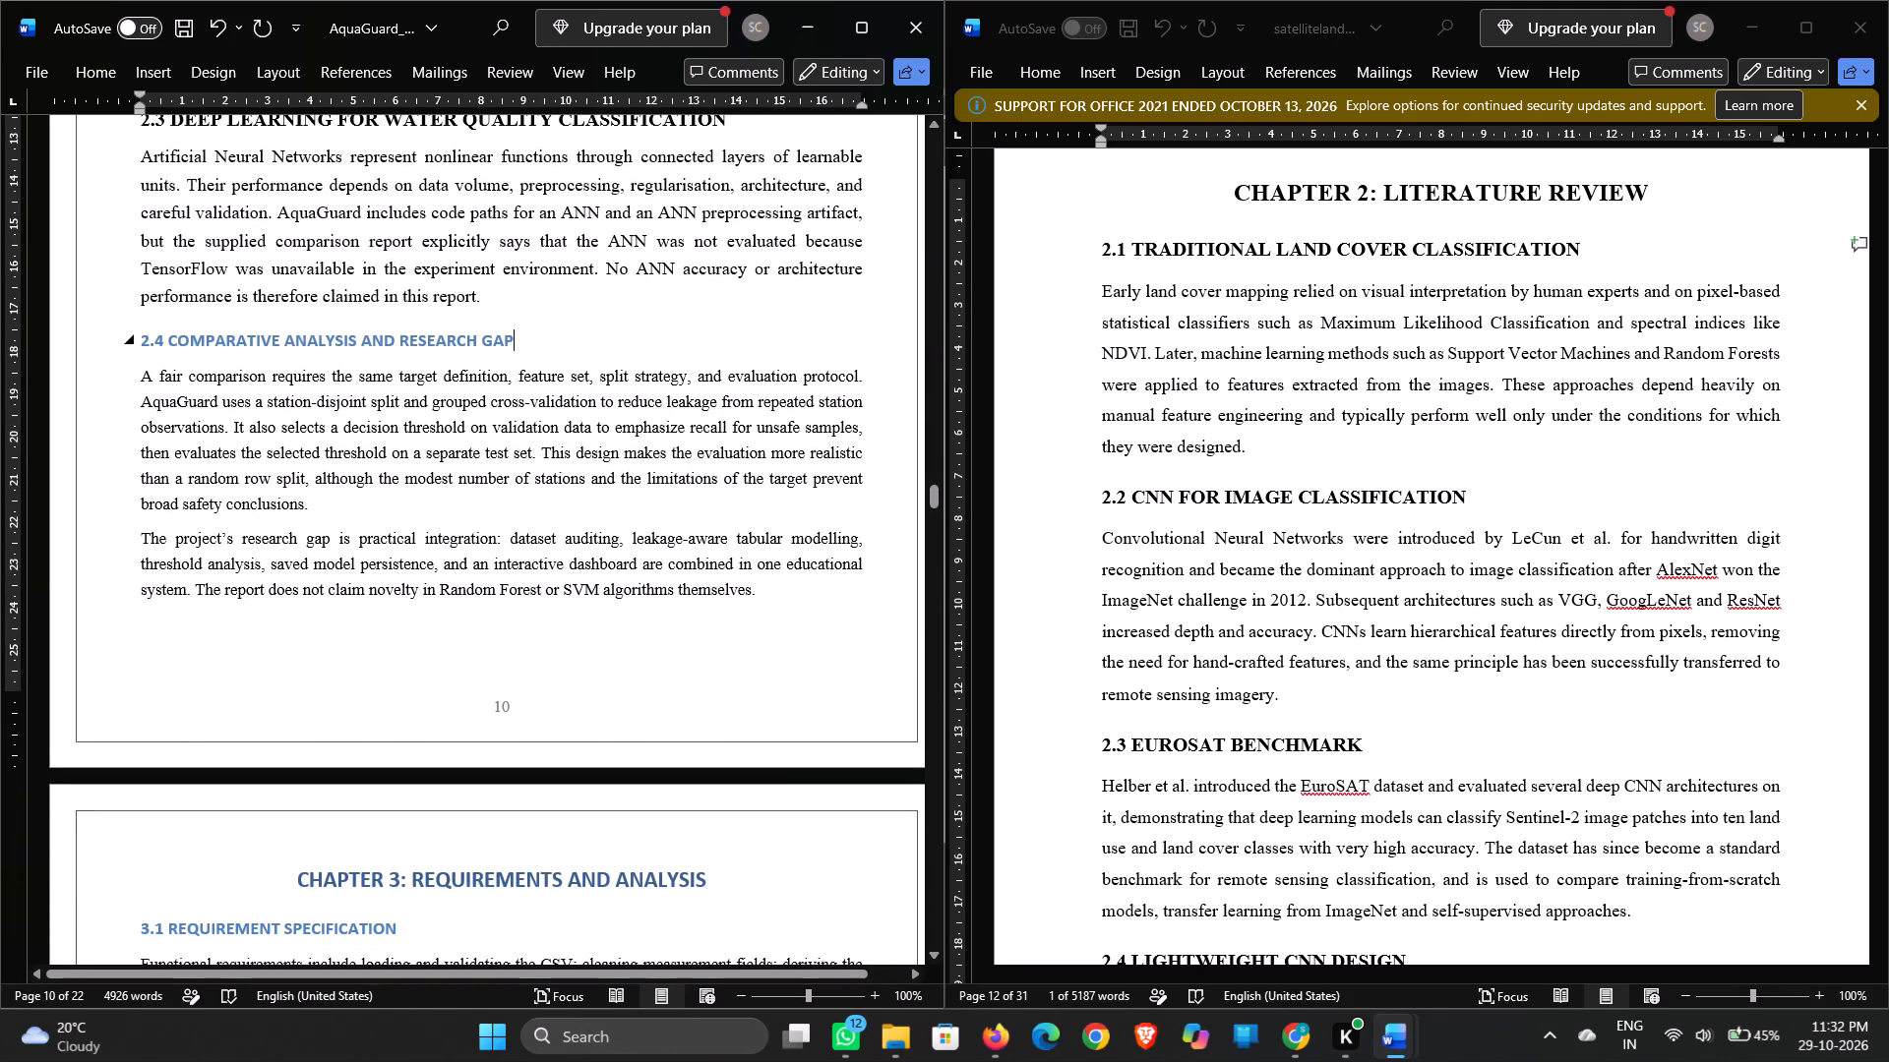
left_click_drag(518, 344, 134, 334)
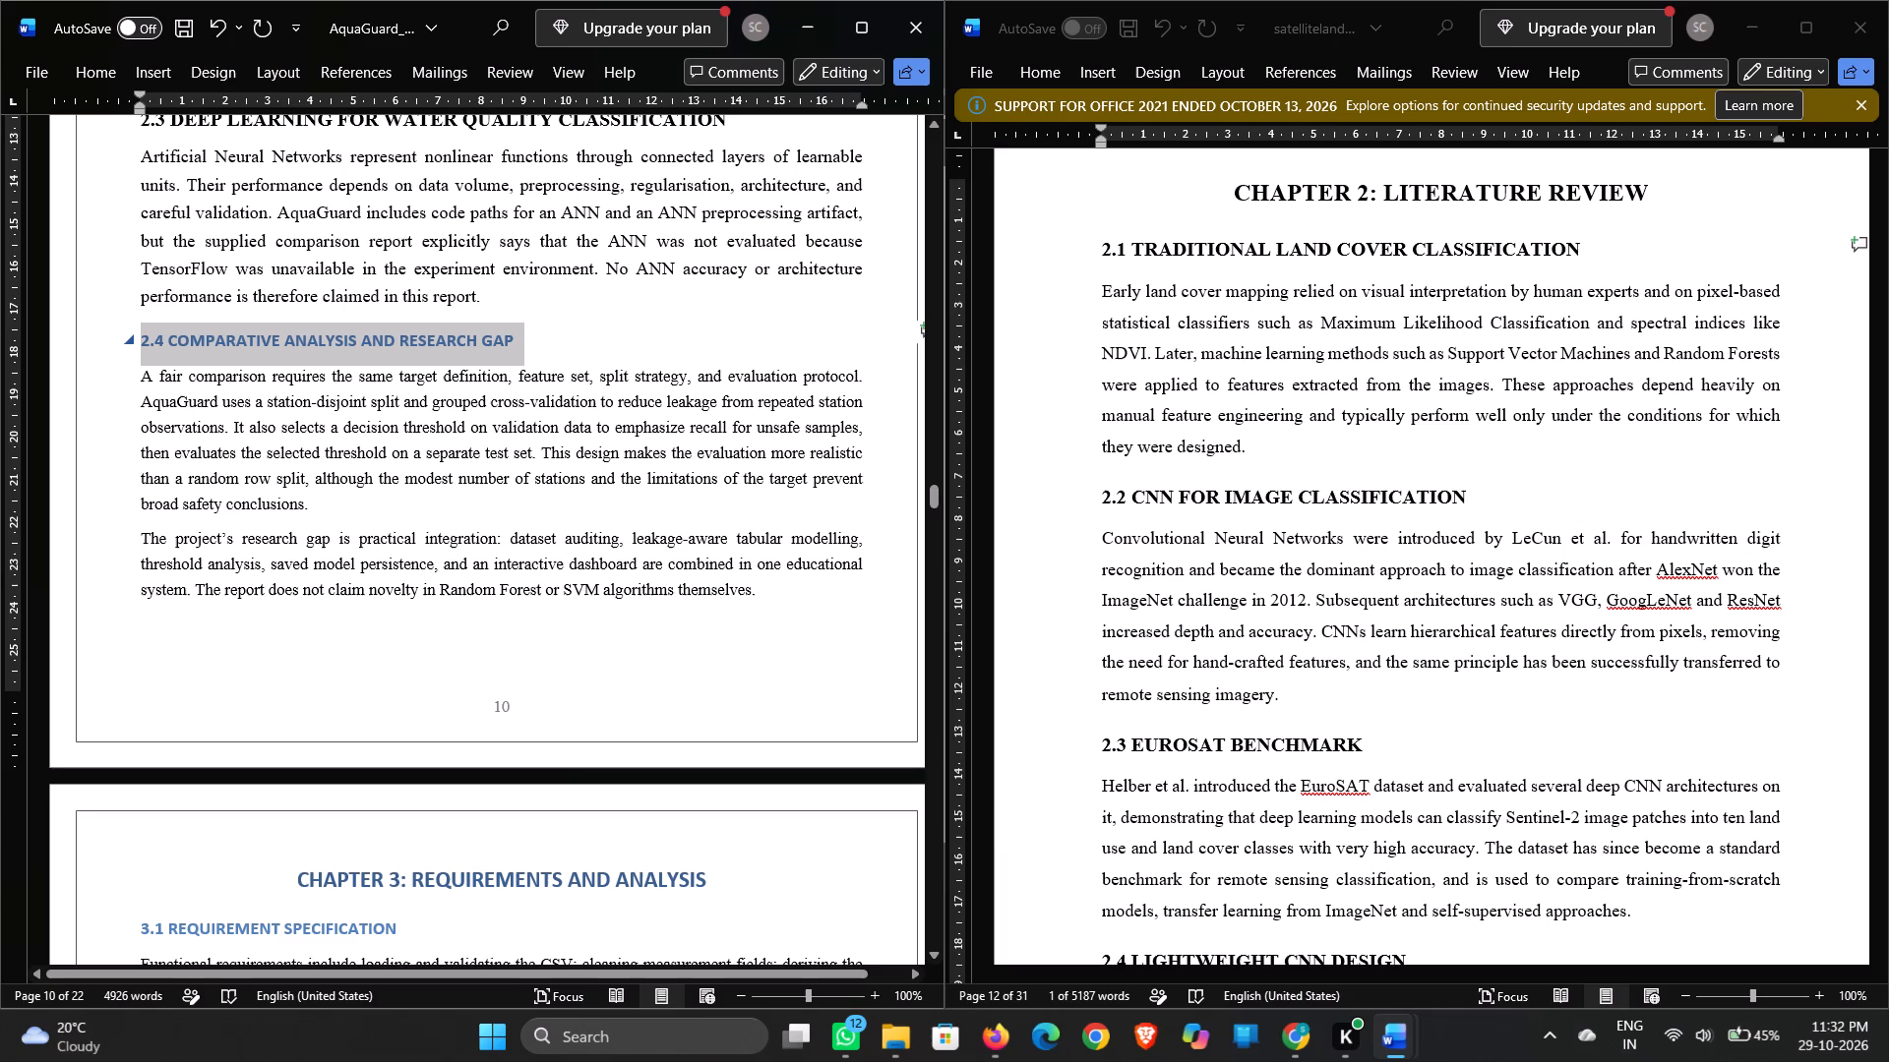
left_click_drag(134, 334, 137, 330)
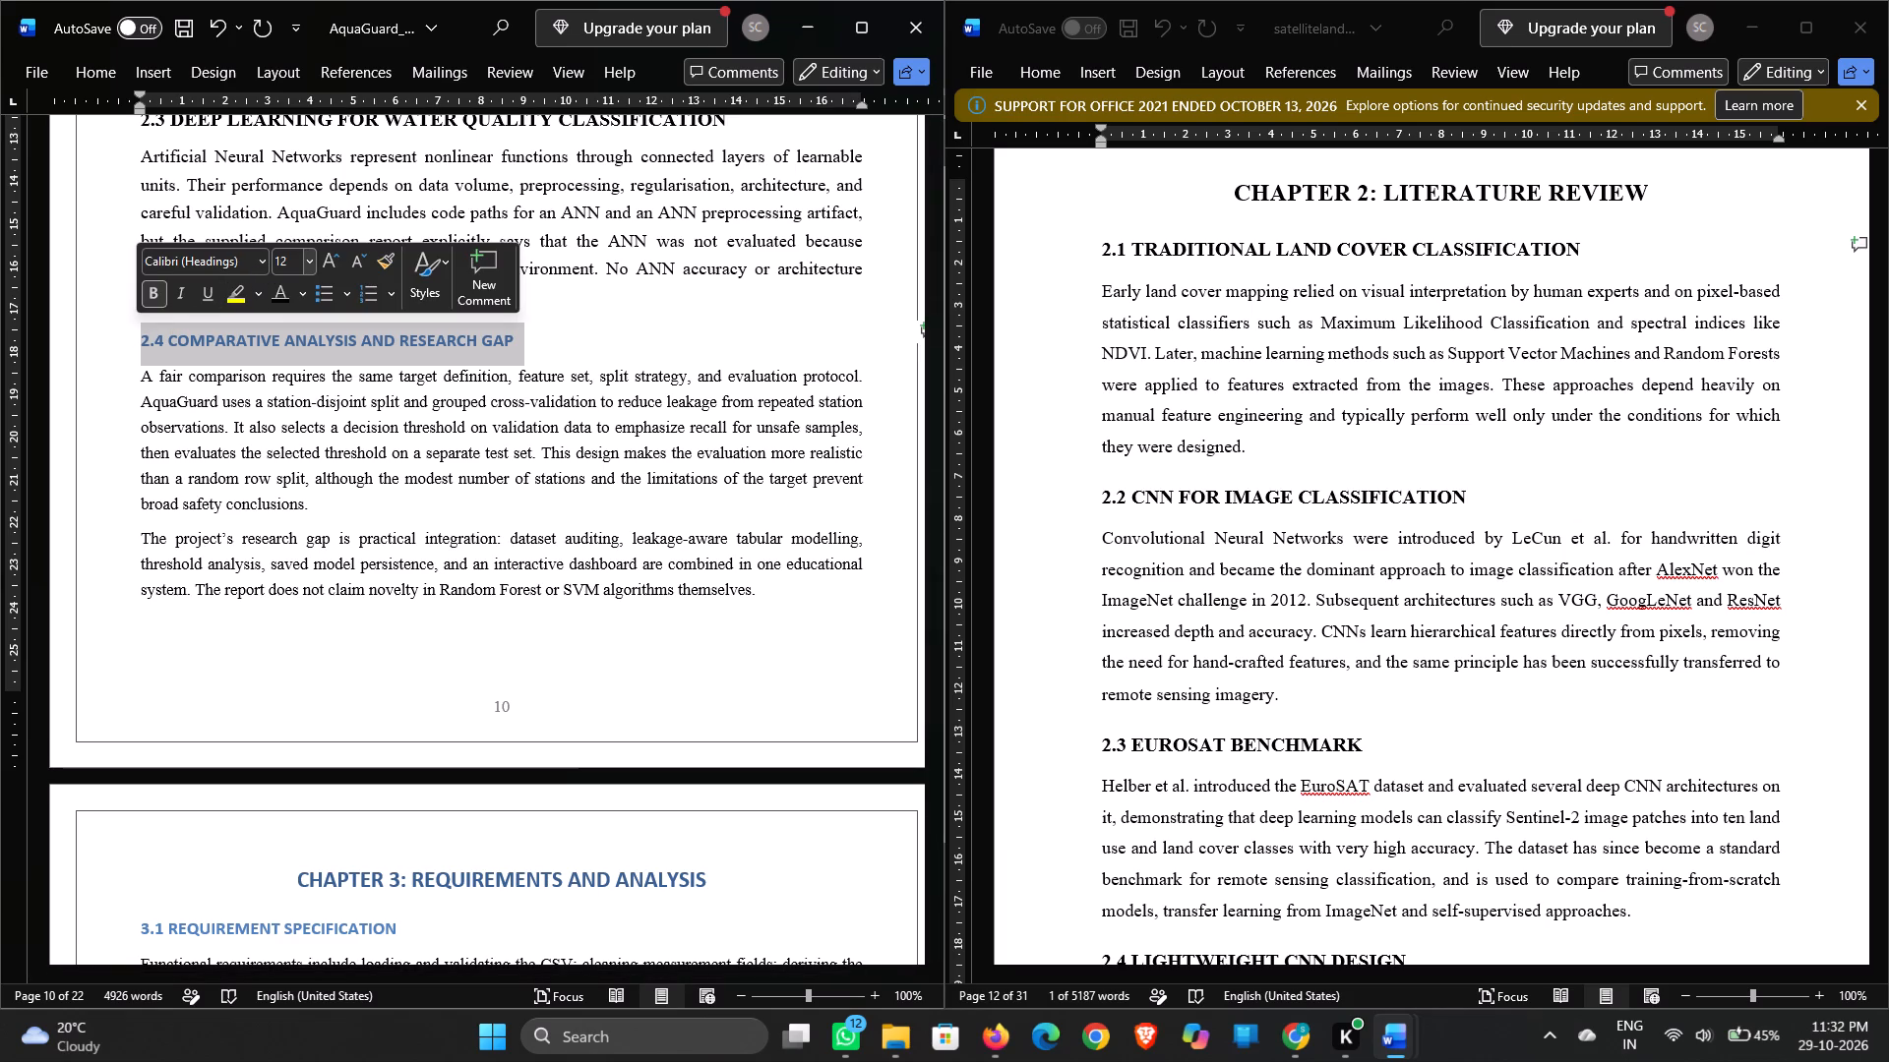
left_click(279, 265)
type("13")
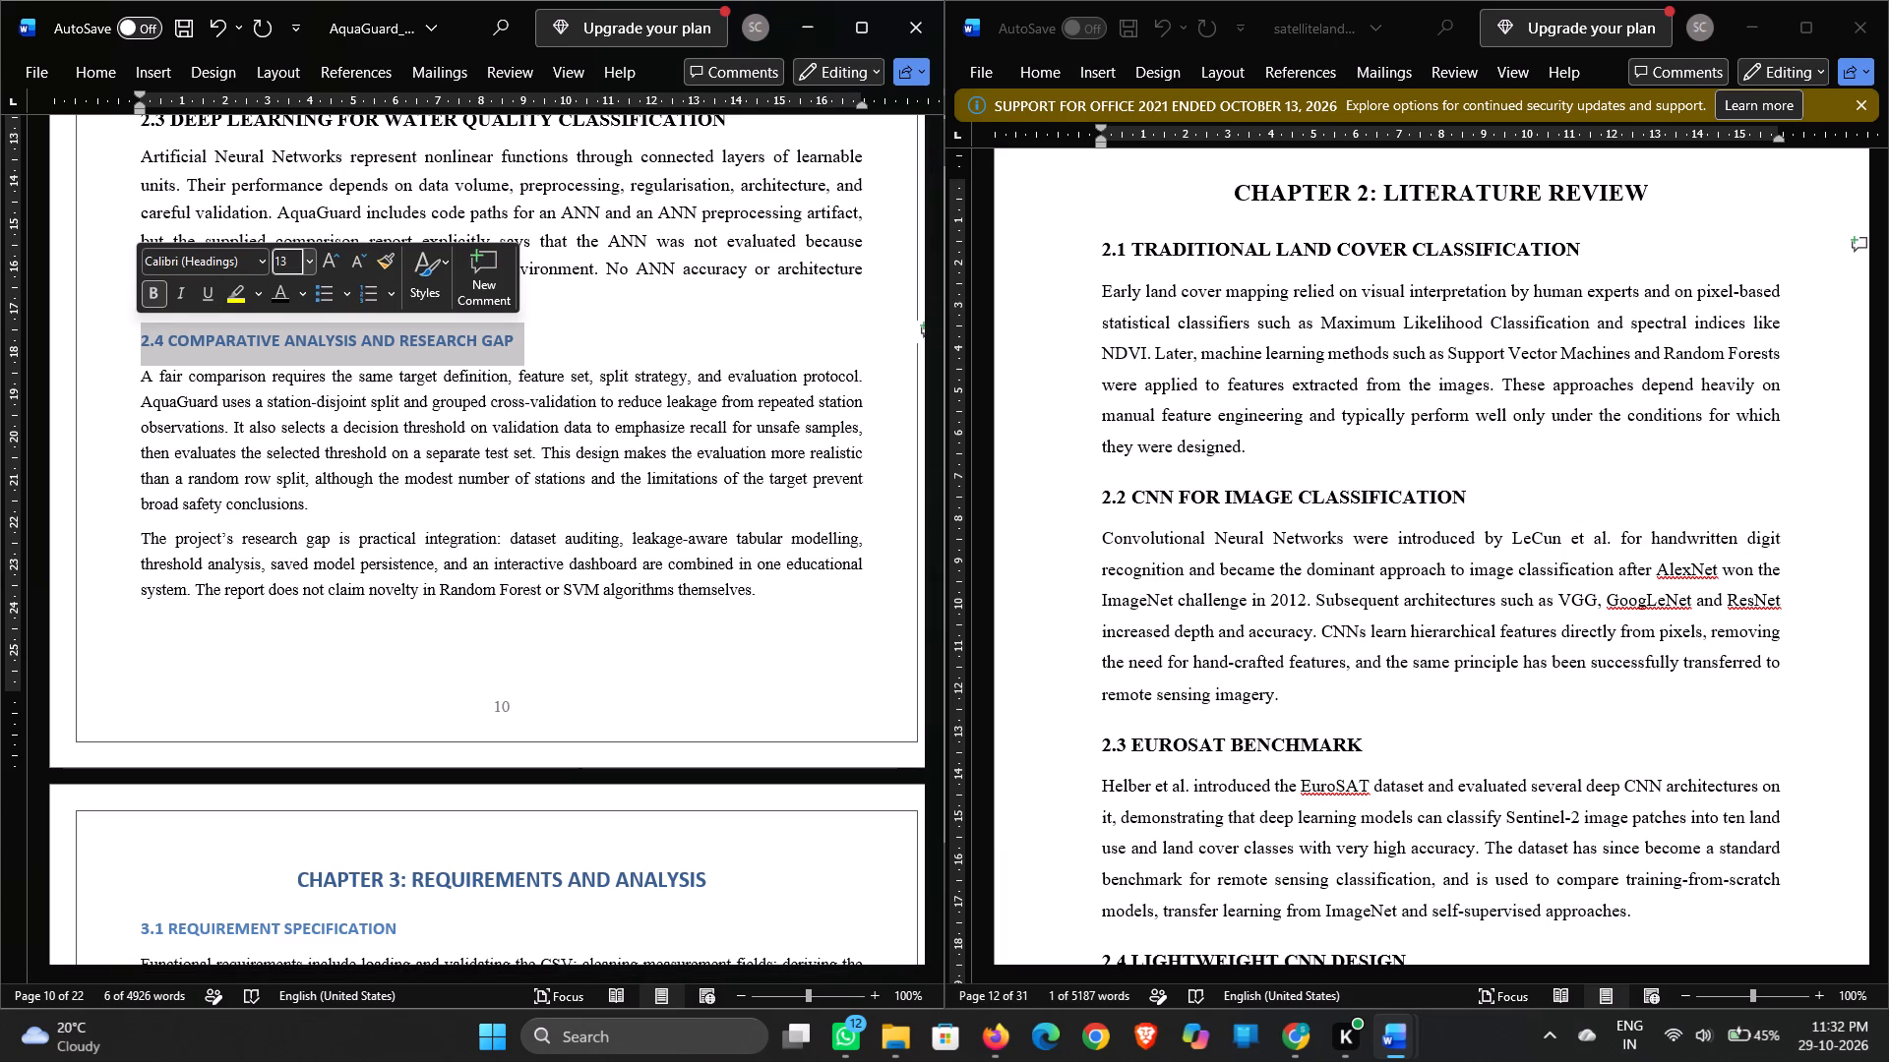
left_click(226, 254)
type("ti")
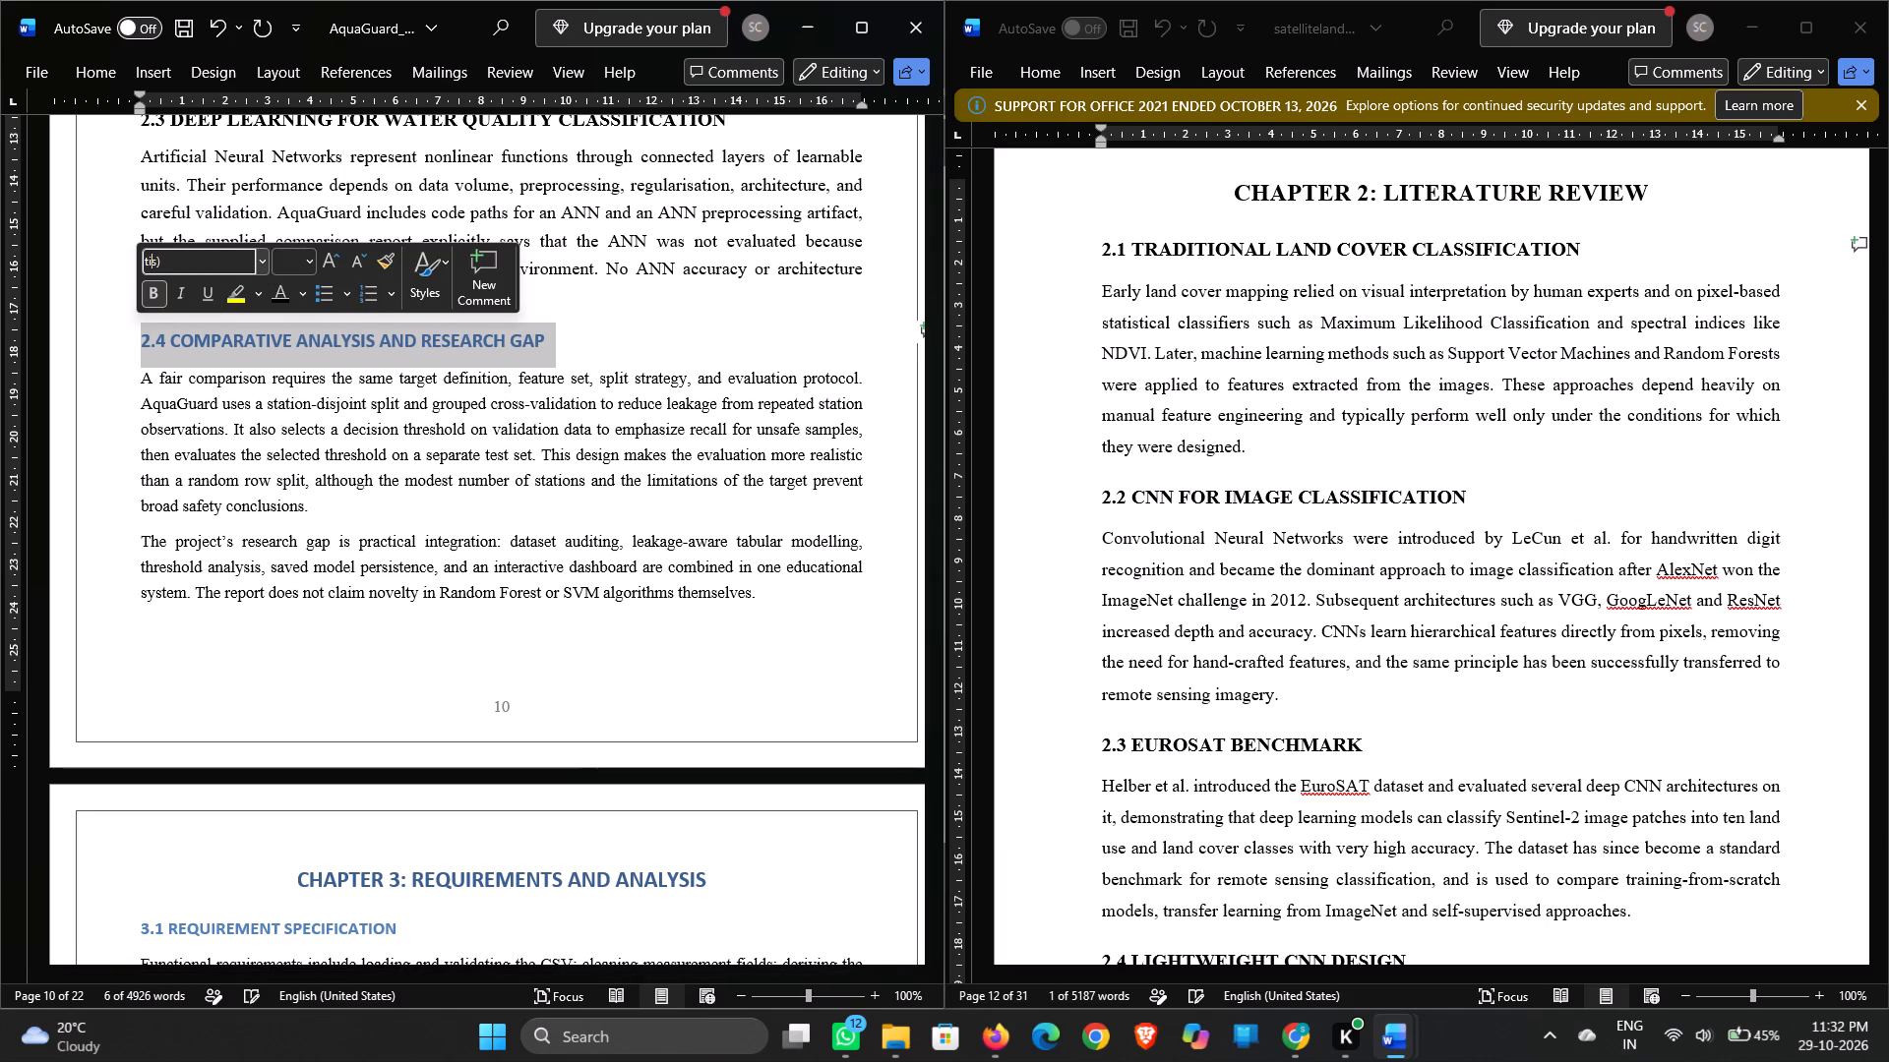
key("BackSpace")
key("BackSpace")
key("Right")
key("Right")
key("BackSpace")
key("BackSpace")
key("BackSpace")
type("ti")
key("Return")
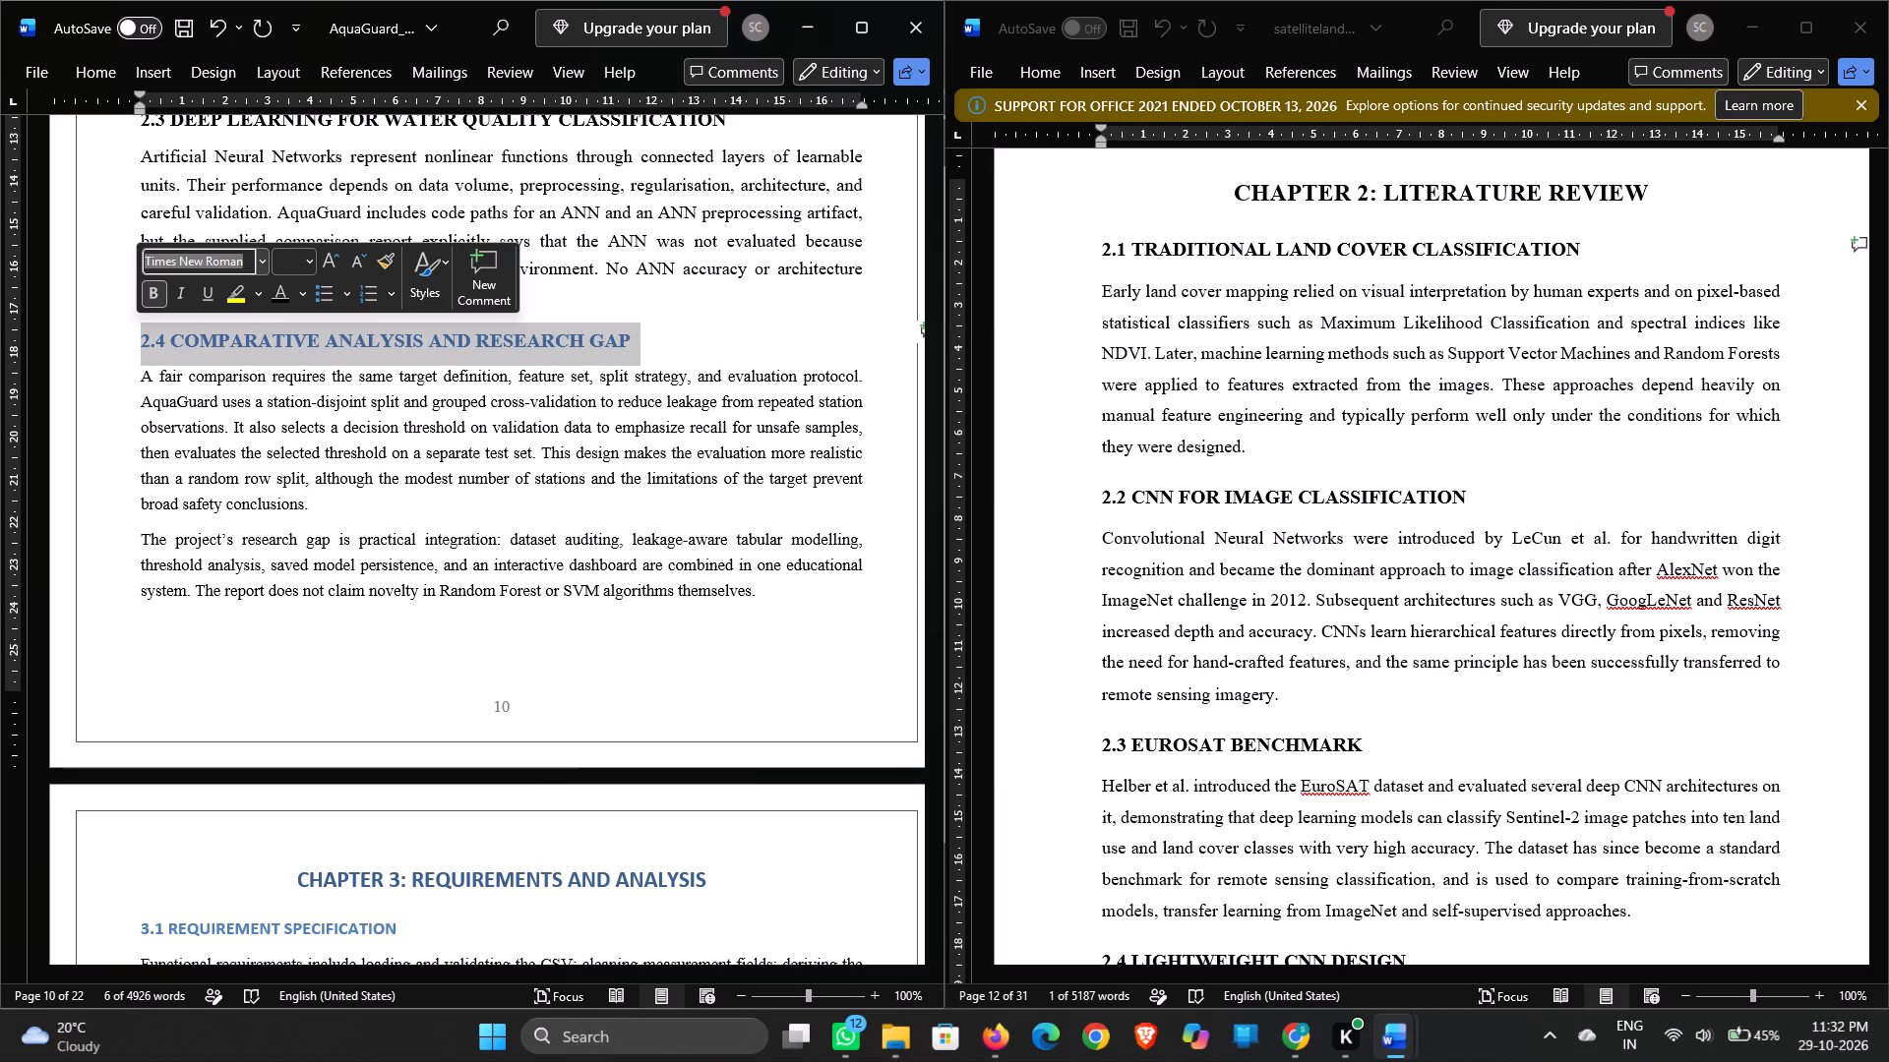
left_click(274, 291)
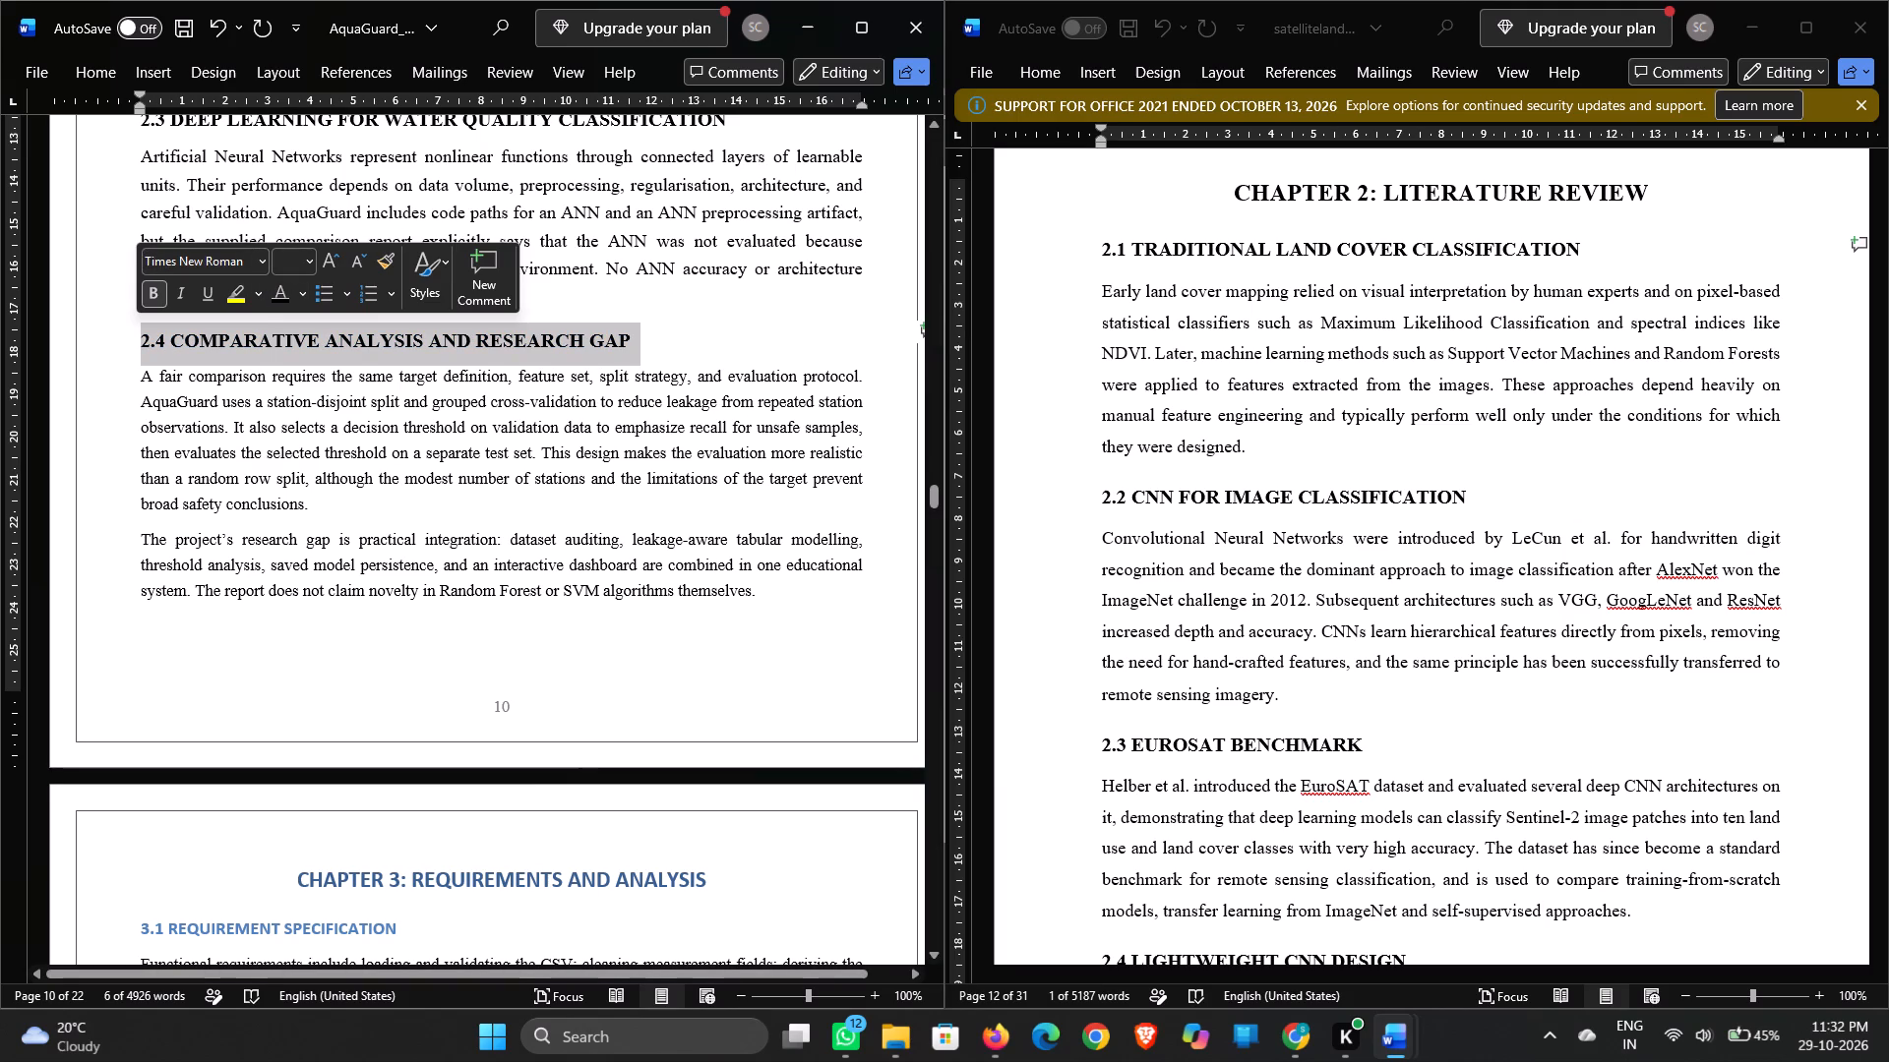
Set both AquaGuard paragraphs under 2.4 COMPARATIVE ANALYSIS AND RESEARCH GAP, including the final full stop, to 12 pt.
left_click_drag(140, 377, 752, 591)
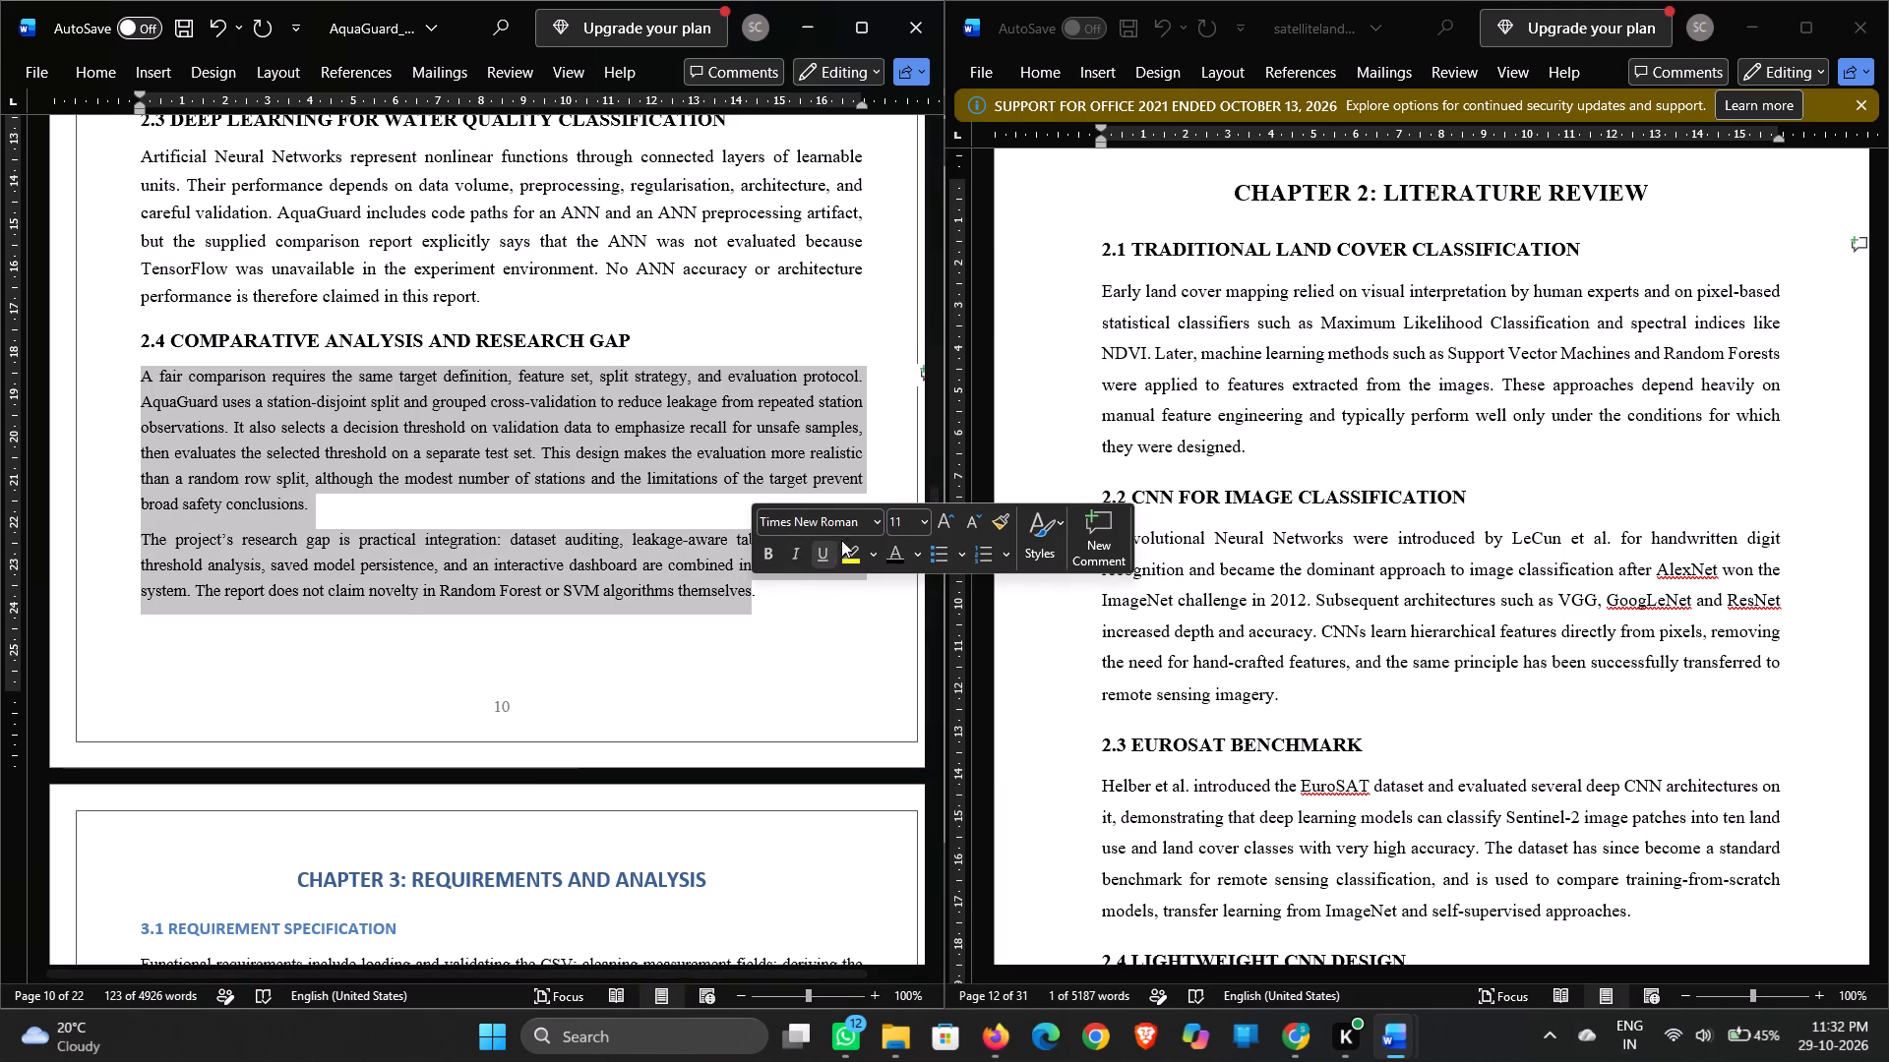
left_click(900, 523)
type("12")
key("Return")
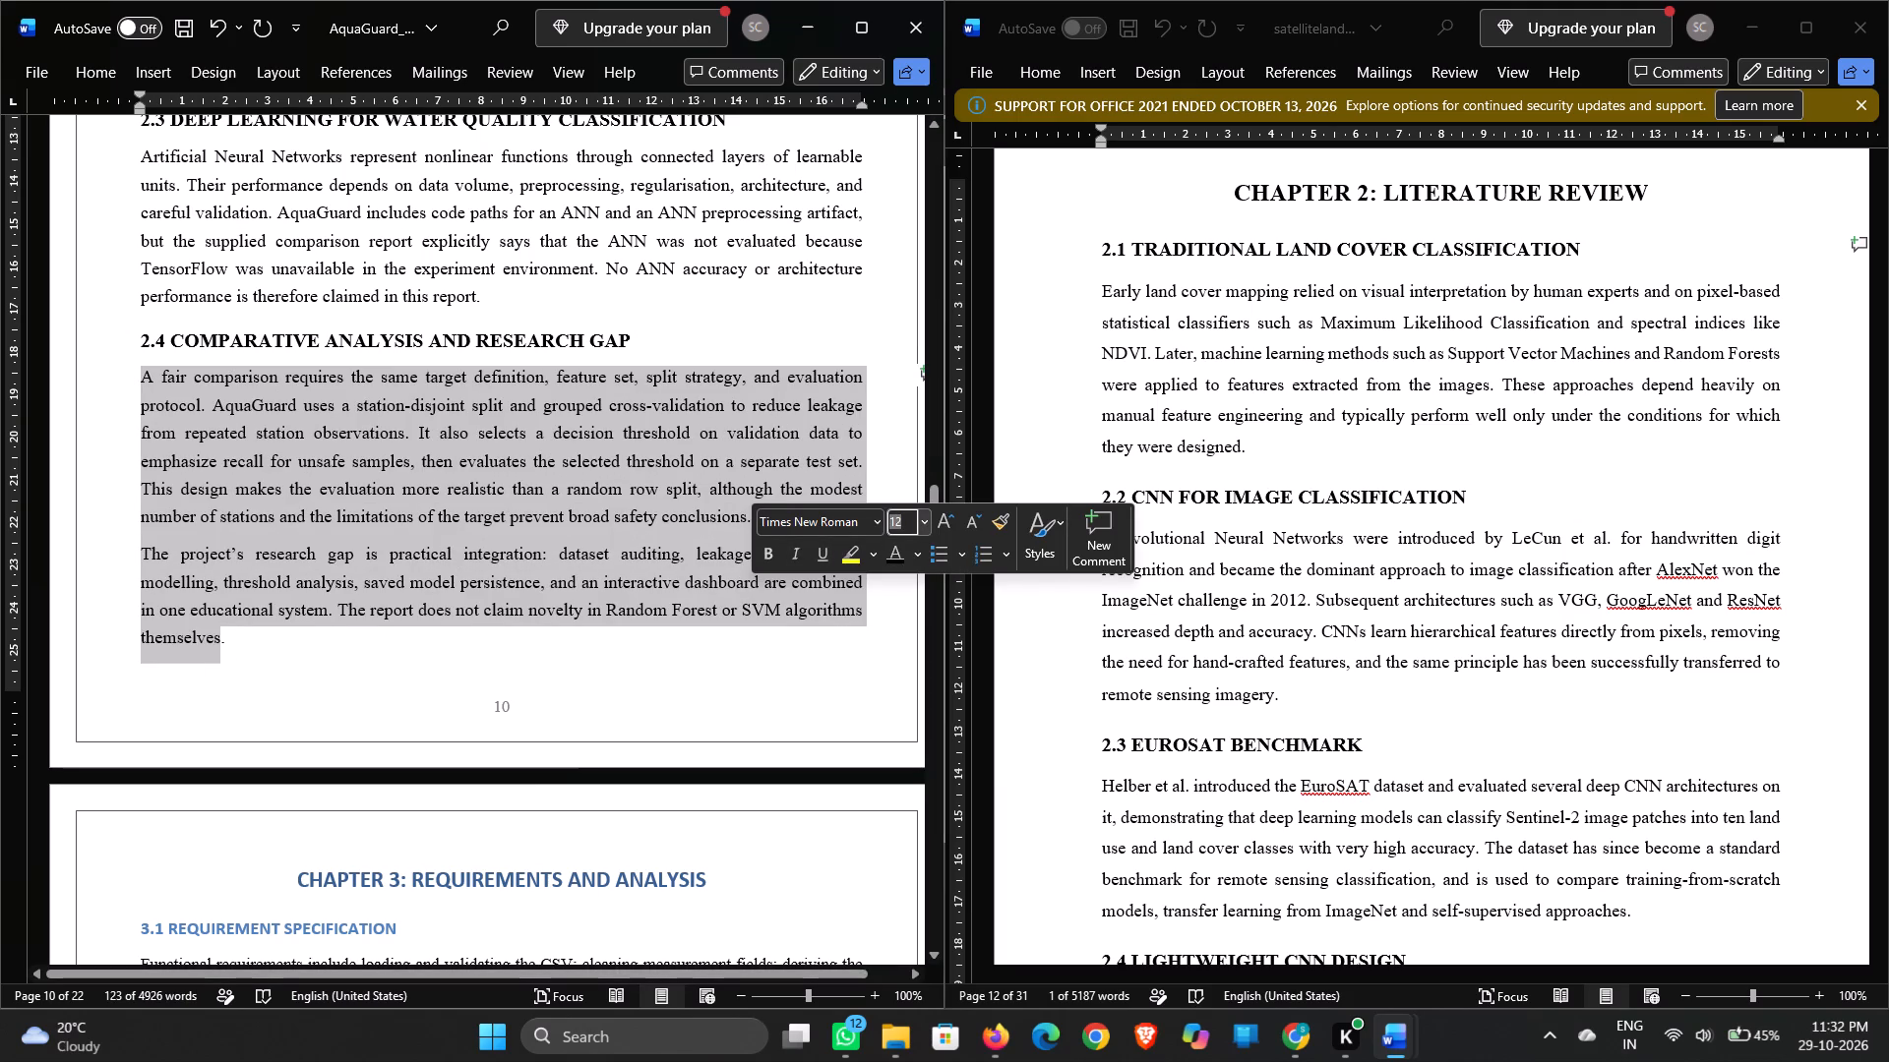
left_click(235, 644)
left_click_drag(229, 643, 217, 642)
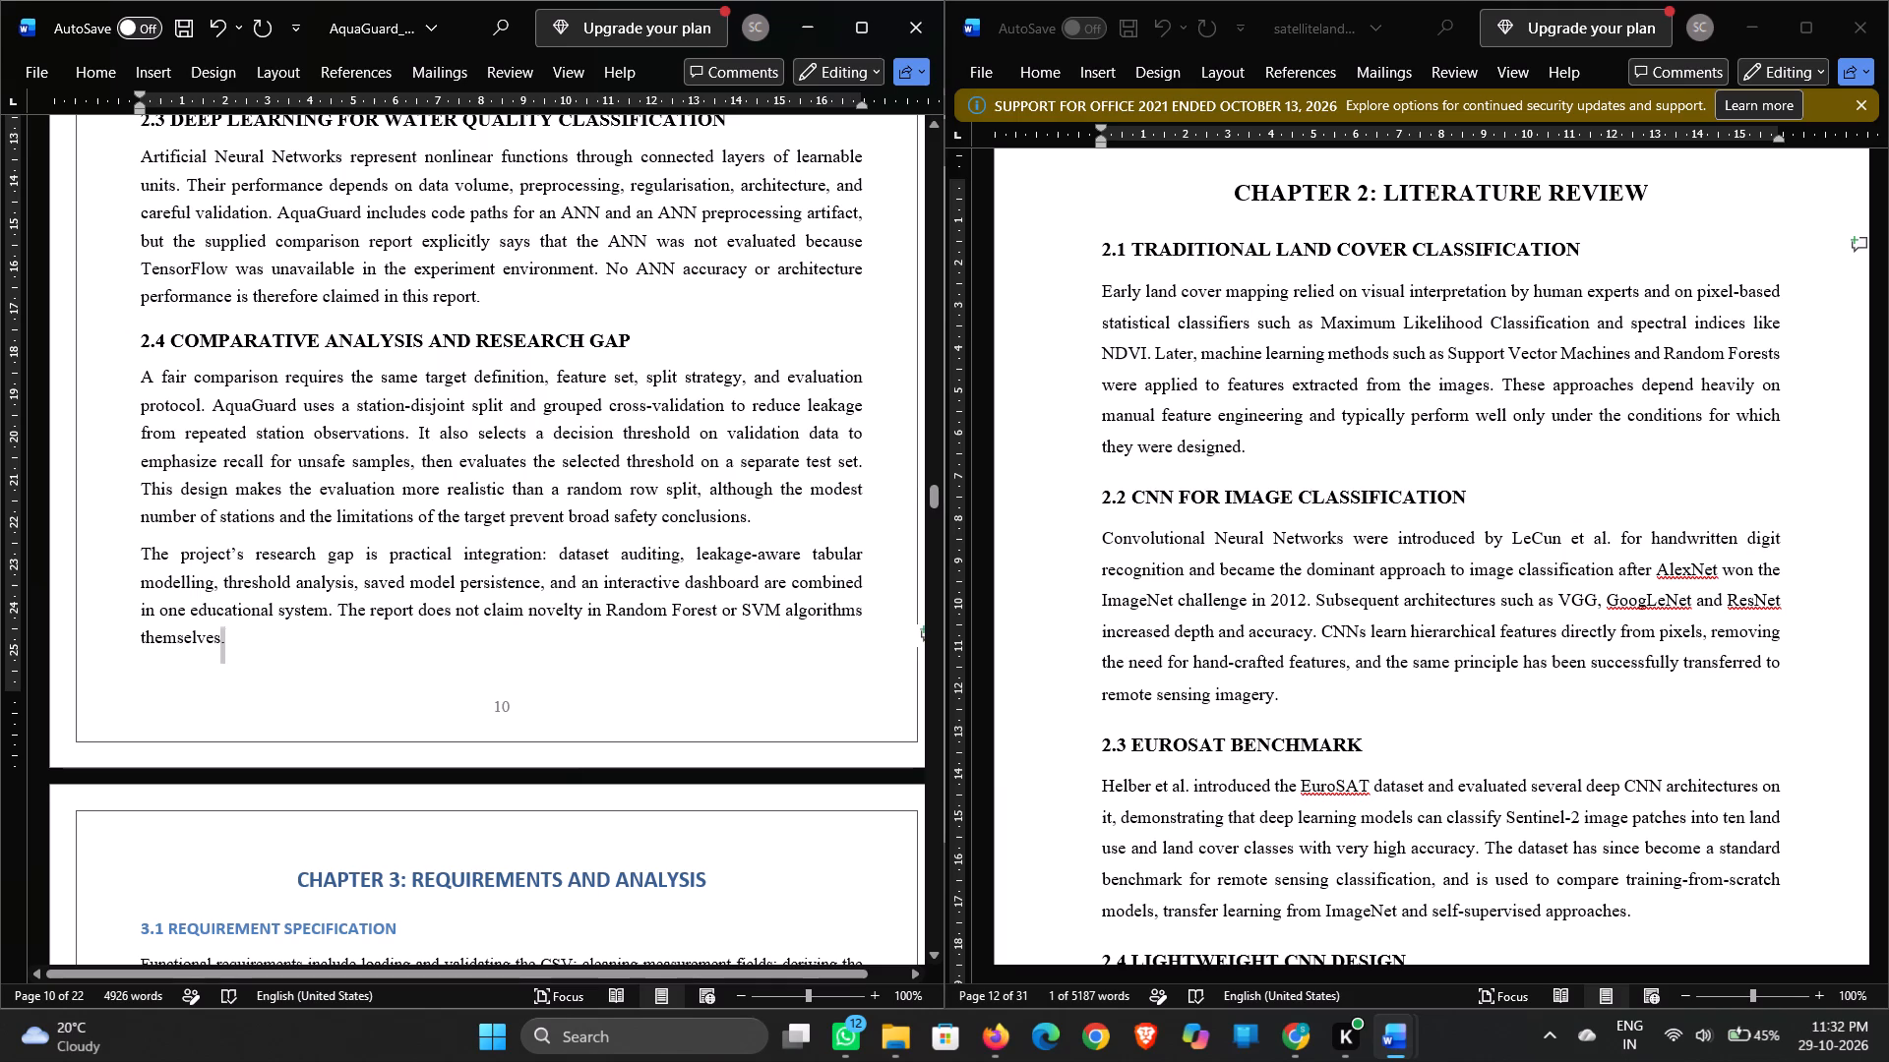
left_click_drag(217, 642, 219, 642)
left_click(377, 579)
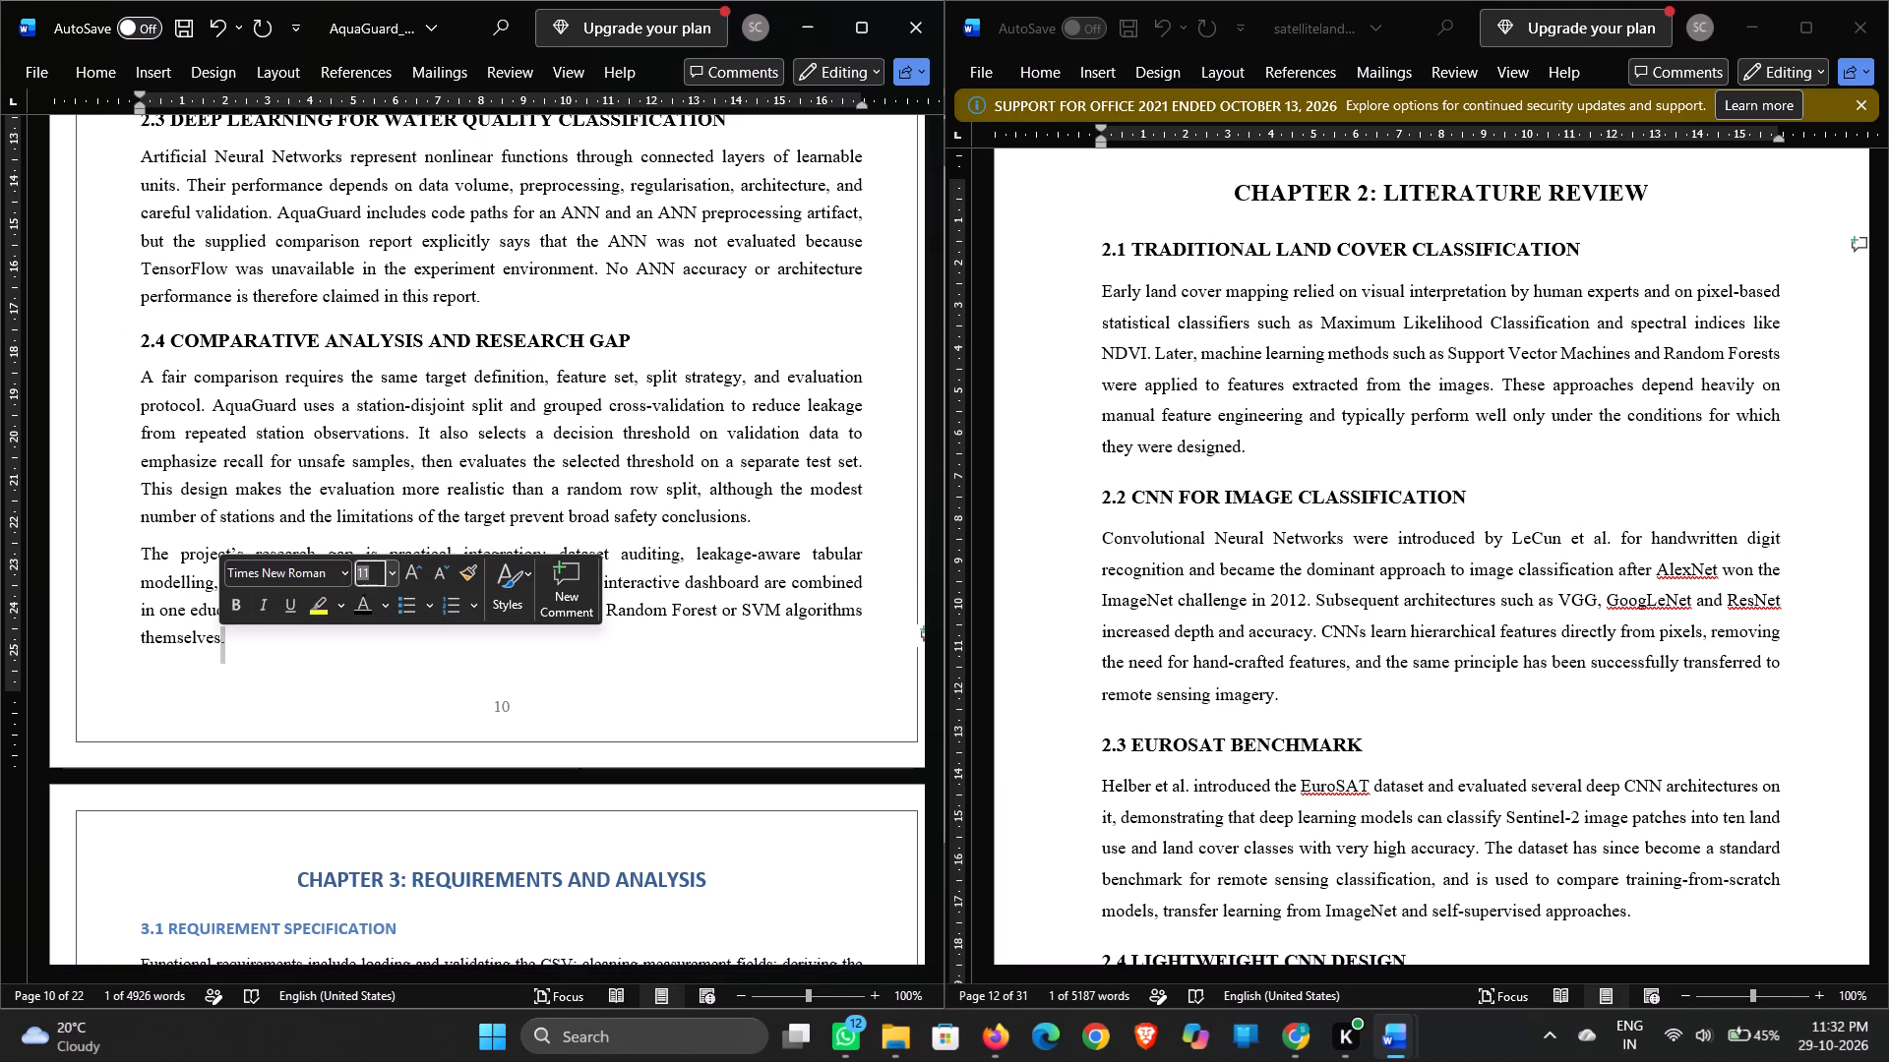
type("12")
key("Return")
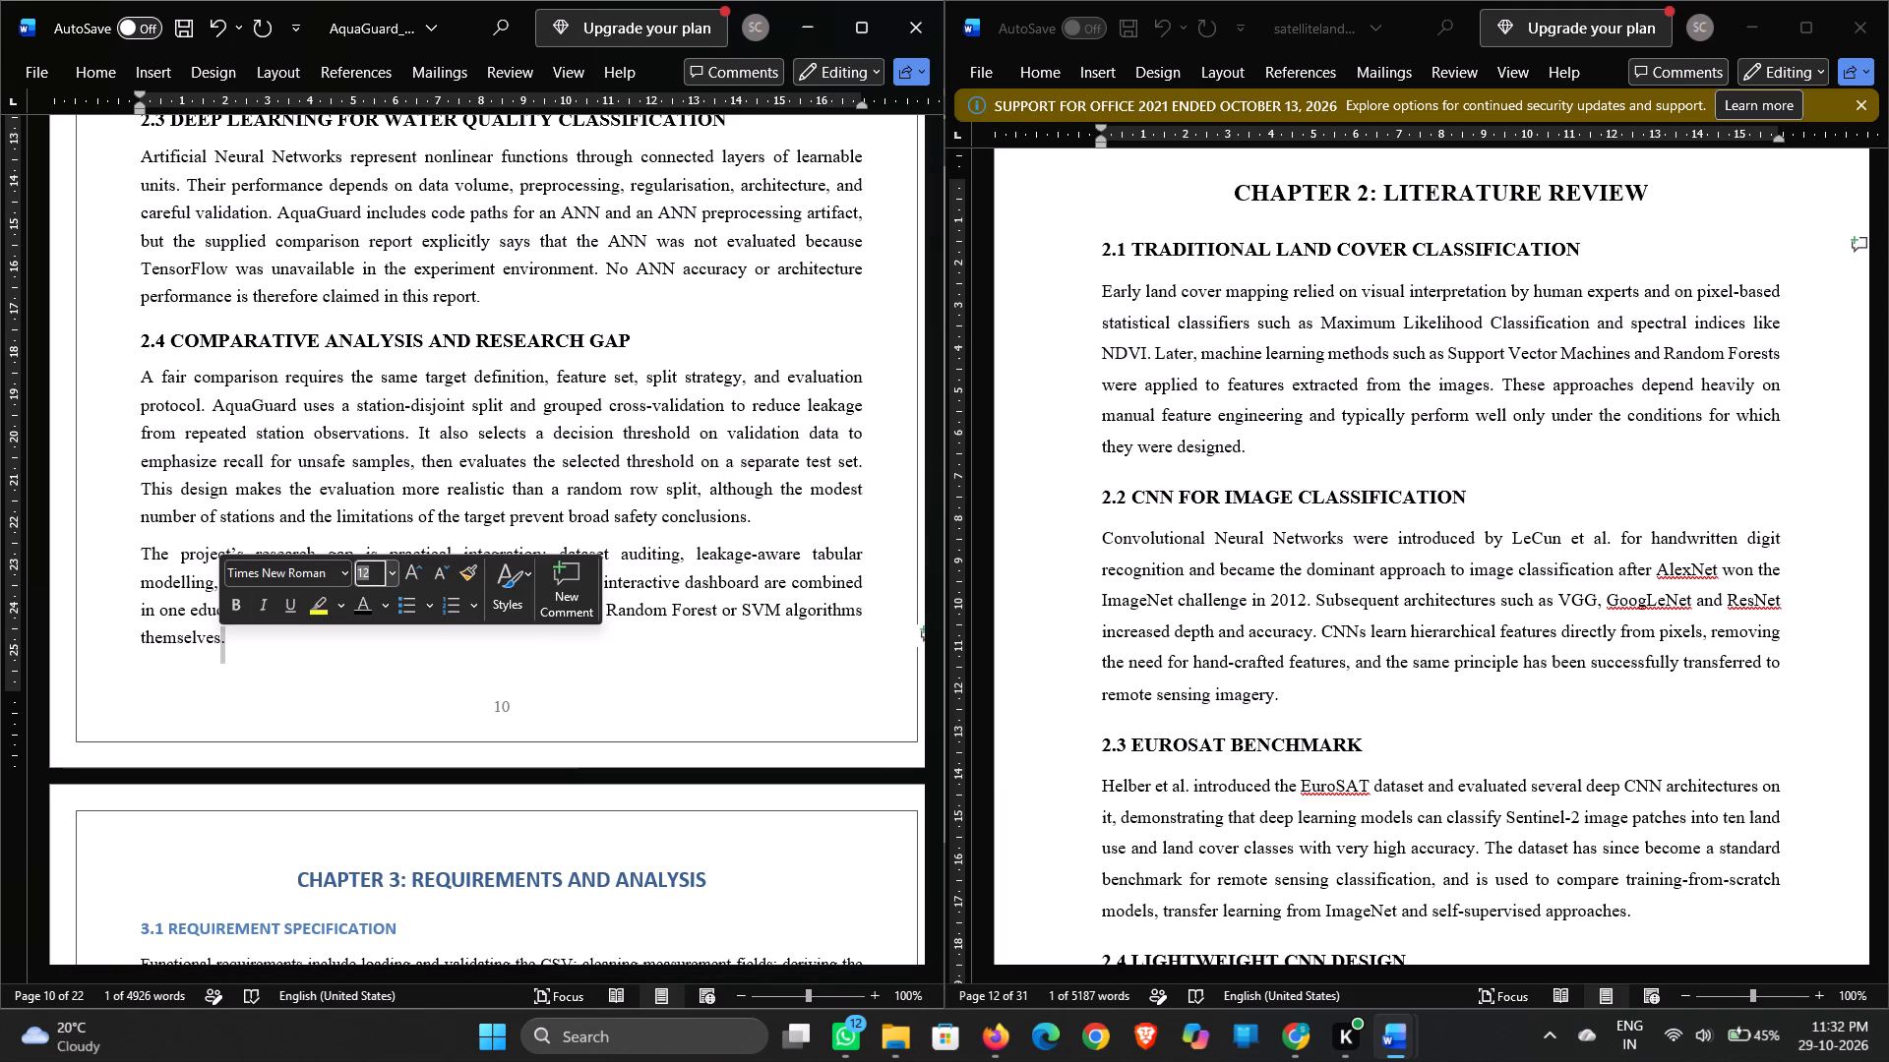
left_click(377, 579)
key("Return")
left_click(377, 682)
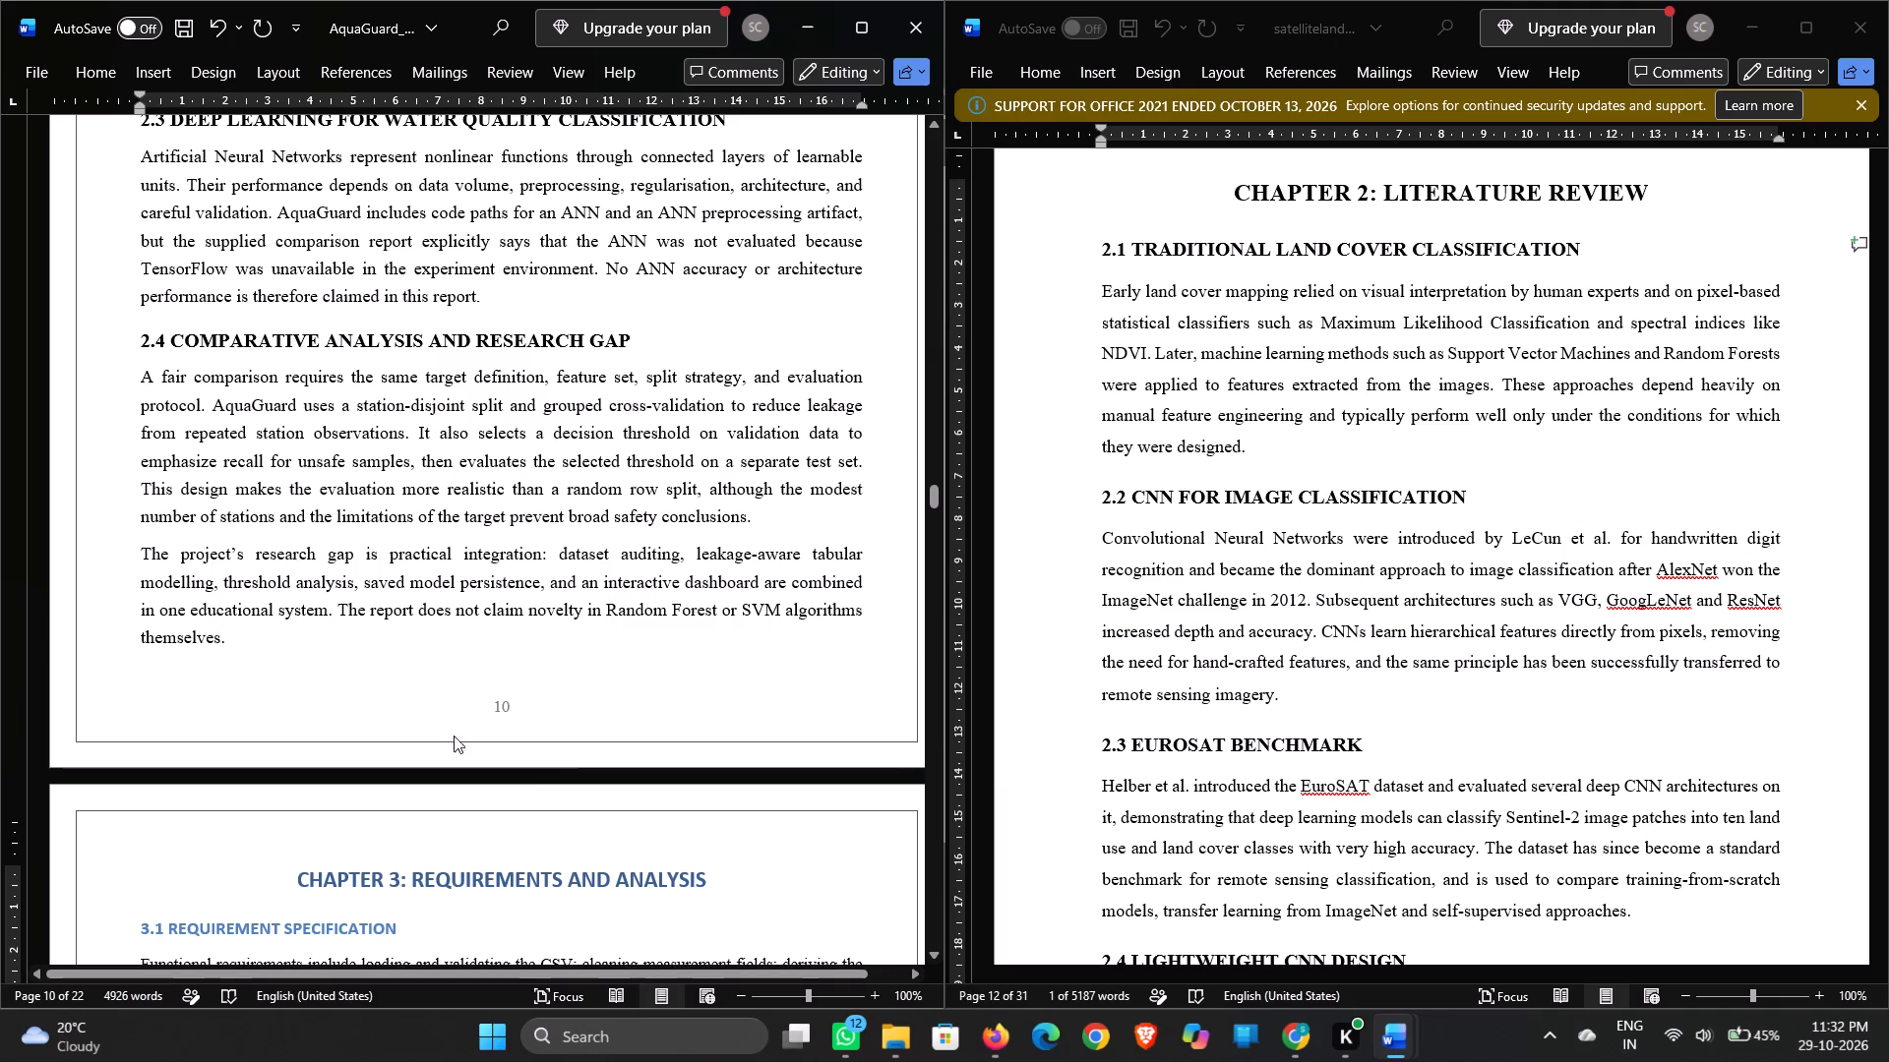
Format the AquaGuard CHAPTER 3: REQUIREMENTS AND ANALYSIS heading as Times New Roman, 16 pt, black.
scroll(558, 825, "down", 1)
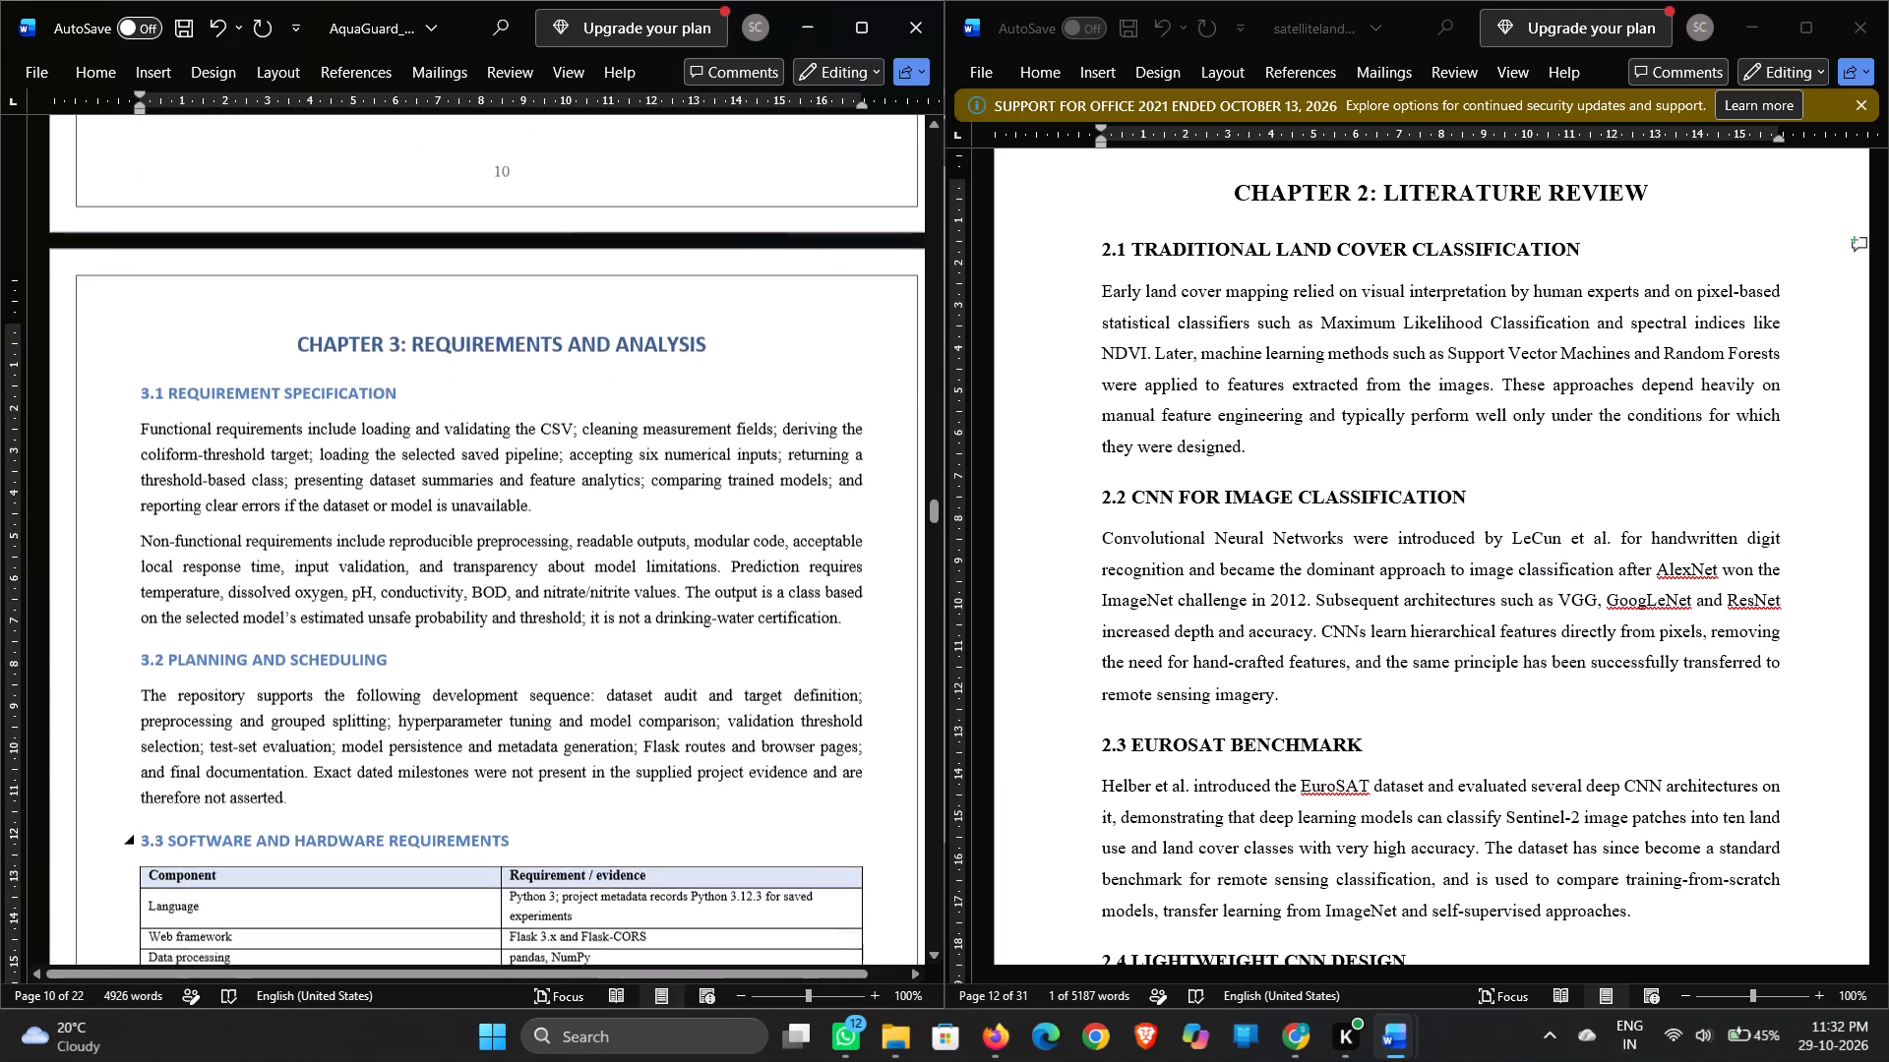
scroll(558, 825, "down", 1)
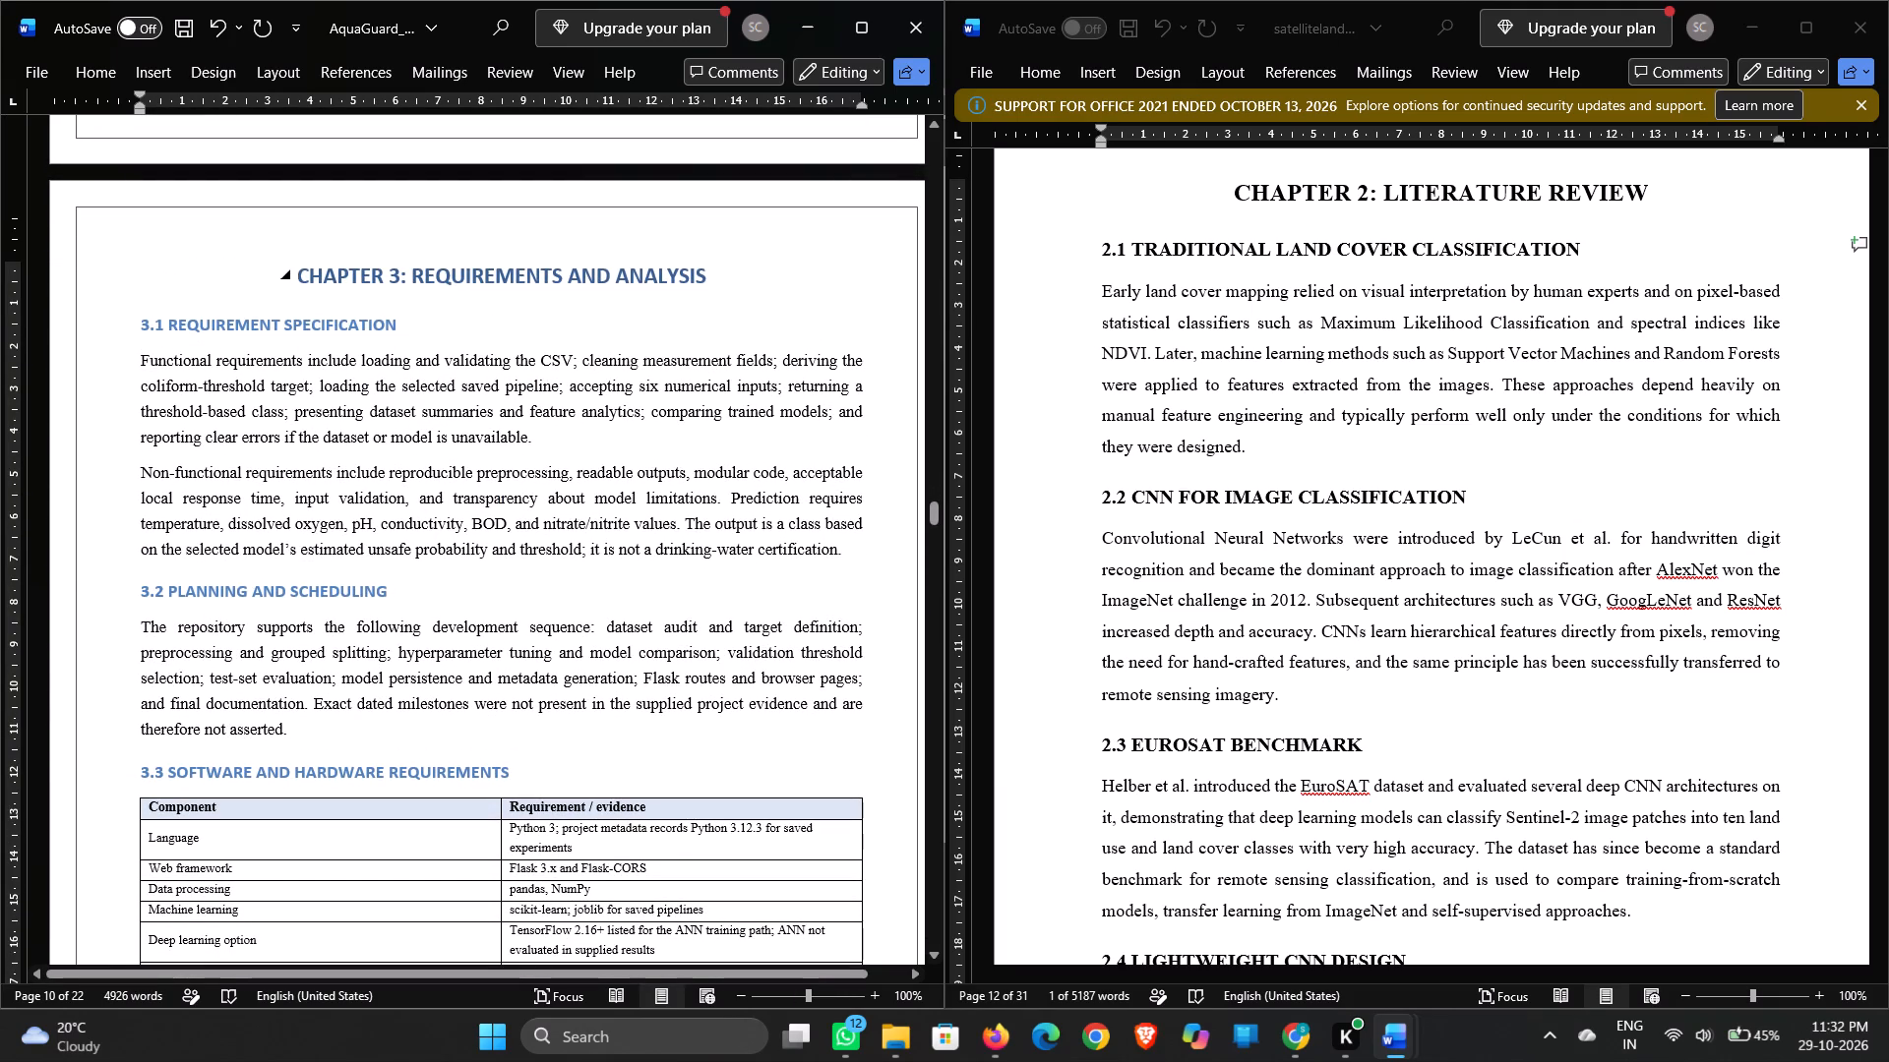
left_click_drag(708, 275, 321, 261)
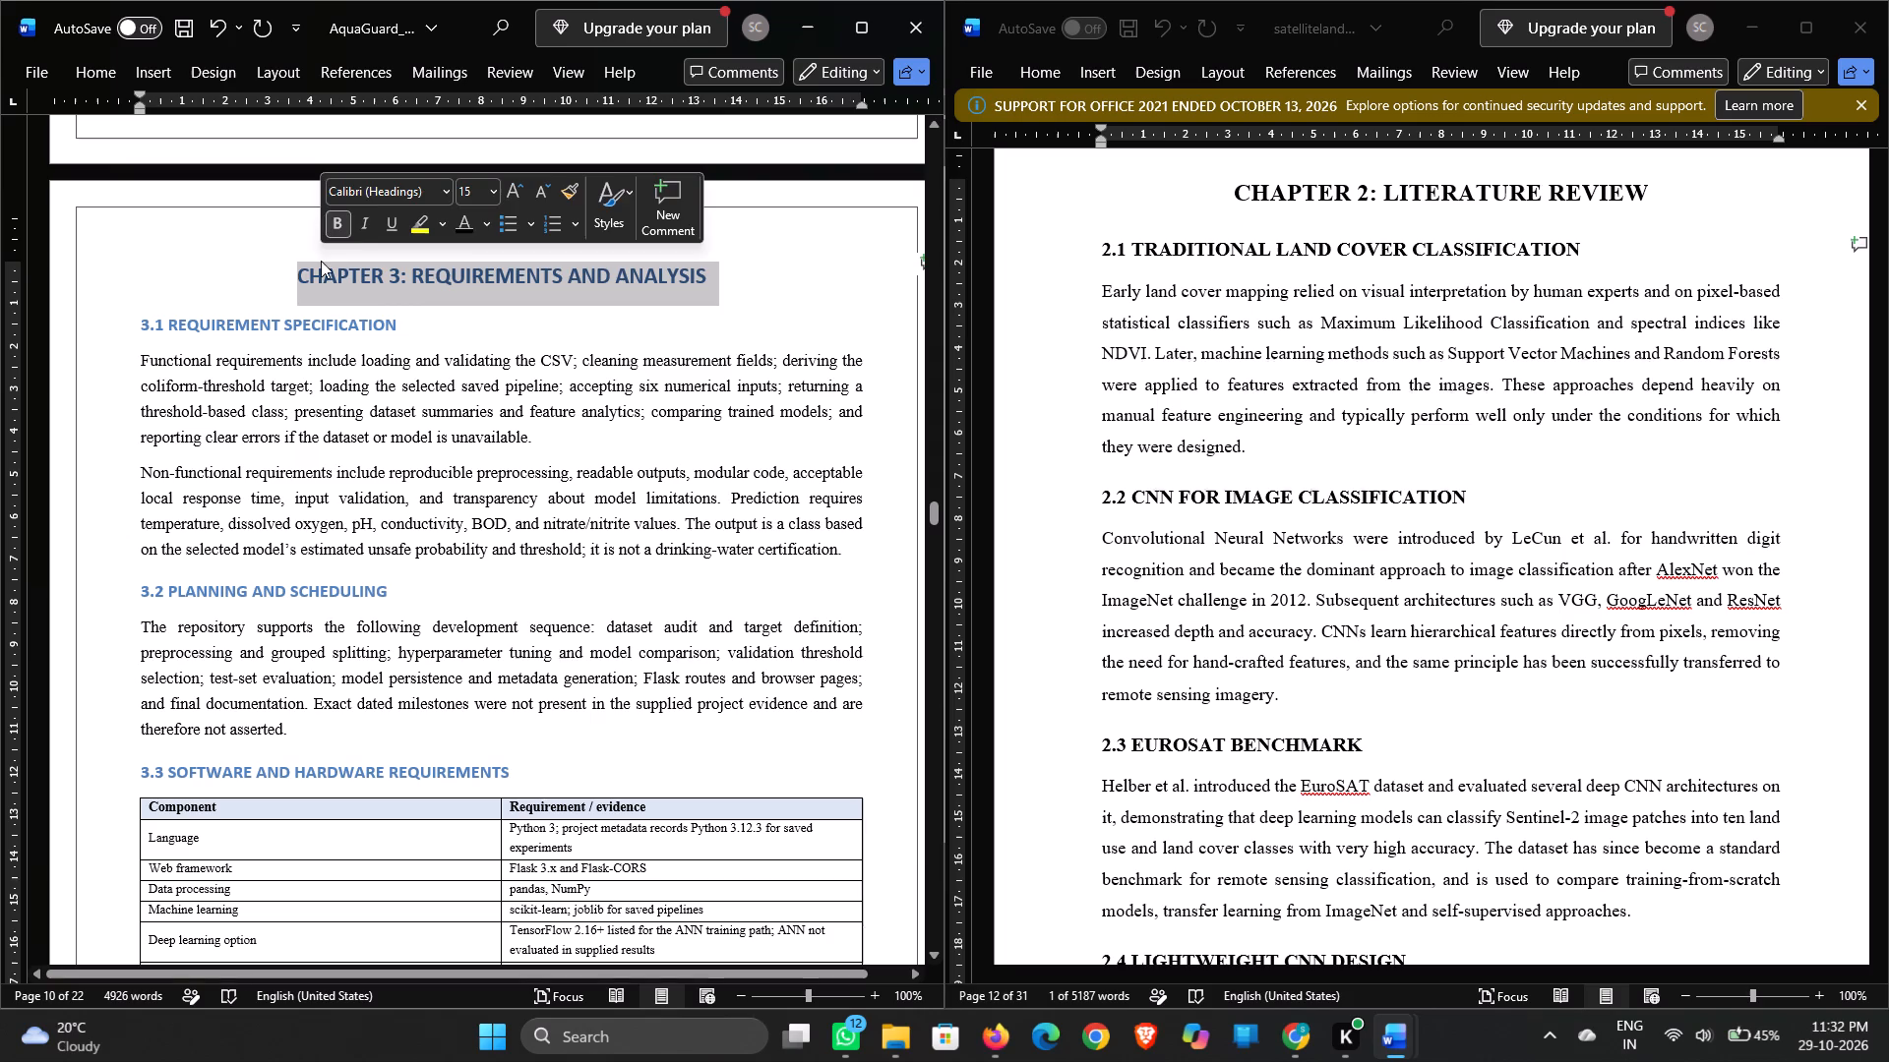
left_click(357, 196)
type("ti")
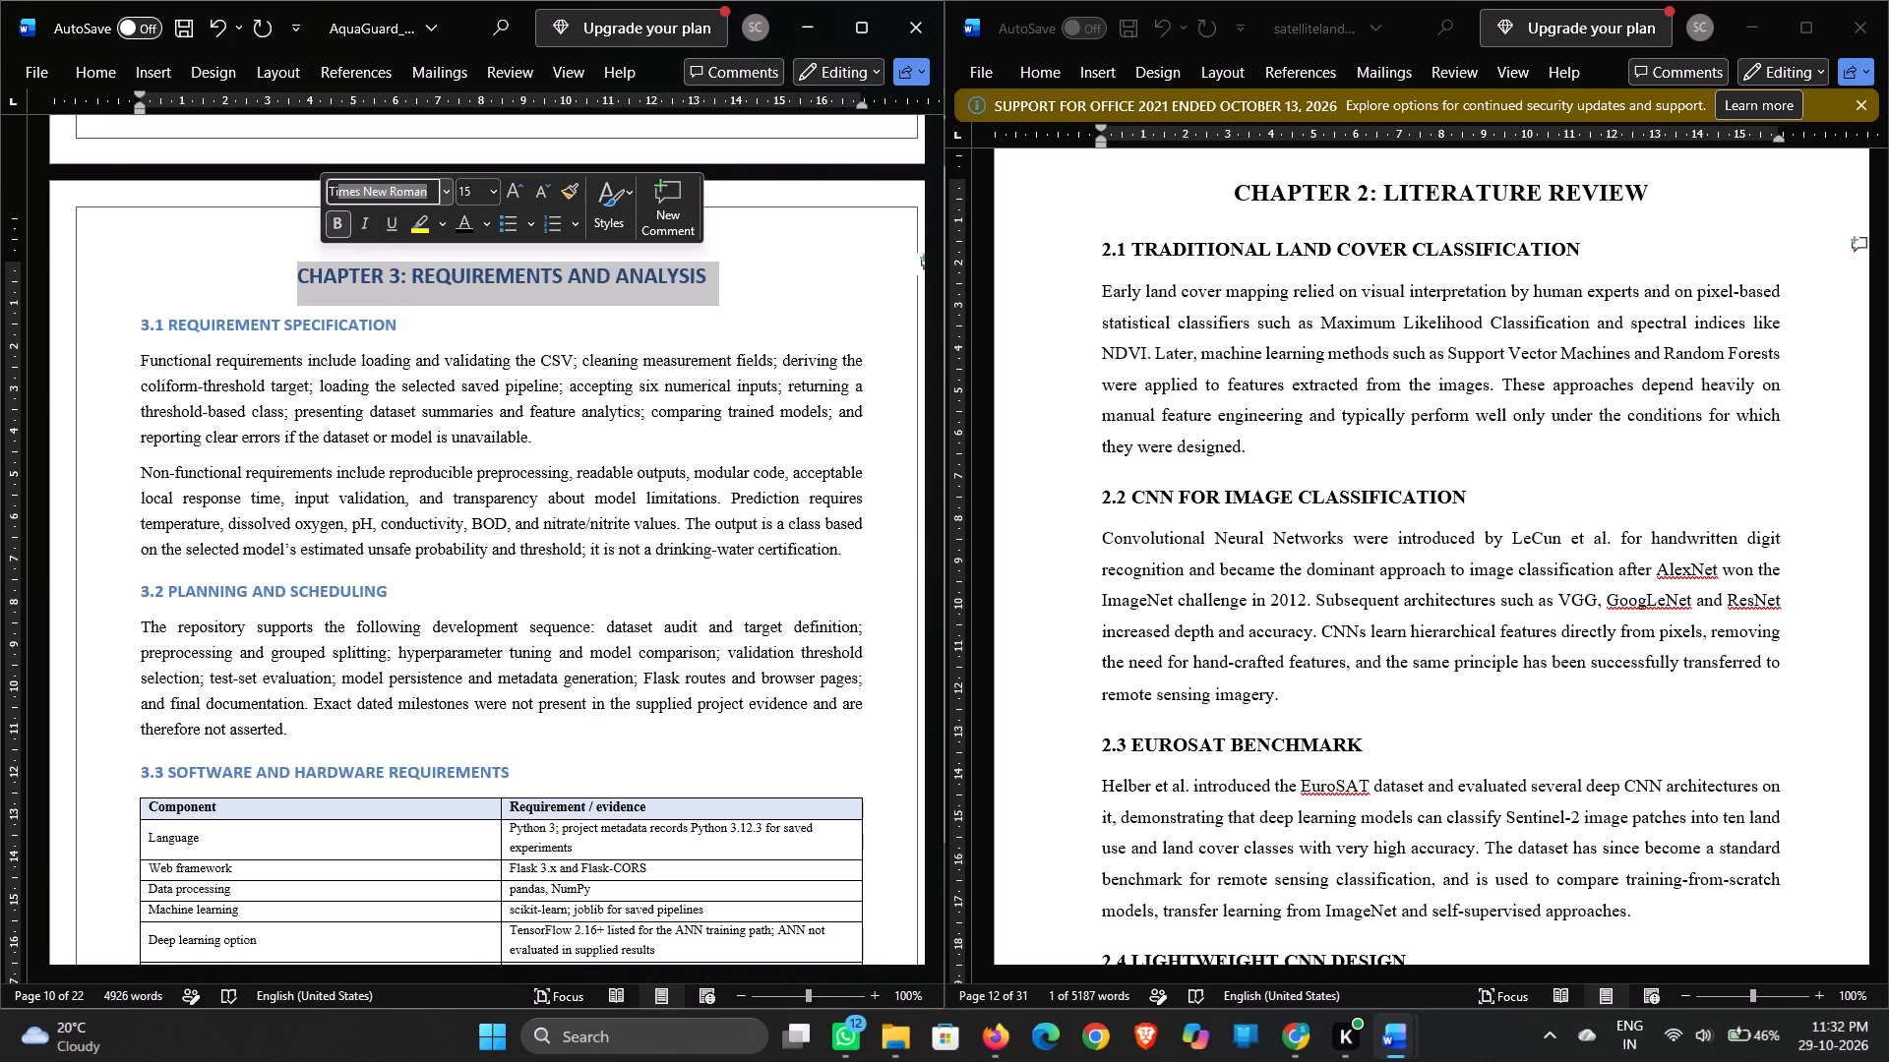
key("Return")
left_click(467, 189)
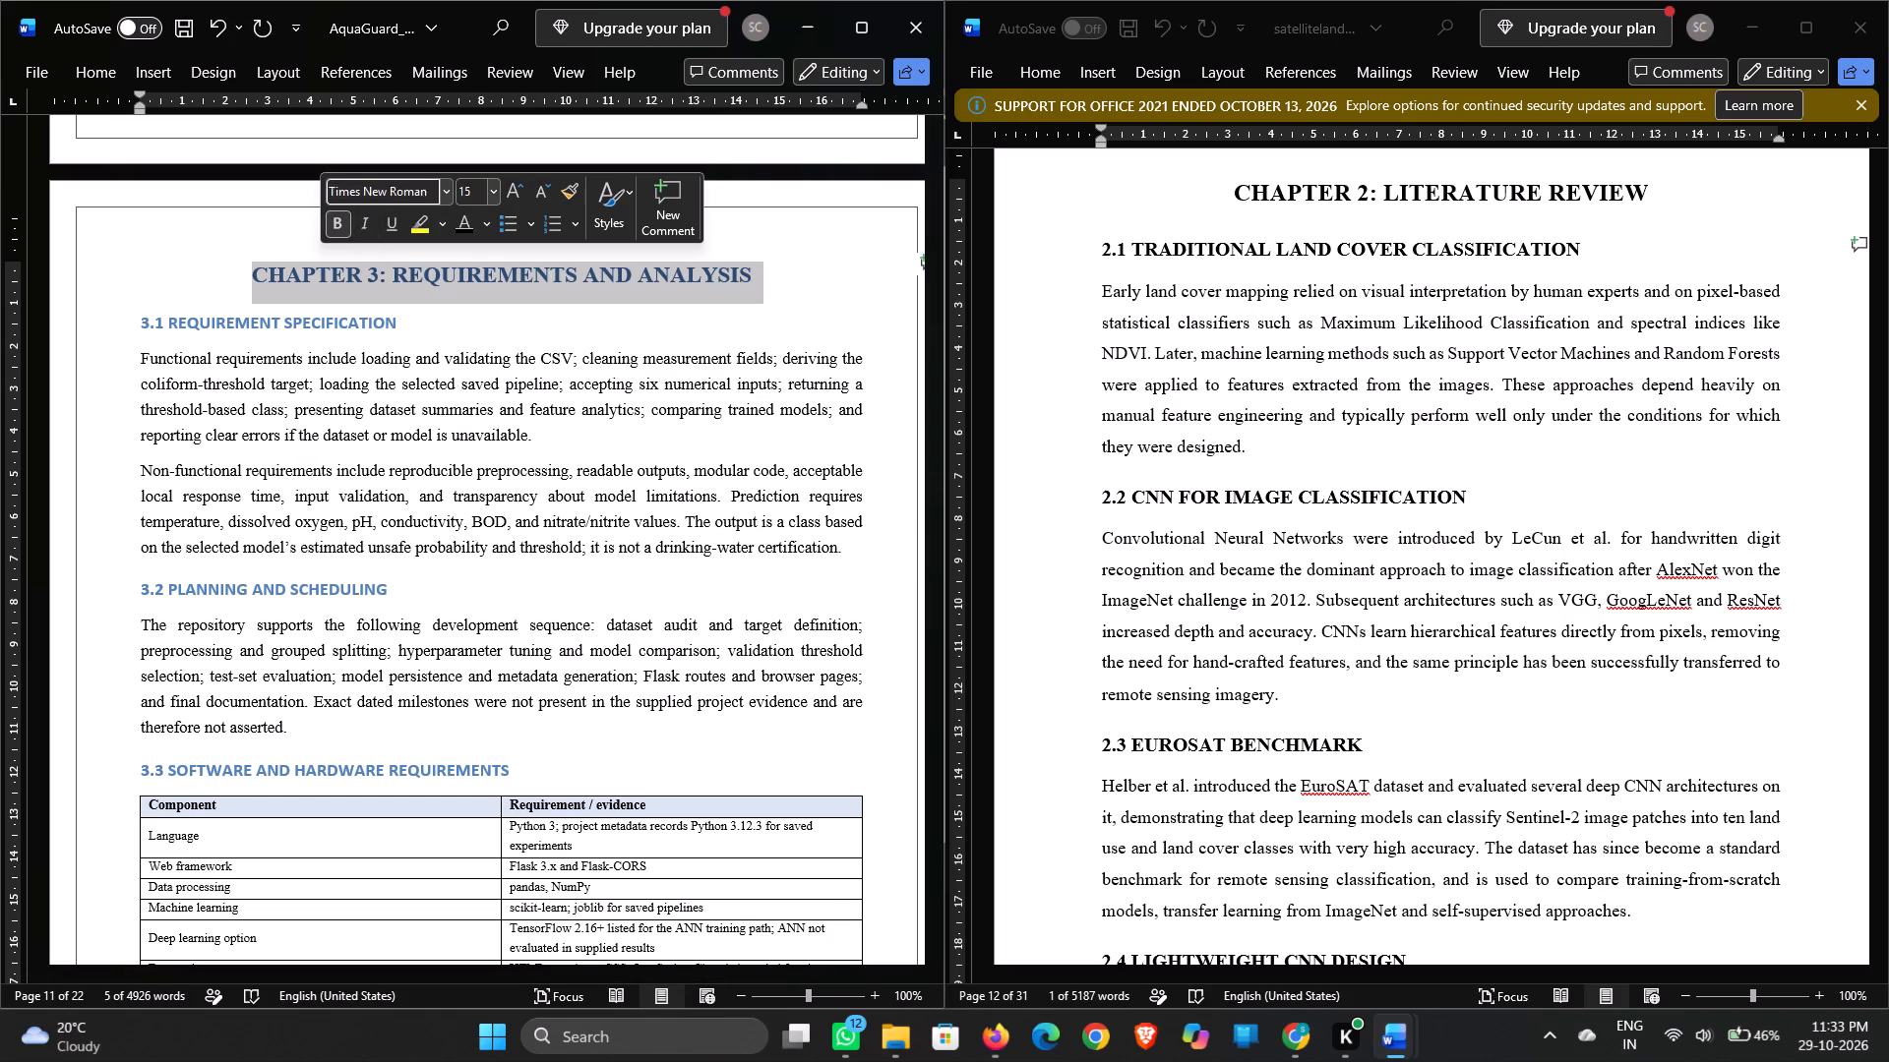
type("16")
left_click(459, 225)
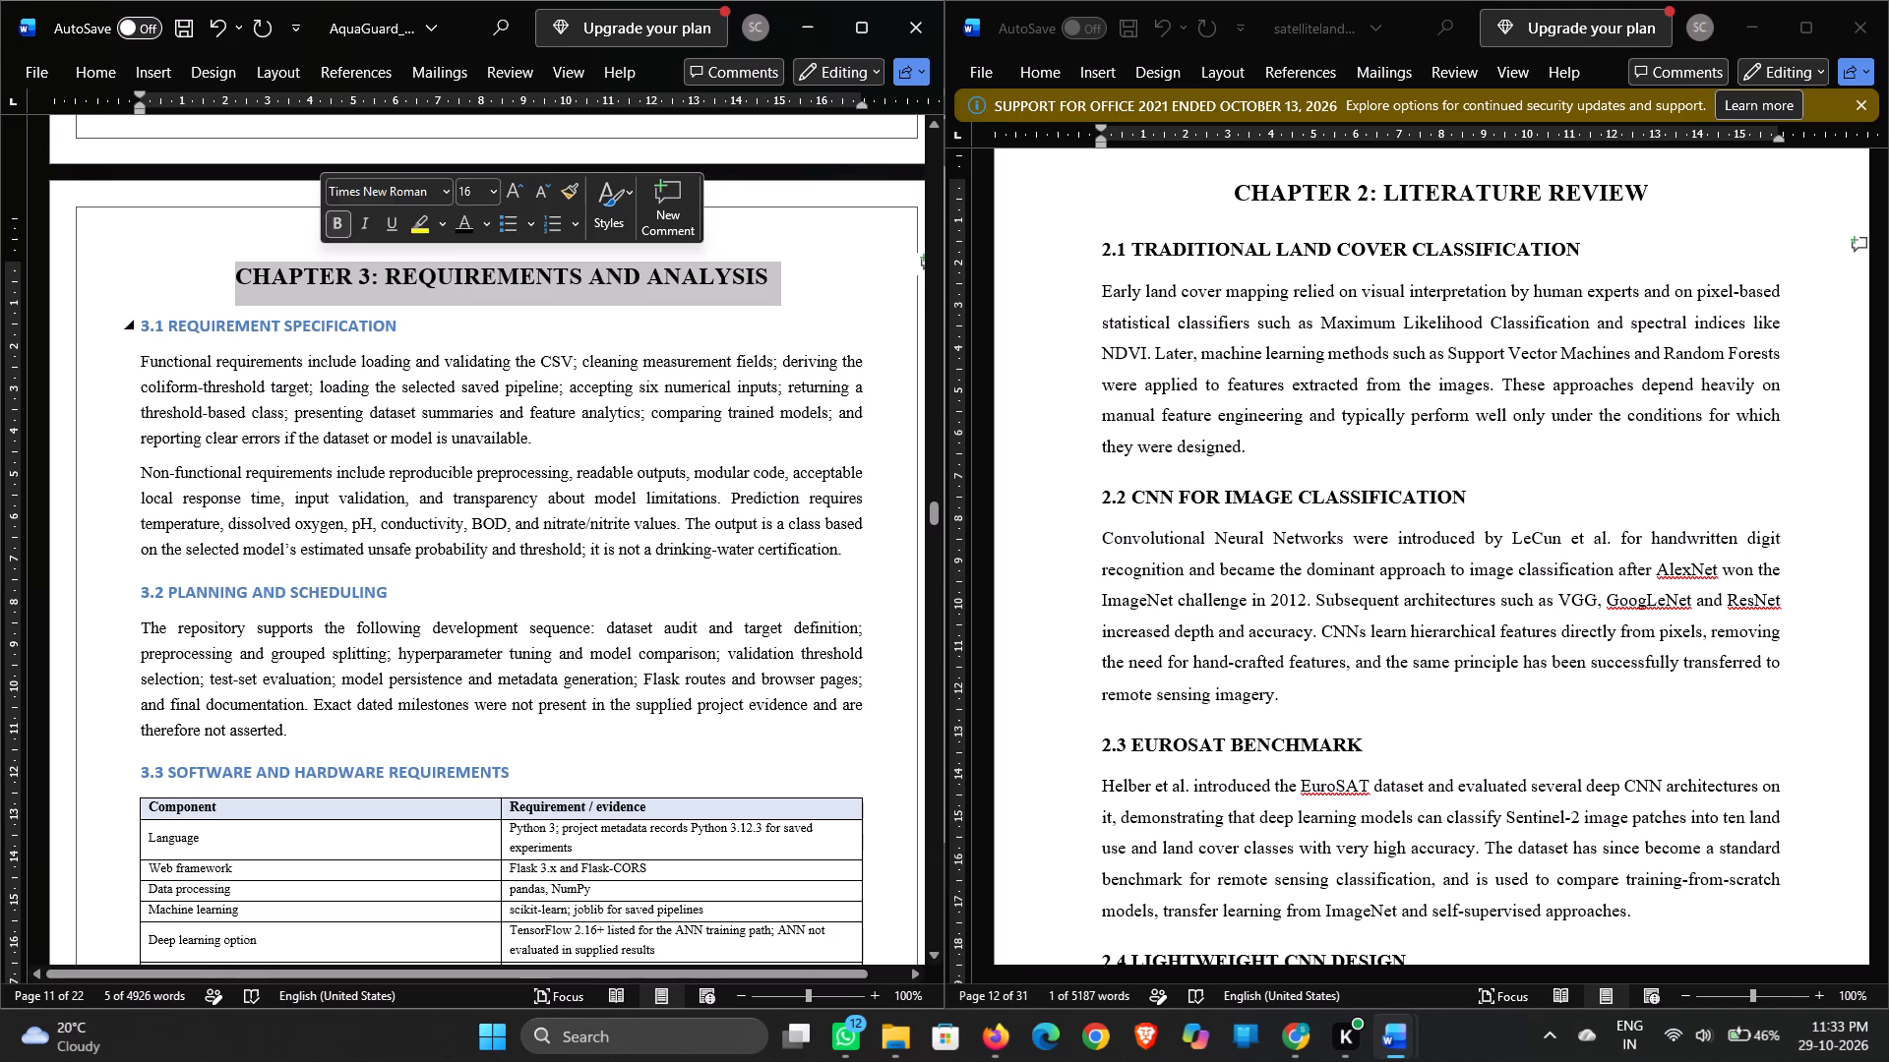
Format the AquaGuard 3.1 REQUIREMENT SPECIFICATION heading as Times New Roman, 13 pt, black.
left_click(407, 324)
left_click_drag(407, 324, 159, 315)
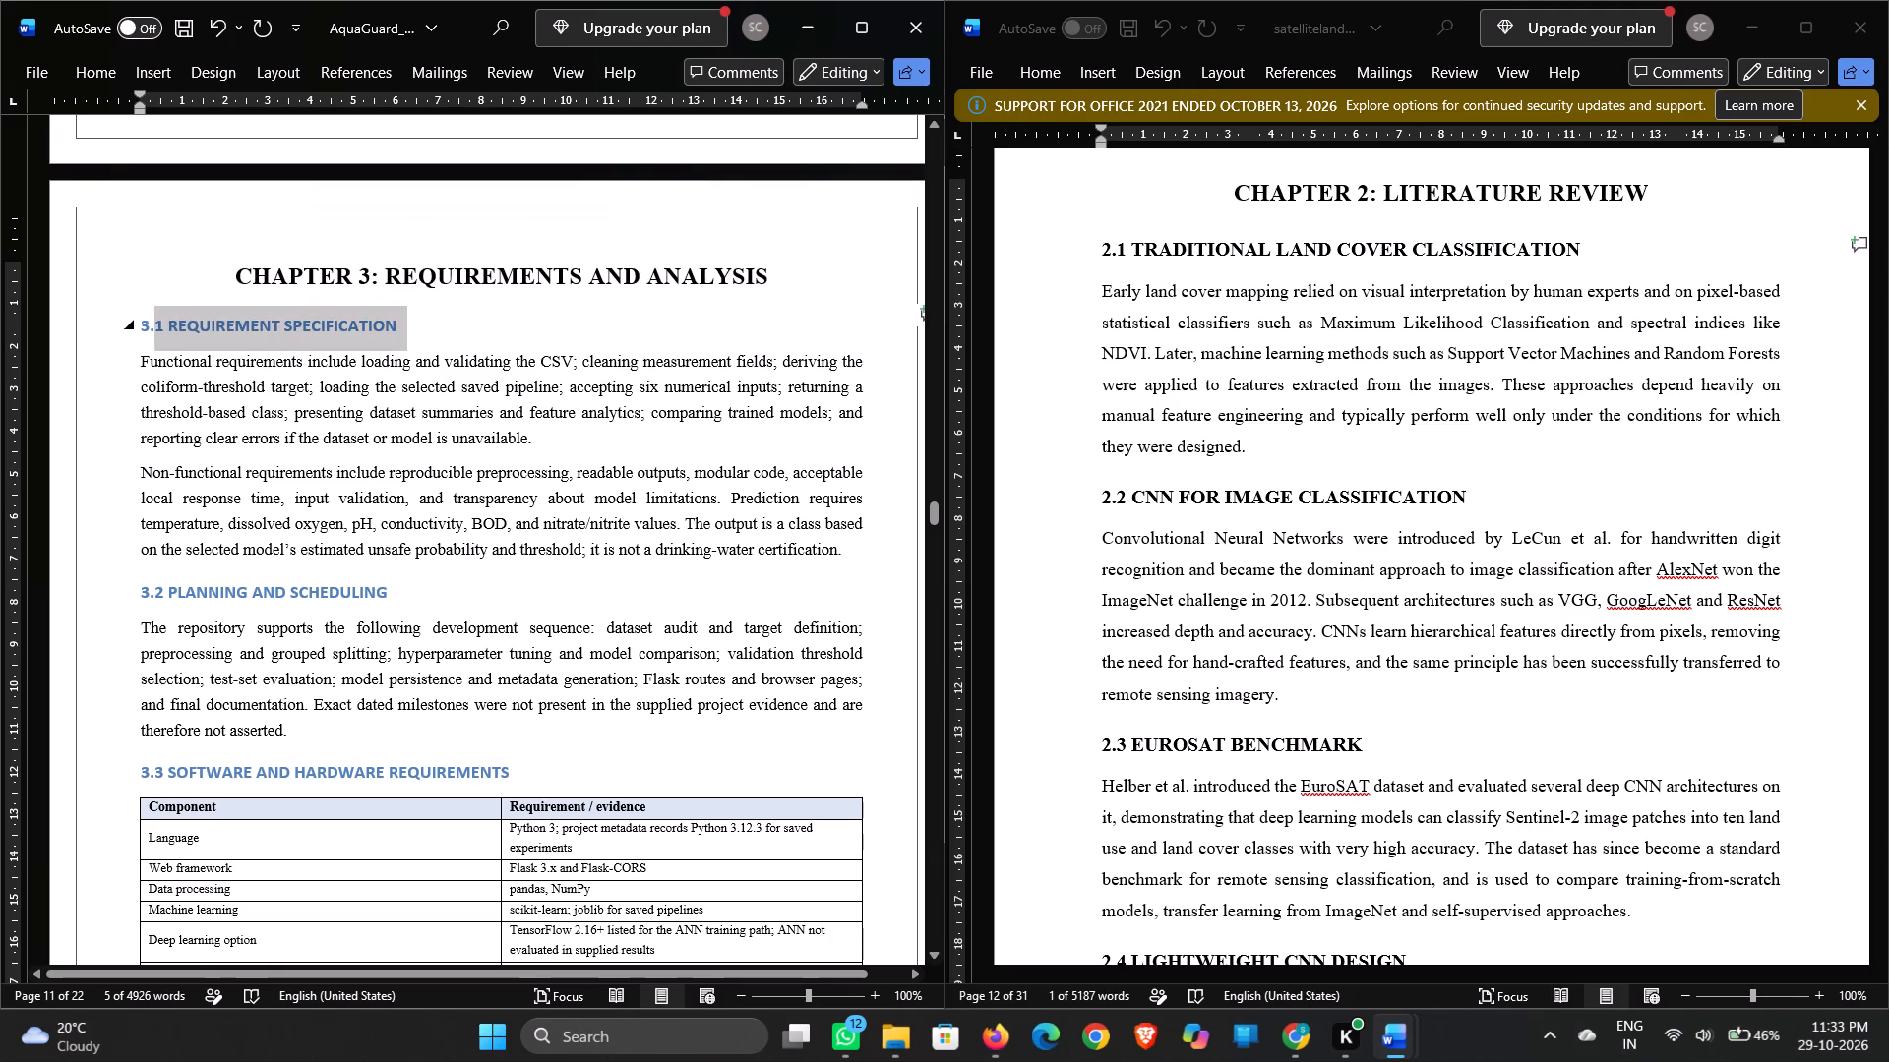
left_click_drag(159, 315, 142, 317)
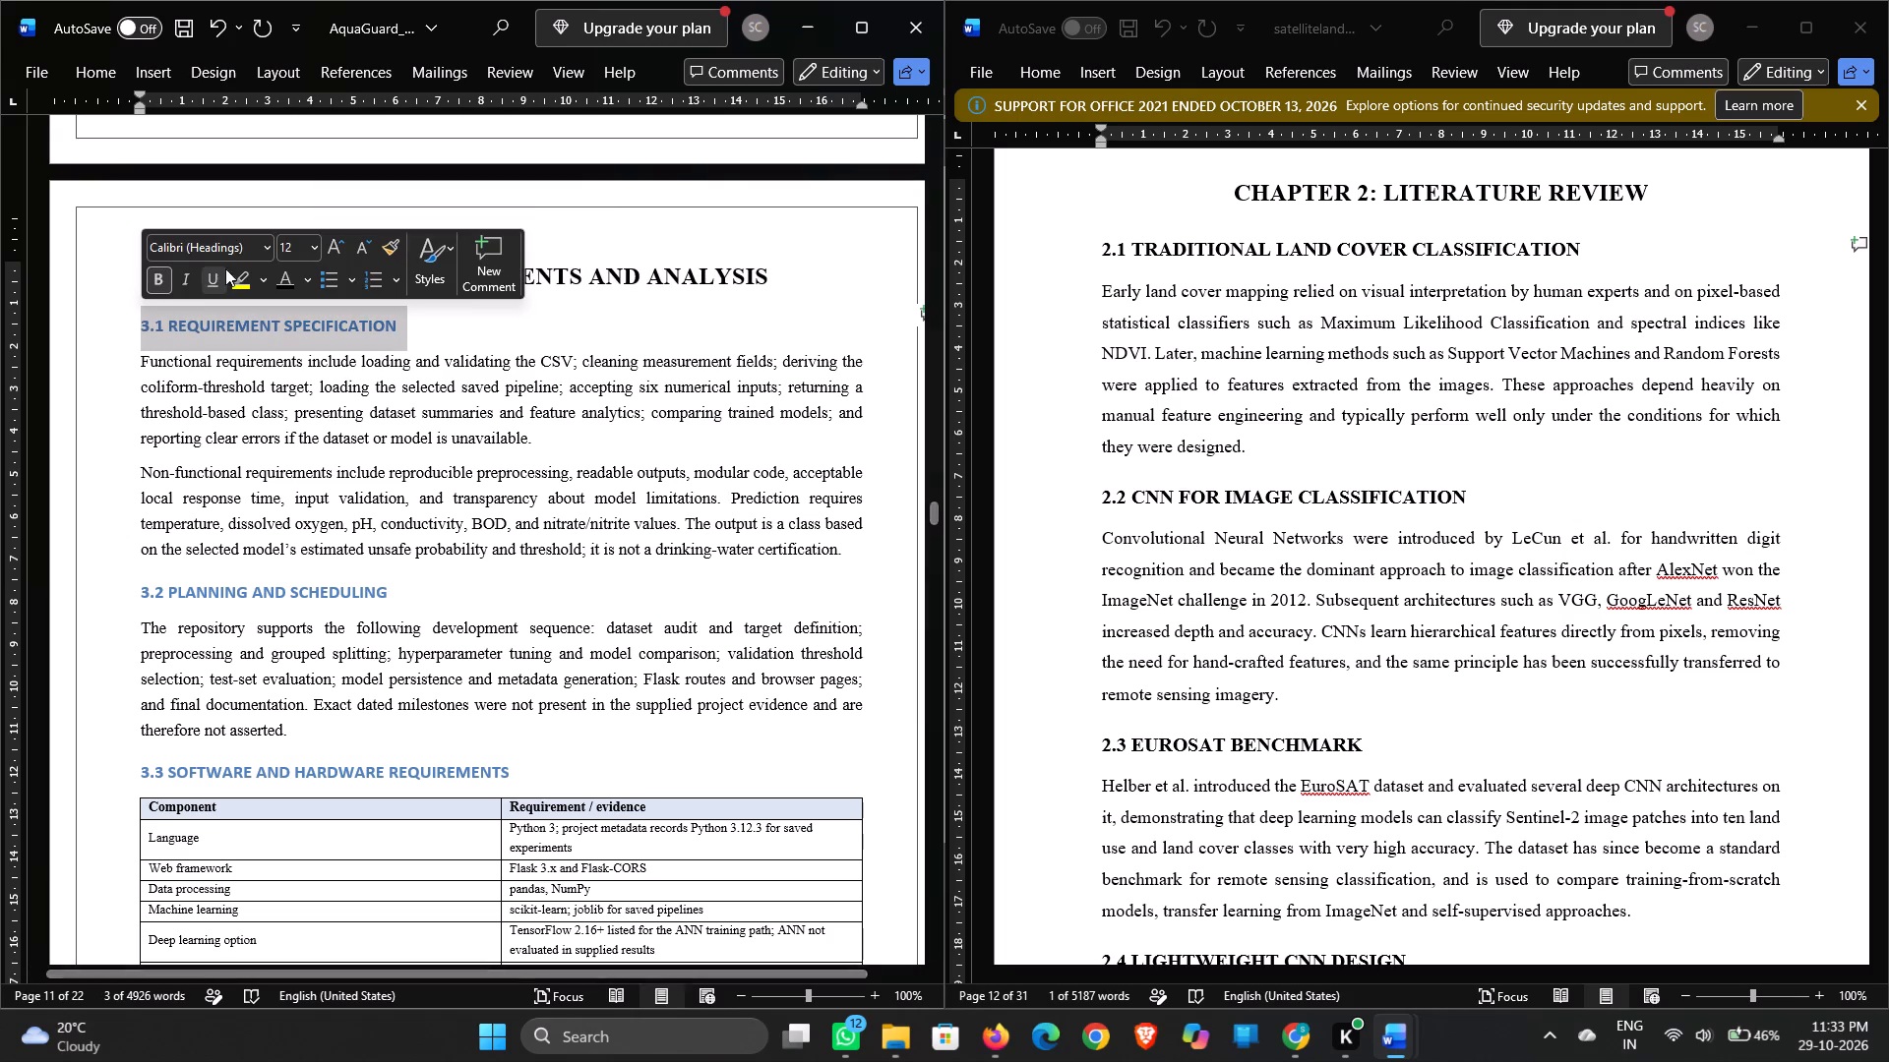
left_click(294, 247)
type("13")
left_click(238, 248)
type("ti")
key("Return")
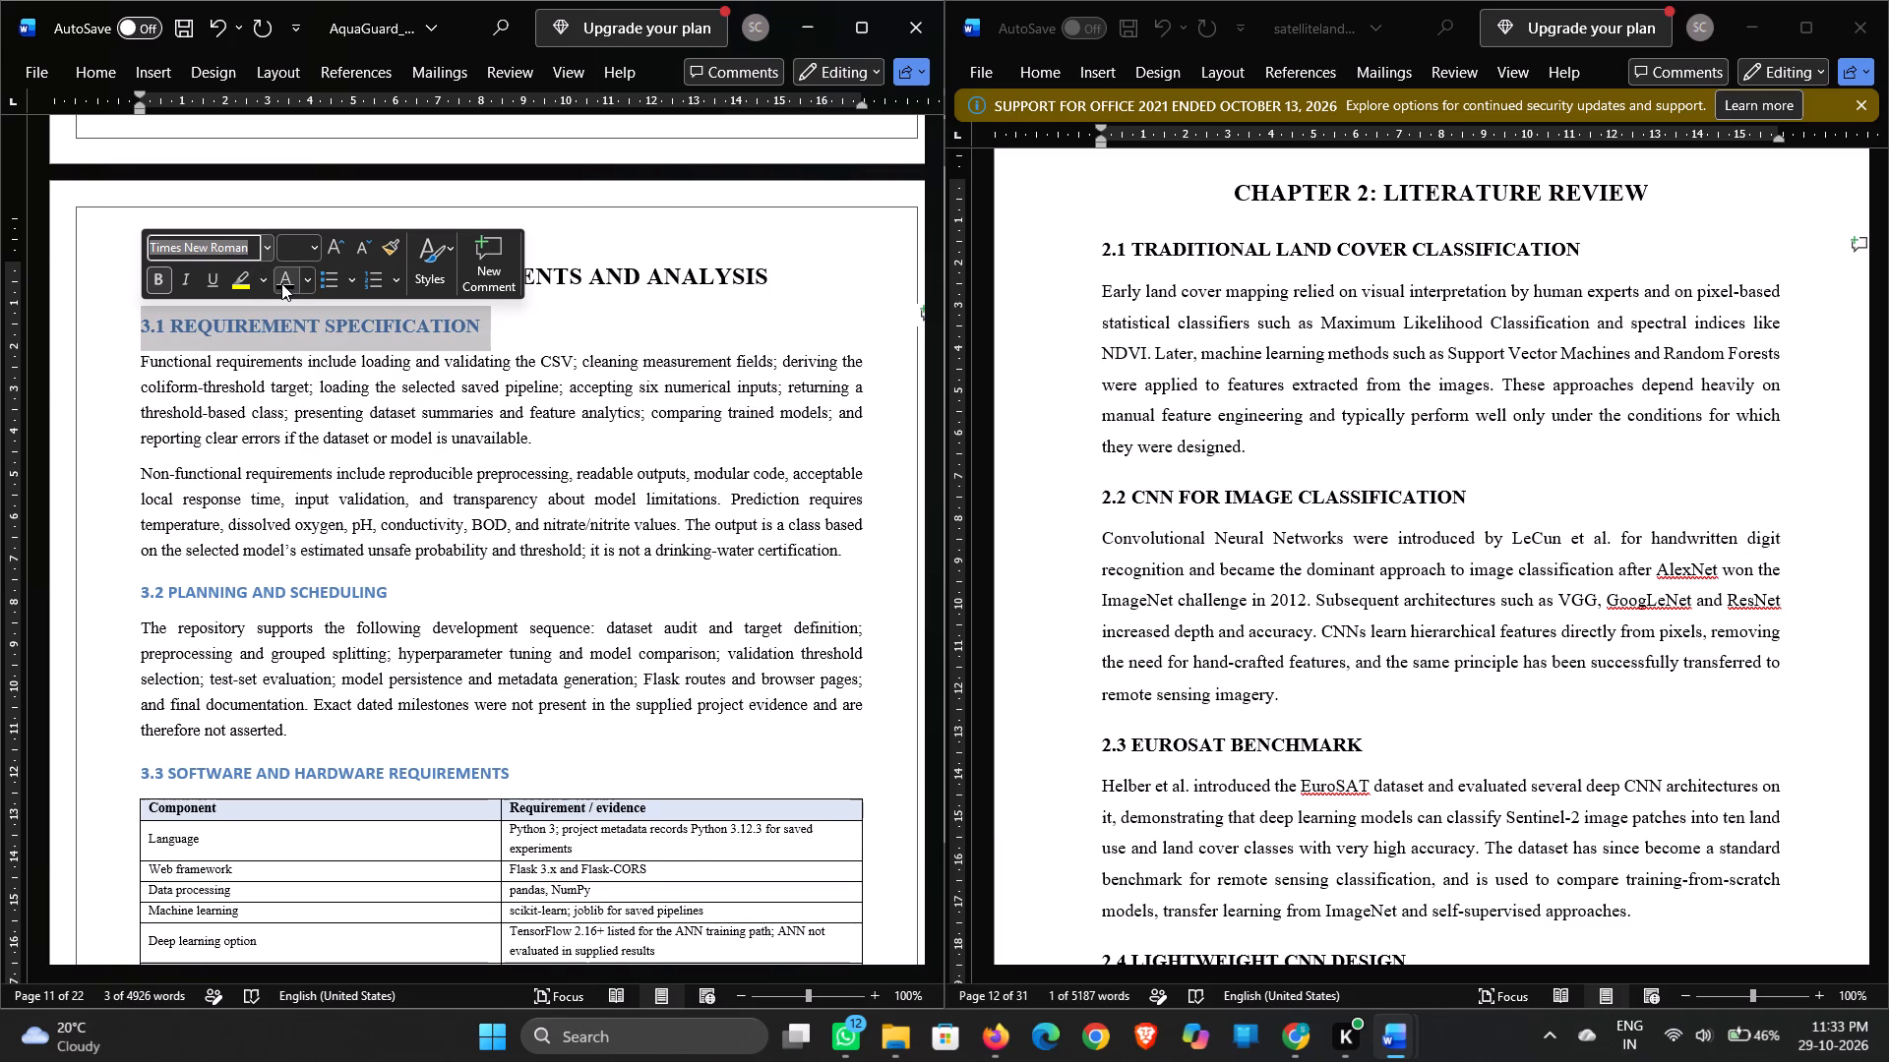
left_click(281, 283)
Set both AquaGuard paragraphs under 3.1 REQUIREMENT SPECIFICATION to 12 pt.
left_click_drag(140, 362, 836, 555)
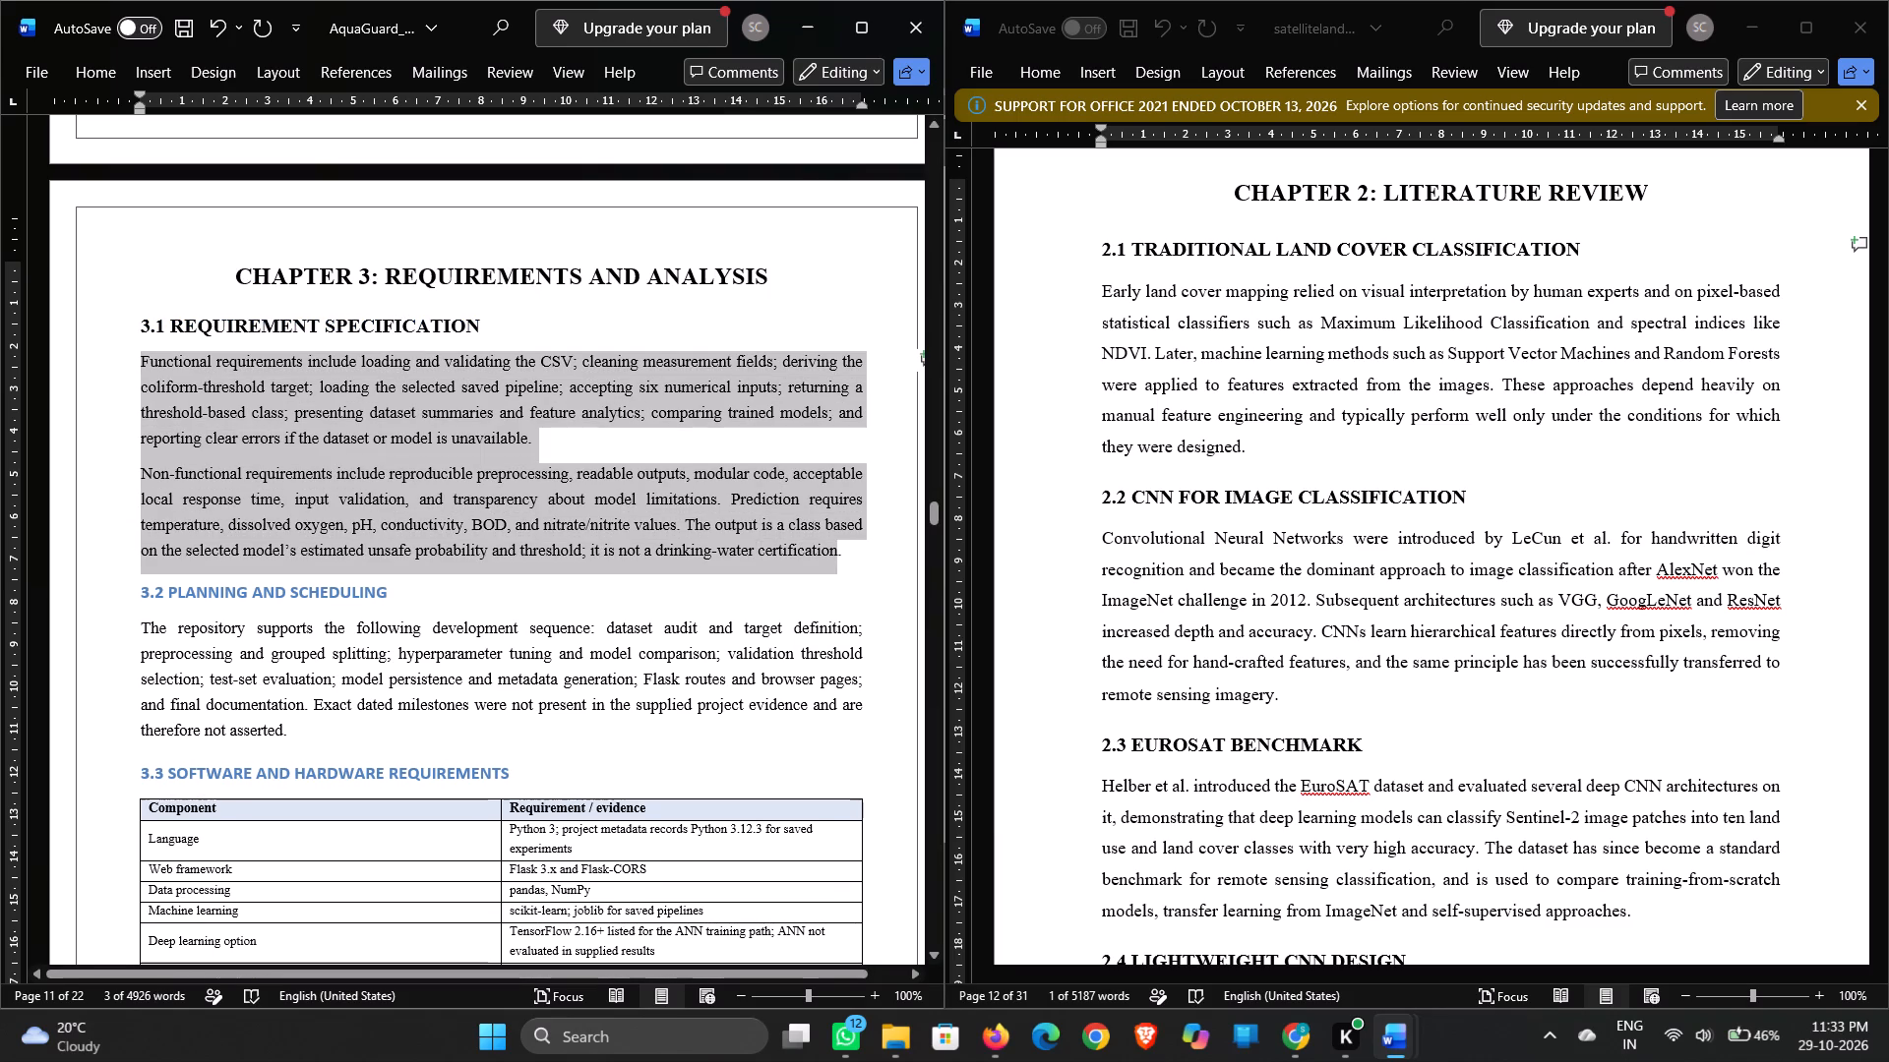
left_click_drag(836, 555, 840, 555)
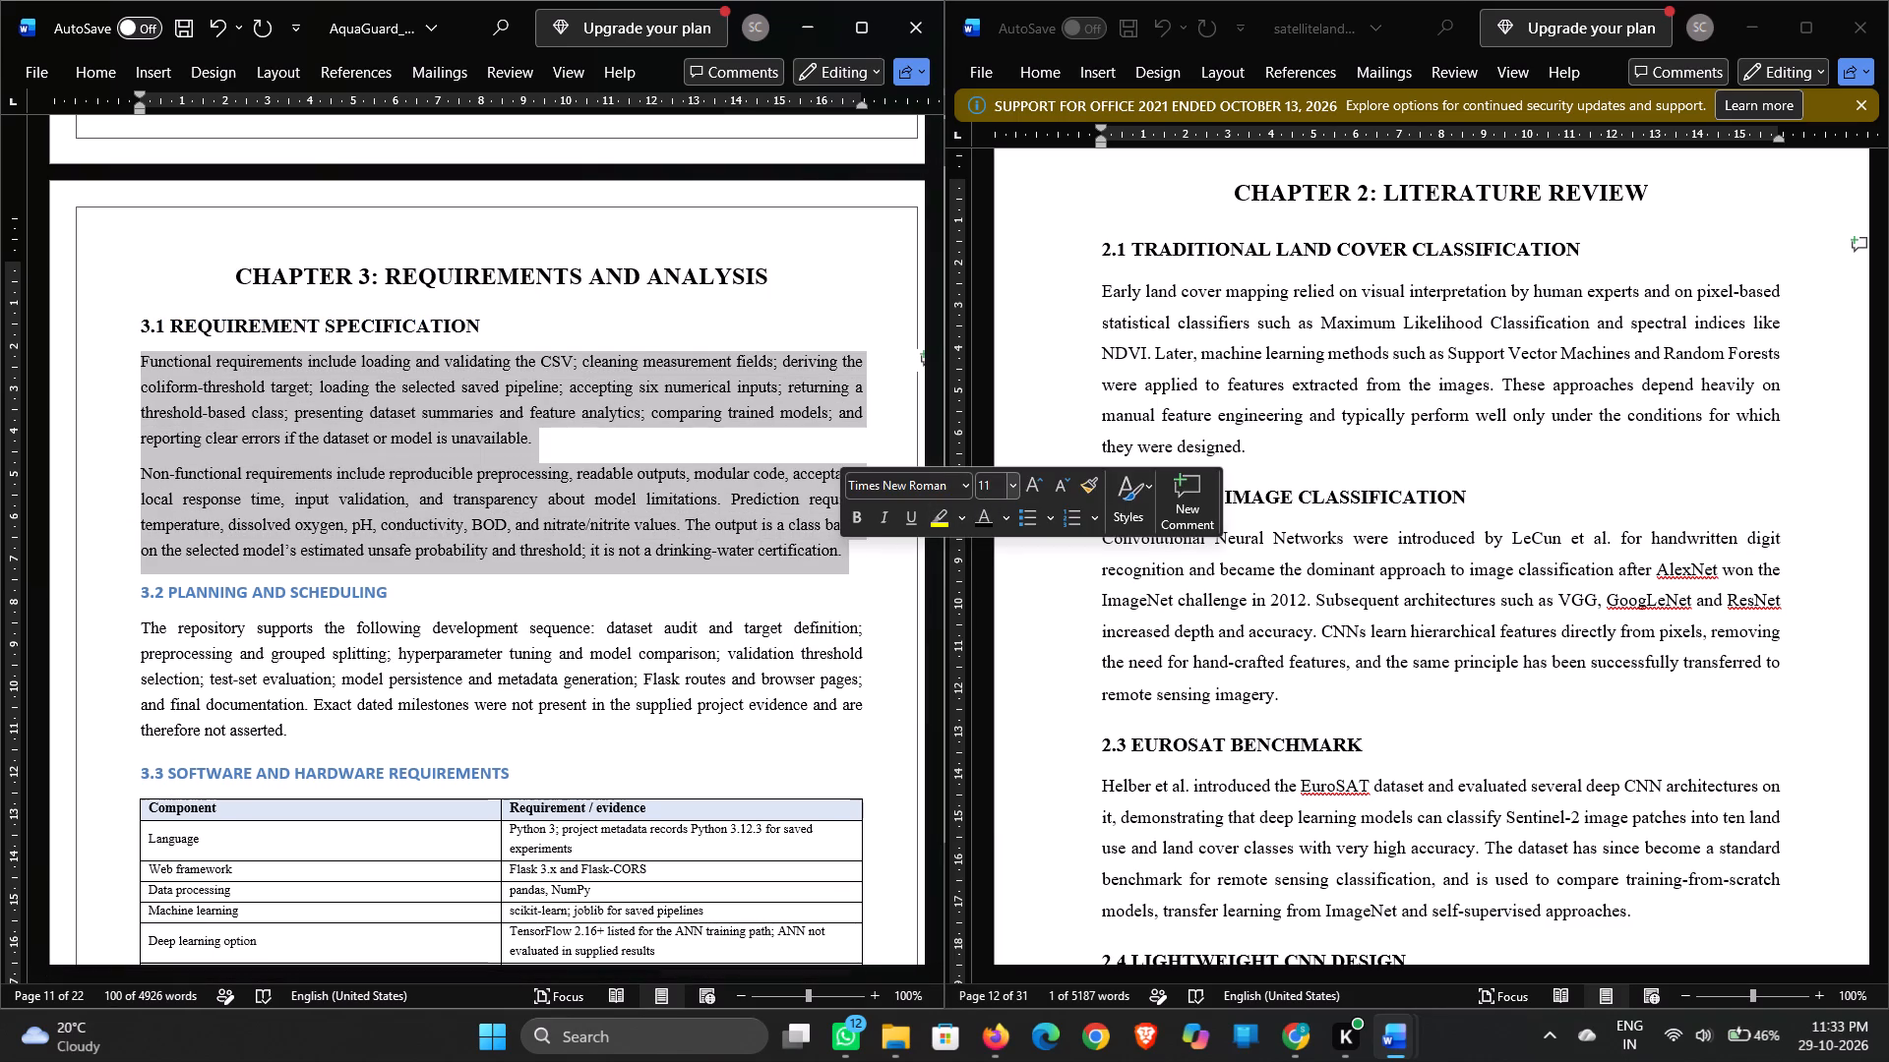
left_click(988, 487)
type("12")
key("Return")
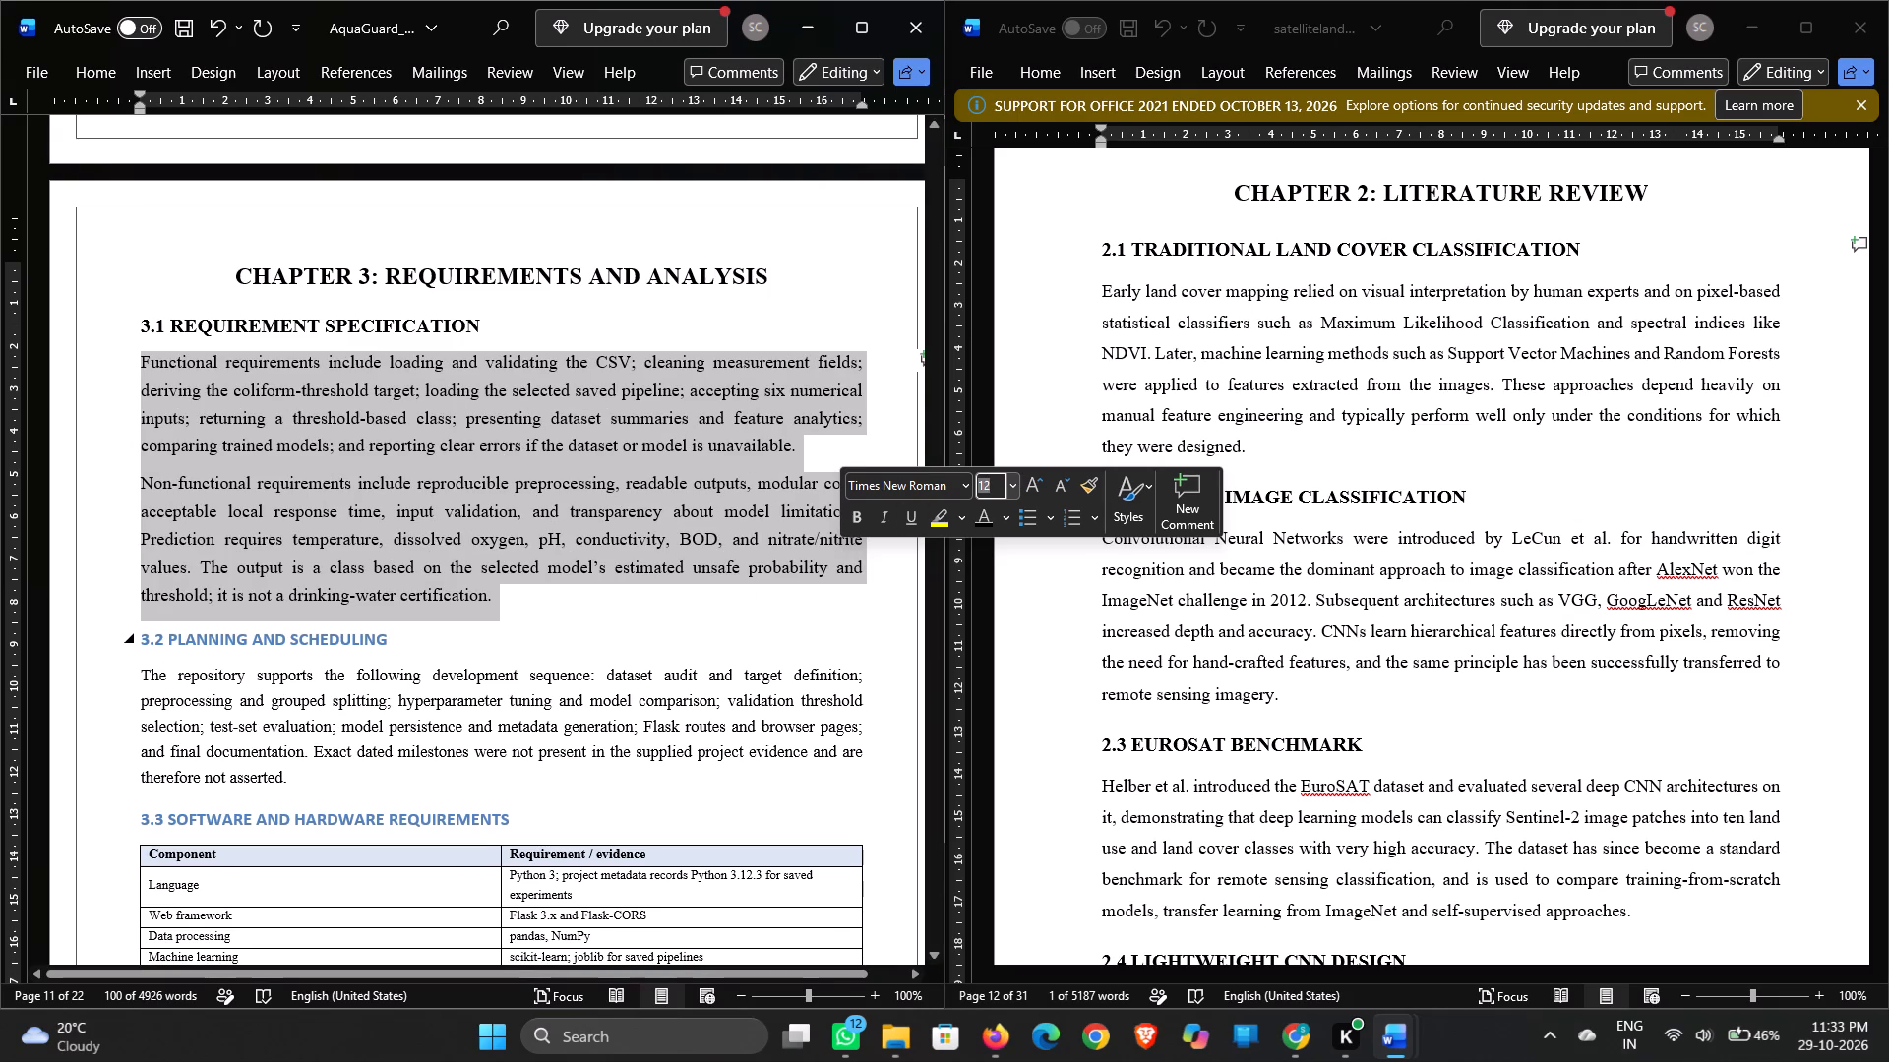
Format the AquaGuard 3.2 PLANNING AND SCHEDULING heading as Times New Roman, 13 pt, black.
left_click_drag(393, 641, 150, 634)
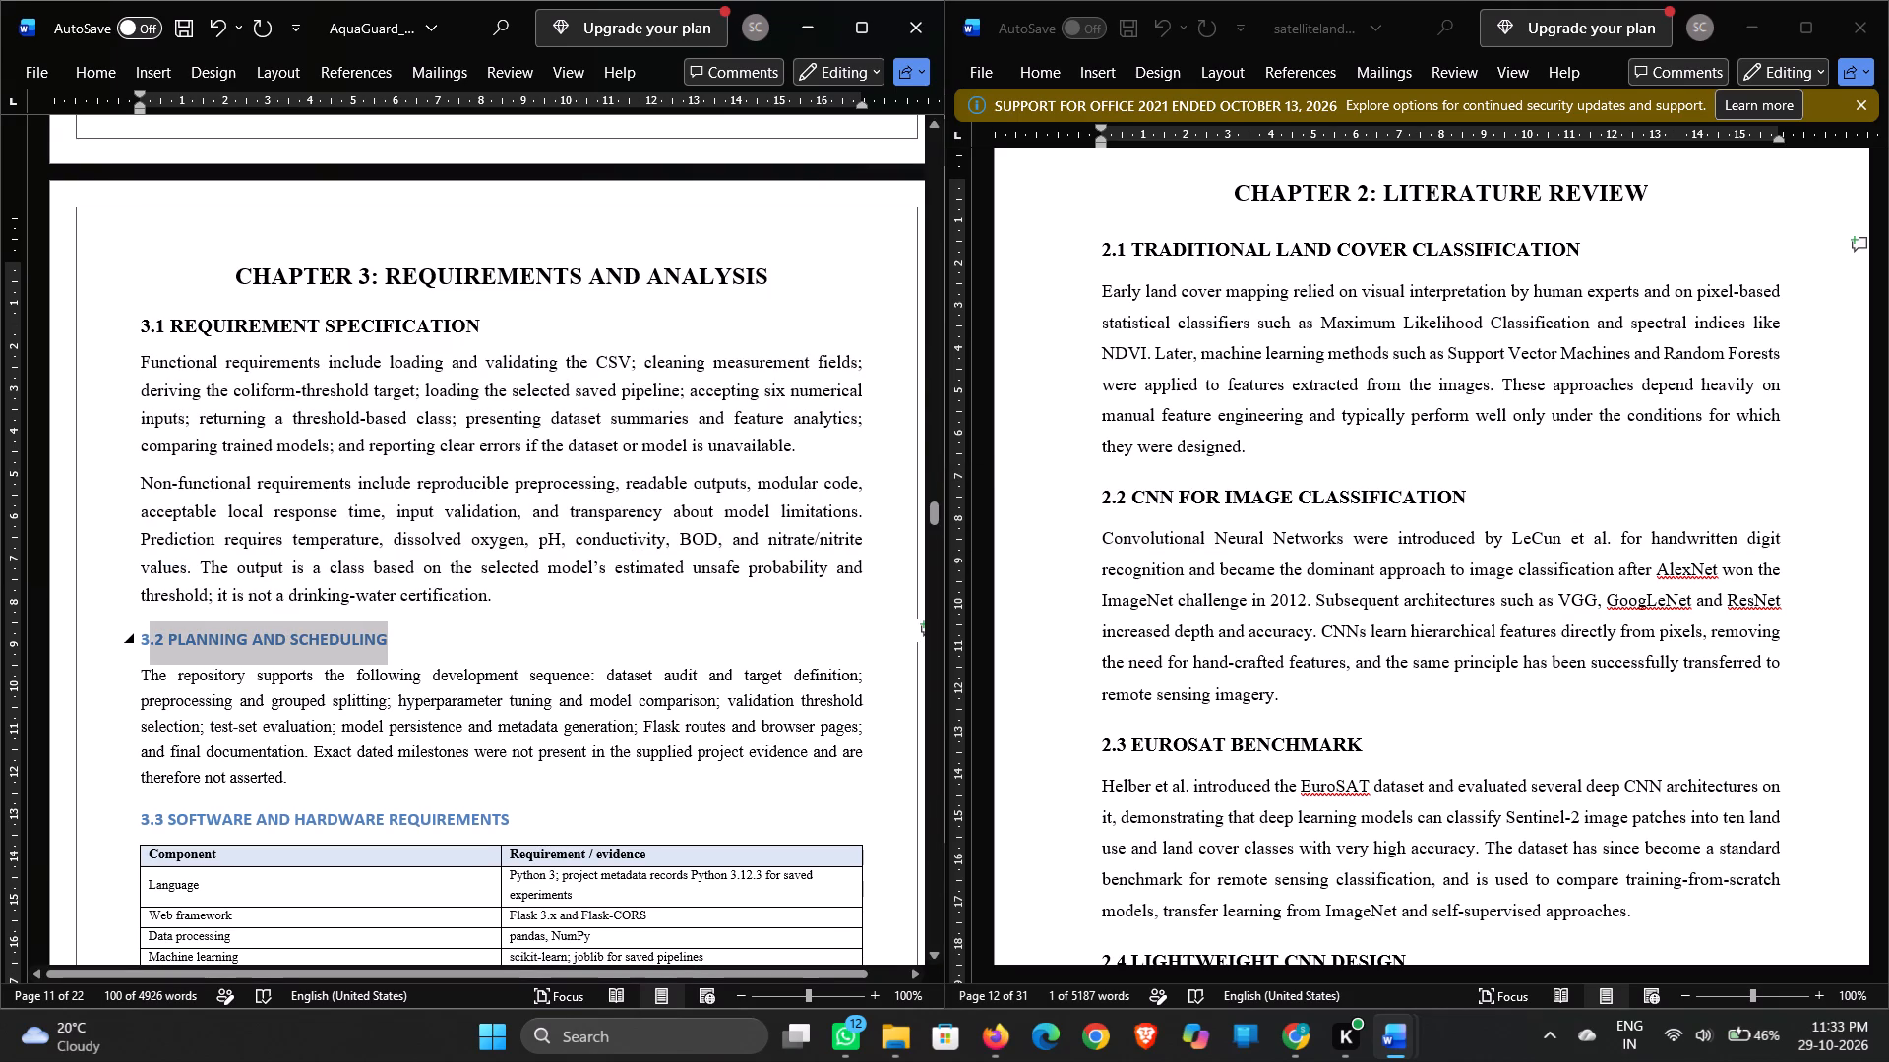
left_click_drag(150, 634, 145, 634)
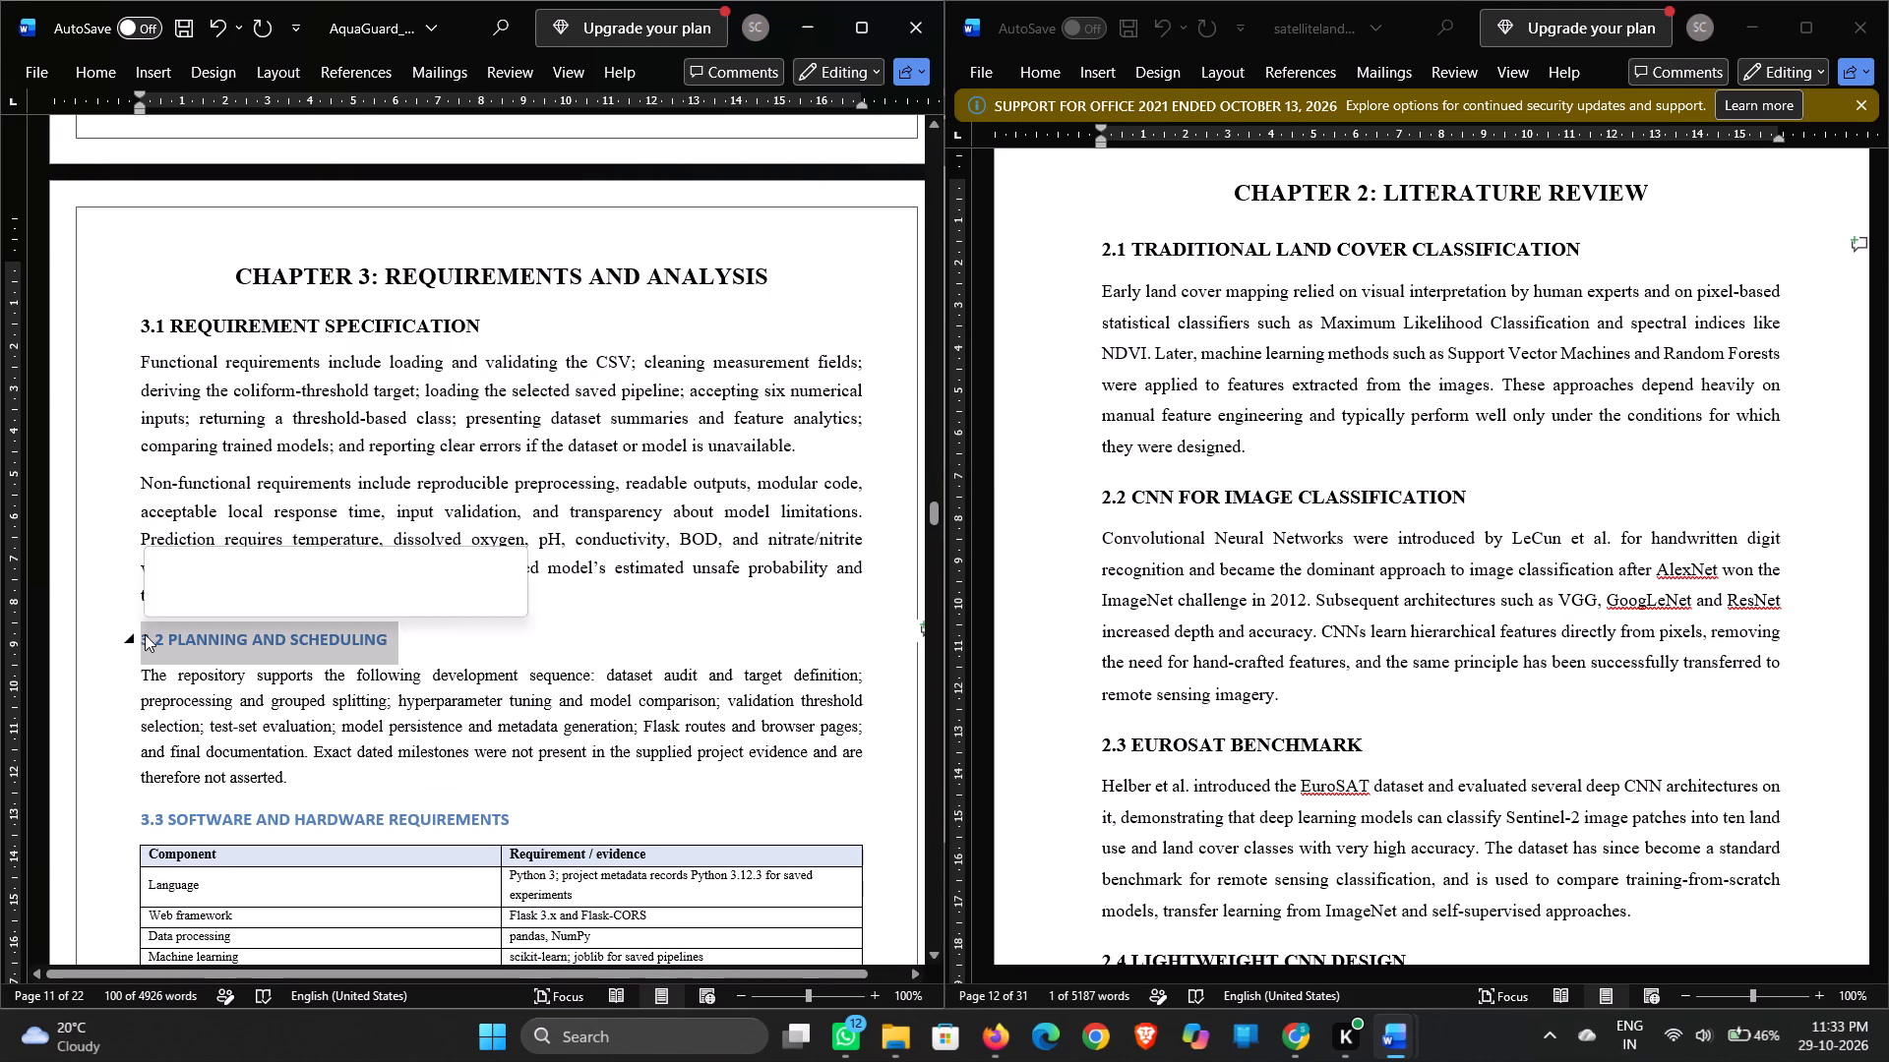
left_click(285, 564)
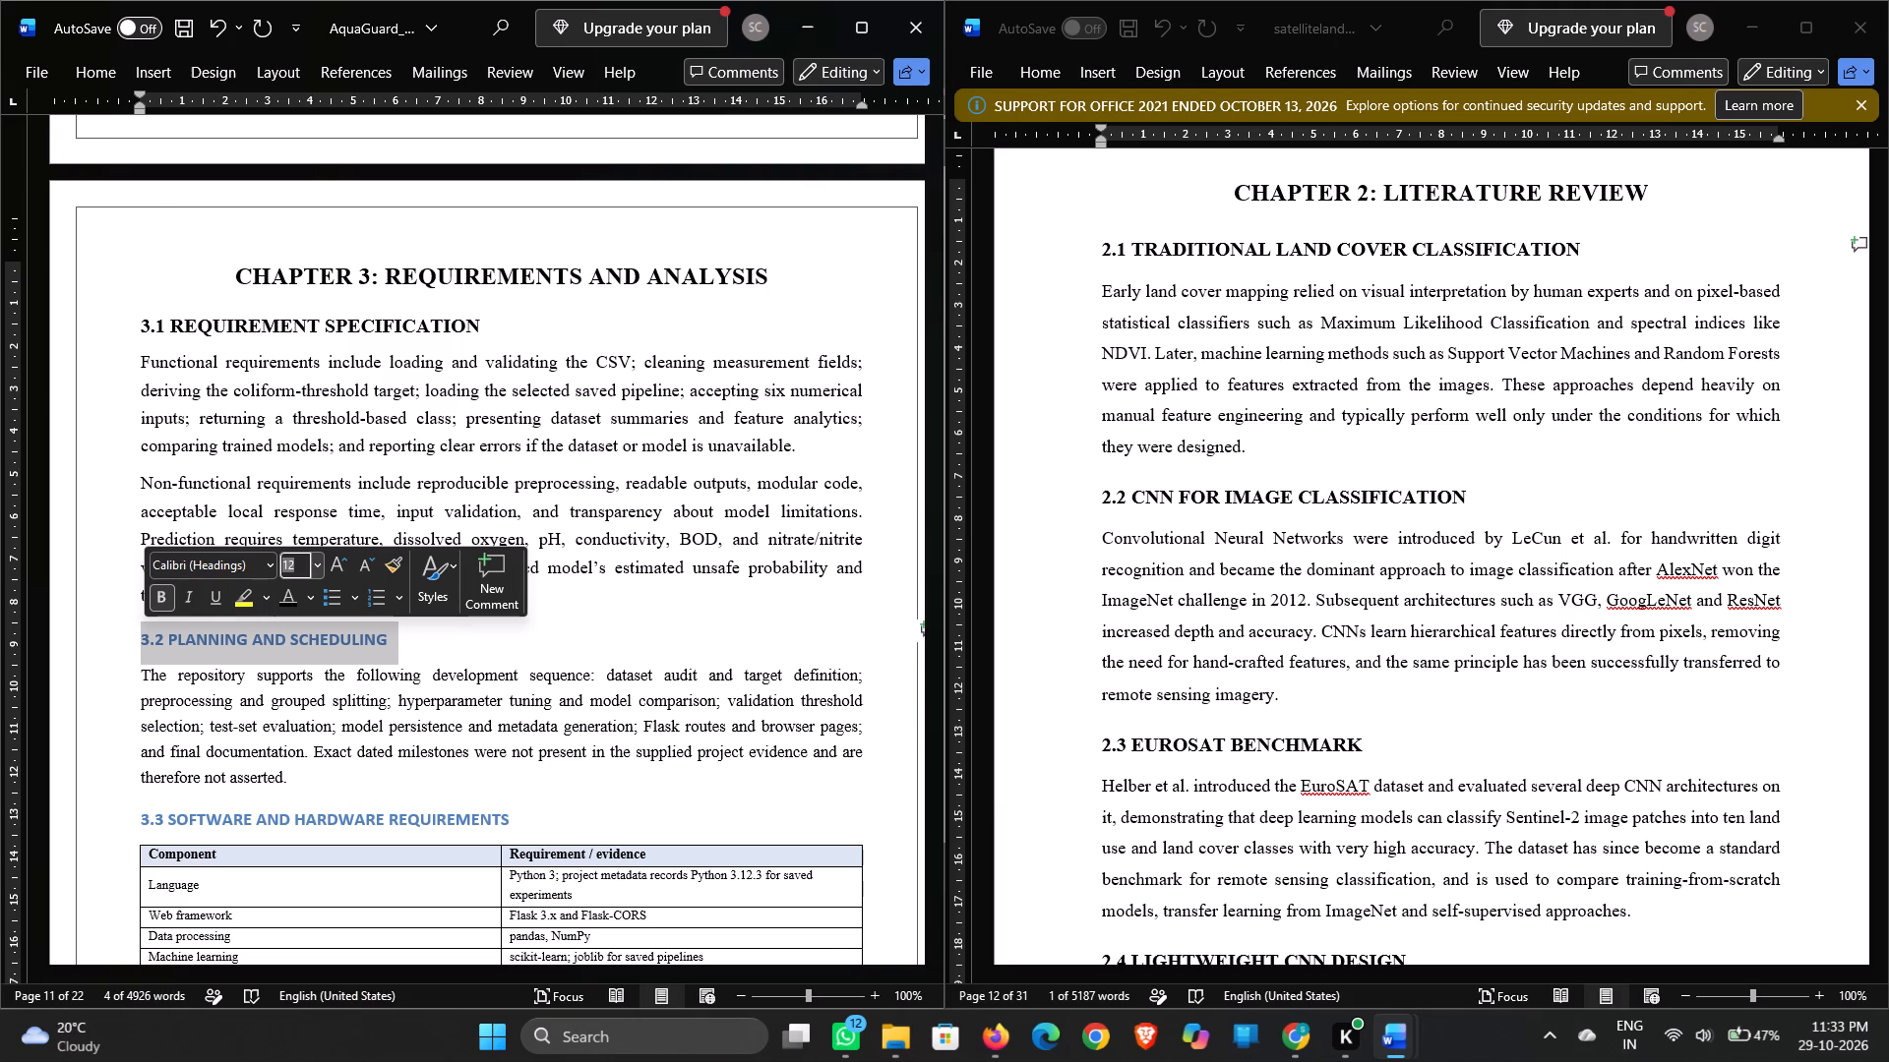
type("13")
left_click(216, 567)
type("ti")
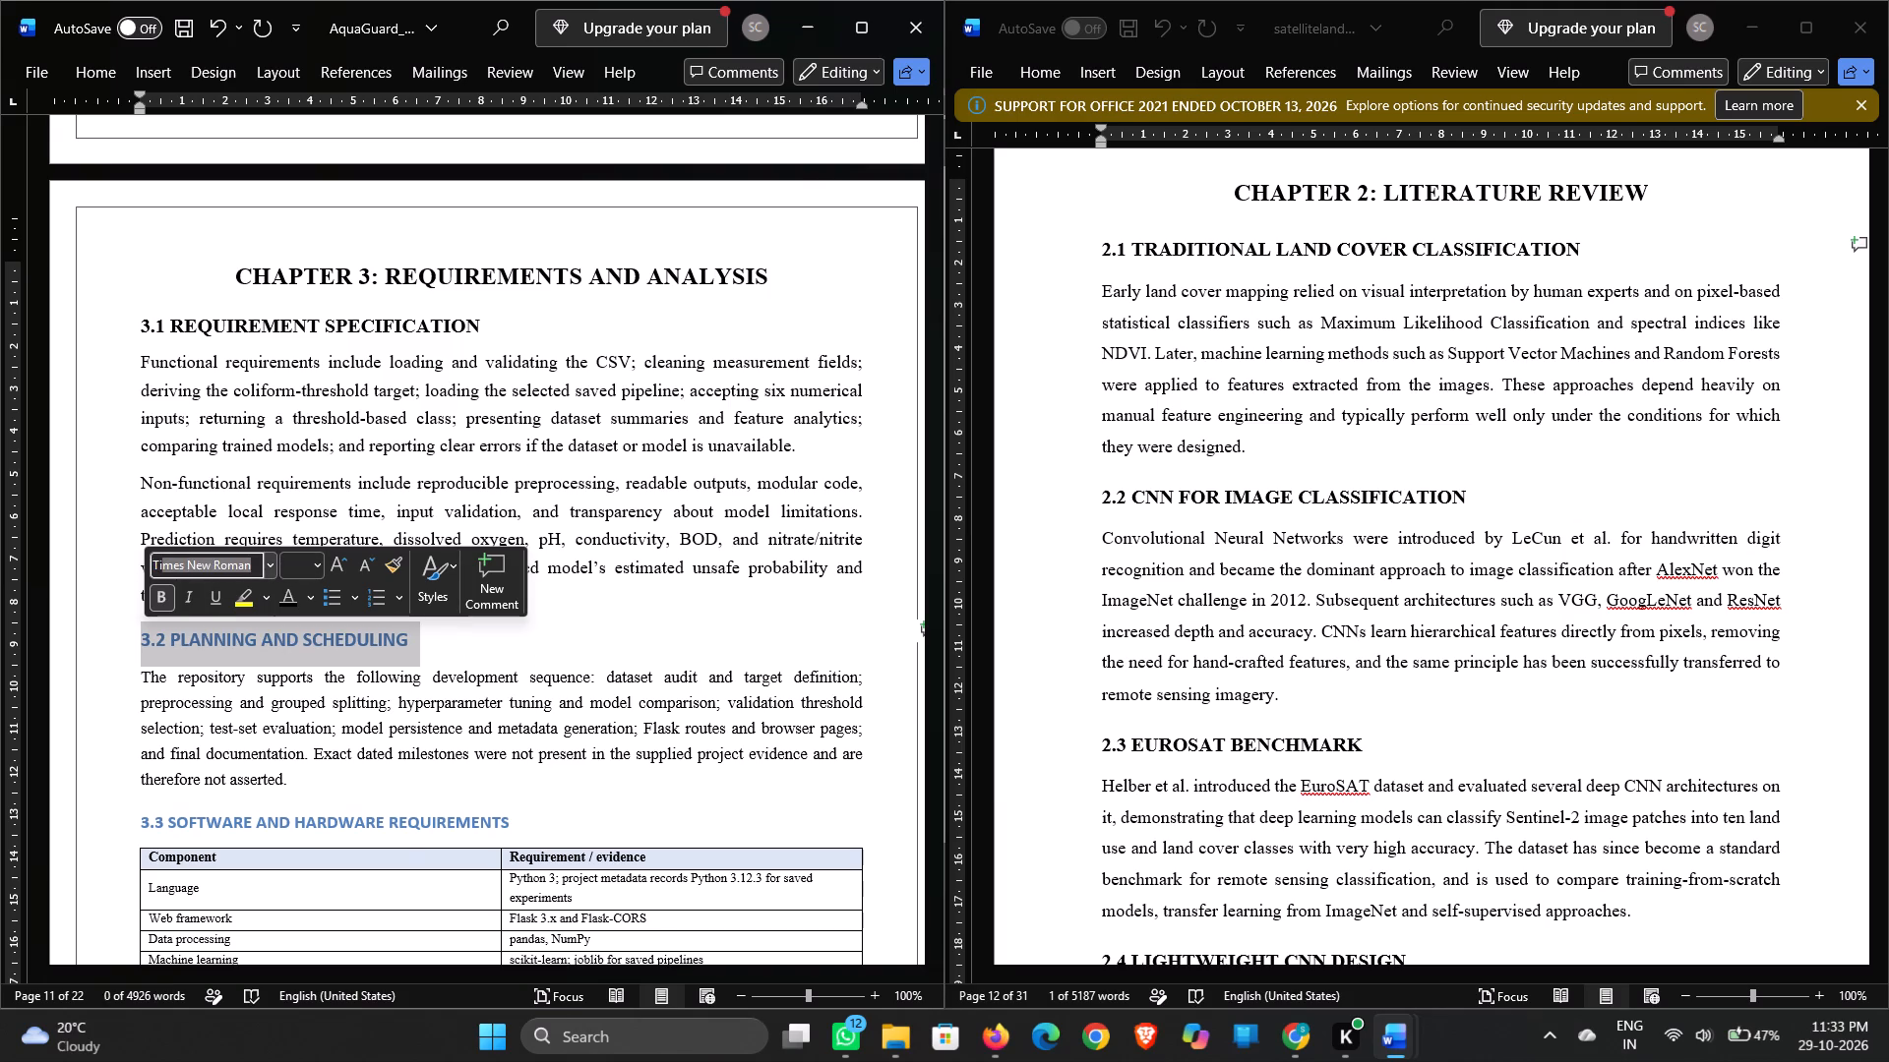
key("Return")
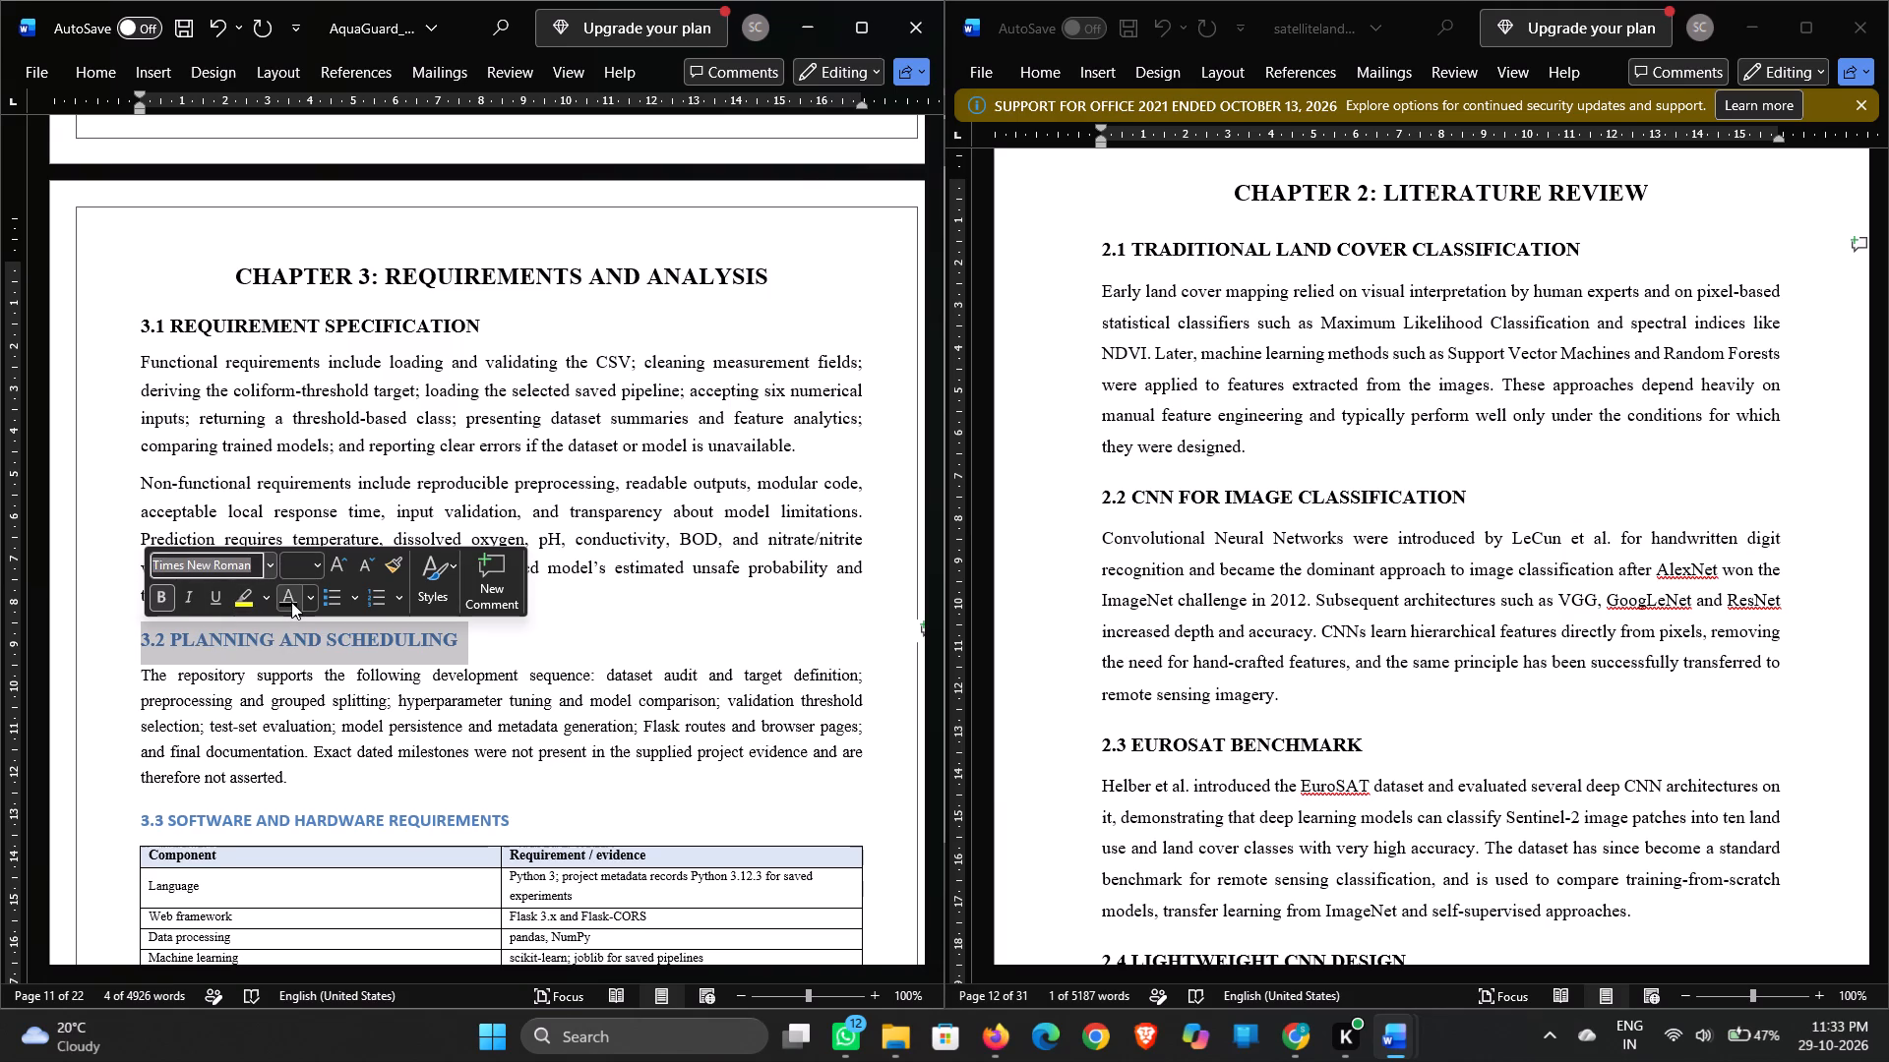
left_click(291, 602)
left_click(552, 632)
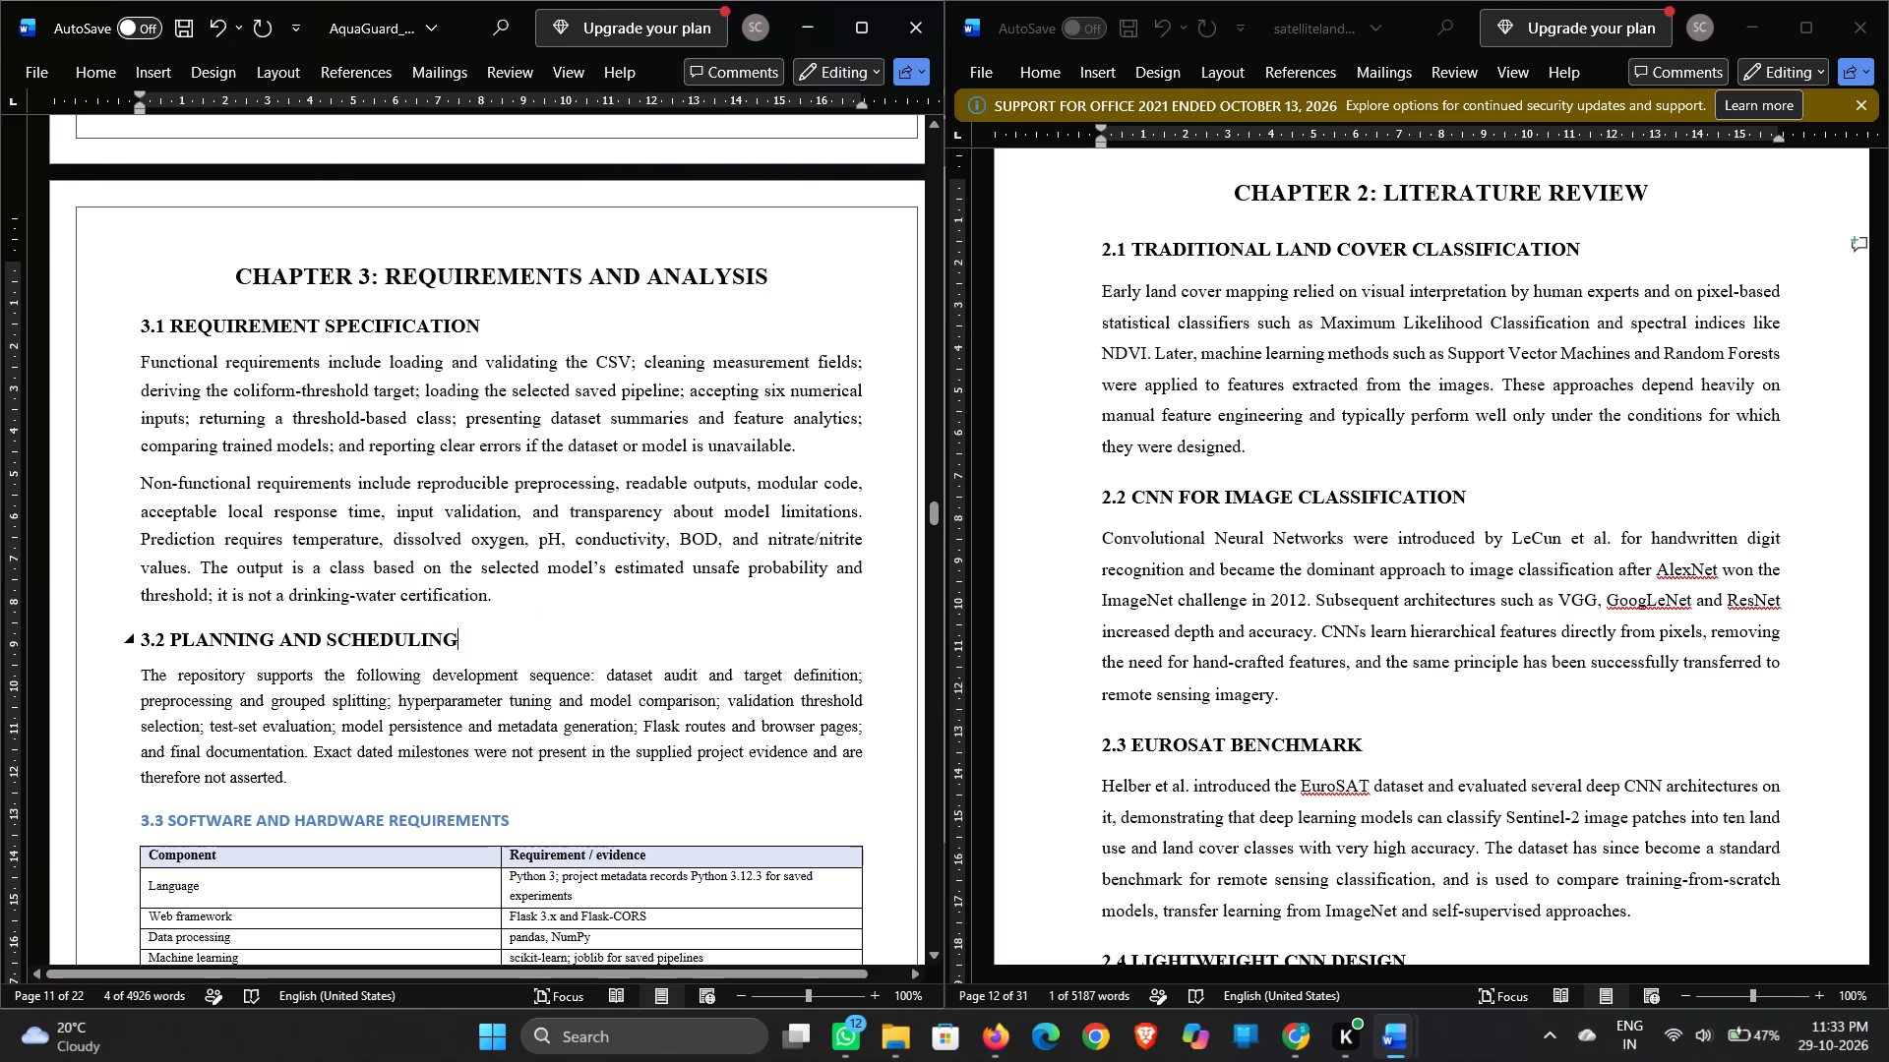
Set the AquaGuard paragraph under 3.2 PLANNING AND SCHEDULING to 12 pt.
scroll(552, 632, "down", 1)
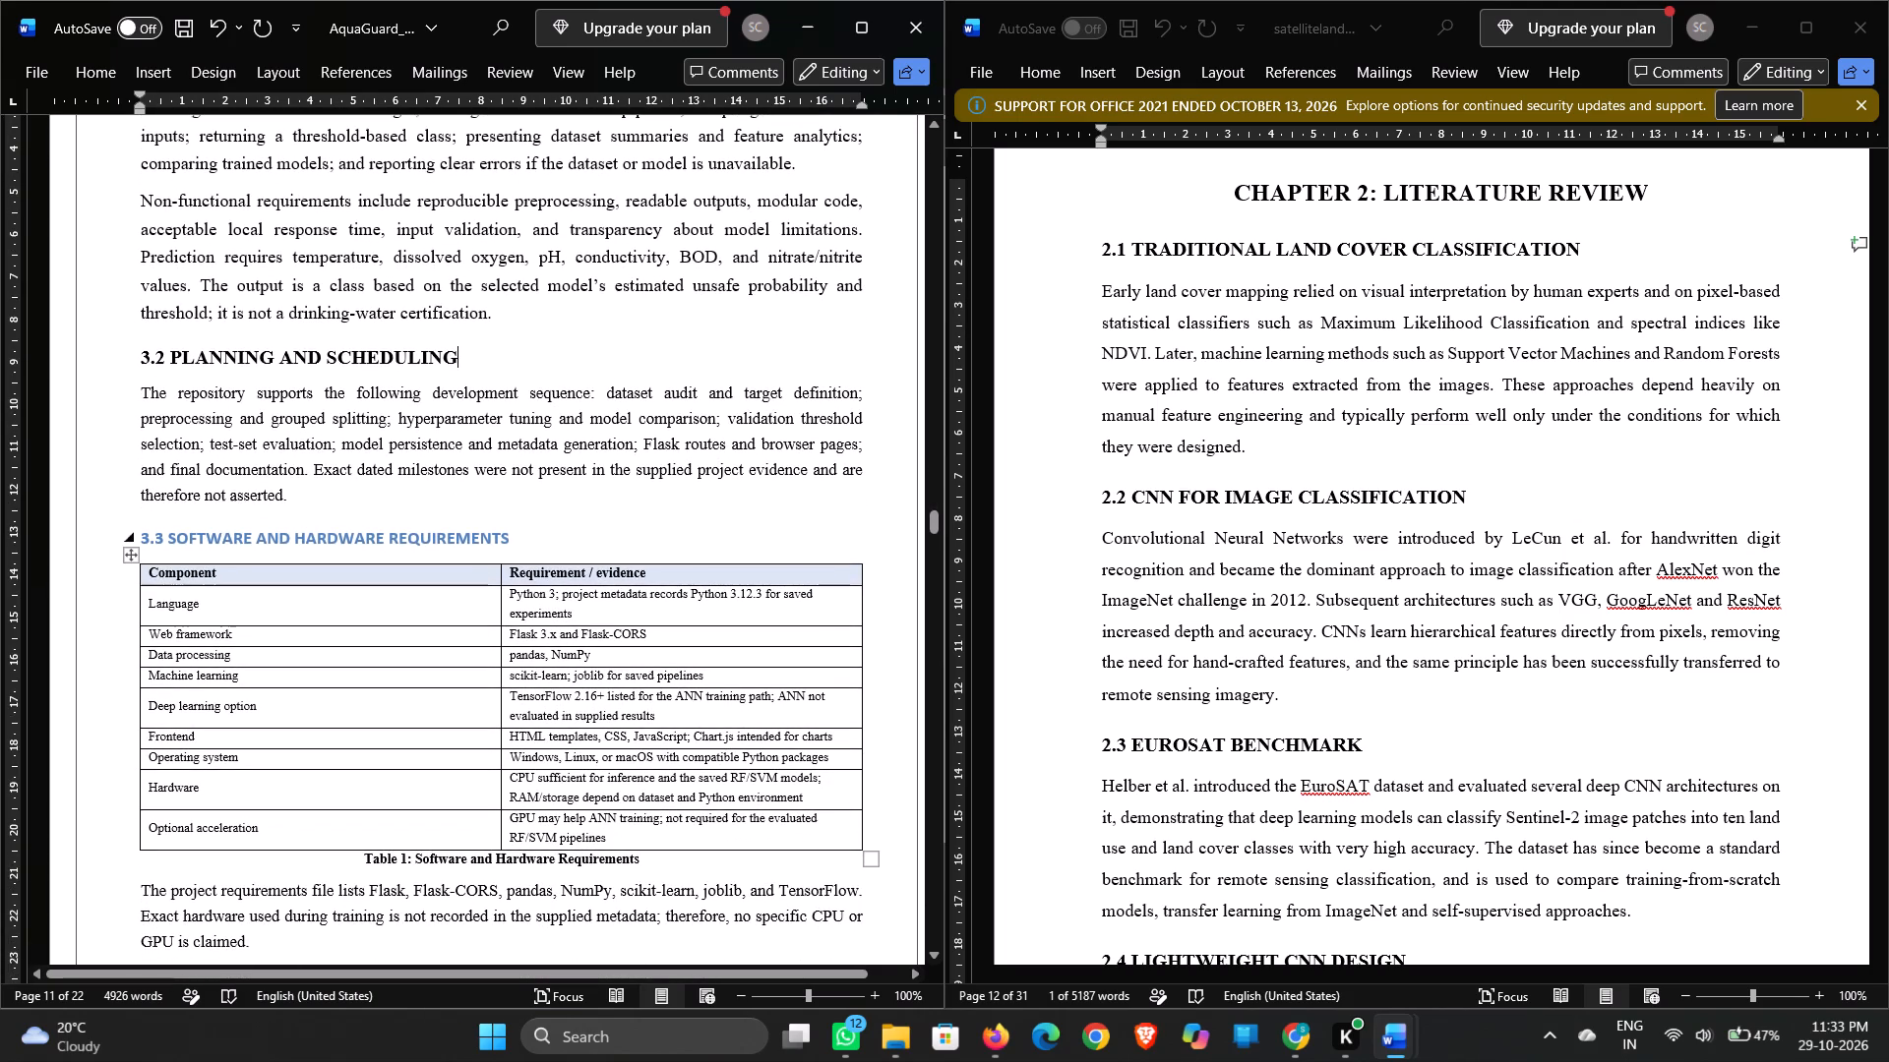
left_click_drag(143, 388, 292, 515)
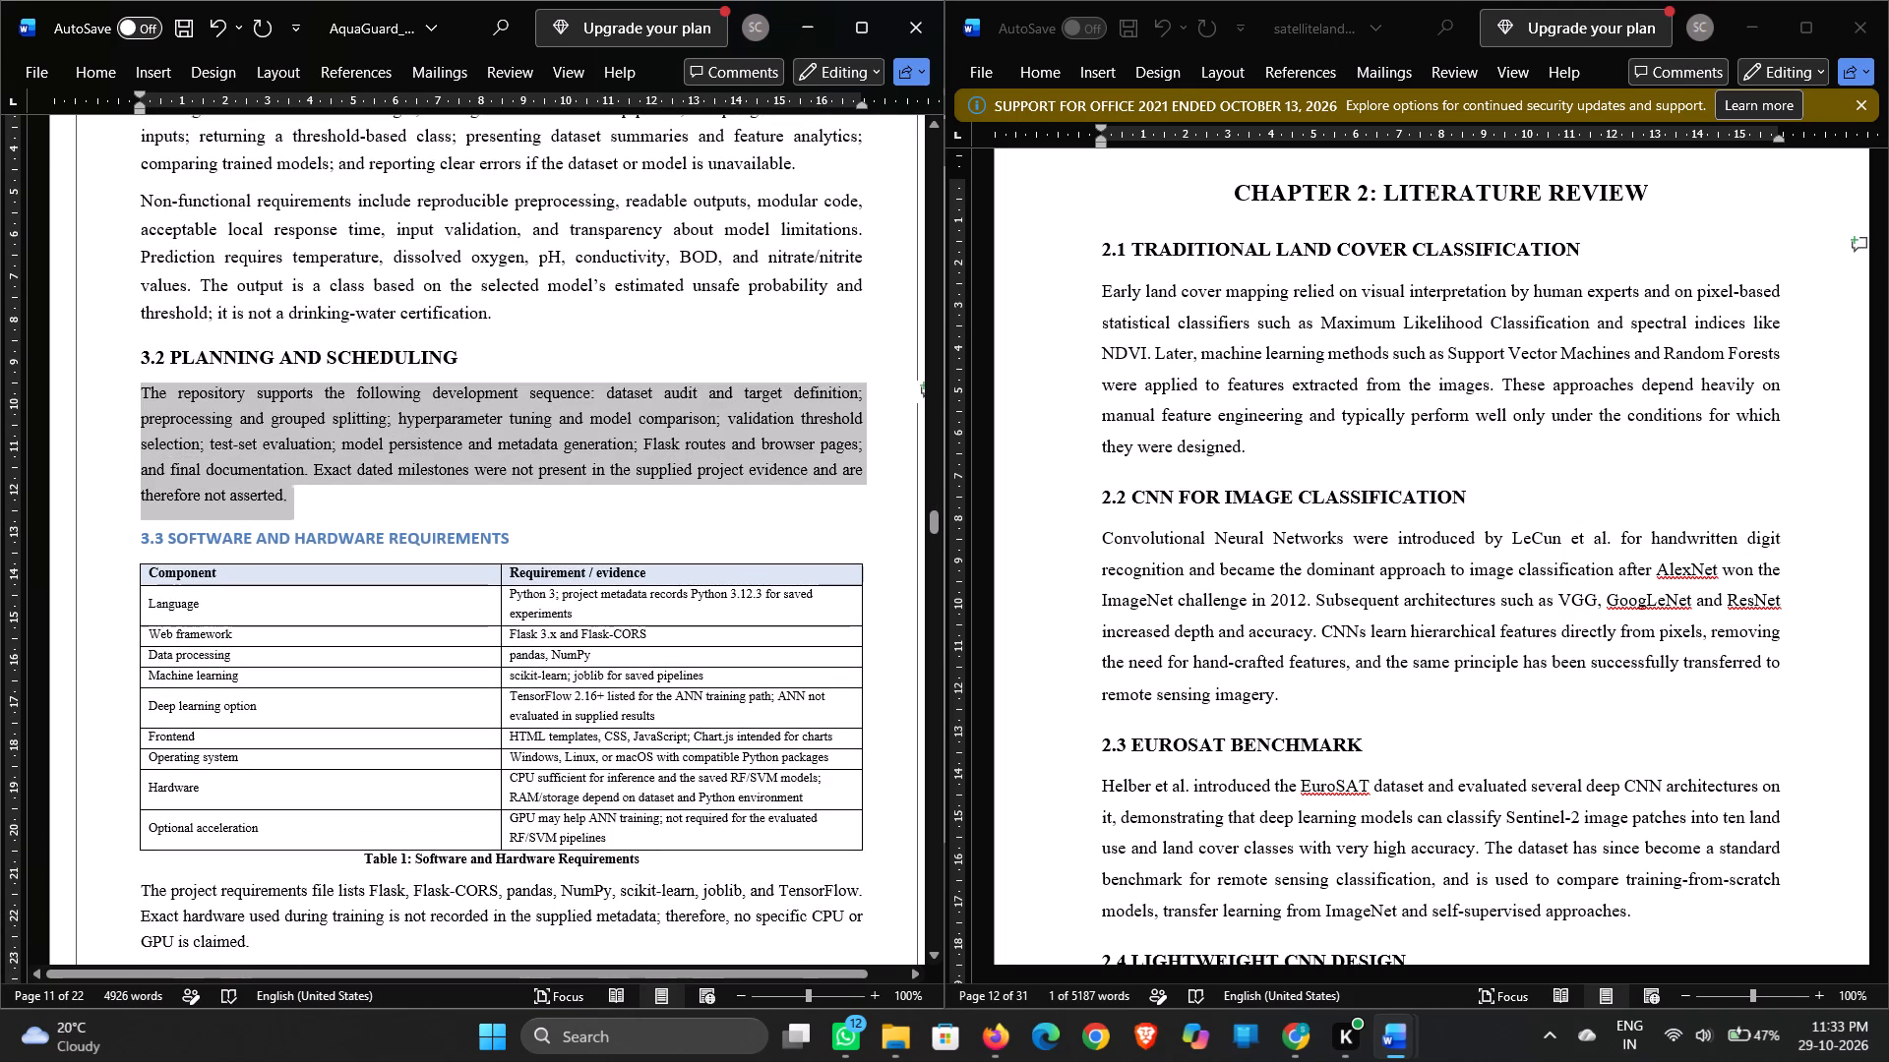
left_click_drag(292, 515, 292, 511)
left_click(437, 441)
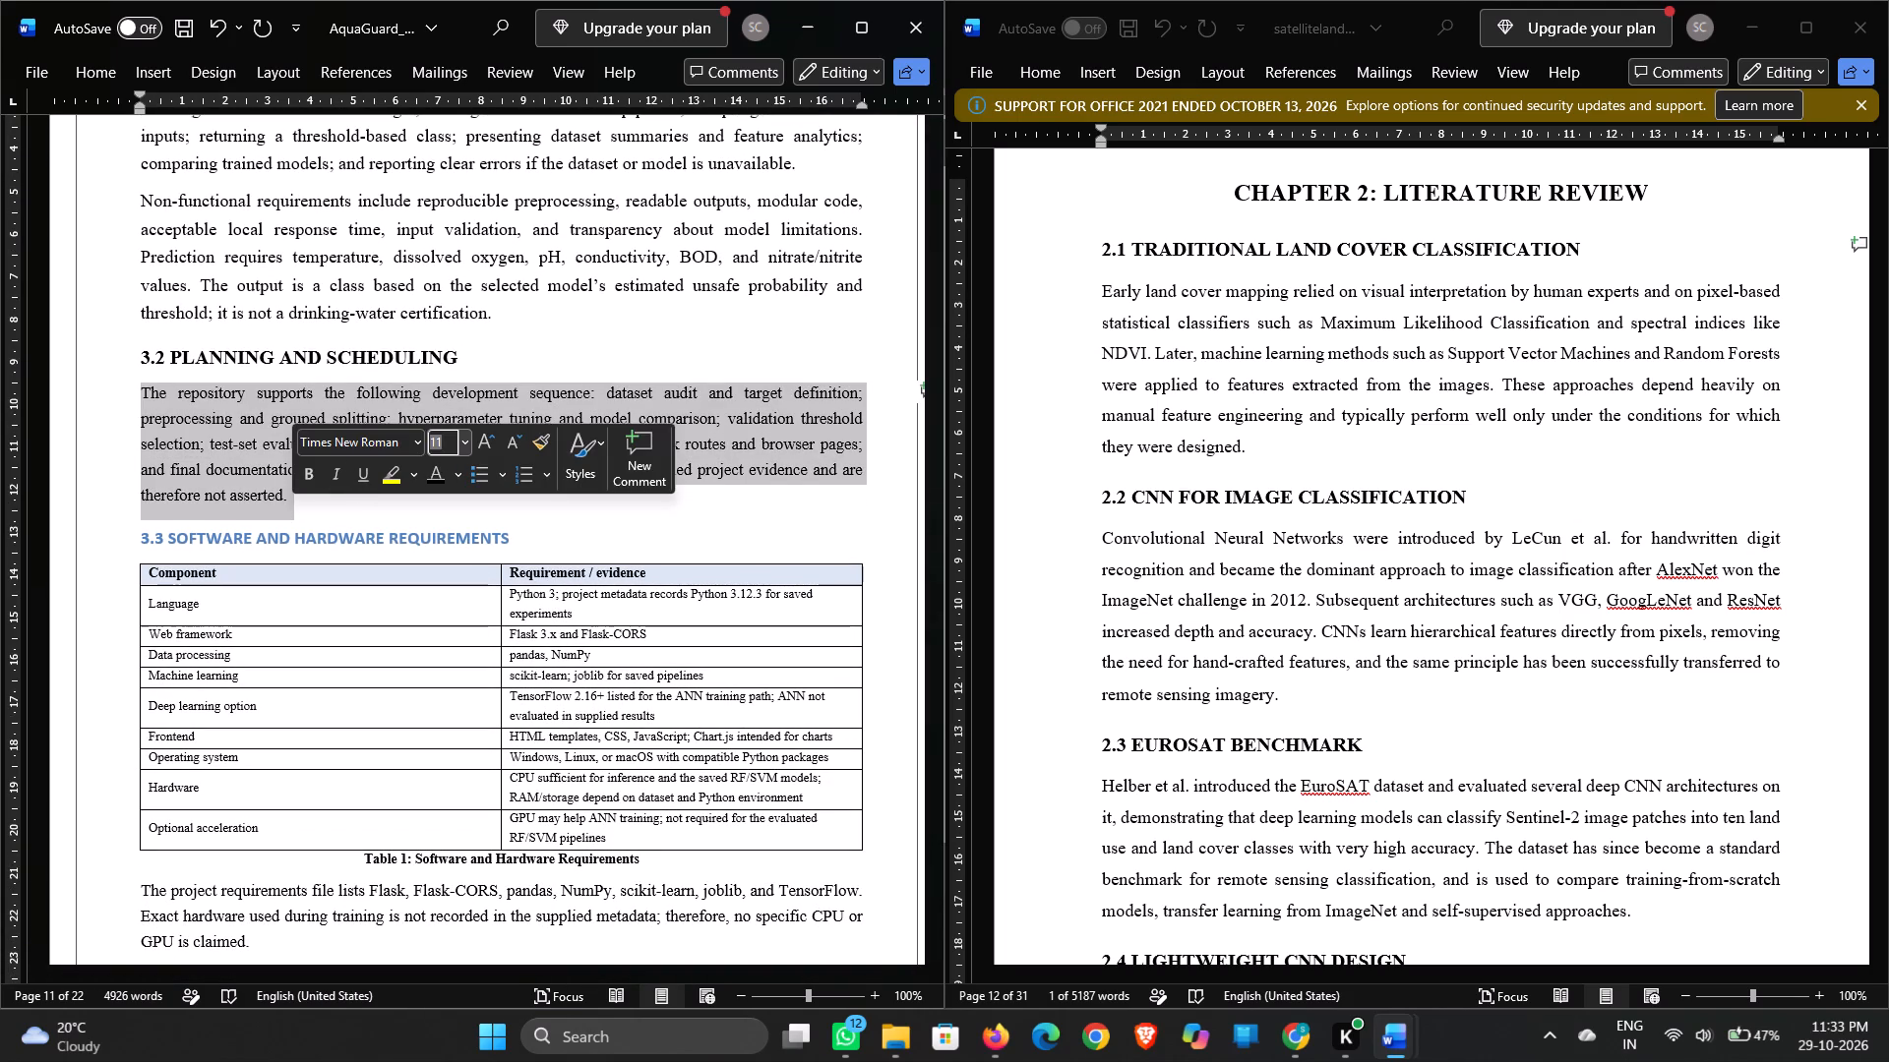
type("12")
key("Return")
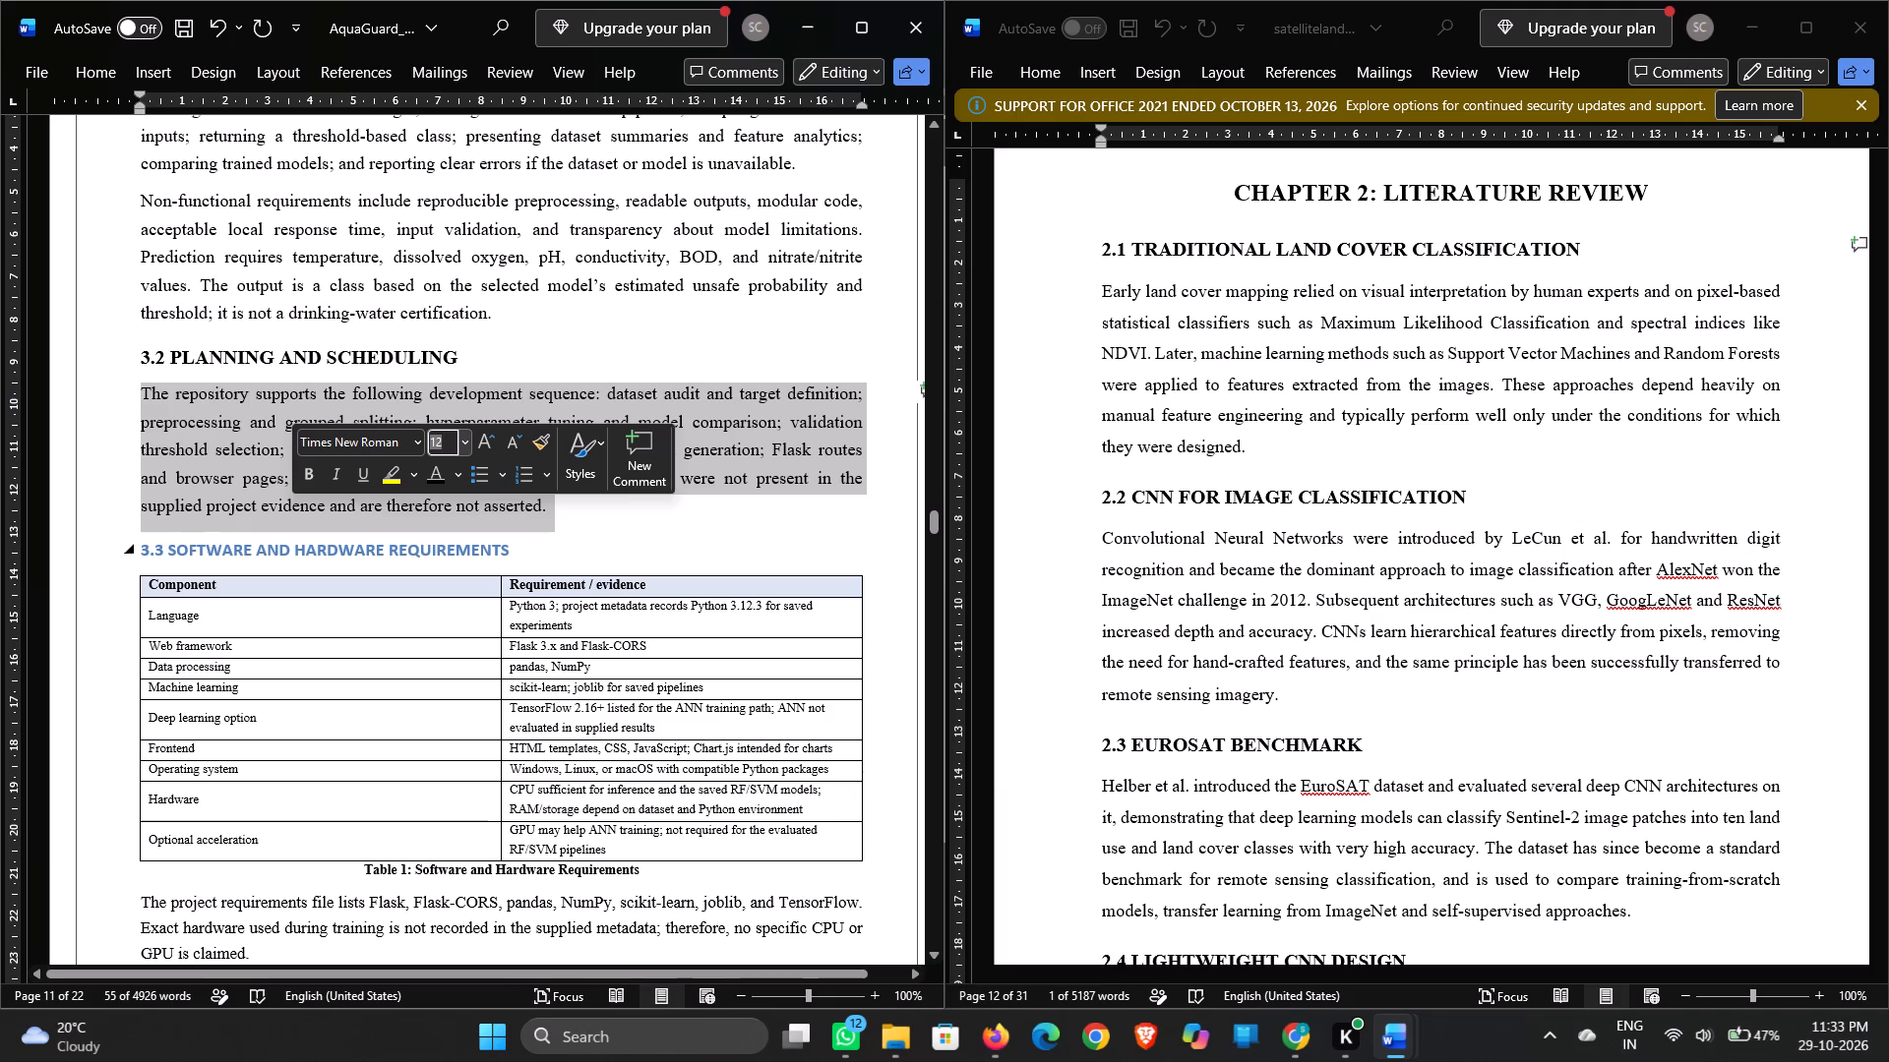
Format the AquaGuard 3.3 SOFTWARE AND HARDWARE REQUIREMENTS heading as Times New Roman, 13 pt, black.
left_click_drag(141, 546, 488, 554)
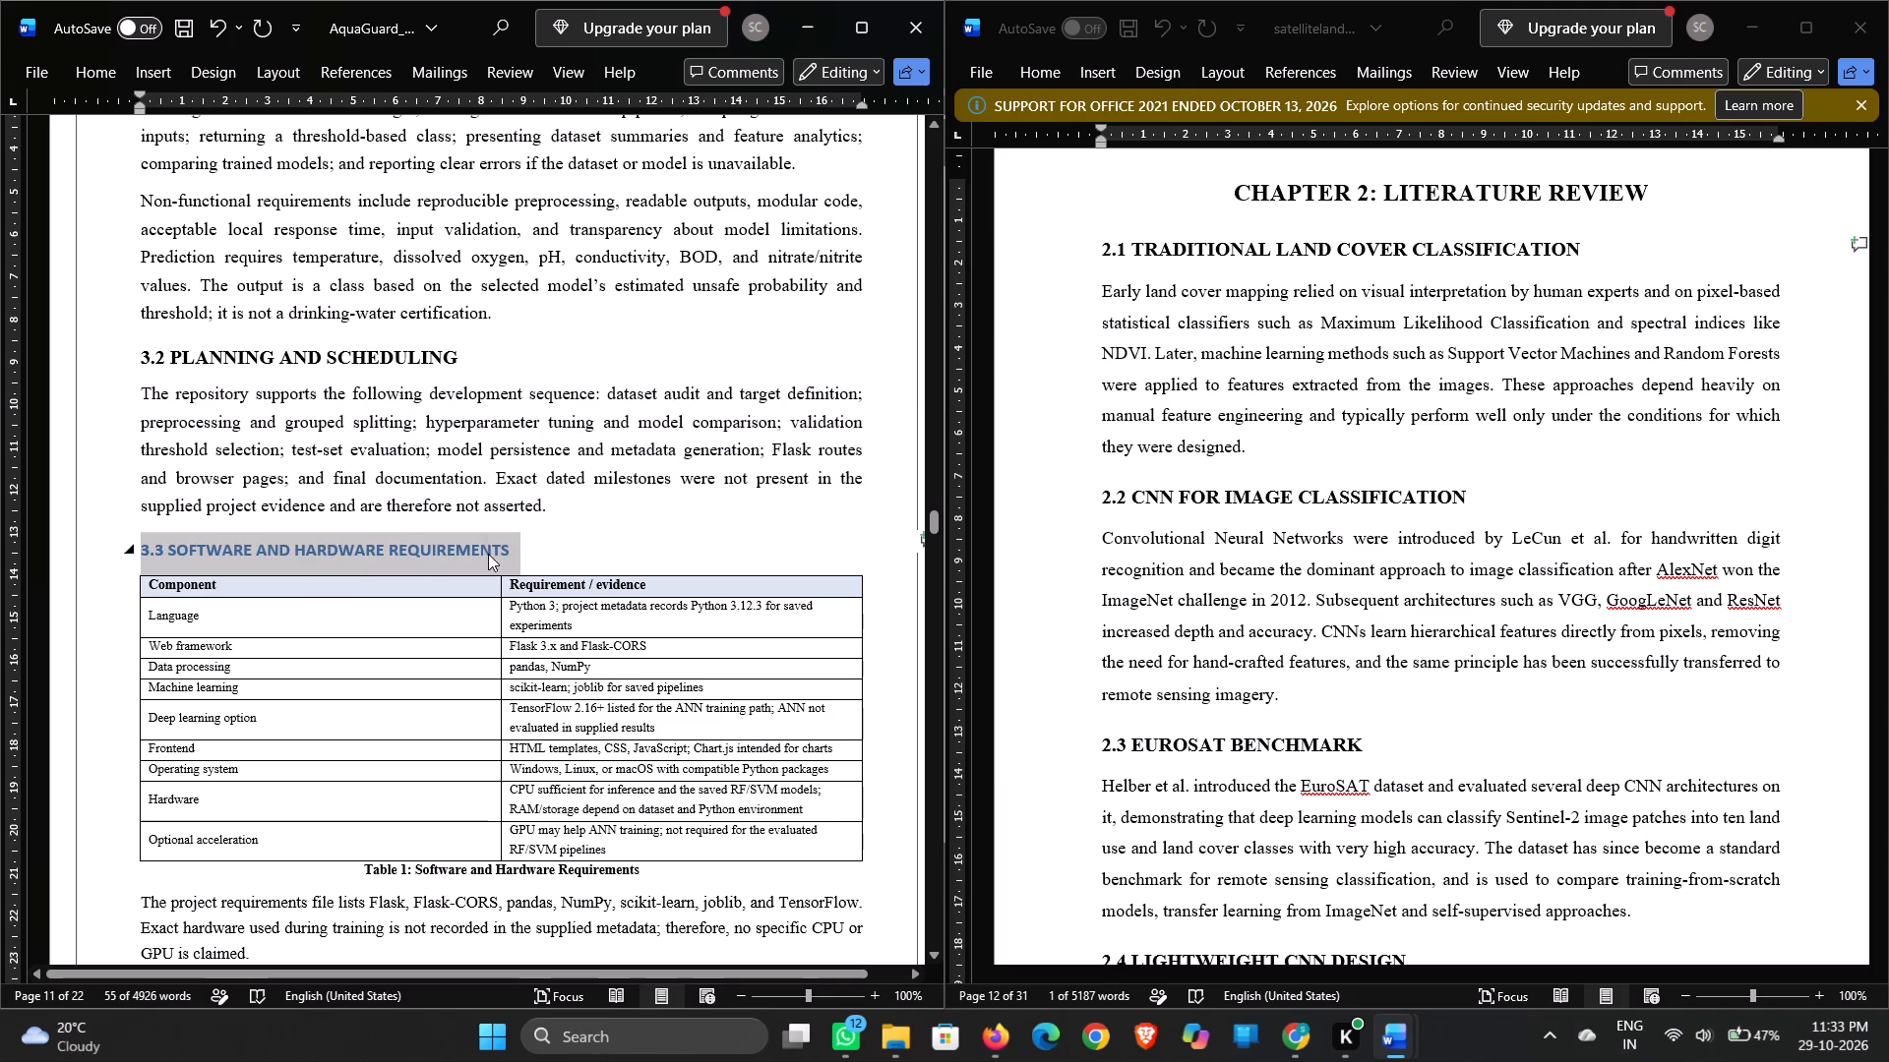
left_click(579, 485)
type("ti")
key("Return")
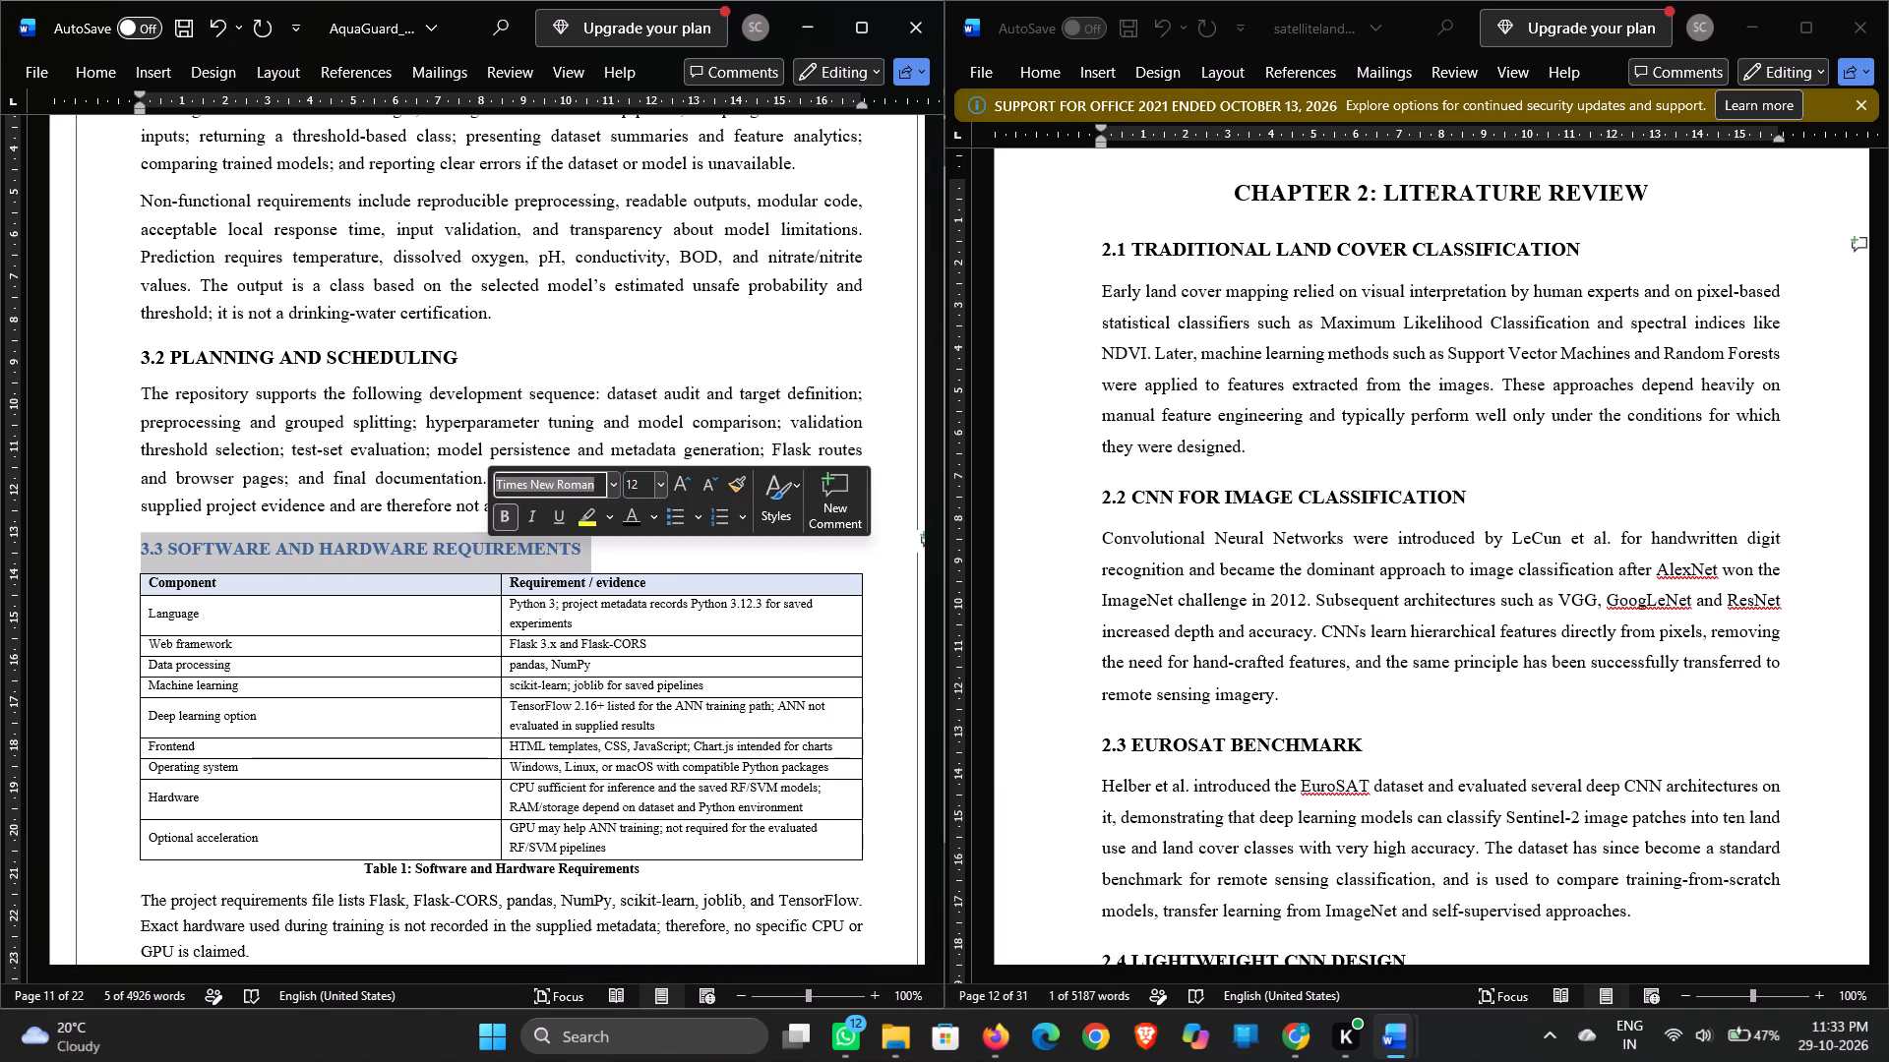
left_click(643, 484)
type("13")
key("Return")
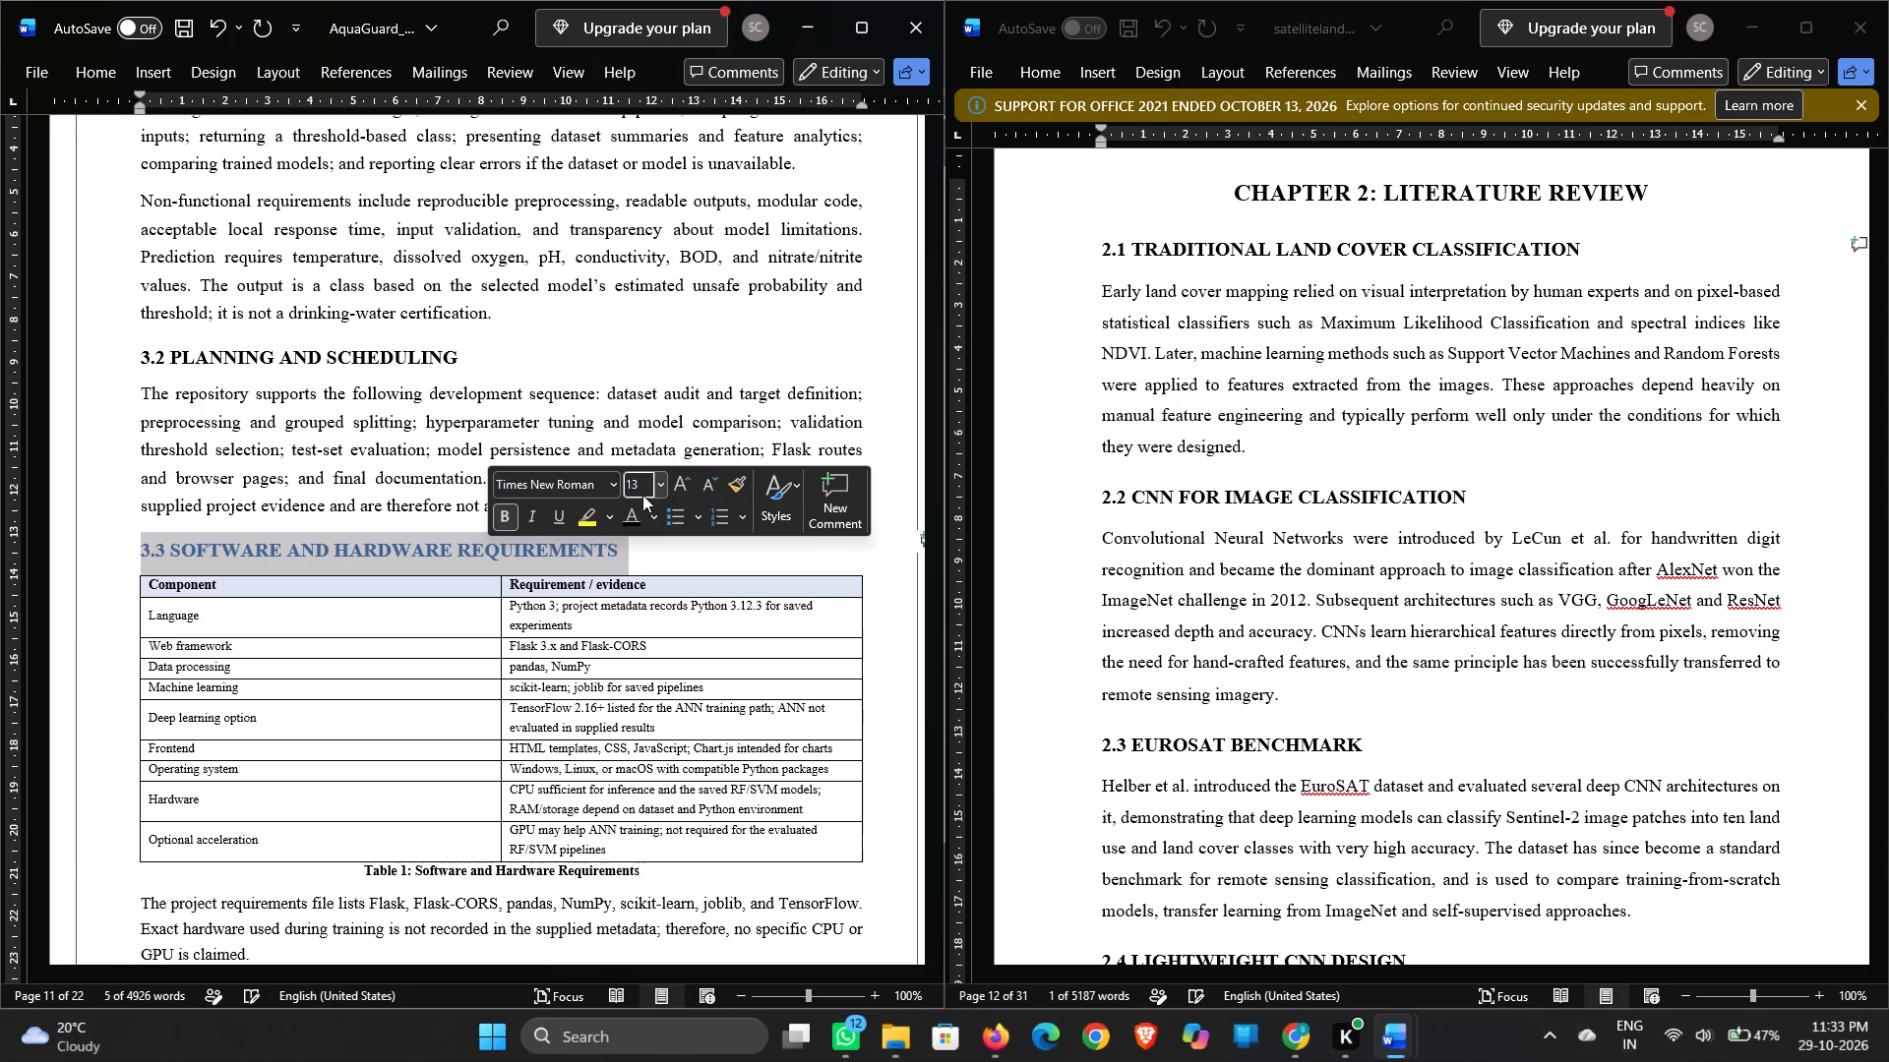
left_click(631, 509)
left_click(641, 554)
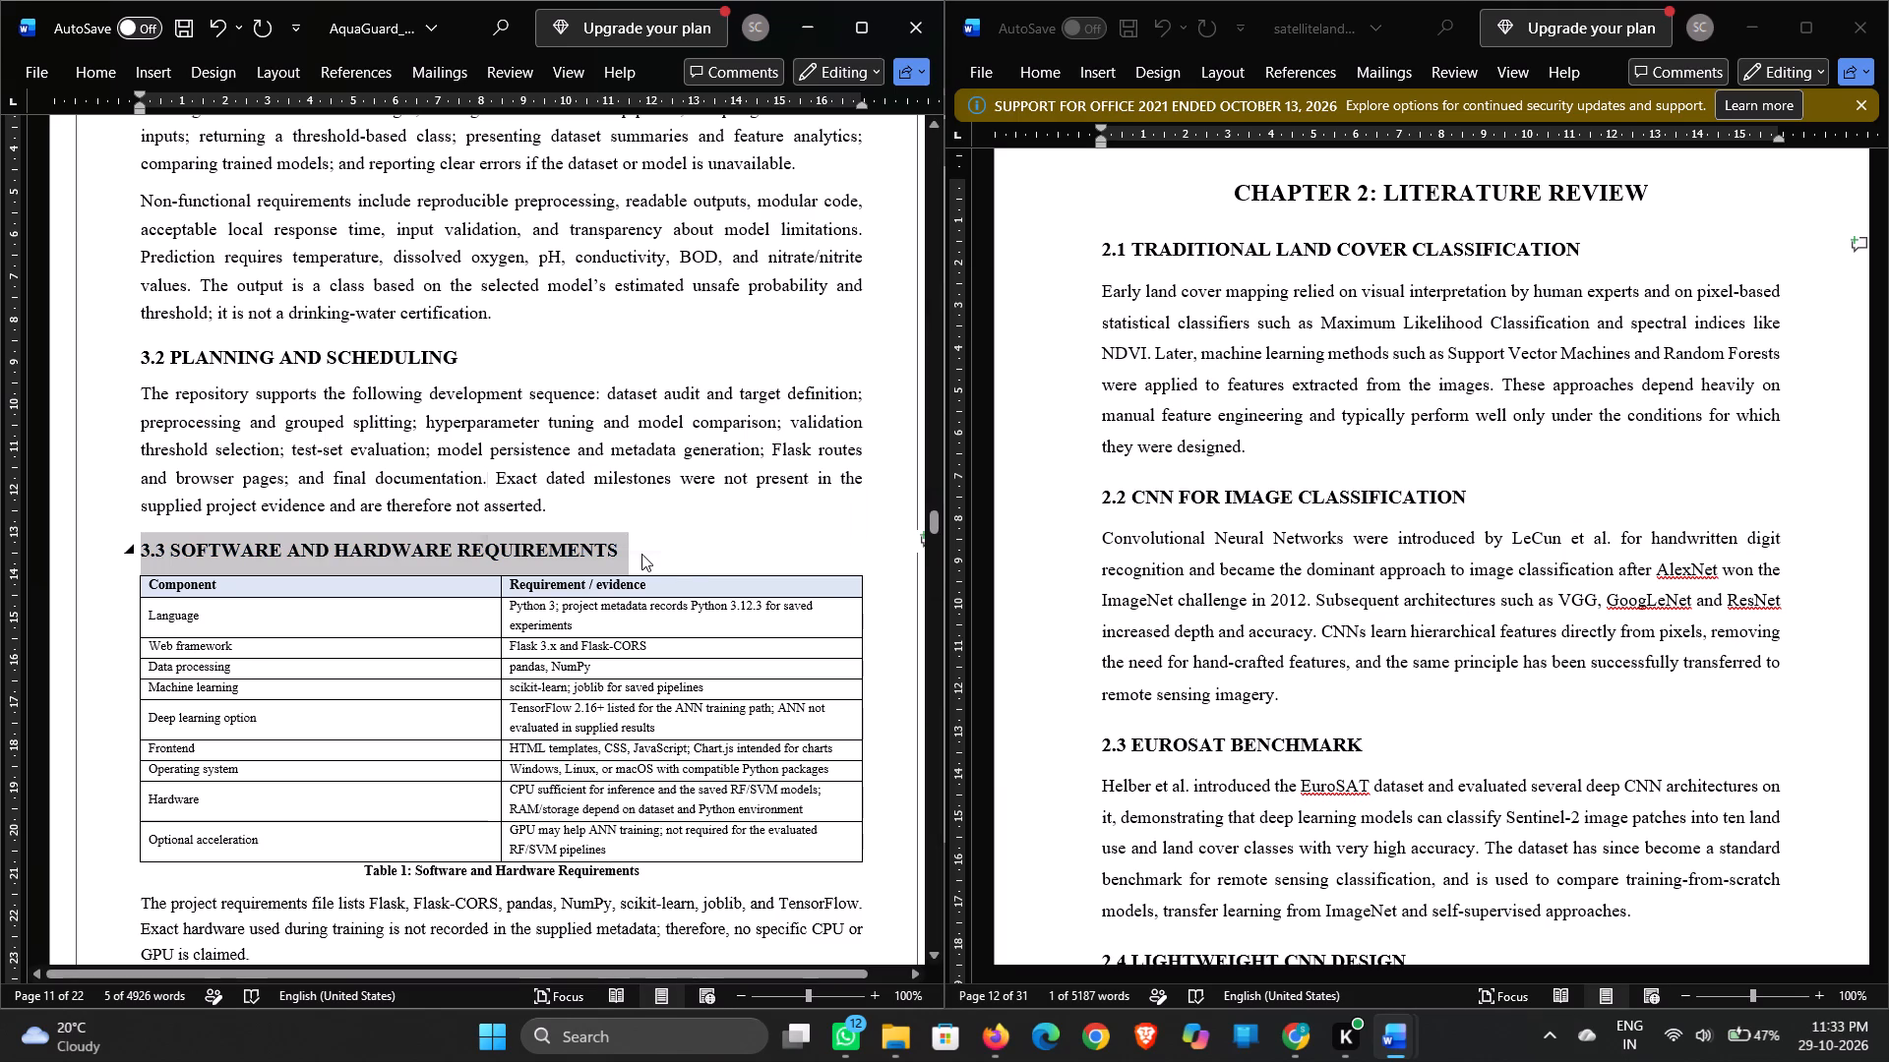
Set all text in the AquaGuard component table under 3.3 SOFTWARE AND HARDWARE REQUIREMENTS to 12 pt.
scroll(659, 541, "down", 1)
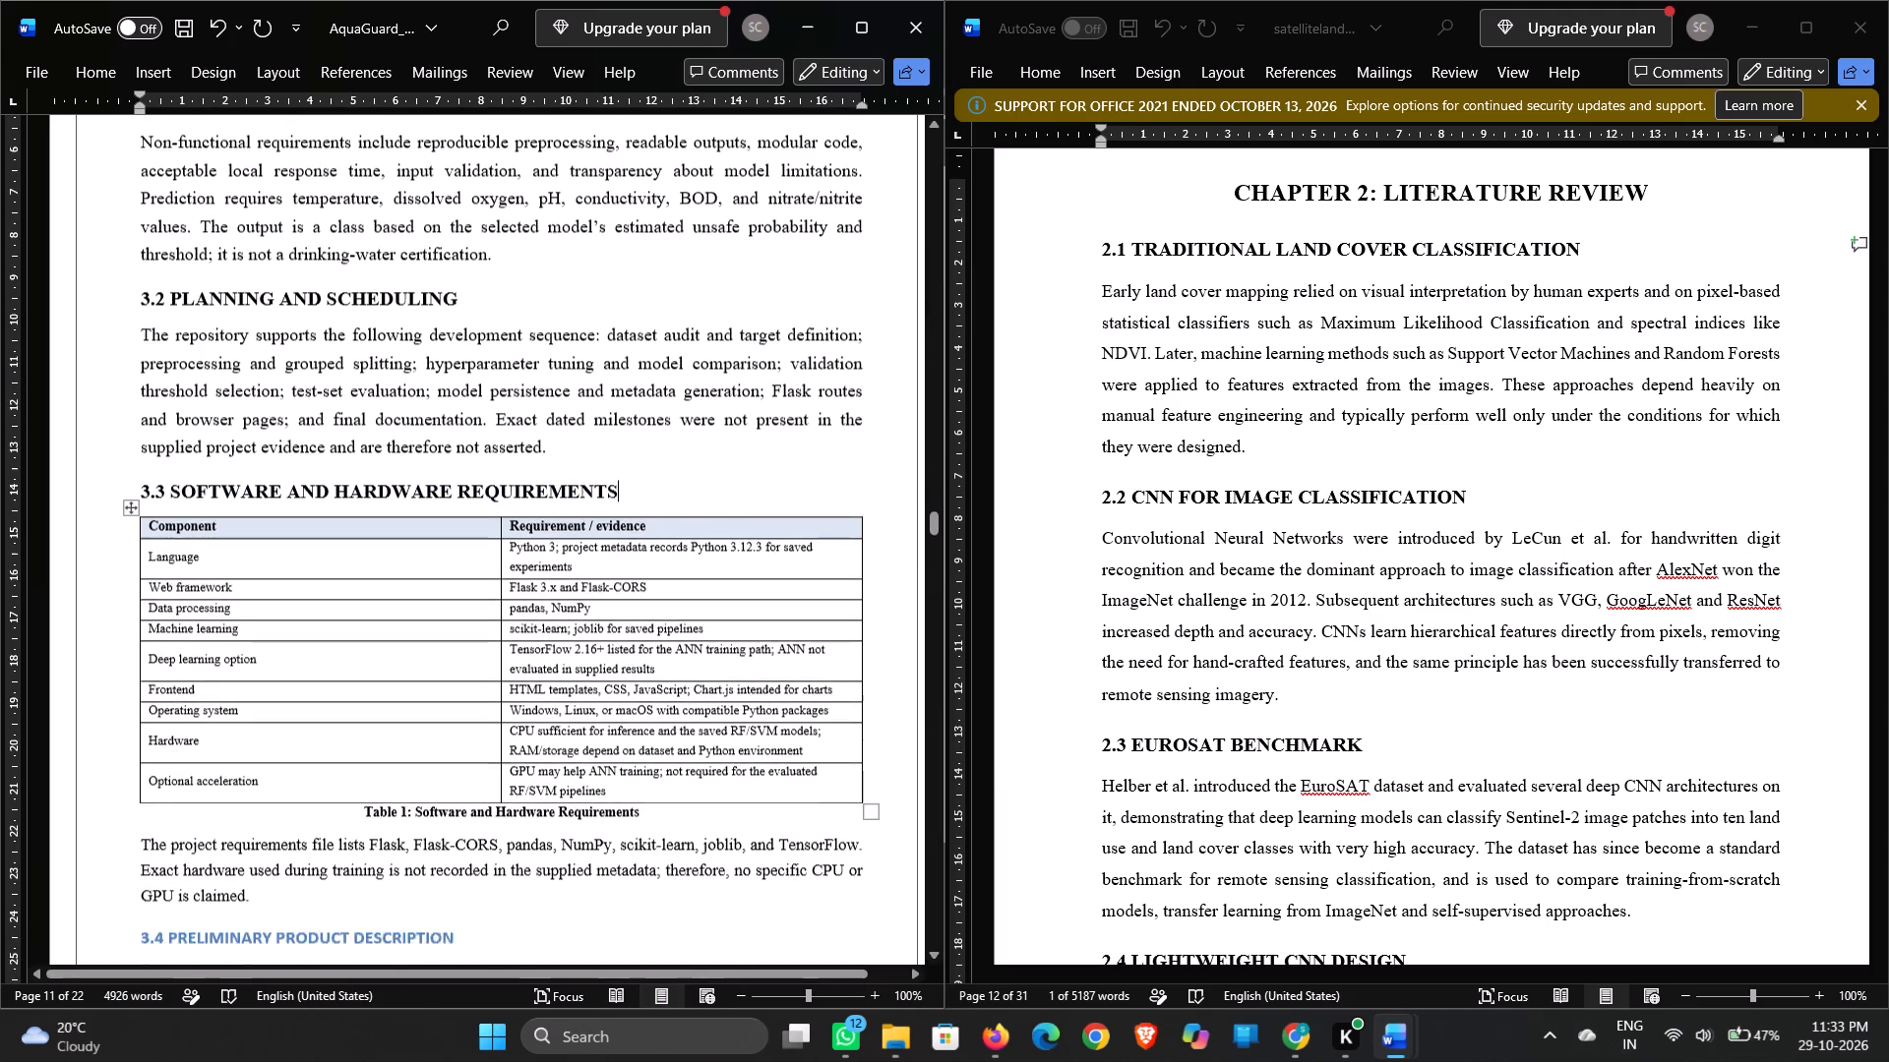
scroll(1361, 542, "down", 1)
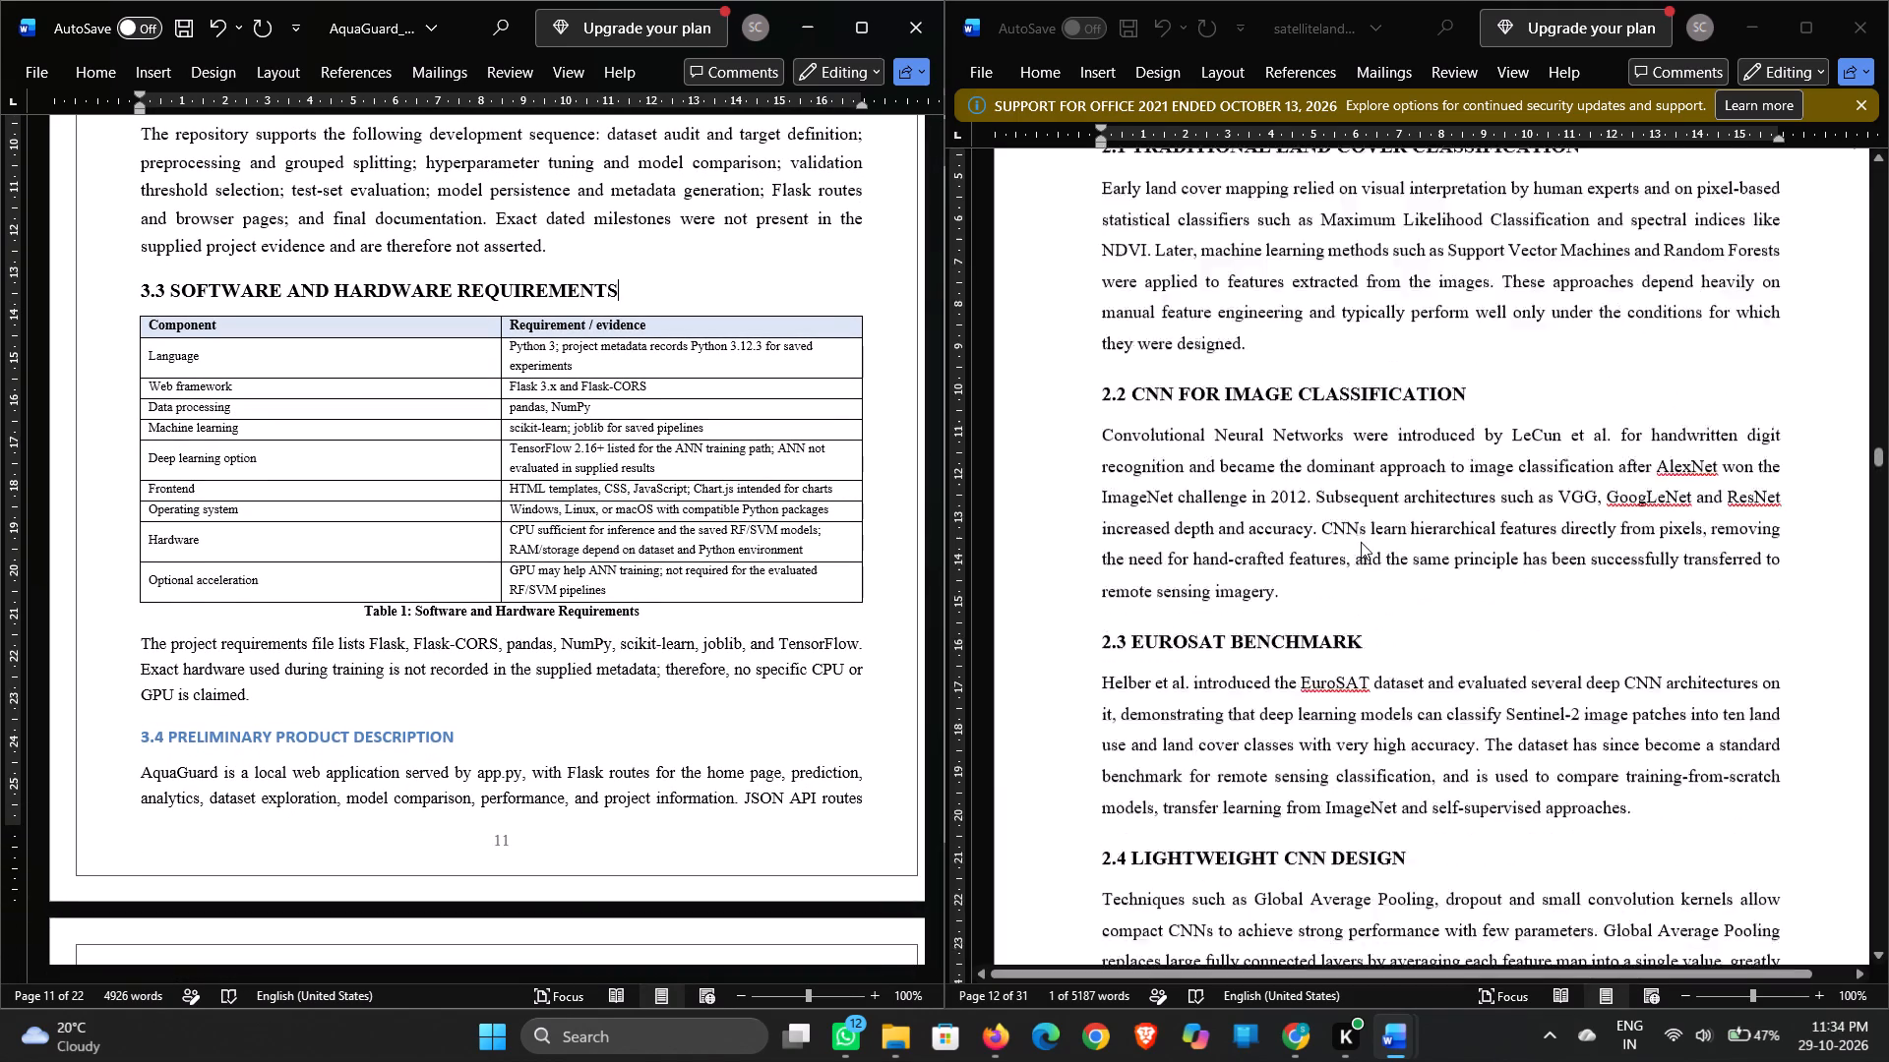
scroll(1361, 542, "down", 2)
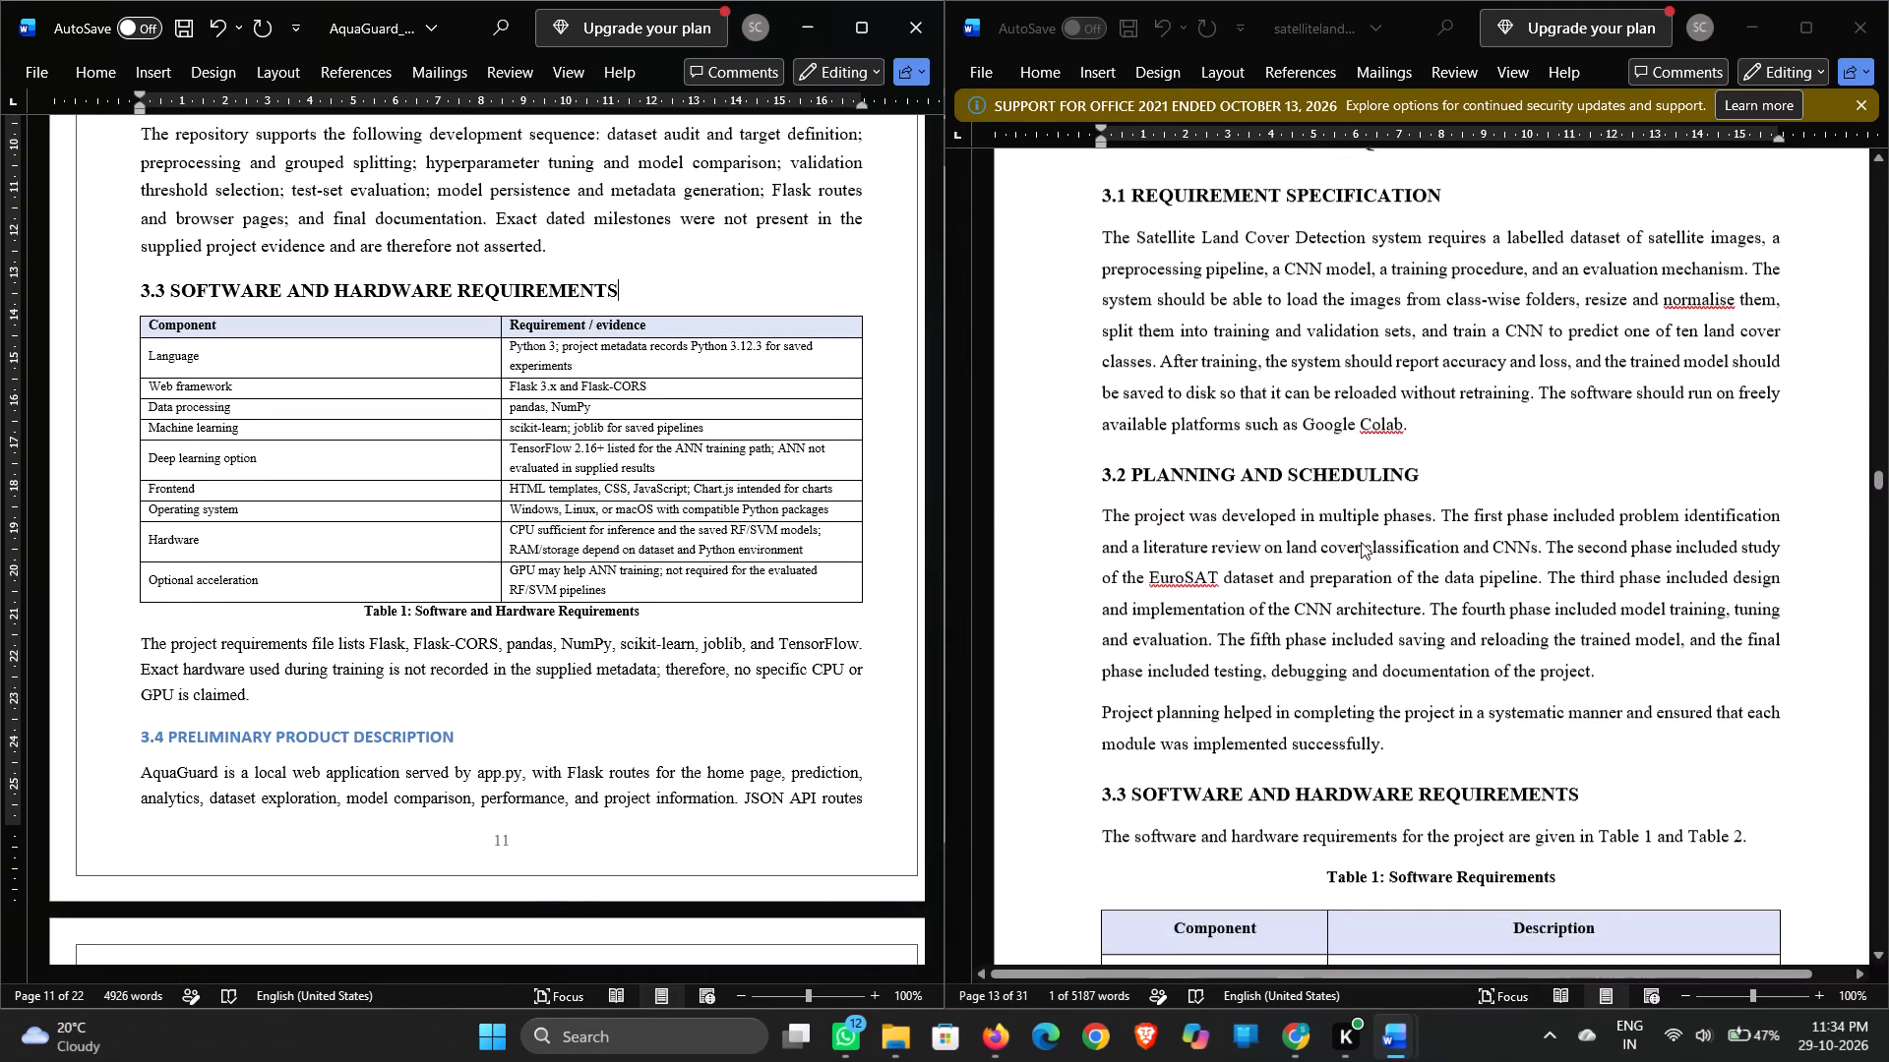
scroll(1361, 542, "down", 2)
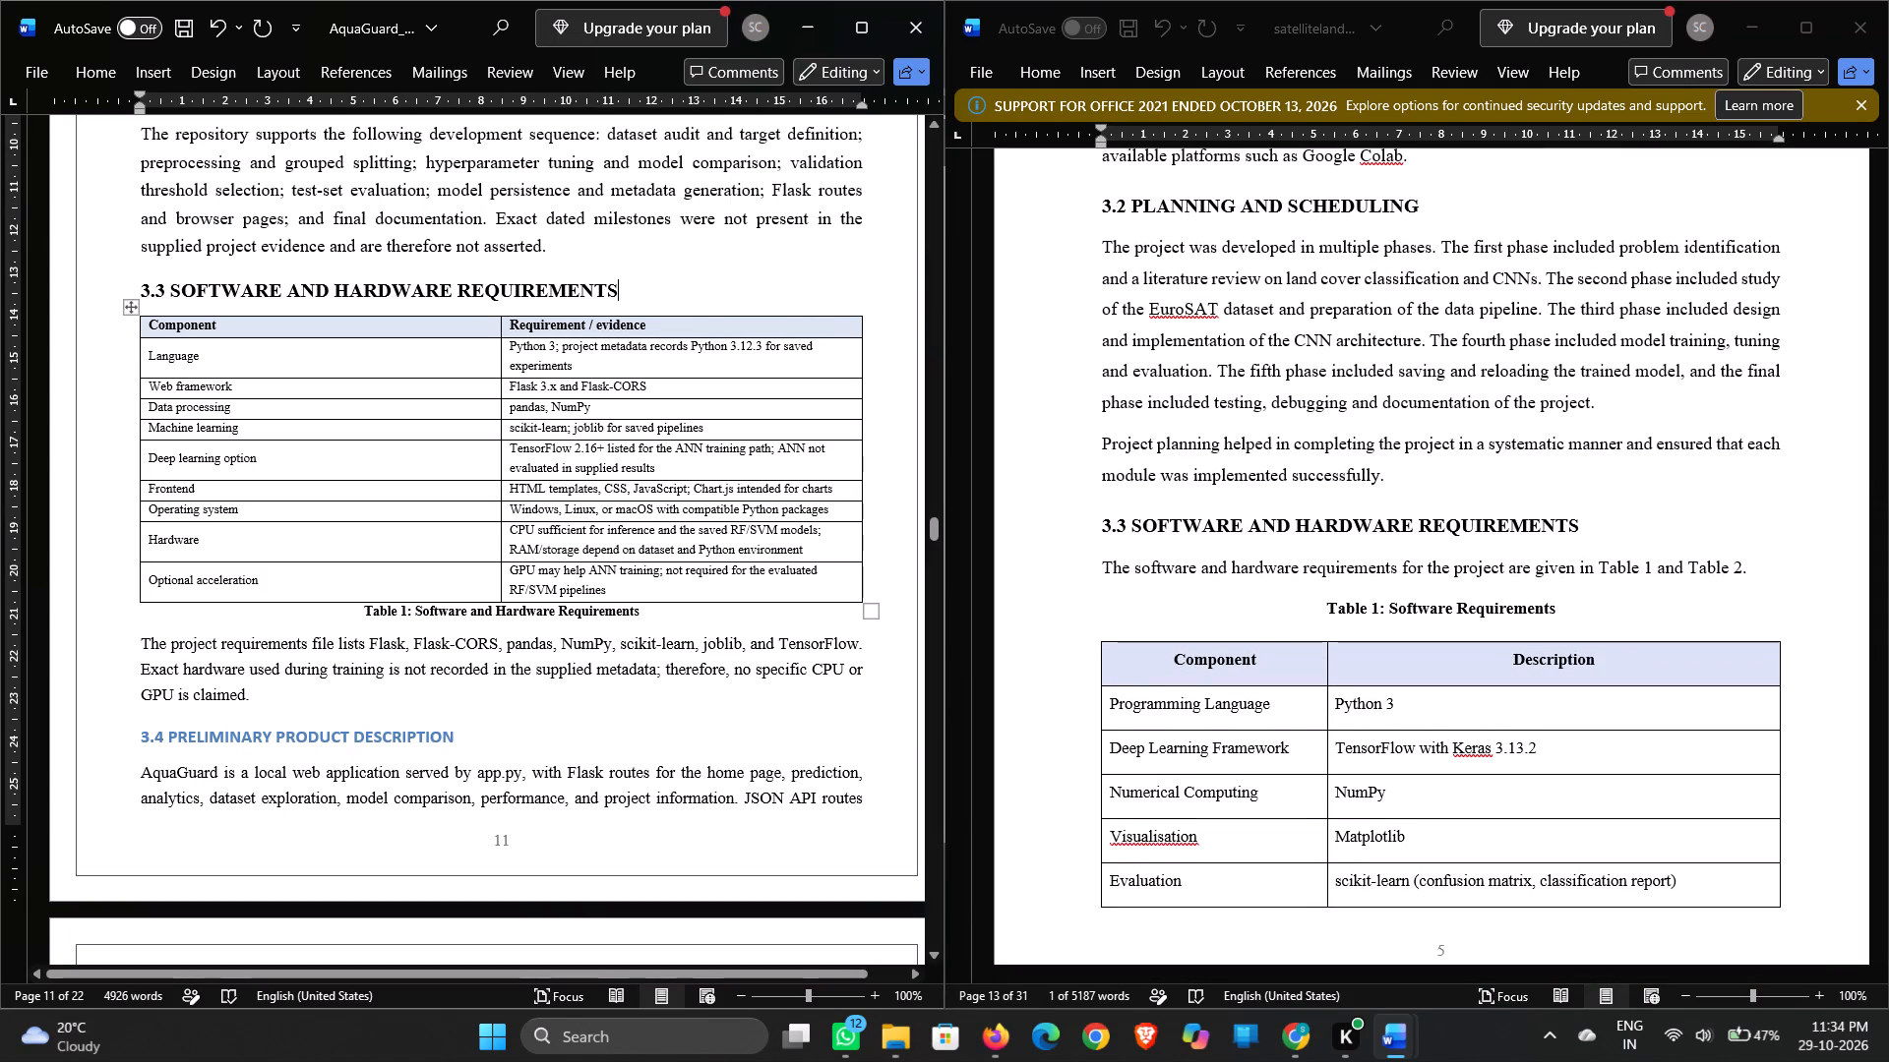
left_click_drag(150, 323, 378, 423)
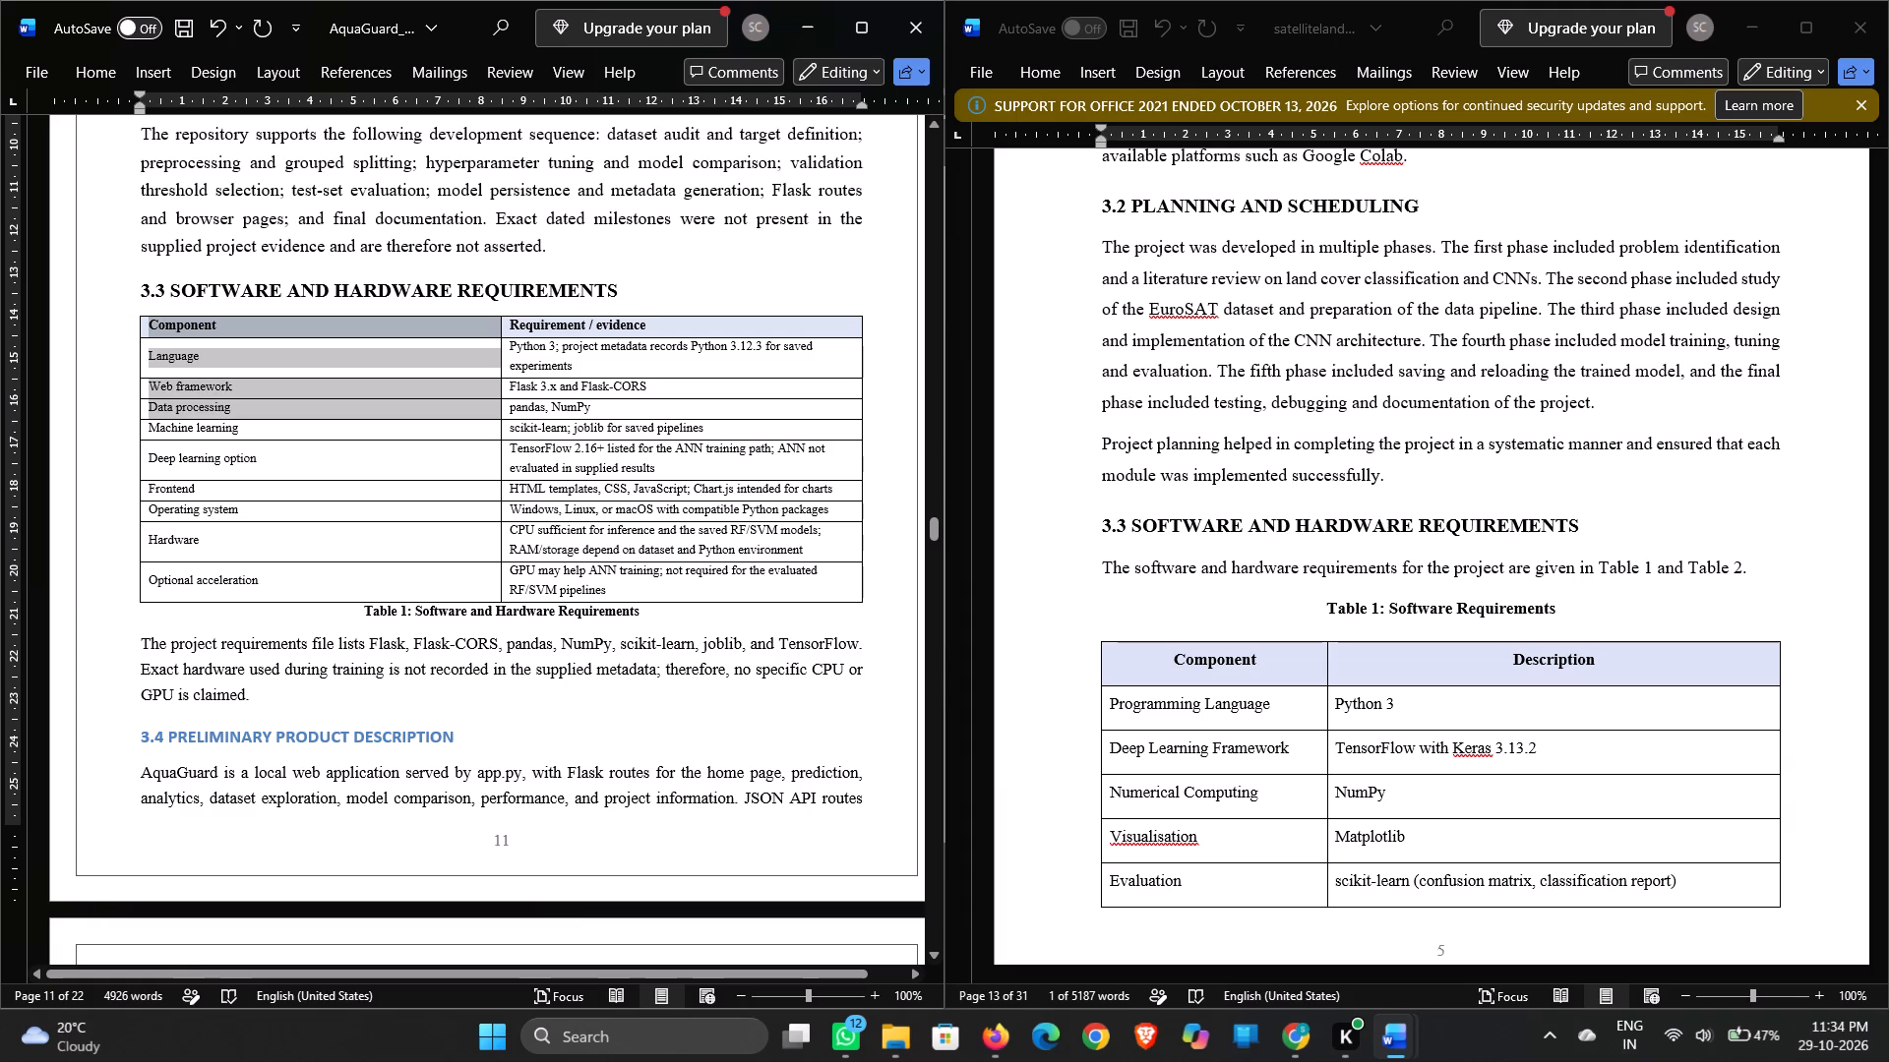
left_click_drag(378, 423, 627, 580)
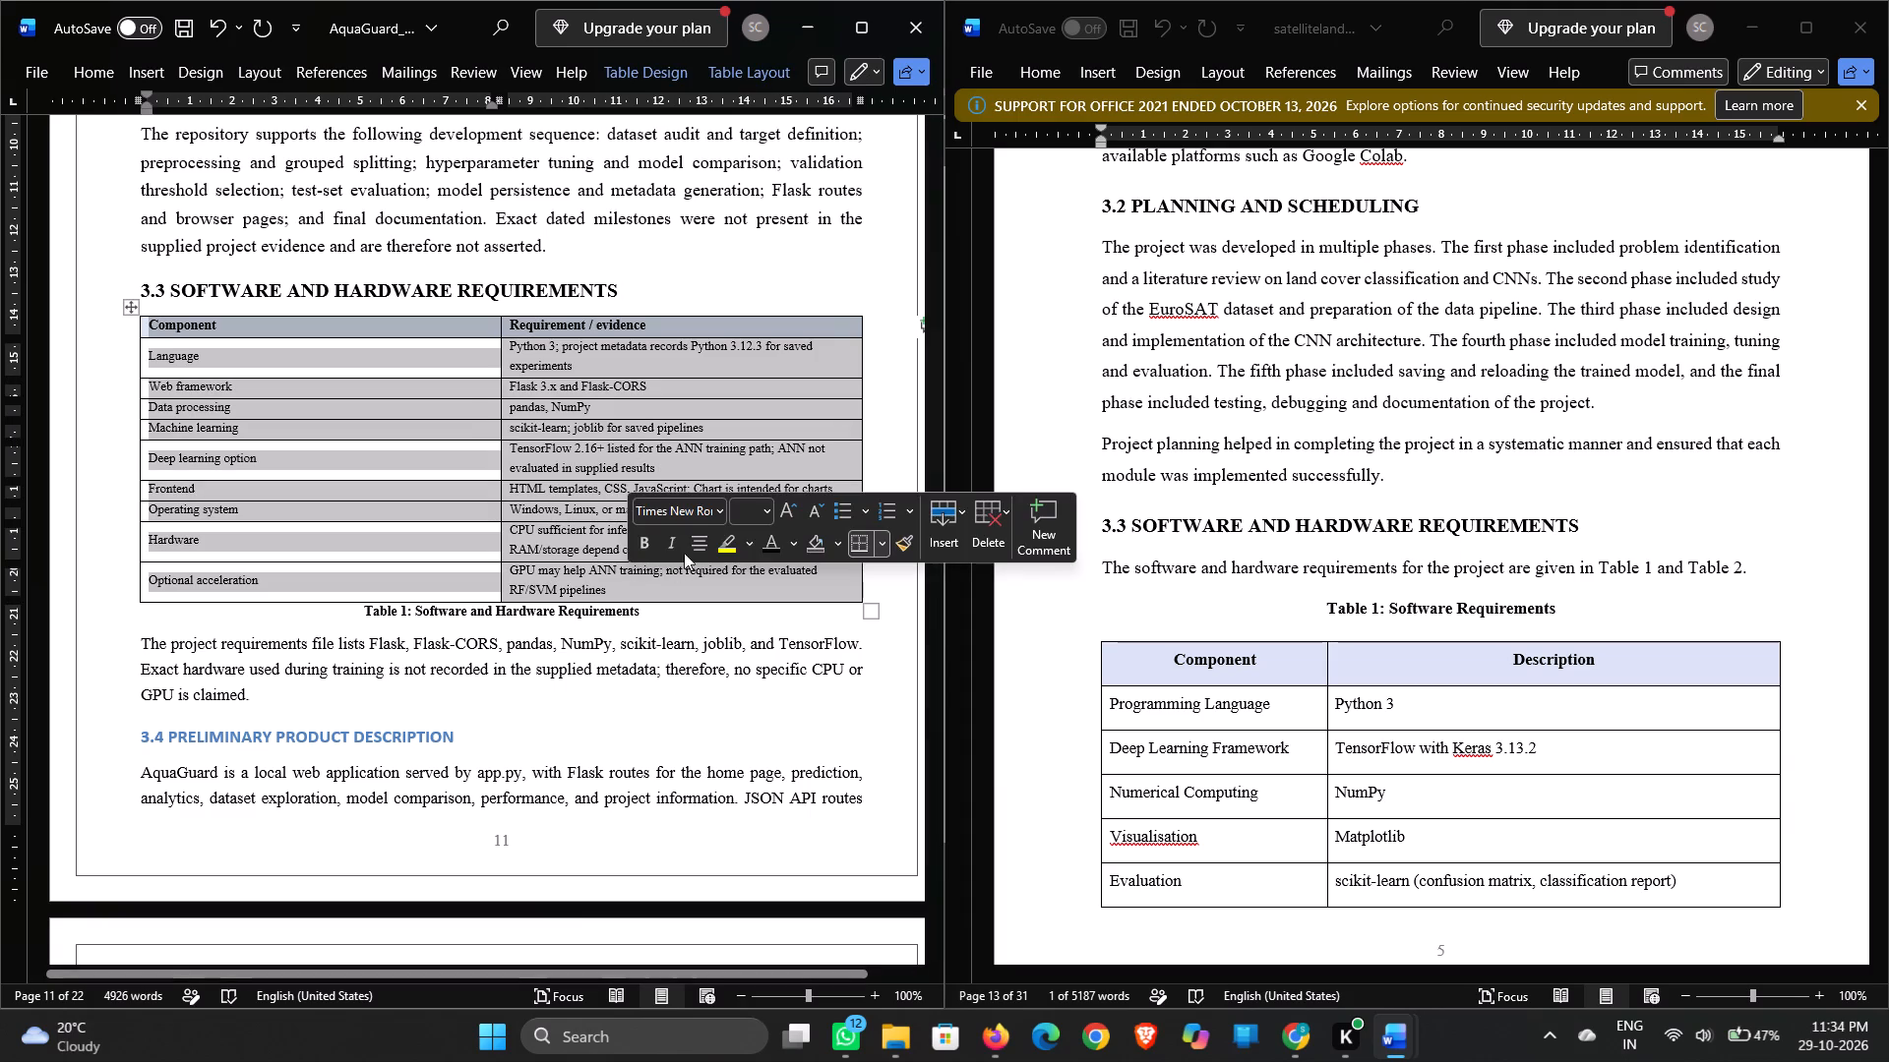
left_click(740, 514)
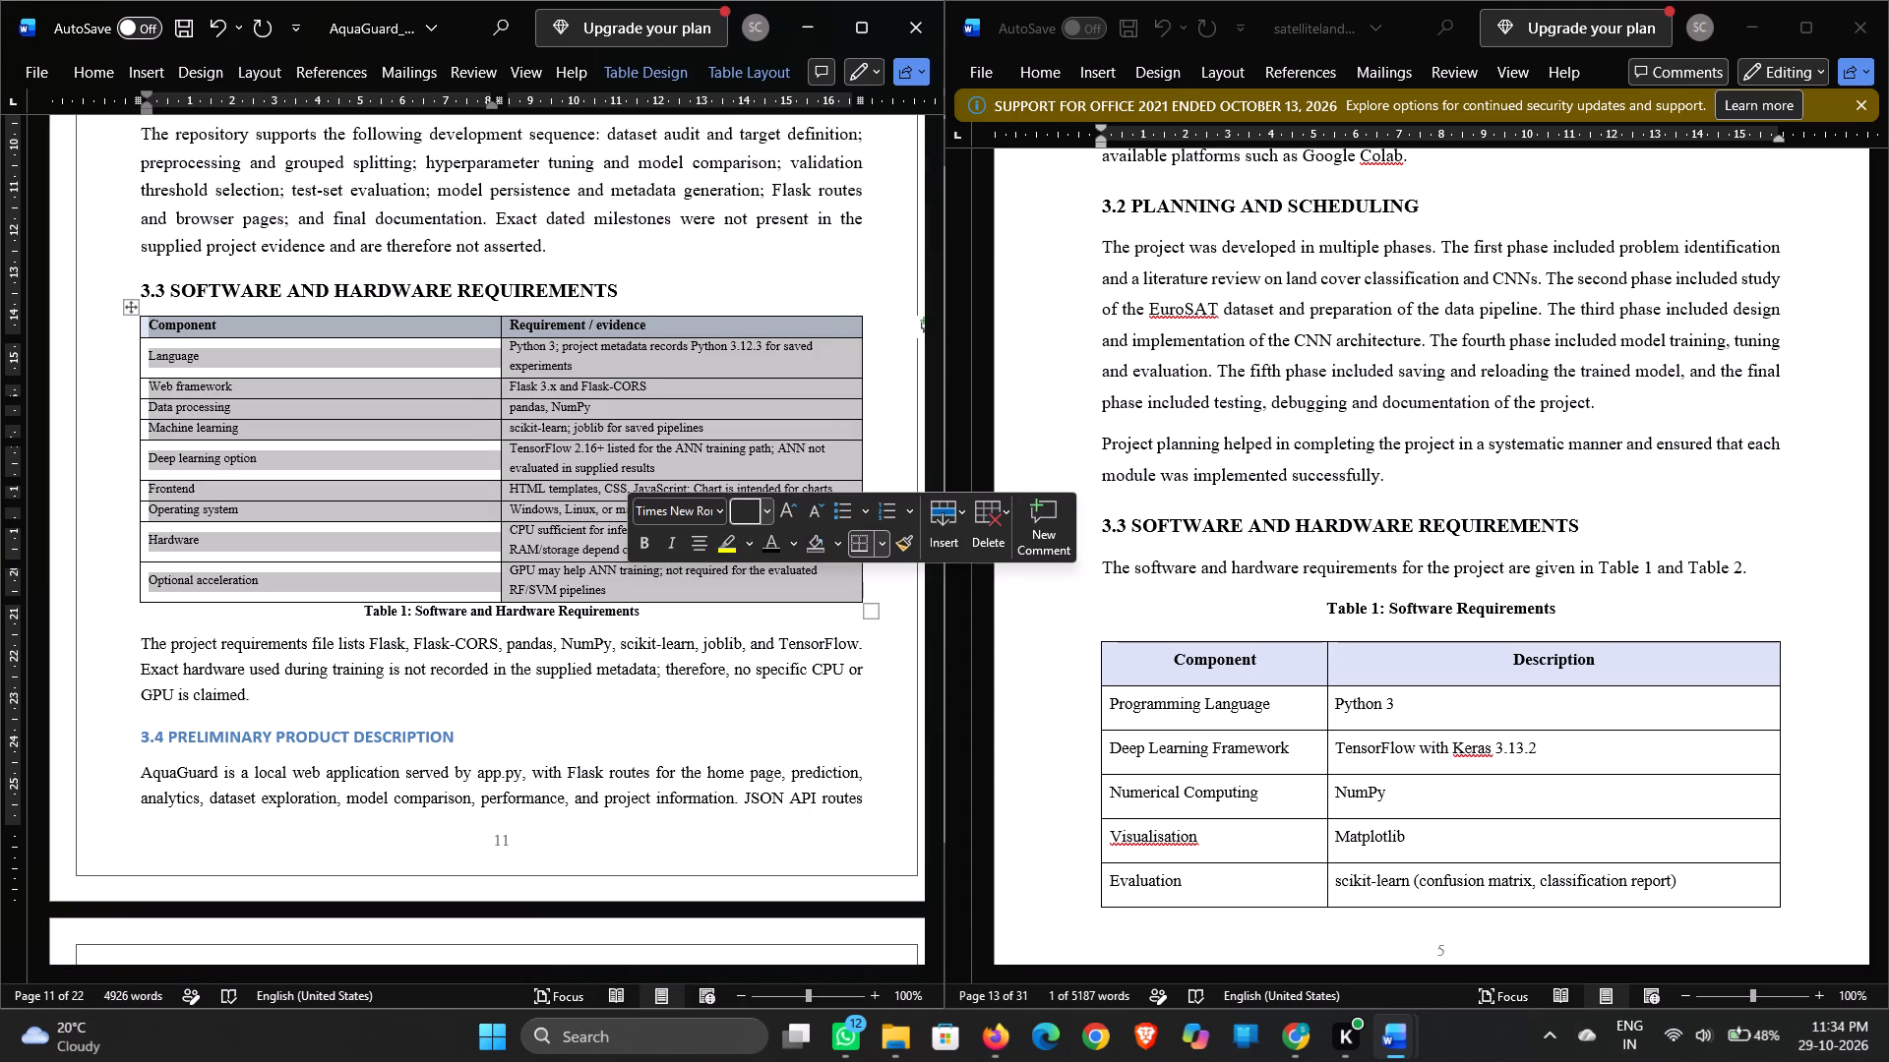
type("12")
key("Return")
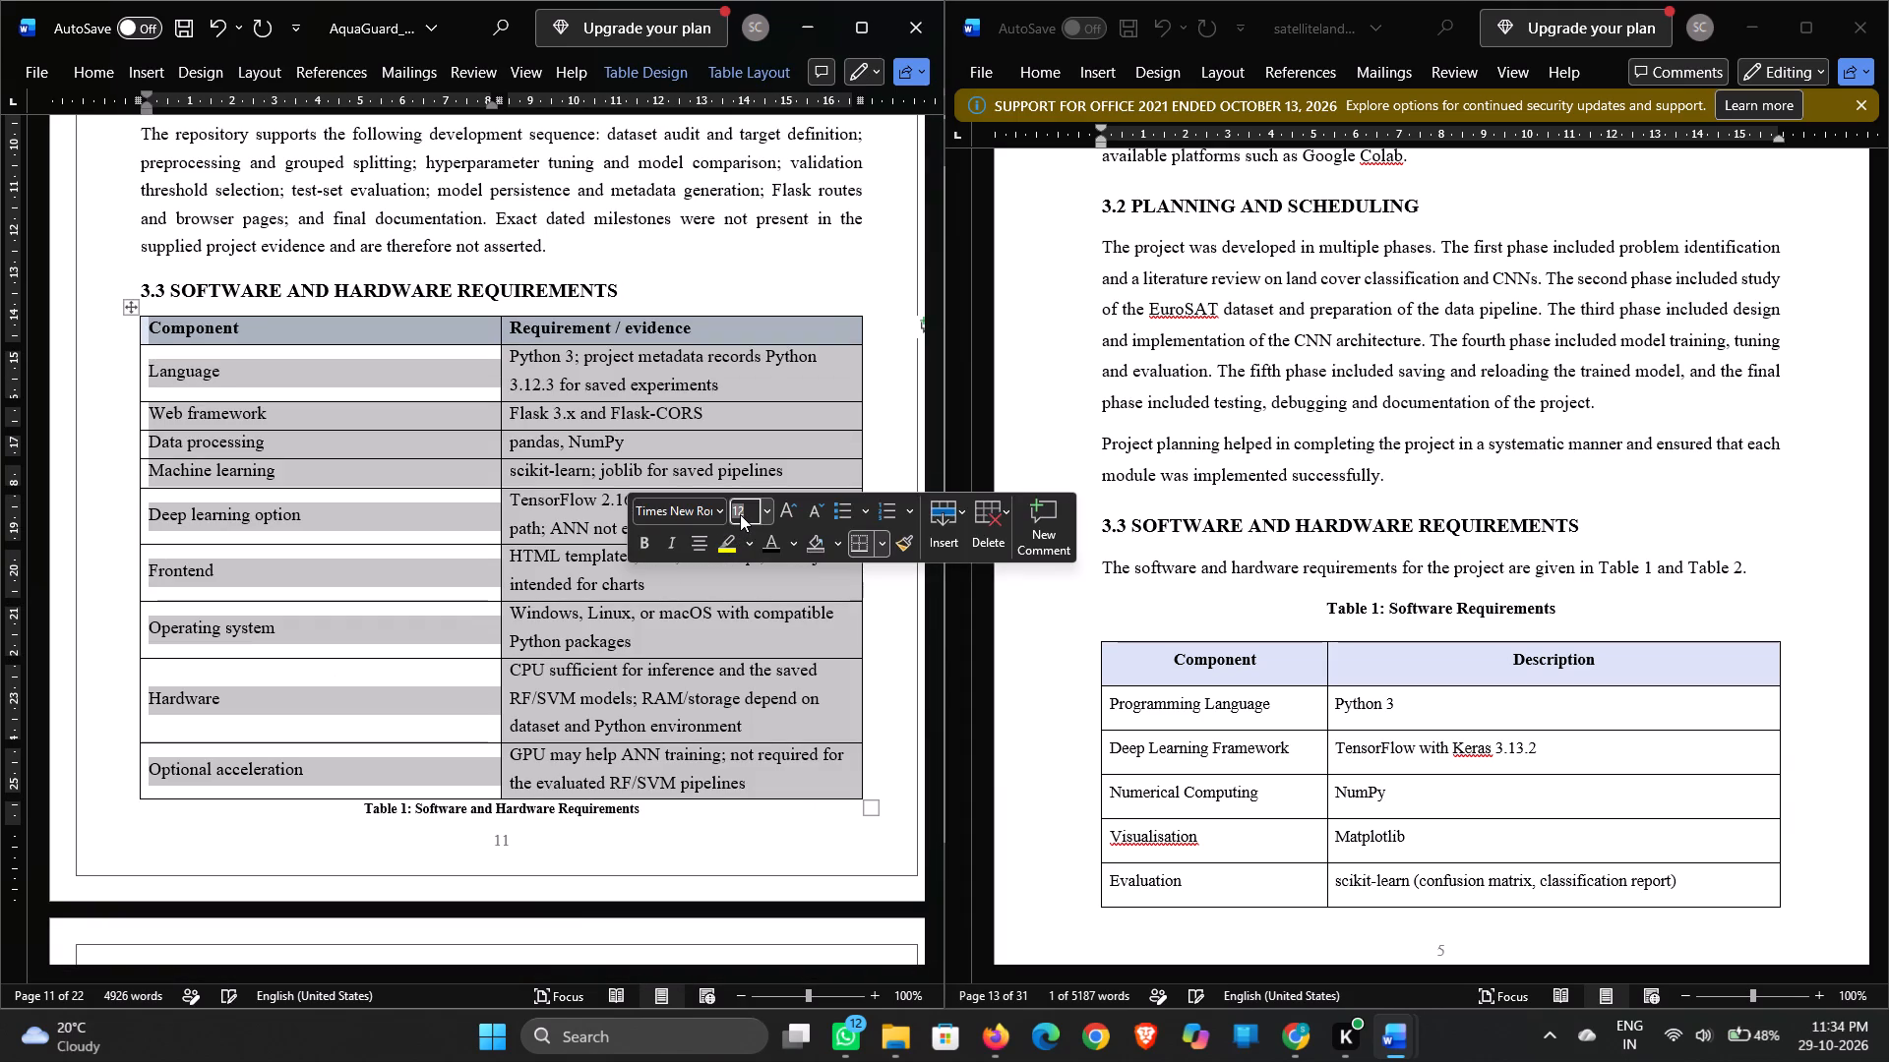
left_click(885, 649)
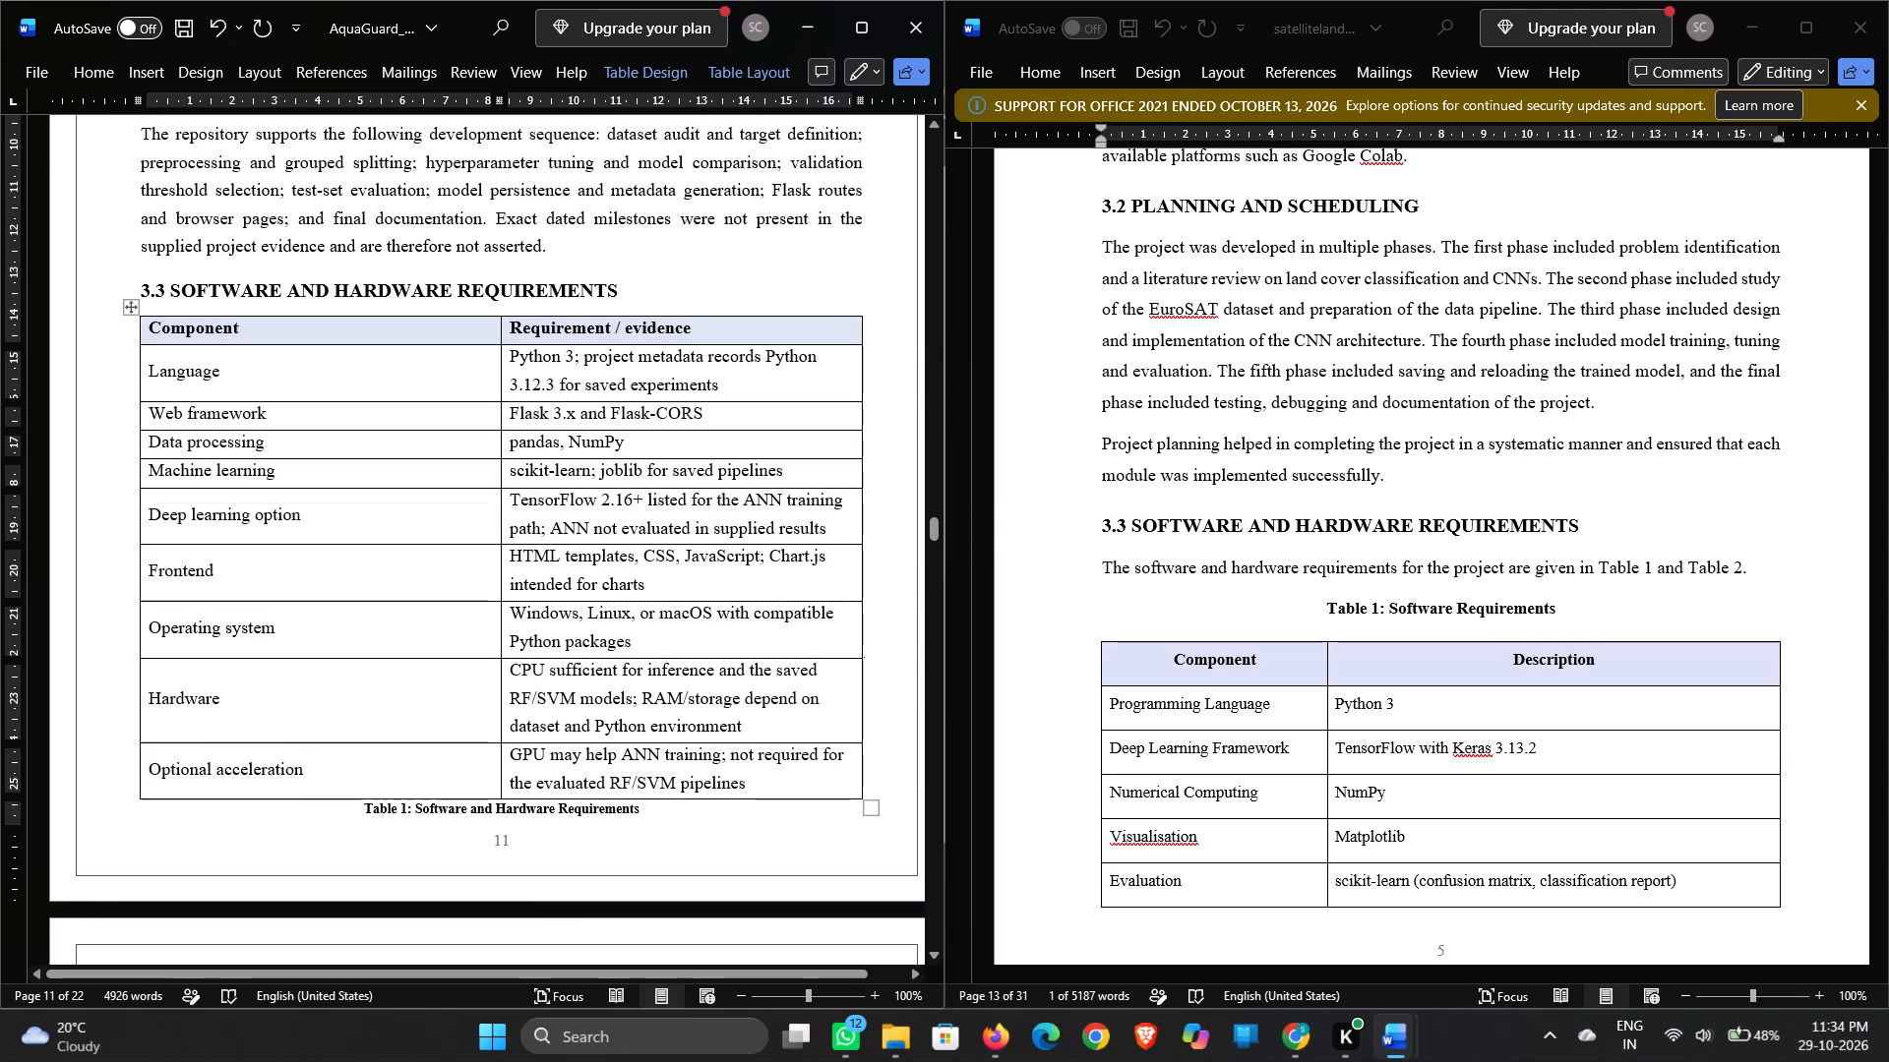
Set the AquaGuard caption "Table 1: Software and Hardware Requirements" to 12 pt.
left_click(363, 806)
left_click_drag(363, 806, 623, 819)
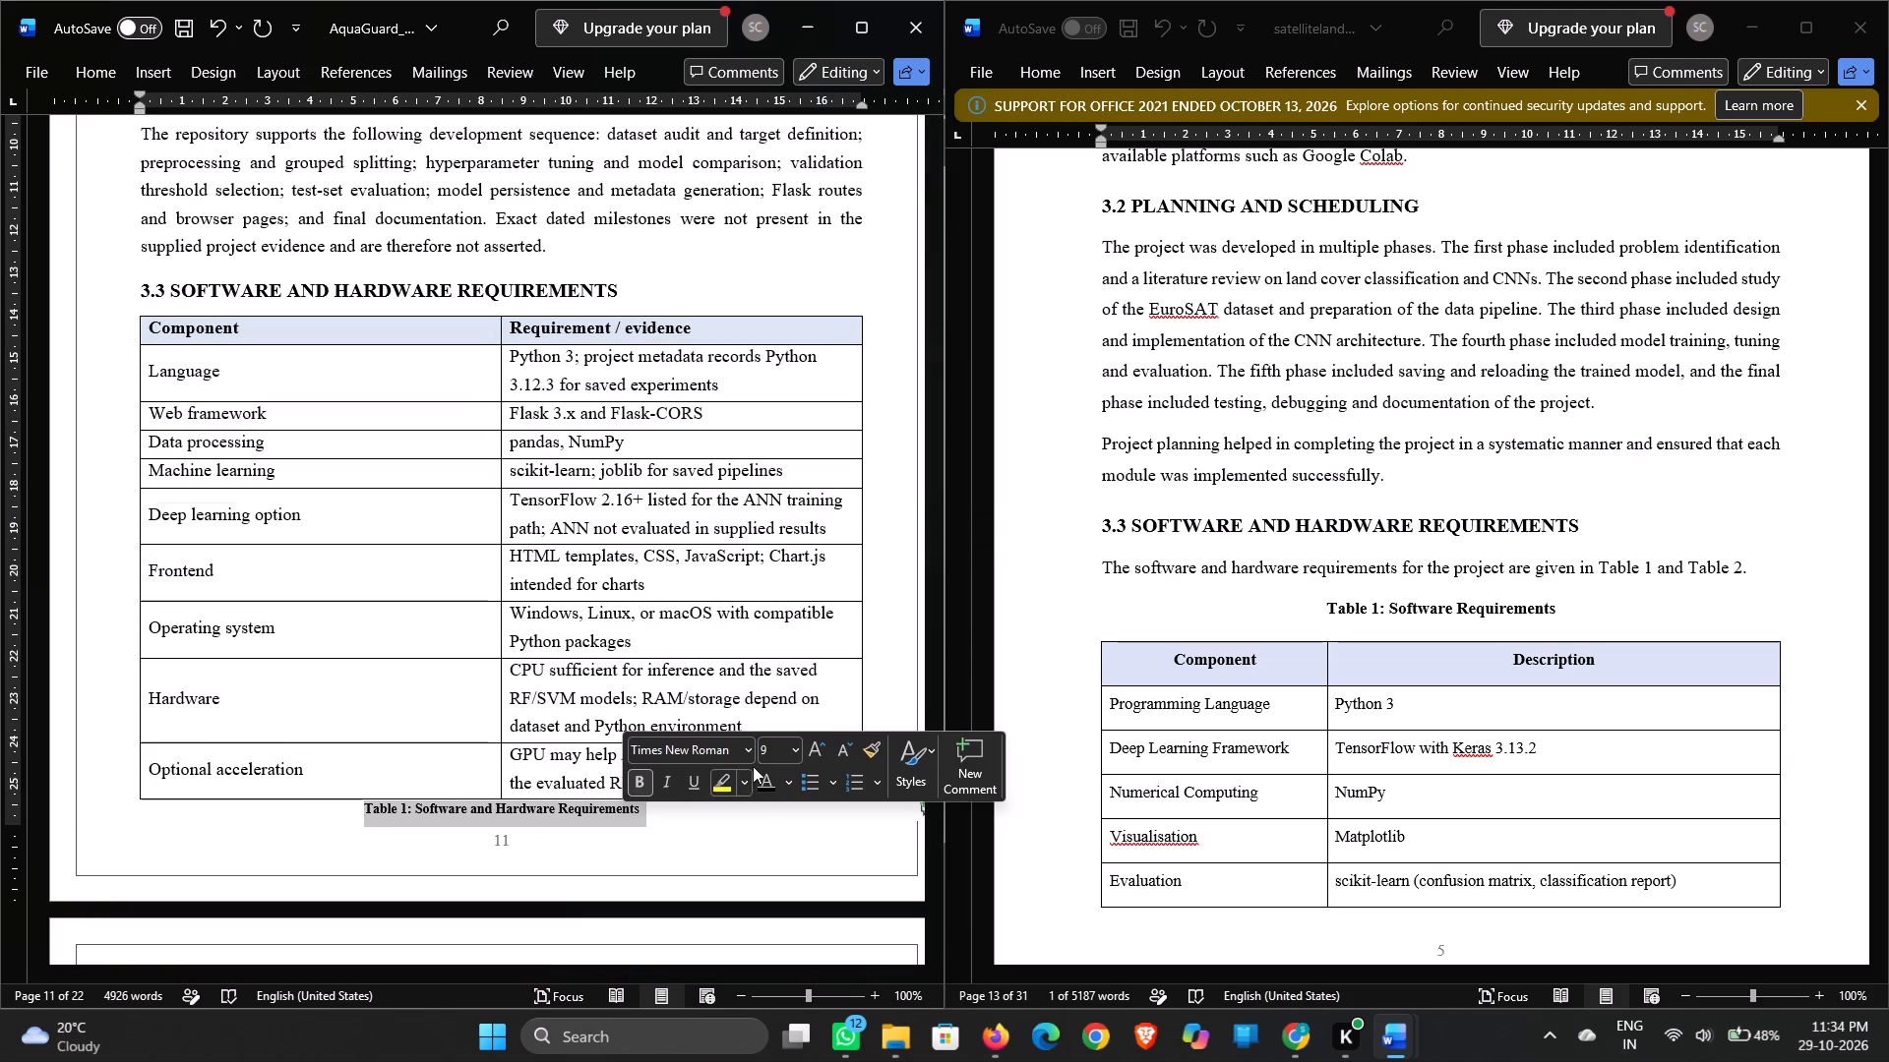
left_click(772, 749)
type("12")
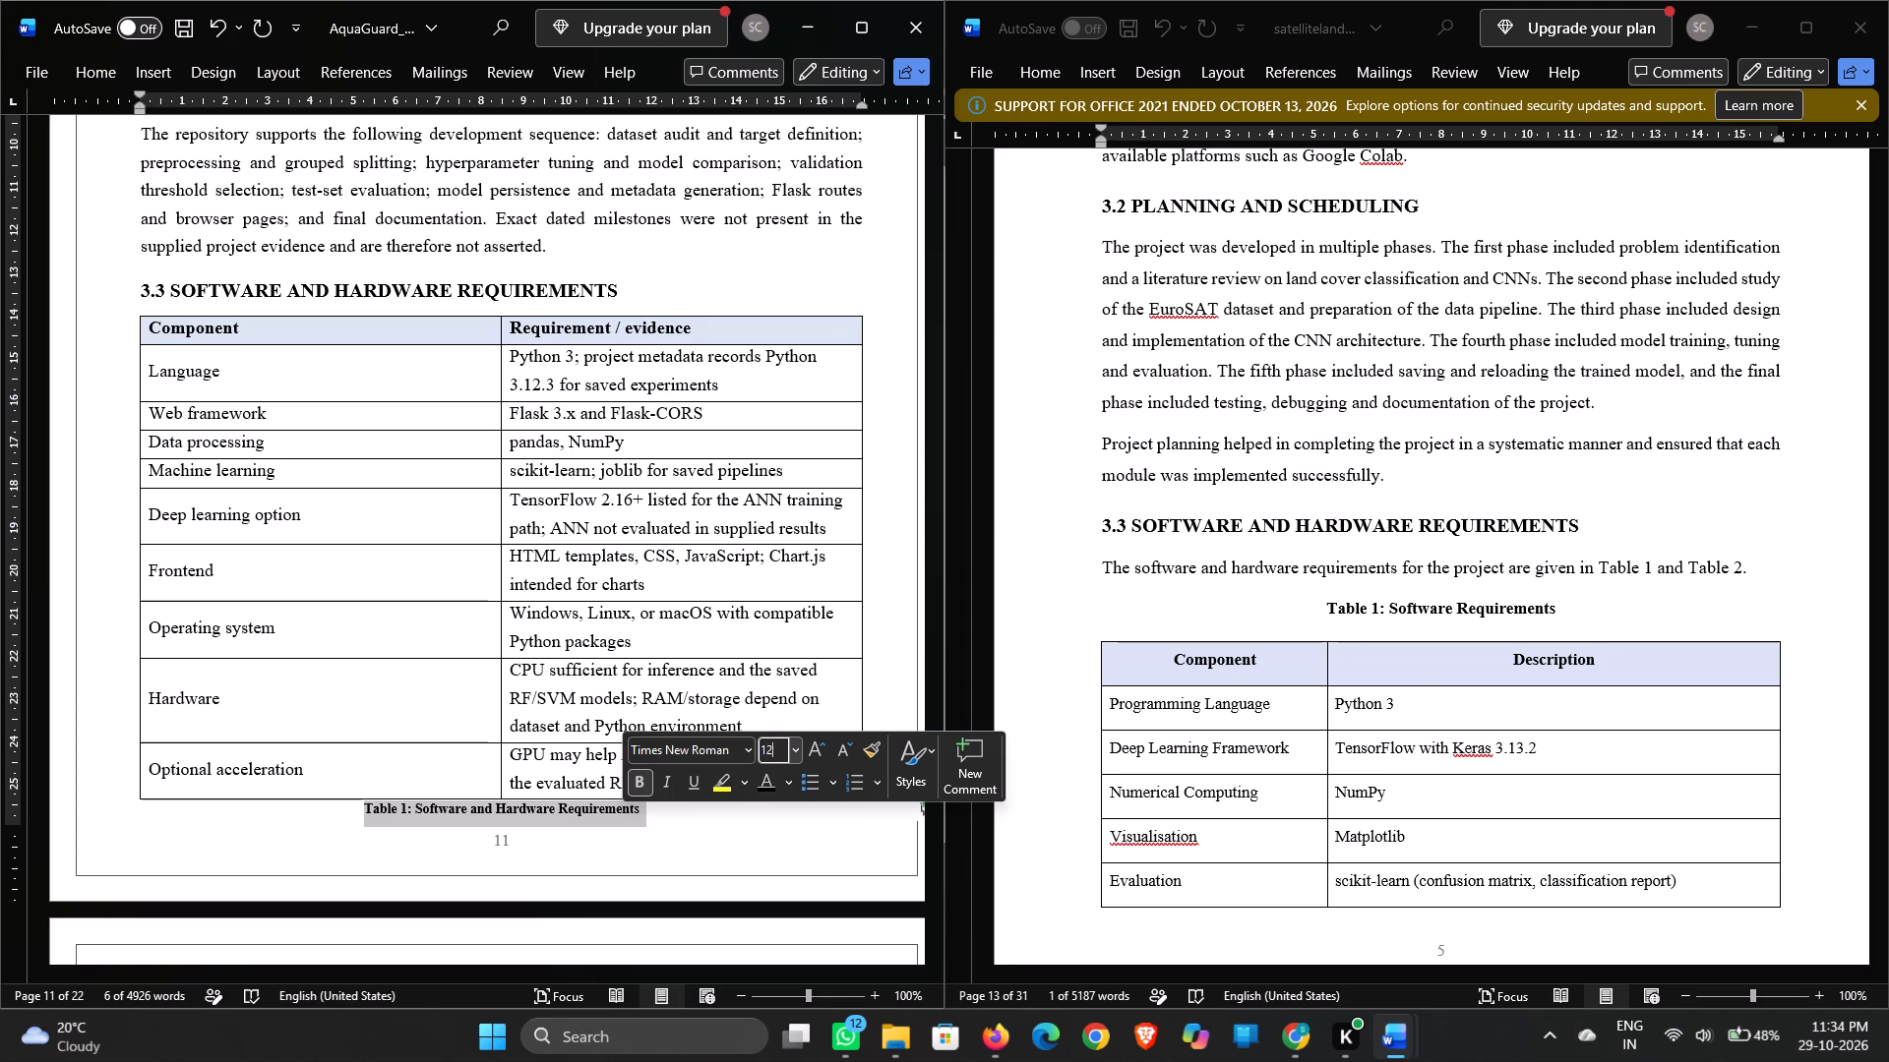
key("Return")
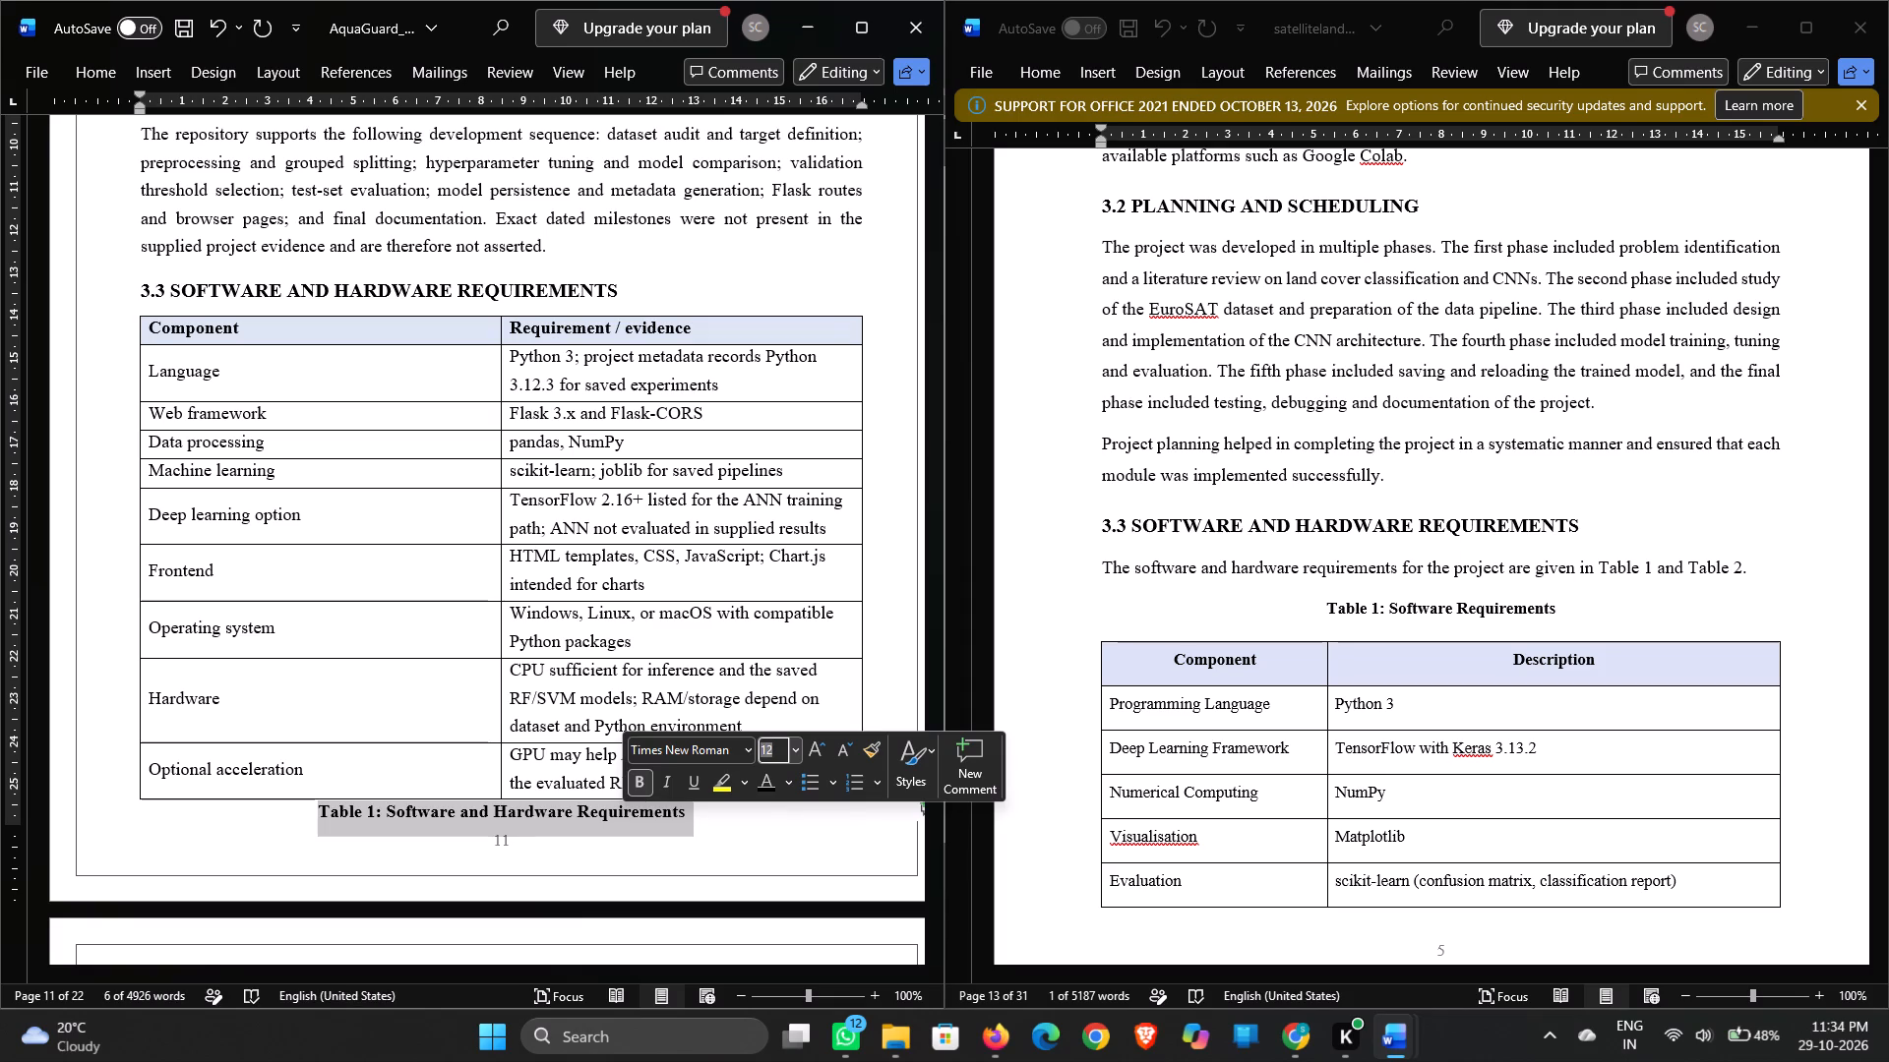
left_click(744, 822)
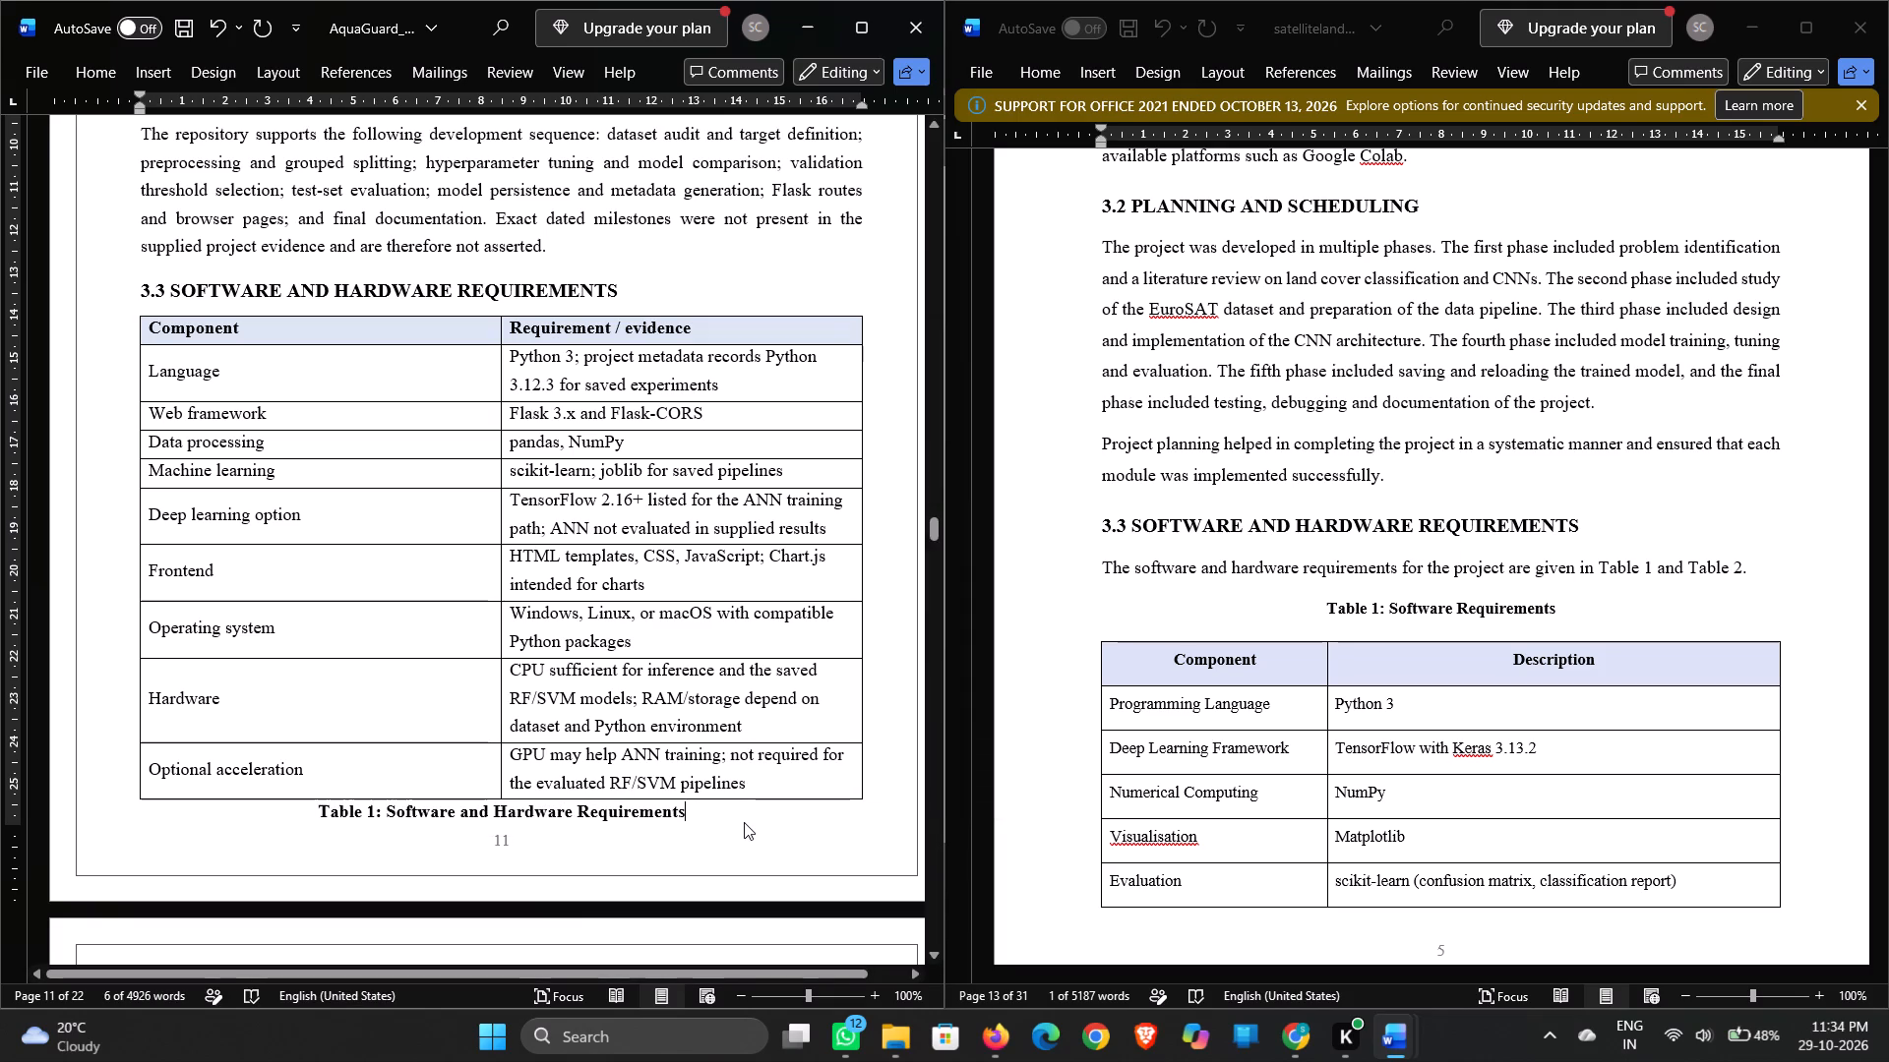
Set the AquaGuard paragraph about the project requirements file, below the Table 1 caption, to 12 pt.
scroll(744, 822, "down", 2)
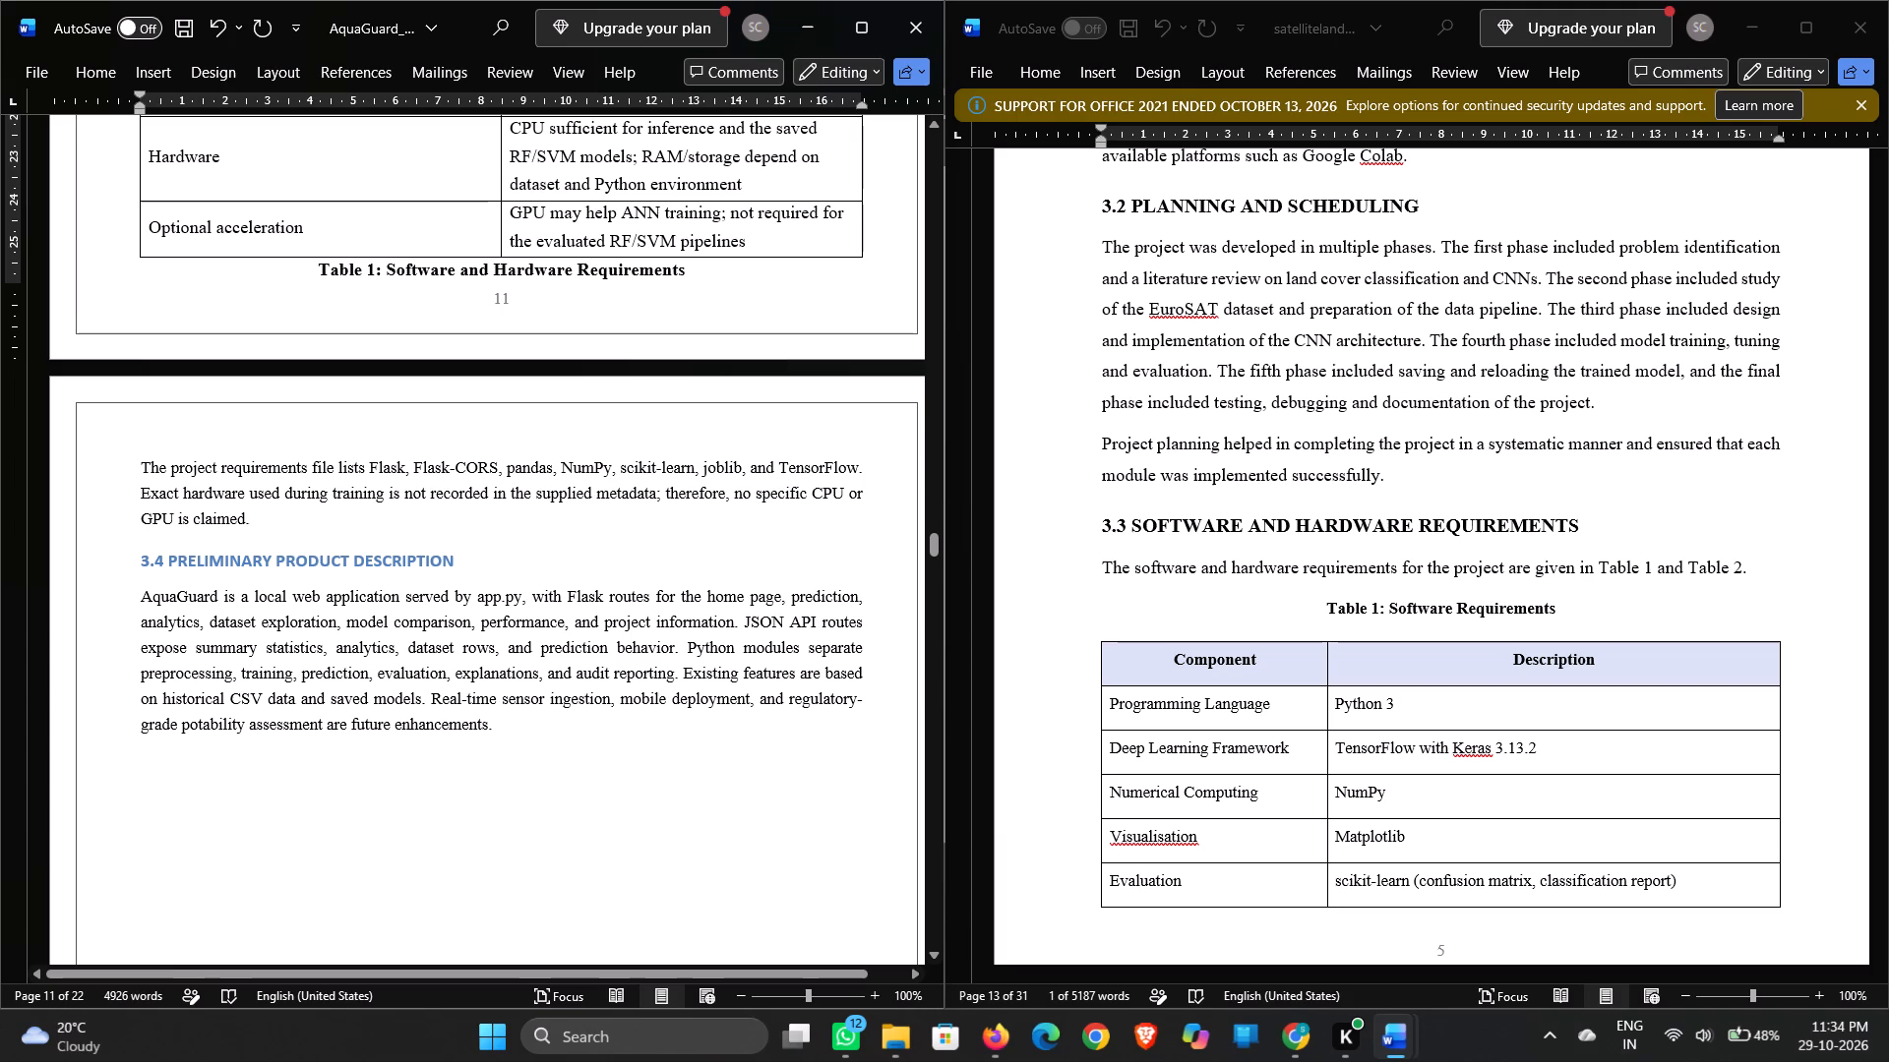
left_click_drag(138, 461, 250, 520)
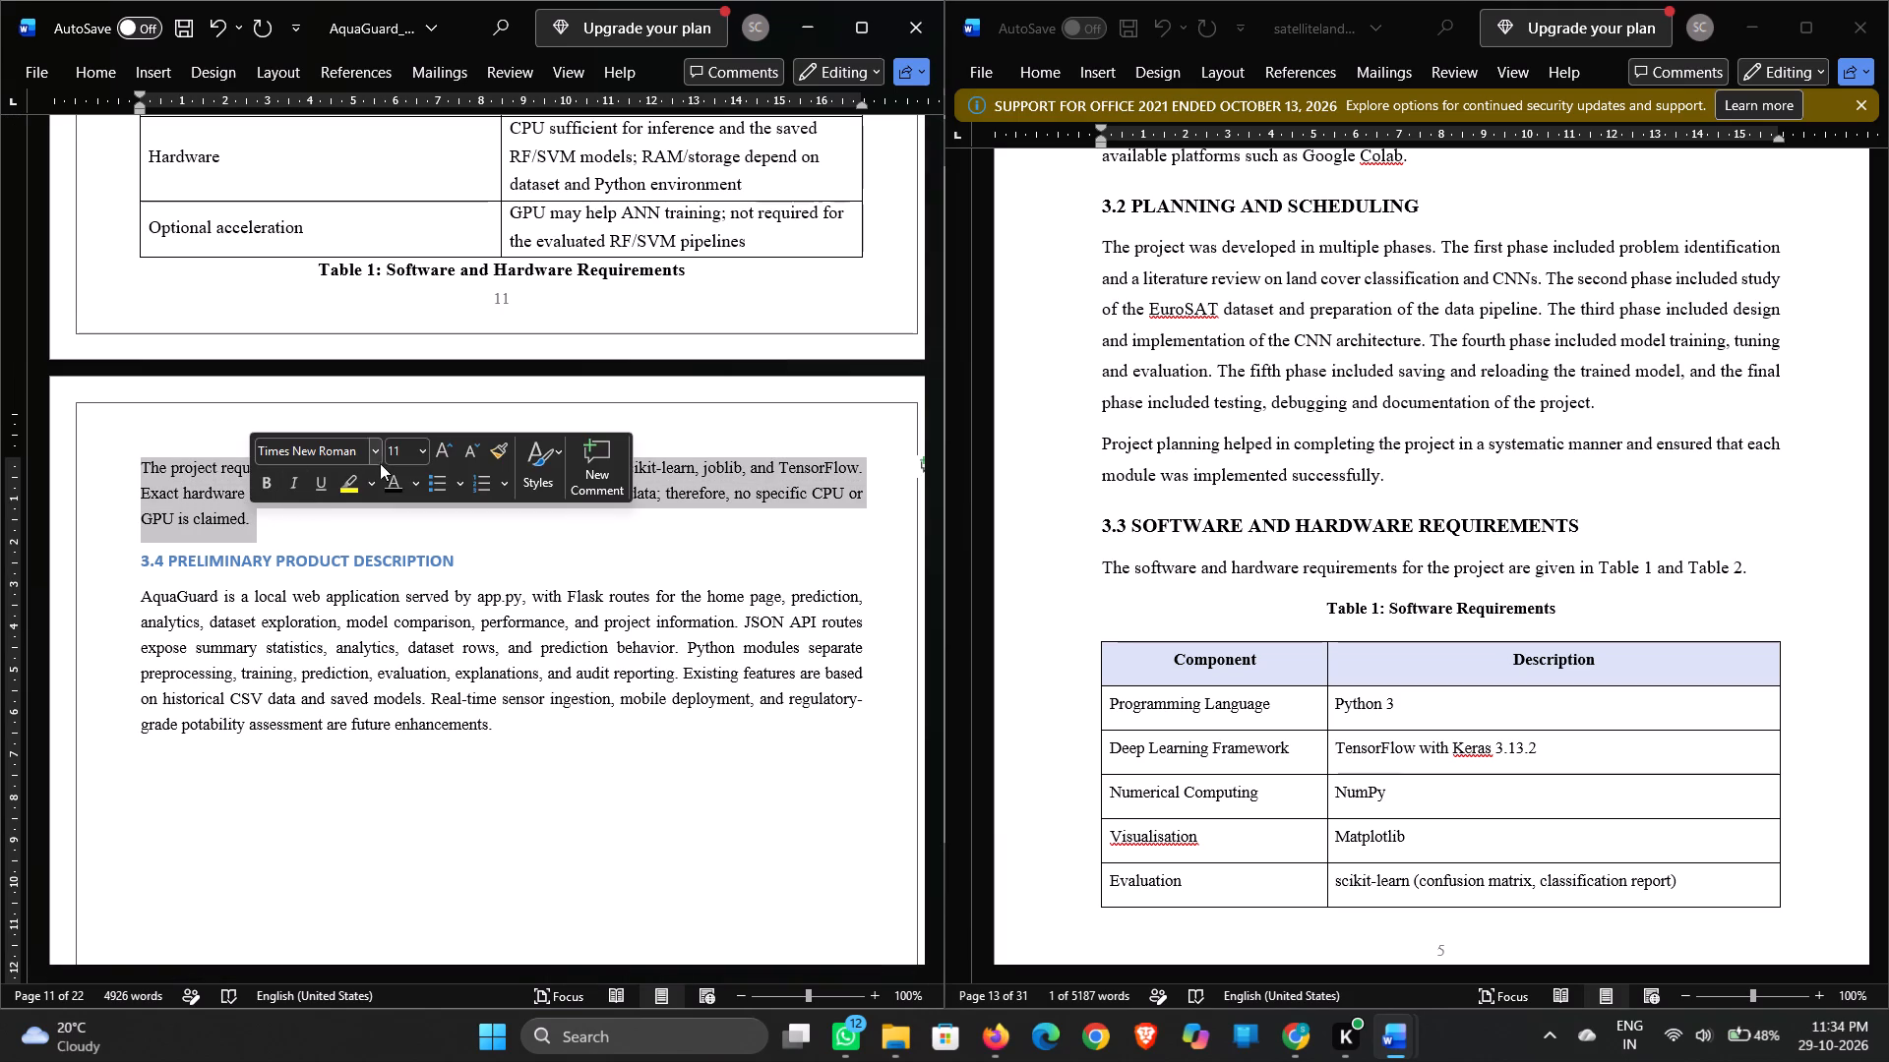
left_click(396, 448)
type("12")
key("Return")
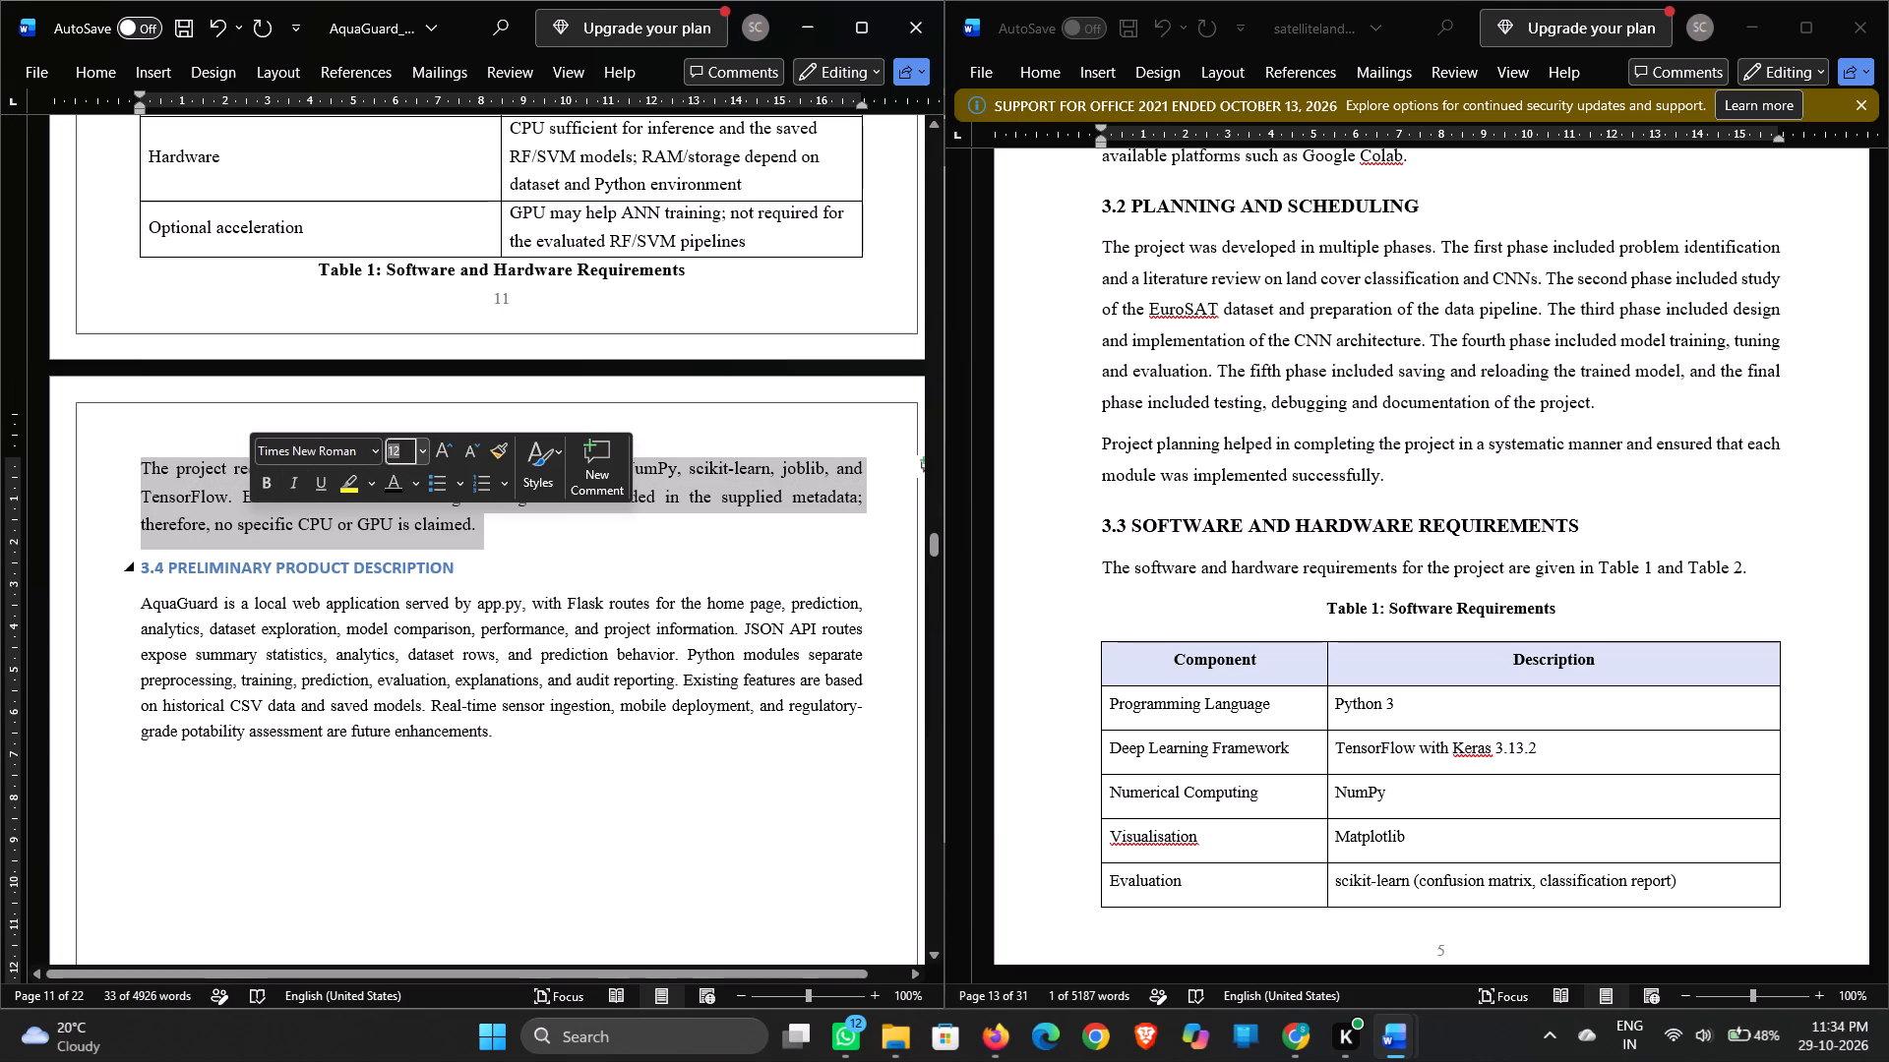
Format the AquaGuard 3.4 PRELIMINARY PRODUCT DESCRIPTION heading as Times New Roman, 13 pt, black.
left_click_drag(140, 565, 446, 565)
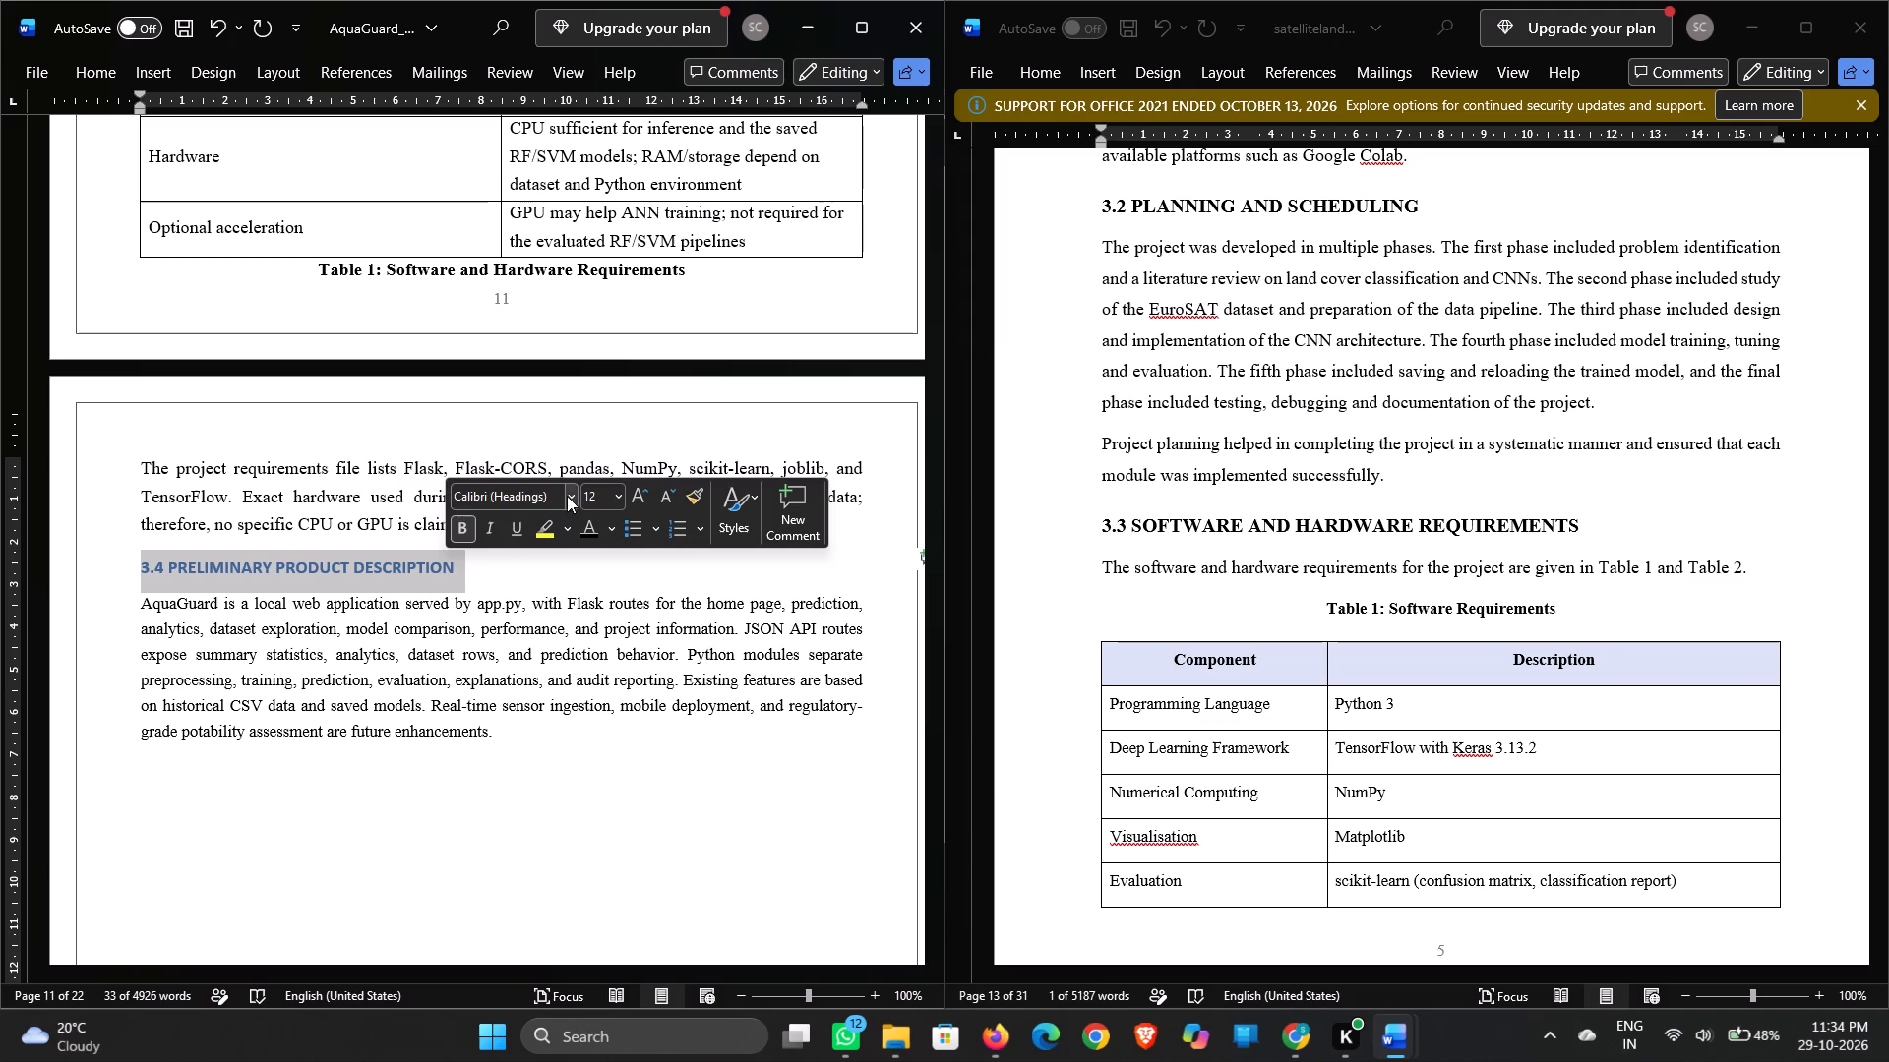
left_click(592, 500)
type("13")
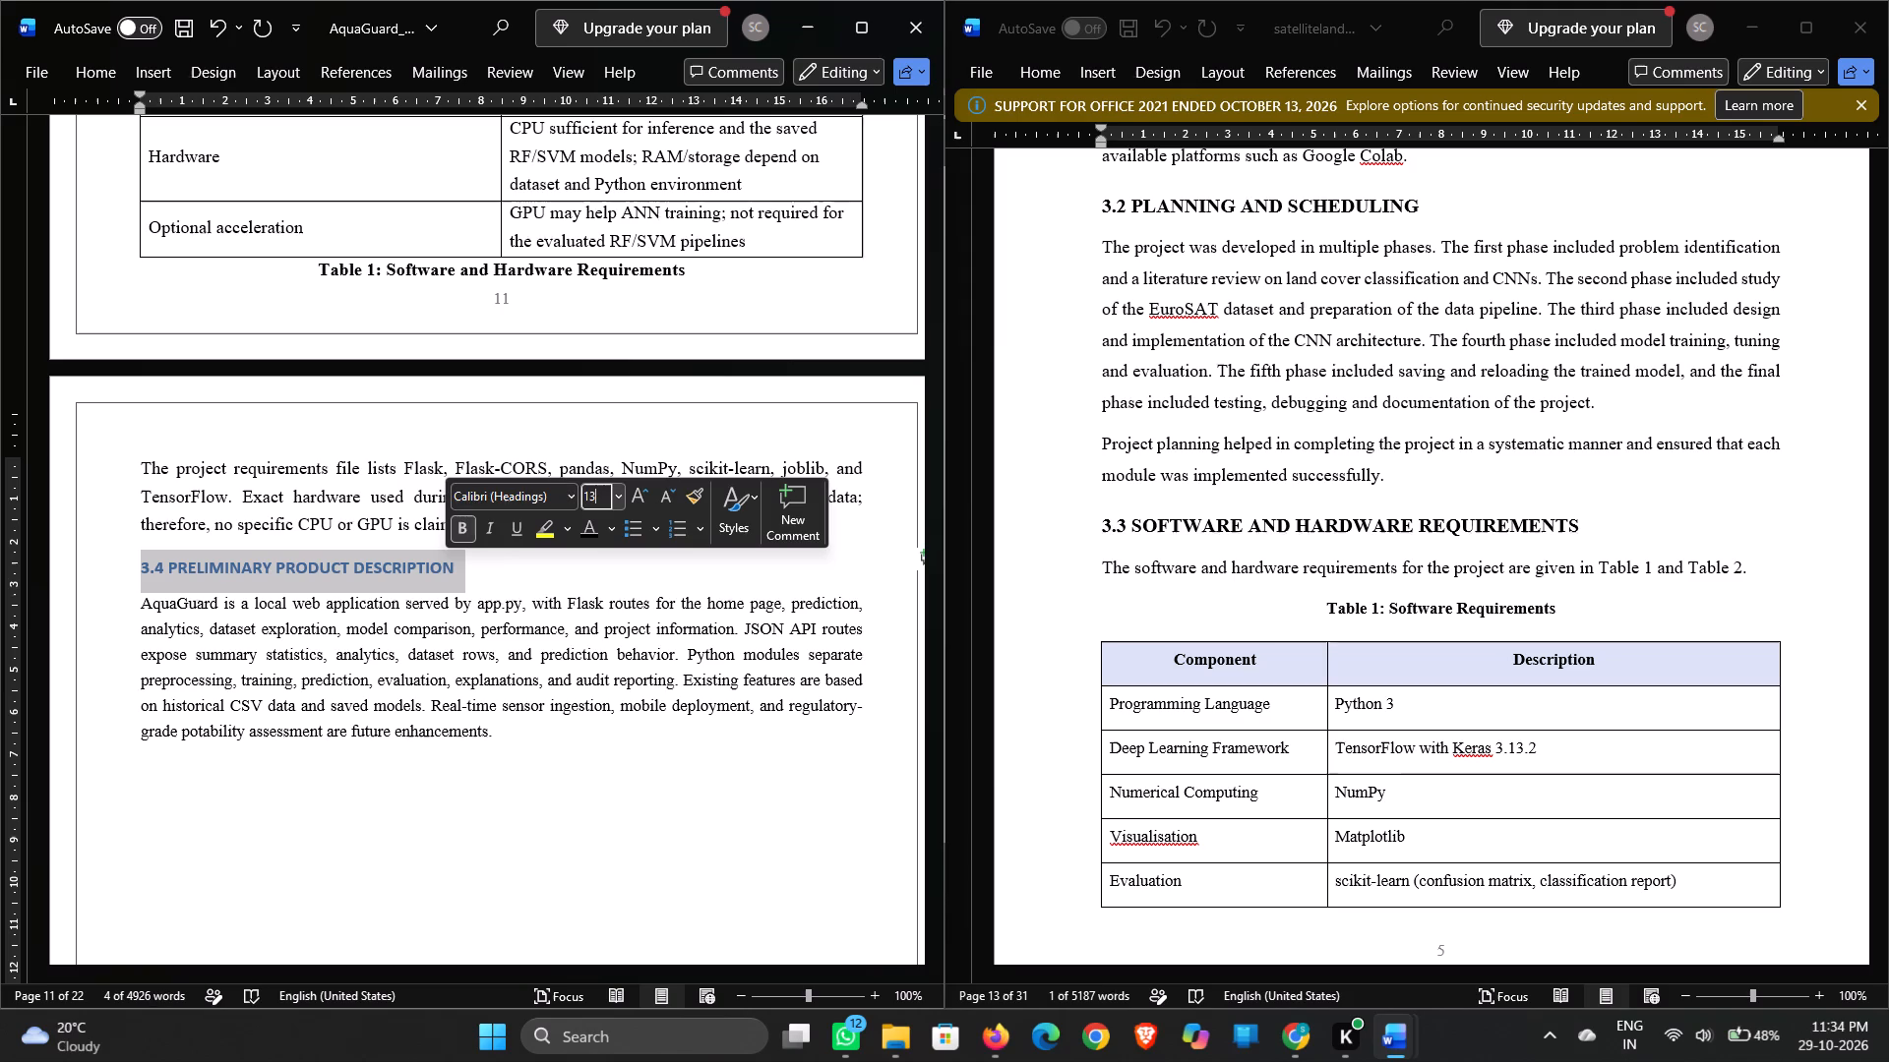
left_click(527, 495)
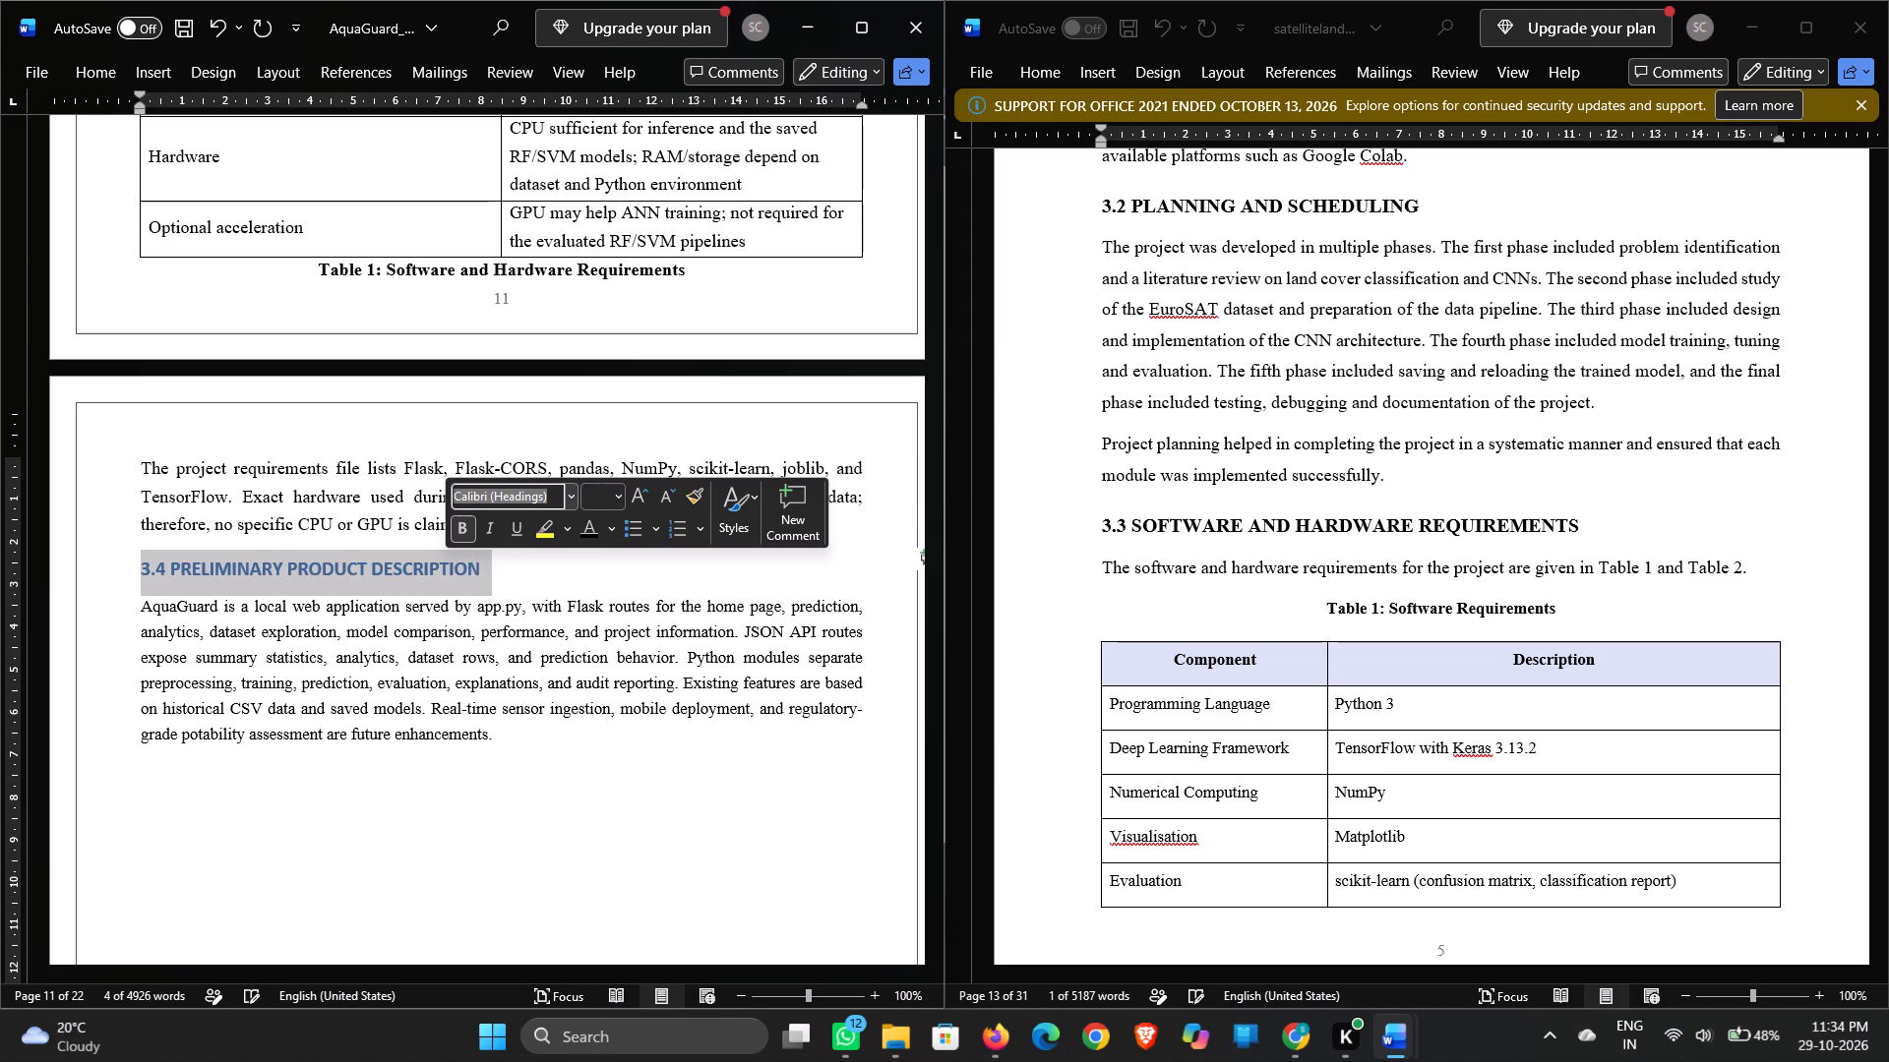
type("ti")
key("Return")
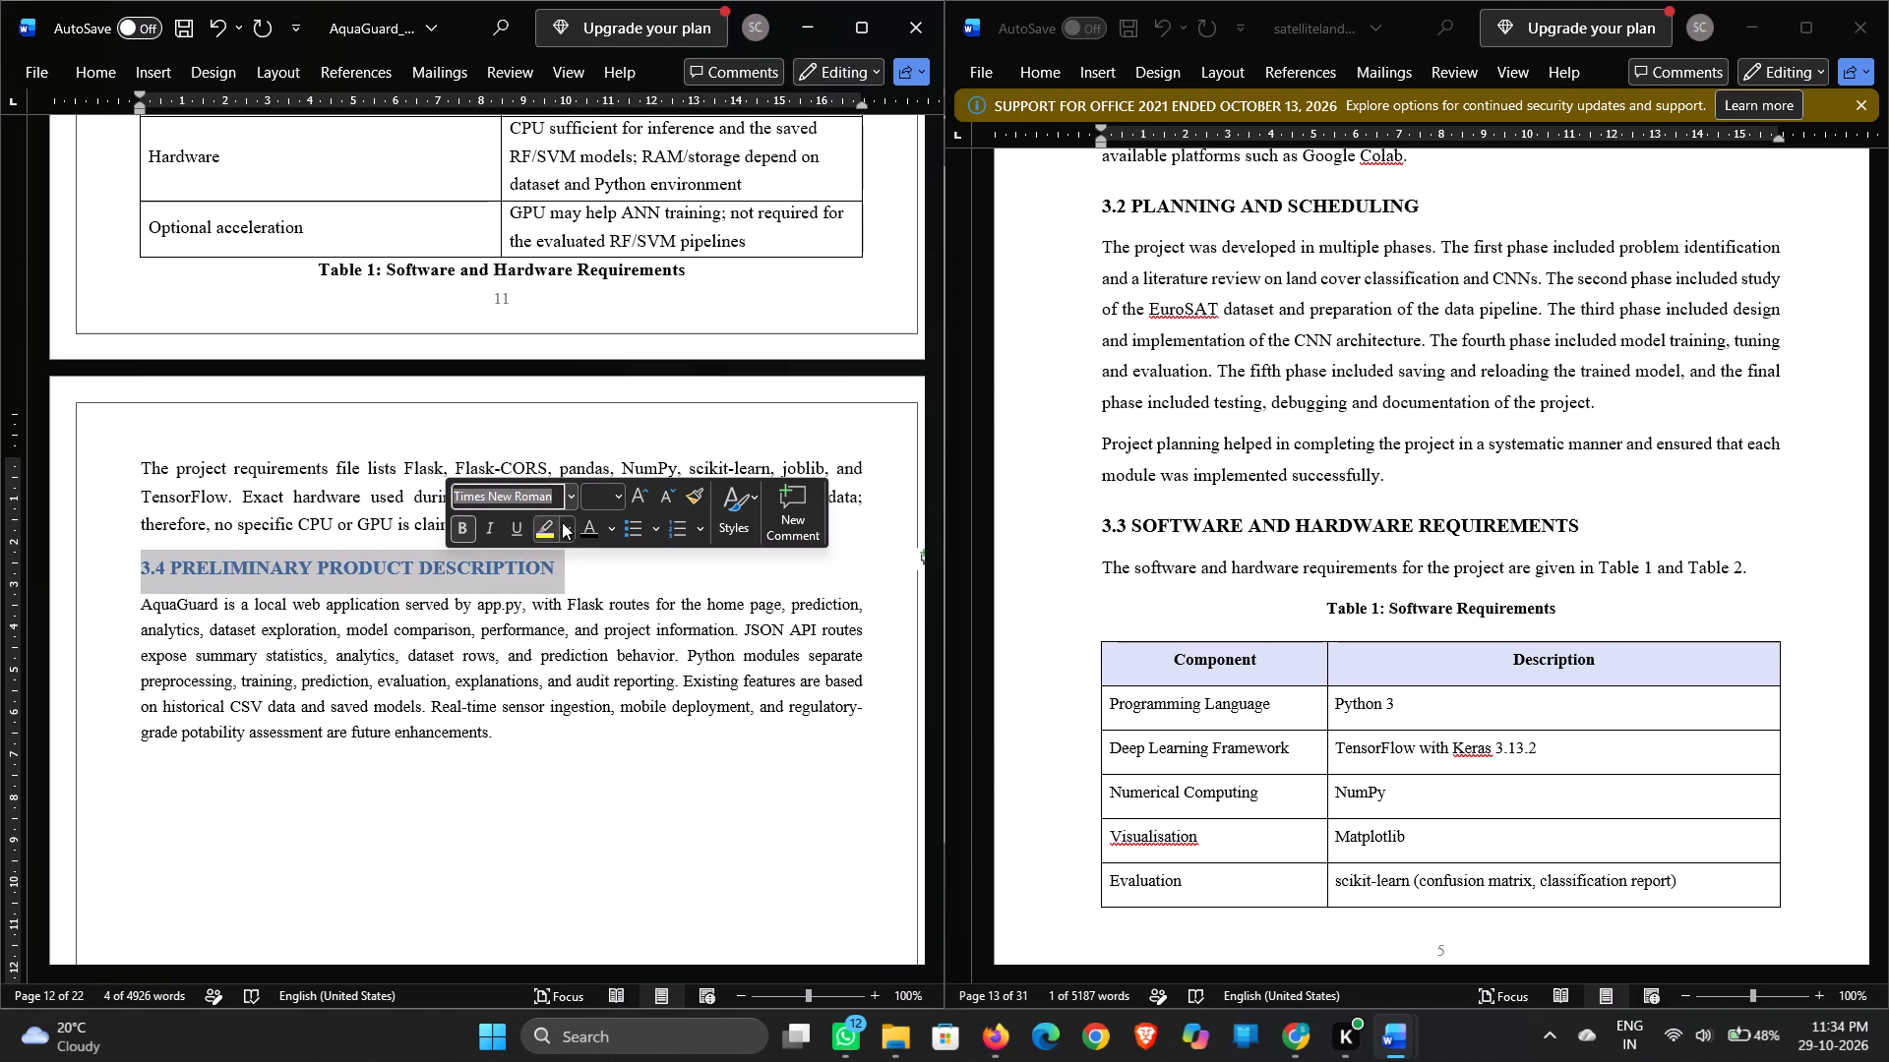
left_click(592, 534)
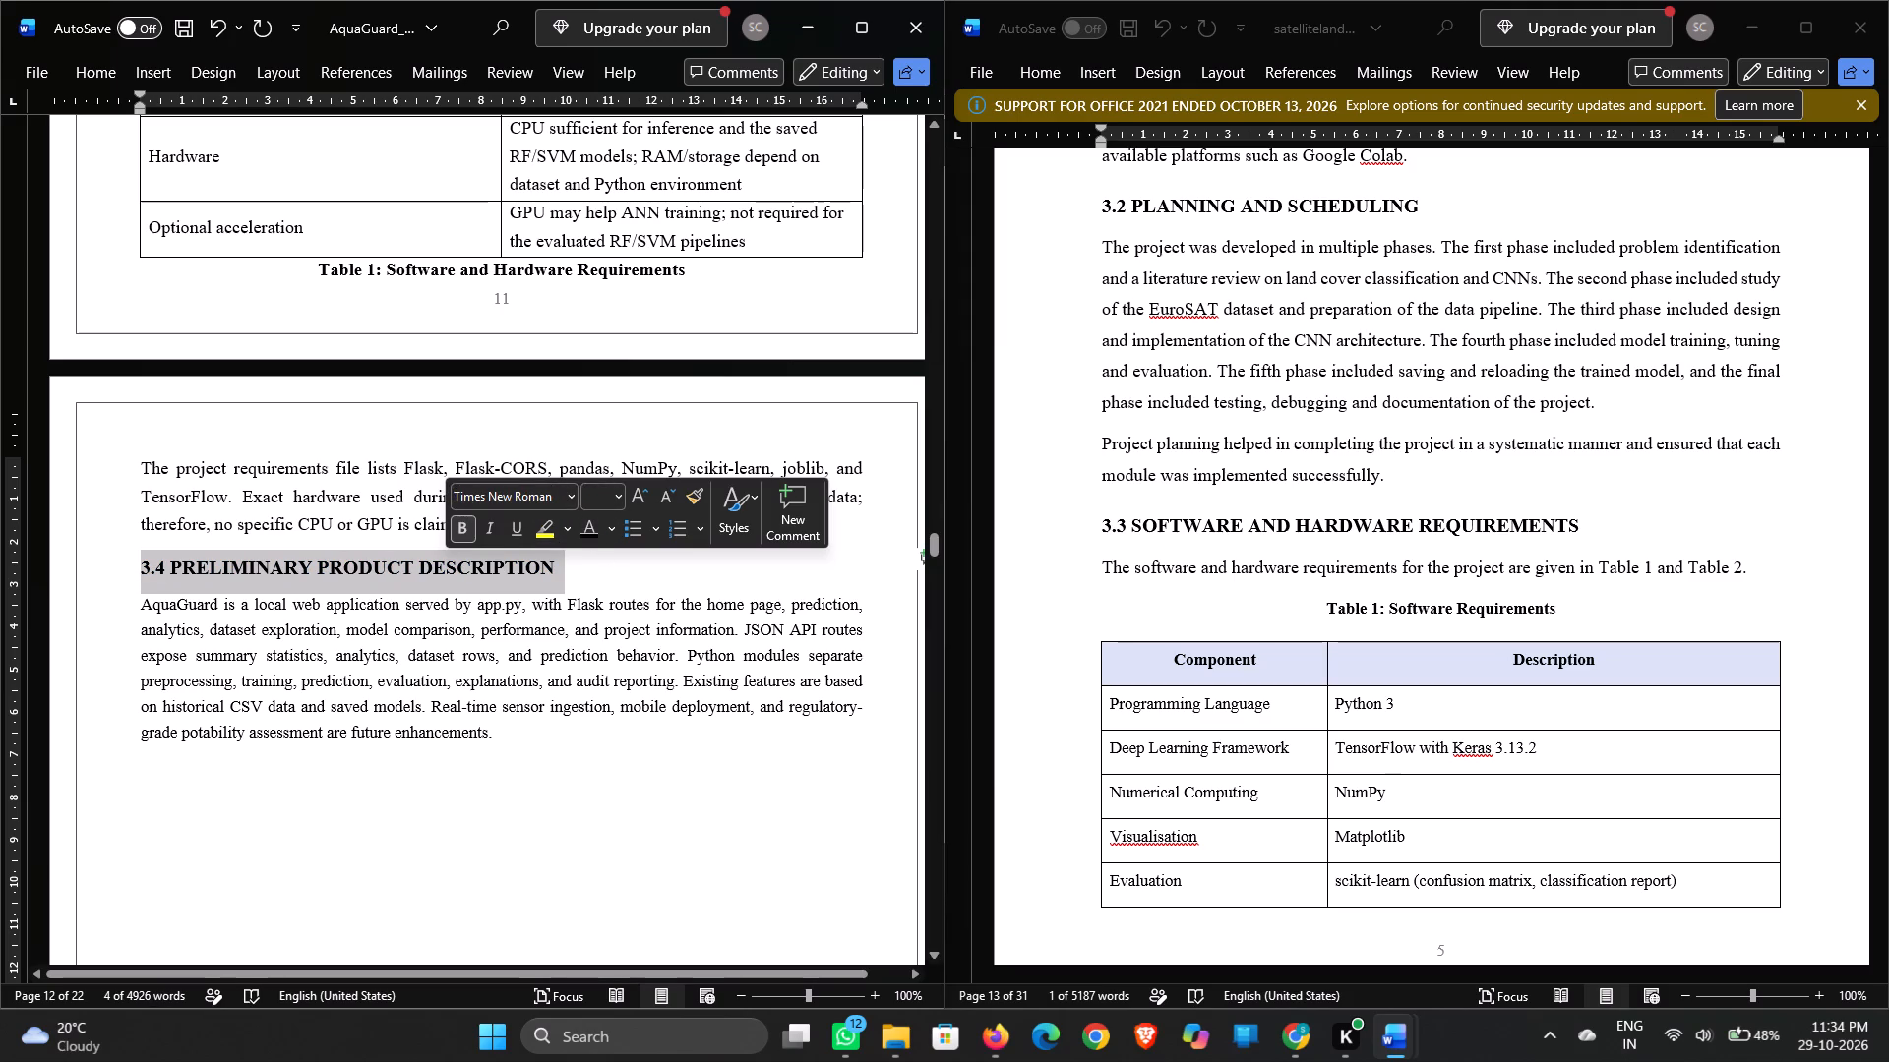
Set the AquaGuard paragraph under 3.4 PRELIMINARY PRODUCT DESCRIPTION to 12 pt.
left_click_drag(139, 604, 436, 688)
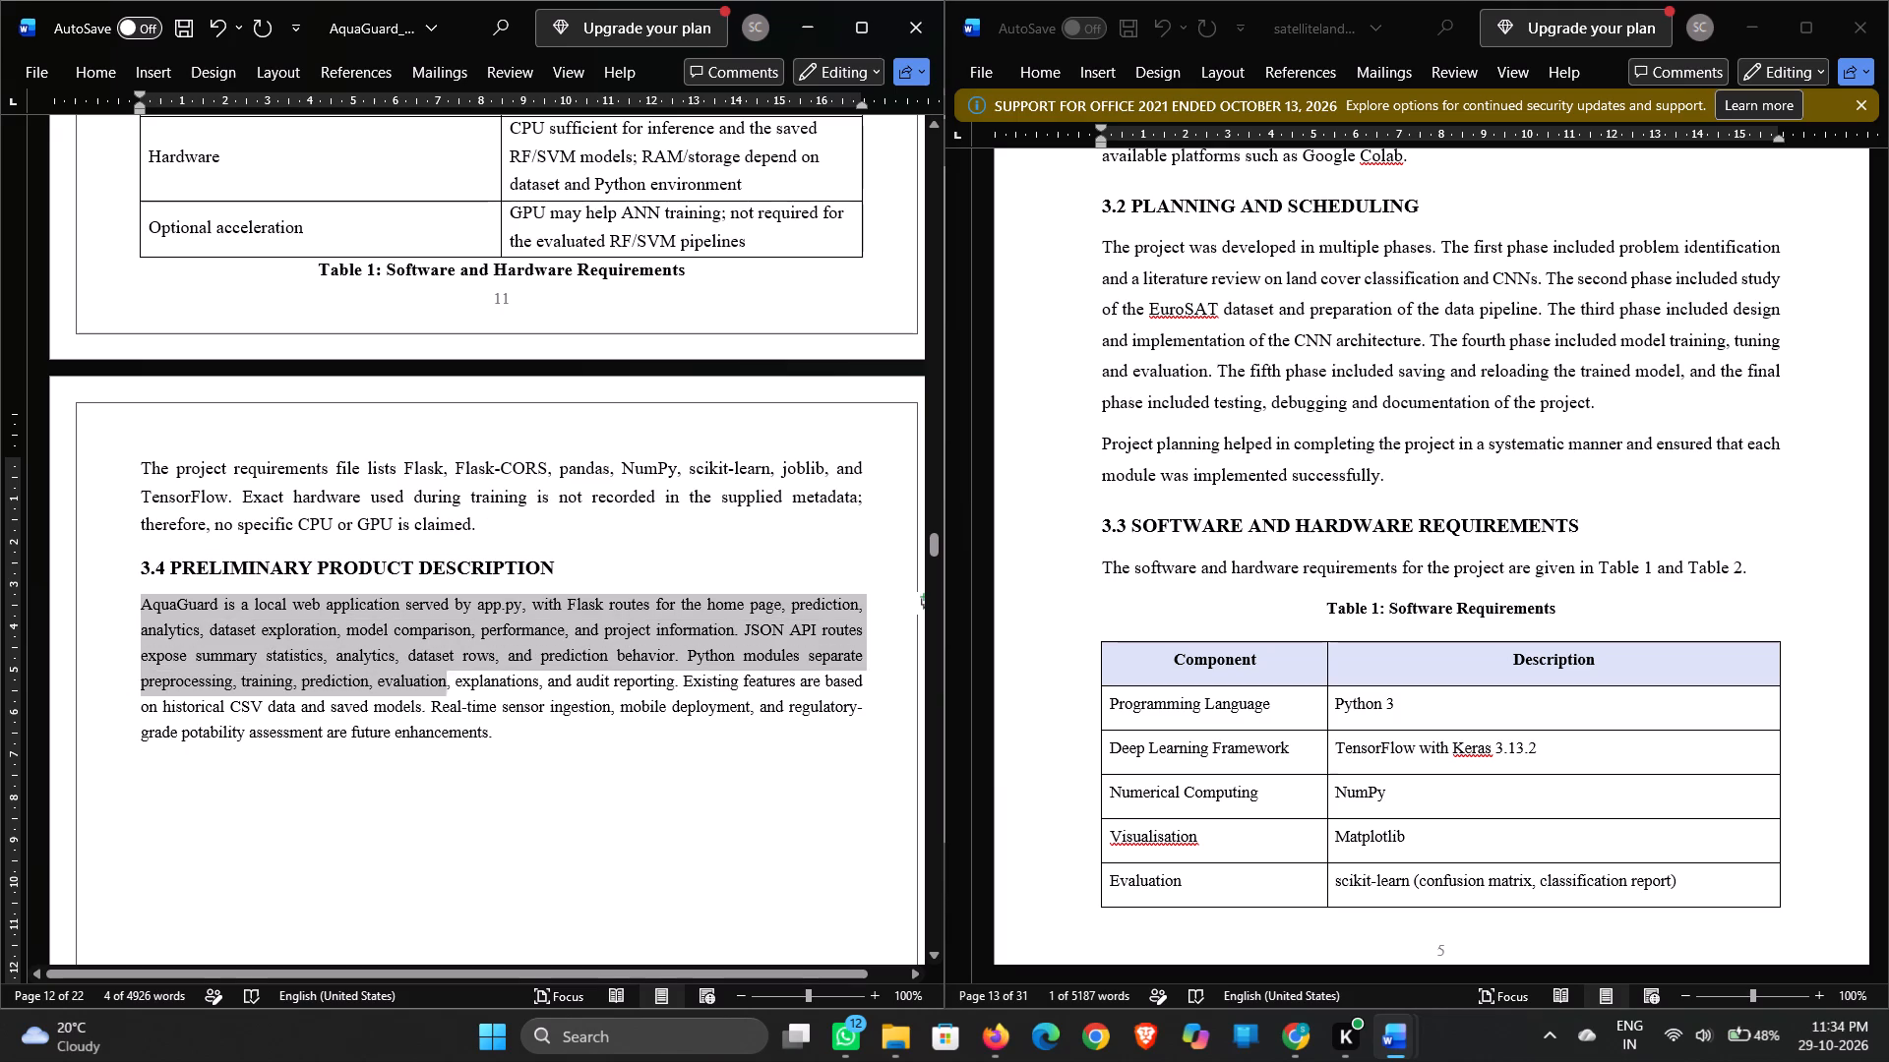
left_click_drag(436, 688, 502, 734)
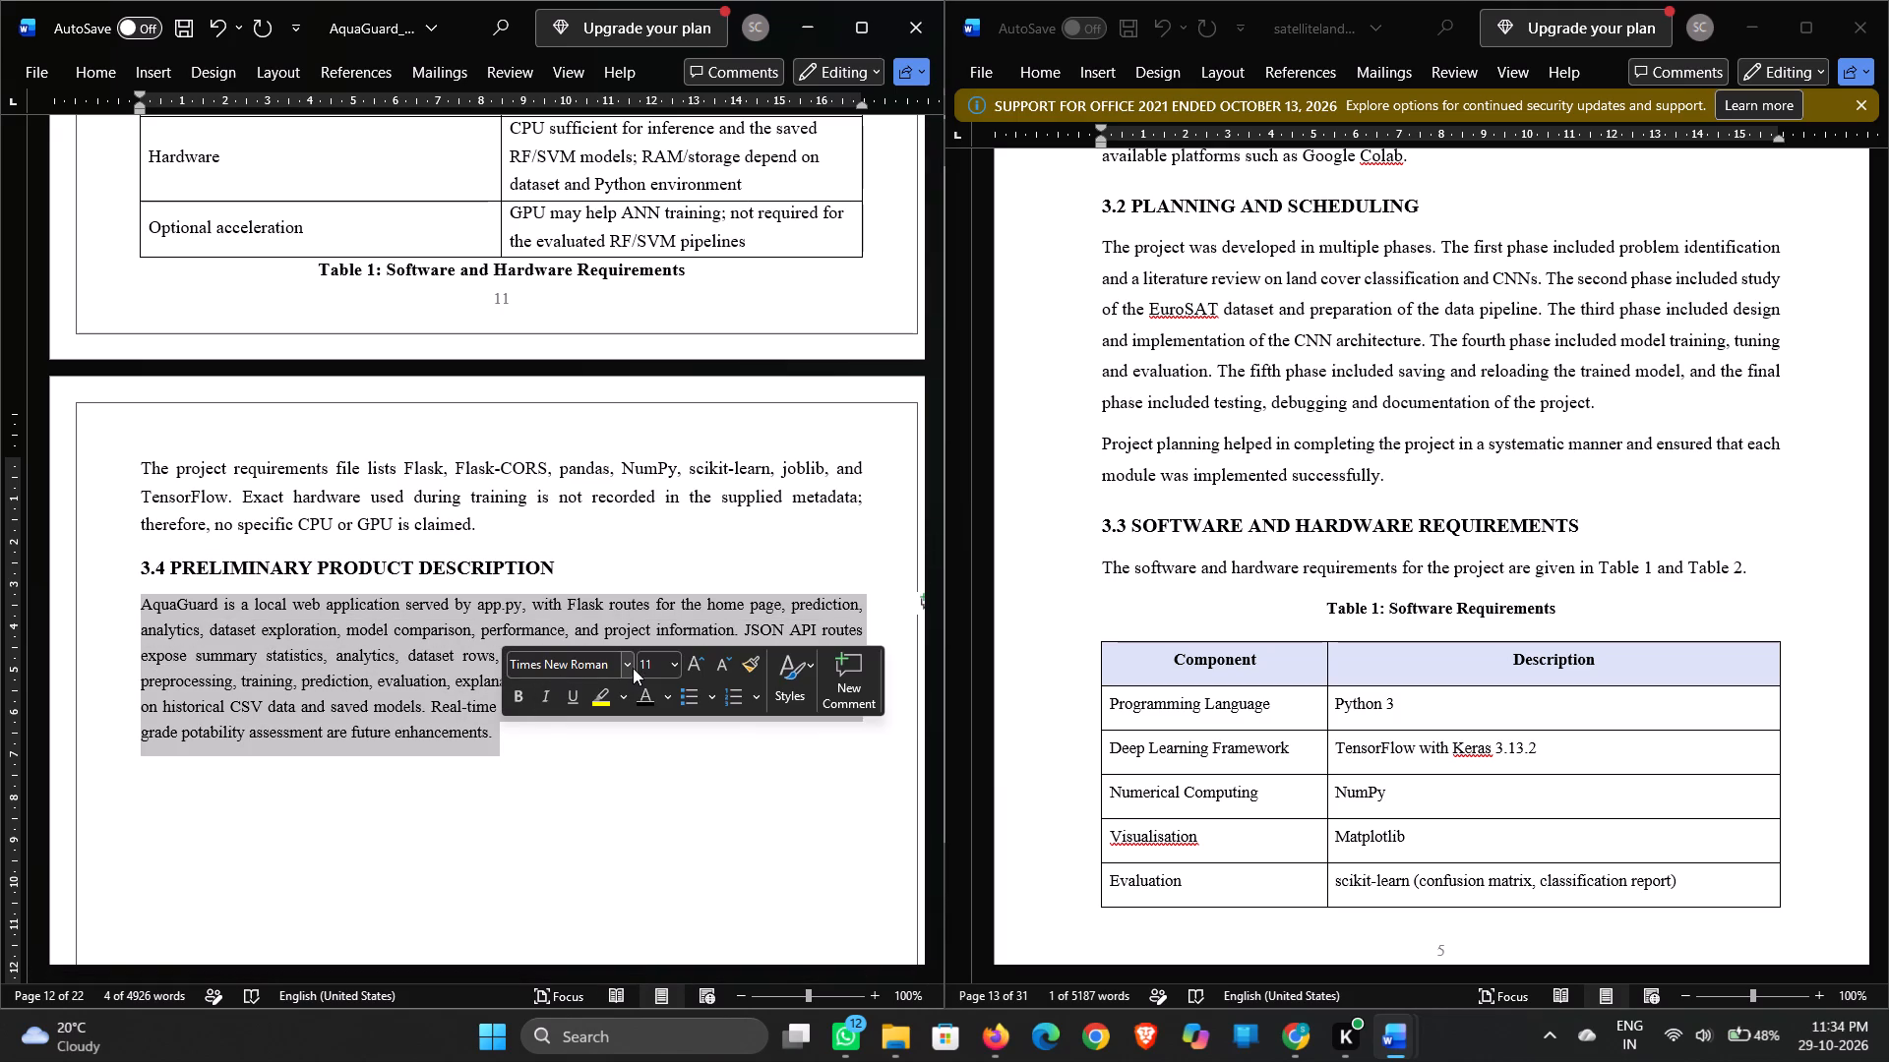
left_click(637, 668)
left_click(657, 666)
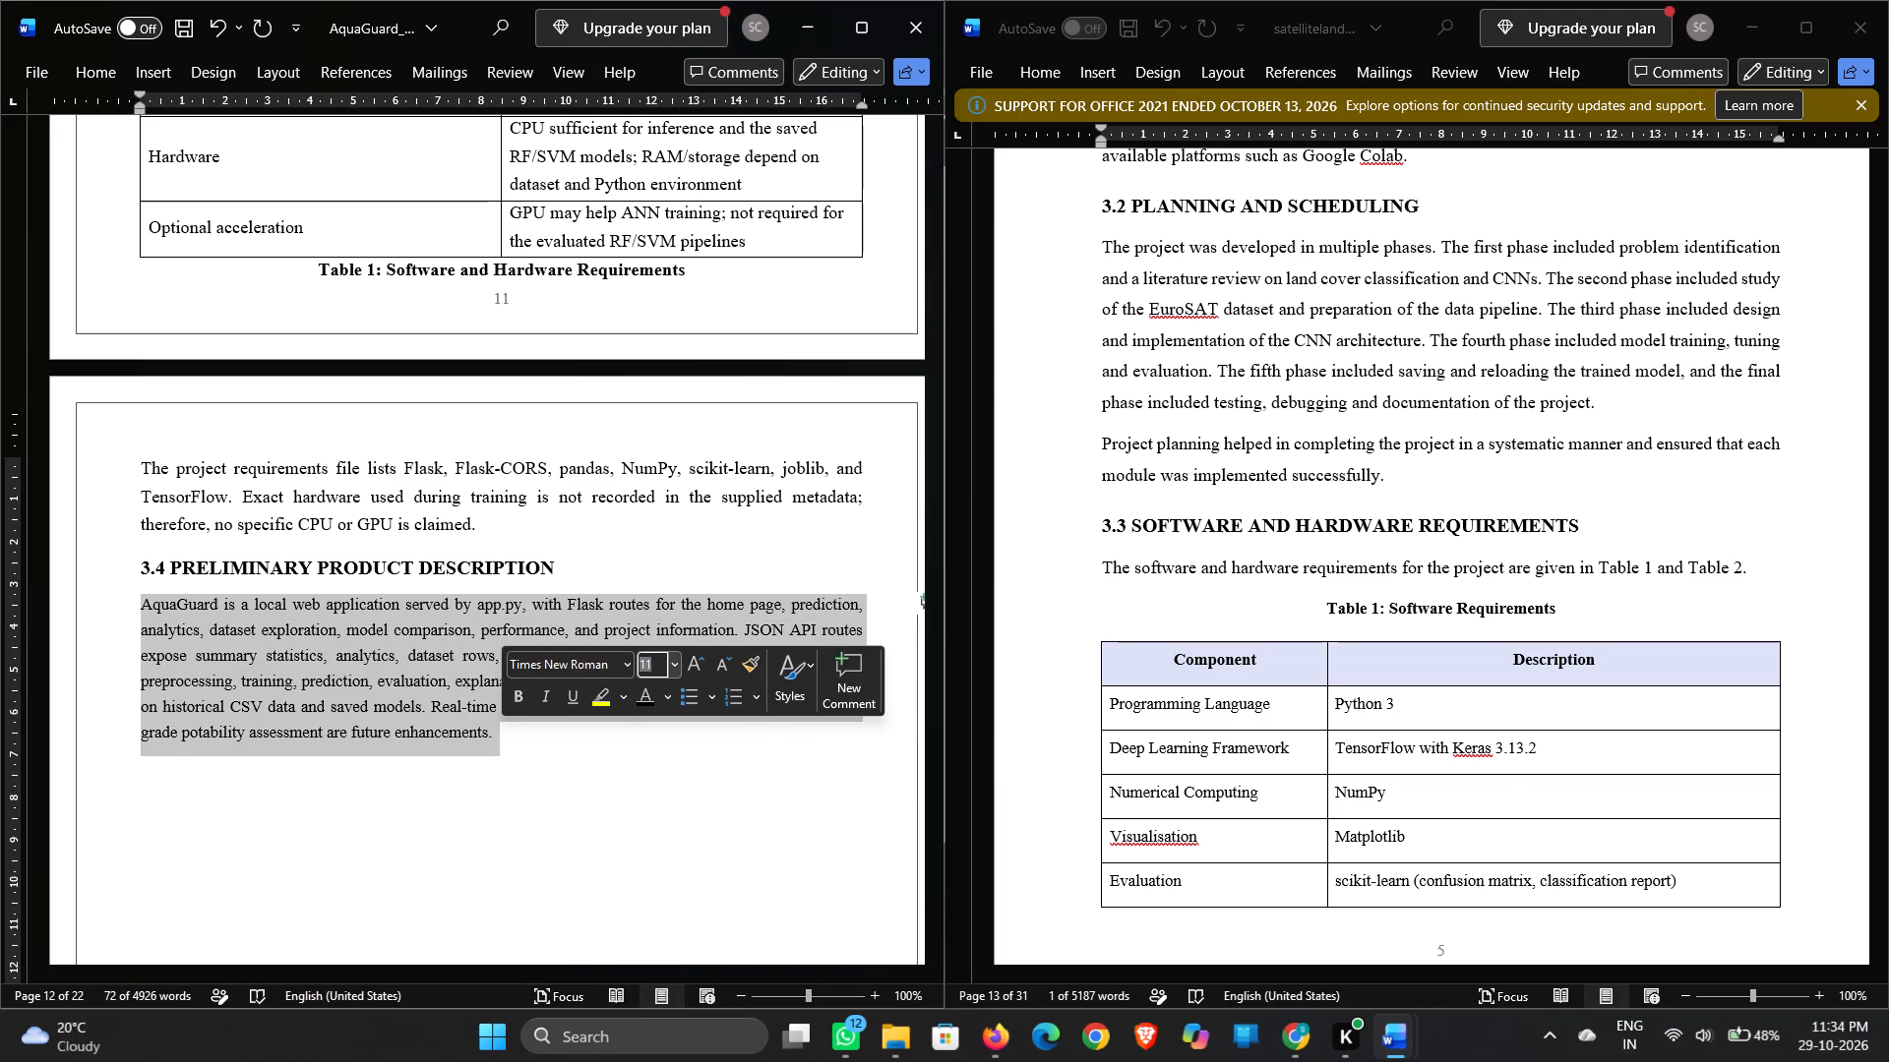
type("12")
key("Return")
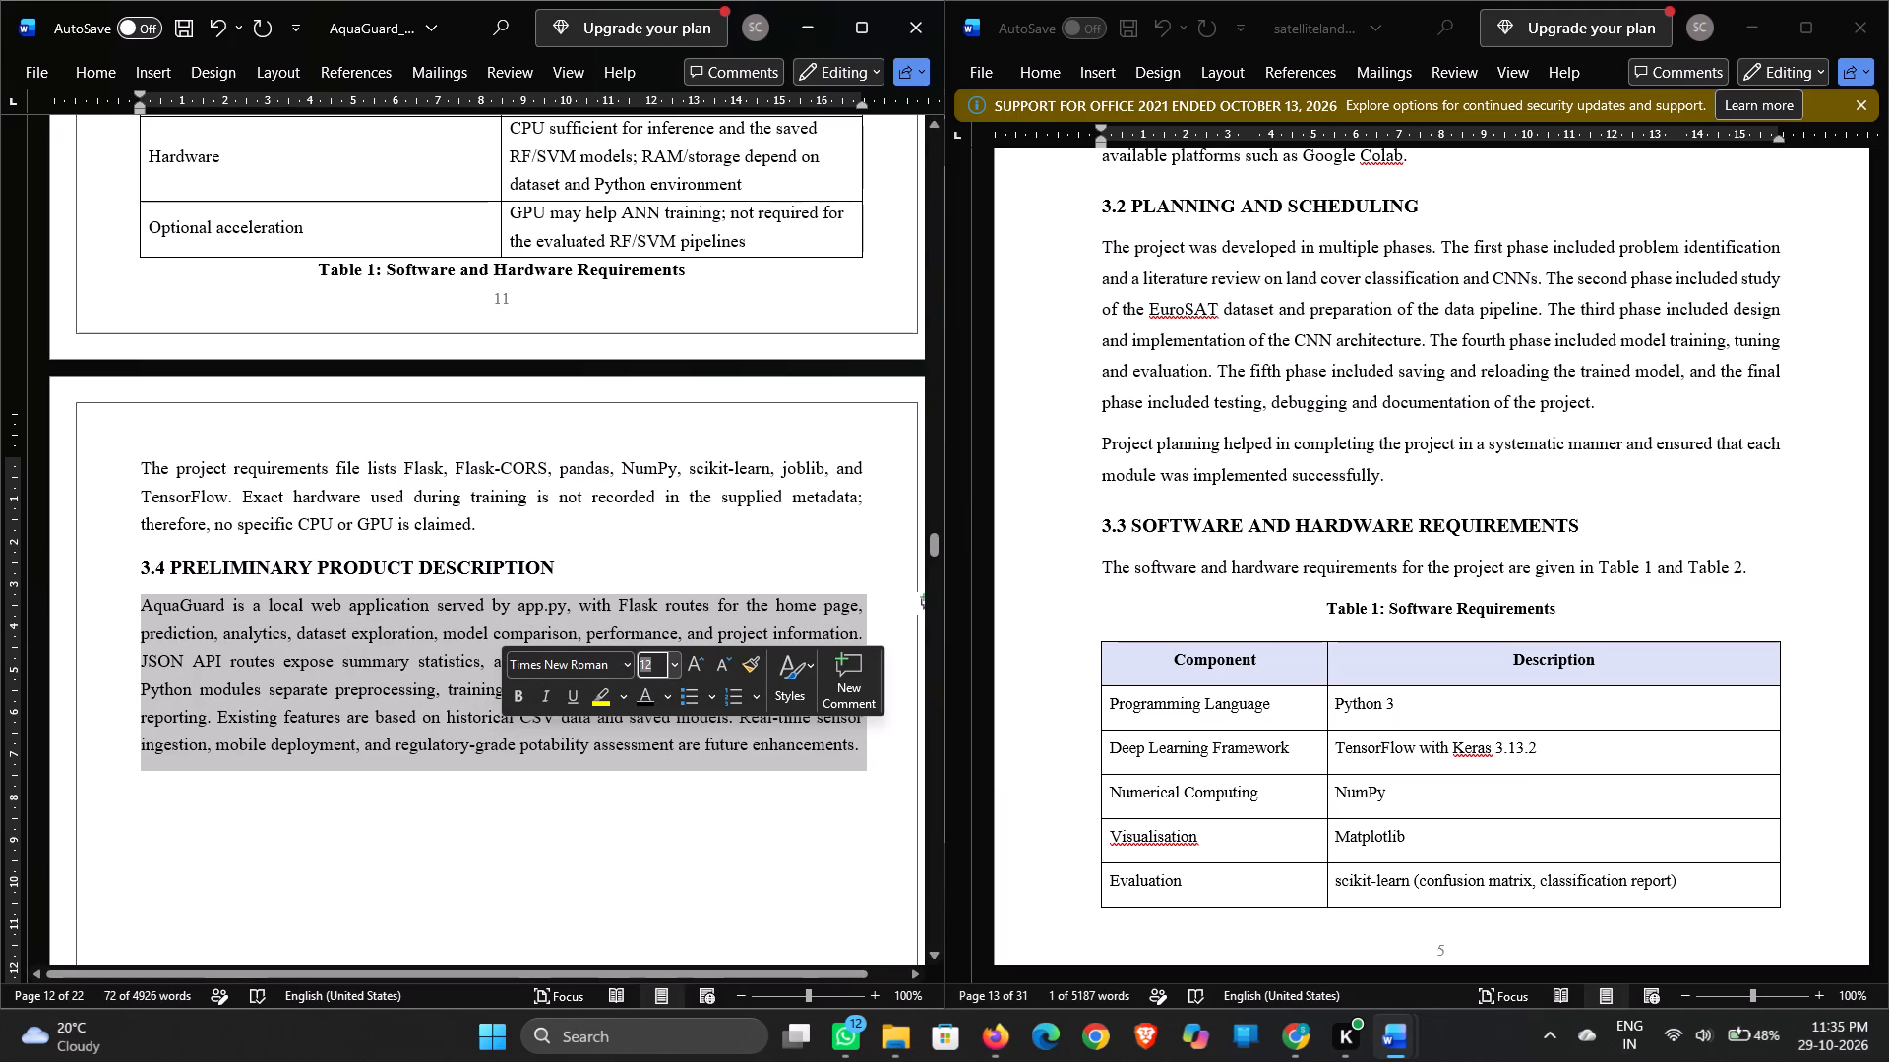
left_click(668, 817)
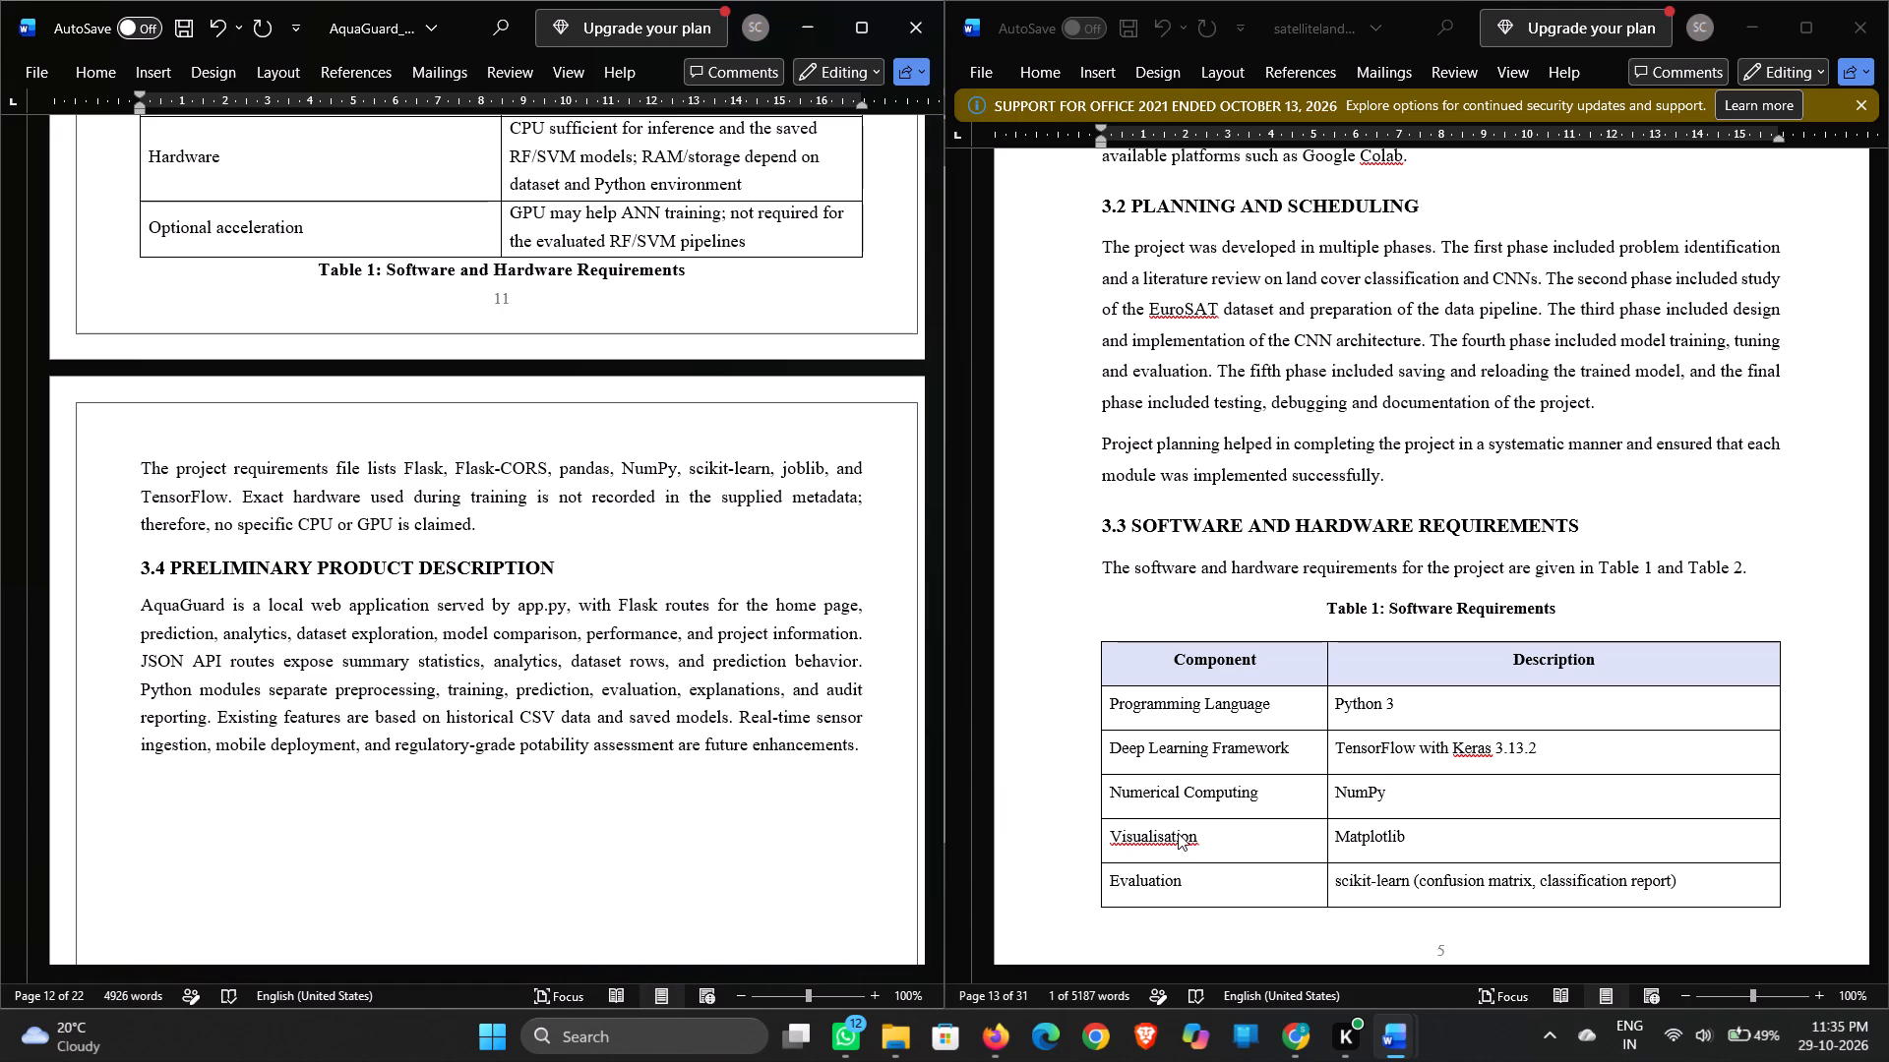
Format the AquaGuard CHAPTER 4: PROPOSED METHODOLOGY heading as Times New Roman, 16 pt, bold, black.
scroll(1178, 833, "down", 1)
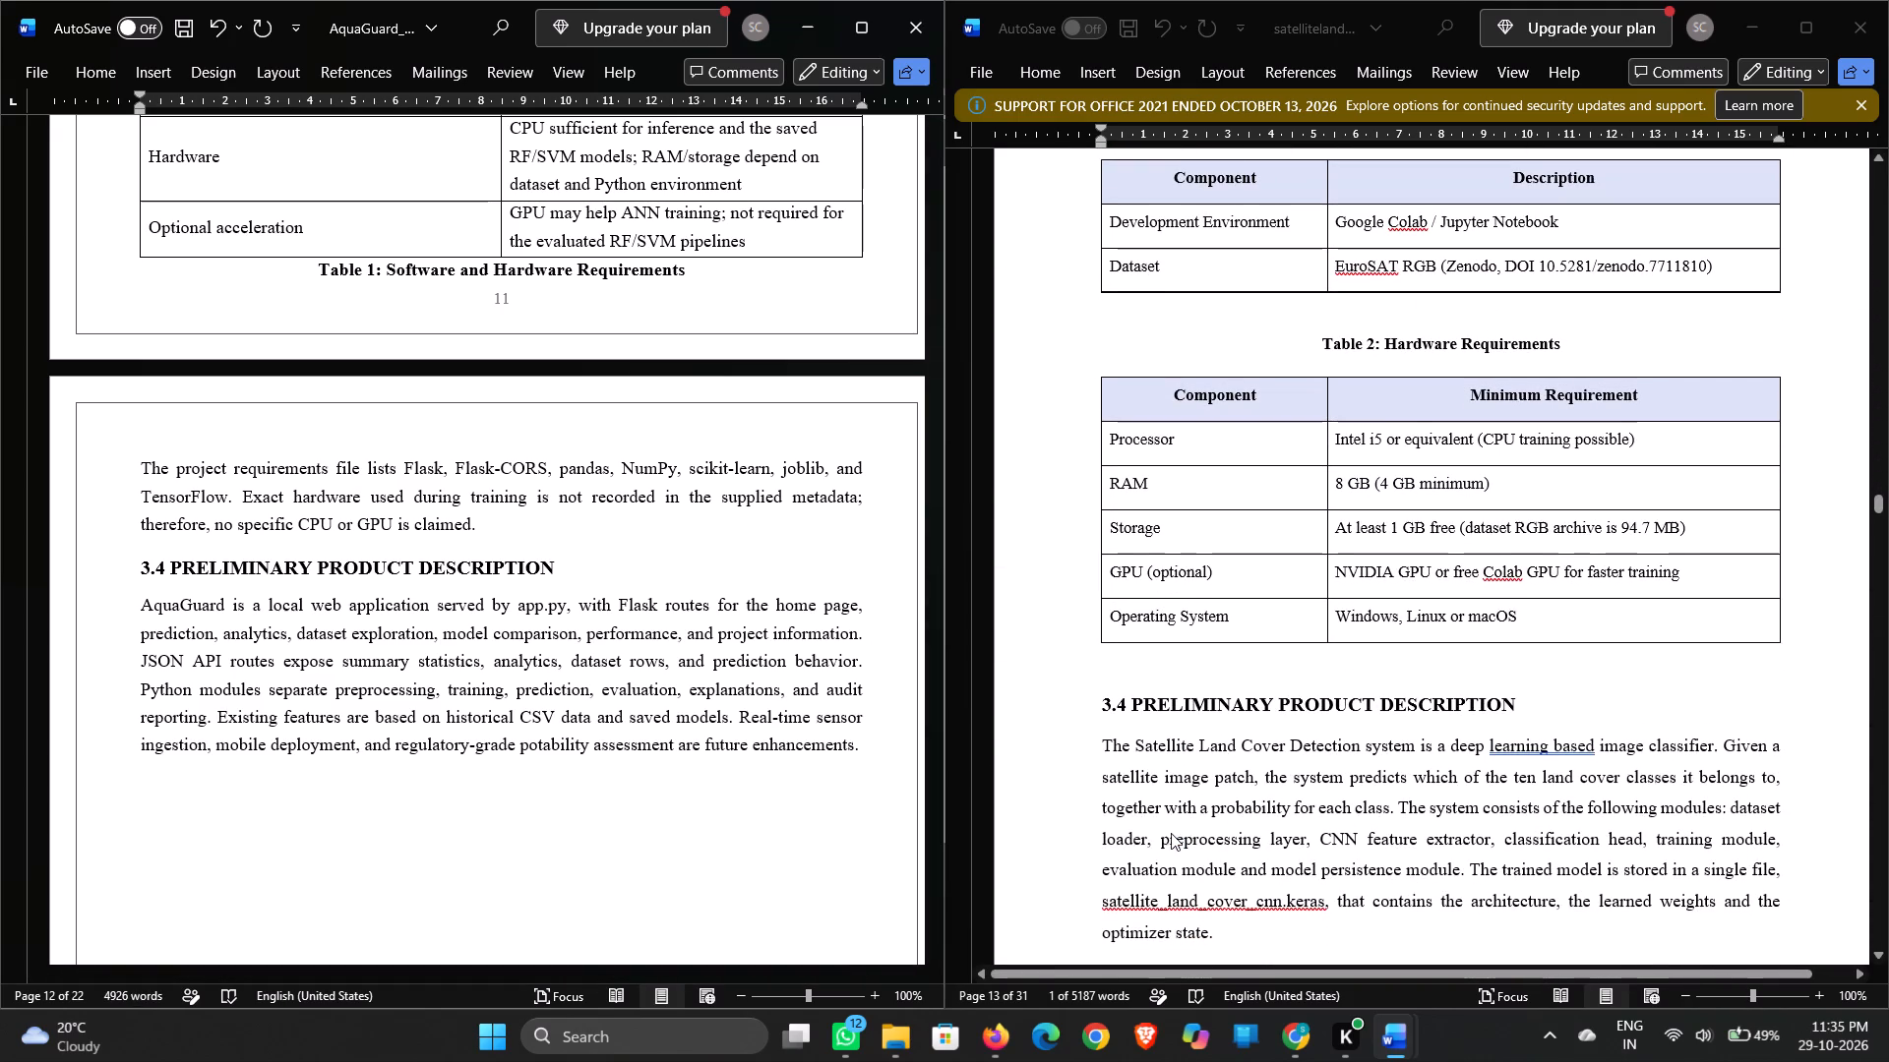
scroll(686, 869, "down", 1)
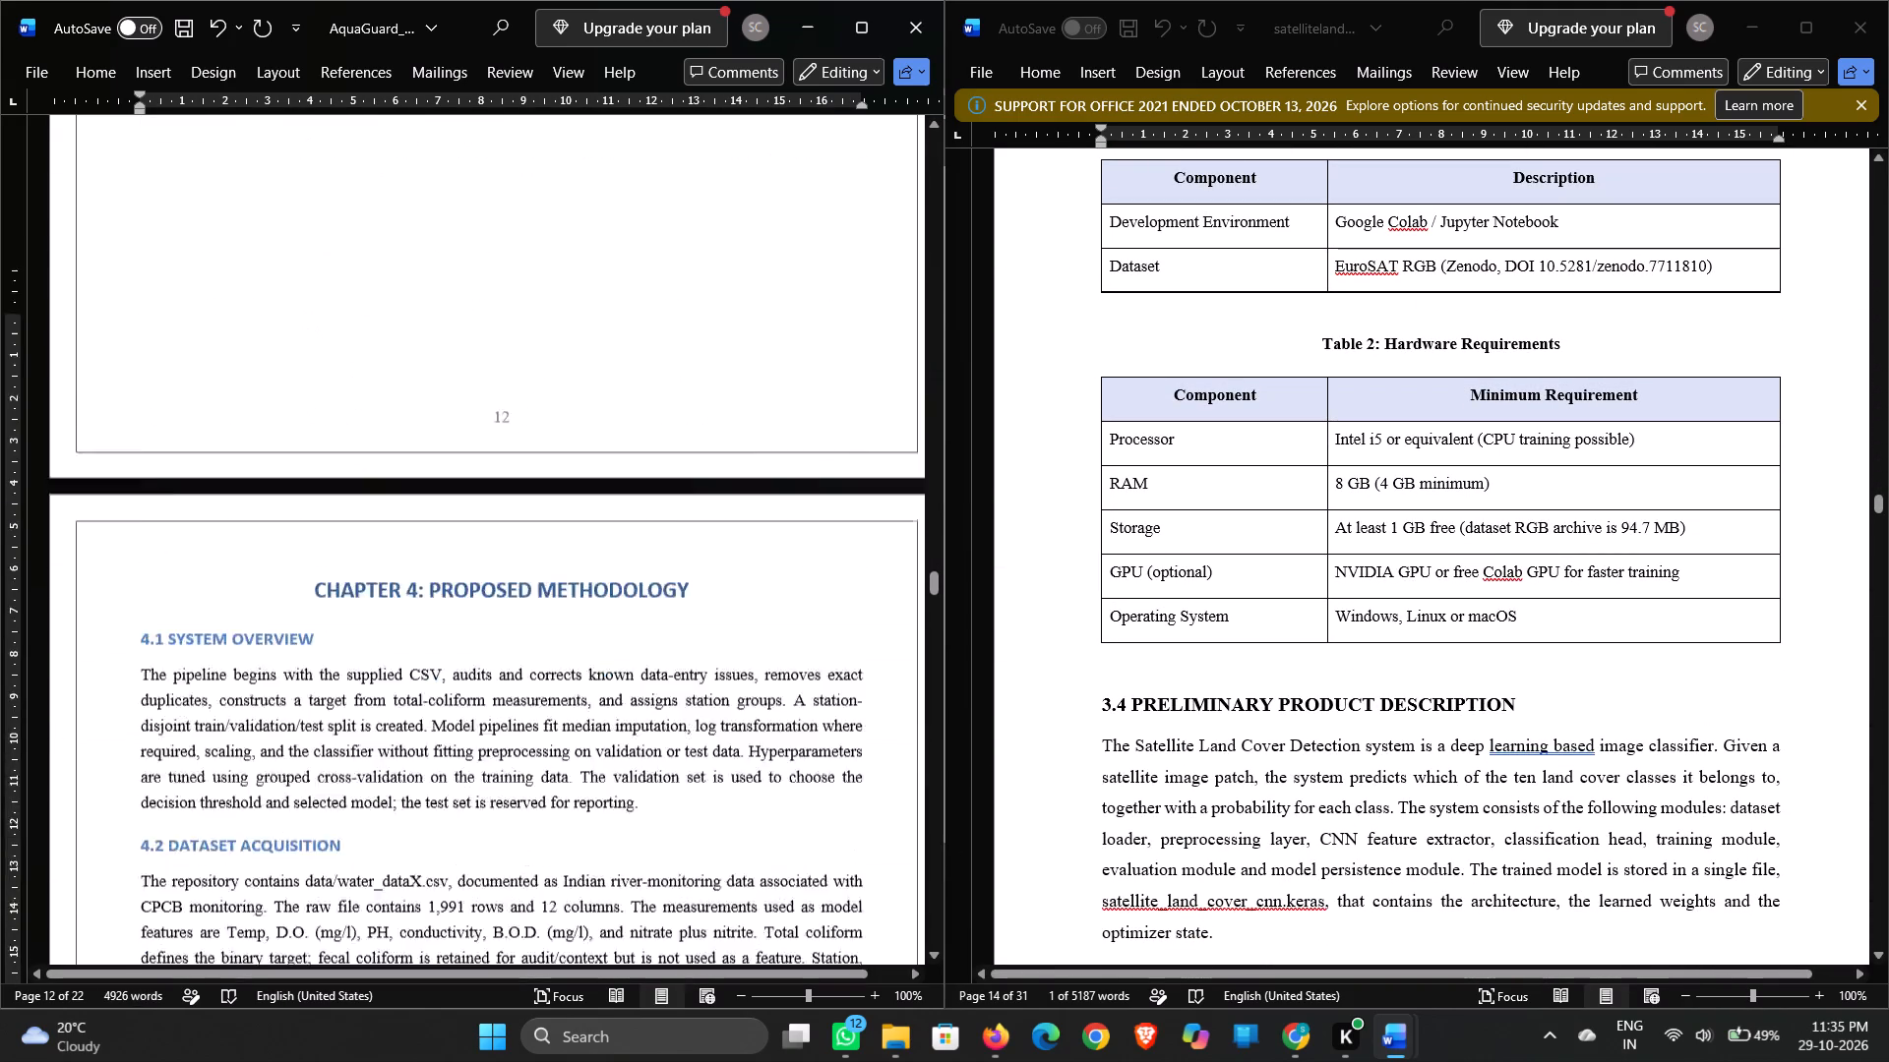
scroll(686, 869, "down", 2)
scroll(1249, 824, "down", 1)
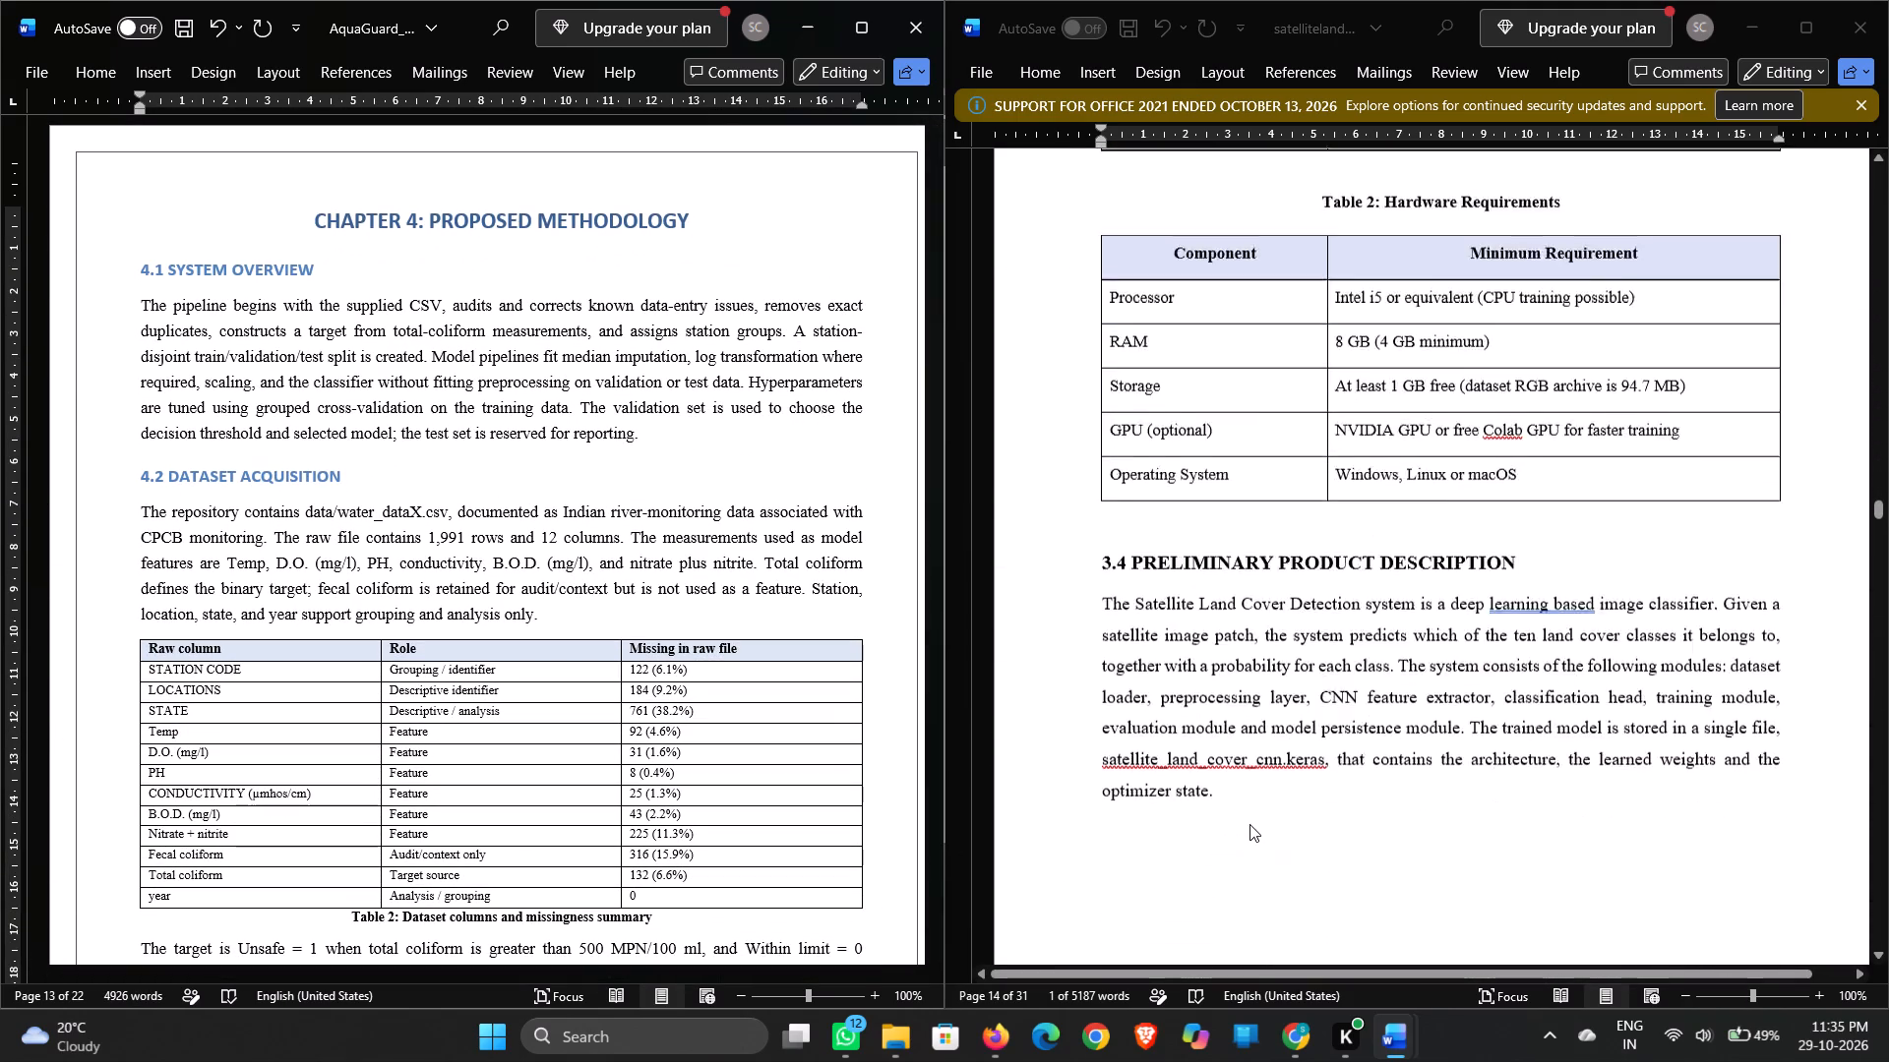
scroll(1249, 824, "down", 2)
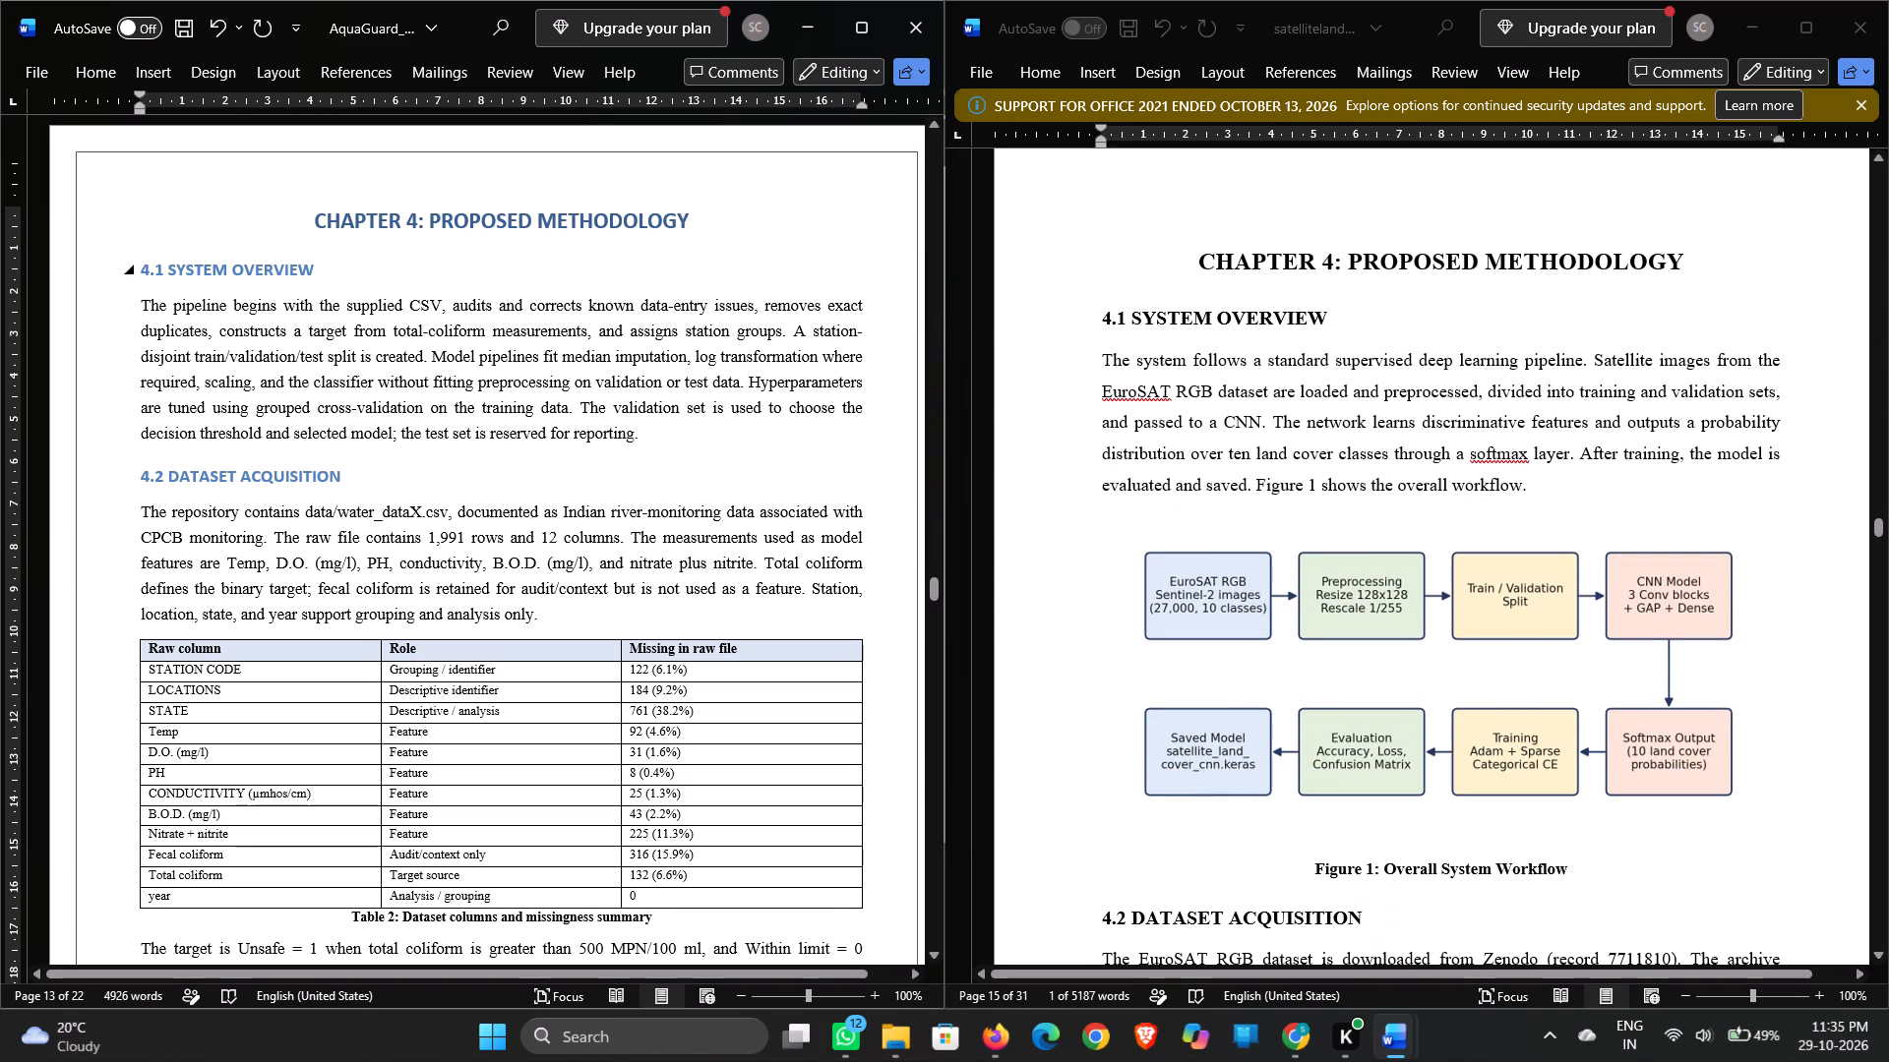
left_click_drag(687, 215, 578, 184)
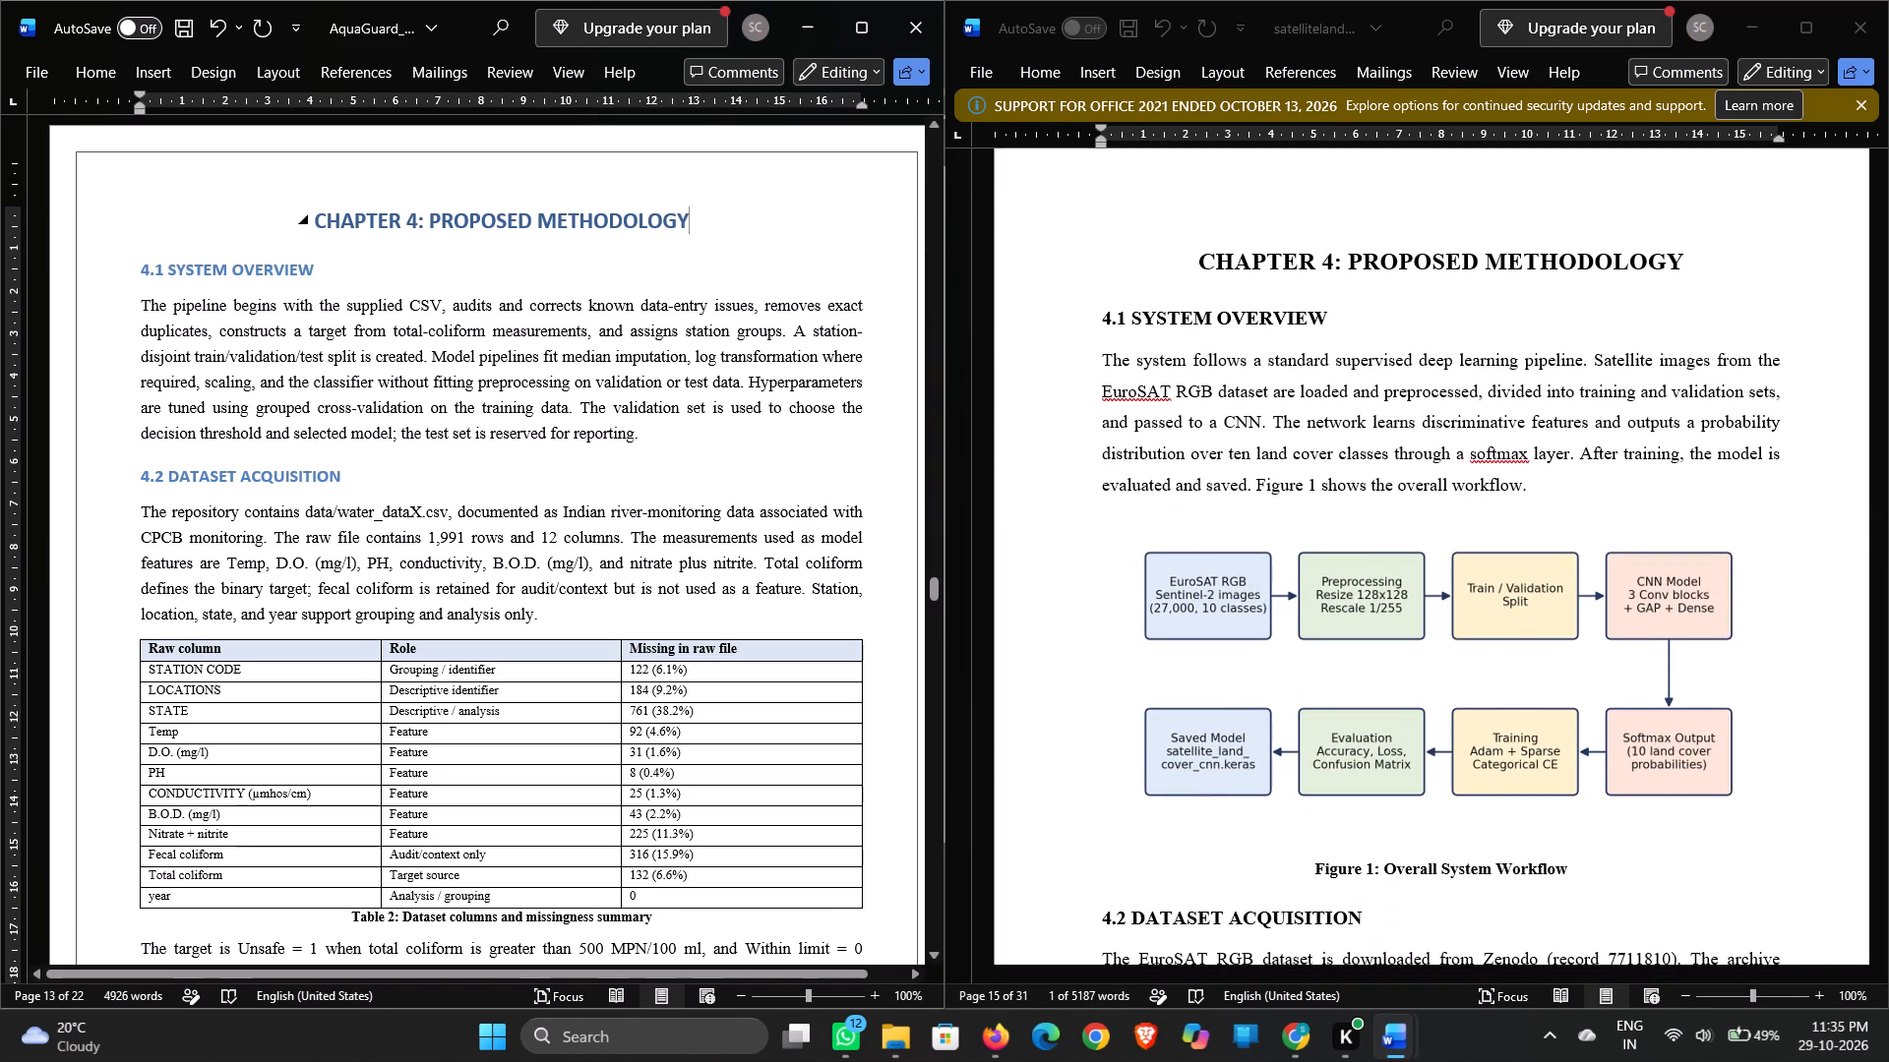
left_click_drag(578, 184, 353, 205)
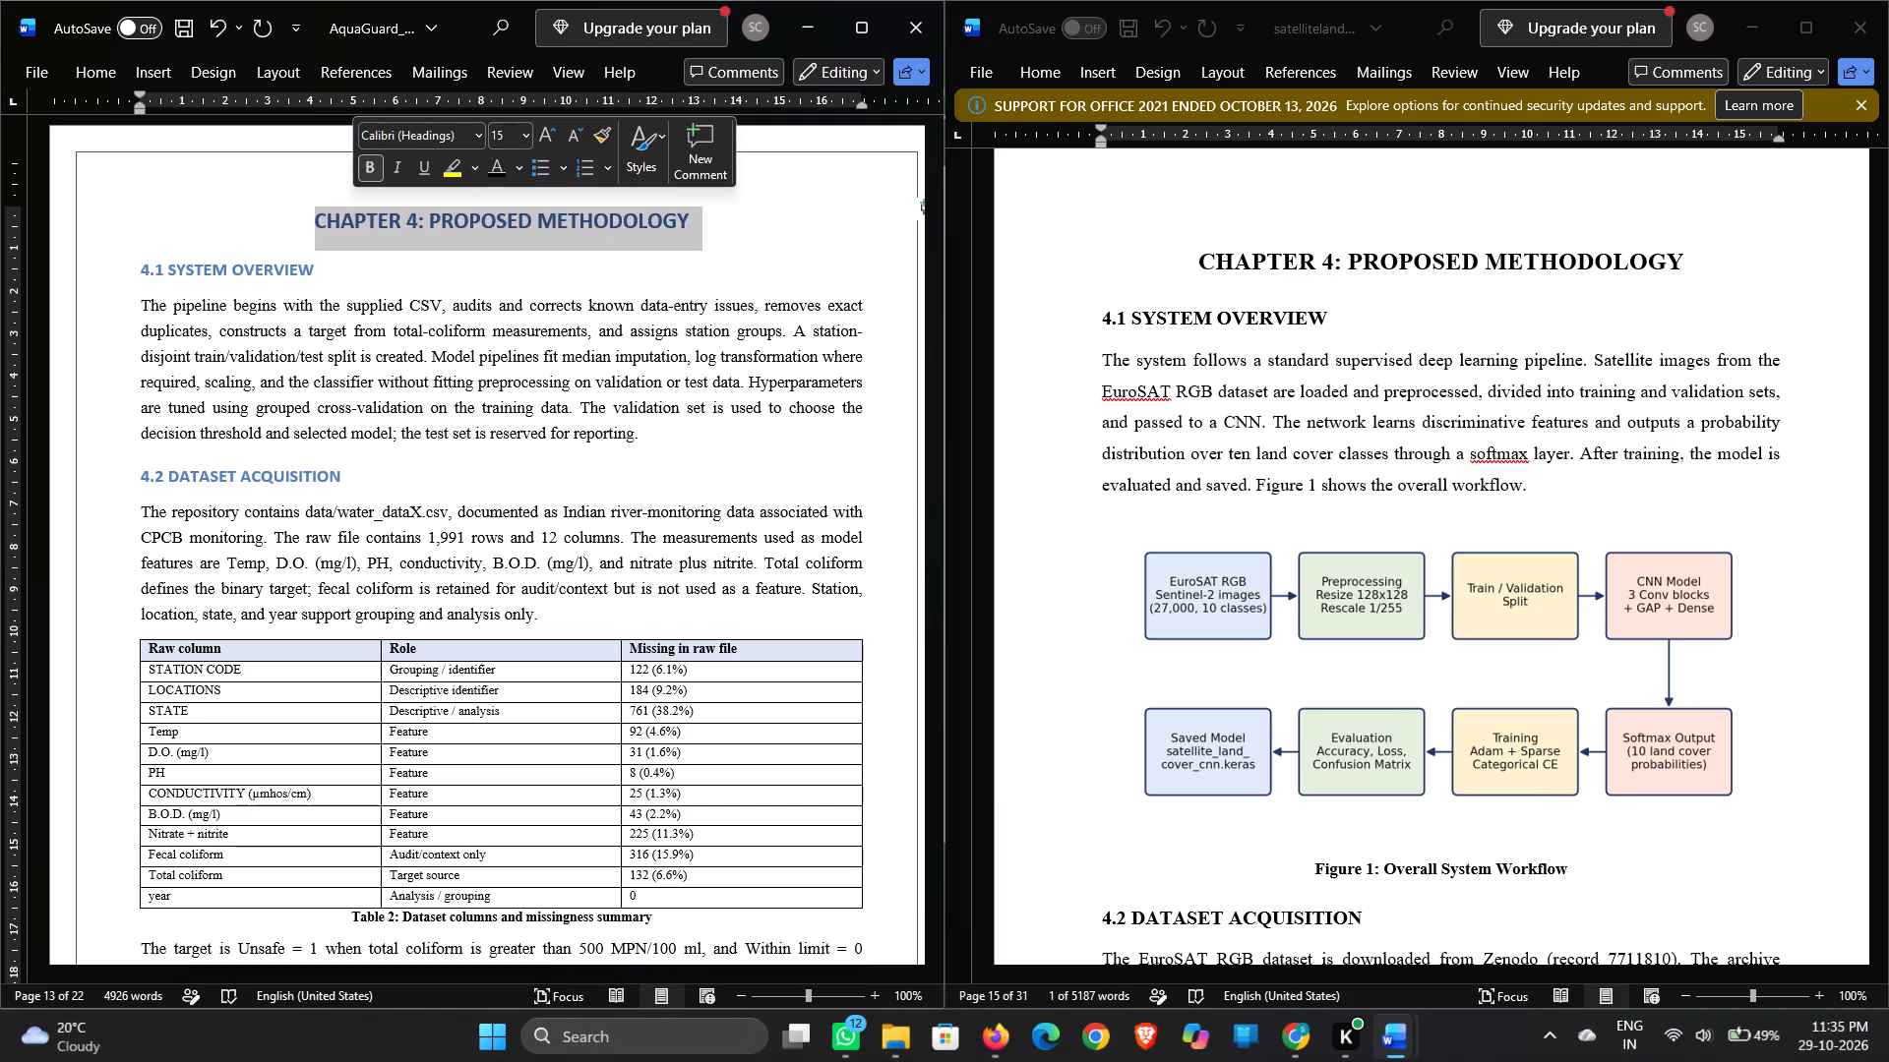
left_click(508, 131)
type("16")
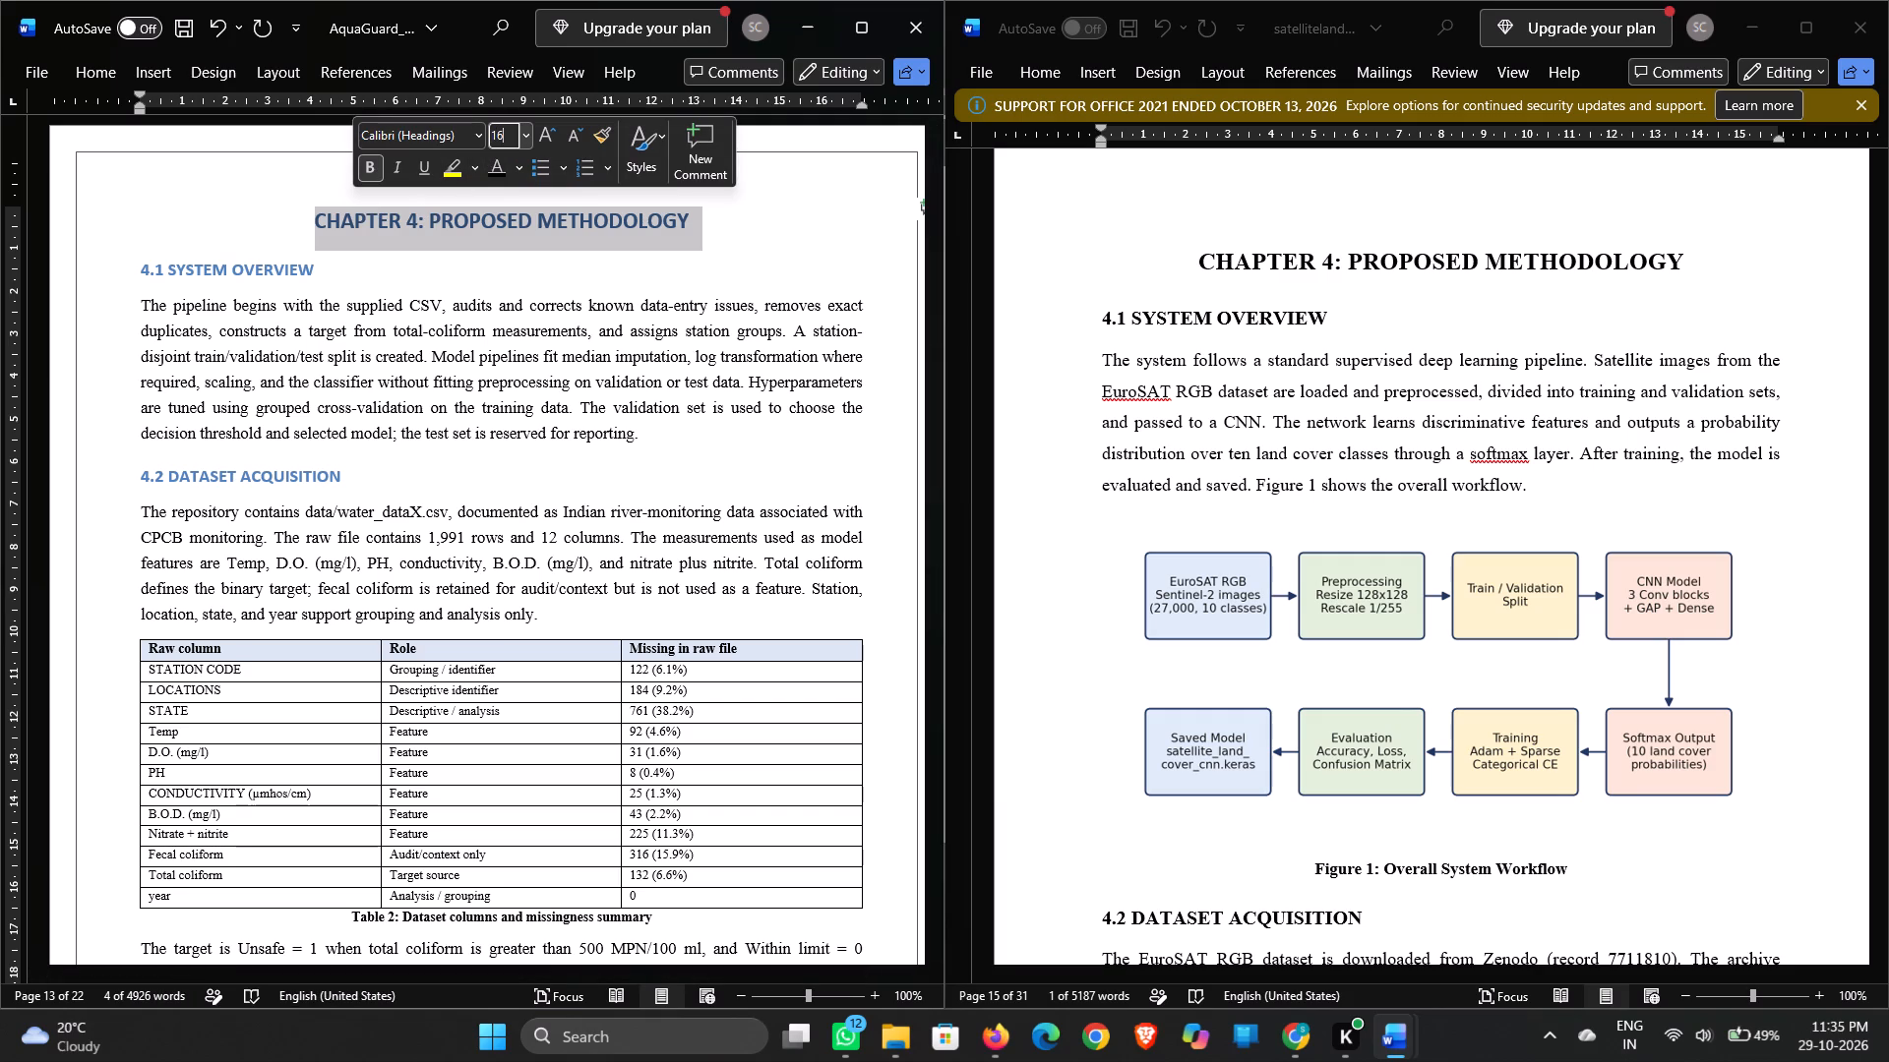
left_click(417, 136)
type("ti")
key("Return")
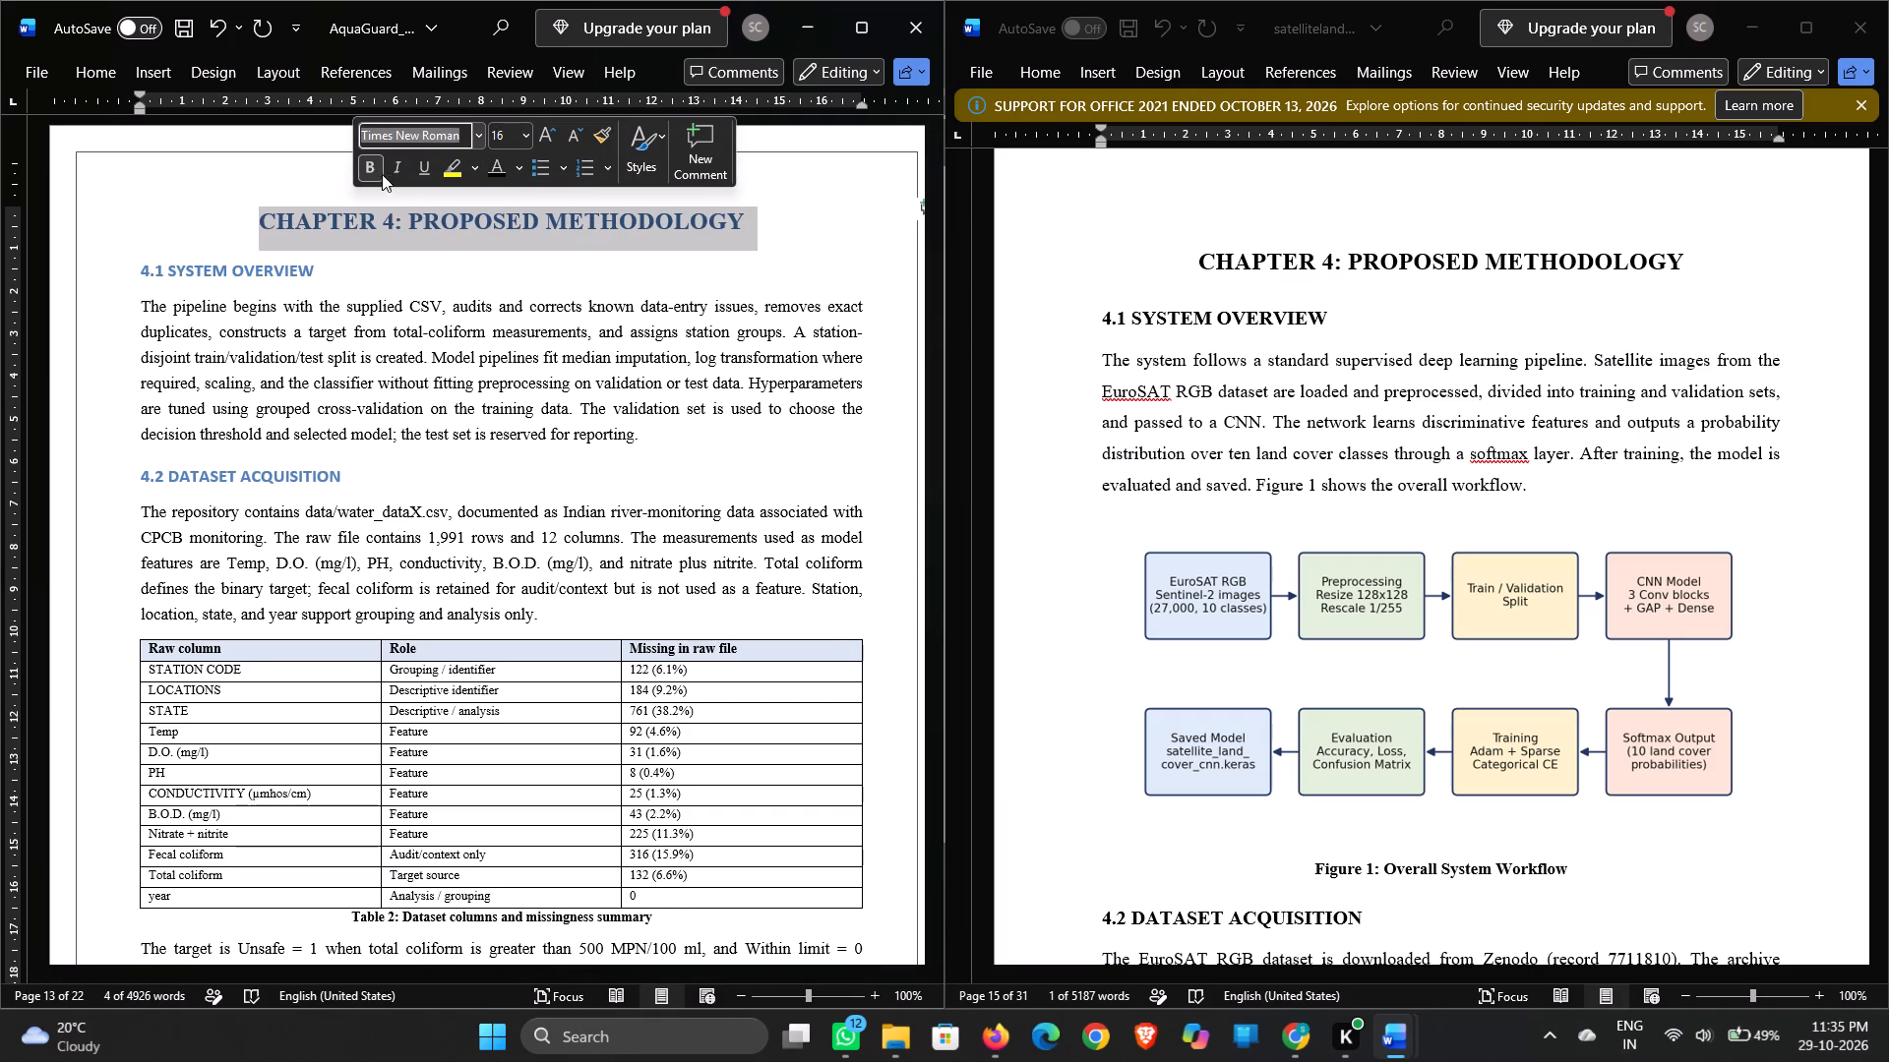
left_click(377, 168)
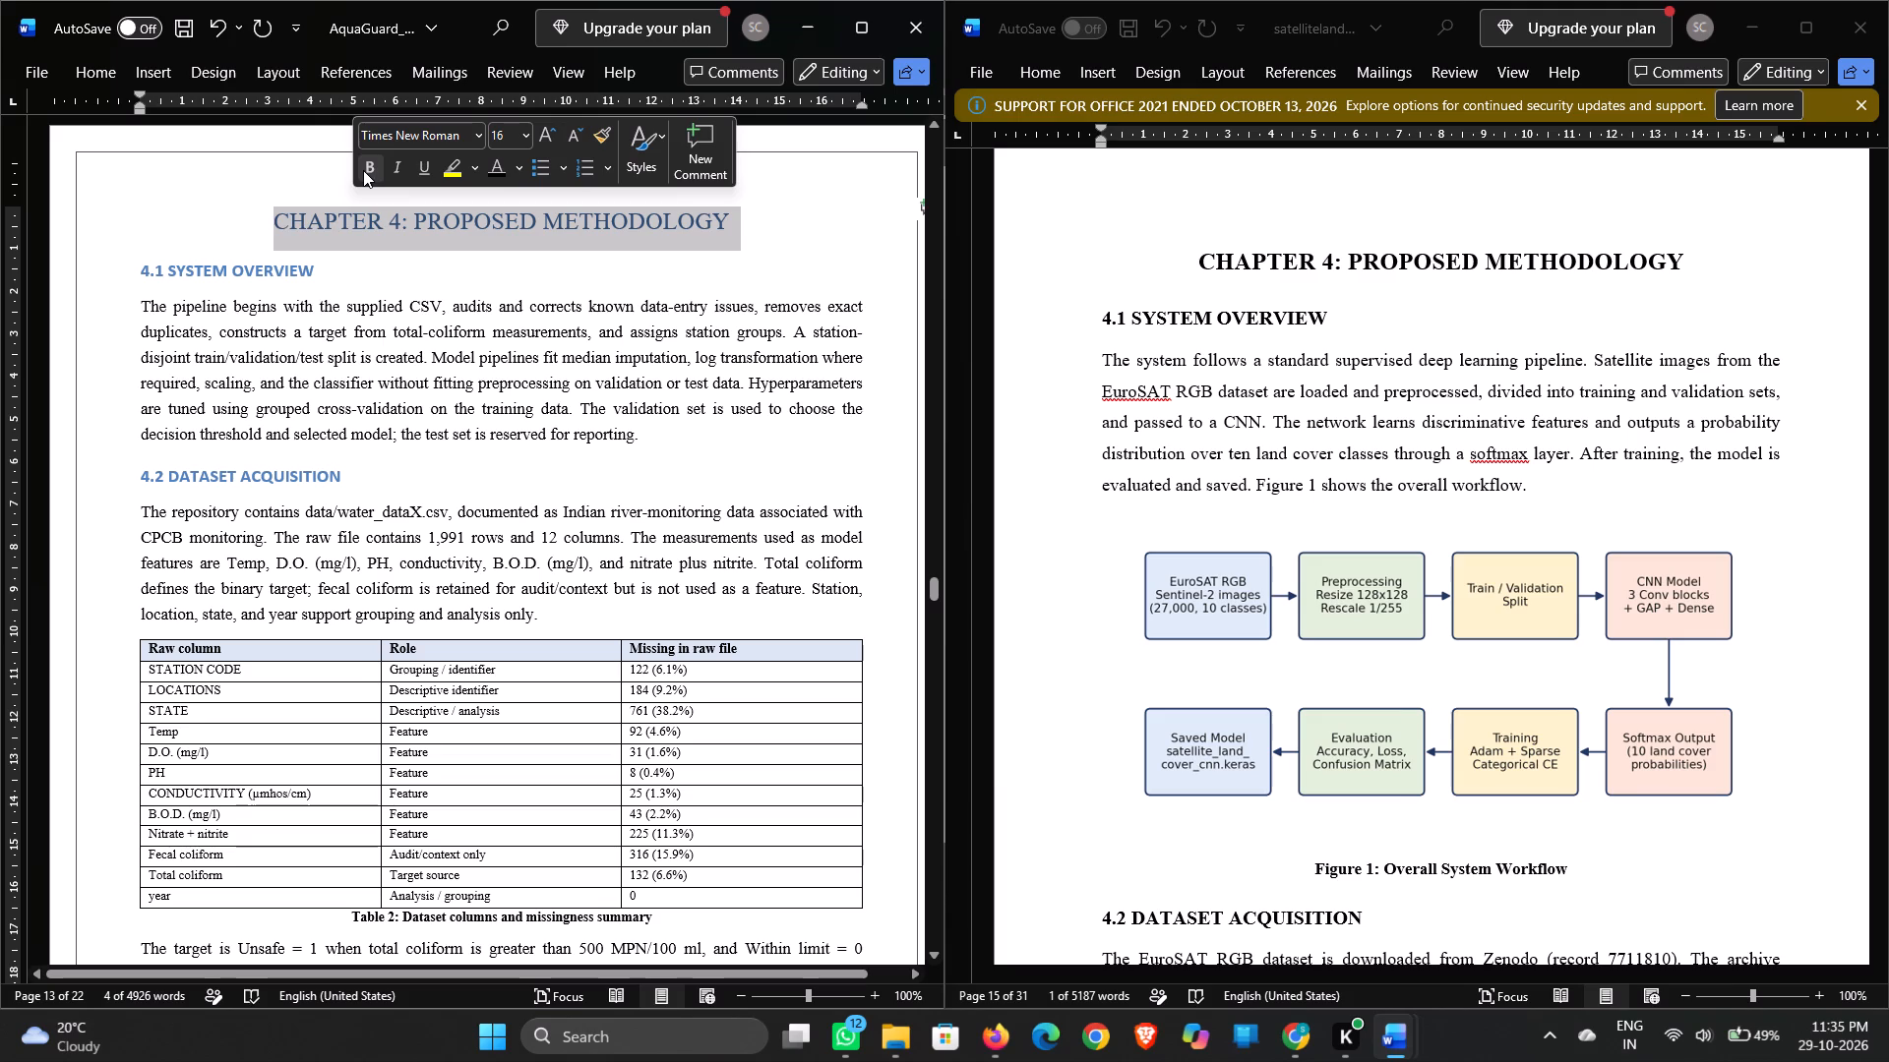
left_click(363, 170)
left_click(495, 169)
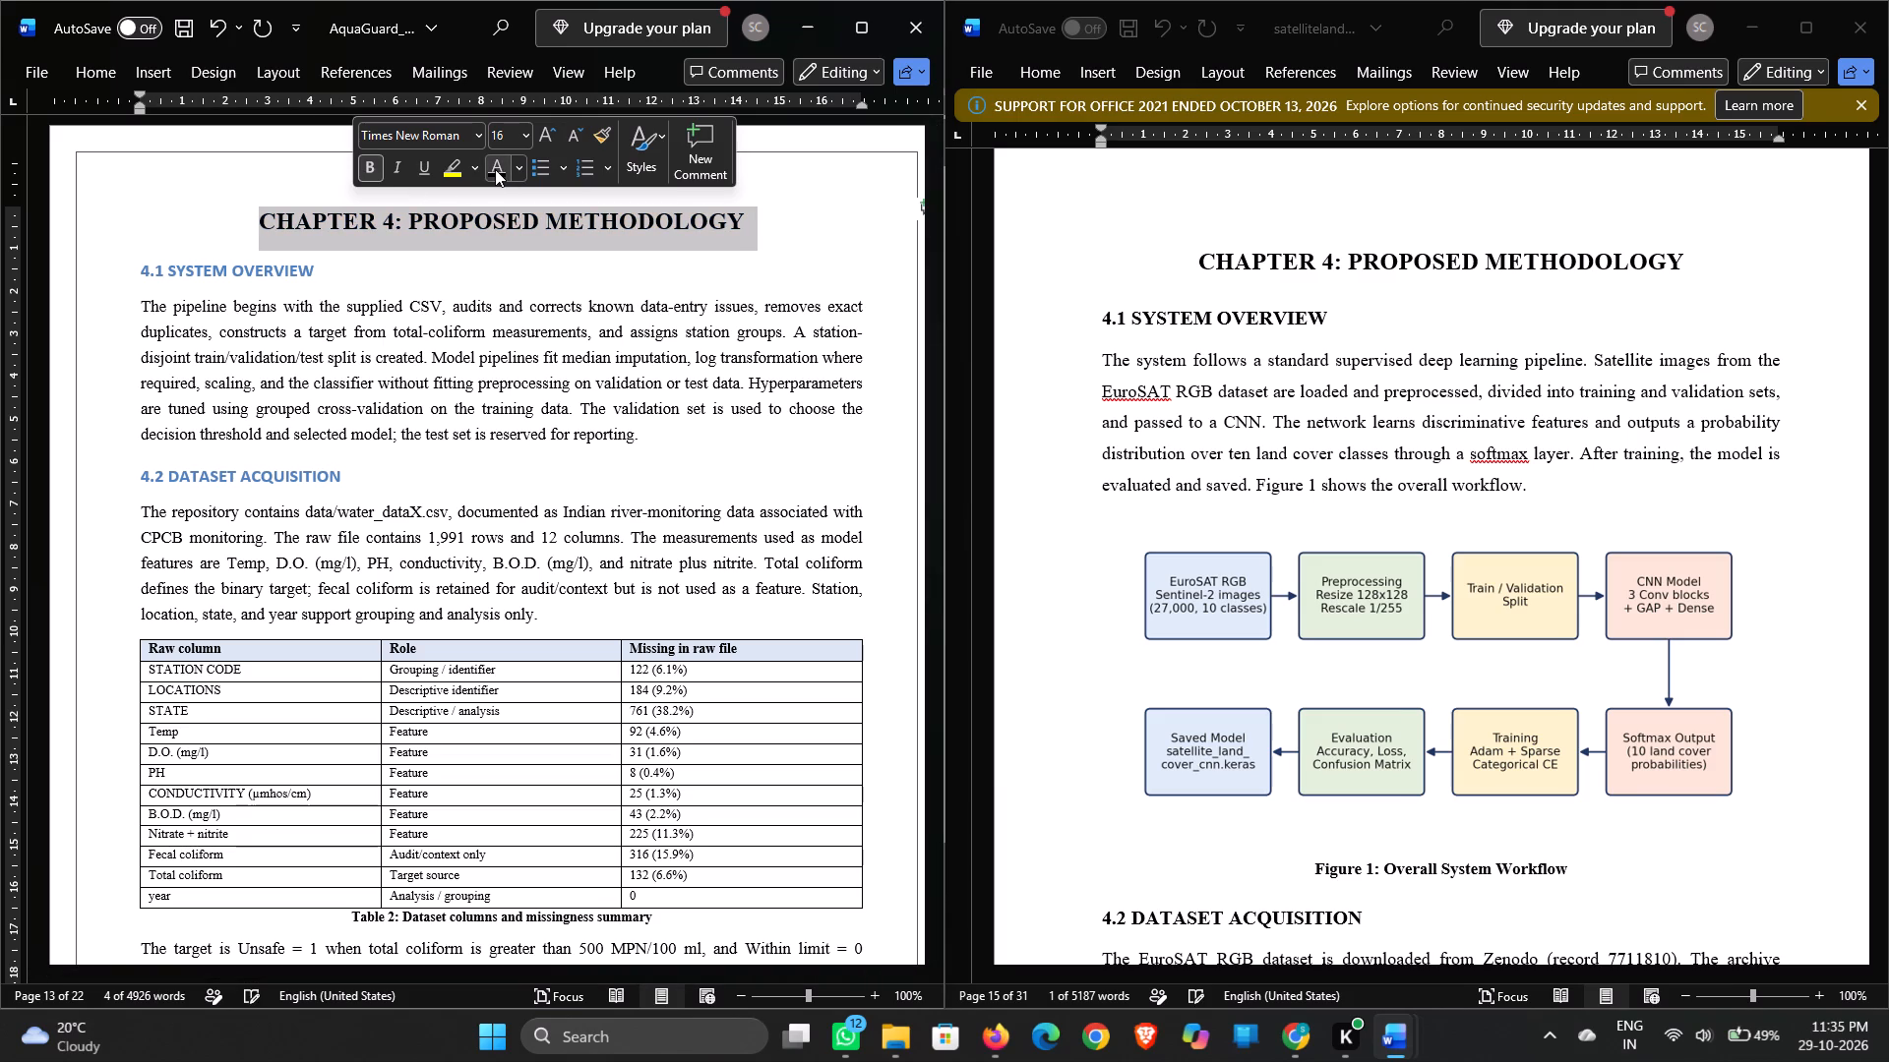
Format the AquaGuard 4.1 SYSTEM OVERVIEW heading as Times New Roman, 13 pt, black.
left_click(314, 265)
left_click_drag(314, 265, 150, 267)
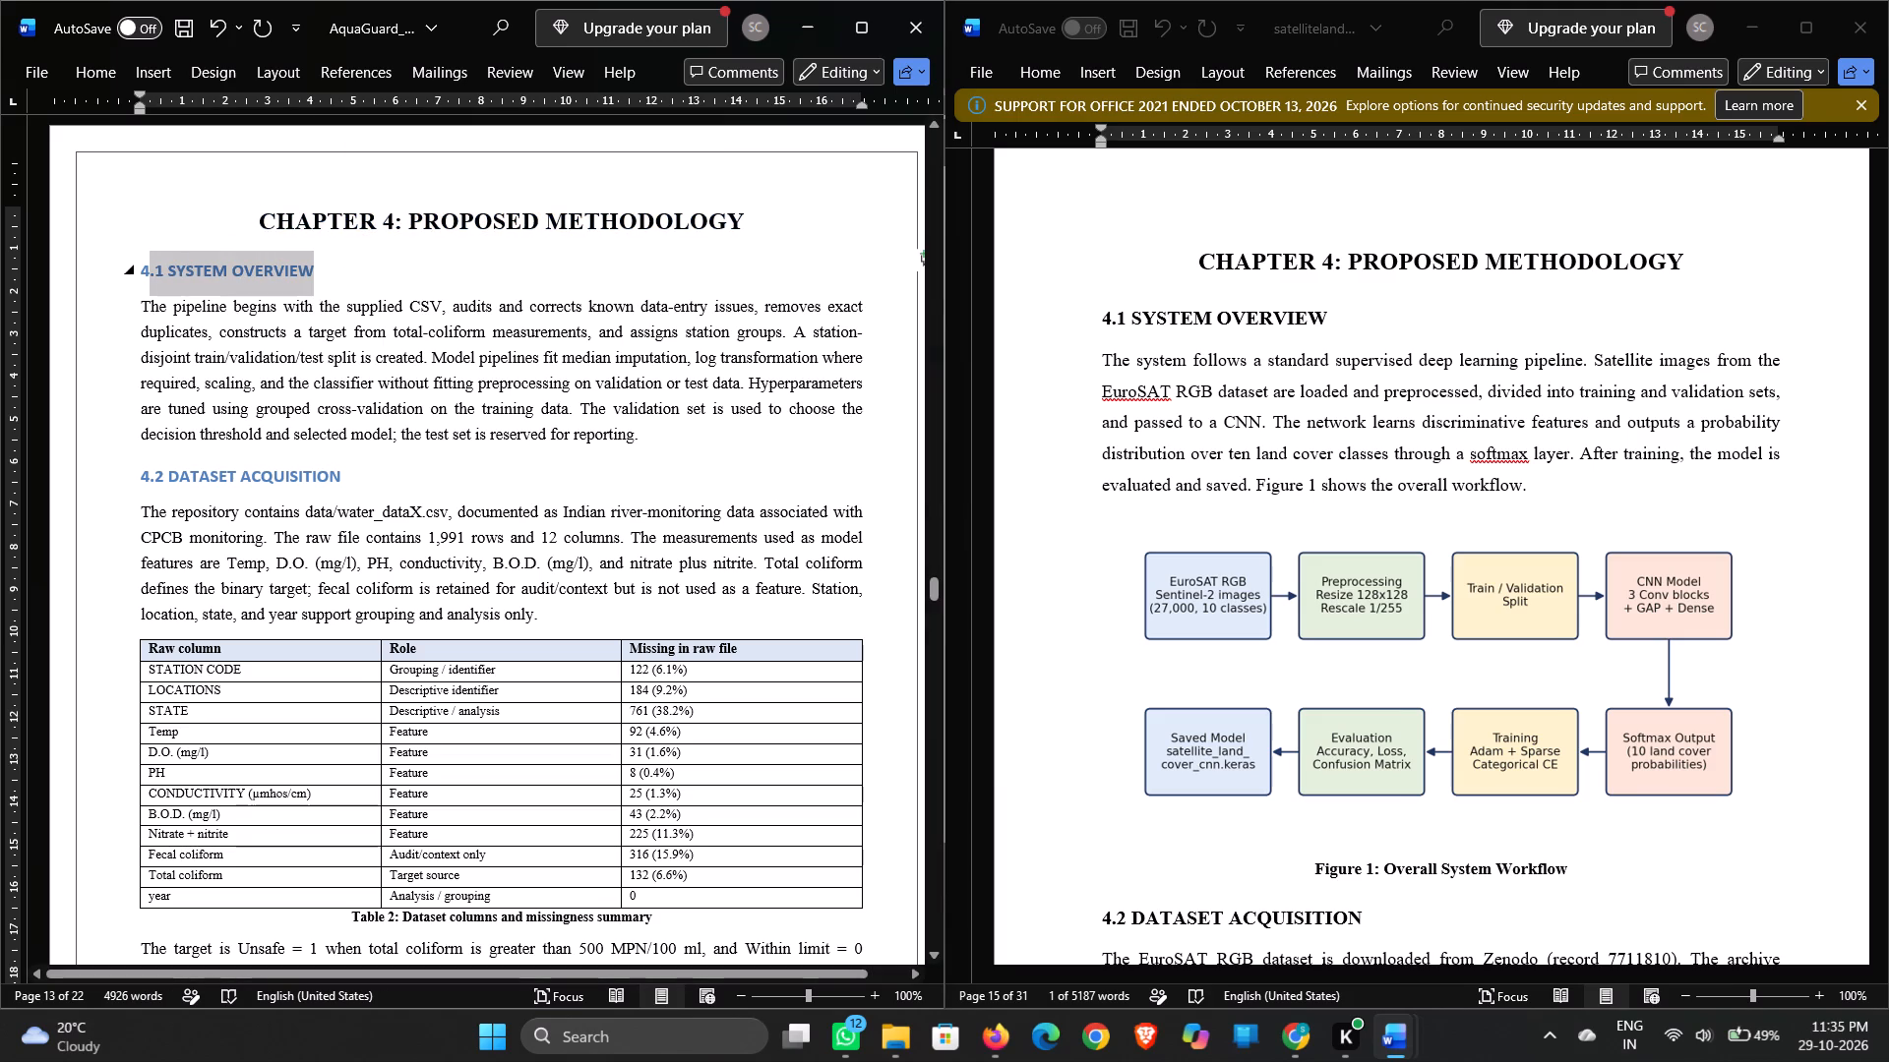
left_click_drag(150, 267, 144, 265)
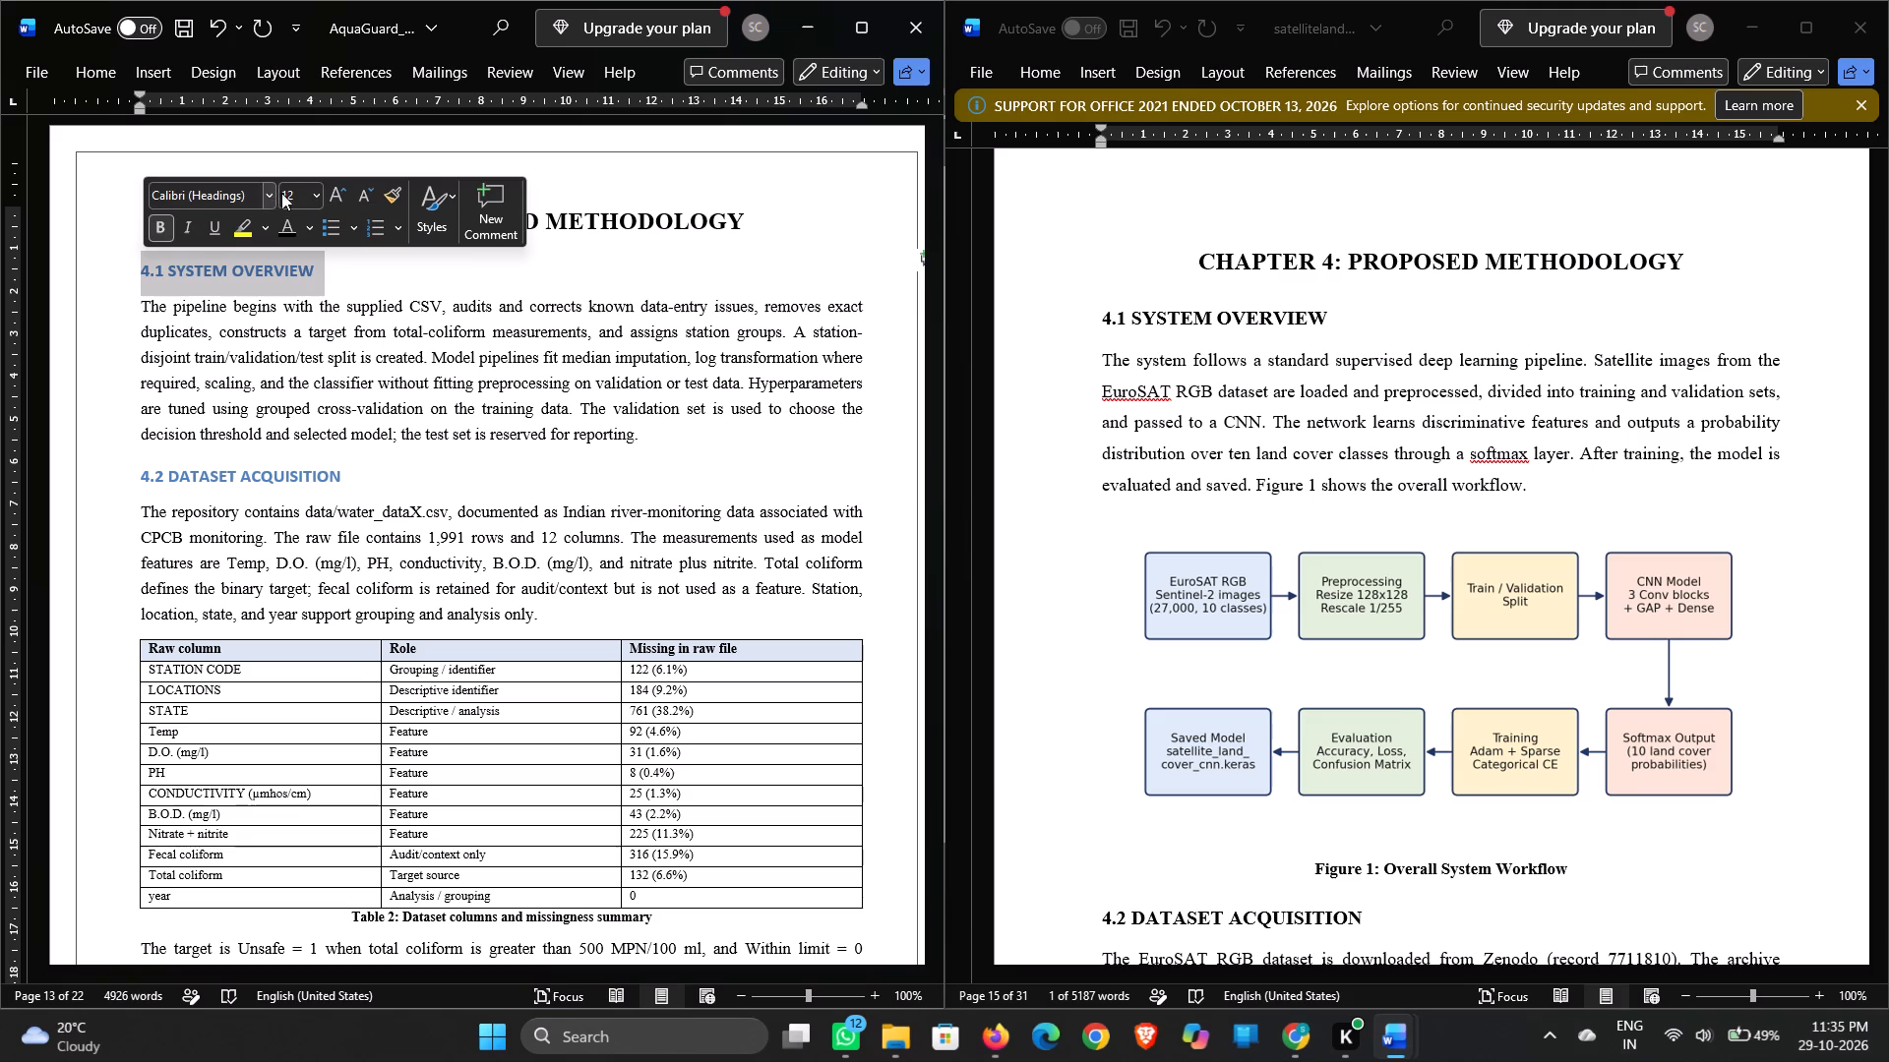
left_click(299, 191)
type("13")
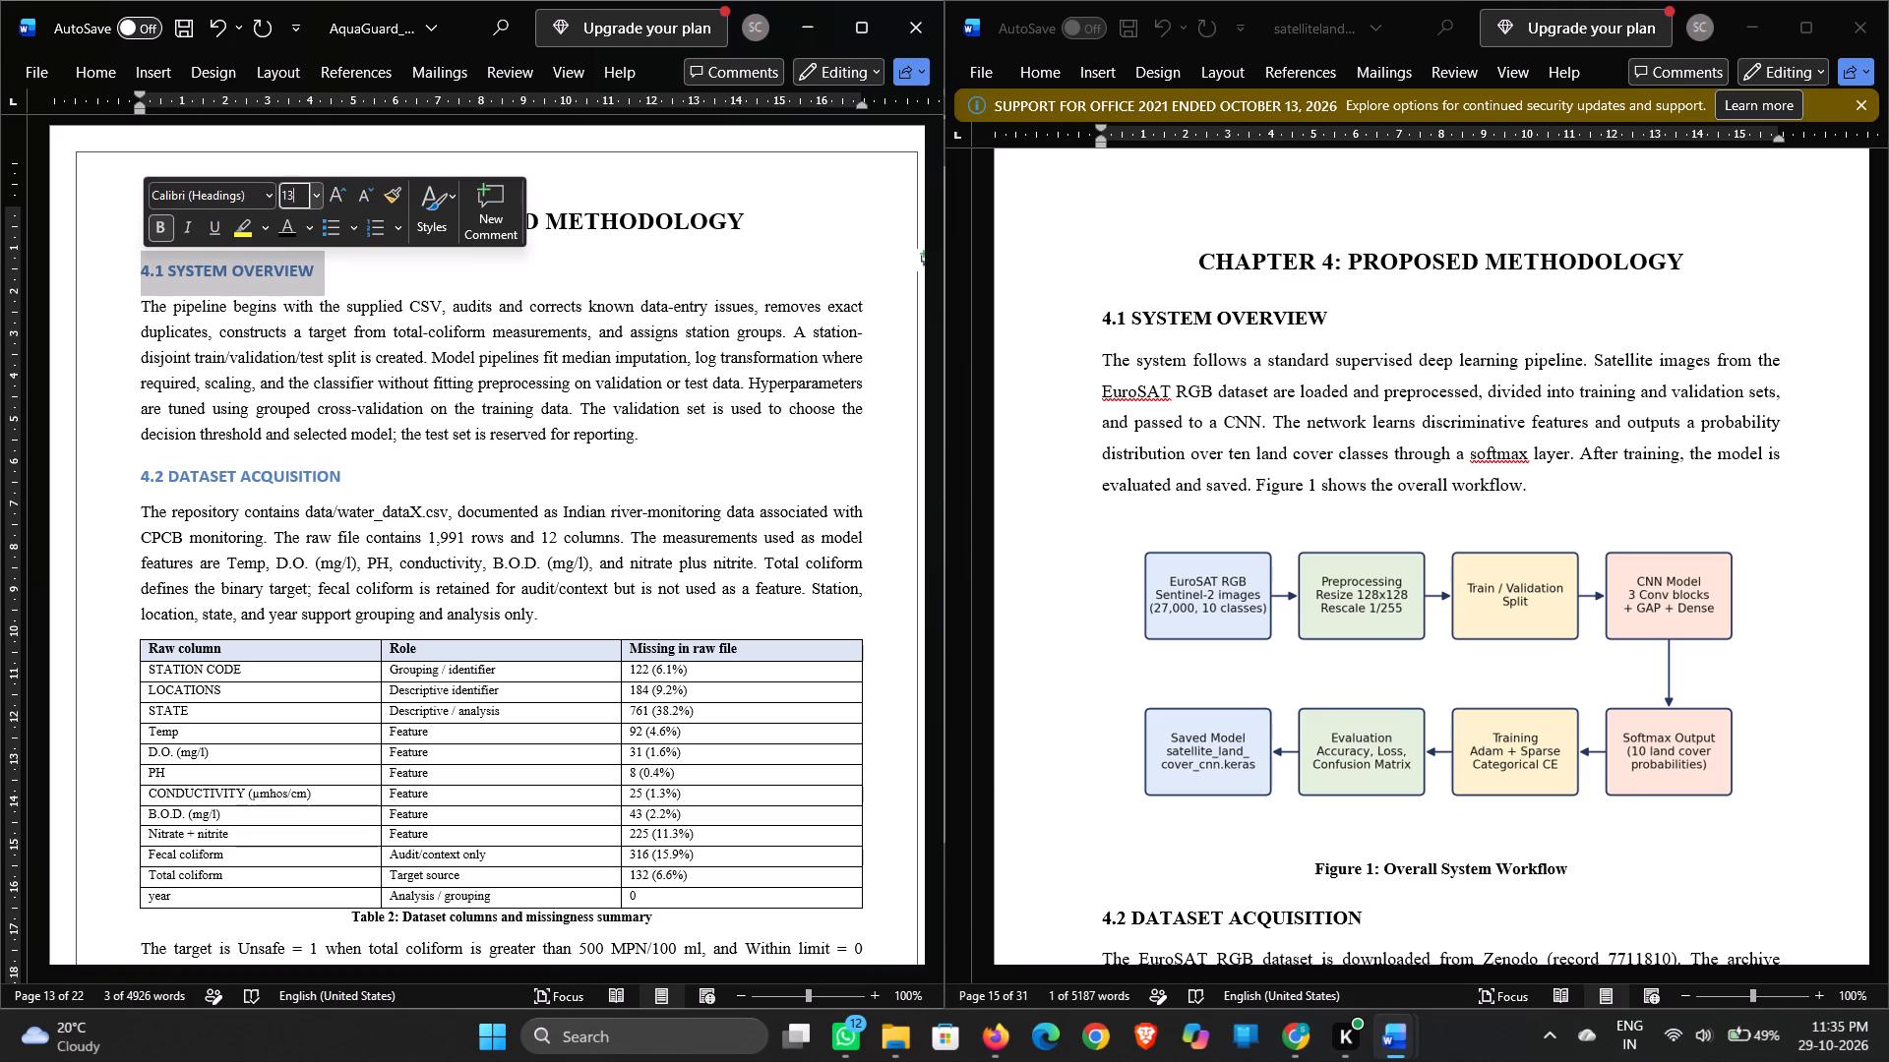
left_click(200, 200)
type("ti")
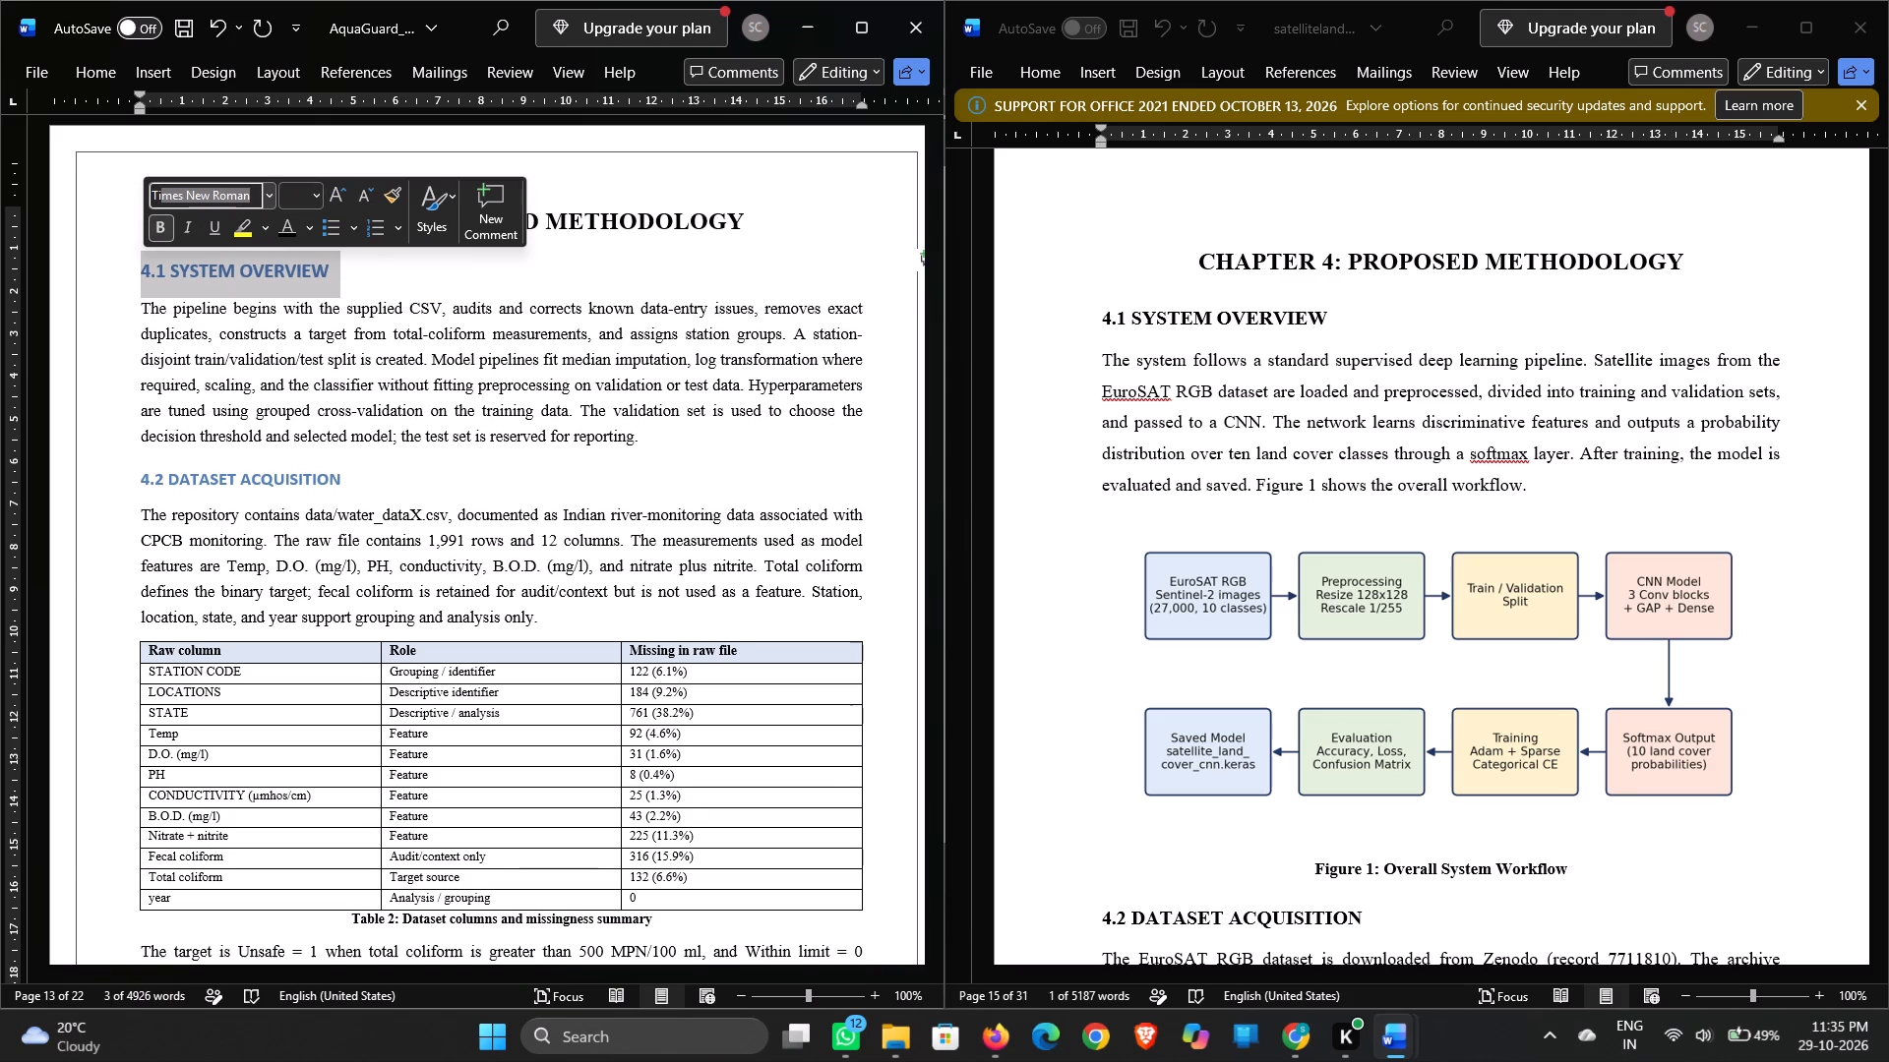
key("Return")
left_click(283, 228)
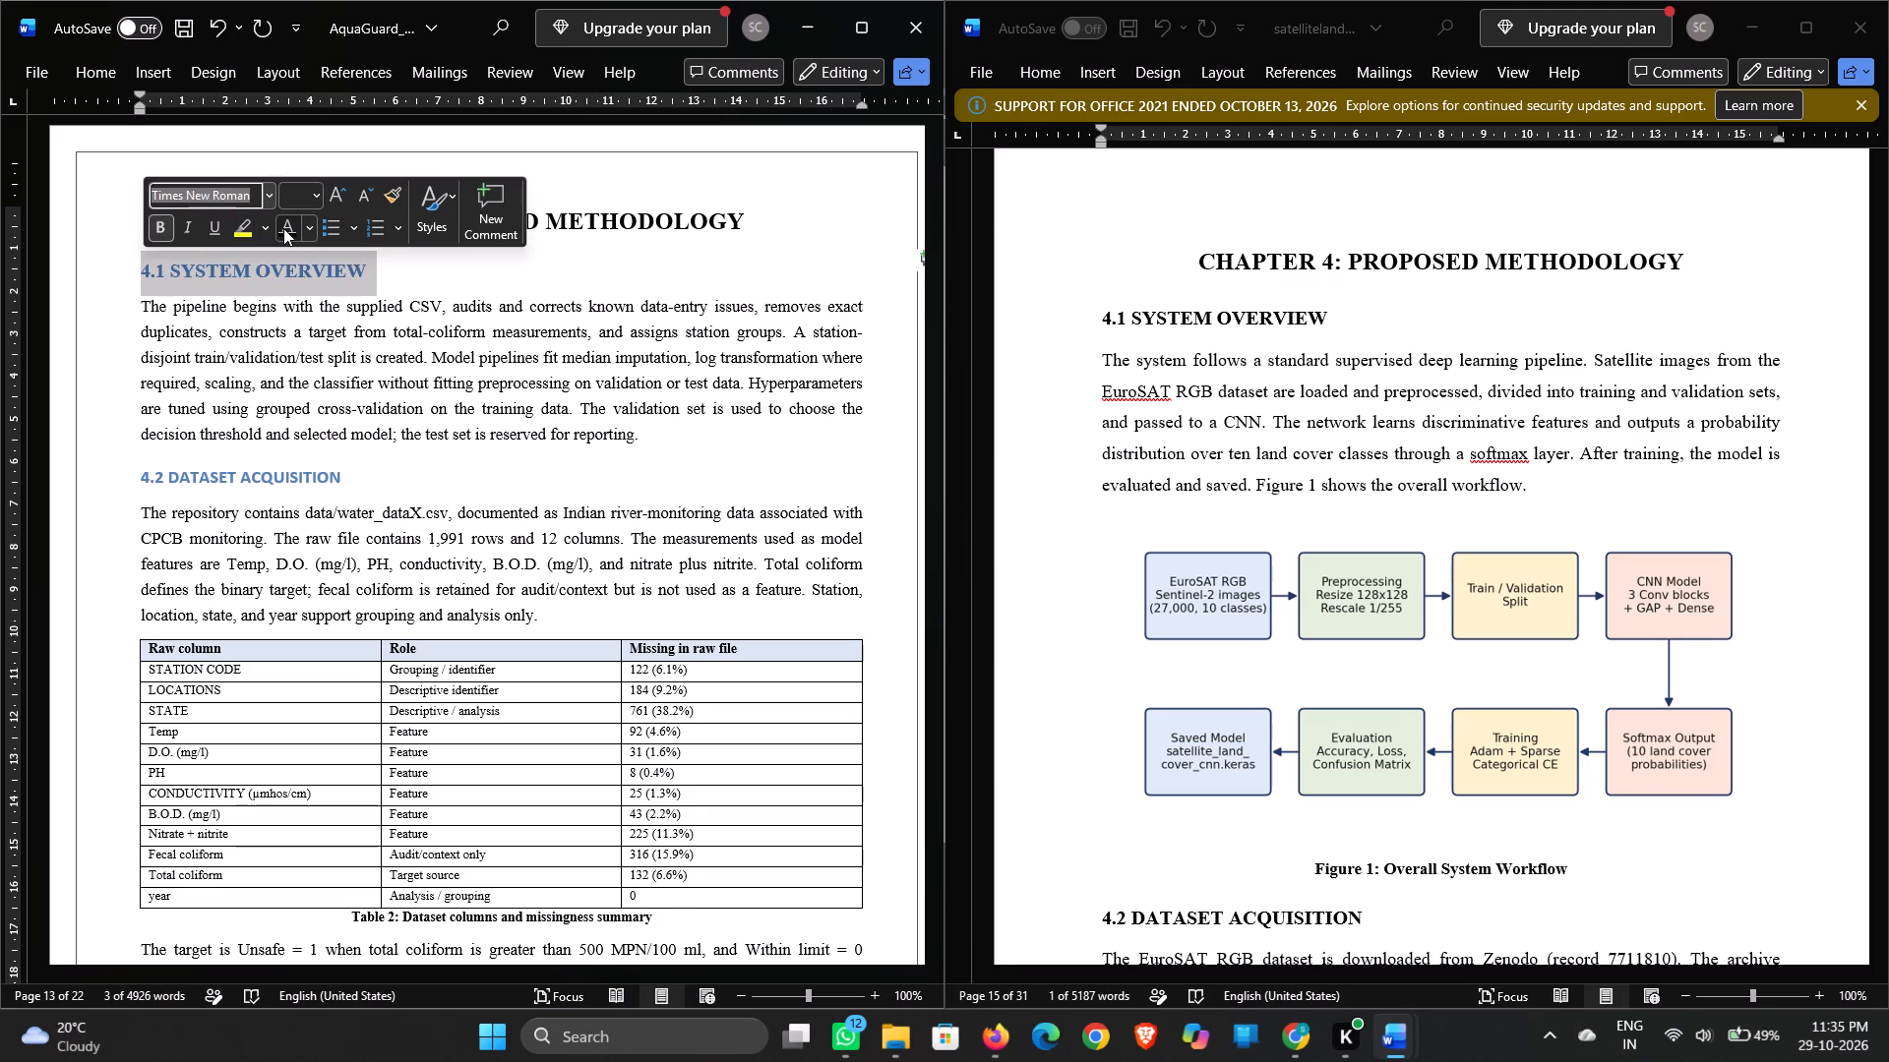
Set the AquaGuard paragraph under 4.1 SYSTEM OVERVIEW to 12 pt.
left_click_drag(140, 304, 623, 427)
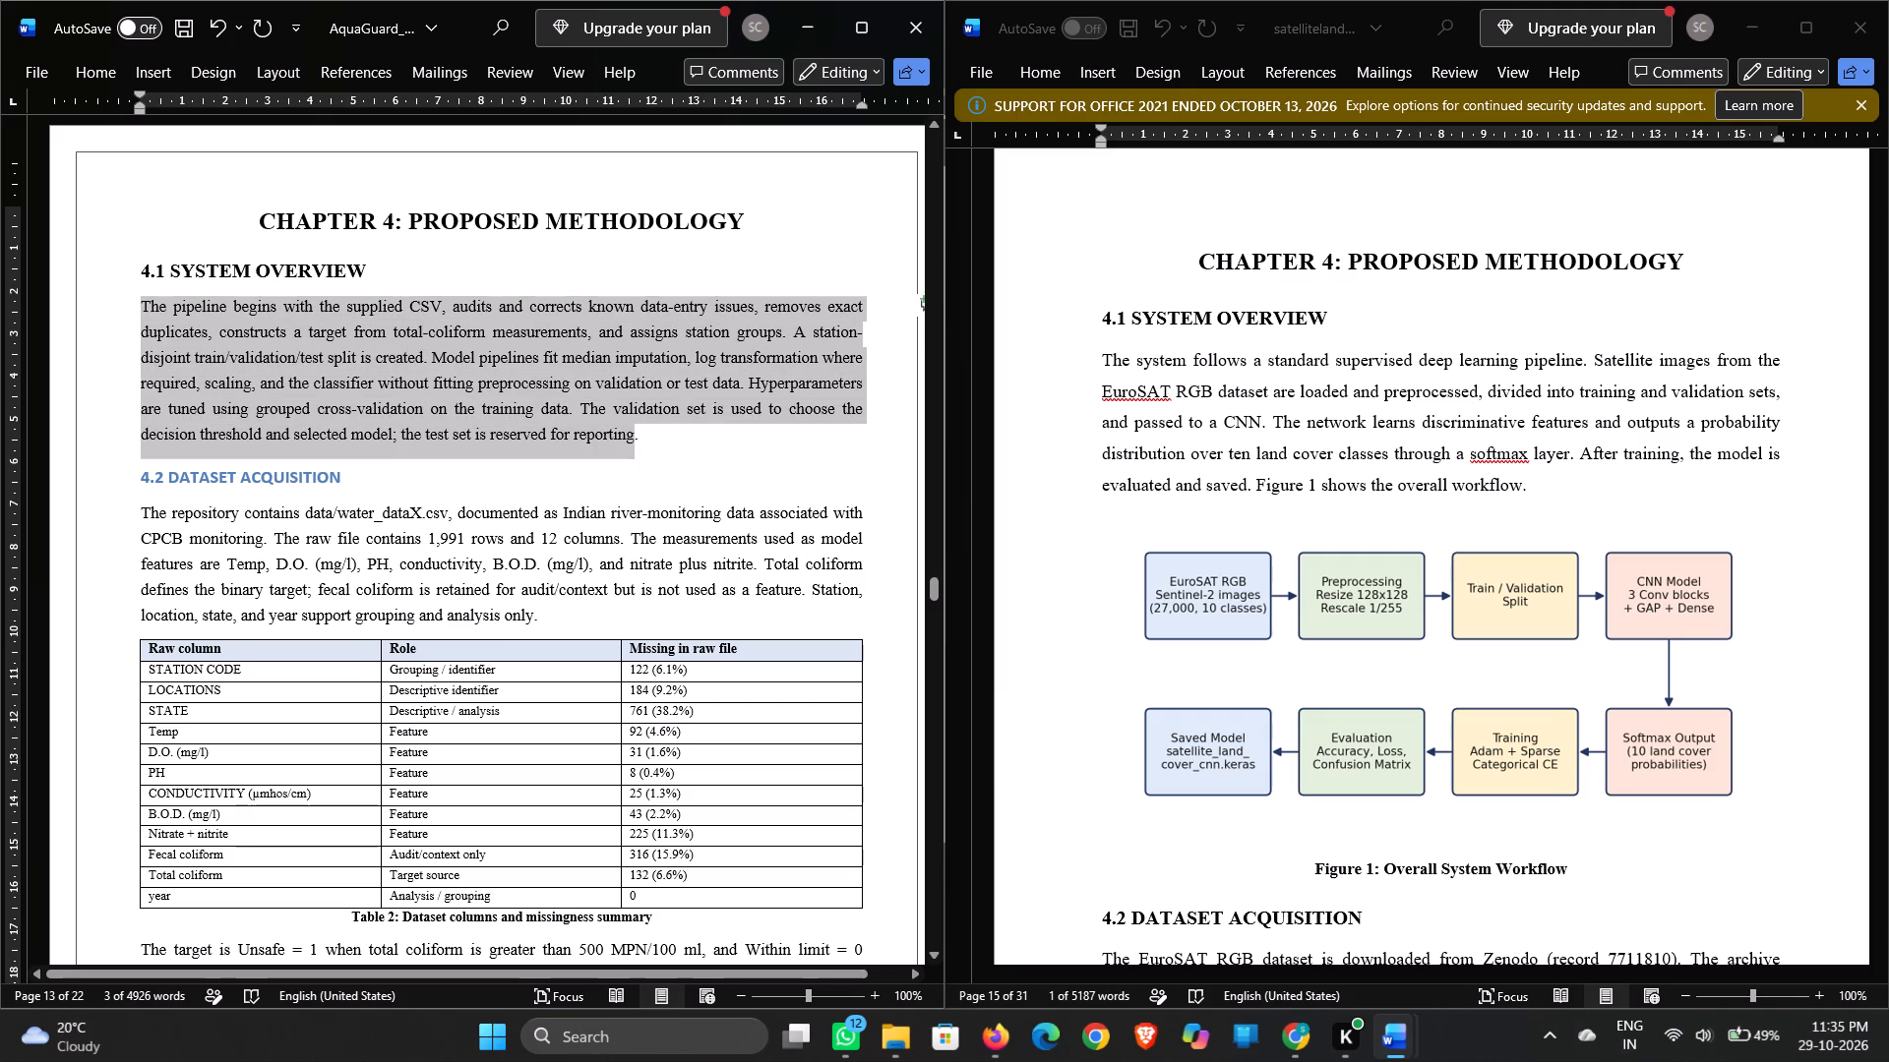
left_click_drag(623, 427, 639, 431)
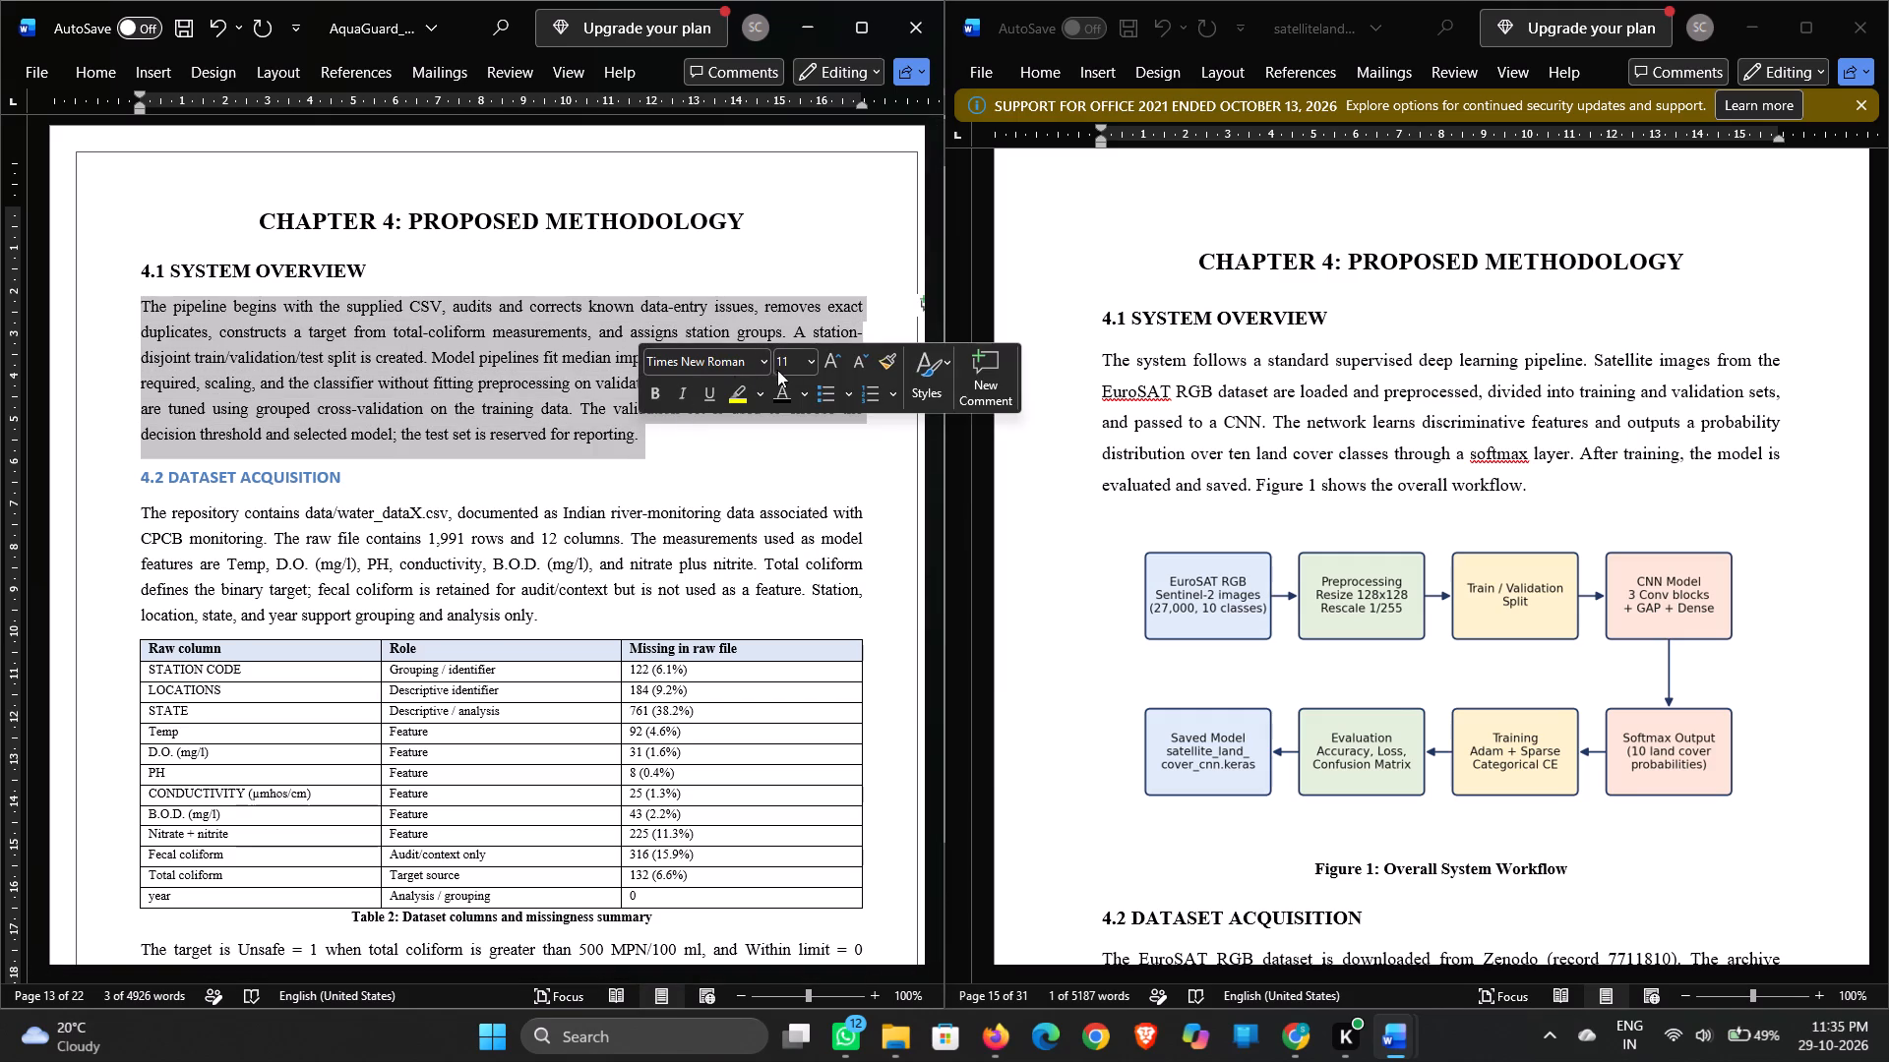
left_click(796, 369)
left_click(789, 365)
type("12")
key("Return")
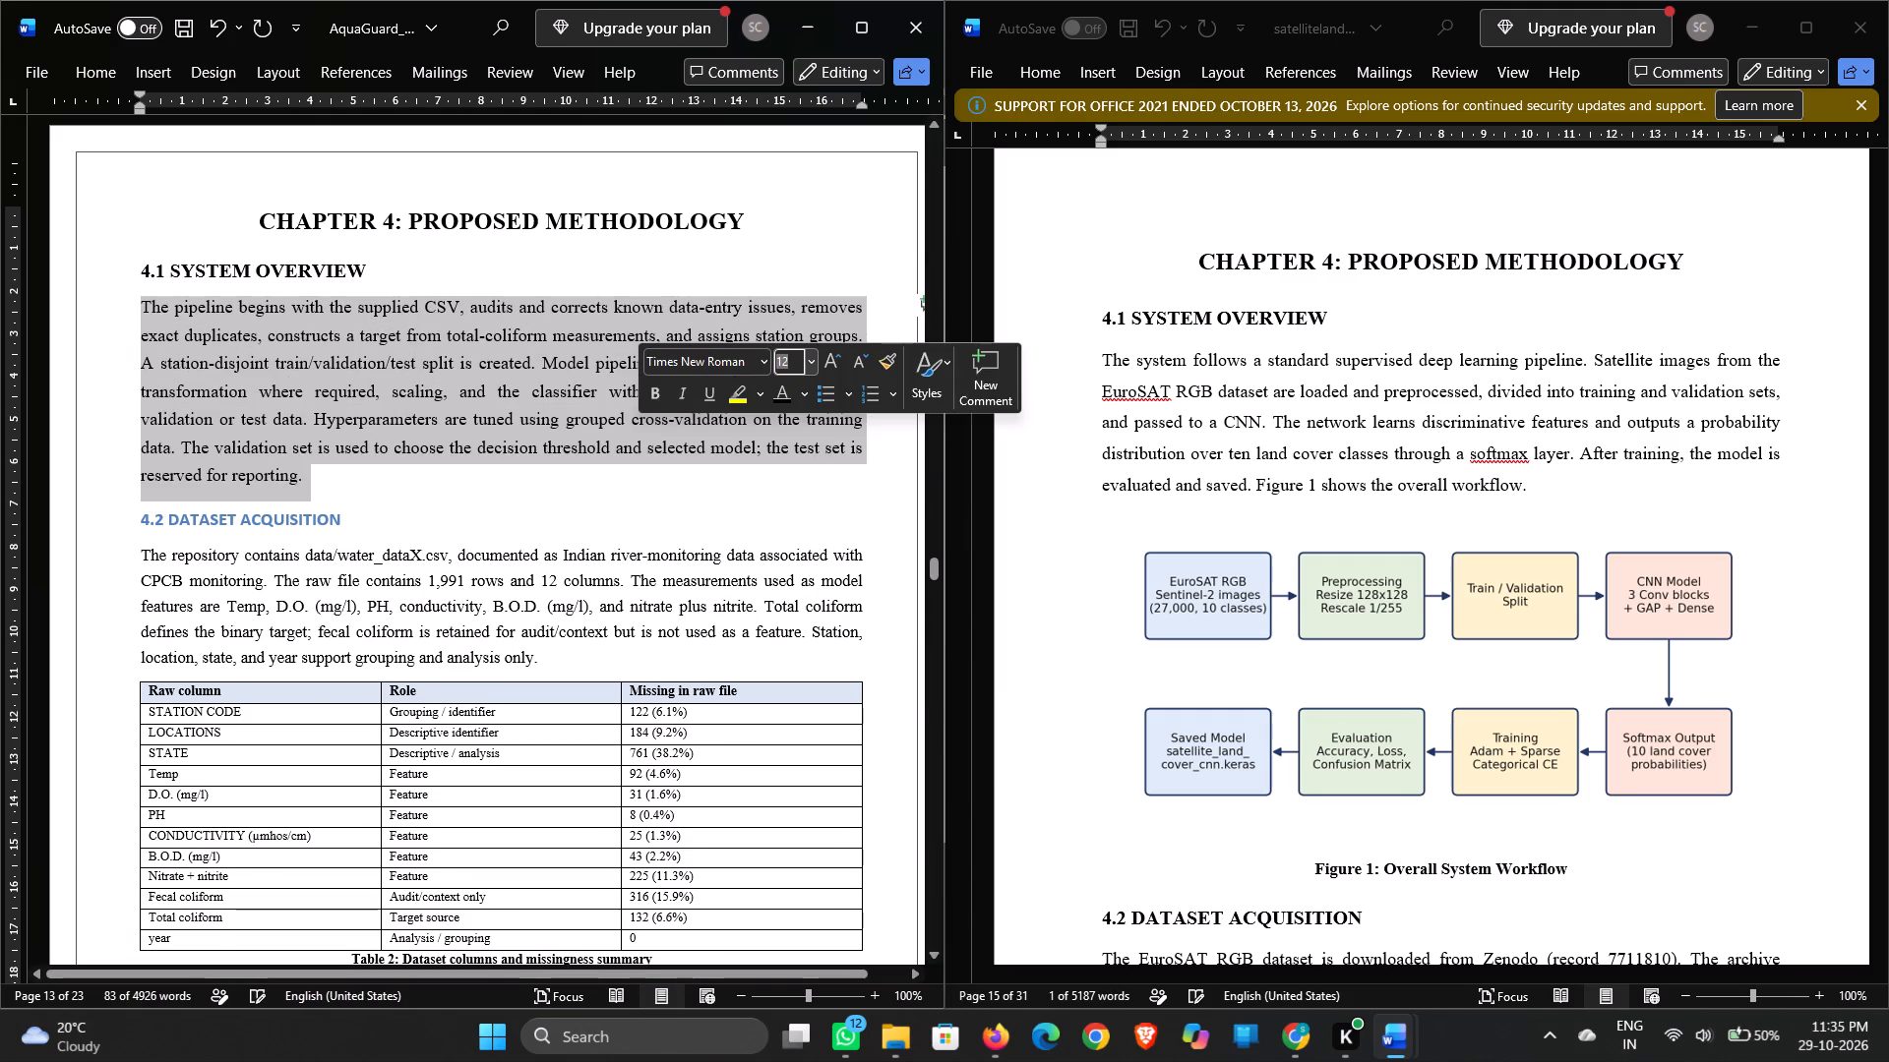
Format the AquaGuard 4.2 DATASET ACQUISITION heading as Times New Roman, 13 pt, black.
left_click_drag(342, 511, 245, 514)
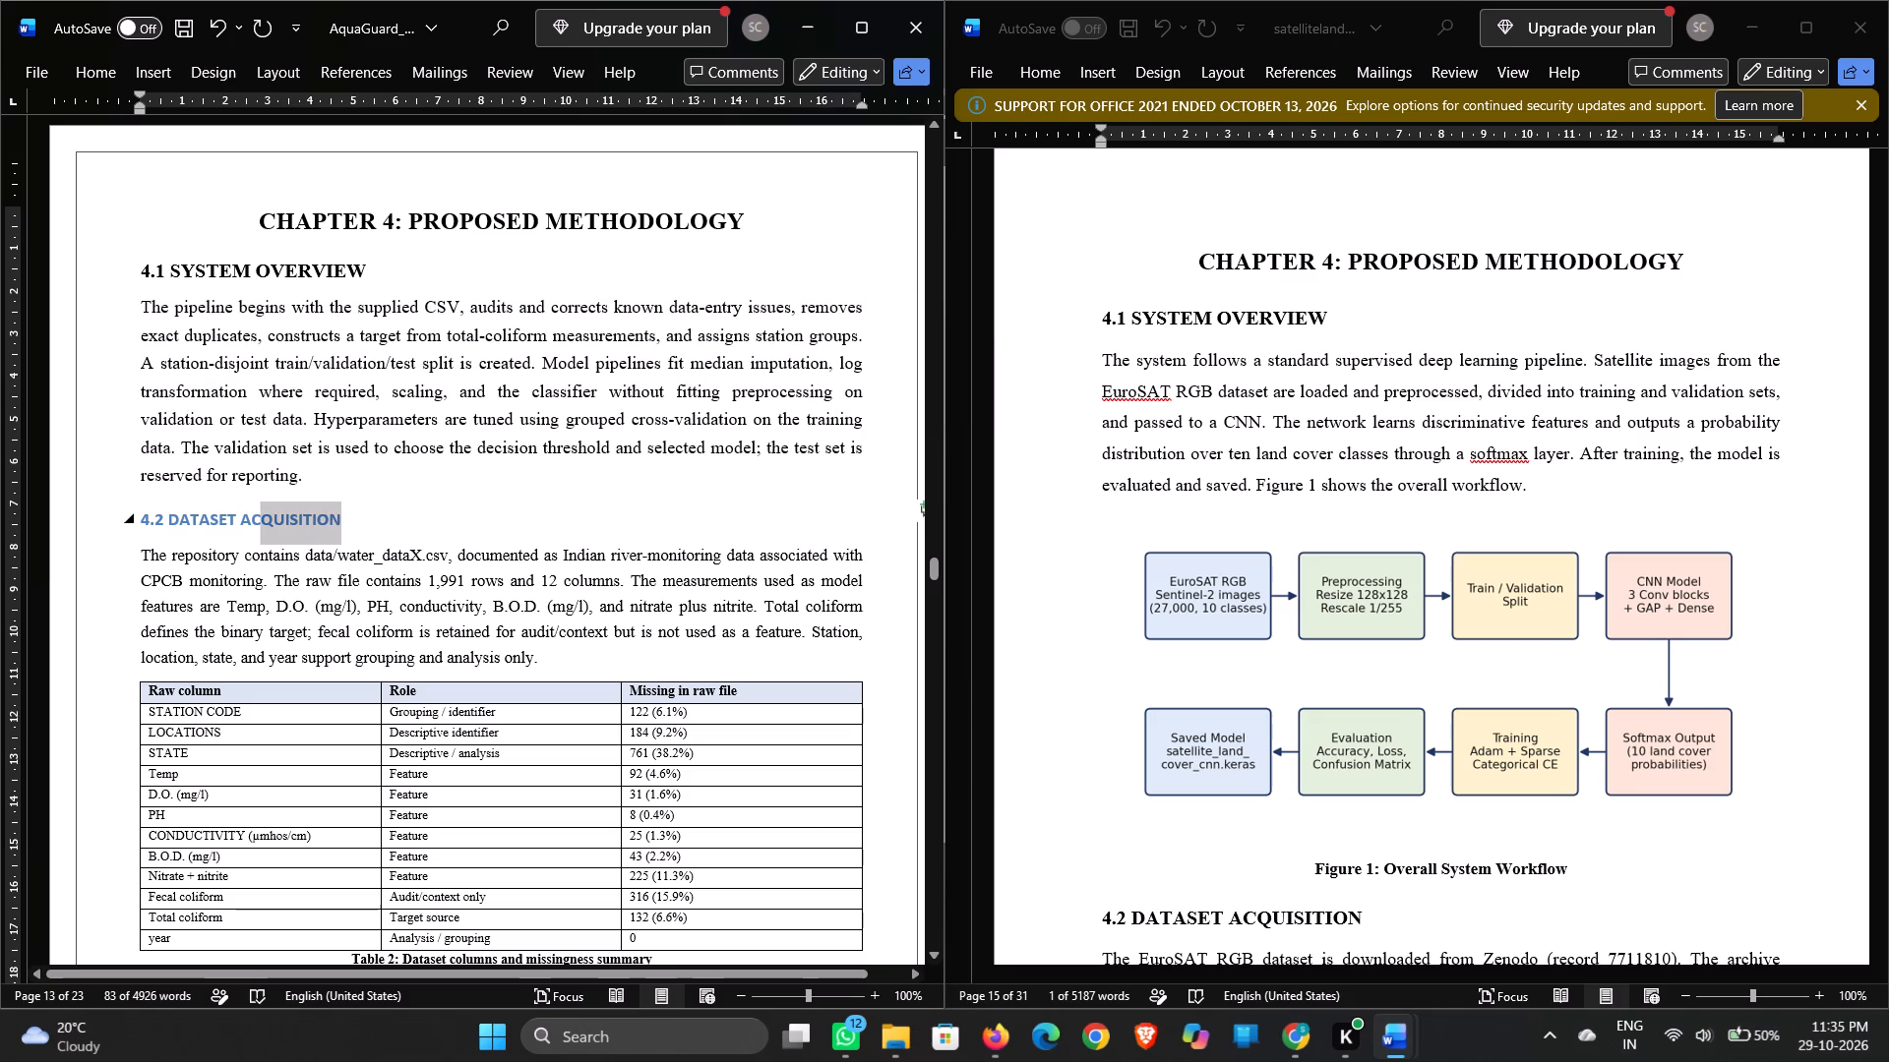
left_click_drag(245, 514, 141, 507)
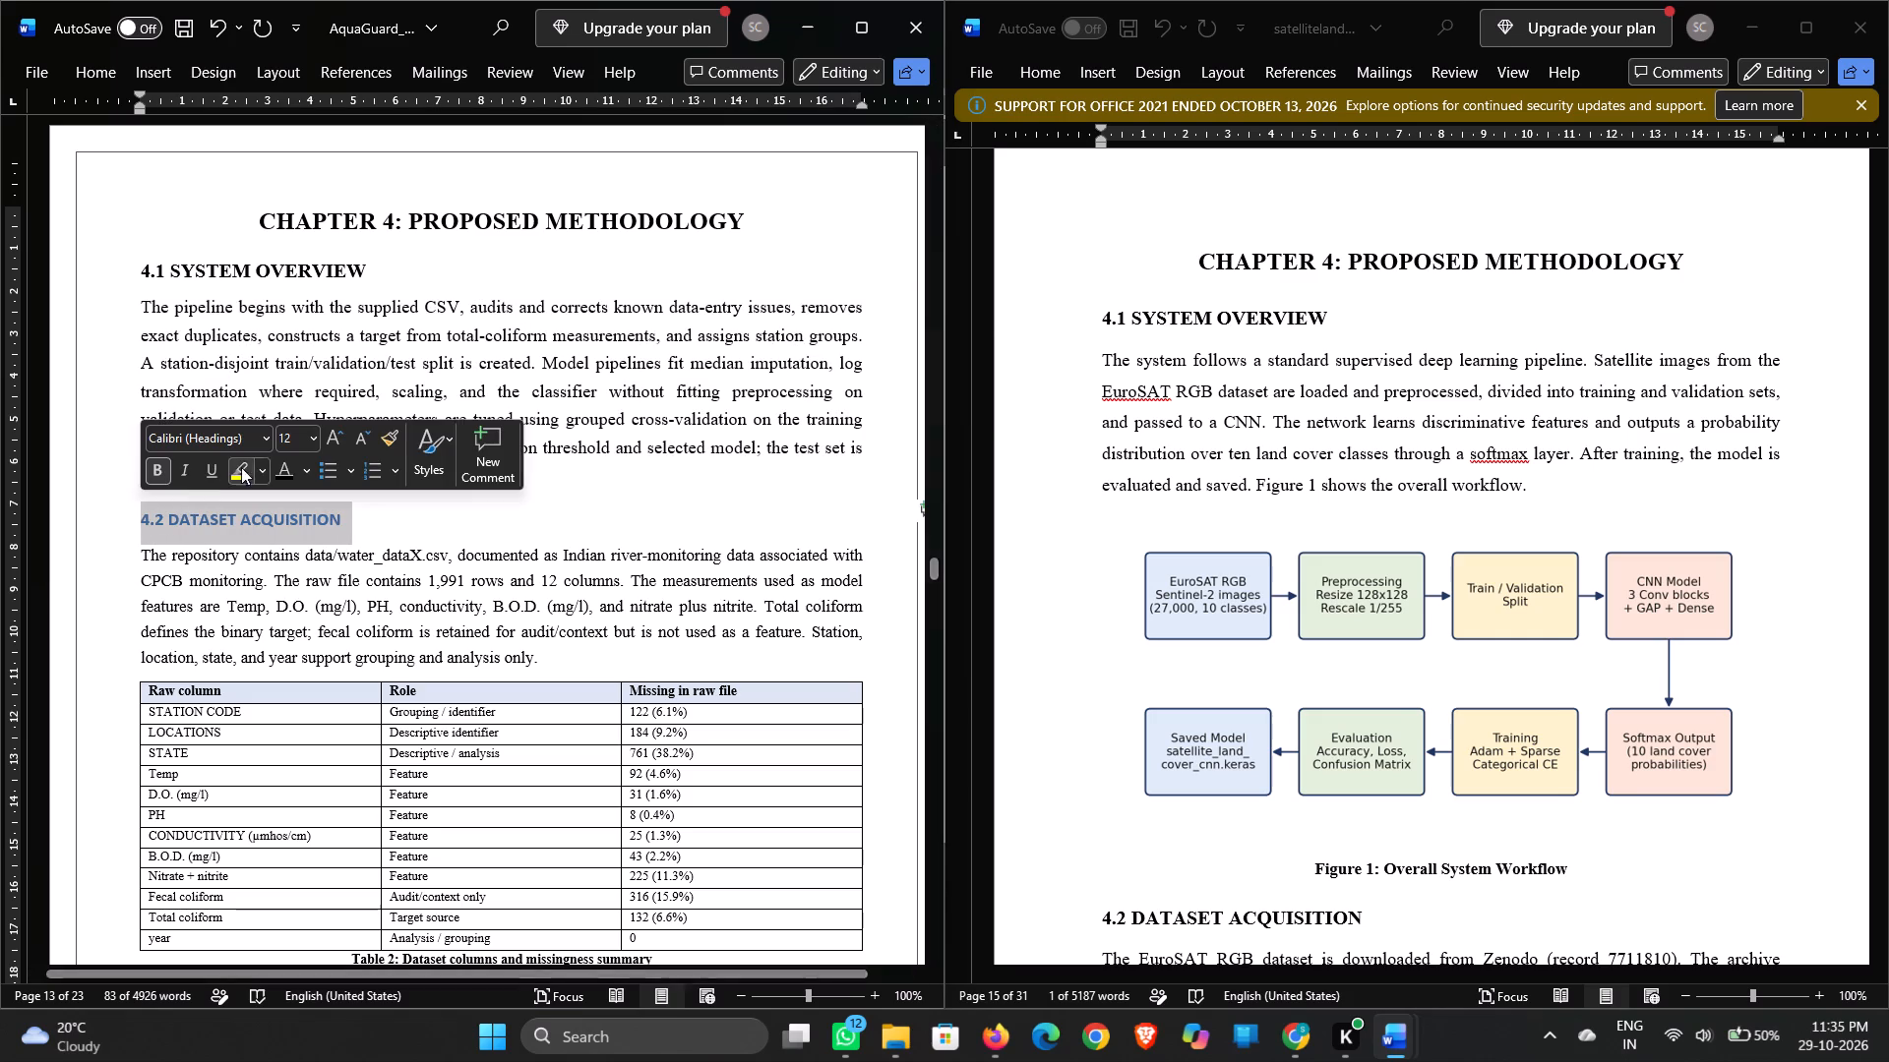
left_click(291, 436)
type("13")
left_click(231, 435)
type("time")
key("Return")
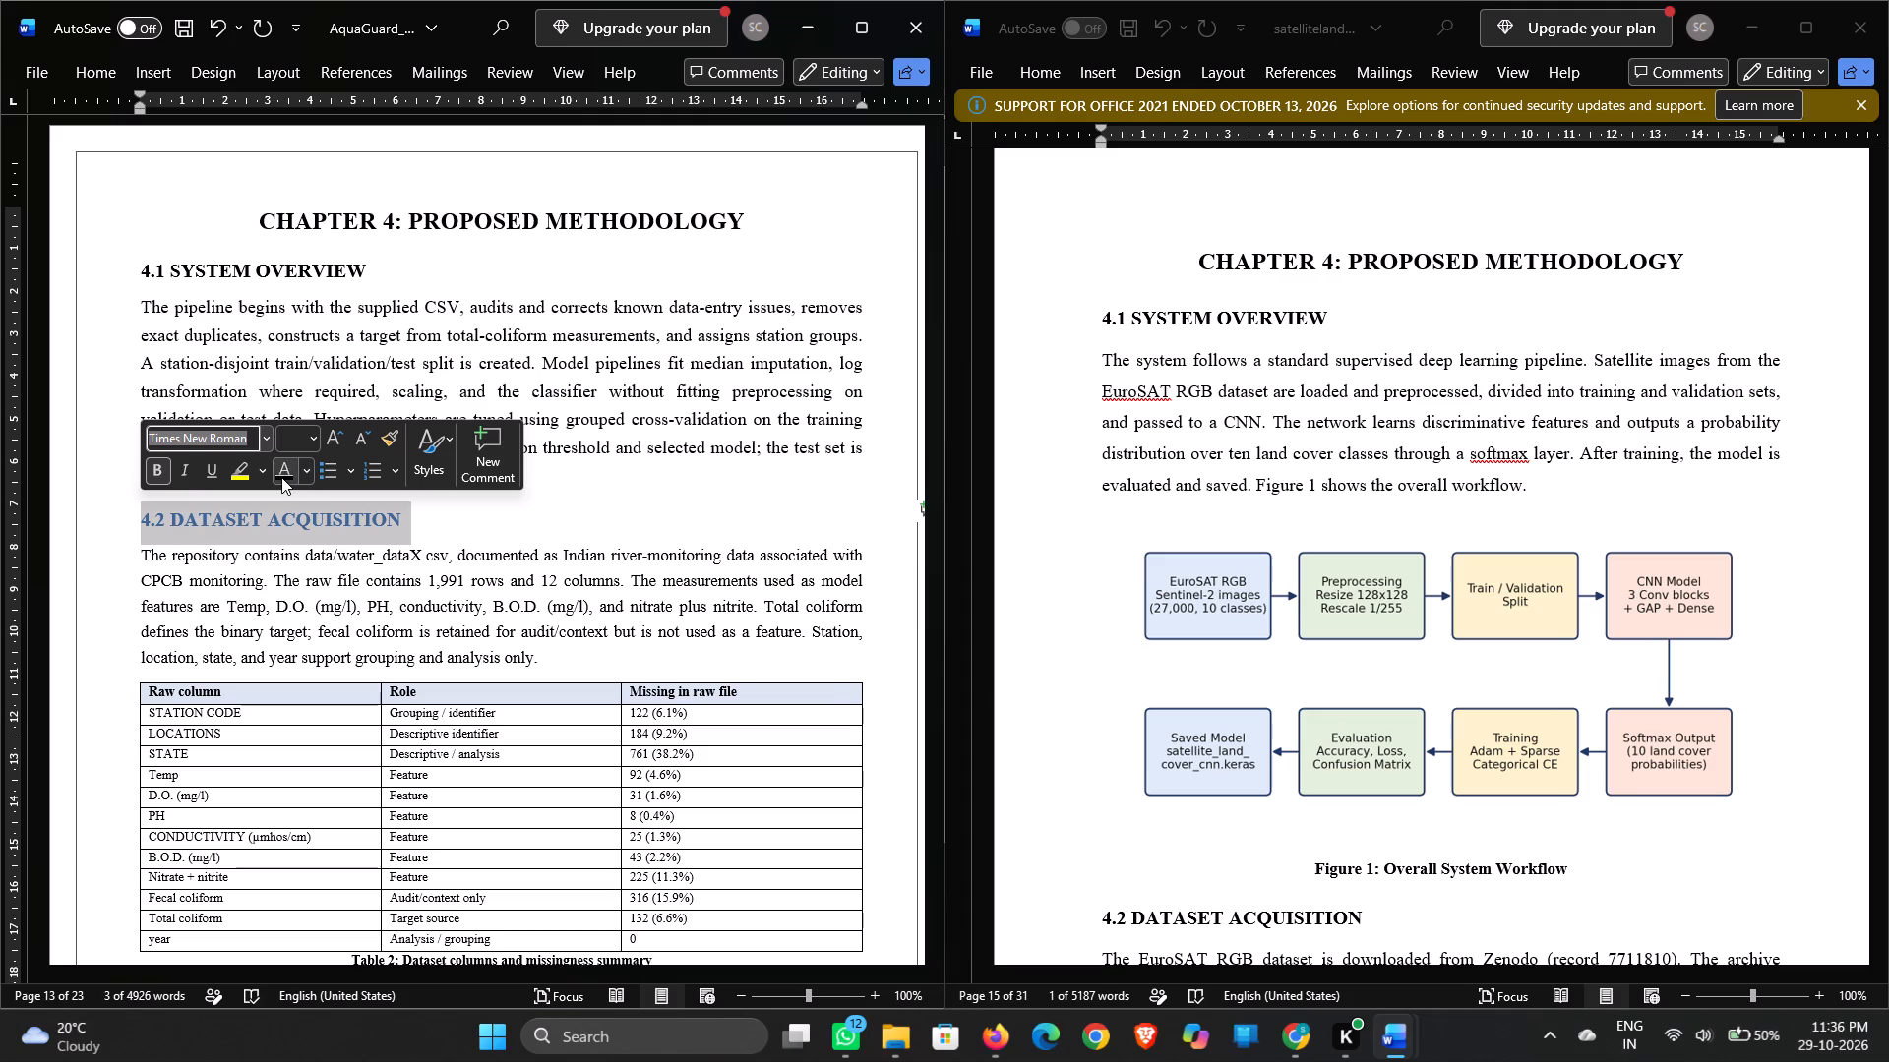
left_click(280, 477)
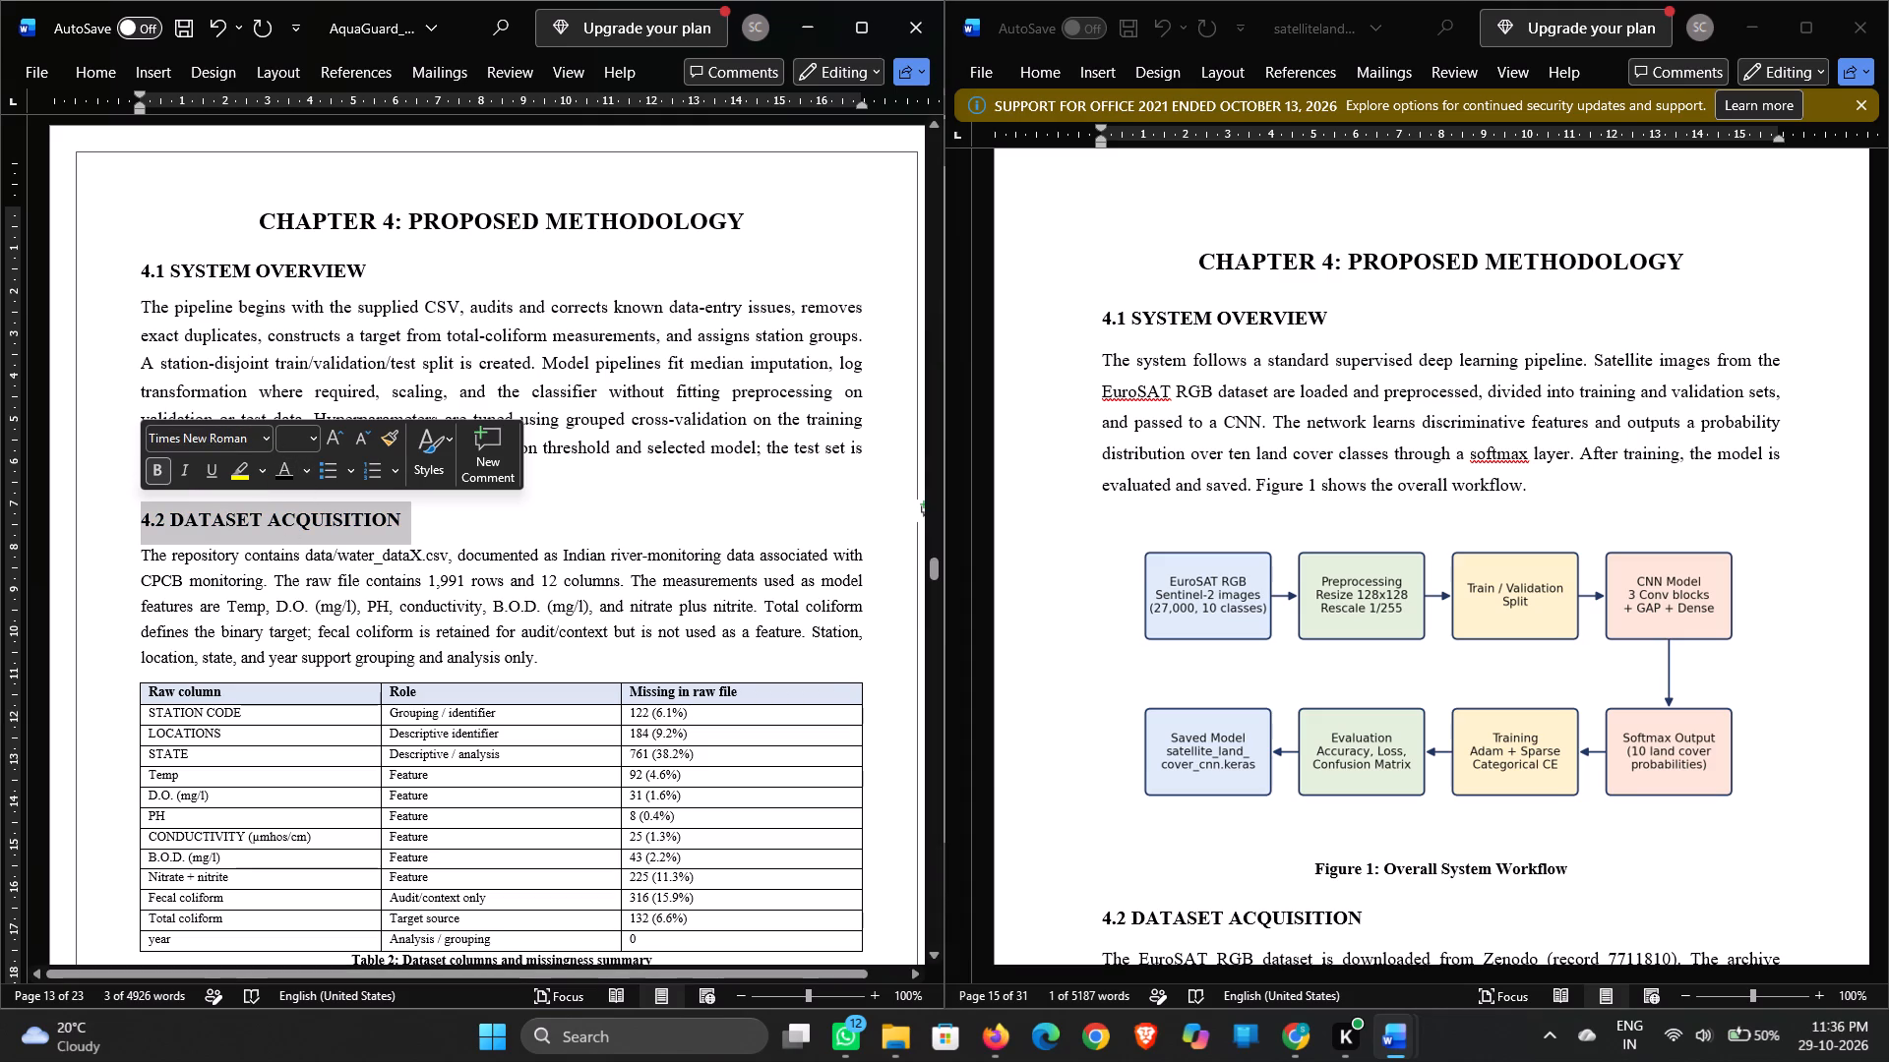
Set the AquaGuard paragraph under 4.2 DATASET ACQUISITION, above the dataset columns table, to 12 pt.
left_click_drag(144, 556, 538, 655)
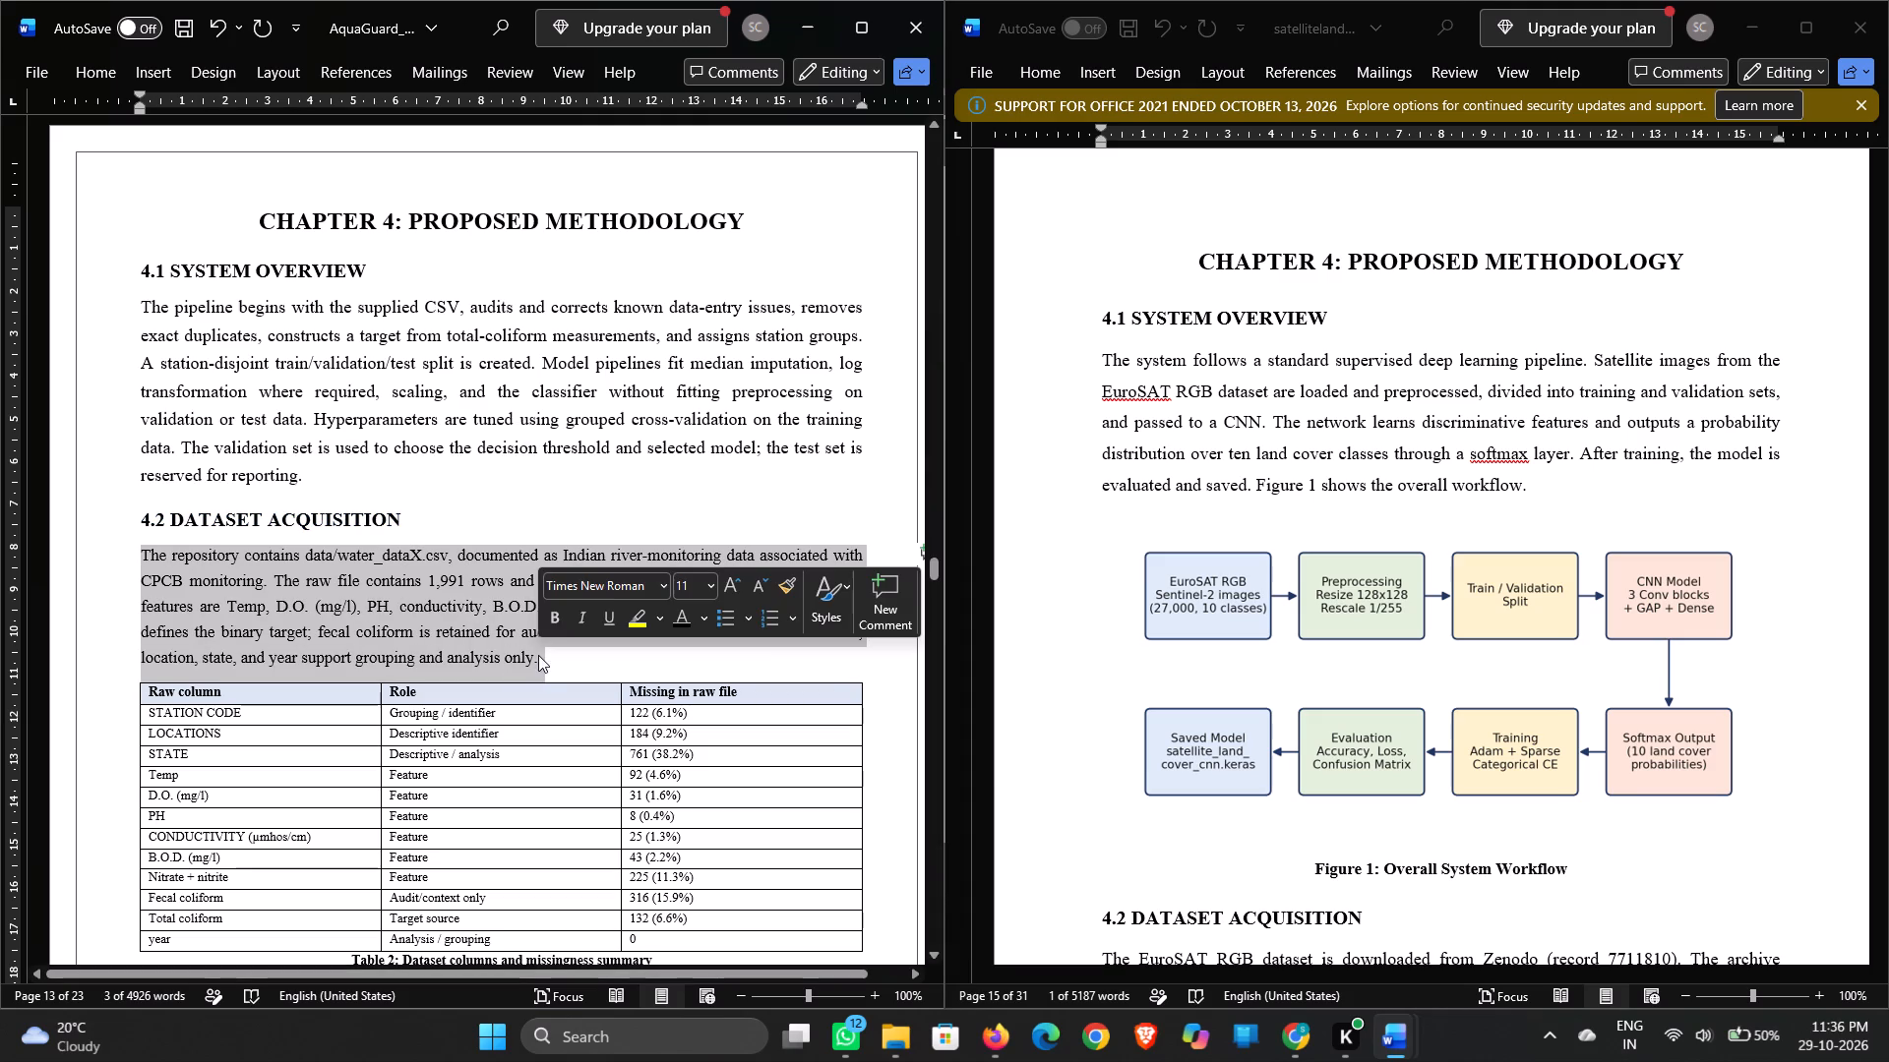
left_click(687, 586)
type("12")
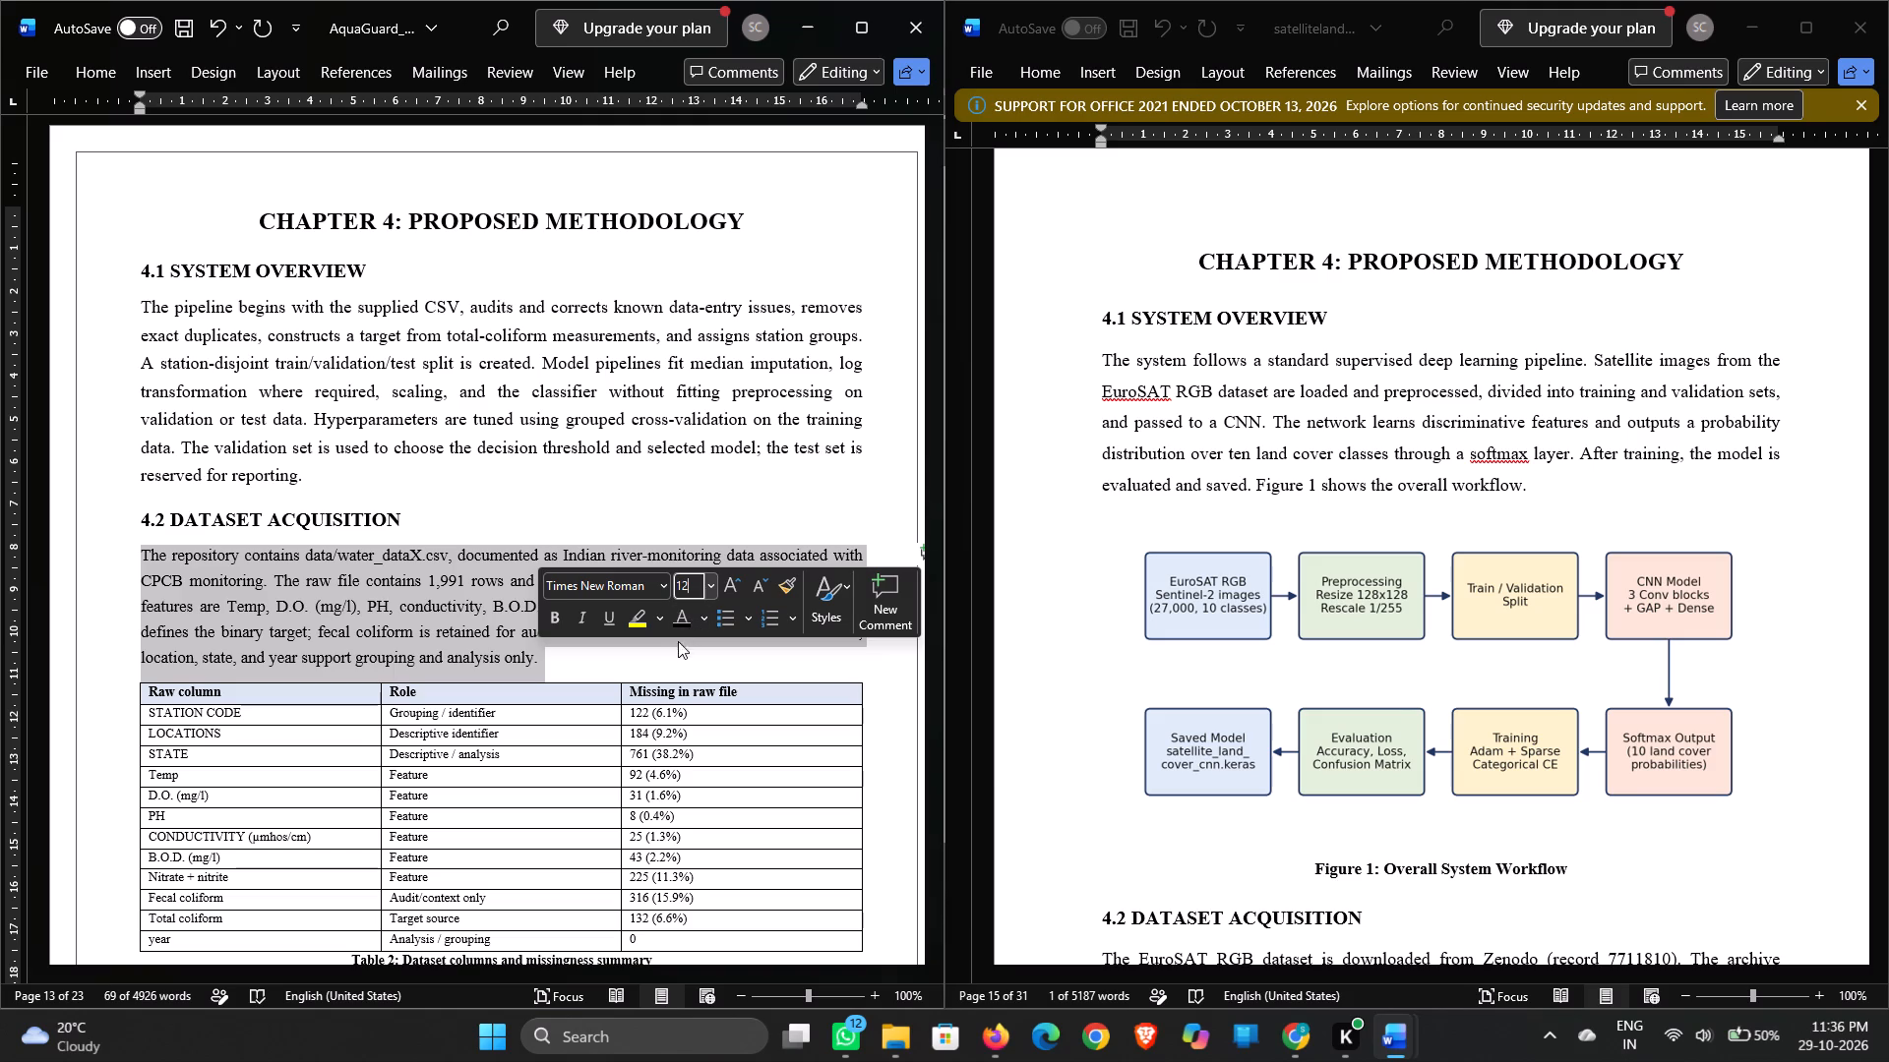
left_click(659, 656)
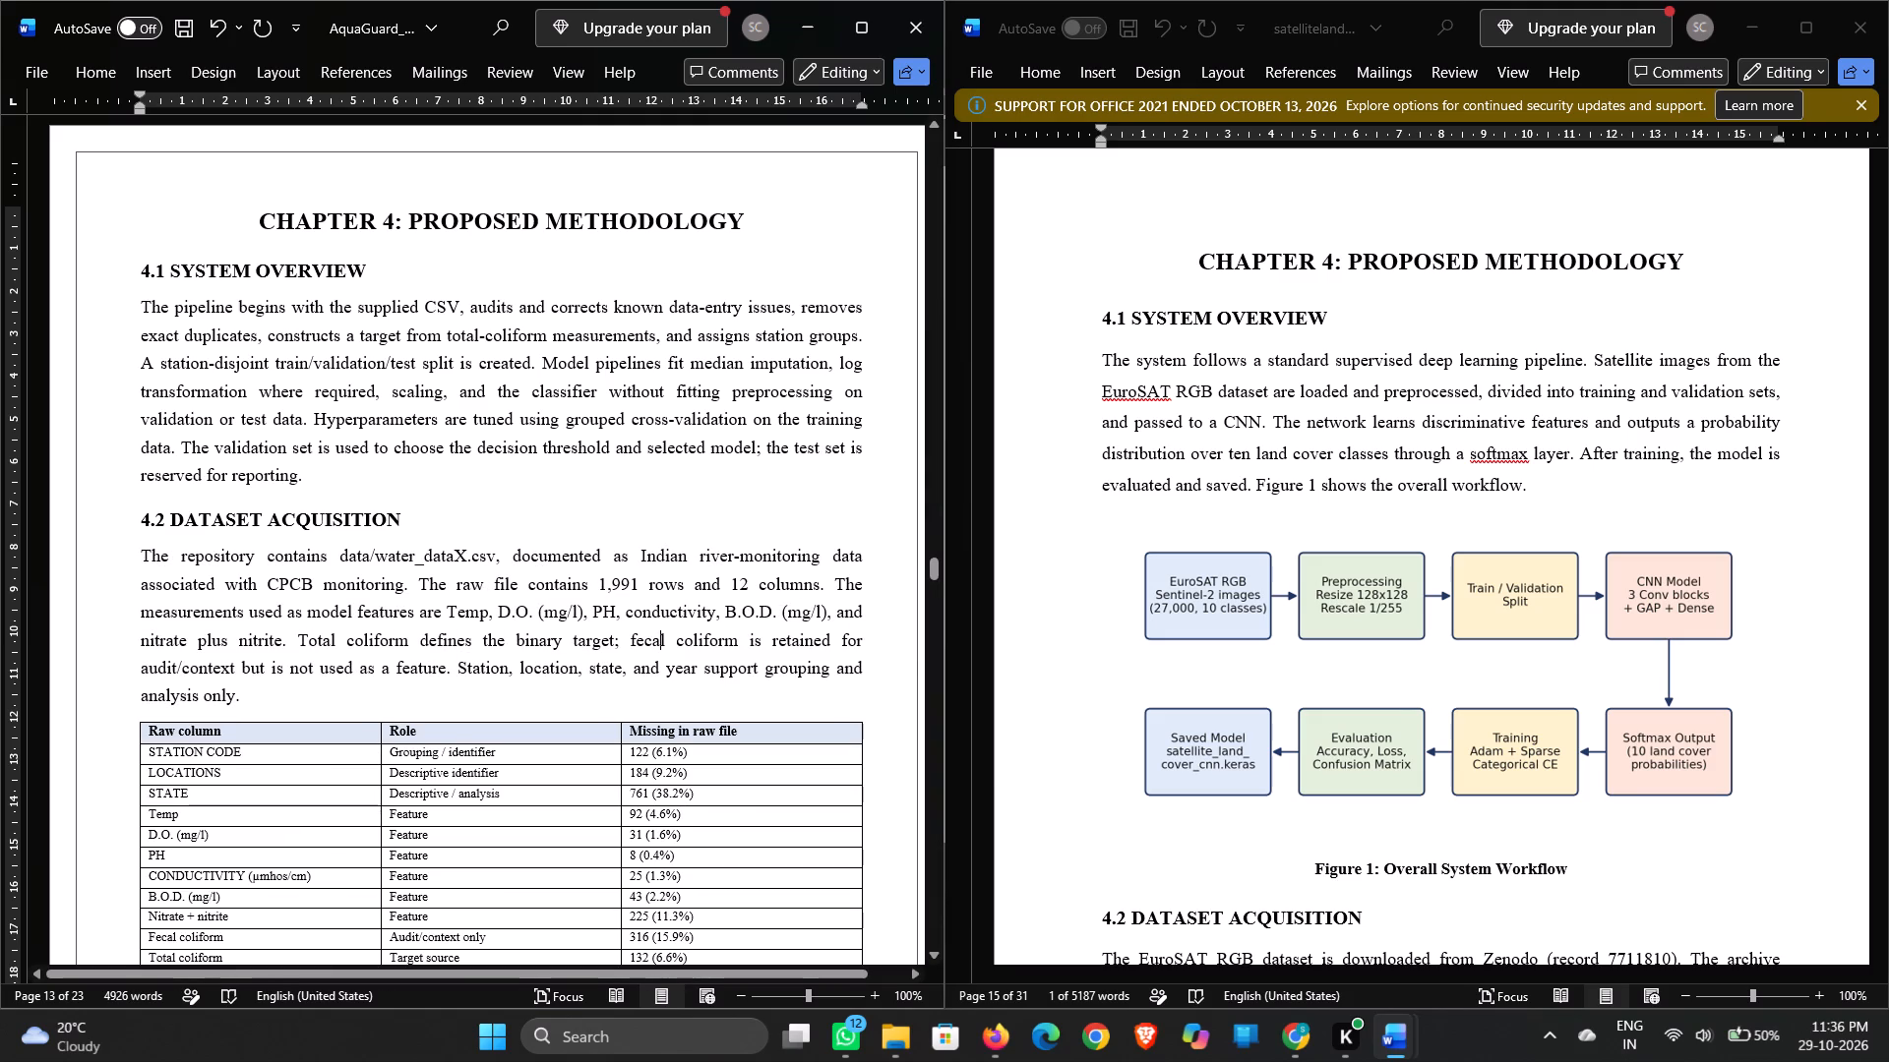
Review the AquaGuard Chapter 4 opening pages and the dataset columns table under 4.2 against the reference report's Chapter 4.
scroll(659, 656, "down", 1)
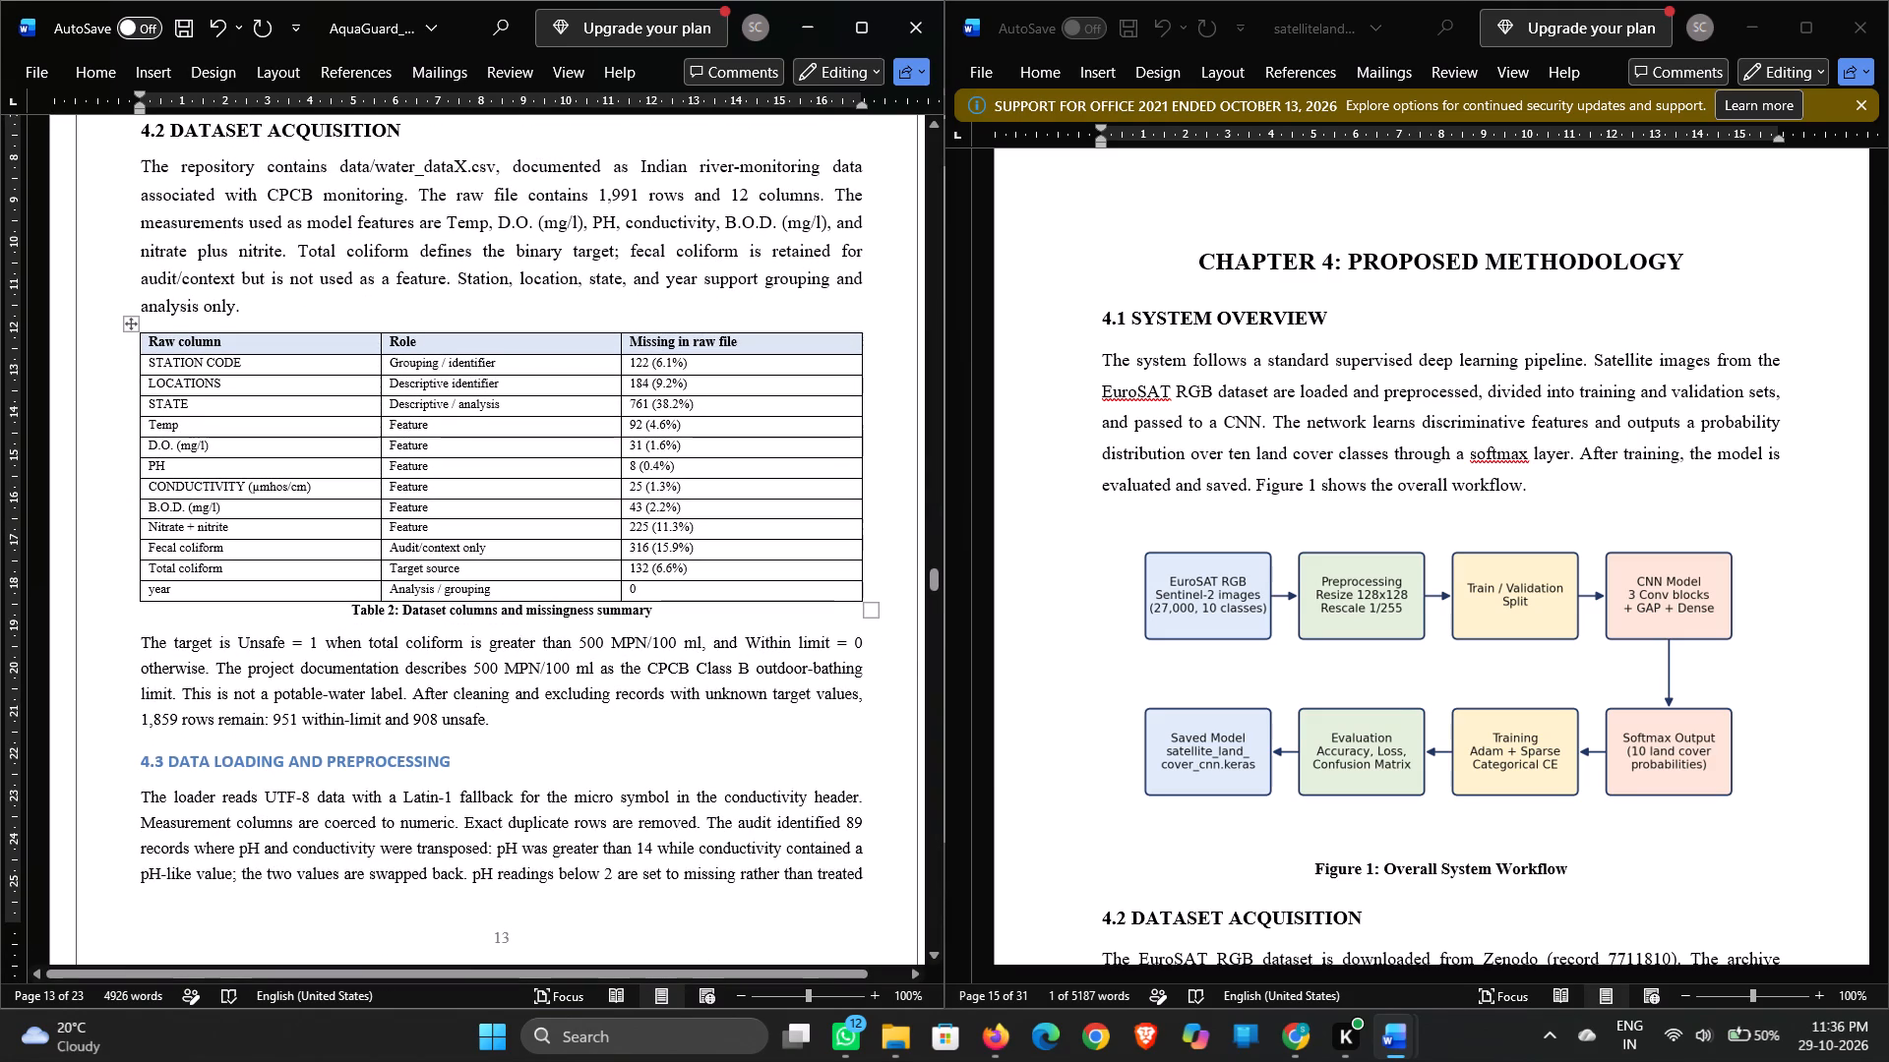
left_click(149, 347)
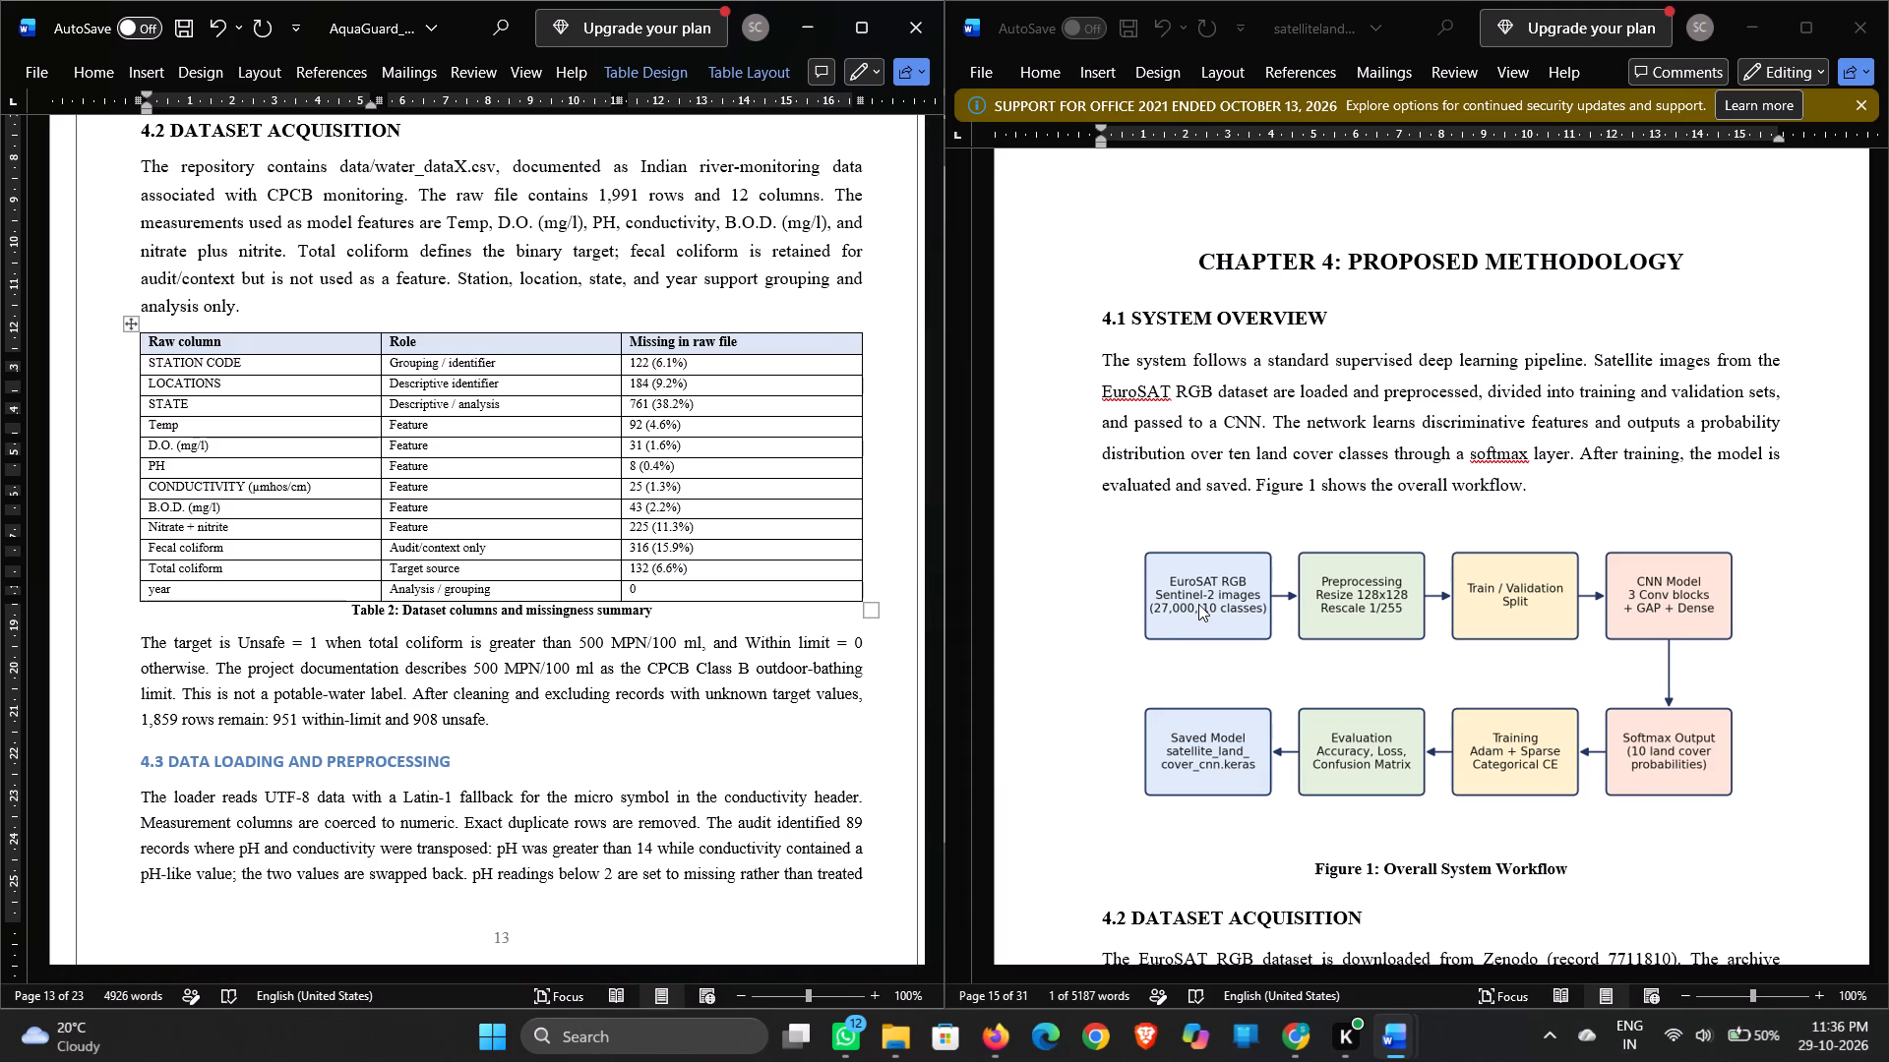
scroll(882, 529, "up", 1)
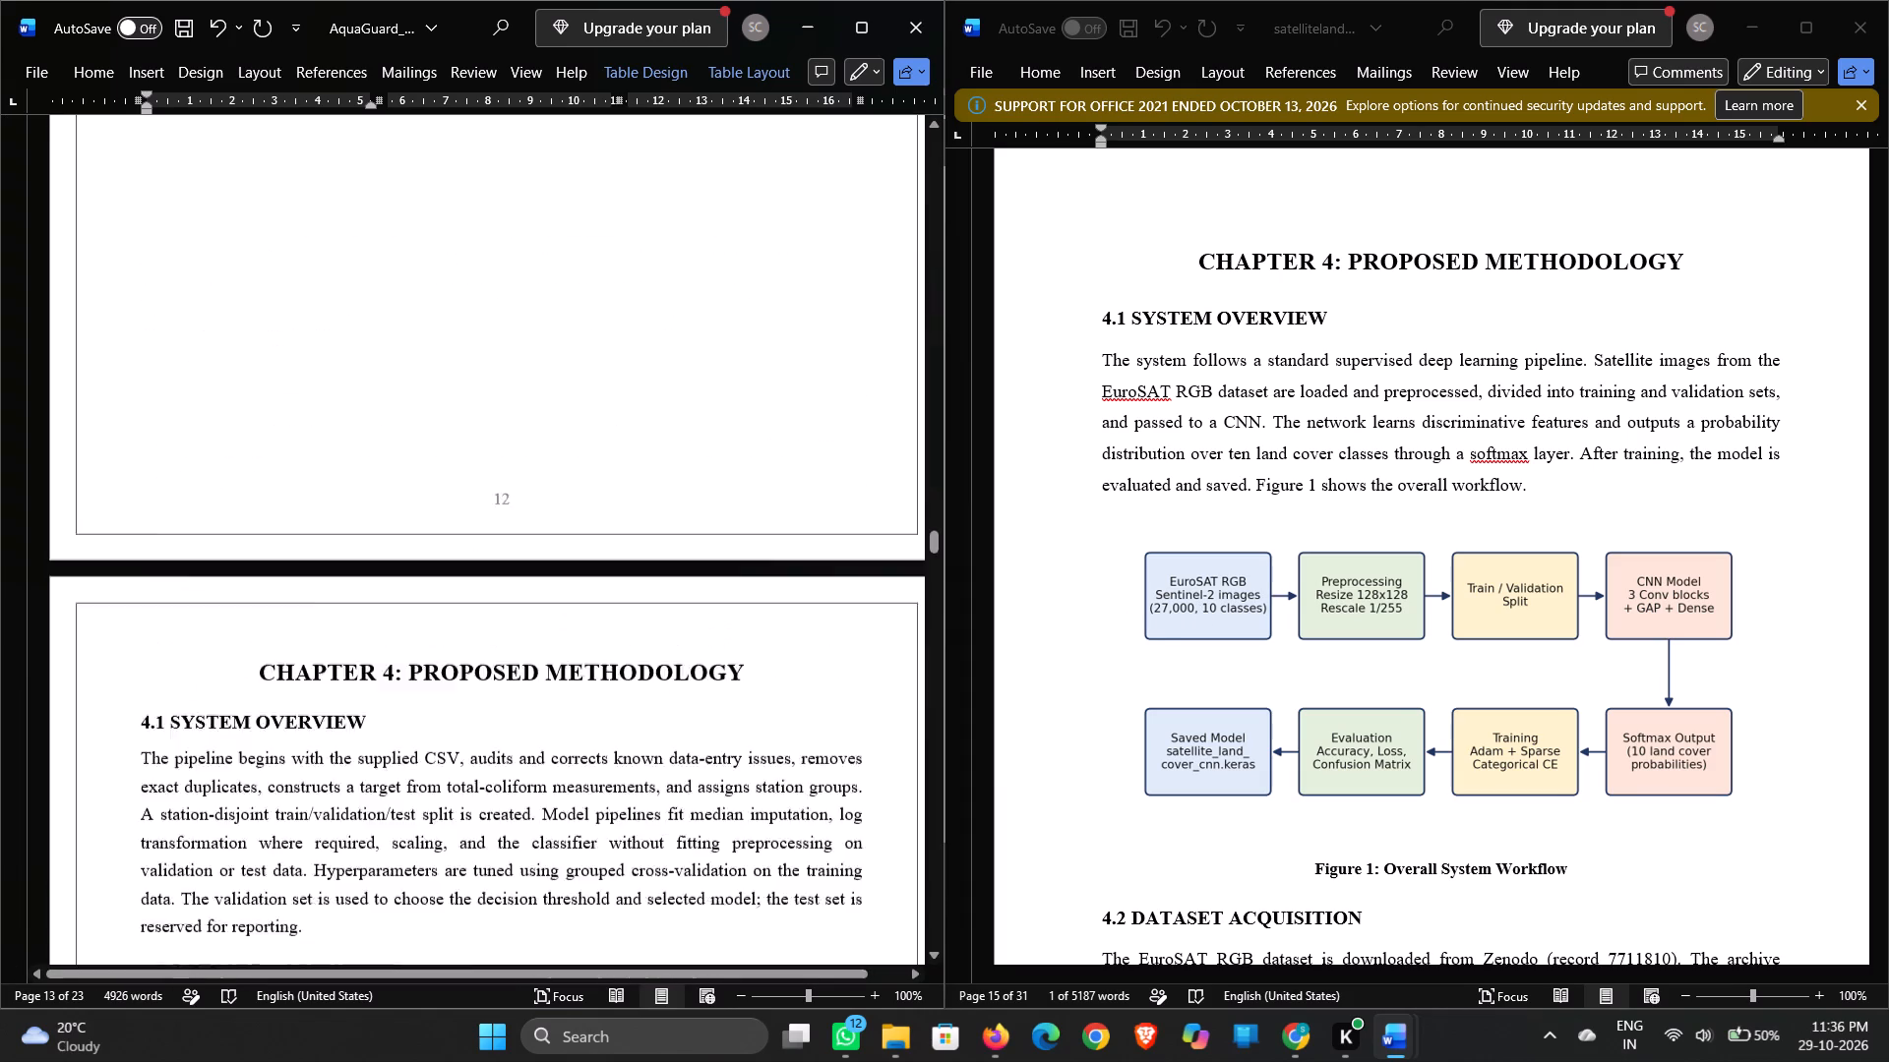
scroll(882, 529, "up", 1)
scroll(882, 529, "down", 1)
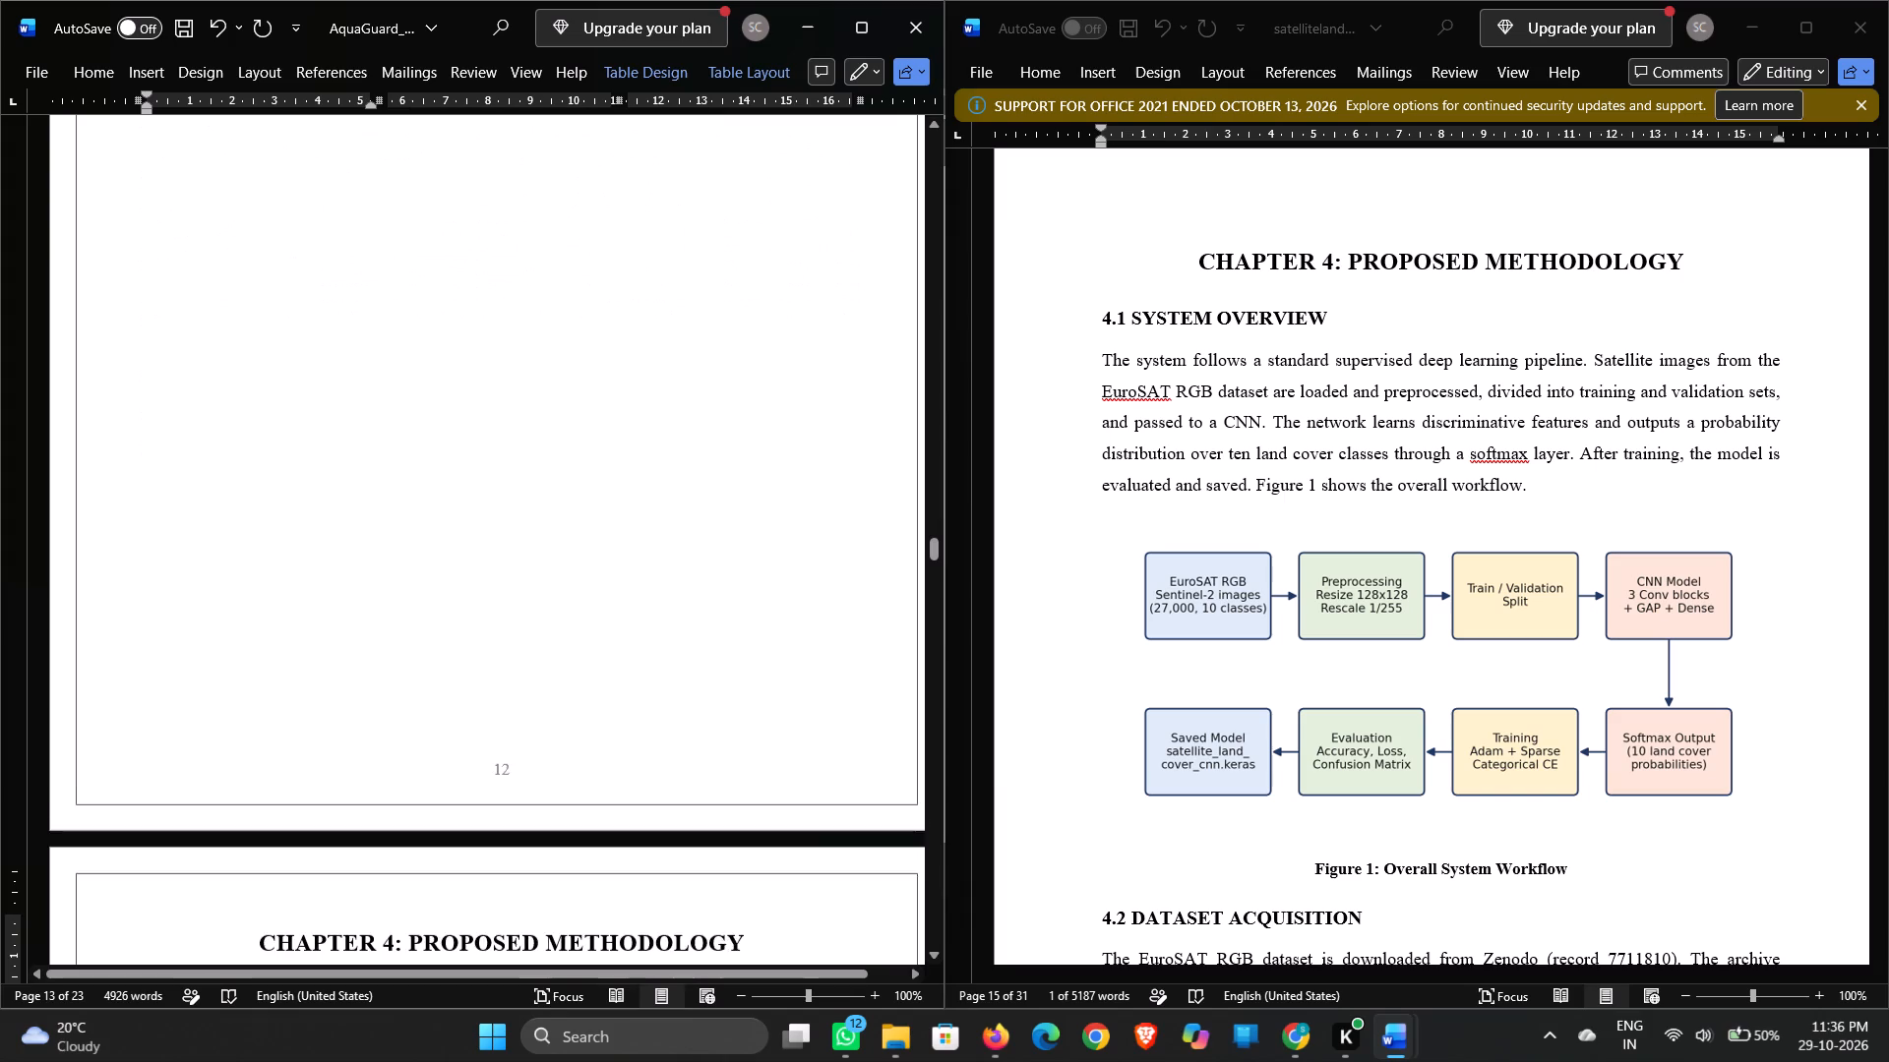
scroll(882, 529, "down", 3)
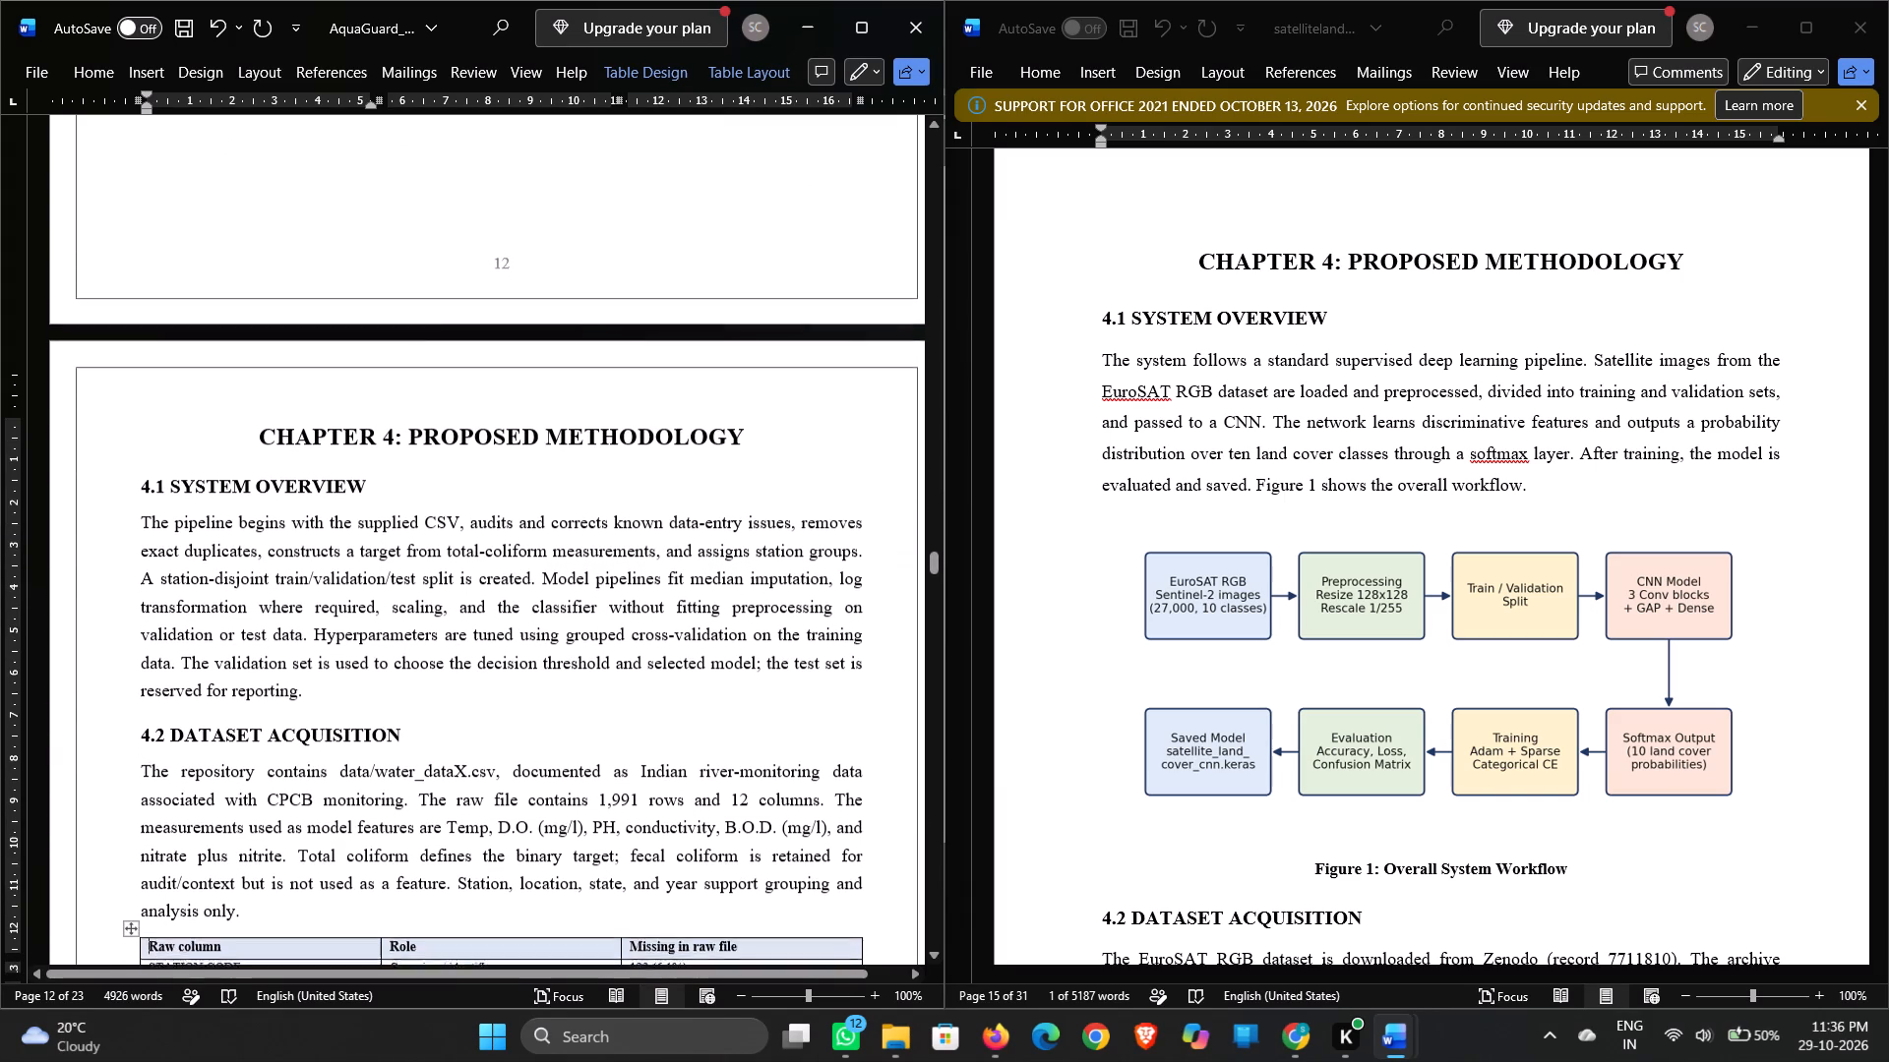
scroll(795, 592, "down", 1)
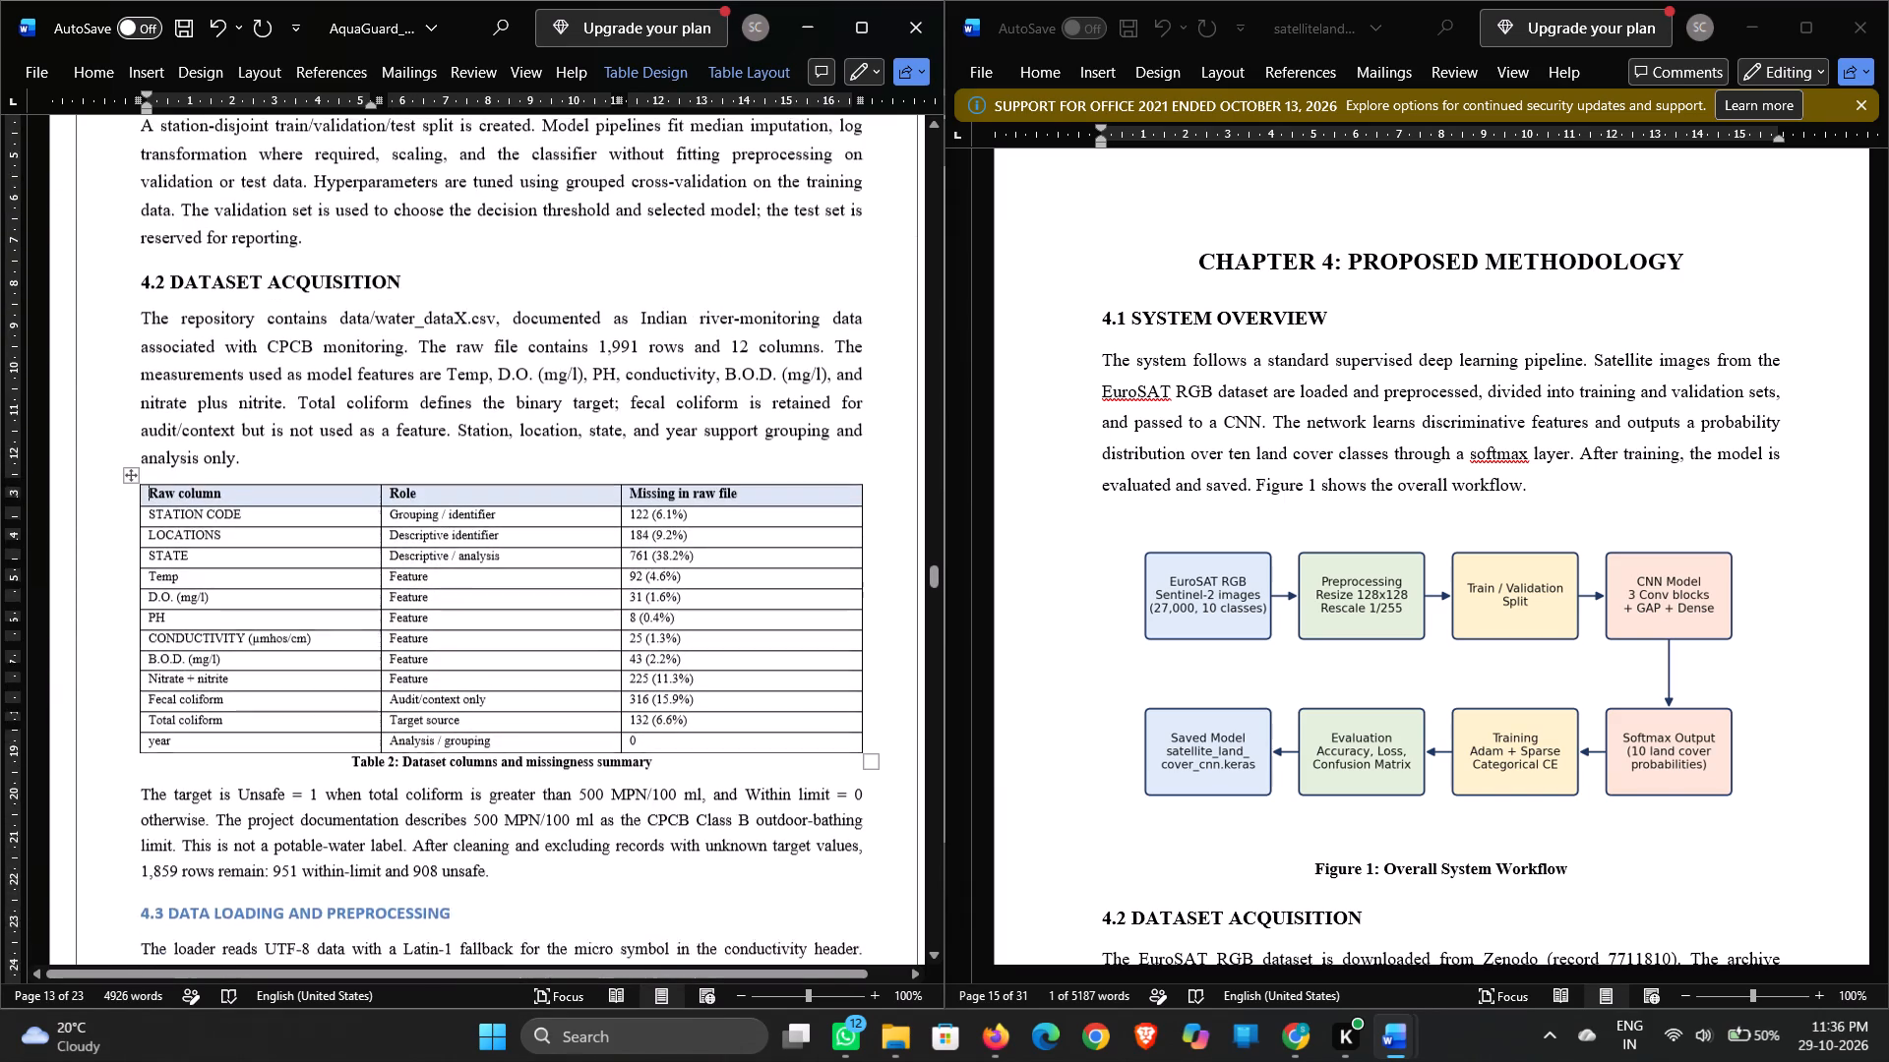
scroll(795, 592, "down", 1)
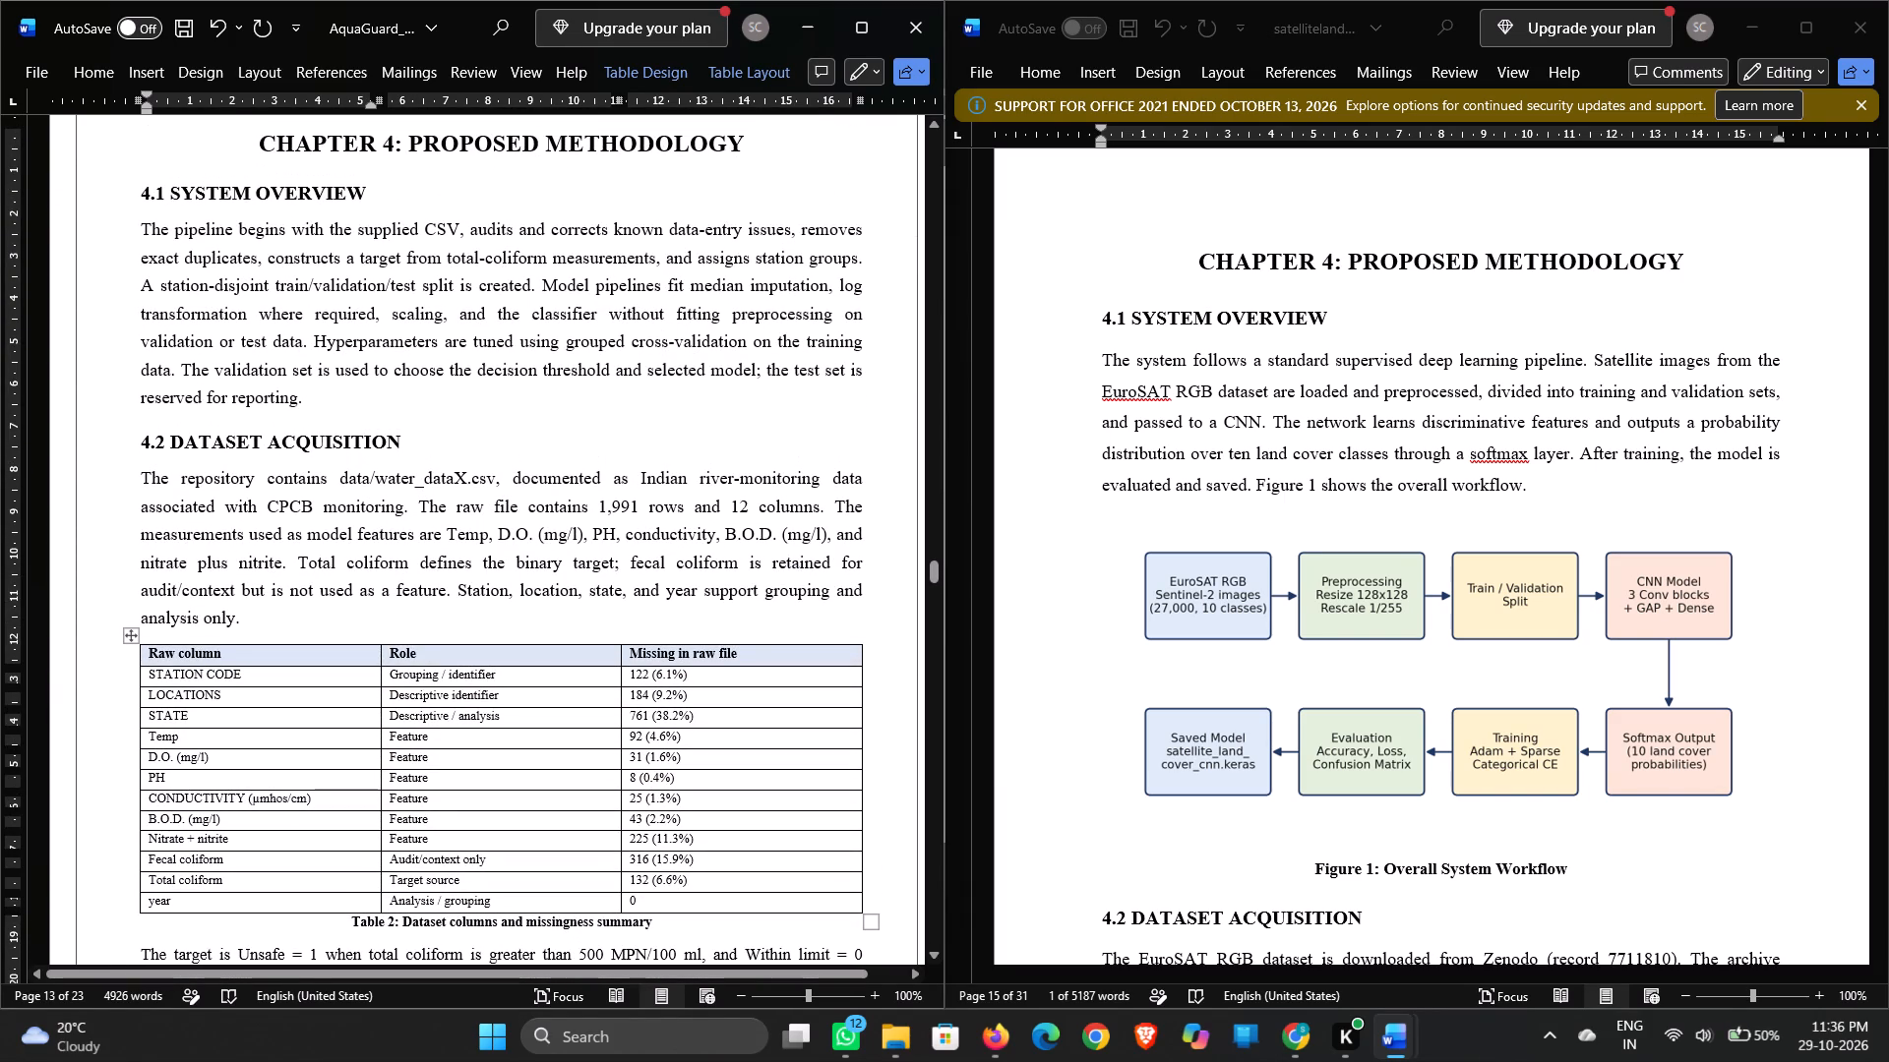
scroll(795, 592, "down", 1)
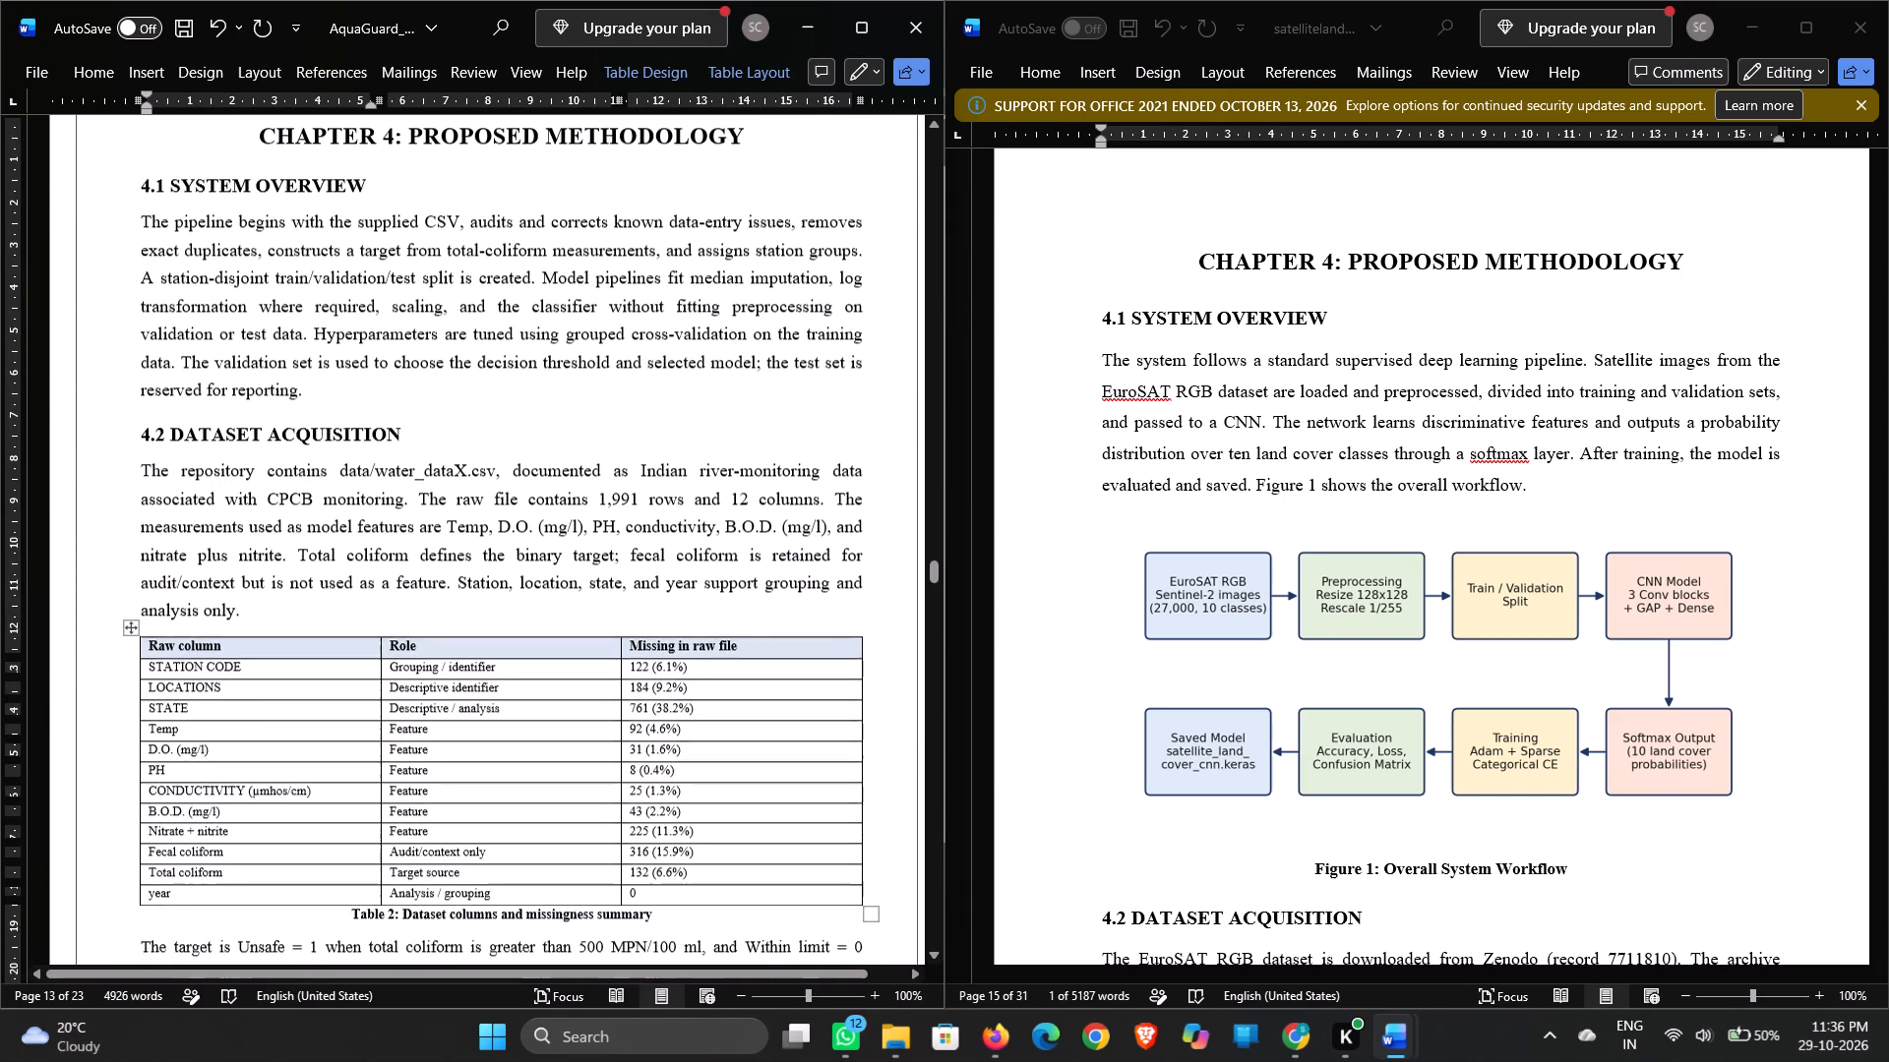
scroll(795, 592, "down", 1)
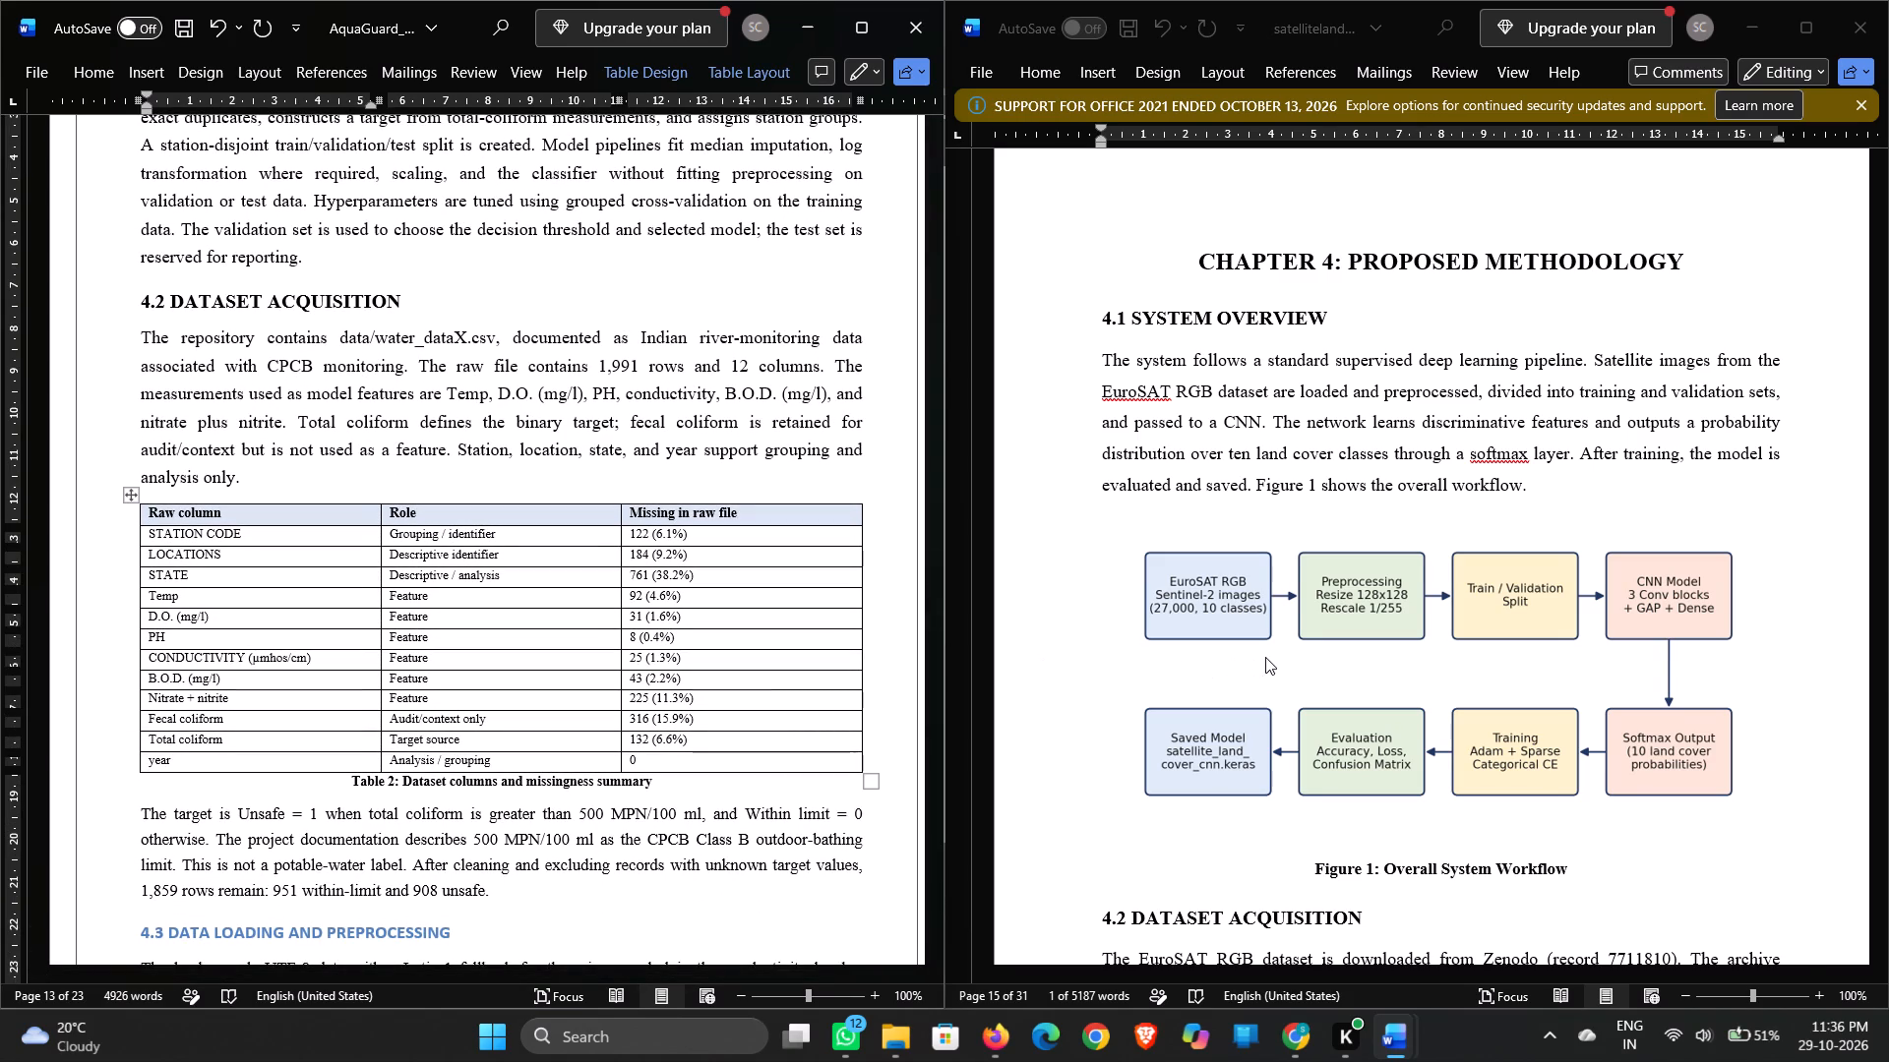
Check the text formatting of the reference report's EuroSAT Land Cover Classes table and the 4.2 DATASET ACQUISITION paragraph.
scroll(1265, 657, "down", 1)
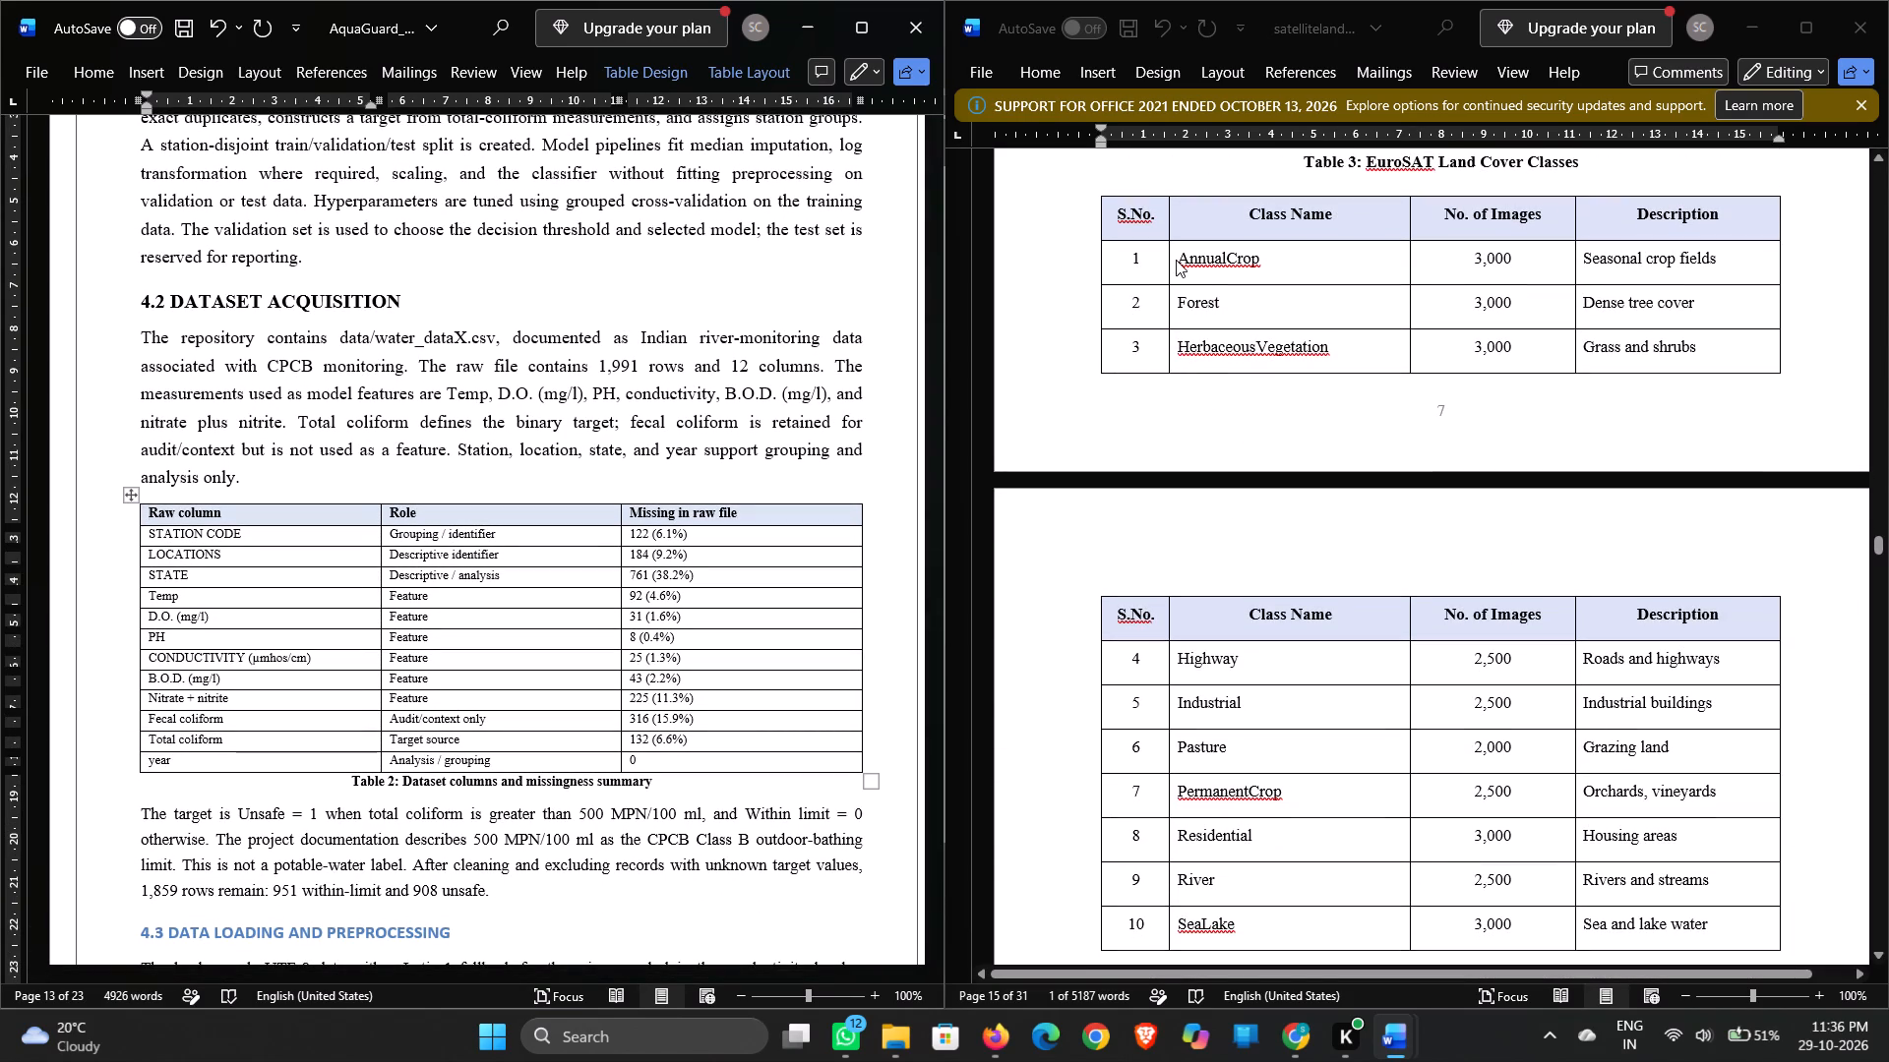
left_click_drag(1185, 259, 1272, 264)
left_click_drag(1272, 264, 1184, 266)
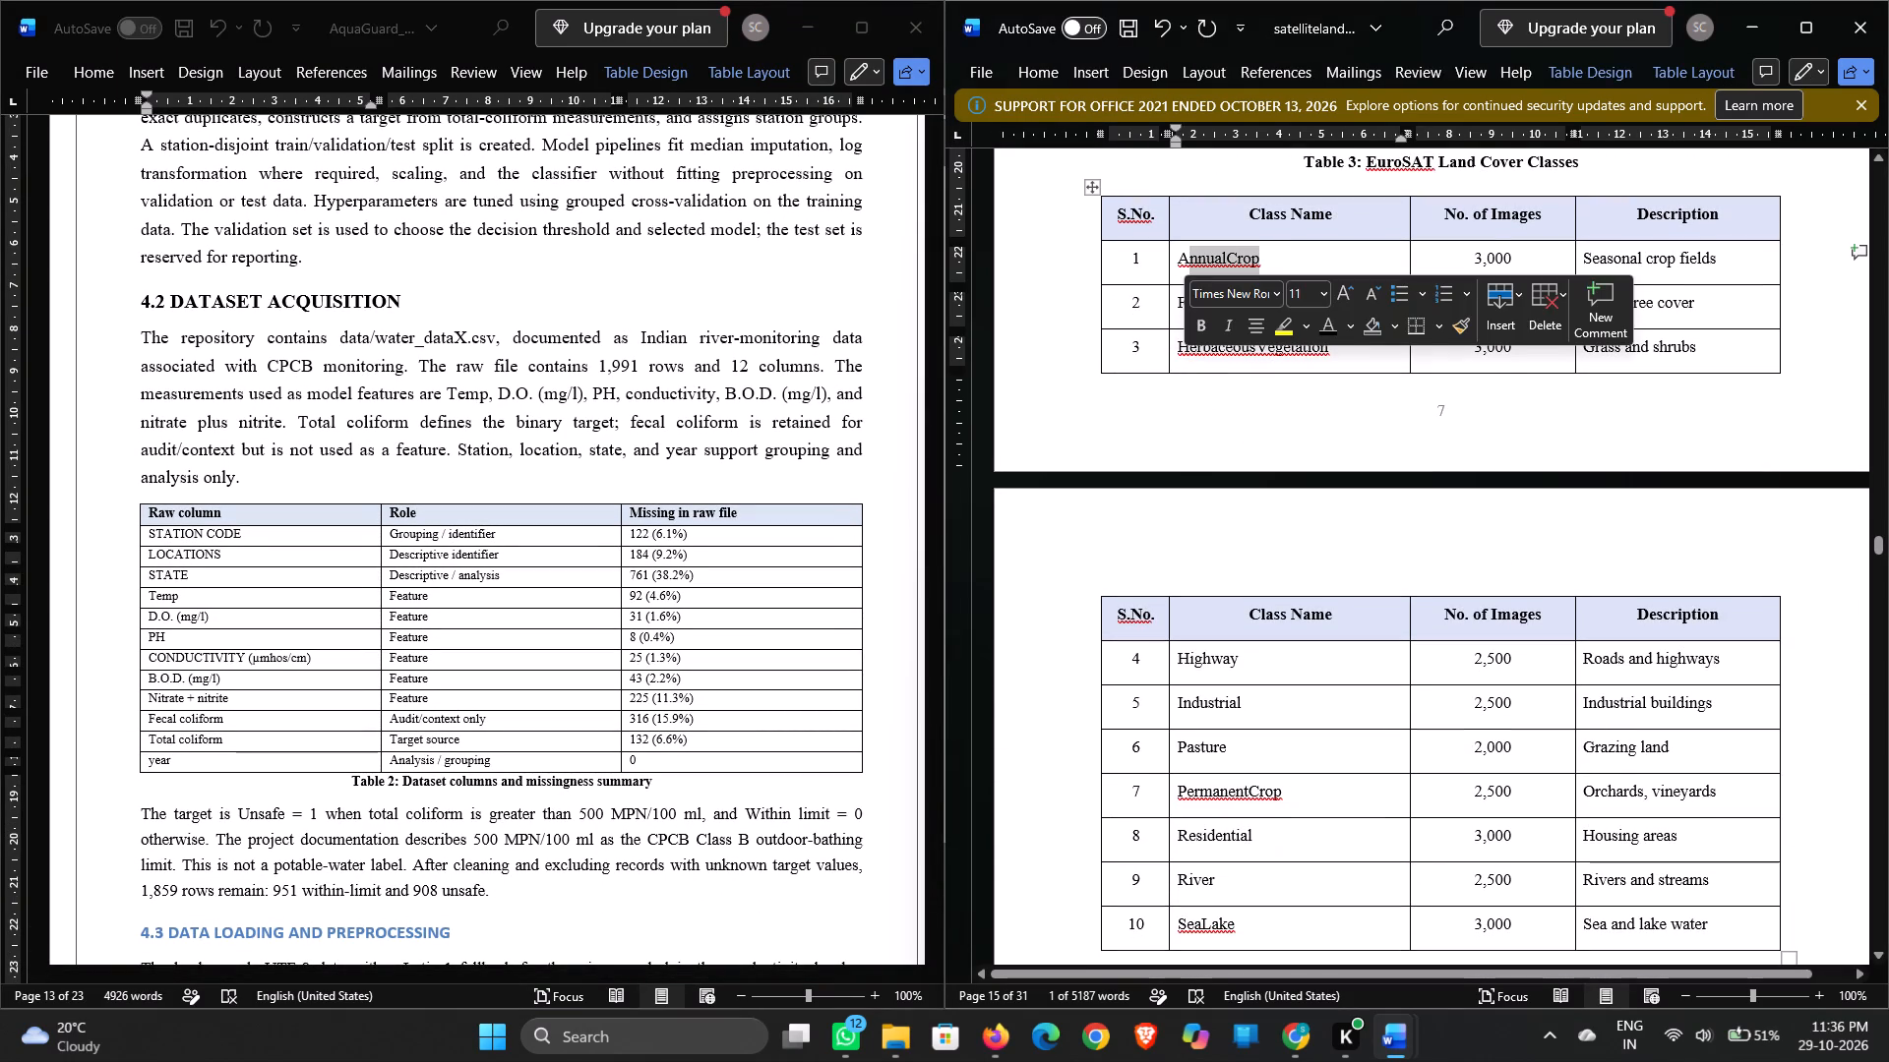
left_click(1125, 277)
scroll(1125, 277, "up", 1)
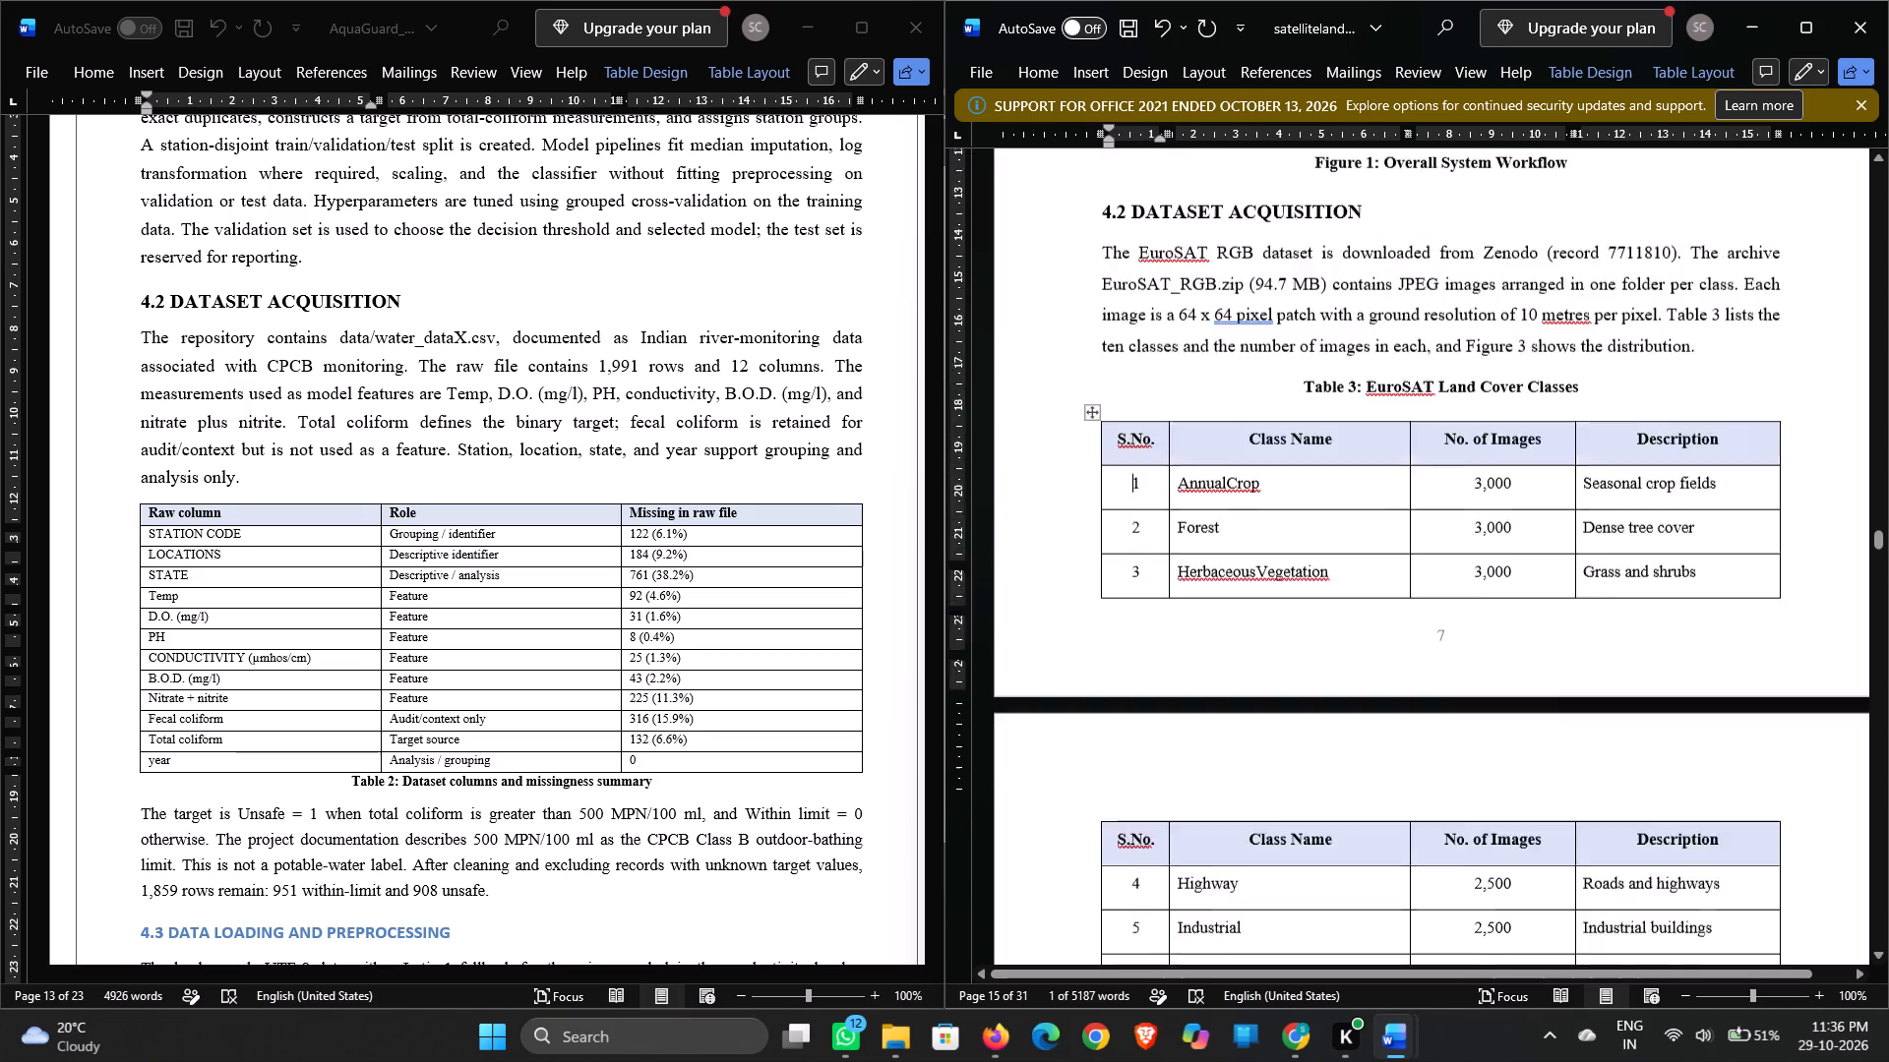
scroll(1125, 277, "up", 1)
left_click_drag(1167, 502, 1236, 541)
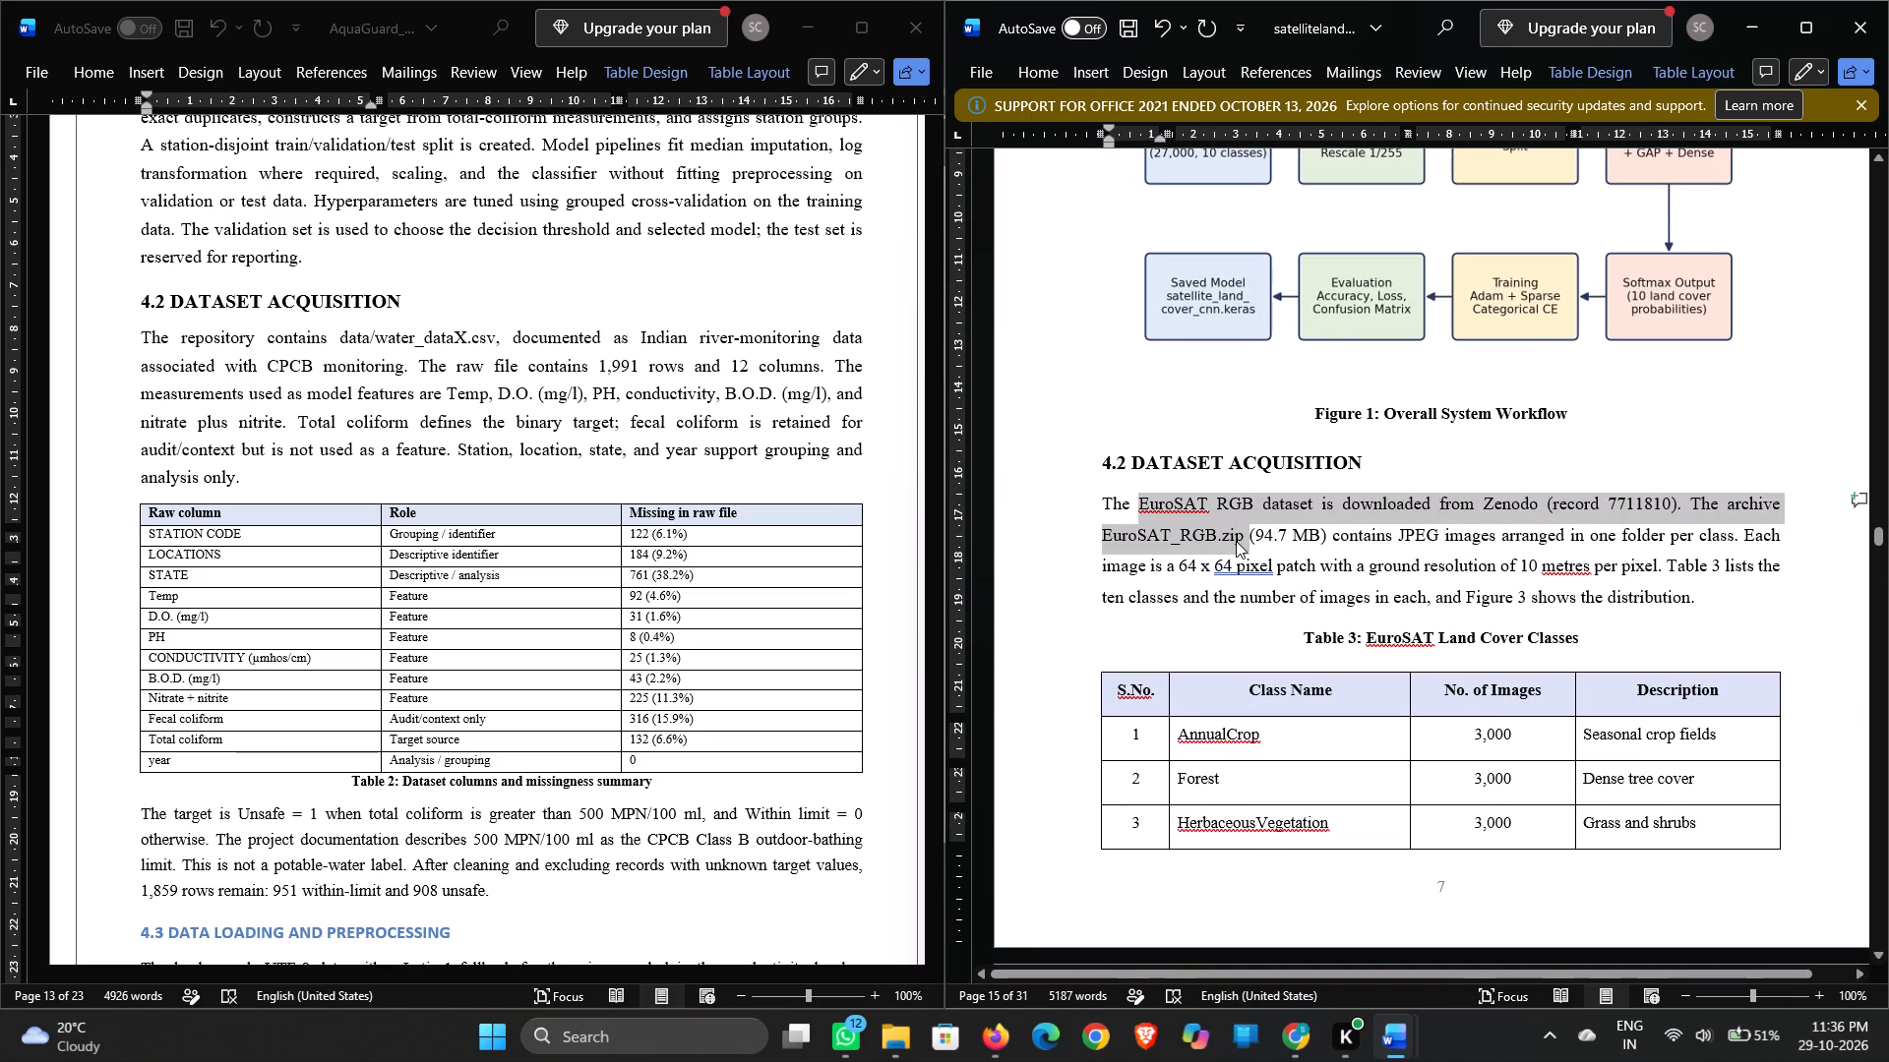
left_click(1052, 574)
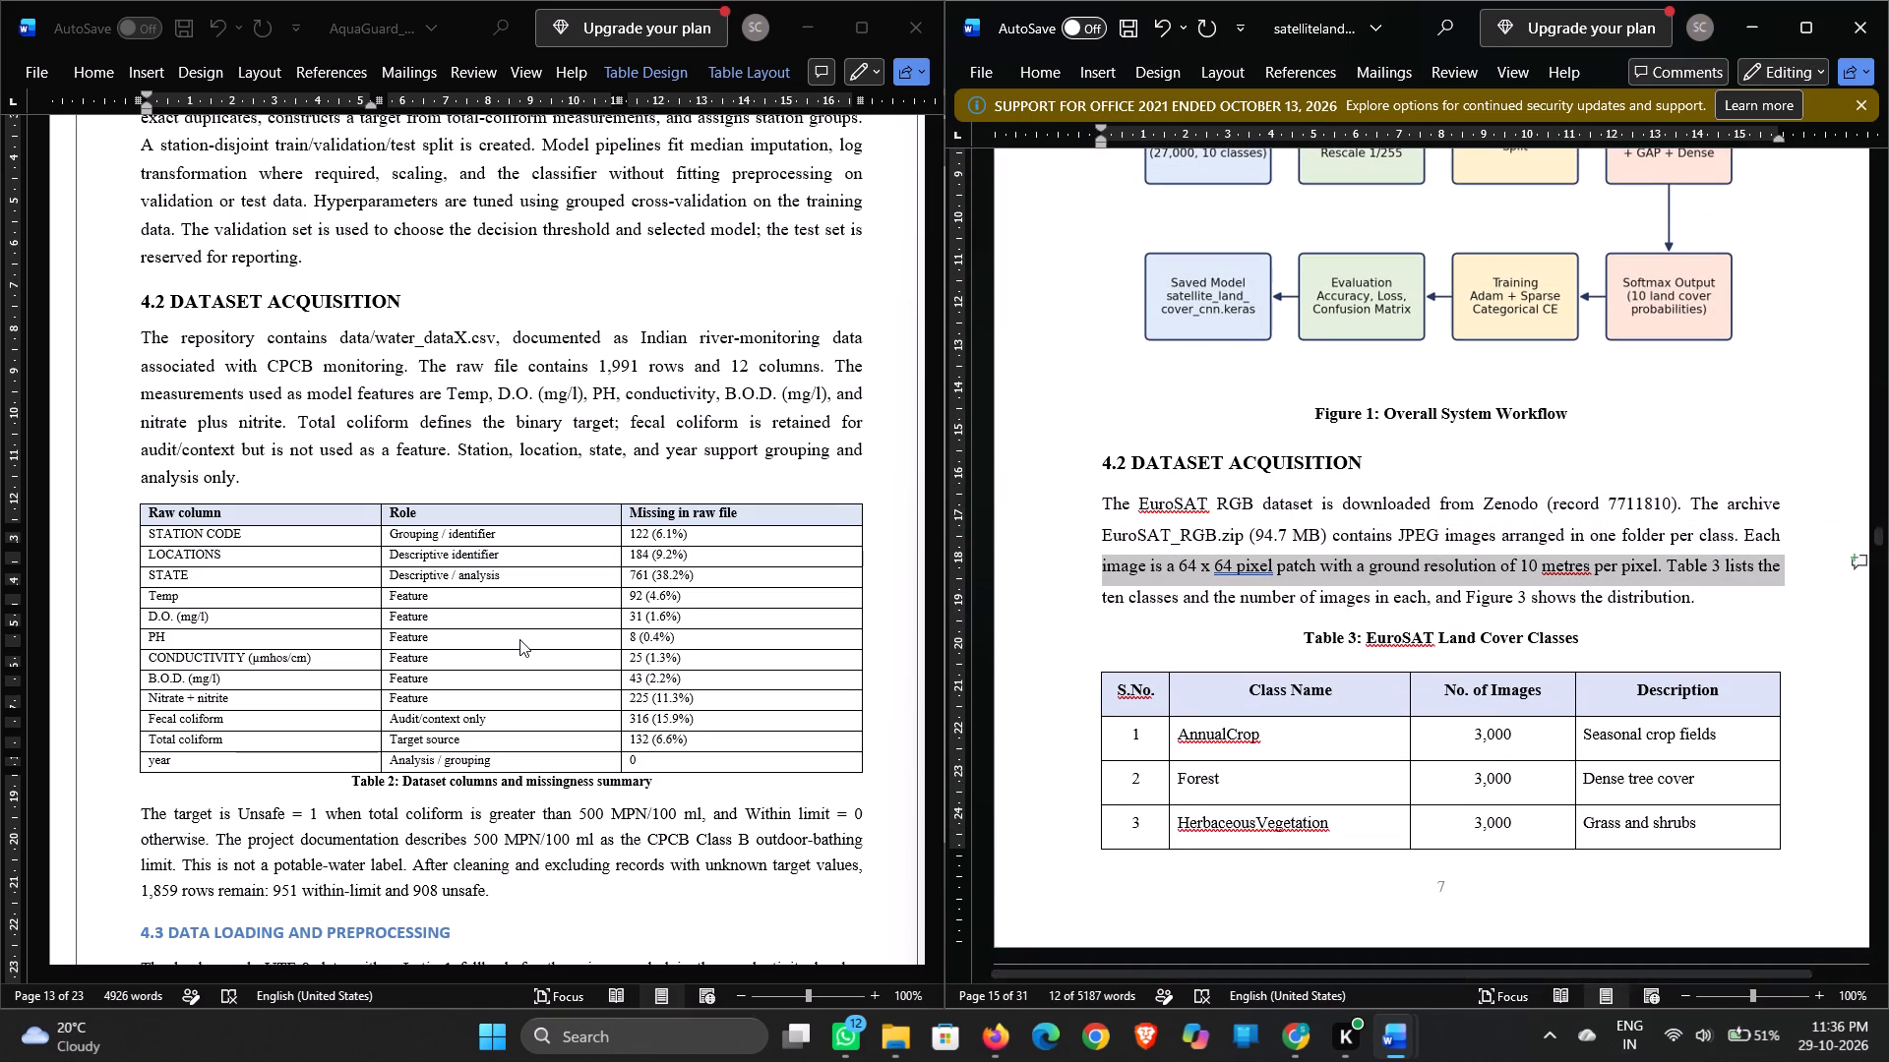
Set all text in the AquaGuard dataset columns table under 4.2 DATASET ACQUISITION to 11 pt.
left_click(149, 512)
left_click_drag(149, 512, 609, 705)
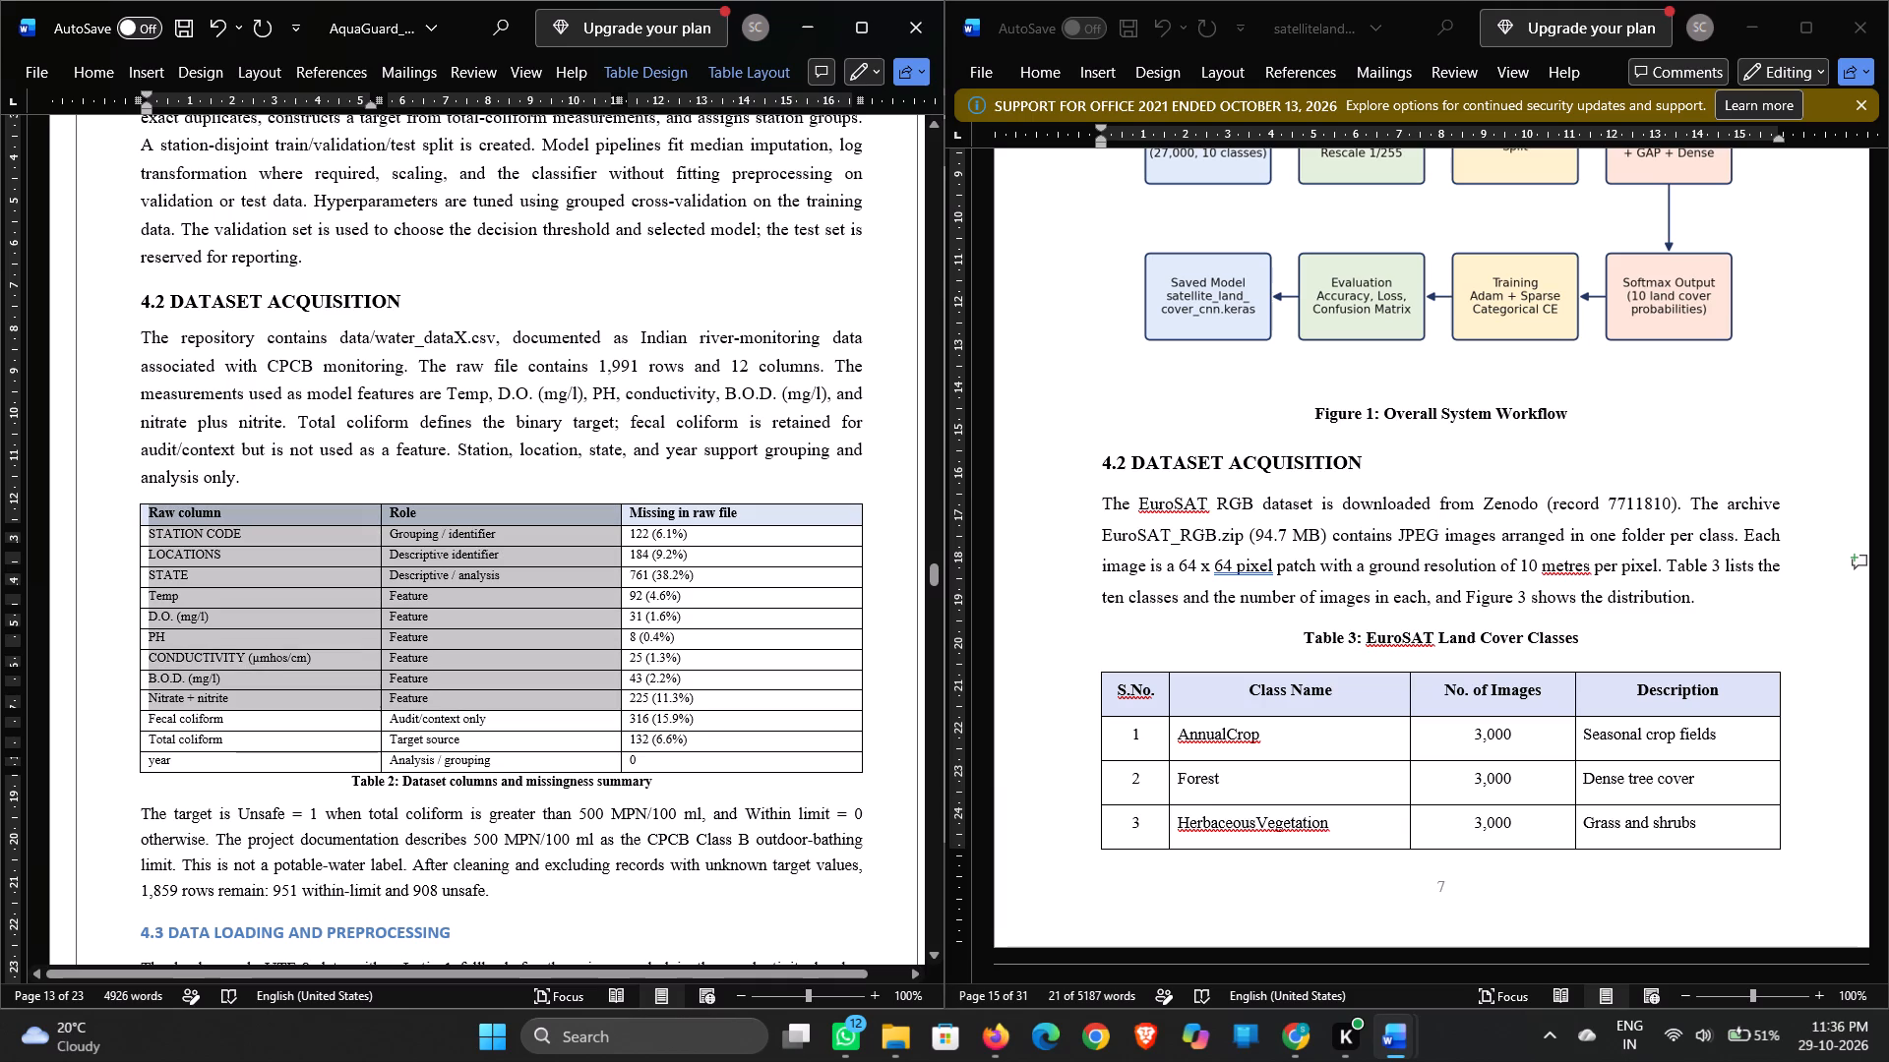
left_click_drag(609, 705, 657, 760)
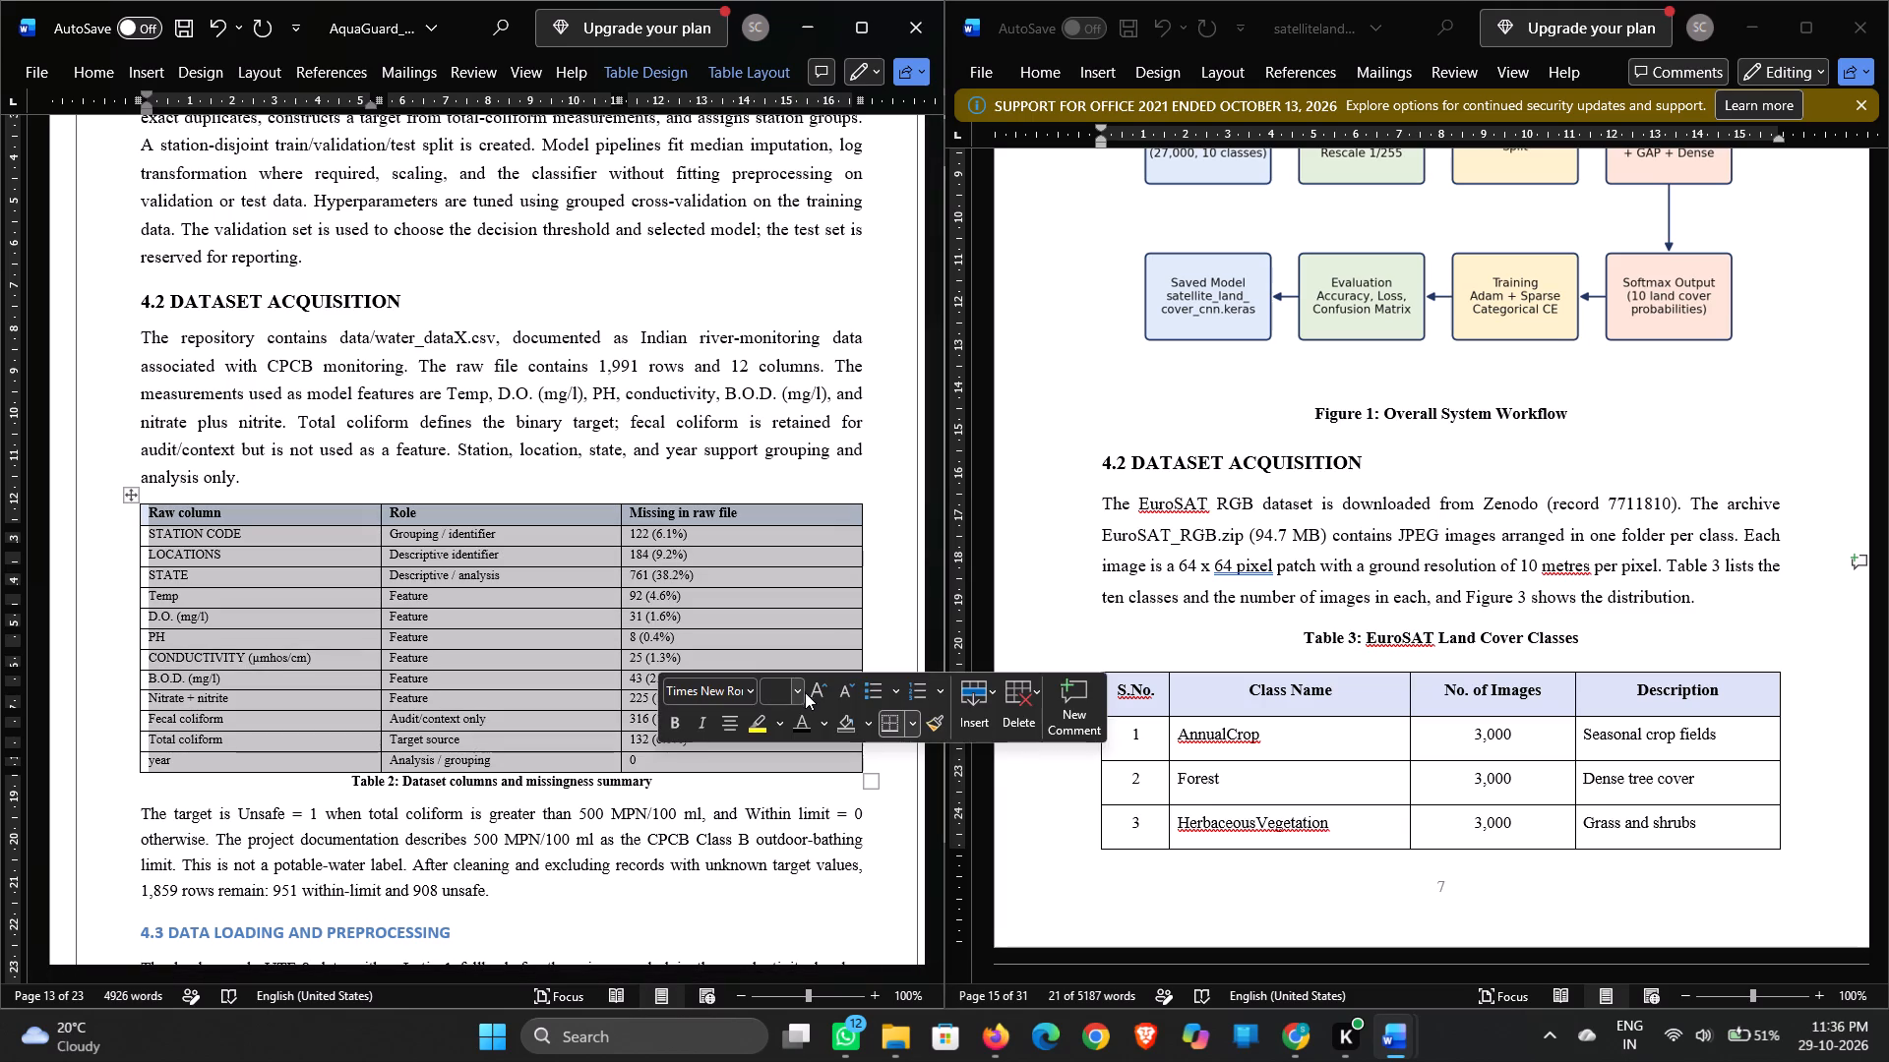
left_click(776, 693)
type("11")
key("Return")
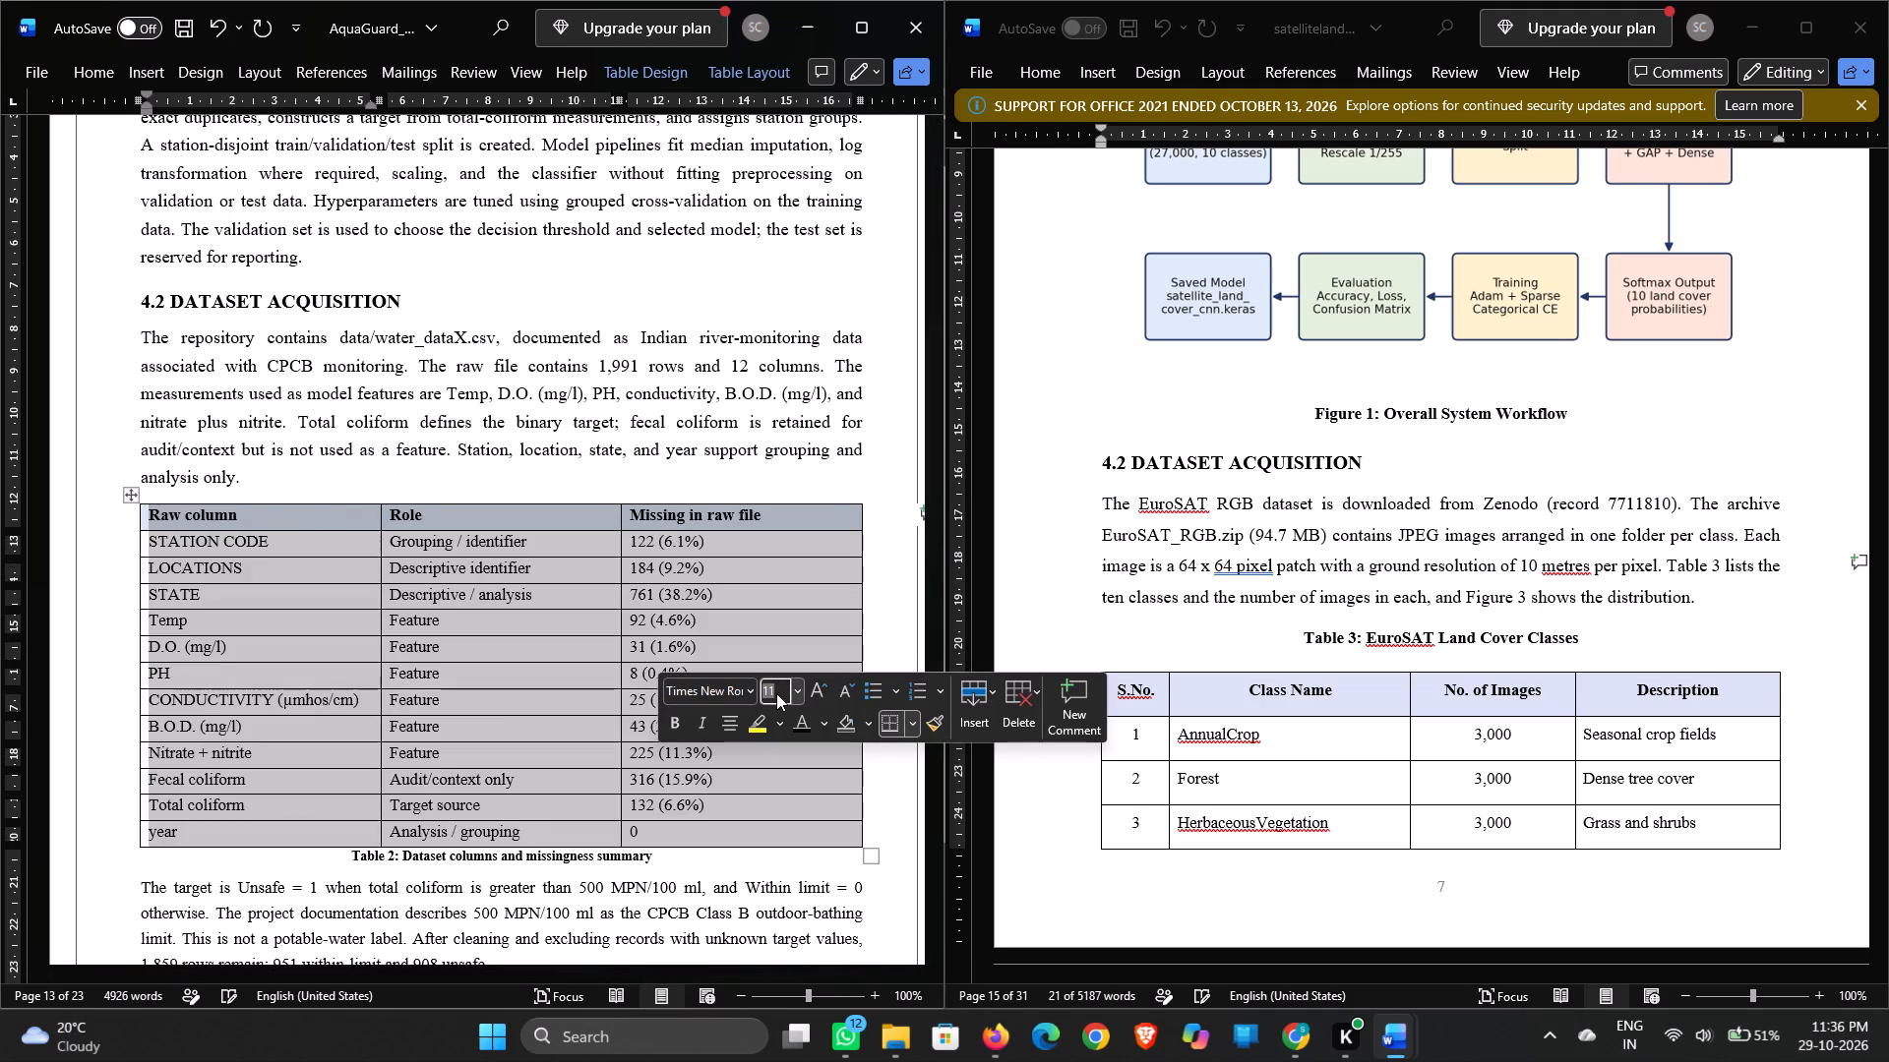
Set the AquaGuard caption "Table 2: Dataset columns and missingness summary" to 11 pt.
left_click(355, 855)
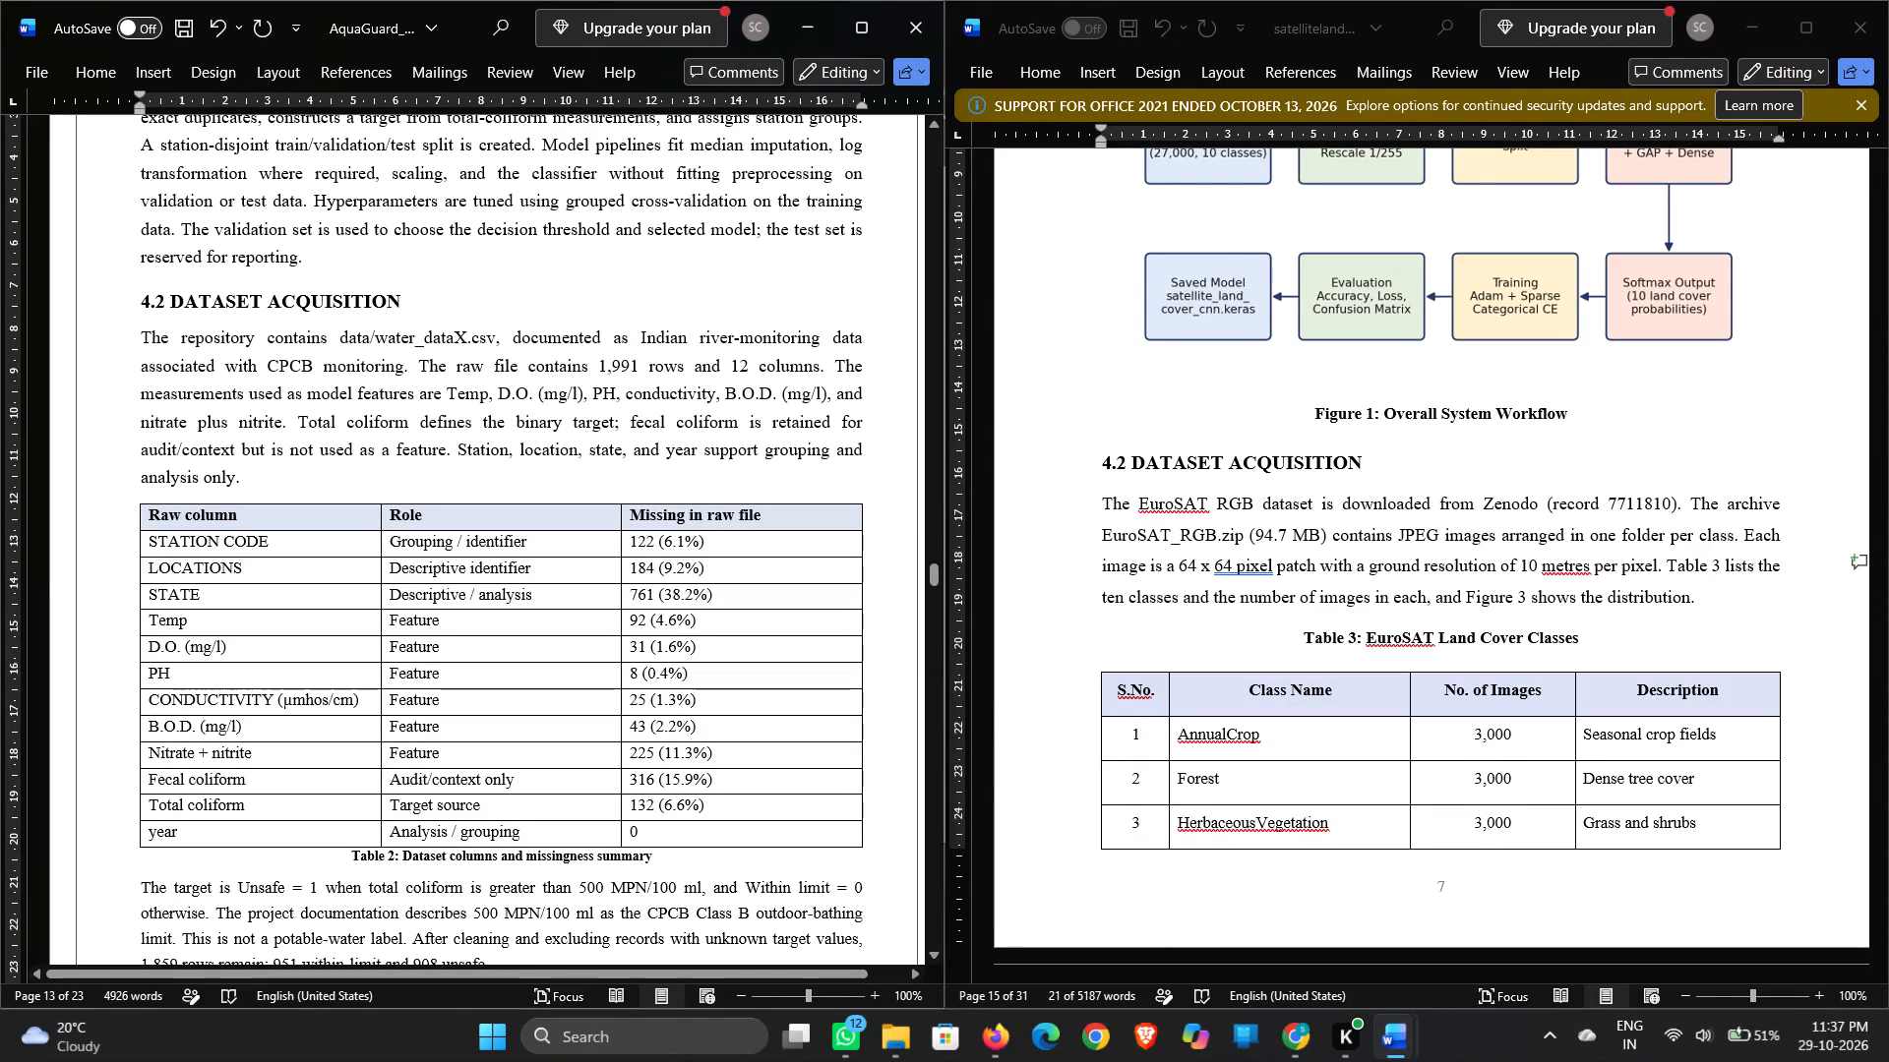
left_click_drag(352, 855, 688, 861)
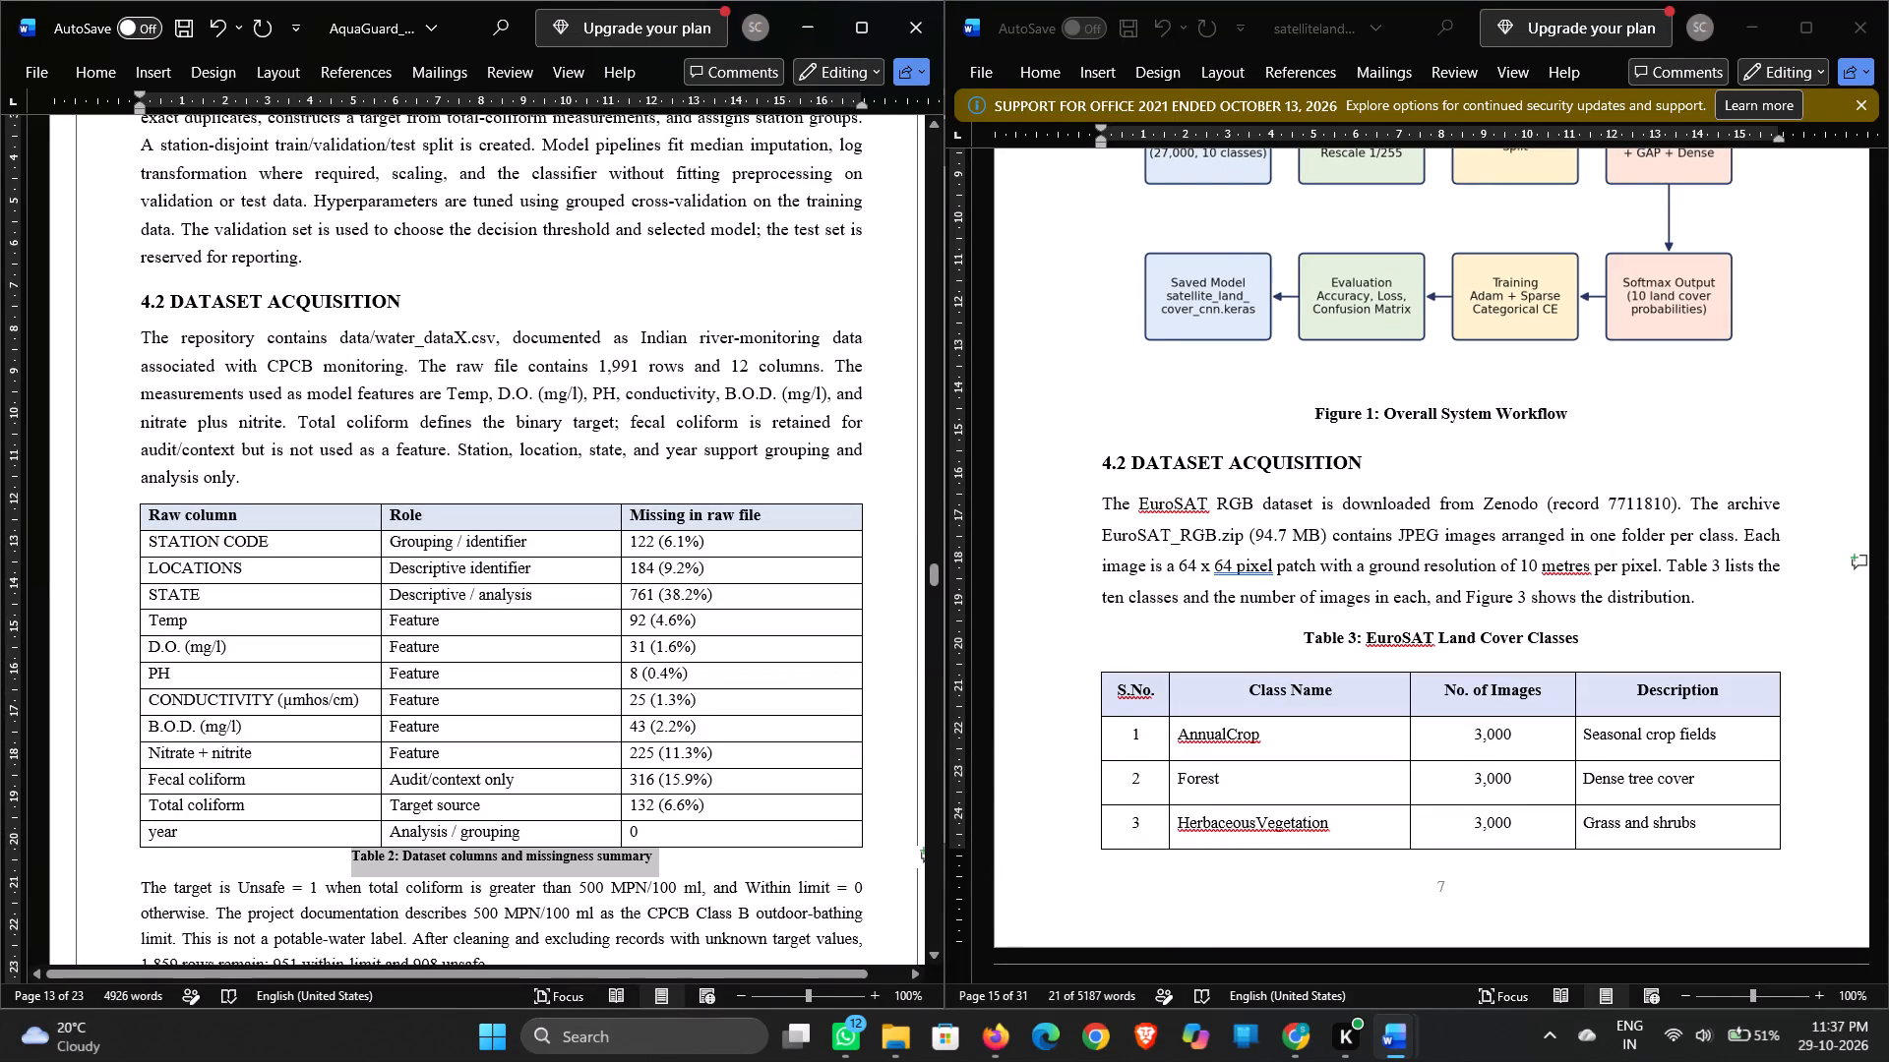
left_click_drag(688, 861, 690, 859)
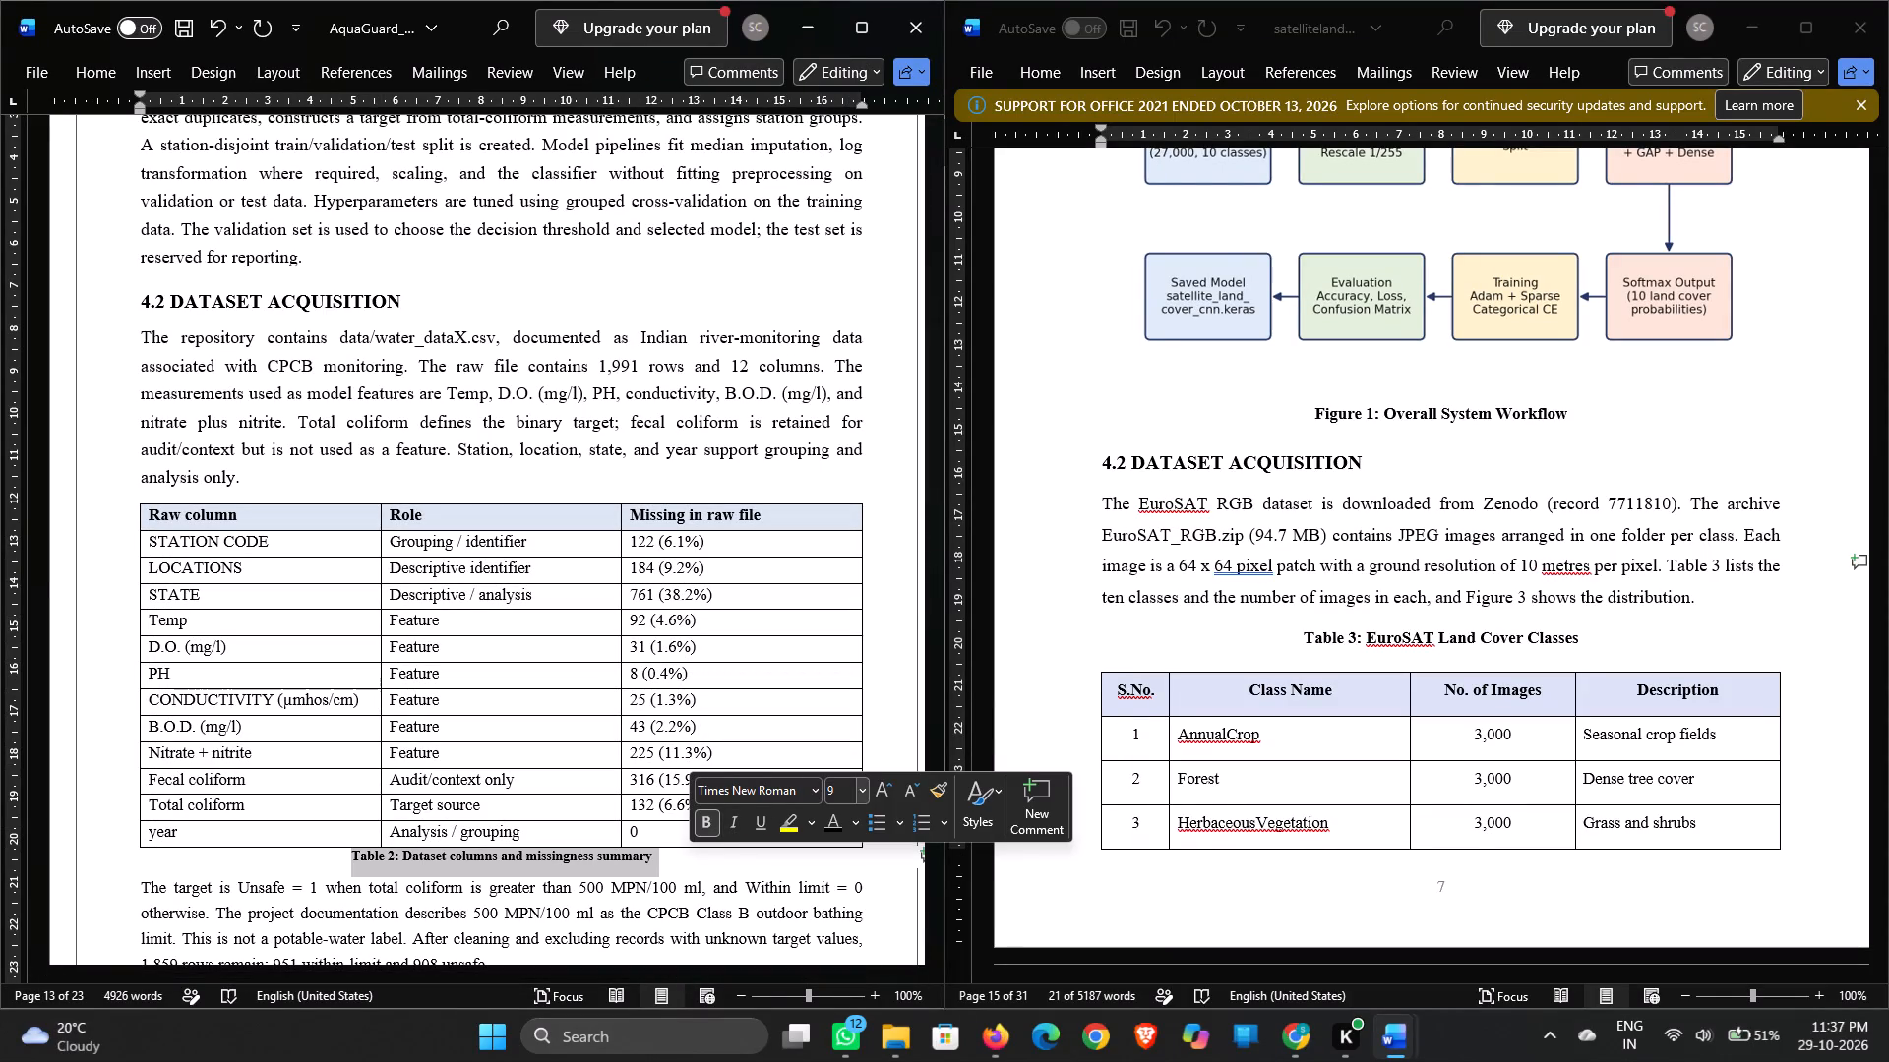
left_click(830, 788)
type("11")
key("Return")
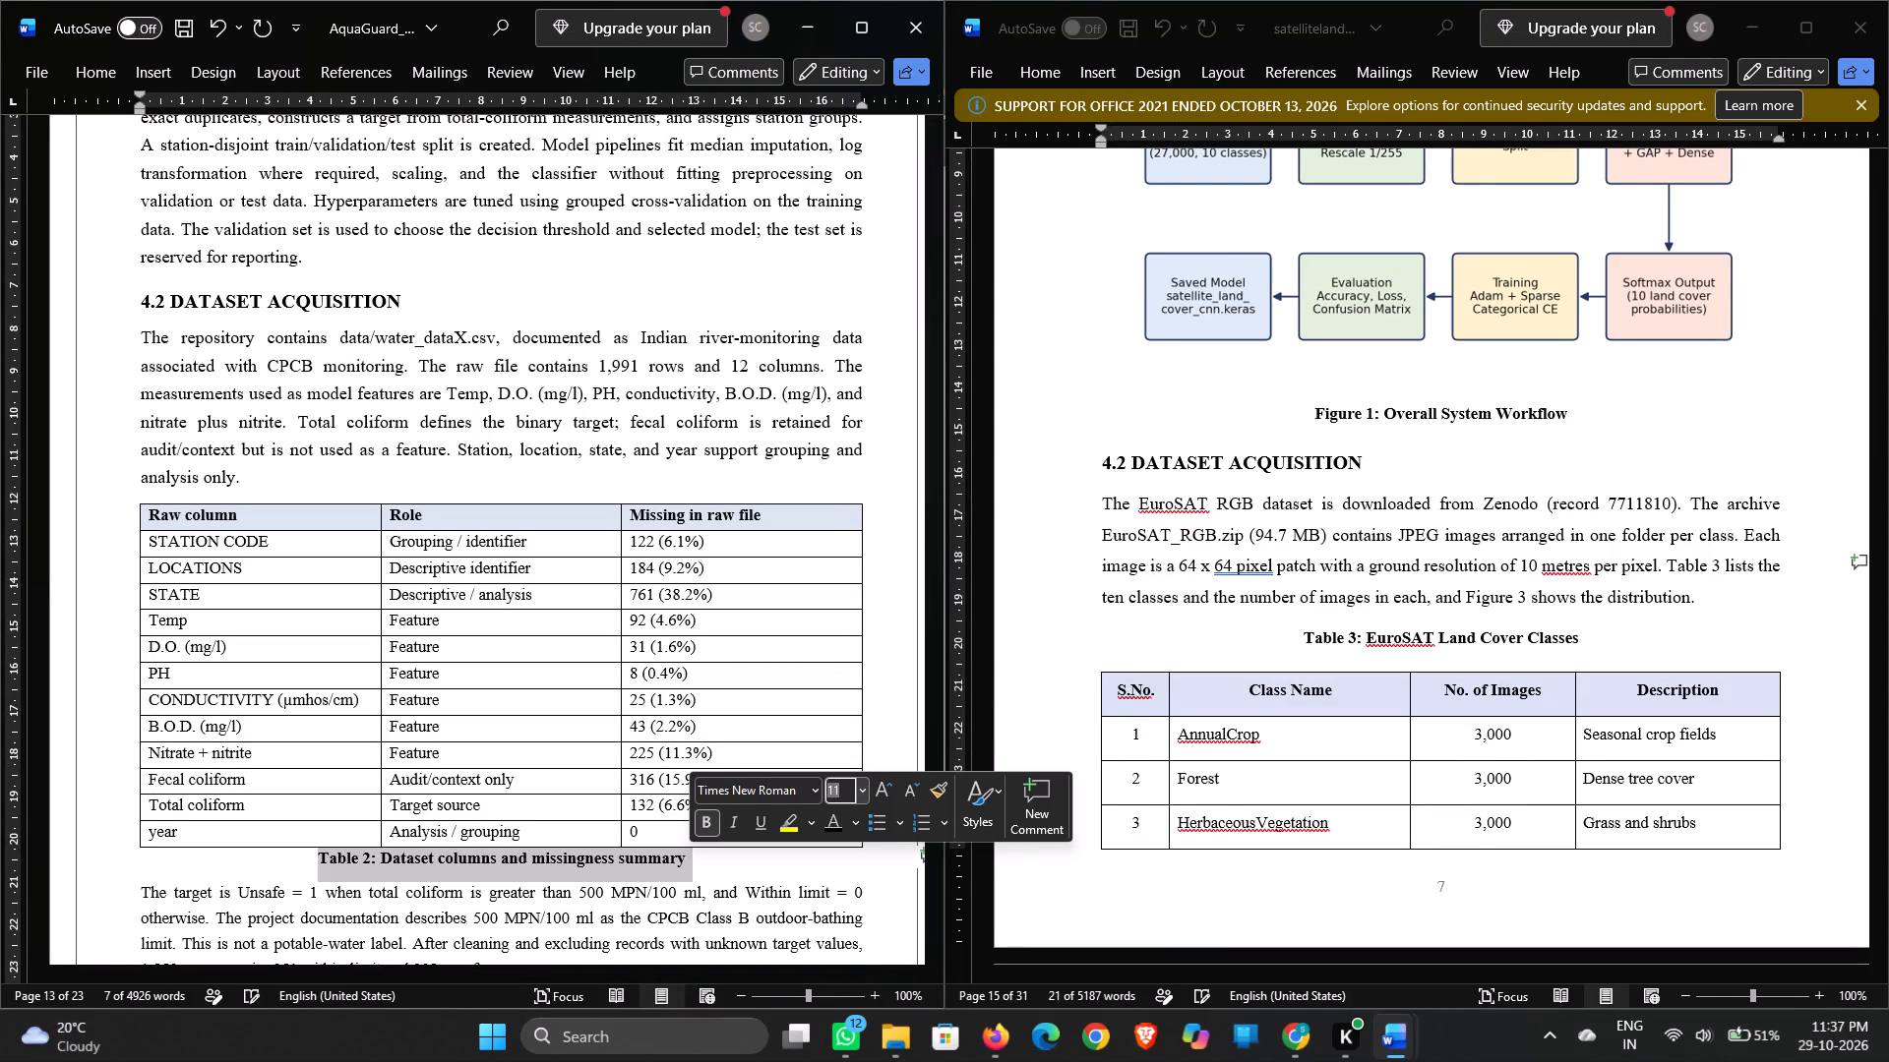
left_click(756, 862)
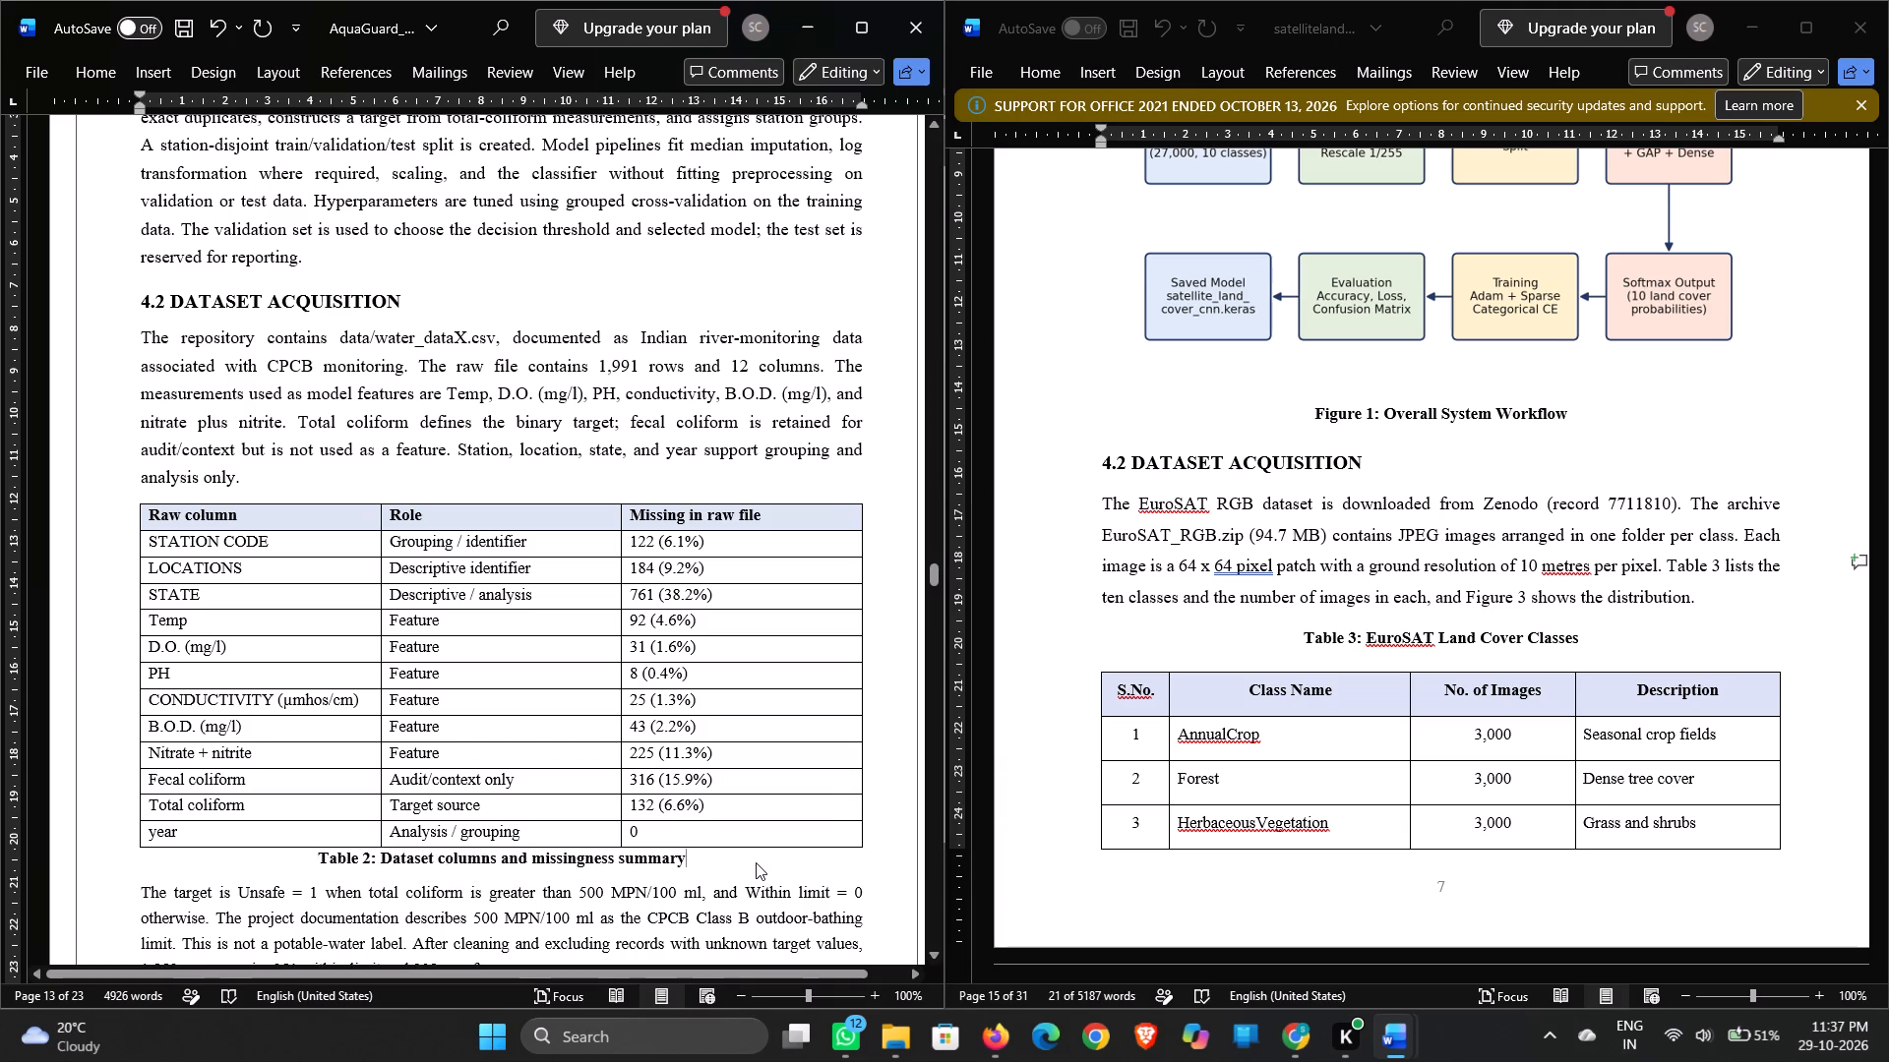
Set the AquaGuard paragraph below the Table 2 caption, starting "The target is Unsafe = 1", to 12 pt.
scroll(756, 862, "down", 1)
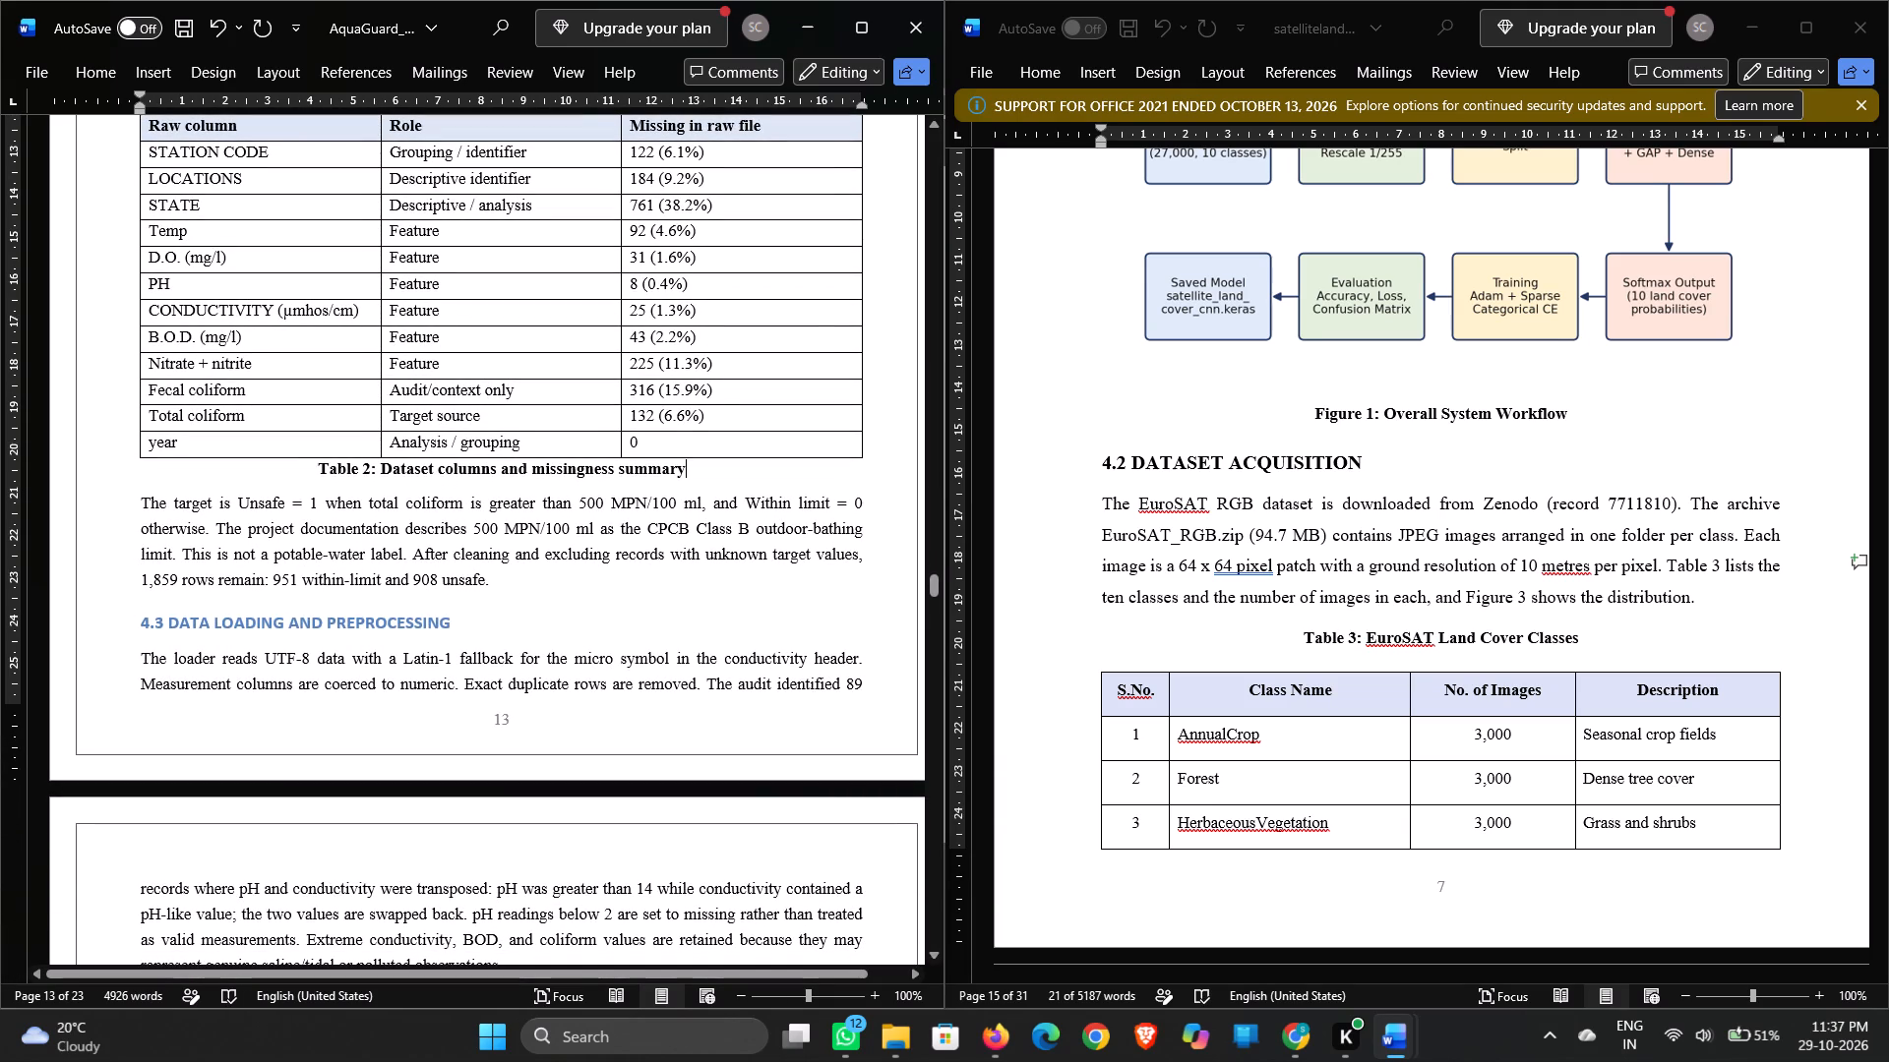
left_click_drag(142, 499, 502, 589)
left_click(652, 520)
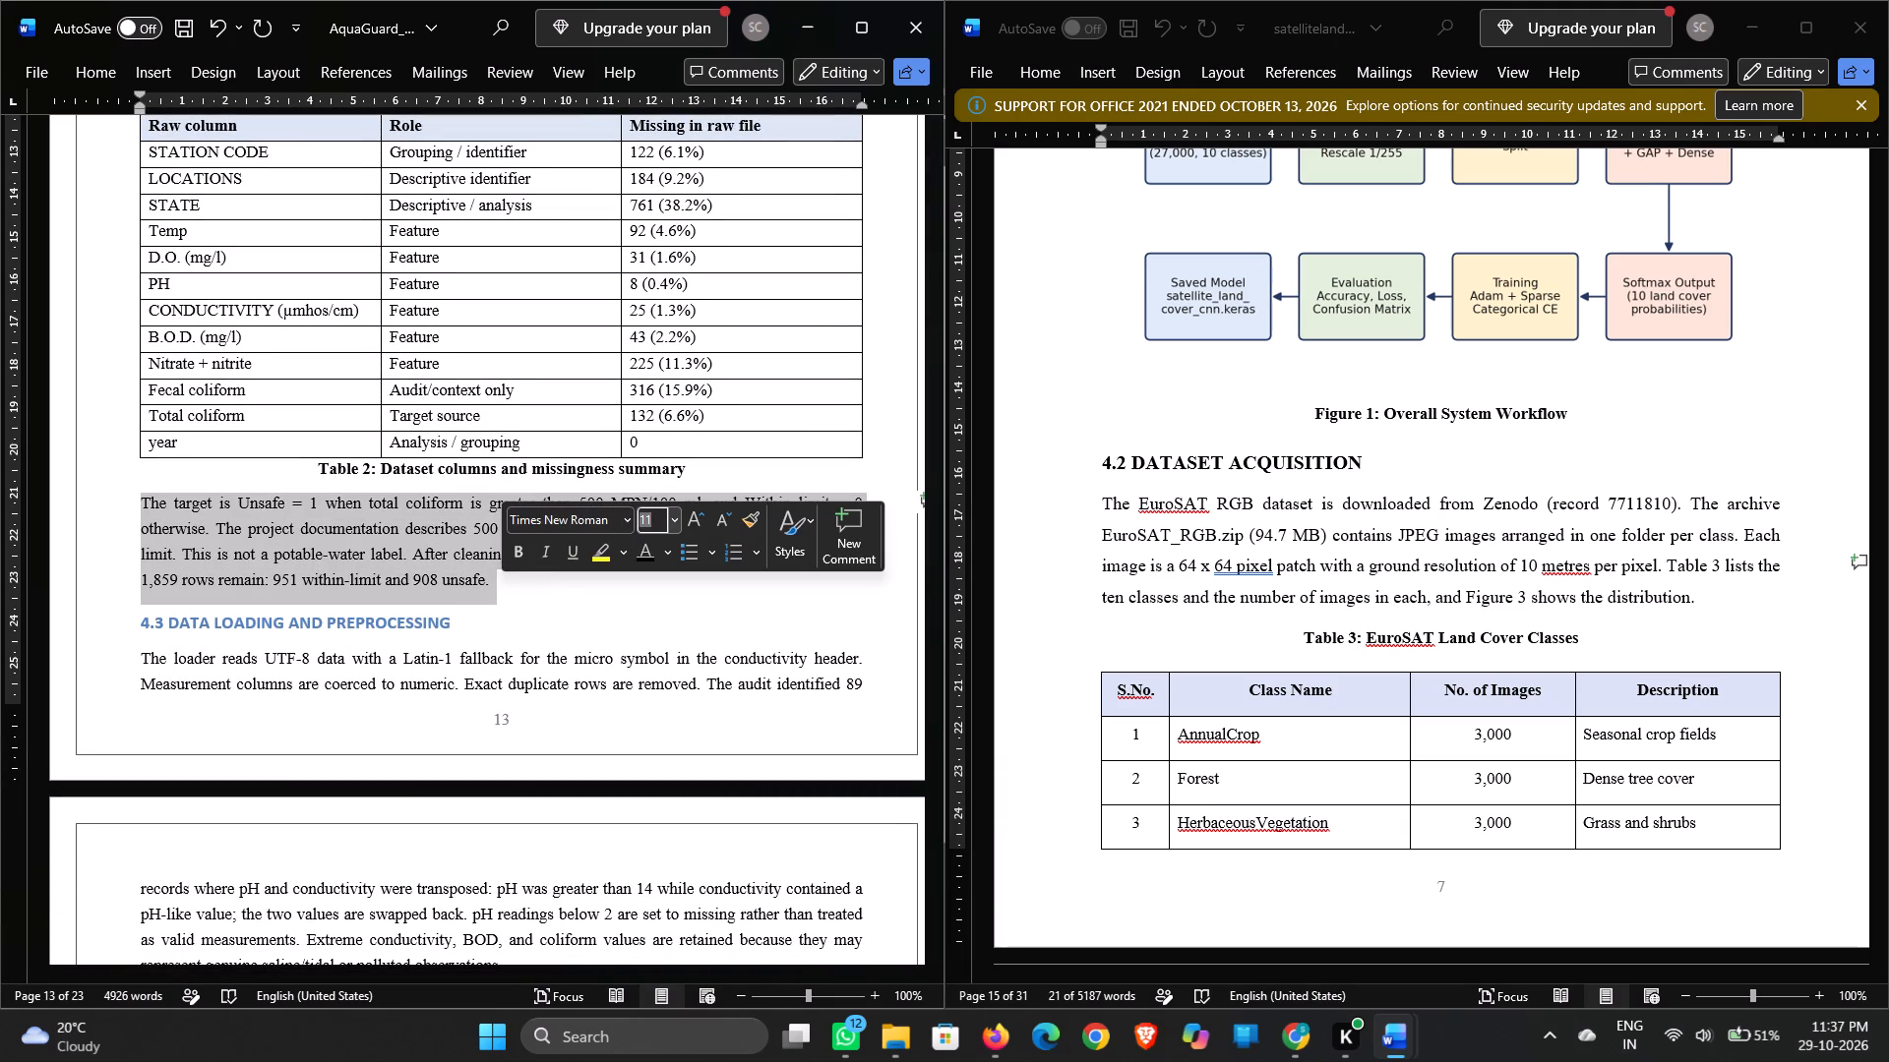
type("12")
key("Return")
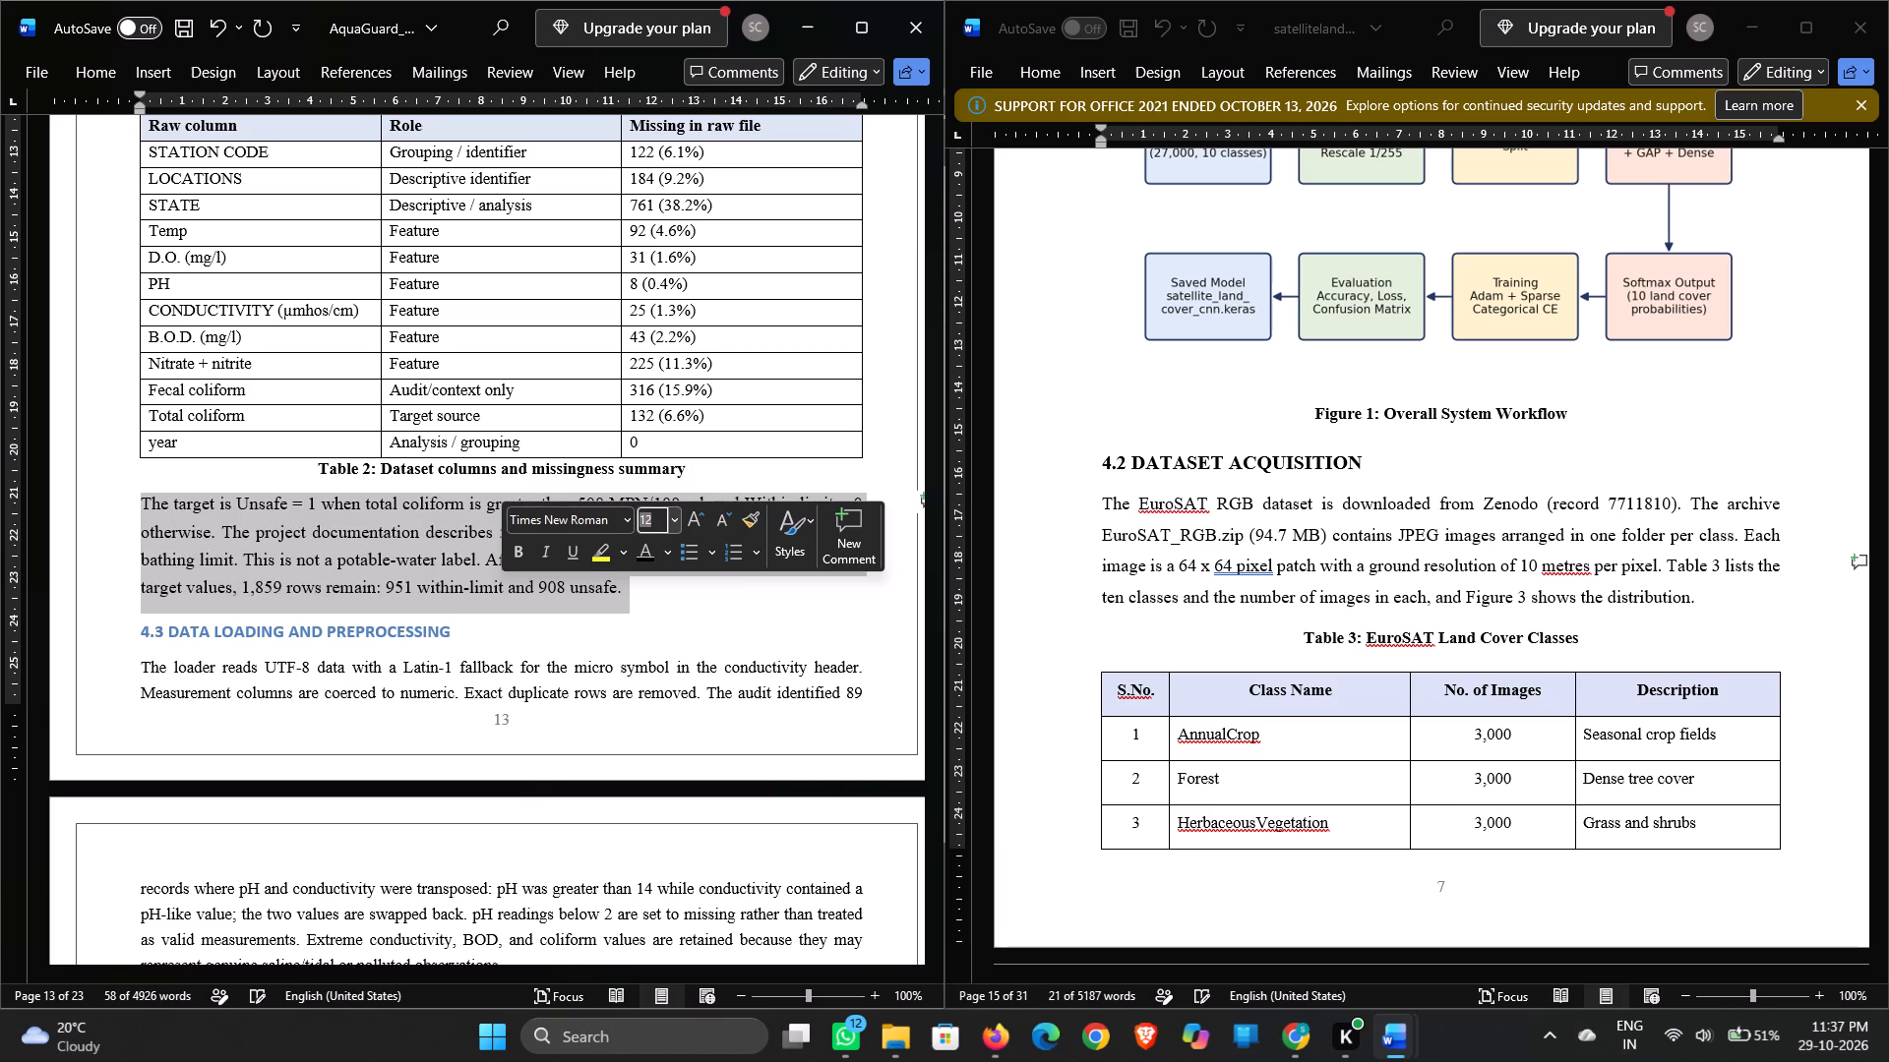
Format the AquaGuard 4.3 DATA LOADING AND PREPROCESSING heading as Times New Roman, 13 pt, black.
left_click_drag(140, 631, 457, 636)
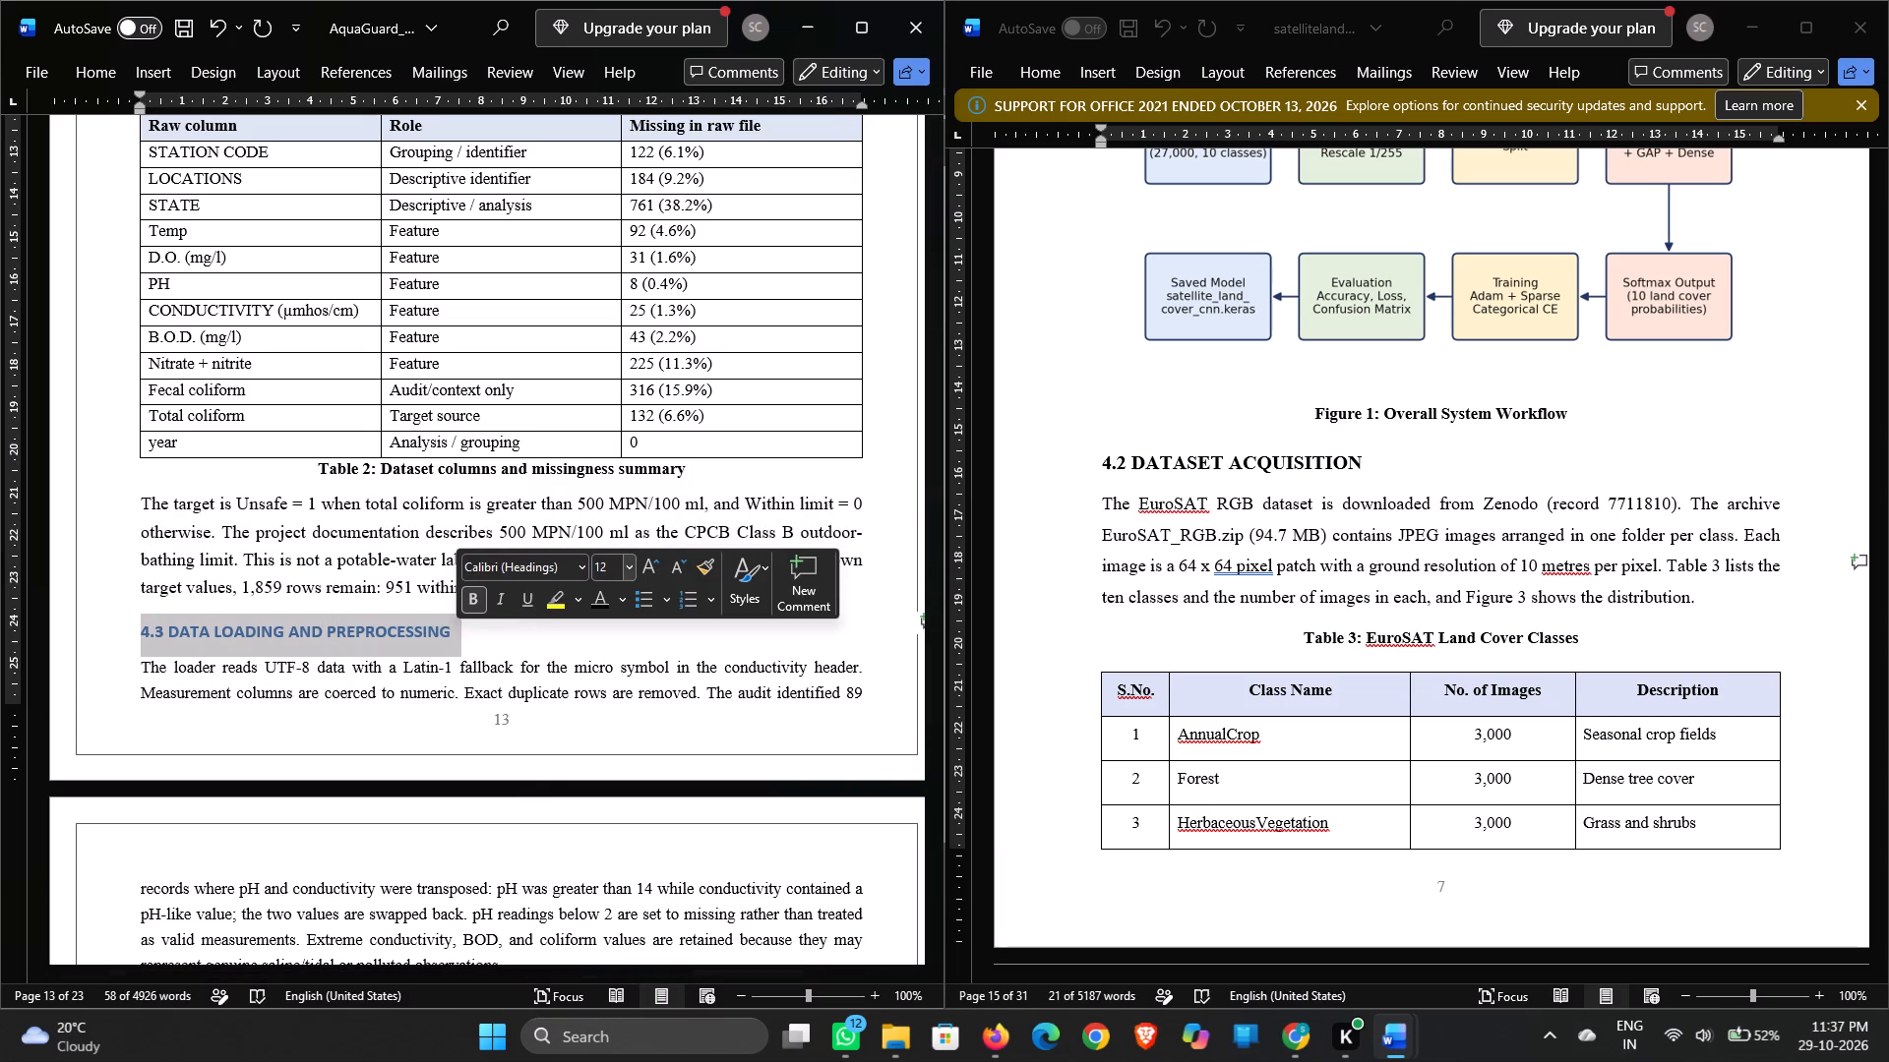
left_click(603, 568)
type("13")
left_click(561, 573)
type("ti")
key("Return")
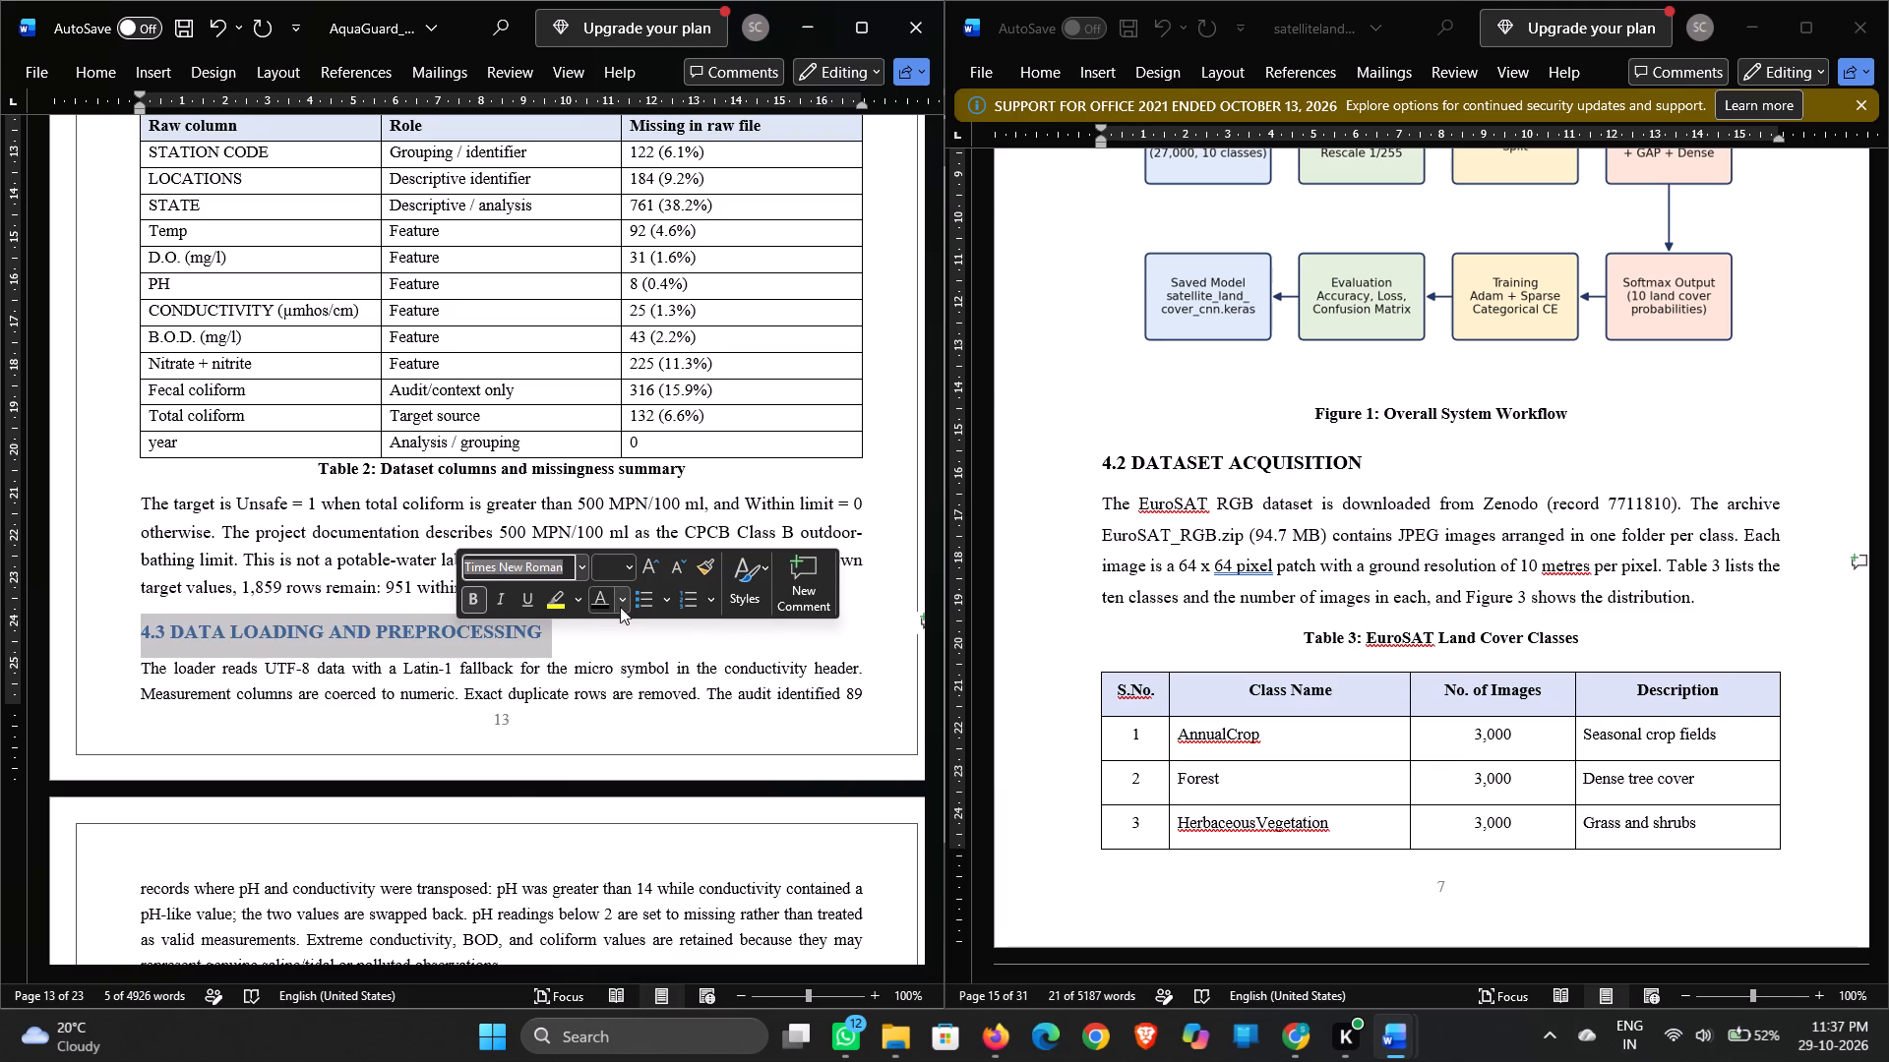
left_click(592, 603)
left_click(596, 644)
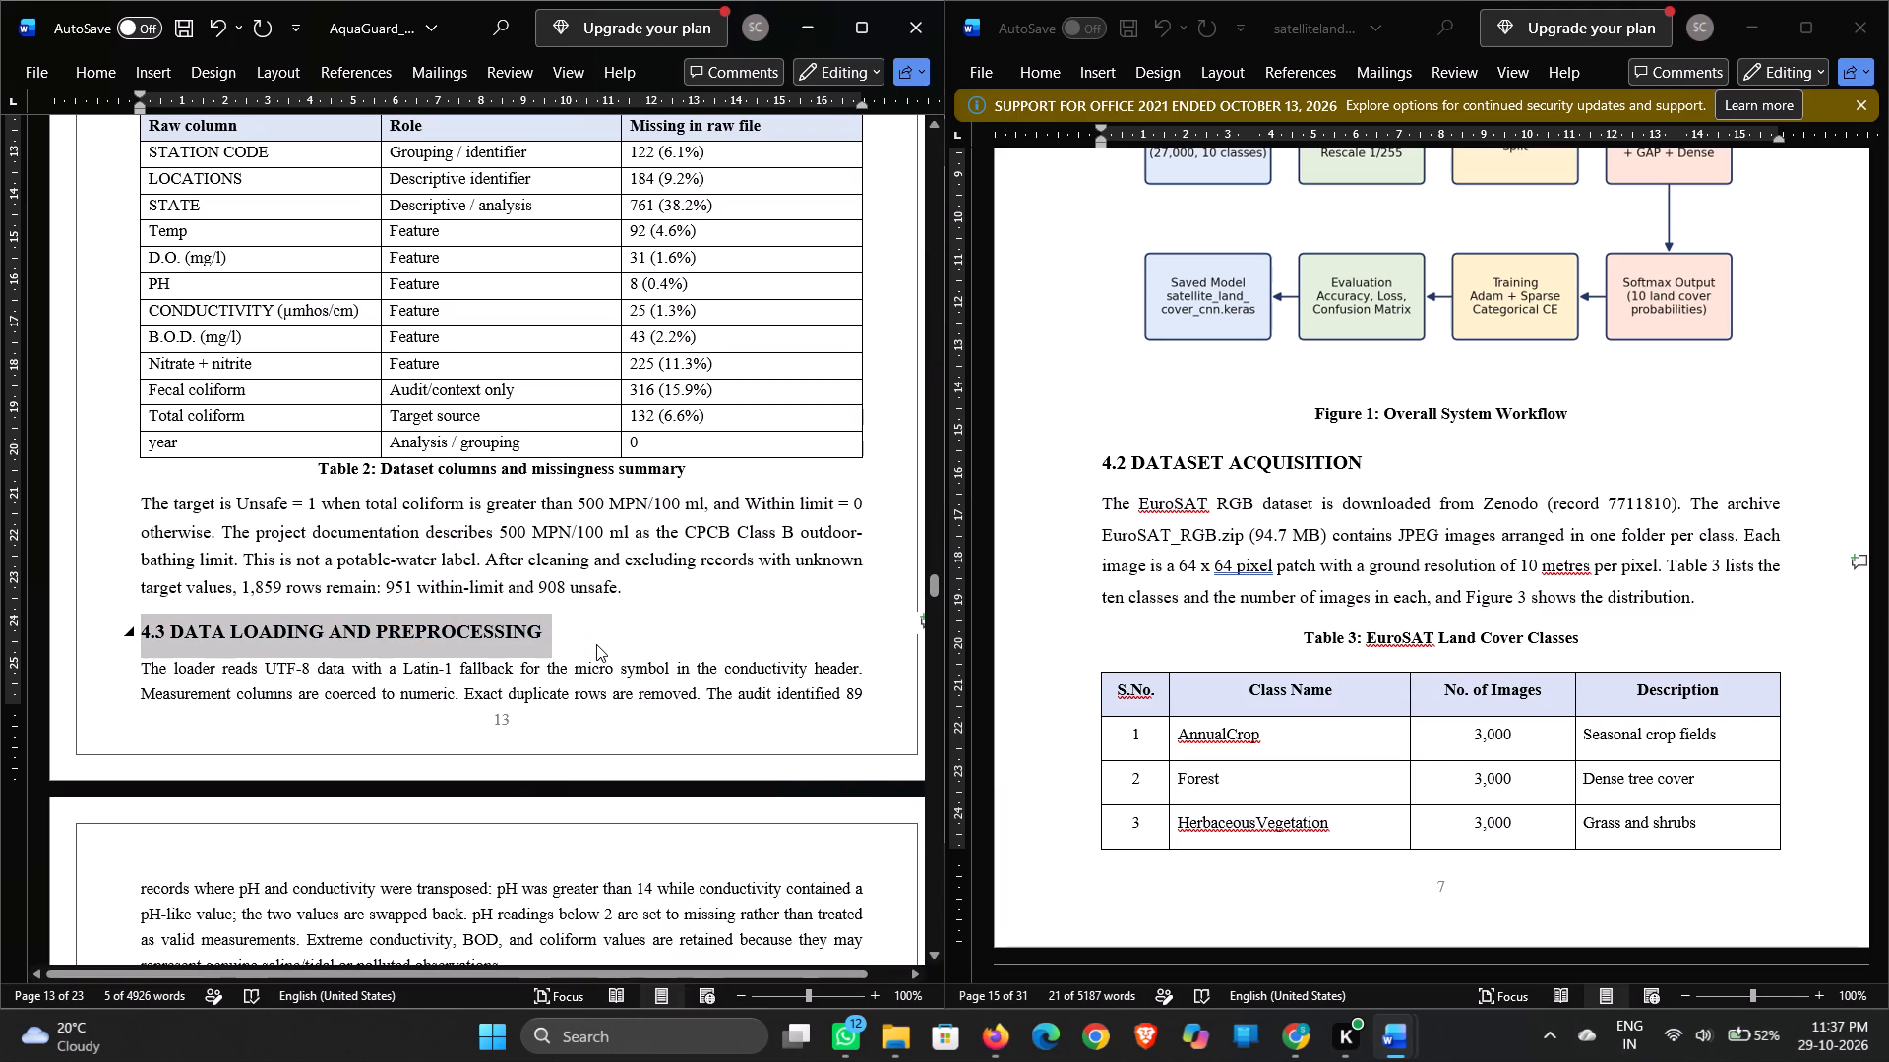
Set the two AquaGuard body paragraphs under 4.3 DATA LOADING AND PREPROCESSING, above the code block, to 12 pt.
scroll(168, 670, "down", 1)
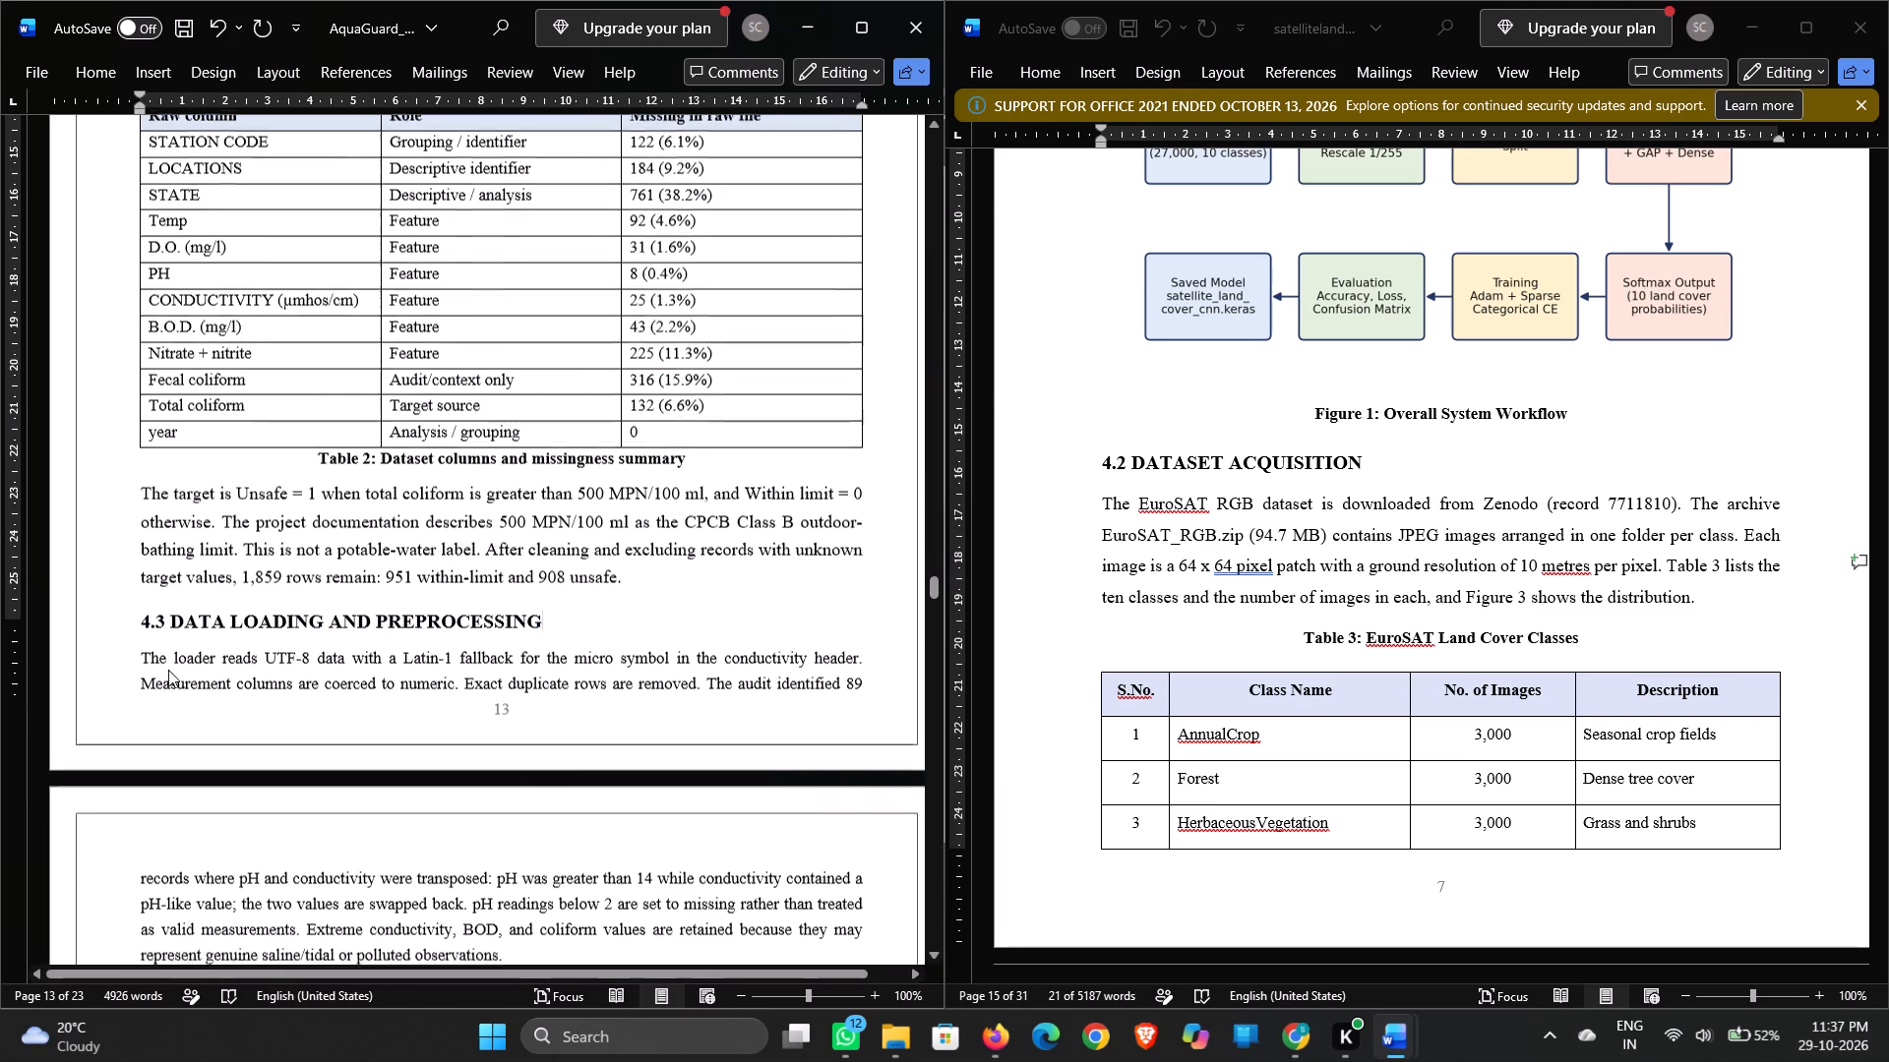
scroll(168, 670, "down", 1)
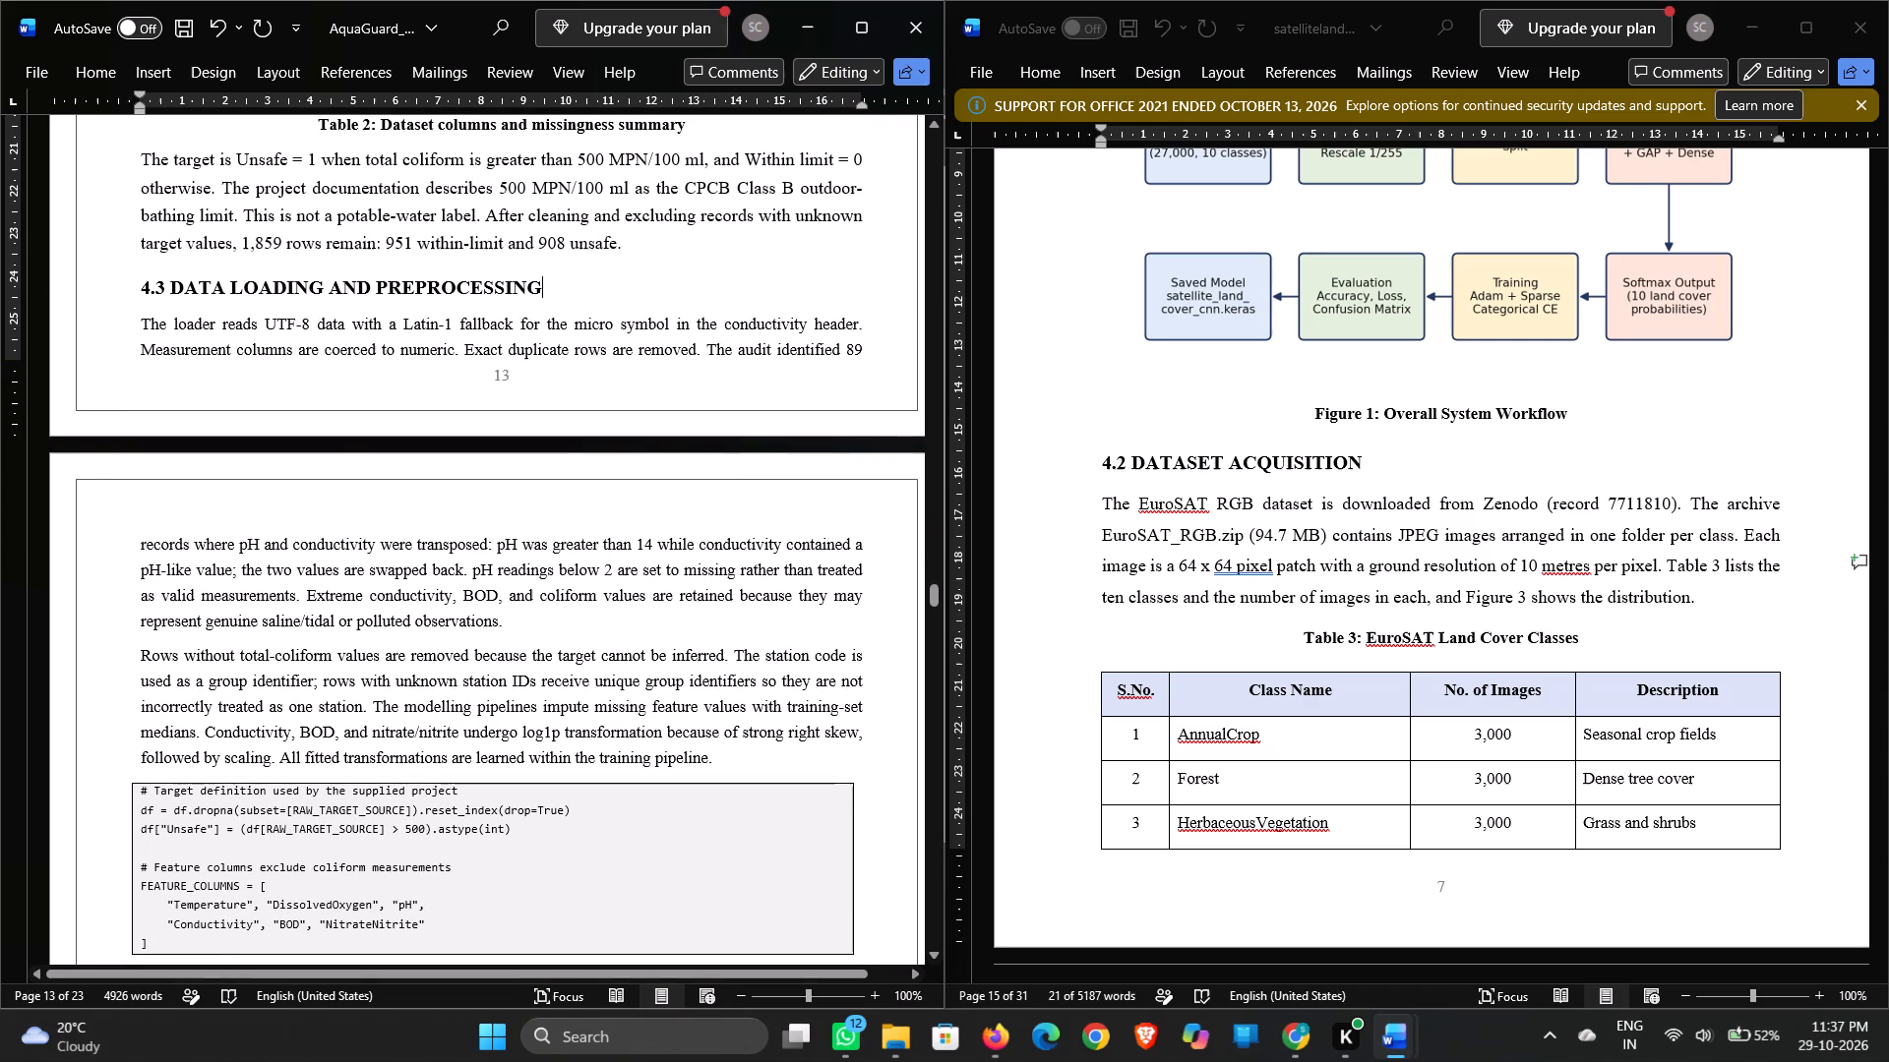
left_click_drag(143, 325, 538, 630)
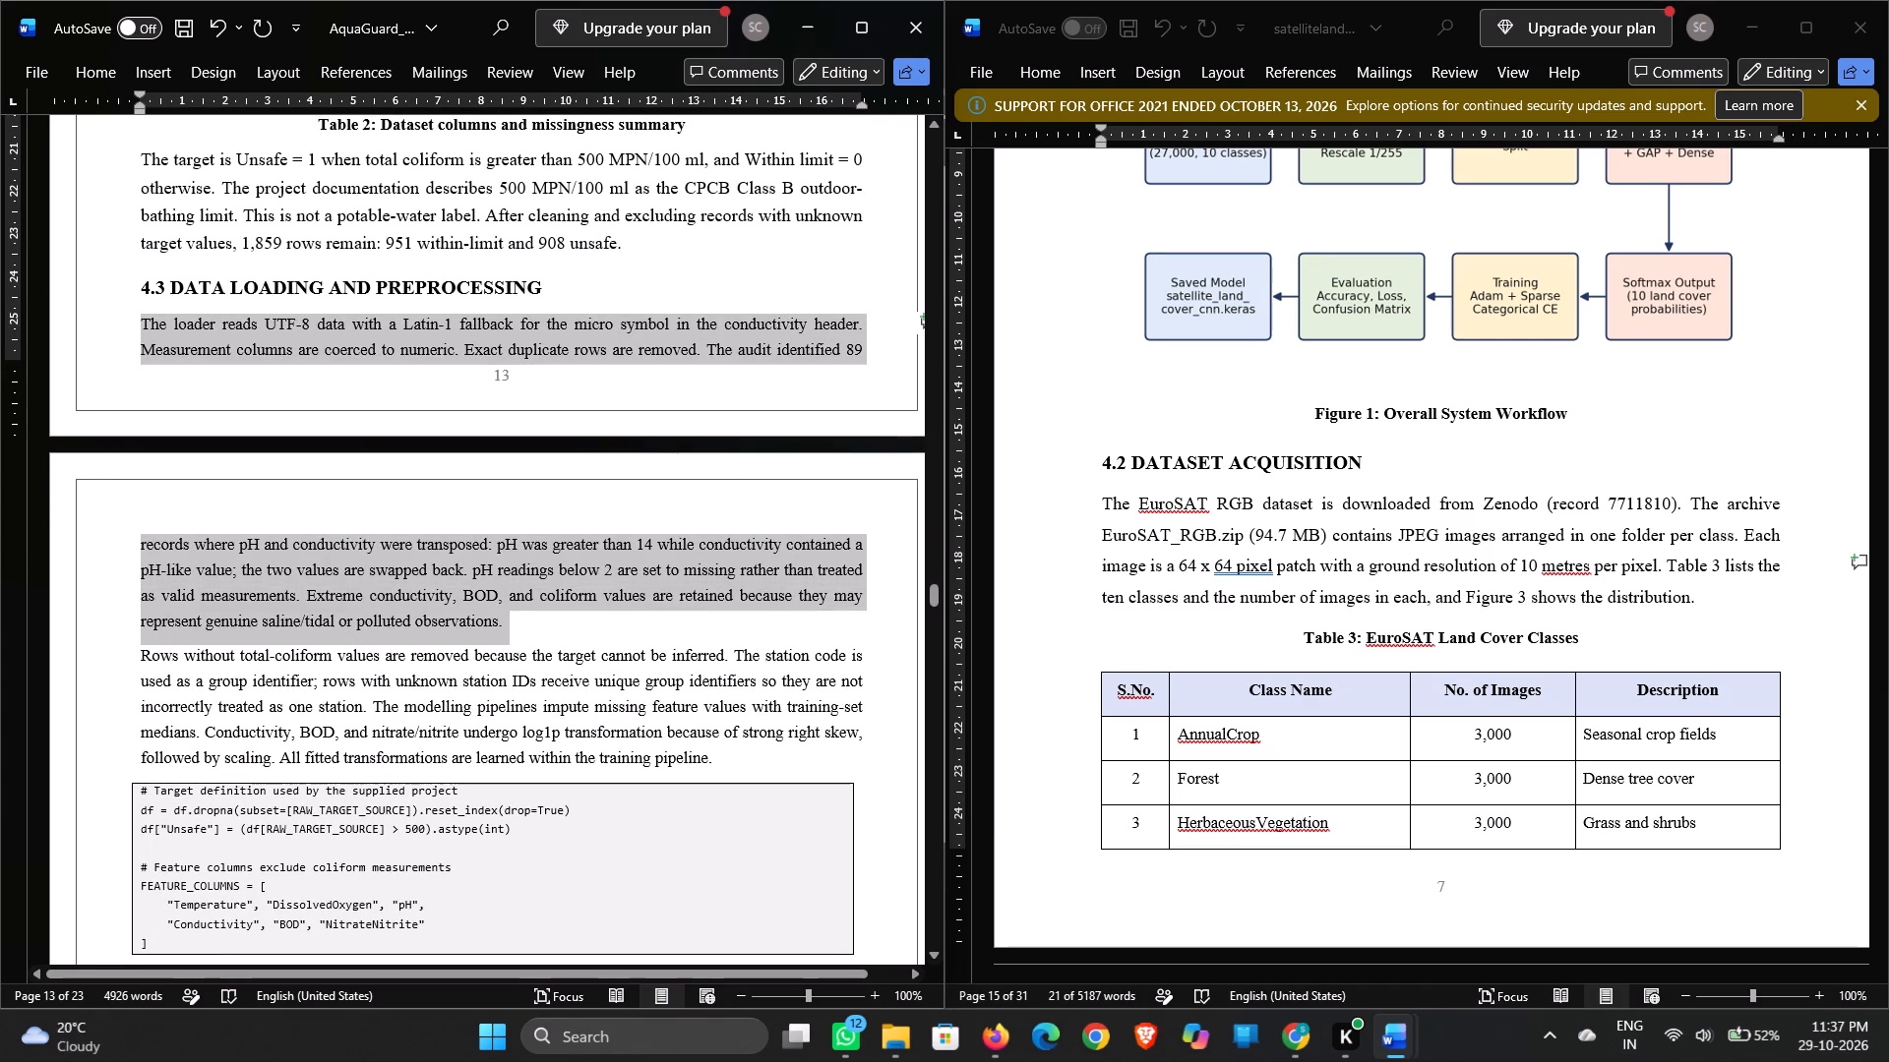
left_click_drag(538, 630, 712, 761)
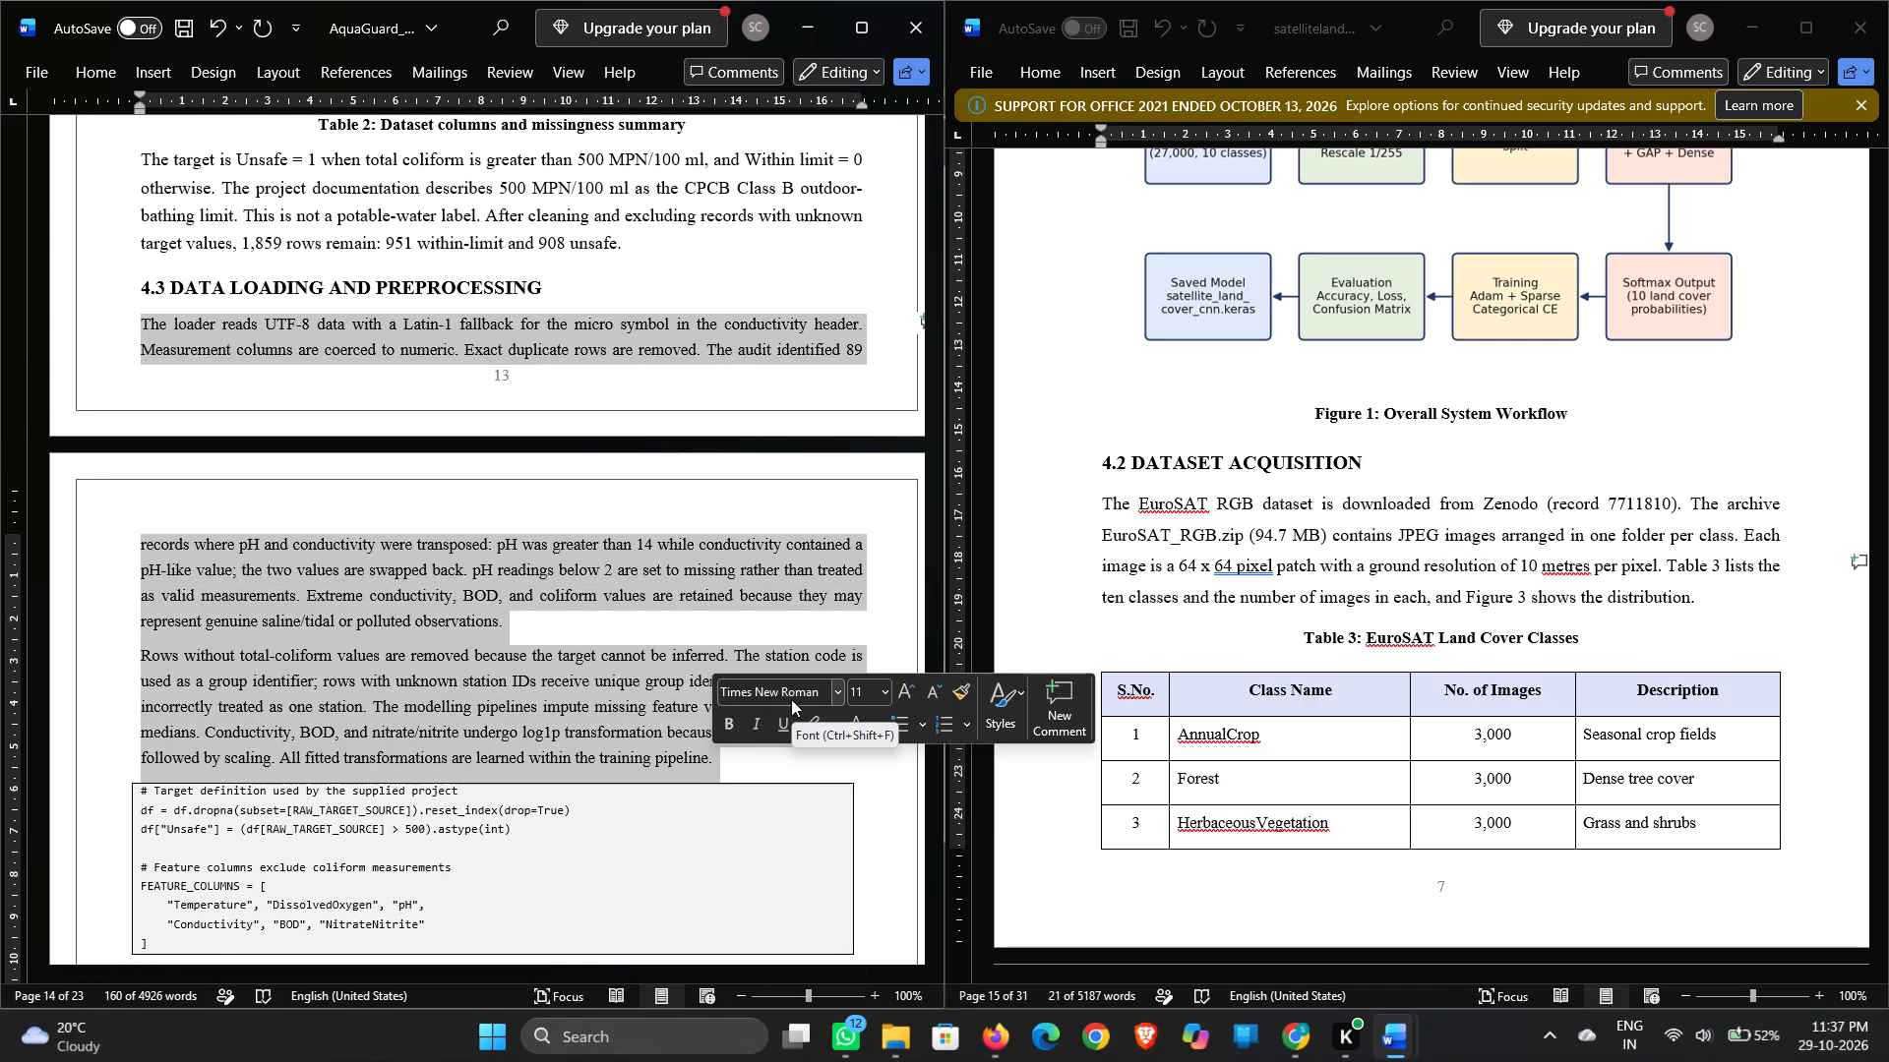
left_click(873, 696)
type("12")
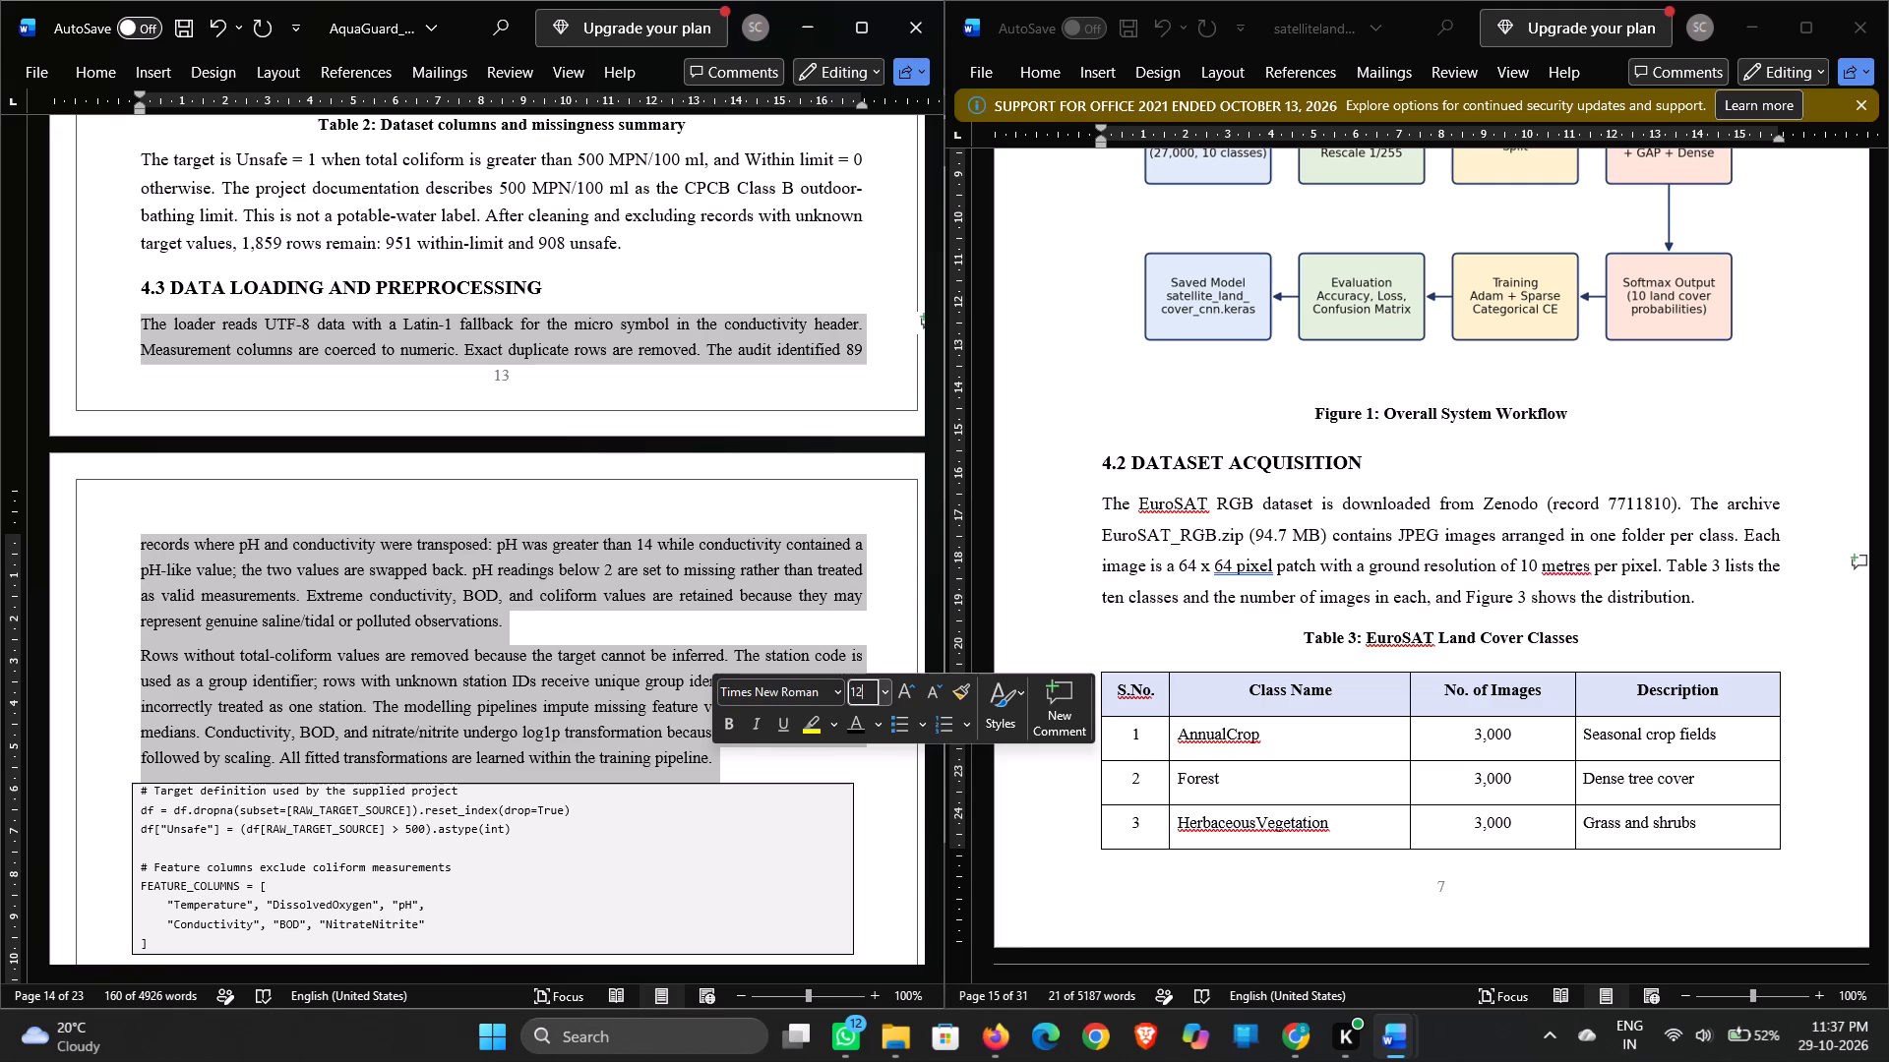
key("Return")
left_click(781, 579)
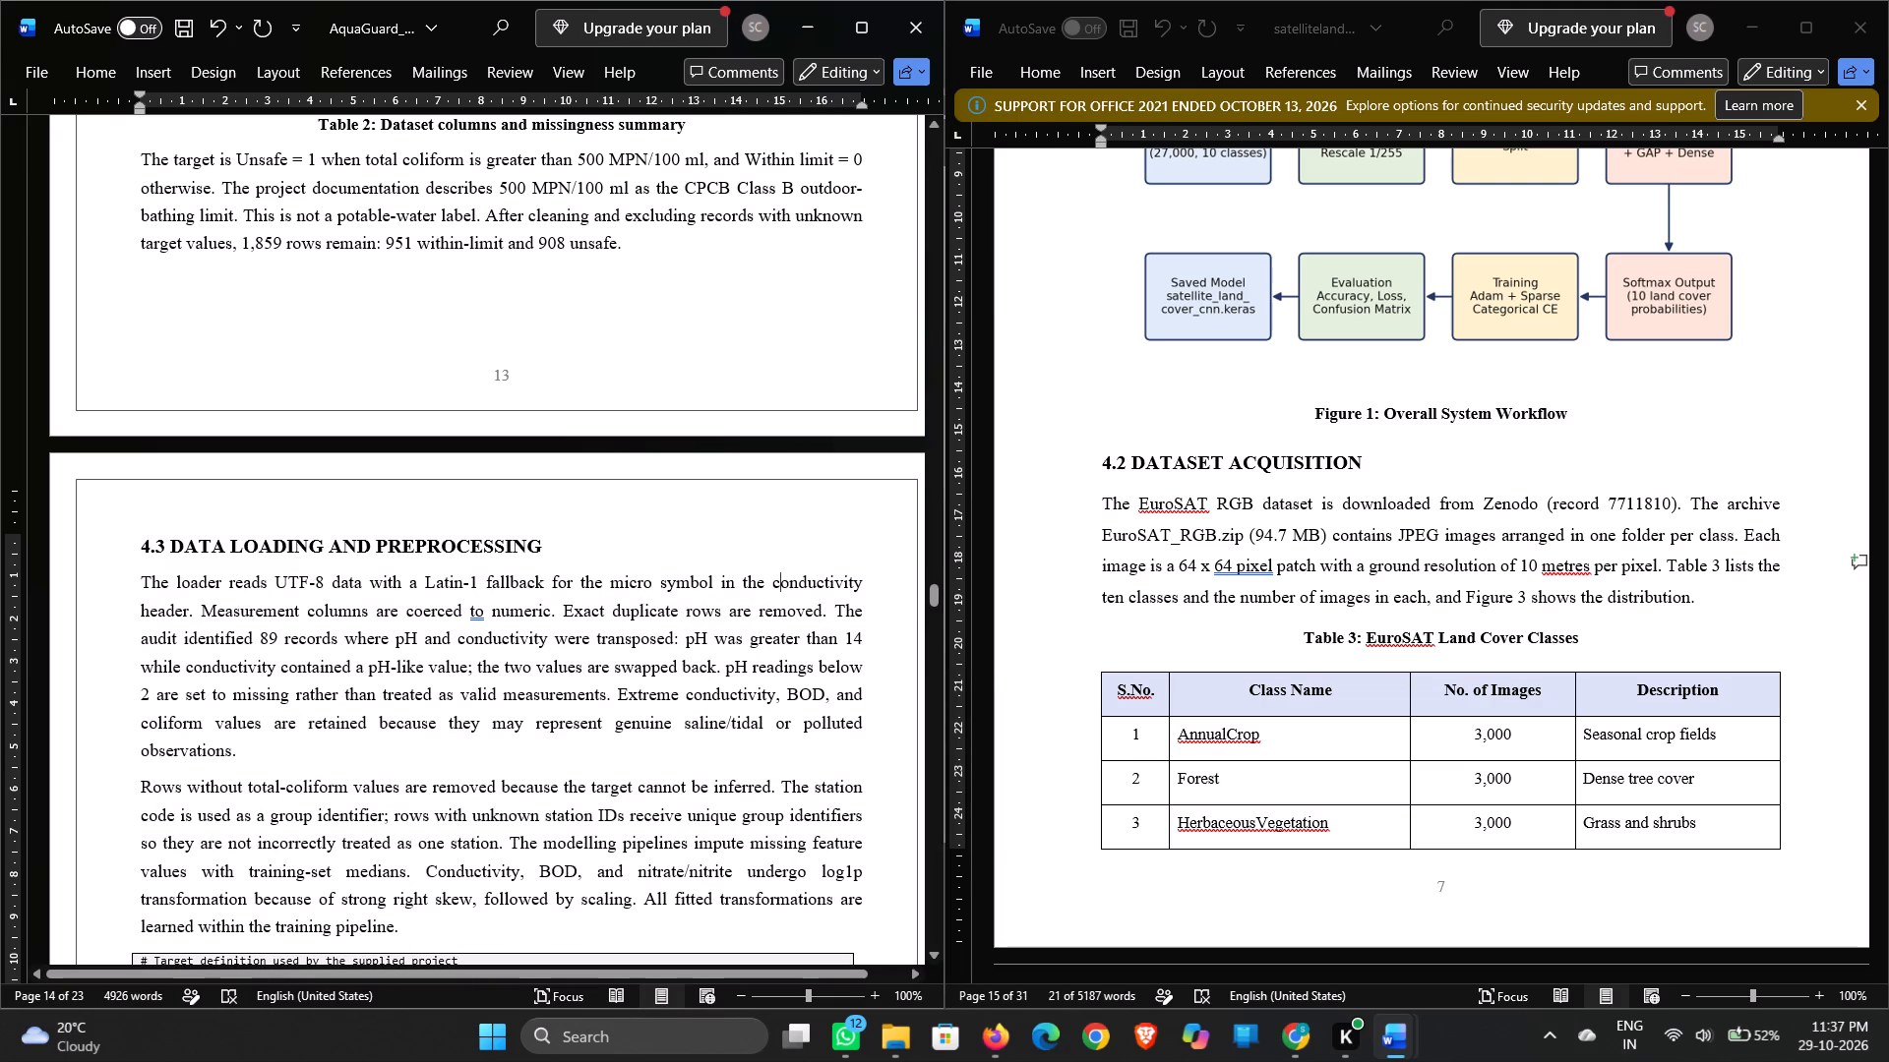
Compare with the reference report's code block and set the AquaGuard target-definition code block under 4.3 to 9 pt.
scroll(708, 659, "down", 1)
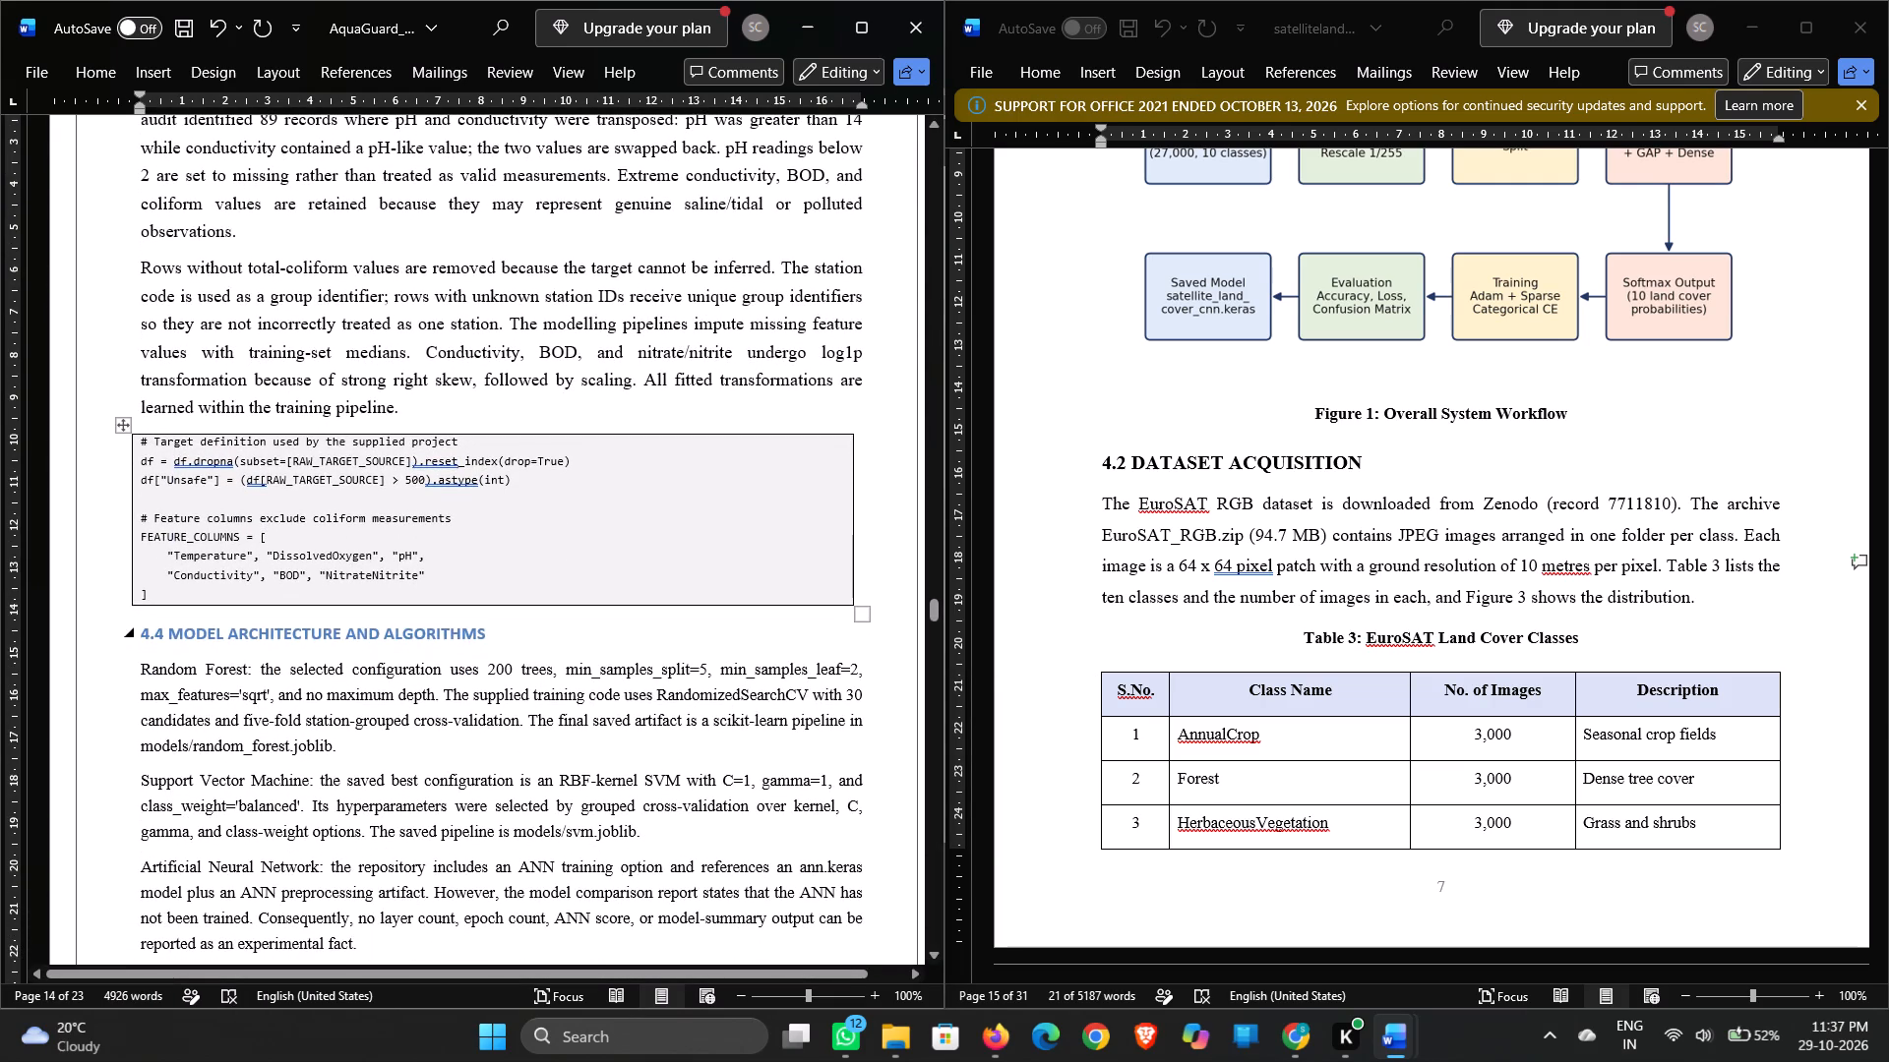
scroll(1085, 616, "down", 1)
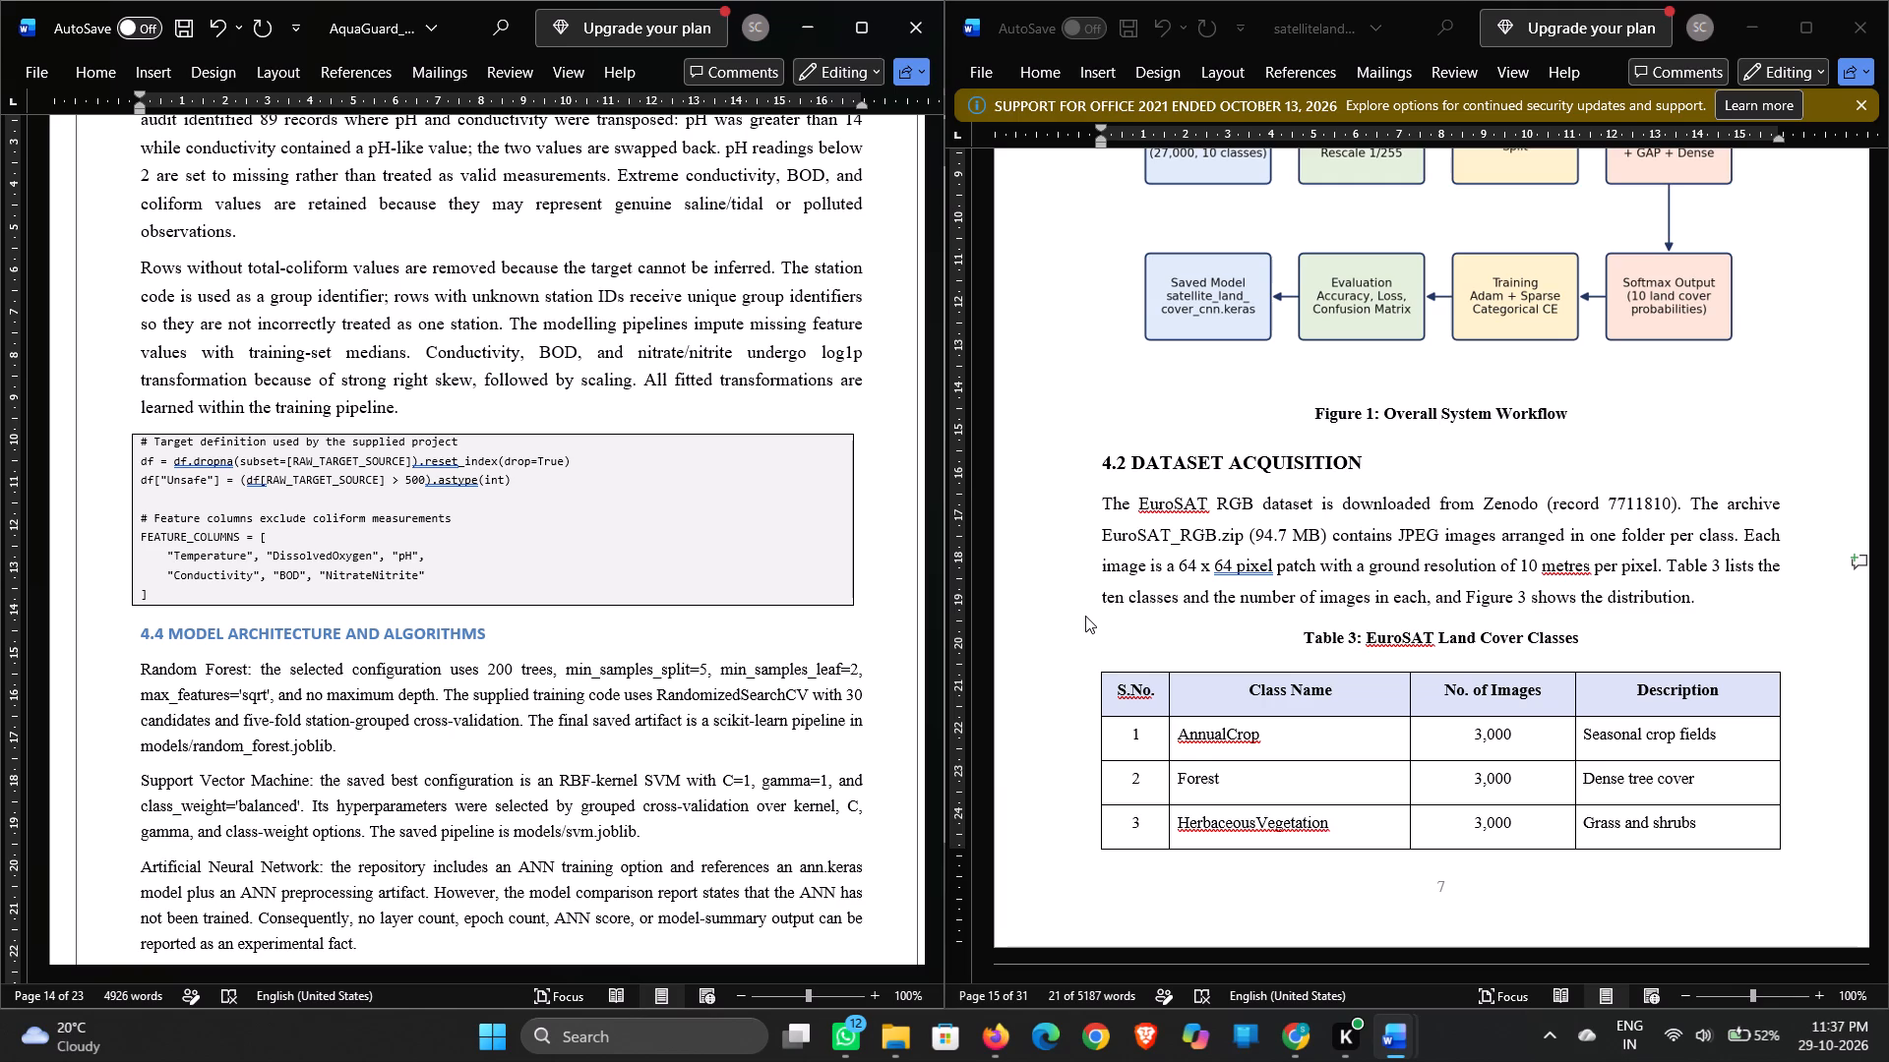
scroll(1085, 616, "down", 1)
scroll(1212, 584, "down", 1)
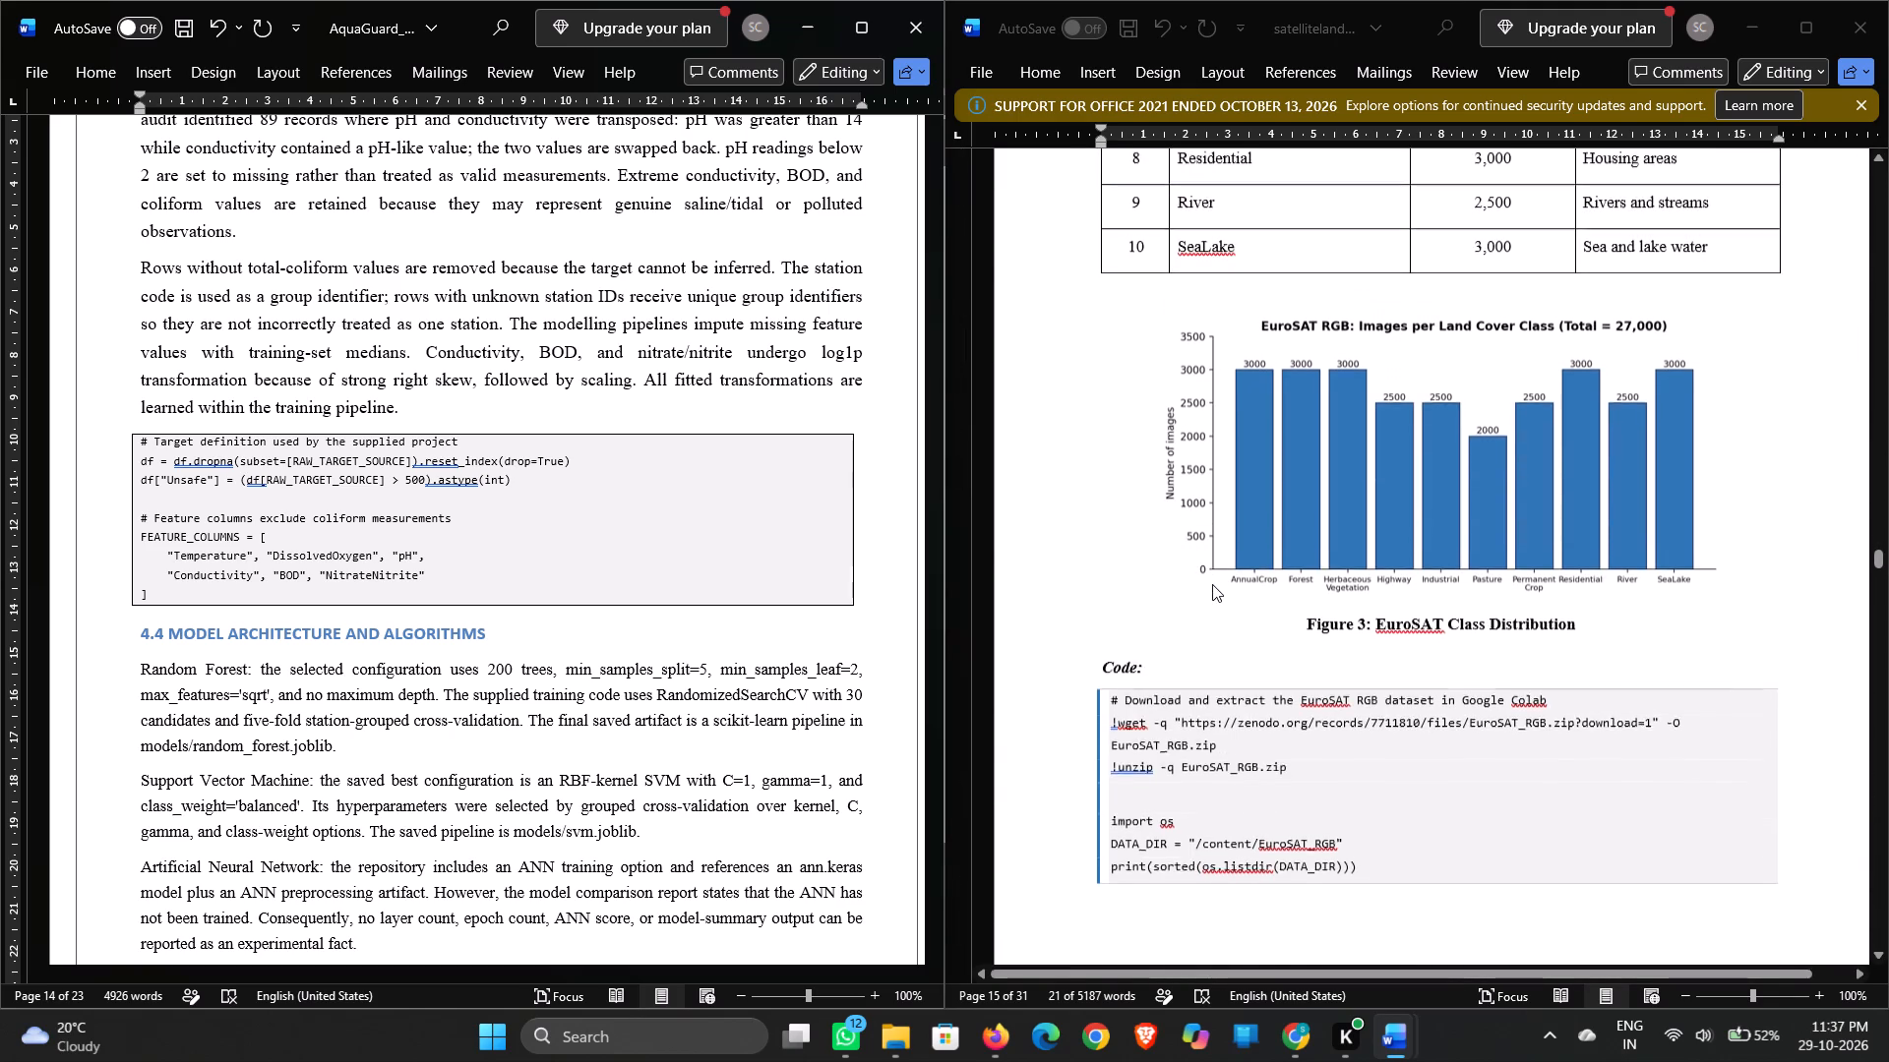
scroll(1212, 584, "down", 1)
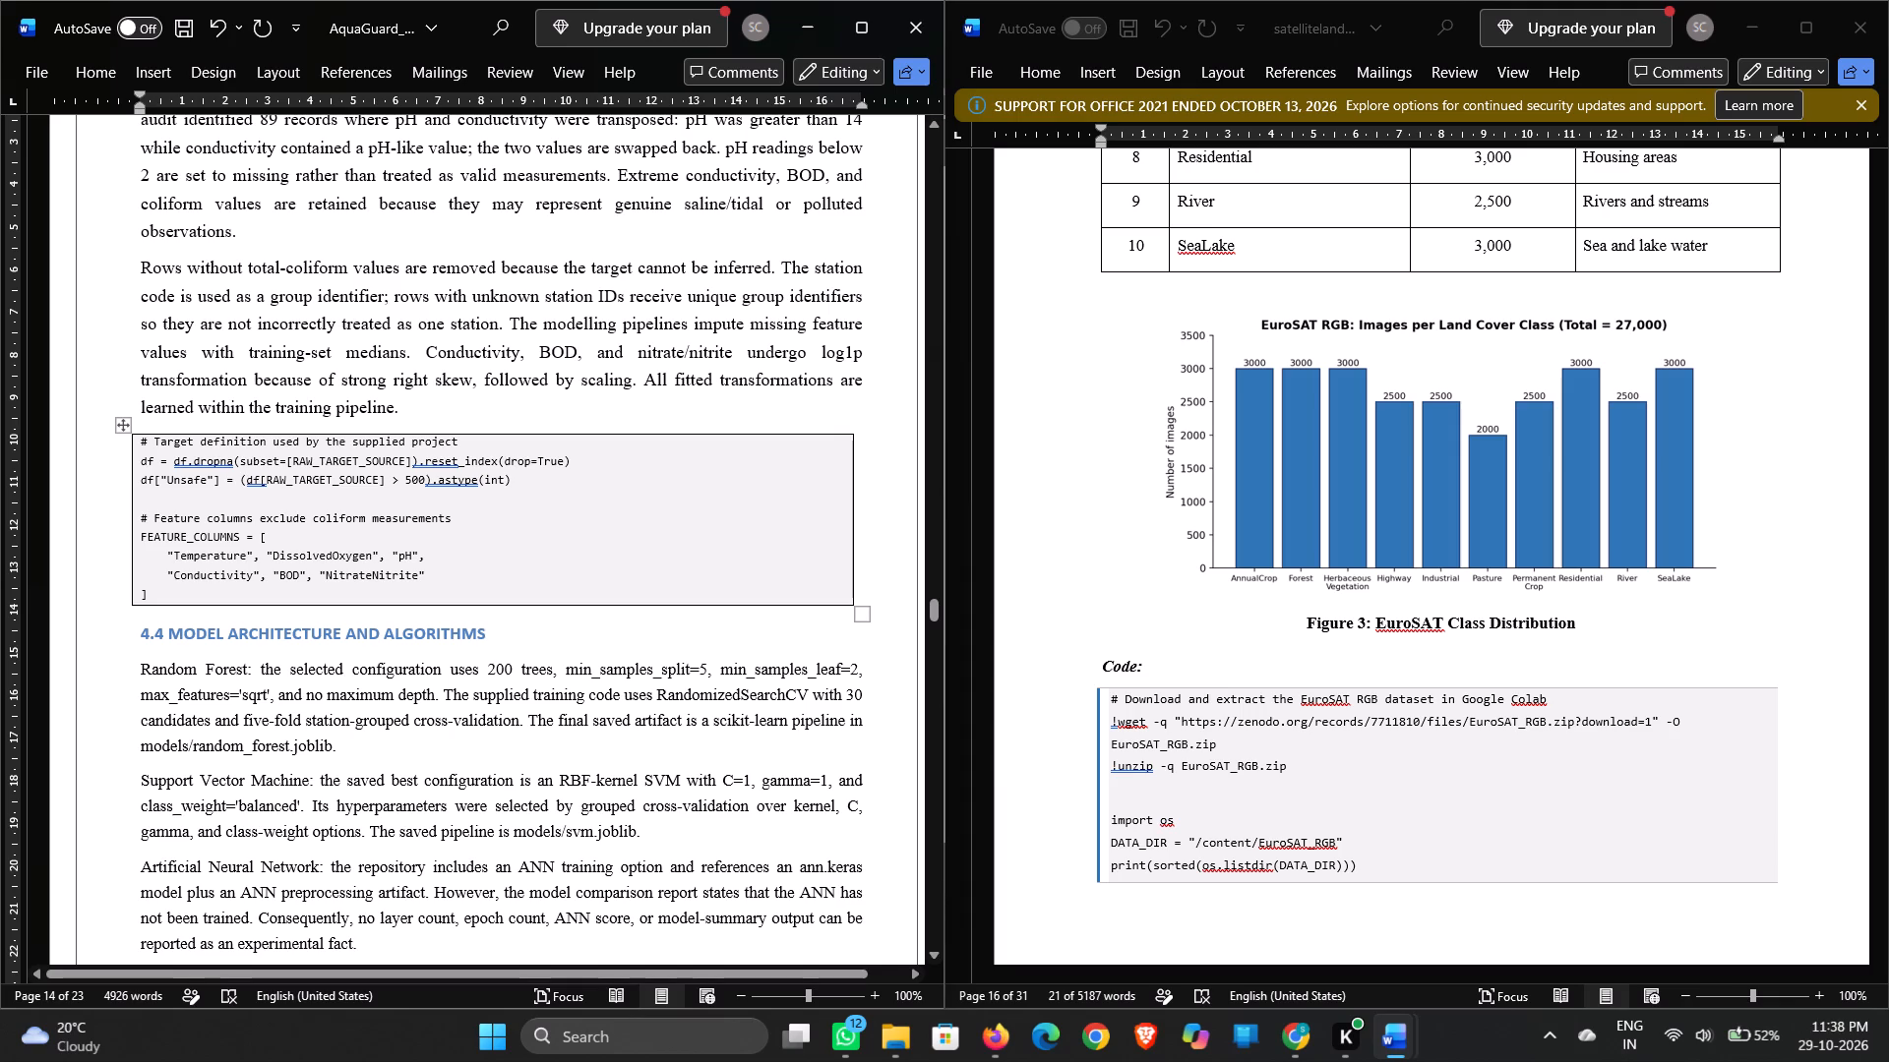
left_click(147, 593)
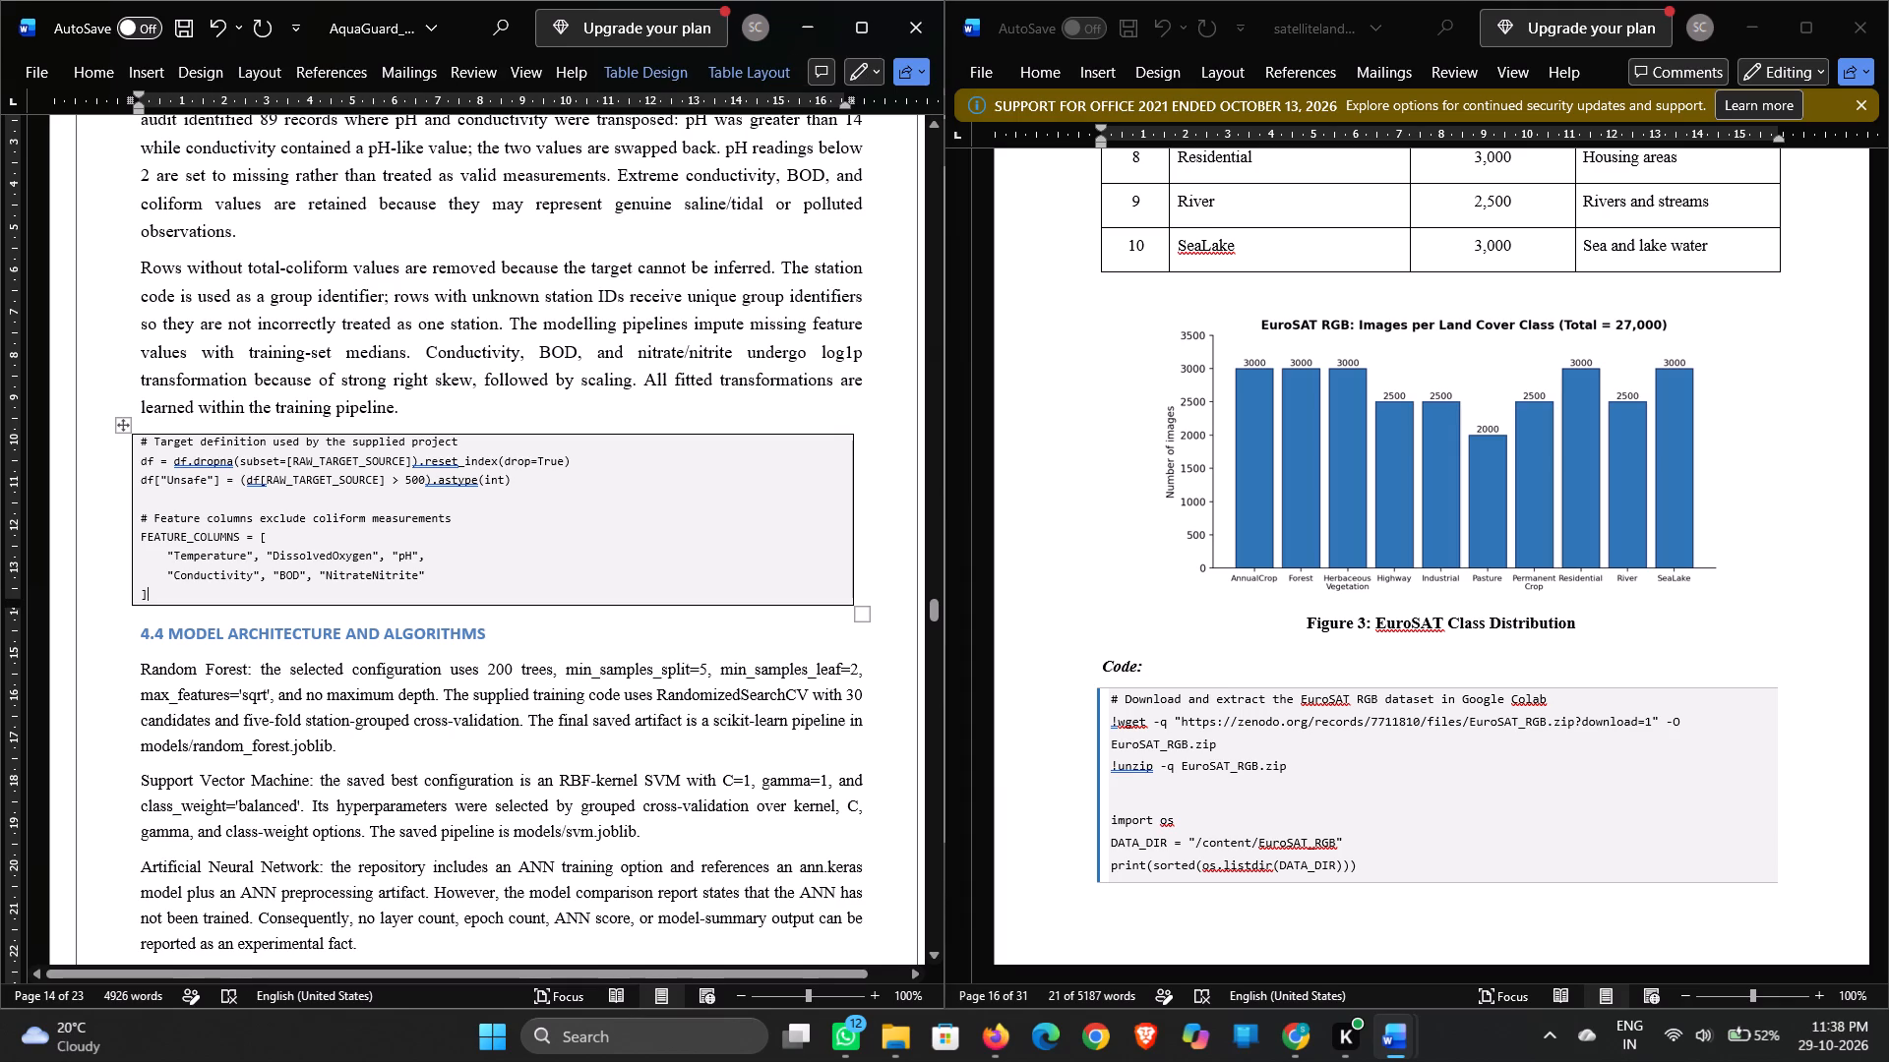
left_click_drag(147, 593, 135, 447)
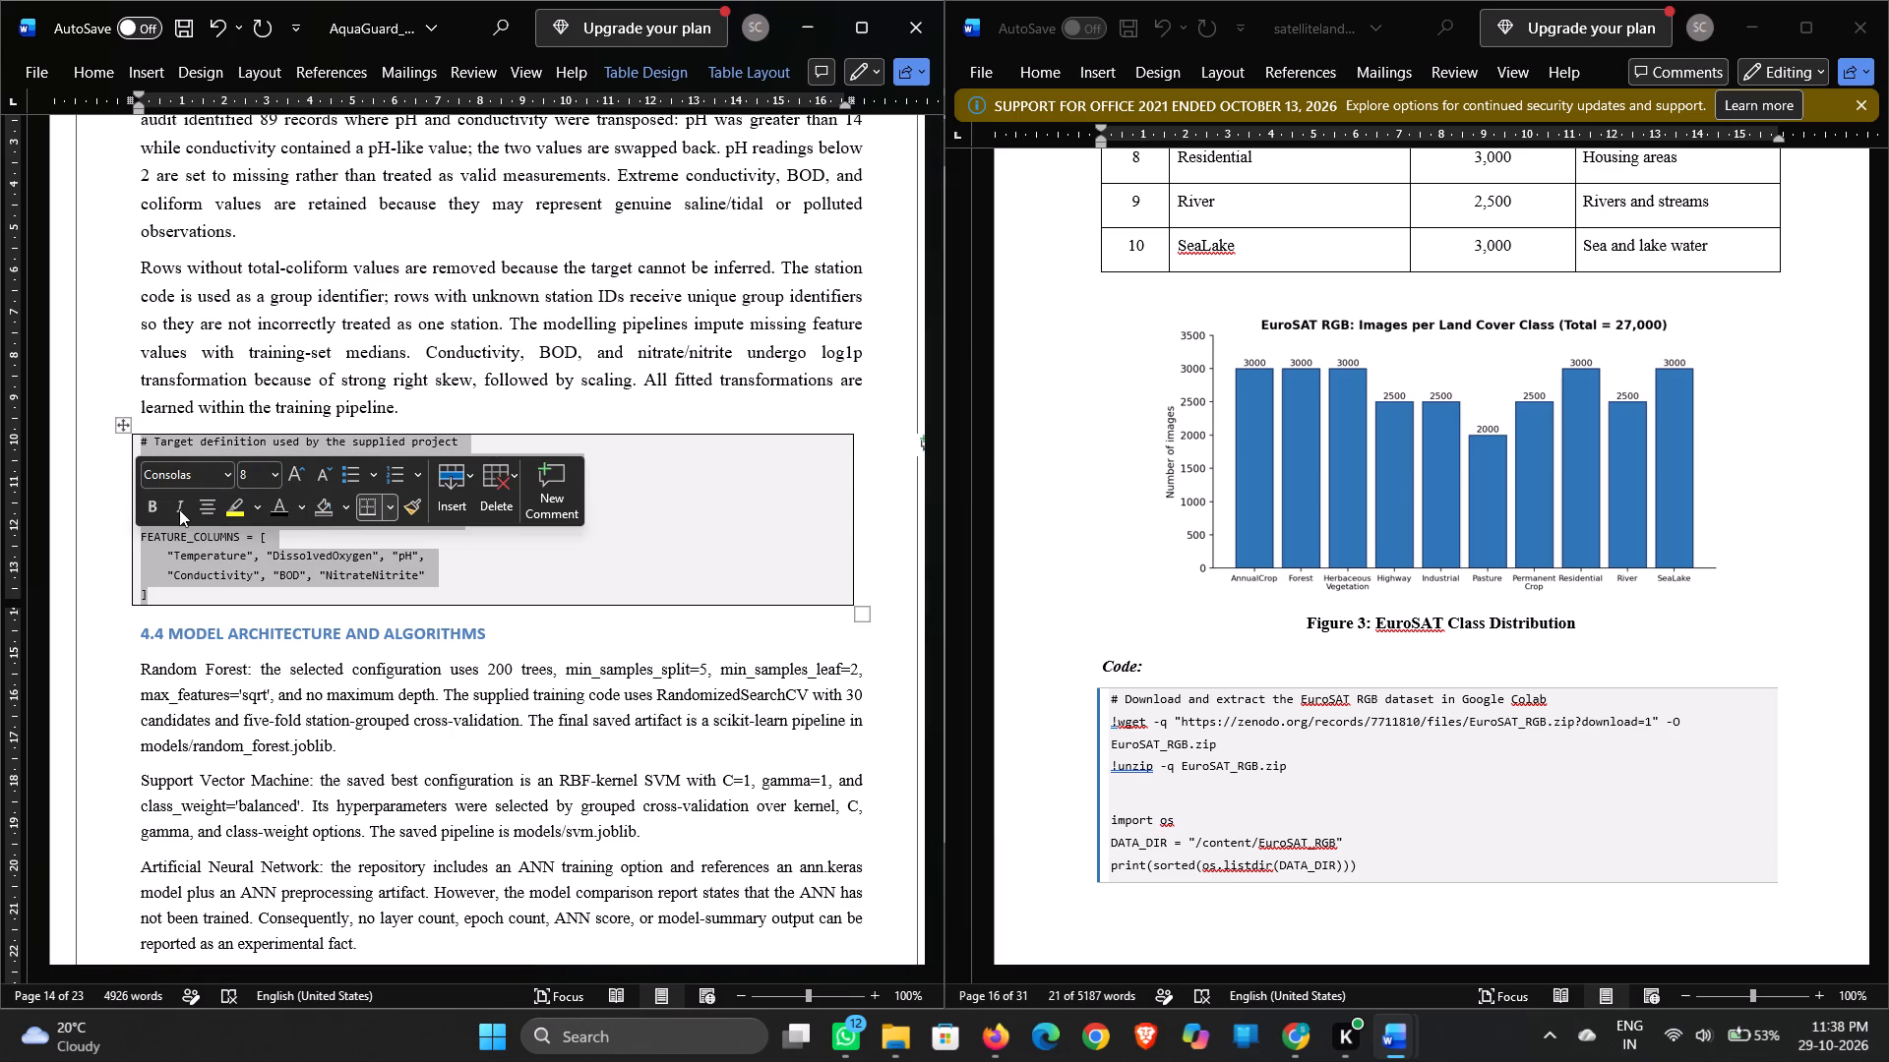
left_click(249, 476)
key("9")
key("Return")
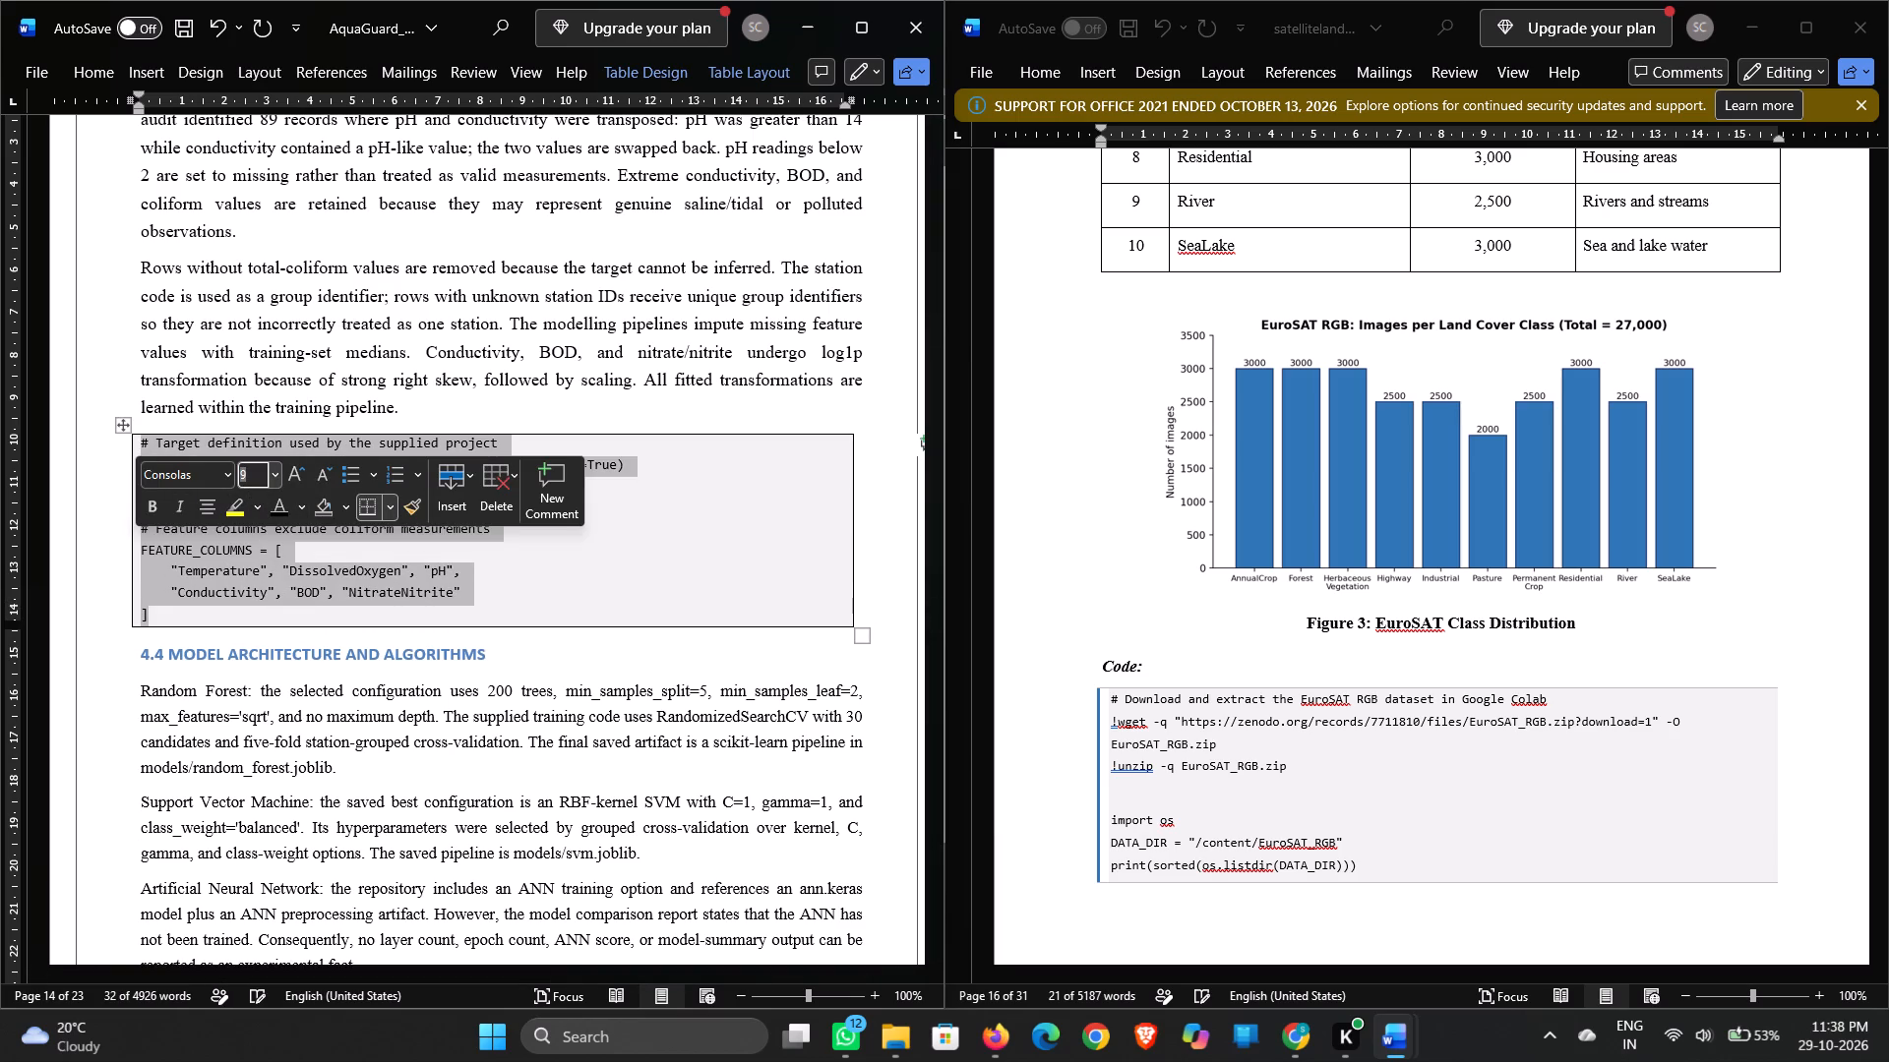
left_click(491, 616)
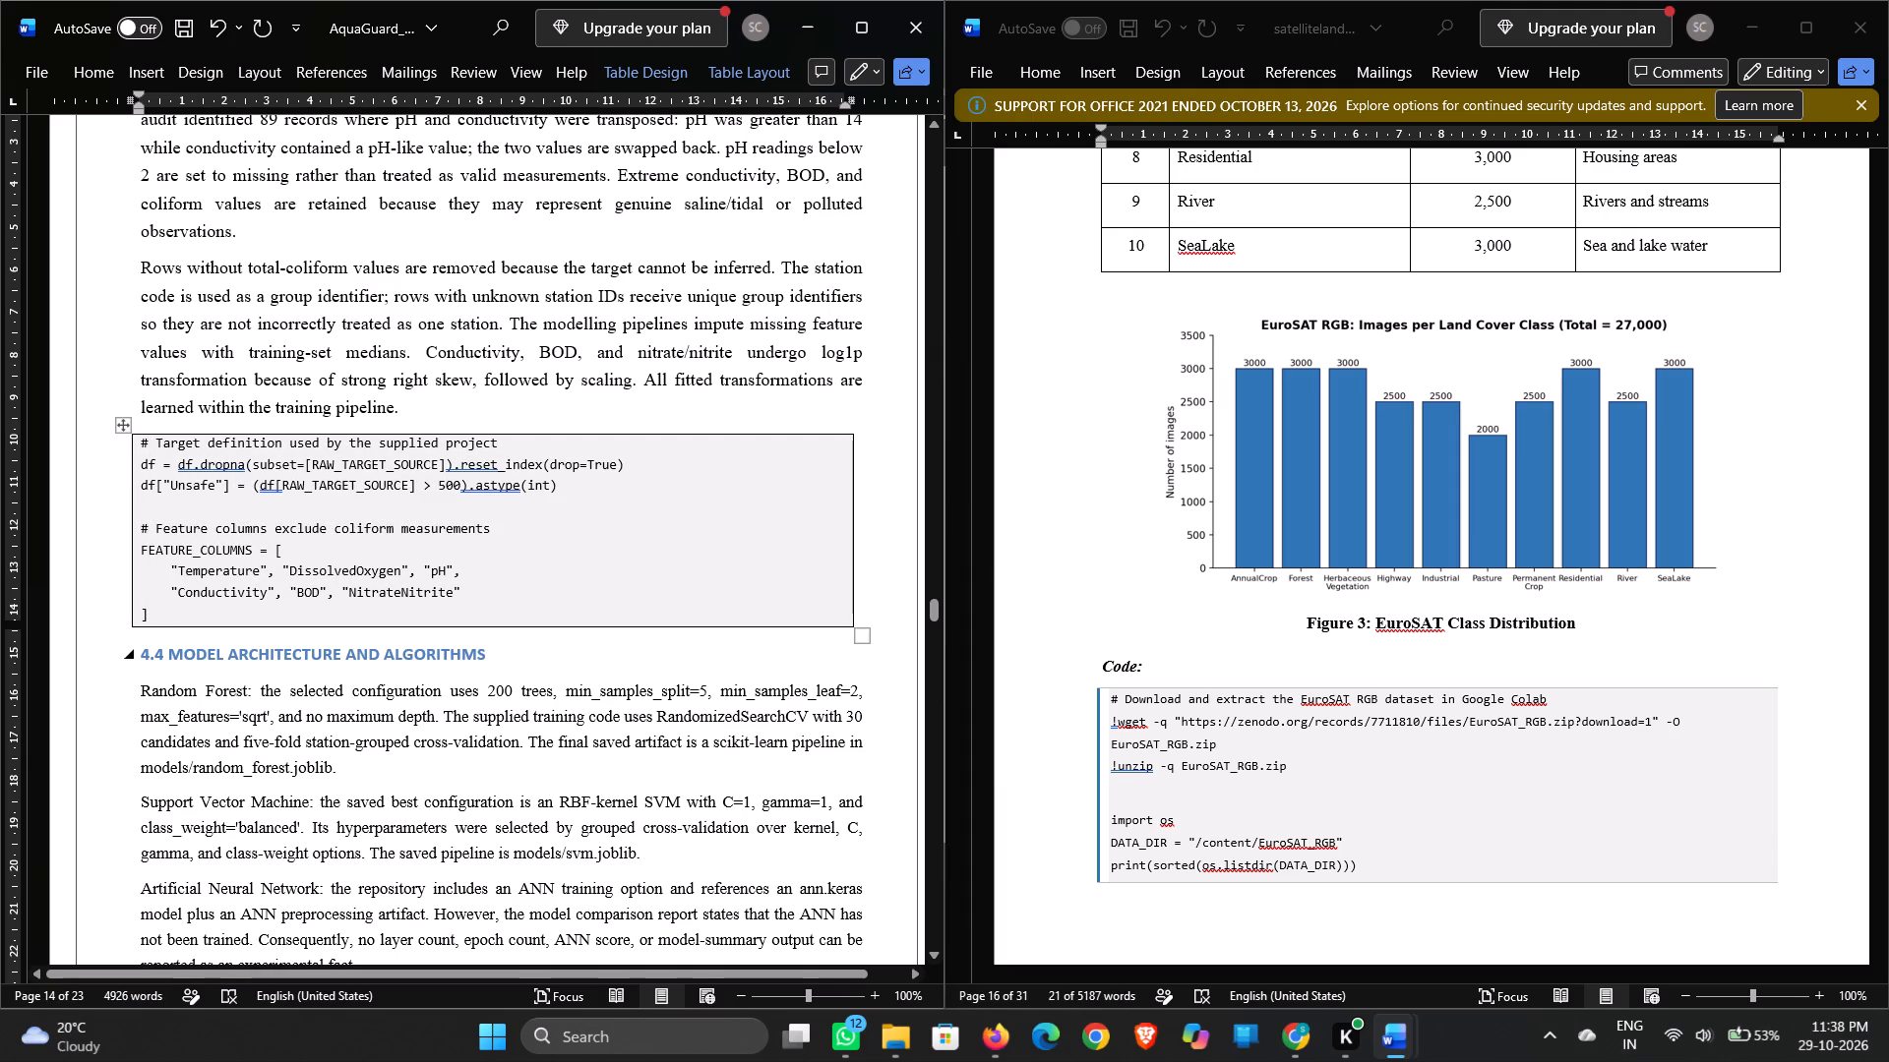
Format the AquaGuard 4.4 MODEL ARCHITECTURE AND ALGORITHMS heading as Times New Roman, 13 pt, black.
scroll(525, 649, "down", 1)
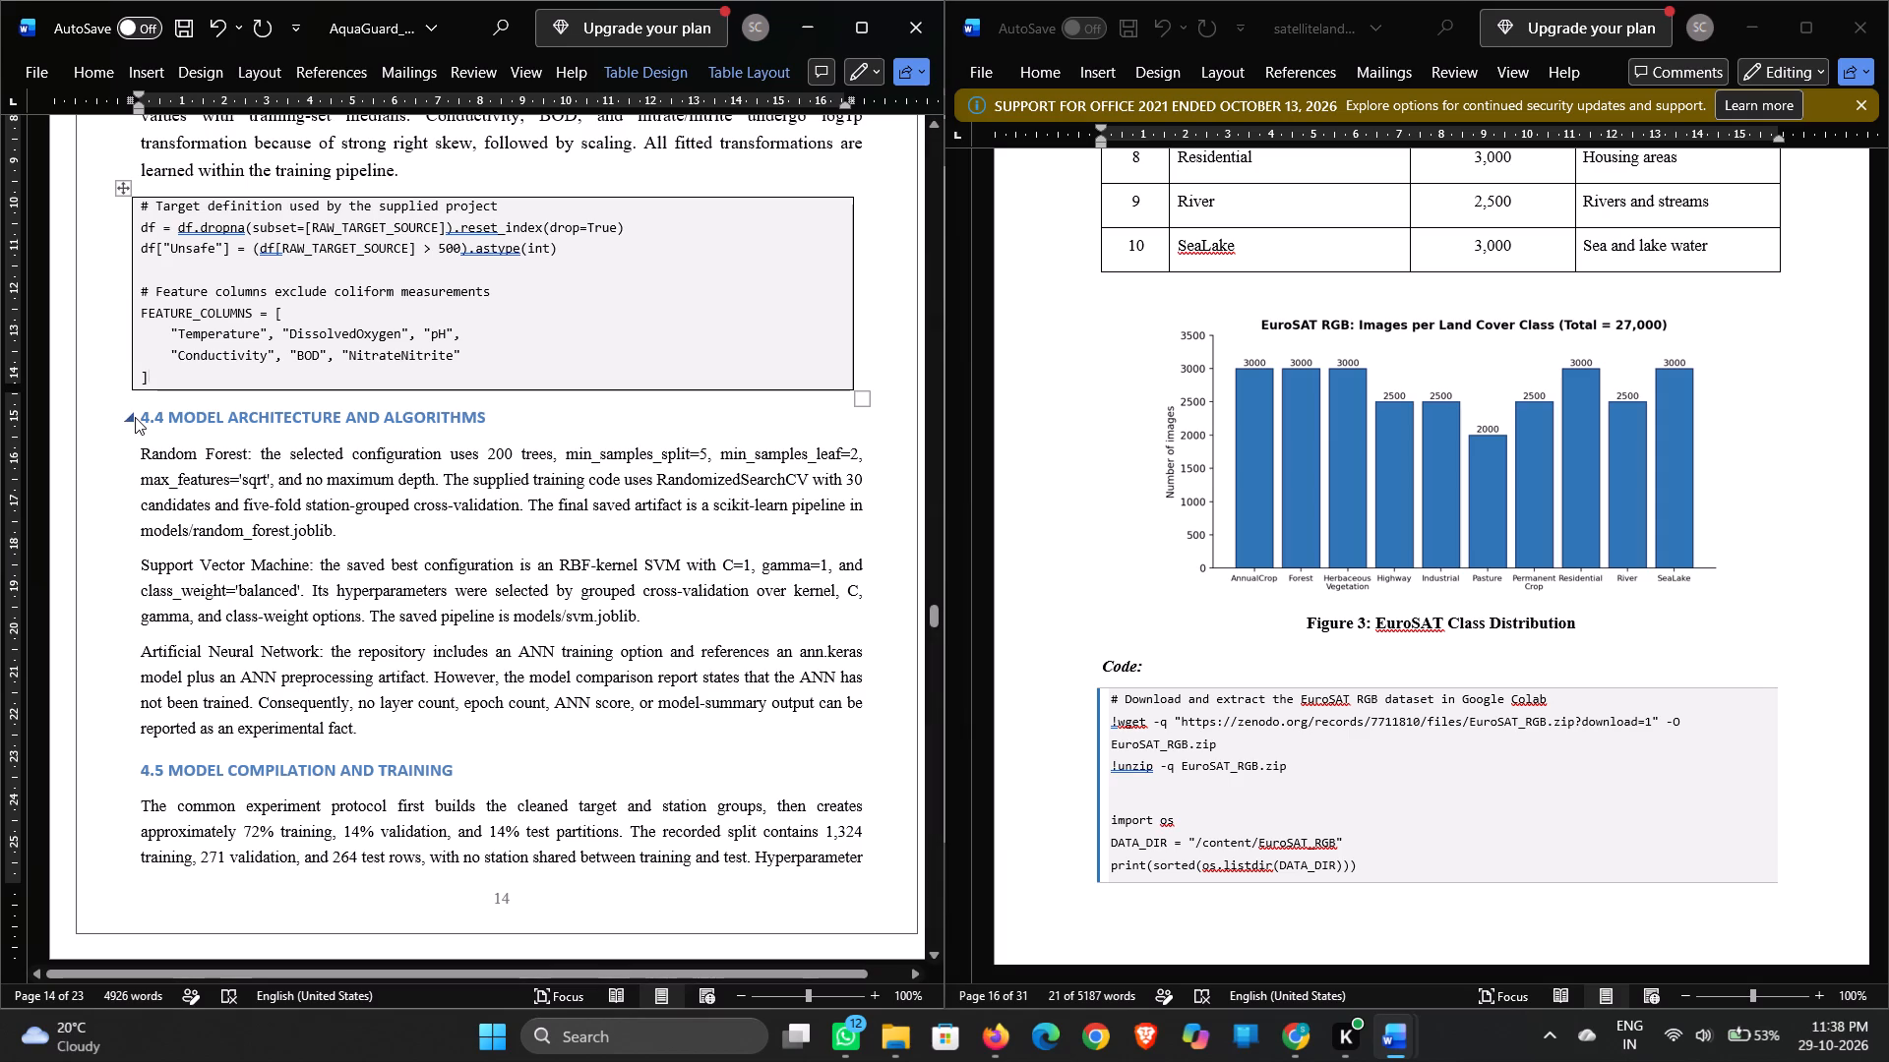
left_click_drag(140, 416, 471, 431)
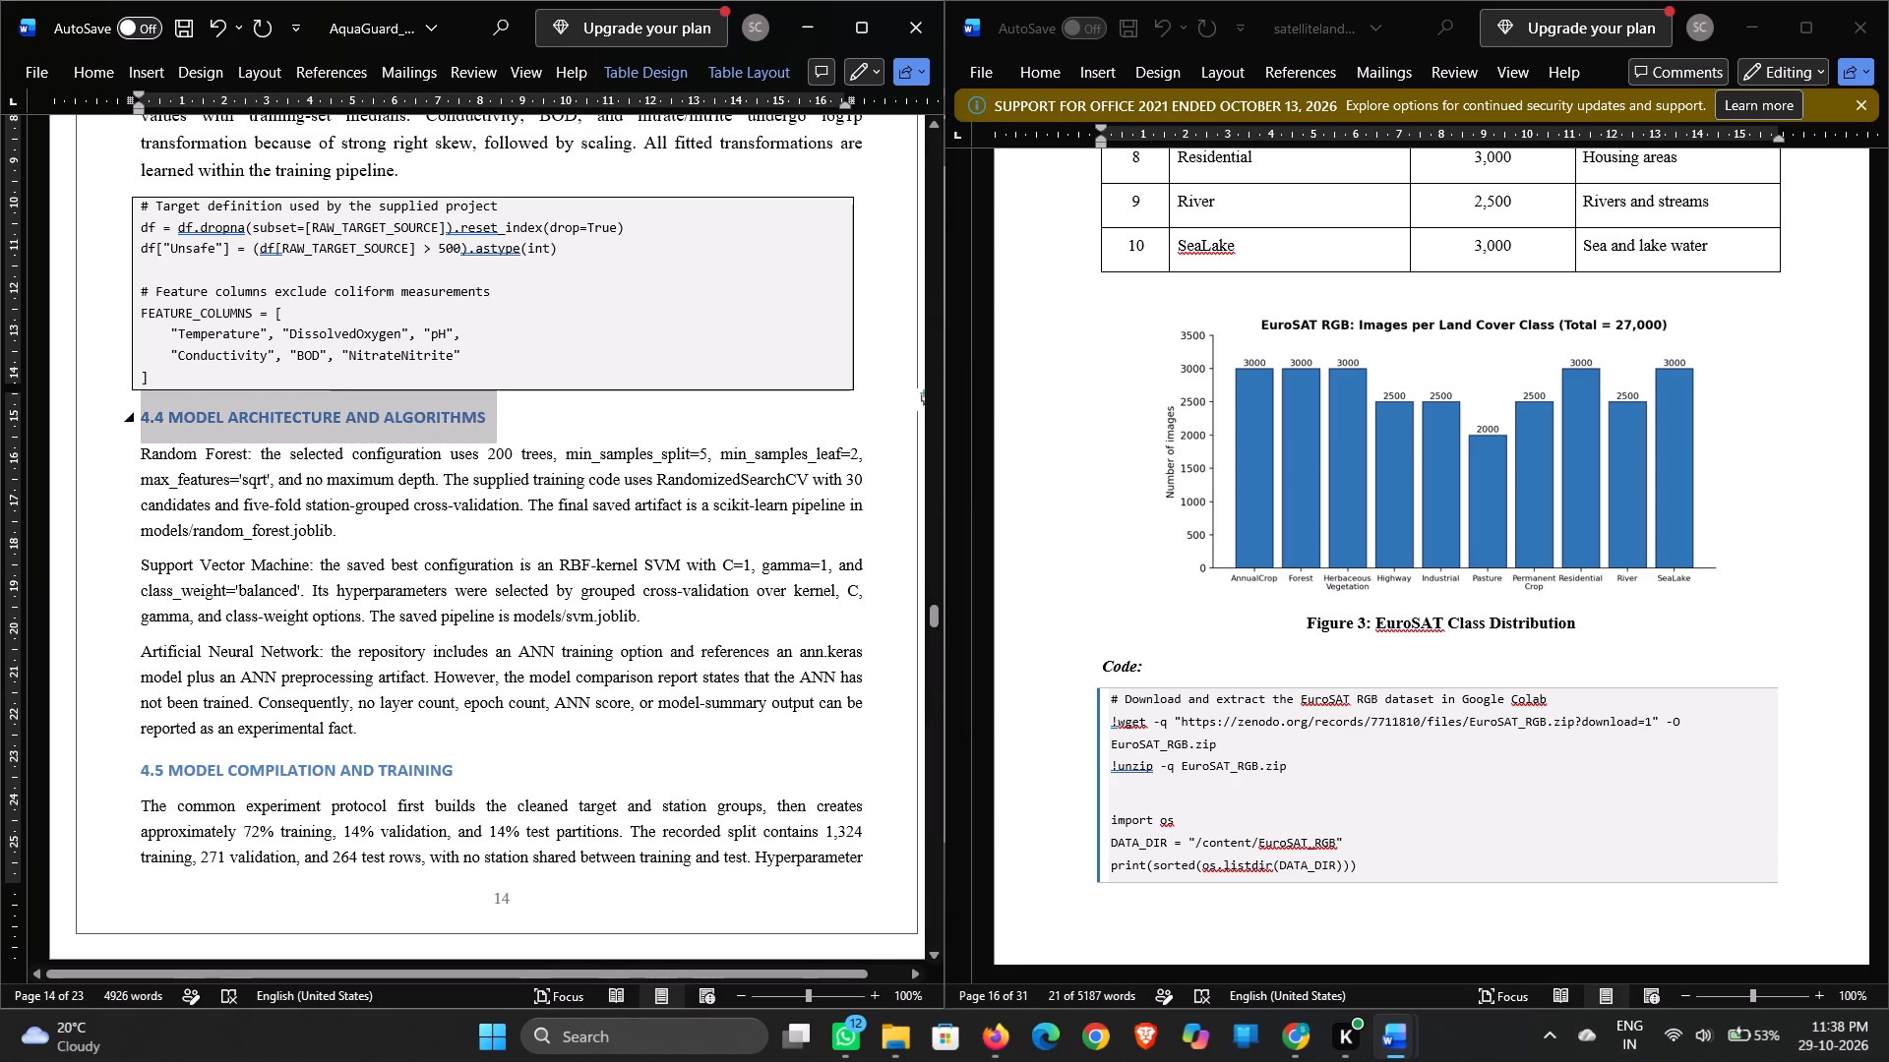
left_click_drag(471, 431, 473, 431)
left_click(617, 362)
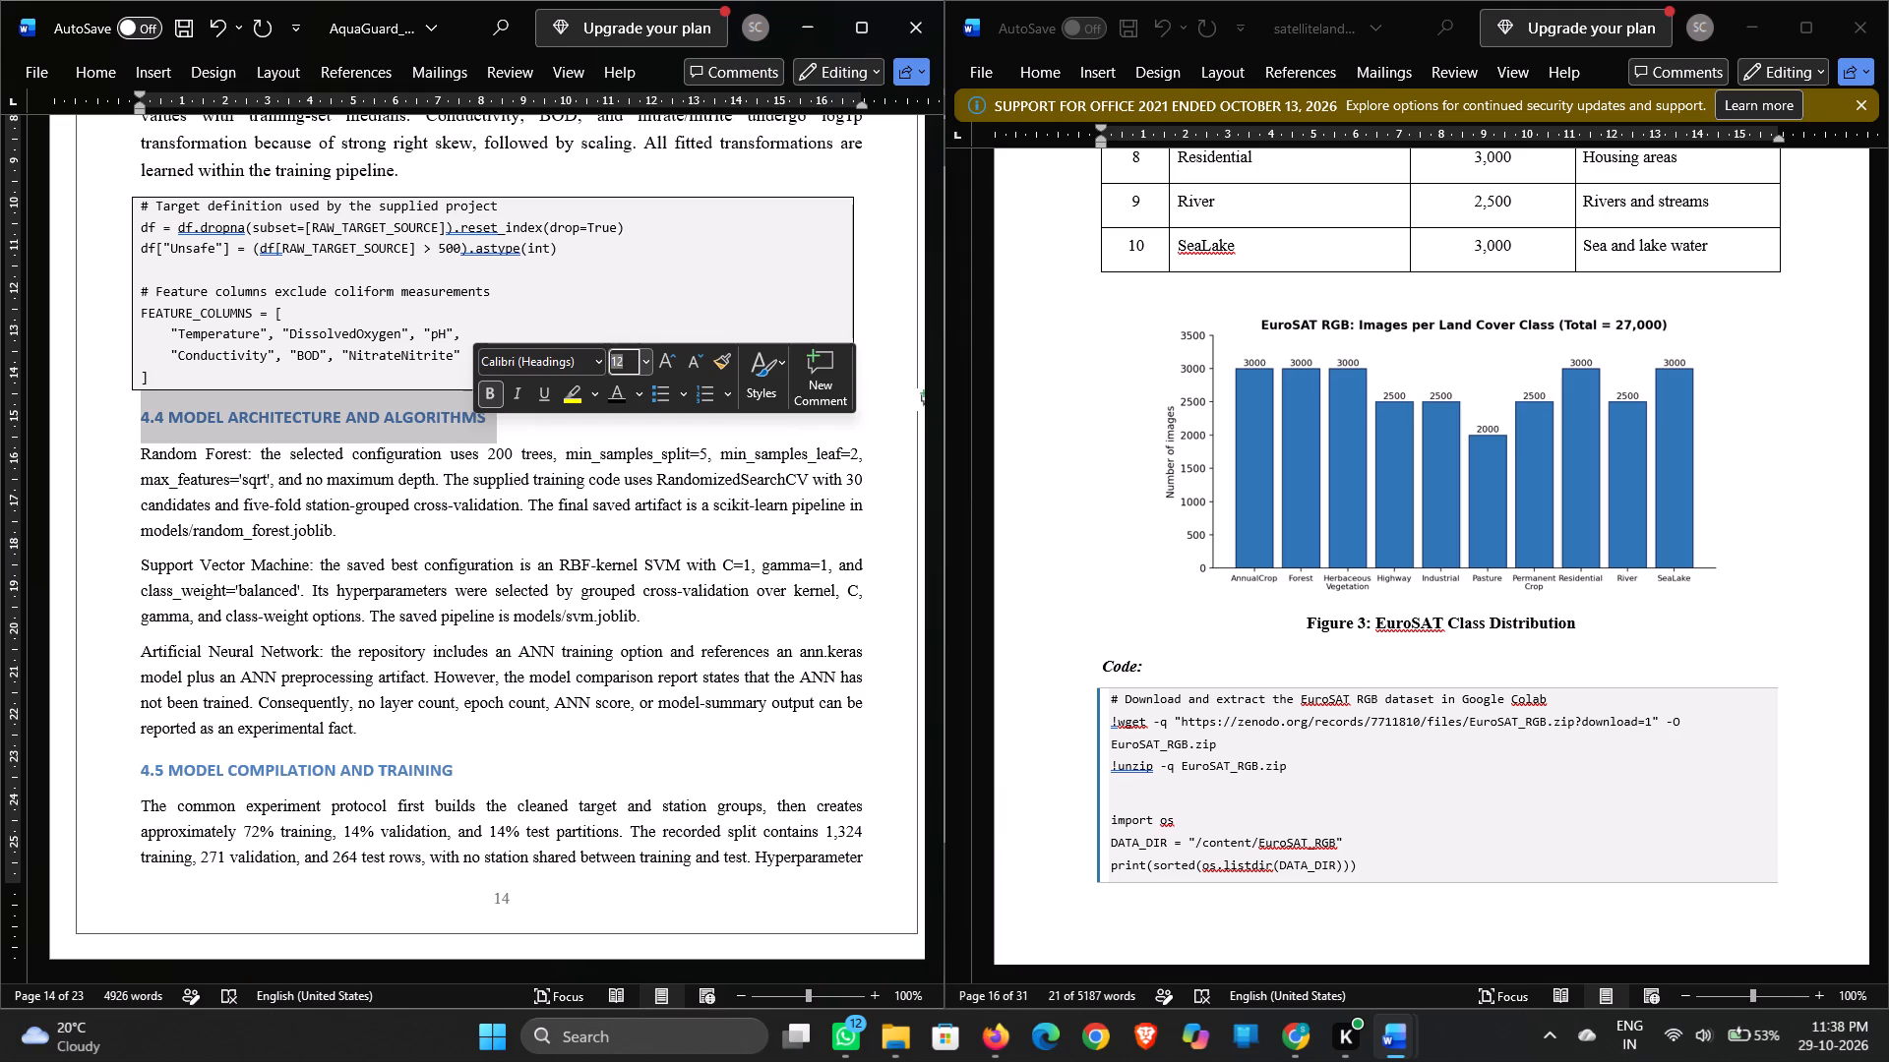
type("13")
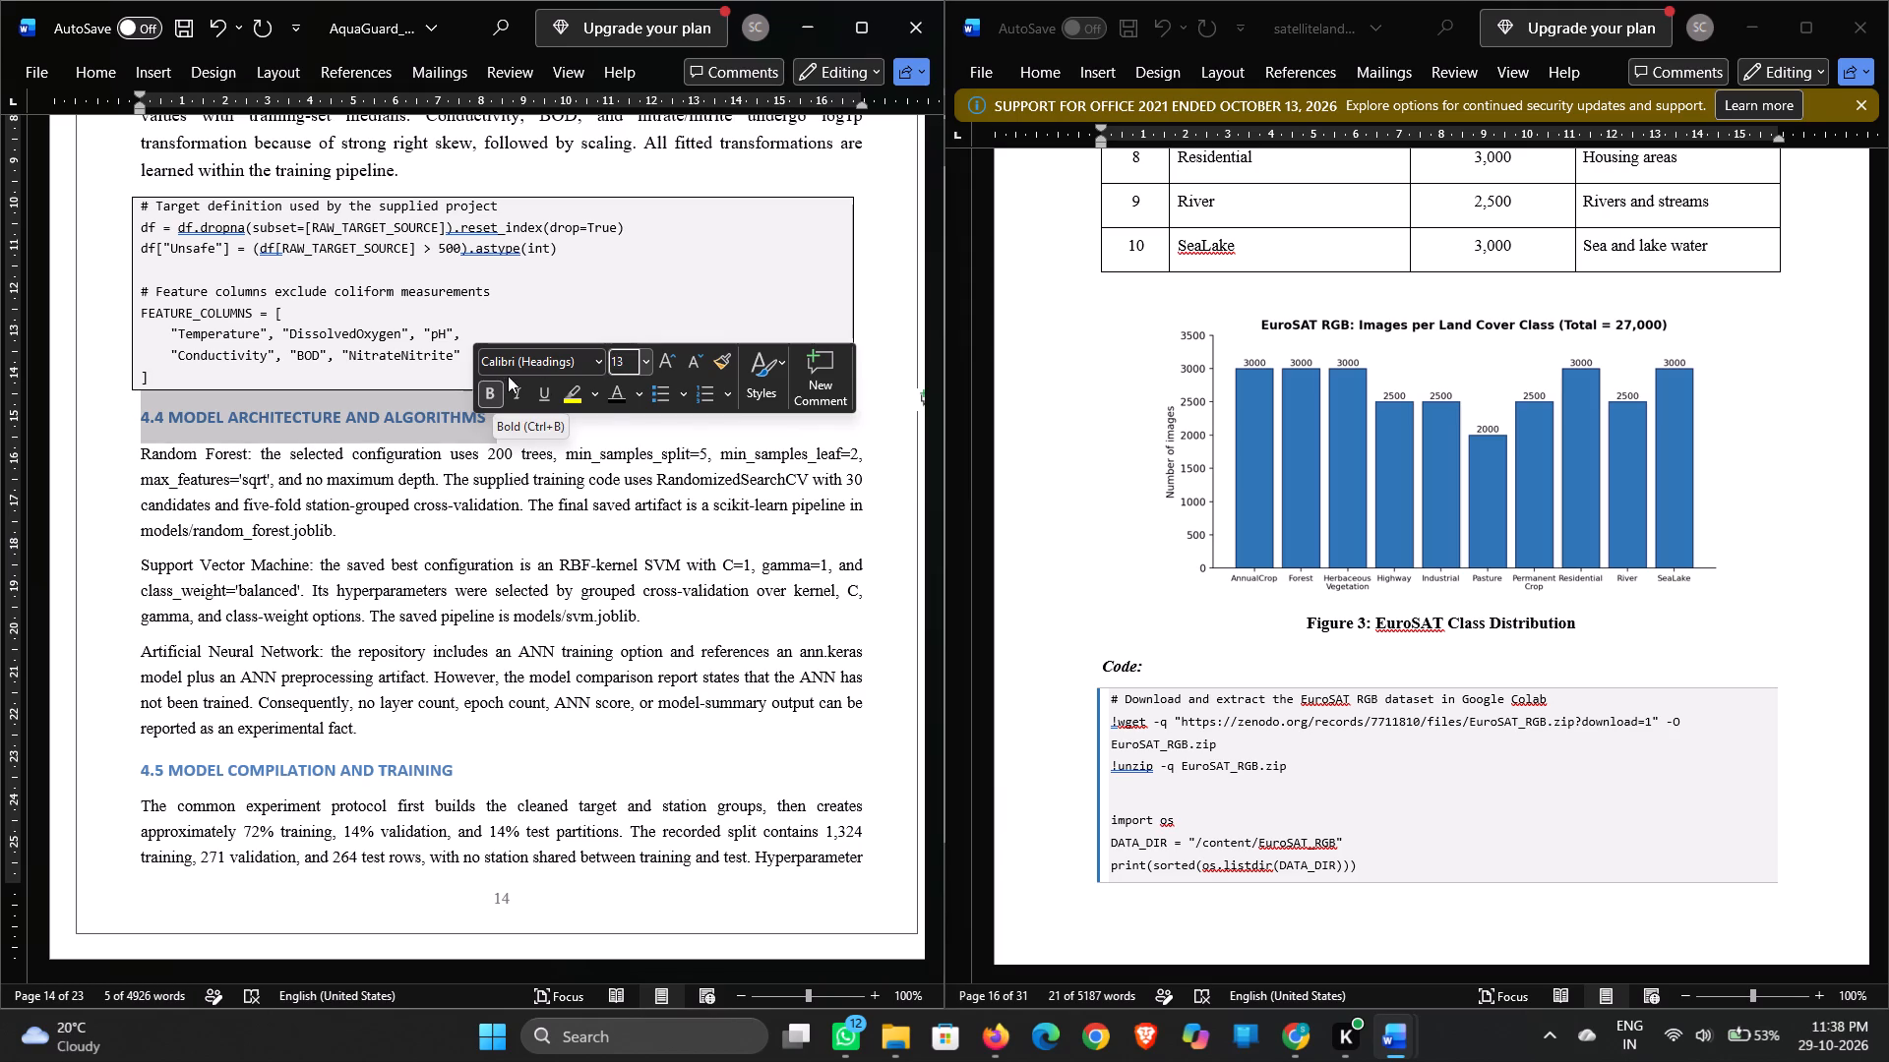
left_click(509, 365)
type("ti")
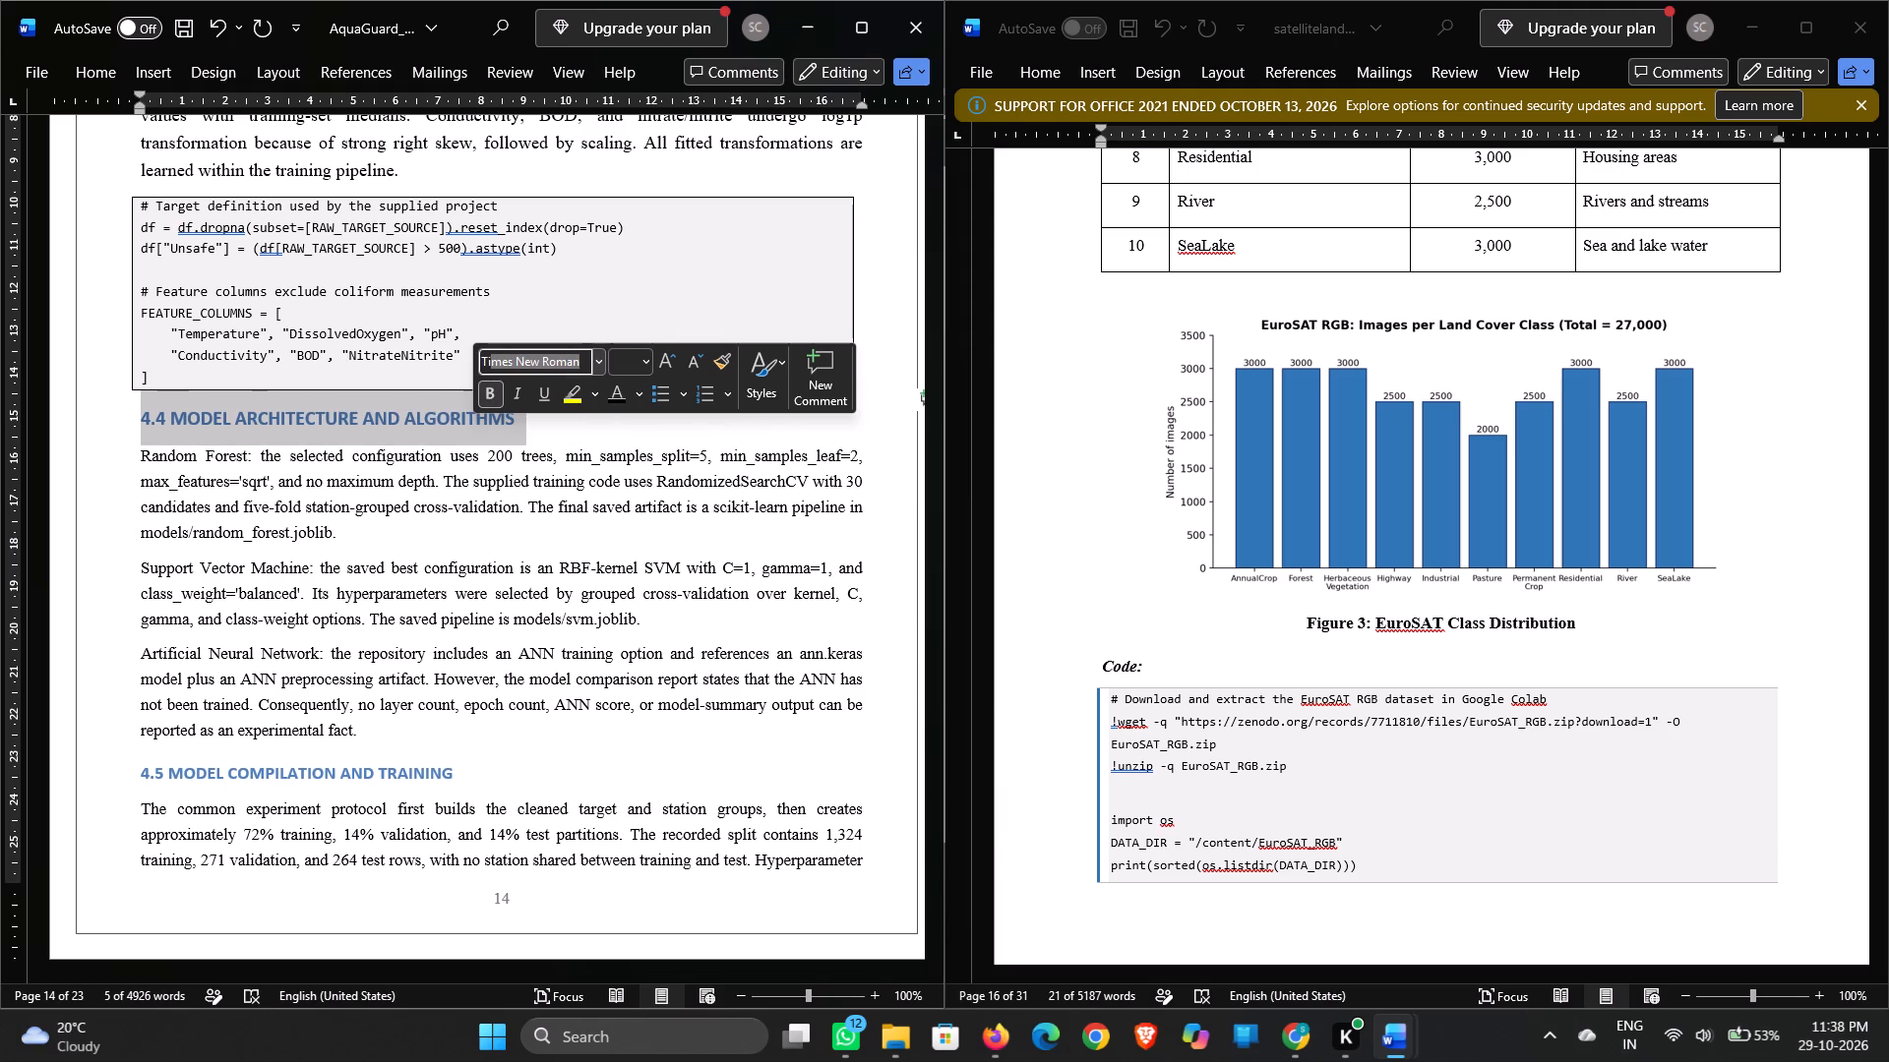
key("Return")
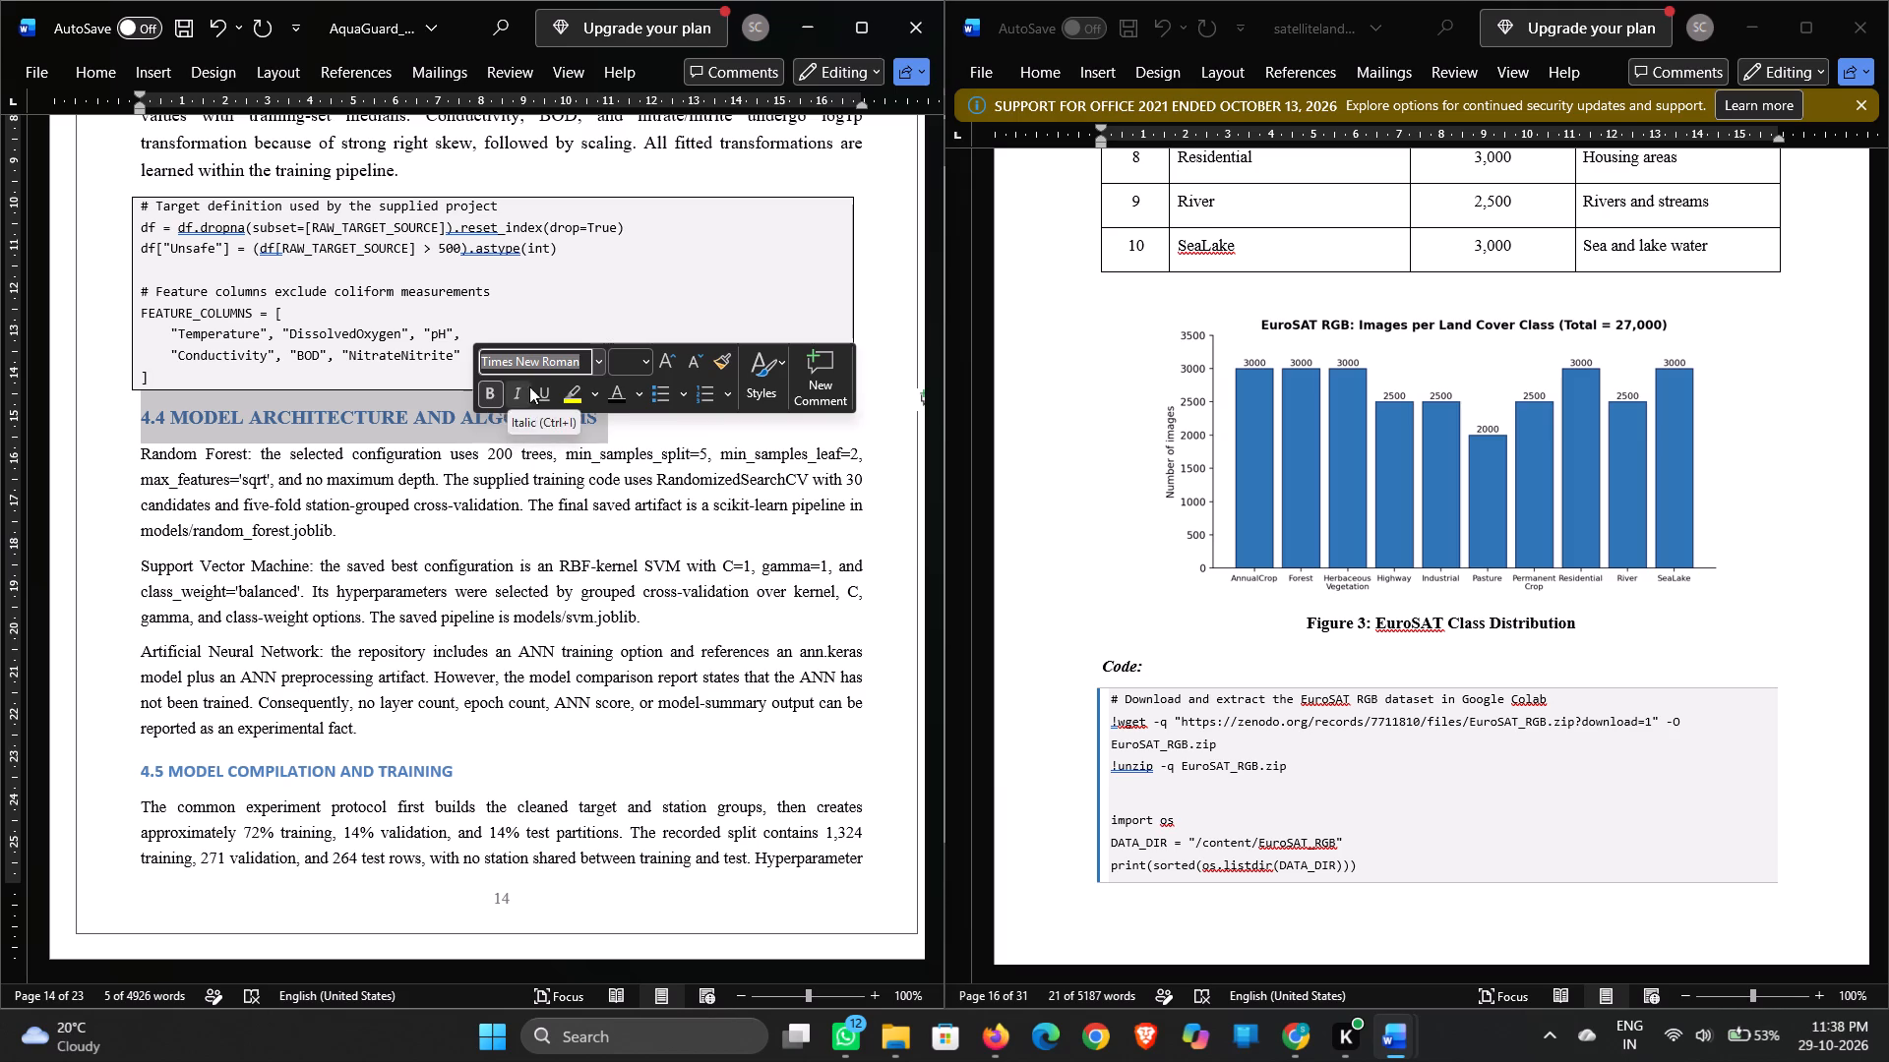
left_click(617, 402)
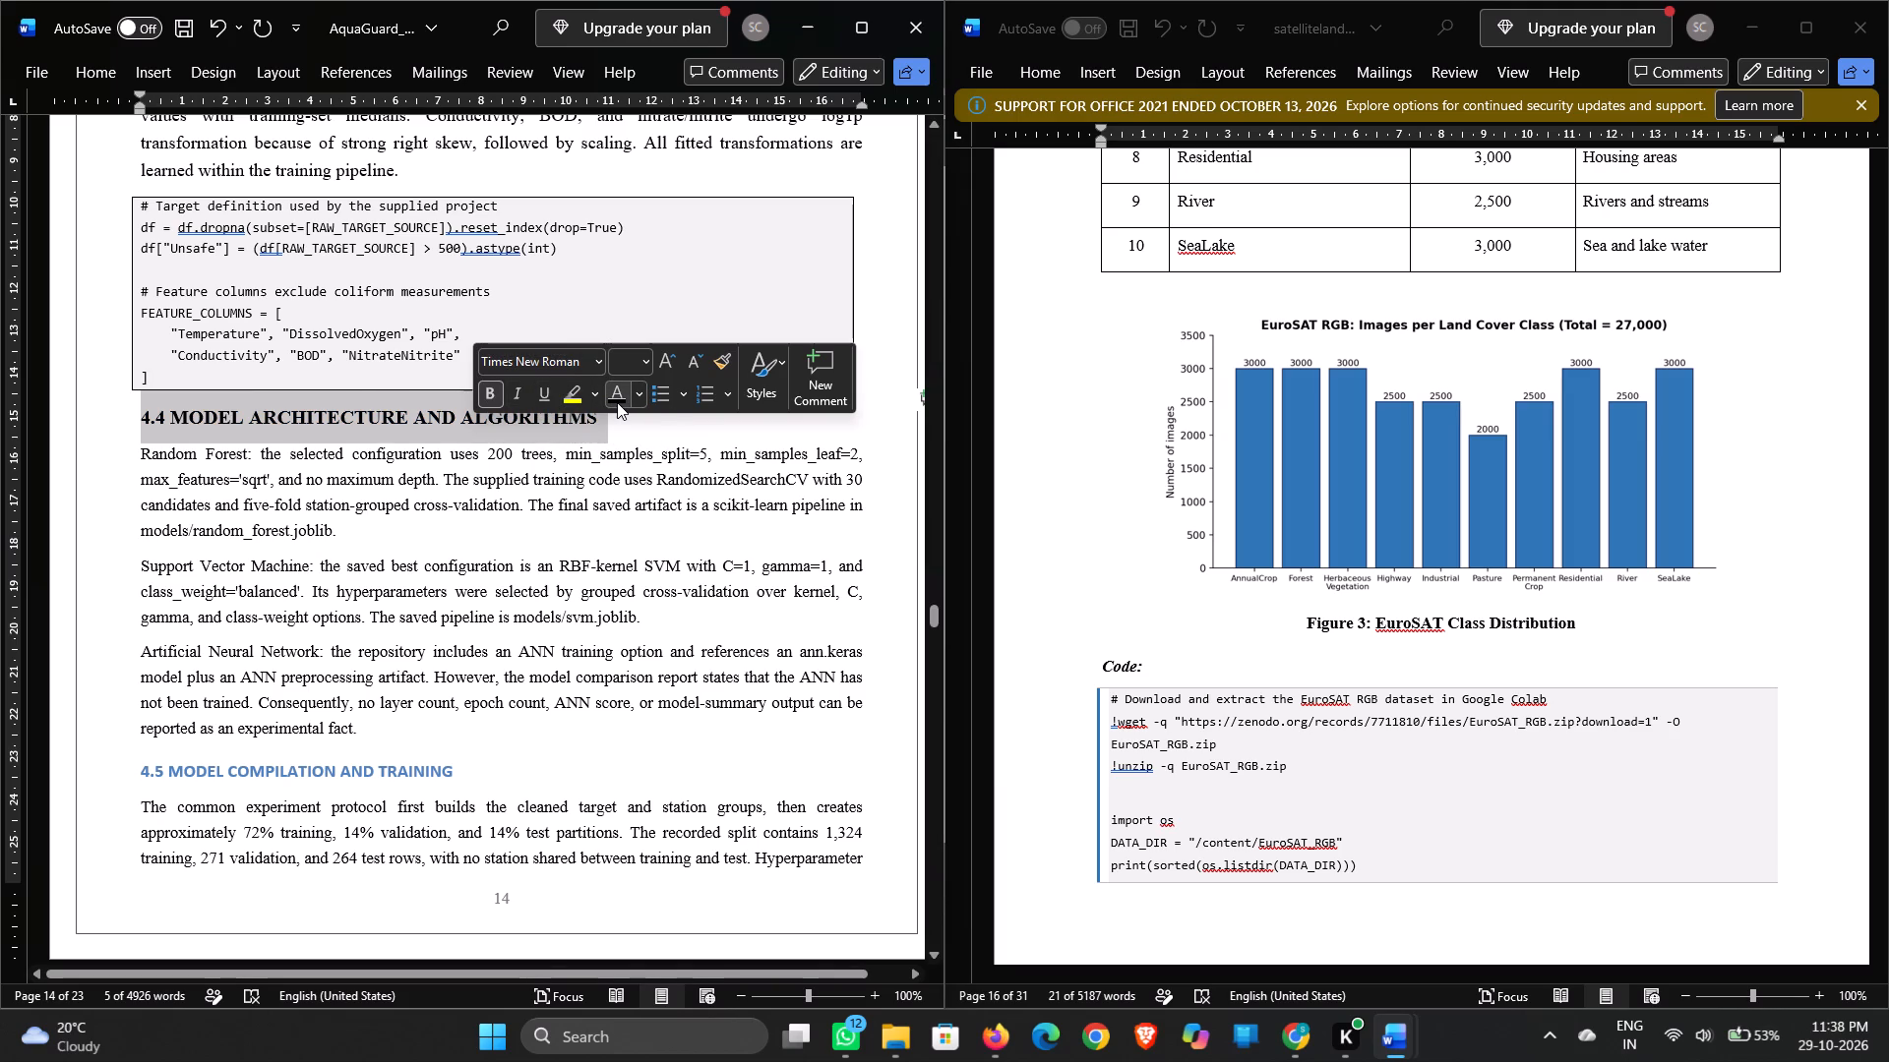
left_click(640, 428)
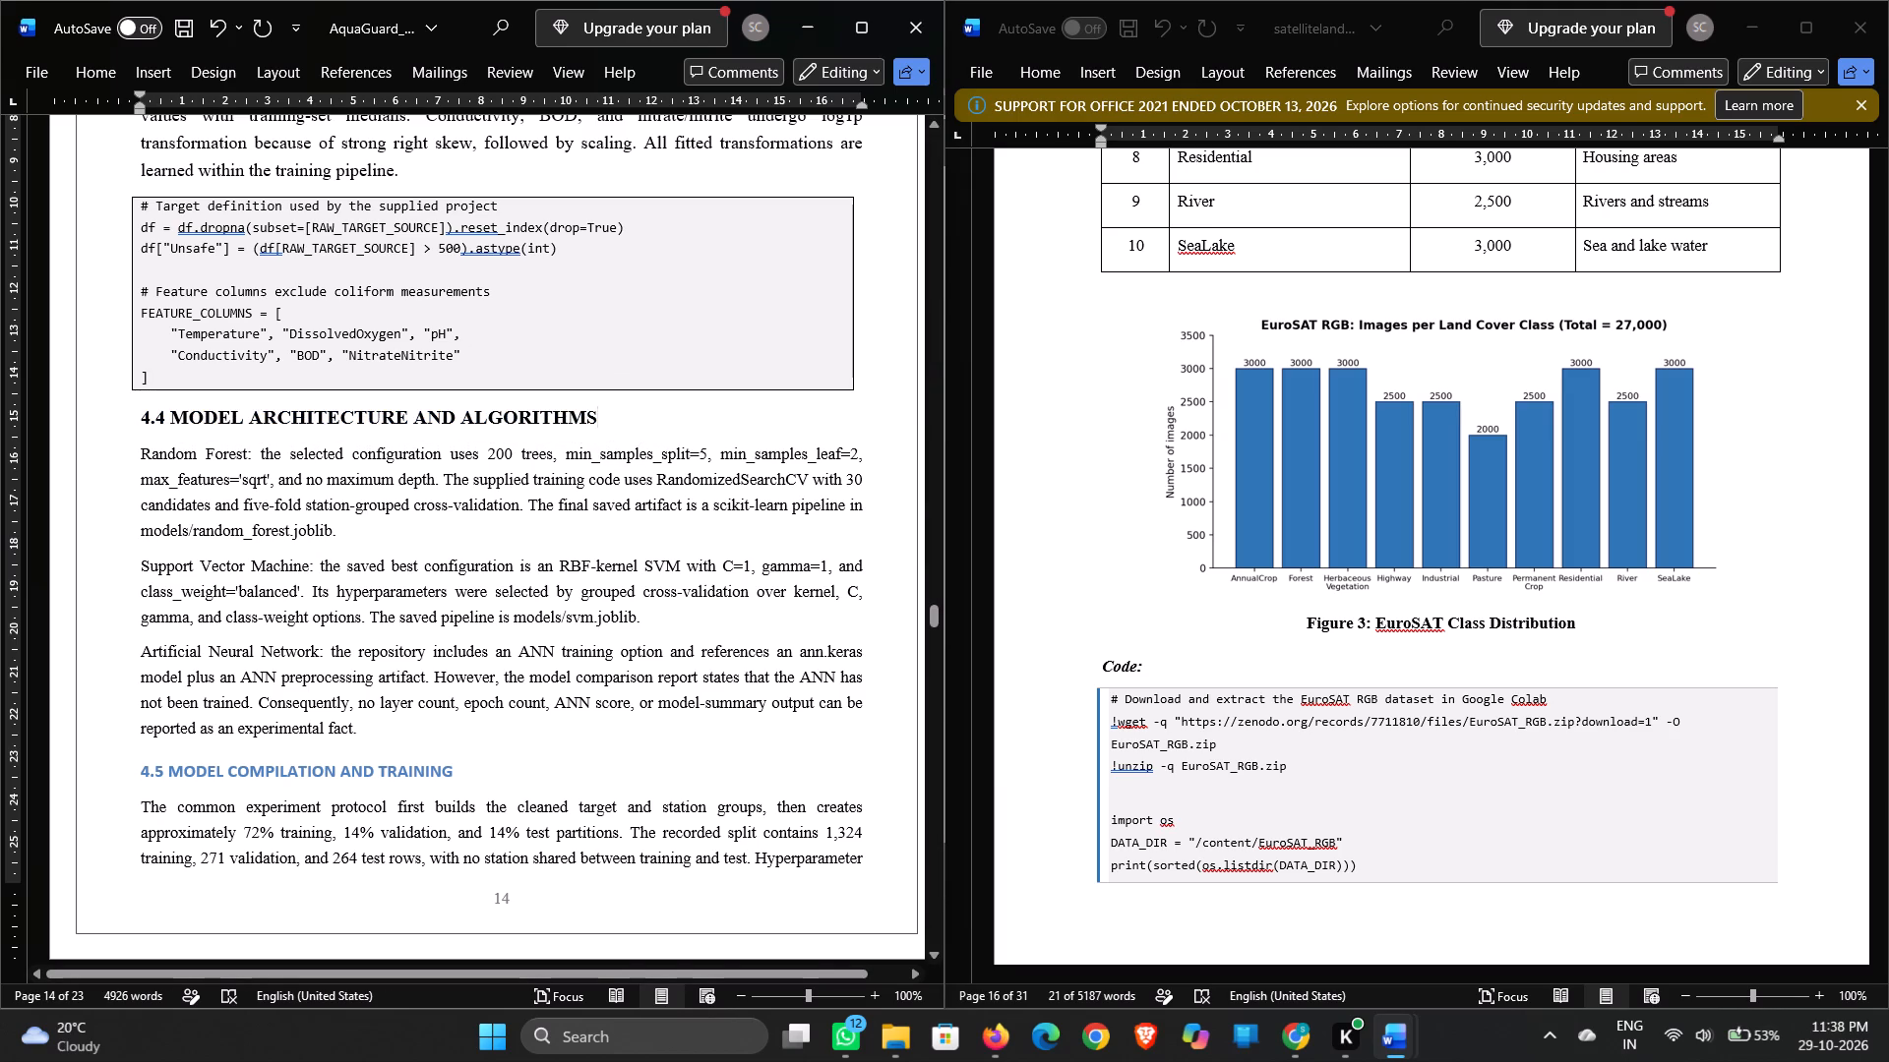
Set the three AquaGuard body paragraphs under 4.4, on Random Forest, Support Vector Machine and Artificial Neural Network, to 12 pt.
left_click_drag(139, 447, 352, 692)
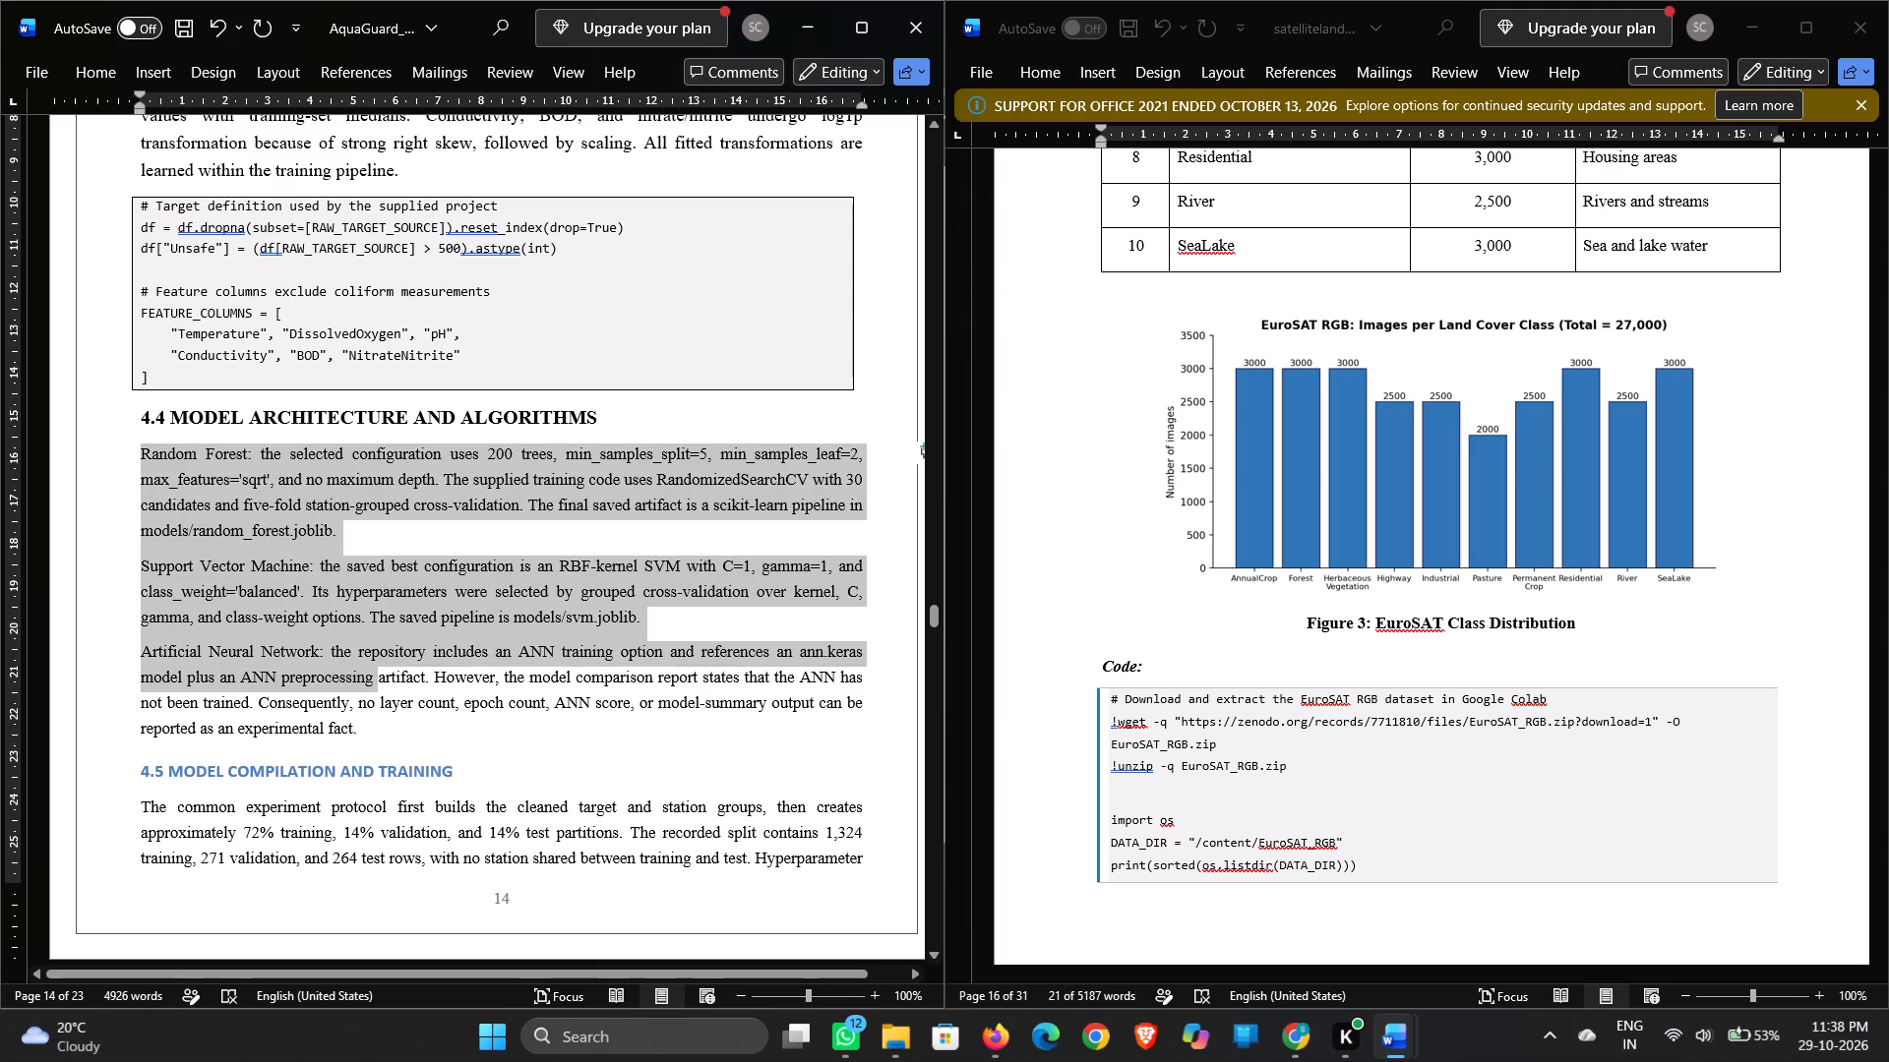
left_click_drag(352, 692, 365, 728)
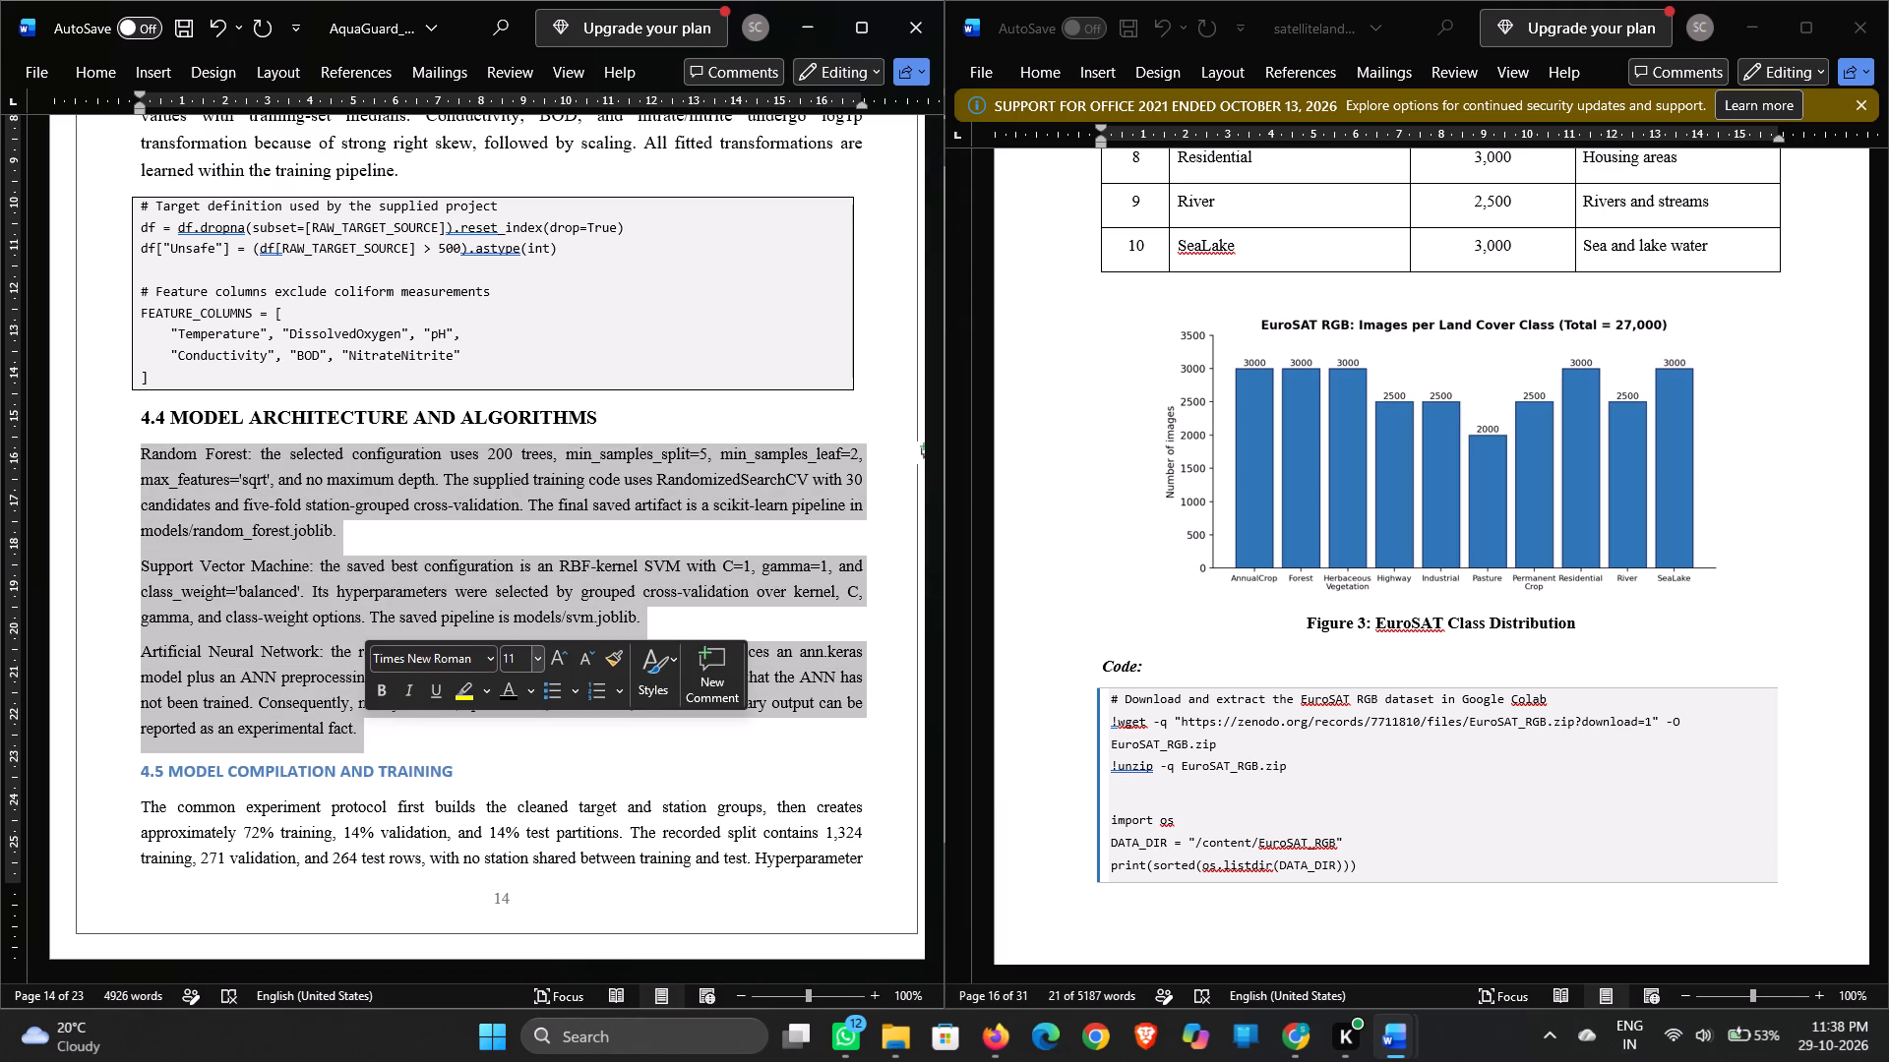
left_click(515, 657)
type("12")
key("Return")
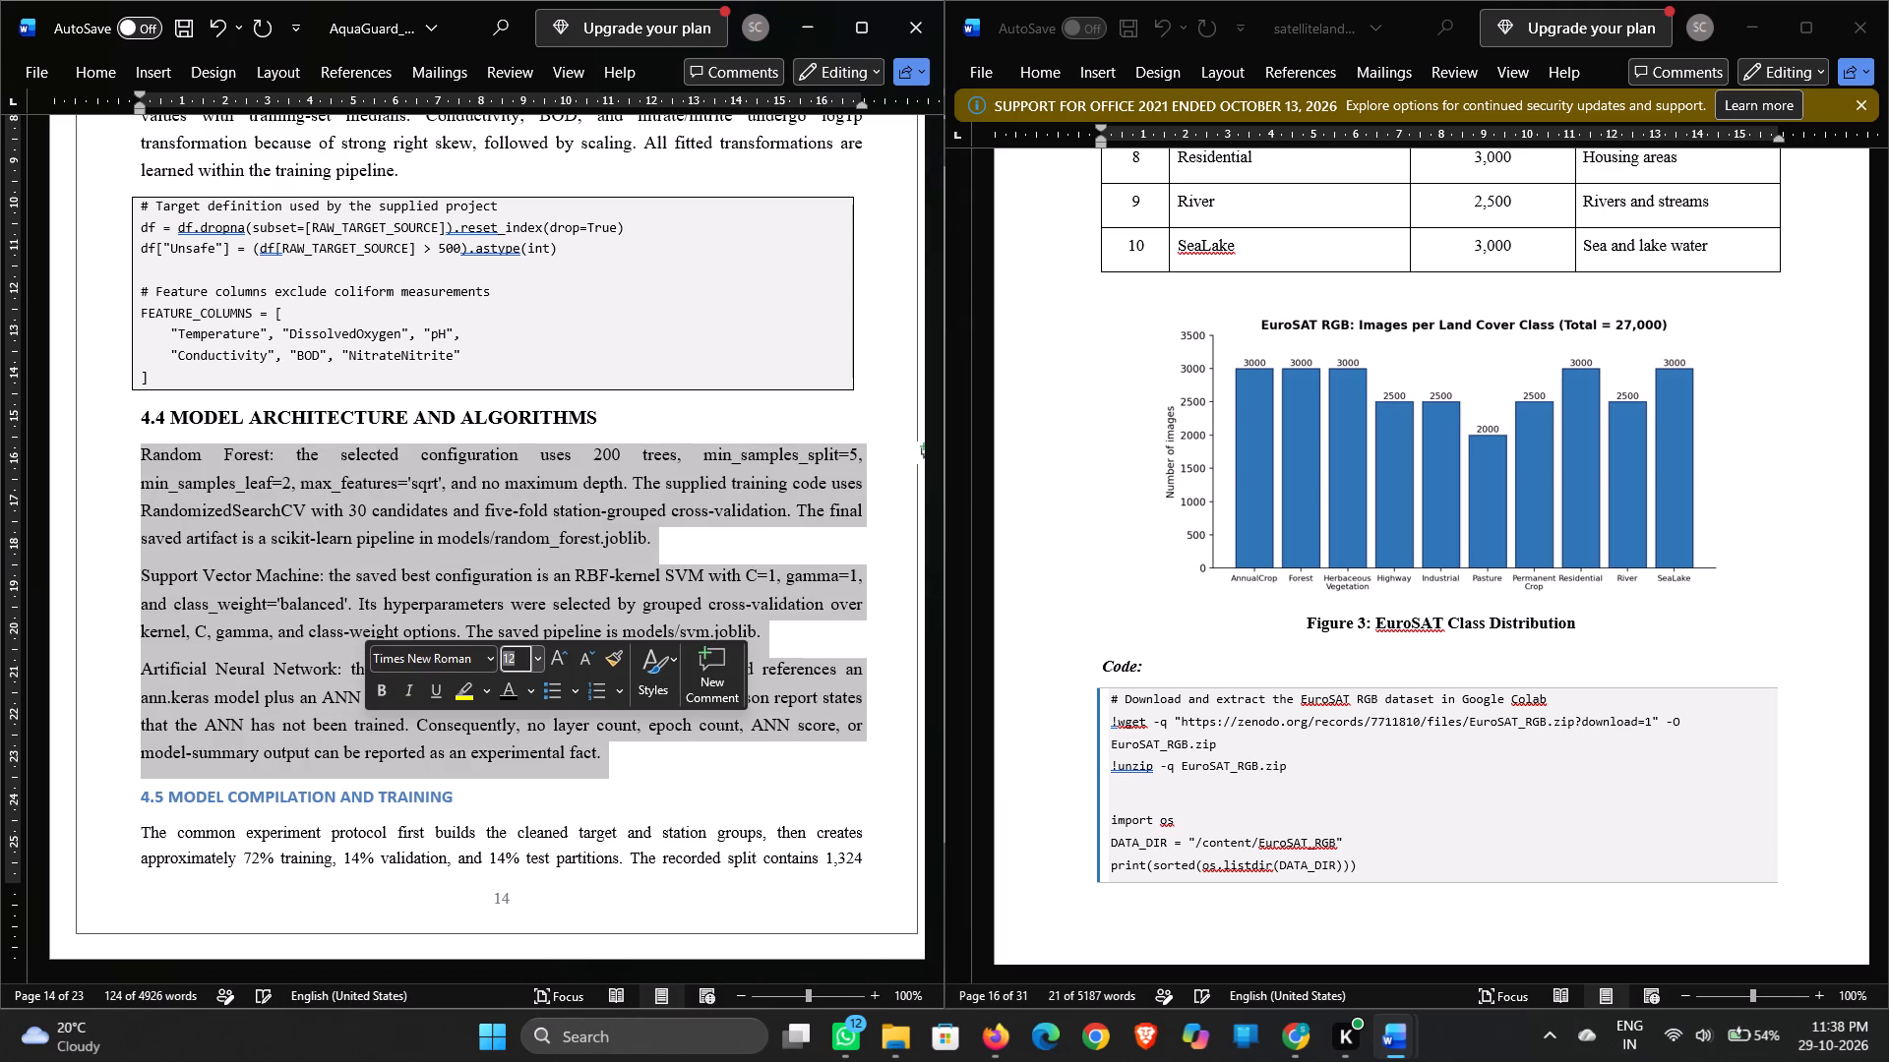
Format the AquaGuard 4.5 MODEL COMPILATION AND TRAINING heading as Times New Roman, 13 pt, black.
left_click_drag(459, 795, 248, 797)
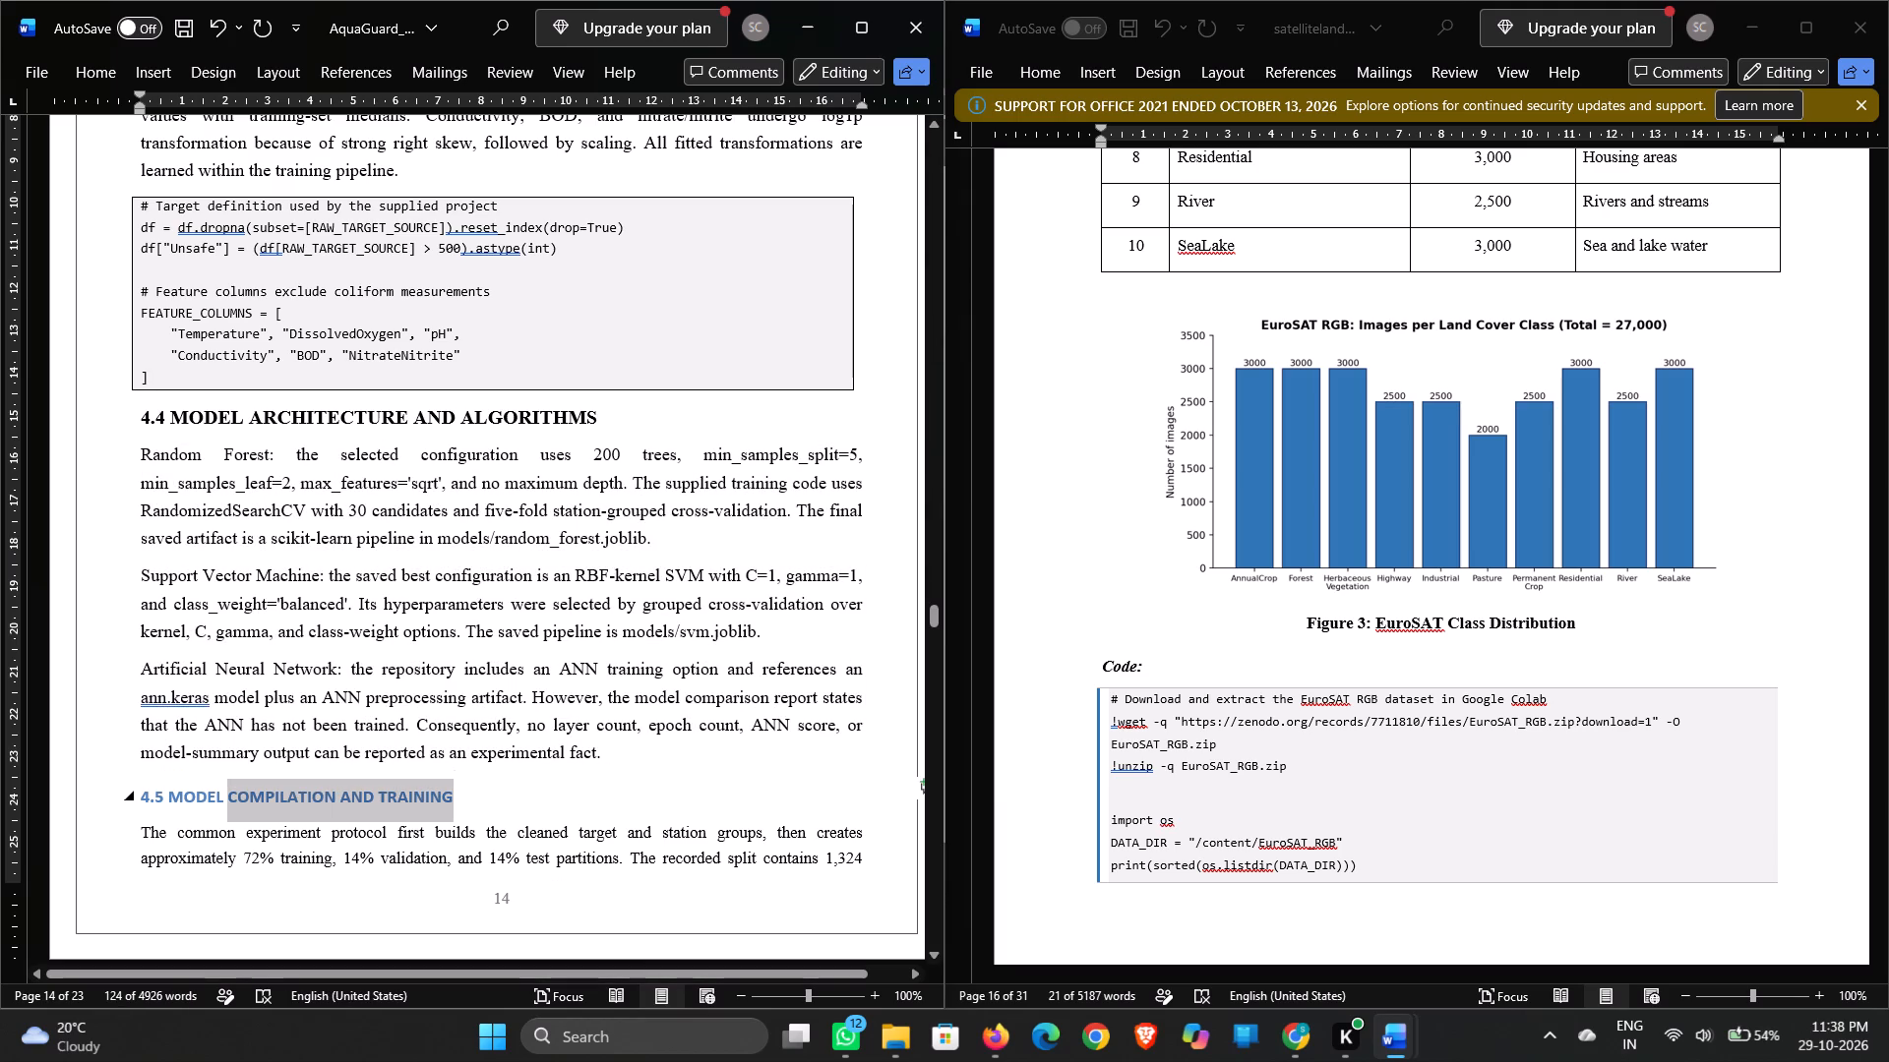
left_click_drag(248, 797, 153, 788)
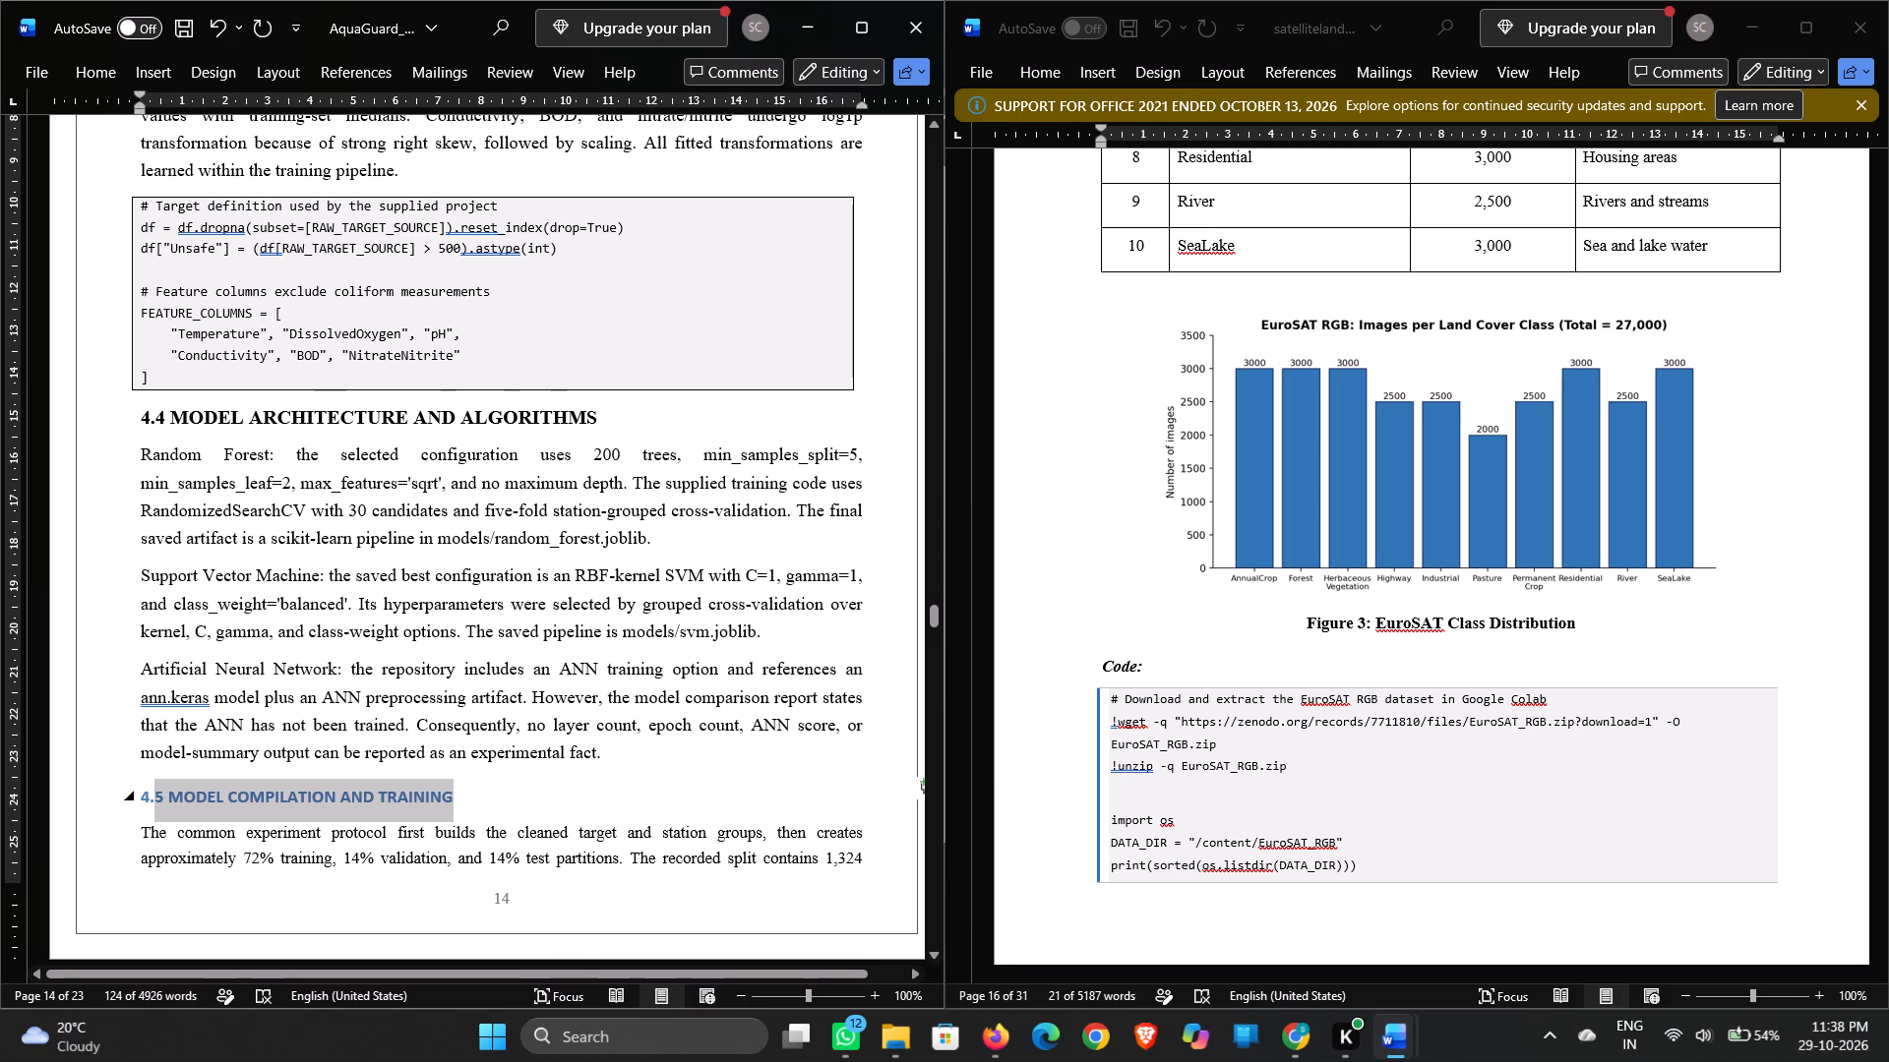
left_click_drag(153, 788, 148, 786)
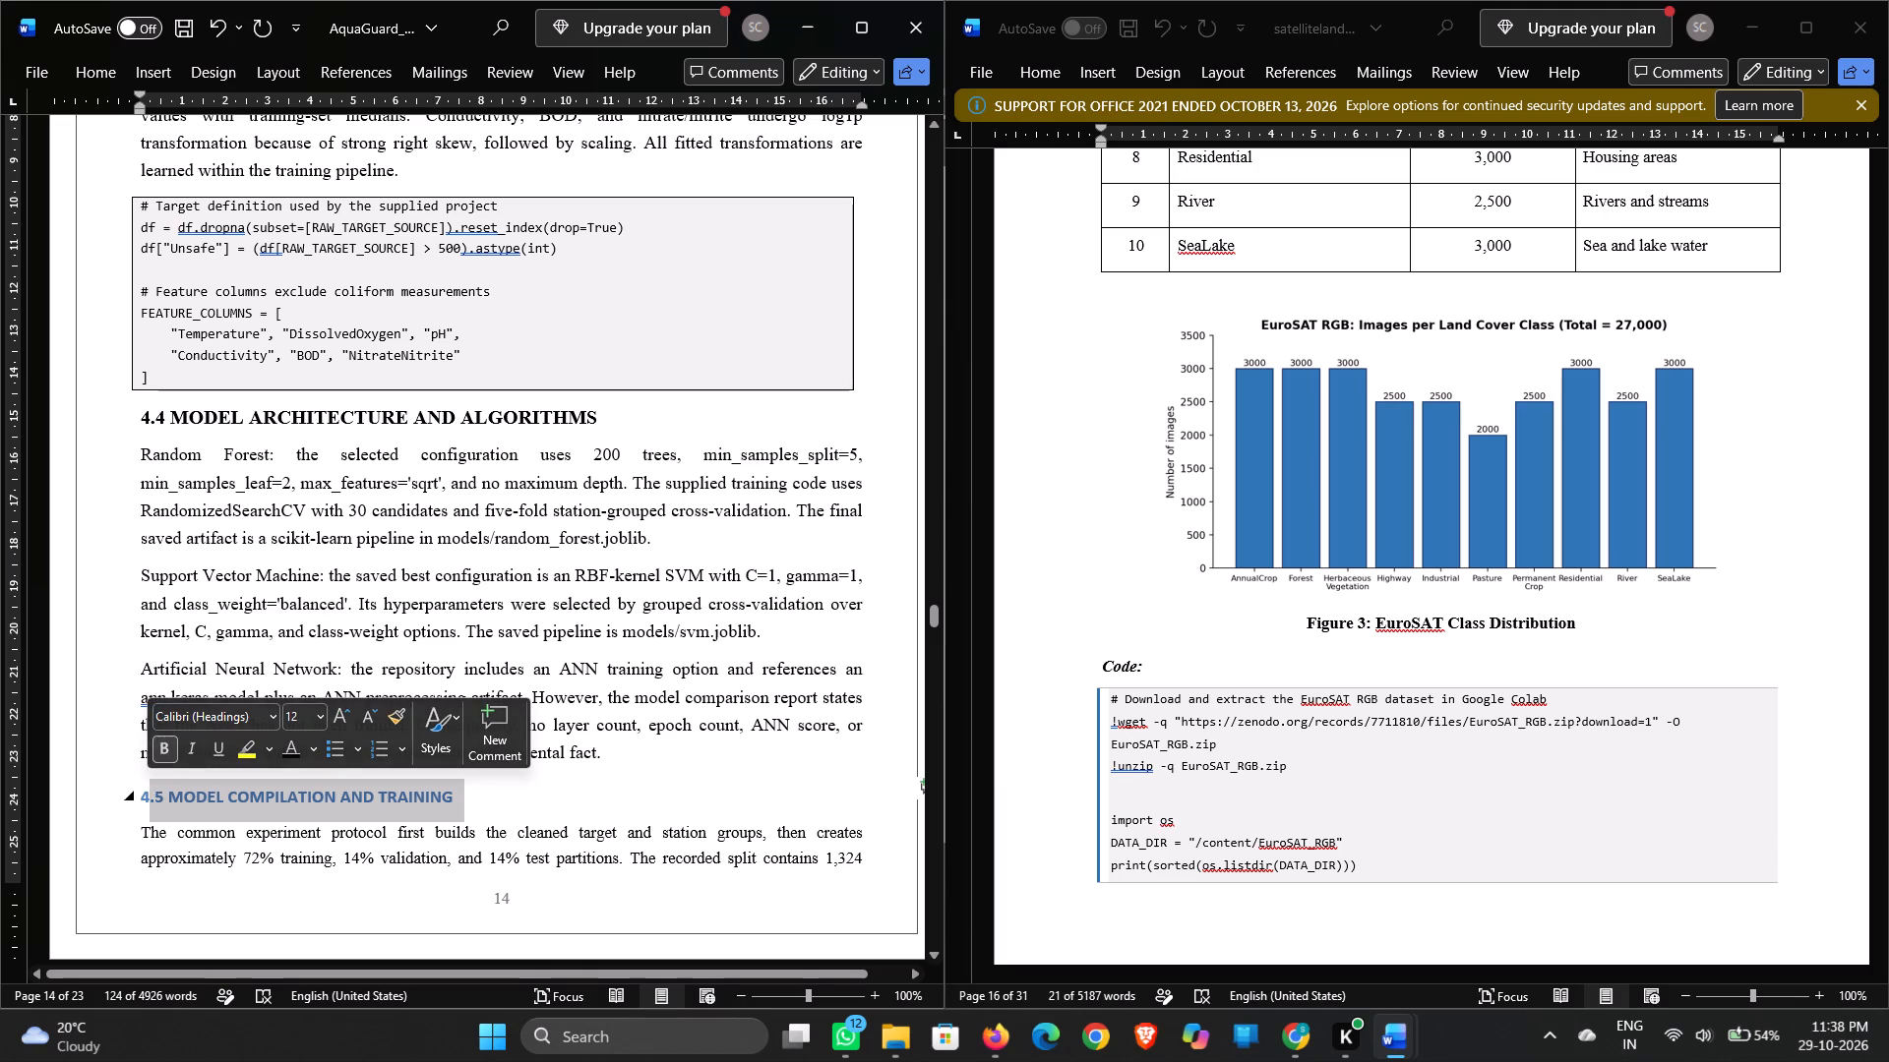
left_click(140, 791)
left_click_drag(140, 791, 471, 784)
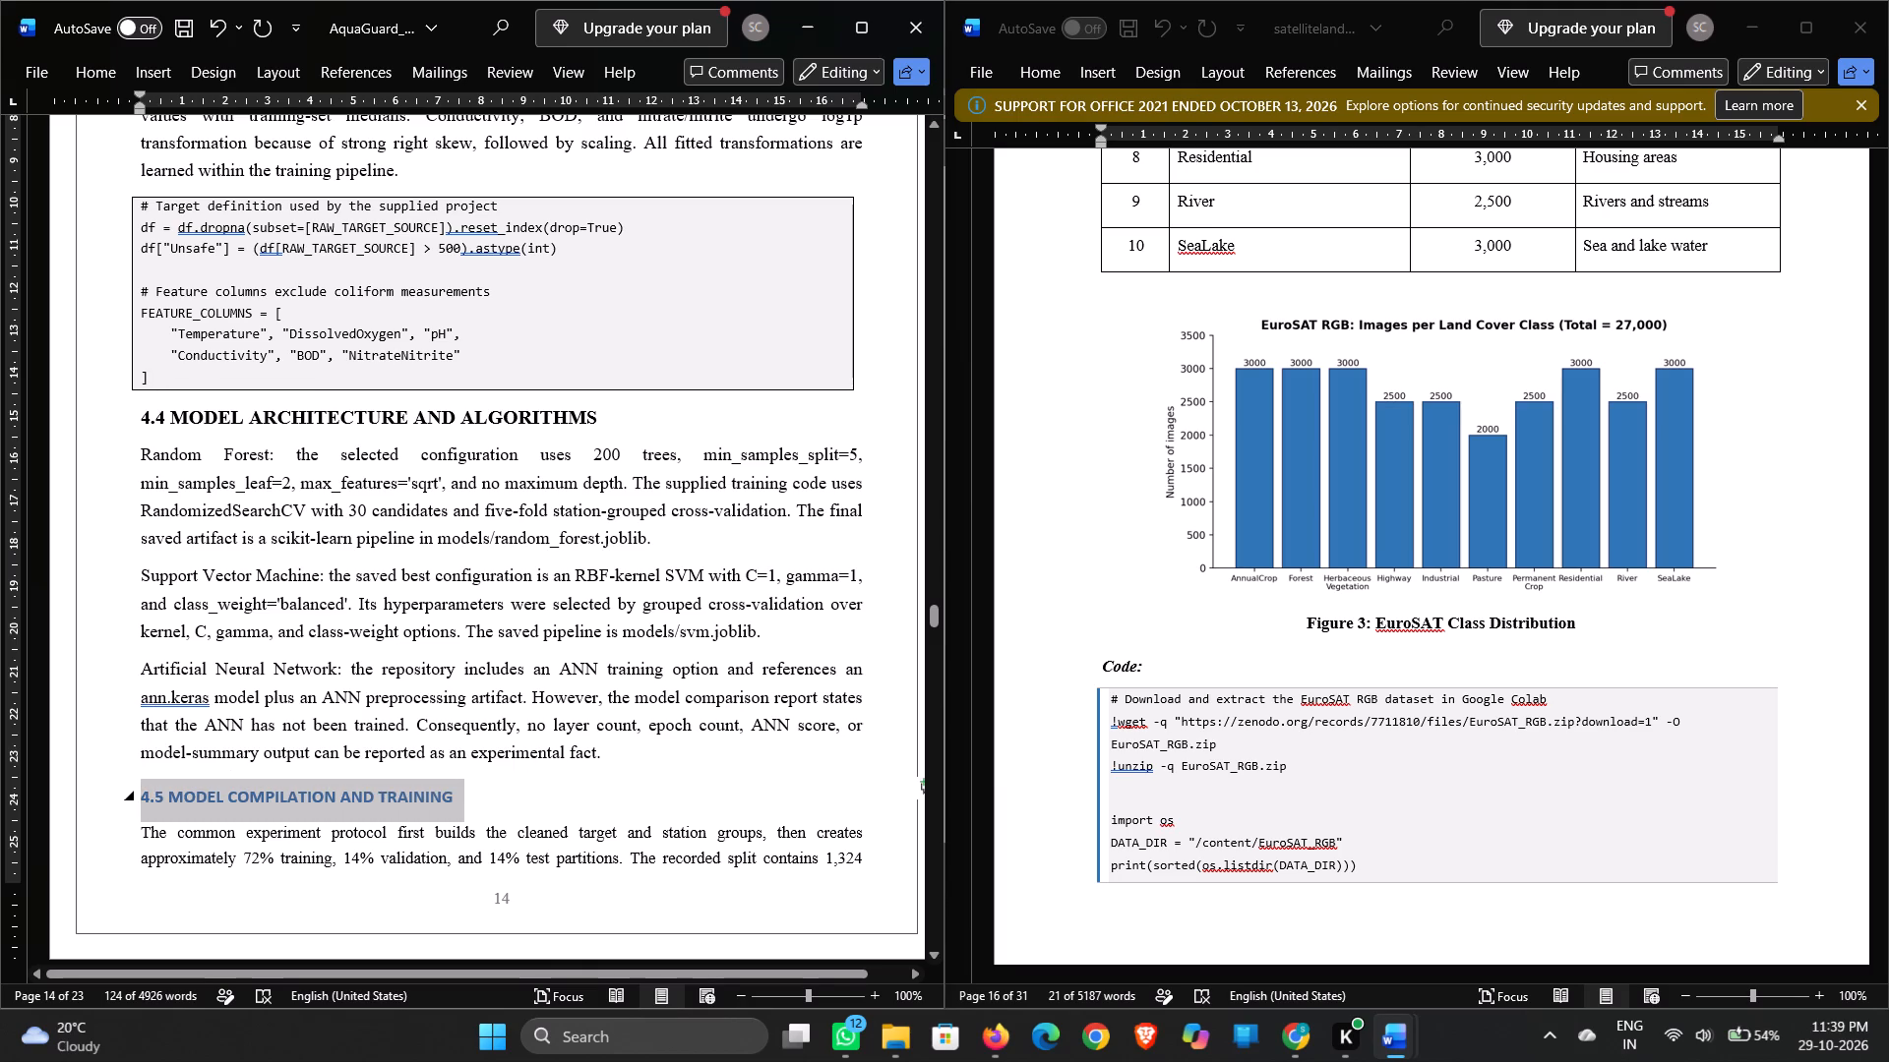
left_click(571, 713)
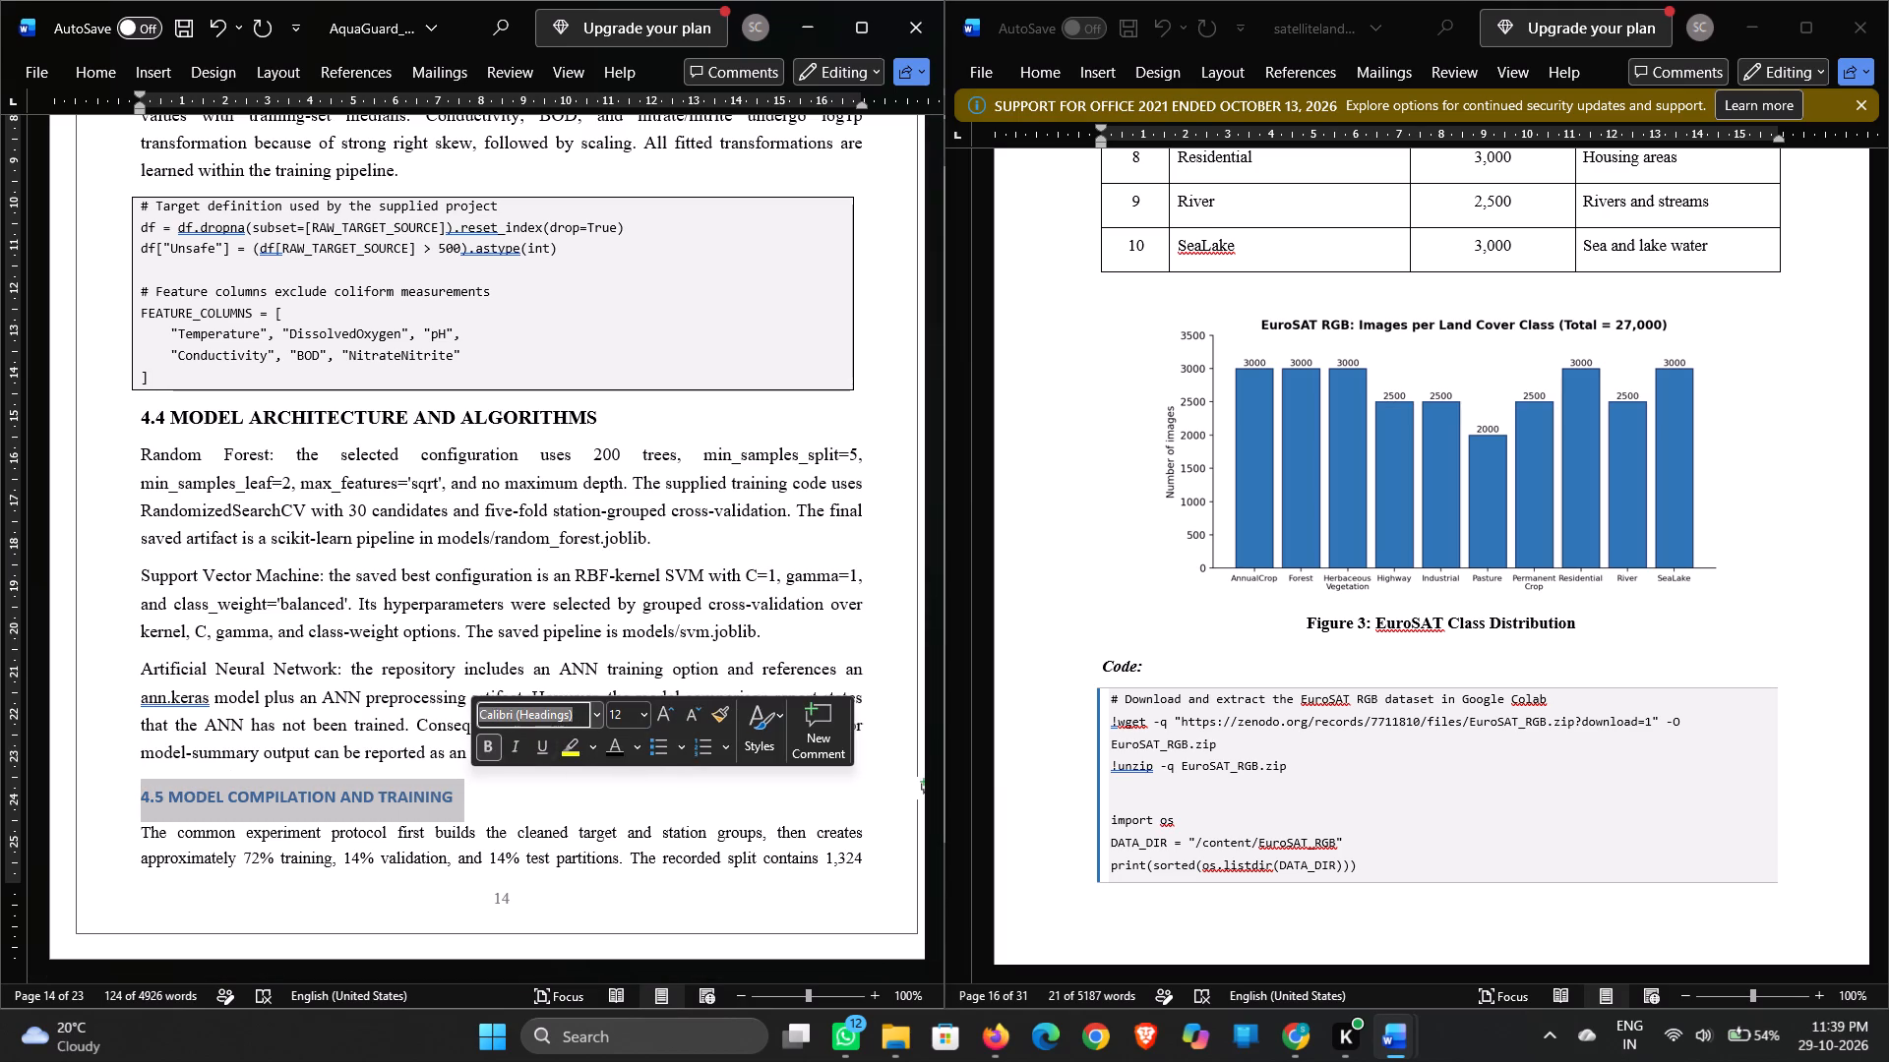
type("ti")
key("Return")
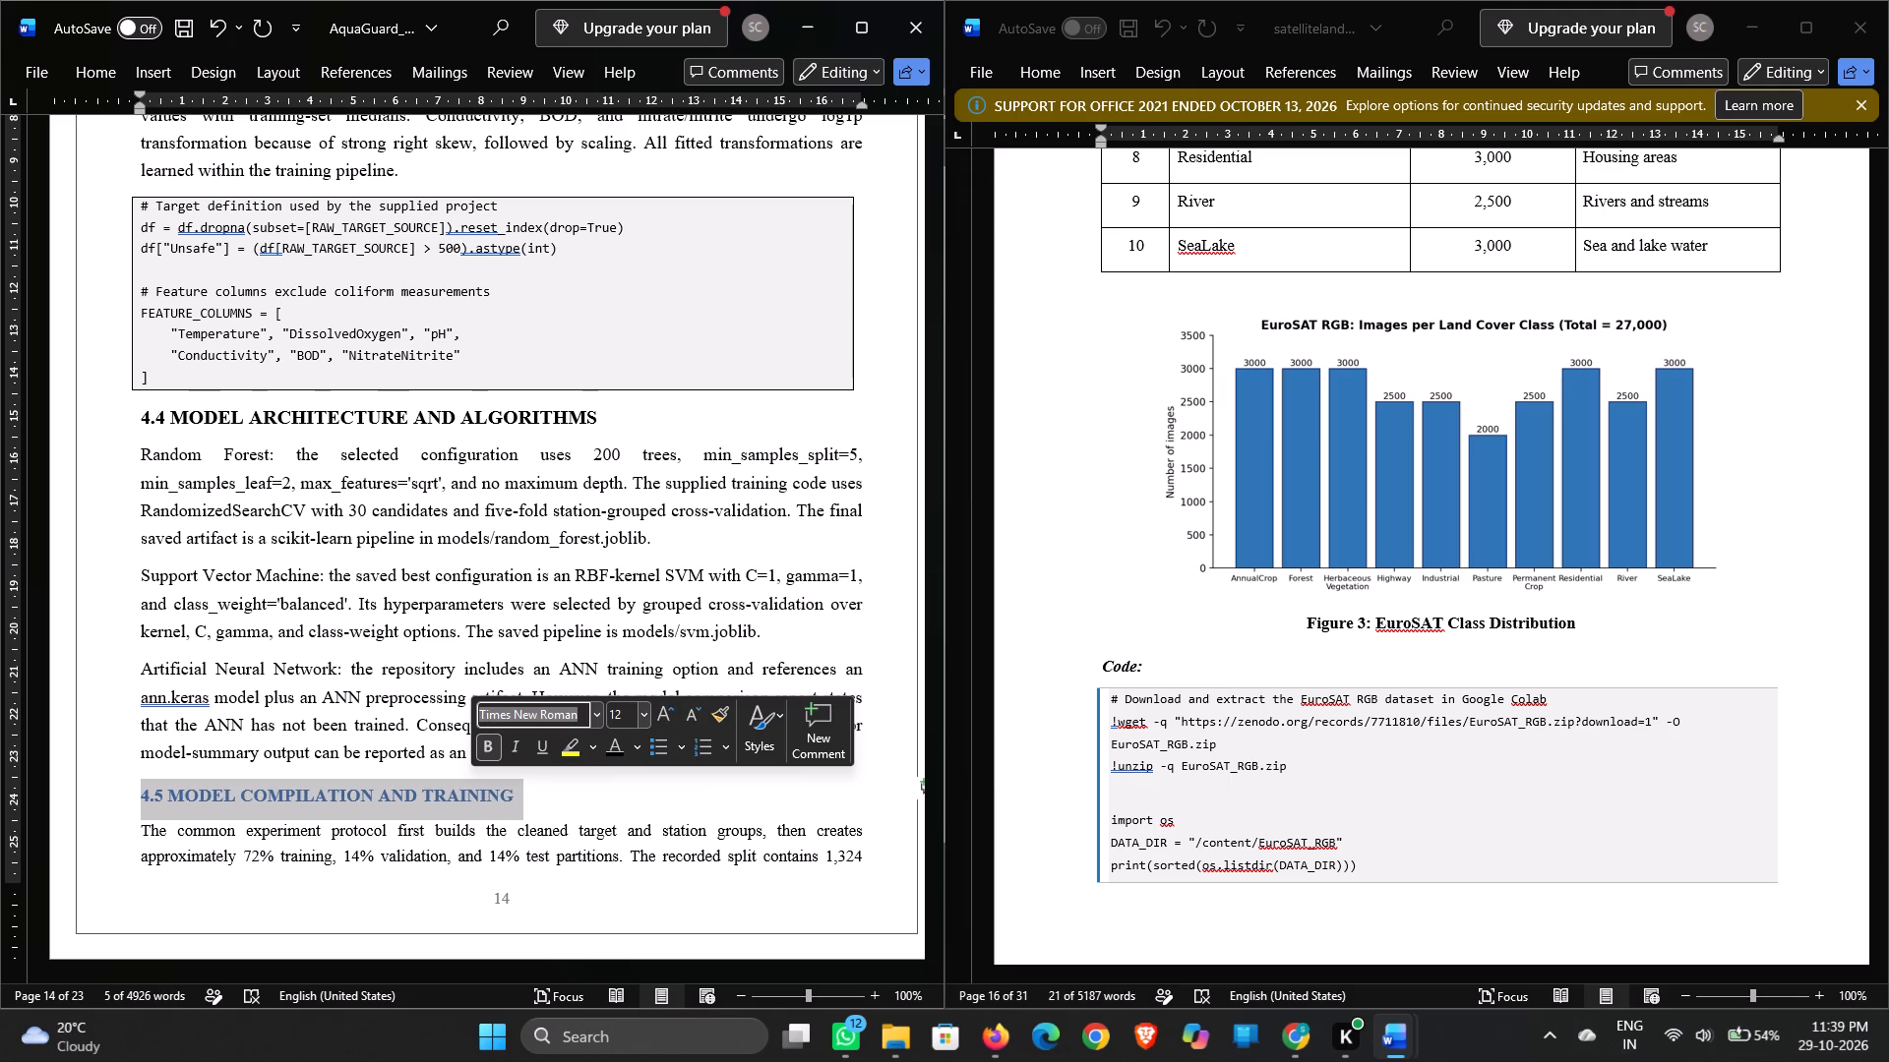
left_click(630, 712)
type("13")
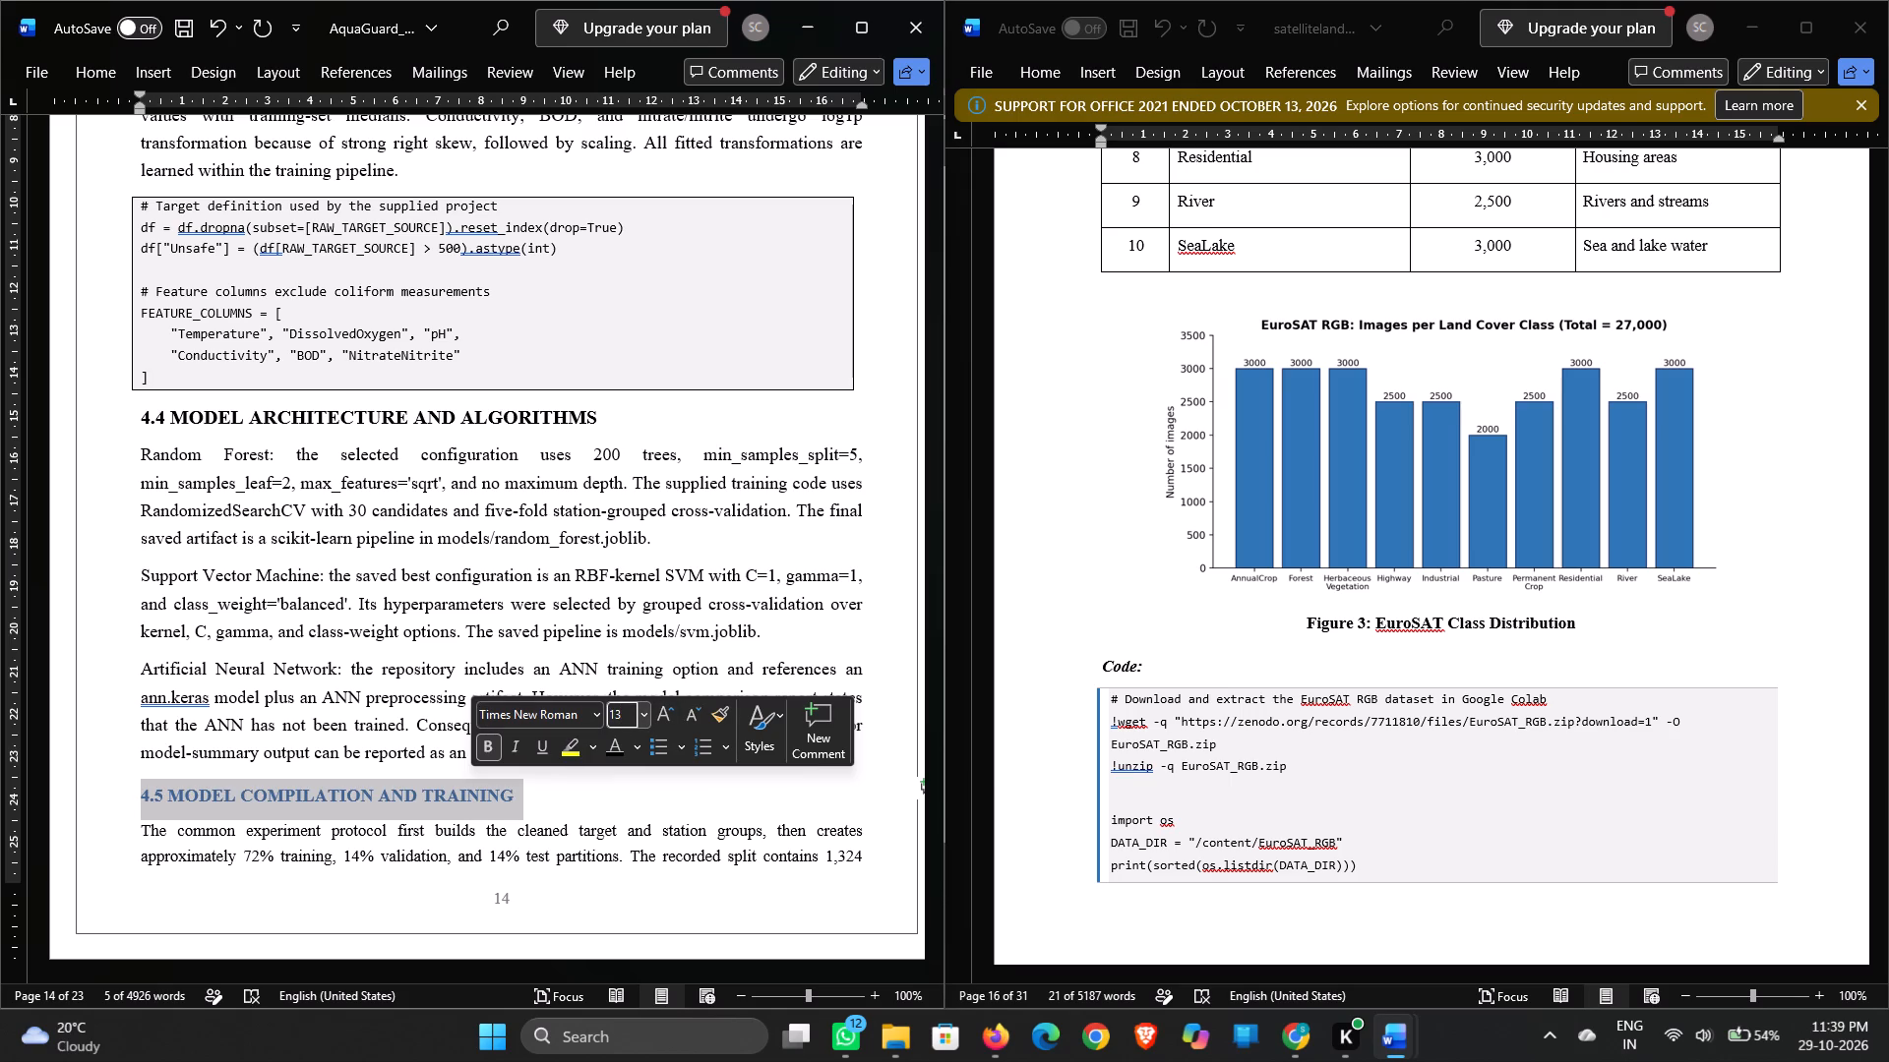
key("Return")
left_click(616, 749)
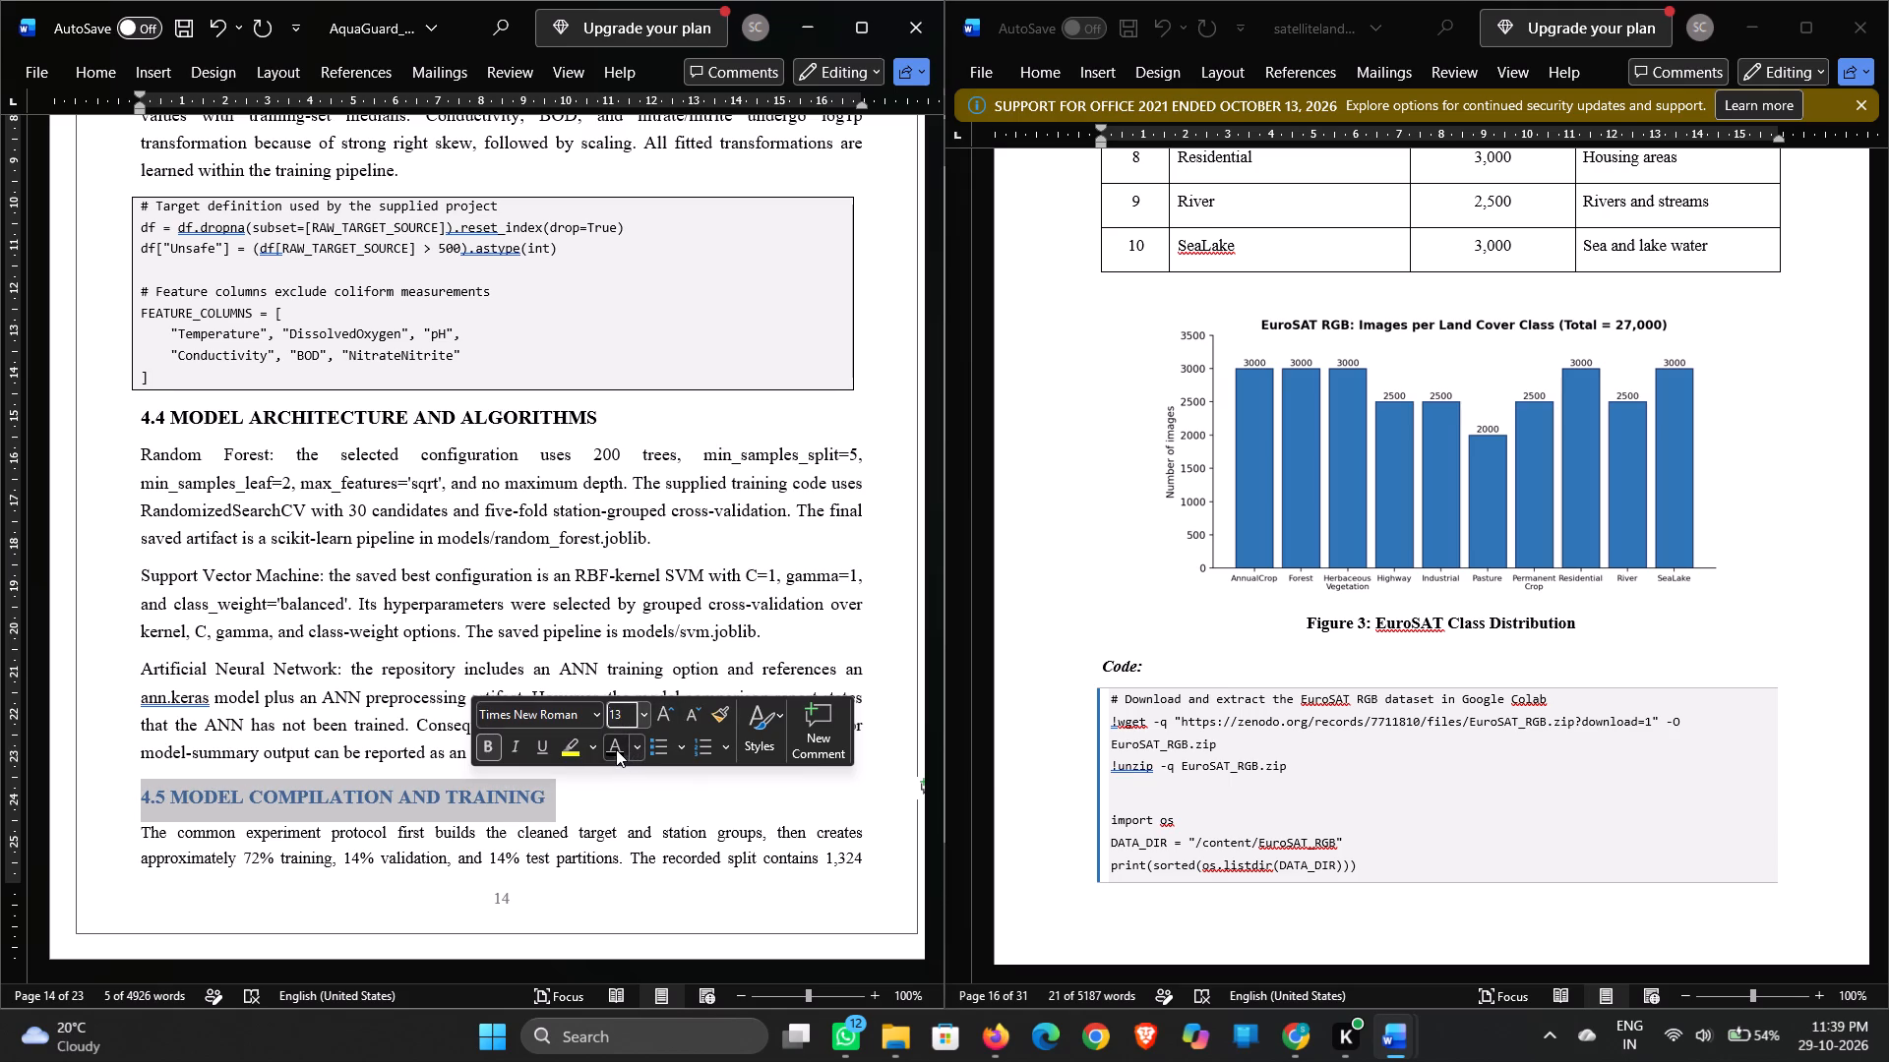
left_click(654, 774)
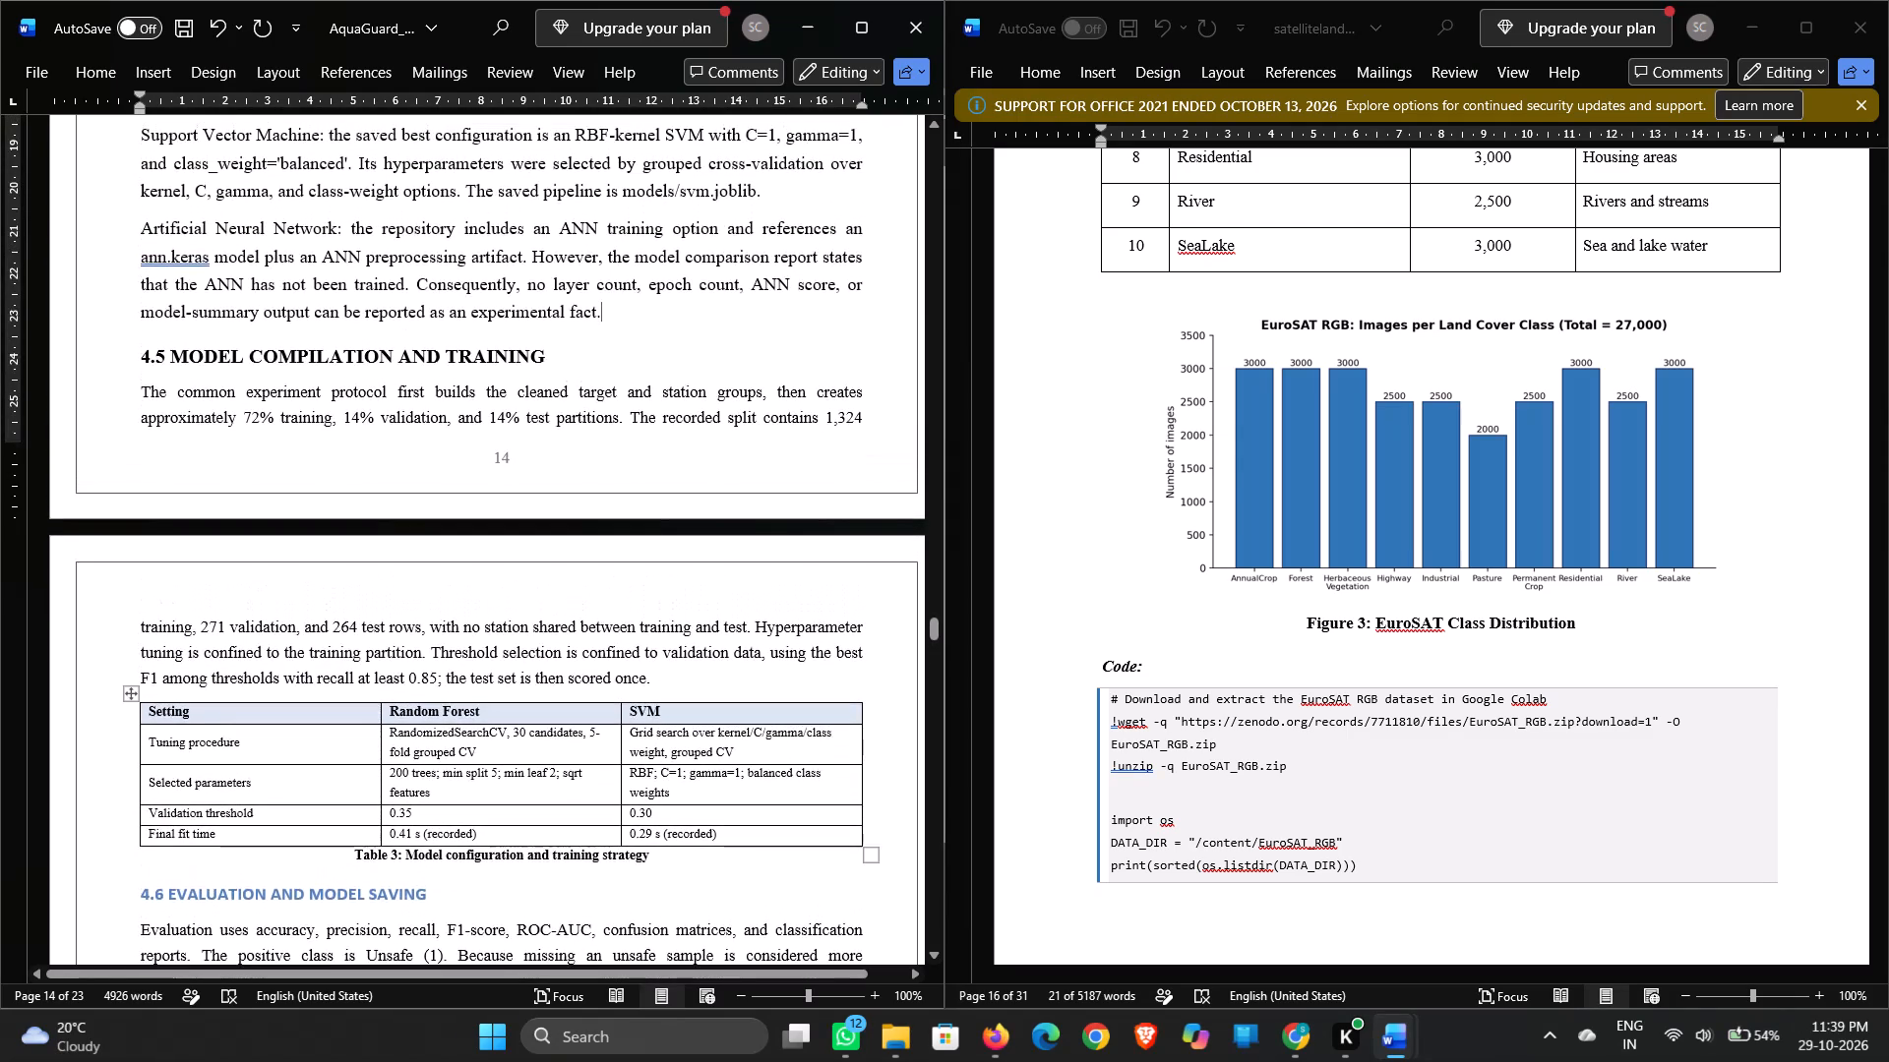
Set the AquaGuard body paragraph under 4.5 MODEL COMPILATION AND TRAINING, above the Table 3 settings table, to 12 pt.
left_click_drag(141, 391, 159, 408)
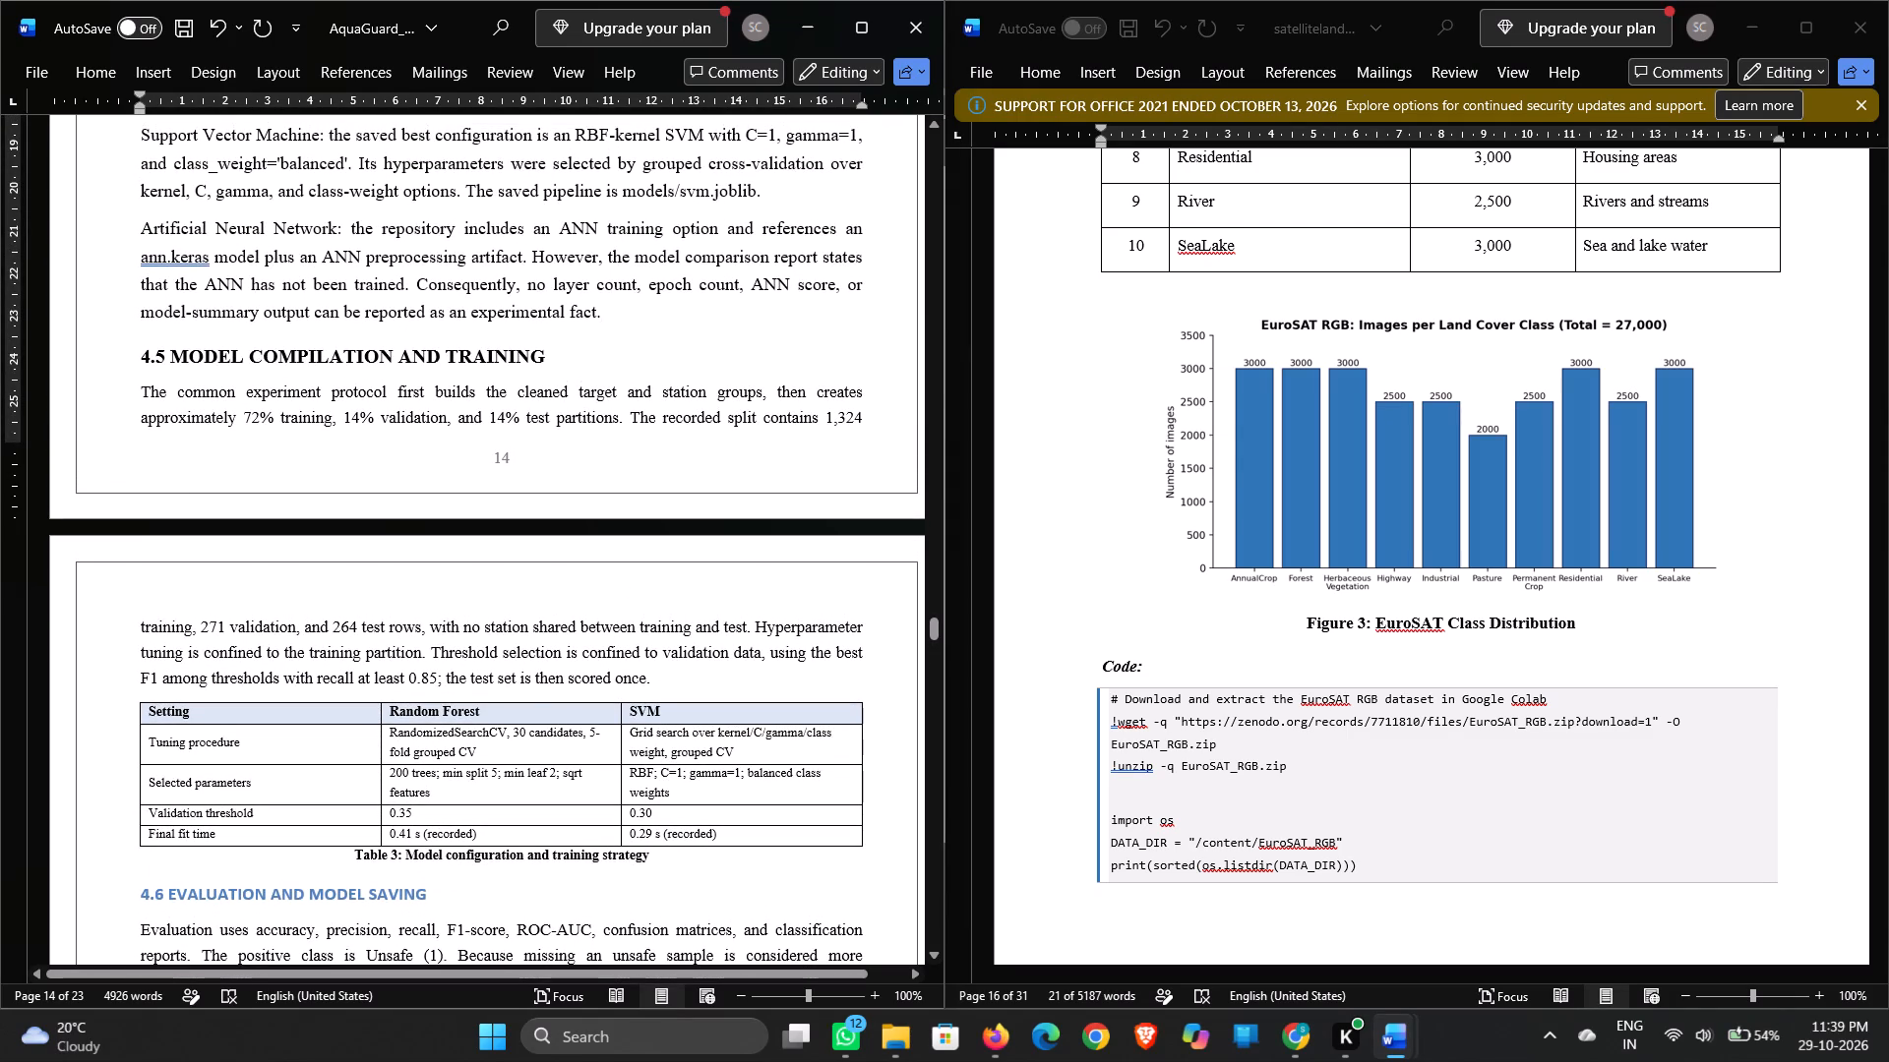
left_click_drag(159, 408, 652, 679)
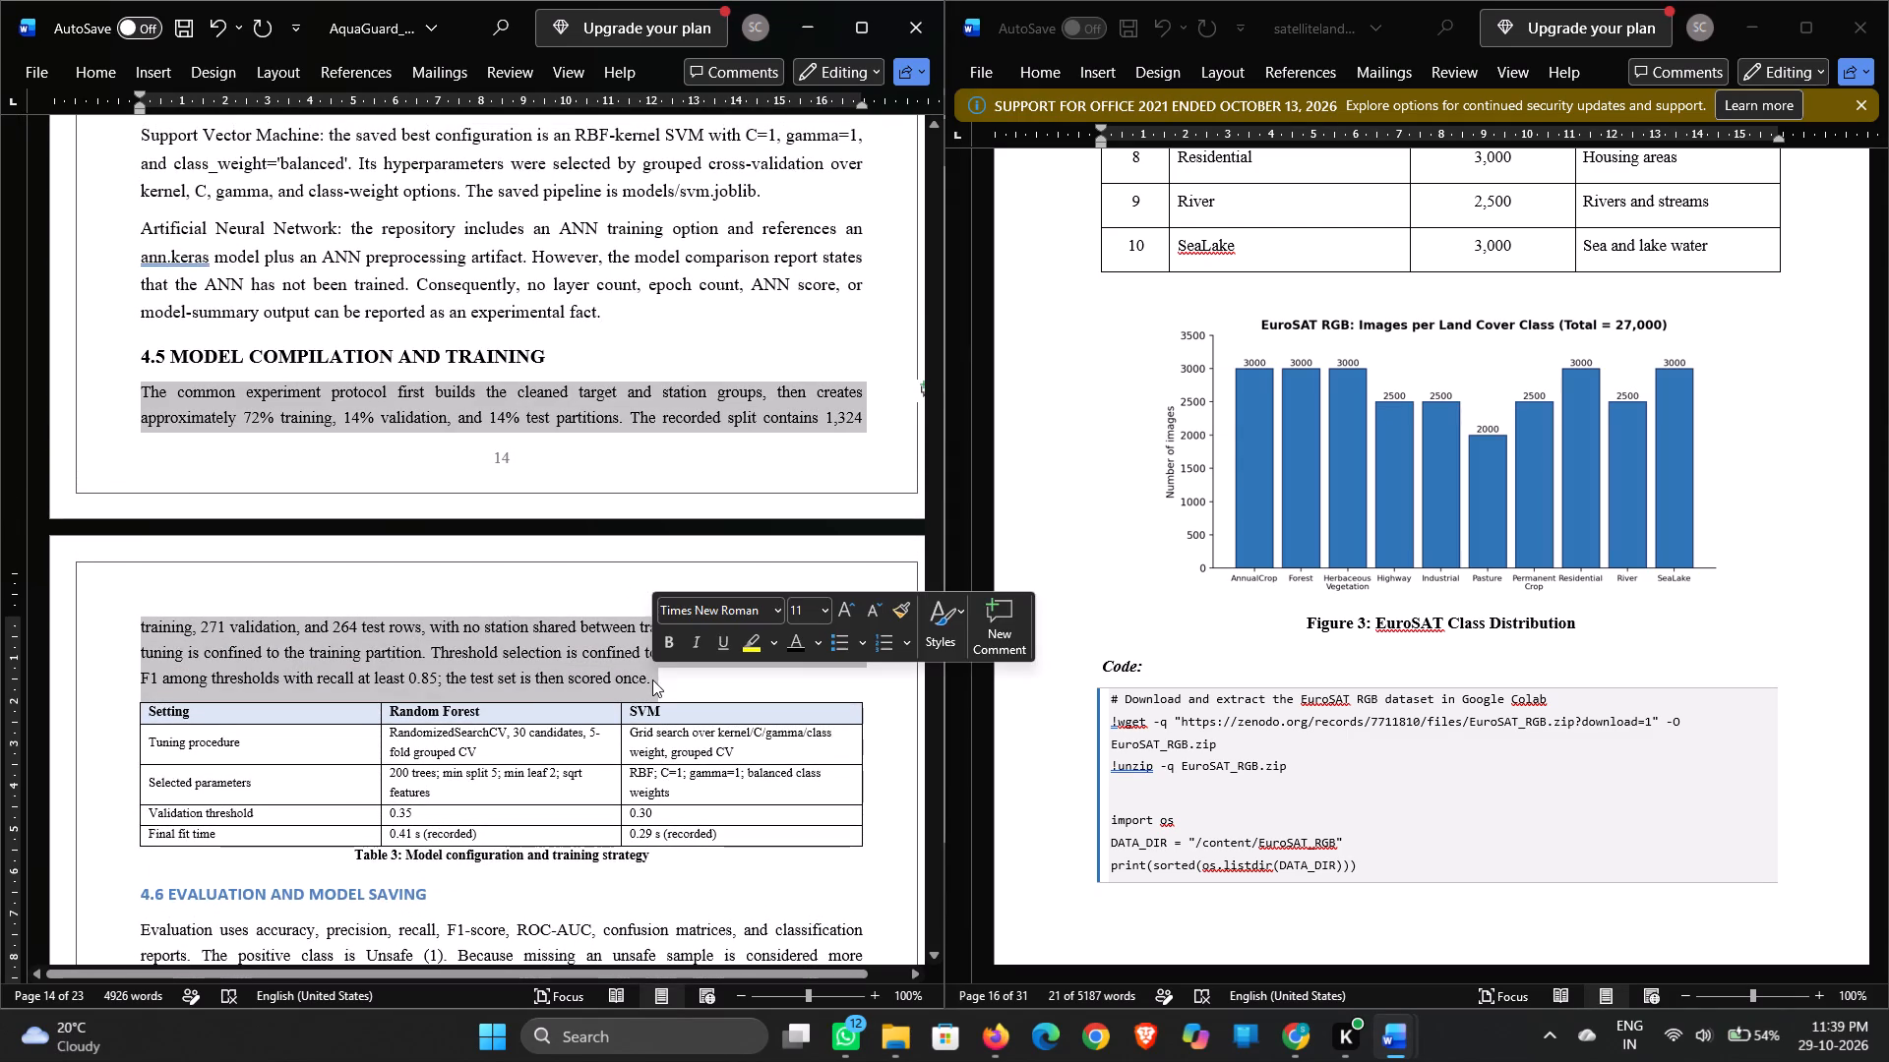
left_click(804, 613)
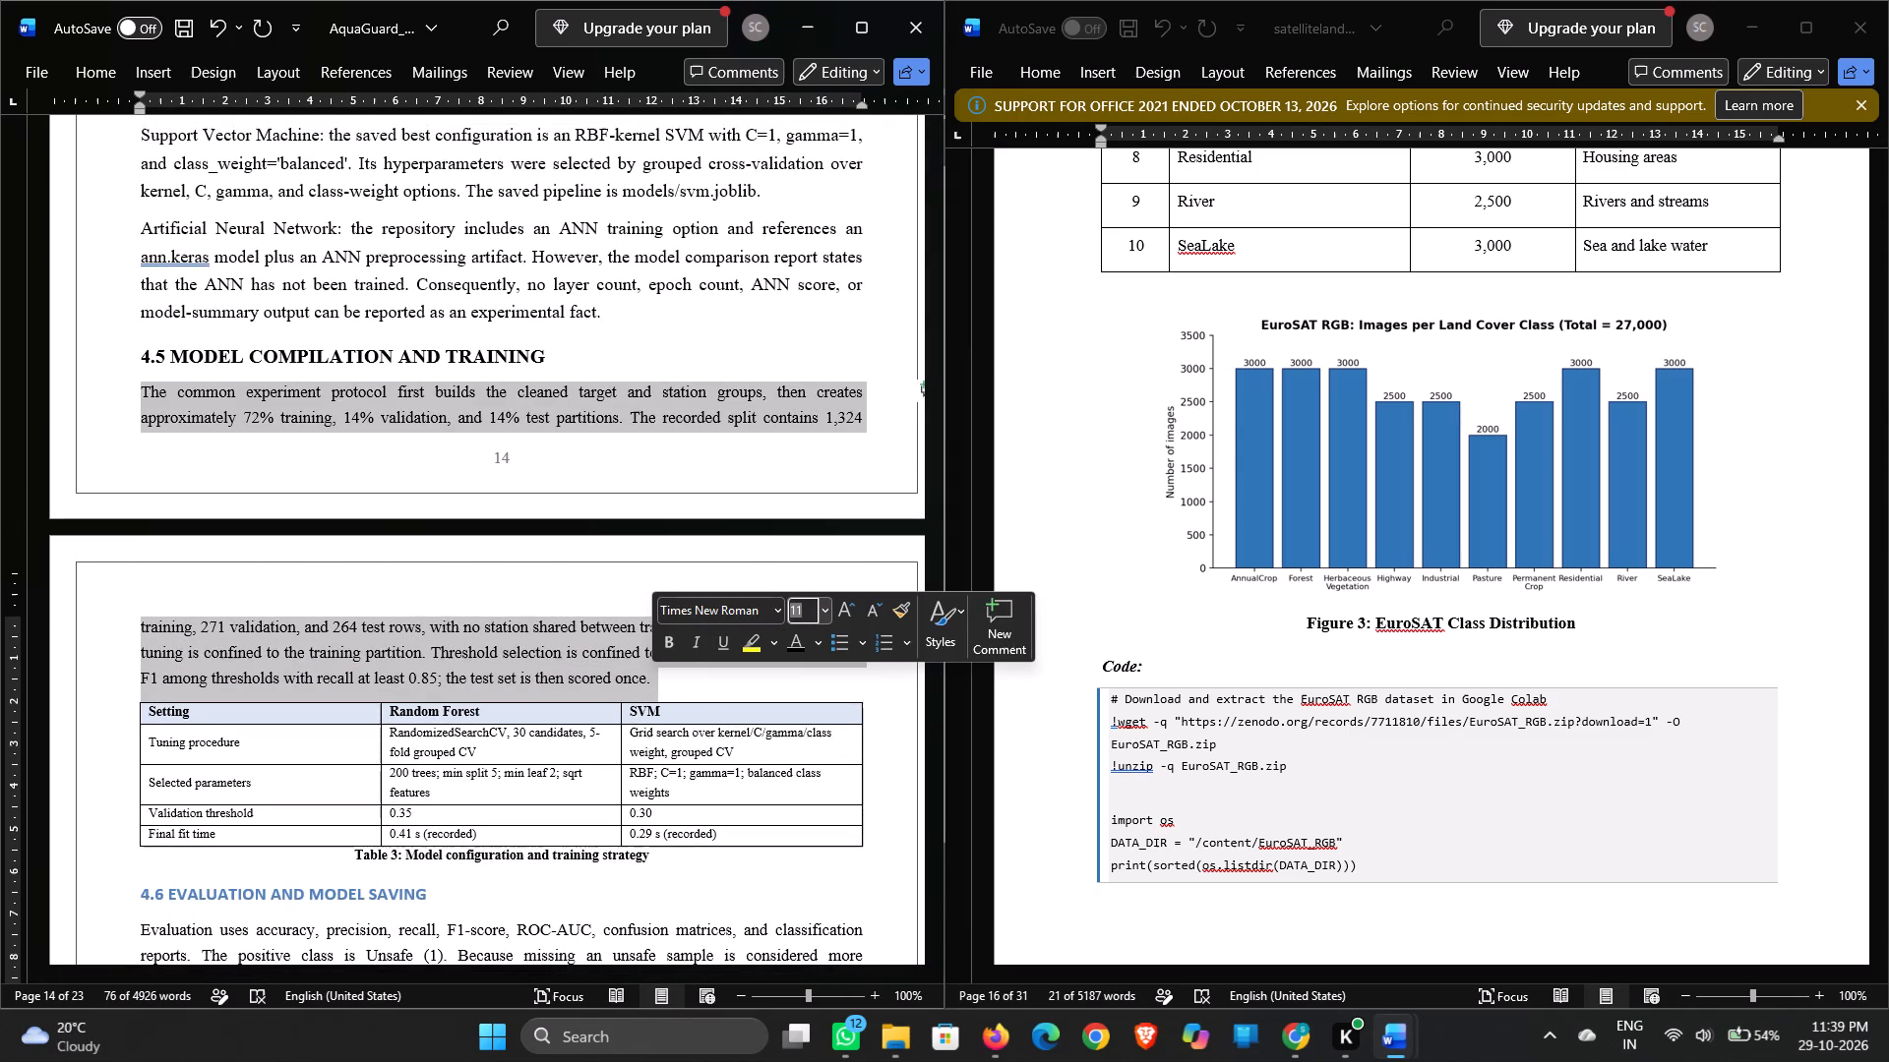
type("12")
key("Return")
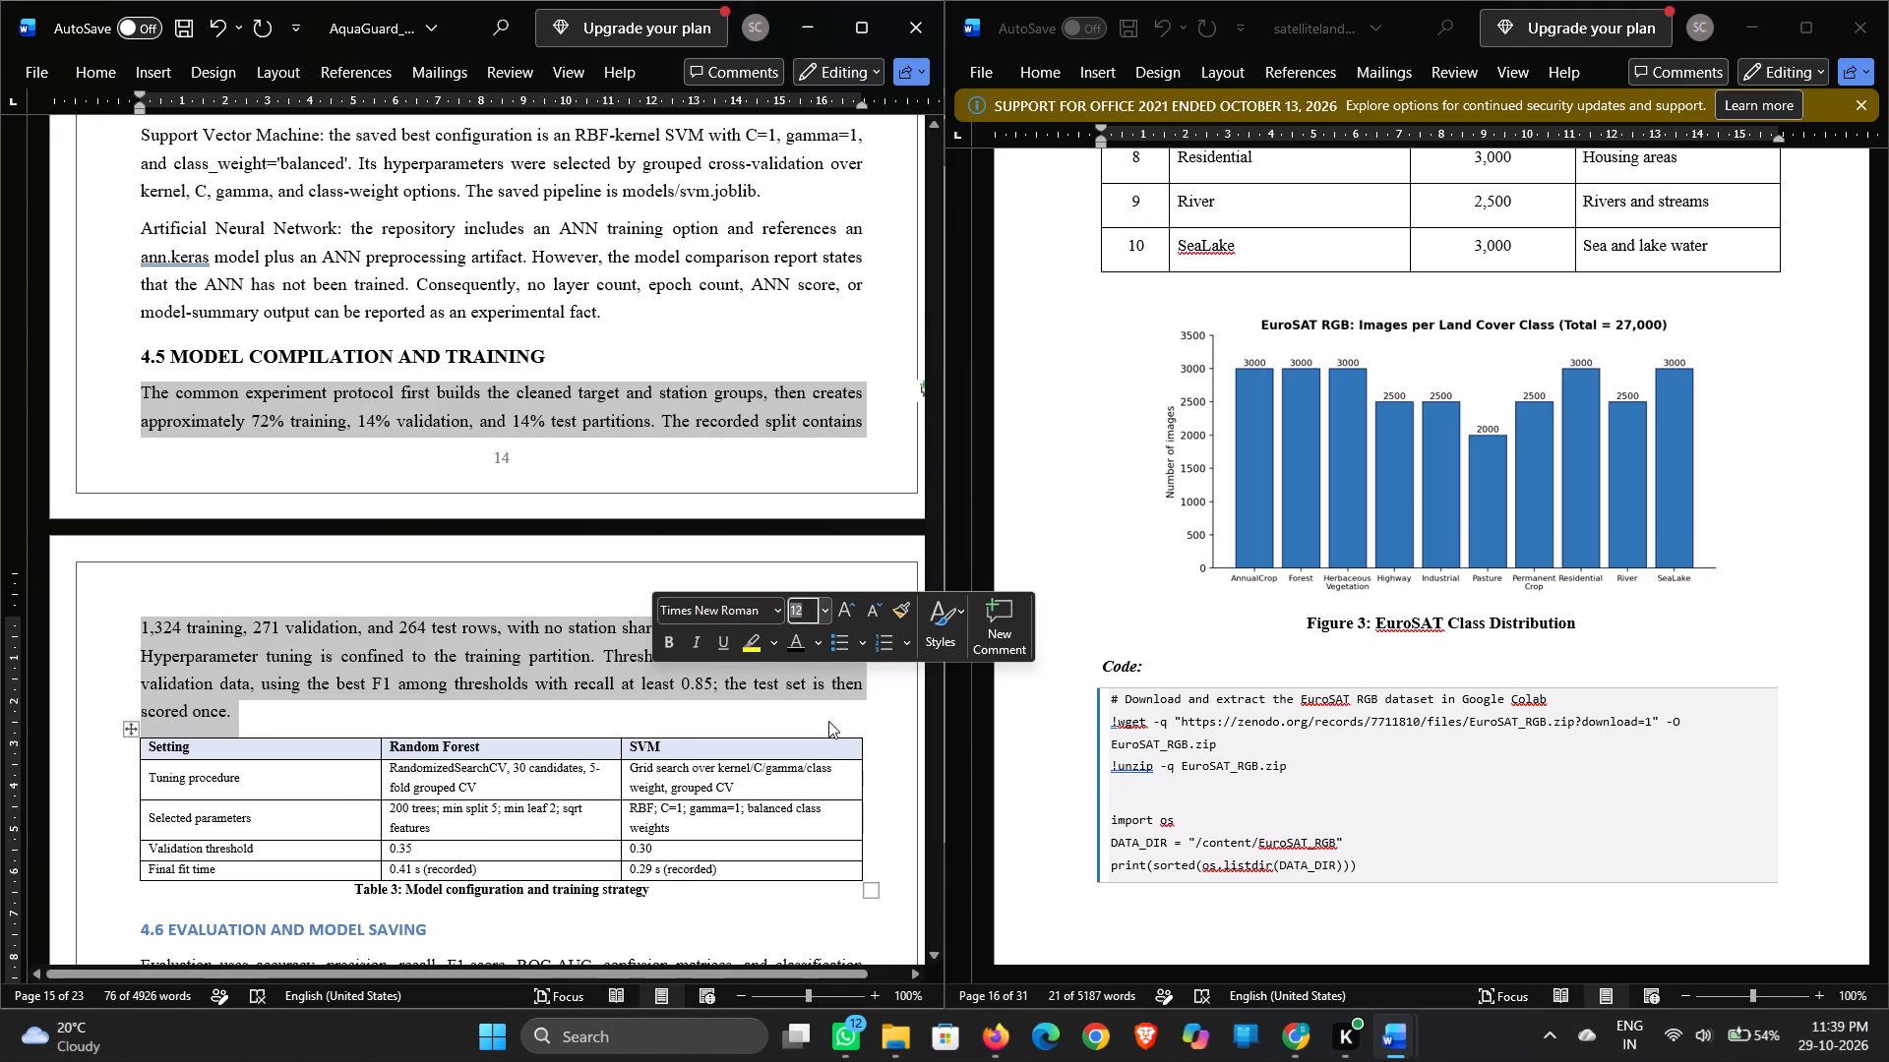
left_click(828, 721)
Examine the reference report's 4.3 text, code and output blocks against the AquaGuard sections from 4.3 to the Table 3 settings table.
scroll(828, 721, "down", 1)
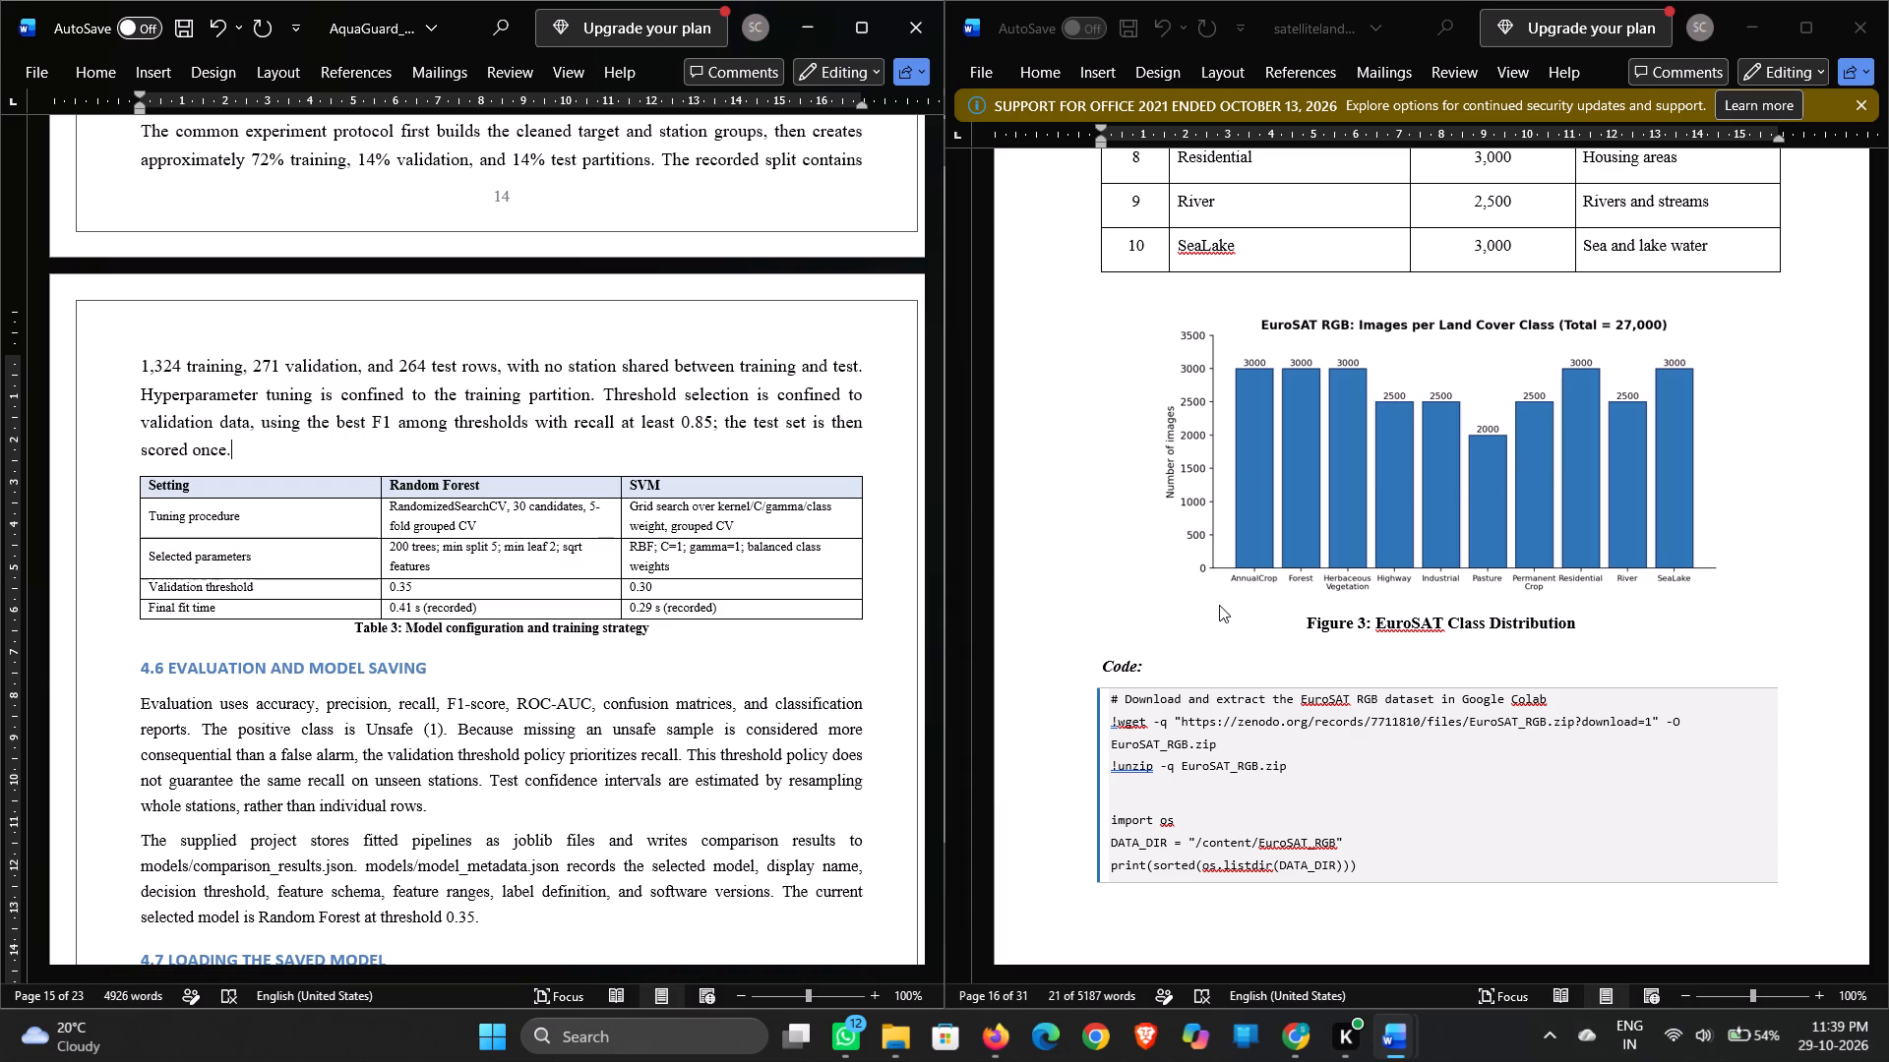
scroll(1229, 613, "down", 1)
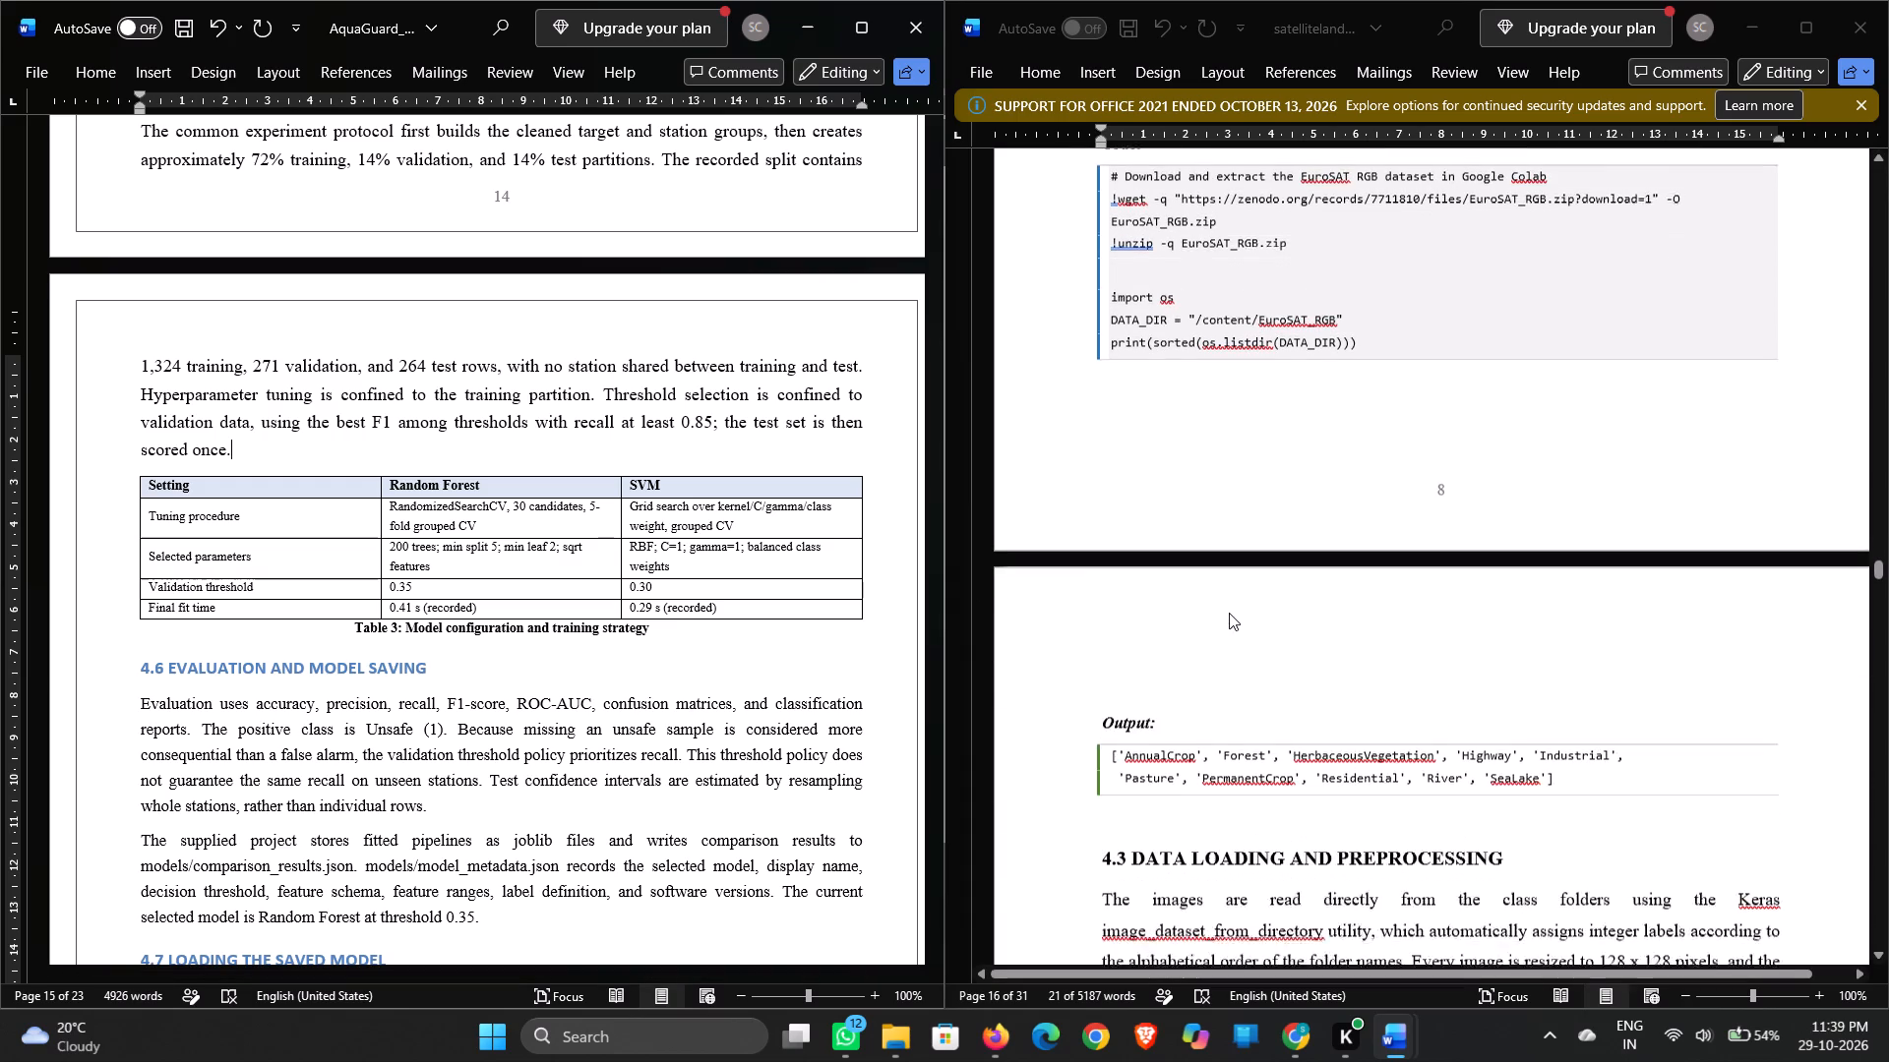
scroll(1229, 613, "down", 2)
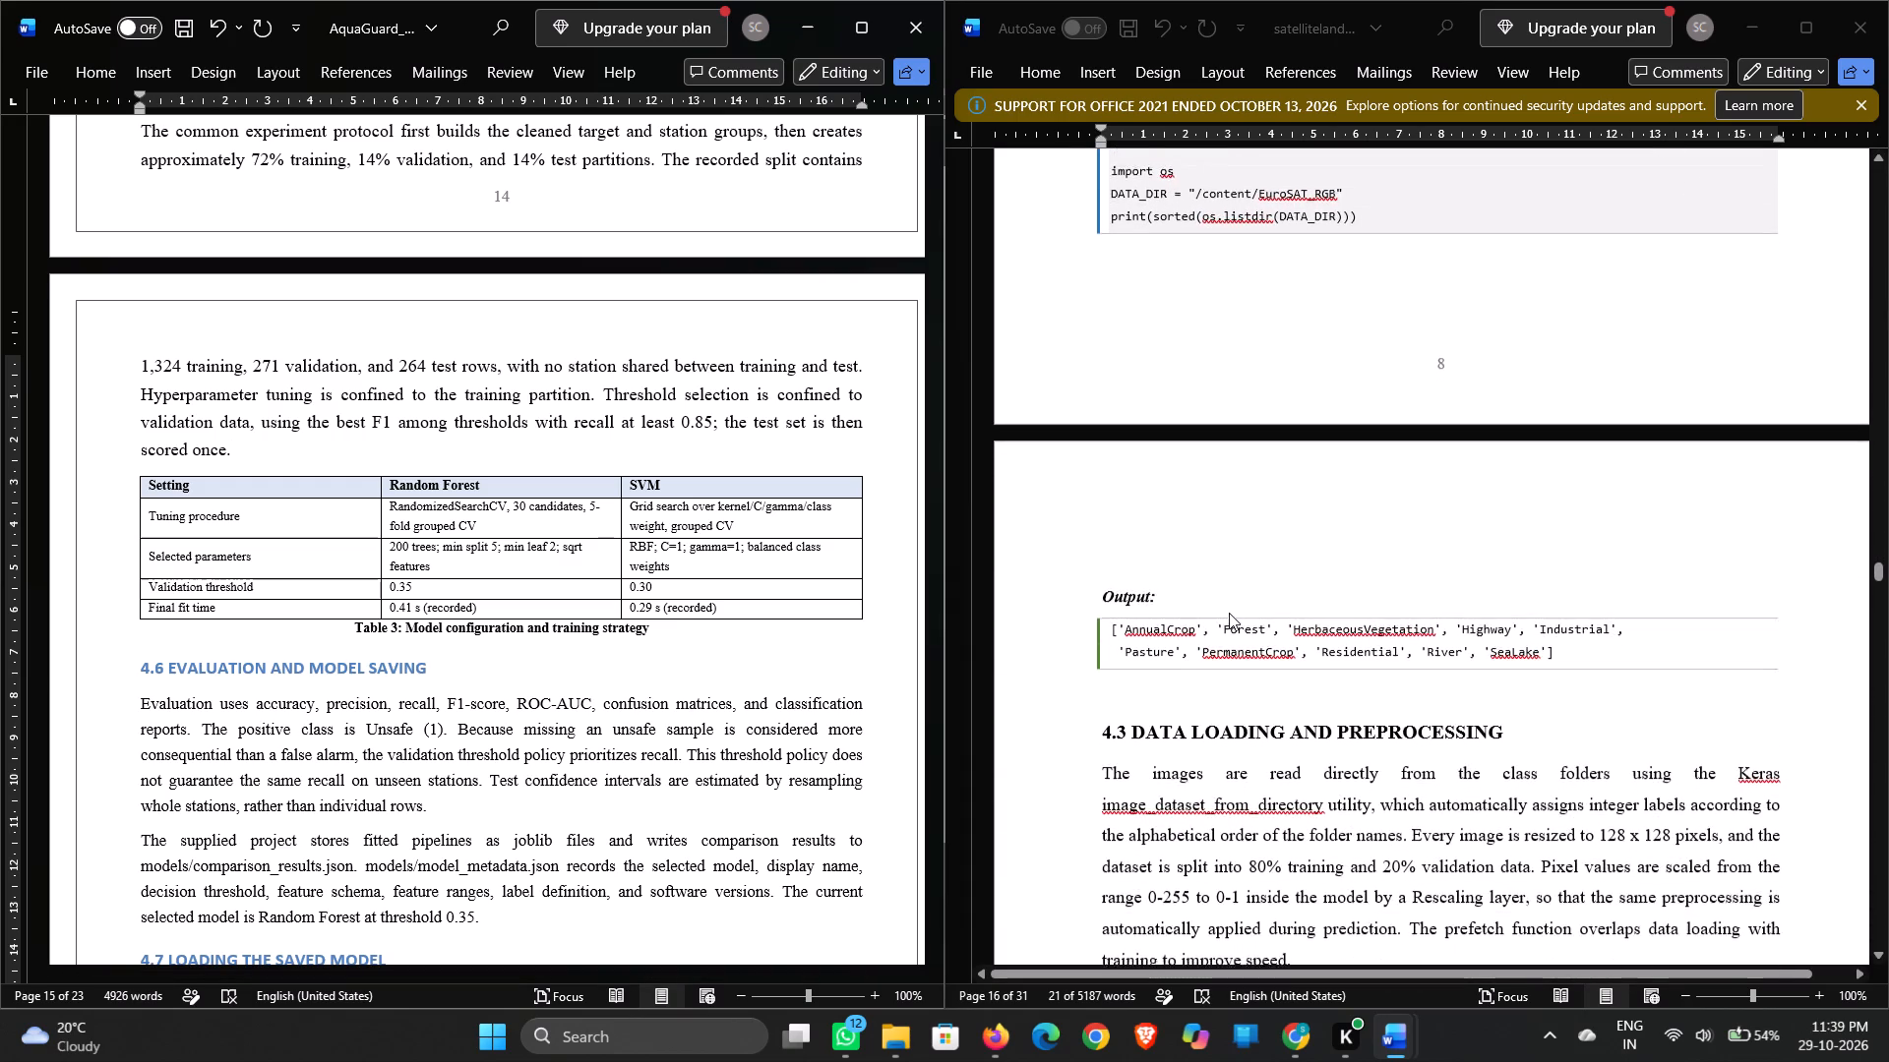
scroll(1229, 613, "down", 1)
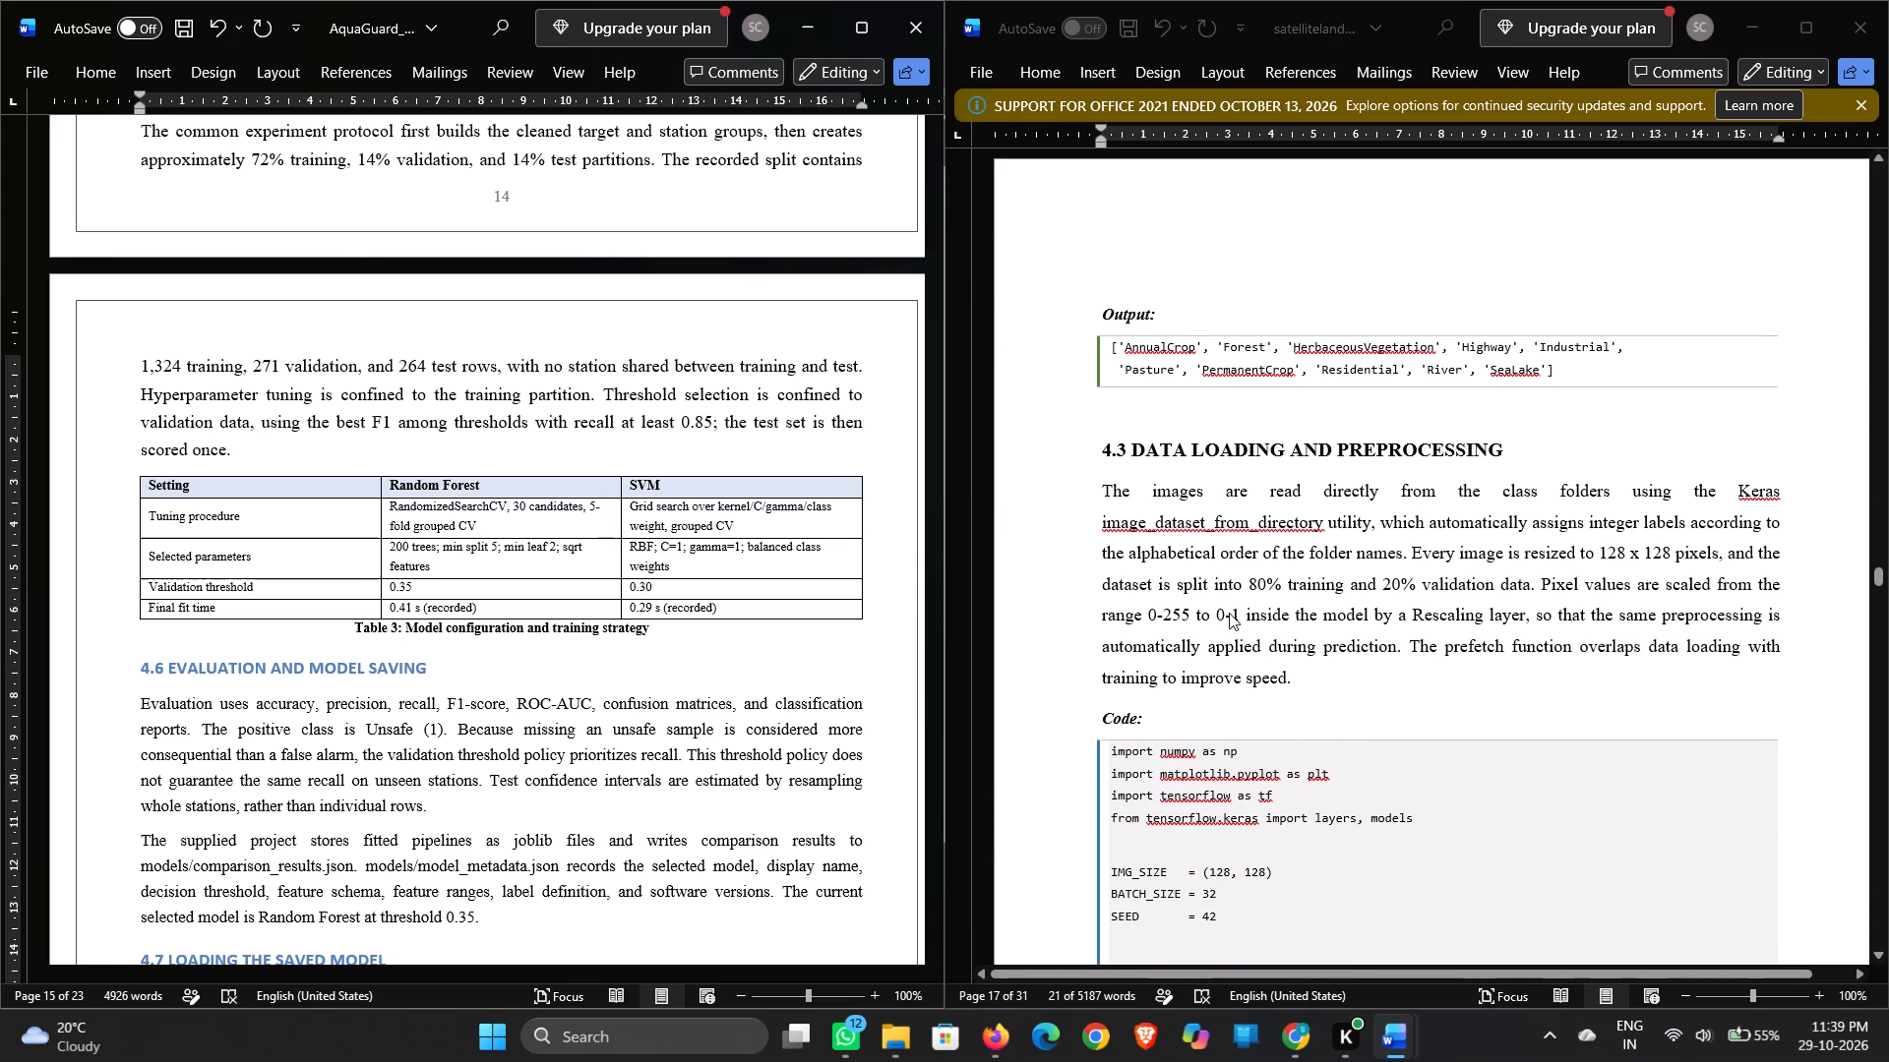
scroll(1229, 613, "down", 2)
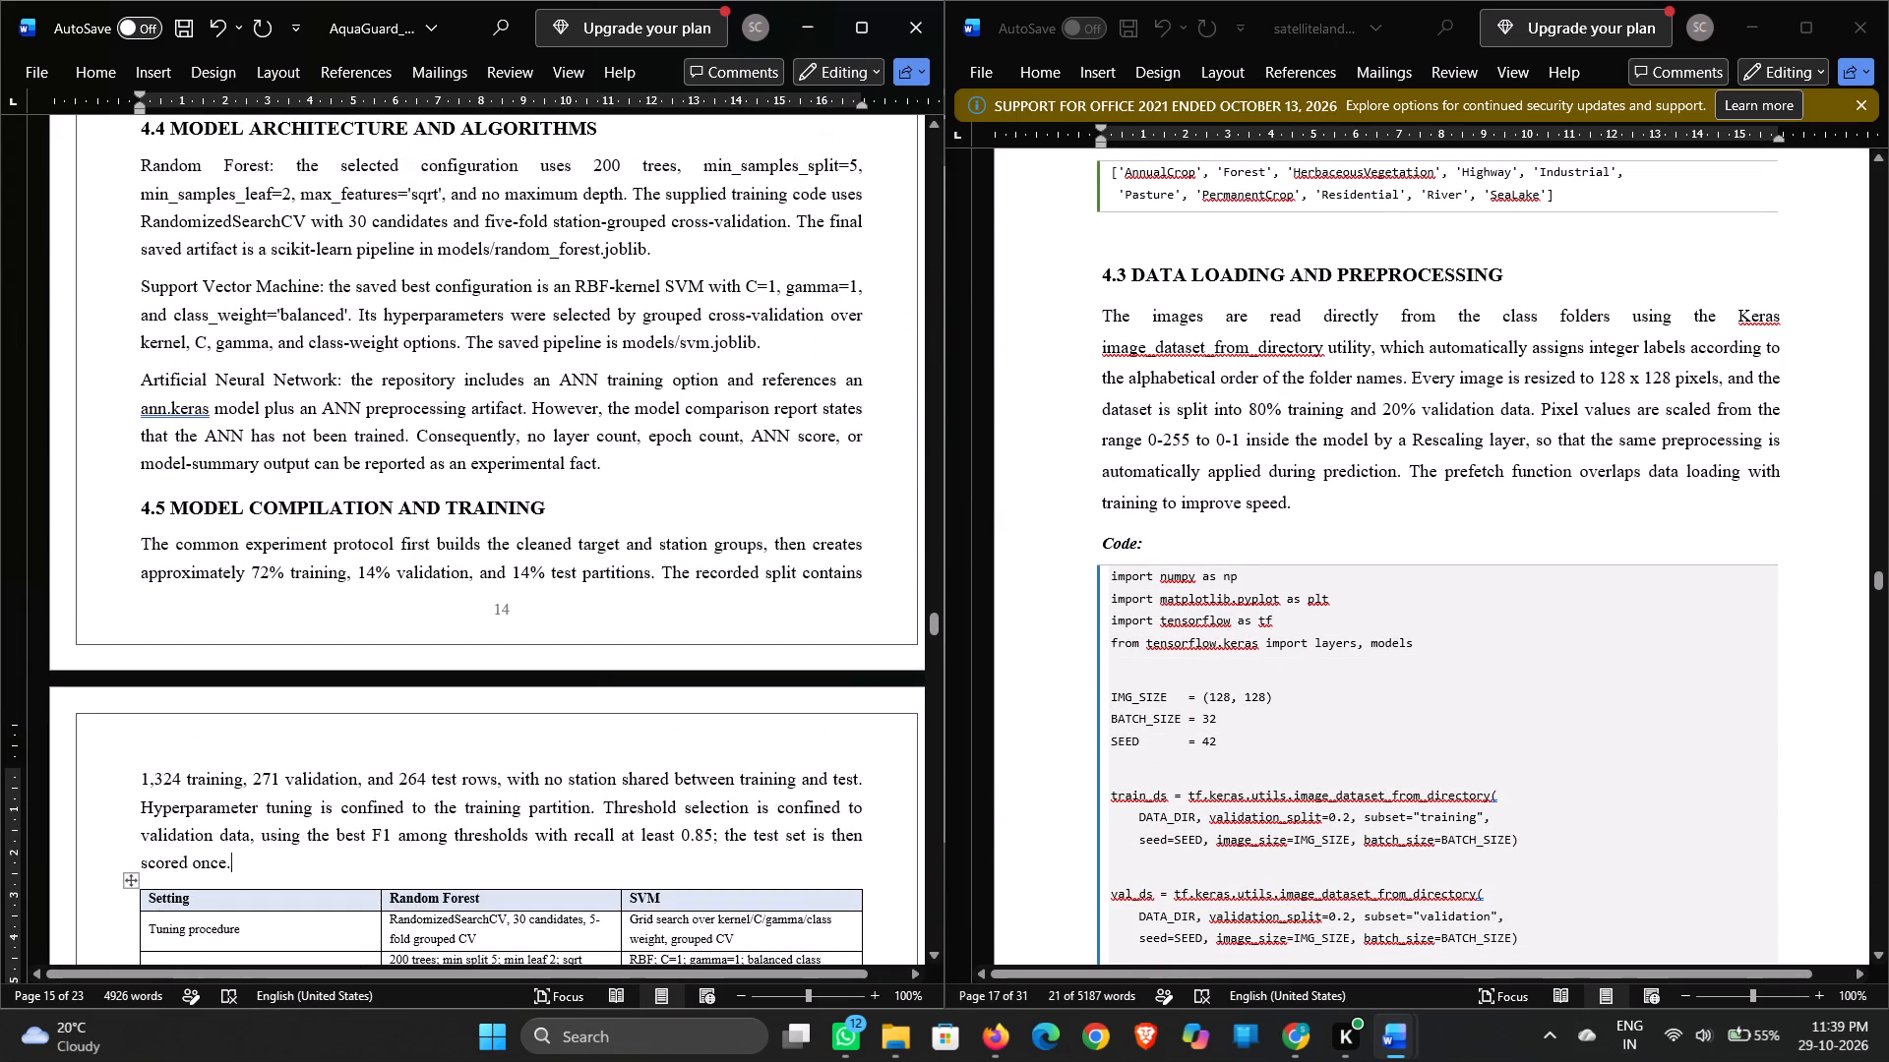
scroll(790, 458, "up", 1)
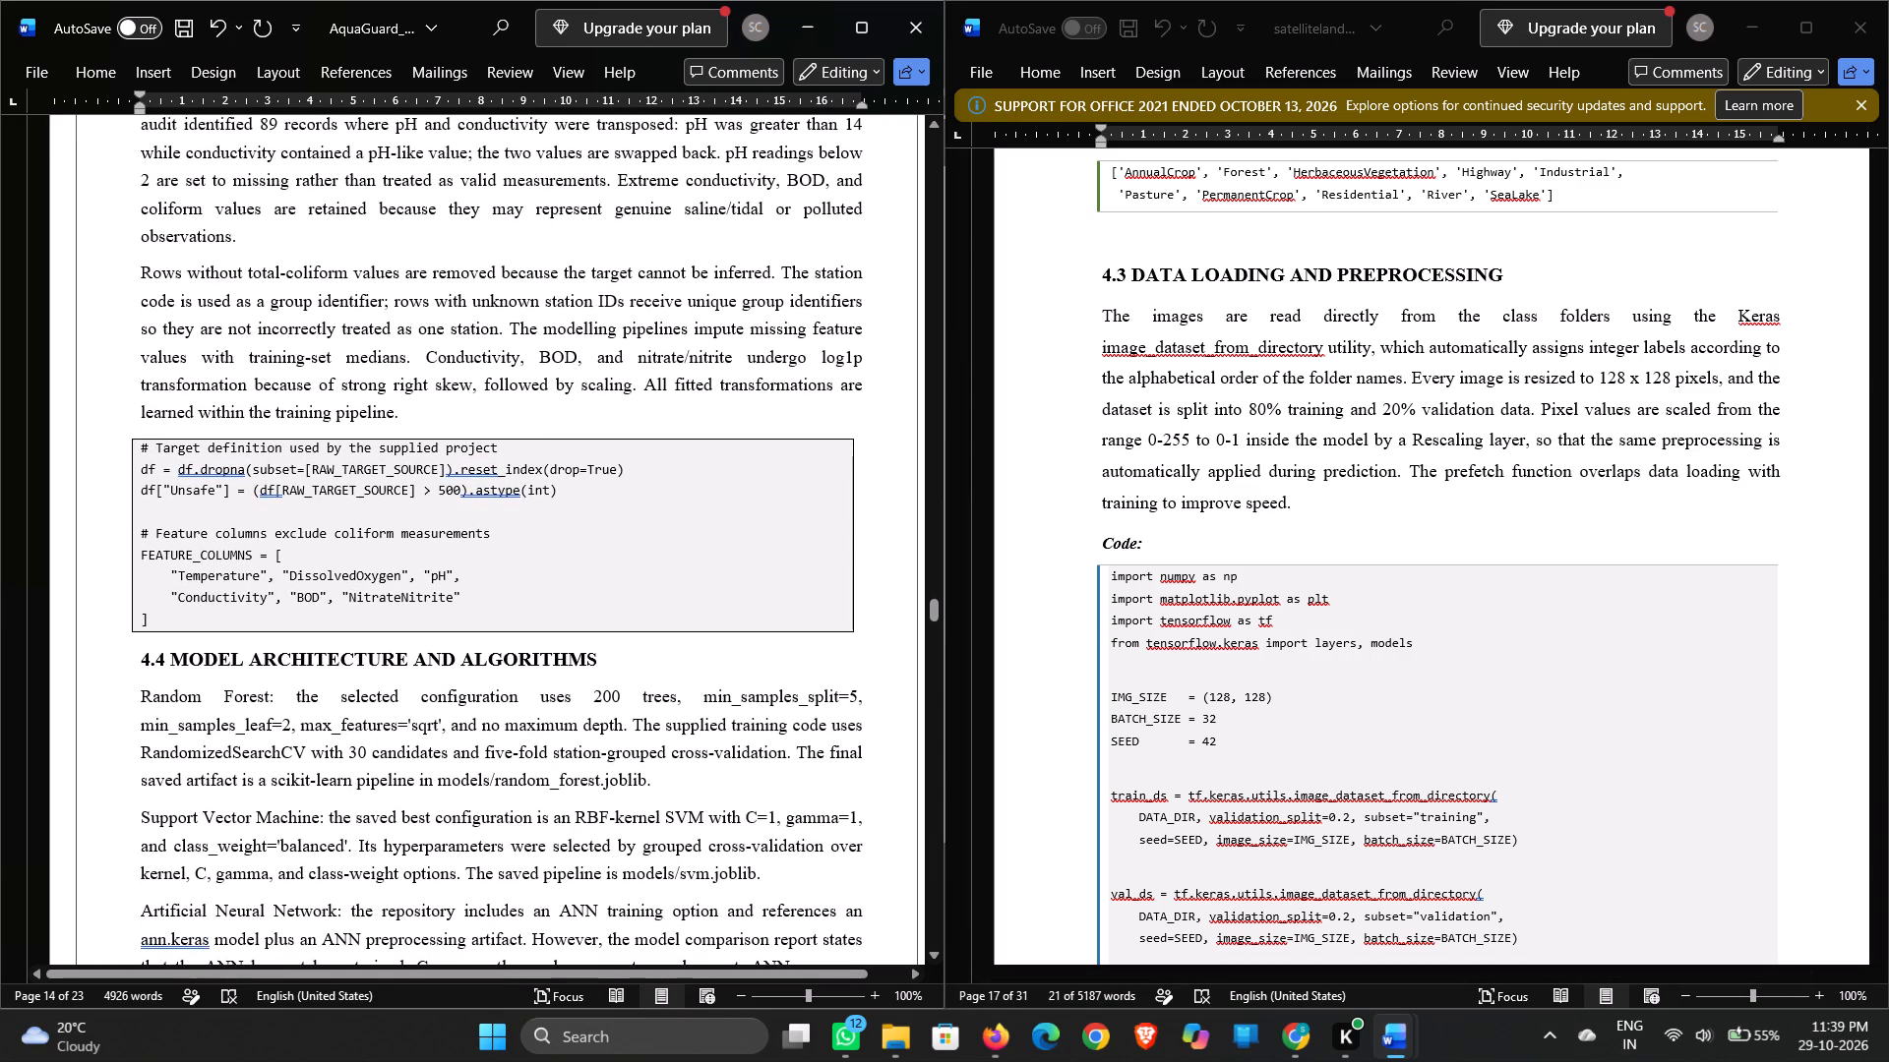
scroll(790, 458, "down", 1)
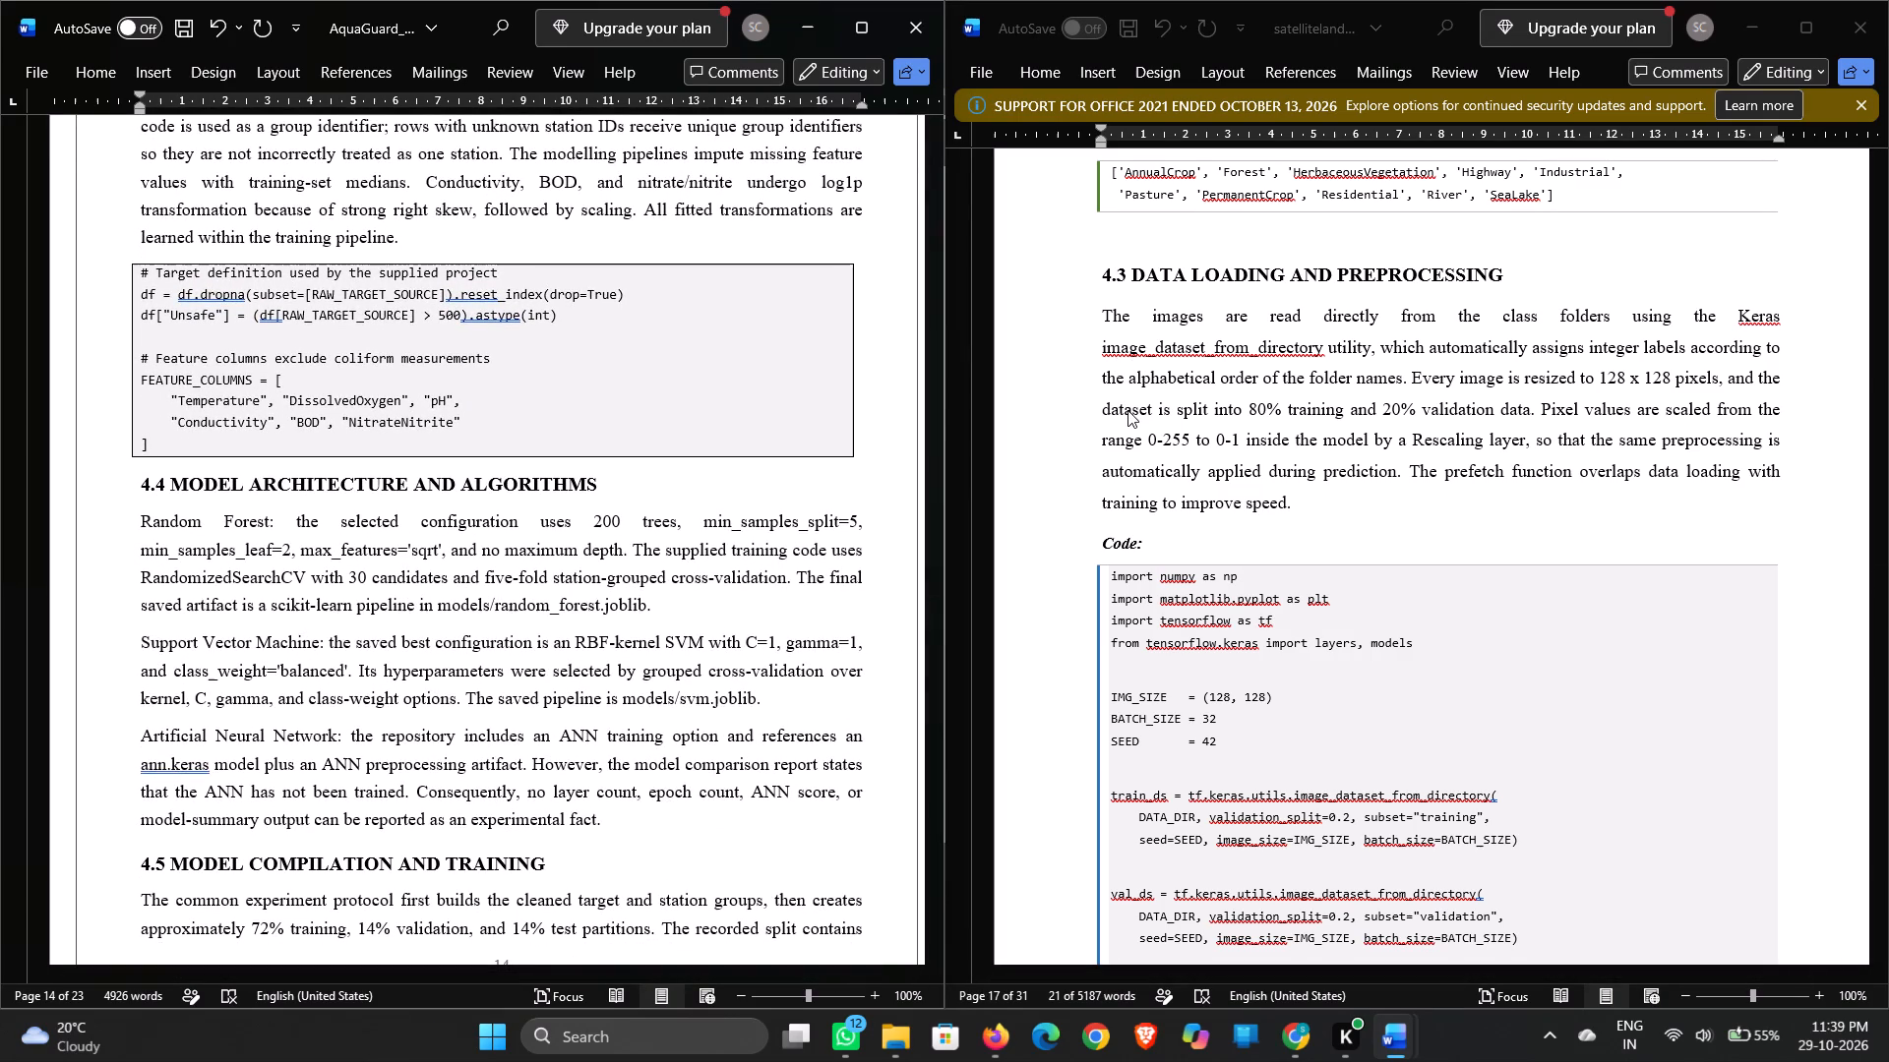
scroll(1127, 410, "down", 1)
scroll(1127, 410, "right", 1)
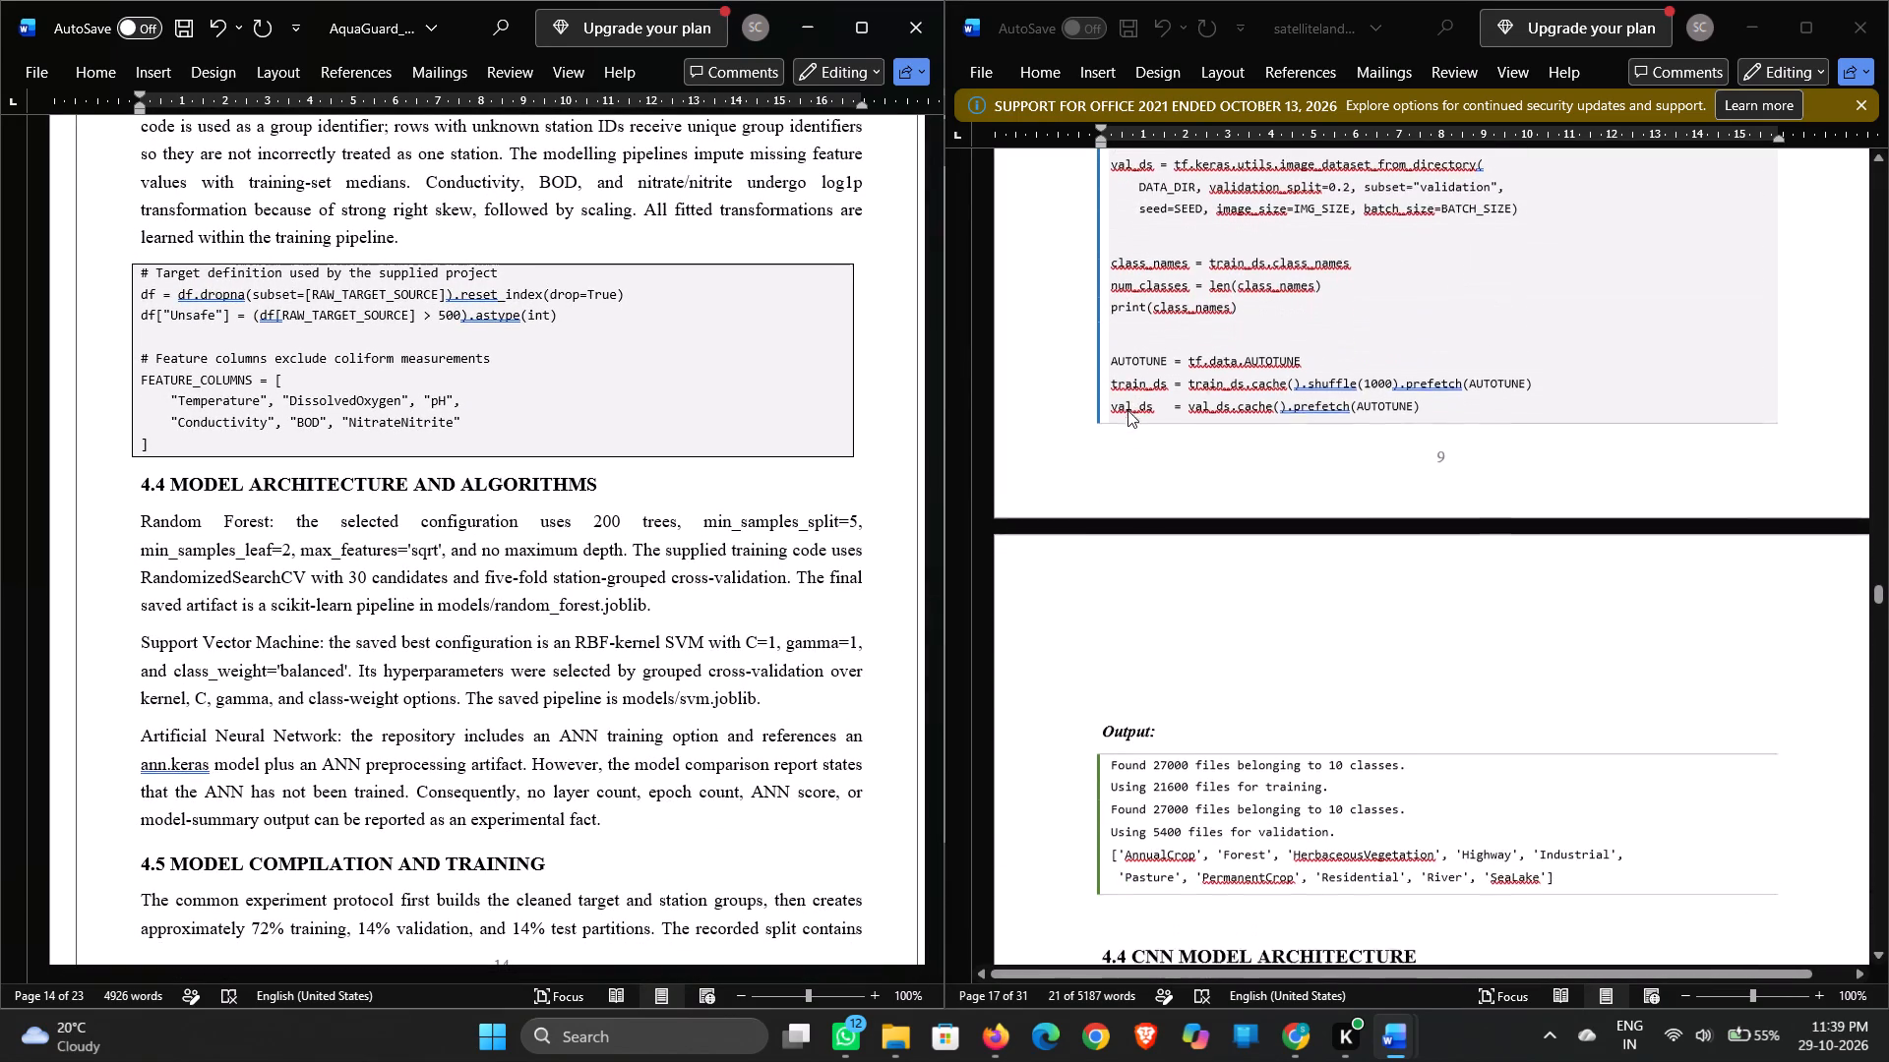
scroll(1127, 410, "right", 2)
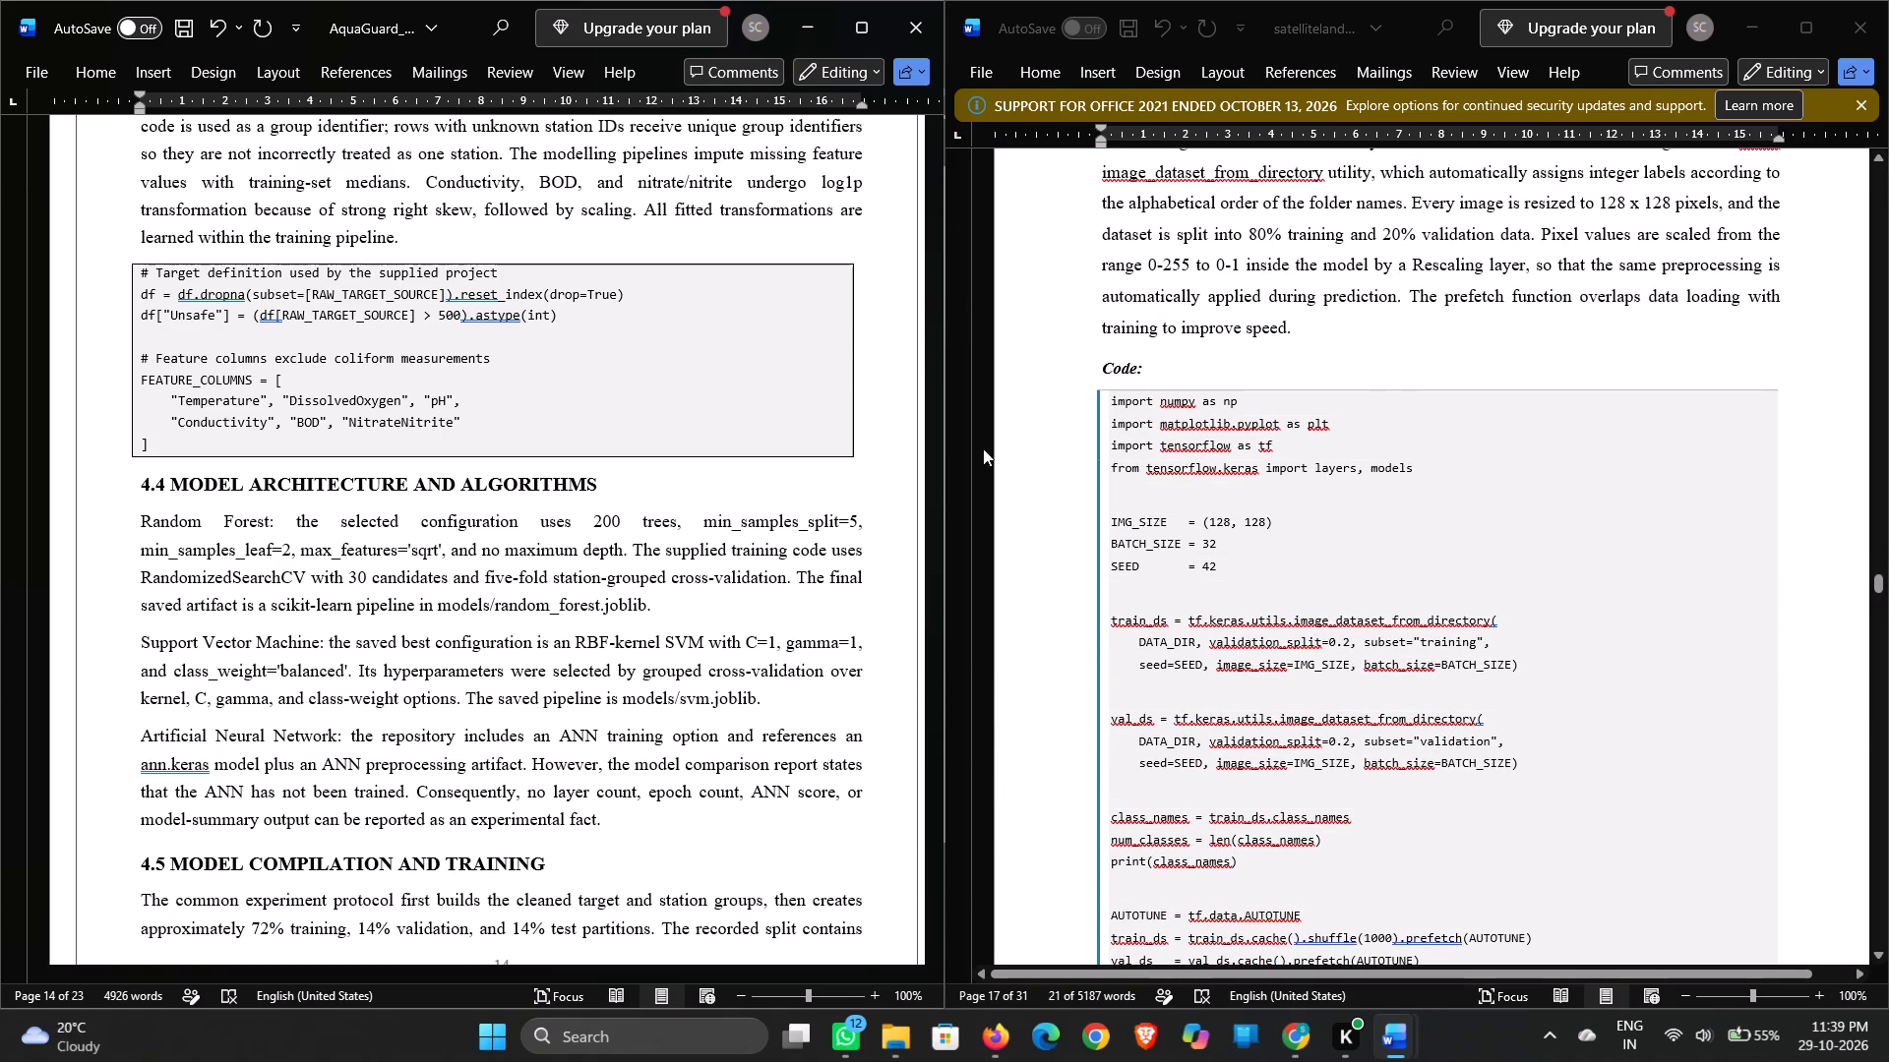
scroll(713, 580, "down", 2)
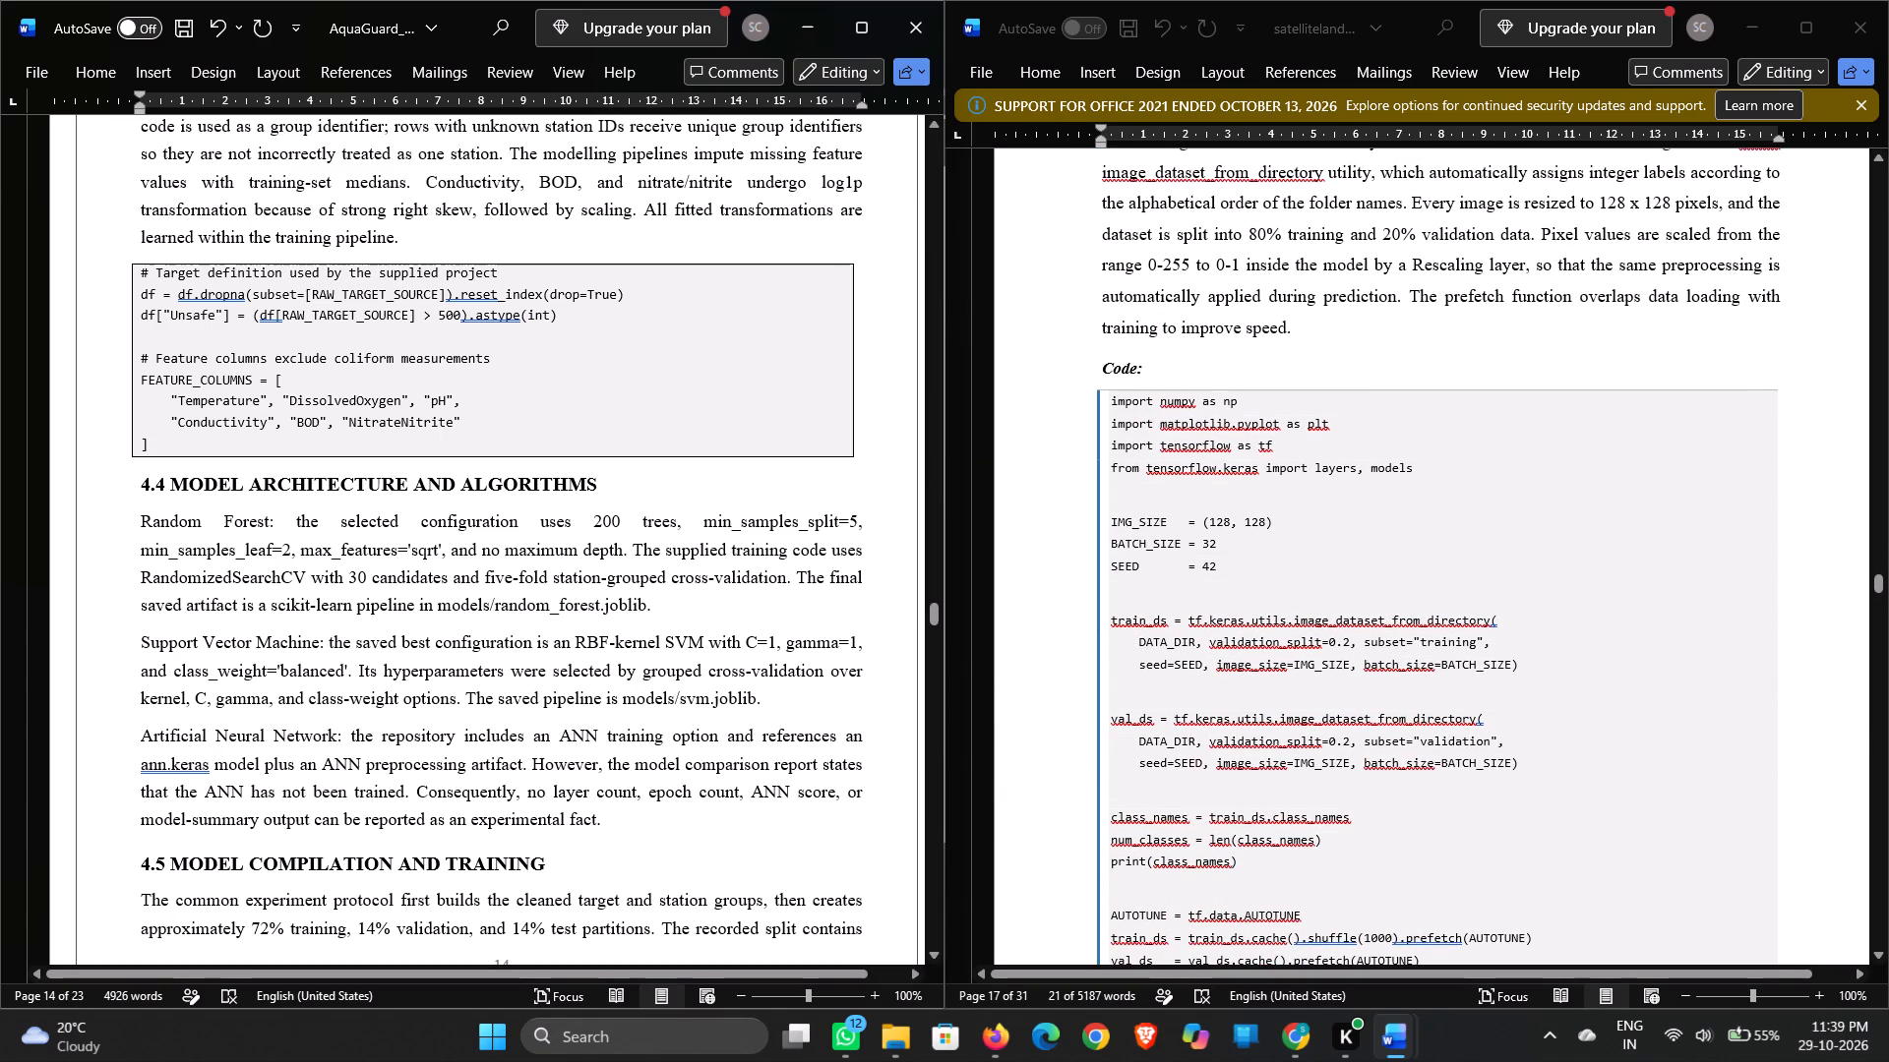
scroll(604, 616, "down", 1)
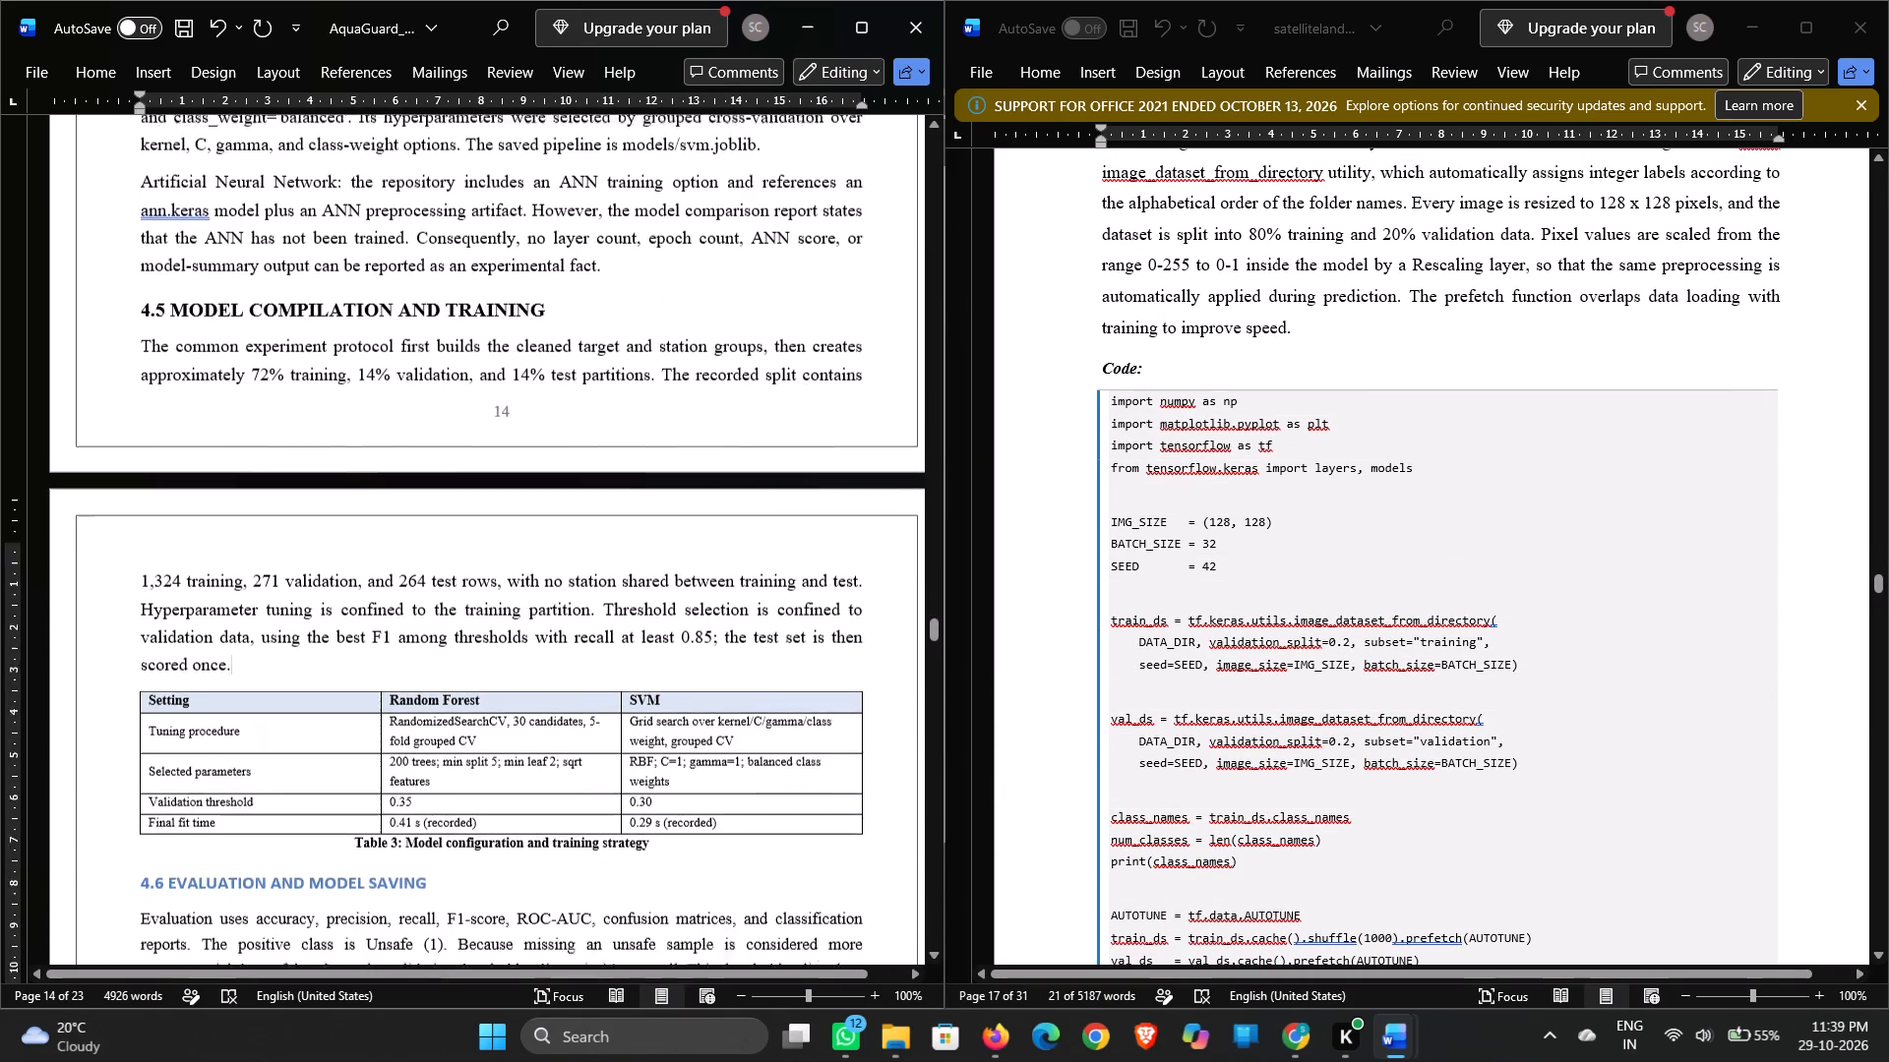
Set all the text in the AquaGuard Table 3 settings table, header row included, to 11 pt.
scroll(604, 616, "down", 1)
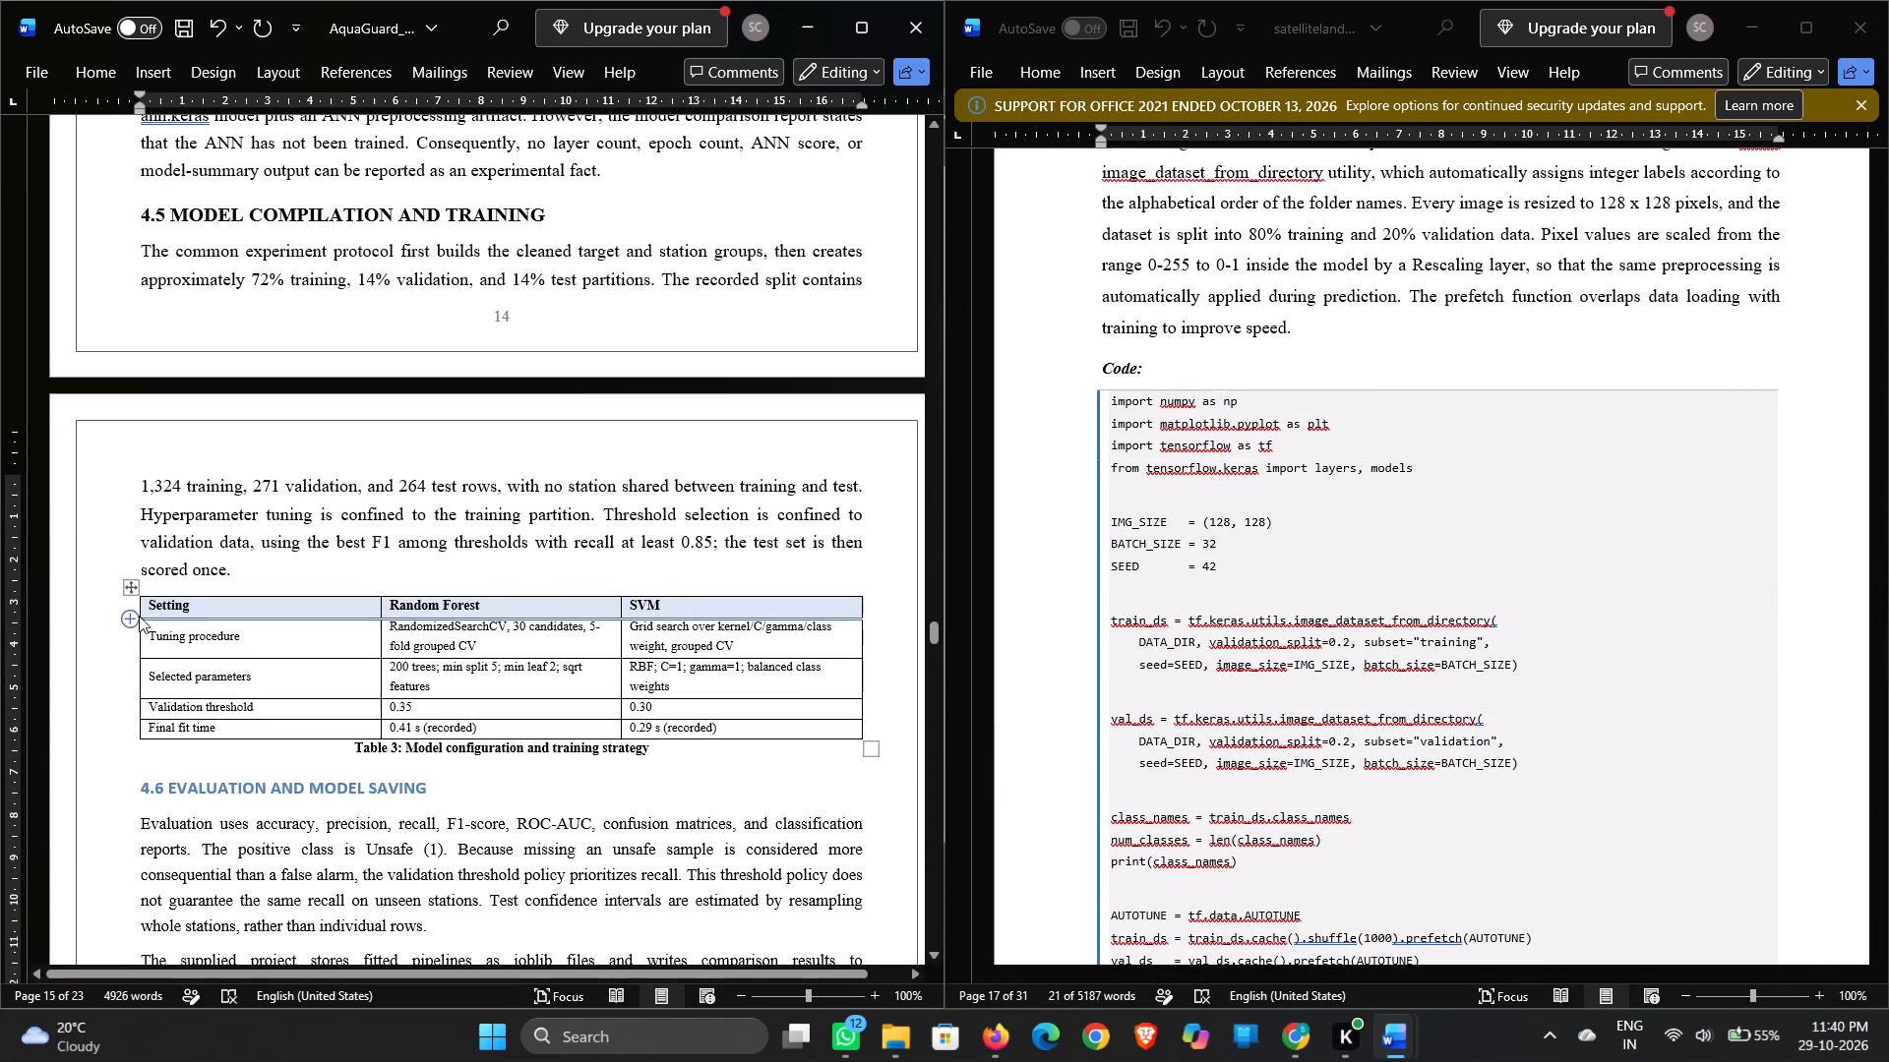
left_click_drag(150, 601, 326, 654)
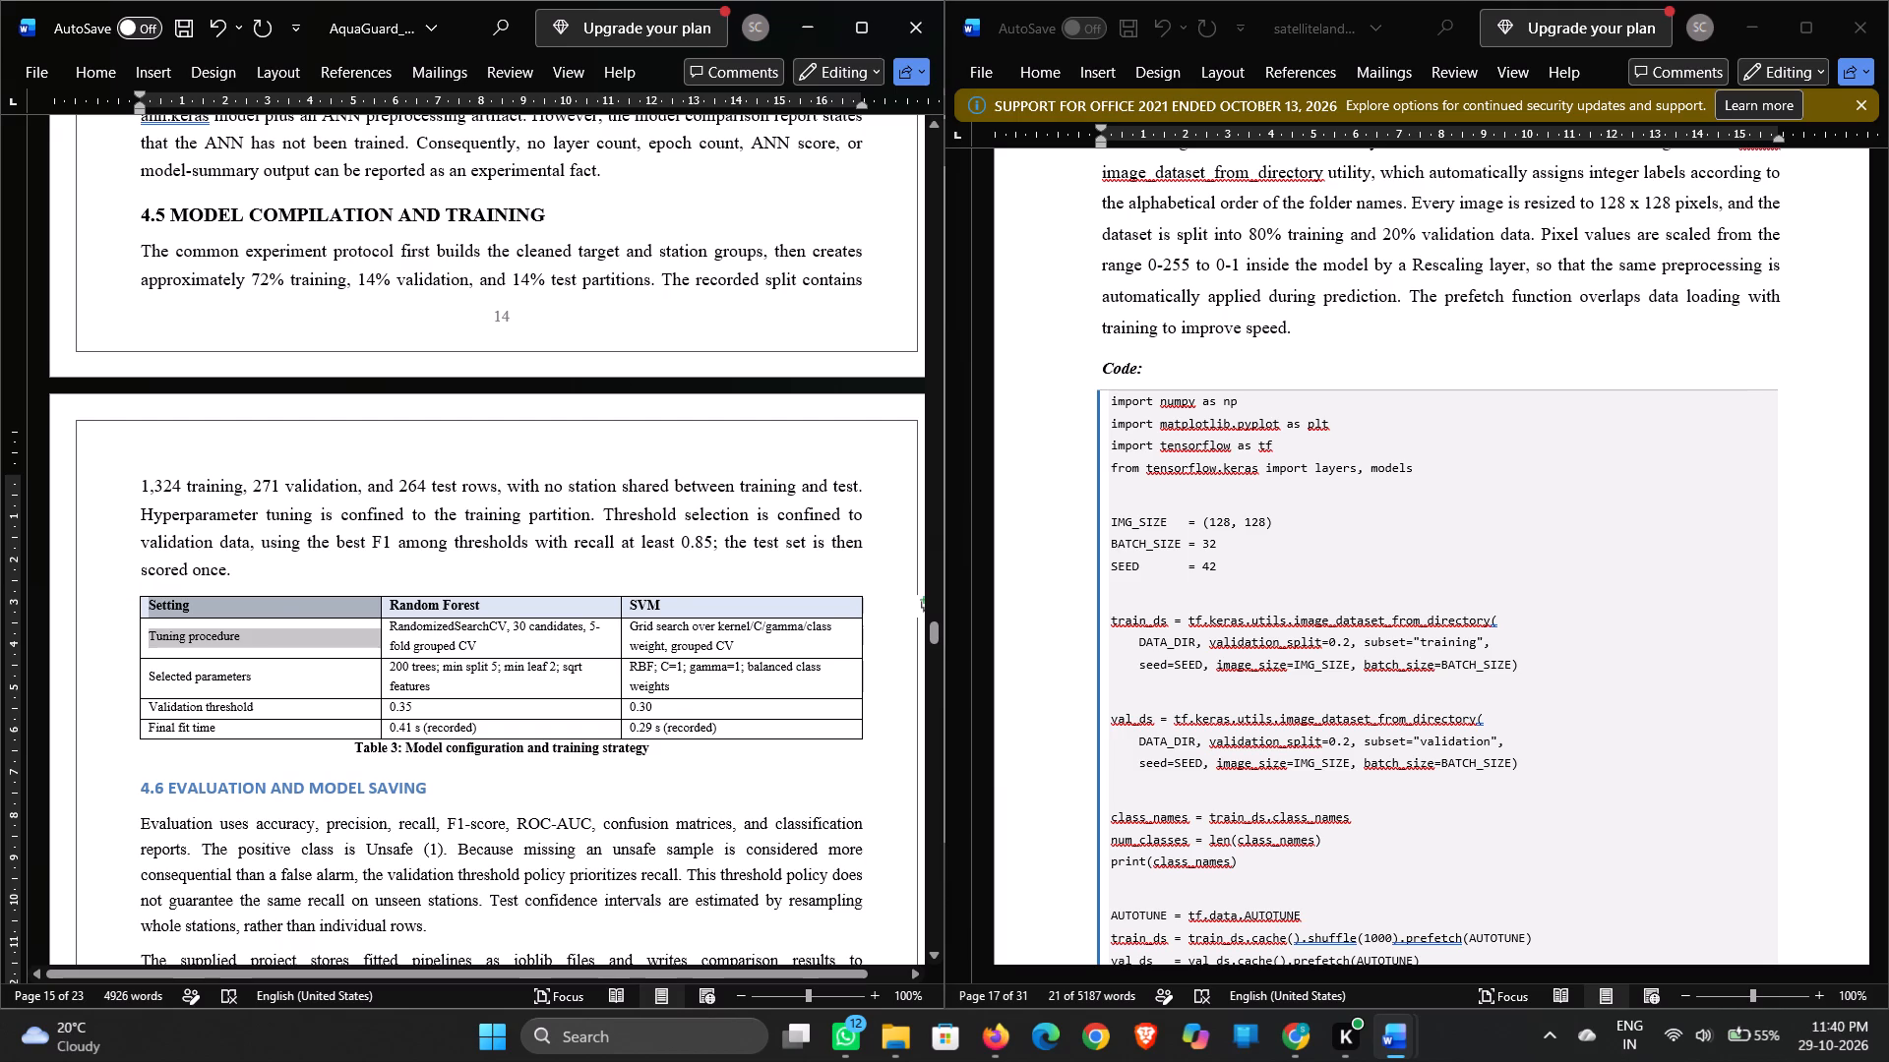
left_click_drag(326, 654, 723, 723)
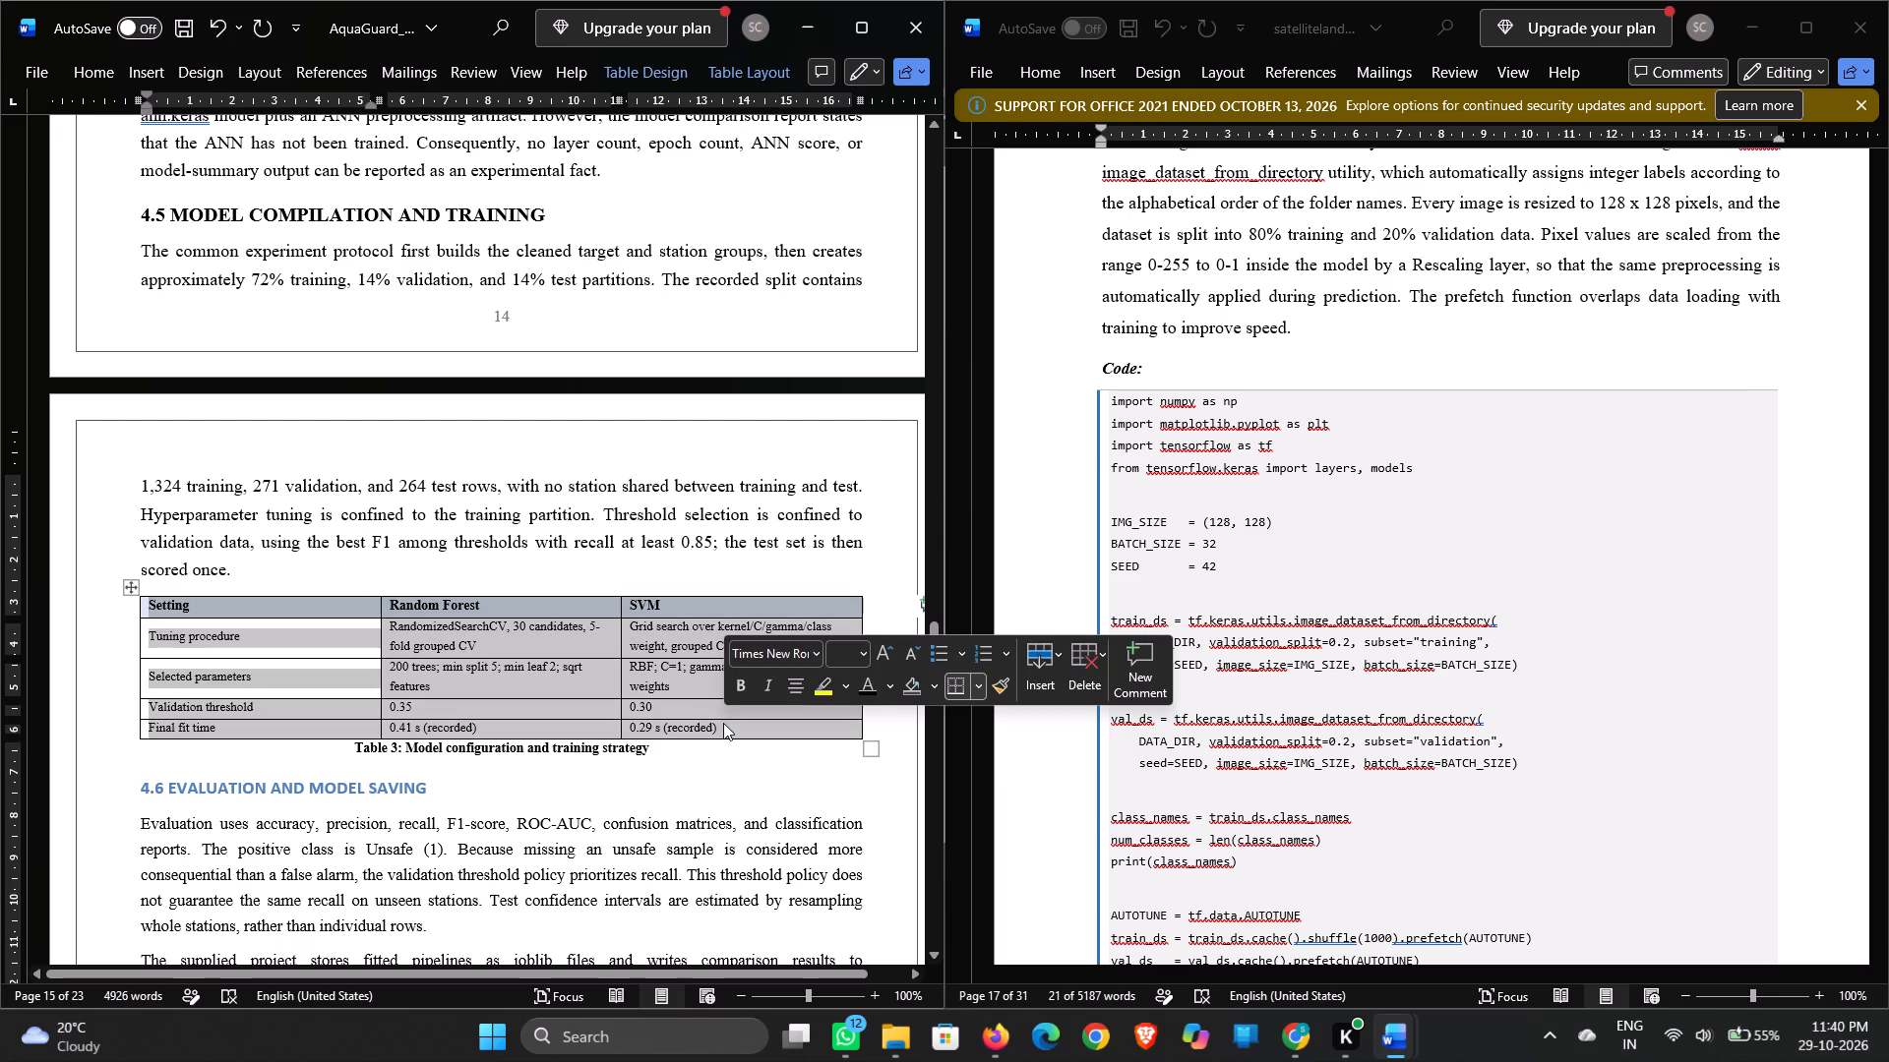
left_click(845, 652)
type("11")
key("Return")
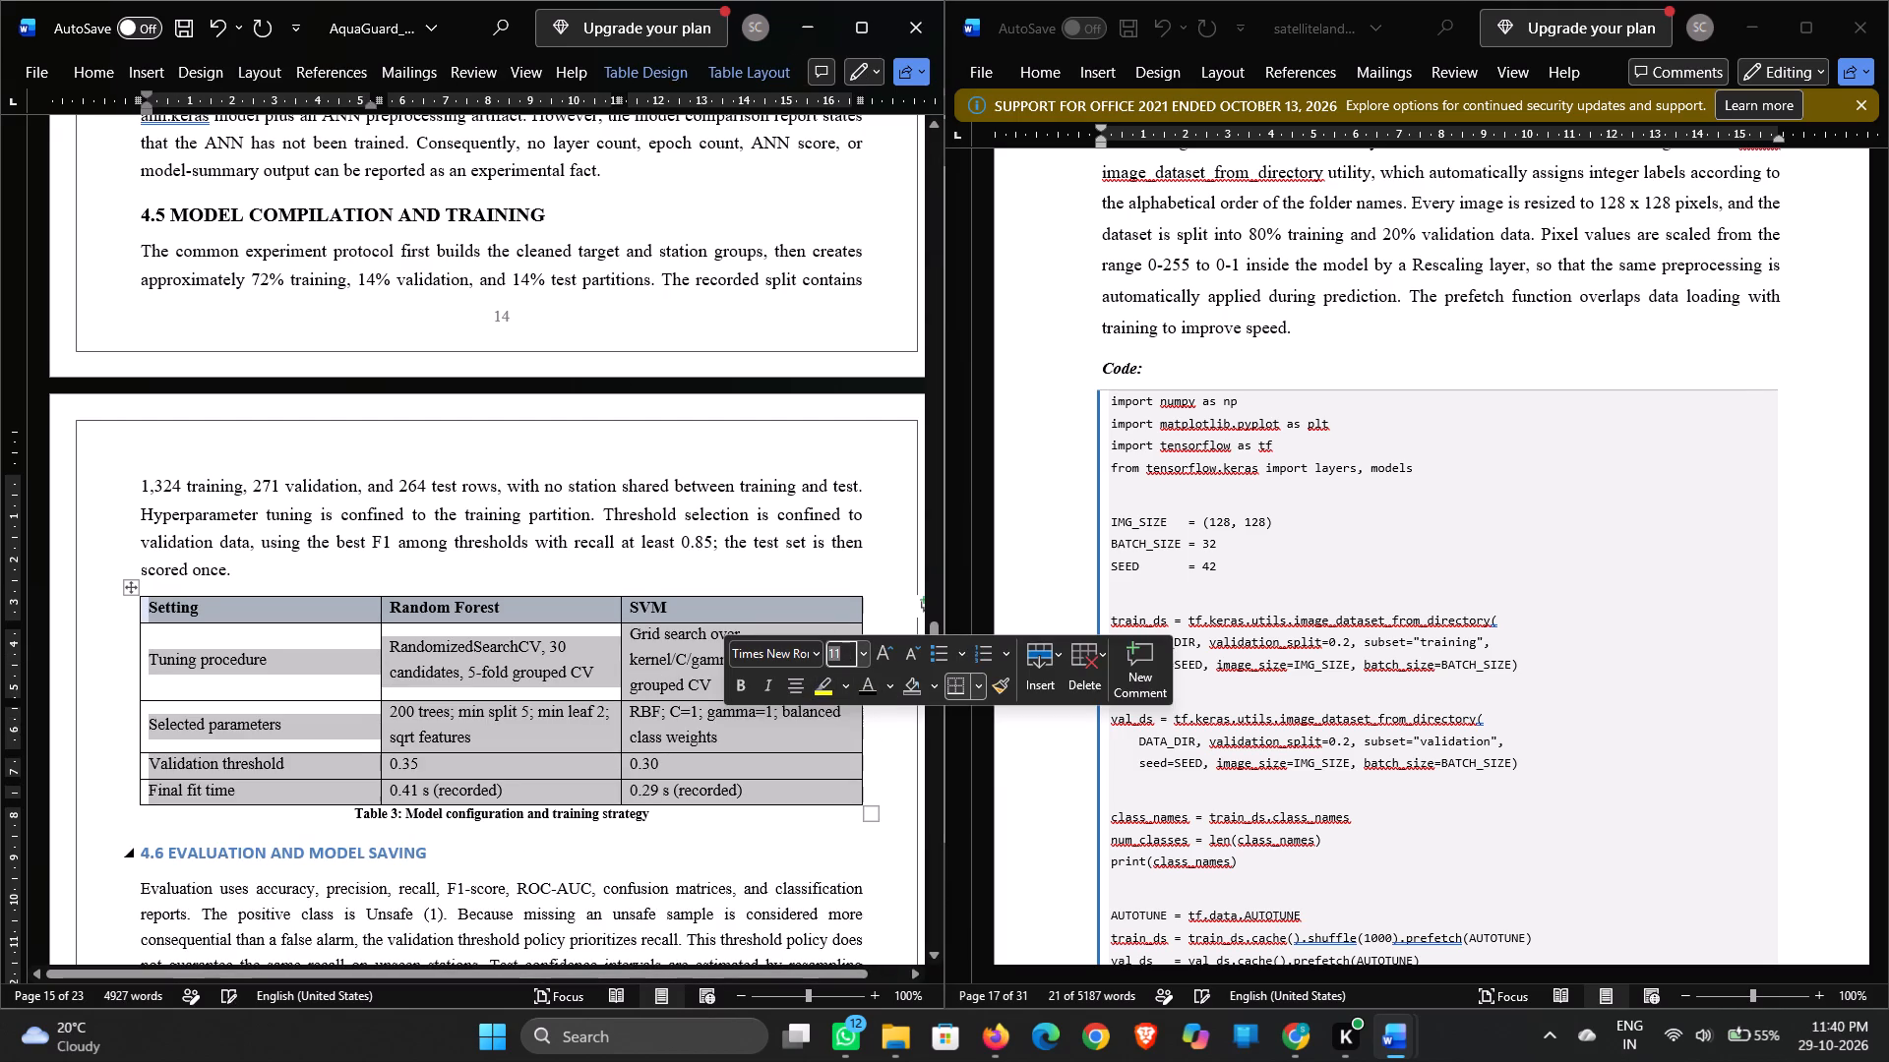
Set the AquaGuard caption "Table 3: Model configuration and training strategy" to 11 pt.
left_click_drag(357, 813, 640, 822)
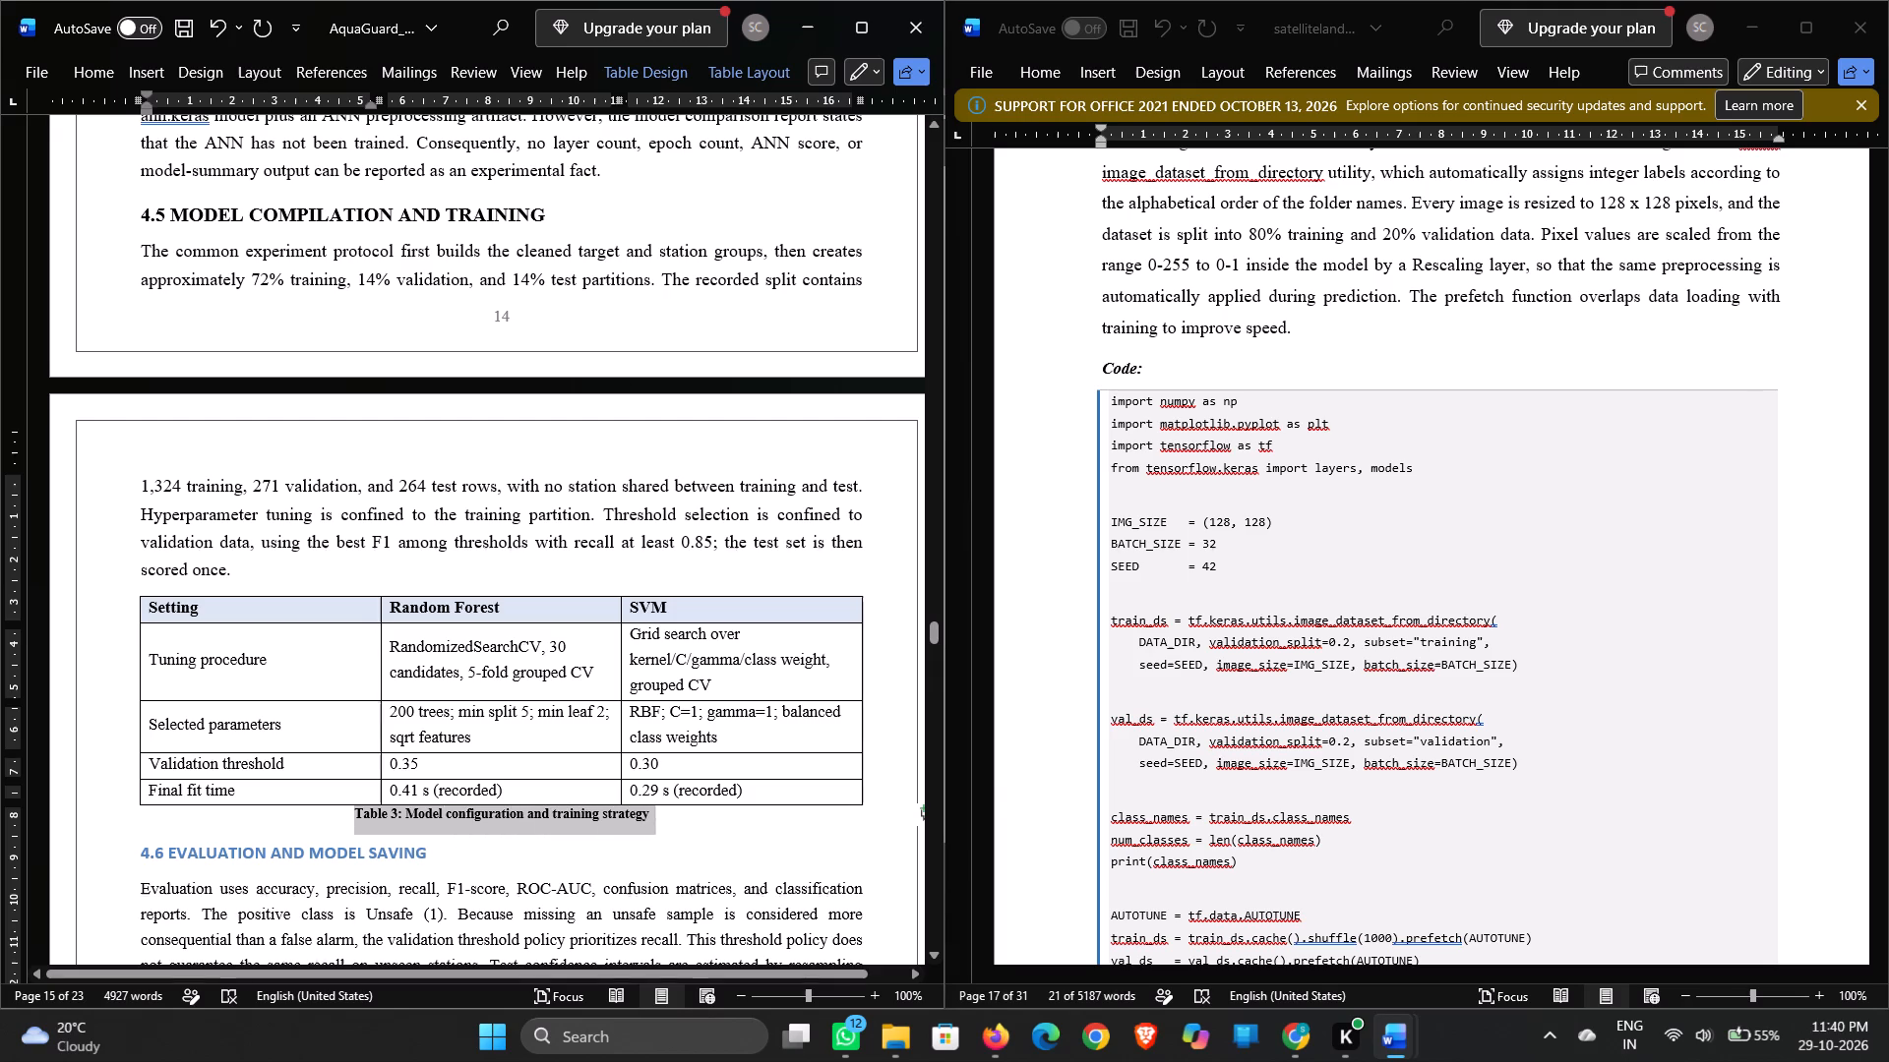
left_click_drag(640, 822, 658, 822)
left_click(807, 757)
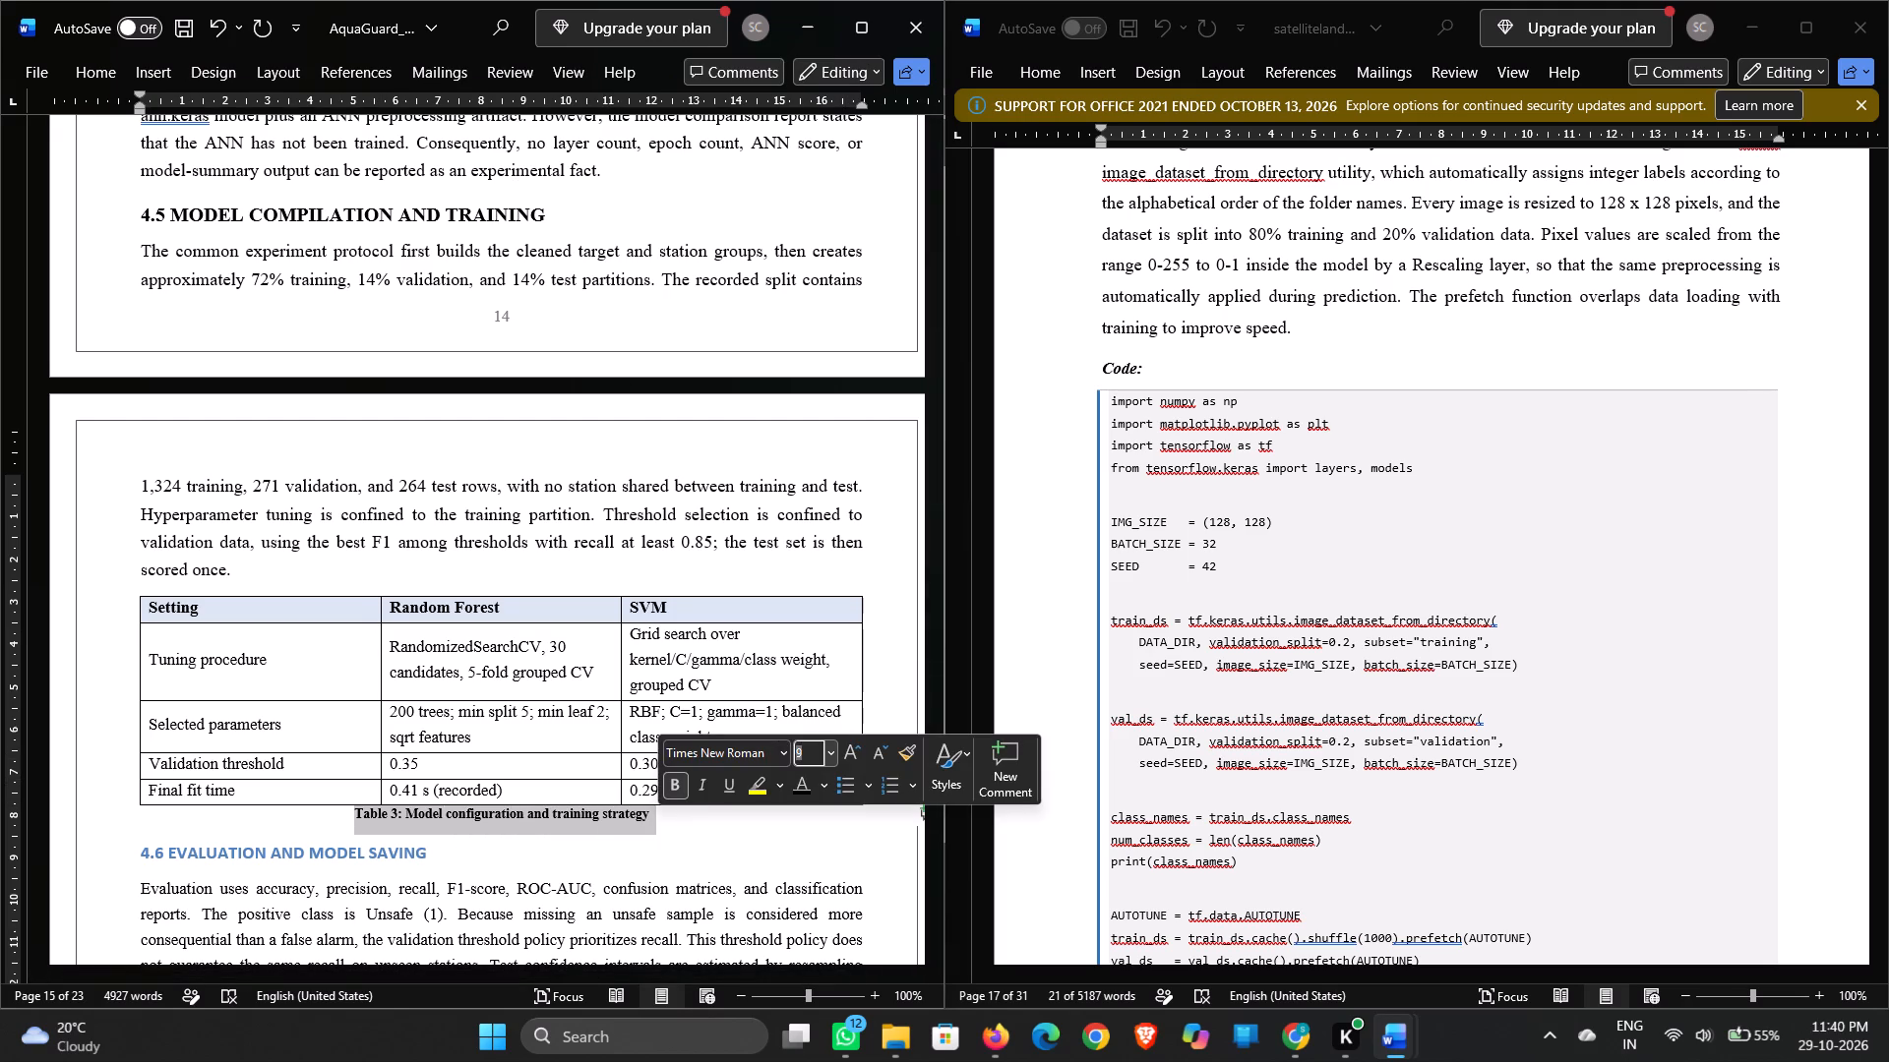
type("11")
key("Return")
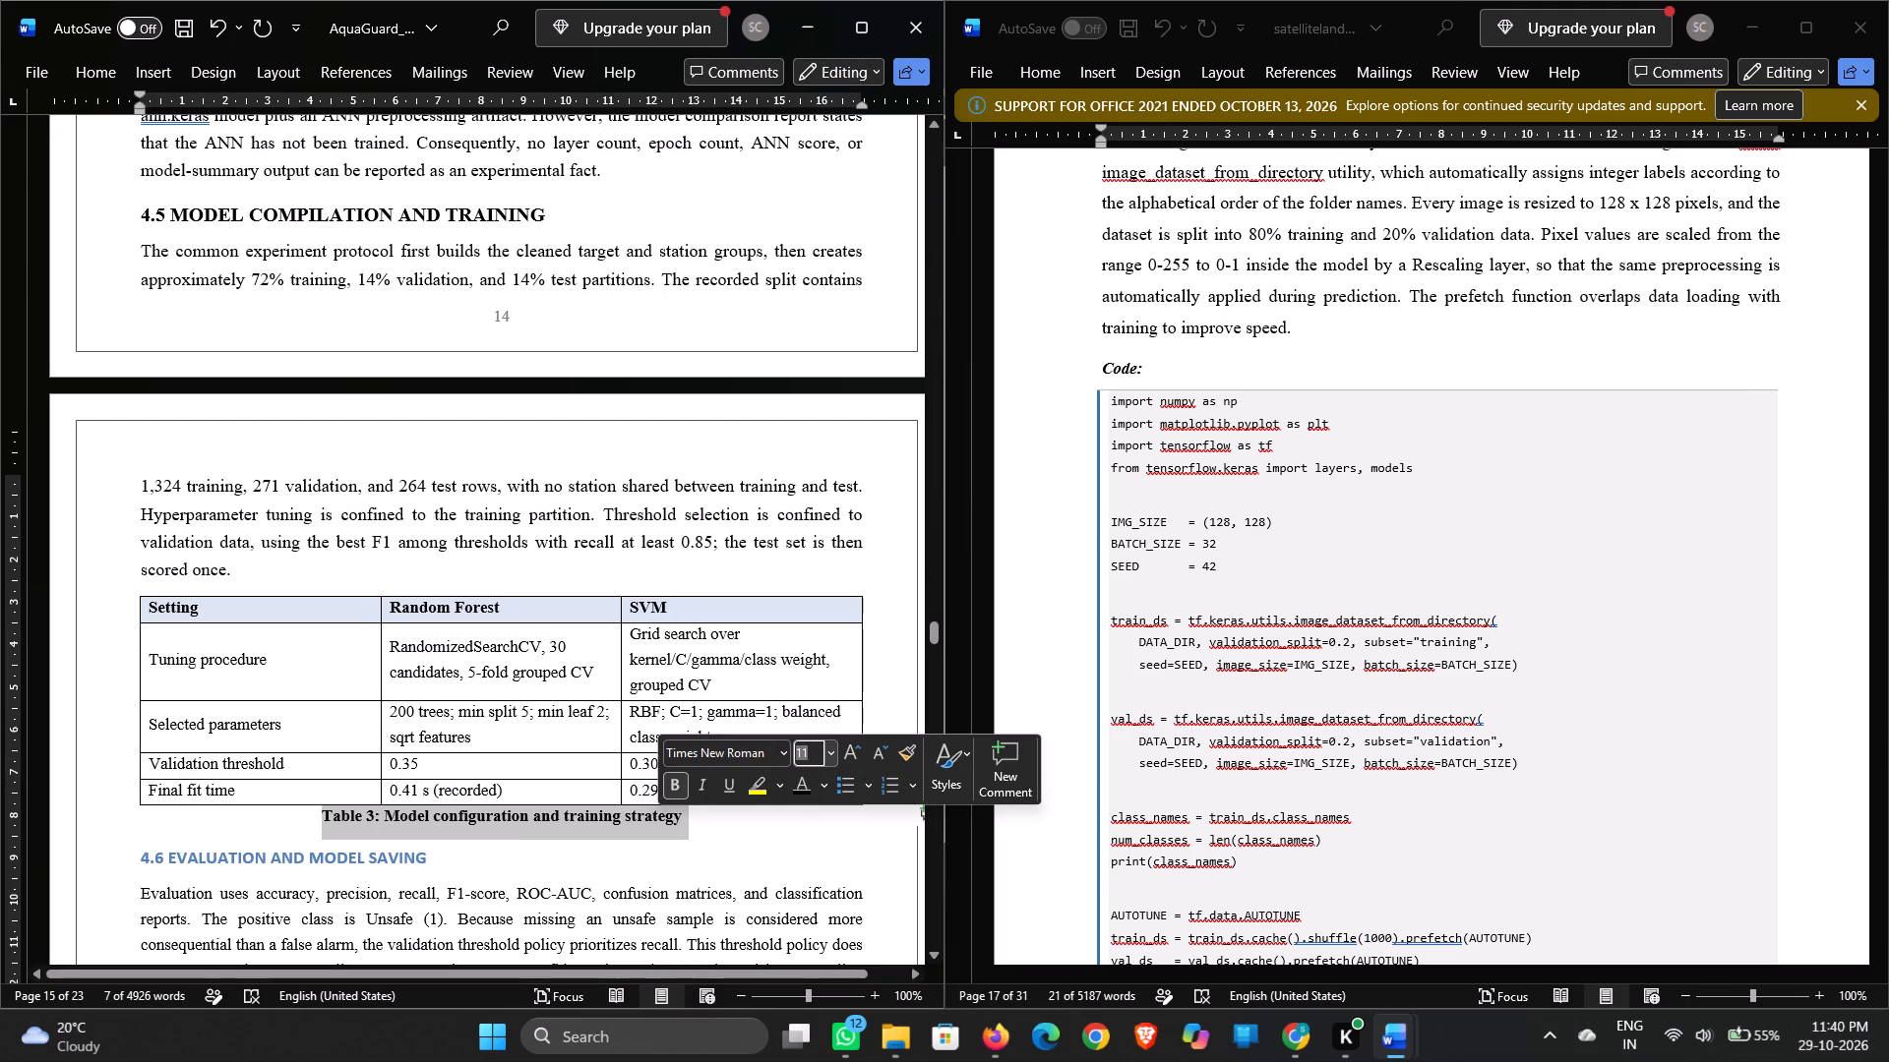
left_click(751, 843)
Format the AquaGuard 4.6 EVALUATION AND MODEL SAVING heading as Times New Roman, 13 pt, black.
scroll(751, 843, "down", 1)
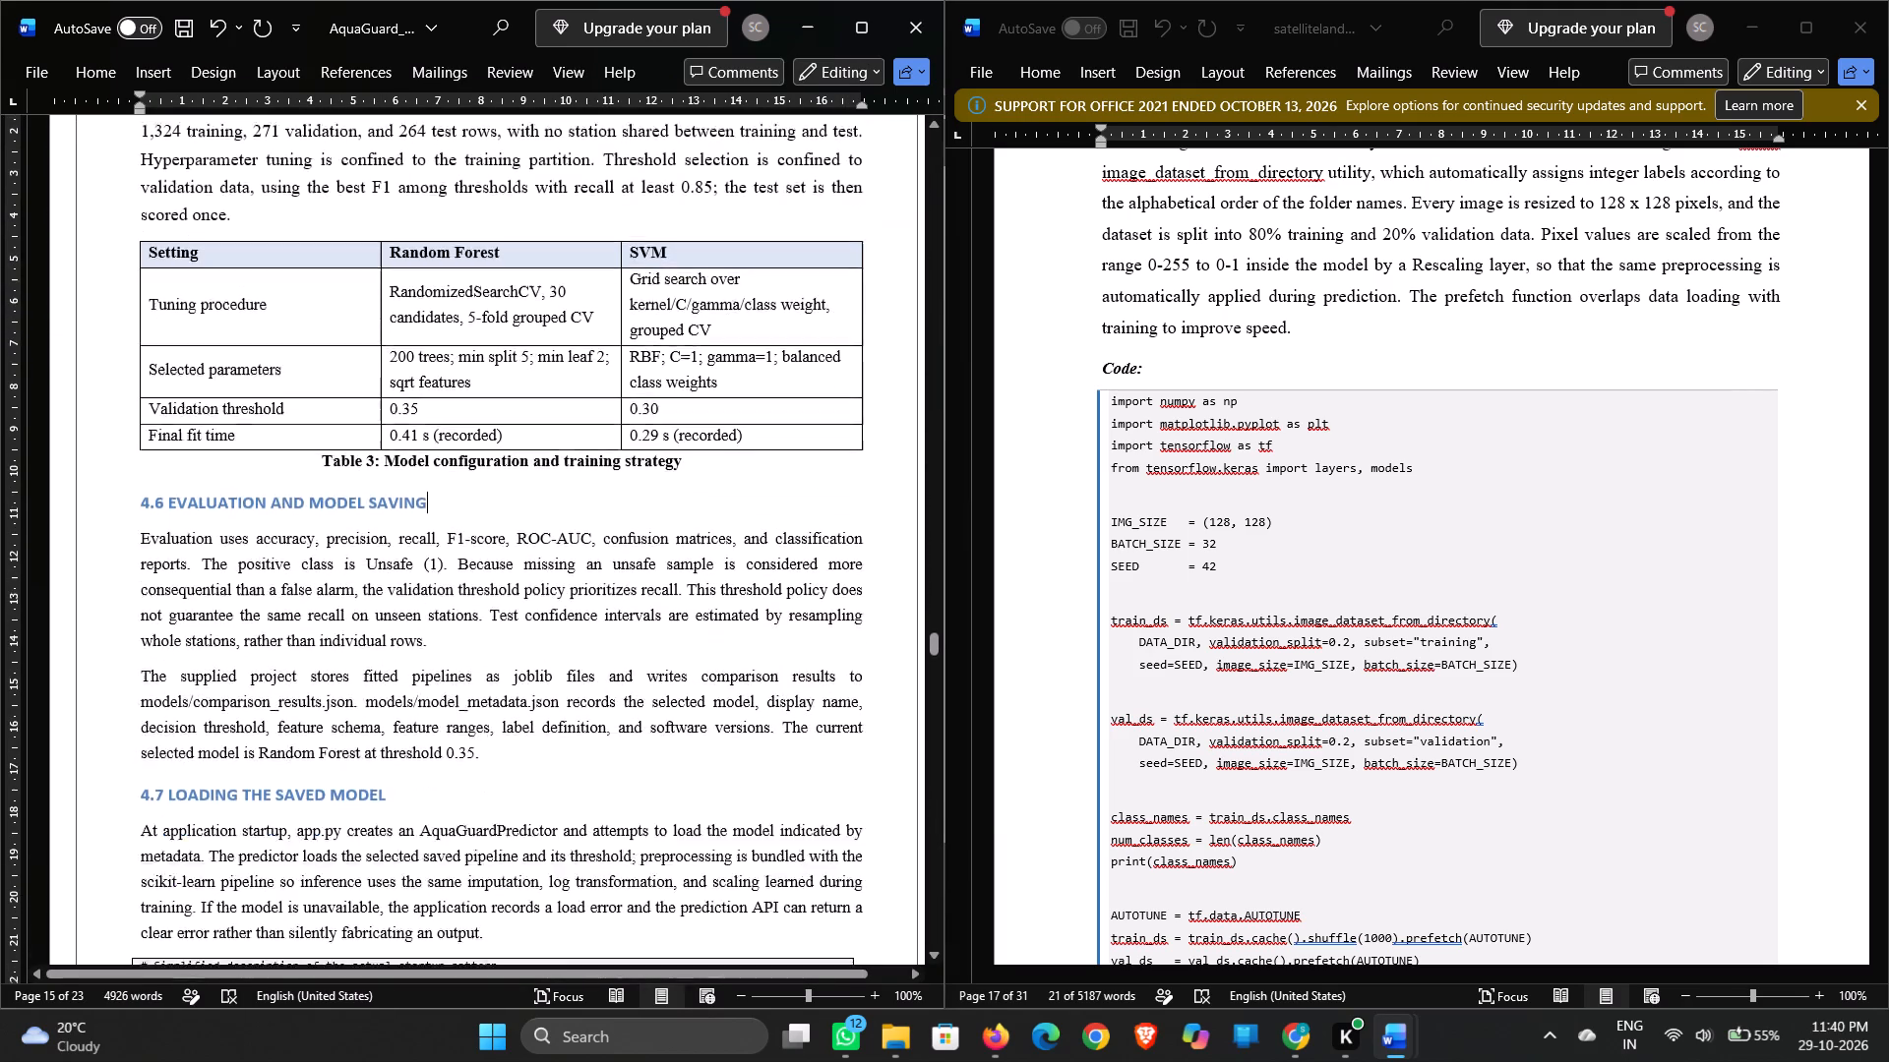
scroll(751, 843, "down", 1)
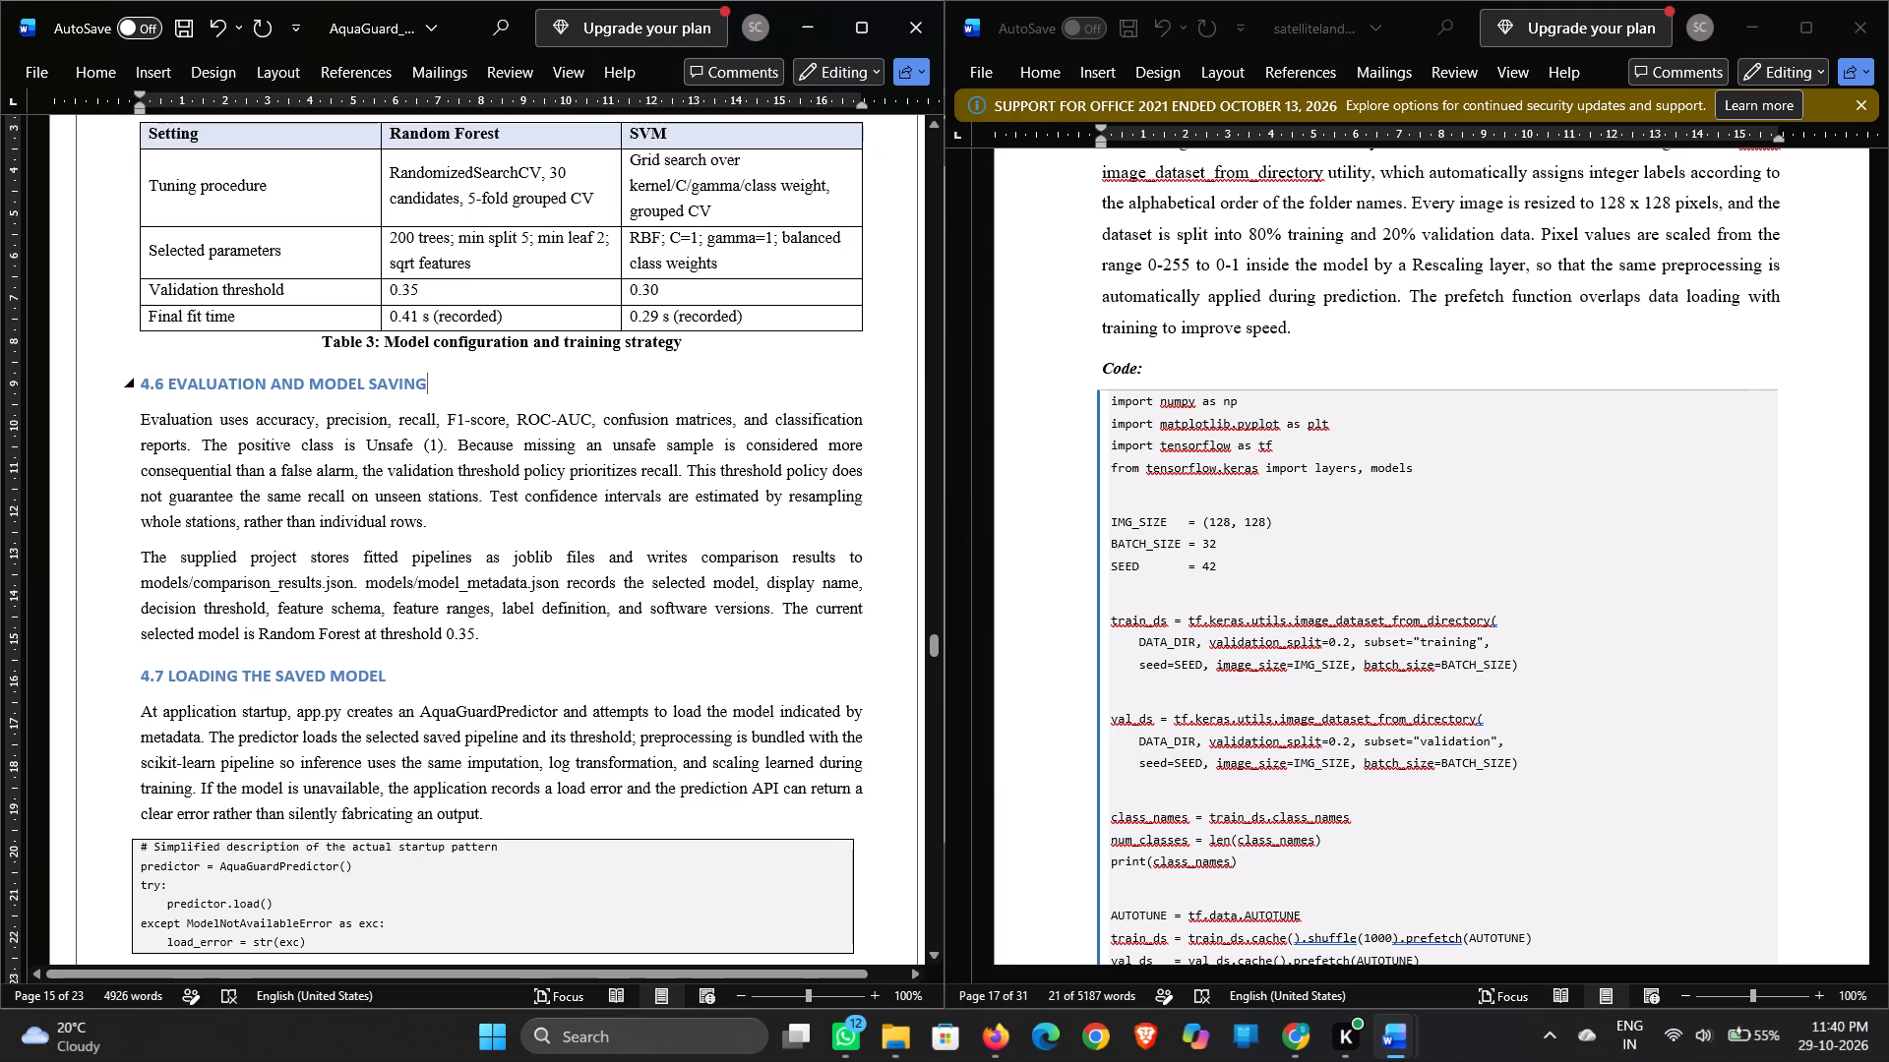
left_click_drag(139, 383, 431, 373)
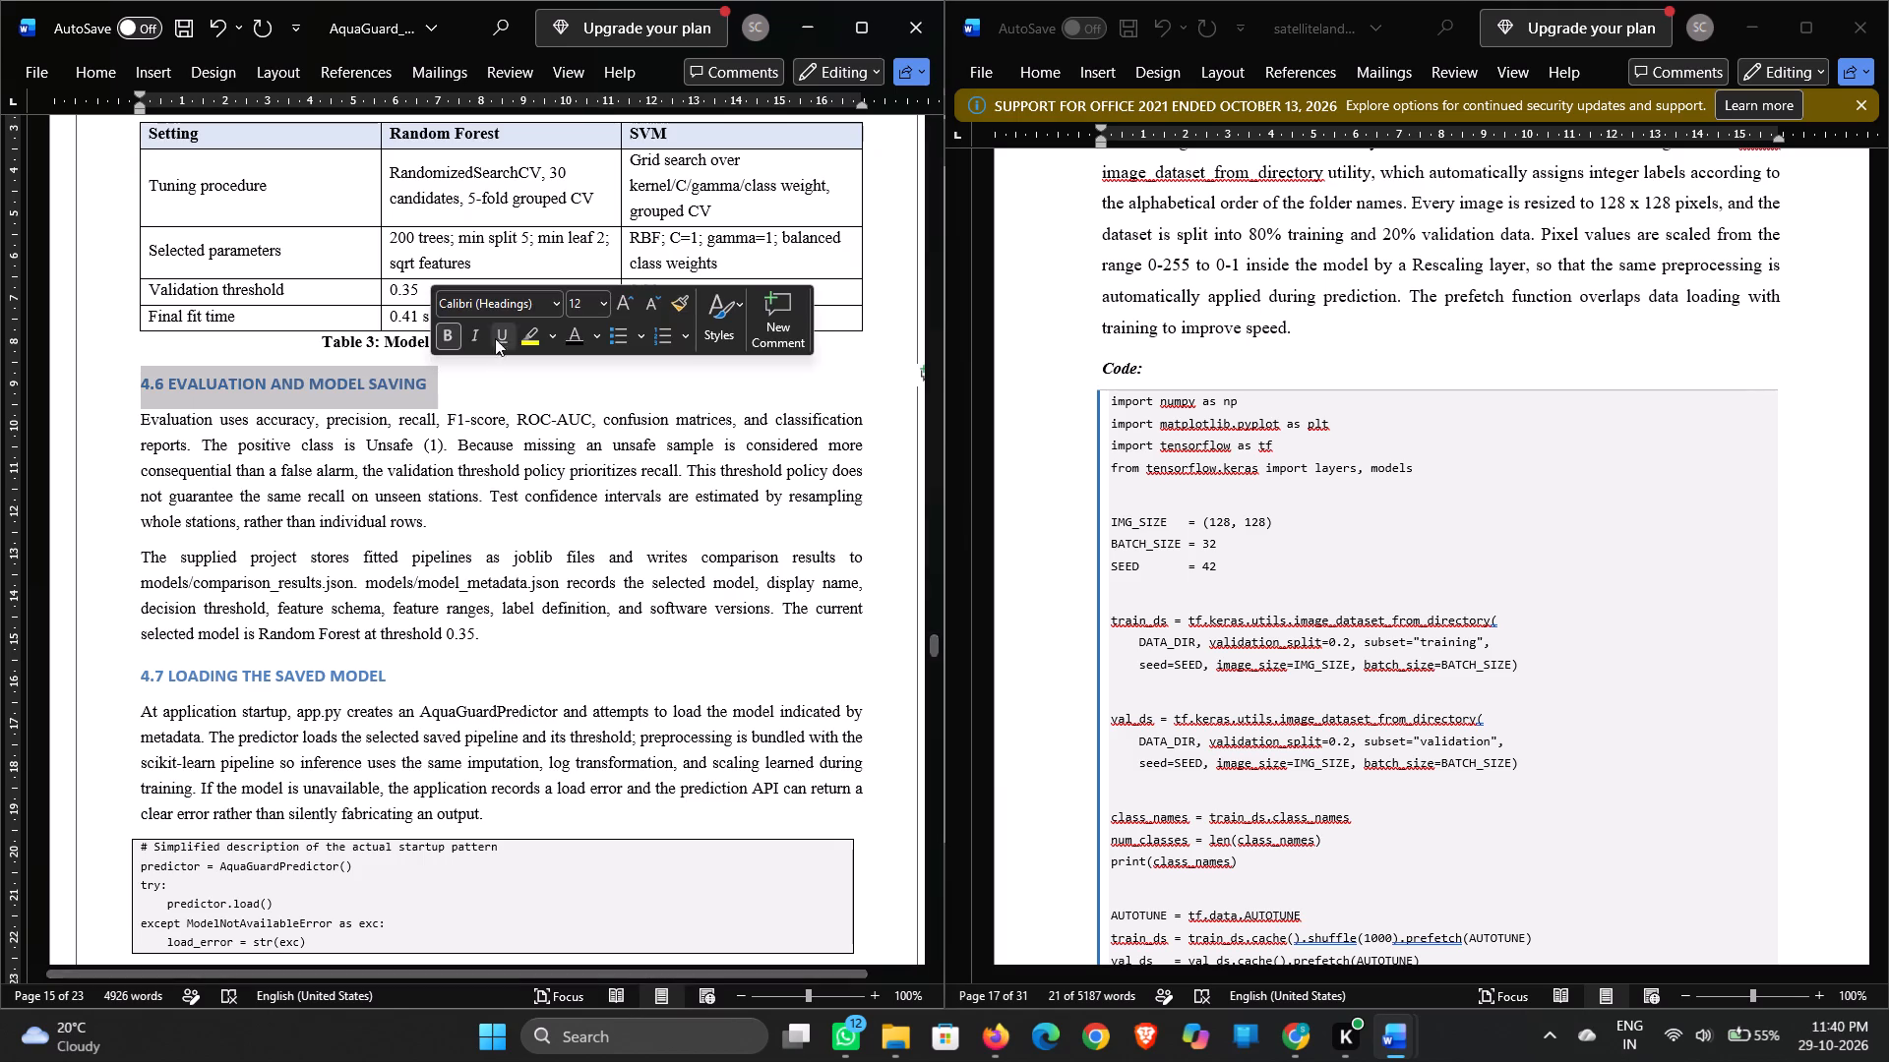
left_click(592, 305)
type("13")
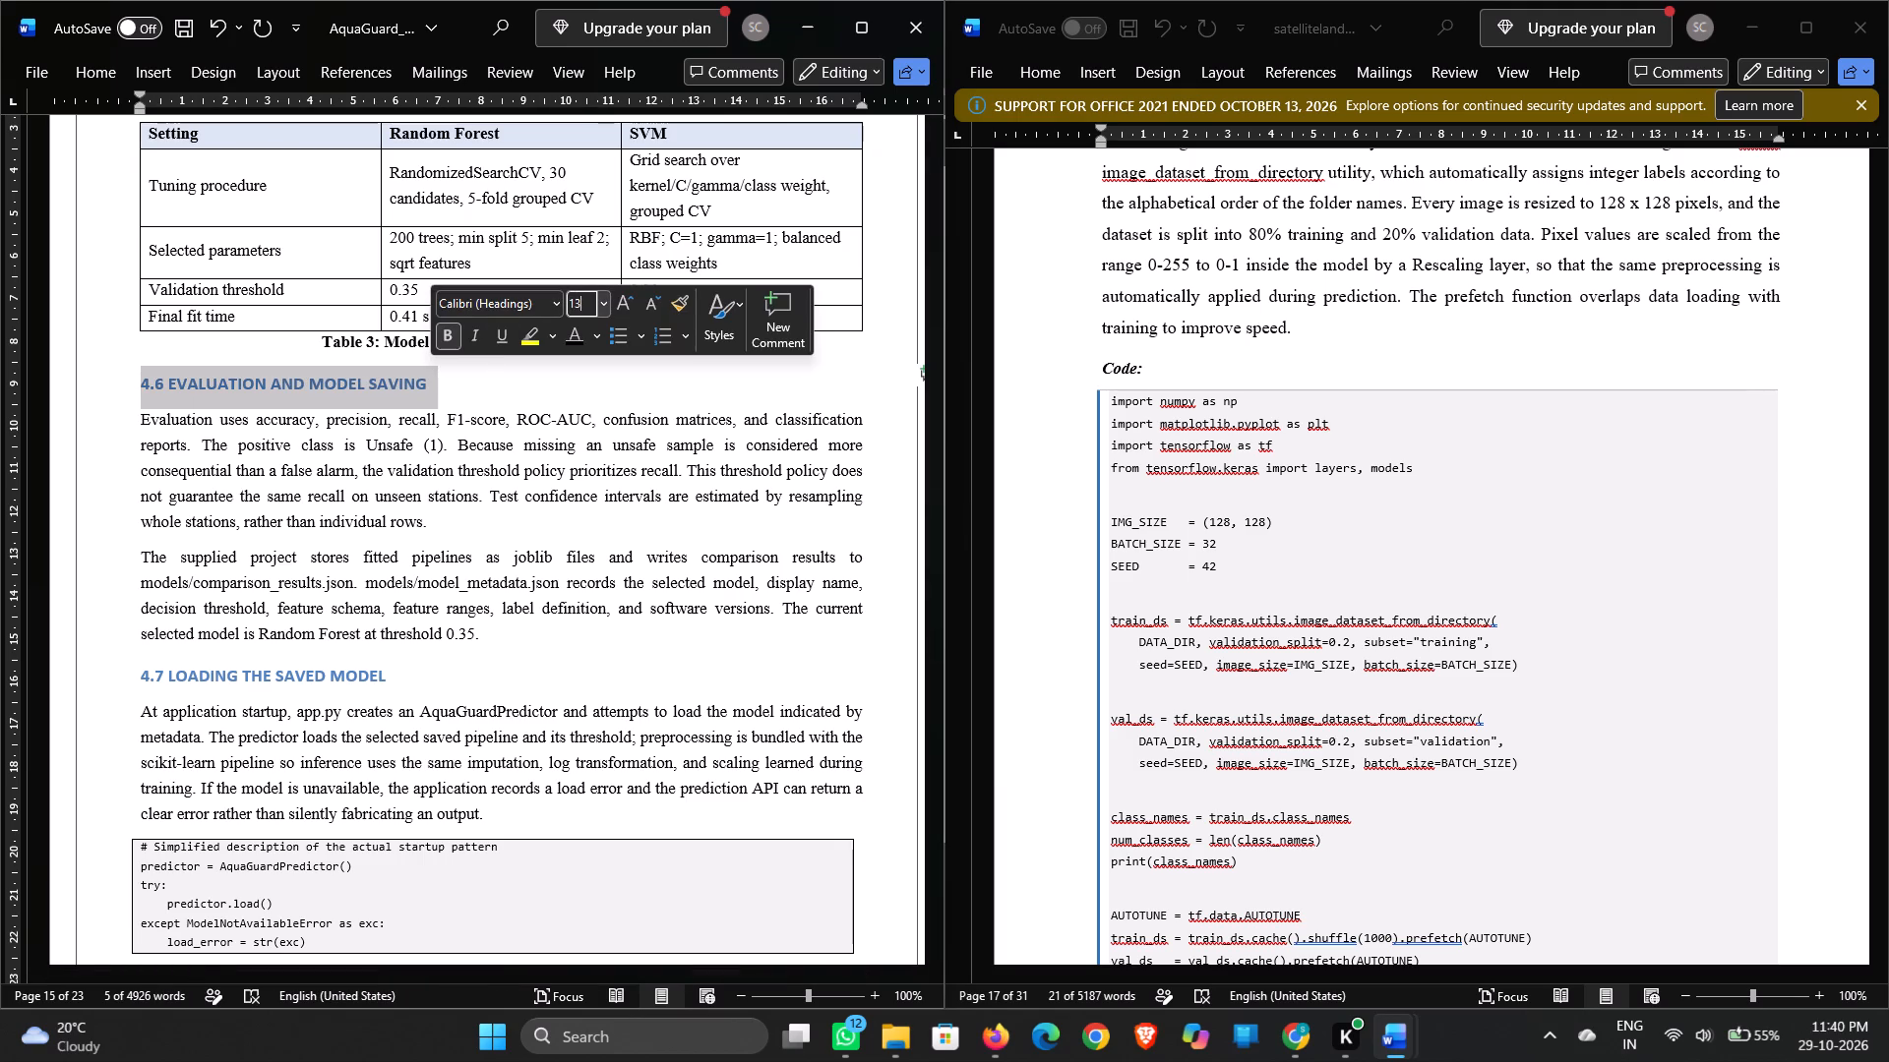
left_click(536, 303)
type("ti")
key("Return")
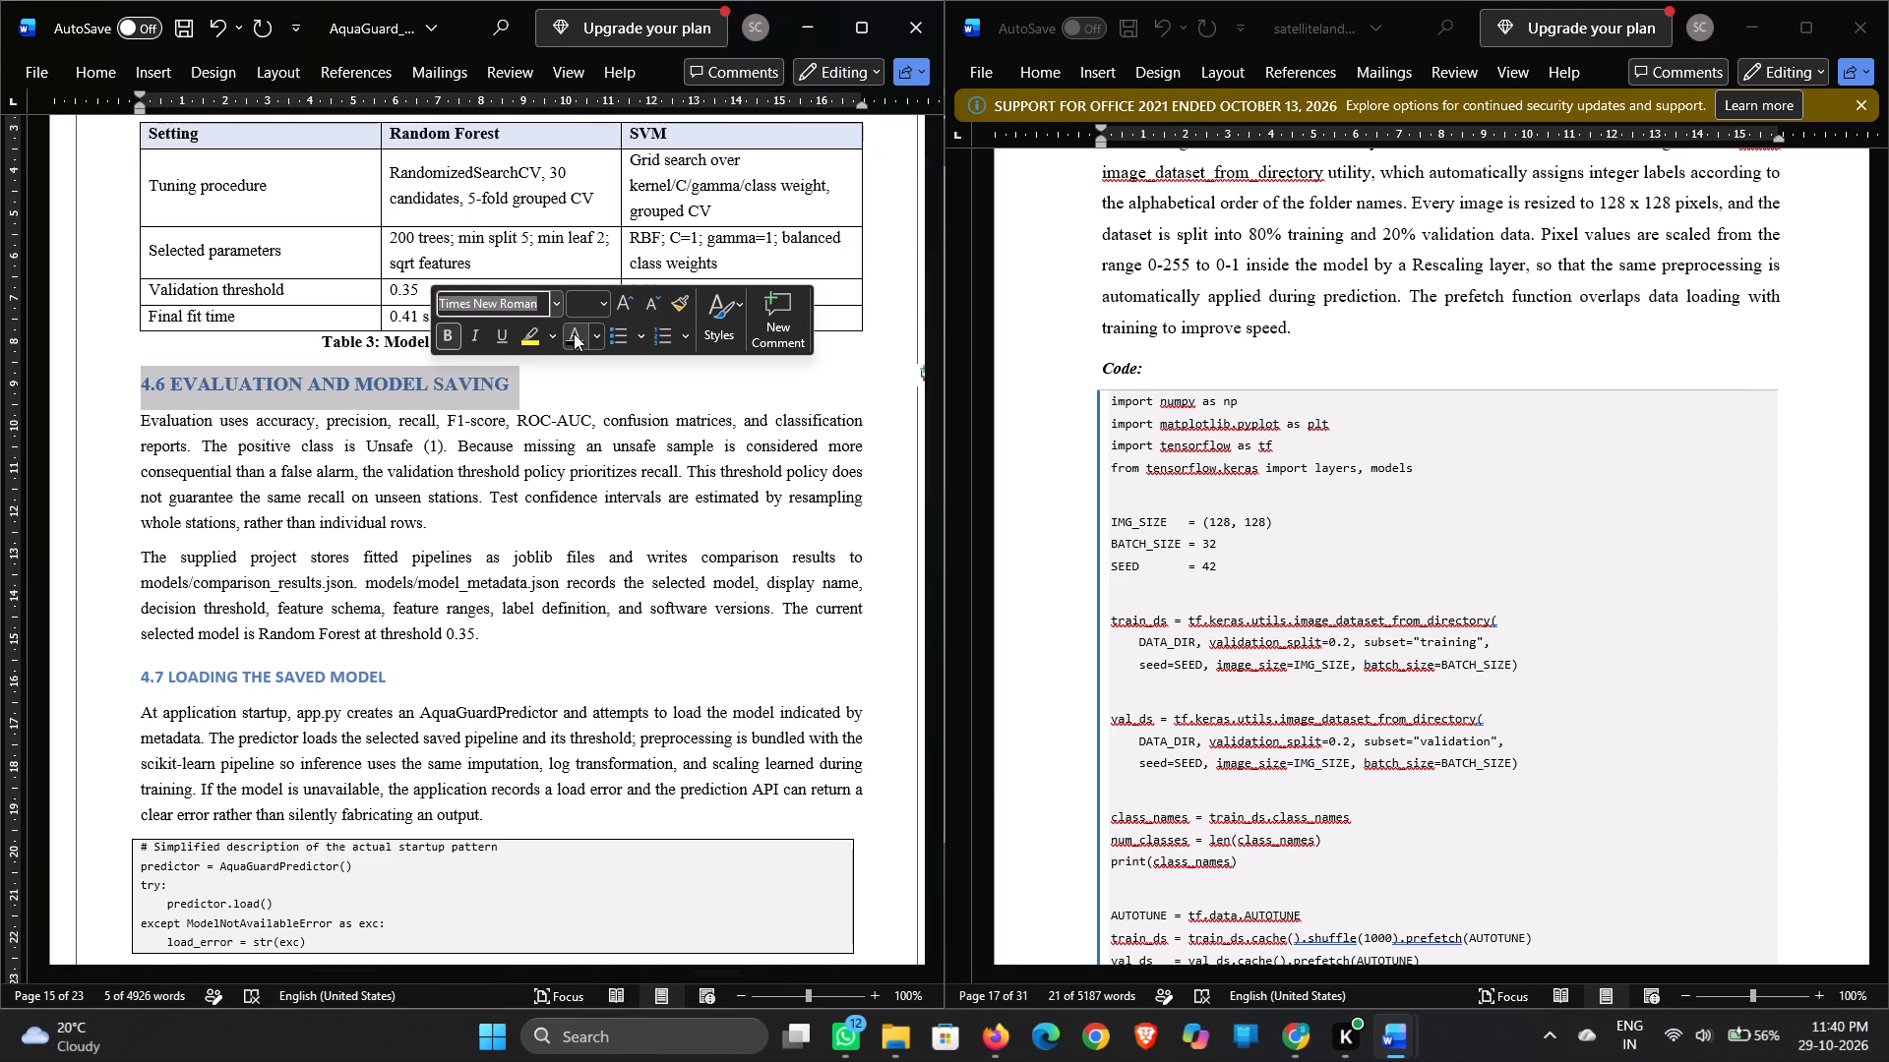
left_click(574, 333)
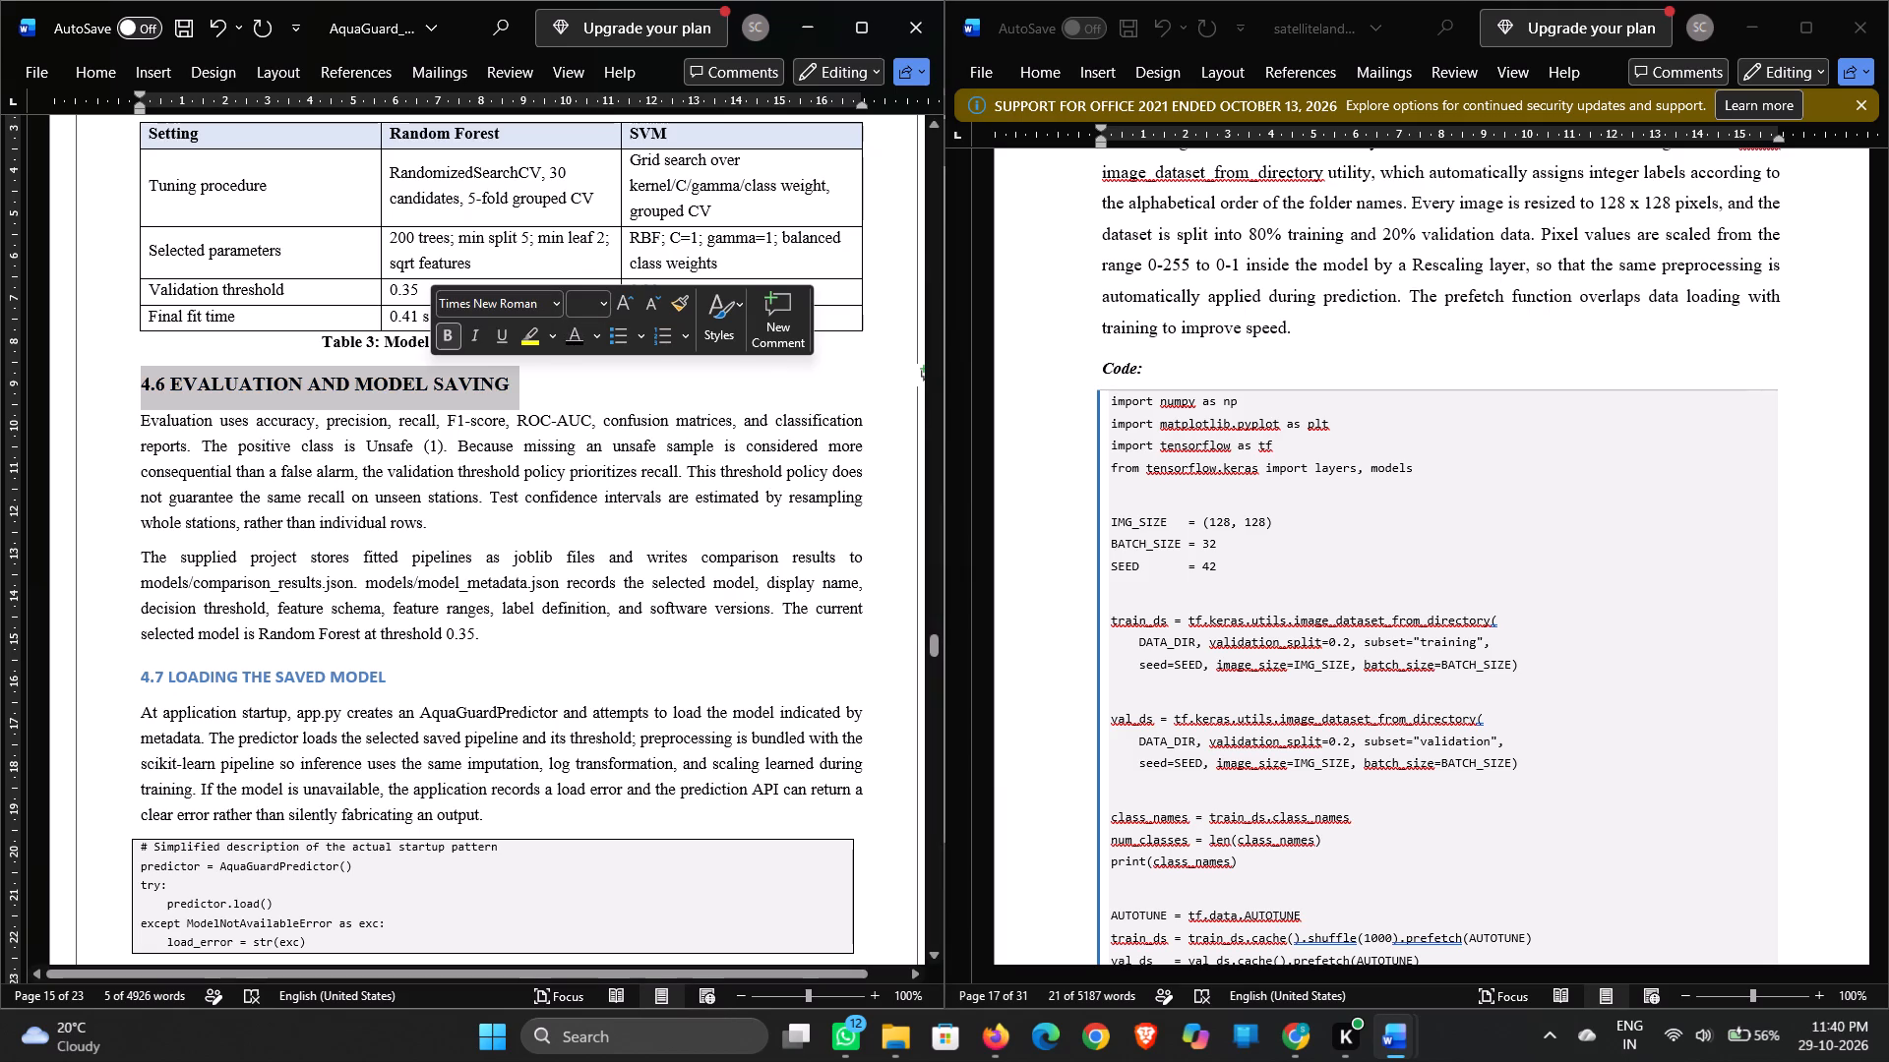
Set the two AquaGuard body paragraphs under 4.6 EVALUATION AND MODEL SAVING to 12 pt.
left_click_drag(140, 418, 483, 635)
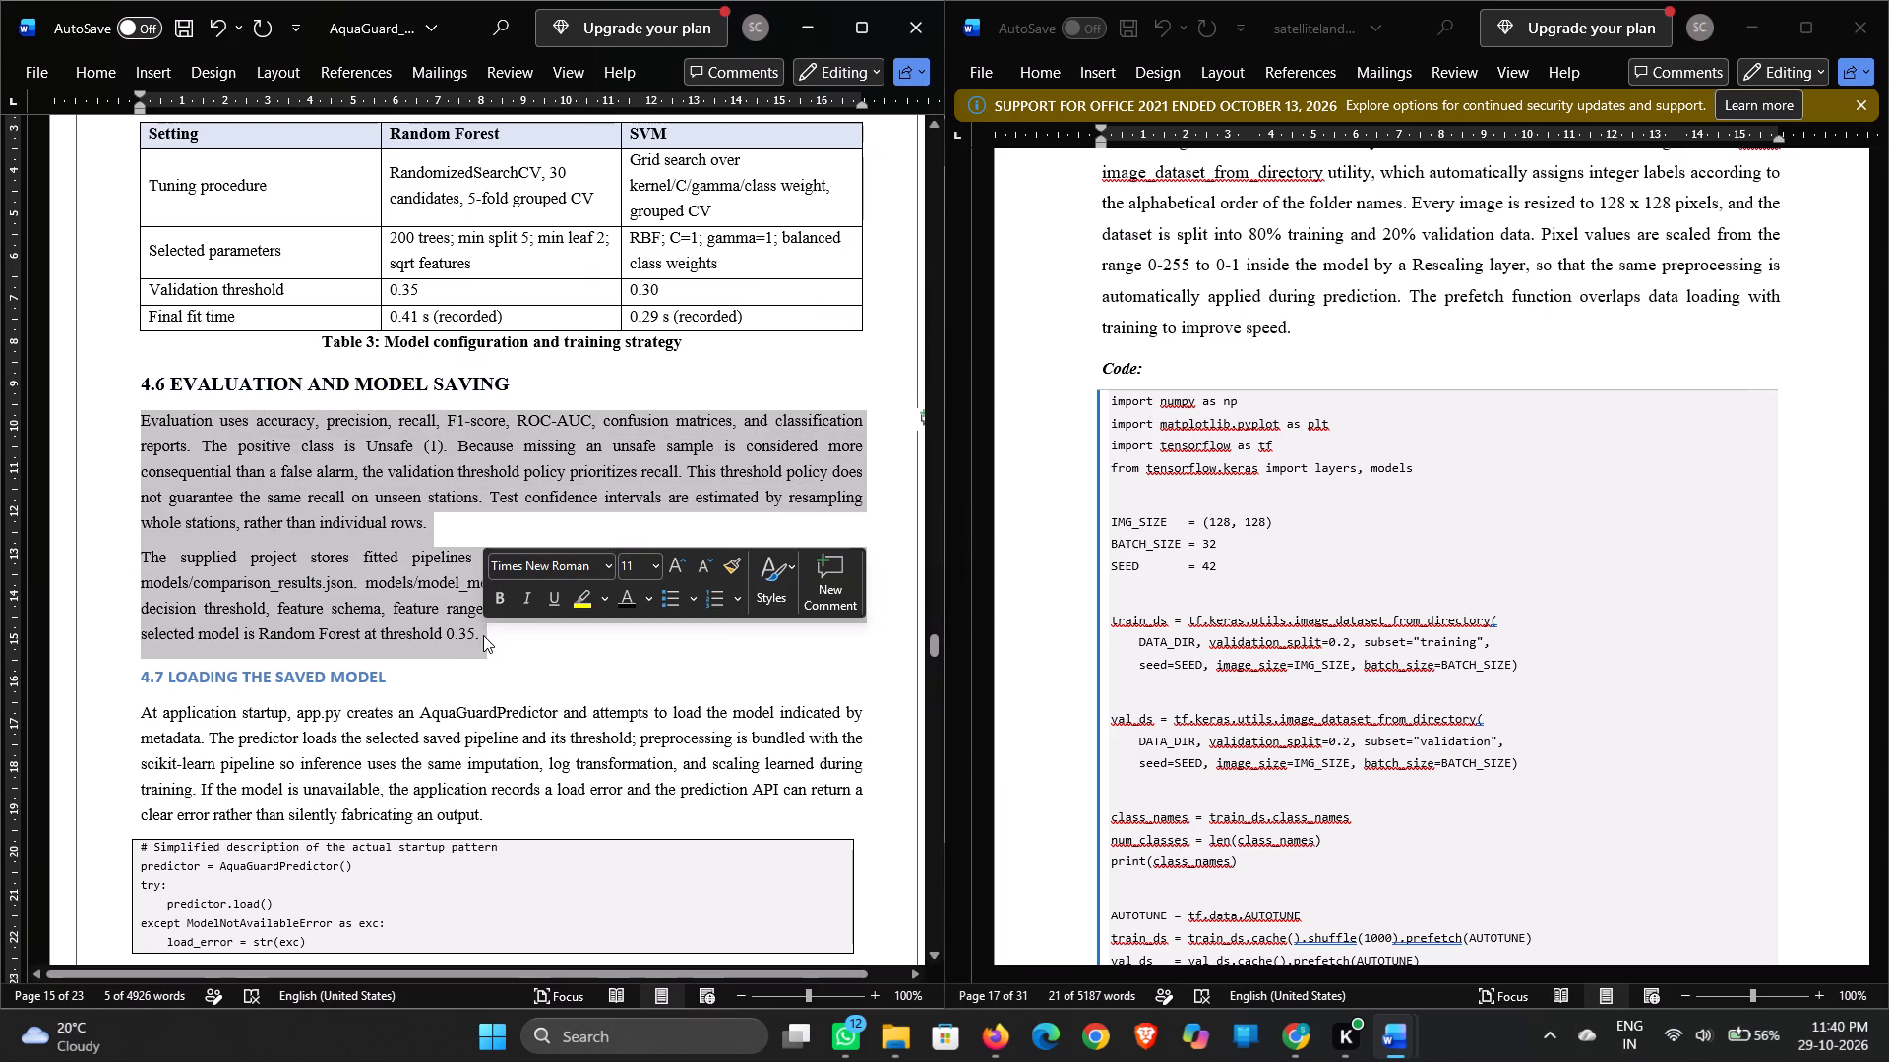
left_click(624, 565)
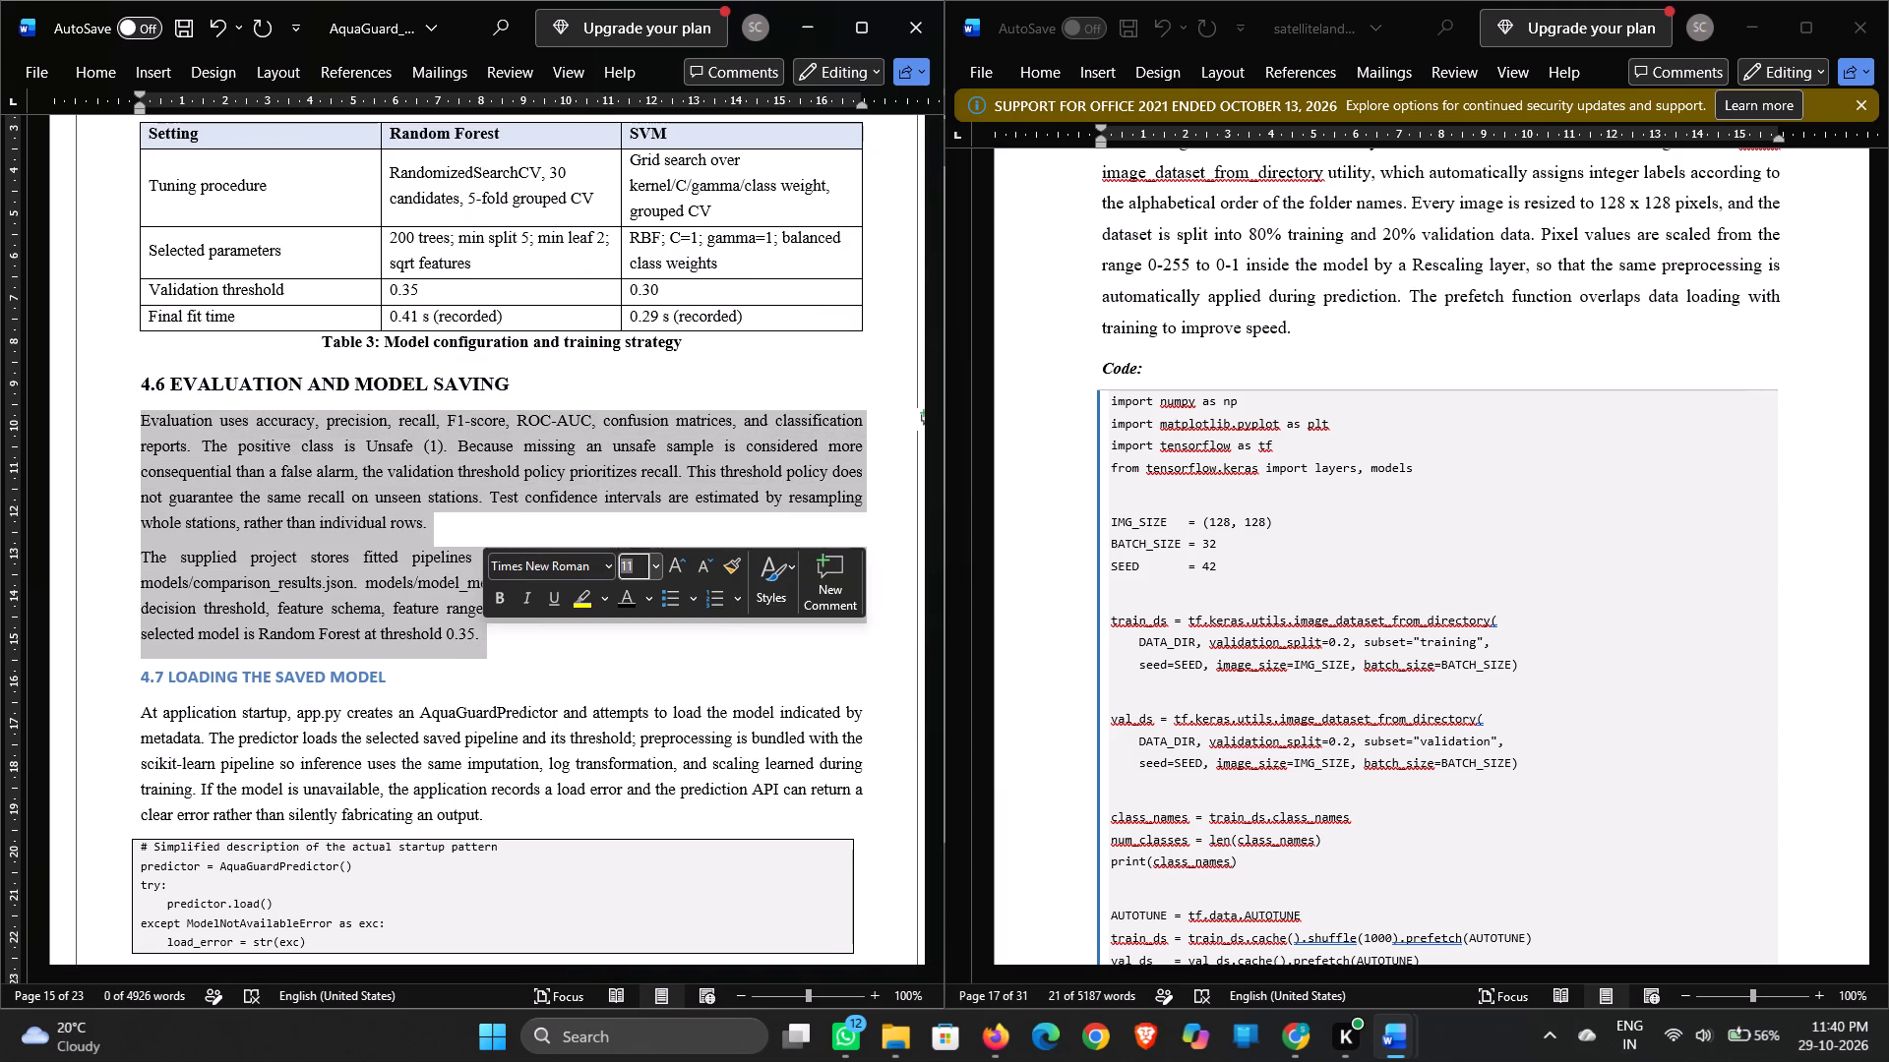
type("12")
key("Return")
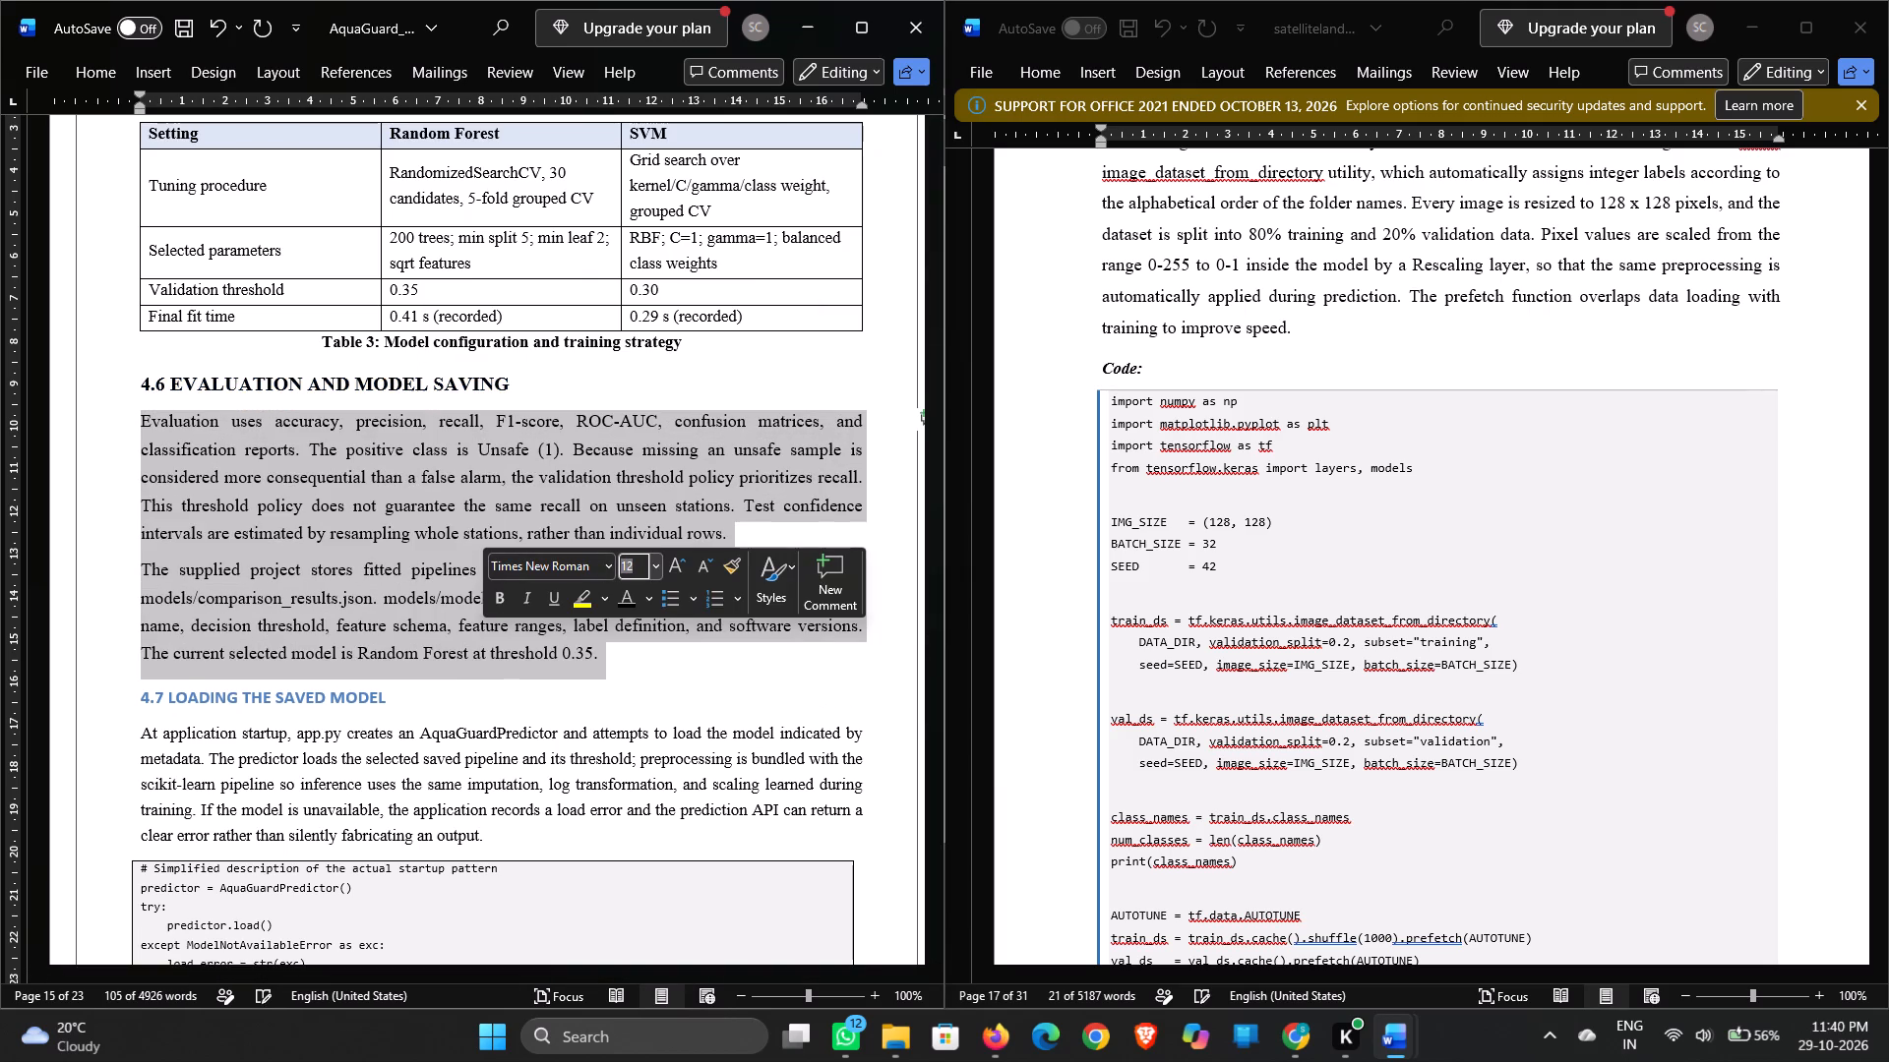
Format the AquaGuard 4.7 LOADING THE SAVED MODEL heading as Times New Roman, 13 pt, black.
left_click_drag(139, 697, 313, 700)
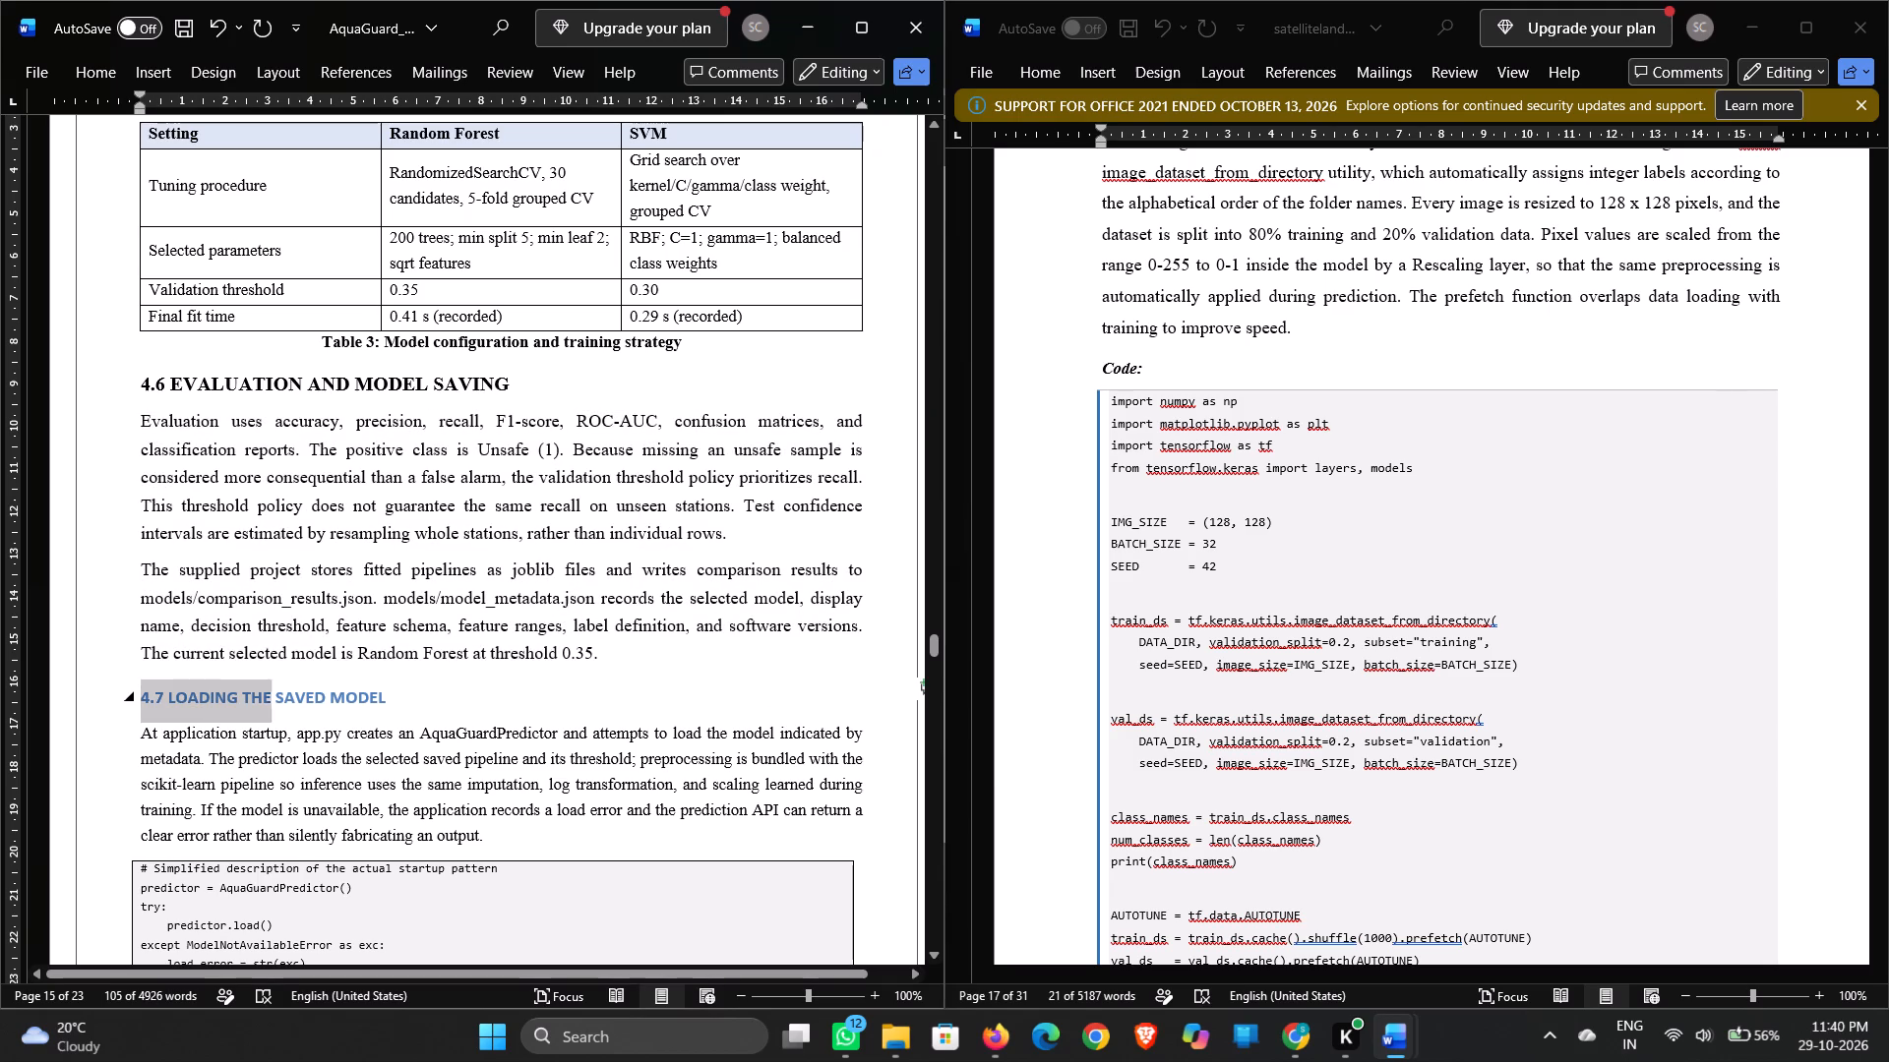
left_click_drag(313, 700, 387, 698)
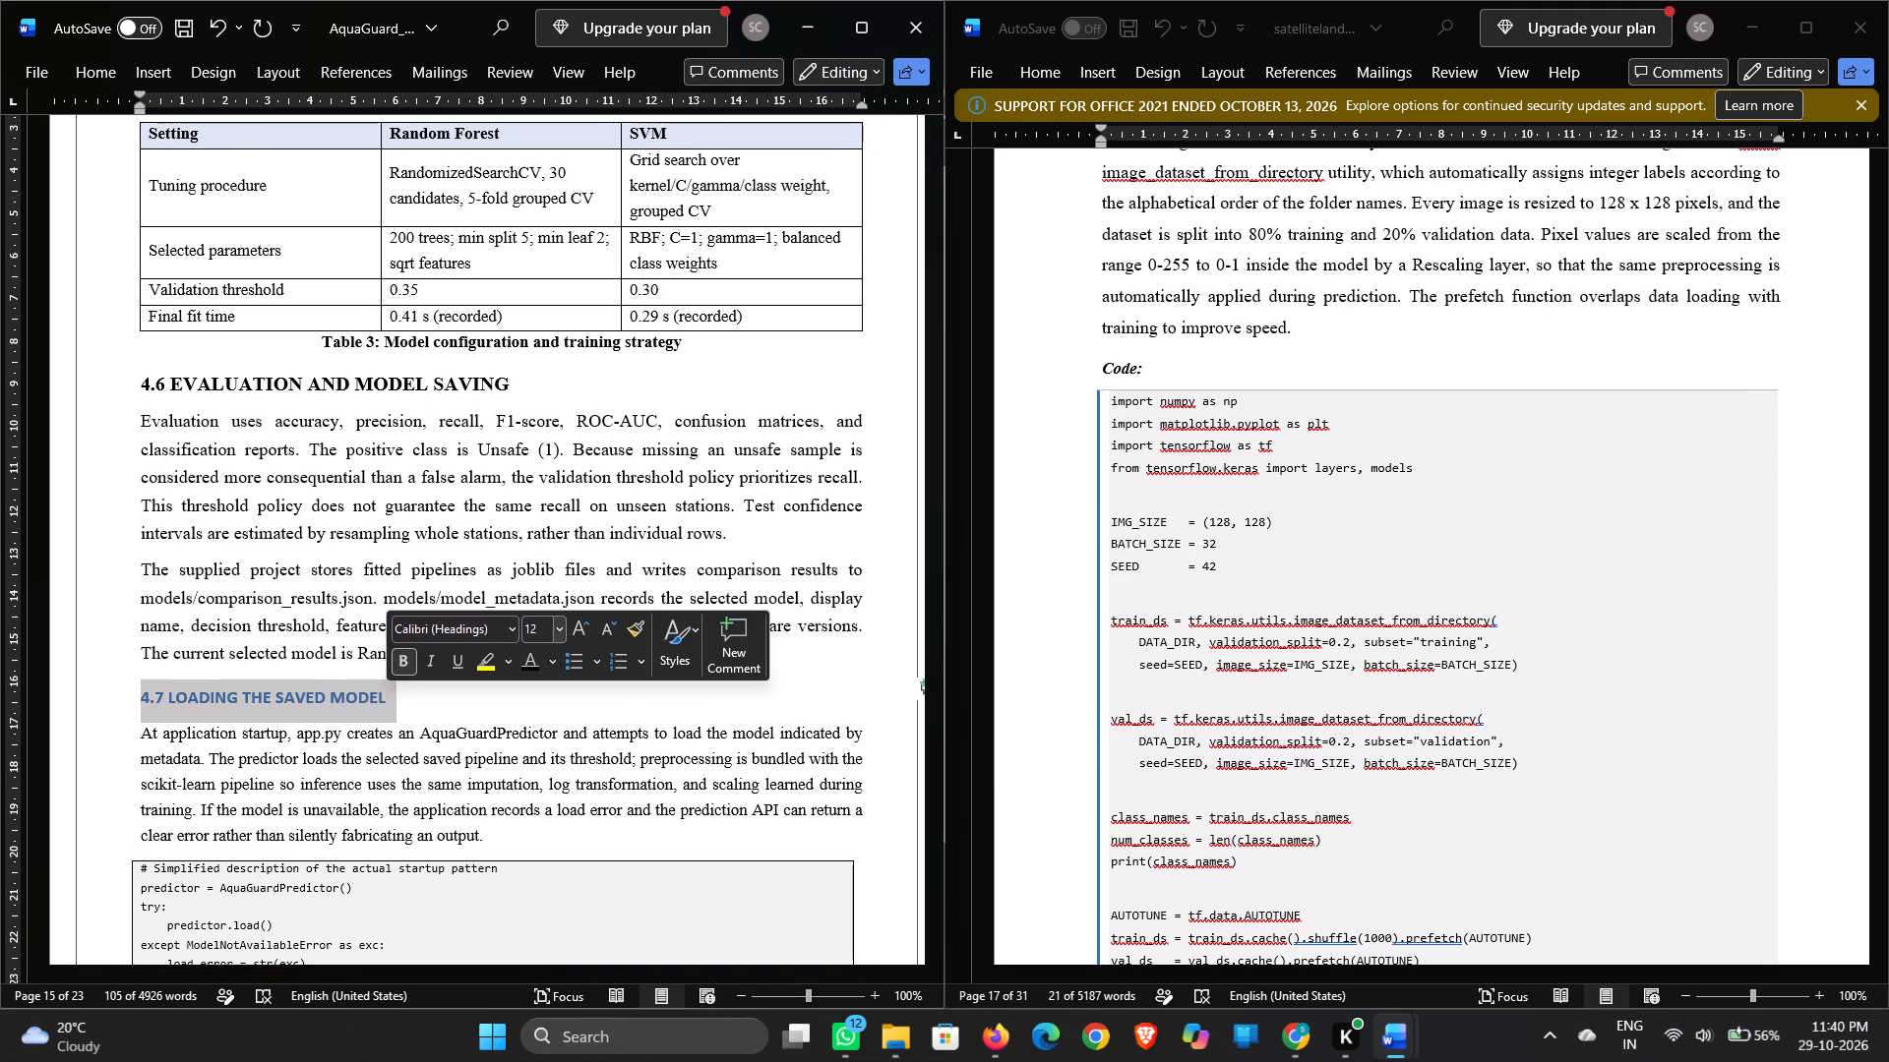
left_click(535, 628)
type("13")
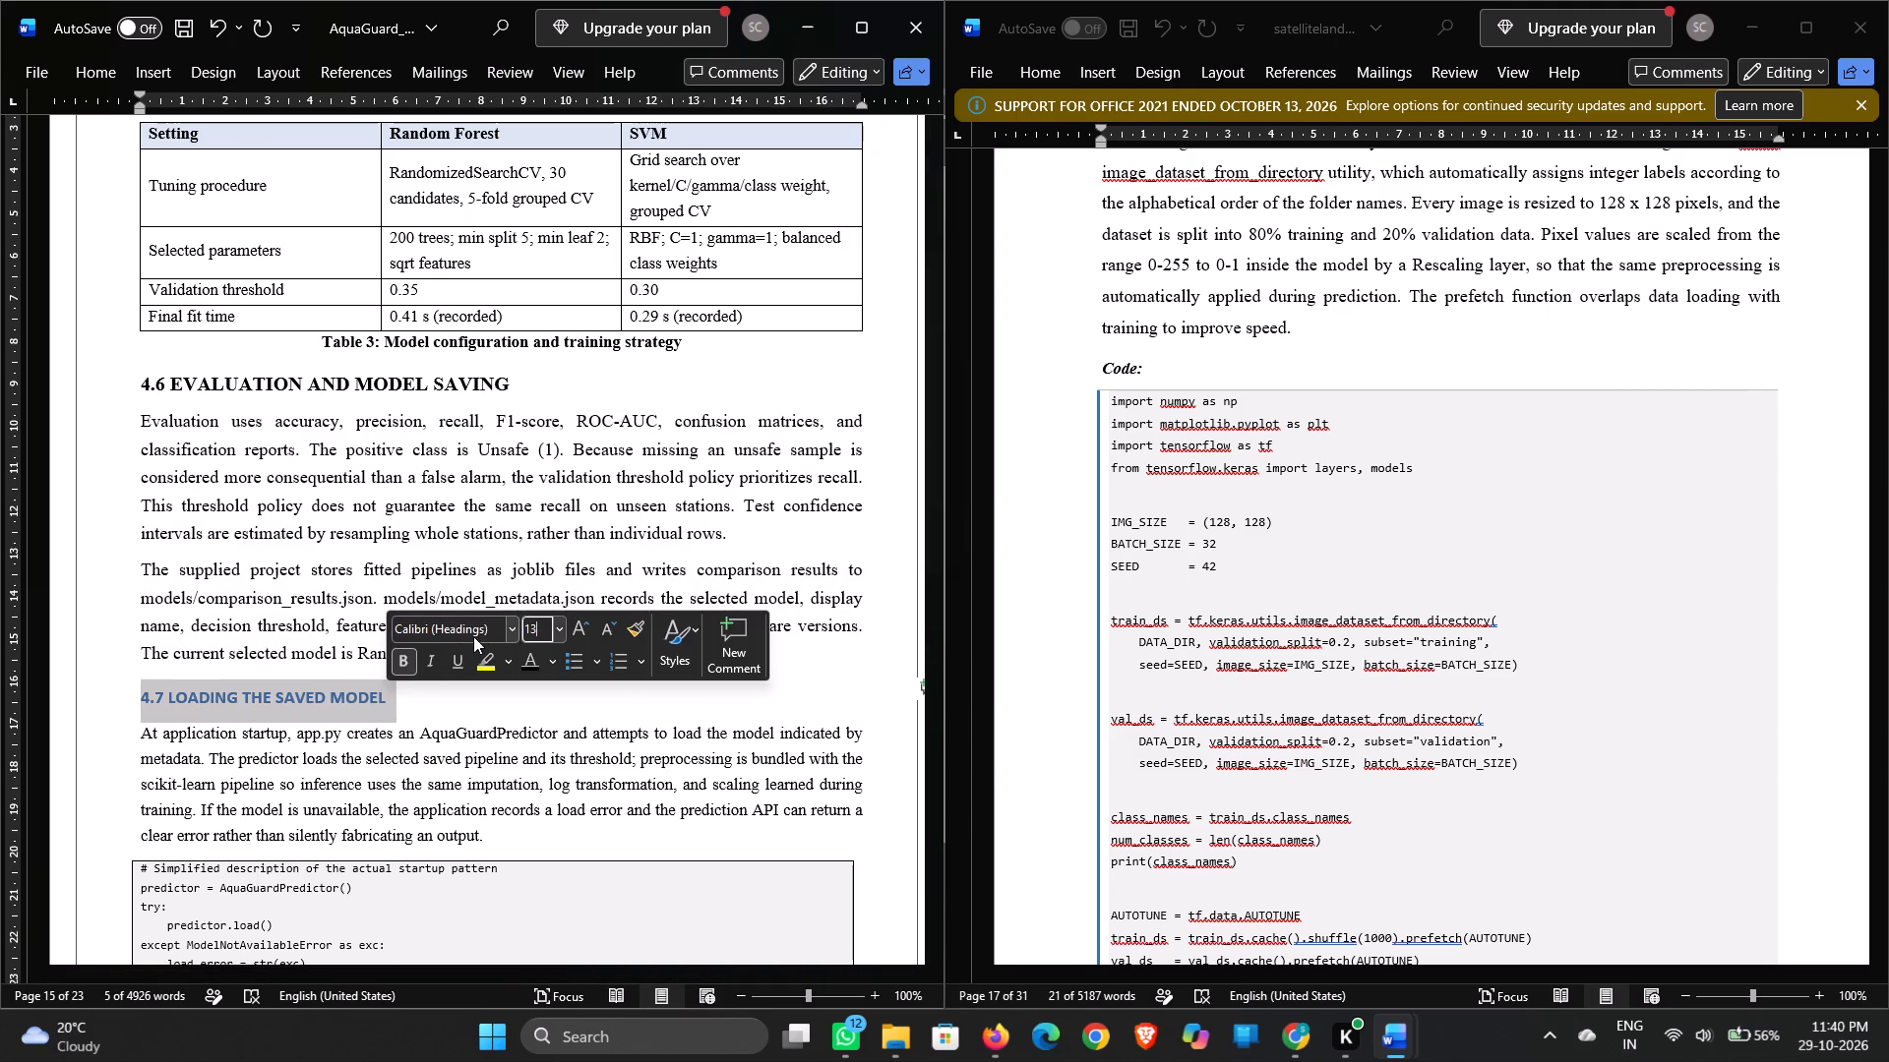
left_click(473, 636)
type("ti")
key("BackSpace")
key("BackSpace")
left_click(435, 635)
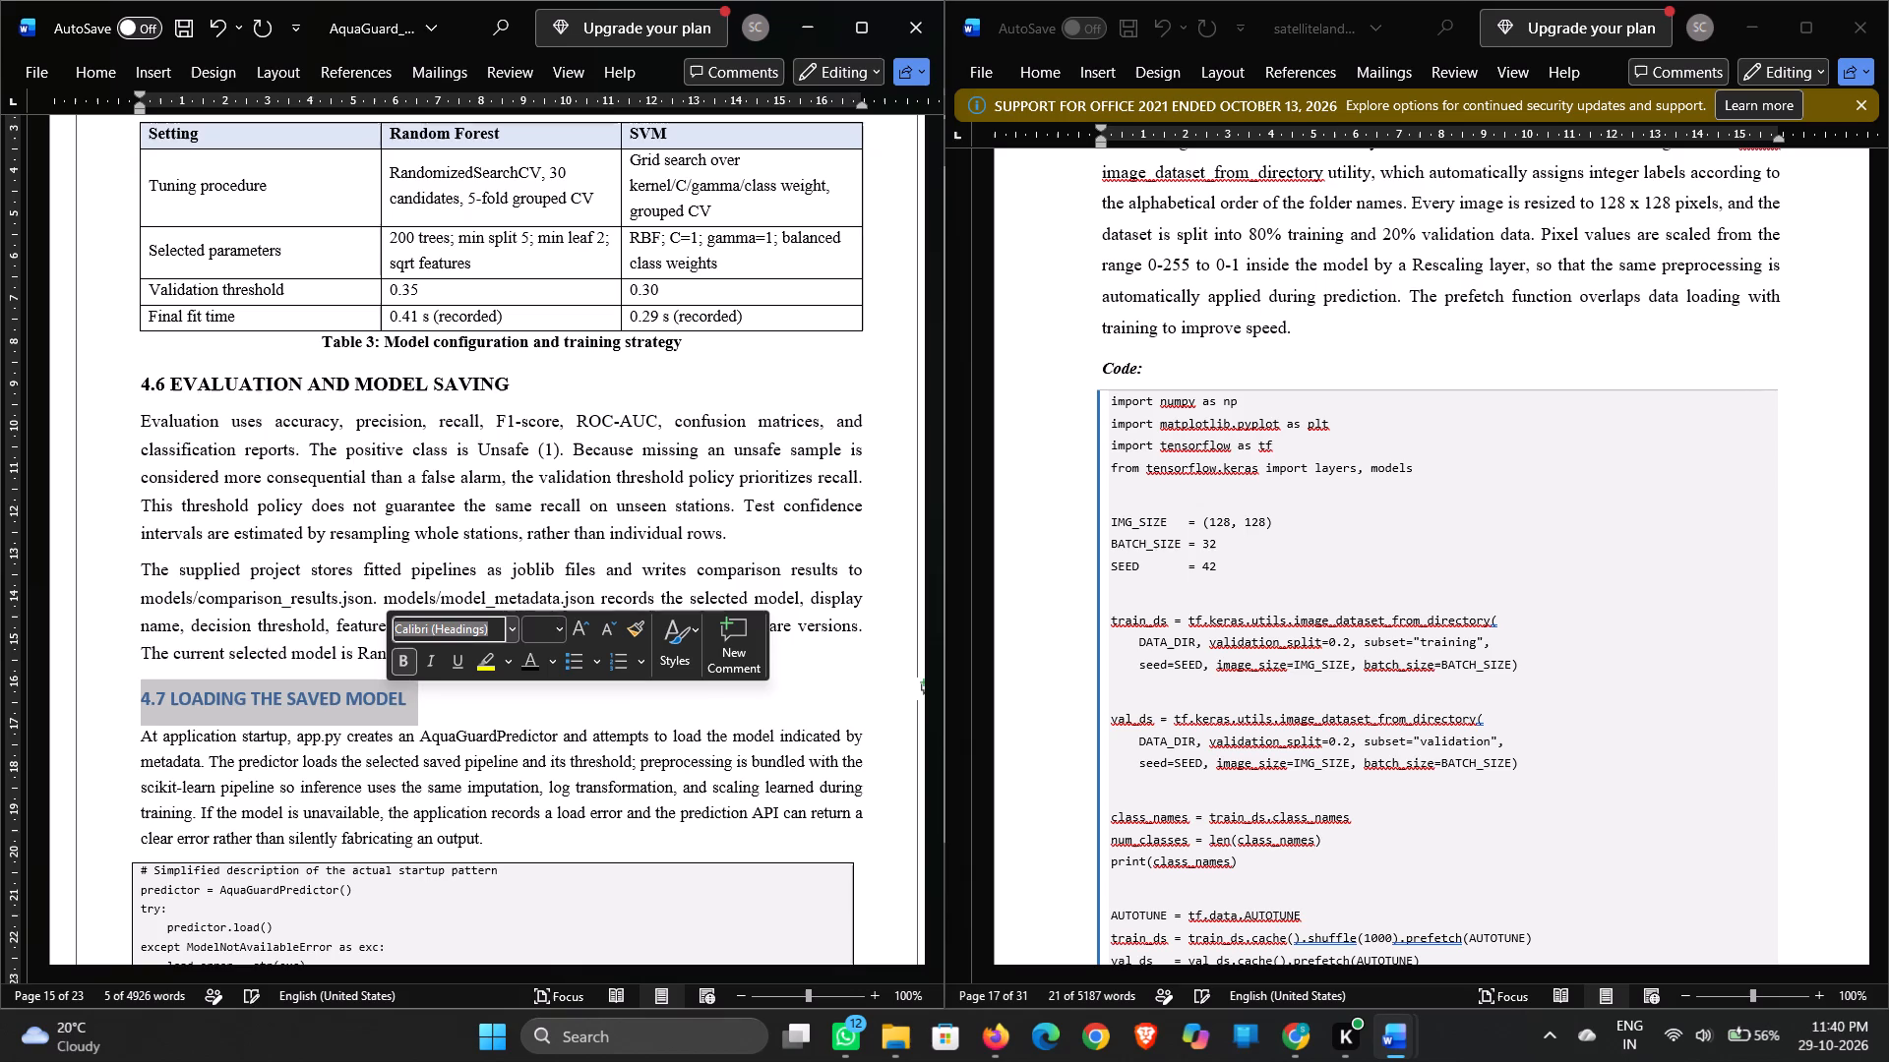
key("i")
key("BackSpace")
key("t")
key("BackSpace")
key("BackSpace")
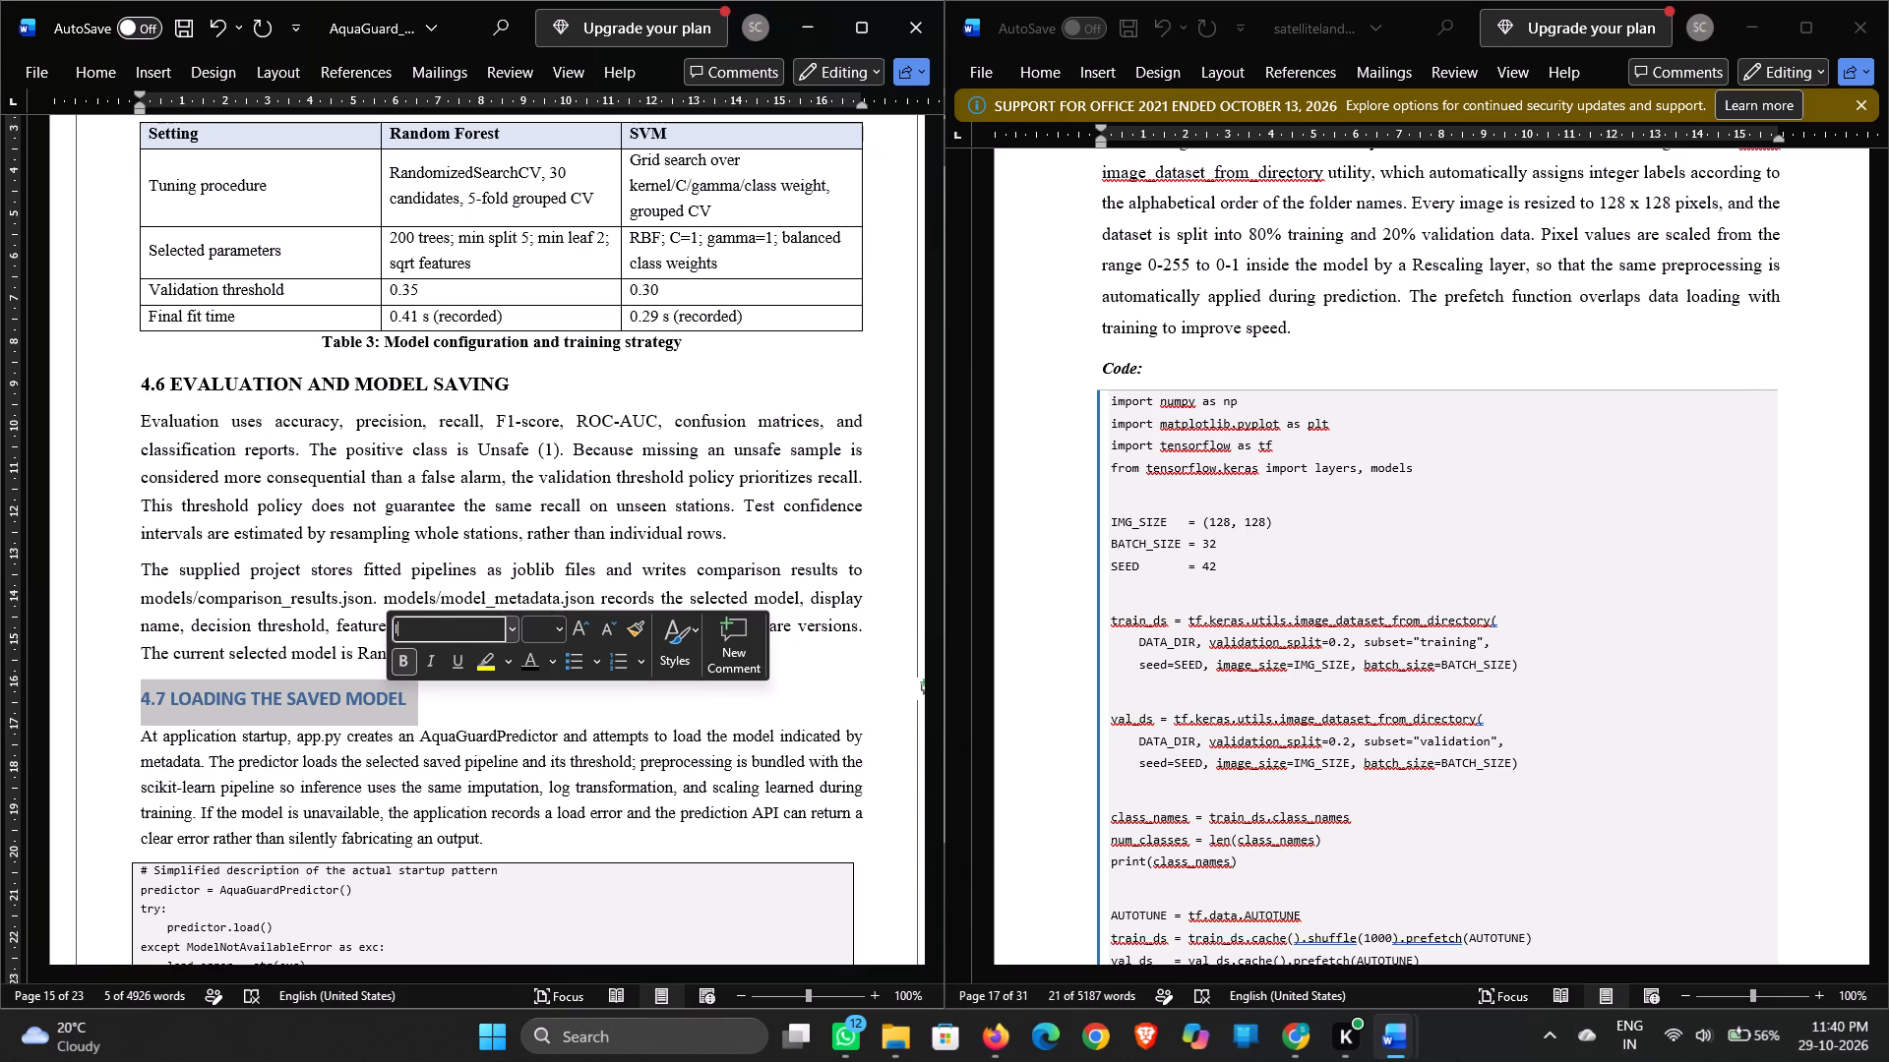
key("BackSpace")
type("ti")
key("Return")
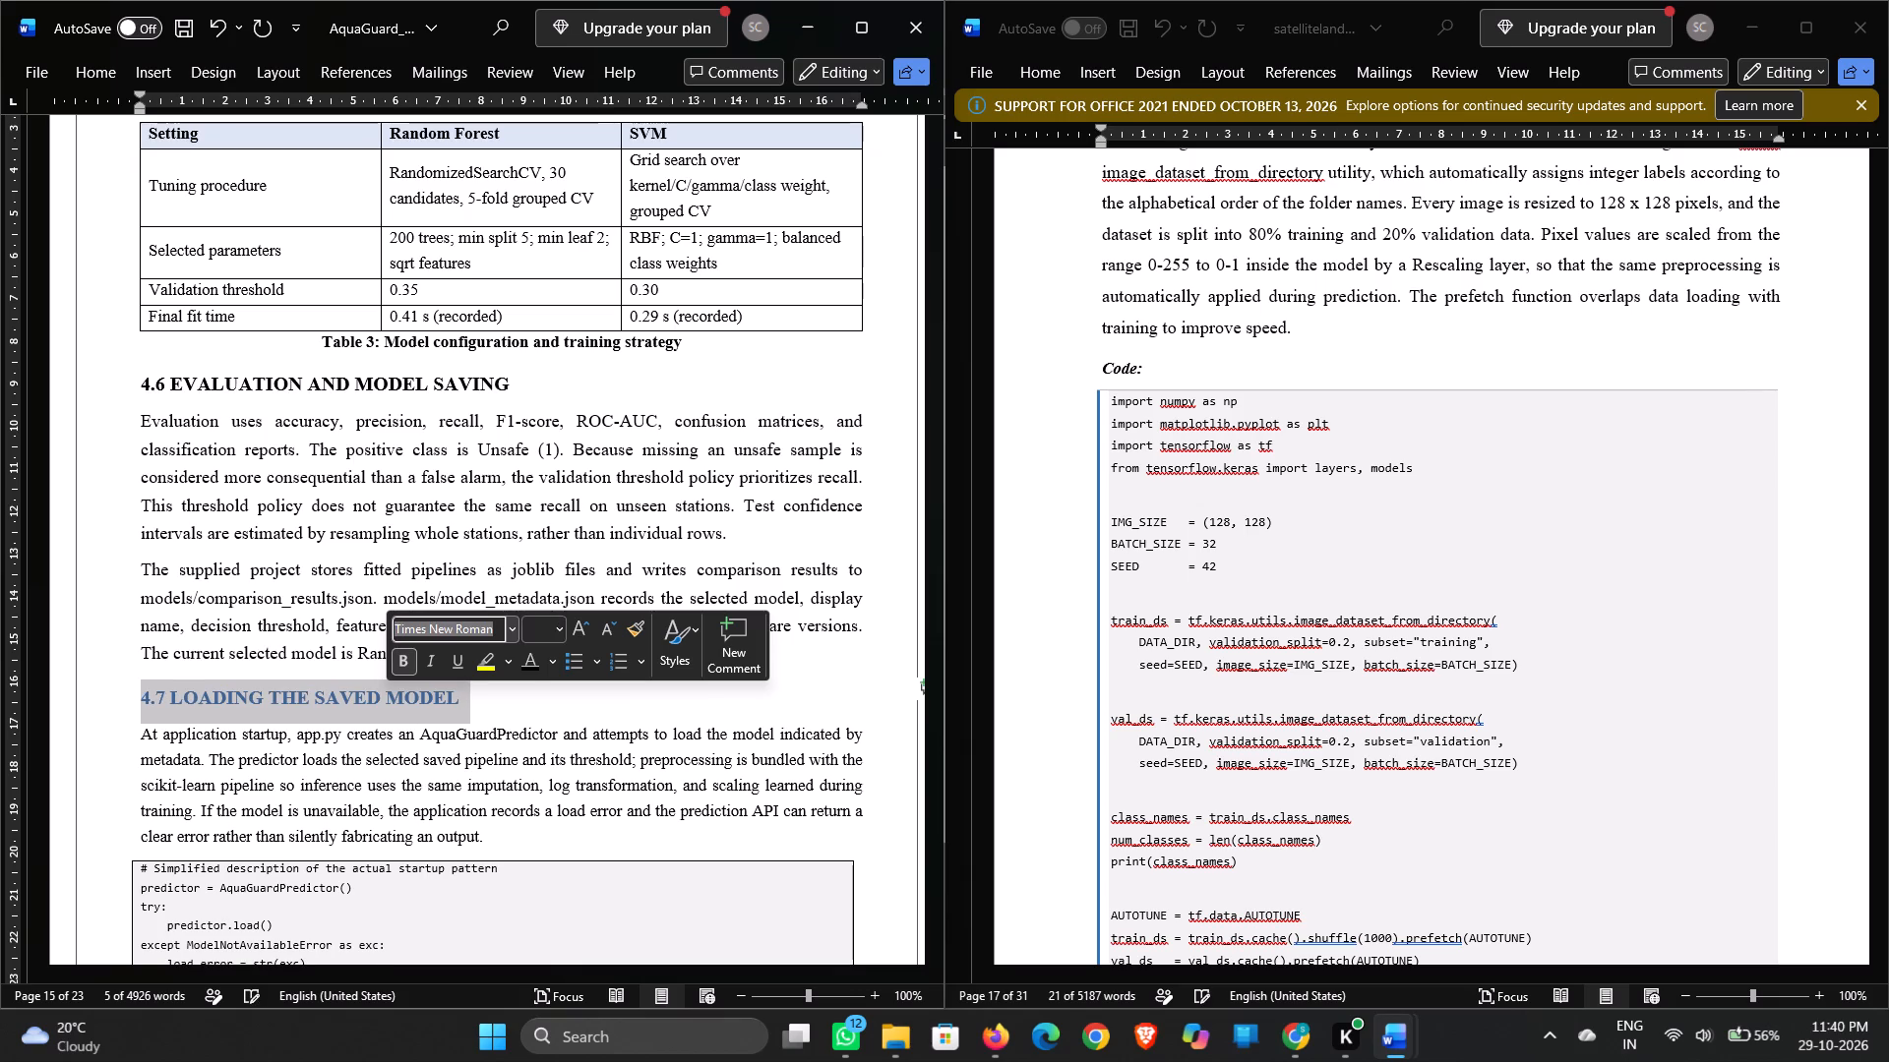
left_click(530, 664)
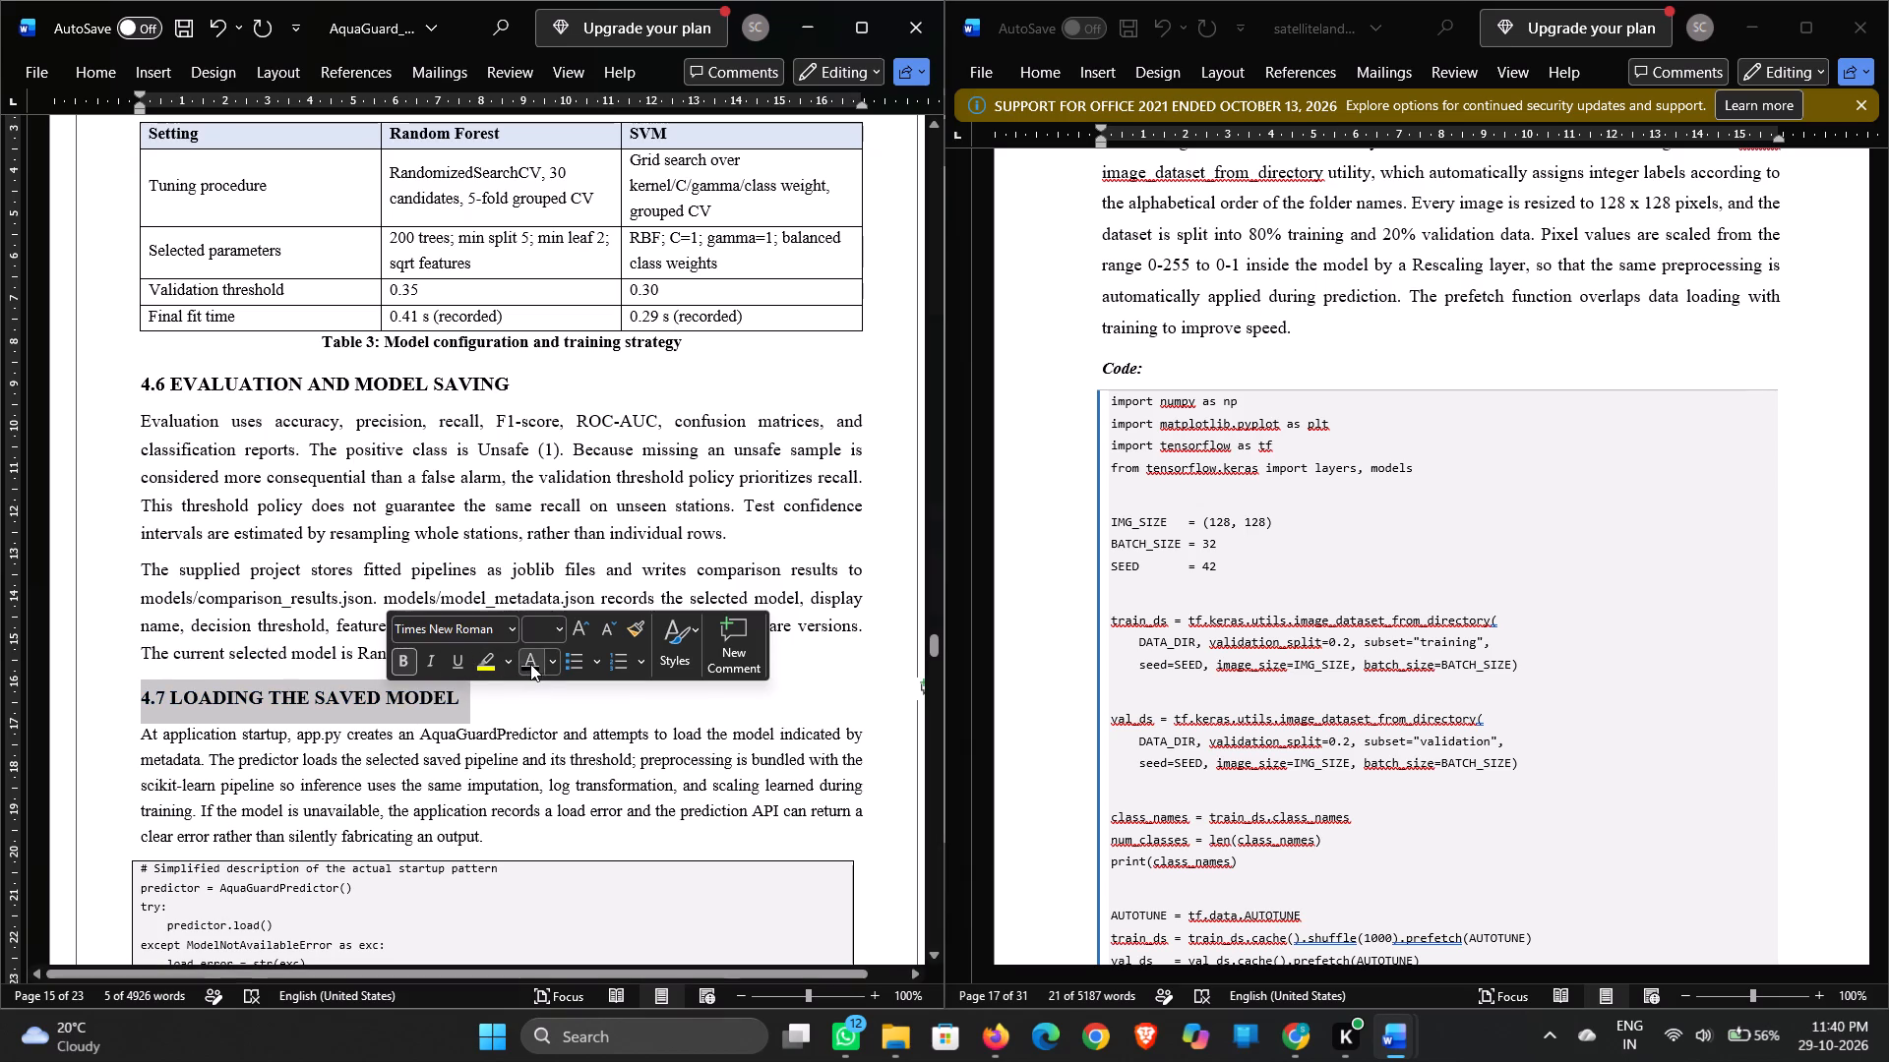
left_click(509, 722)
Set the AquaGuard body paragraph under 4.7 LOADING THE SAVED MODEL, above the code block, to 12 pt.
scroll(509, 722, "down", 1)
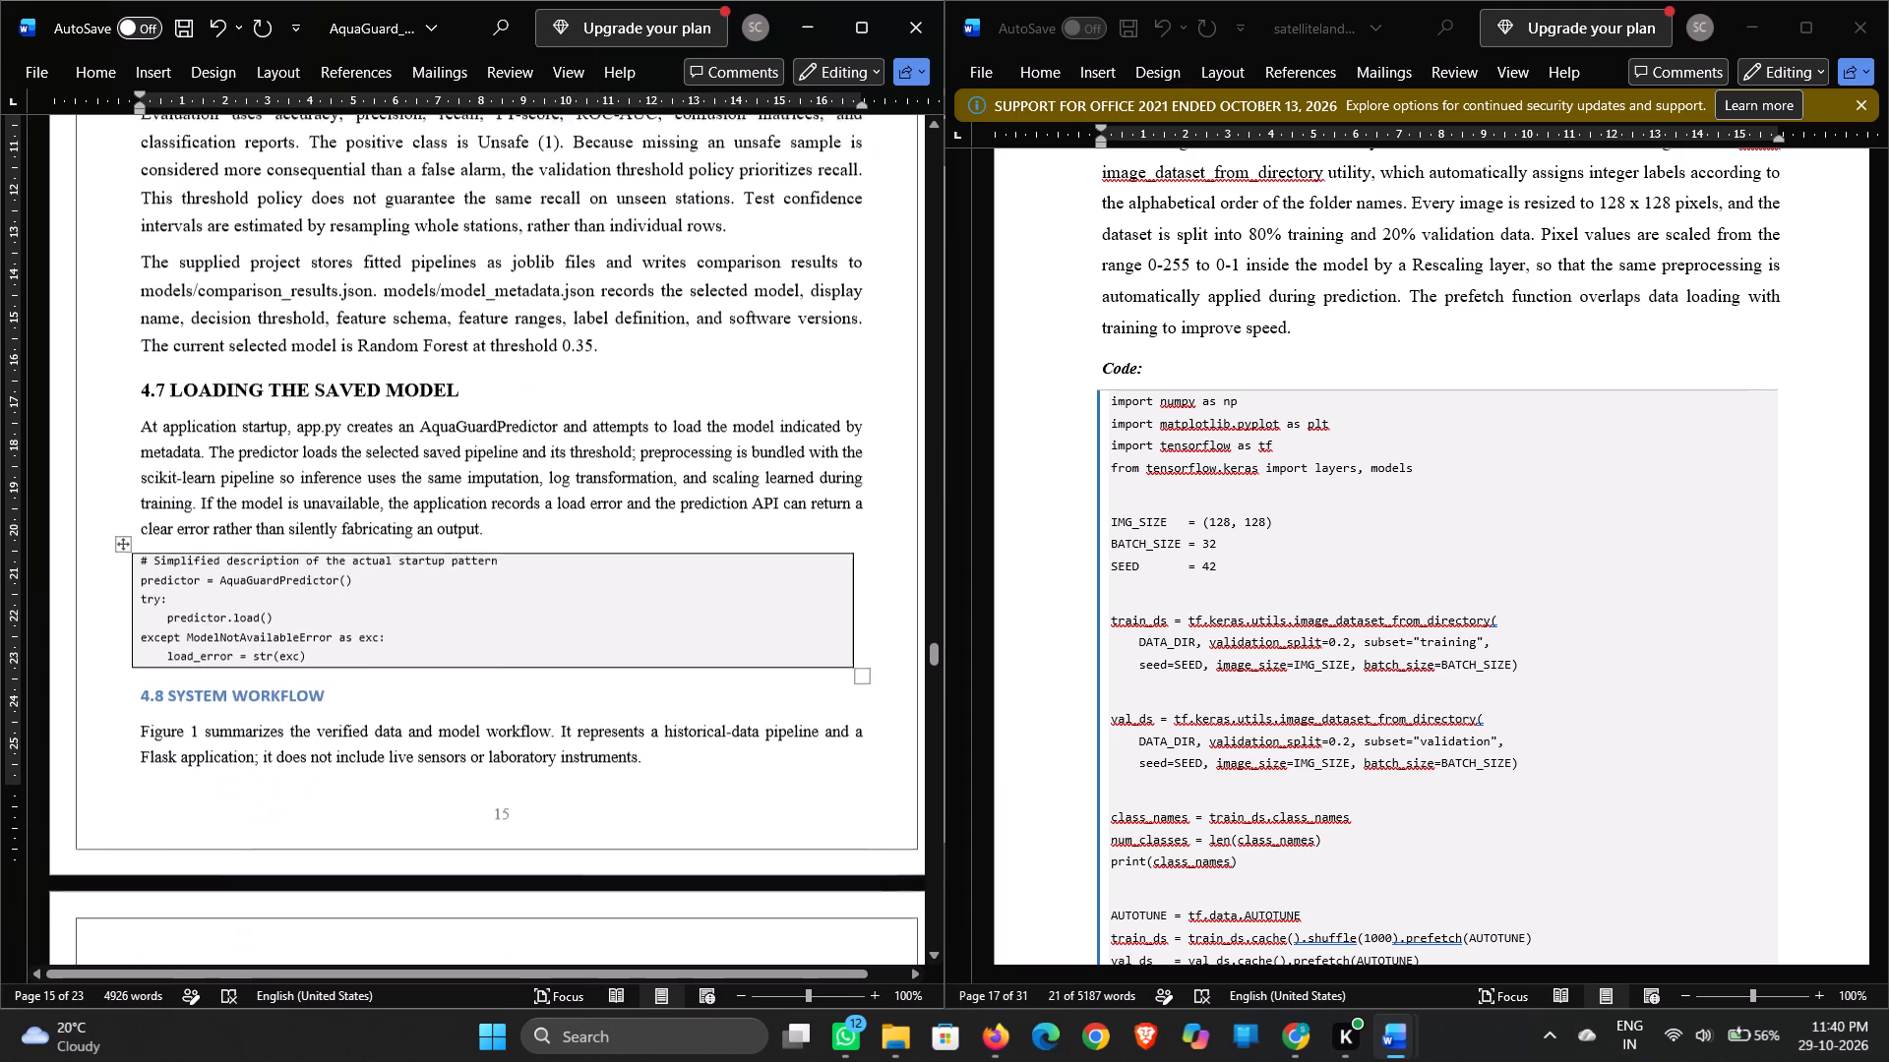
scroll(509, 722, "down", 1)
left_click_drag(137, 392, 487, 497)
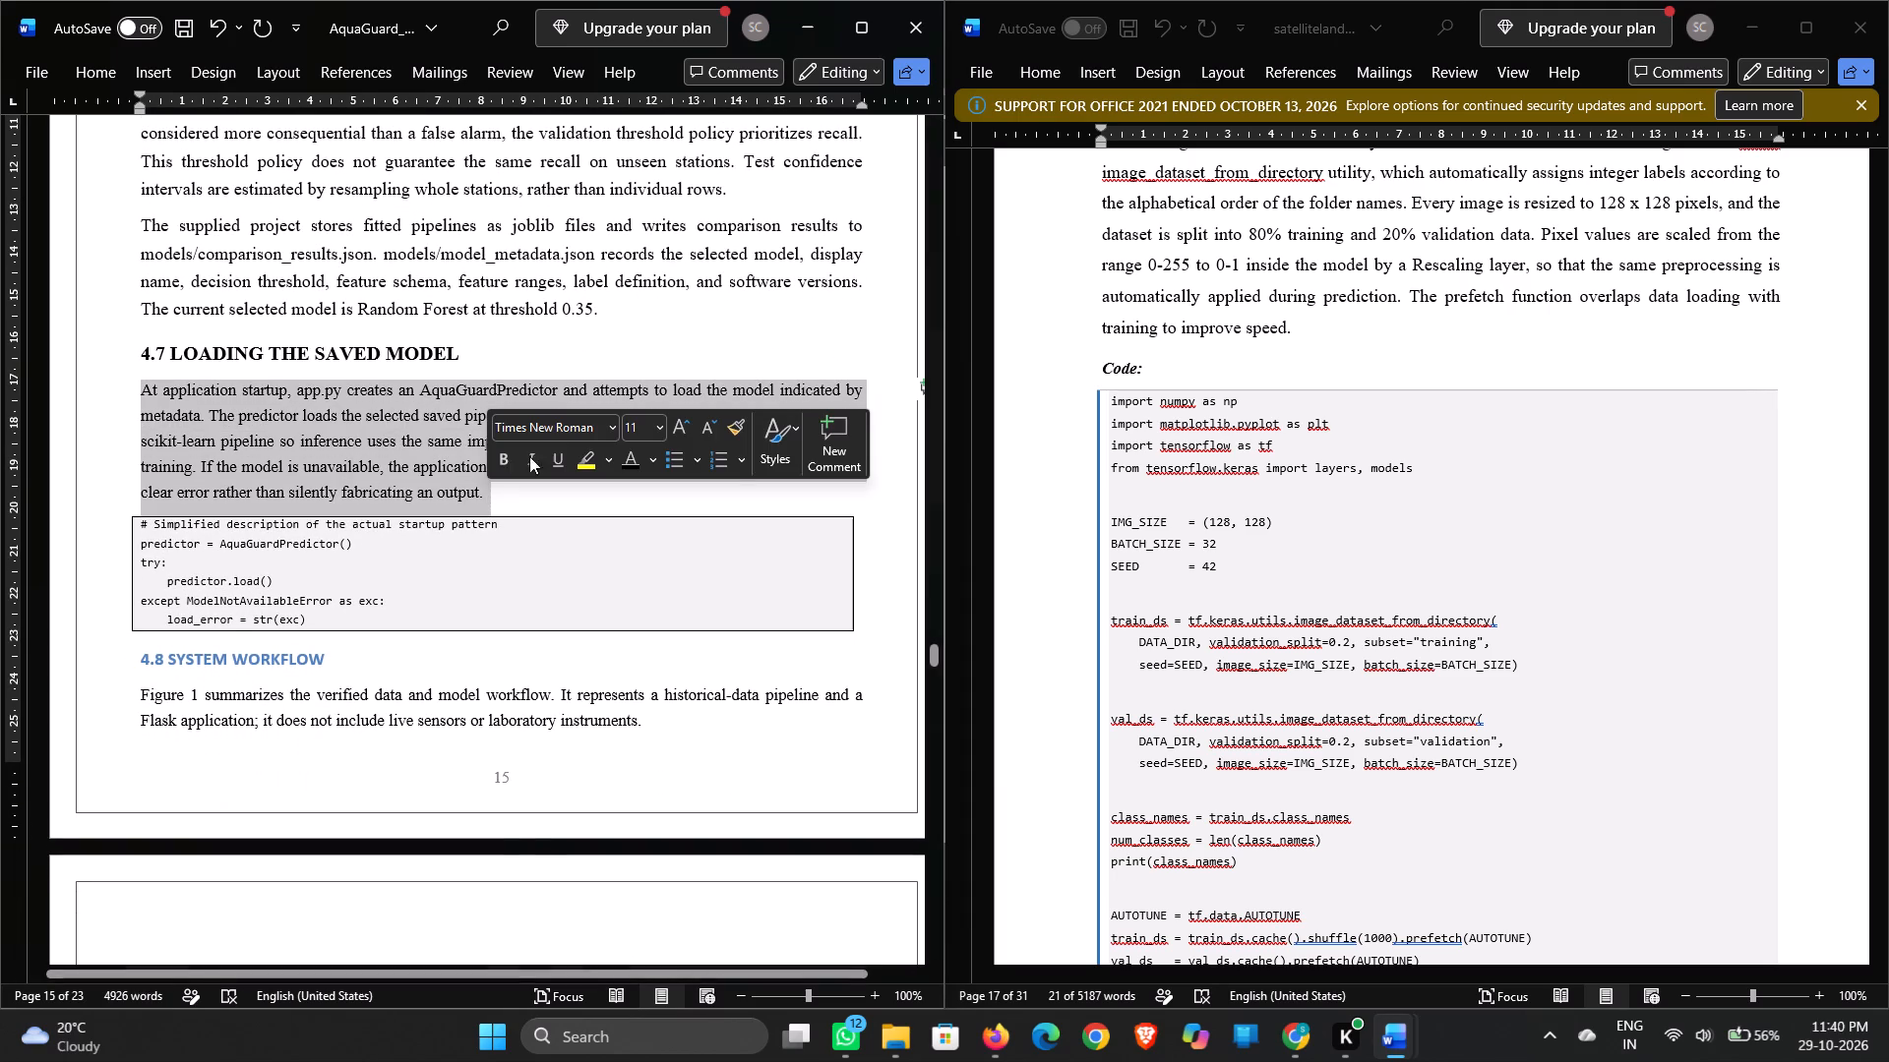
left_click(638, 427)
type("12")
key("Return")
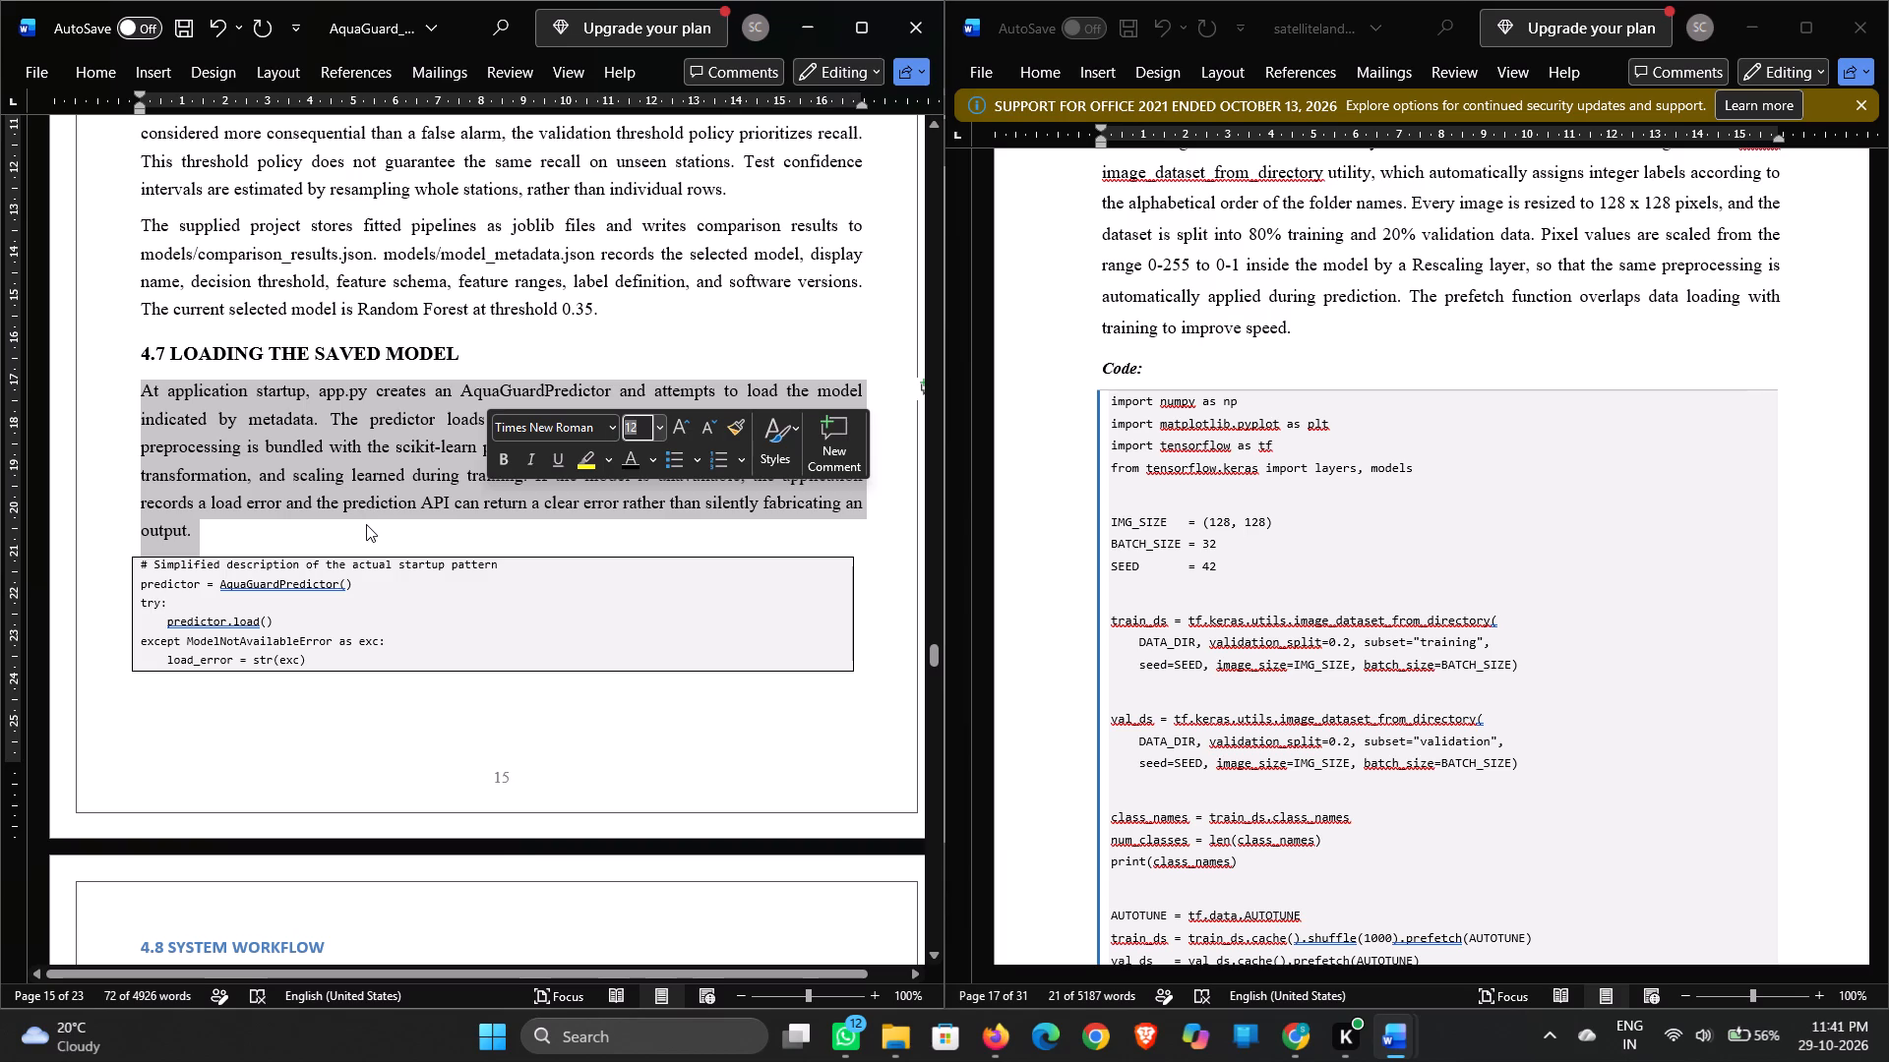
Set the startup-pattern code block under AquaGuard 4.7 LOADING THE SAVED MODEL to 9 pt.
scroll(366, 524, "down", 2)
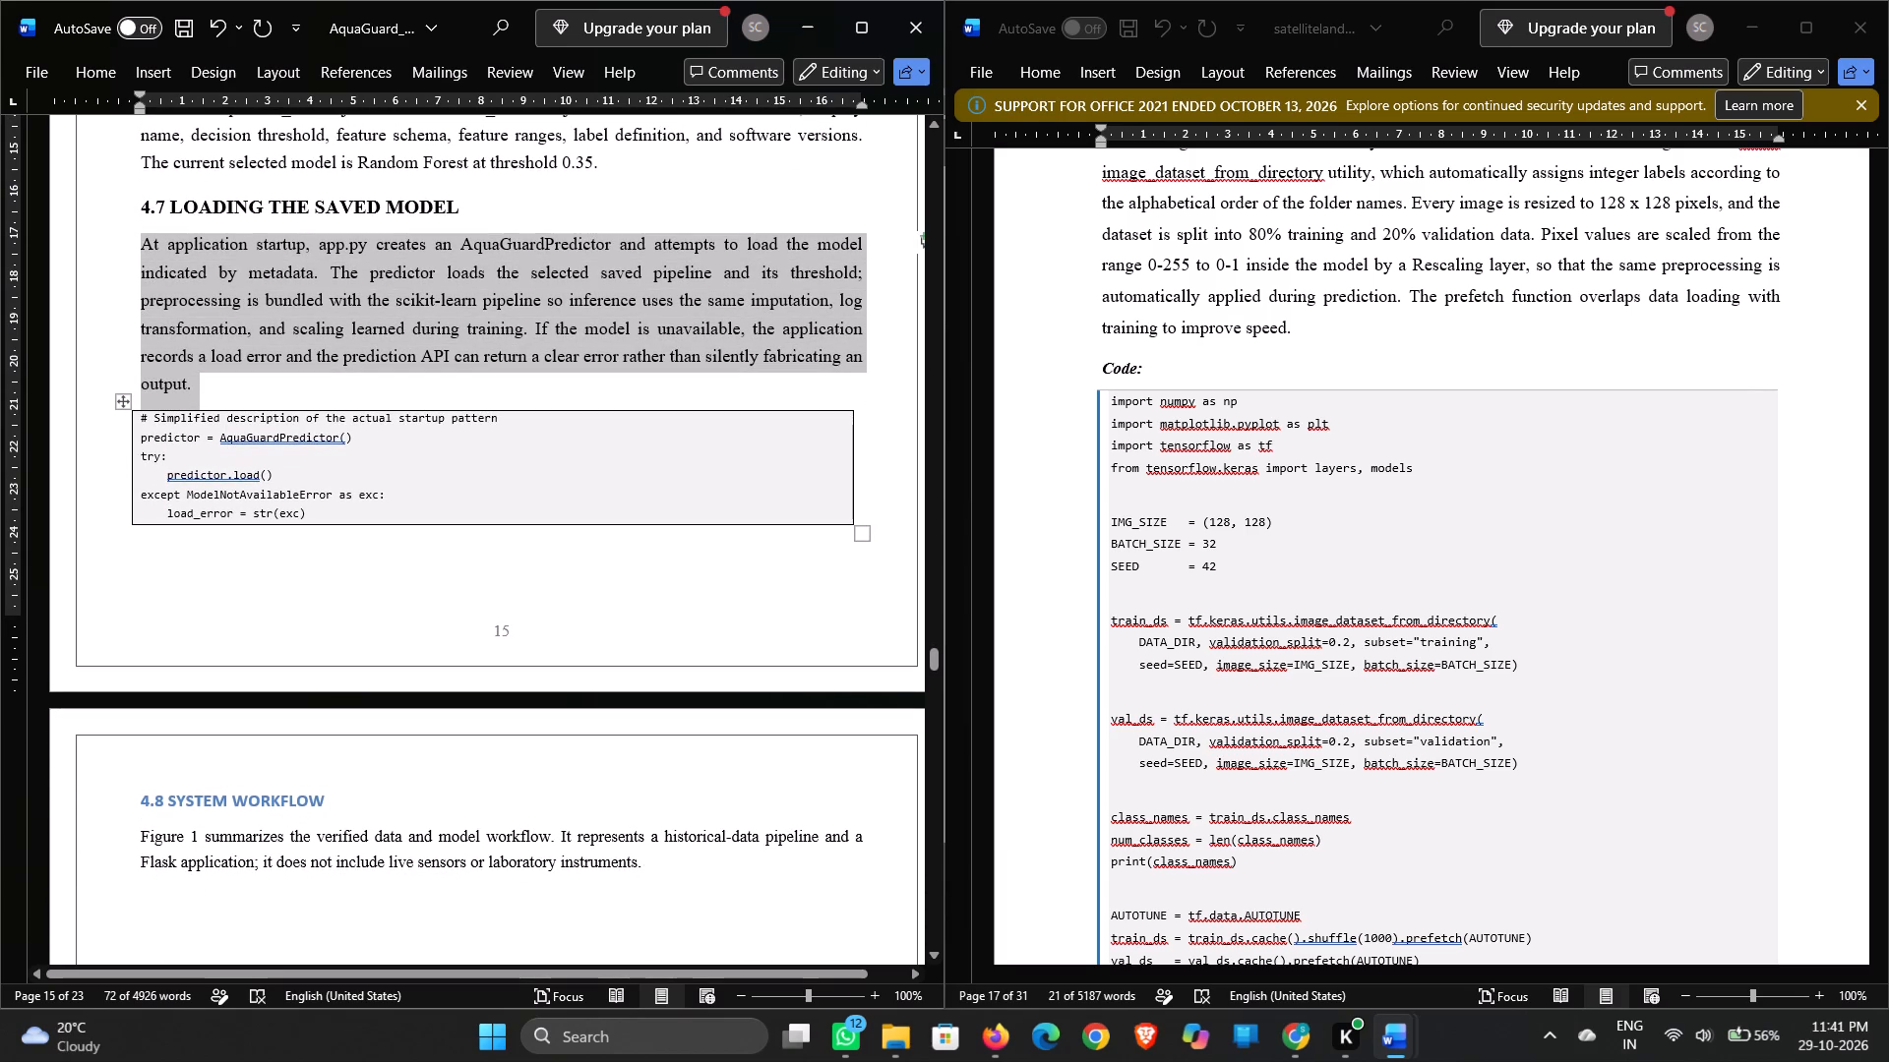
left_click_drag(142, 417, 317, 510)
left_click(432, 443)
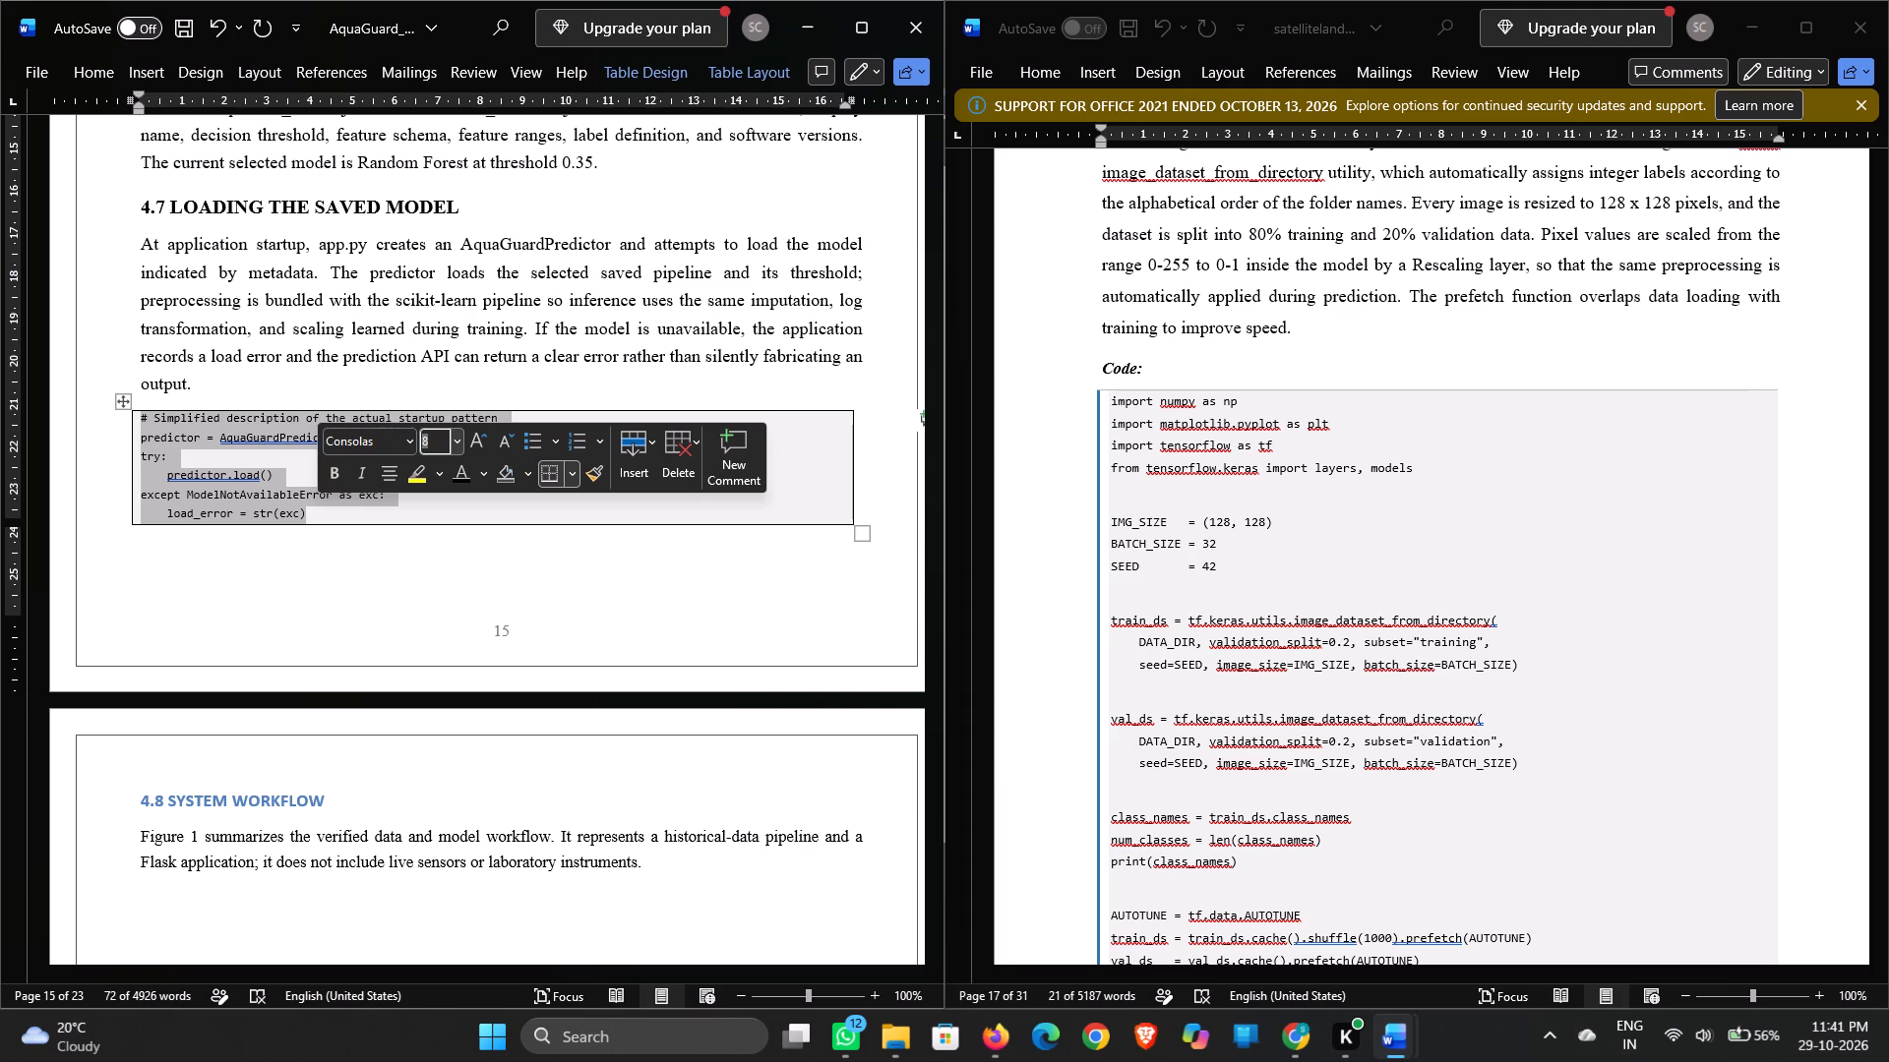
key("1")
key("BackSpace")
key("9")
key("BackSpace")
key("BackSpace")
key("9")
key("Return")
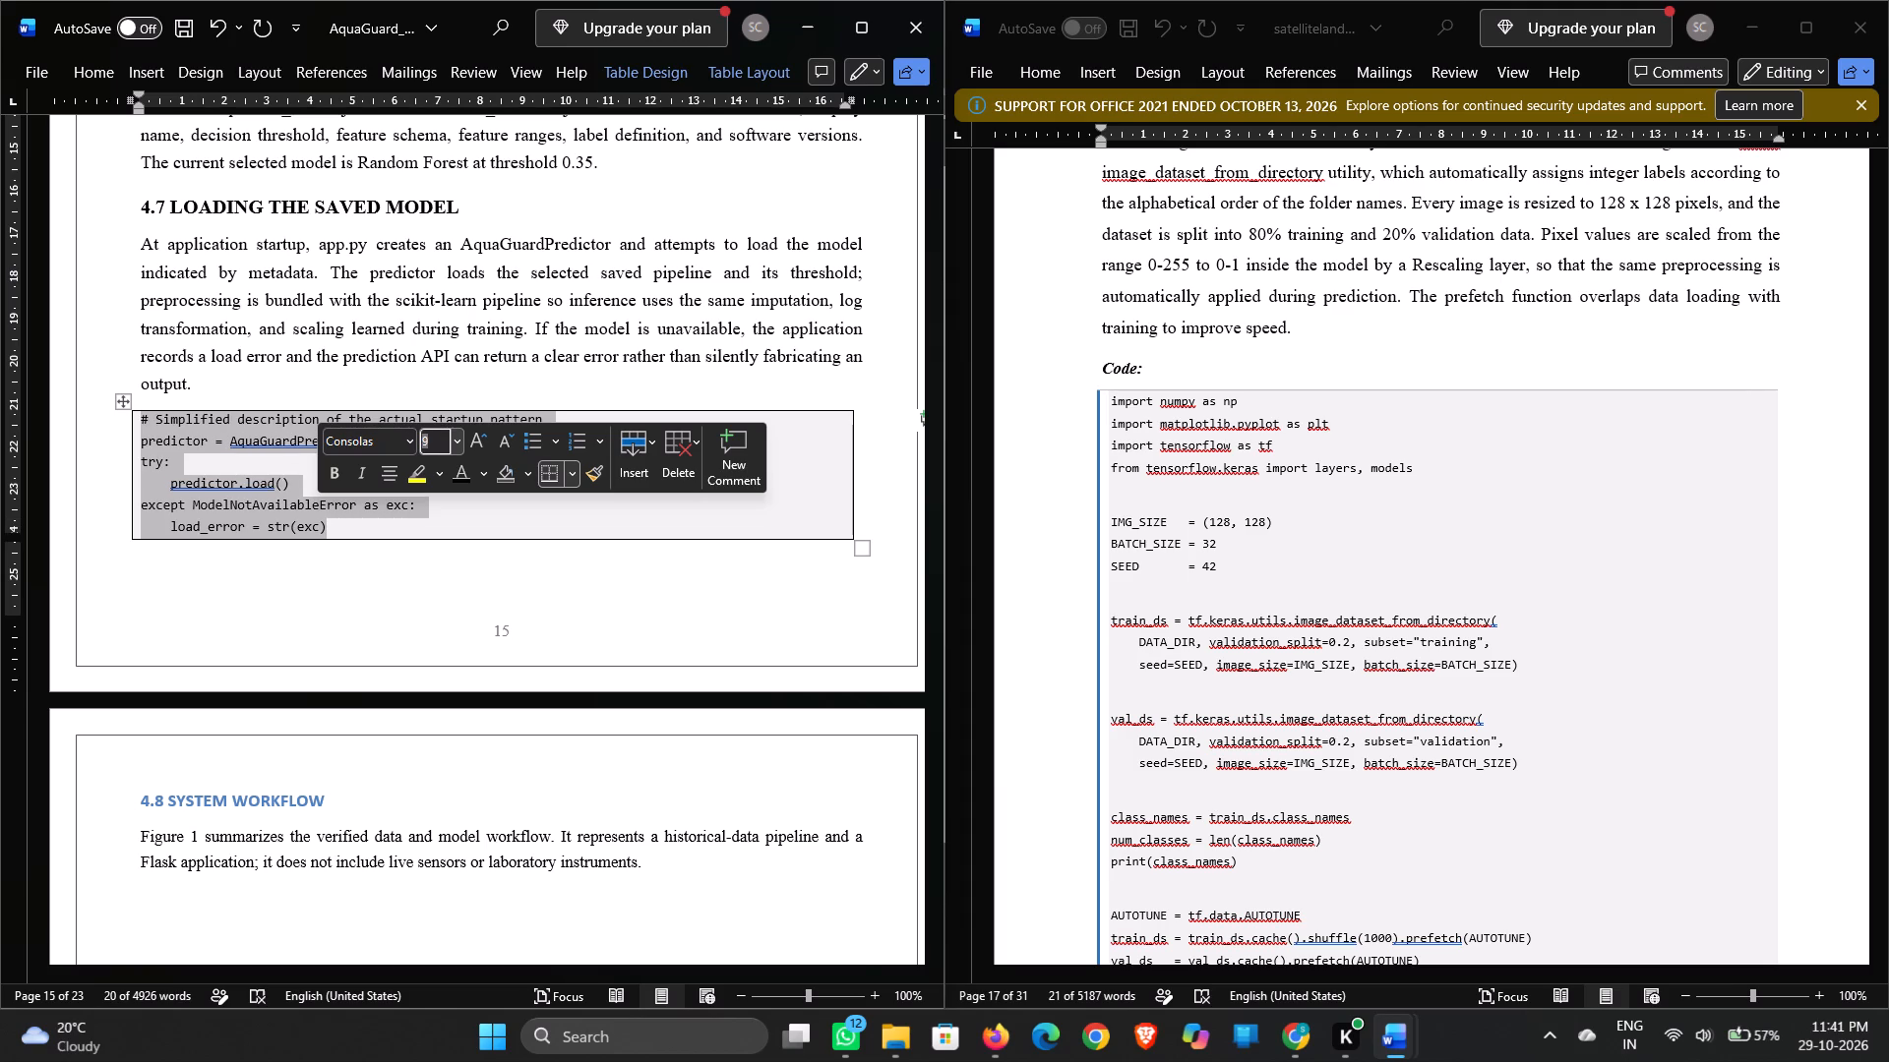
left_click(481, 602)
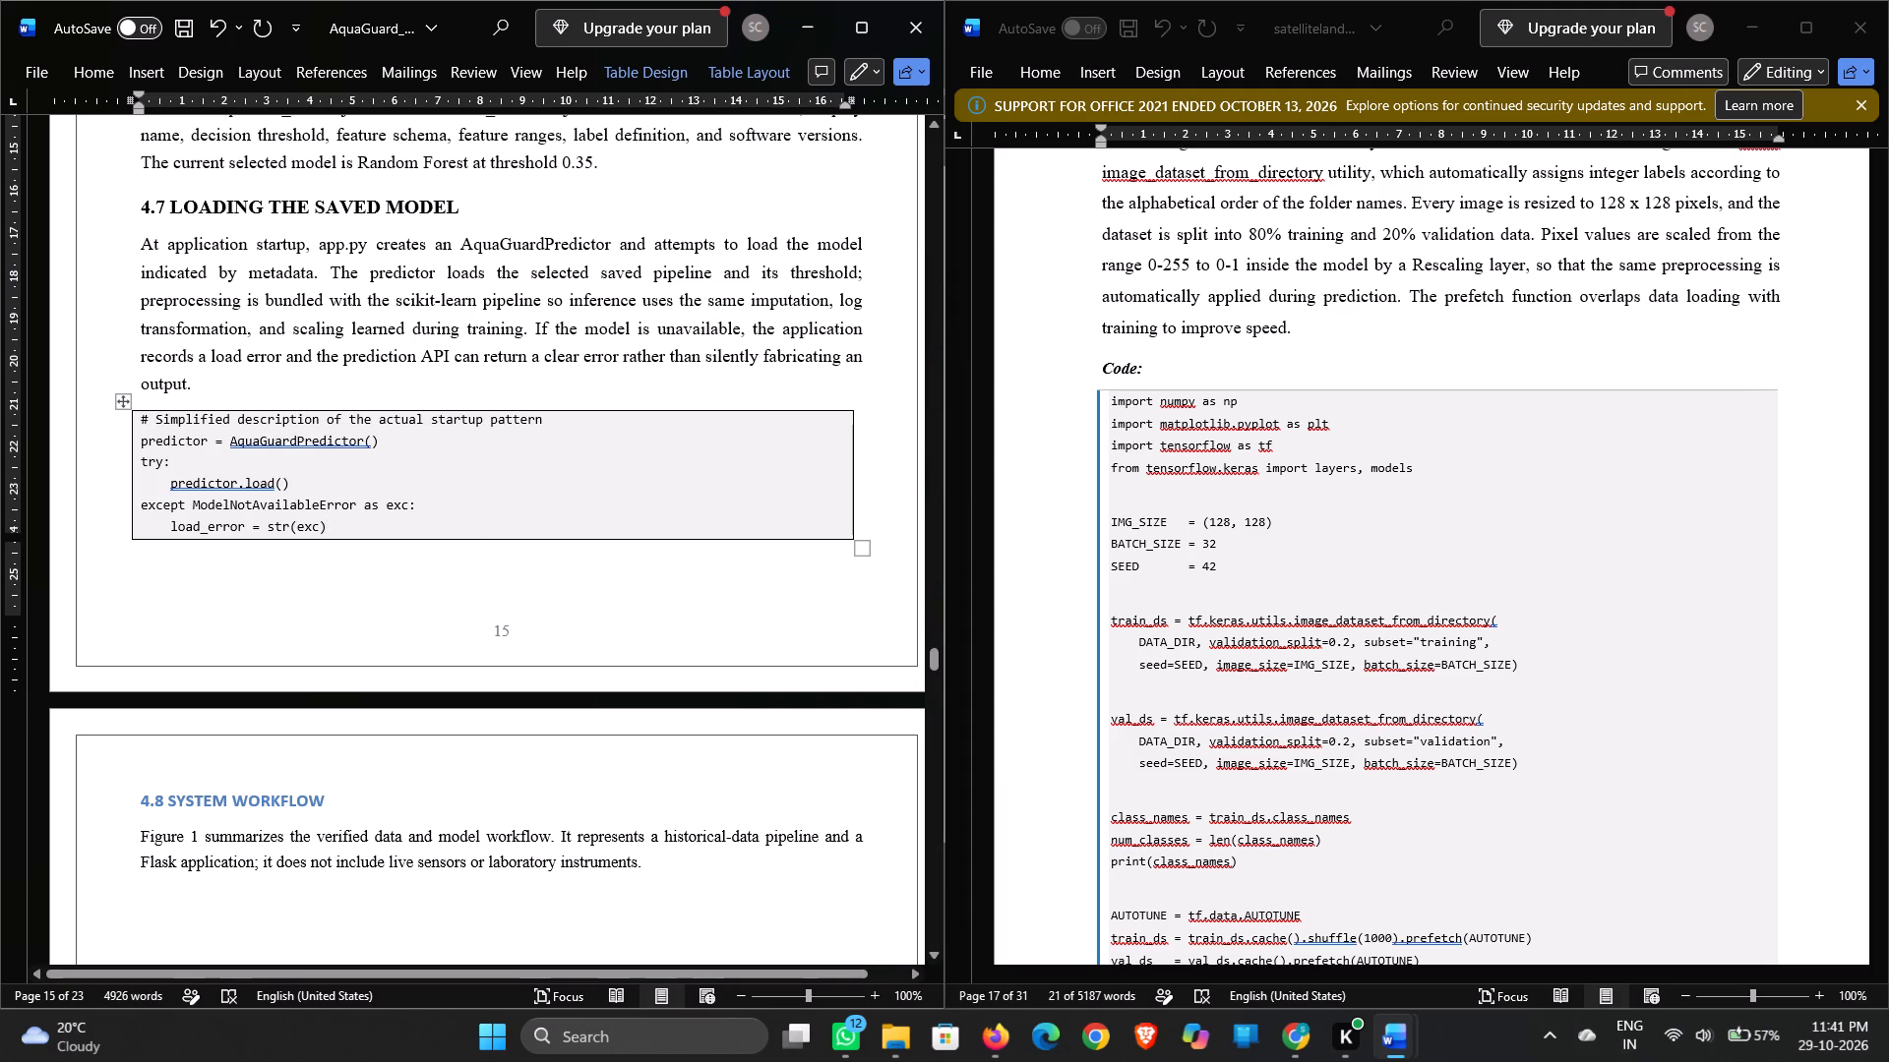
Format the AquaGuard 4.8 SYSTEM WORKFLOW heading as Times New Roman, 13 pt, black.
scroll(481, 602, "down", 1)
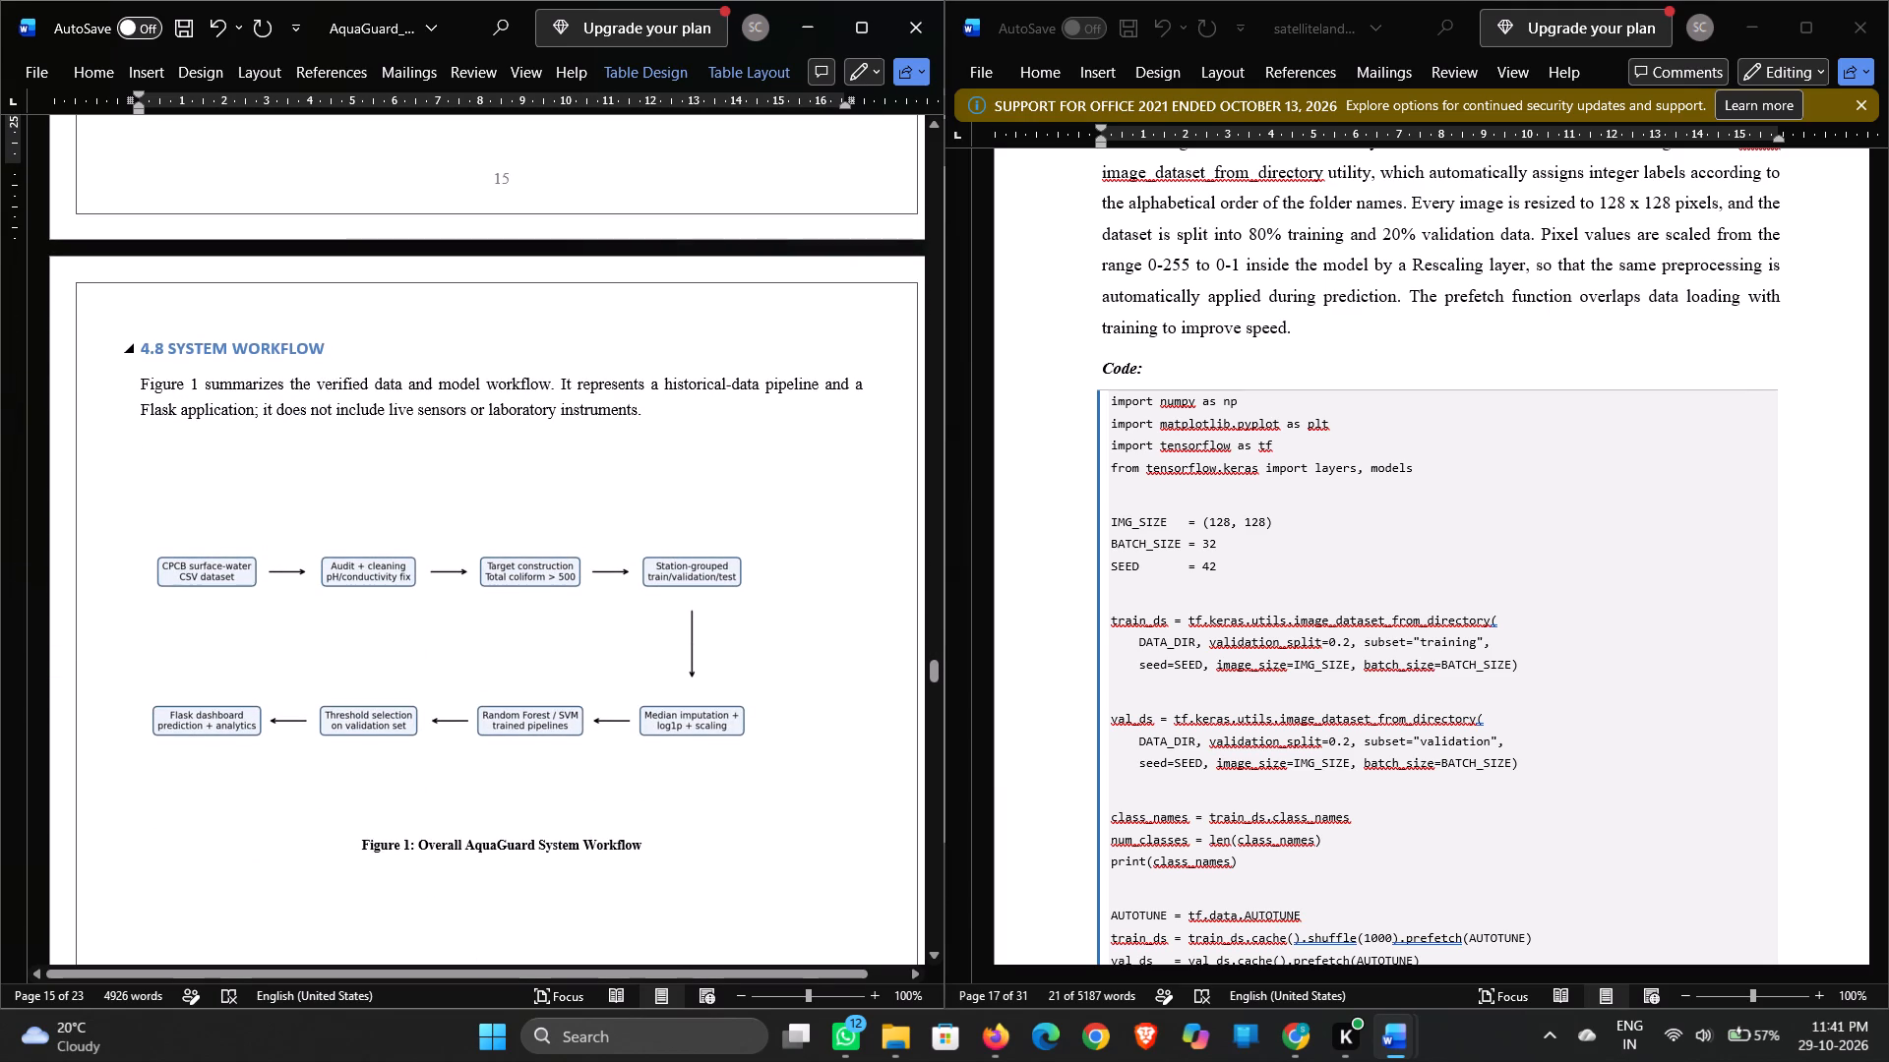
left_click_drag(141, 345, 162, 345)
left_click_drag(162, 345, 317, 345)
left_click(388, 280)
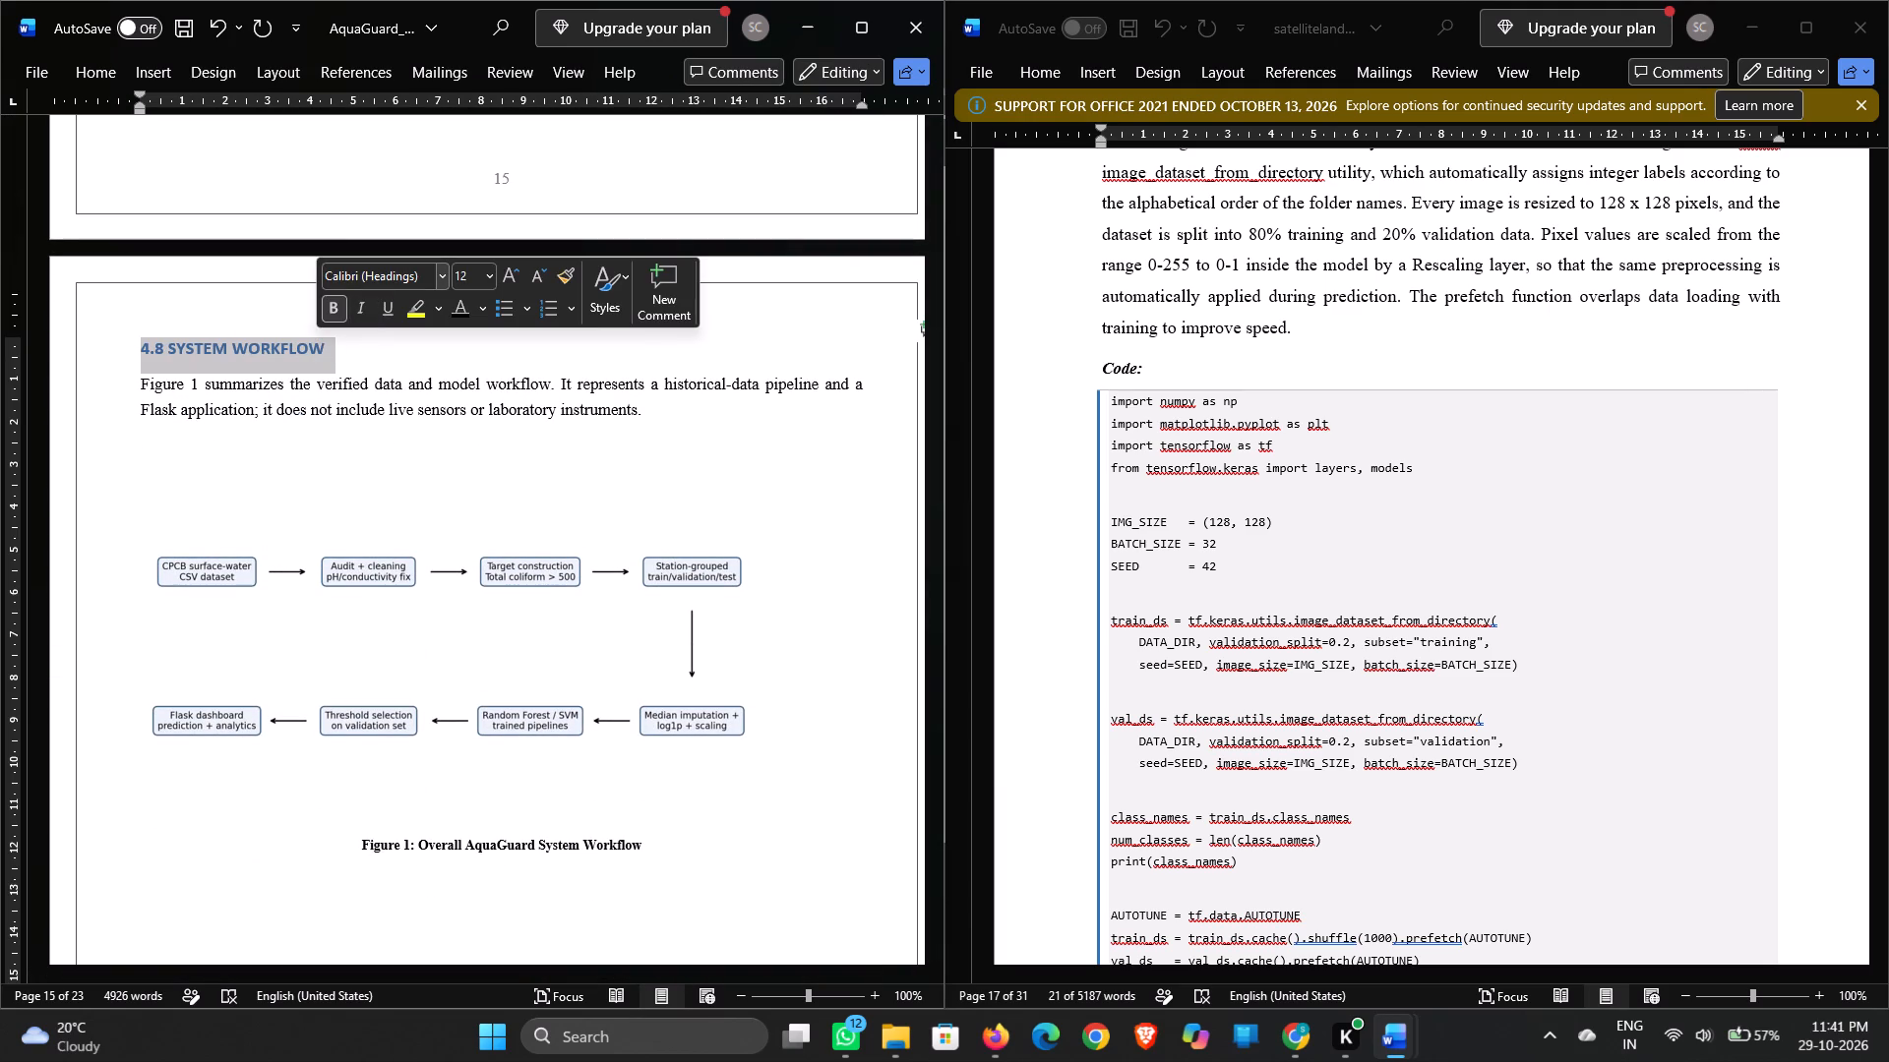
type("ti")
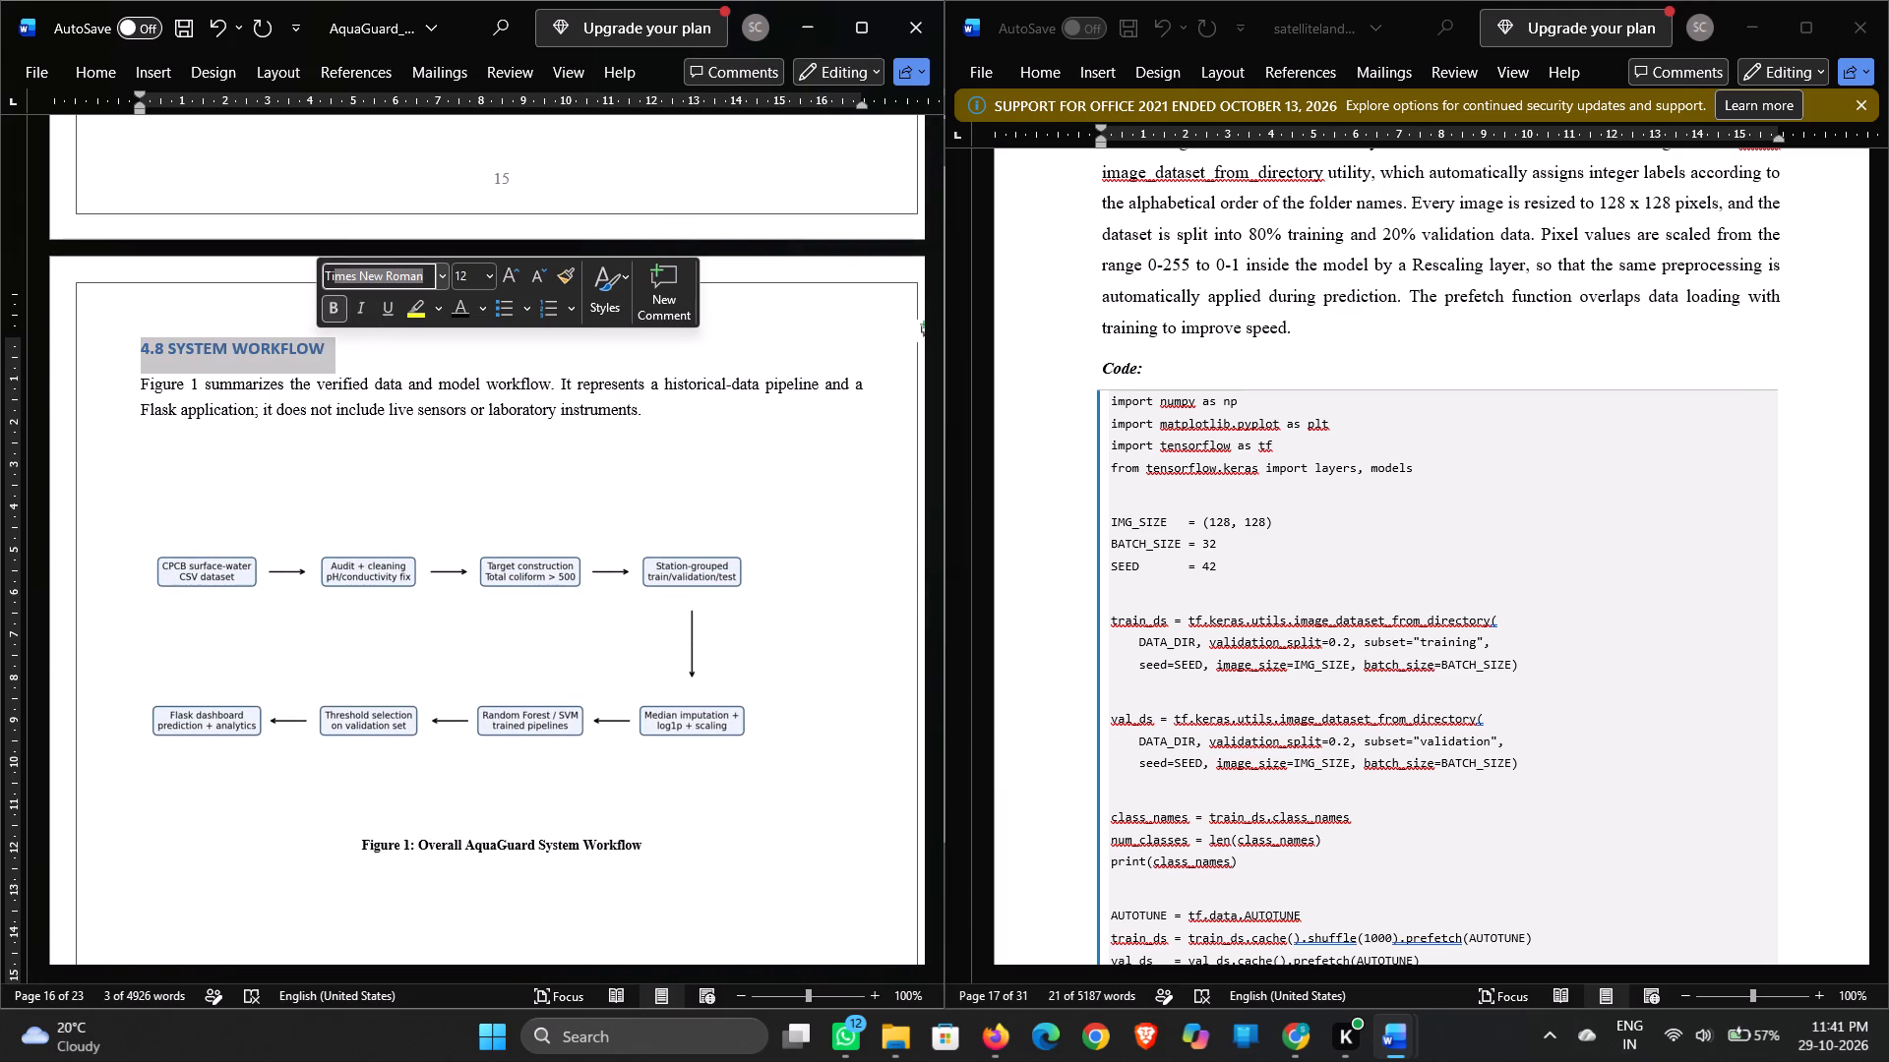
key("Return")
left_click(469, 277)
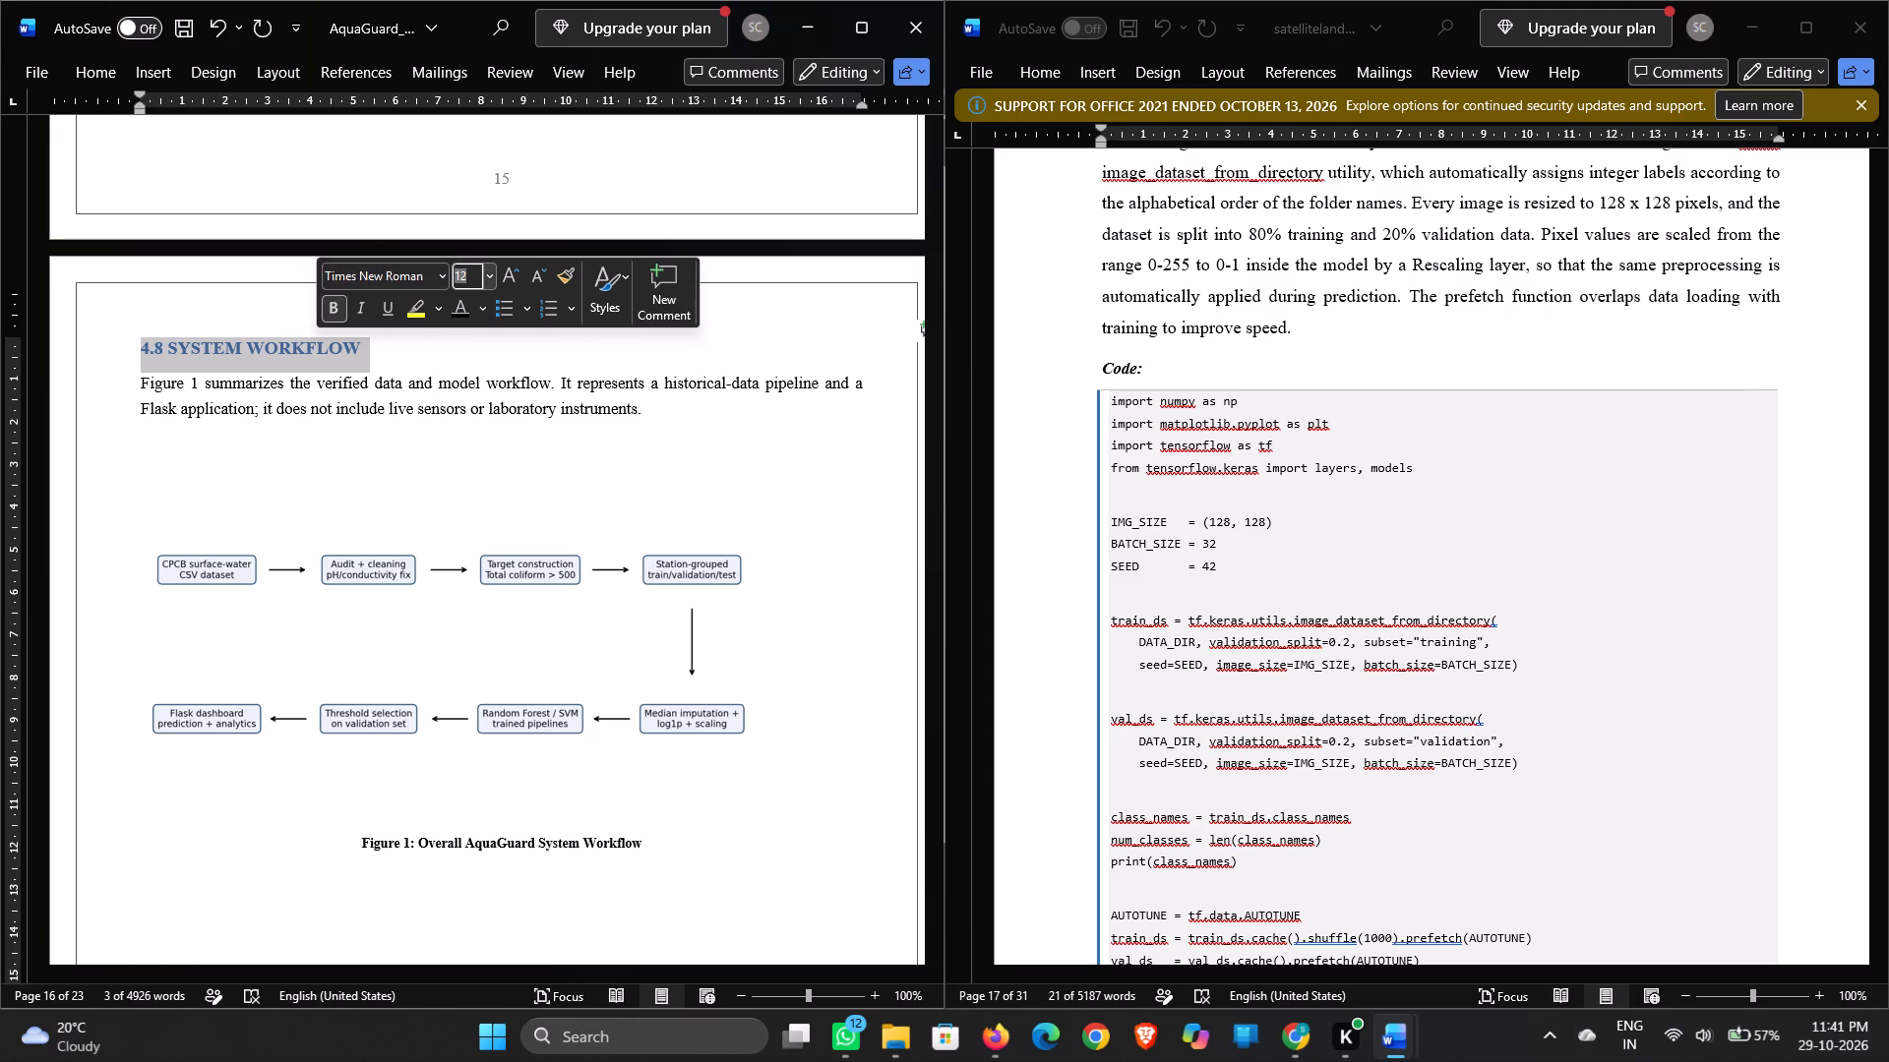
type("13")
key("Return")
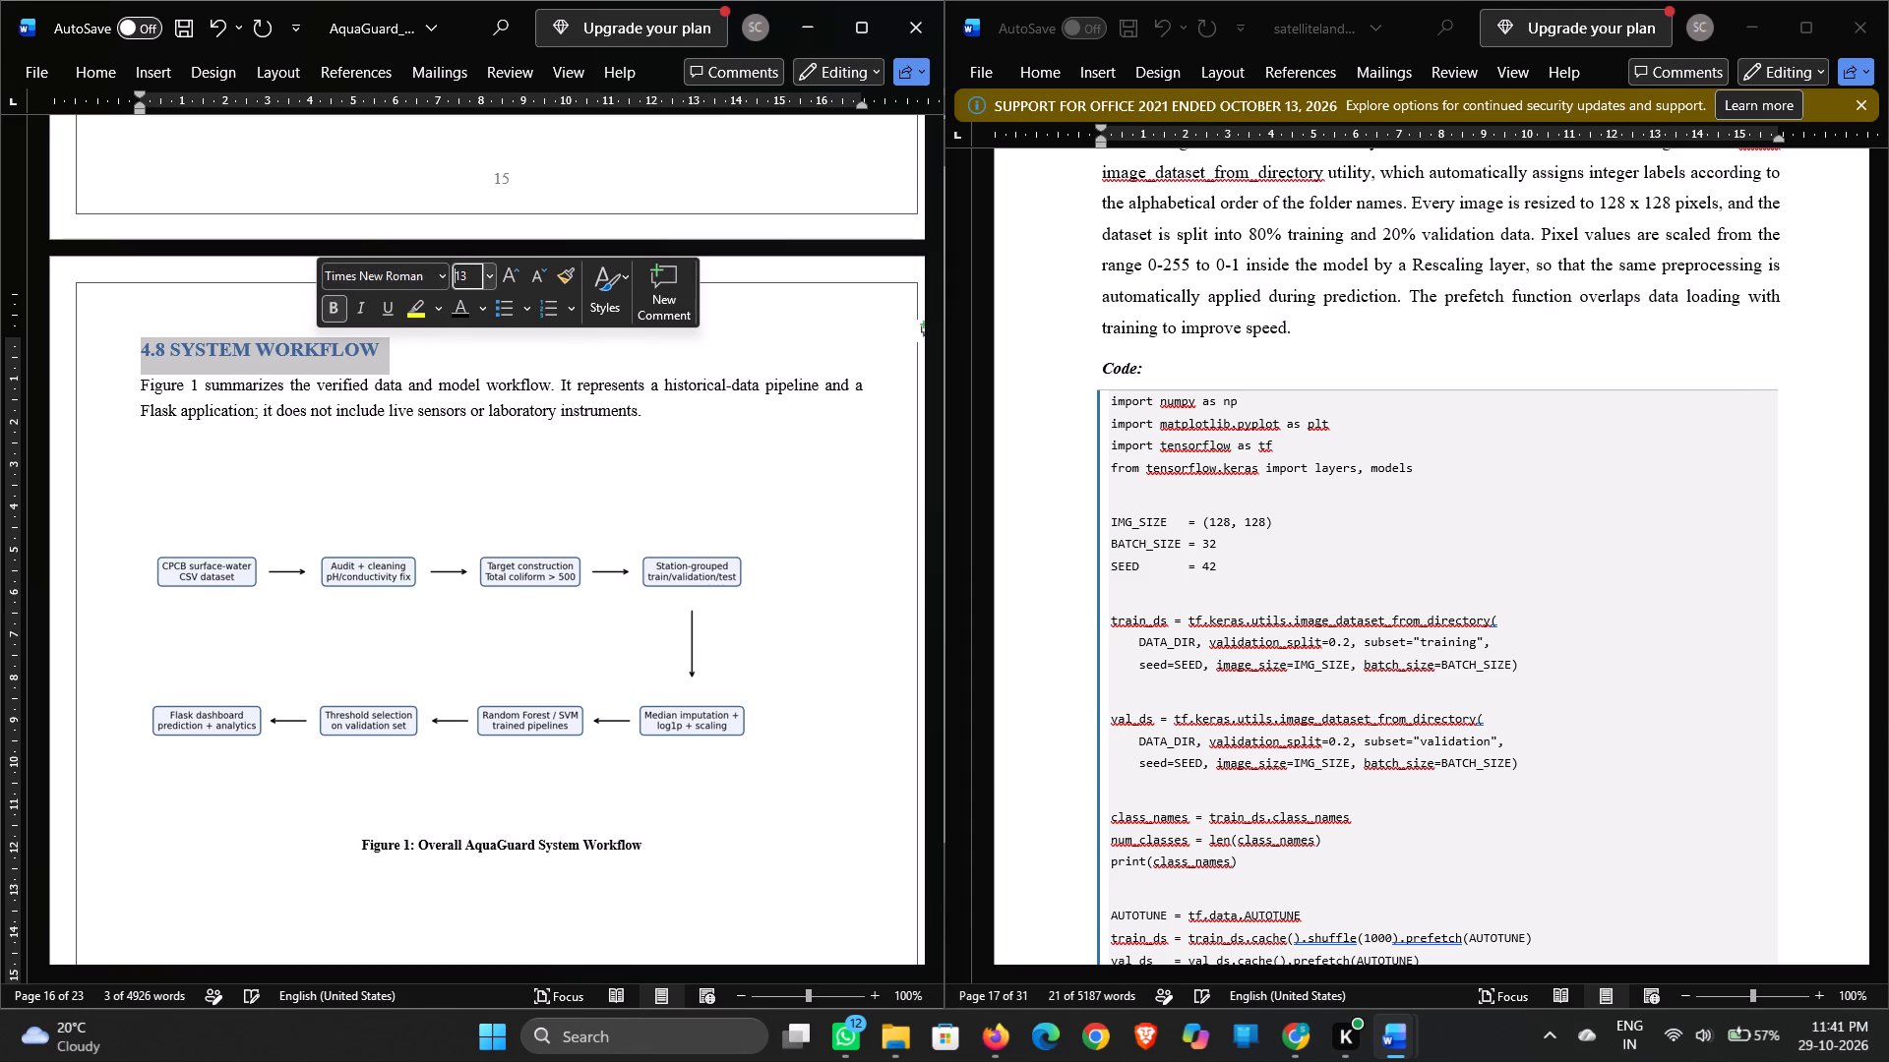
left_click(457, 304)
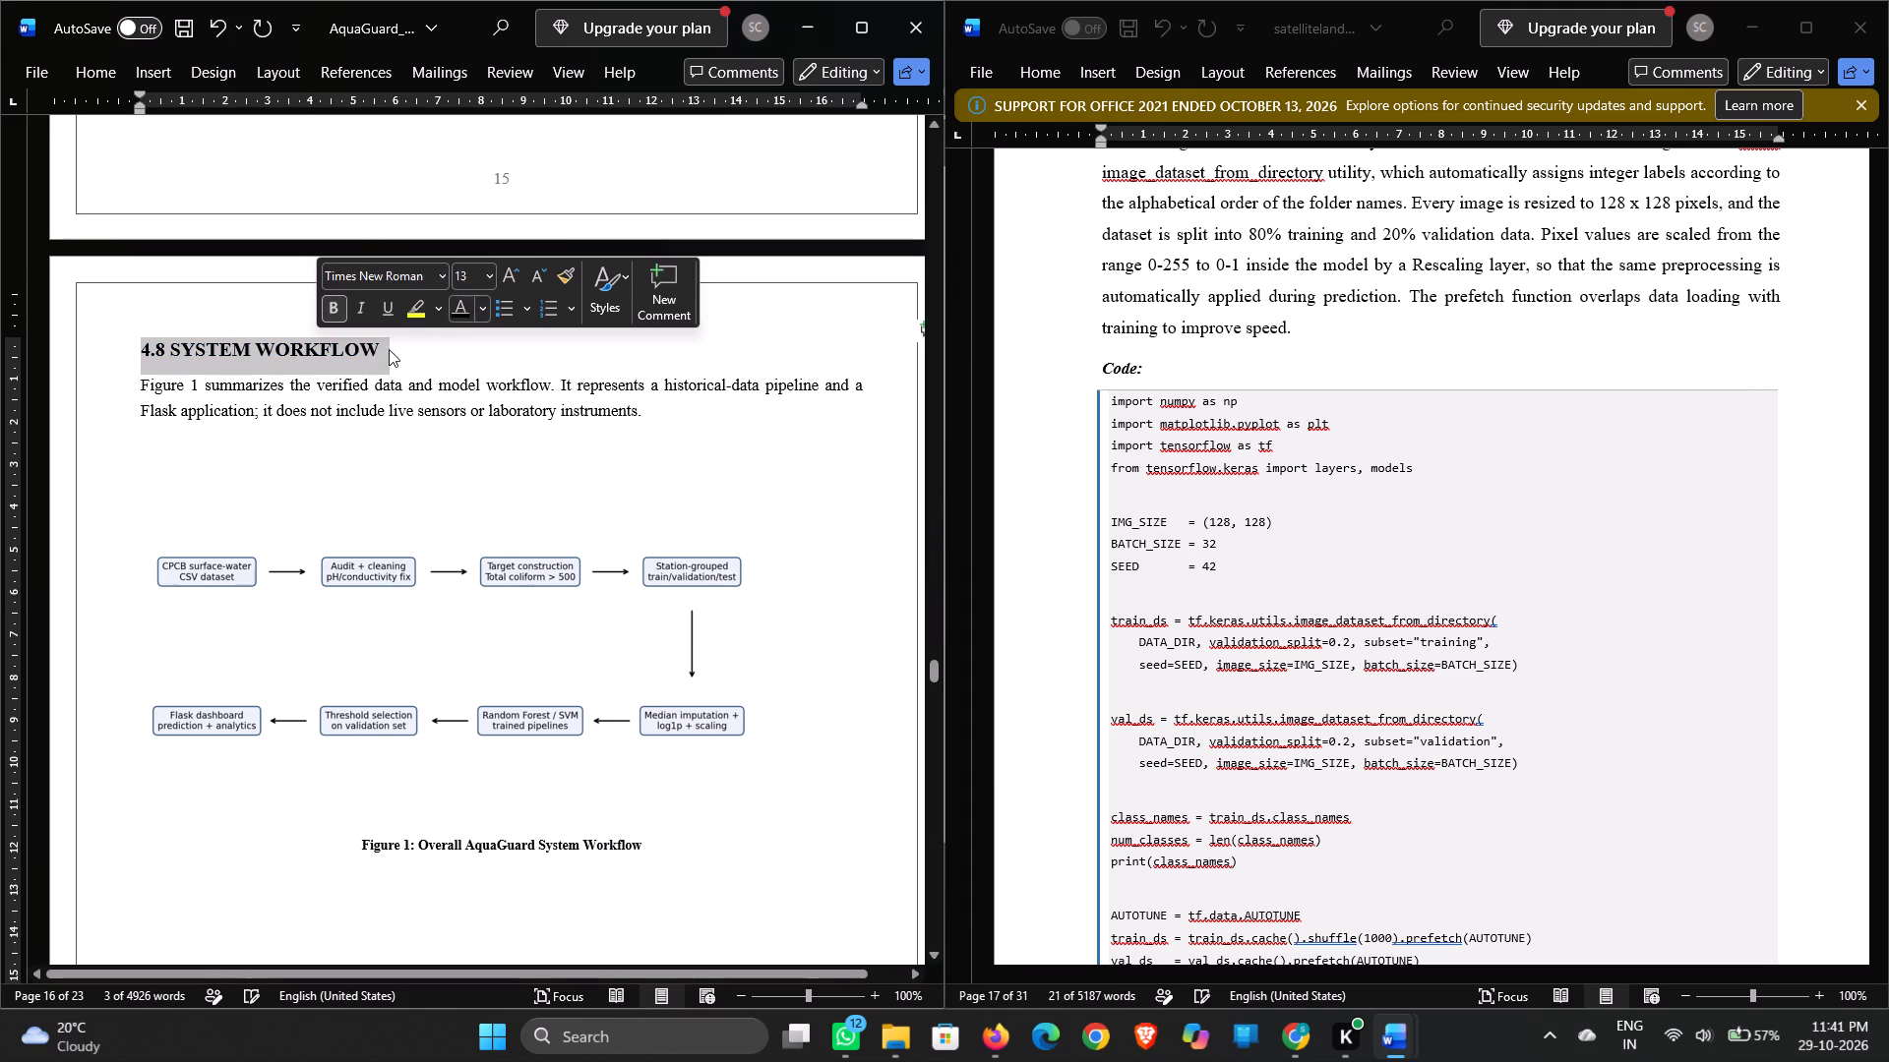
Set the AquaGuard body paragraph under 4.8 SYSTEM WORKFLOW to 12 pt.
left_click_drag(140, 385, 579, 416)
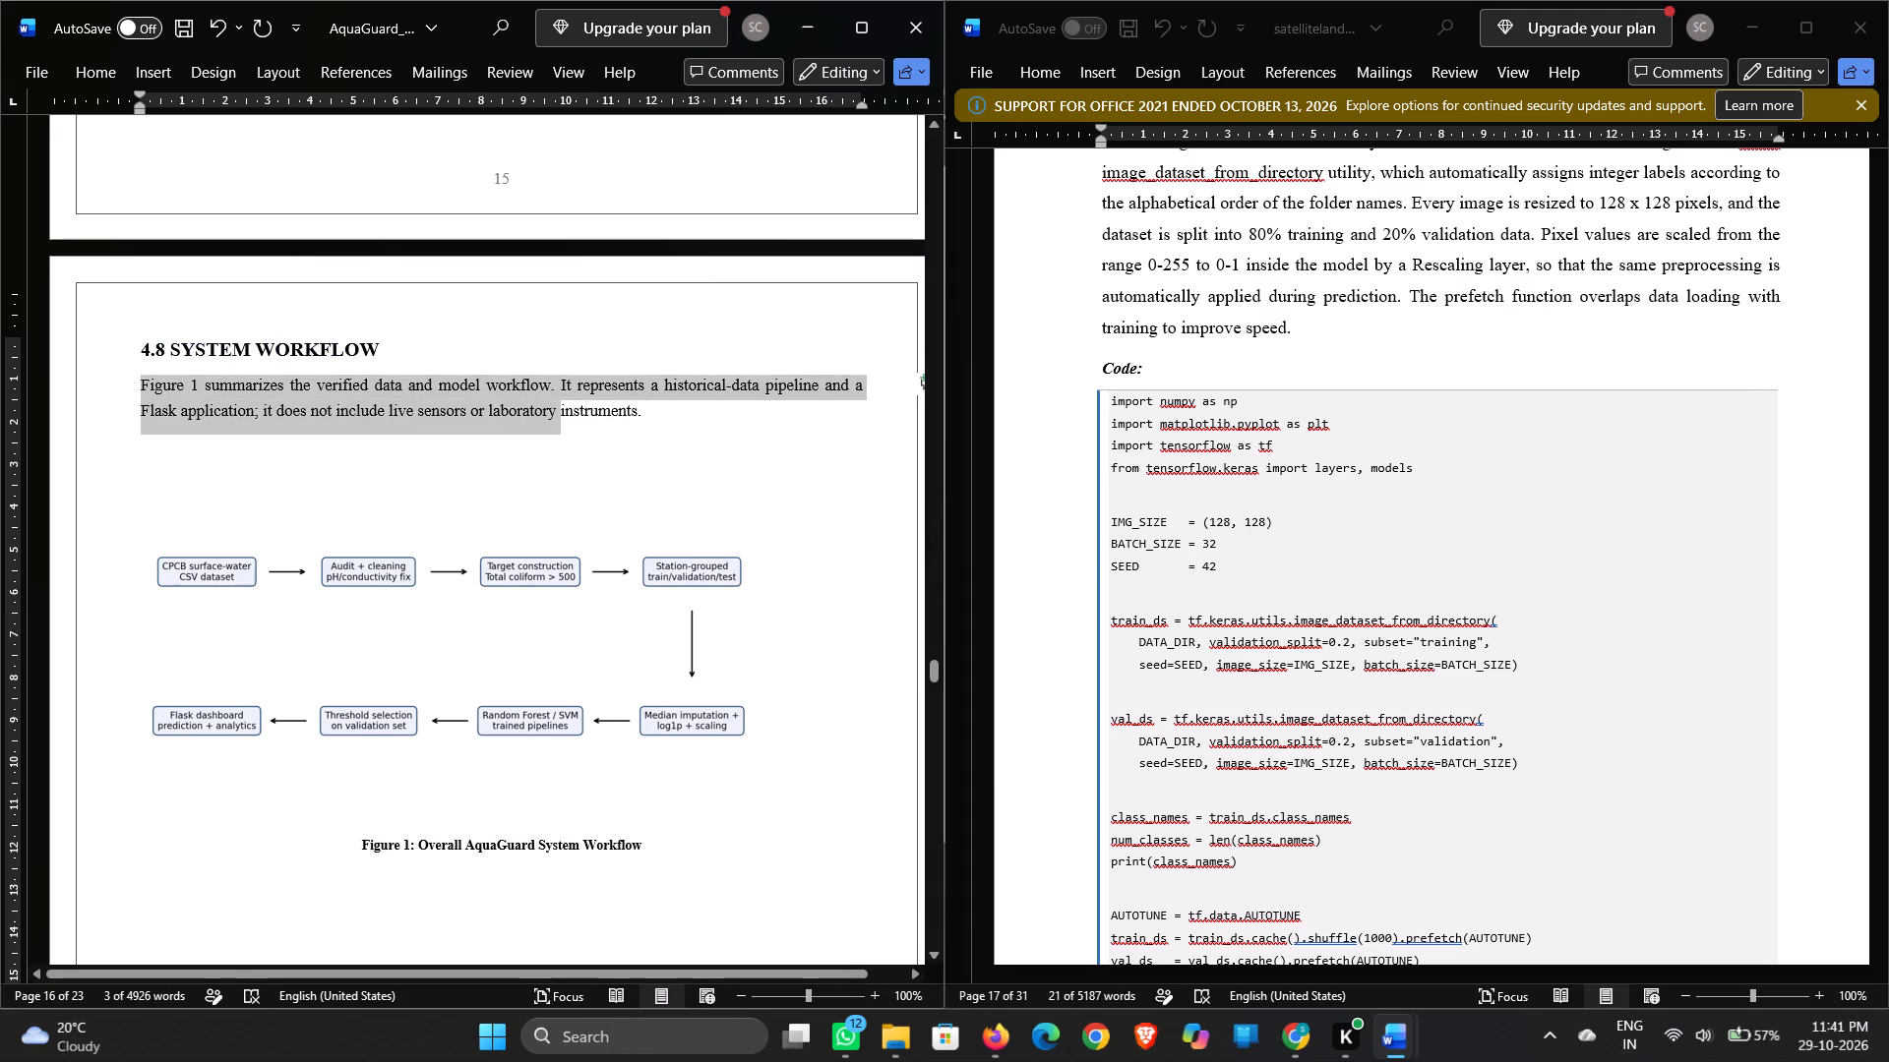
left_click_drag(579, 416, 632, 423)
left_click(786, 354)
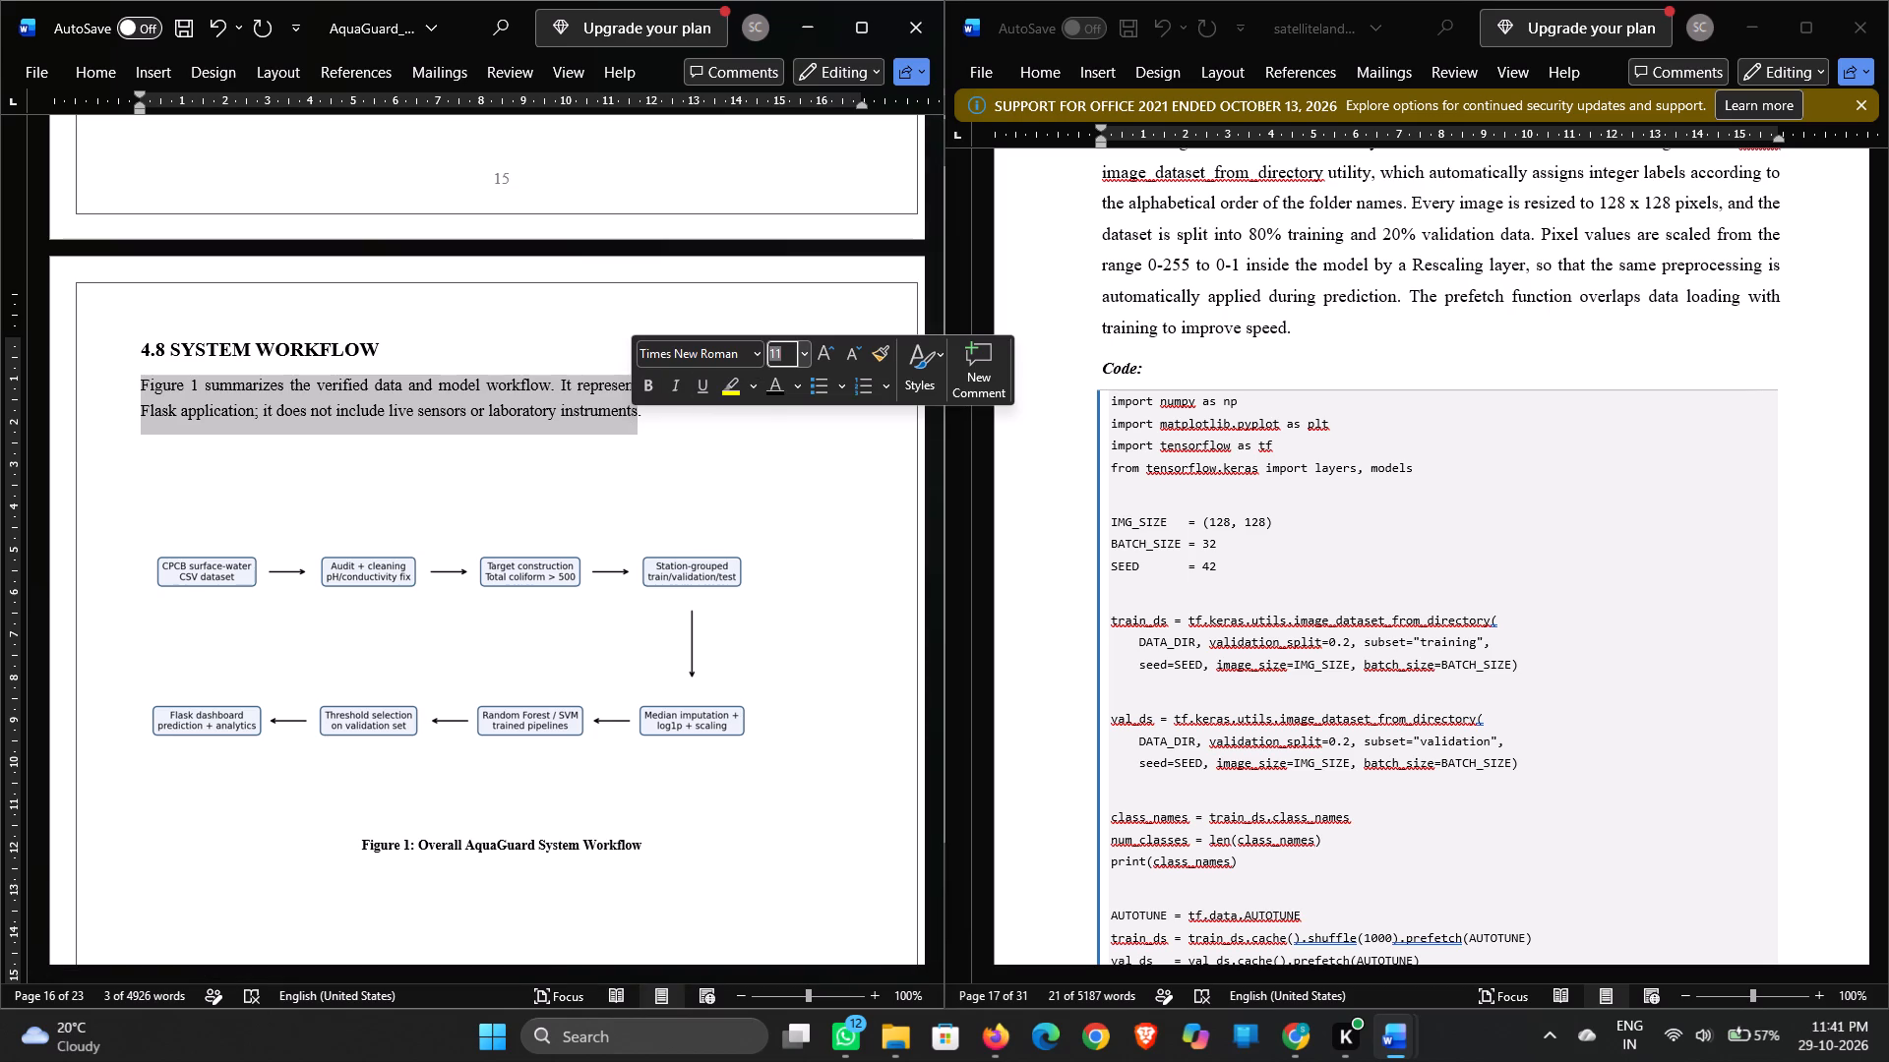
key("1")
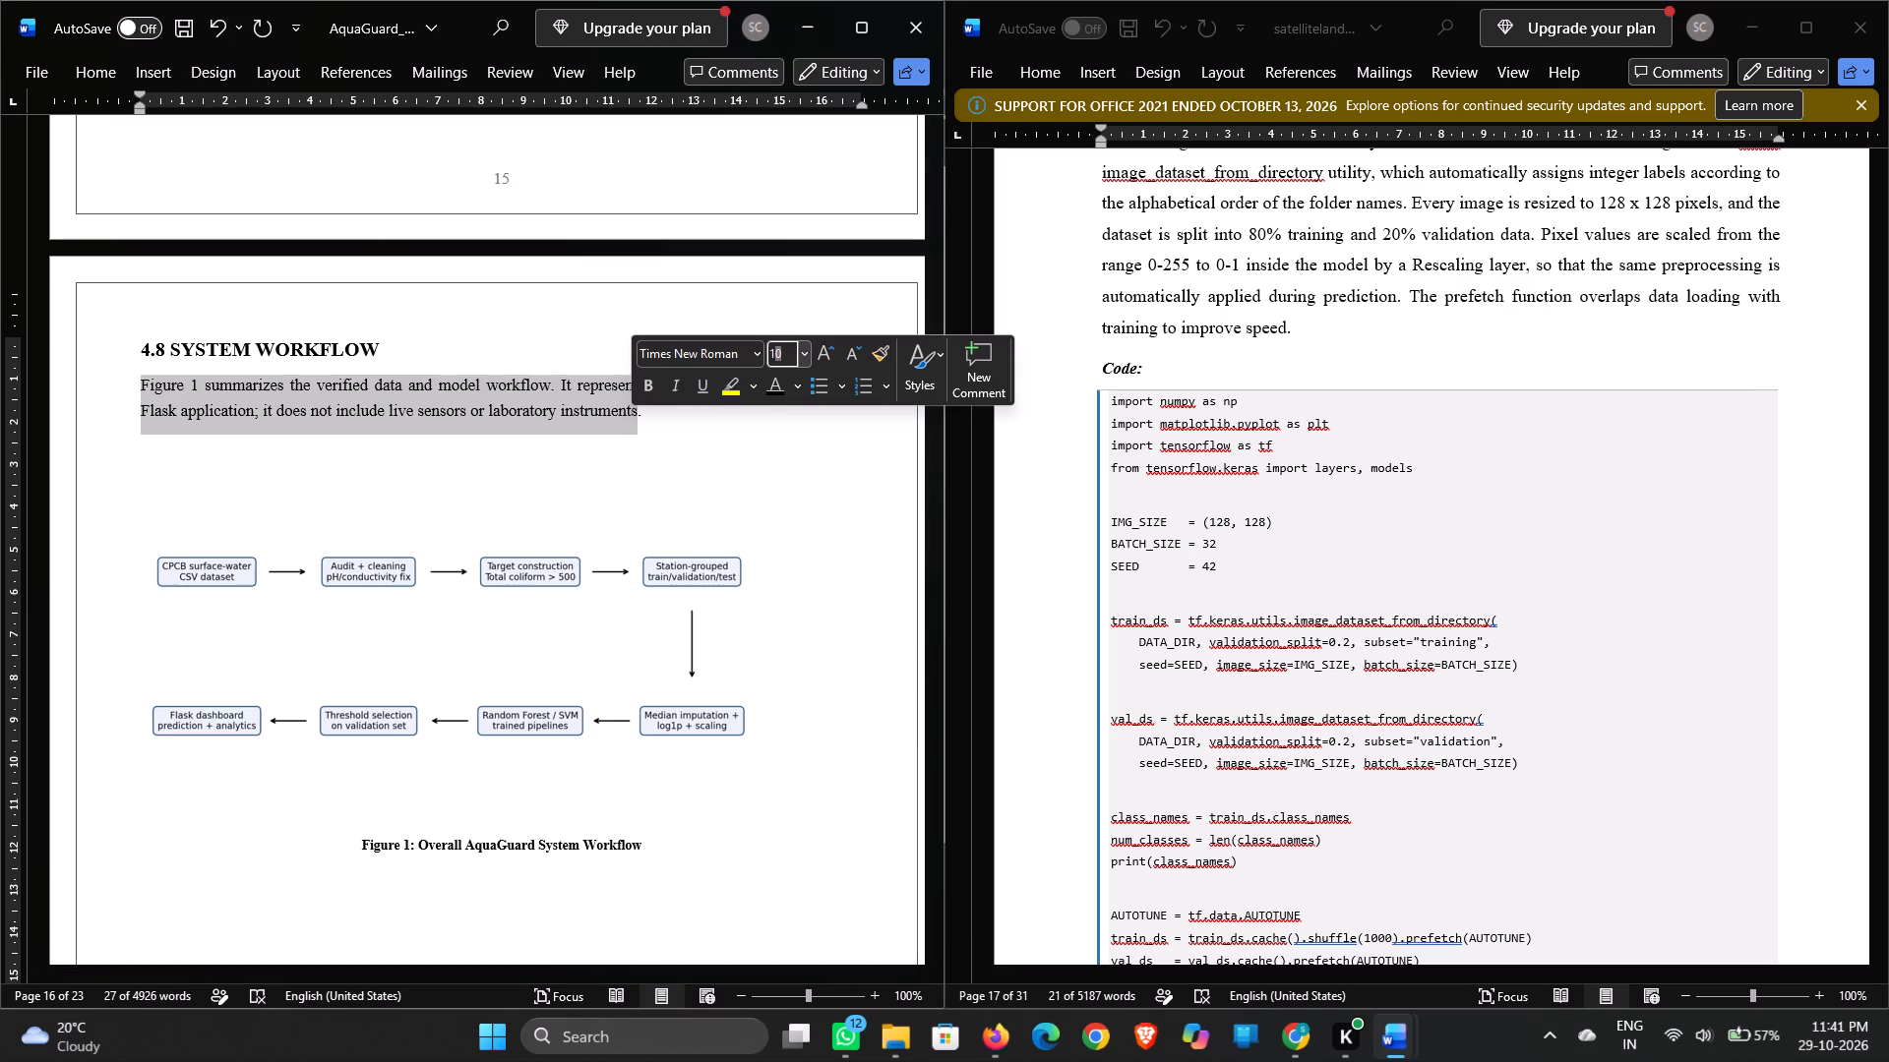
key("2")
key("Return")
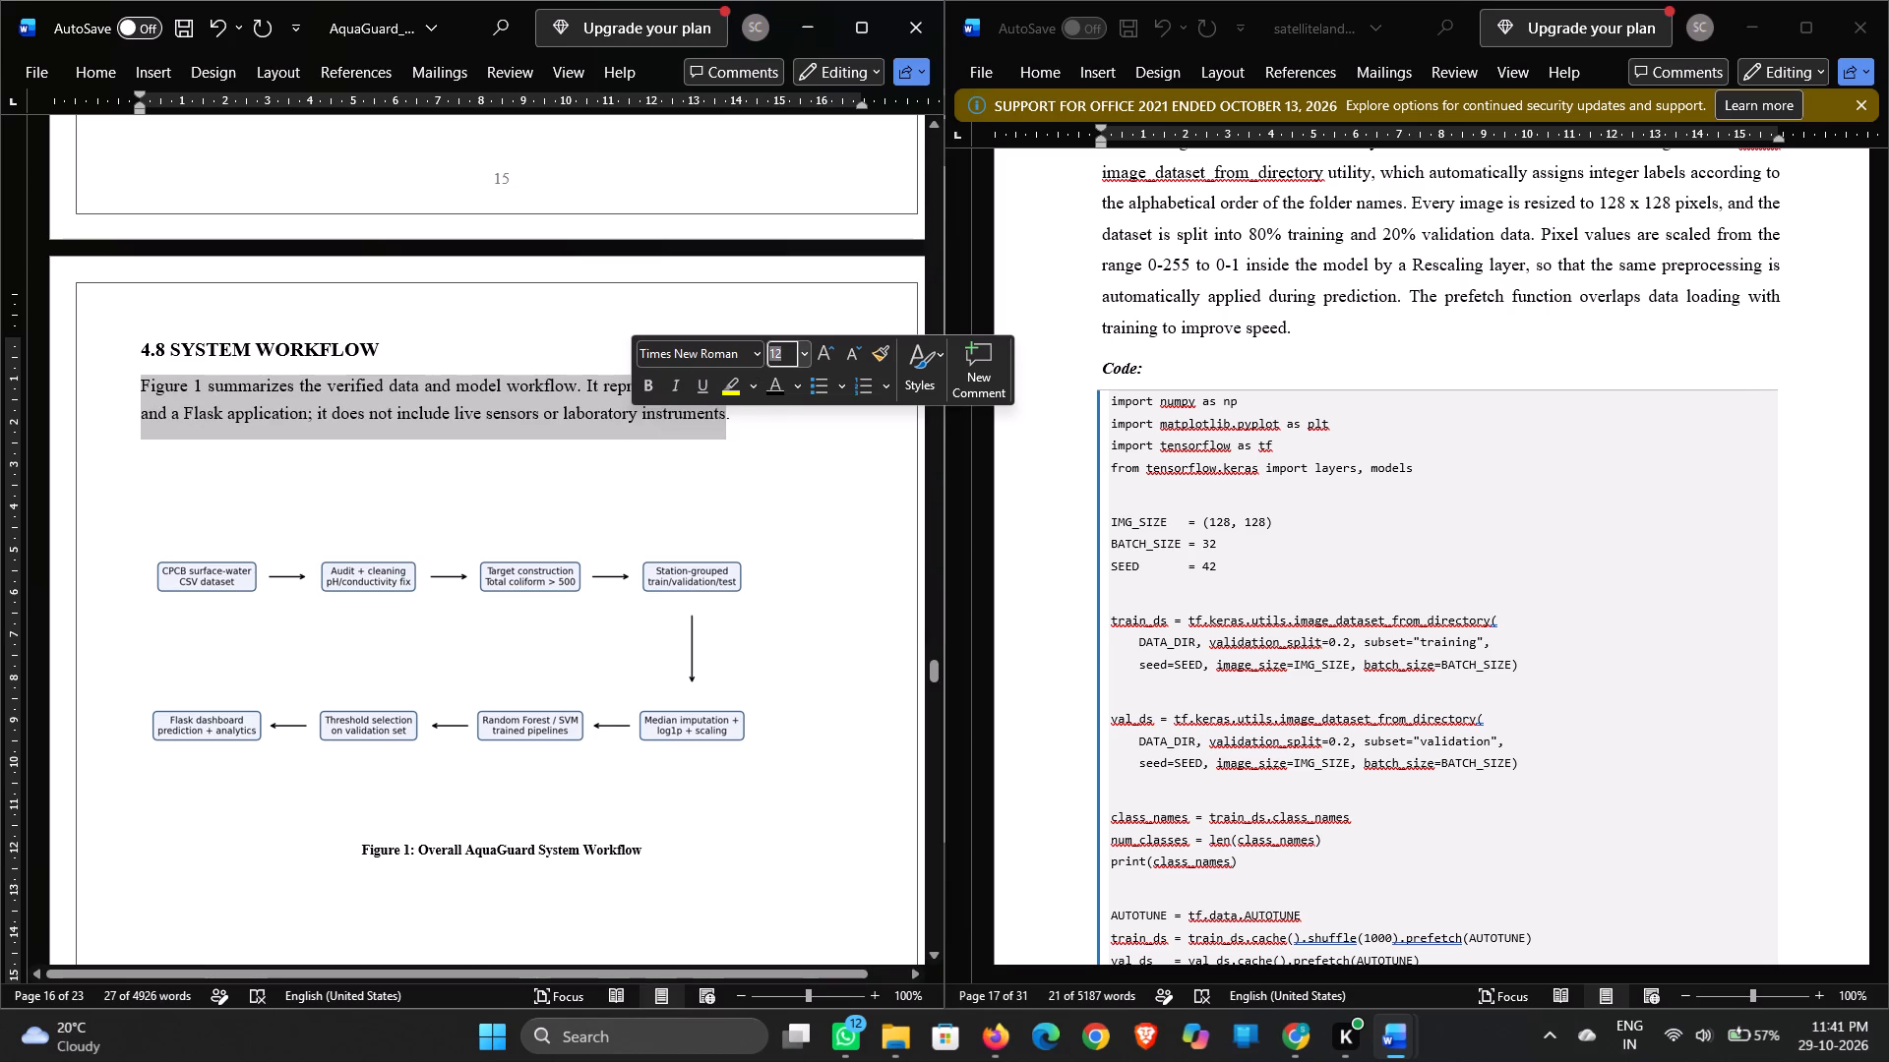
Widen the AquaGuard system workflow diagram under 4.8 beyond the text width and stretch it taller.
left_click(179, 574)
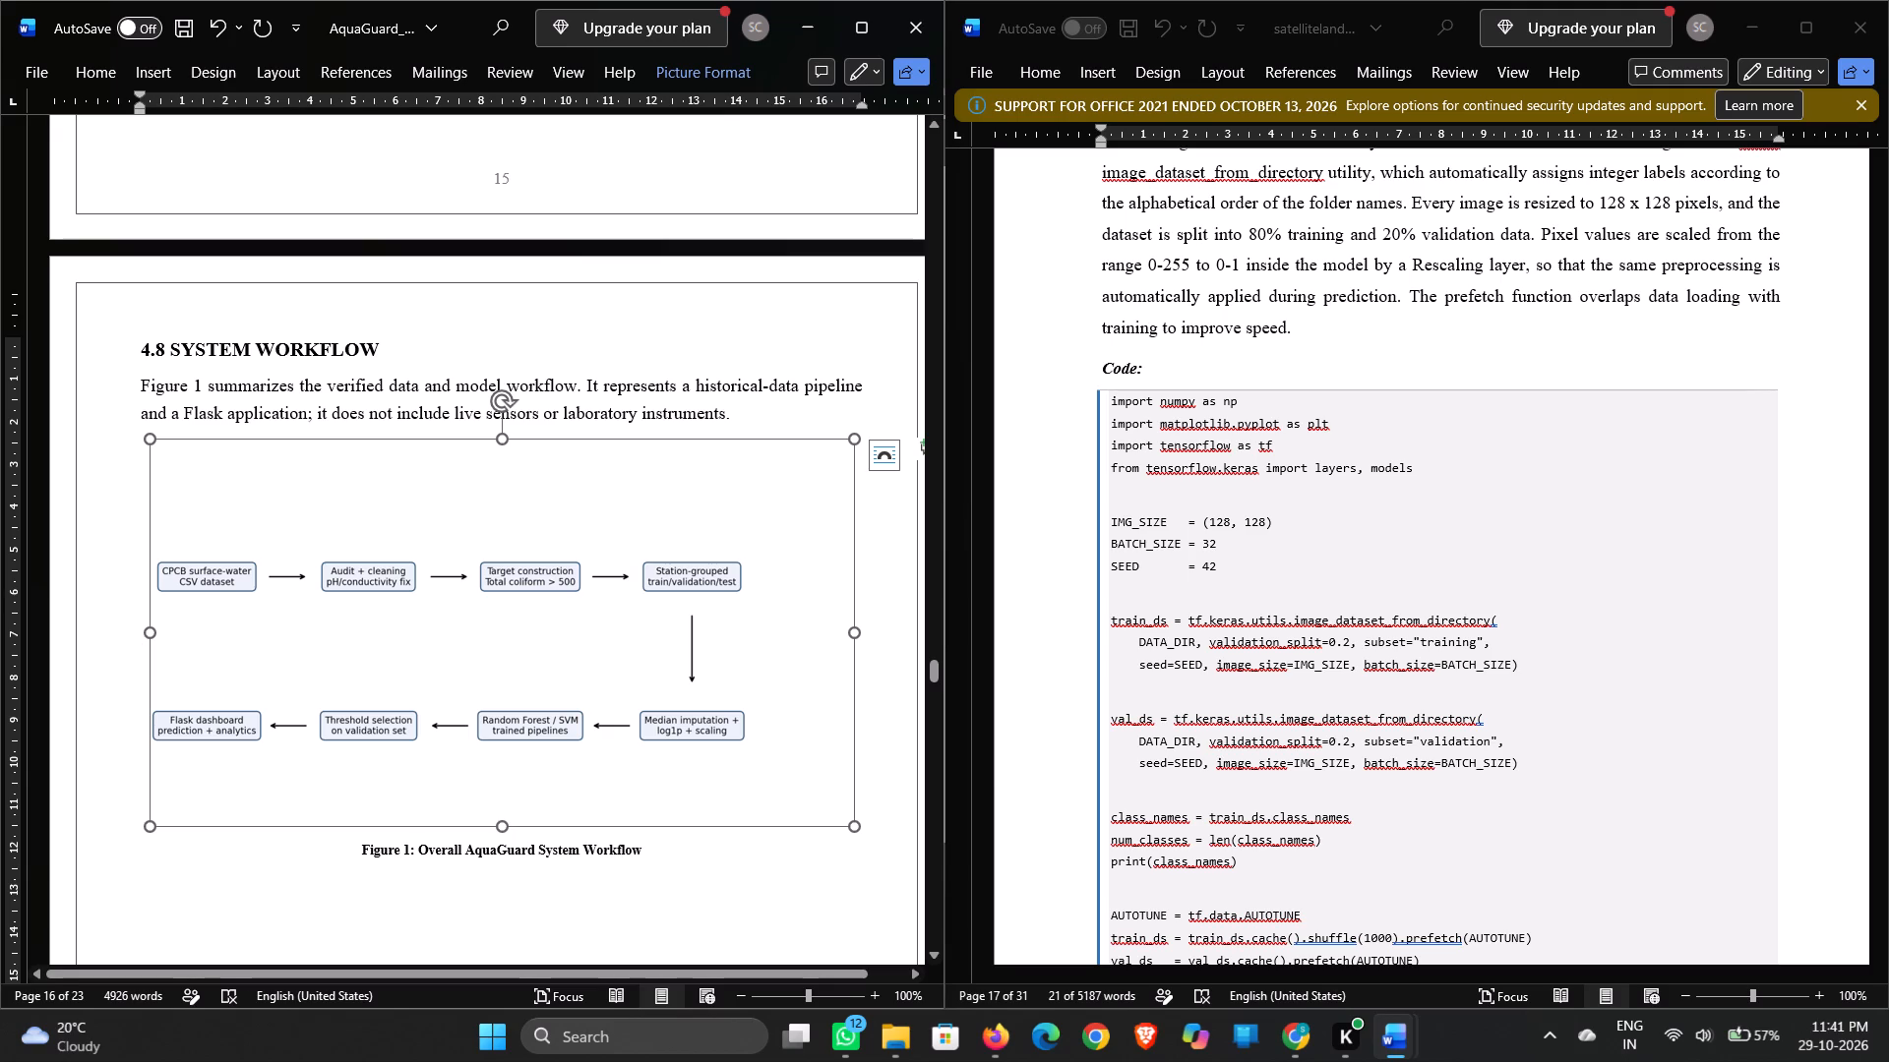
left_click_drag(152, 634, 129, 634)
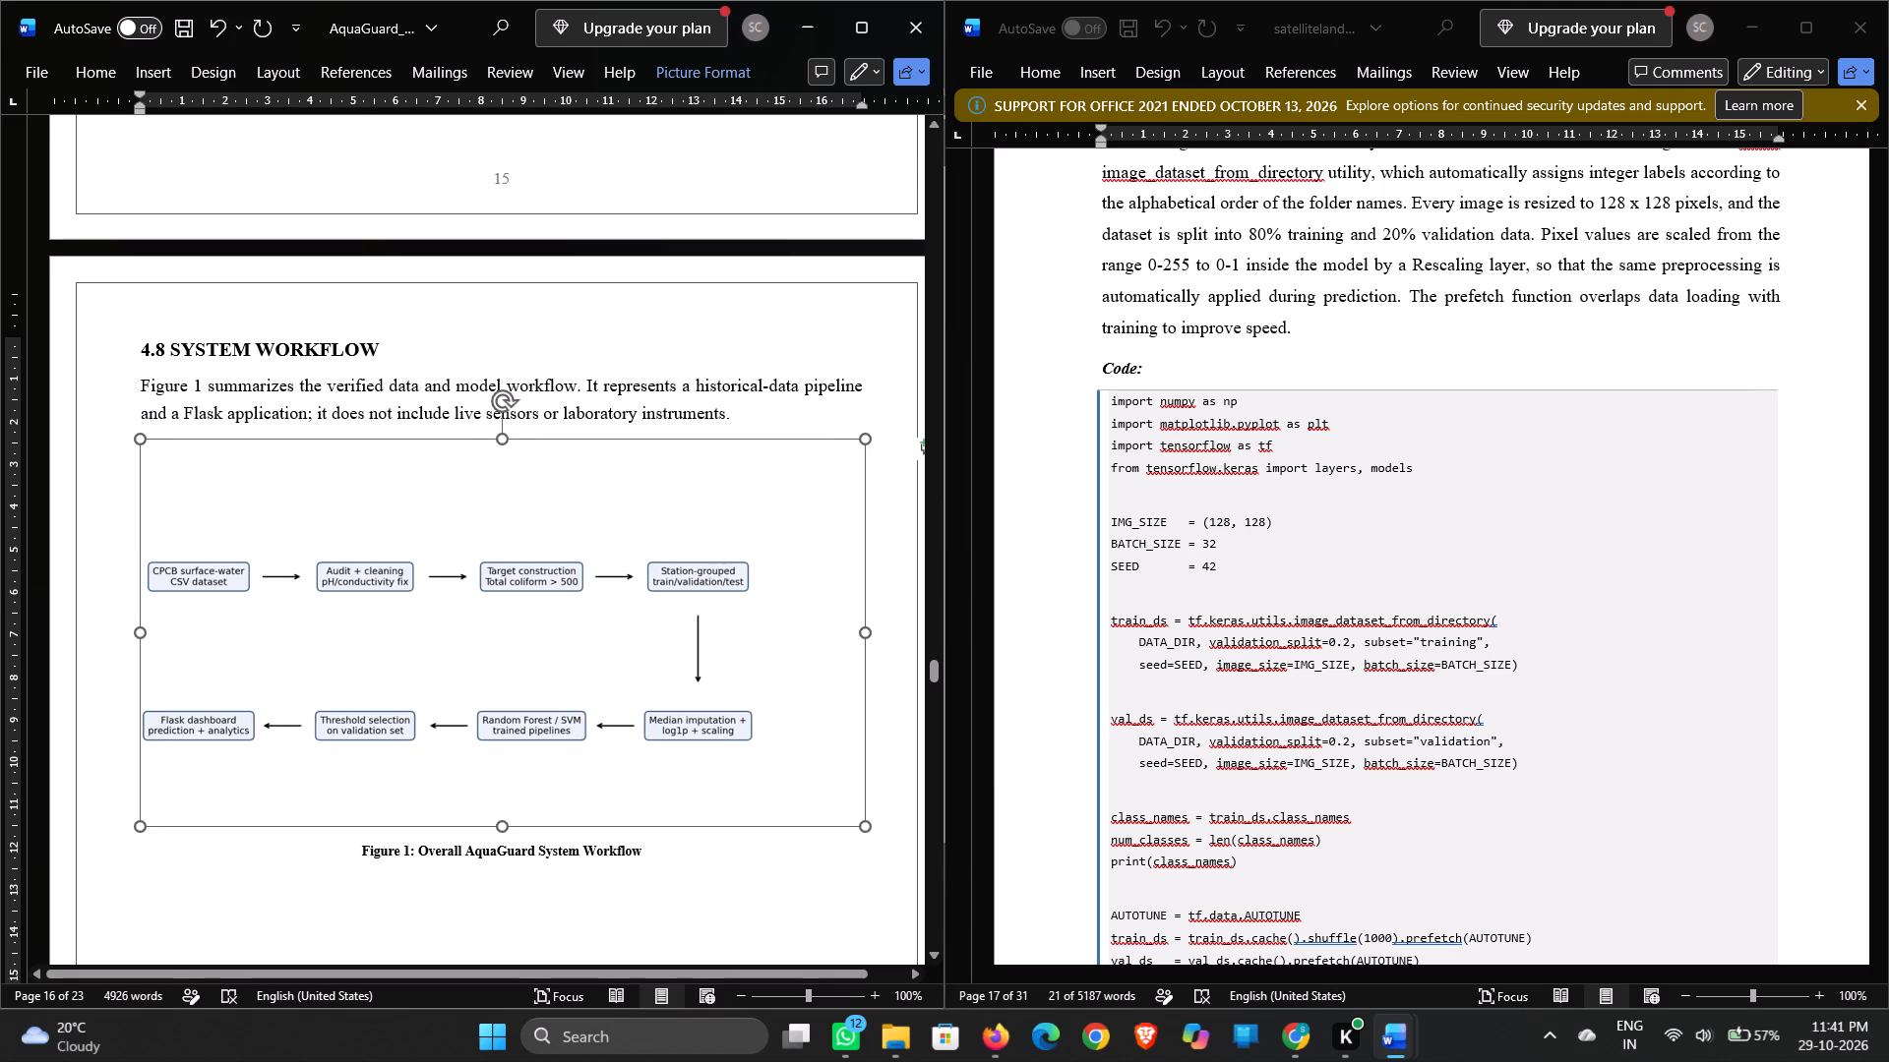
left_click_drag(129, 634, 90, 634)
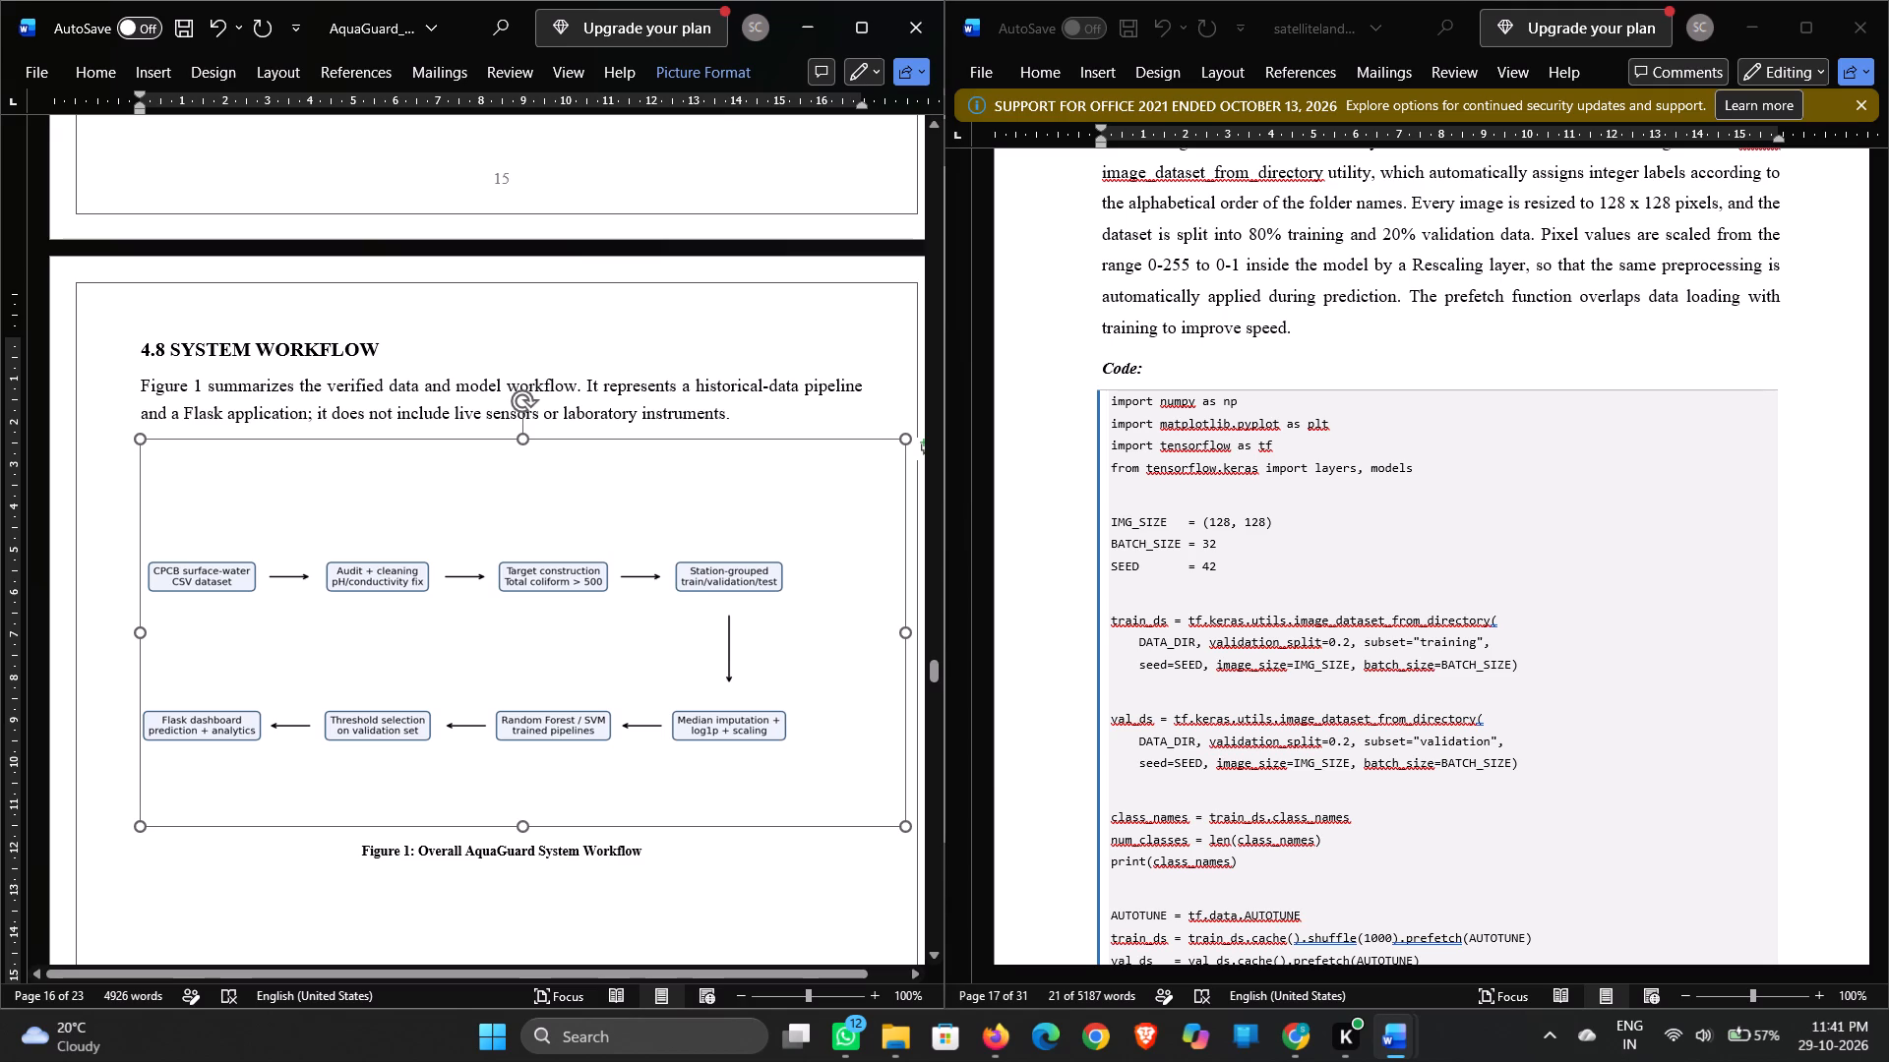
left_click_drag(90, 634, 58, 625)
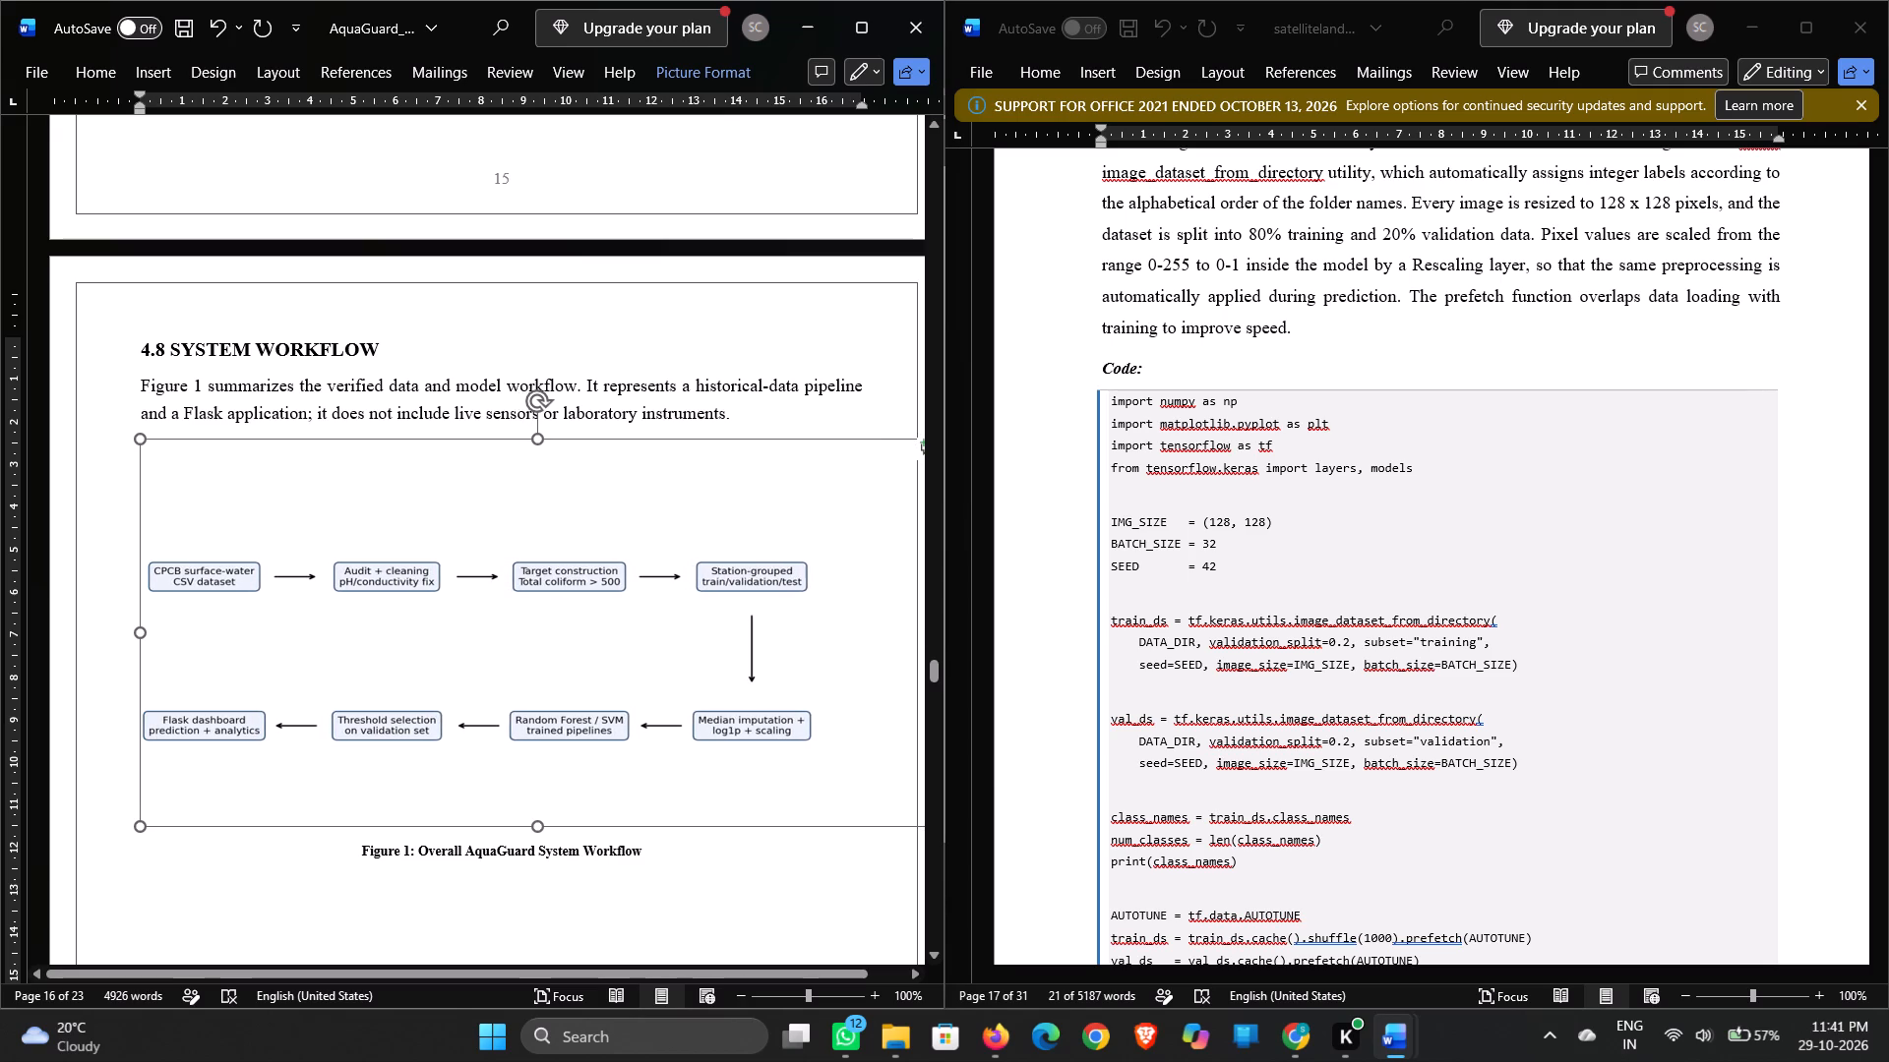
left_click_drag(58, 625, 63, 637)
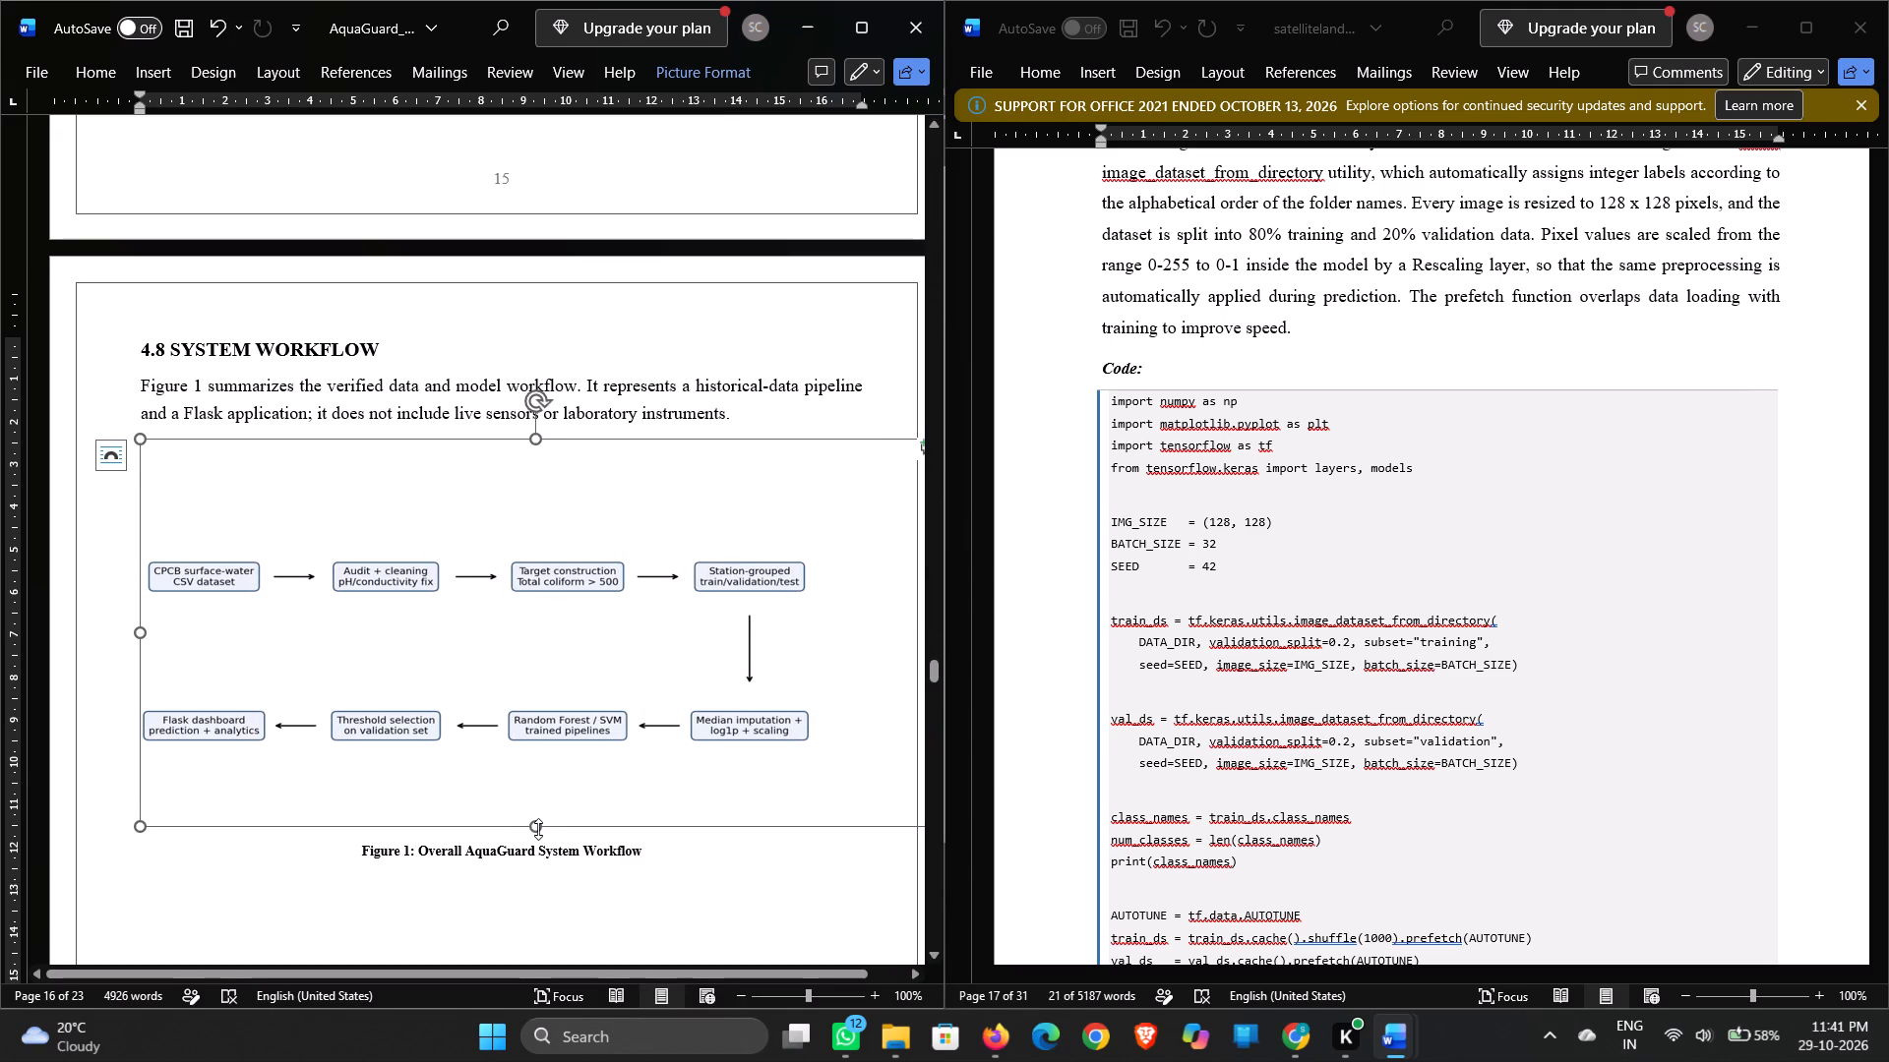
left_click_drag(538, 829, 538, 864)
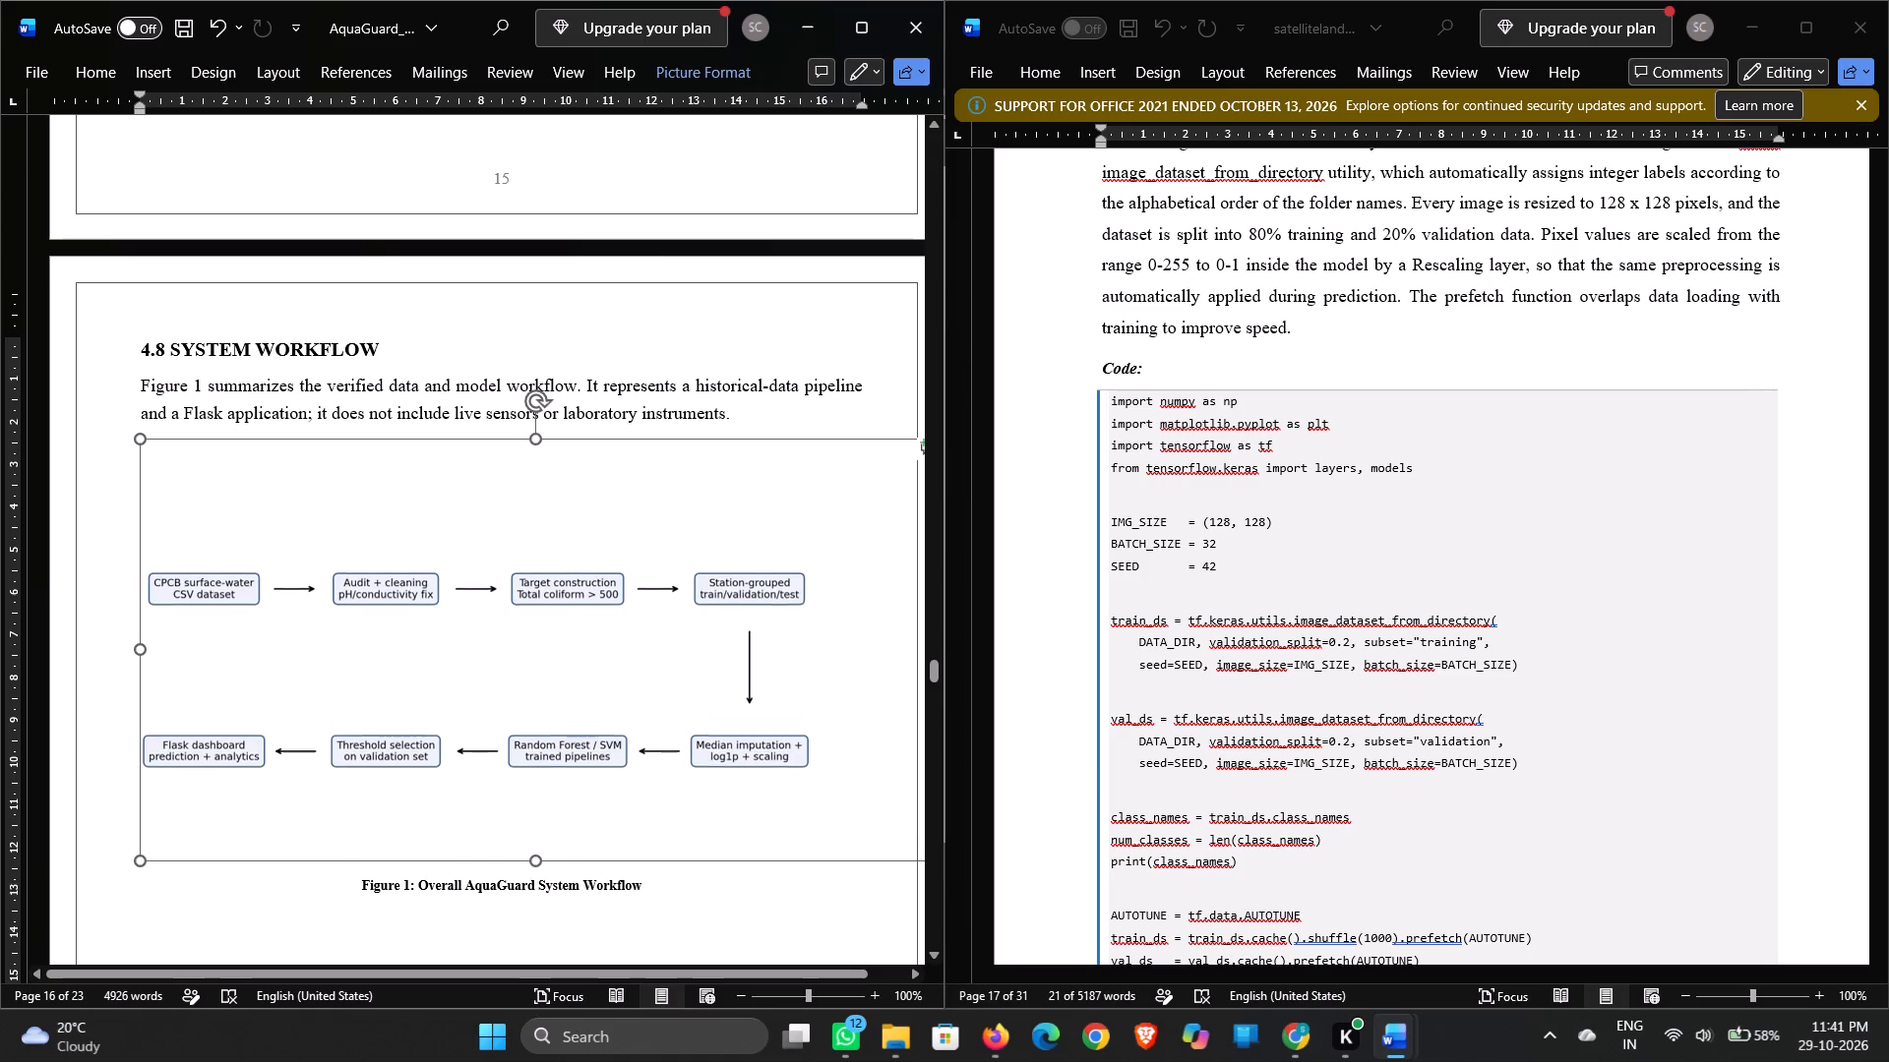
left_click_drag(538, 864, 542, 865)
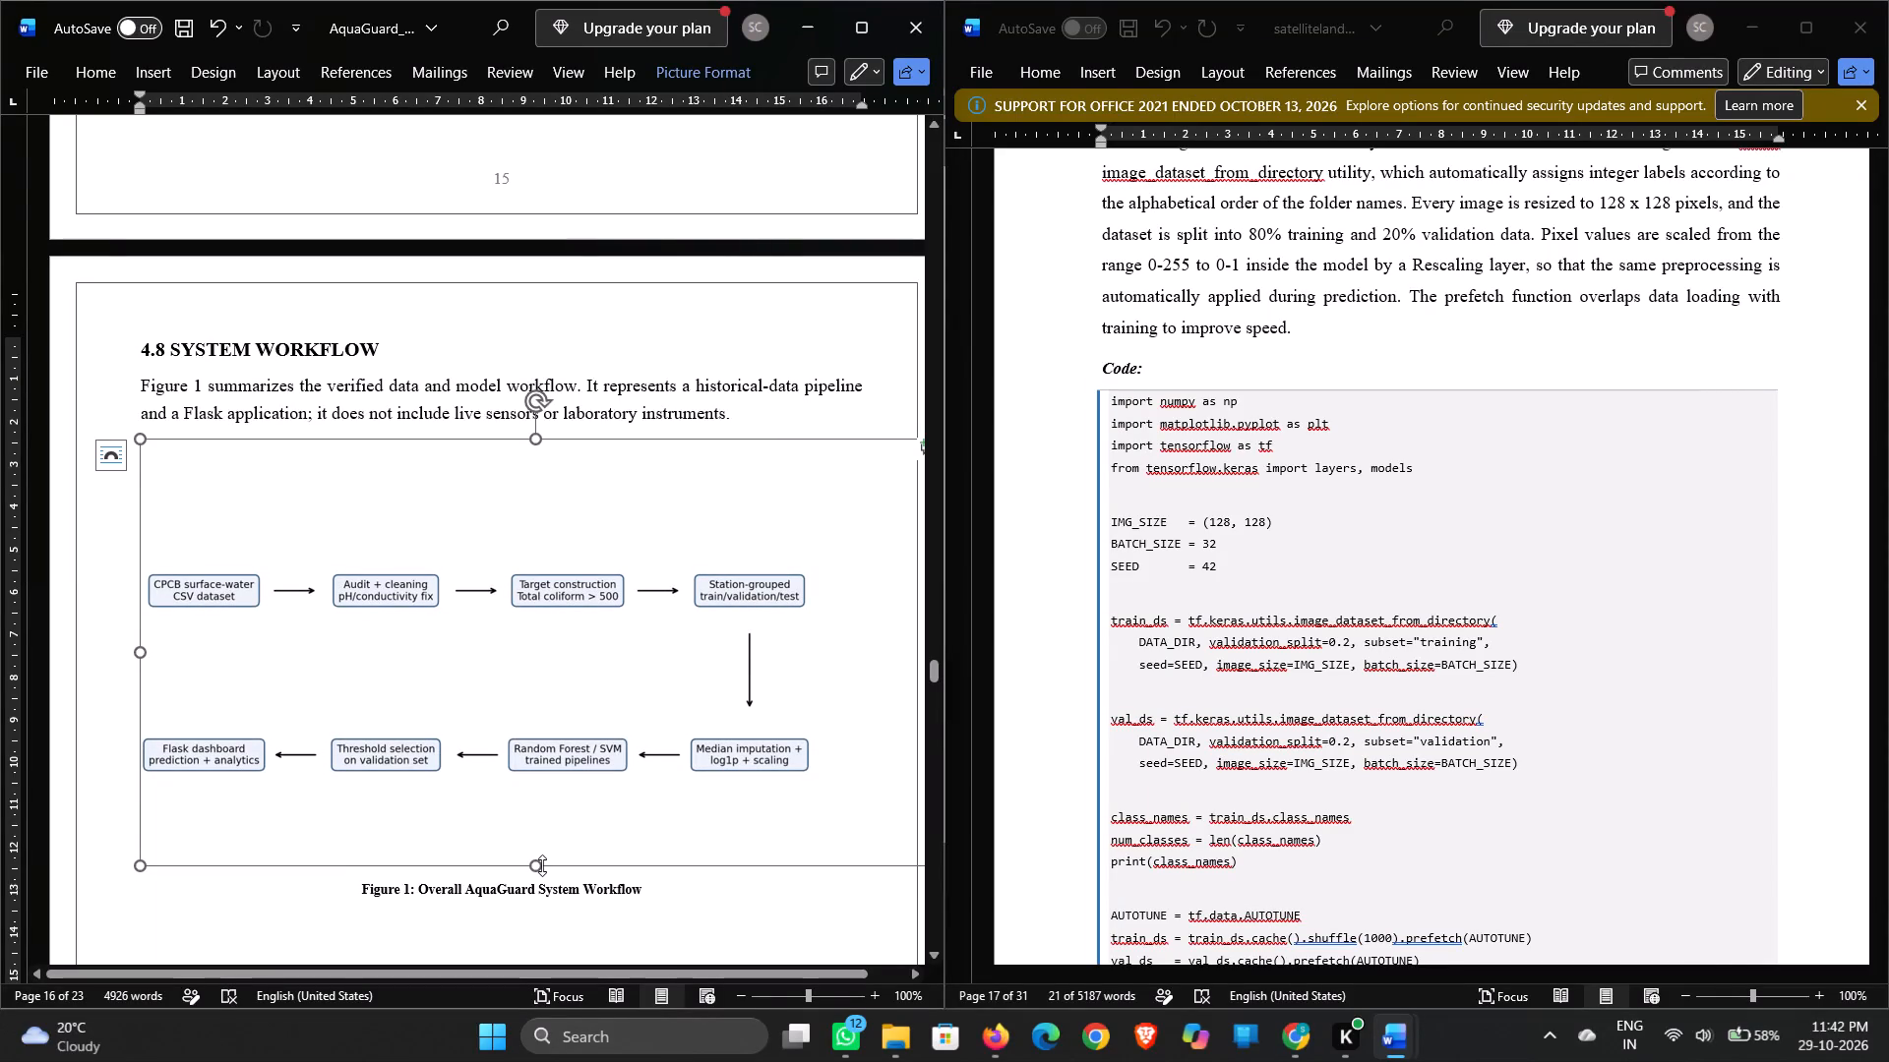
left_click_drag(542, 865, 552, 894)
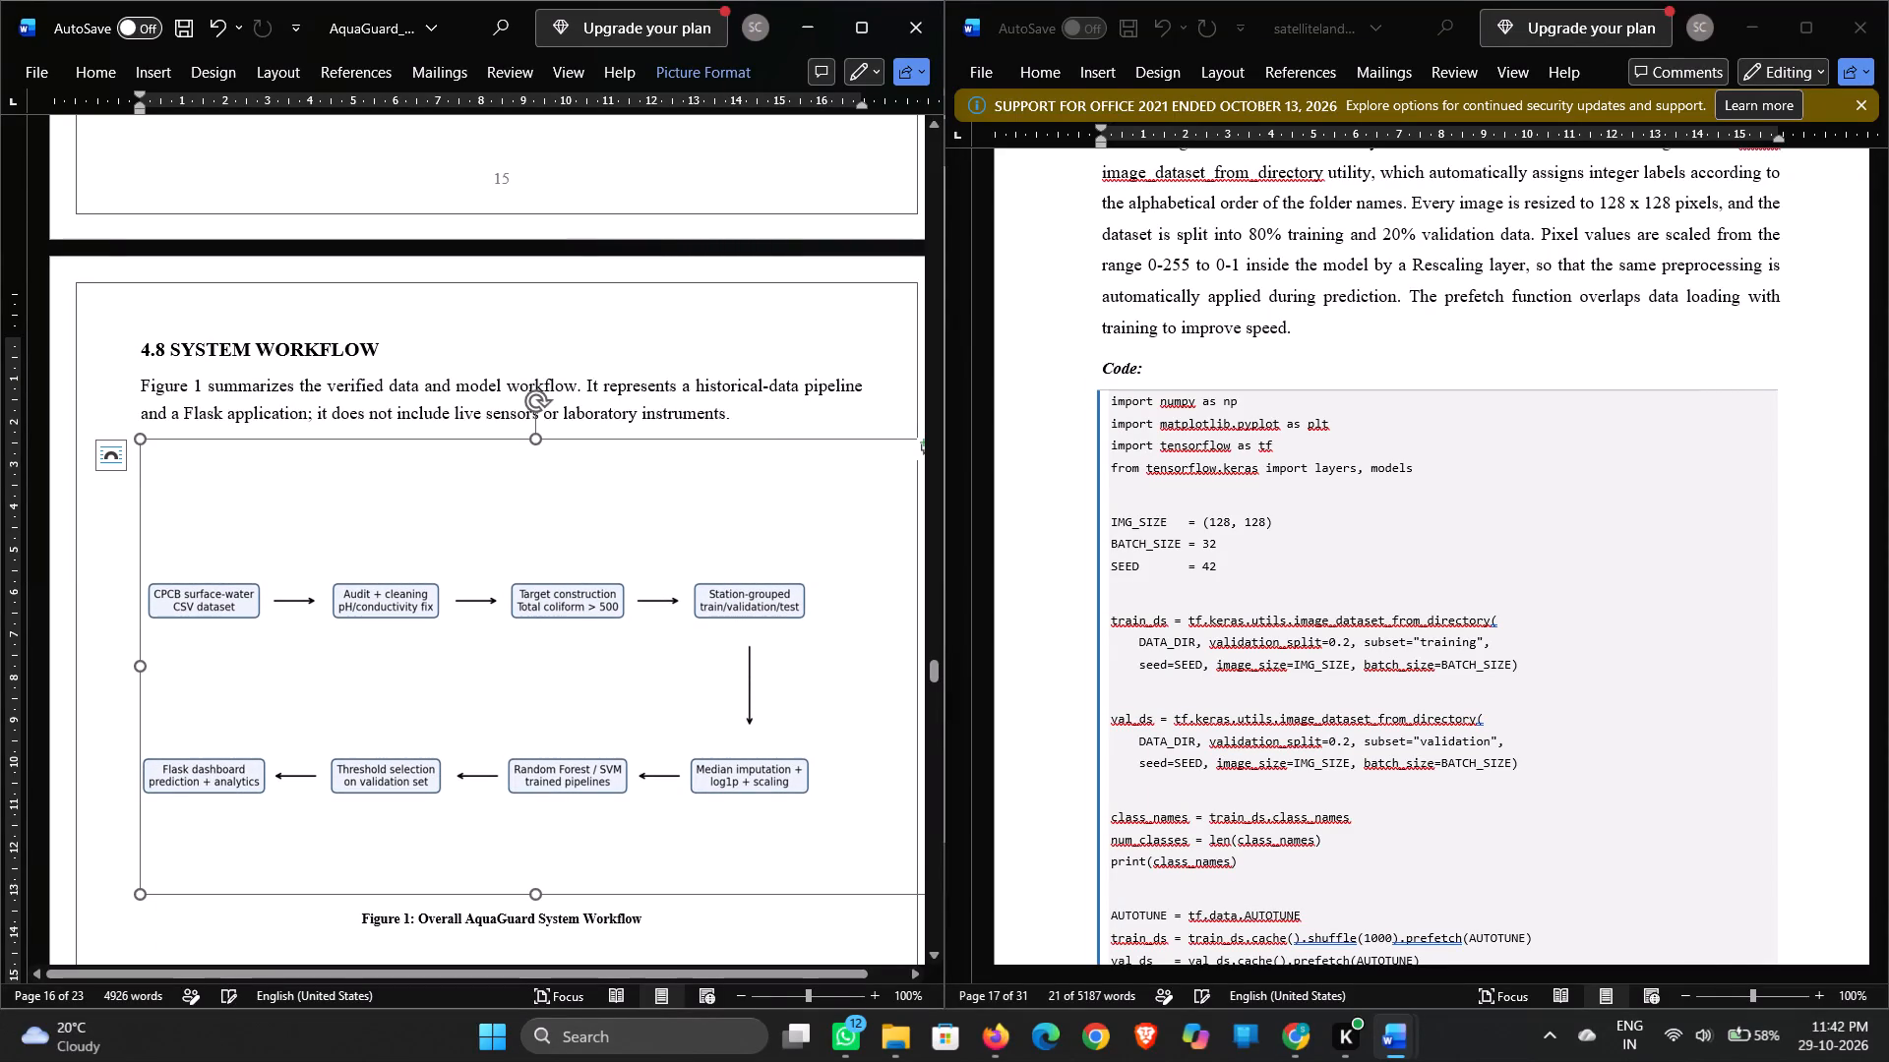
left_click(560, 687)
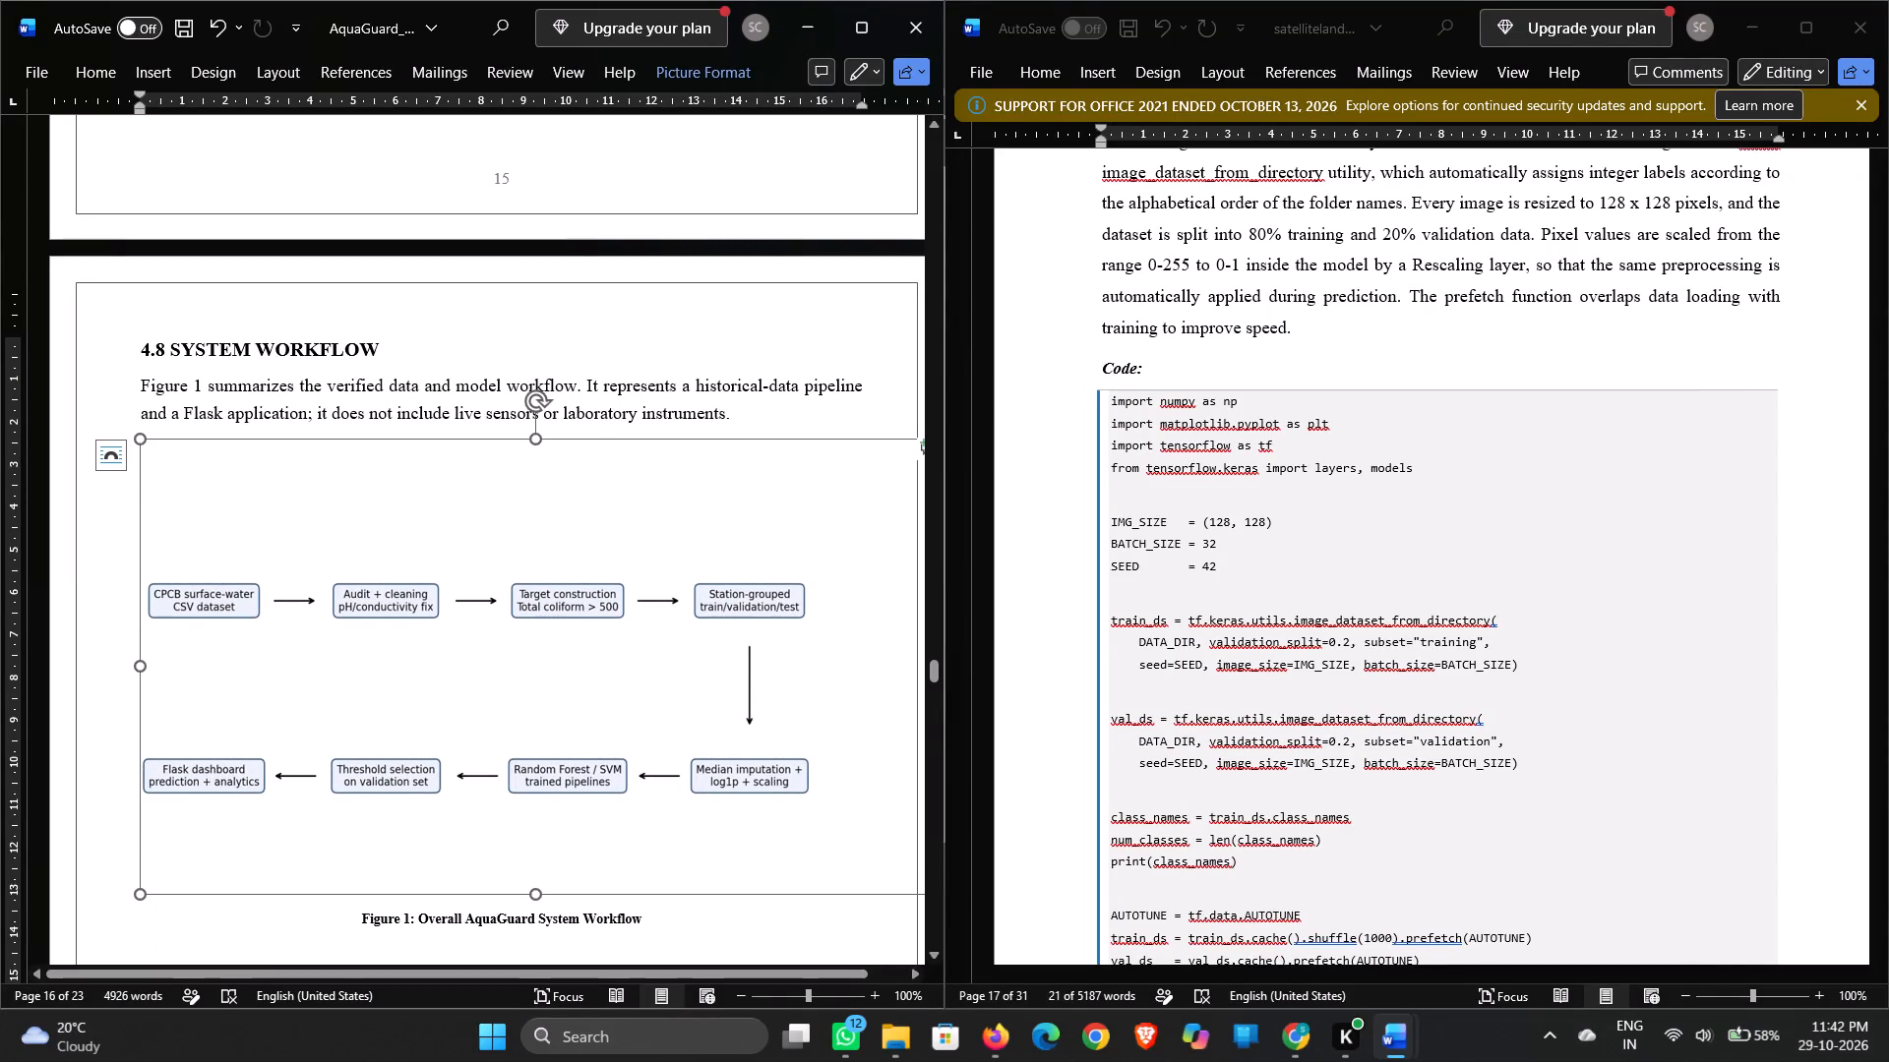
scroll(560, 687, "down", 2)
left_click(560, 687)
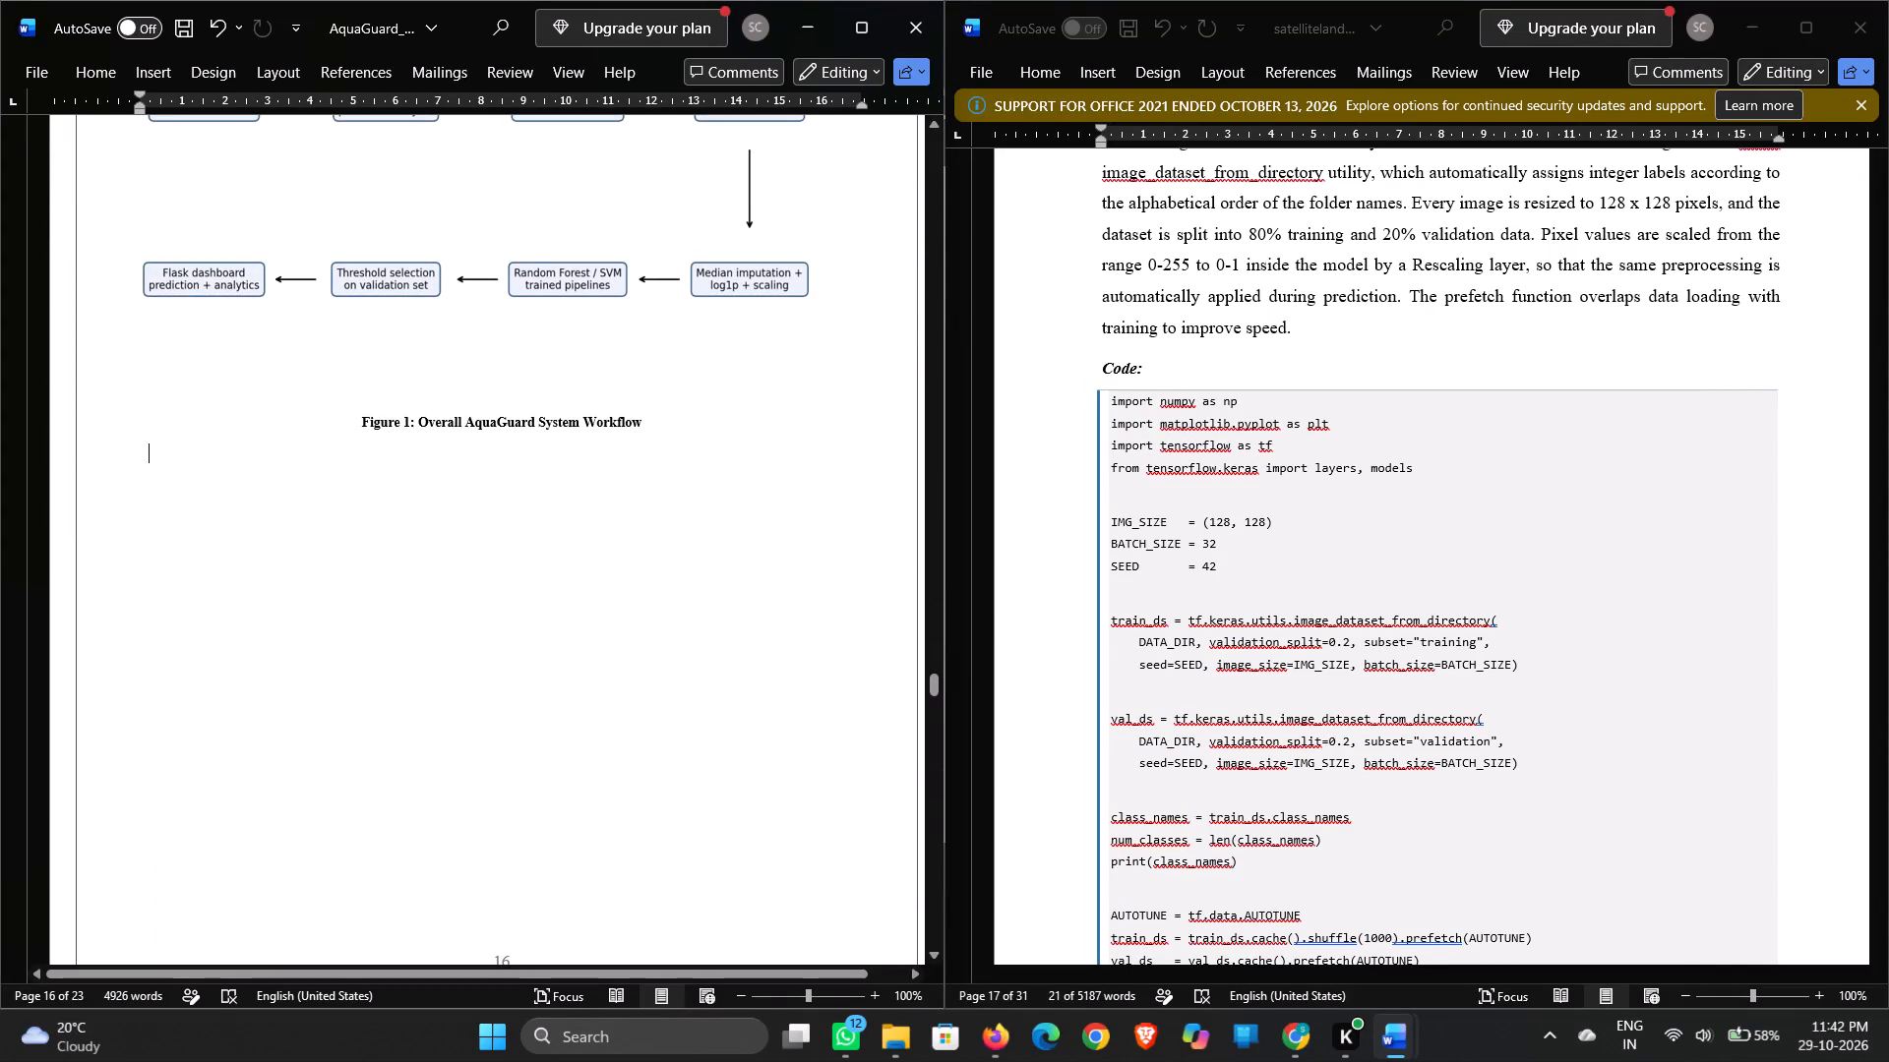
left_click(565, 749)
Set the caption "Figure 1: Overall AquaGuard System Workflow" to 11 pt.
scroll(565, 749, "up", 1)
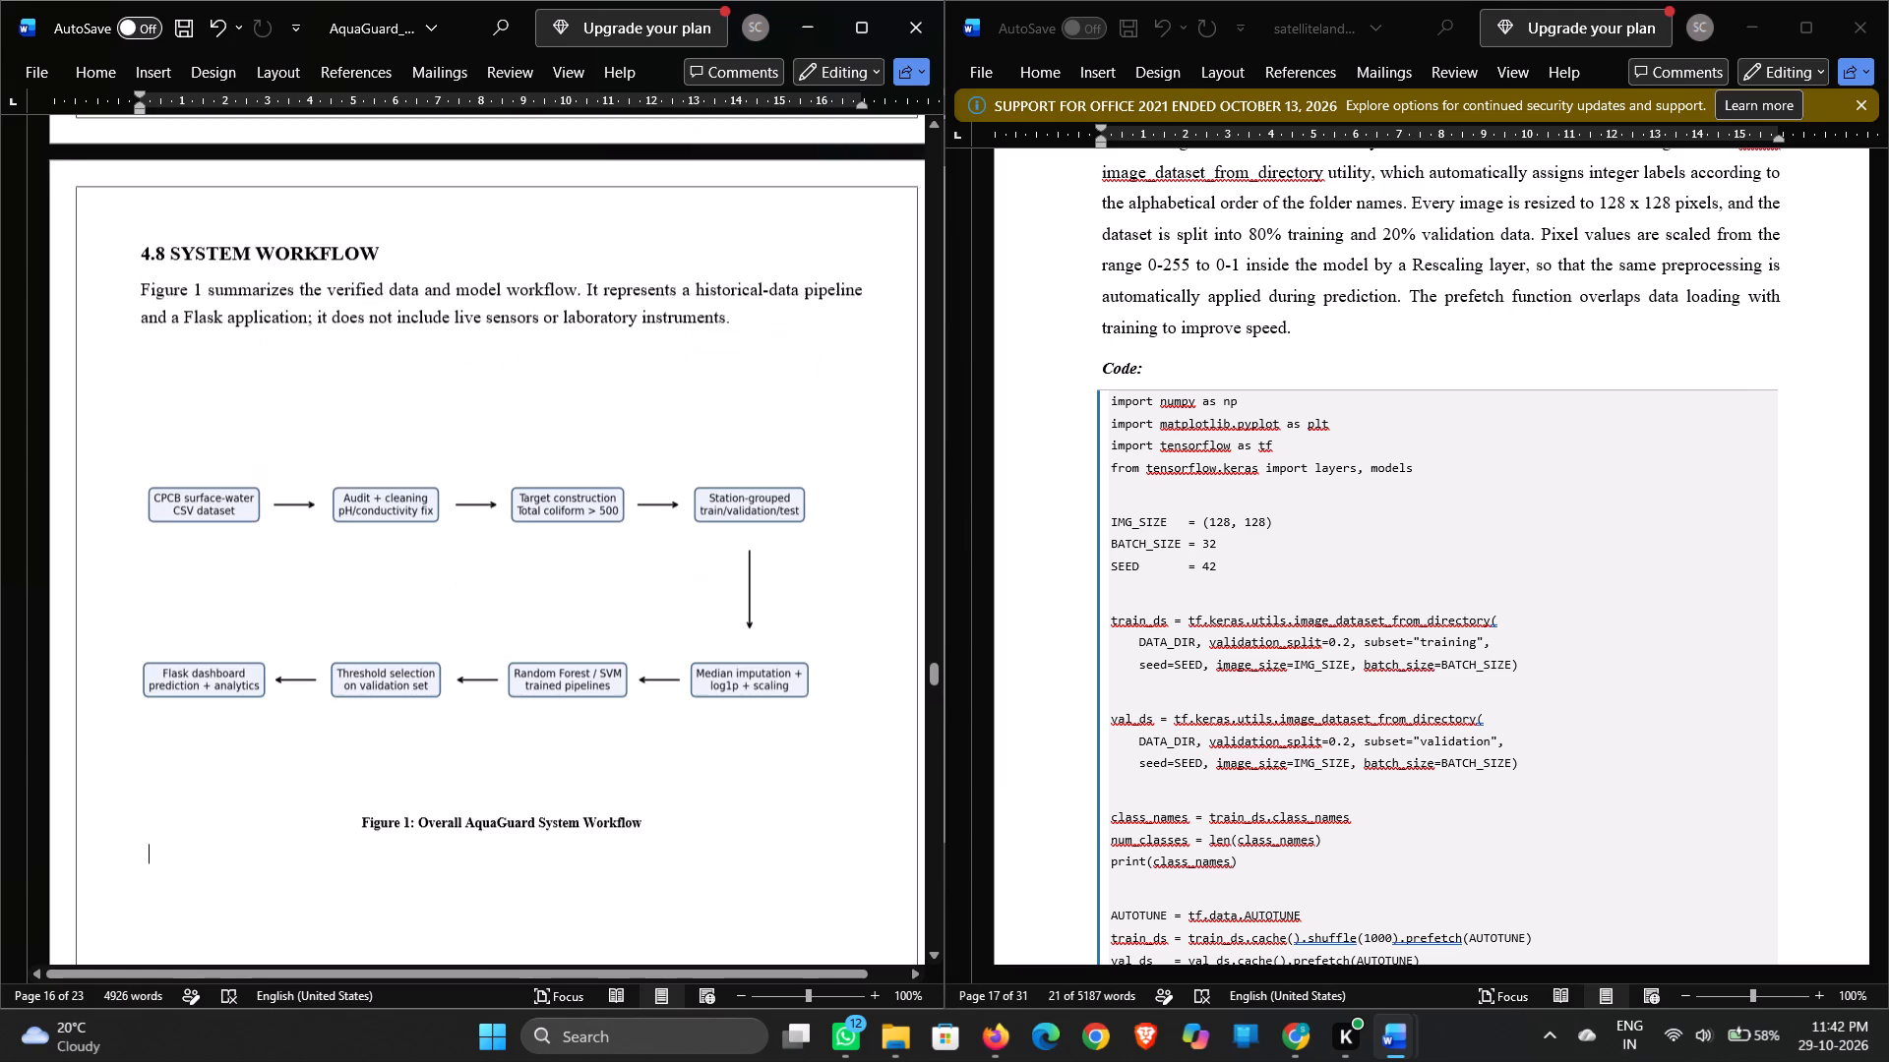
scroll(565, 749, "up", 1)
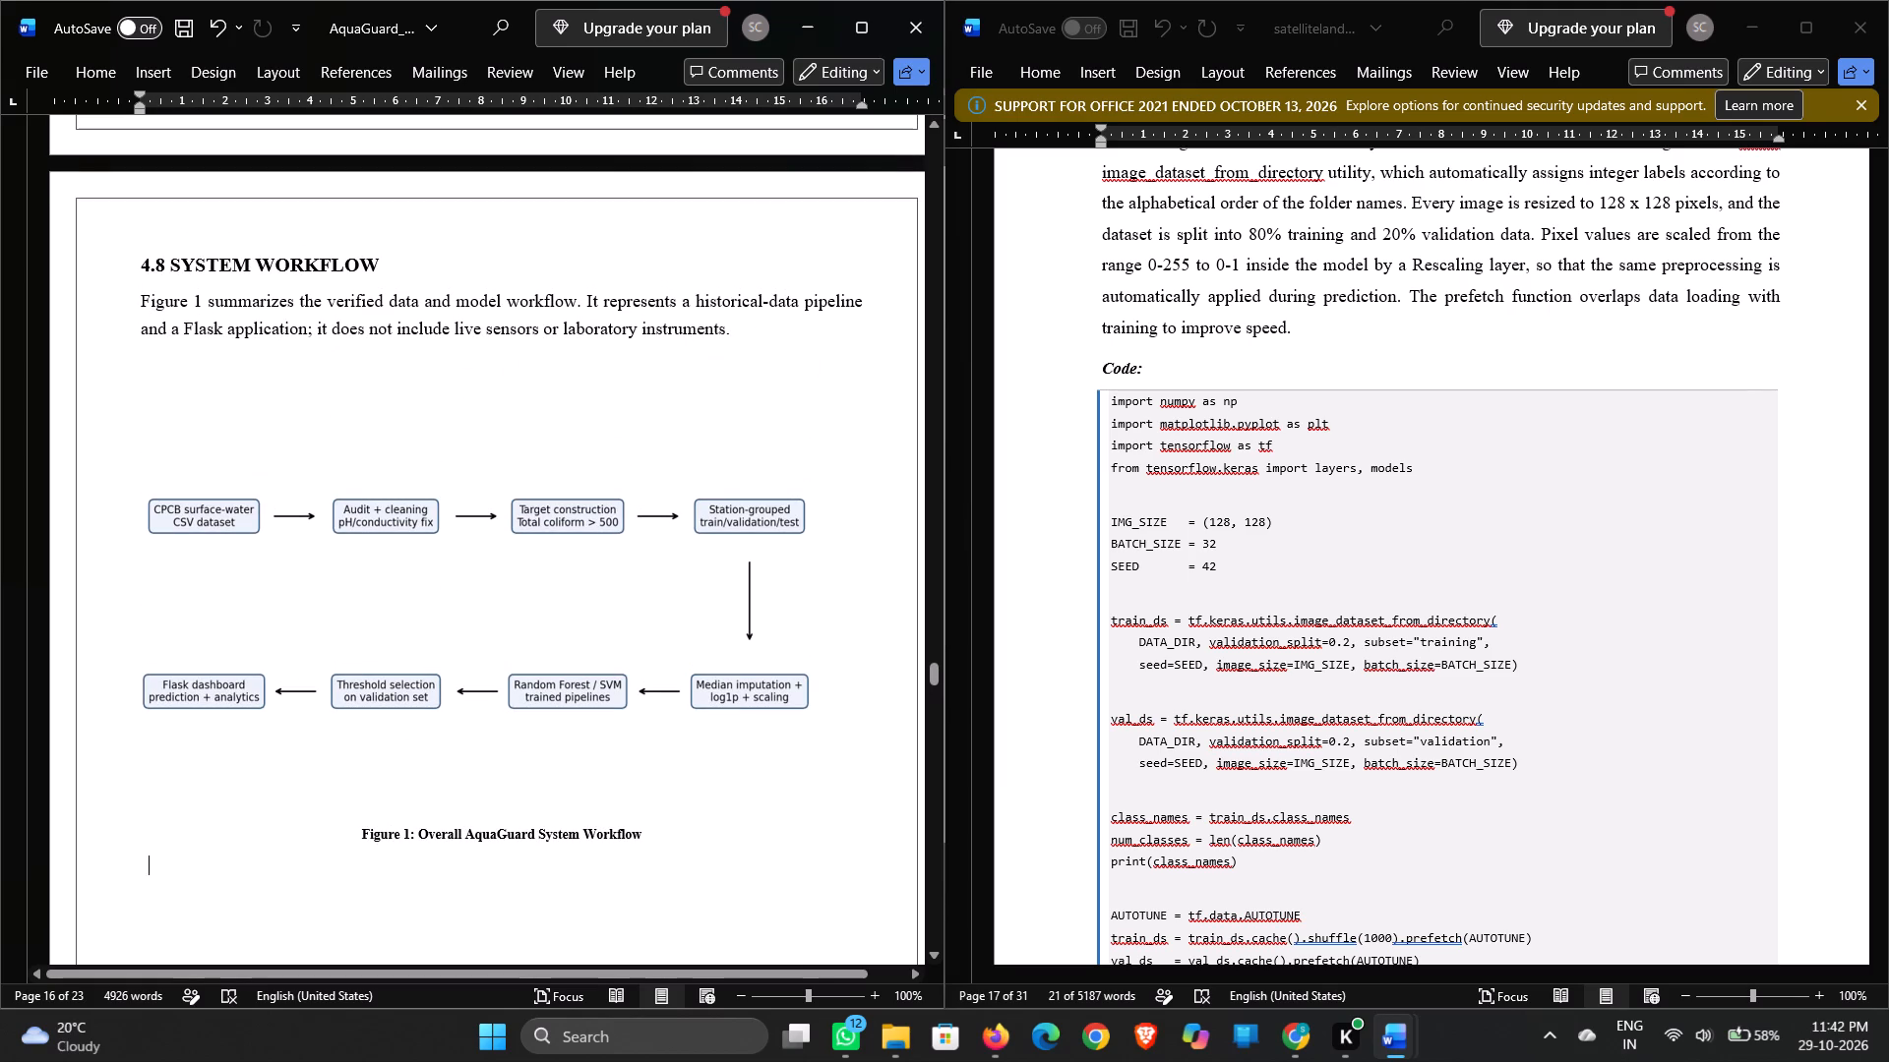
left_click_drag(642, 834, 369, 828)
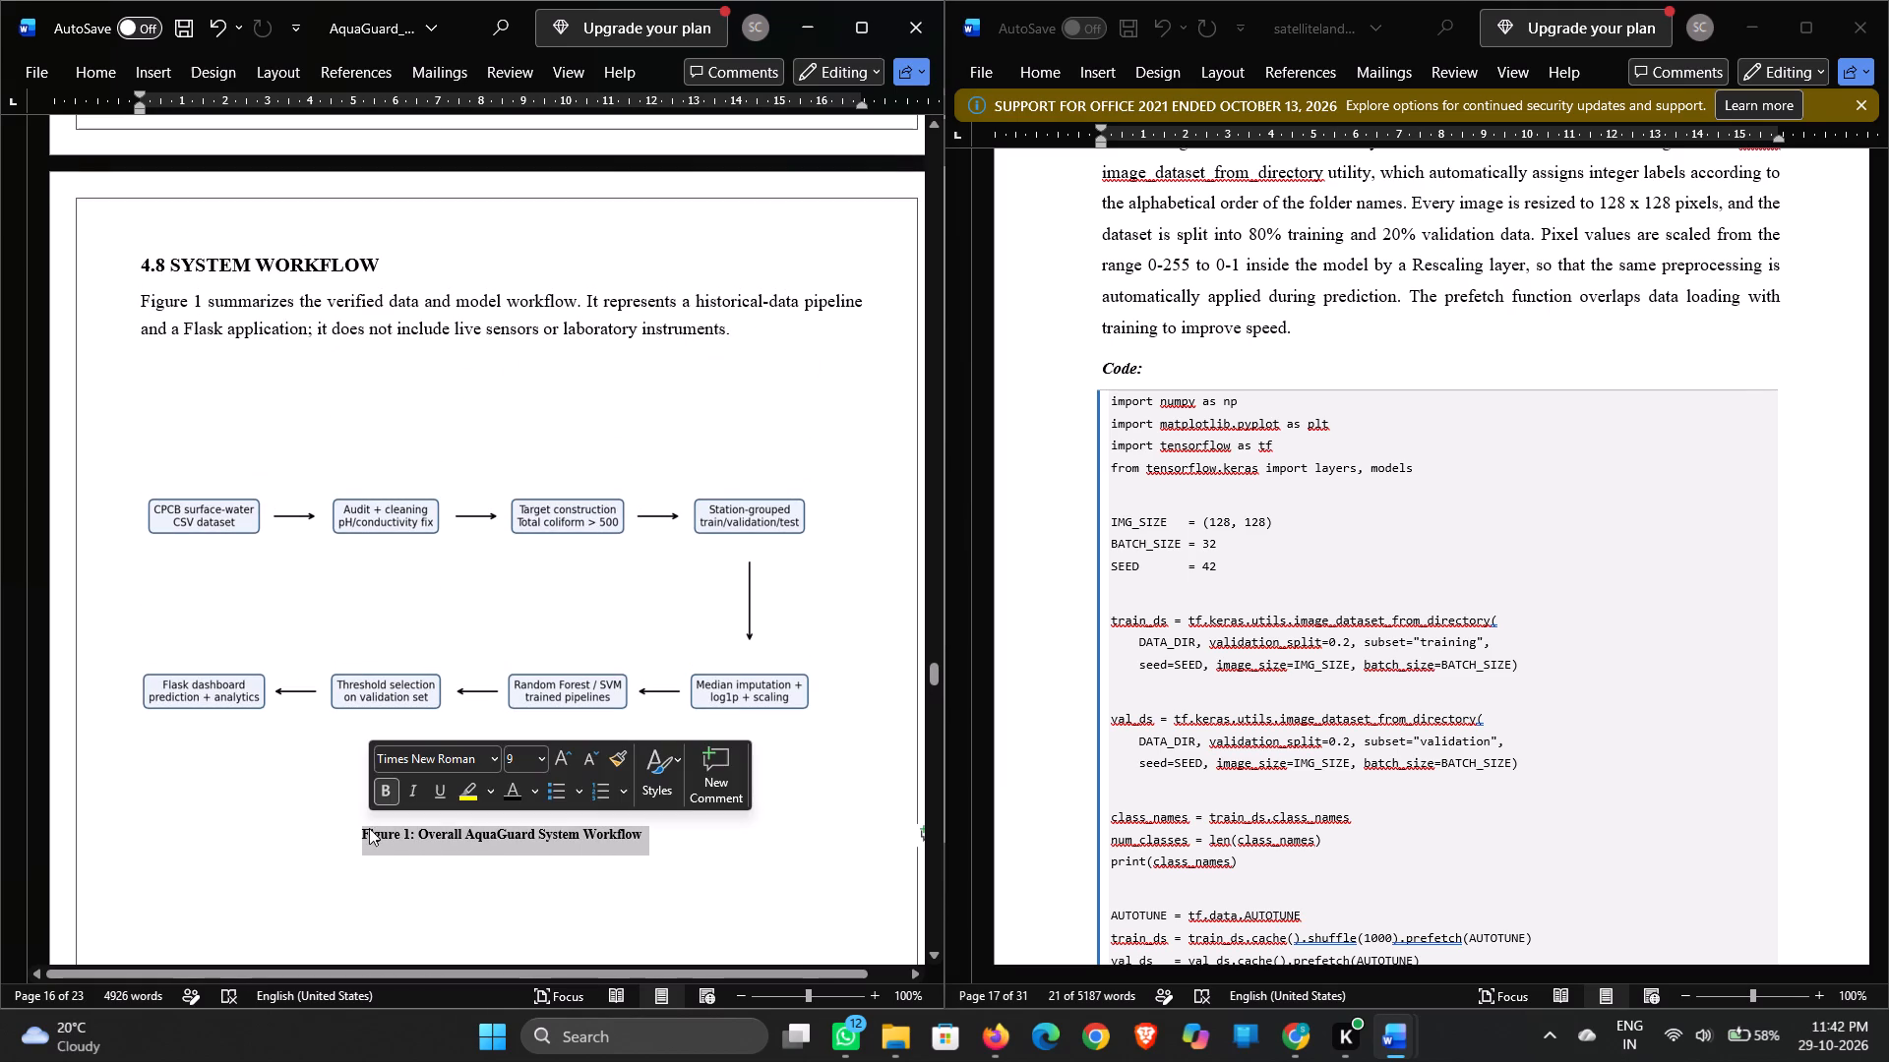
left_click(513, 752)
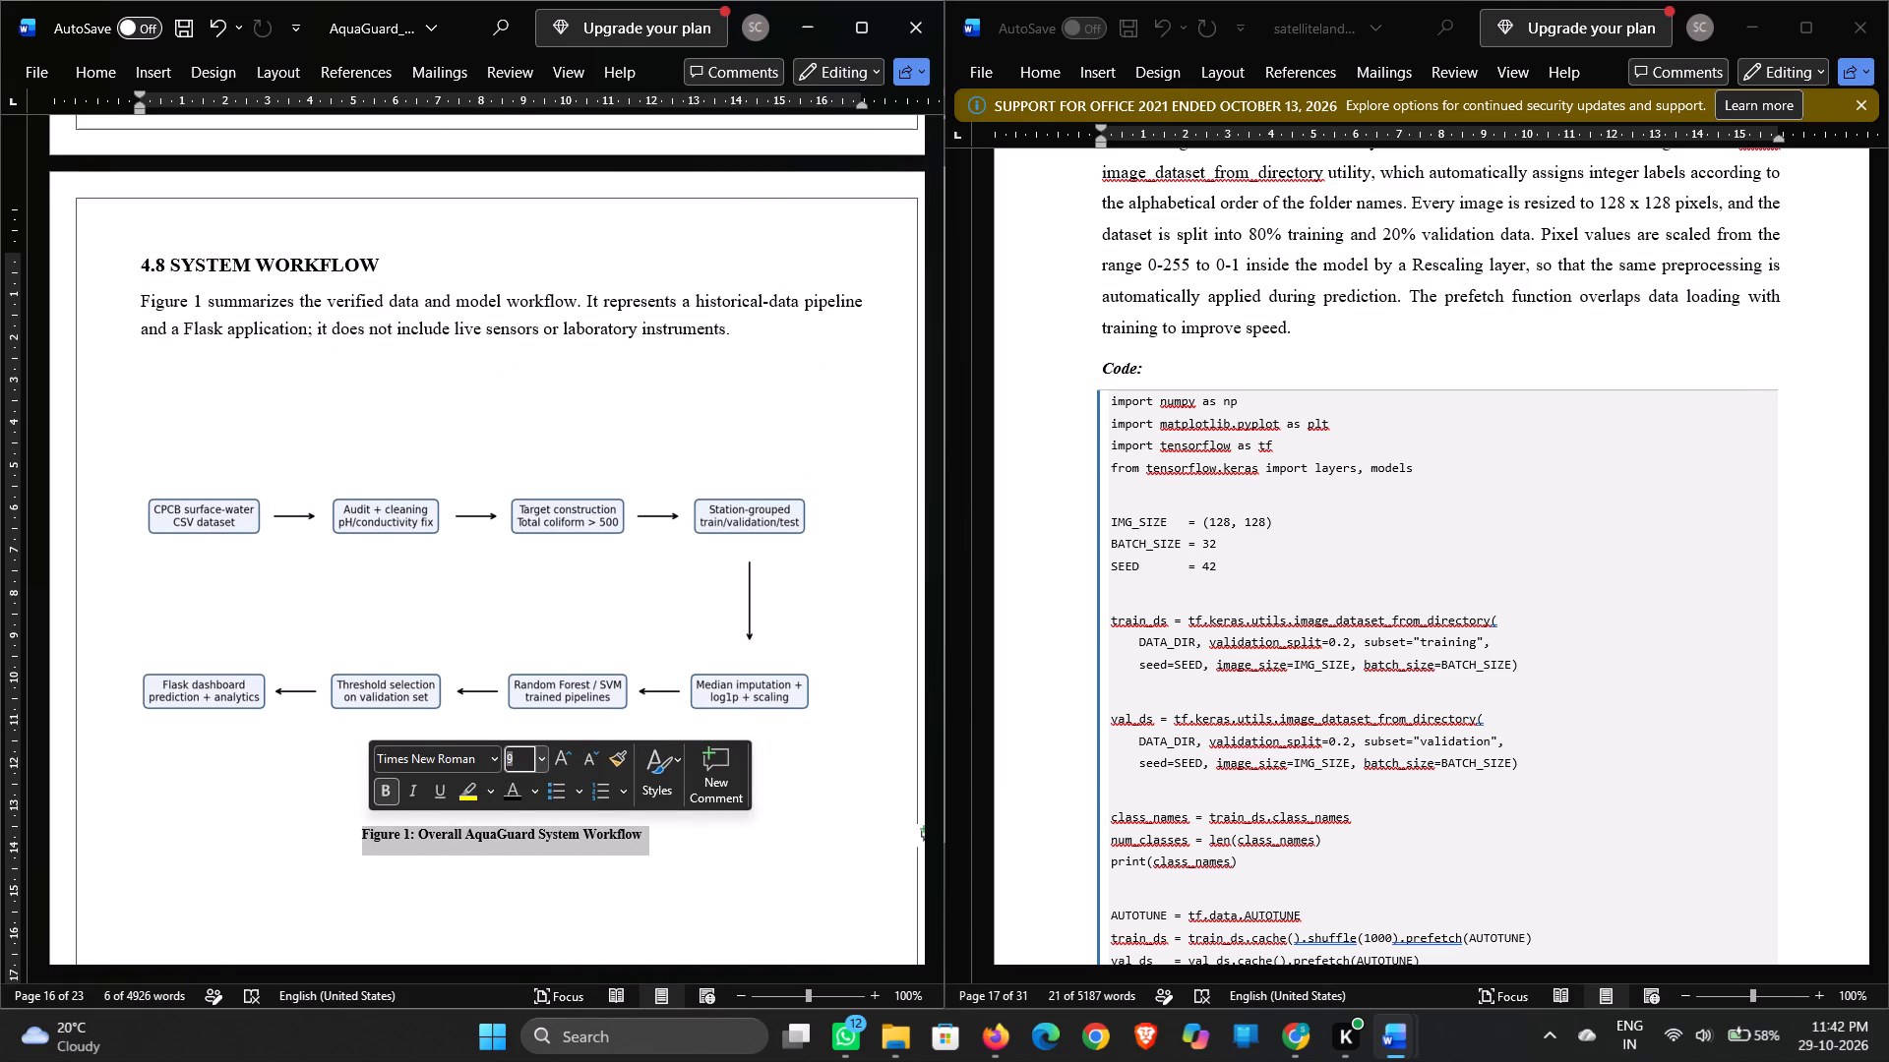
type("11")
key("Return")
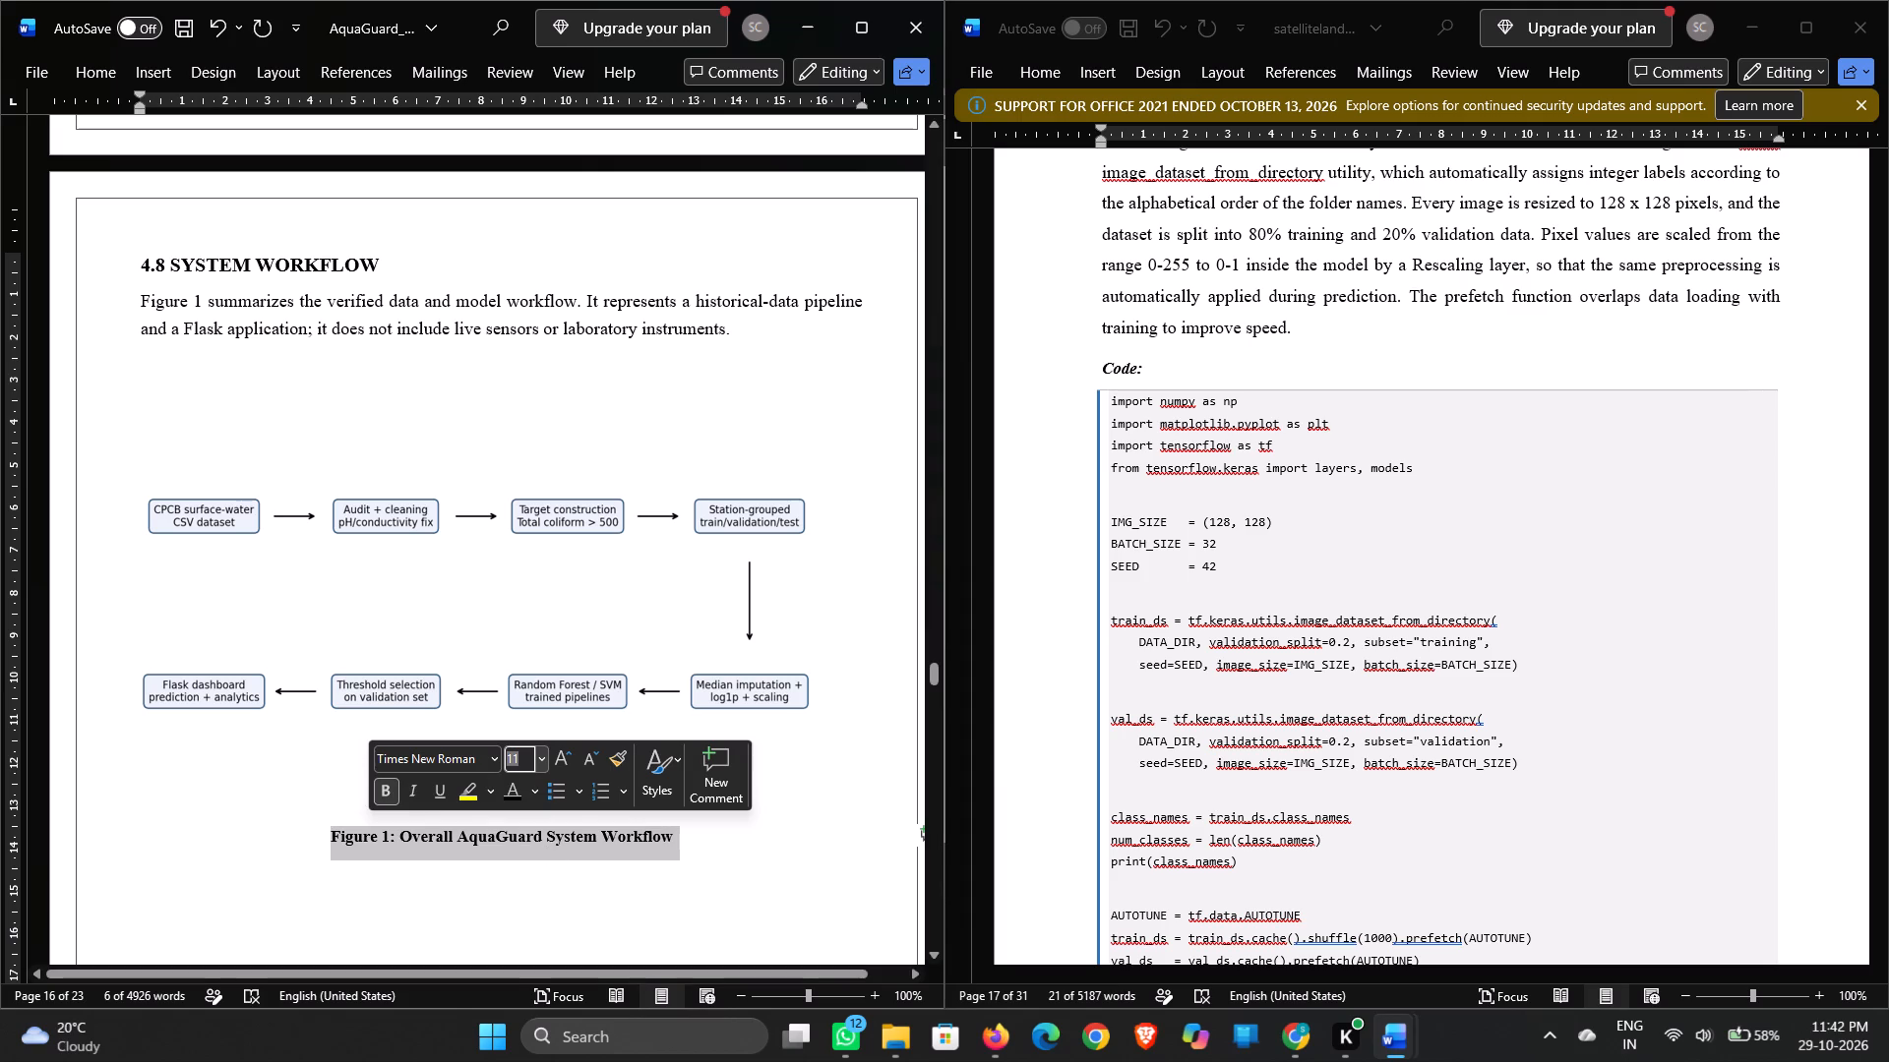
left_click(567, 906)
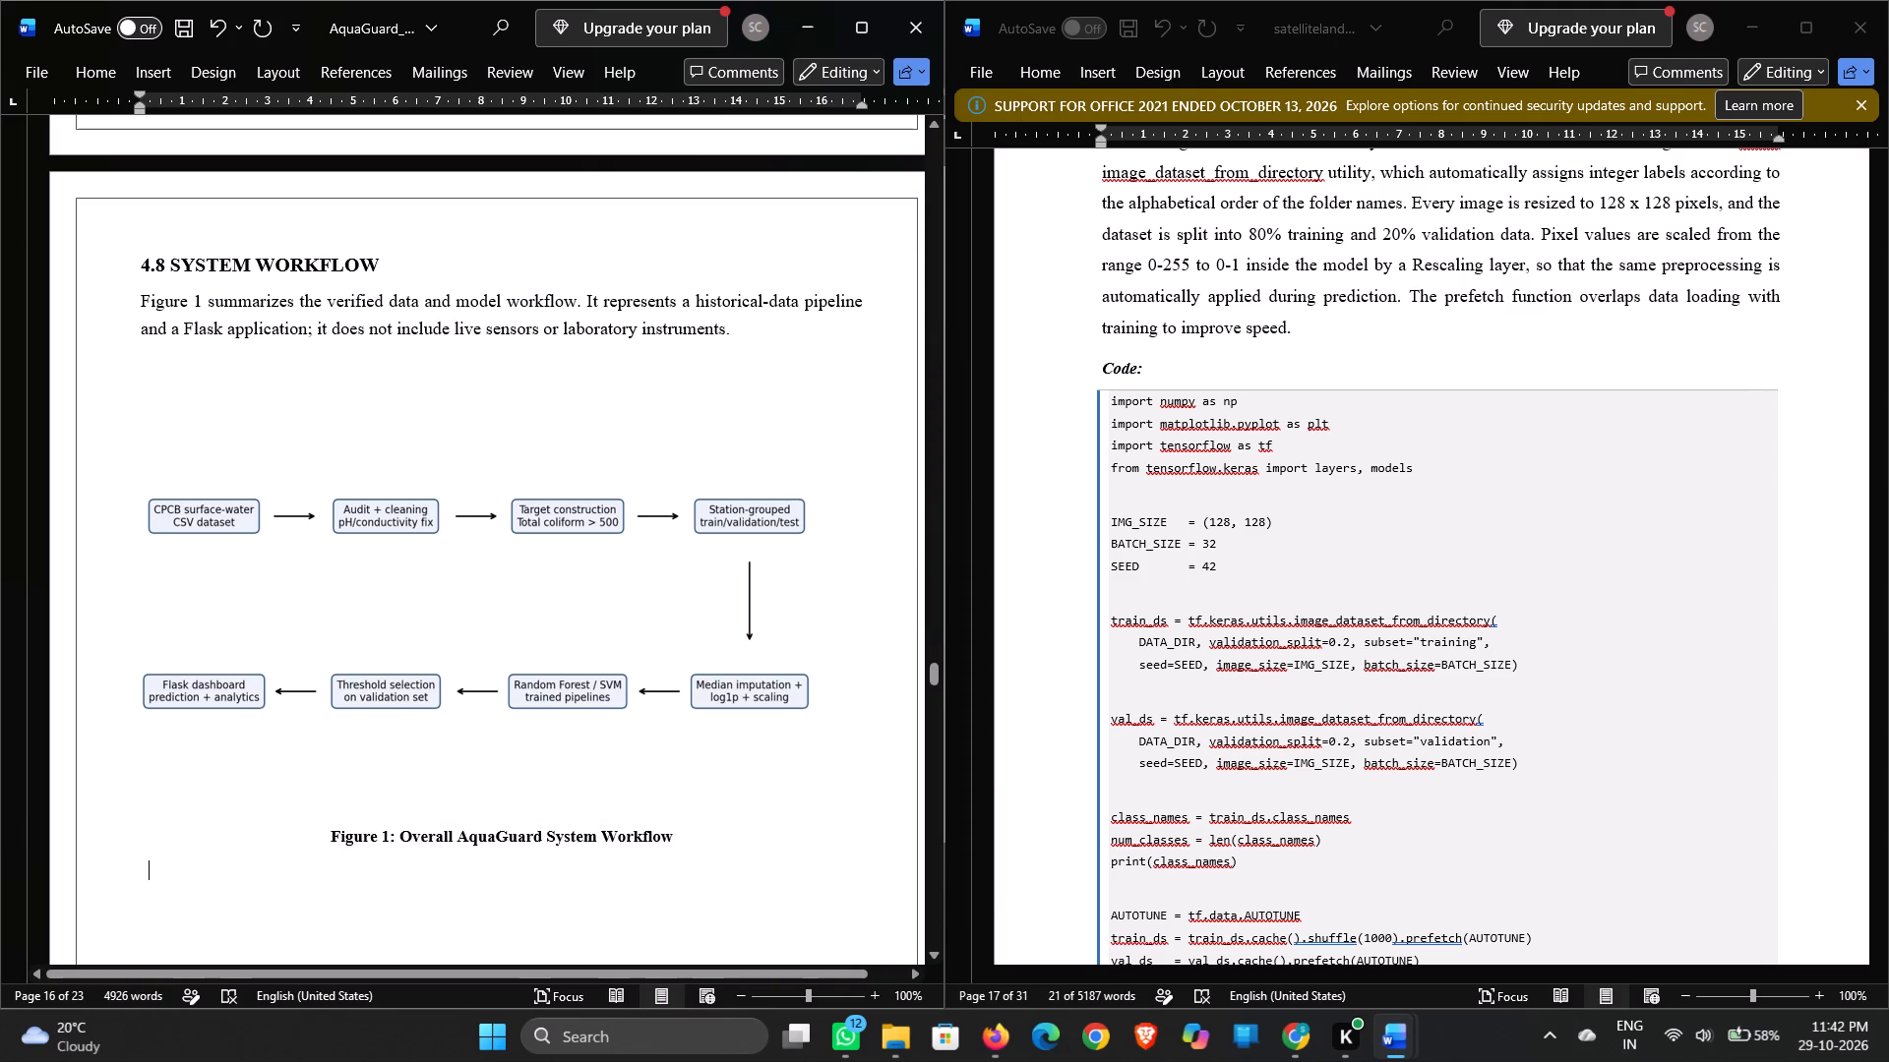
Look over AquaGuard's Chapter 5 opening and the satellite reference report's layout of code, tables and headings from sections 4.3 to 4.6.
scroll(791, 856, "down", 1)
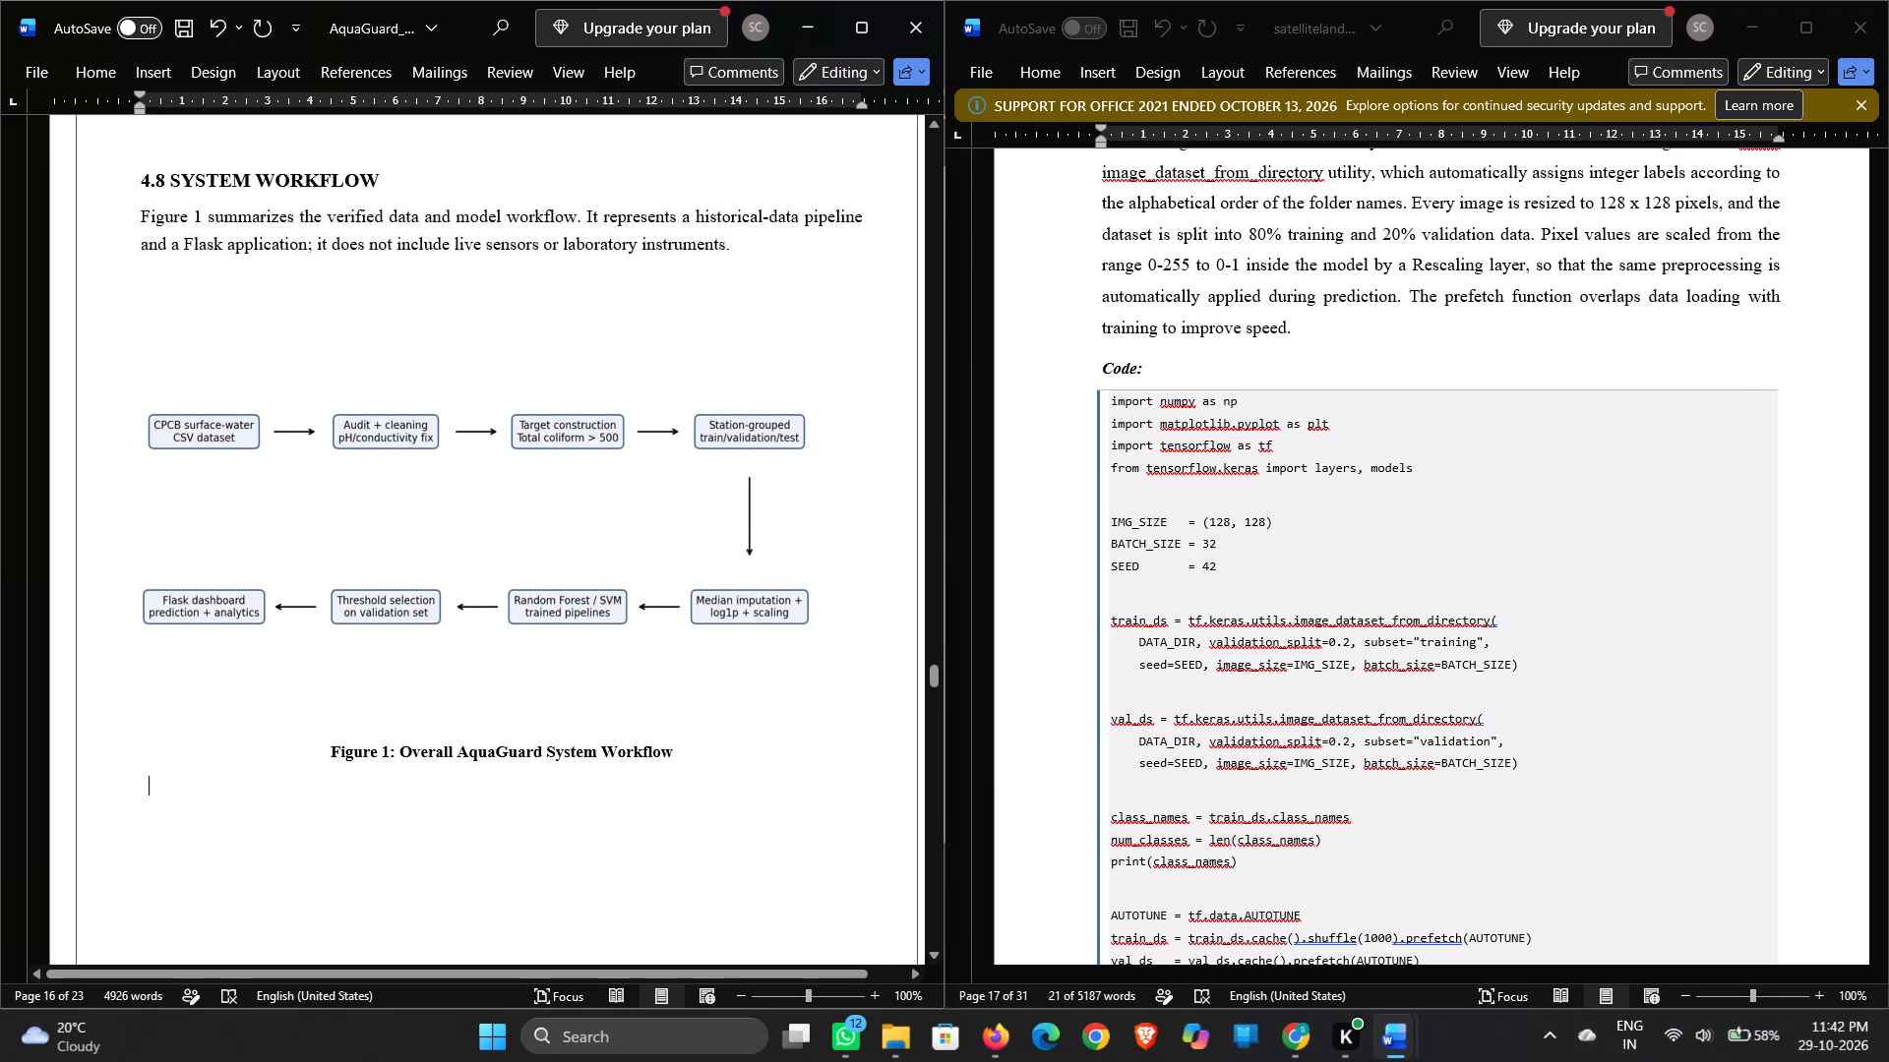
scroll(791, 856, "down", 1)
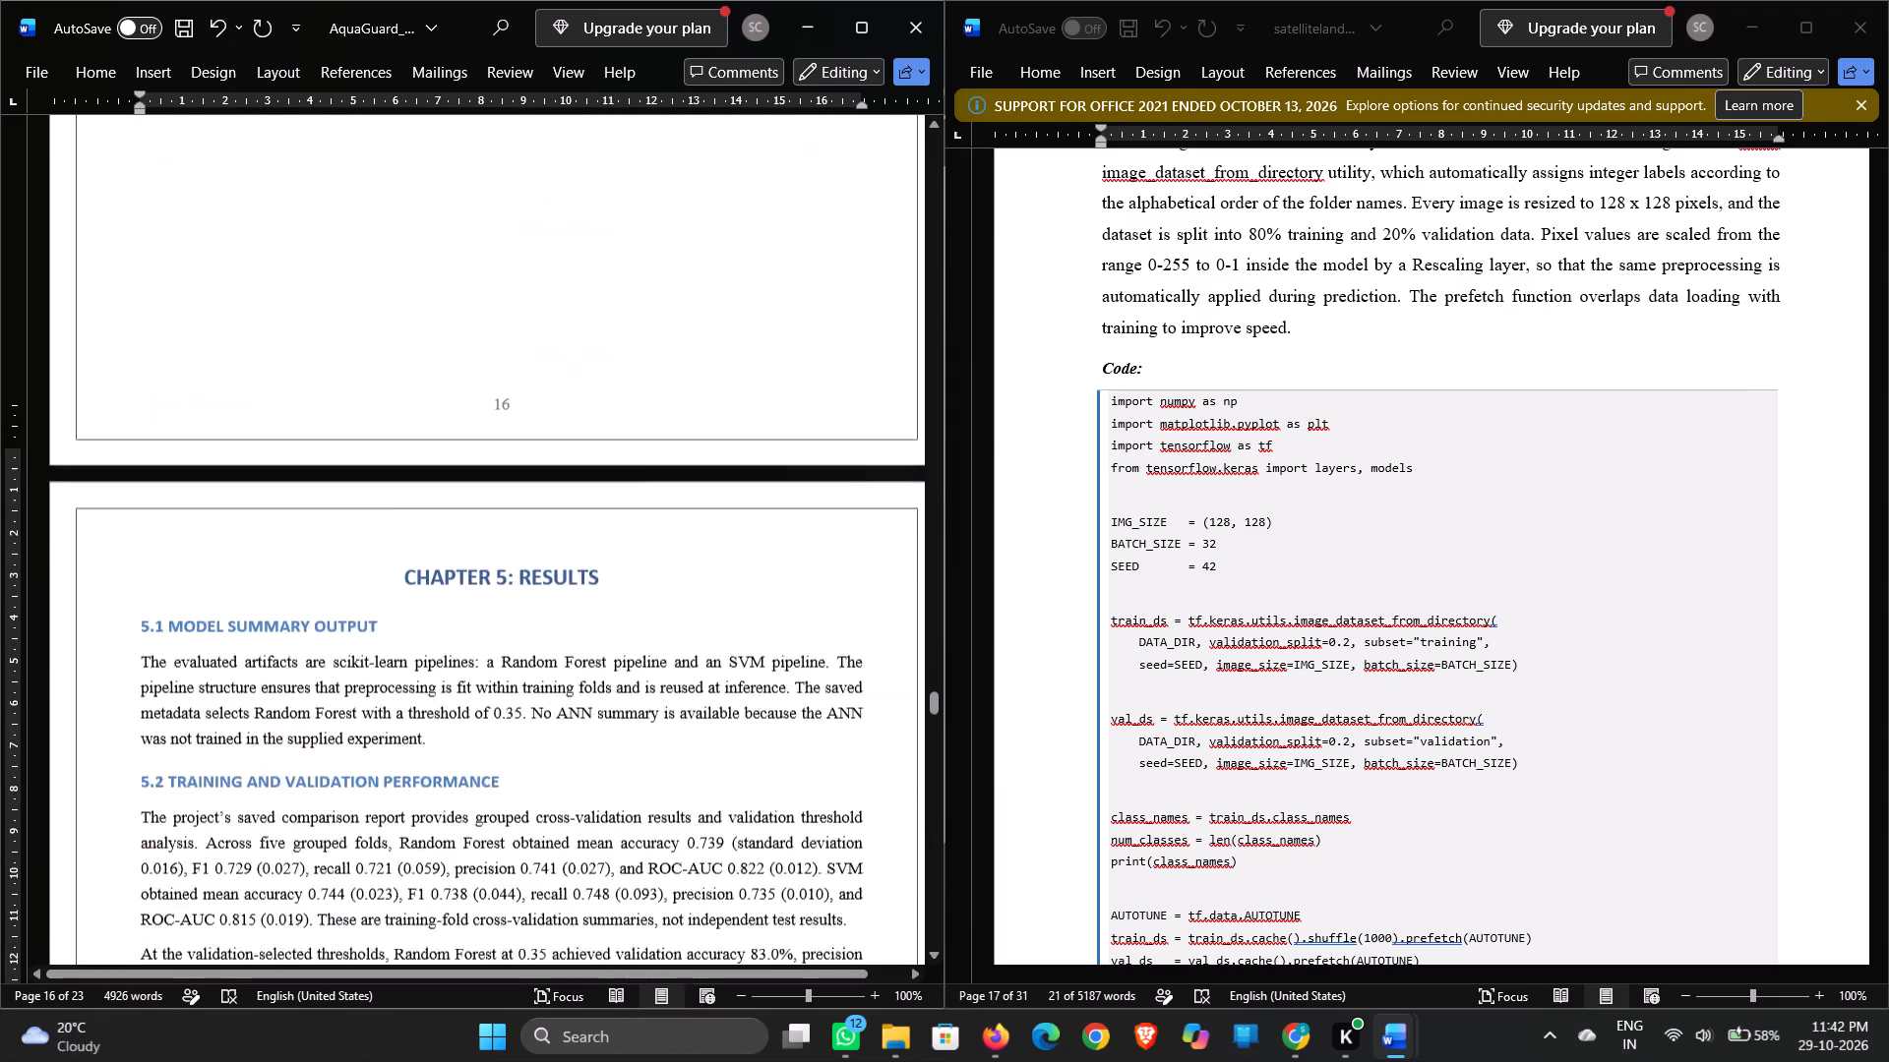
scroll(791, 856, "down", 1)
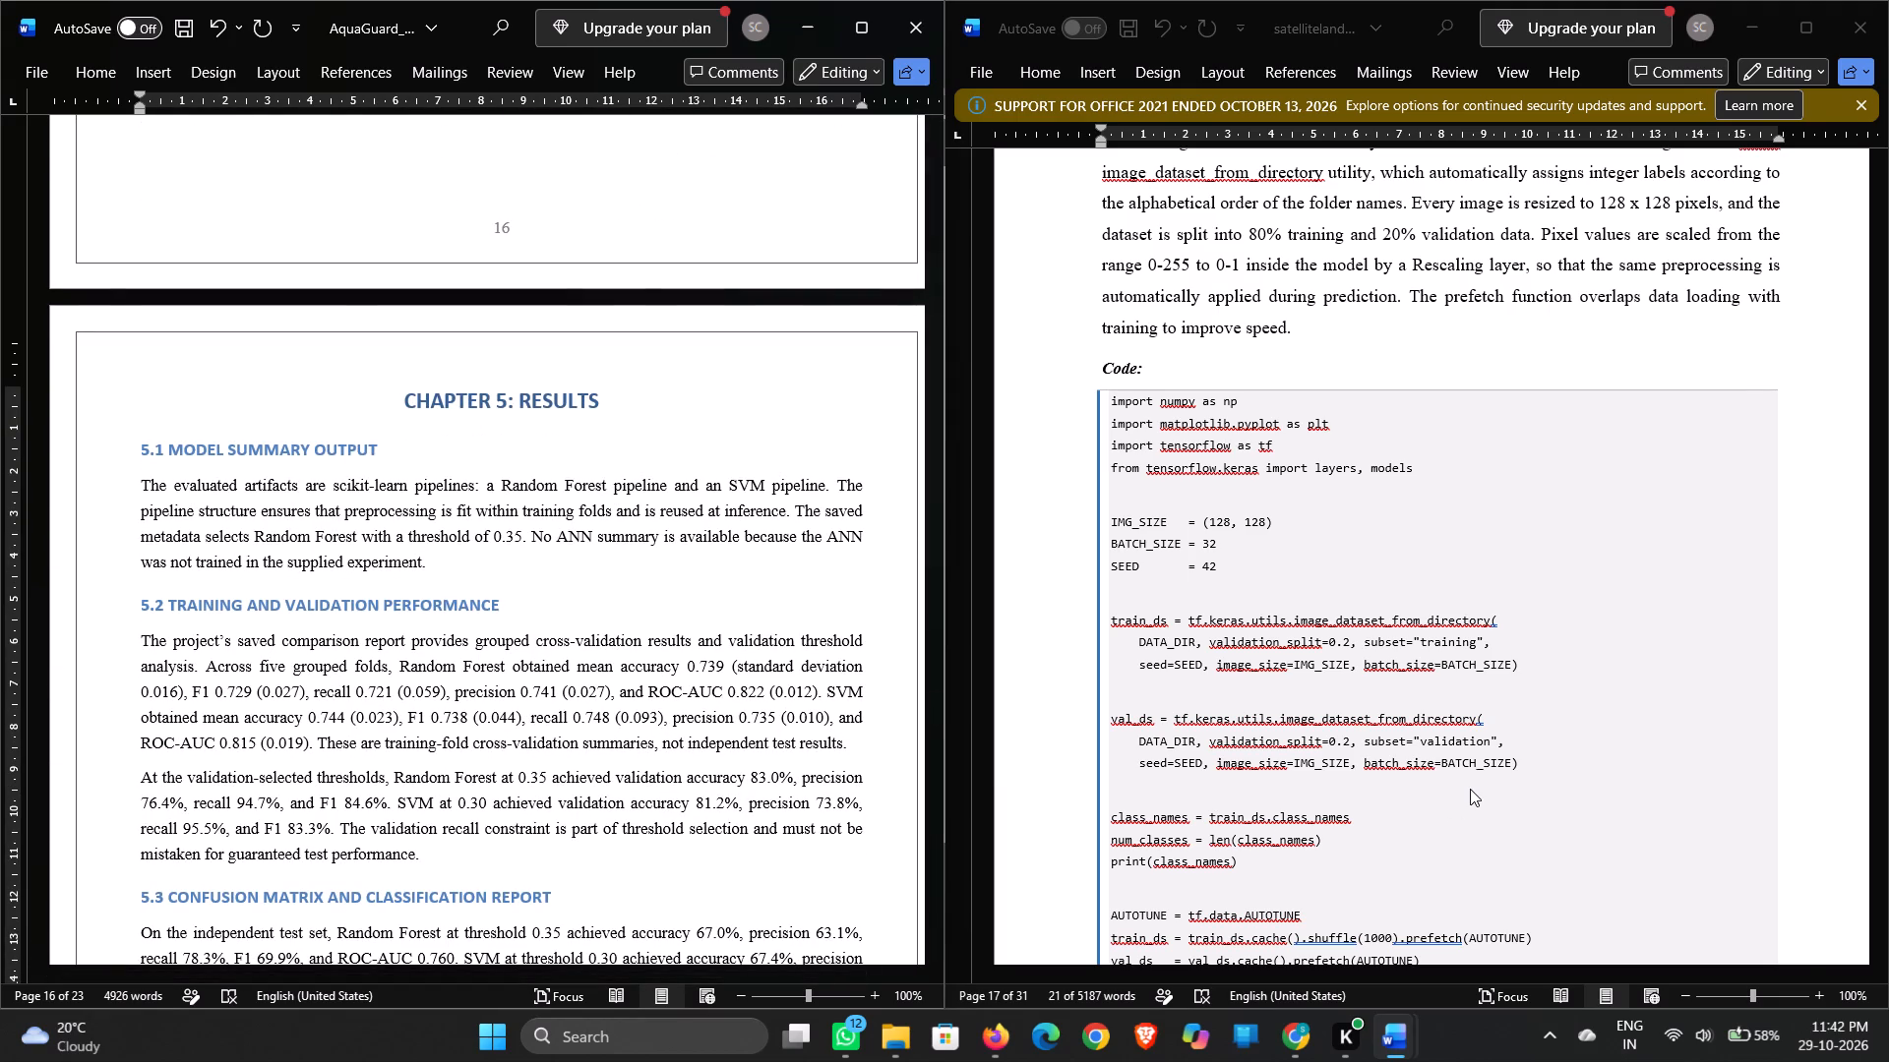
scroll(1470, 789, "down", 1)
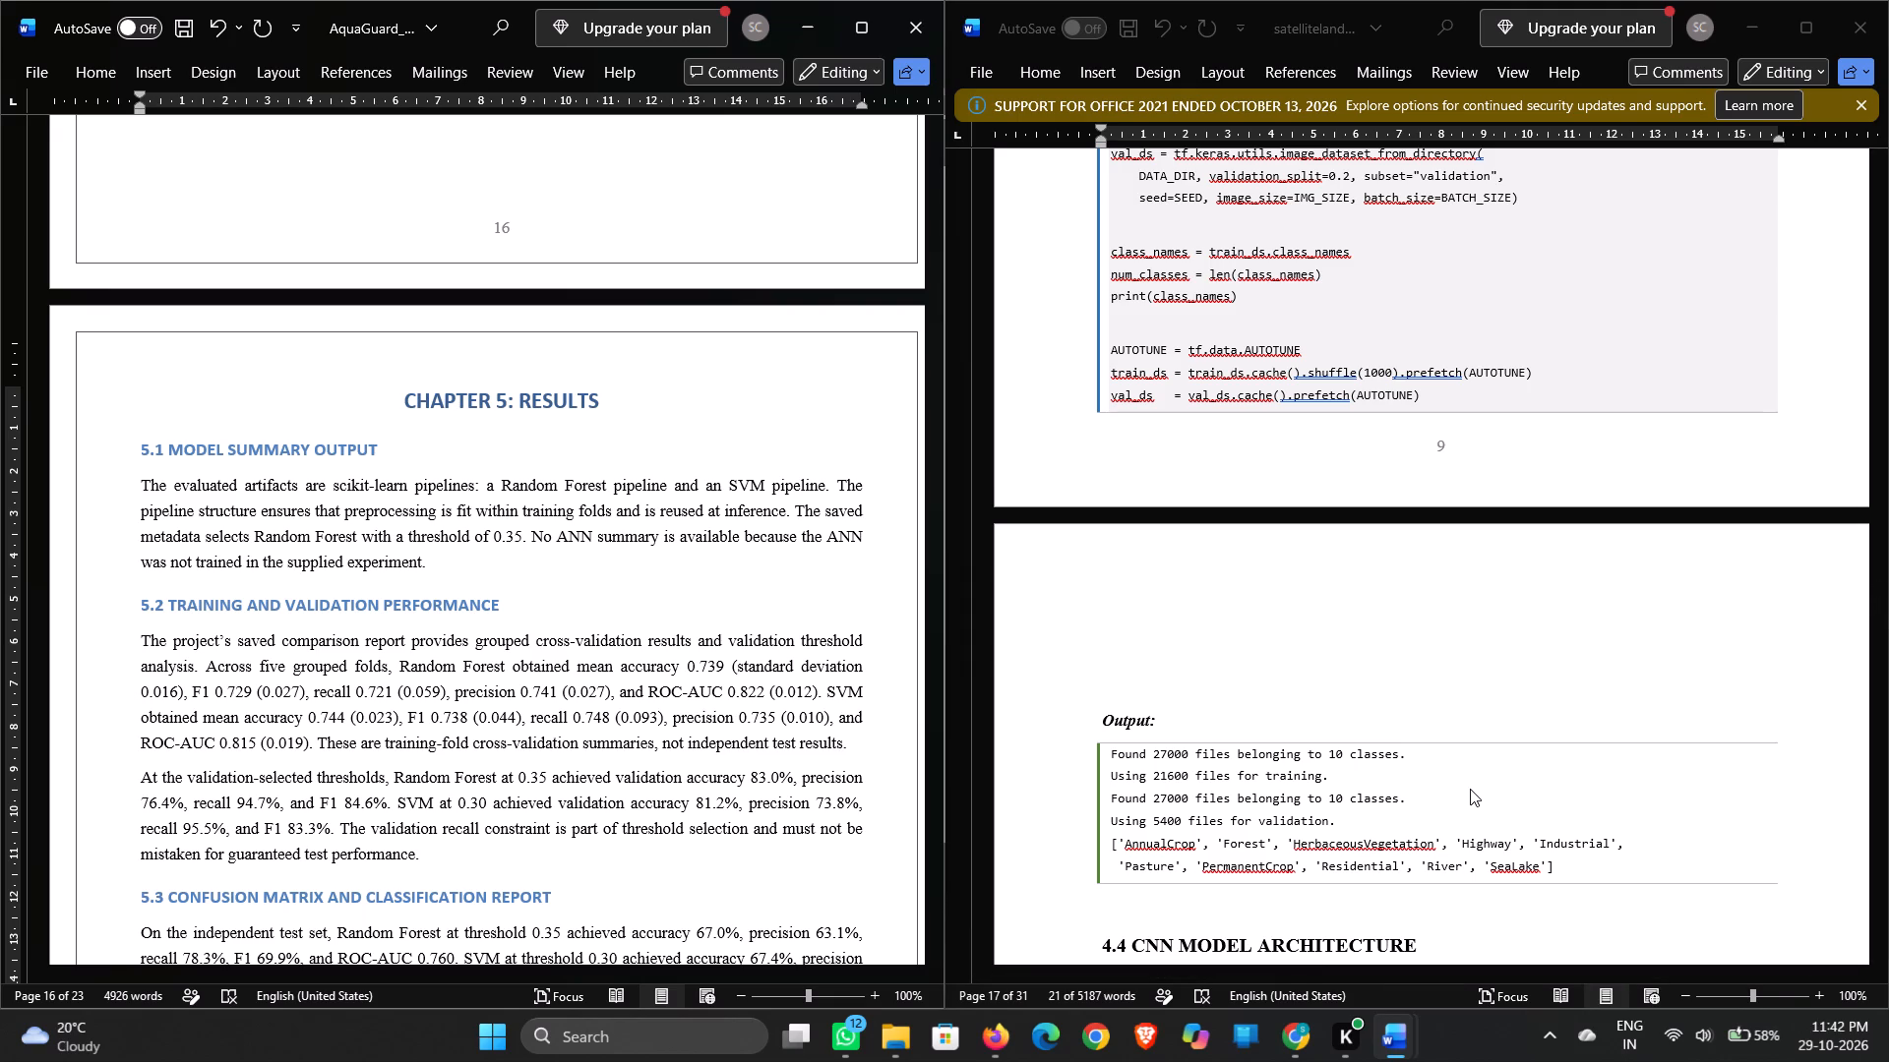
scroll(1471, 682, "down", 3)
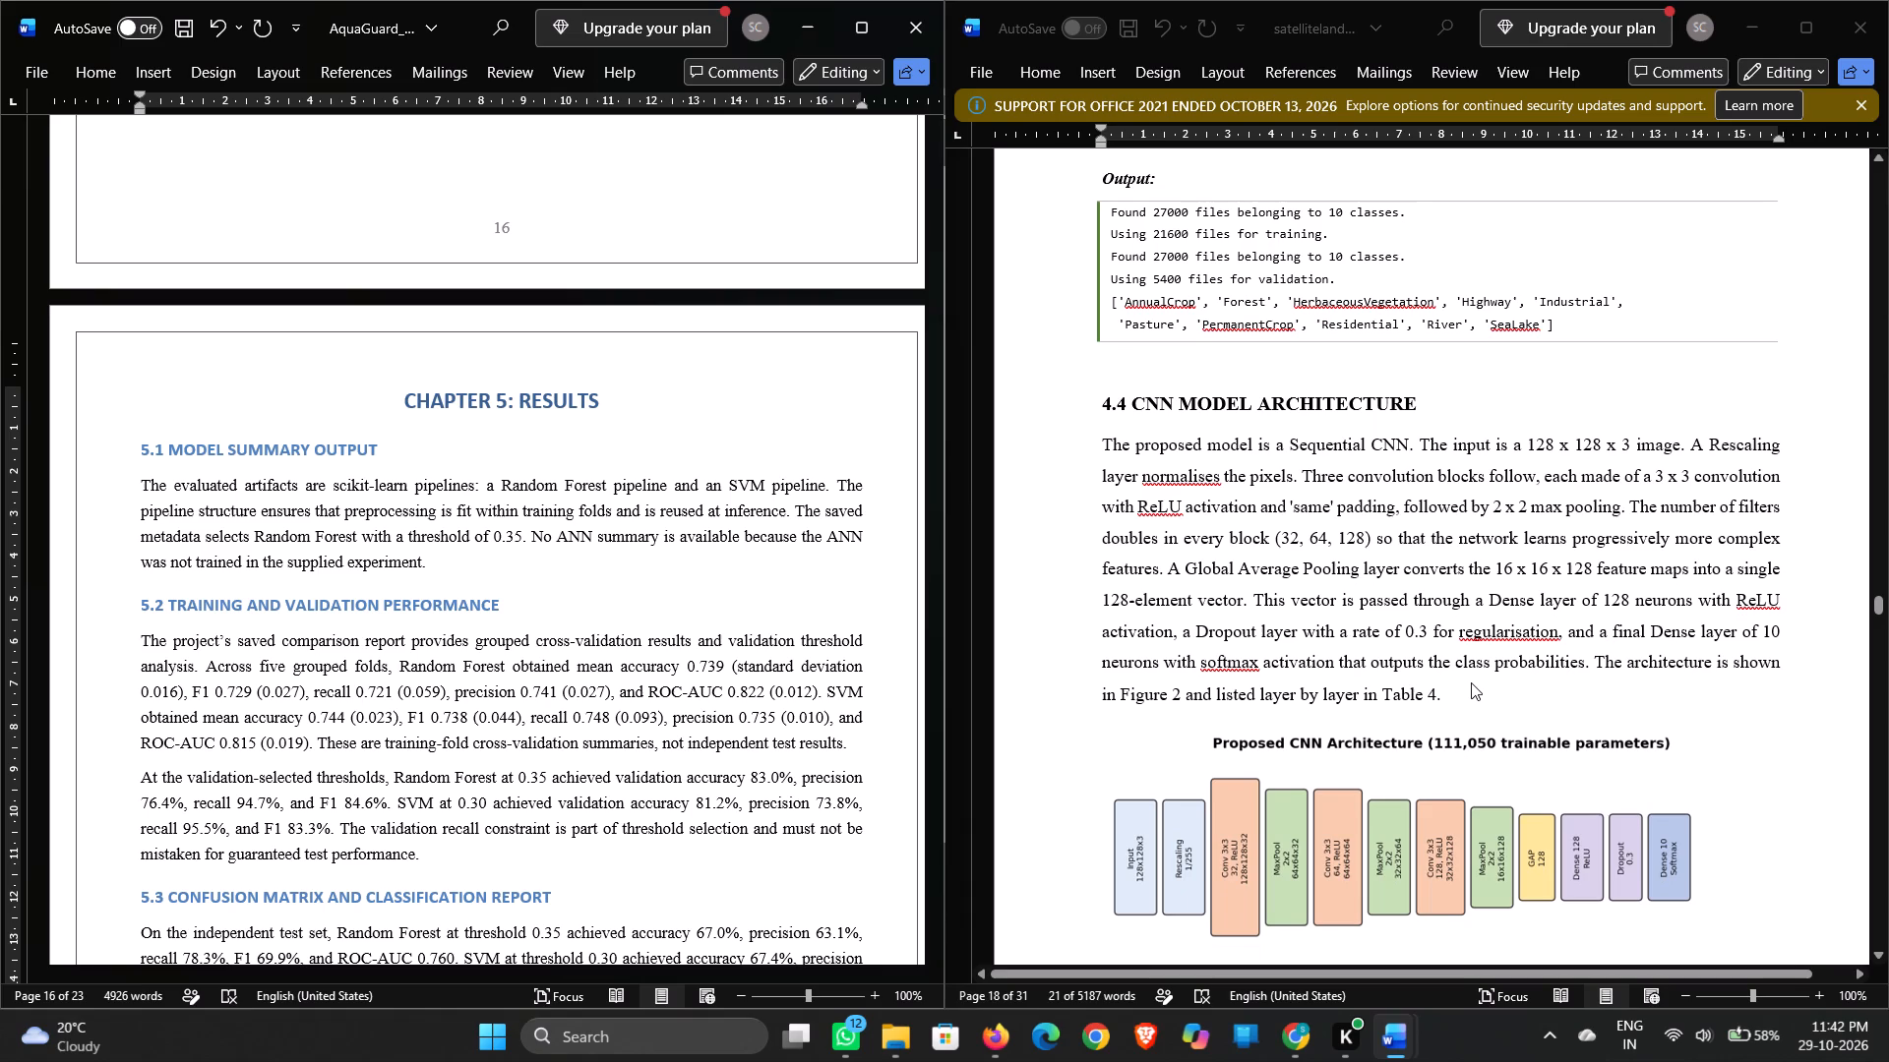
scroll(1471, 682, "down", 2)
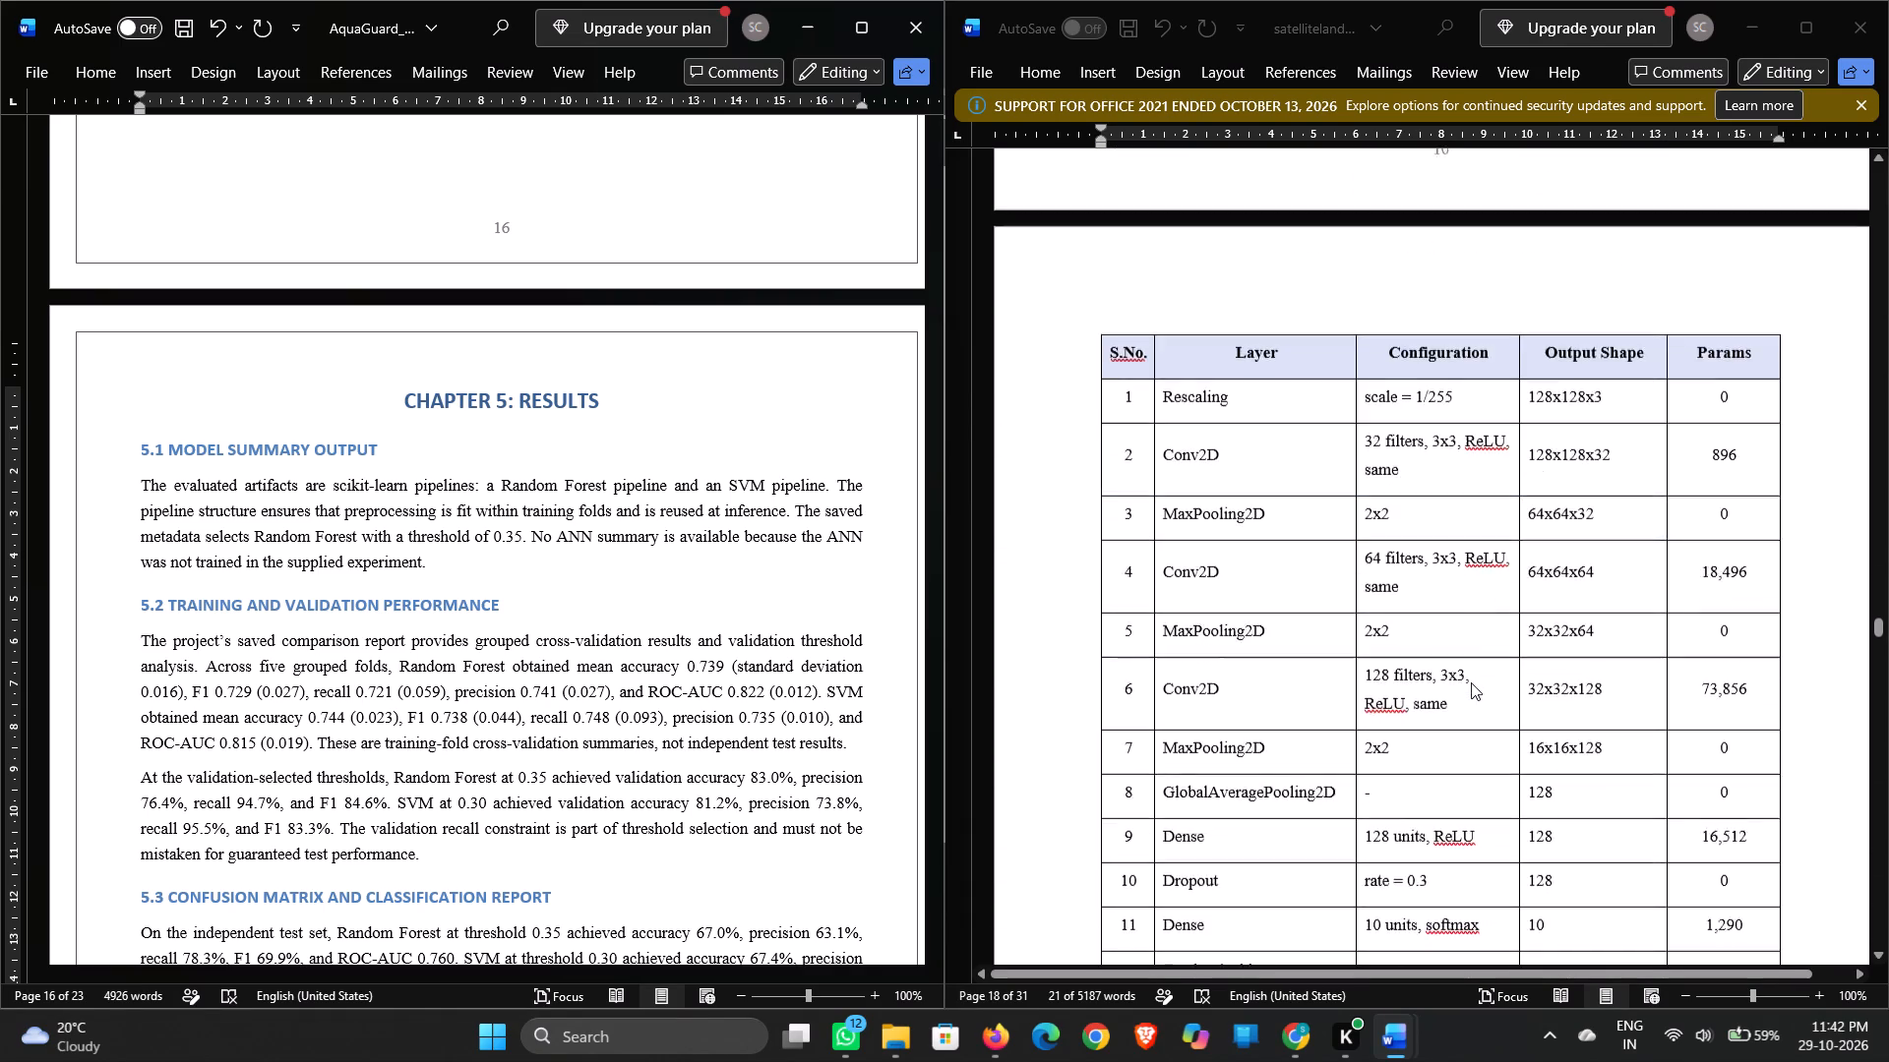
scroll(1471, 682, "down", 1)
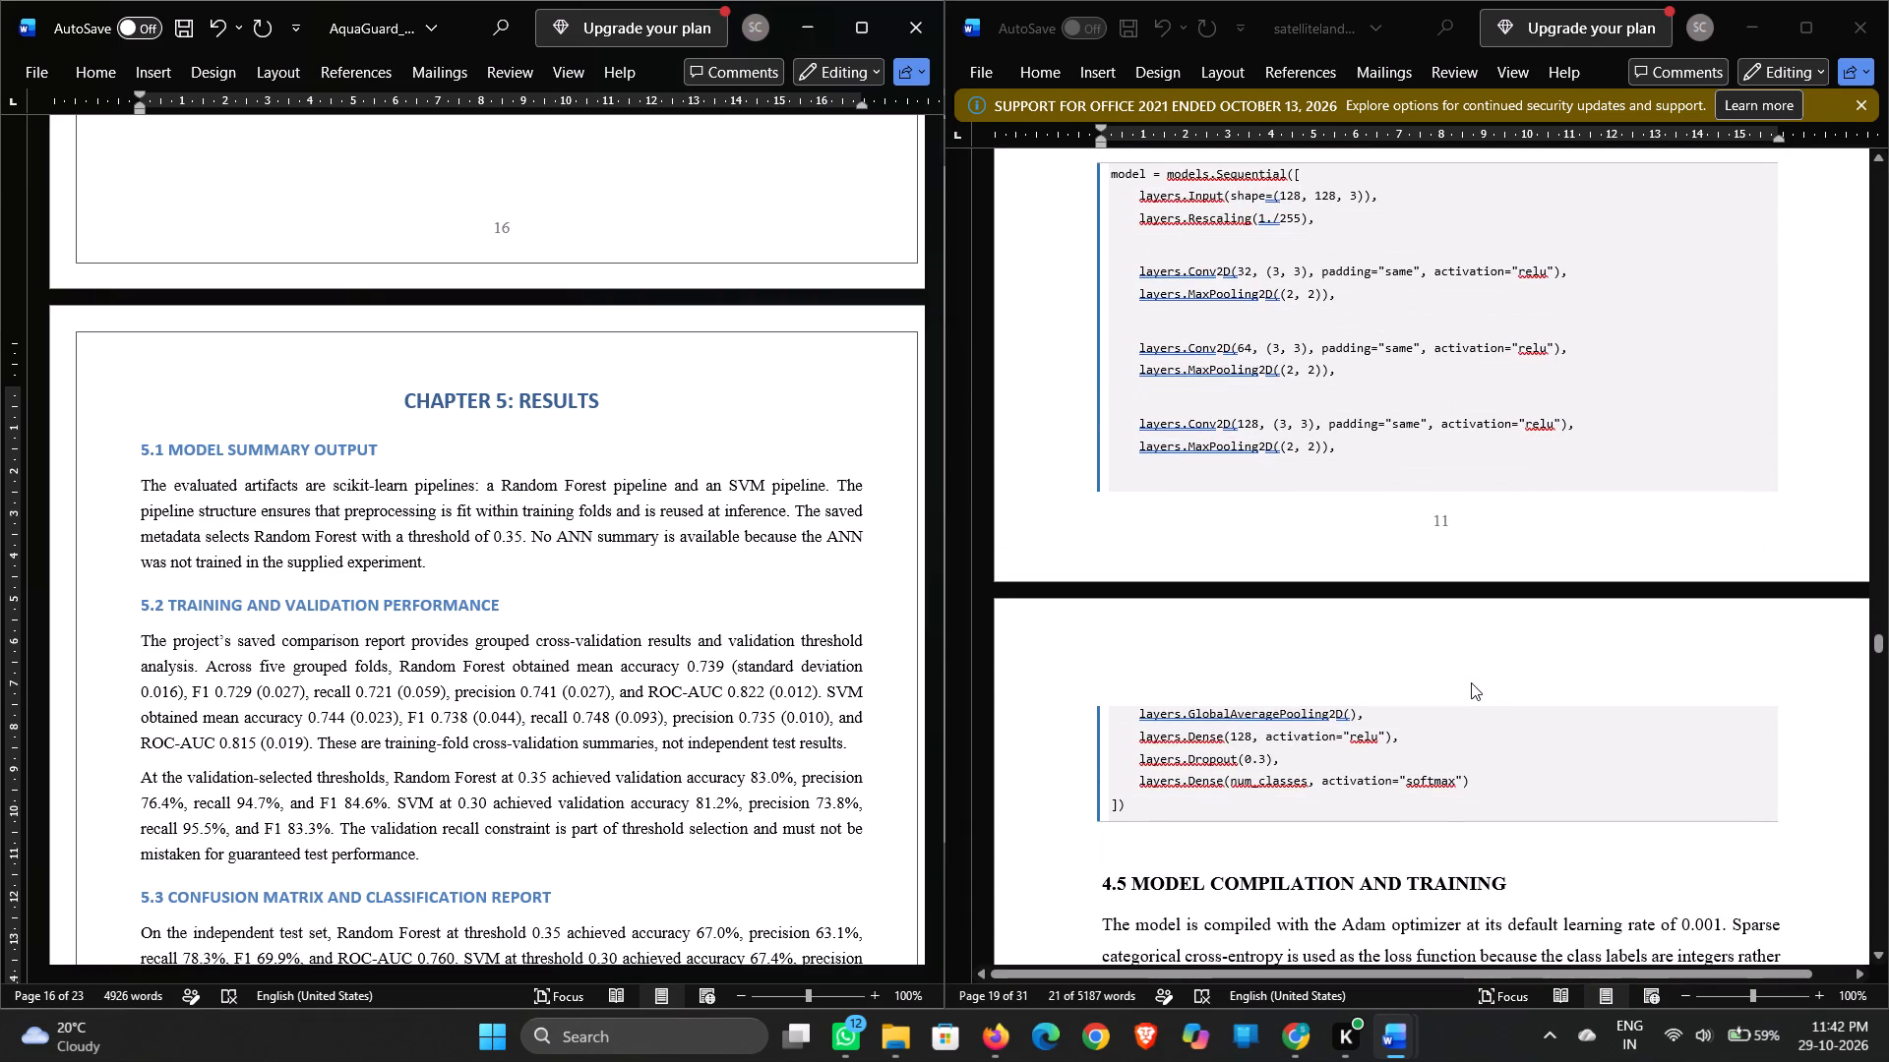
scroll(1471, 682, "down", 1)
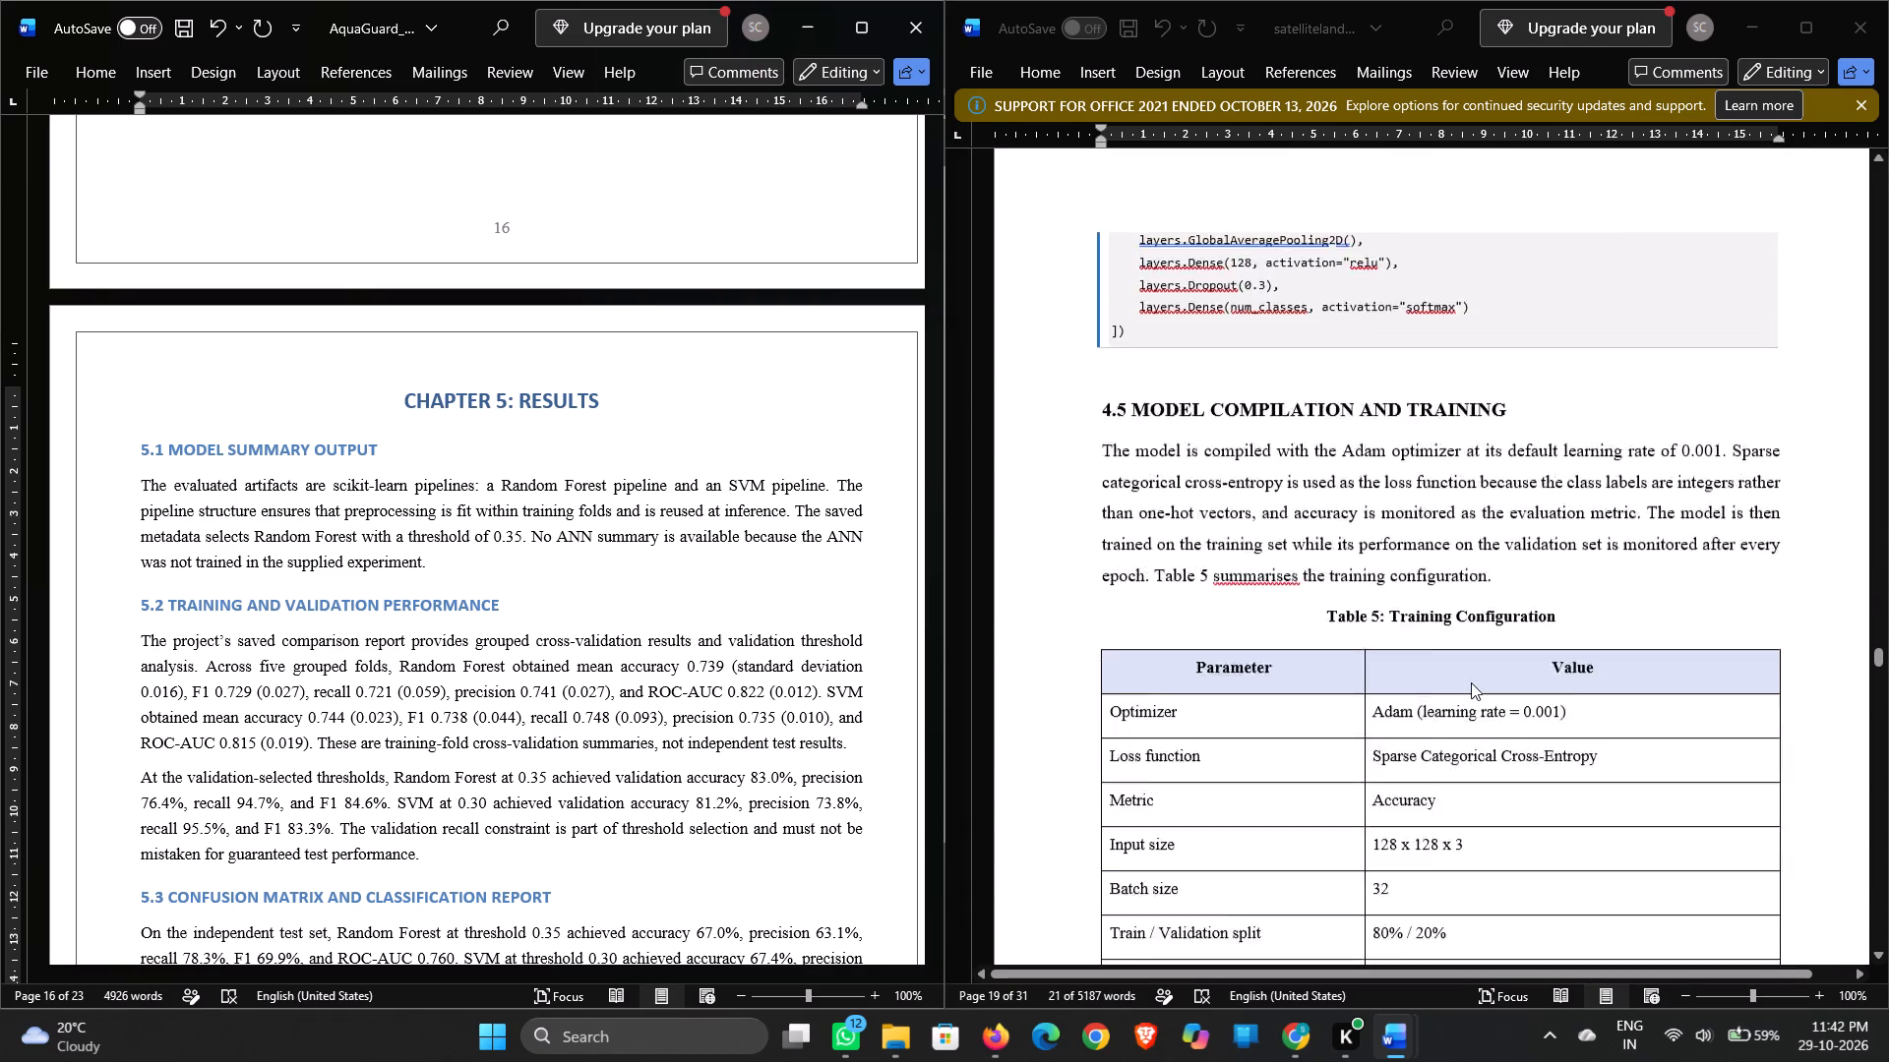
scroll(1471, 682, "down", 3)
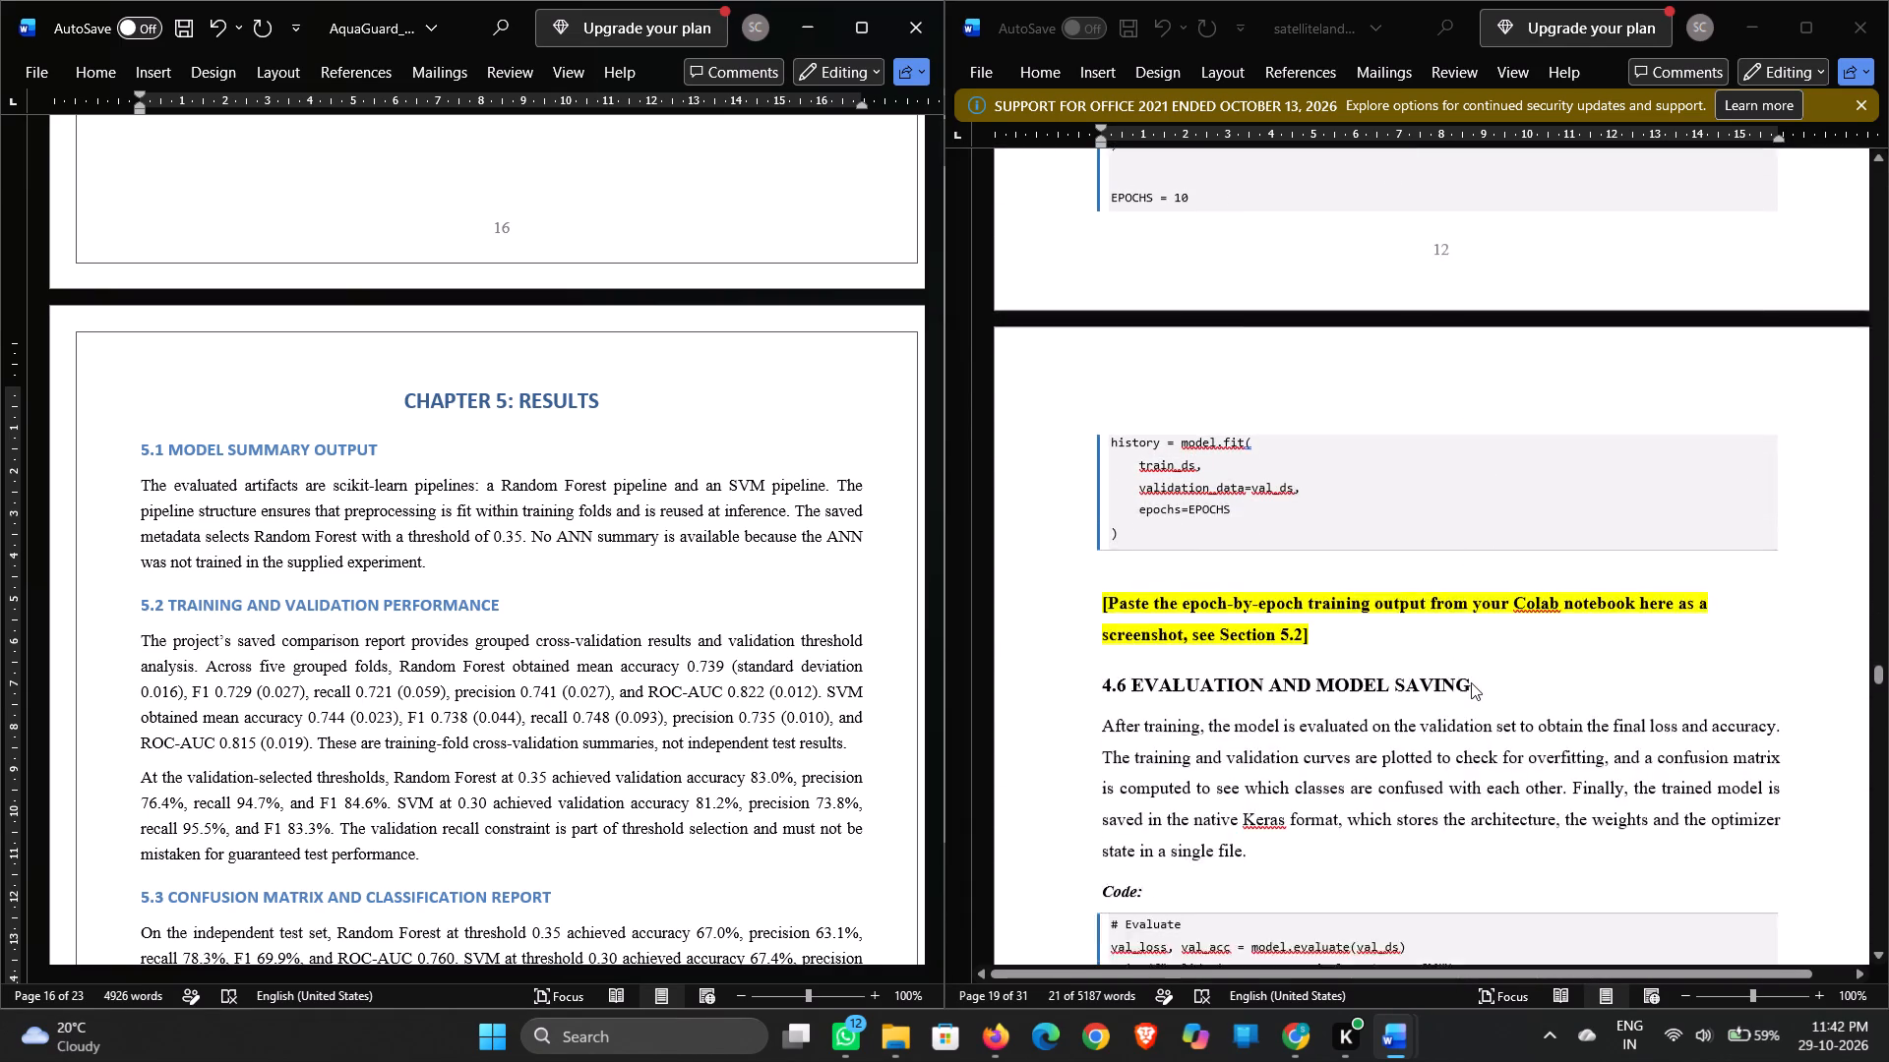
scroll(1471, 682, "down", 1)
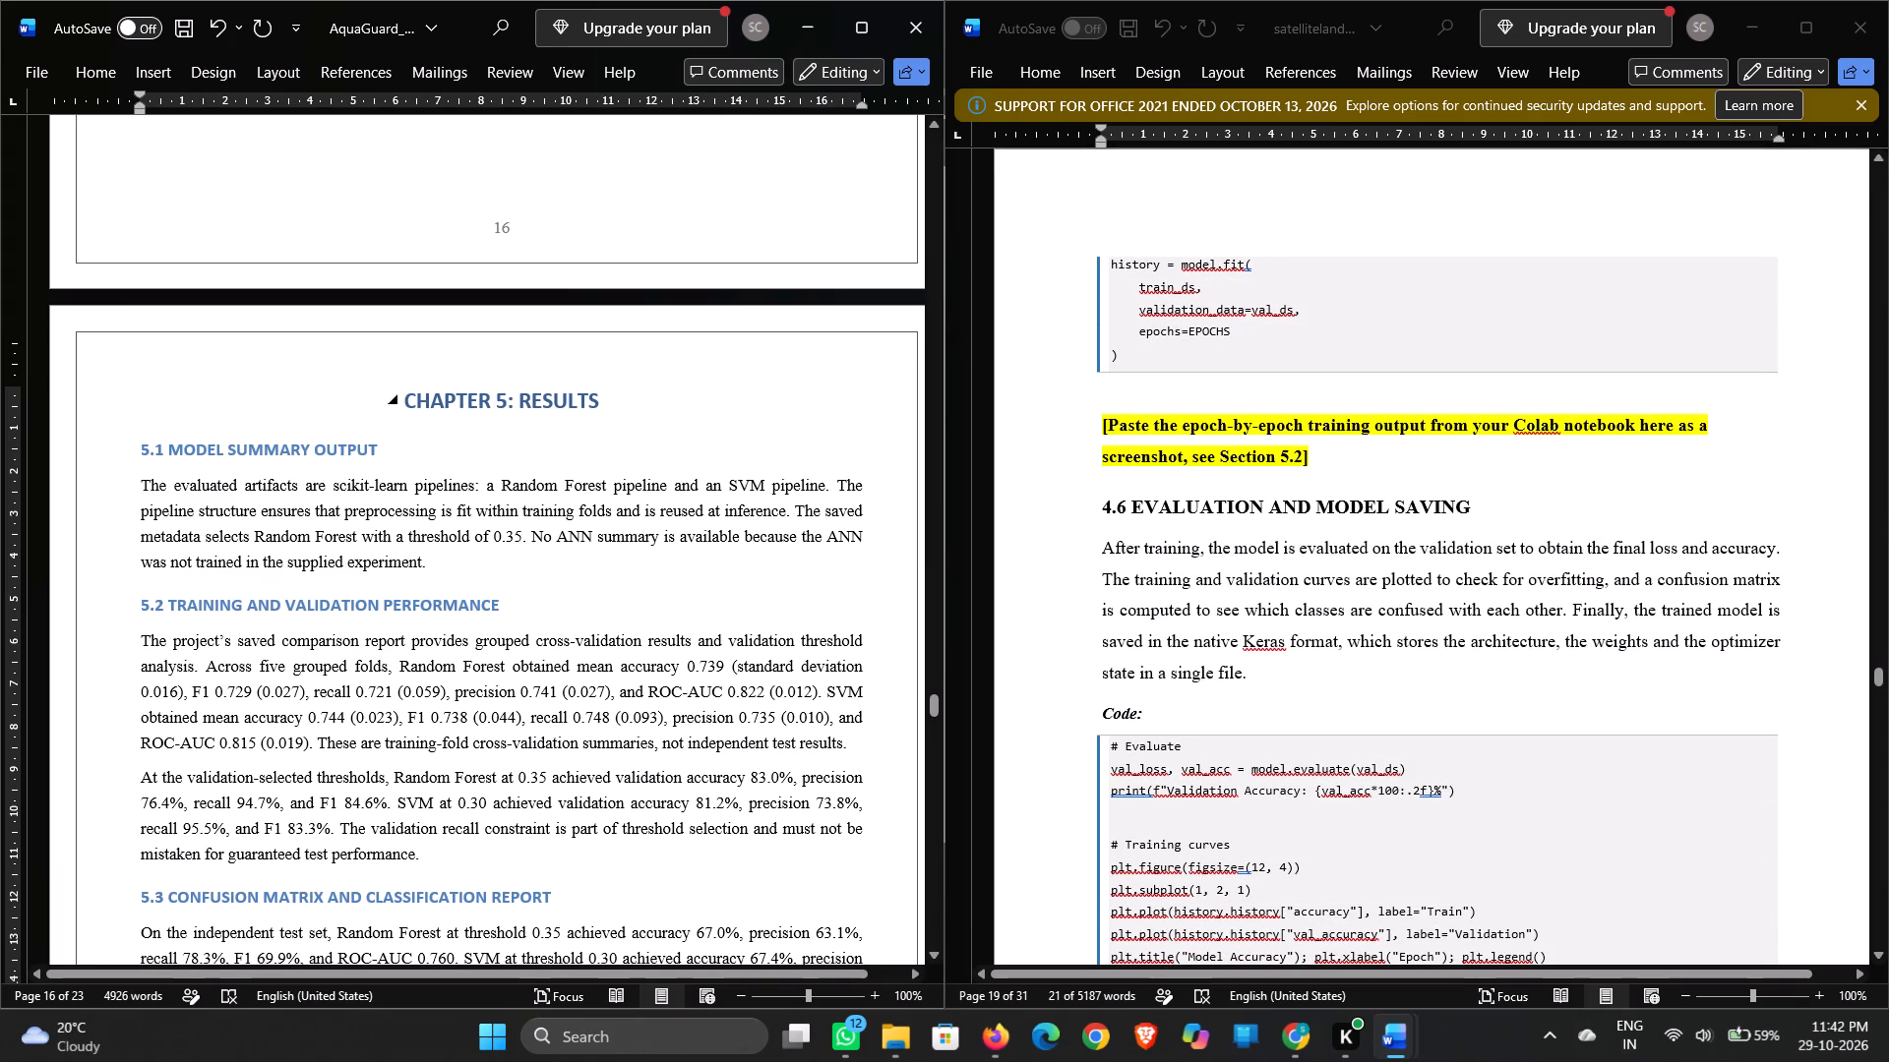
Format the AquaGuard CHAPTER 5: RESULTS heading as Times New Roman, 16 pt, black.
left_click_drag(600, 403, 432, 396)
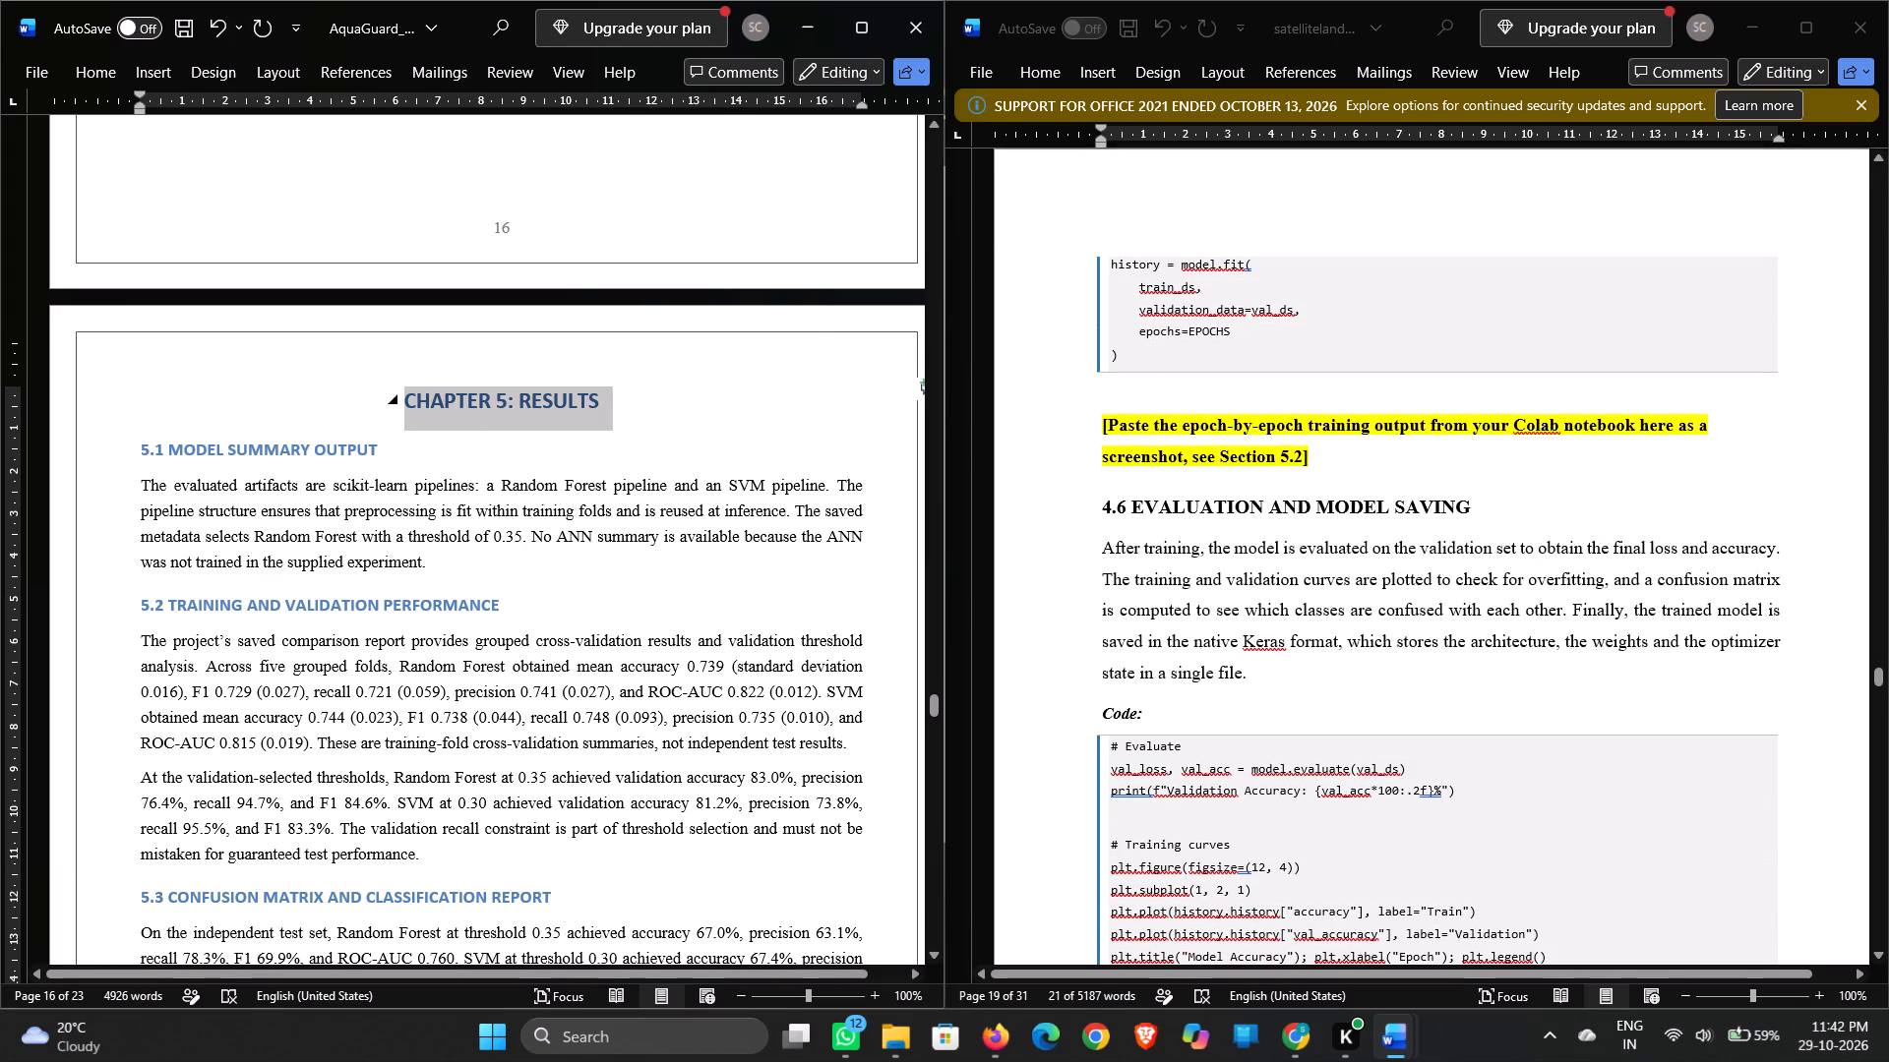
left_click_drag(583, 319, 574, 325)
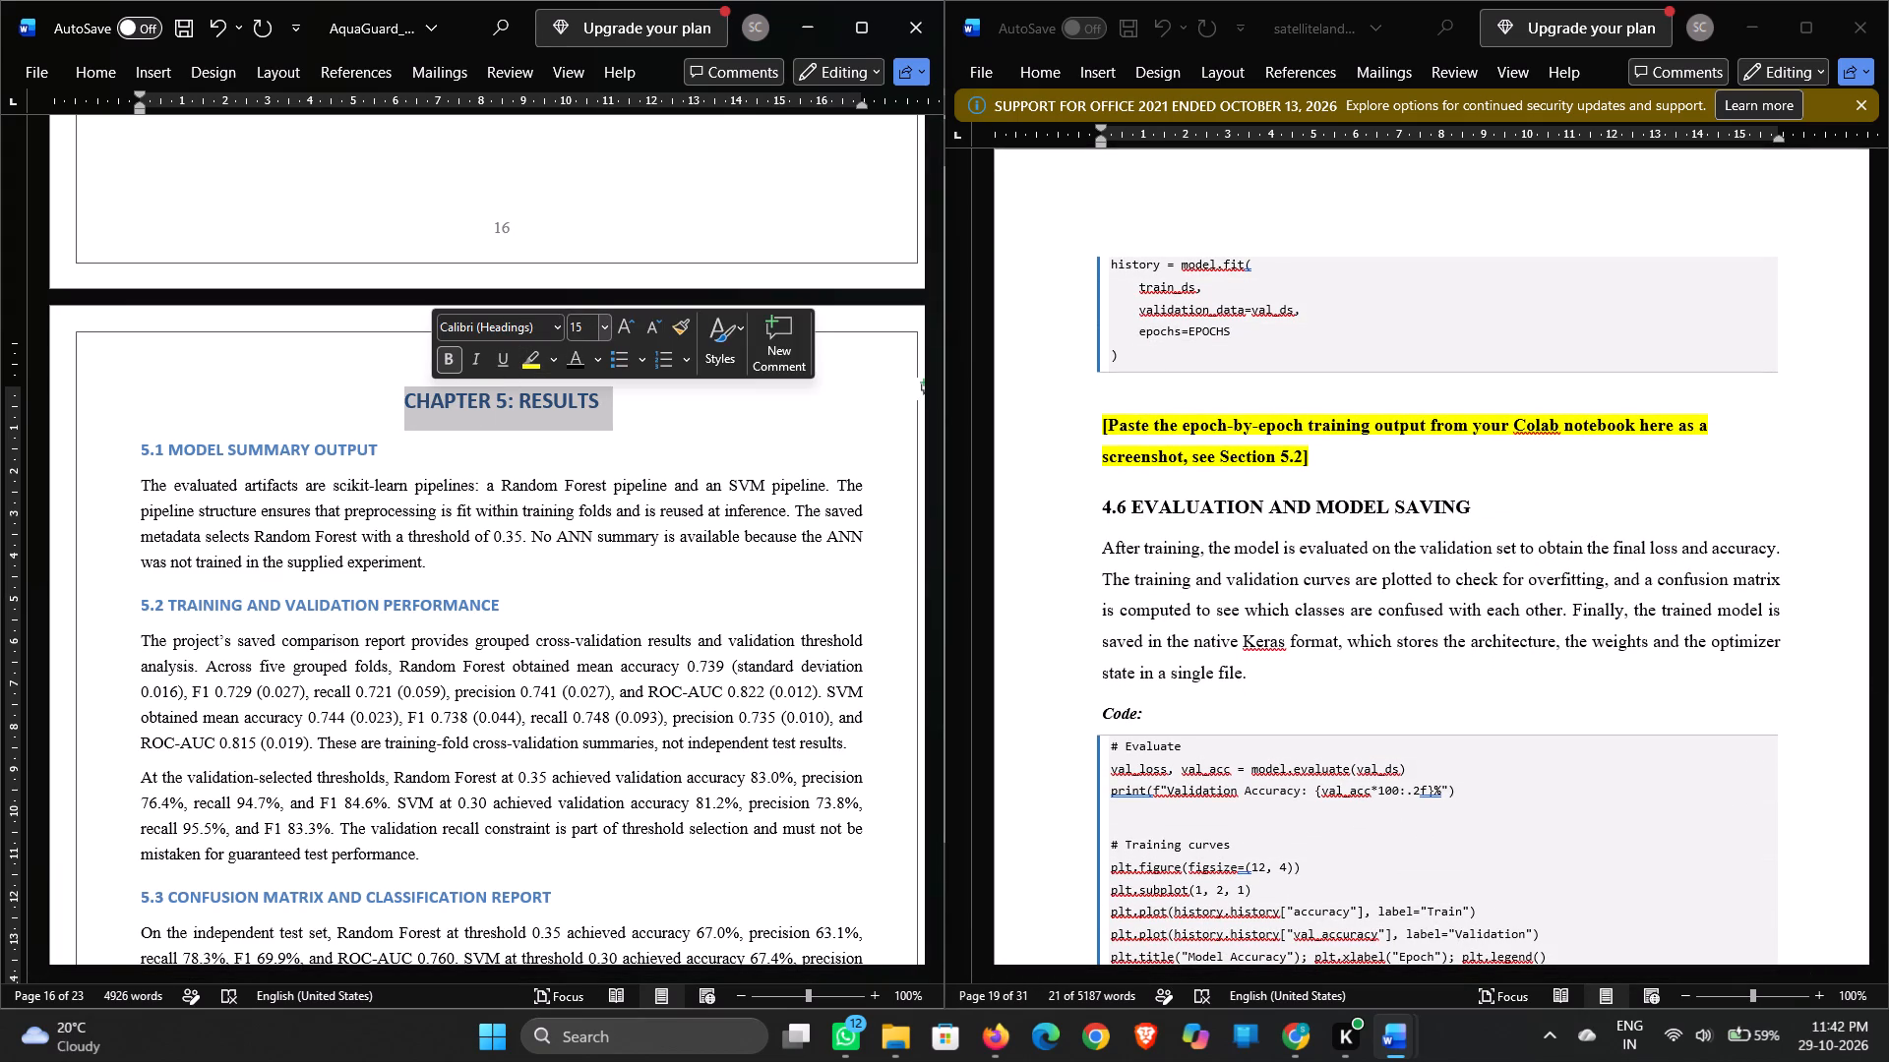
left_click_drag(574, 325, 575, 325)
left_click(575, 325)
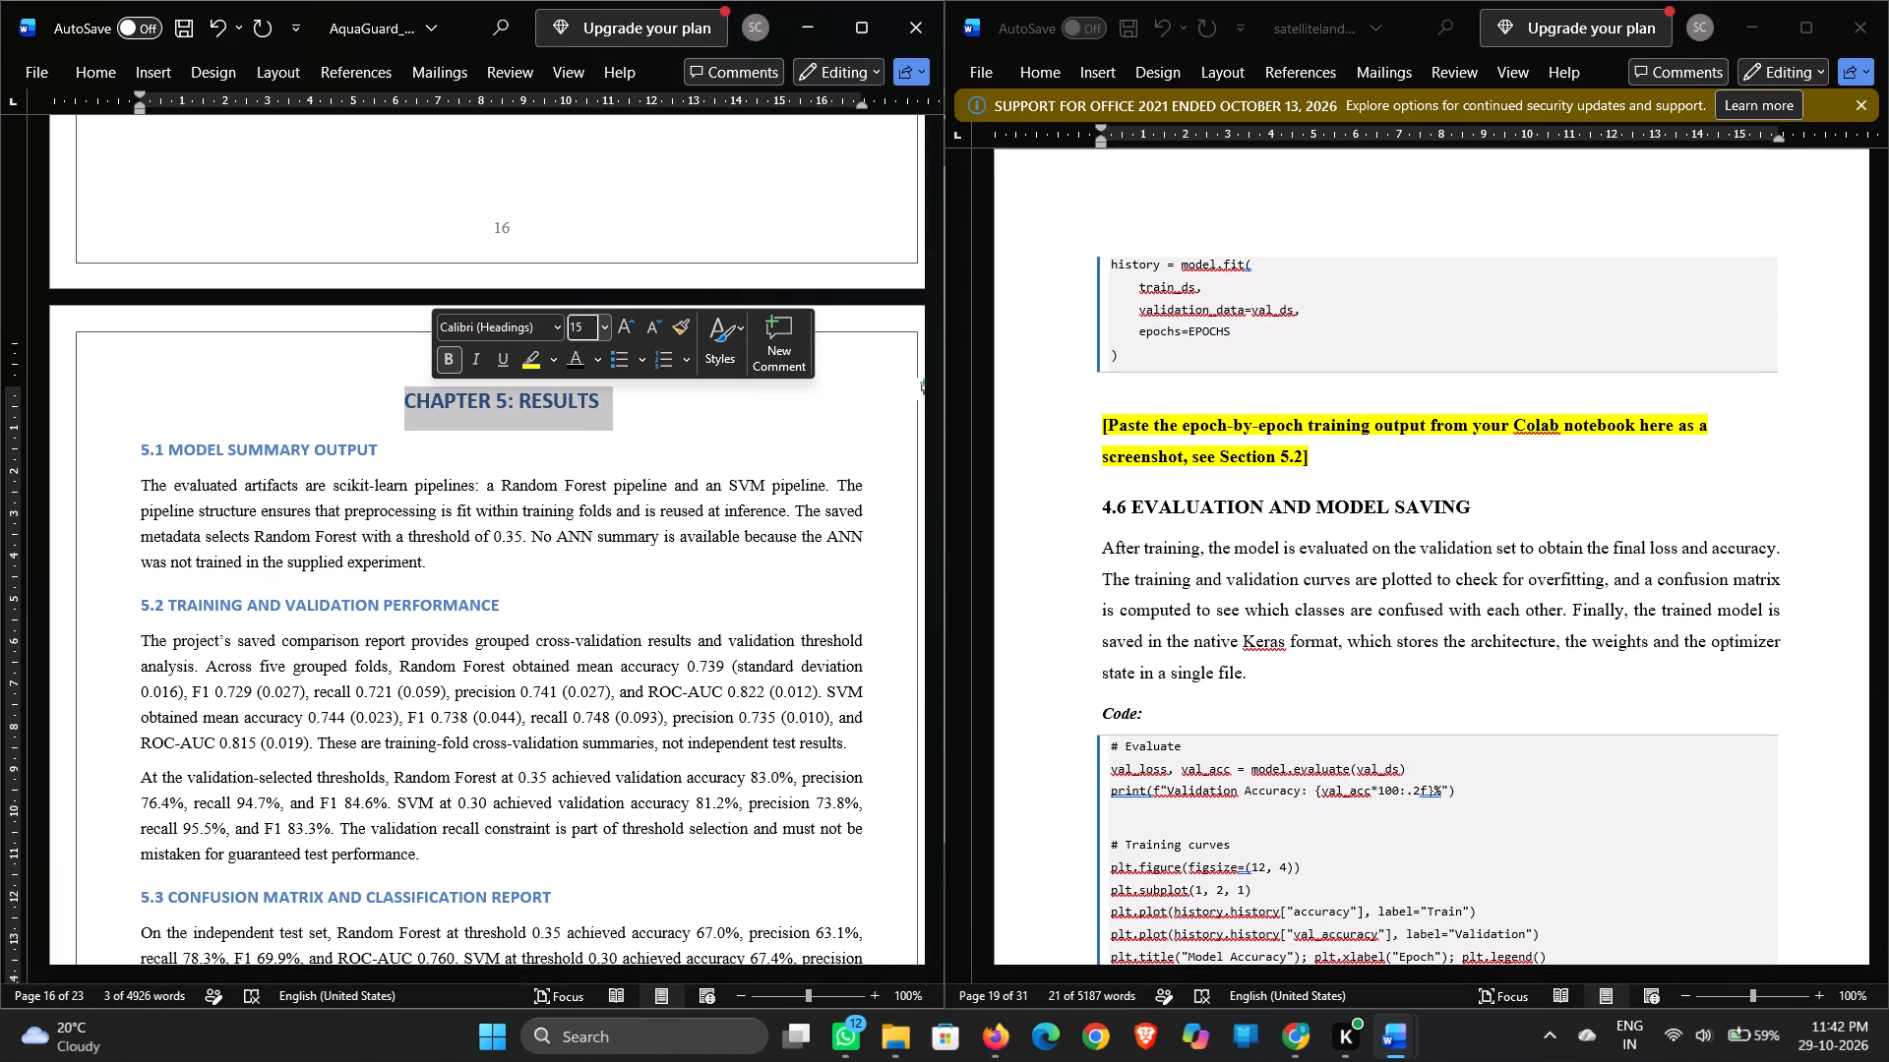
left_click(579, 327)
key("Right")
key("BackSpace")
key("BackSpace")
type("16")
left_click(525, 328)
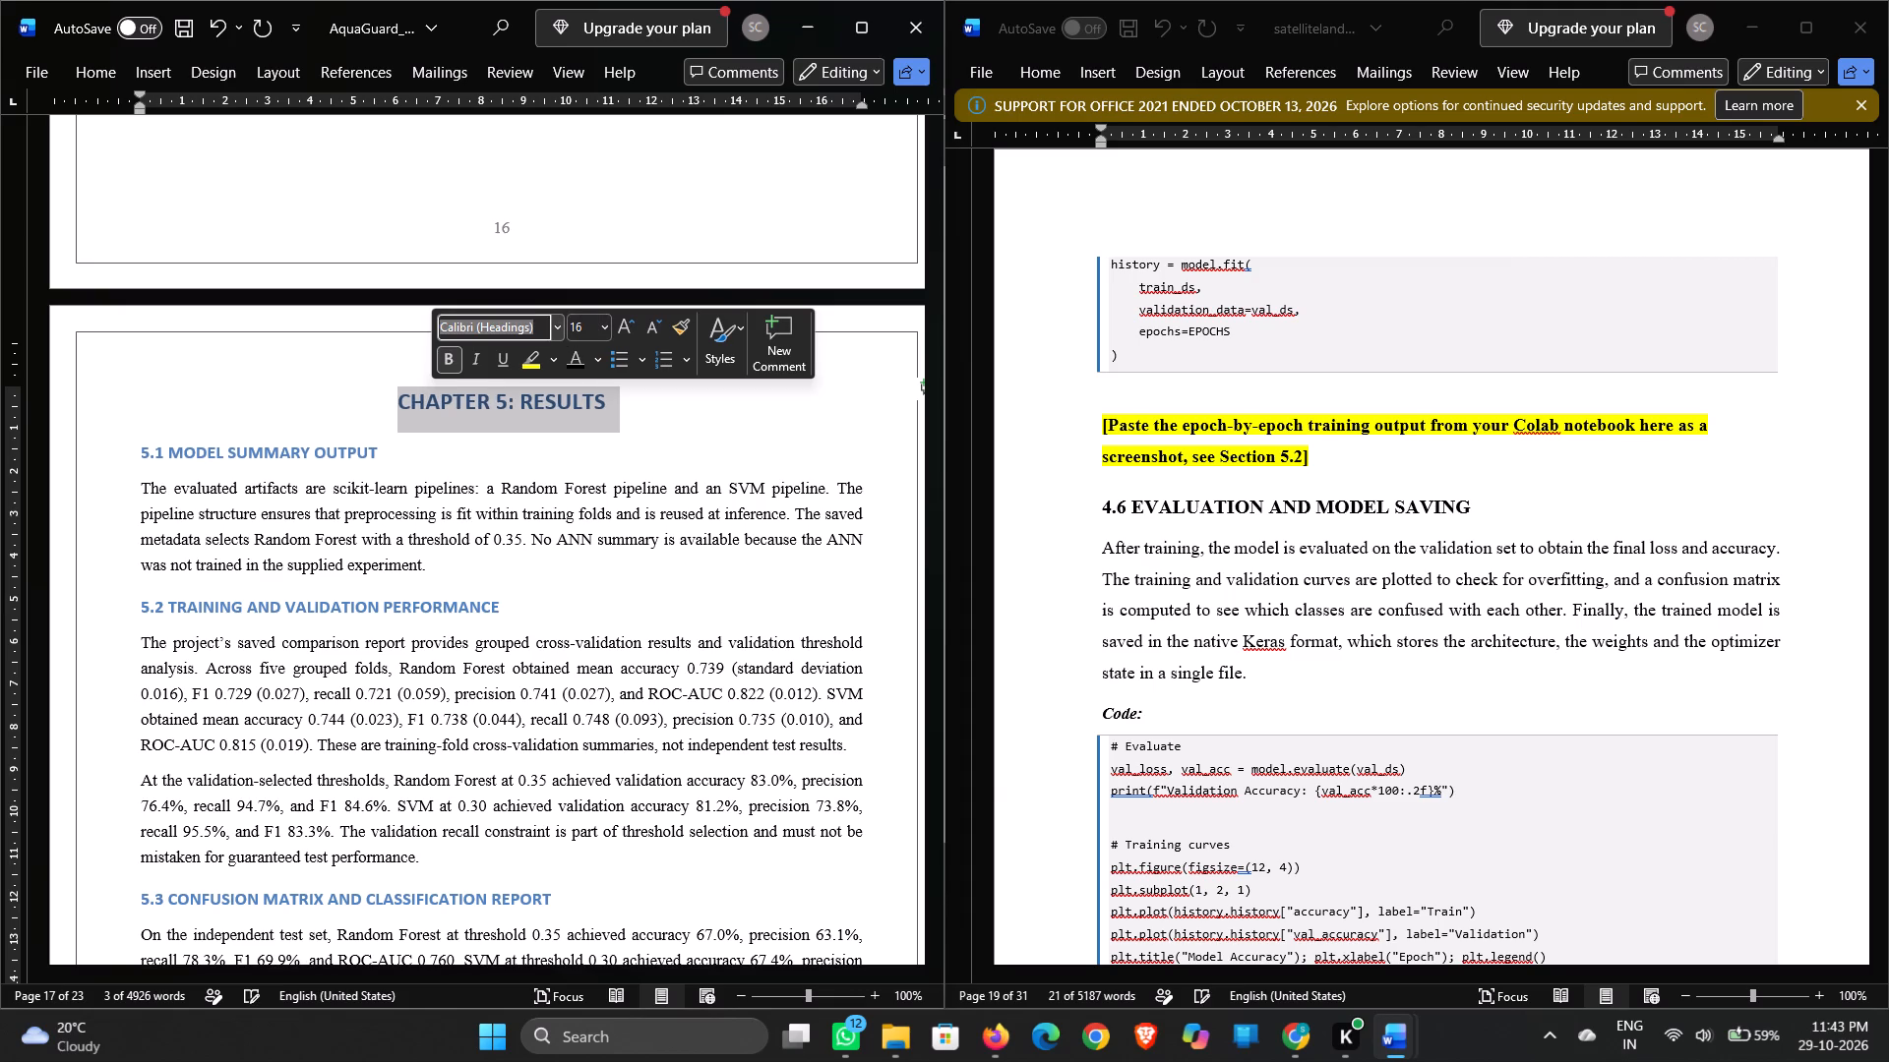
type("ti")
key("Return")
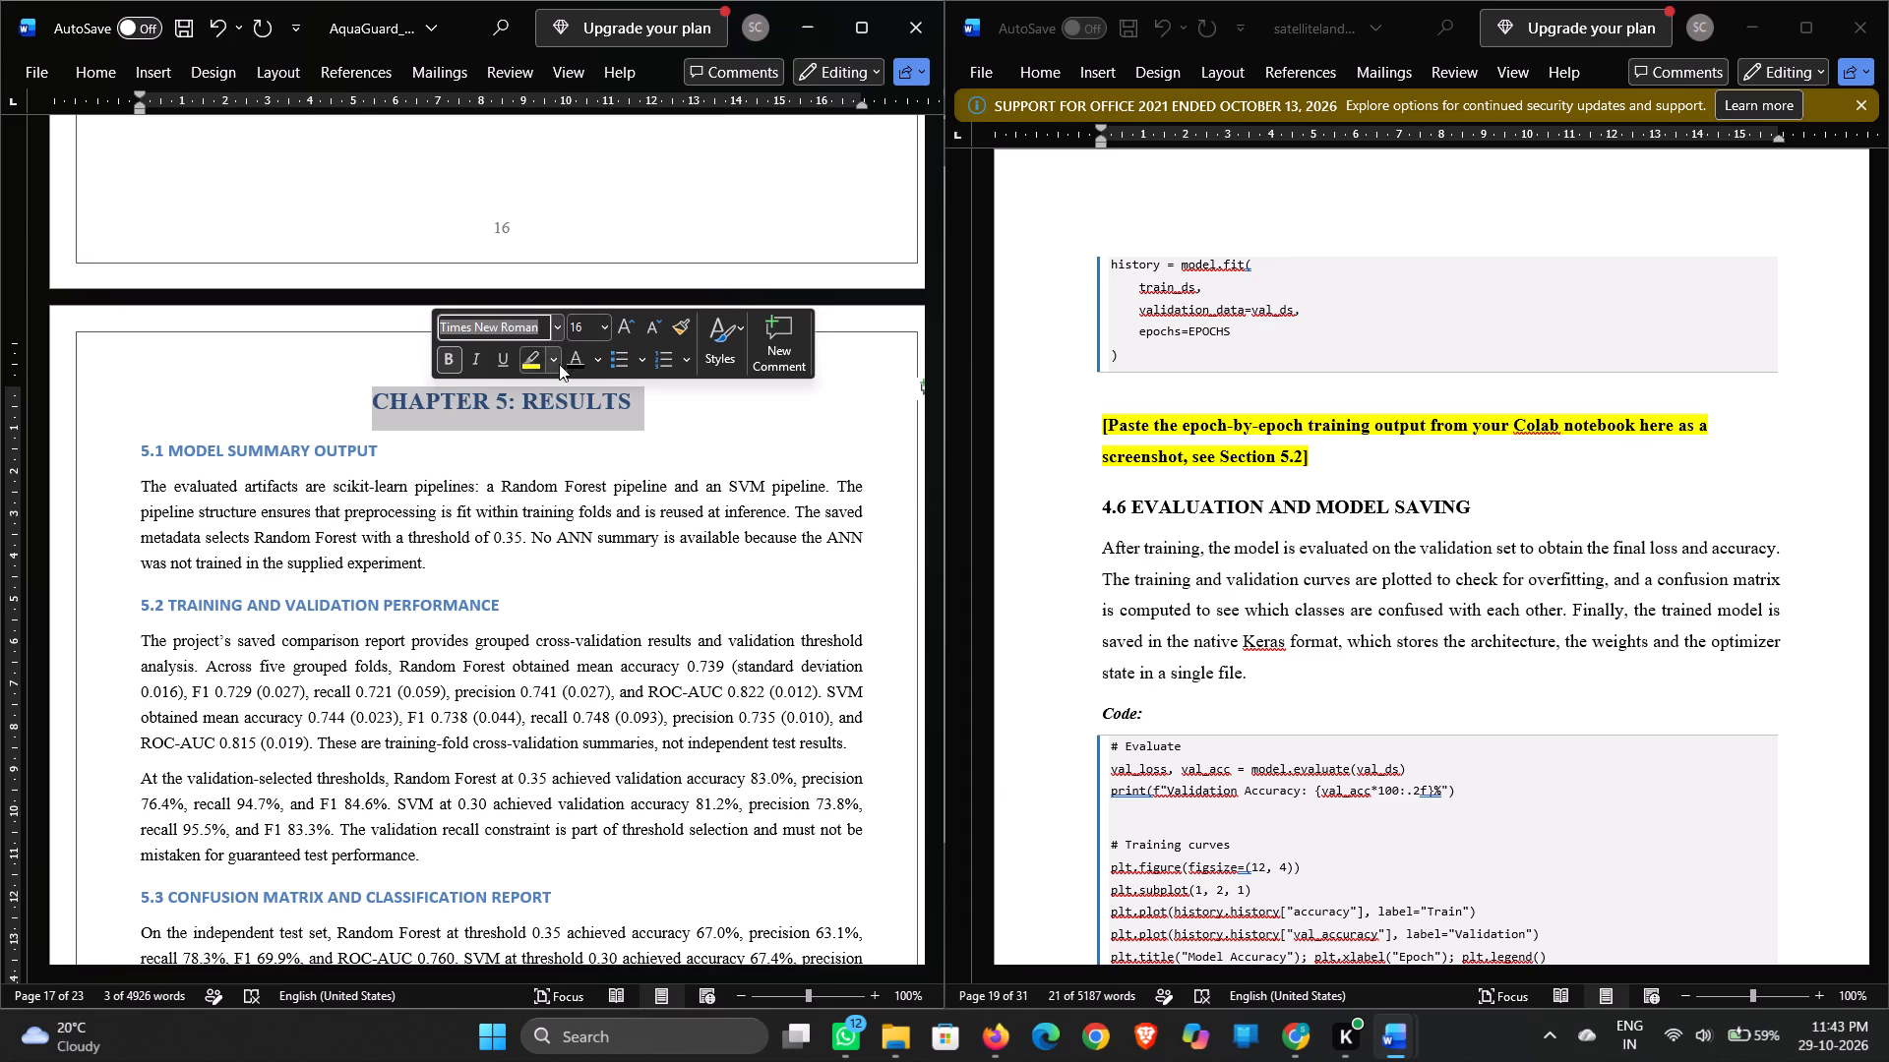
left_click(580, 369)
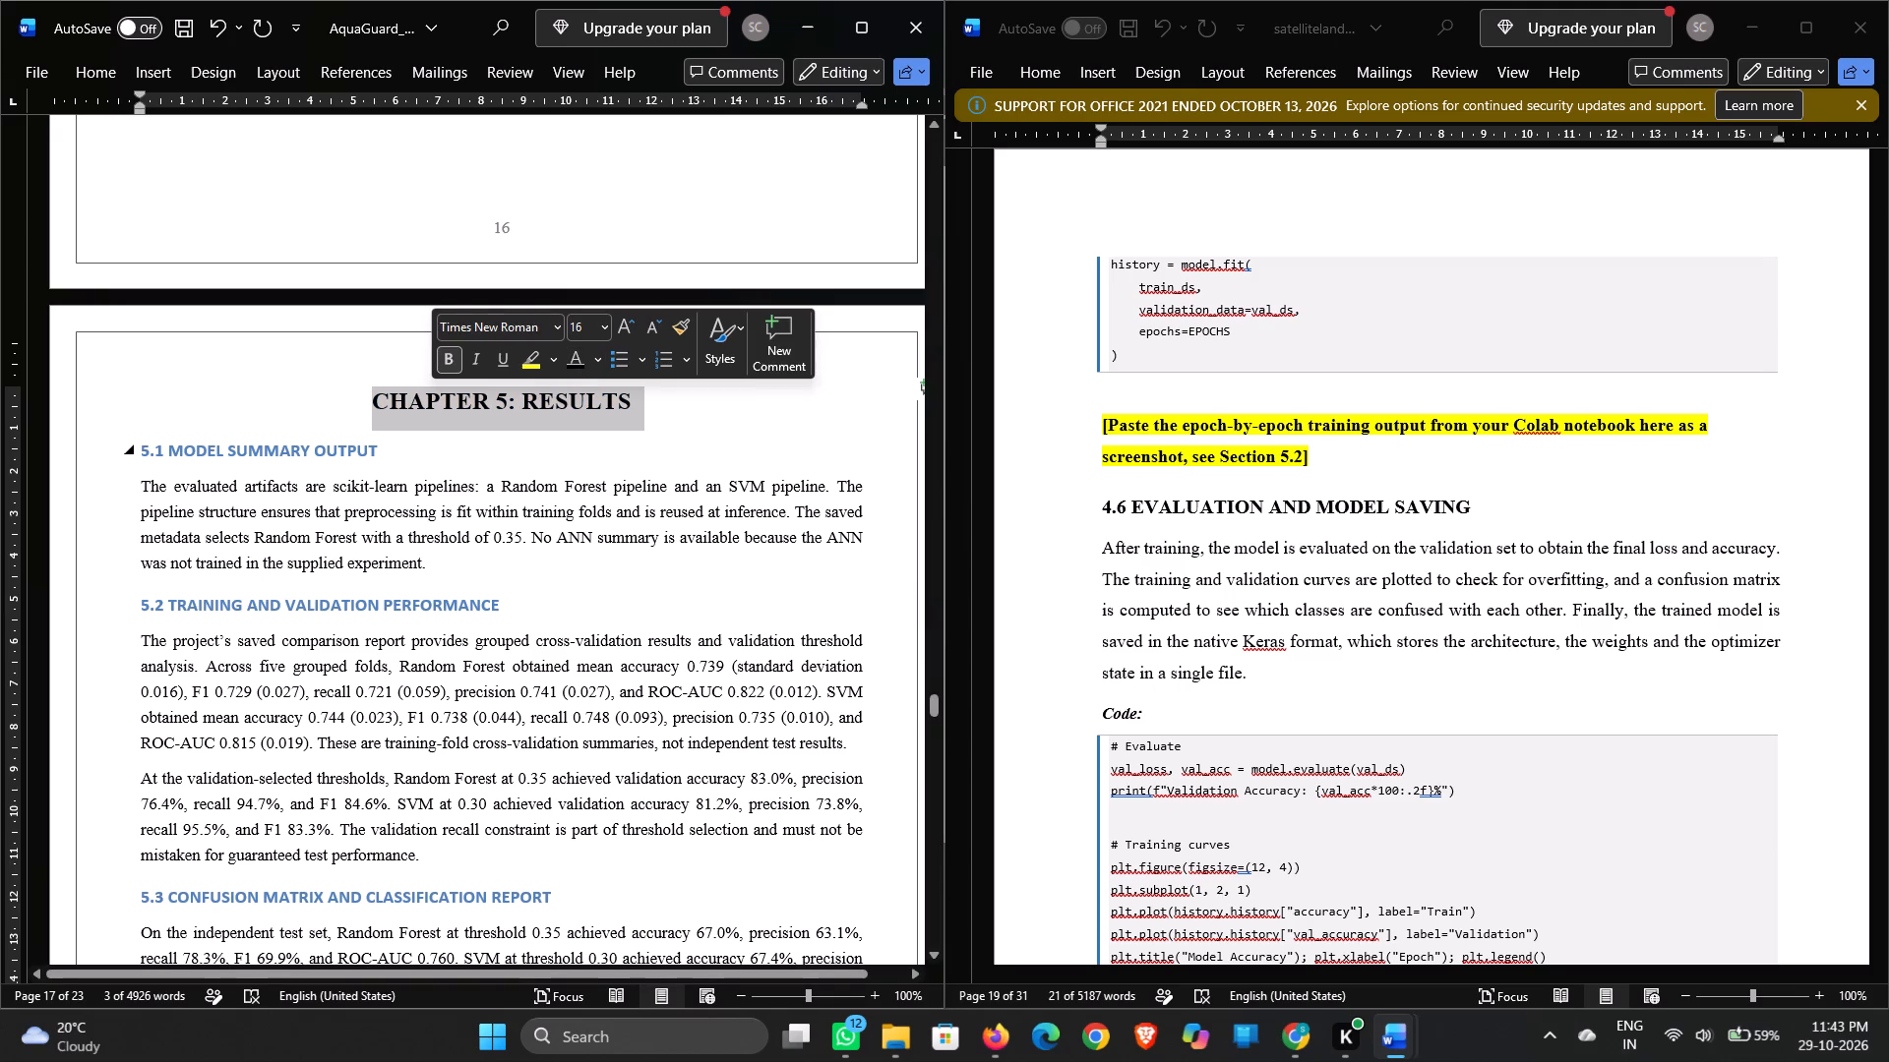
Format the AquaGuard 5.1 MODEL SUMMARY OUTPUT heading as Times New Roman, 13 pt, black.
left_click_drag(382, 450, 154, 437)
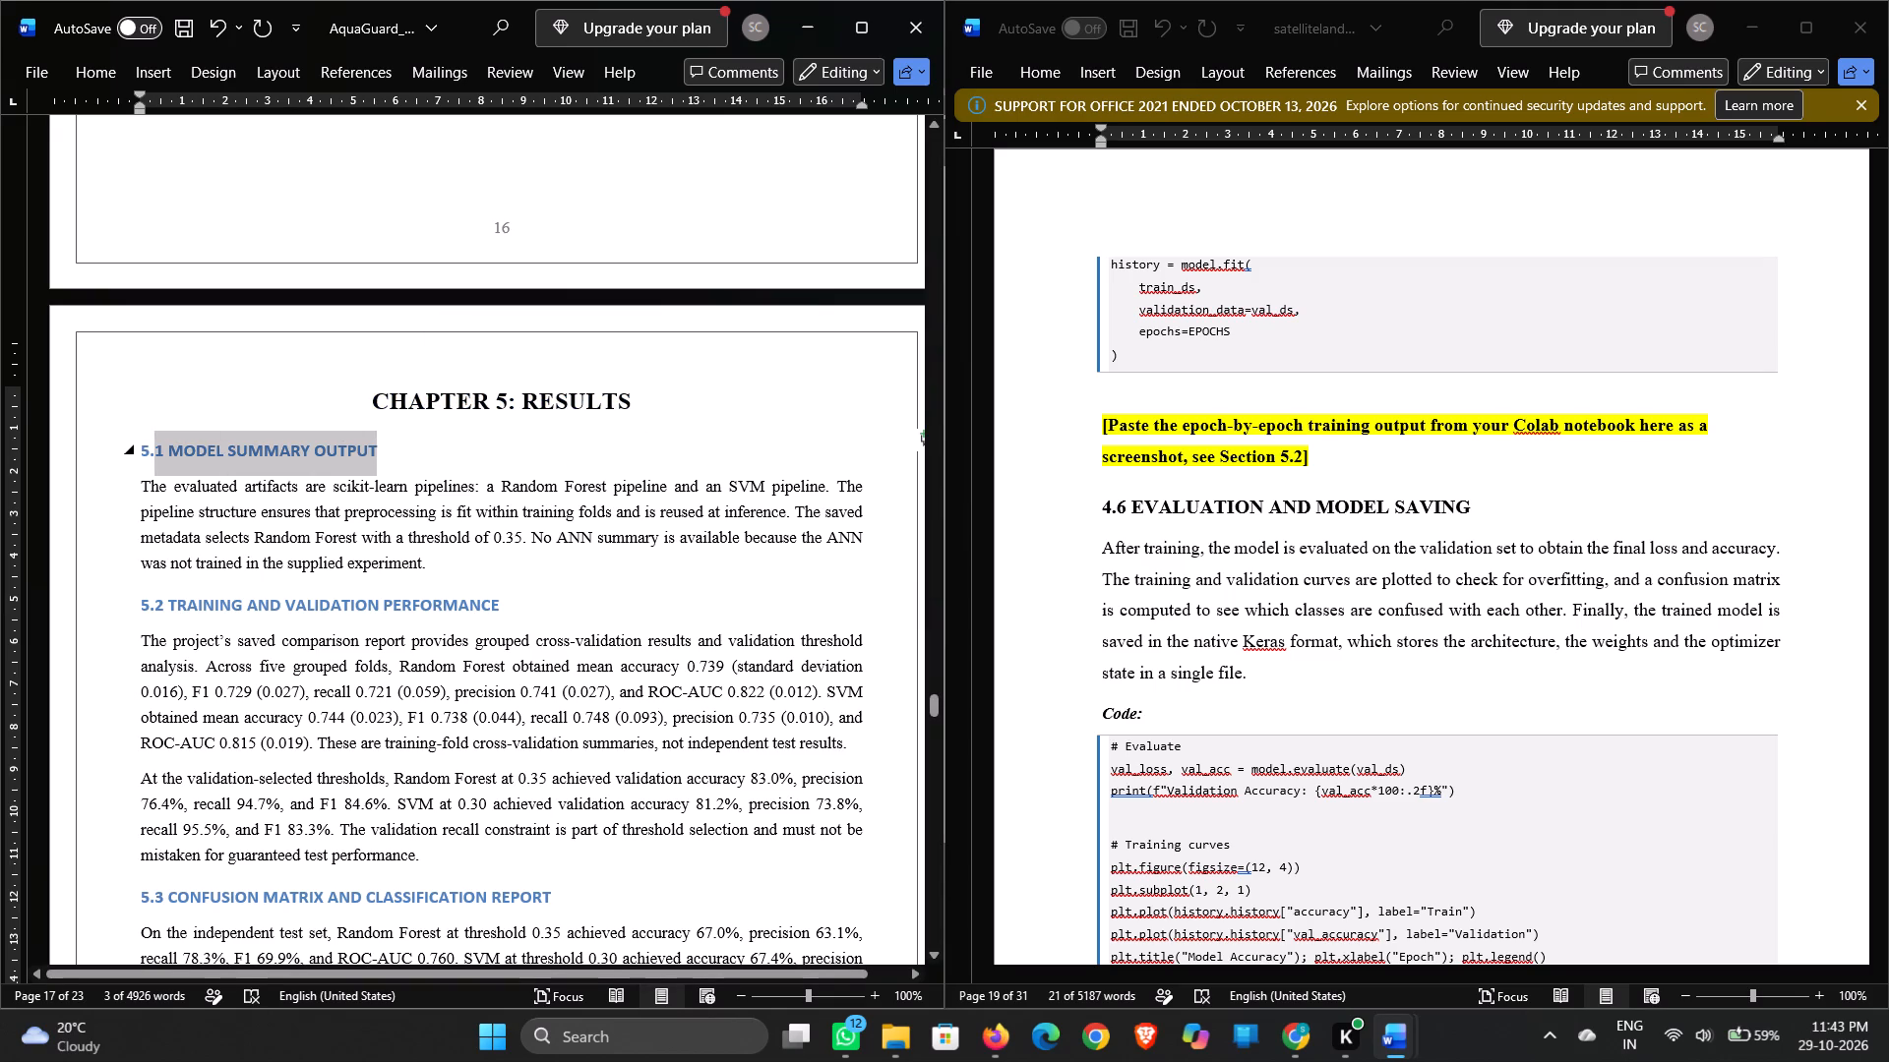
left_click_drag(154, 437, 140, 436)
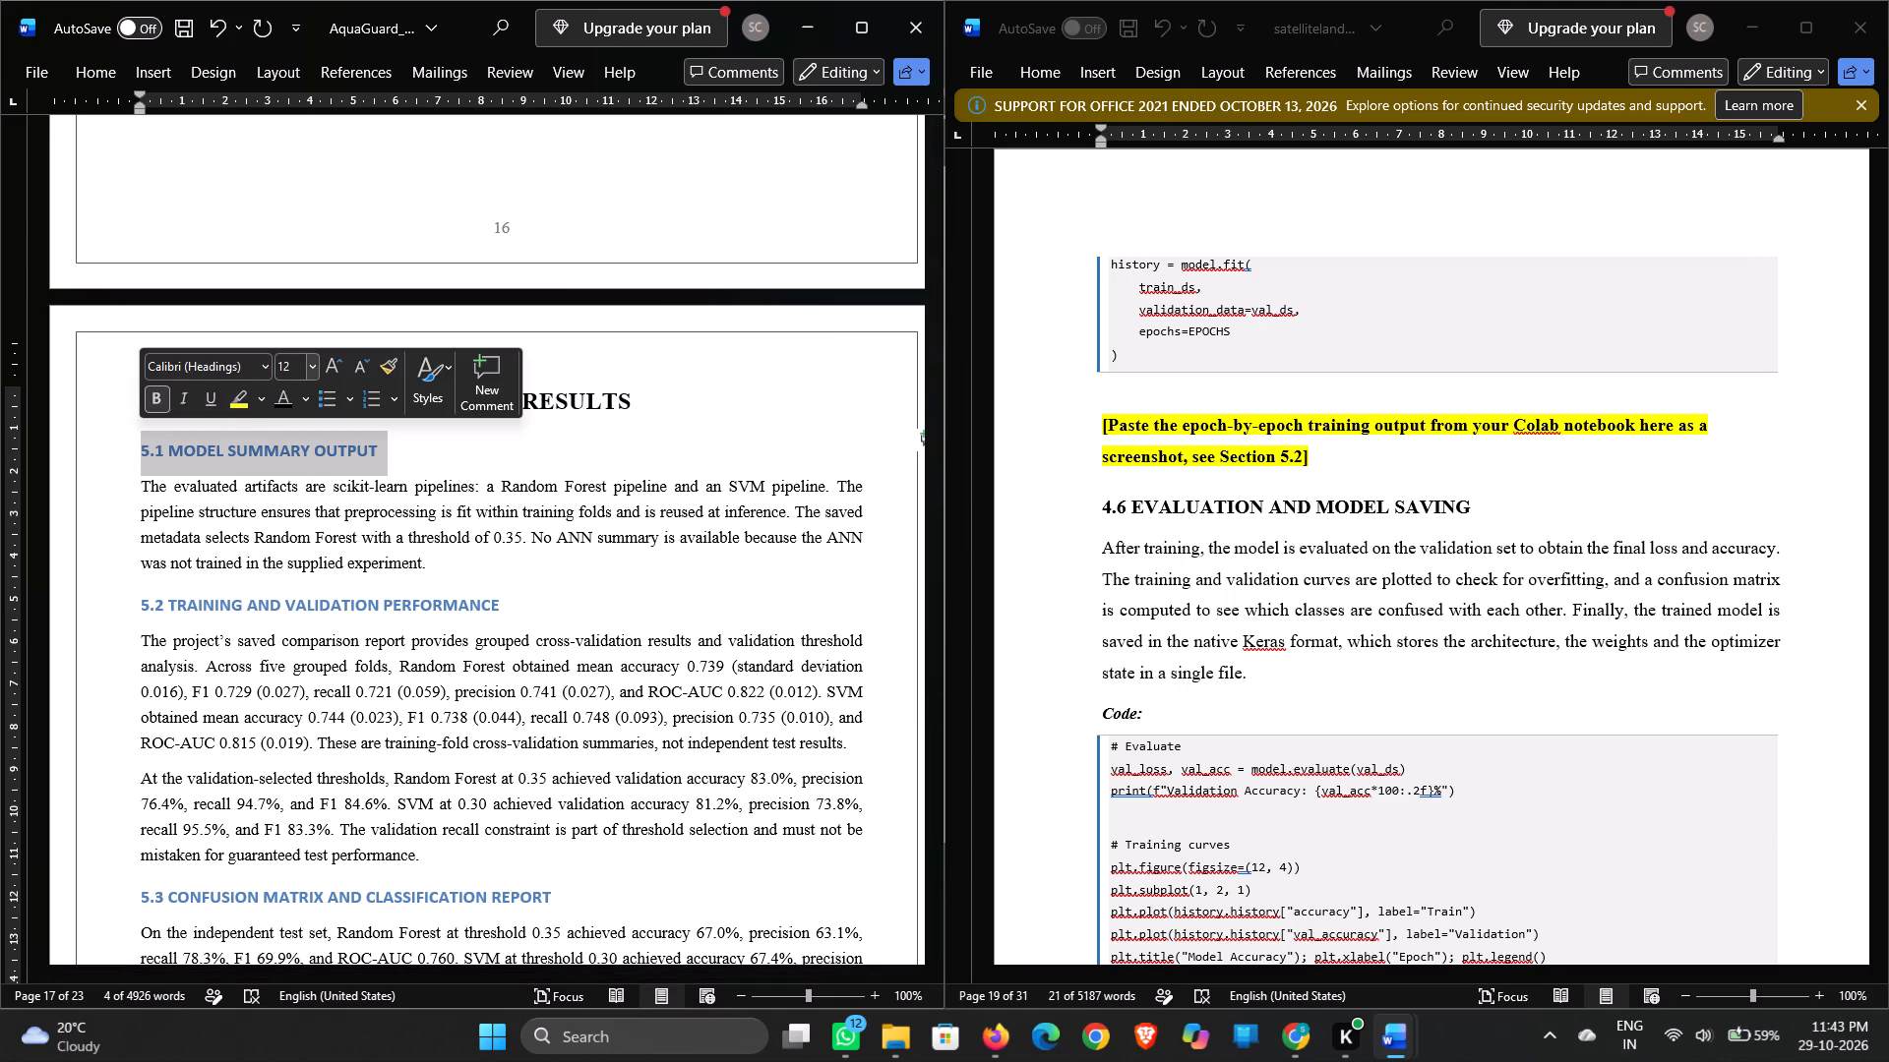
left_click(281, 363)
type("13")
left_click(224, 363)
type("ti")
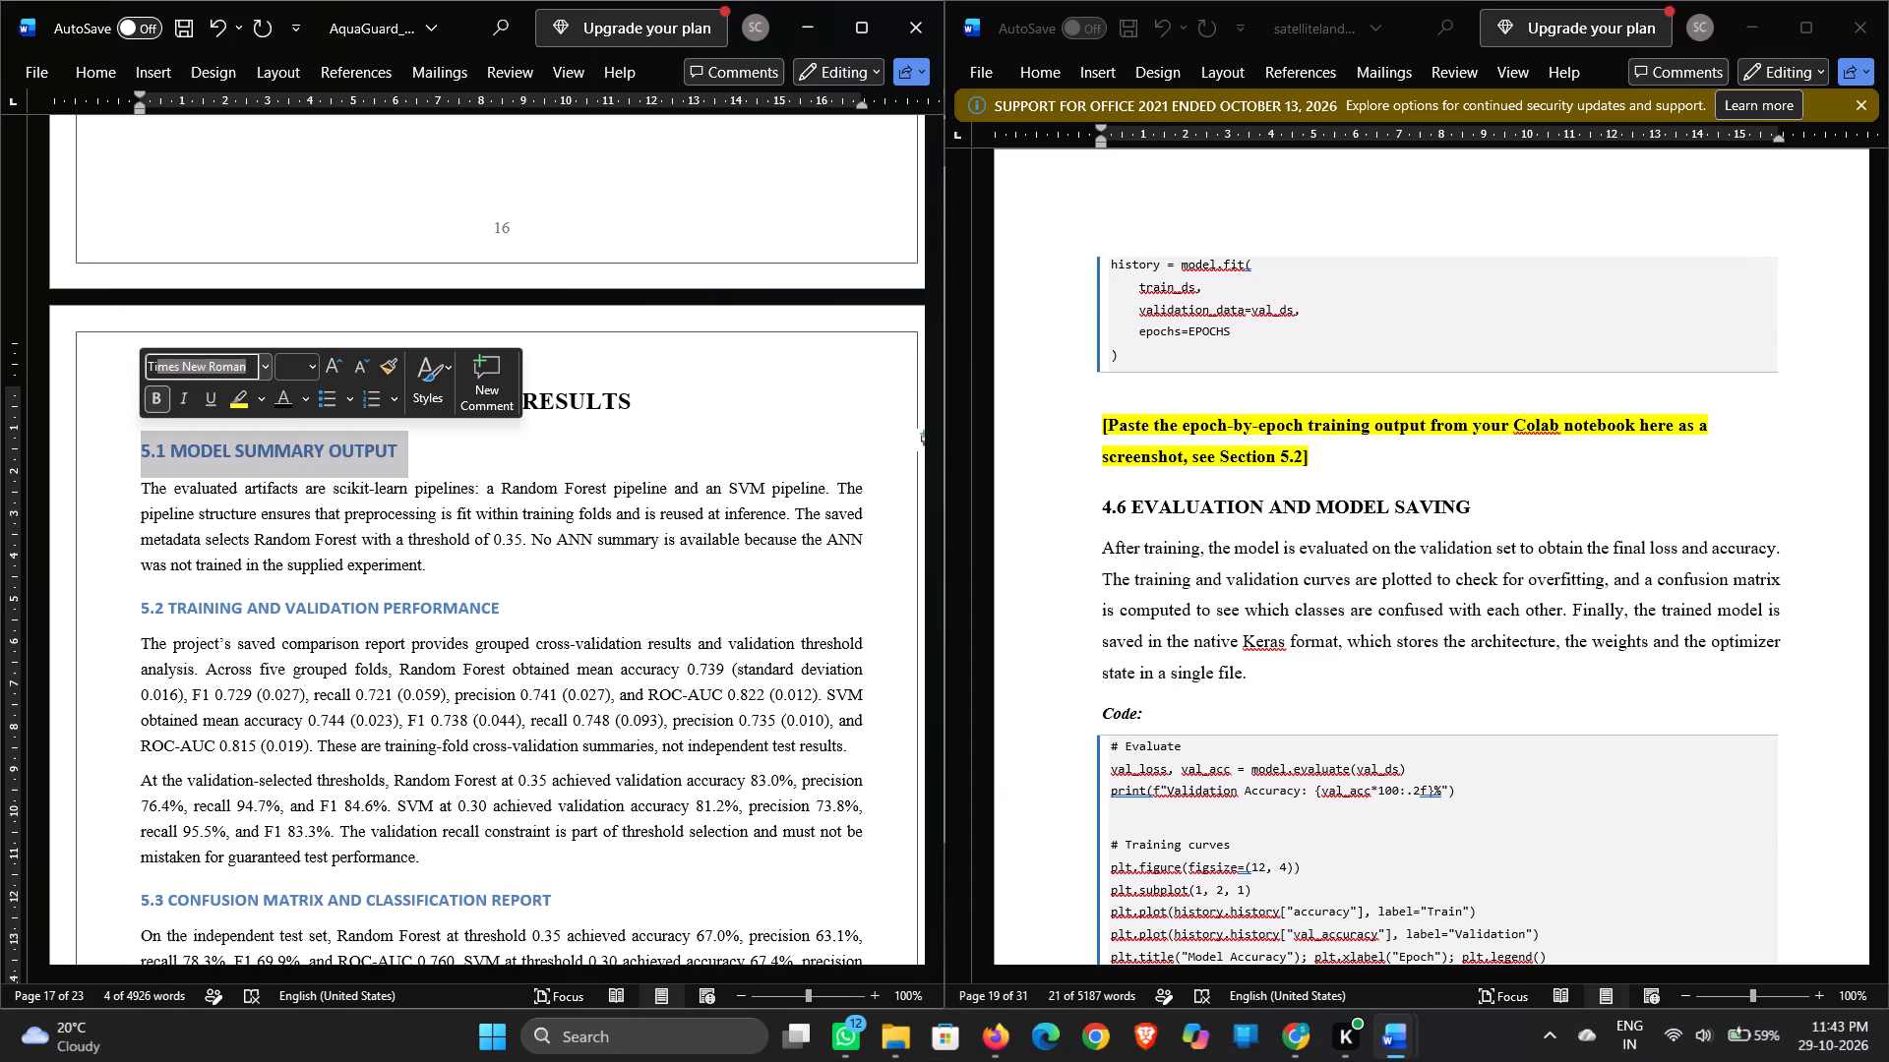
key("Return")
left_click(277, 401)
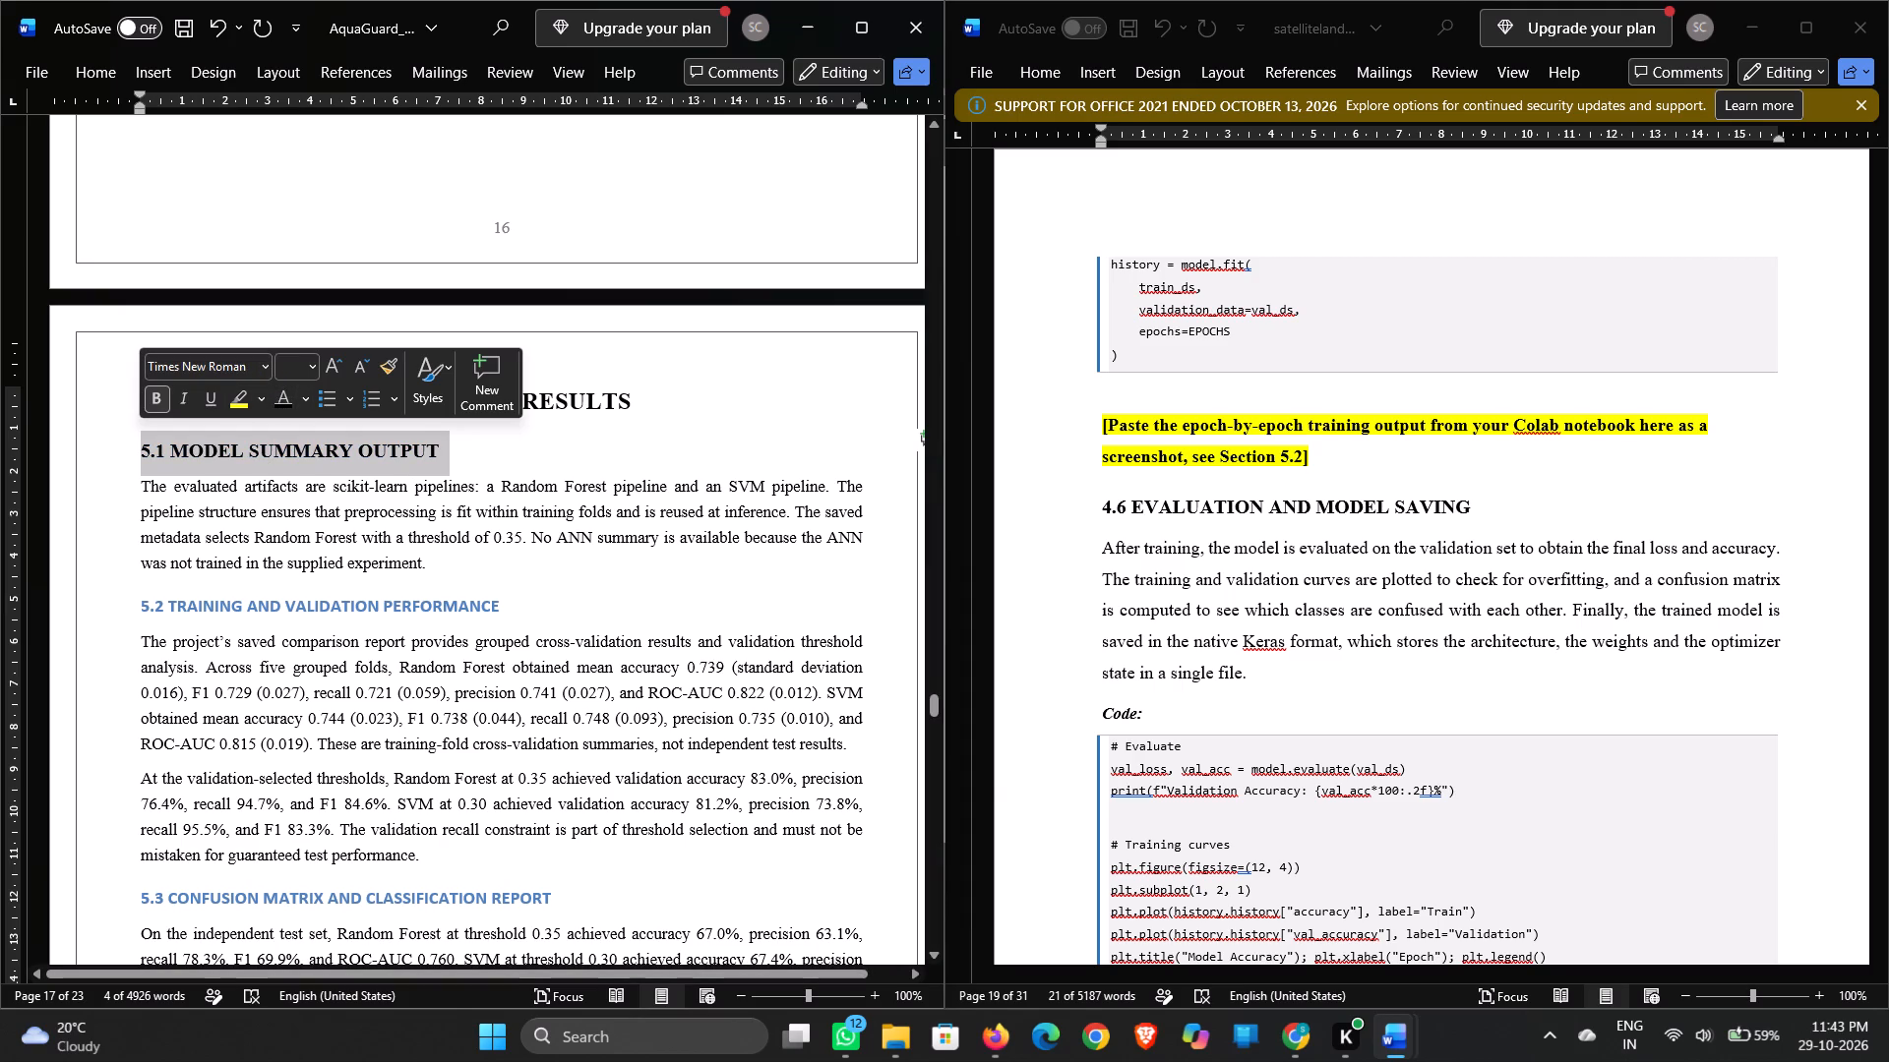
Set the AquaGuard body paragraph under 5.1 MODEL SUMMARY OUTPUT to 12 pt.
left_click_drag(145, 485, 425, 566)
left_click(591, 485)
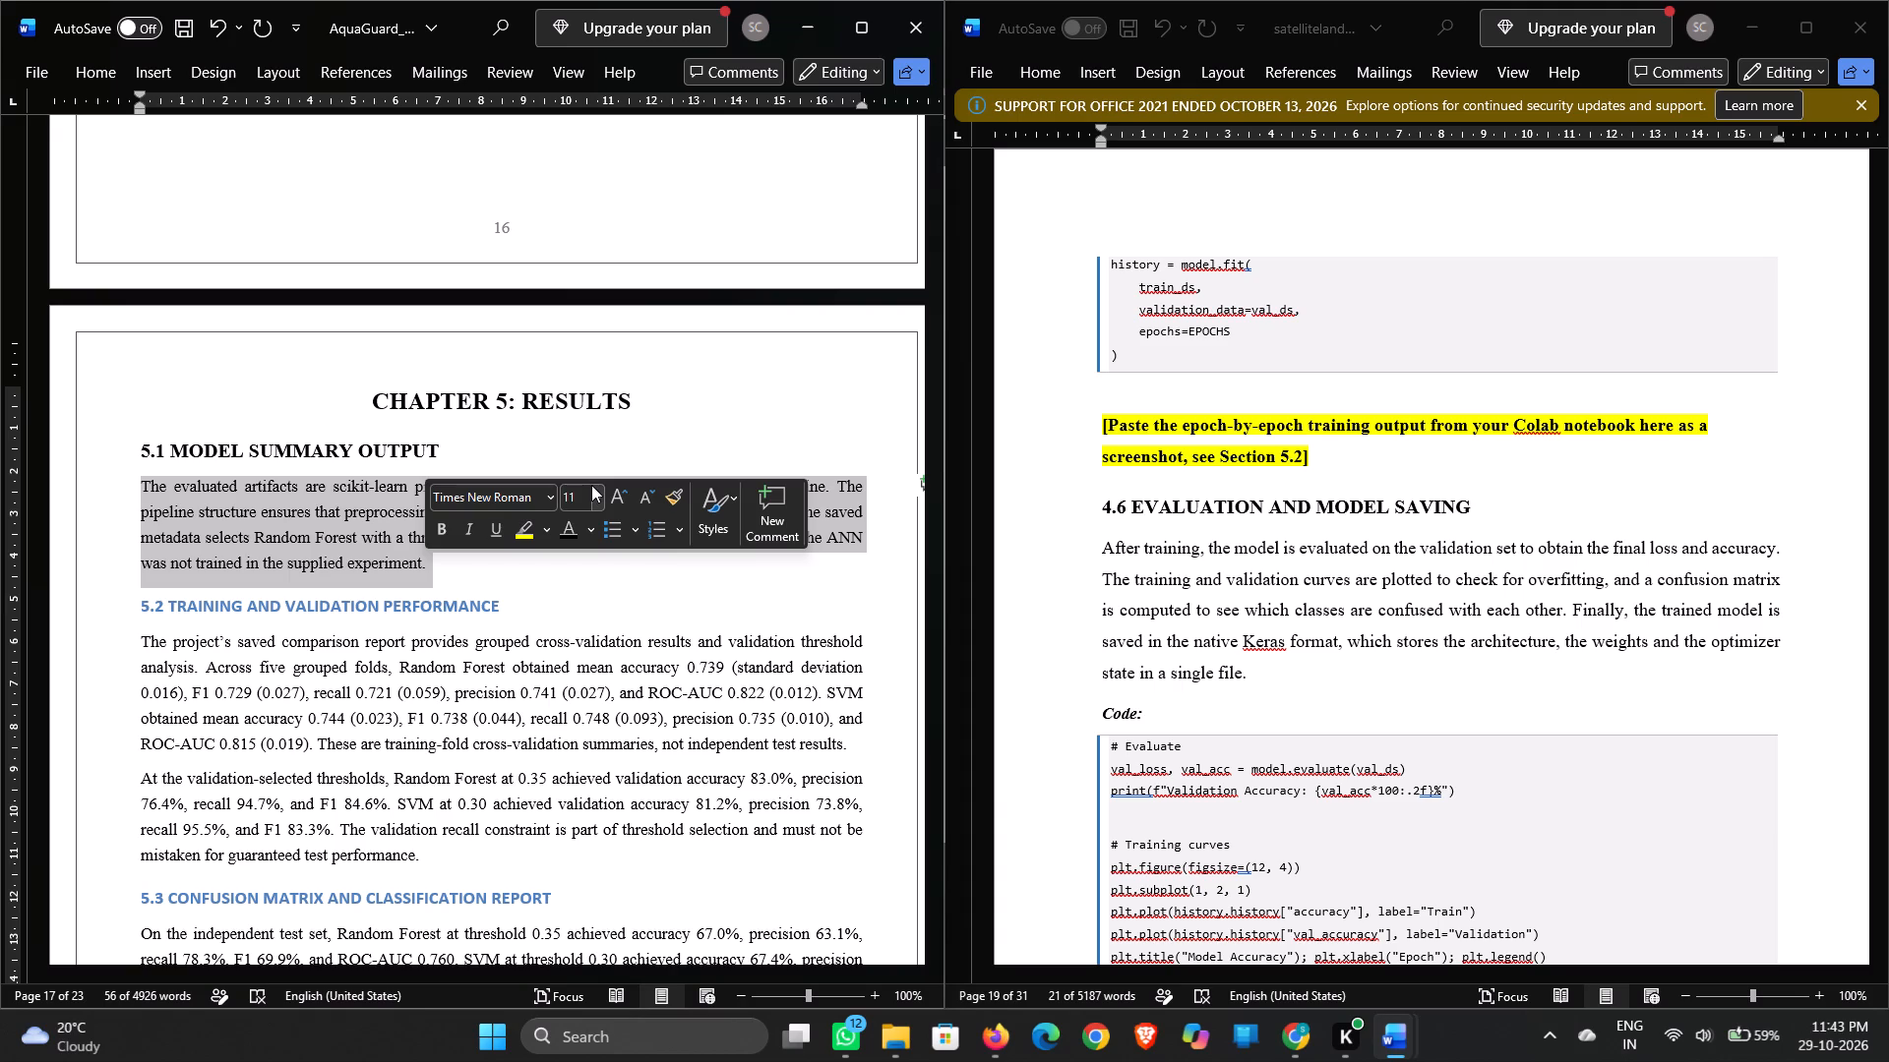
left_click(584, 492)
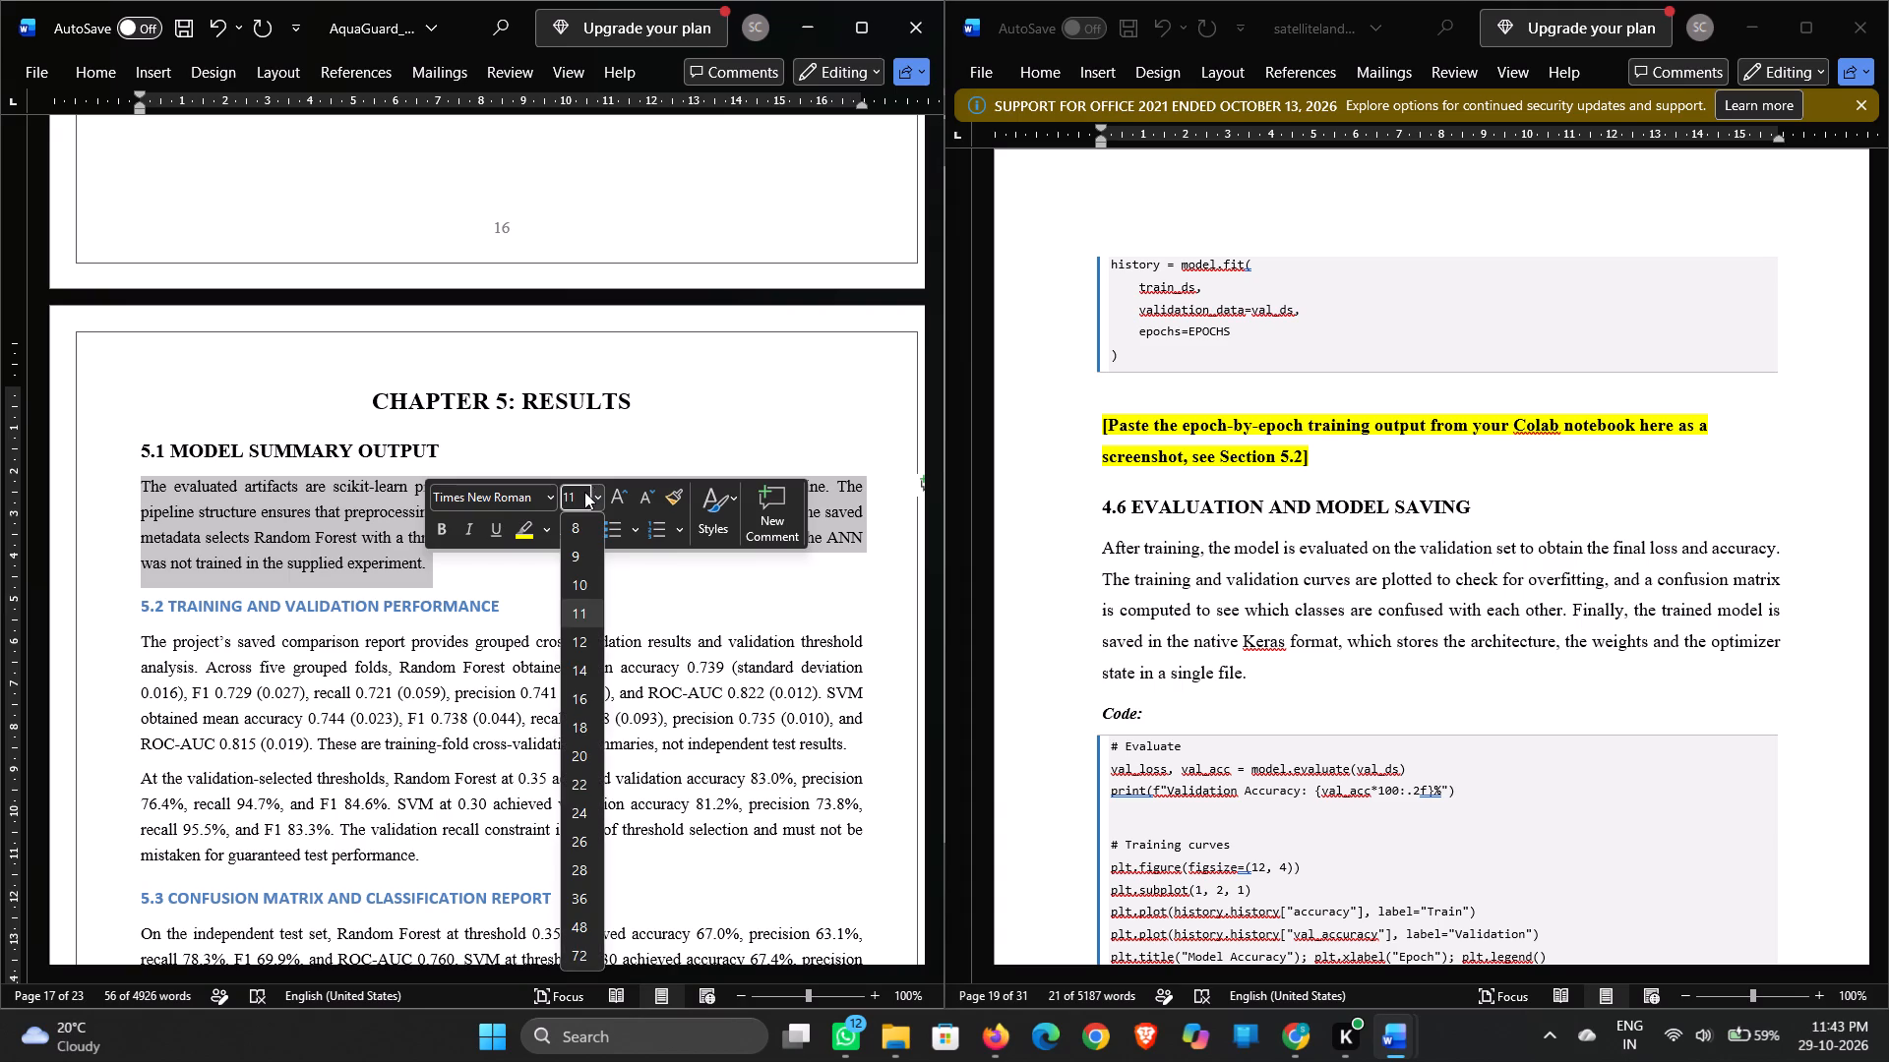
key("BackSpace")
key("2")
key("Return")
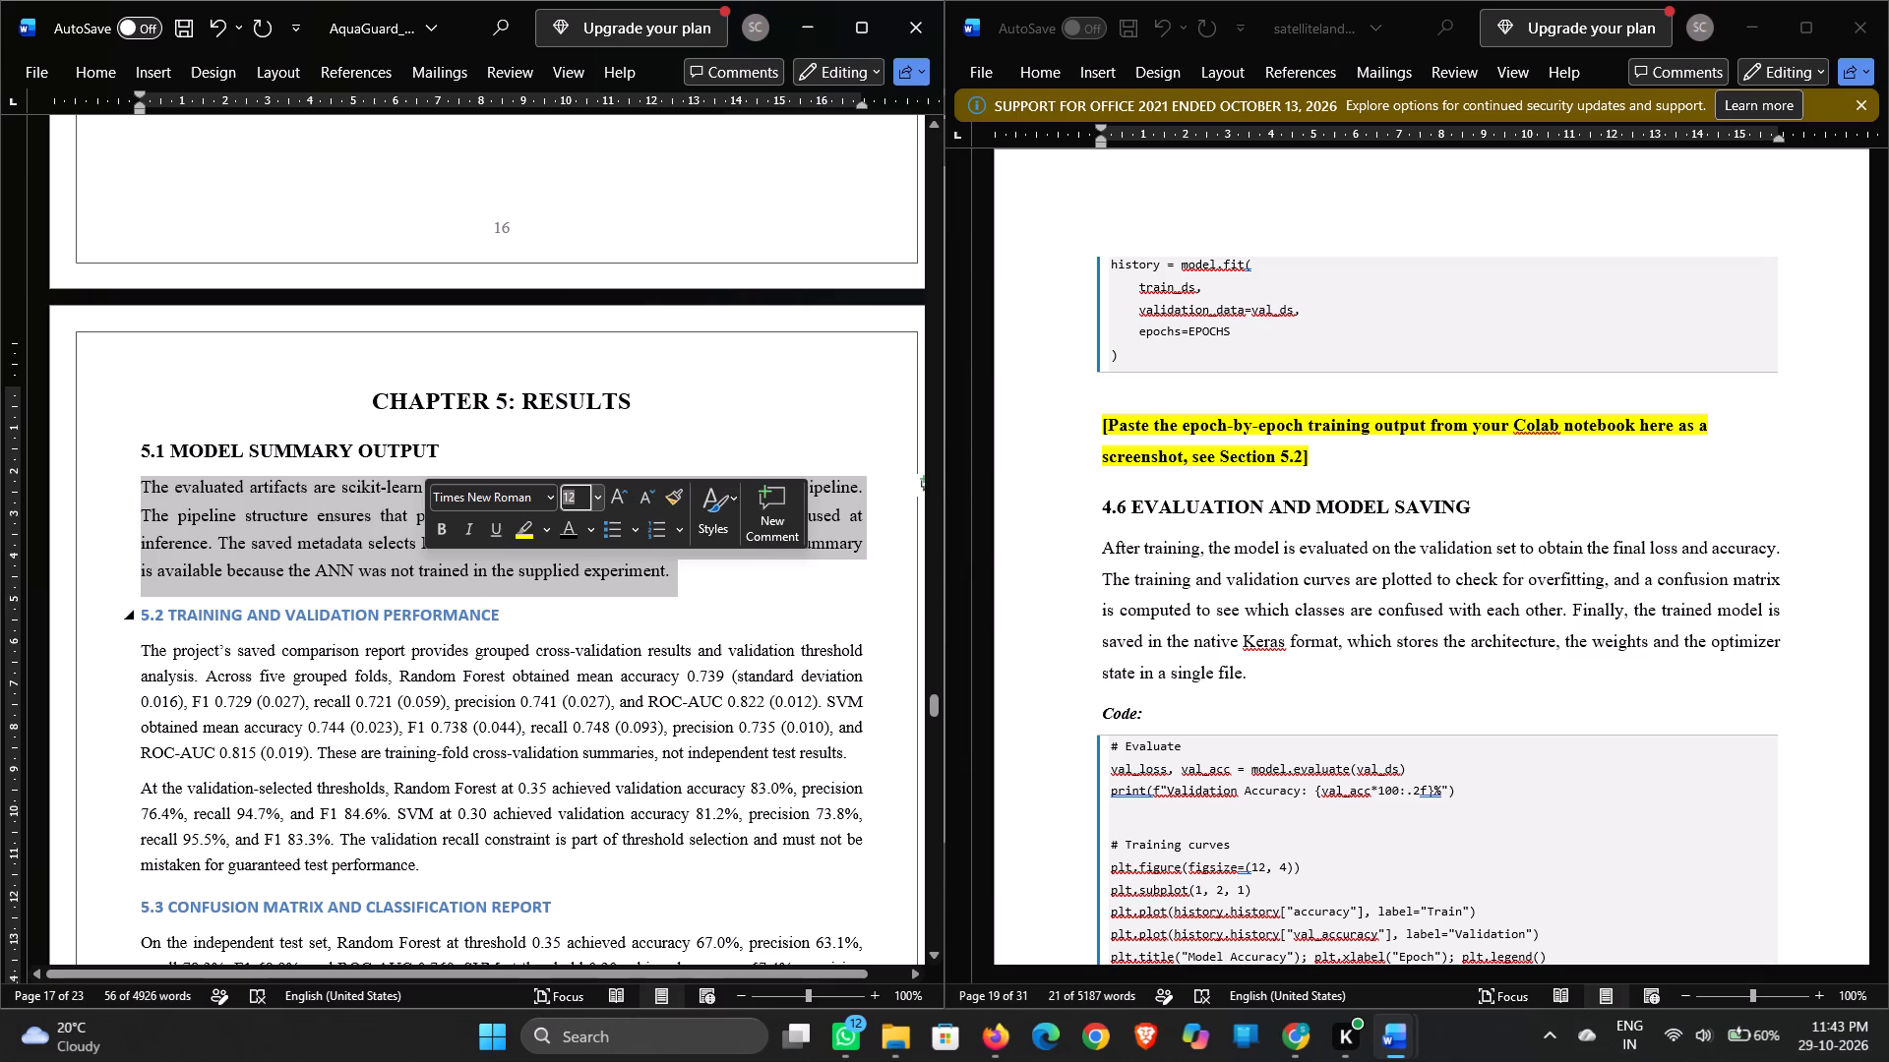
Set the AquaGuard 5.2 TRAINING AND VALIDATION PERFORMANCE heading to 13 pt and black.
left_click_drag(141, 614, 454, 612)
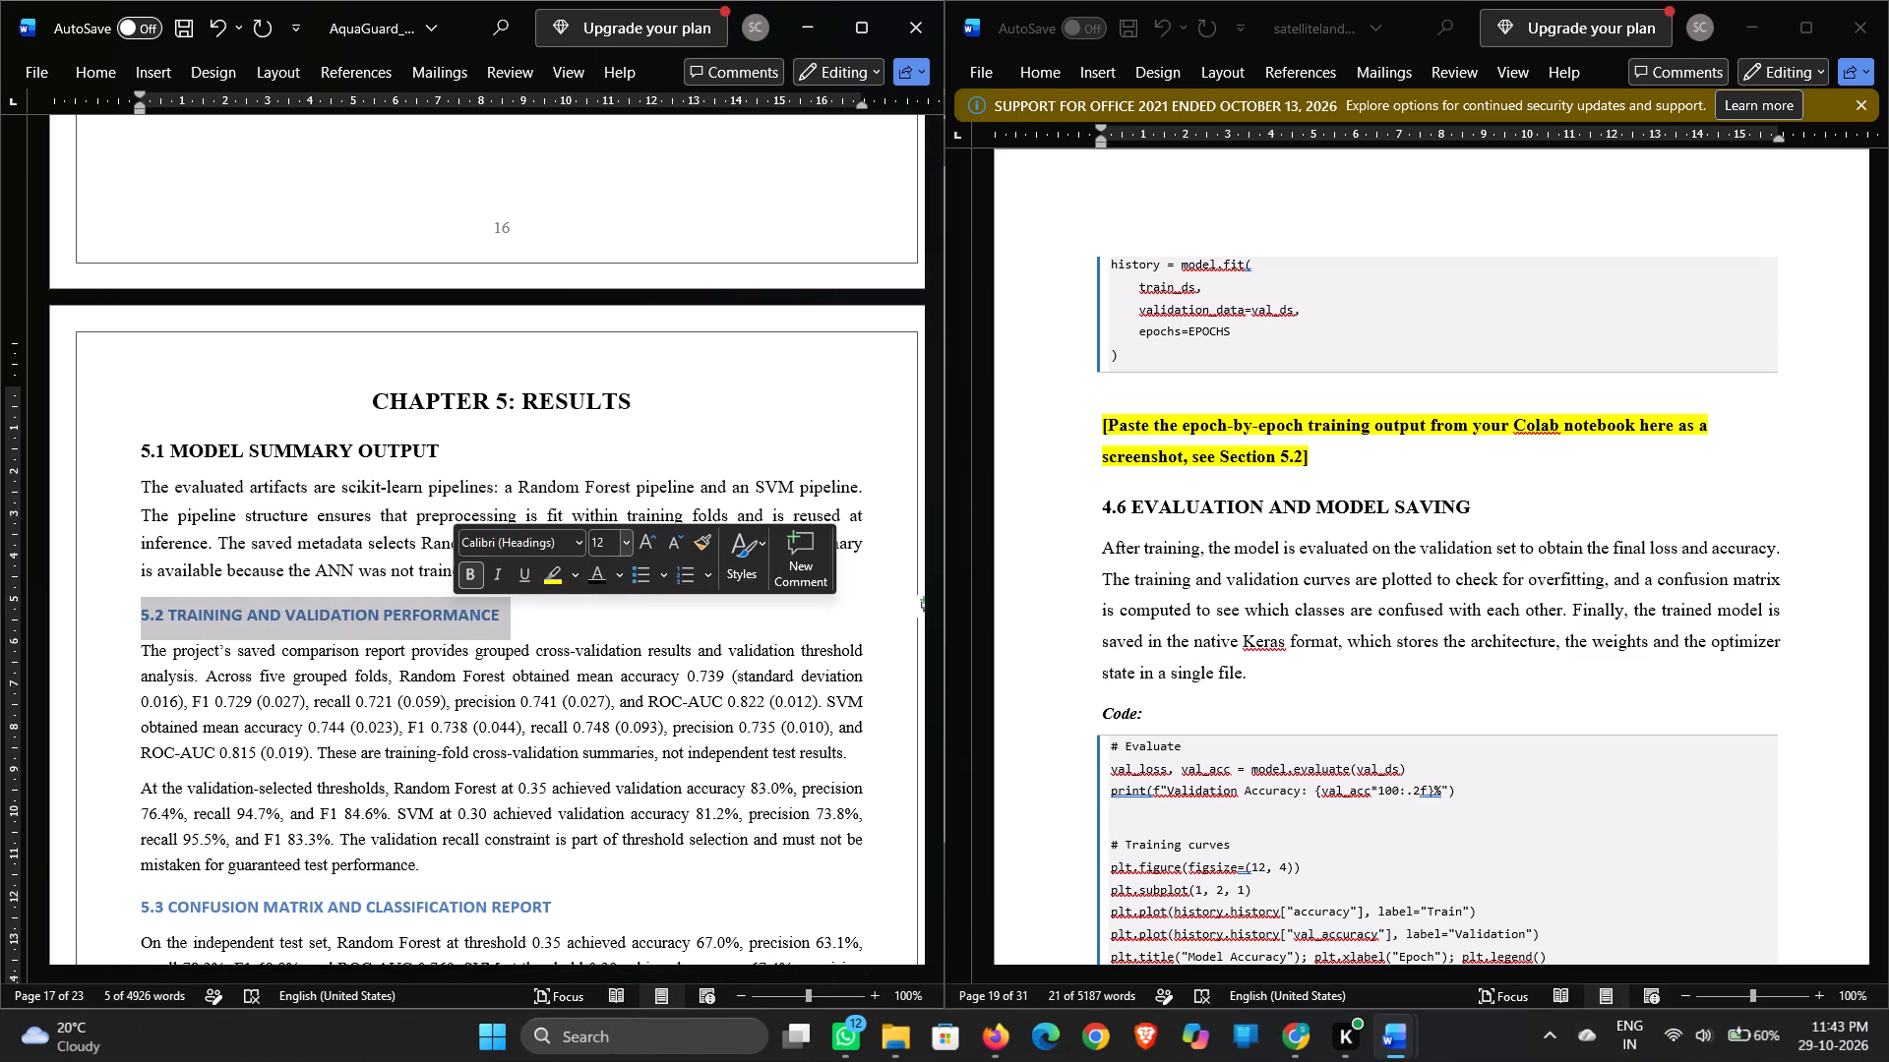
left_click(598, 543)
key("1")
key("3")
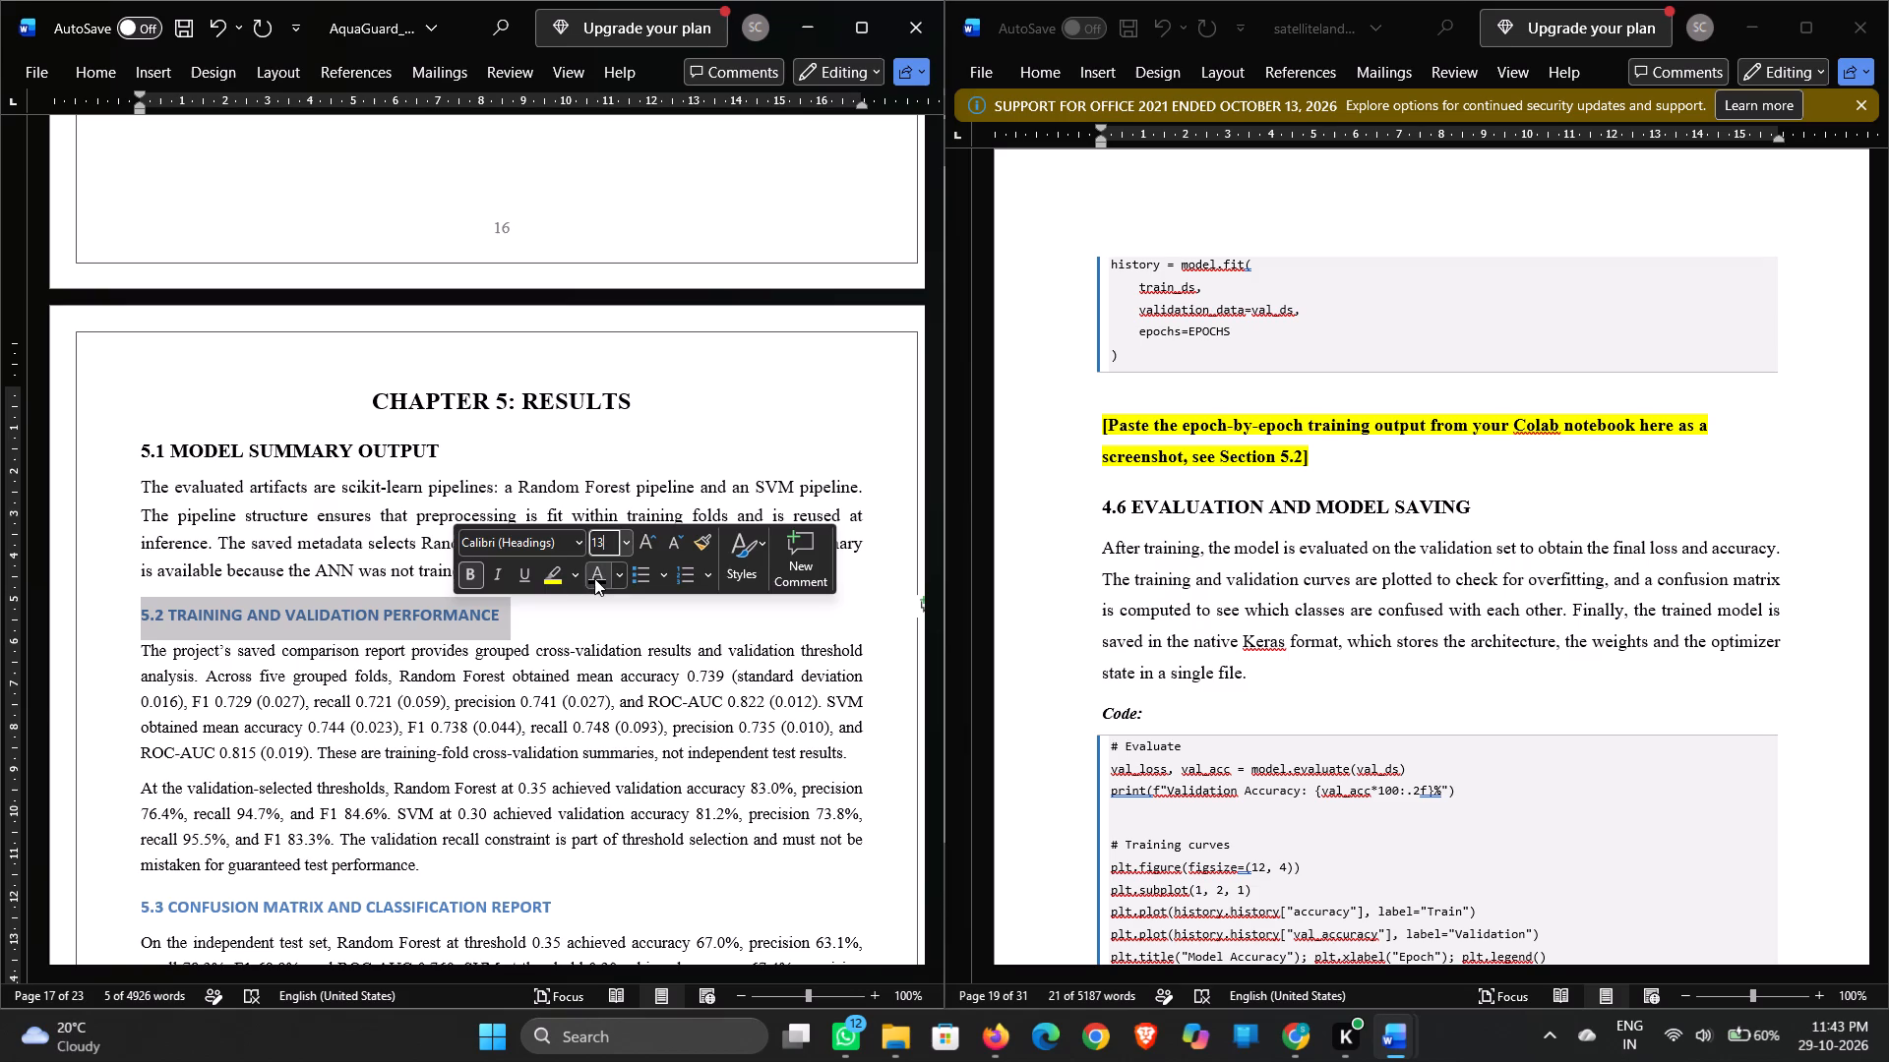
left_click(594, 578)
left_click(565, 621)
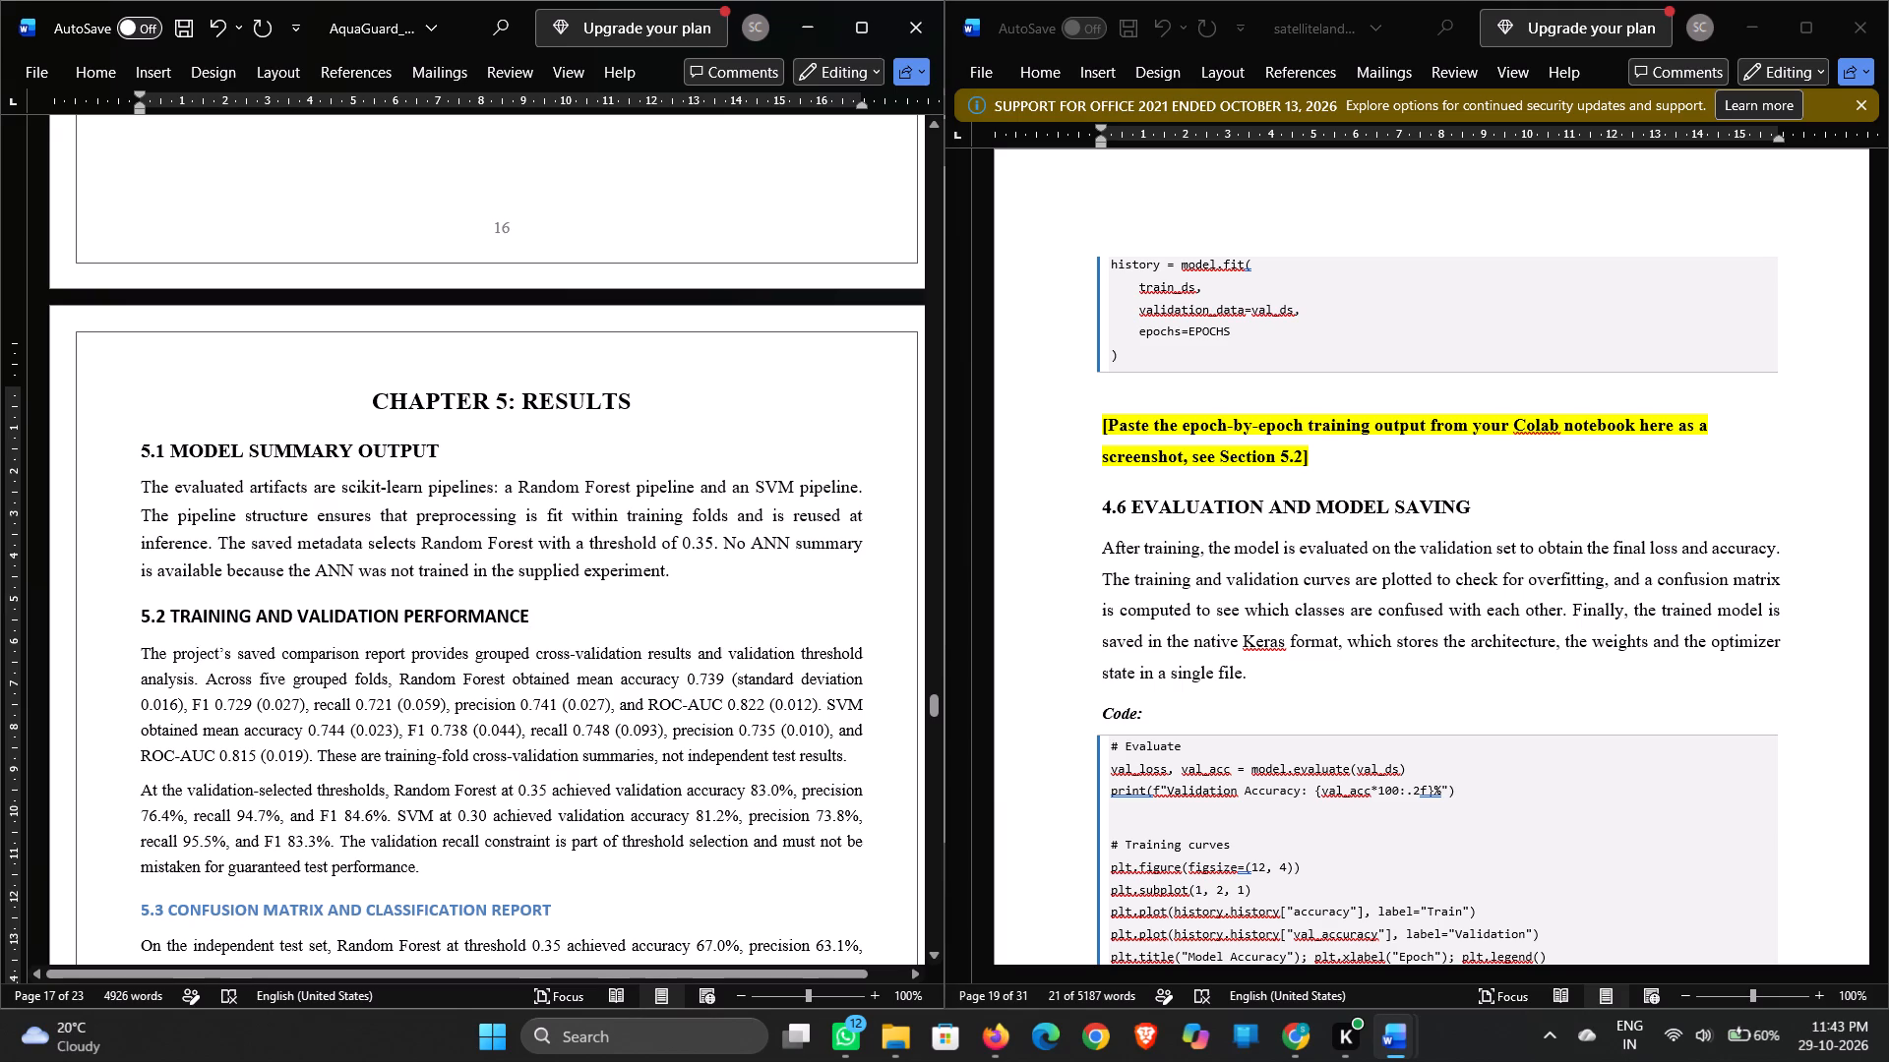
Set the two AquaGuard body paragraphs under 5.2 TRAINING AND VALIDATION PERFORMANCE to 12 pt.
left_click_drag(144, 646, 423, 865)
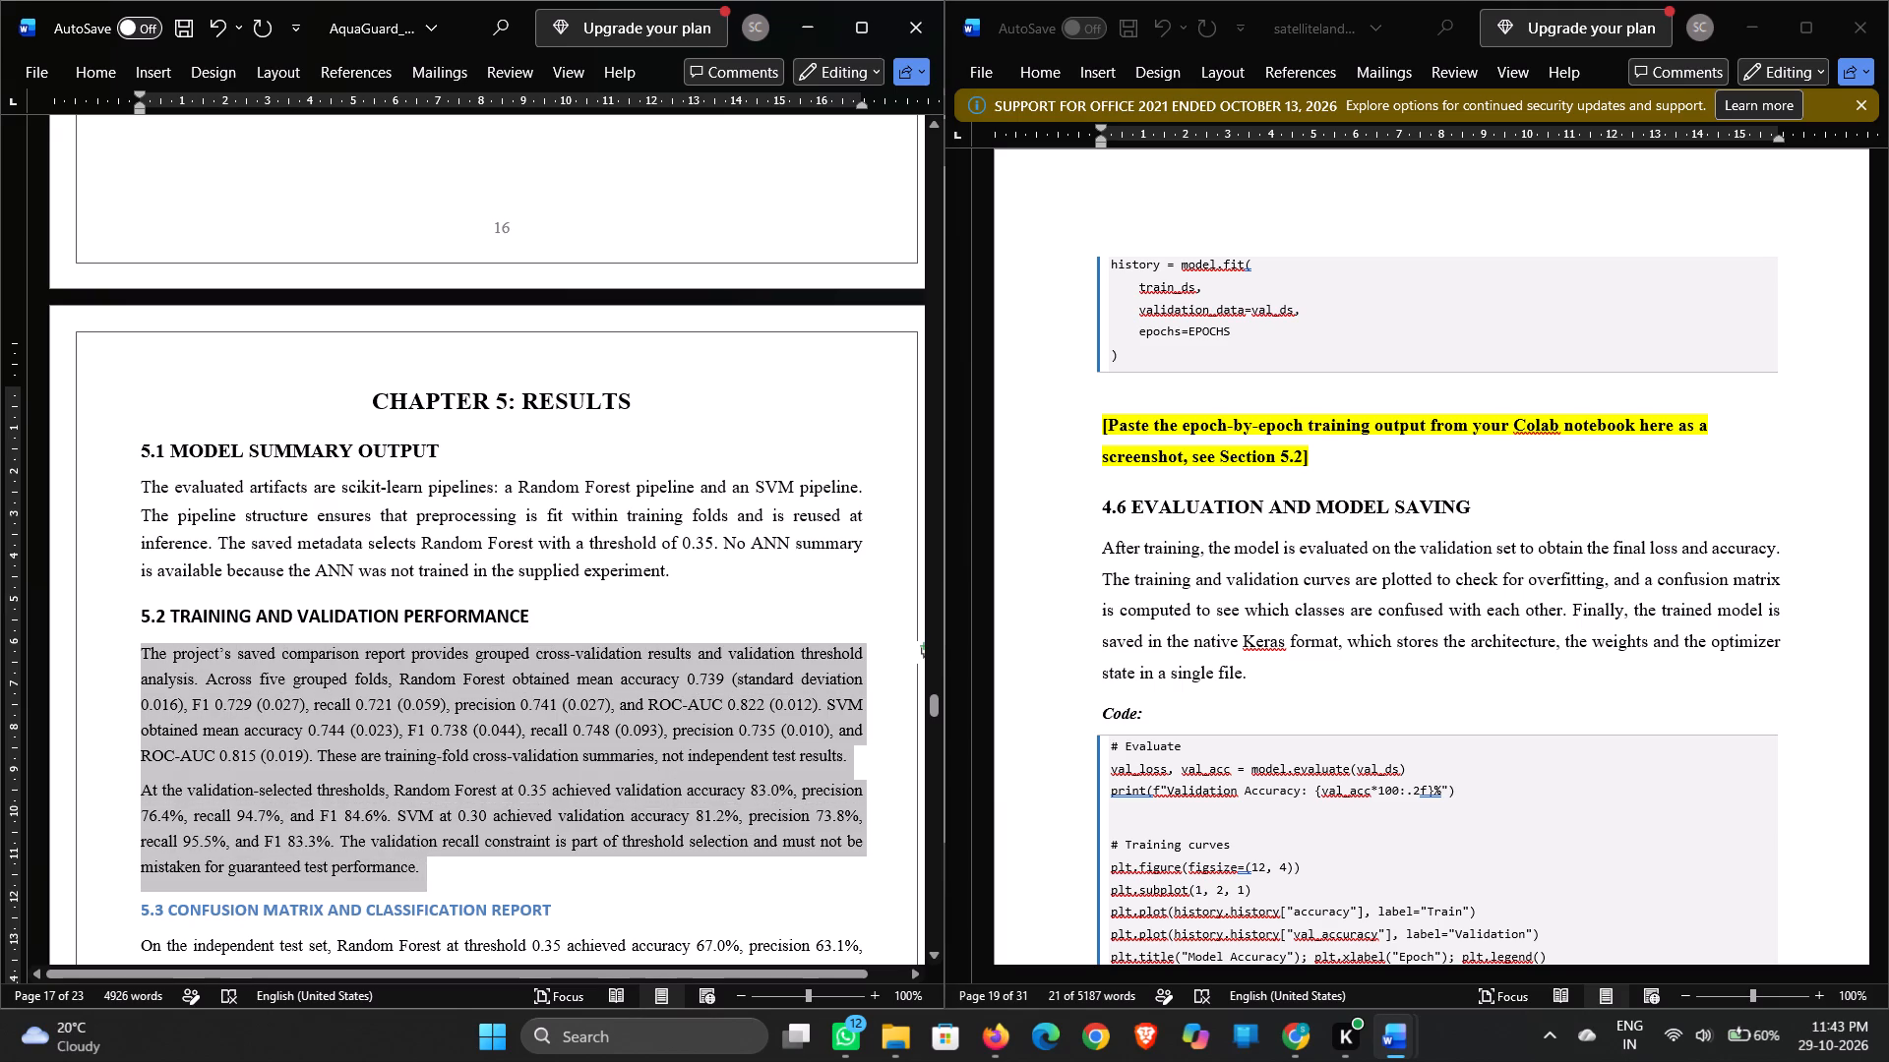
left_click_drag(423, 865, 424, 865)
left_click(571, 796)
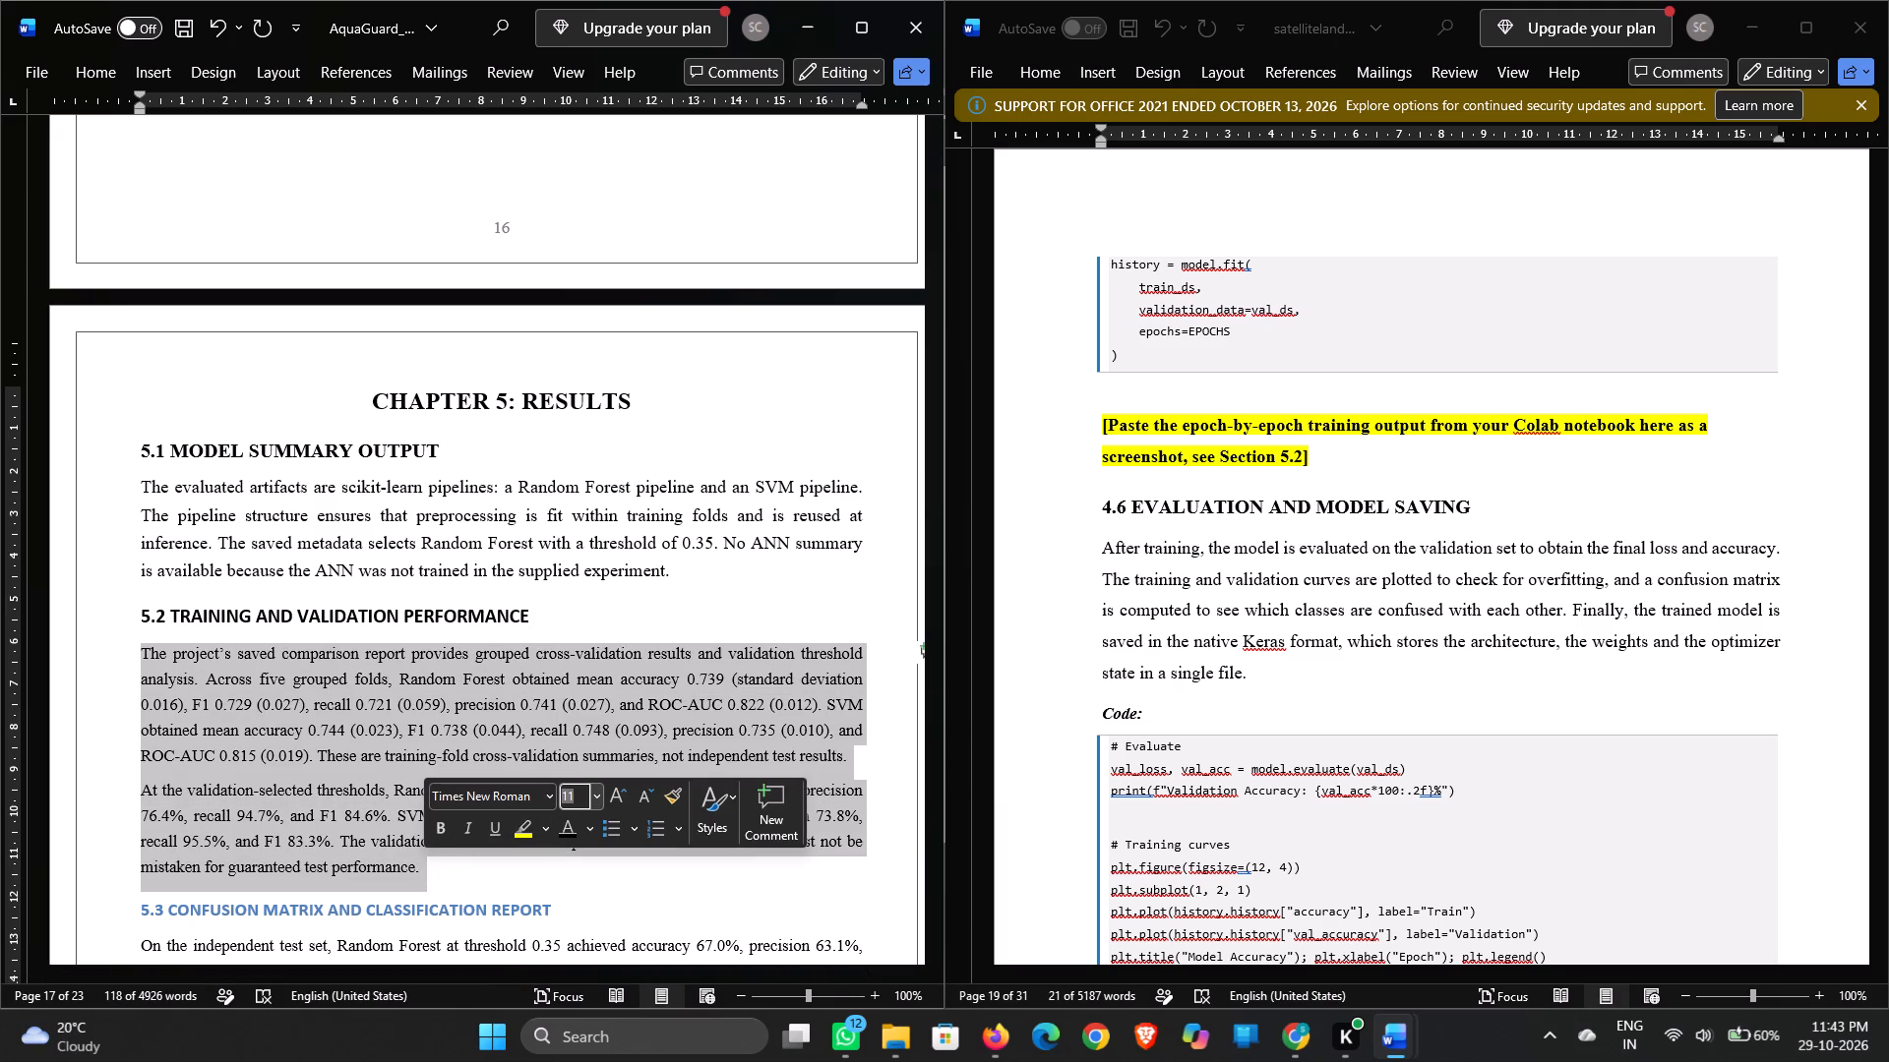
type("12")
key("Return")
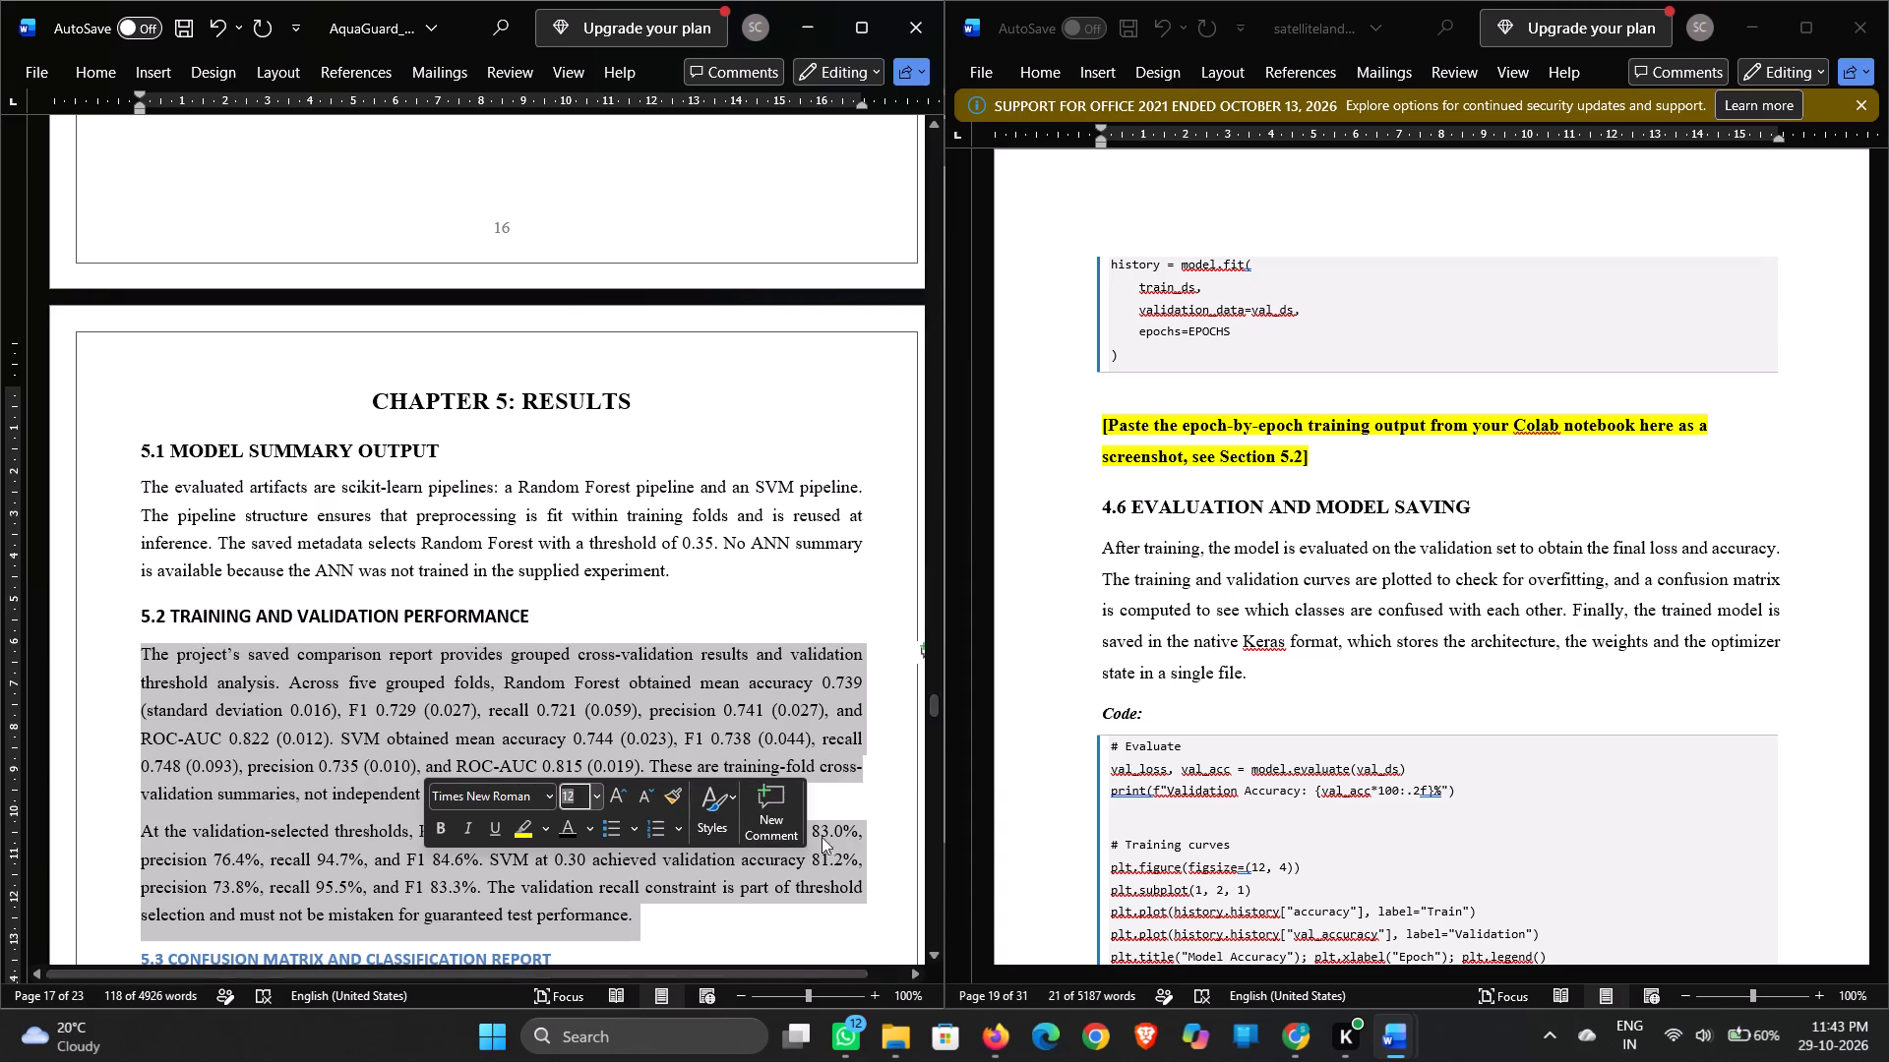
Format the AquaGuard 5.3 CONFUSION MATRIX AND CLASSIFICATION REPORT heading as Times New Roman, 13 pt, black.
left_click(901, 790)
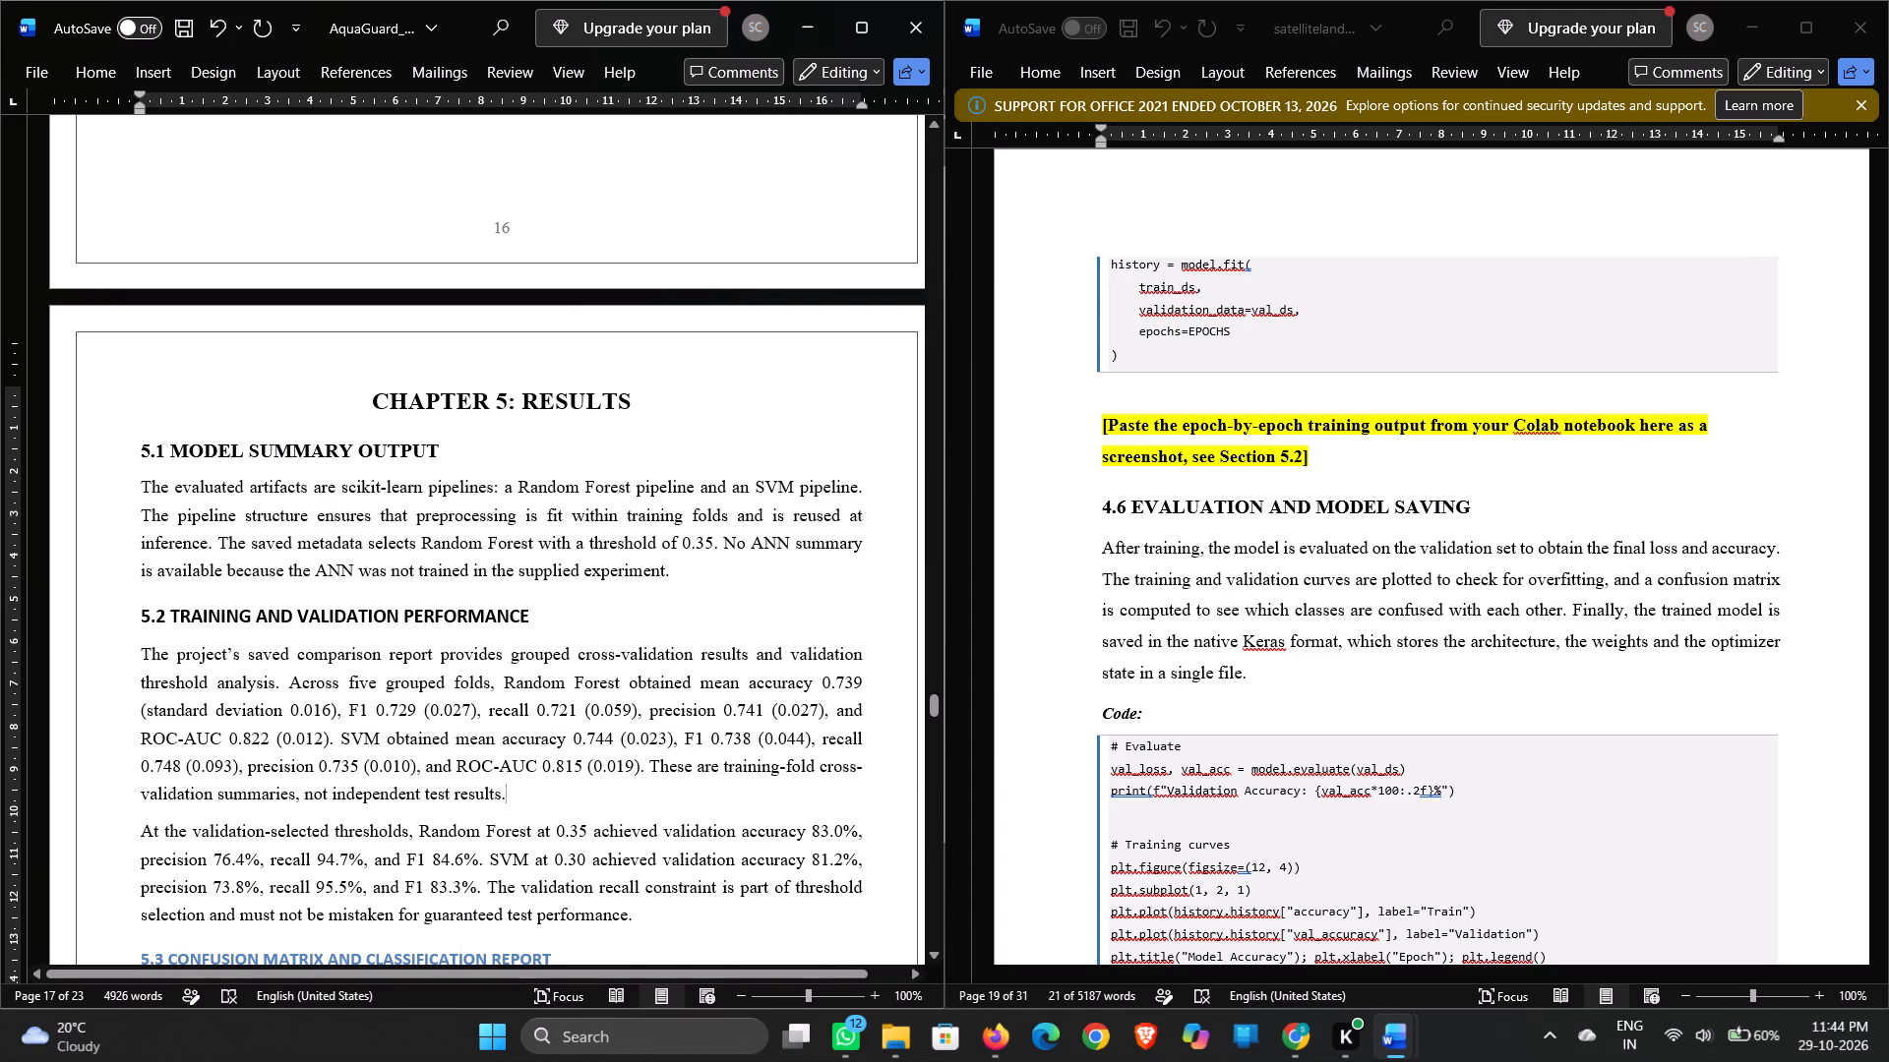
scroll(774, 801, "down", 1)
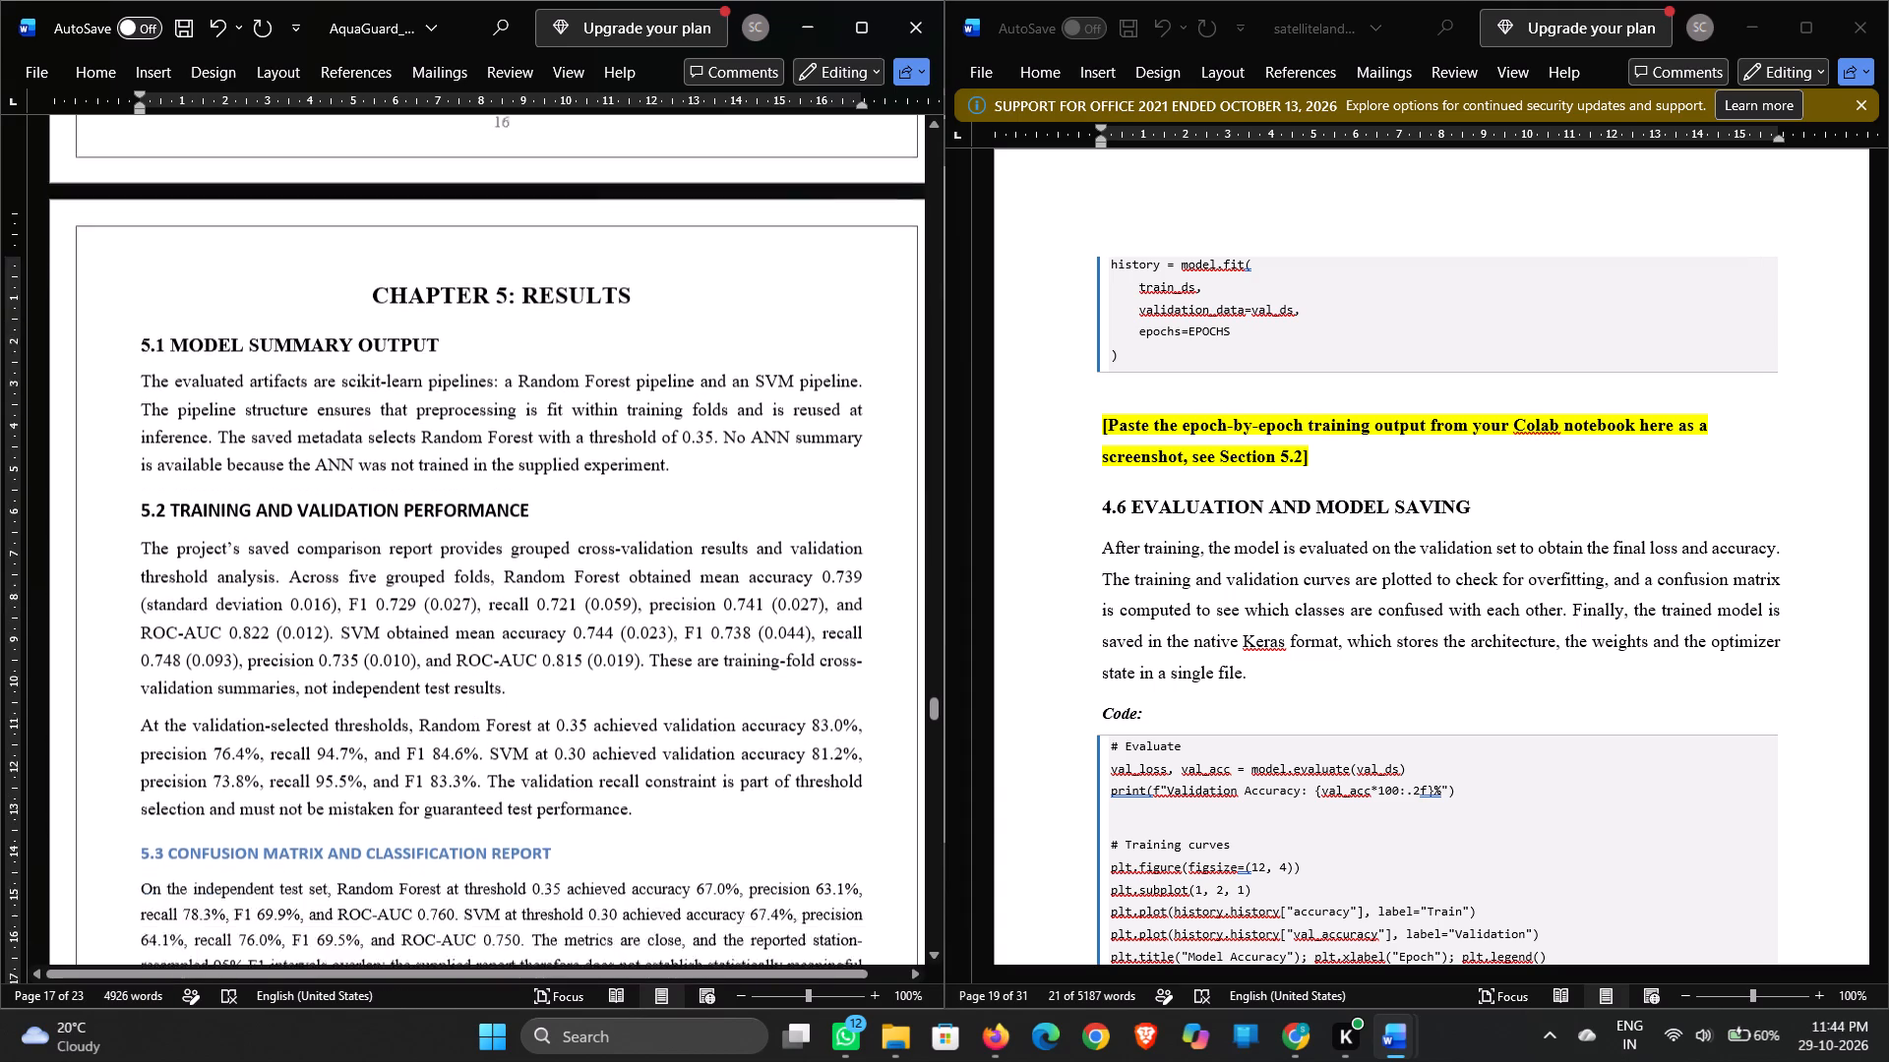
scroll(774, 801, "down", 1)
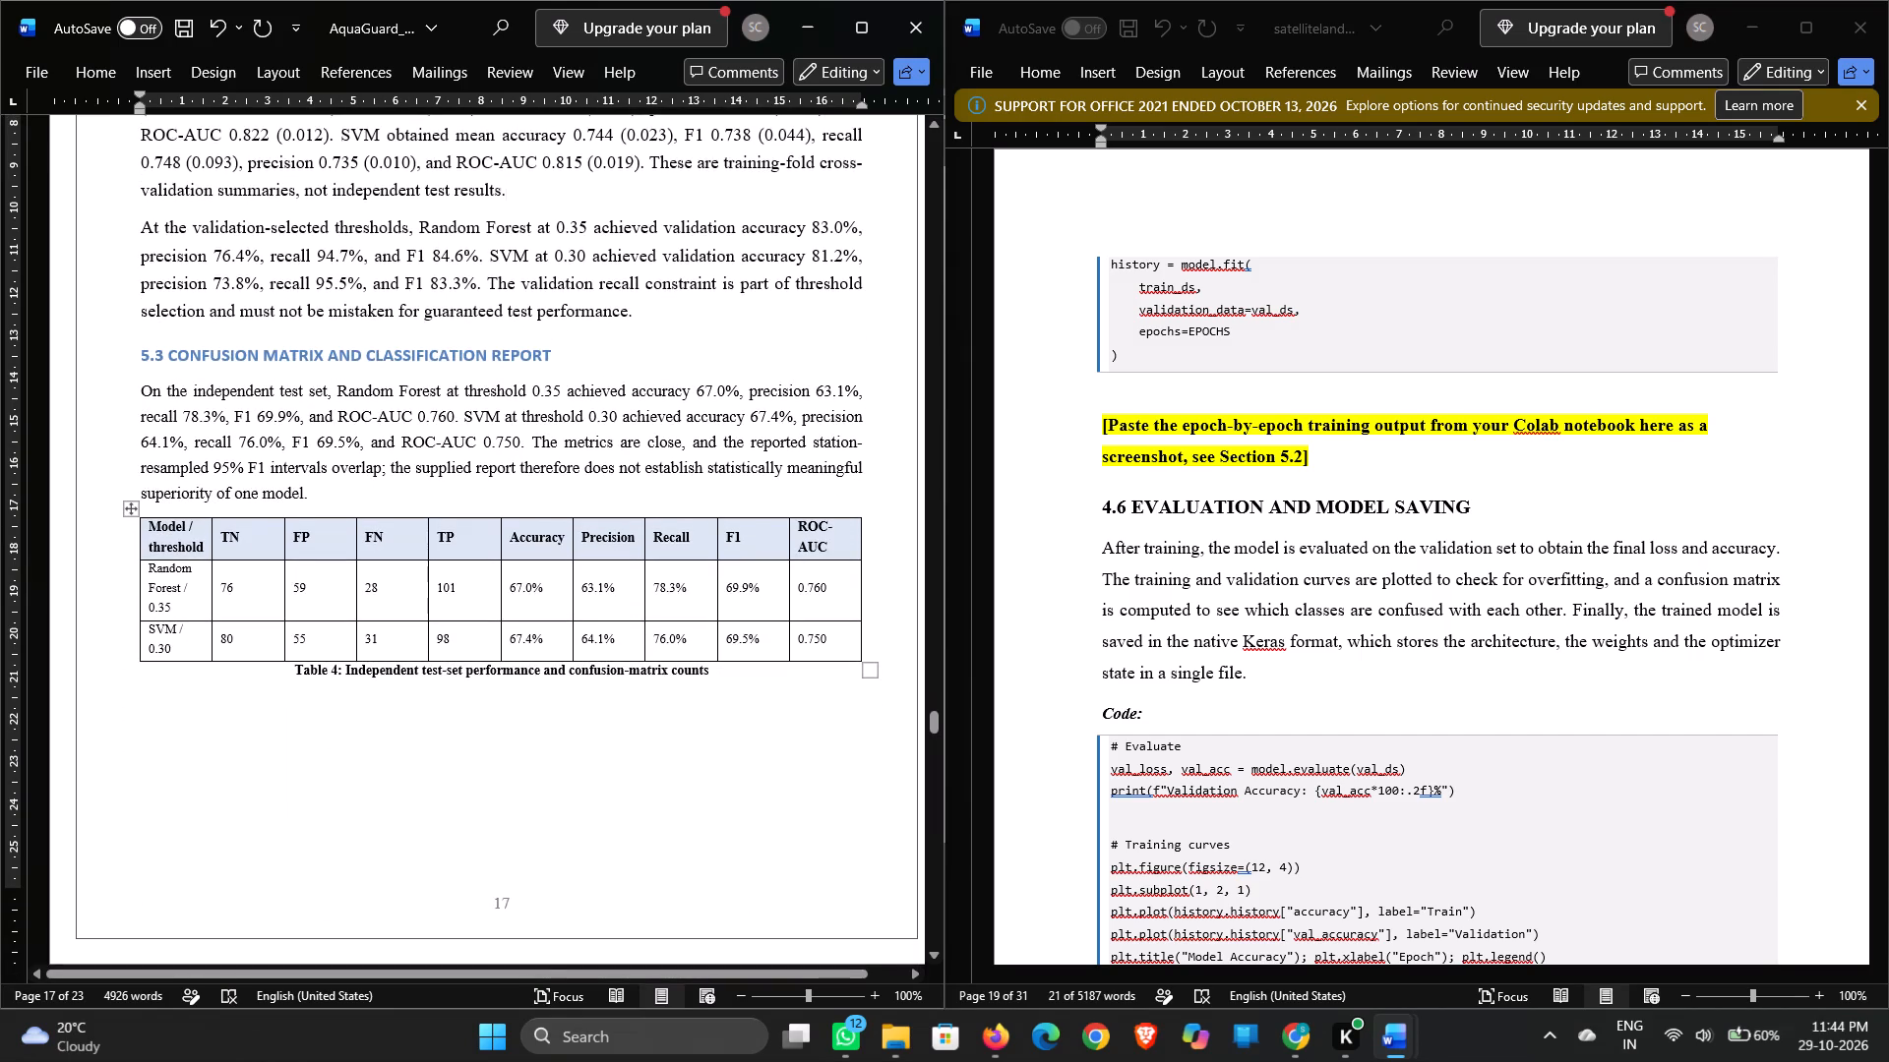
scroll(774, 801, "down", 1)
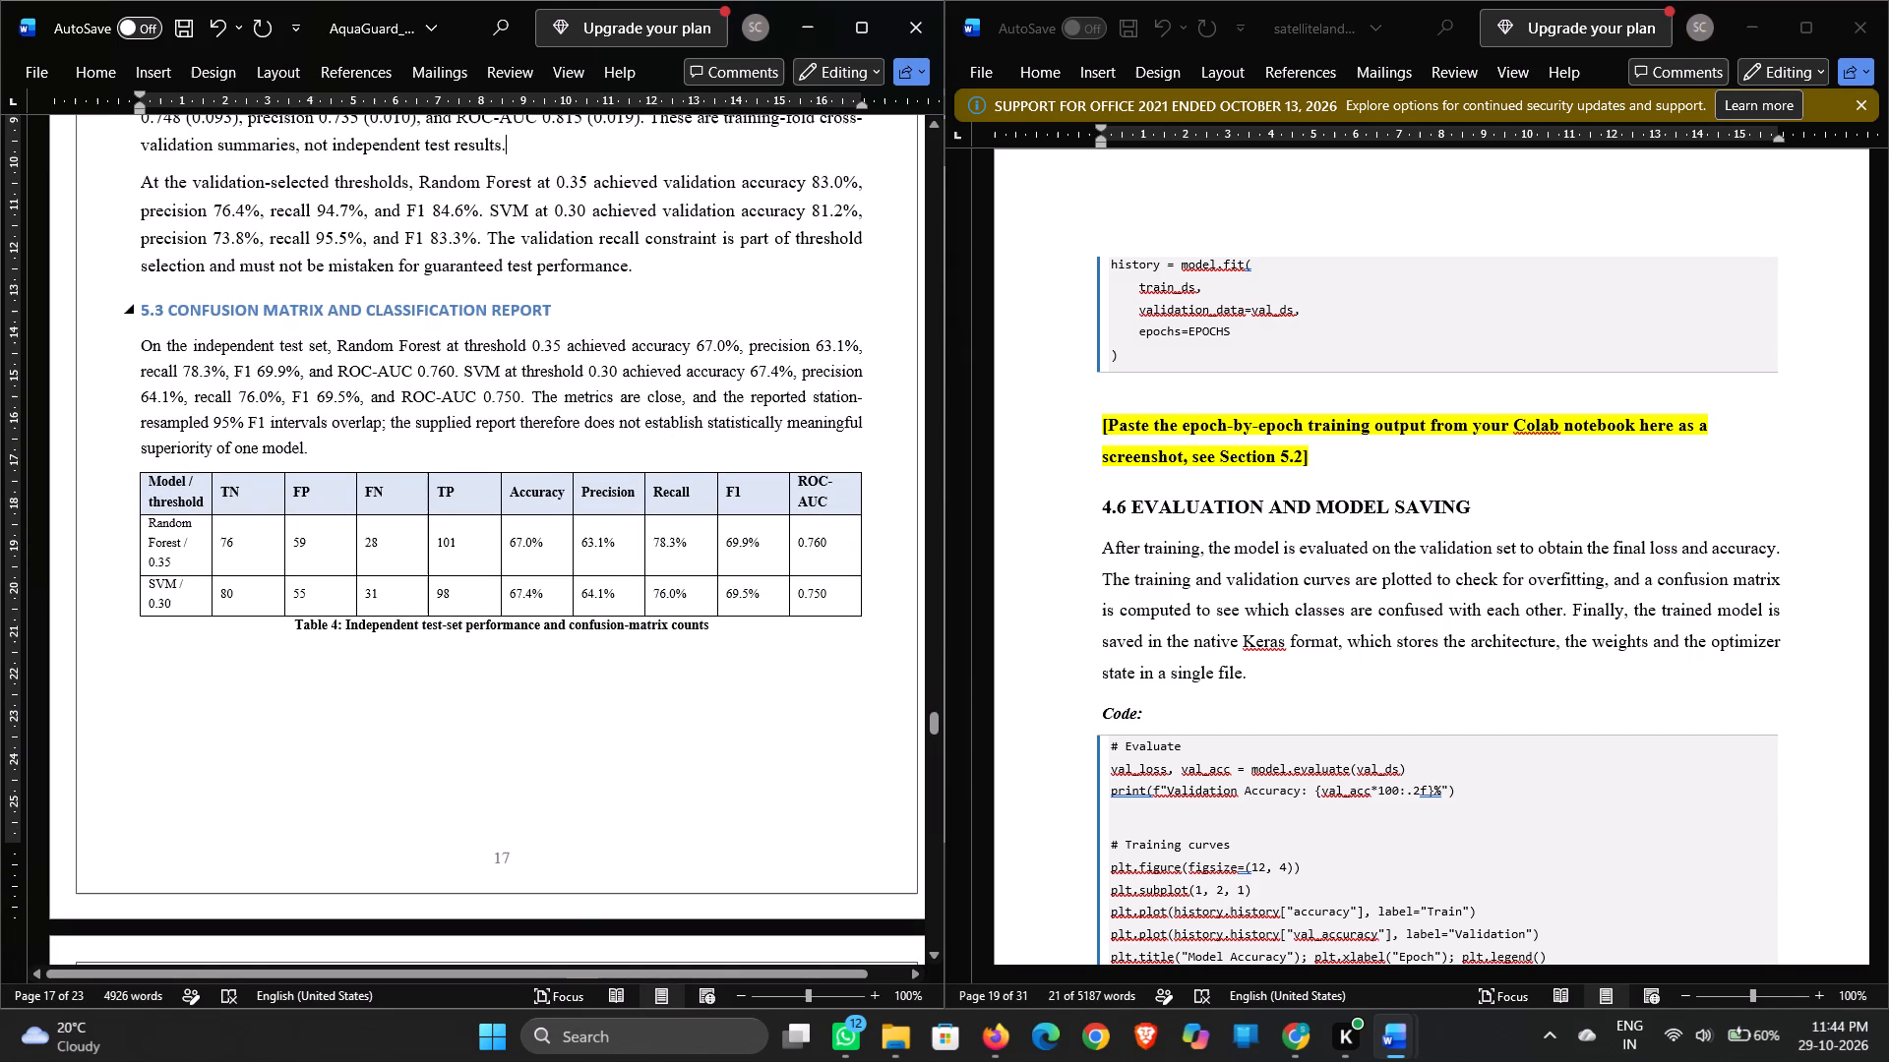
left_click_drag(552, 313, 151, 323)
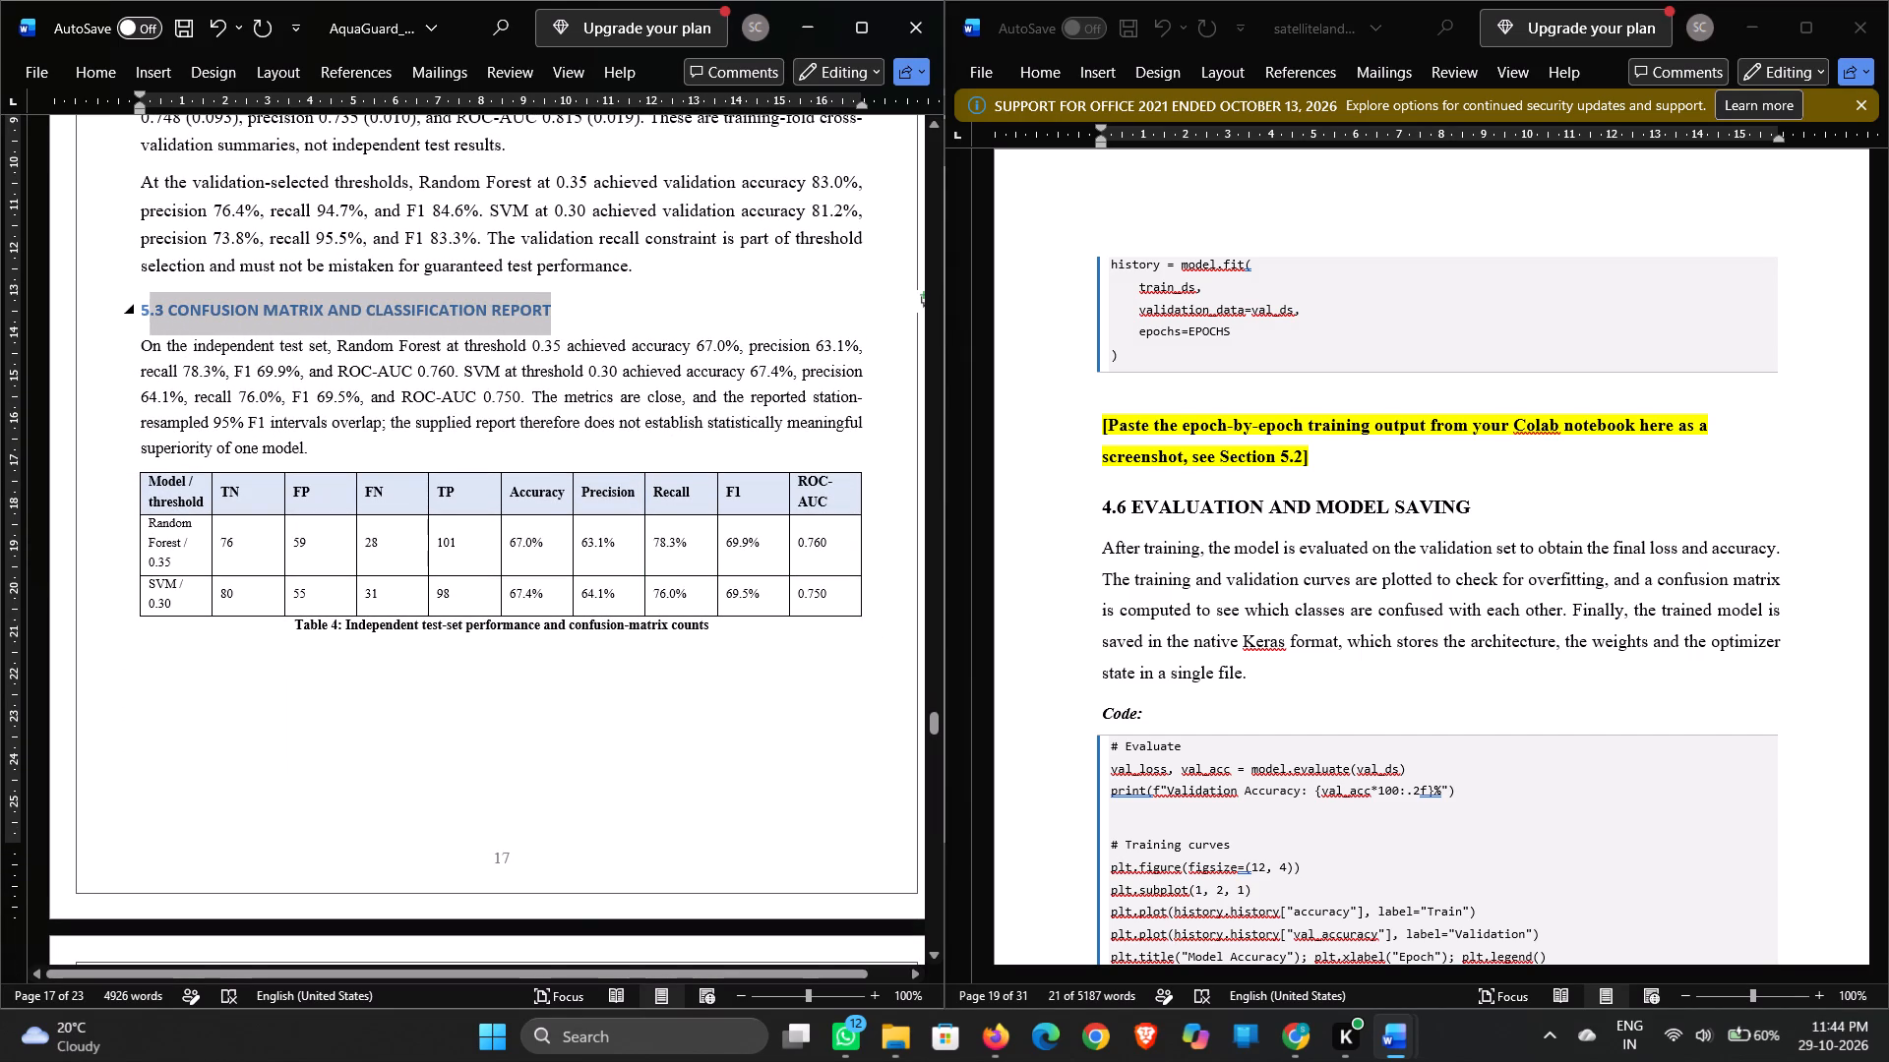
left_click_drag(151, 323, 142, 315)
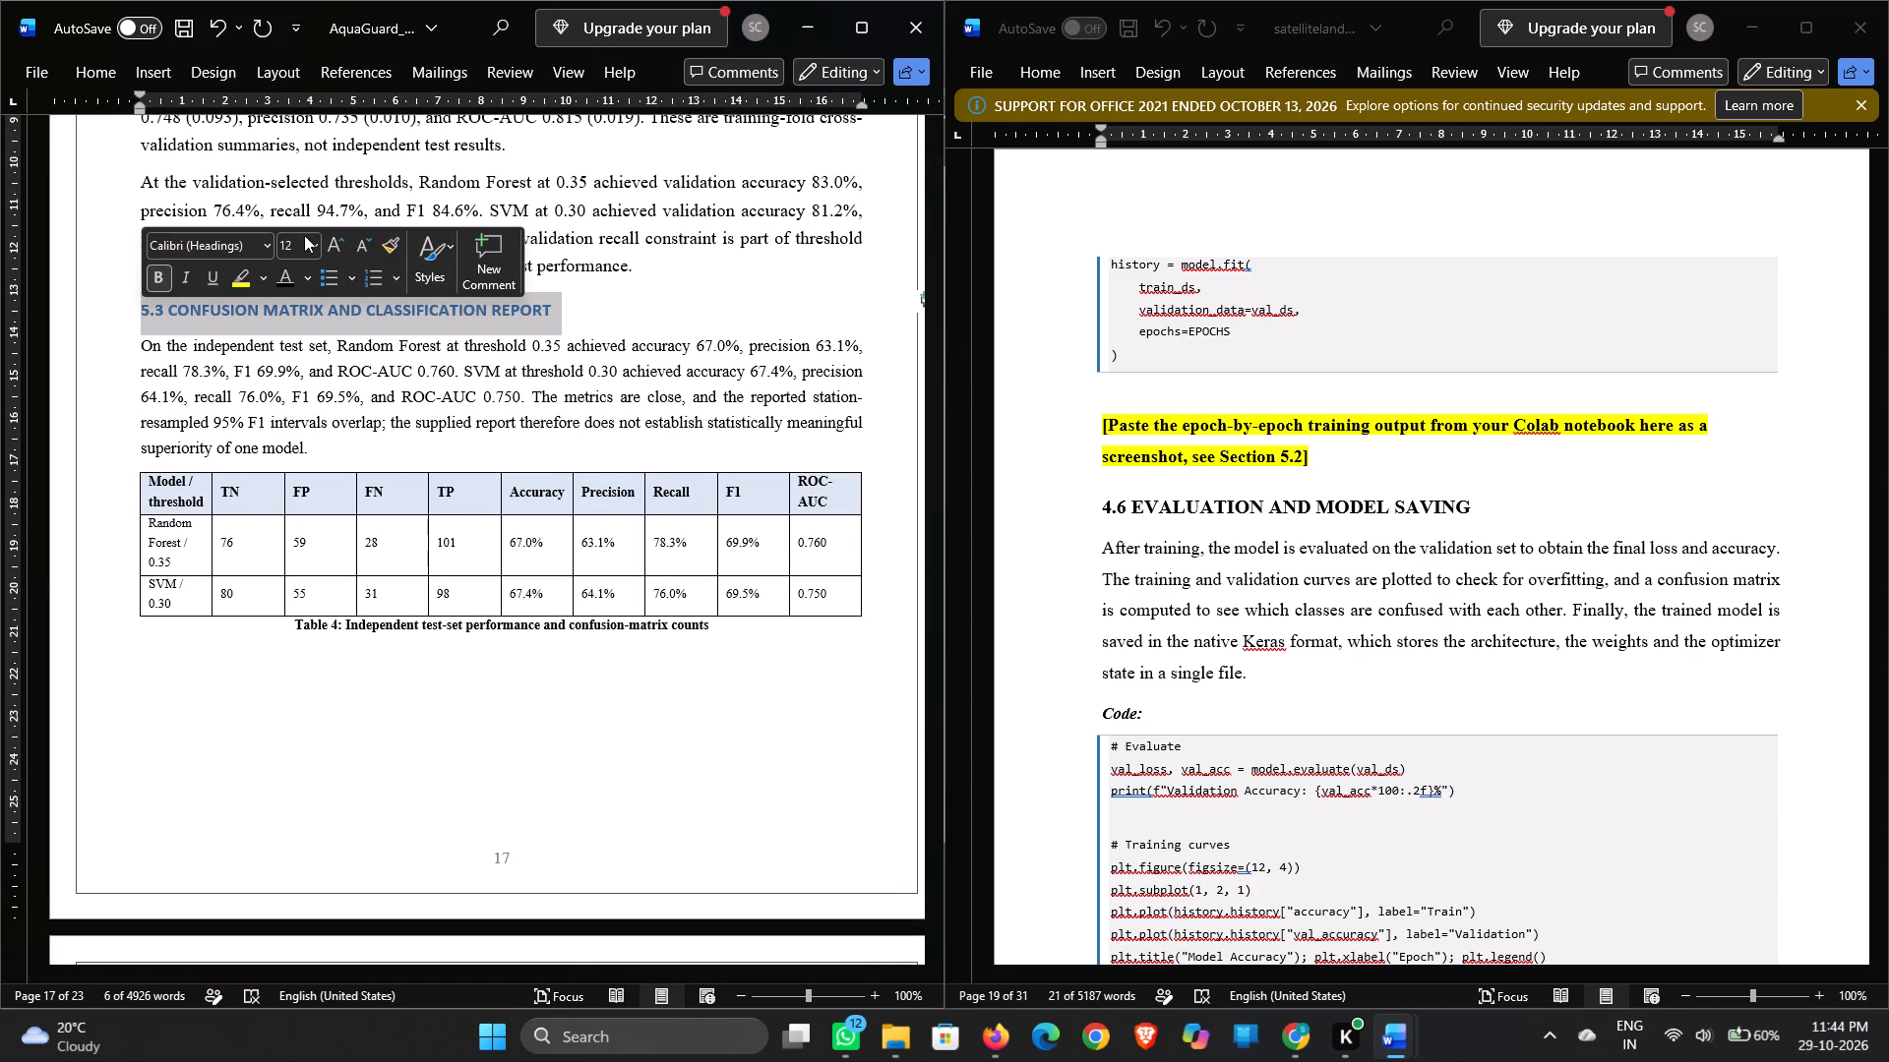
left_click(292, 241)
key("1")
key("3")
left_click(204, 246)
type("ti")
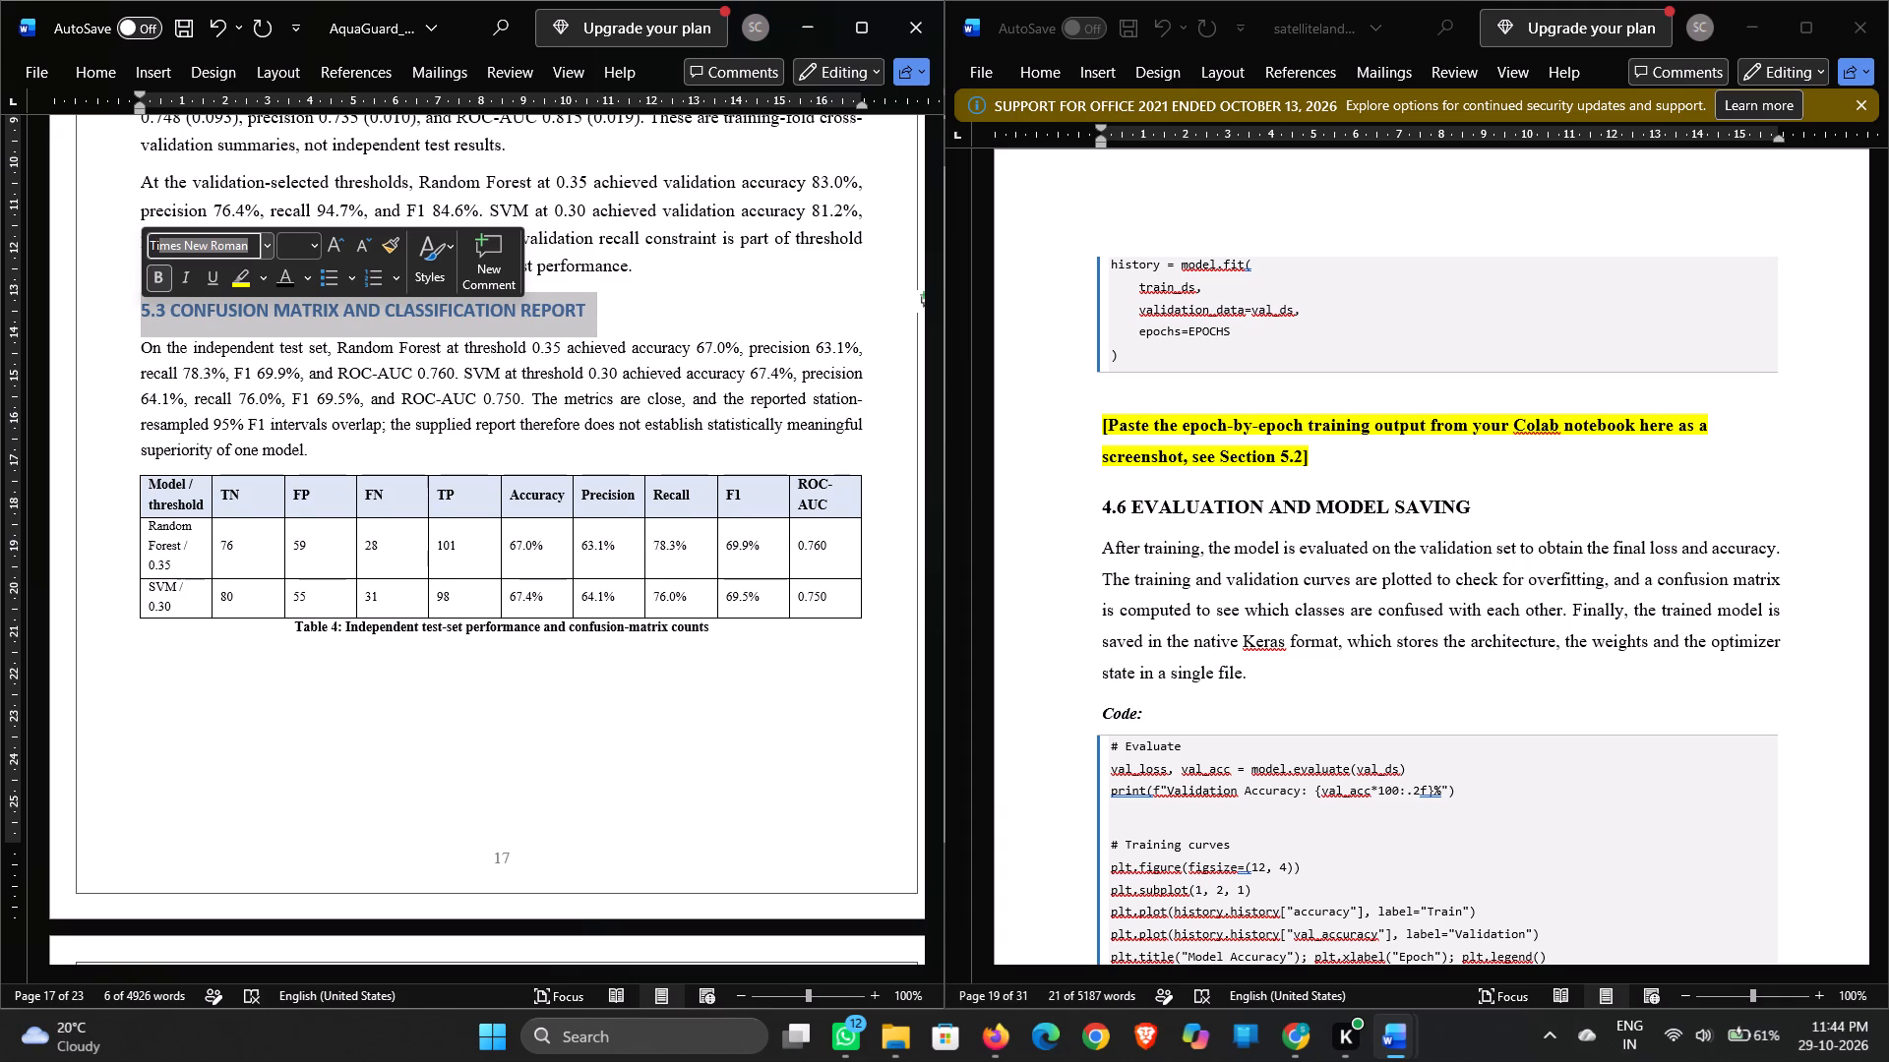
key("Return")
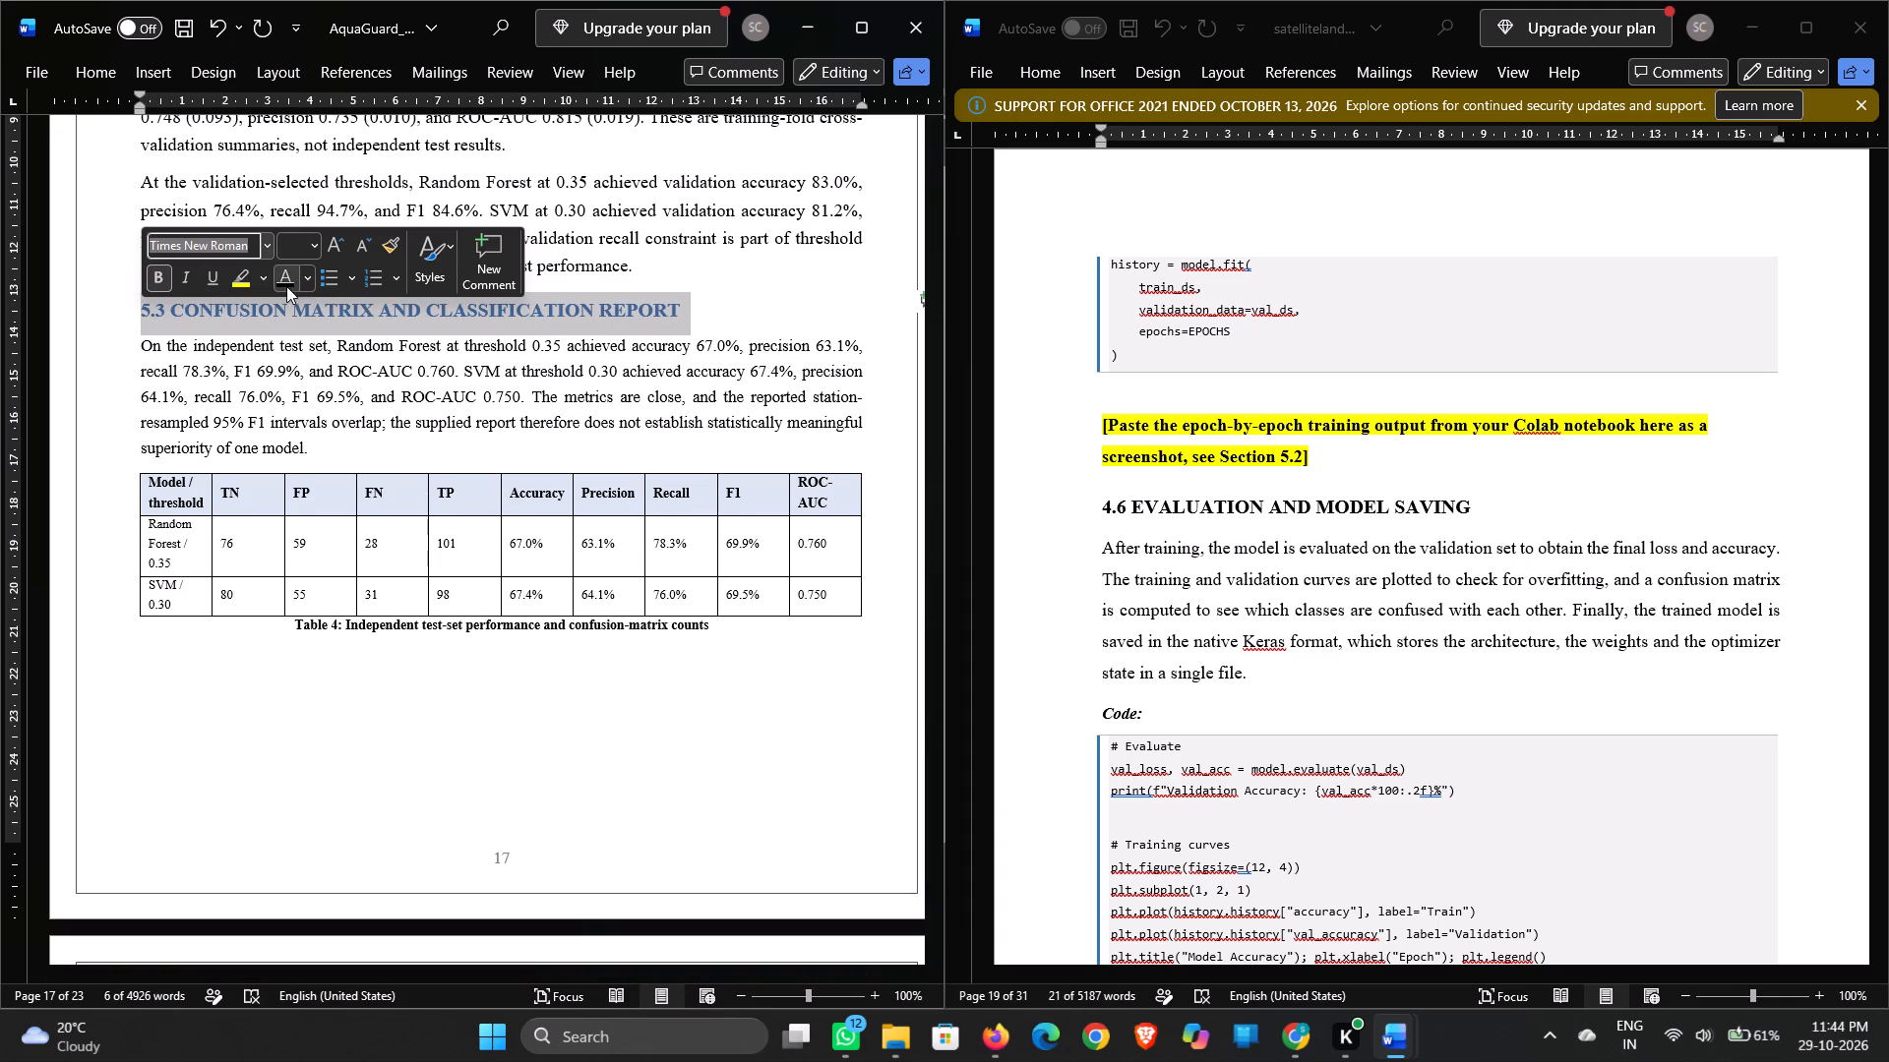
left_click(284, 282)
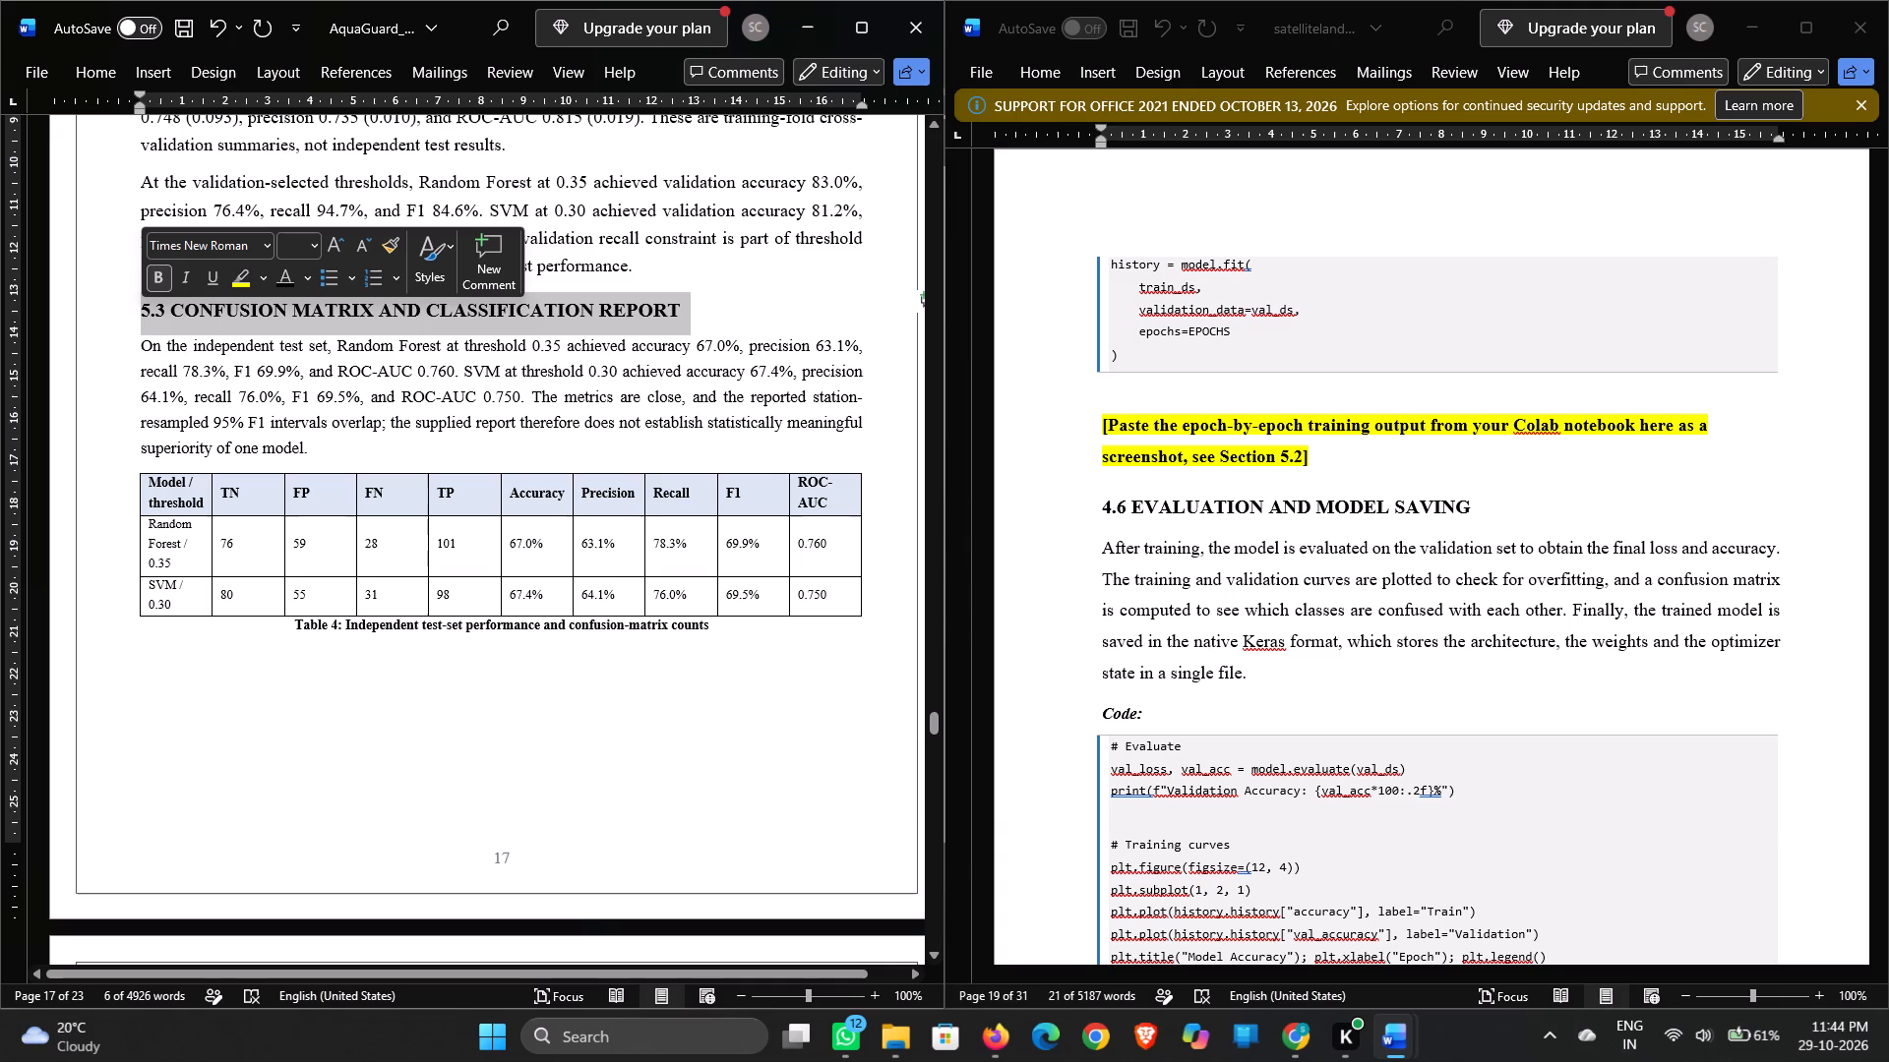
Set the AquaGuard body paragraph under 5.3 CONFUSION MATRIX AND CLASSIFICATION REPORT to 12 pt.
left_click(141, 347)
left_click_drag(141, 347, 148, 352)
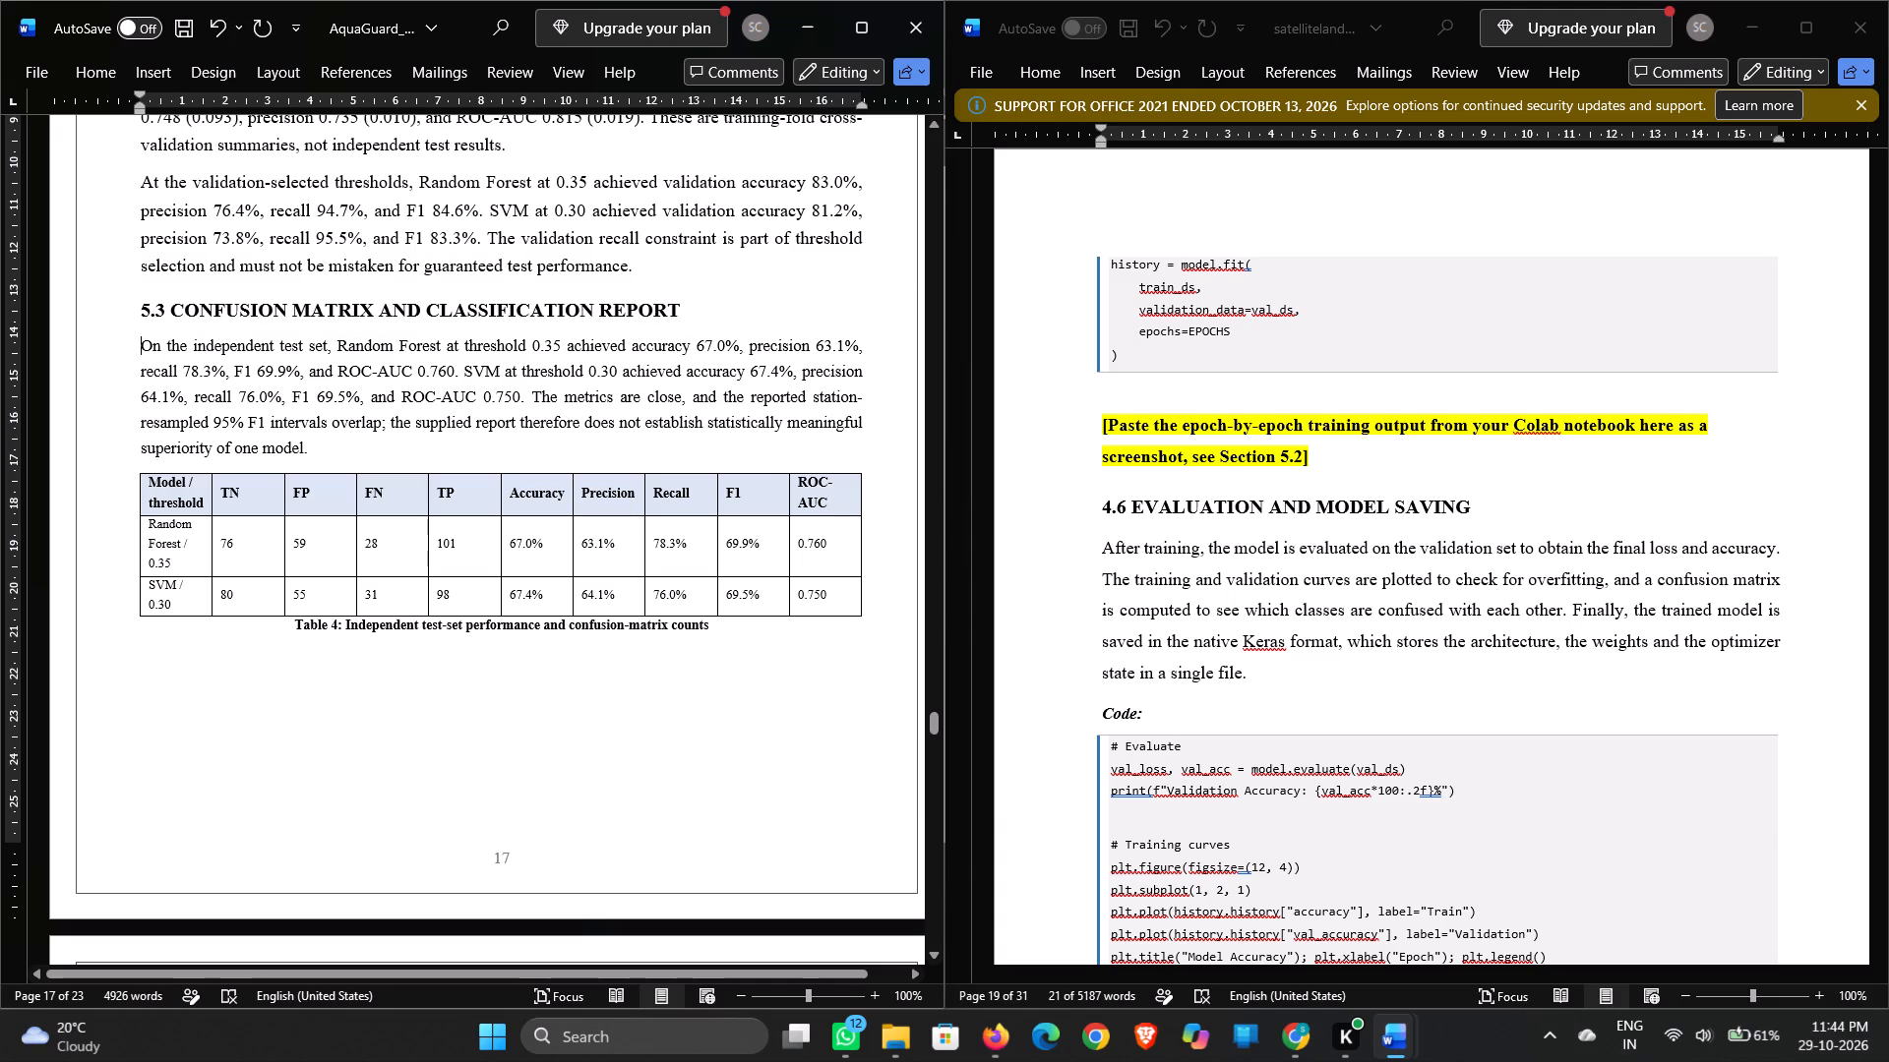
left_click_drag(148, 352, 322, 444)
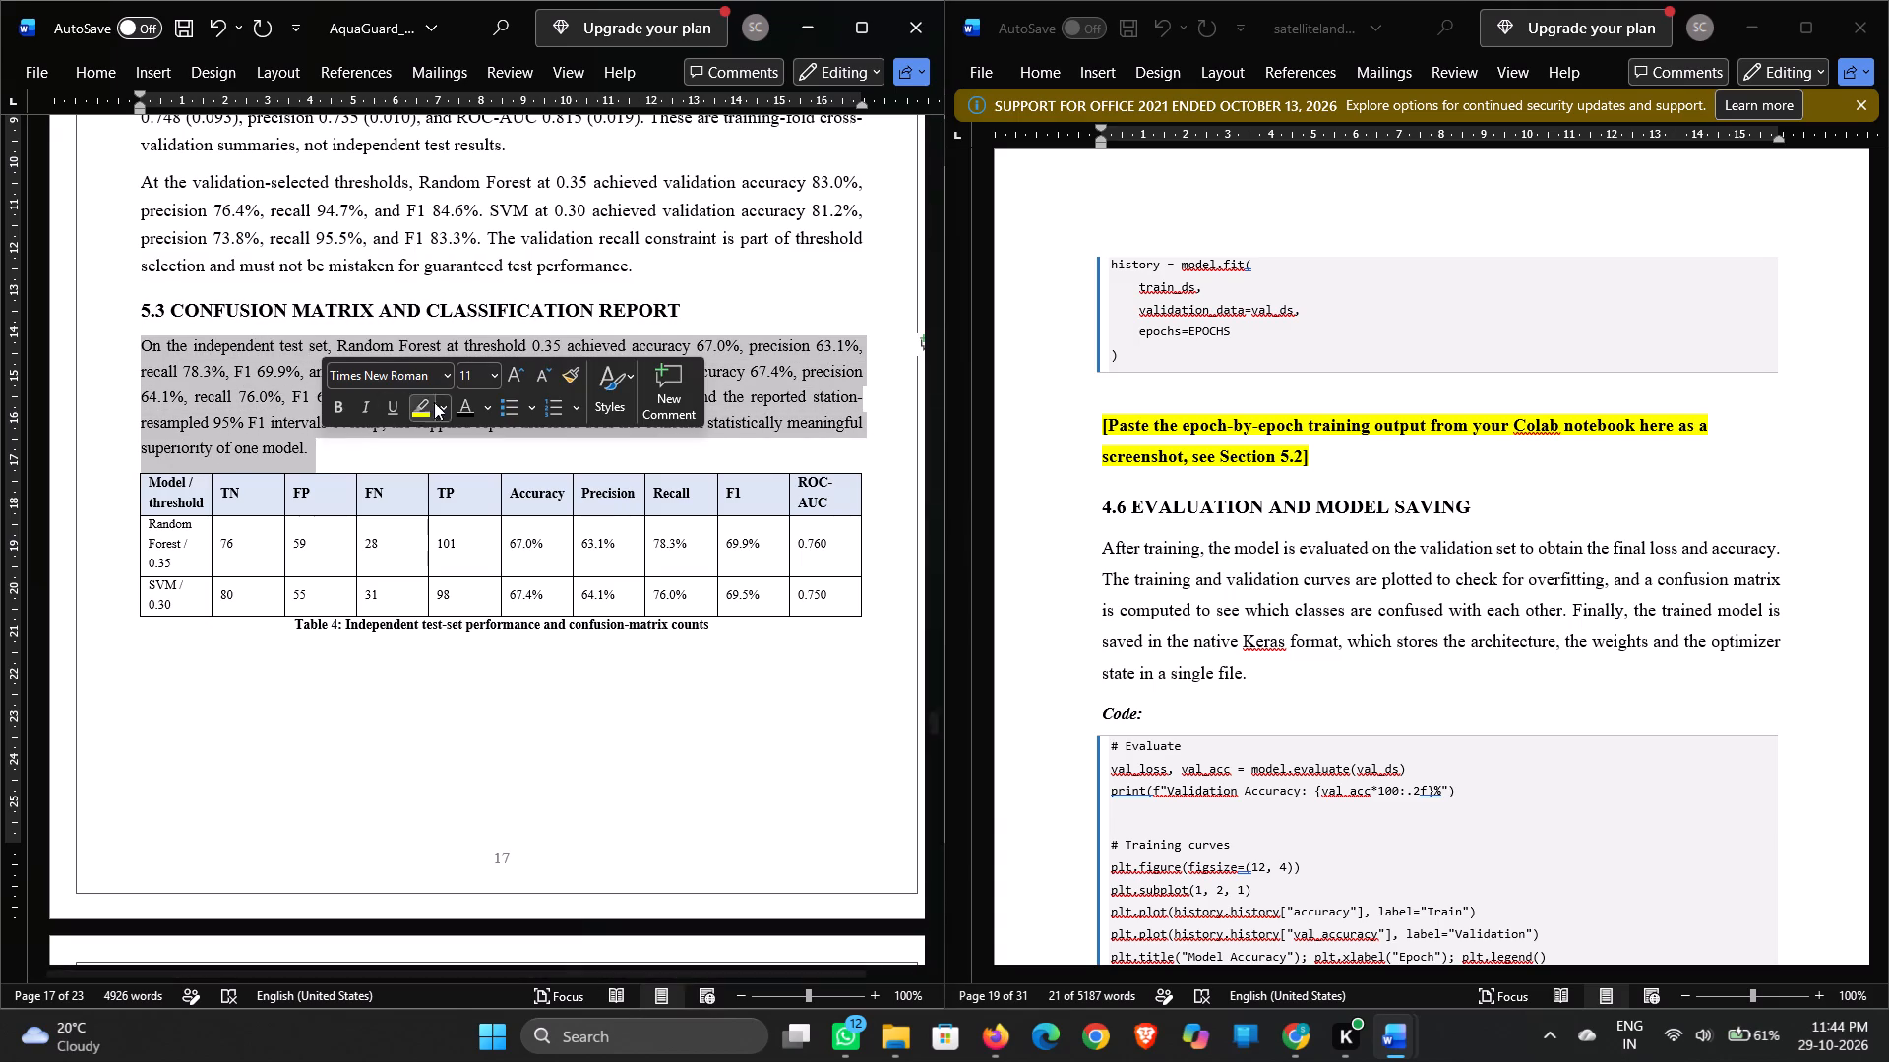
left_click(481, 376)
type("12")
key("Return")
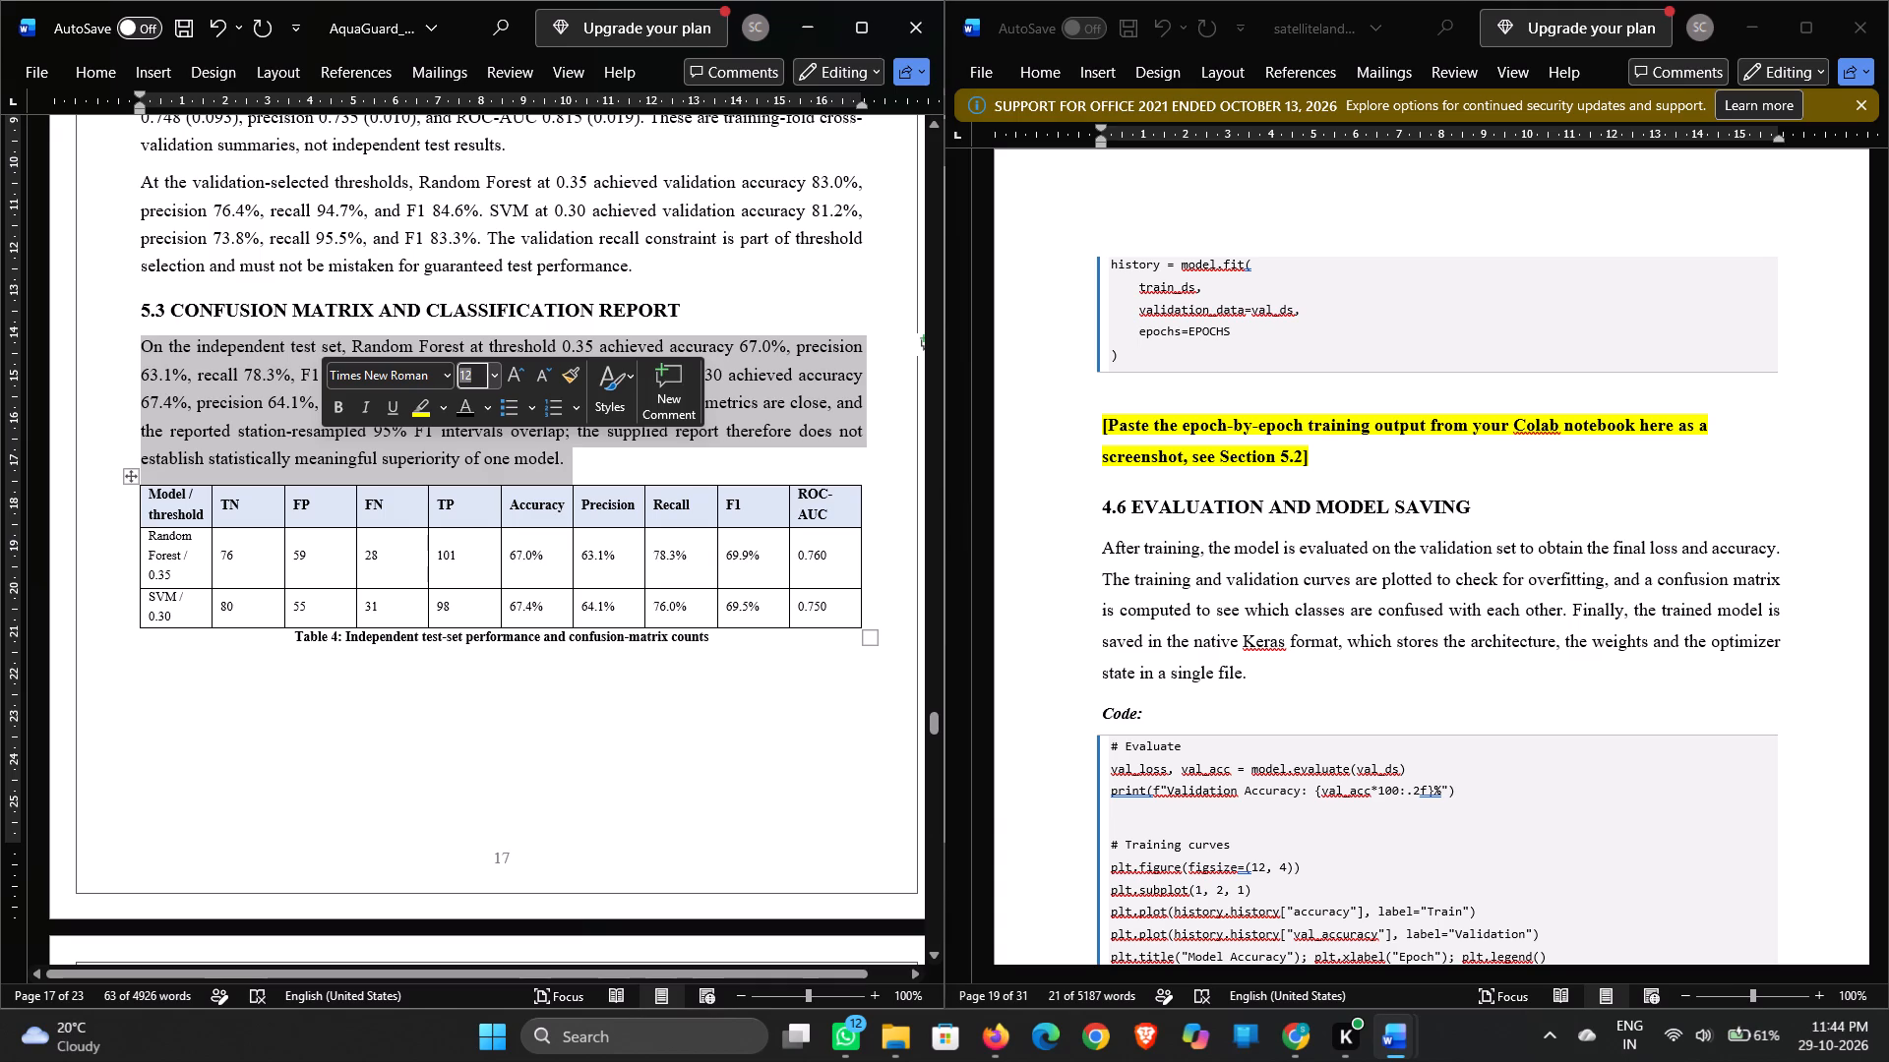
Set all the text in the AquaGuard model/threshold performance table under section 5.3 to 10 pt.
left_click_drag(151, 494, 711, 570)
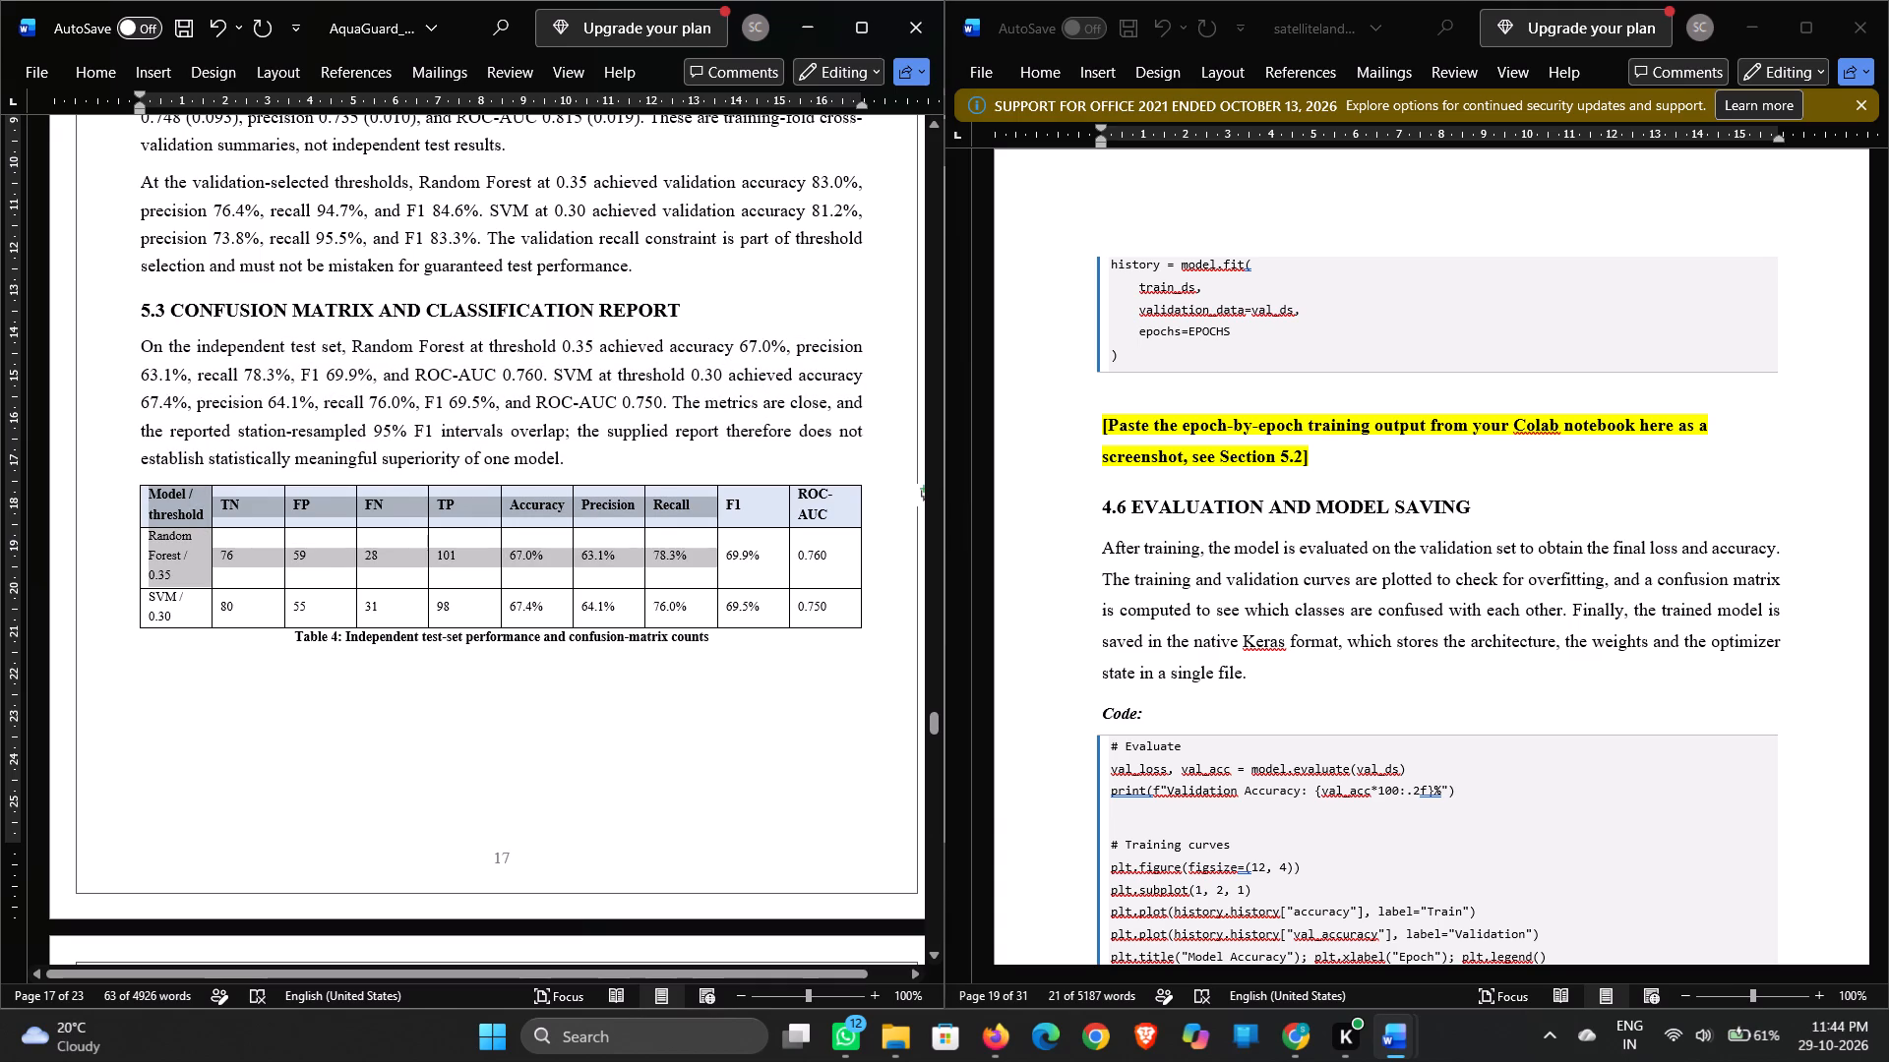
left_click_drag(711, 570, 818, 606)
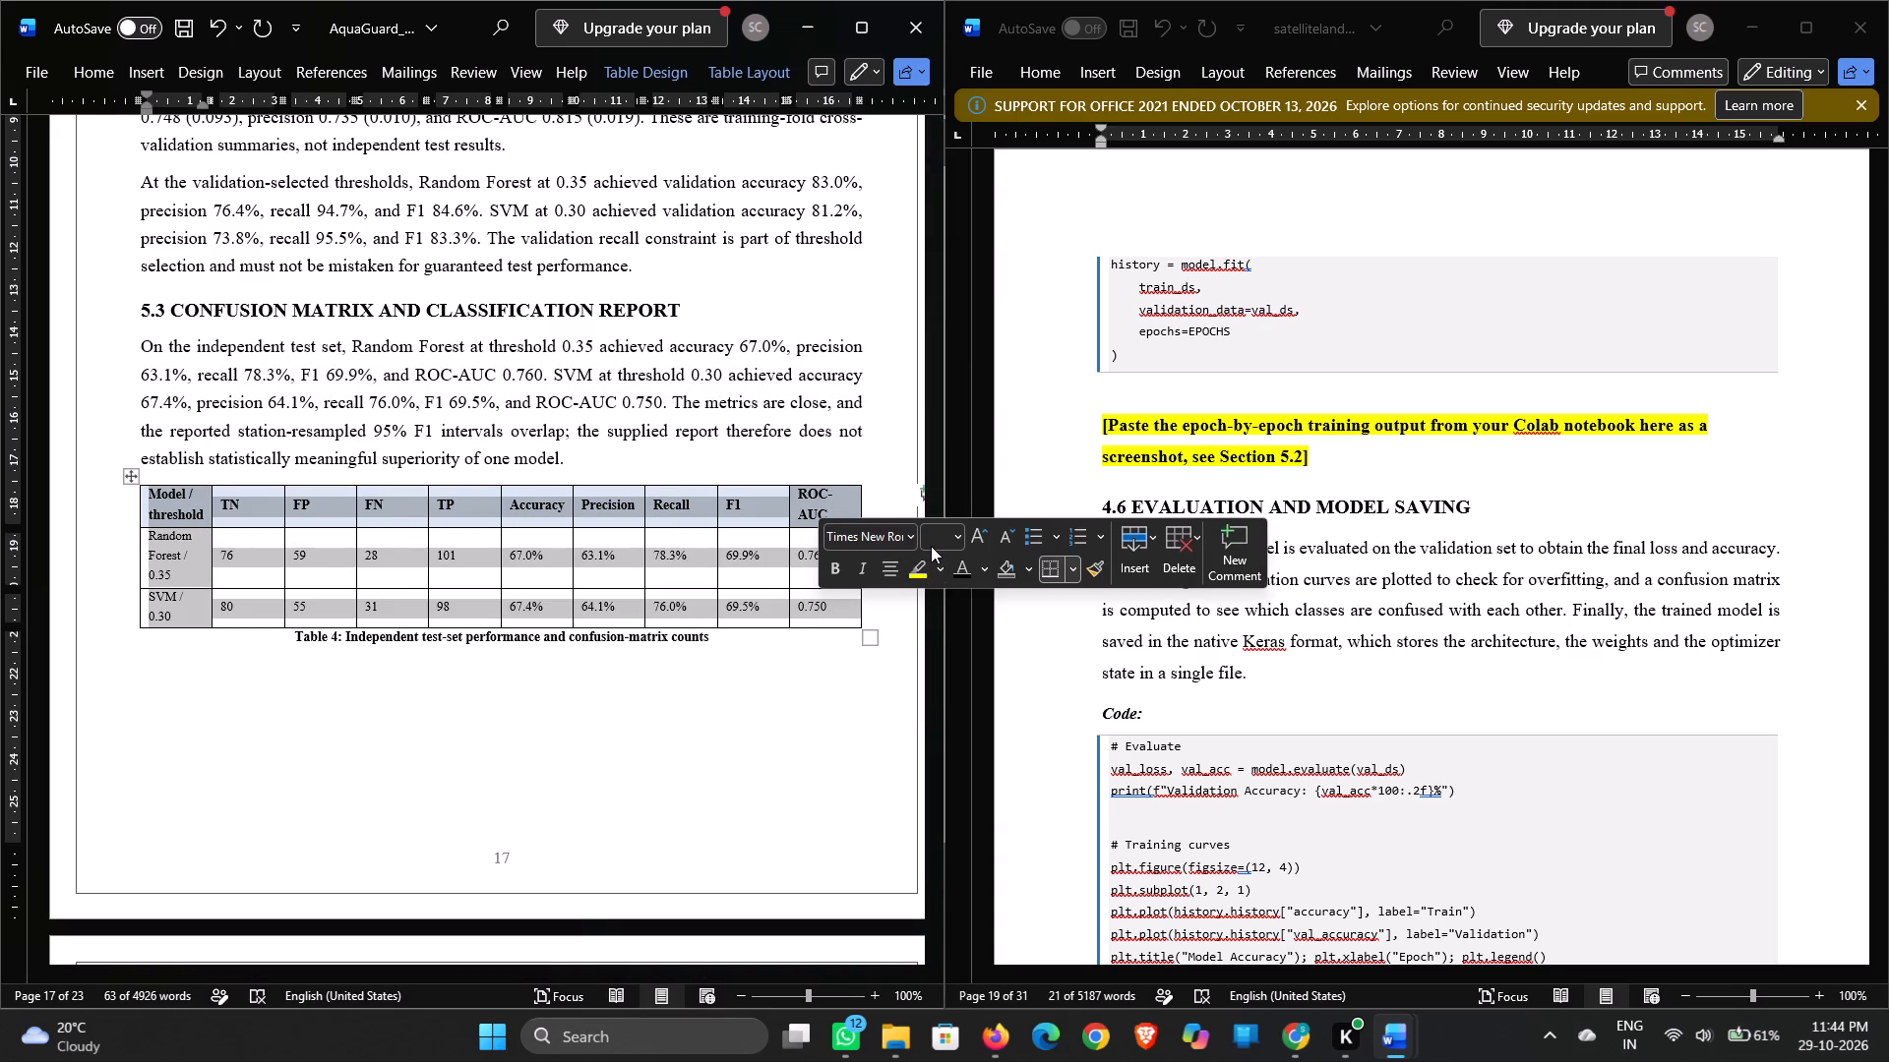
left_click(932, 539)
type("10")
key("Return")
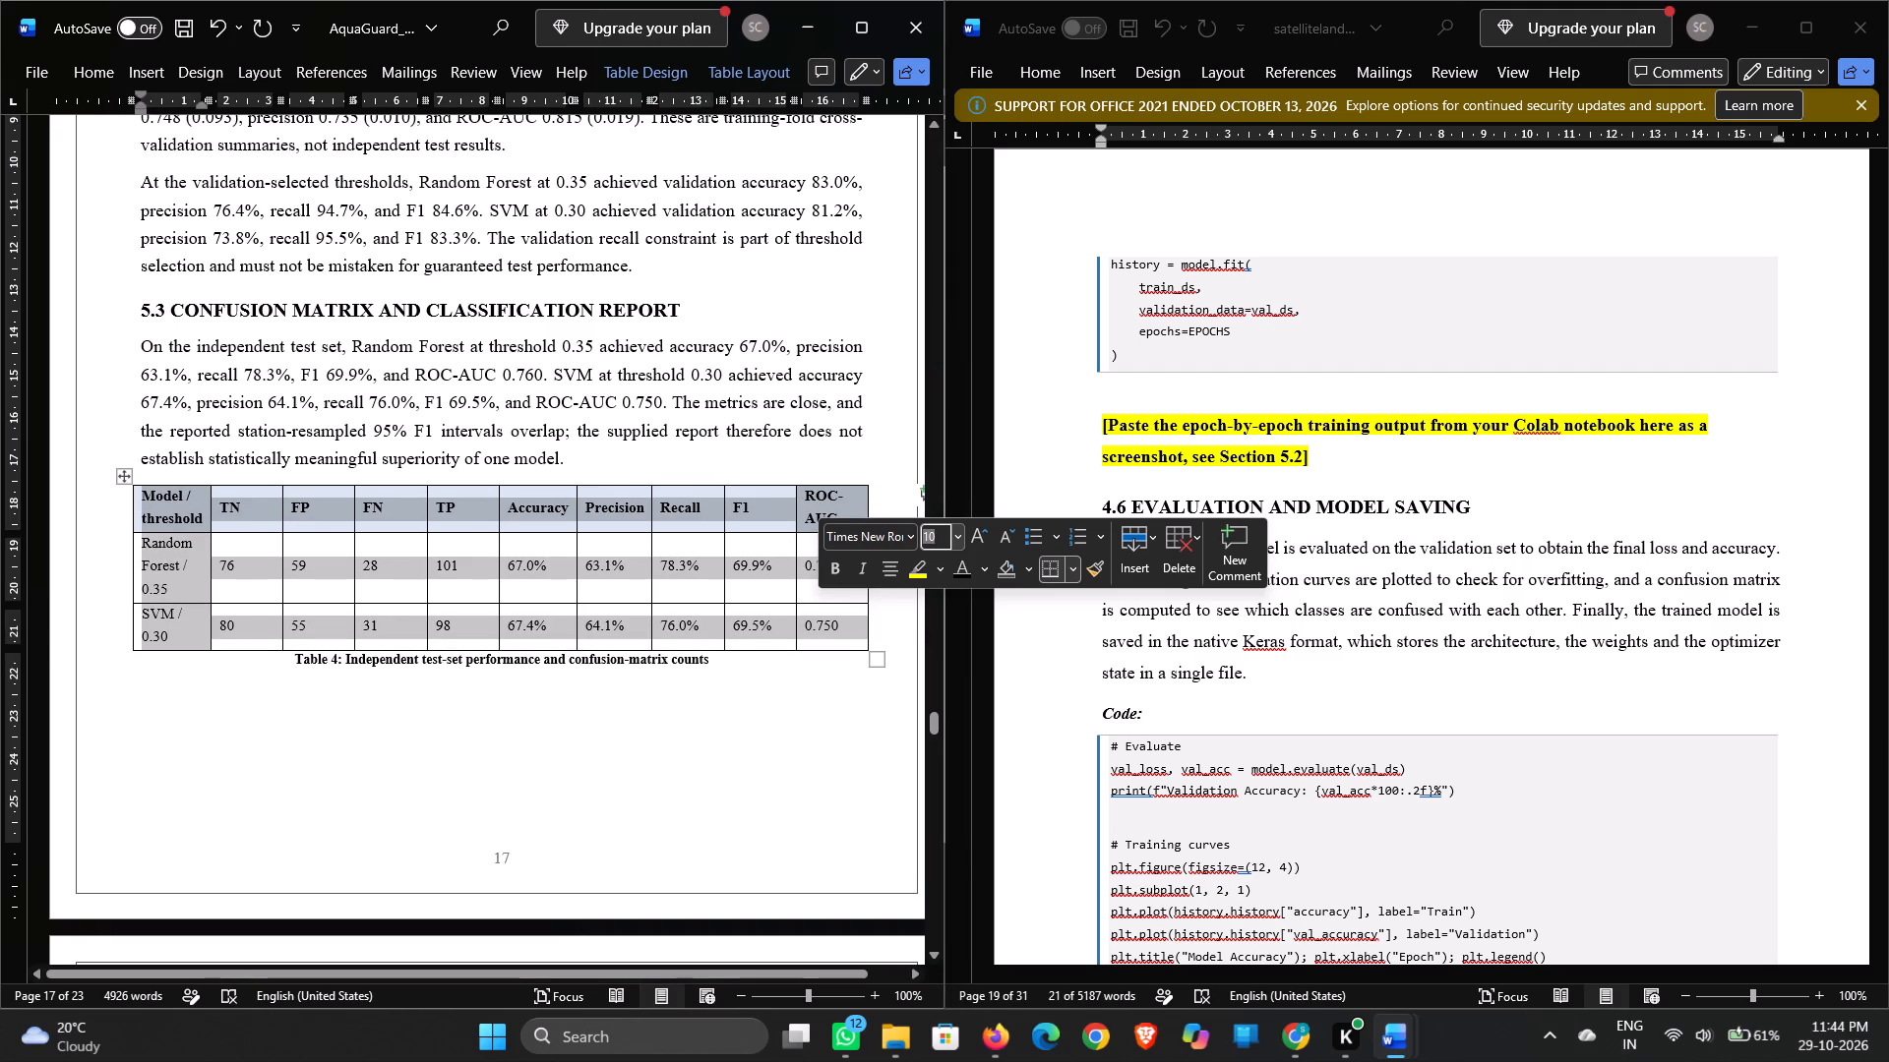
left_click(680, 754)
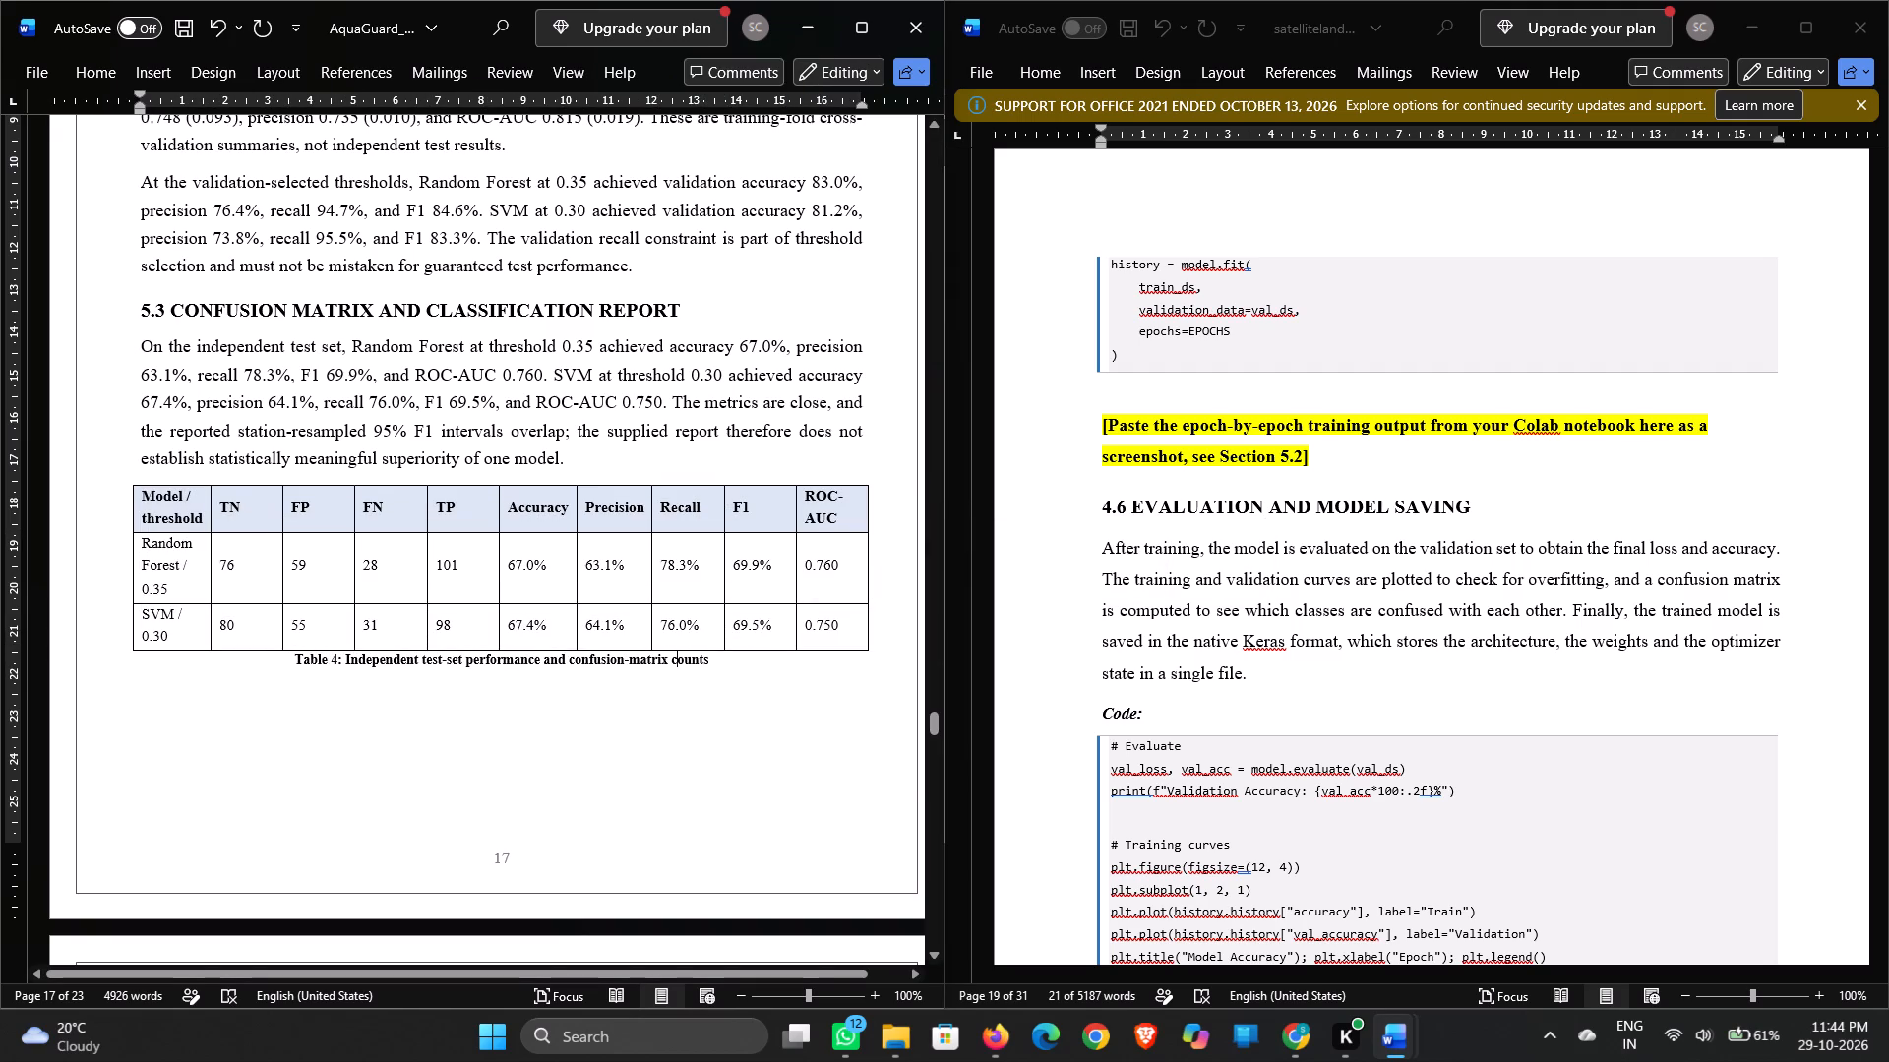
Set the AquaGuard caption "Table 4: Independent test-set performance and confusion-matrix counts" to 10 pt.
left_click_drag(294, 662, 606, 676)
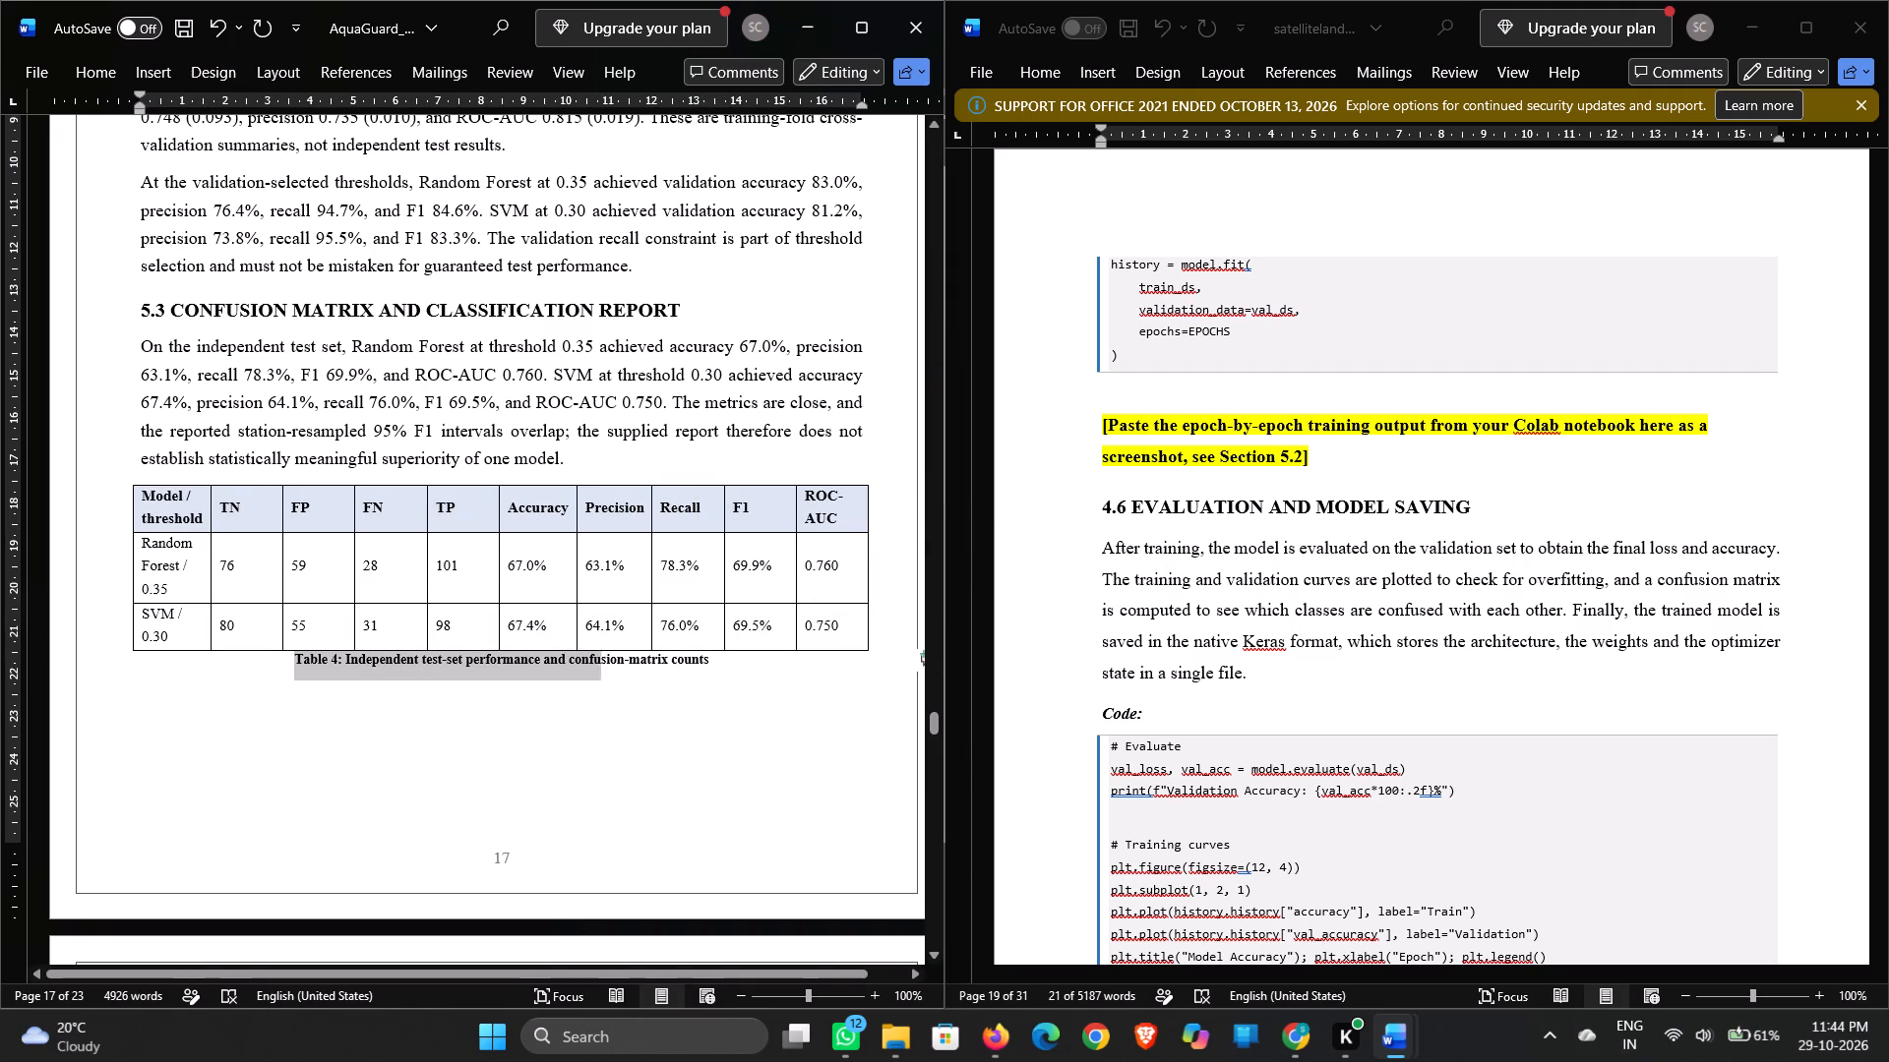
left_click_drag(606, 676, 713, 667)
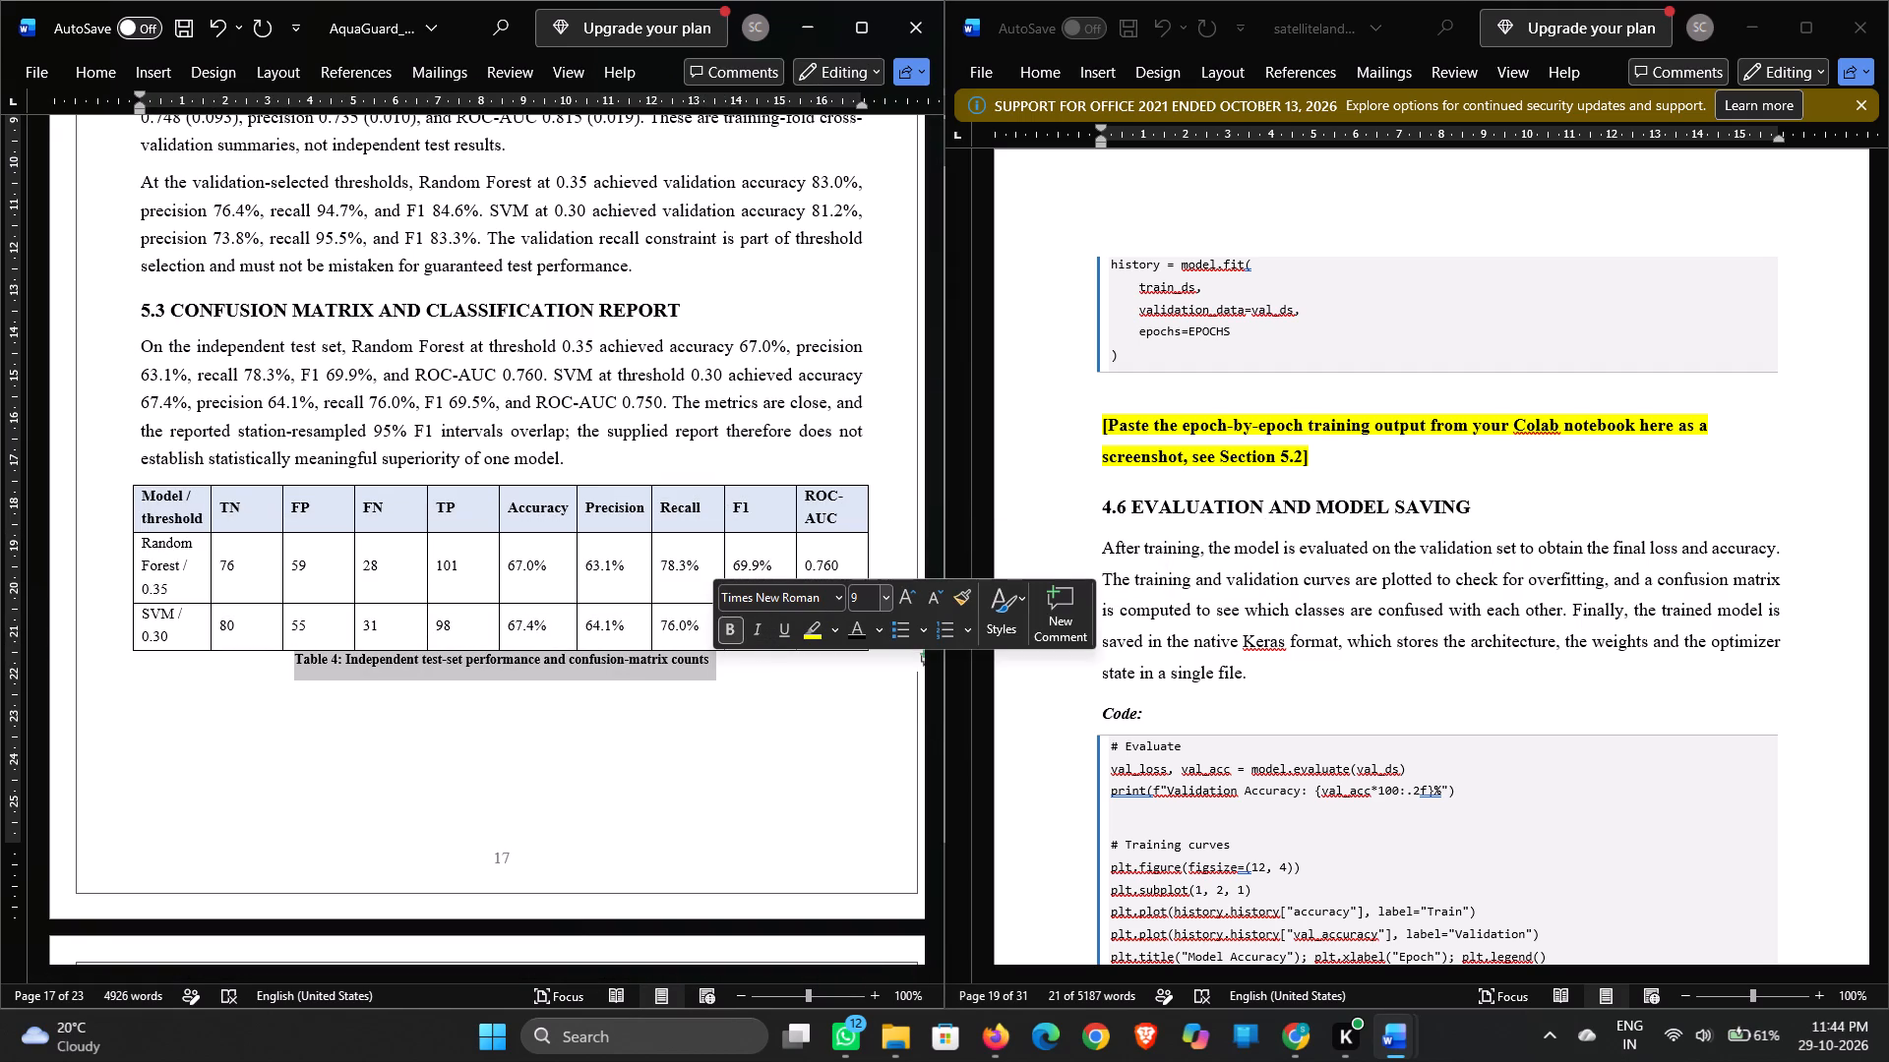
left_click(863, 596)
type("10")
key("Return")
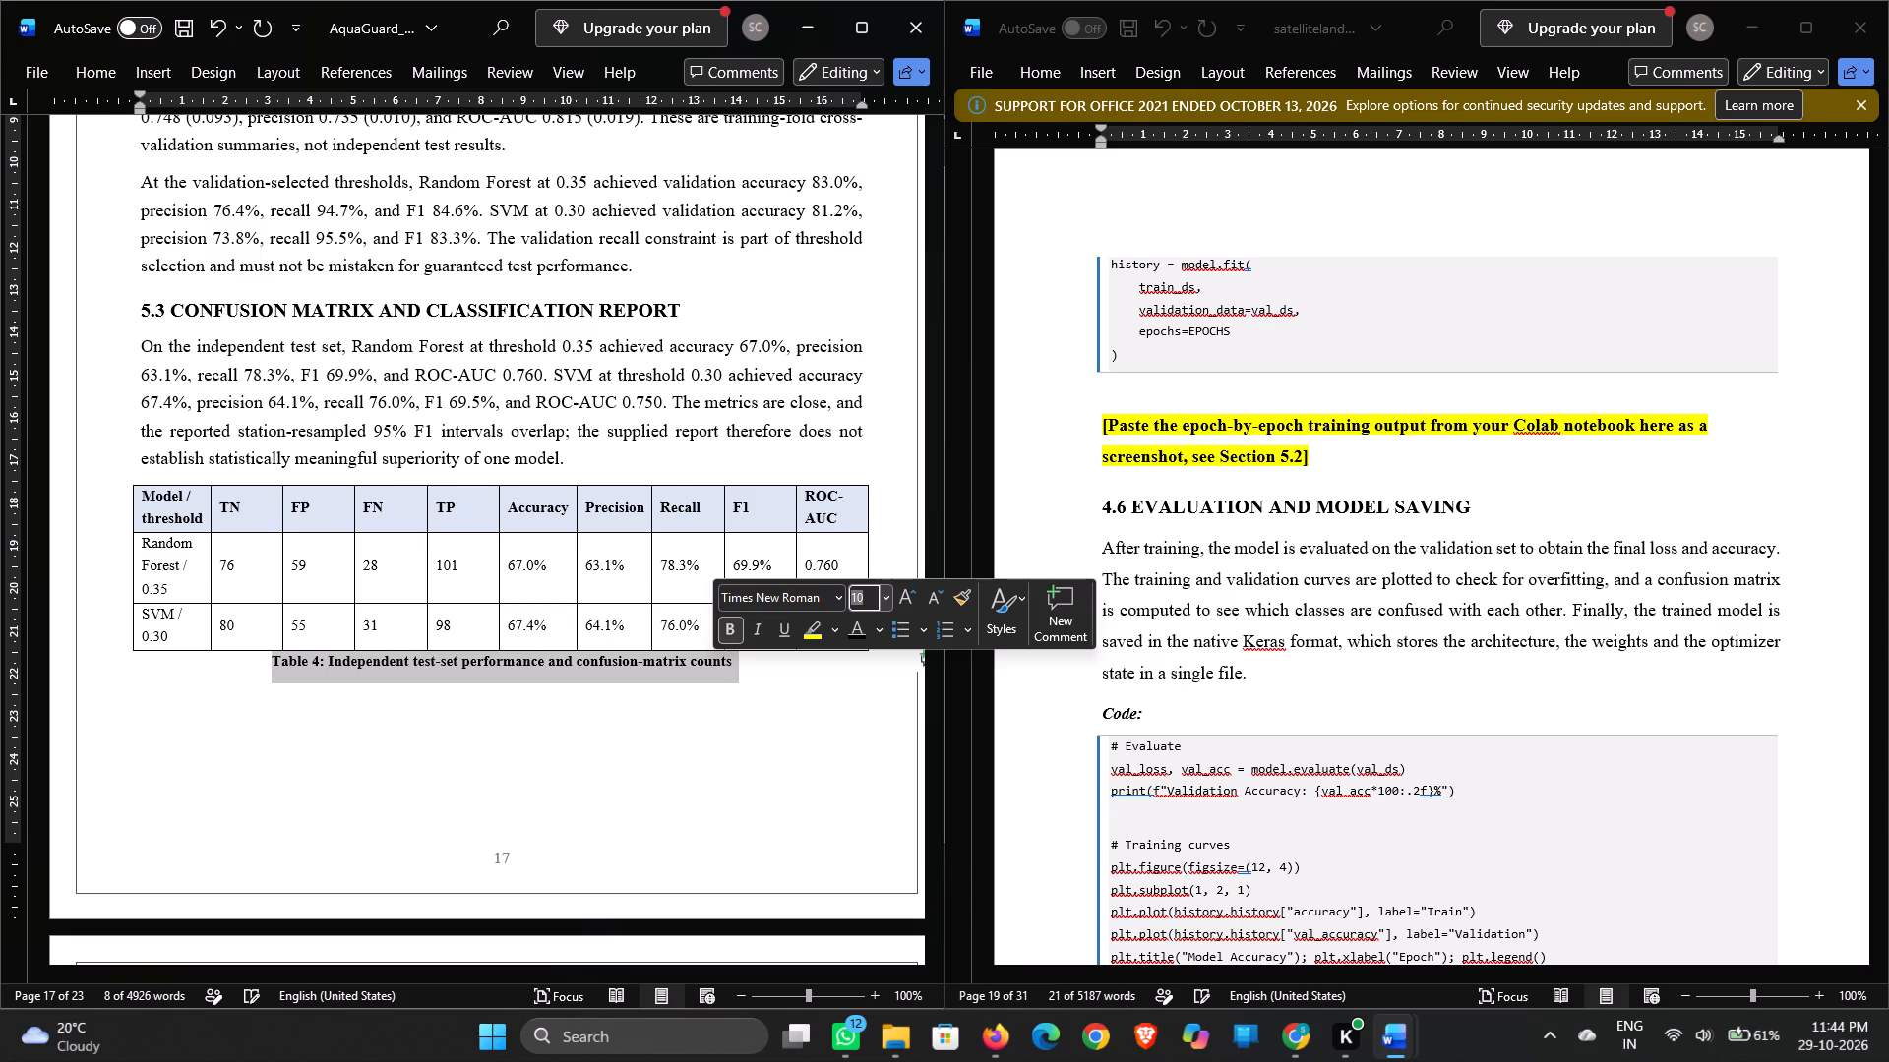
left_click(762, 739)
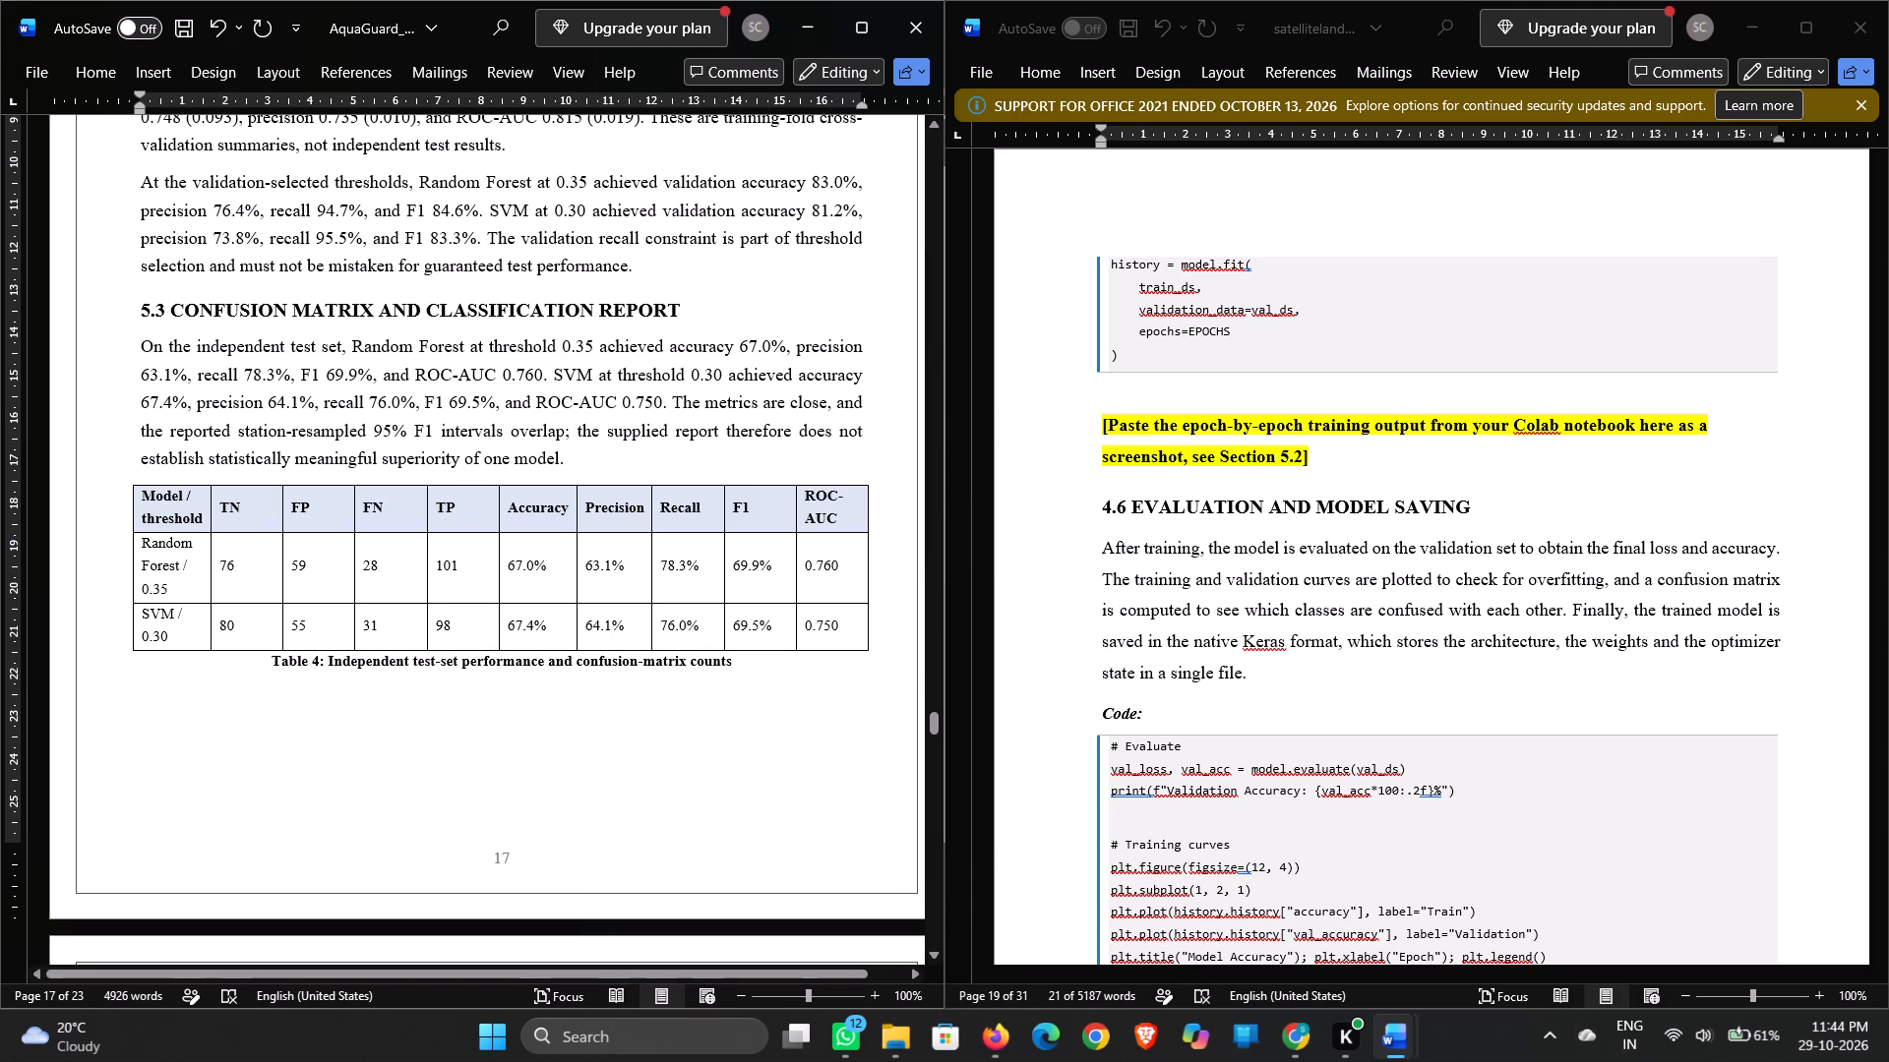
Set the AquaGuard caption "Figure 3: Confusion matrices at validation-tuned thresholds" to 10 pt.
scroll(762, 739, "down", 1)
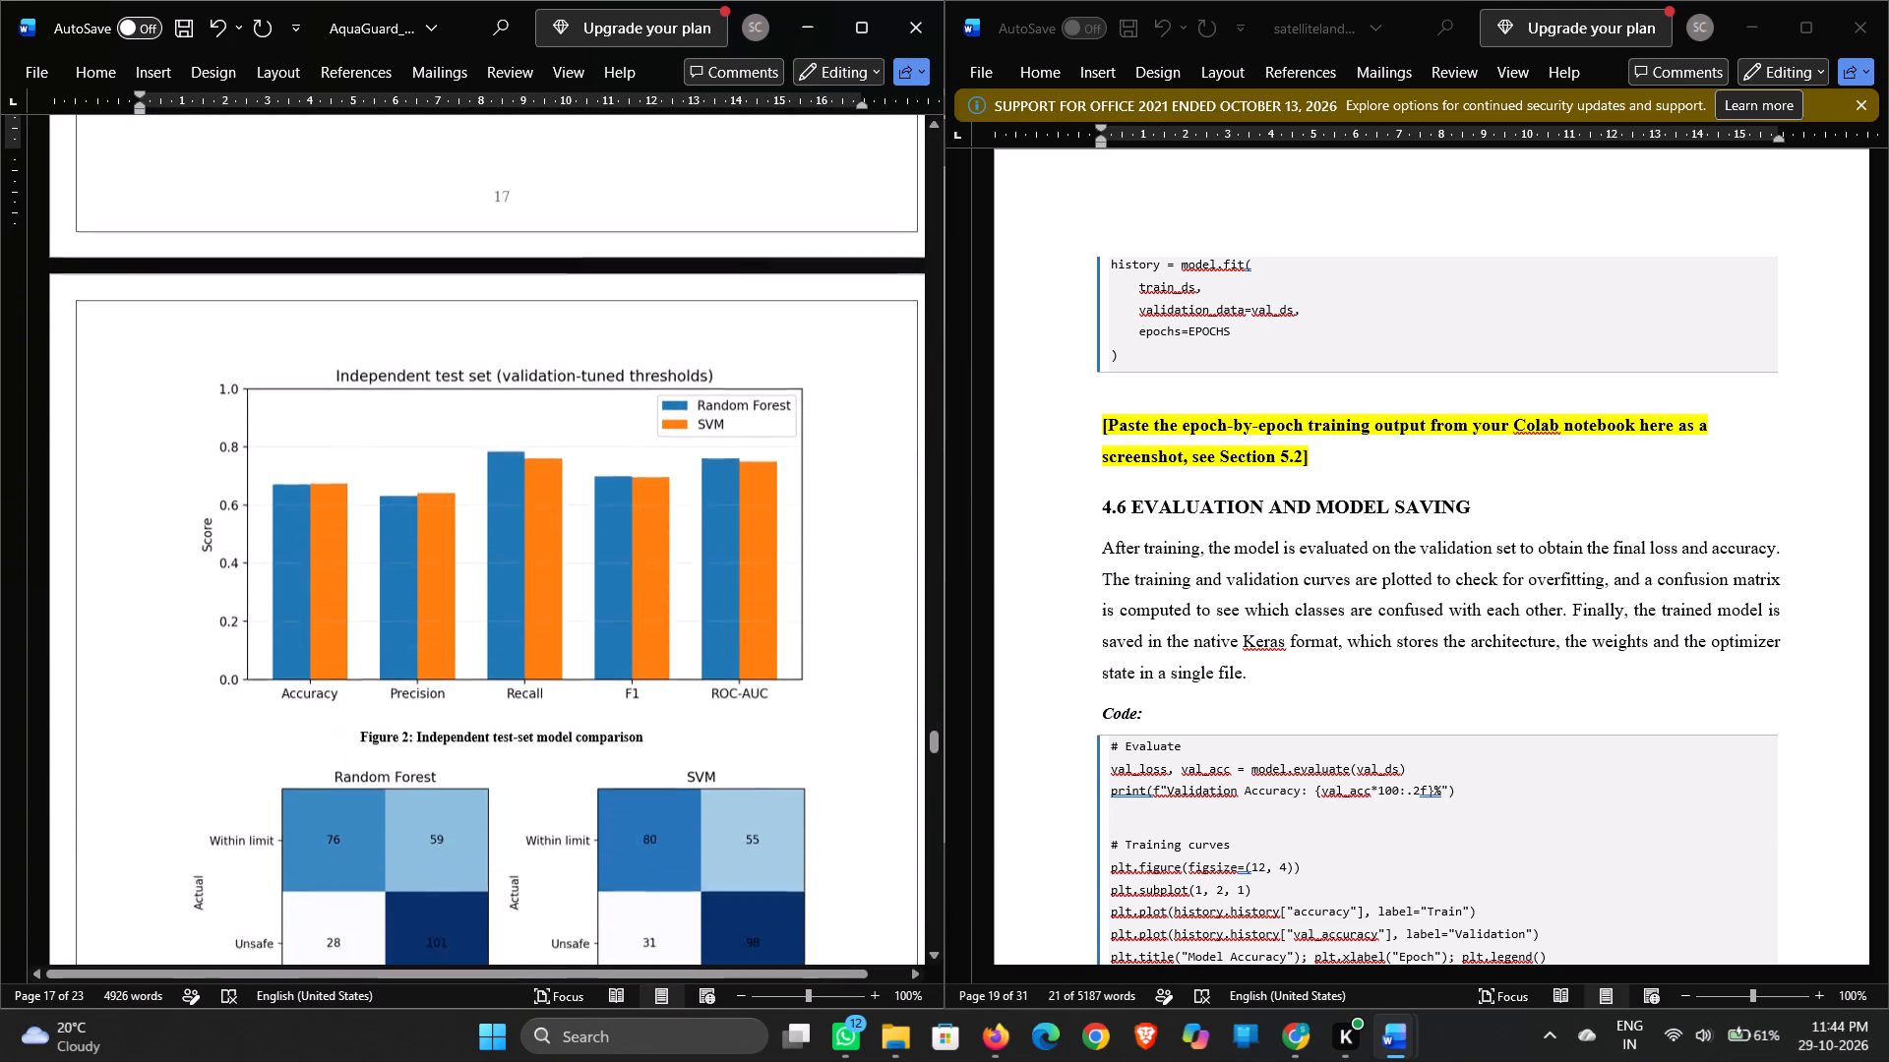
scroll(762, 739, "down", 2)
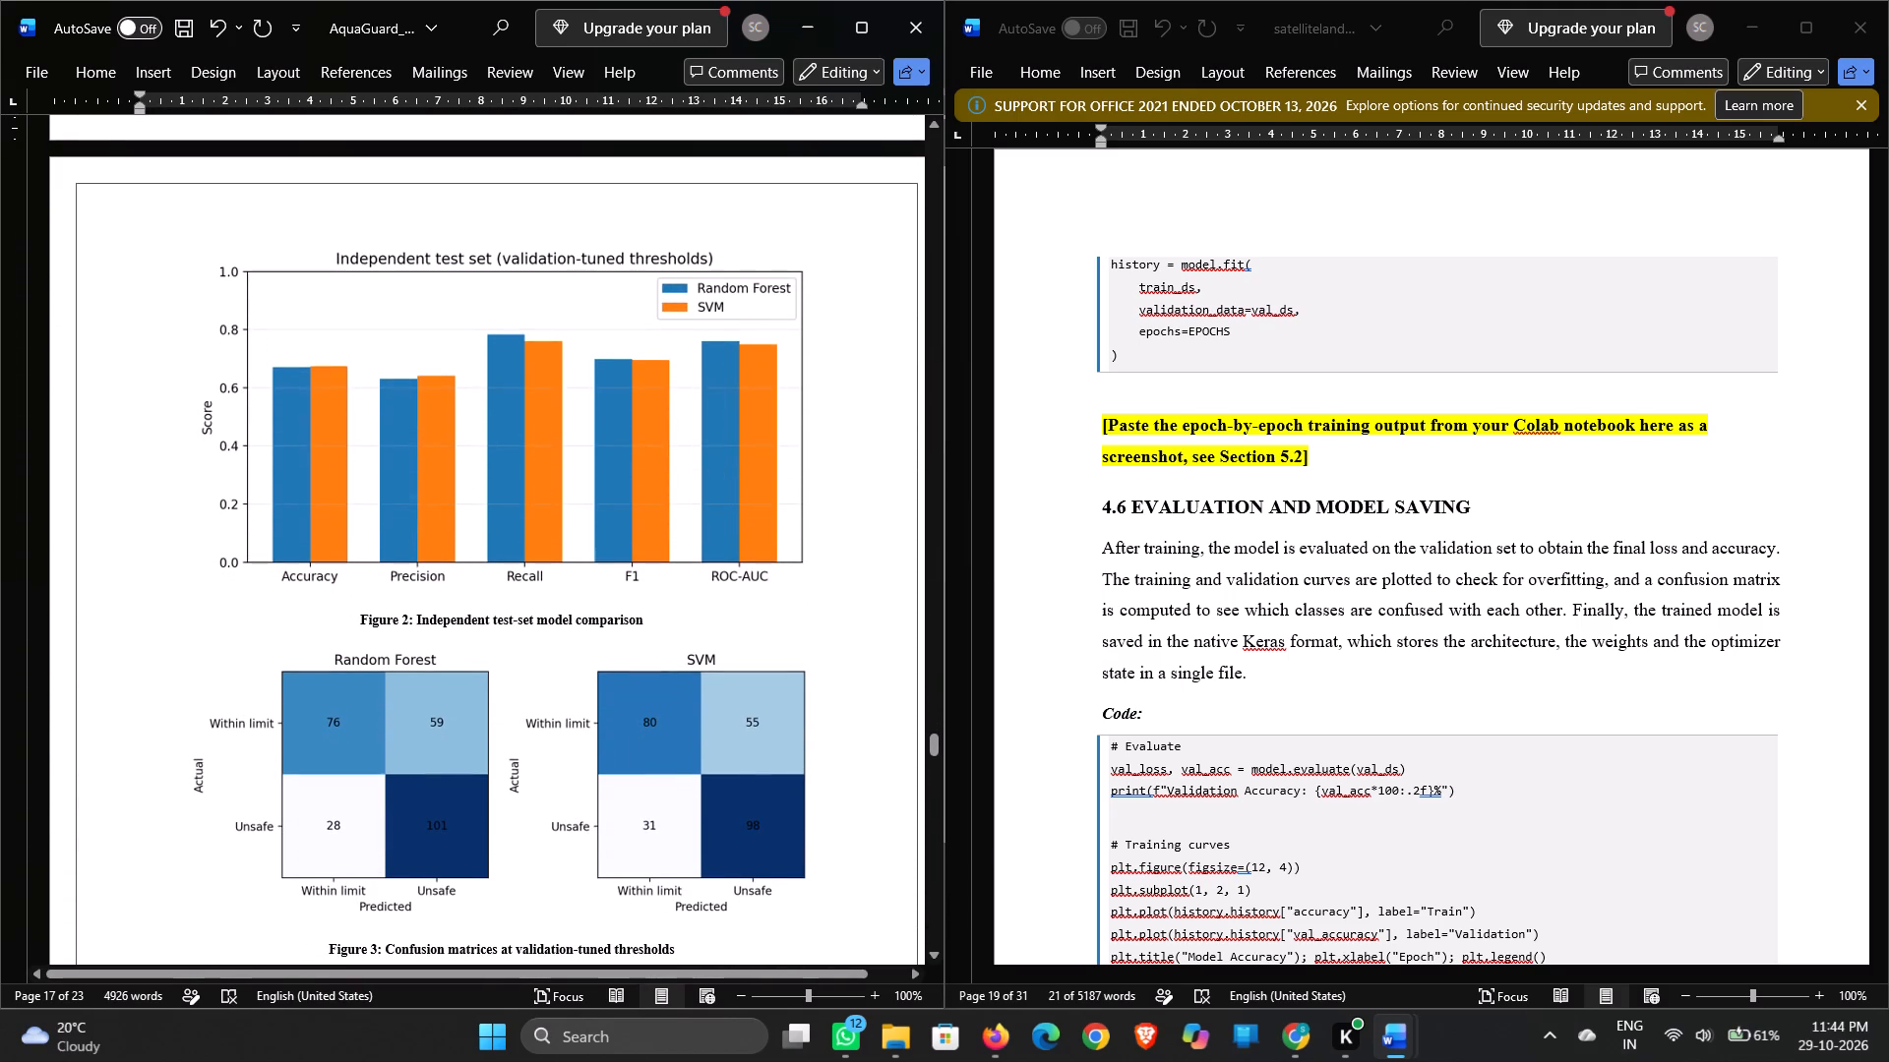
scroll(762, 739, "down", 1)
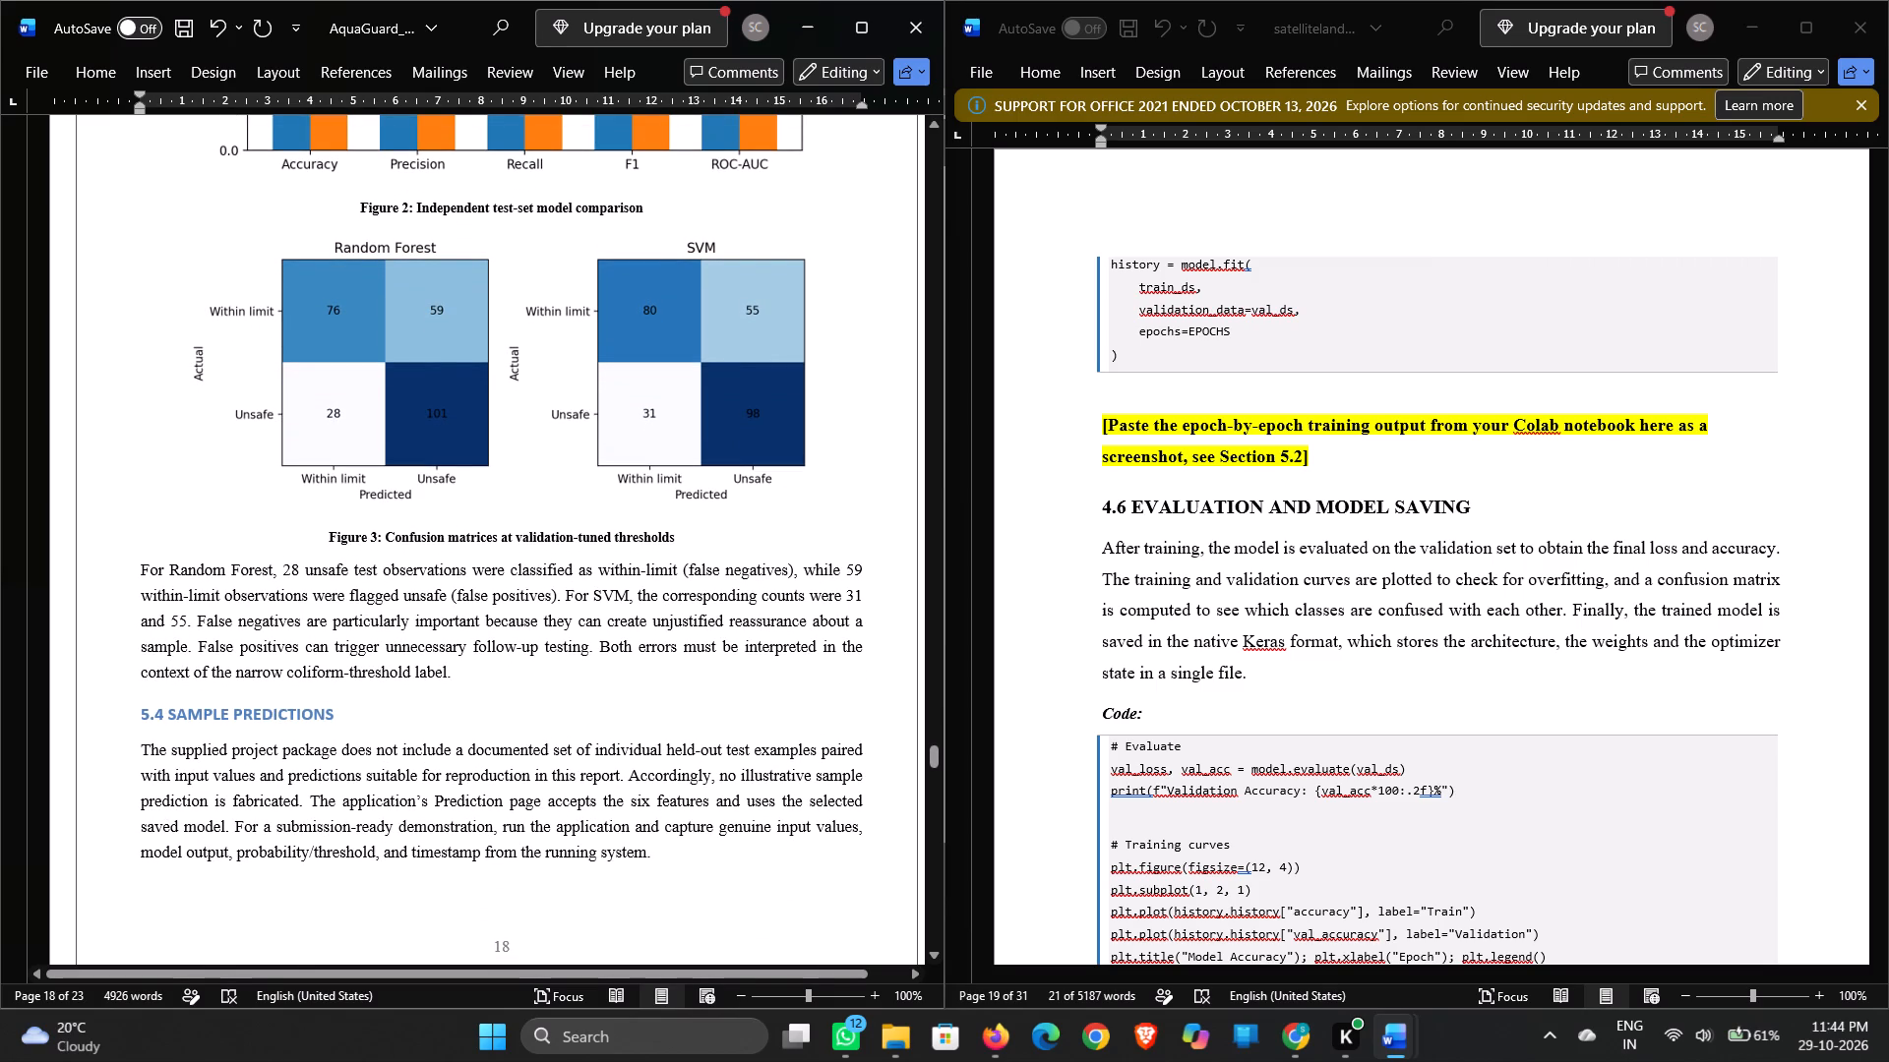
left_click_drag(673, 540, 324, 539)
left_click(474, 464)
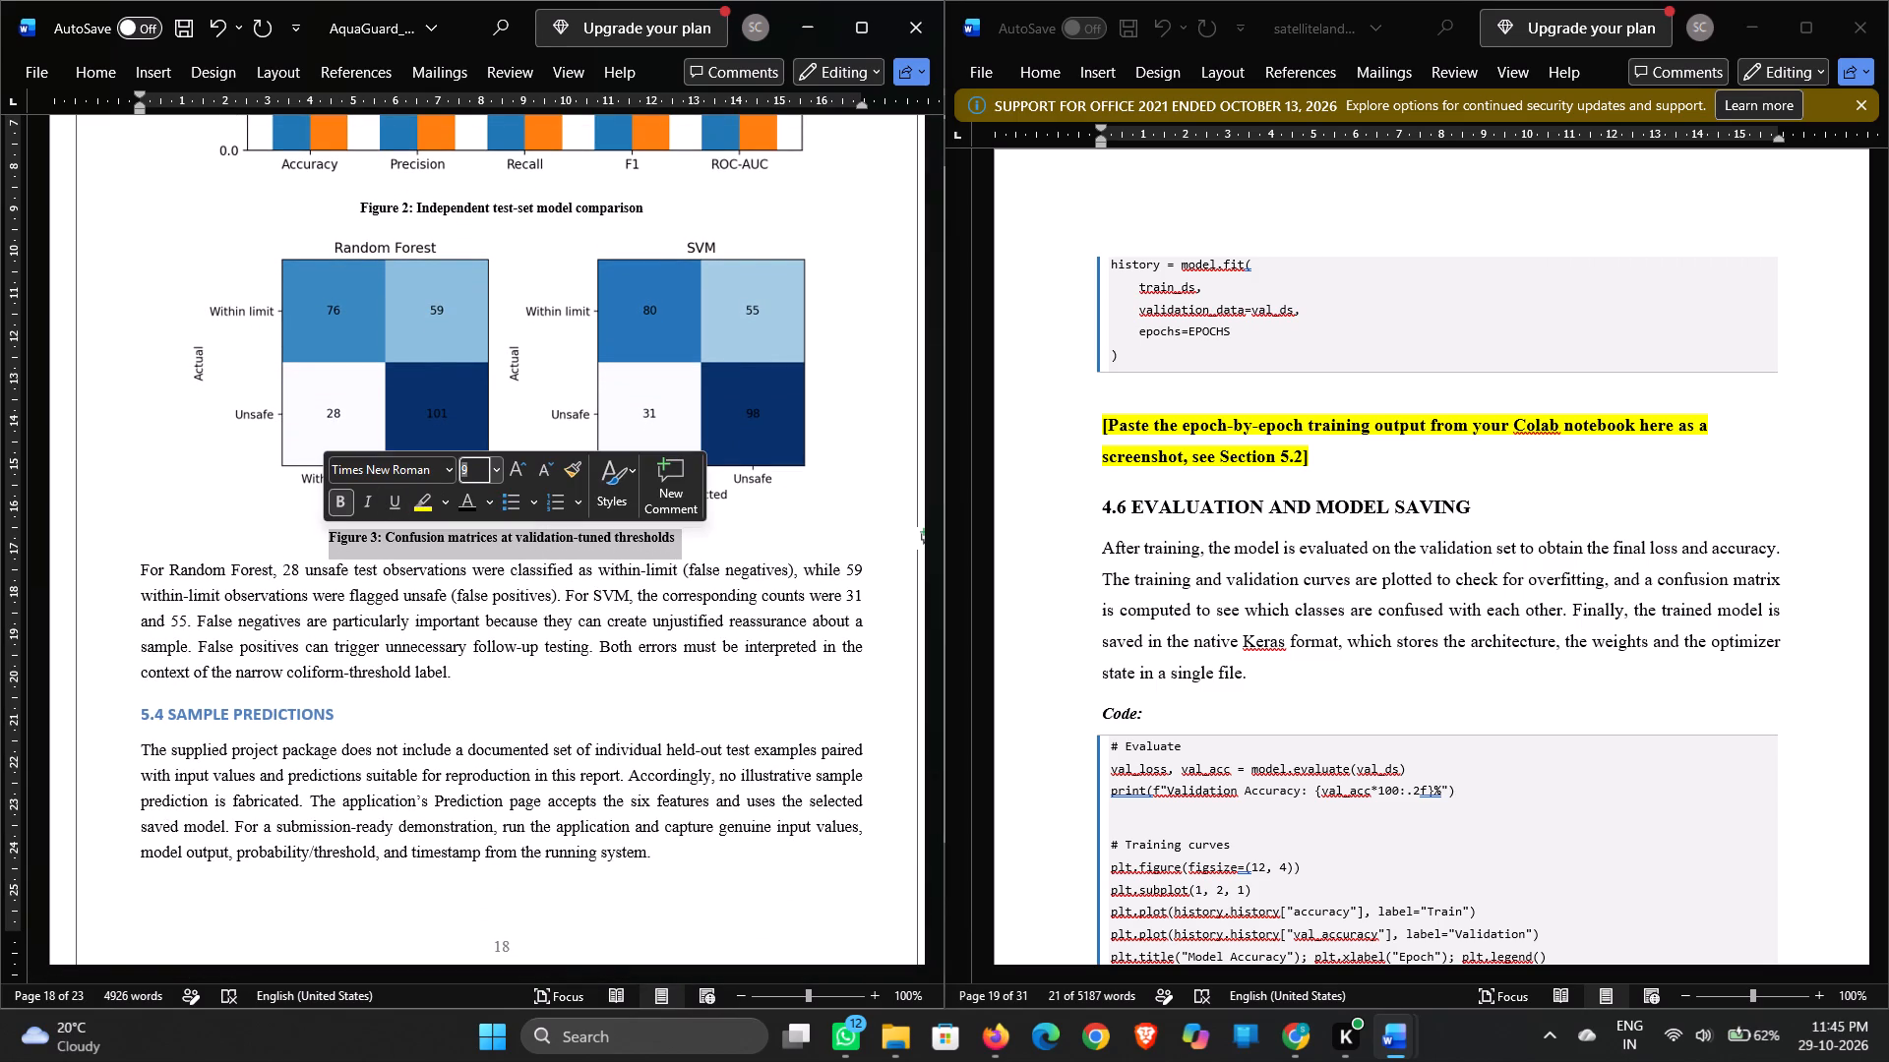
type("10")
key("Return")
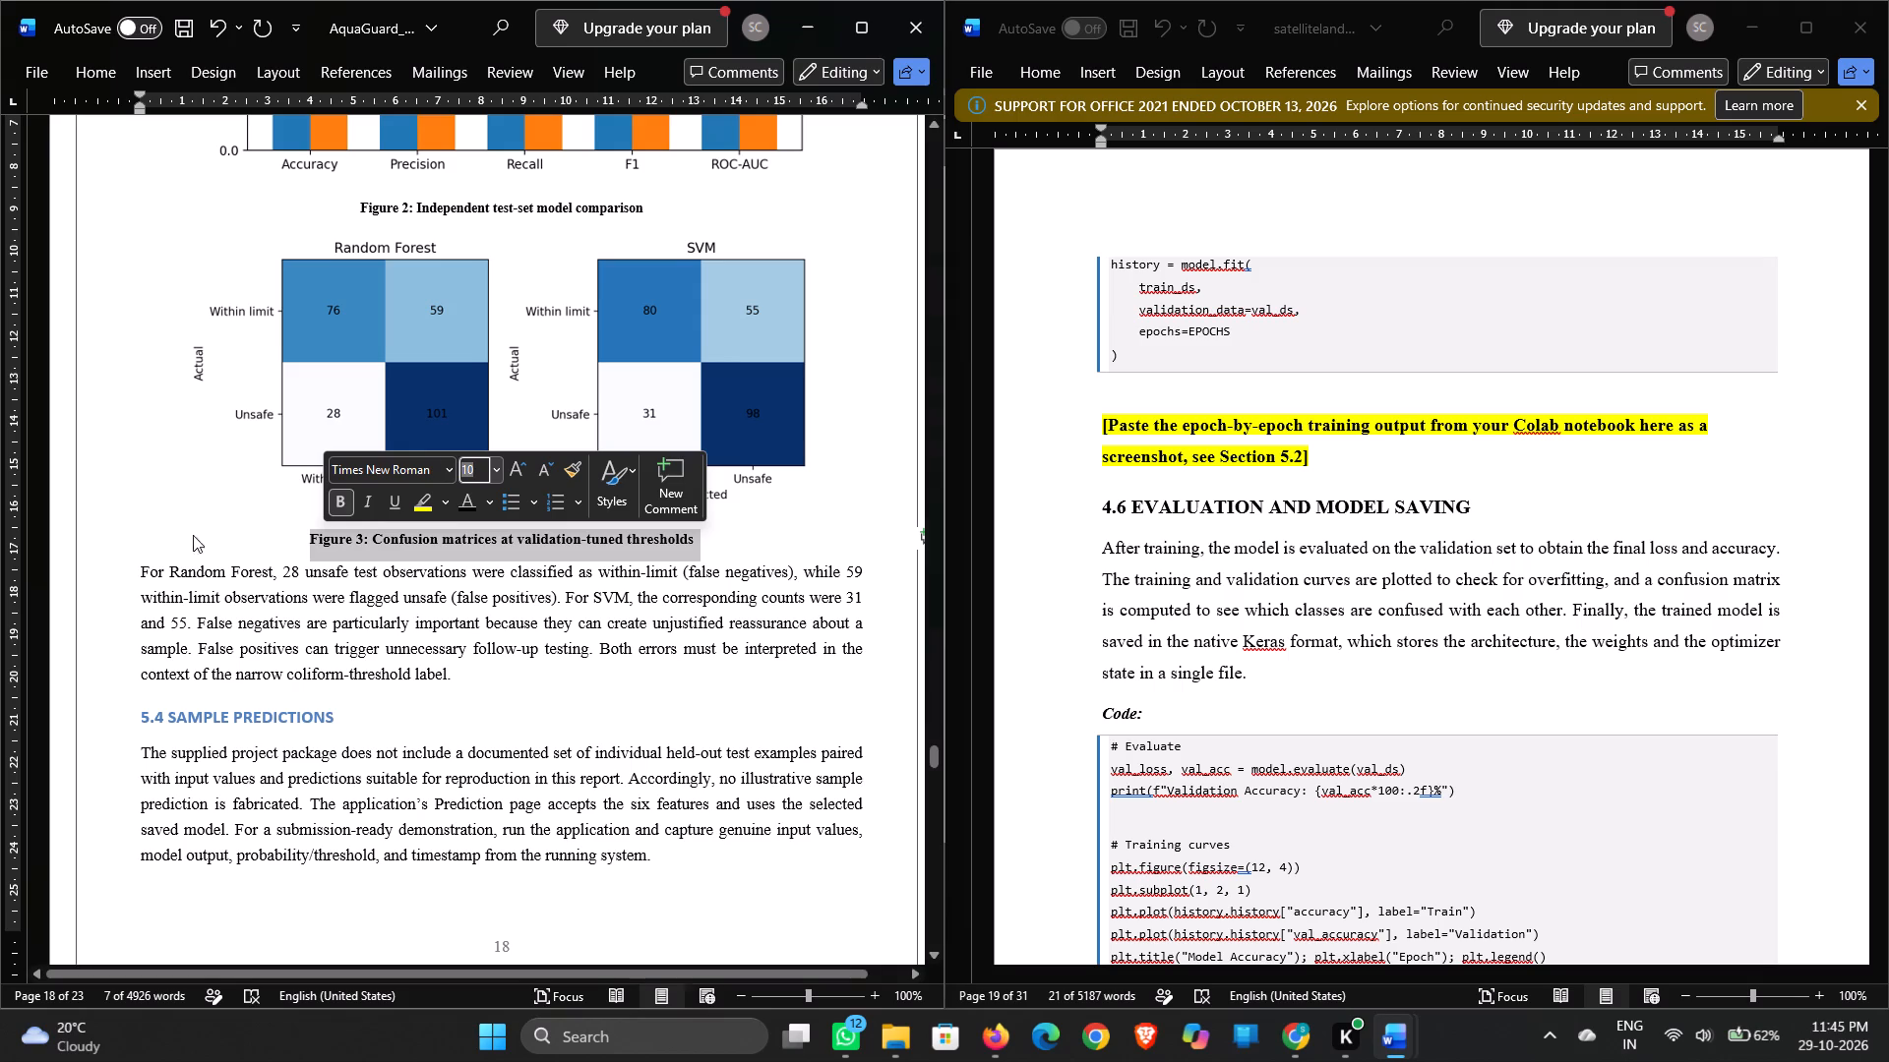
Set the AquaGuard body paragraph below the Figure 3 caption, starting "For Random Forest", to 12 pt.
left_click_drag(141, 570, 431, 638)
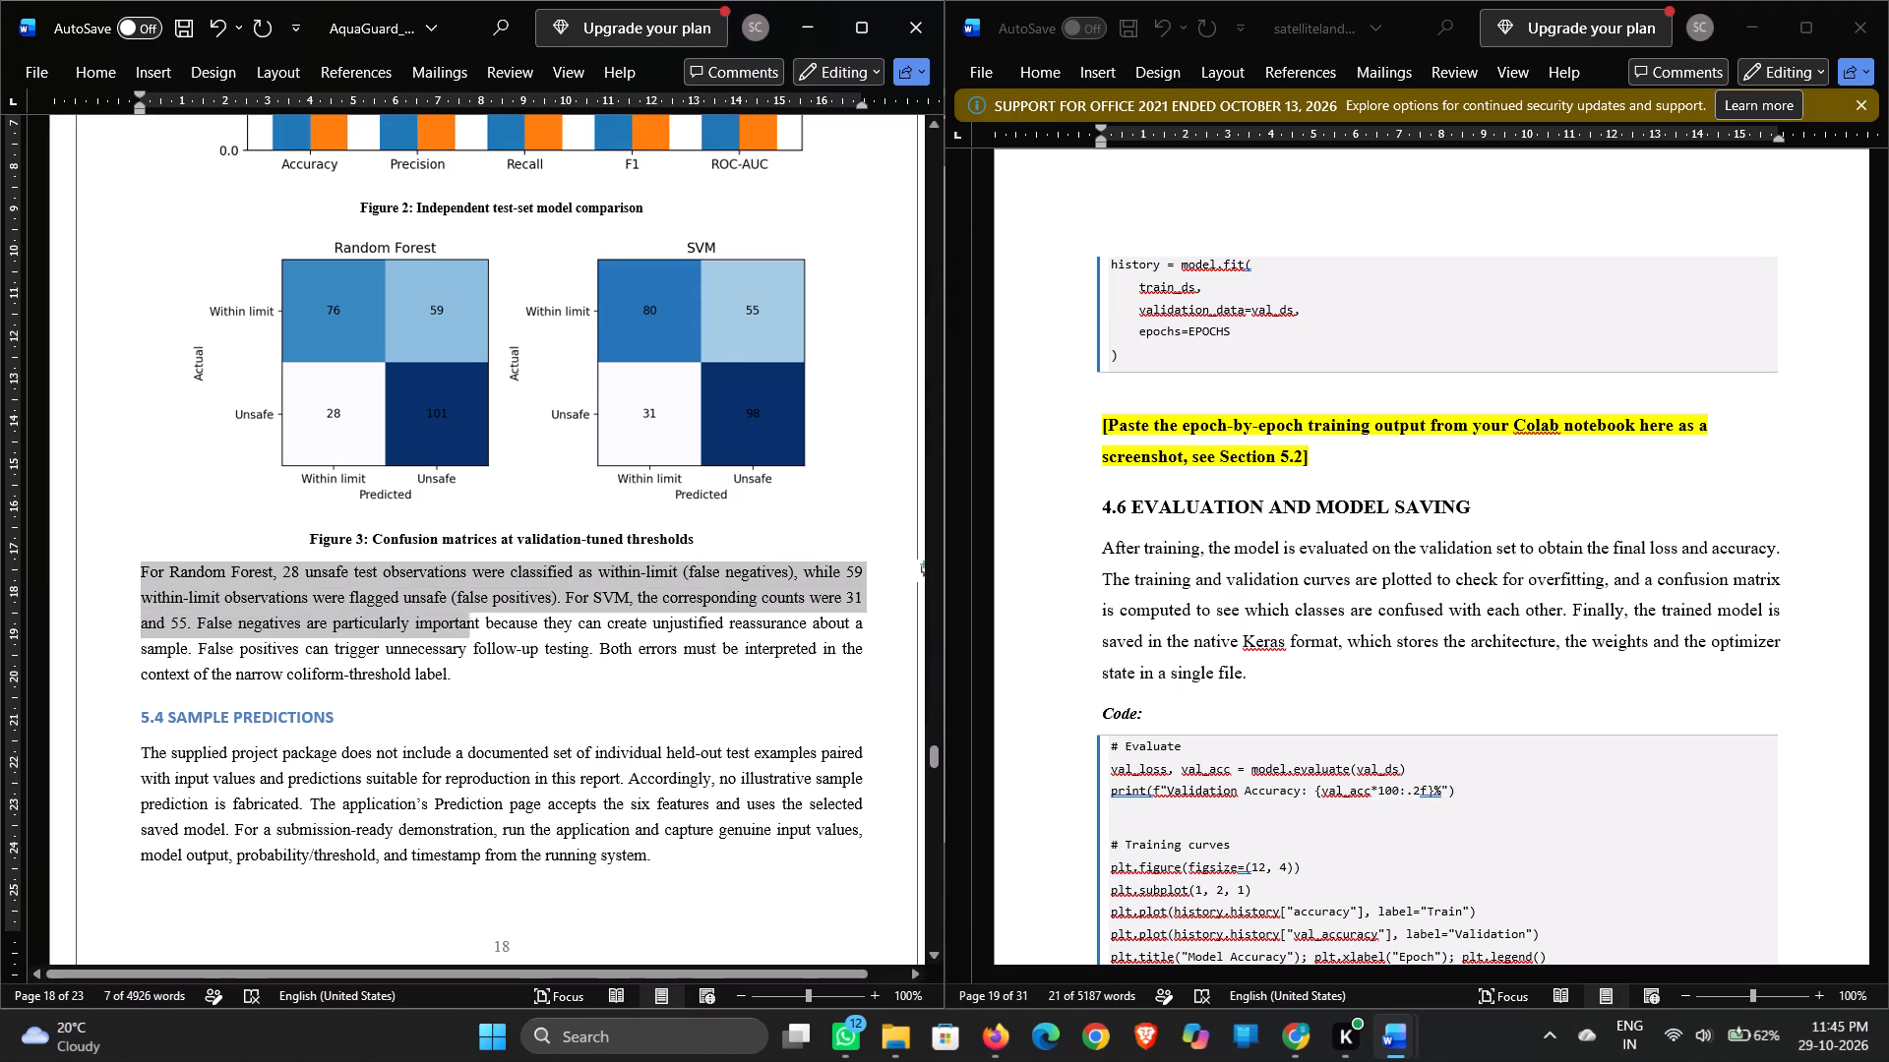
left_click_drag(431, 638, 455, 666)
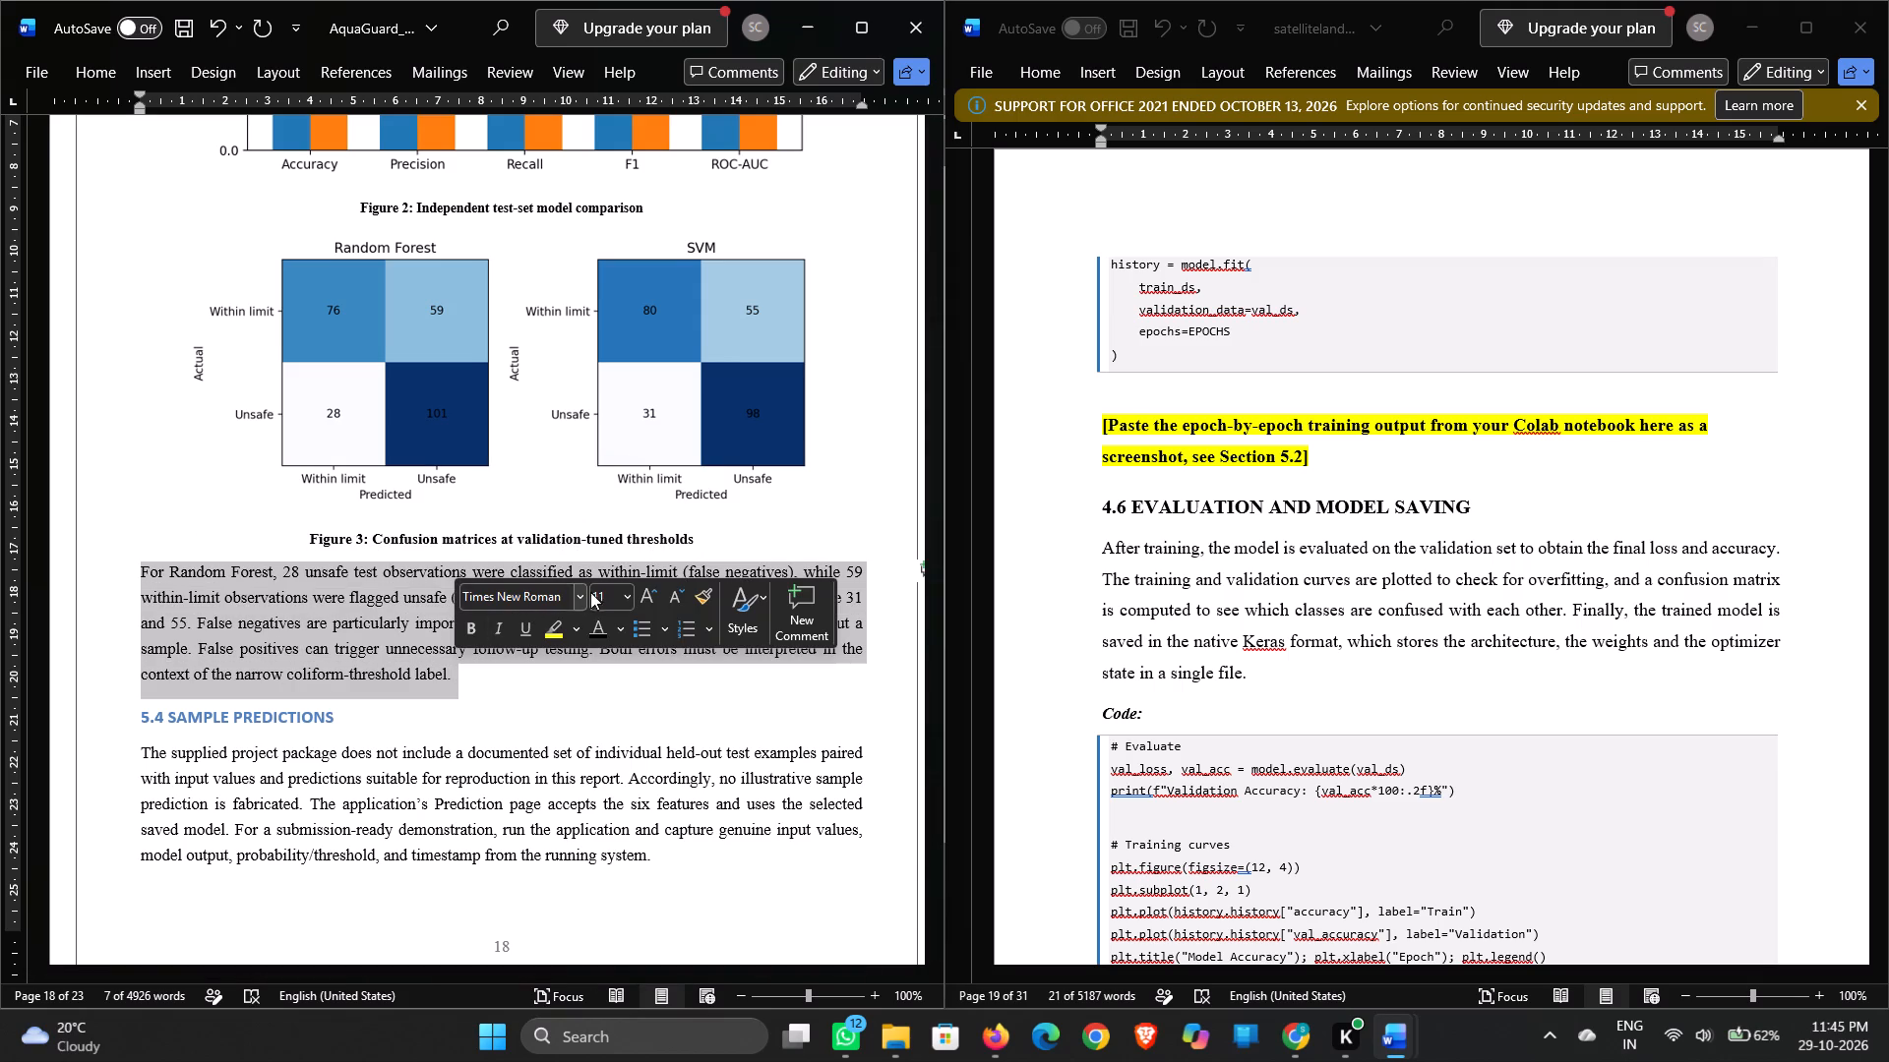
left_click(598, 596)
type("12")
key("Return")
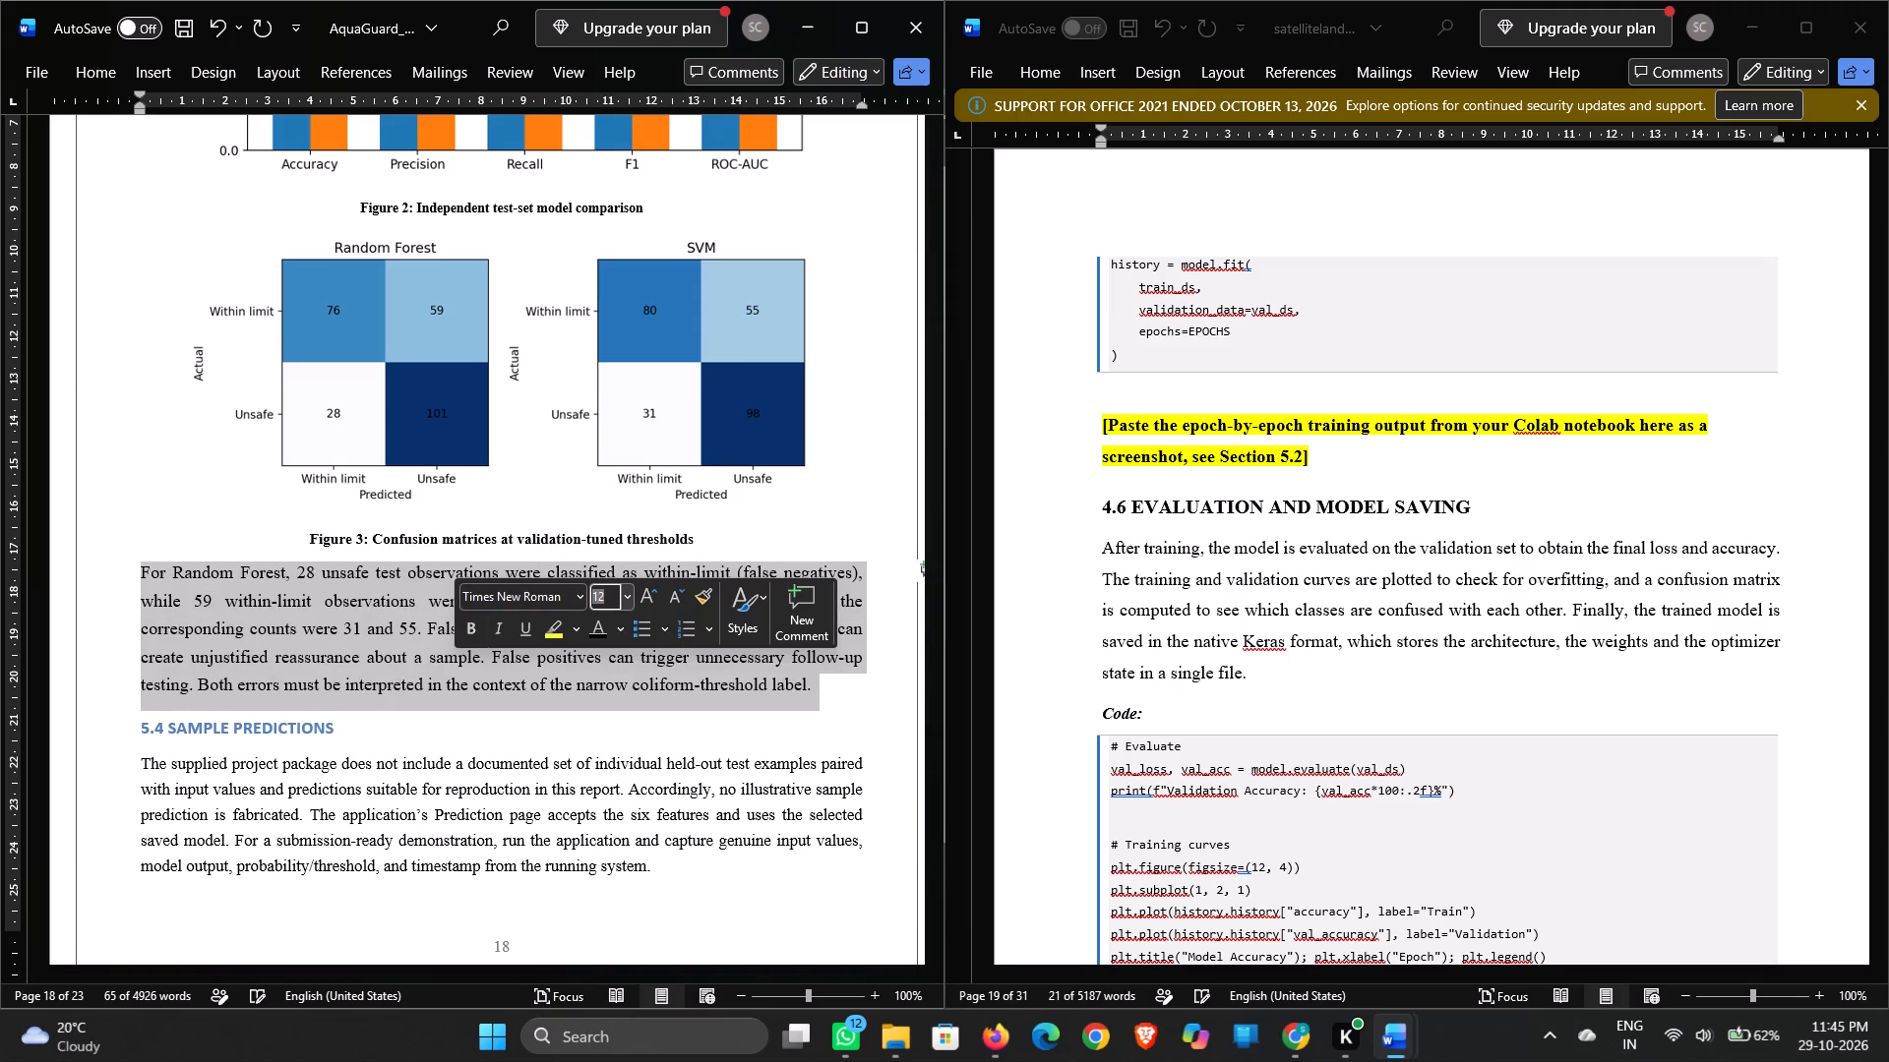
Format the AquaGuard 5.4 SAMPLE PREDICTIONS heading as Times New Roman, 13 pt, black.
left_click(144, 729)
left_click_drag(144, 729, 294, 729)
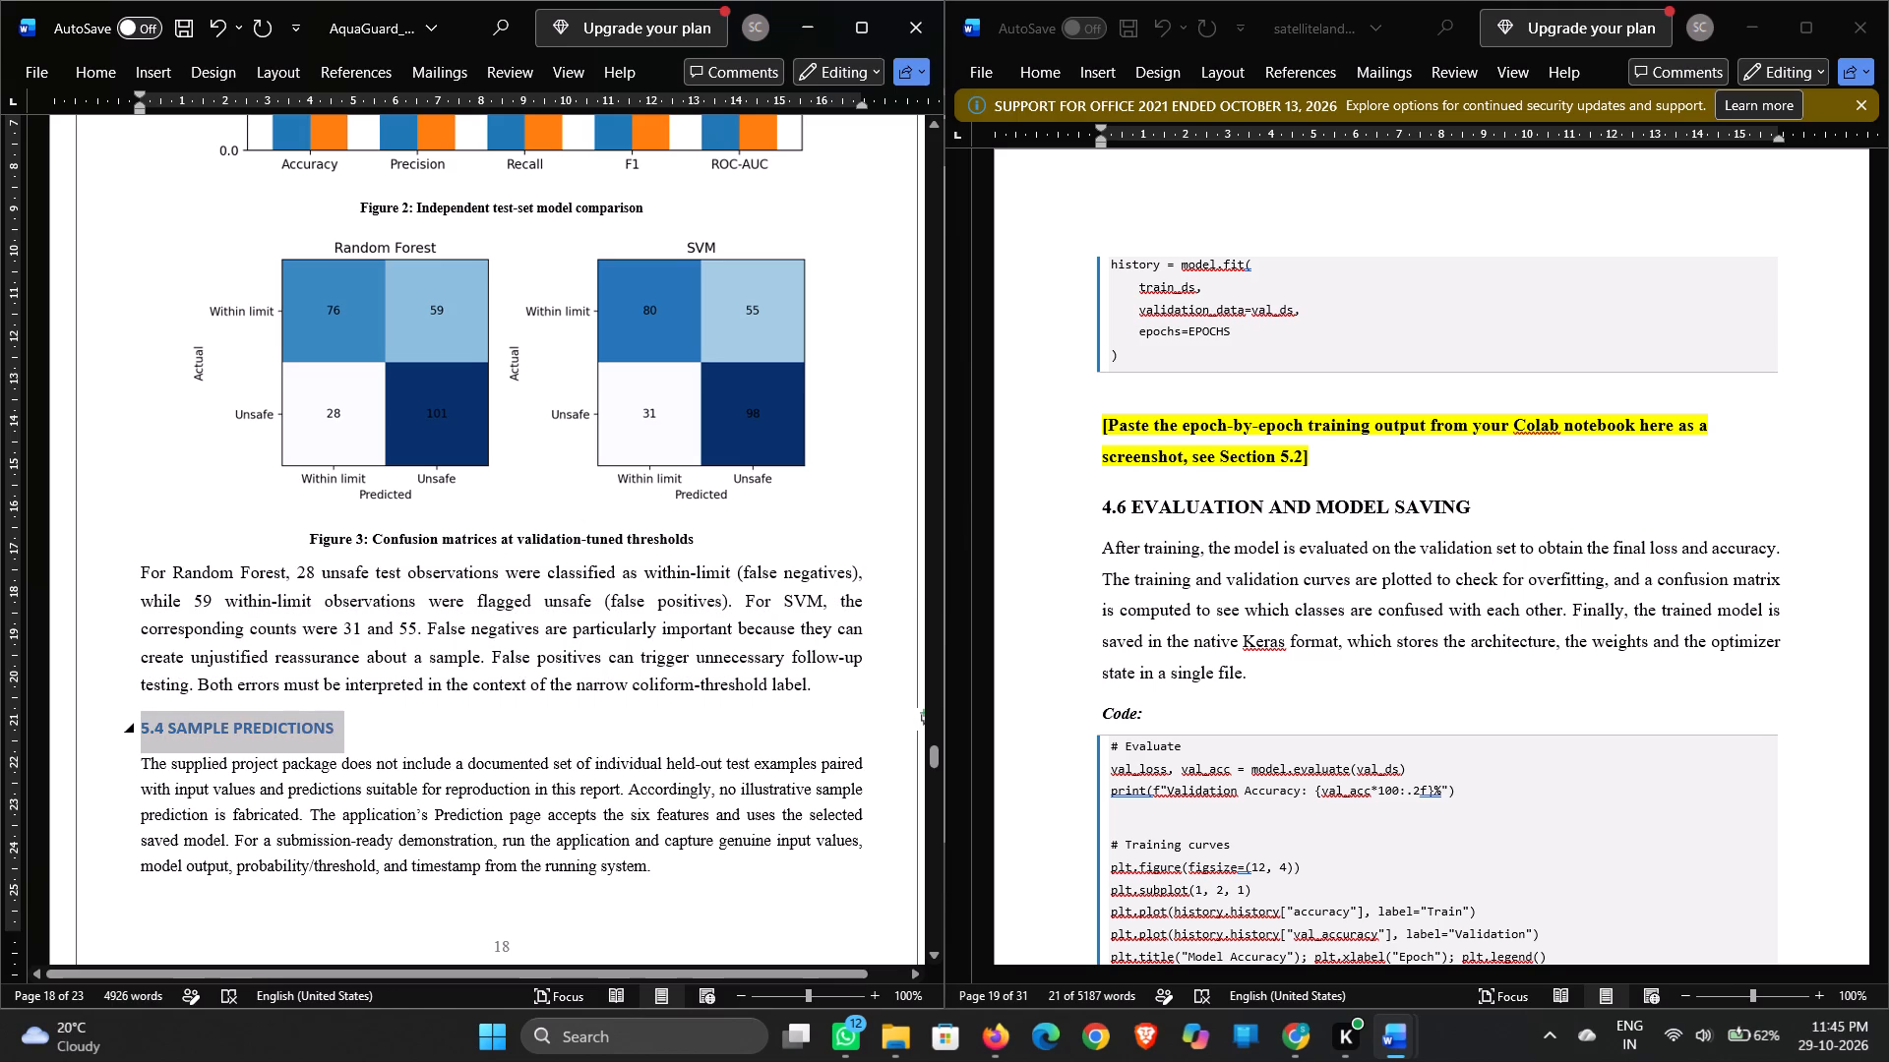
left_click_drag(294, 729, 328, 728)
left_click(481, 658)
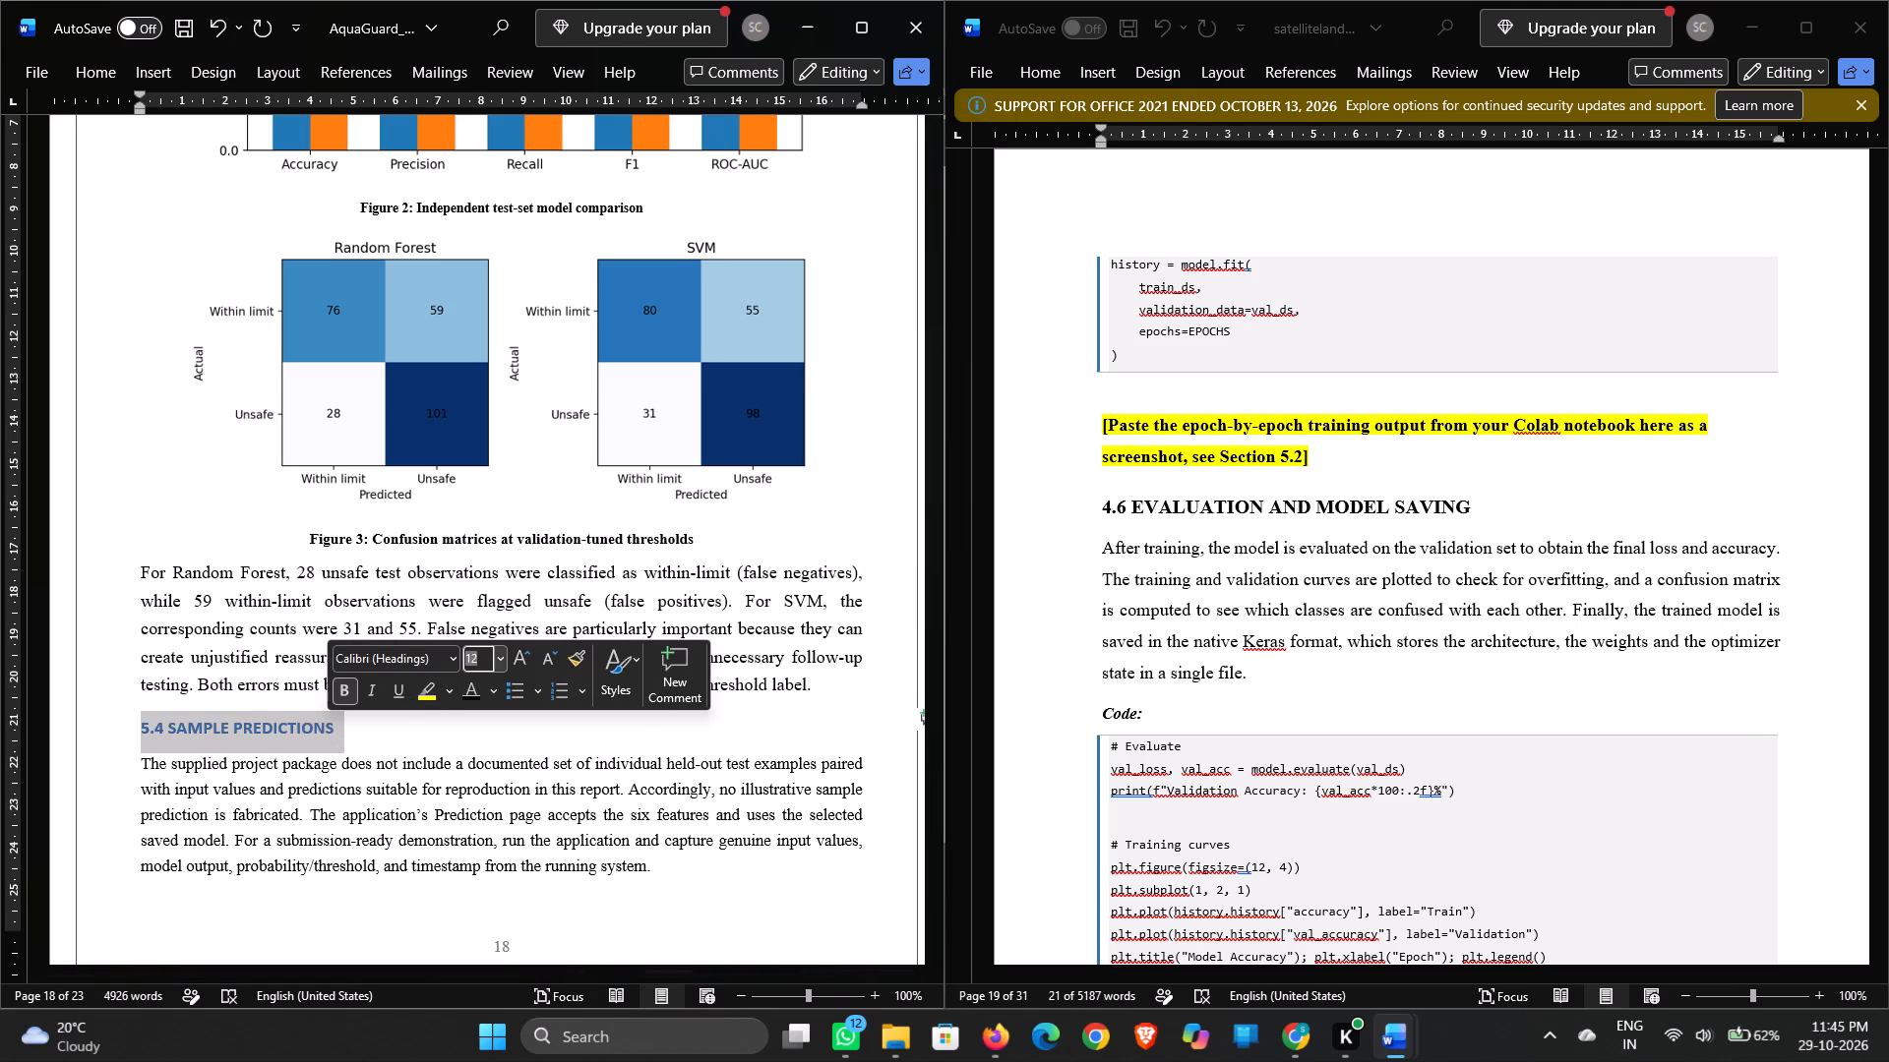
type("13")
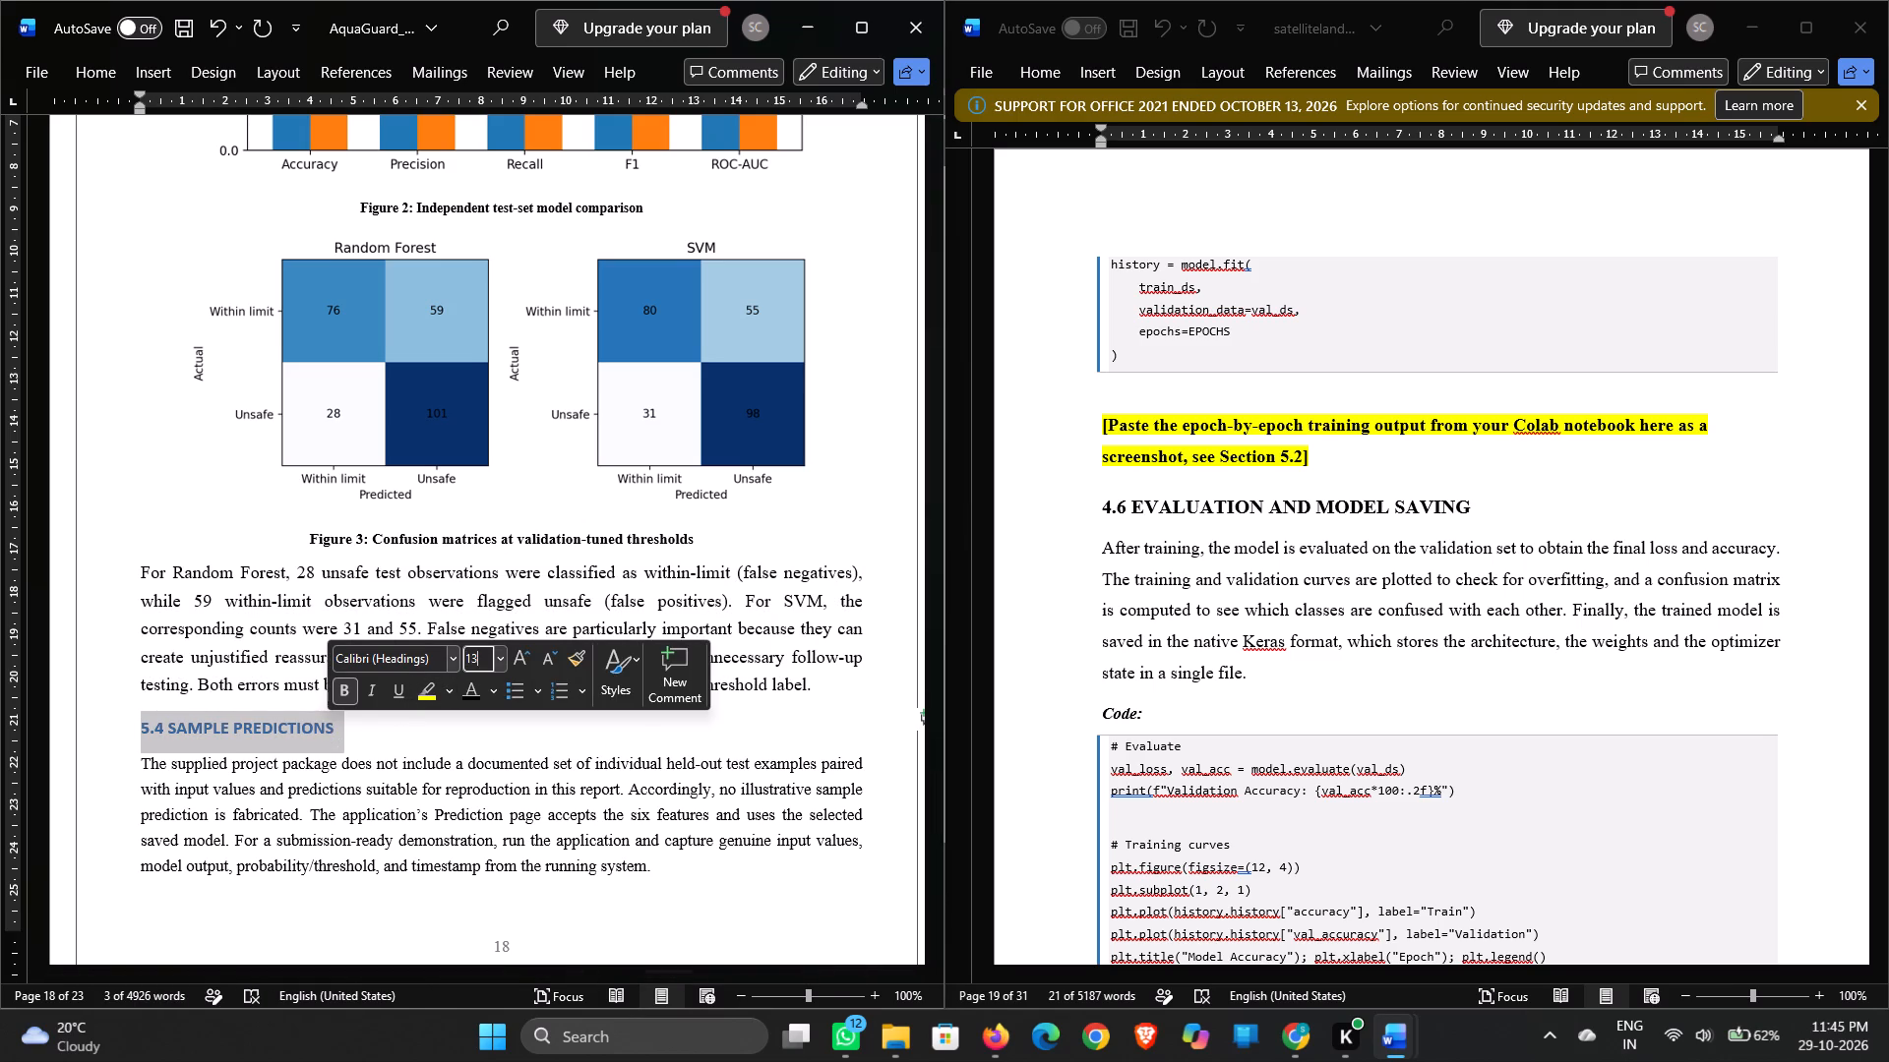
left_click(419, 658)
type("ti")
key("Return")
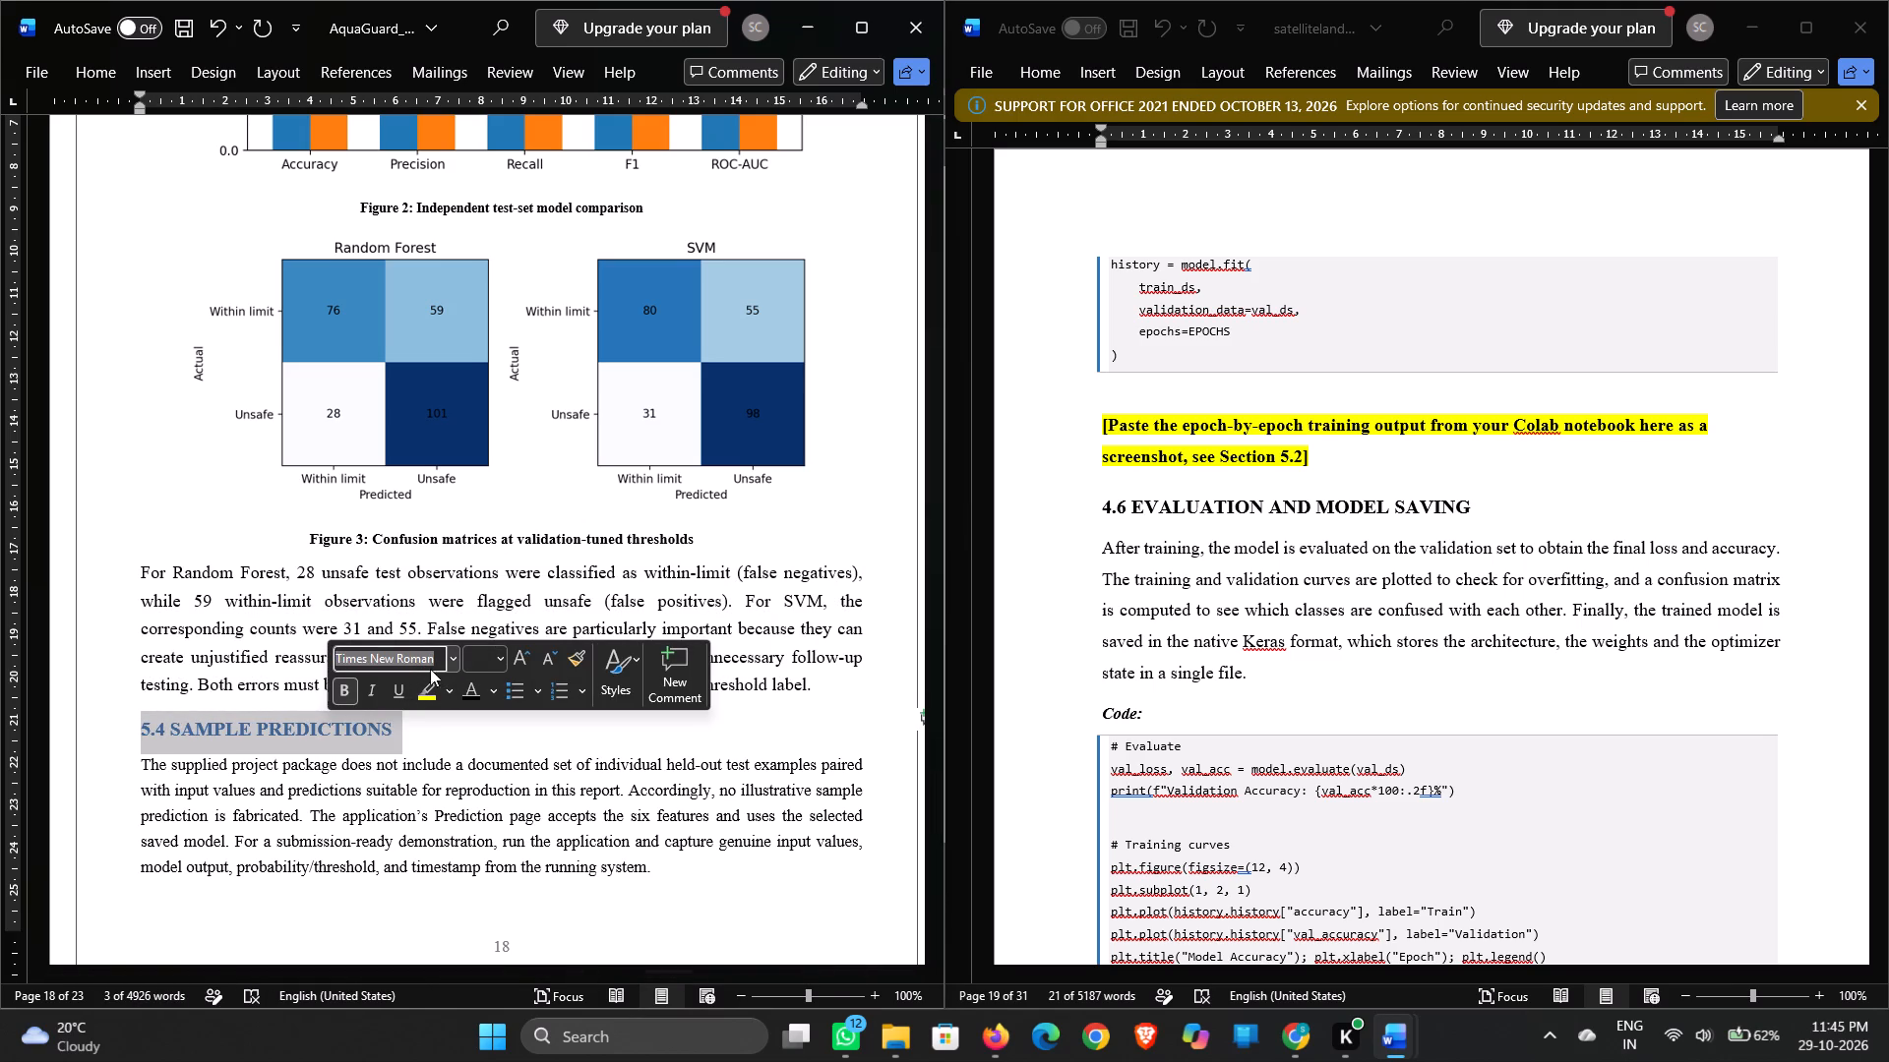
left_click(462, 691)
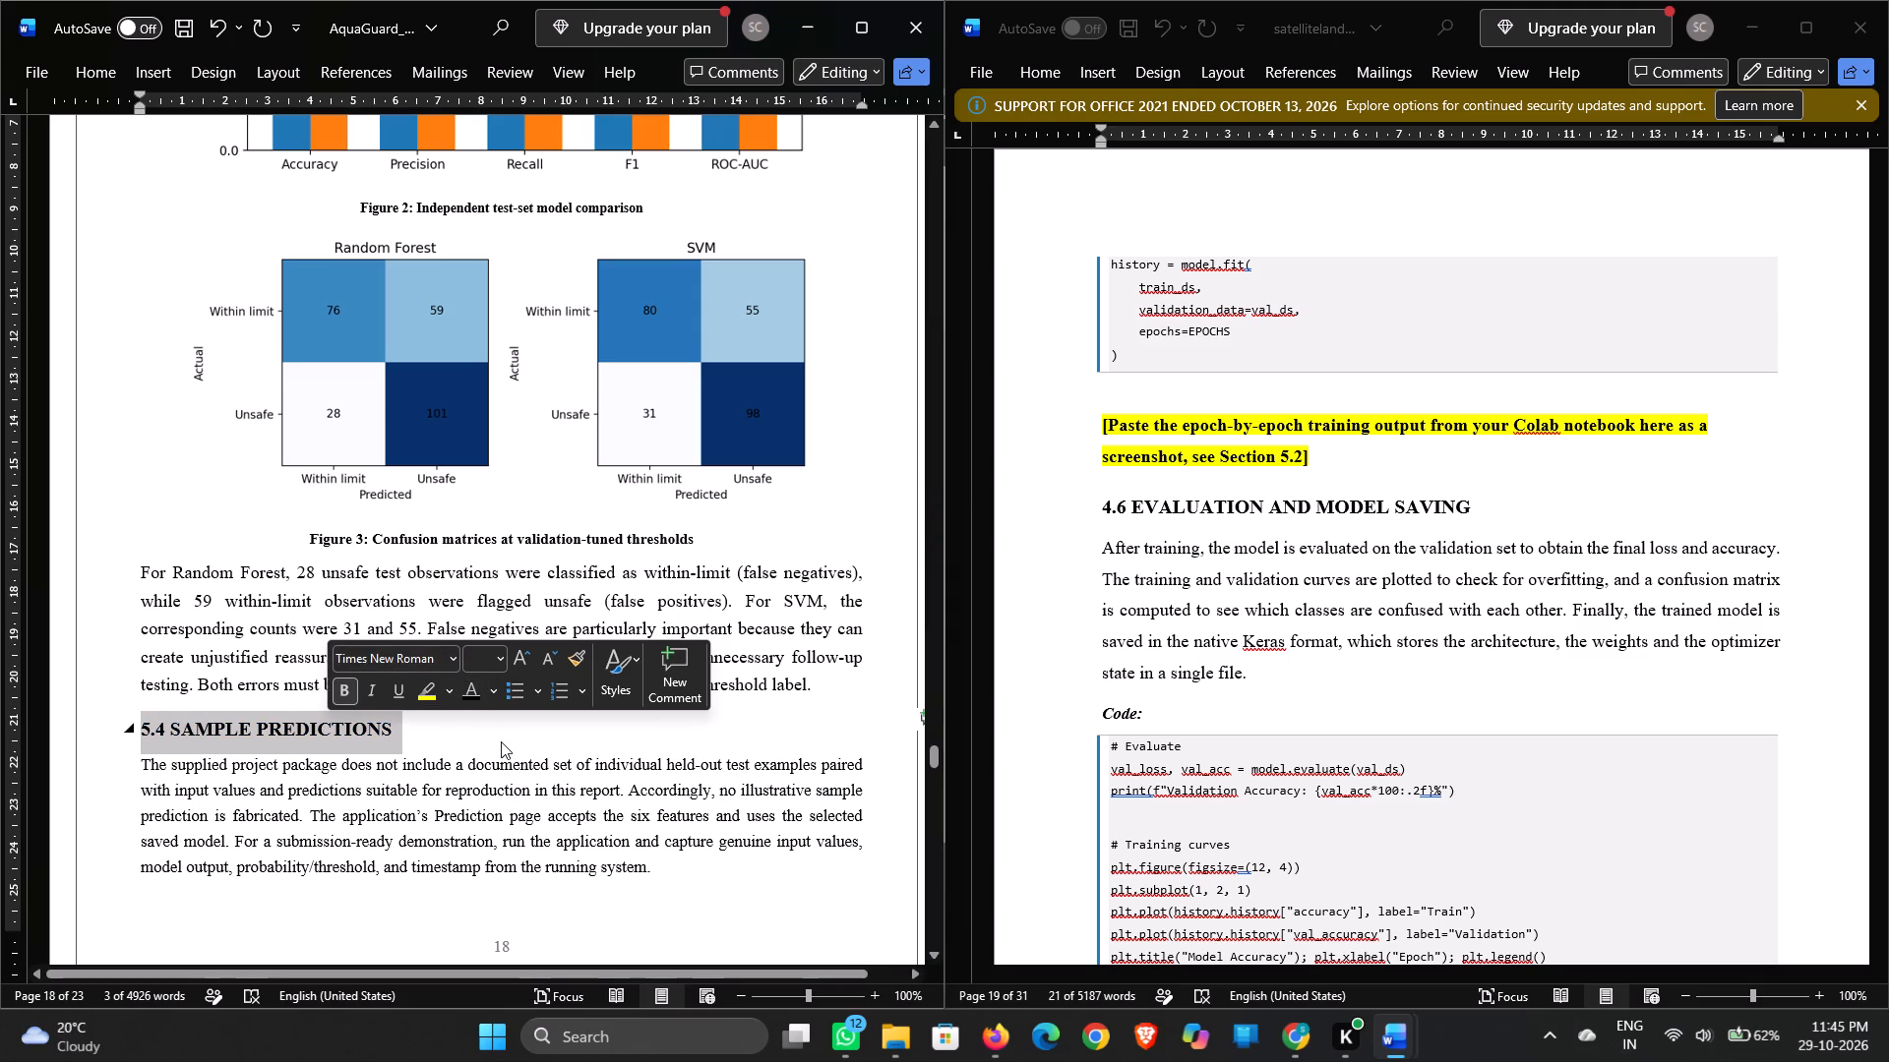
Set the AquaGuard body paragraph under 5.4 SAMPLE PREDICTIONS to 12 pt.
left_click(501, 741)
scroll(501, 741, "down", 1)
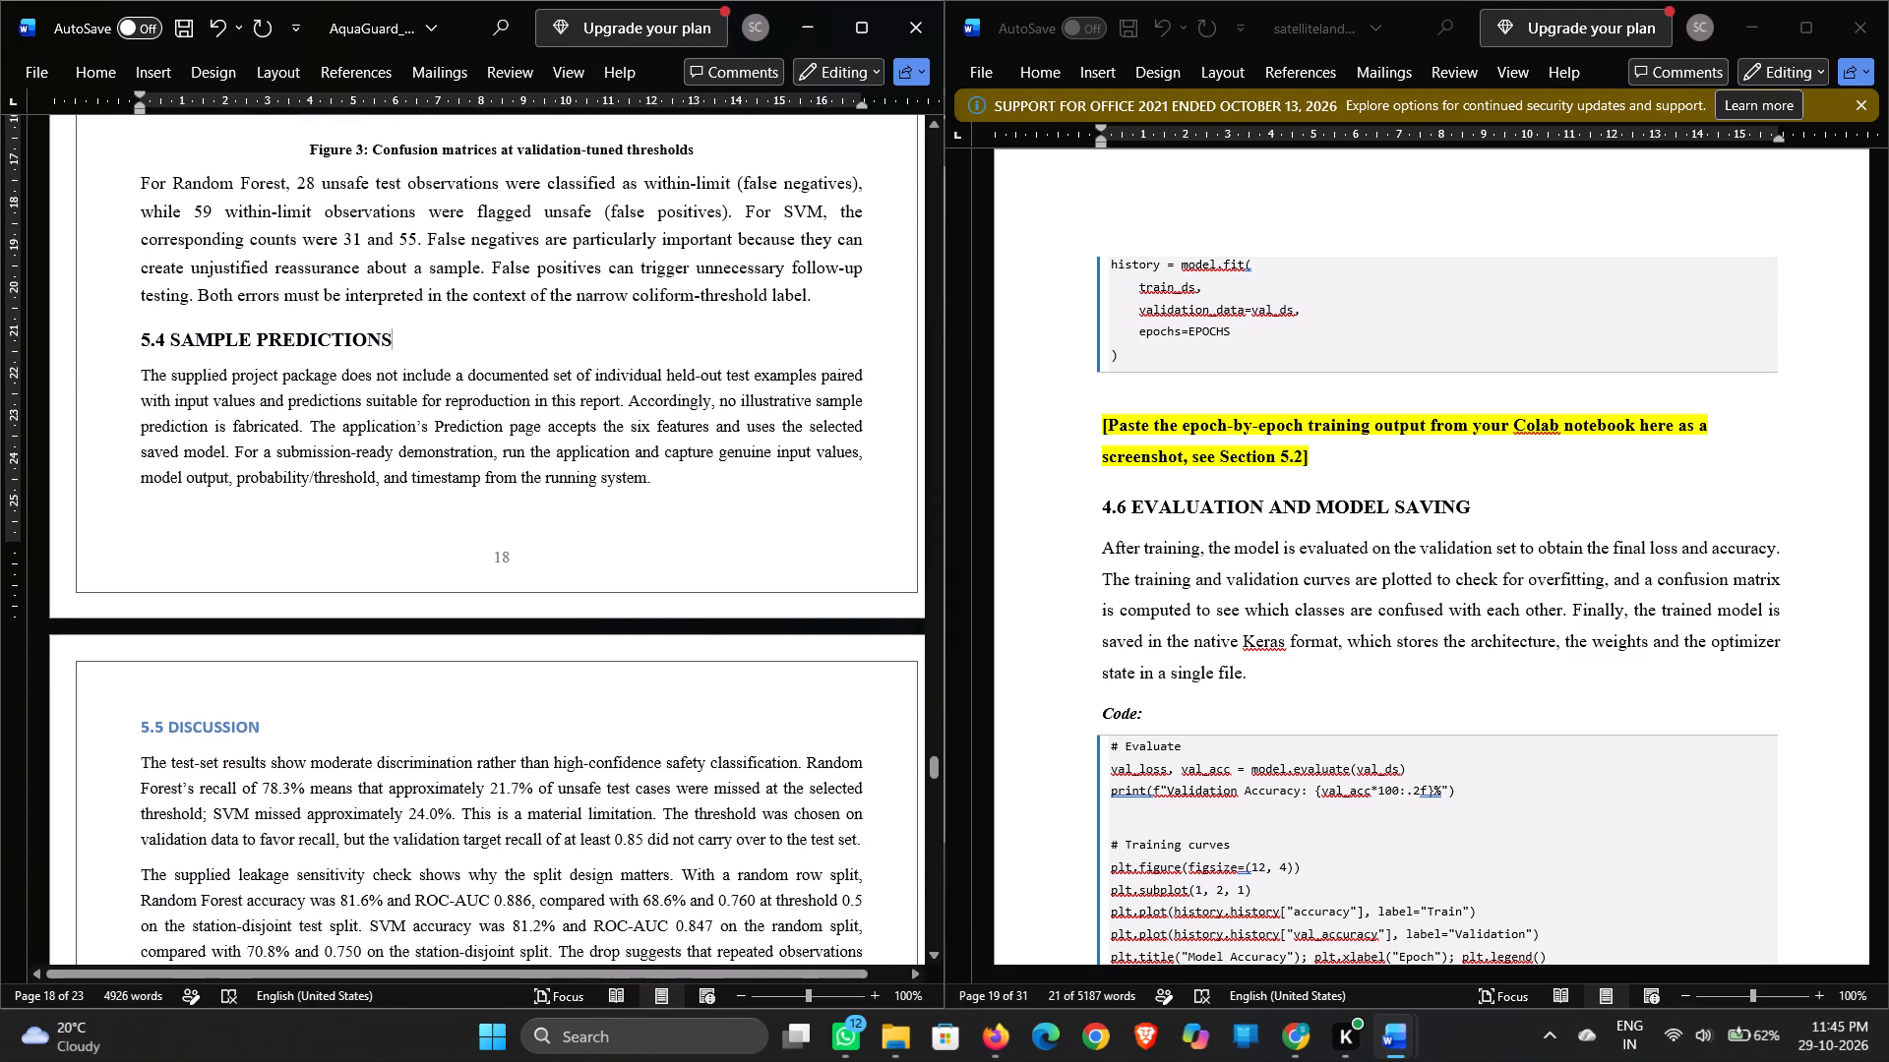
left_click_drag(140, 369, 440, 414)
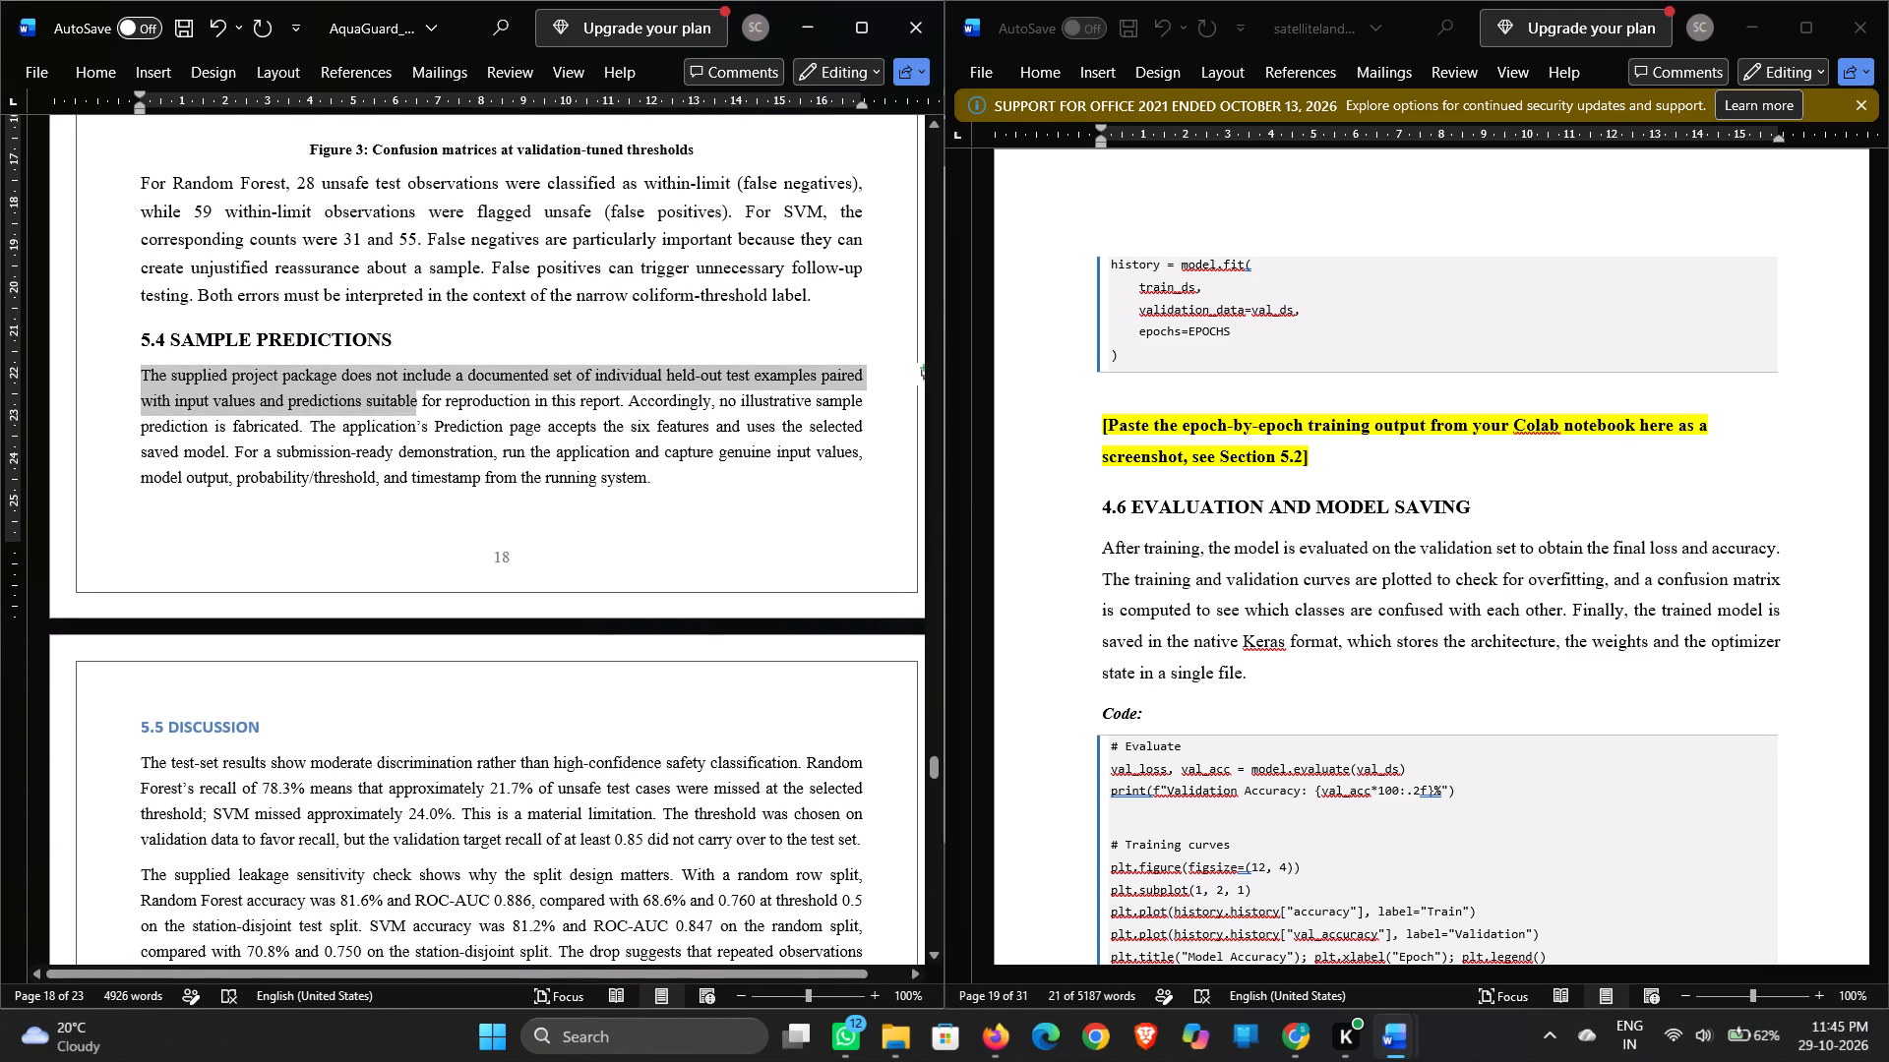
left_click_drag(440, 414, 670, 474)
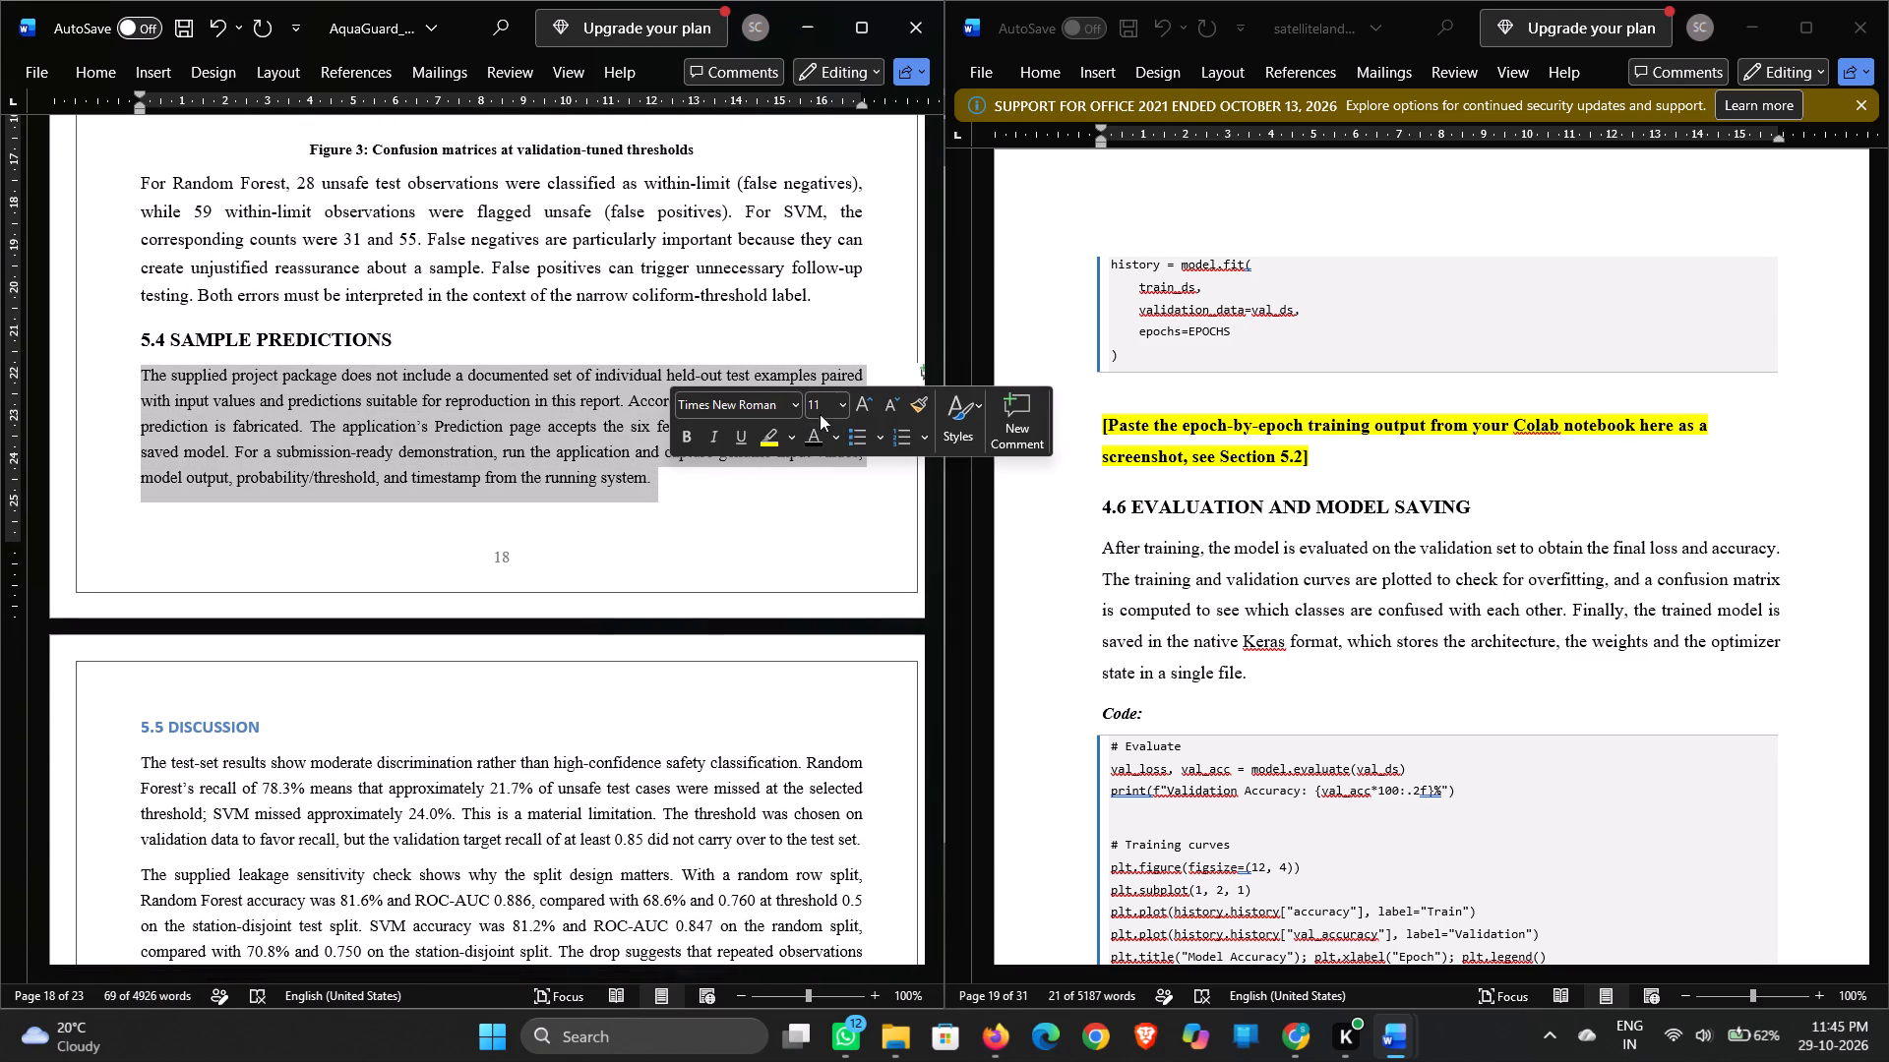
left_click(822, 408)
type("12")
key("Return")
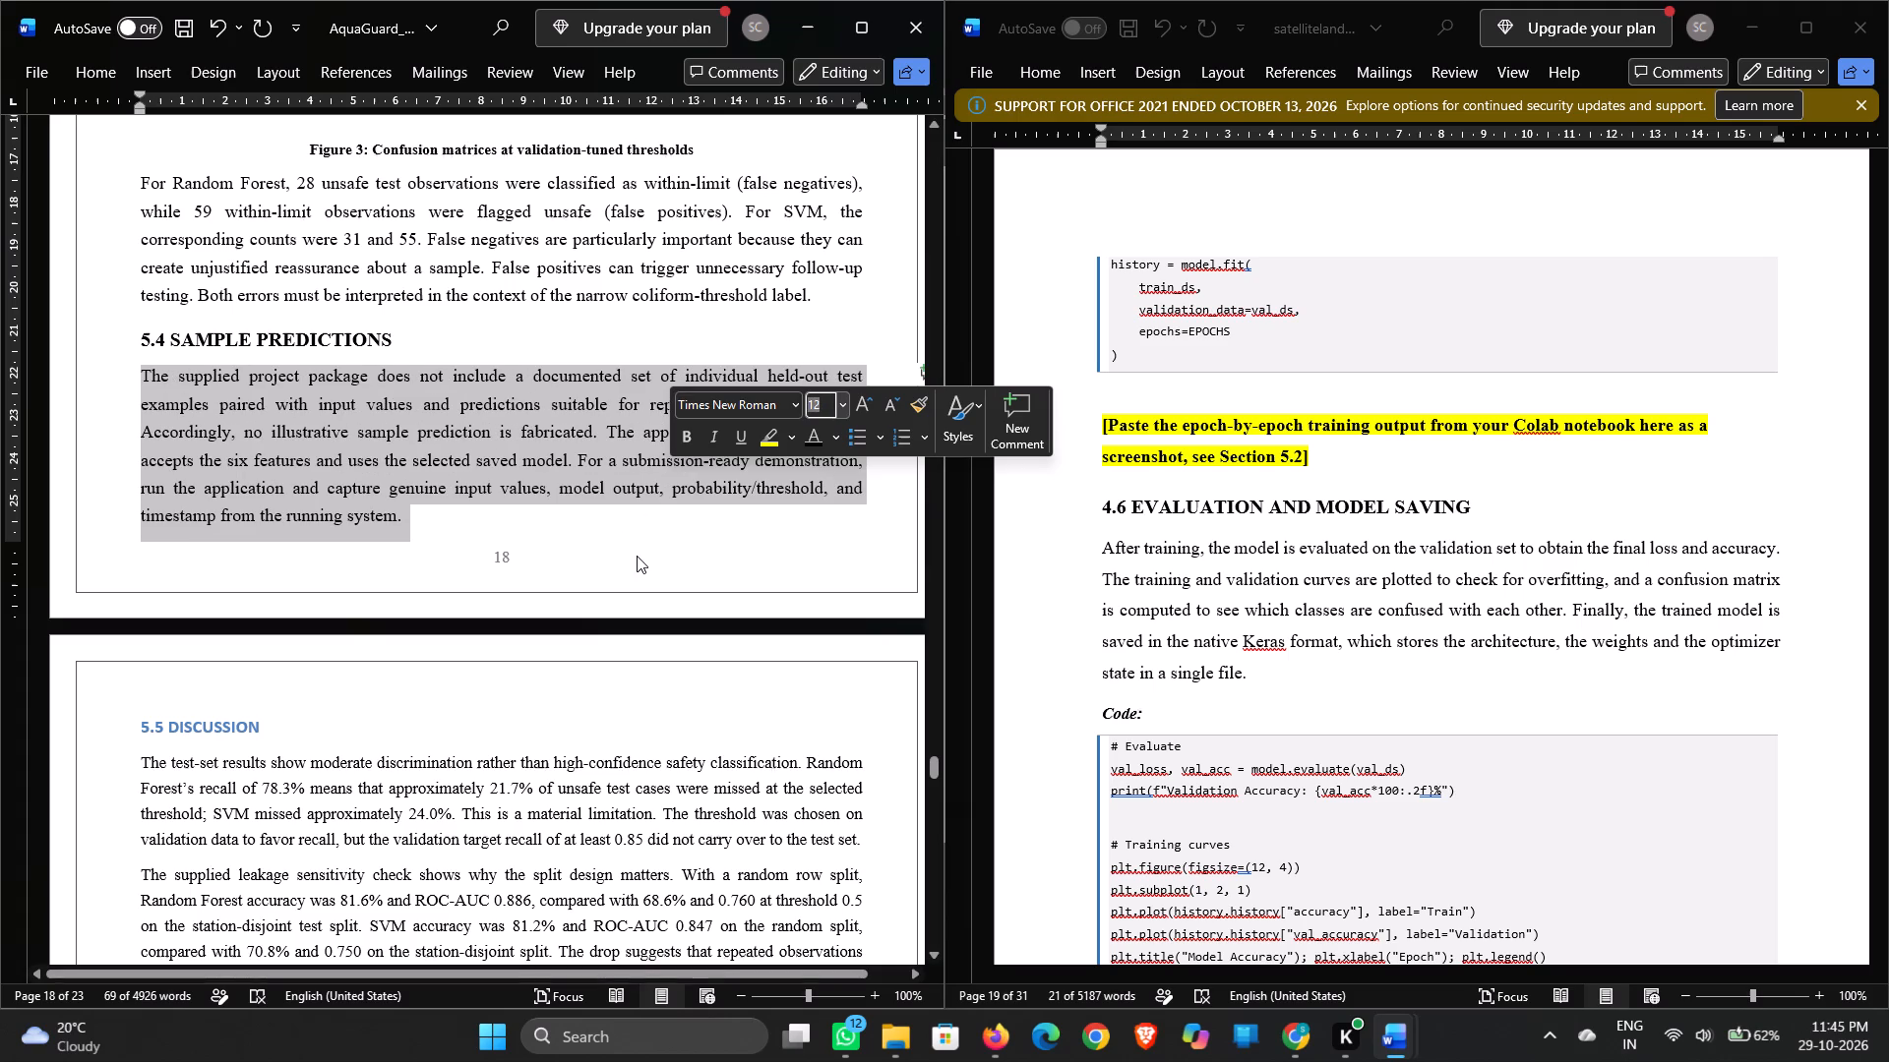
Format the AquaGuard 5.5 DISCUSSION heading as Times New Roman, 13 pt, black.
scroll(637, 556, "down", 1)
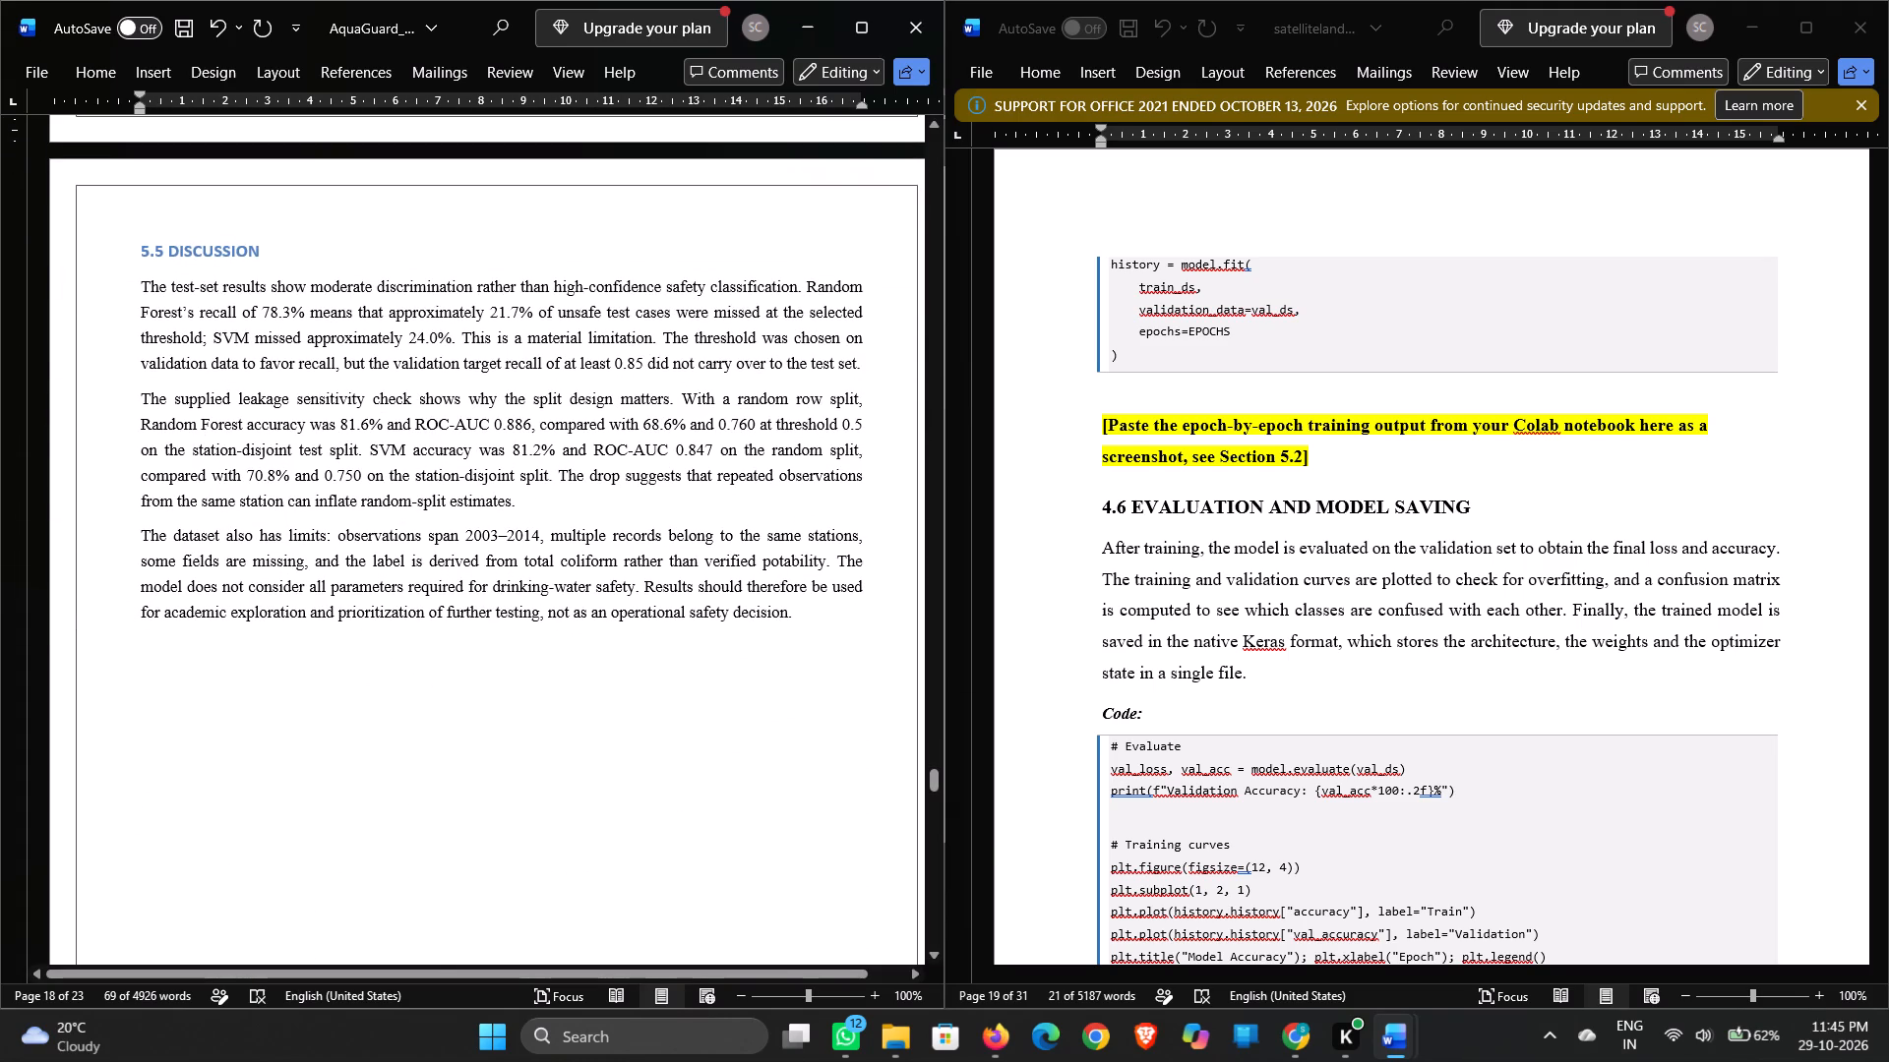
left_click_drag(142, 253, 270, 247)
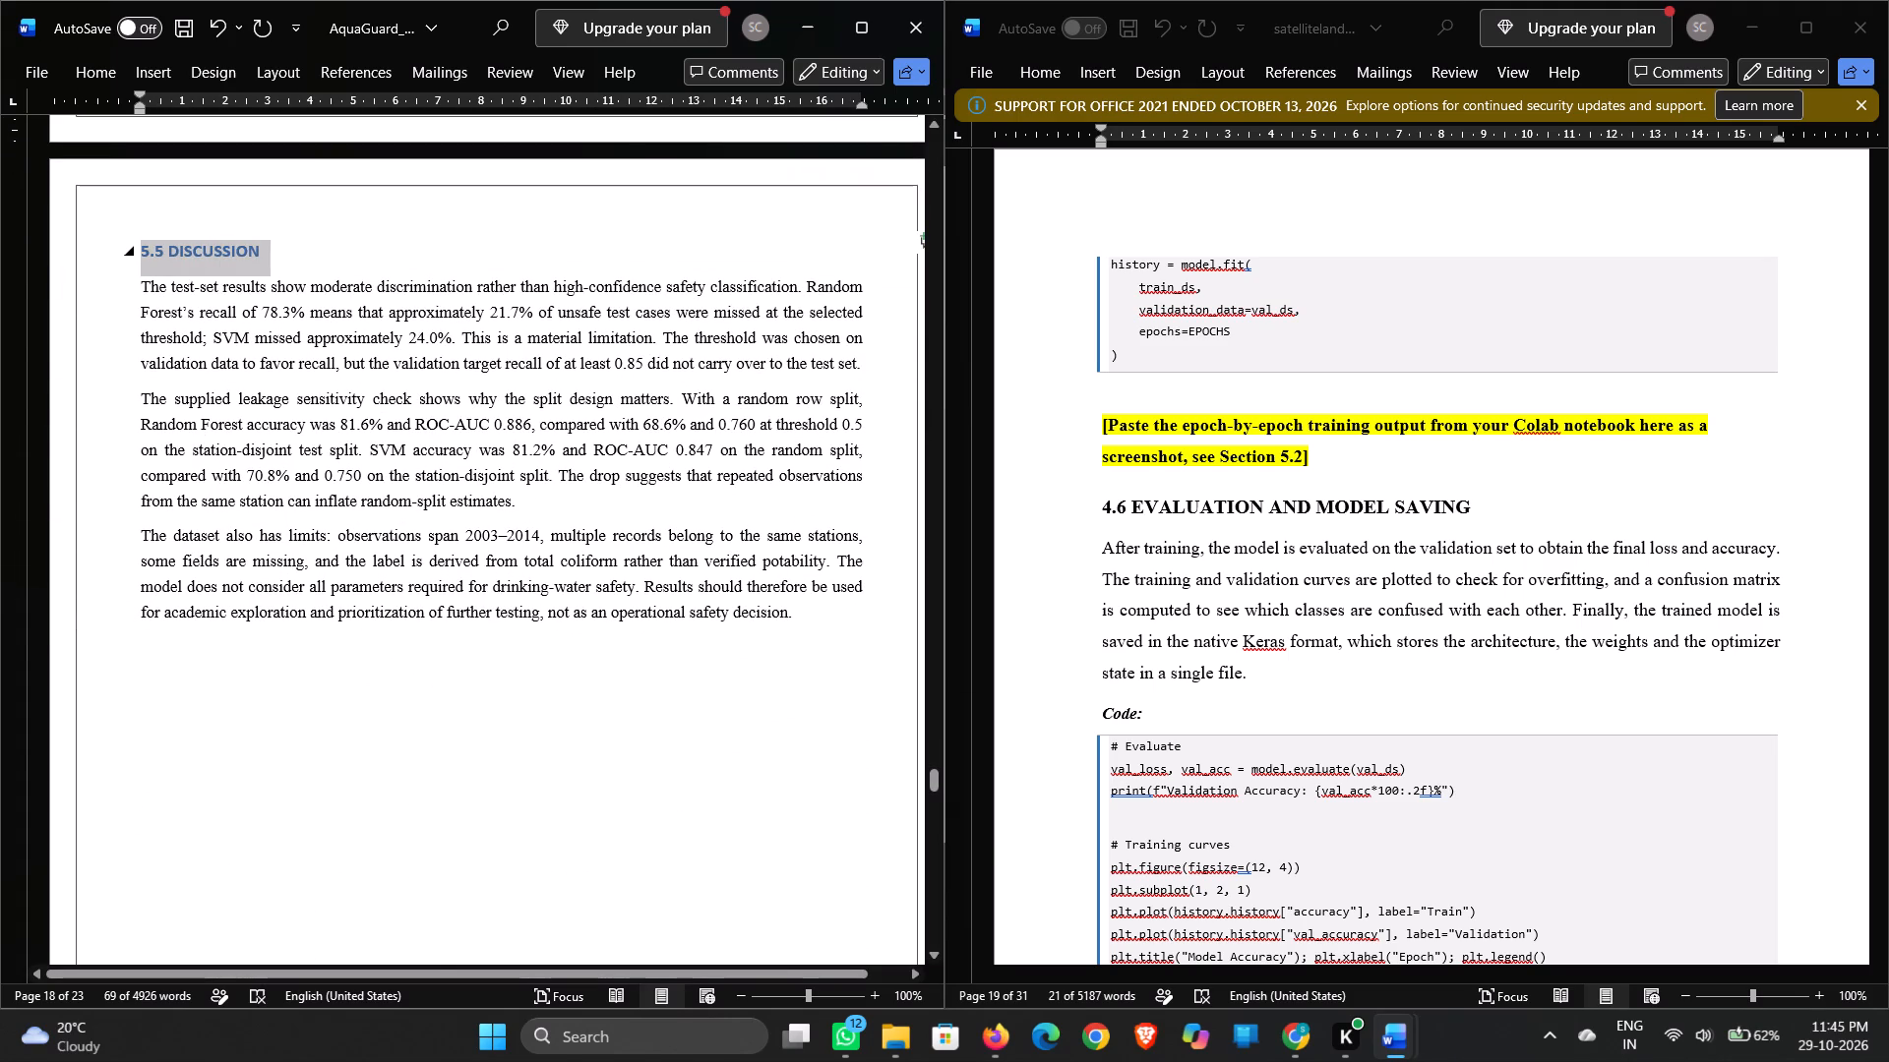
left_click(418, 172)
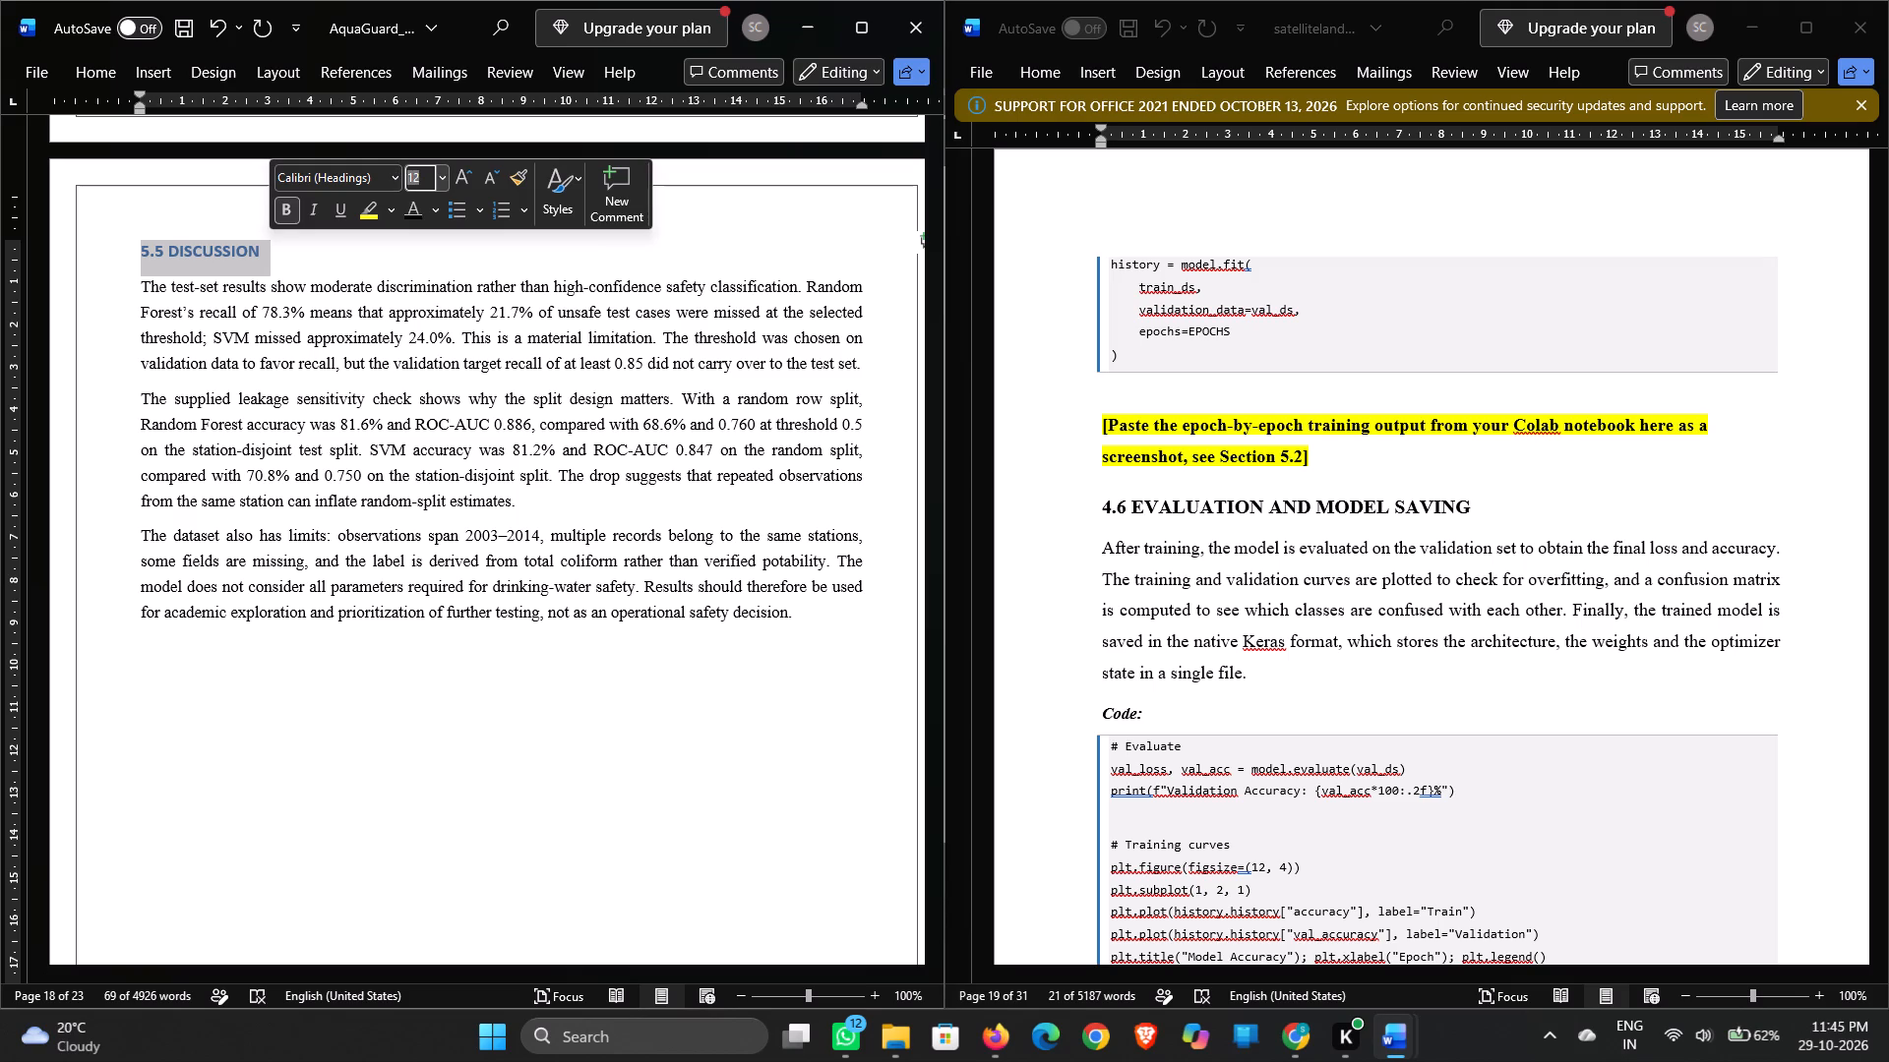
type("13")
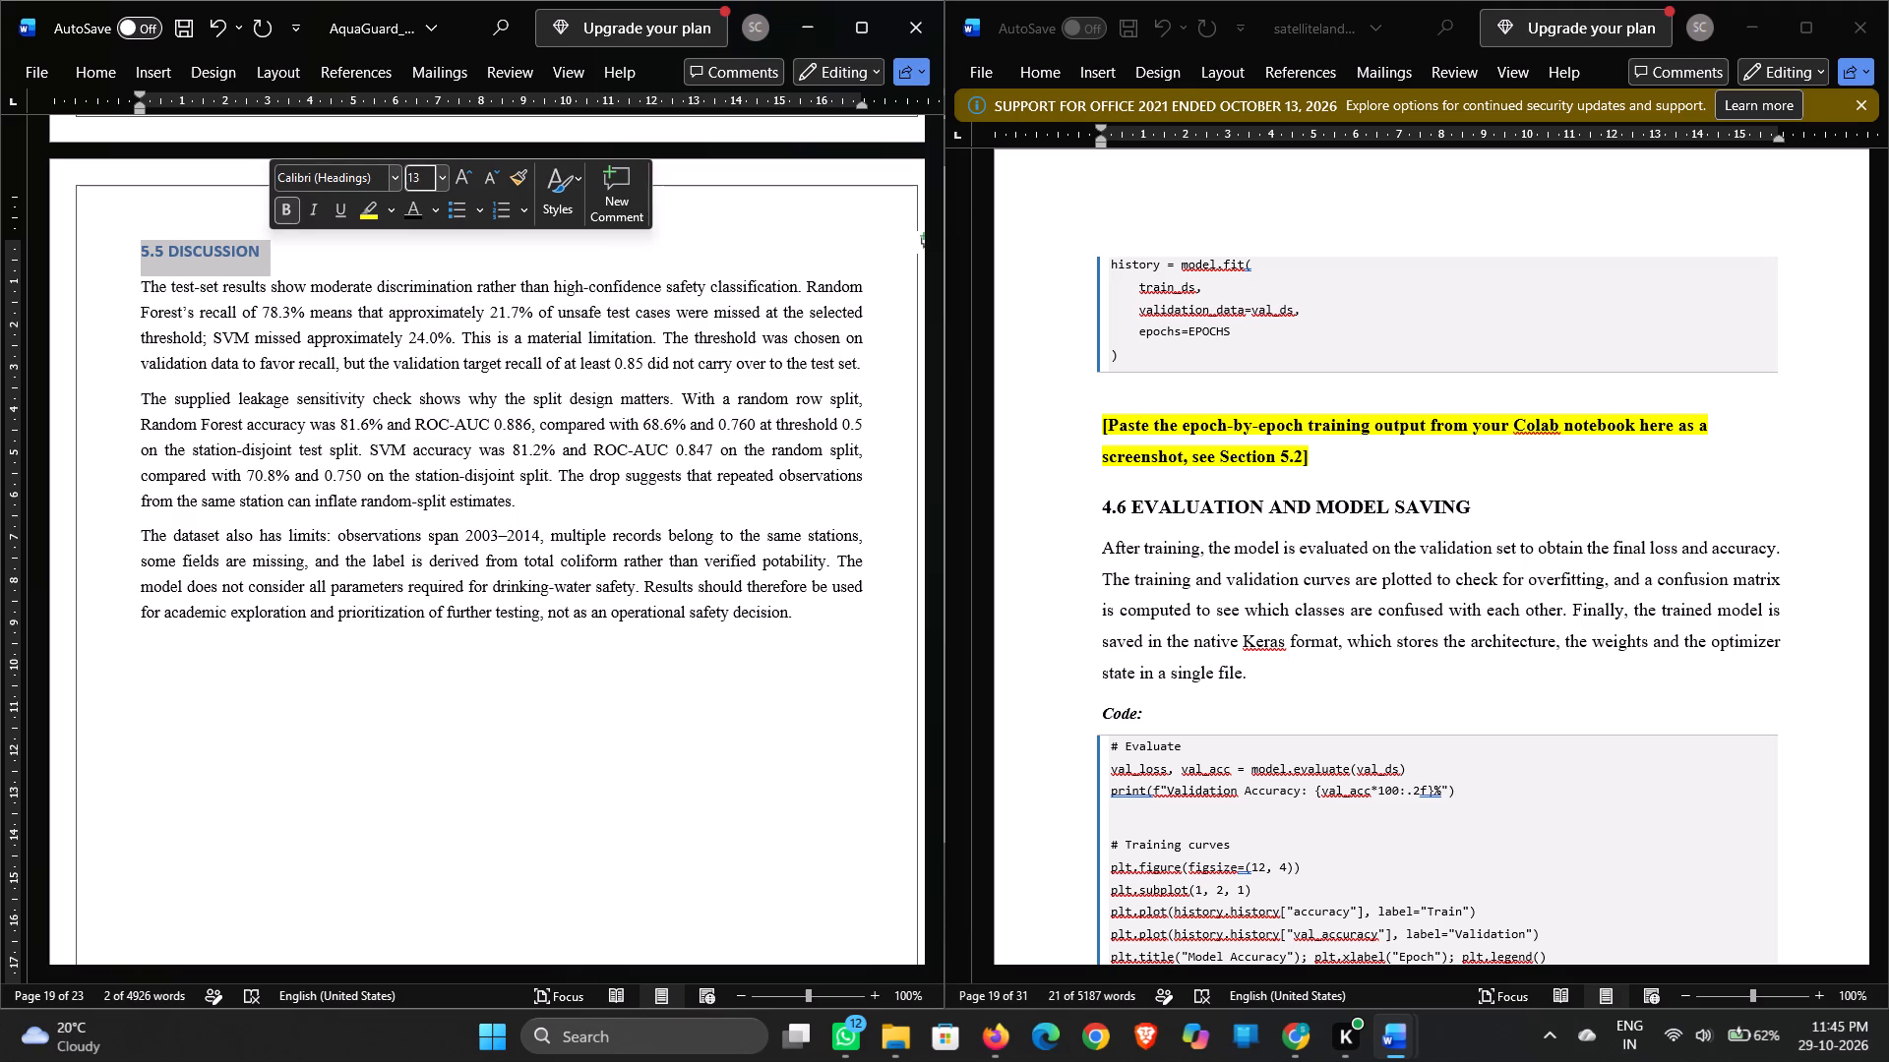
left_click(346, 177)
type("ti")
key("Return")
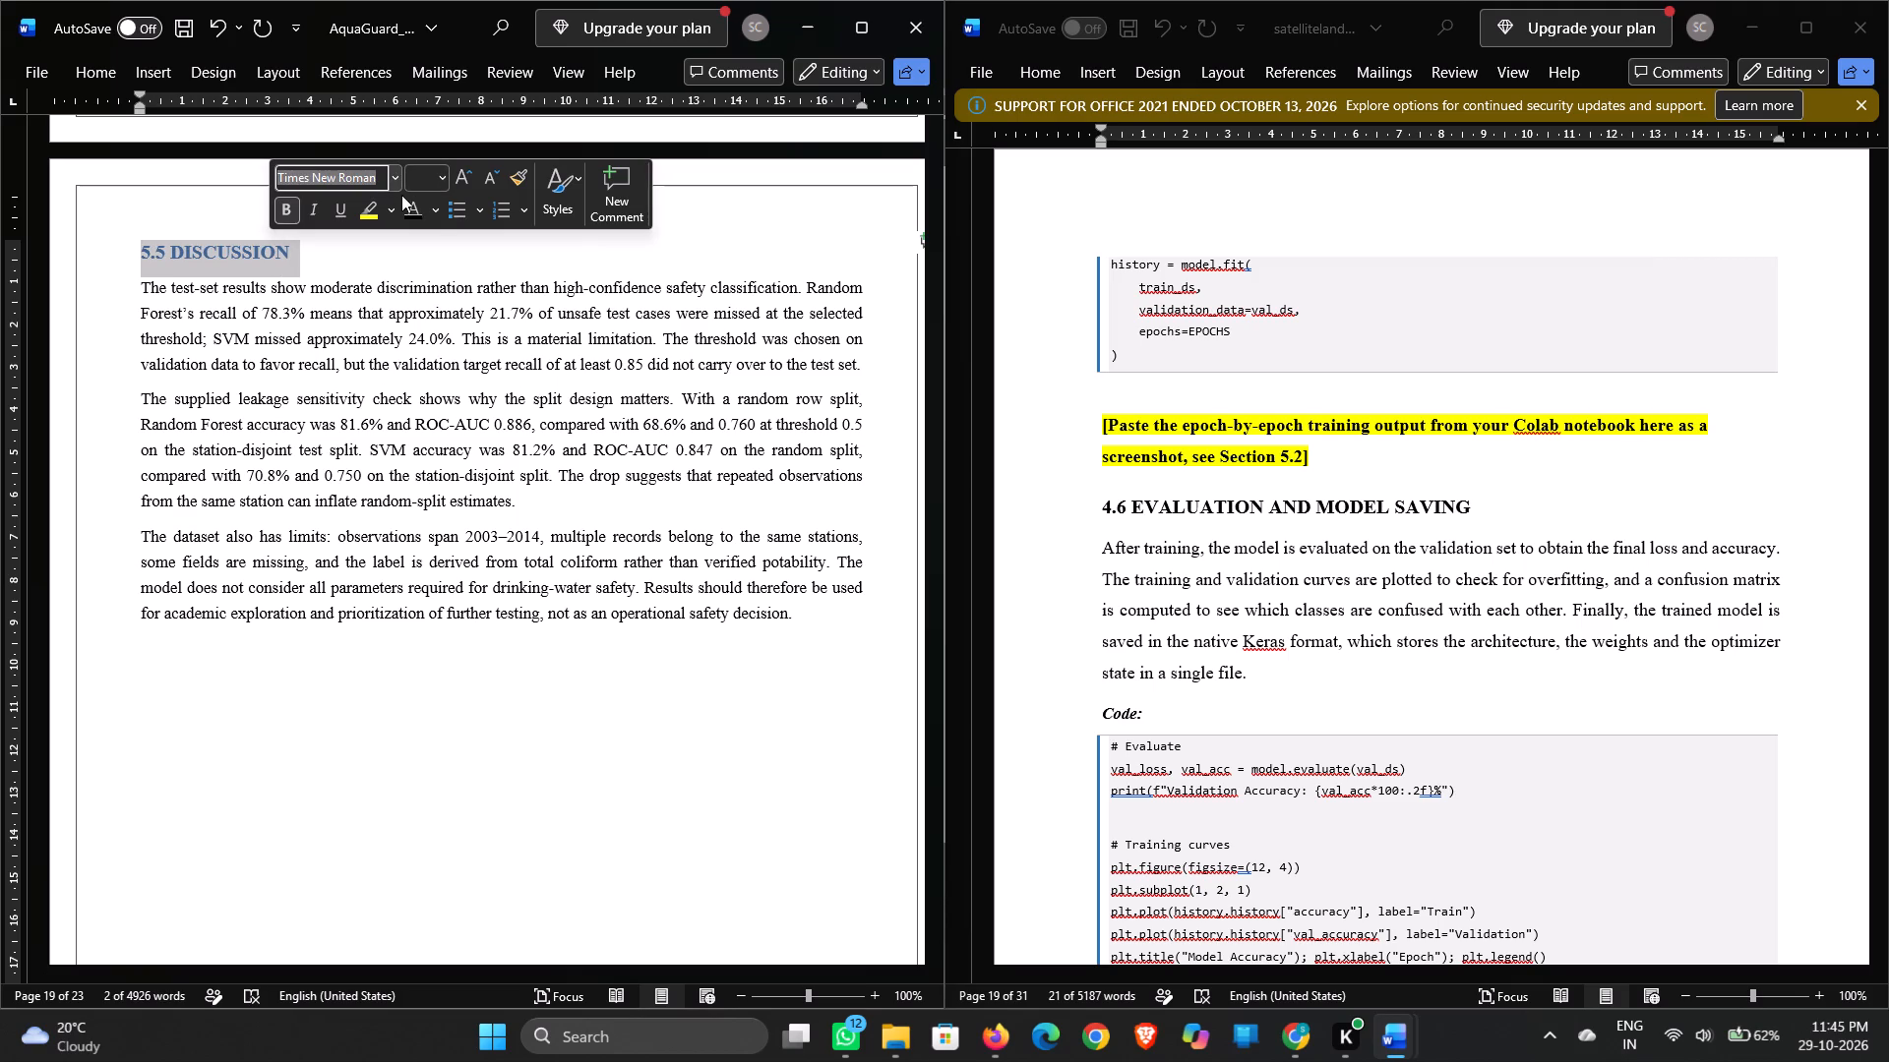
left_click(409, 209)
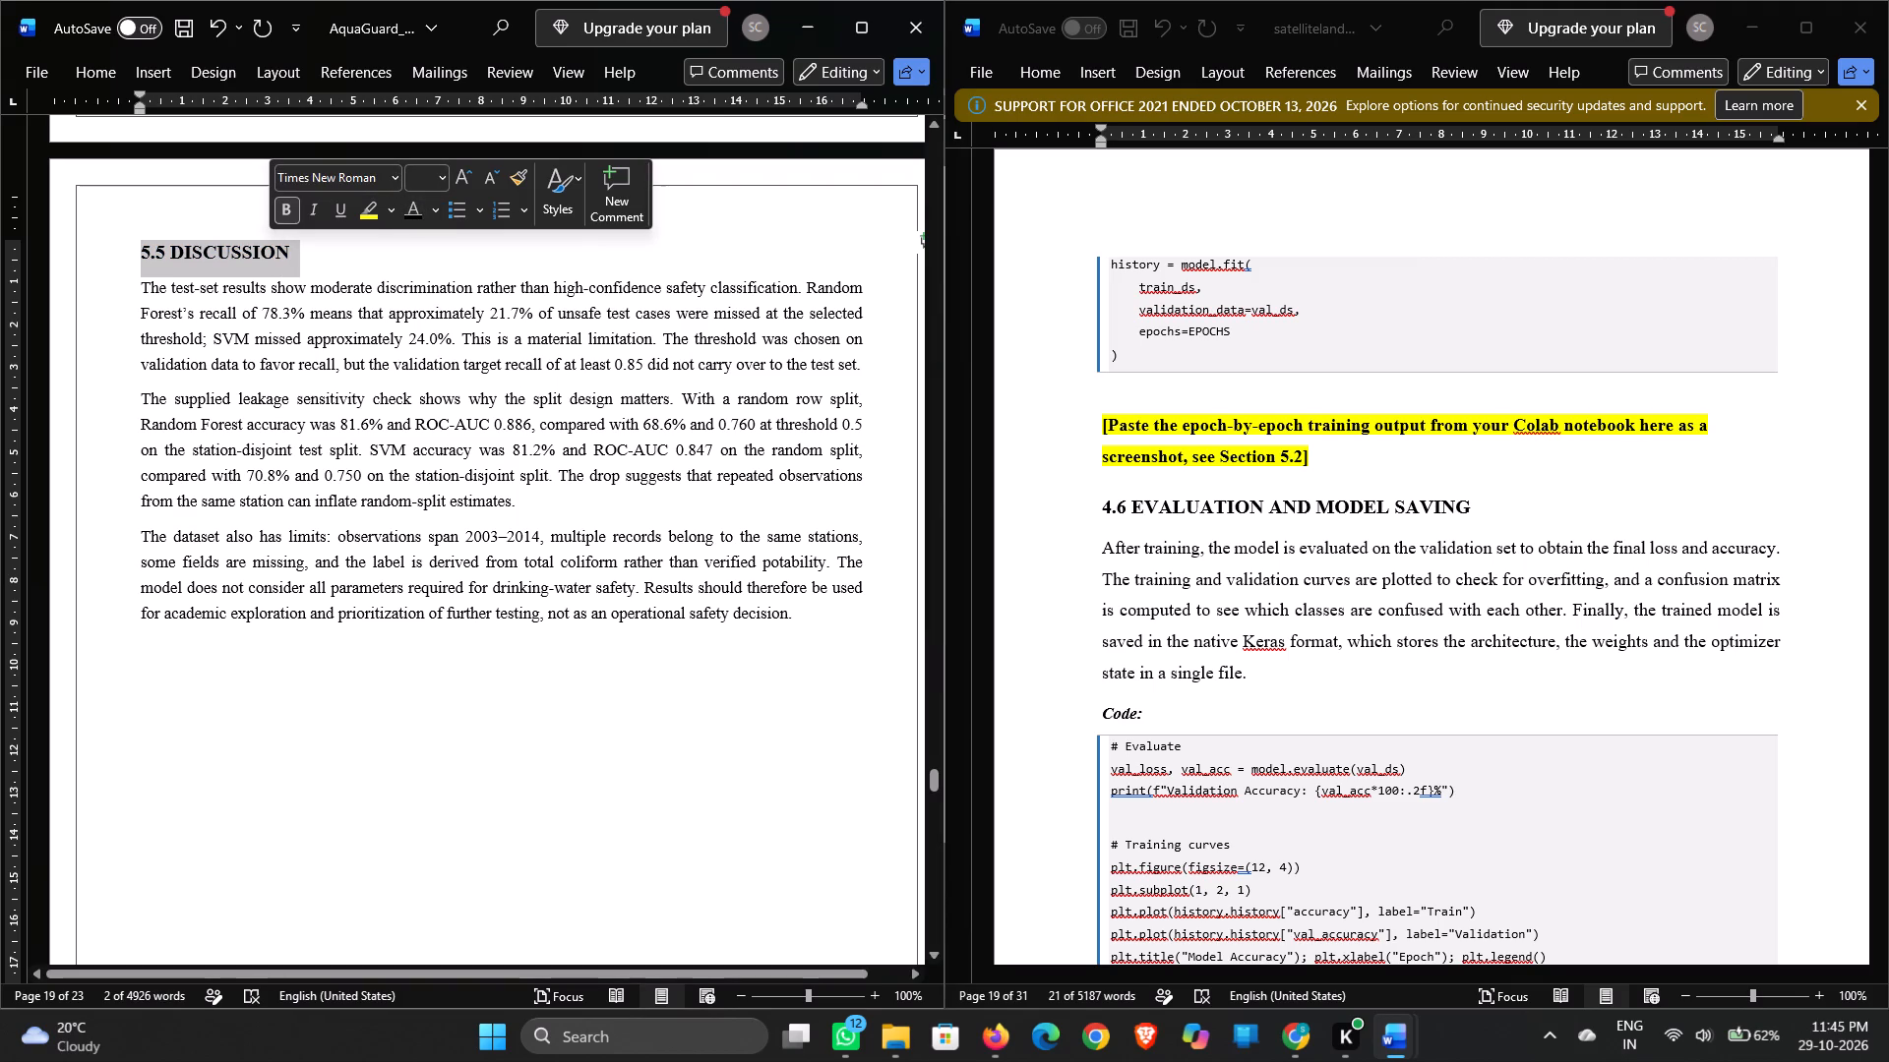
Set the three AquaGuard body paragraphs under 5.5 DISCUSSION to 12 pt.
left_click_drag(140, 287, 770, 616)
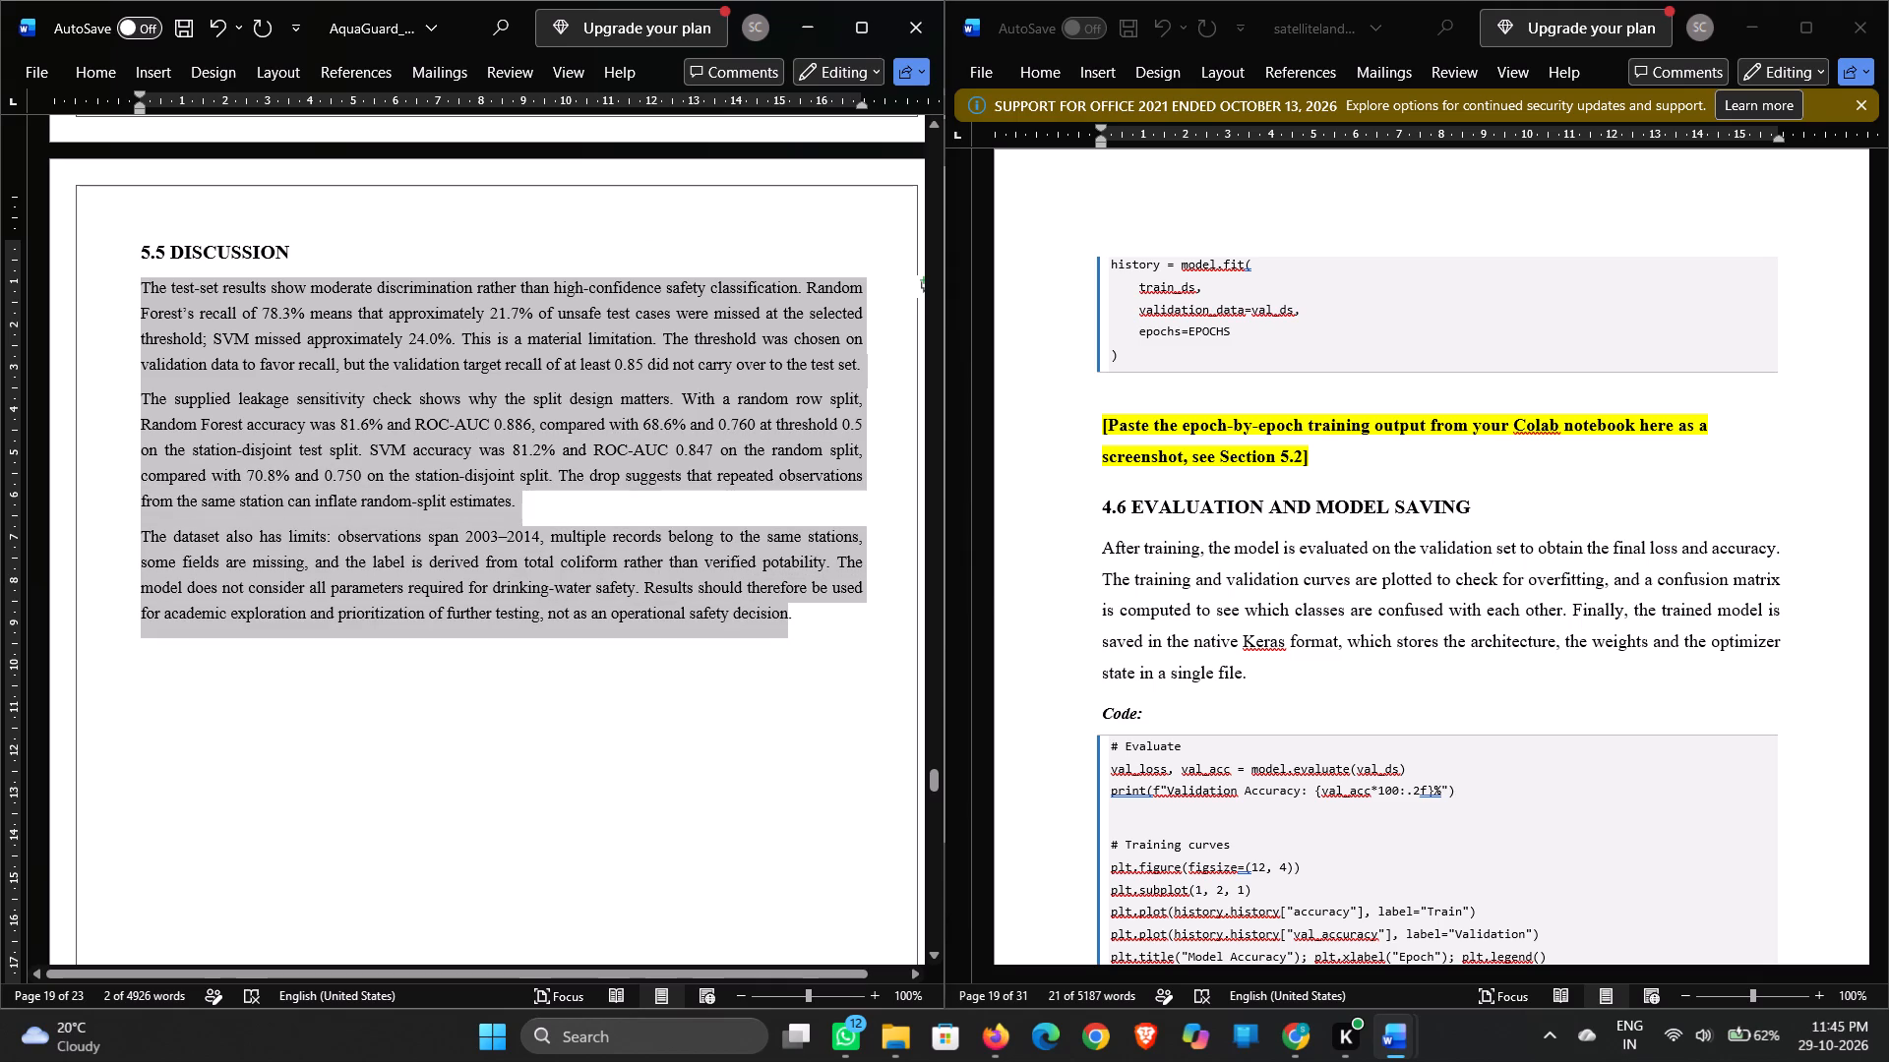
left_click_drag(770, 616, 792, 617)
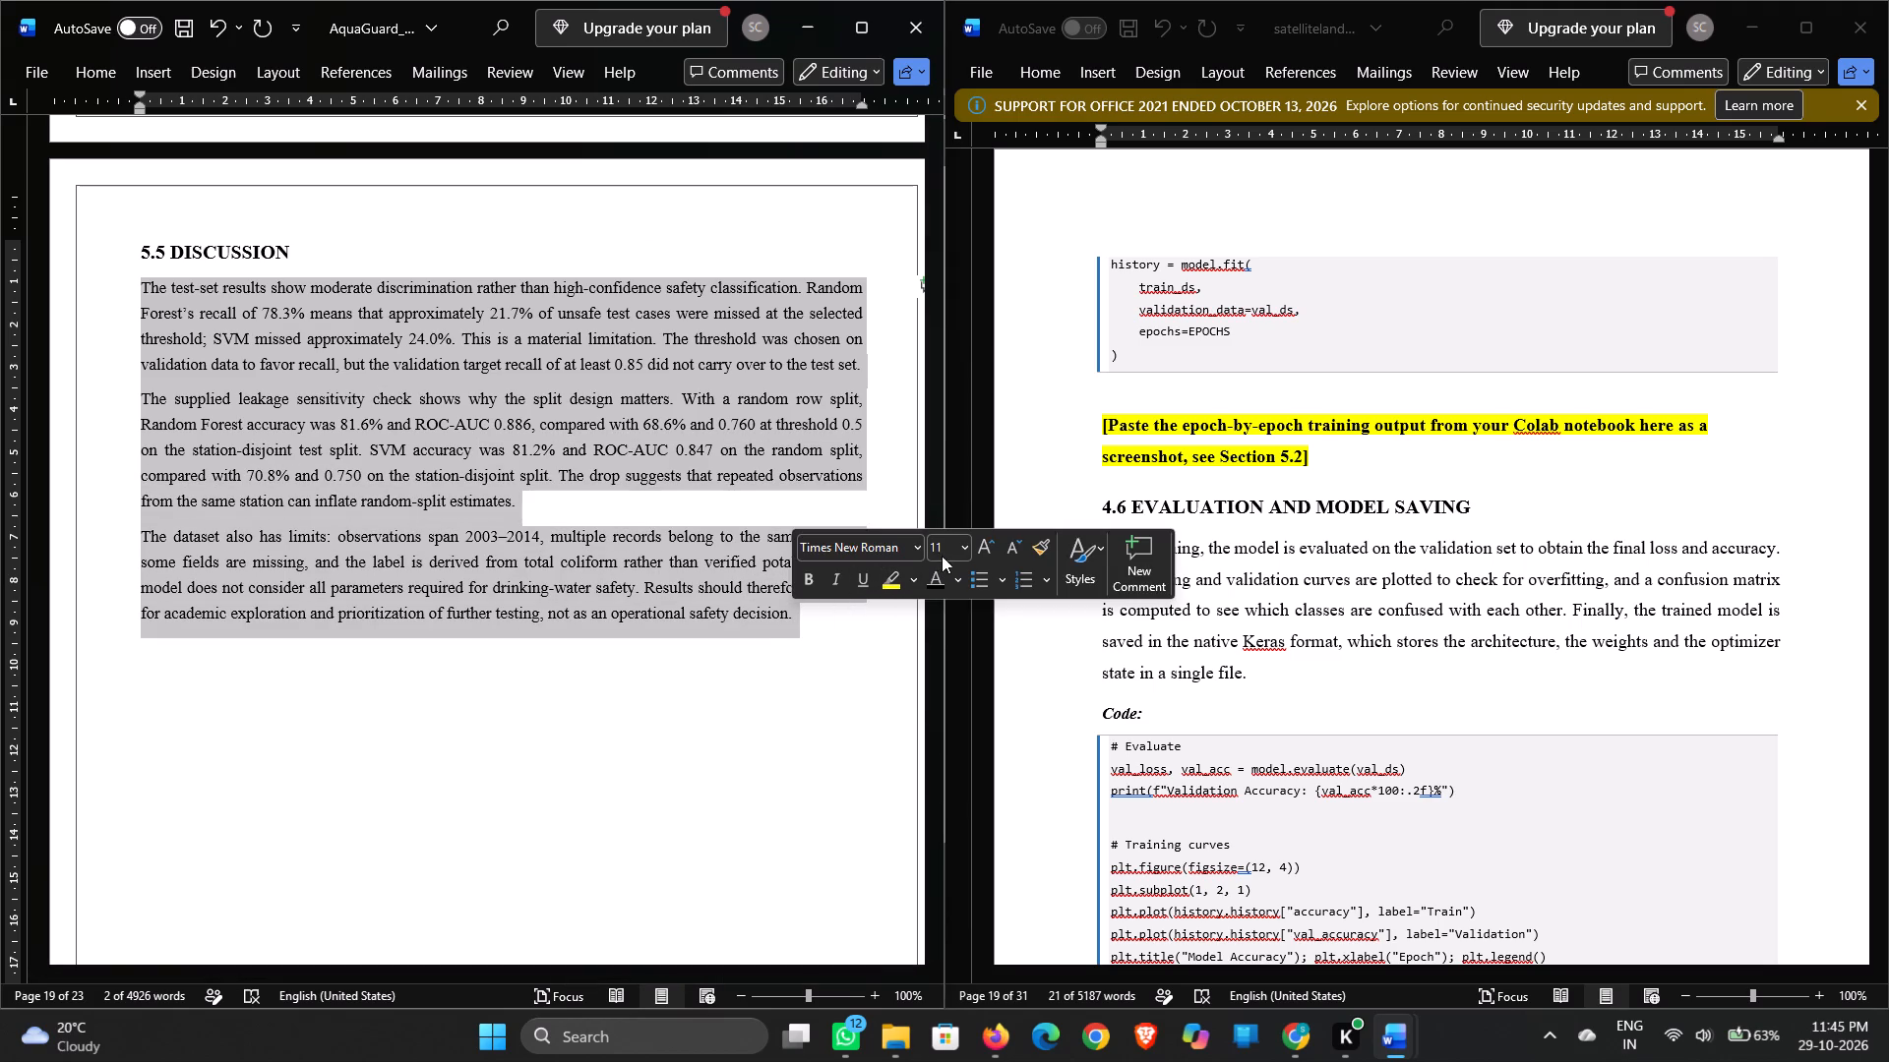
left_click(942, 548)
type("12")
key("Return")
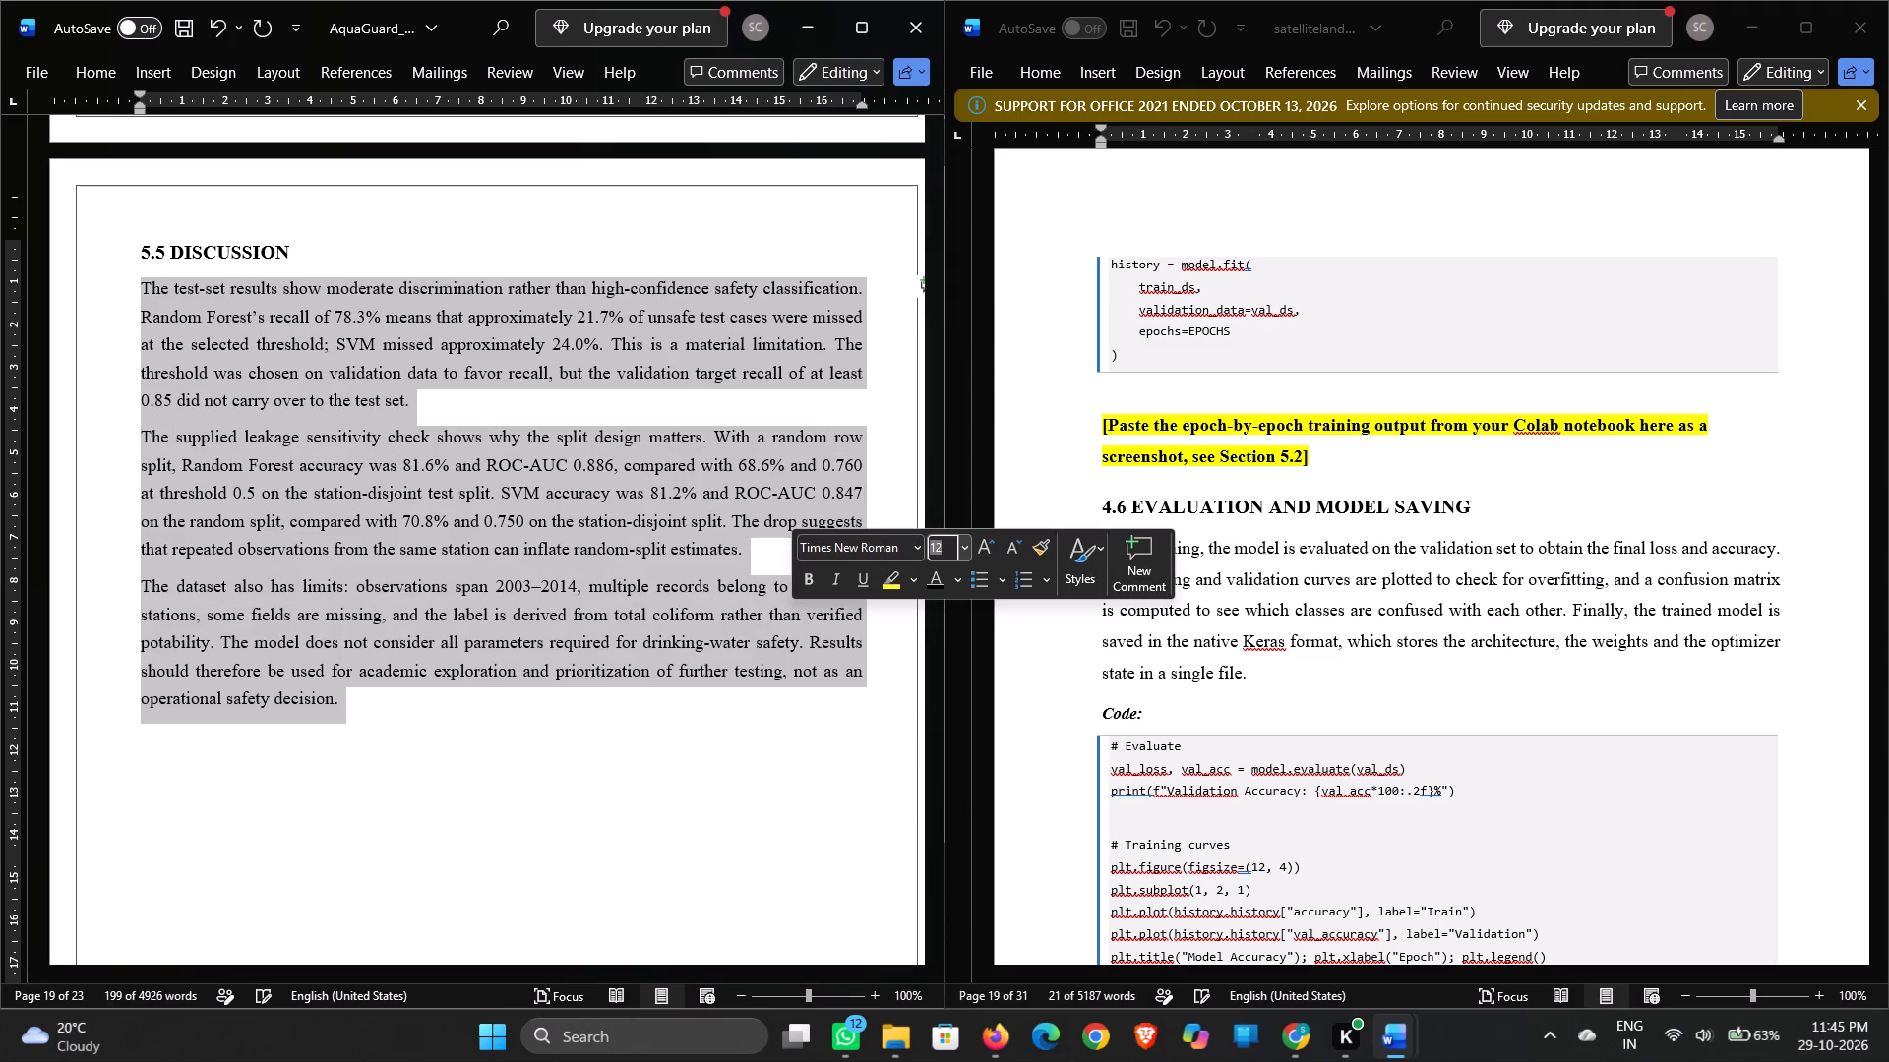
left_click(756, 809)
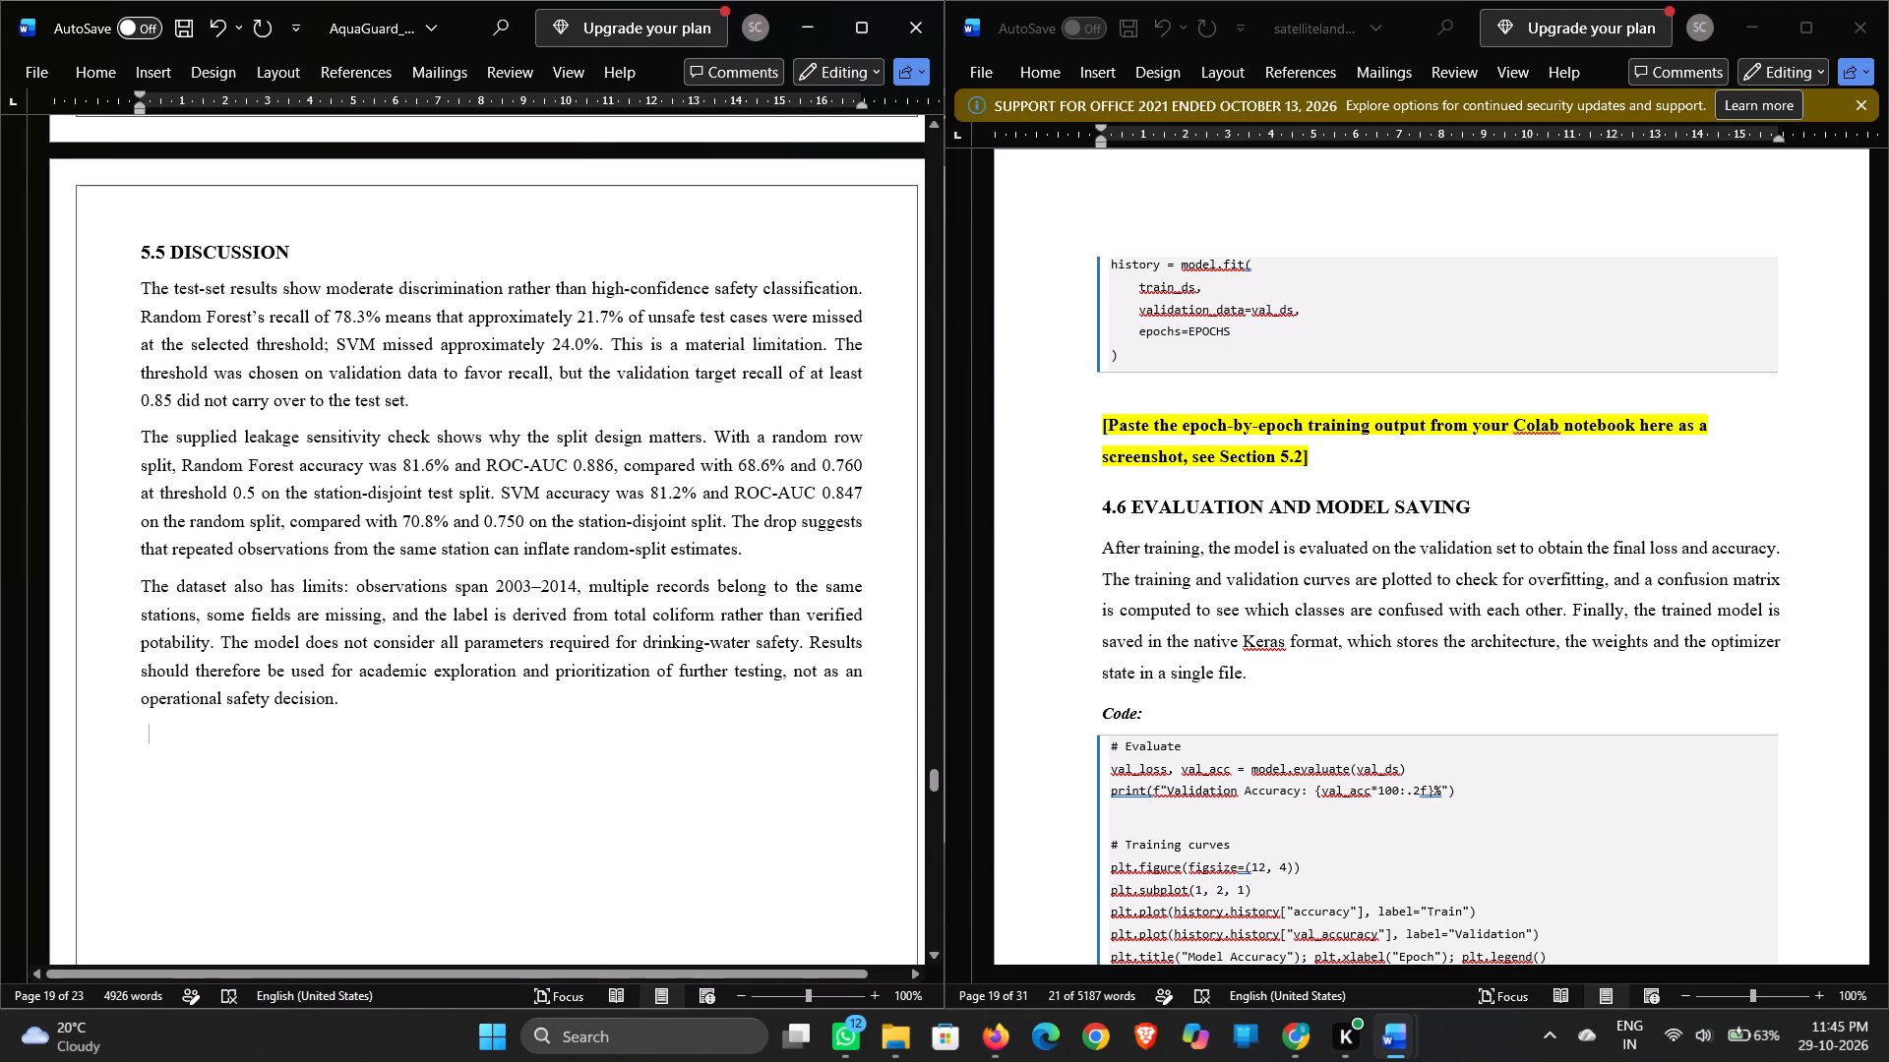
Format the AquaGuard heading "CHAPTER 6: CONCLUSION AND FUTURE WORK" as Times New Roman, 16 pt, black.
scroll(756, 809, "down", 2)
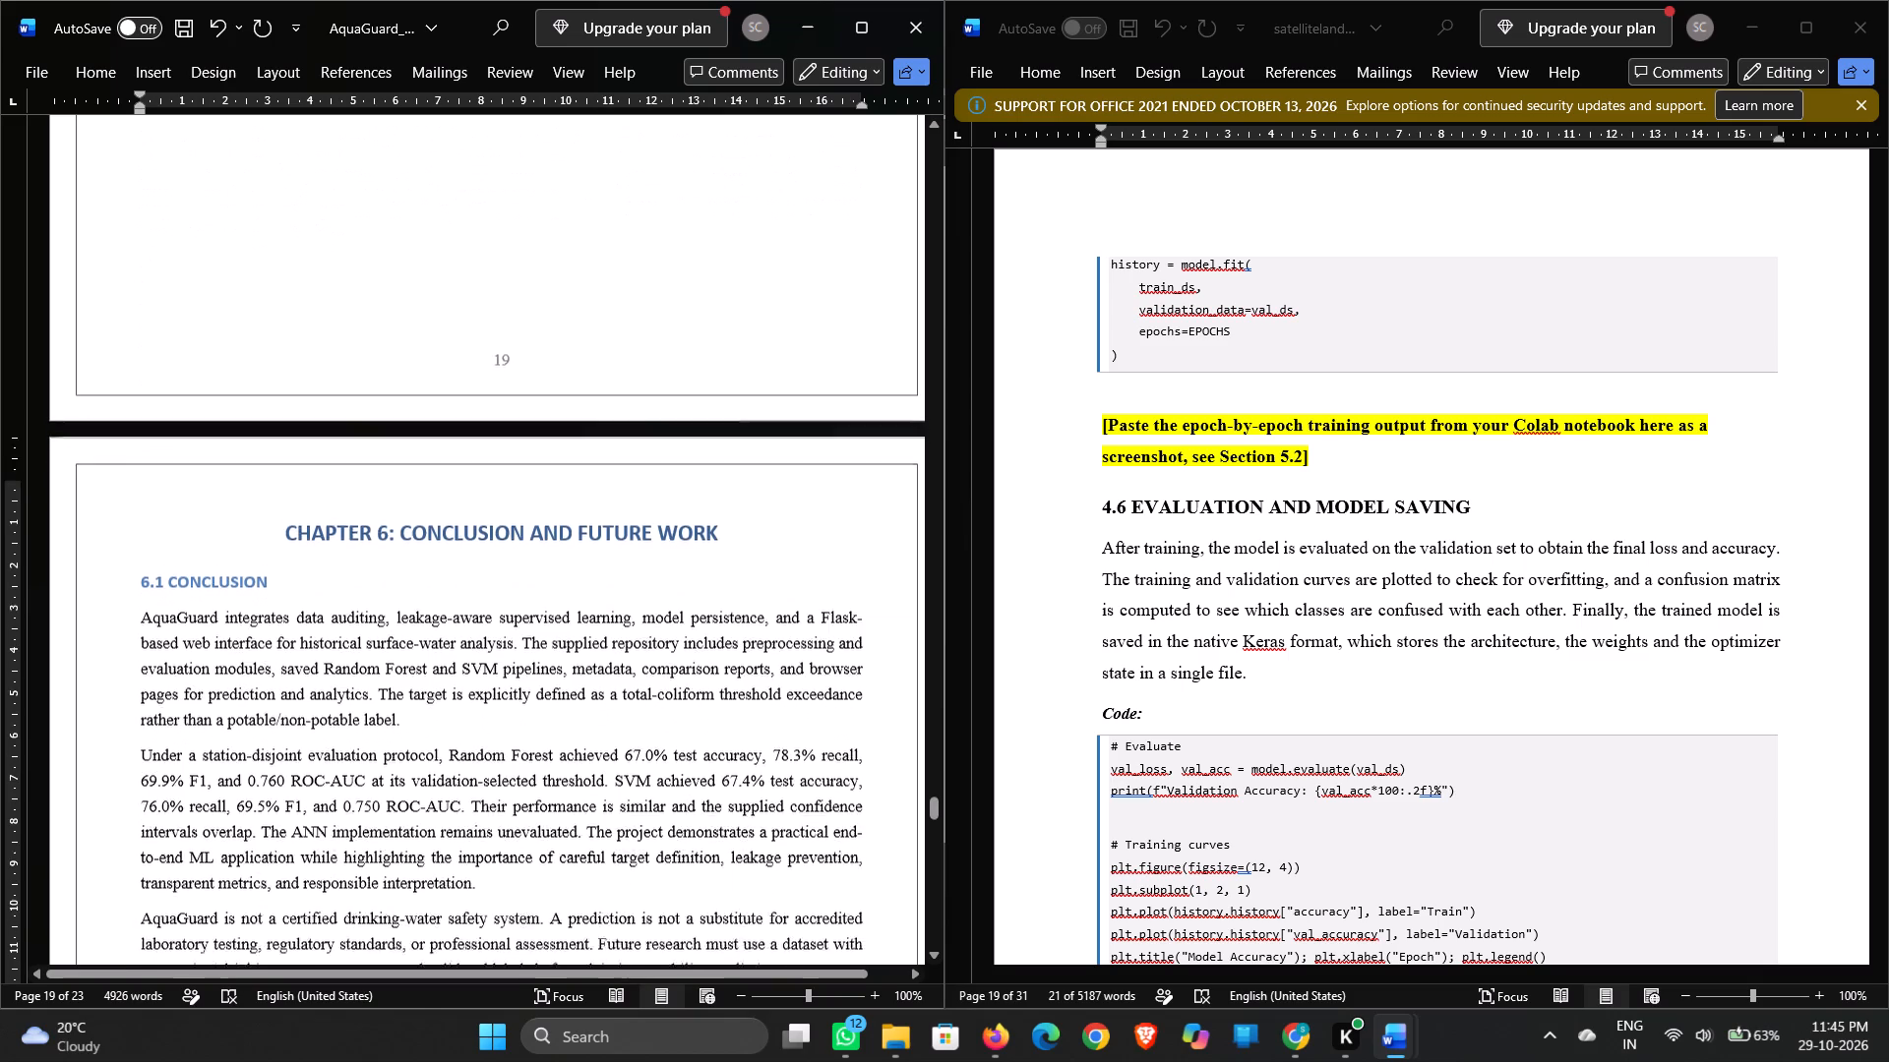
scroll(756, 809, "down", 1)
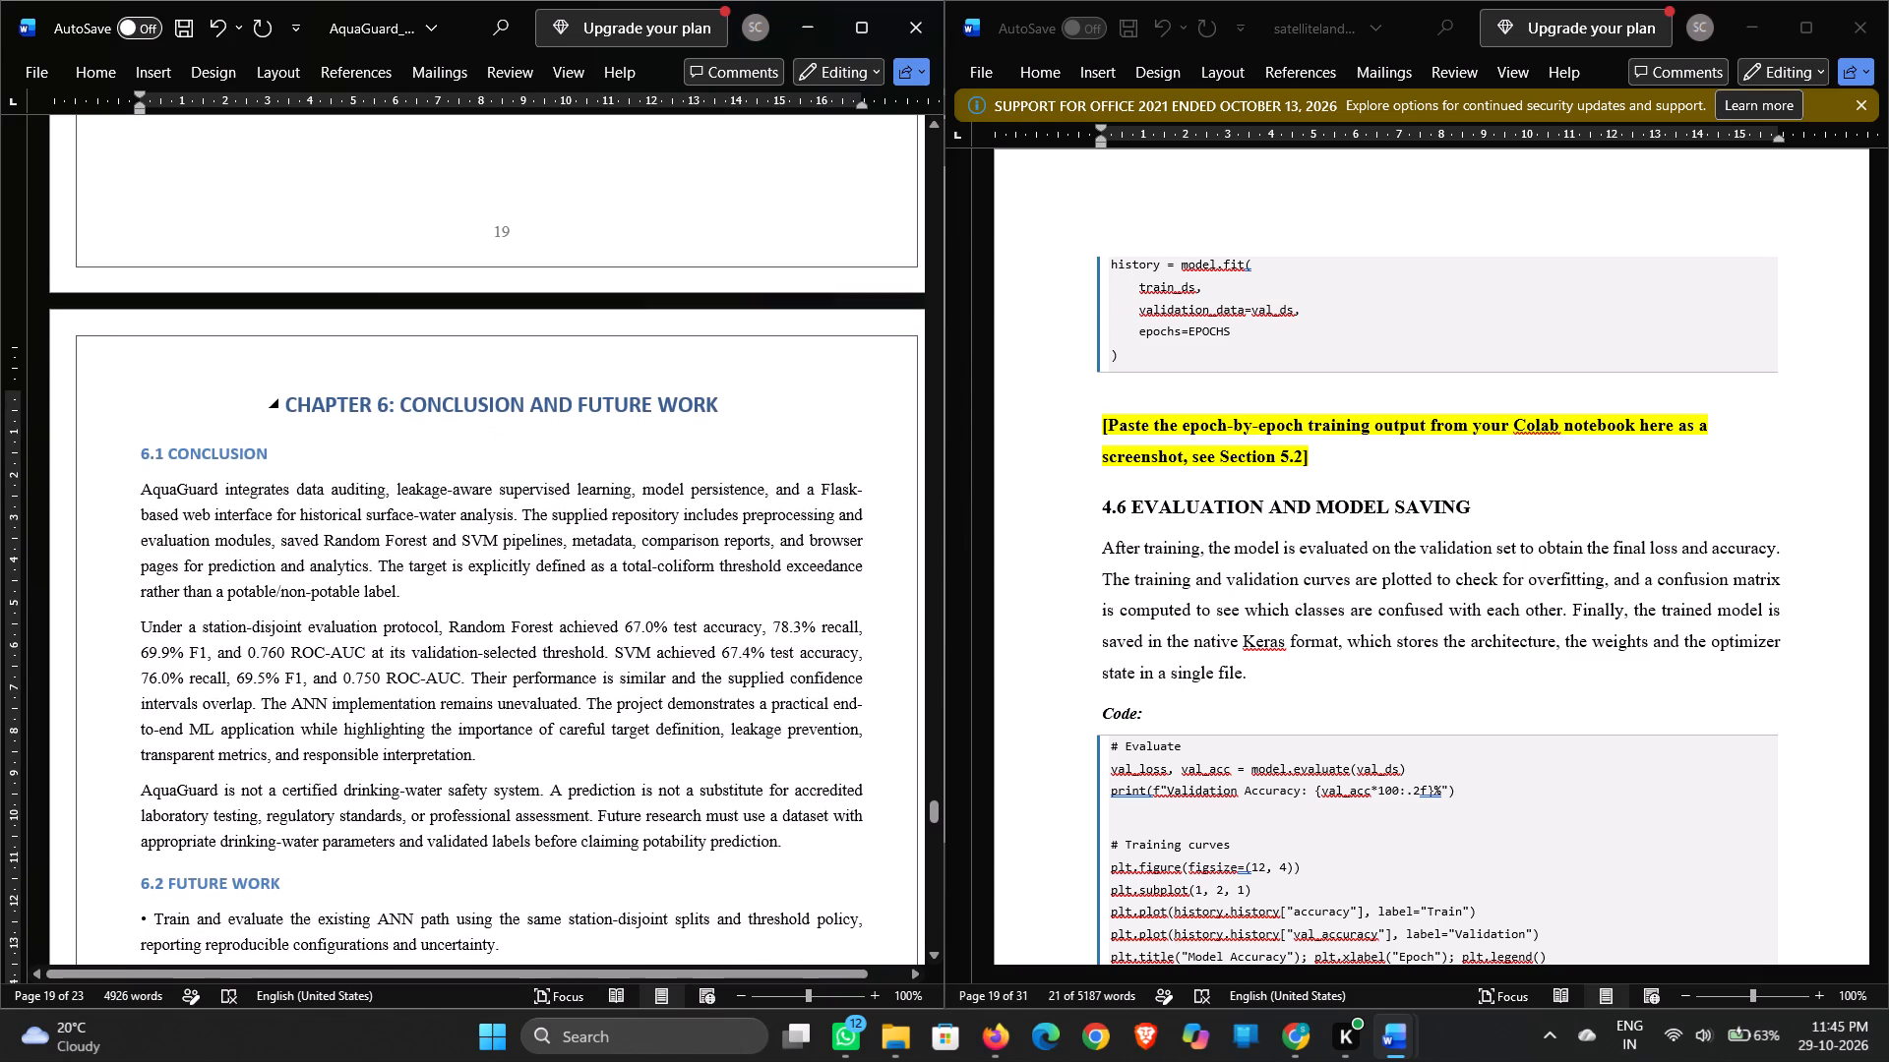
left_click_drag(286, 401, 720, 412)
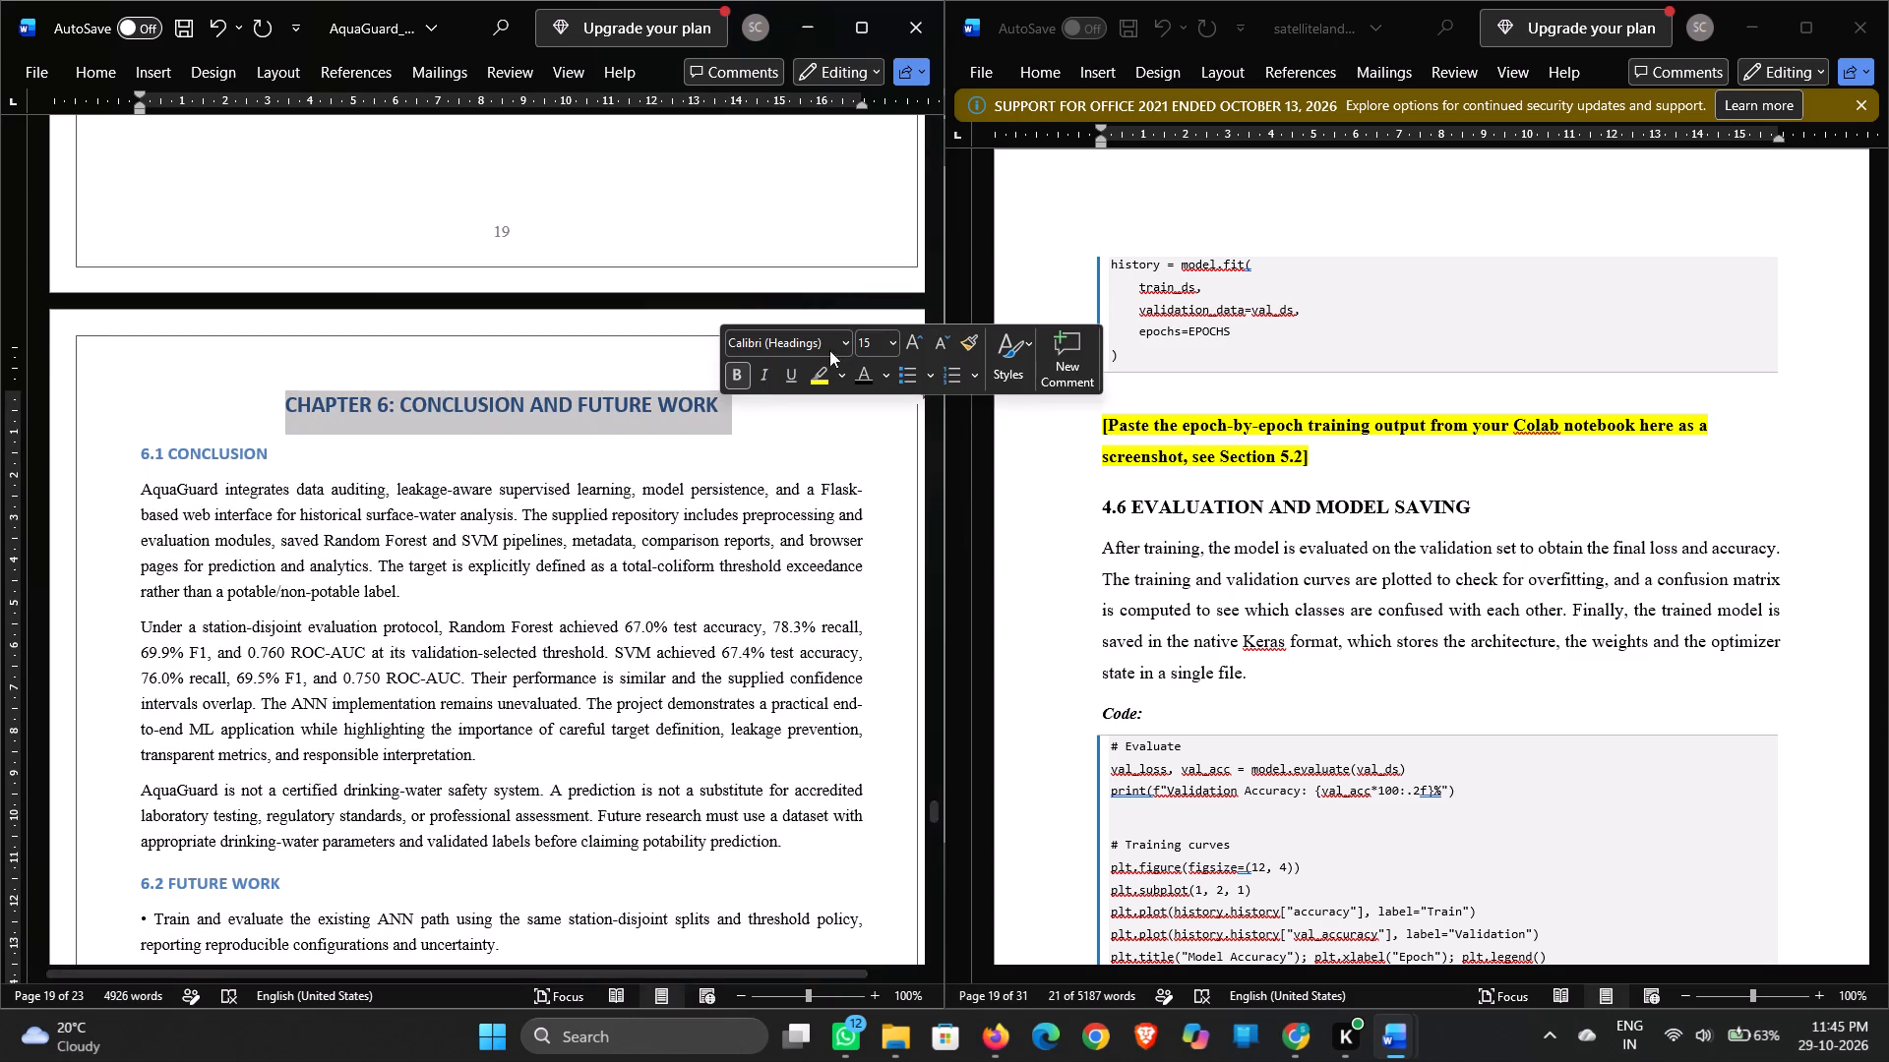
left_click(874, 341)
type("16")
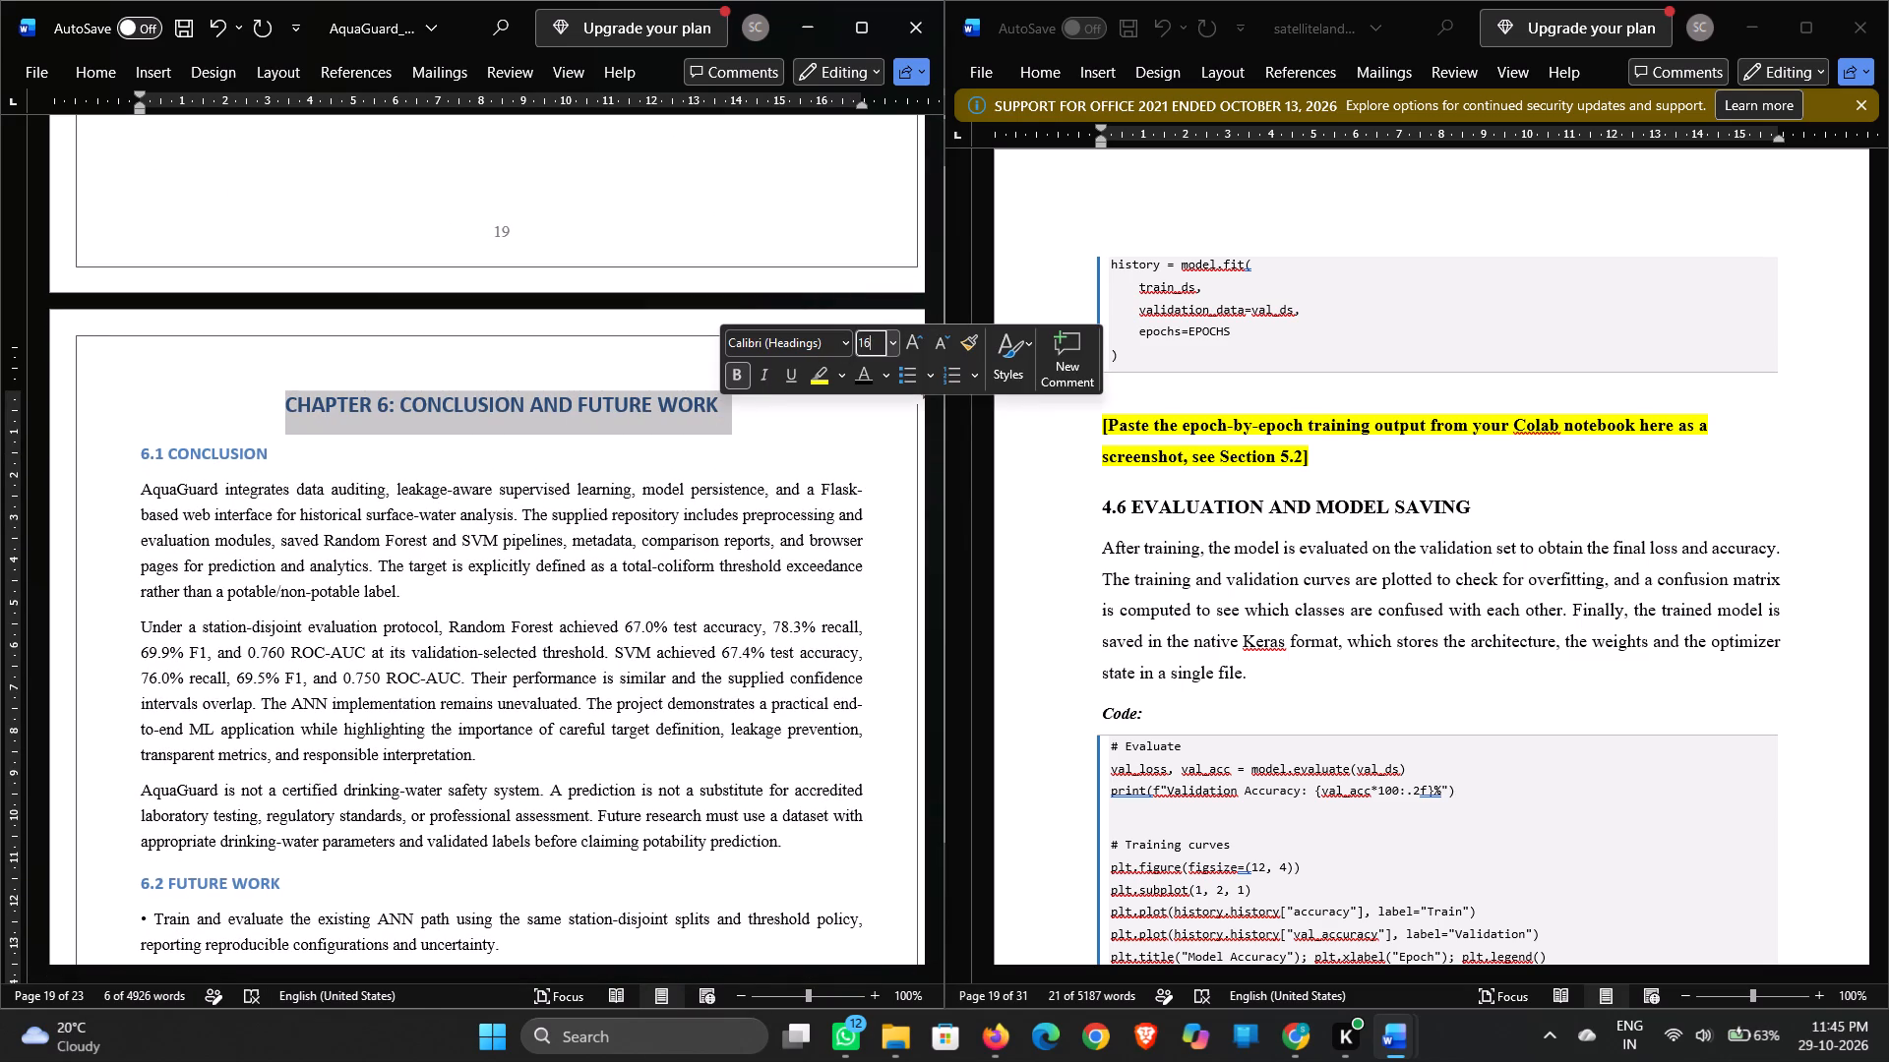
left_click(812, 333)
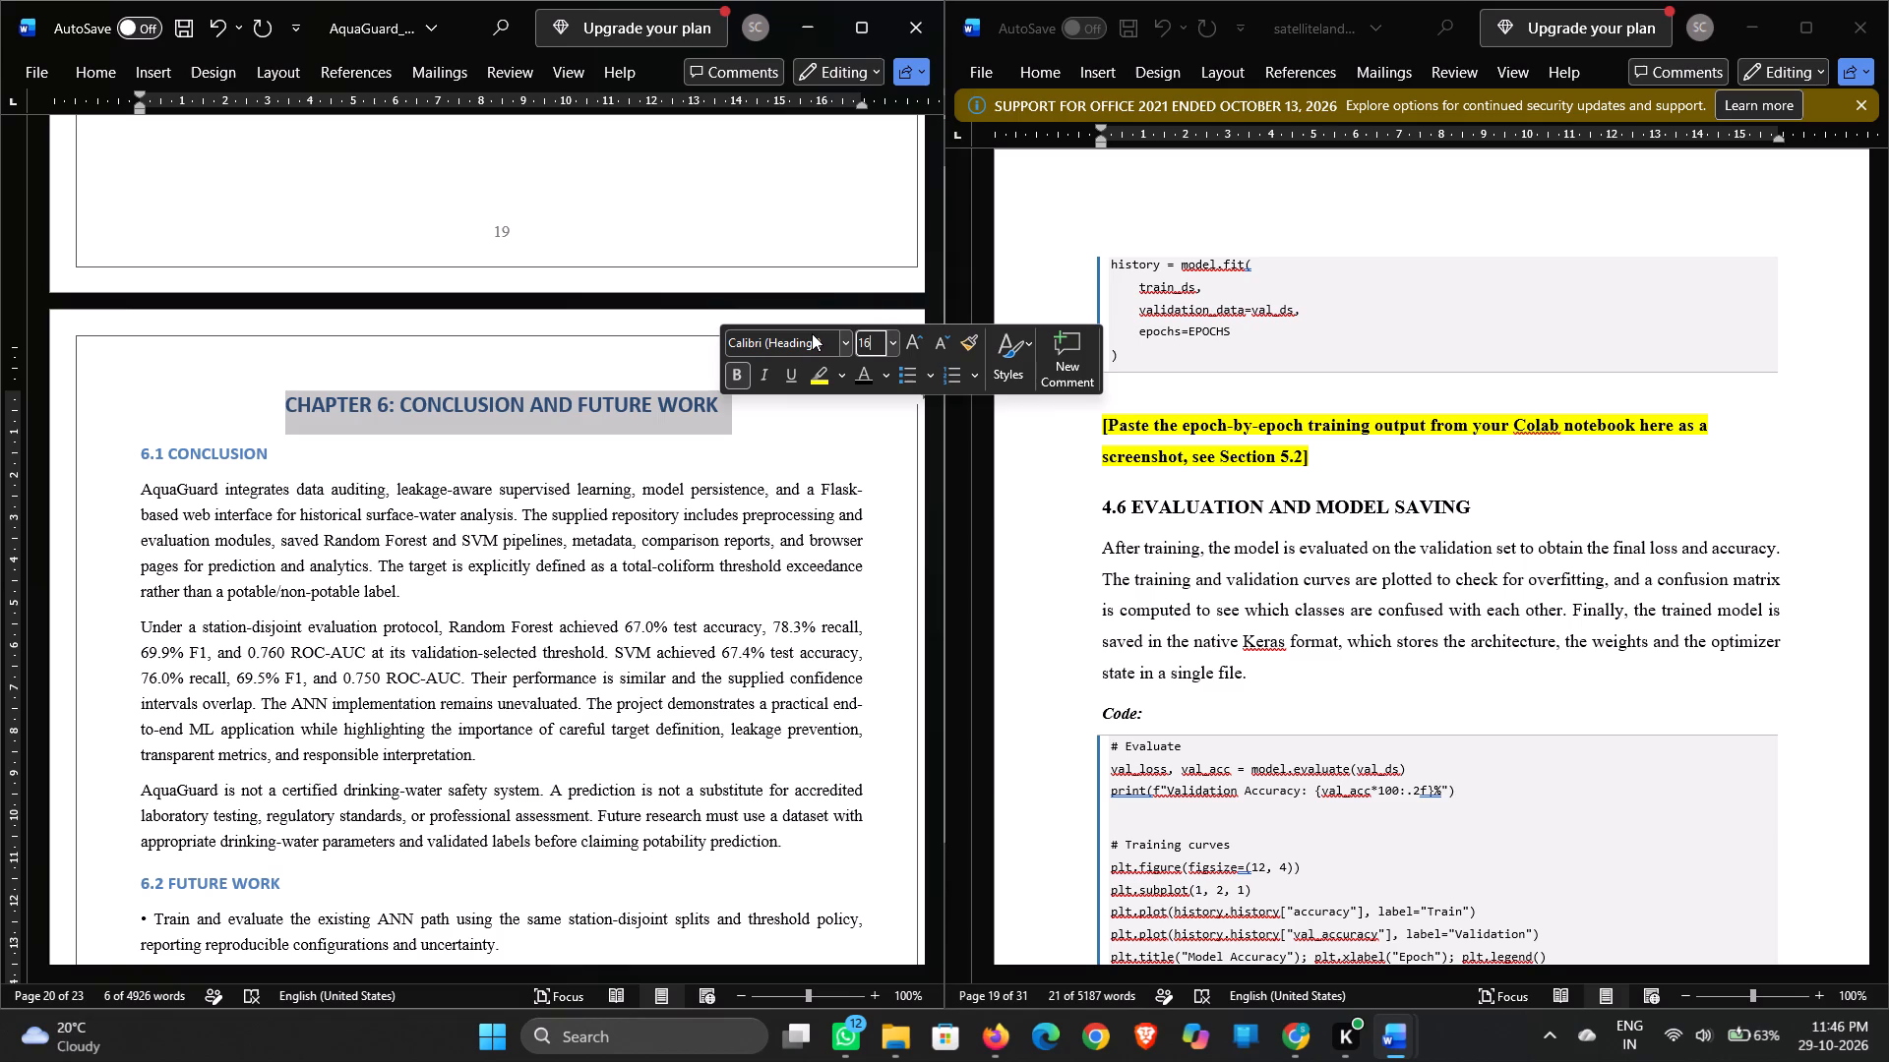
left_click(801, 341)
key("t")
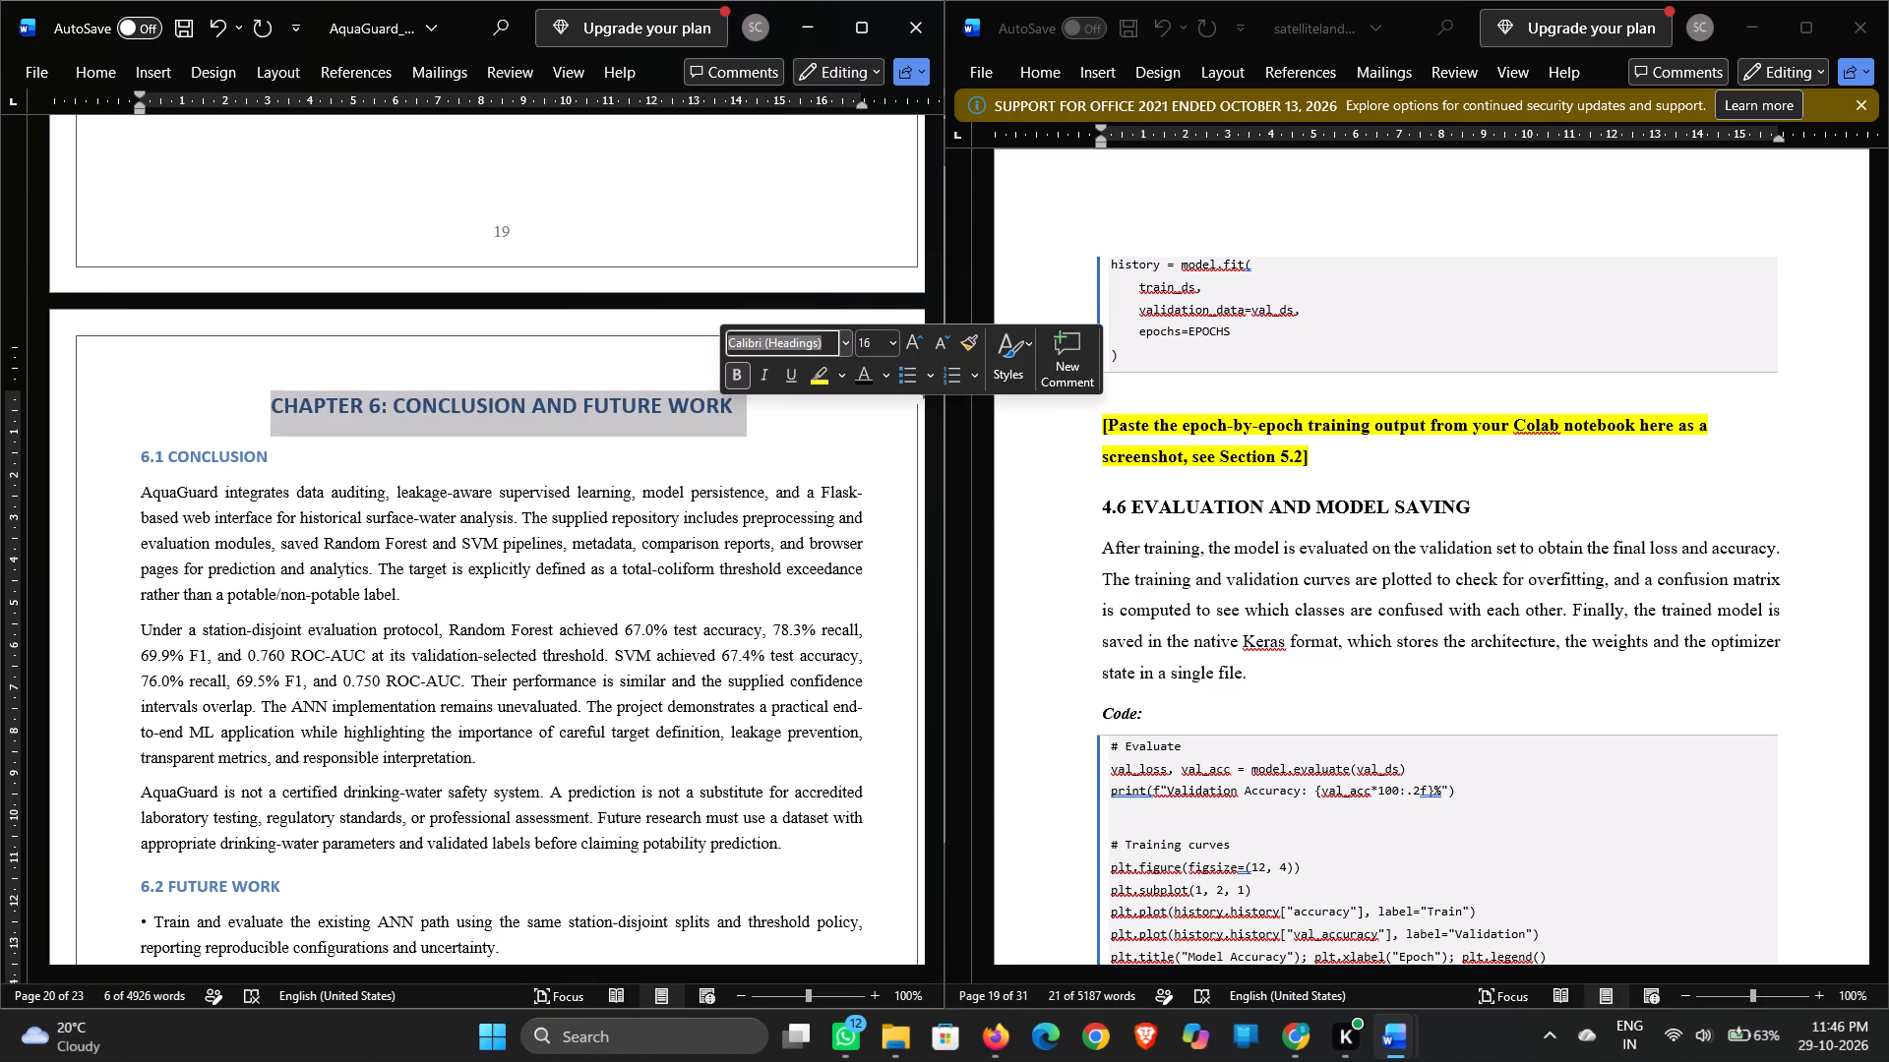
key("t")
key("Return")
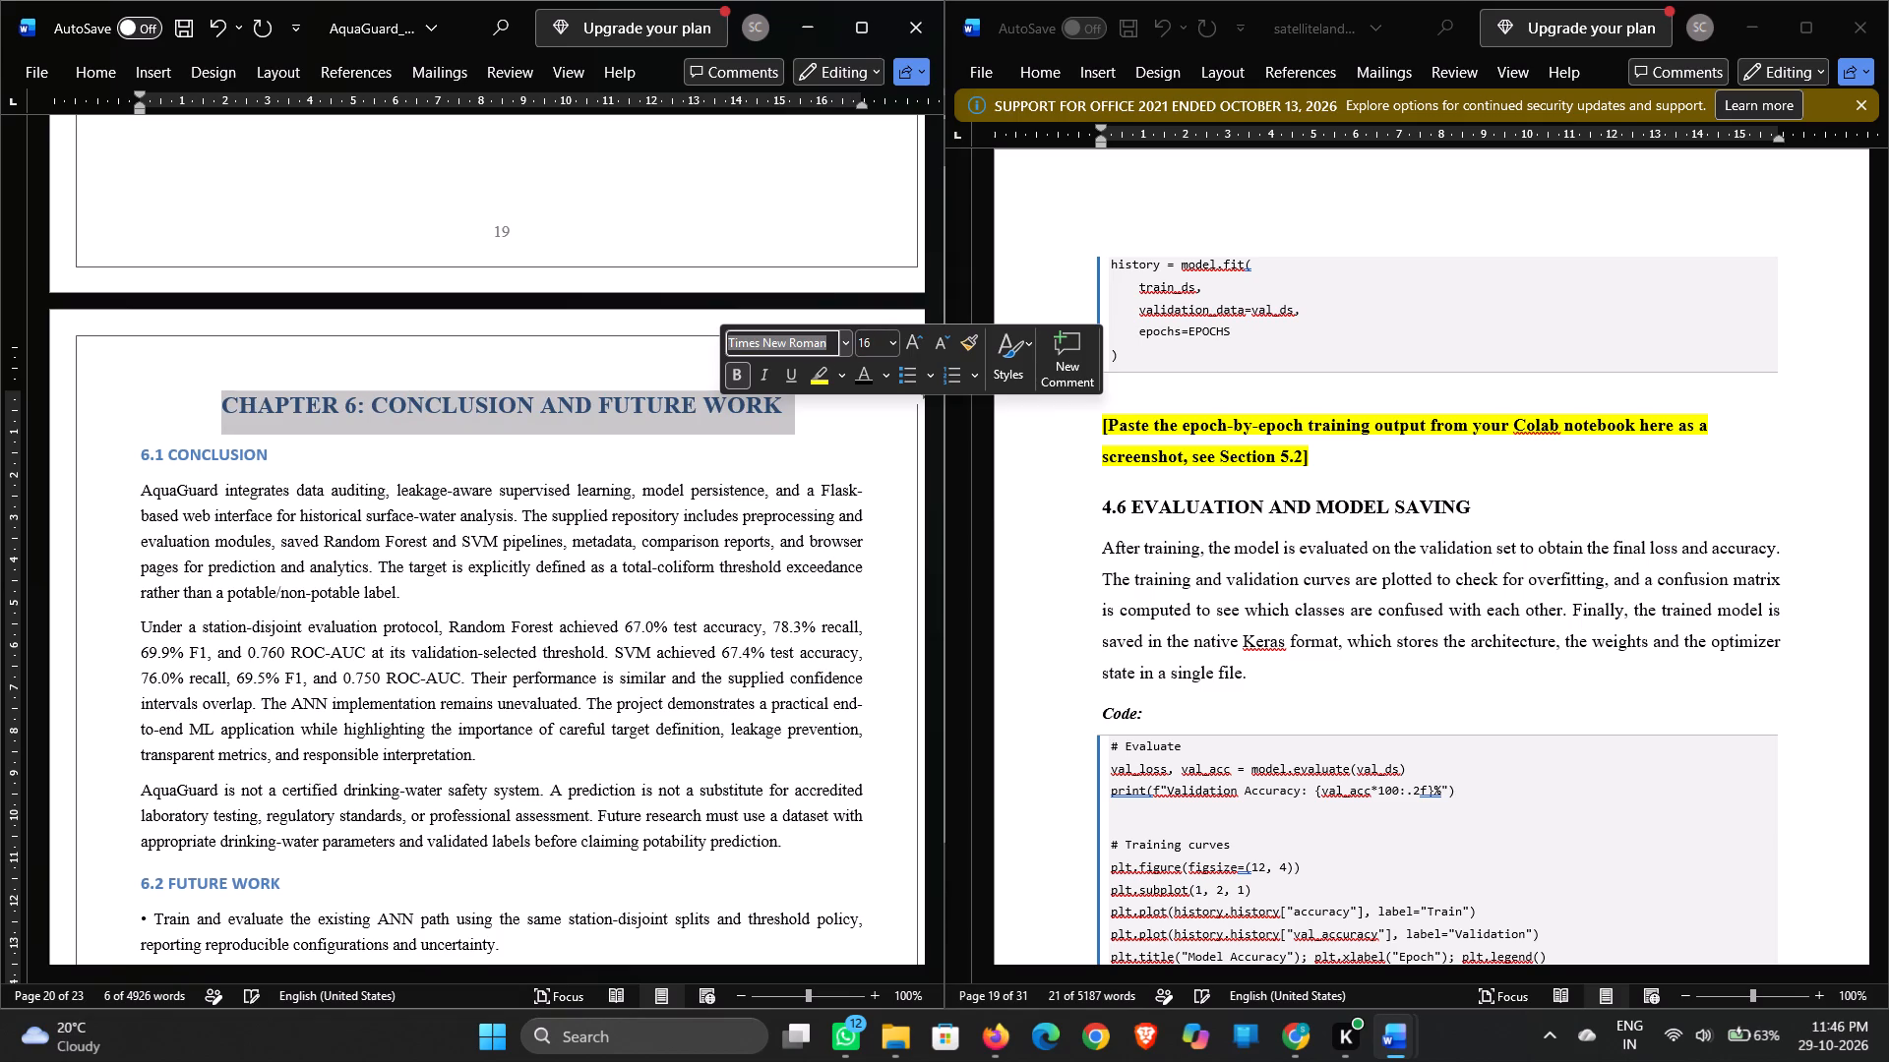
left_click(855, 375)
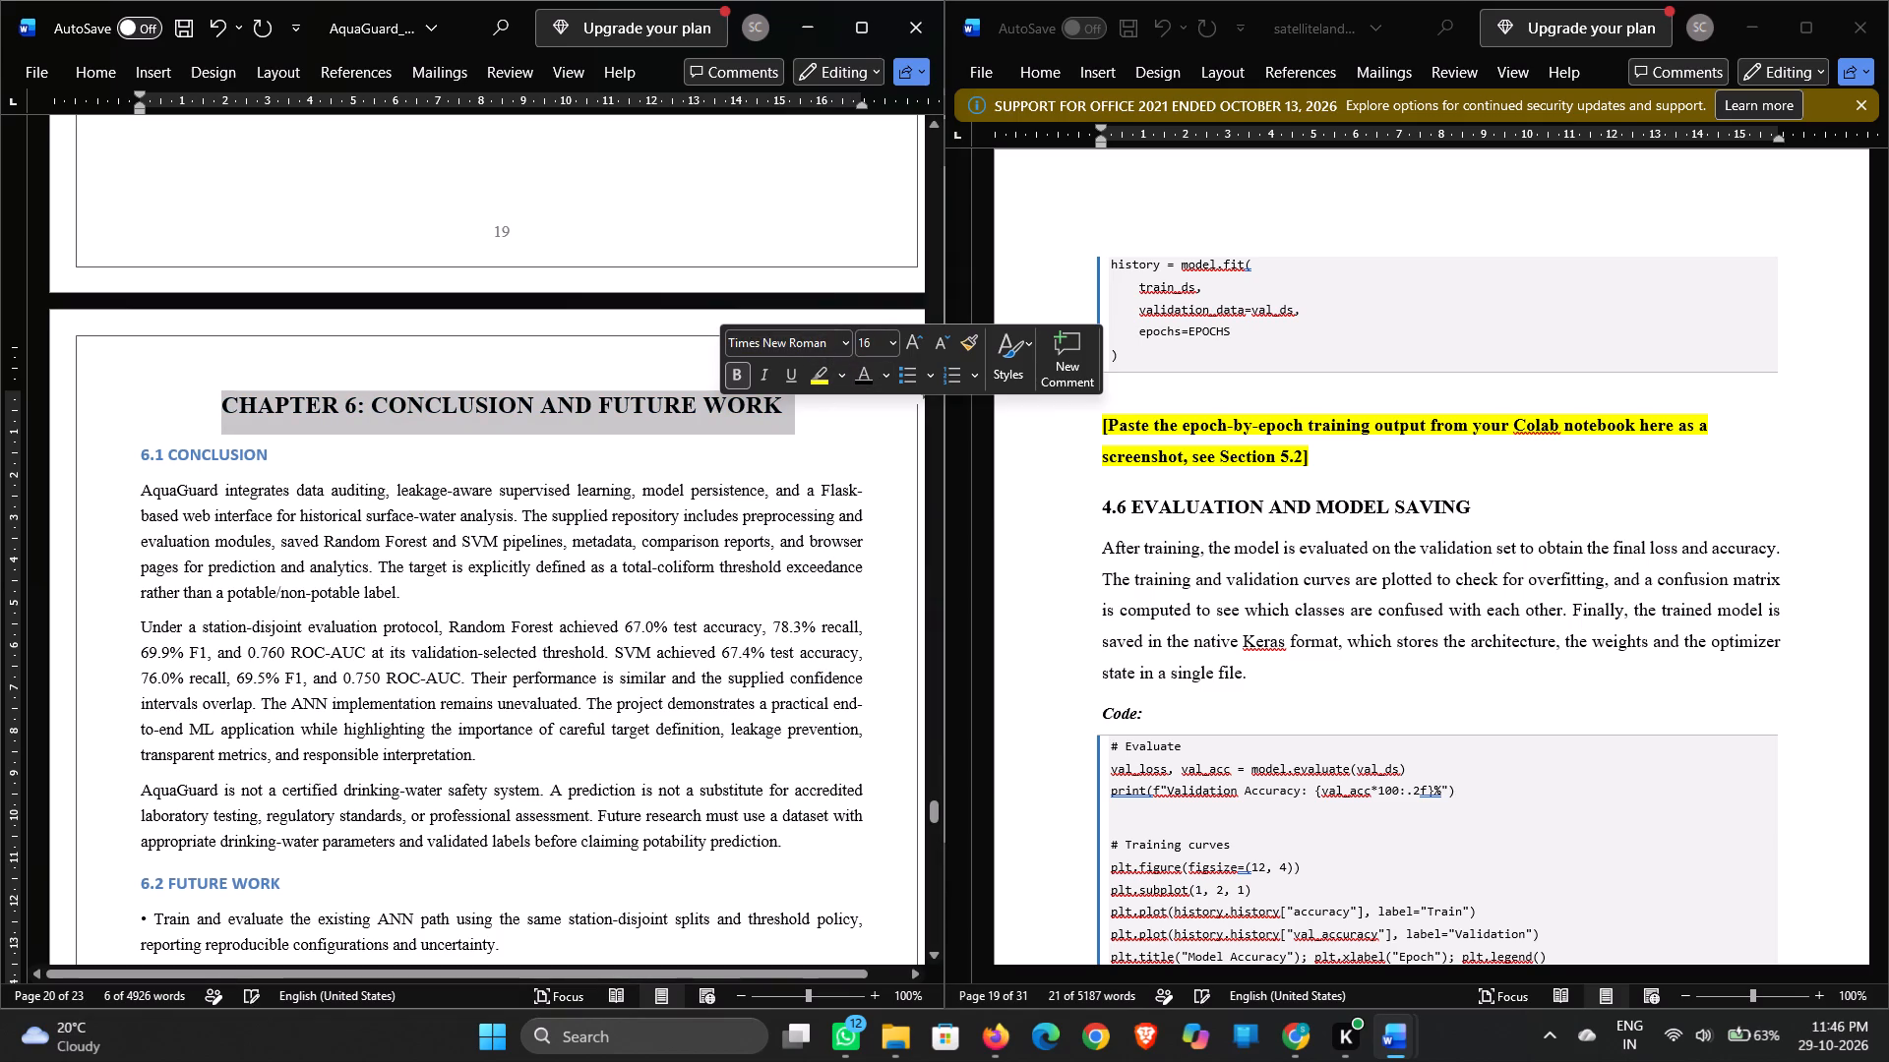
Format the AquaGuard 6.1 CONCLUSION heading as Times New Roman, 13 pt, black.
left_click_drag(142, 454, 247, 455)
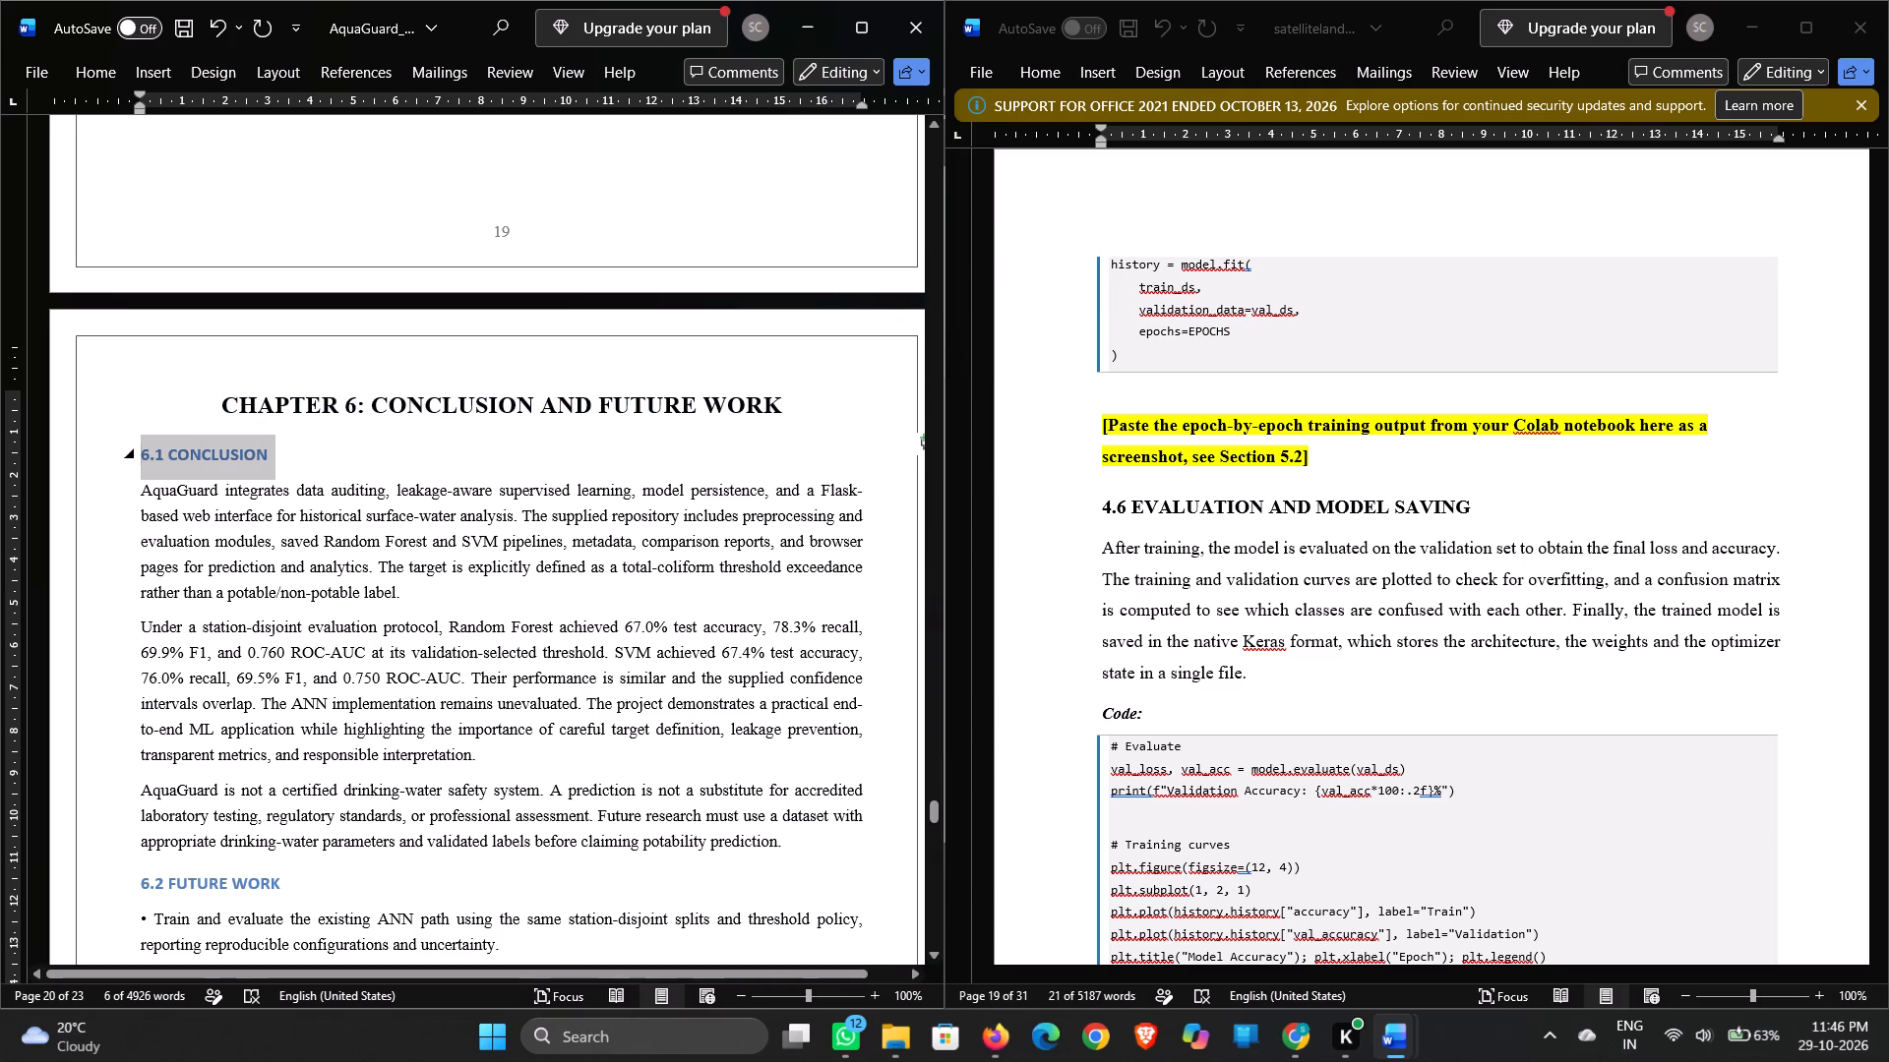
left_click_drag(247, 455, 261, 455)
left_click(403, 386)
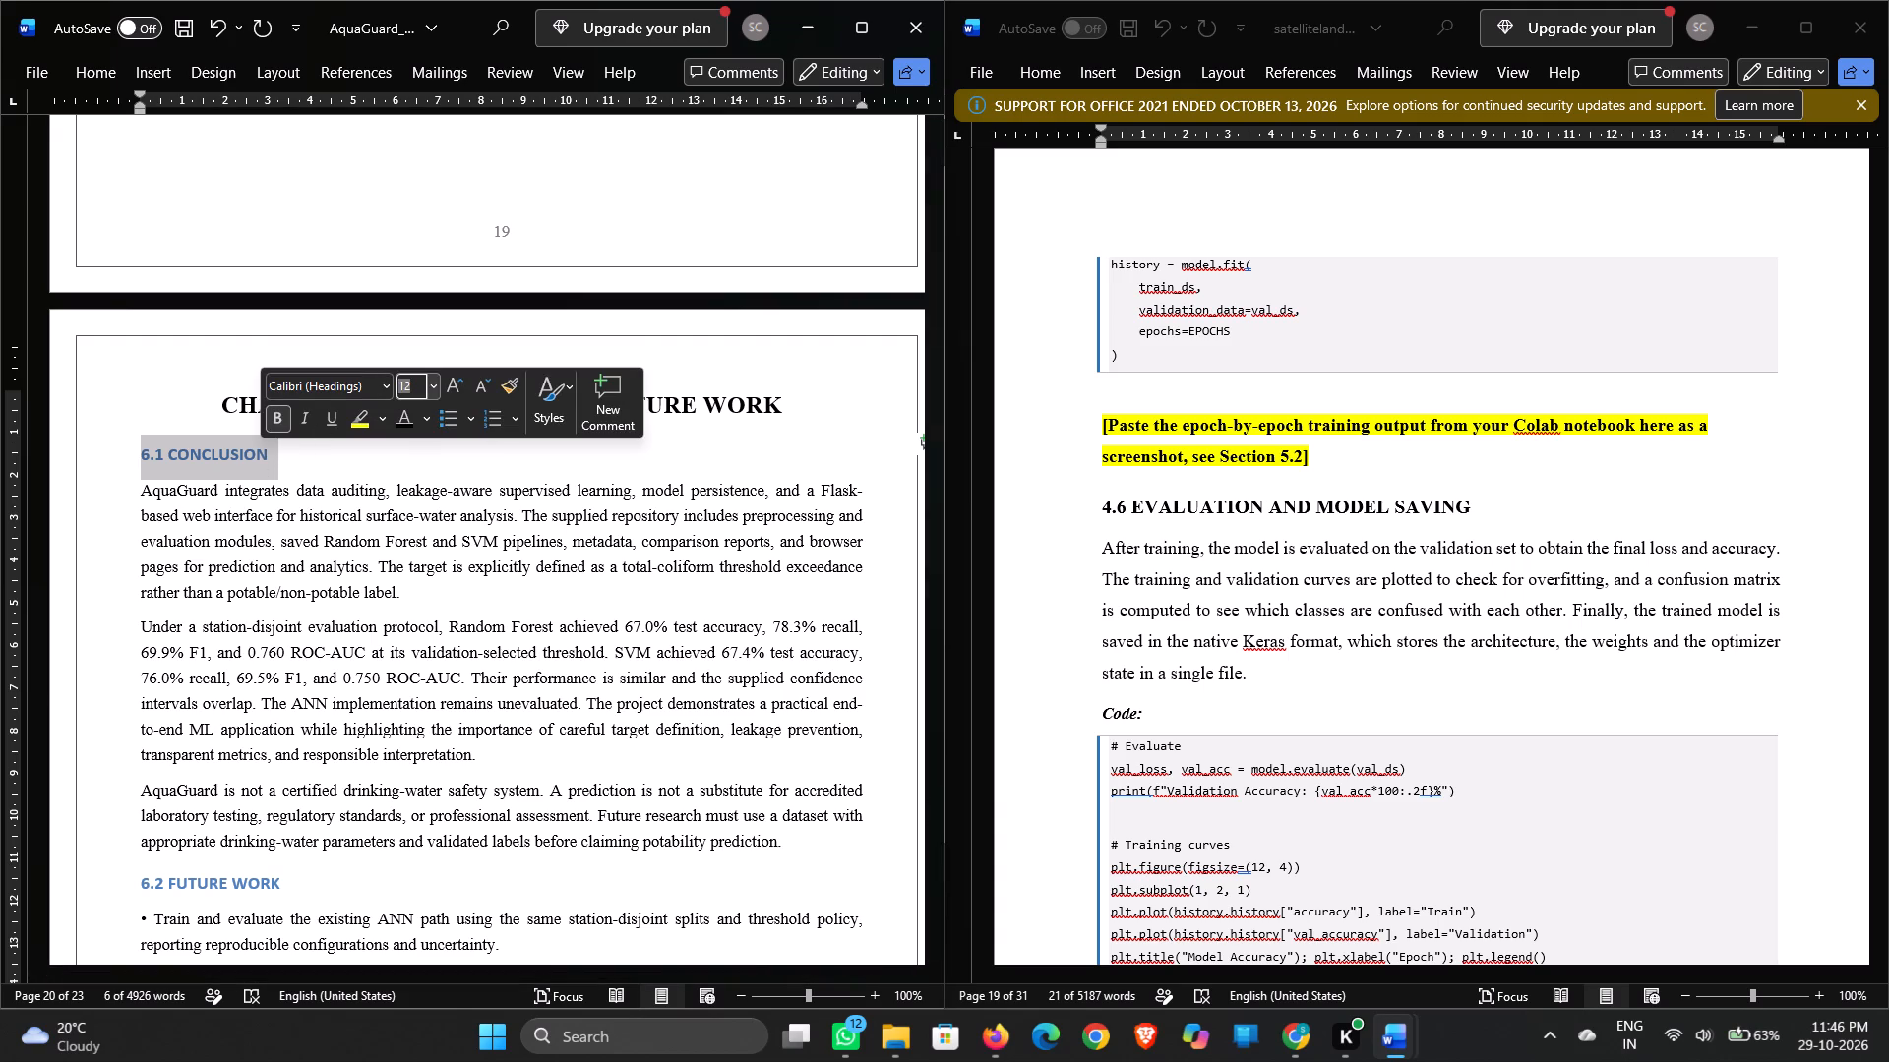
type("13")
left_click(339, 390)
key("t")
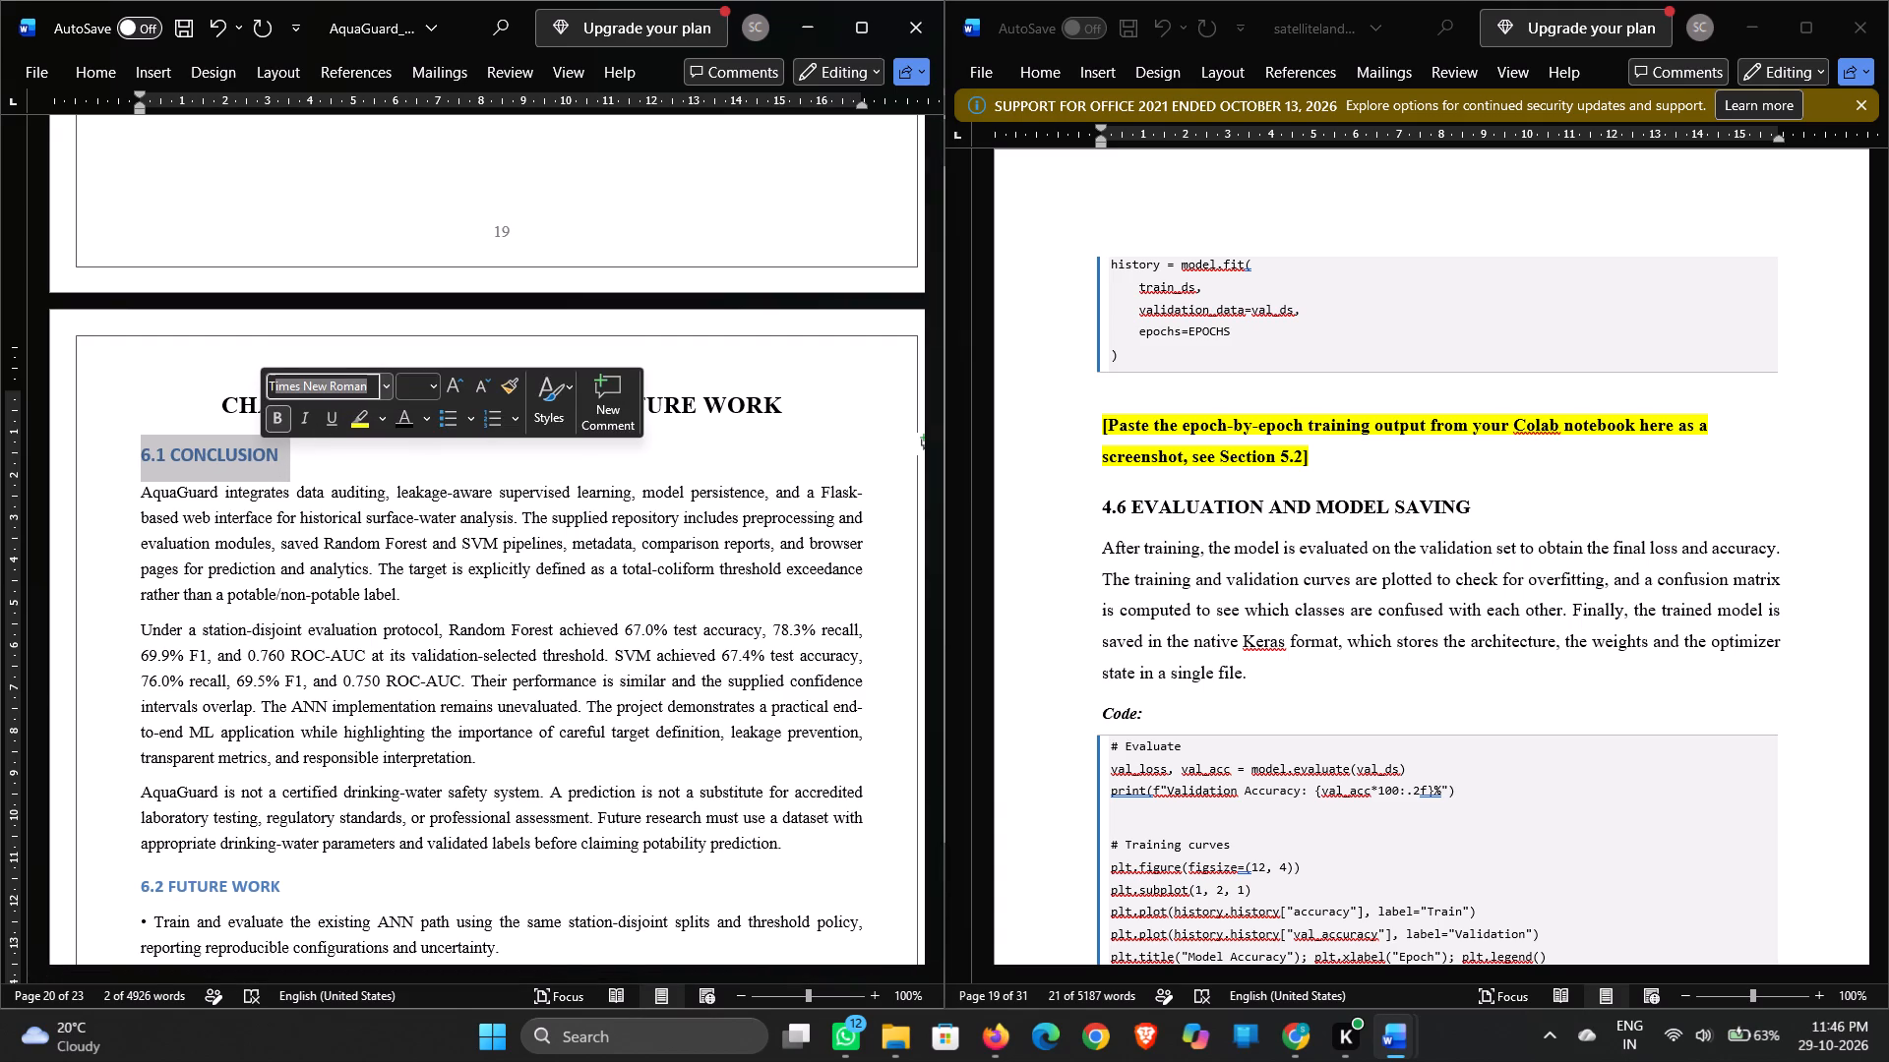
left_click(404, 421)
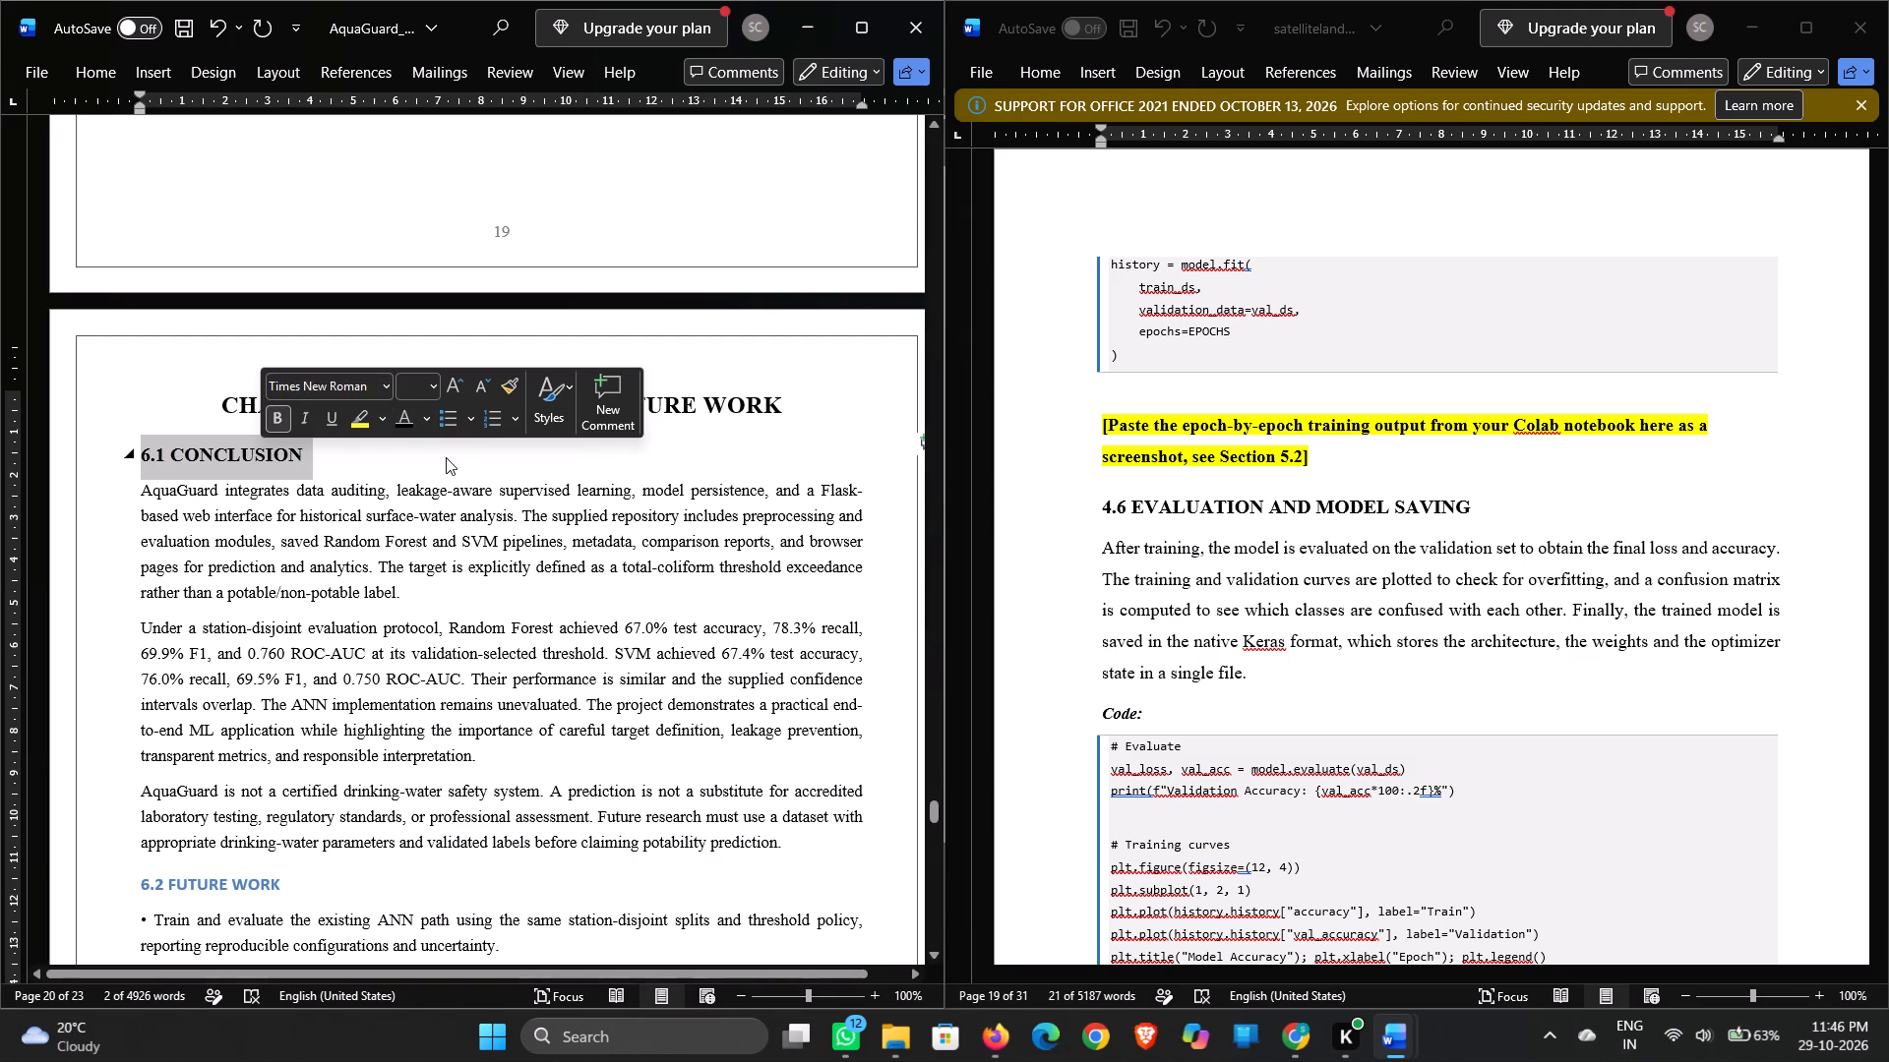
left_click(448, 461)
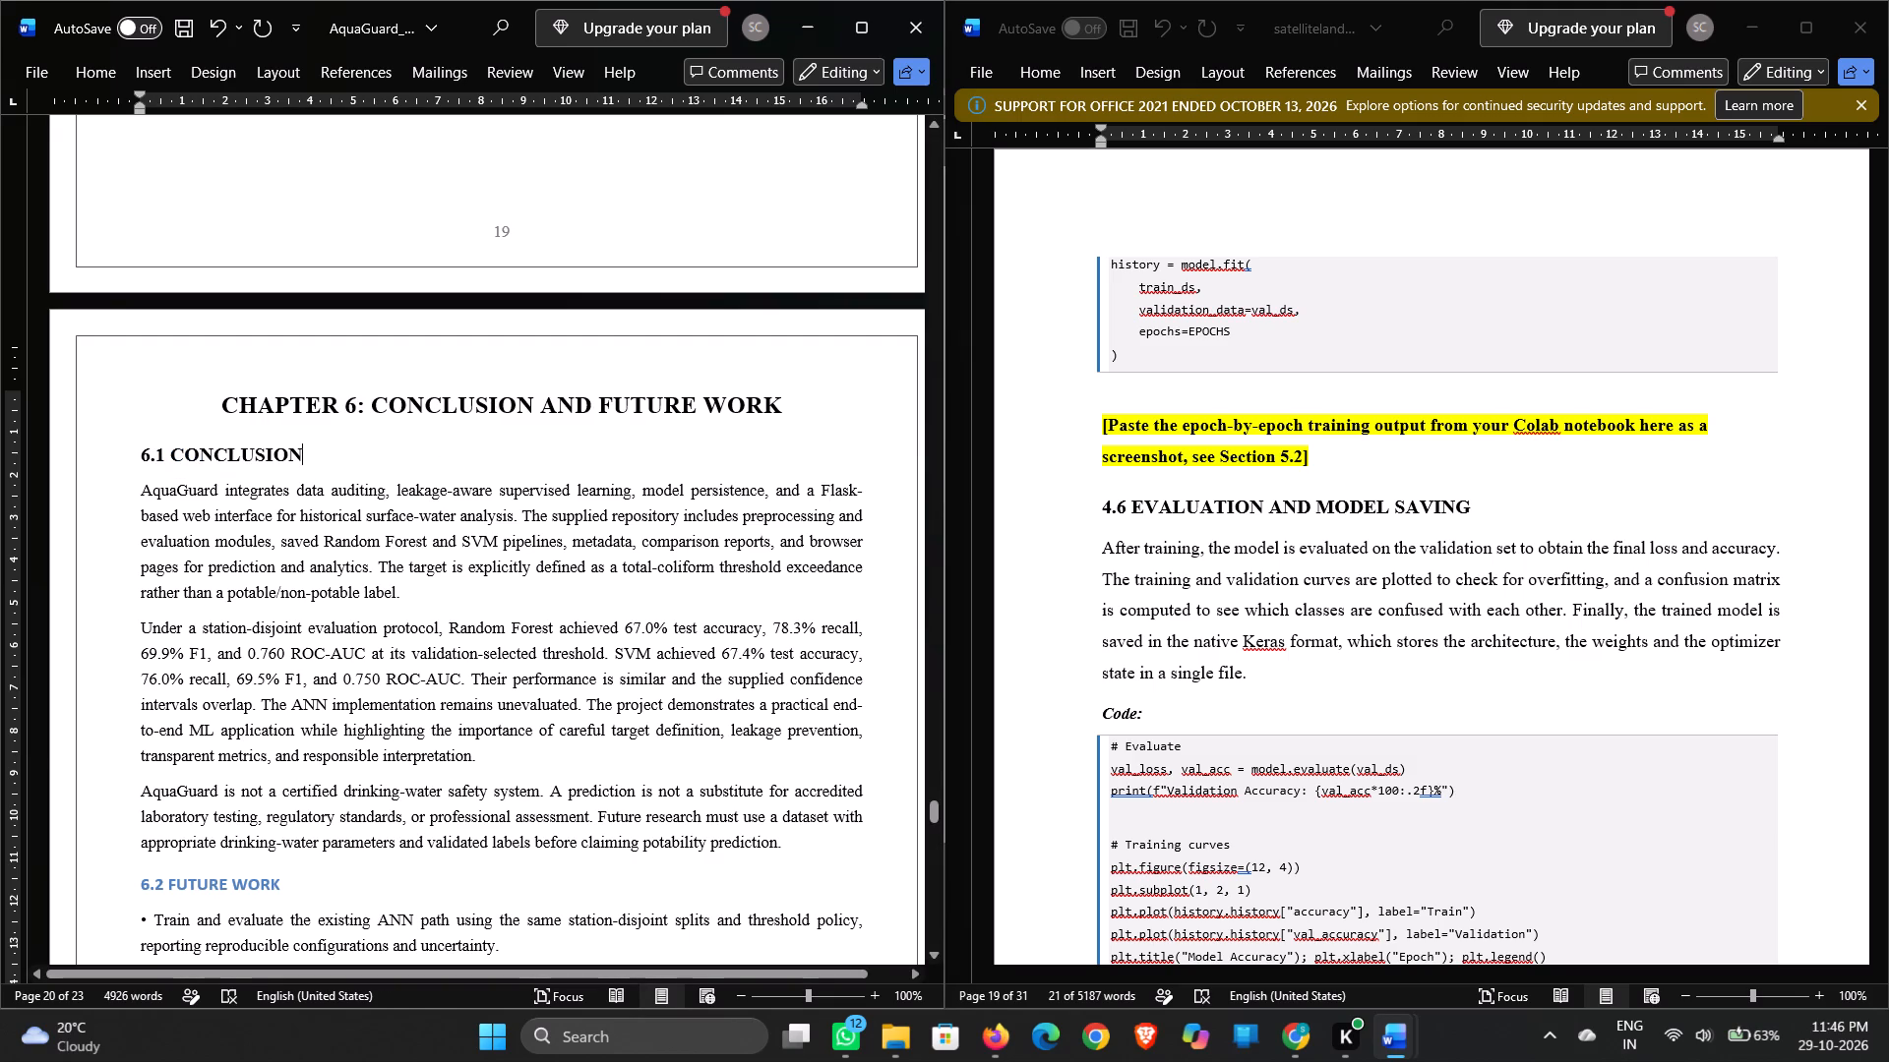
Set the three AquaGuard body paragraphs under 6.1 CONCLUSION to 12 pt.
left_click_drag(140, 491, 765, 811)
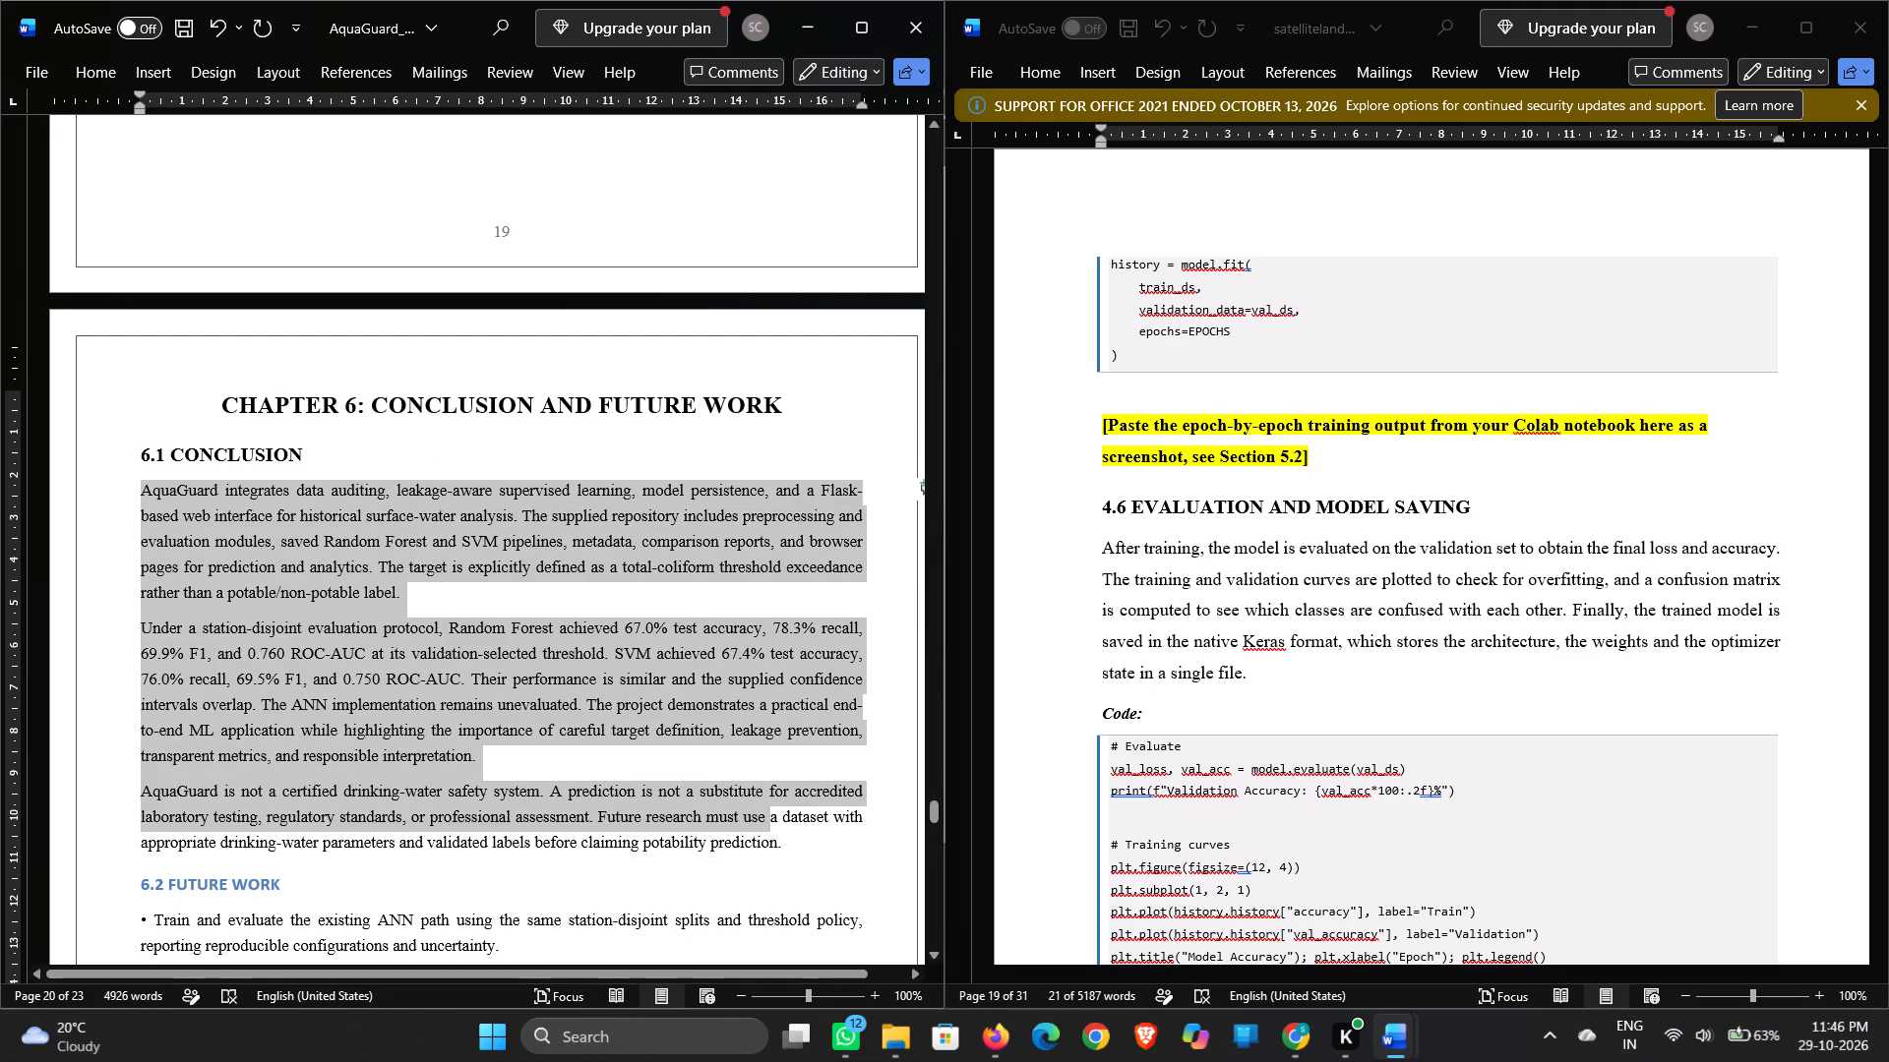
left_click_drag(765, 811, 788, 840)
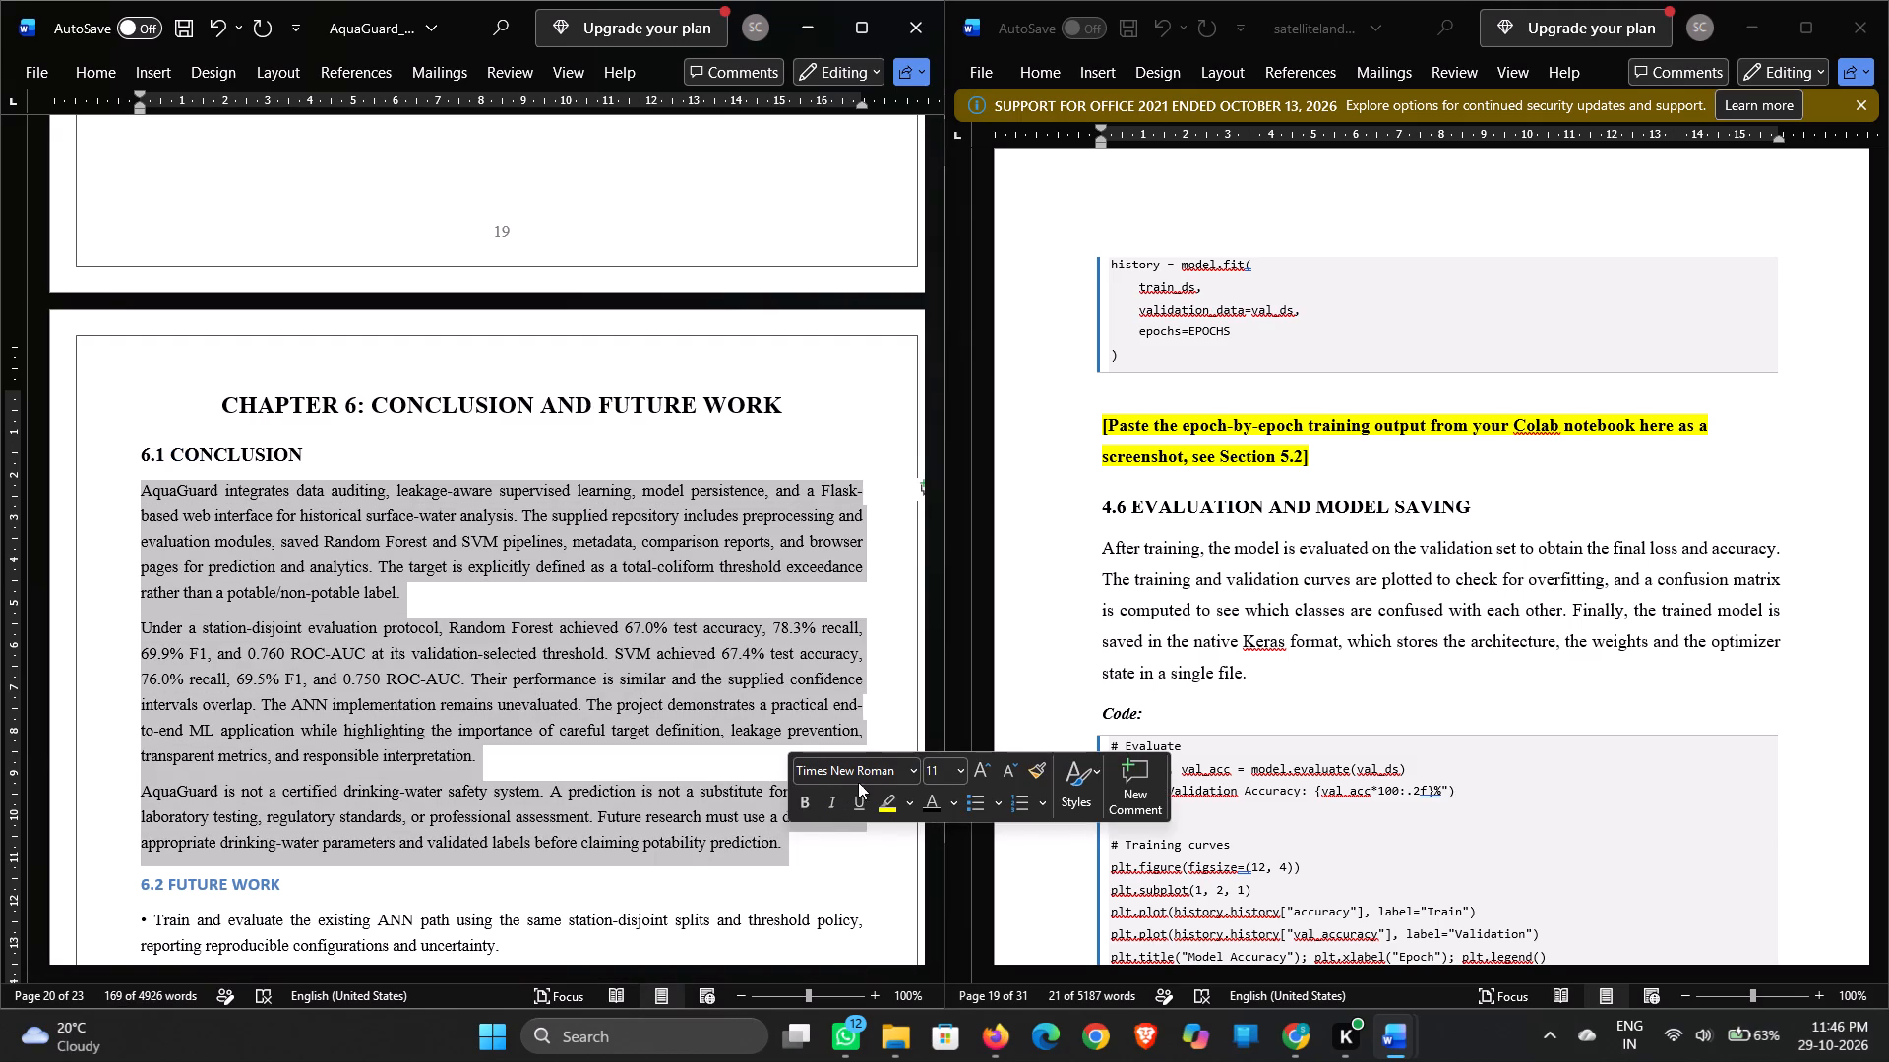
left_click(938, 773)
type("12")
key("Return")
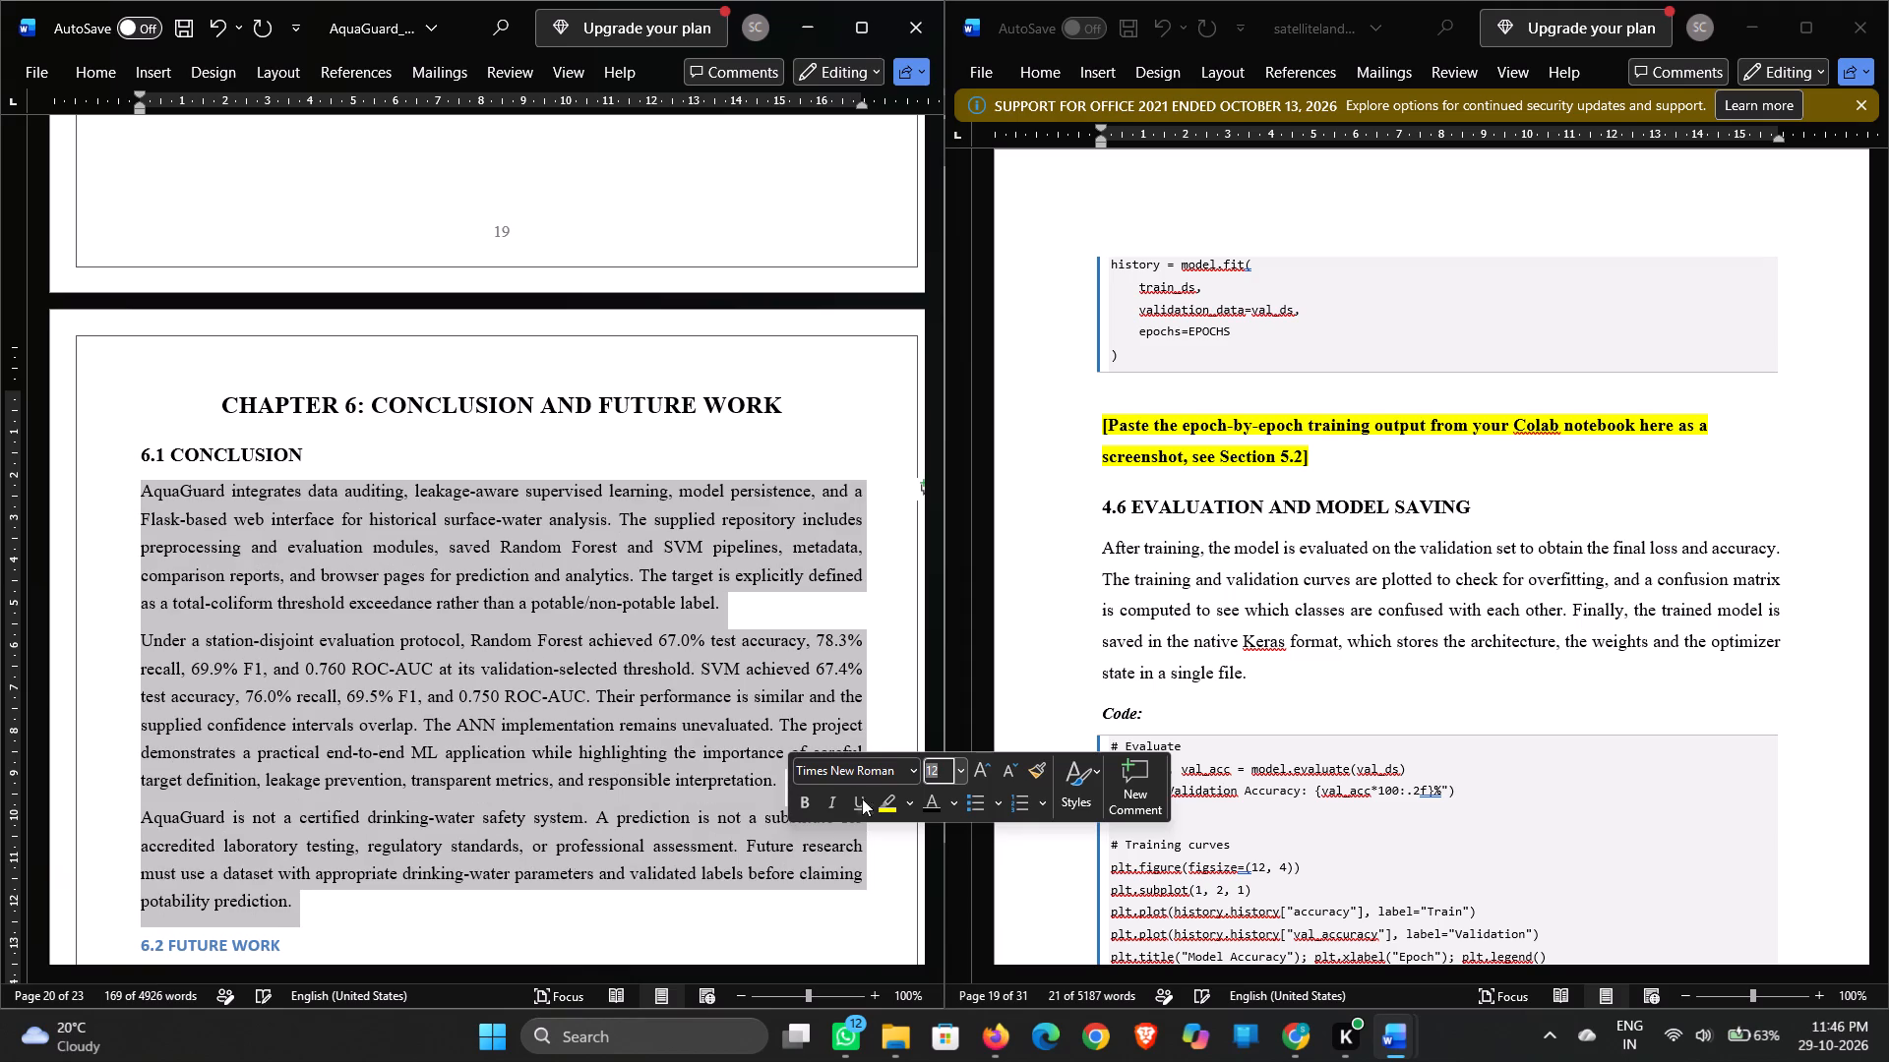
left_click(745, 825)
Format the AquaGuard 6.2 FUTURE WORK heading as Times New Roman, 13 pt, black.
scroll(745, 825, "down", 1)
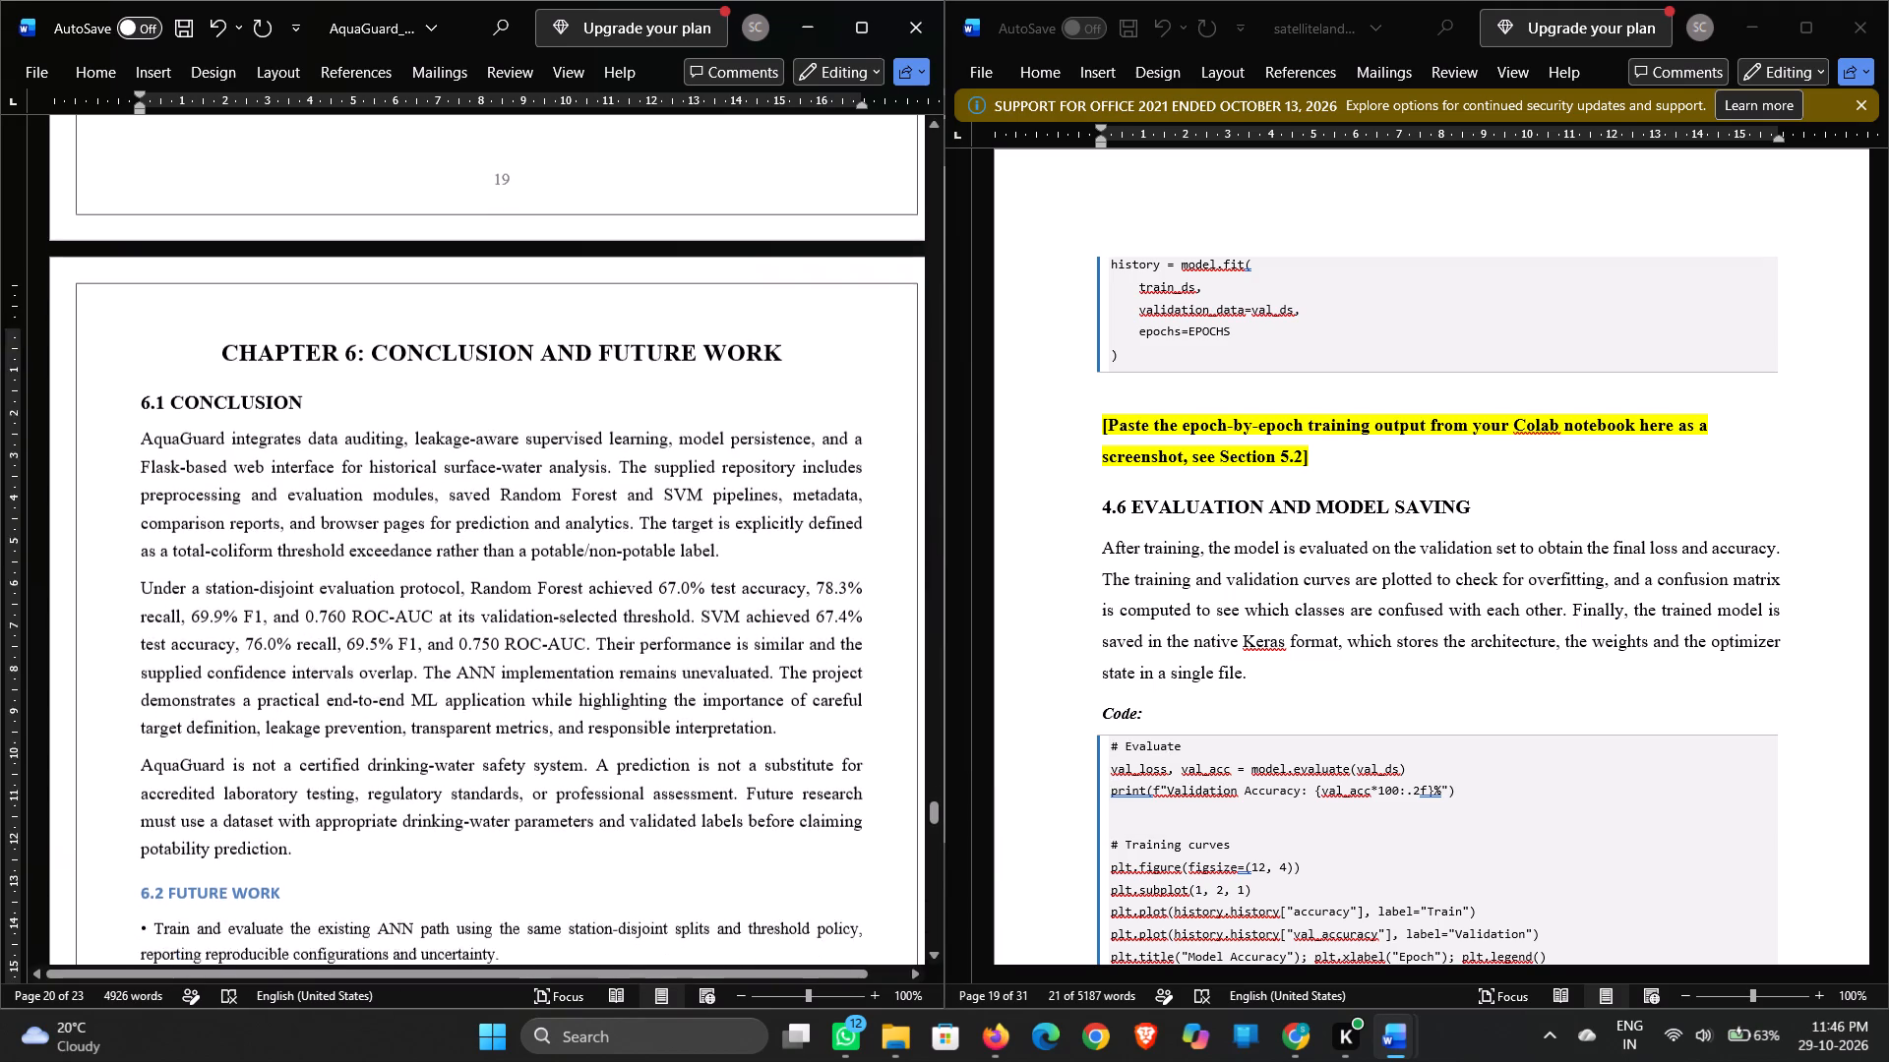
scroll(745, 825, "down", 1)
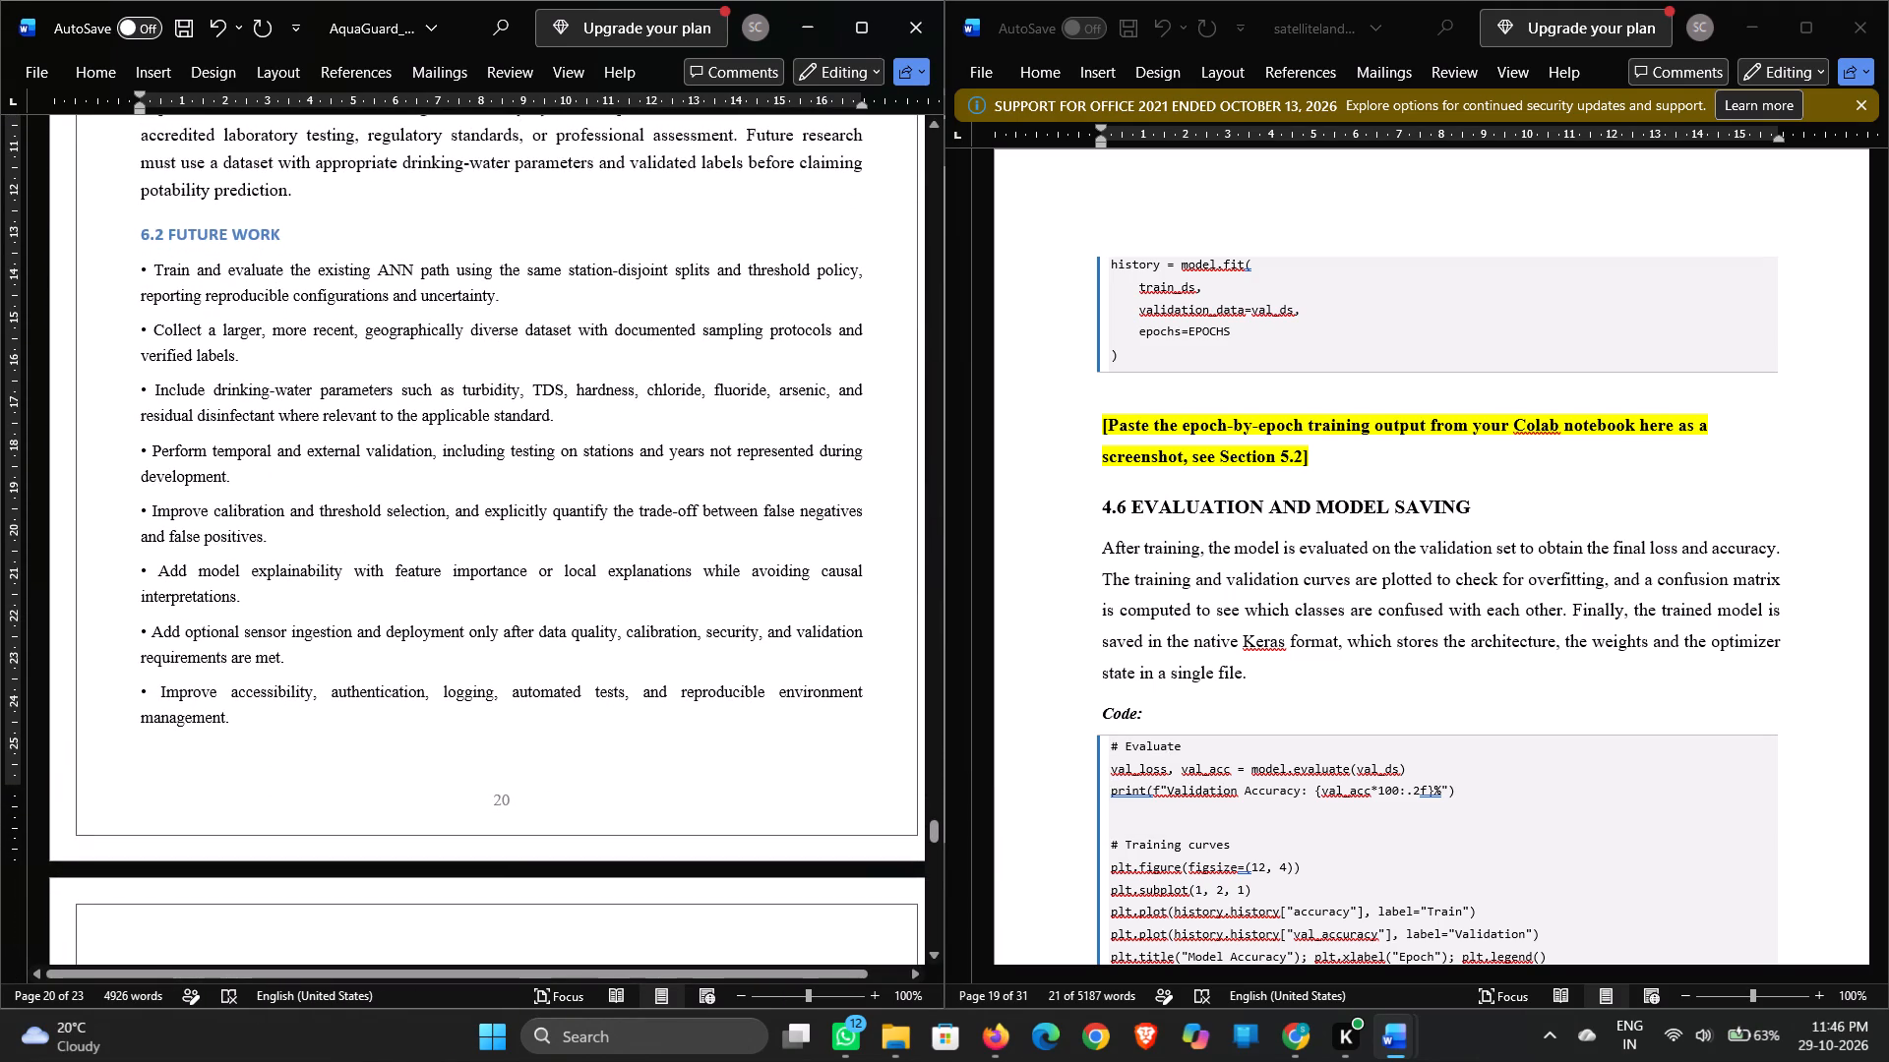
left_click_drag(141, 236, 274, 232)
left_click(376, 164)
key("t")
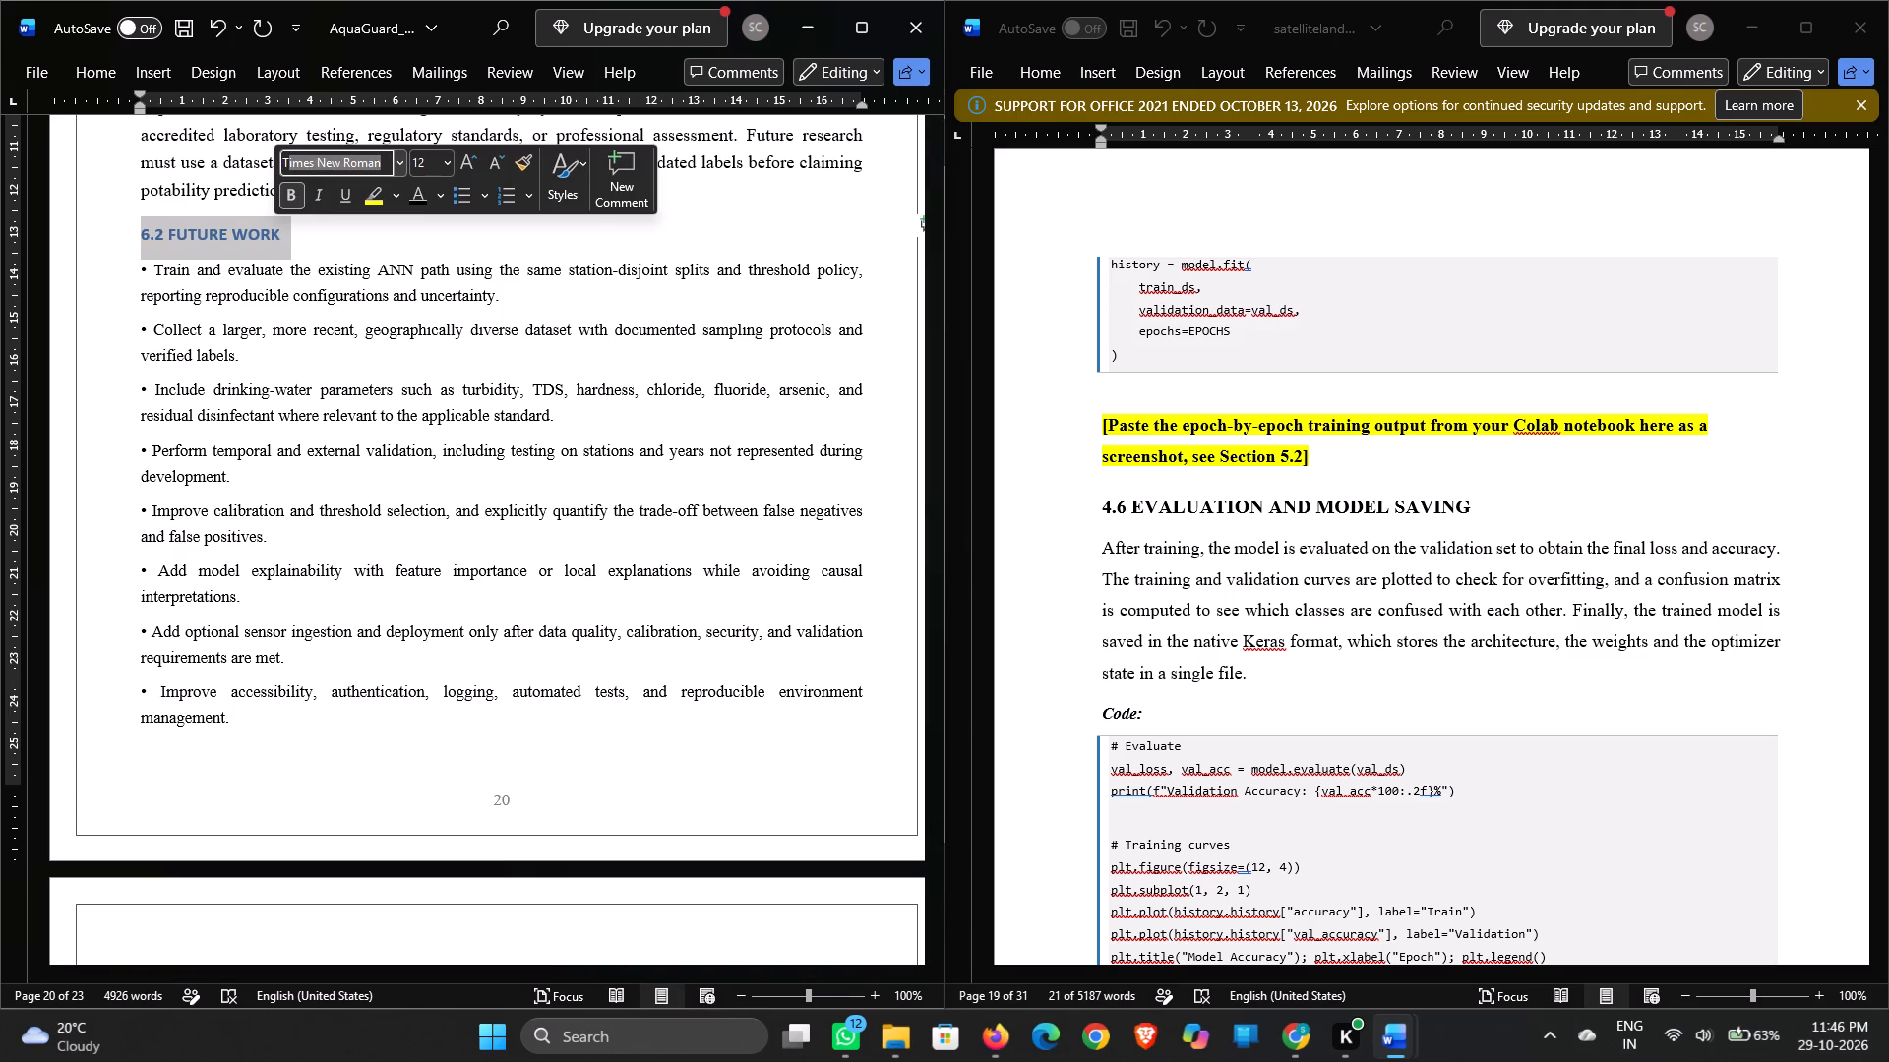
key("Return")
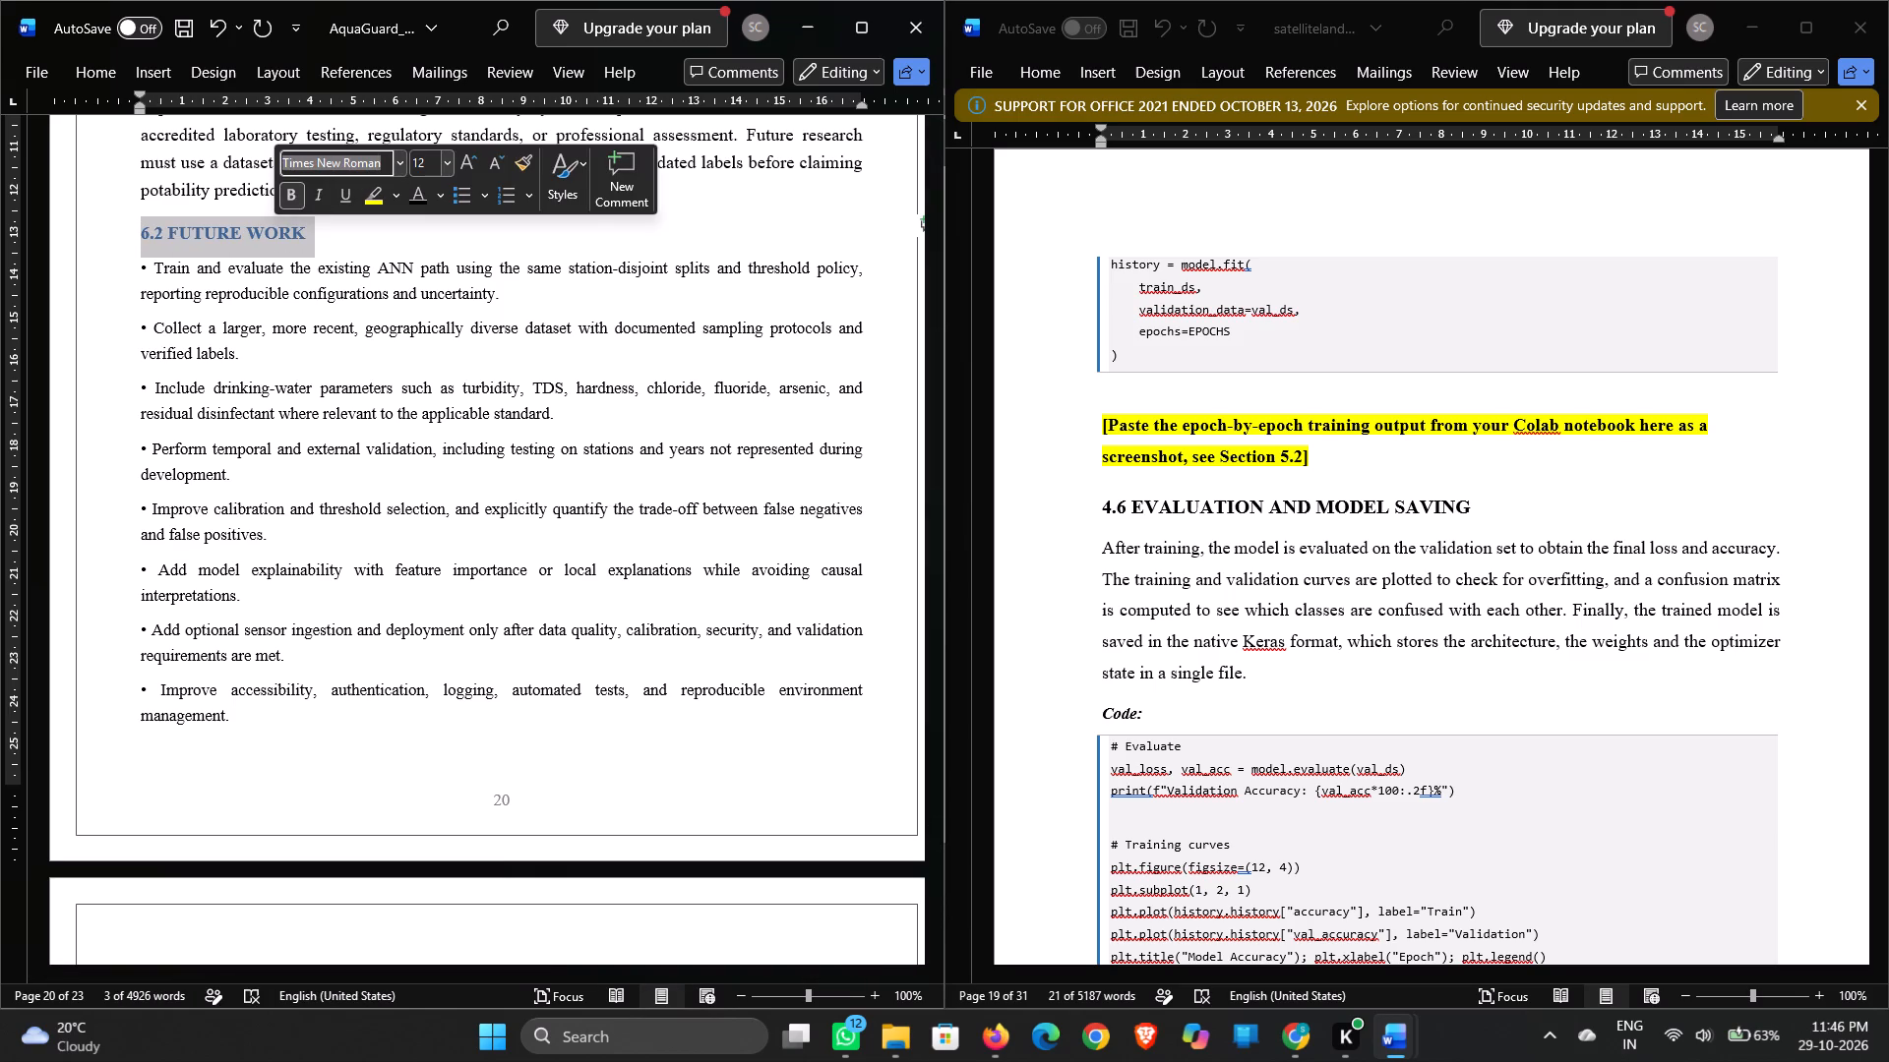
left_click(419, 162)
type("13")
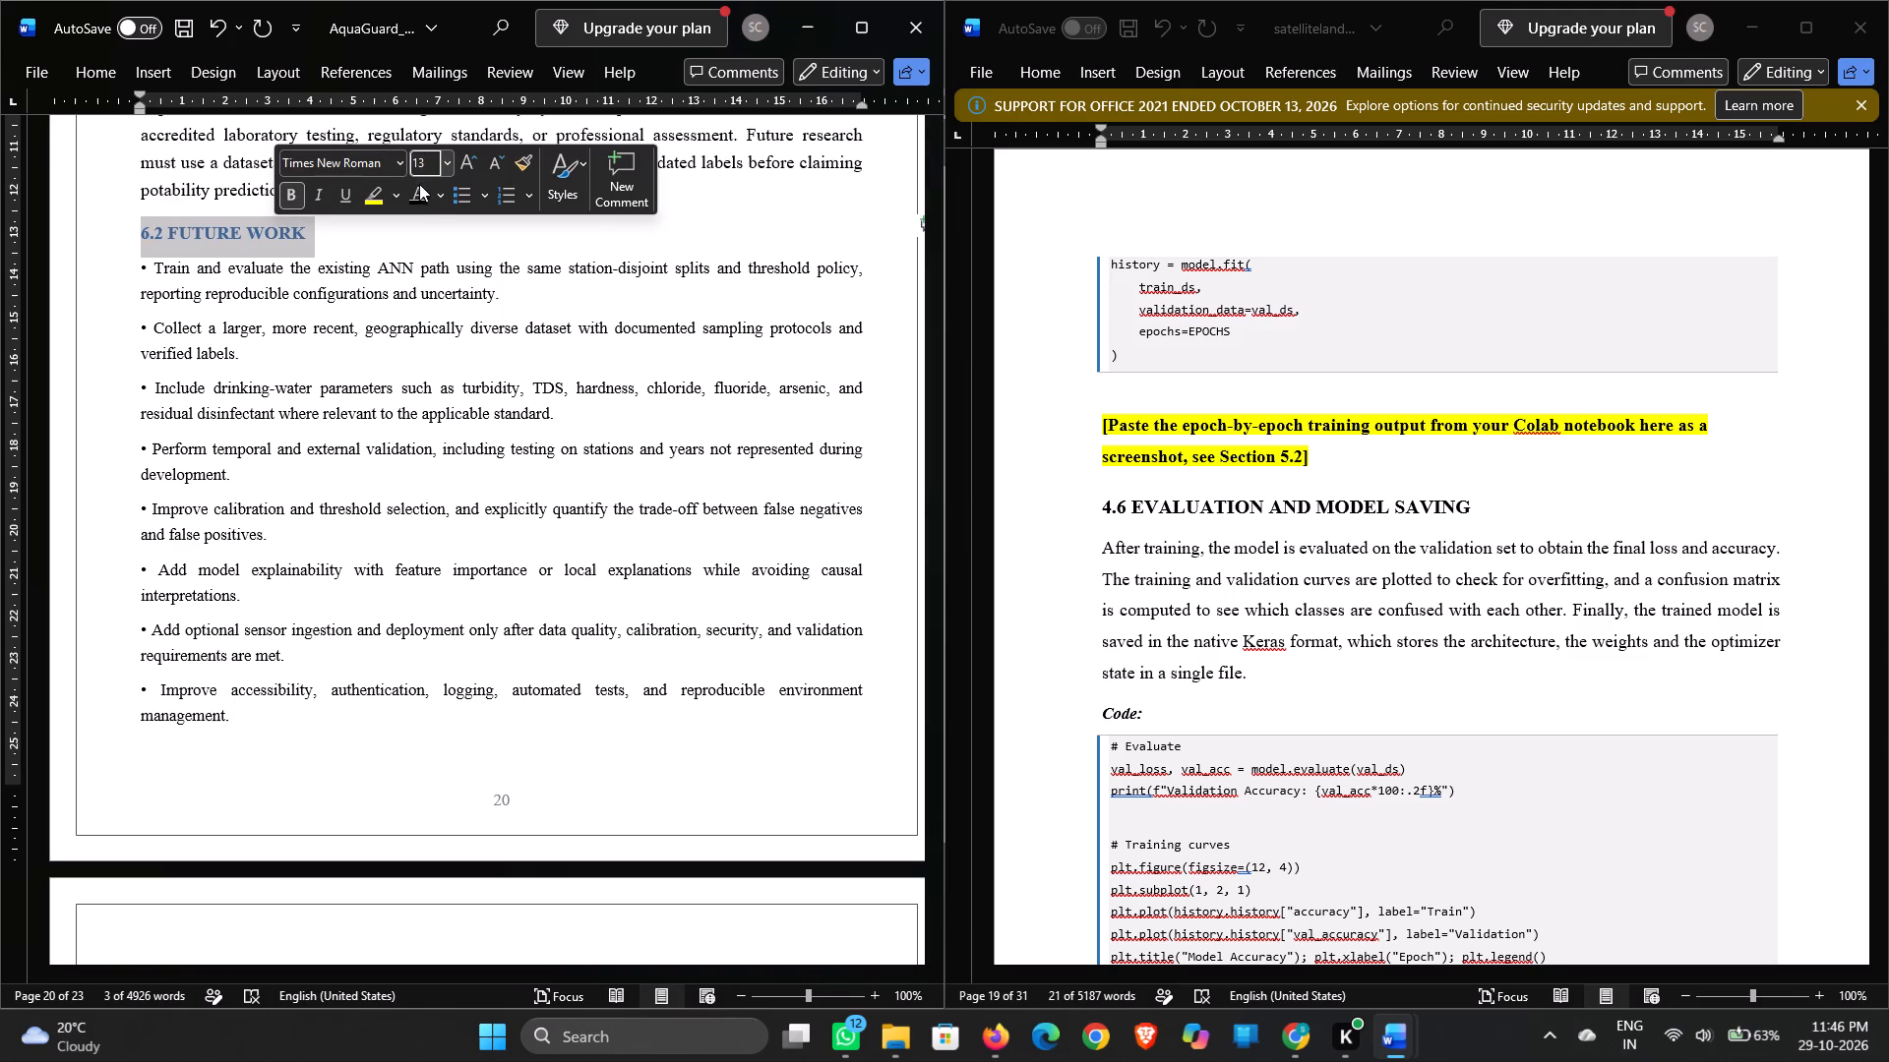
left_click(415, 193)
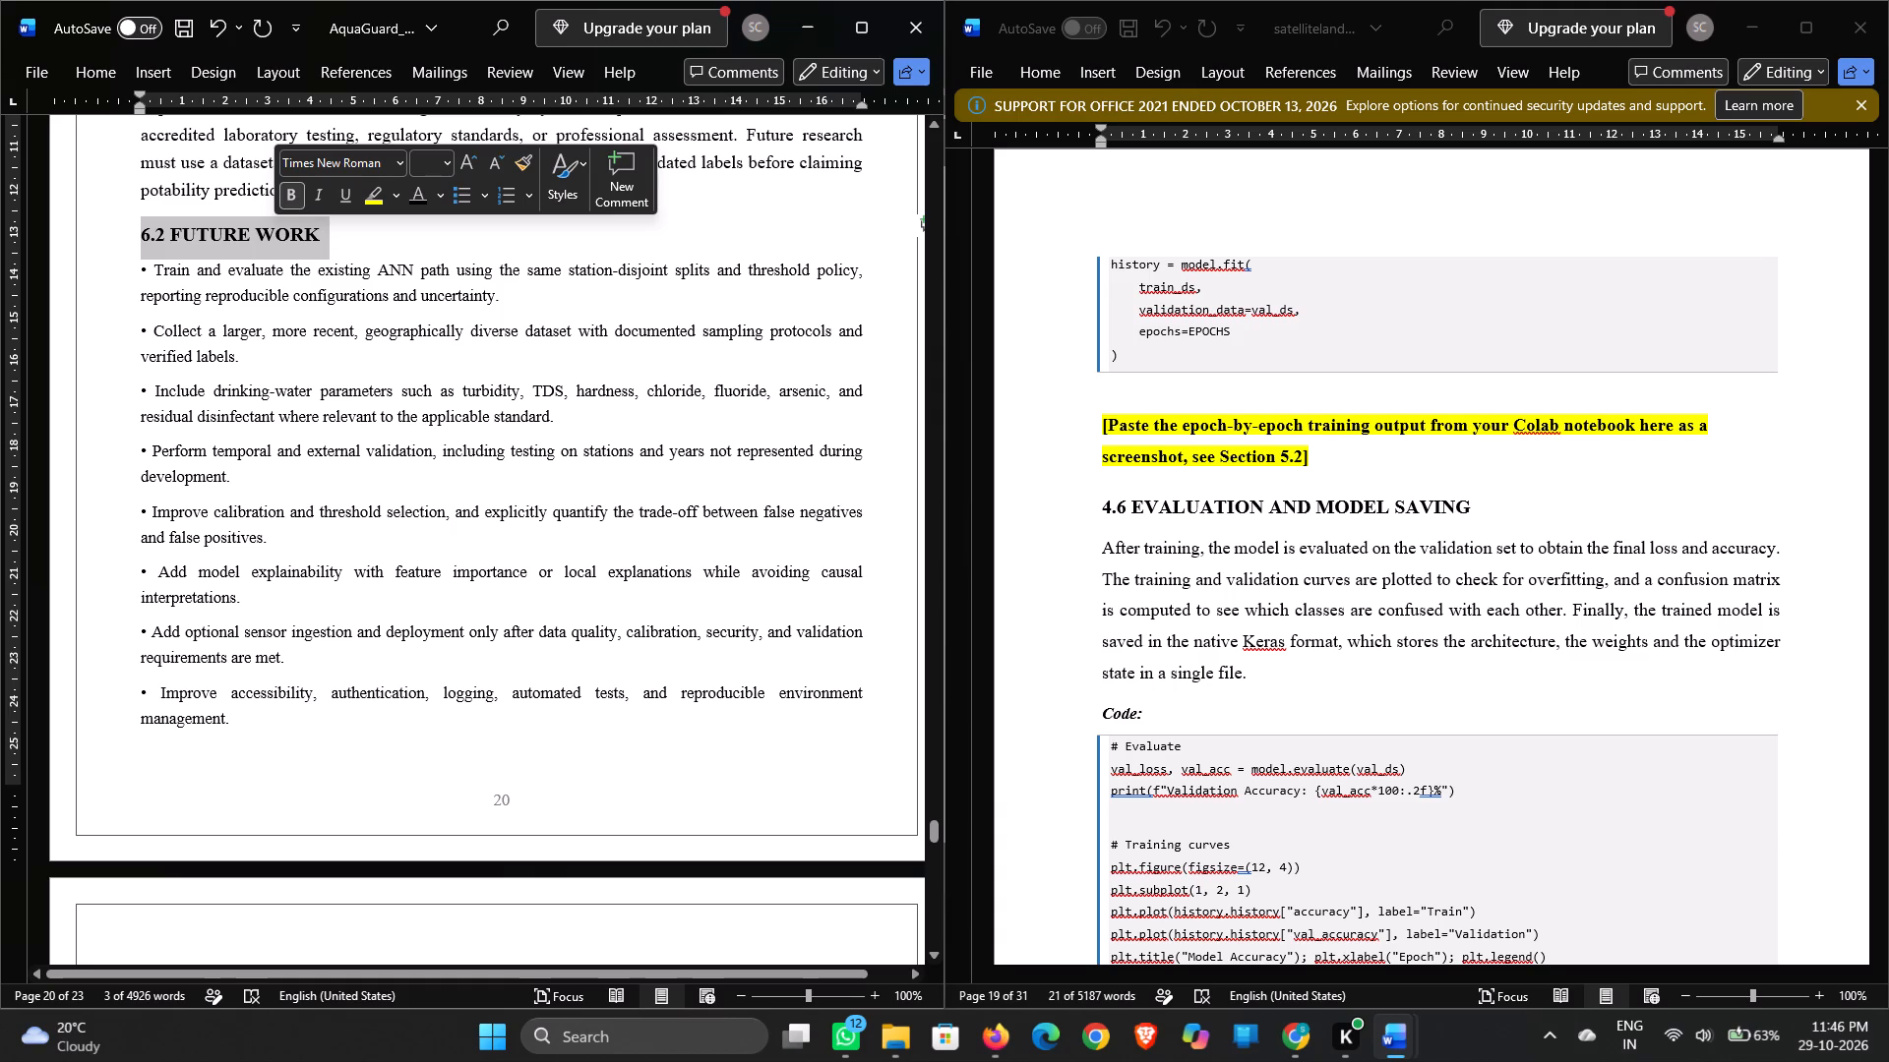
Set all the bullet paragraphs under 6.2 FUTURE WORK in the AquaGuard report to 12 pt.
left_click_drag(140, 265, 220, 577)
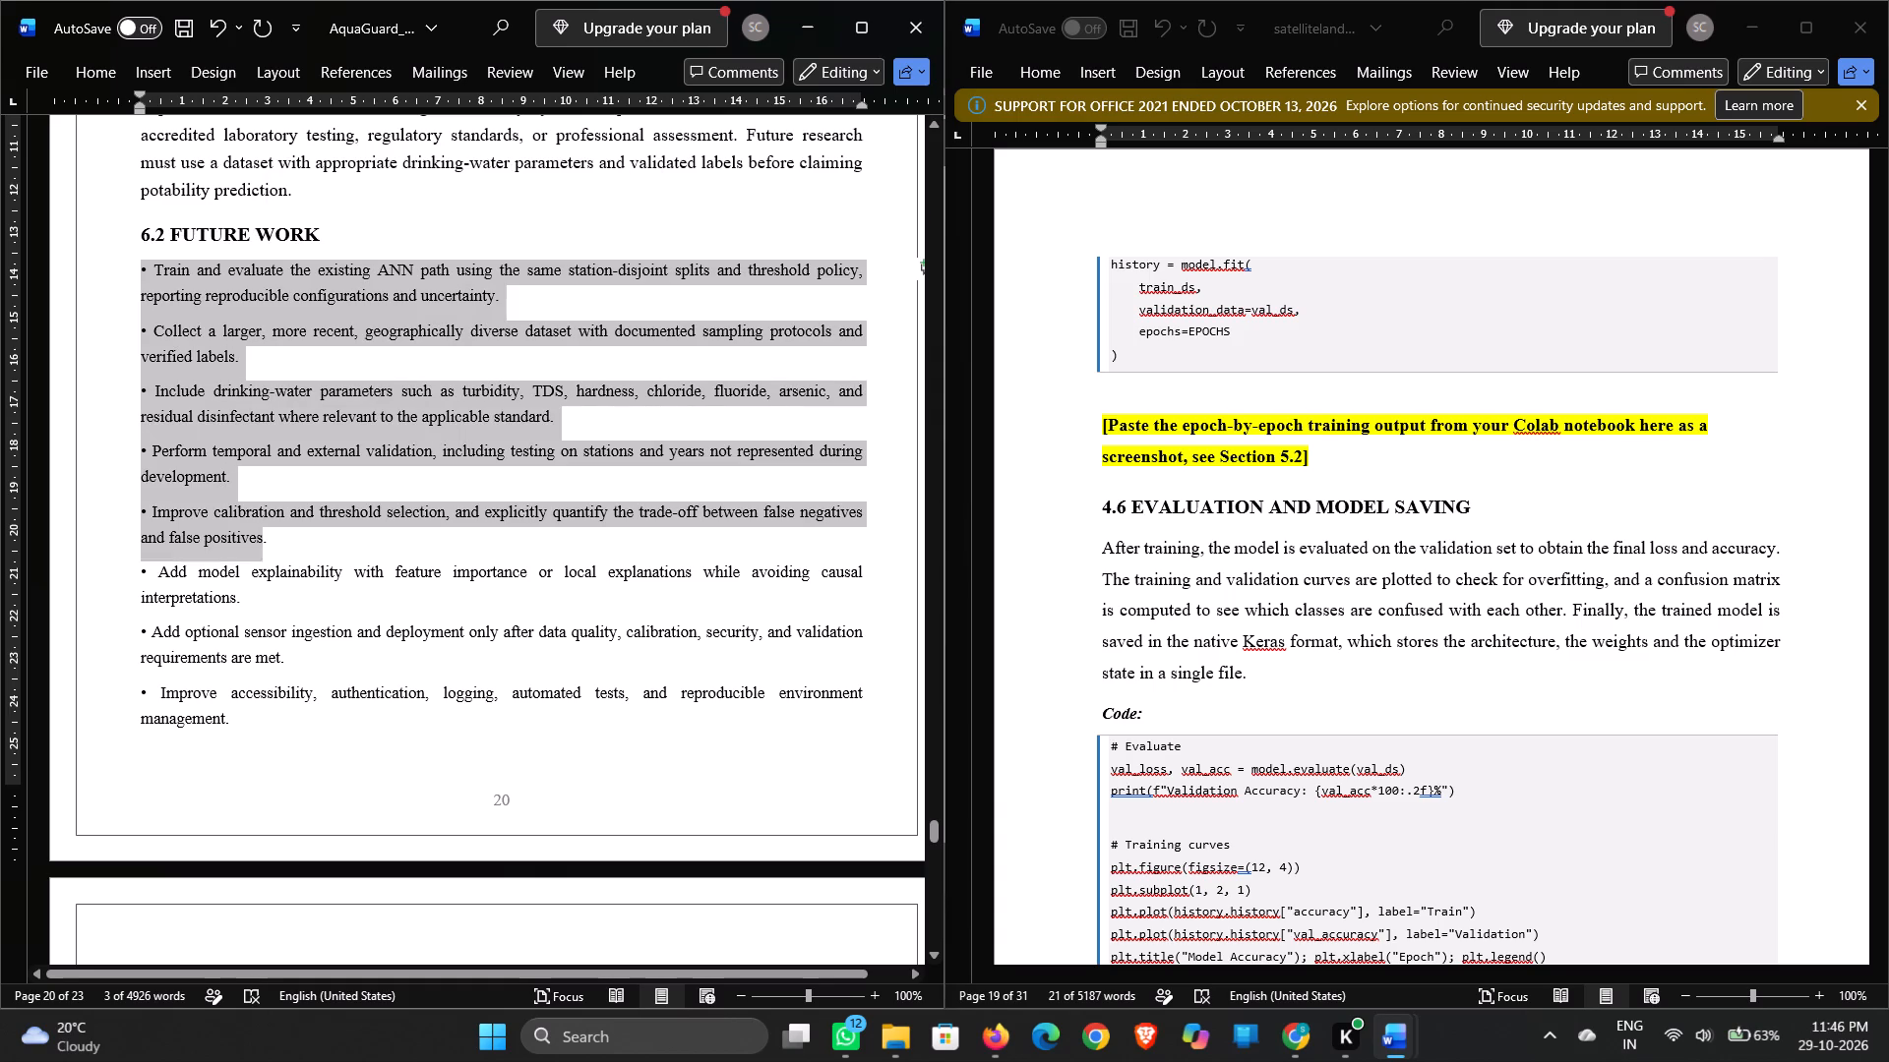
left_click_drag(220, 577, 237, 717)
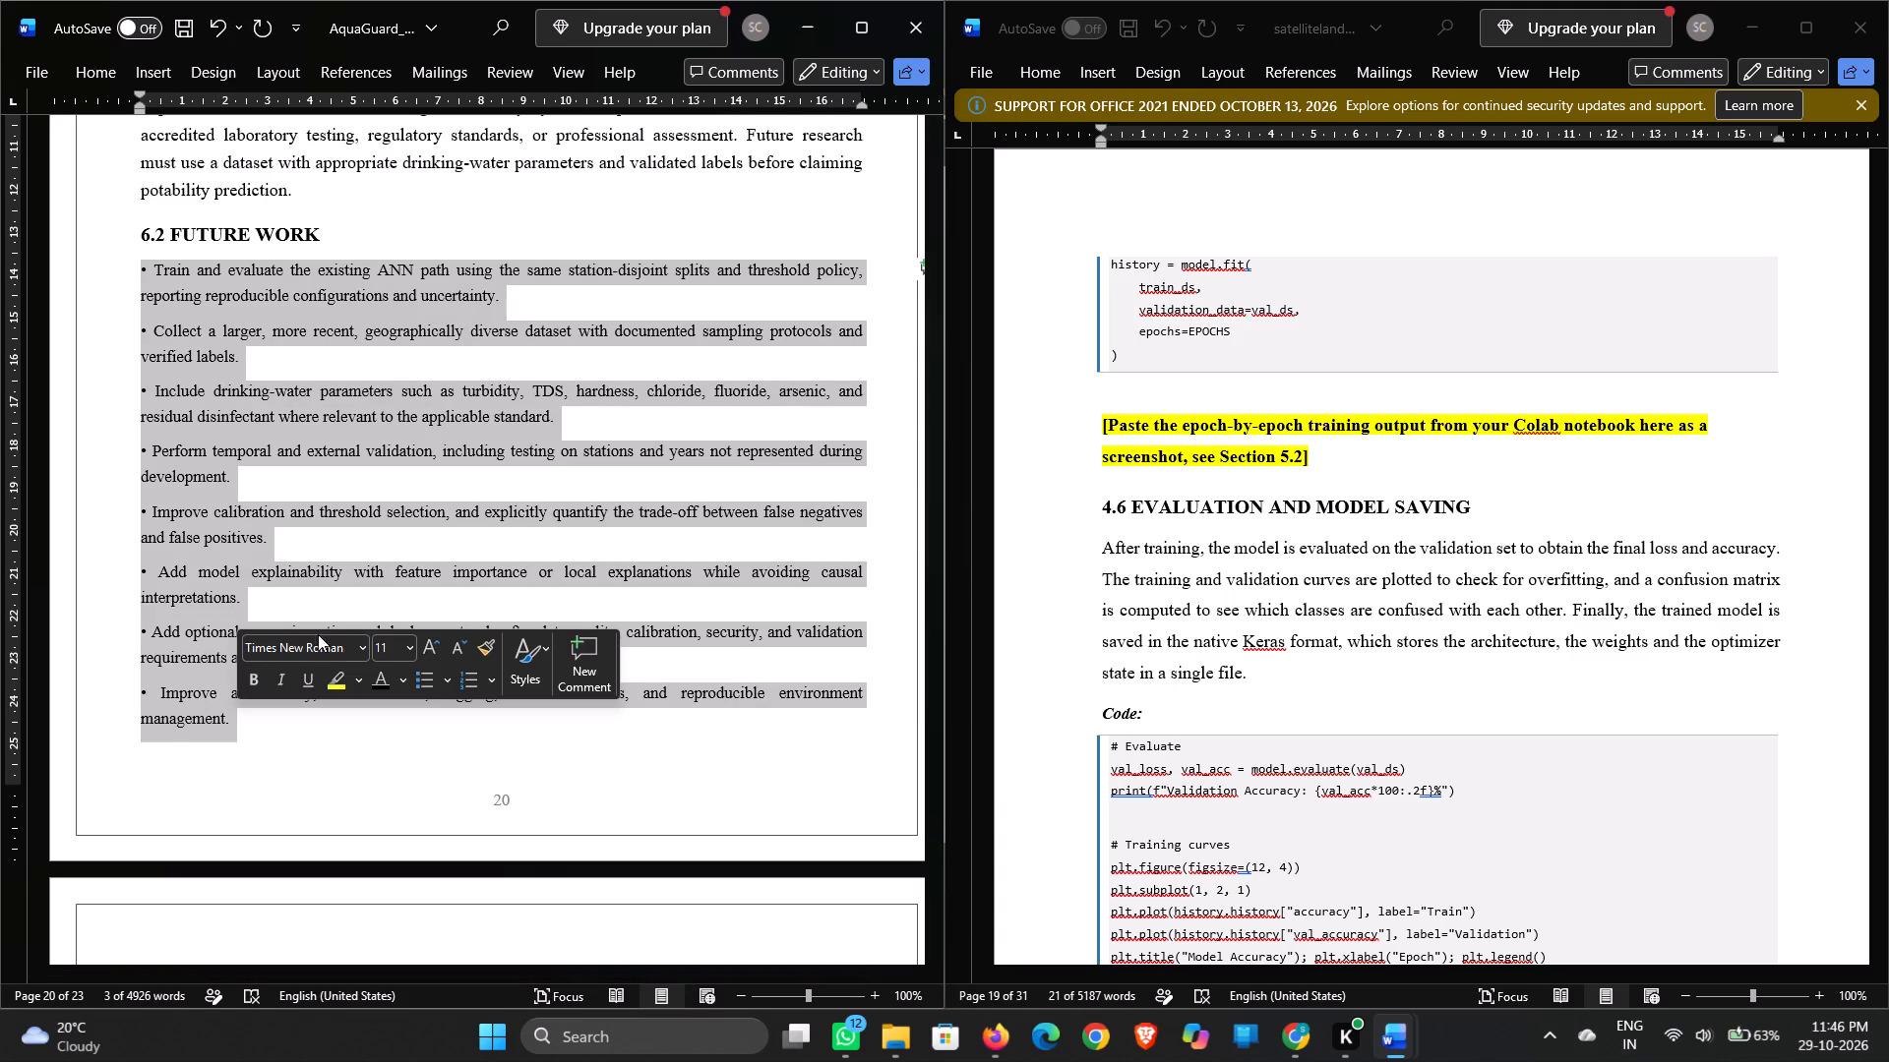
left_click(392, 649)
type("12")
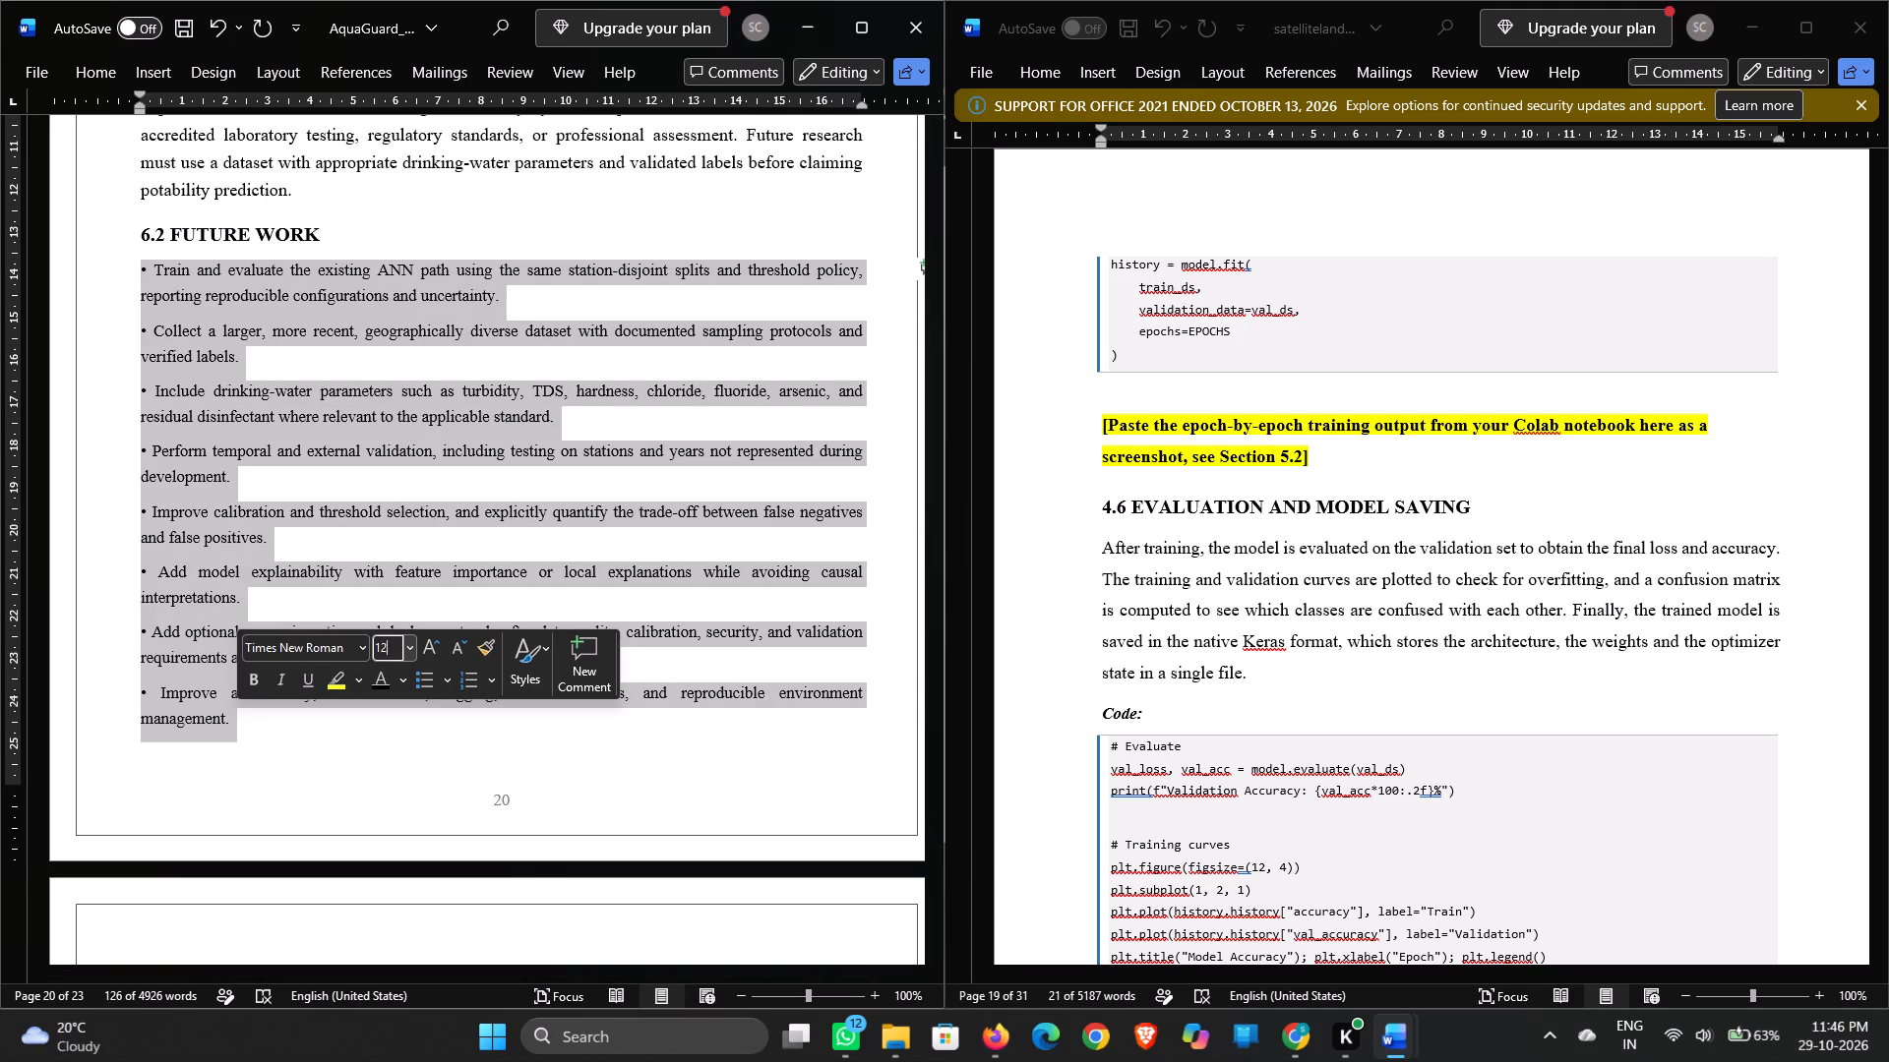
key("Return")
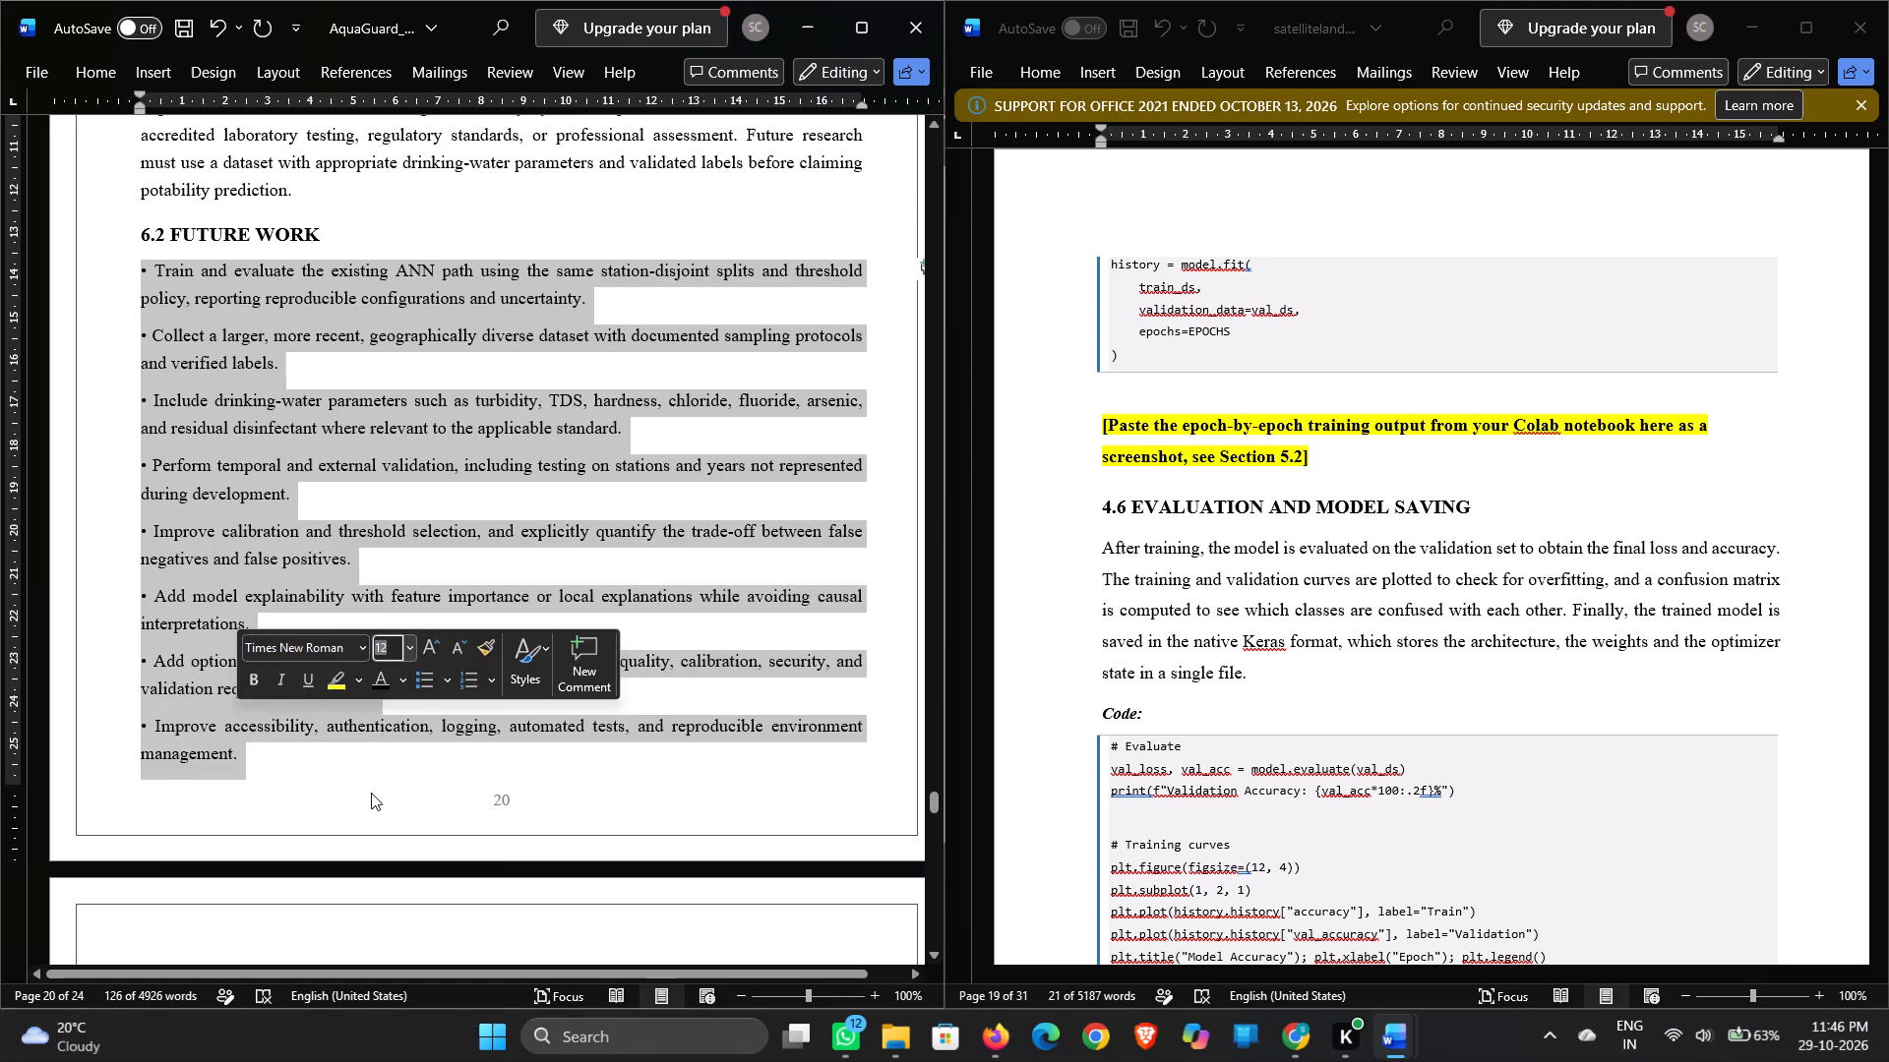
left_click(371, 793)
Remove the blank page before the AquaGuard REFERENCES heading.
scroll(371, 793, "down", 1)
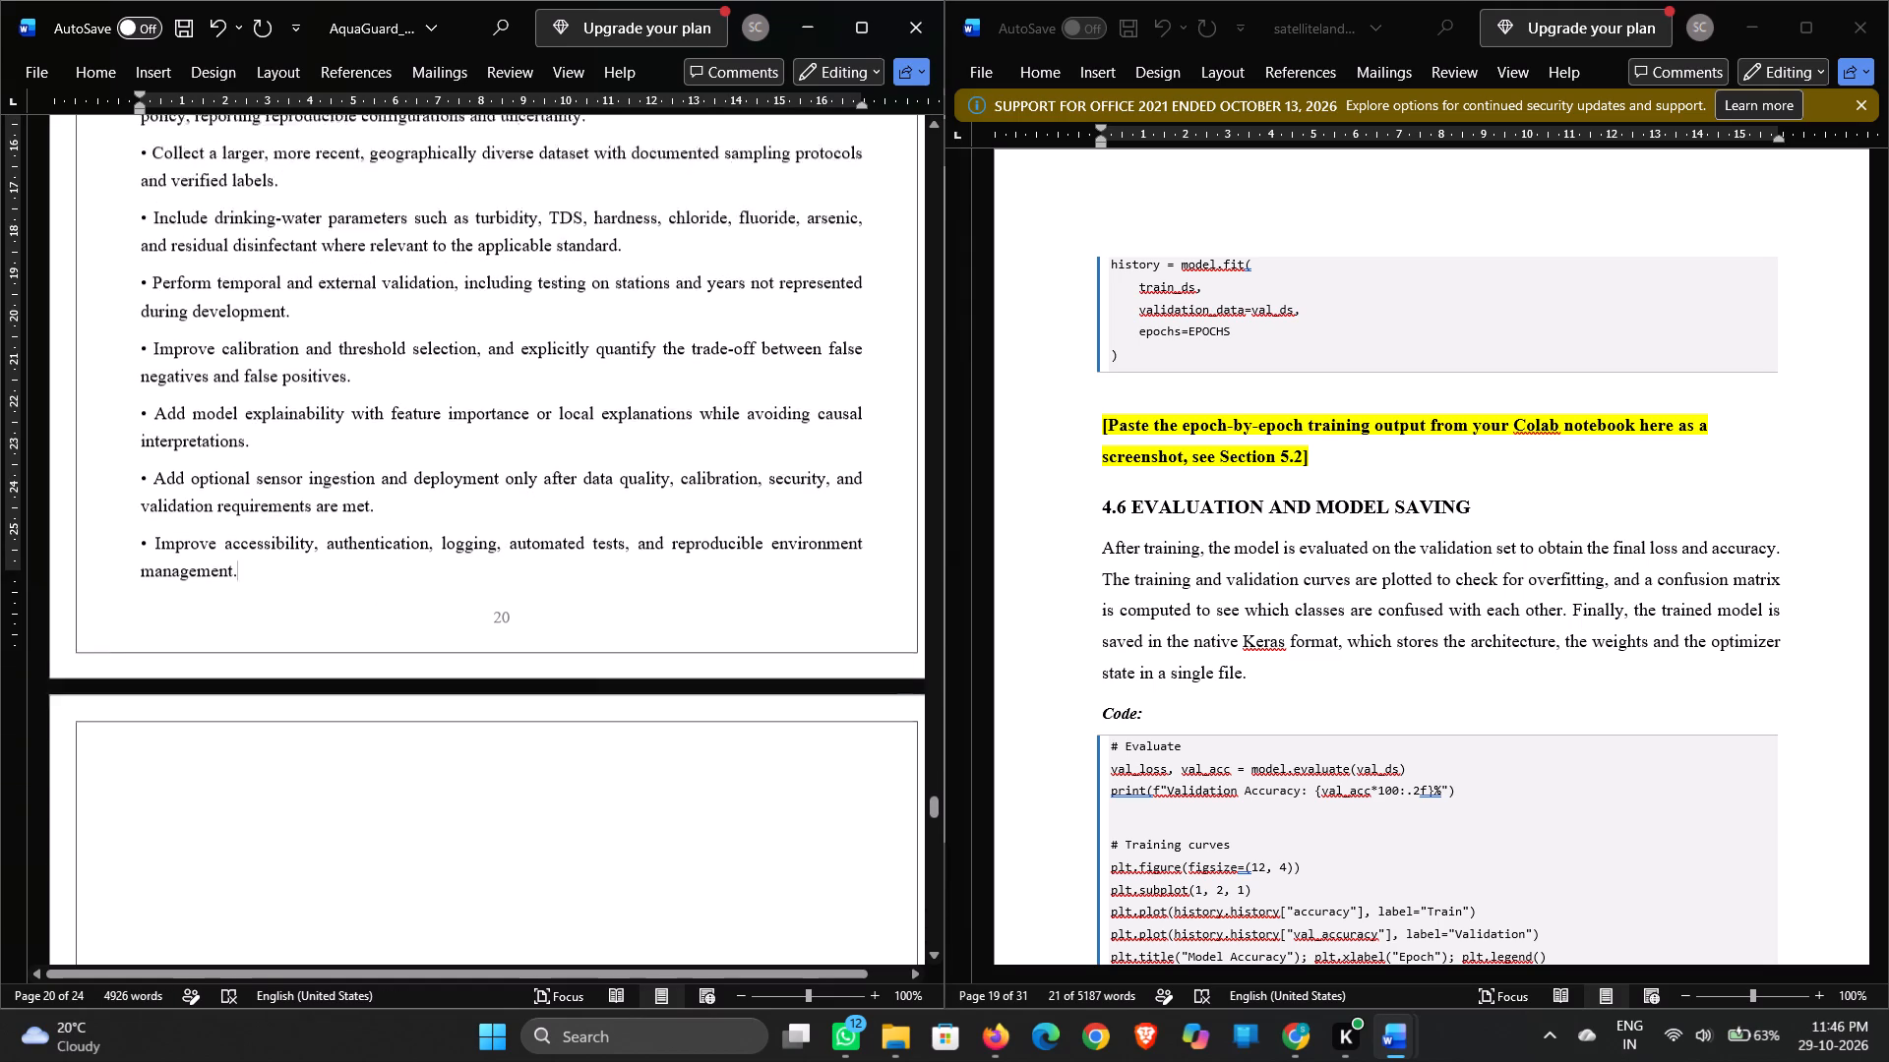
scroll(371, 793, "down", 1)
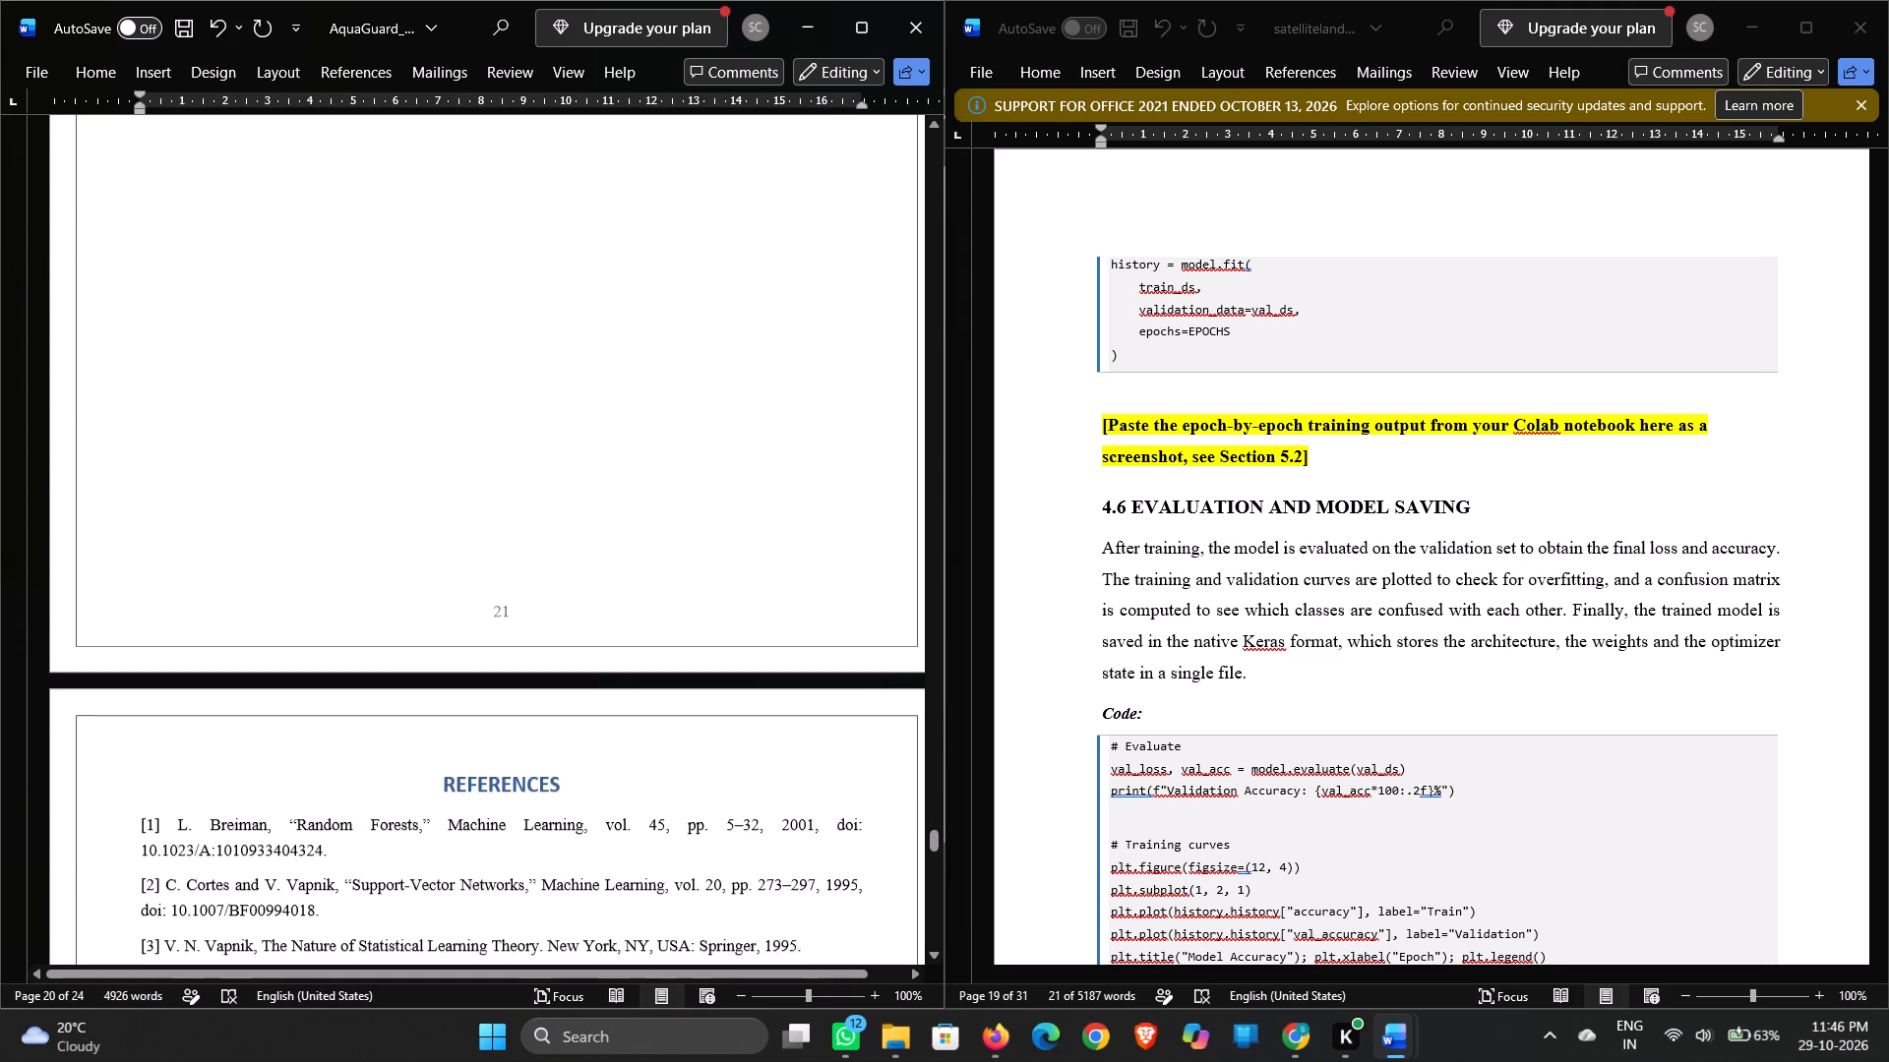
scroll(371, 793, "down", 1)
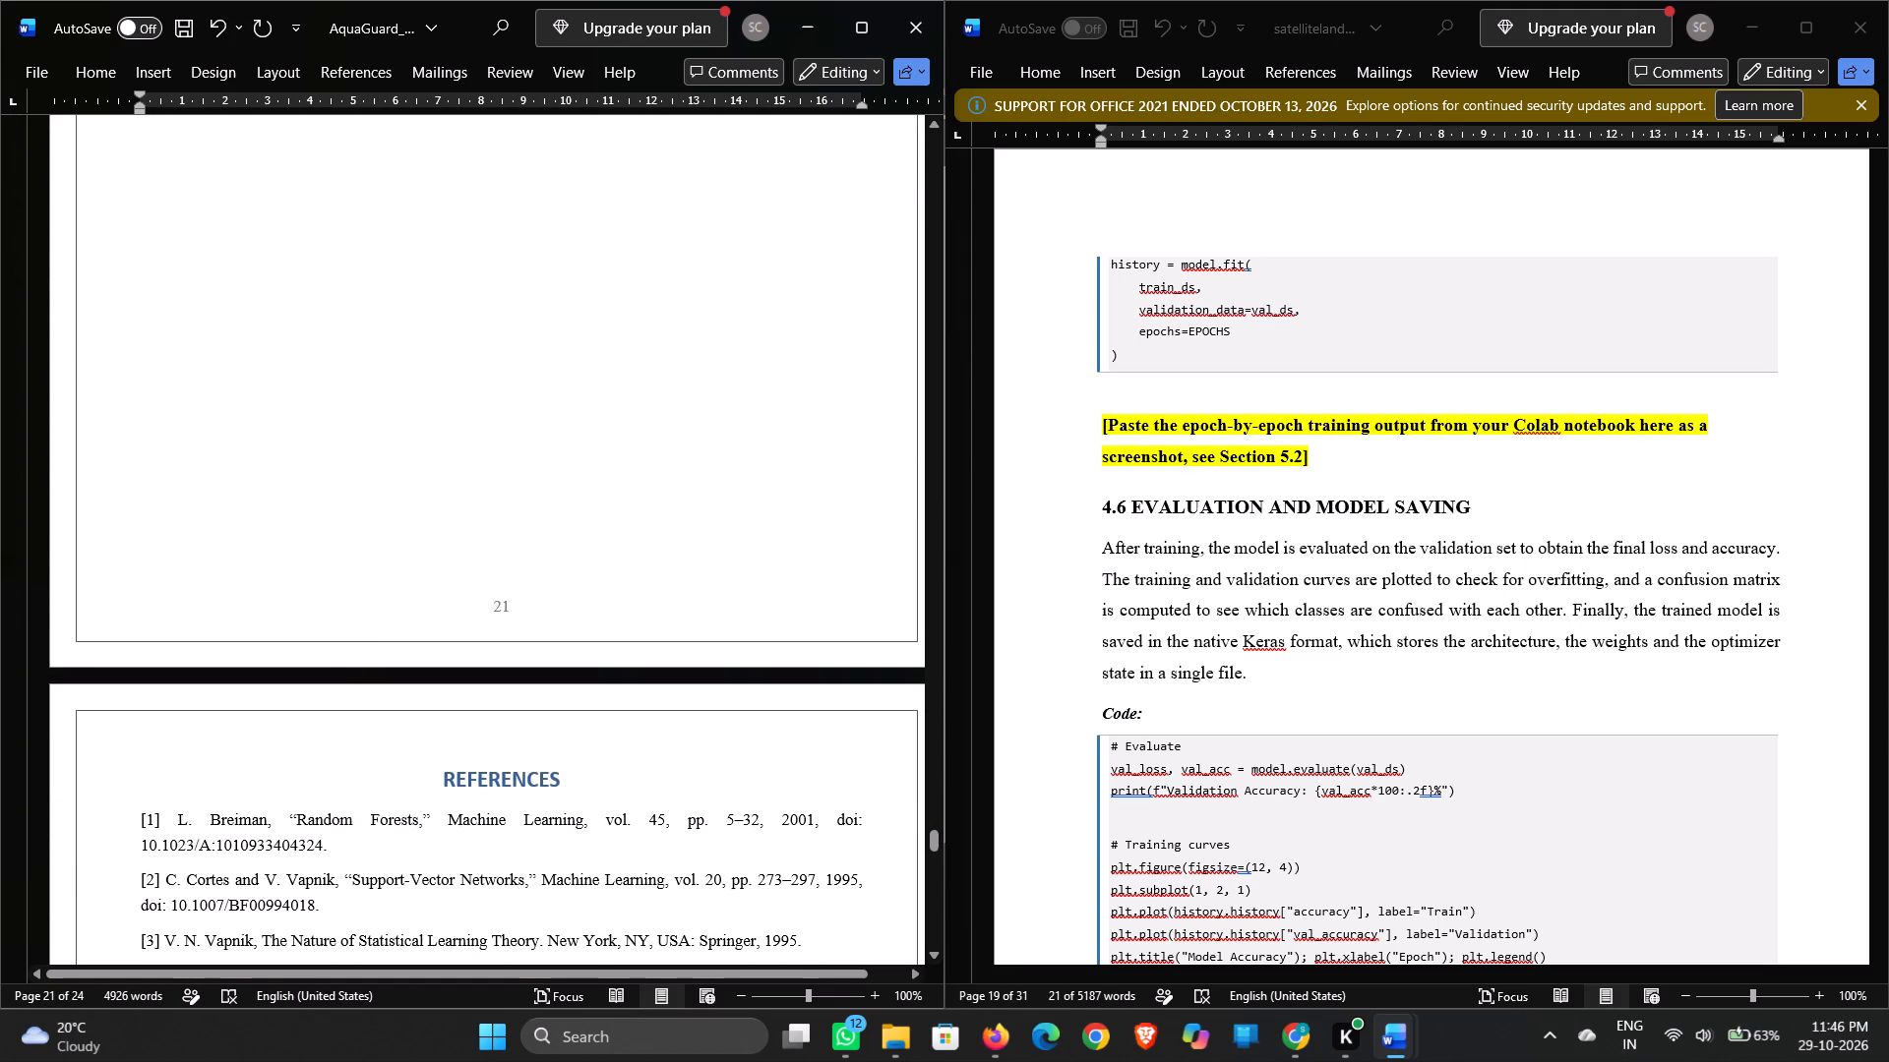
left_click(403, 743)
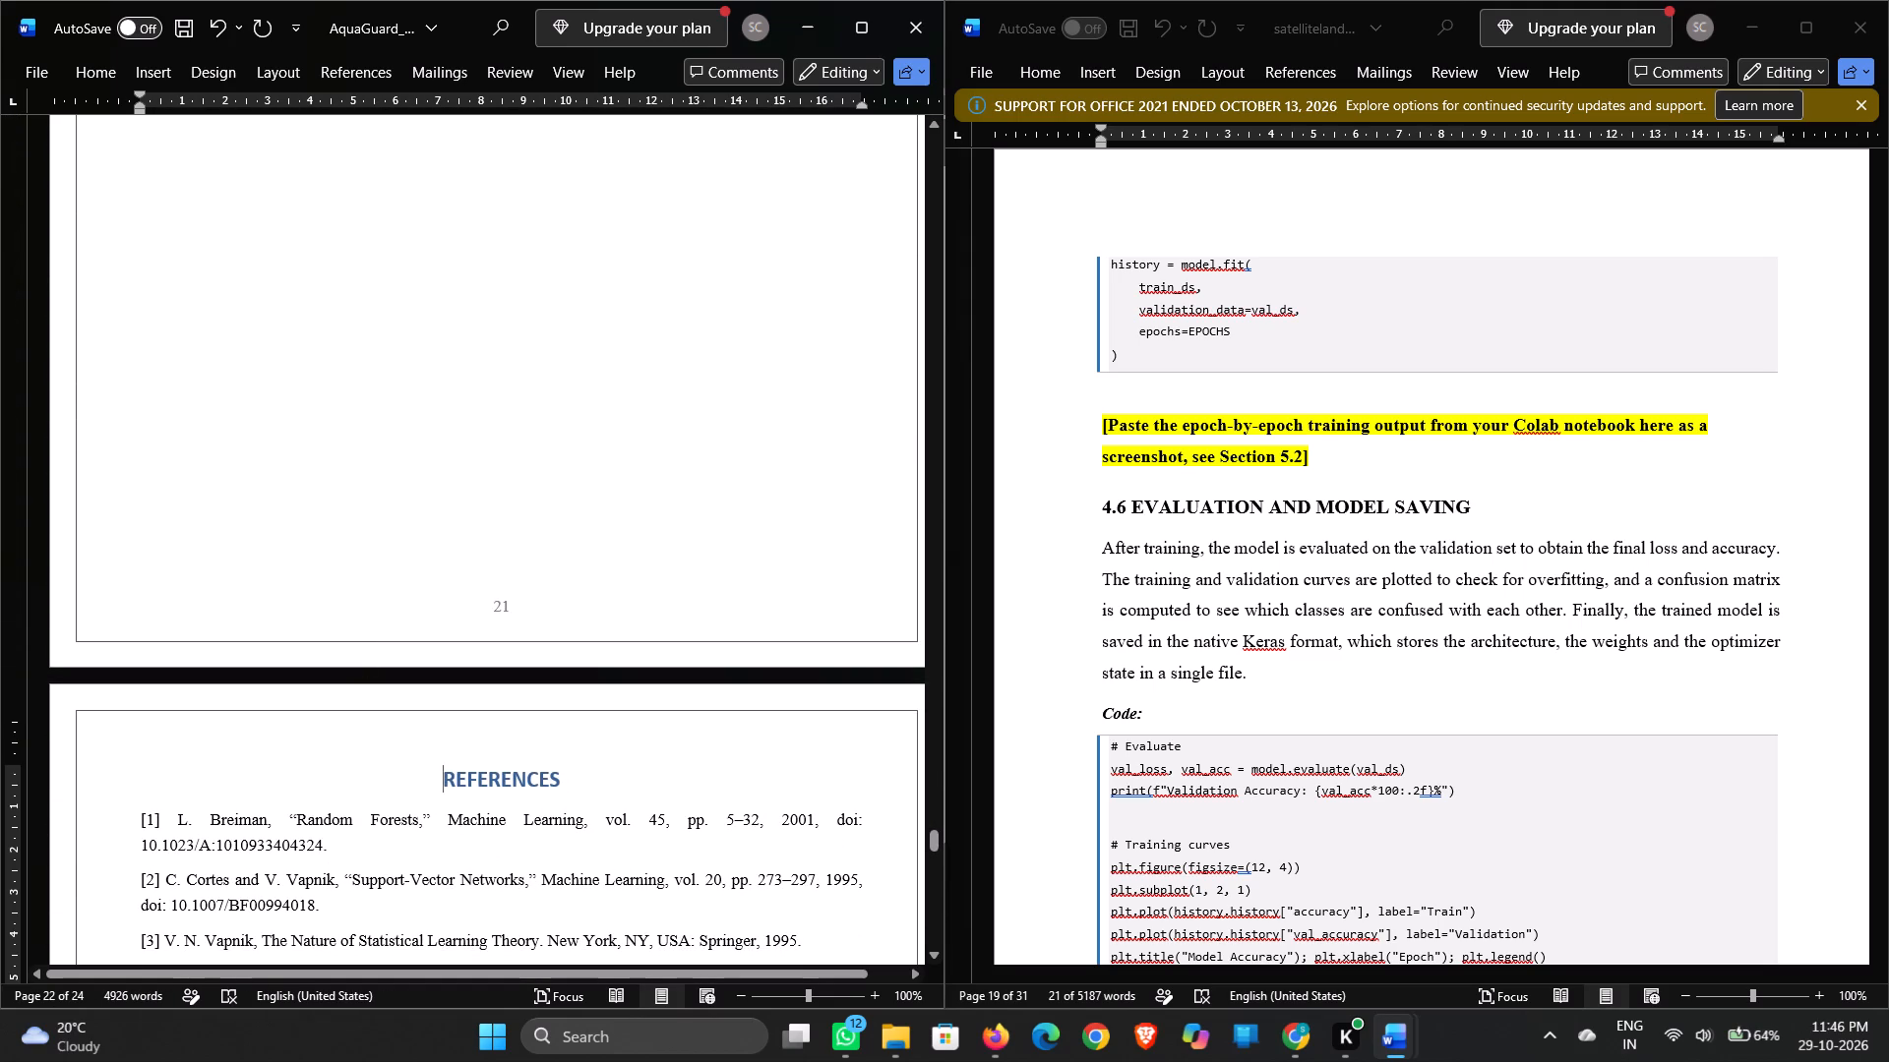
key("BackSpace")
key("BackSpace")
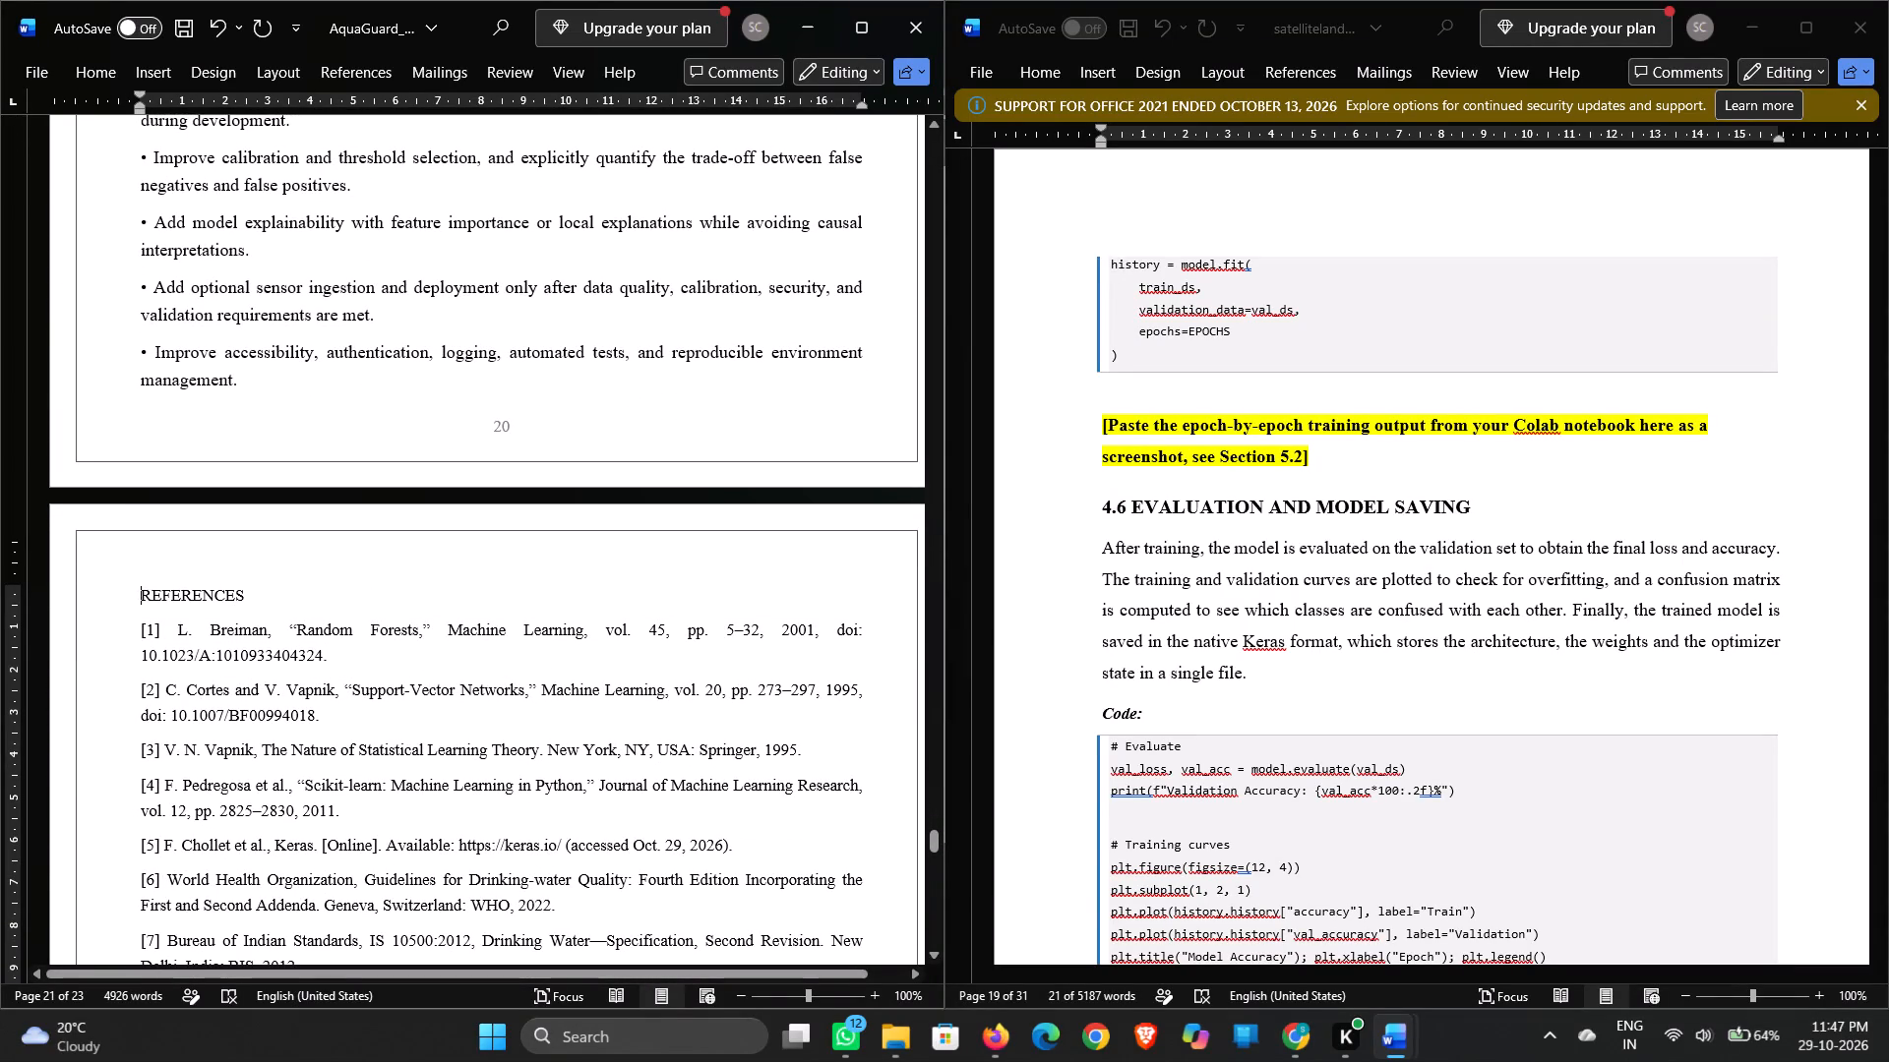
Centre the REFERENCES heading in the AquaGuard report.
left_click_drag(145, 596, 274, 591)
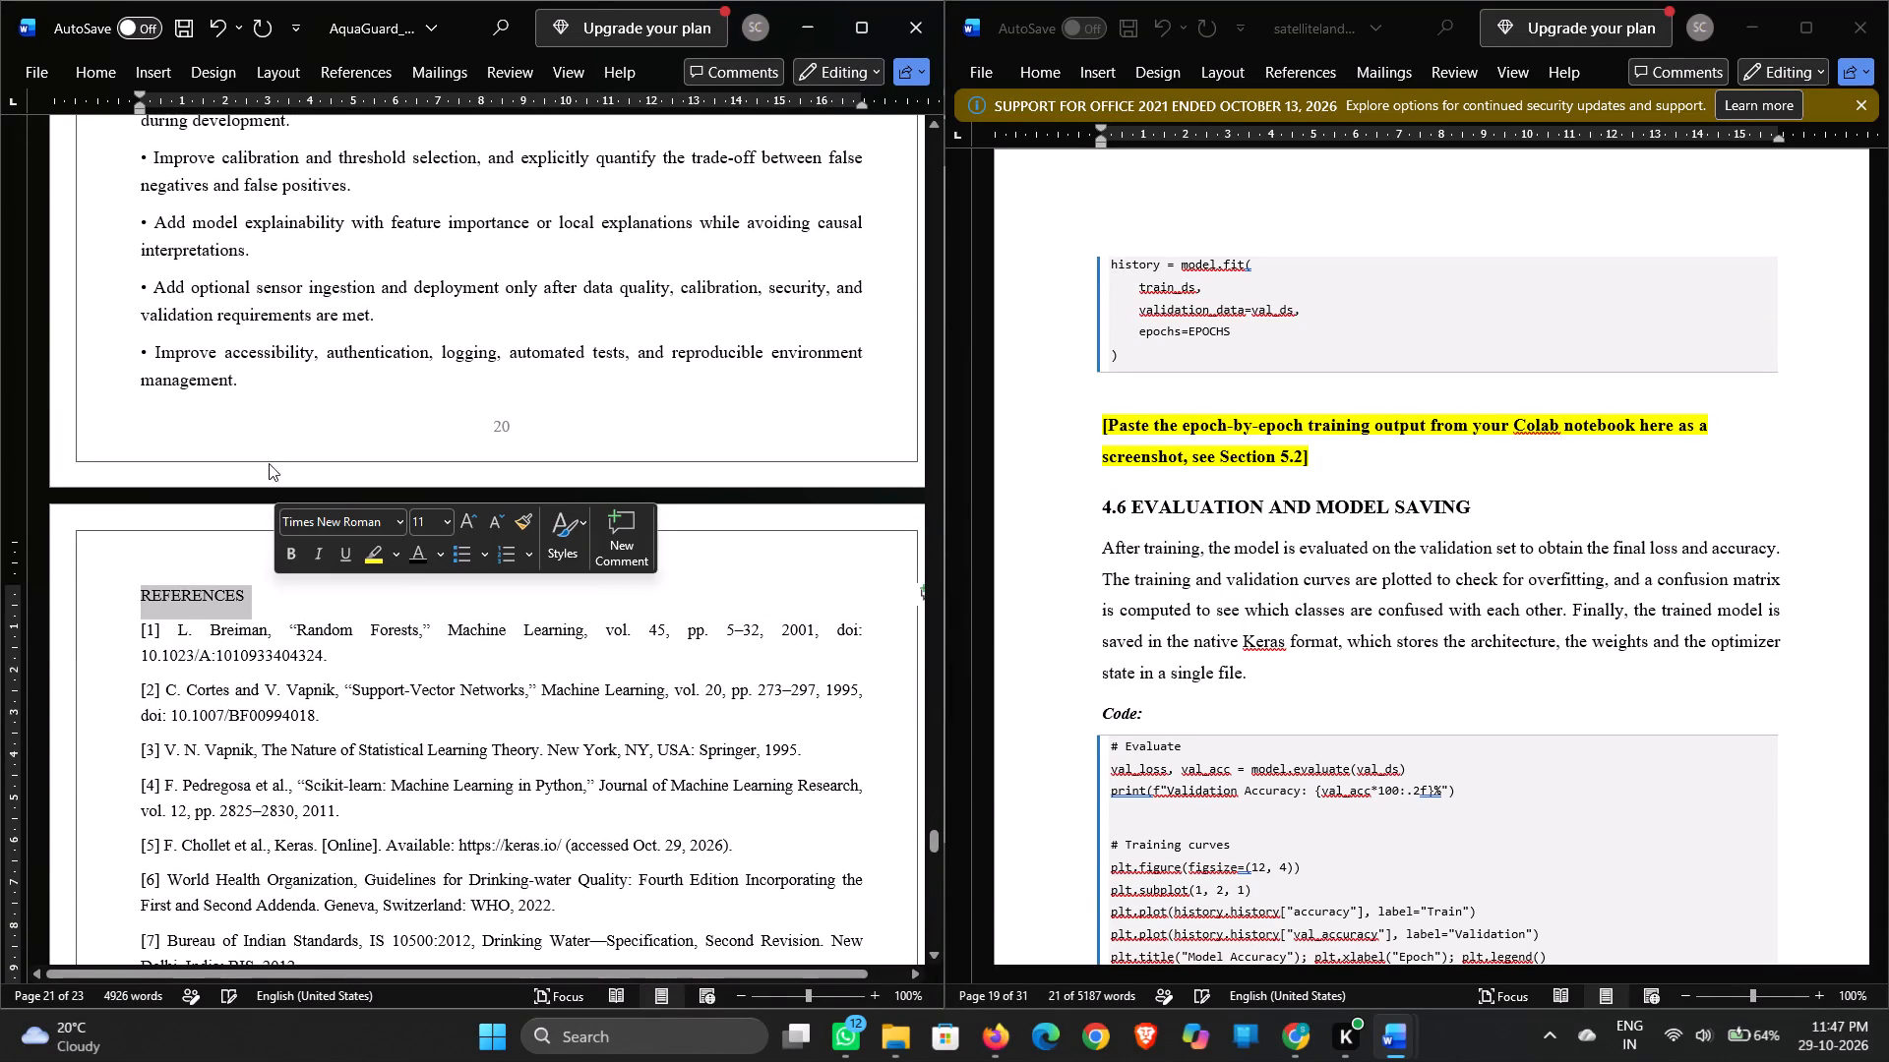
left_click(102, 63)
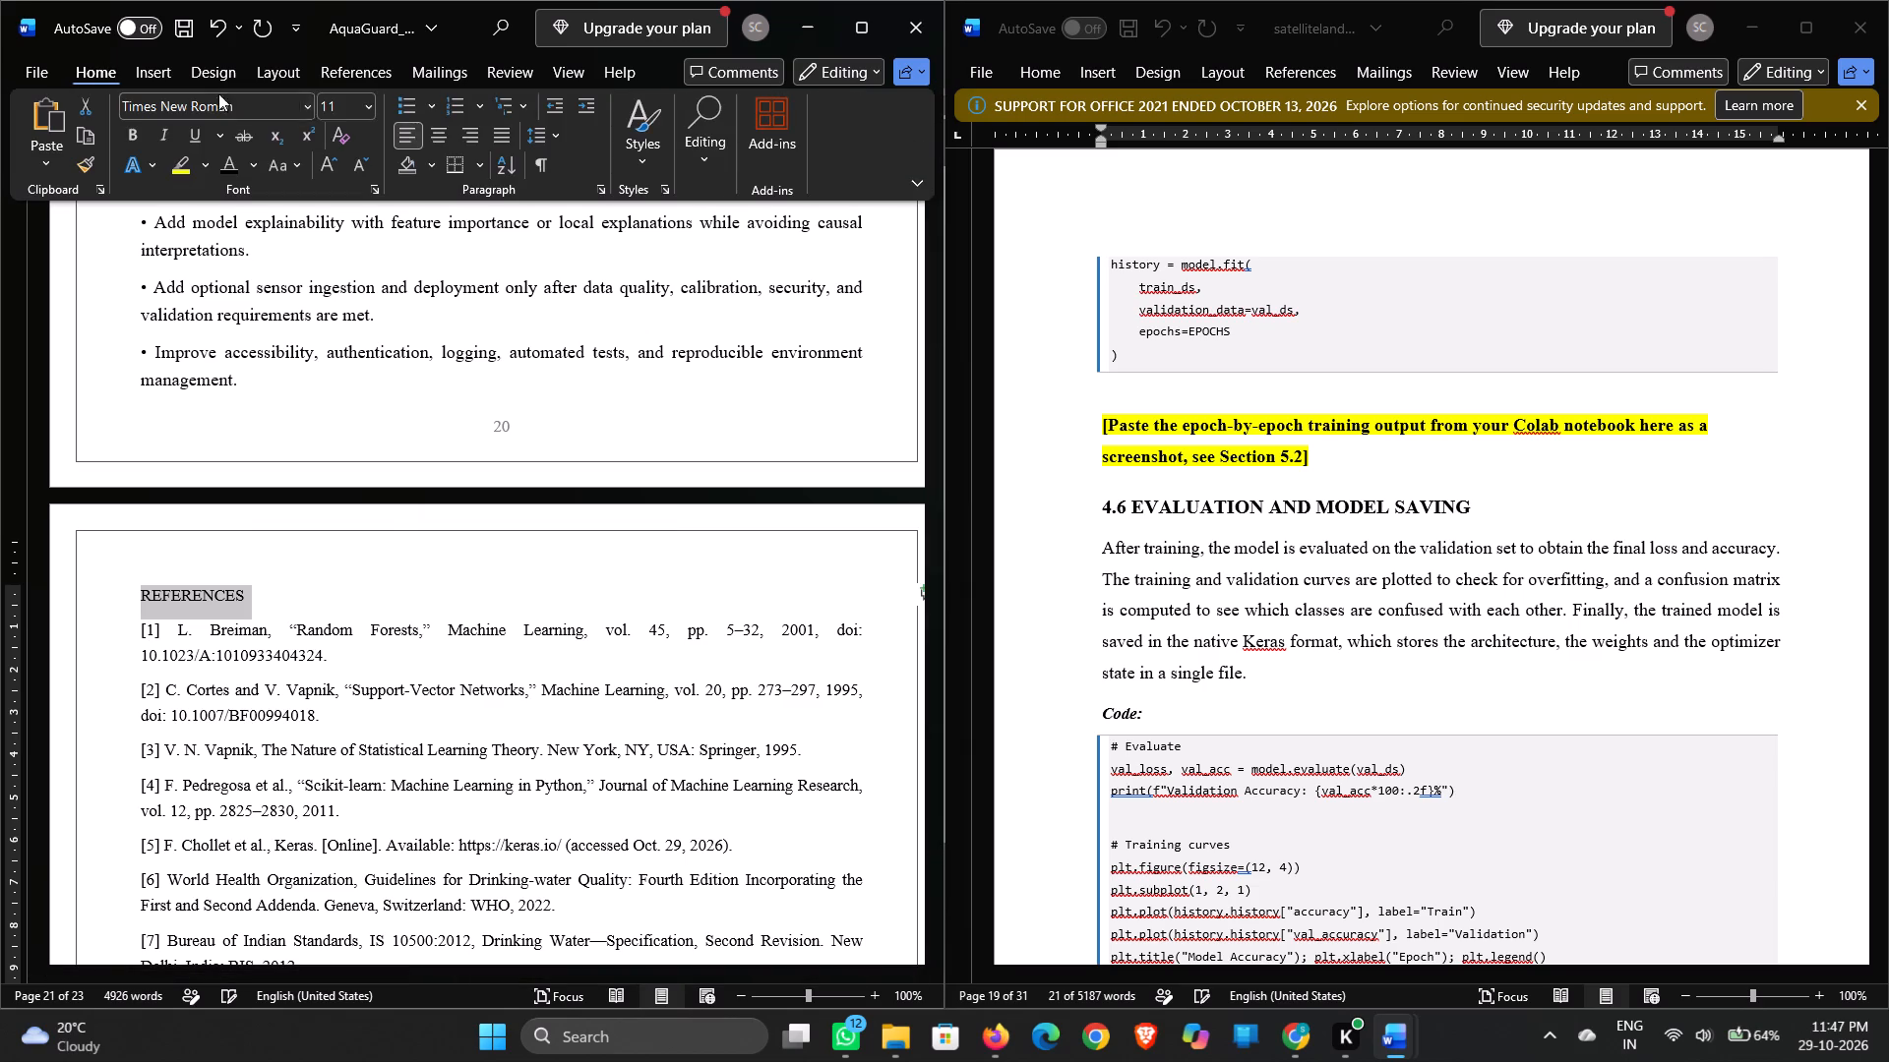
left_click(446, 134)
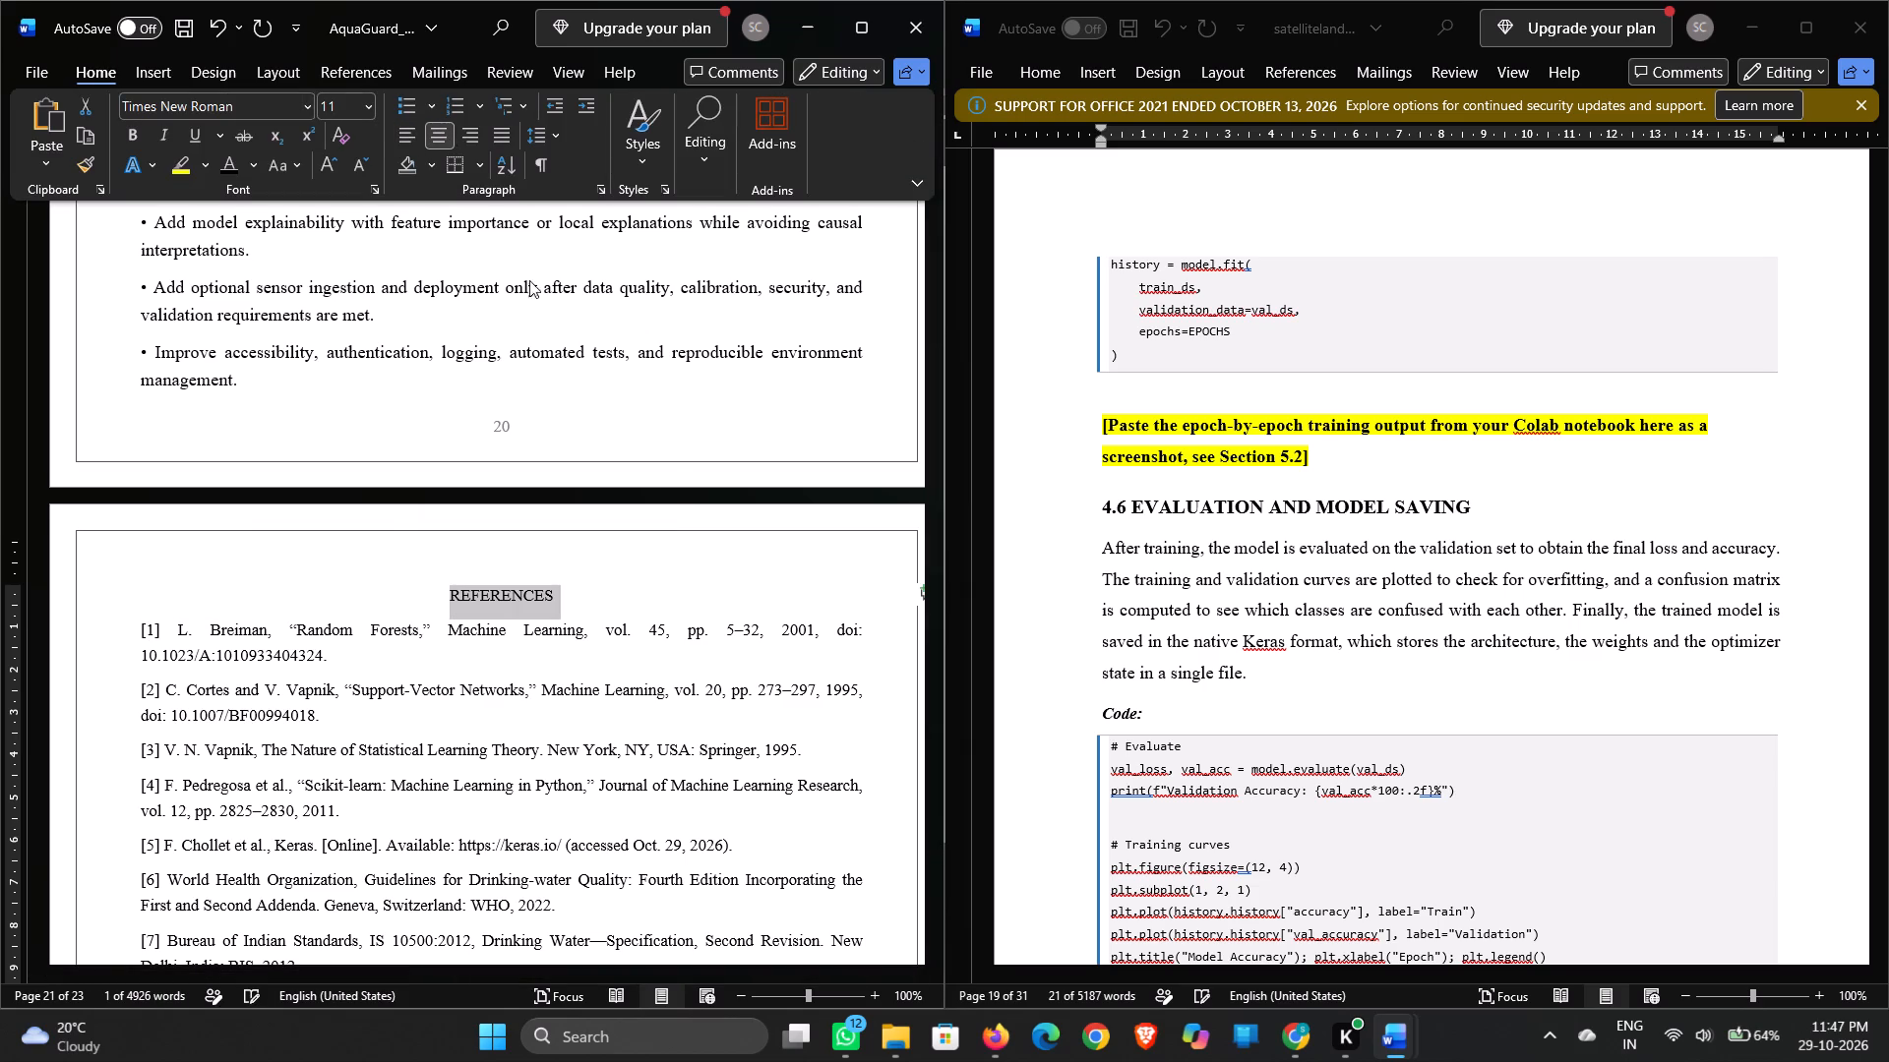
left_click(569, 600)
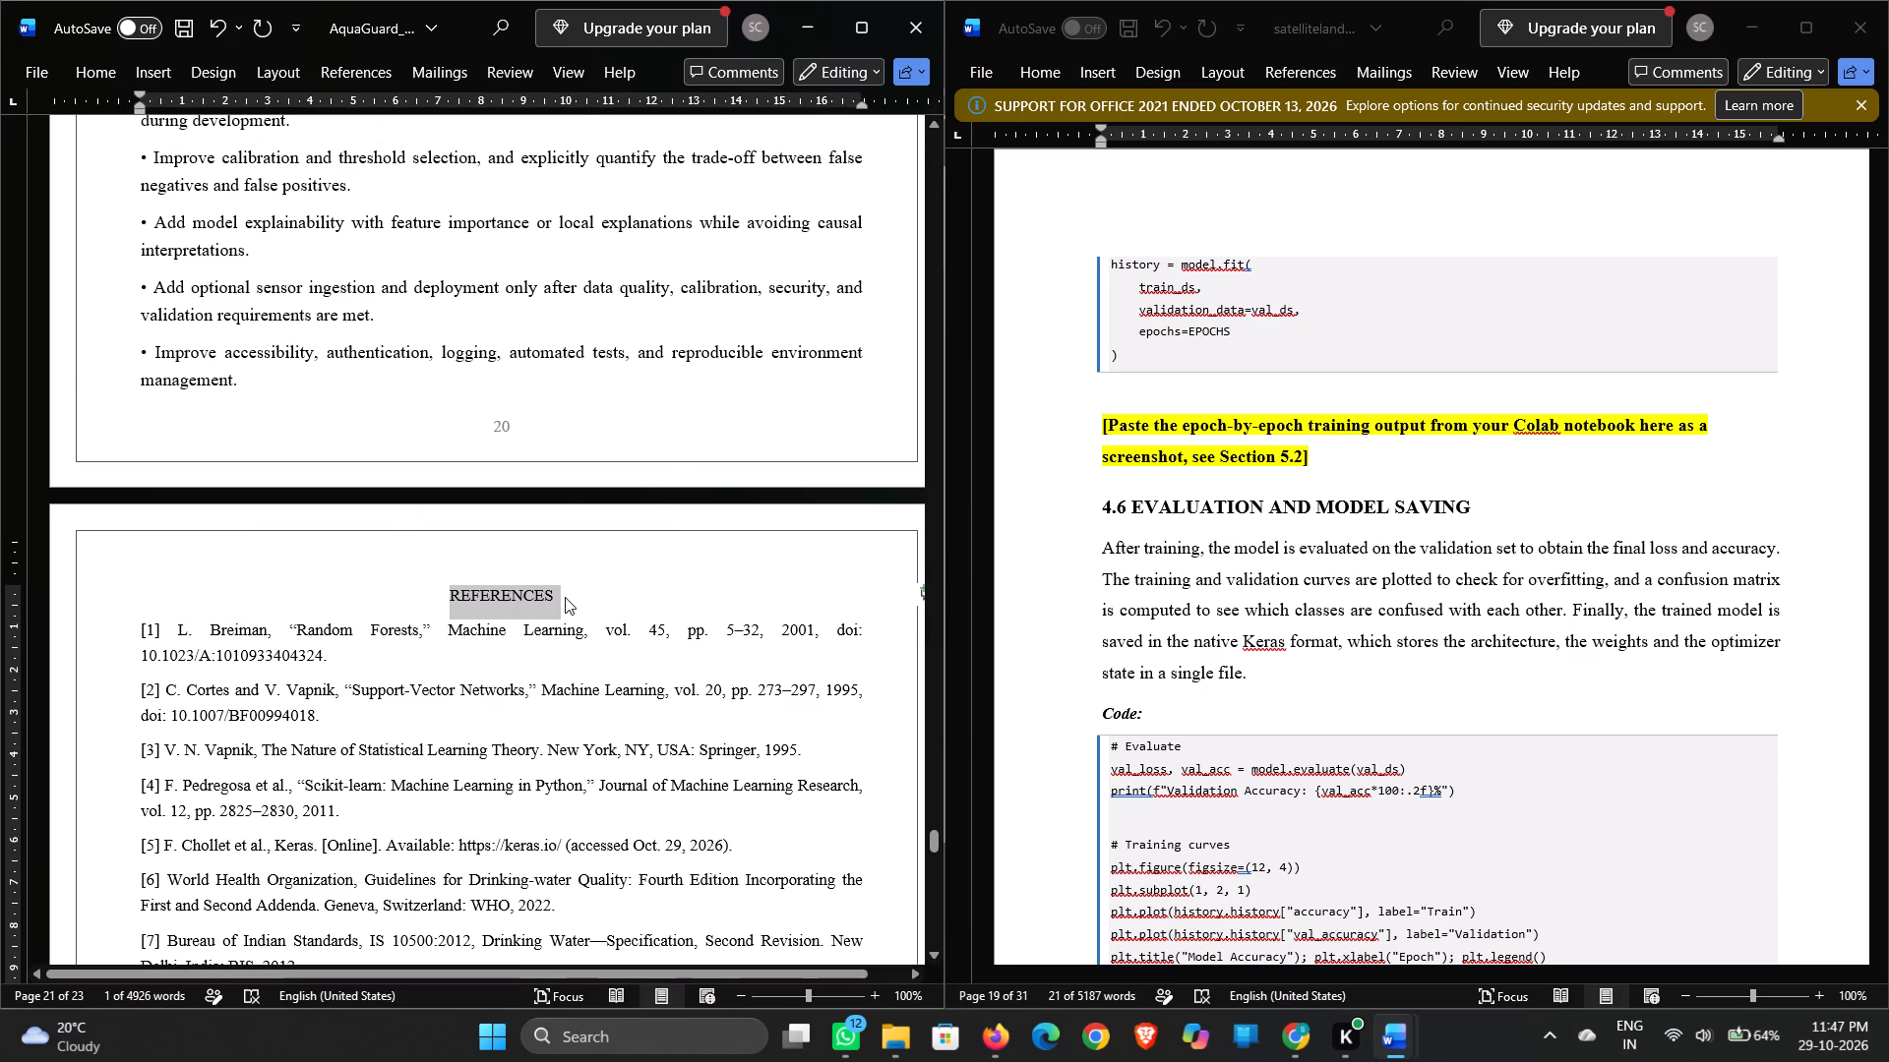
left_click(565, 597)
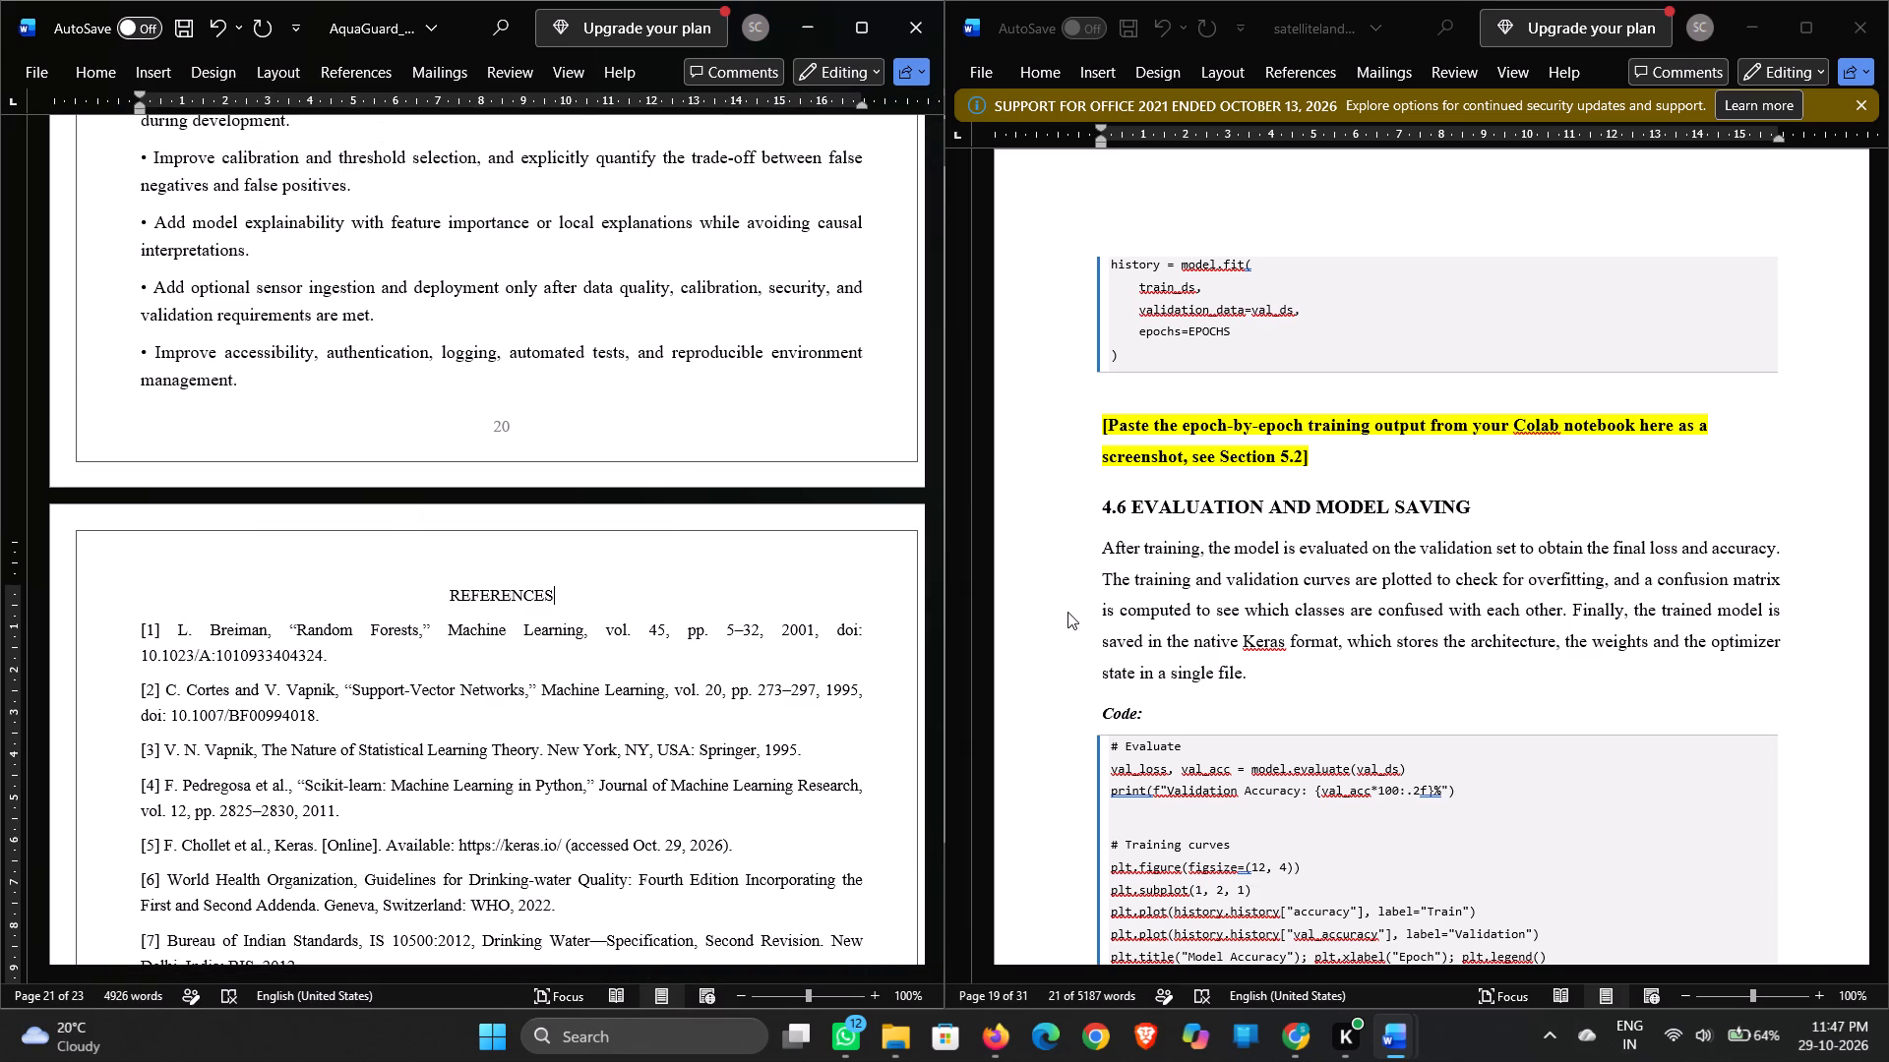
Find the REFERENCES page in the satellite reference report and examine its heading formatting.
scroll(1067, 612, "down", 2)
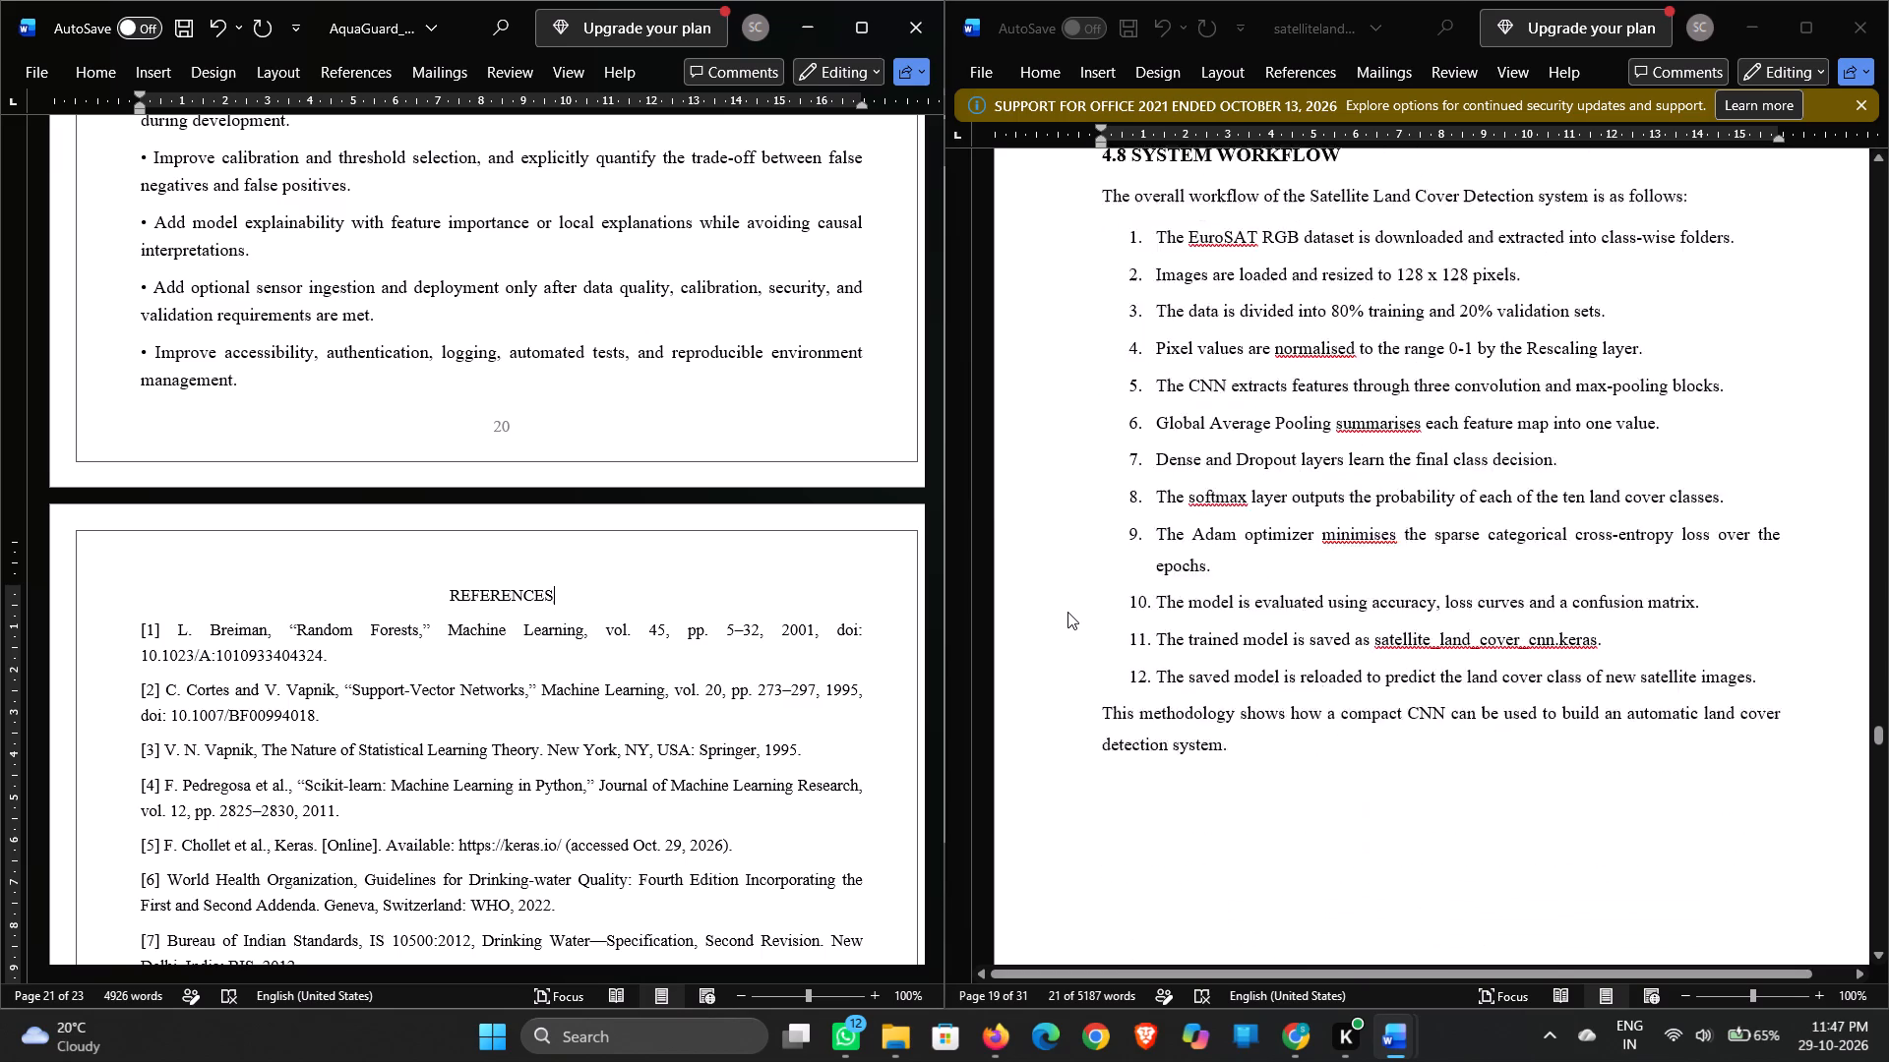
scroll(1067, 612, "down", 2)
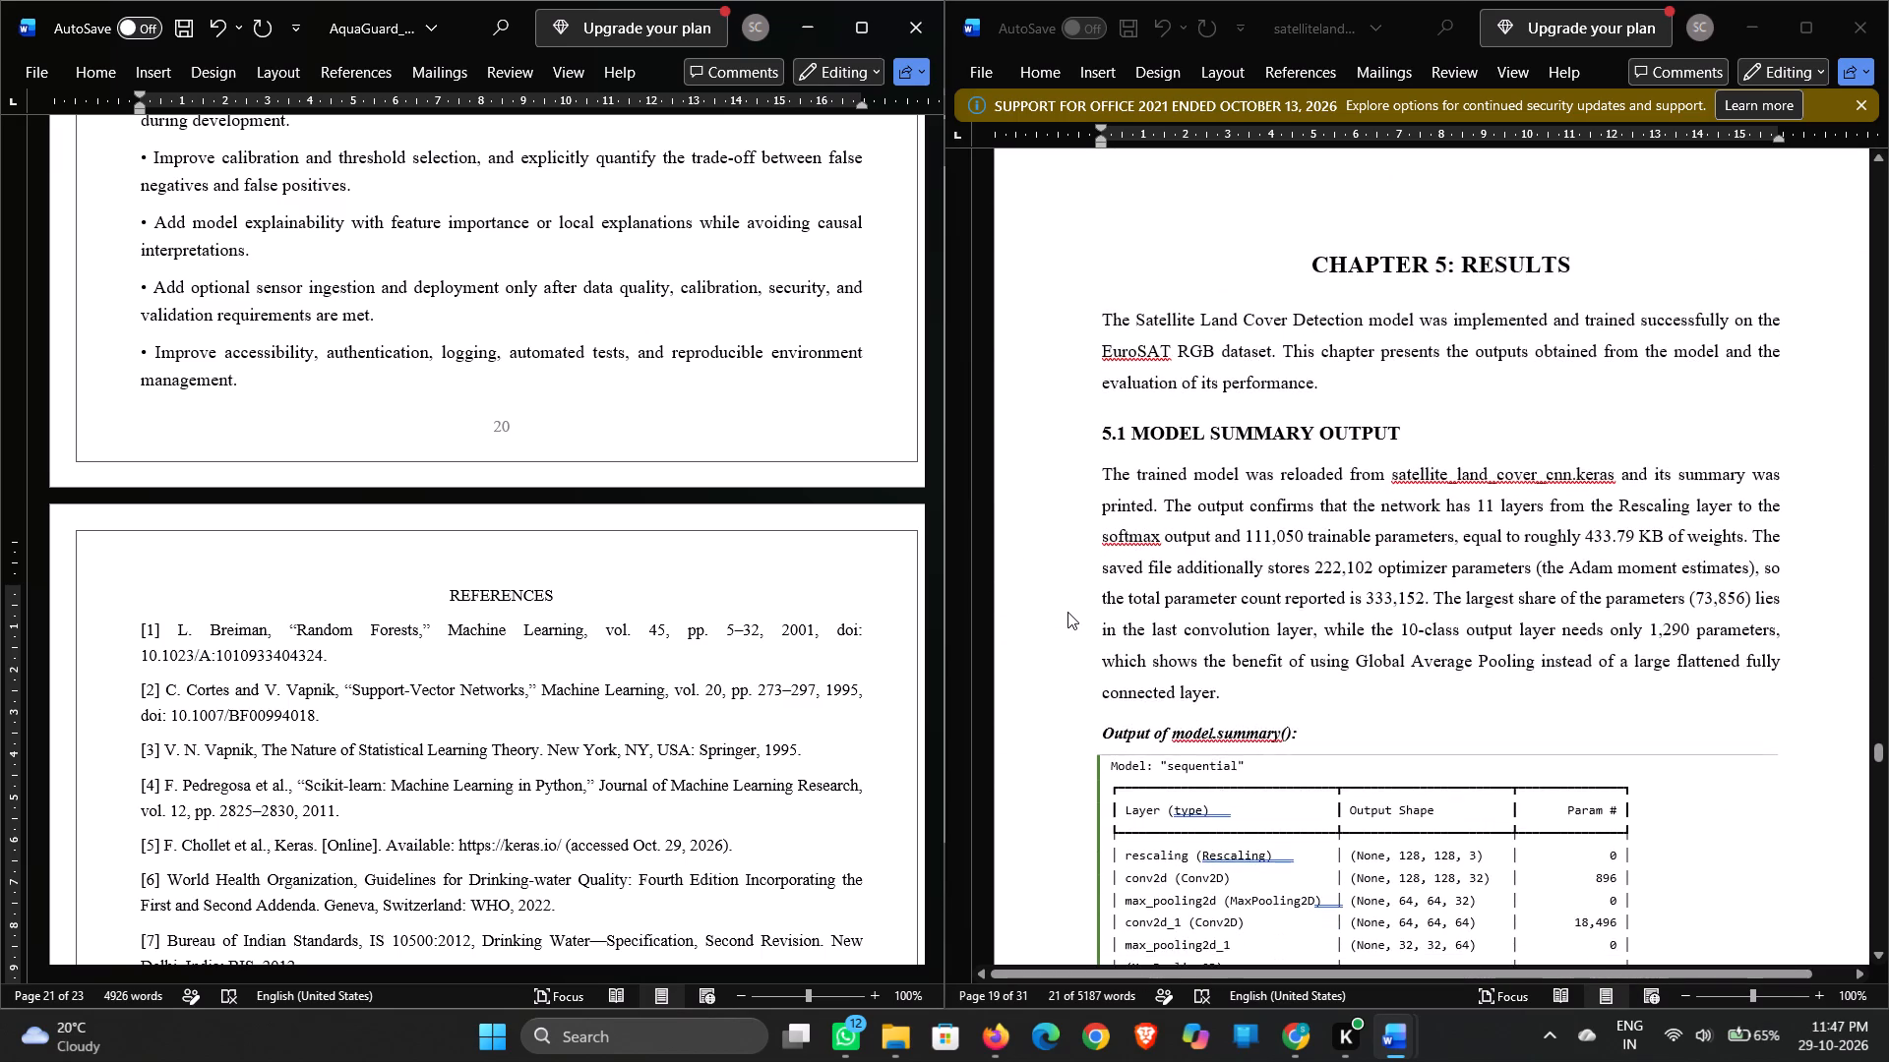
scroll(1067, 612, "down", 1)
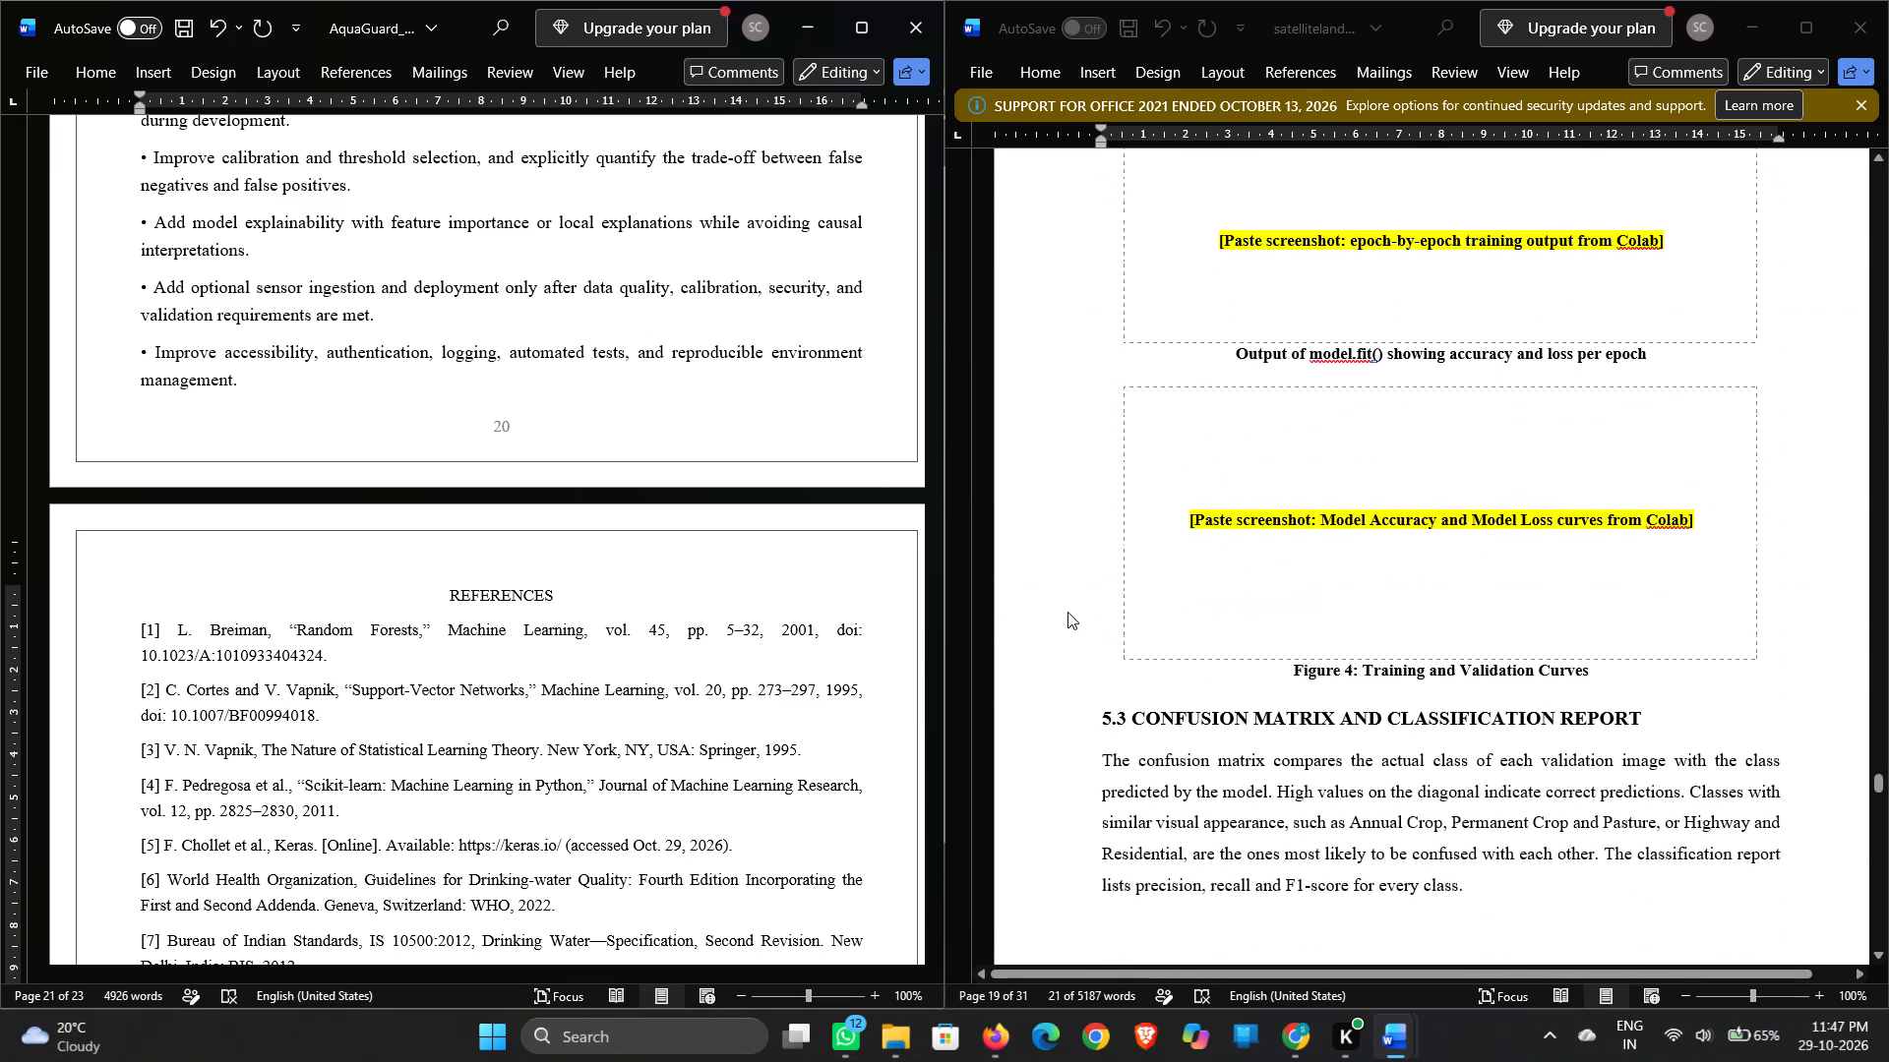
scroll(1067, 612, "down", 1)
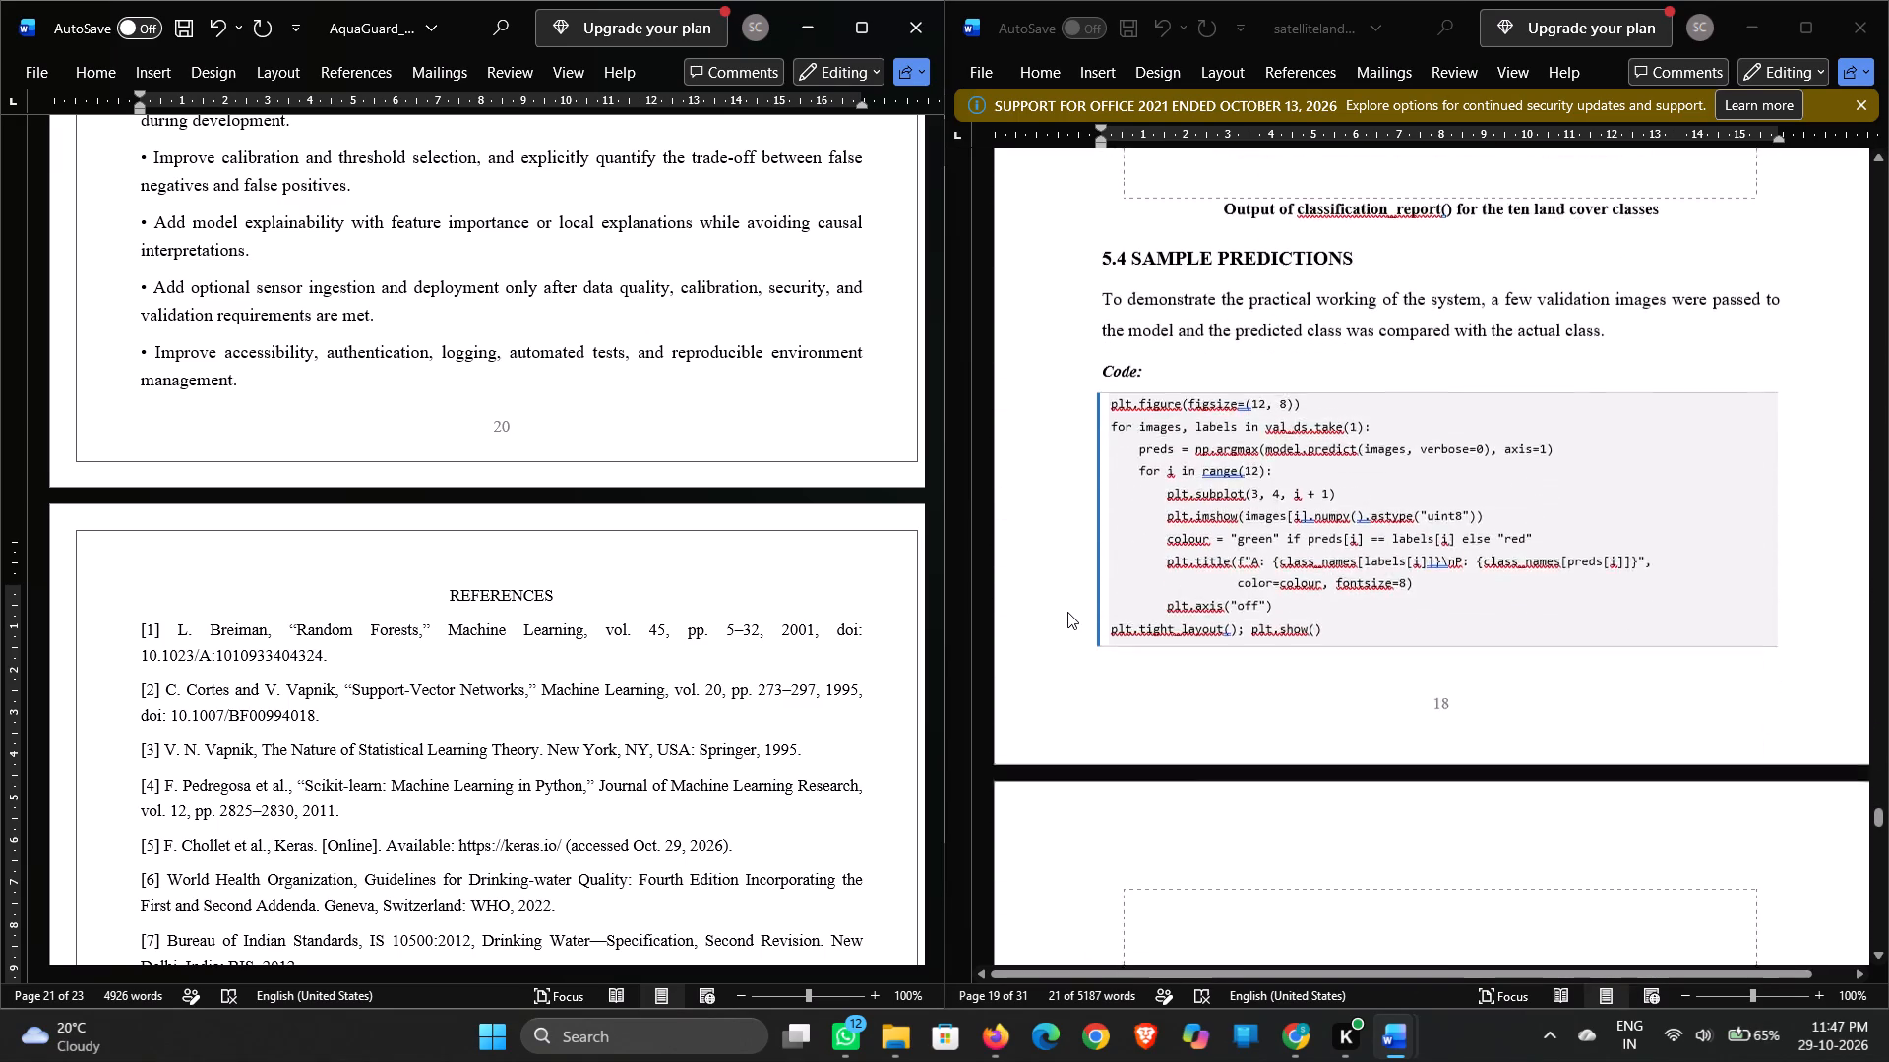
scroll(1067, 612, "down", 3)
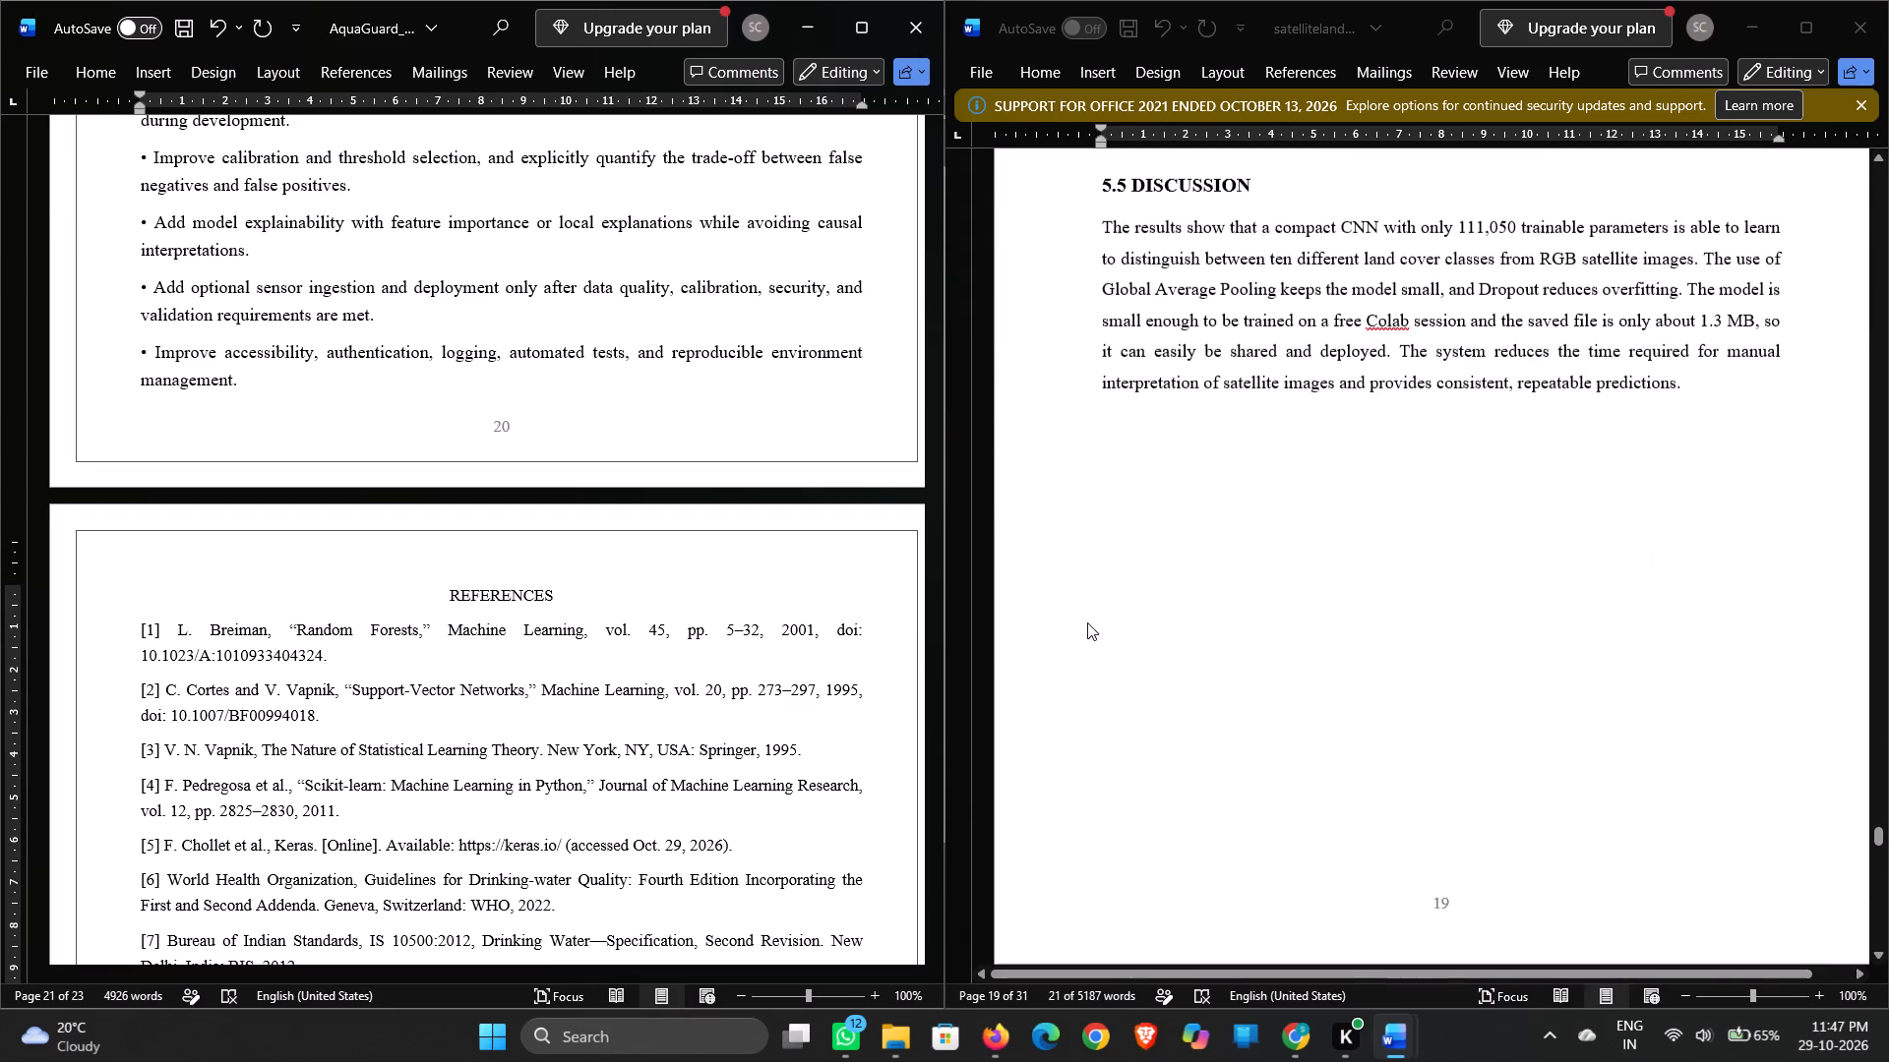
scroll(1224, 629, "right", 1)
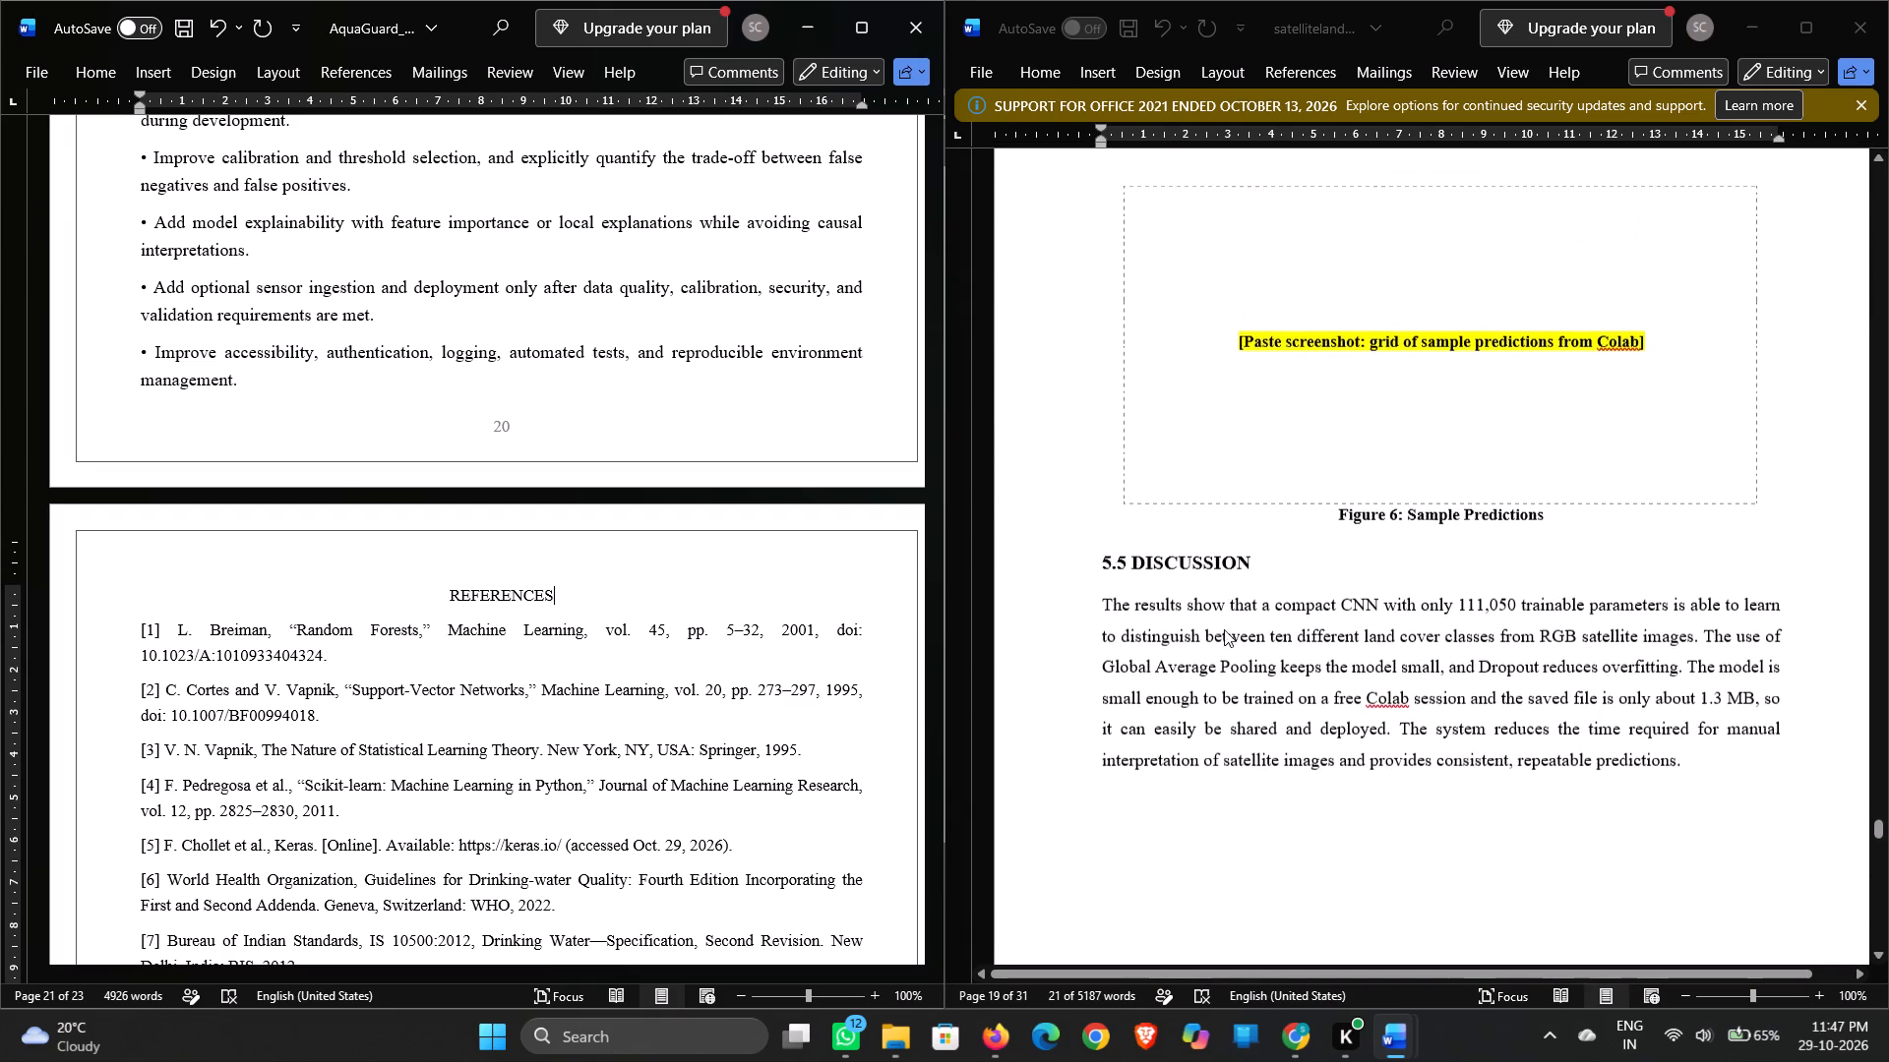
scroll(1224, 629, "right", 1)
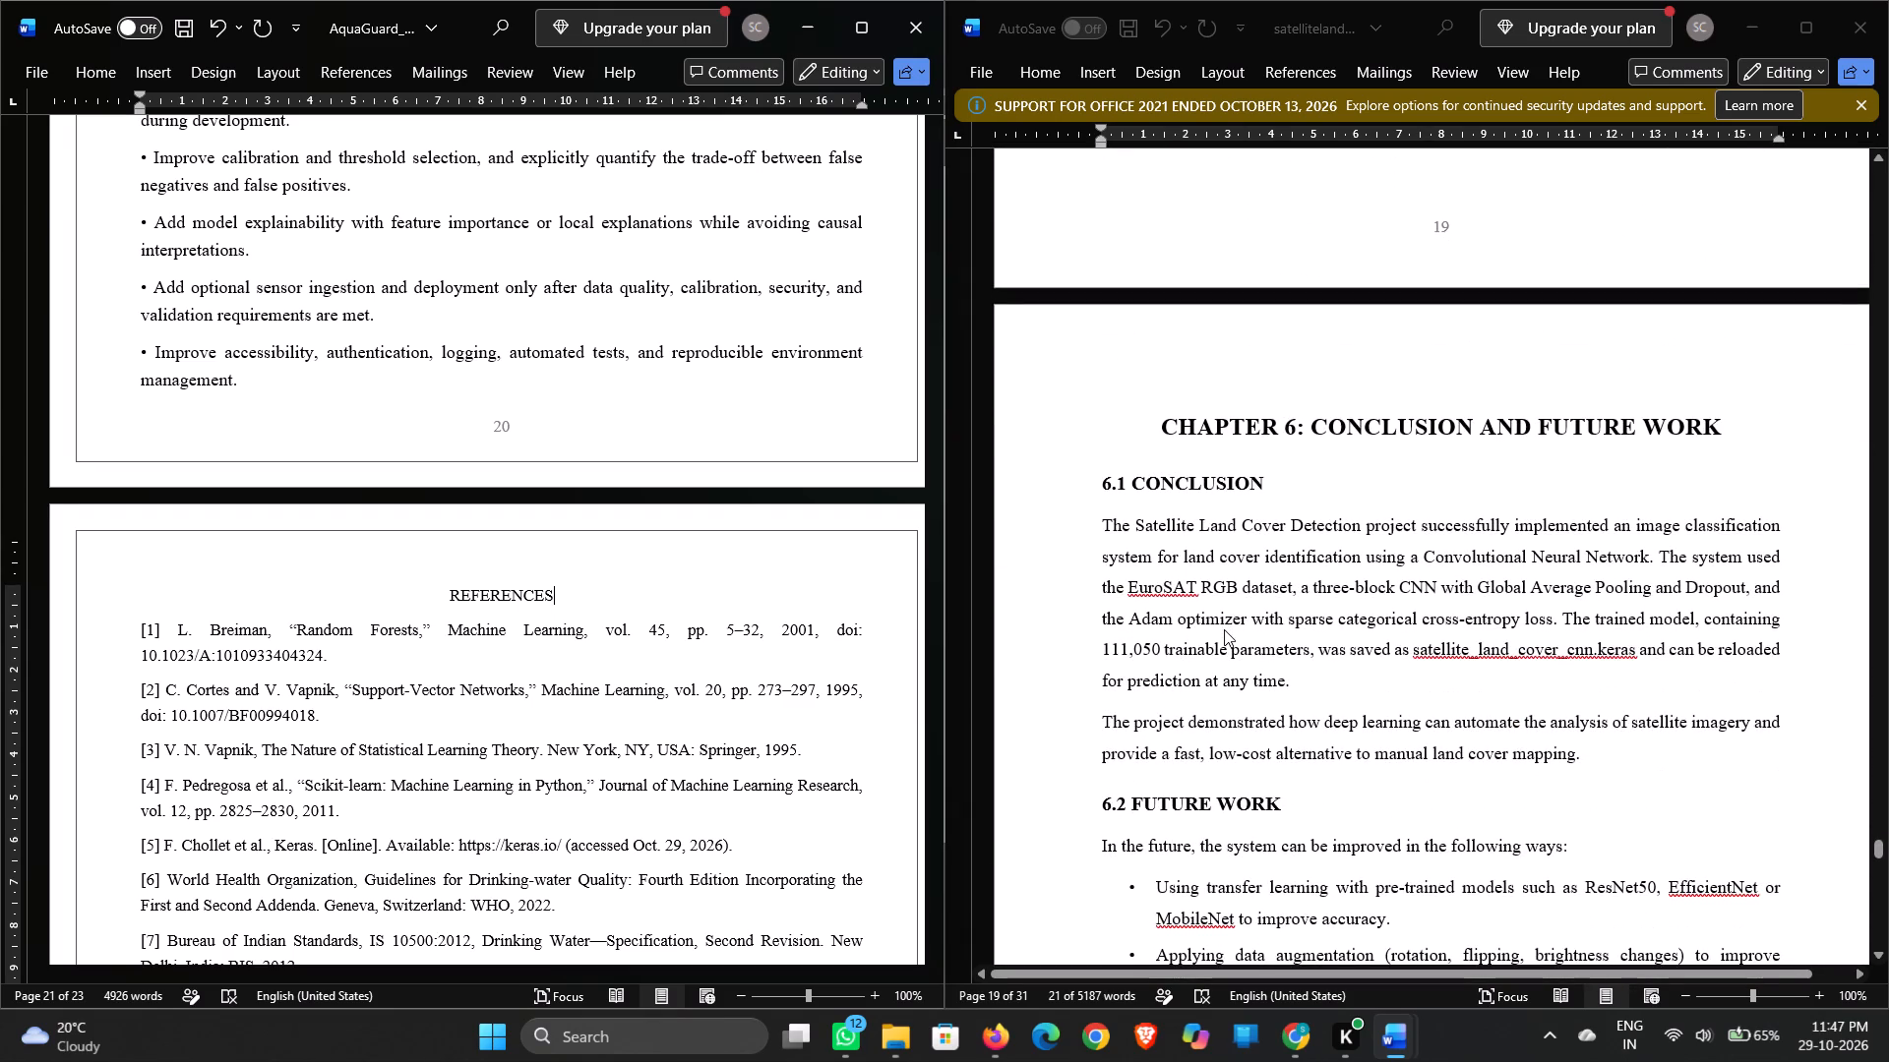
scroll(1224, 629, "down", 1)
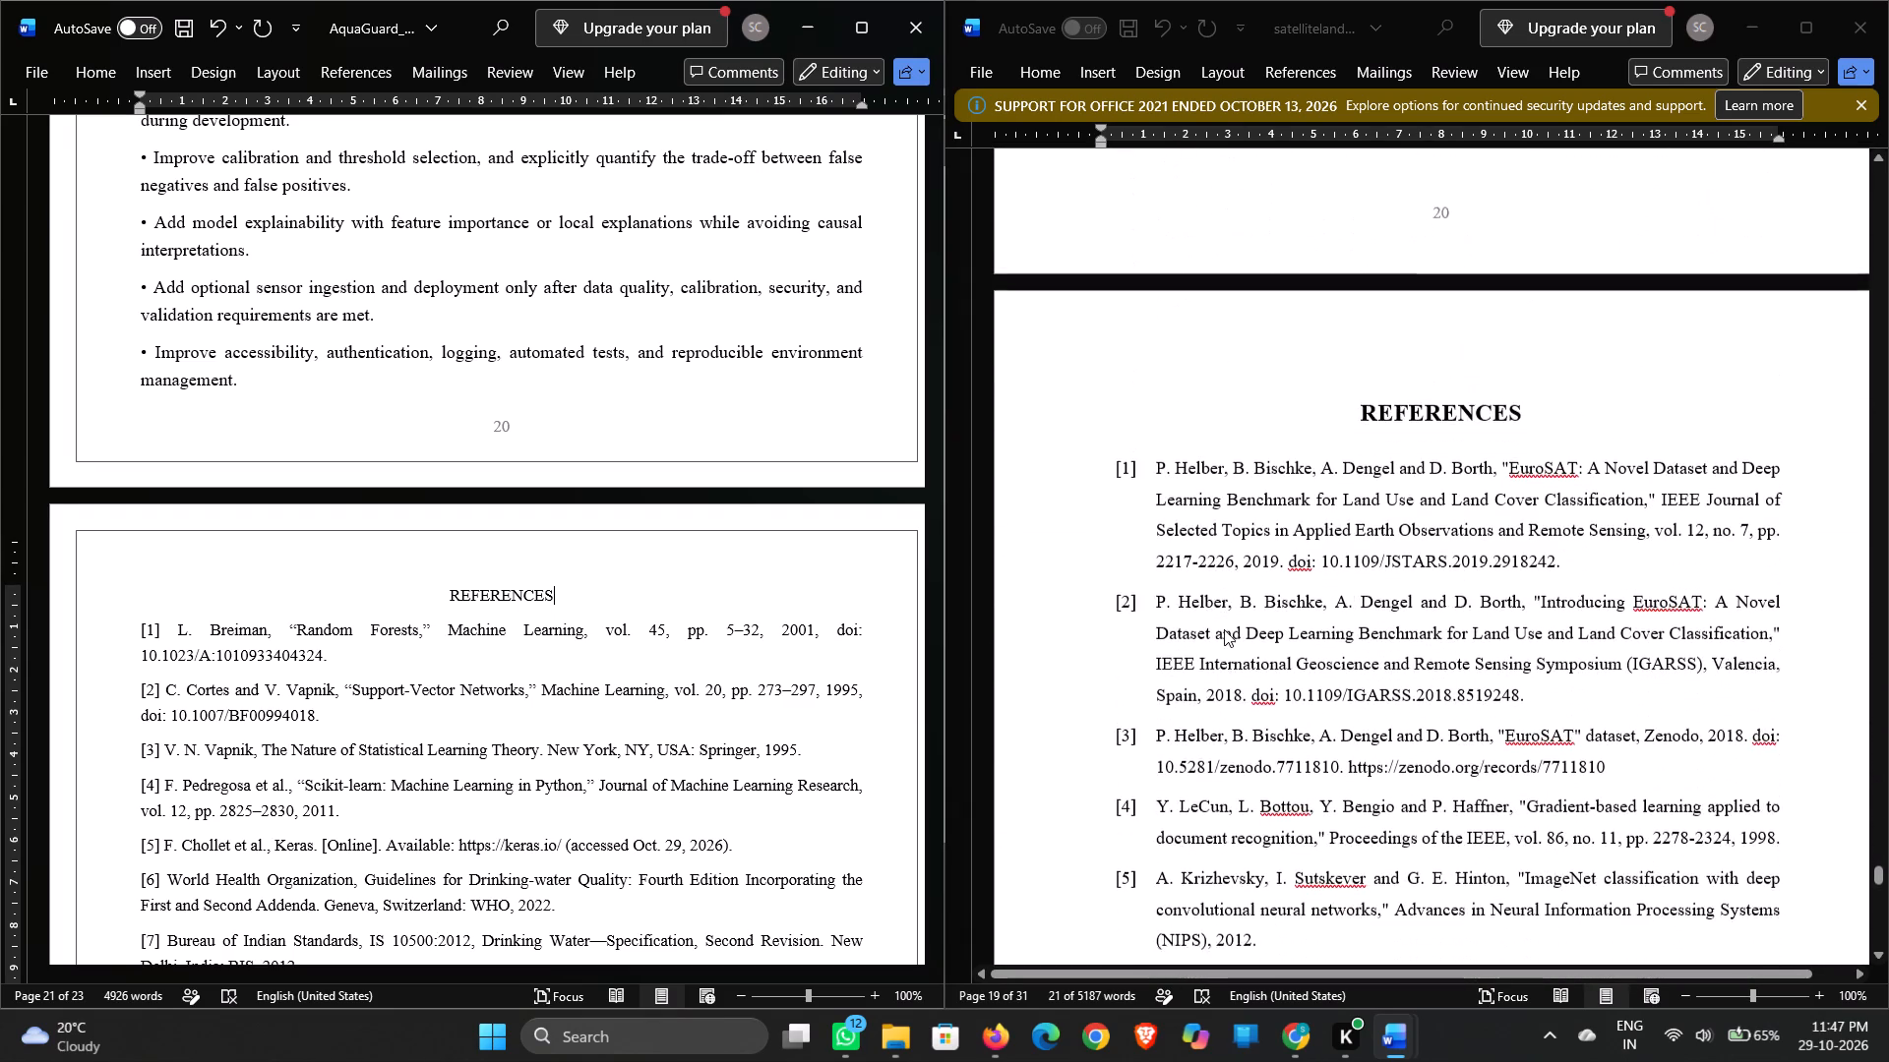
scroll(1224, 629, "down", 1)
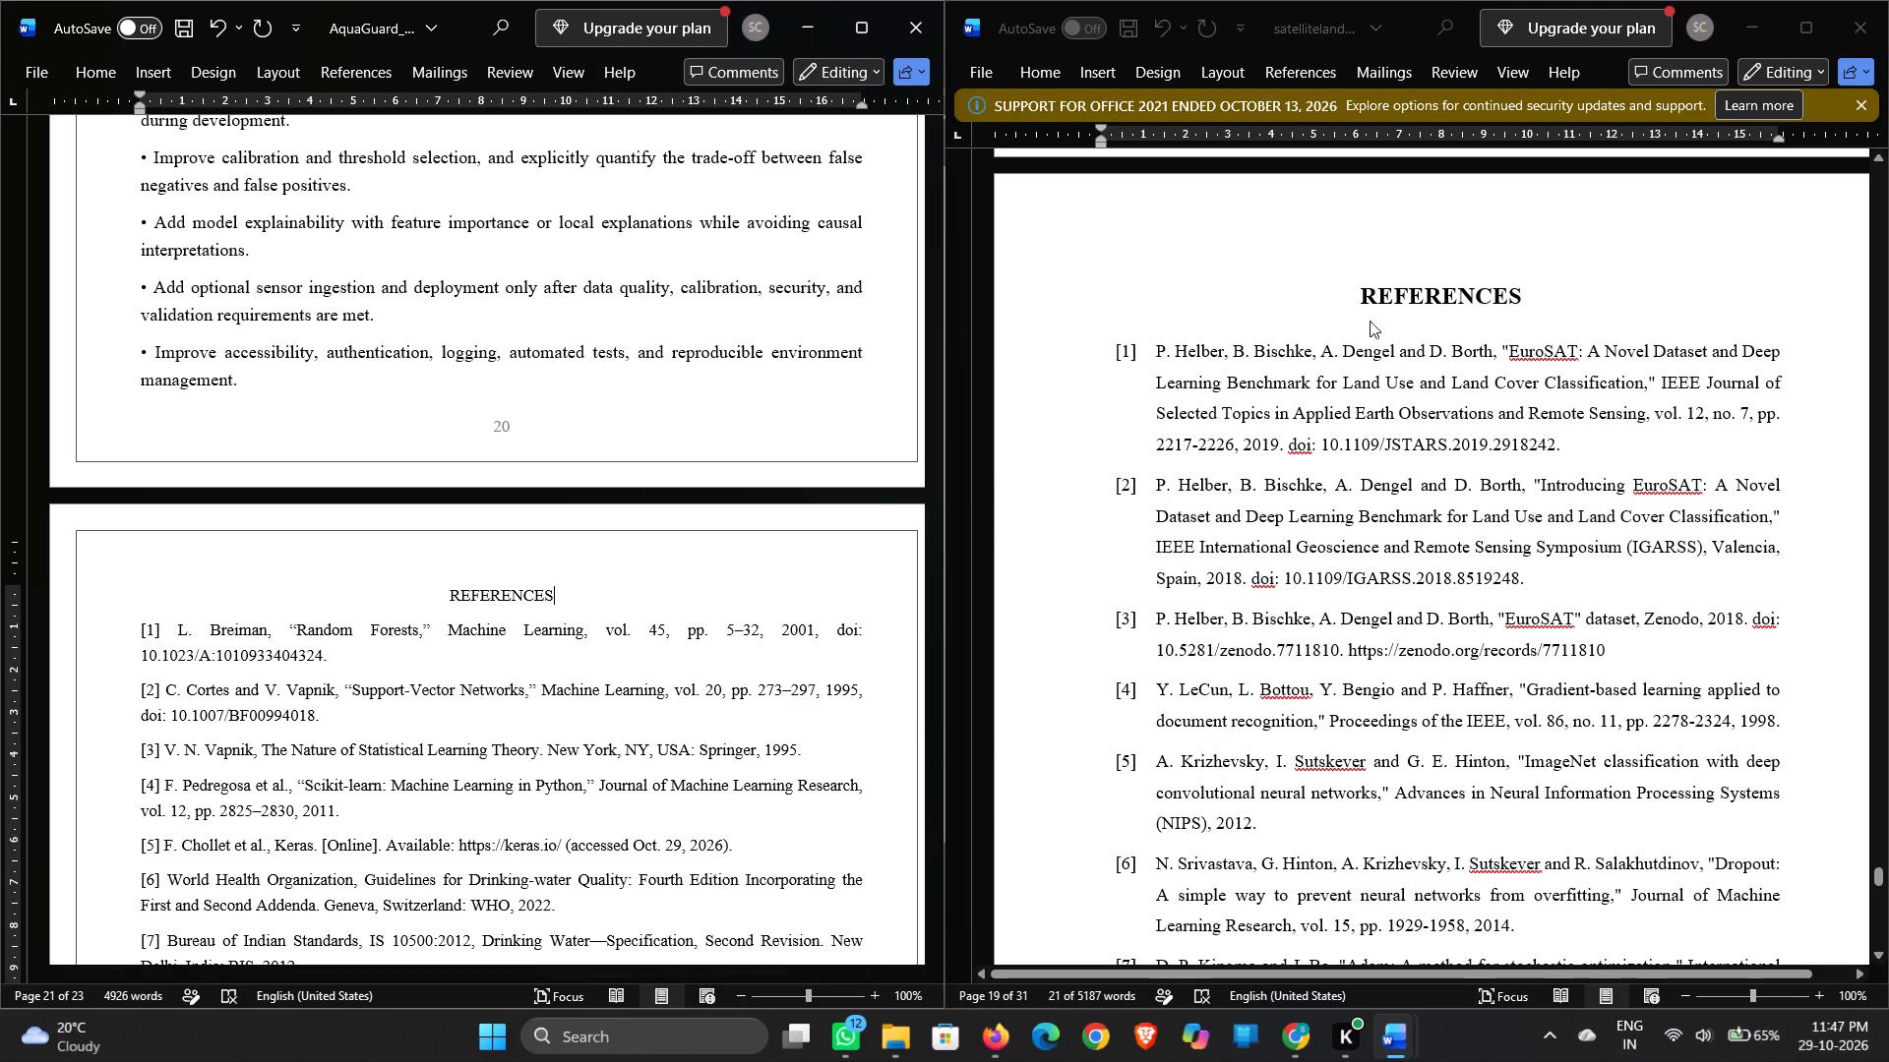
left_click_drag(1367, 287, 1397, 294)
left_click_drag(1397, 294, 1339, 301)
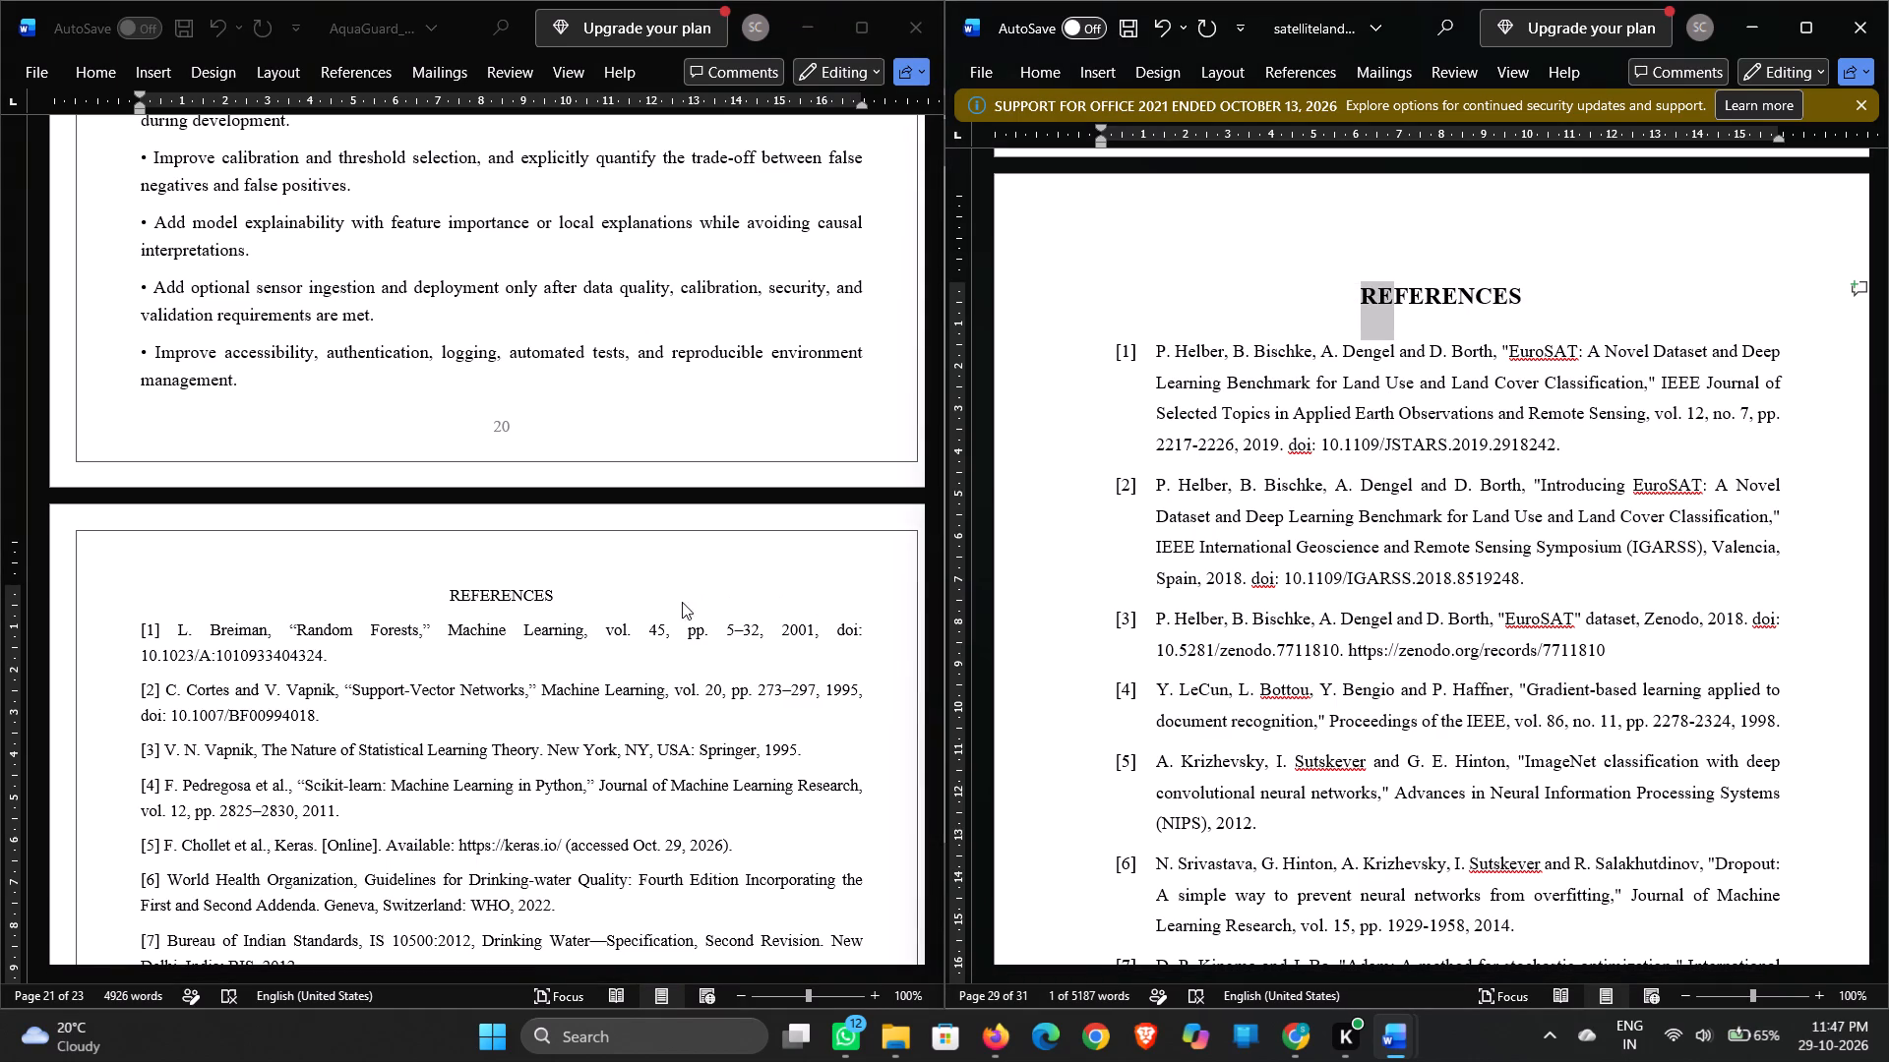
Format the AquaGuard REFERENCES heading as 16 pt bold.
left_click(554, 597)
left_click_drag(554, 597, 460, 607)
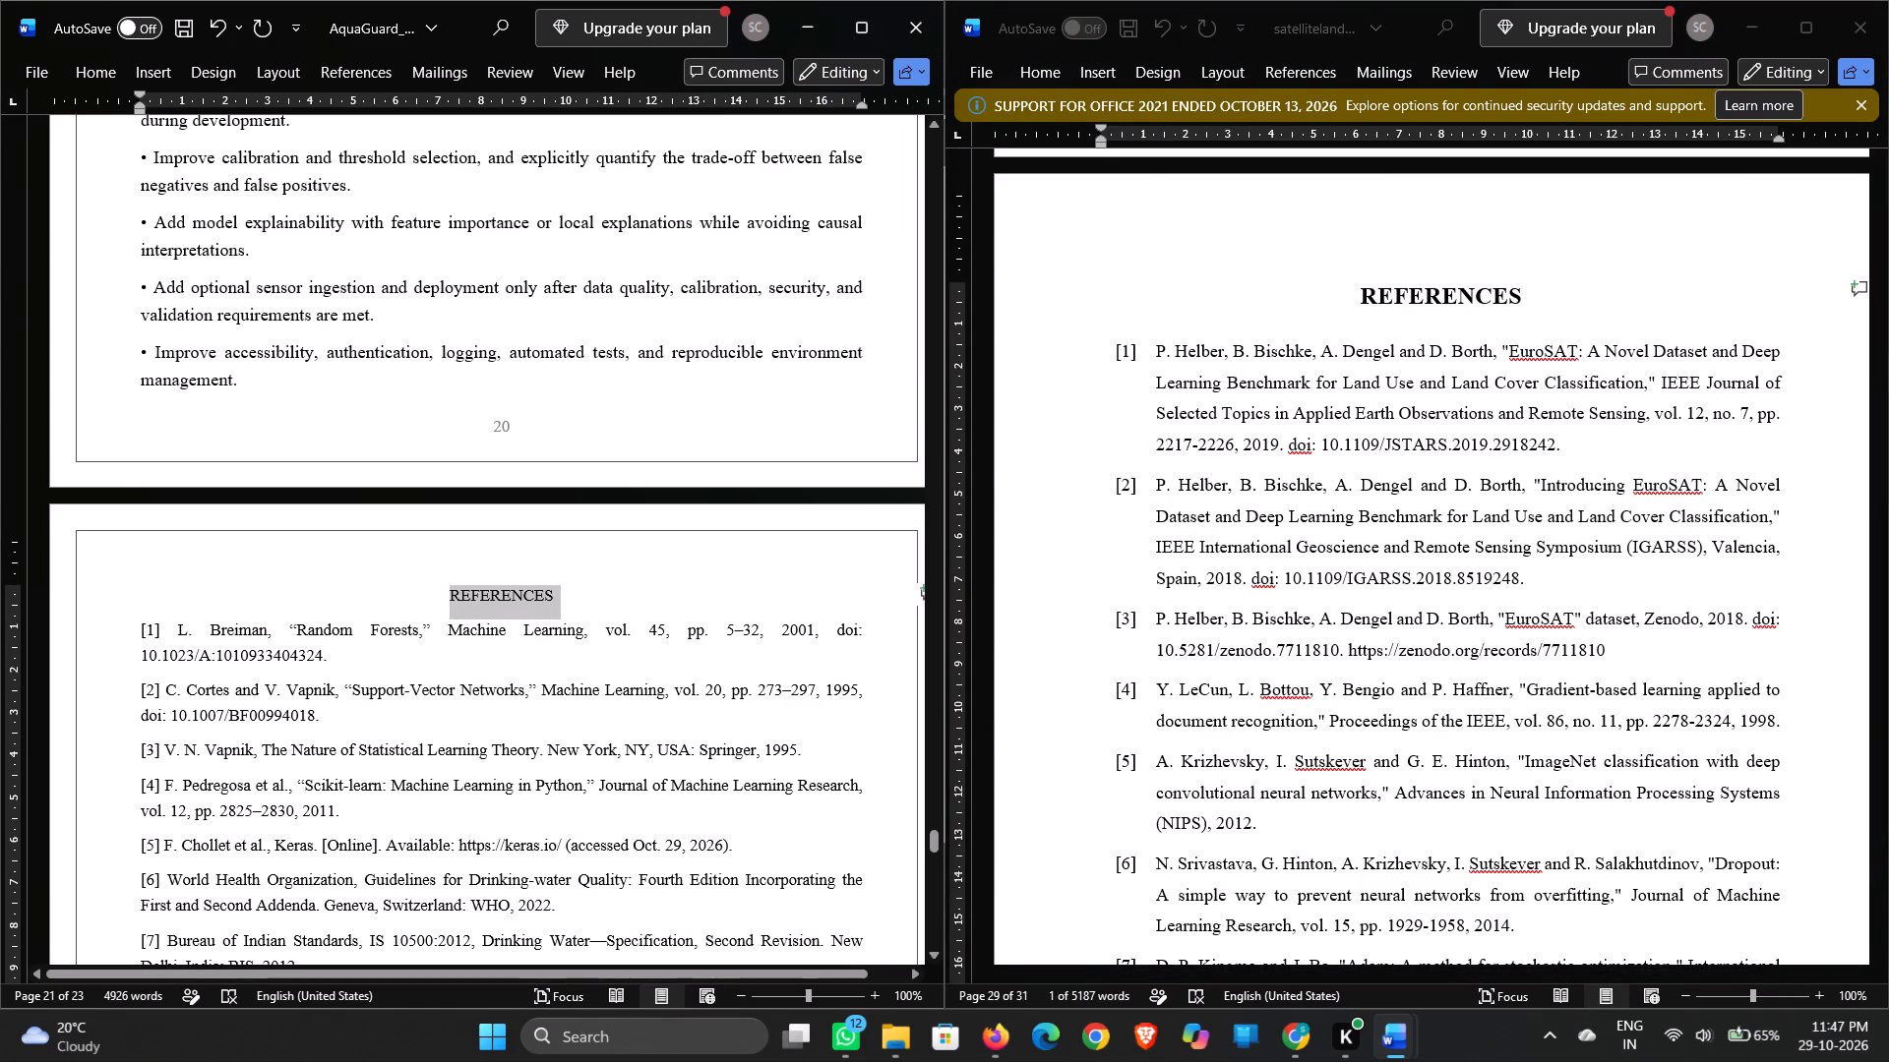
left_click_drag(460, 607, 457, 605)
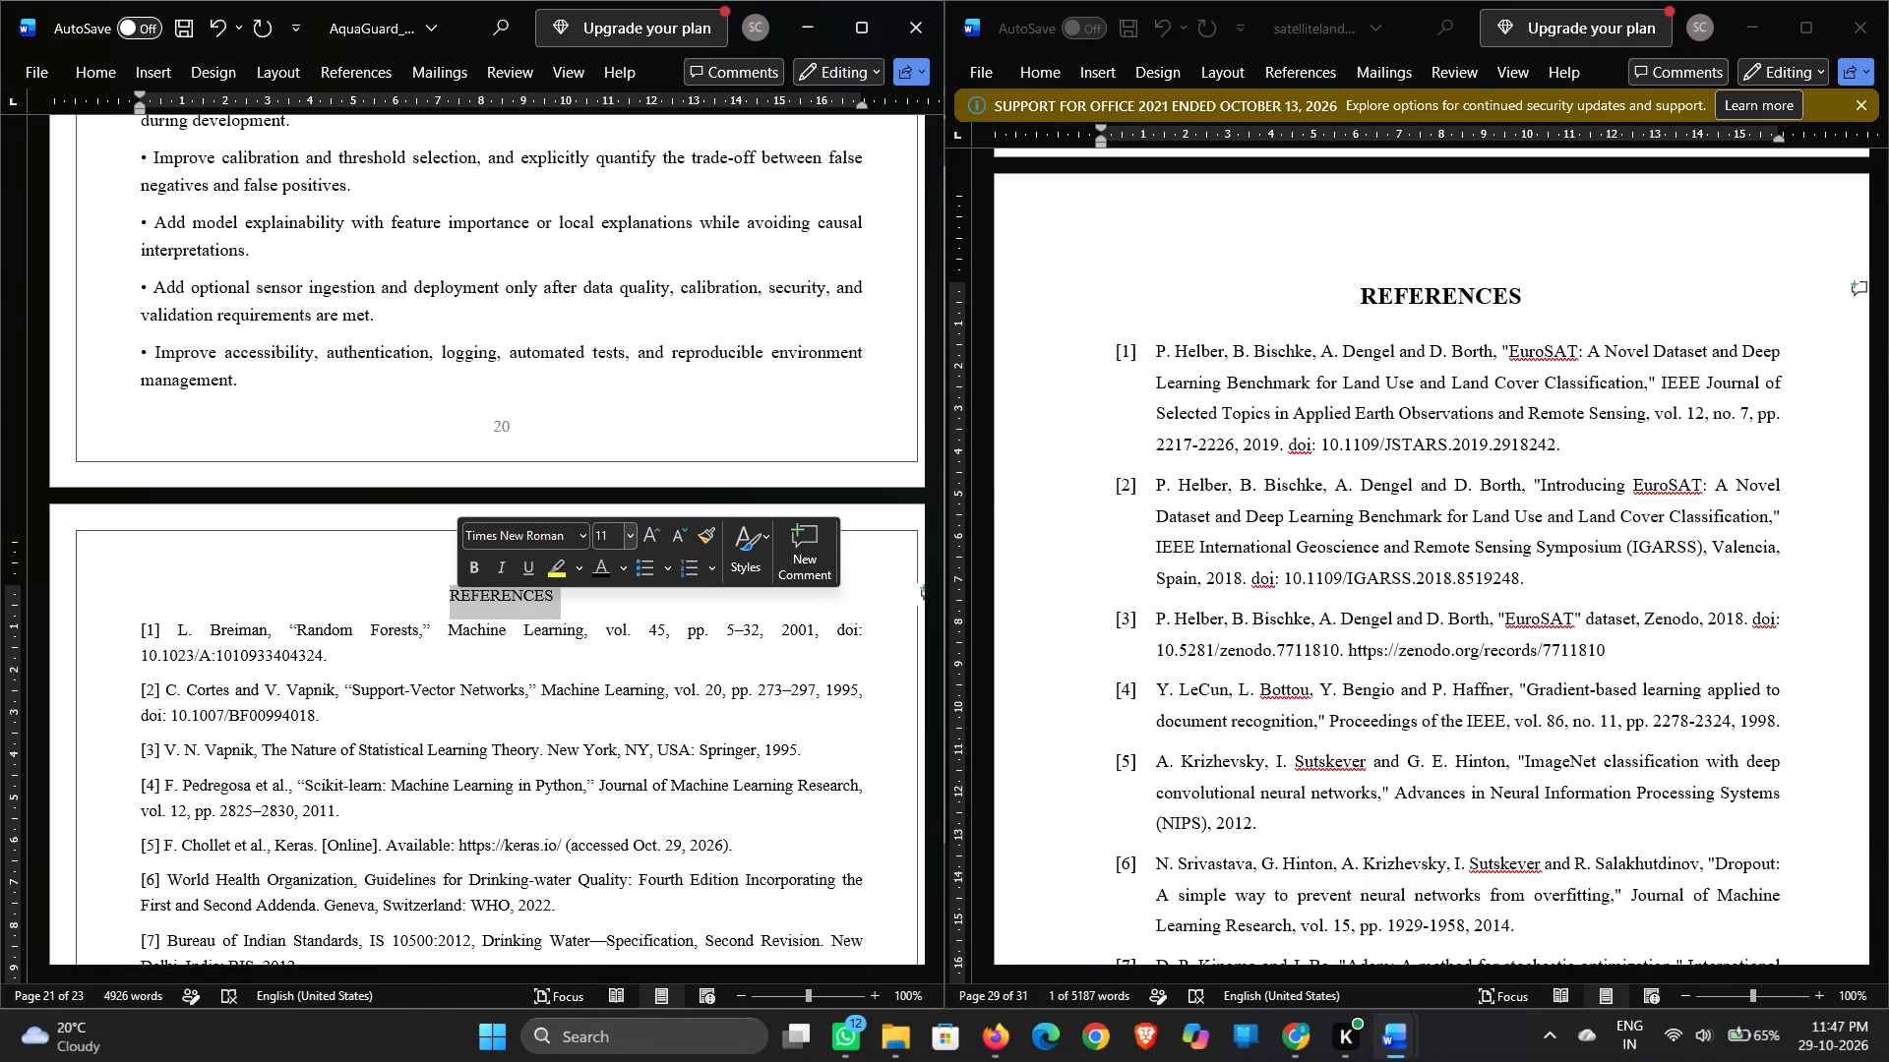
left_click(616, 531)
type("16")
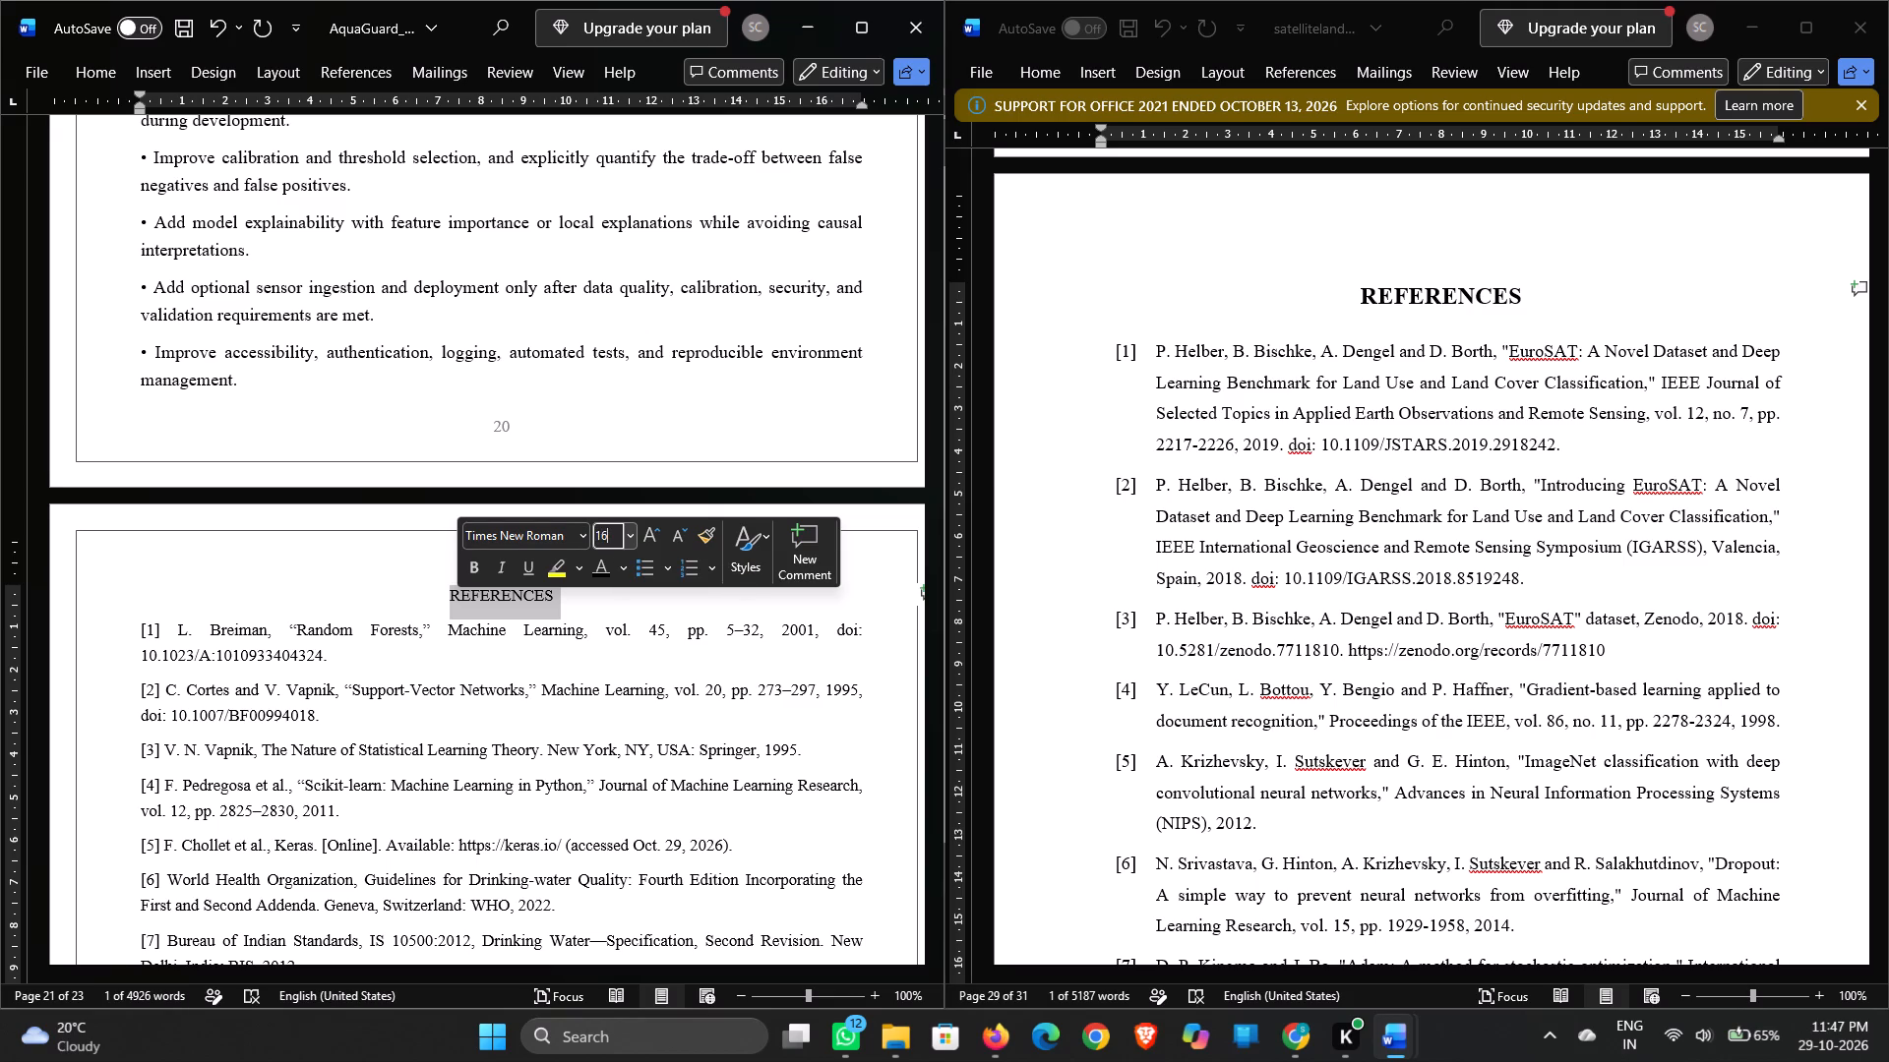
left_click(478, 564)
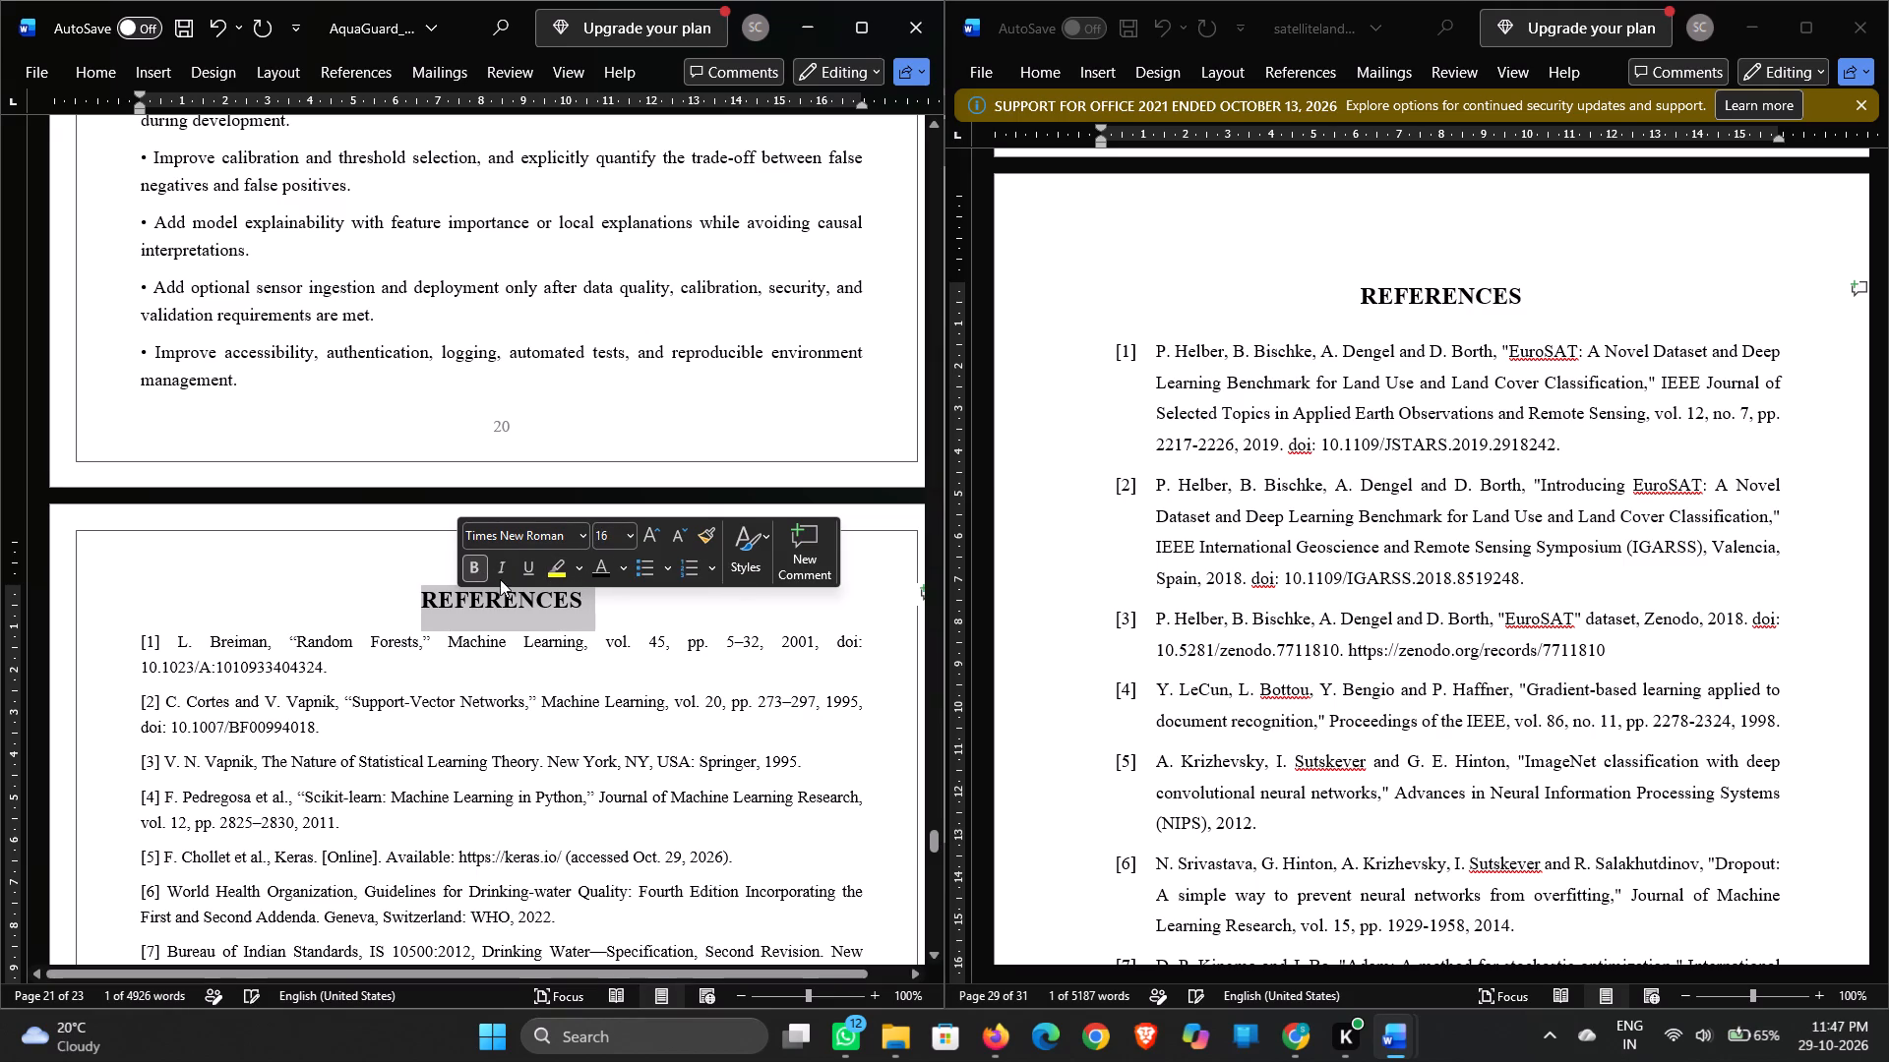
left_click(669, 619)
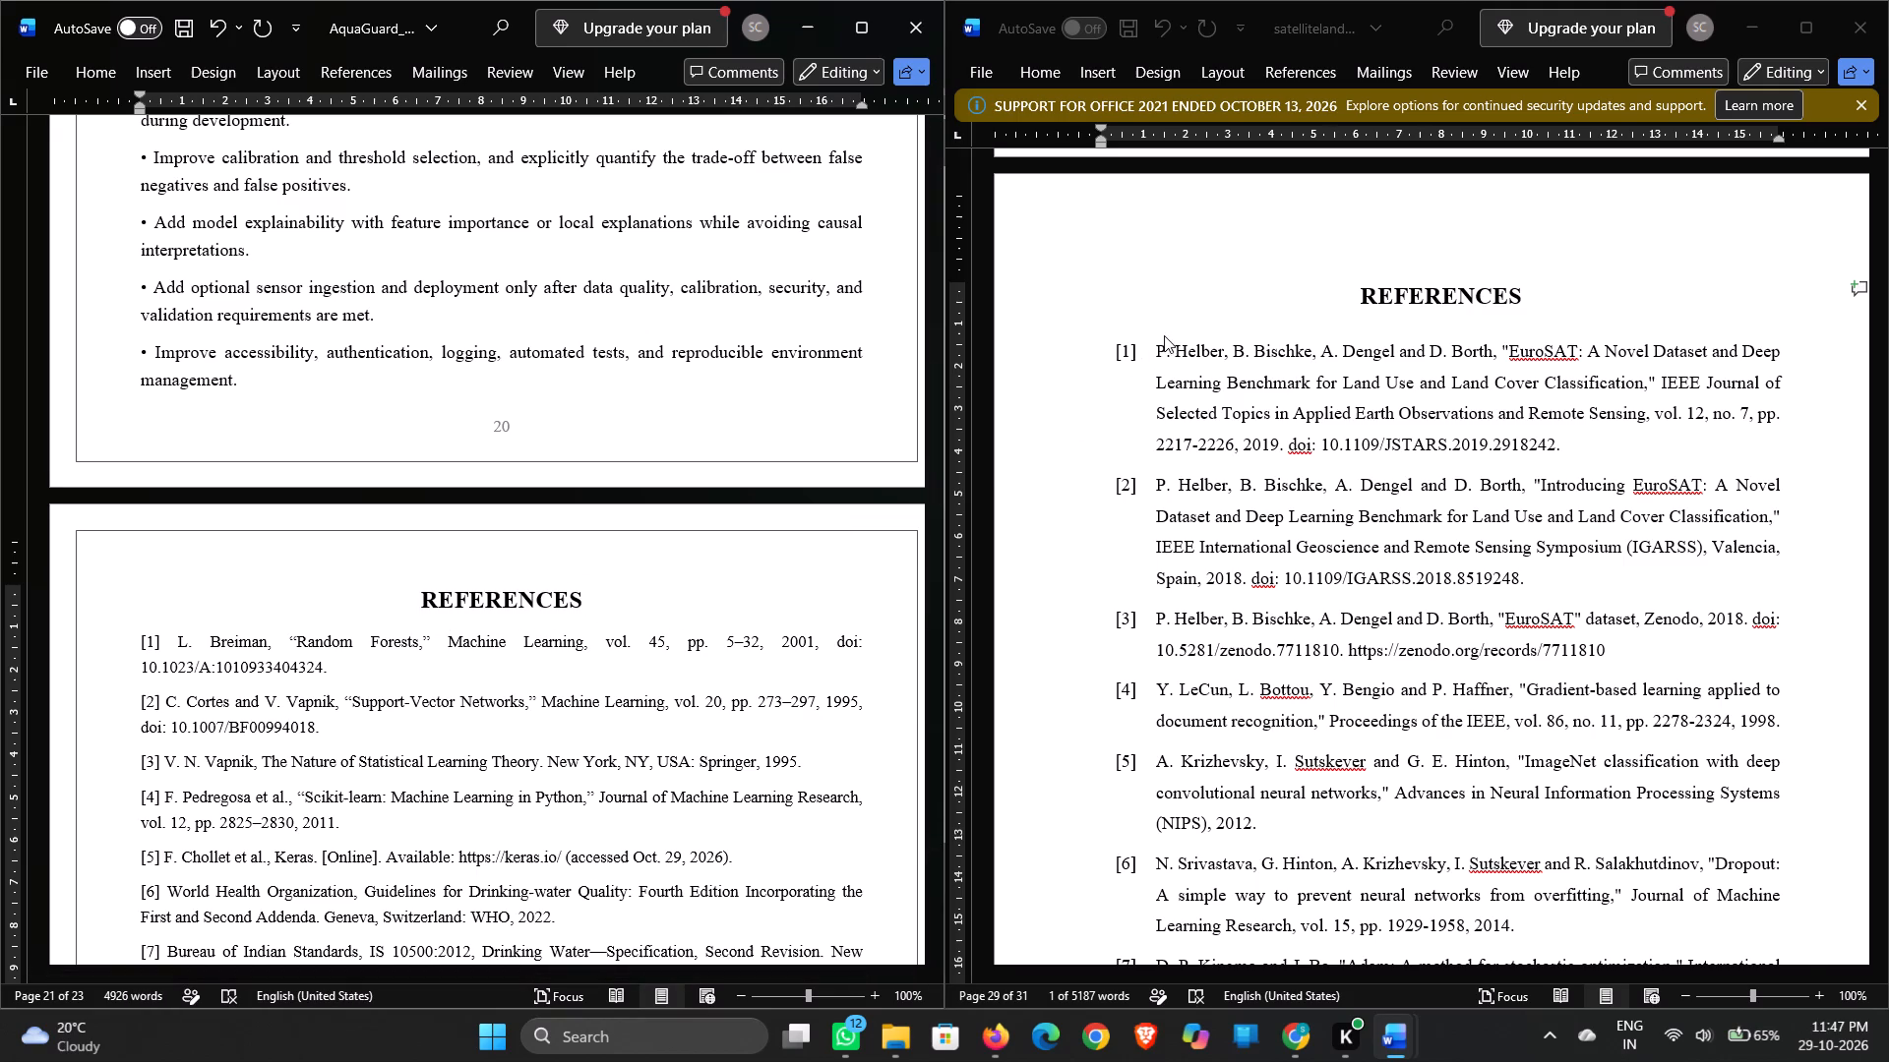
Check the text size of the reference entries in the satellite report and set all nine AquaGuard reference entries to 12 pt.
left_click_drag(1164, 338, 1206, 369)
left_click(1206, 369)
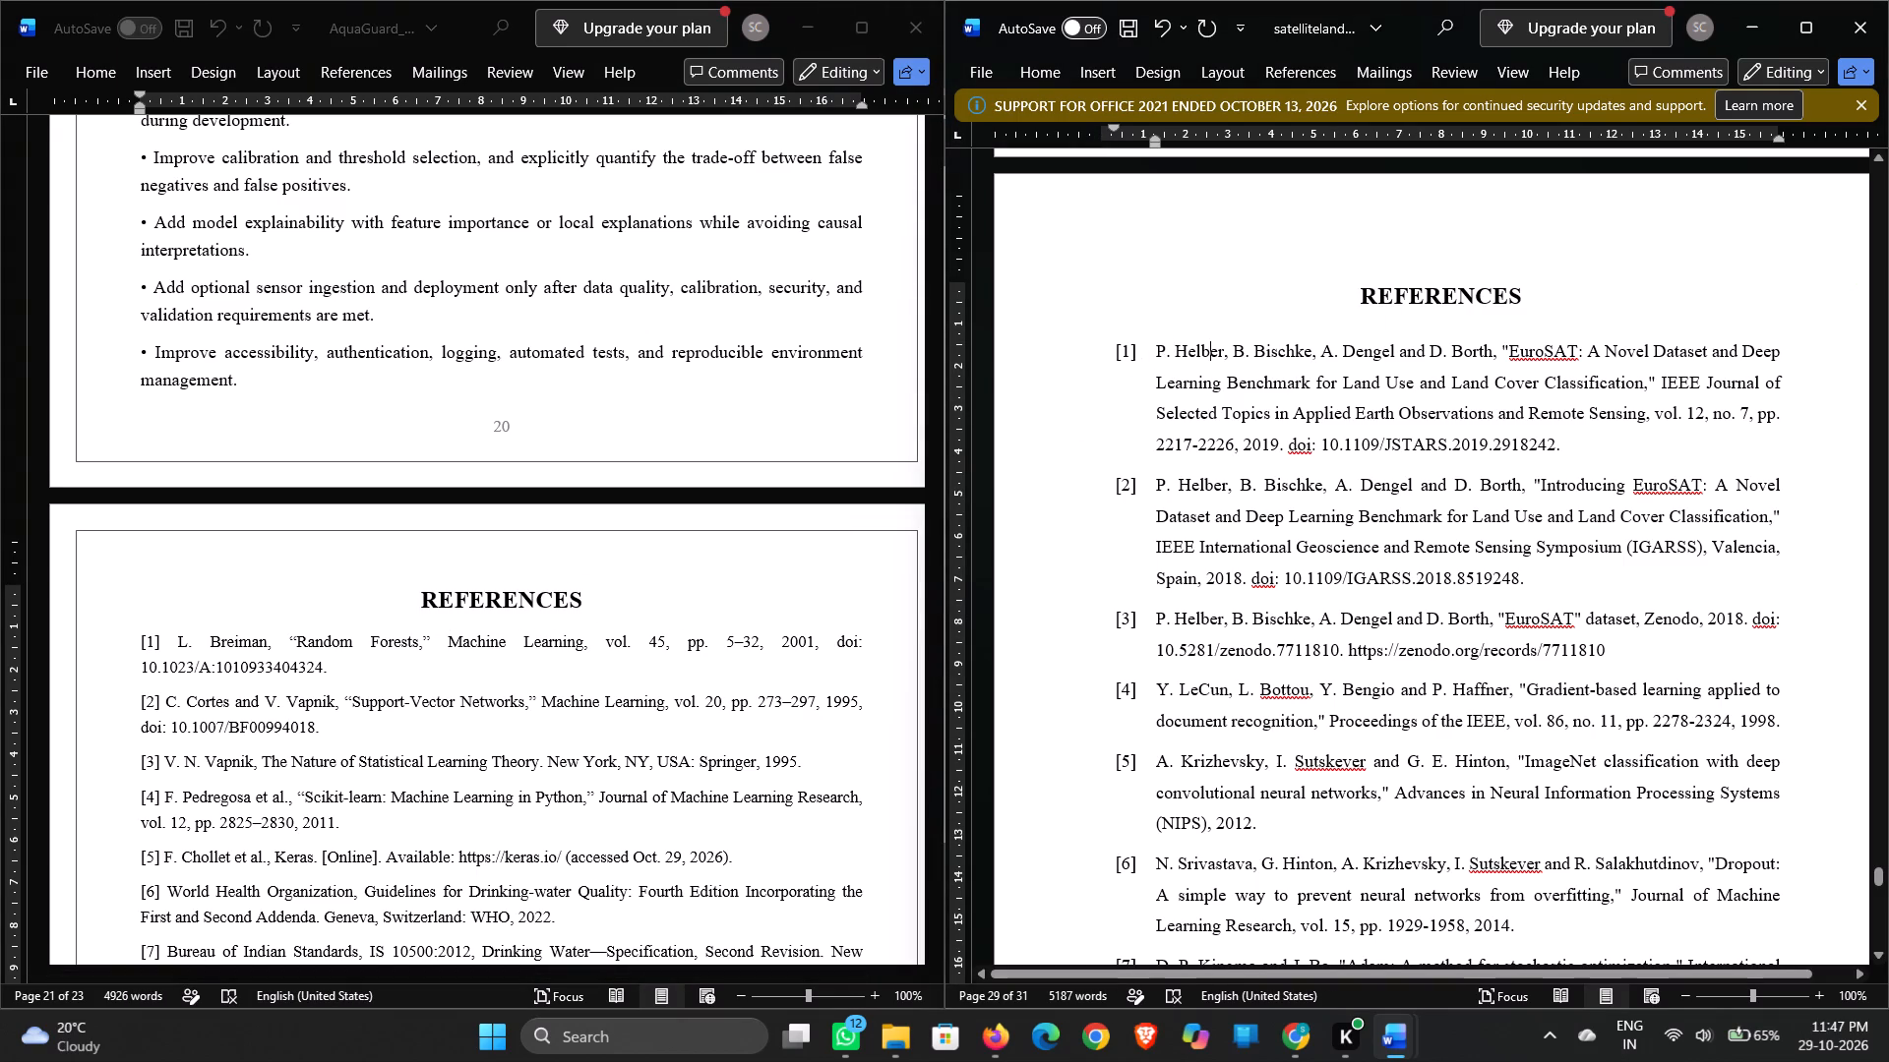
left_click_drag(1200, 363, 1225, 412)
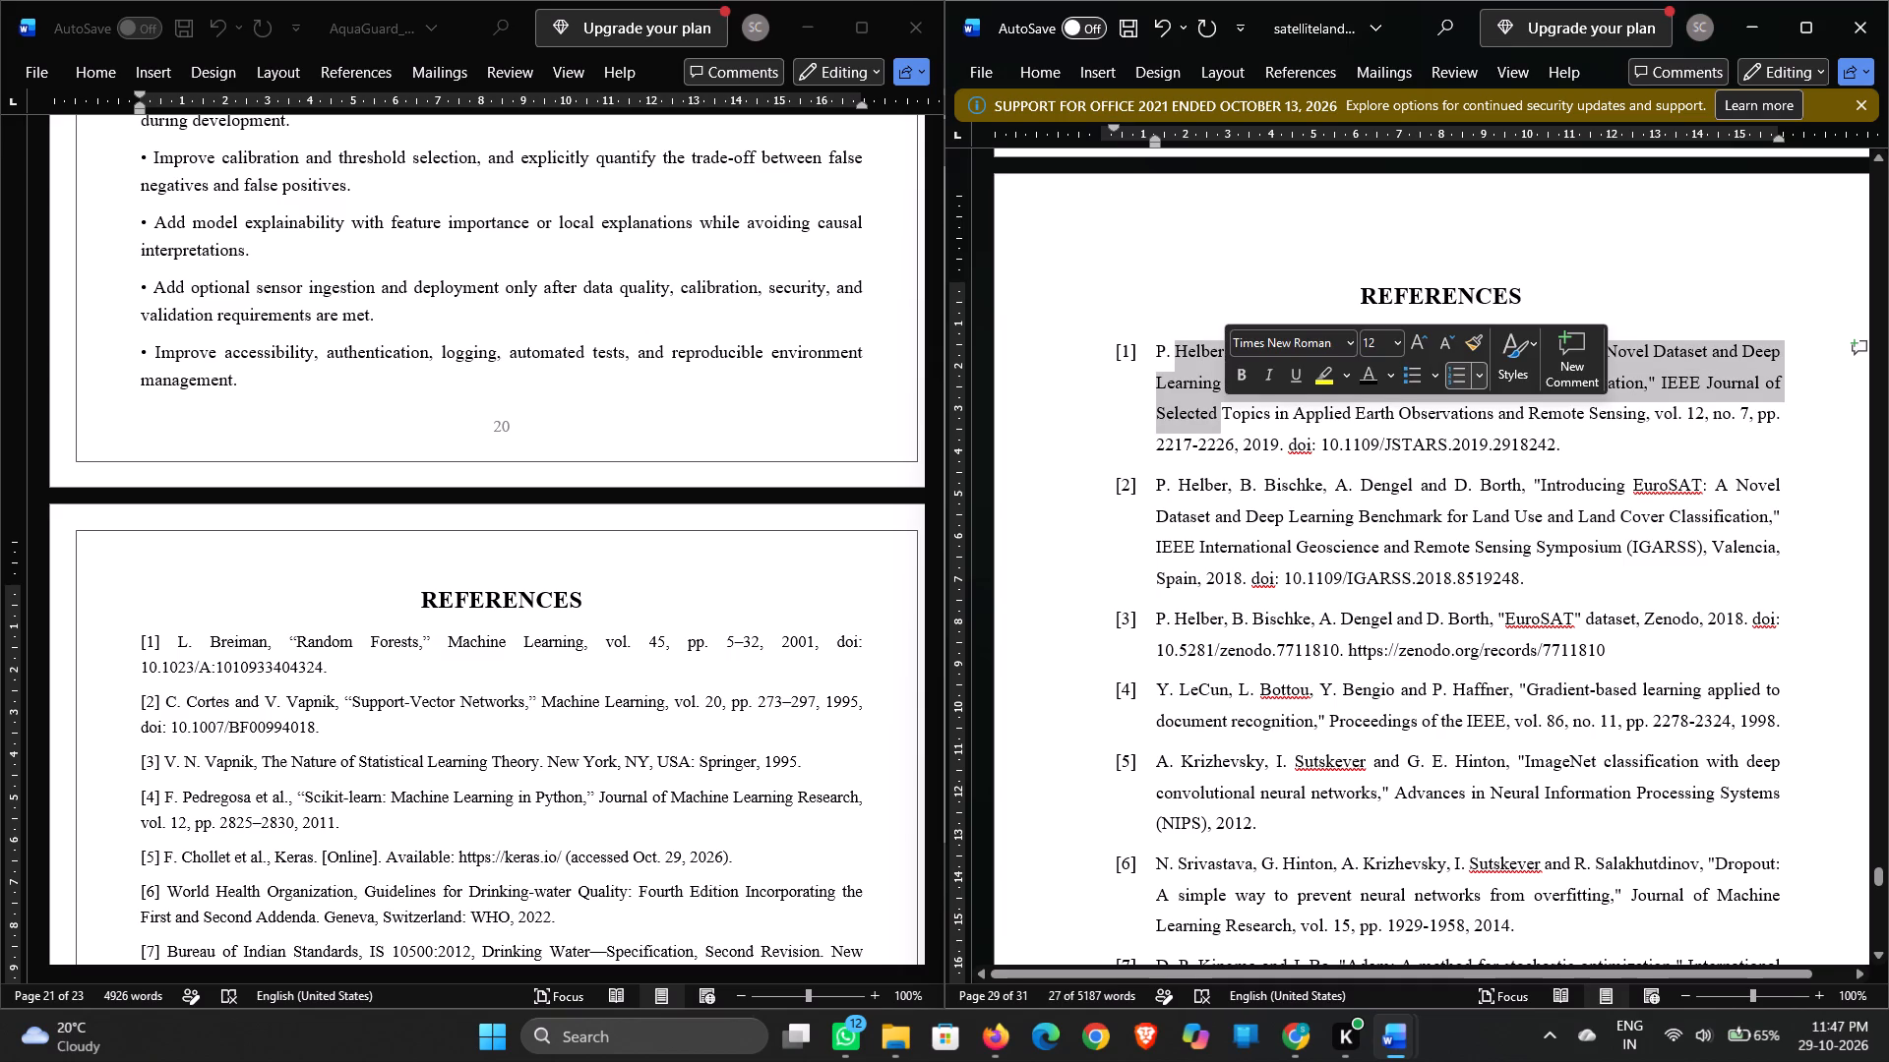
left_click(1120, 423)
scroll(782, 526, "down", 1)
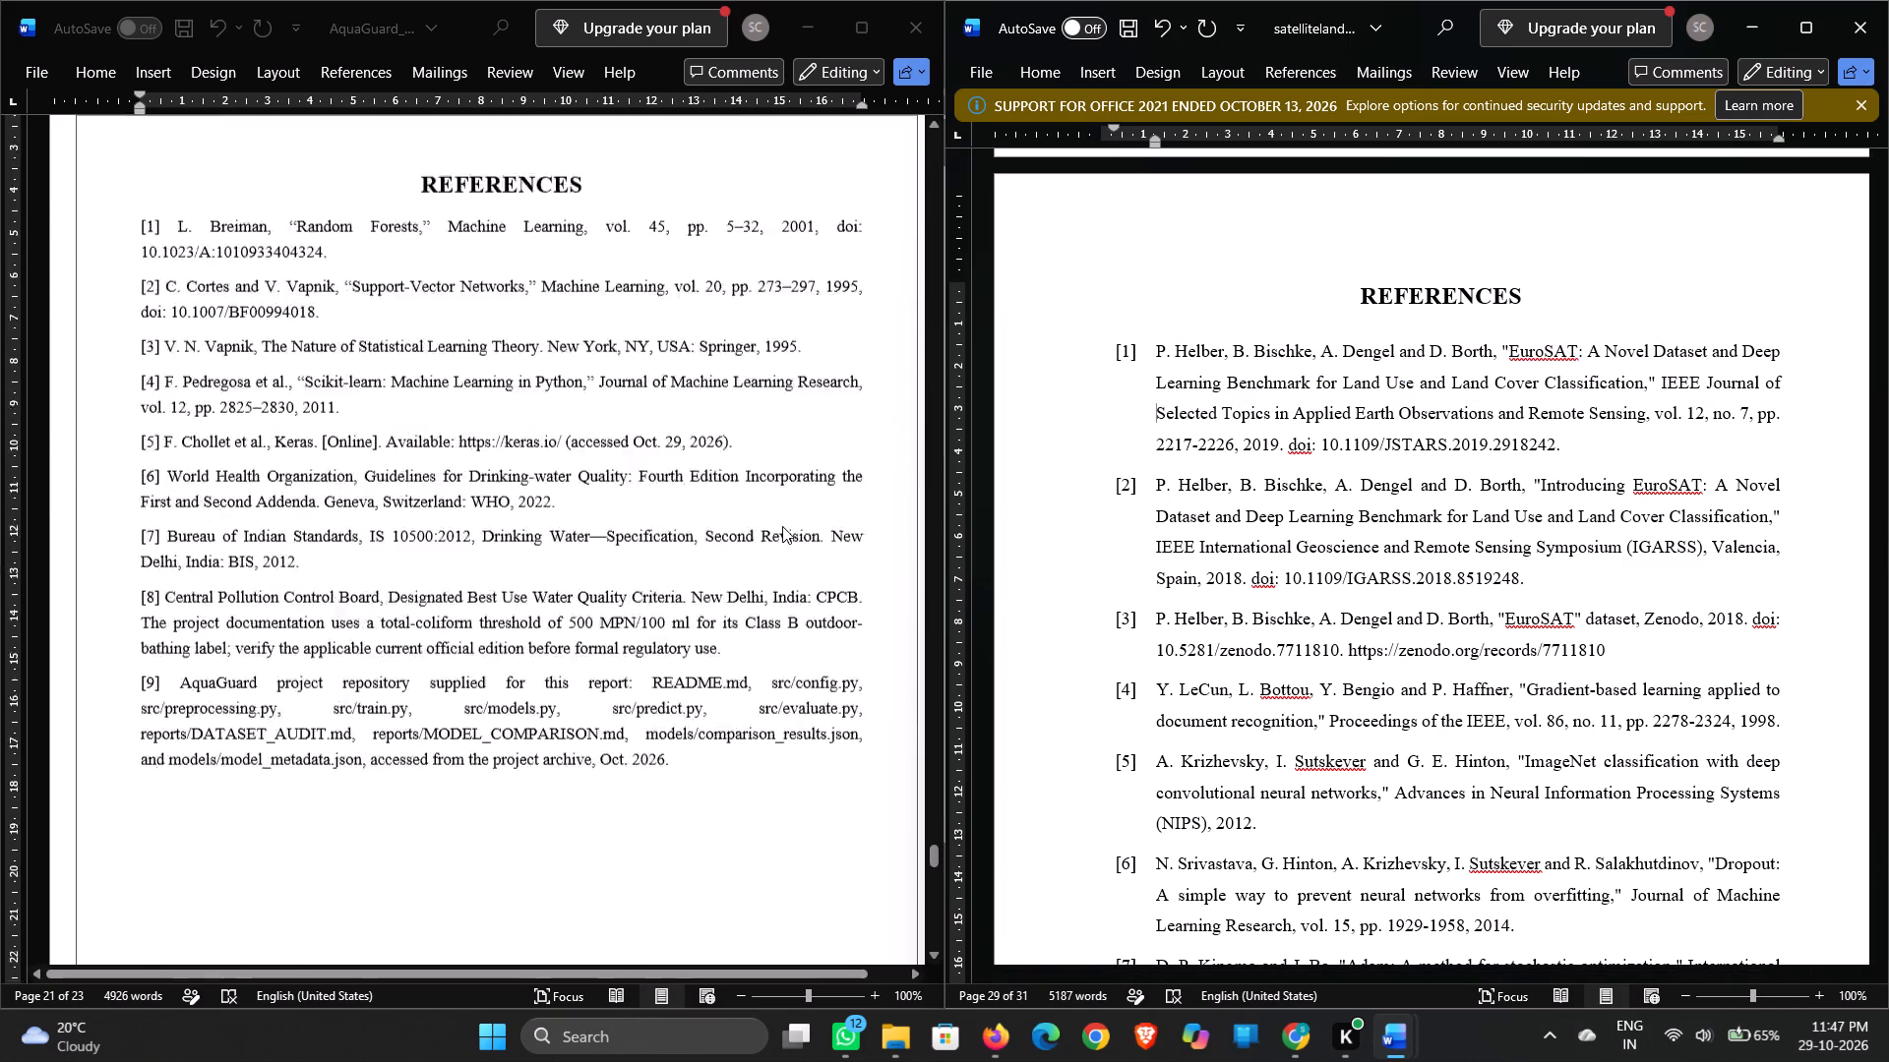
scroll(782, 526, "down", 2)
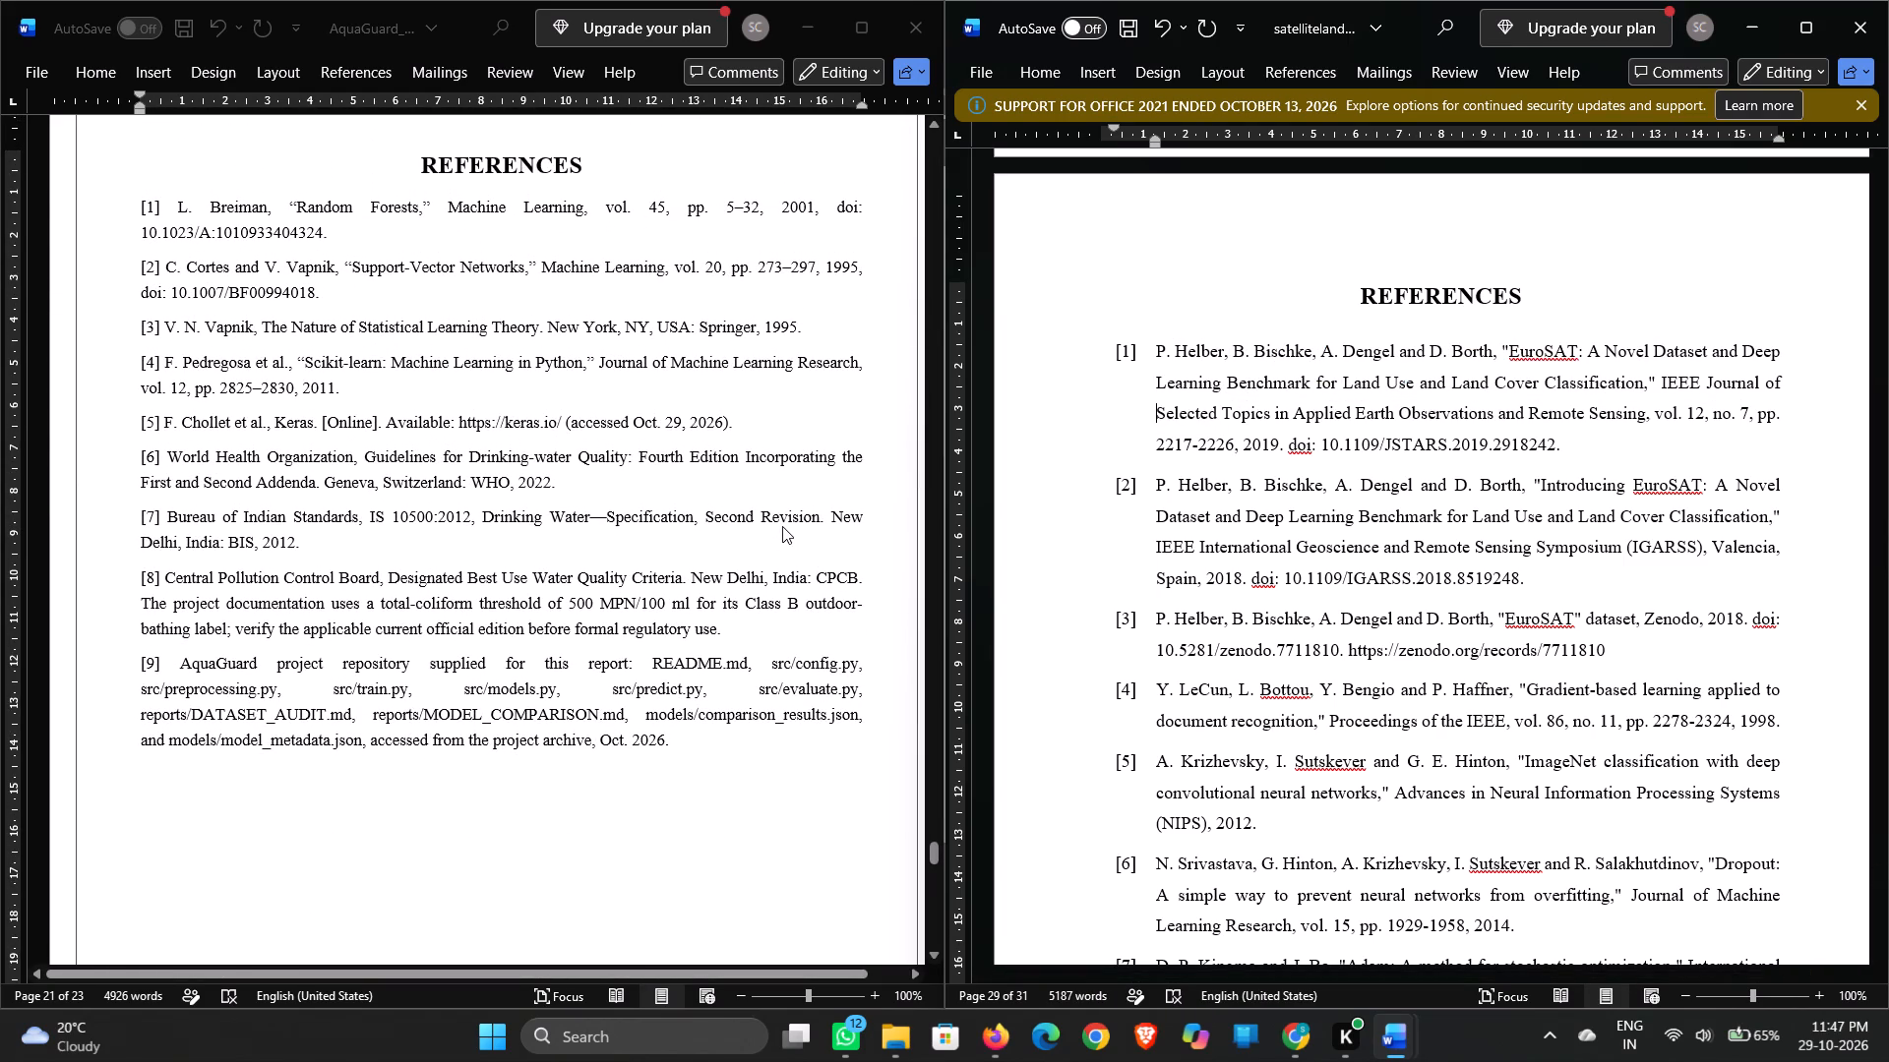
left_click(135, 201)
left_click_drag(145, 206, 731, 744)
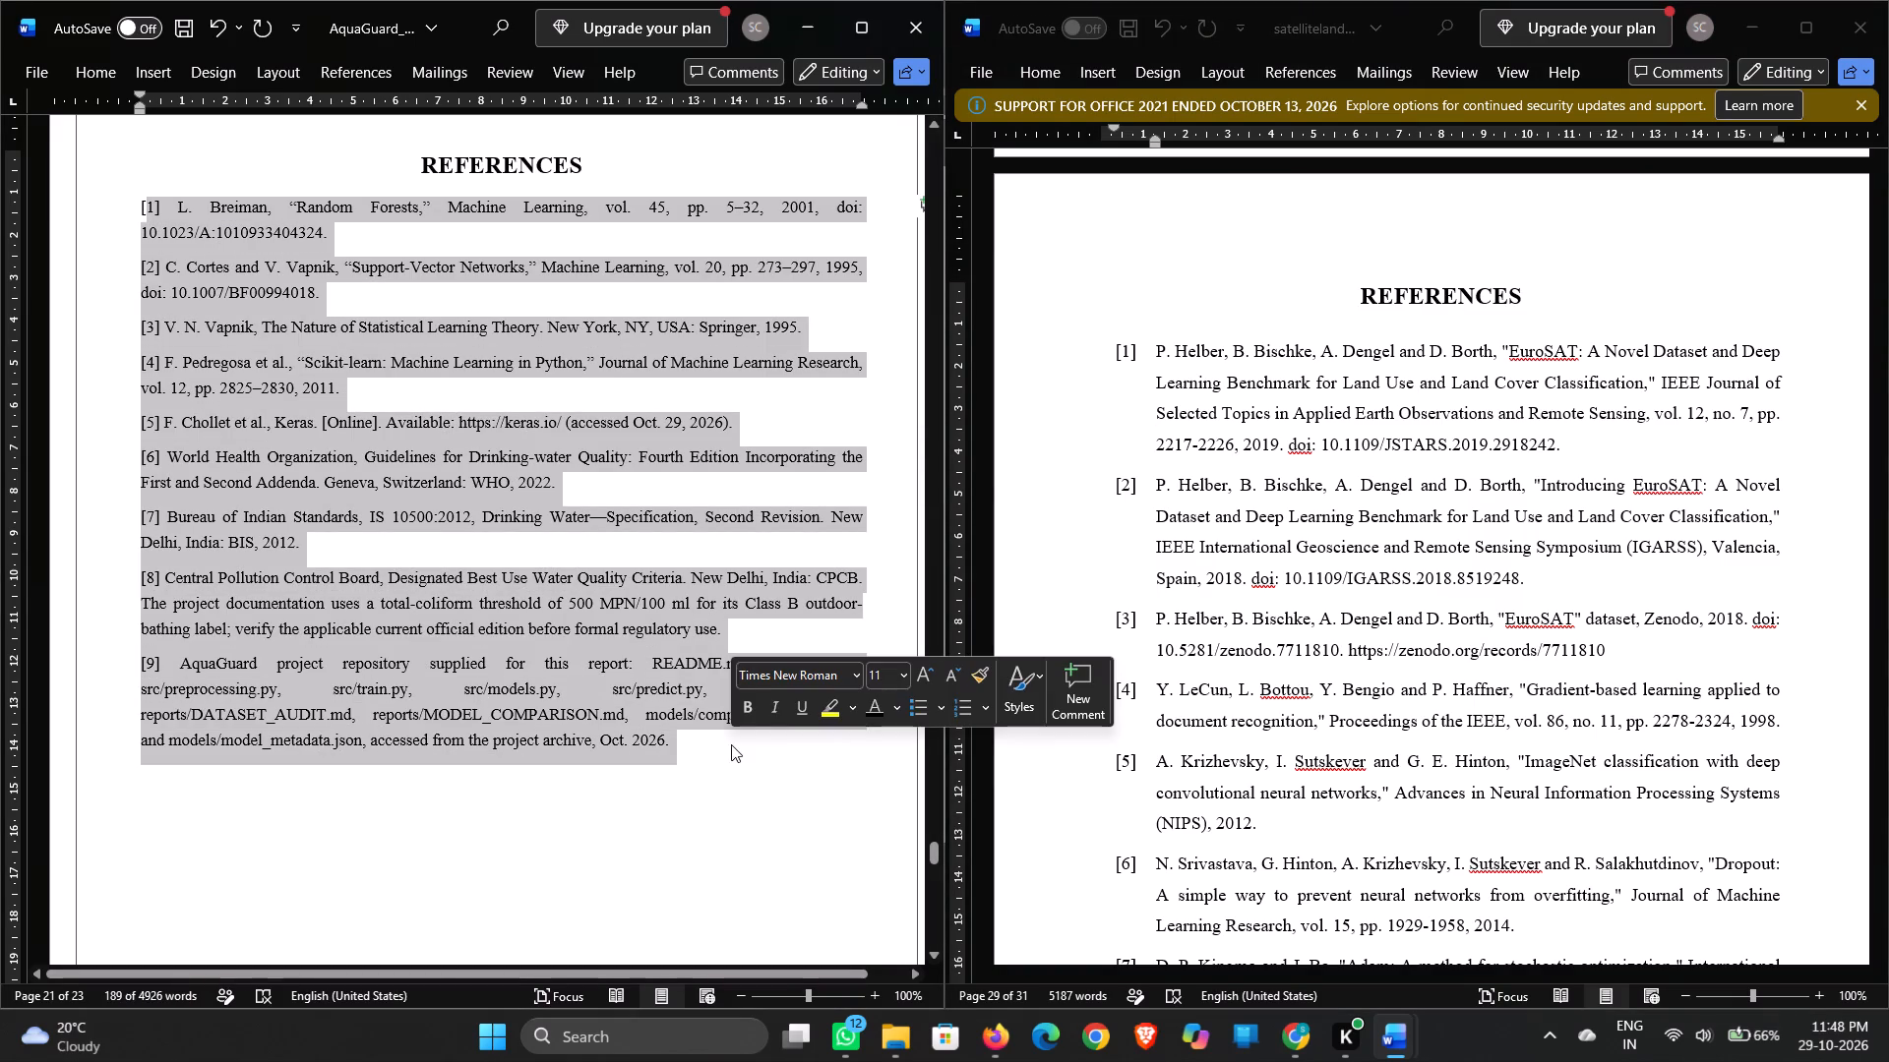
left_click(884, 678)
type("12")
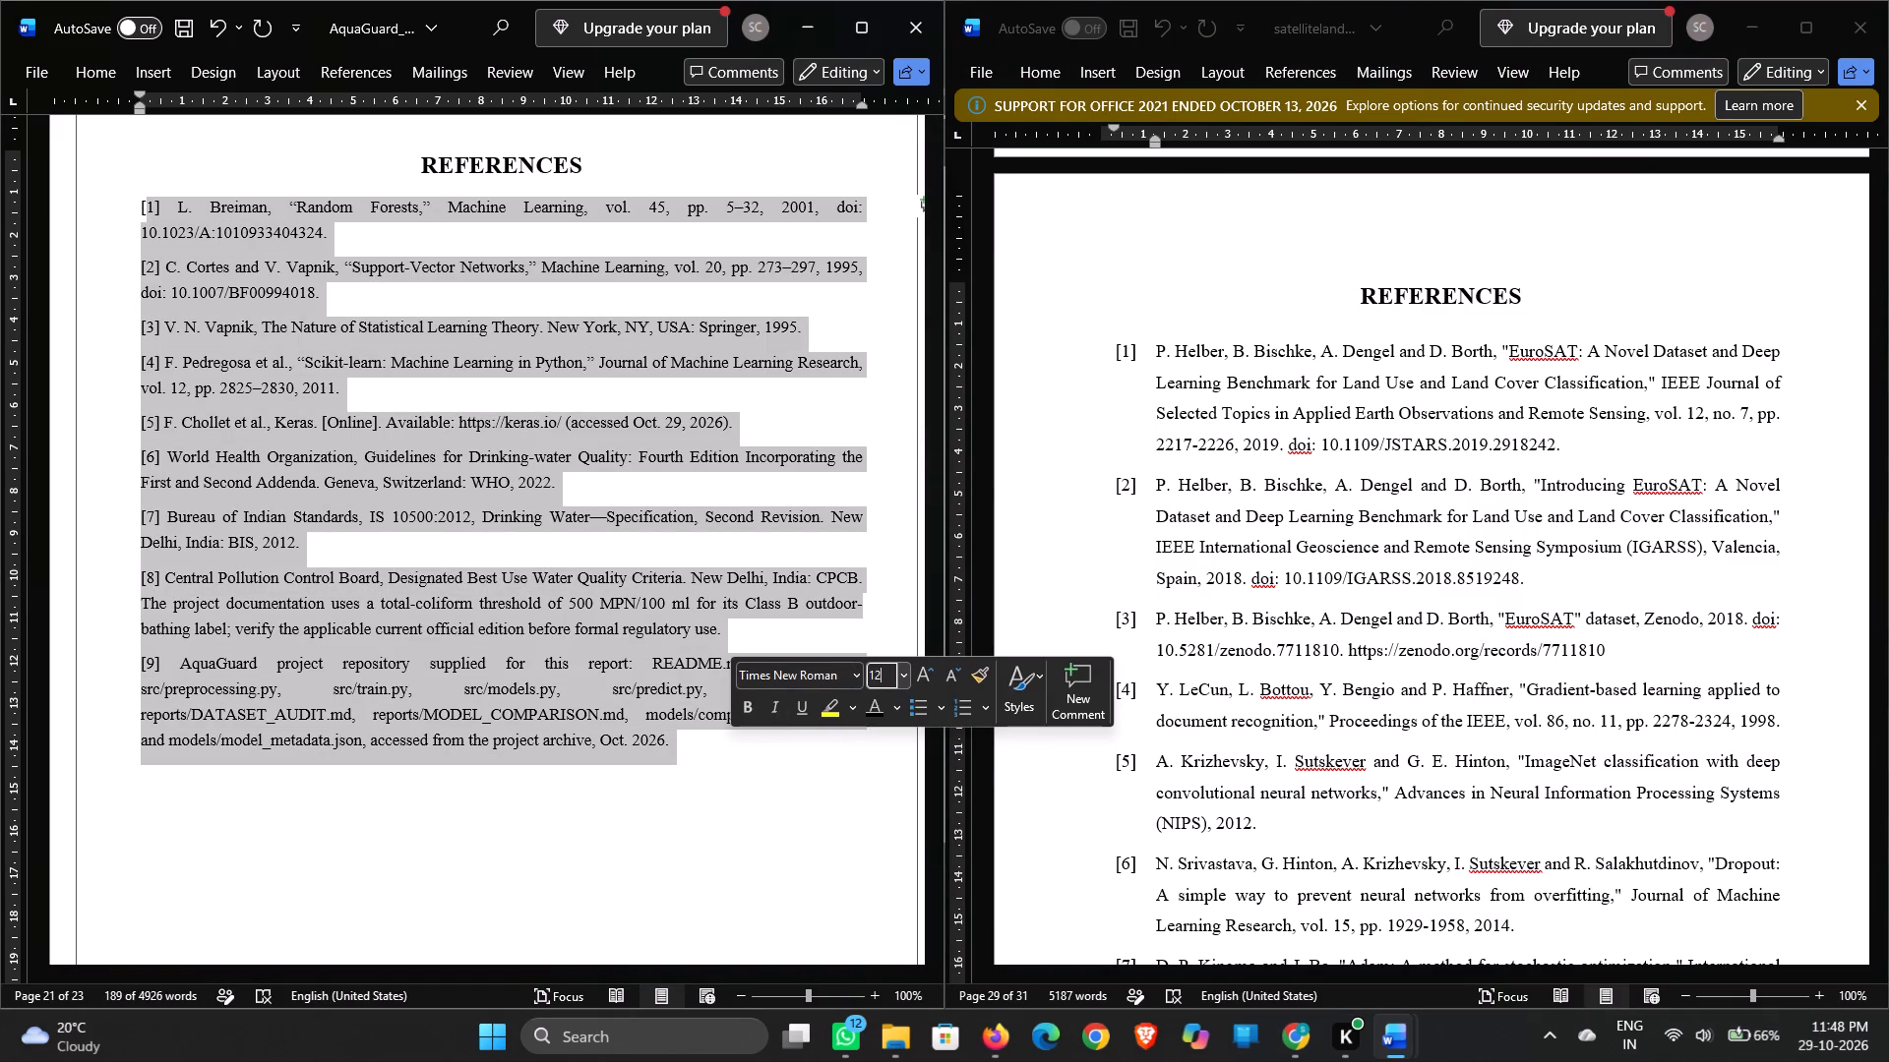
key("Return")
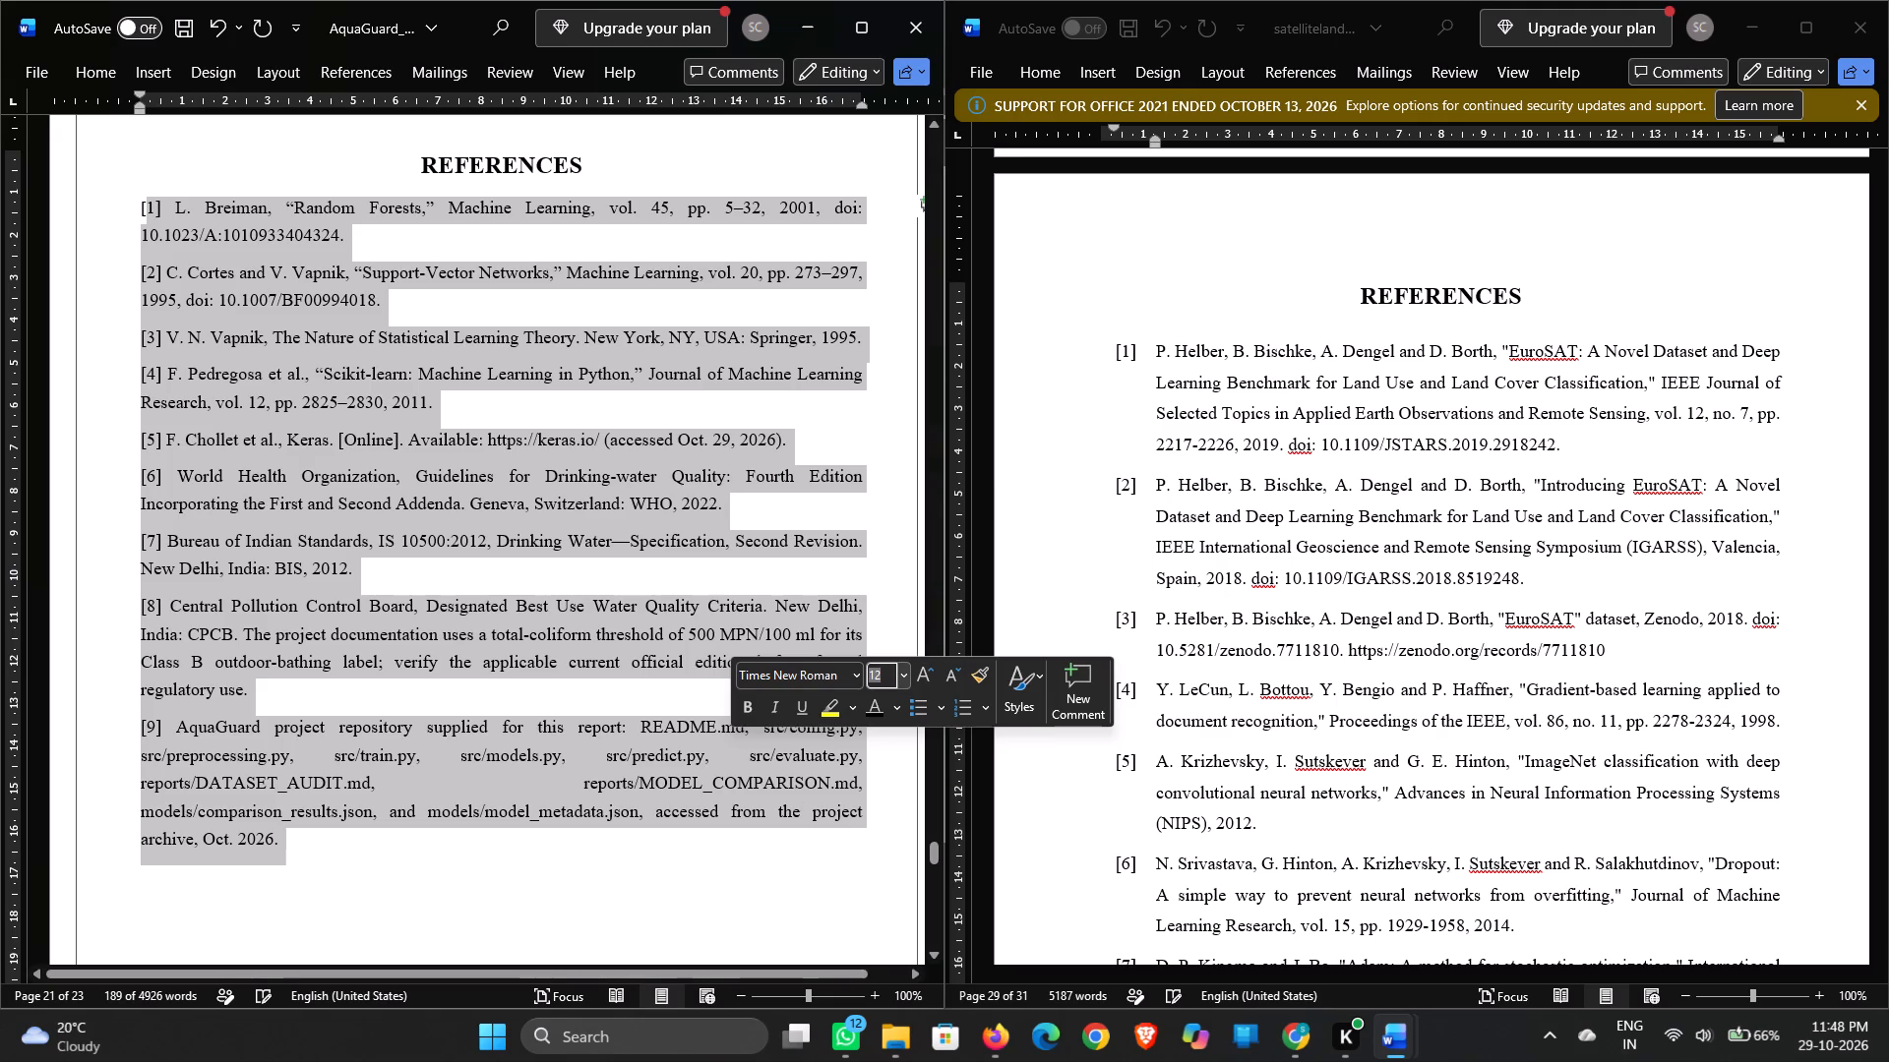
left_click(747, 892)
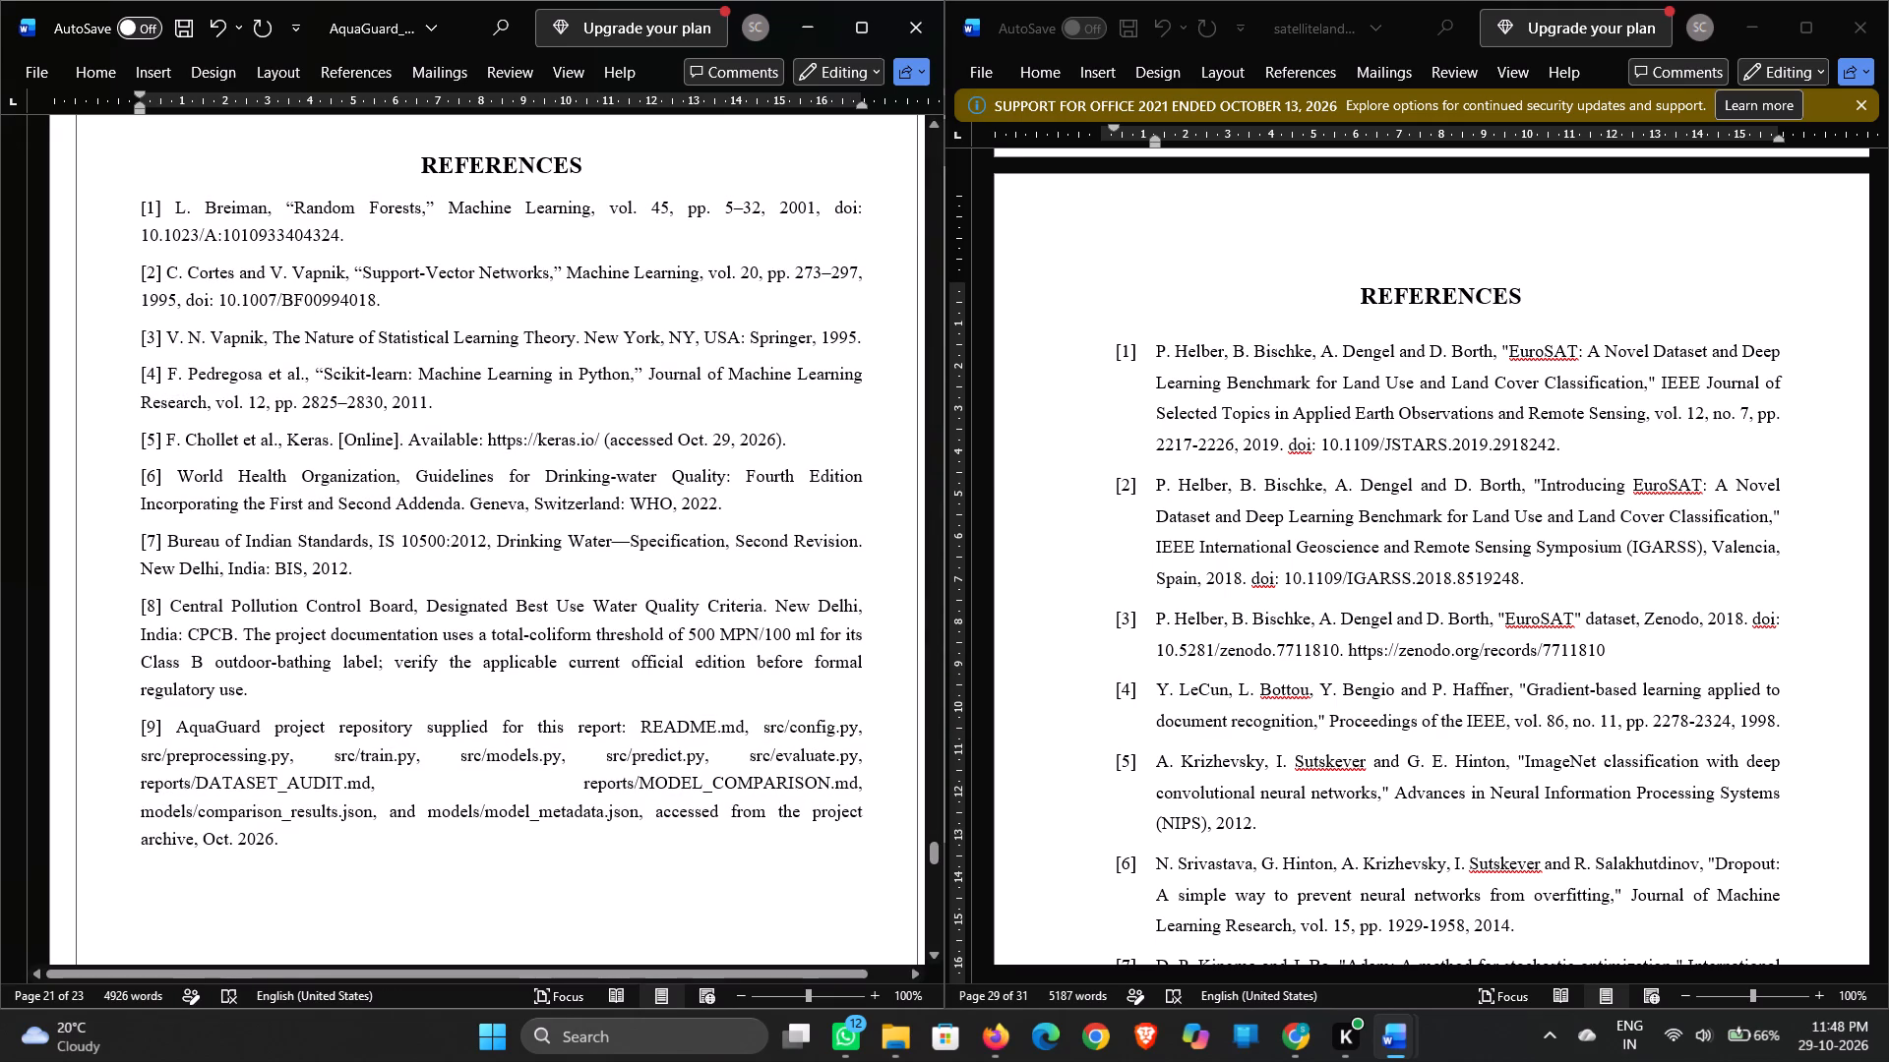
Find the APPENDICES page in both reports and format the AquaGuard APPENDICES heading as black Times New Roman, 16 pt.
scroll(747, 892, "down", 1)
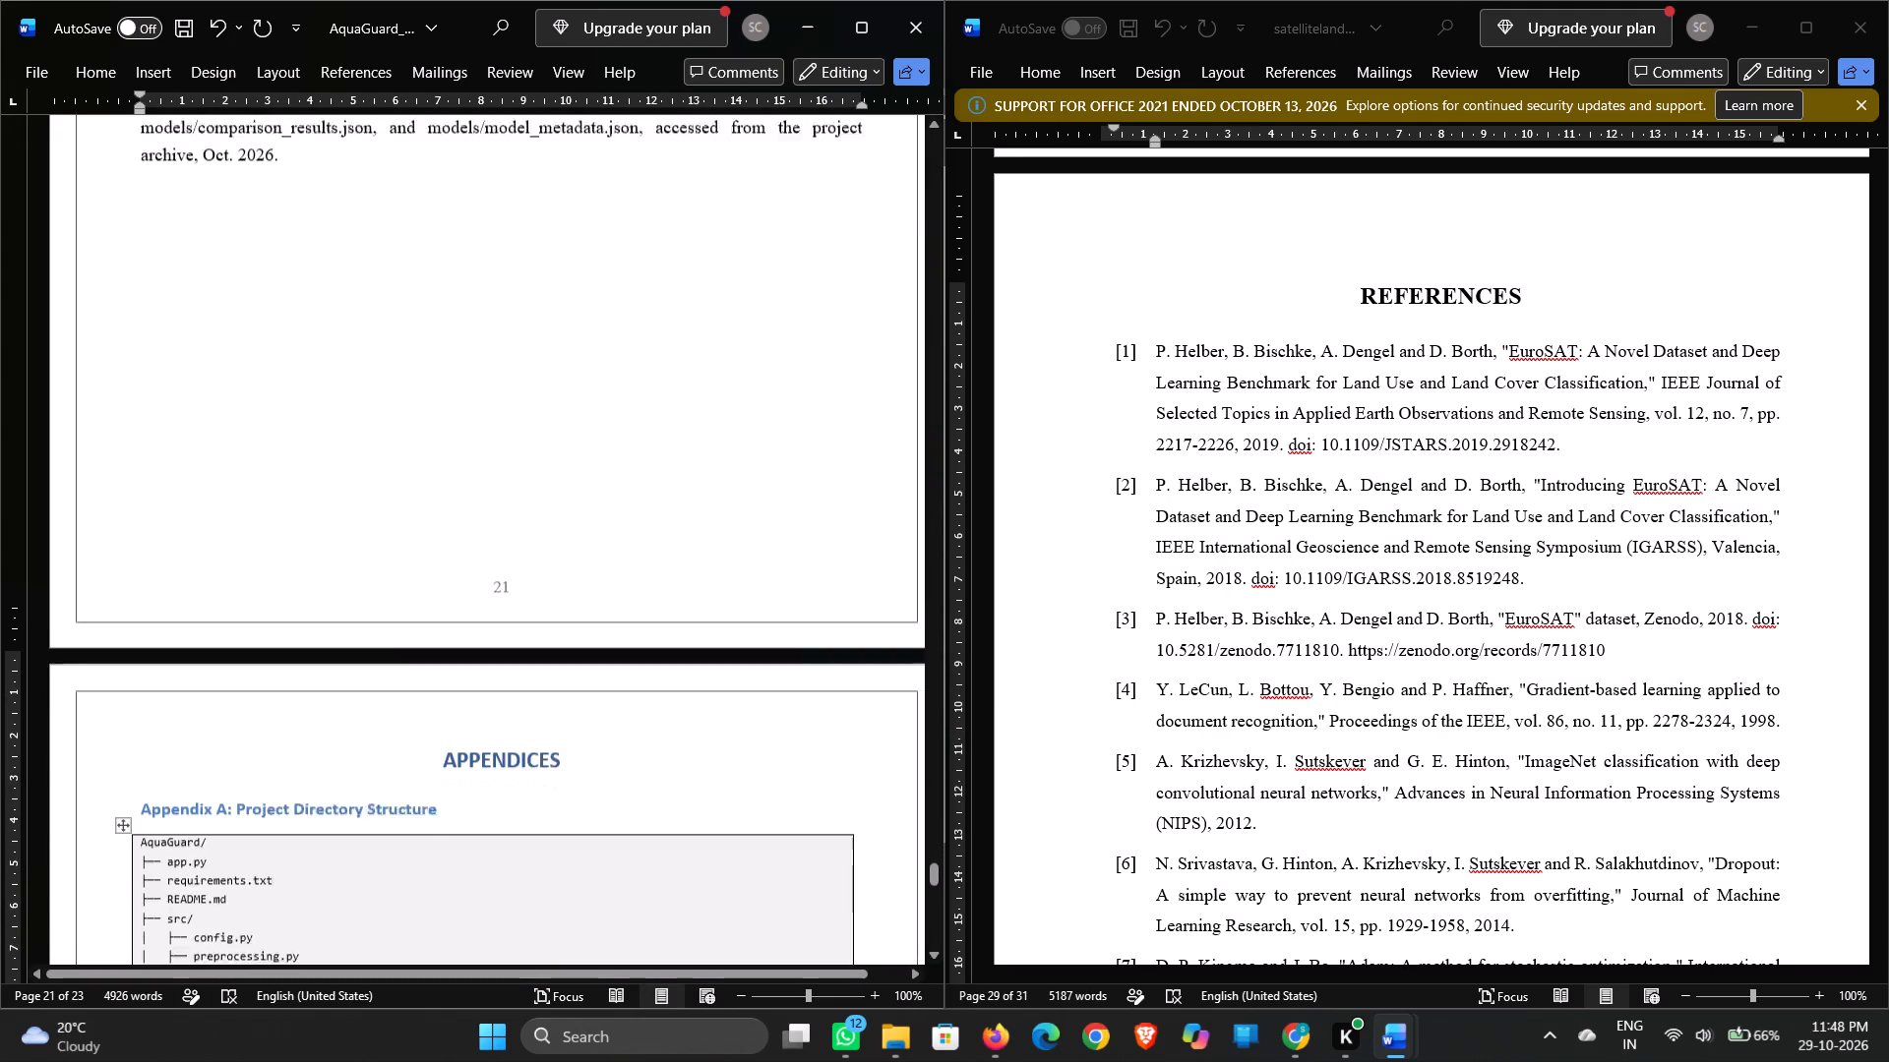
scroll(747, 892, "down", 1)
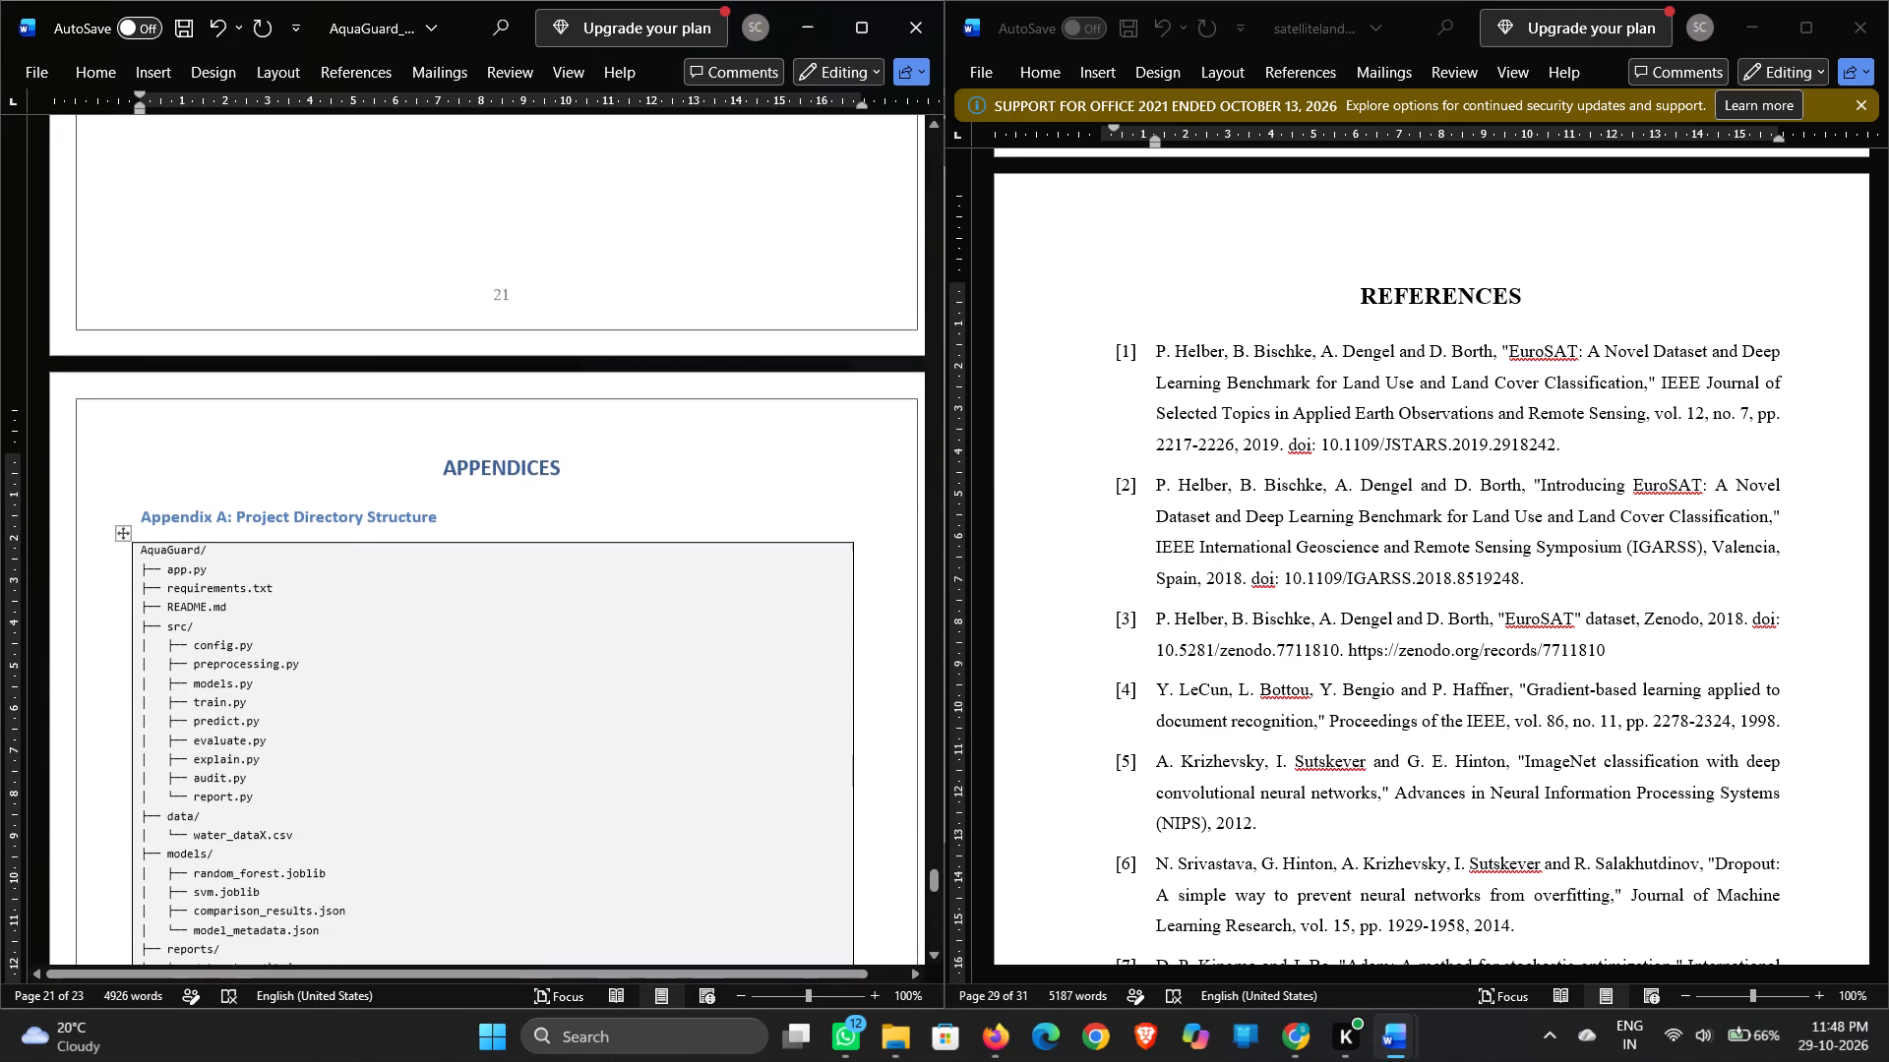
scroll(1229, 830, "down", 2)
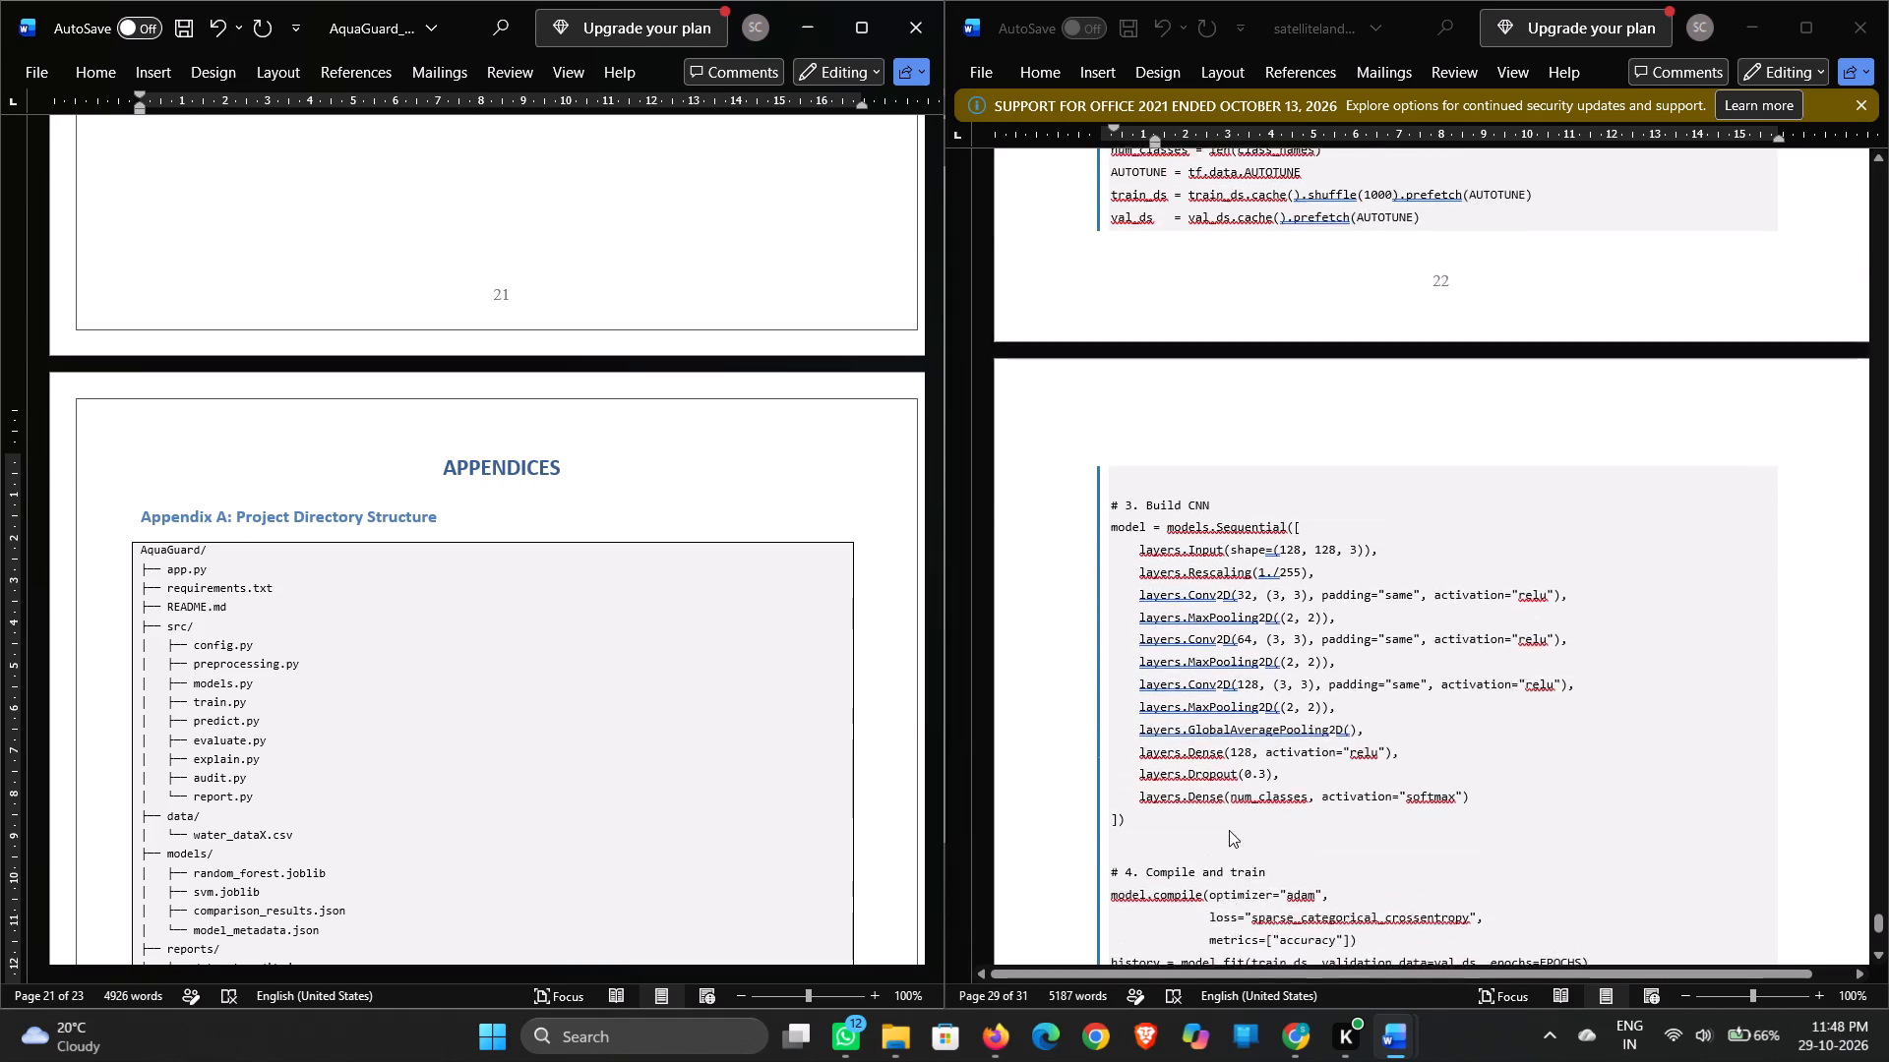
scroll(1229, 830, "down", 1)
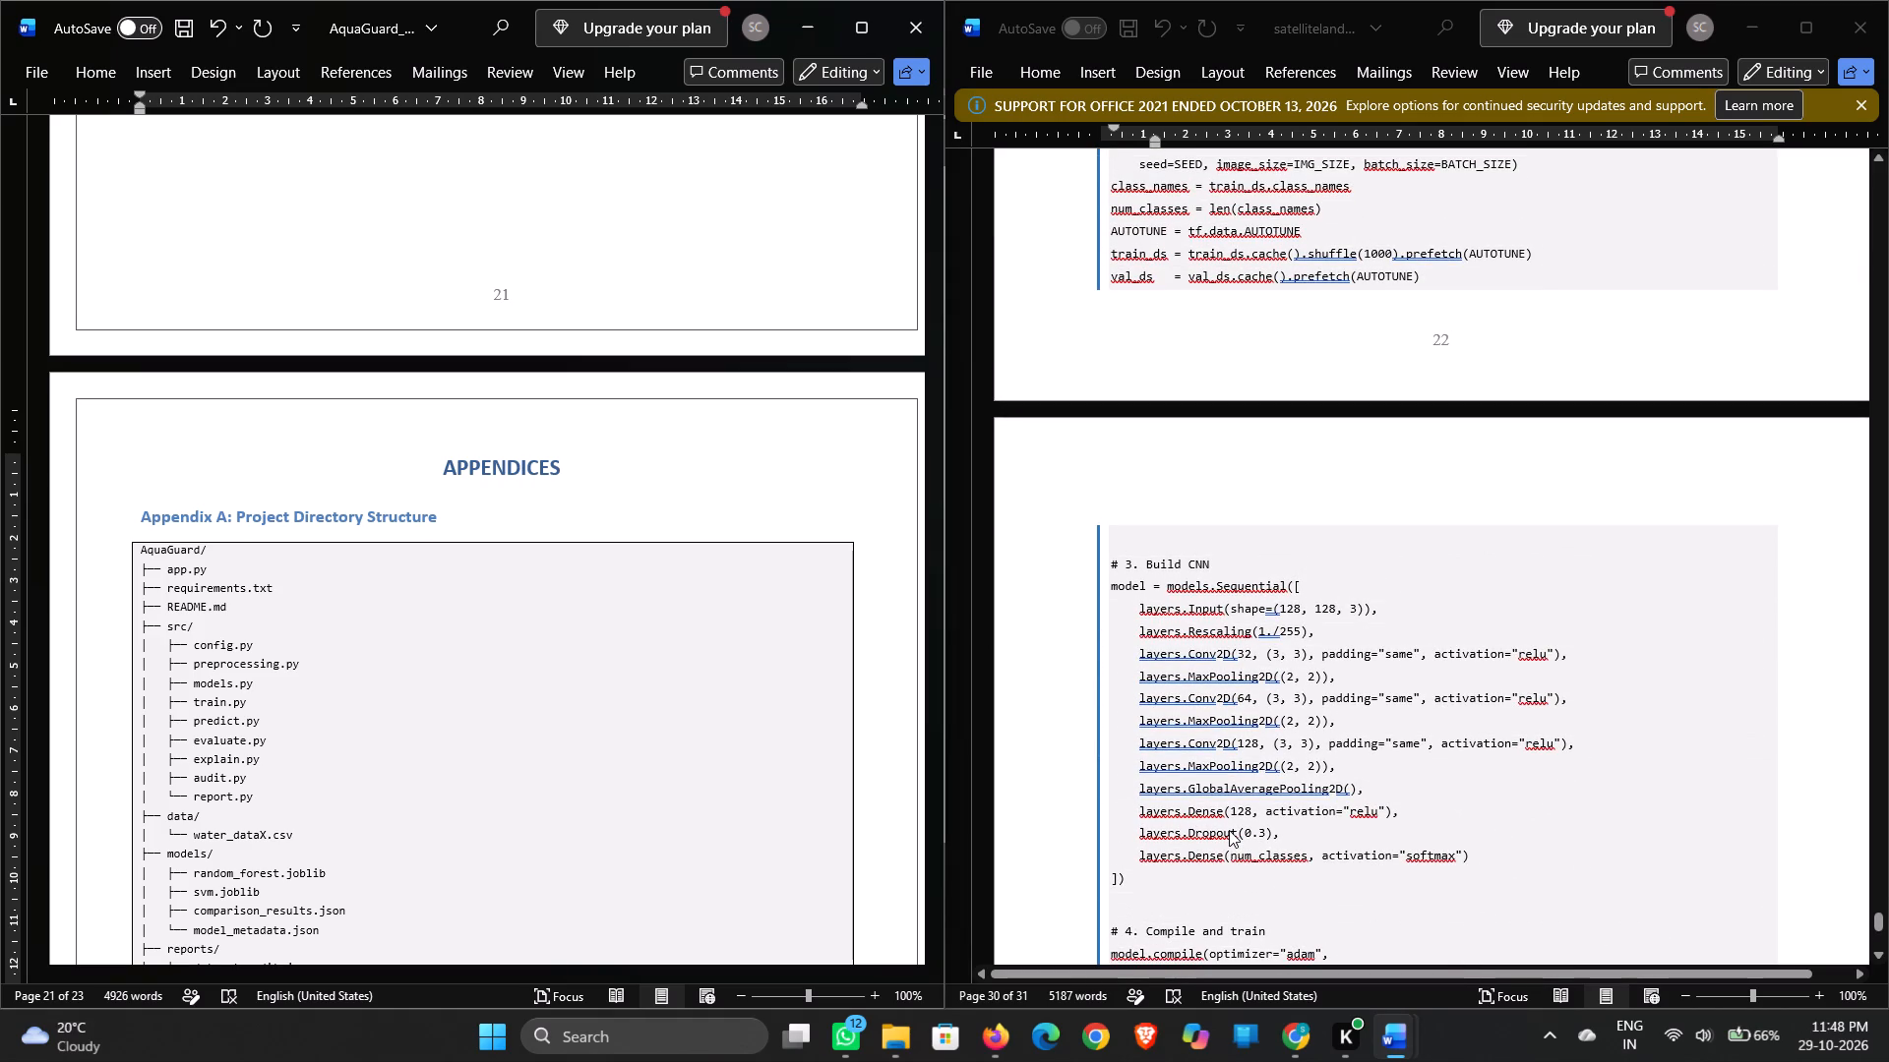
scroll(1229, 830, "up", 2)
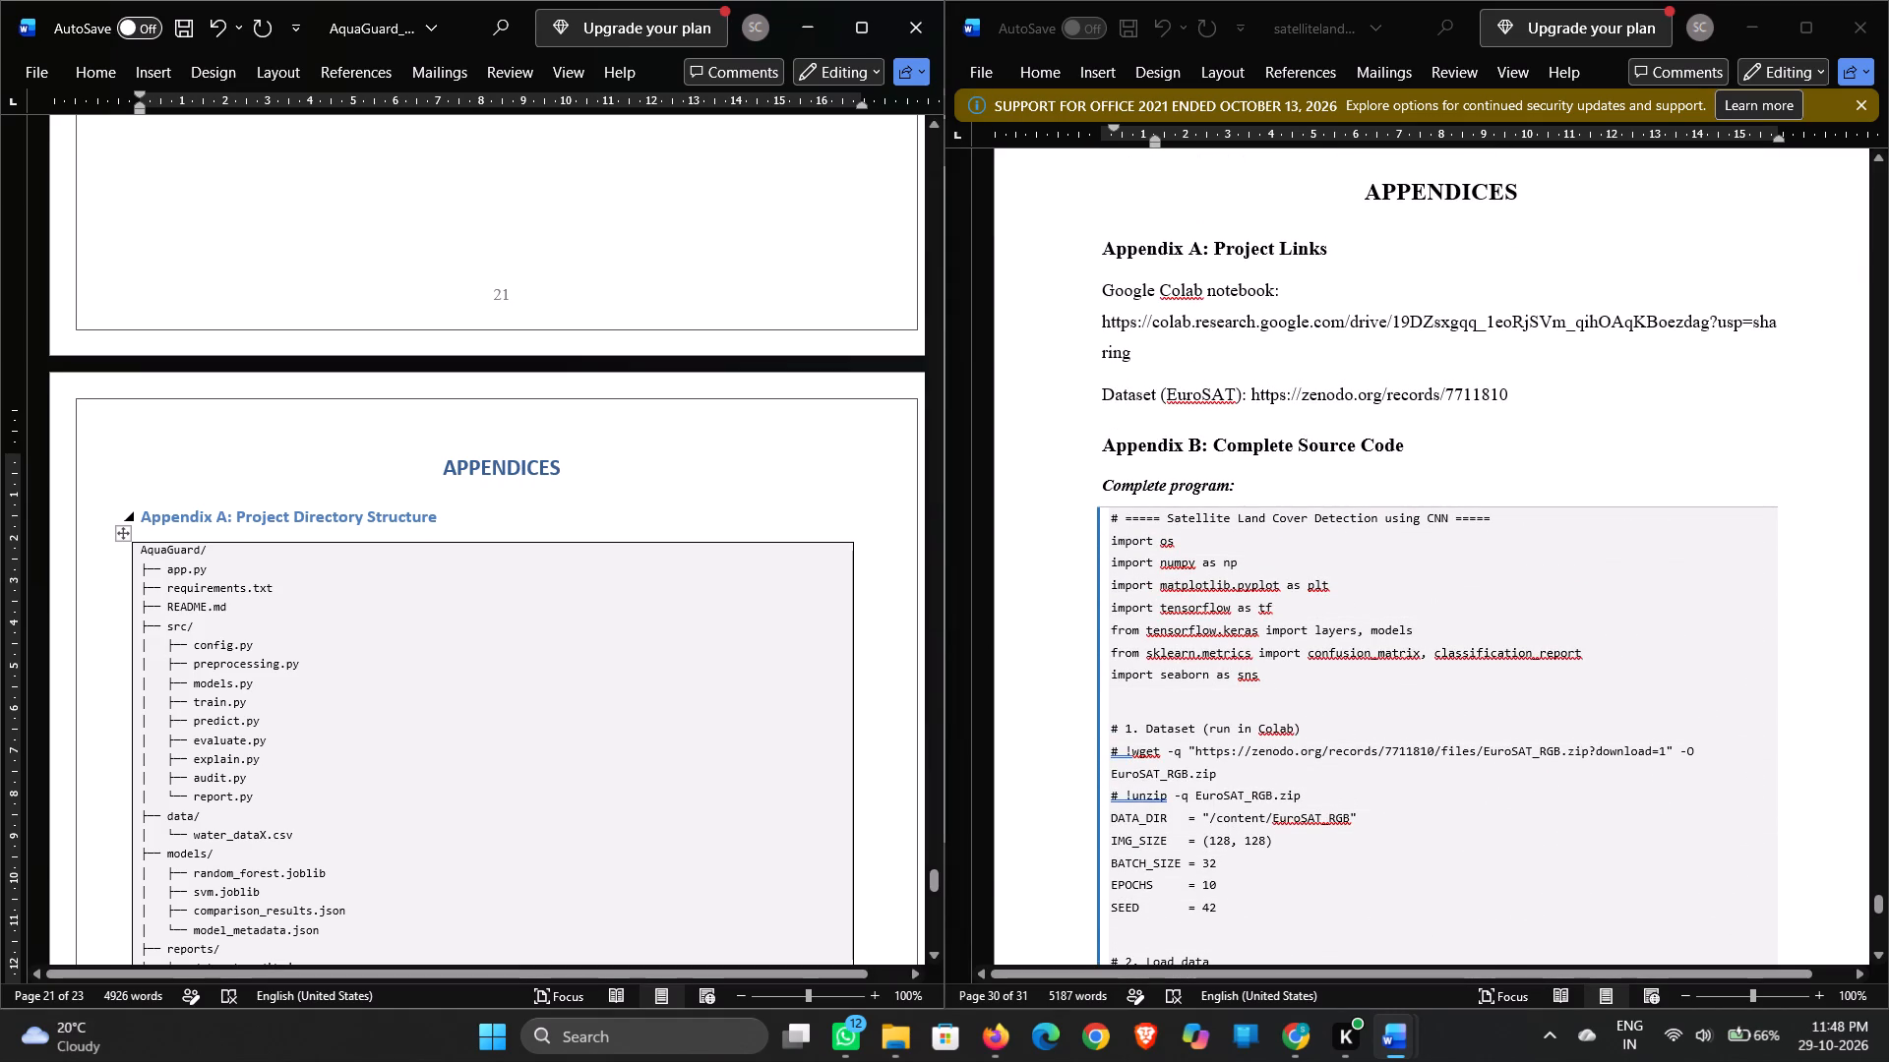
scroll(695, 517, "down", 1)
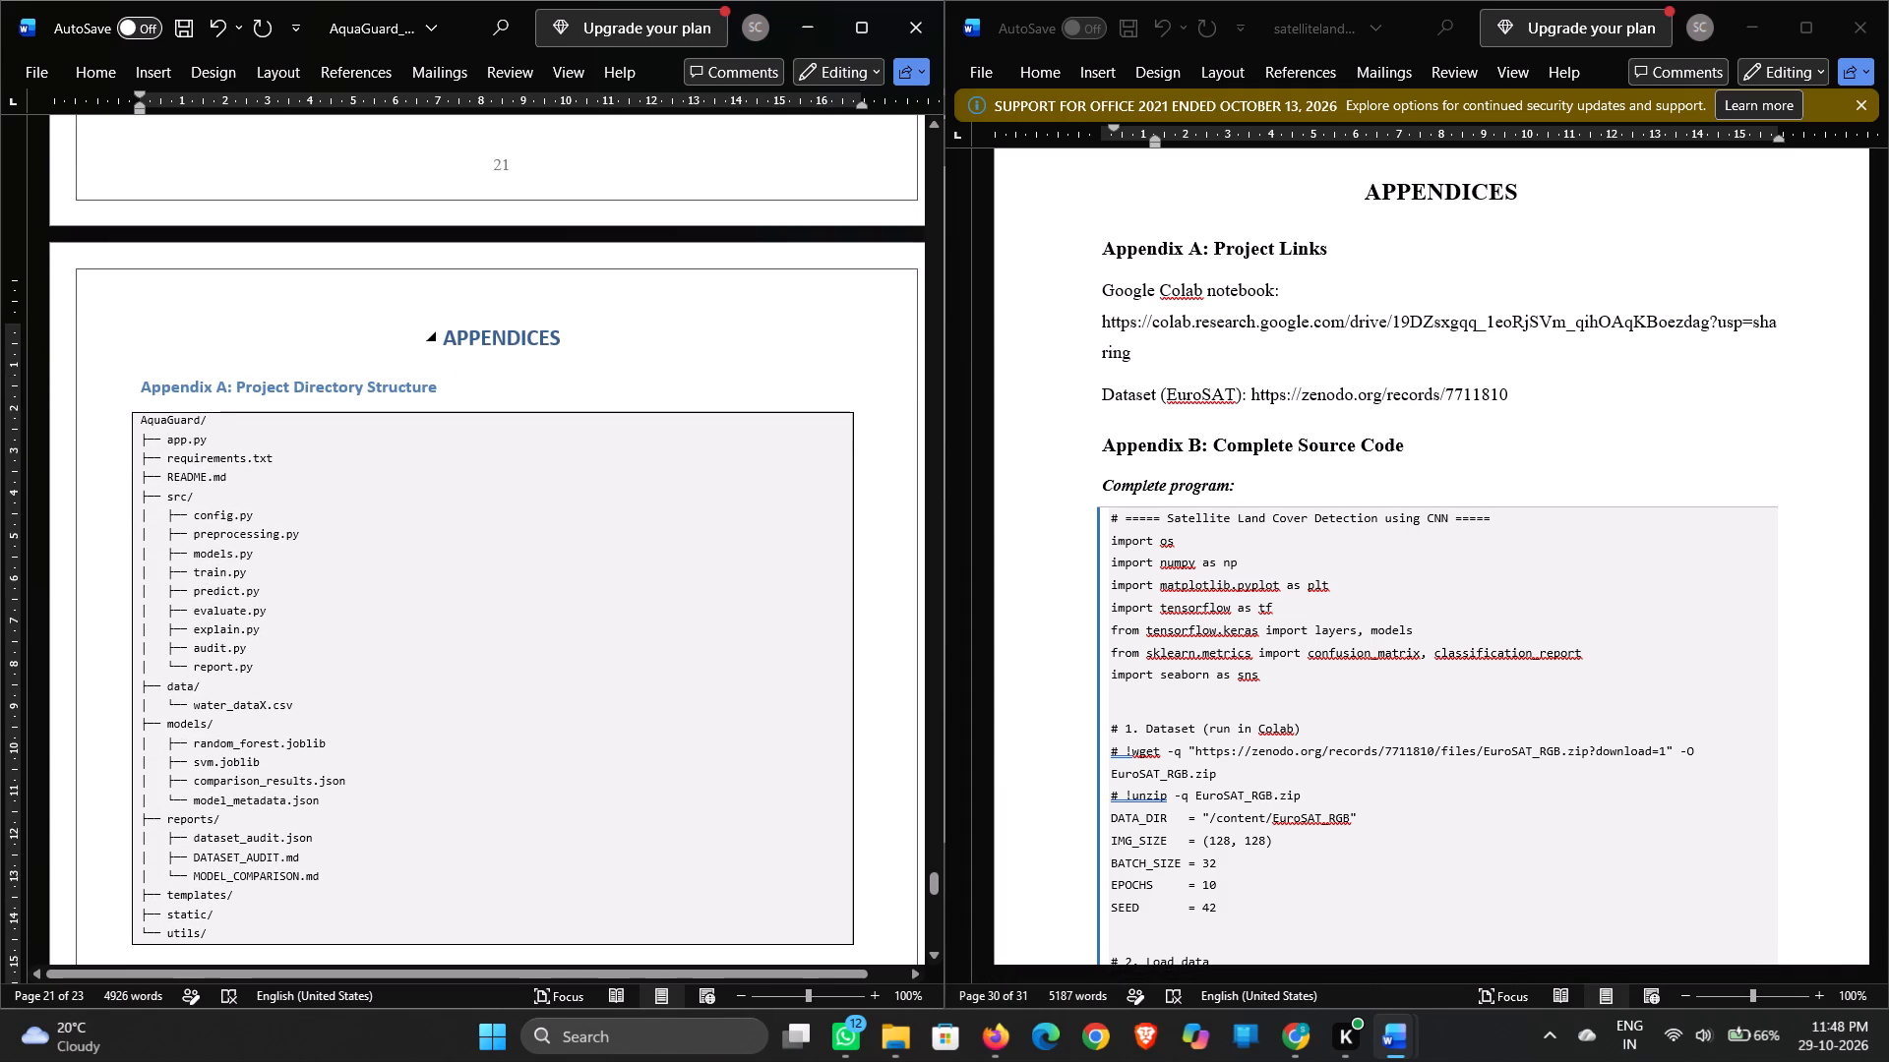
left_click_drag(441, 336, 569, 336)
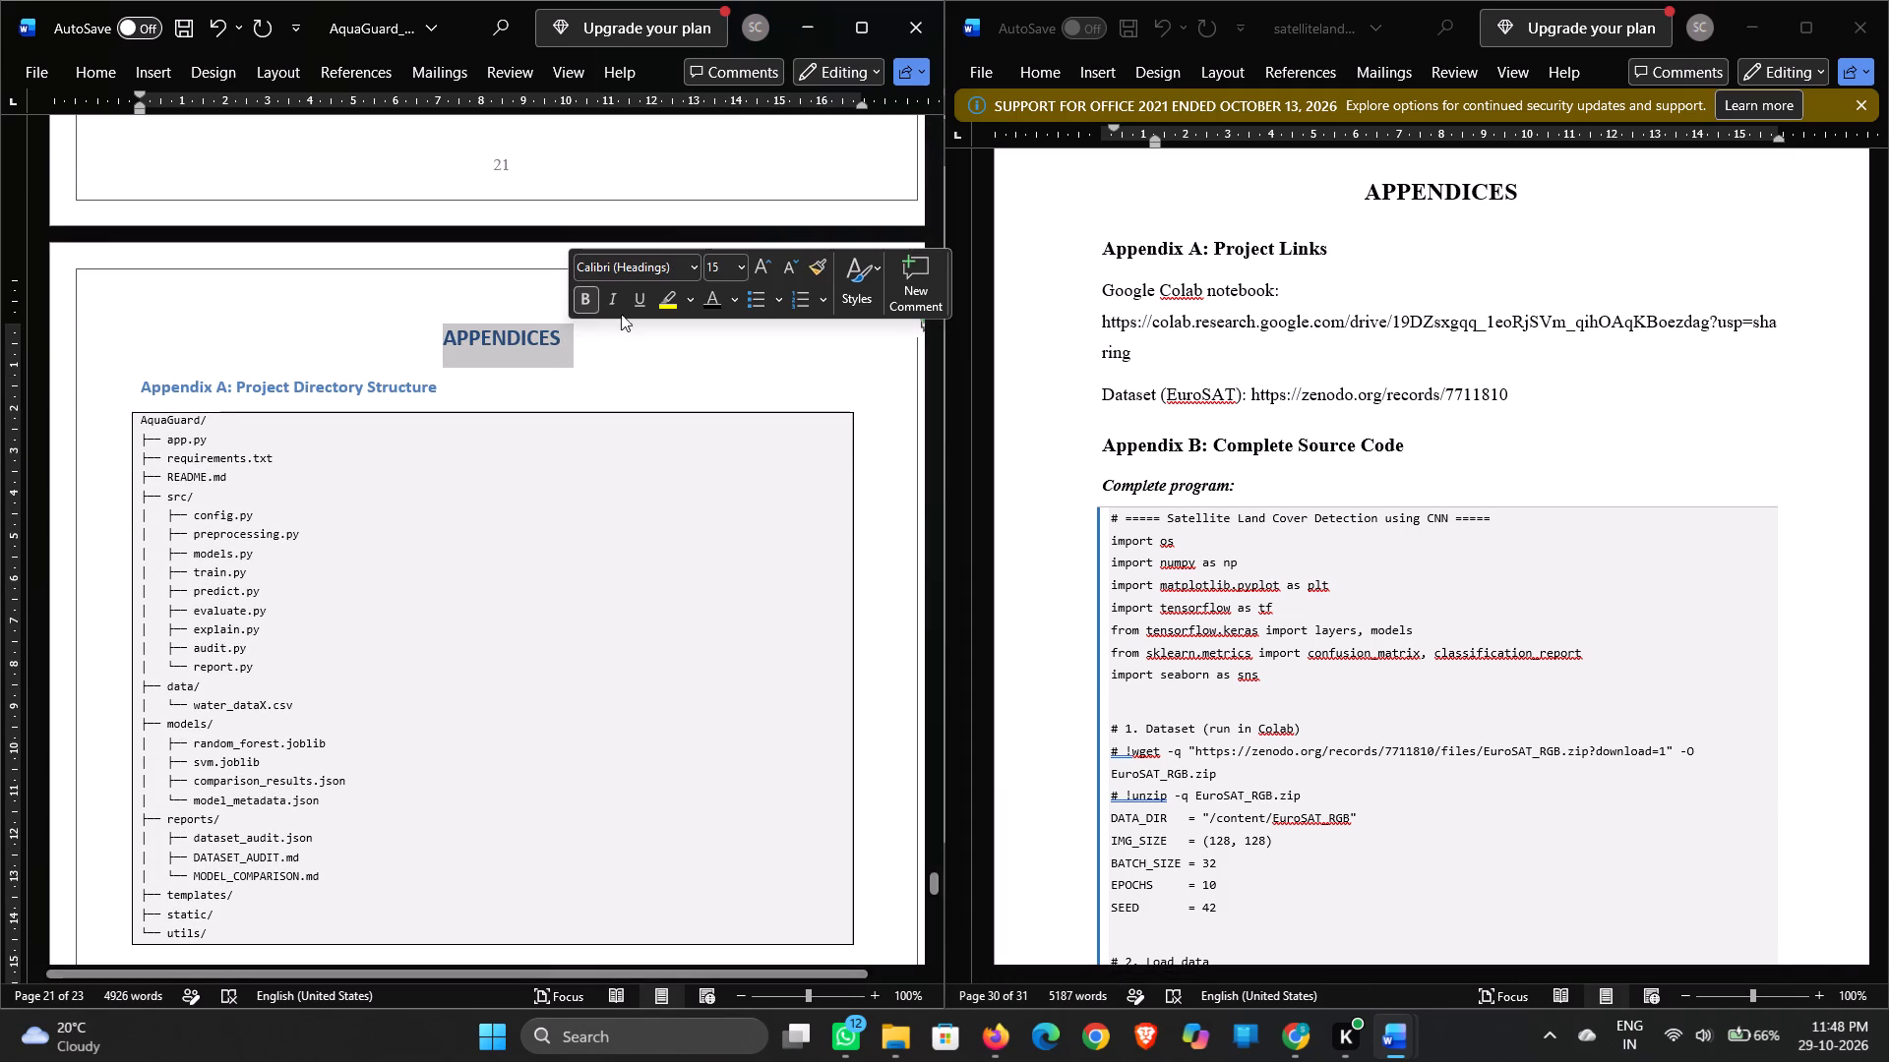
left_click(636, 265)
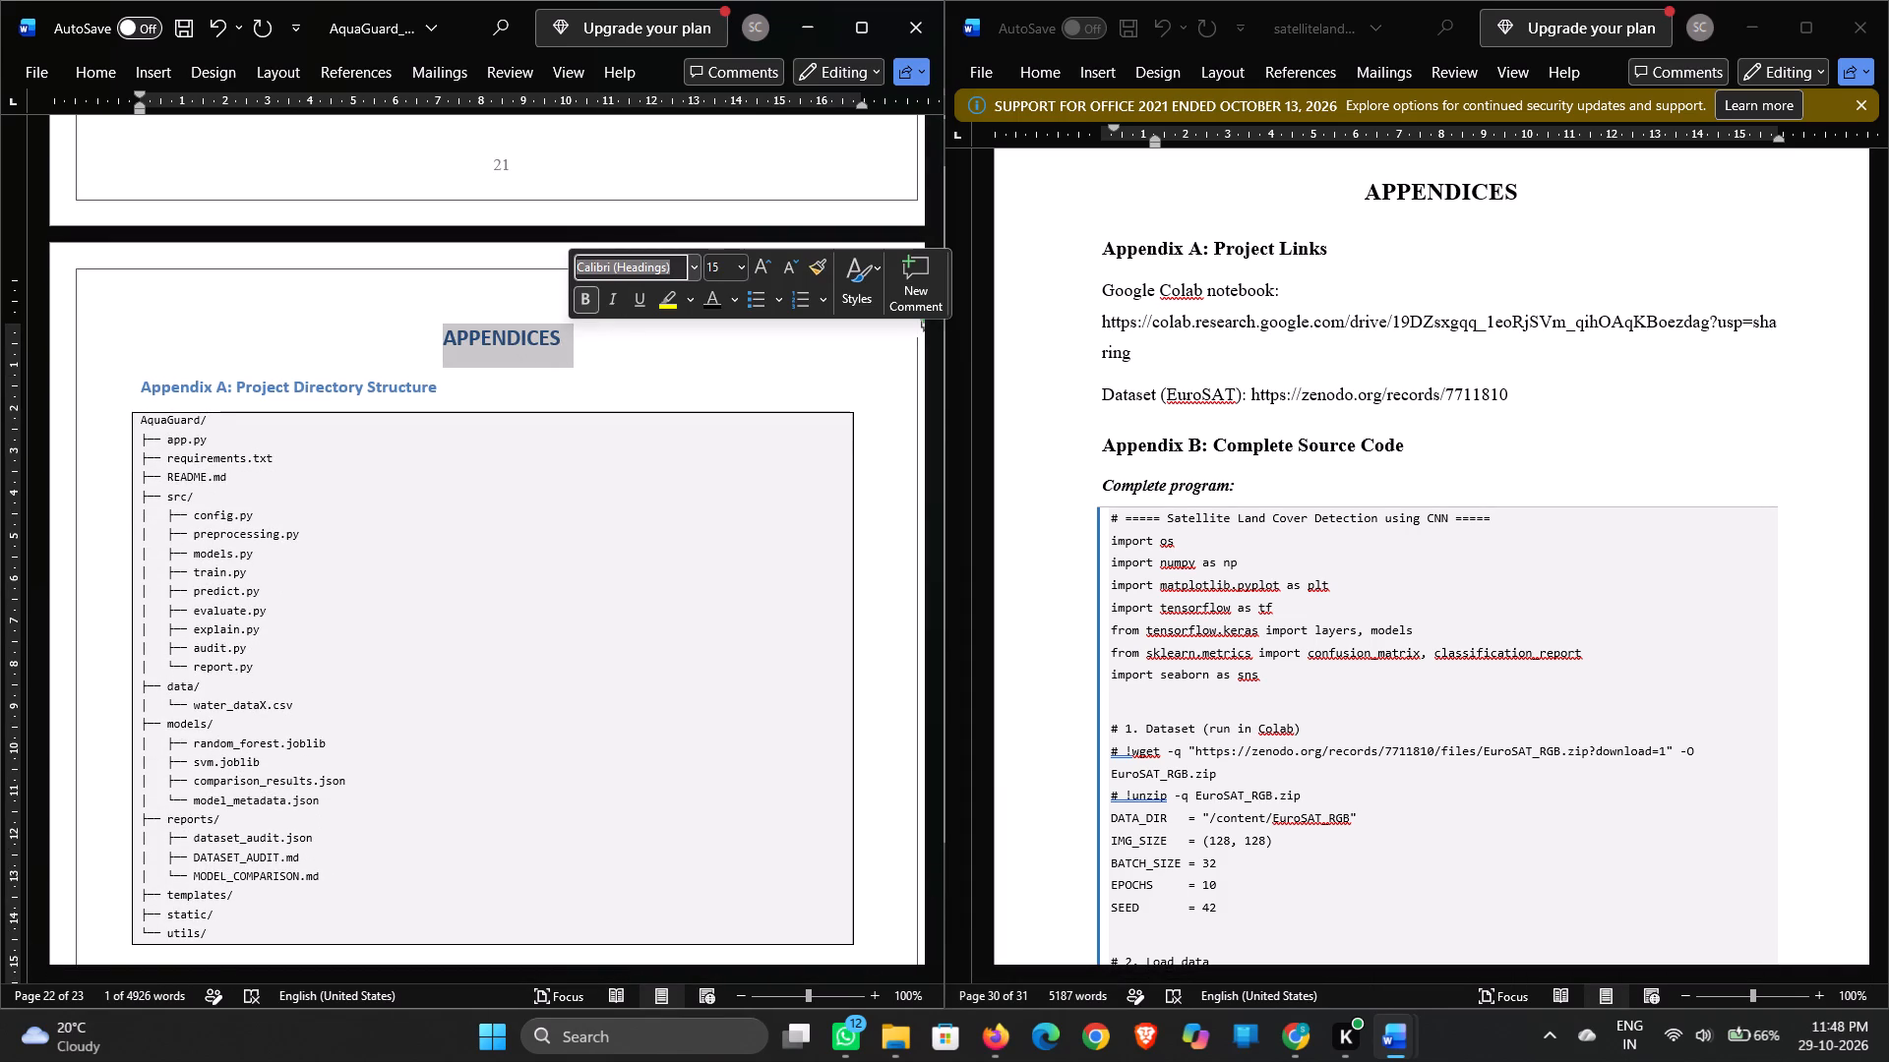
type("ti")
key("Return")
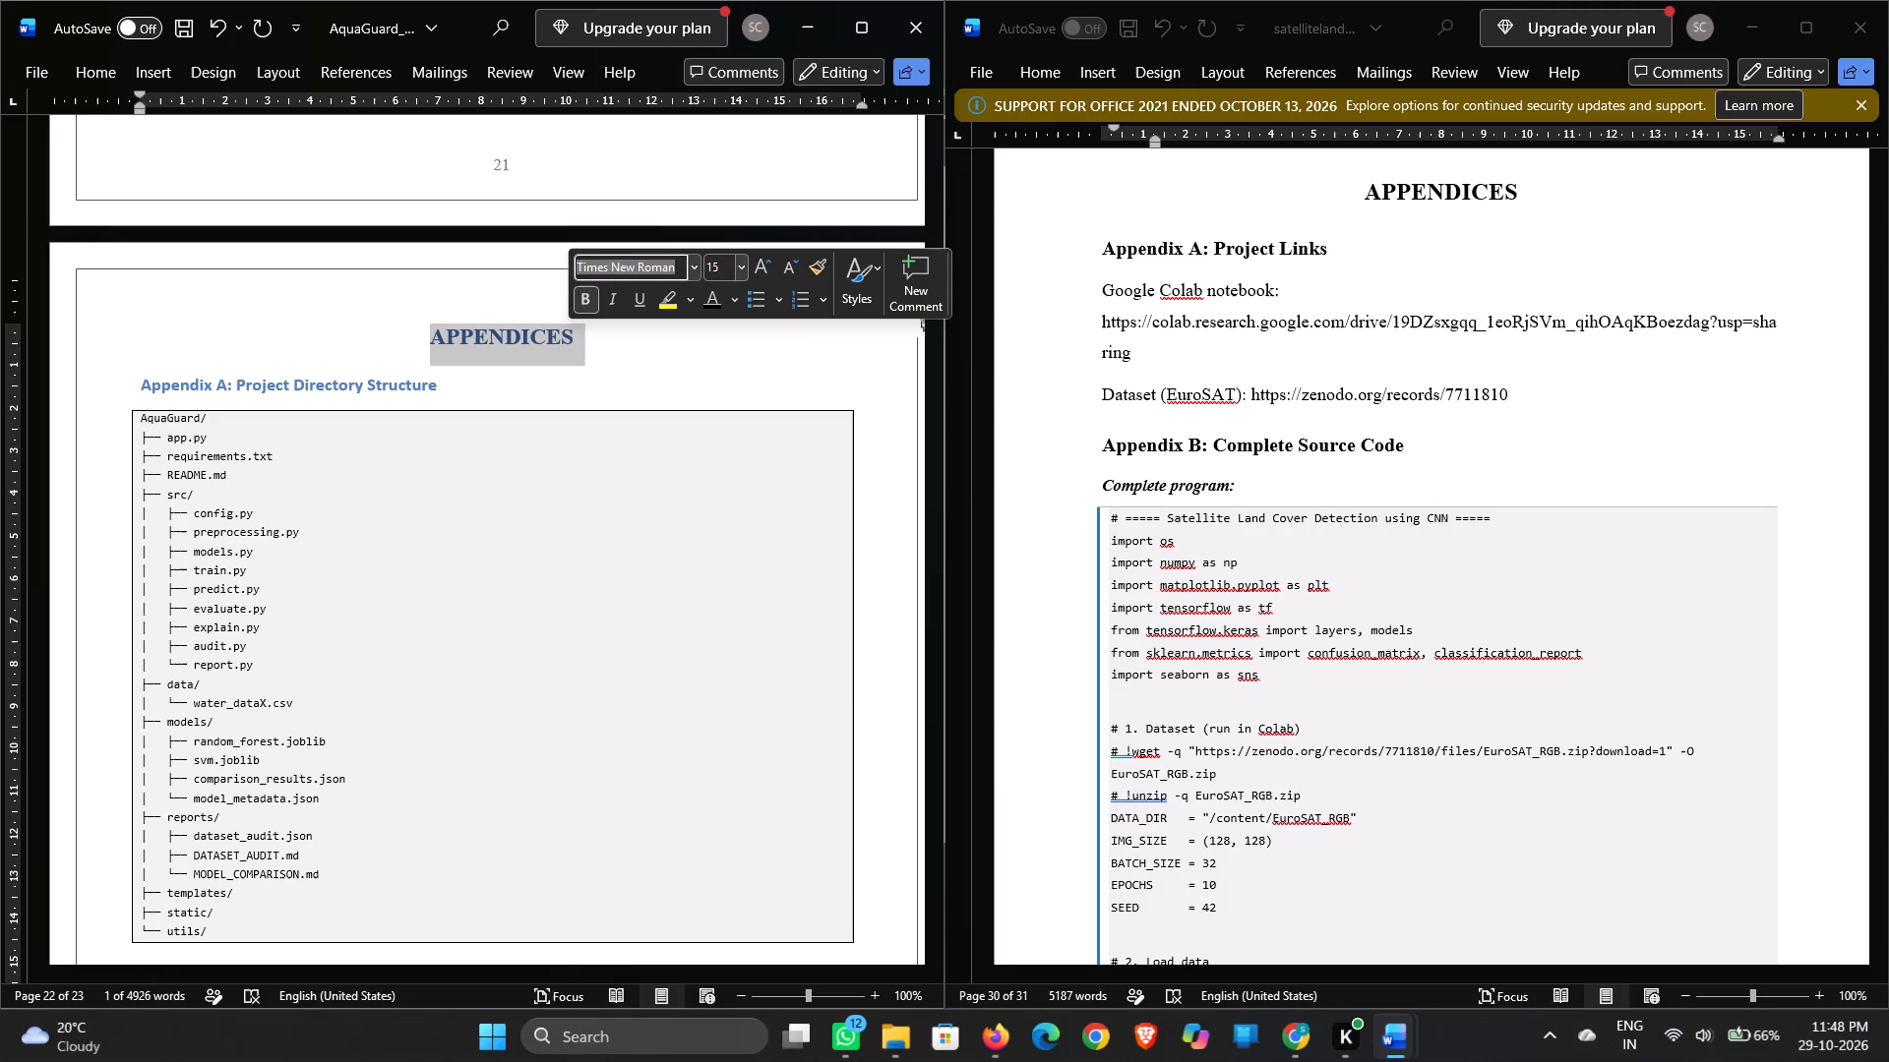
left_click(720, 265)
type("16")
key("Return")
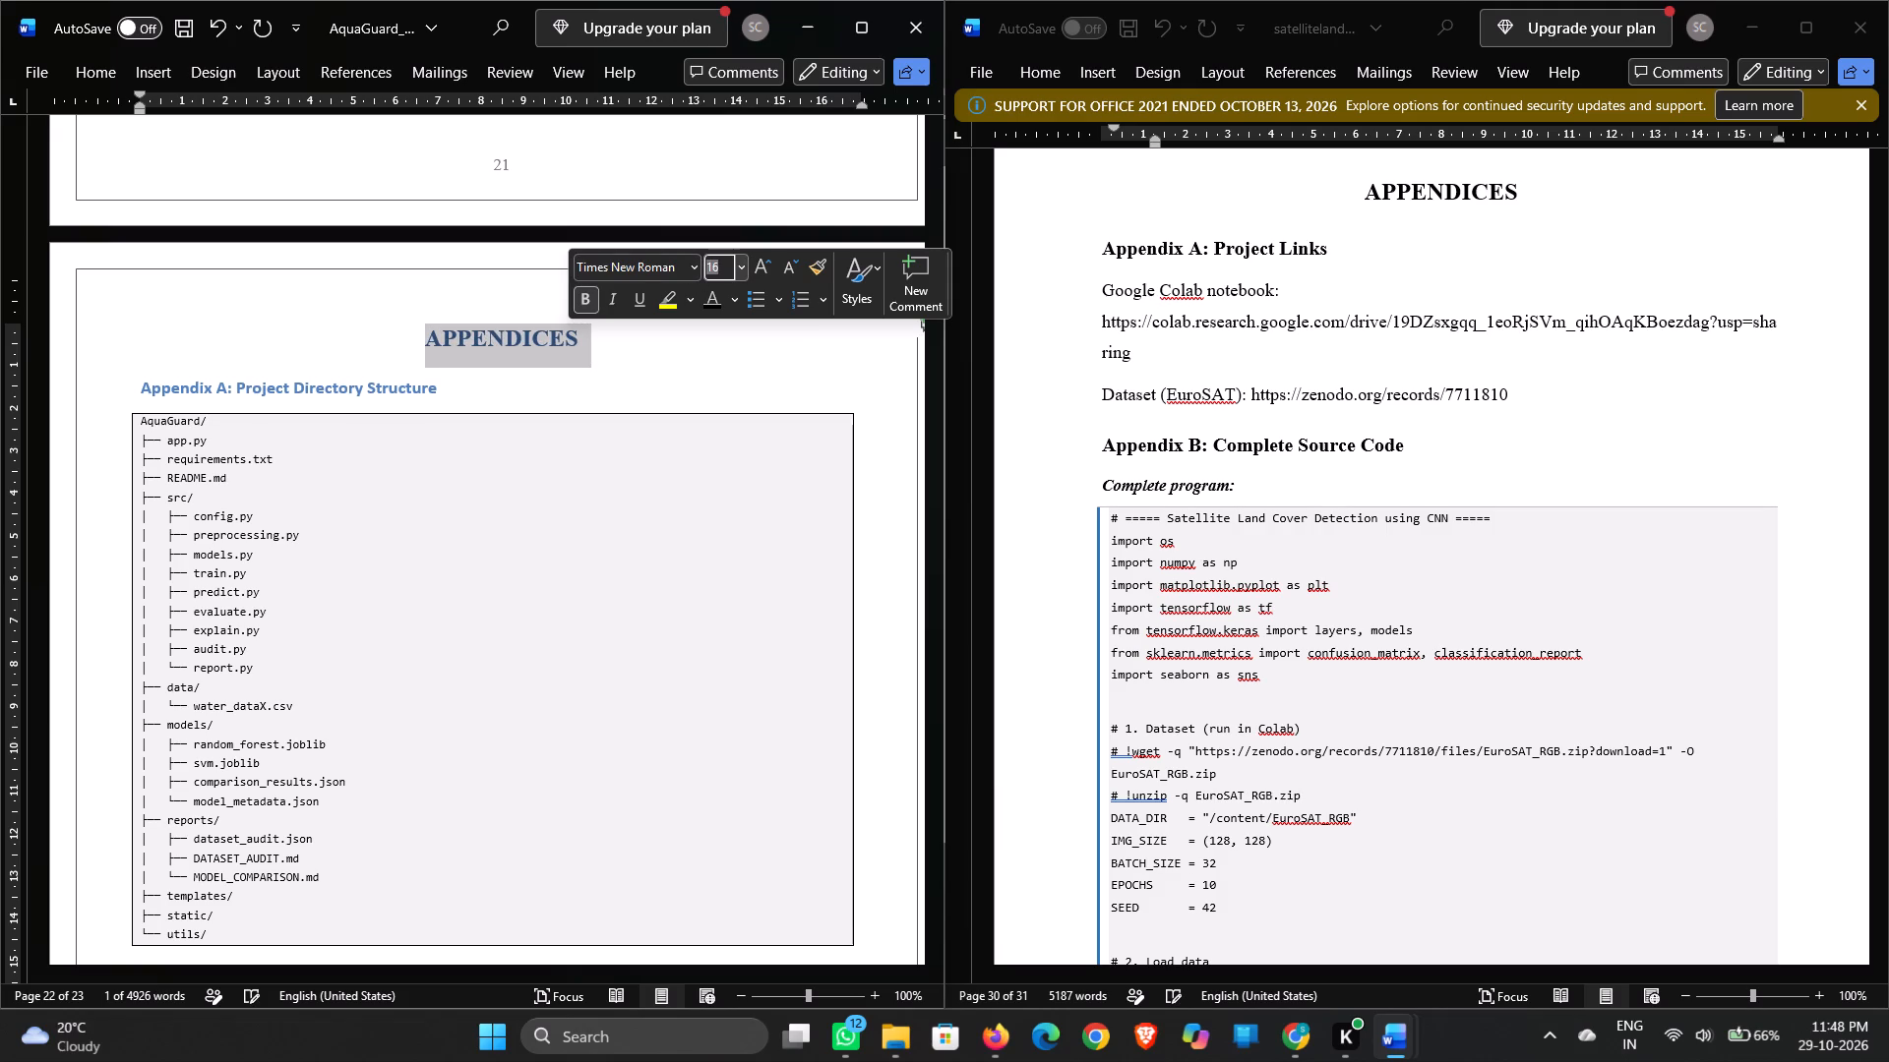
left_click(706, 303)
Format the AquaGuard heading "Appendix A: Project Directory Structure" as black Times New Roman, 13 pt.
left_click_drag(440, 391, 197, 385)
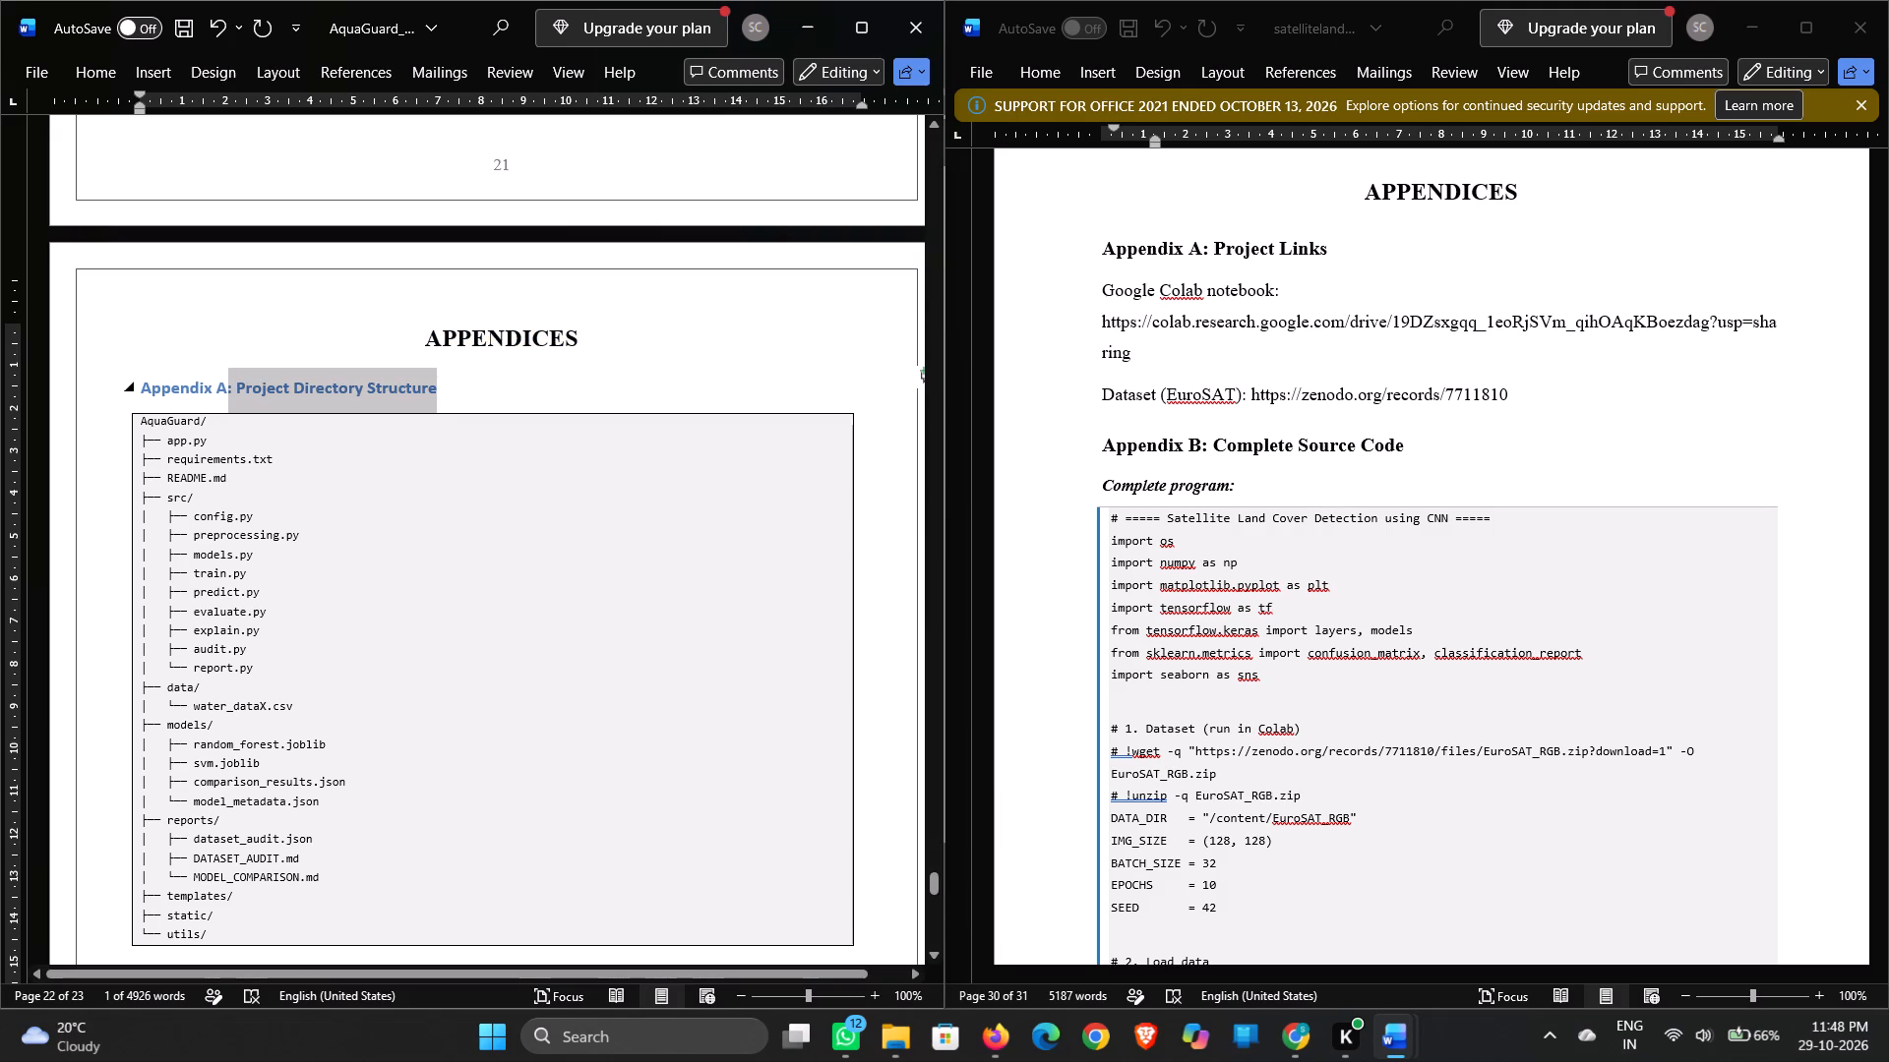
left_click_drag(197, 385, 150, 383)
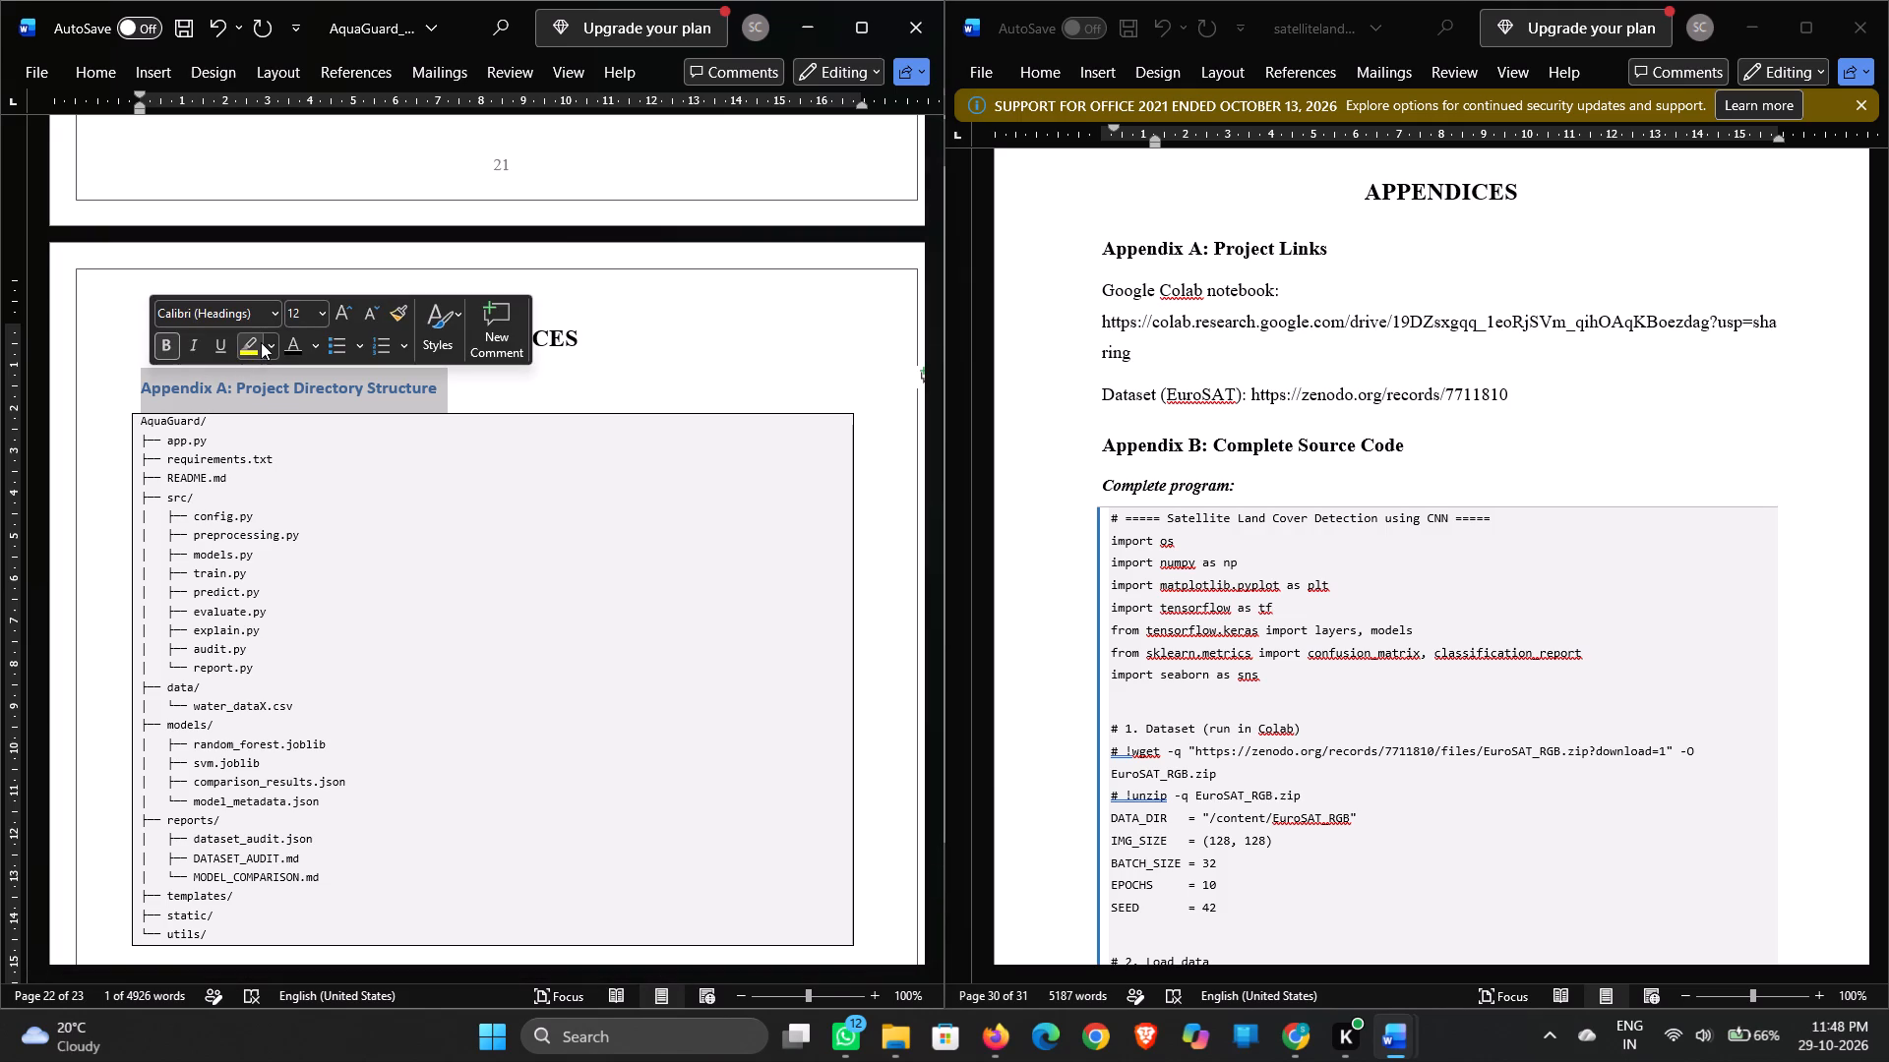
left_click(294, 347)
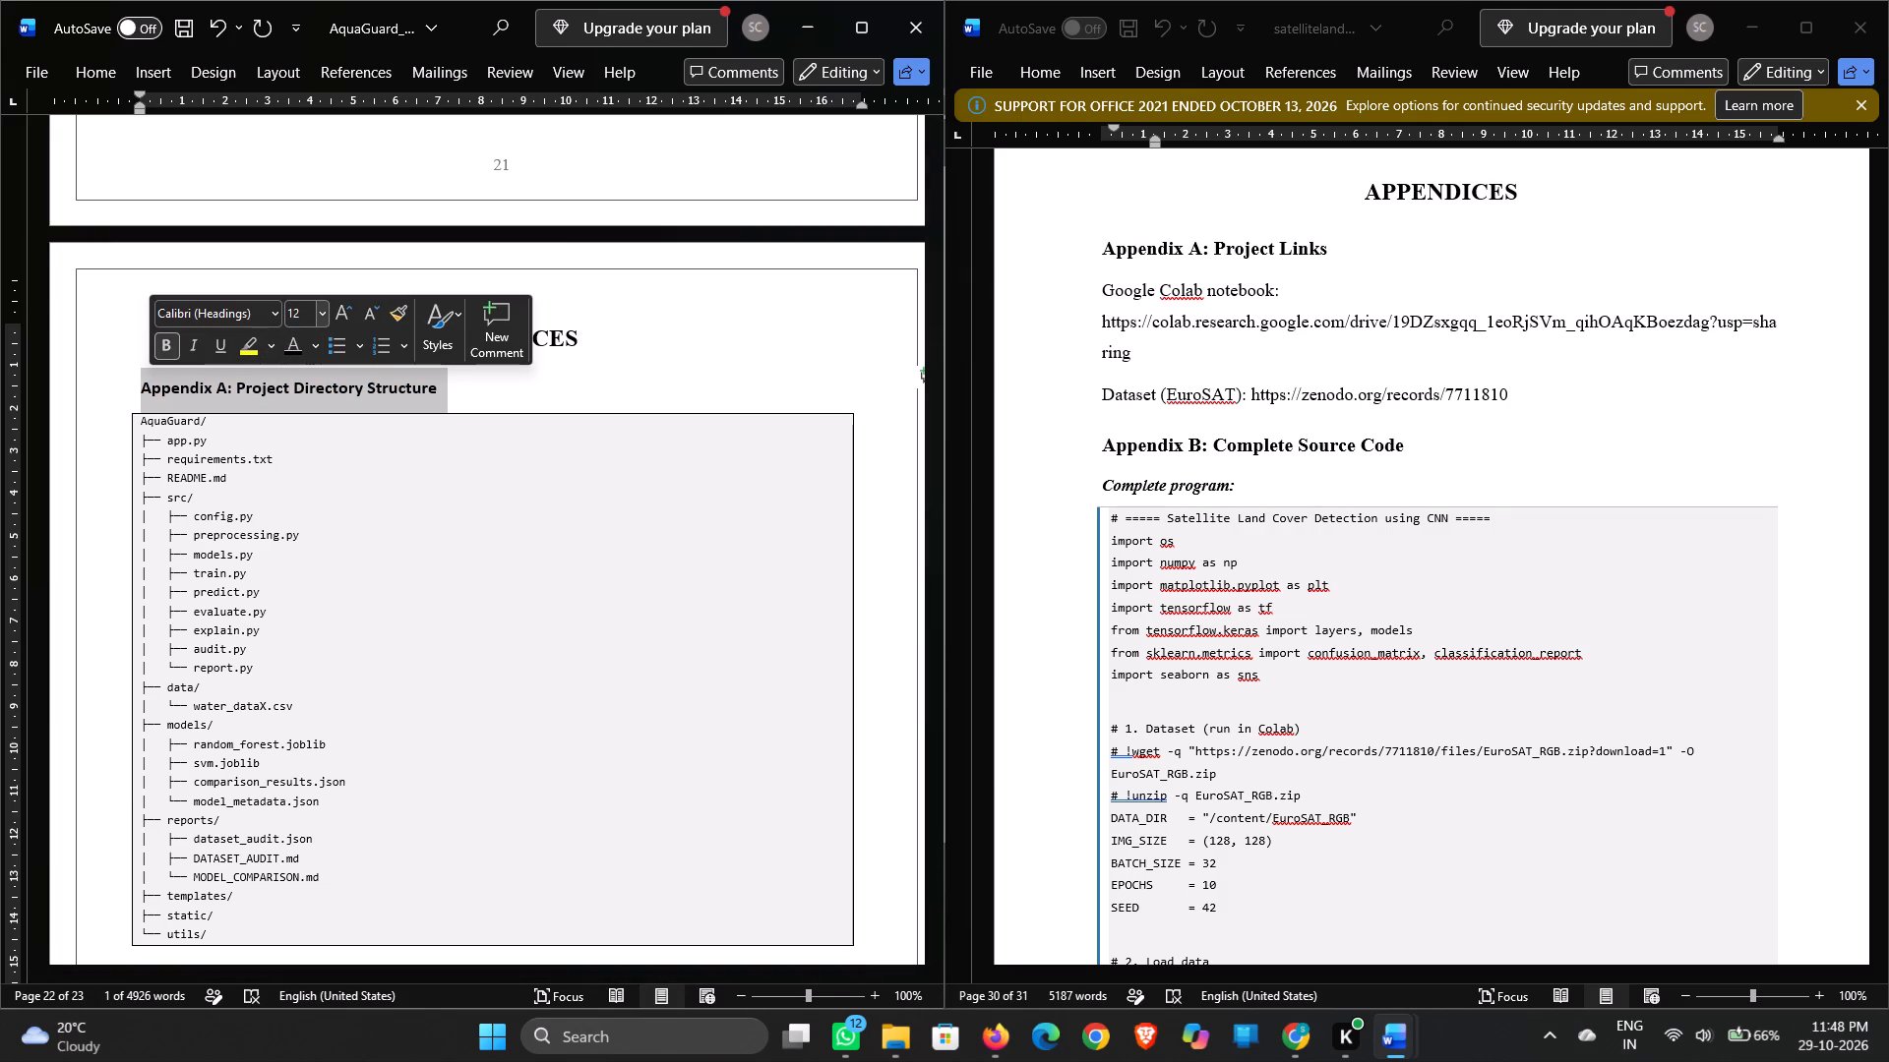
left_click(304, 307)
type("13")
left_click(214, 310)
type("ti")
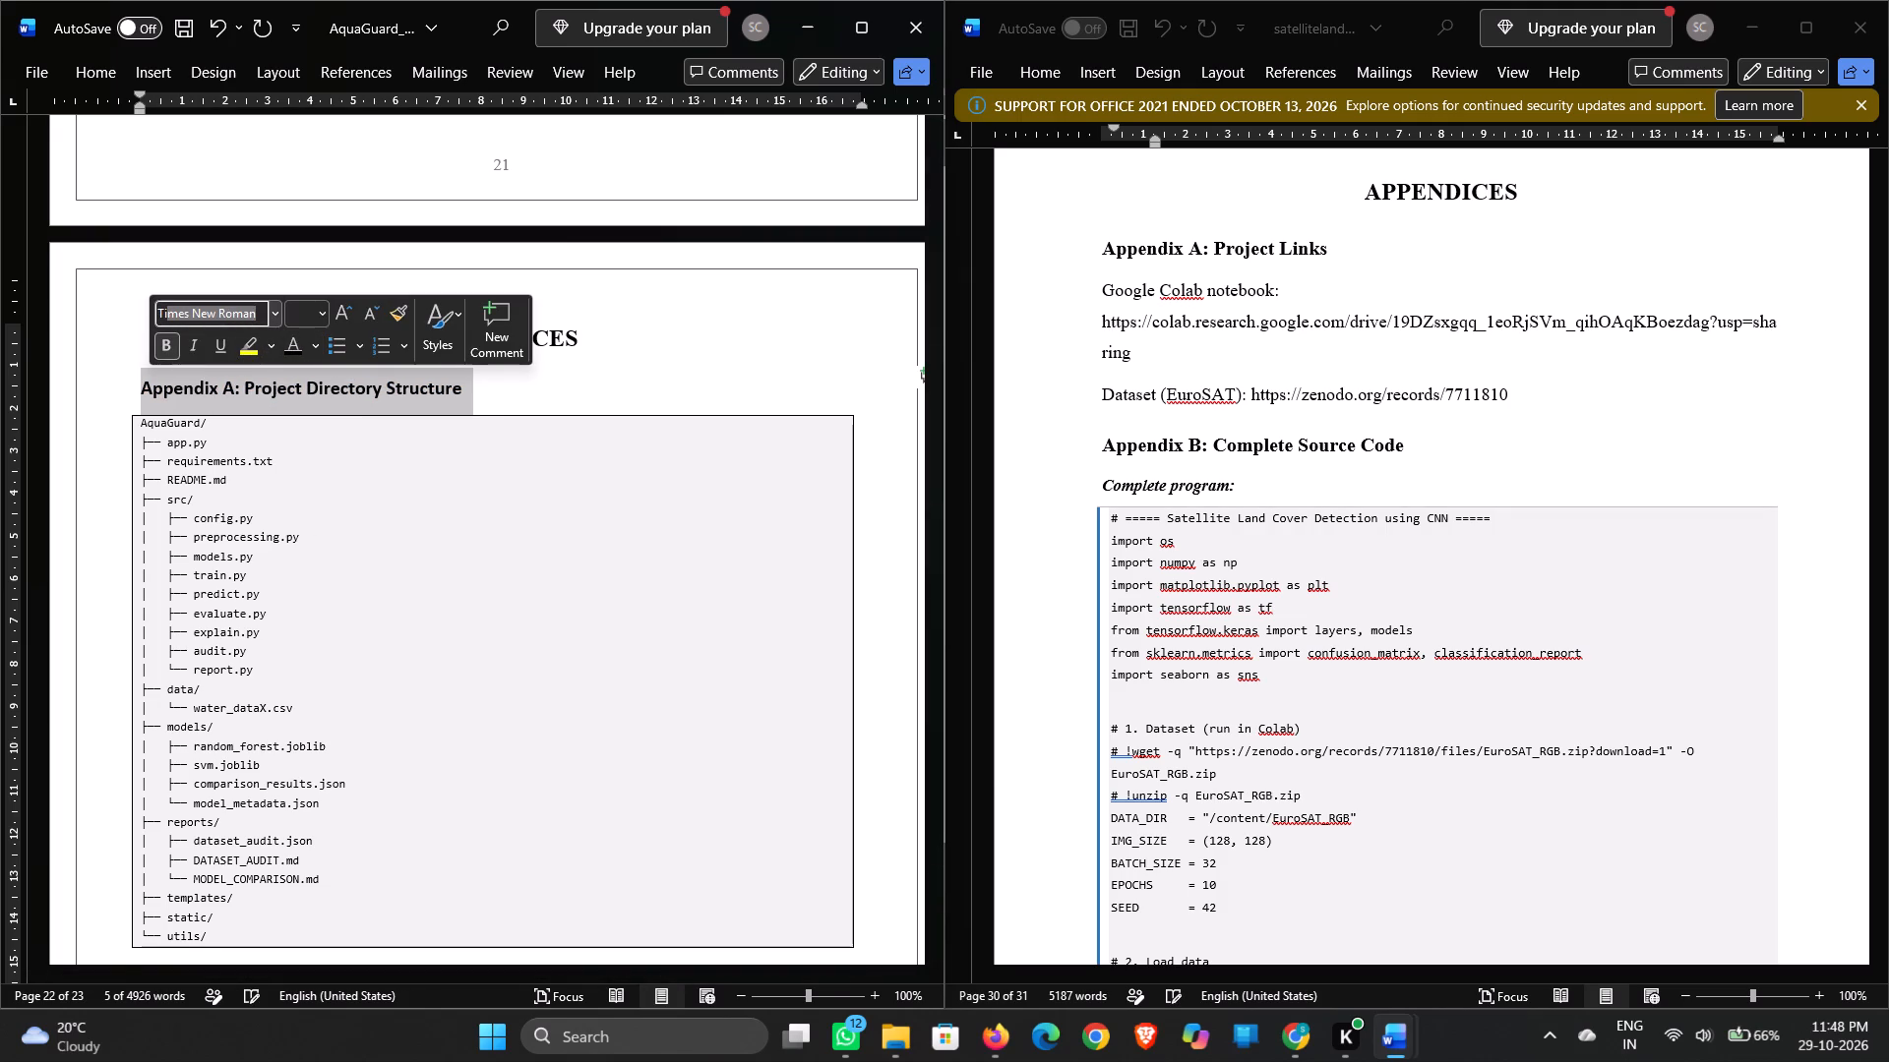
key("Return")
left_click(527, 382)
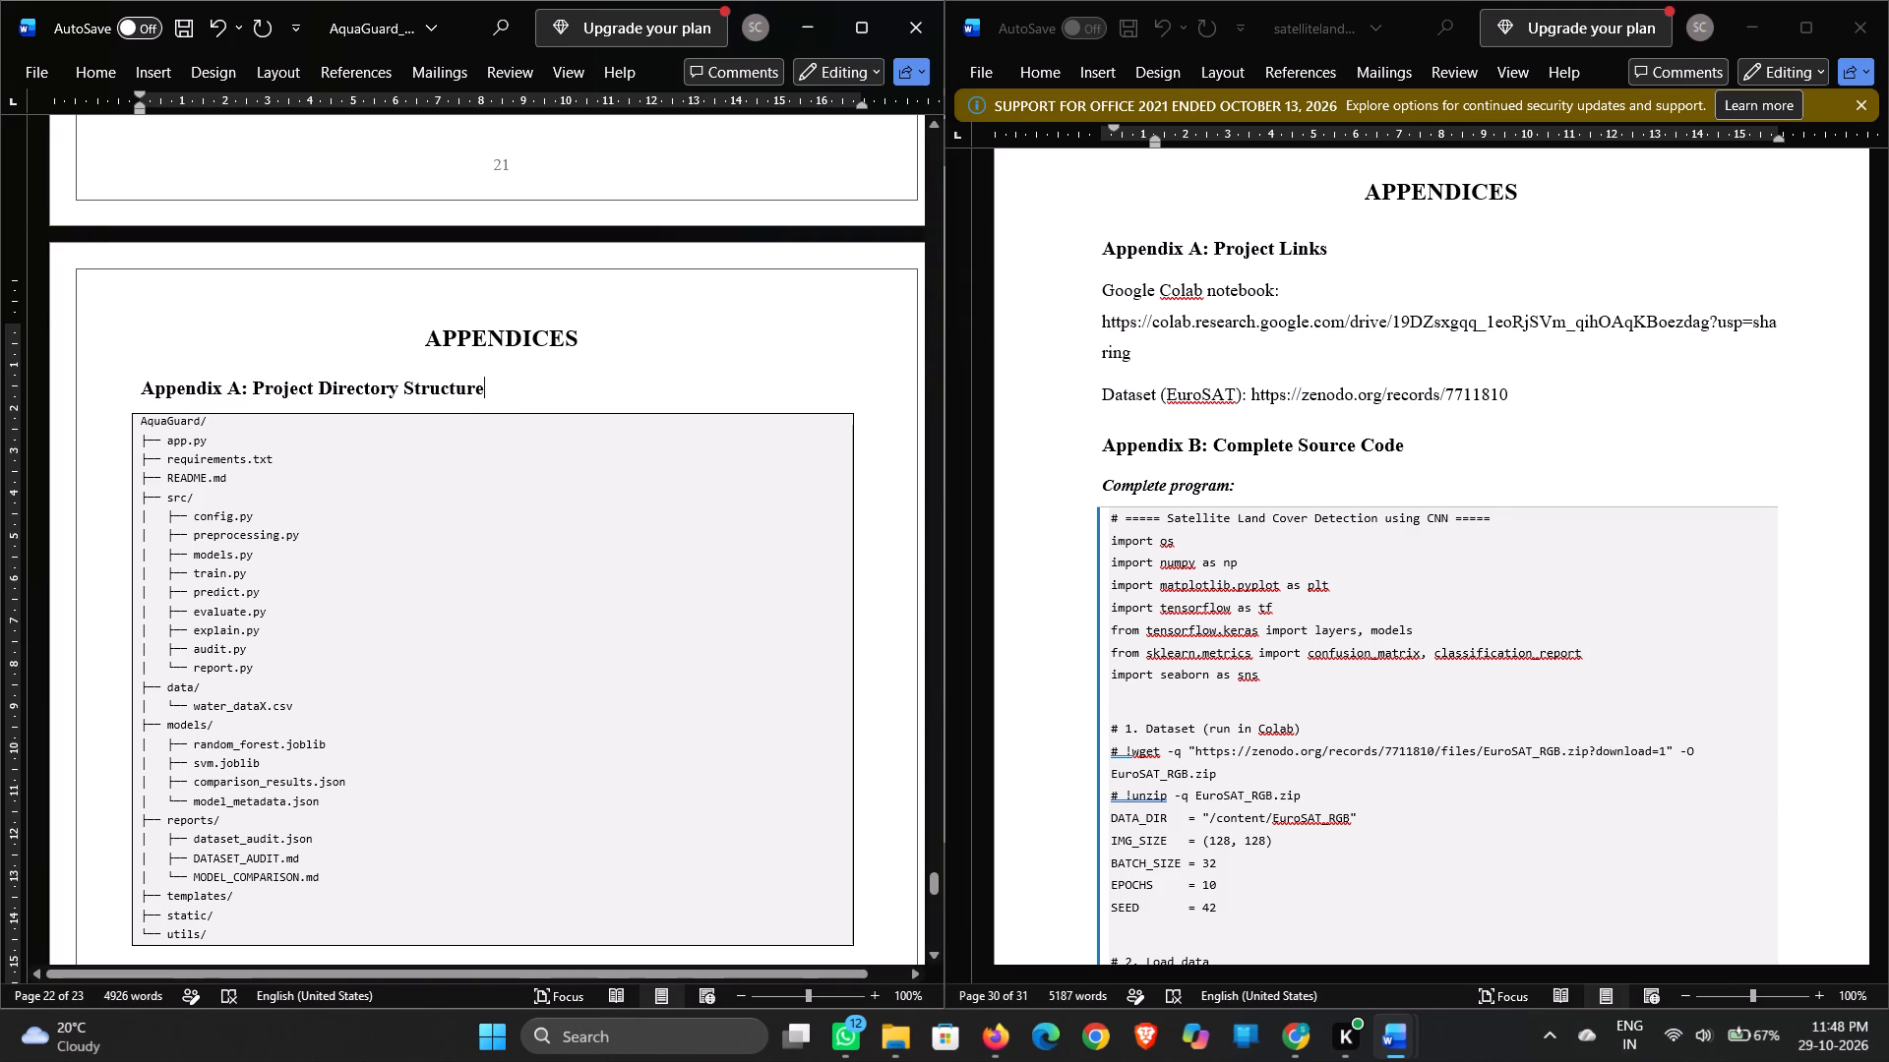
Compare the font and size of the satellite report's Appendix B source code with the AquaGuard directory listing under Appendix A.
scroll(903, 492, "down", 1)
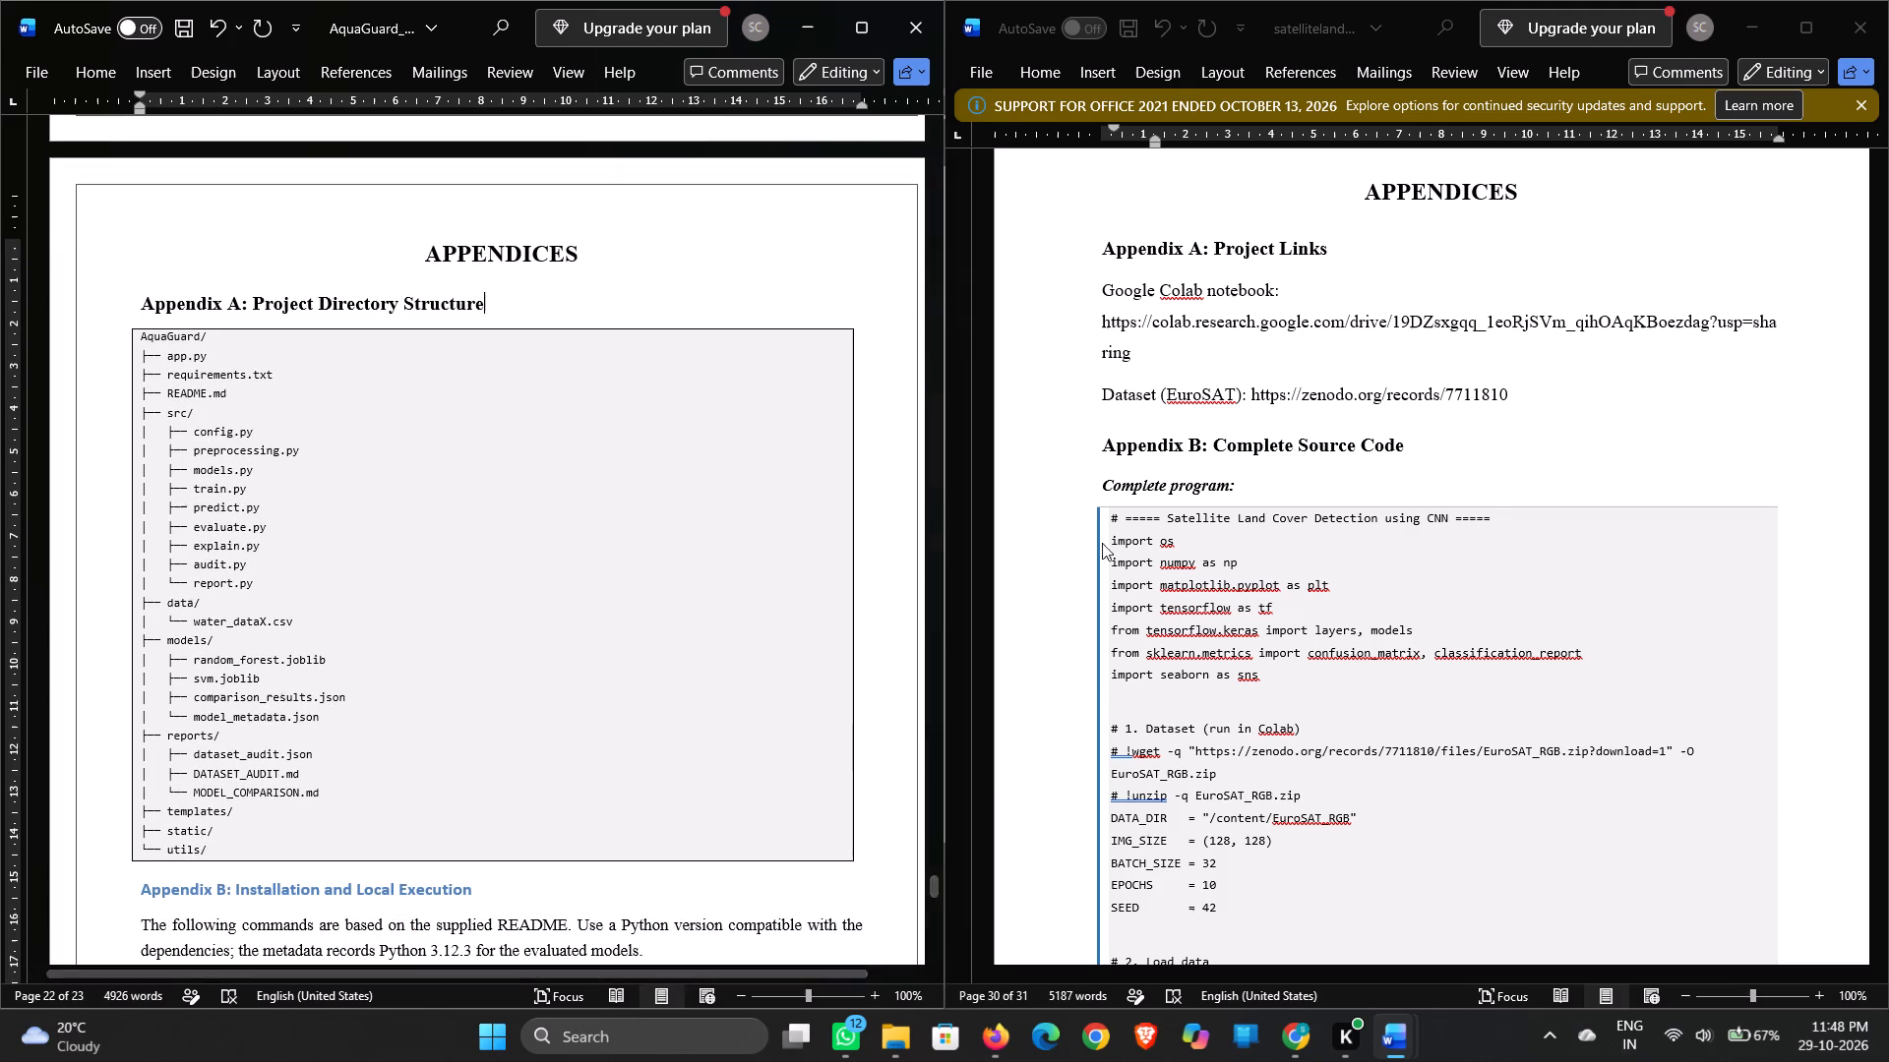
left_click_drag(1129, 537, 1164, 558)
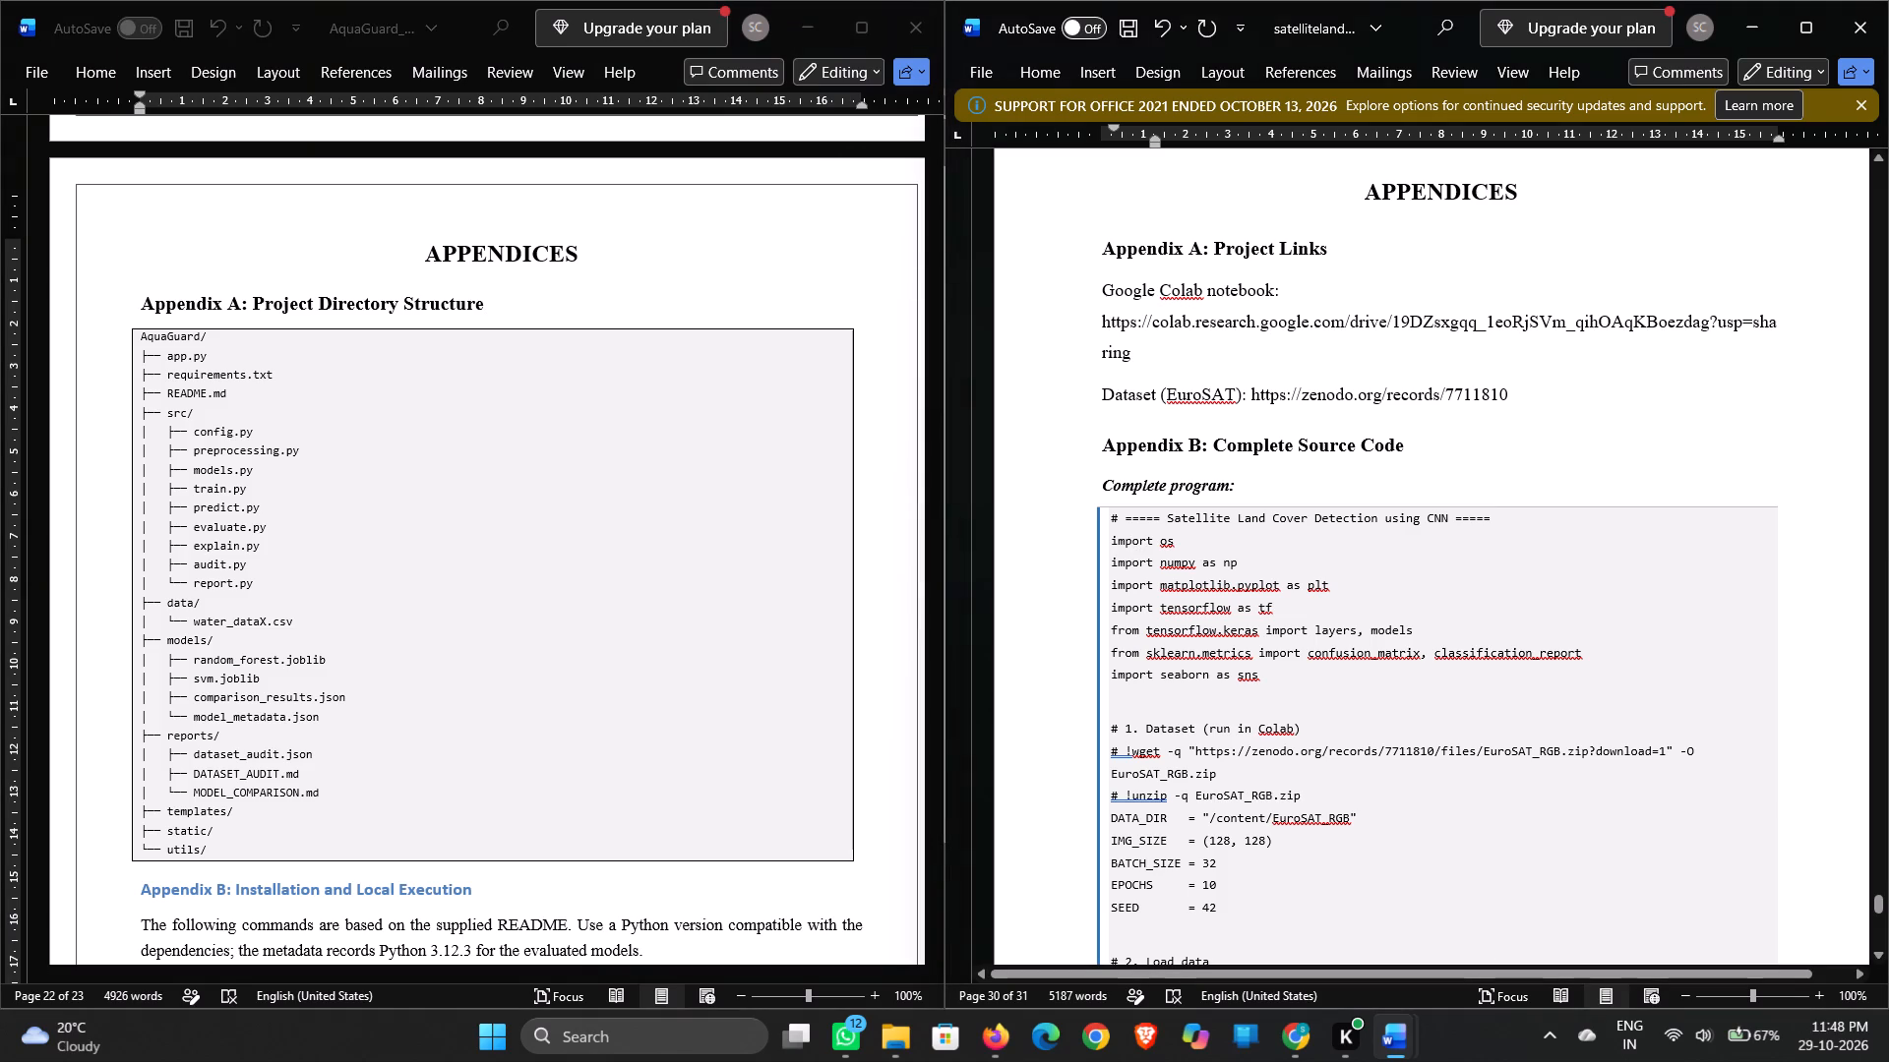
left_click_drag(1164, 558, 1166, 560)
left_click_drag(1166, 560, 1210, 583)
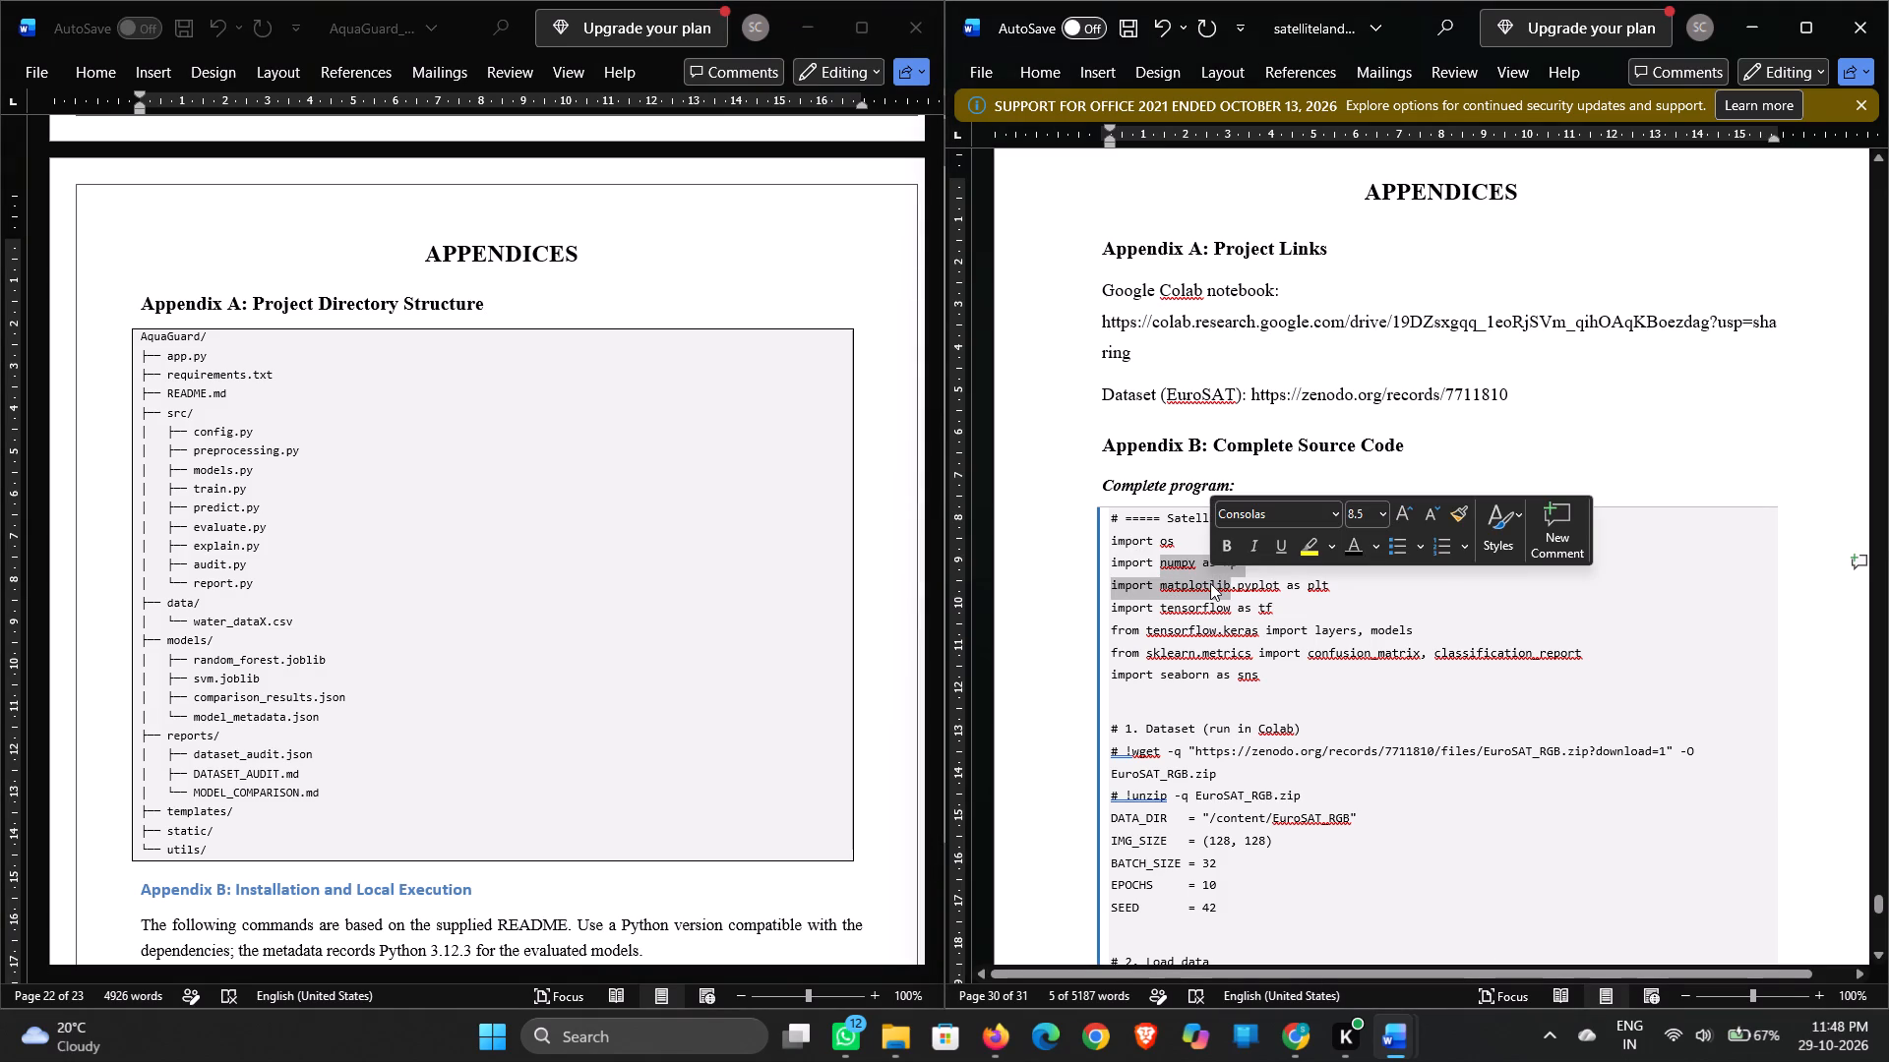
left_click_drag(214, 450, 216, 452)
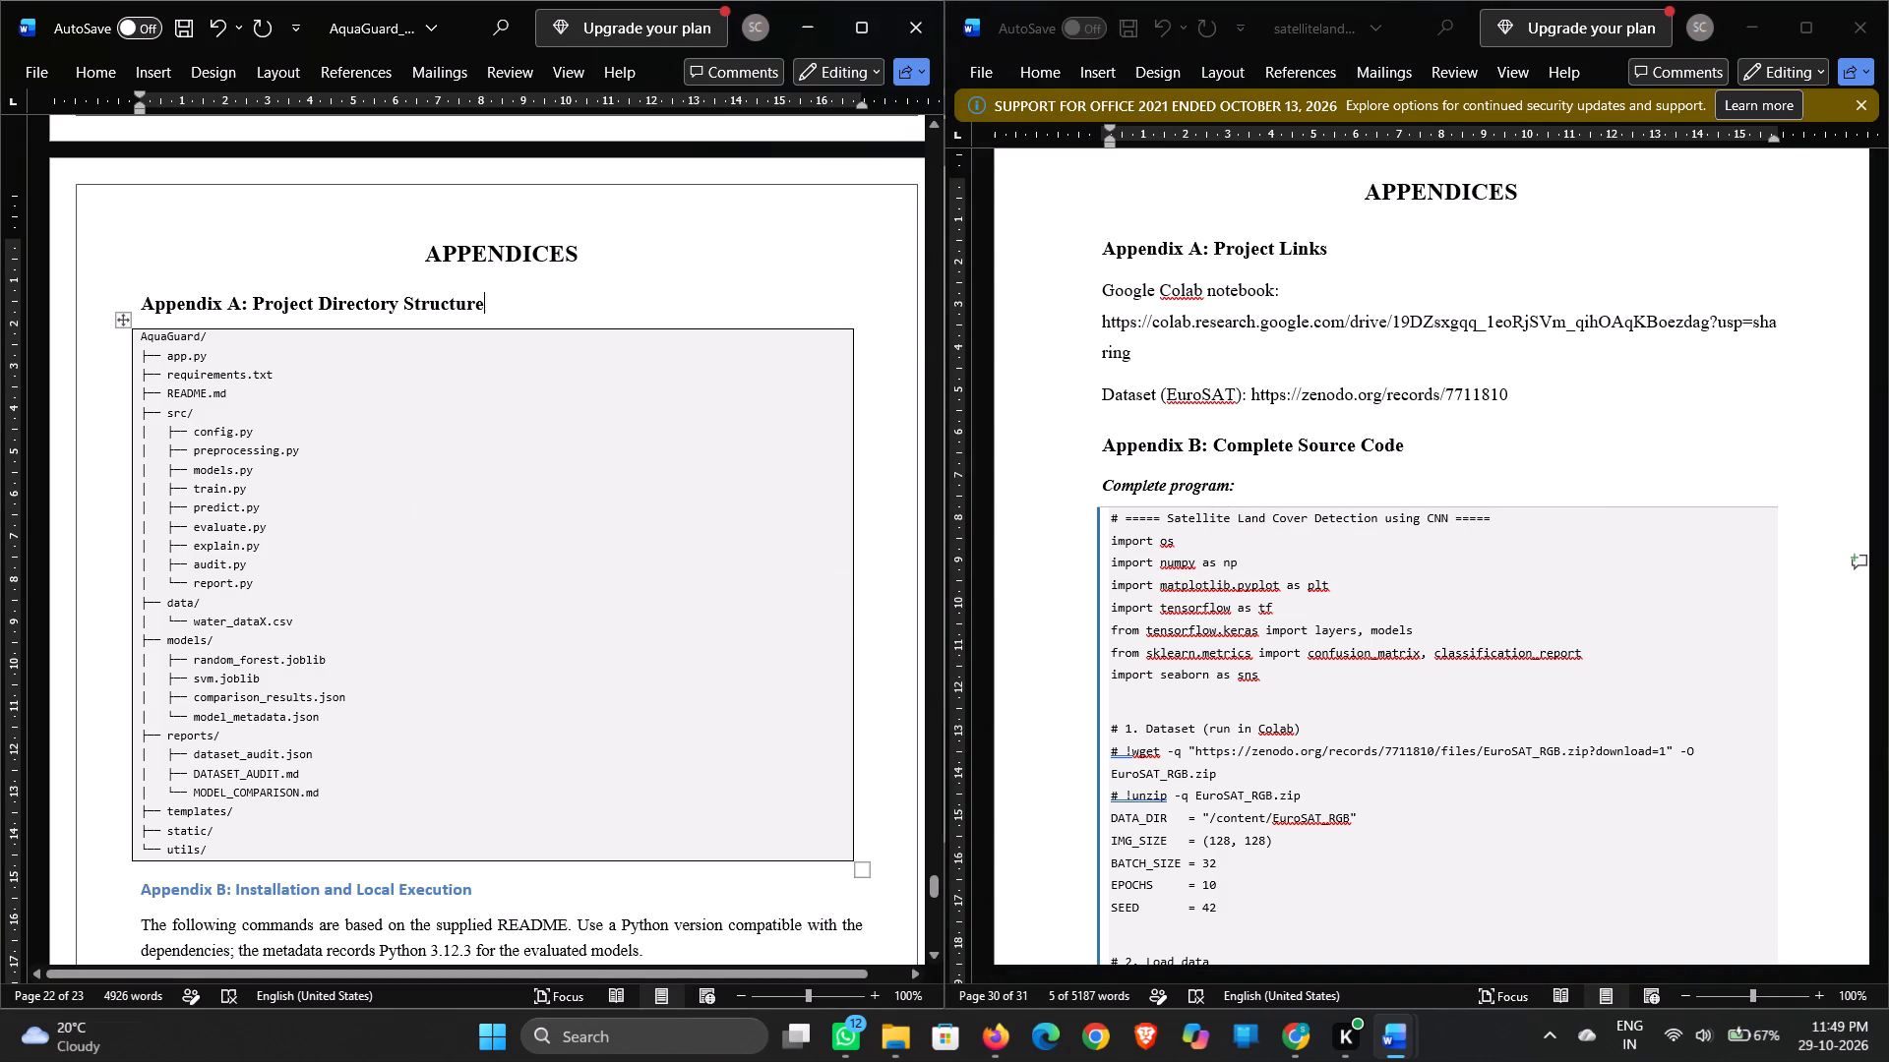
left_click_drag(216, 452, 249, 481)
left_click_drag(240, 473, 214, 440)
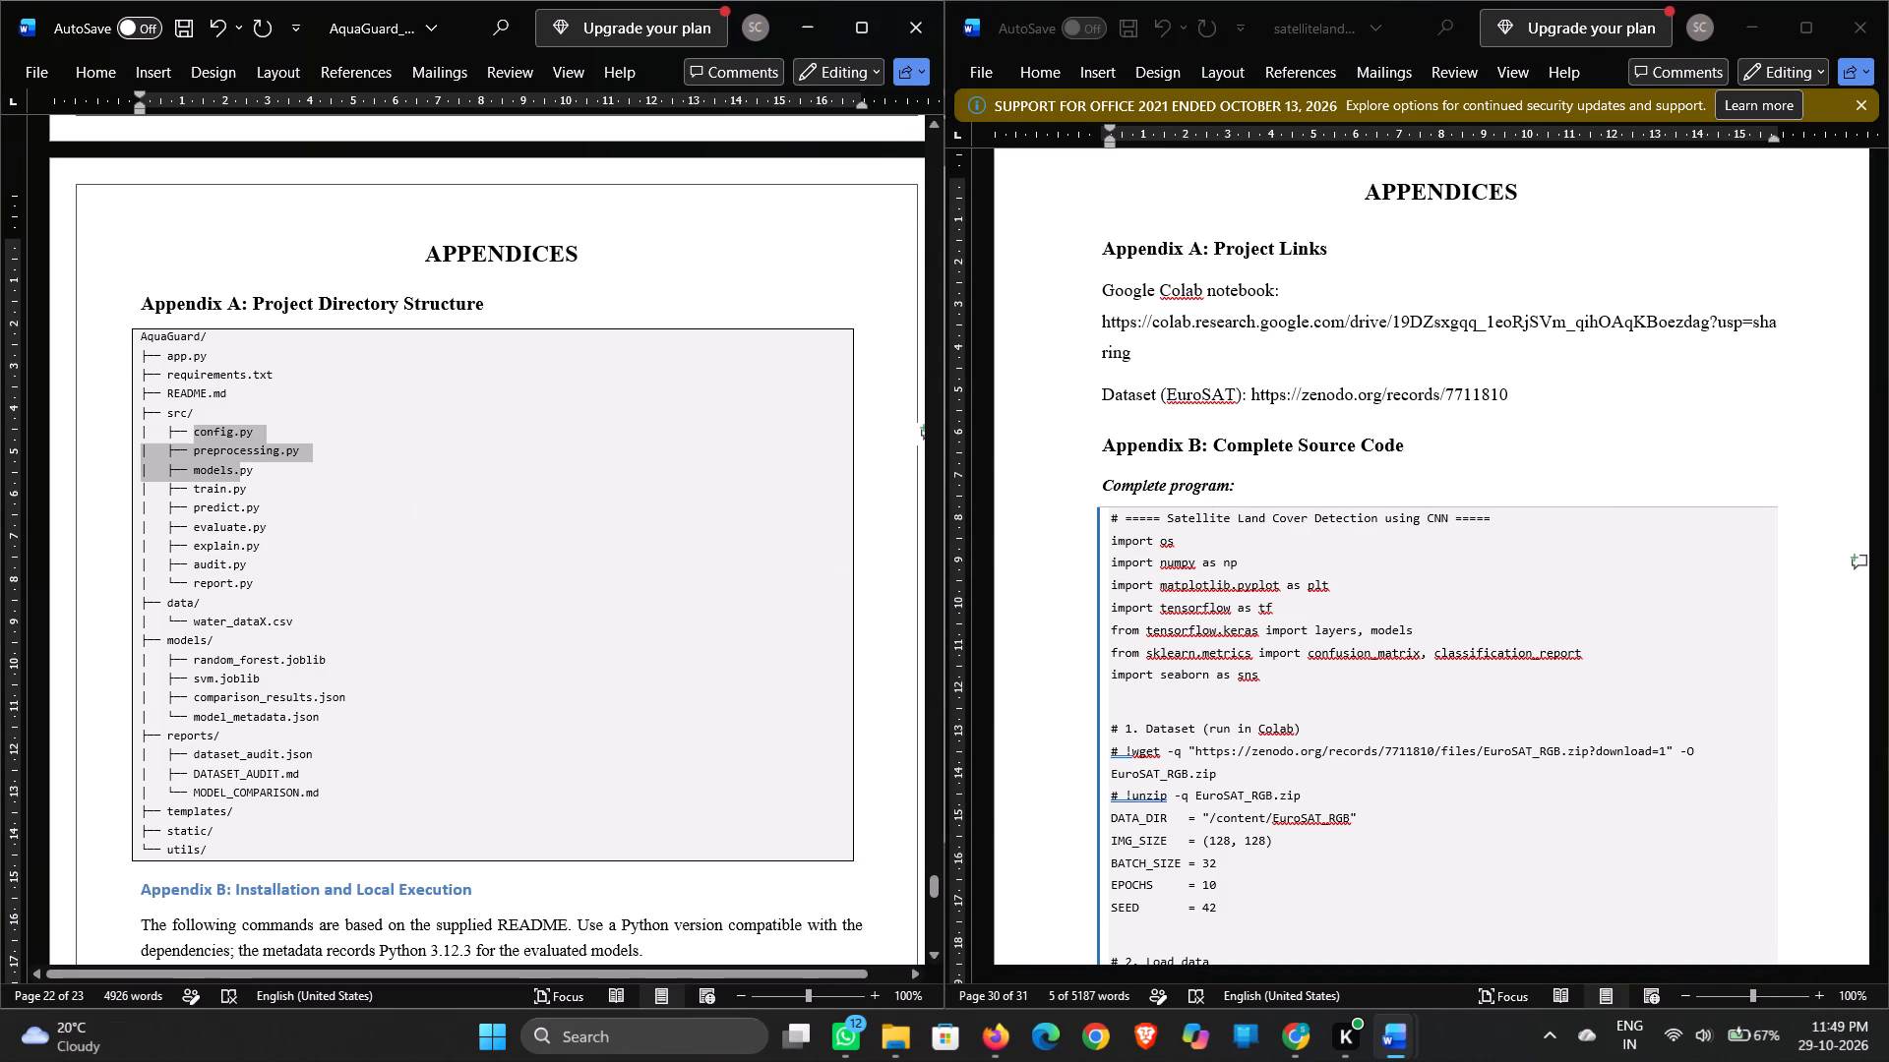
left_click_drag(214, 440, 214, 441)
left_click(295, 509)
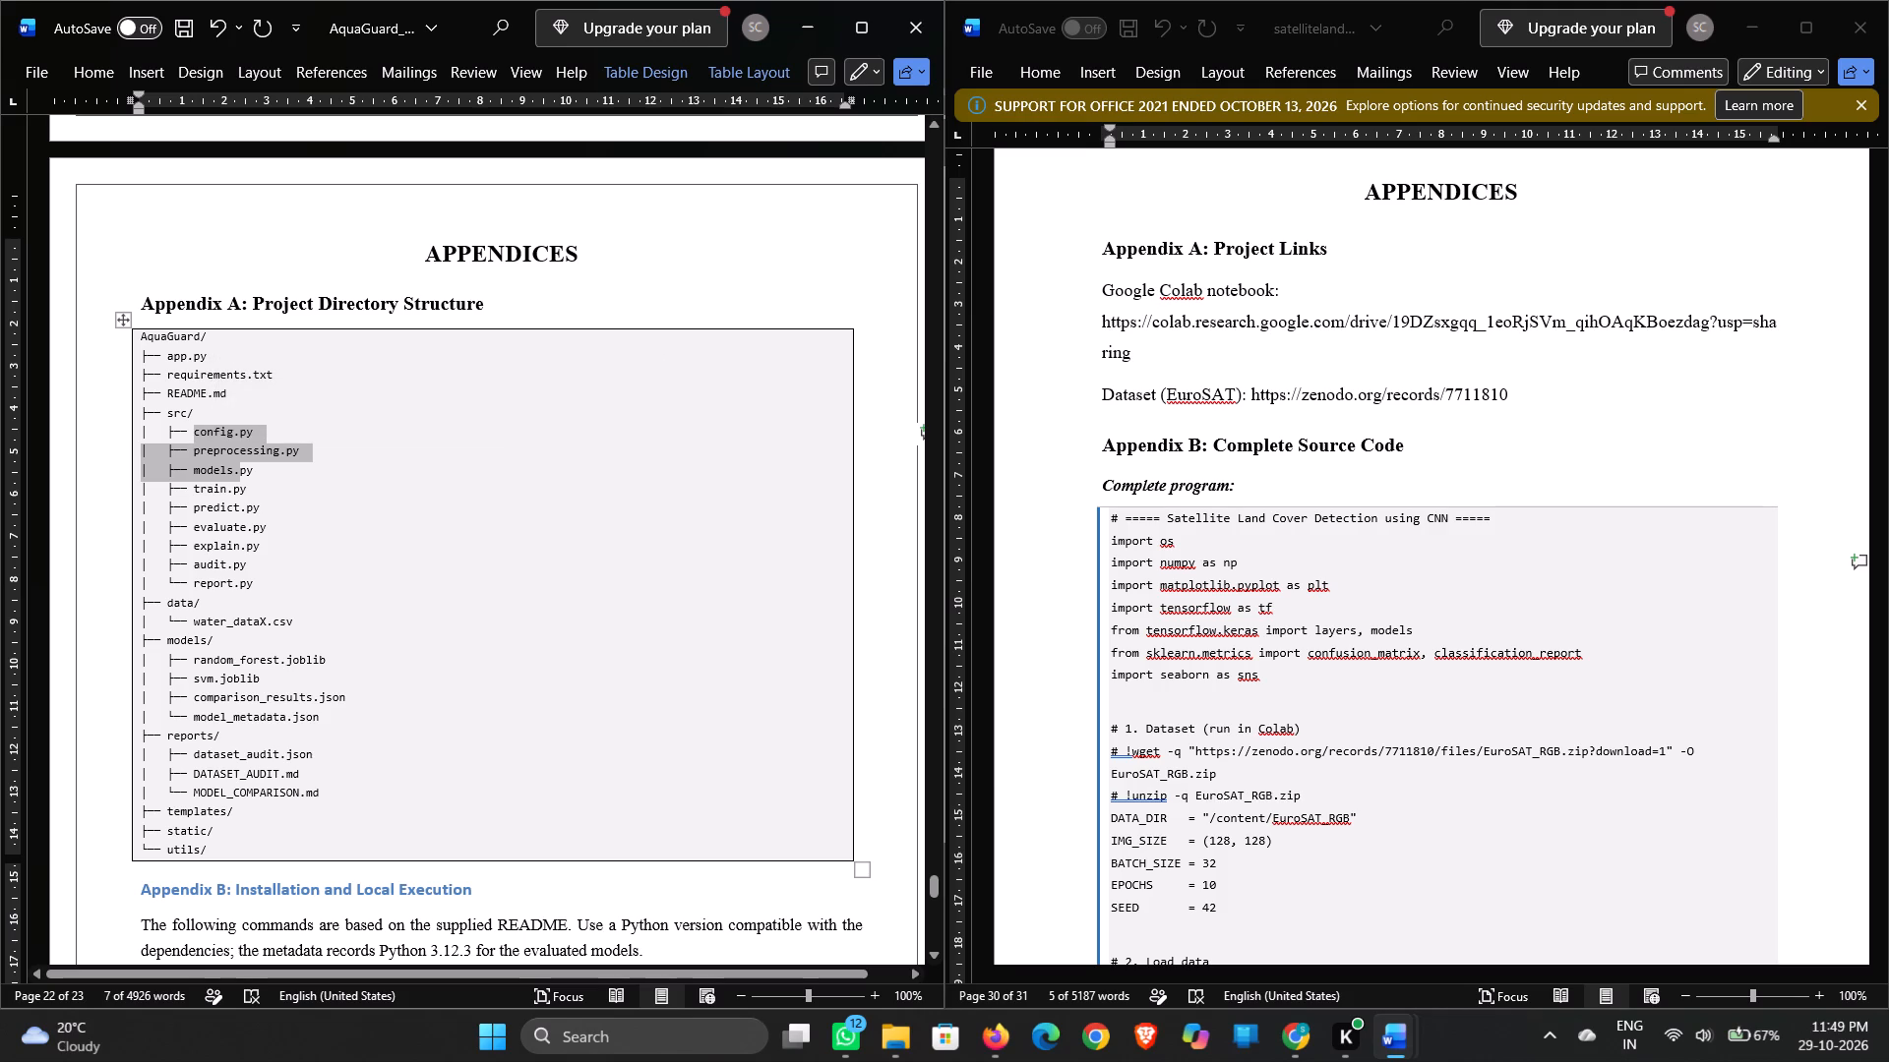
Format the AquaGuard heading "Appendix B: Installation and Local Execution" as black Times New Roman, 13 pt.
scroll(295, 509, "down", 1)
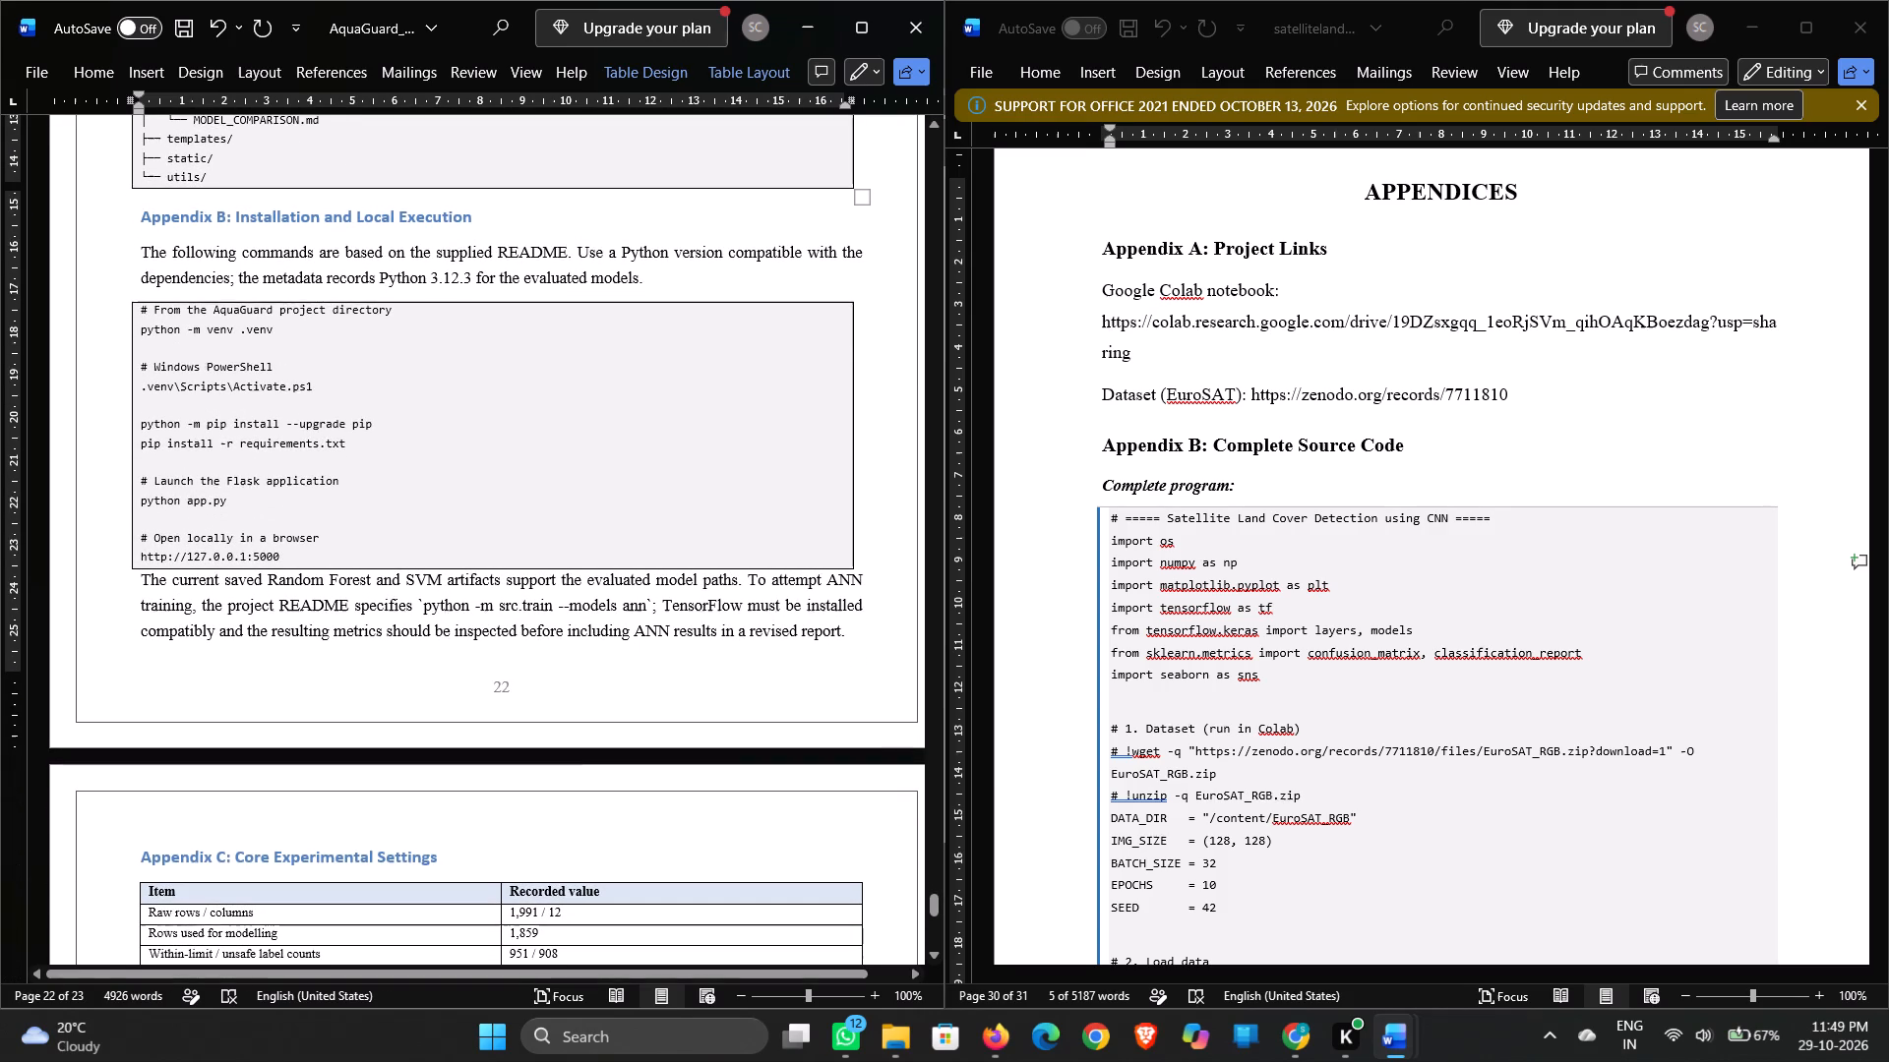
left_click_drag(141, 214, 340, 221)
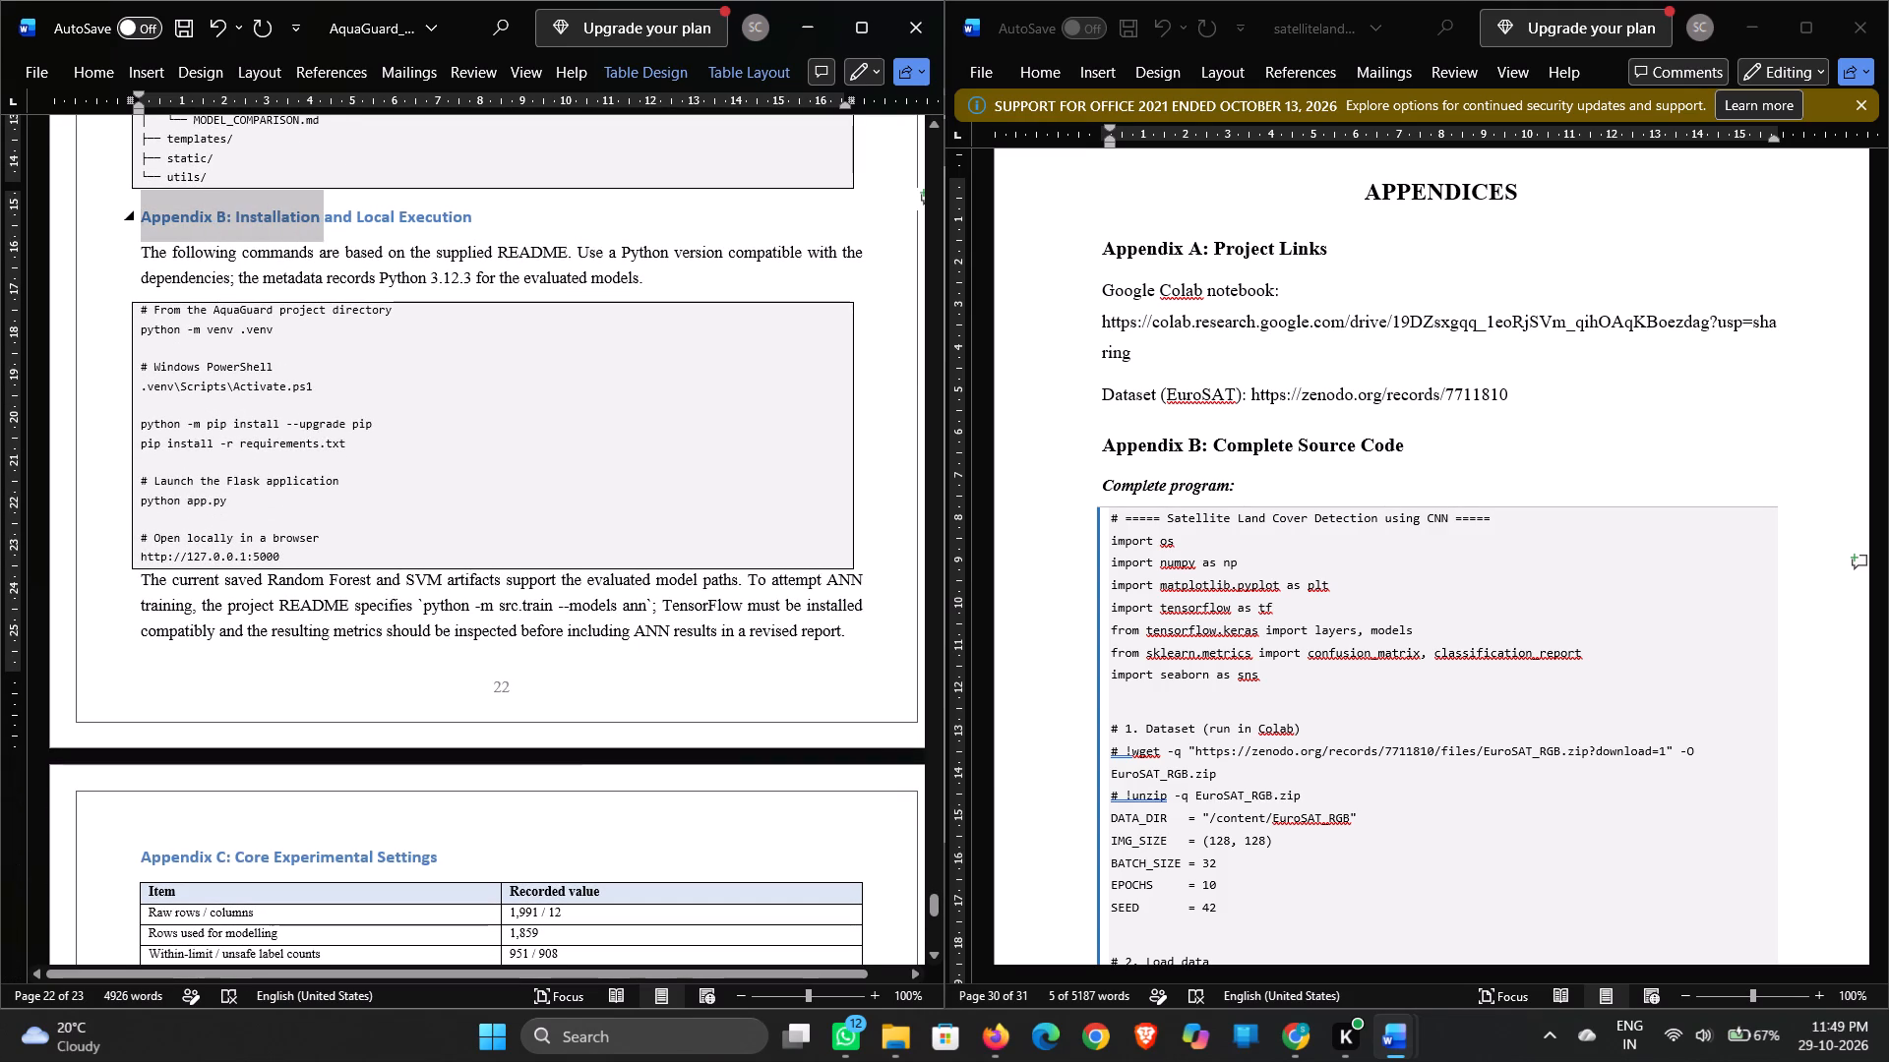
left_click_drag(340, 221, 473, 225)
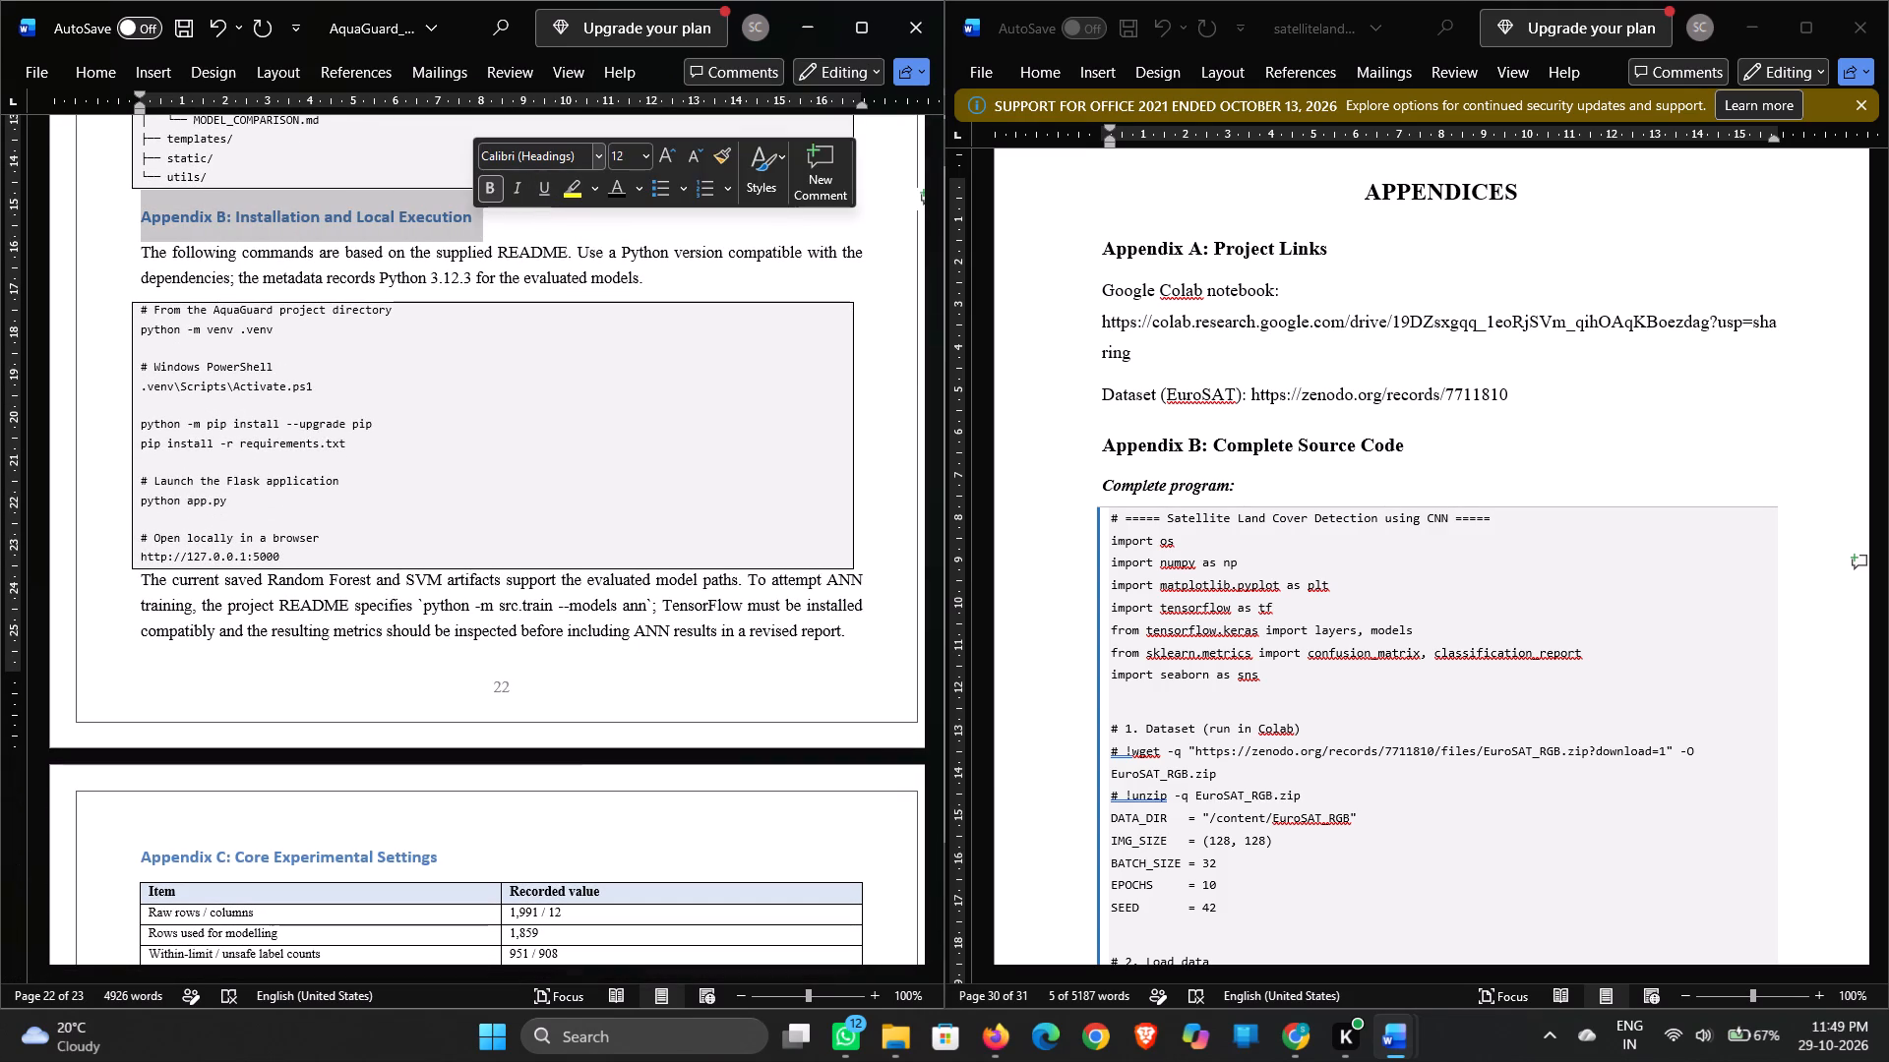
left_click(553, 158)
key("t")
key("Return")
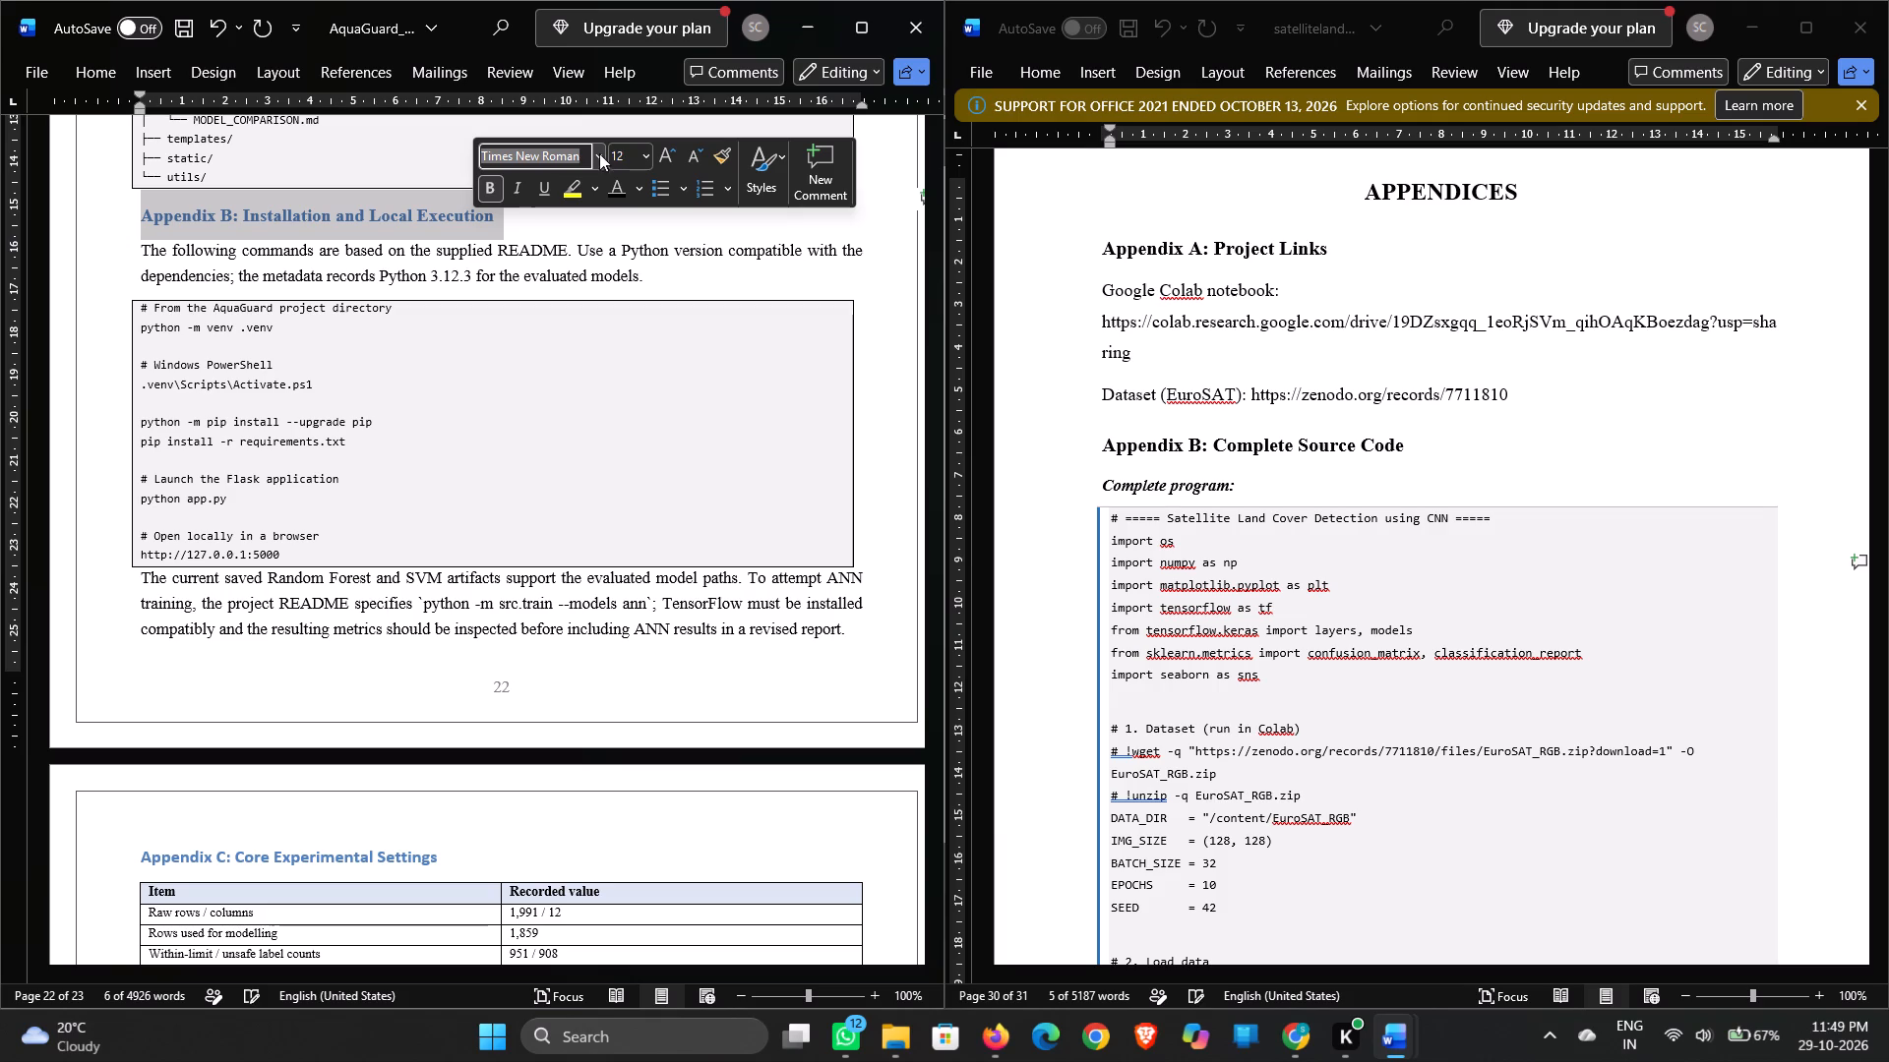
left_click(627, 145)
left_click(620, 157)
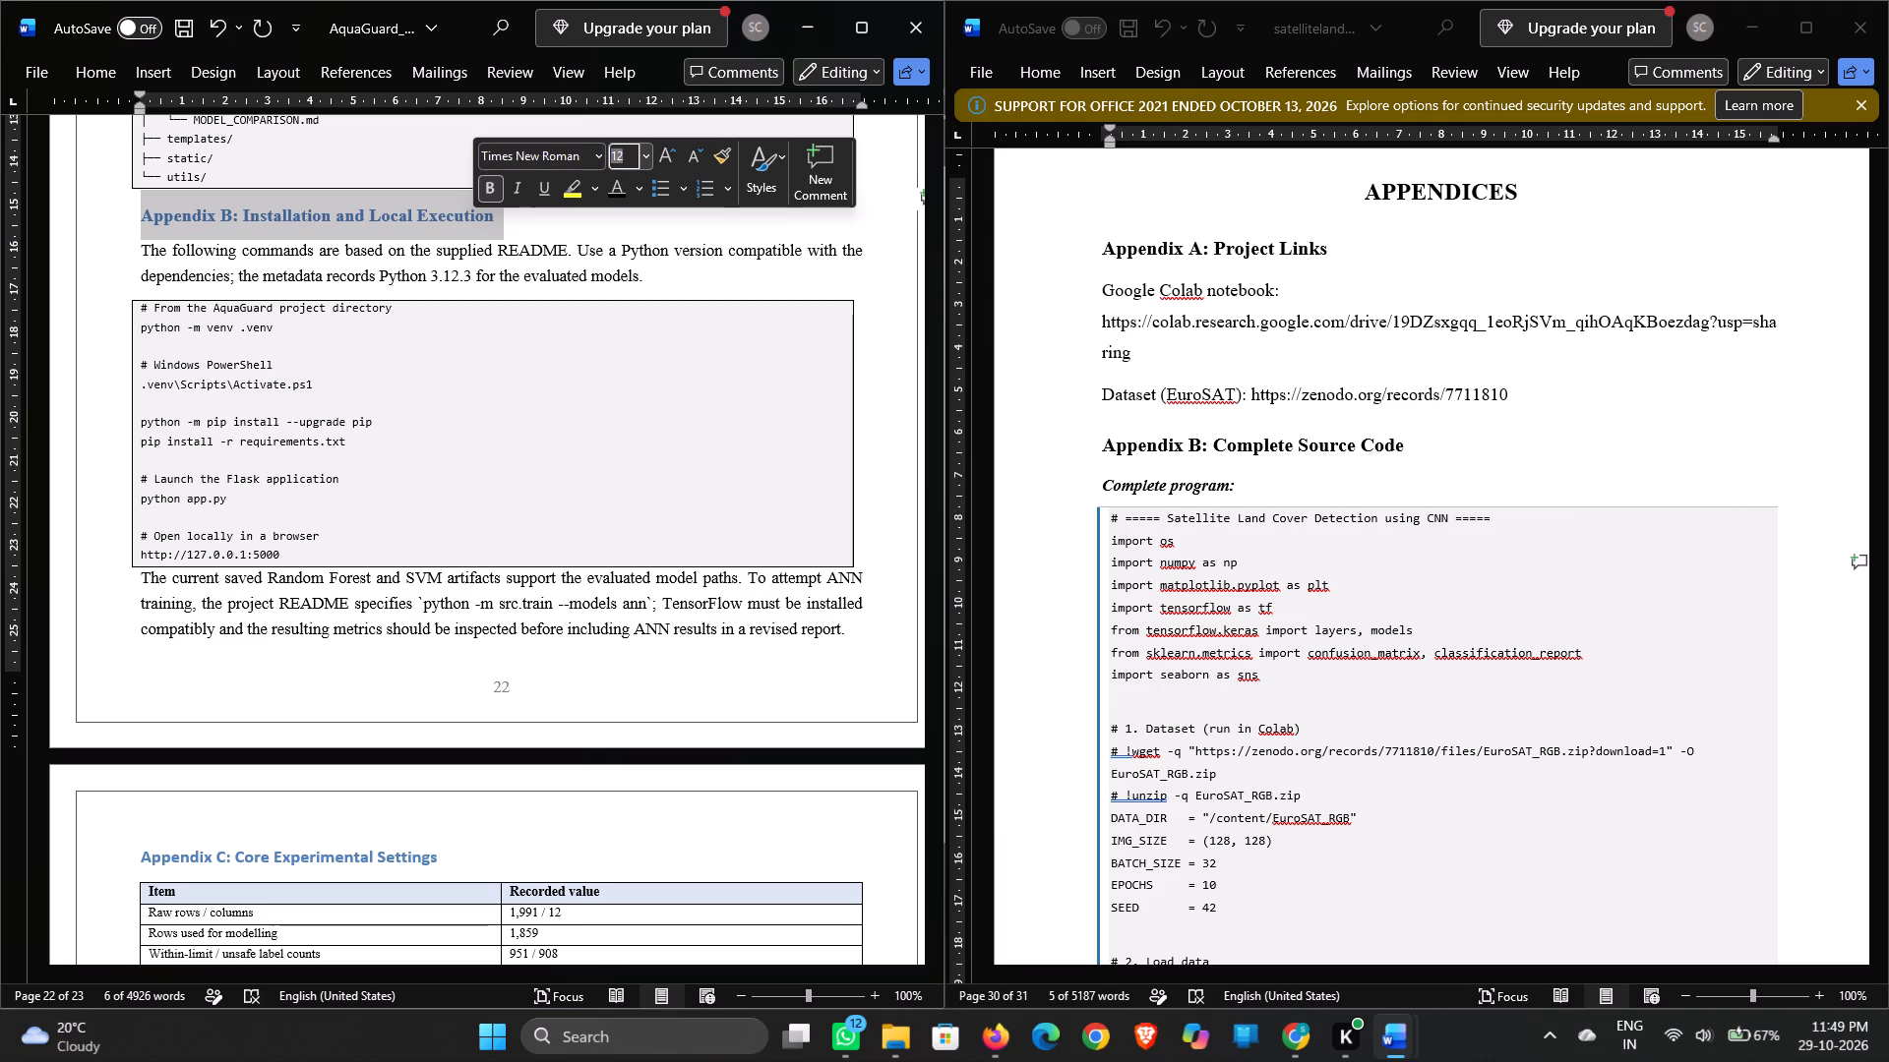
type("13")
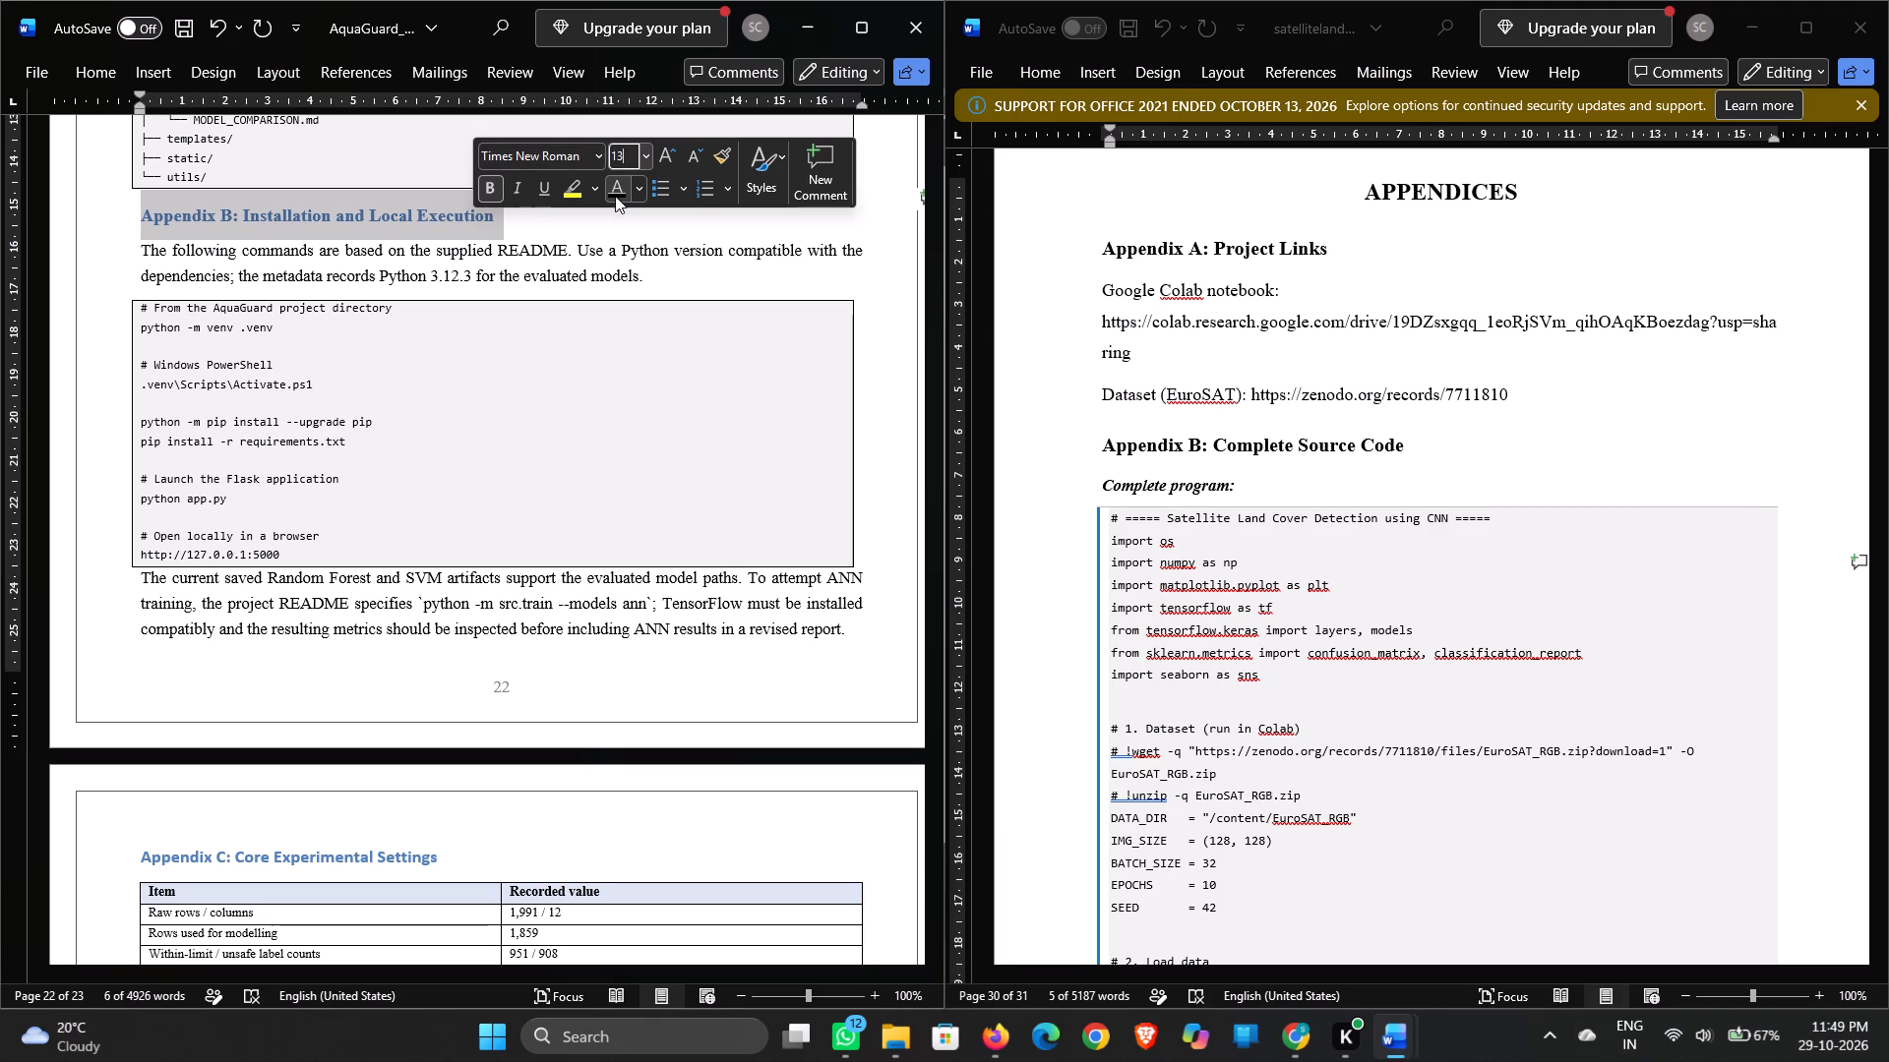
left_click(615, 196)
Set the introductory paragraph under the AquaGuard Appendix B heading to 12 pt.
left_click_drag(142, 248, 654, 273)
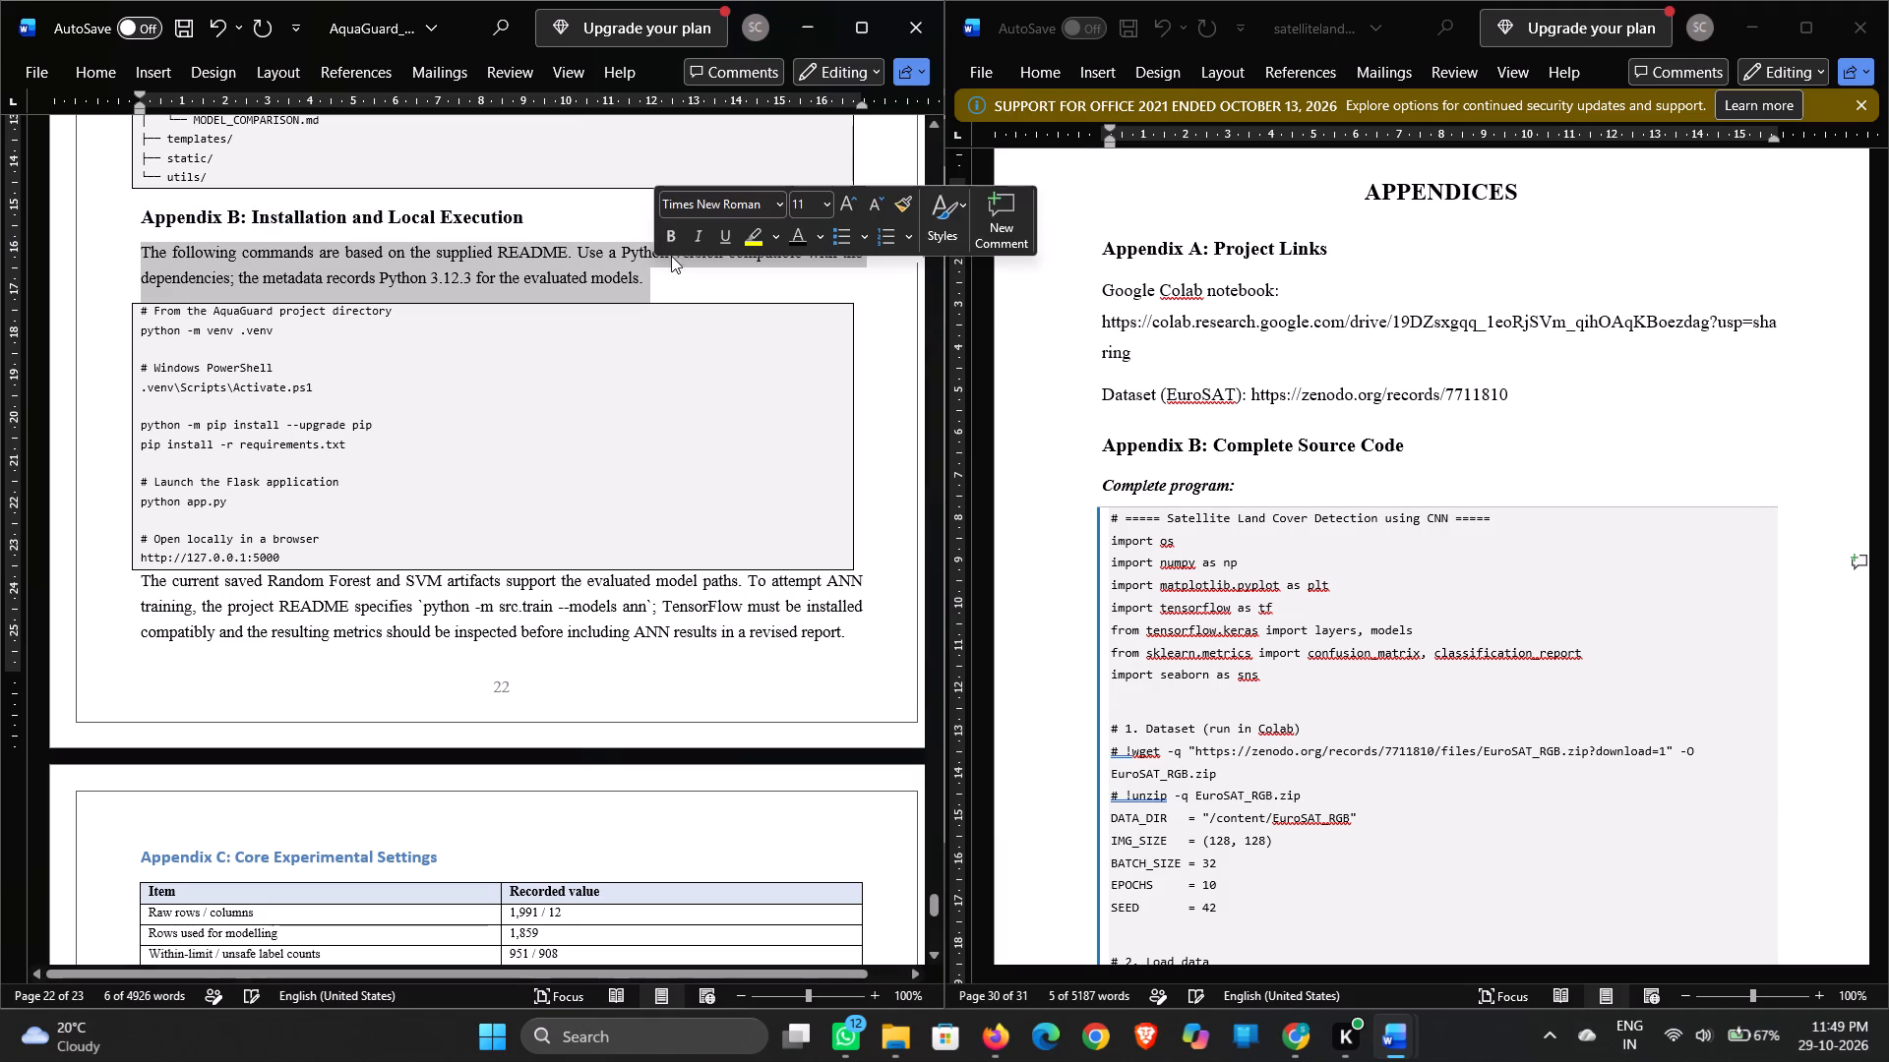
left_click(811, 205)
type("12")
key("Return")
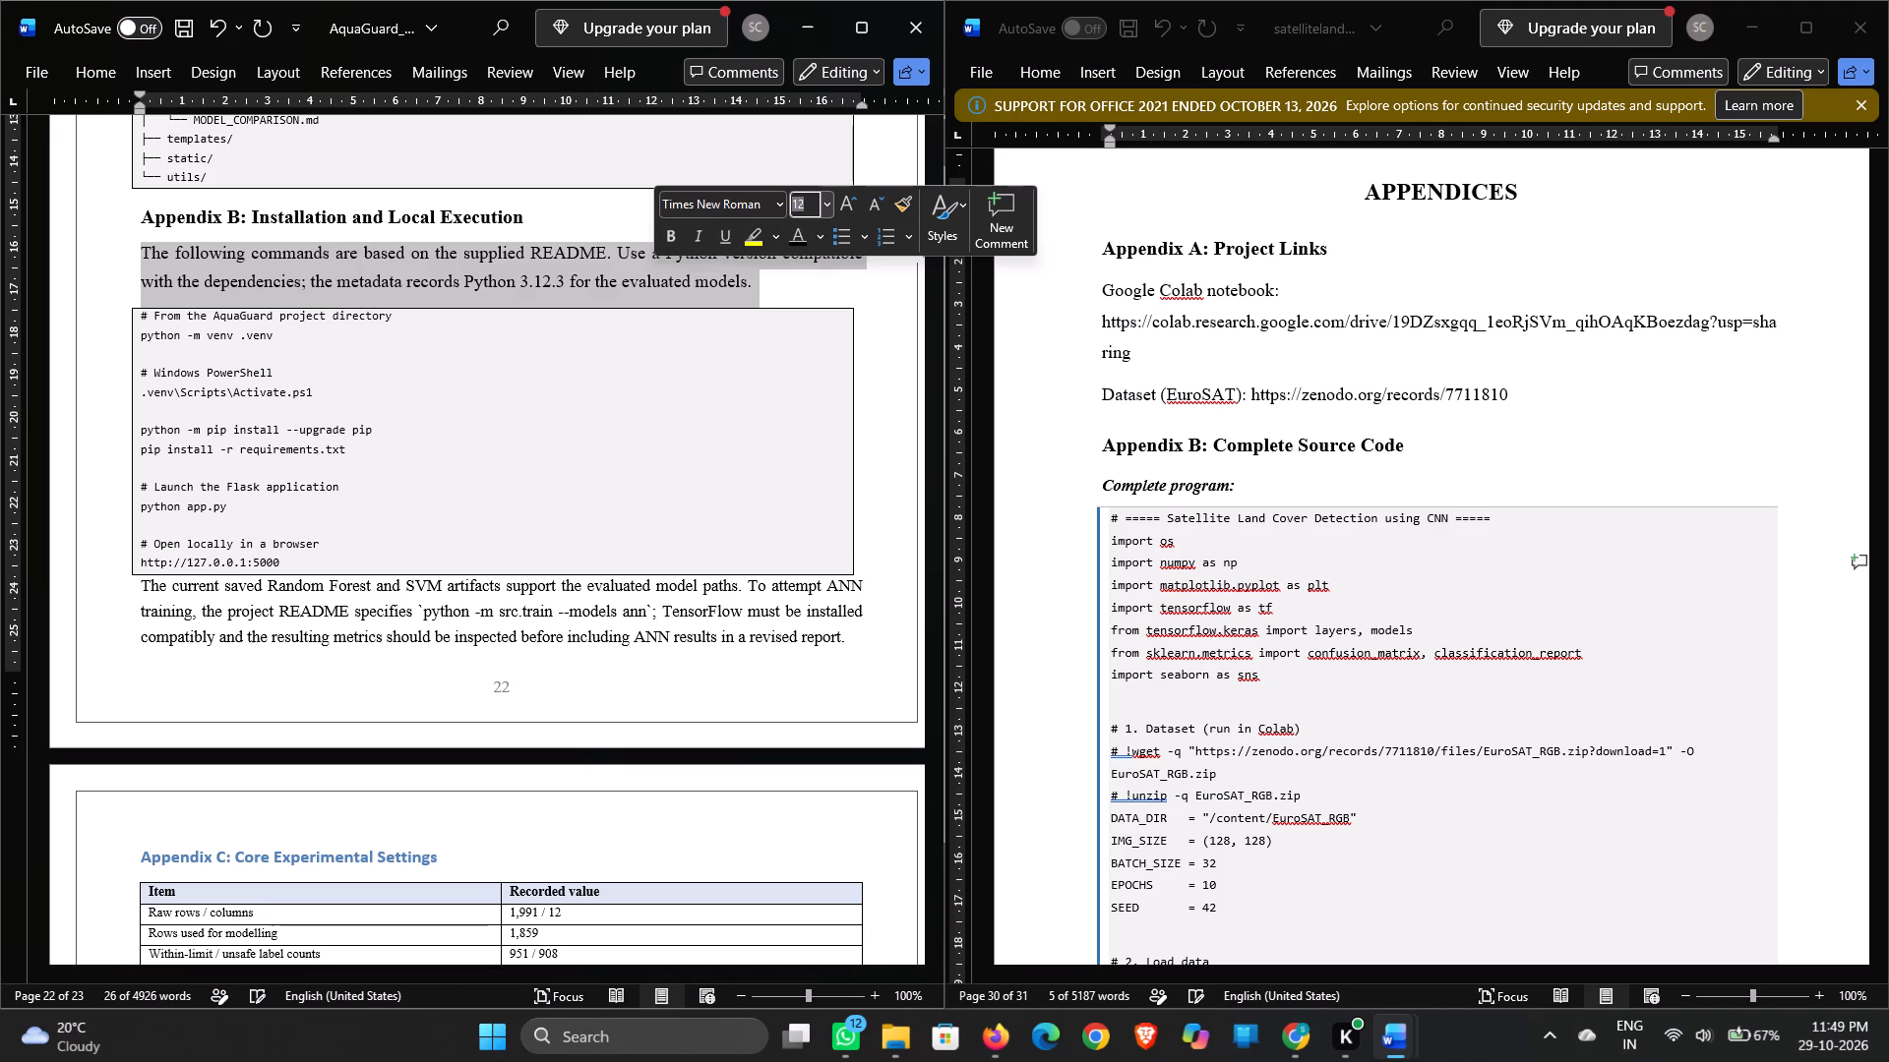
Set the Appendix B code text from "venv .venv" through "# Windows PowerShell" to 8.5 pt.
left_click_drag(212, 332, 211, 383)
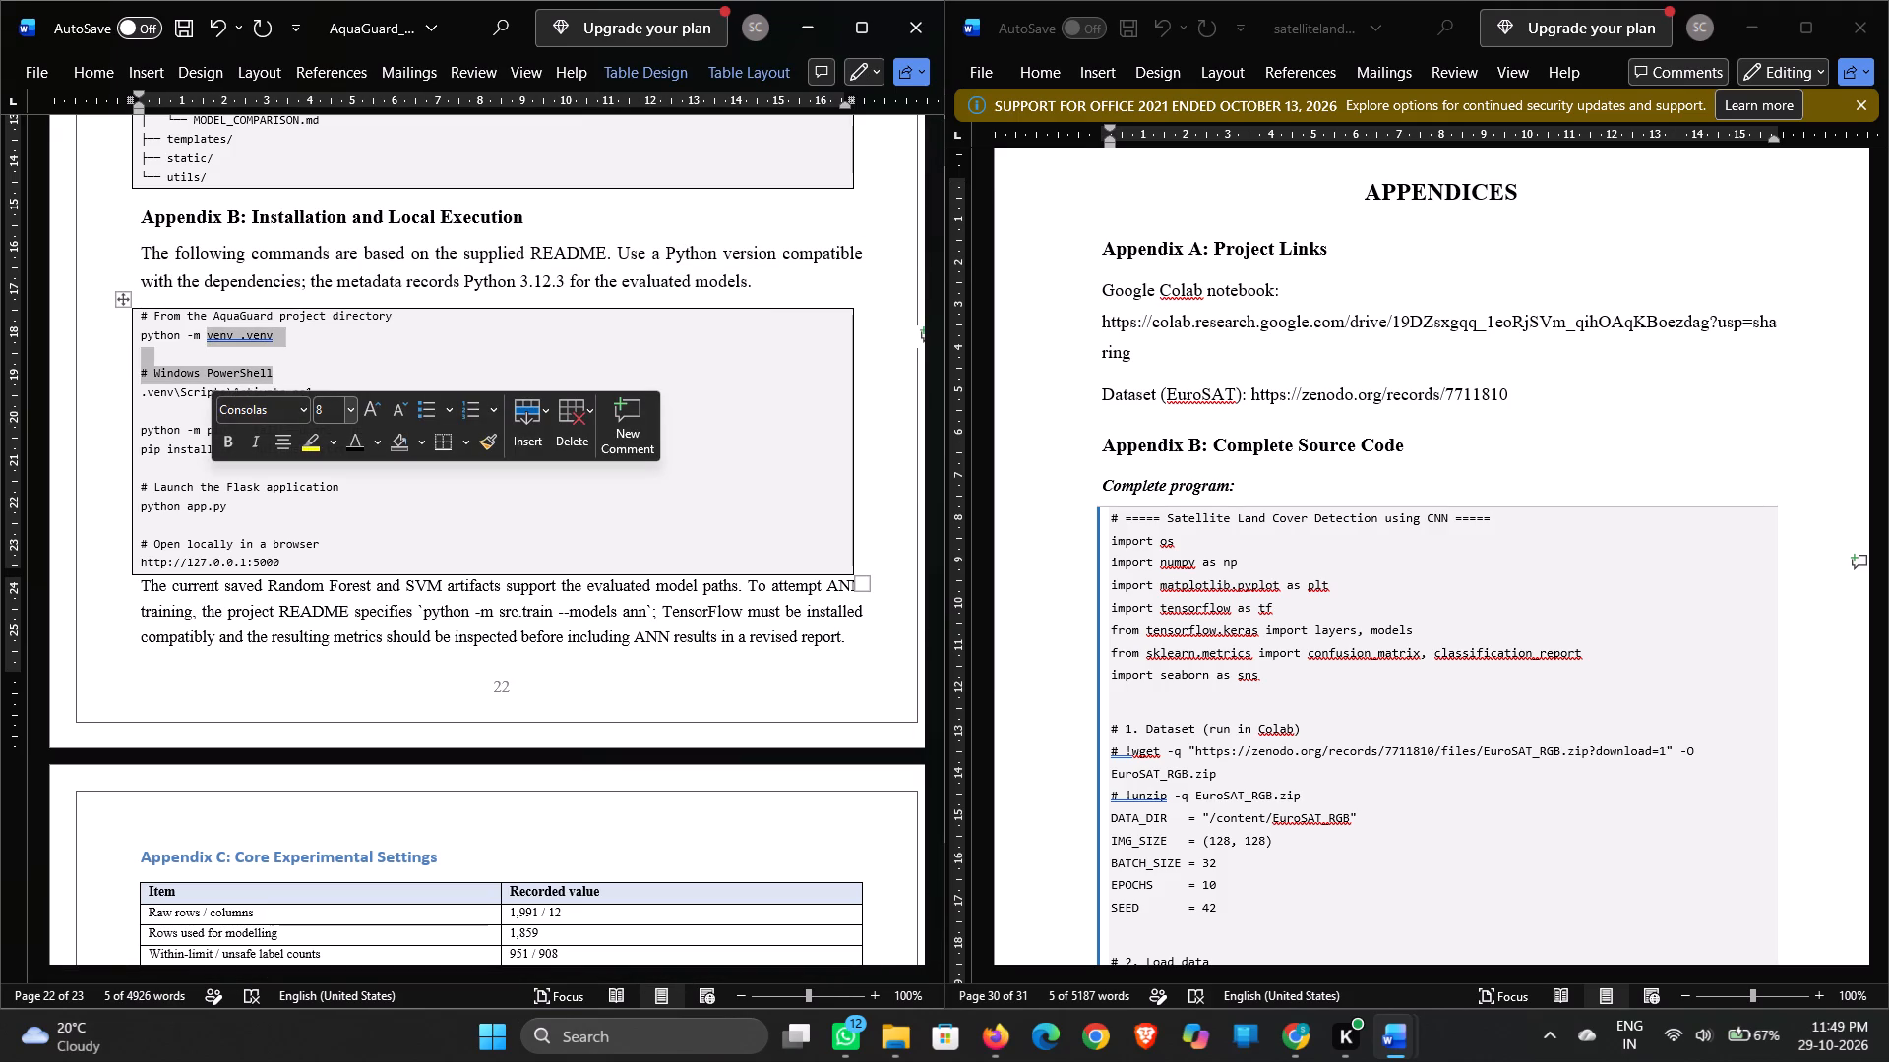
left_click(327, 415)
type("8.5")
key("Return")
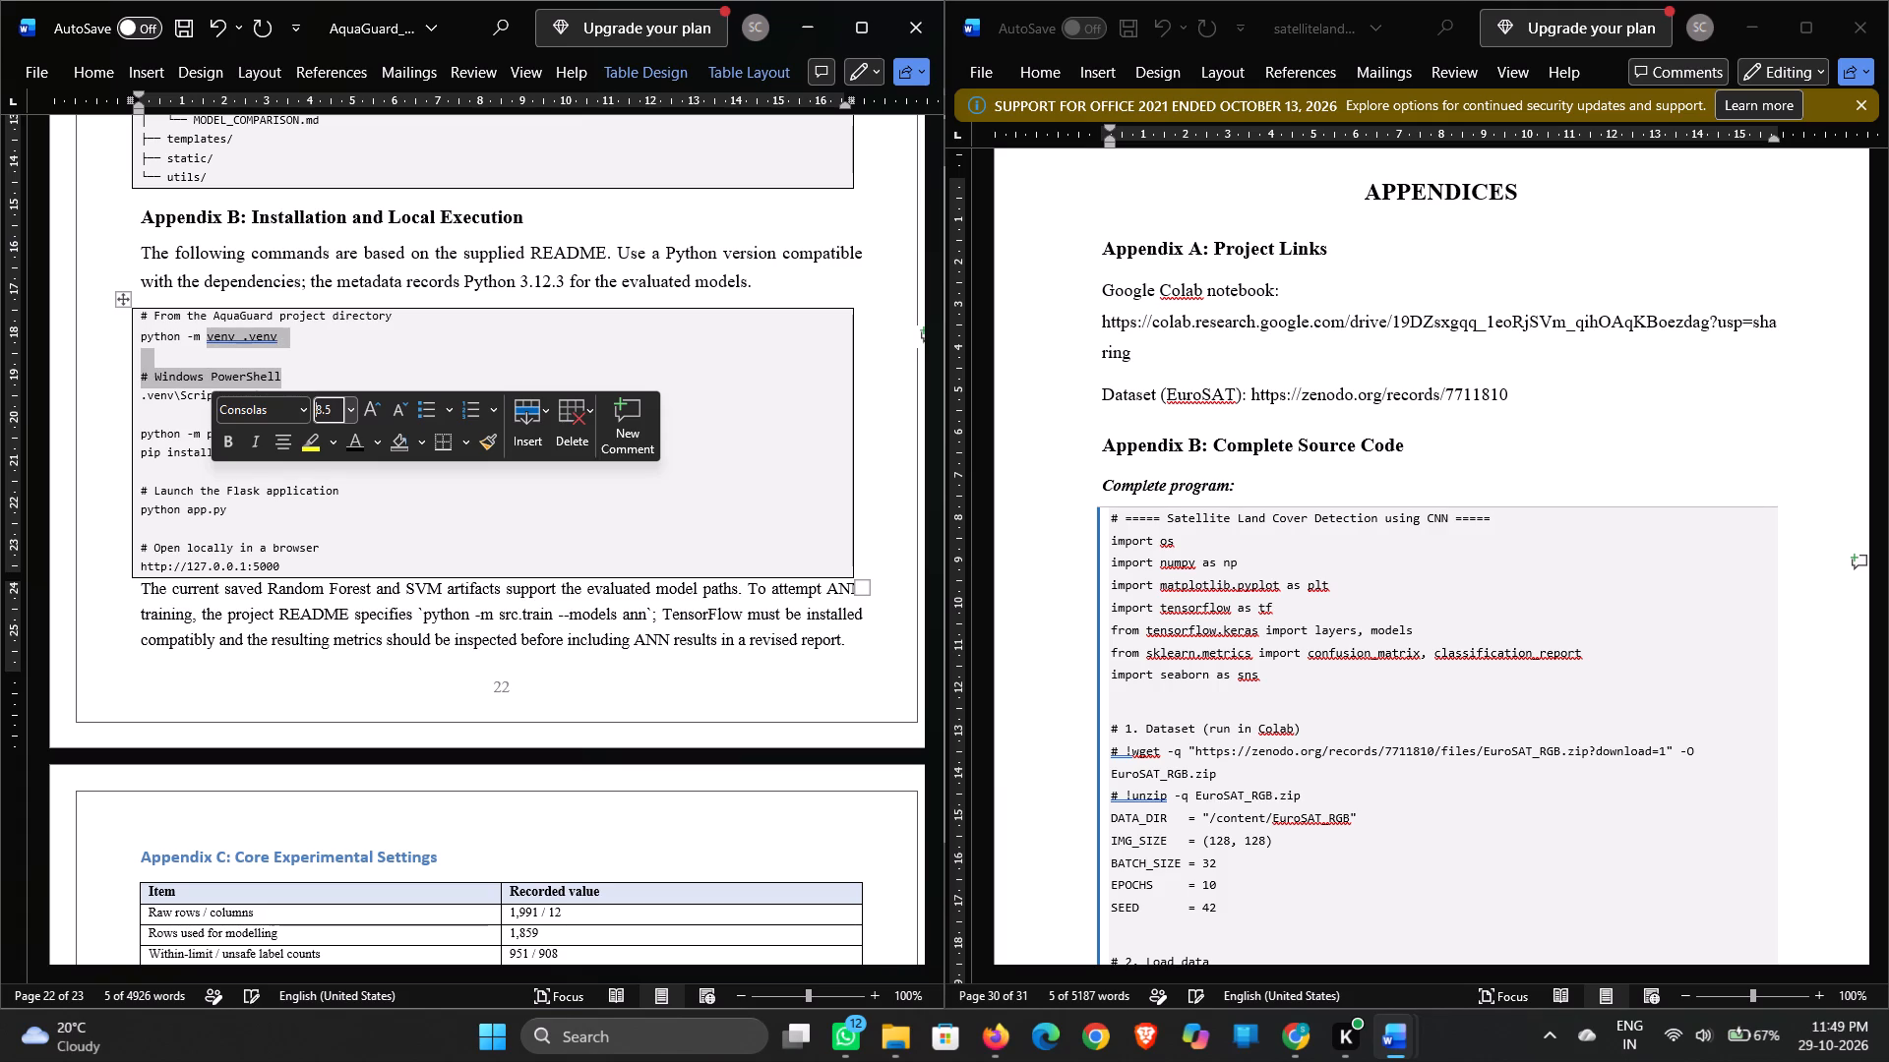
left_click(421, 364)
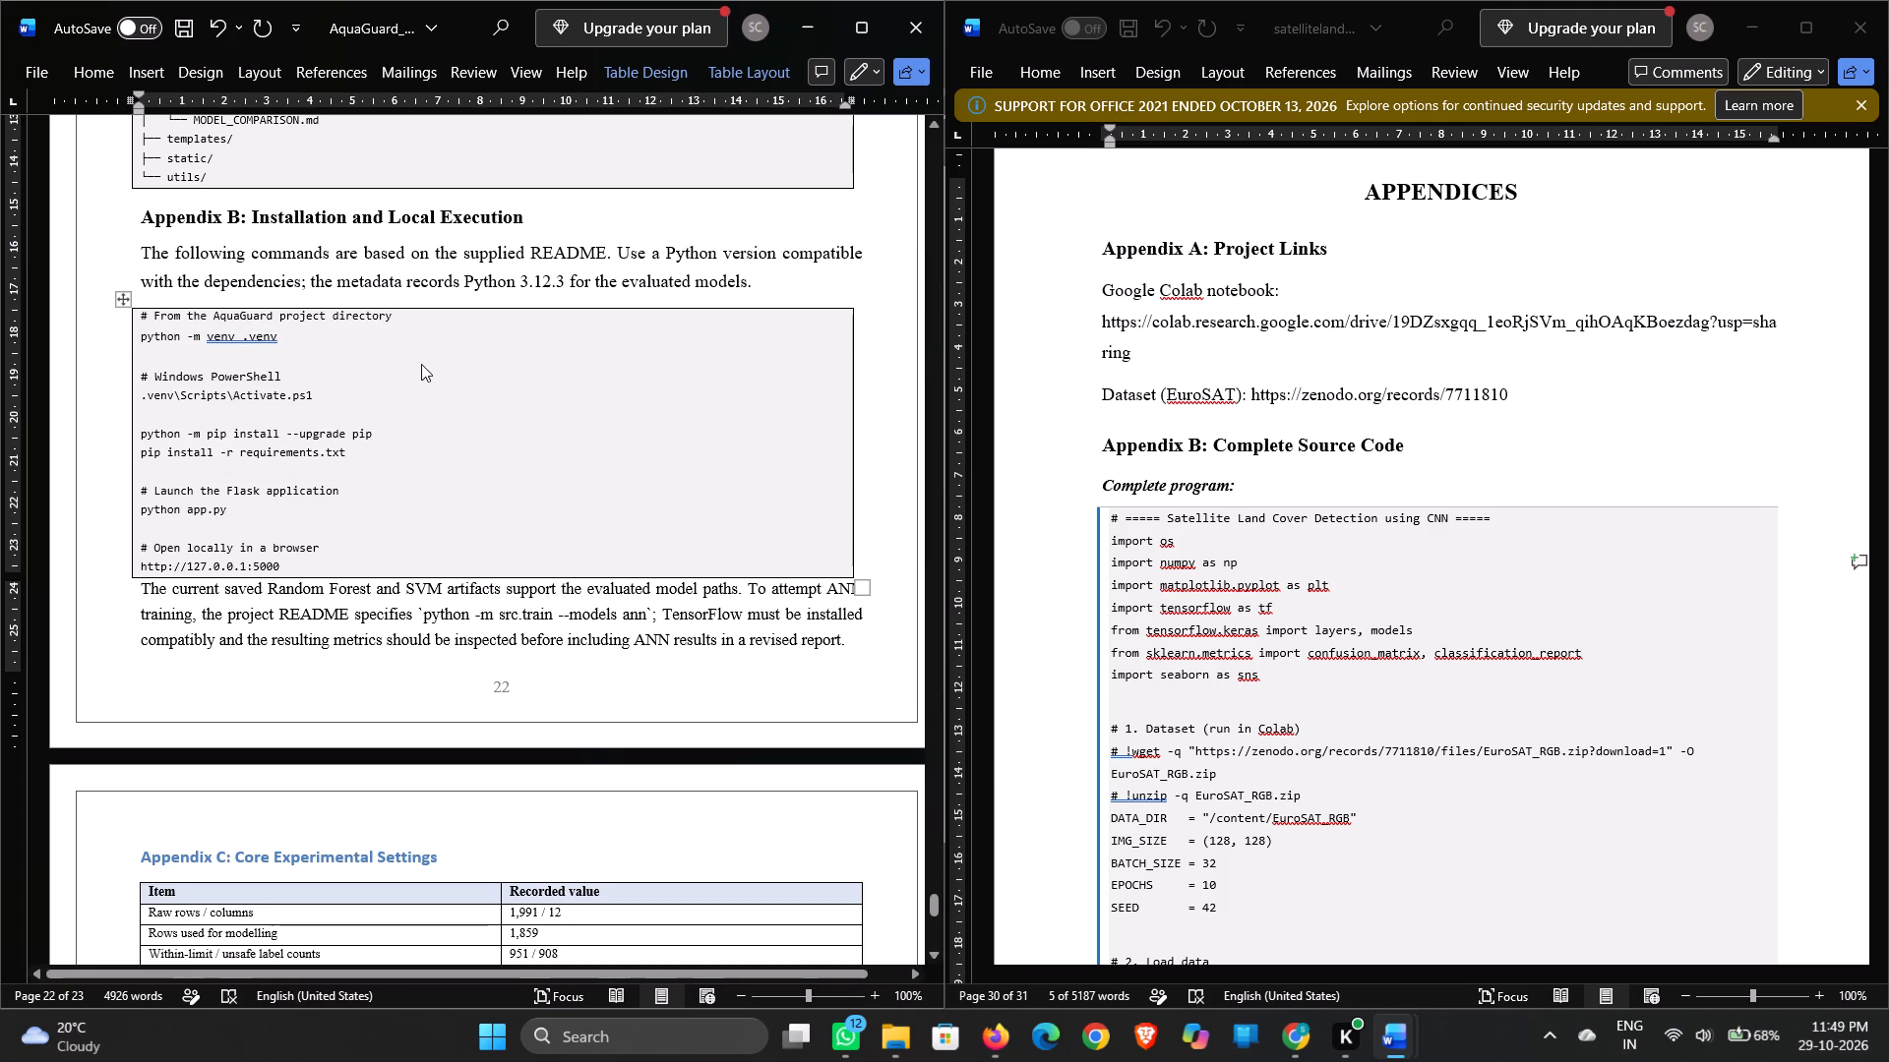
Set the whole AquaGuard directory listing under Appendix A, from "AquaGuard/" to "utils/", to 8.5 pt.
scroll(422, 351, "up", 1)
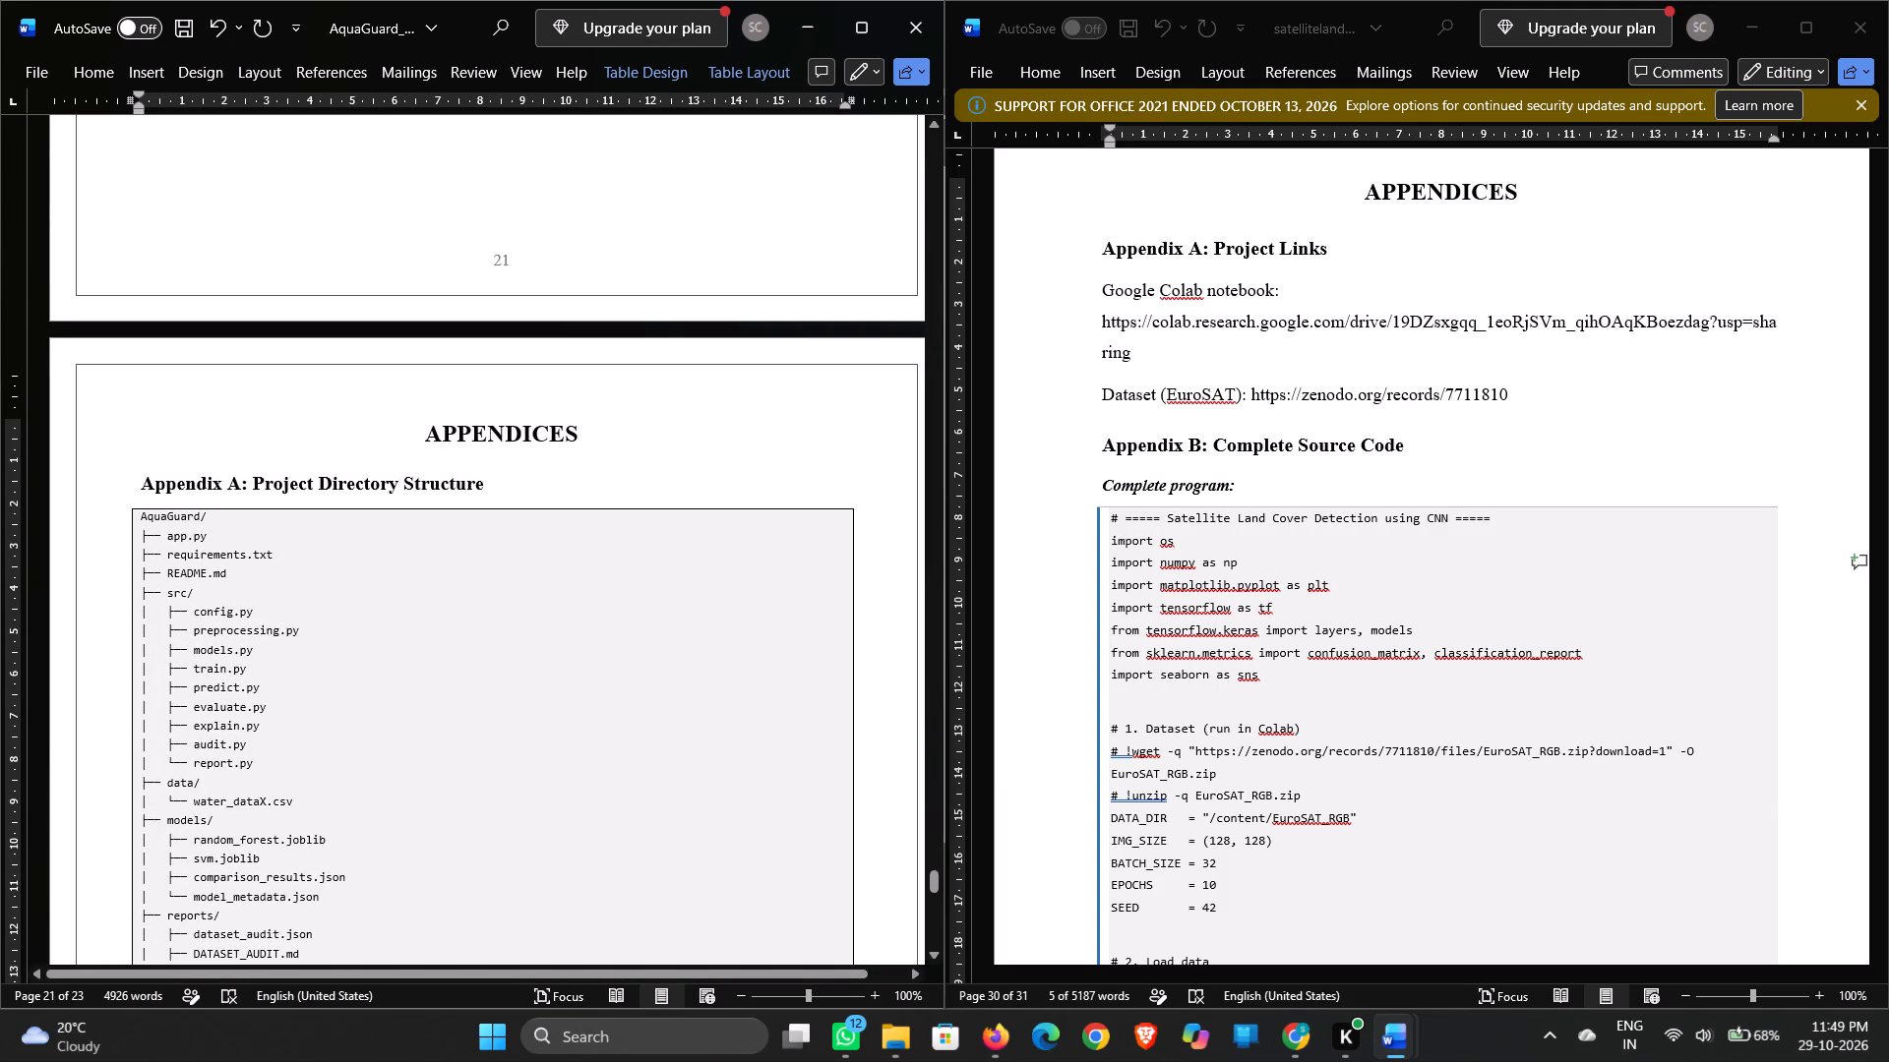
scroll(149, 520, "down", 1)
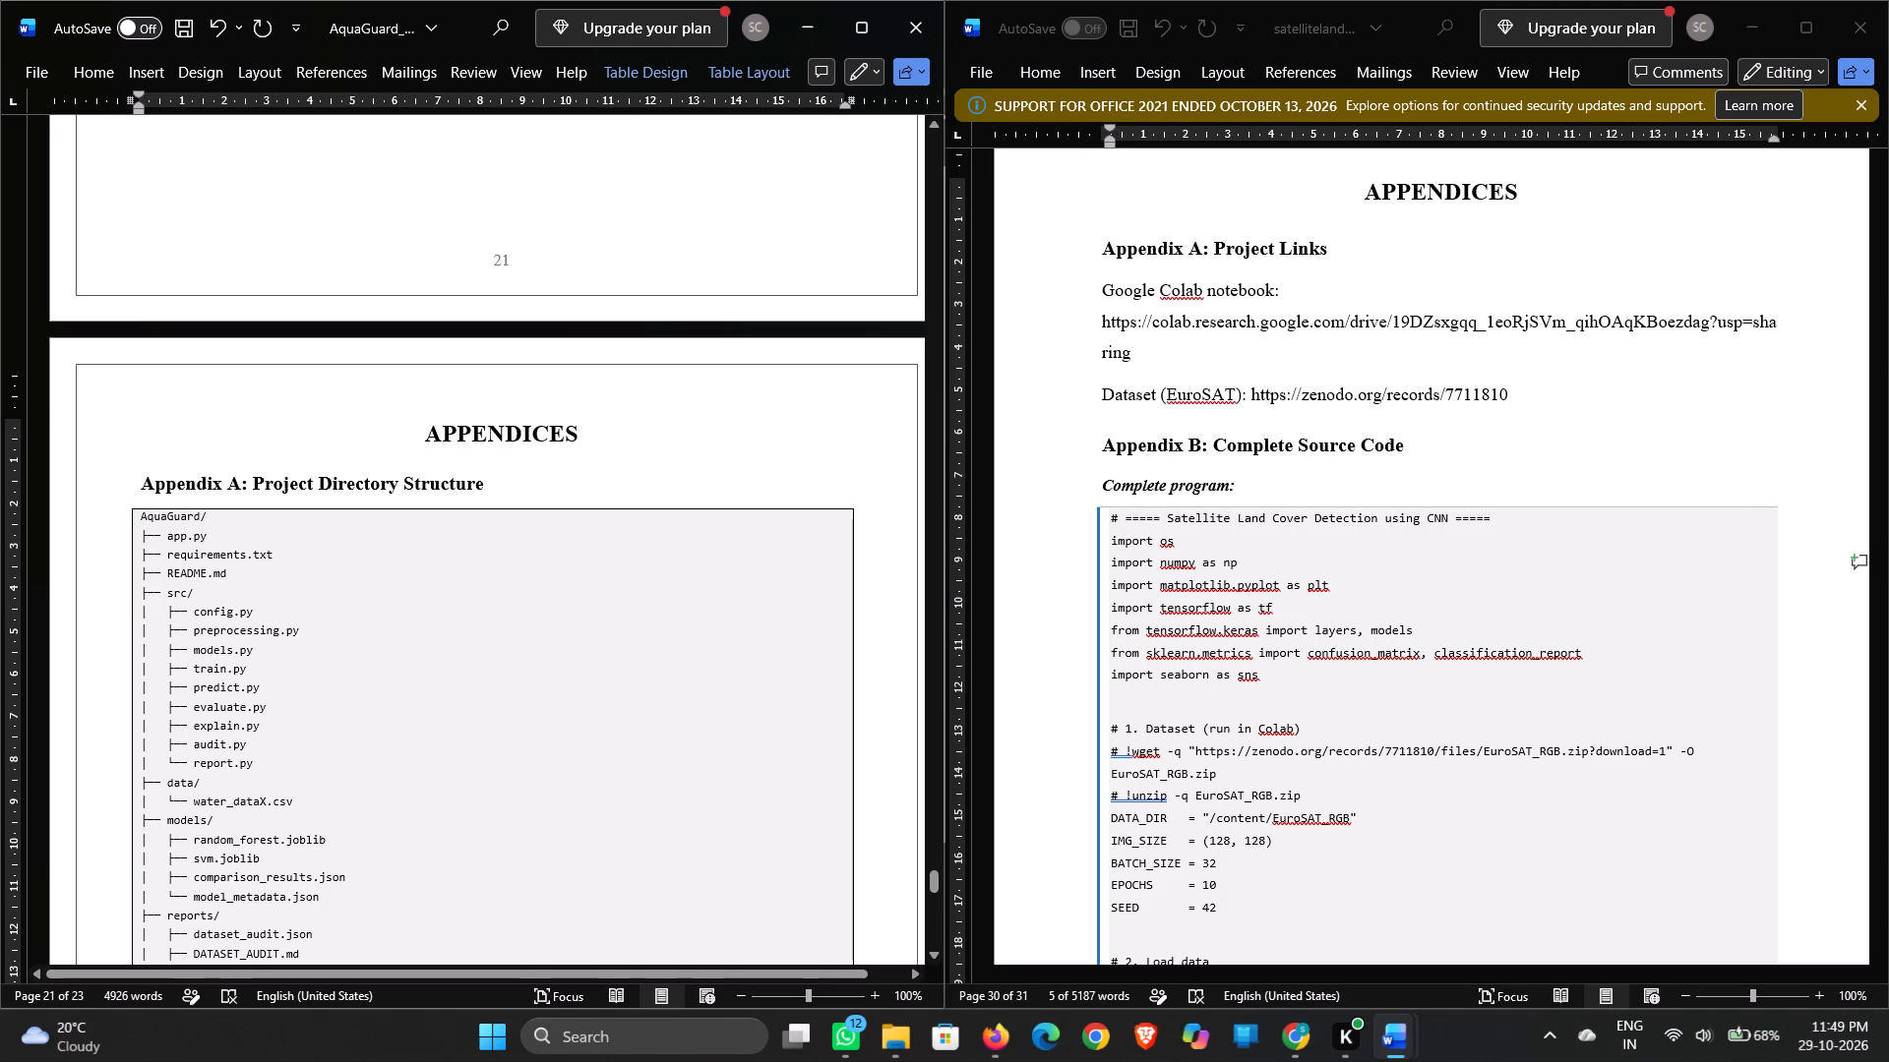
scroll(149, 520, "down", 1)
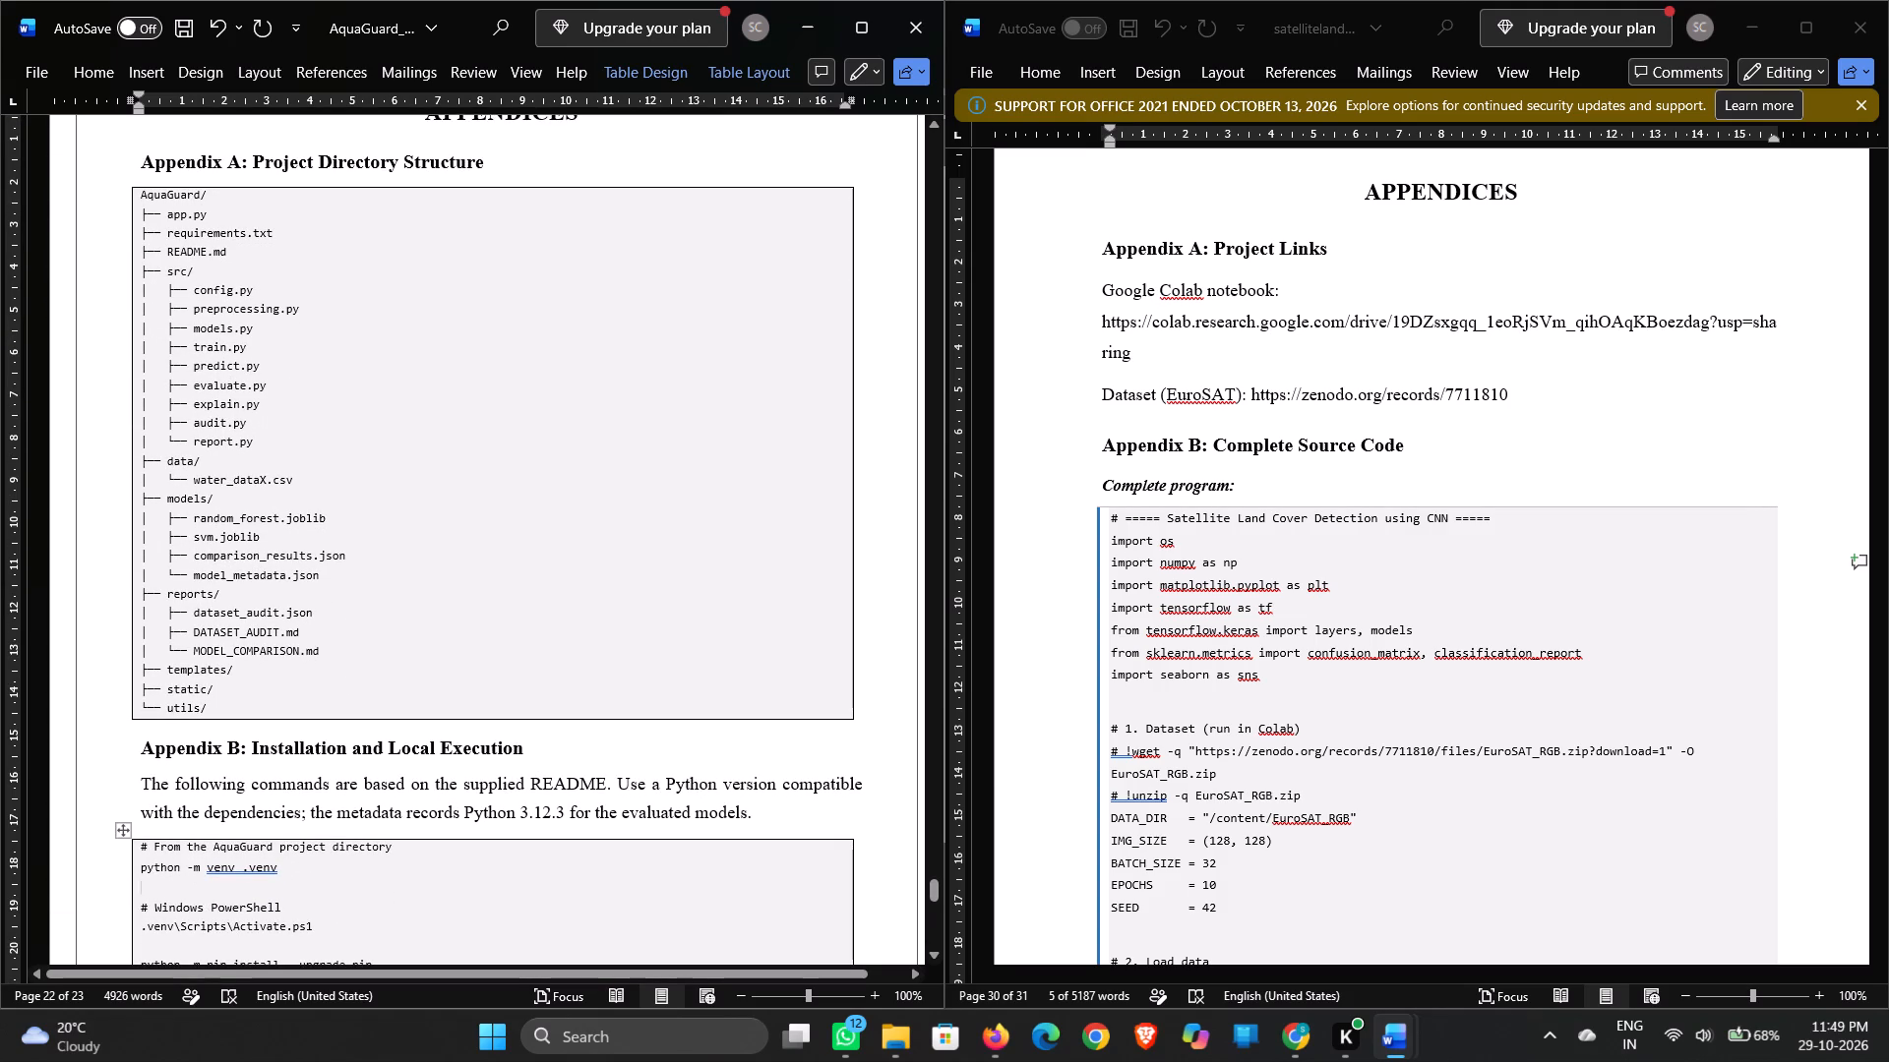
left_click_drag(142, 195, 255, 514)
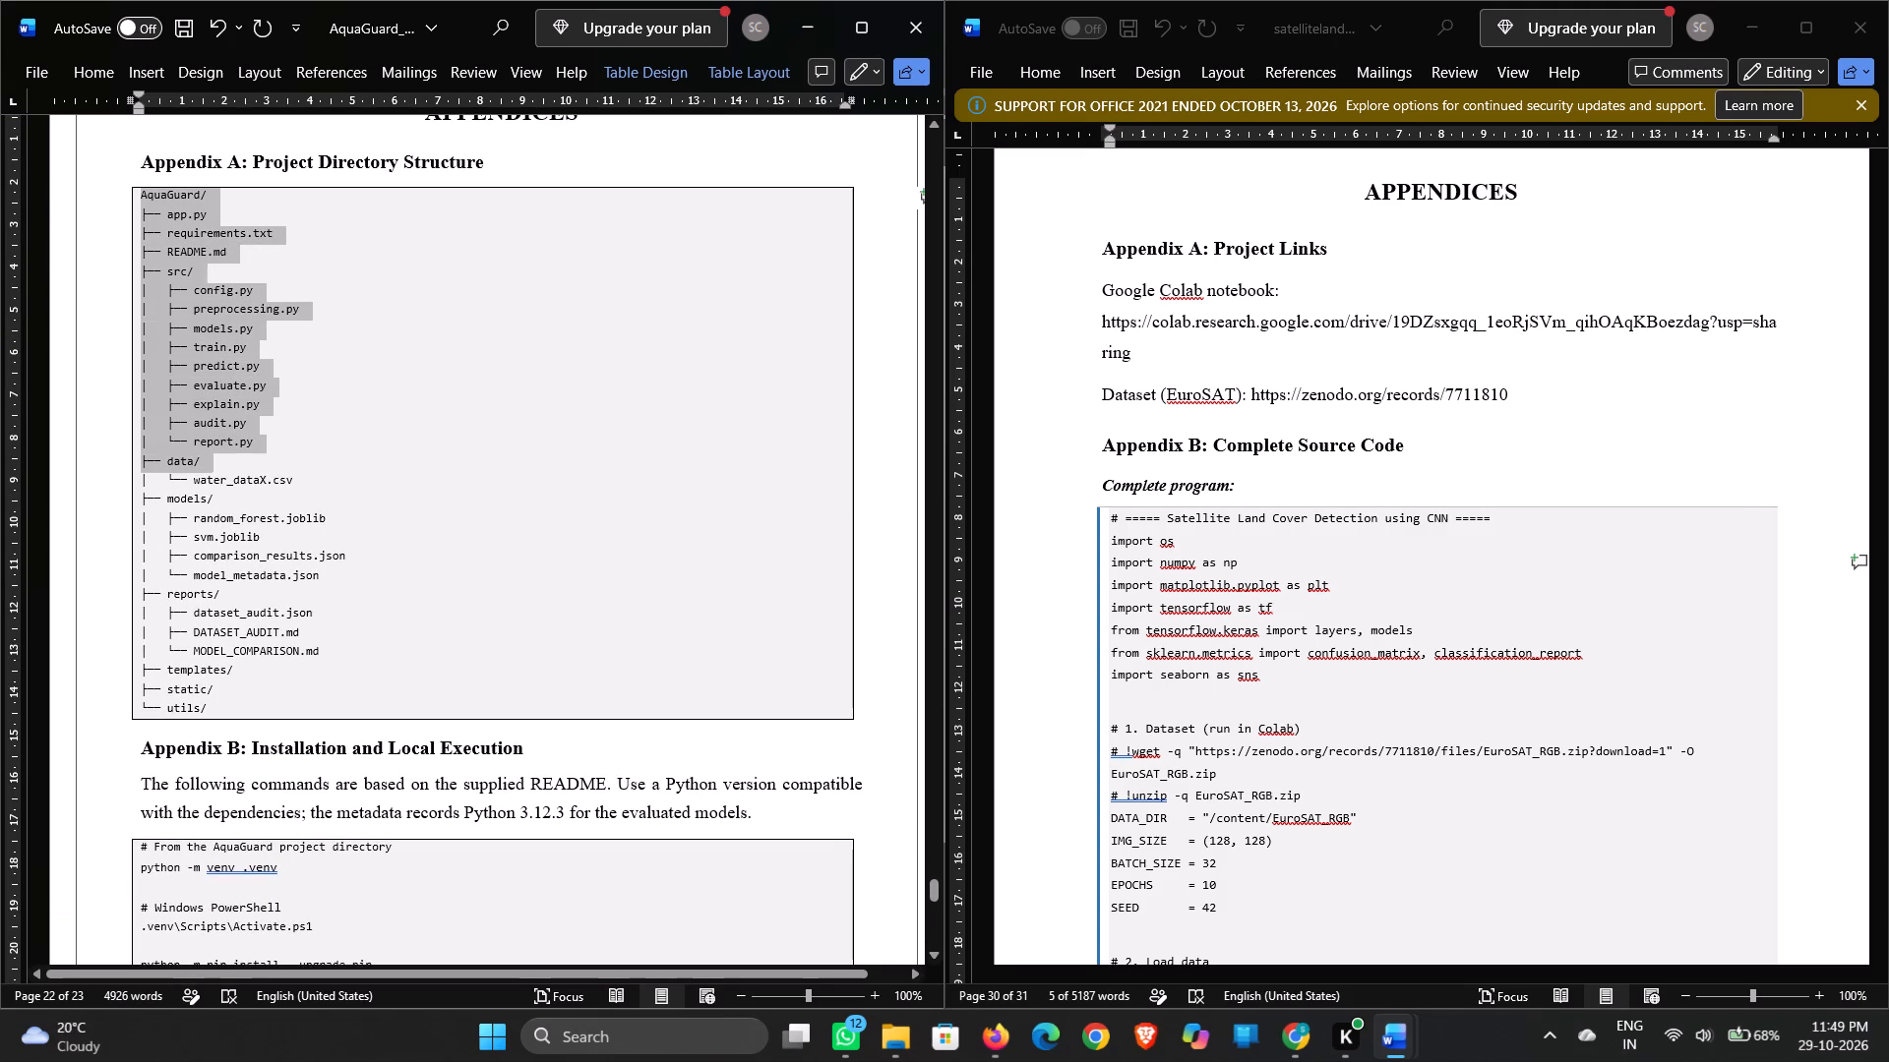
left_click_drag(255, 514, 214, 708)
left_click(327, 637)
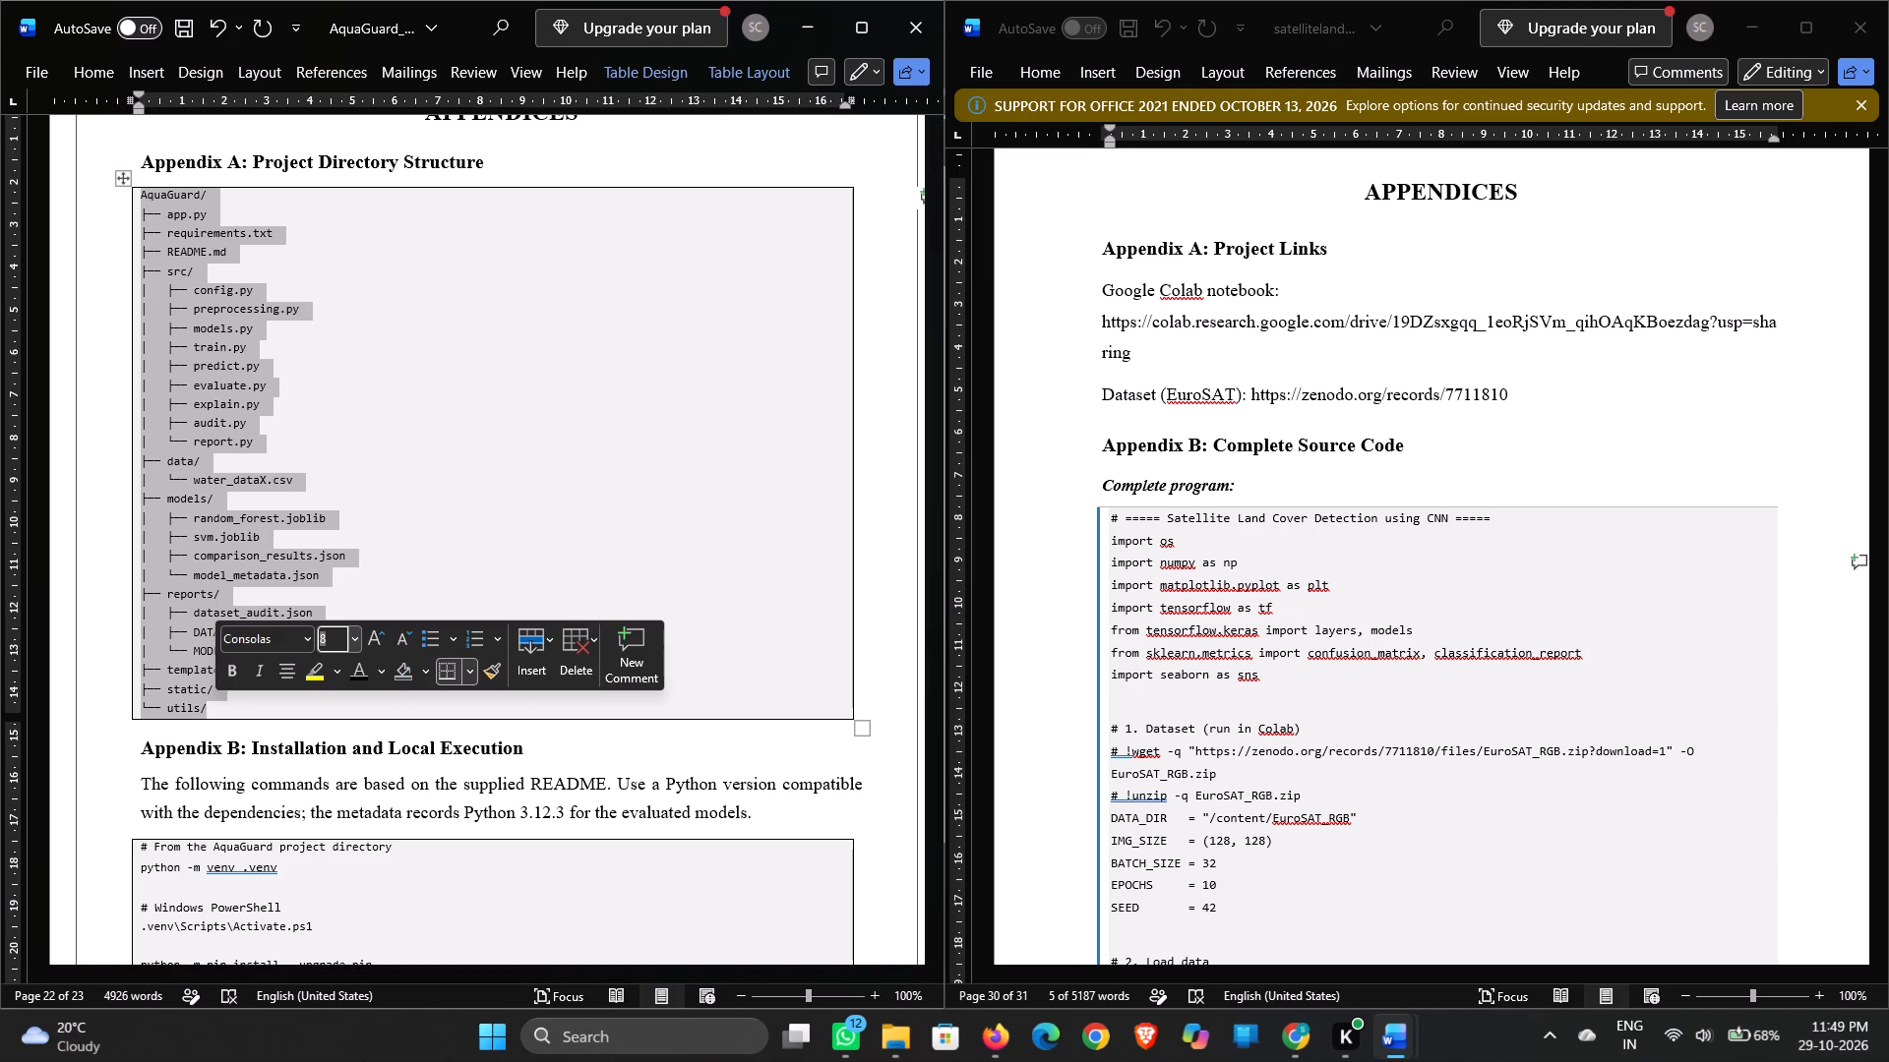
key("8")
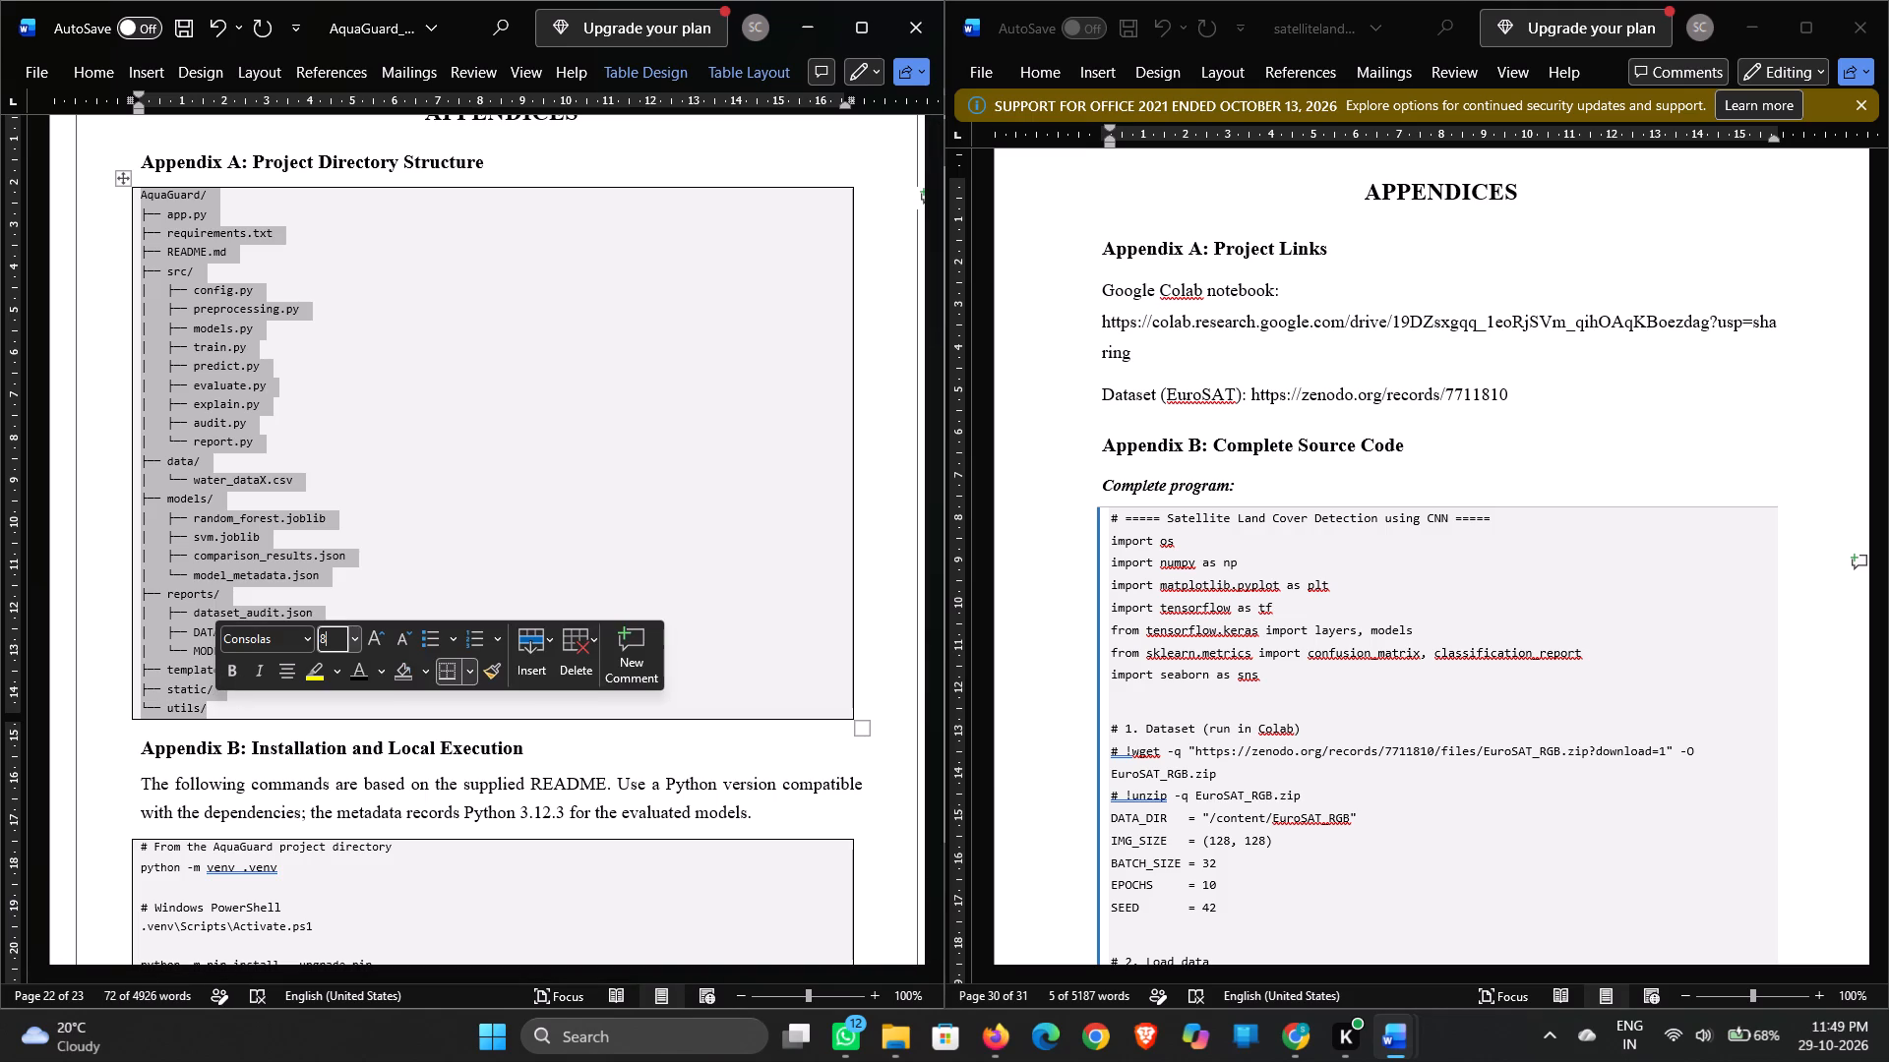
type(".5")
key("Return")
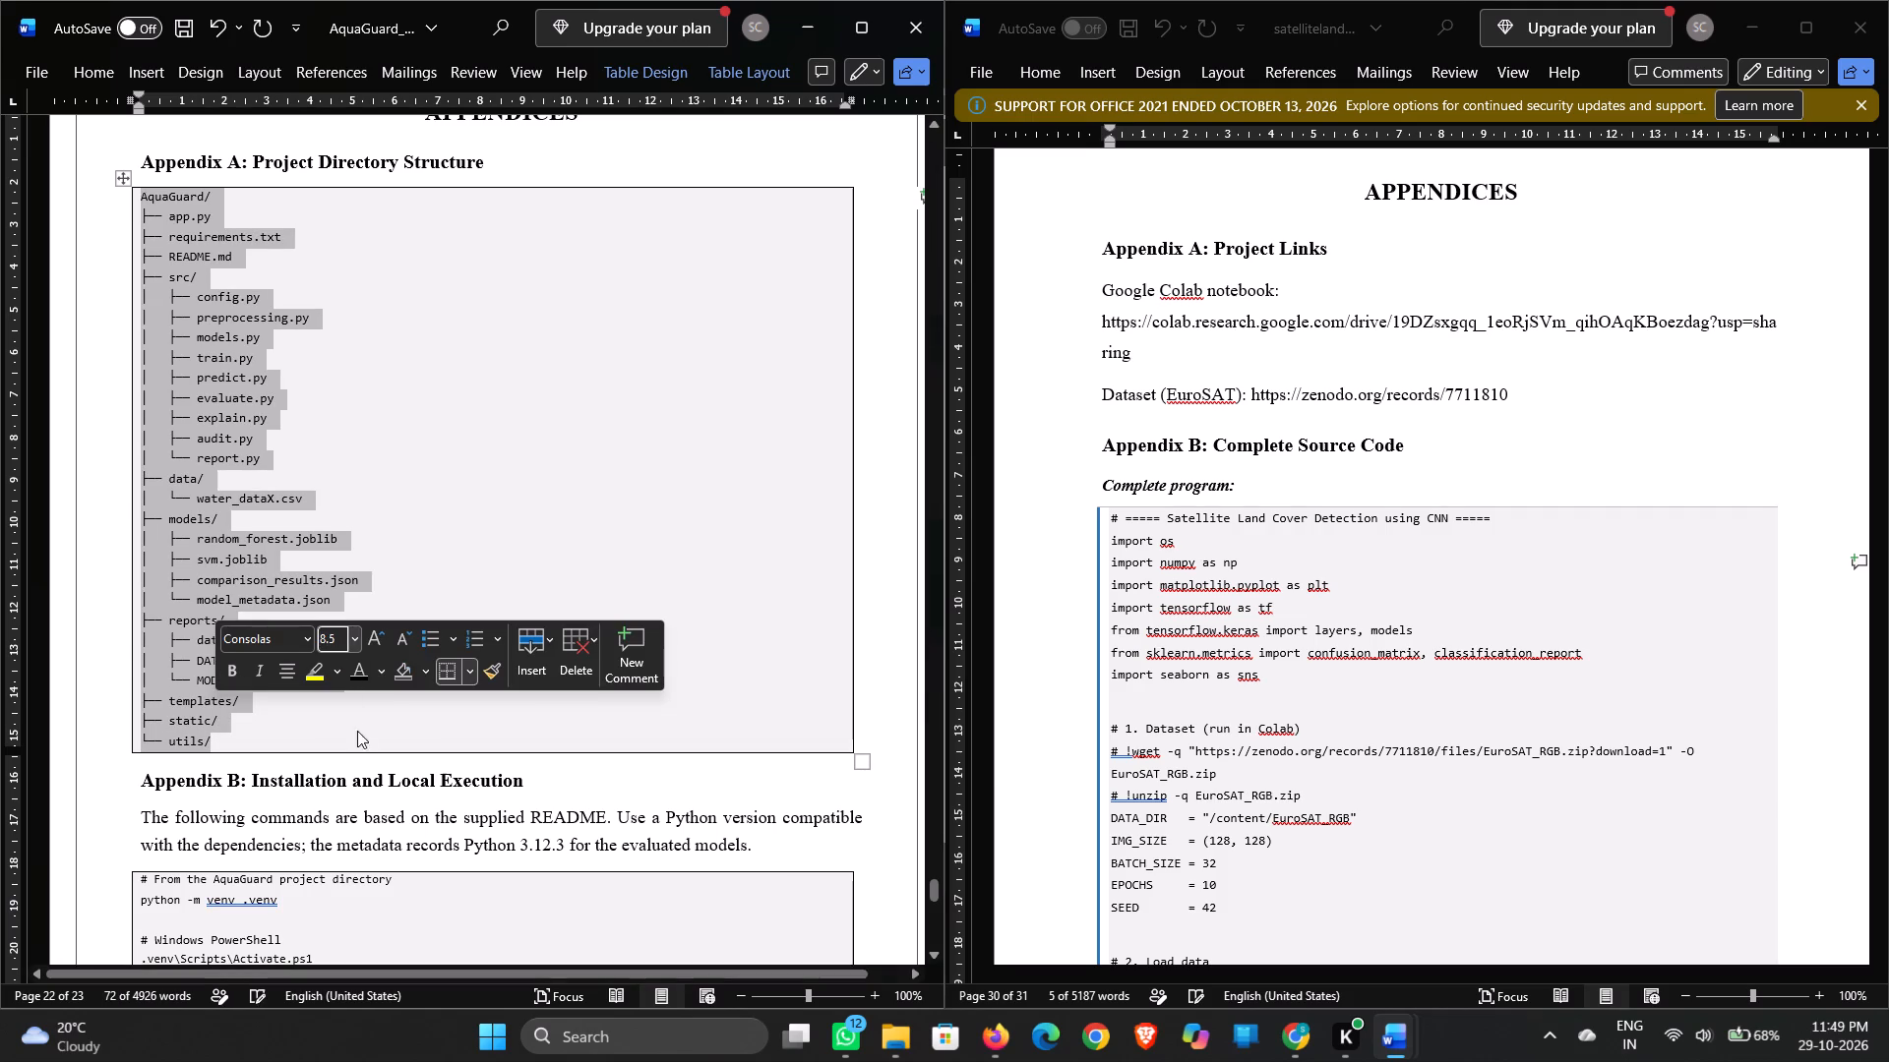
left_click(362, 737)
left_click(498, 777)
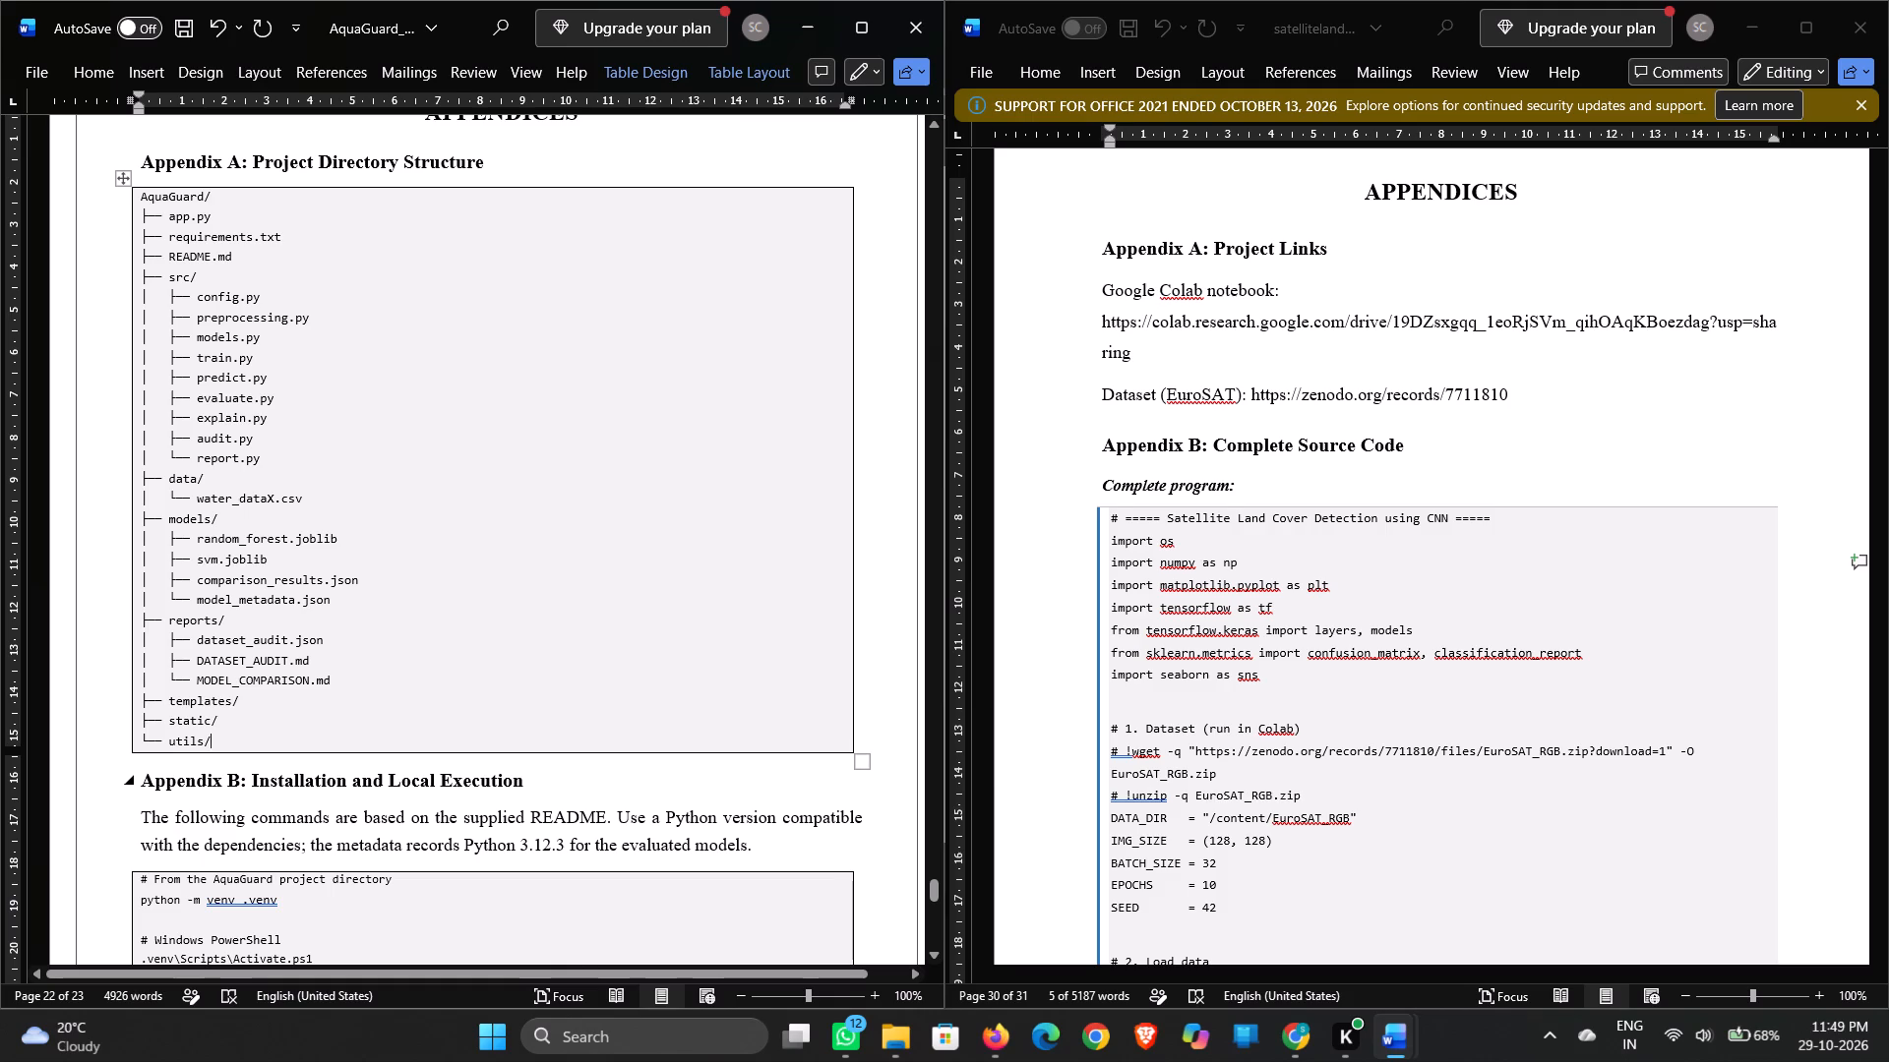
Set the paragraph after the Appendix B code block, starting "The current saved Random Forest and SVM artifacts", to 12 pt.
scroll(498, 777, "down", 2)
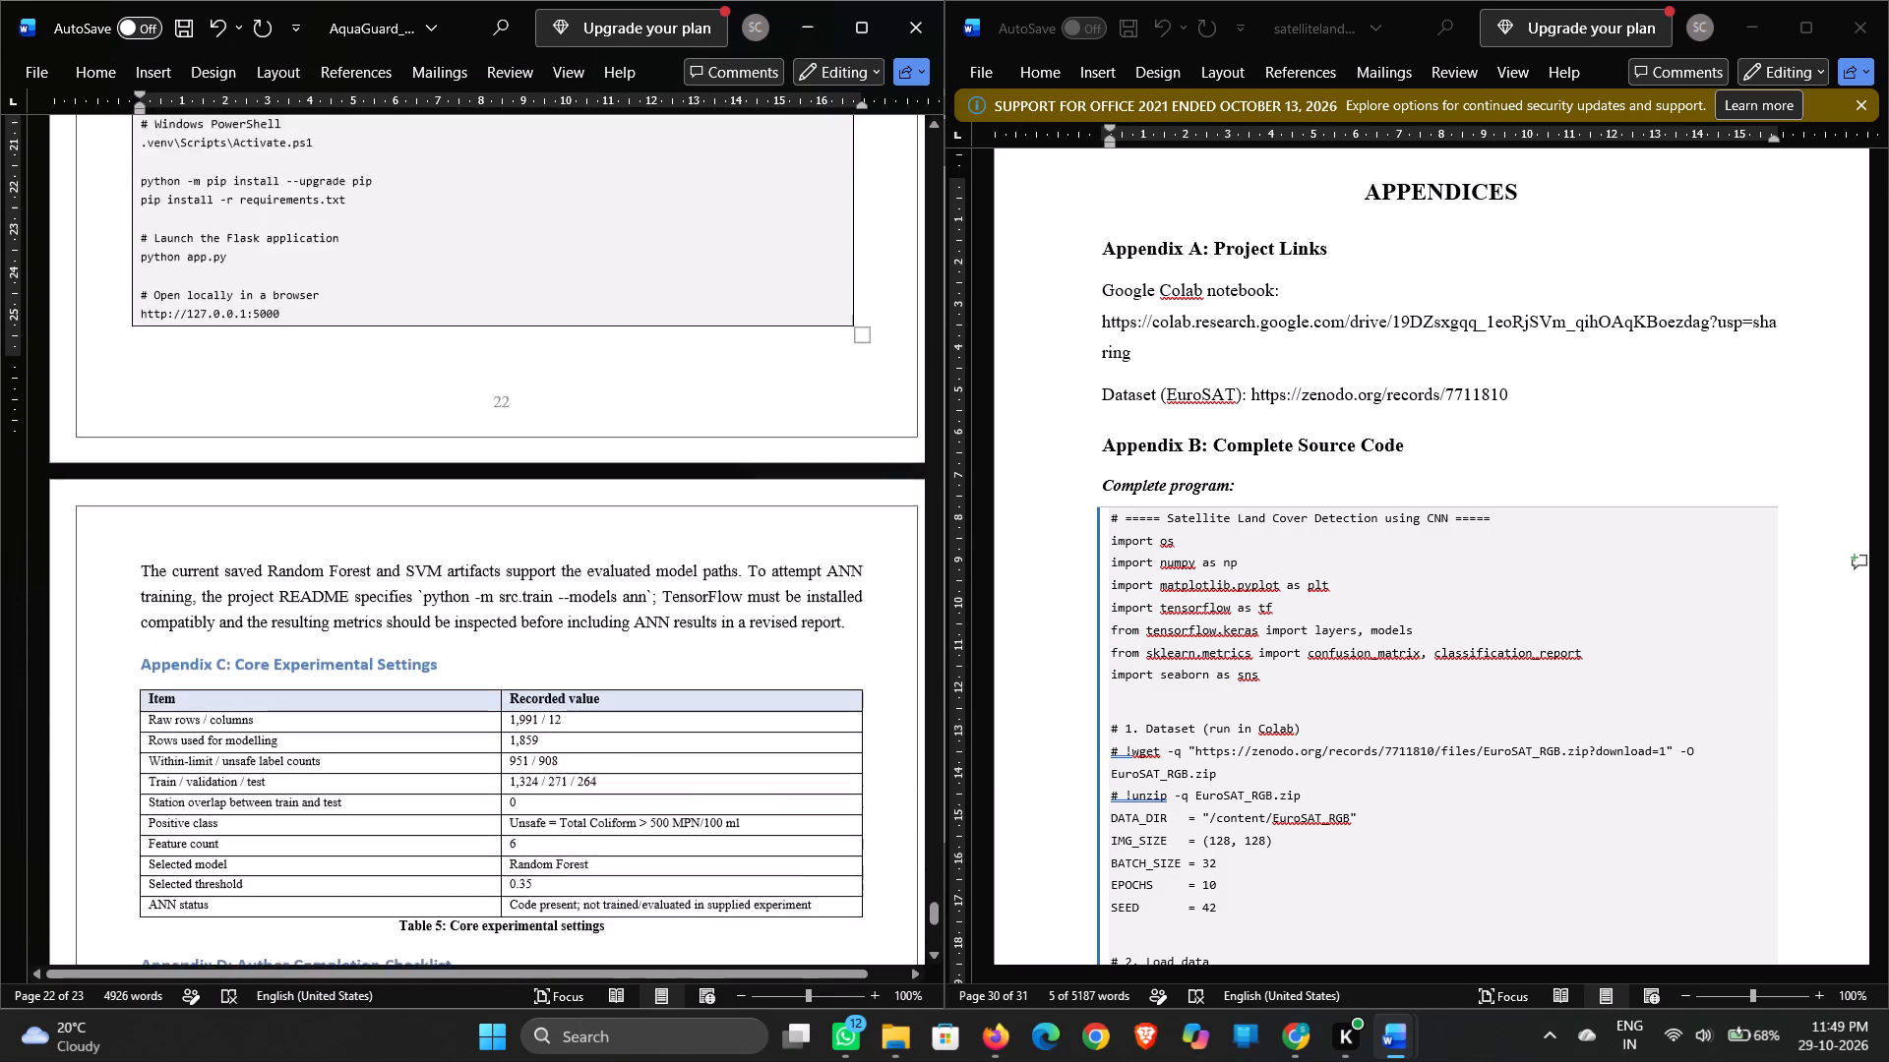
scroll(498, 777, "down", 1)
left_click_drag(140, 498, 850, 559)
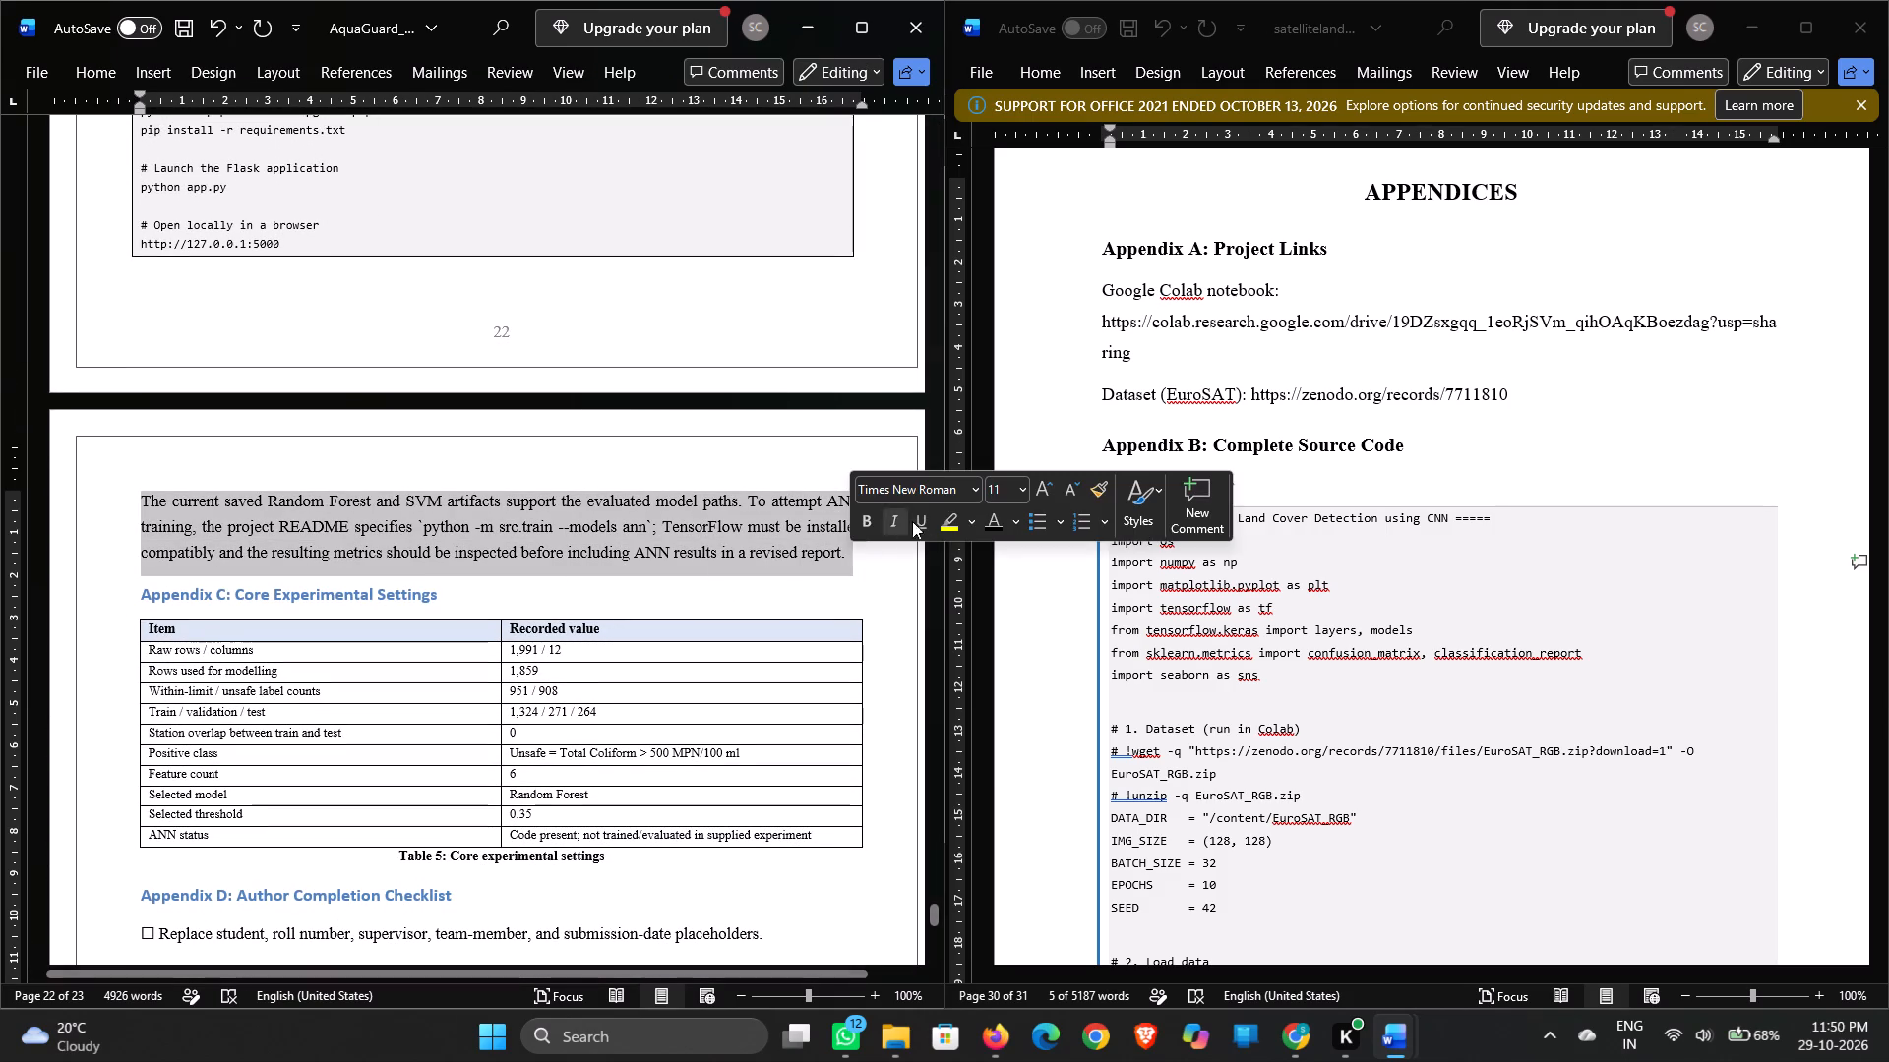
left_click(1003, 482)
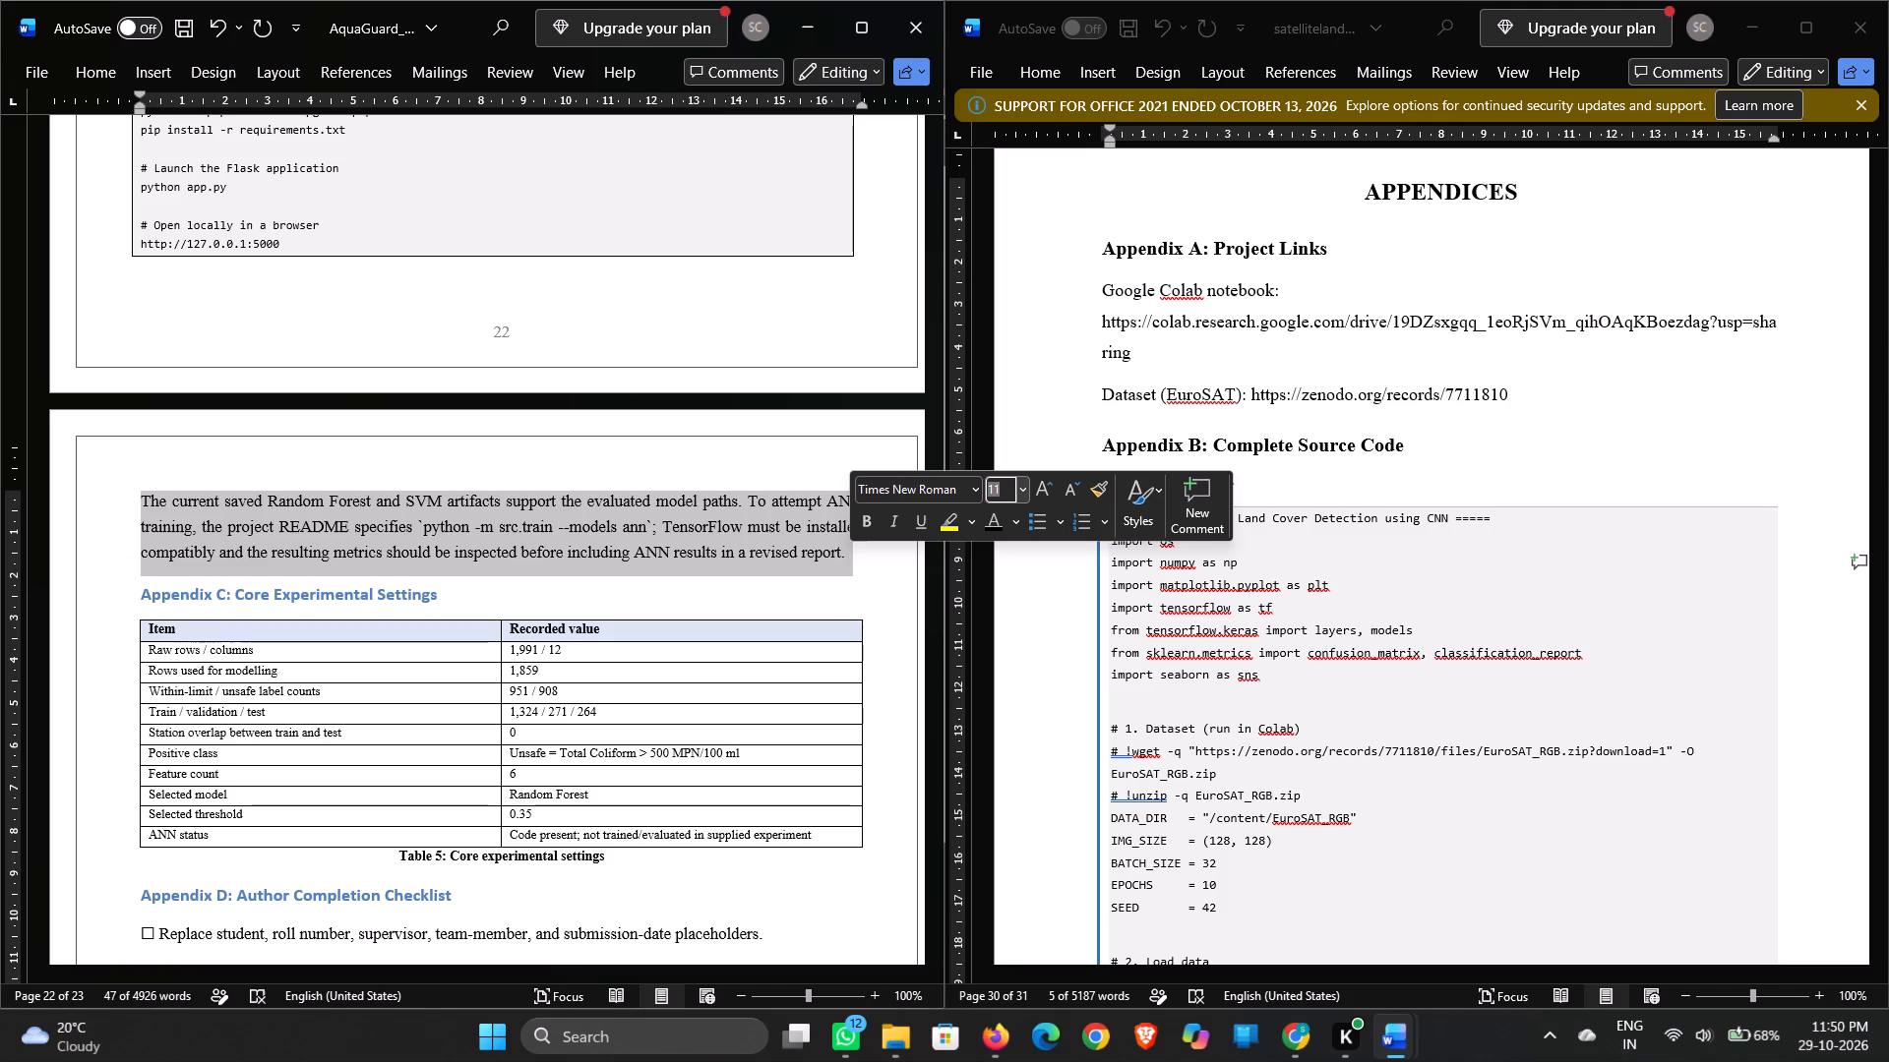
type("12")
key("Return")
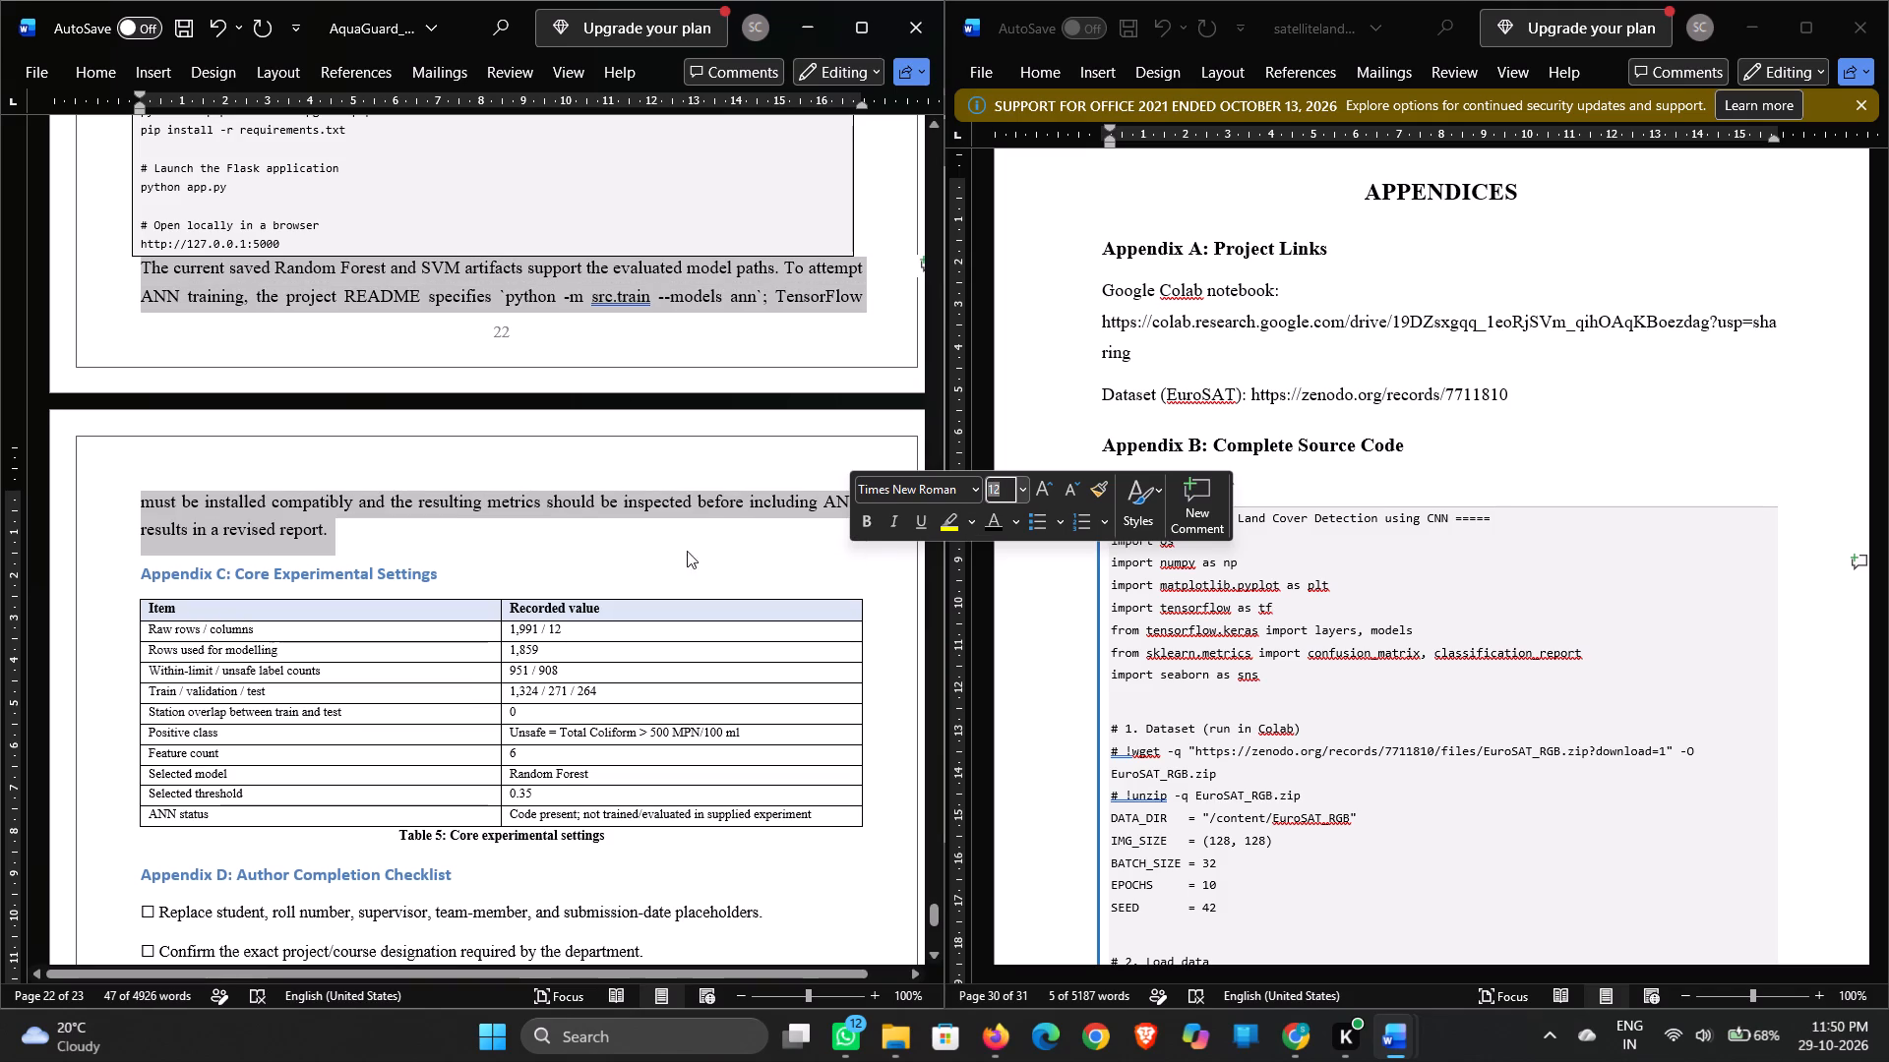
left_click(656, 546)
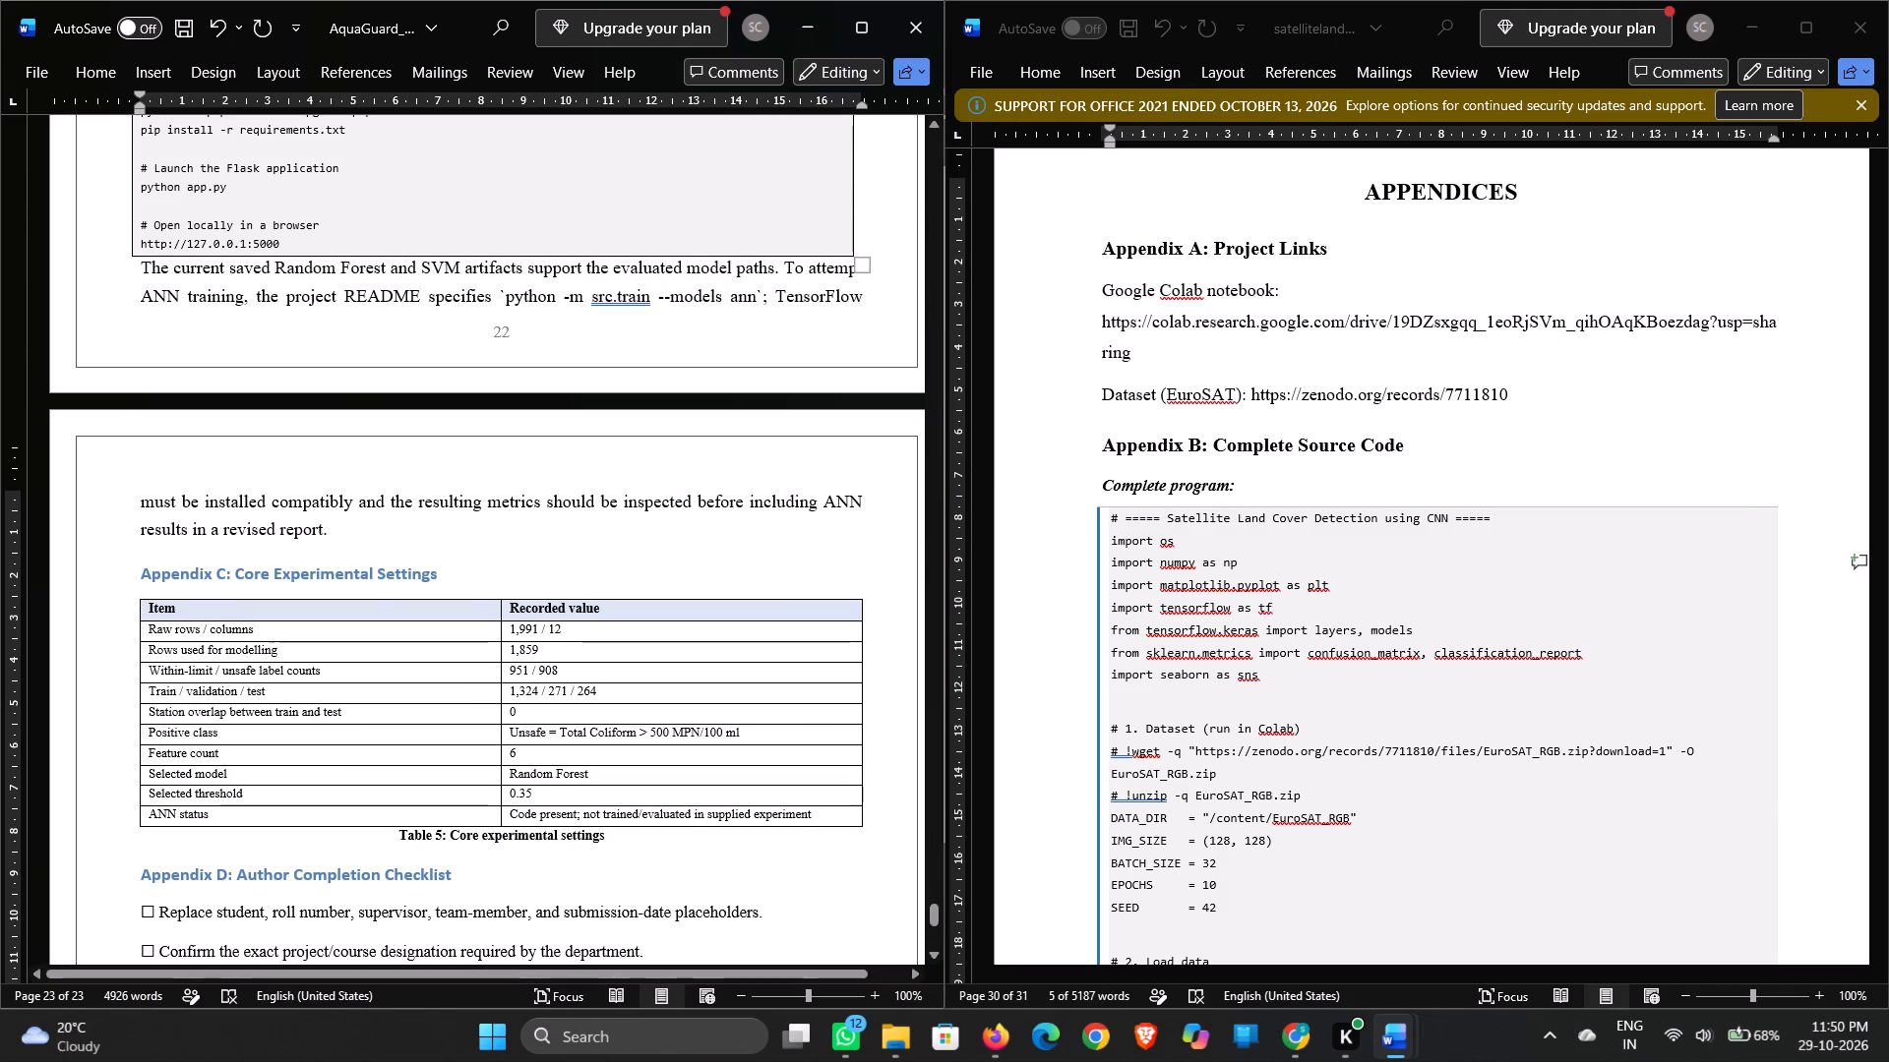
Insert a blank line between the Appendix B code block and the paragraph starting "The current saved Random Forest".
left_click(138, 264)
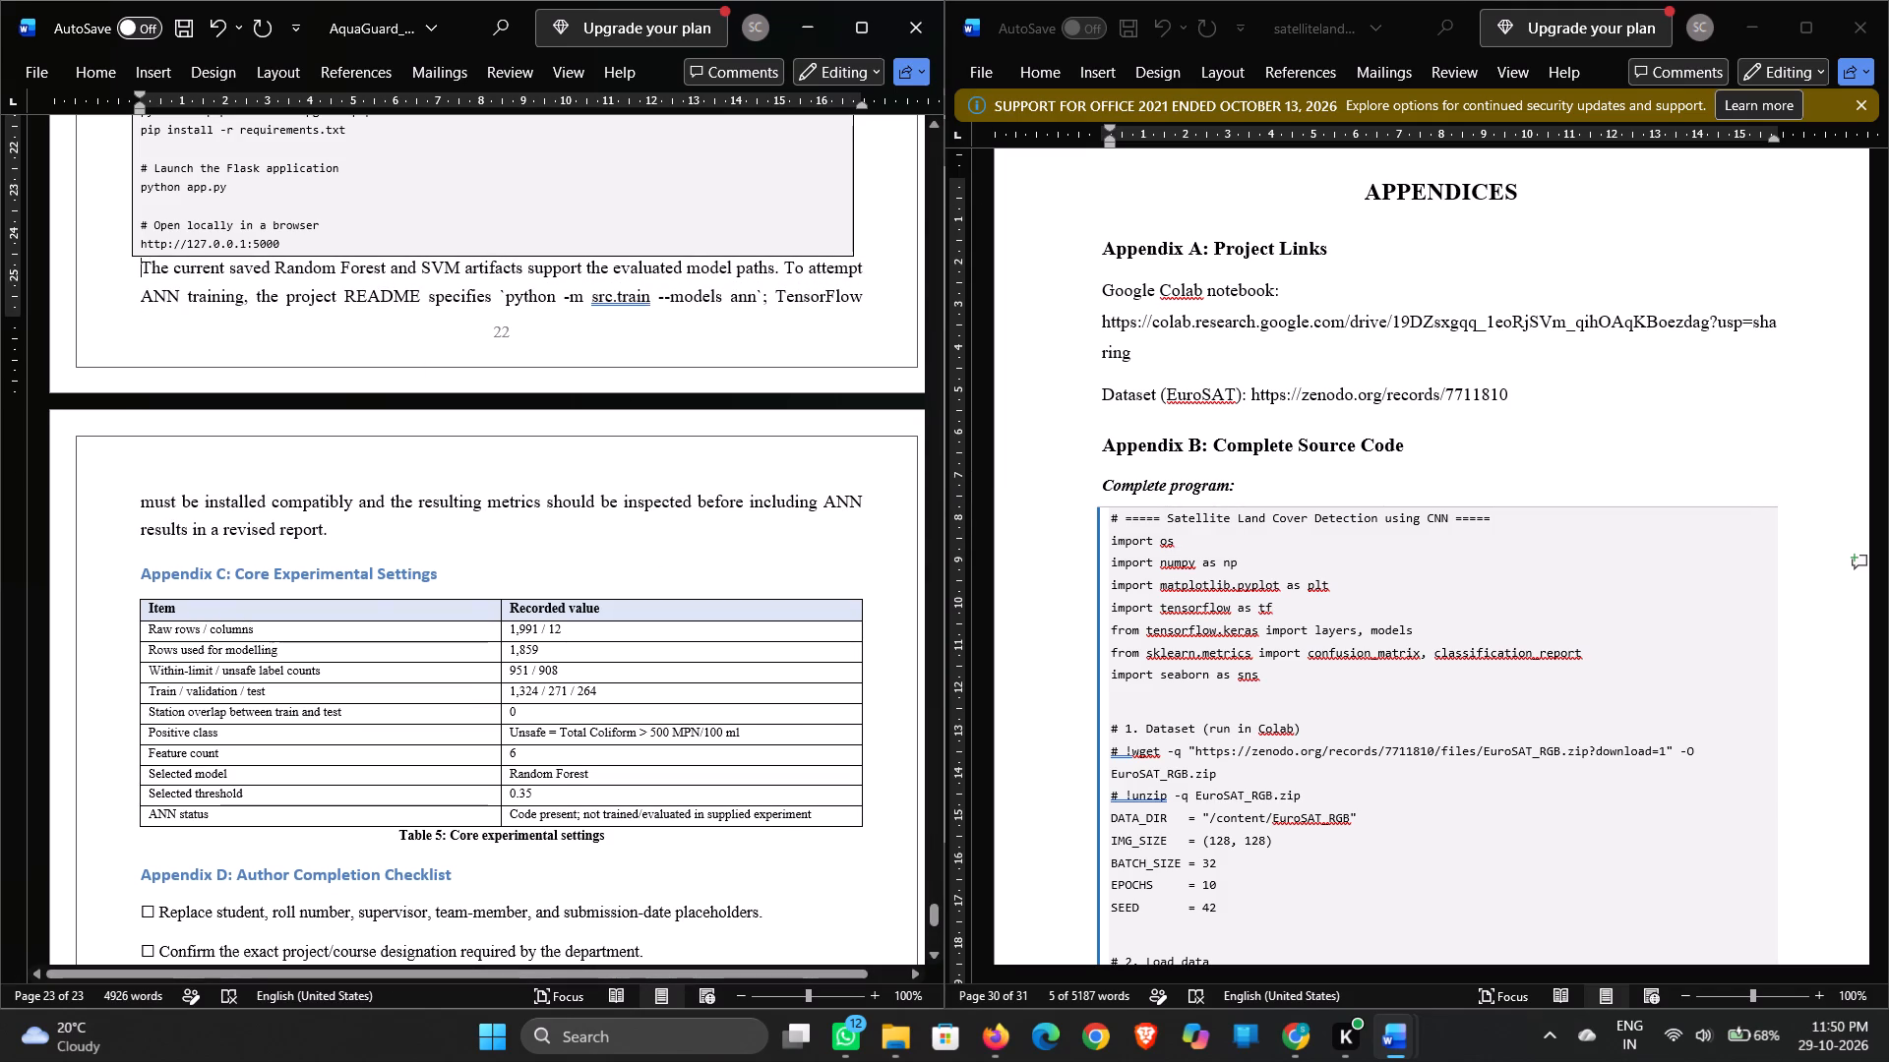
key("Return")
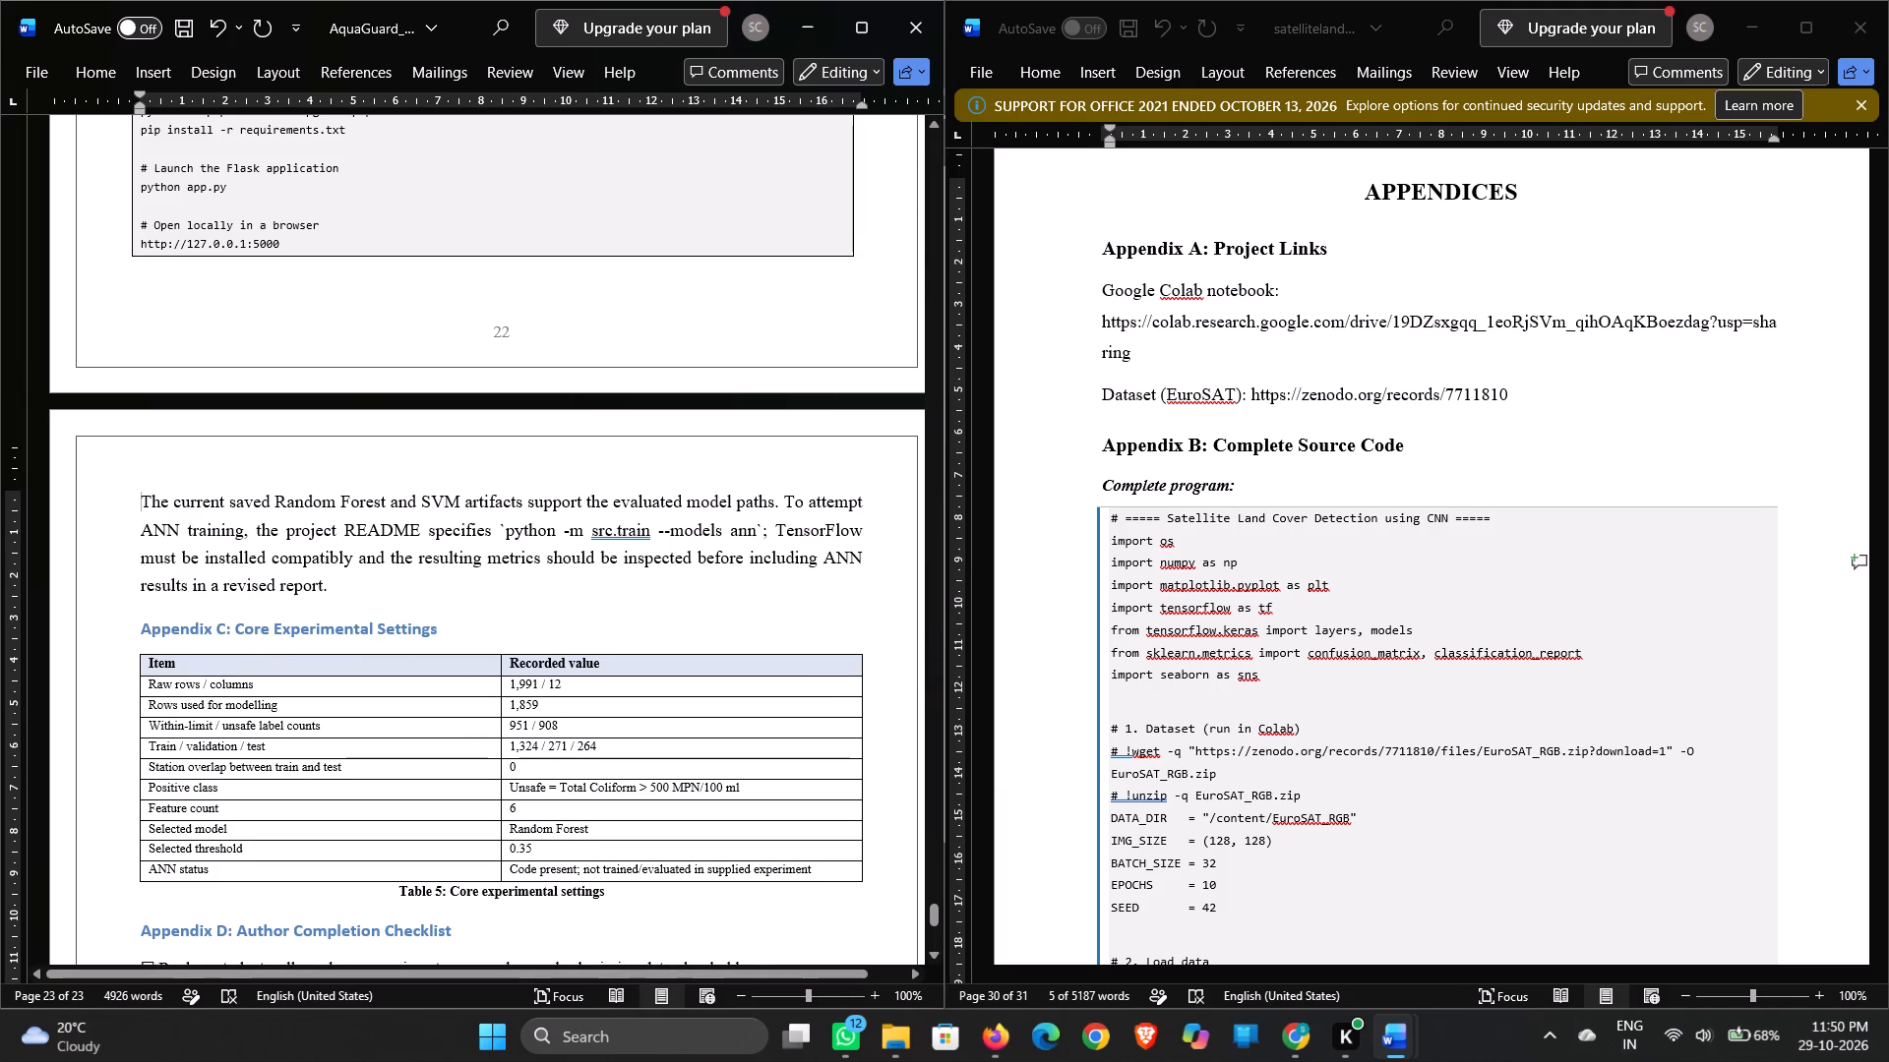
key("Up")
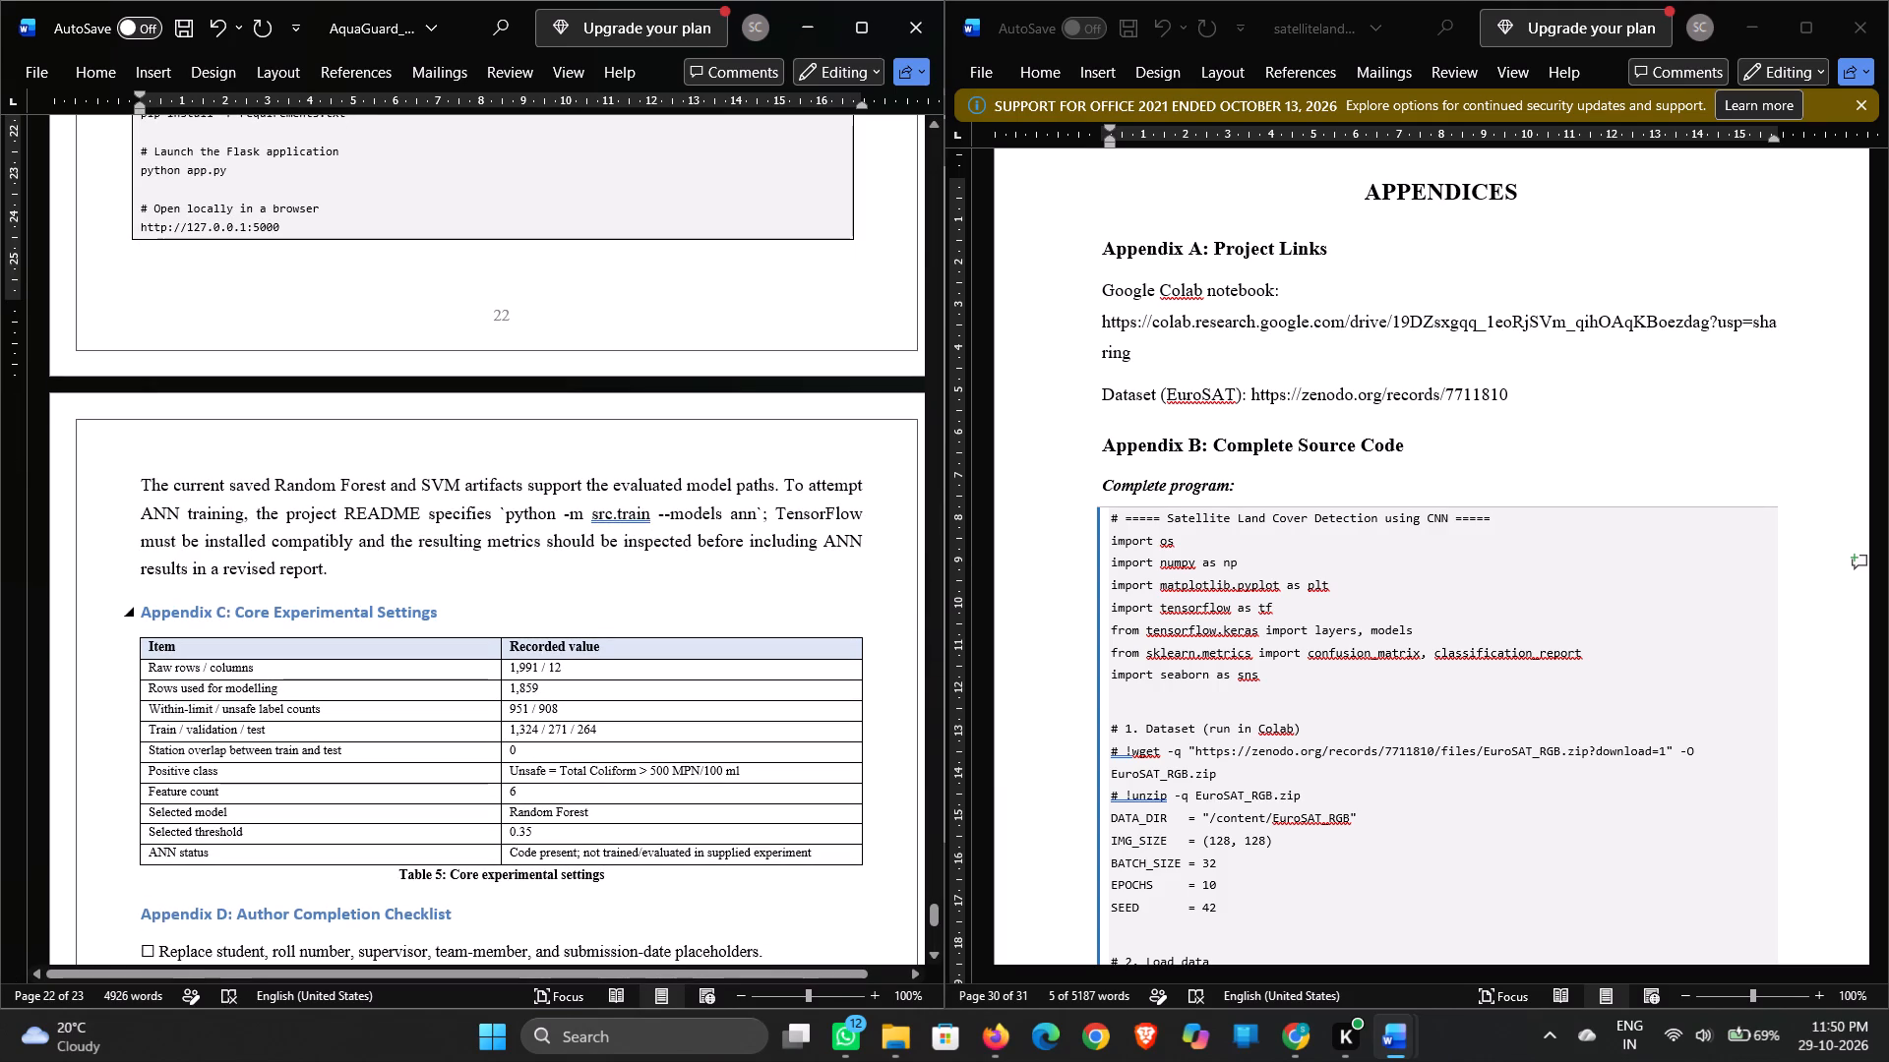
Format the AquaGuard heading "Appendix C: Core Experimental Settings" as black Times New Roman, 13 pt.
left_click_drag(440, 619, 156, 609)
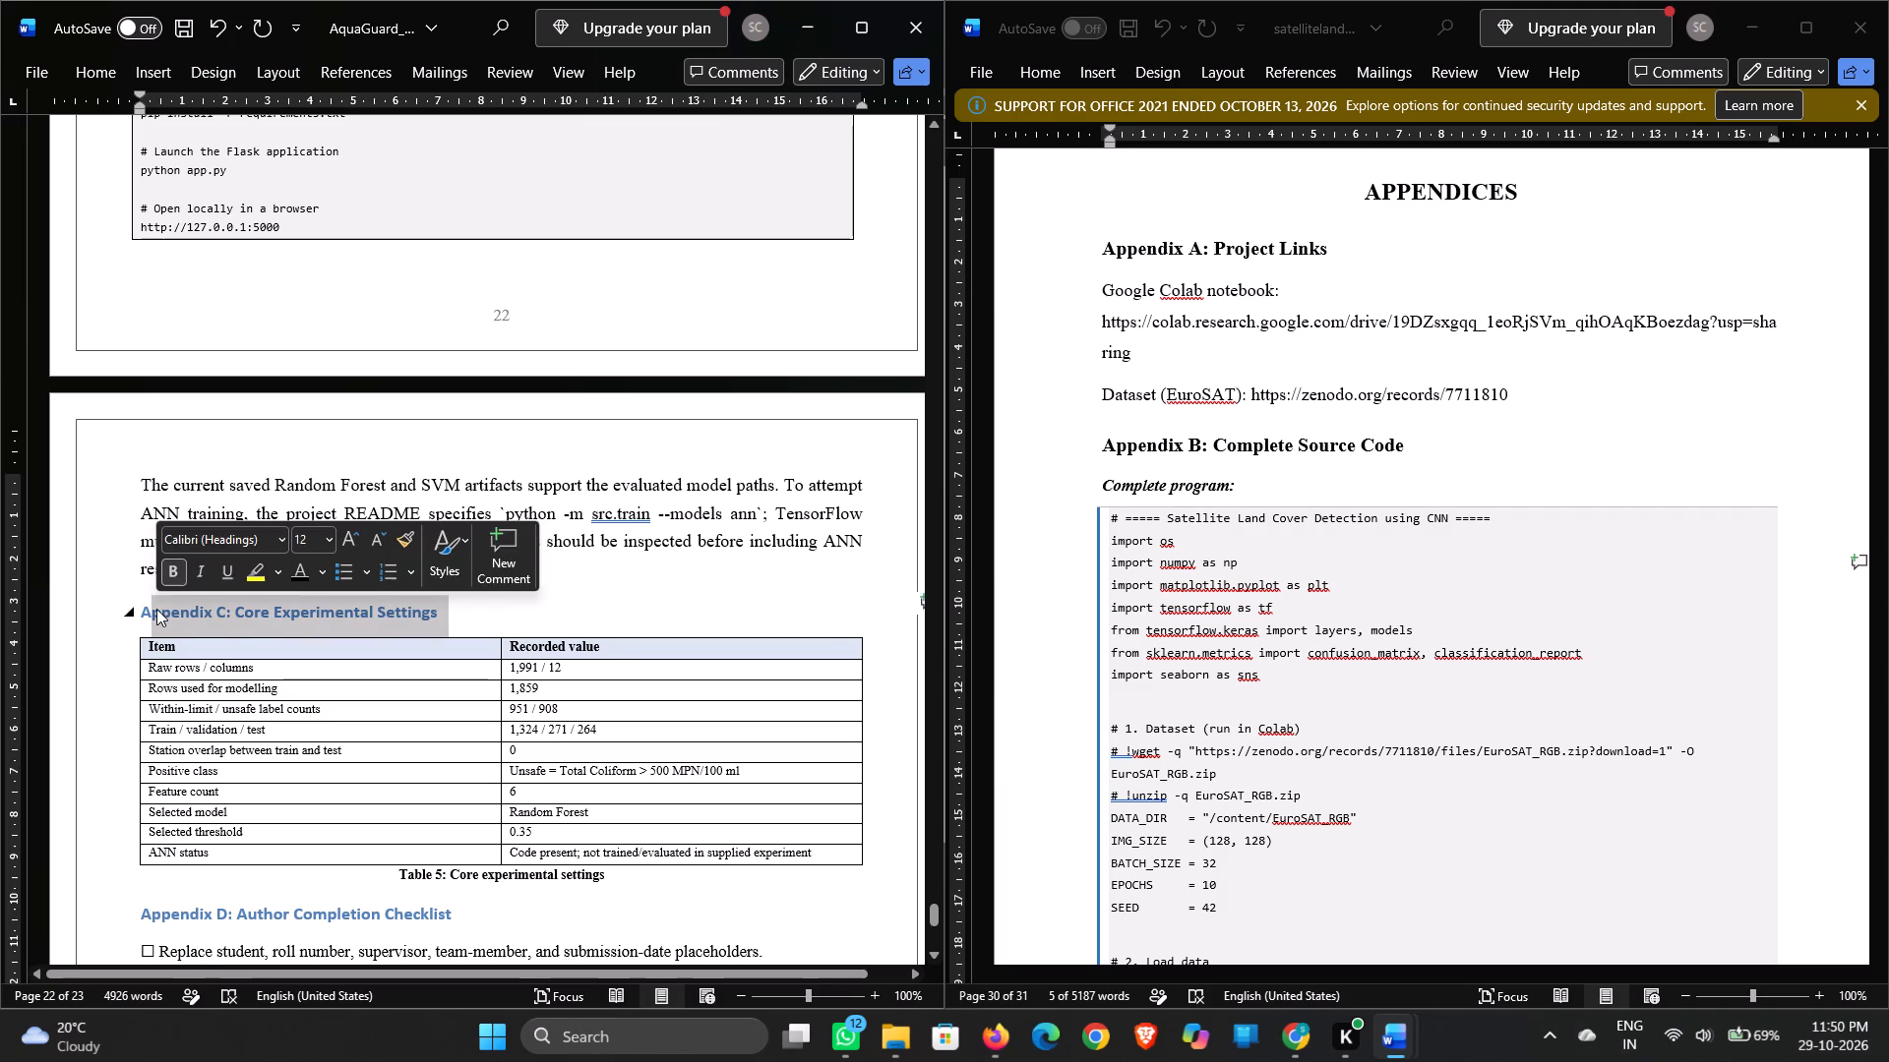
left_click(139, 615)
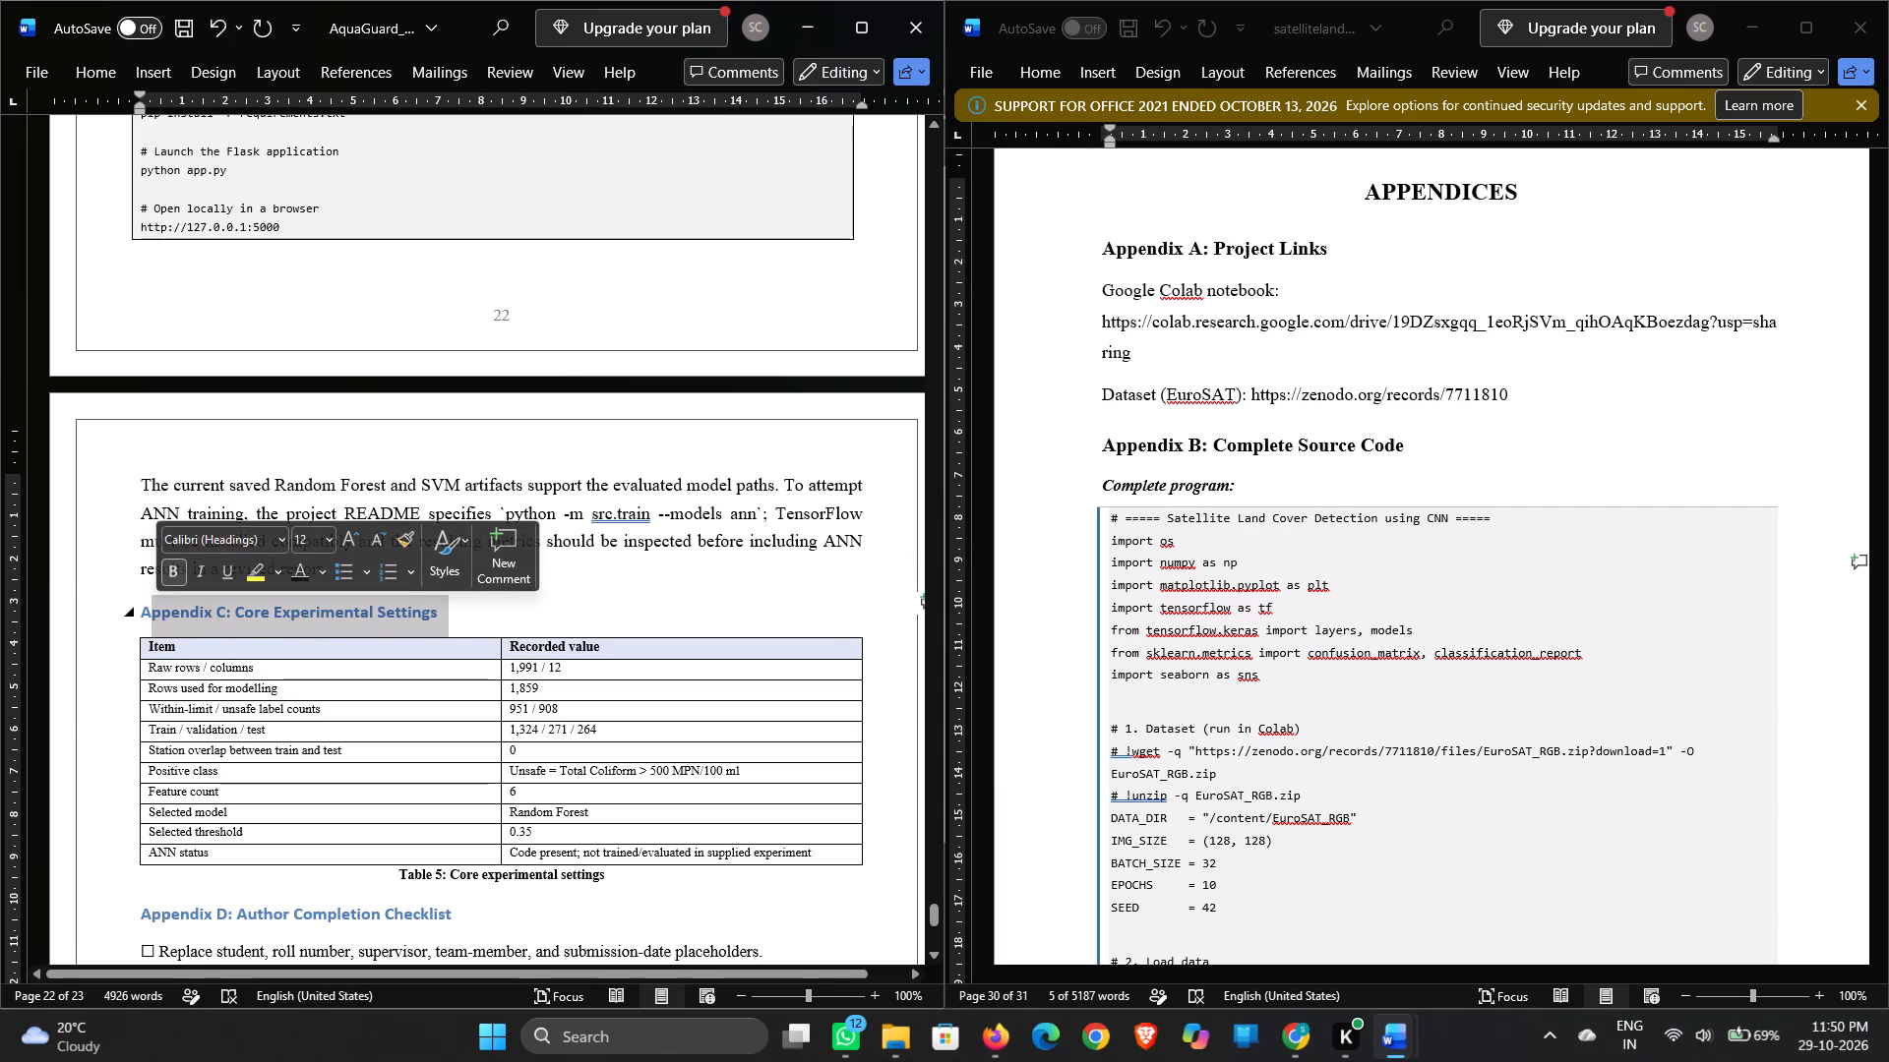
left_click_drag(139, 615, 467, 600)
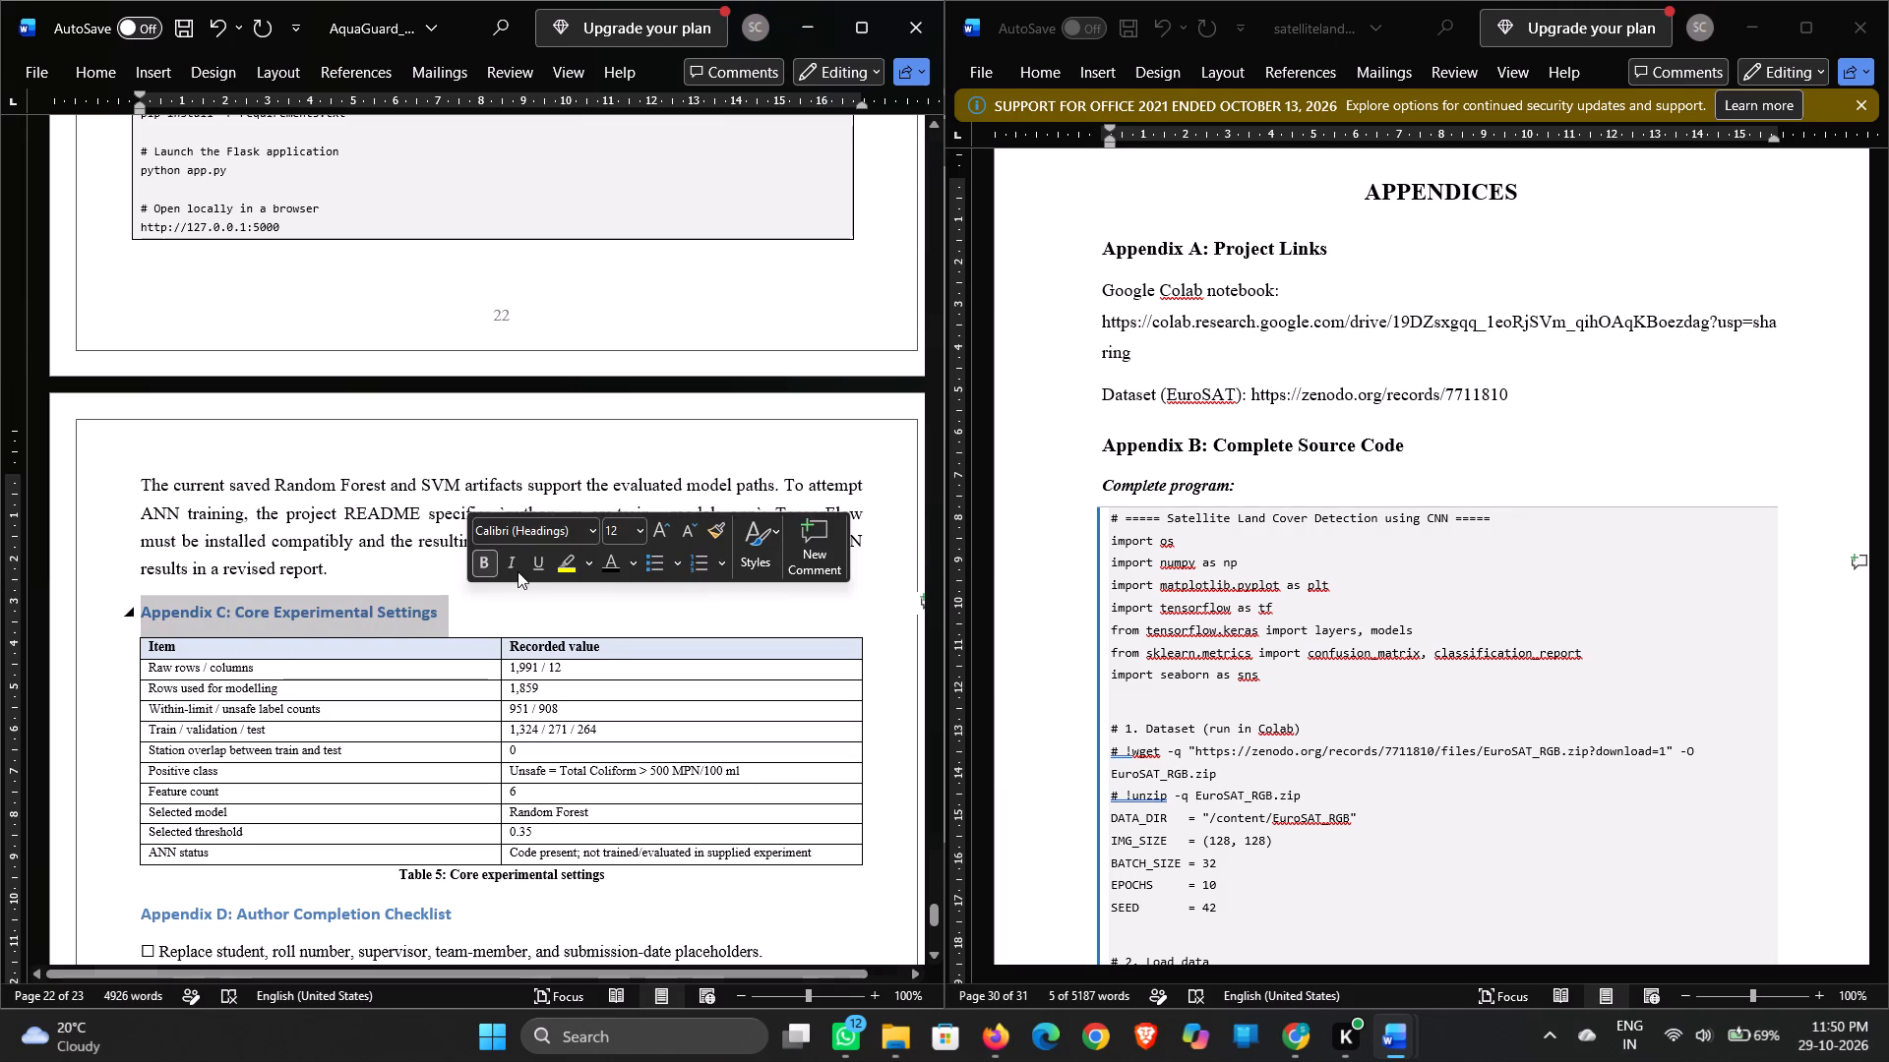
left_click(541, 532)
key("t")
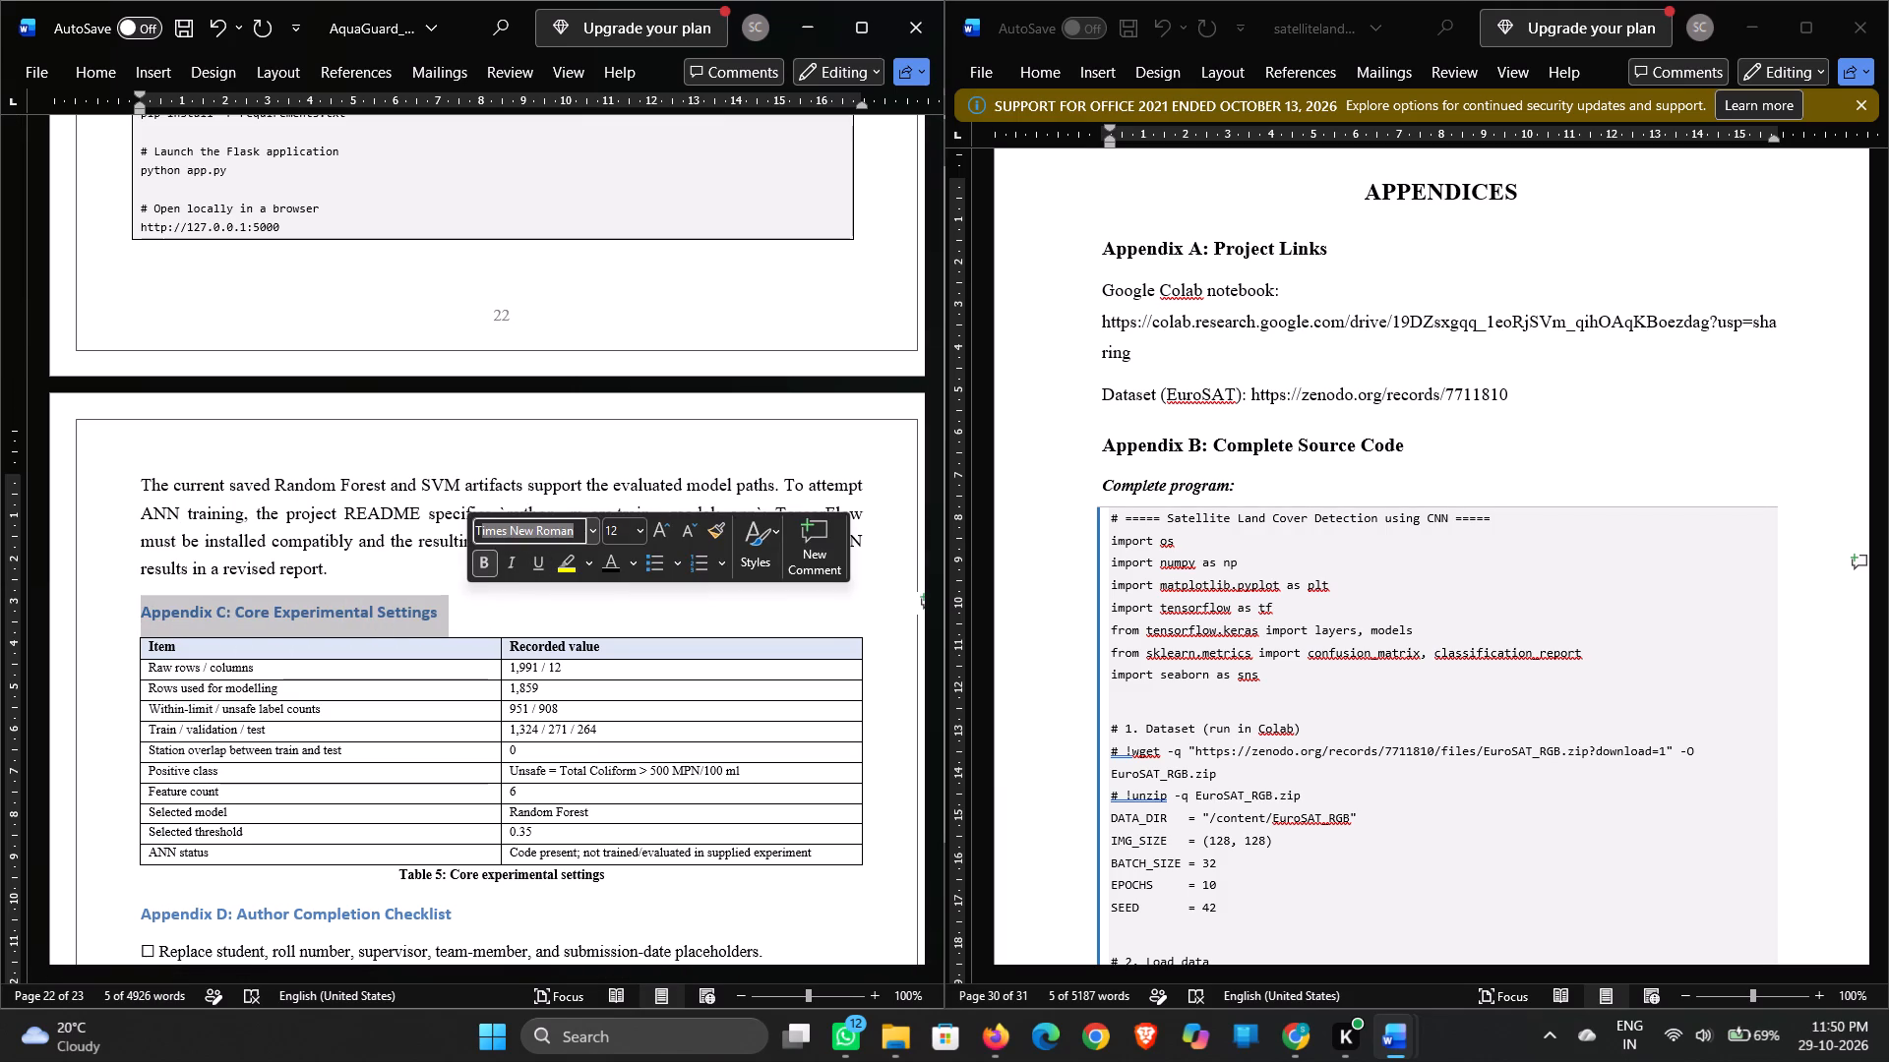
key("Return")
left_click(620, 527)
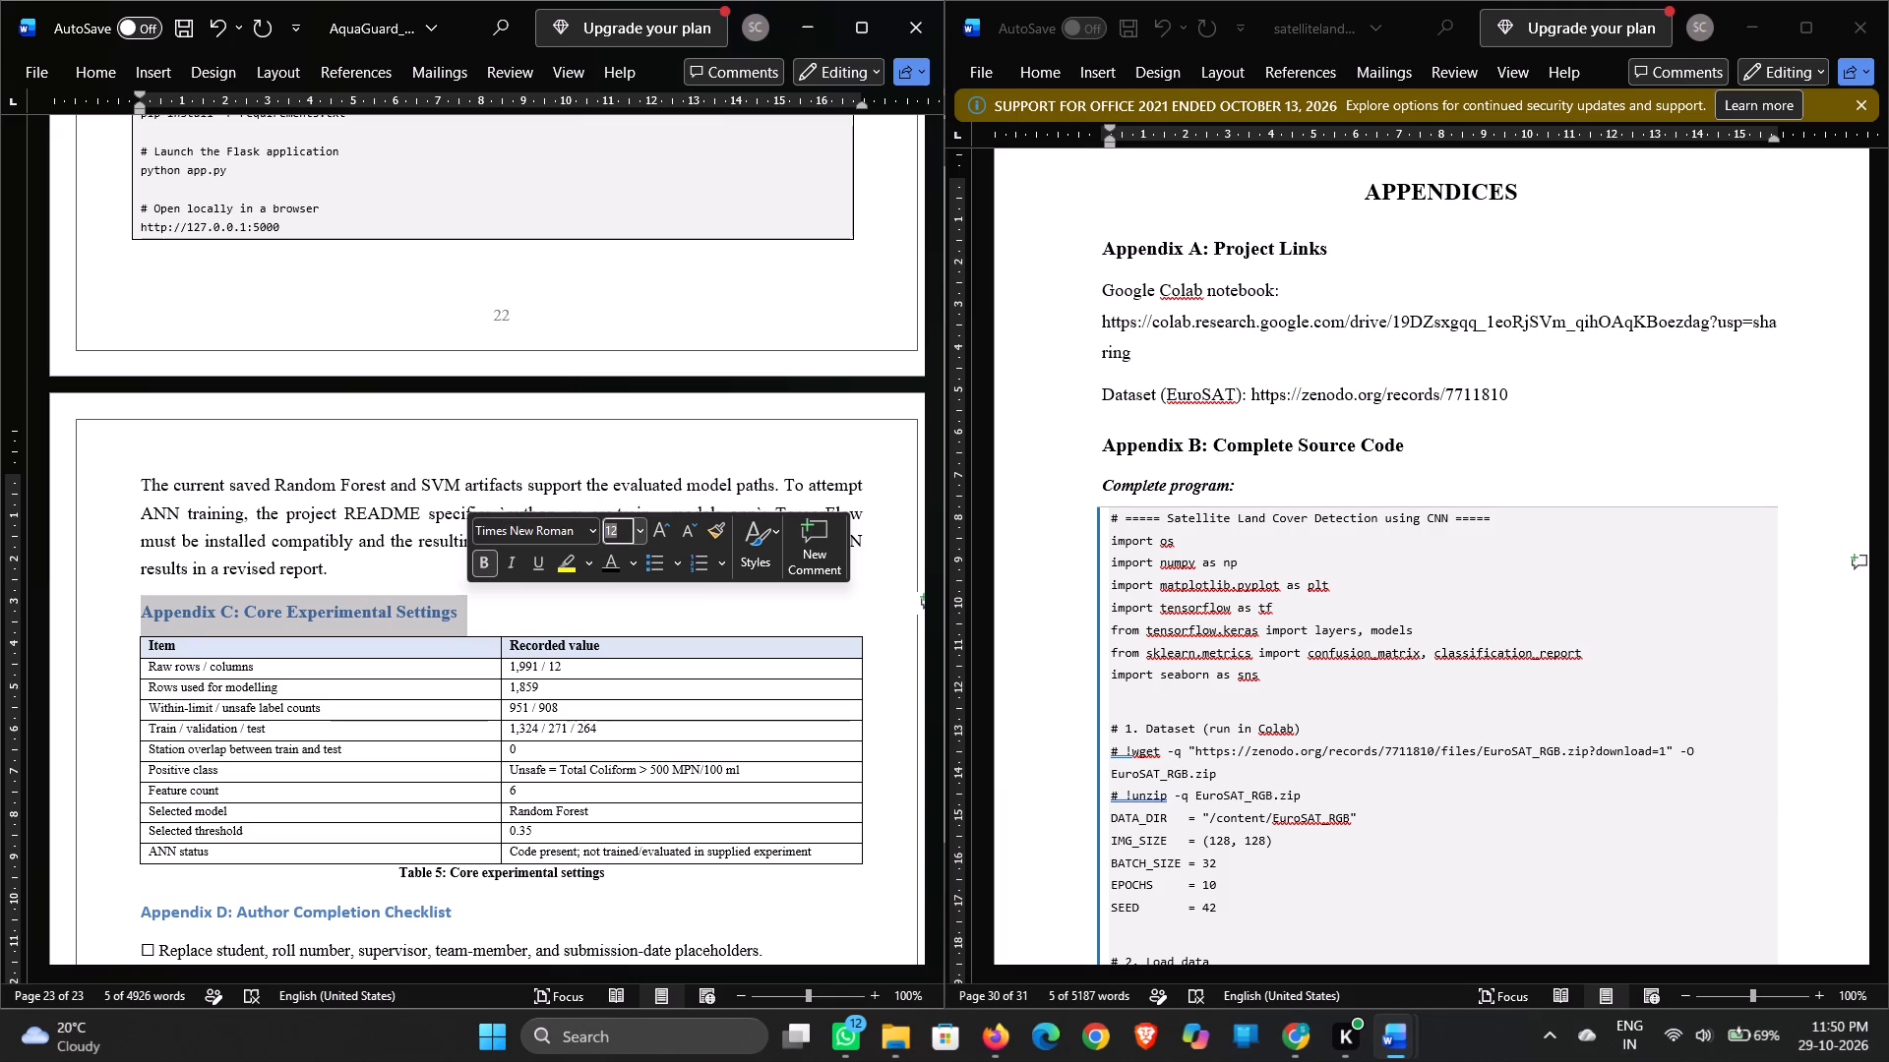
type("13")
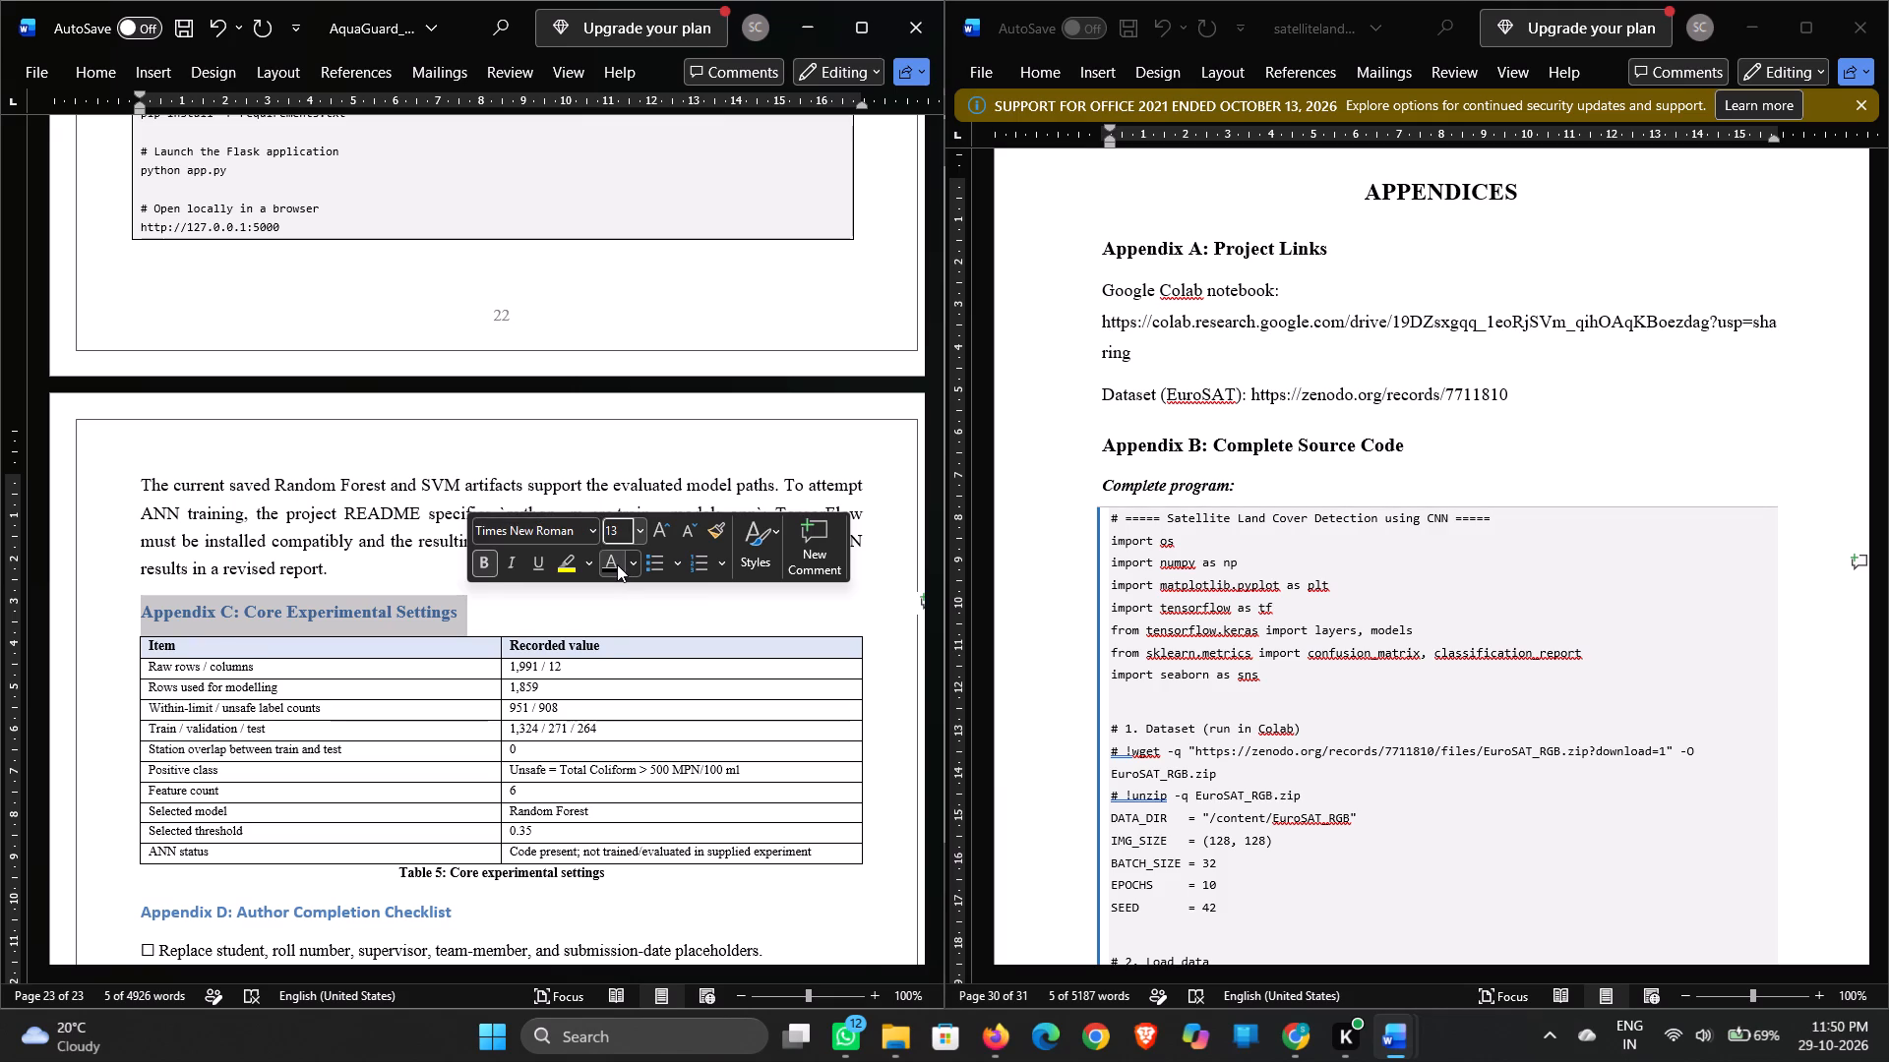
left_click(617, 564)
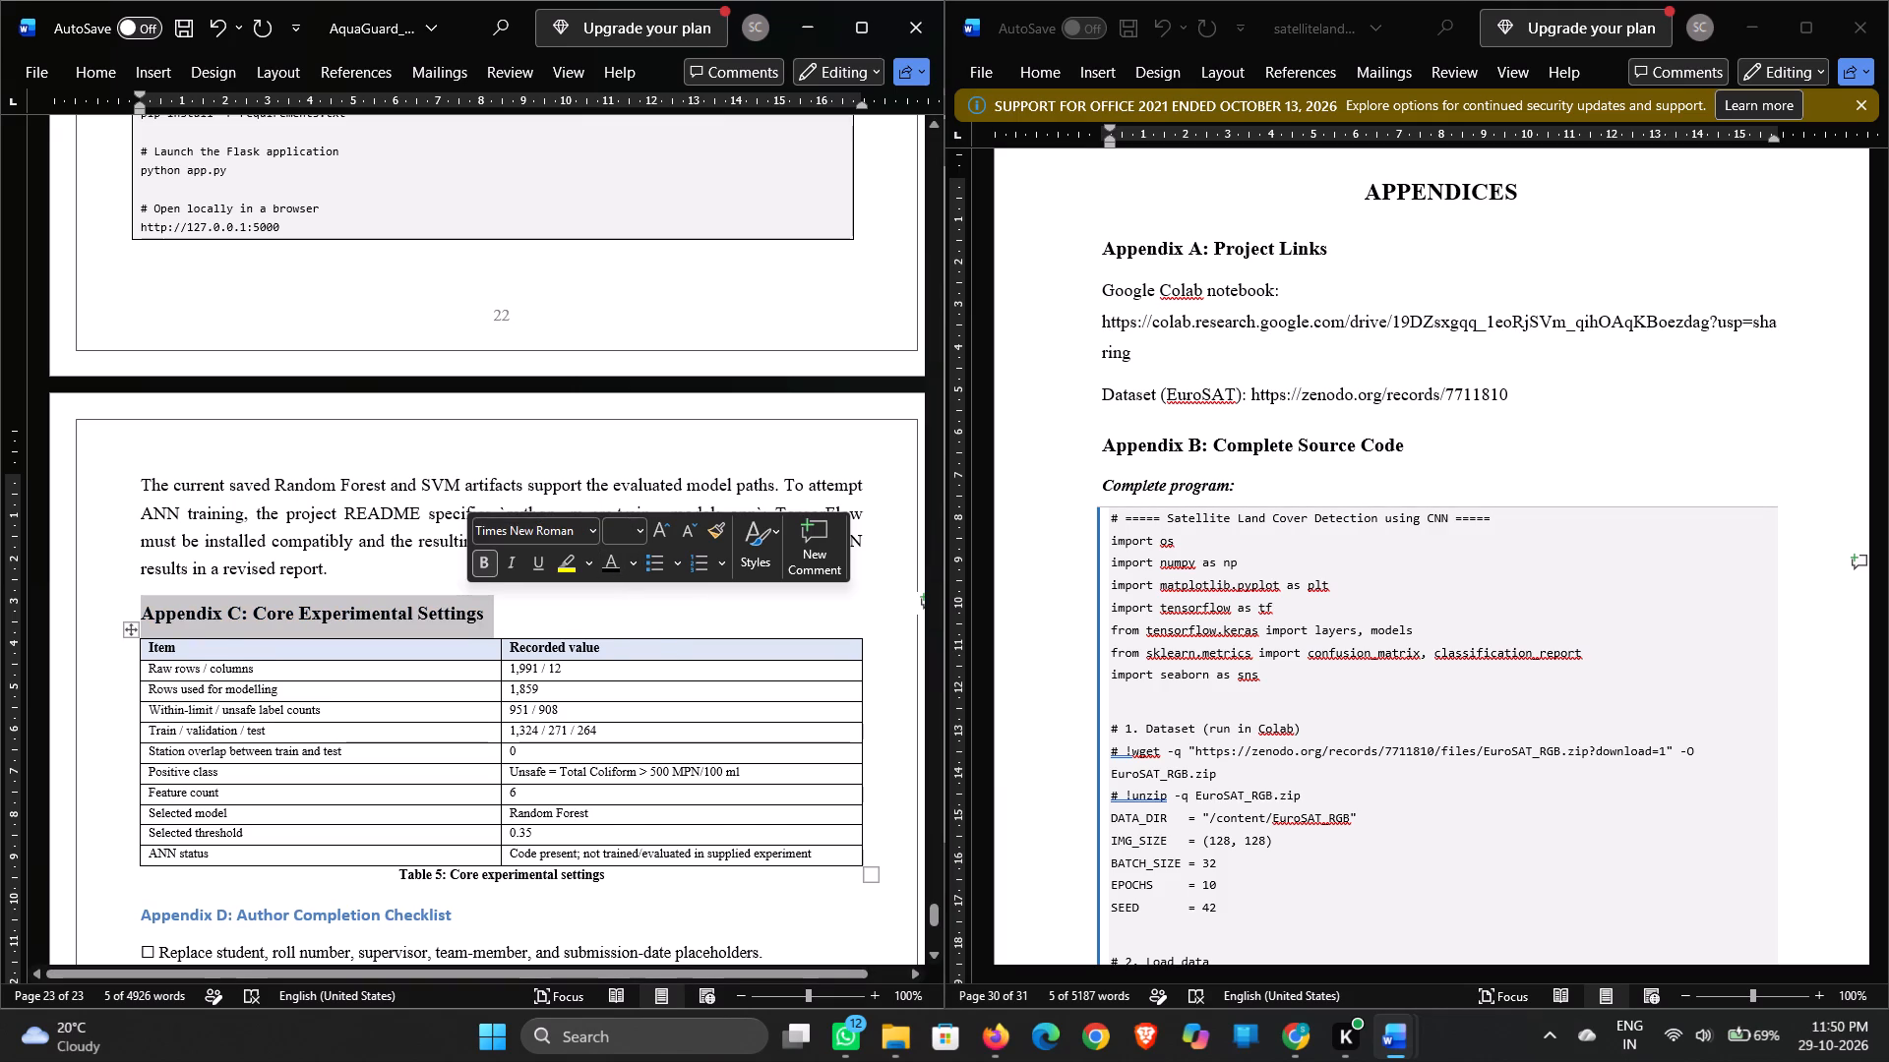
left_click(651, 619)
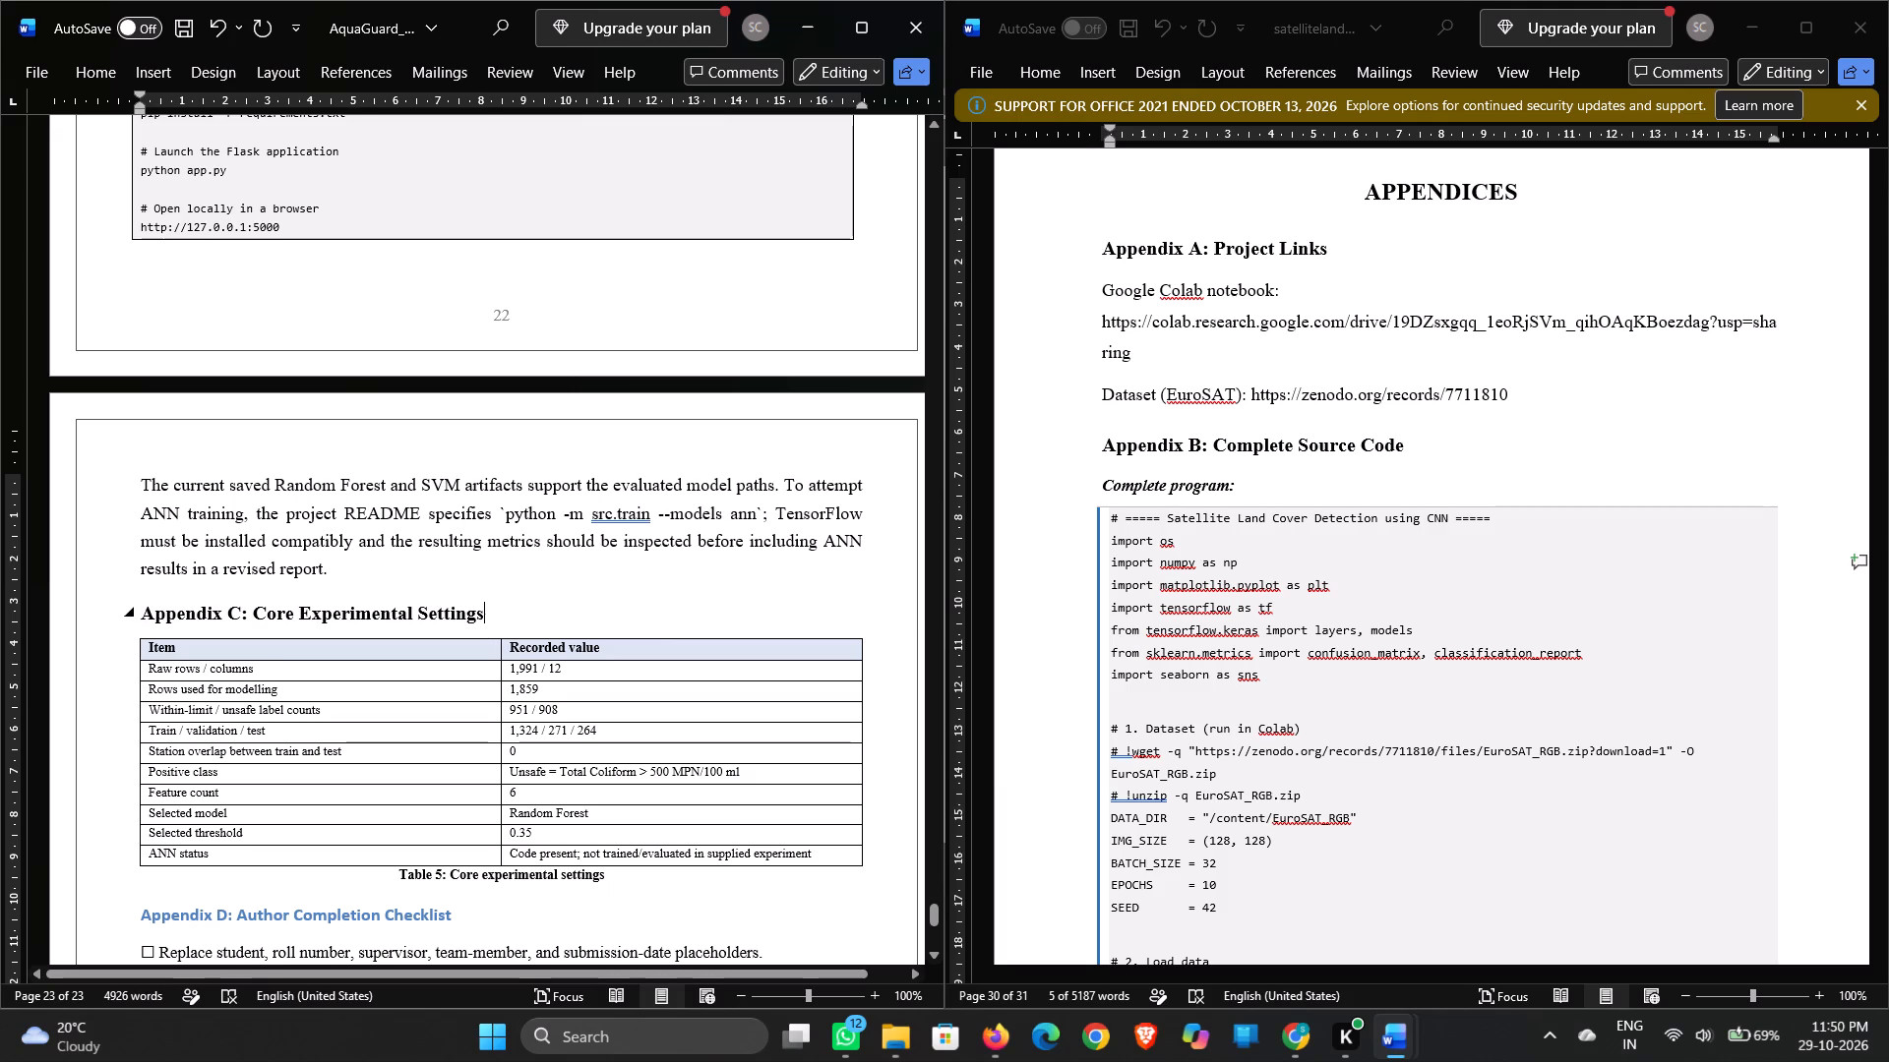
Examine the rest of the satellite reference report's Appendix B code block and its reference list for formatting to match.
scroll(1202, 682, "down", 1)
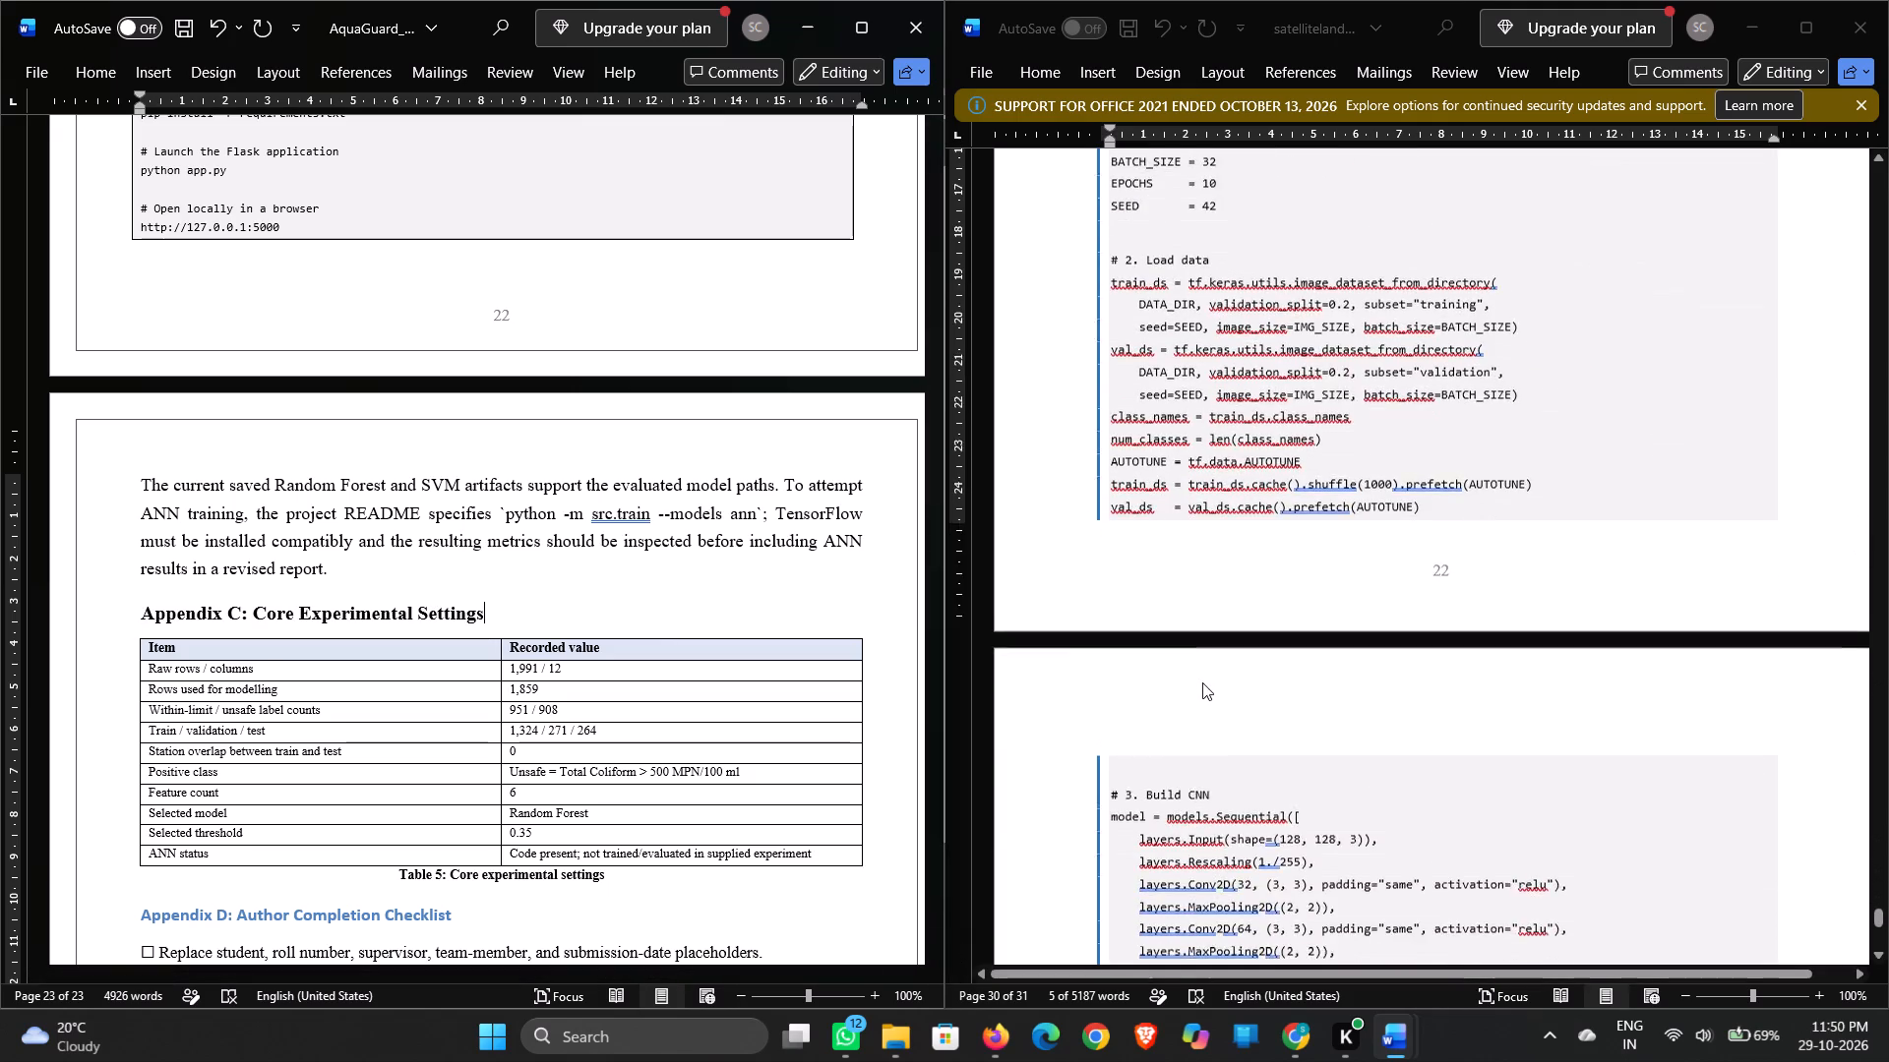
scroll(1202, 682, "down", 2)
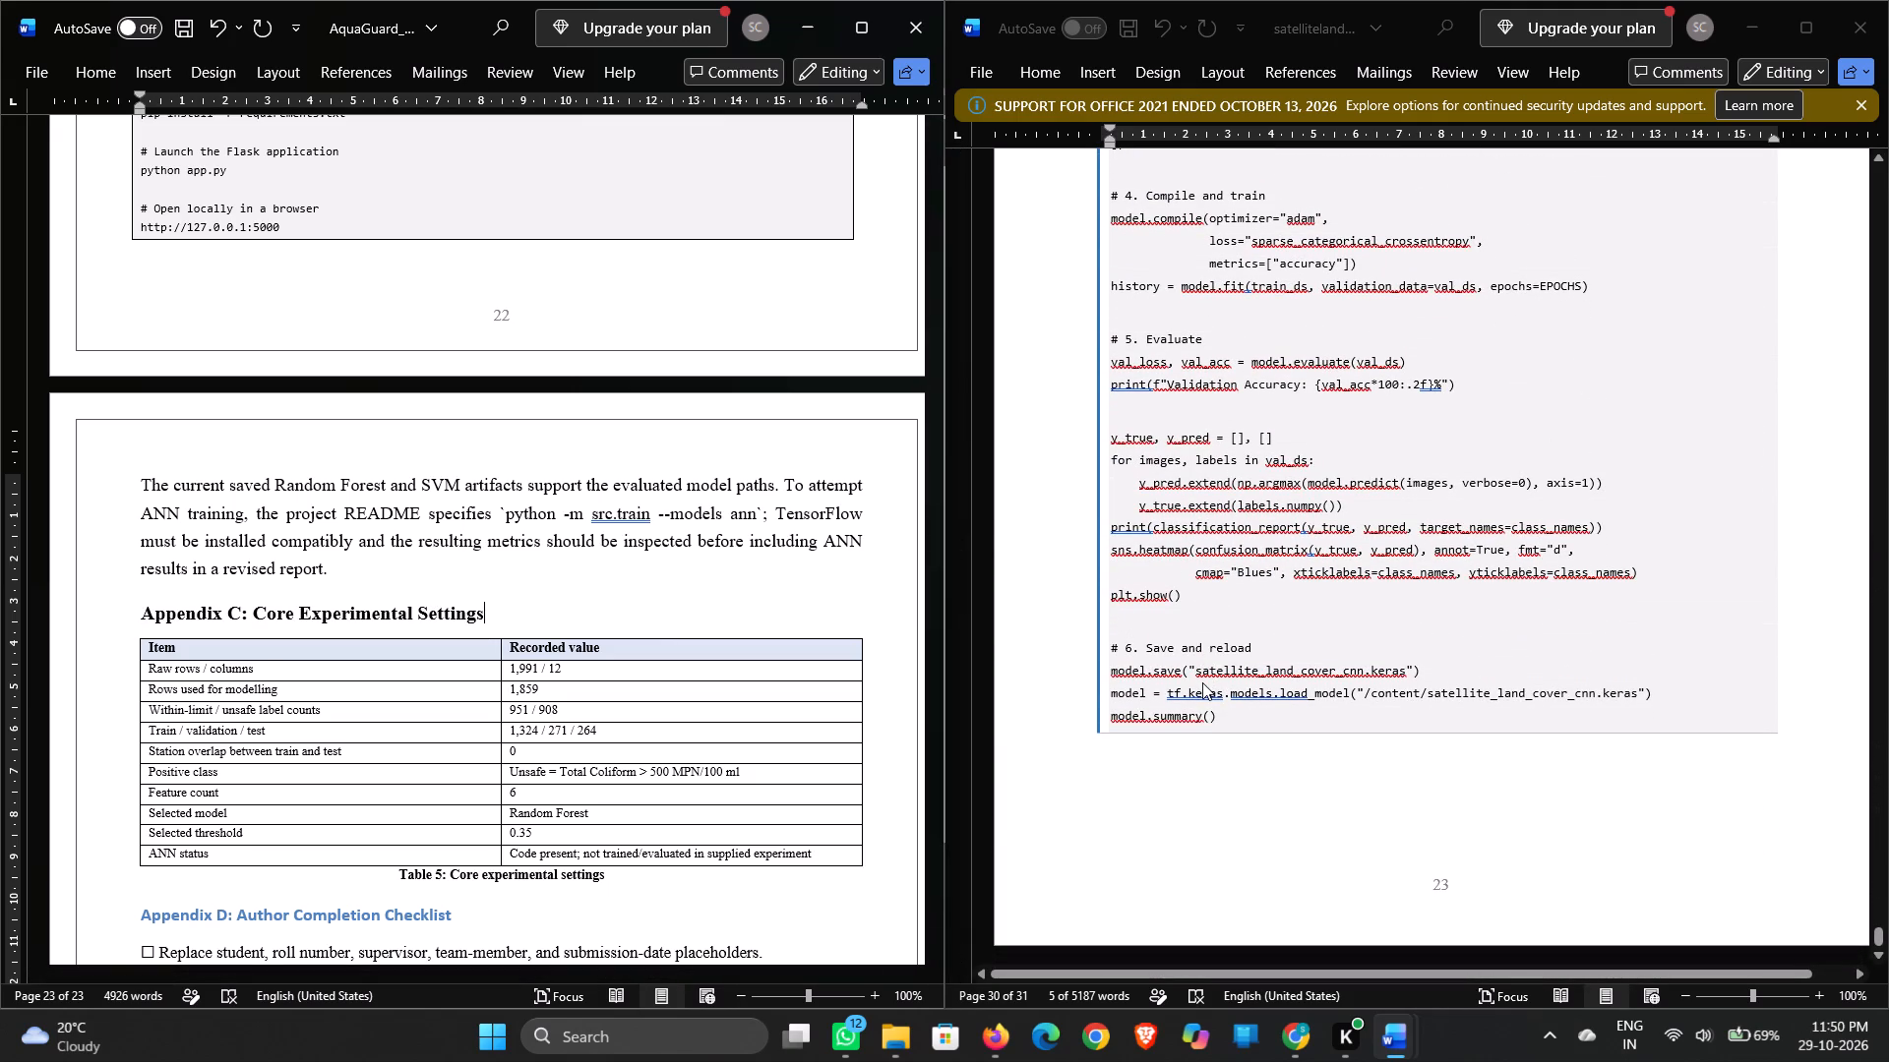
scroll(1292, 768, "down", 2)
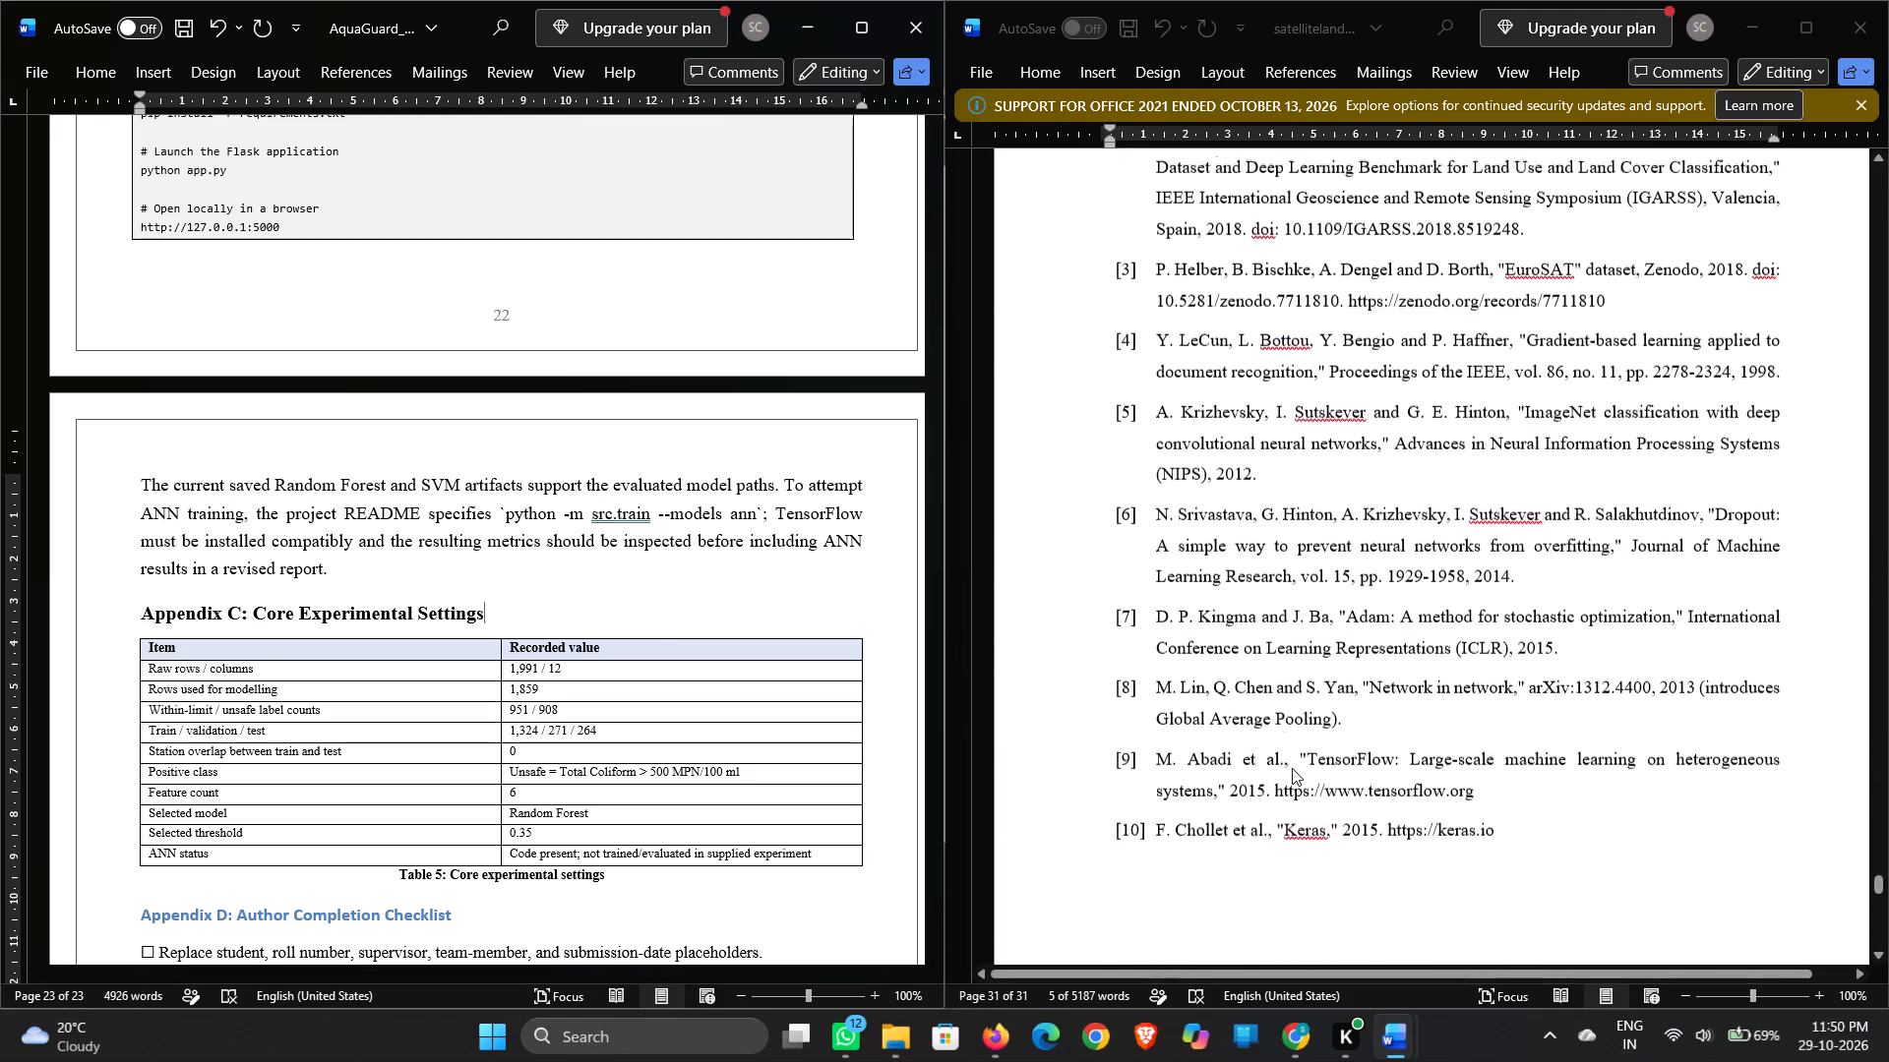
scroll(1292, 768, "down", 1)
scroll(1292, 768, "right", 1)
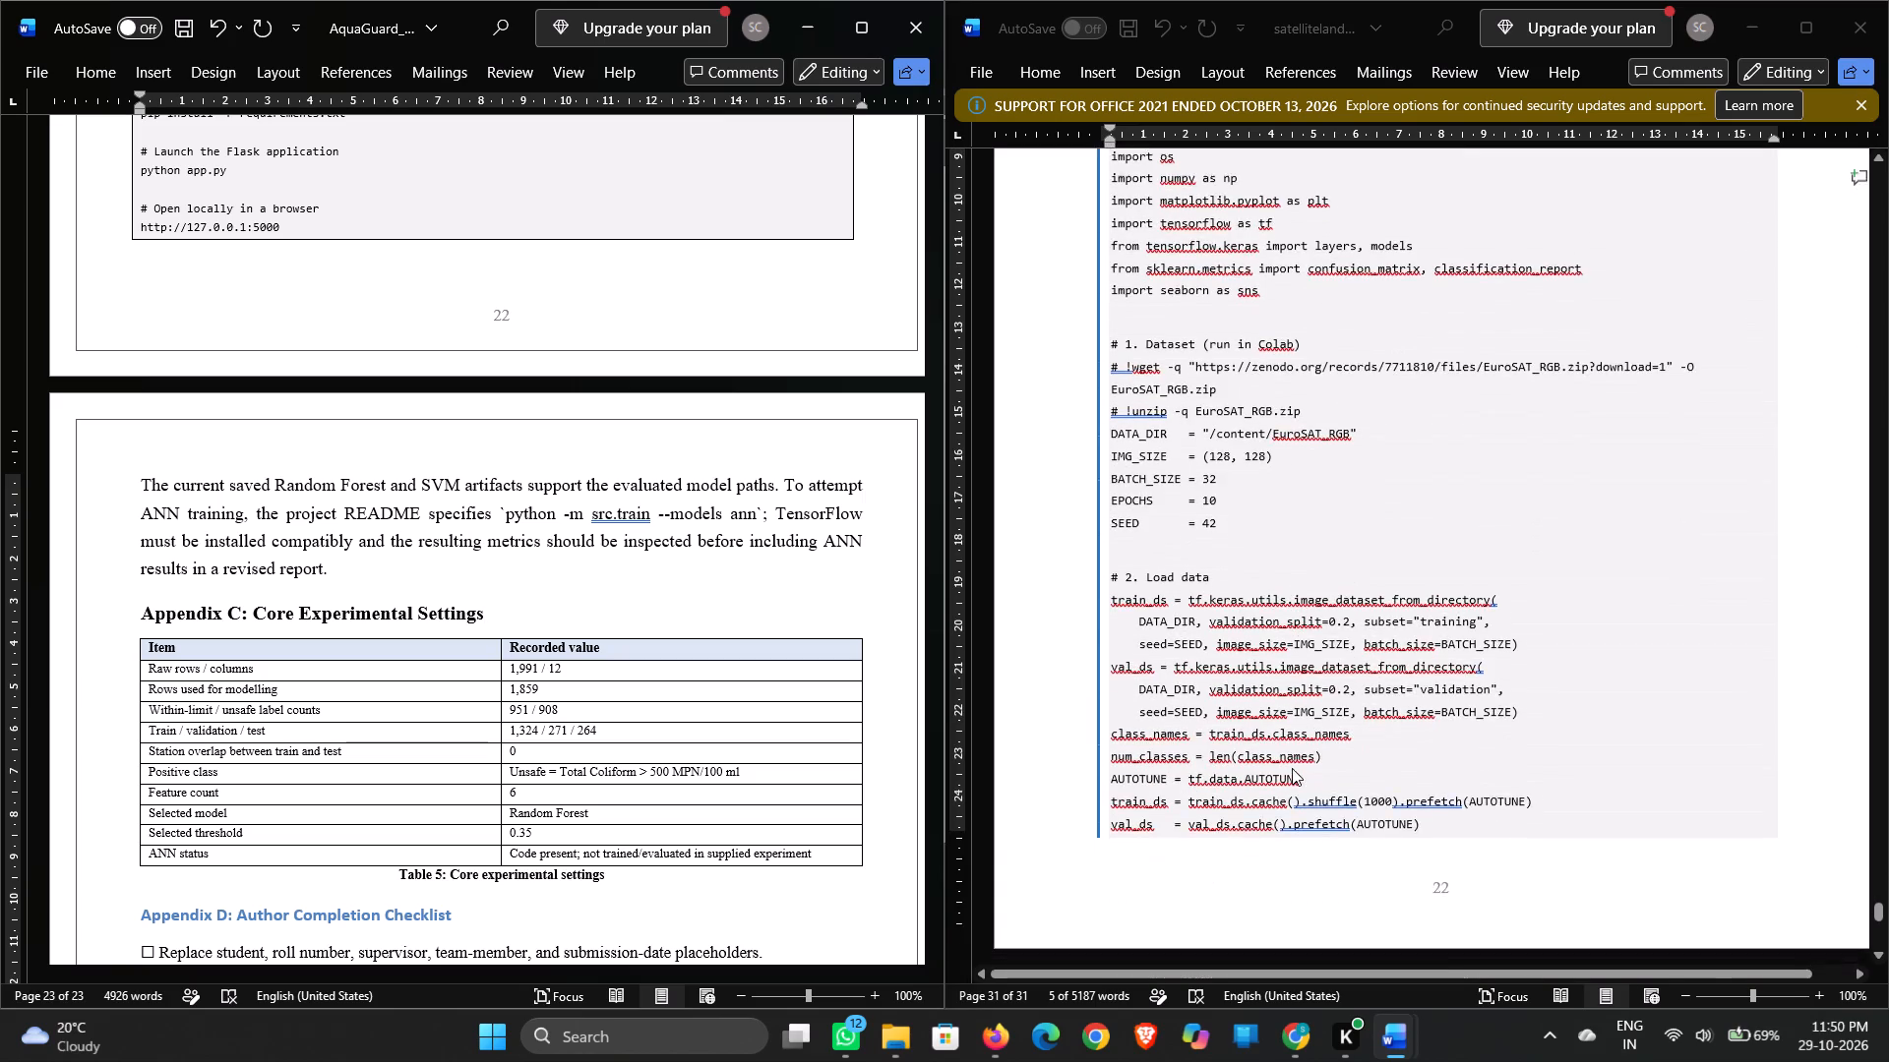
scroll(1292, 768, "right", 1)
scroll(1292, 768, "down", 2)
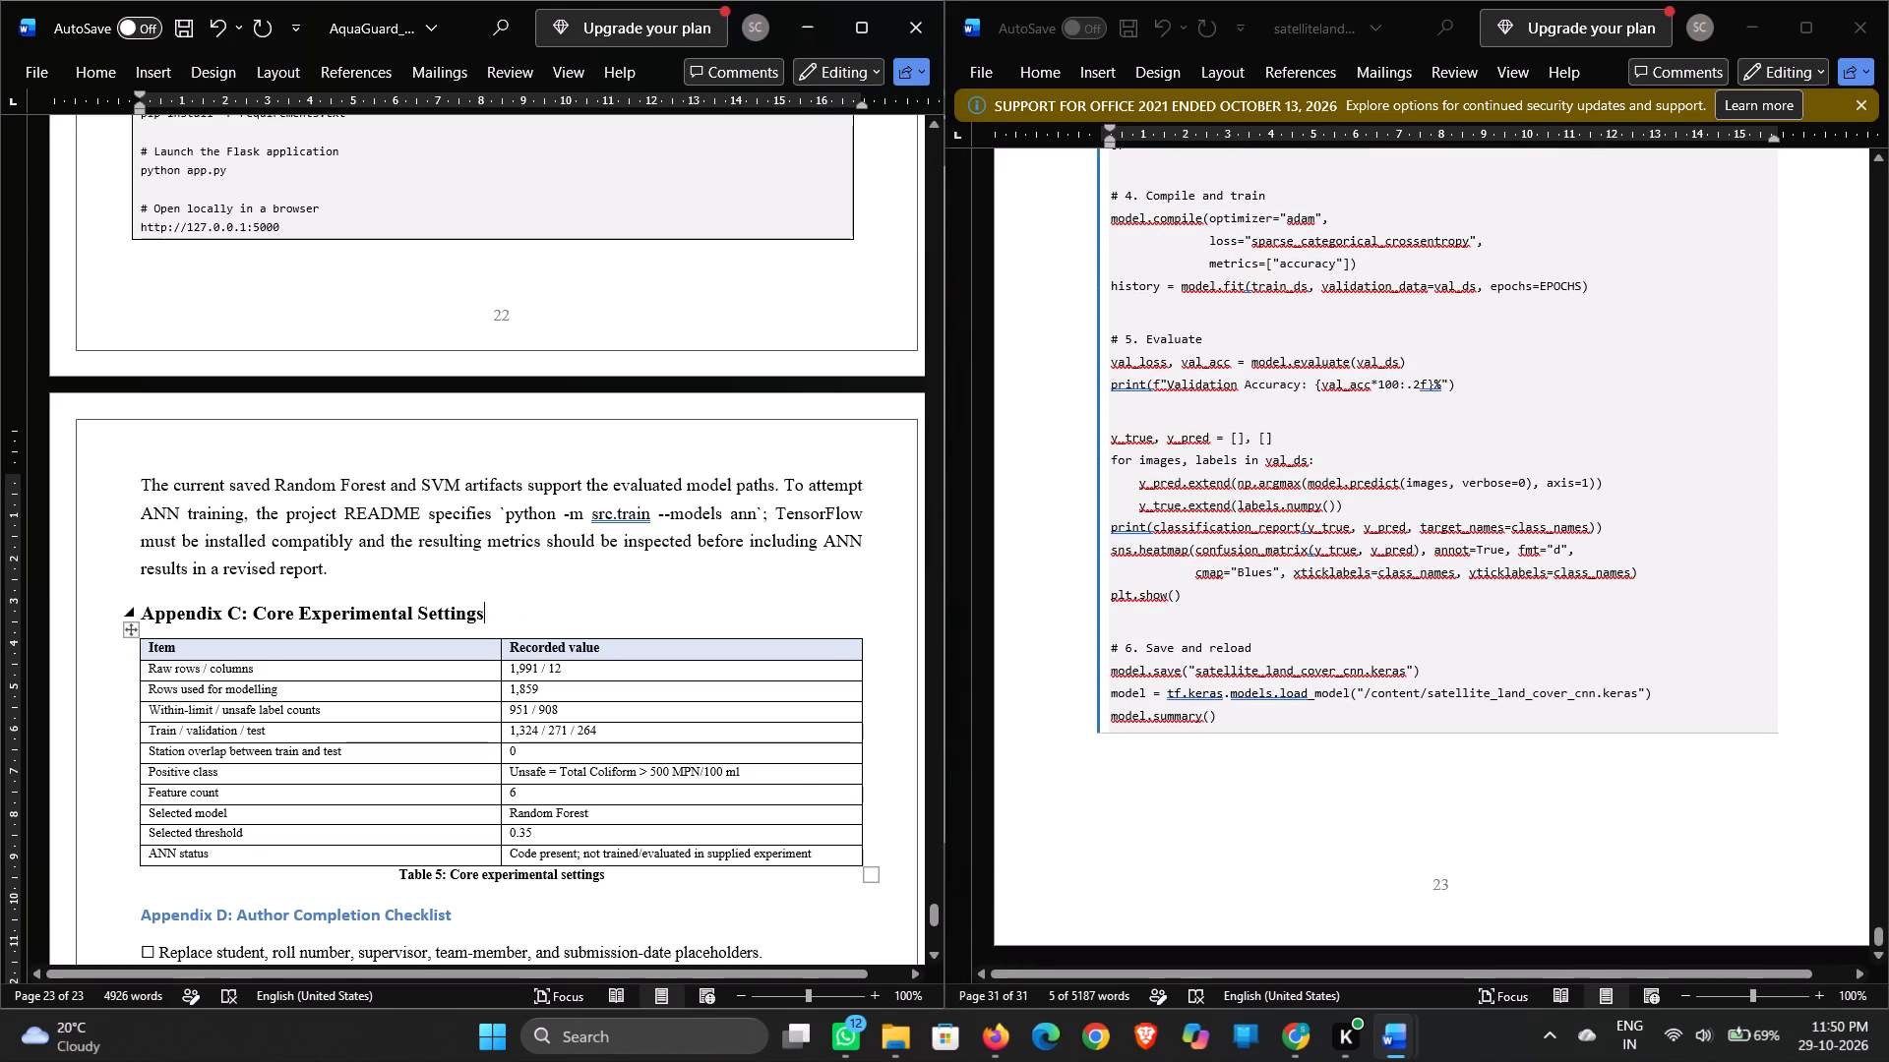
Set all text in the Core Experimental Settings table under Appendix C to 10 pt.
left_click_drag(483, 609, 169, 603)
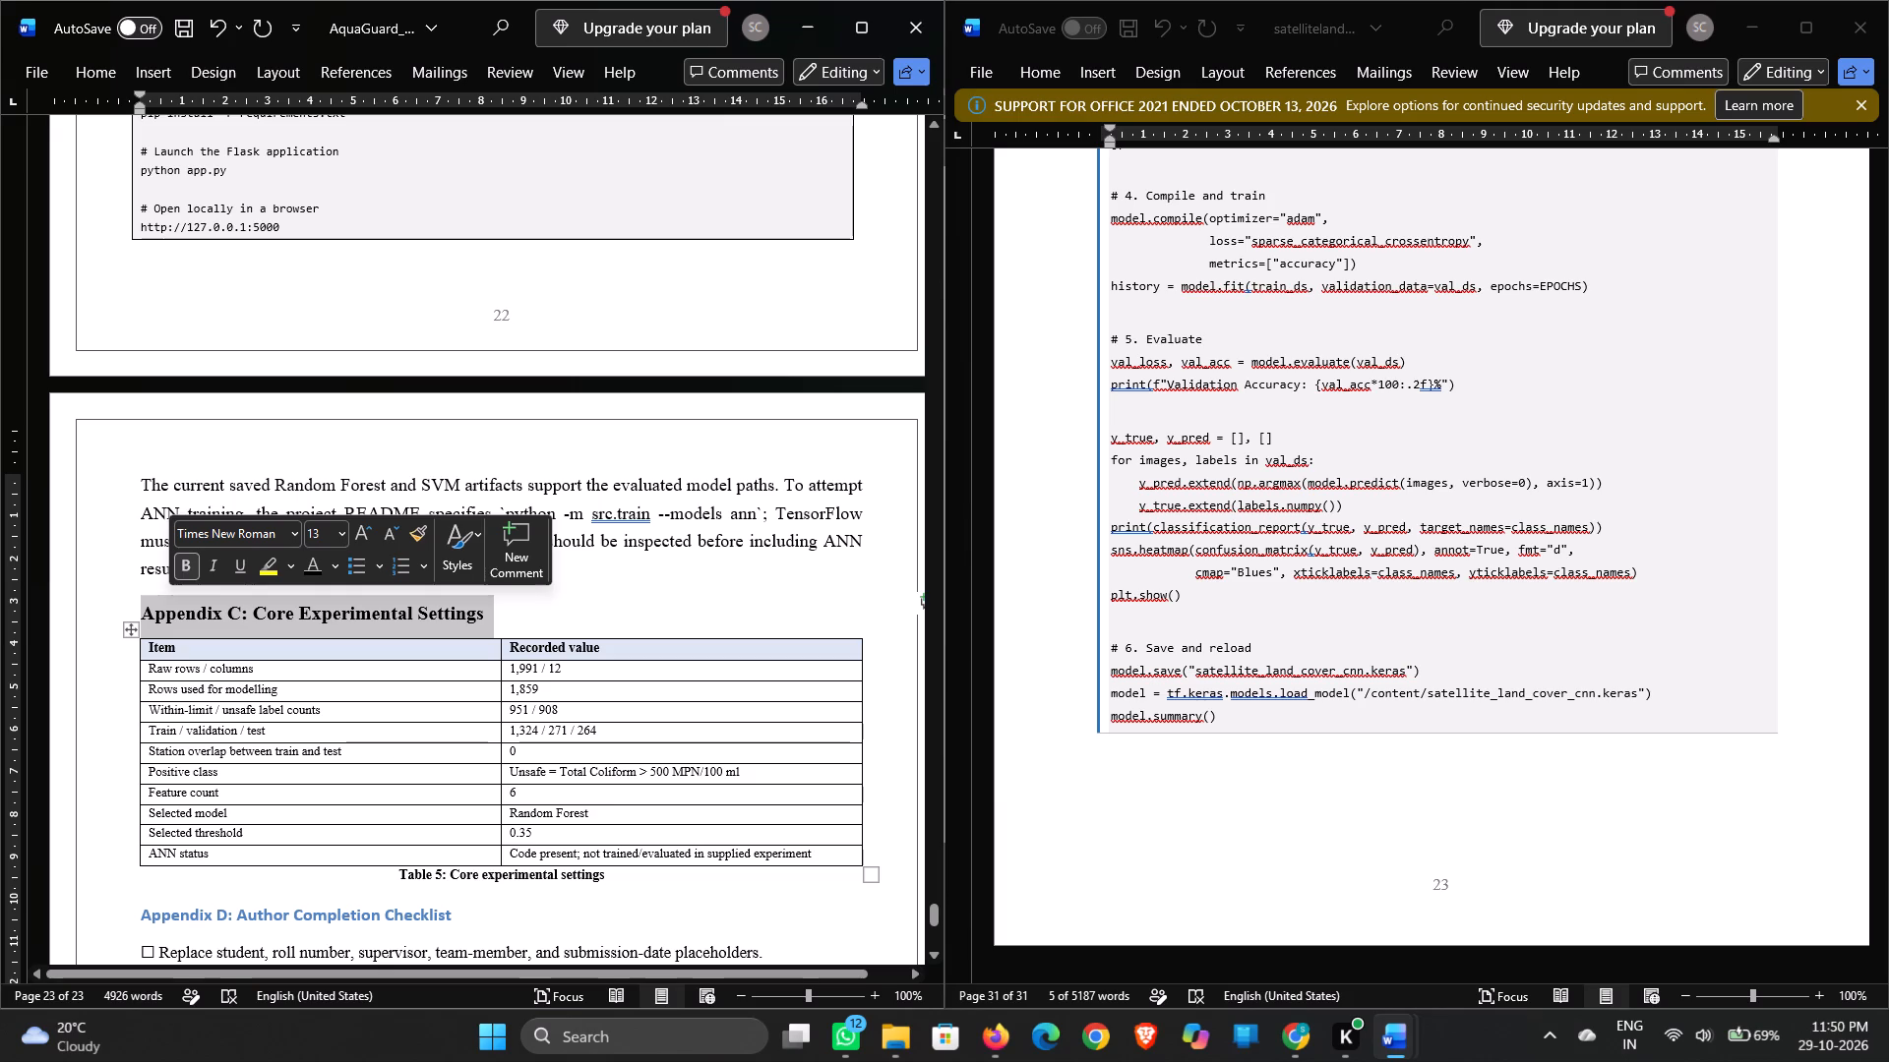
left_click(150, 646)
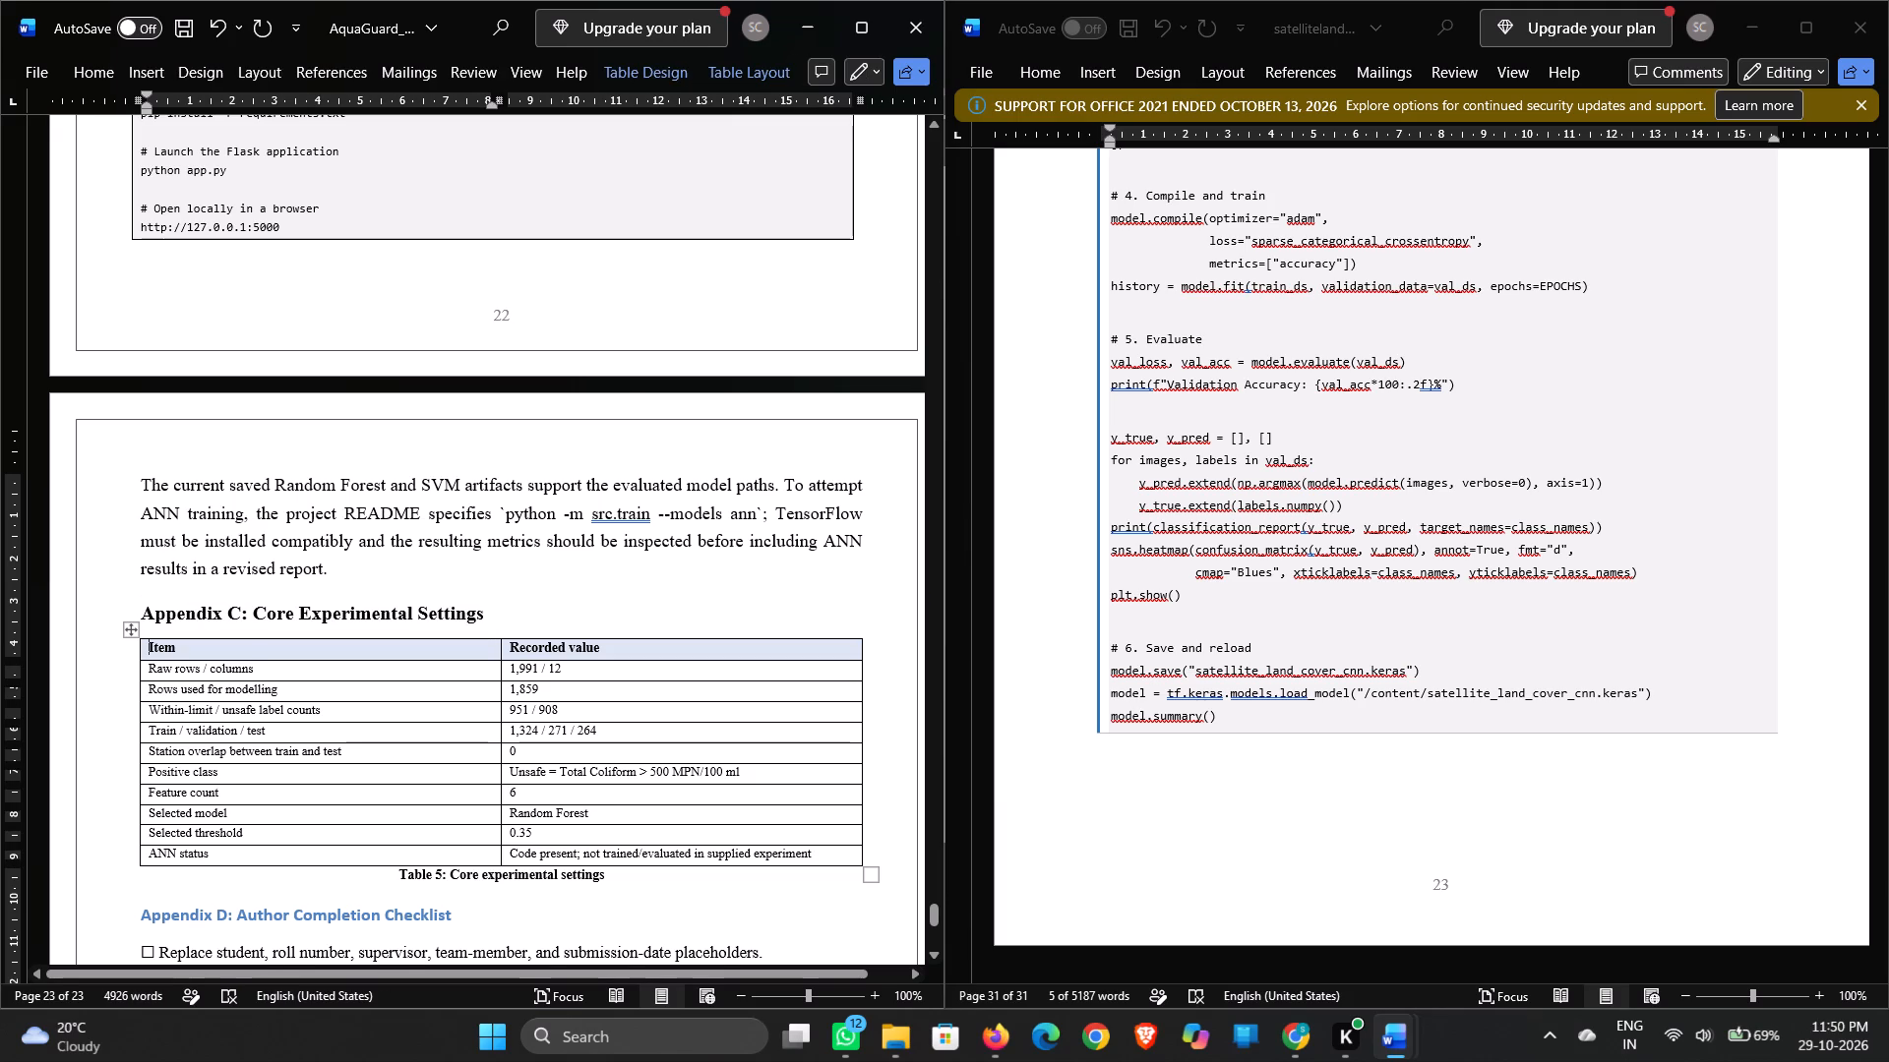
left_click_drag(150, 646, 813, 856)
left_click(924, 787)
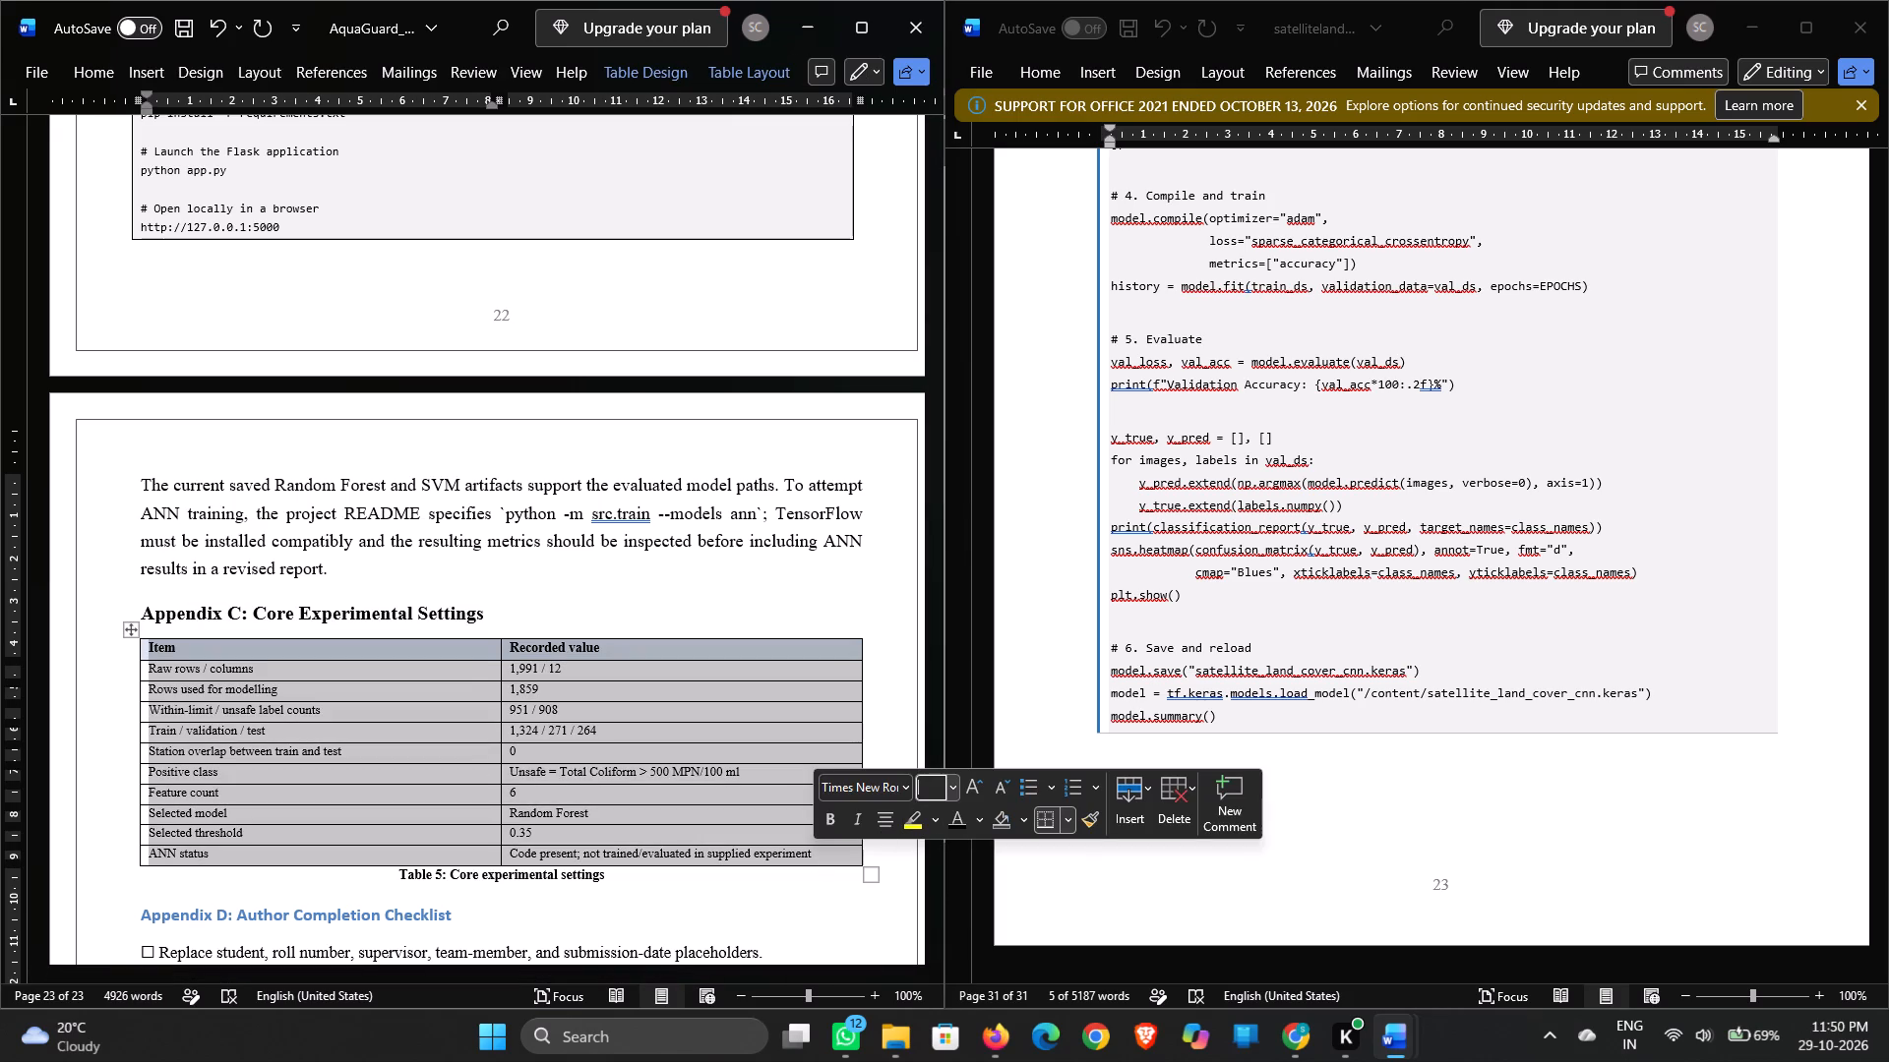
type("10")
key("Return")
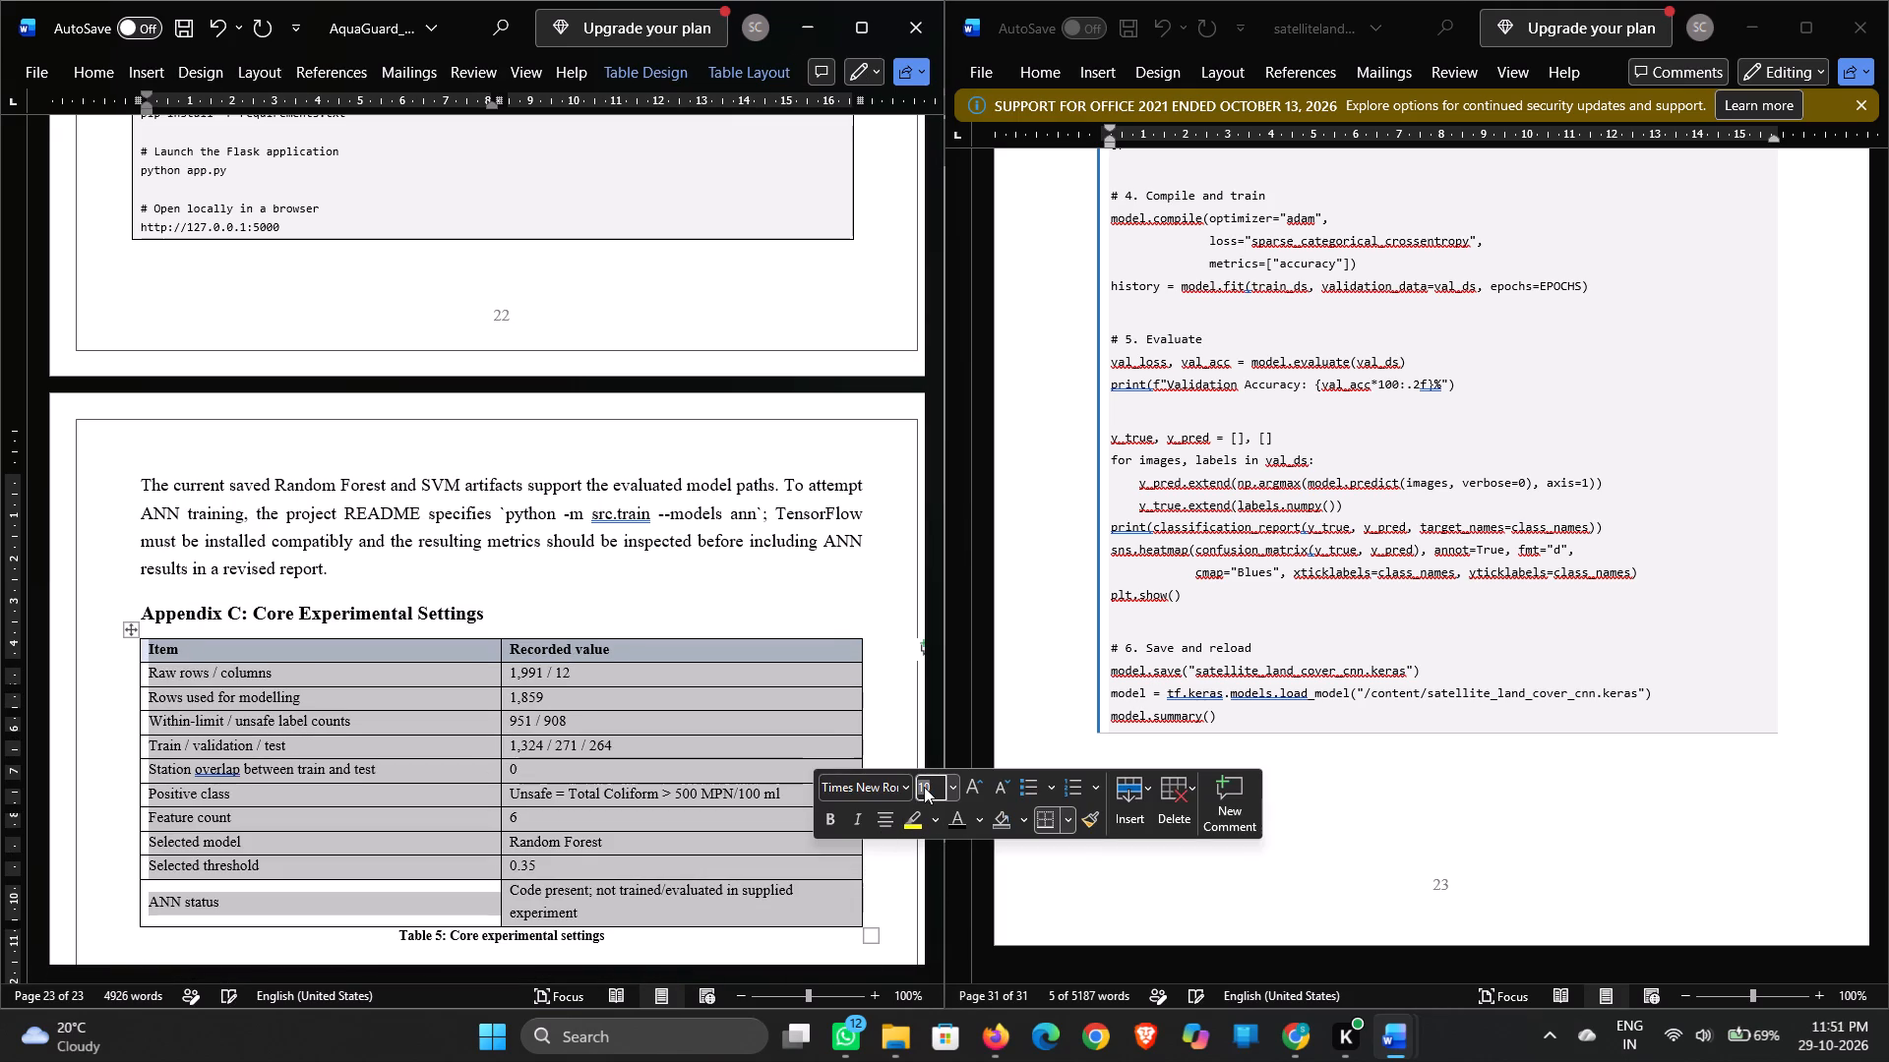
left_click(717, 589)
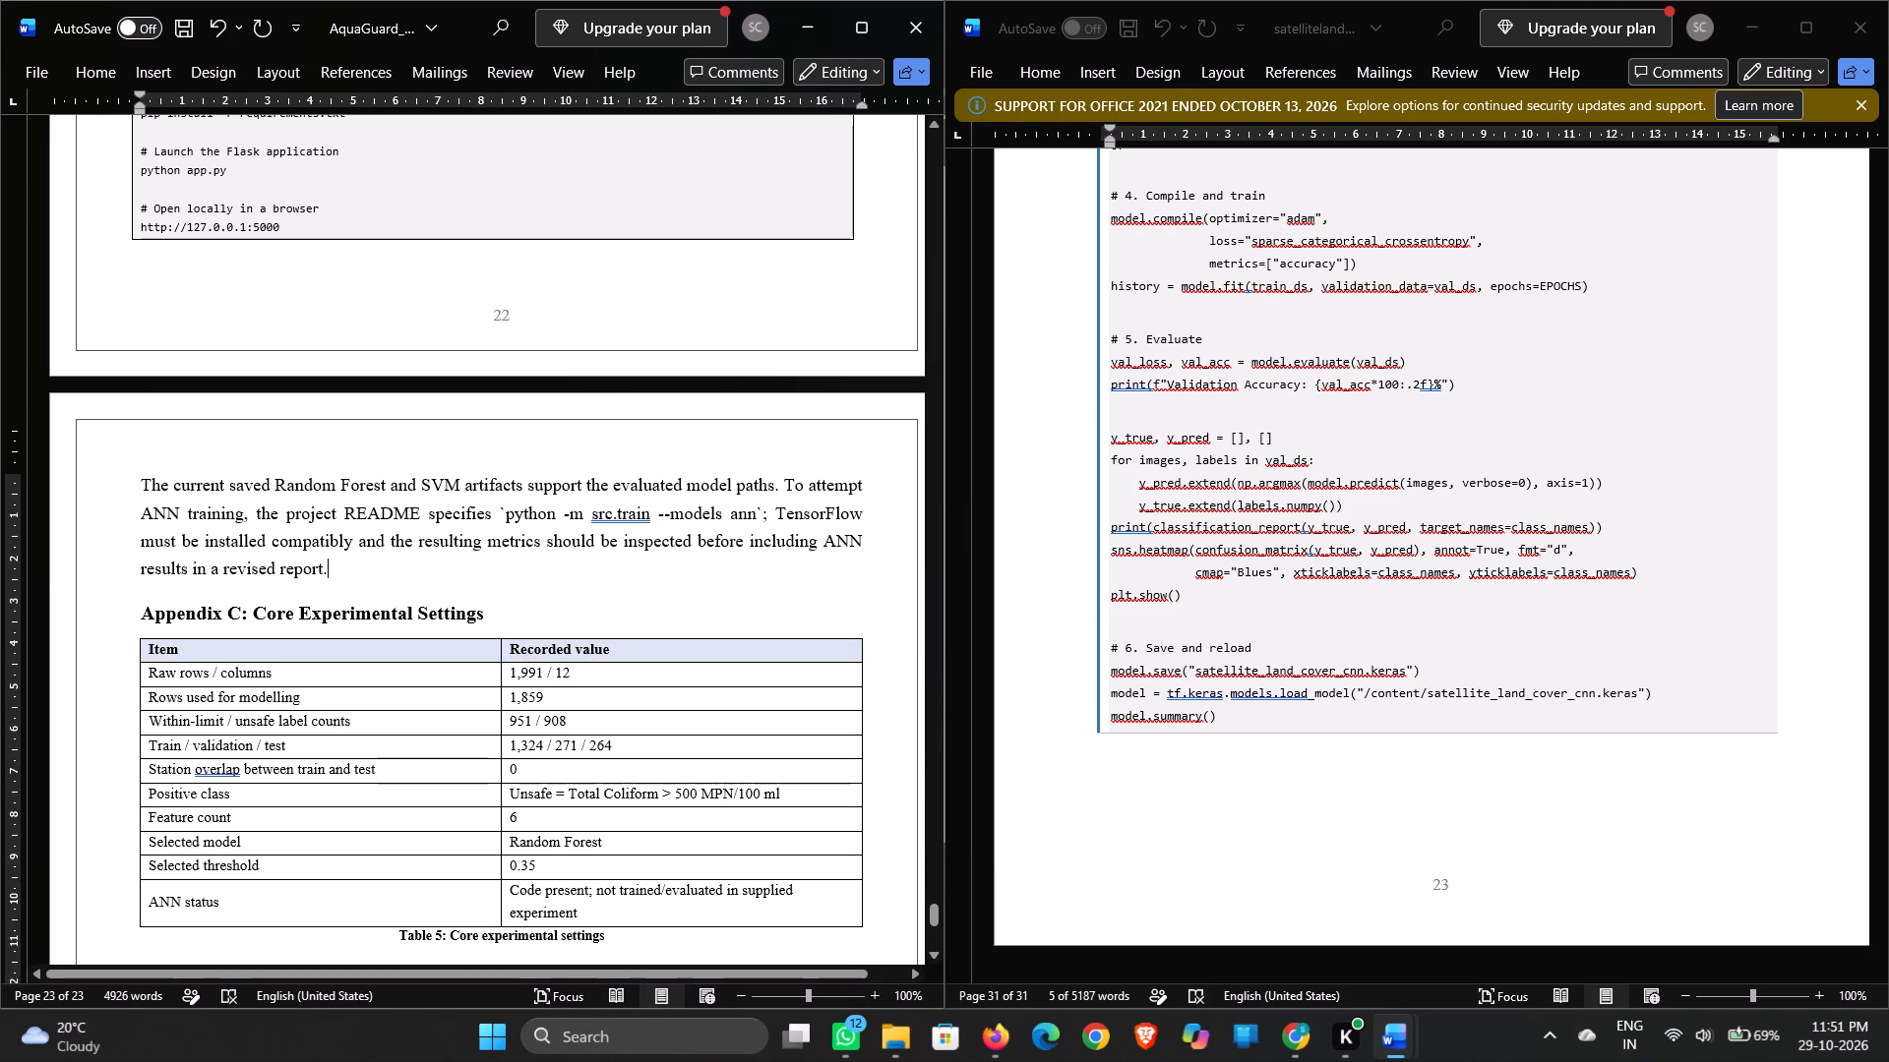
Set the caption "Table 5: Core experimental settings" to 10 pt.
scroll(717, 589, "down", 1)
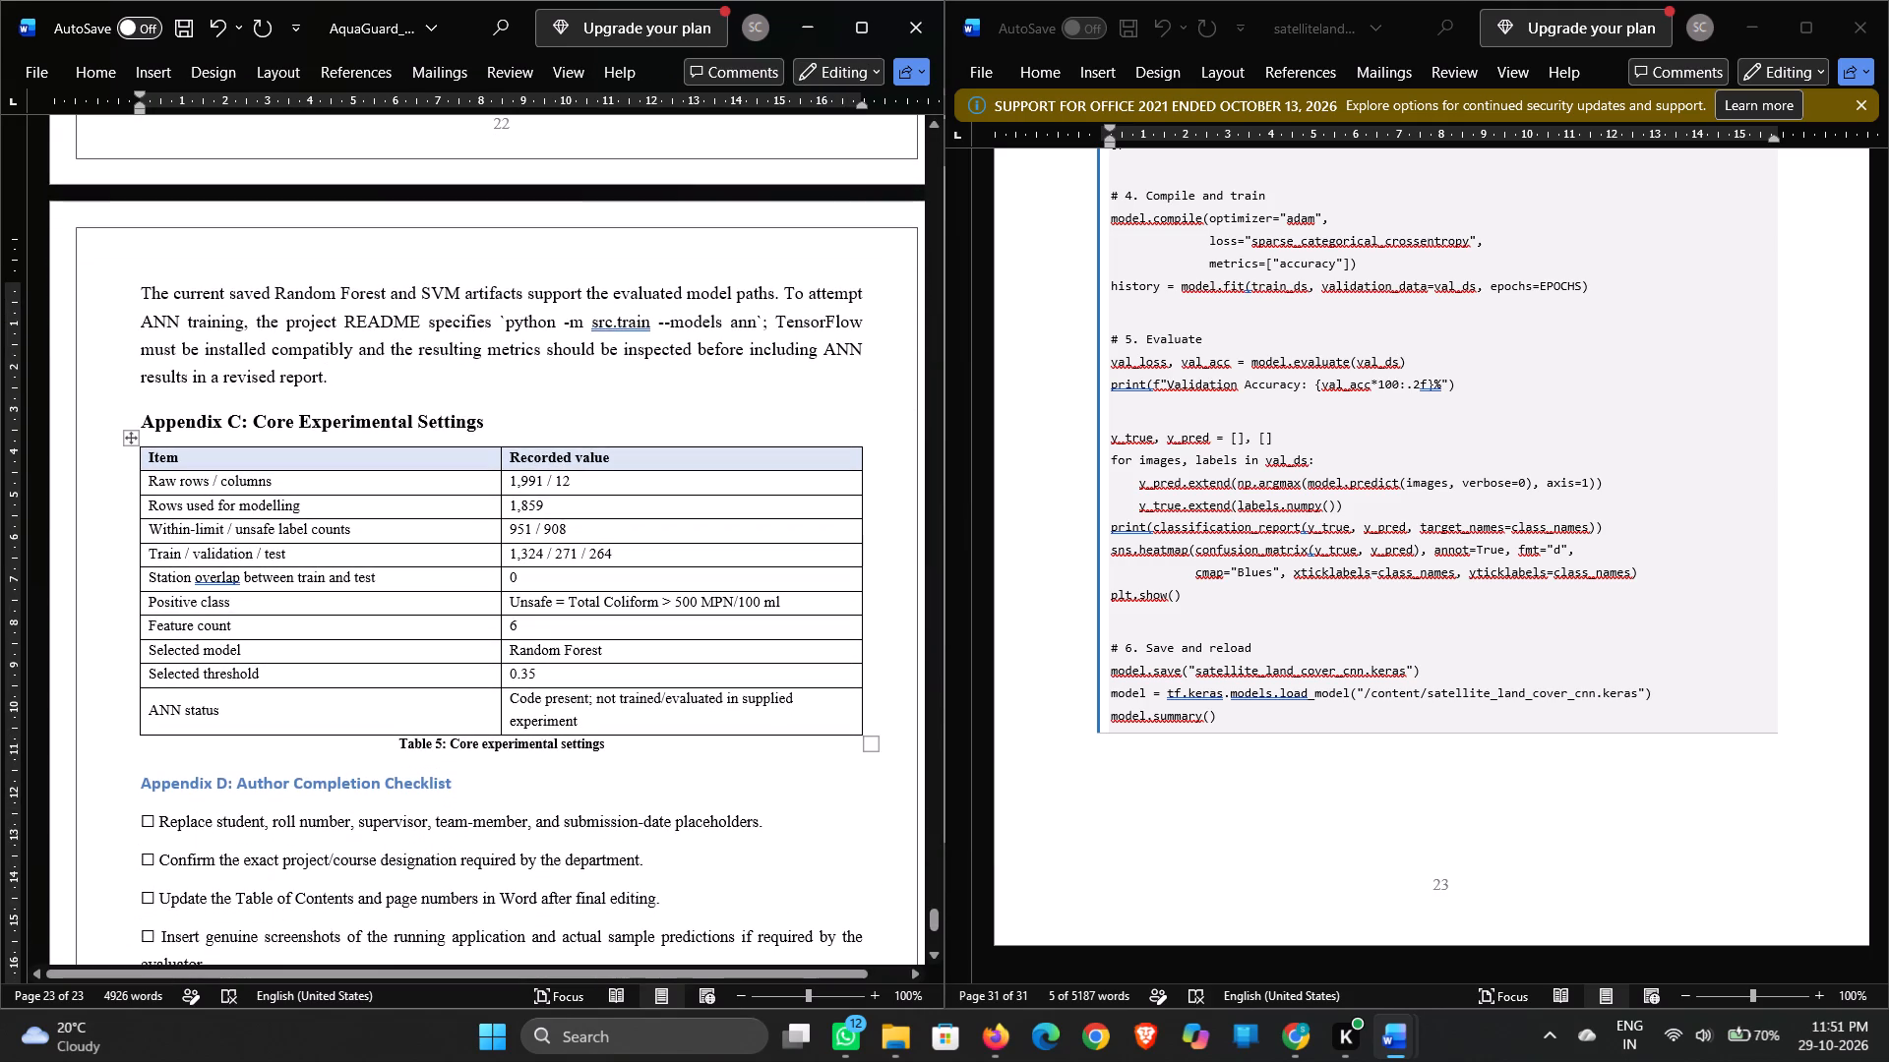
left_click_drag(610, 748, 438, 745)
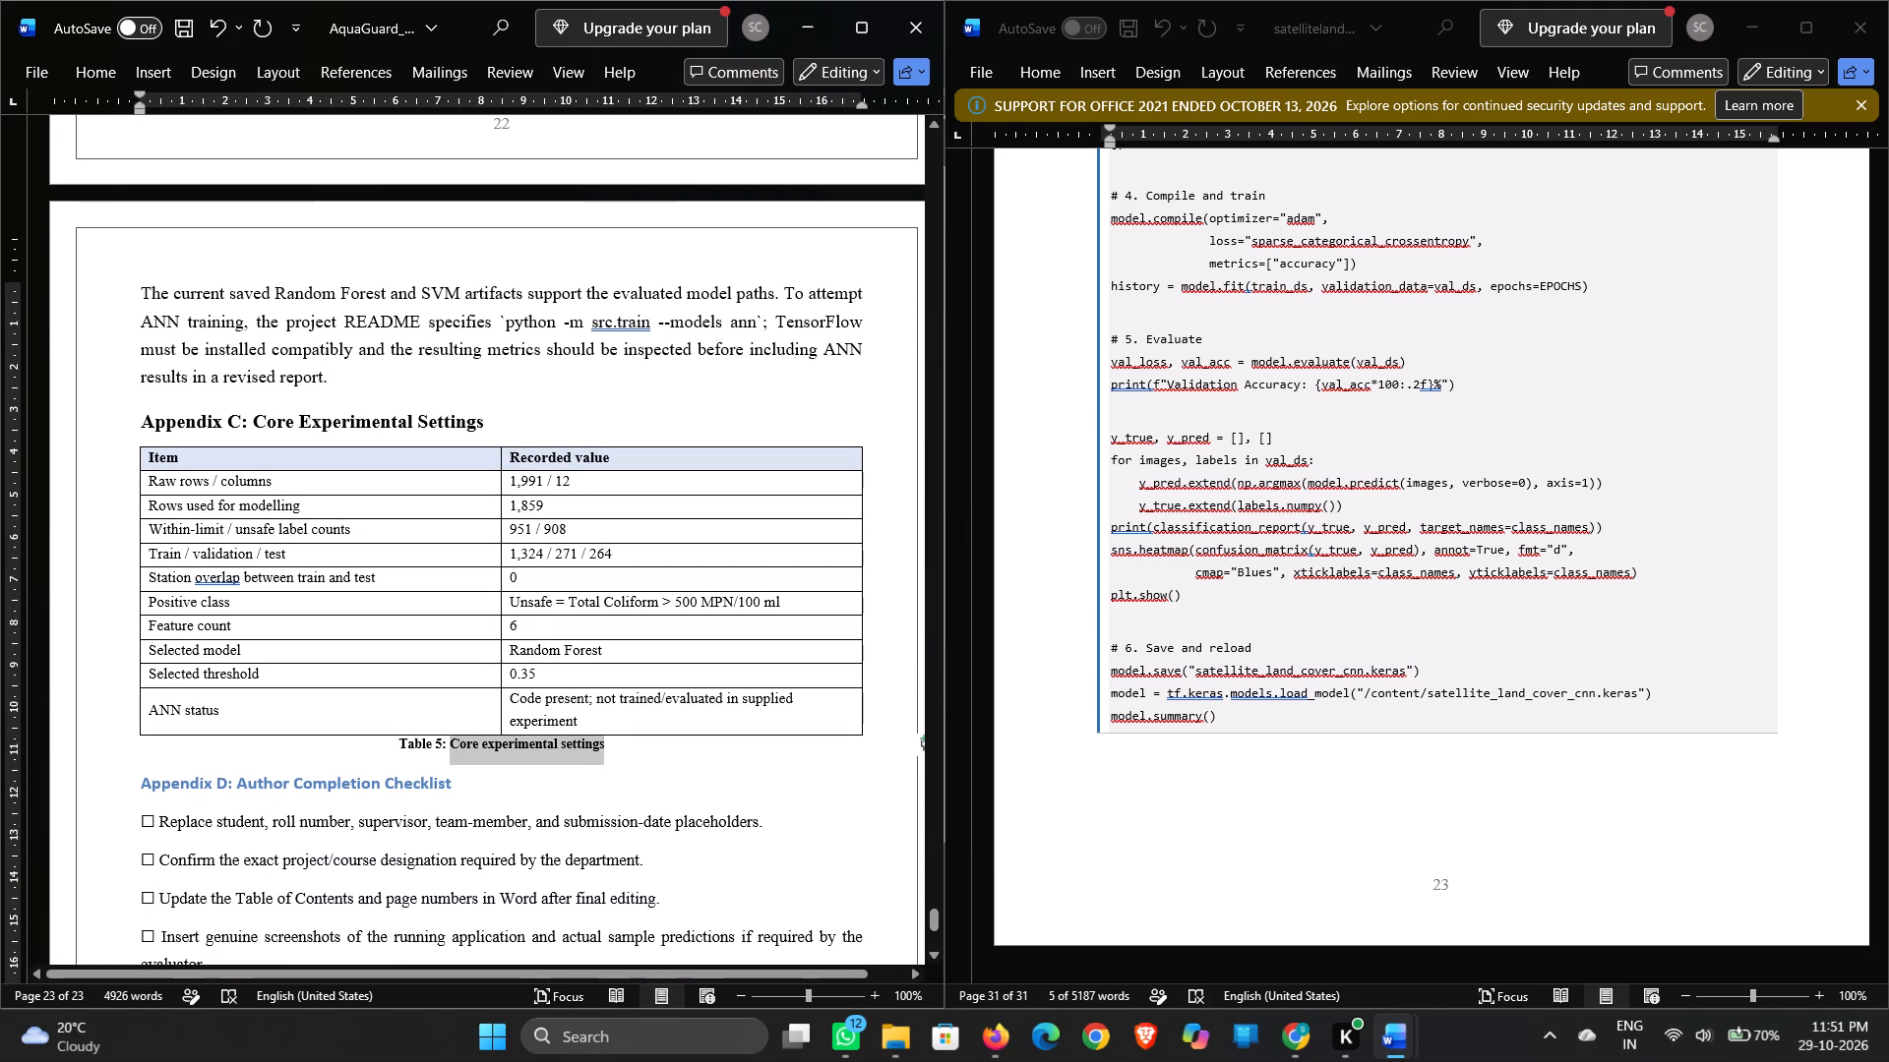
left_click_drag(438, 745, 407, 741)
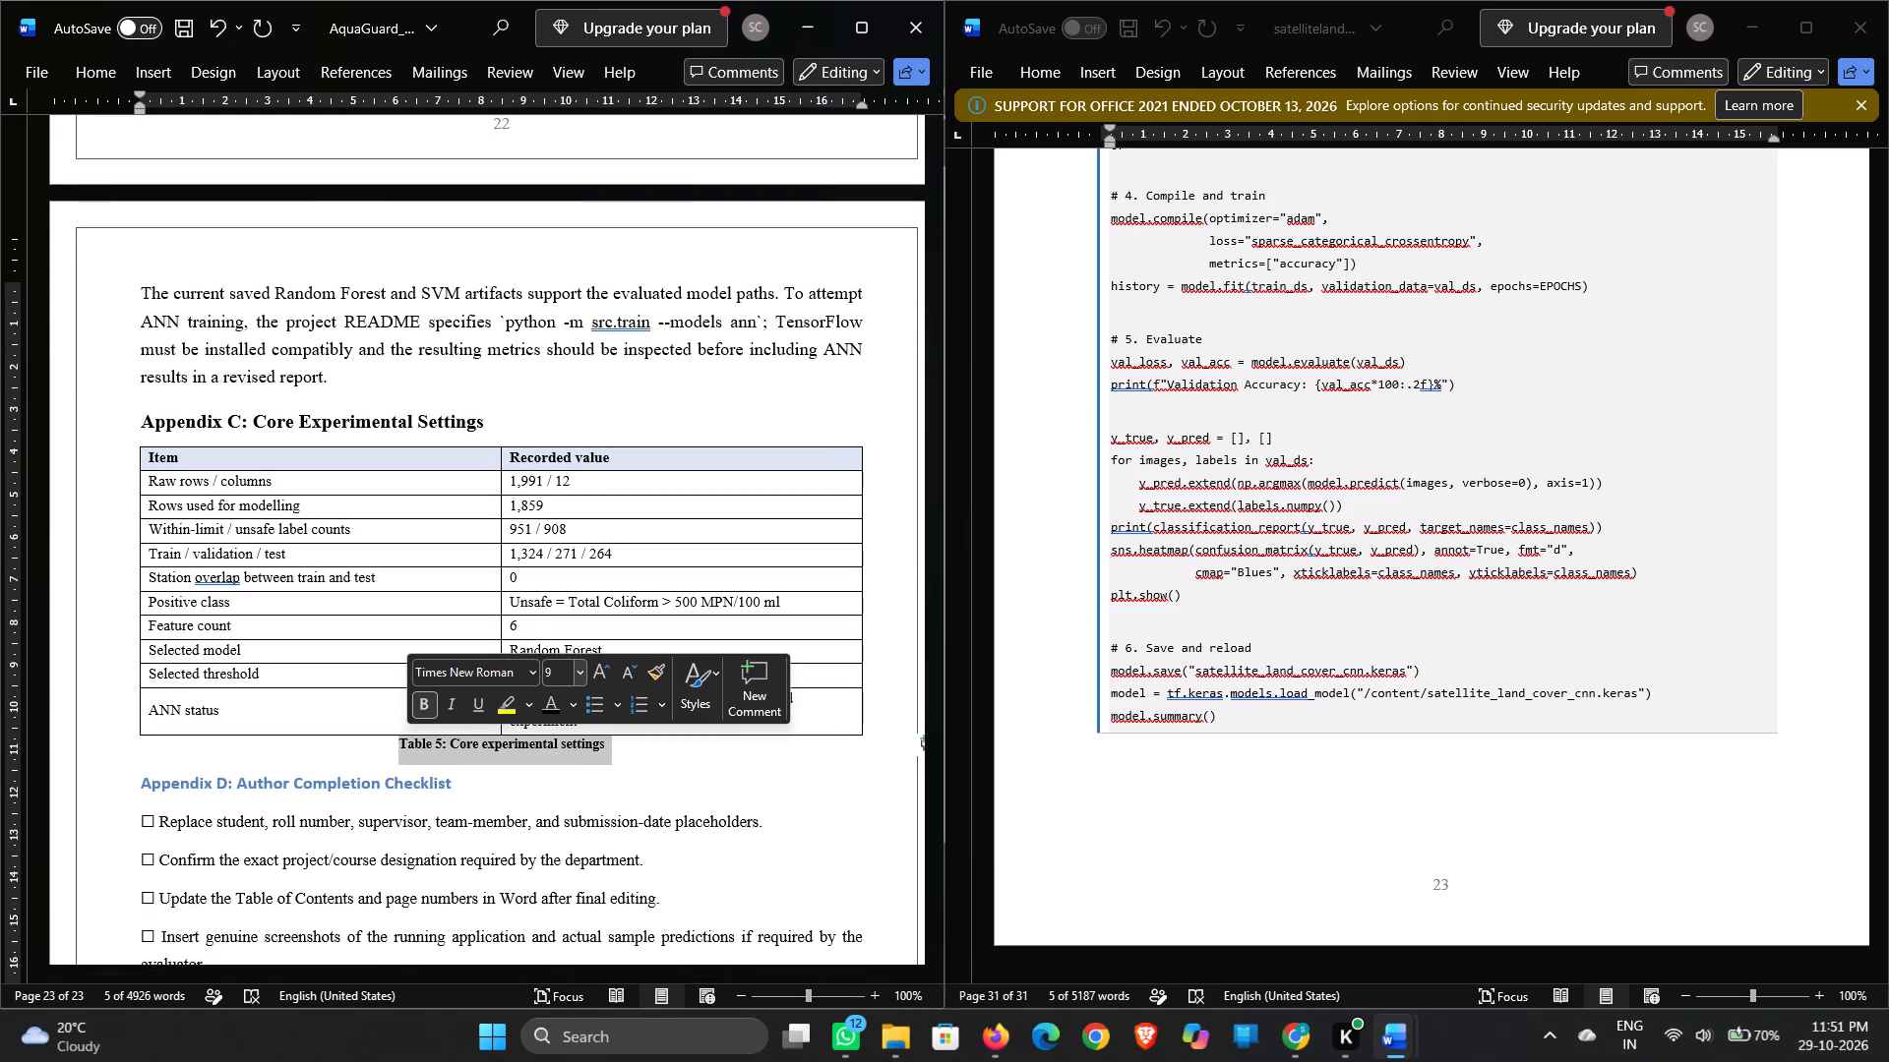
left_click(550, 678)
type("10")
key("Return")
left_click(475, 797)
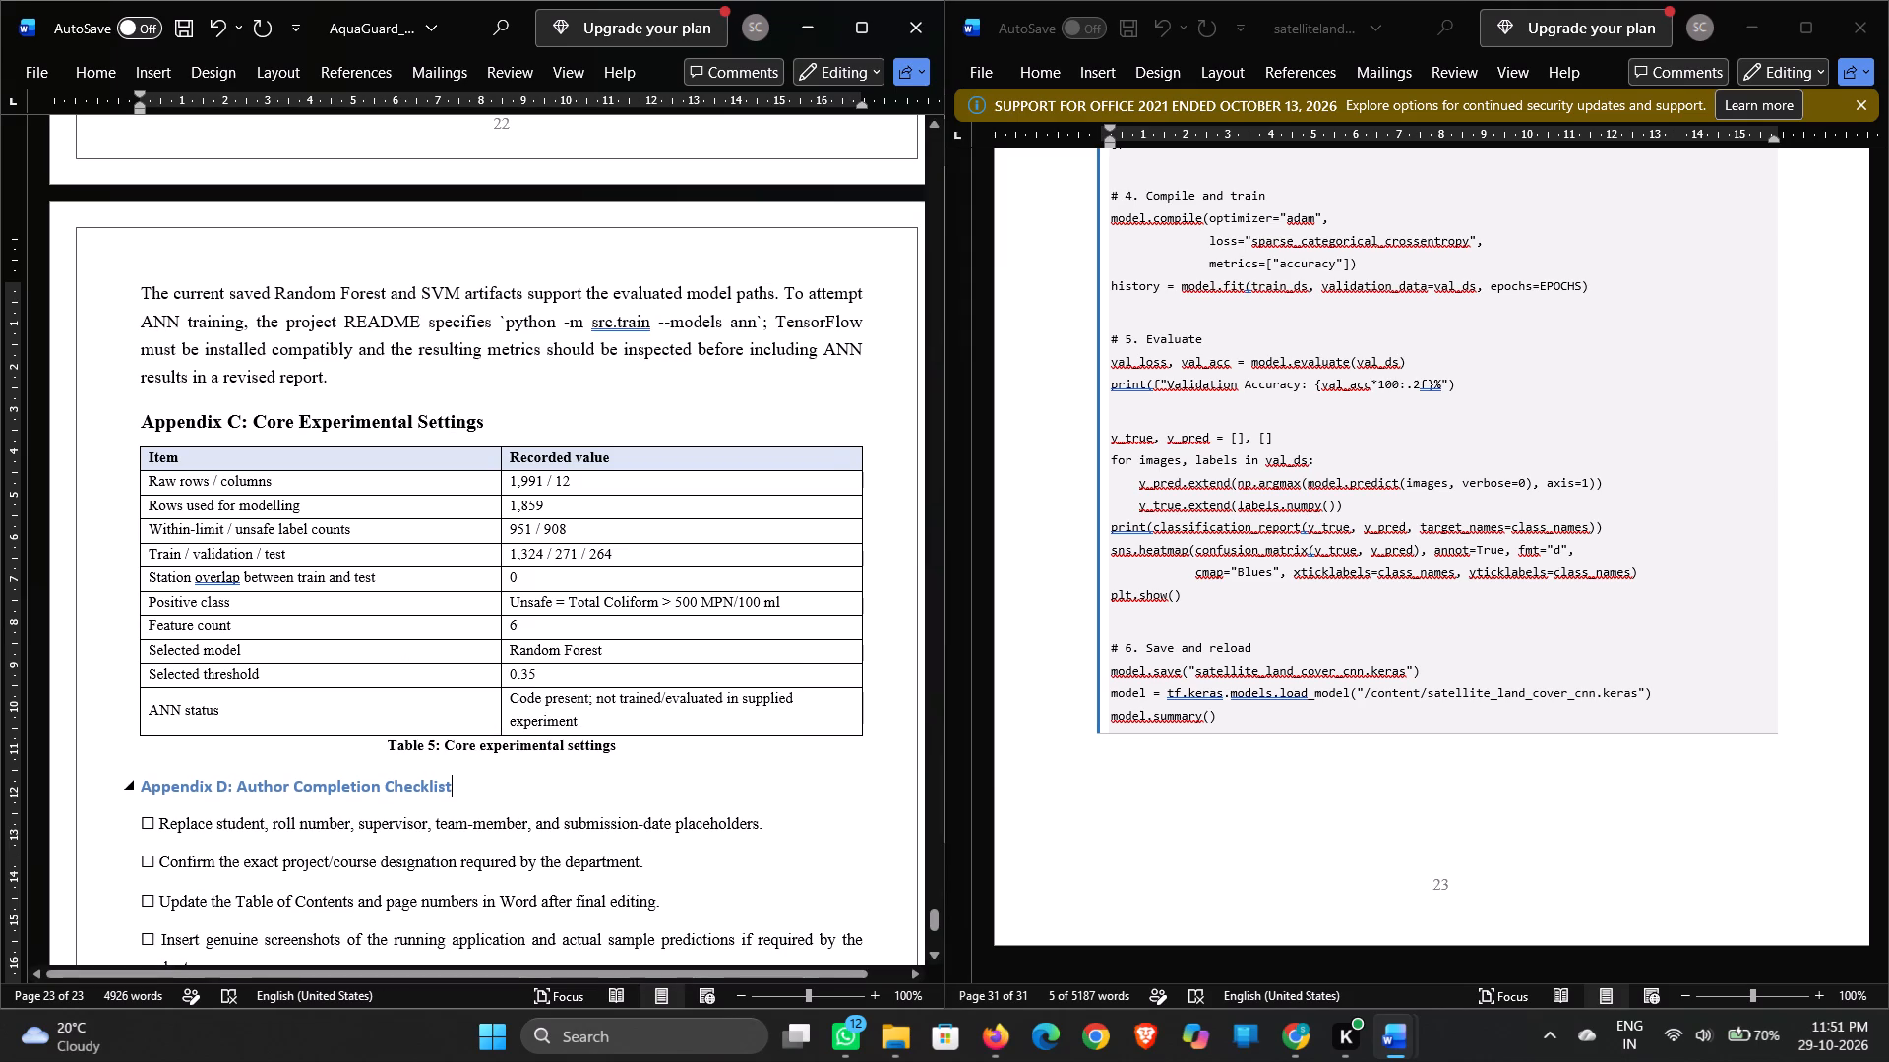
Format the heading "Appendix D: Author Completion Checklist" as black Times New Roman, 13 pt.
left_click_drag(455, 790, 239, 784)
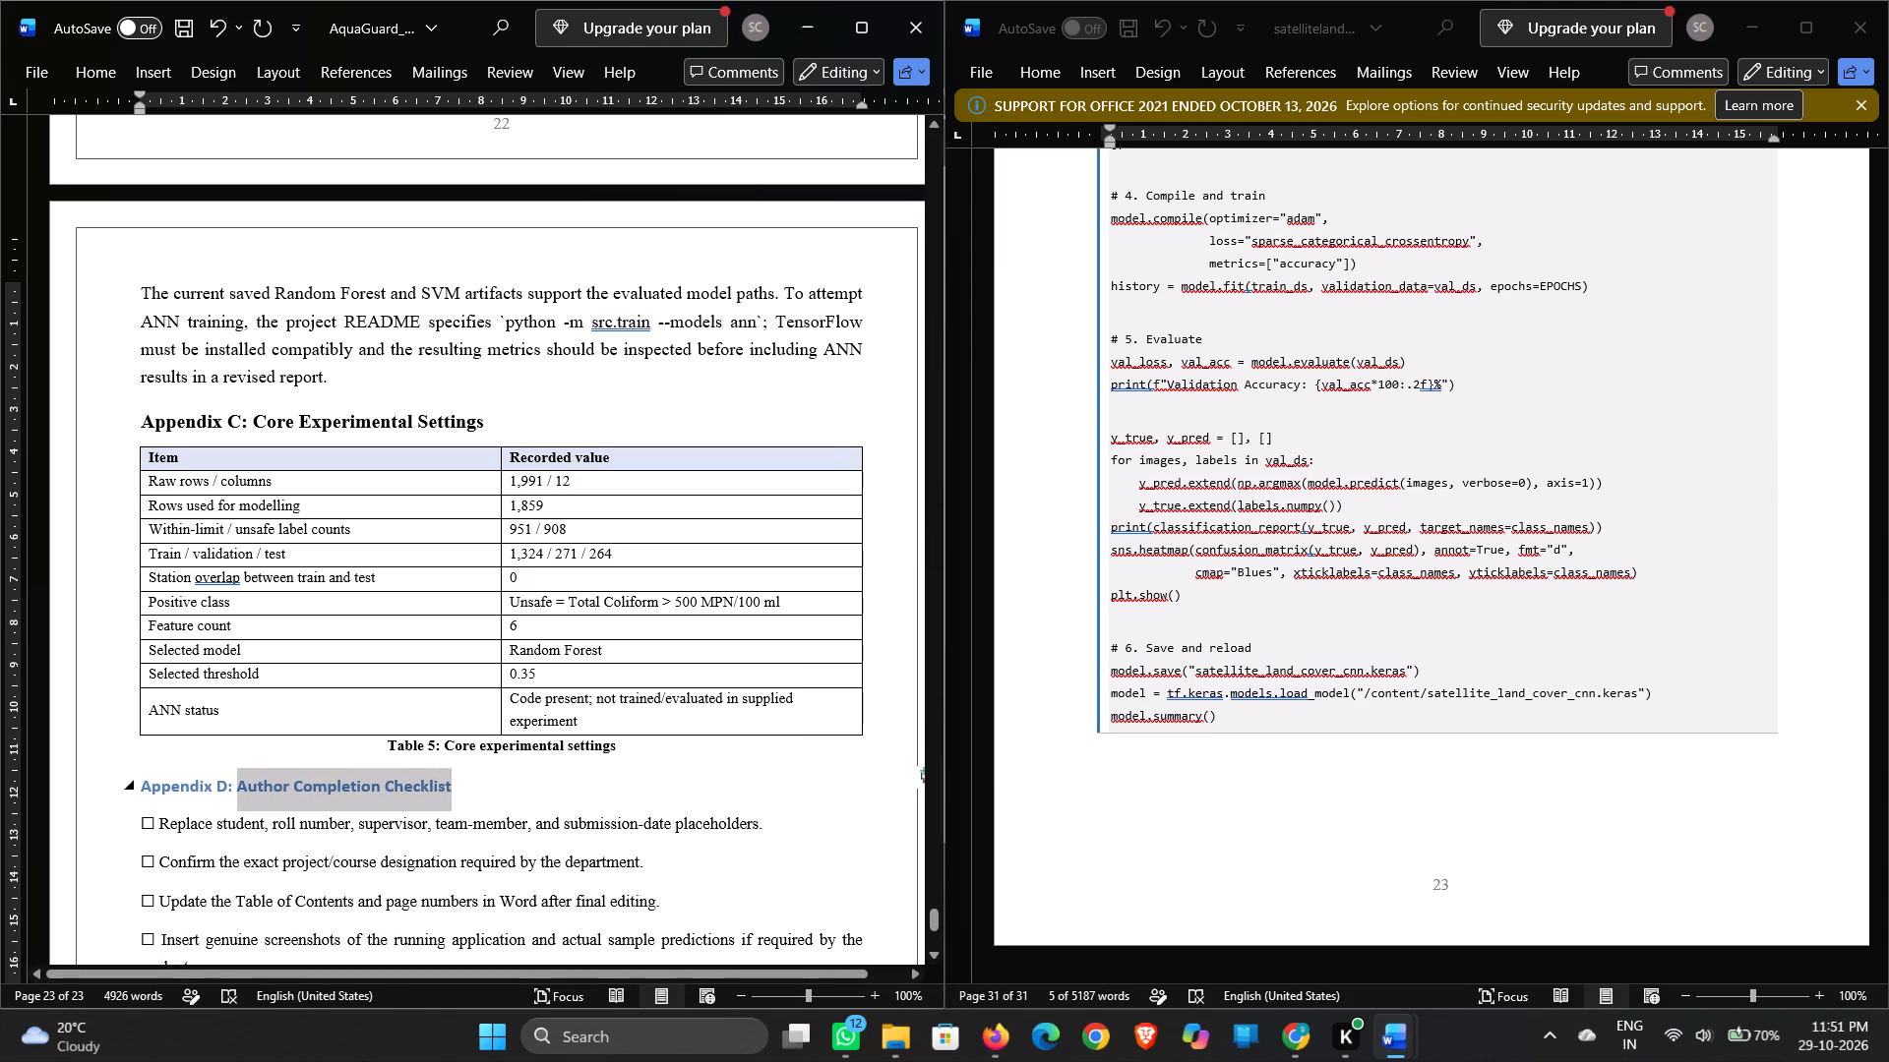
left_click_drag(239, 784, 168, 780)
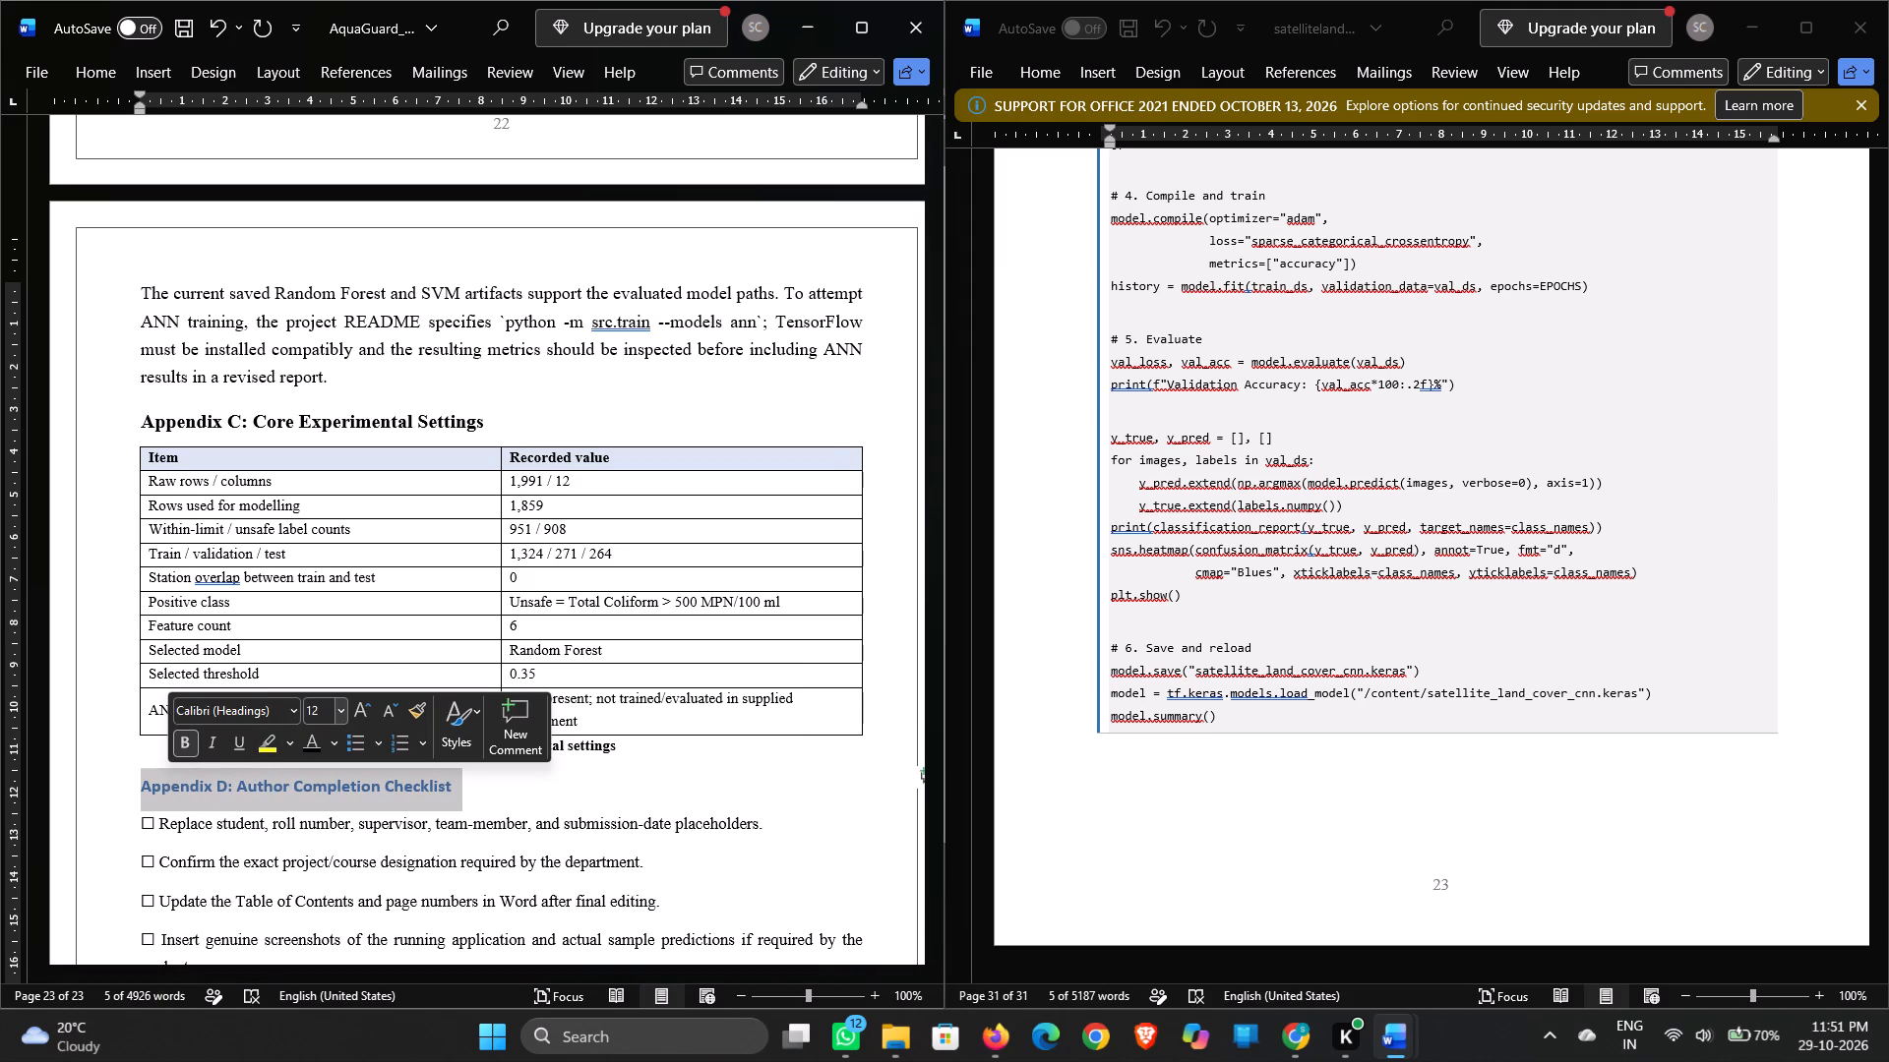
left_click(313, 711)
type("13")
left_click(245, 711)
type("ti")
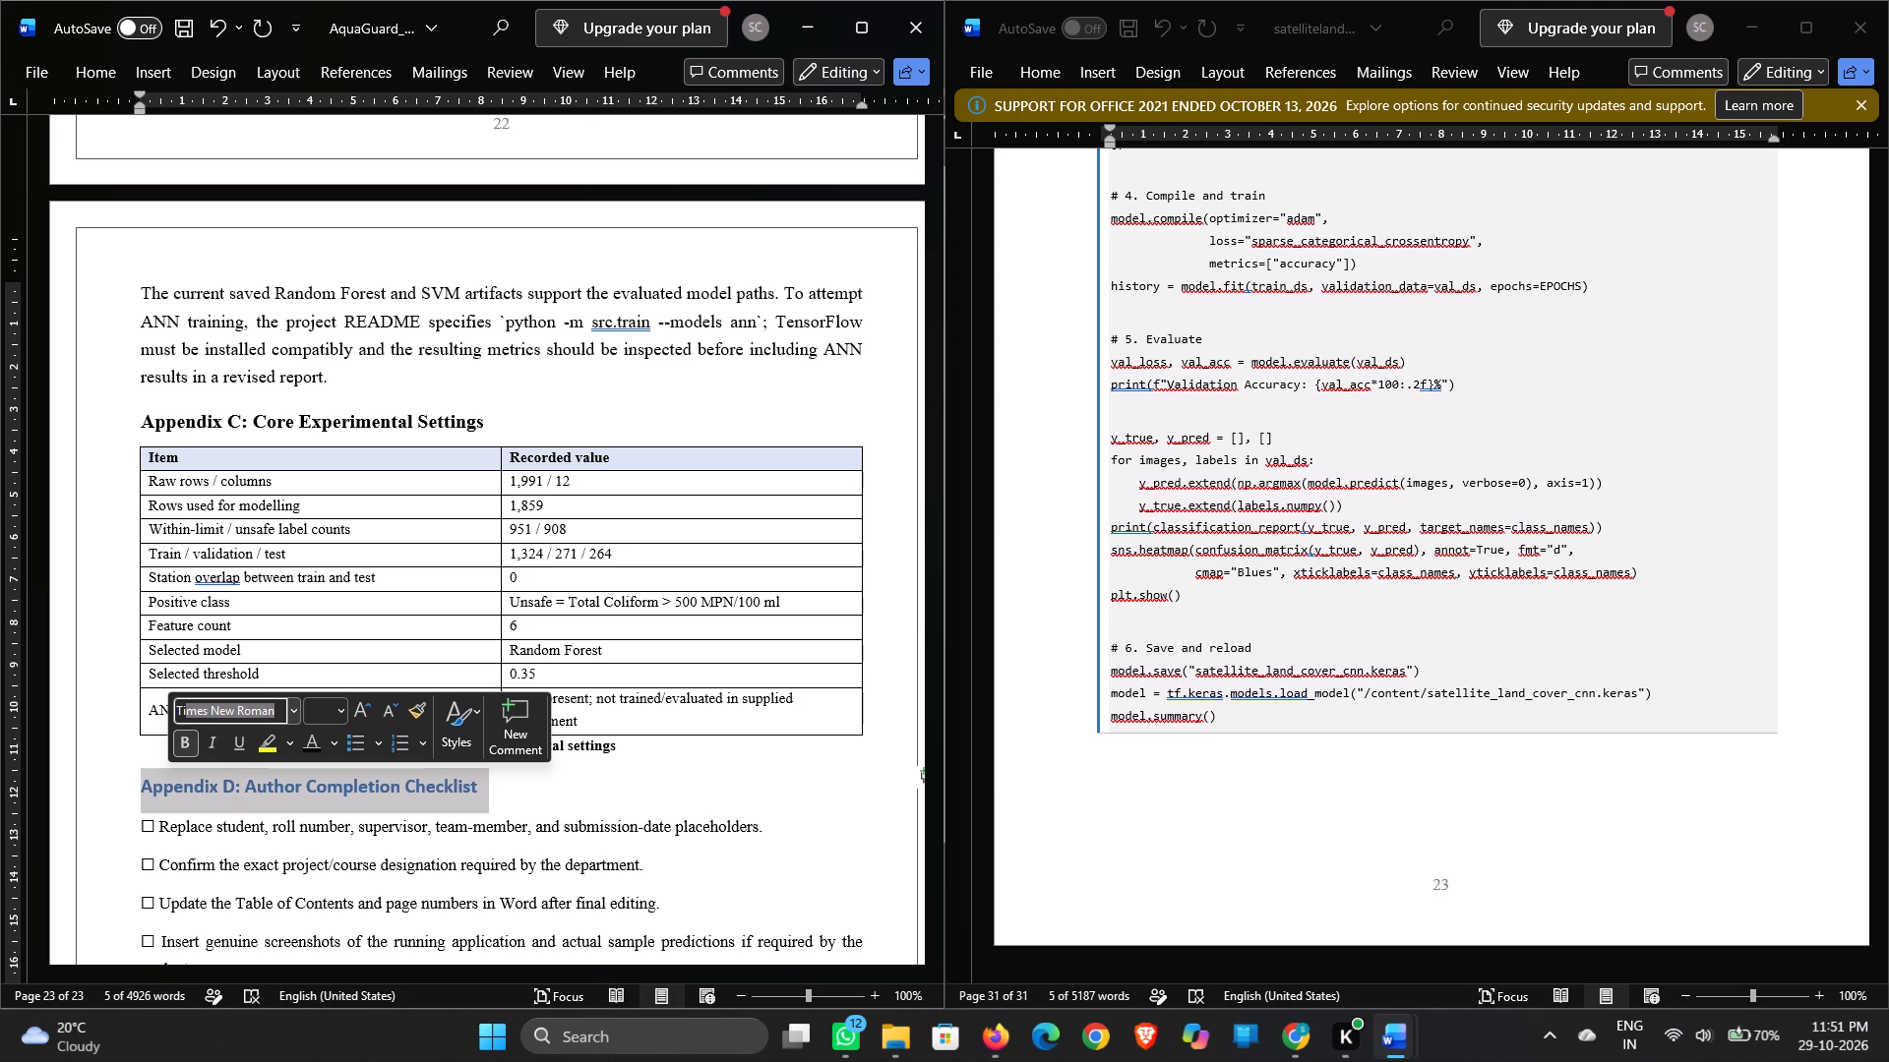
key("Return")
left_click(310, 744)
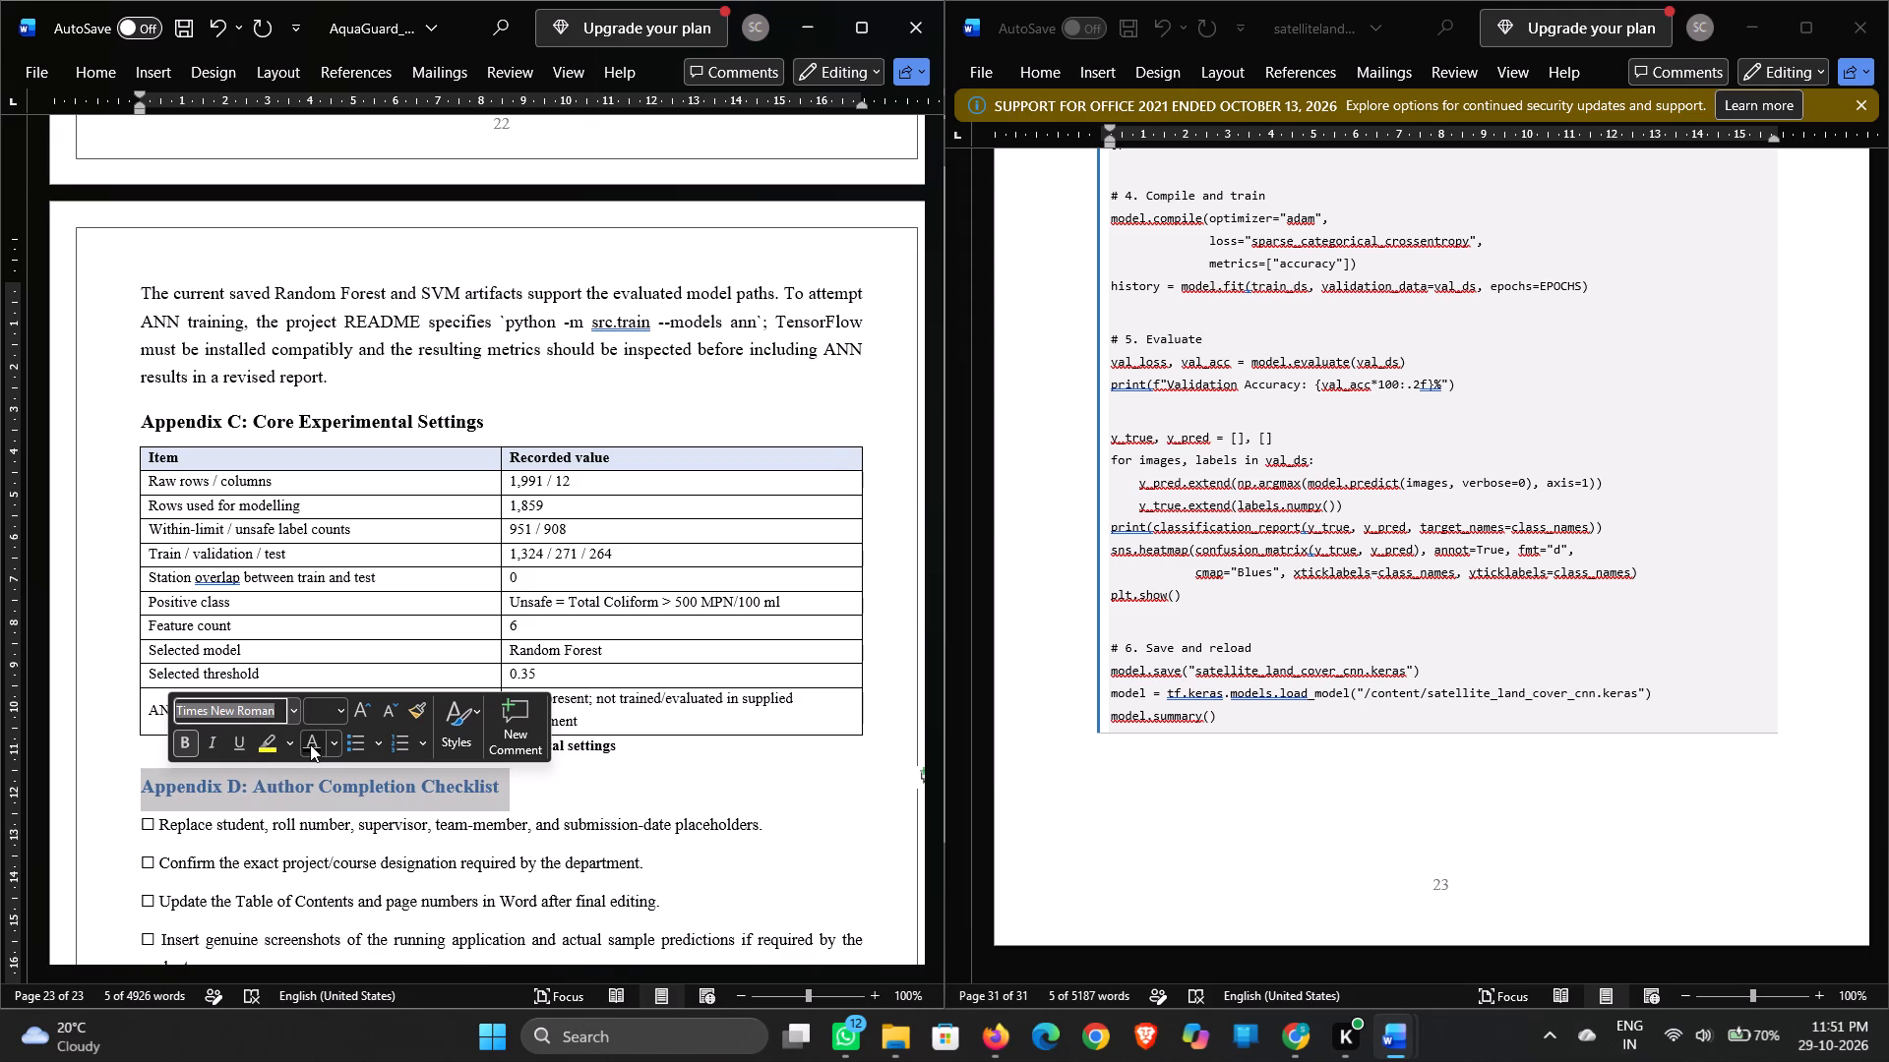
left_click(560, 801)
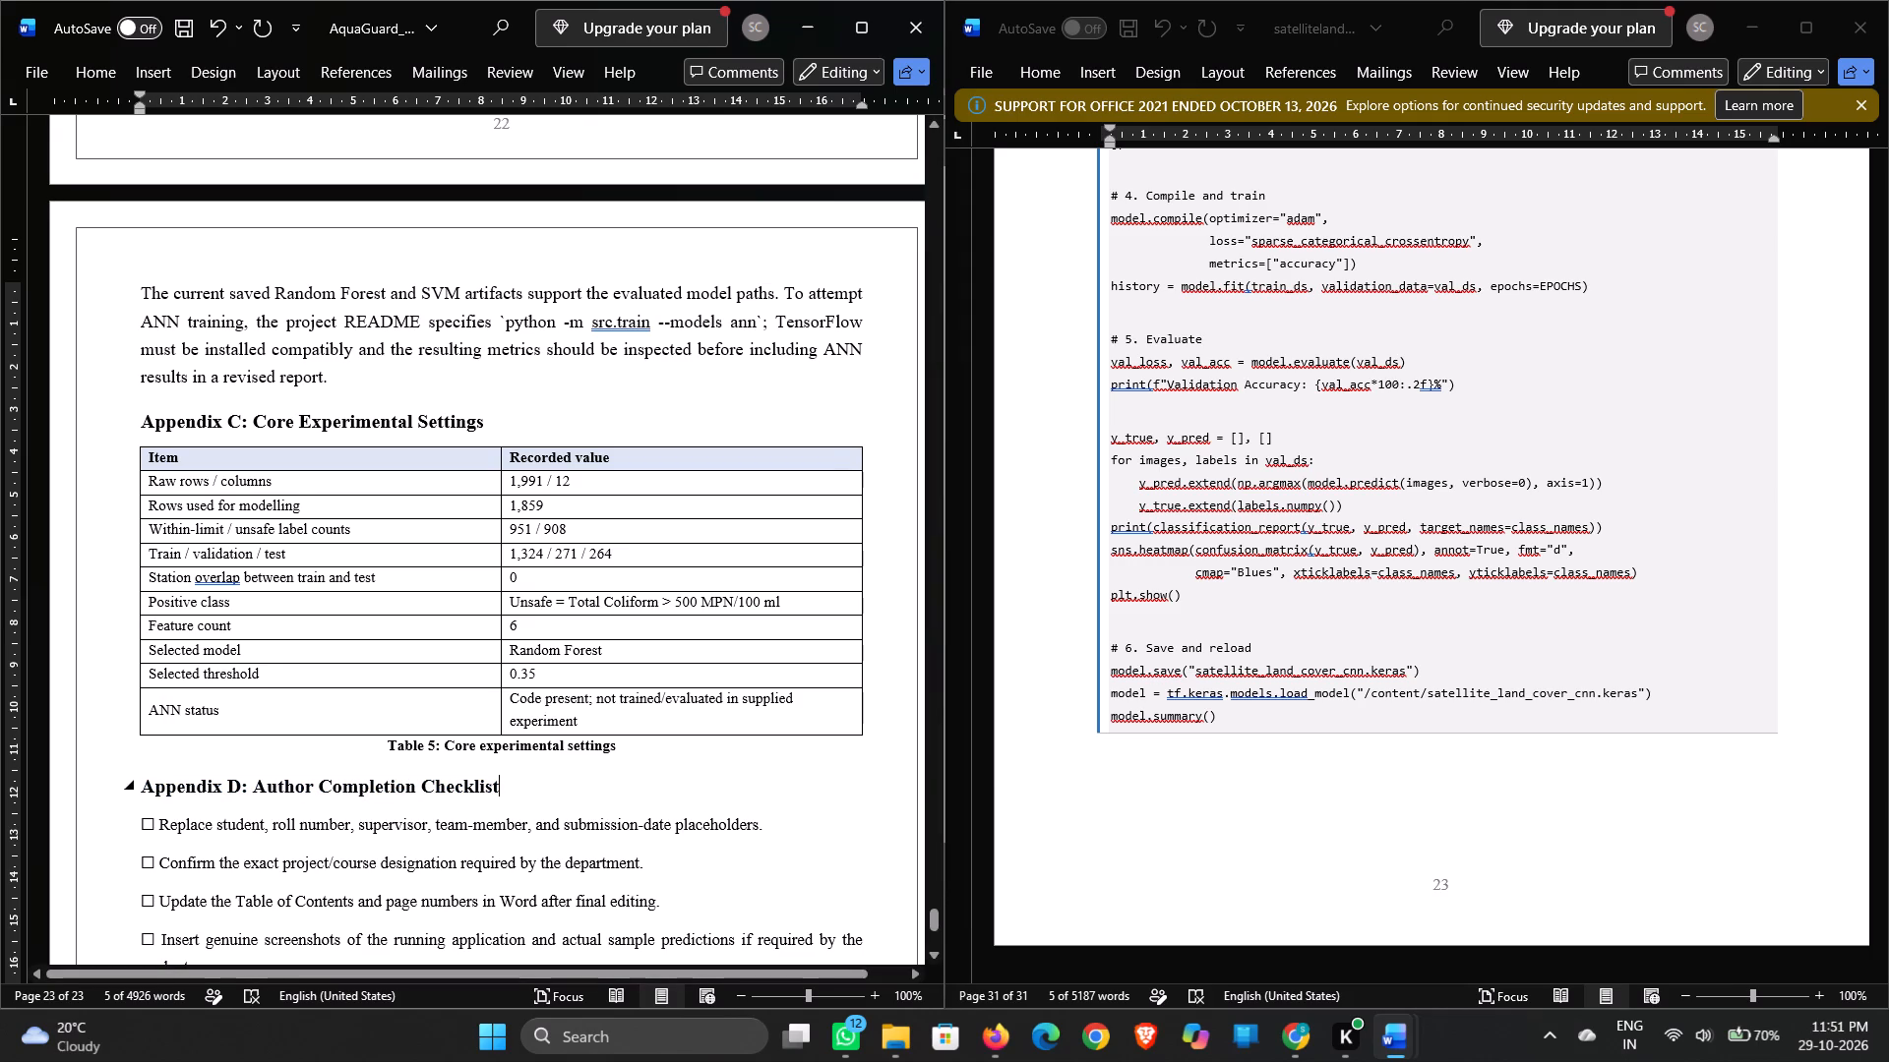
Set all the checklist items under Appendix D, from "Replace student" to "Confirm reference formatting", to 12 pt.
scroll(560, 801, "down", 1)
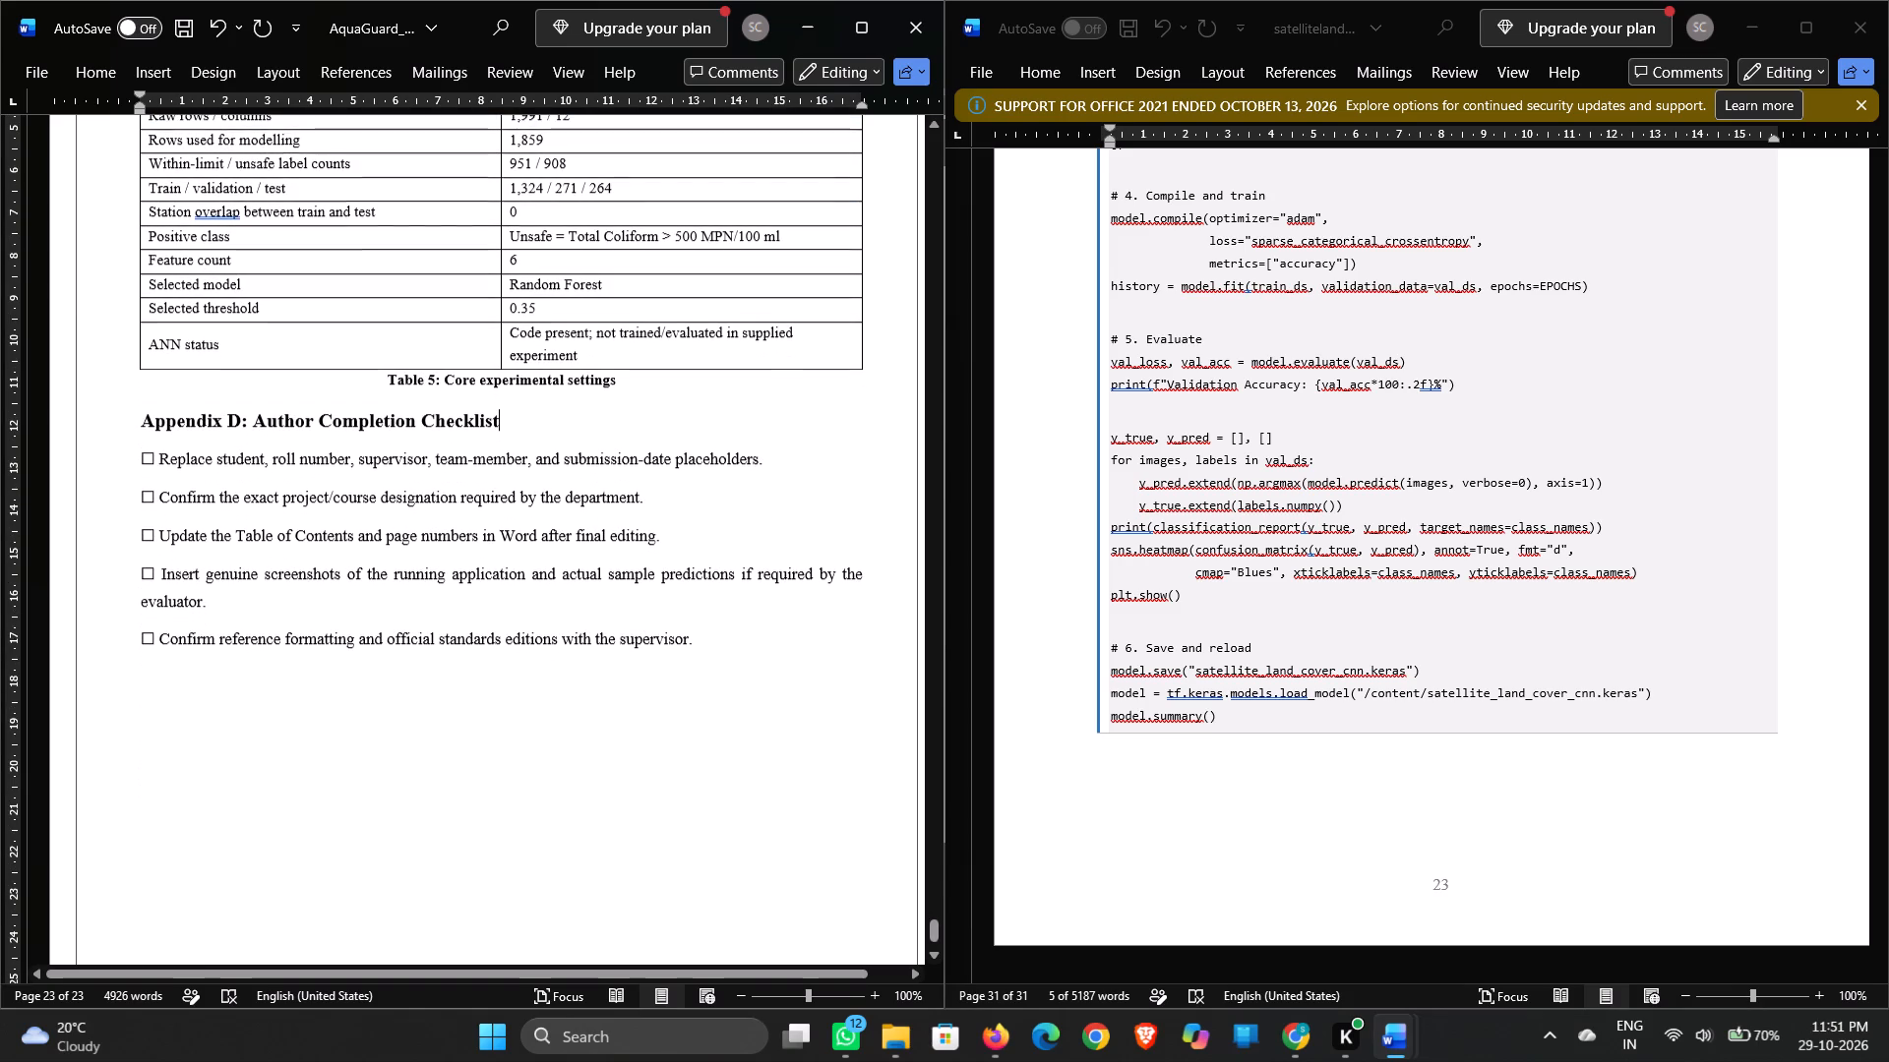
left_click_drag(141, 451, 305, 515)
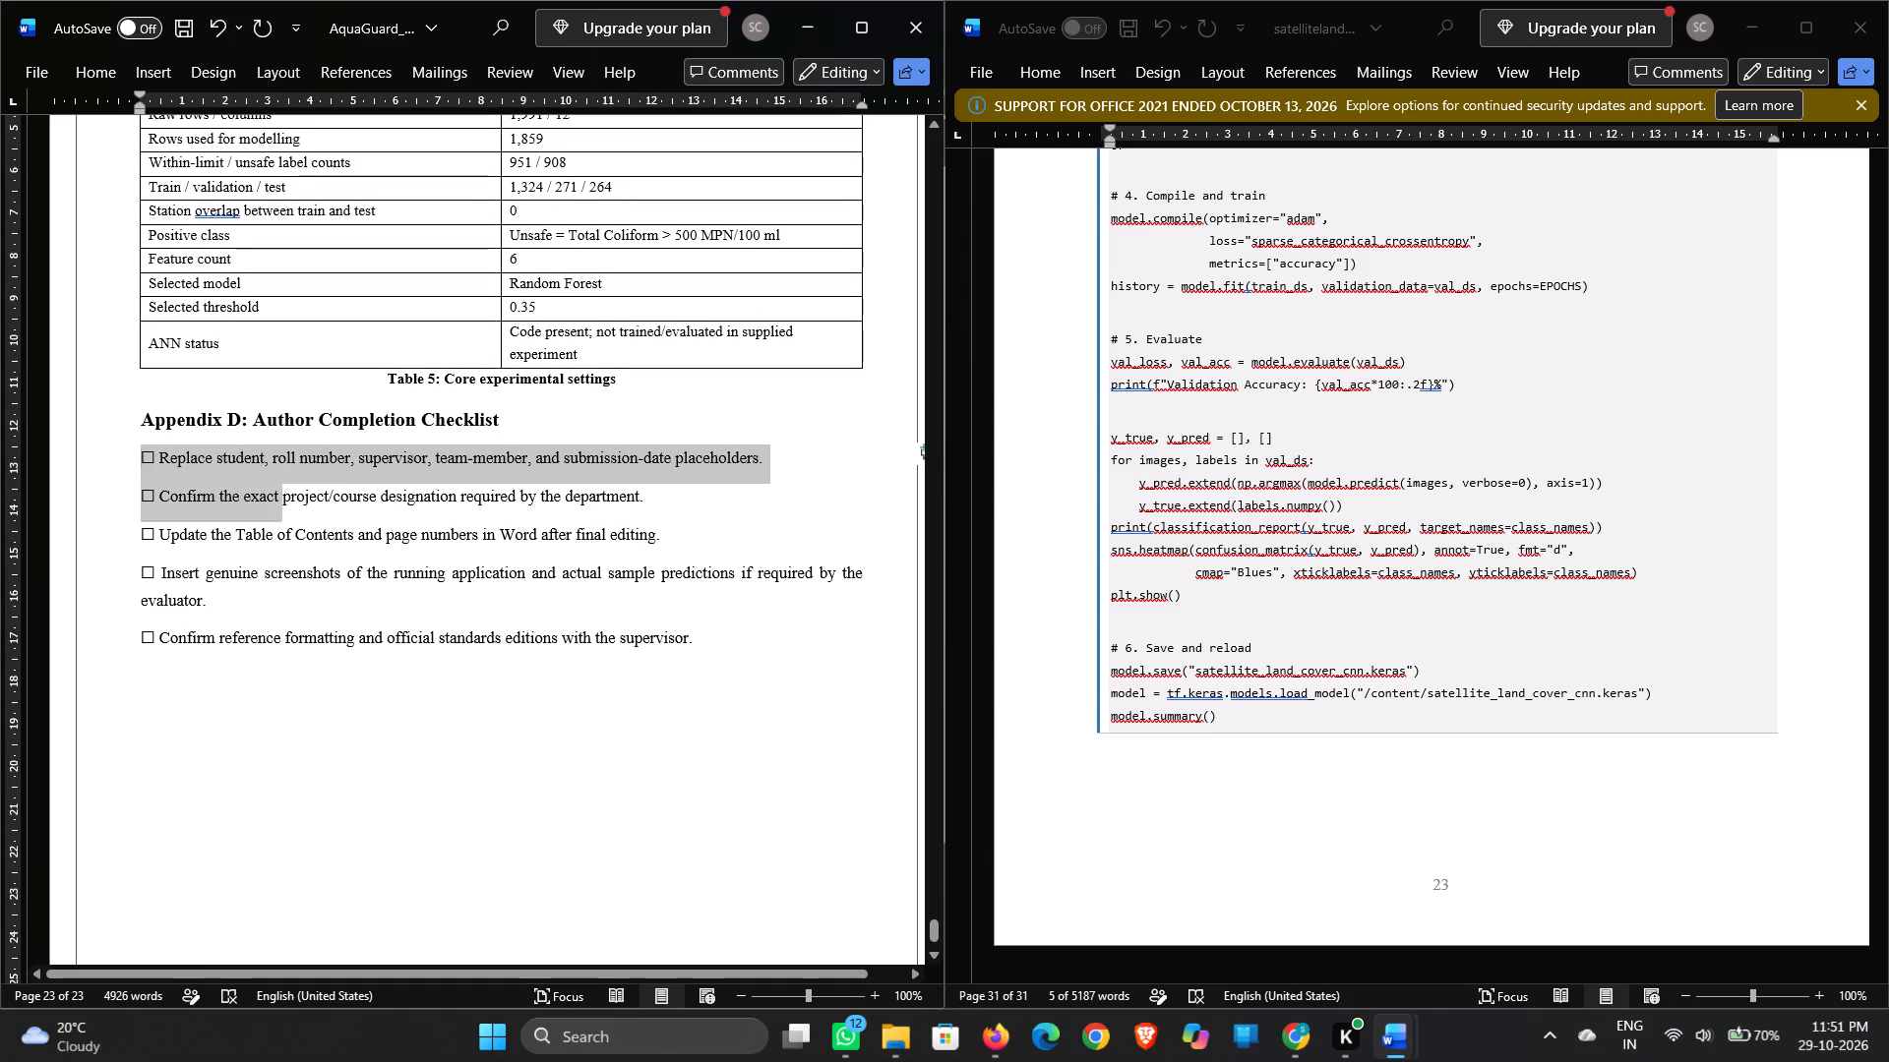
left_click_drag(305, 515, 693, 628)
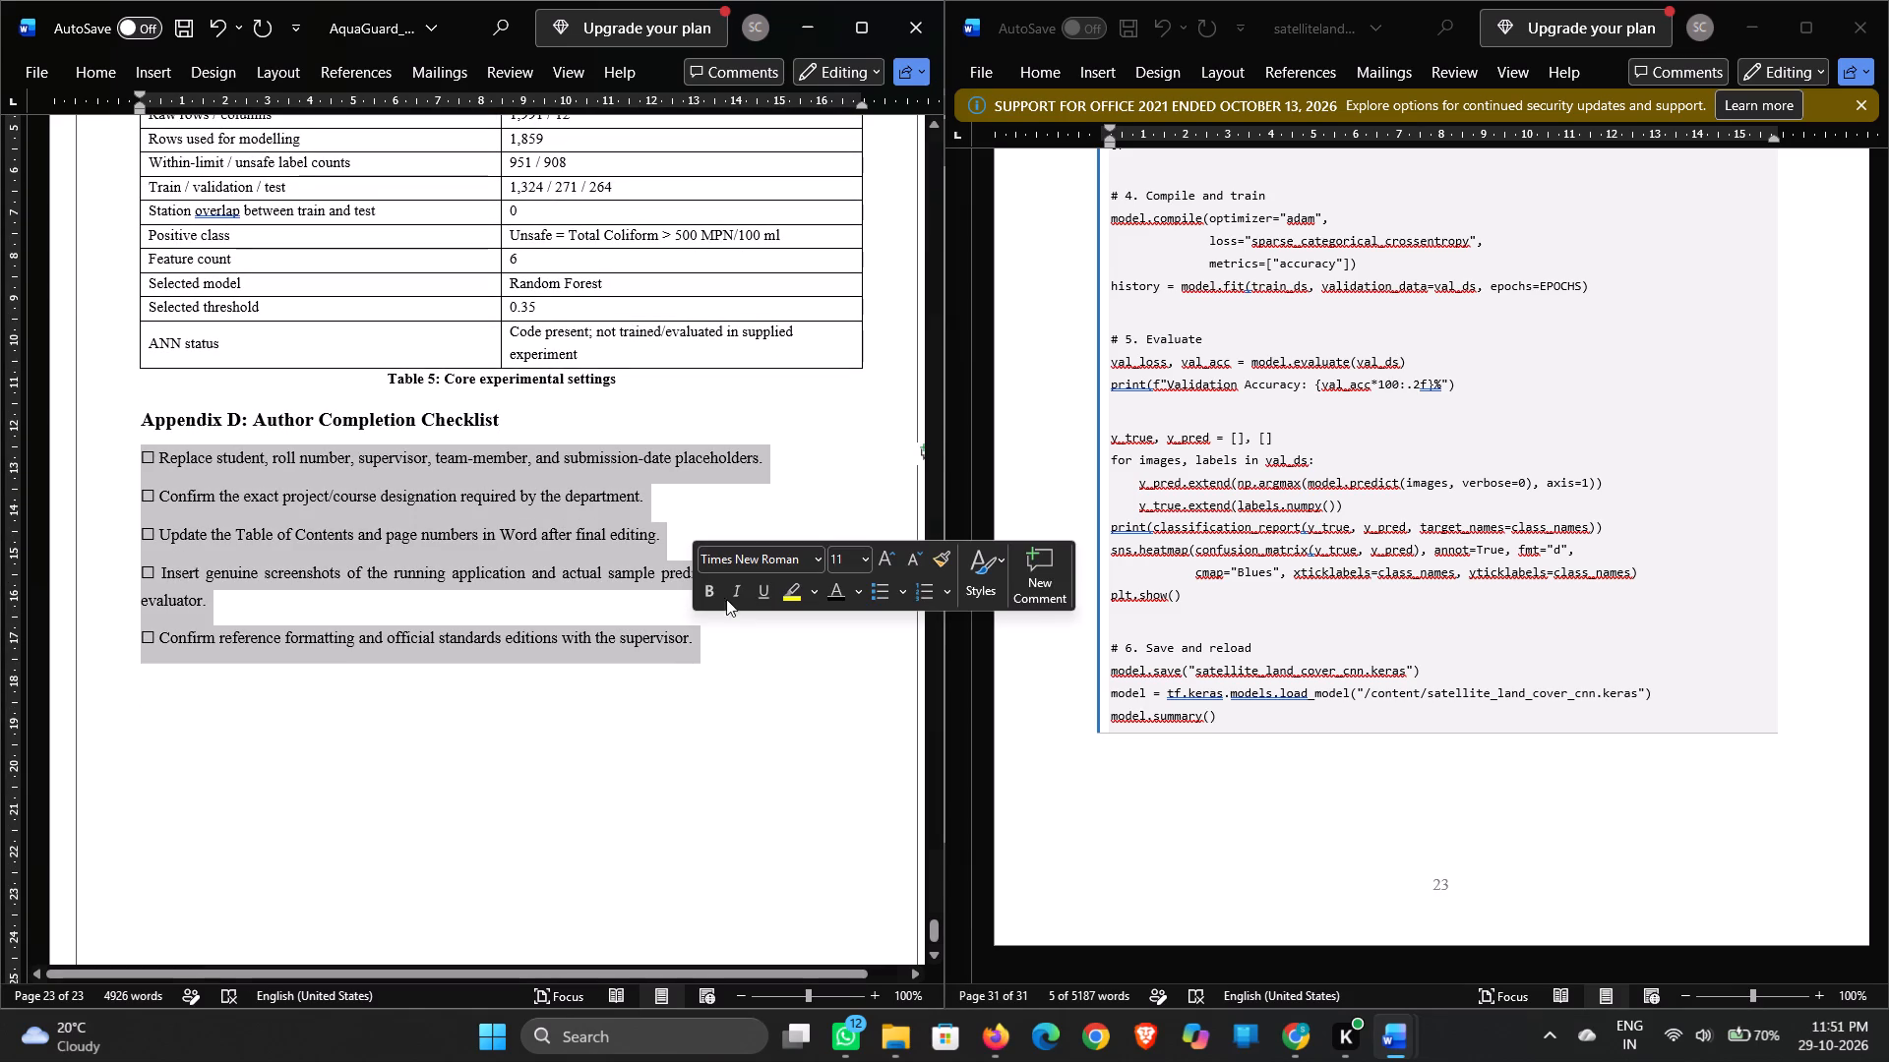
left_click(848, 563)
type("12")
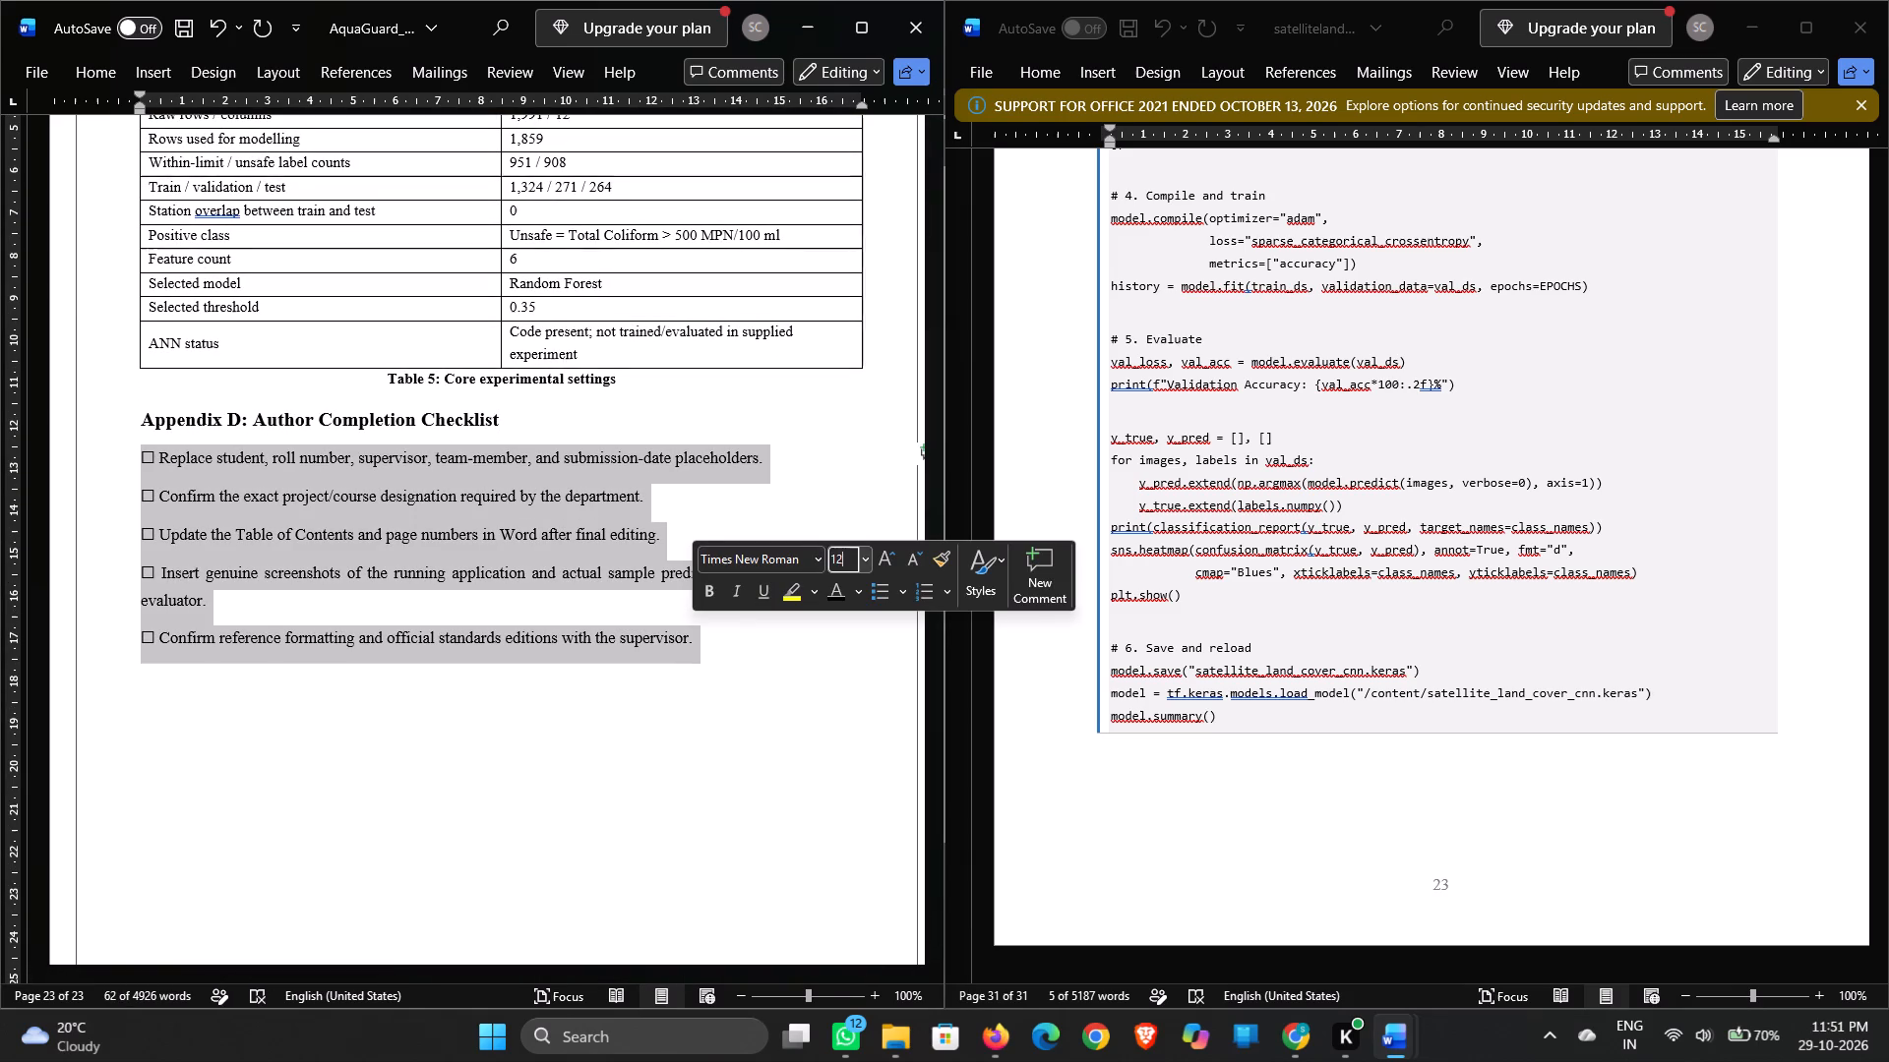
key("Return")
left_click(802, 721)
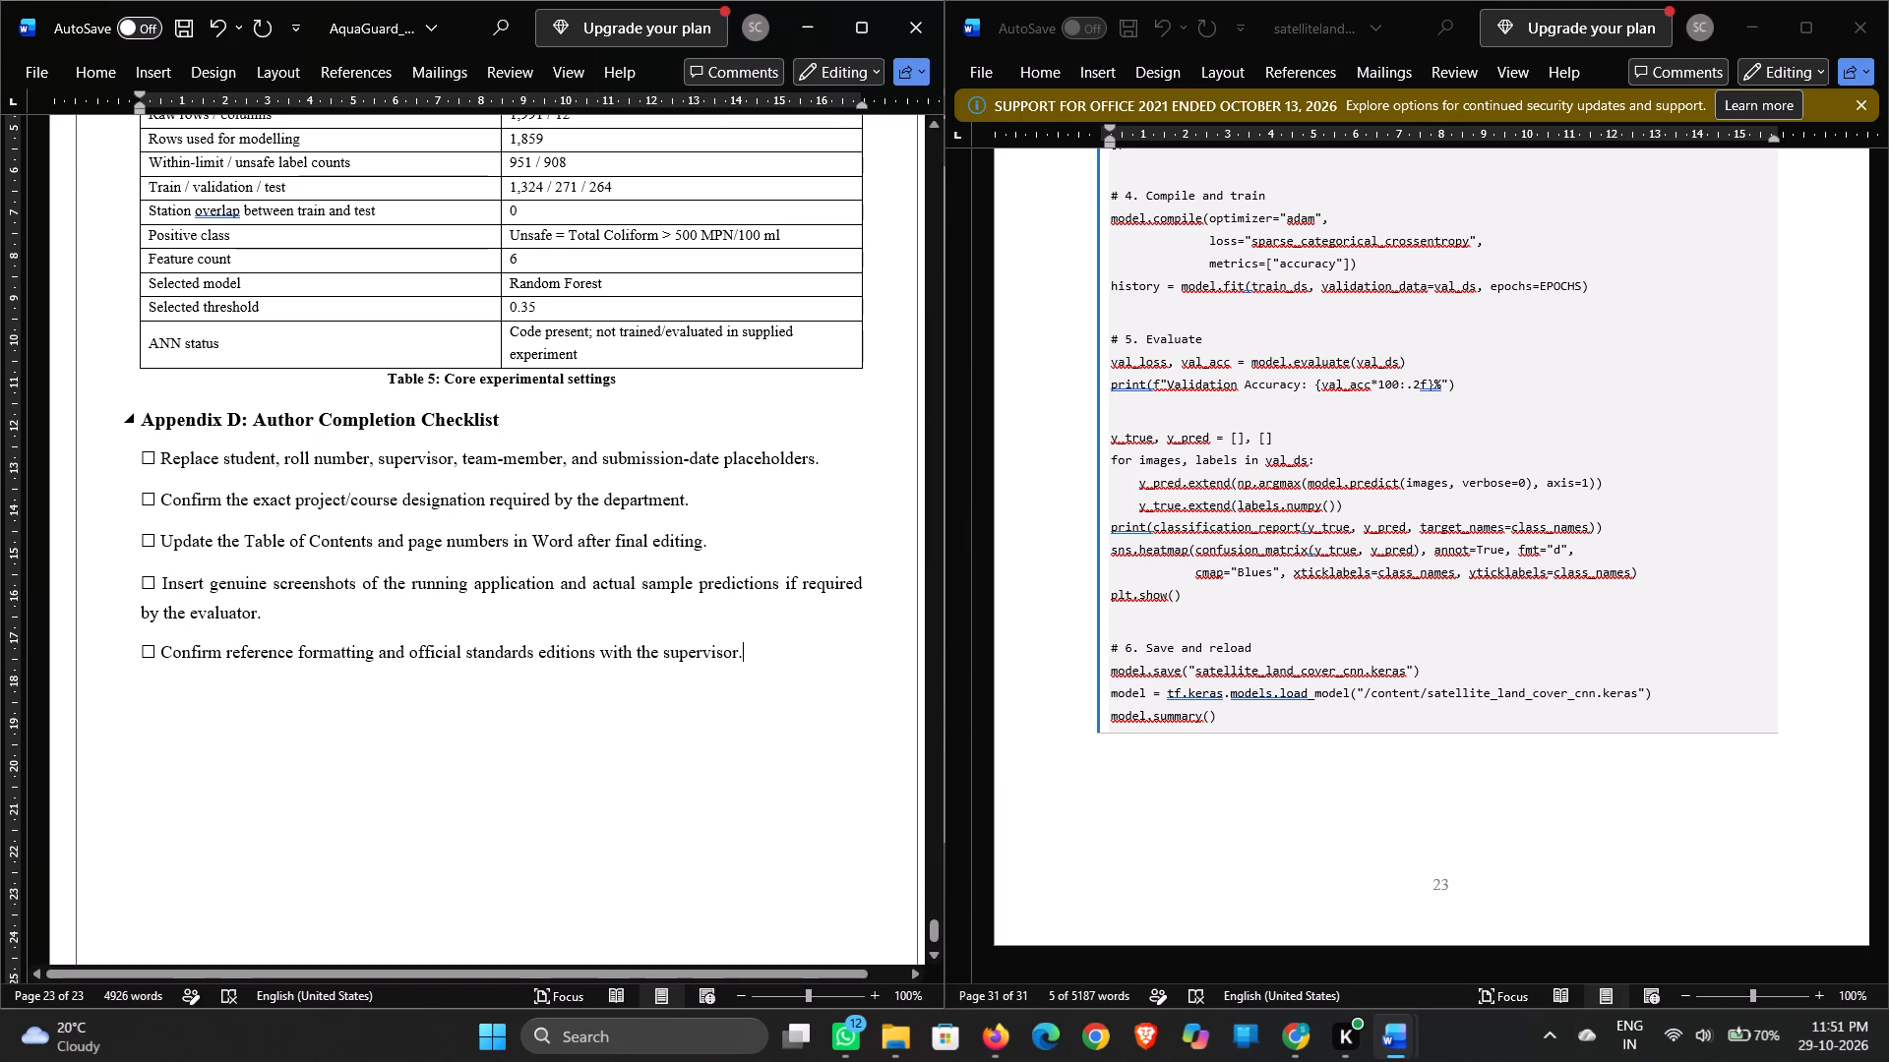
Delete the whole Appendix D: Author Completion Checklist section, including its heading and all checklist items.
left_click_drag(143, 419, 750, 680)
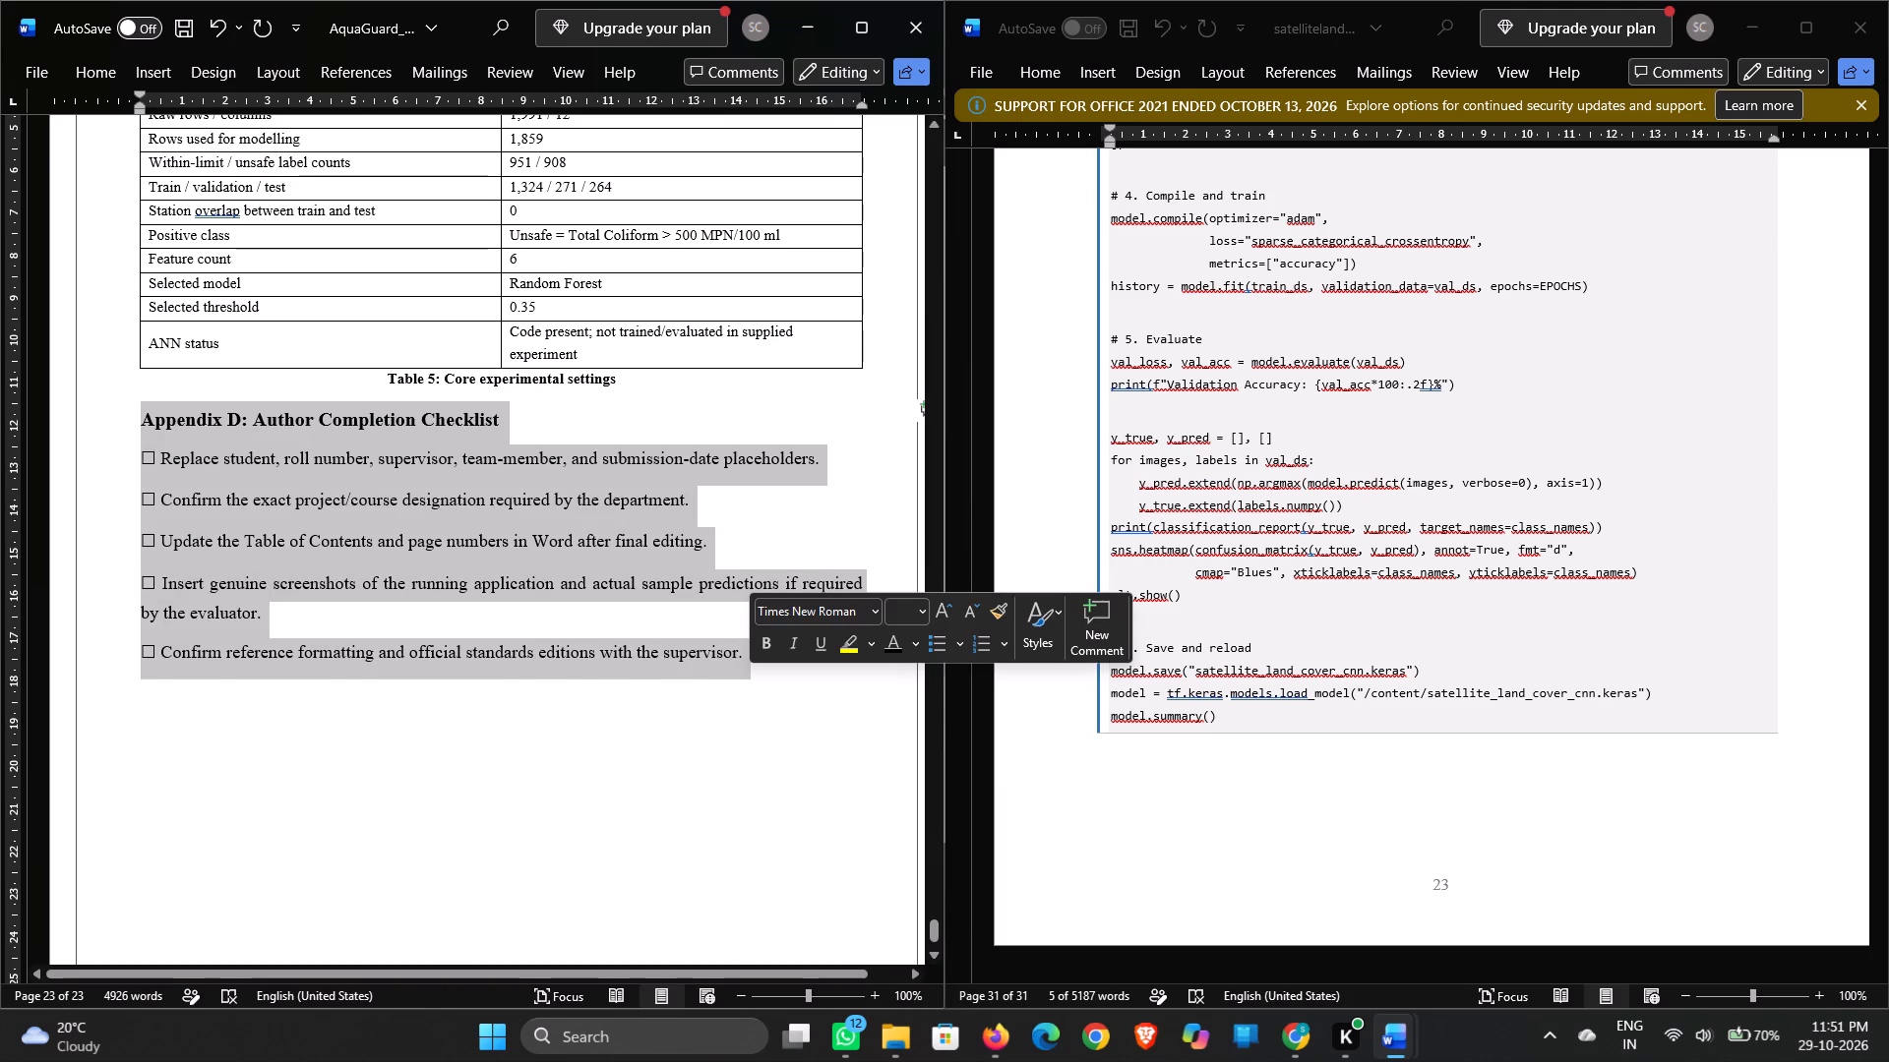
key("BackSpace")
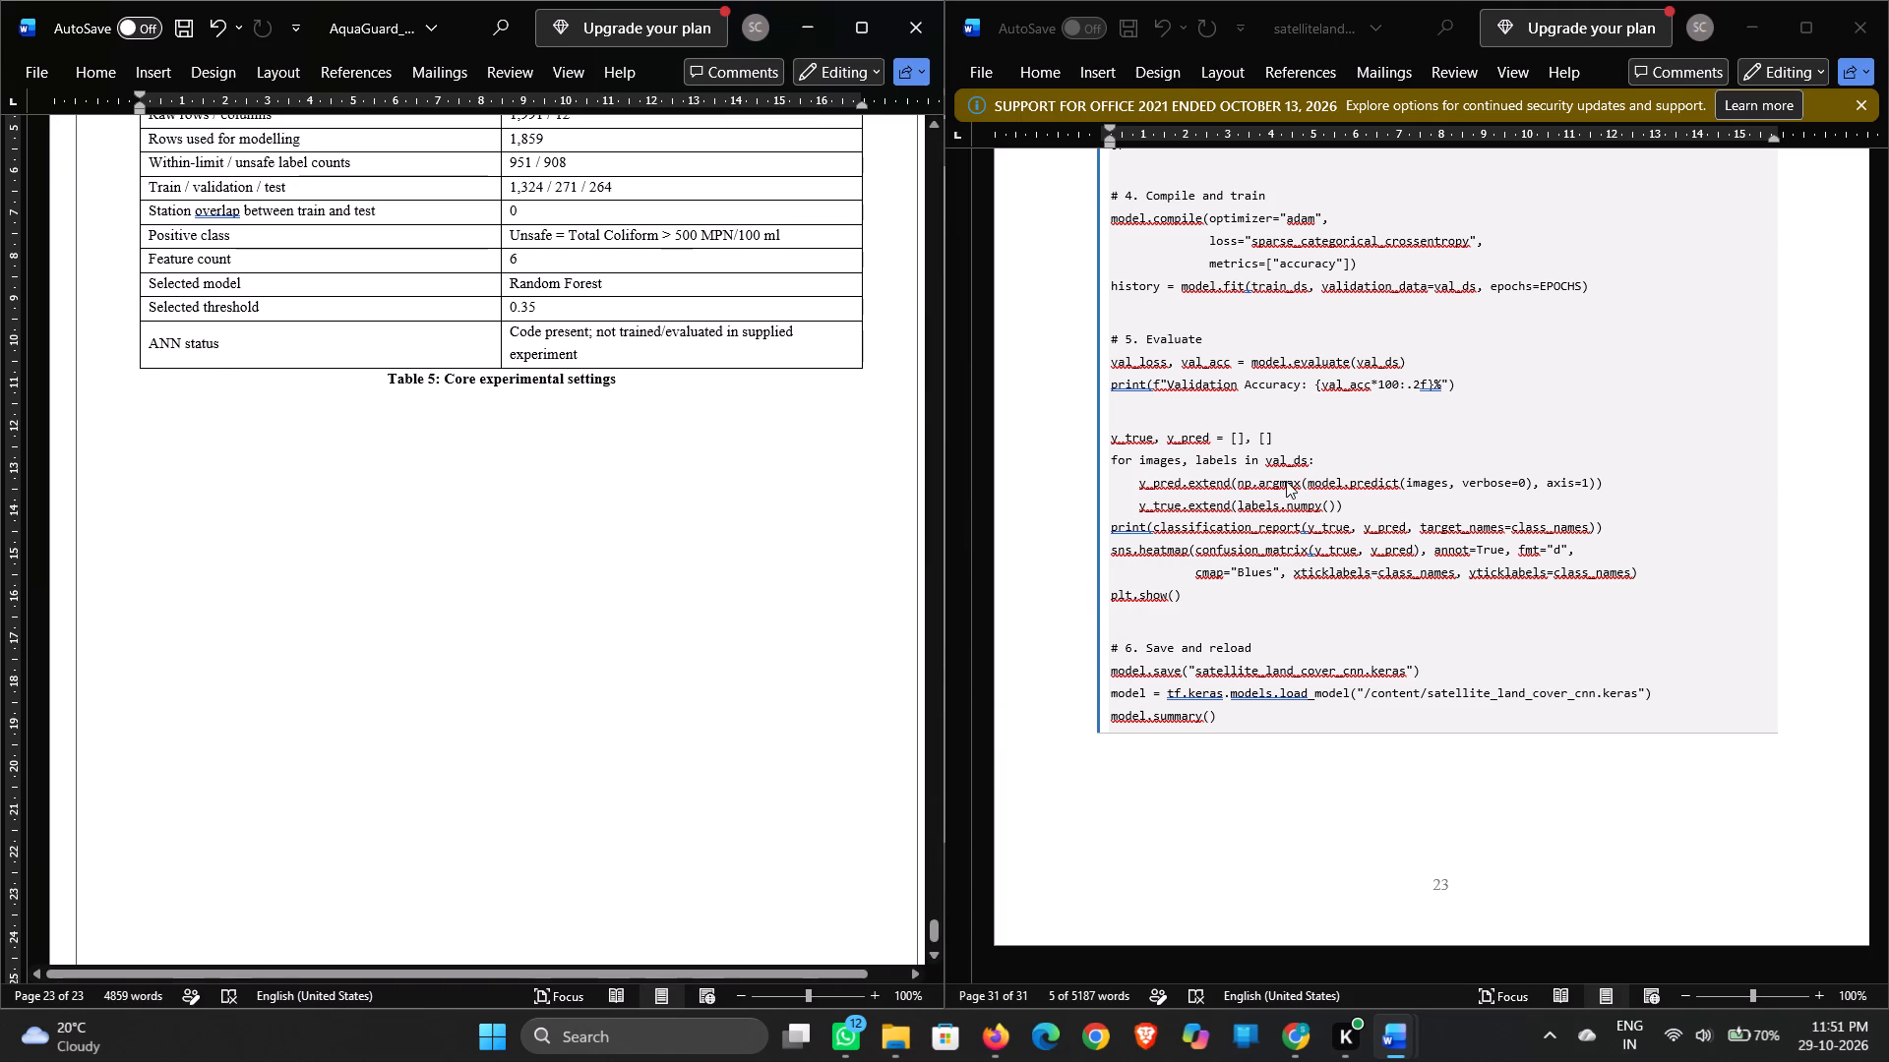
Close the satellite reference report and maximize the AquaGuard report window.
left_click(1860, 26)
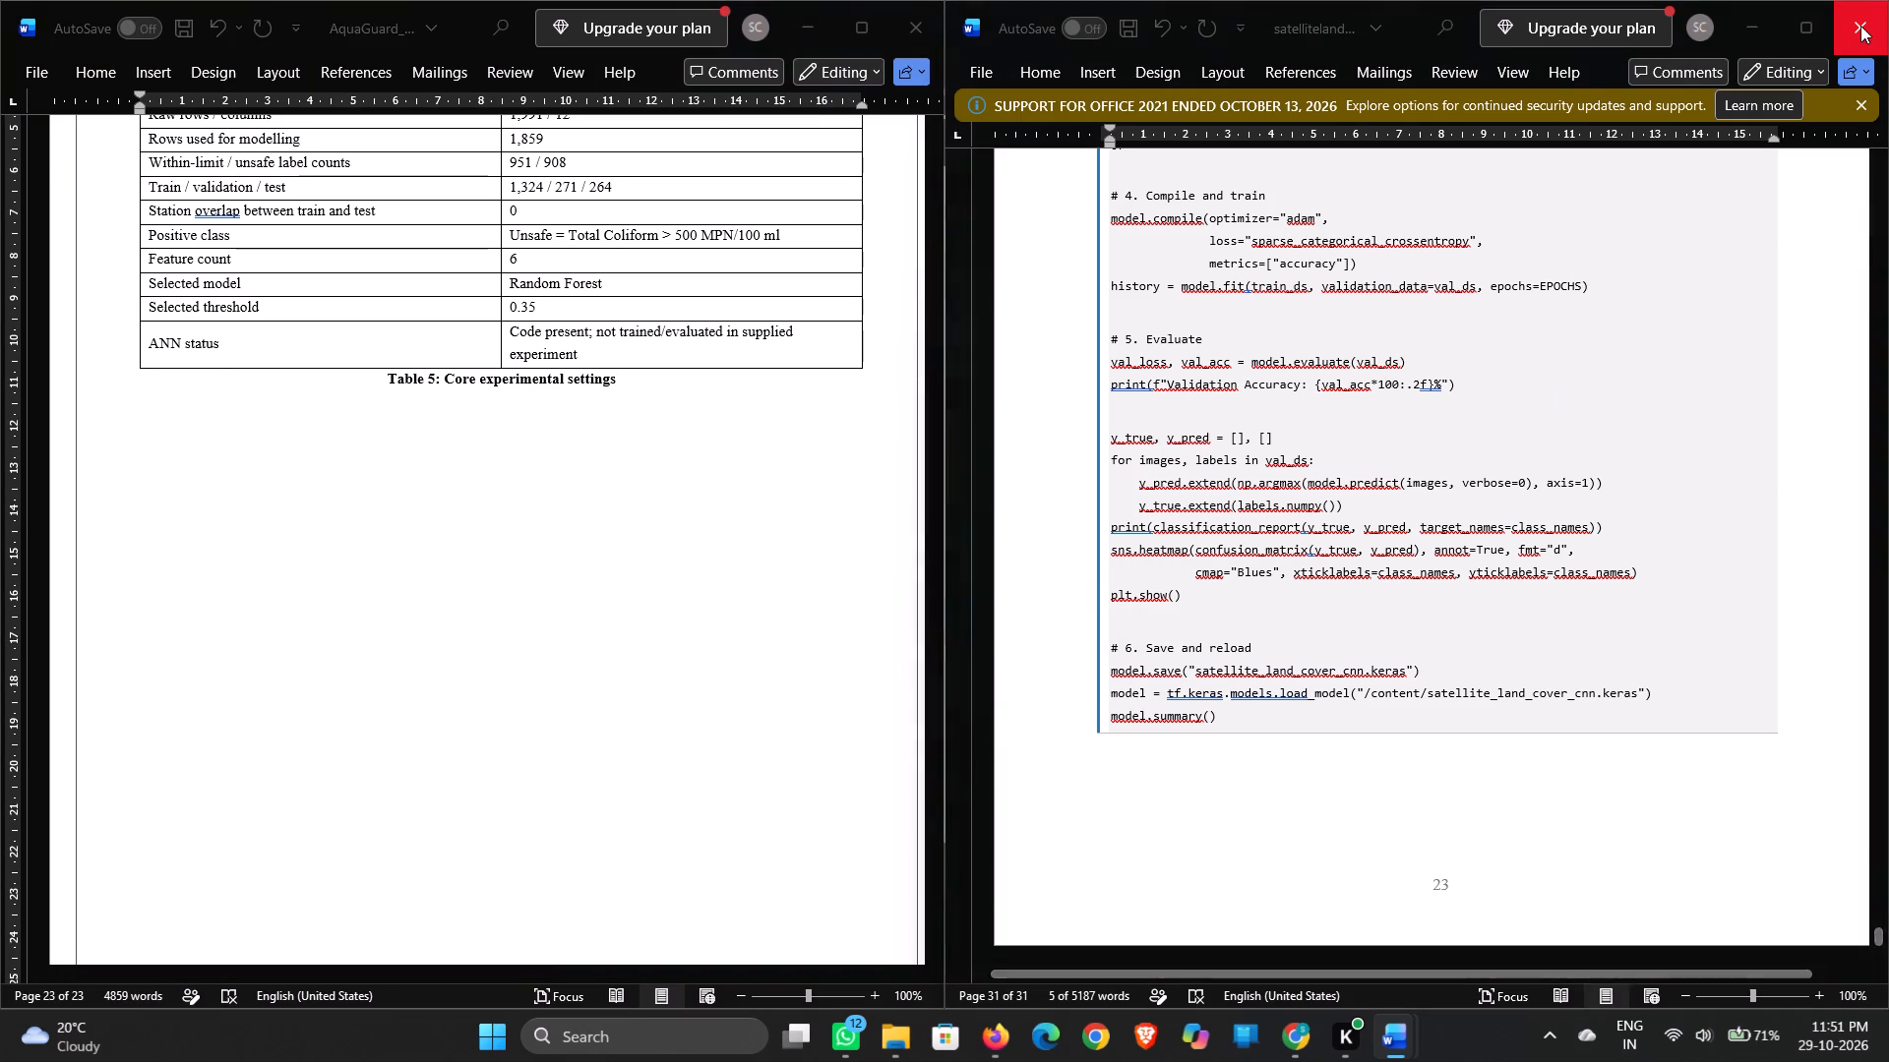
left_click(1846, 671)
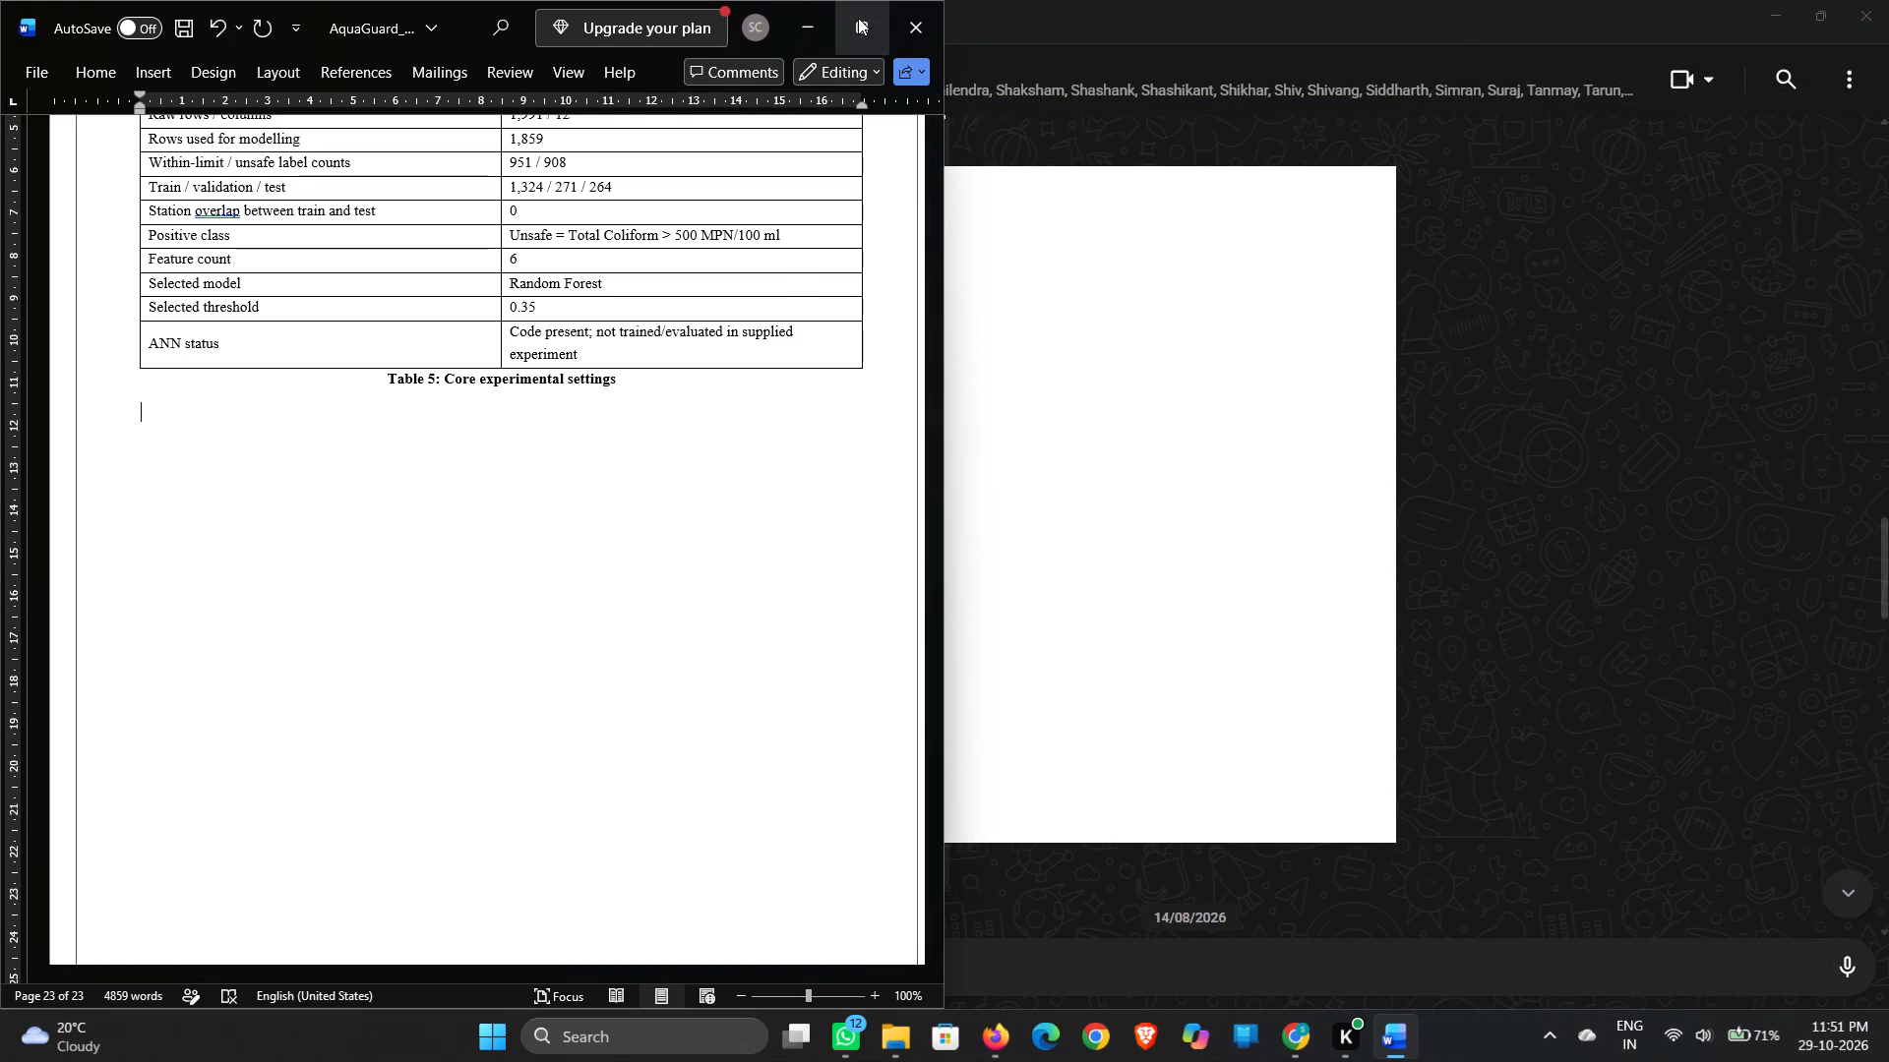
left_click(858, 18)
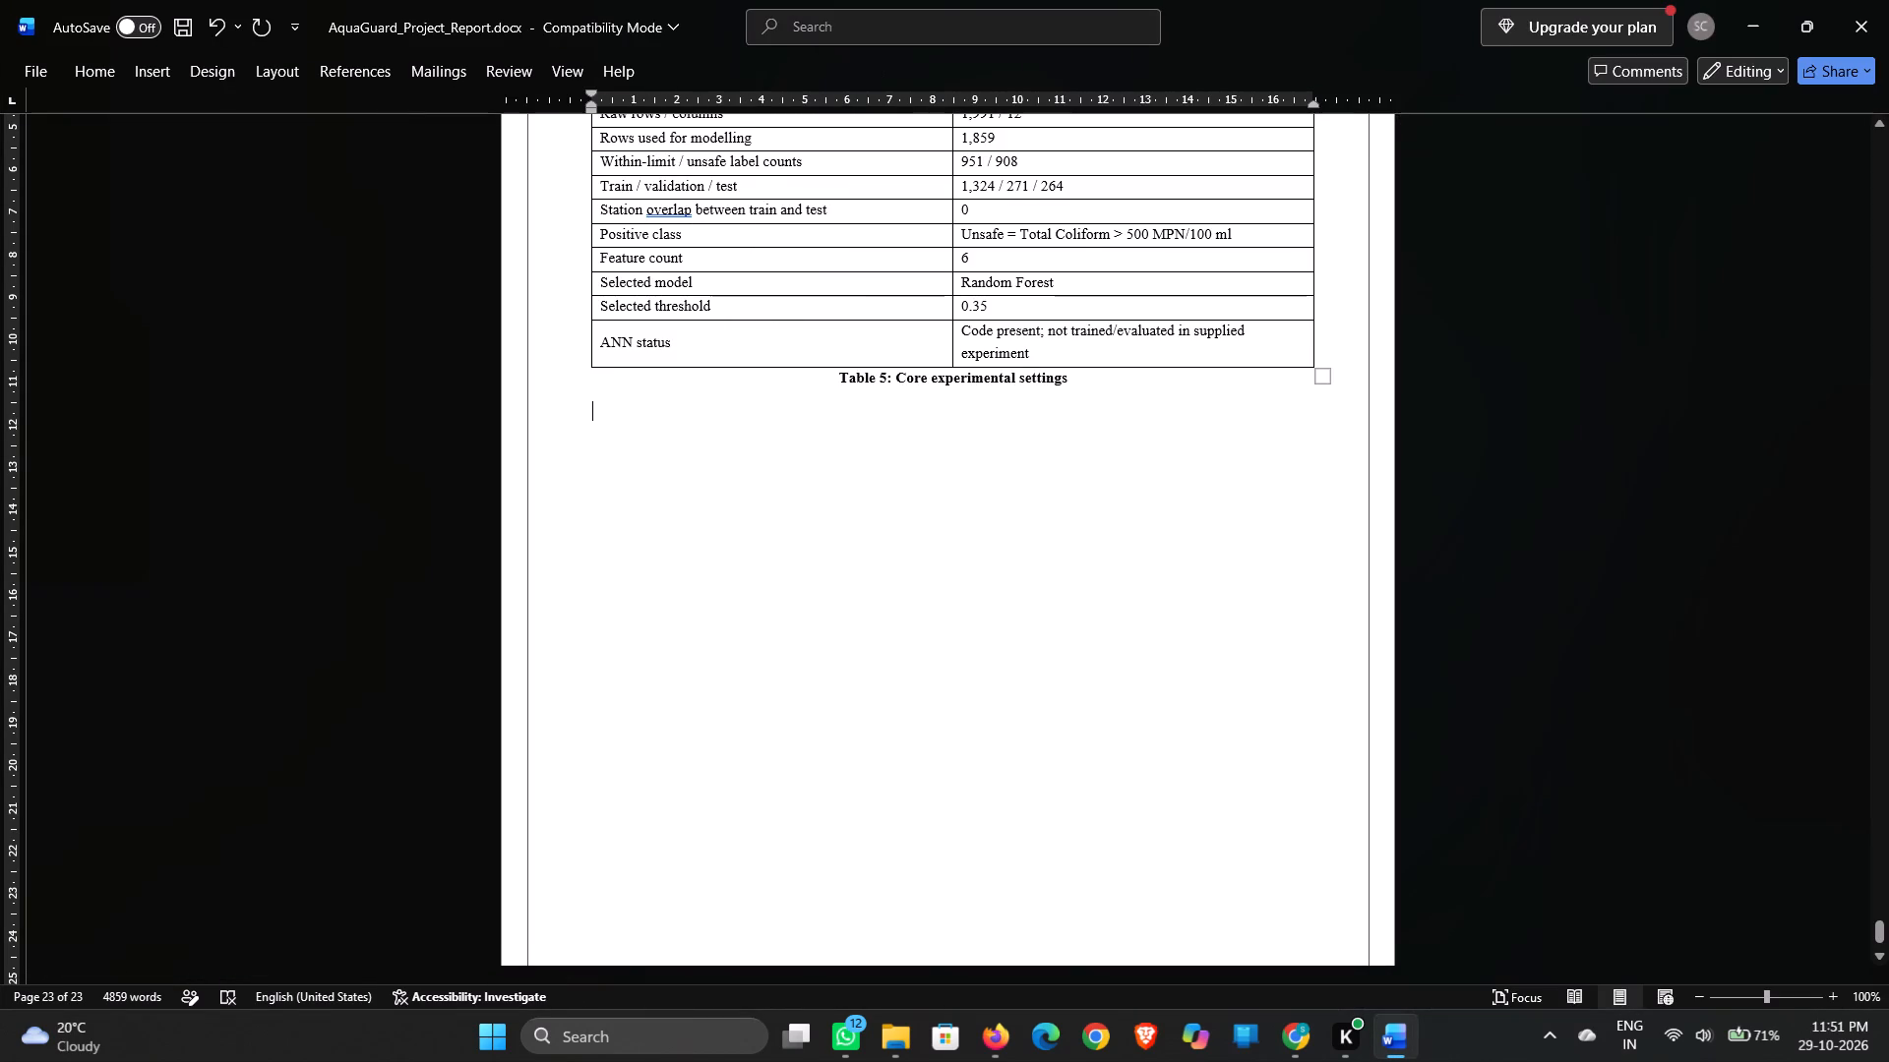
Return to the AquaGuard report's cover page and place the cursor on the blank line above the title.
left_click(996, 558)
scroll(996, 558, "up", 2)
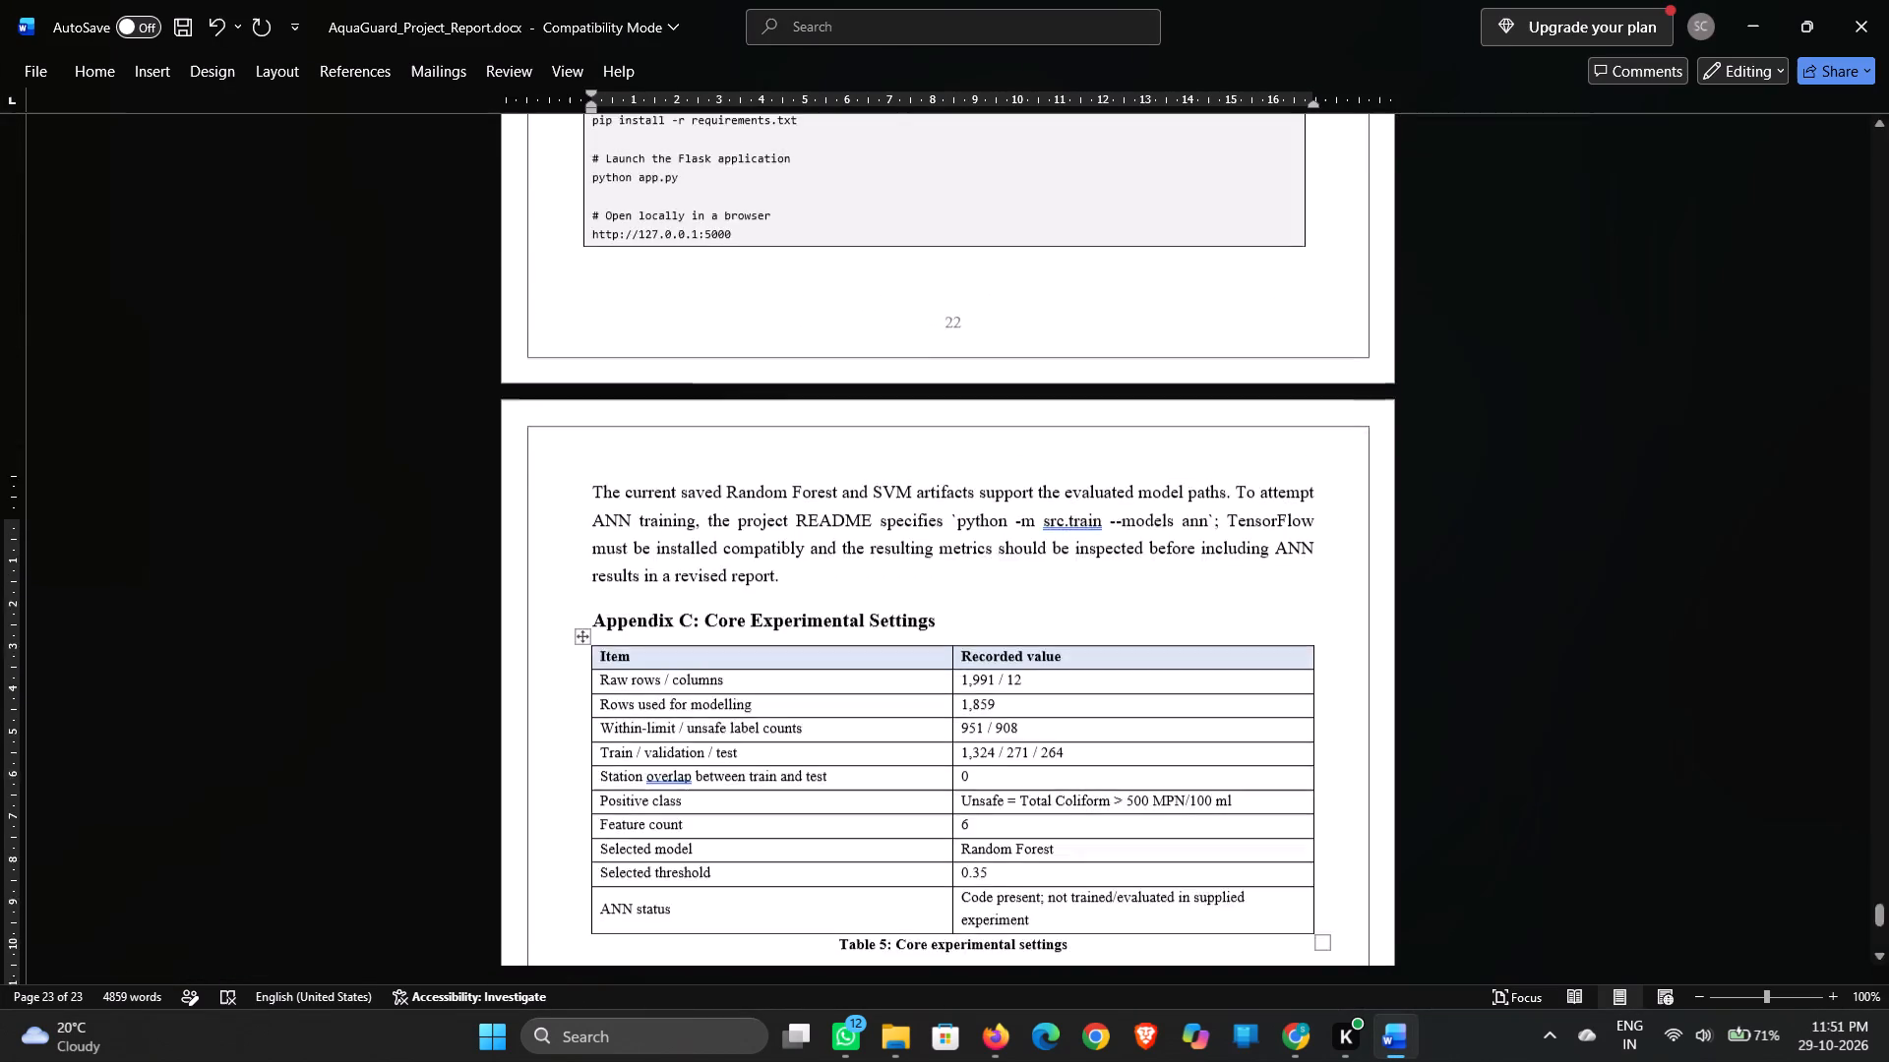
scroll(996, 558, "up", 3)
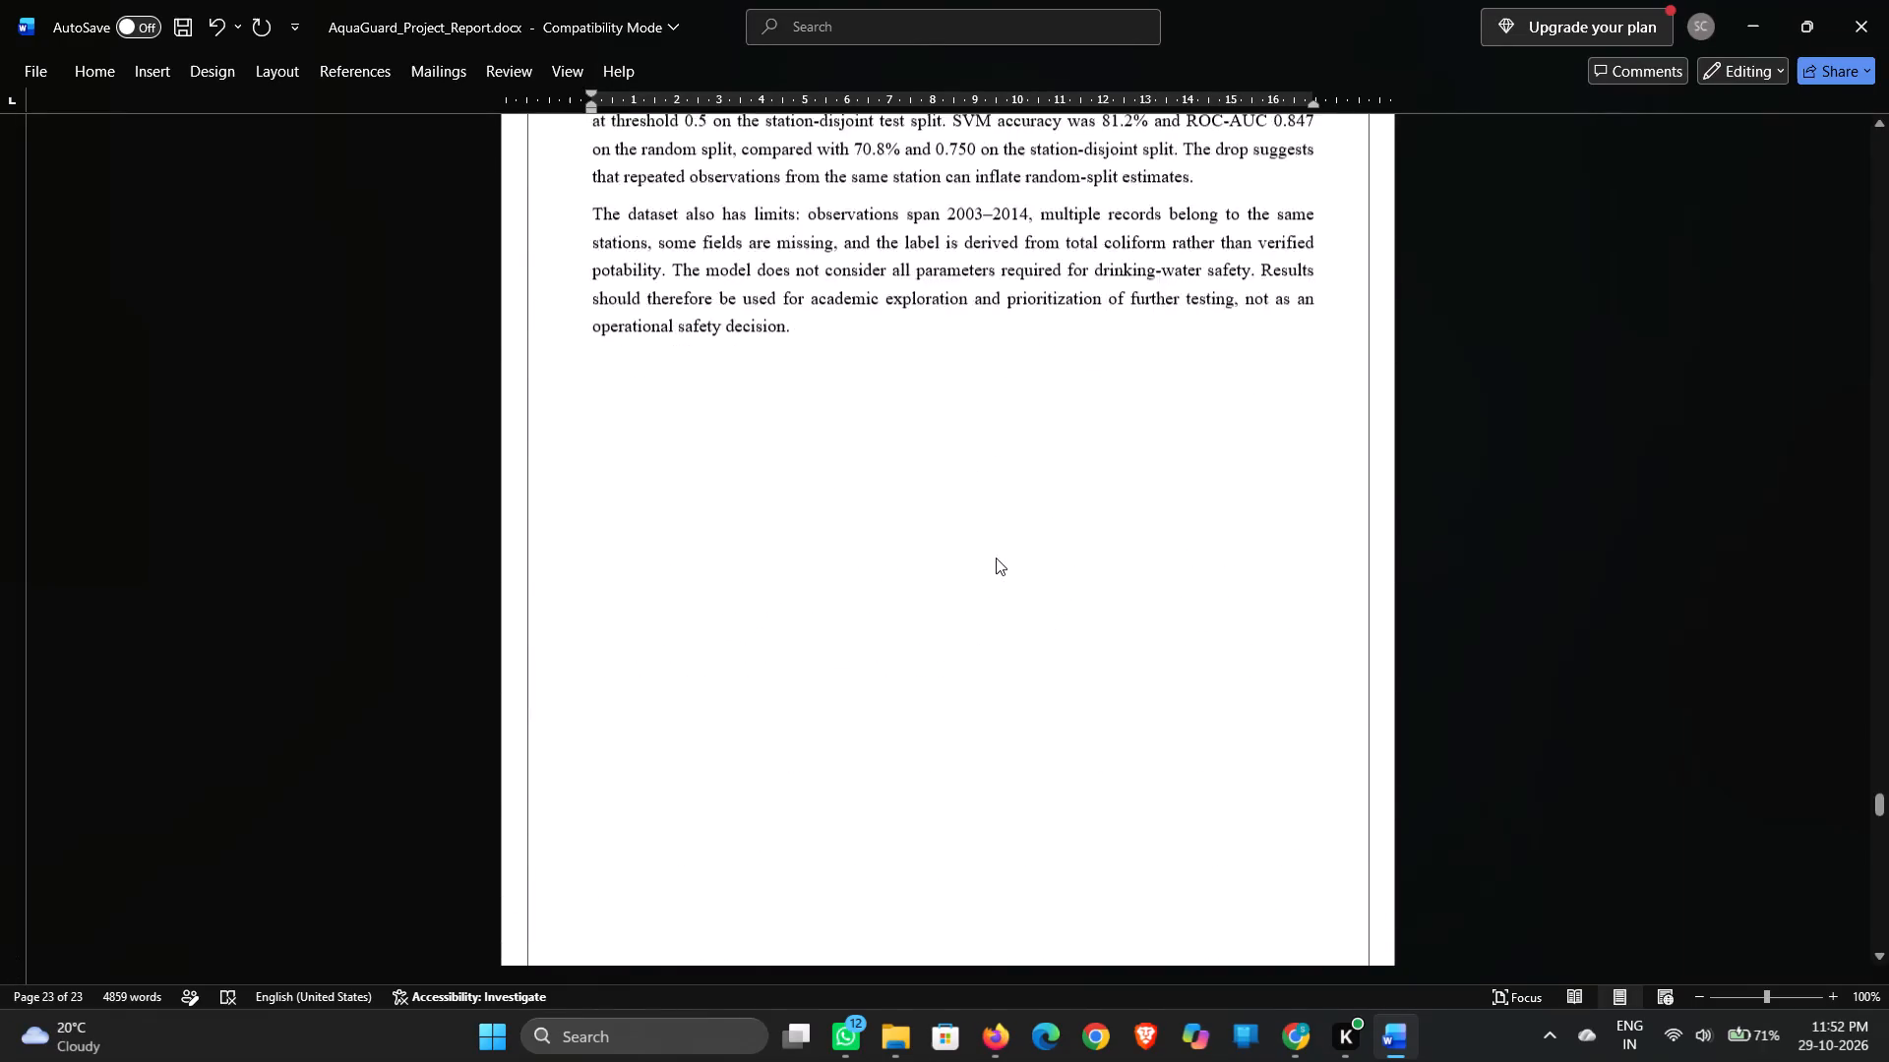
scroll(996, 558, "up", 14)
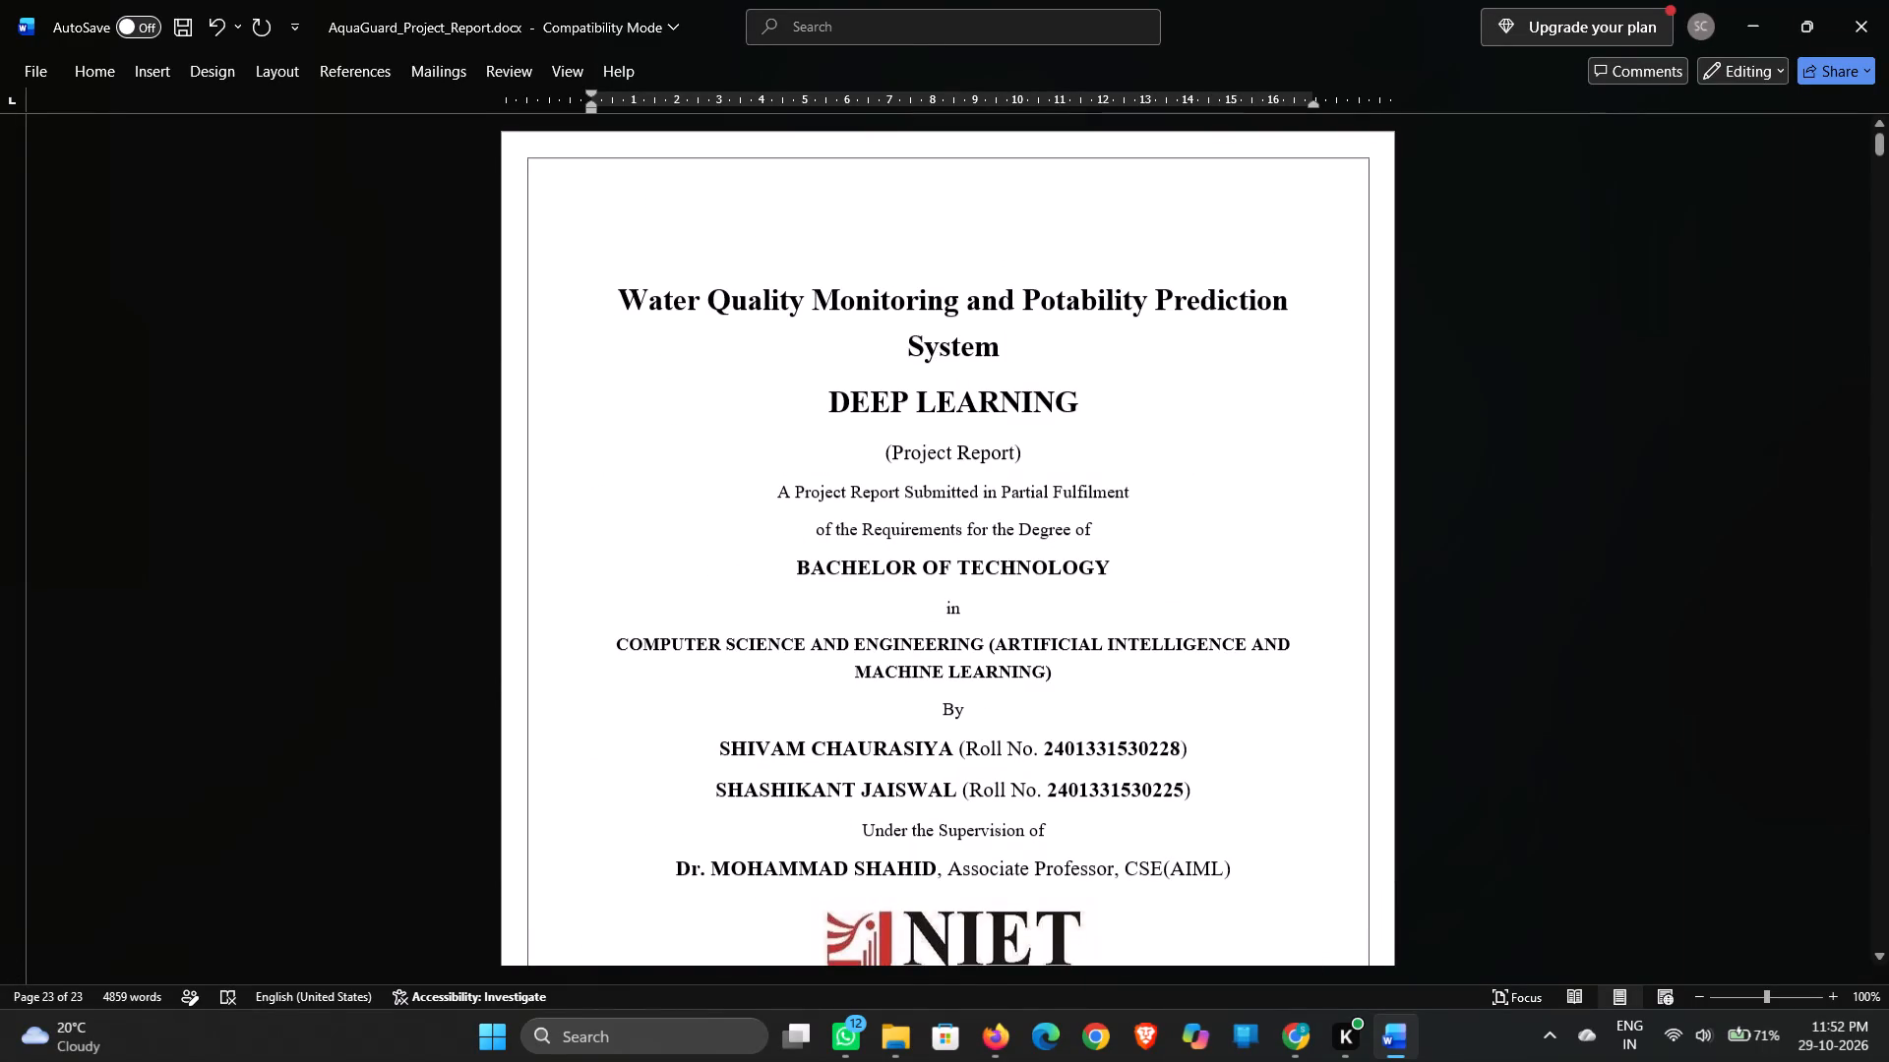
left_click(1010, 218)
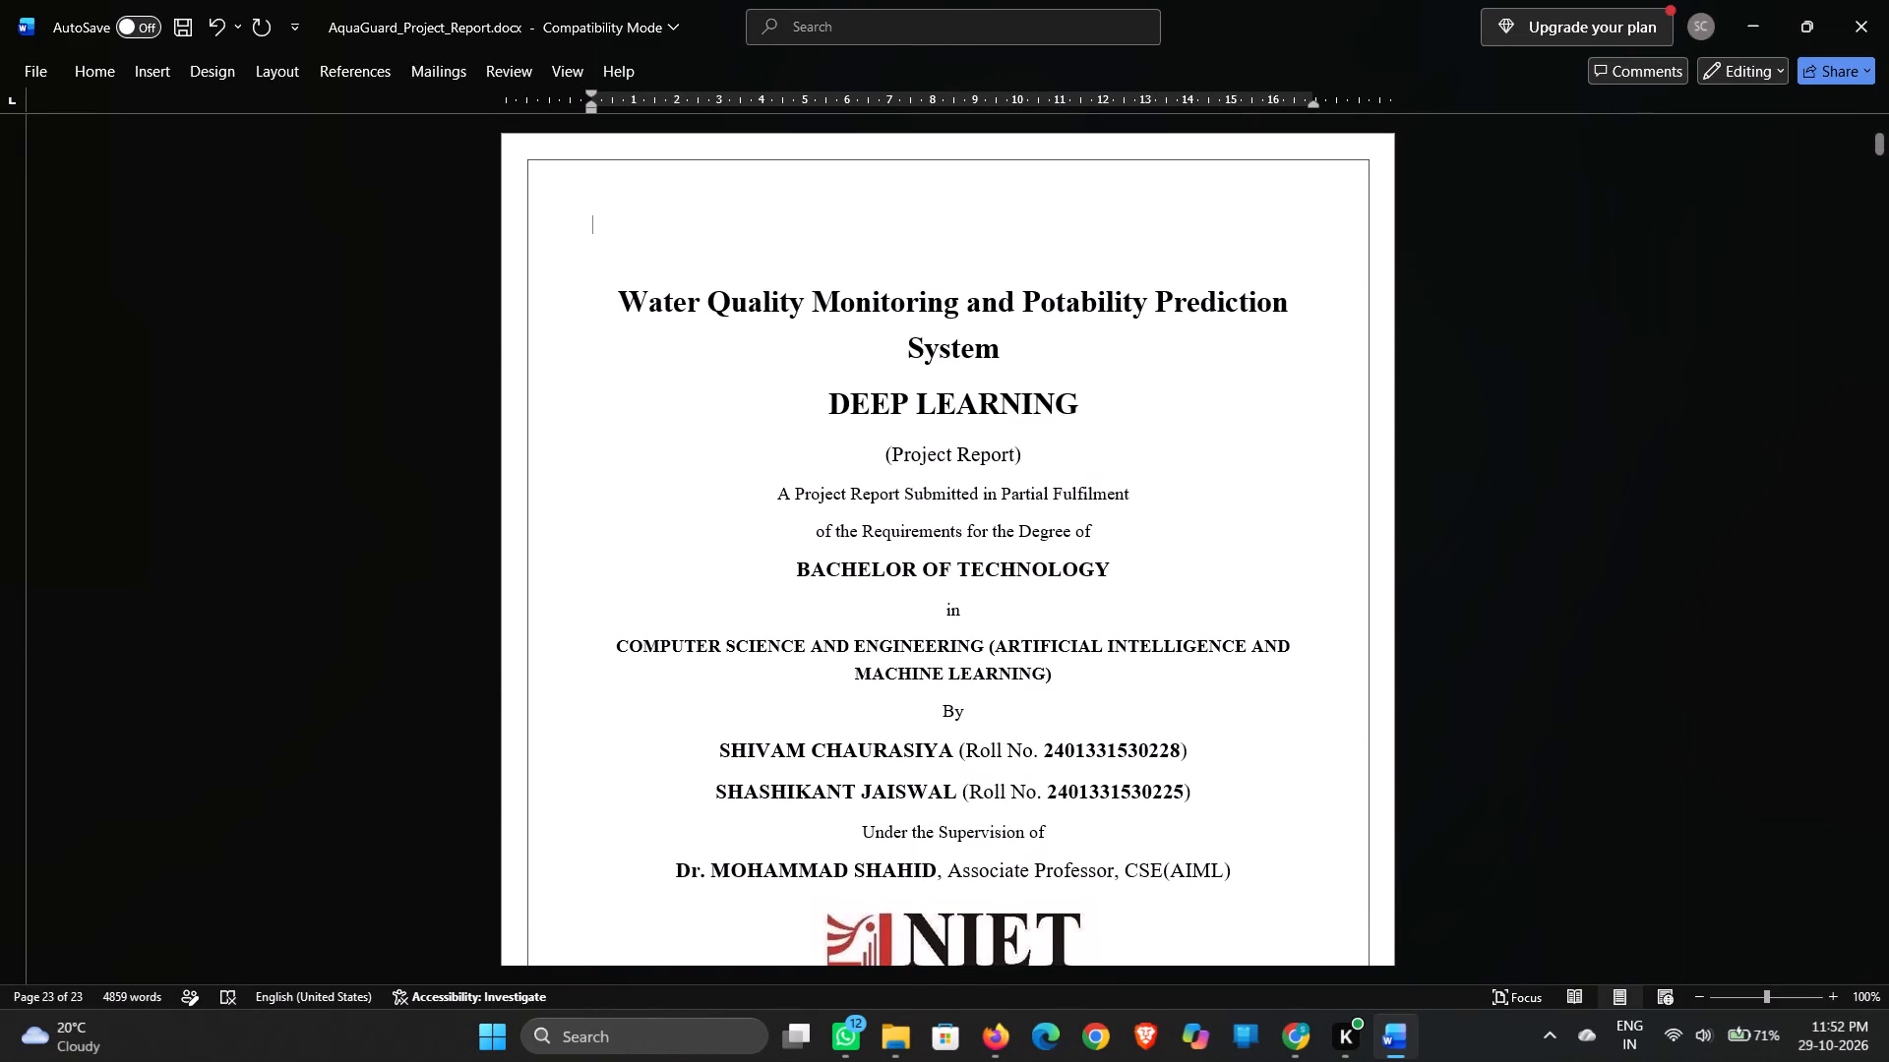
Review the report's formatting from the cover page through the front matter and Chapters 1 and 2 to section 3.3's requirements table.
left_click(995, 235)
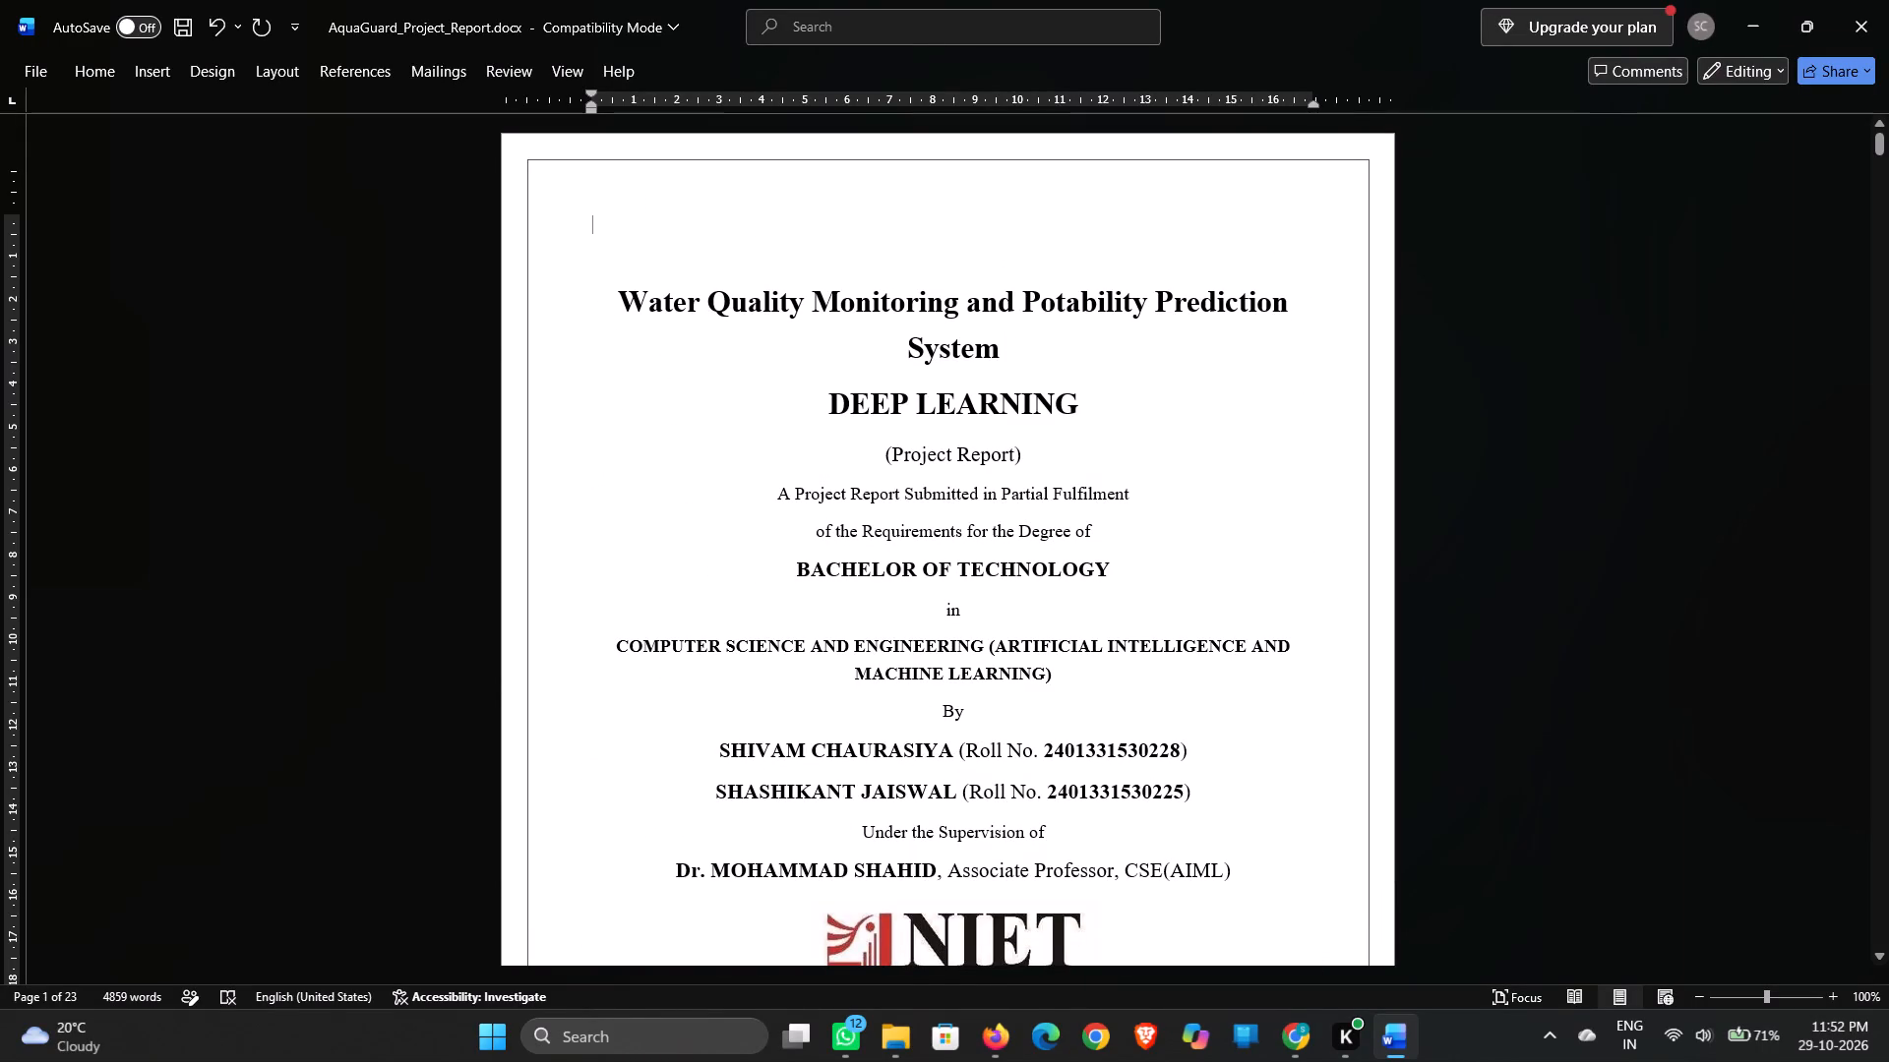
scroll(1195, 447, "down", 2)
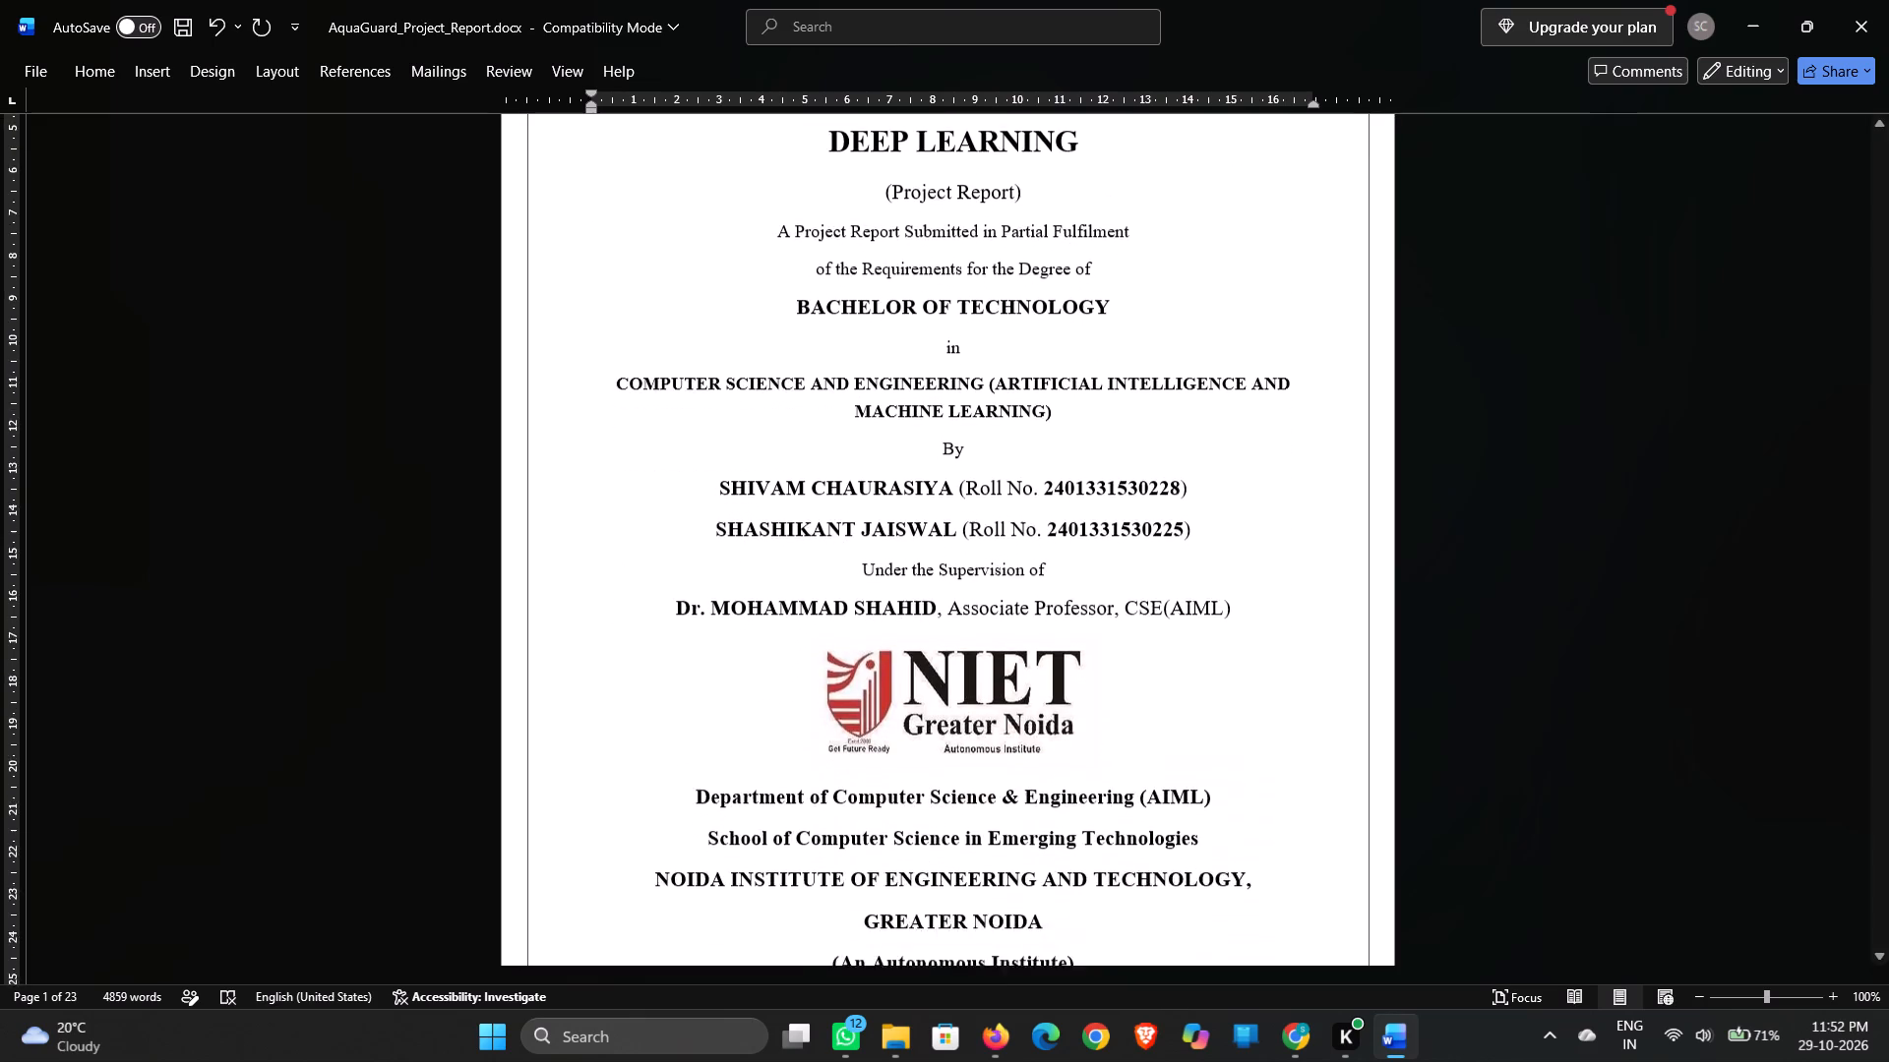
scroll(1195, 447, "down", 2)
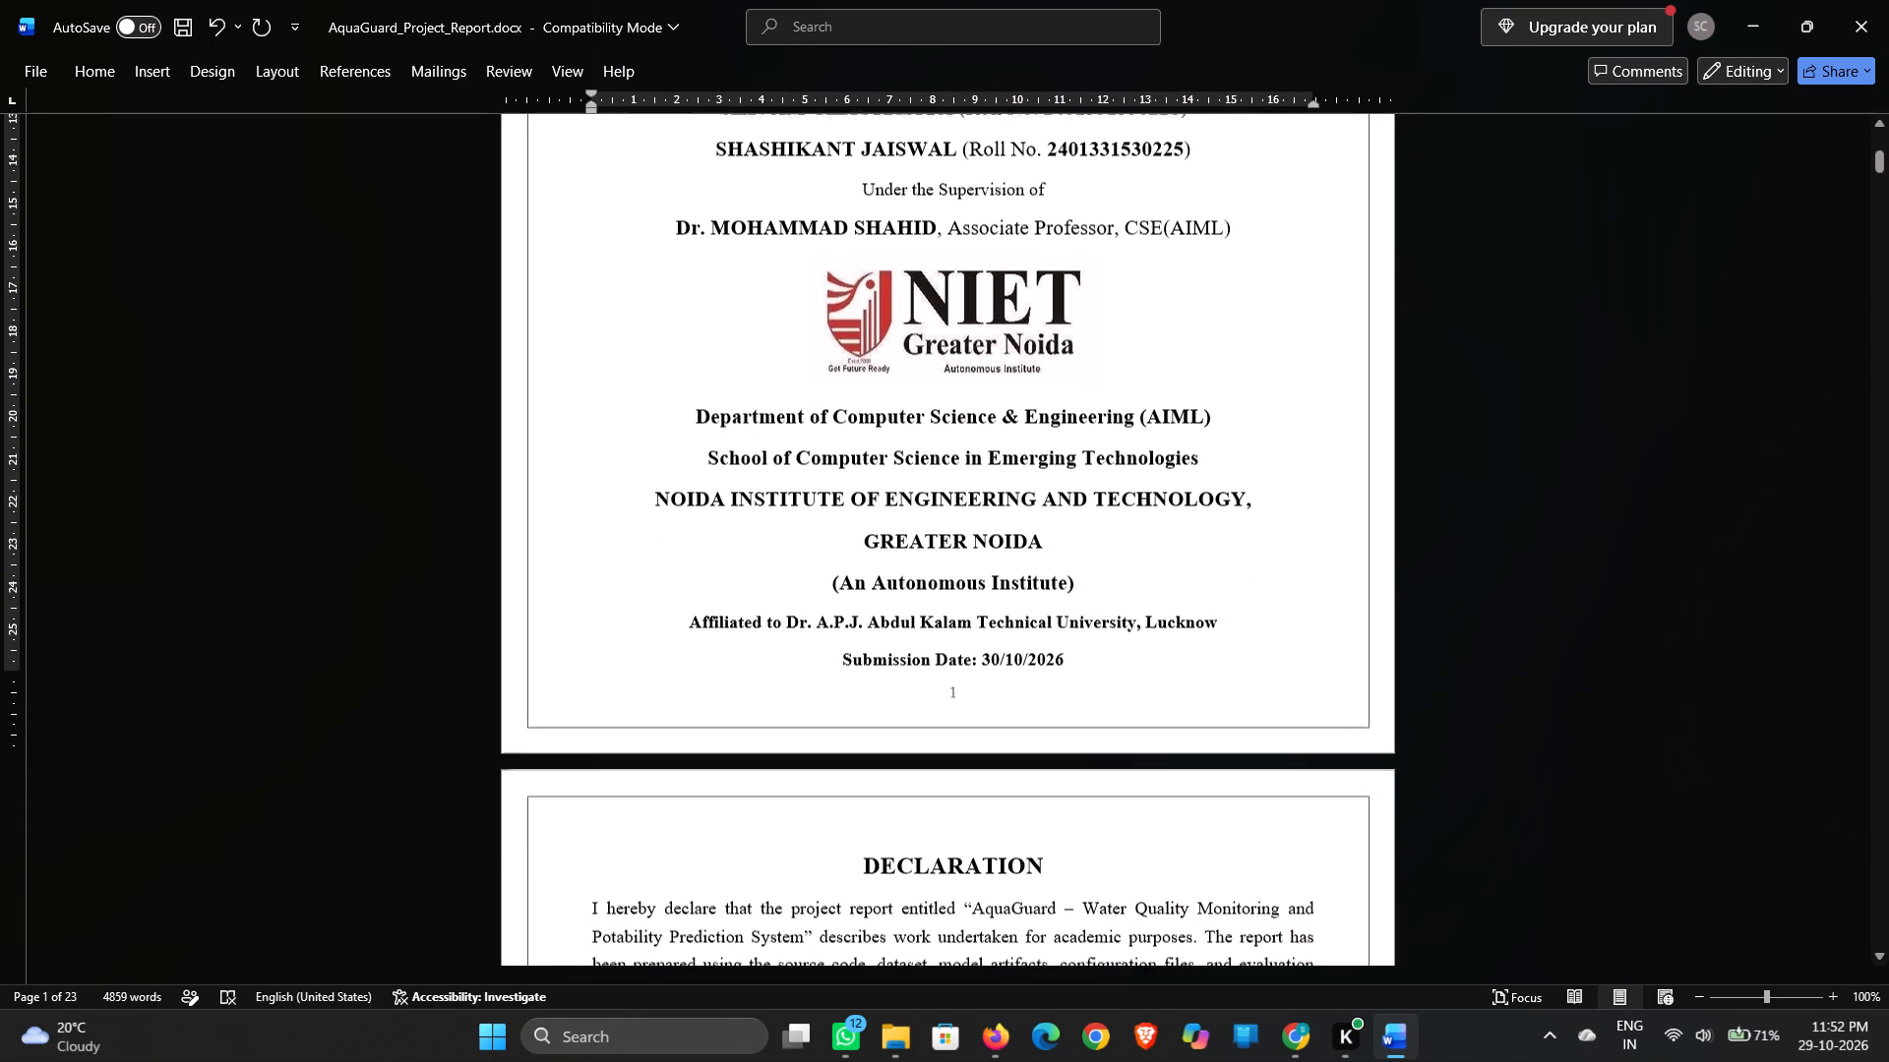
scroll(1195, 447, "down", 1)
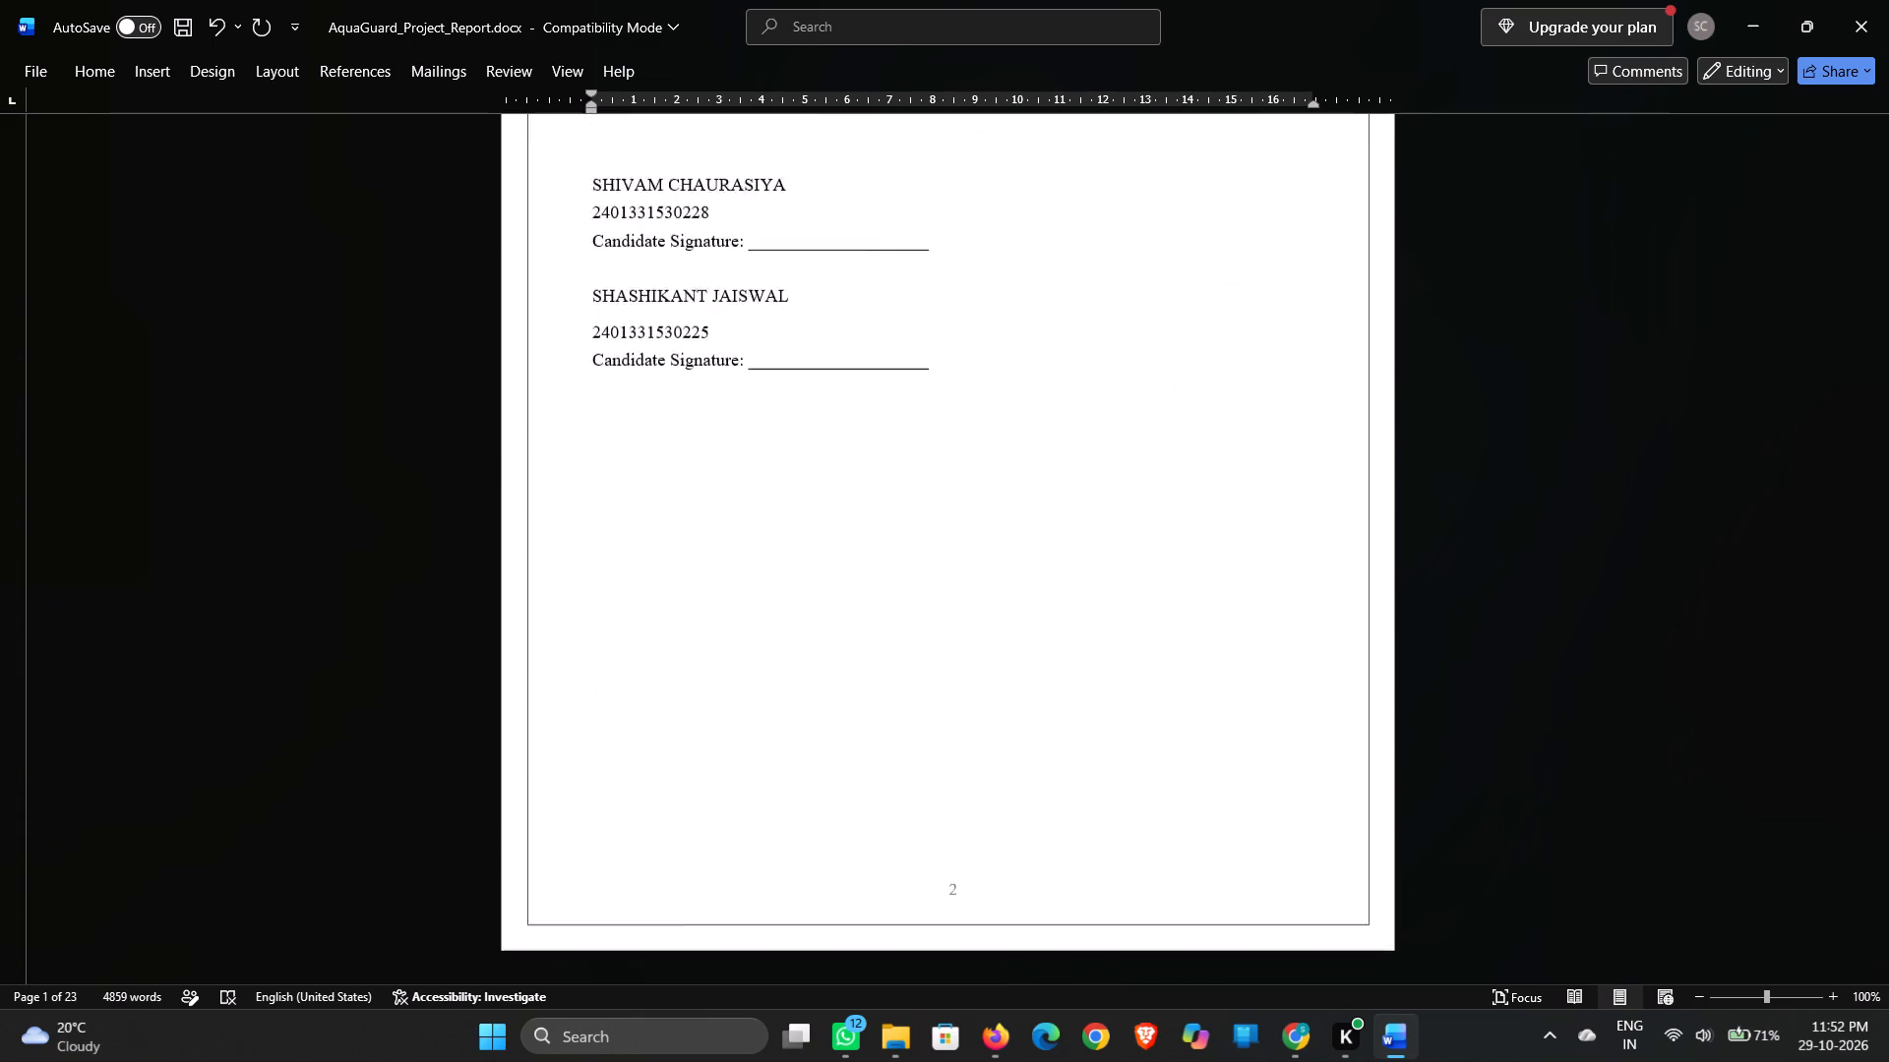
scroll(1195, 447, "down", 2)
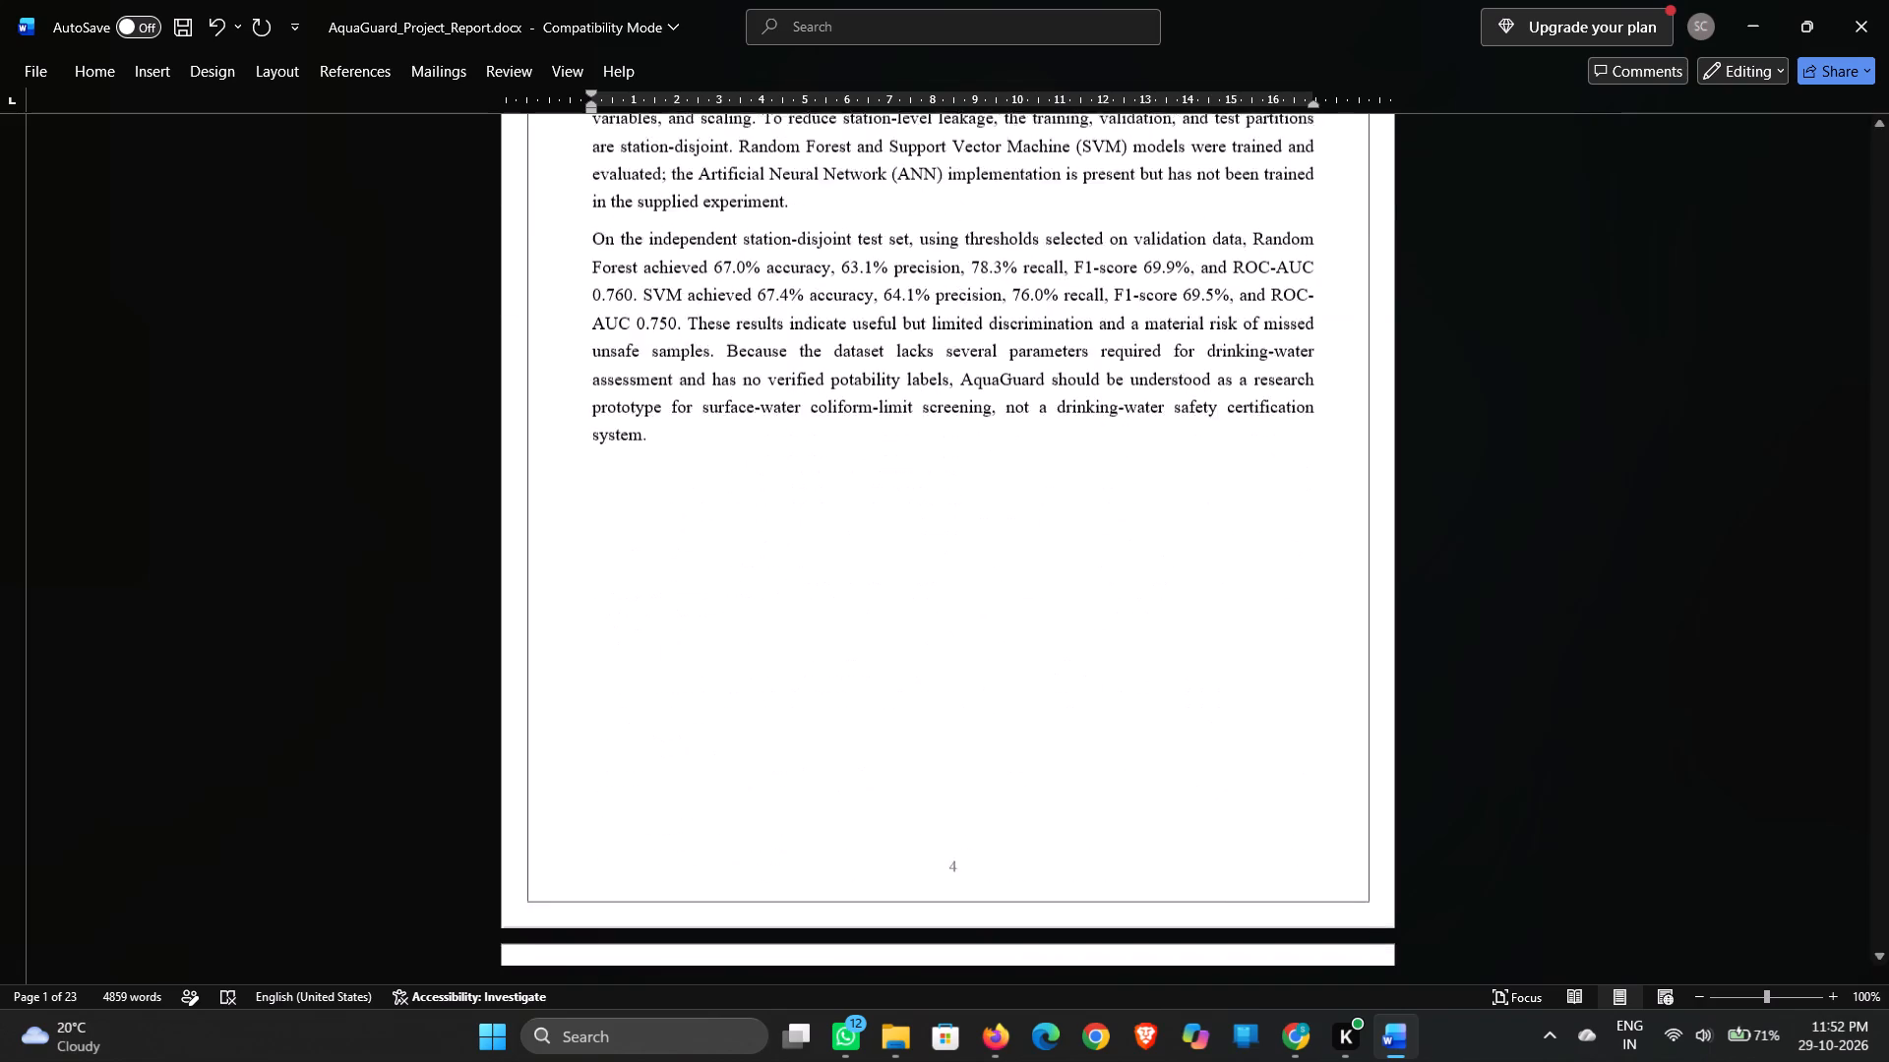
scroll(1195, 447, "down", 2)
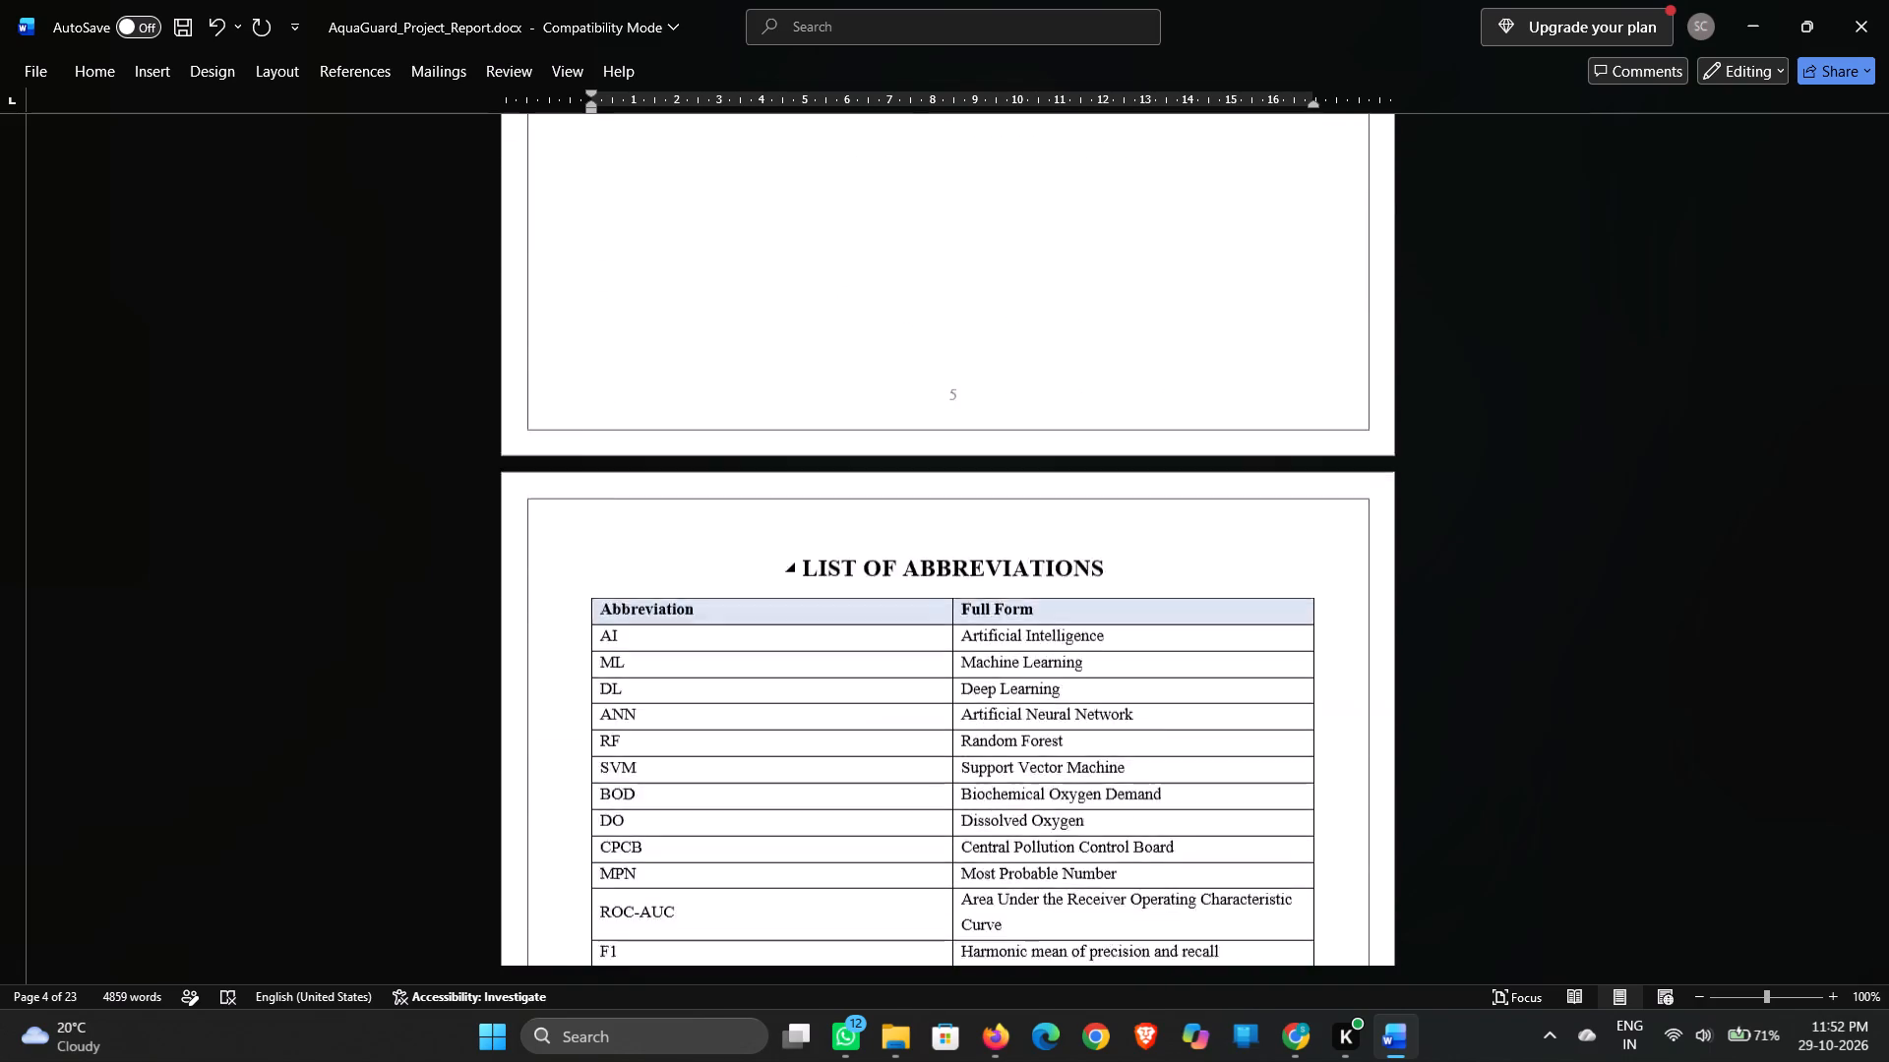
scroll(1195, 447, "down", 2)
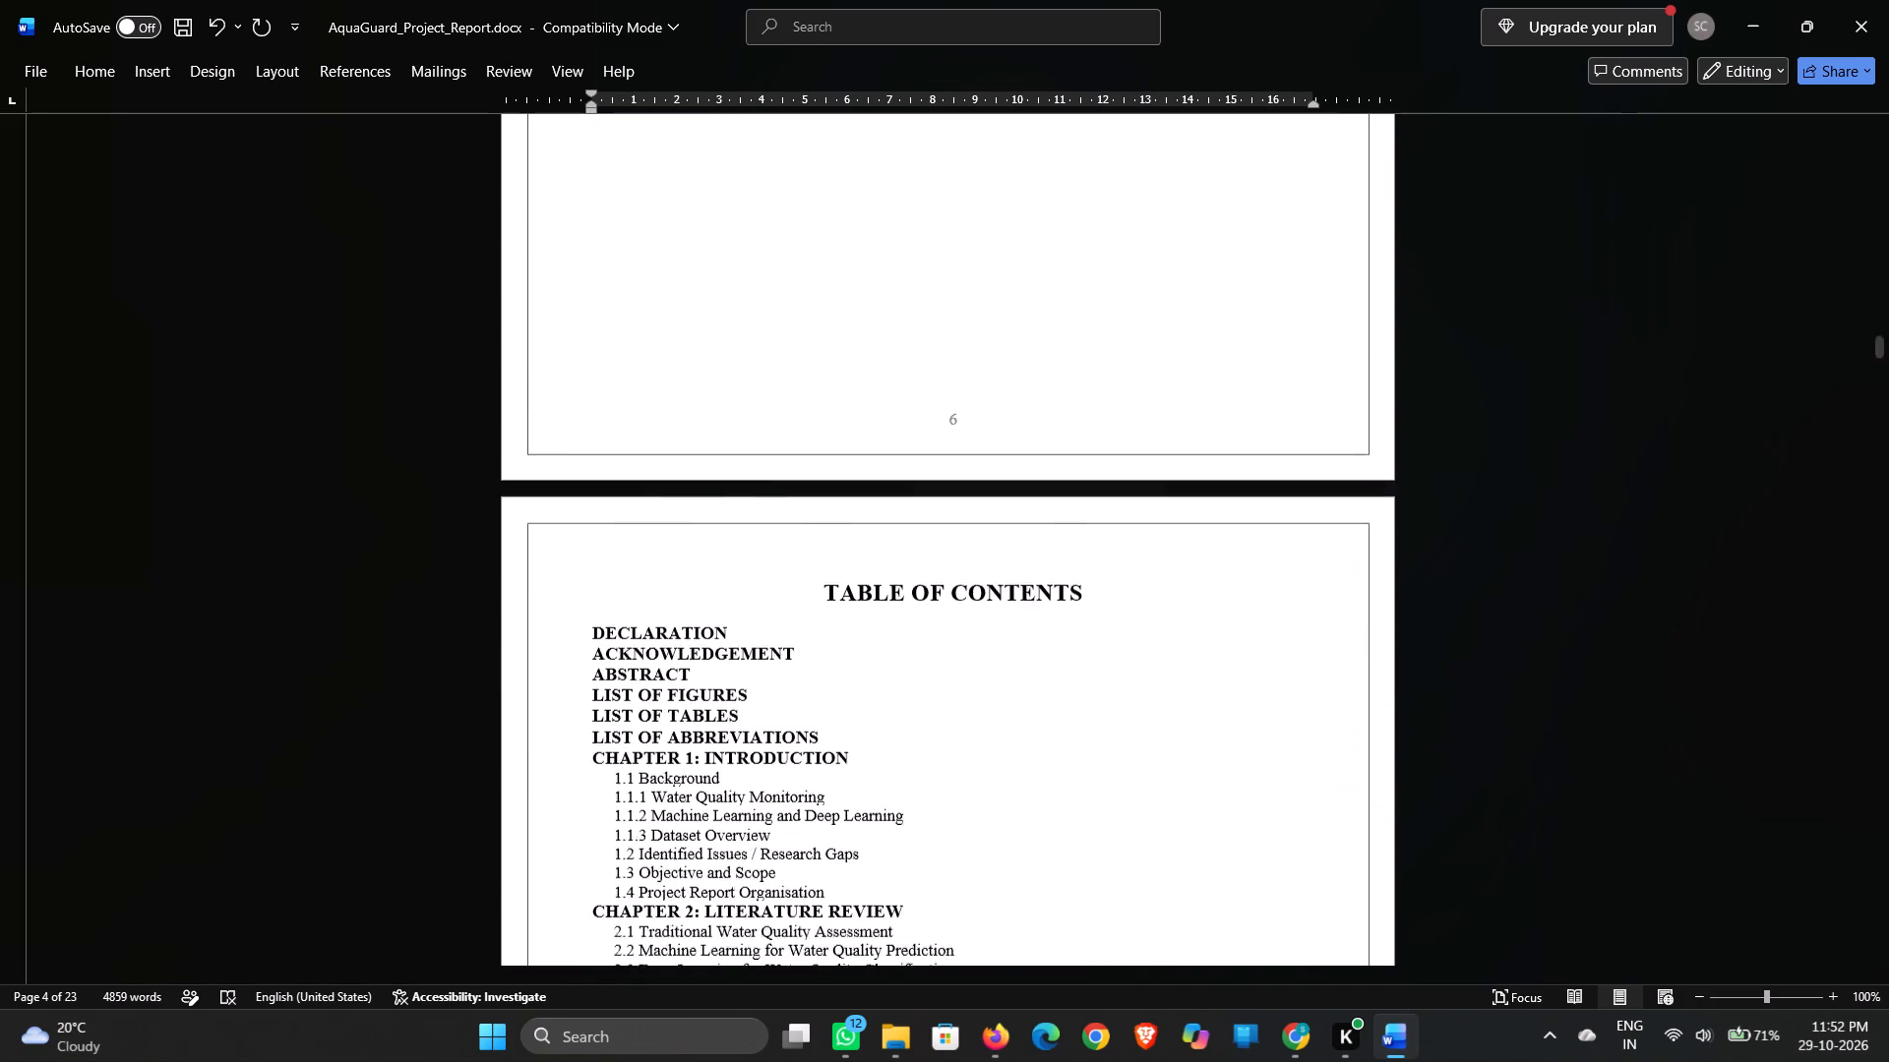
scroll(1195, 447, "down", 2)
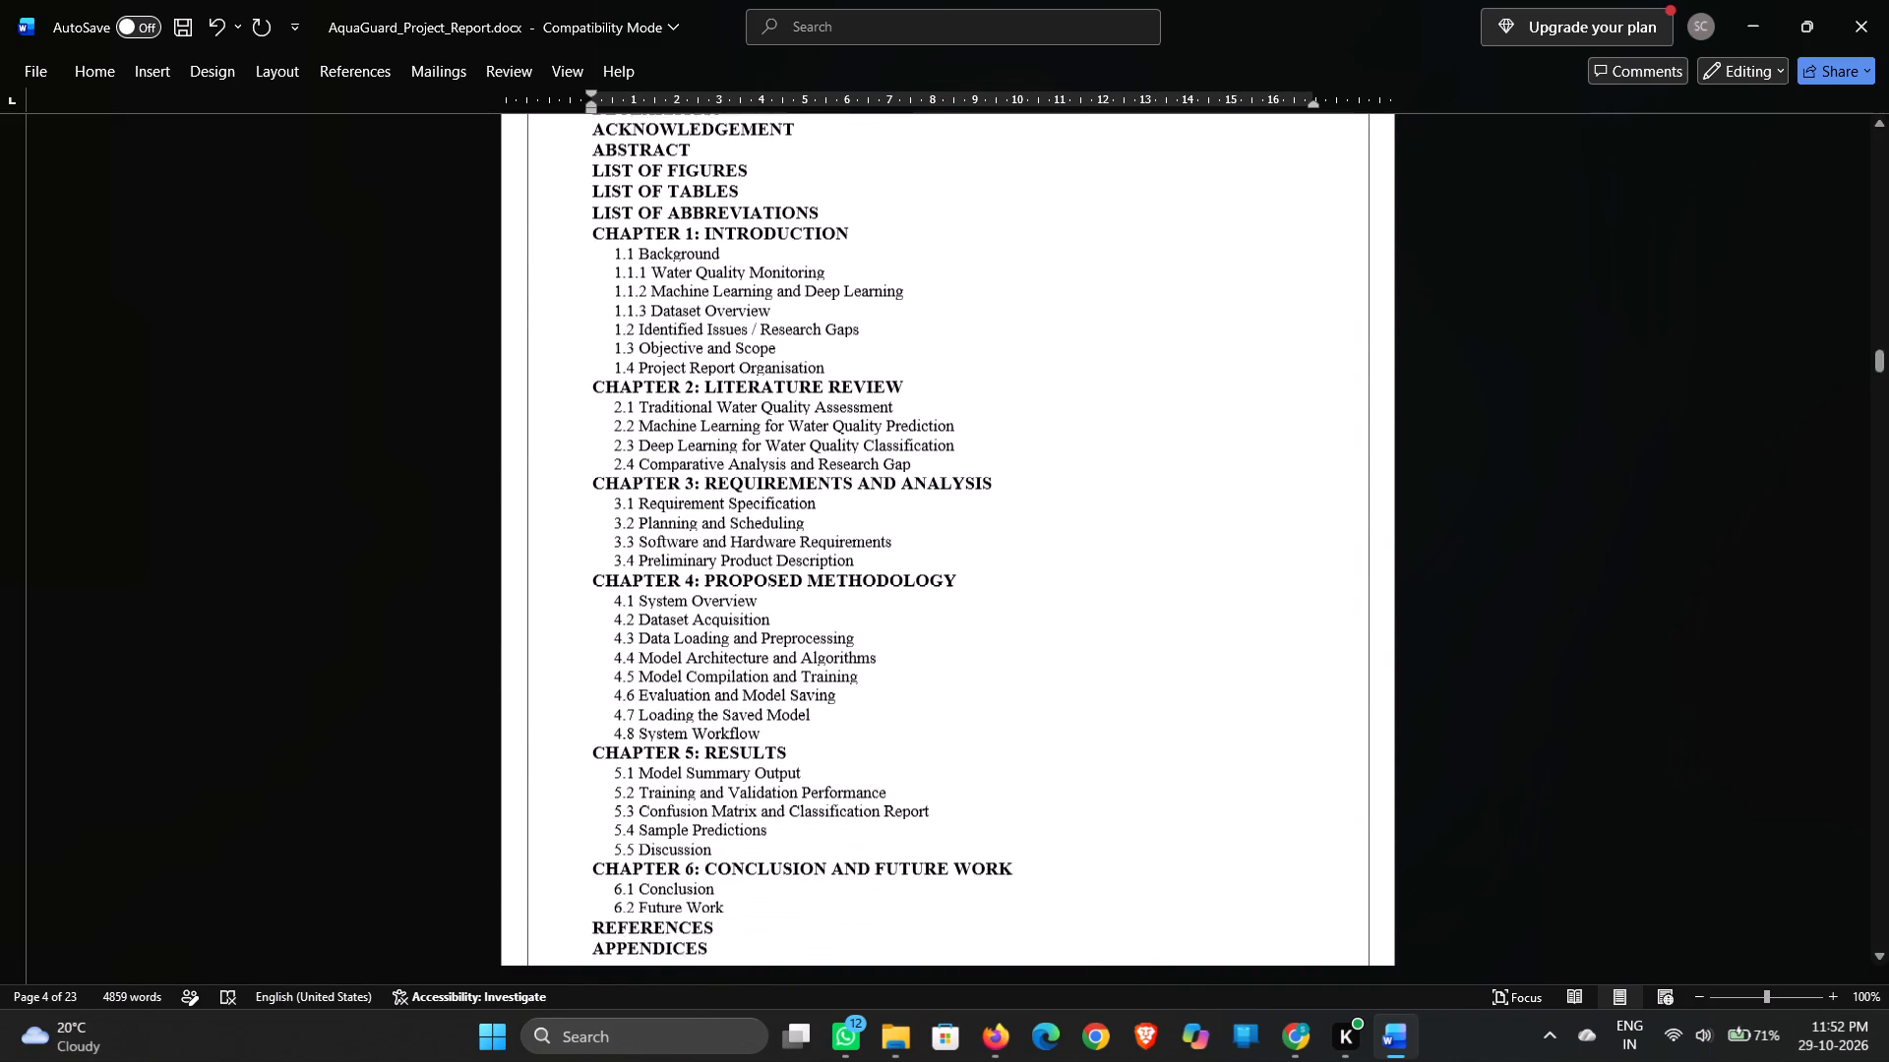
scroll(1195, 447, "down", 1)
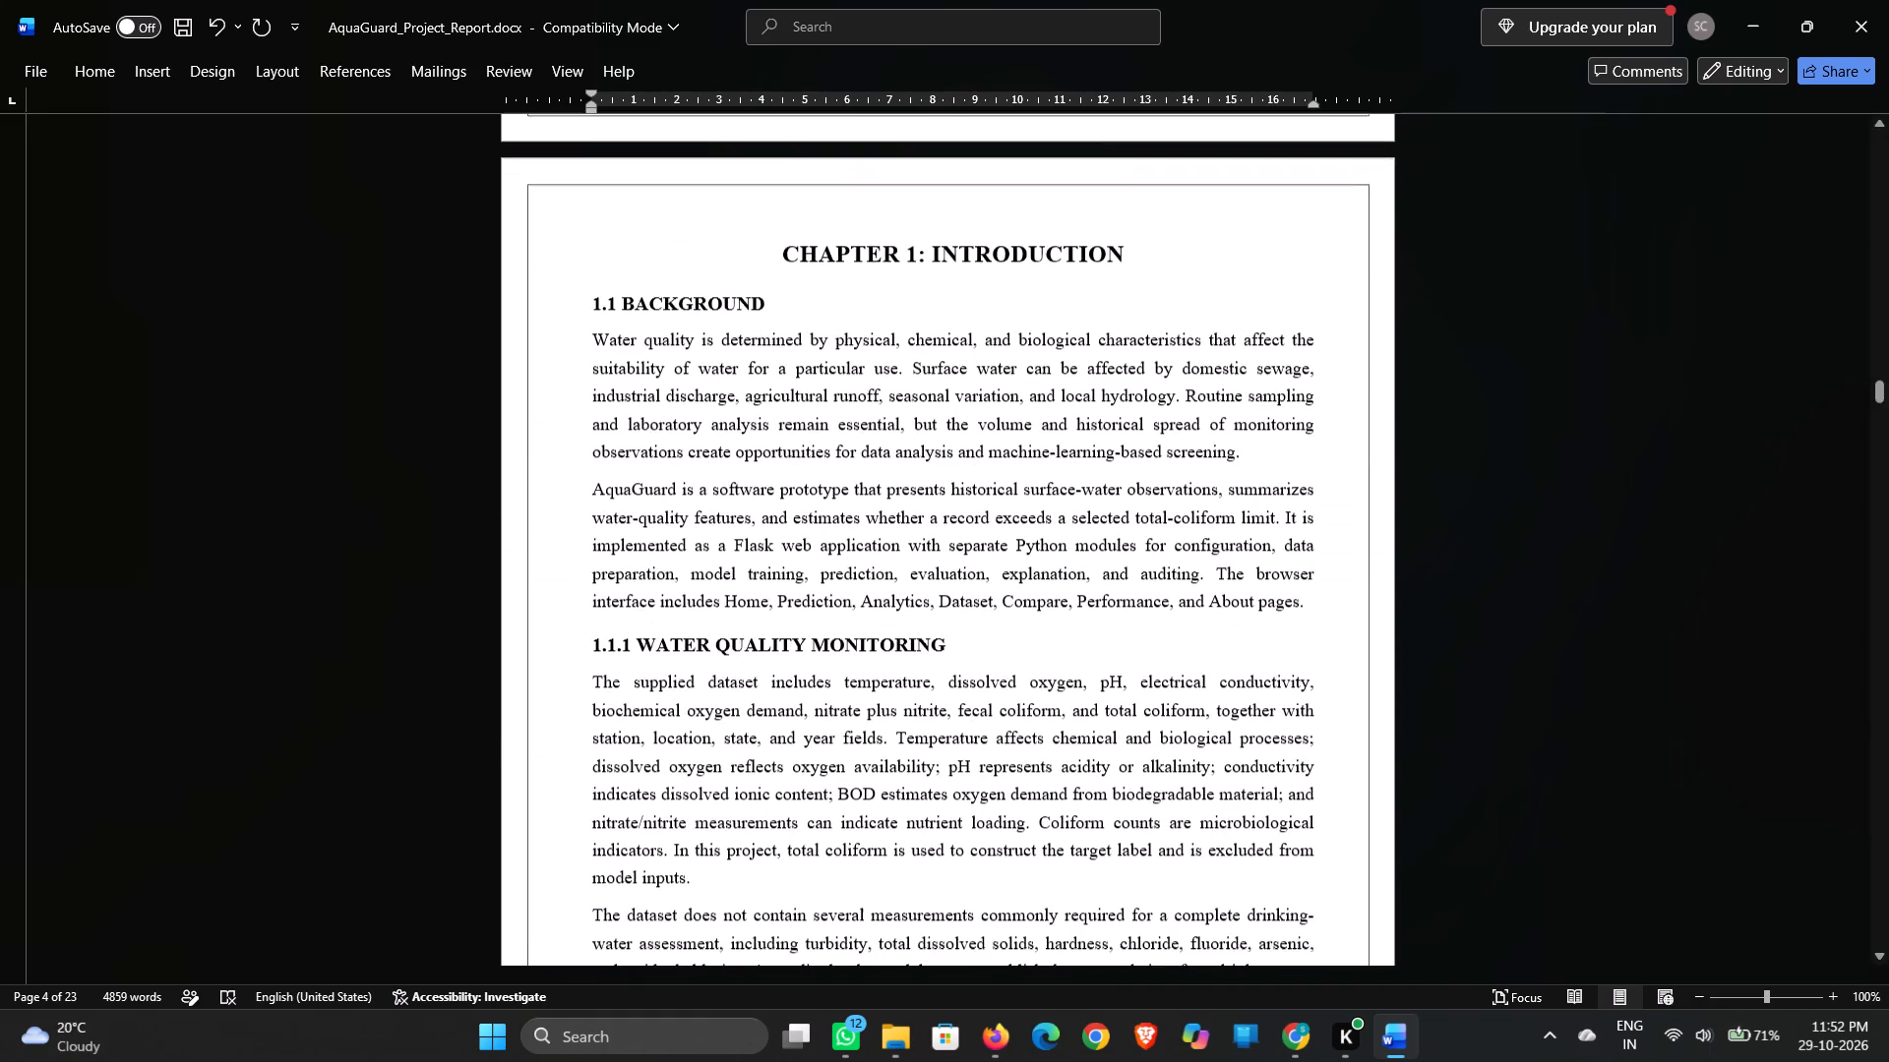
scroll(1195, 447, "down", 1)
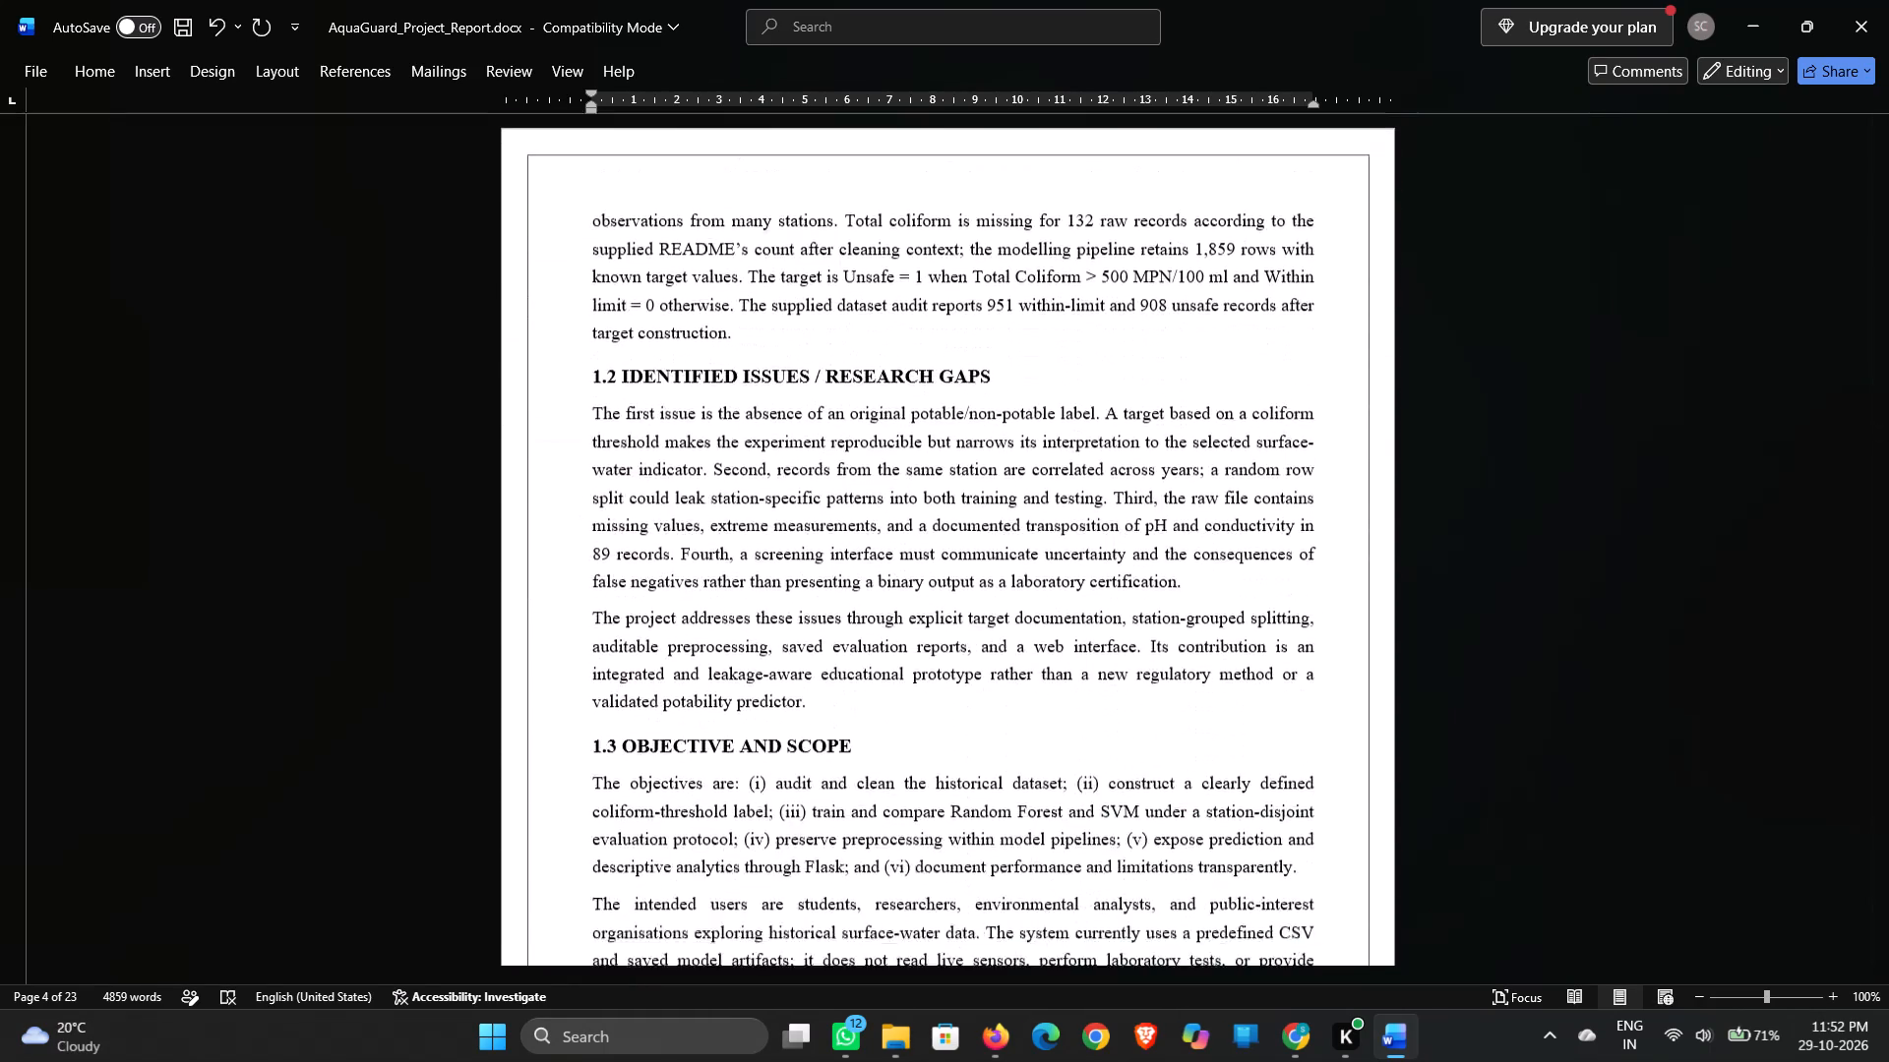
scroll(1195, 447, "down", 2)
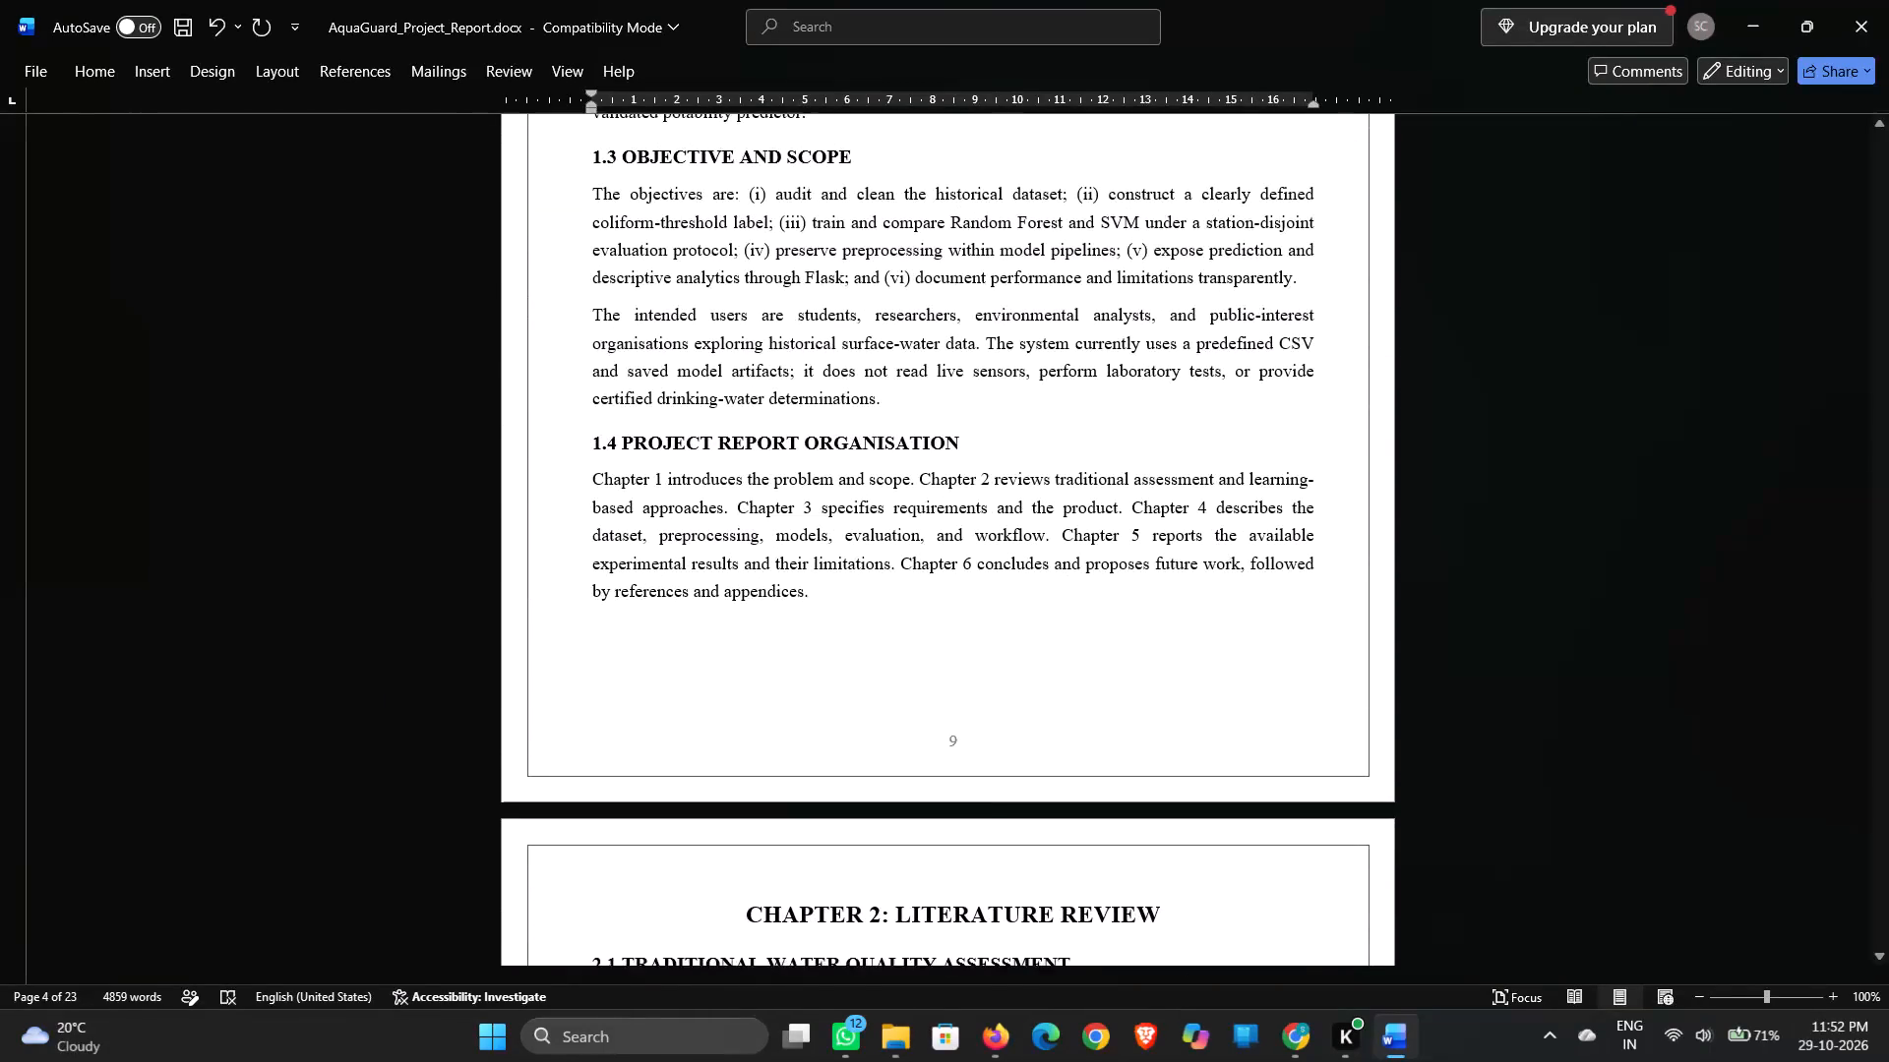
scroll(1195, 447, "down", 2)
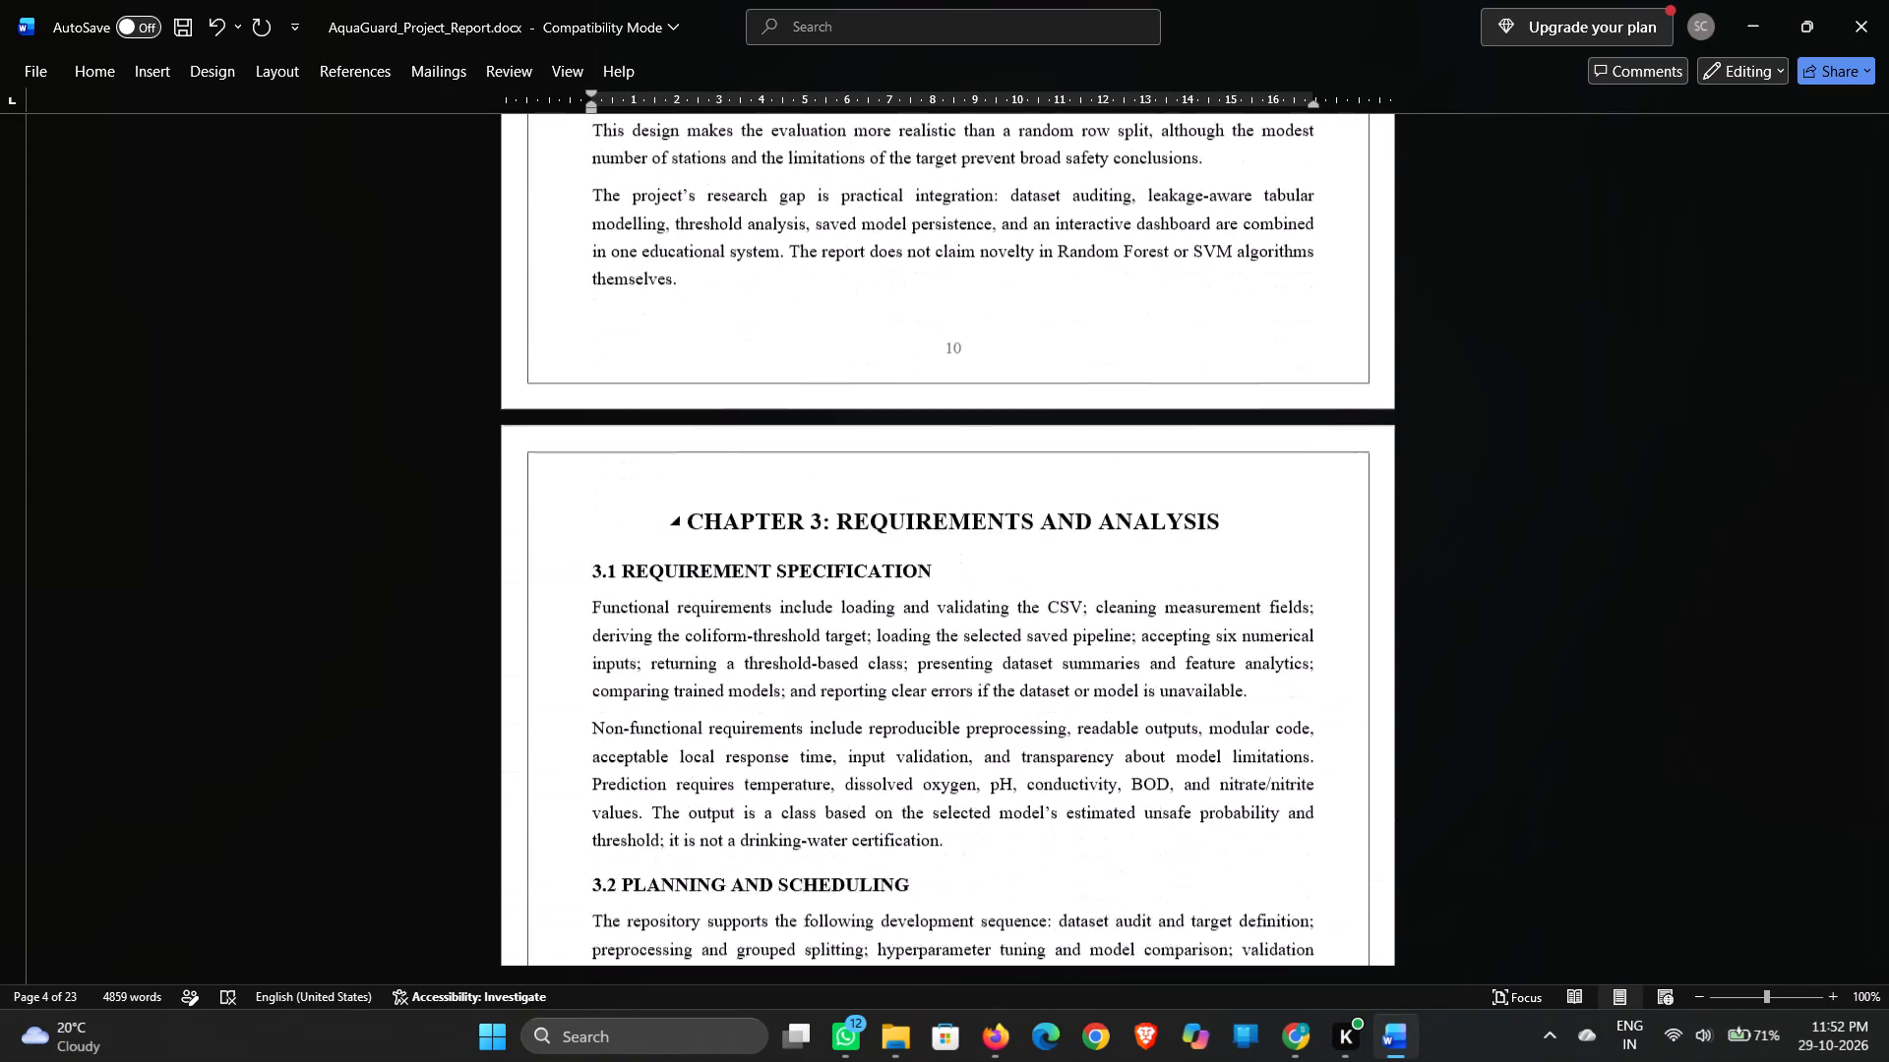
scroll(1195, 447, "down", 1)
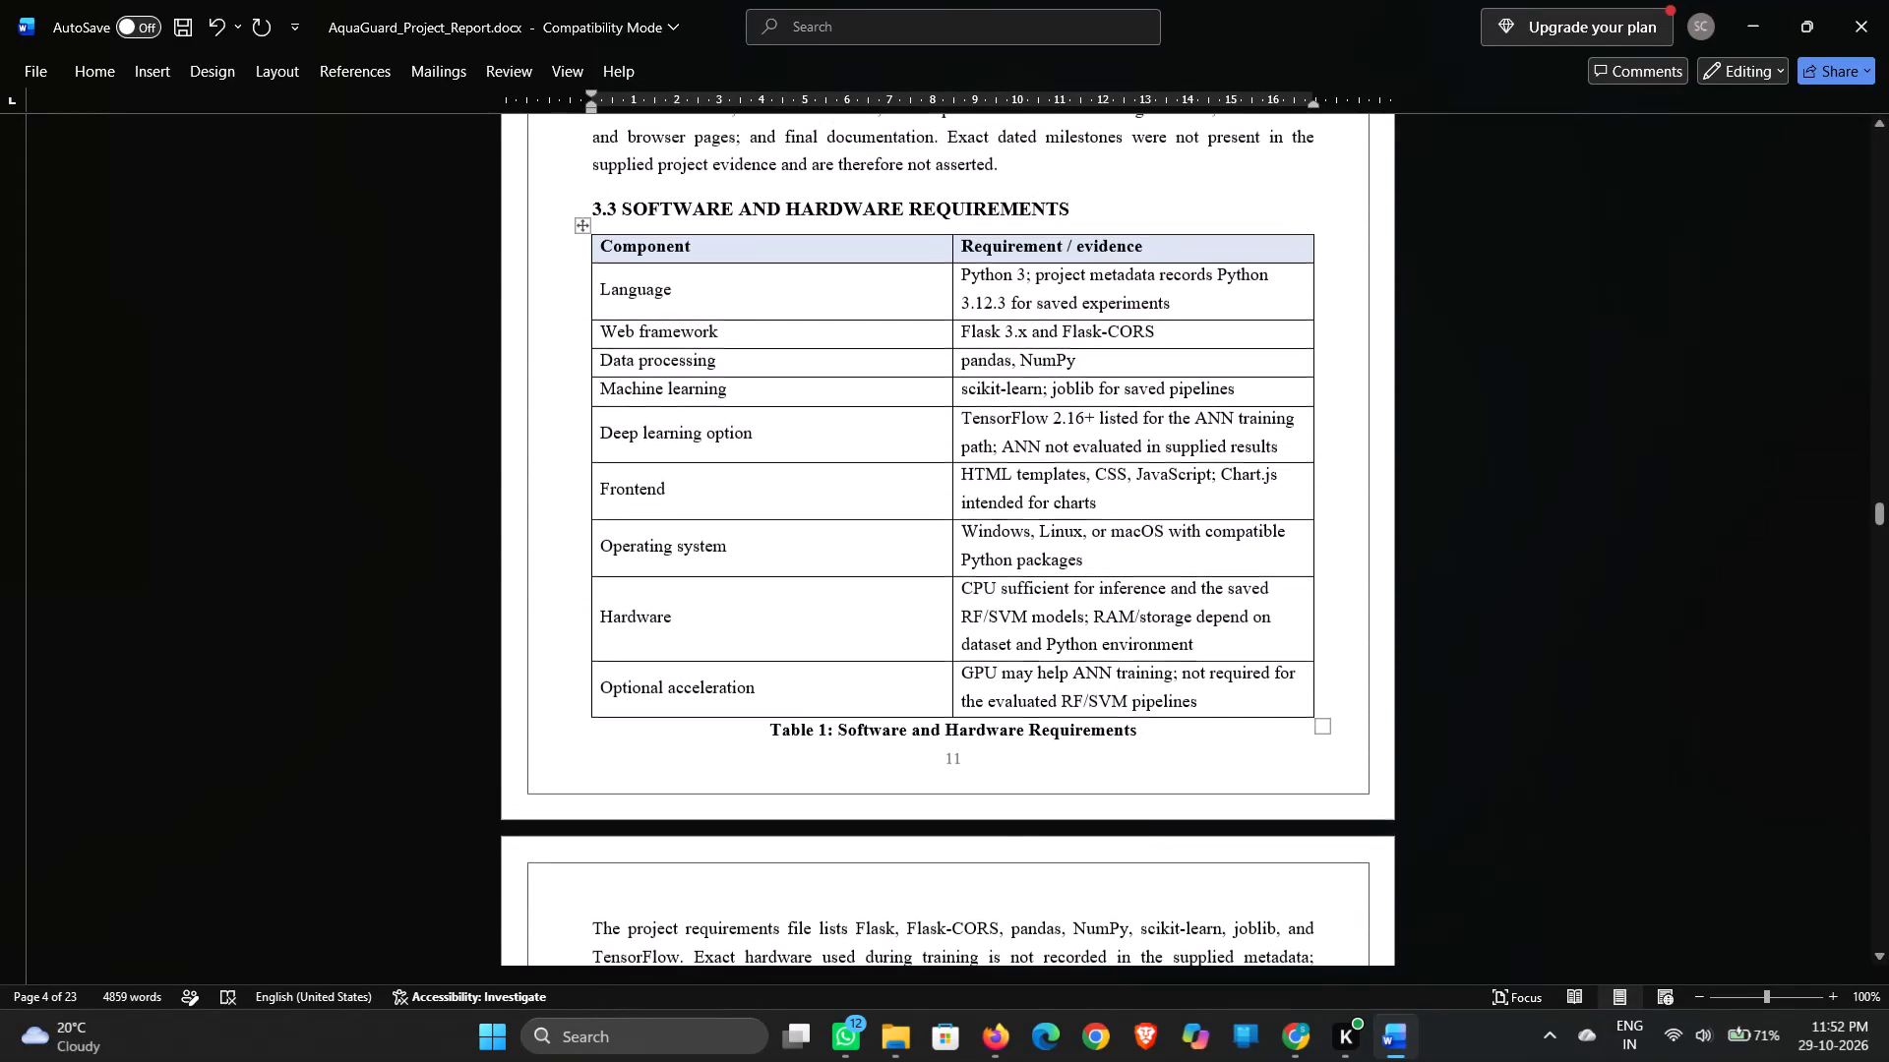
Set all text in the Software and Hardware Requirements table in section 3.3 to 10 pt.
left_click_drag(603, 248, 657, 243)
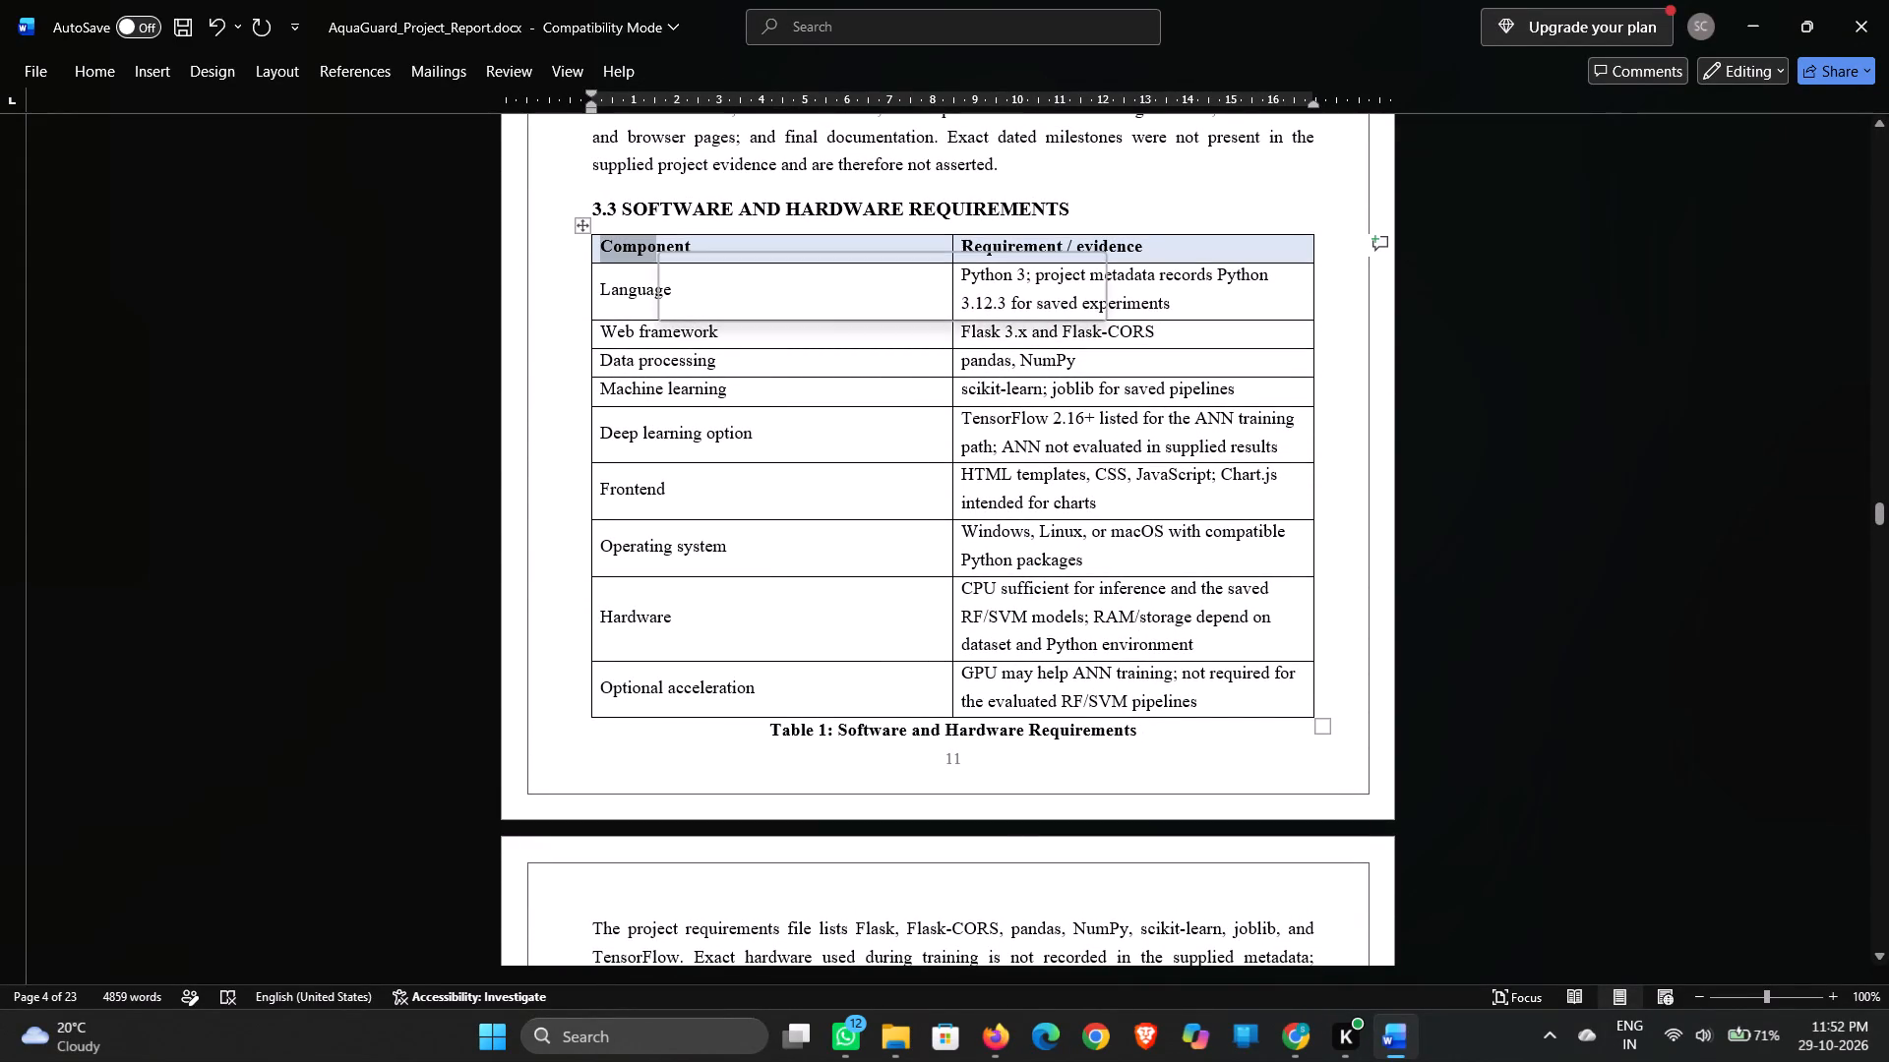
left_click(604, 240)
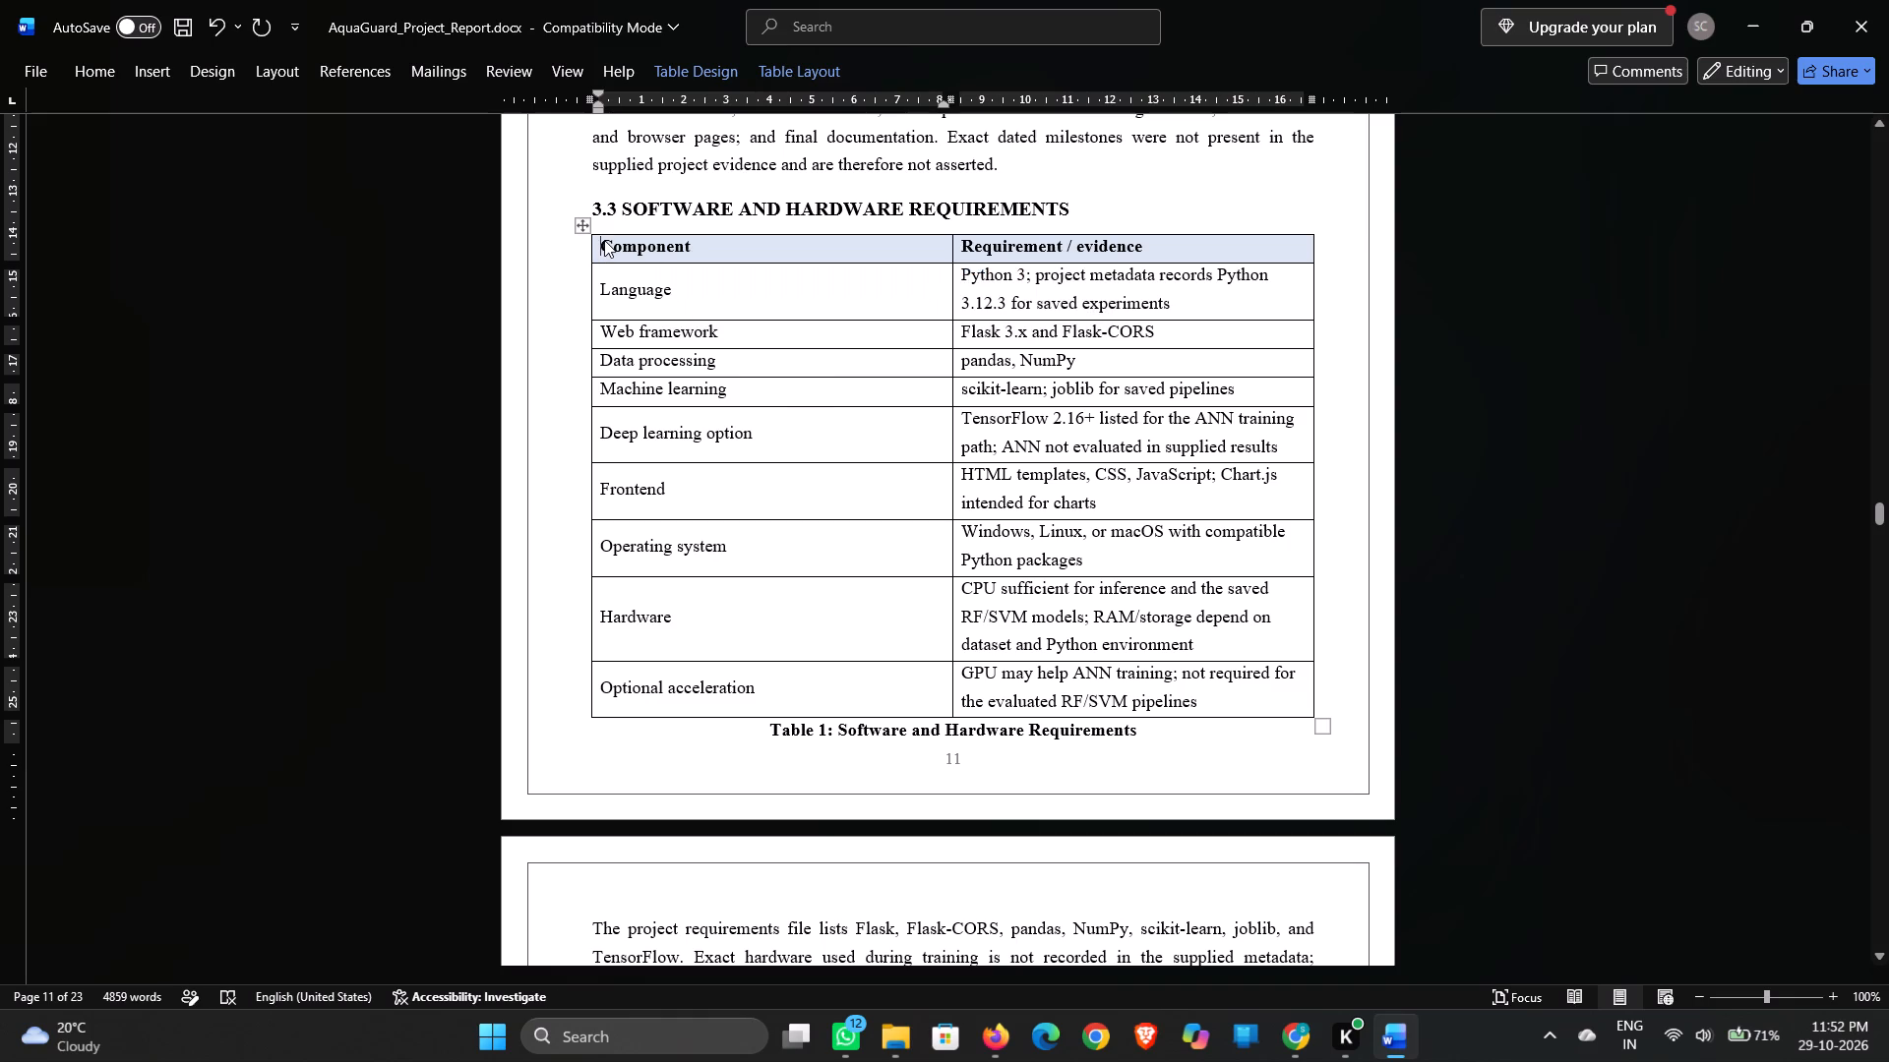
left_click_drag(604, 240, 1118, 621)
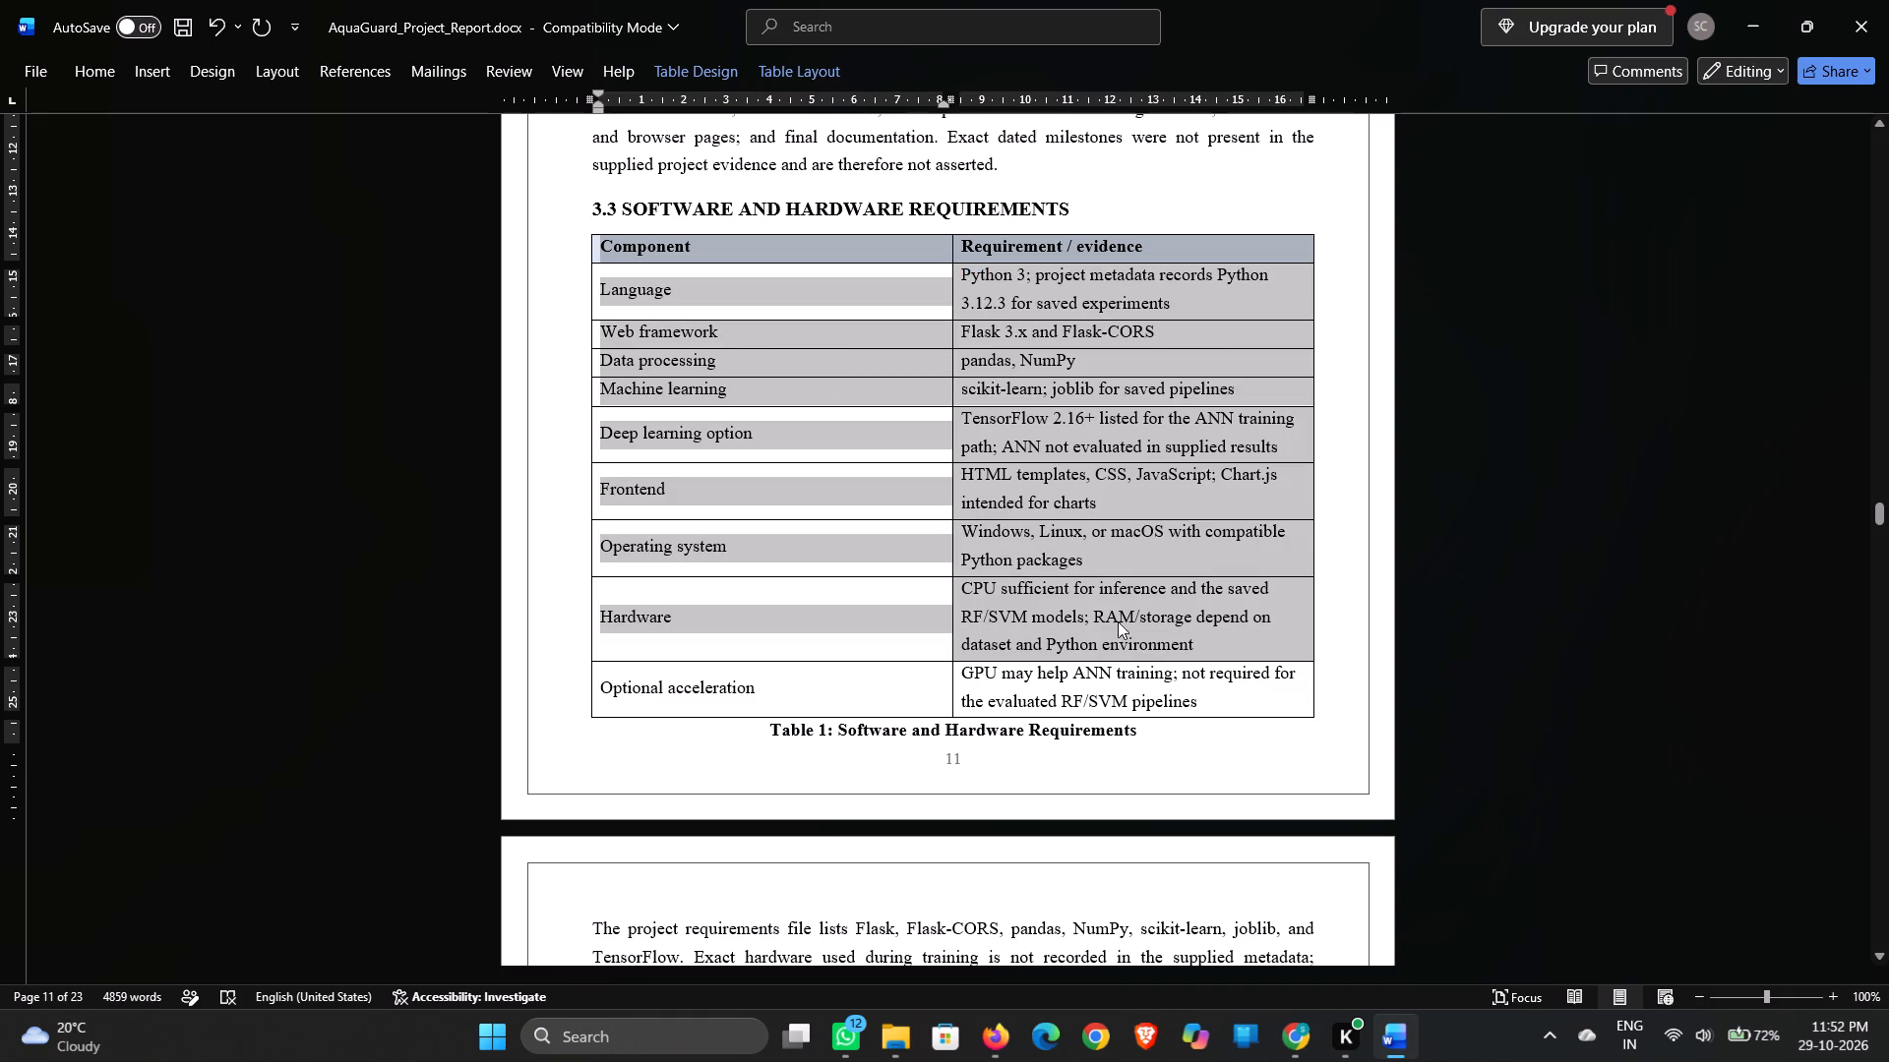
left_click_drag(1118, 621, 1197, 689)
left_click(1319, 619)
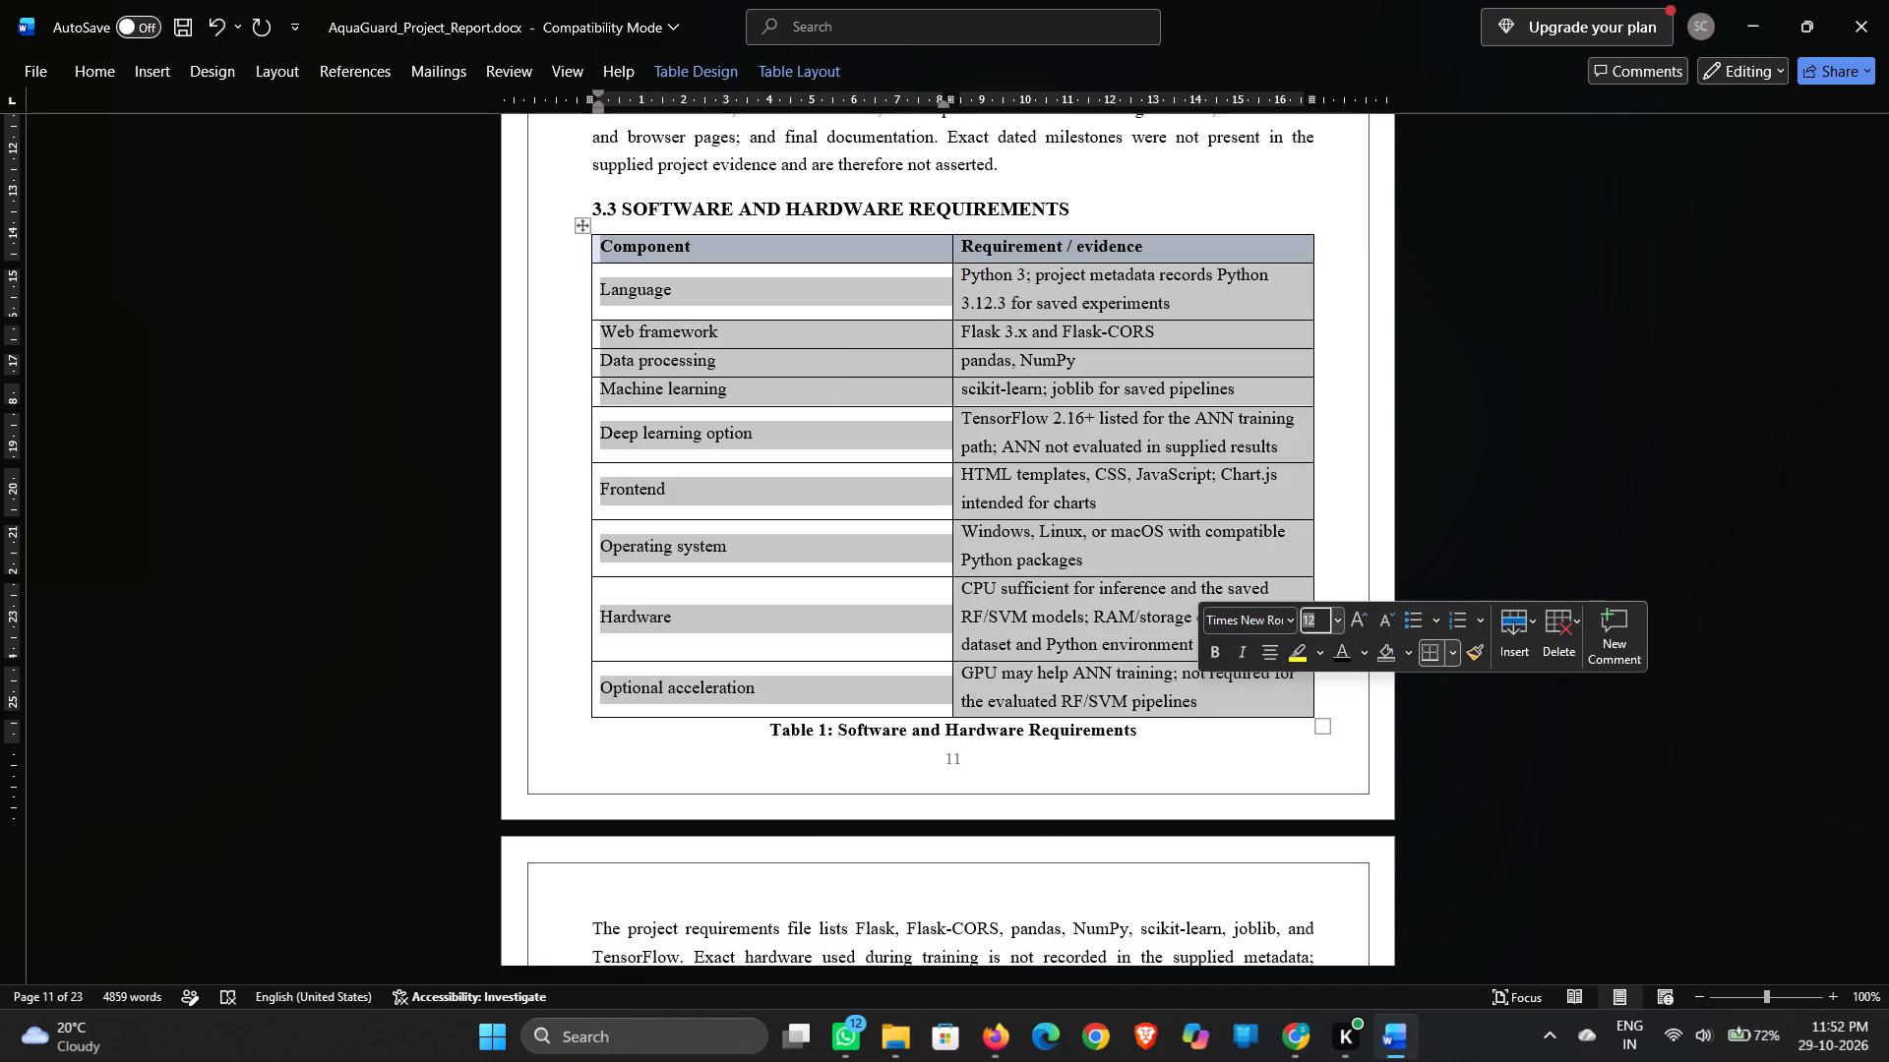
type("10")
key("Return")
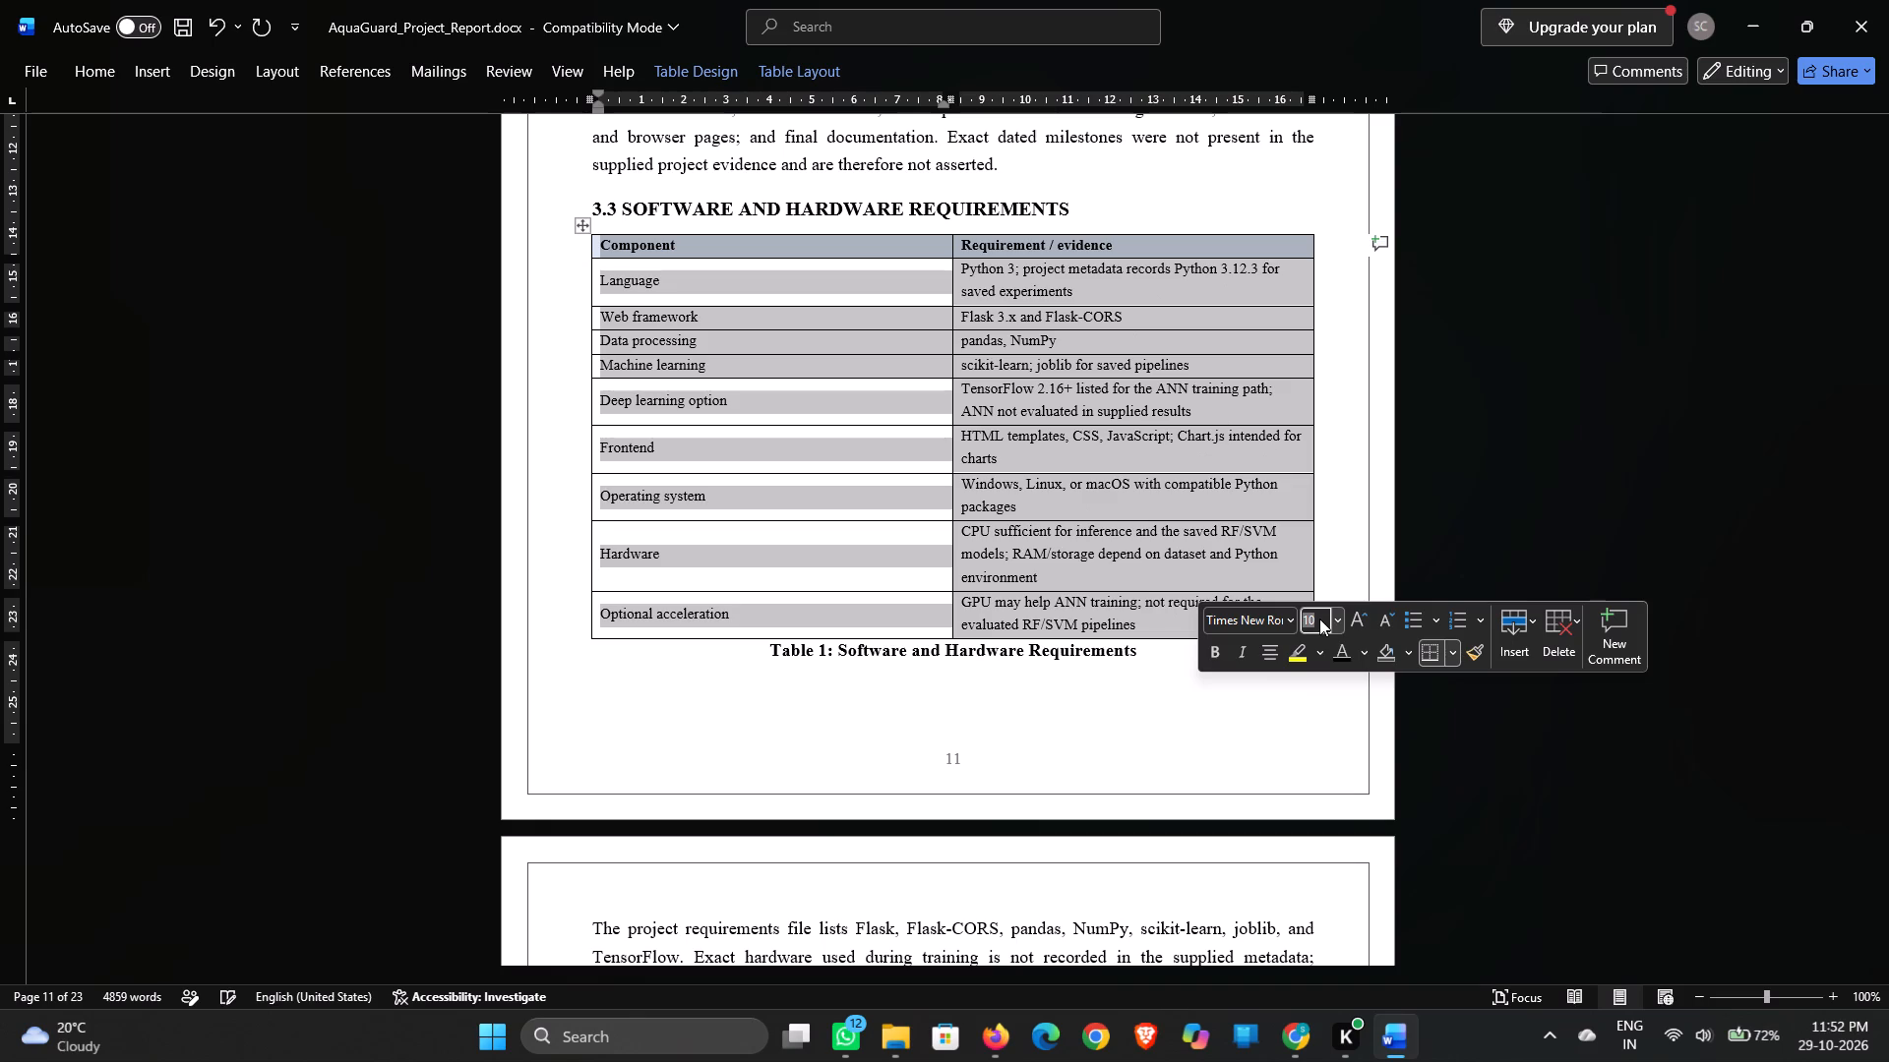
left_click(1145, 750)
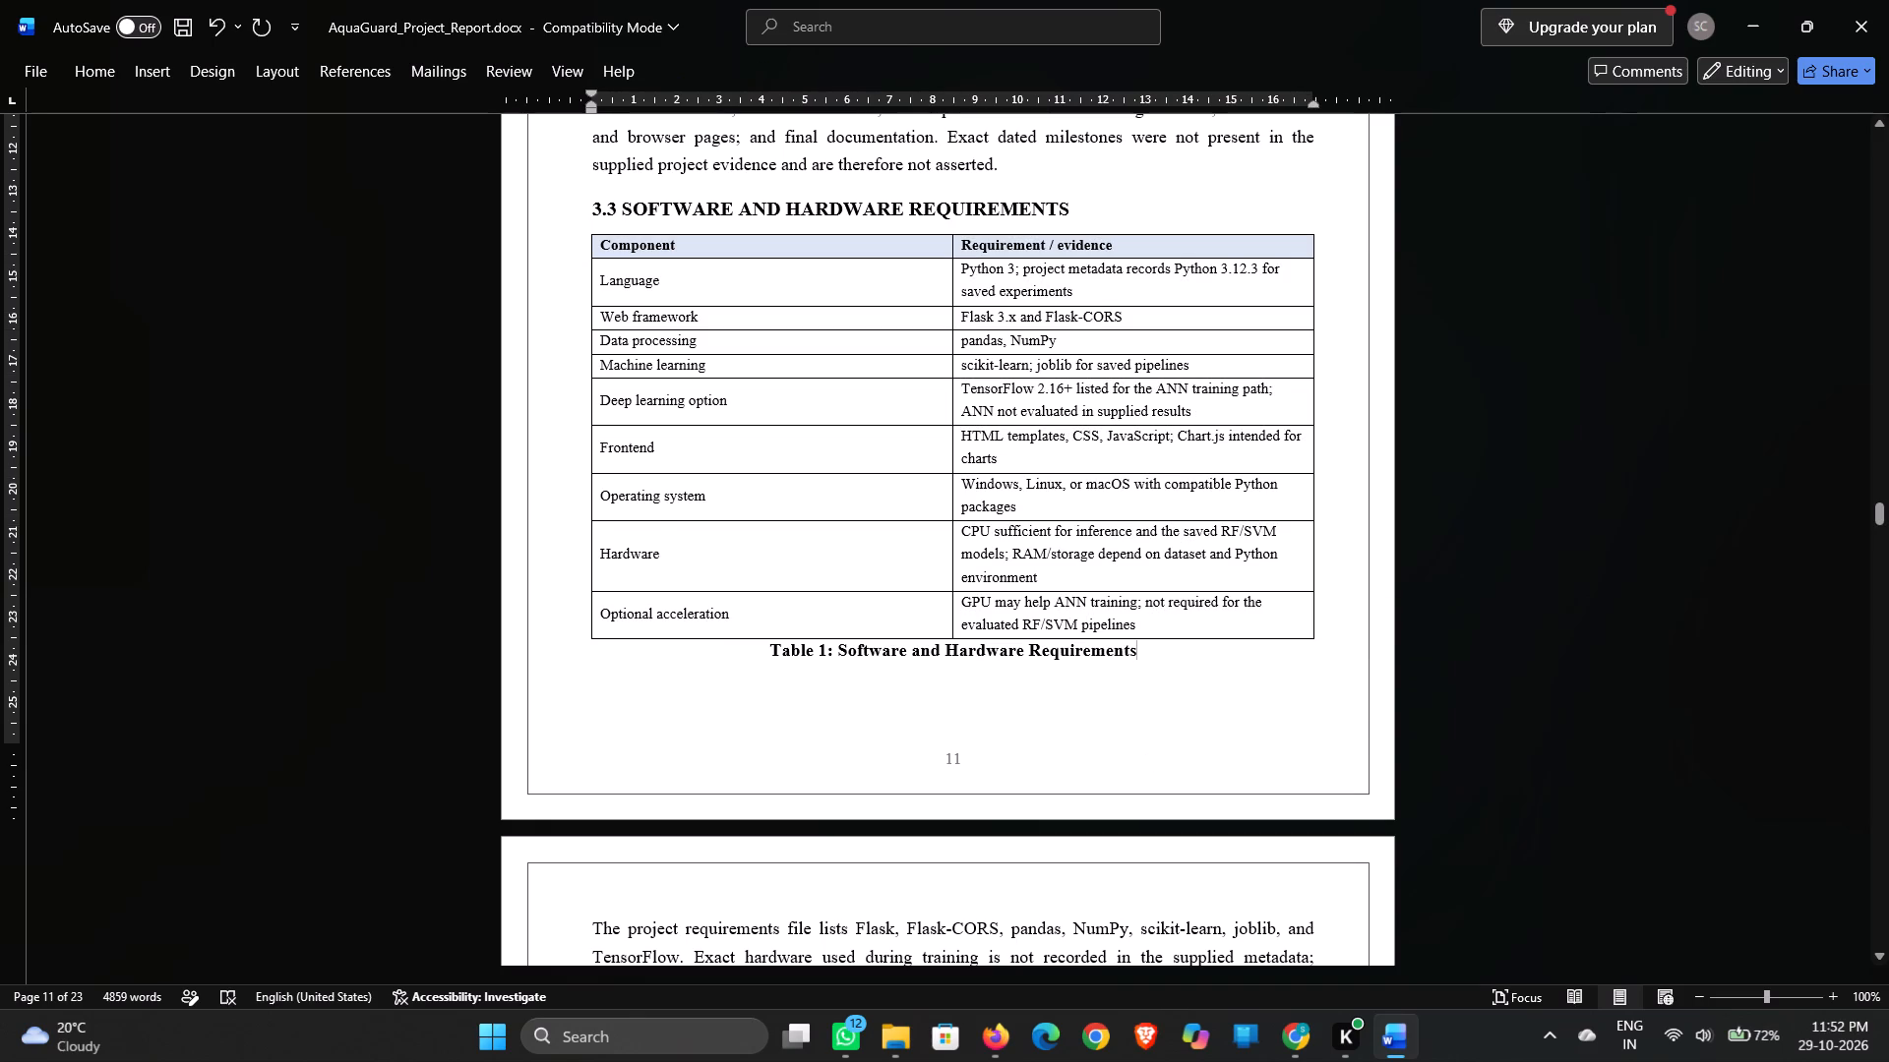
Set all text in the section 3.3 Software and Hardware Requirements table, from the header row to Optional acceleration, to 11 pt.
left_click(599, 243)
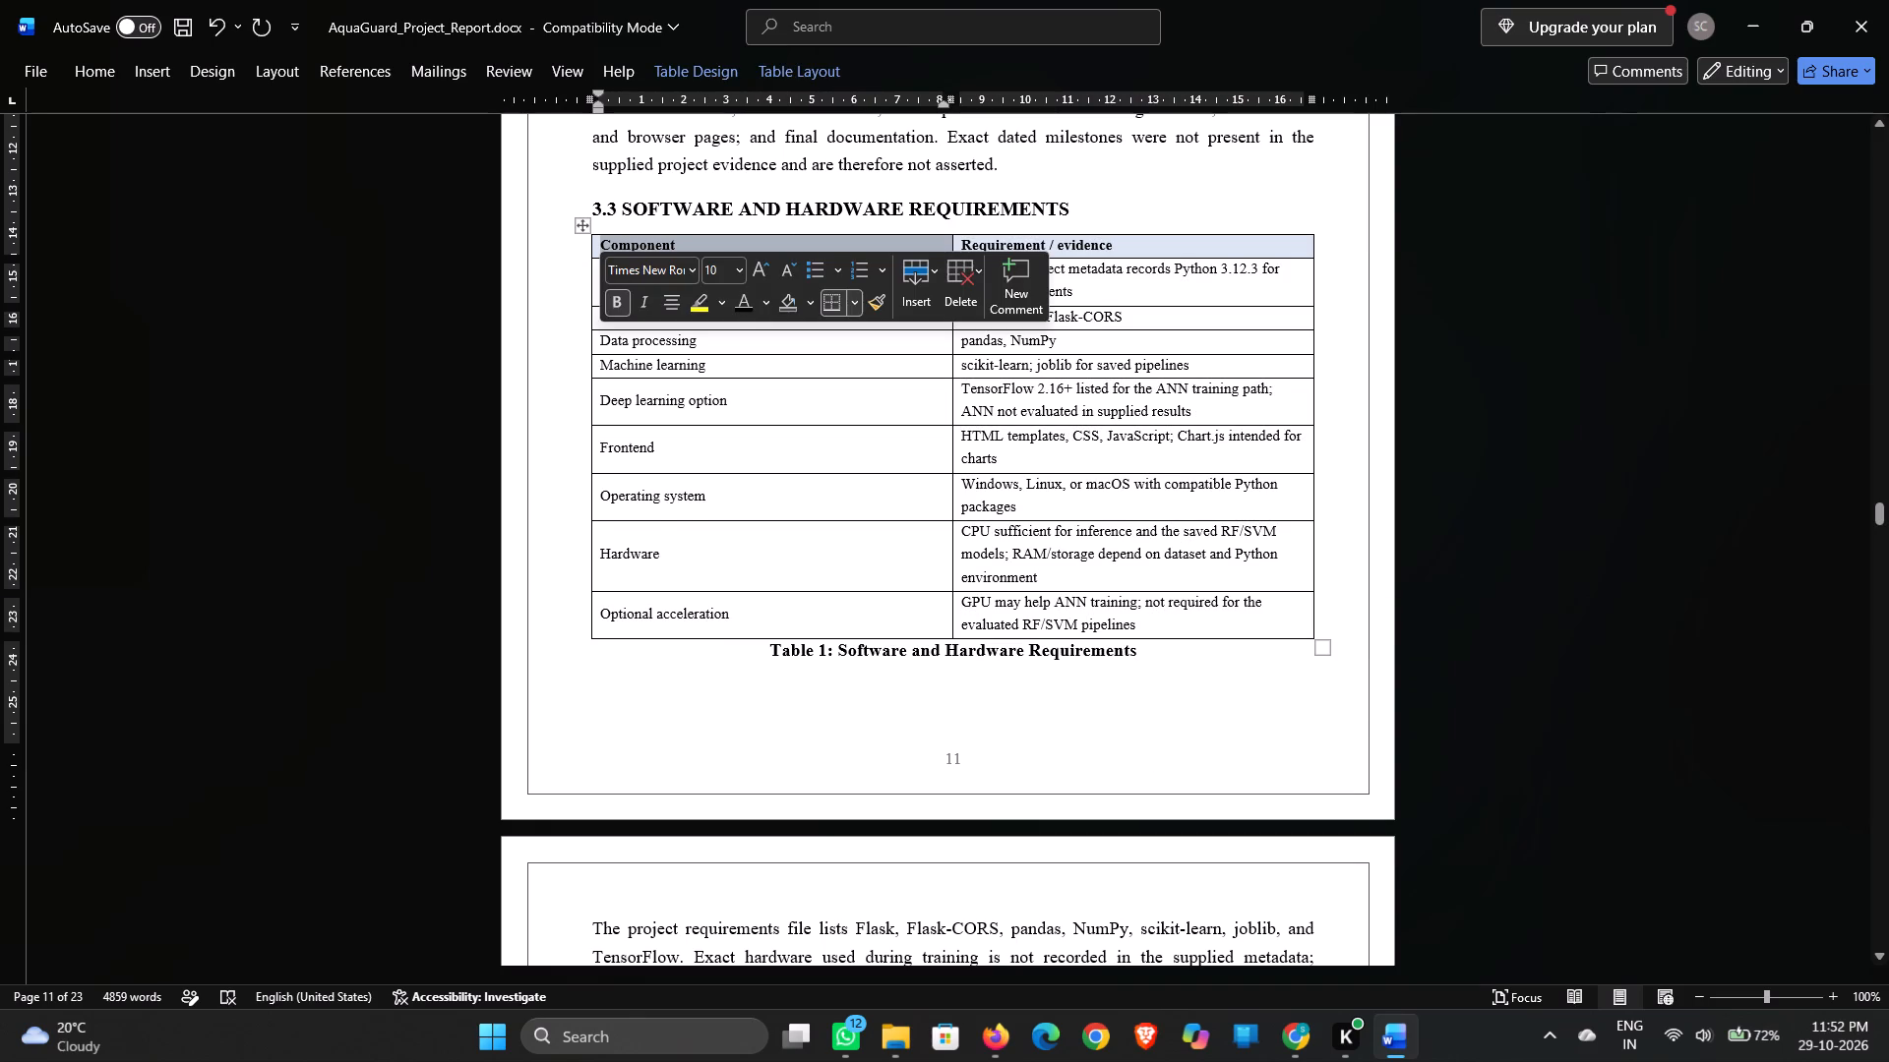
left_click(598, 241)
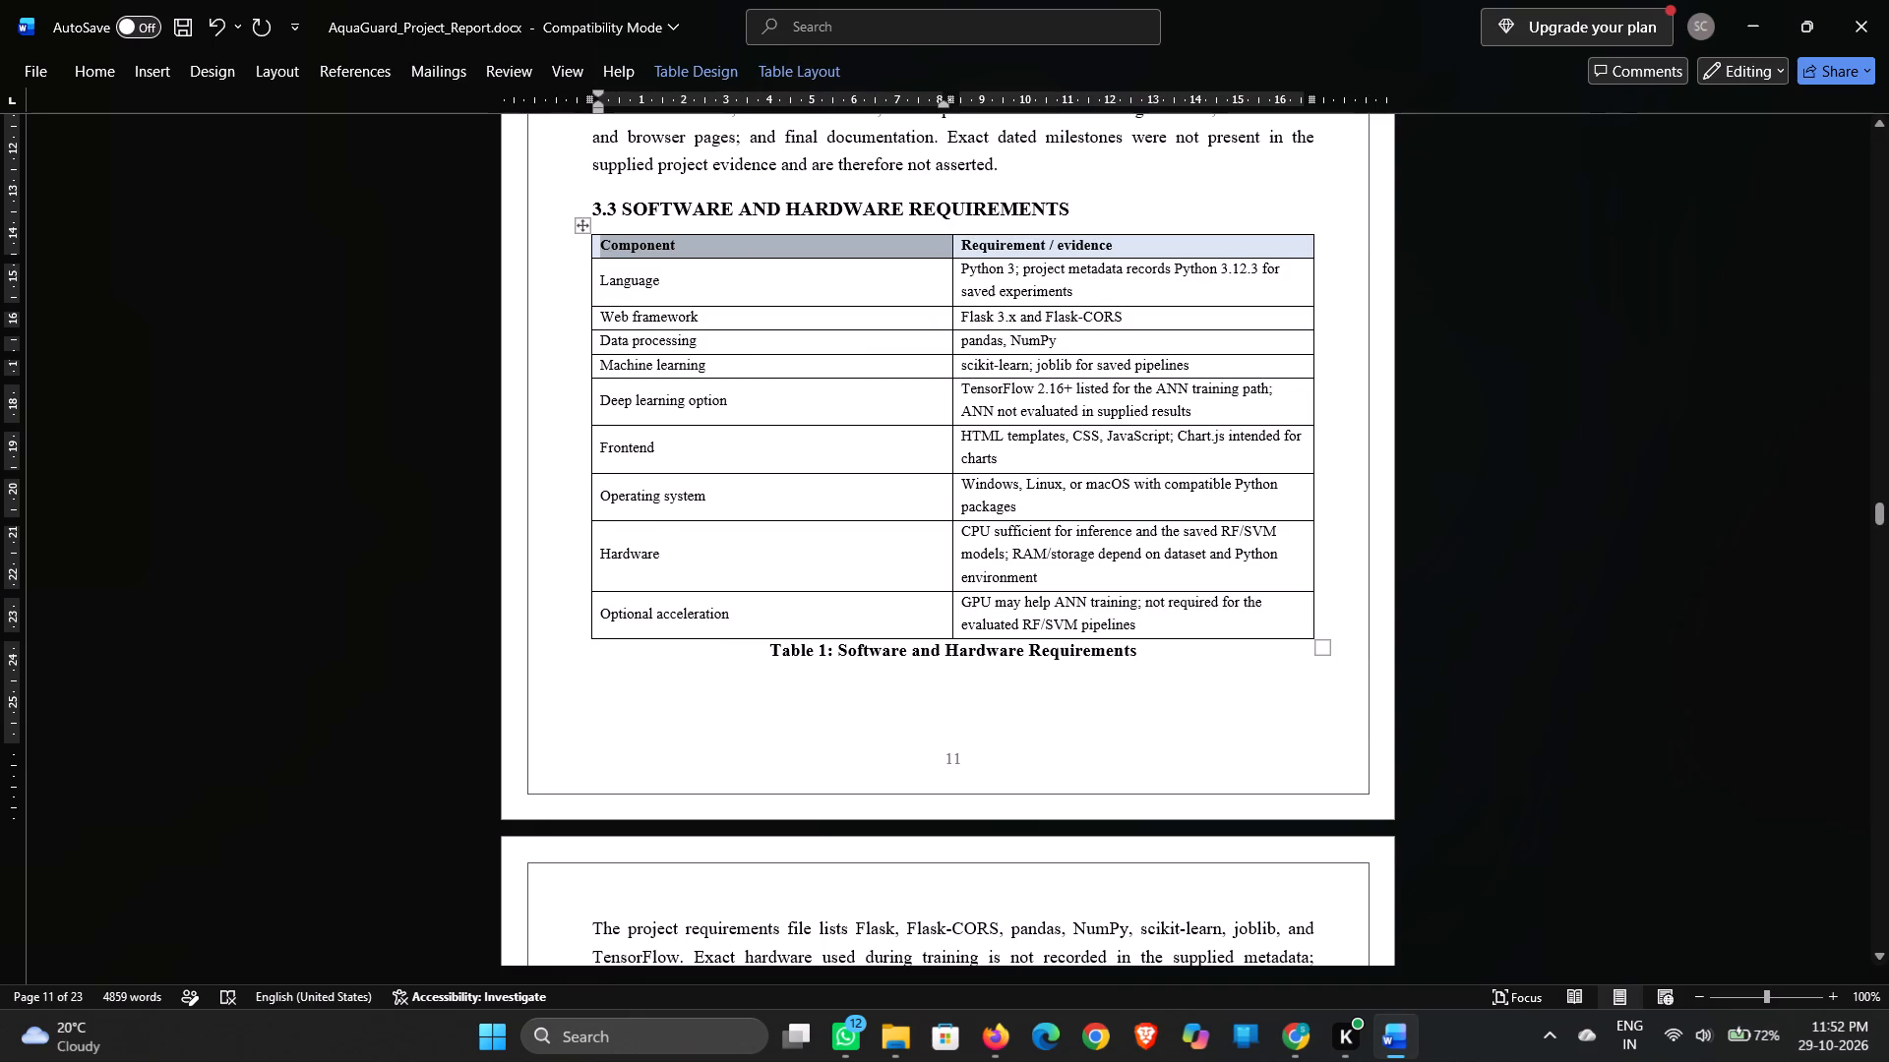
left_click(607, 243)
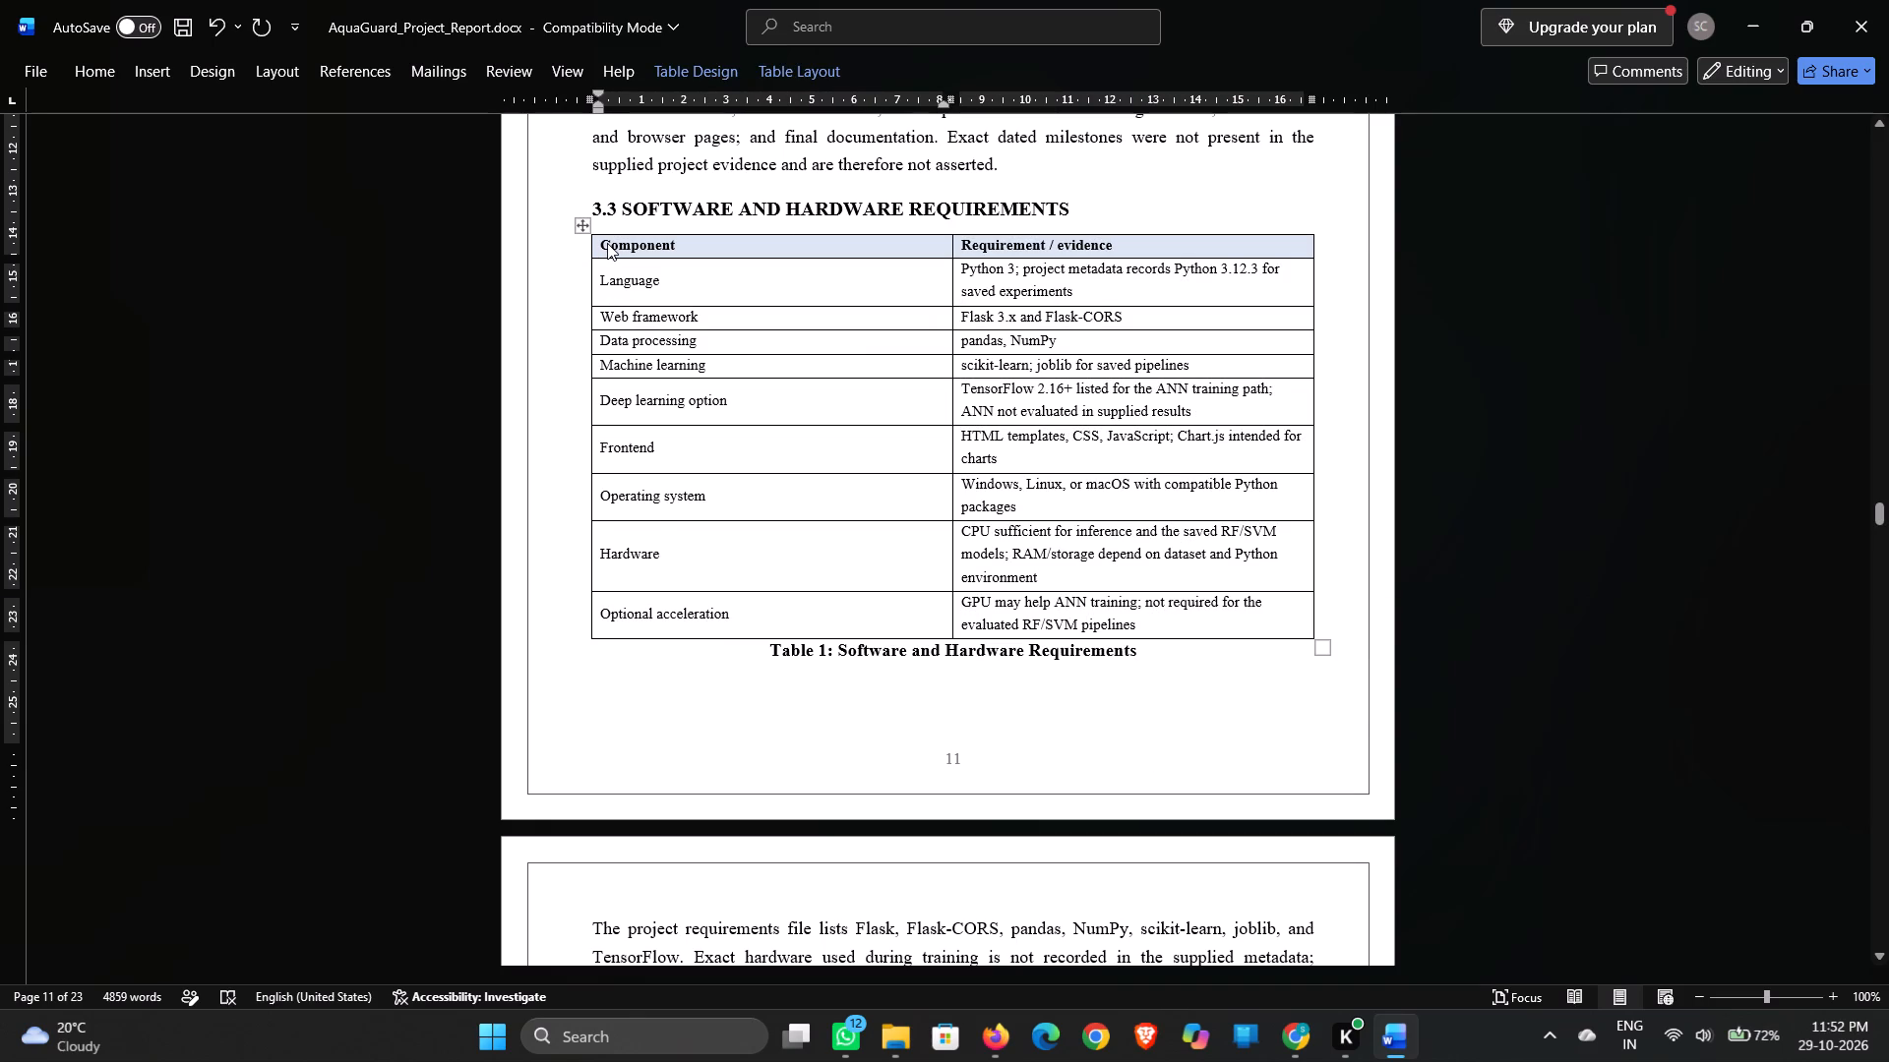
left_click_drag(603, 243, 1190, 585)
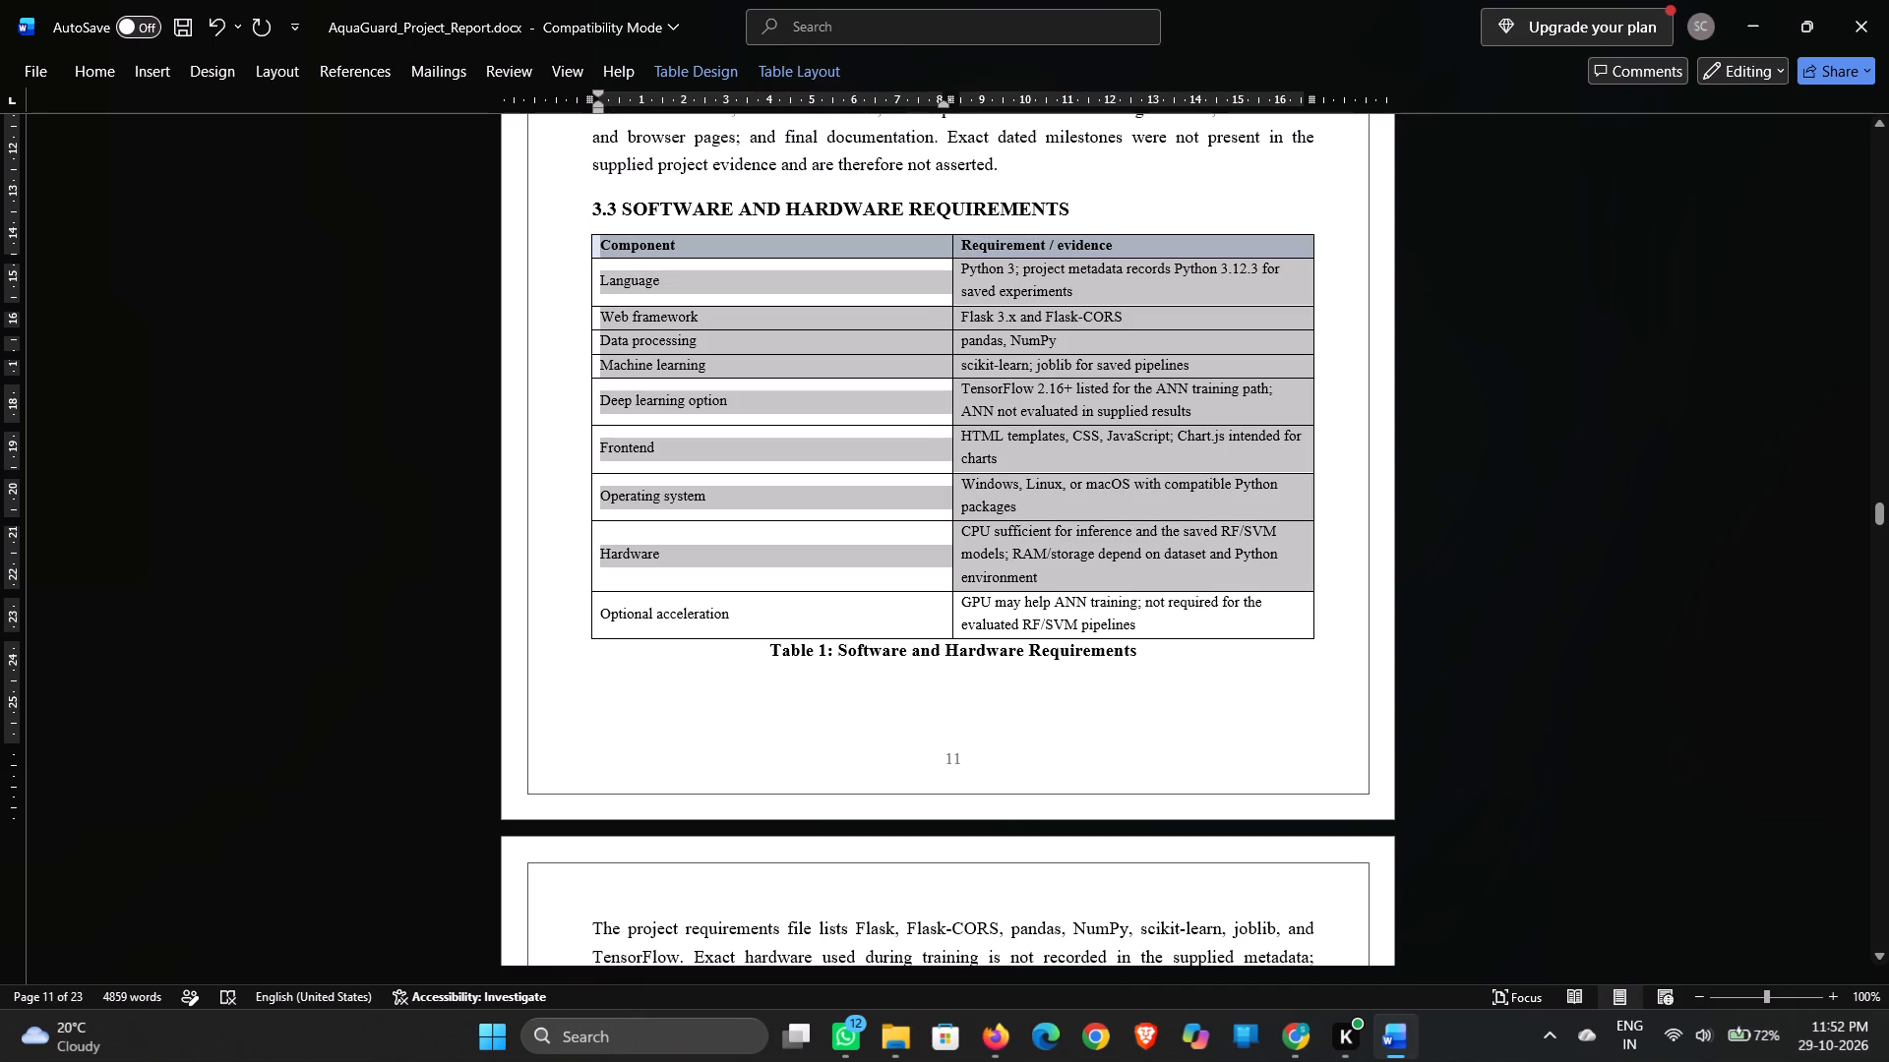
left_click_drag(1190, 585, 1137, 624)
left_click(1249, 556)
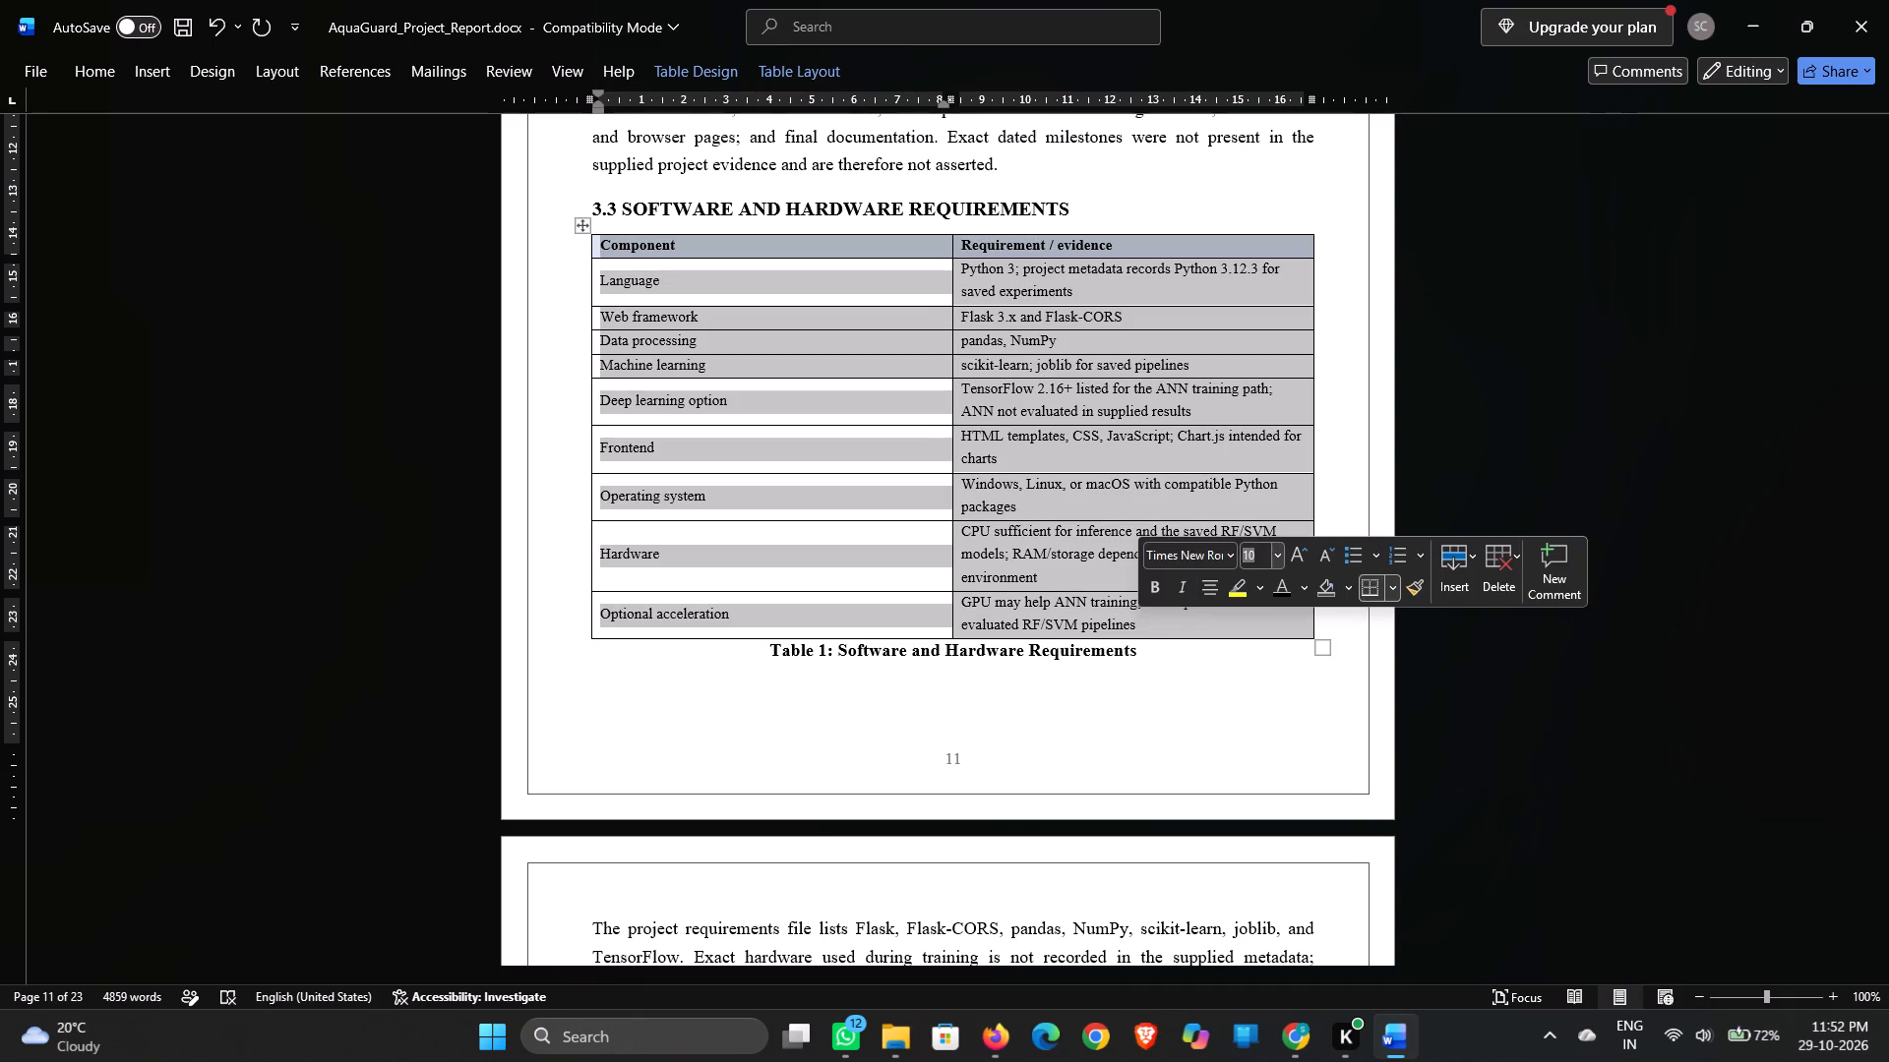
type("11")
key("Return")
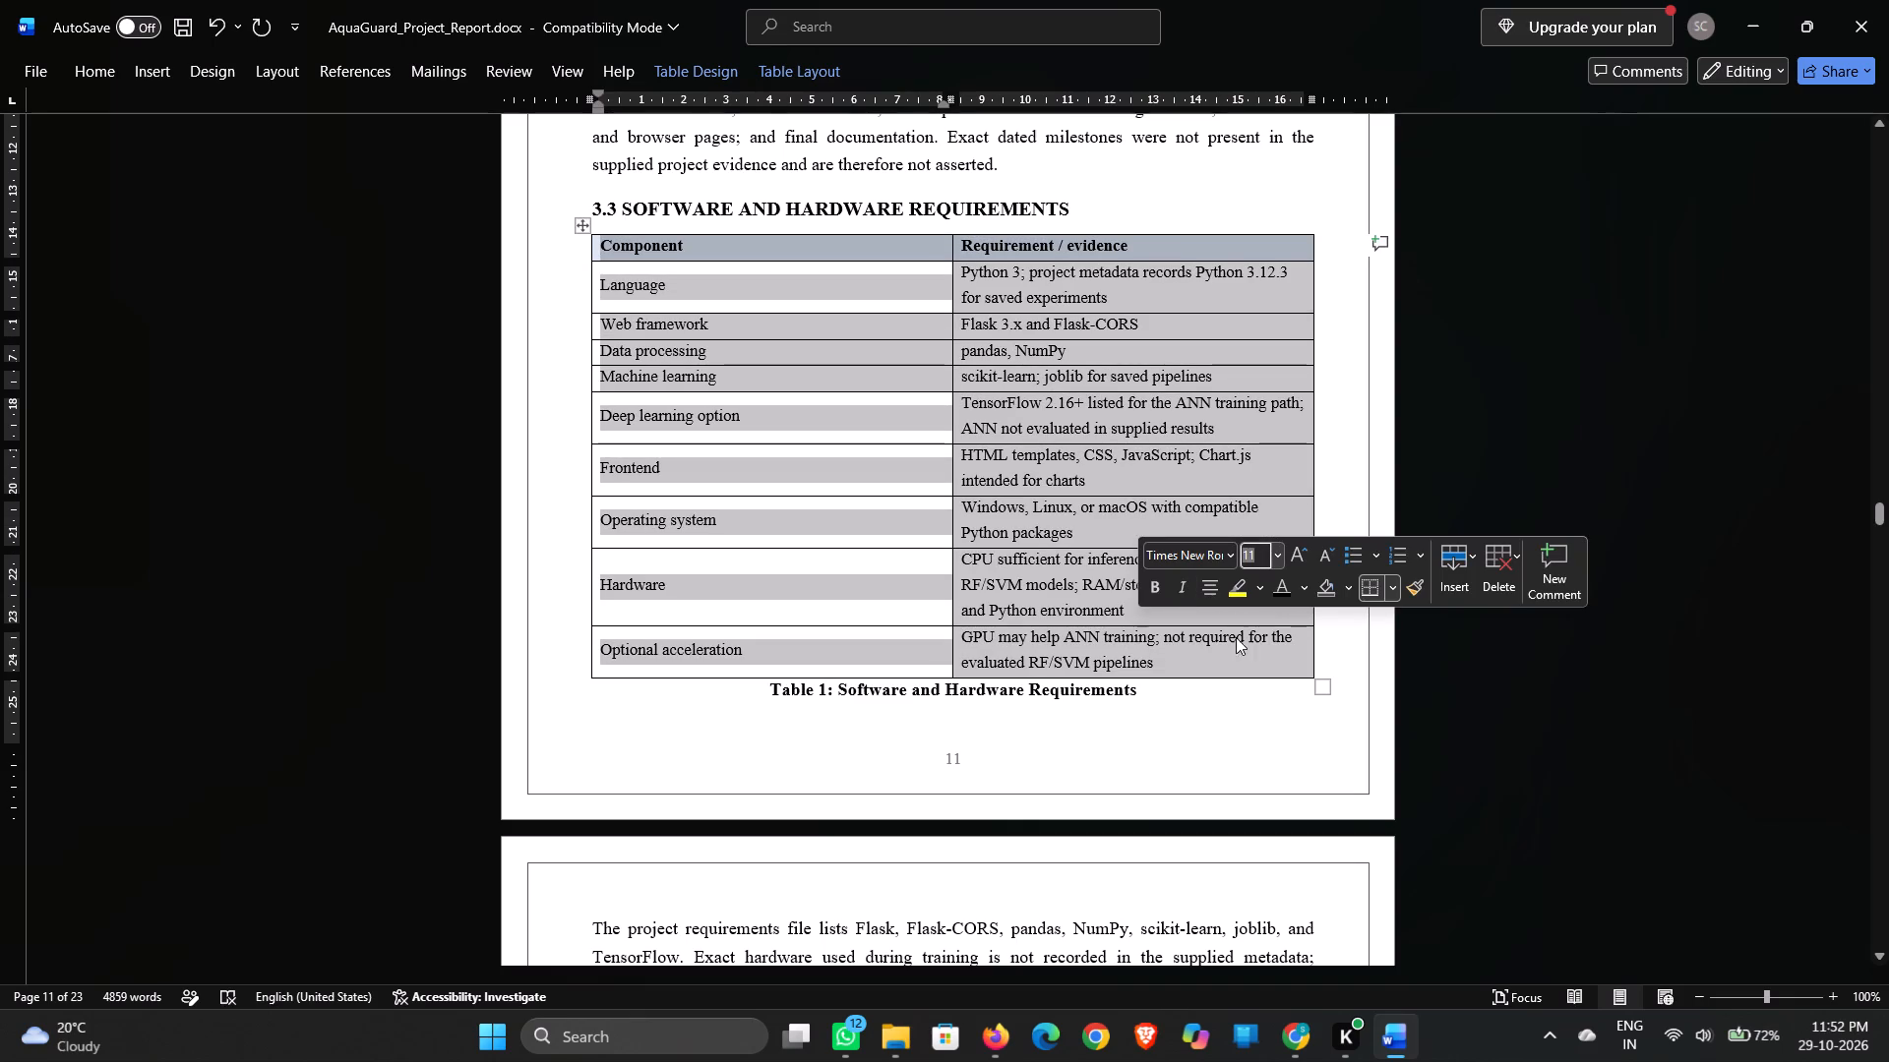
left_click(1143, 699)
left_click_drag(1143, 699, 1073, 705)
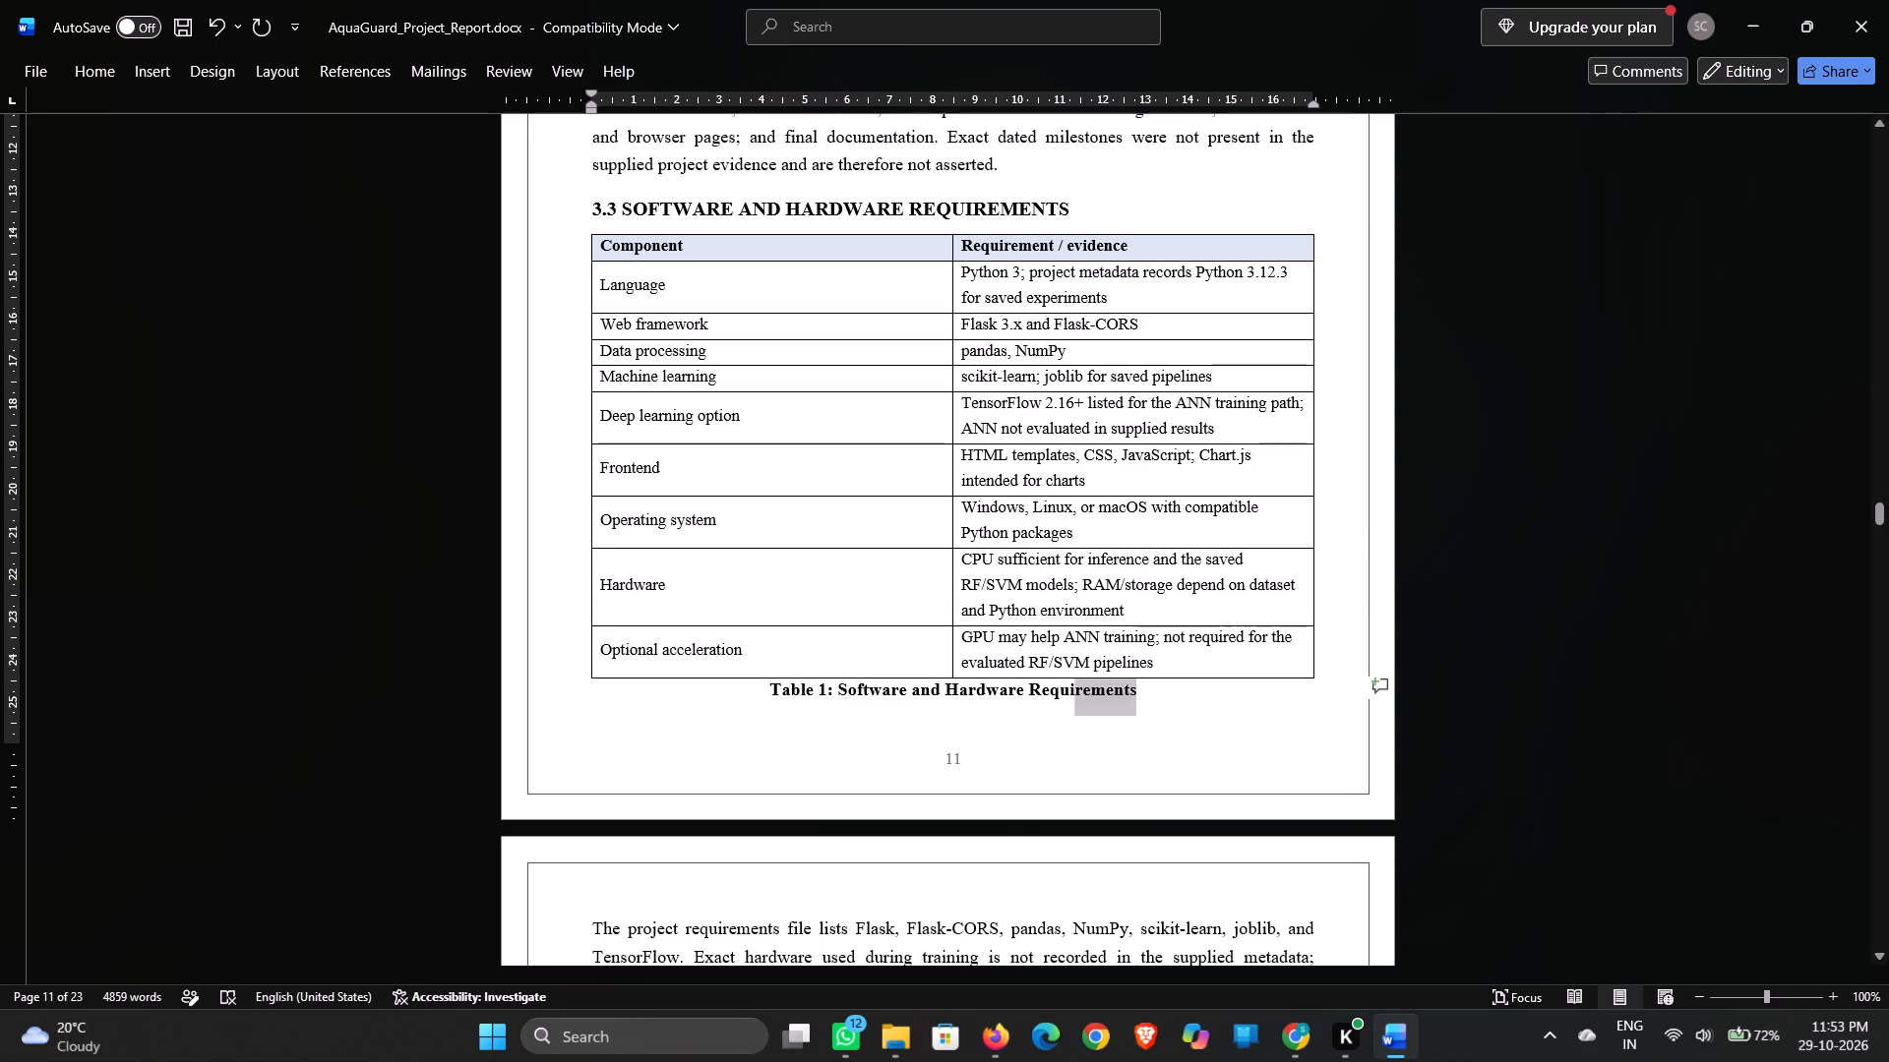
left_click(1044, 730)
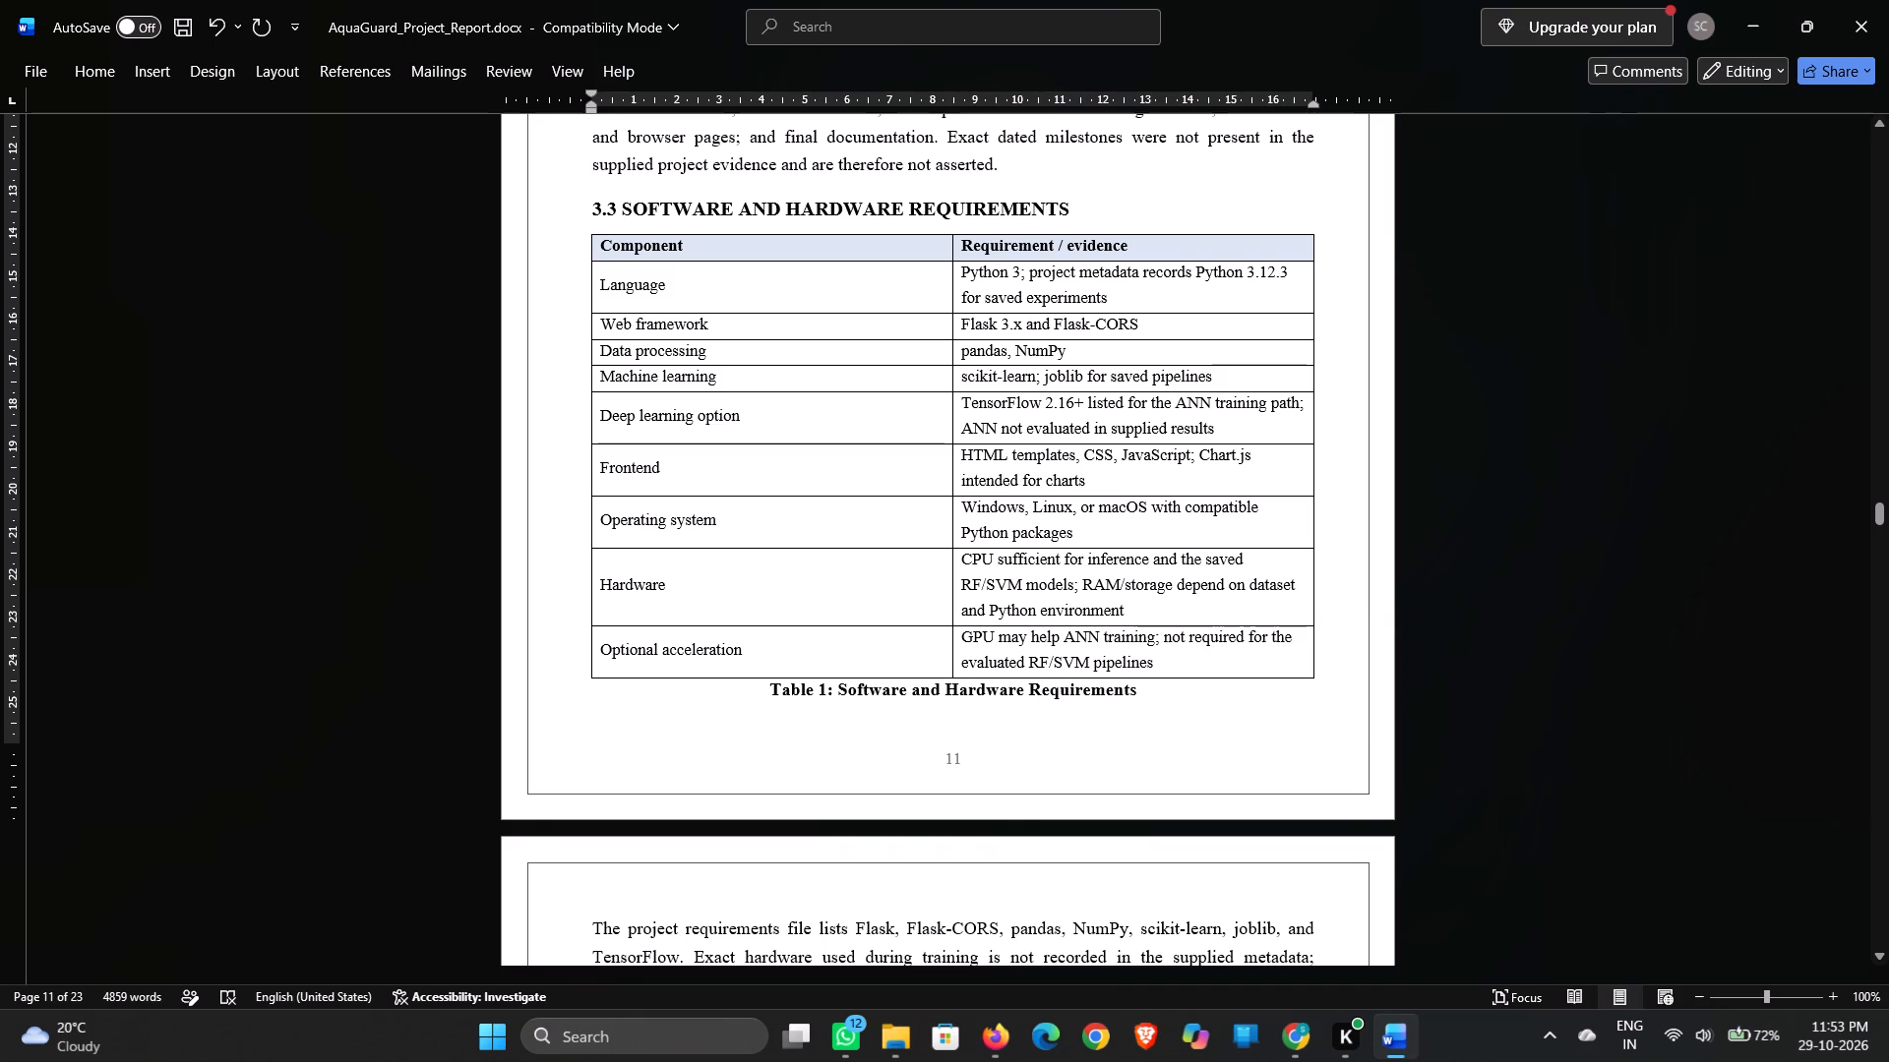
Check the font size of the dataset columns and missingness table in section 4.2.
scroll(1044, 730, "down", 1)
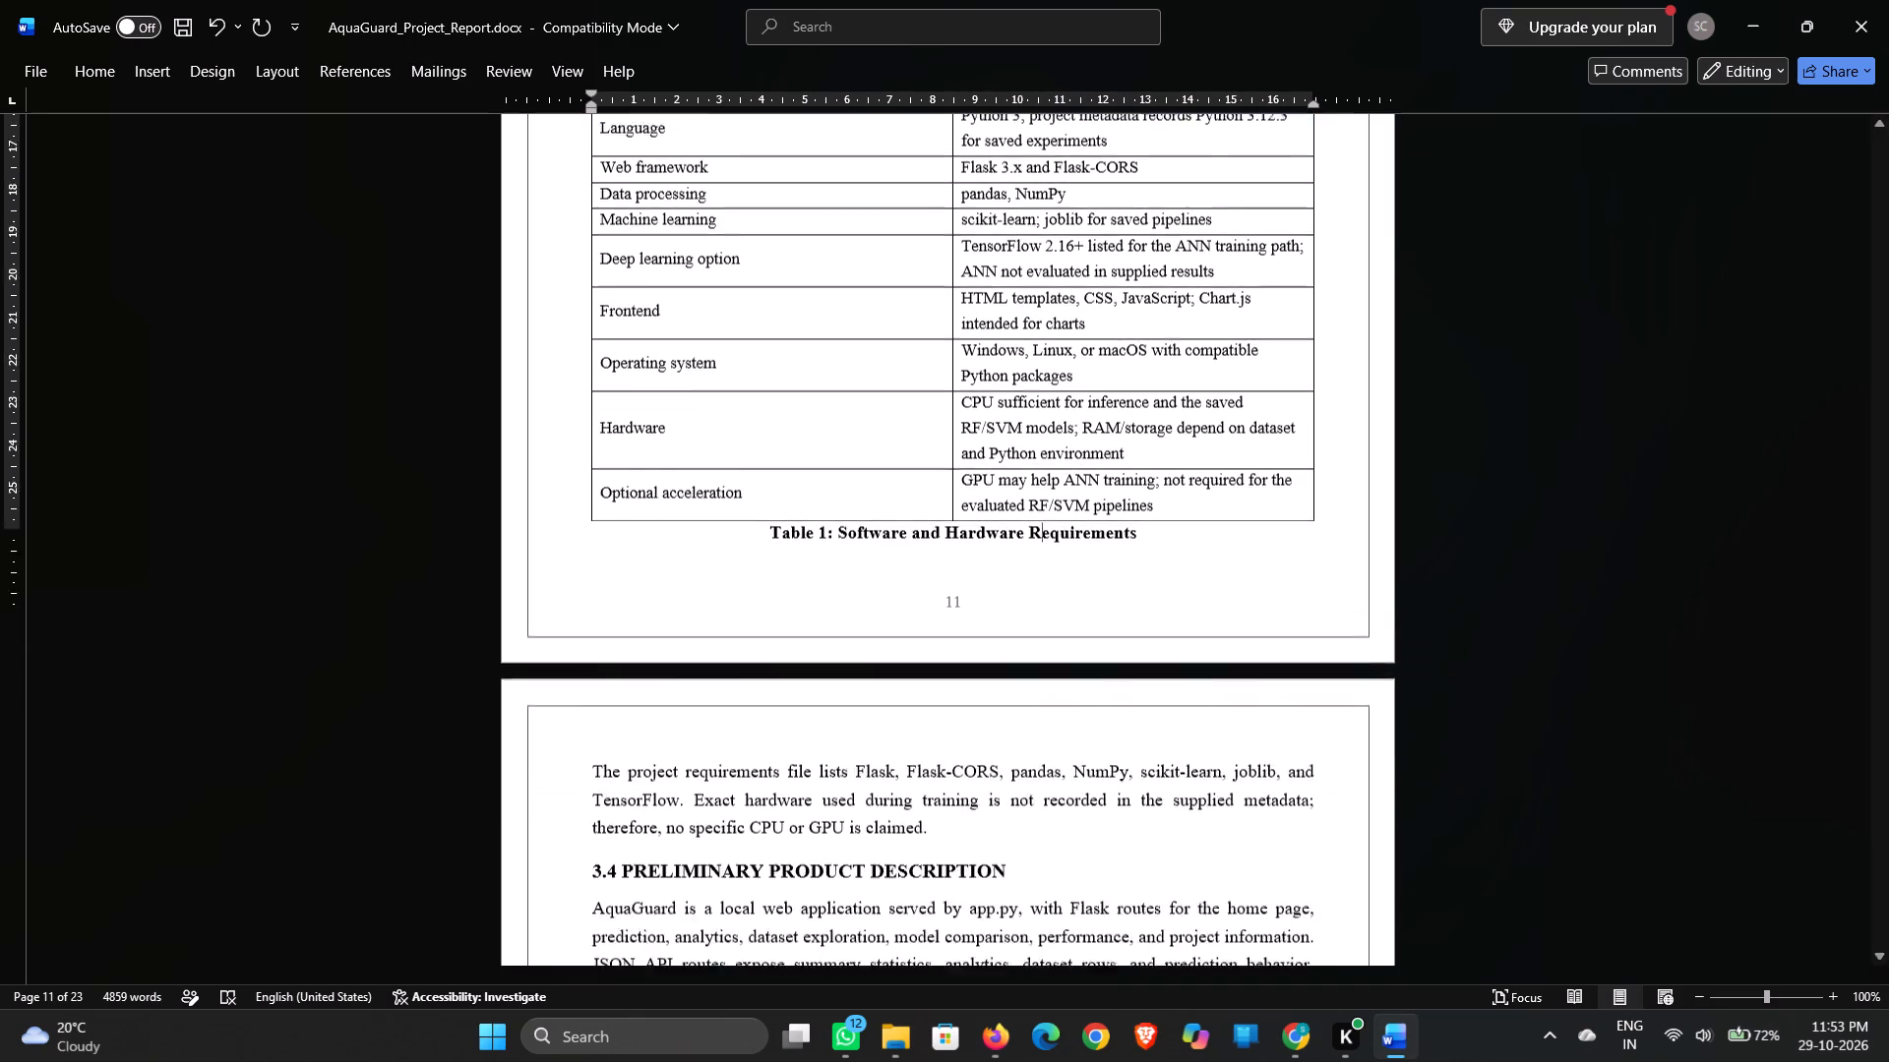
scroll(1044, 730, "down", 1)
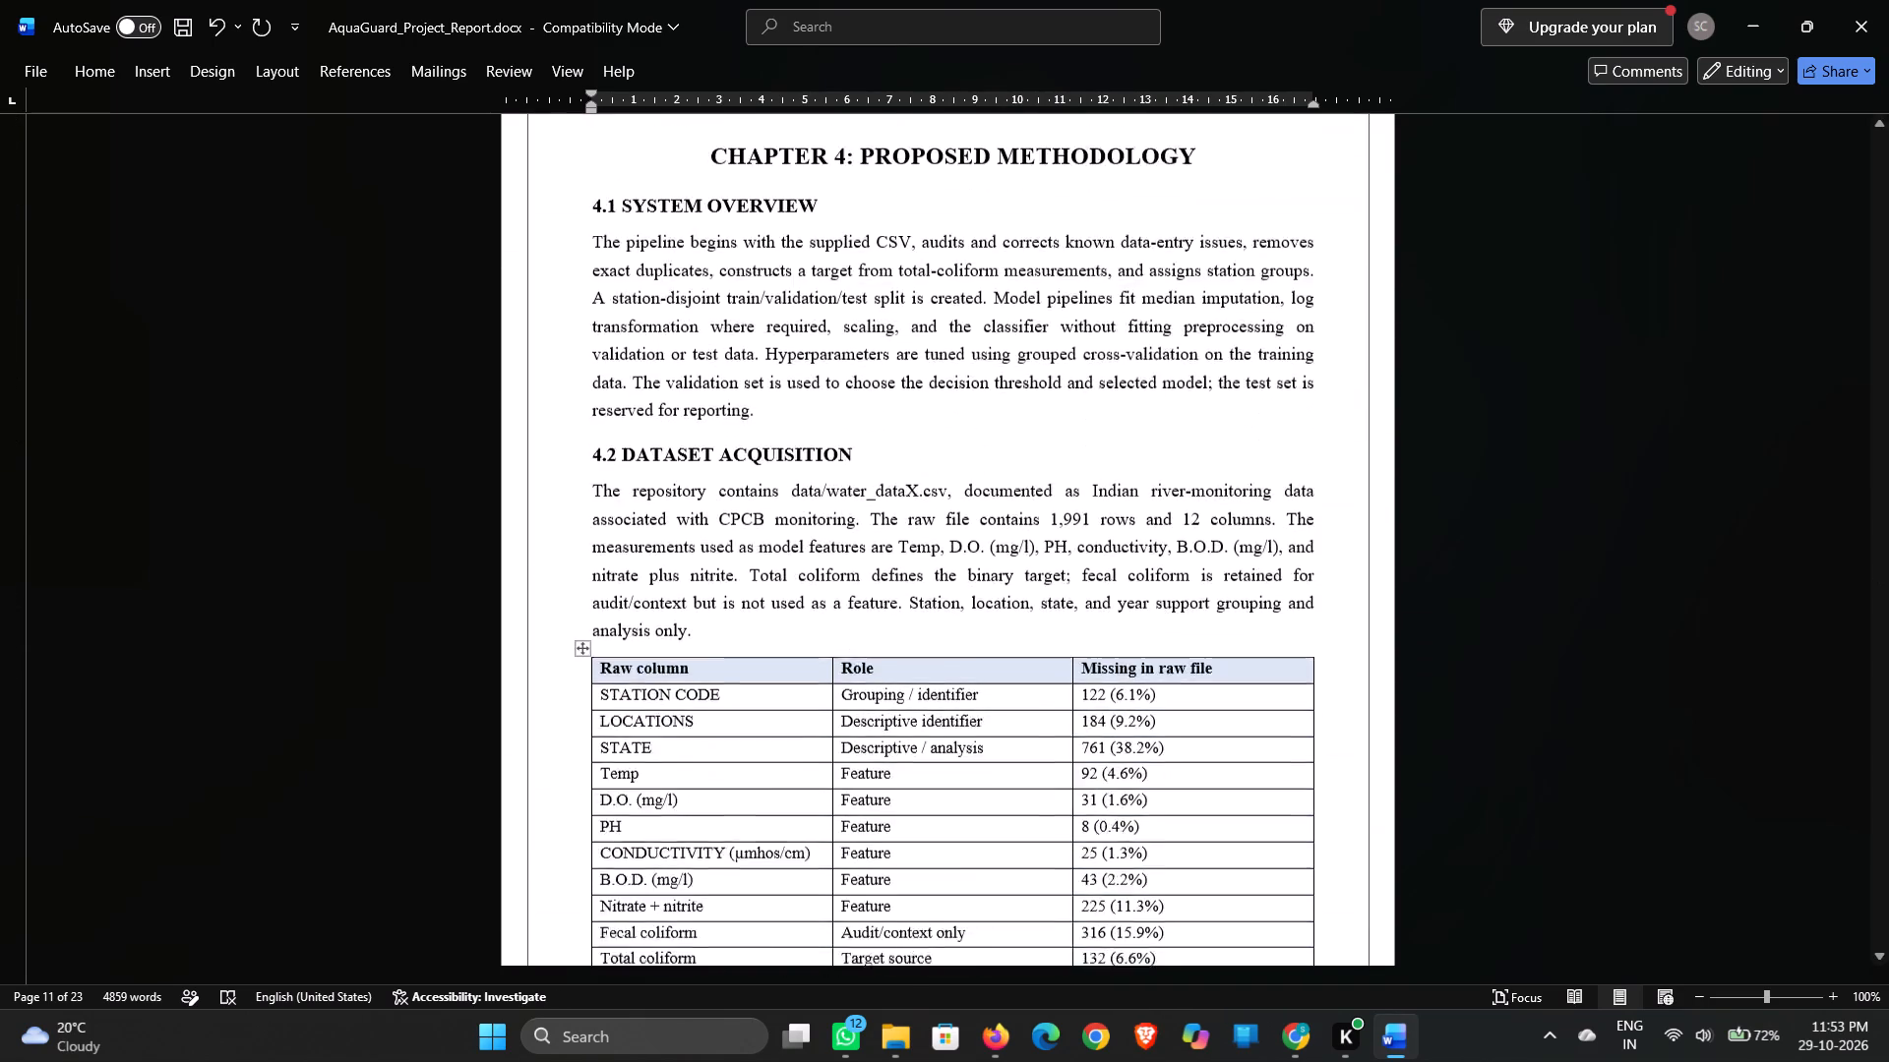
scroll(1044, 730, "down", 1)
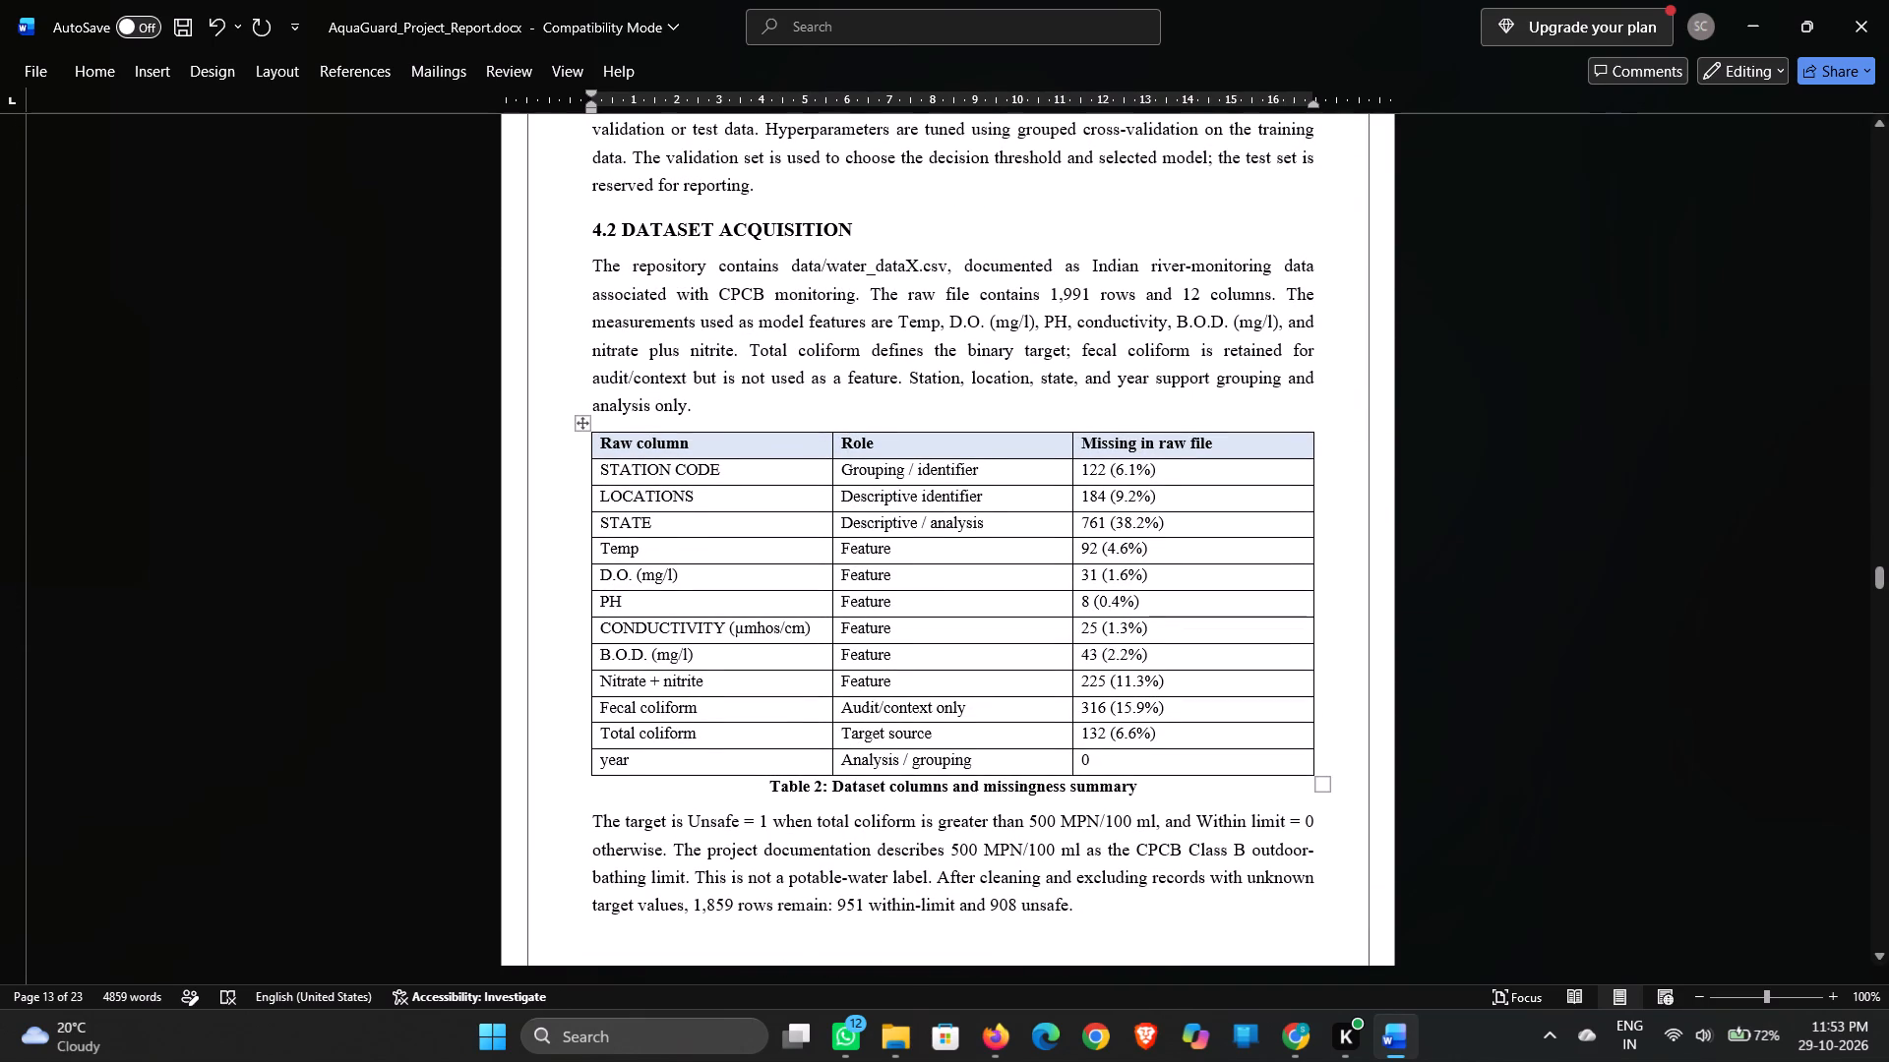
left_click_drag(600, 442, 1102, 750)
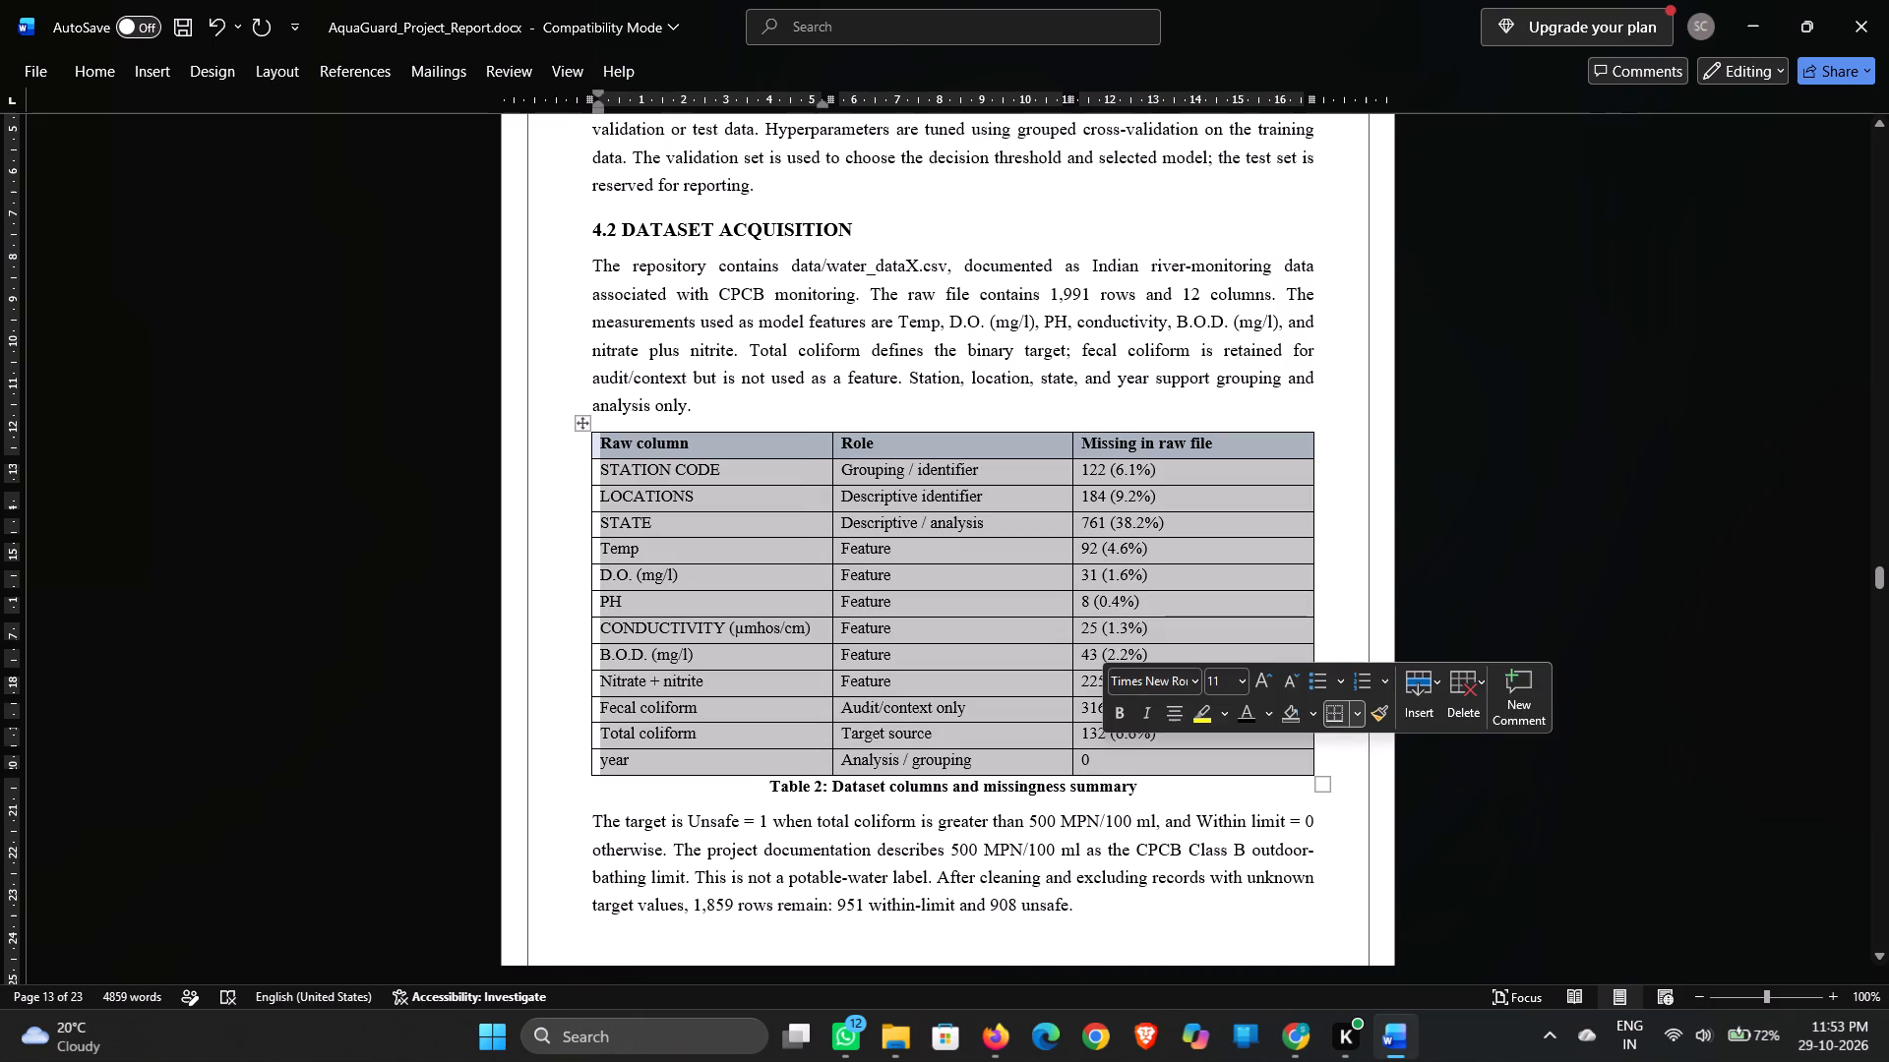
left_click(1039, 798)
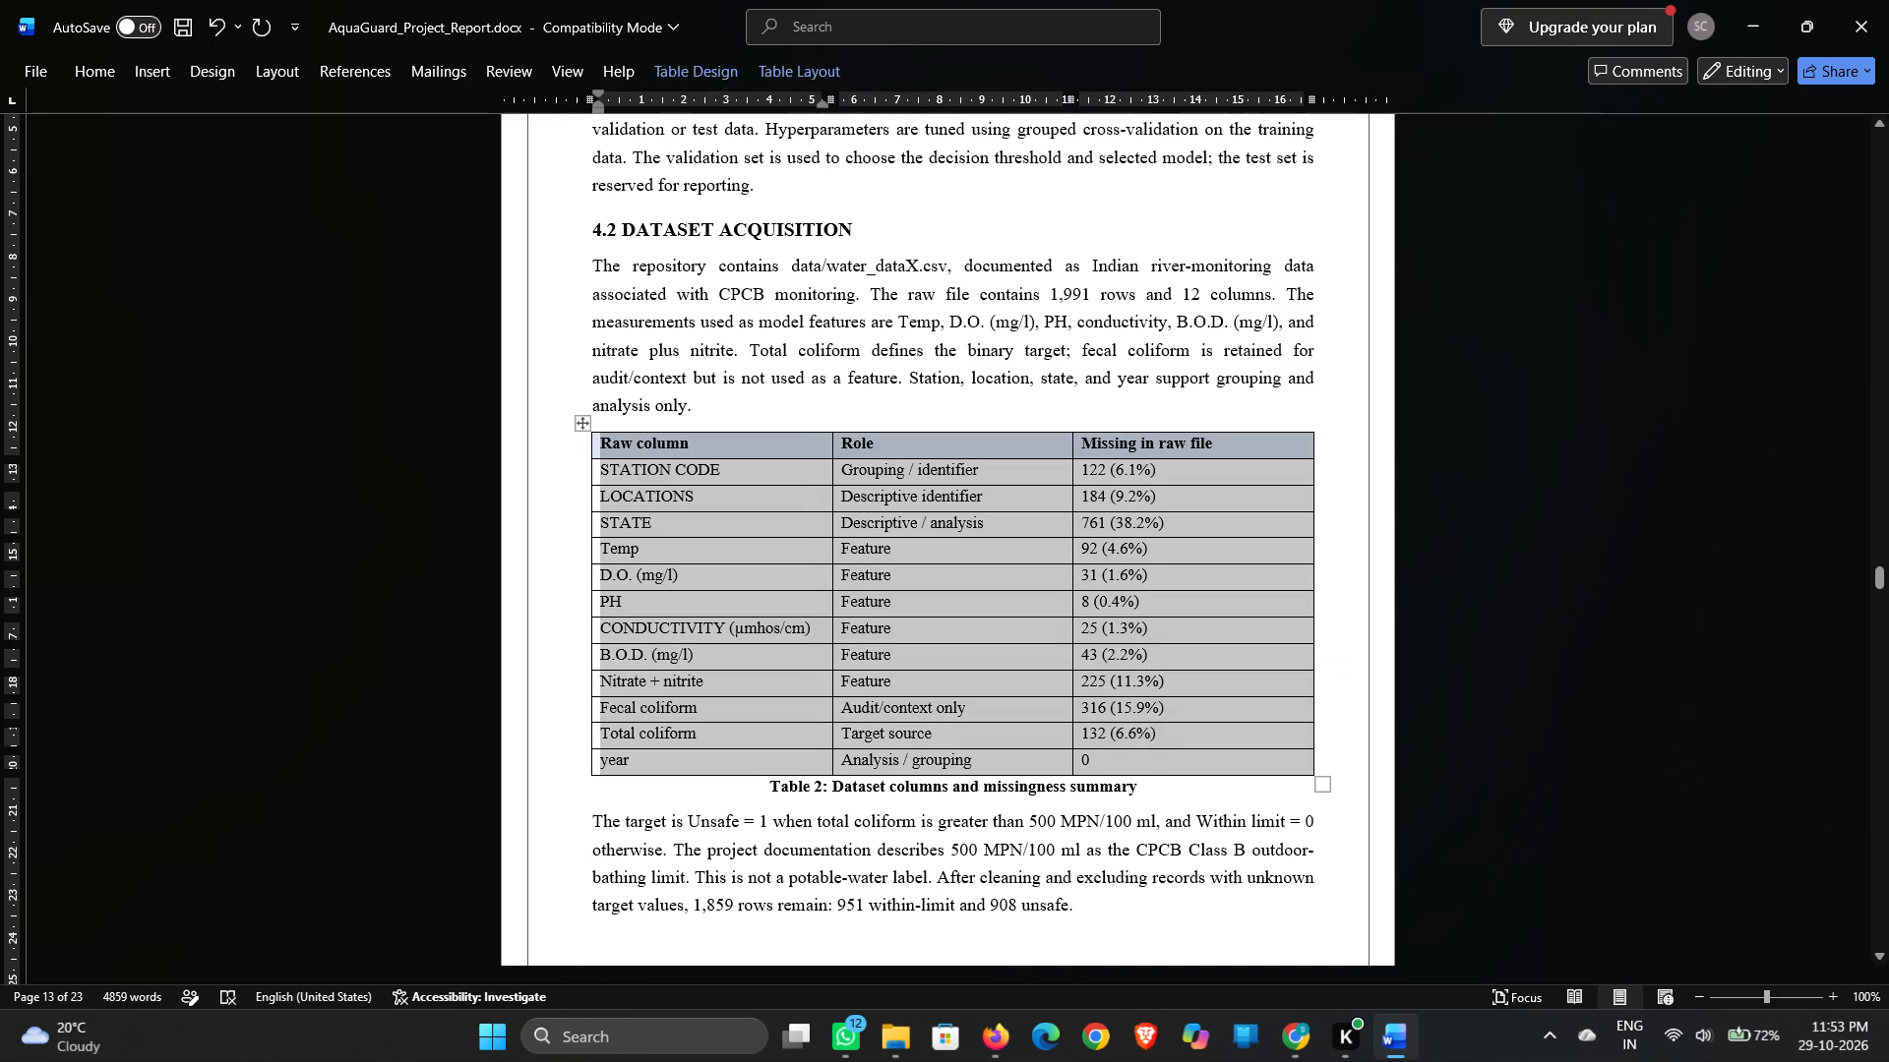
Set all text in the target definition code block just before section 4.4 to 8.5 pt.
scroll(1039, 798, "down", 1)
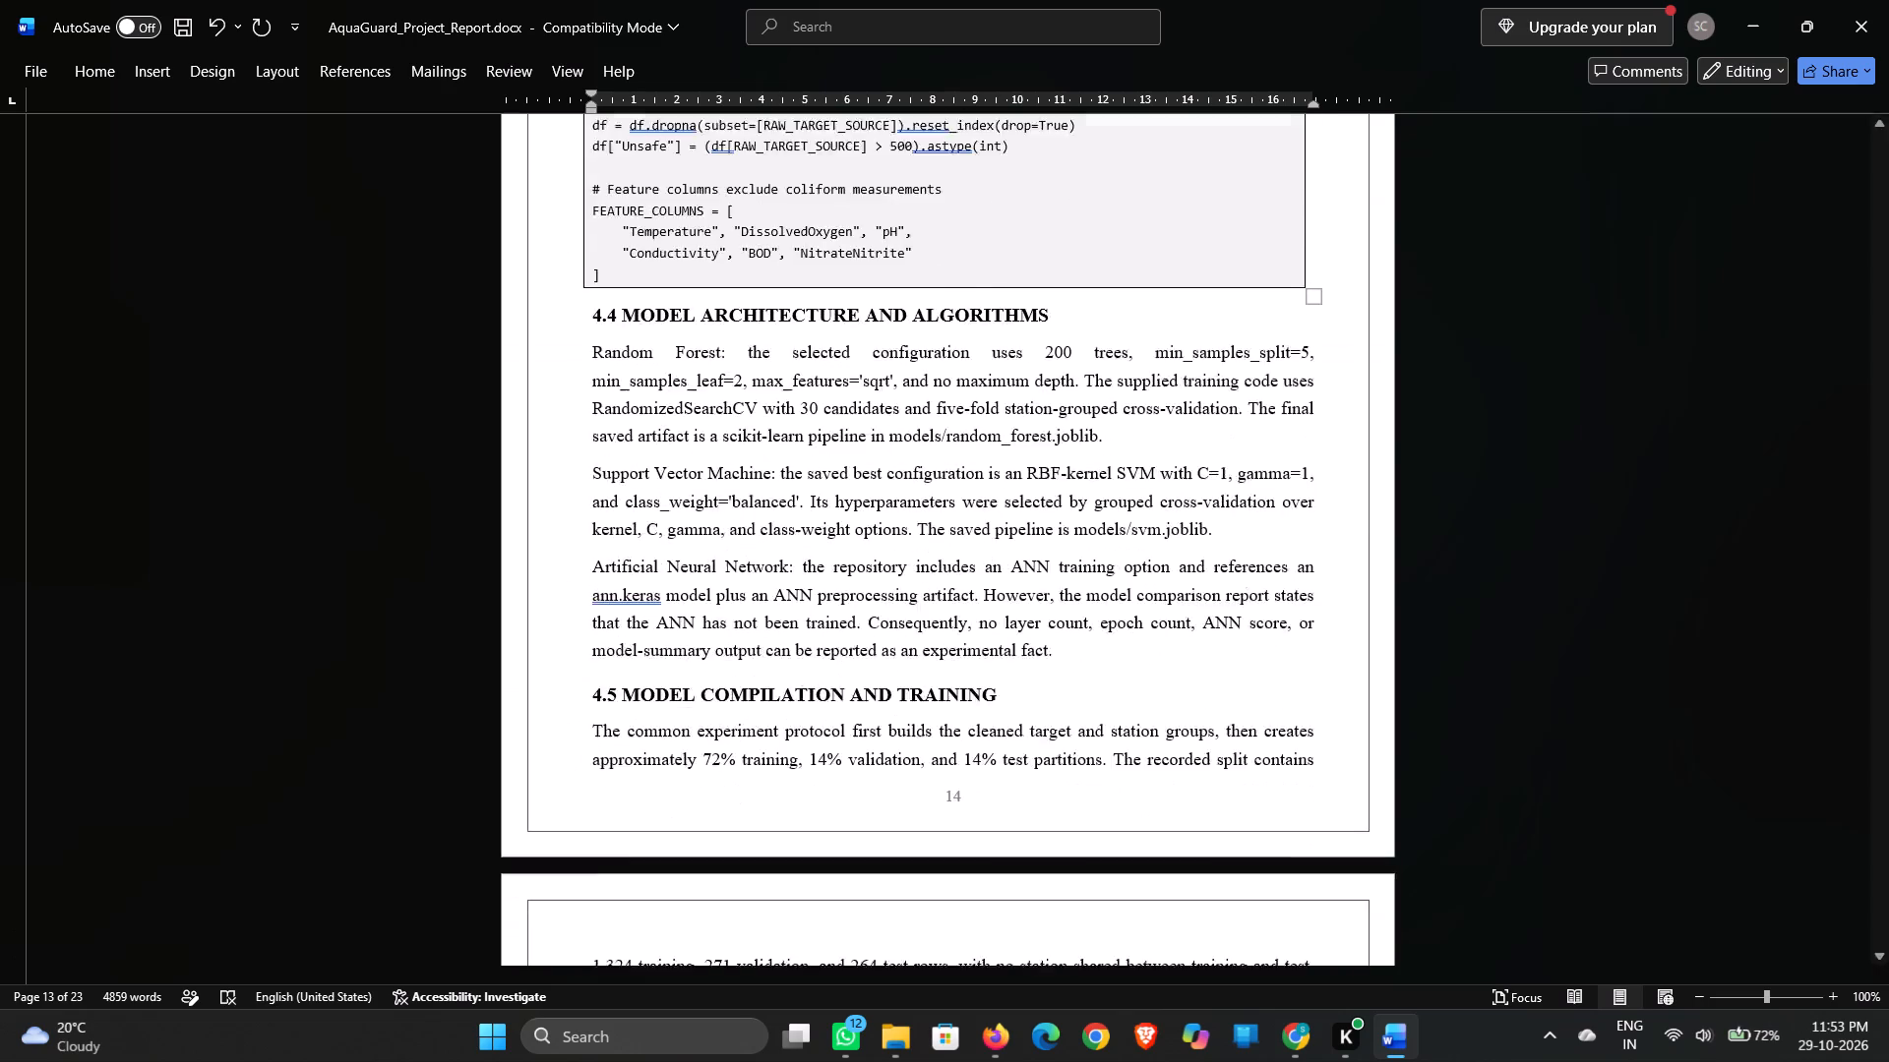
scroll(1039, 798, "down", 2)
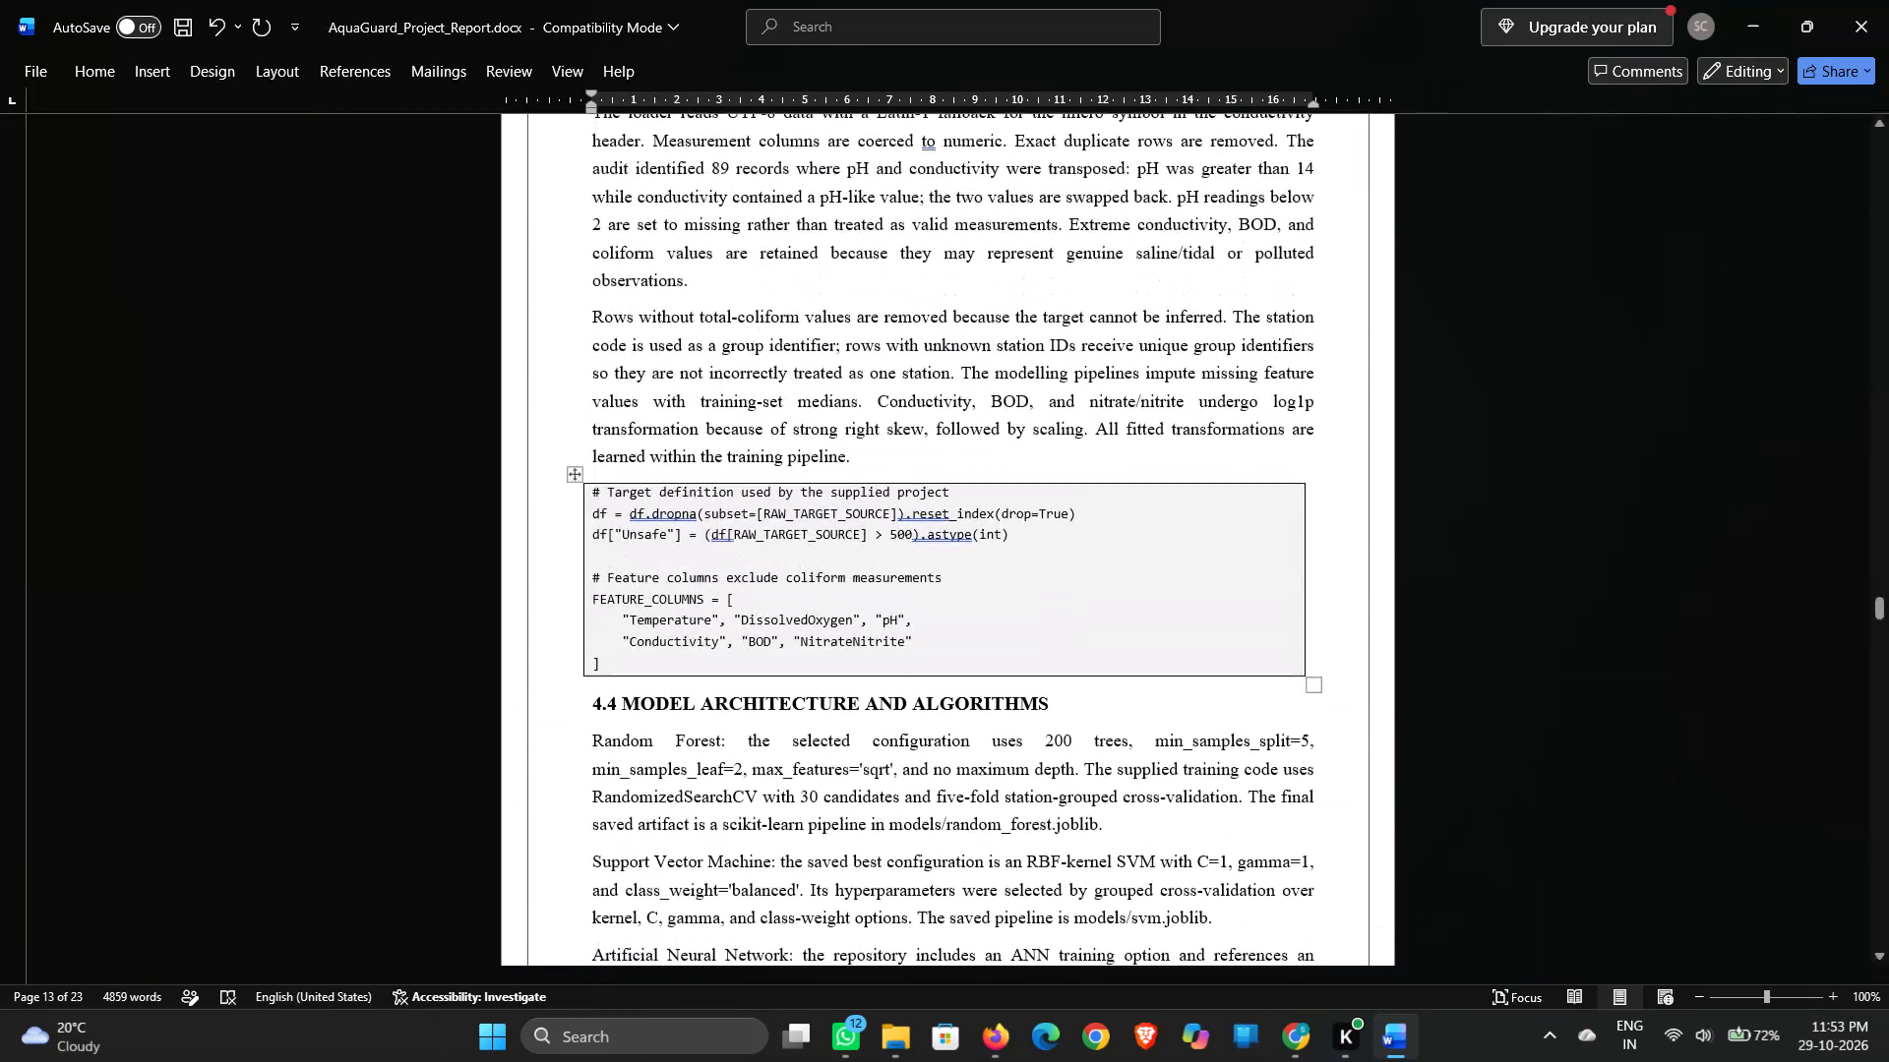
left_click_drag(592, 493, 675, 544)
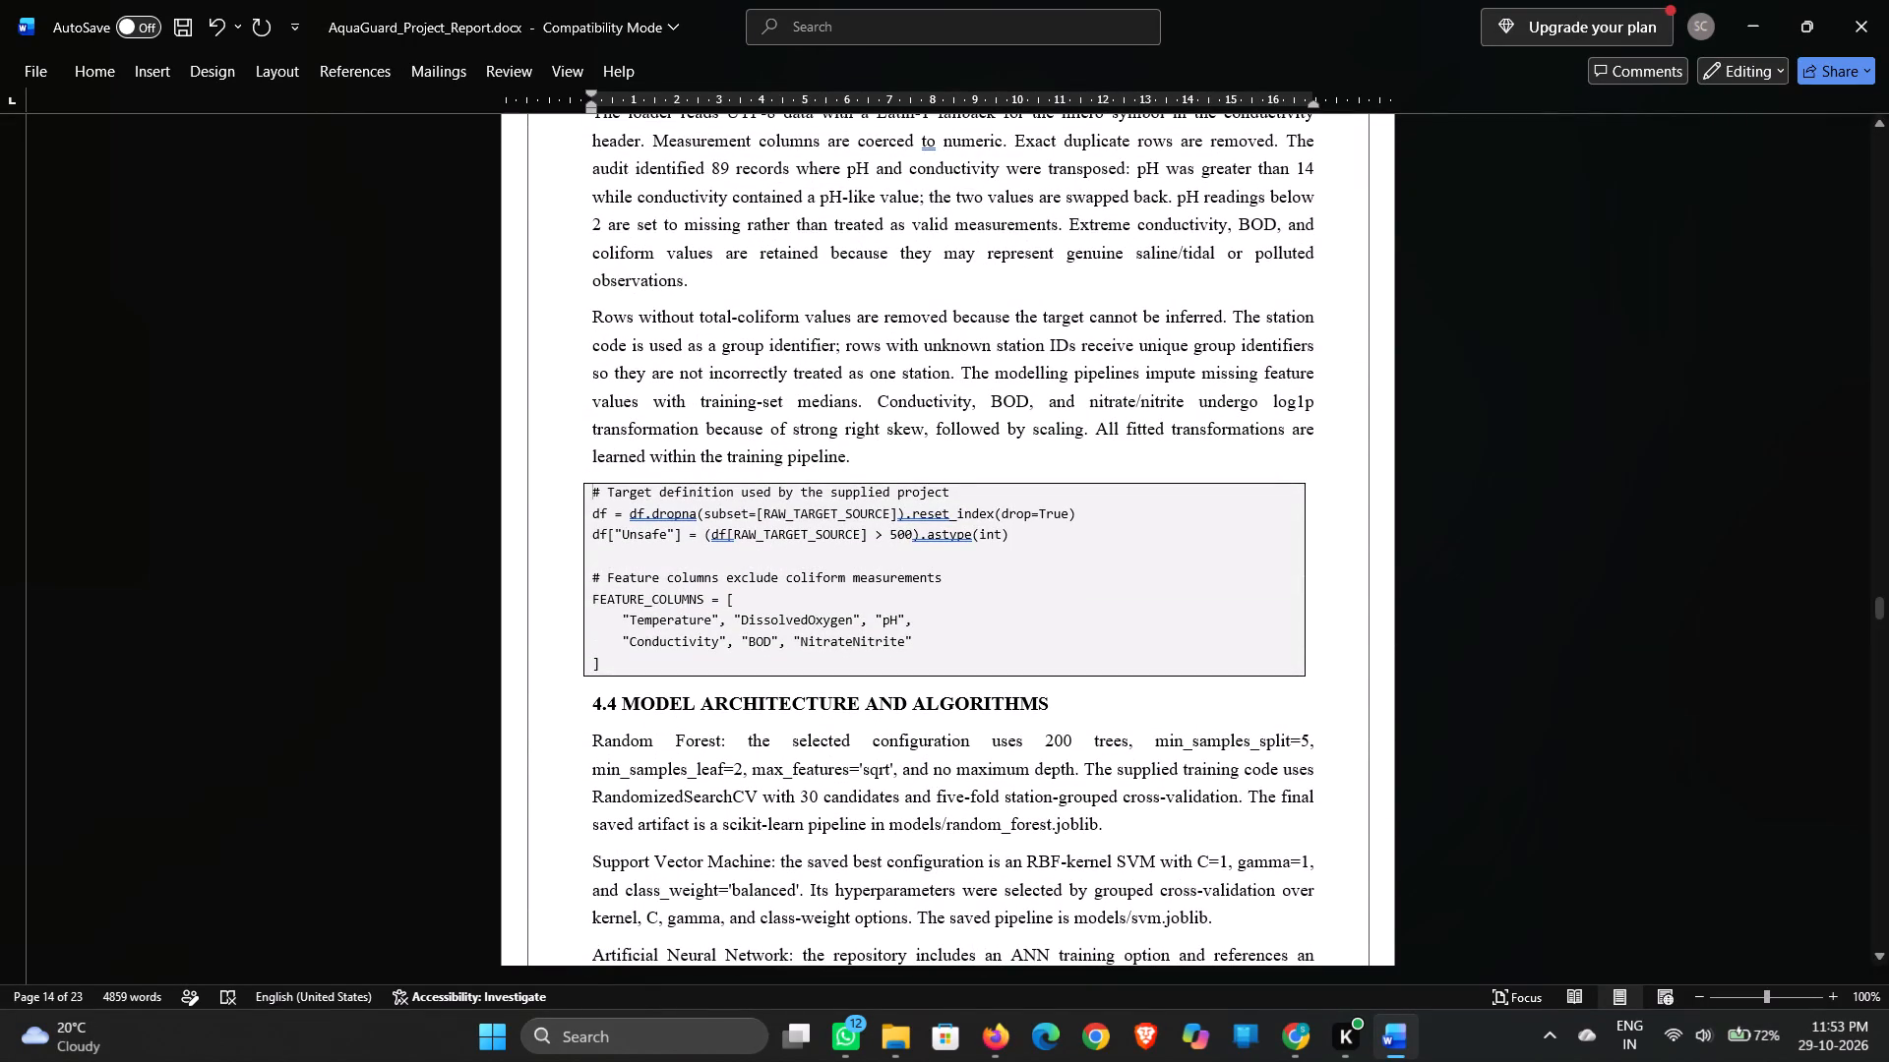
left_click_drag(675, 544, 743, 674)
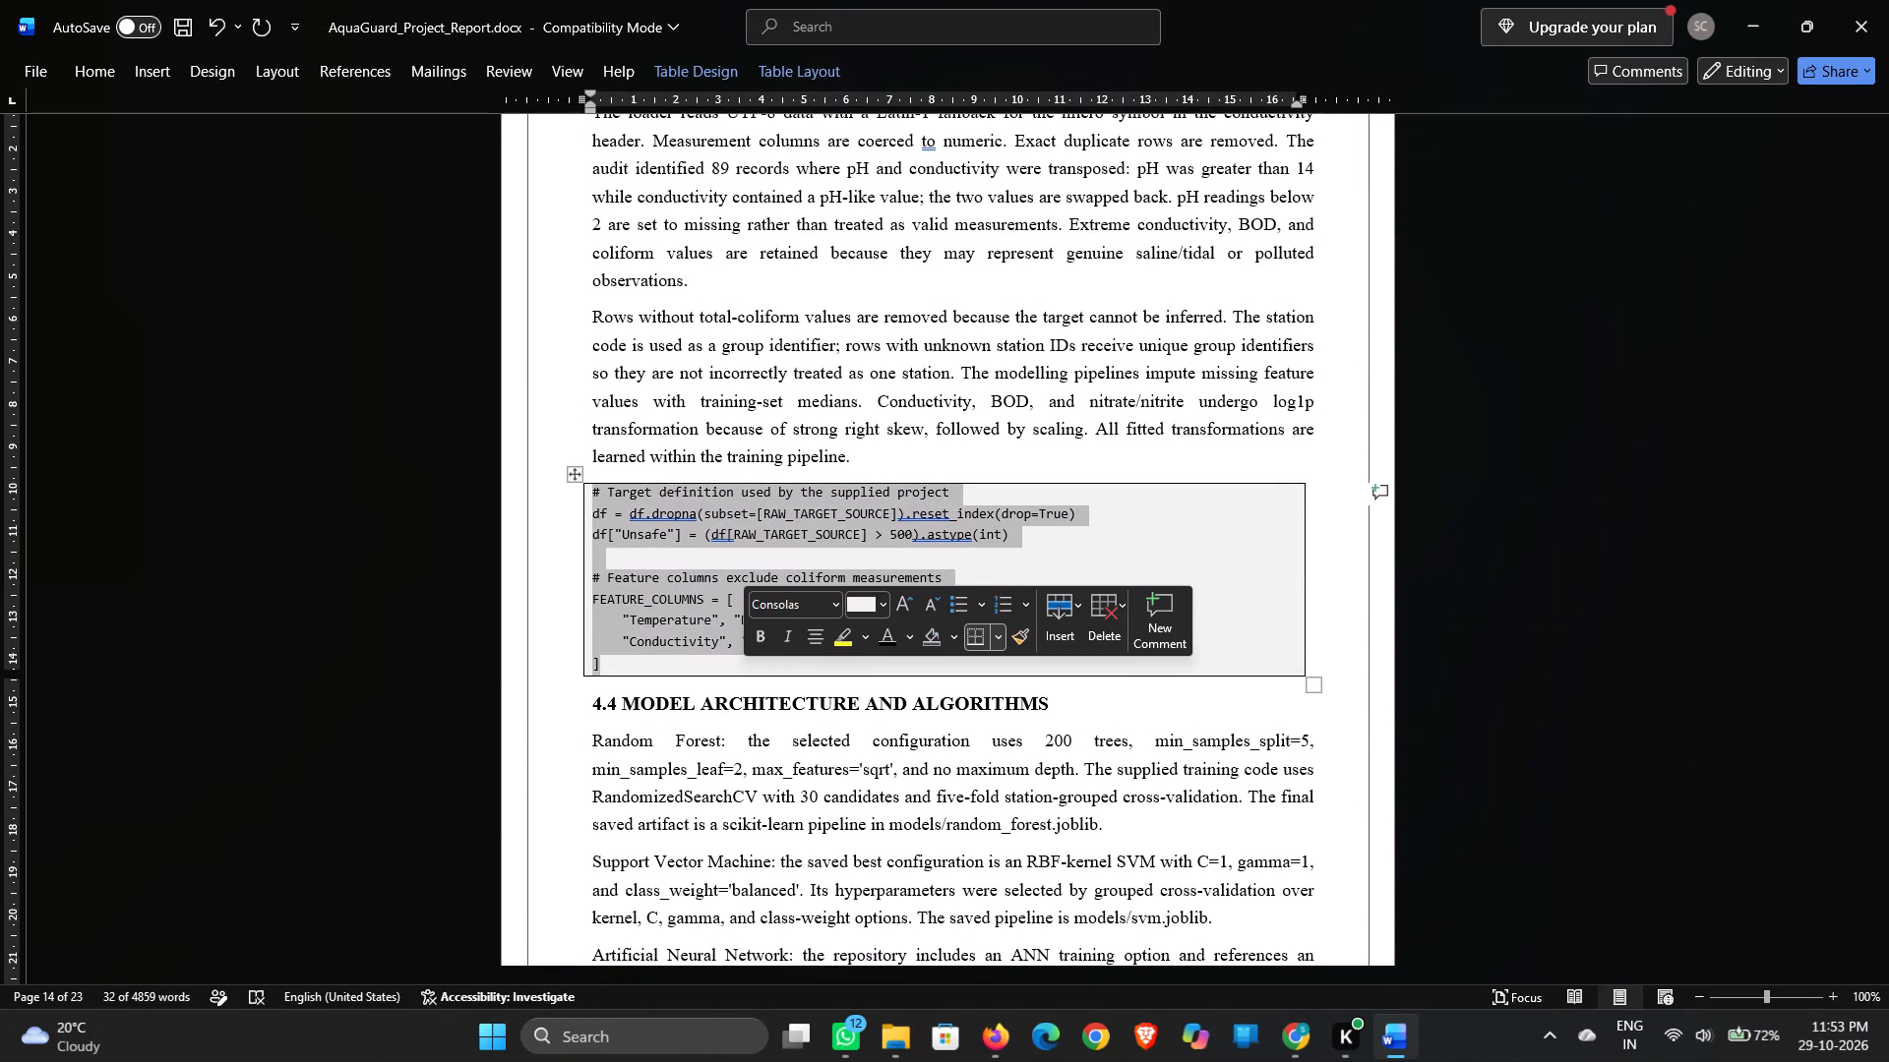
left_click(860, 601)
type("8.5")
key("Return")
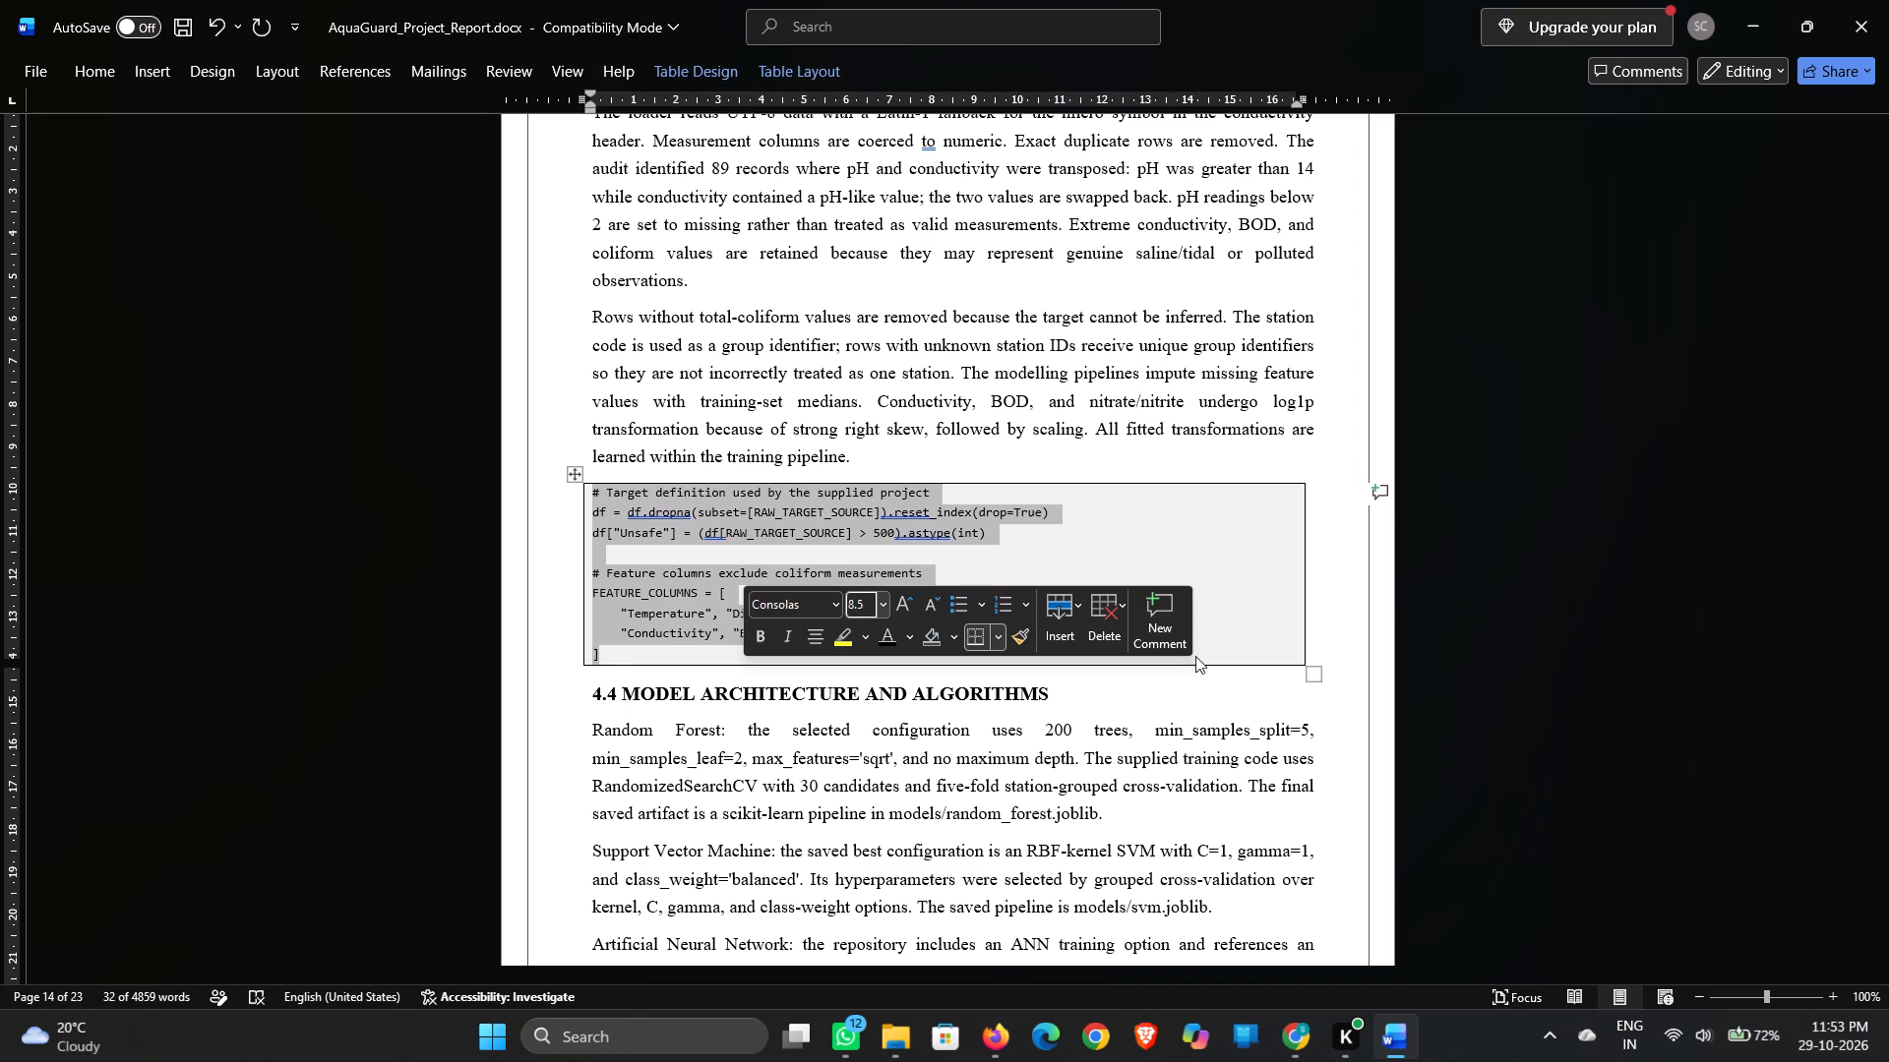
left_click(1233, 659)
Check the font size of the model configuration and training strategy table in section 4.5.
scroll(1233, 659, "down", 1)
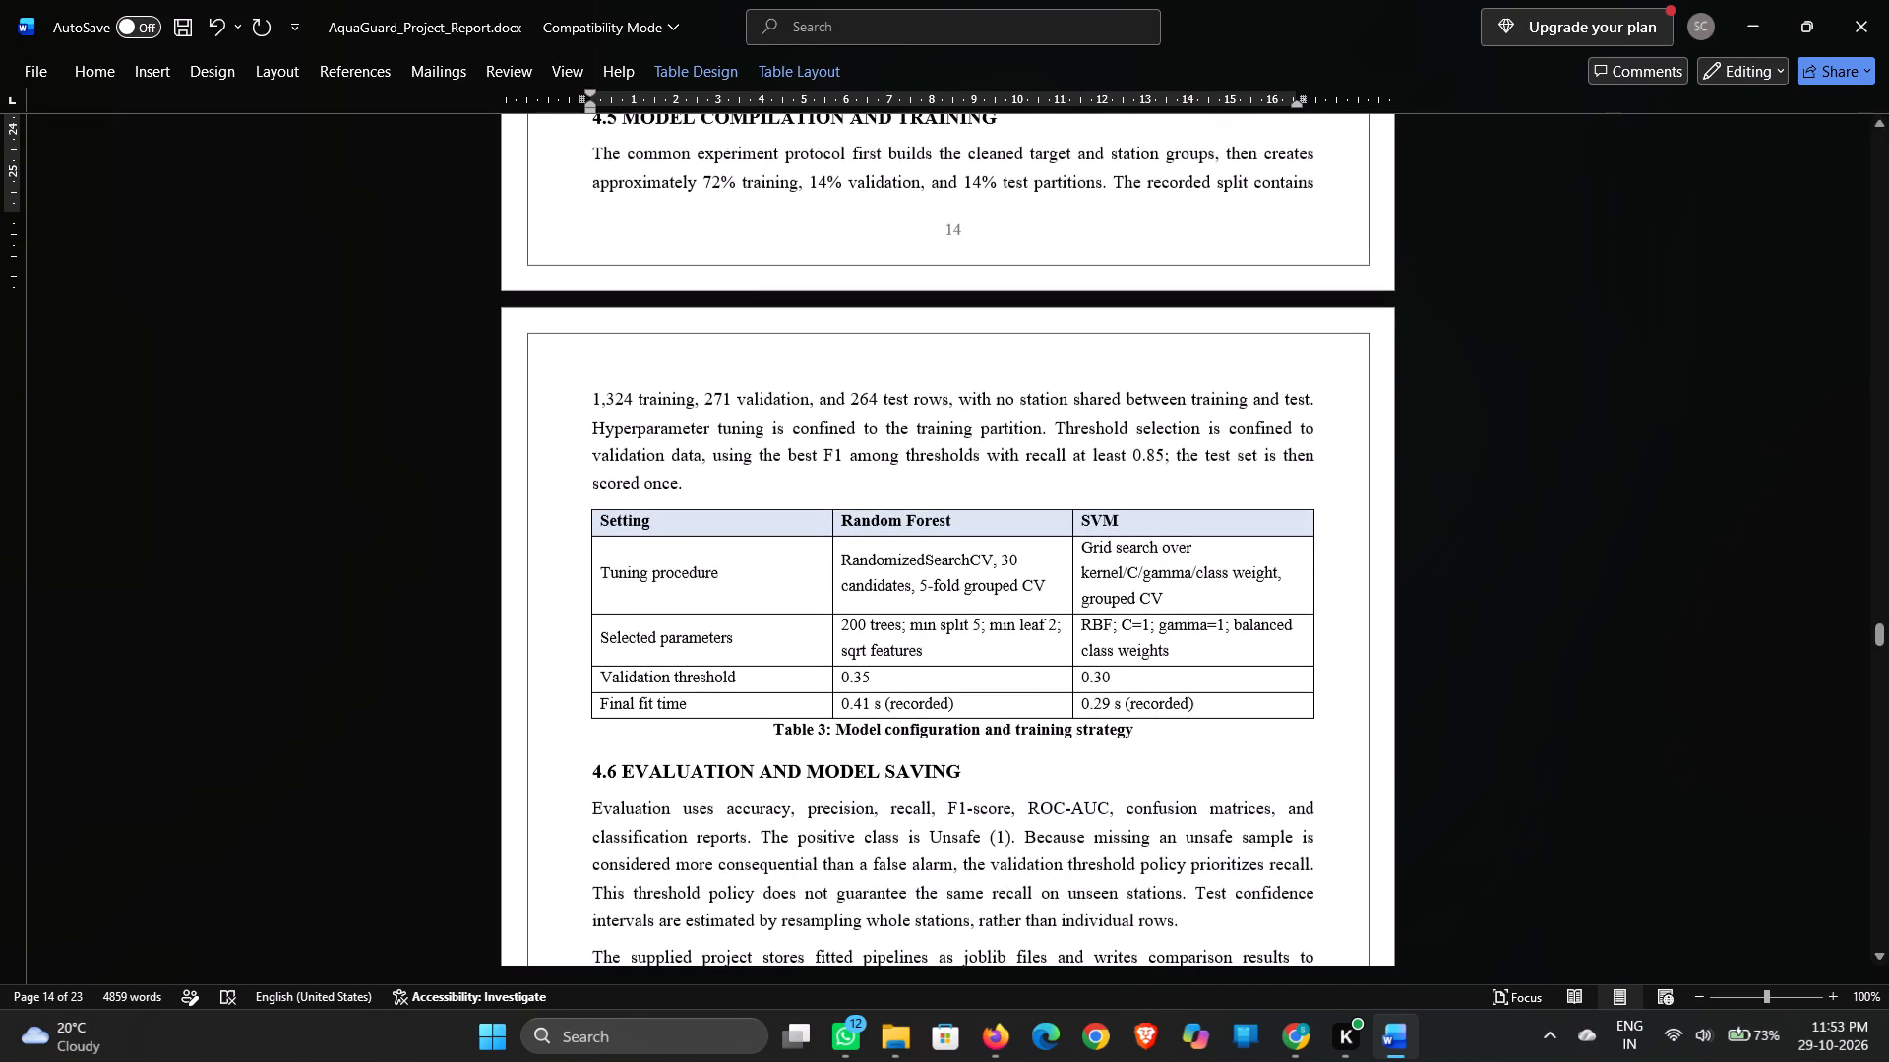
scroll(1233, 659, "down", 1)
left_click(600, 520)
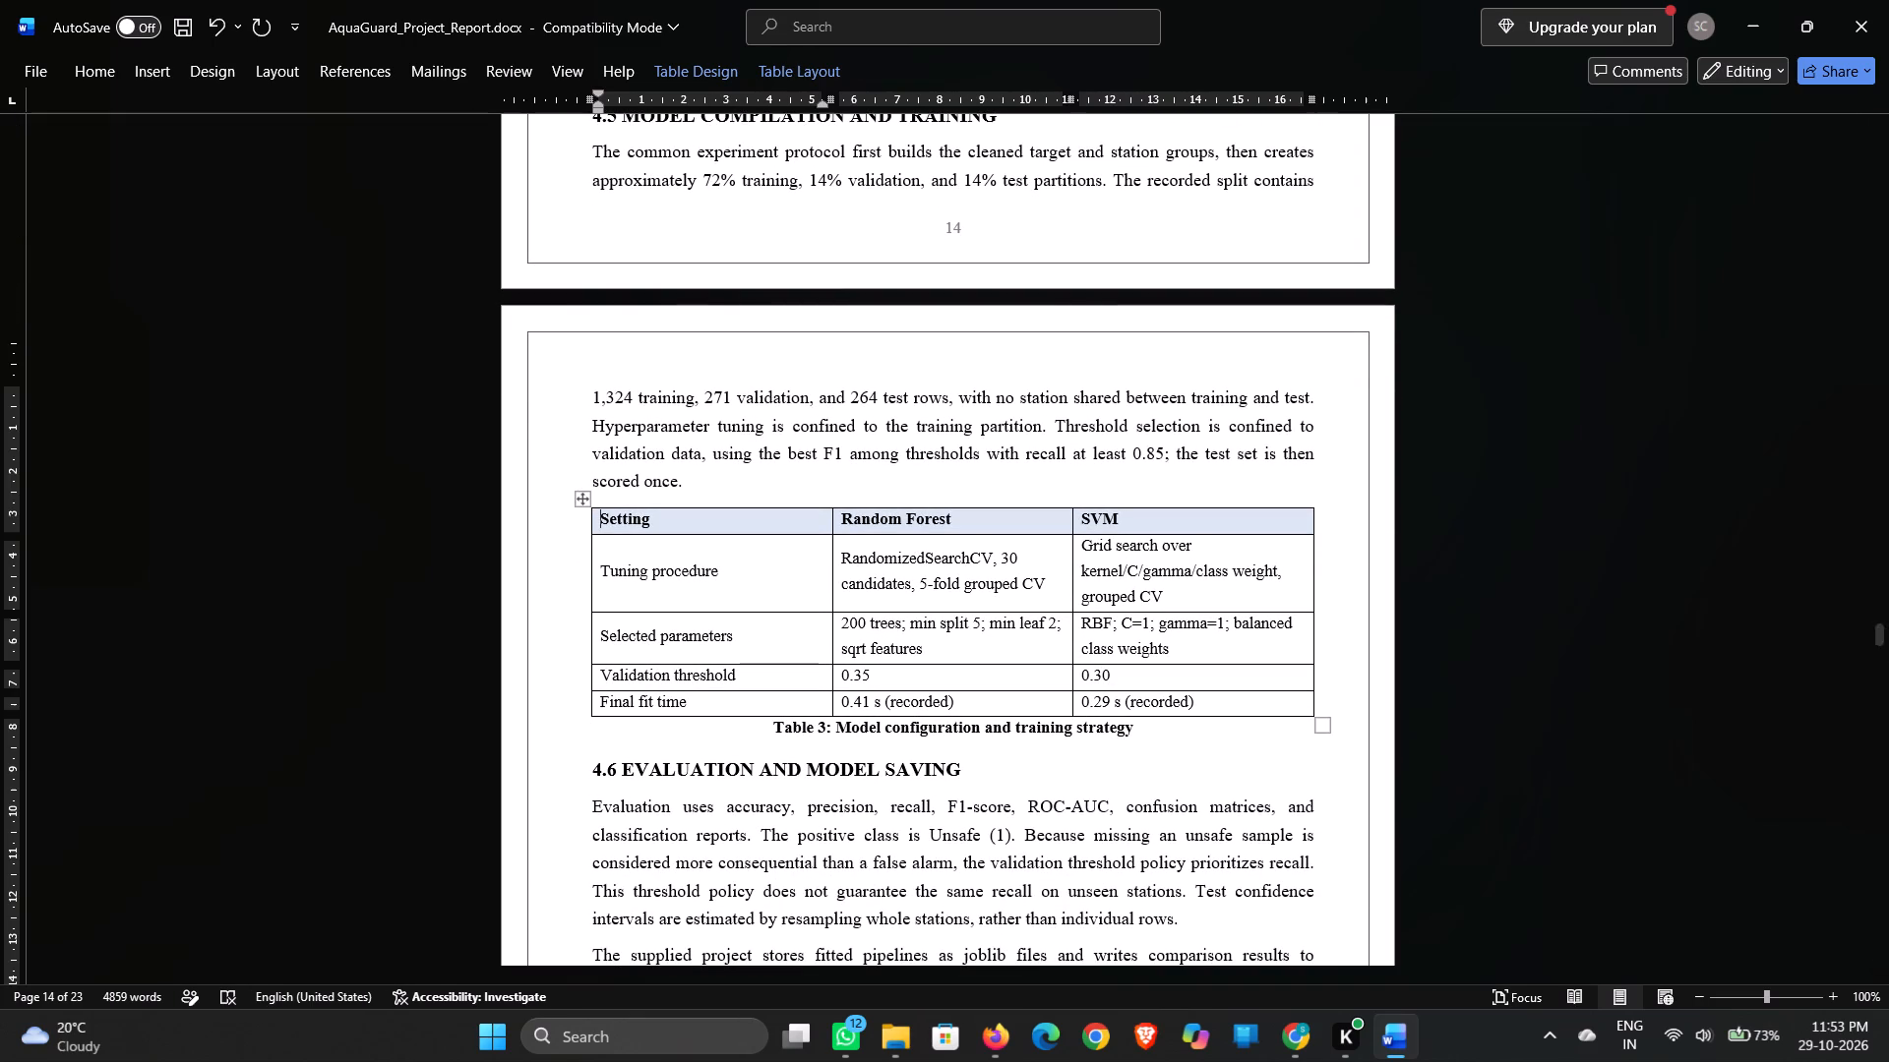
left_click_drag(600, 520, 1196, 692)
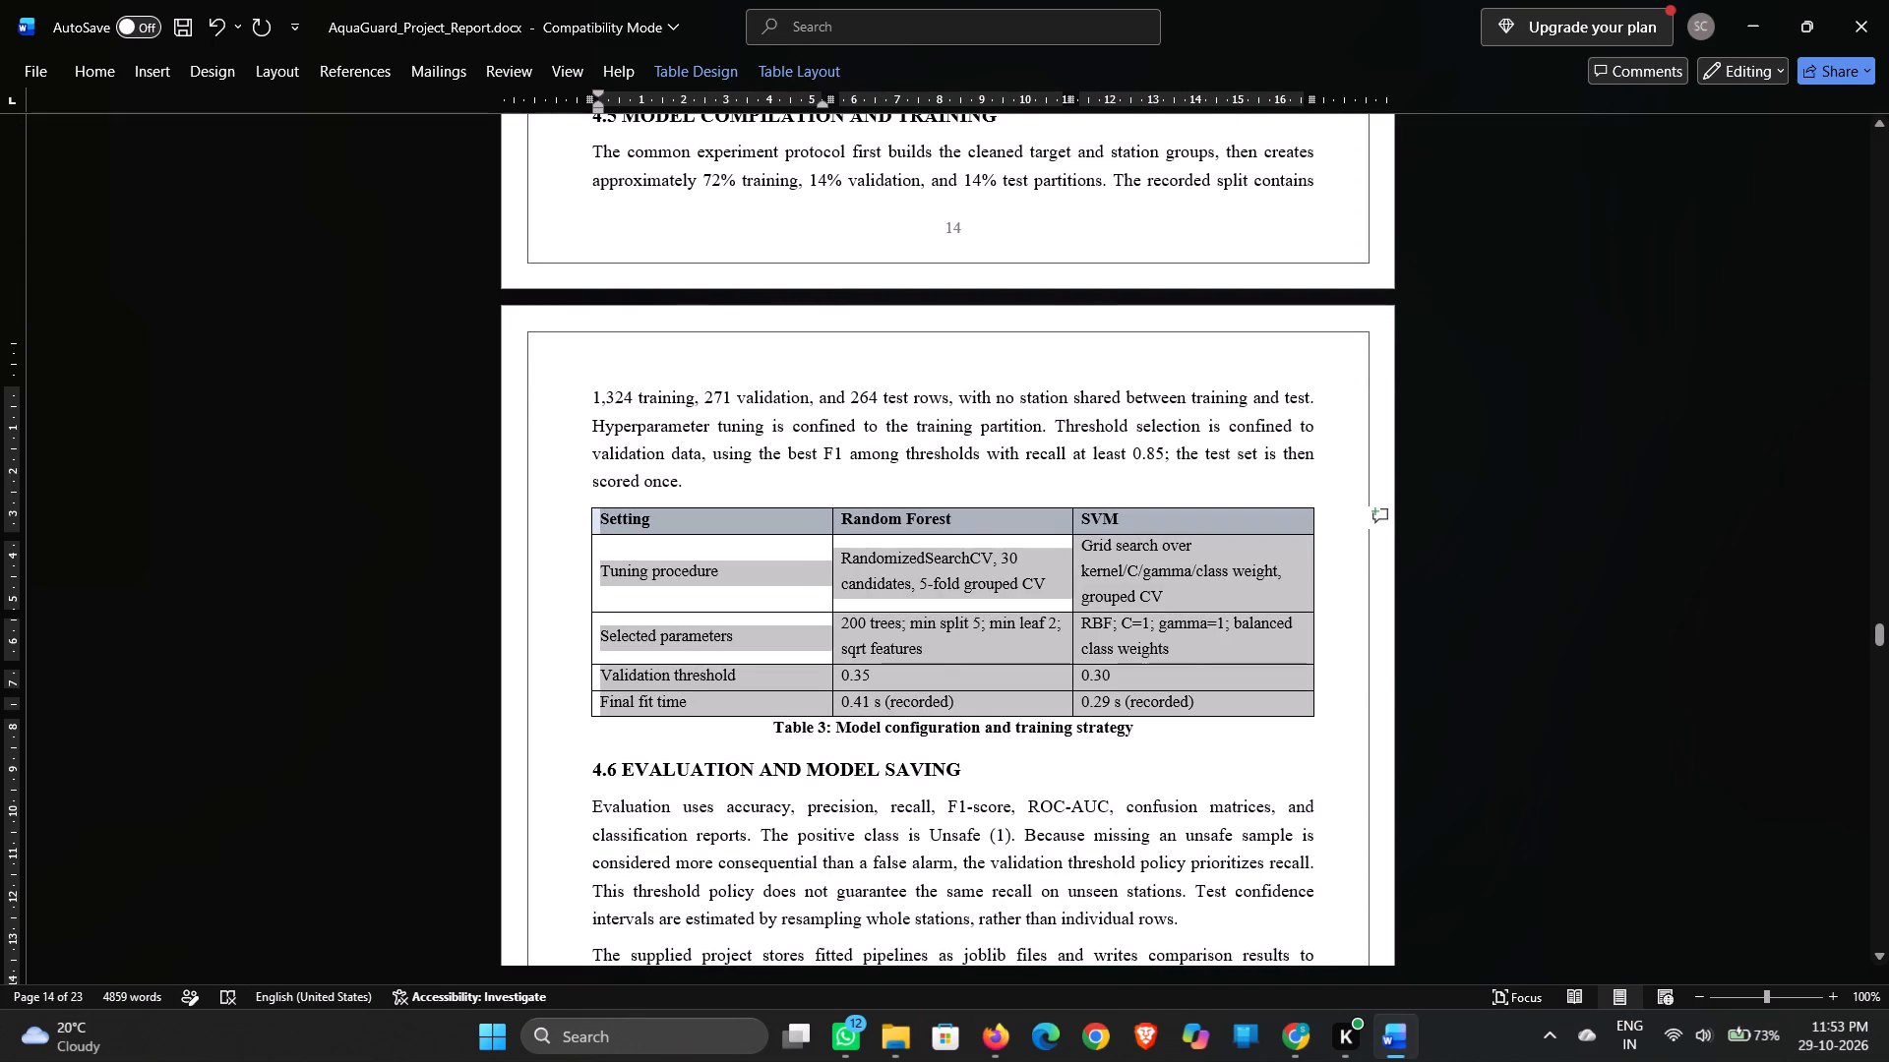
left_click_drag(1196, 692, 1199, 696)
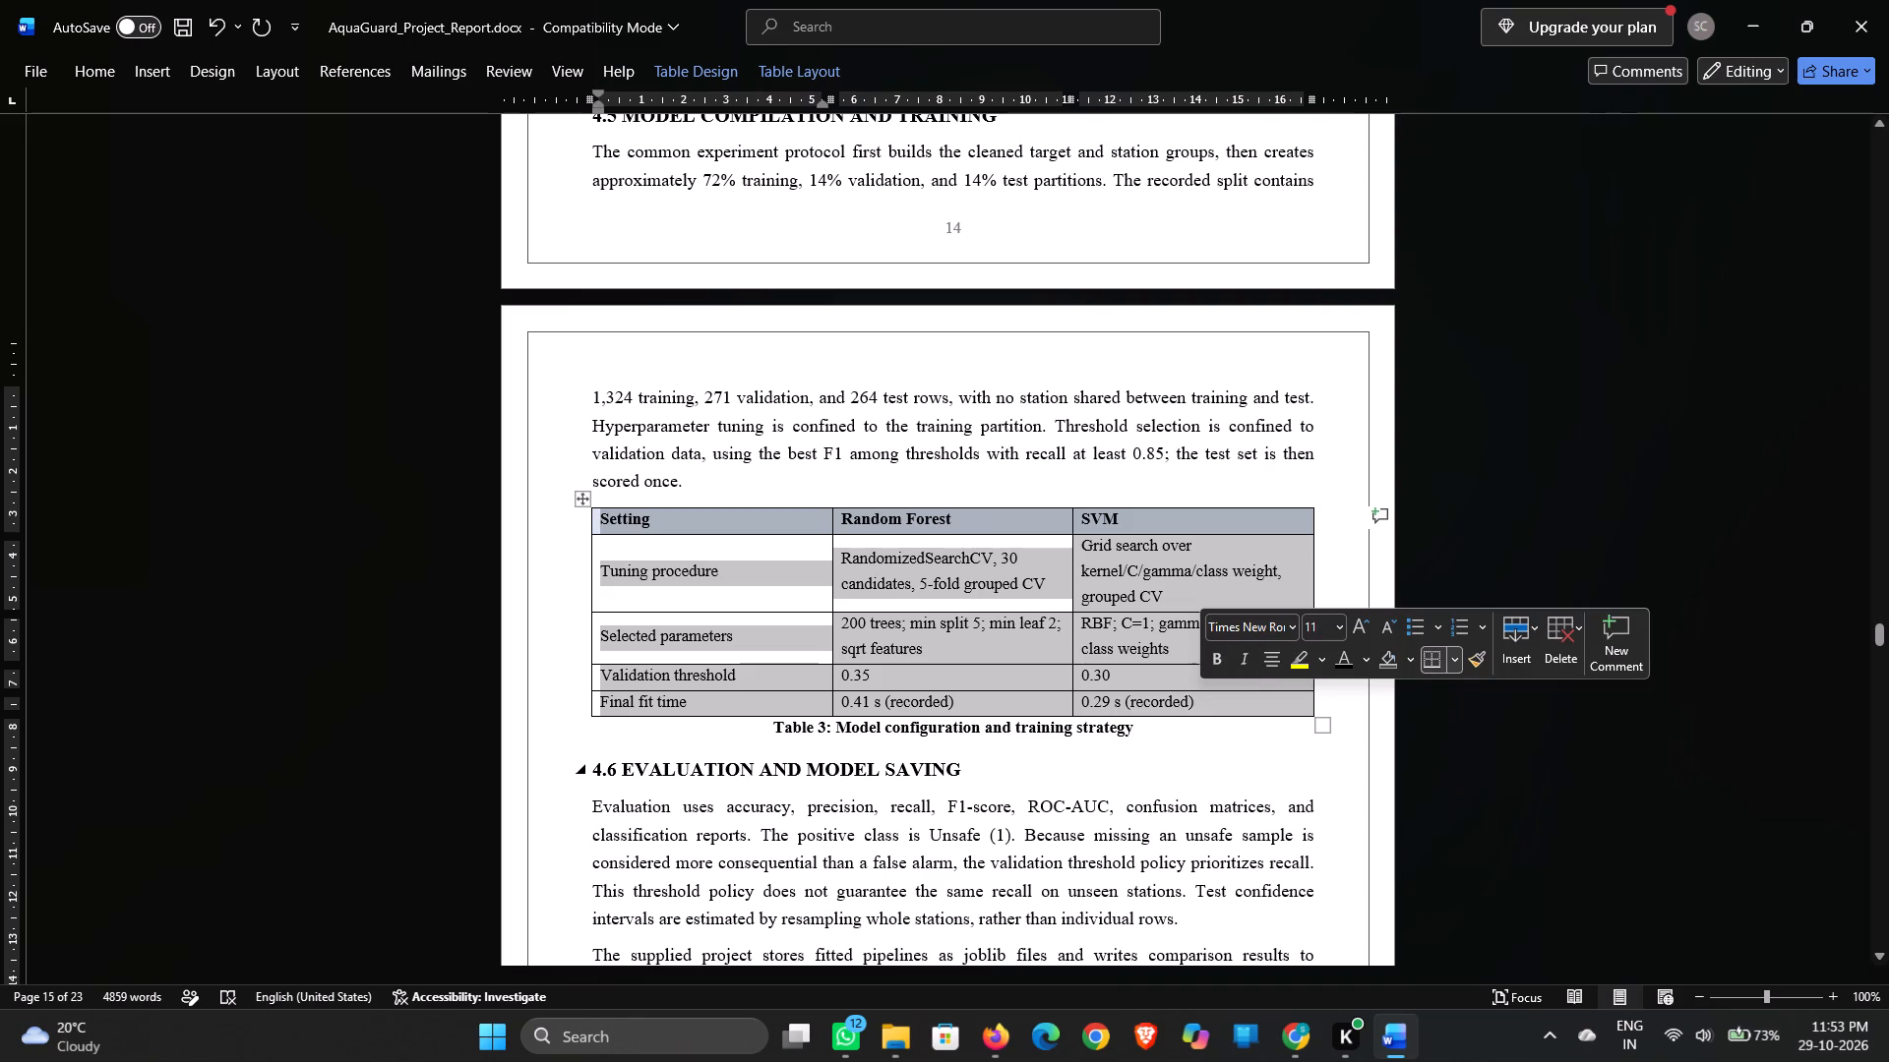
left_click(1147, 773)
Set all text in the startup pattern code block in section 4.7 to 8.5 pt.
scroll(1147, 773, "down", 1)
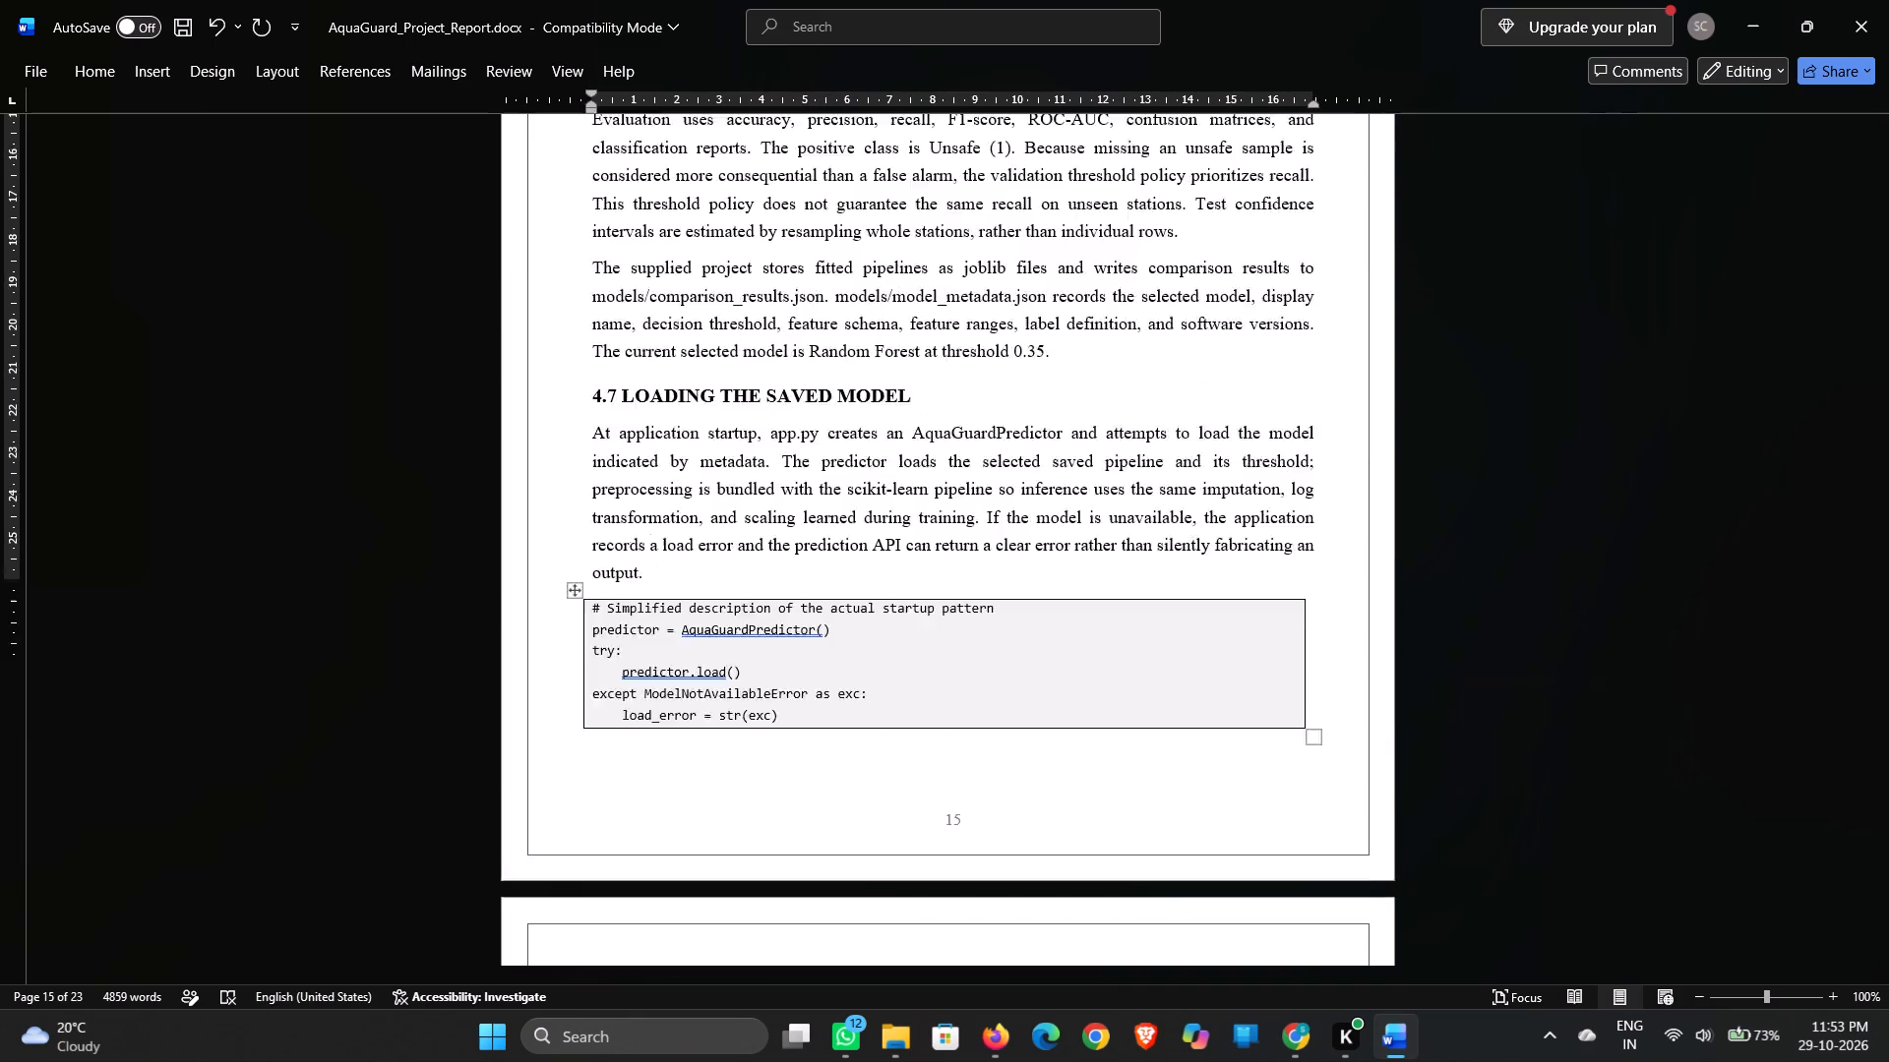
scroll(1147, 773, "down", 2)
scroll(1147, 773, "up", 1)
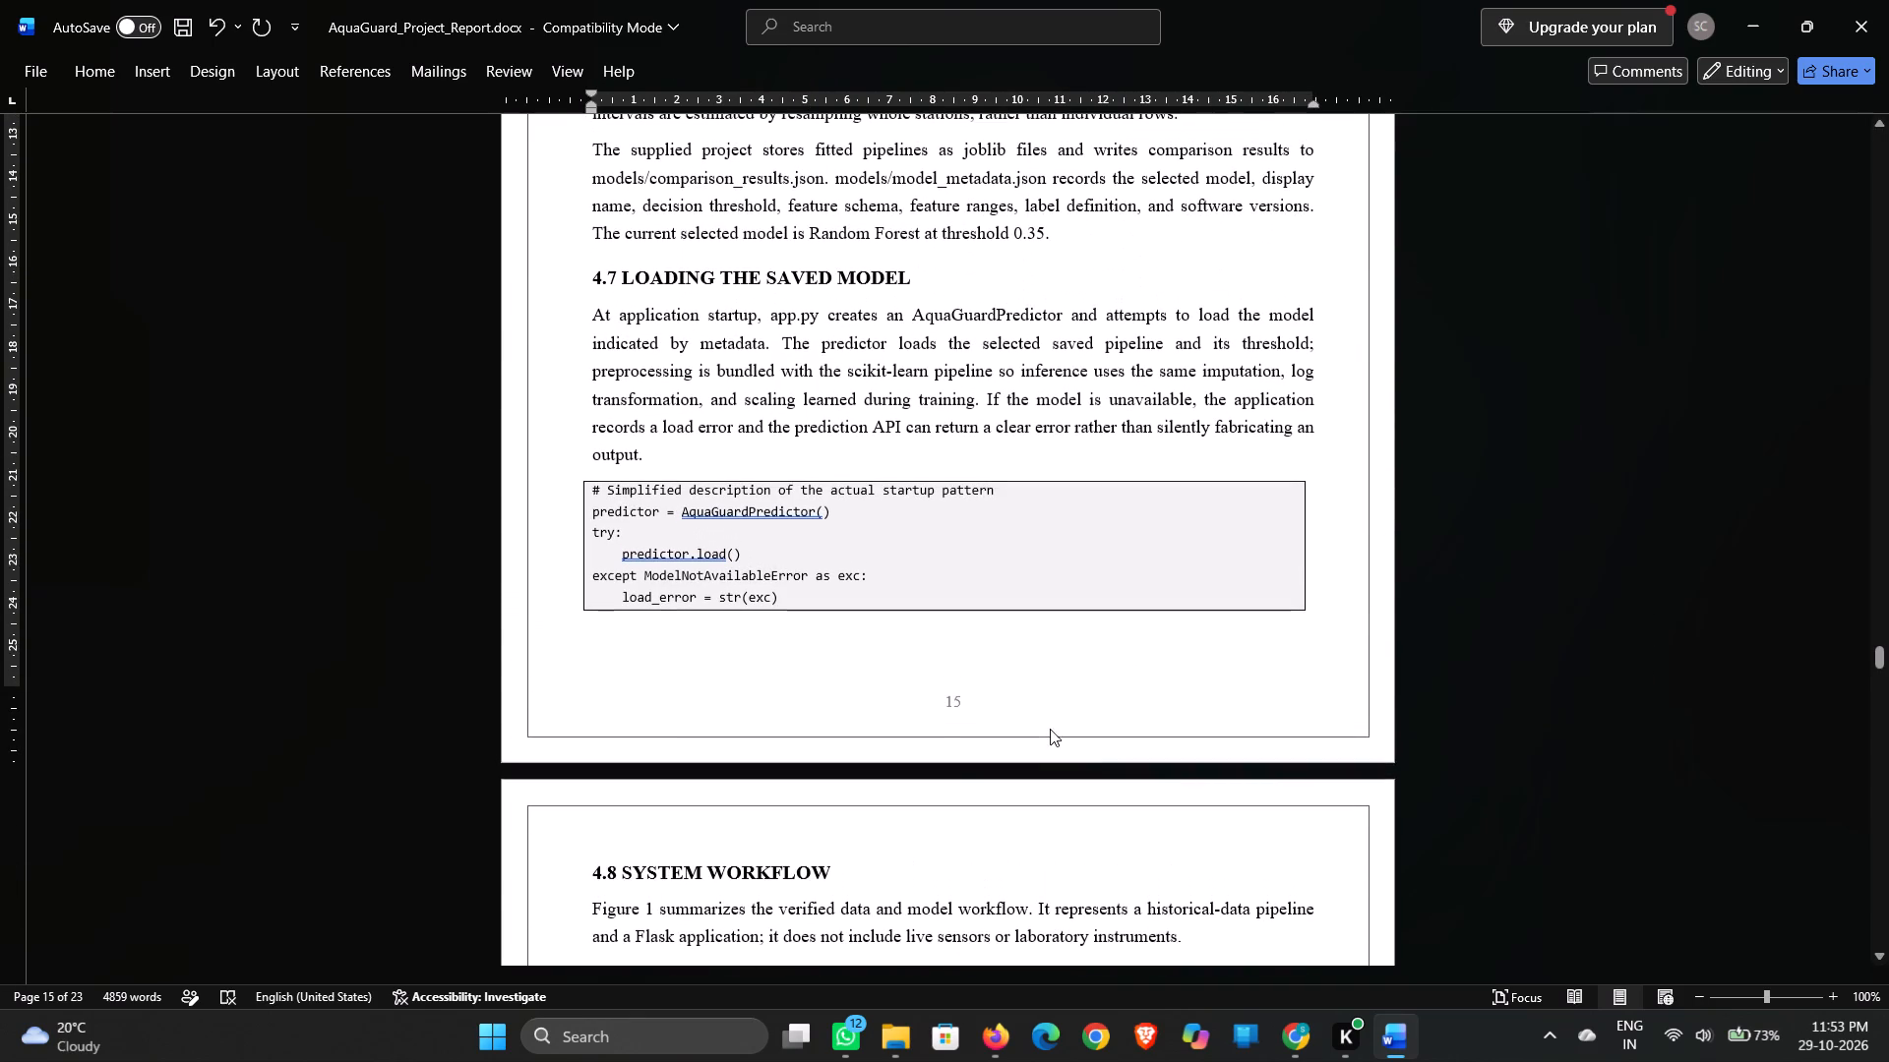
left_click_drag(591, 489, 671, 524)
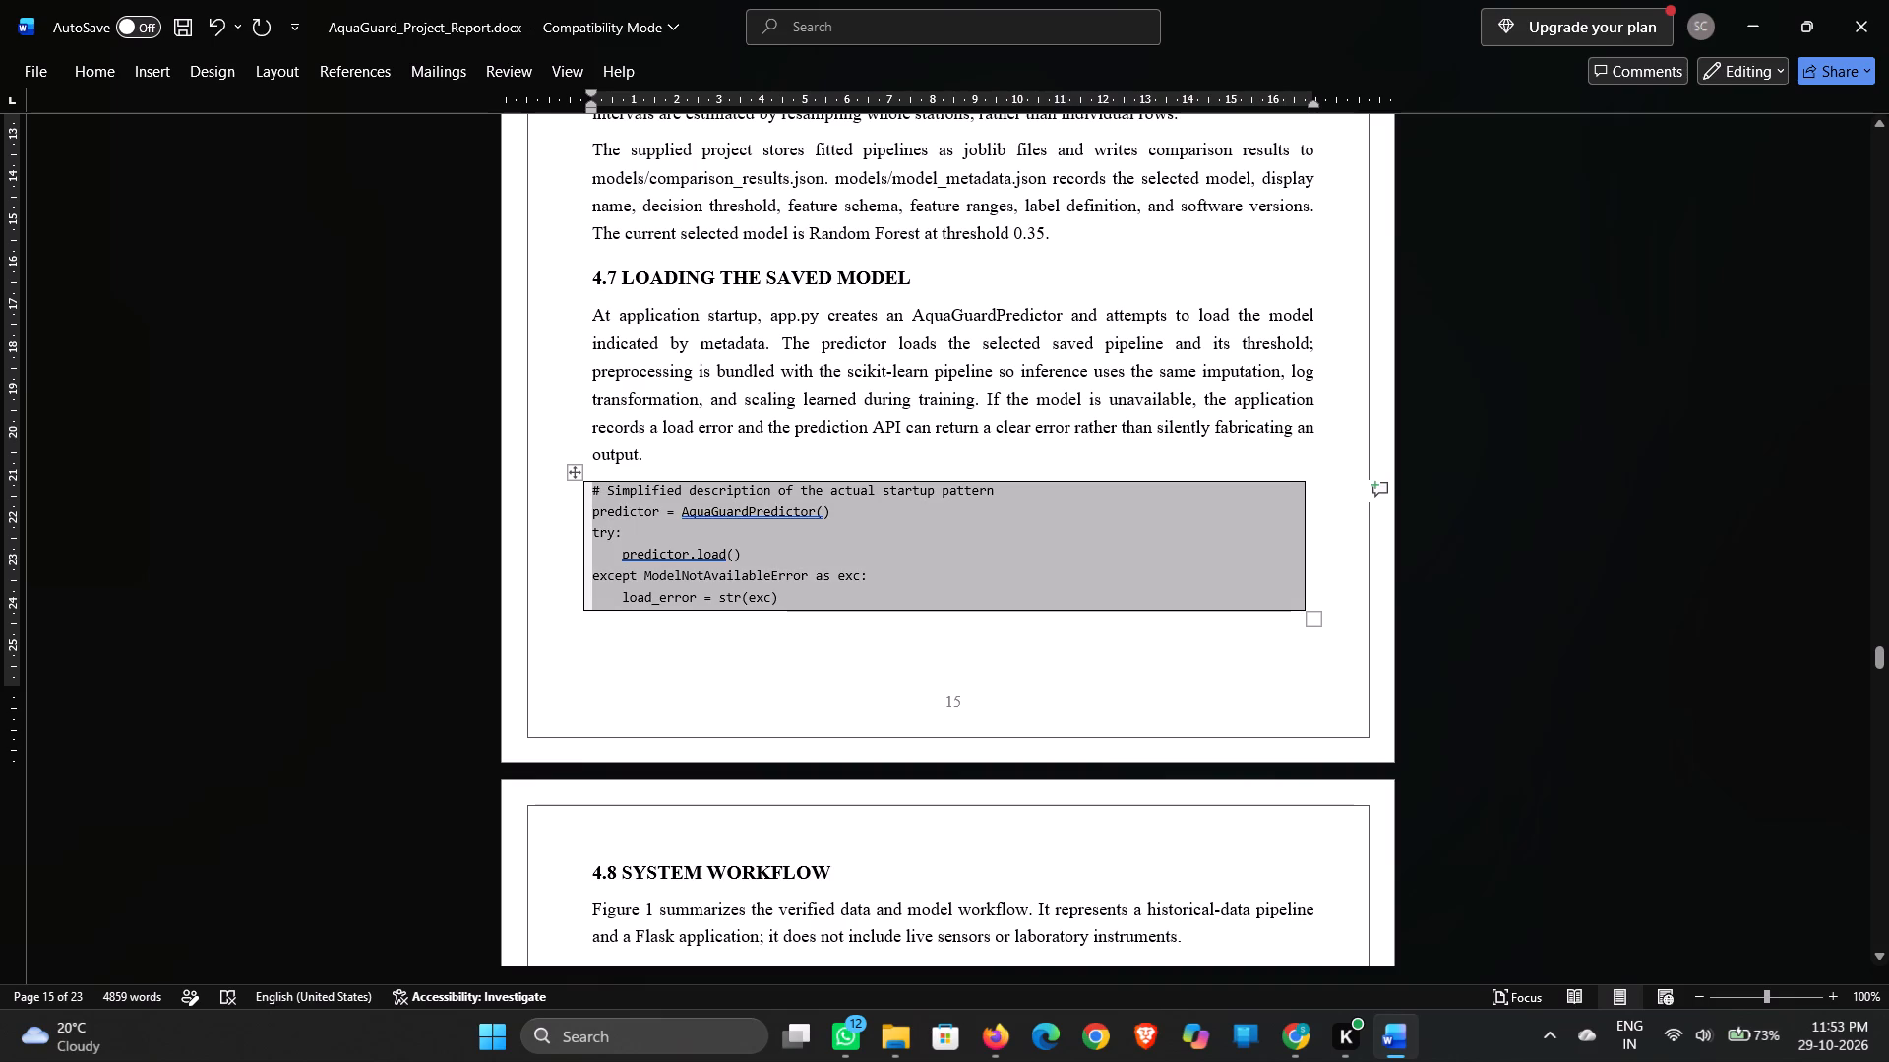
left_click_drag(671, 524, 783, 564)
left_click(895, 567)
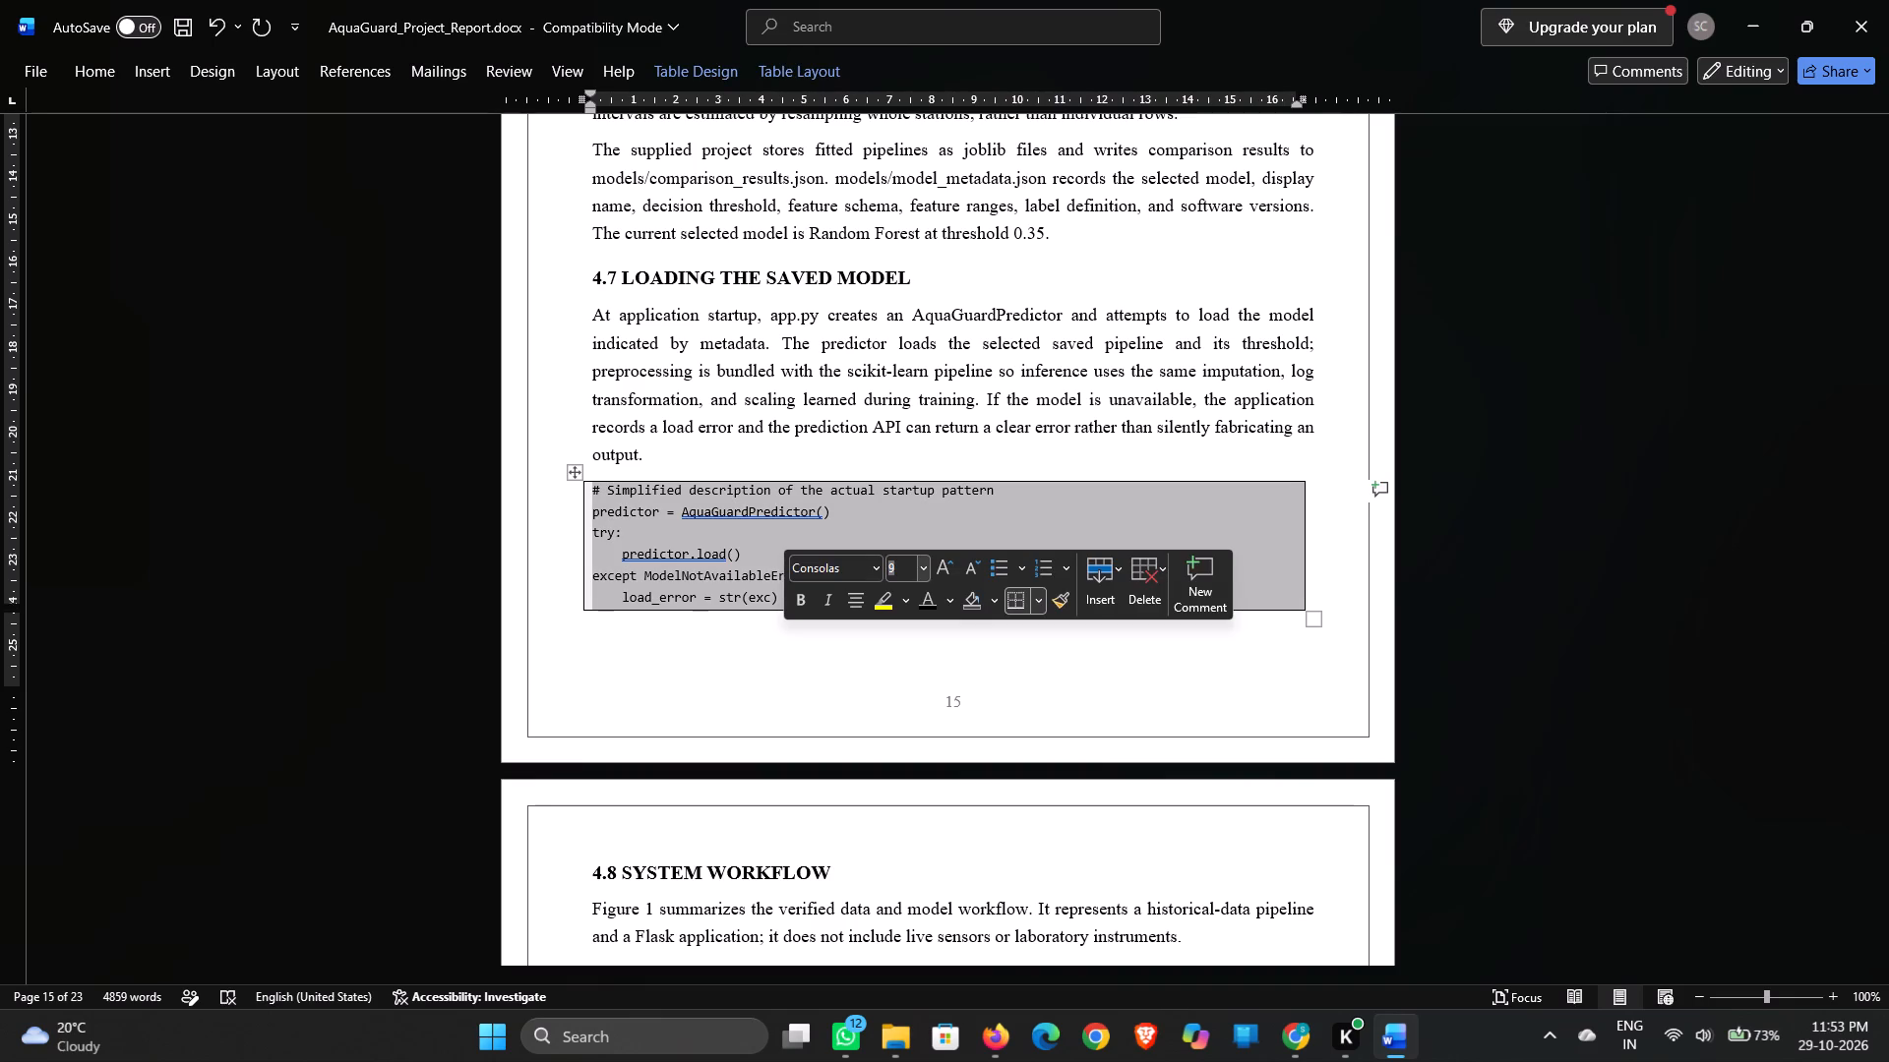
type("8.")
key("5")
key("Return")
left_click(885, 650)
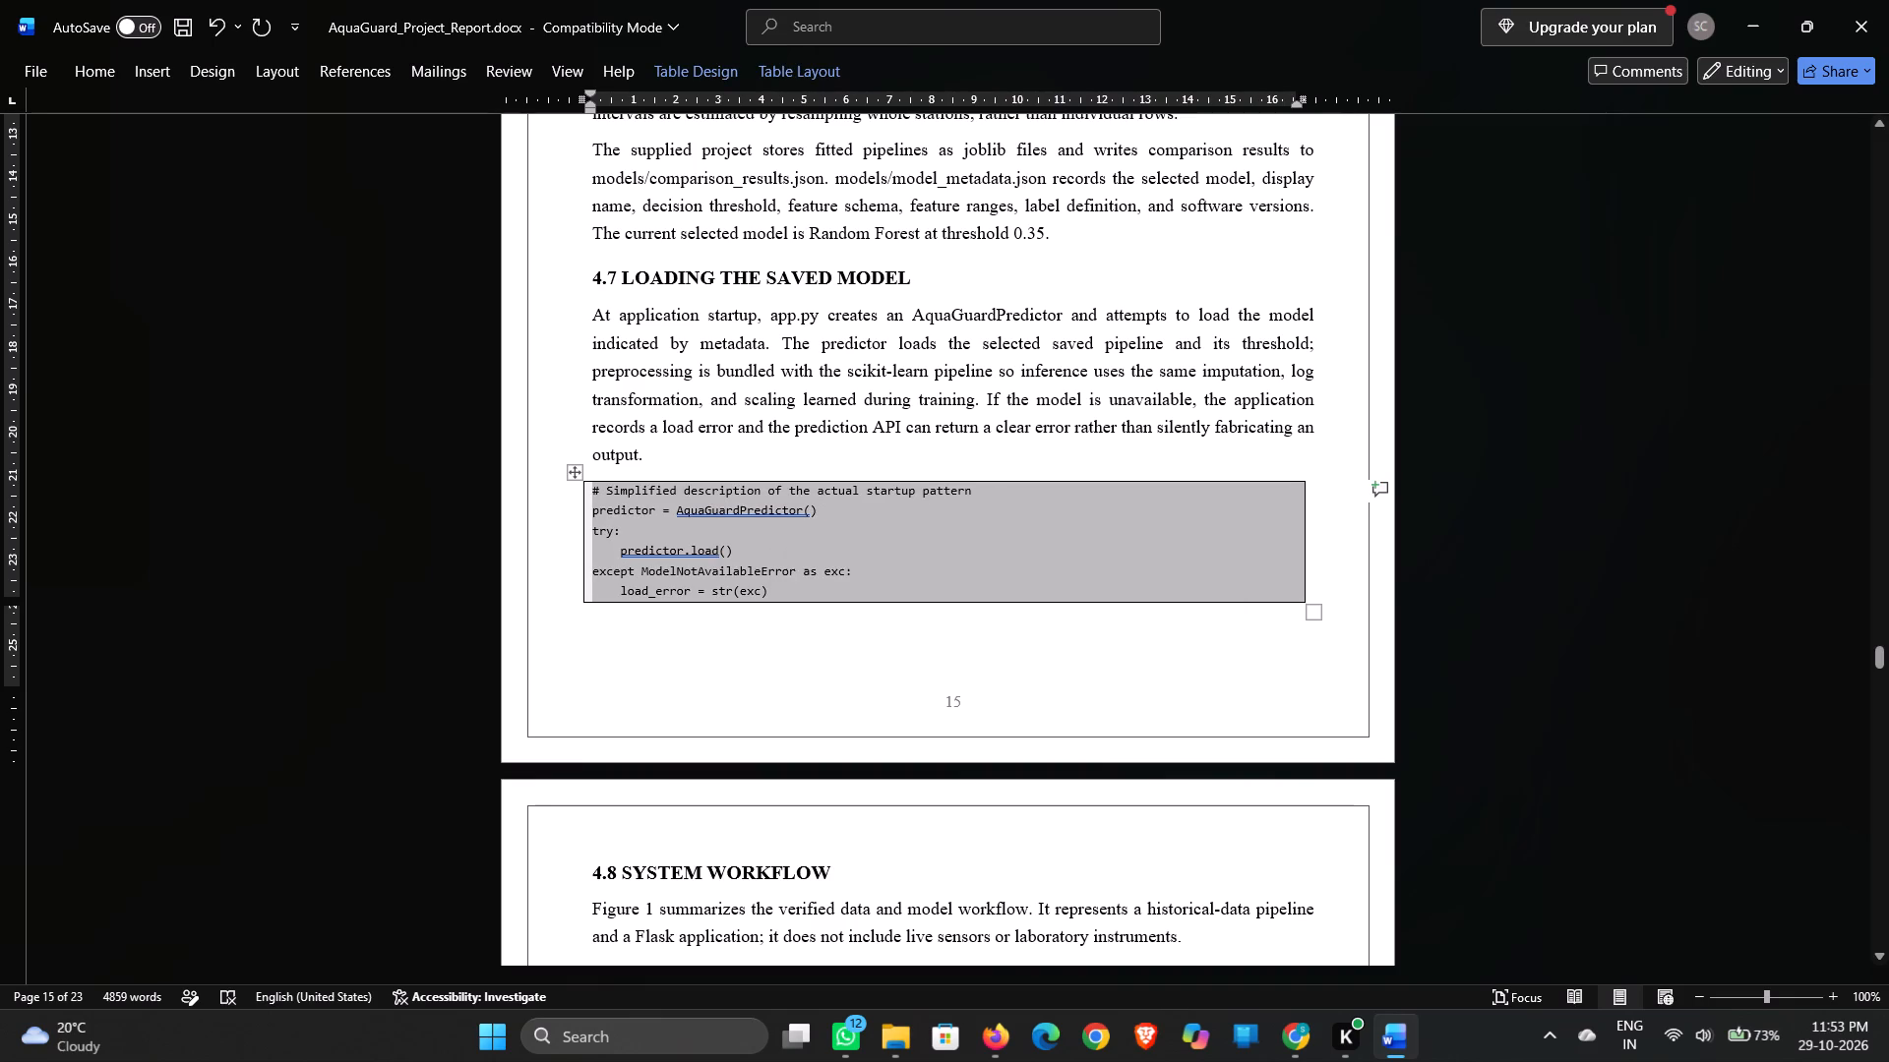
Set all text in the Chapter 5 test-set performance and confusion-matrix table to 11 pt.
scroll(885, 650, "down", 1)
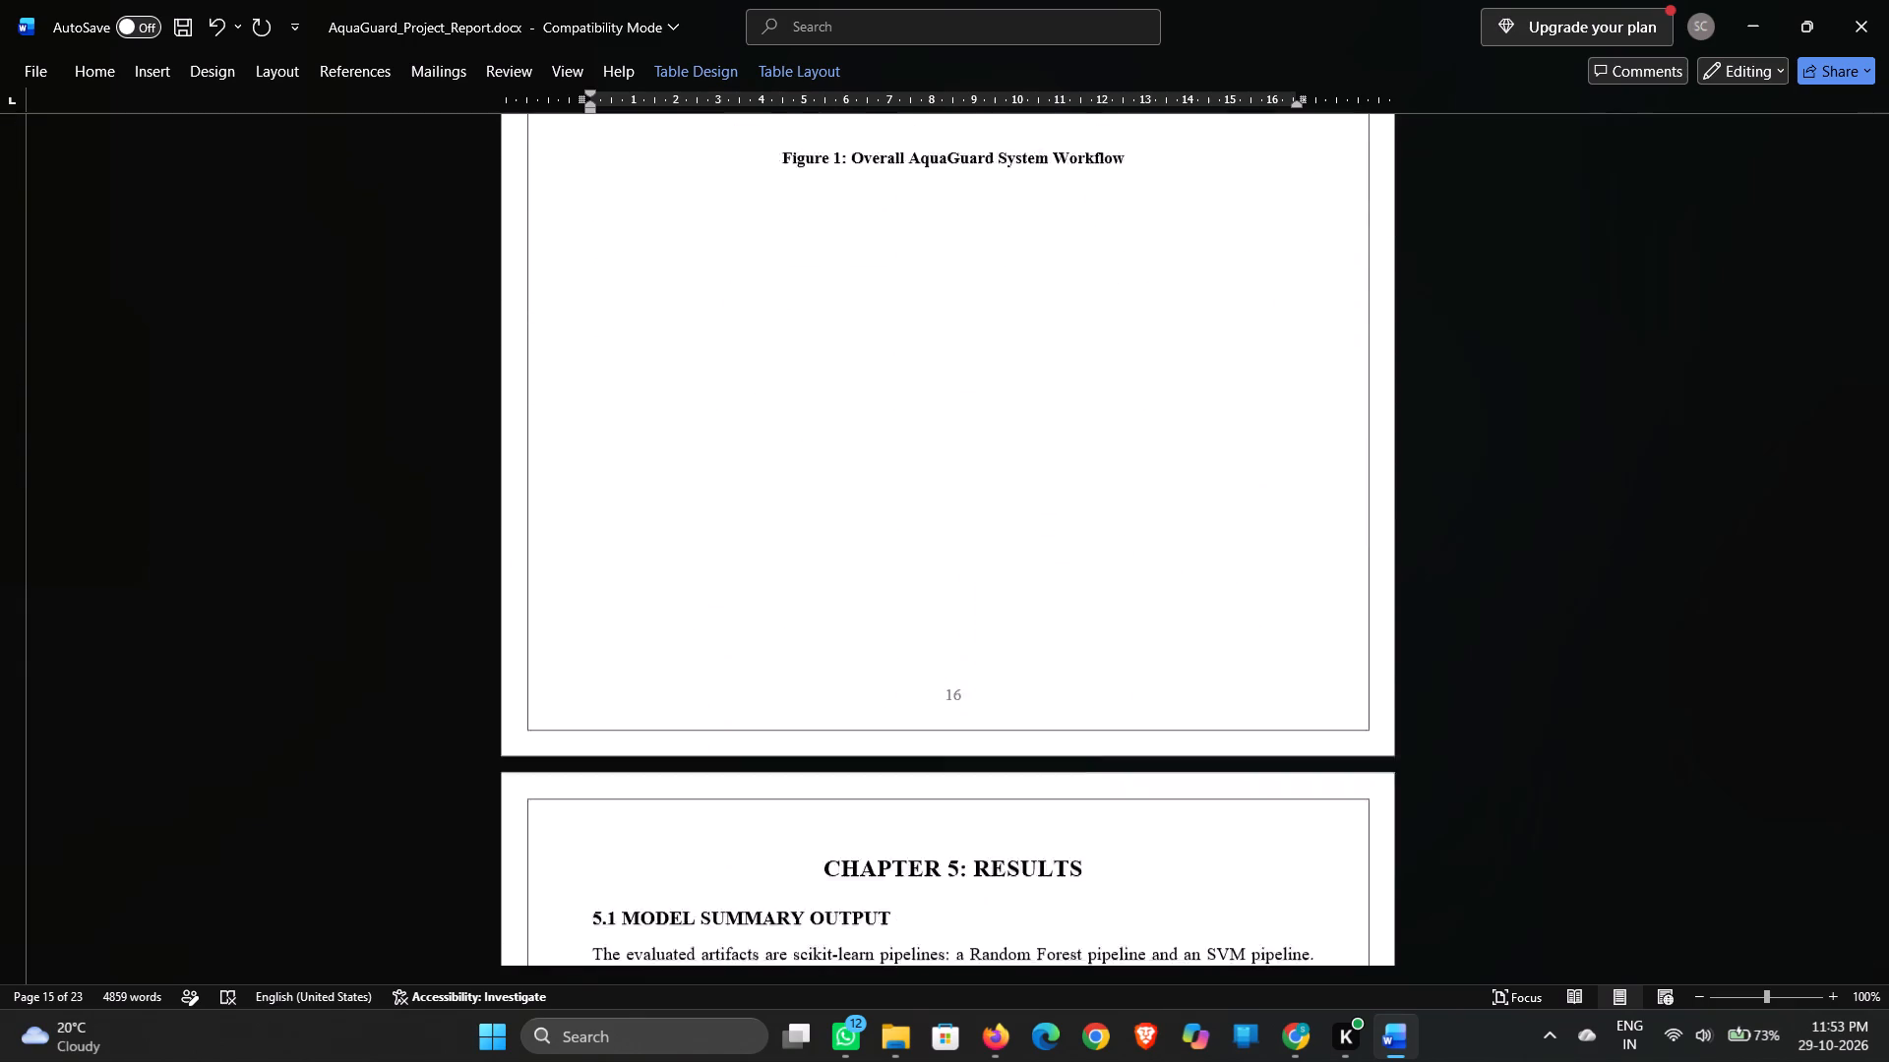
scroll(885, 650, "down", 1)
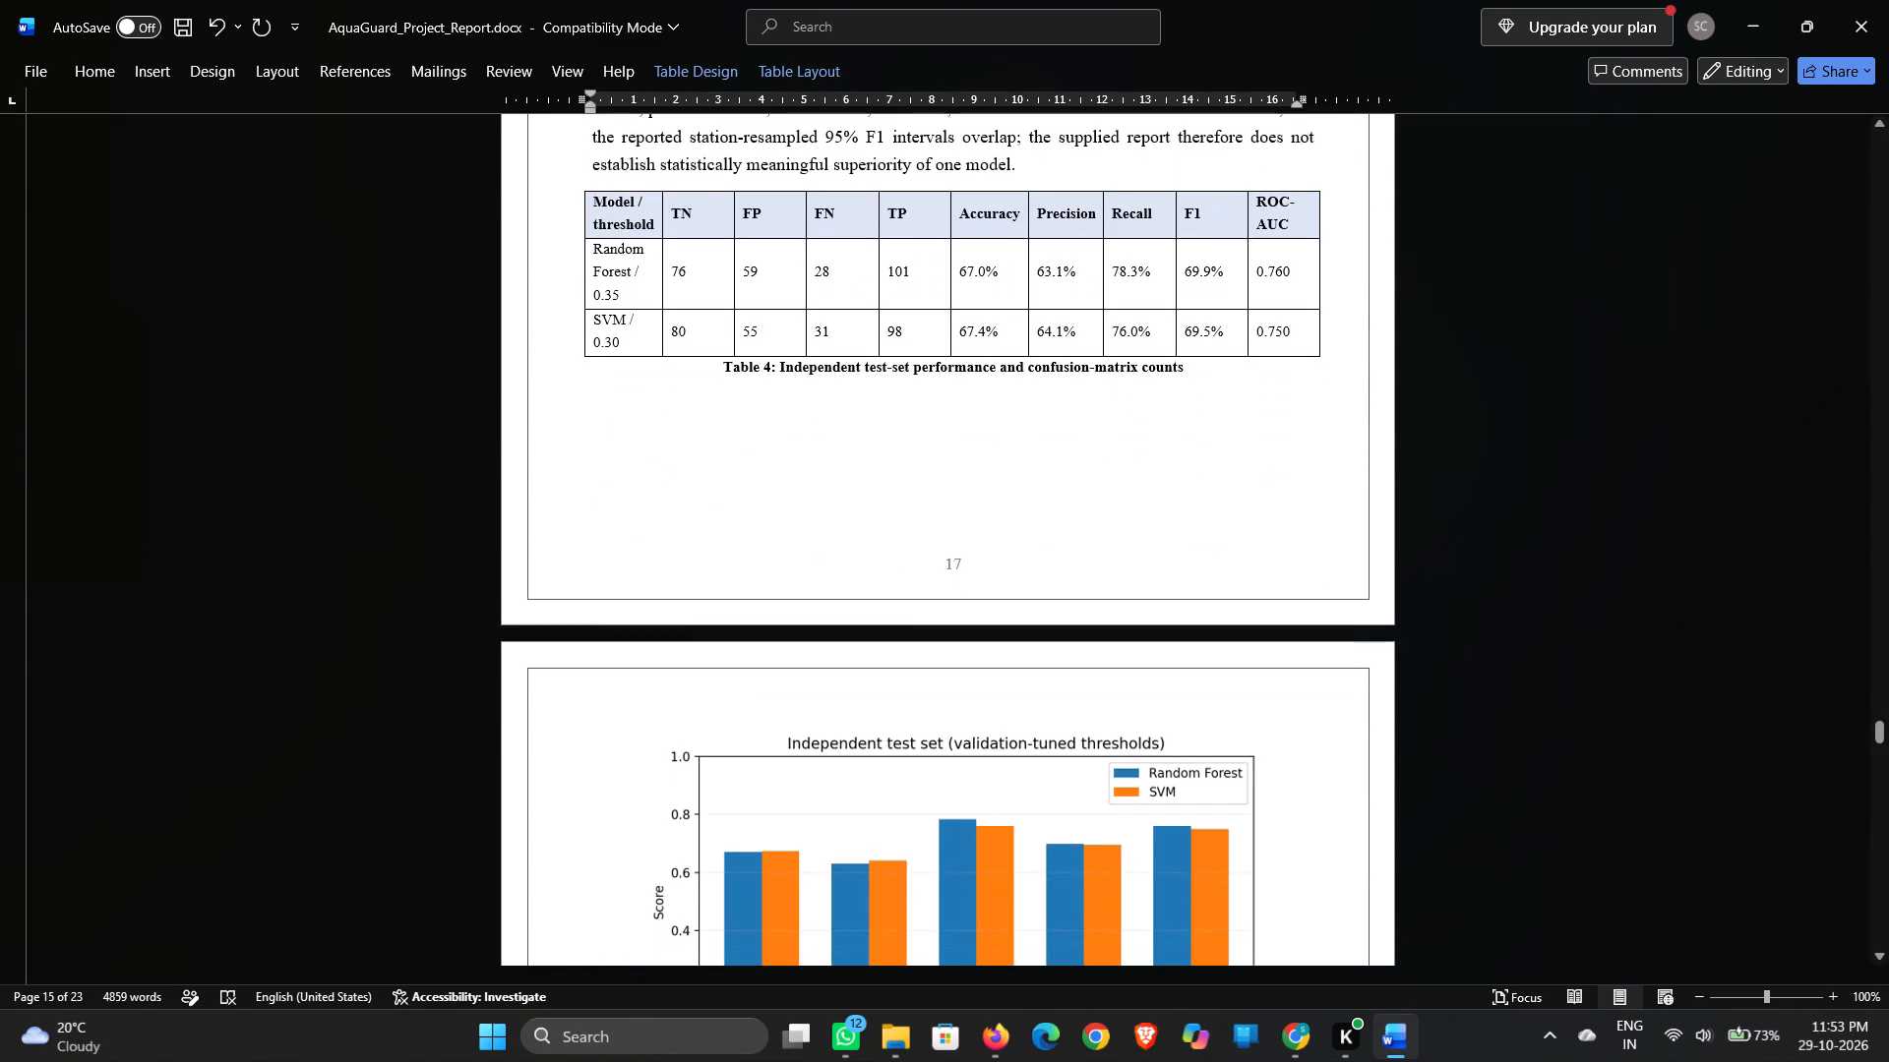
left_click_drag(593, 201, 958, 338)
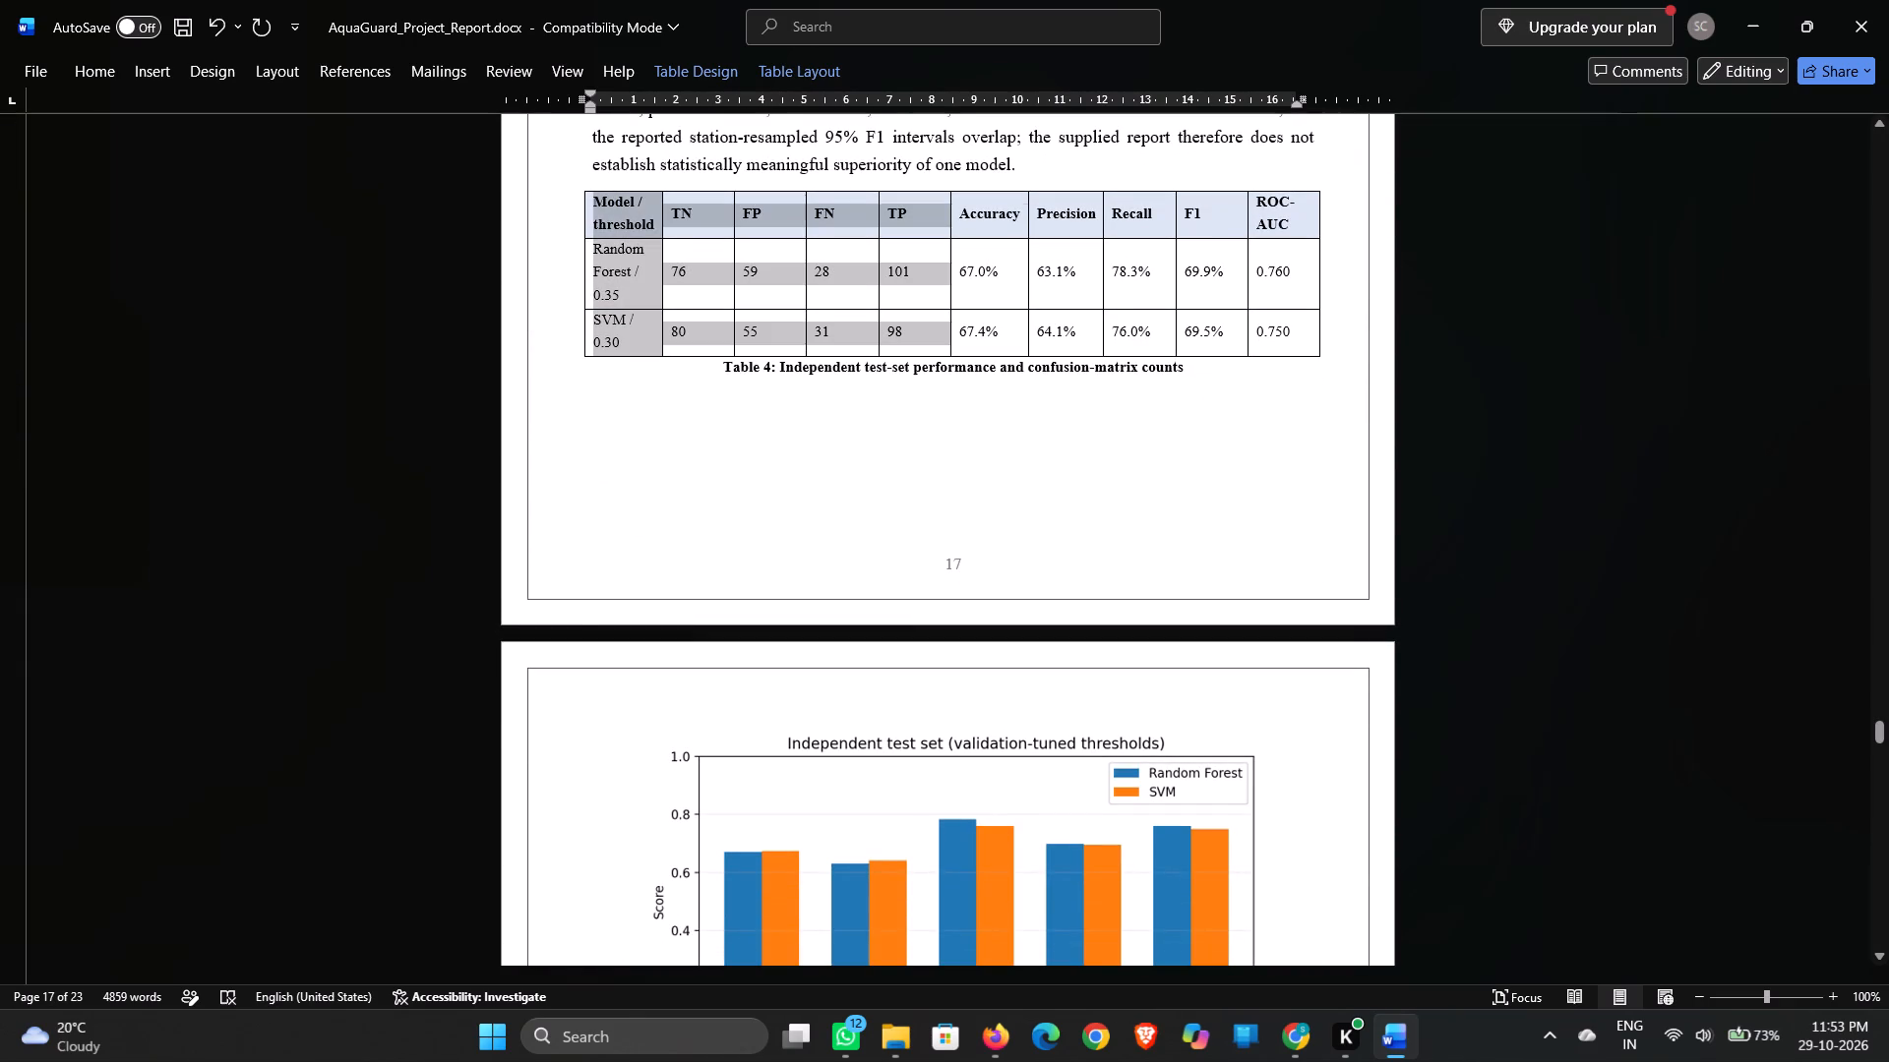
left_click_drag(958, 338, 1318, 337)
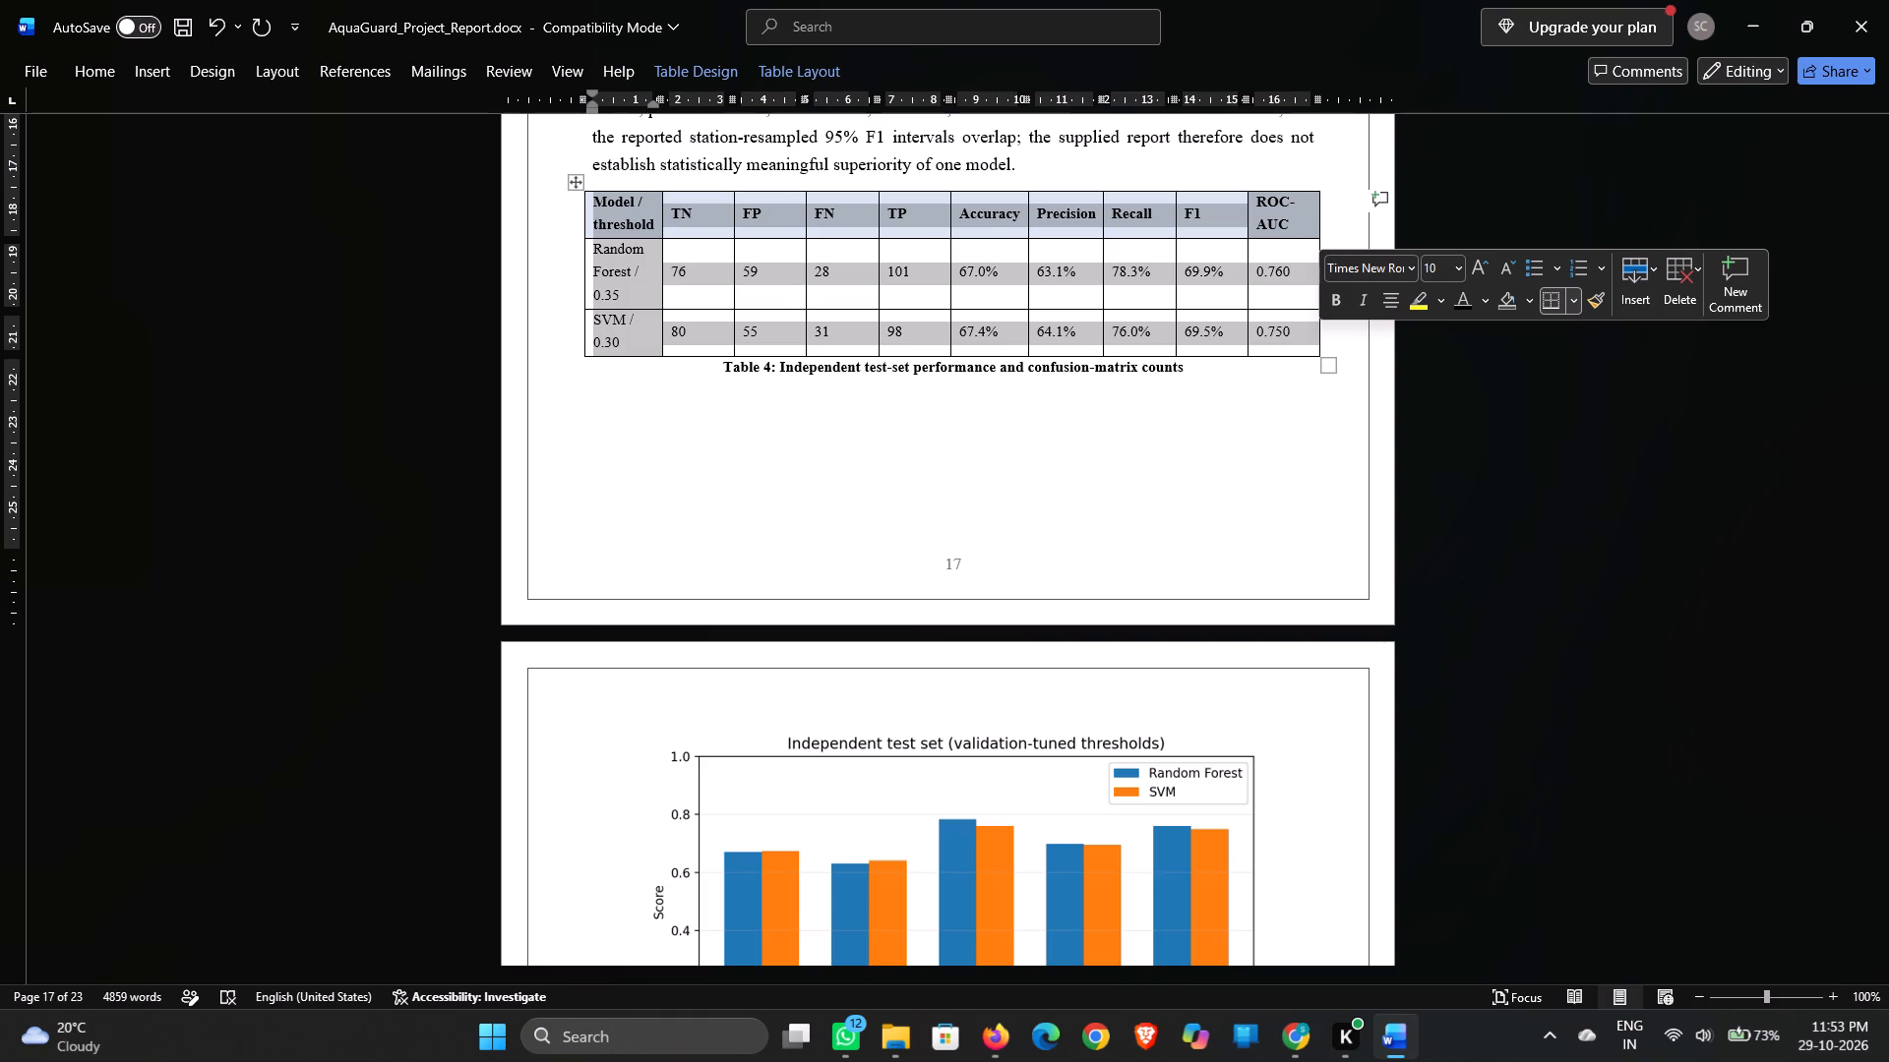
left_click(1436, 266)
type("11")
key("Return")
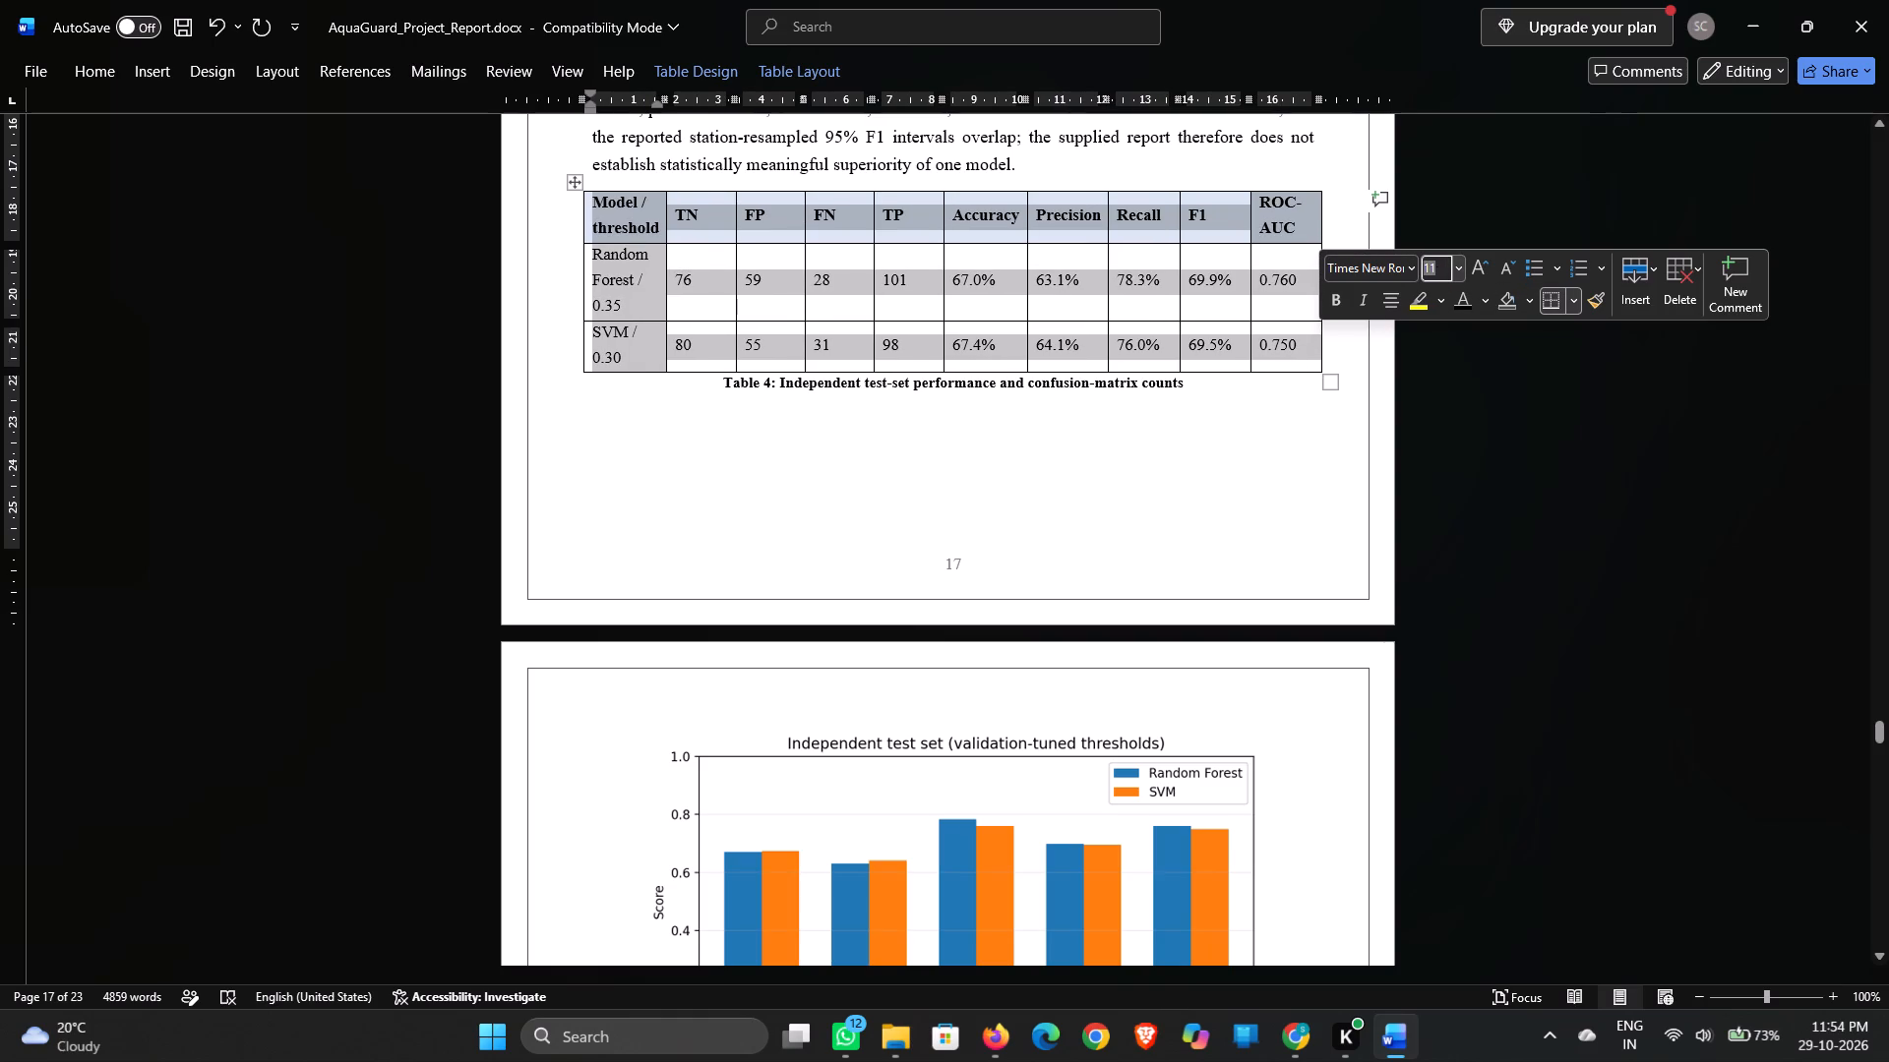
Set the Table 4 caption, "Independent test-set performance and confusion-matrix counts", to 11 pt.
left_click_drag(1186, 383, 732, 374)
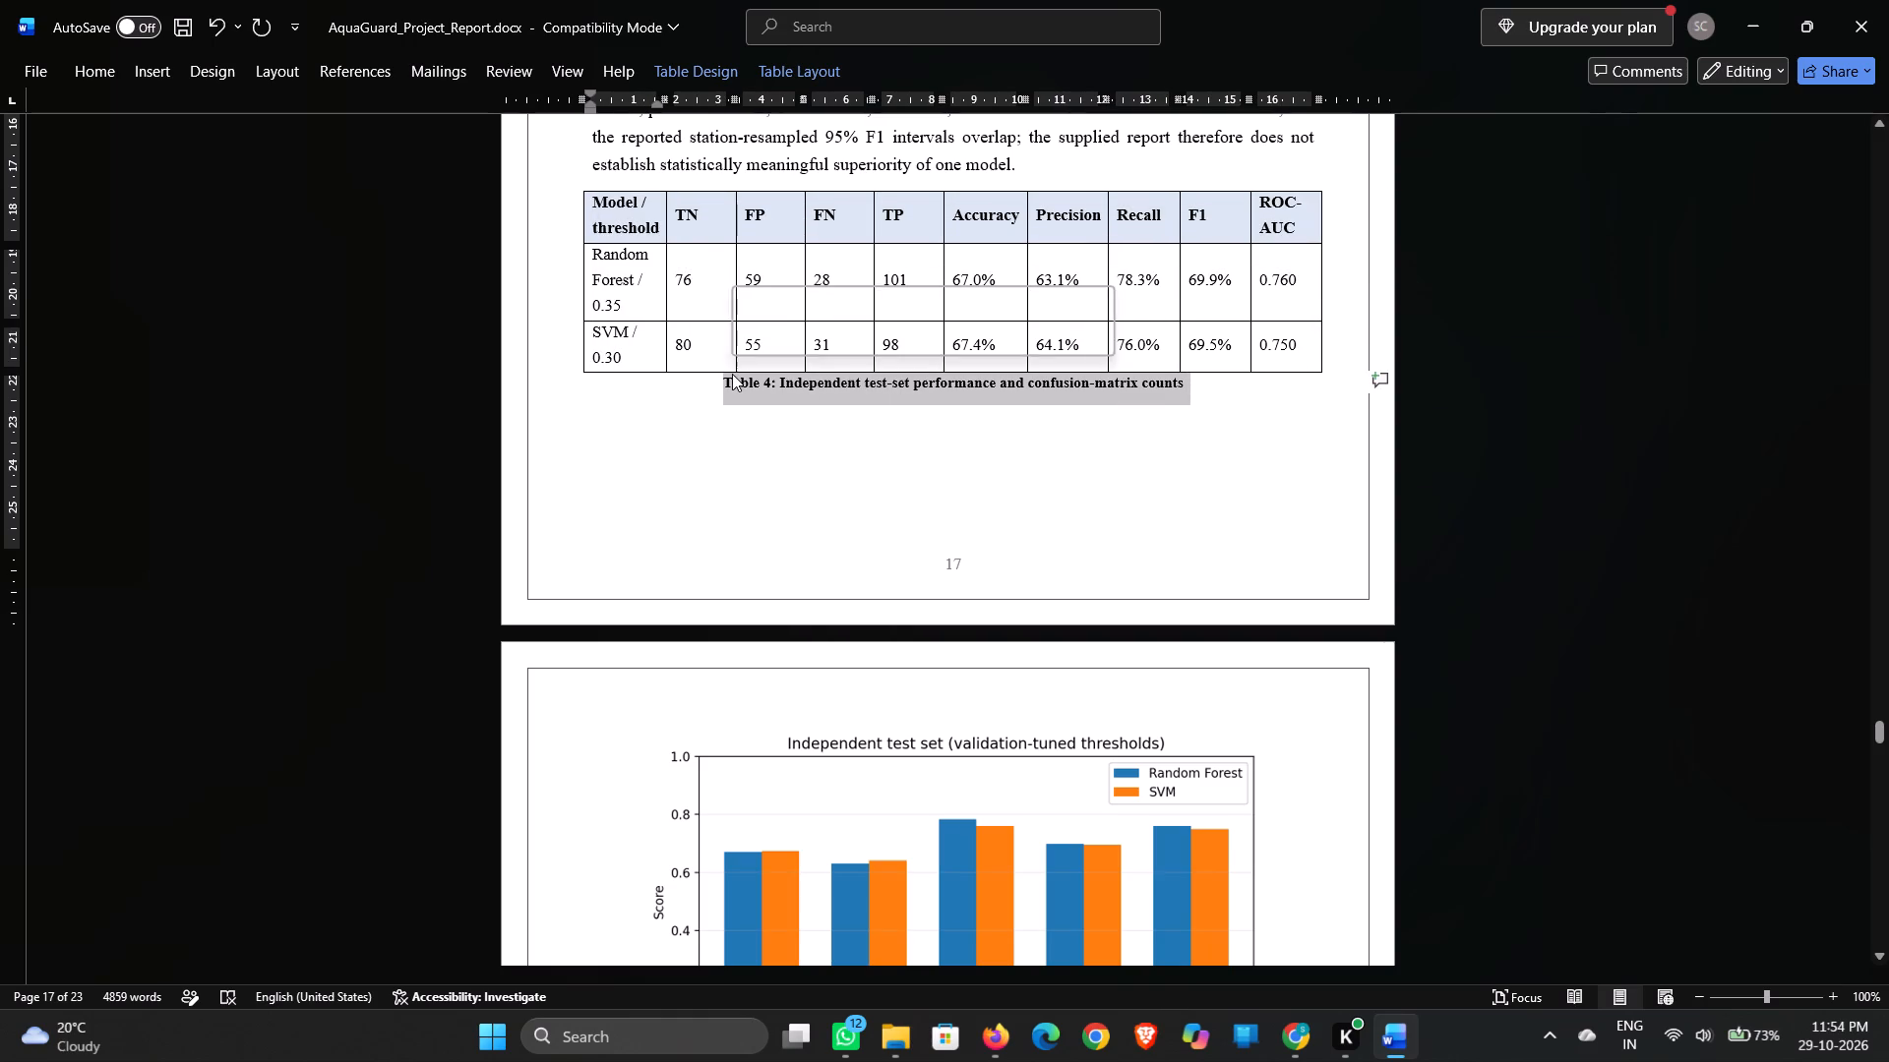
left_click(889, 301)
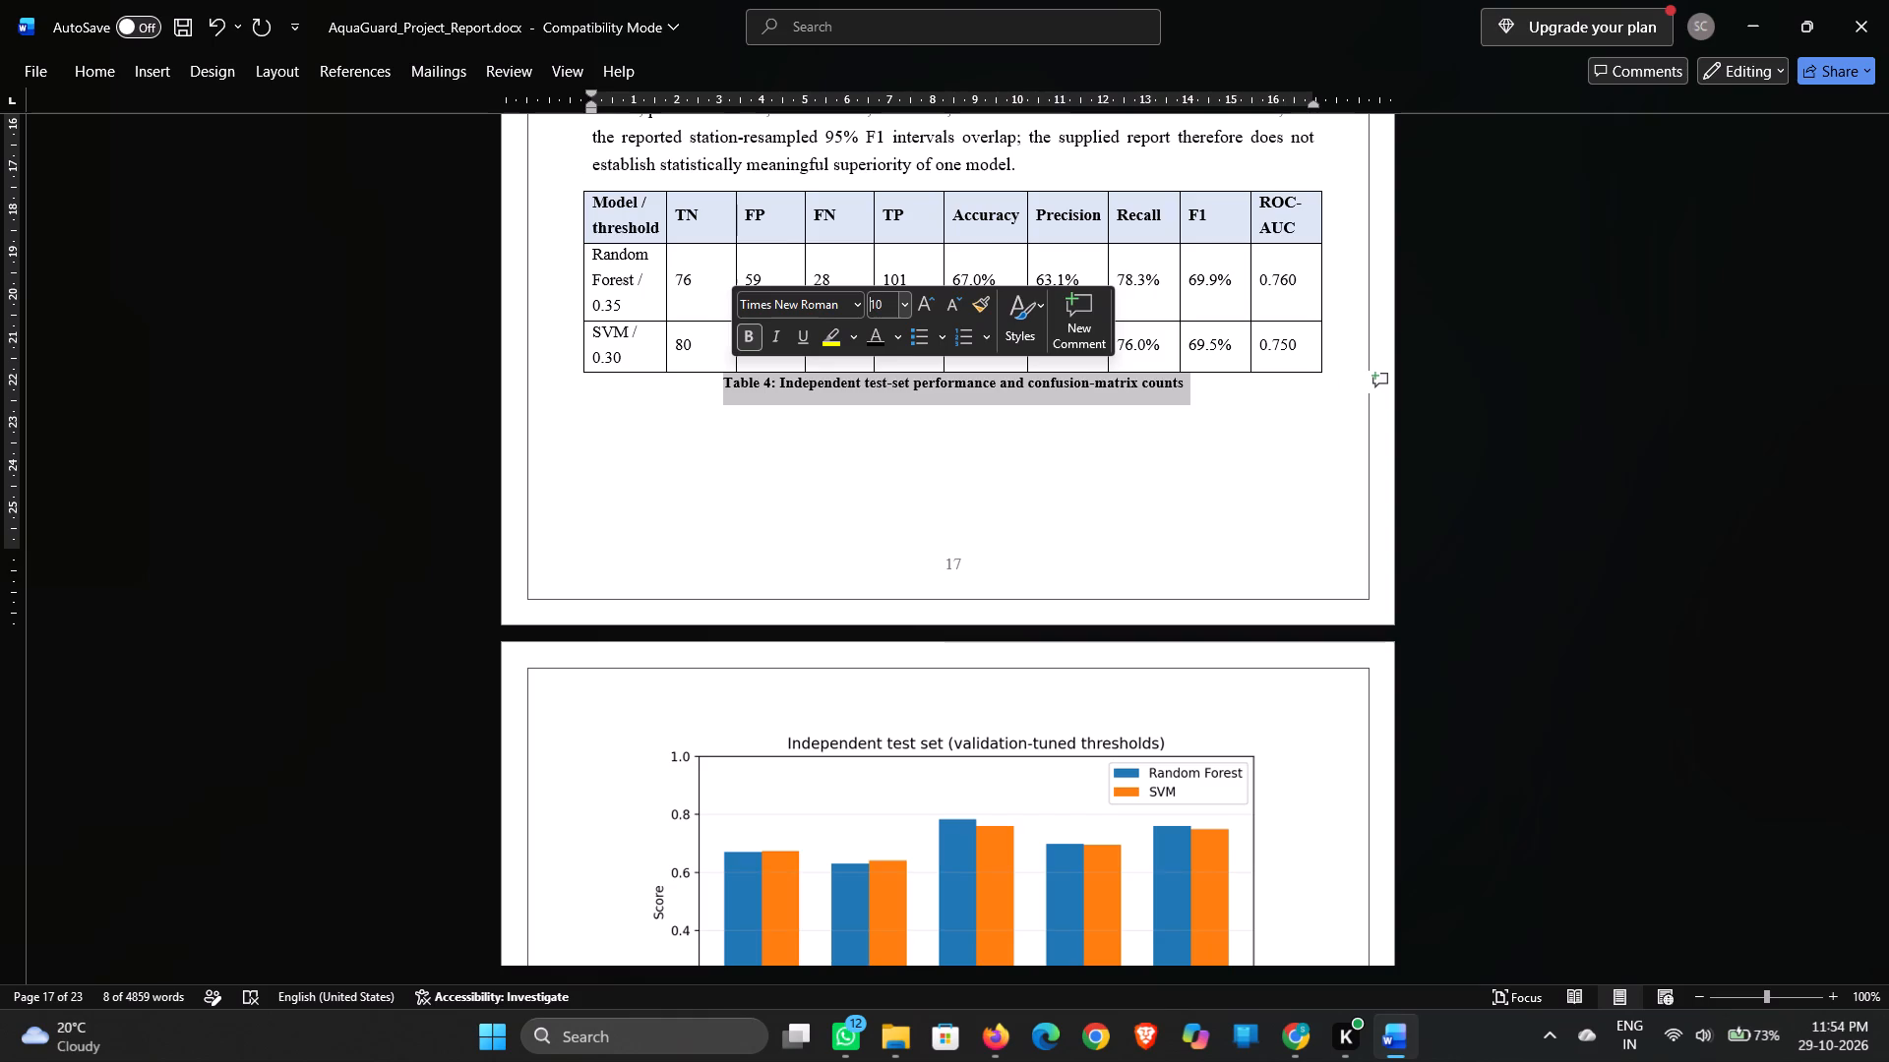
type("11")
key("Return")
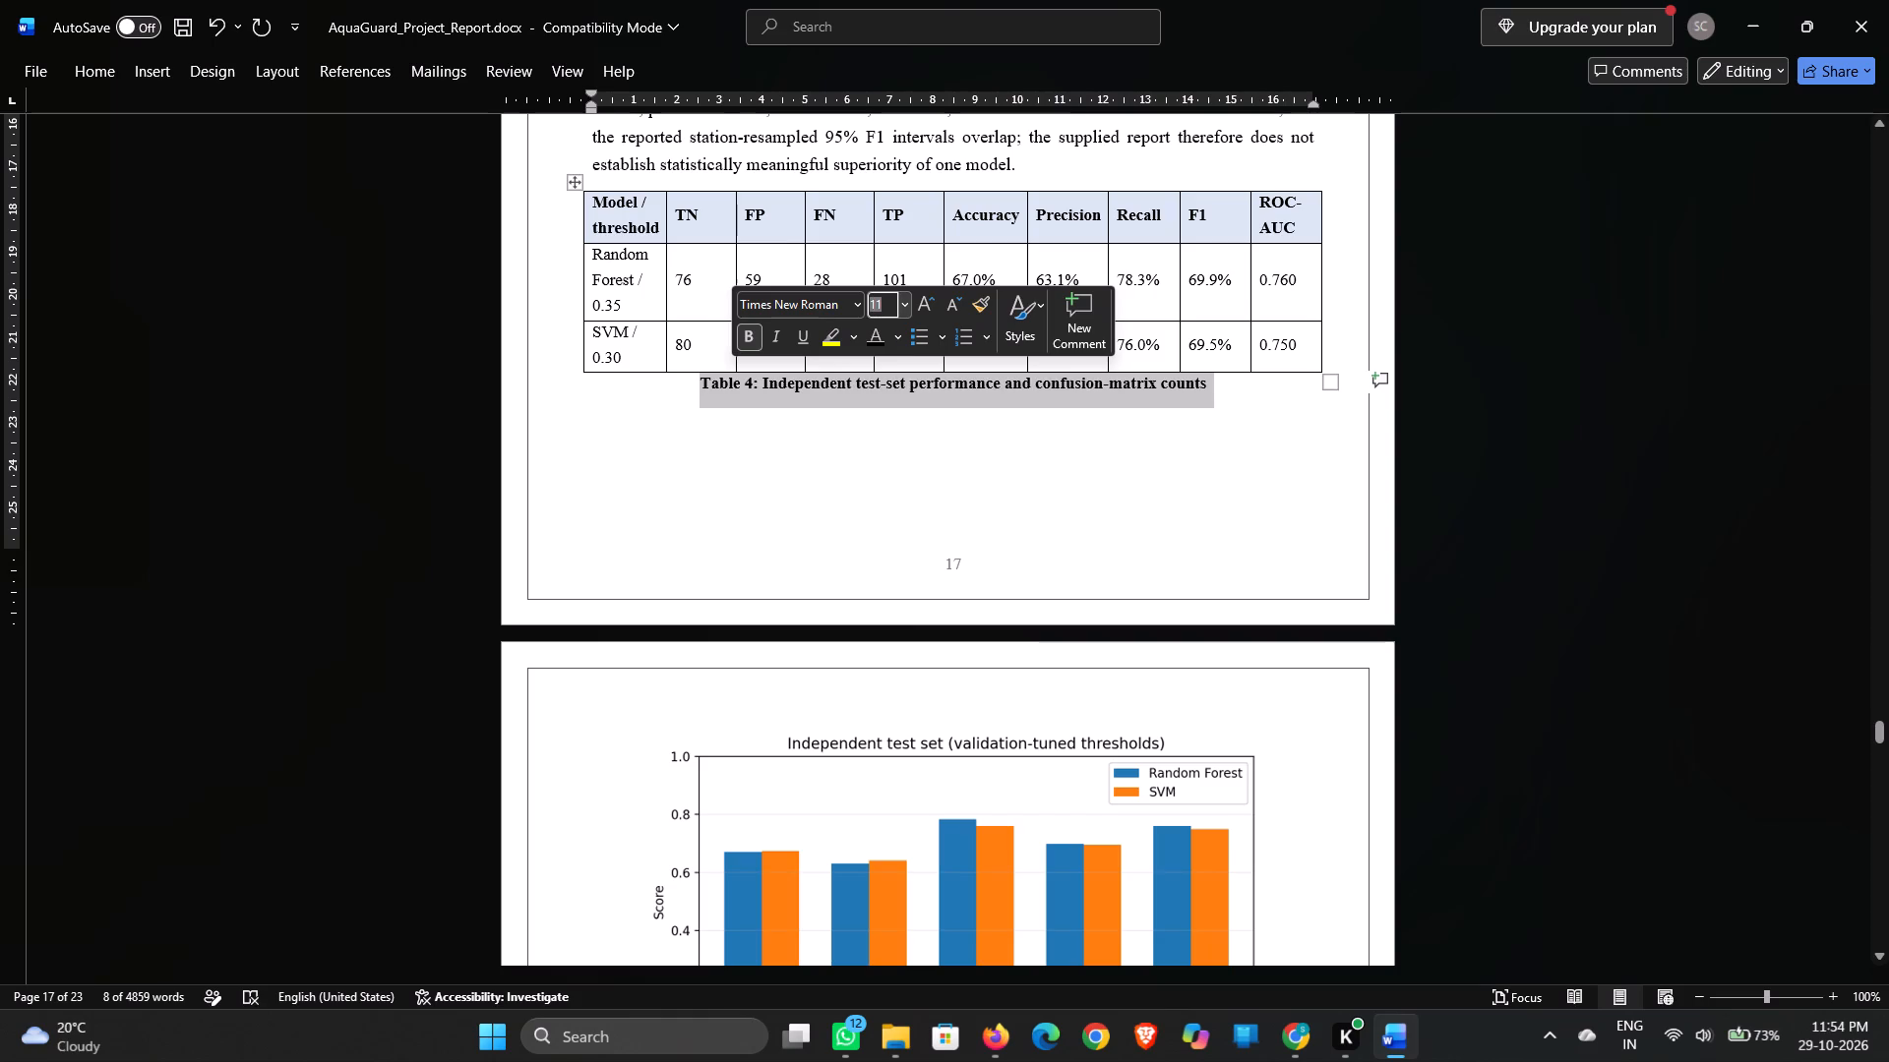
left_click(944, 498)
Set the Figure 3 caption, "Confusion matrices at validation-tuned thresholds", to 11 pt.
scroll(944, 498, "down", 1)
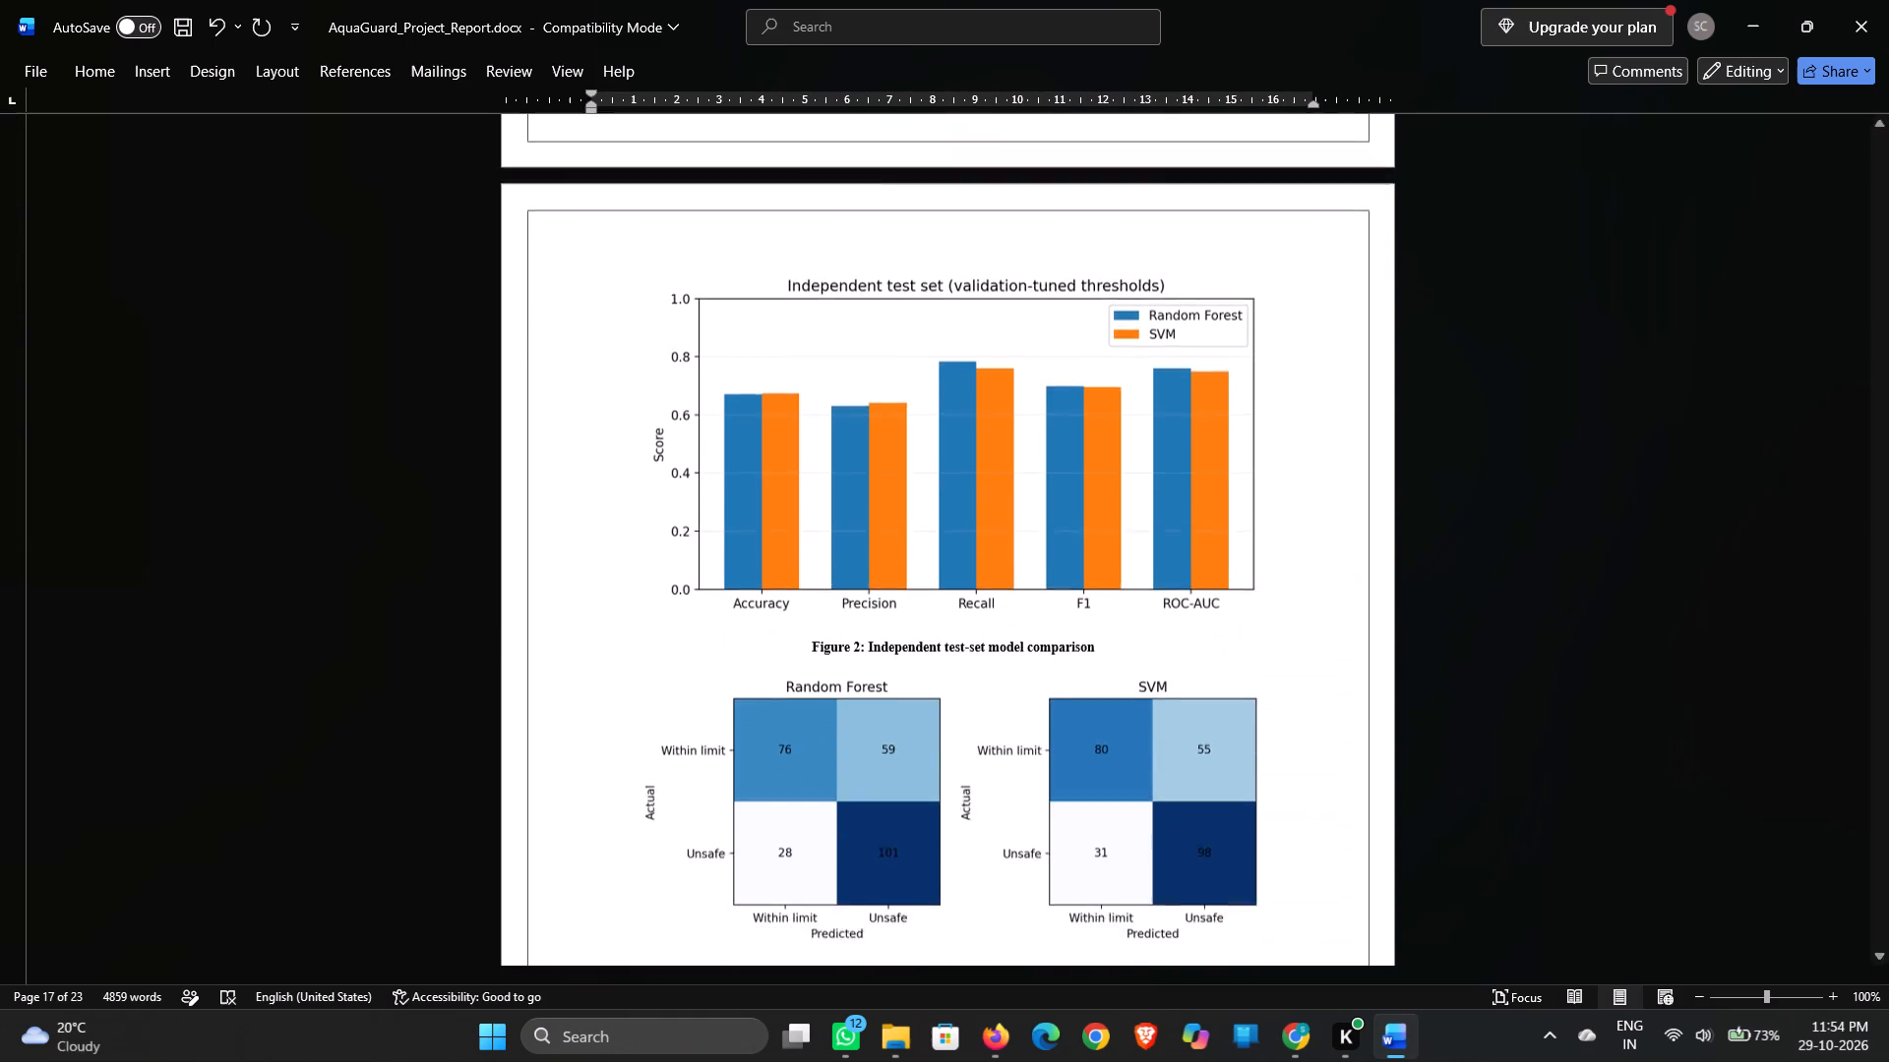
scroll(944, 498, "down", 2)
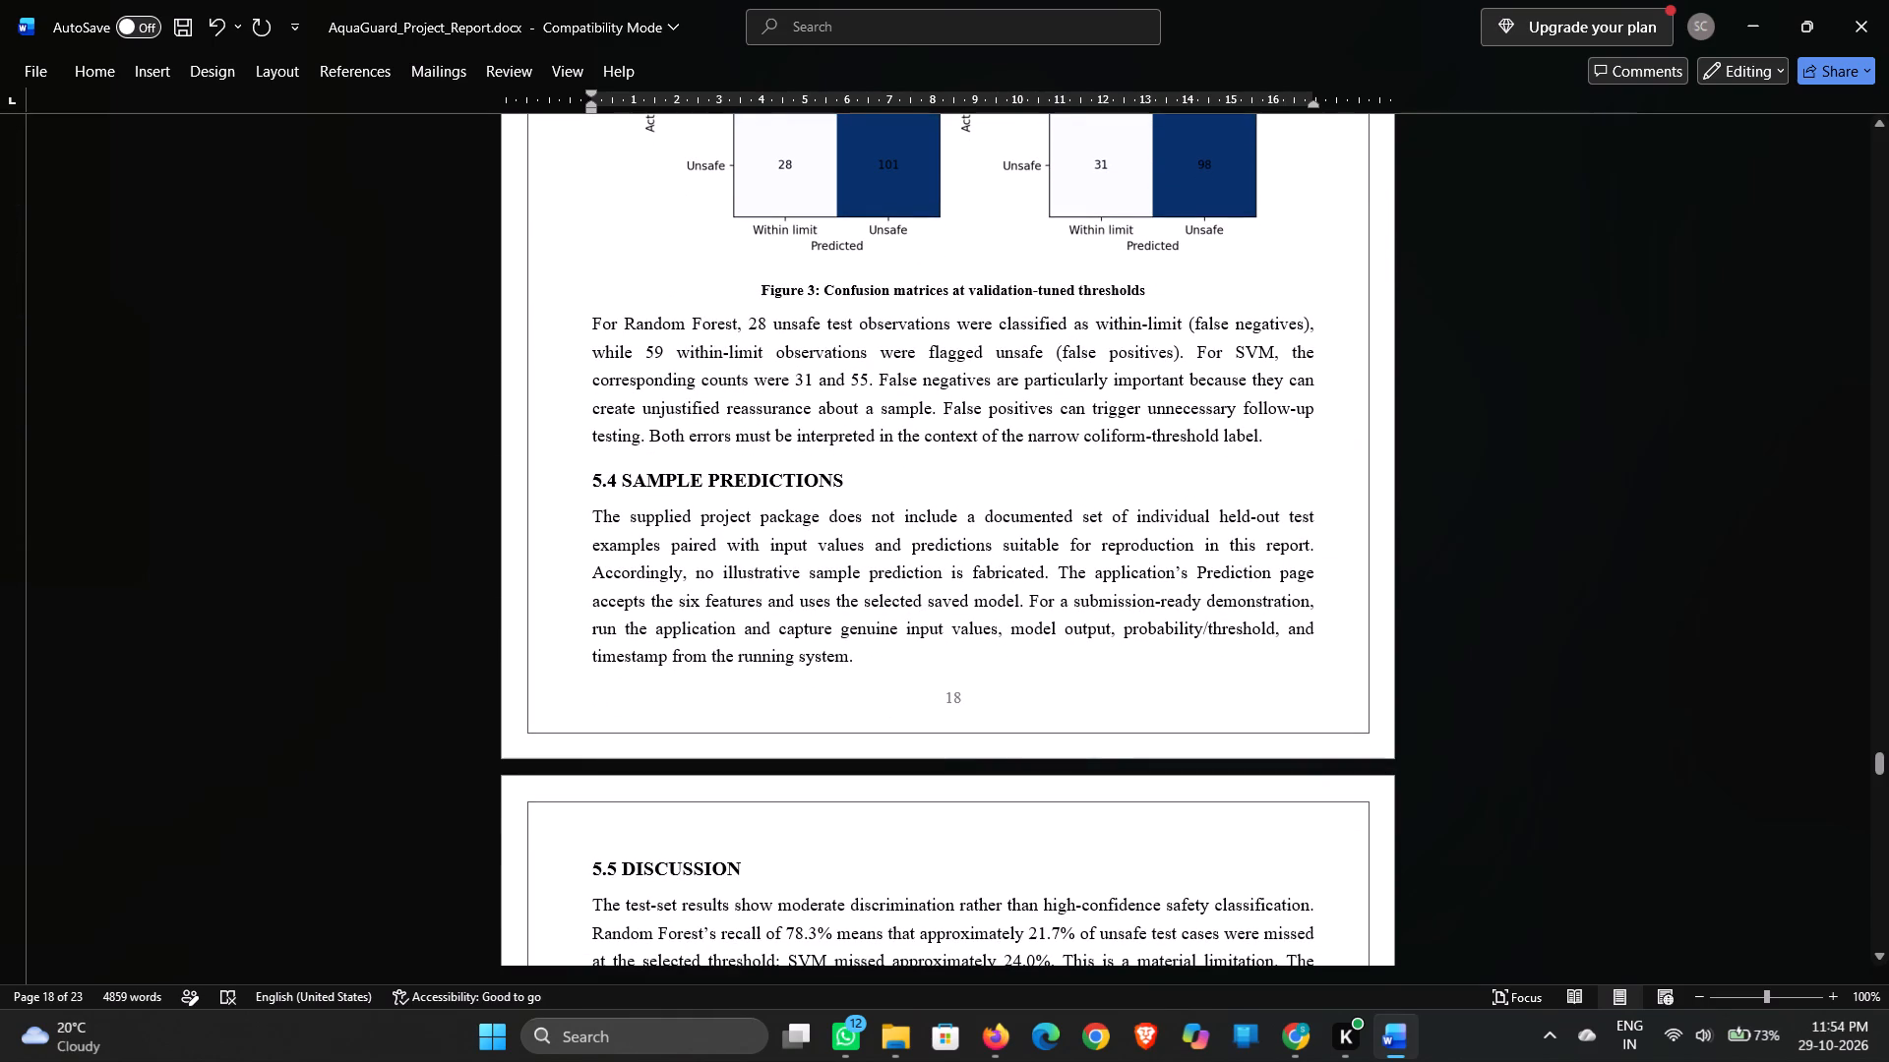
left_click_drag(1155, 297, 760, 299)
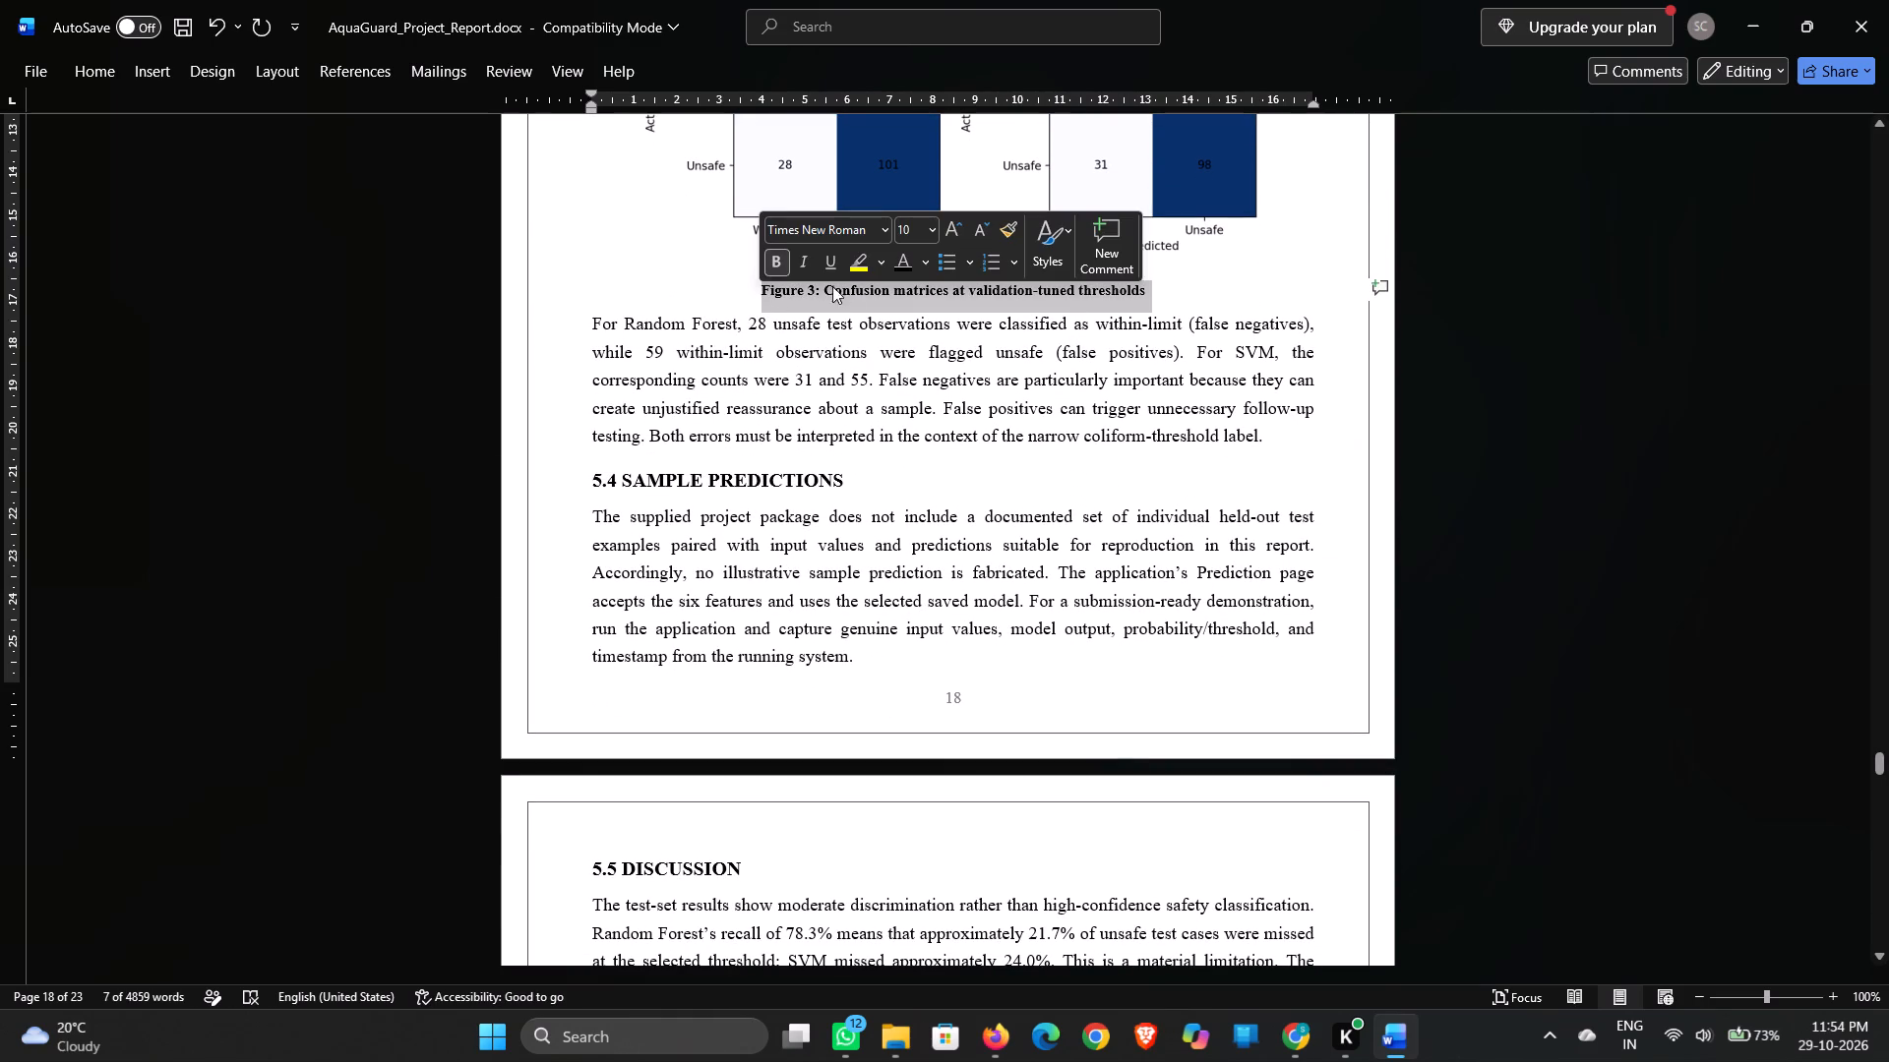
left_click(918, 222)
type("11")
key("Return")
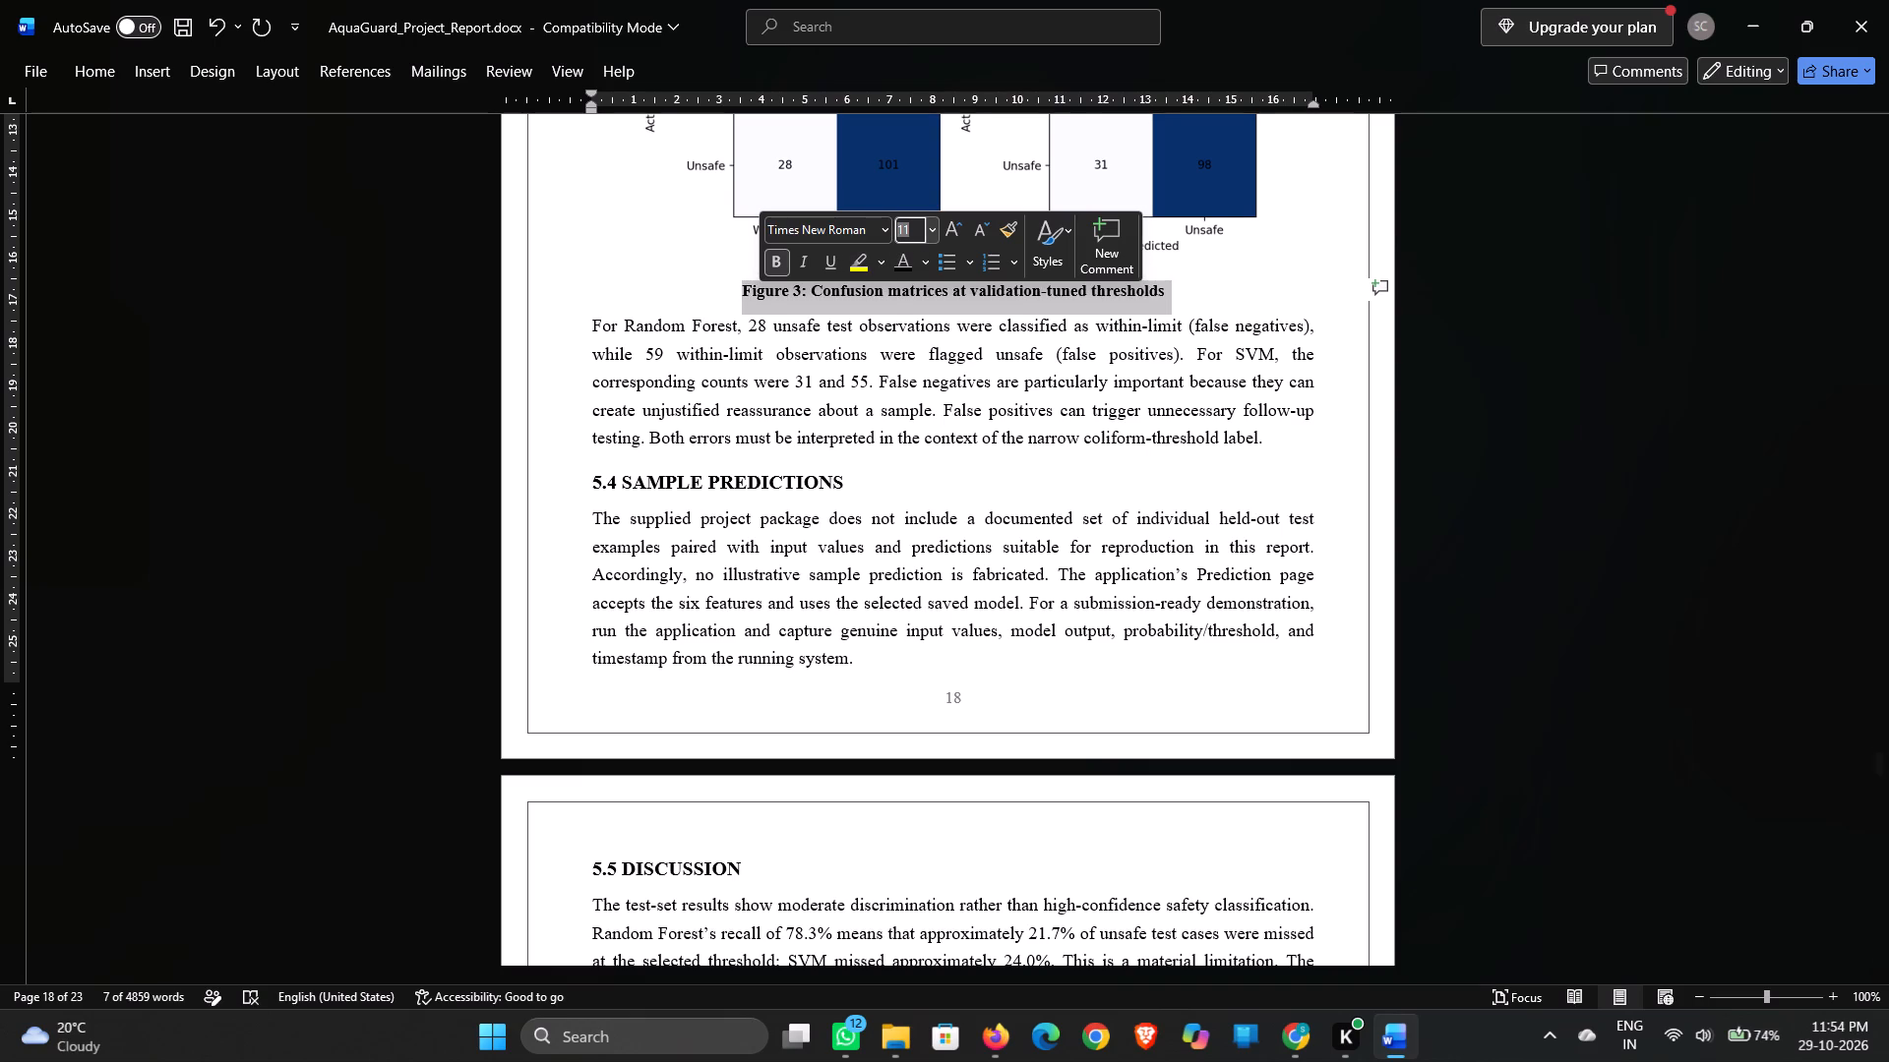
left_click(944, 455)
Review the formatting from section 5.5 through Chapter 6, the references and the appendices, and return to the cover page.
scroll(944, 455, "down", 1)
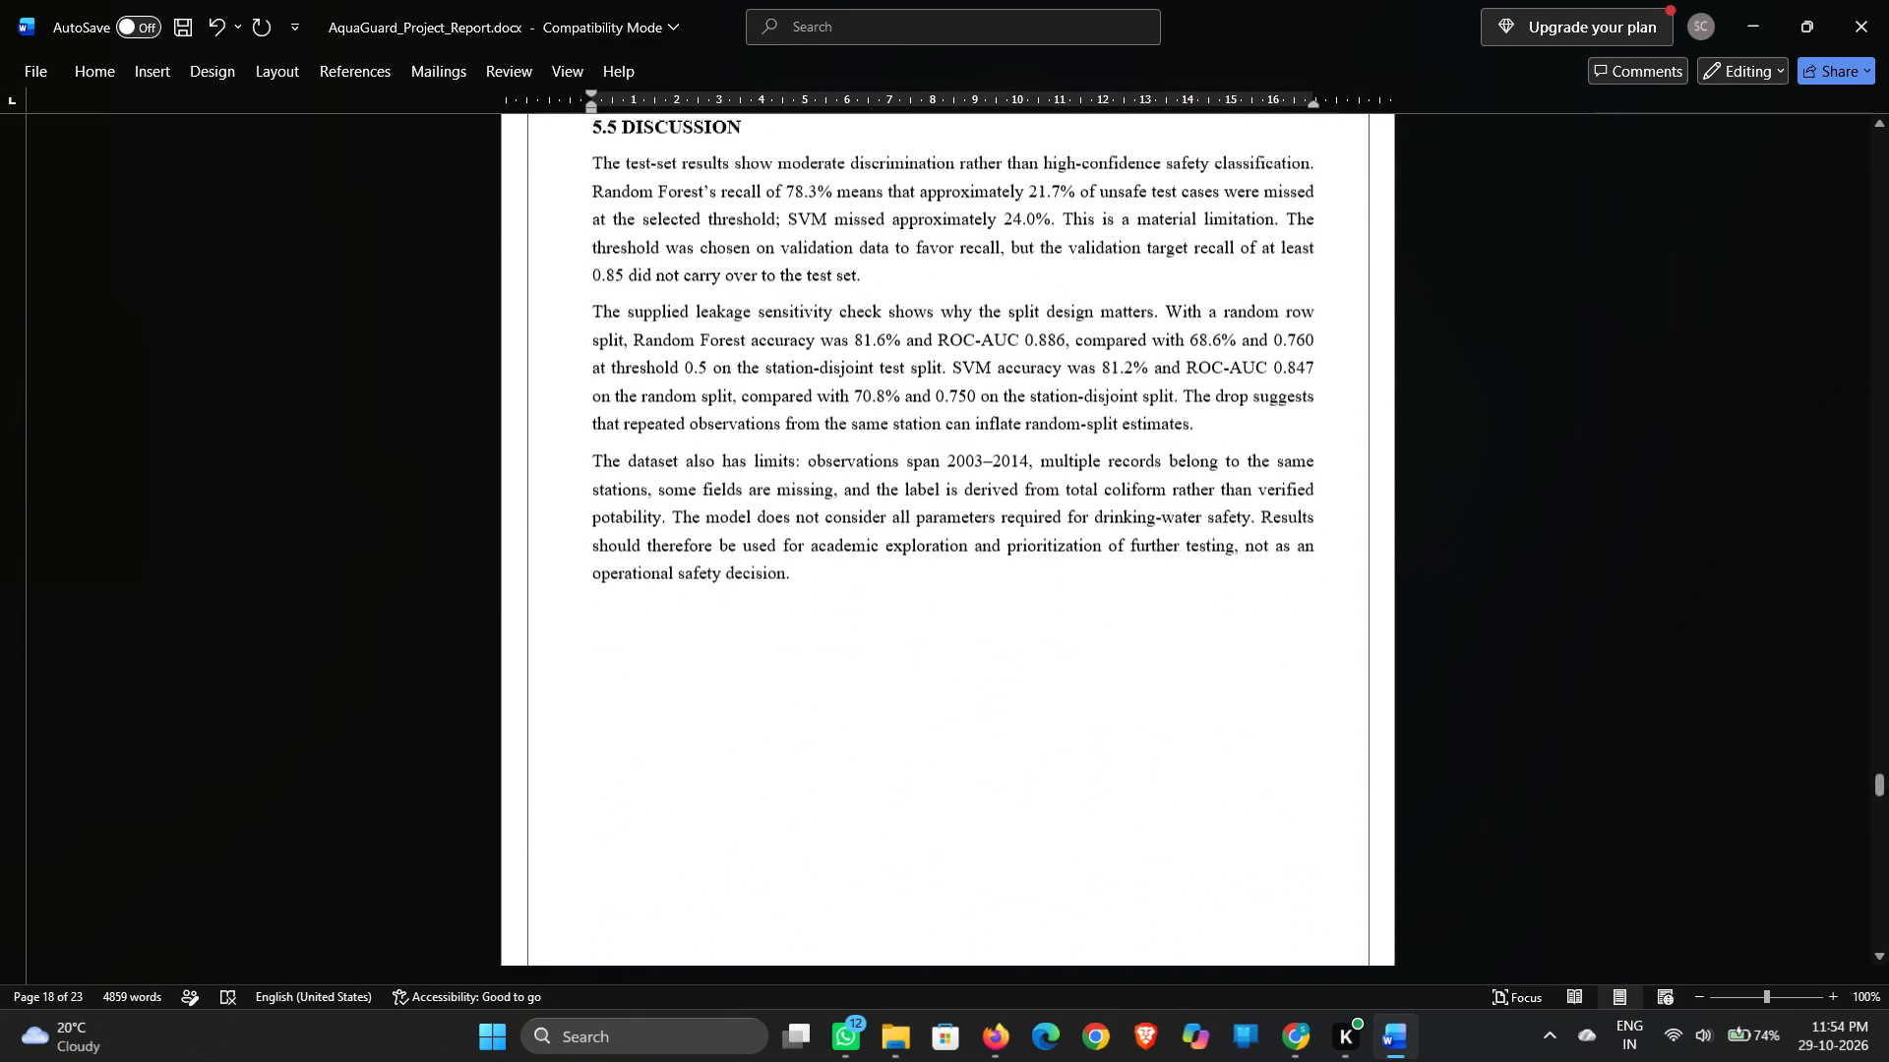
scroll(944, 455, "down", 2)
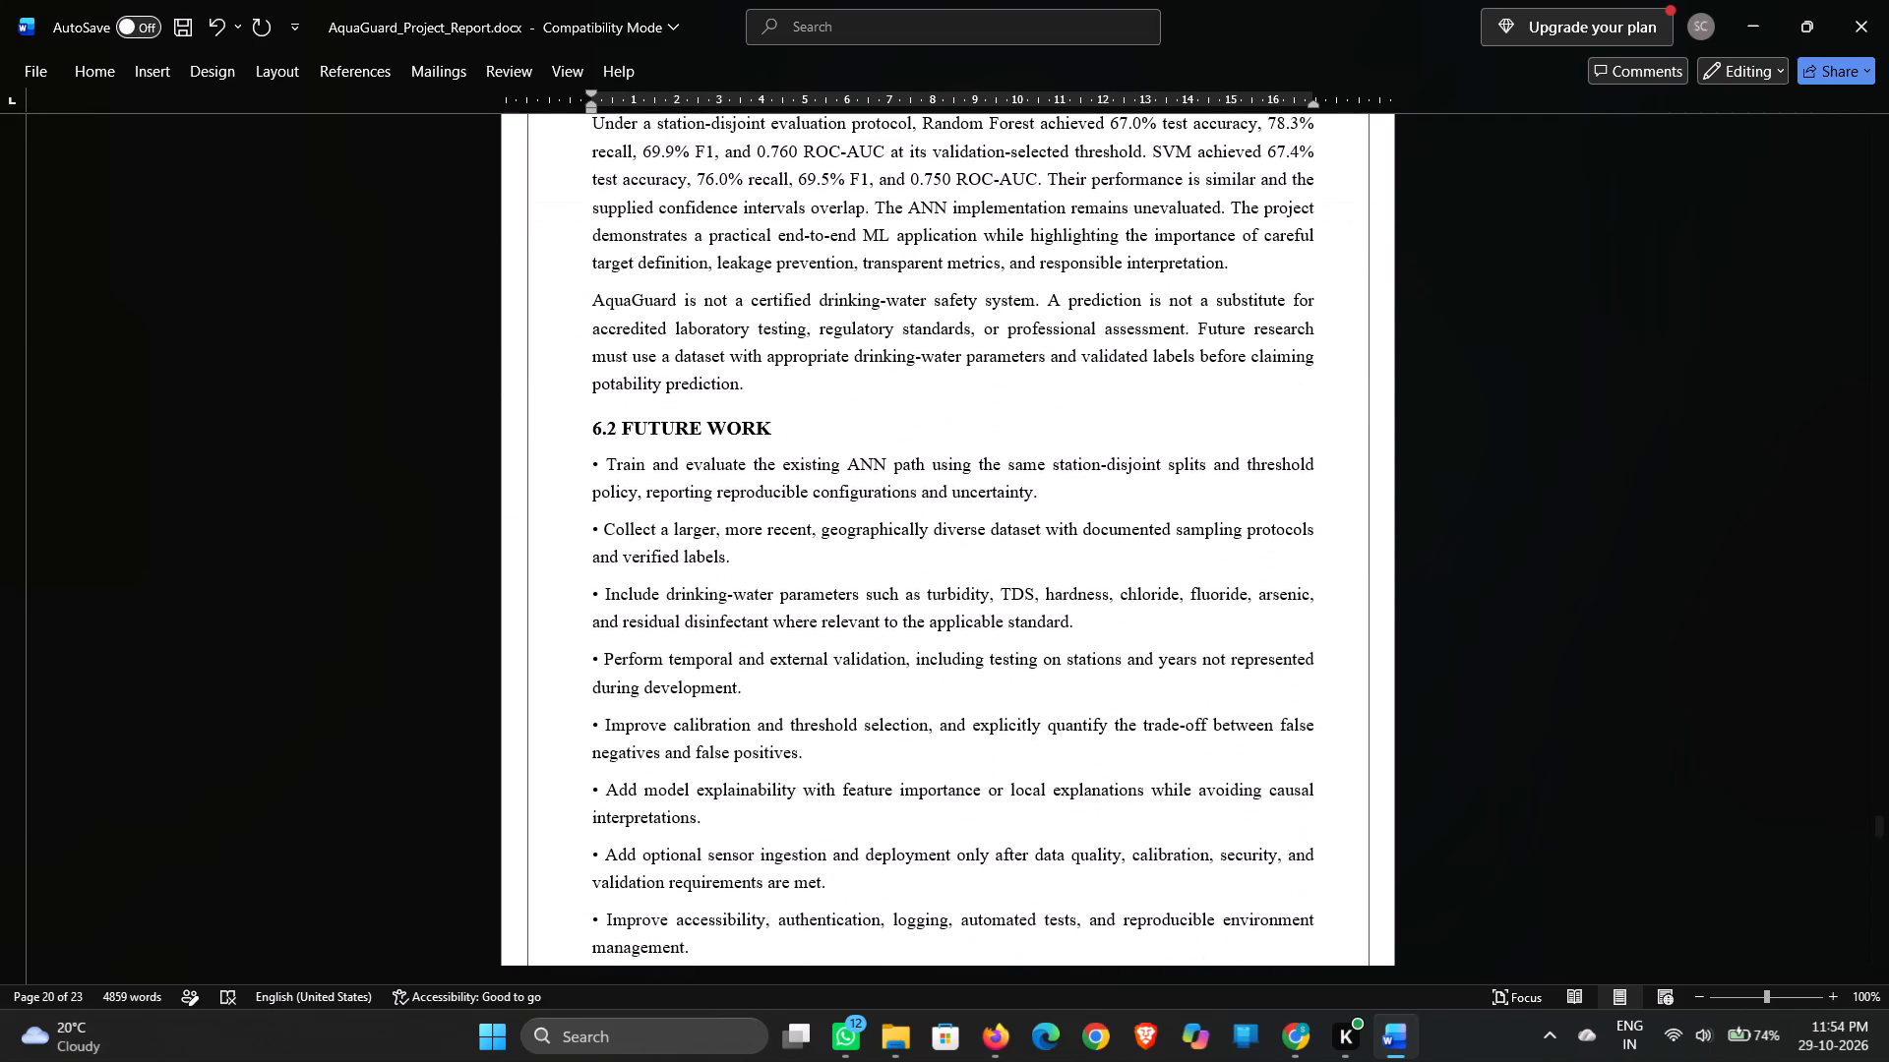
scroll(944, 455, "down", 2)
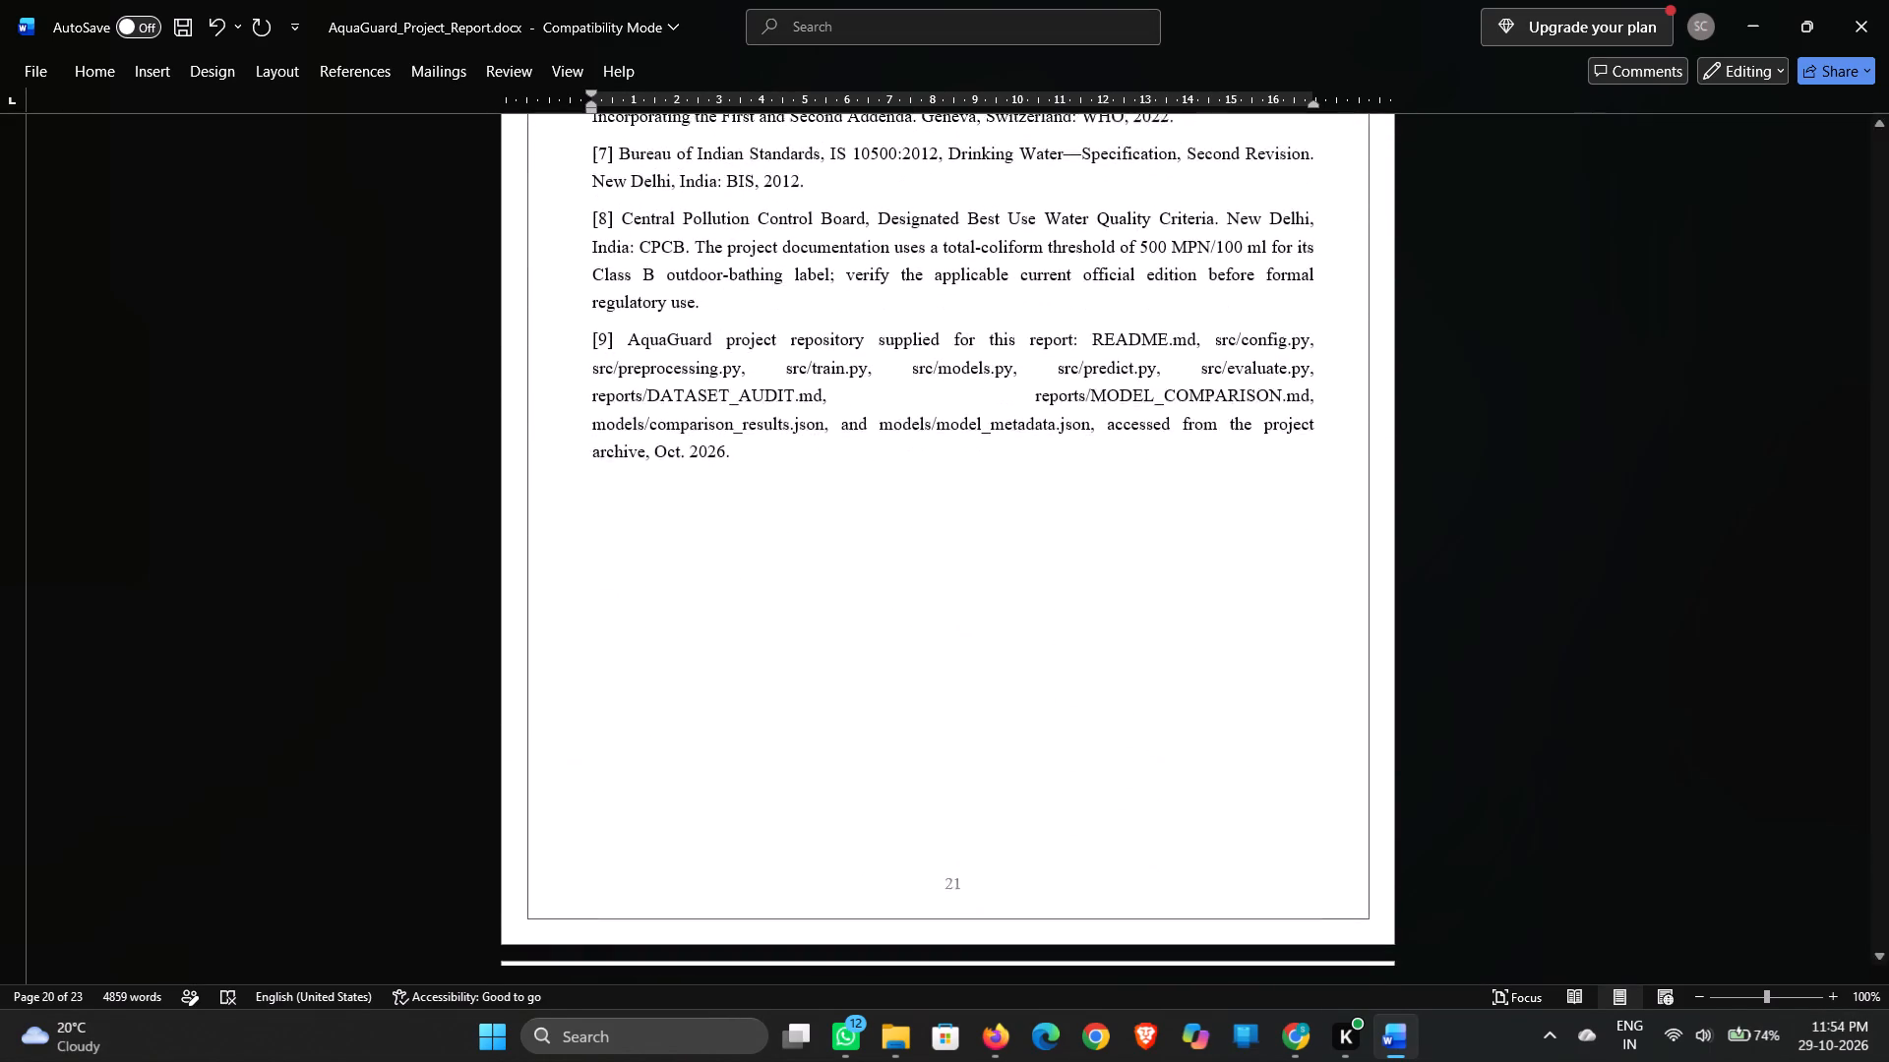
scroll(944, 455, "down", 2)
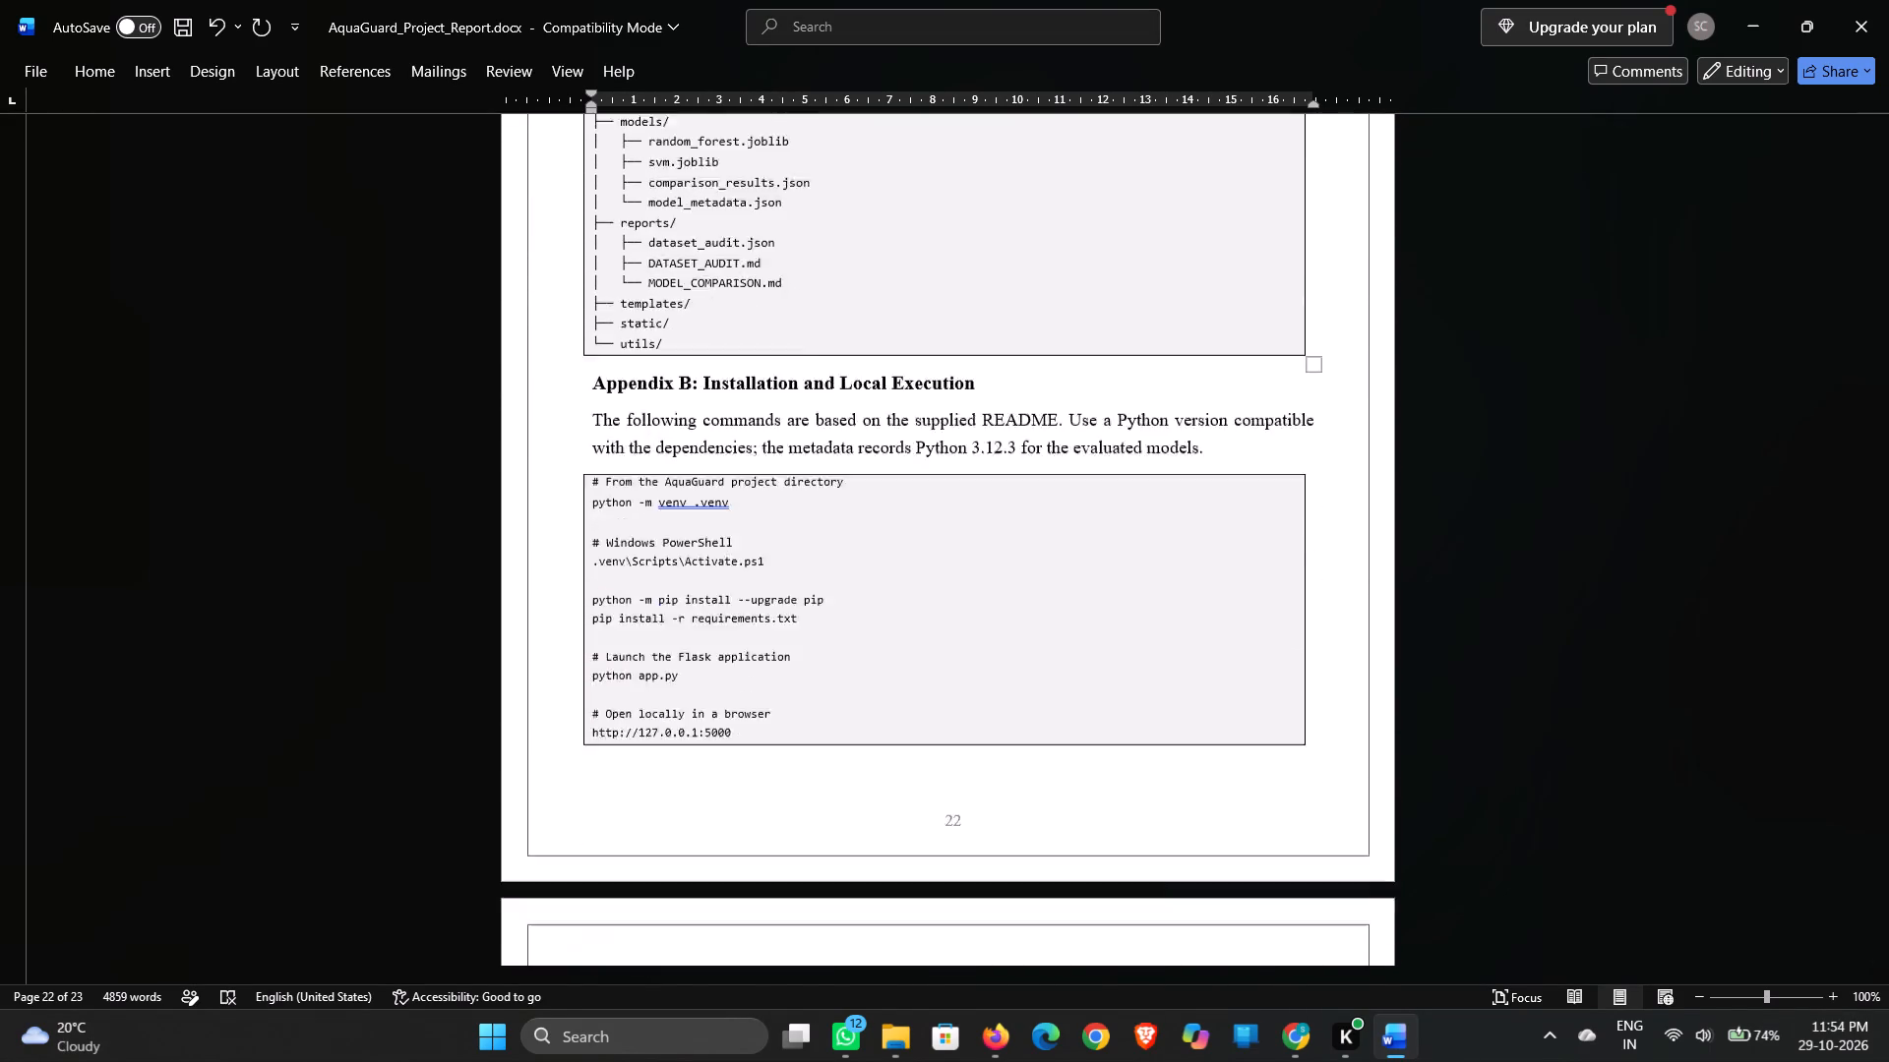
scroll(944, 455, "down", 2)
scroll(944, 455, "up", 3)
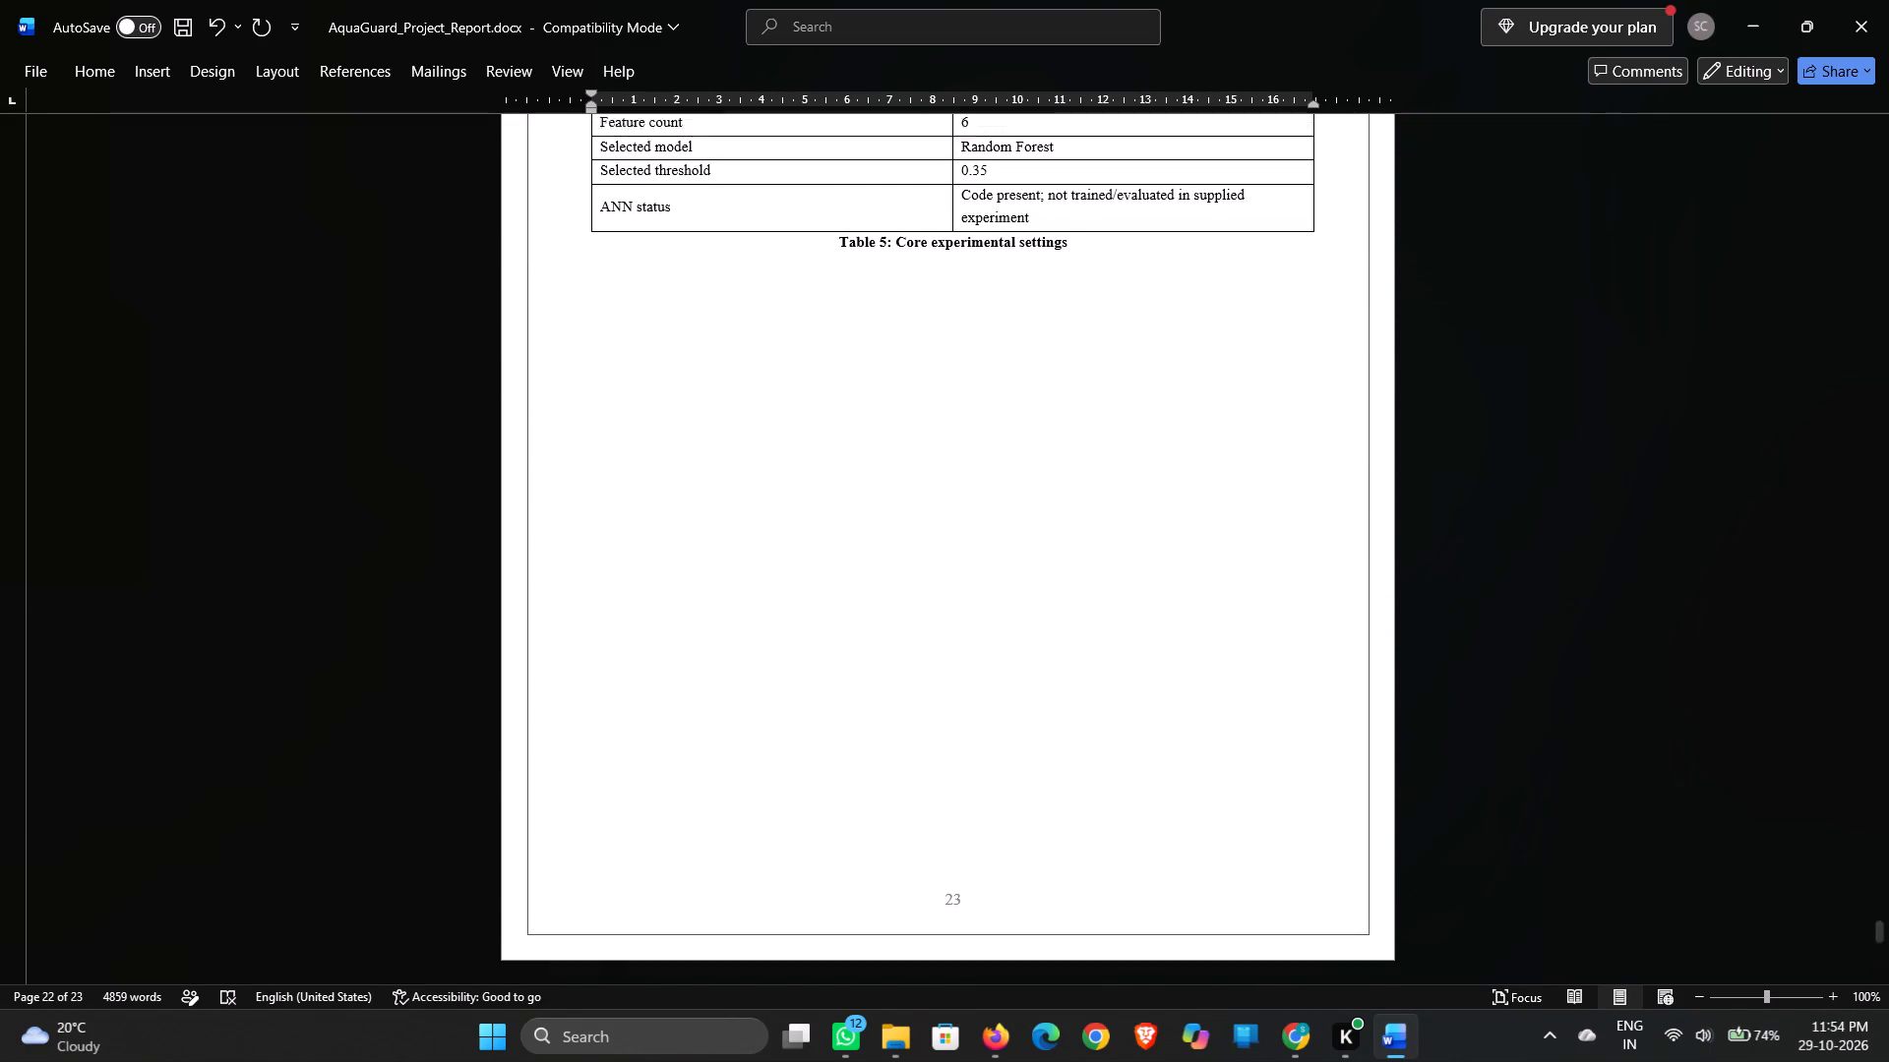
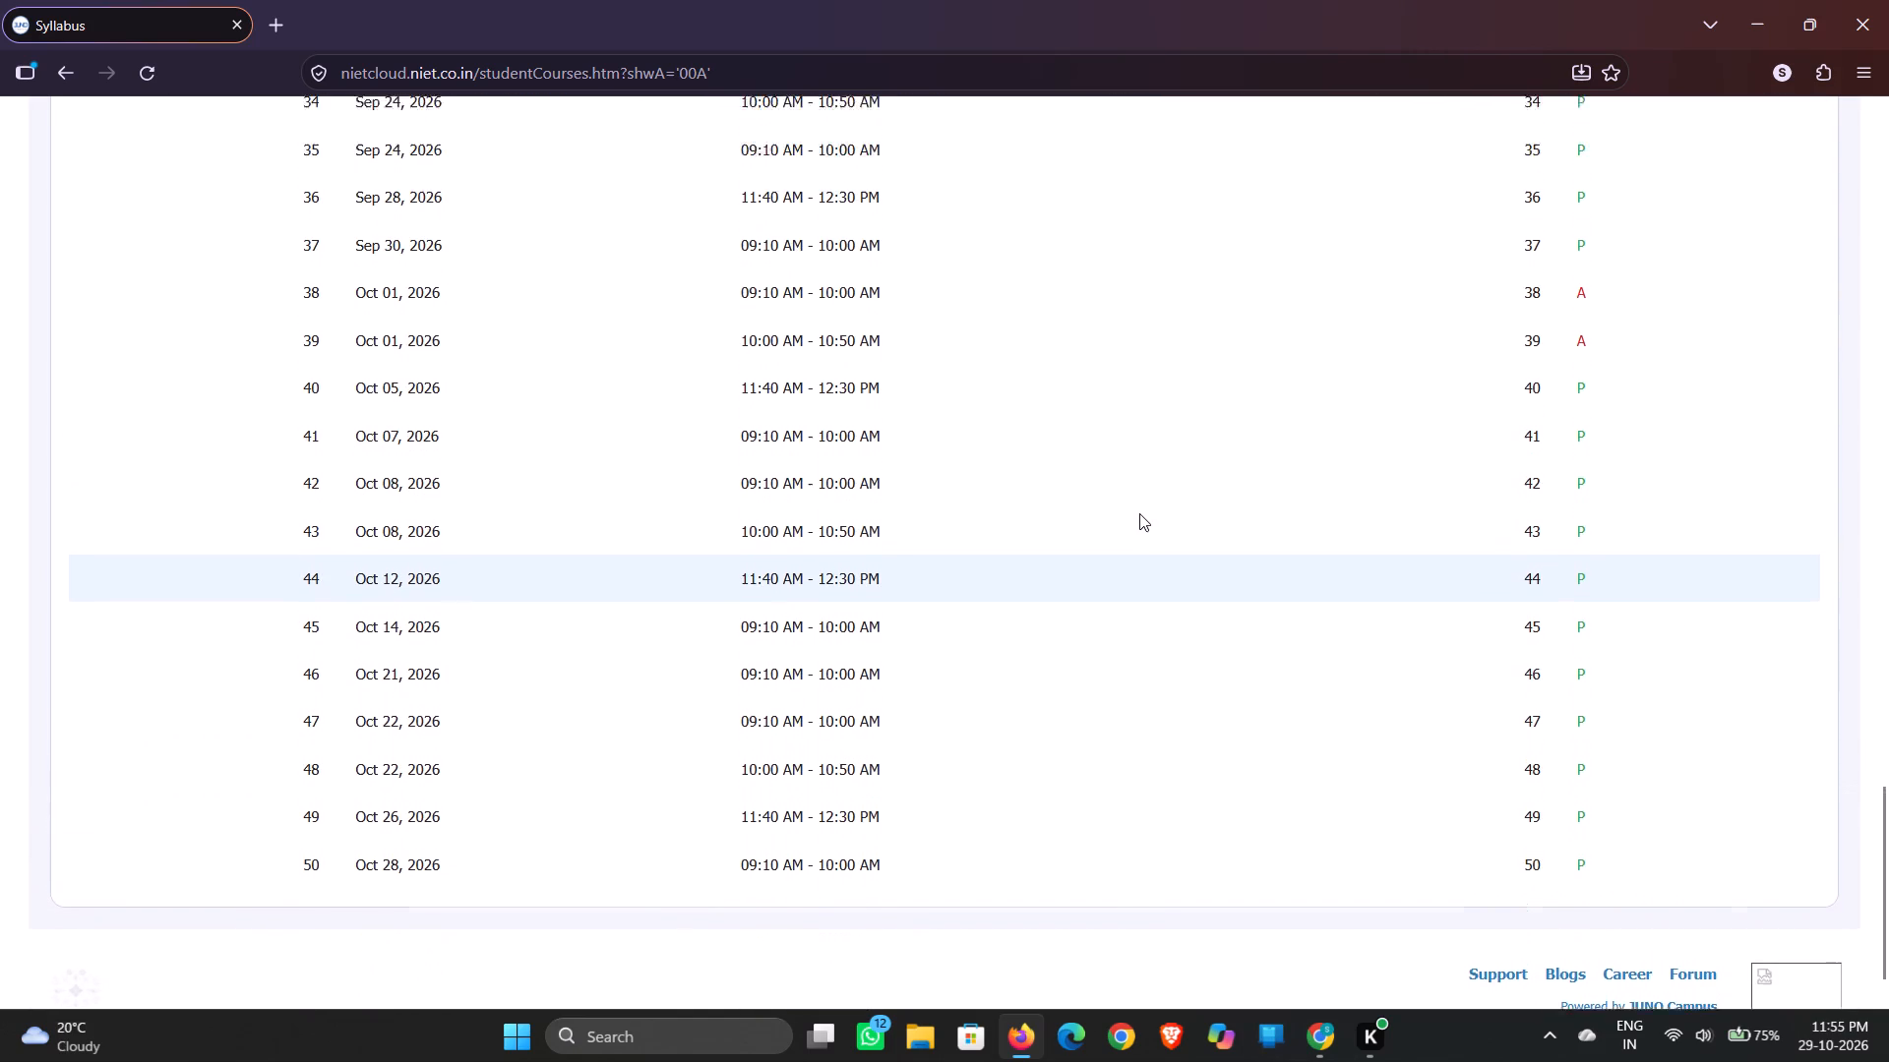
Open the attendance details of Professional Practice and Employability-I and examine its lecture-by-lecture statuses through the most recent dates.
scroll(1139, 513, "up", 10)
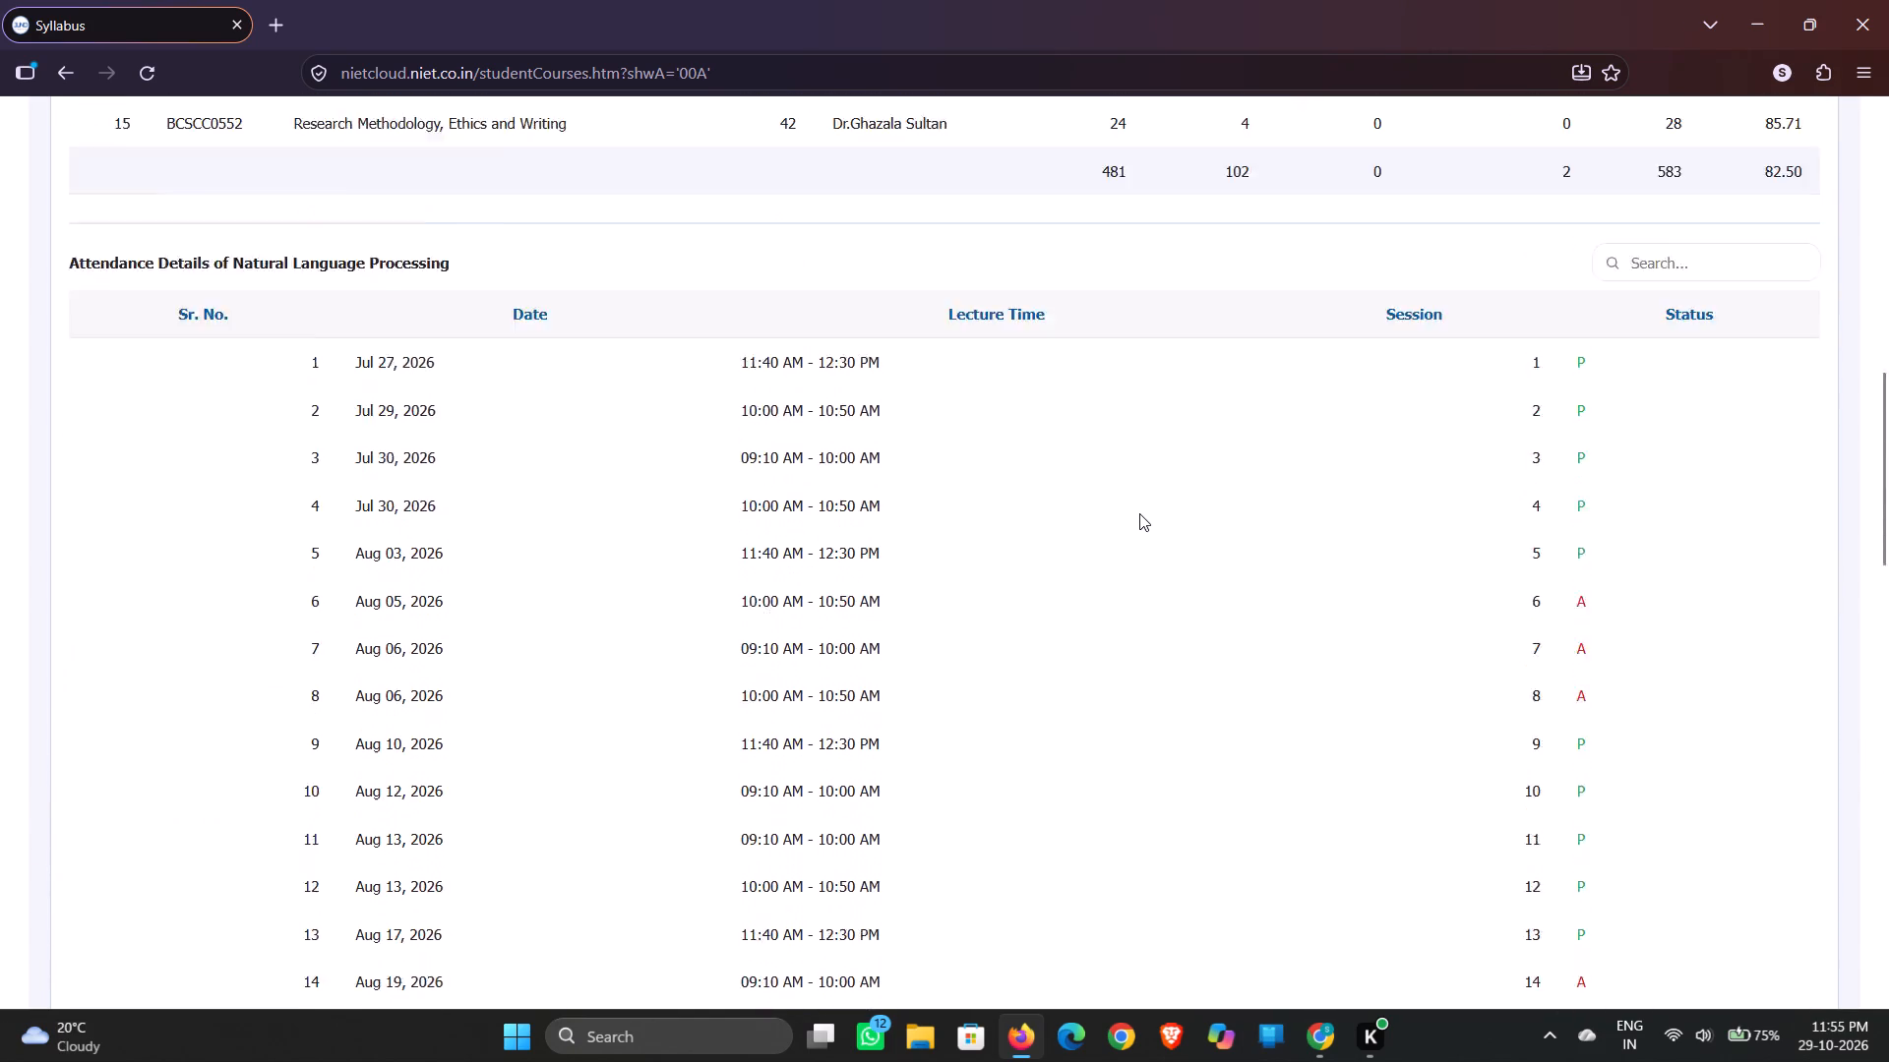
scroll(1139, 513, "up", 2)
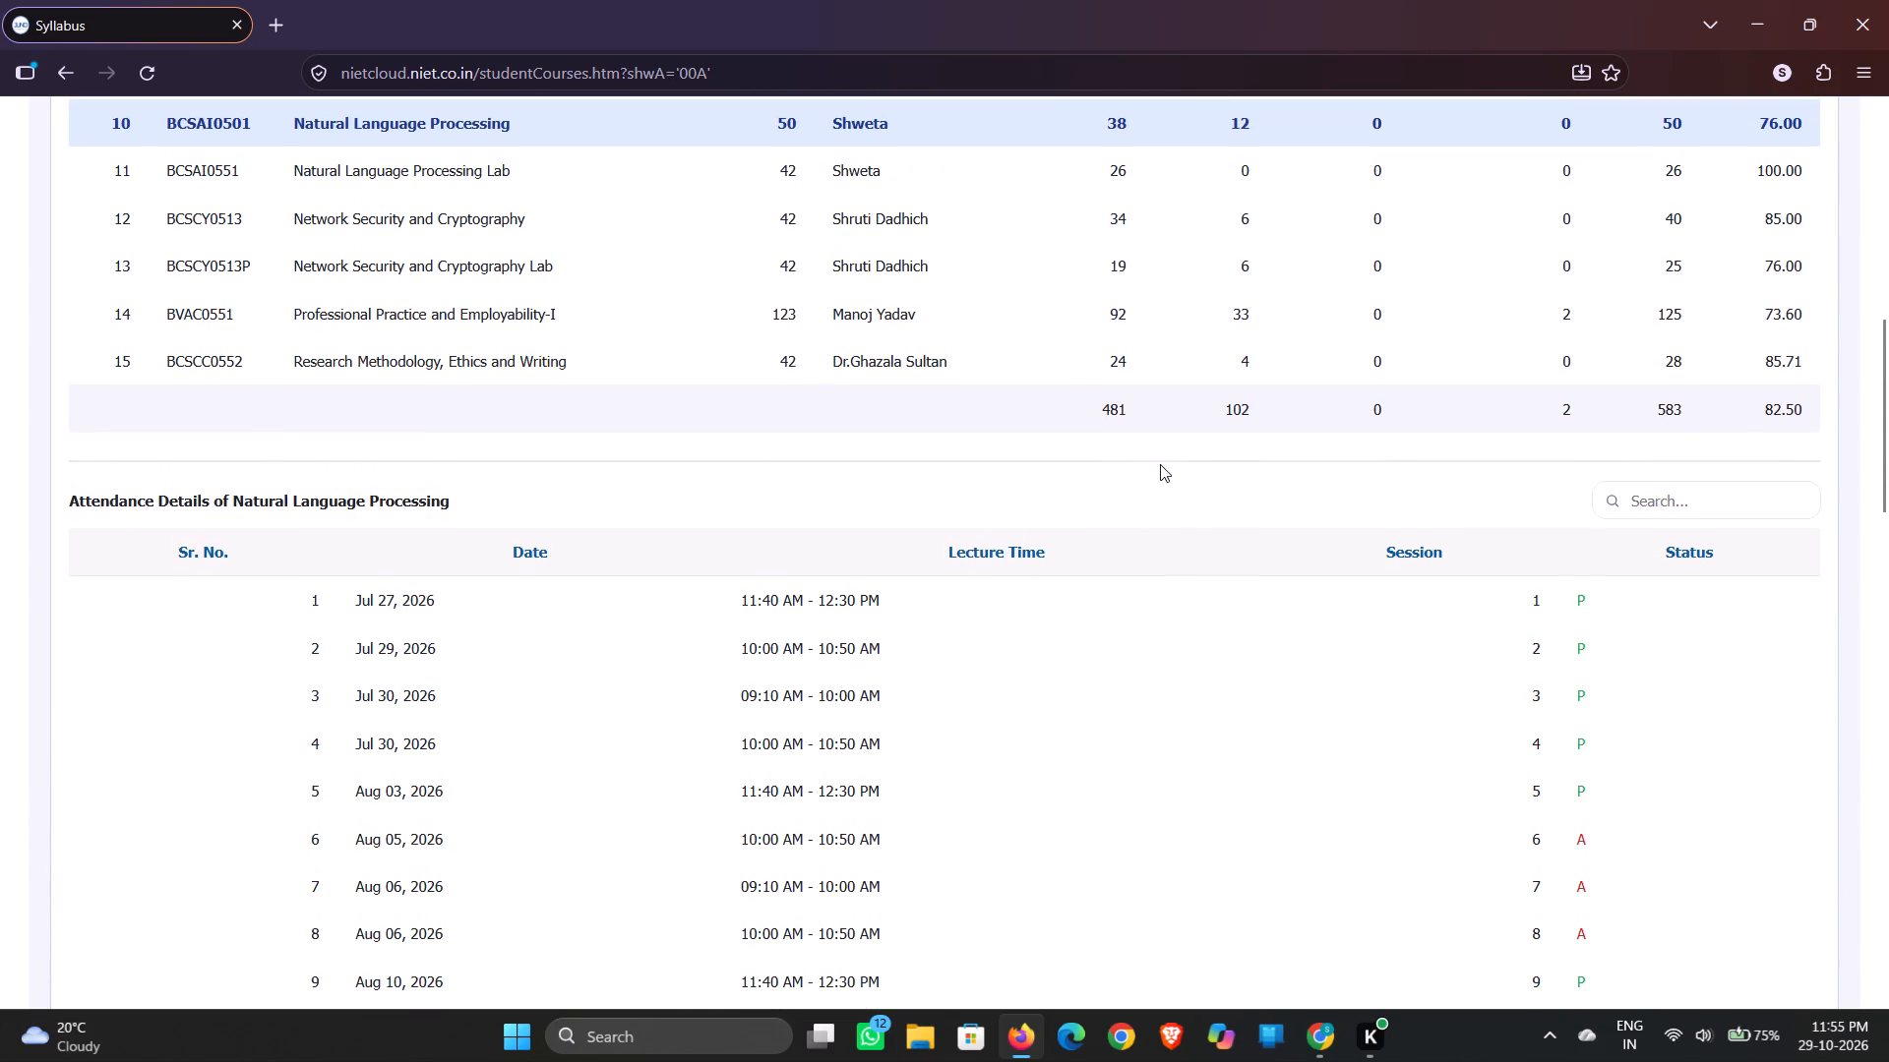
left_click(1259, 304)
scroll(1259, 304, "down", 8)
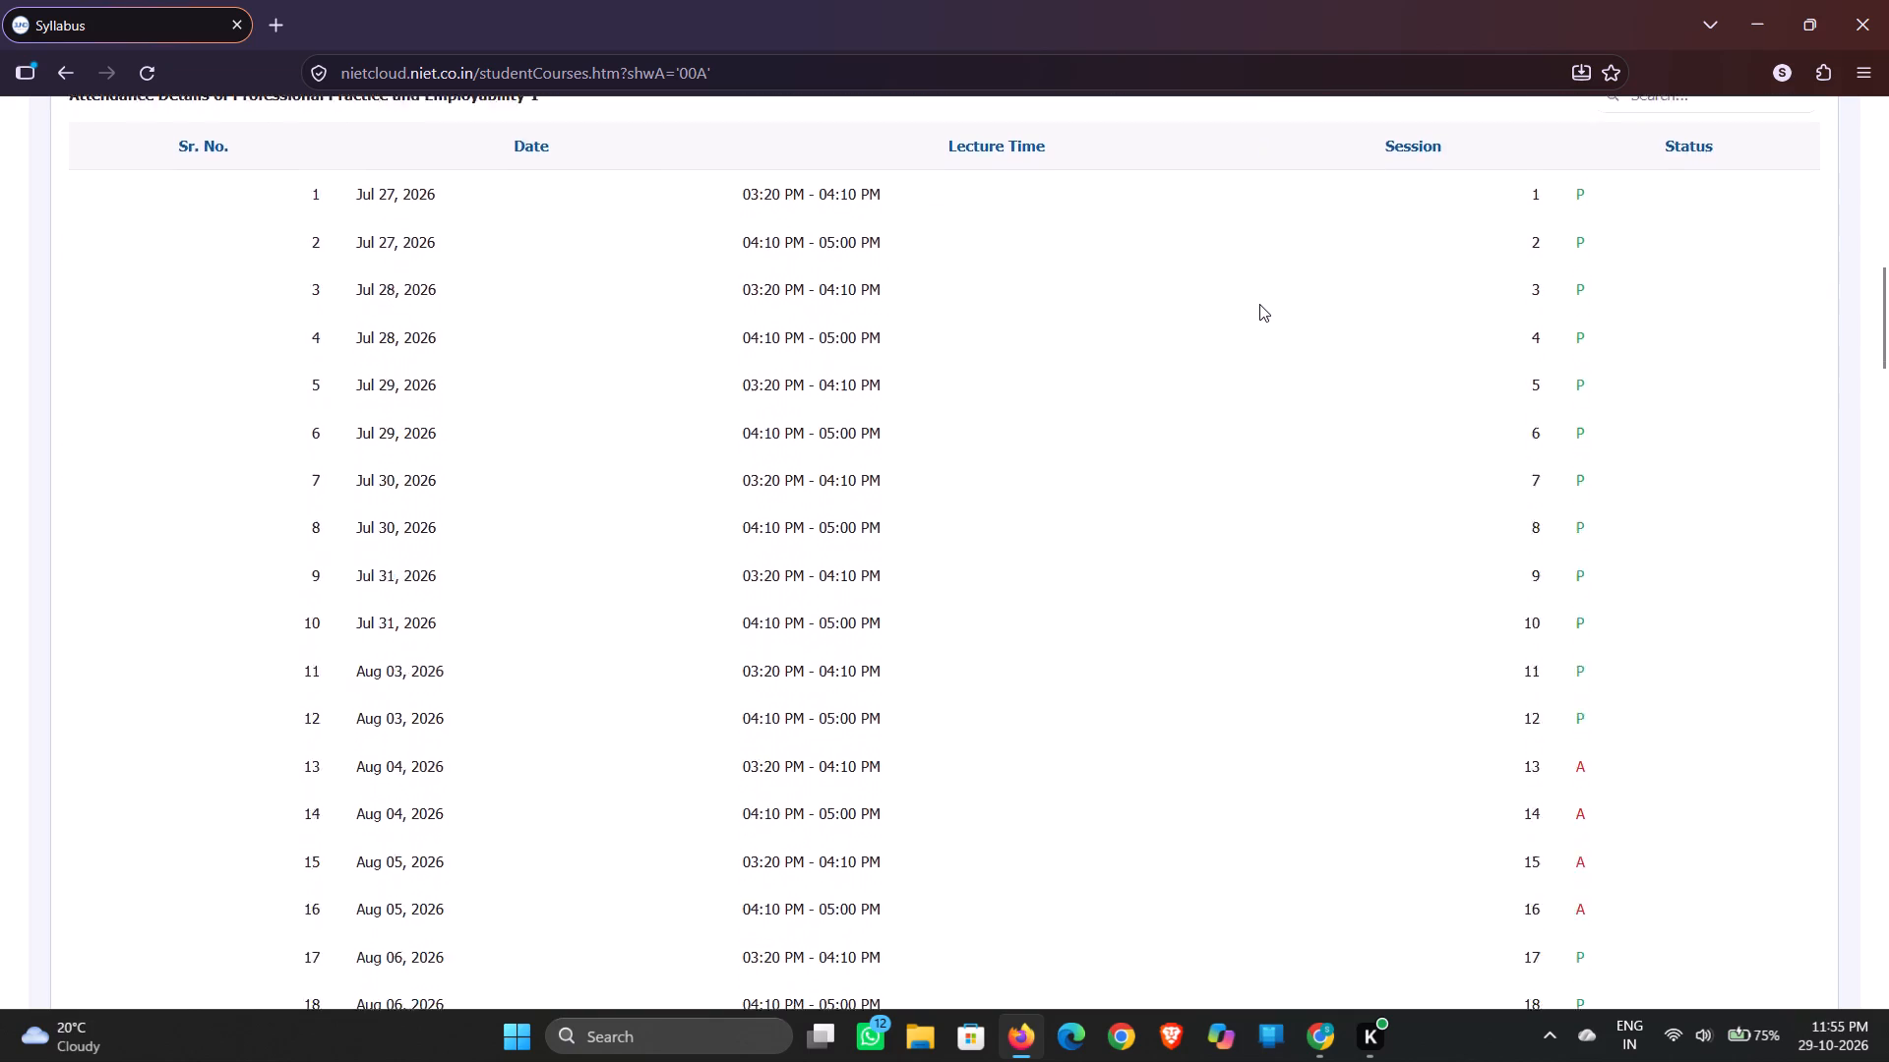
scroll(1259, 304, "down", 14)
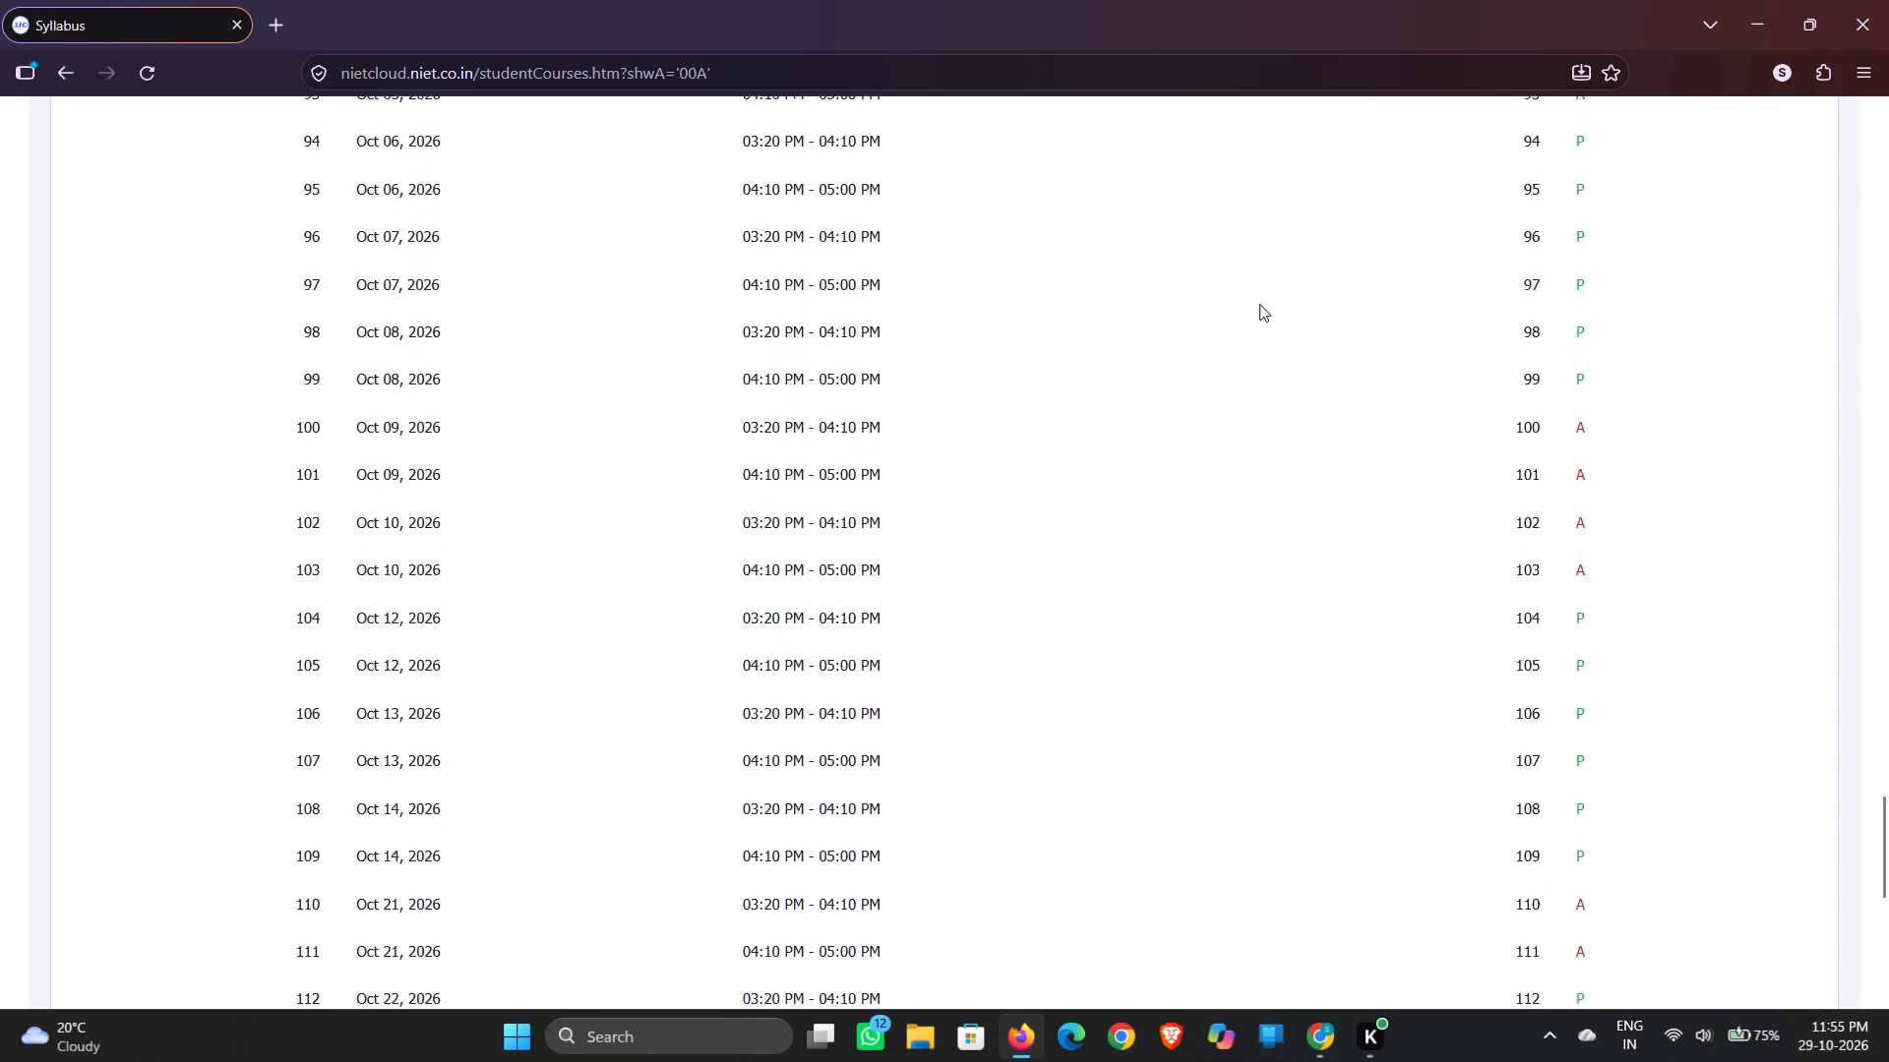
scroll(1259, 304, "down", 5)
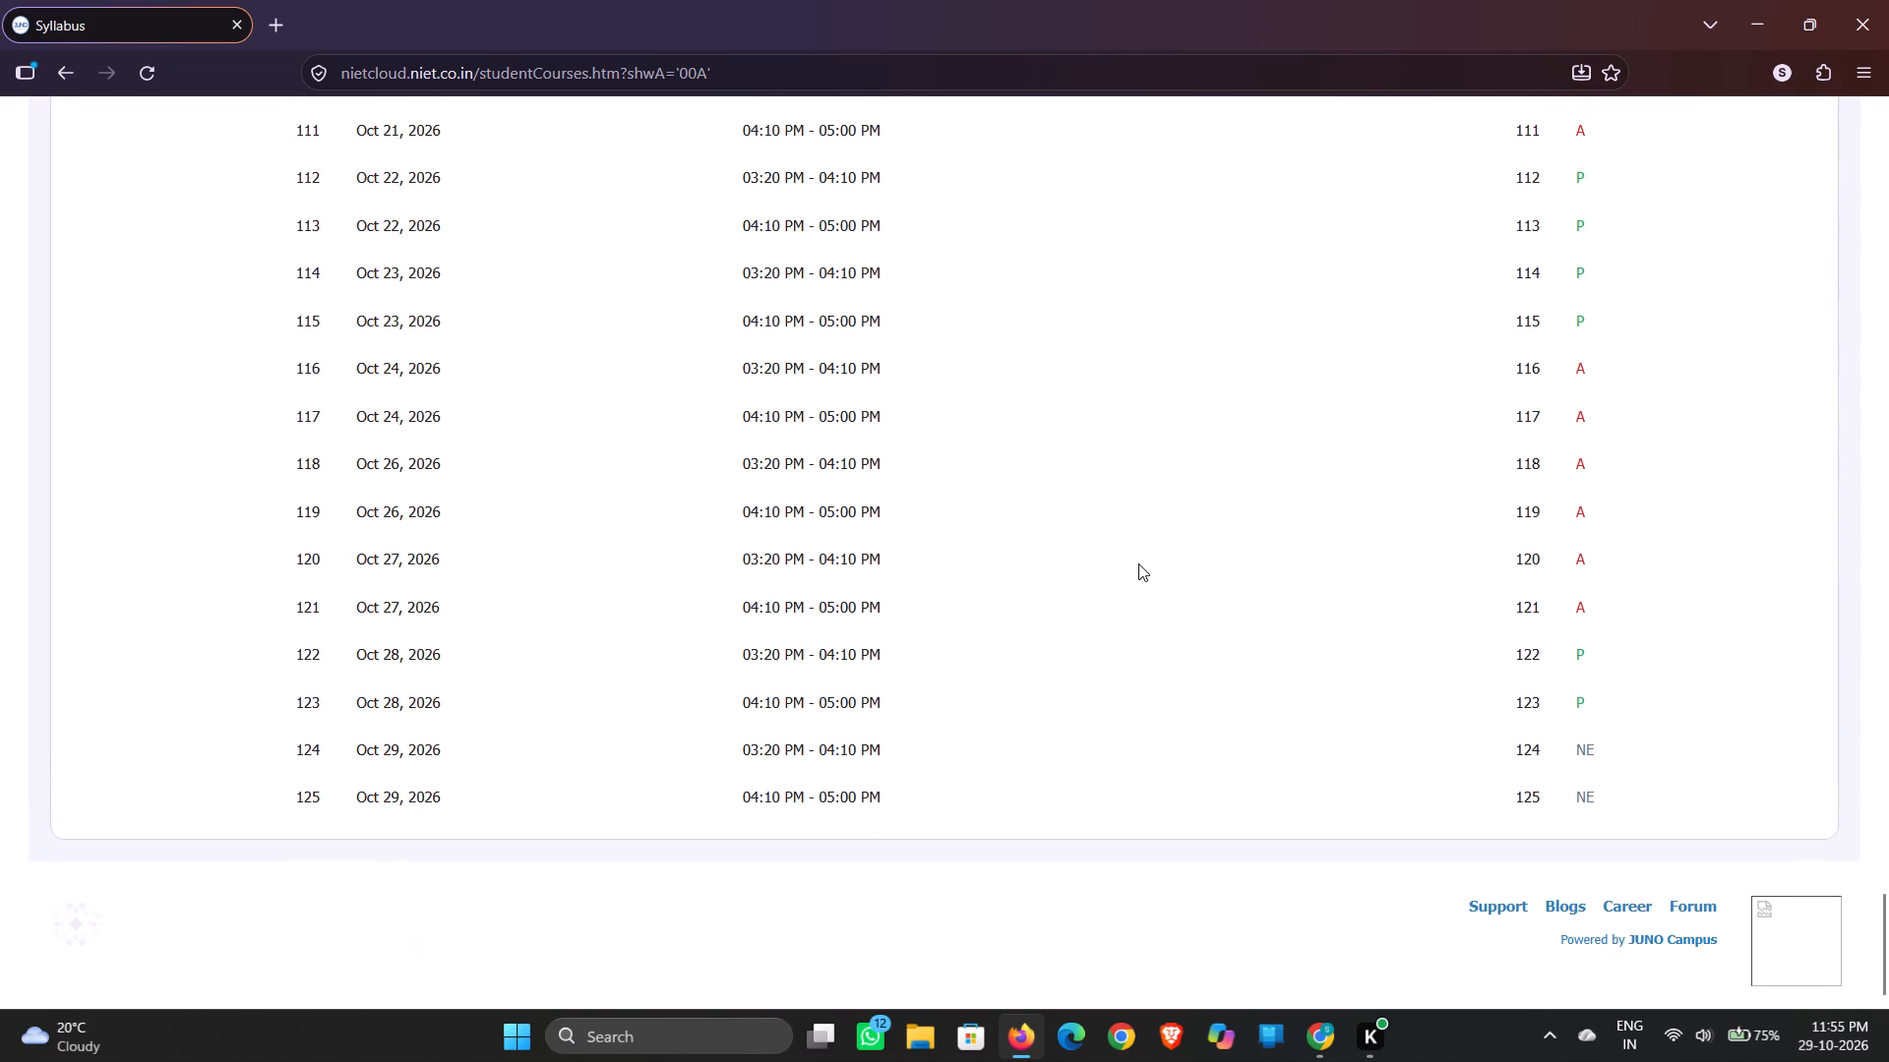
scroll(1138, 563, "up", 20)
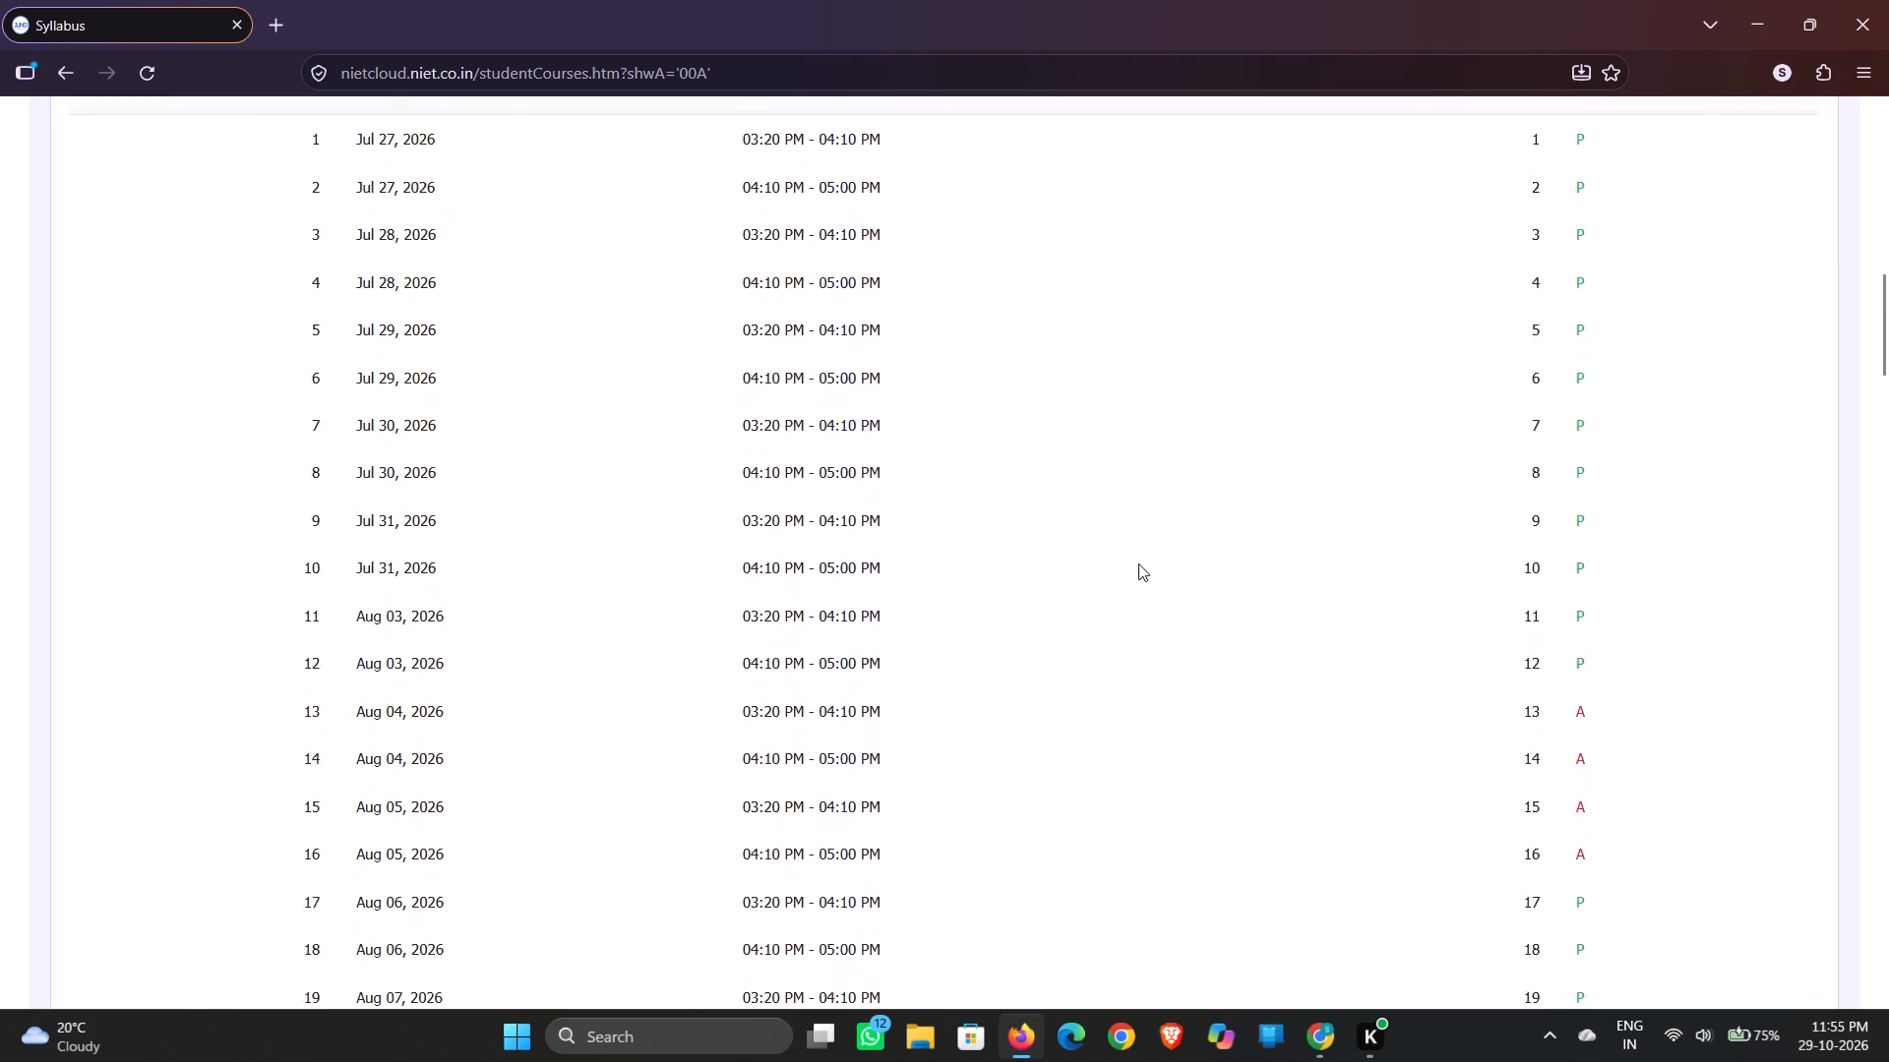
scroll(1138, 563, "up", 4)
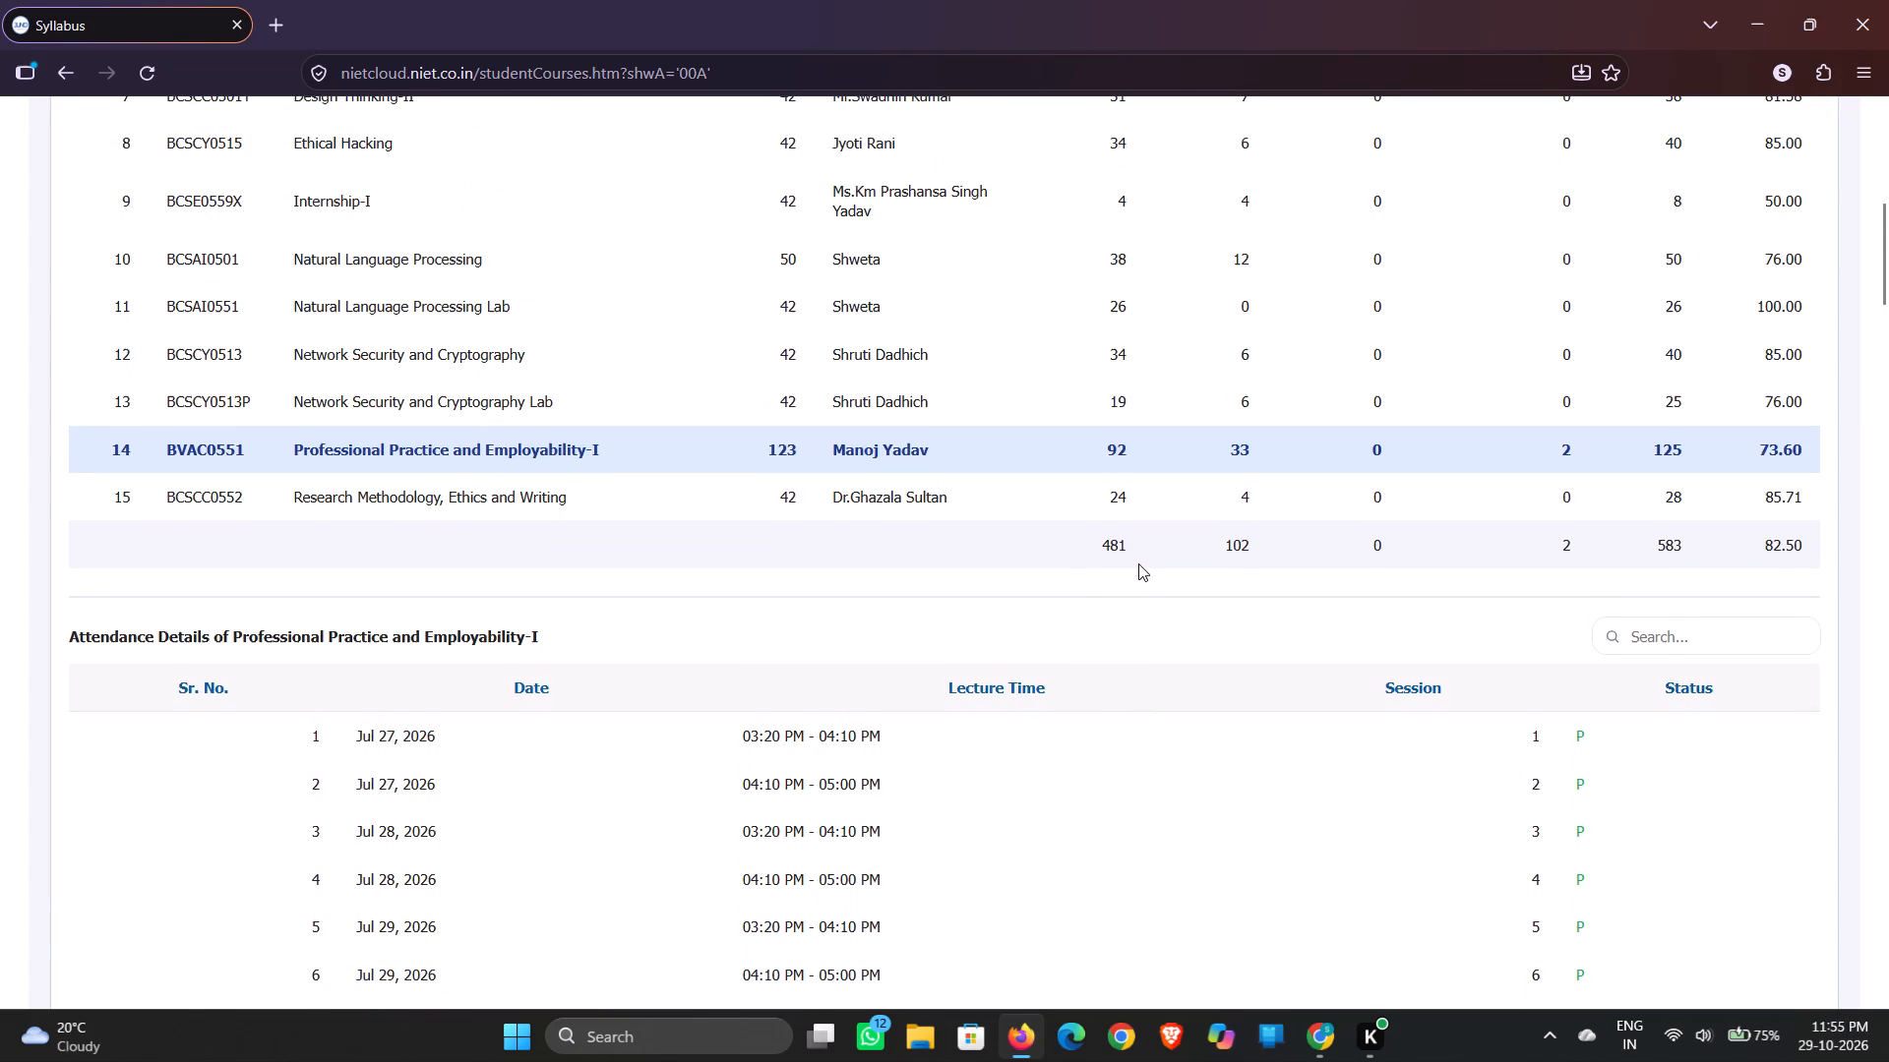
Review the SEM-V course attendance summary, the internal marks view, and the ongoing assessments and submissions.
scroll(1138, 563, "up", 2)
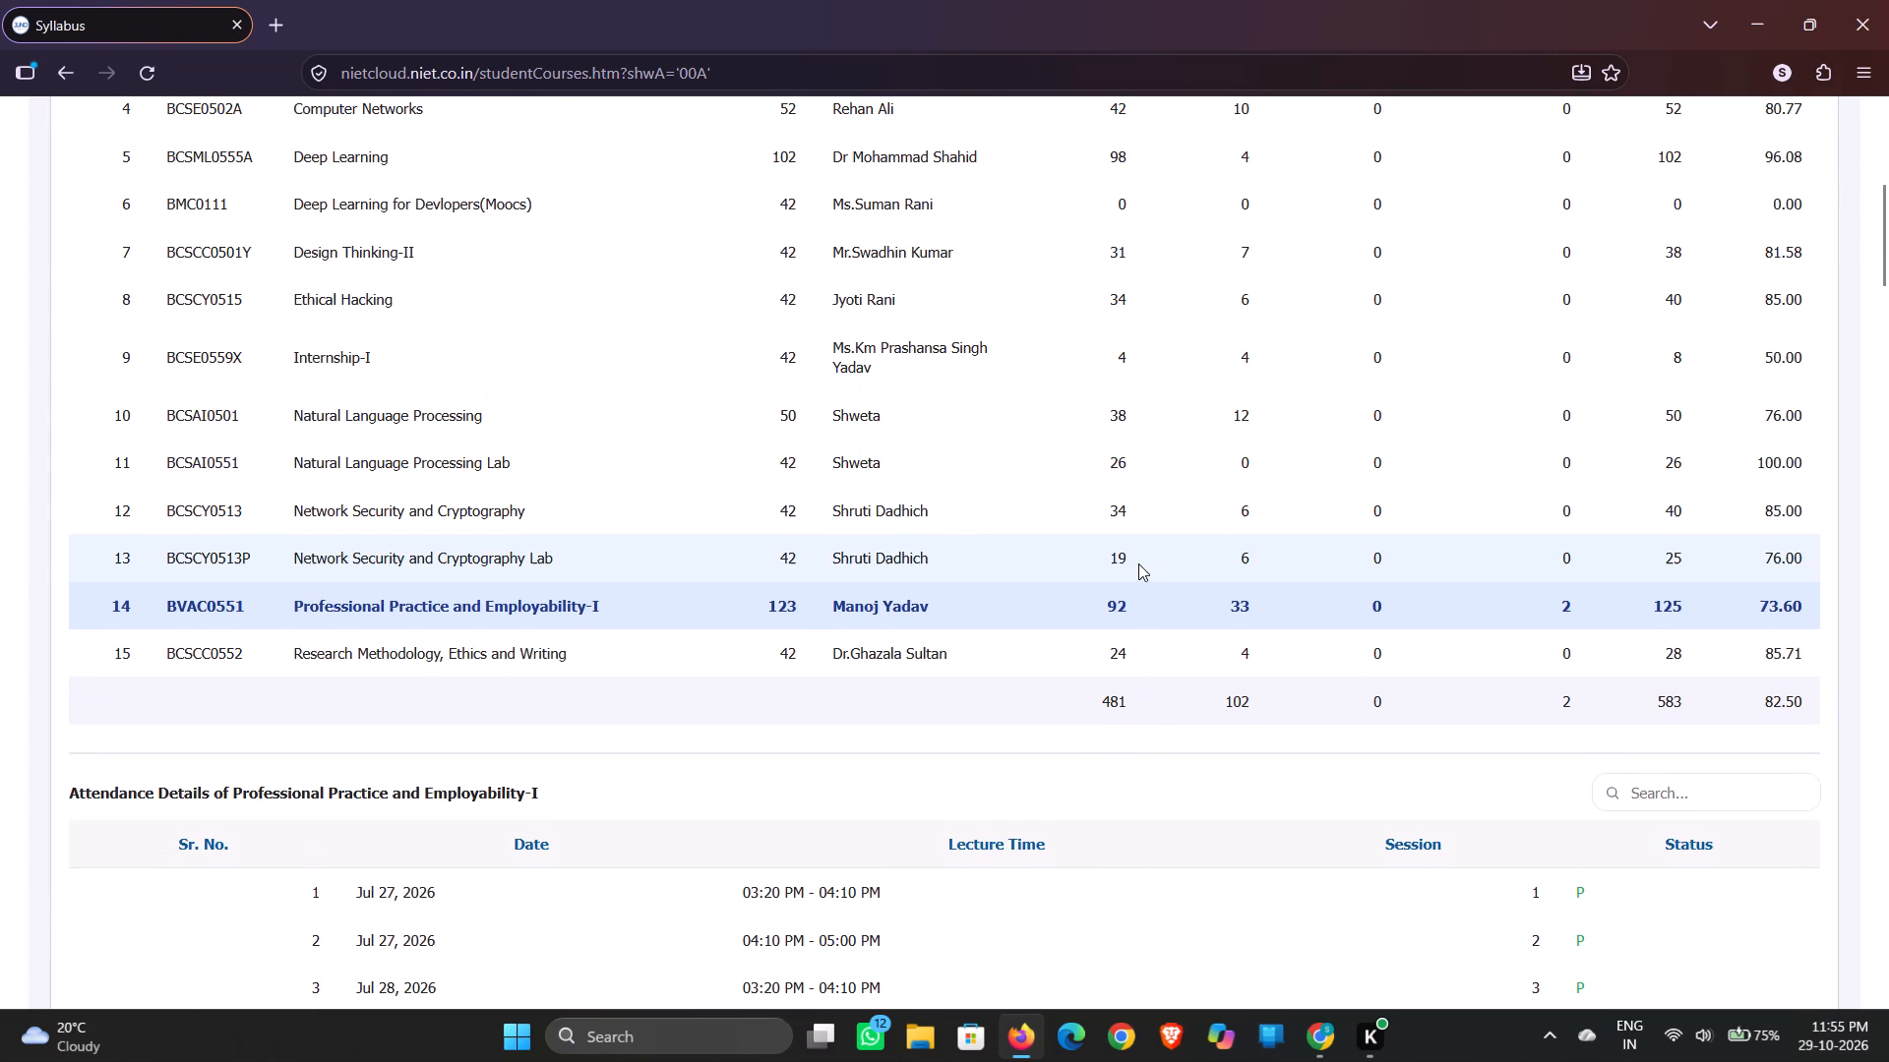
scroll(1122, 532, "up", 4)
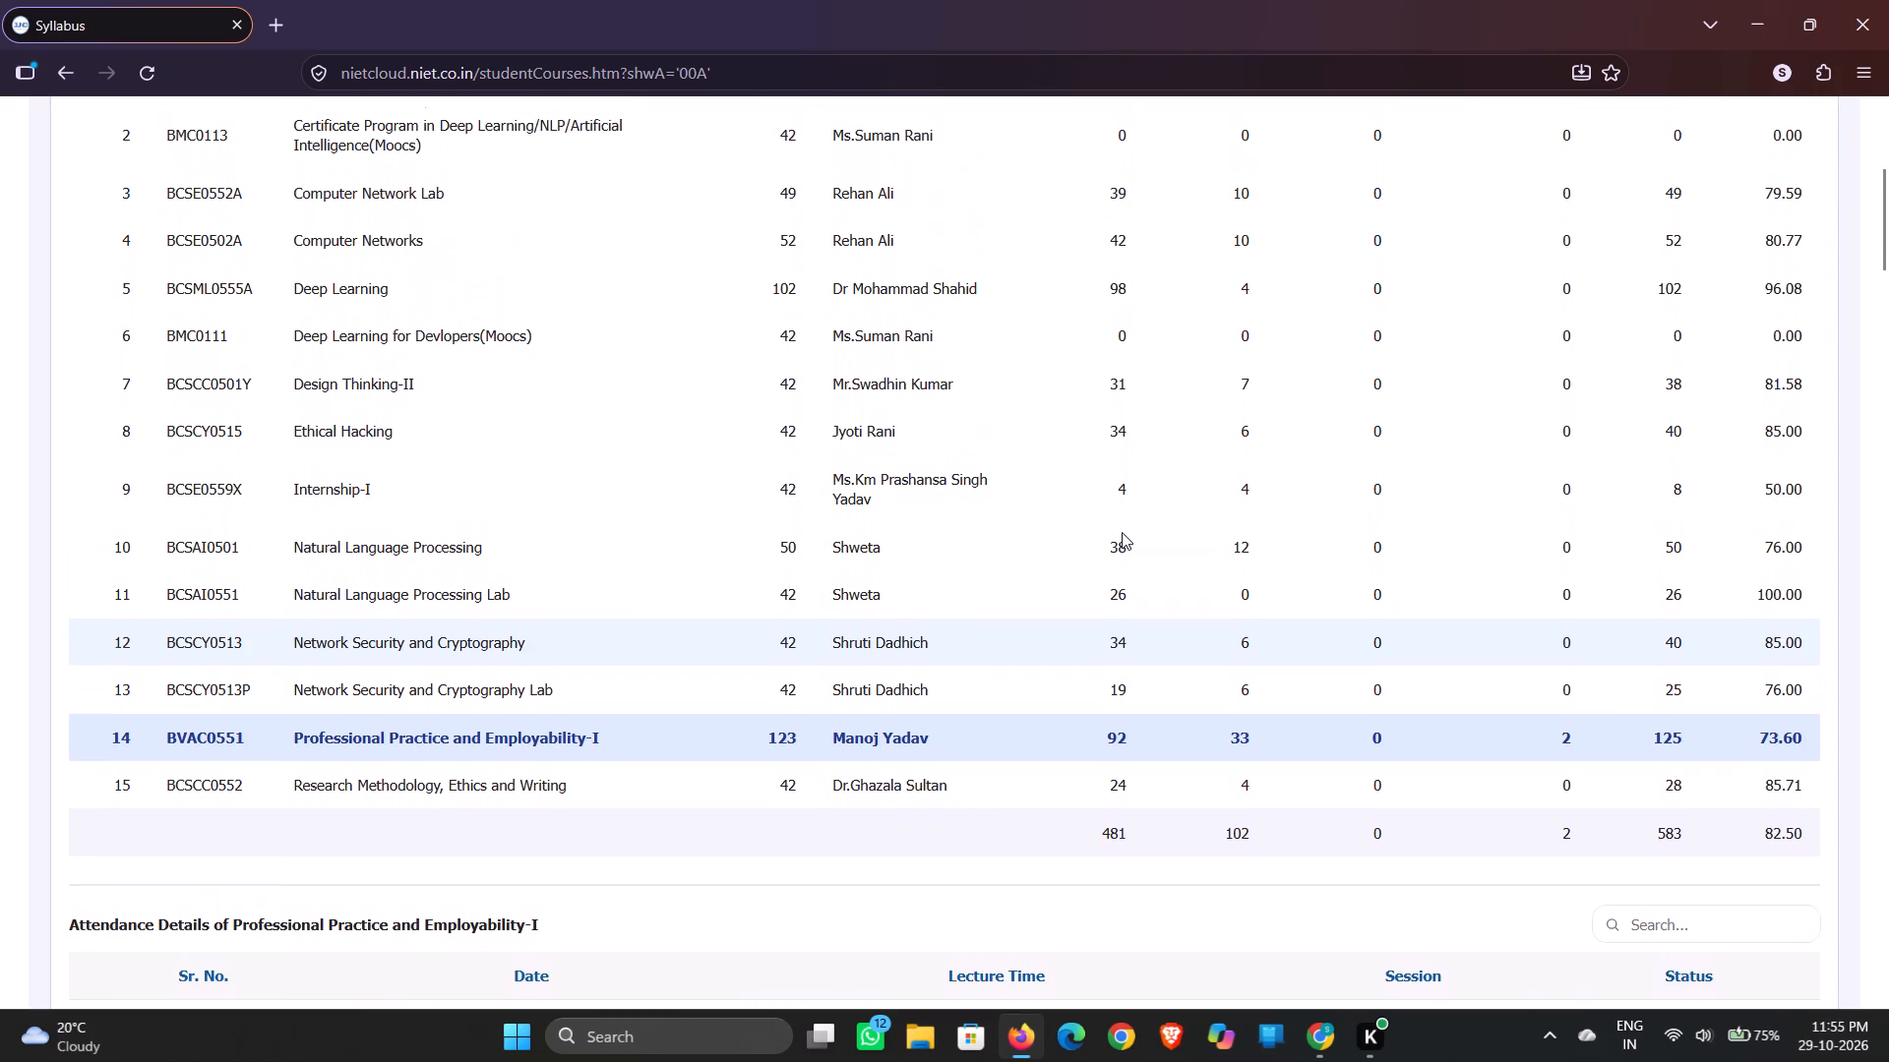
scroll(1122, 532, "up", 4)
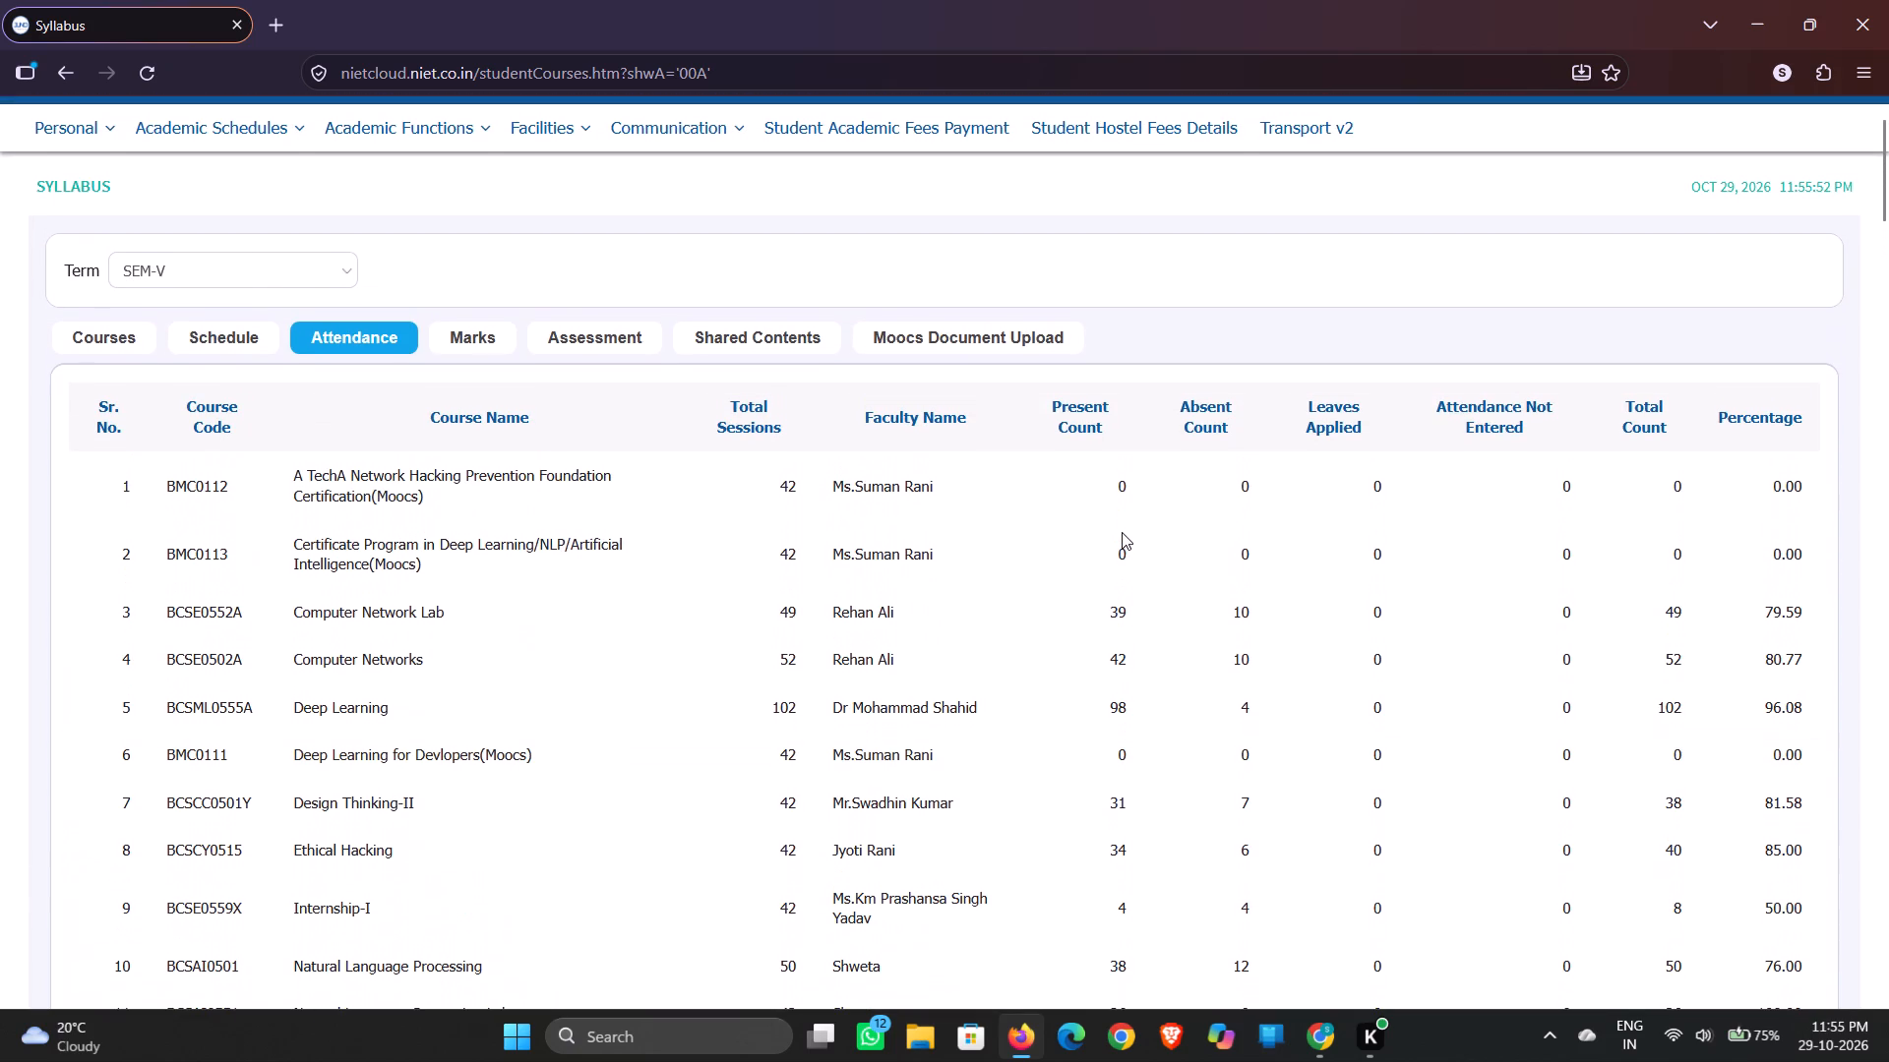
left_click(505, 328)
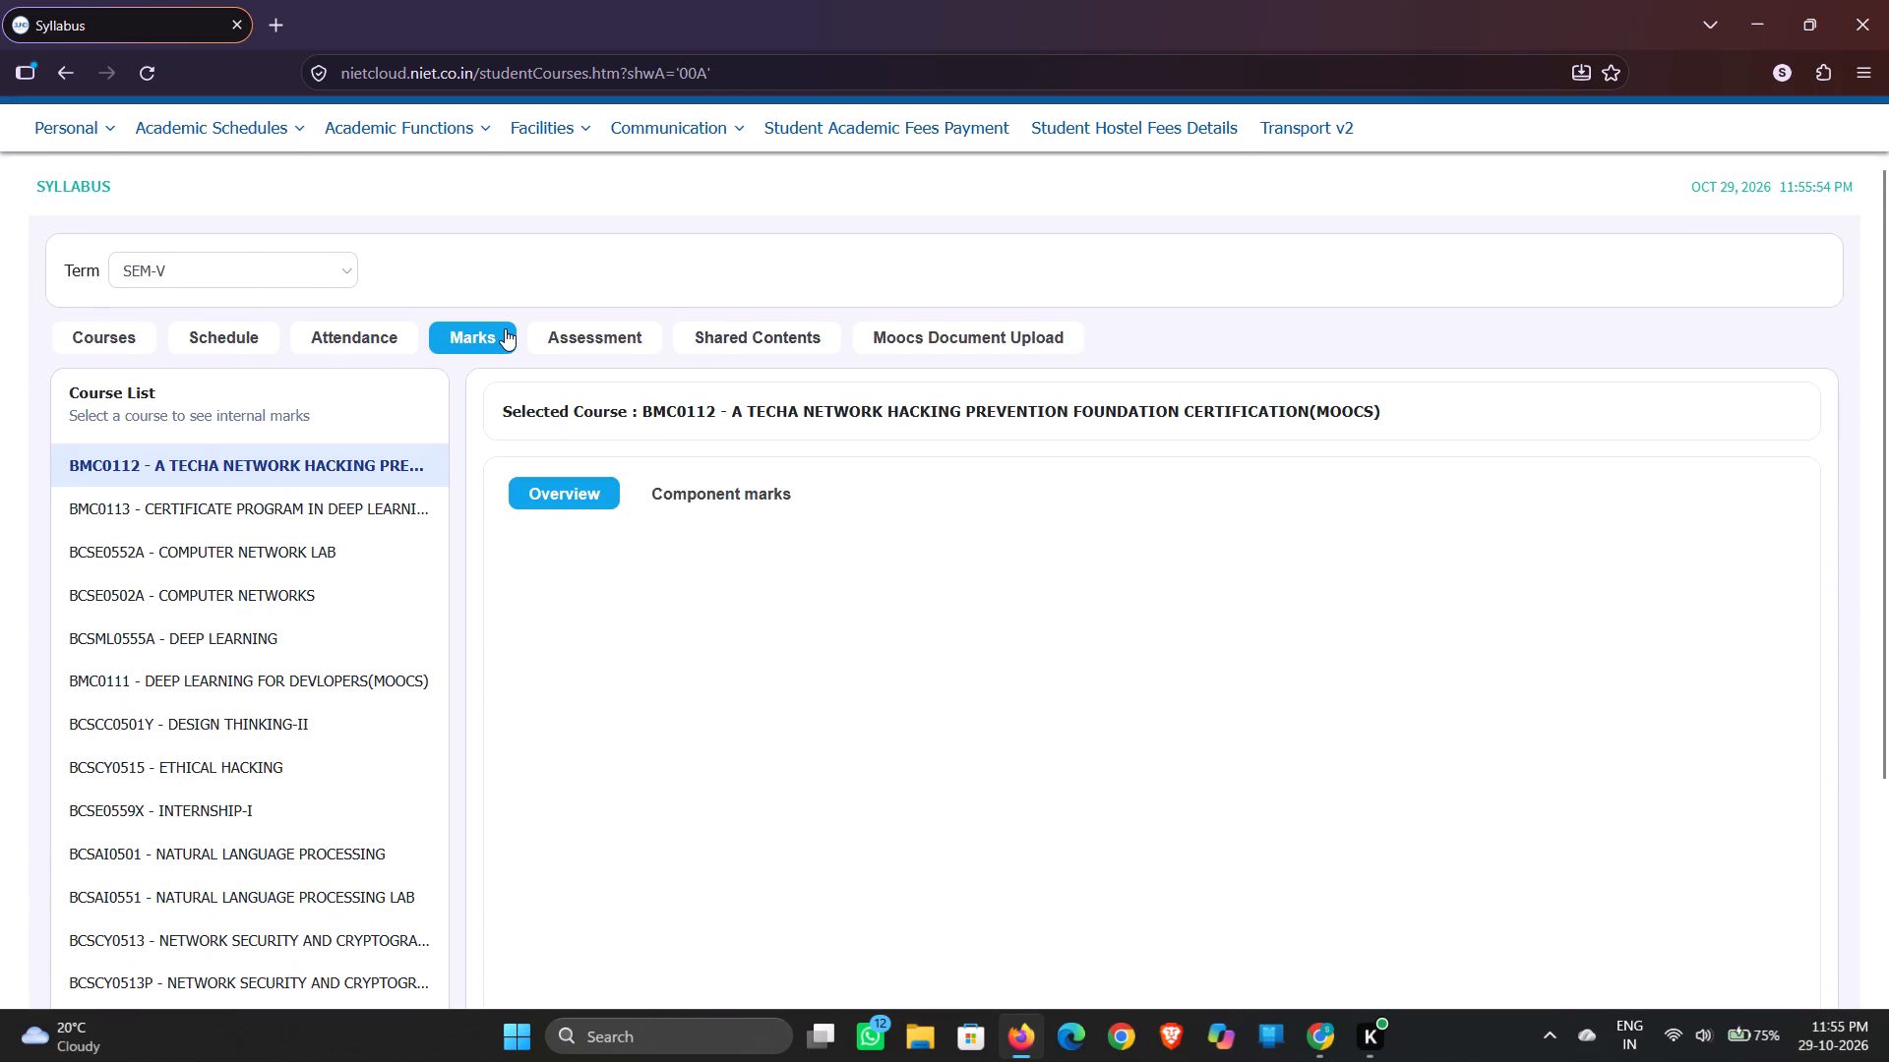
left_click(587, 331)
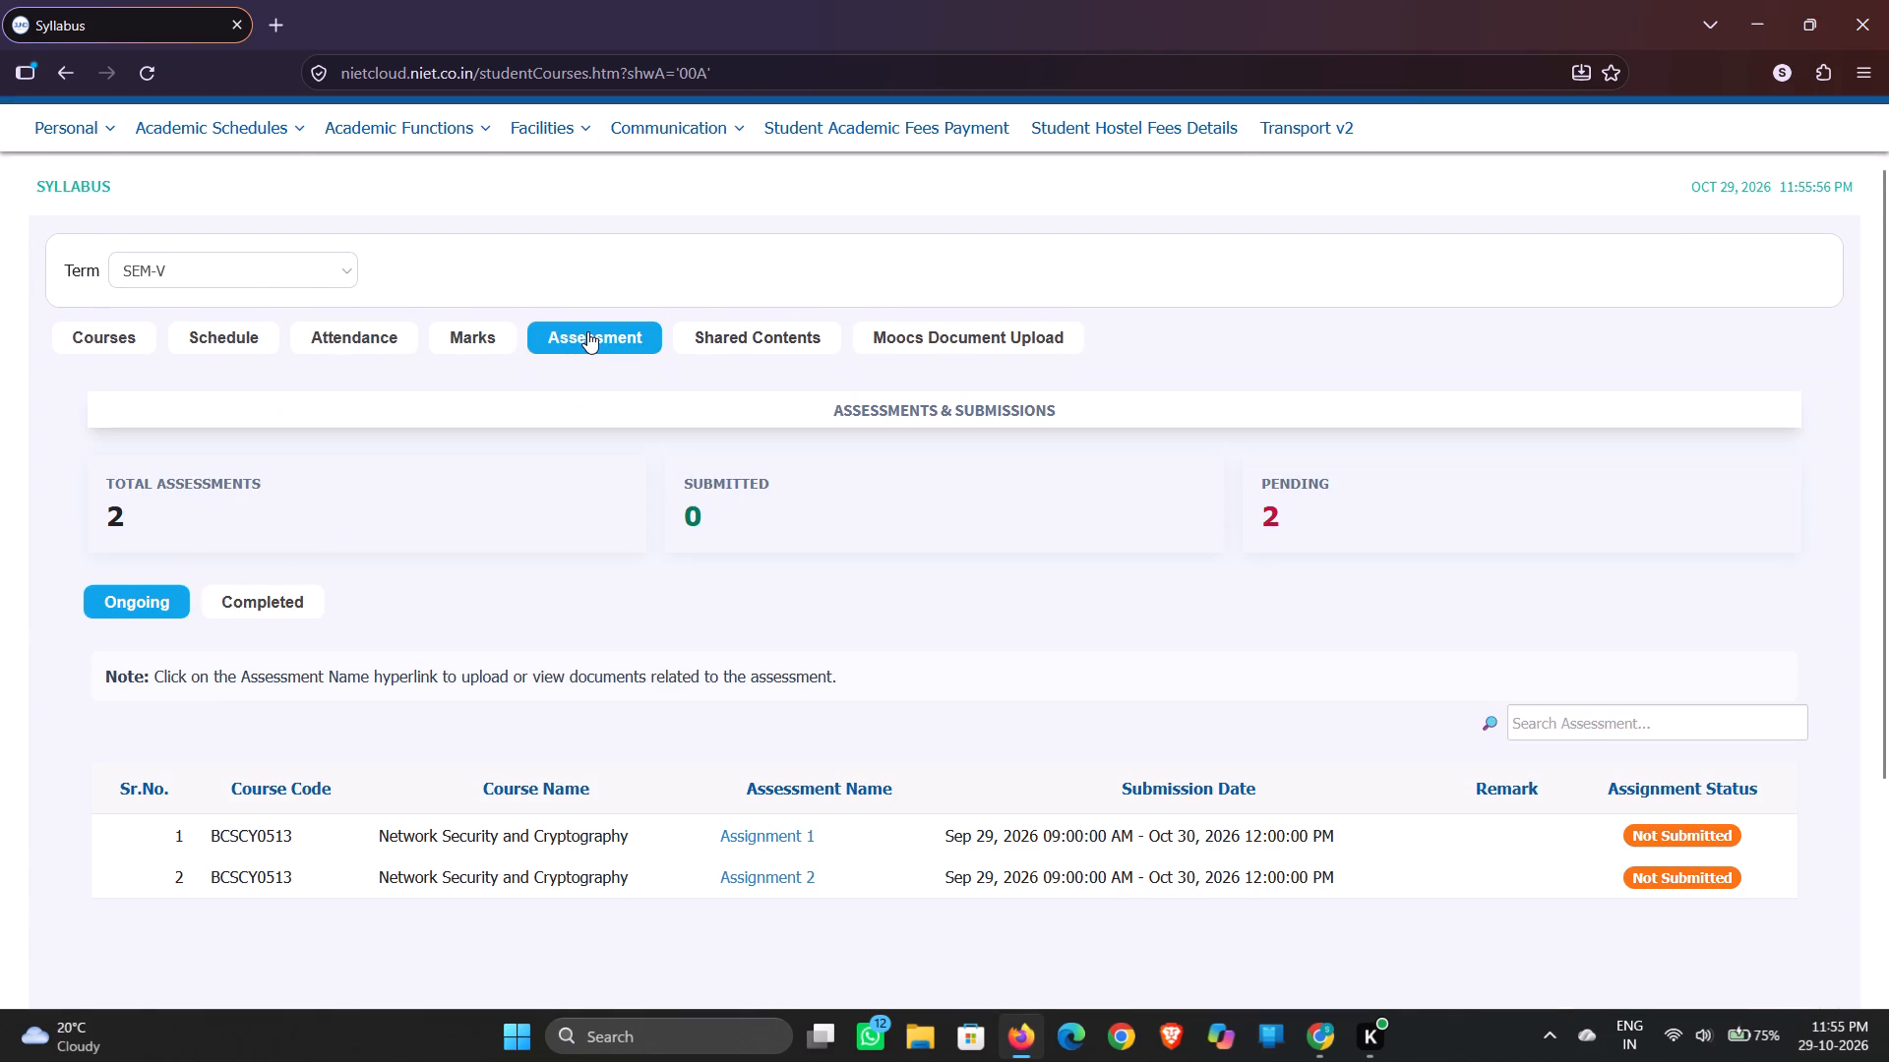
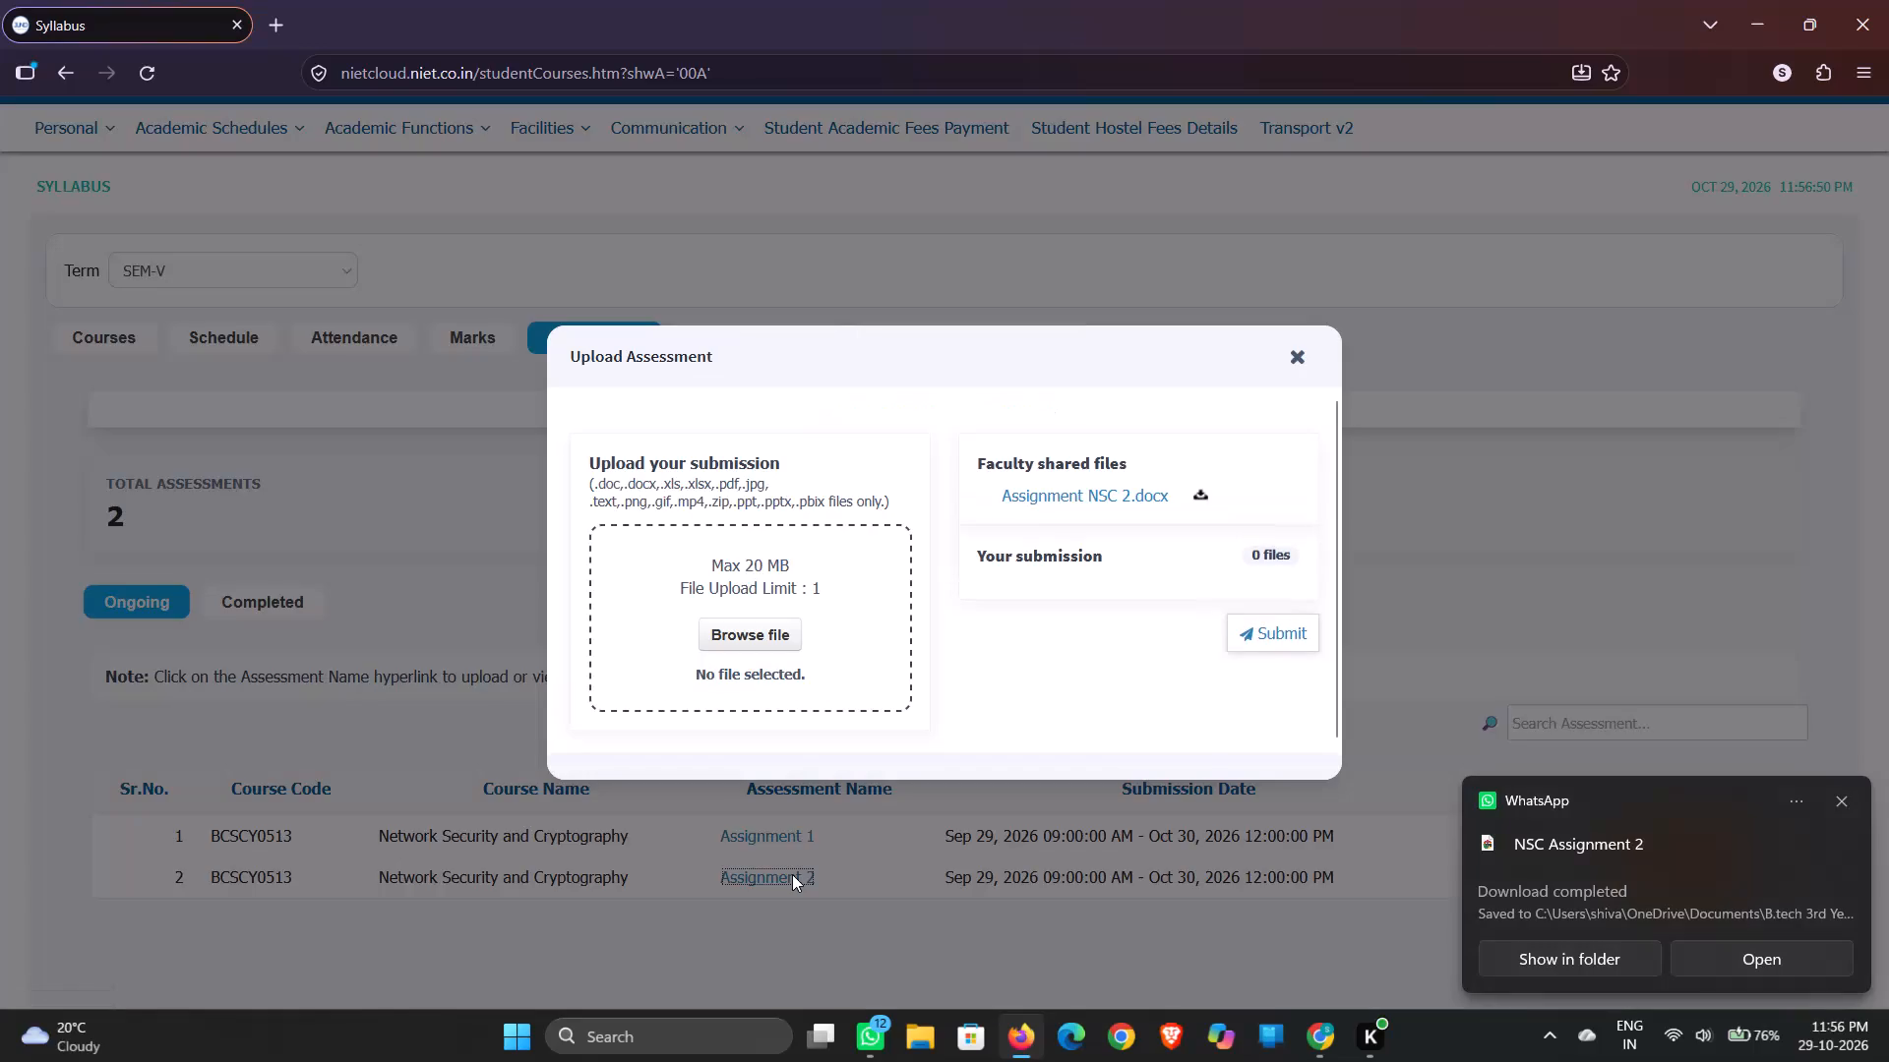
Upload NSC Assignment 2.pdf as the submission for Network Security and Cryptography Assignment 2 and submit it.
left_click(766, 638)
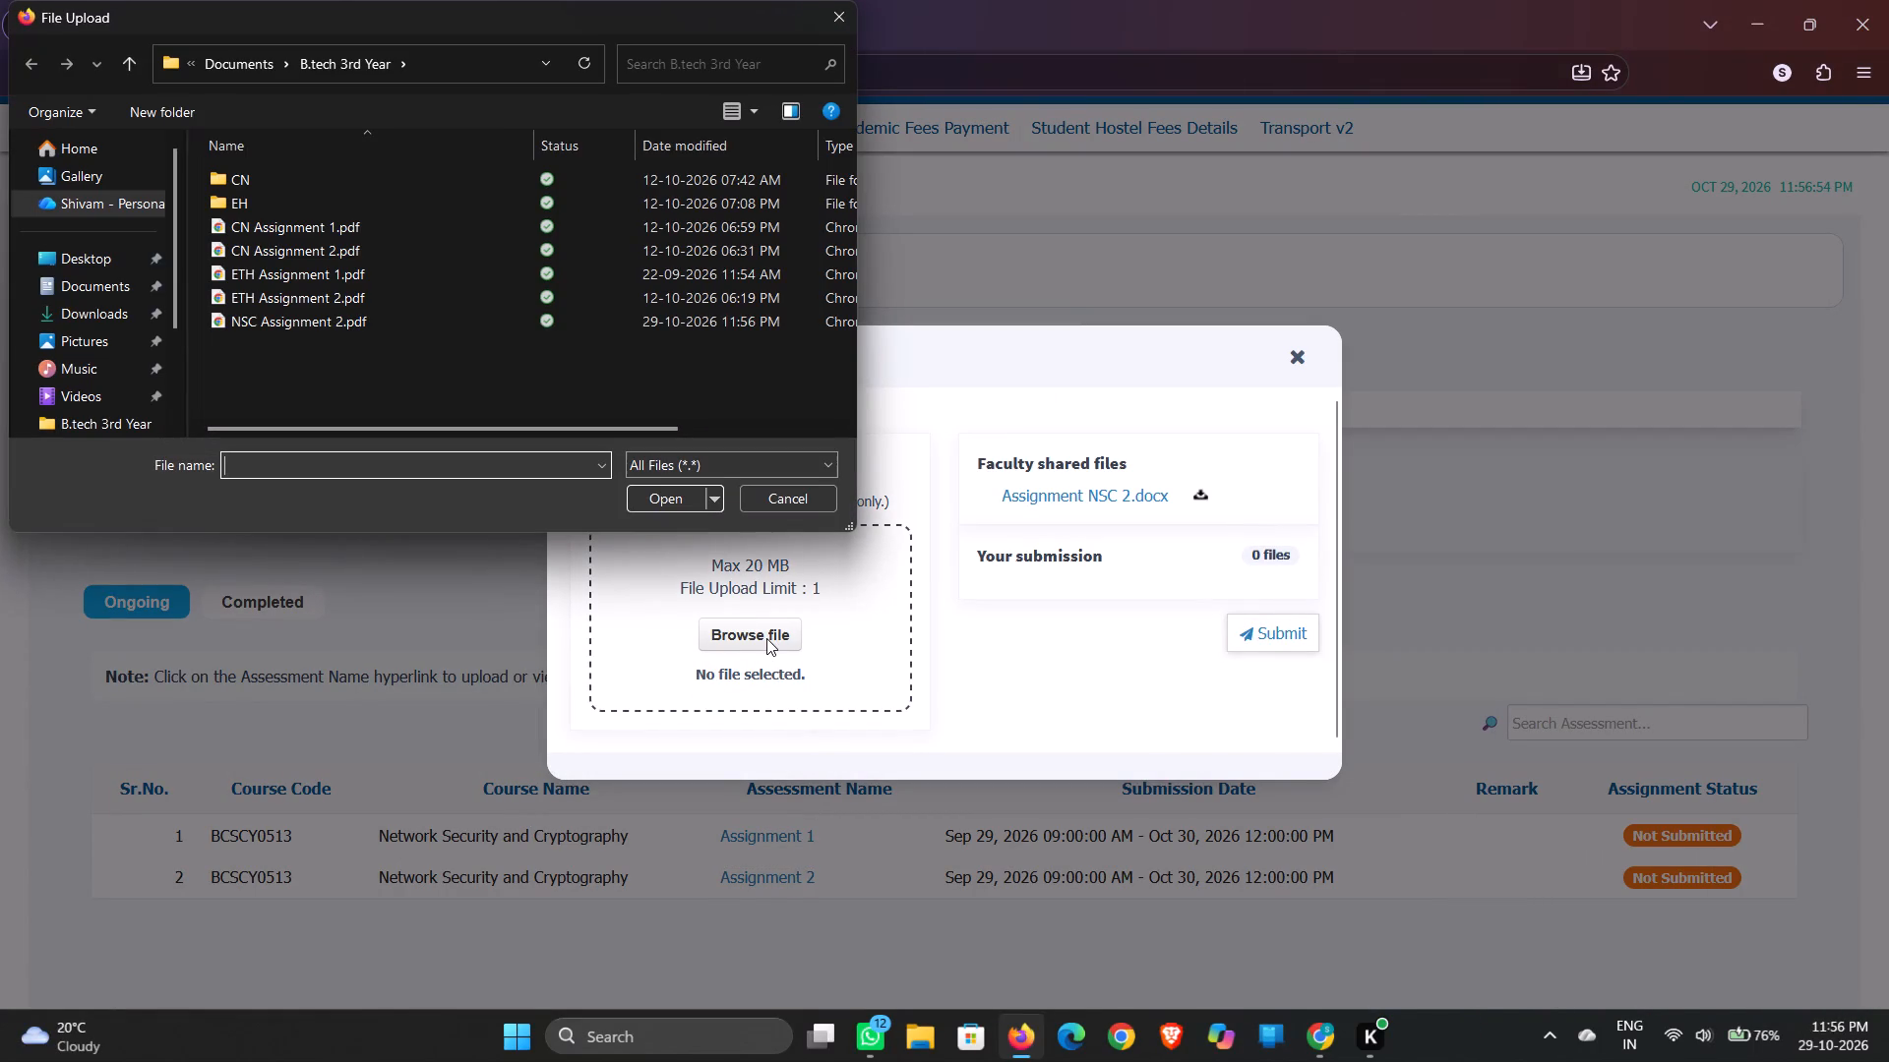
double_click(294, 323)
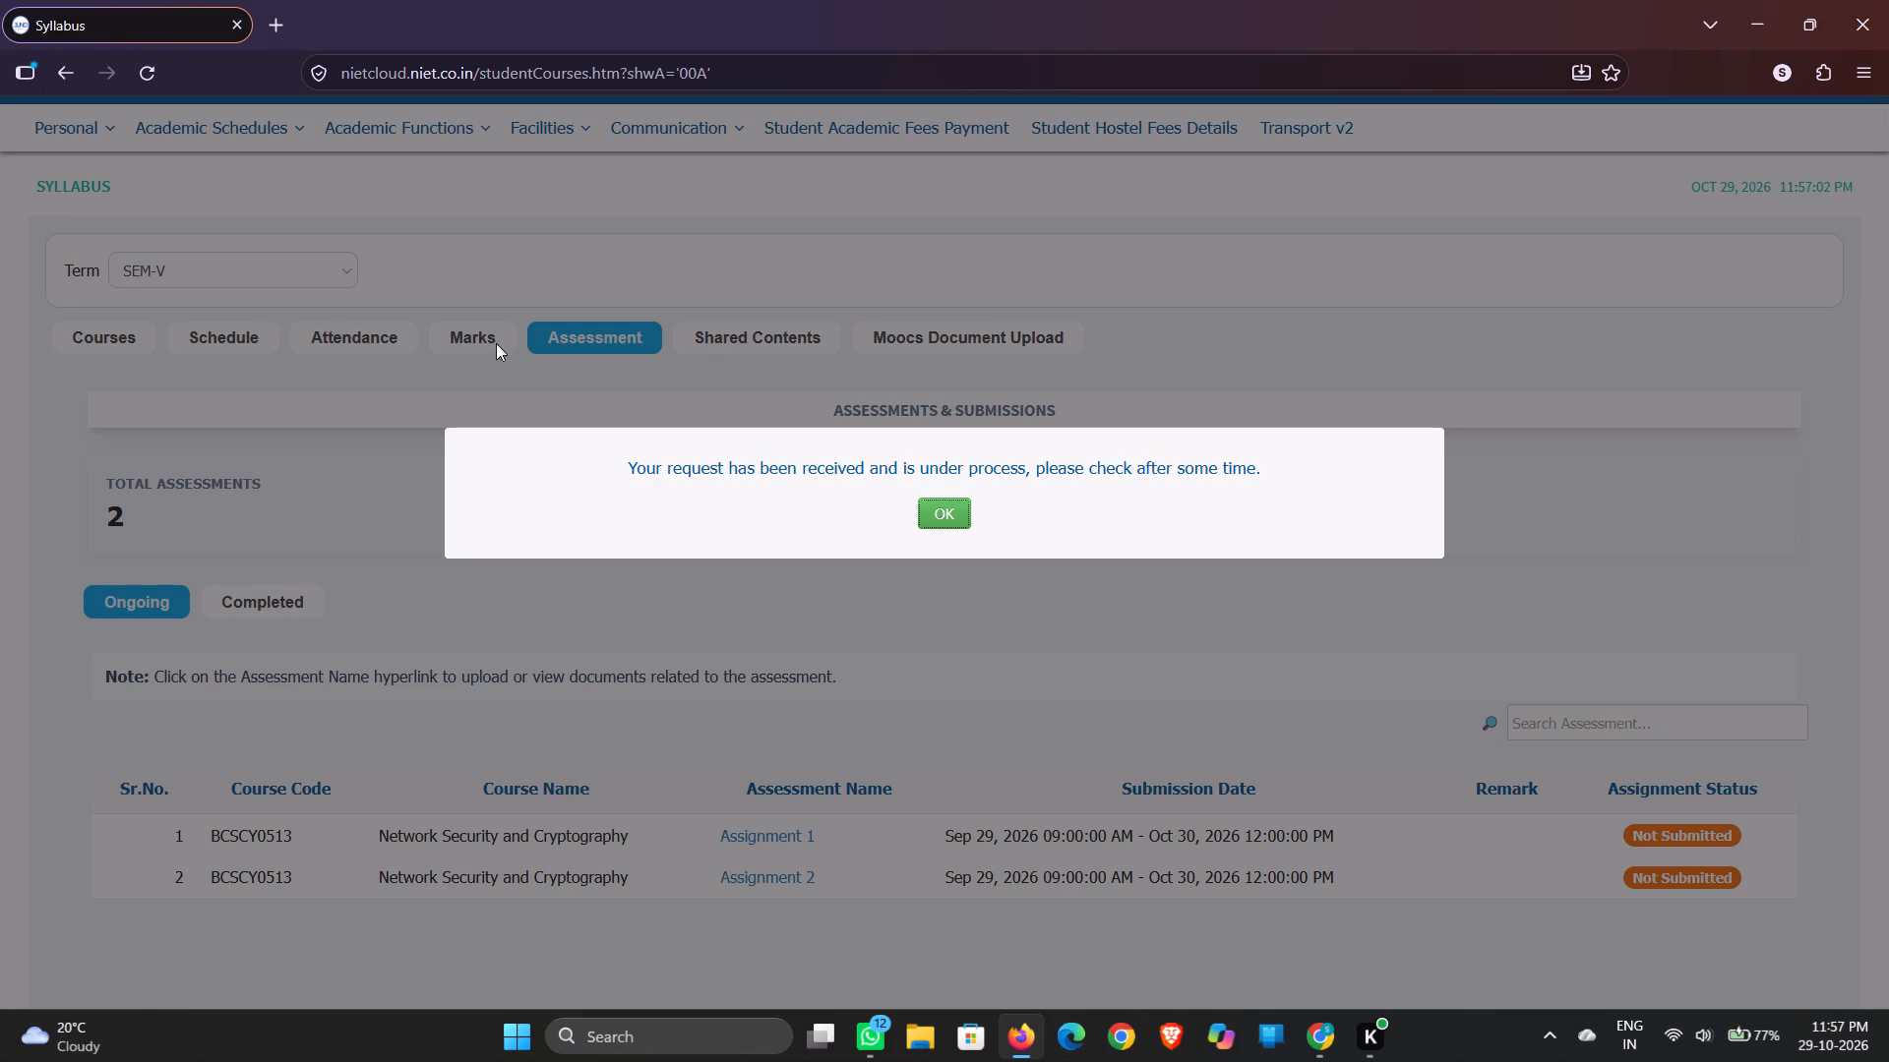
left_click(925, 514)
left_click(791, 879)
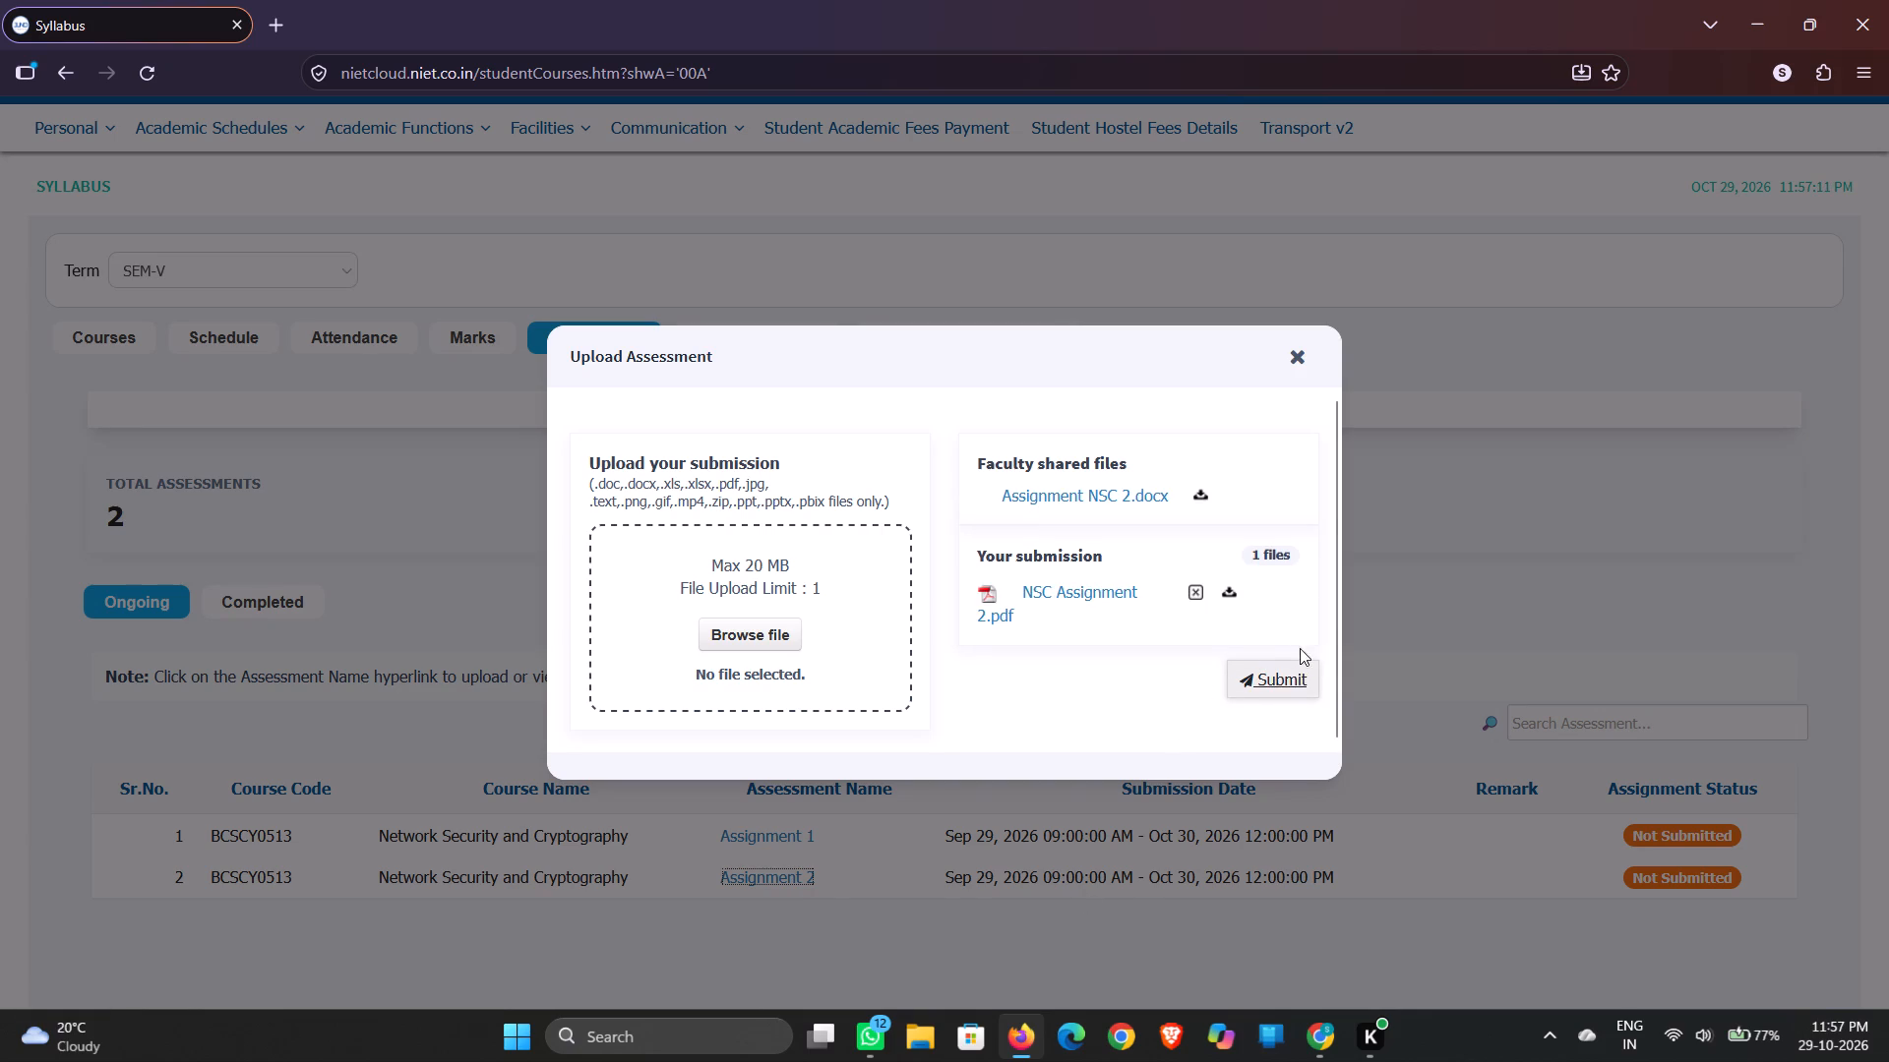
left_click(1268, 683)
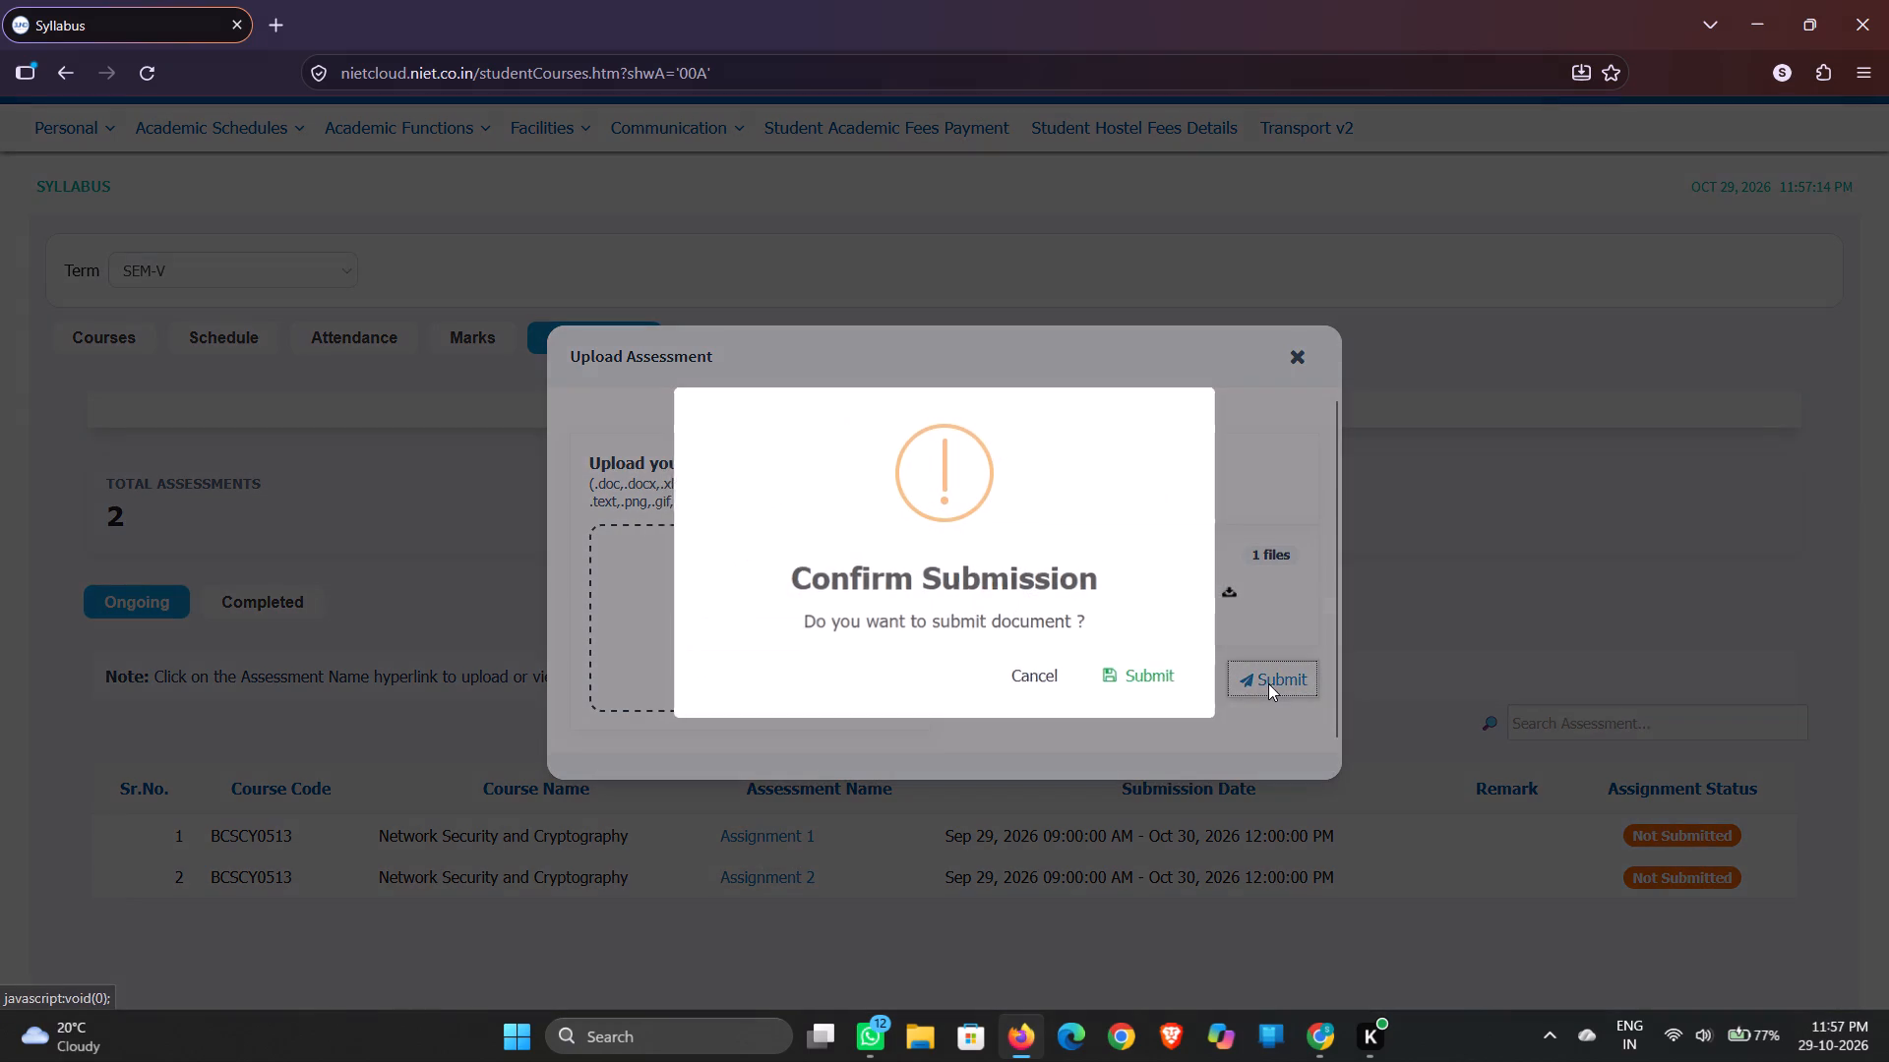
left_click(1147, 678)
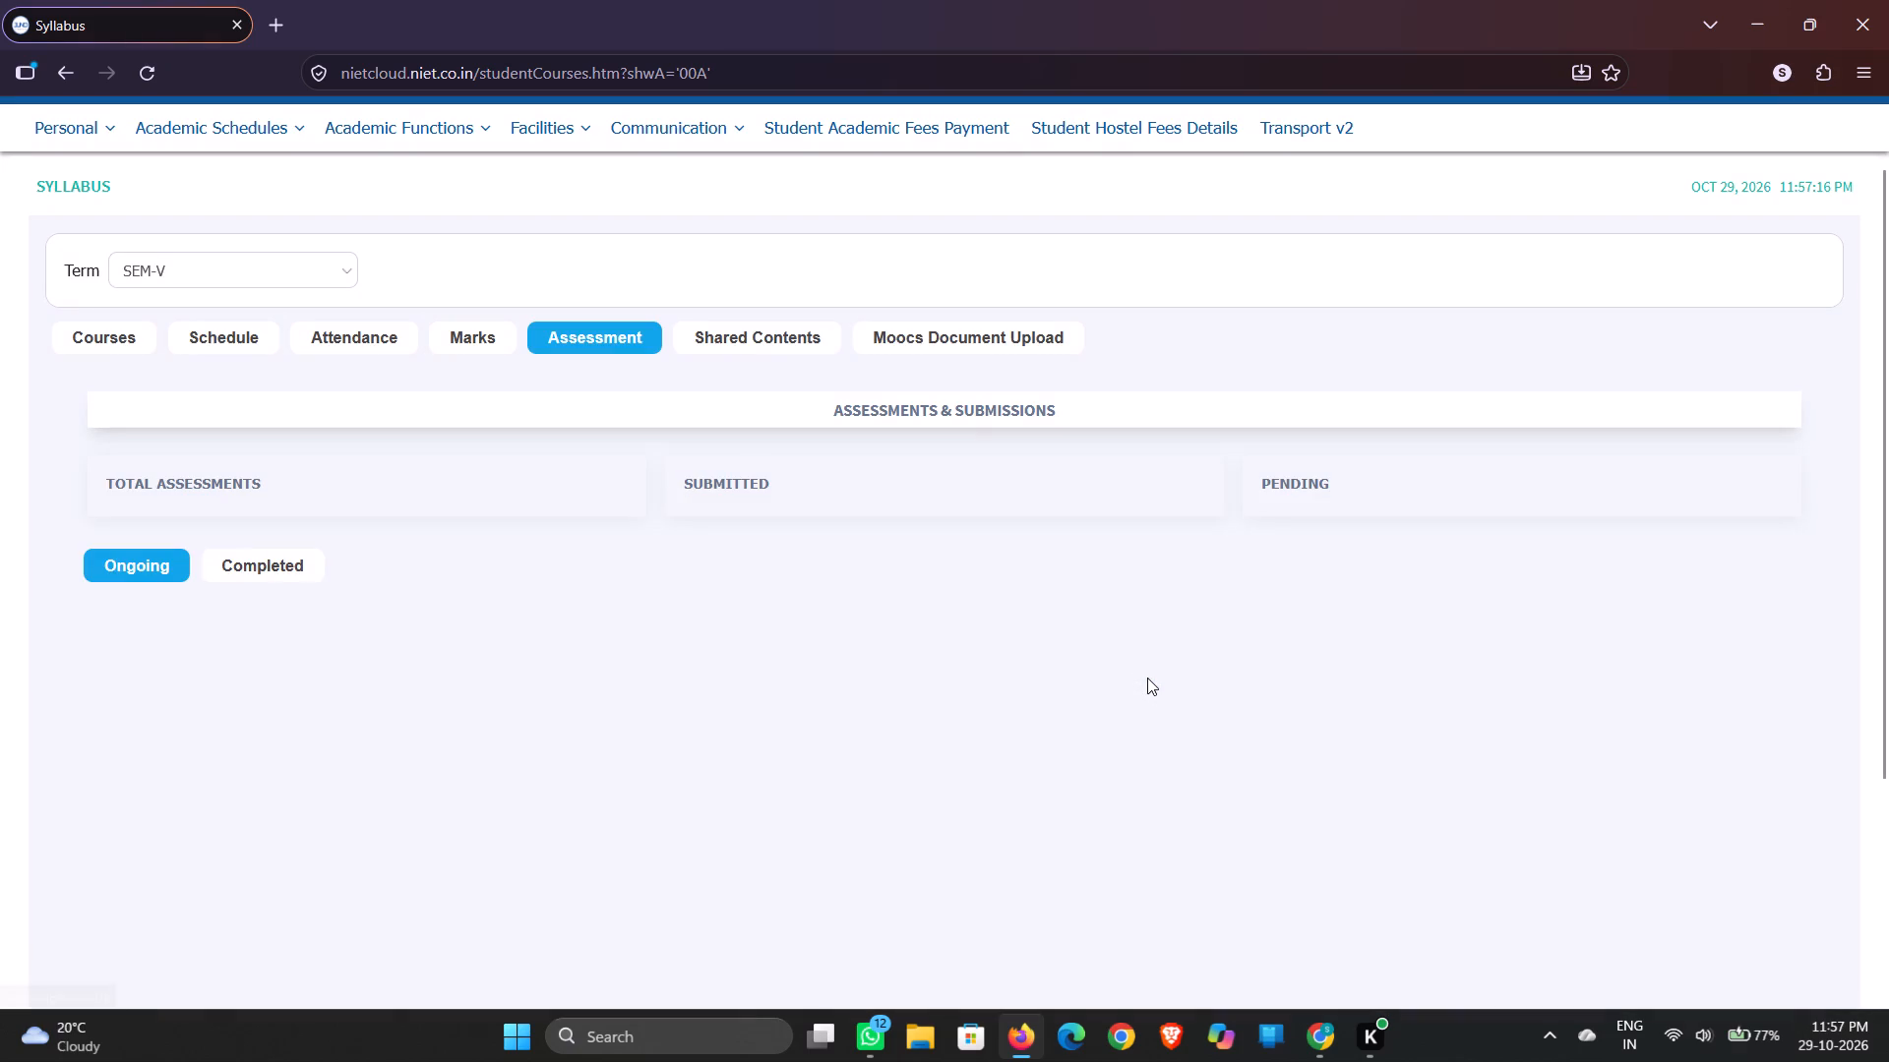